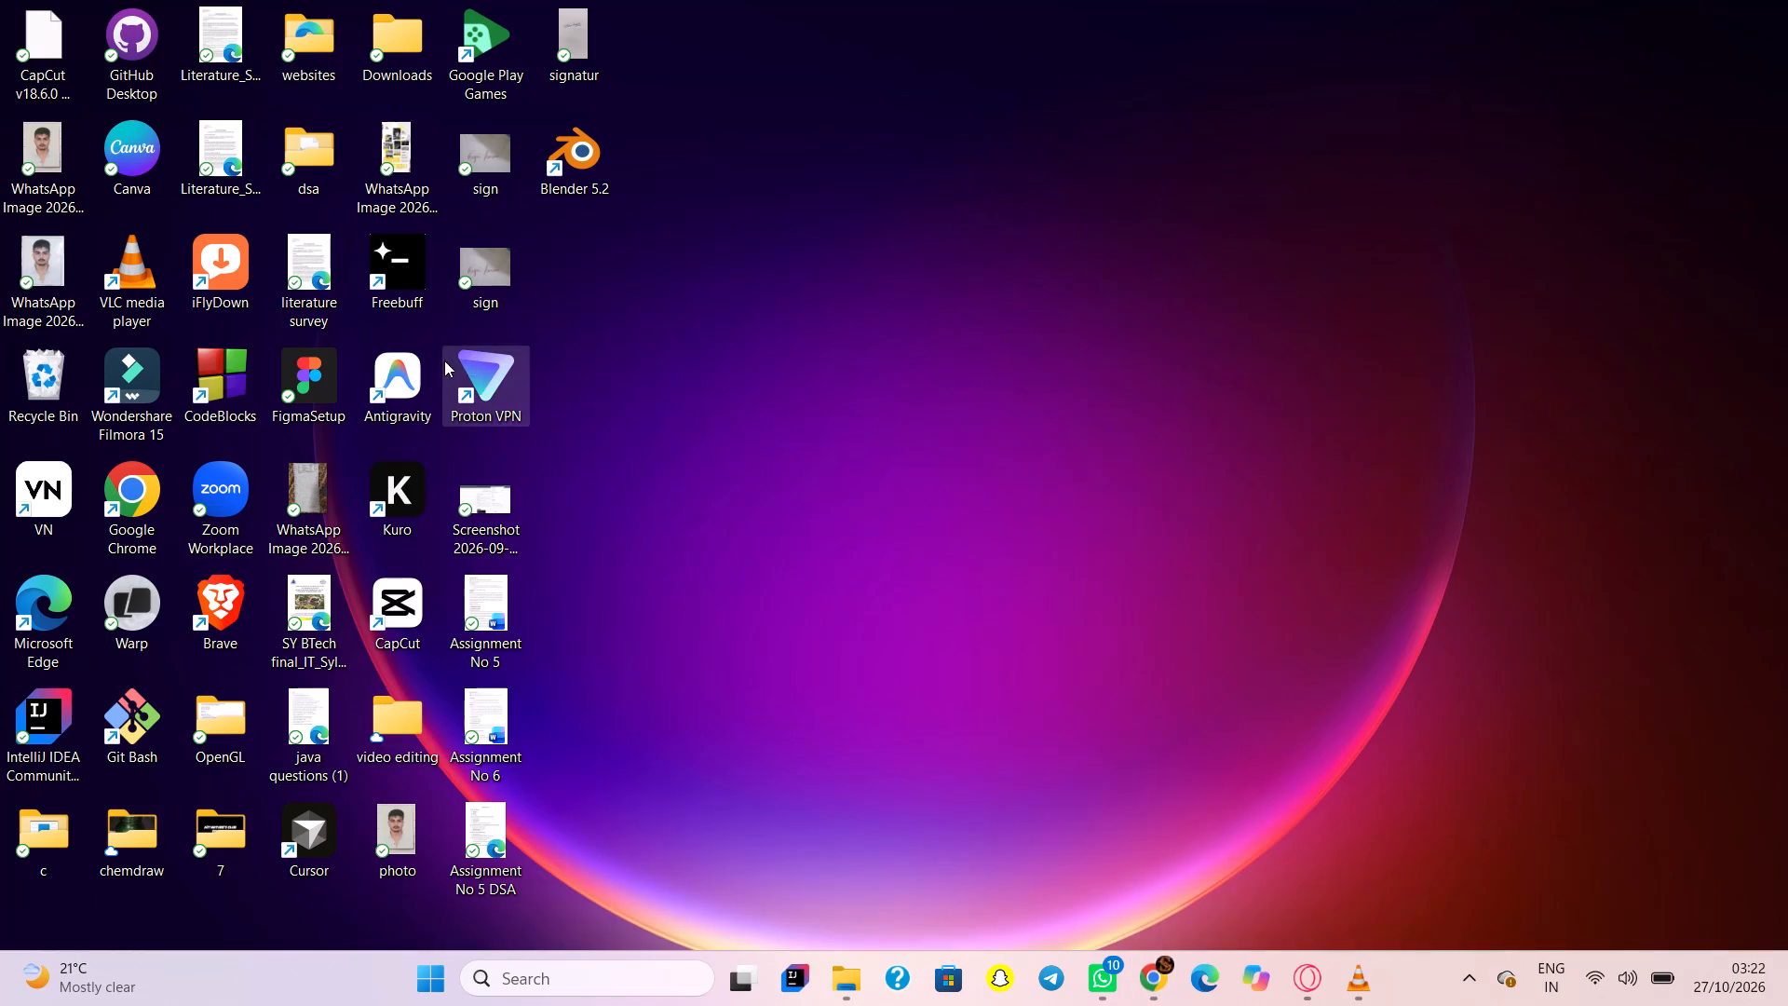
Launch the Canva desktop app.
double_click(121, 161)
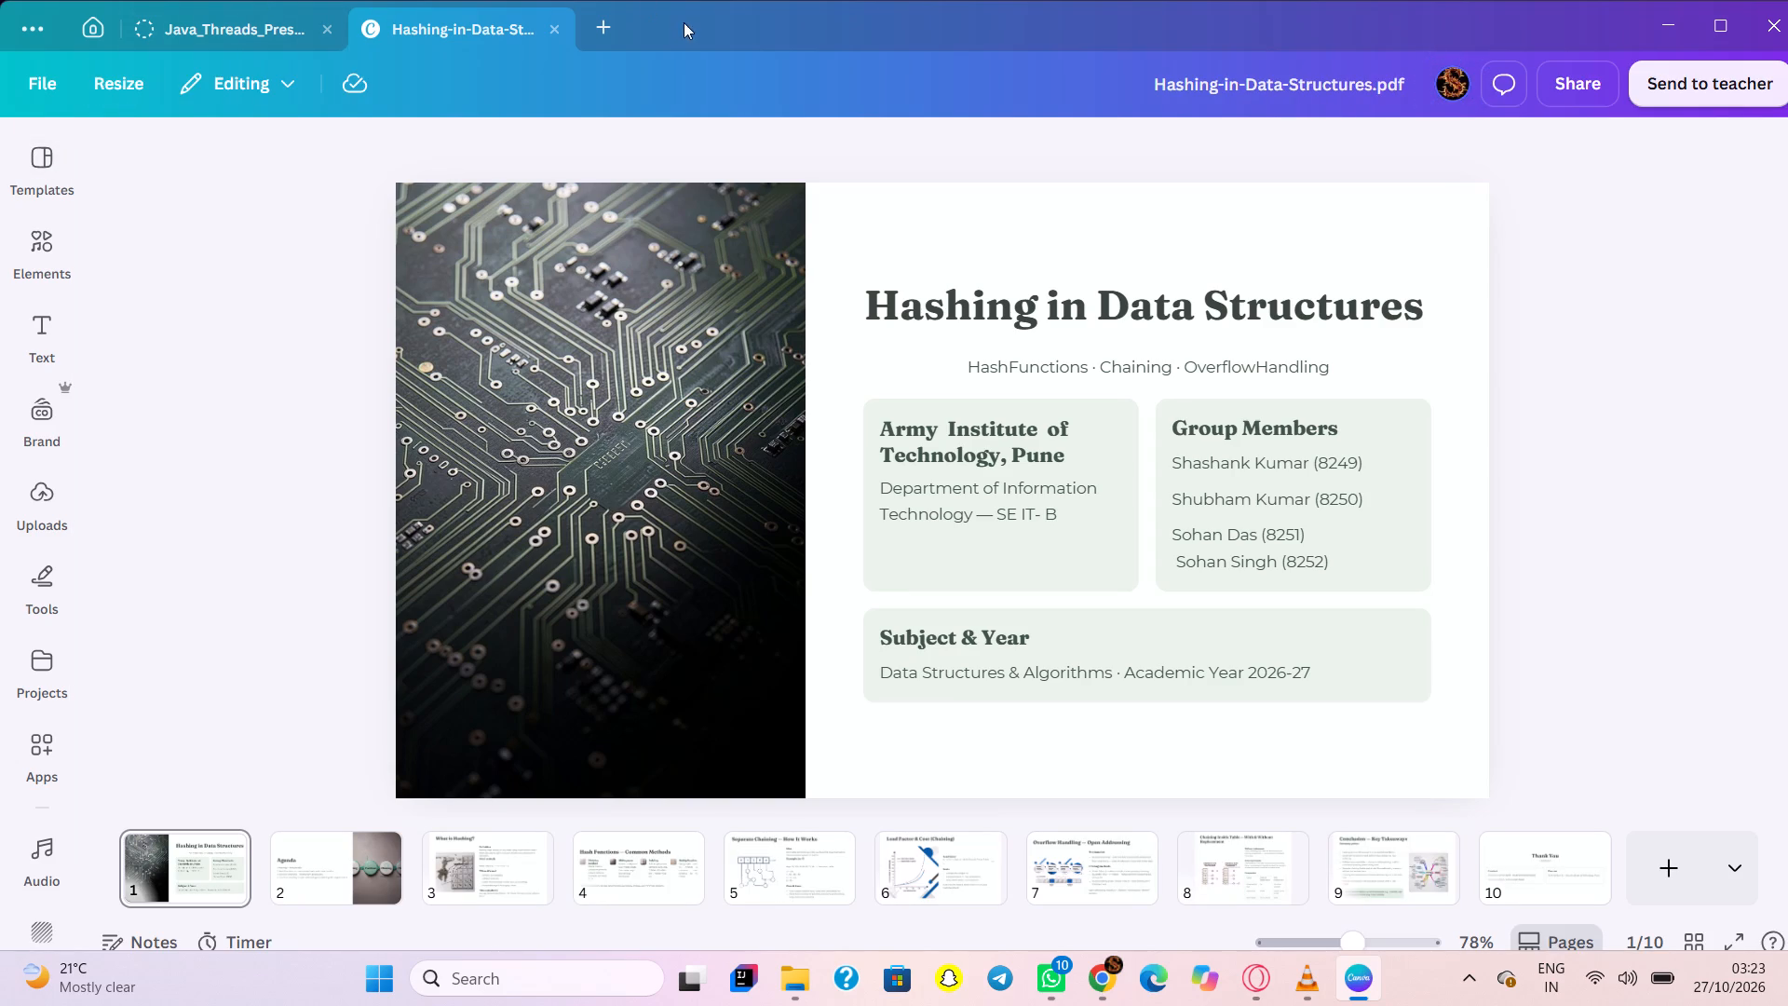
Upload the Multicore_LDCO_Presentation file from the Downloads folder.
click(613, 31)
click(105, 33)
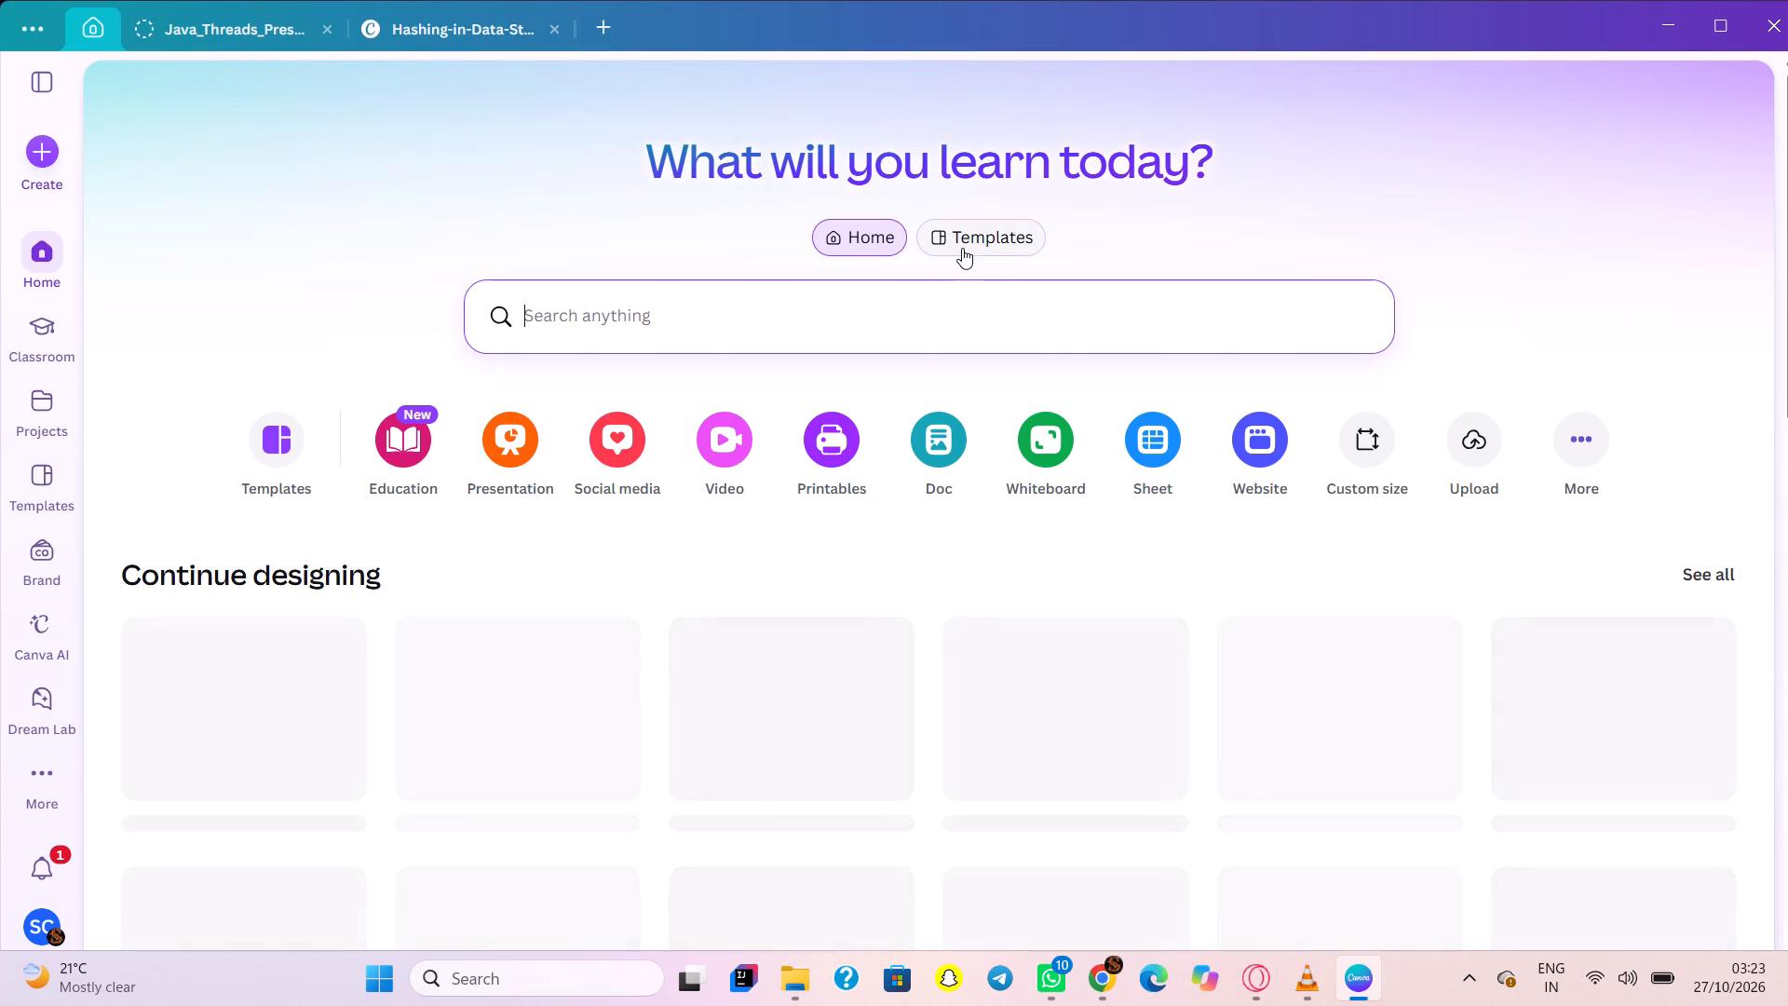
click(1479, 442)
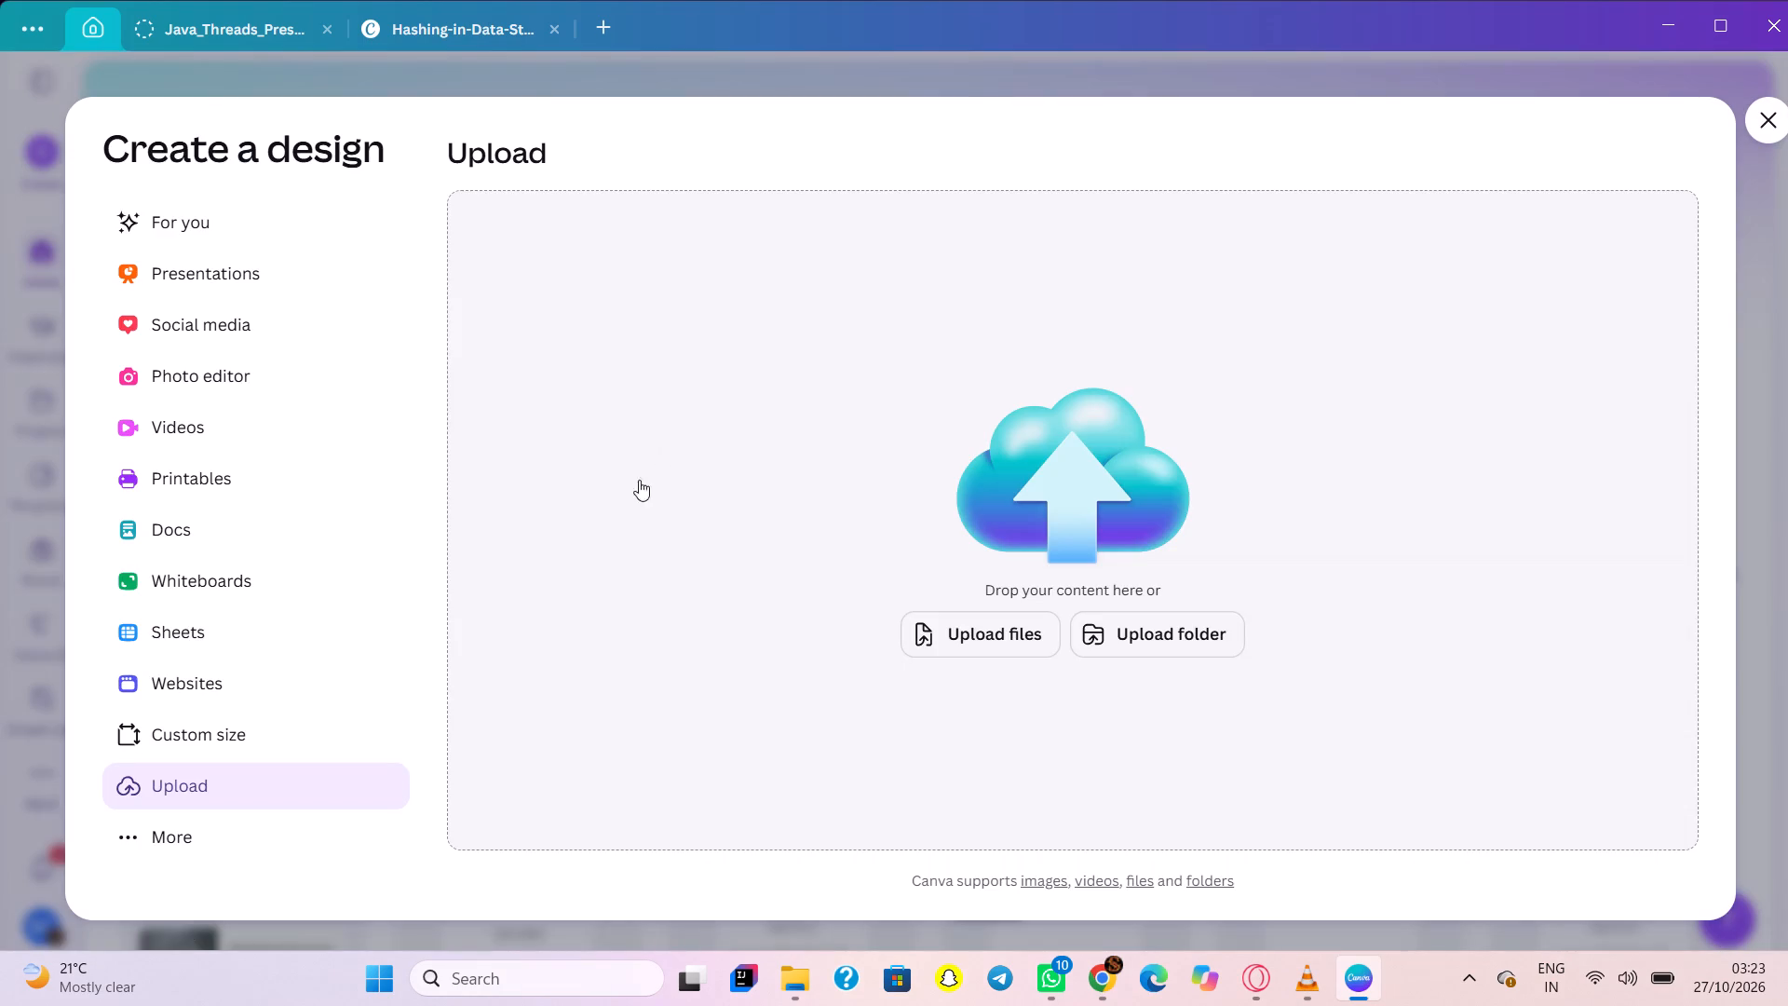
click(1026, 631)
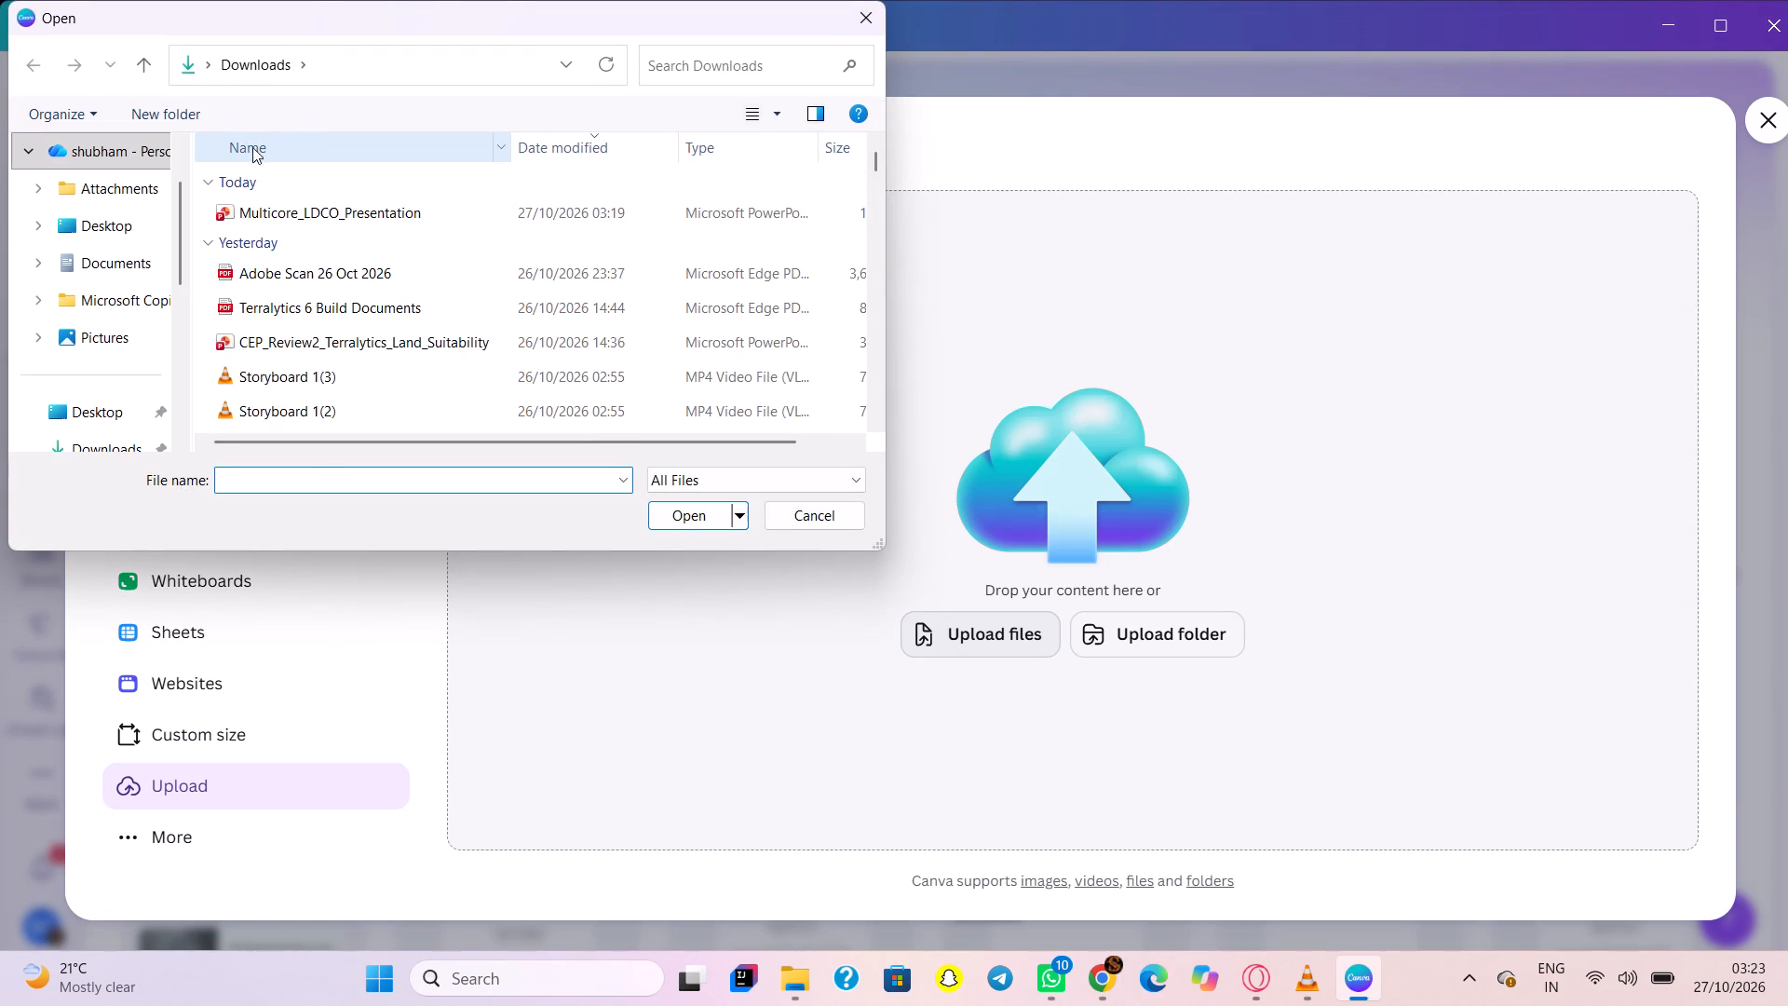
click(297, 212)
click(672, 523)
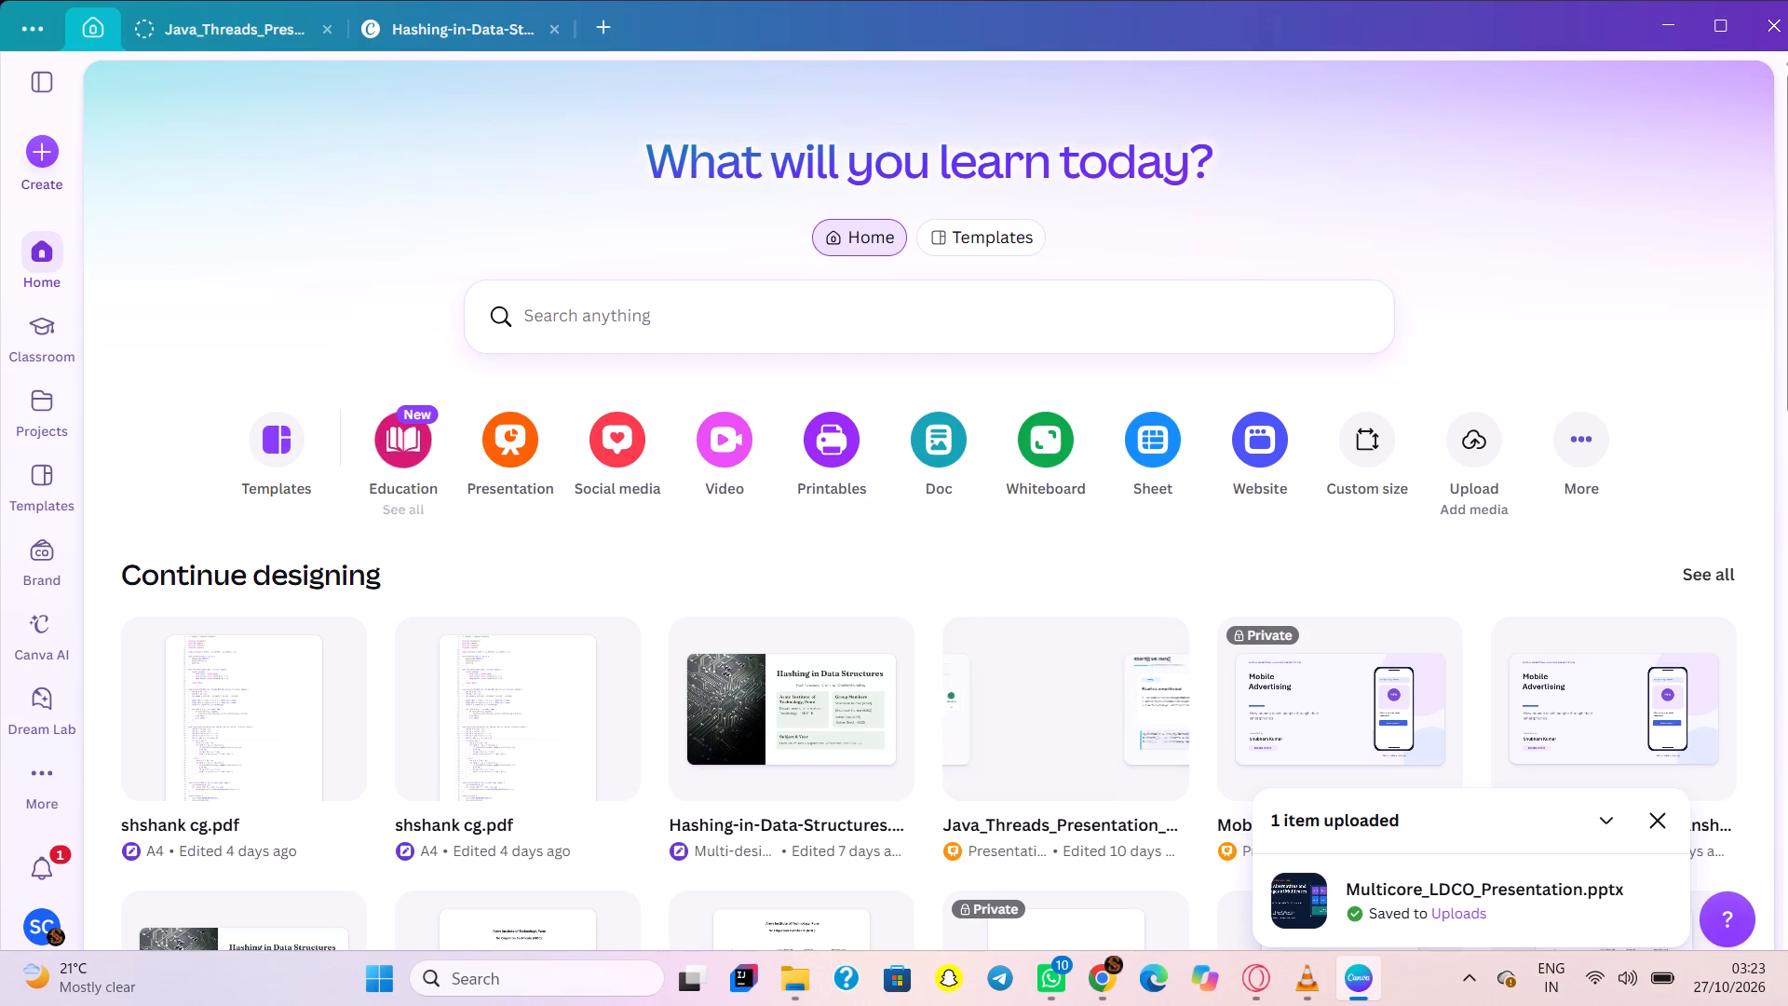
Open the uploaded Multicore_LDCO_Presentation.pptx from the Uploads folder for editing.
click(1469, 914)
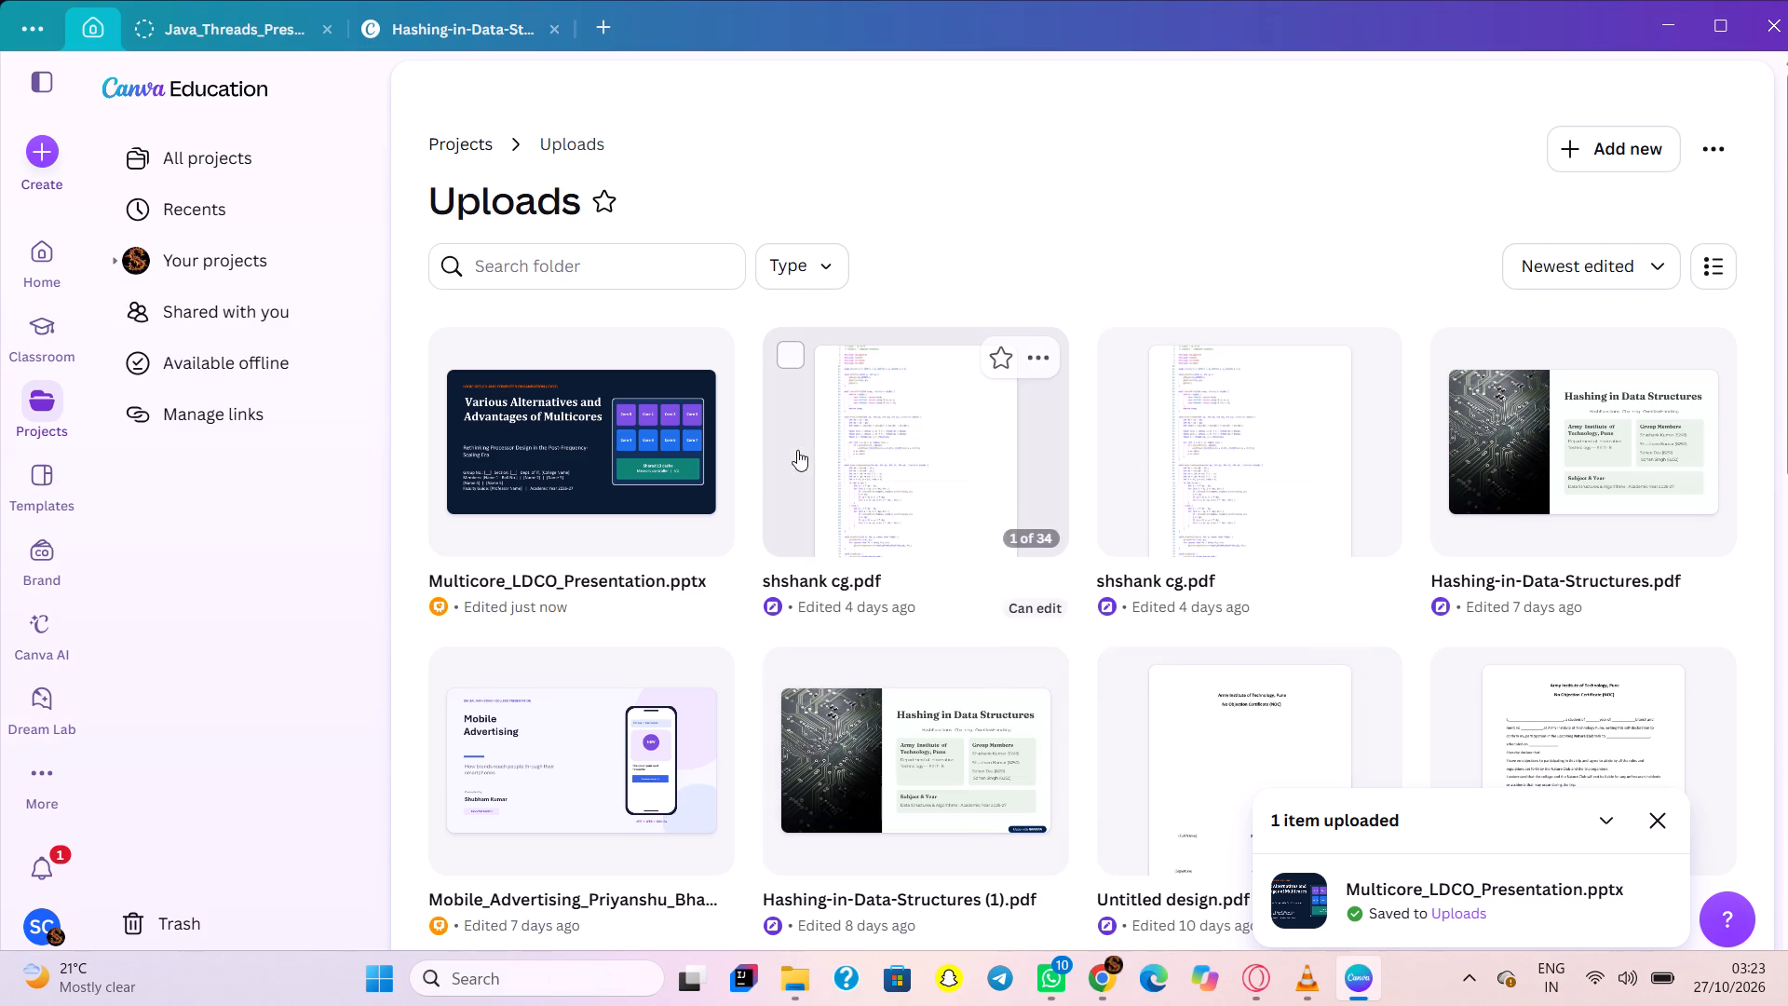
click(596, 498)
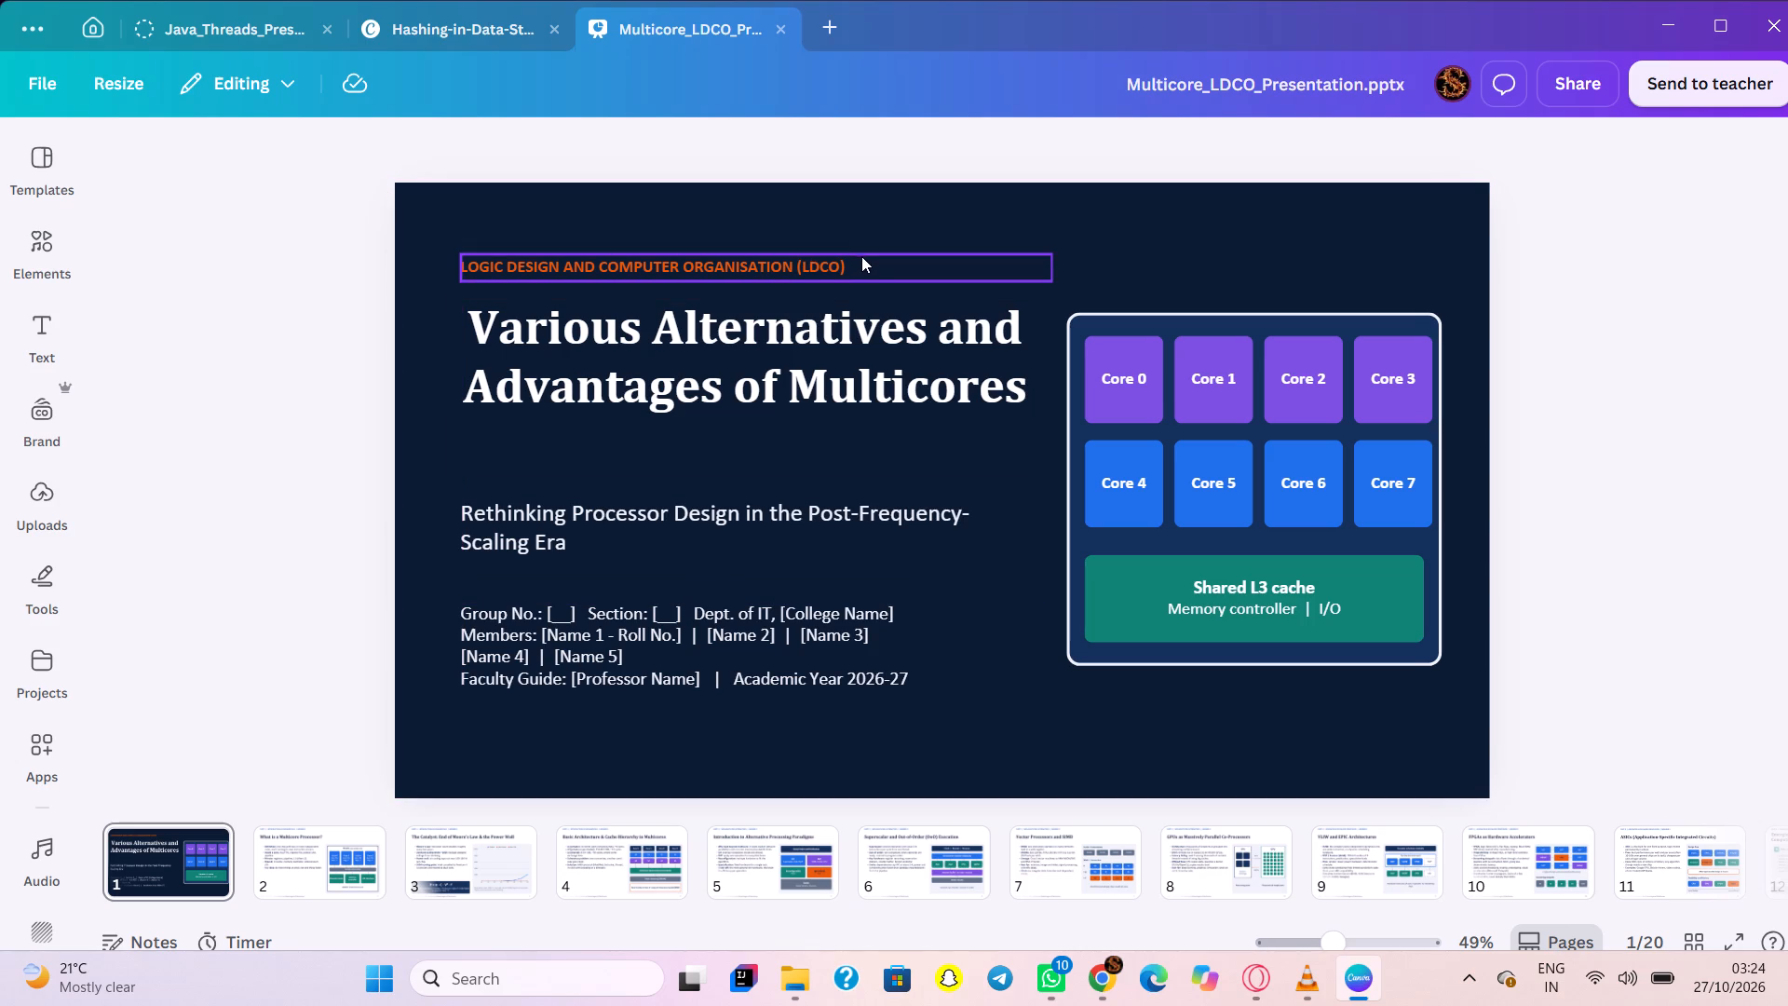
click(915, 213)
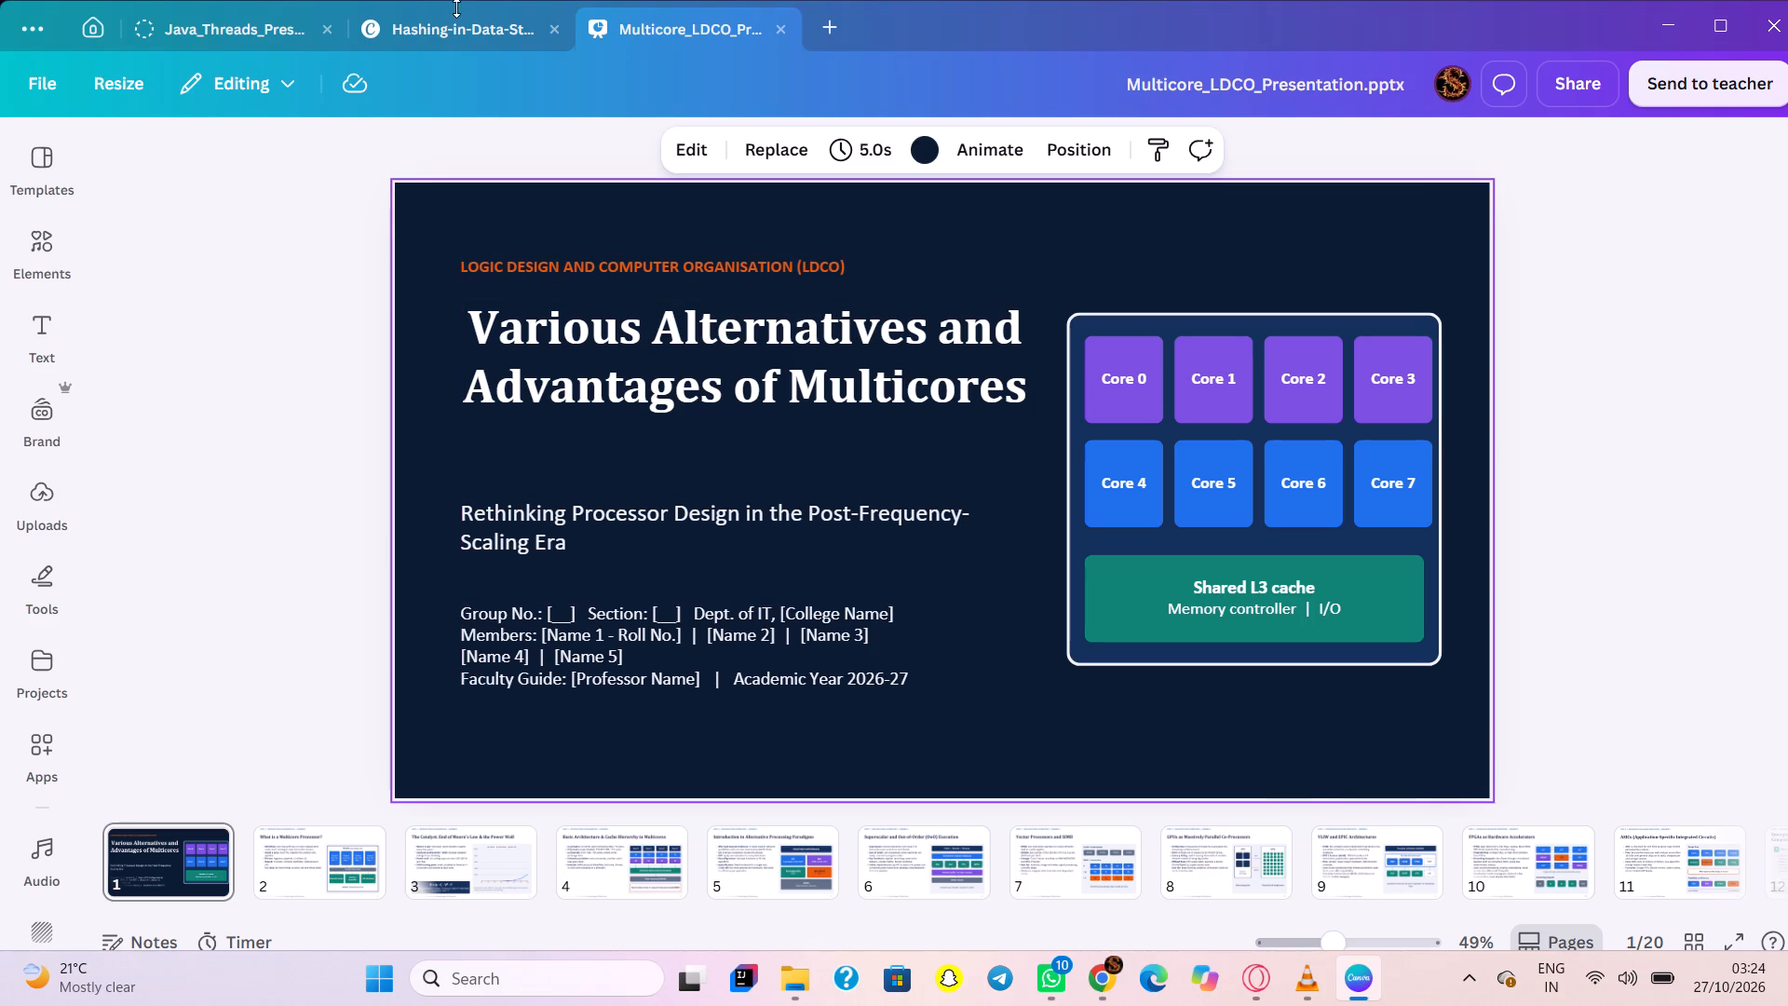
Close the open Java_Threads_Presentation and Hashing-in-Data-Structures designs.
click(463, 21)
click(202, 36)
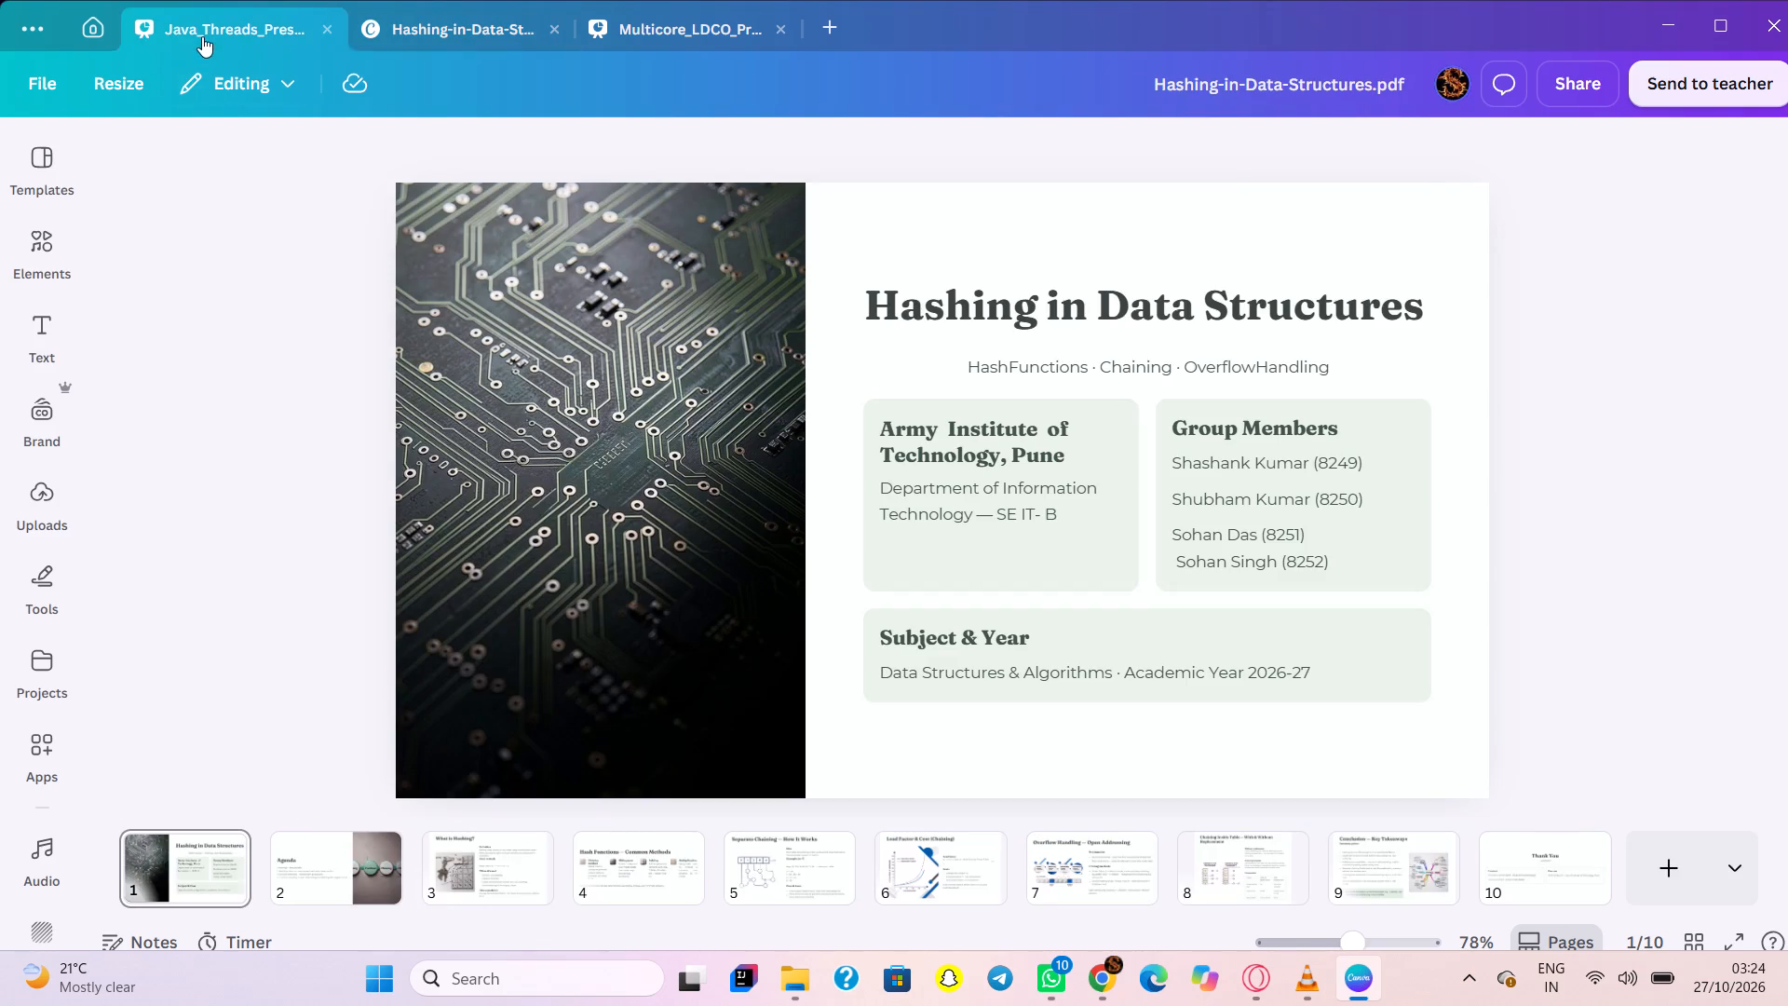
click(80, 38)
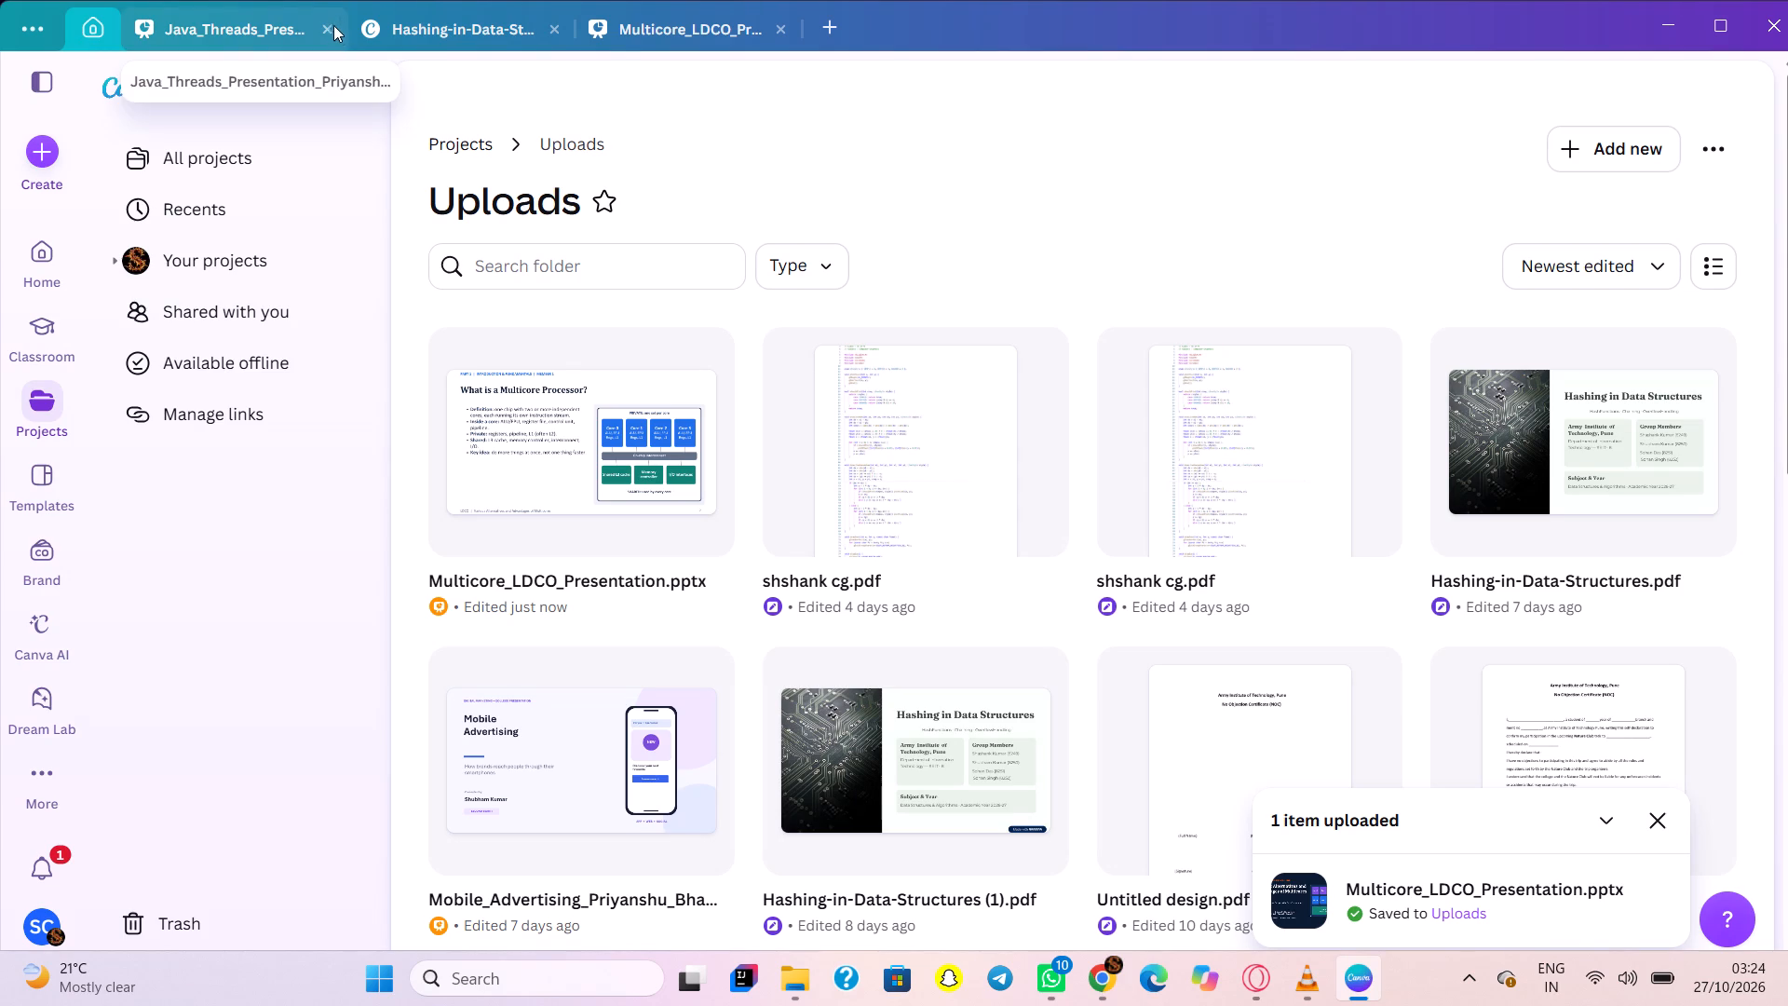
click(332, 26)
click(329, 26)
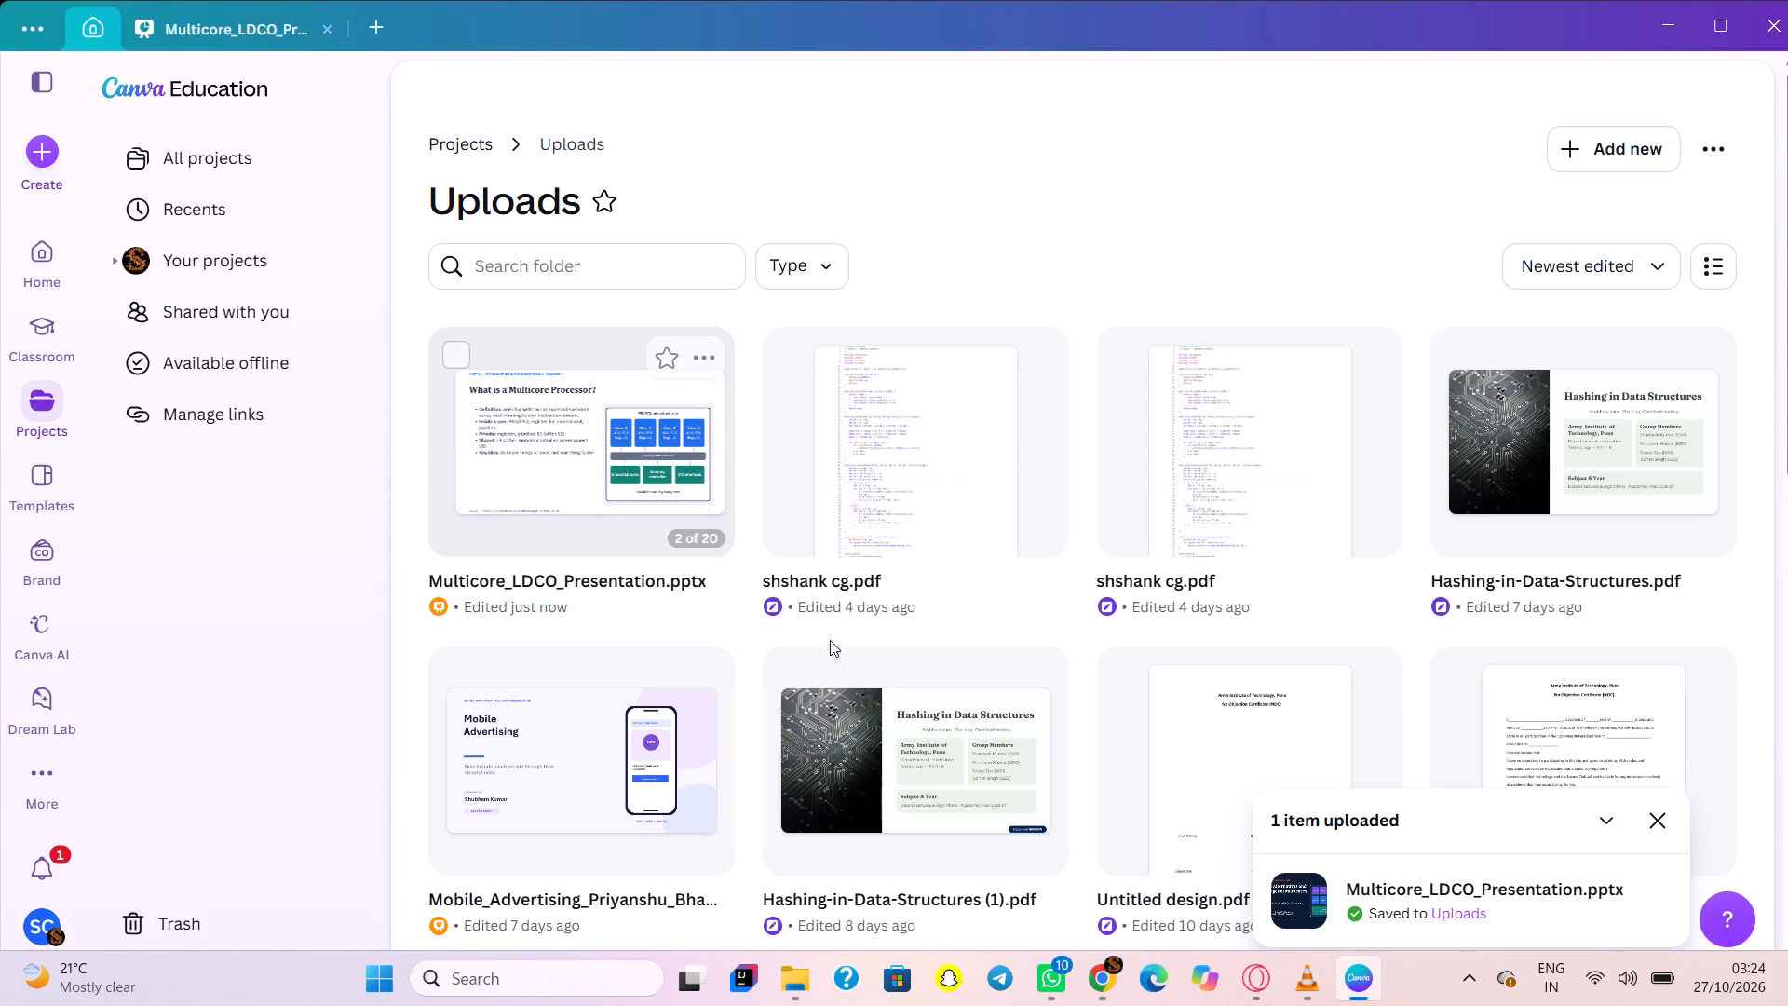
Find the earlier presentation titled "presented by: Fukras" among the recent designs and open it.
scroll(868, 687, down, 6)
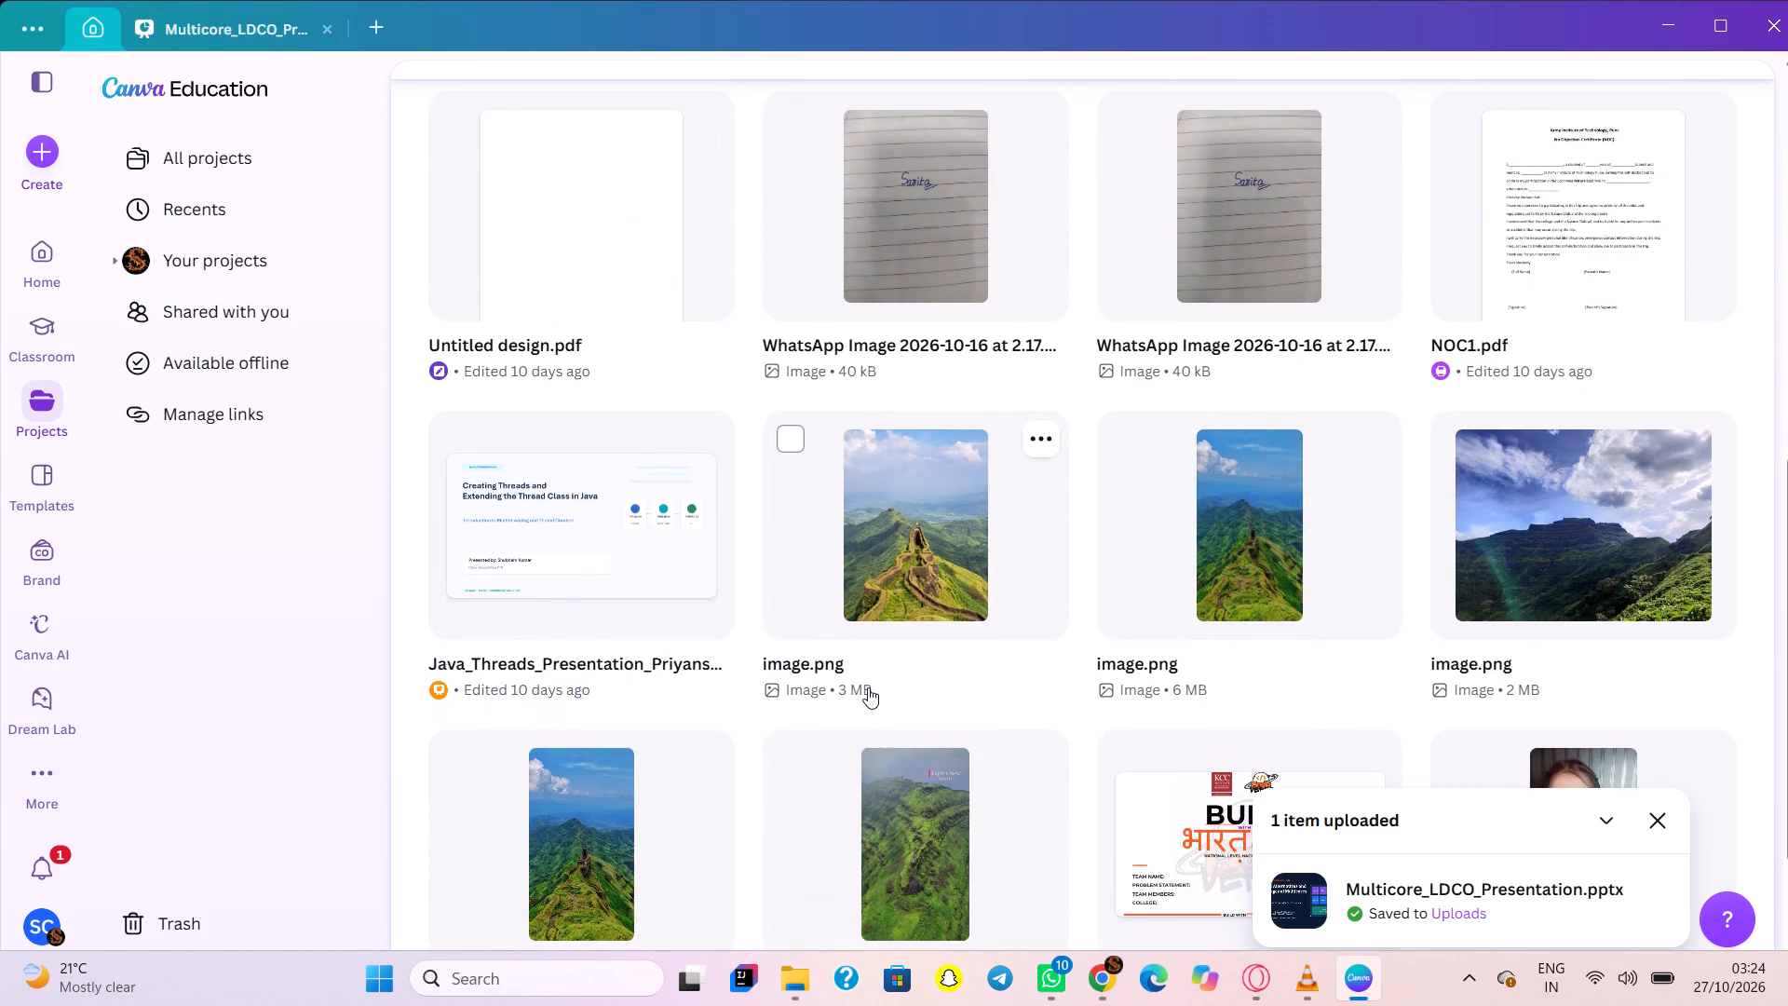
scroll(868, 687, down, 5)
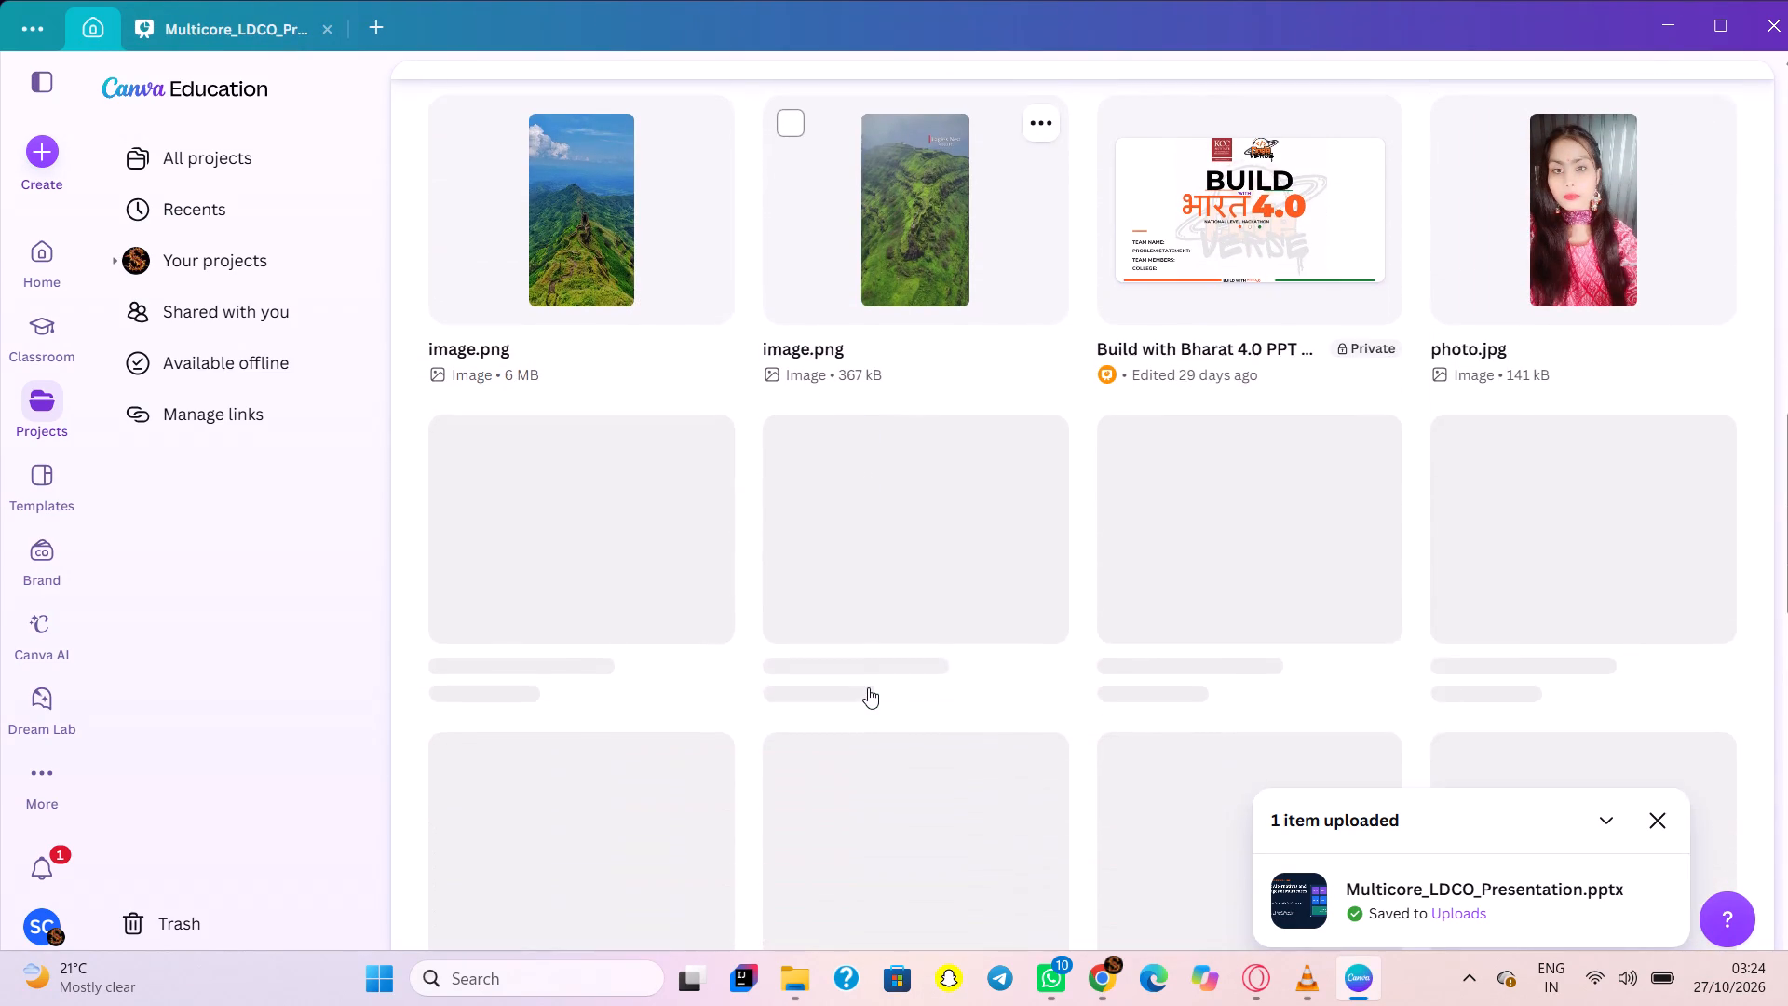
scroll(868, 687, down, 1)
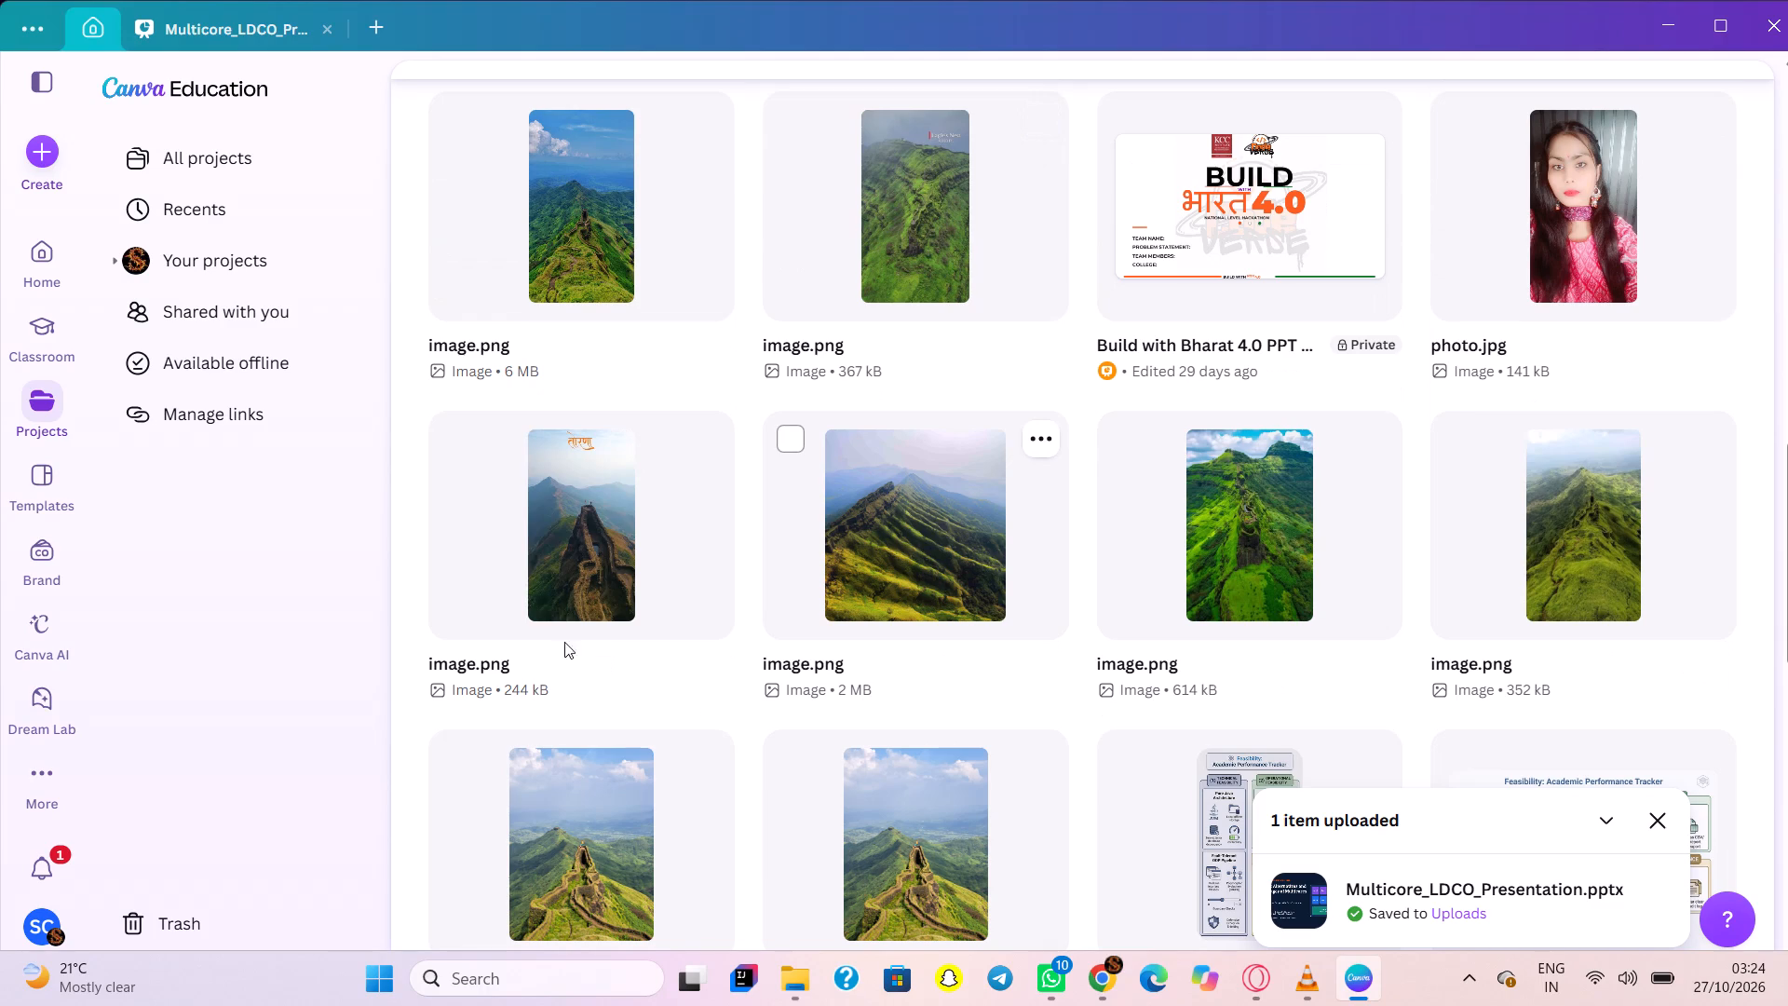
click(26, 243)
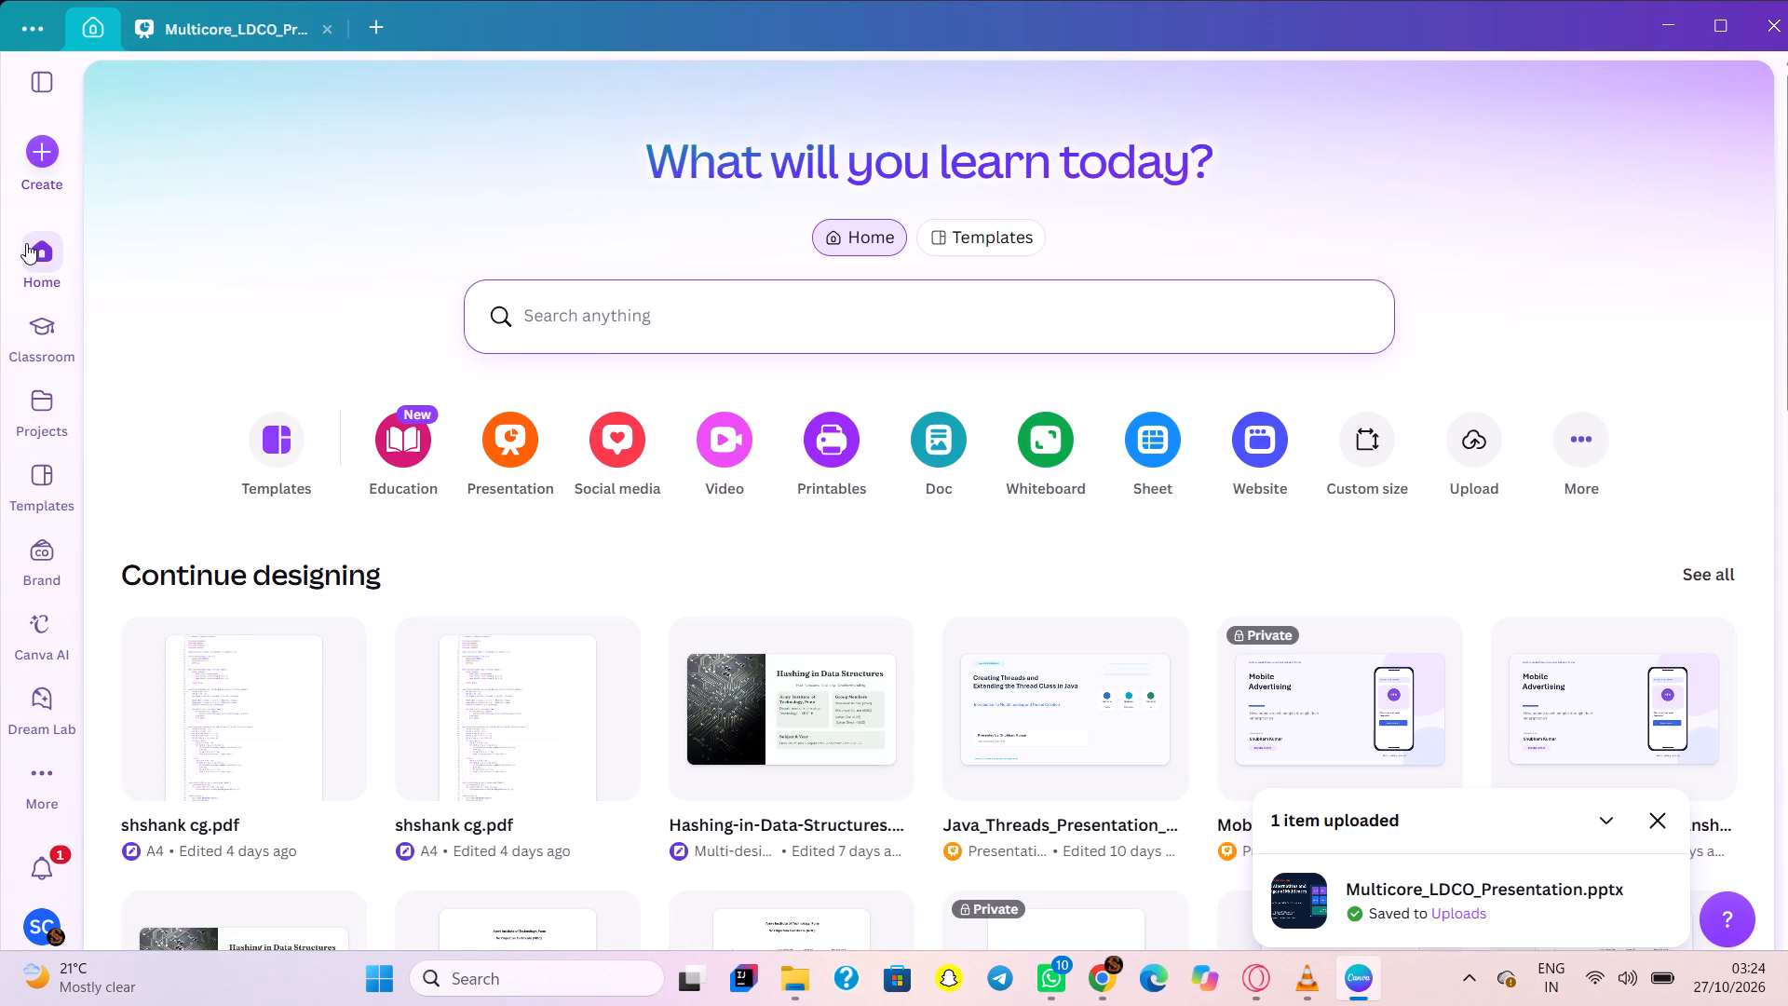
scroll(288, 381, down, 3)
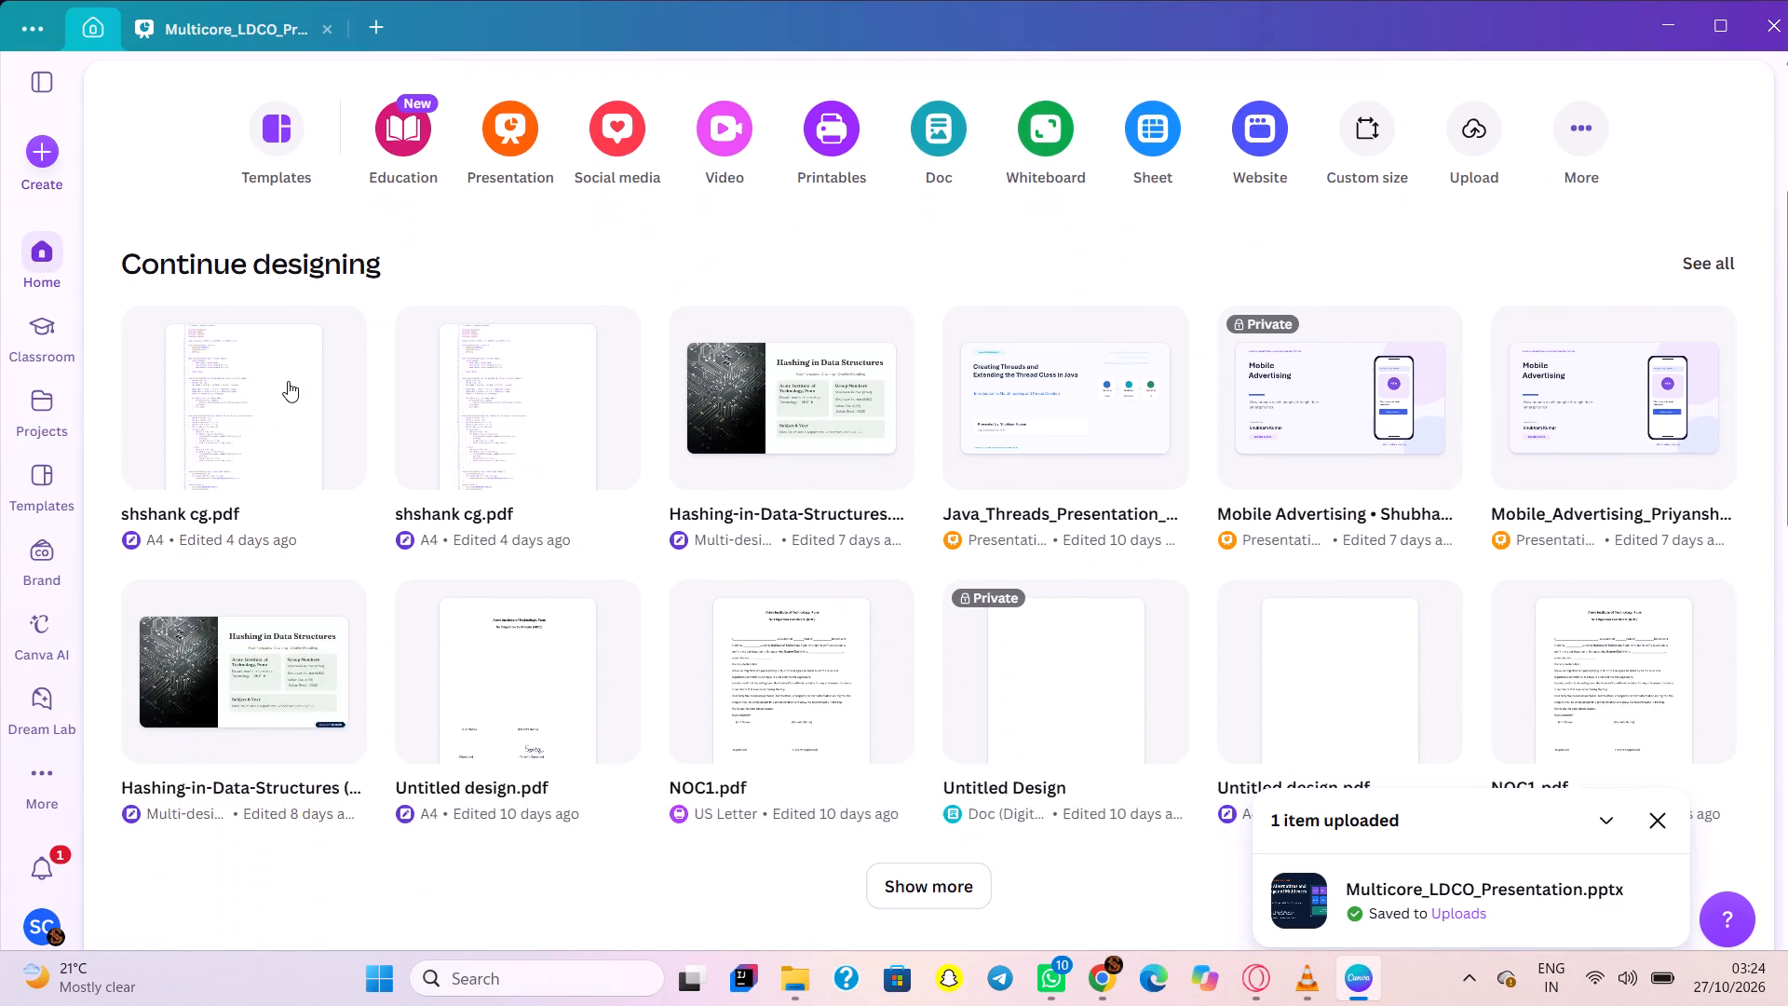
scroll(288, 381, down, 2)
click(938, 649)
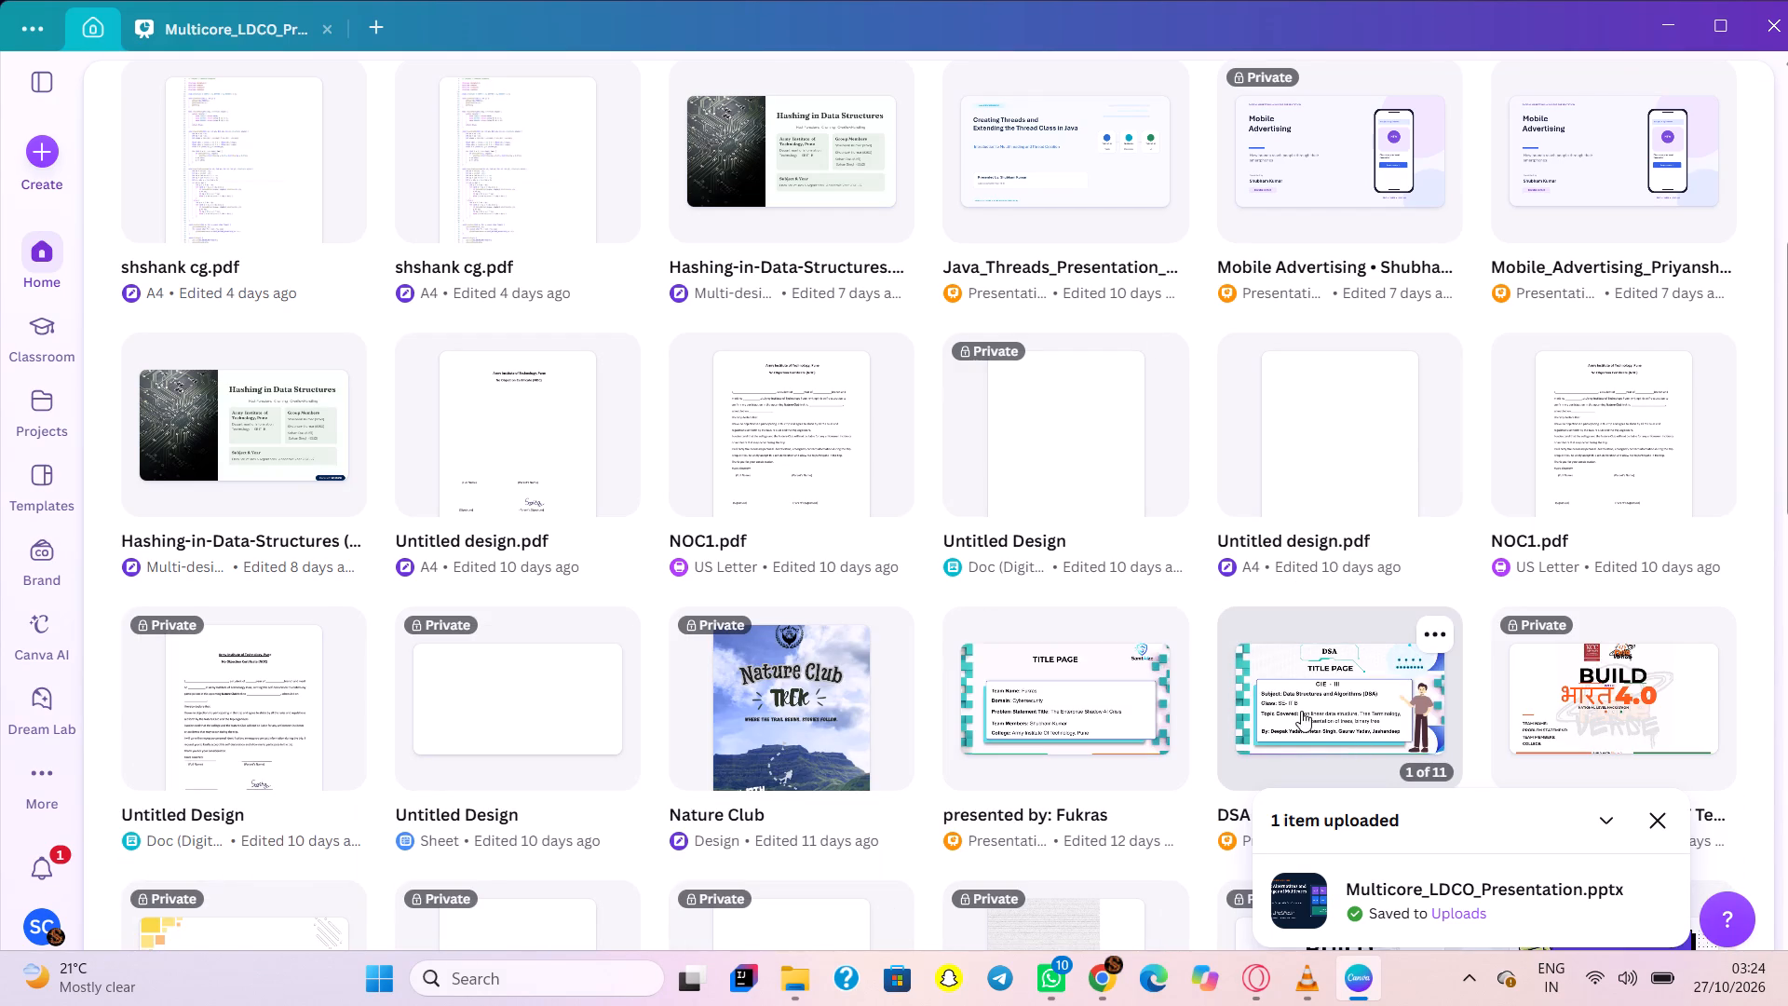
click(1061, 712)
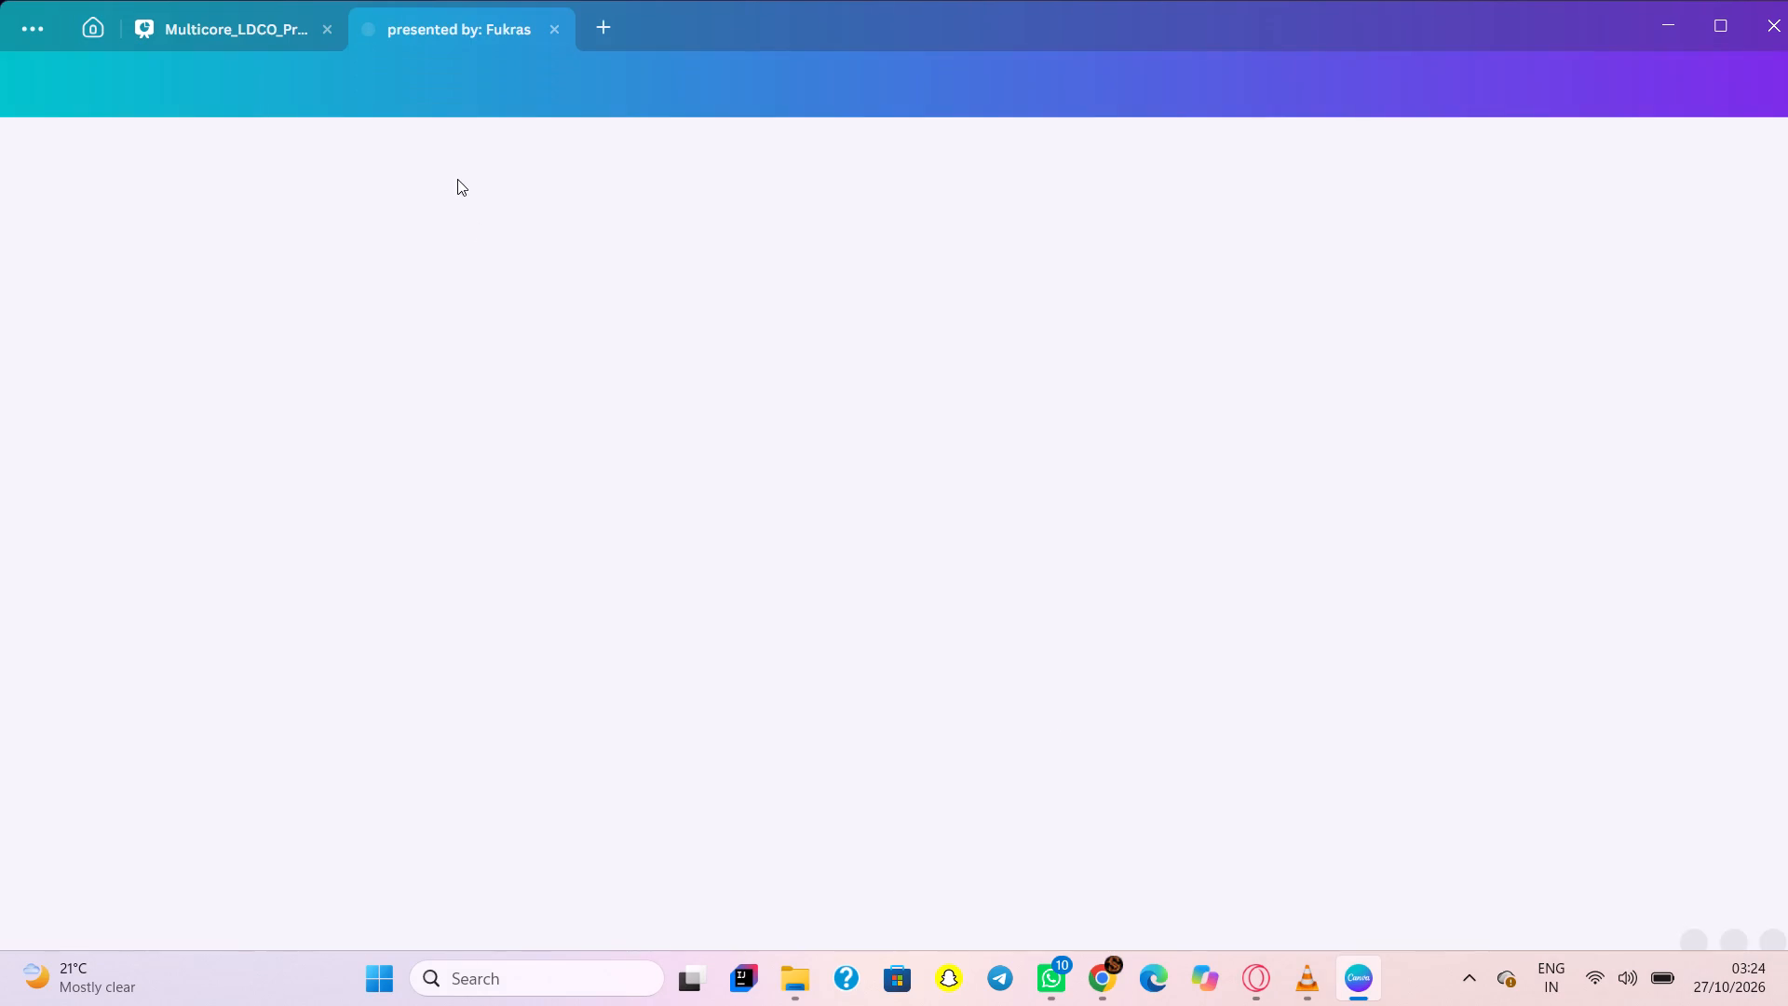
On the title slide of the Multicore presentation, shift the subtitle and the group details text block slightly upward.
click(211, 20)
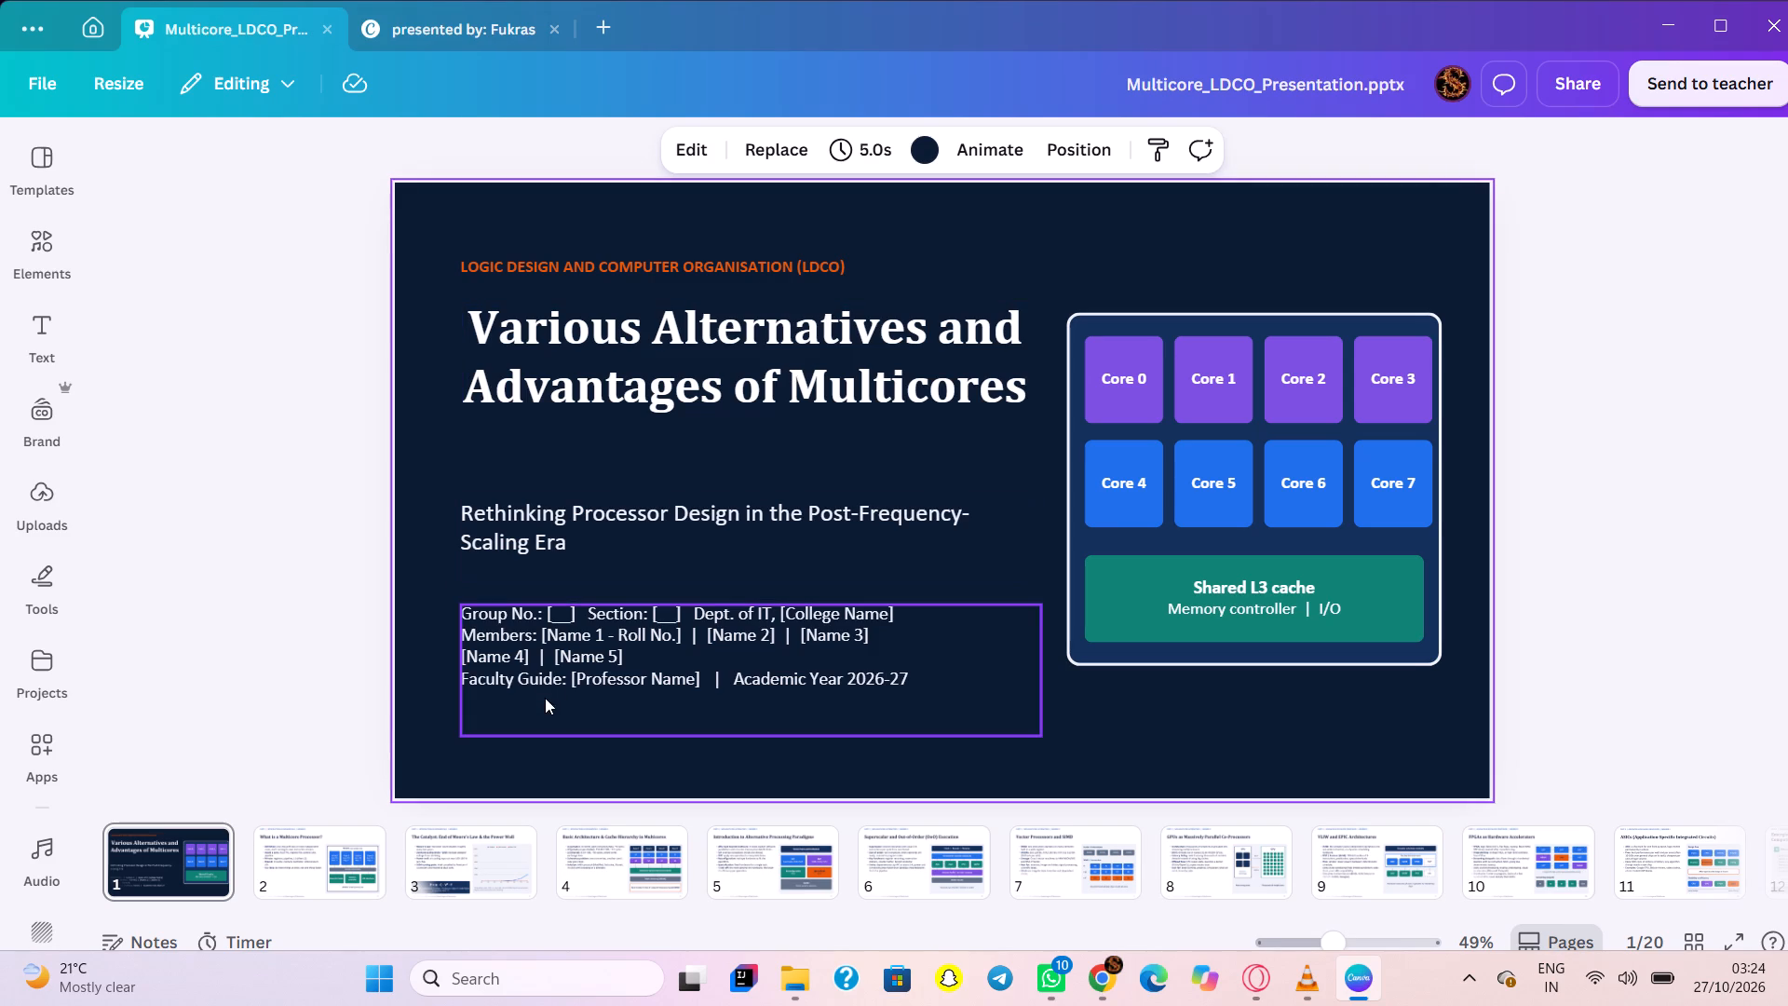
click(565, 611)
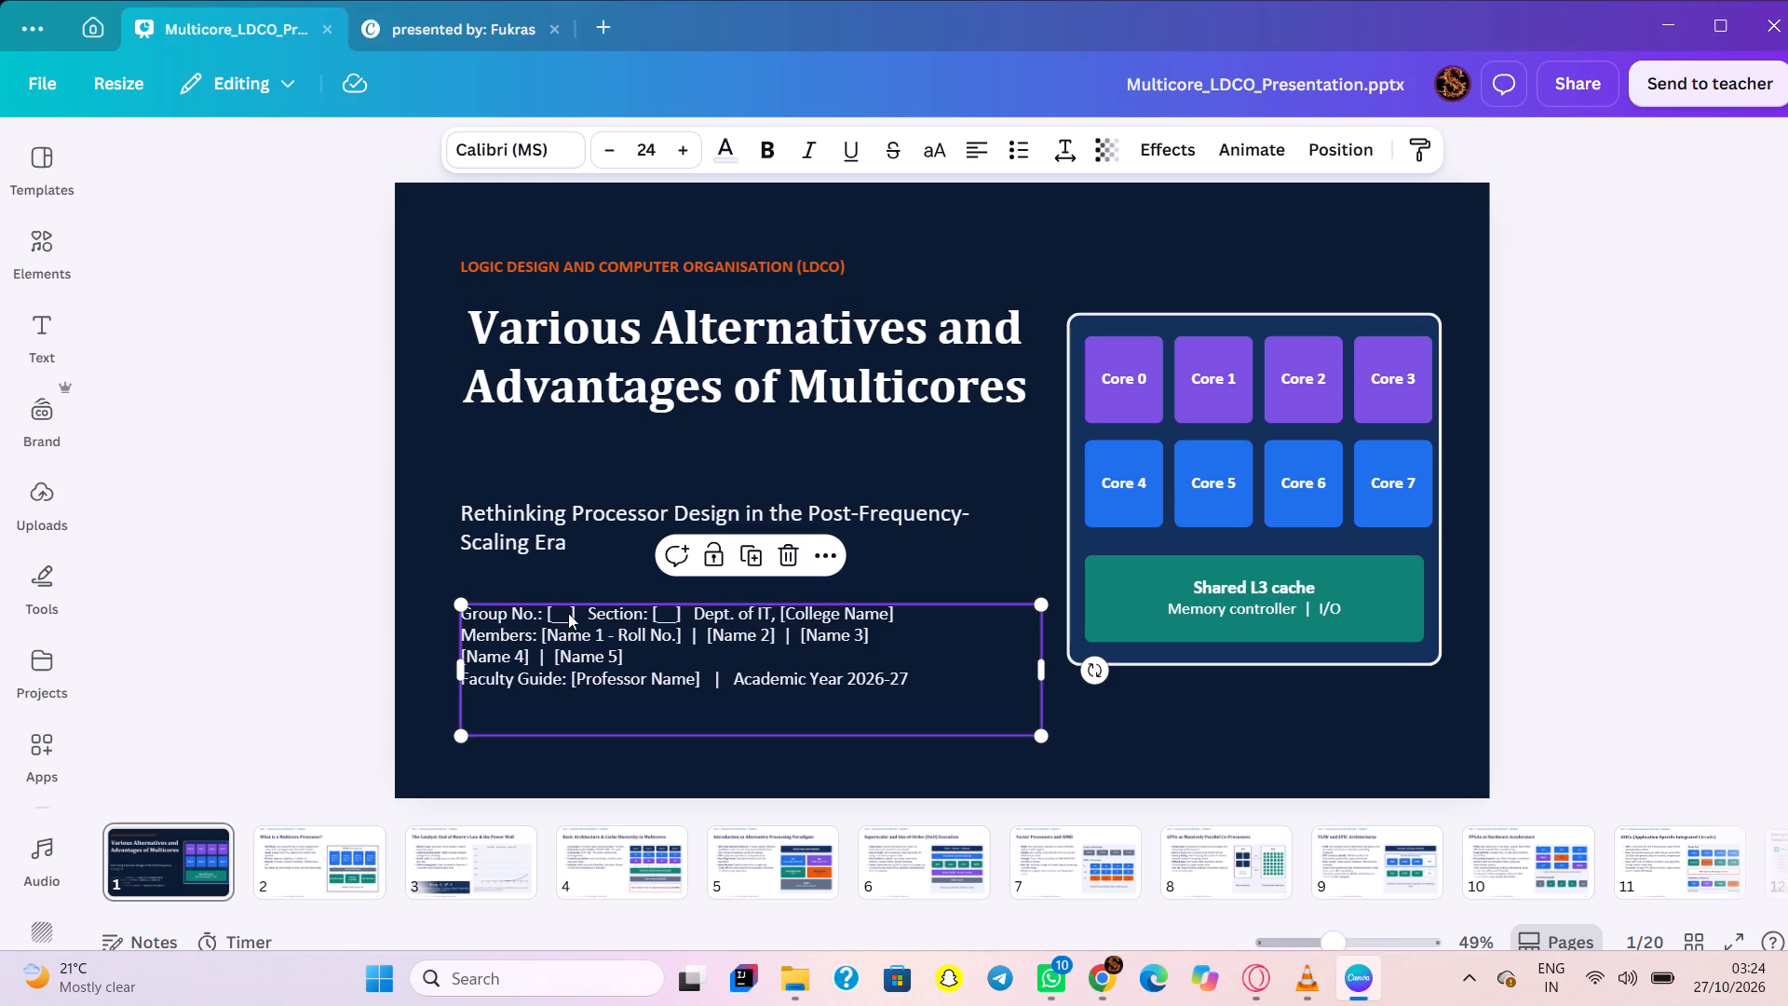
click(568, 613)
click(575, 614)
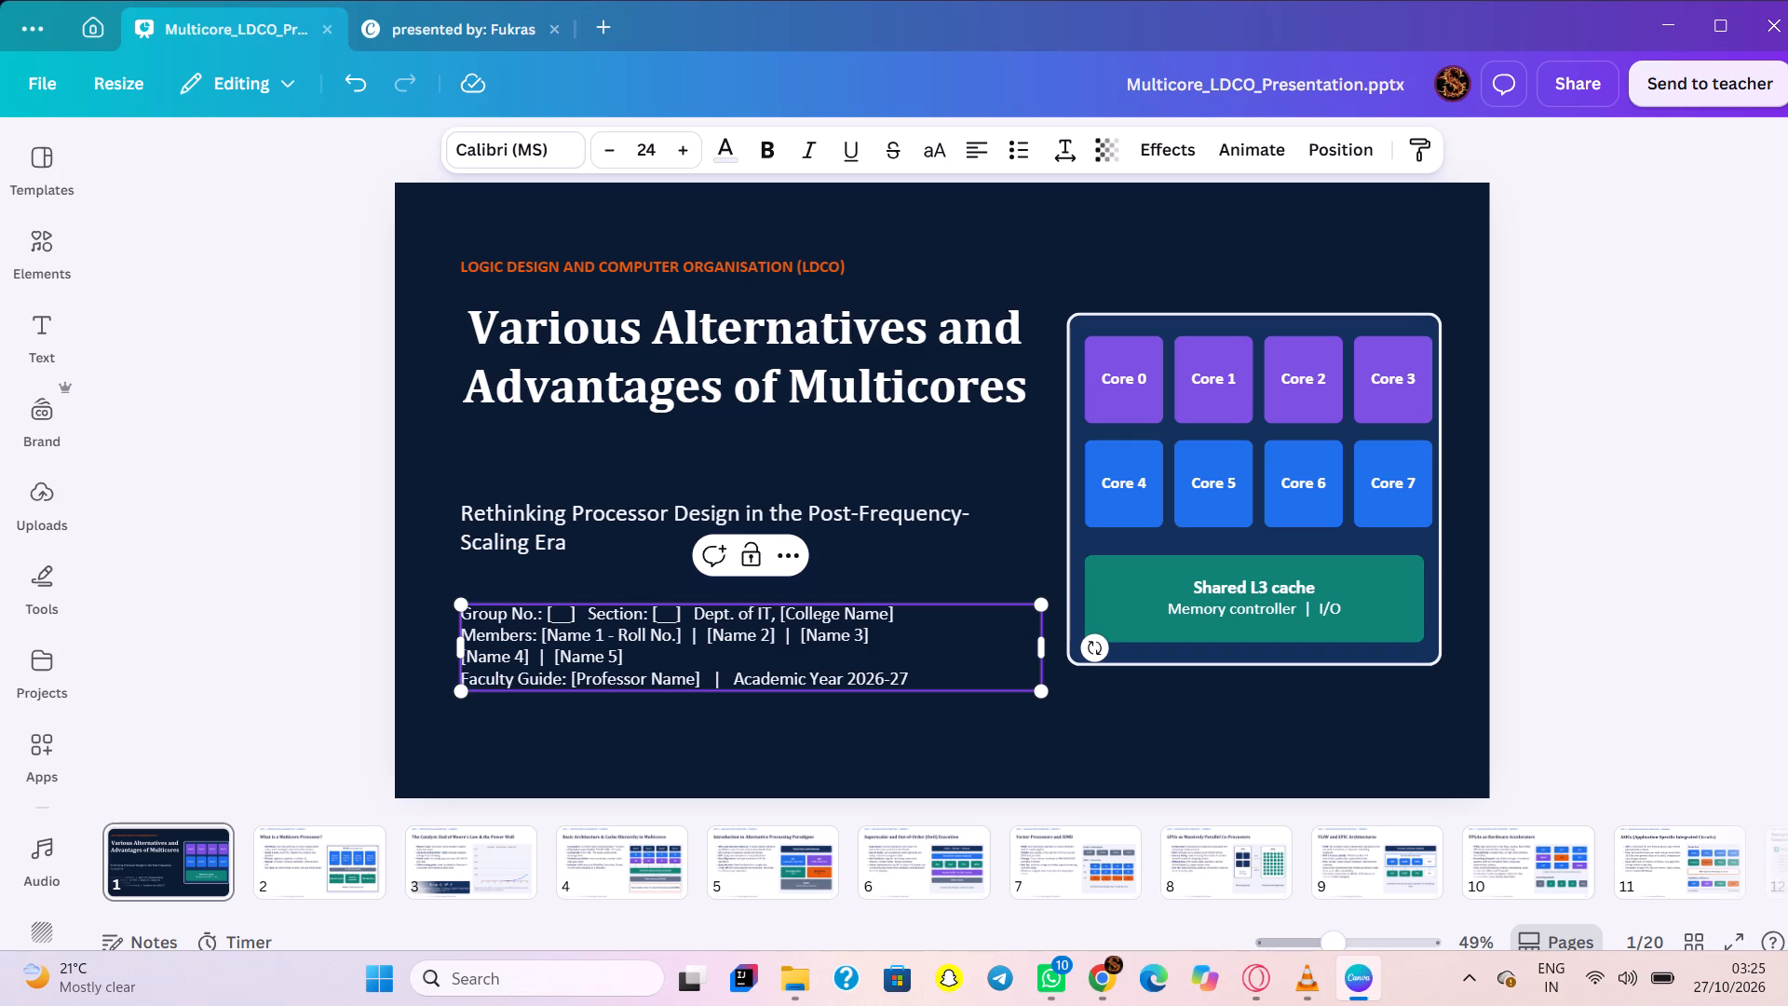
click(570, 531)
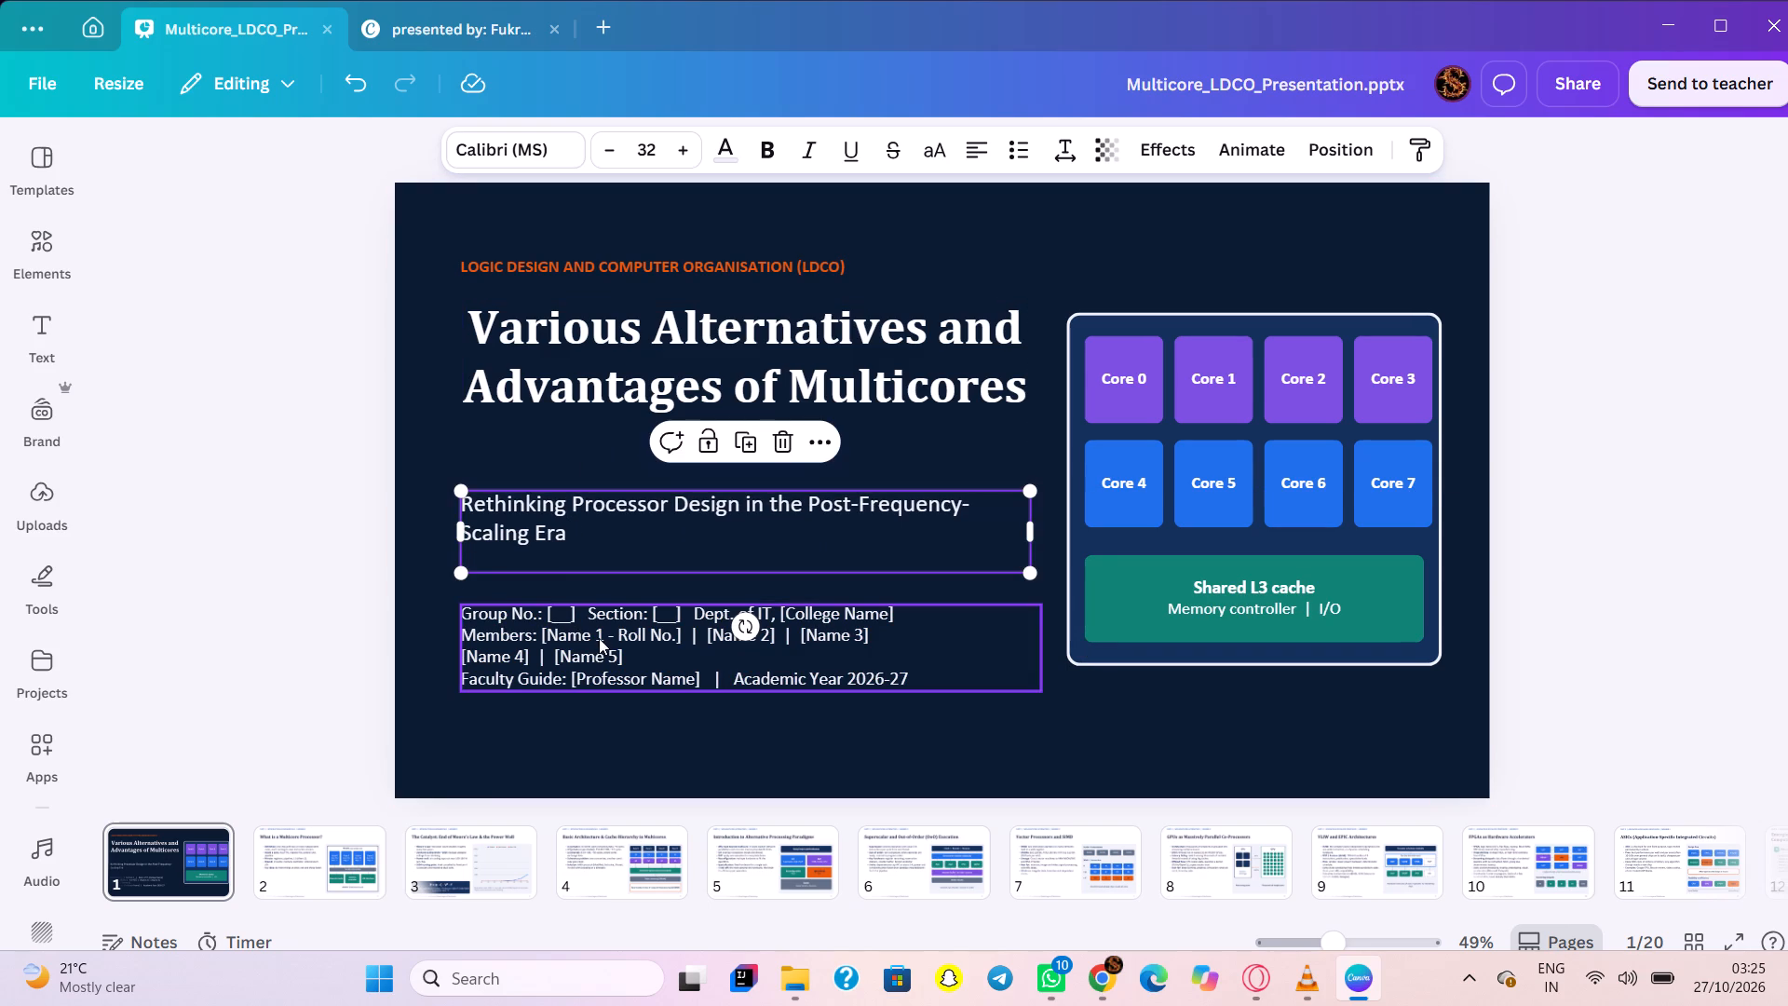
click(541, 637)
drag(543, 635, 543, 612)
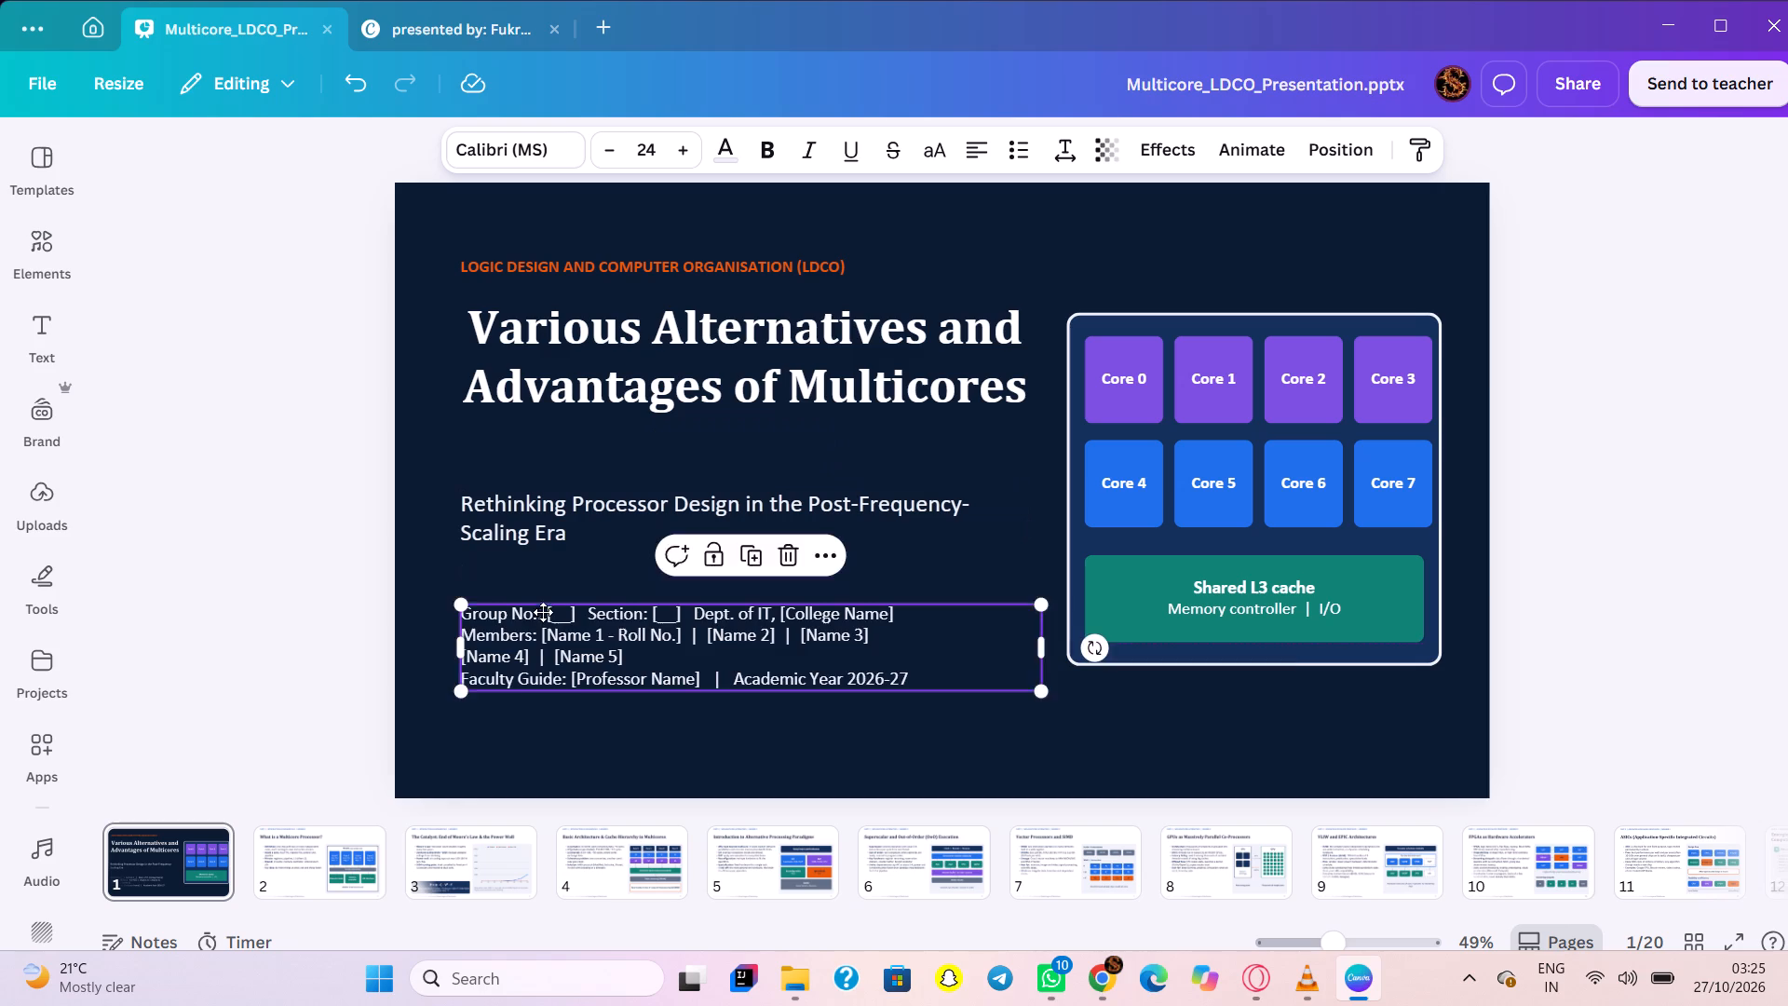
drag(543, 612, 539, 616)
click(1041, 632)
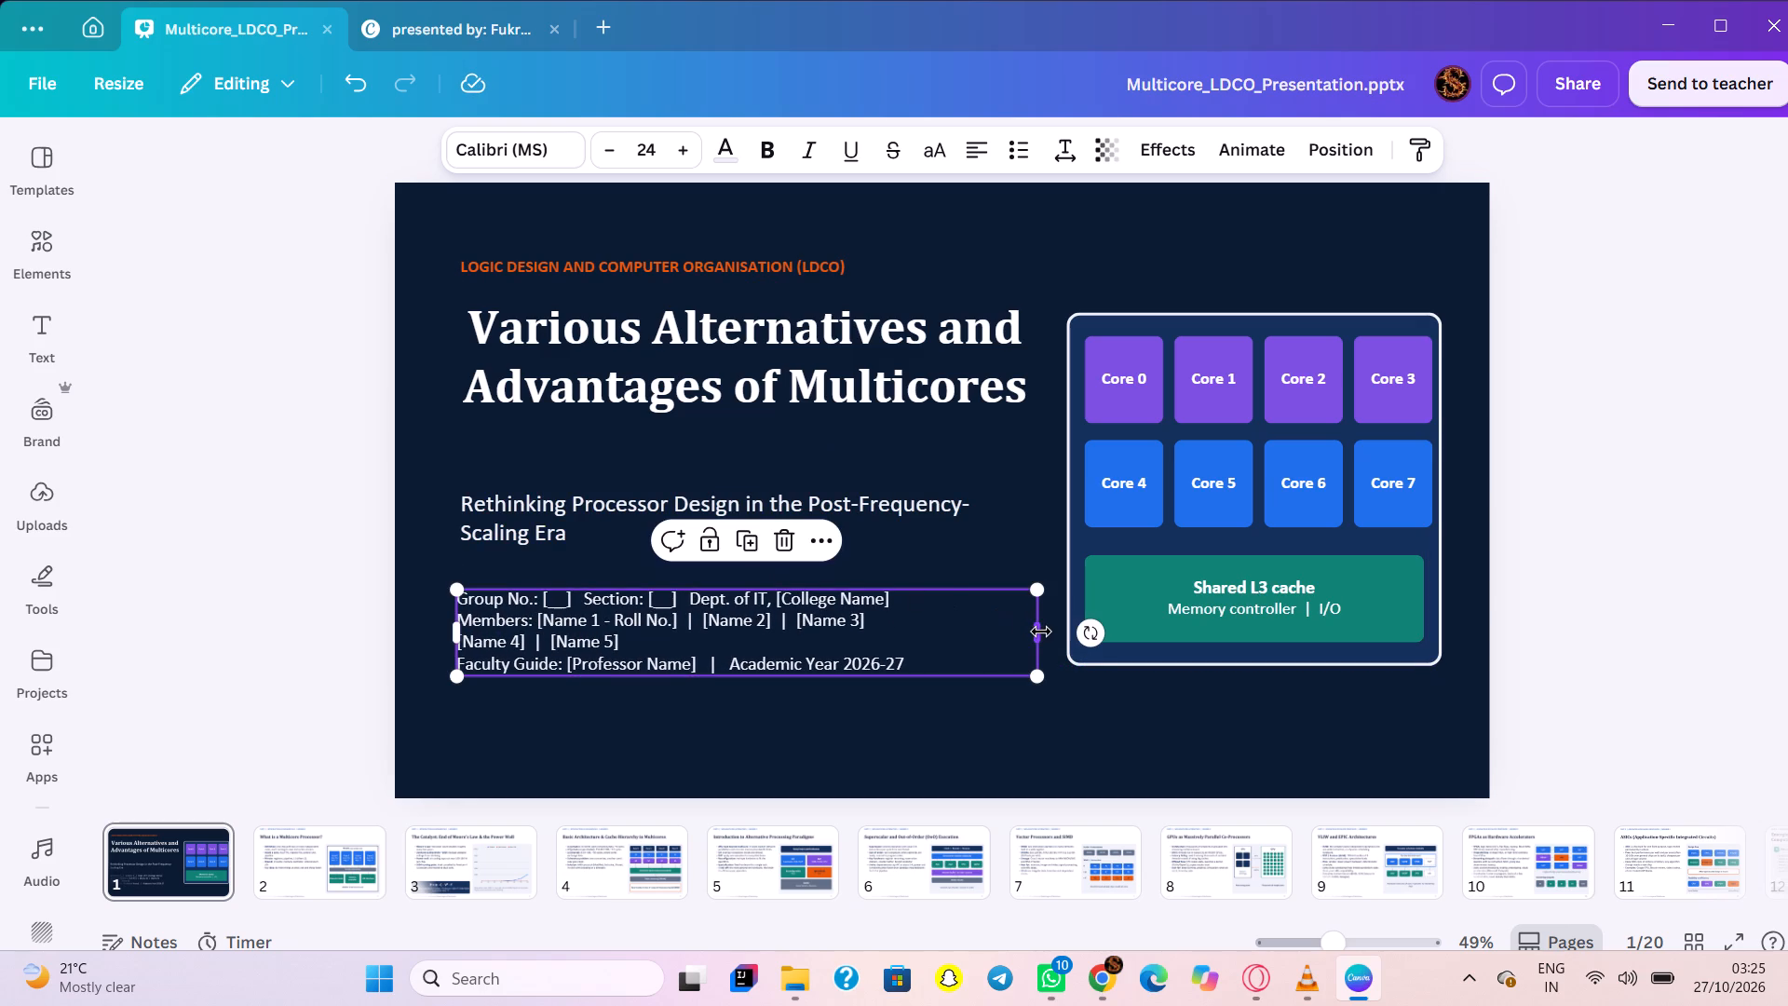
Delete the text of the group details' first line, covering the group number, section, department and college name placeholders.
click(695, 597)
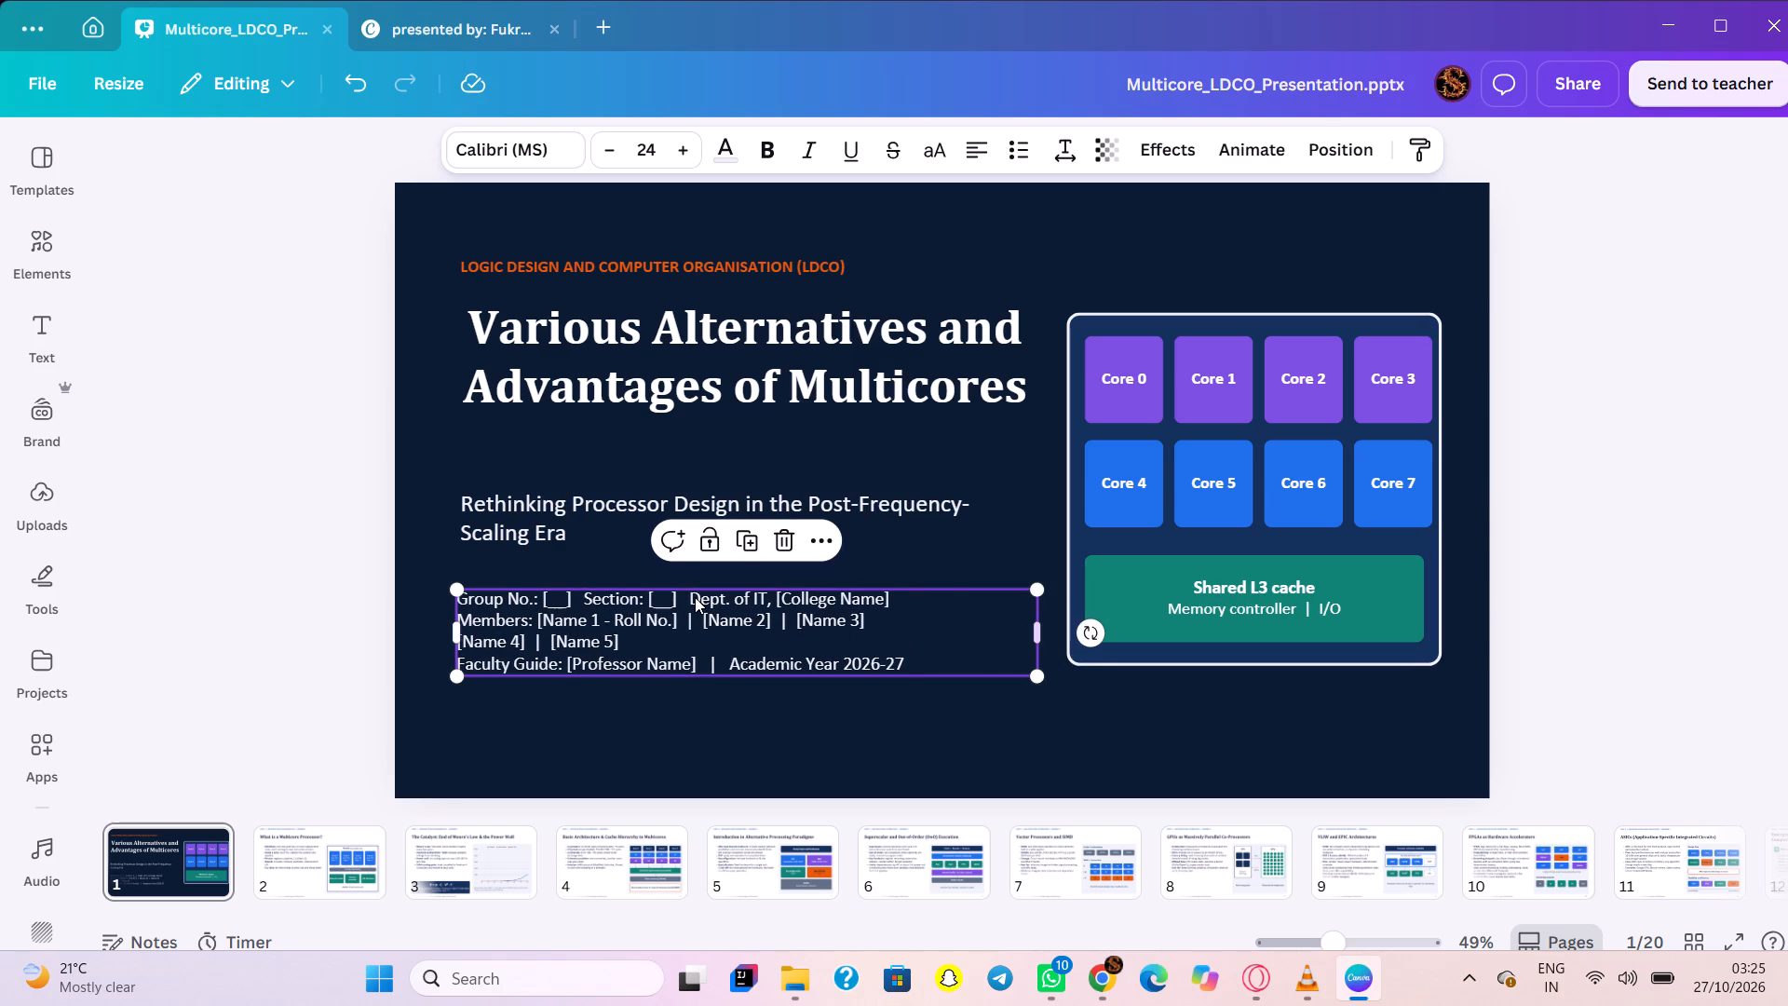
click(695, 597)
drag(696, 597, 803, 599)
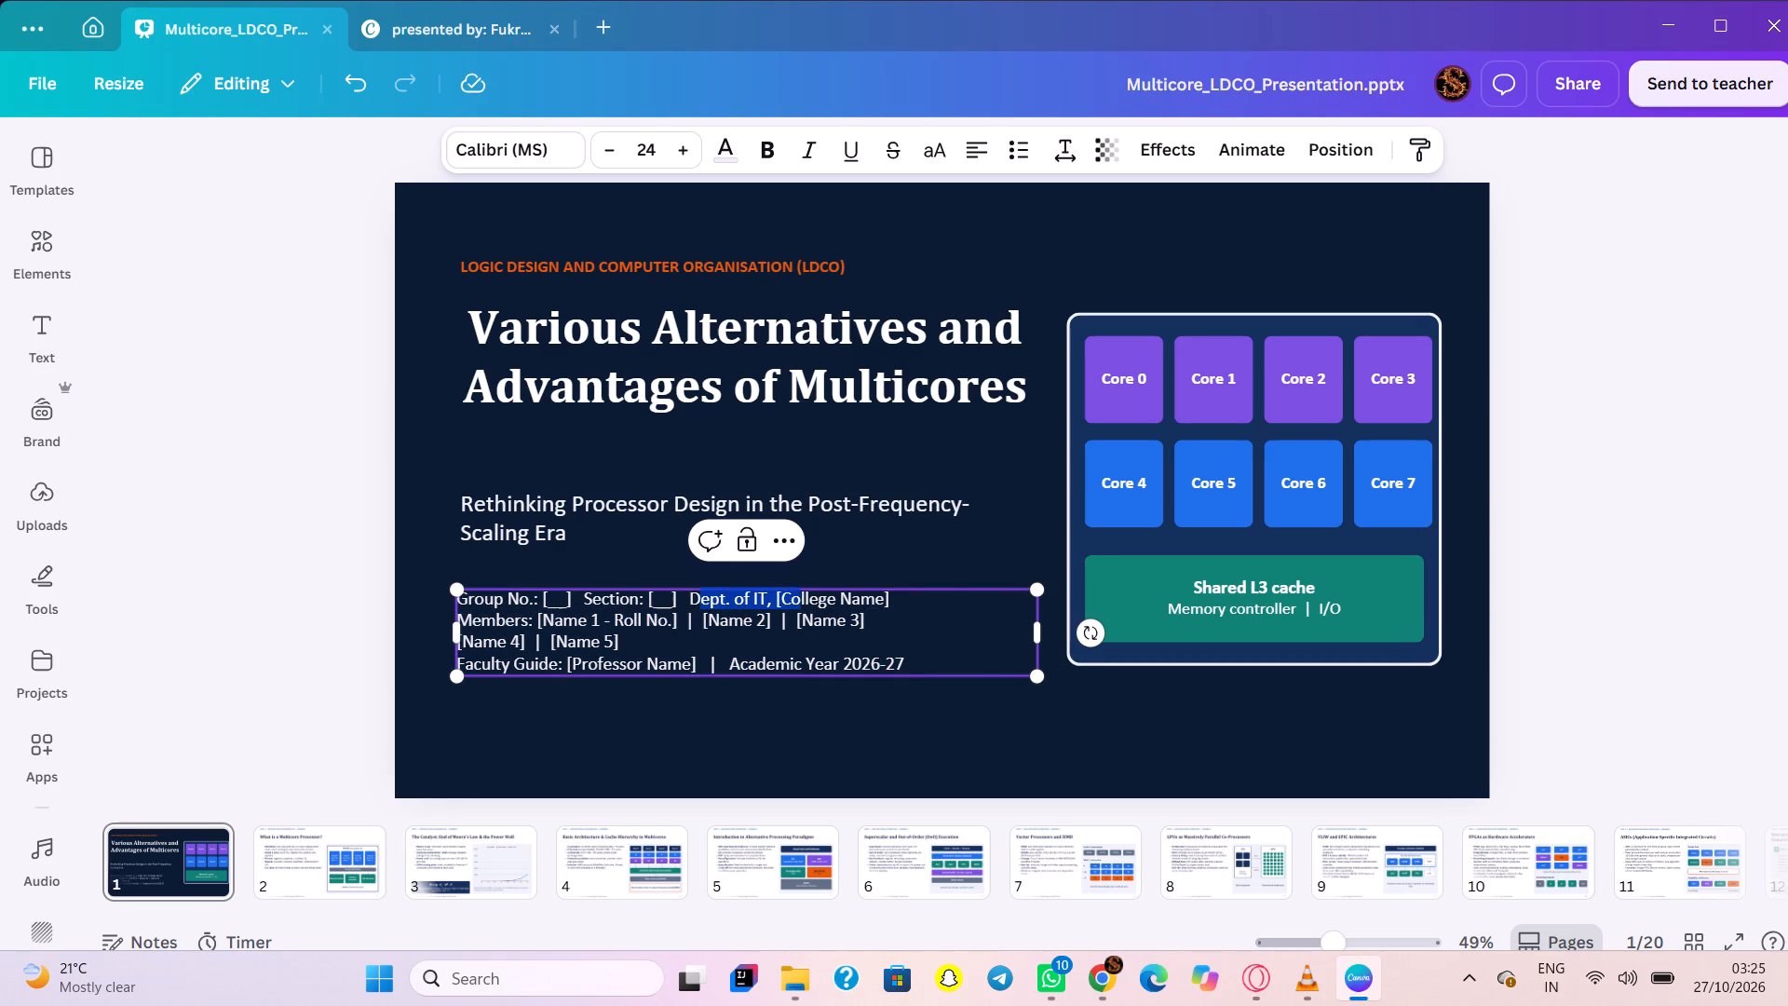
drag(803, 599, 893, 595)
key(BackSpace)
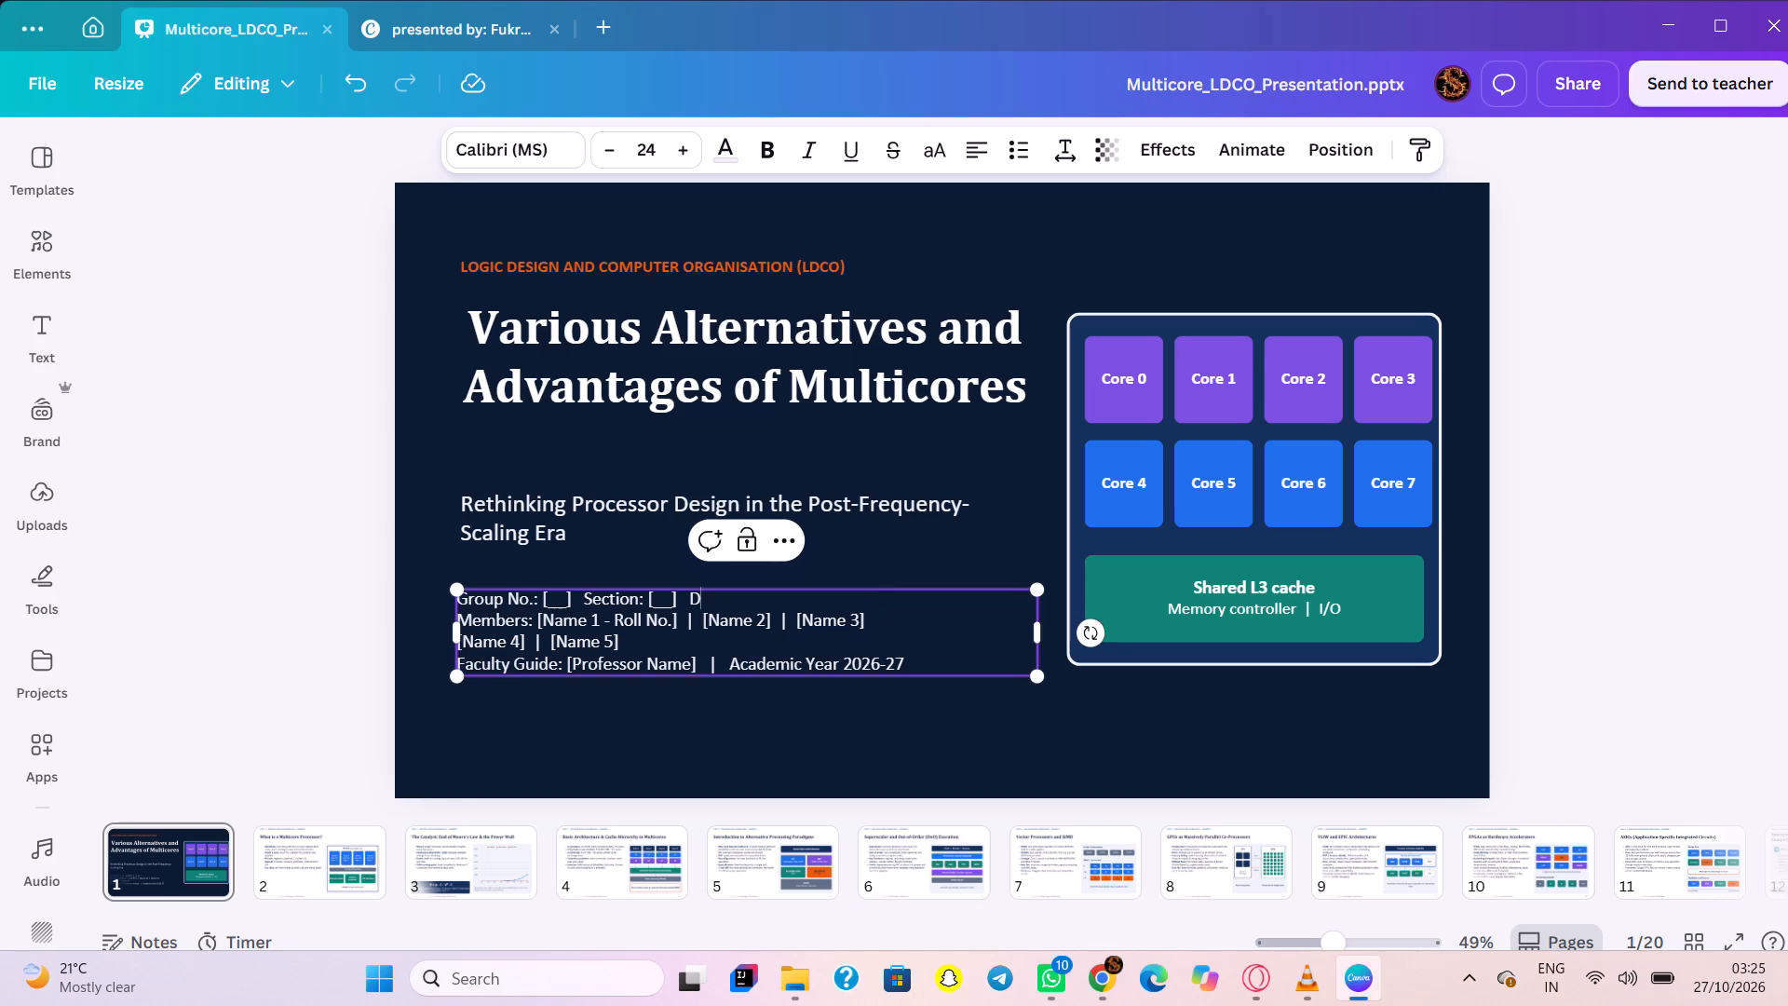
key(BackSpace)
key(BackSpace)
key(BackSpace)
key(BackSpace)
key(BackSpace)
key(BackSpace)
key(BackSpace)
key(BackSpace)
key(BackSpace)
key(BackSpace)
key(BackSpace)
key(BackSpace)
key(BackSpace)
key(BackSpace)
key(BackSpace)
key(BackSpace)
key(BackSpace)
key(BackSpace)
key(BackSpace)
key(BackSpace)
key(BackSpace)
key(BackSpace)
key(BackSpace)
key(BackSpace)
key(BackSpace)
key(BackSpace)
key(BackSpace)
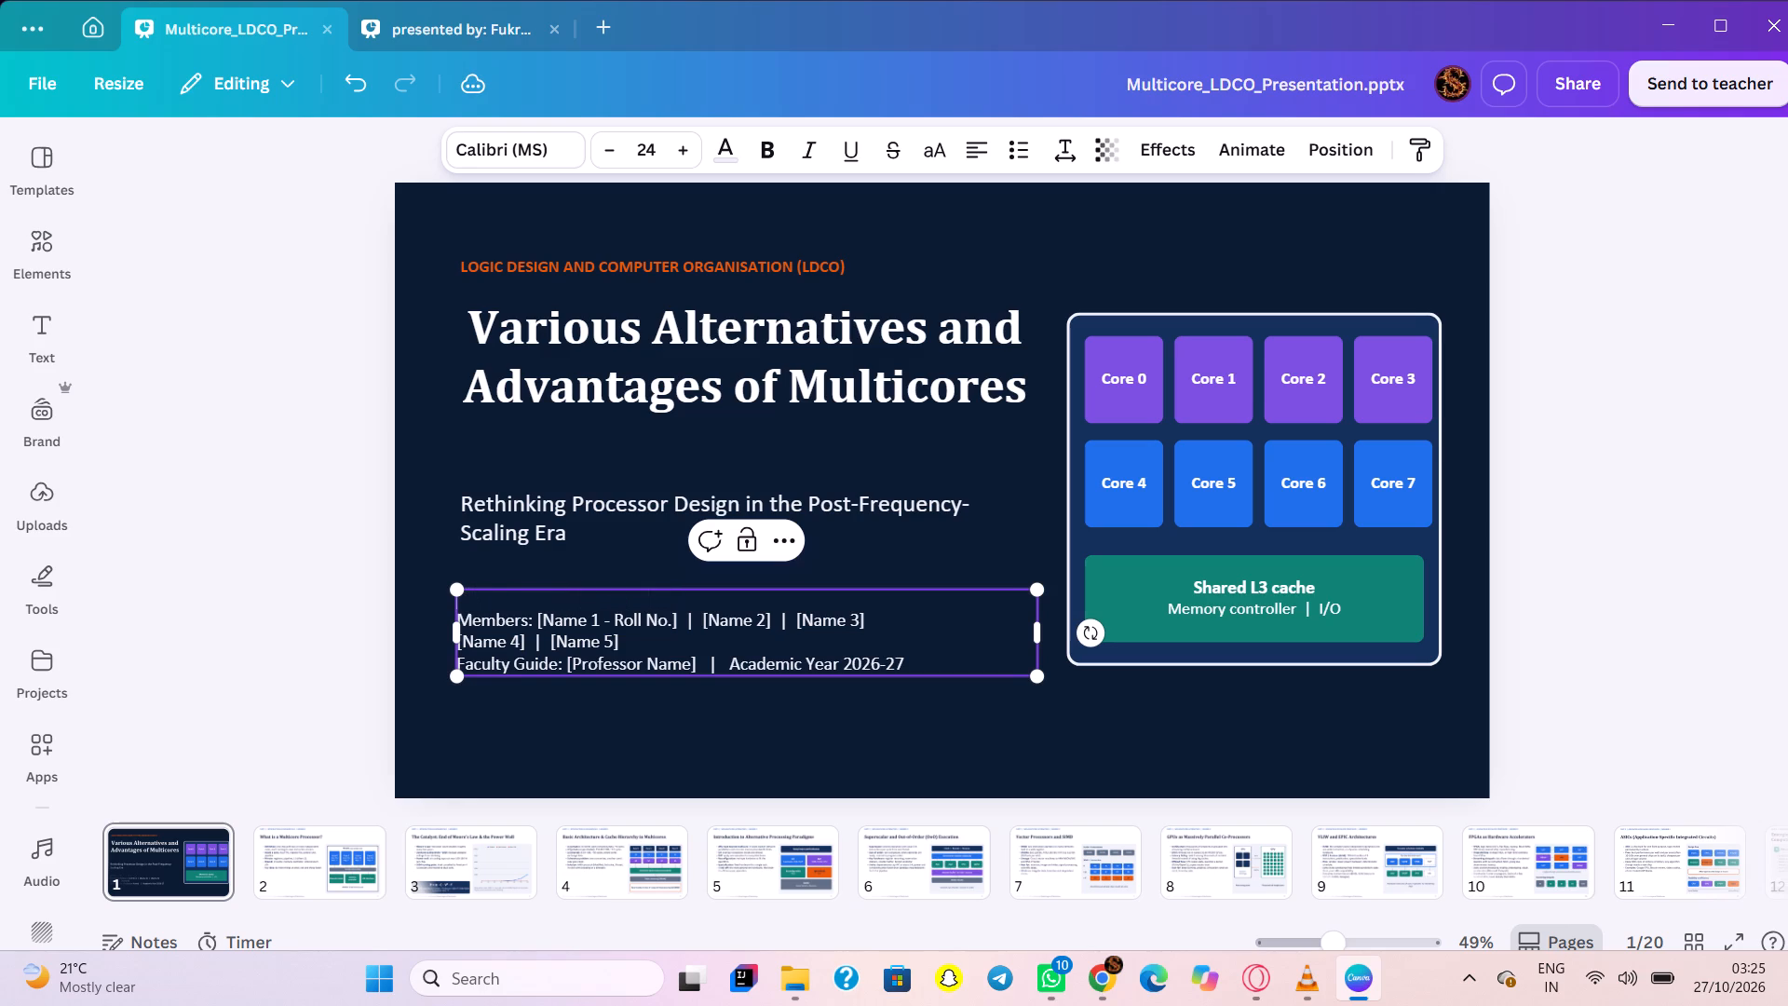
Replace the "Members" label before the name placeholders on the title slide with "Presented by".
click(595, 620)
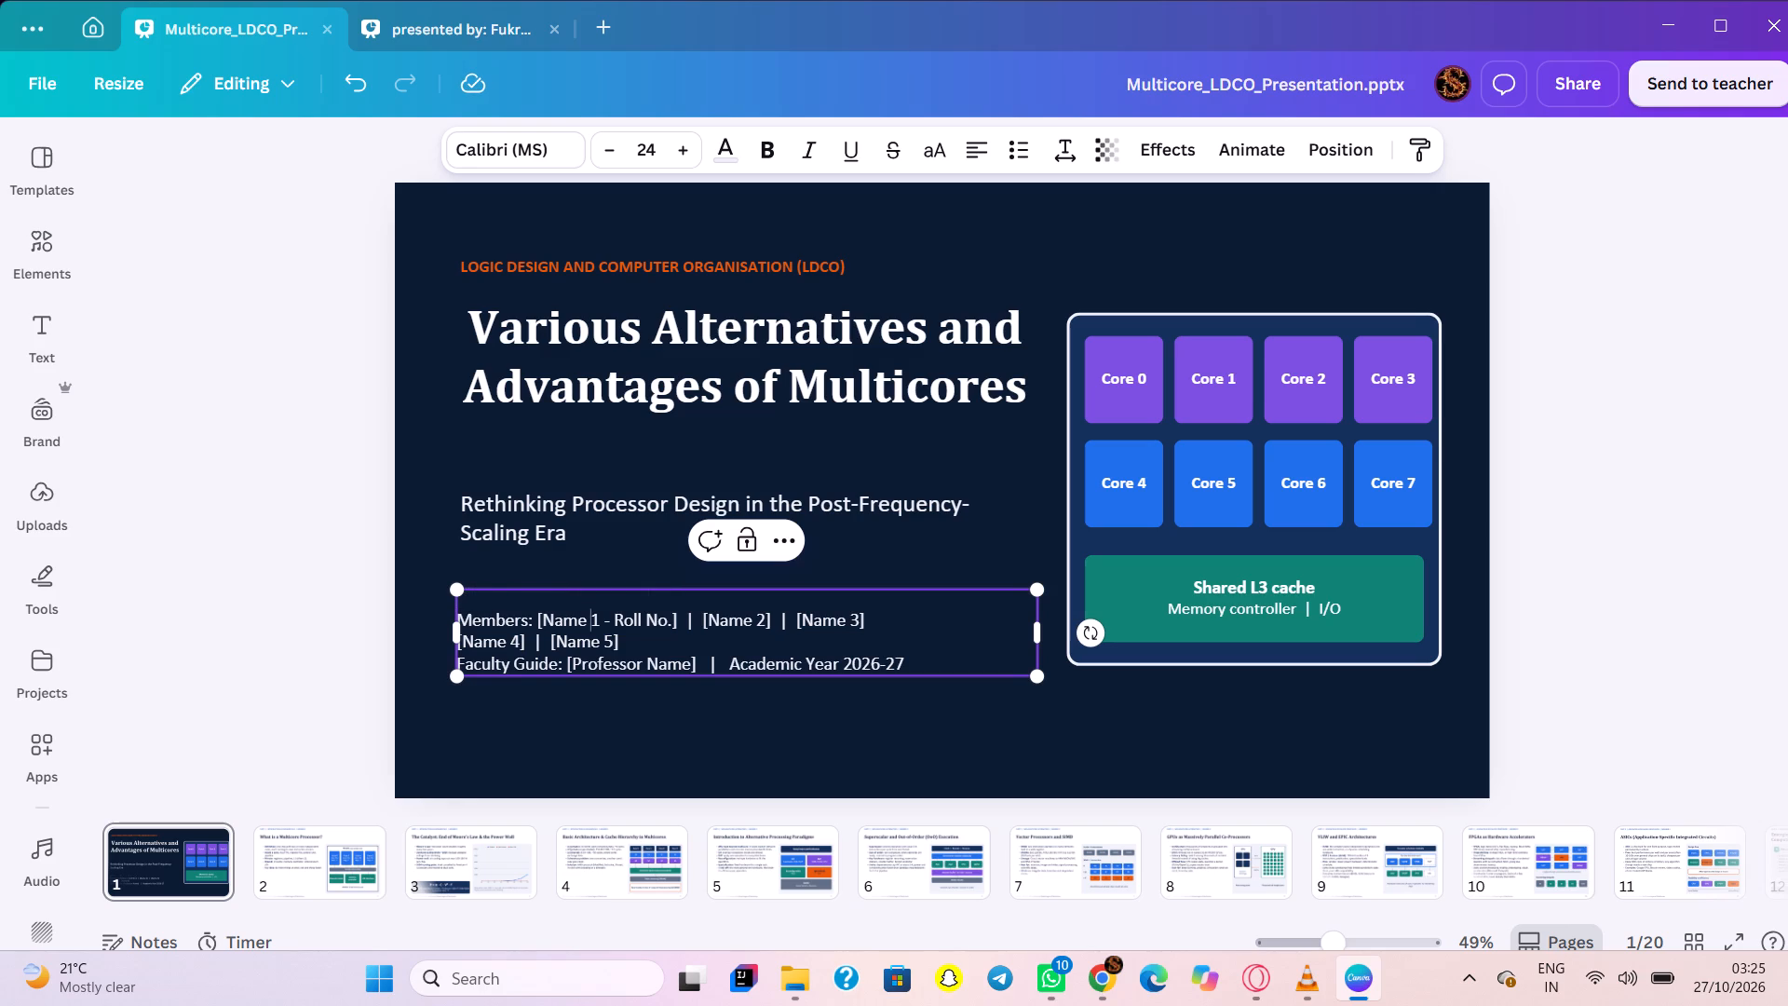
click(598, 620)
click(527, 624)
key(BackSpace)
key(BackSpace)
key(BackSpace)
key(BackSpace)
key(BackSpace)
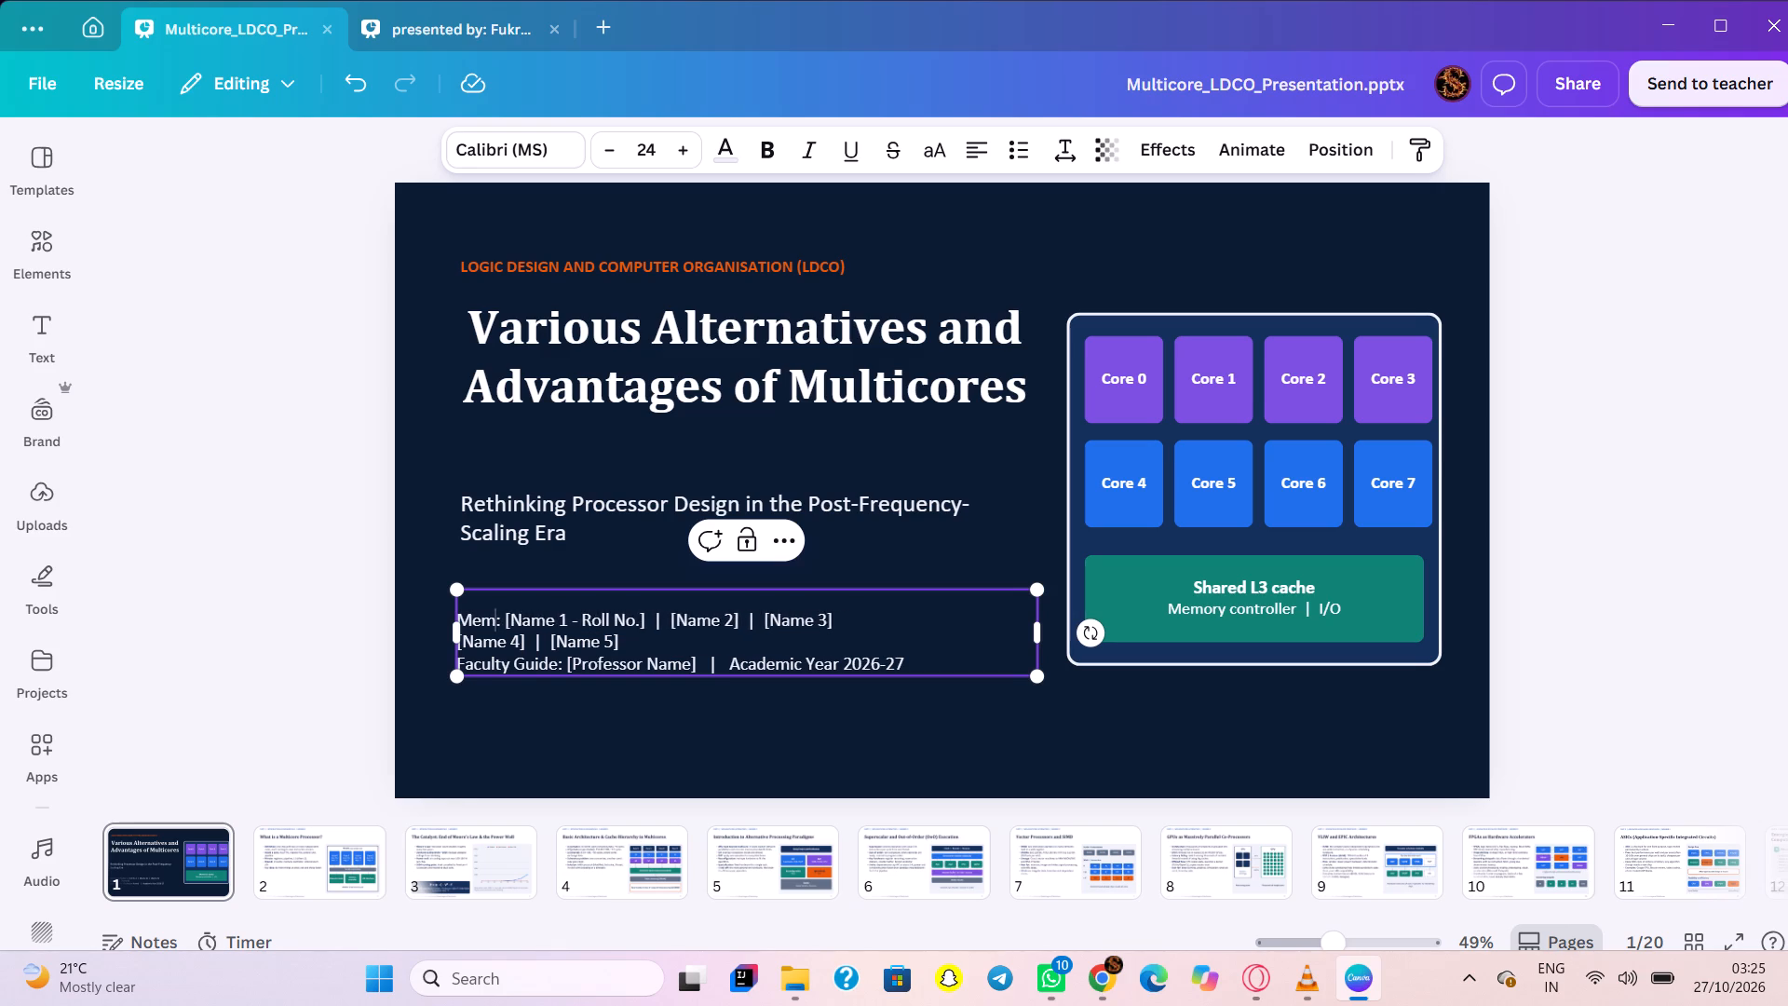
key(BackSpace)
key(BackSpace)
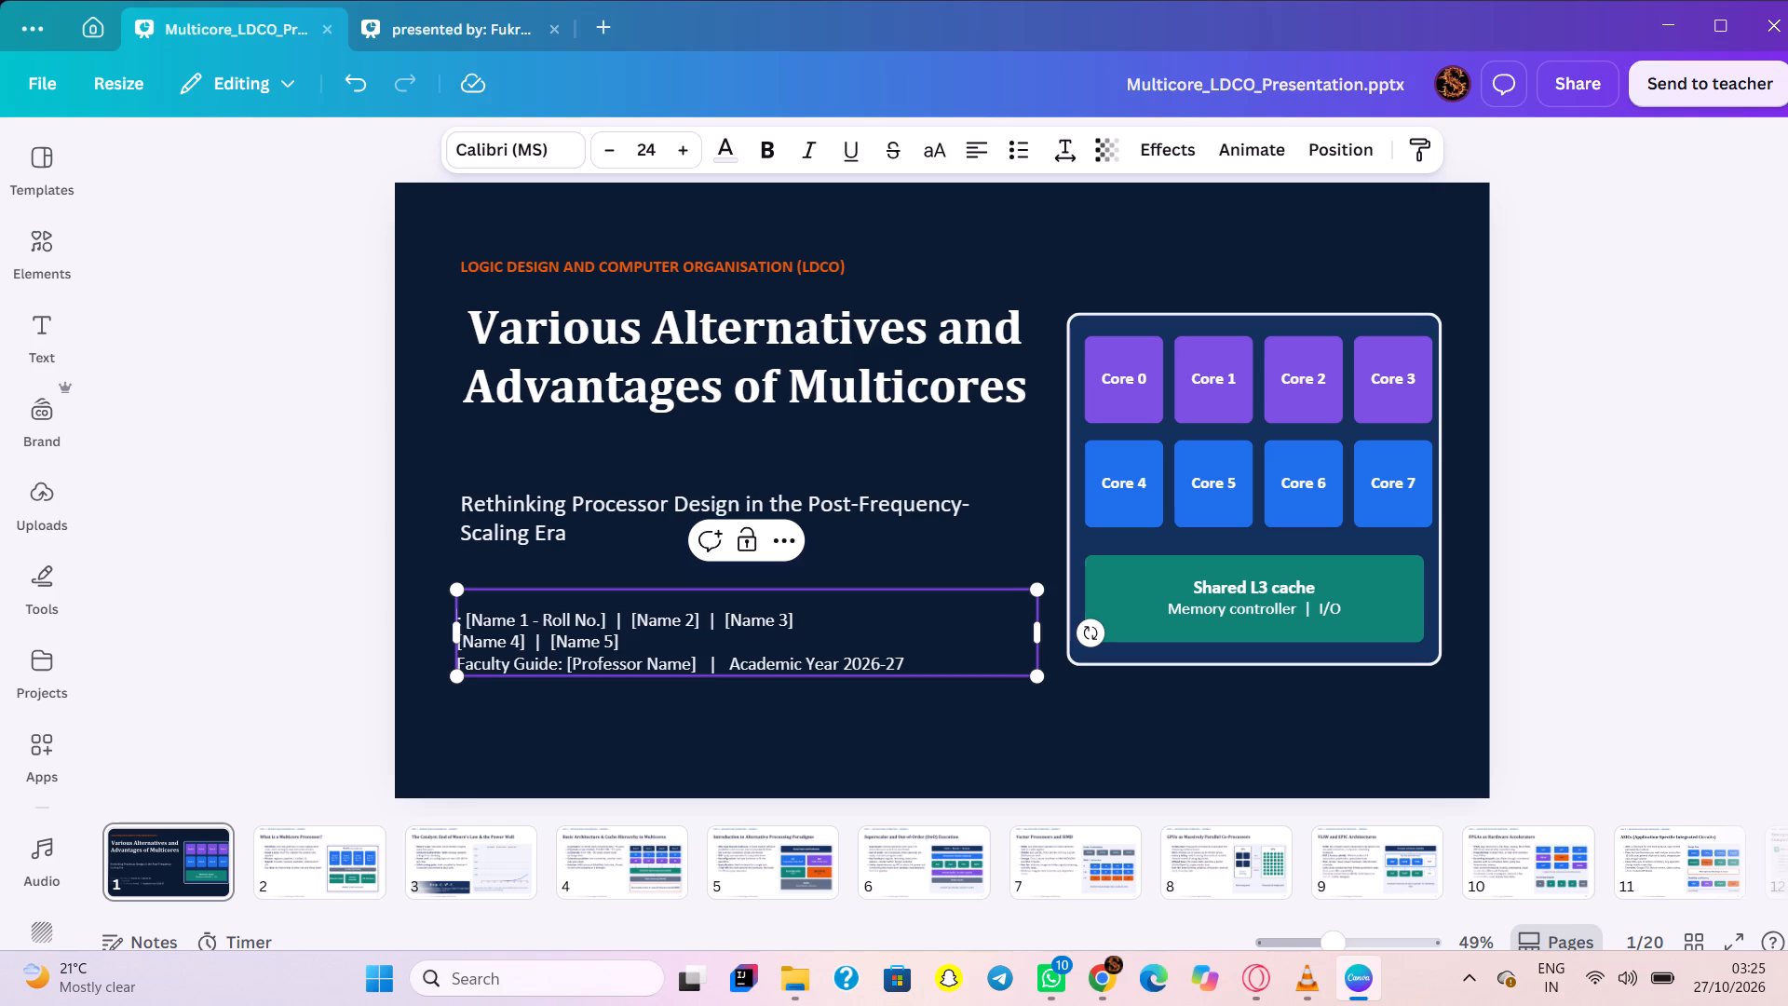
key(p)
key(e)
key(BackSpace)
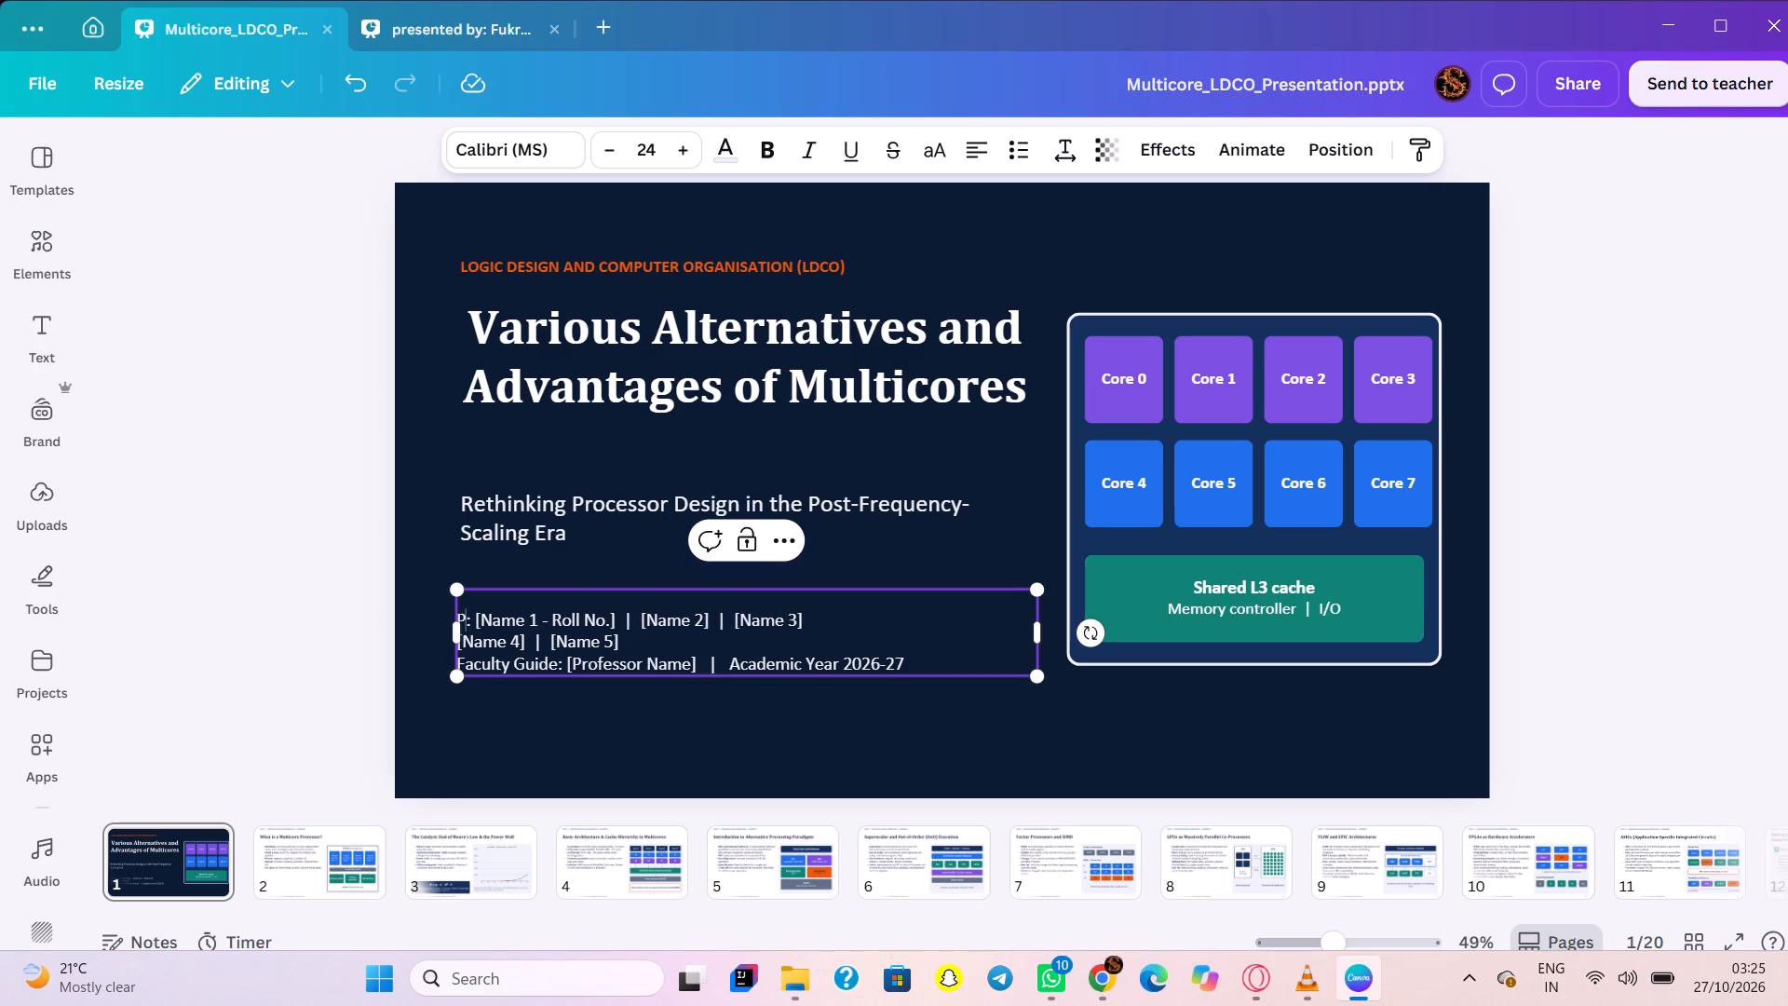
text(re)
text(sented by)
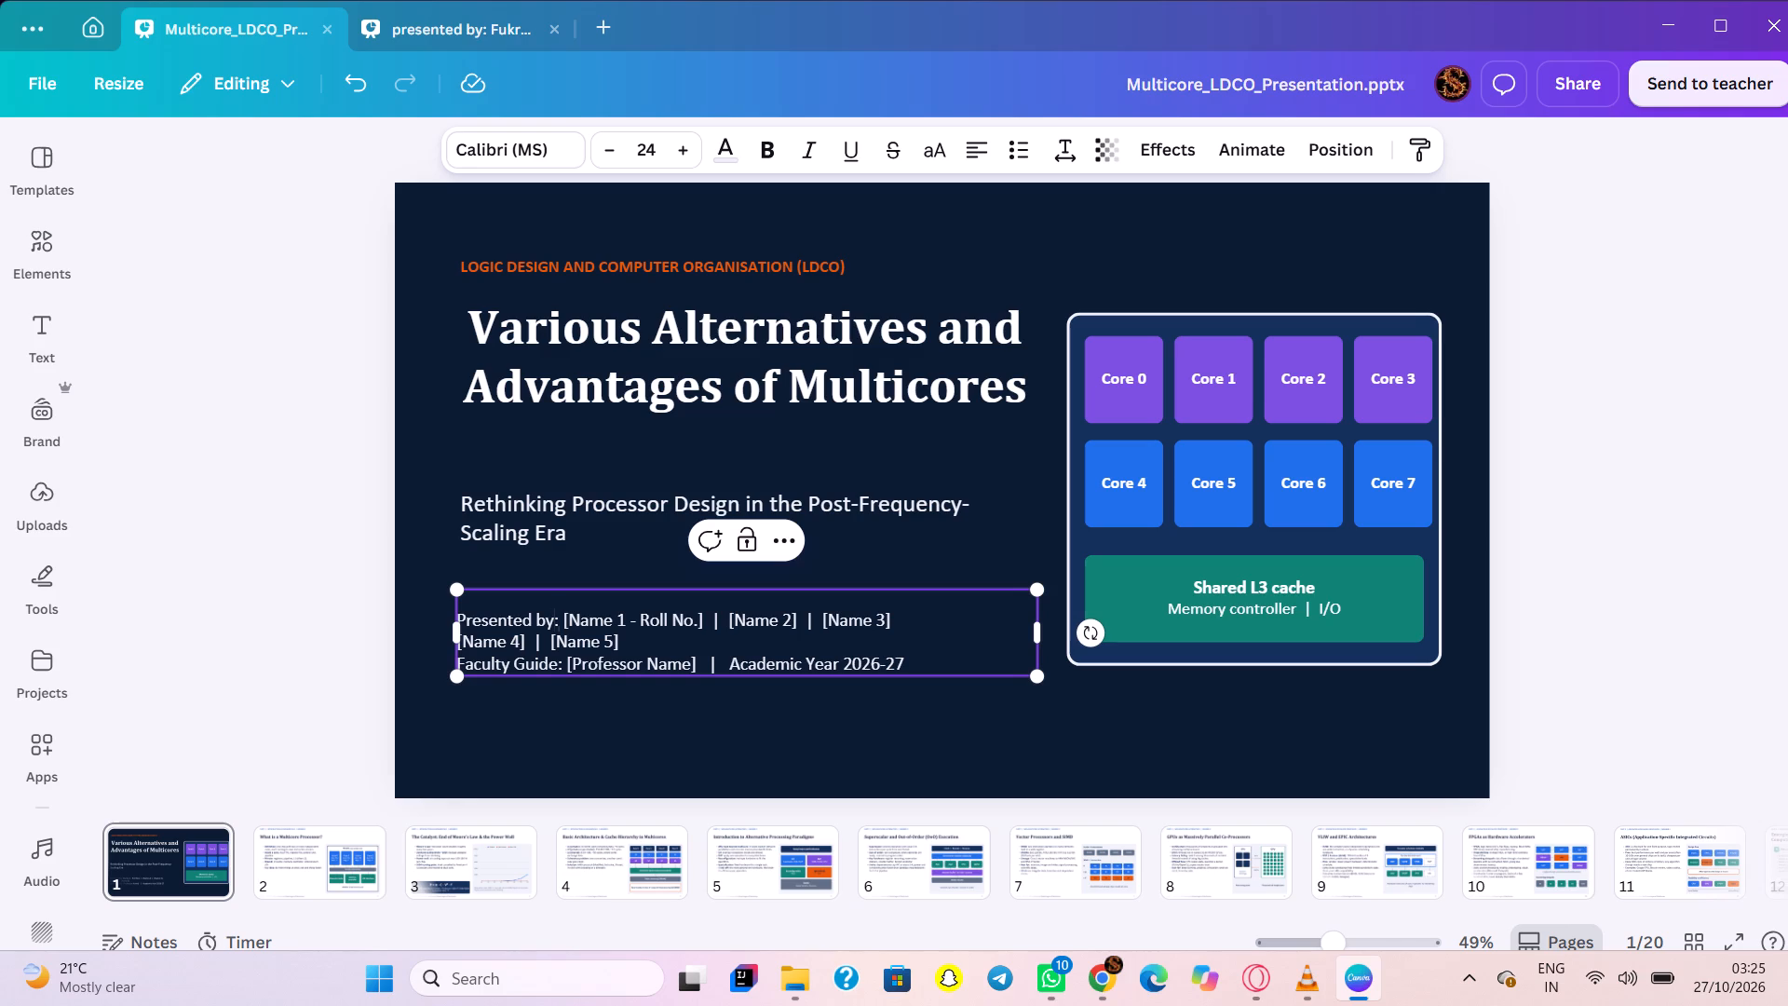
Start a new line after "Presented by:" in the title slide's details block and delete all five name placeholders there.
click(560, 619)
key(Return)
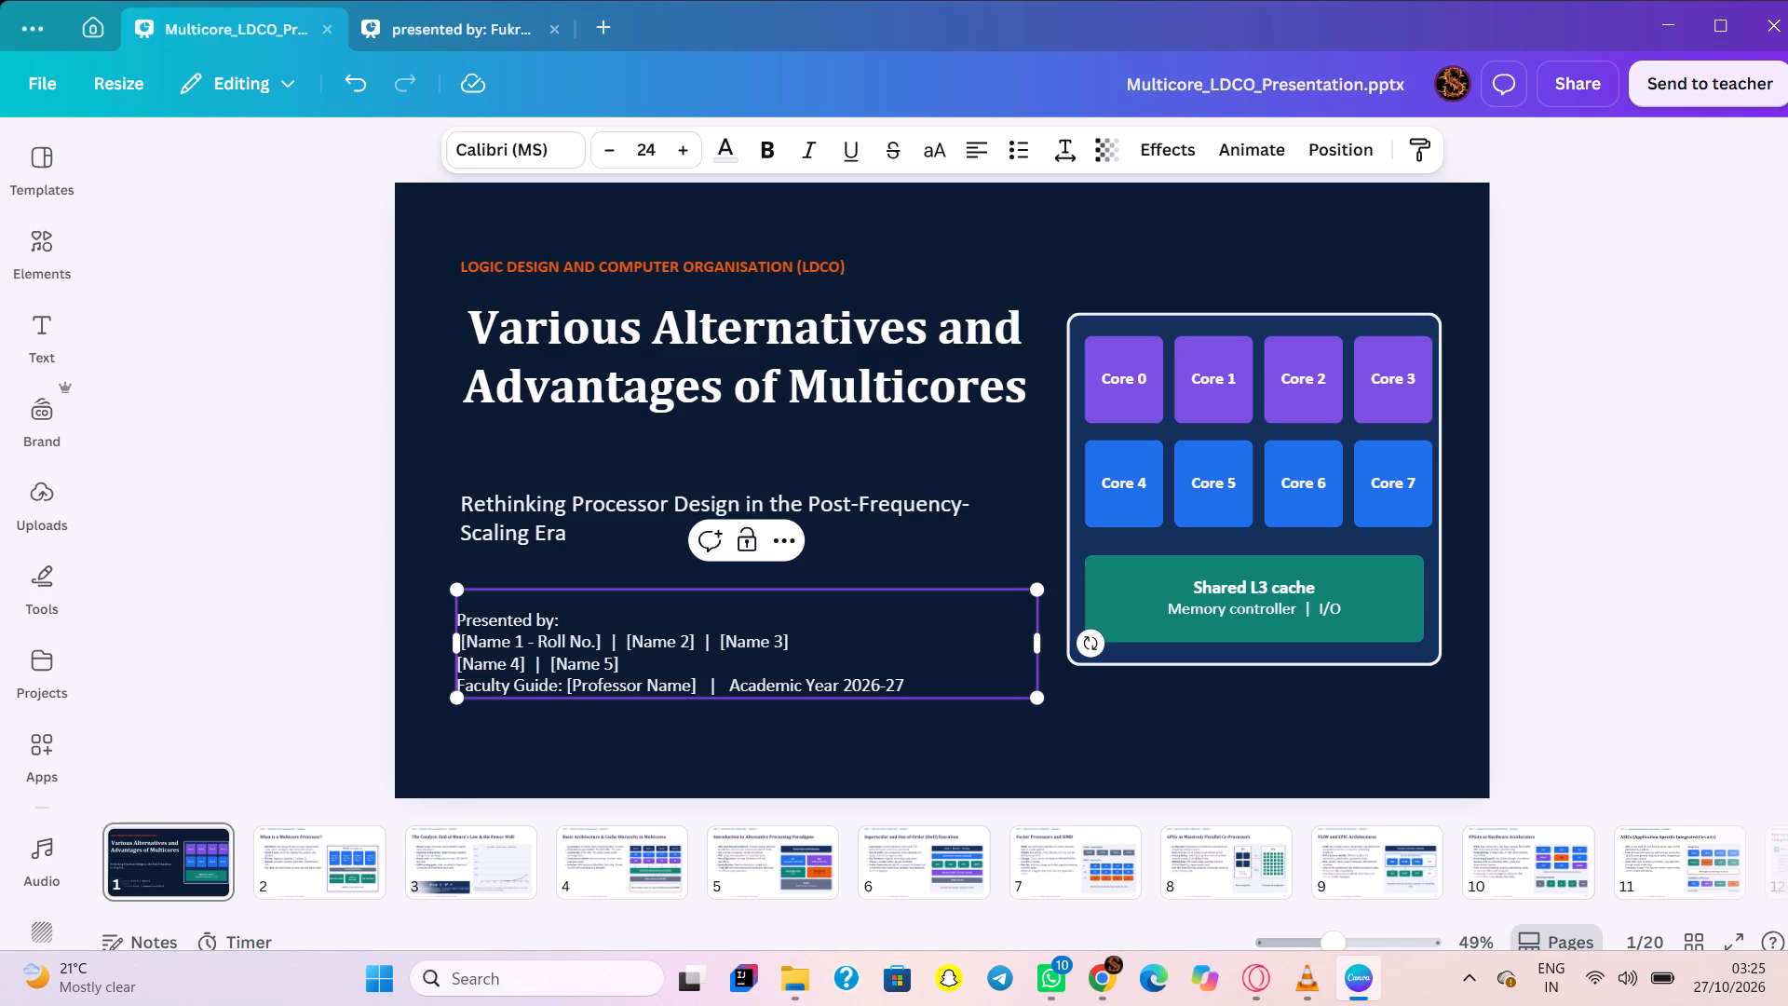
click(523, 642)
key(BackSpace)
key(BackSpace)
key(BackSpace)
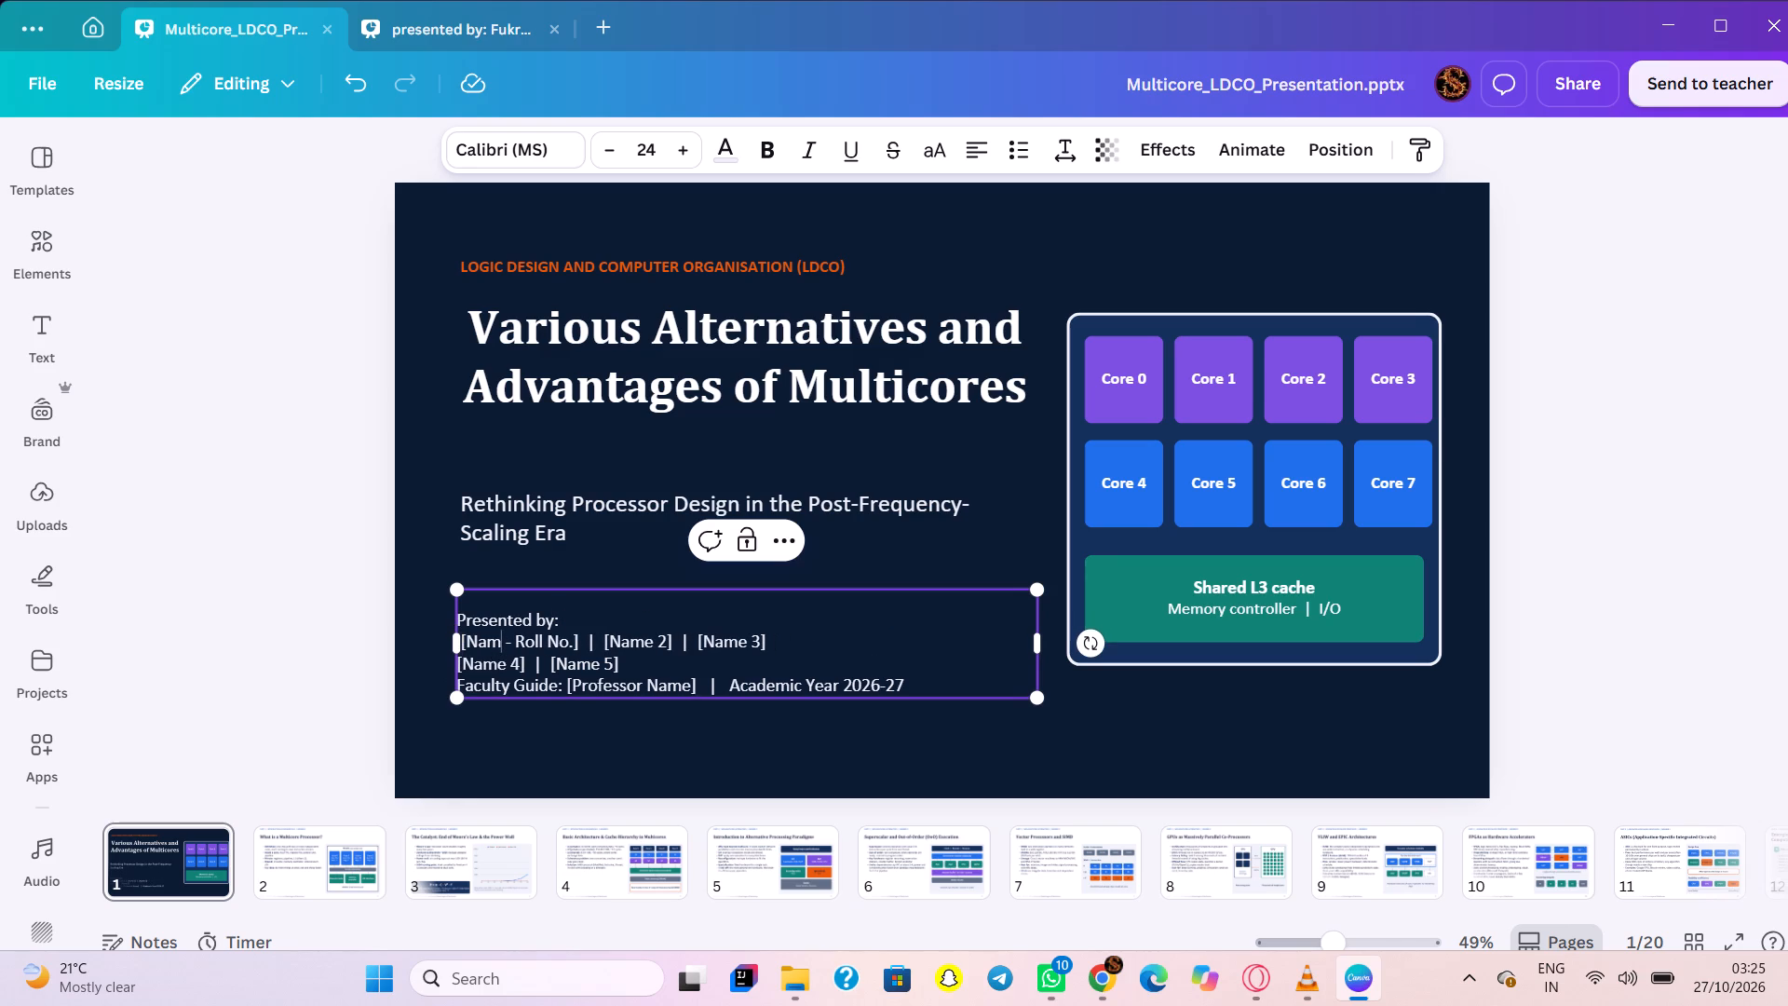
drag(642, 662, 477, 651)
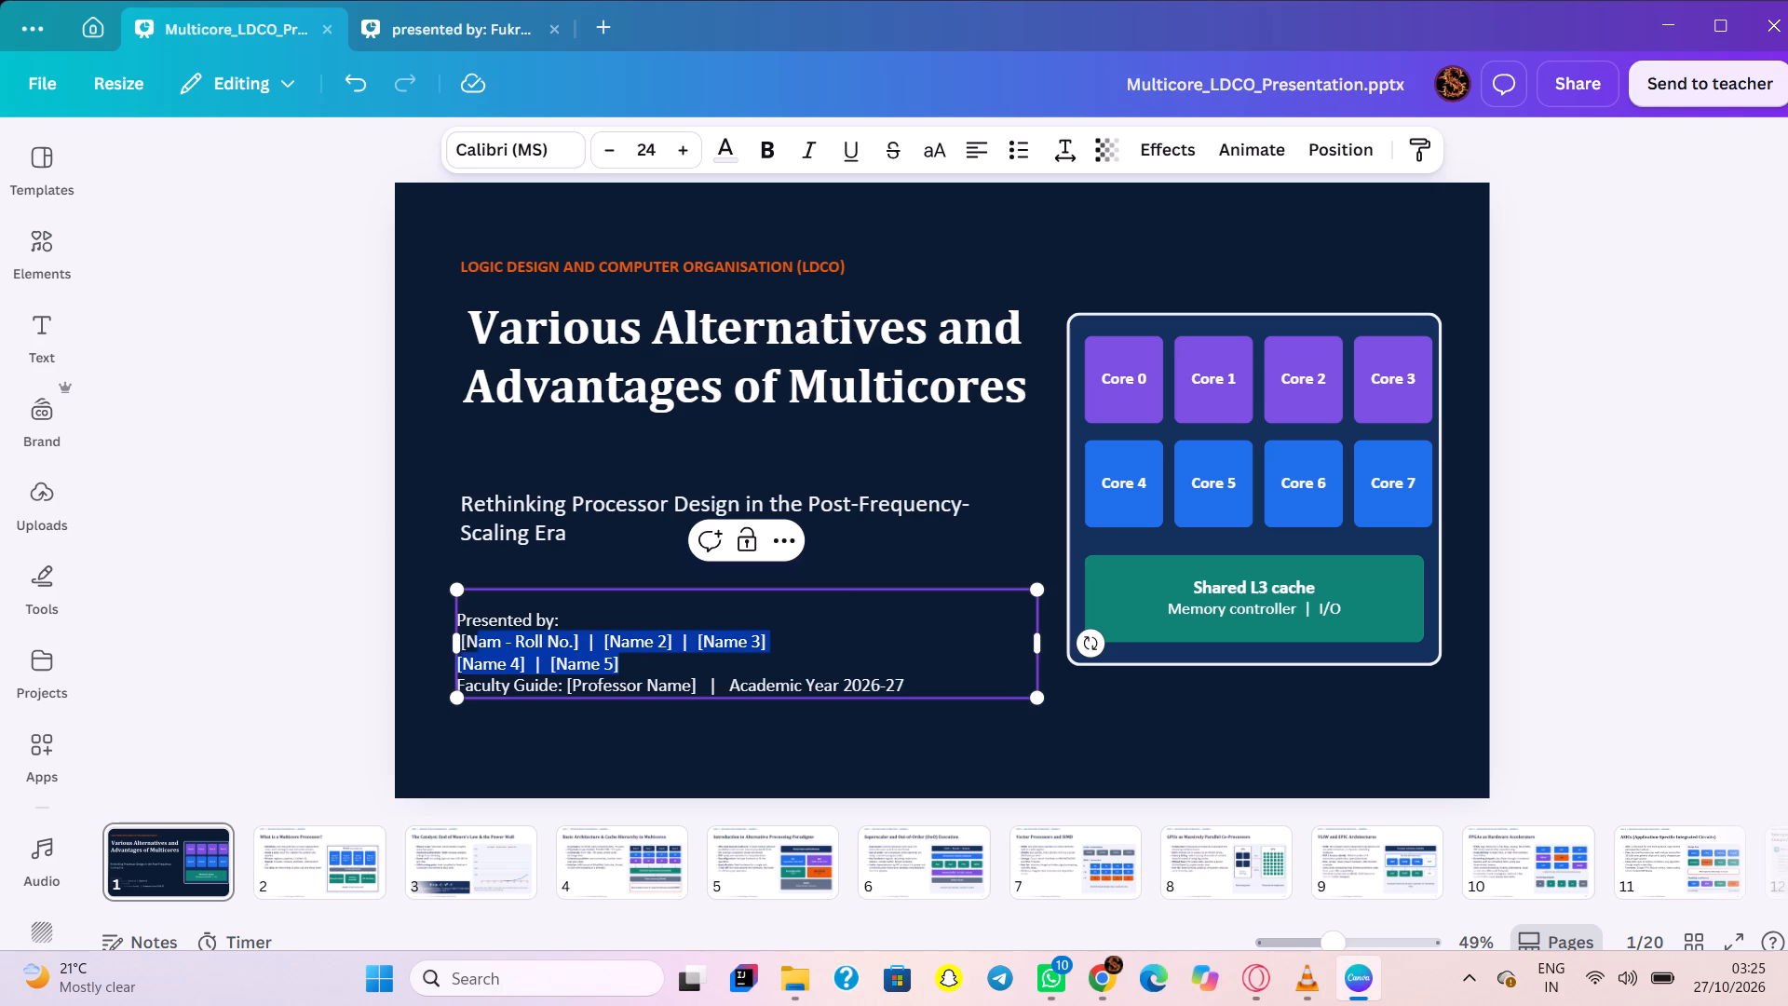
drag(477, 651, 462, 645)
key(BackSpace)
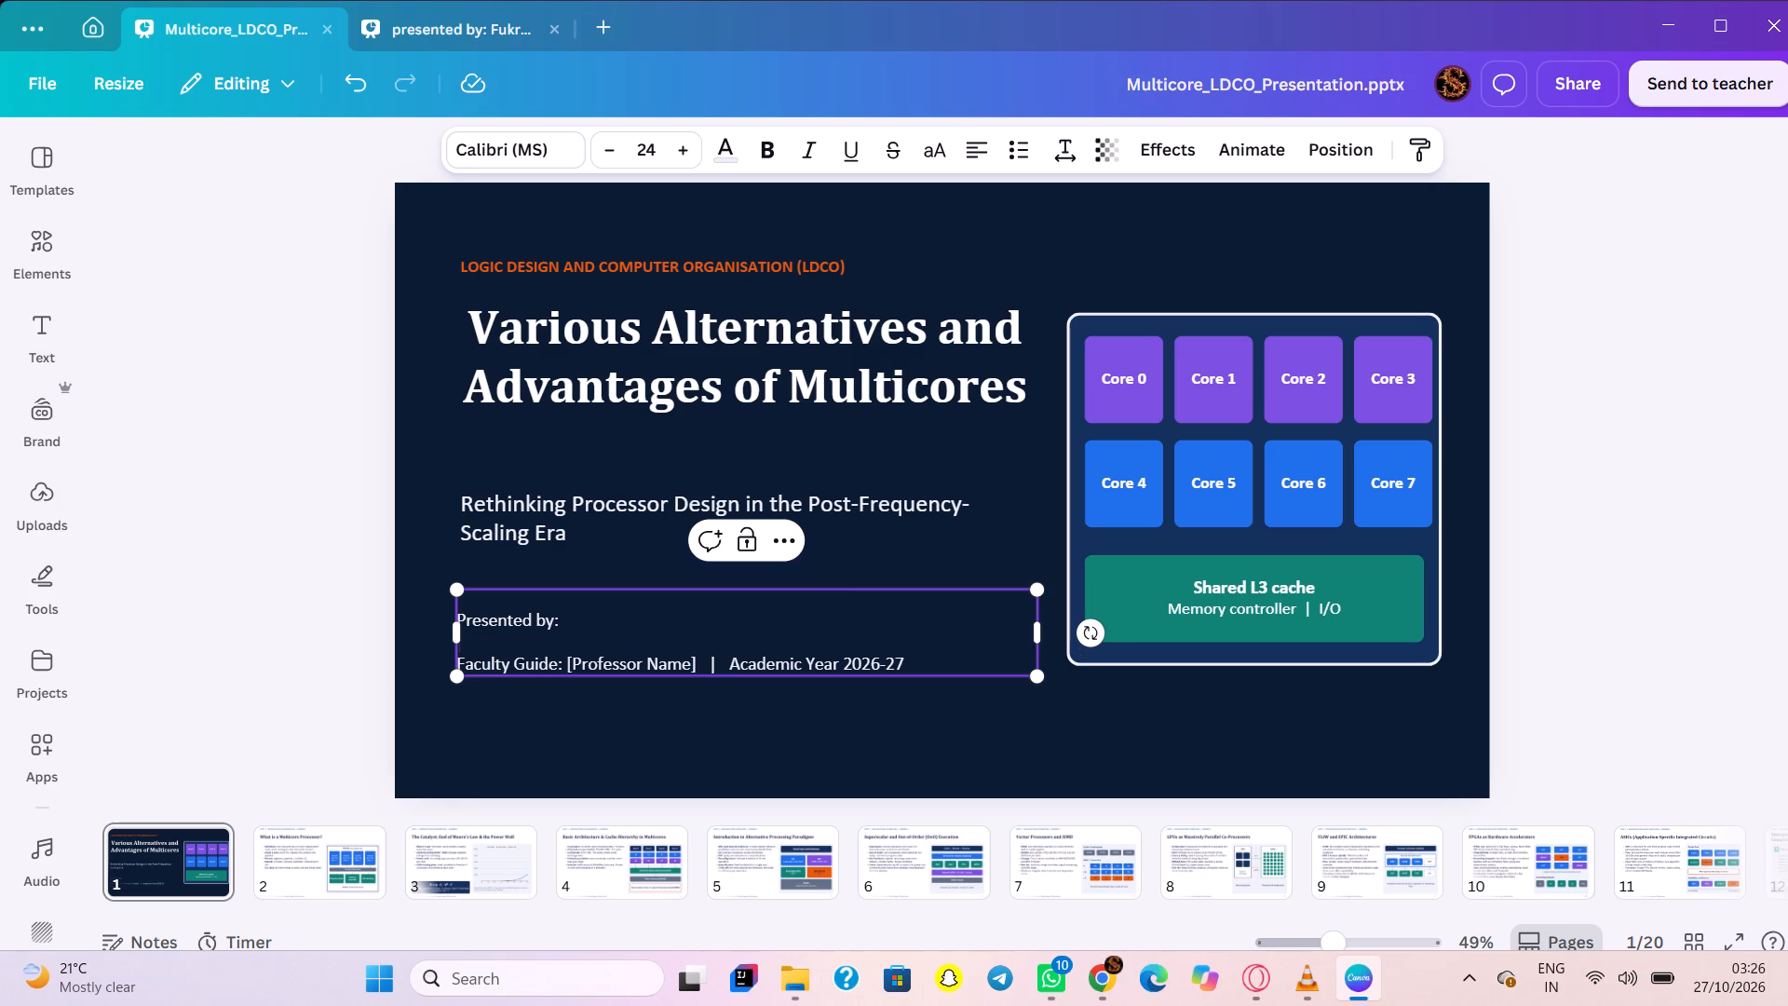
Enter the first presenter's full name below "Presented by:", followed by a space and the roll number in parentheses.
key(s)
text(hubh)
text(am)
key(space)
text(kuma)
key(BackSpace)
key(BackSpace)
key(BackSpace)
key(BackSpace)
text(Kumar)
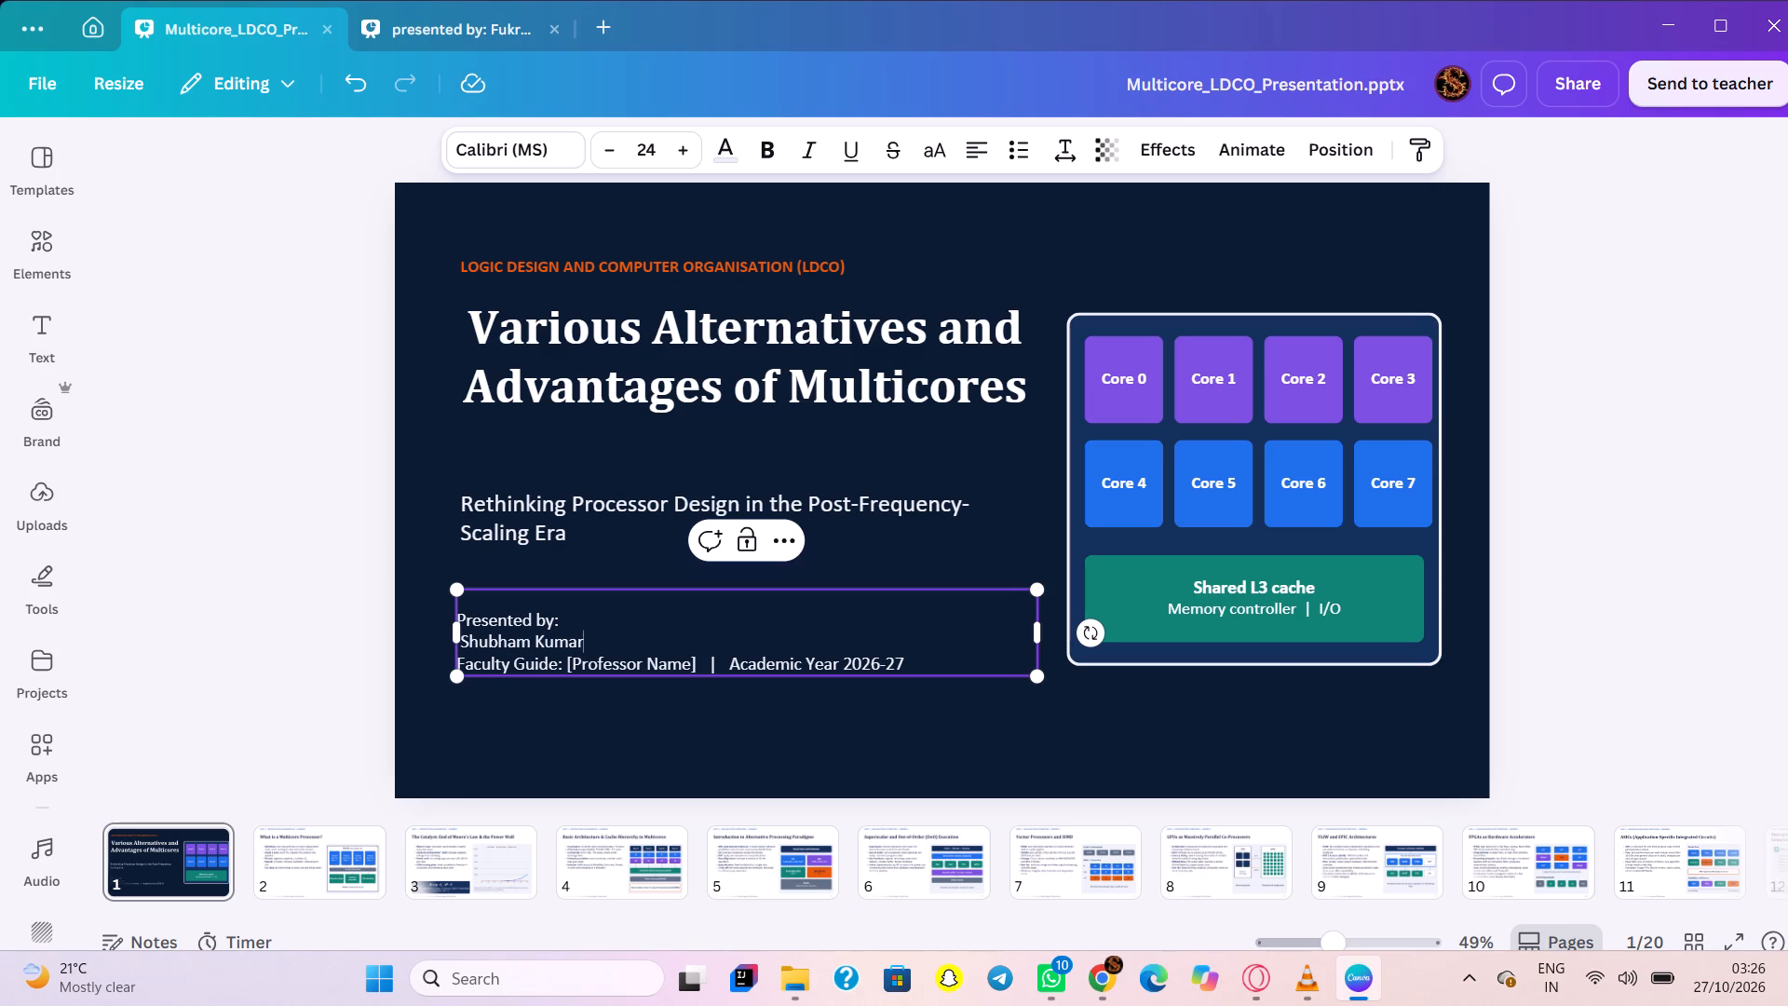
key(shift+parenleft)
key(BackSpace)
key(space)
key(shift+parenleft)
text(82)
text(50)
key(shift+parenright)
Add the second presenter's full name on a new line, with the parenthesised roll number spaced to line up with the one above.
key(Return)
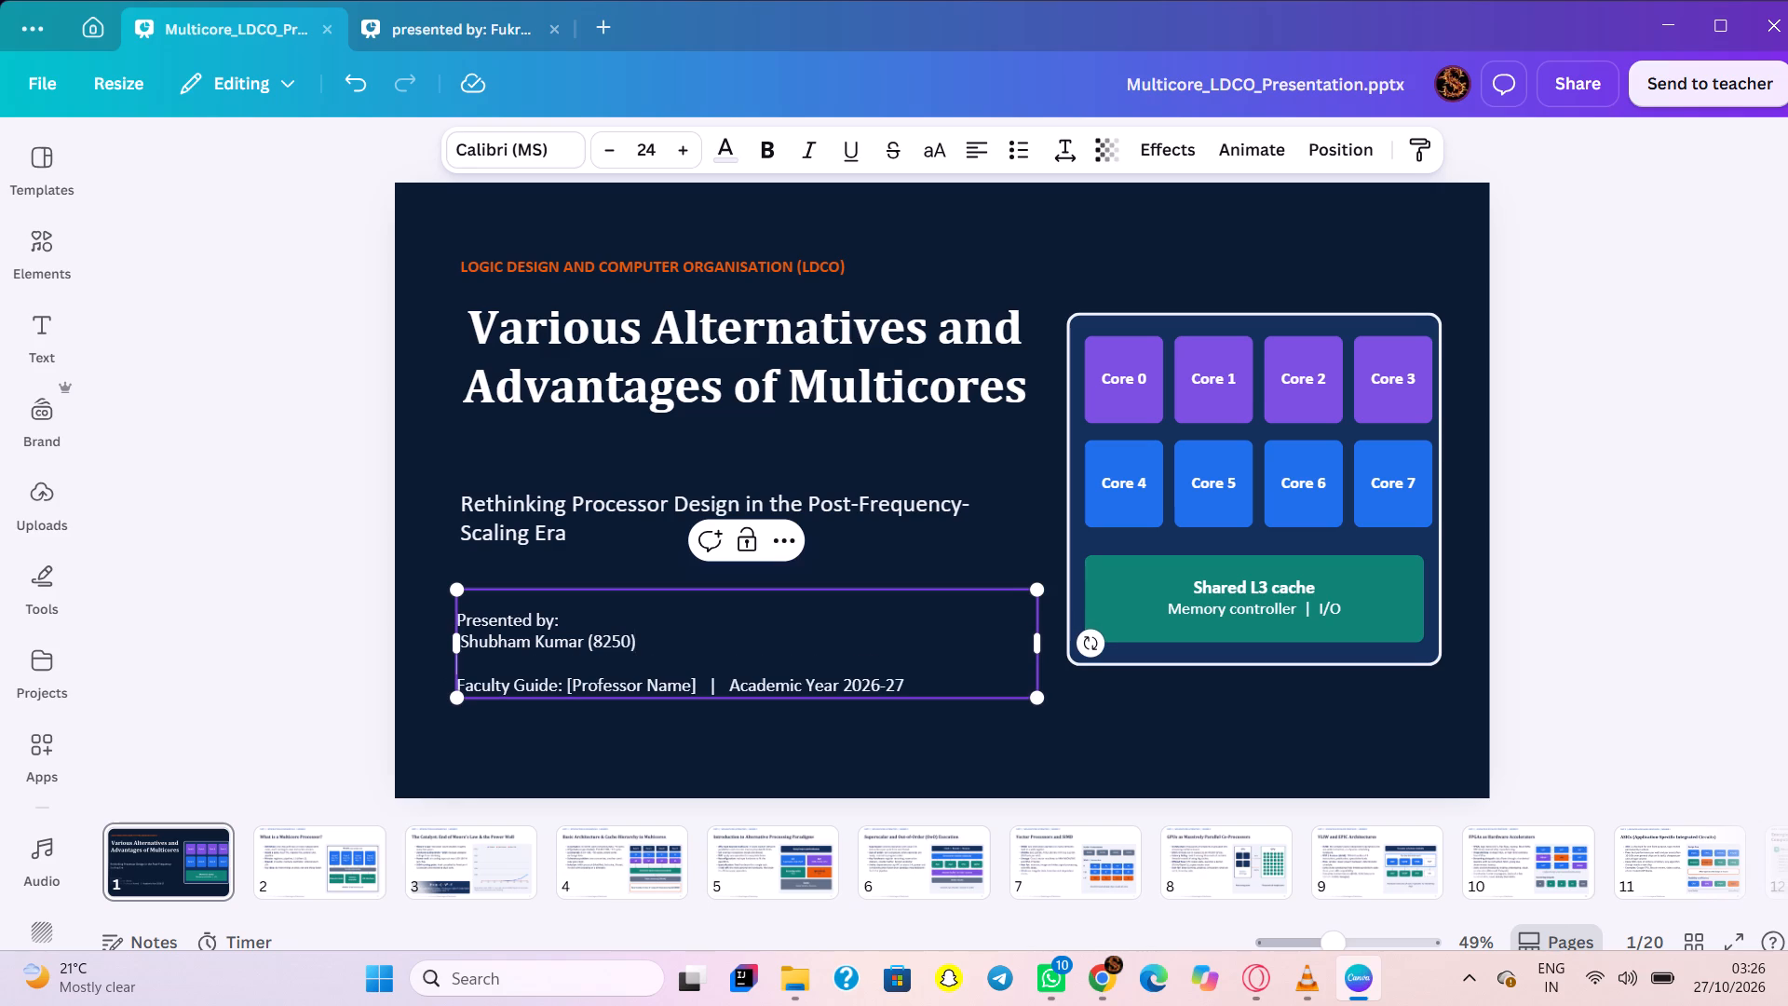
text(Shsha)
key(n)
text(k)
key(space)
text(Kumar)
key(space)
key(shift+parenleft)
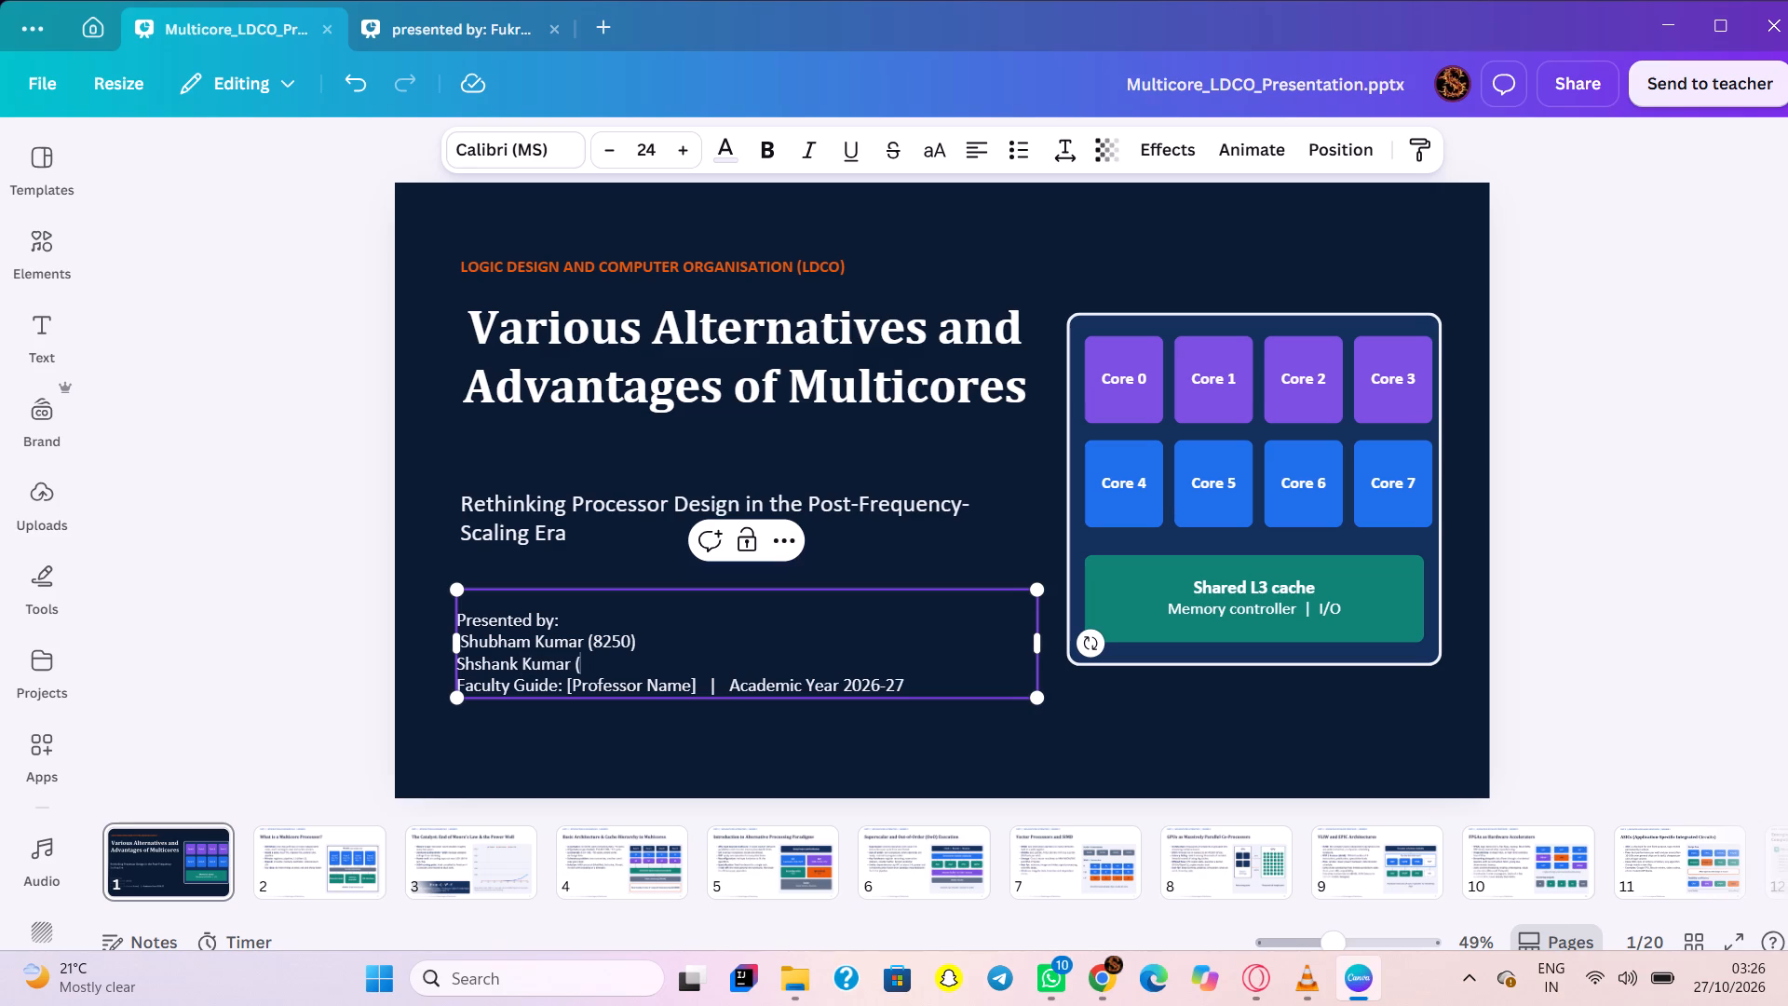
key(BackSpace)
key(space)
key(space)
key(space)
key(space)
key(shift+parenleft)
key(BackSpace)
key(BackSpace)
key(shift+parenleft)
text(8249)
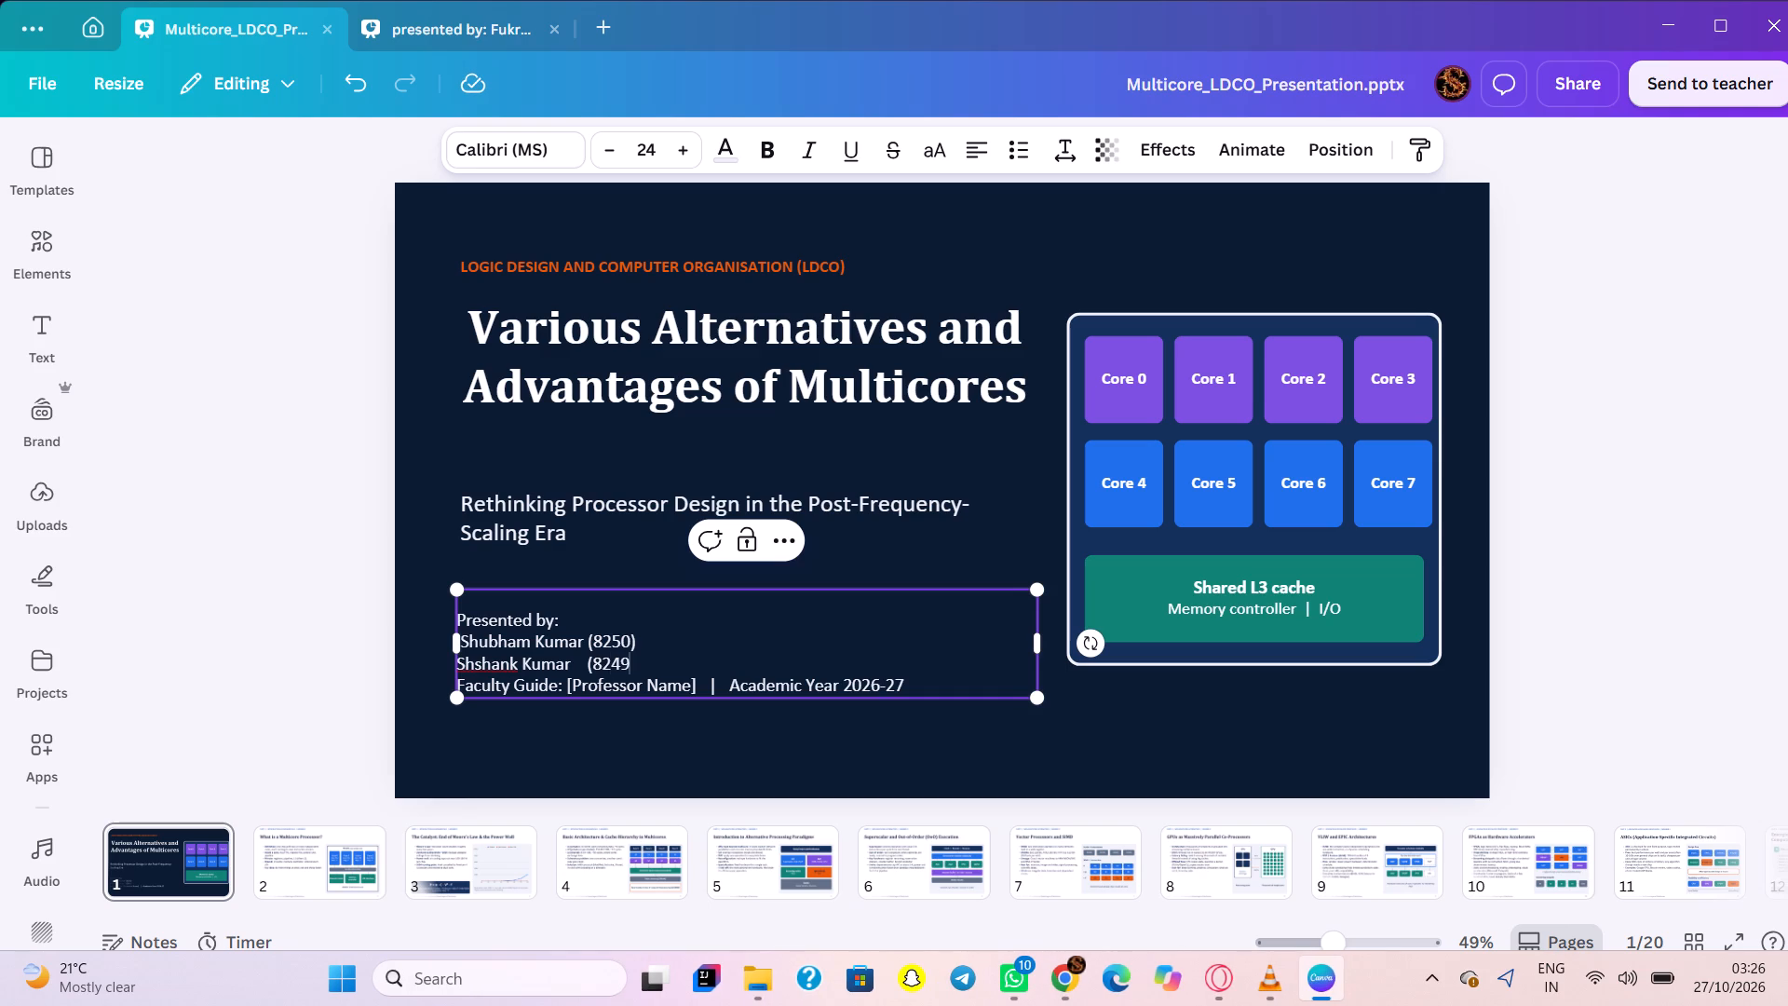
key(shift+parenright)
Add the third presenter on a new line, keeping only the first name.
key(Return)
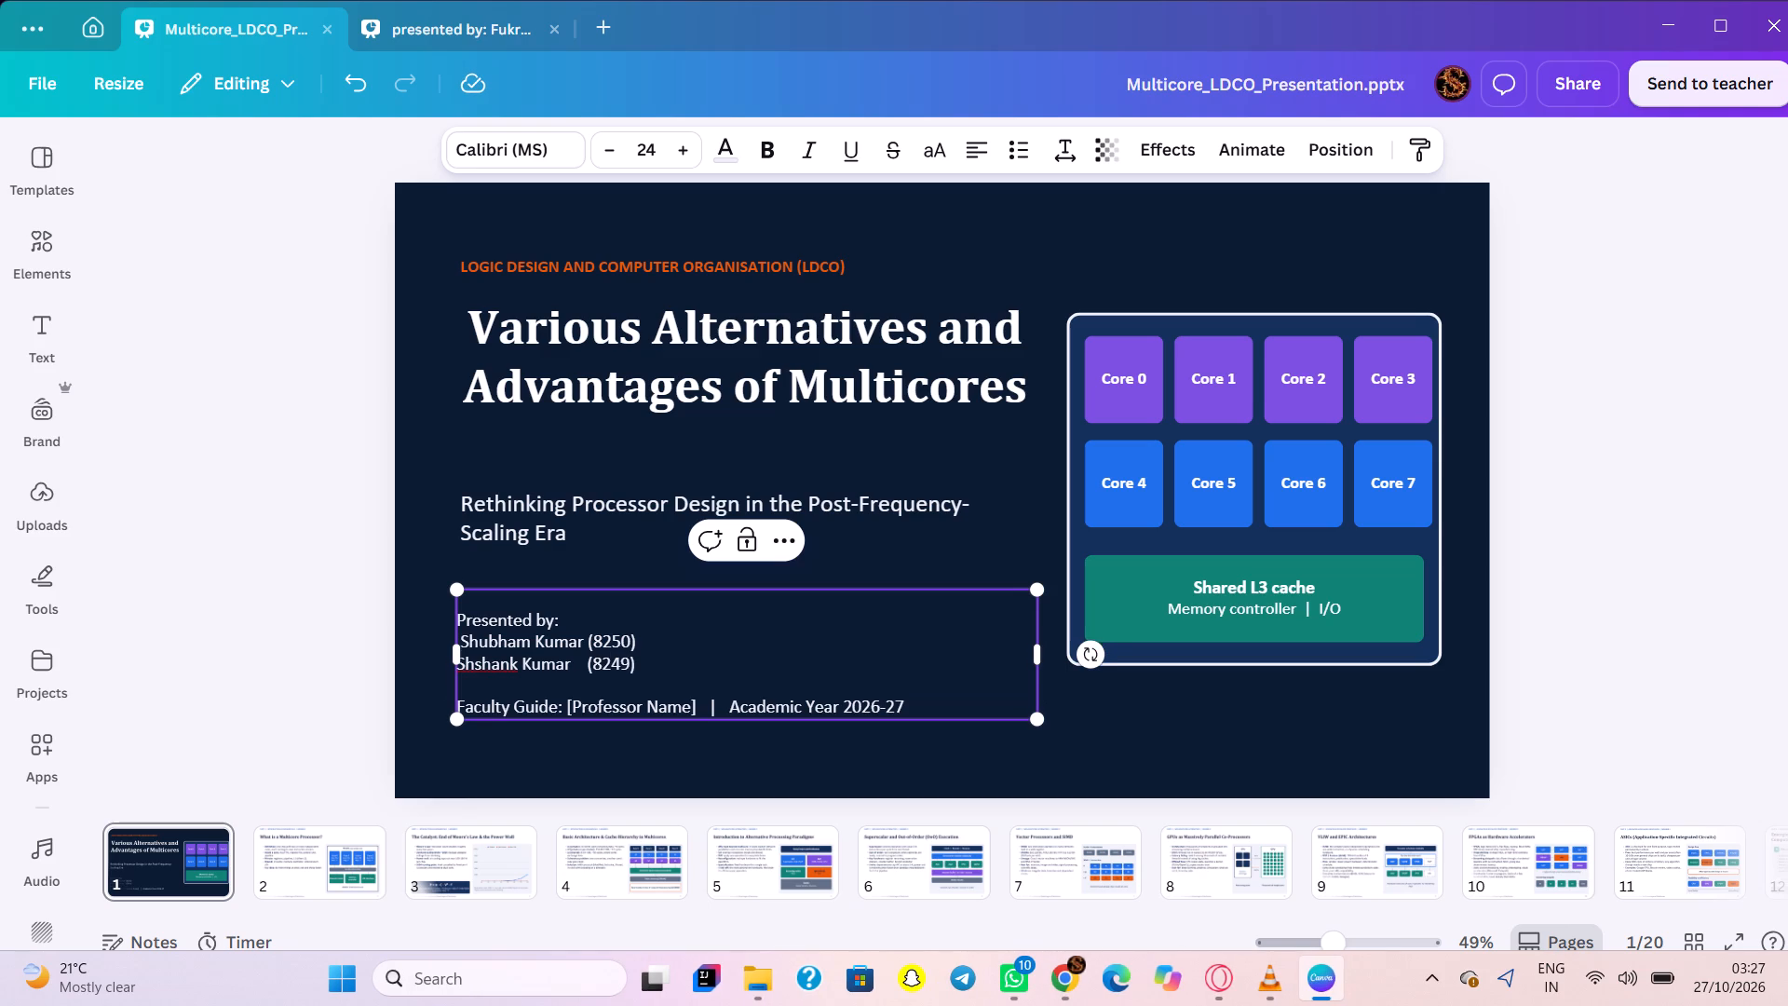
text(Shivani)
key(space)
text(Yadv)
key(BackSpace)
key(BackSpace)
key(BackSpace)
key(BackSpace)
Pad the third presenter's line with spaces and add an opening parenthesis in line with the roll numbers above.
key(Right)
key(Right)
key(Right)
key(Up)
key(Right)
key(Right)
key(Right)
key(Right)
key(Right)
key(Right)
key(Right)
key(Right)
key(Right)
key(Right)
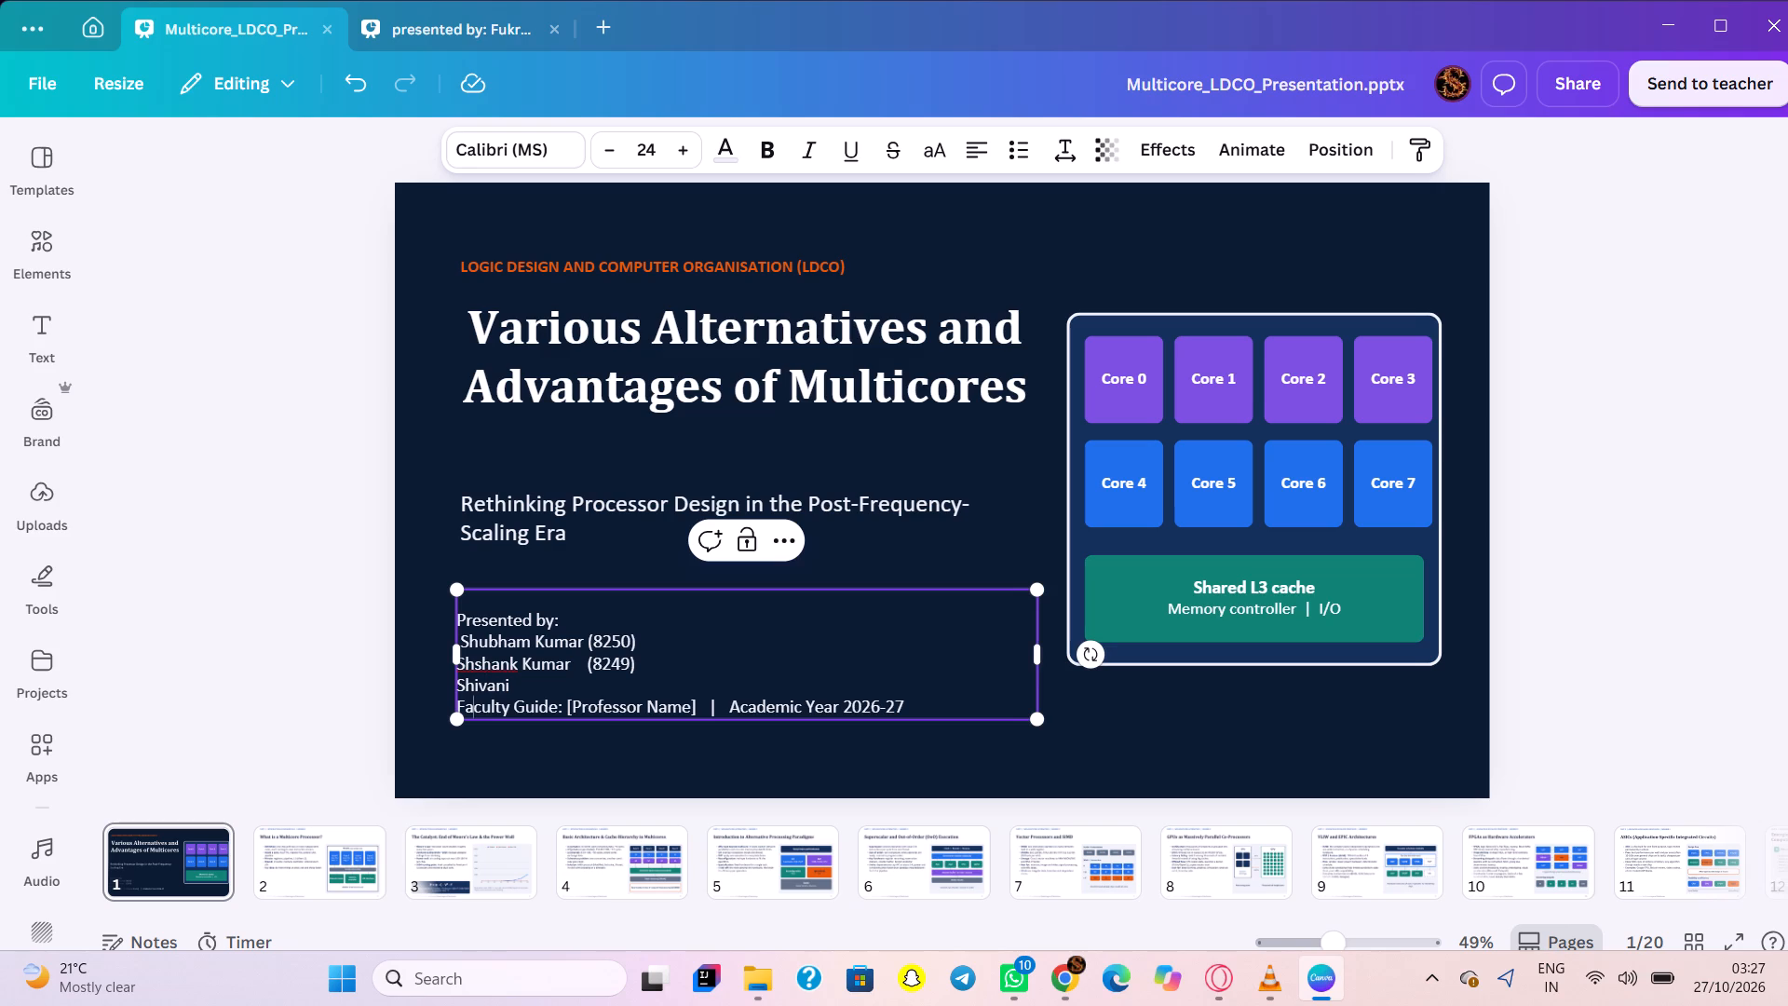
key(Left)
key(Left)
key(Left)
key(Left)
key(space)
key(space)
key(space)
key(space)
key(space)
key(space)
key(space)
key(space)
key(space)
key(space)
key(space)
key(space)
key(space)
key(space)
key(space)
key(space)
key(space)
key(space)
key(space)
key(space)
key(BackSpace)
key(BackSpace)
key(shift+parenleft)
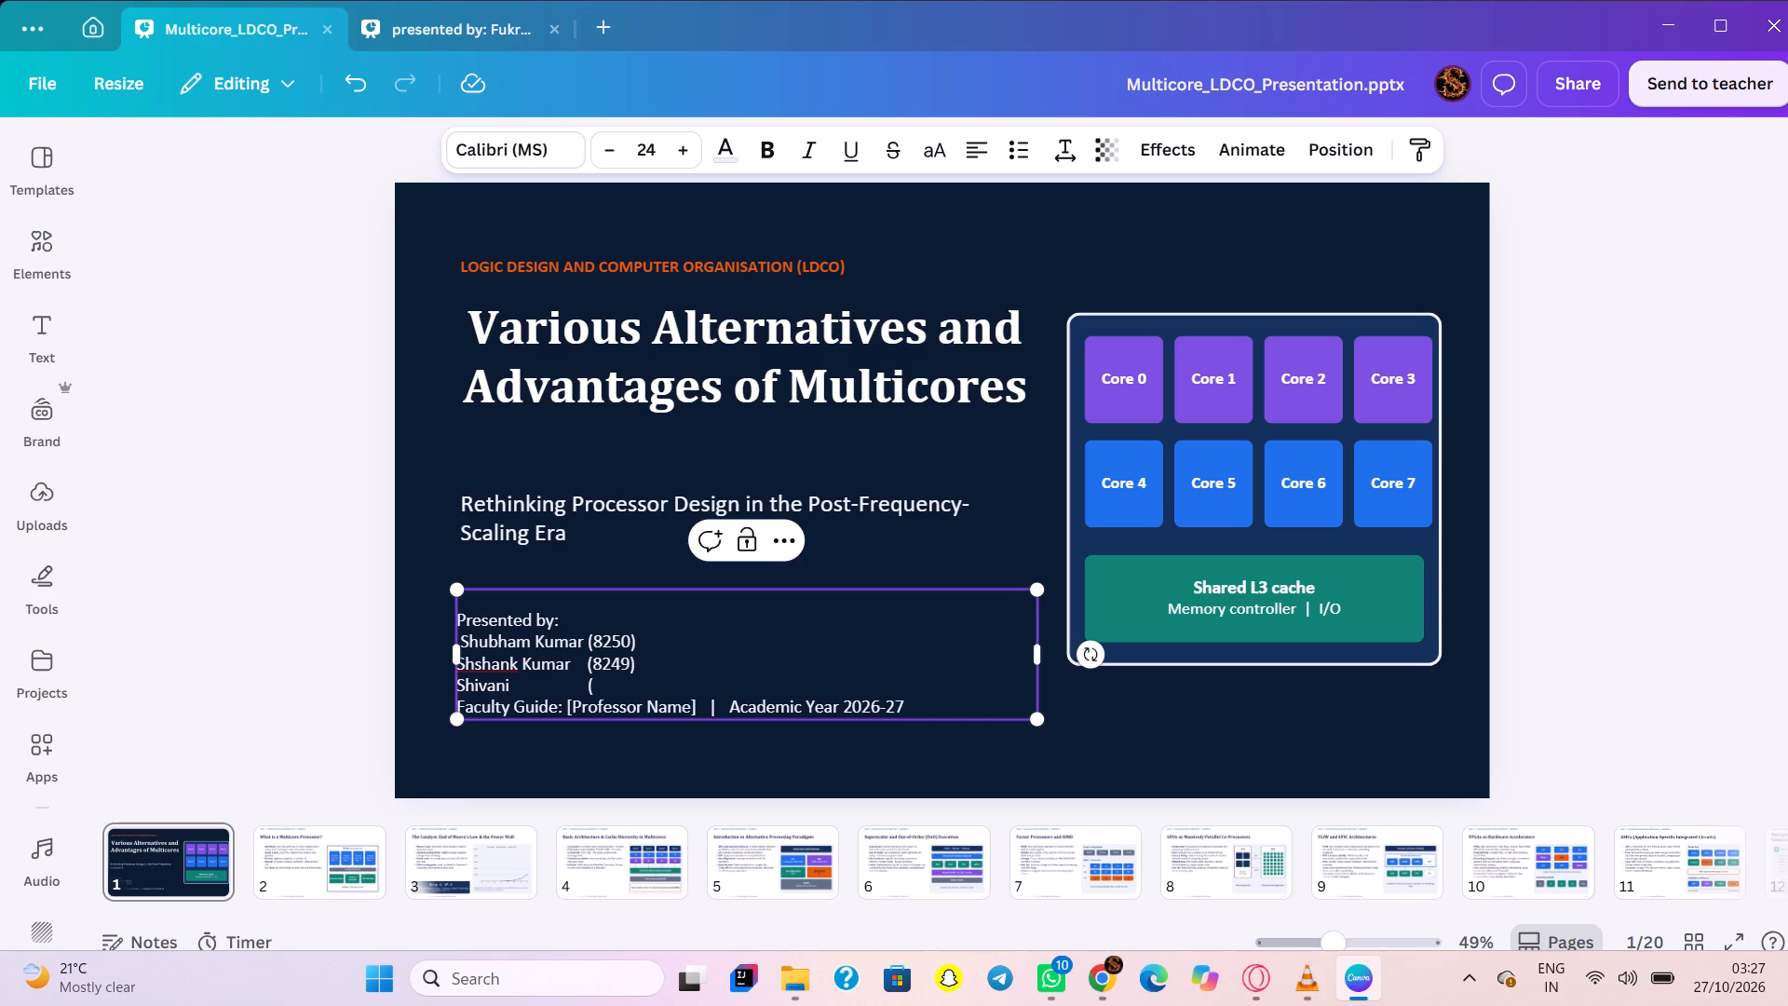
Add the third presenter's surname after the first name, separated by a single space.
click(521, 680)
key(BackSpace)
key(BackSpace)
key(BackSpace)
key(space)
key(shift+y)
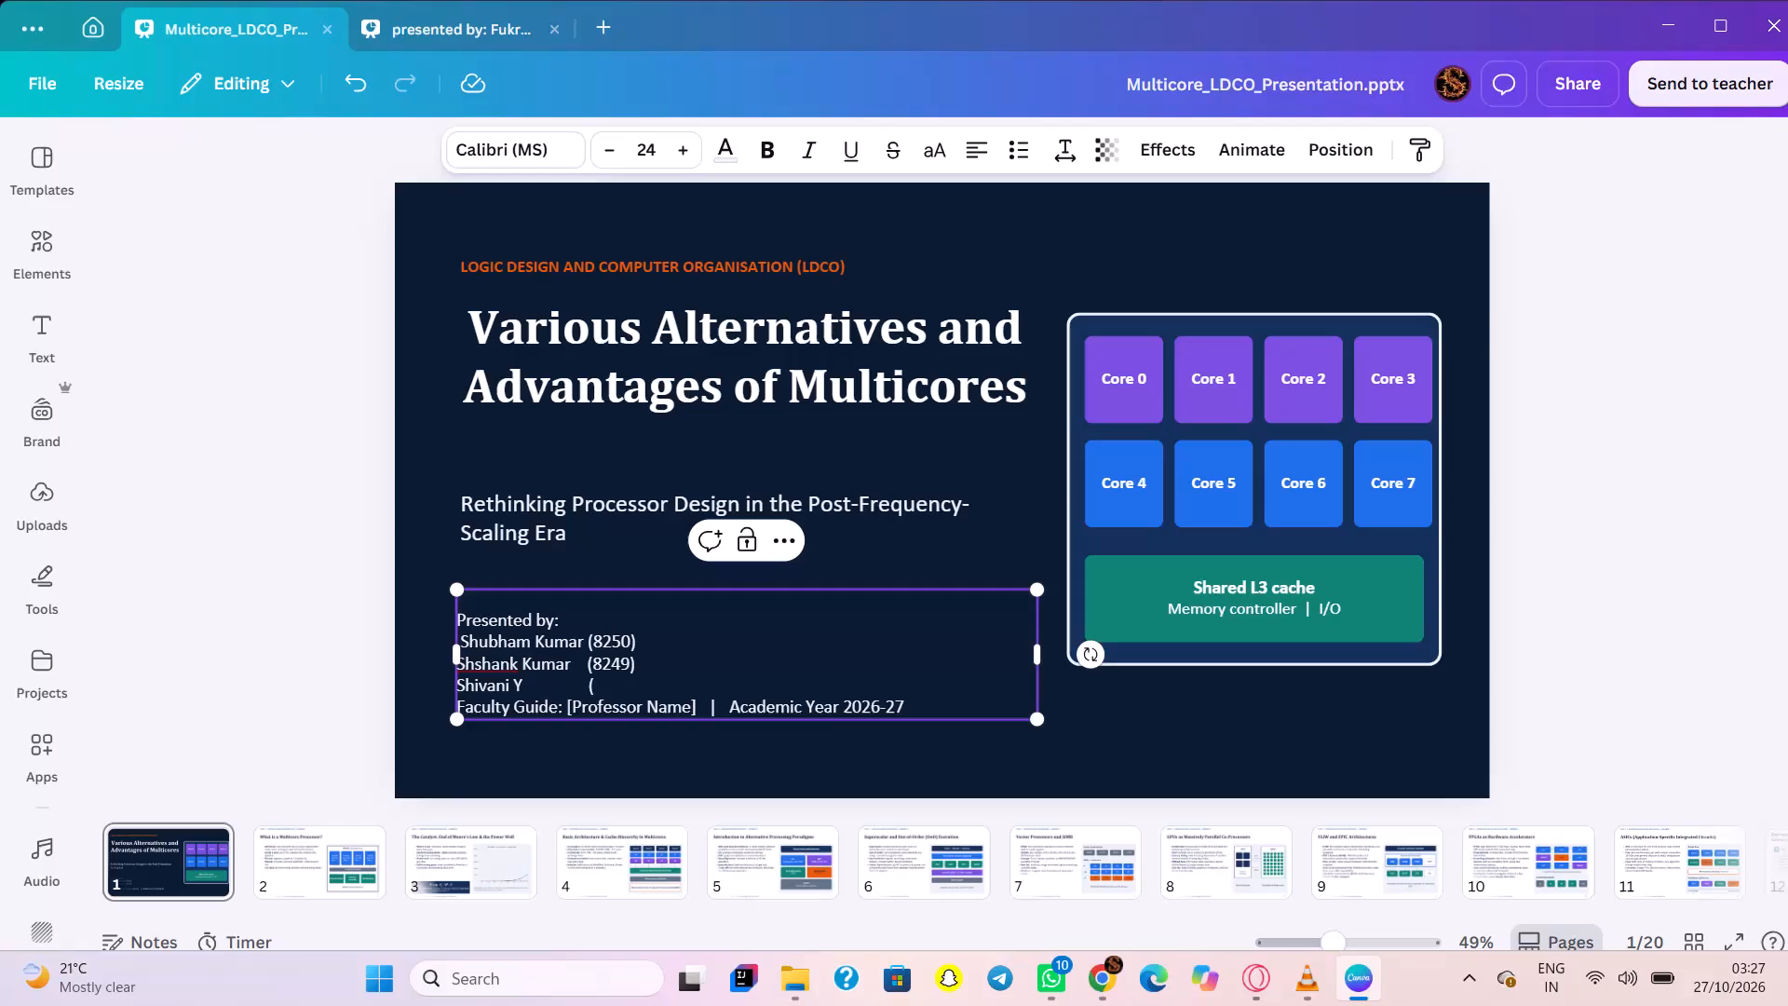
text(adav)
Remove the surplus spaces on the third presenter's line to realign the opening parenthesis, and complete the parenthesised roll number.
click(616, 687)
key(BackSpace)
key(BackSpace)
key(BackSpace)
key(BackSpace)
key(BackSpace)
key(BackSpace)
key(BackSpace)
key(BackSpace)
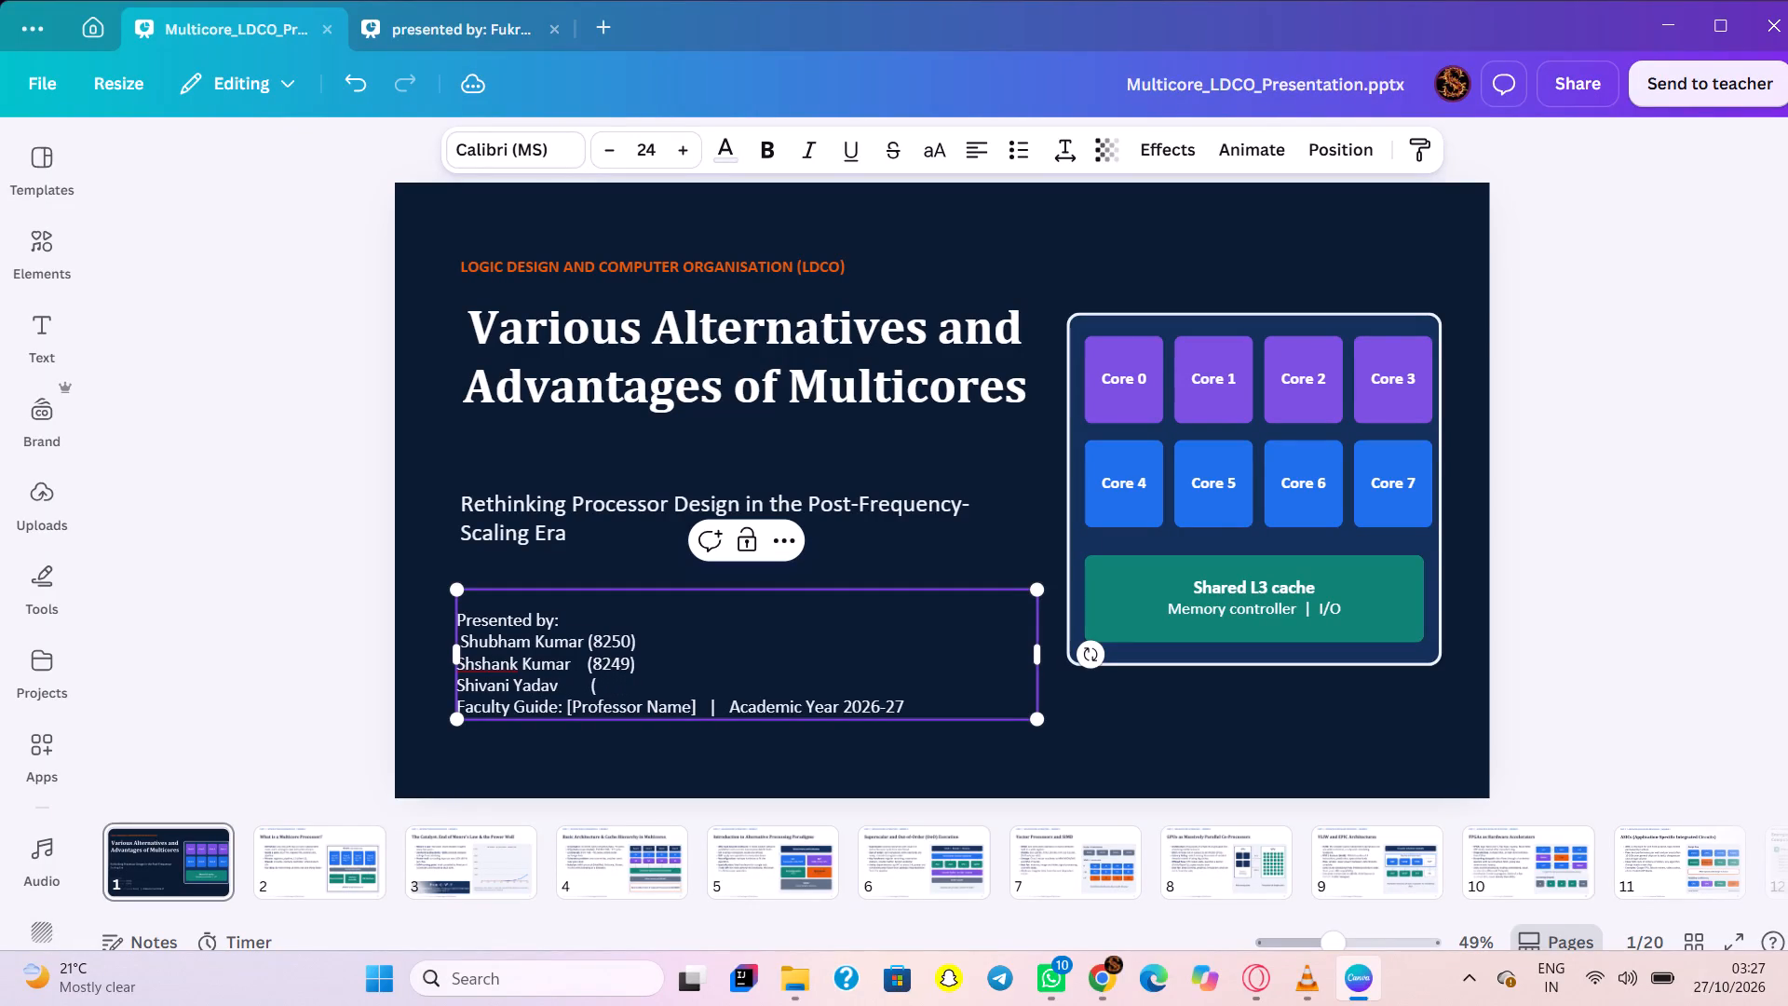
key(BackSpace)
click(597, 688)
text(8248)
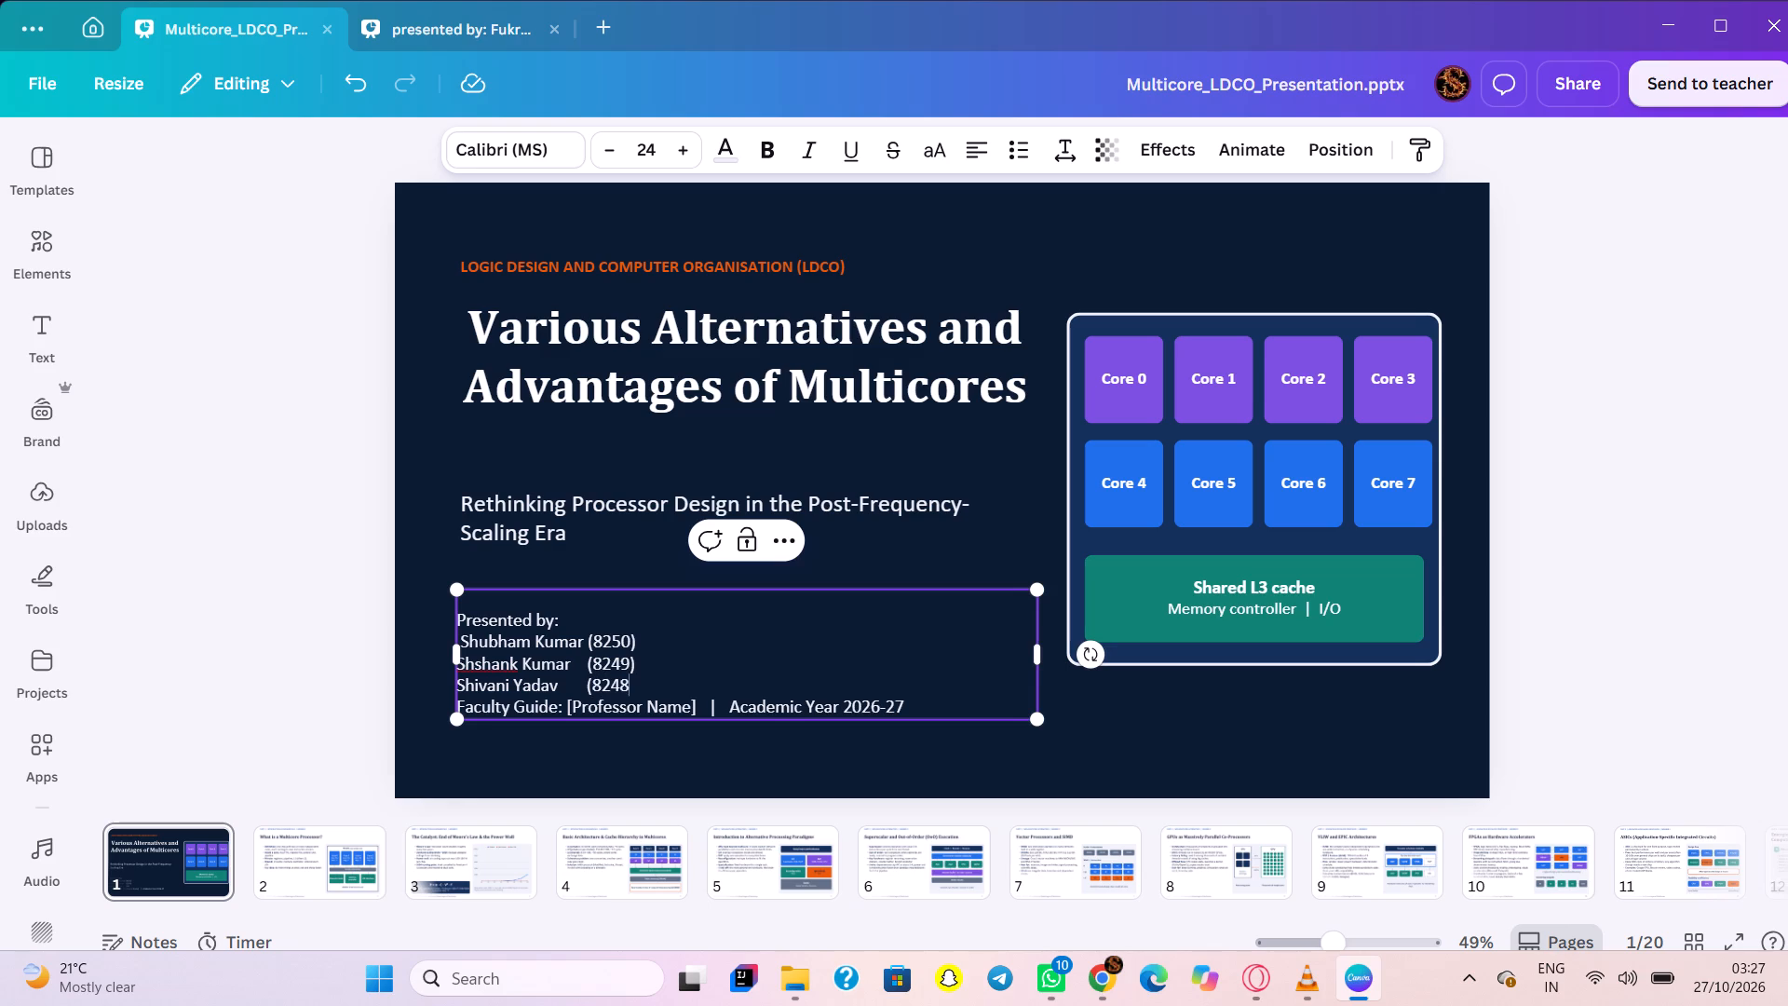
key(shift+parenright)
Add the fourth presenter on a new line below the third, entering only the first name.
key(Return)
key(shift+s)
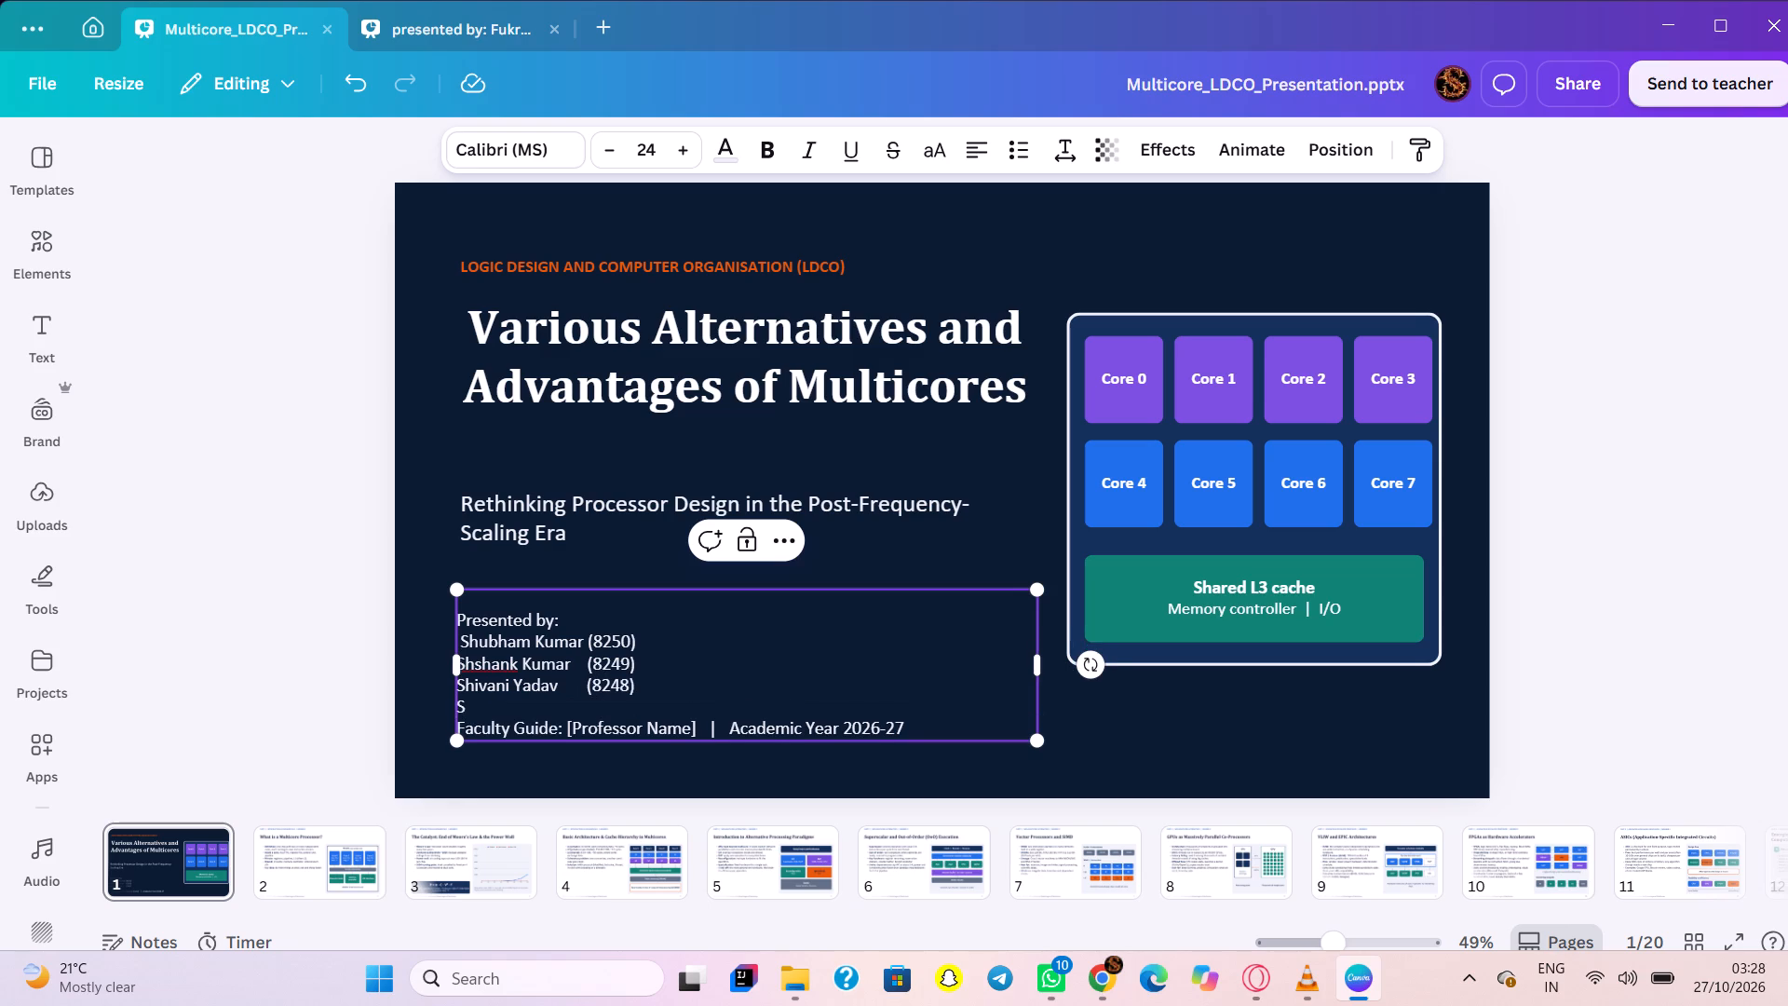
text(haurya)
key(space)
Pad the fourth presenter's line with spaces and add the parenthesised roll number in line with those above.
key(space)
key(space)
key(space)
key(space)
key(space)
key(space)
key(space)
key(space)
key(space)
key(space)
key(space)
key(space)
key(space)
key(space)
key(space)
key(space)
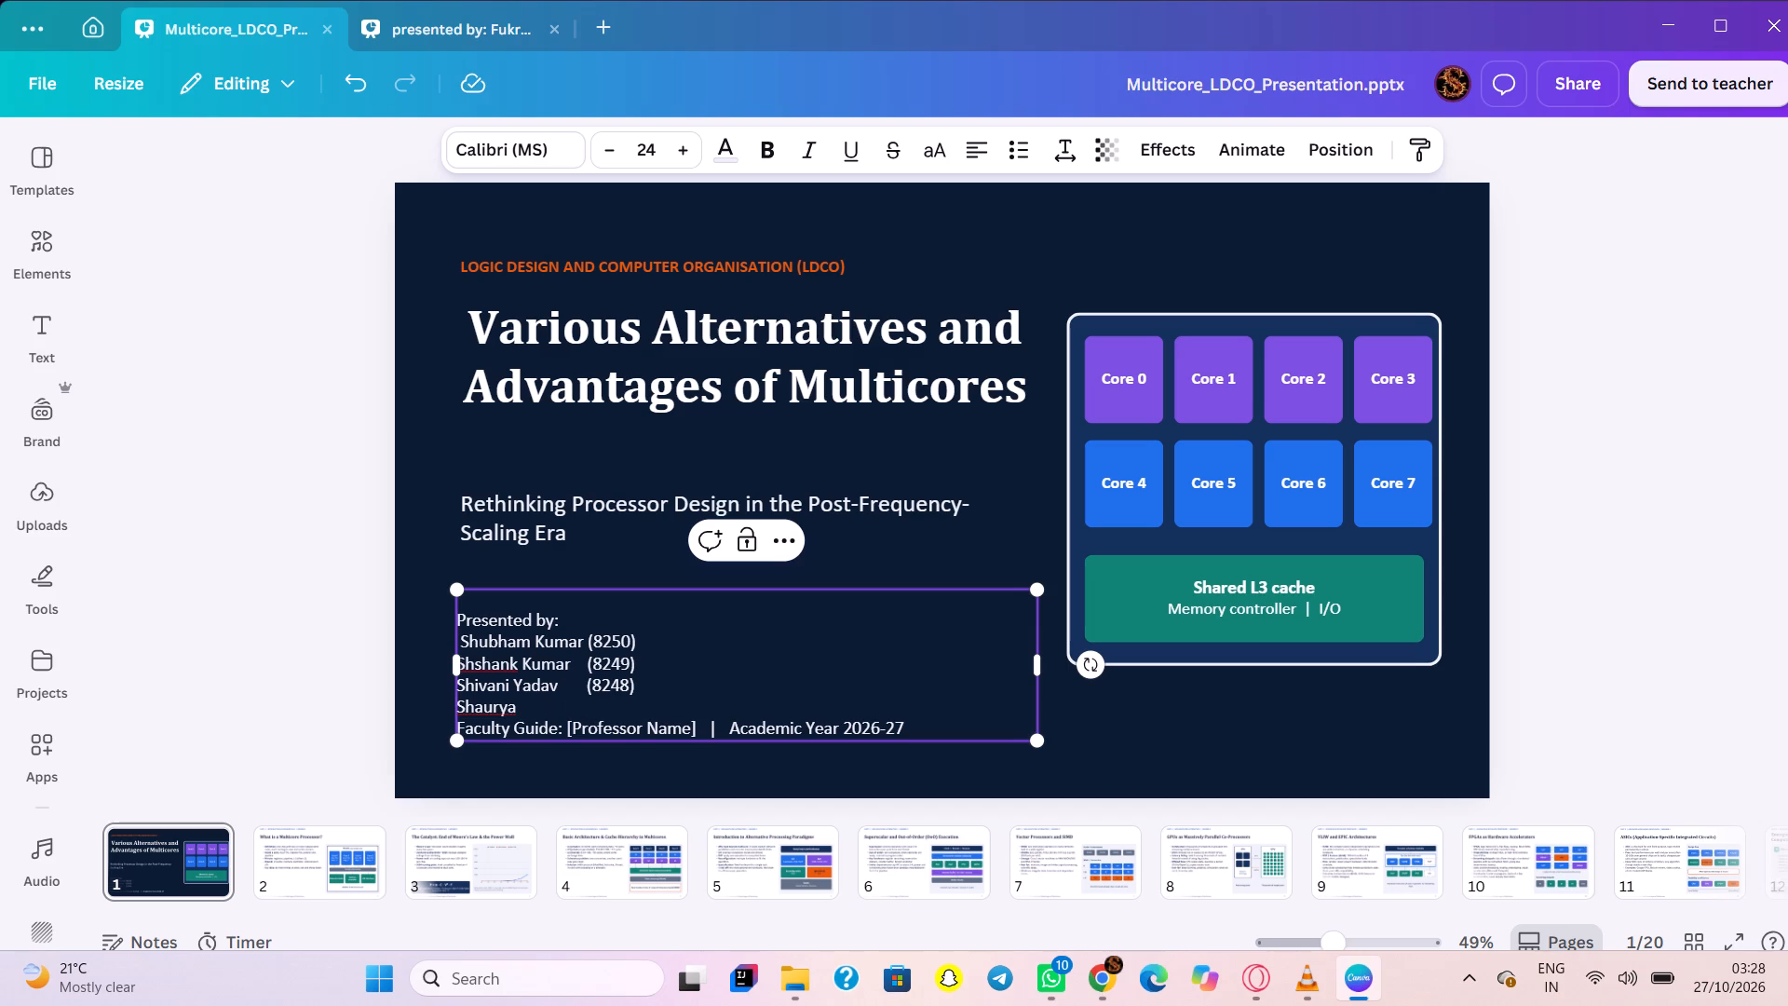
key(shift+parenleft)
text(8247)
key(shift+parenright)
Add the fifth presenter's full name on a new line, followed by several spaces and the roll number in parentheses.
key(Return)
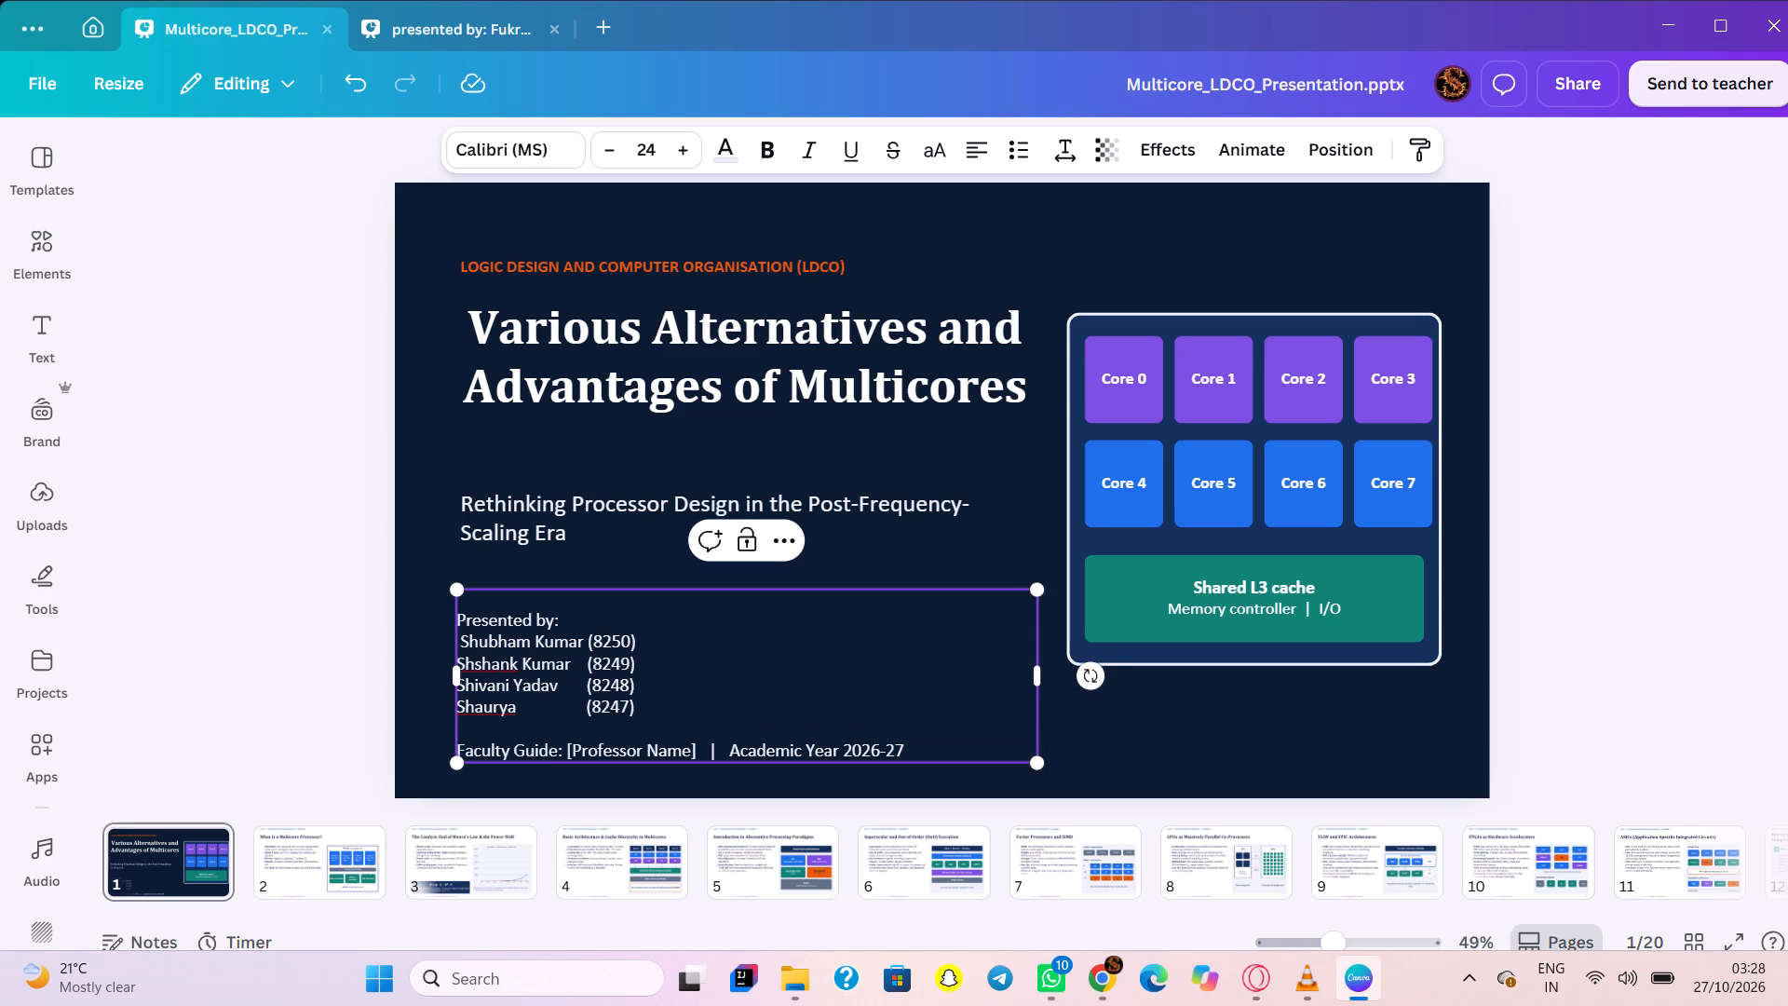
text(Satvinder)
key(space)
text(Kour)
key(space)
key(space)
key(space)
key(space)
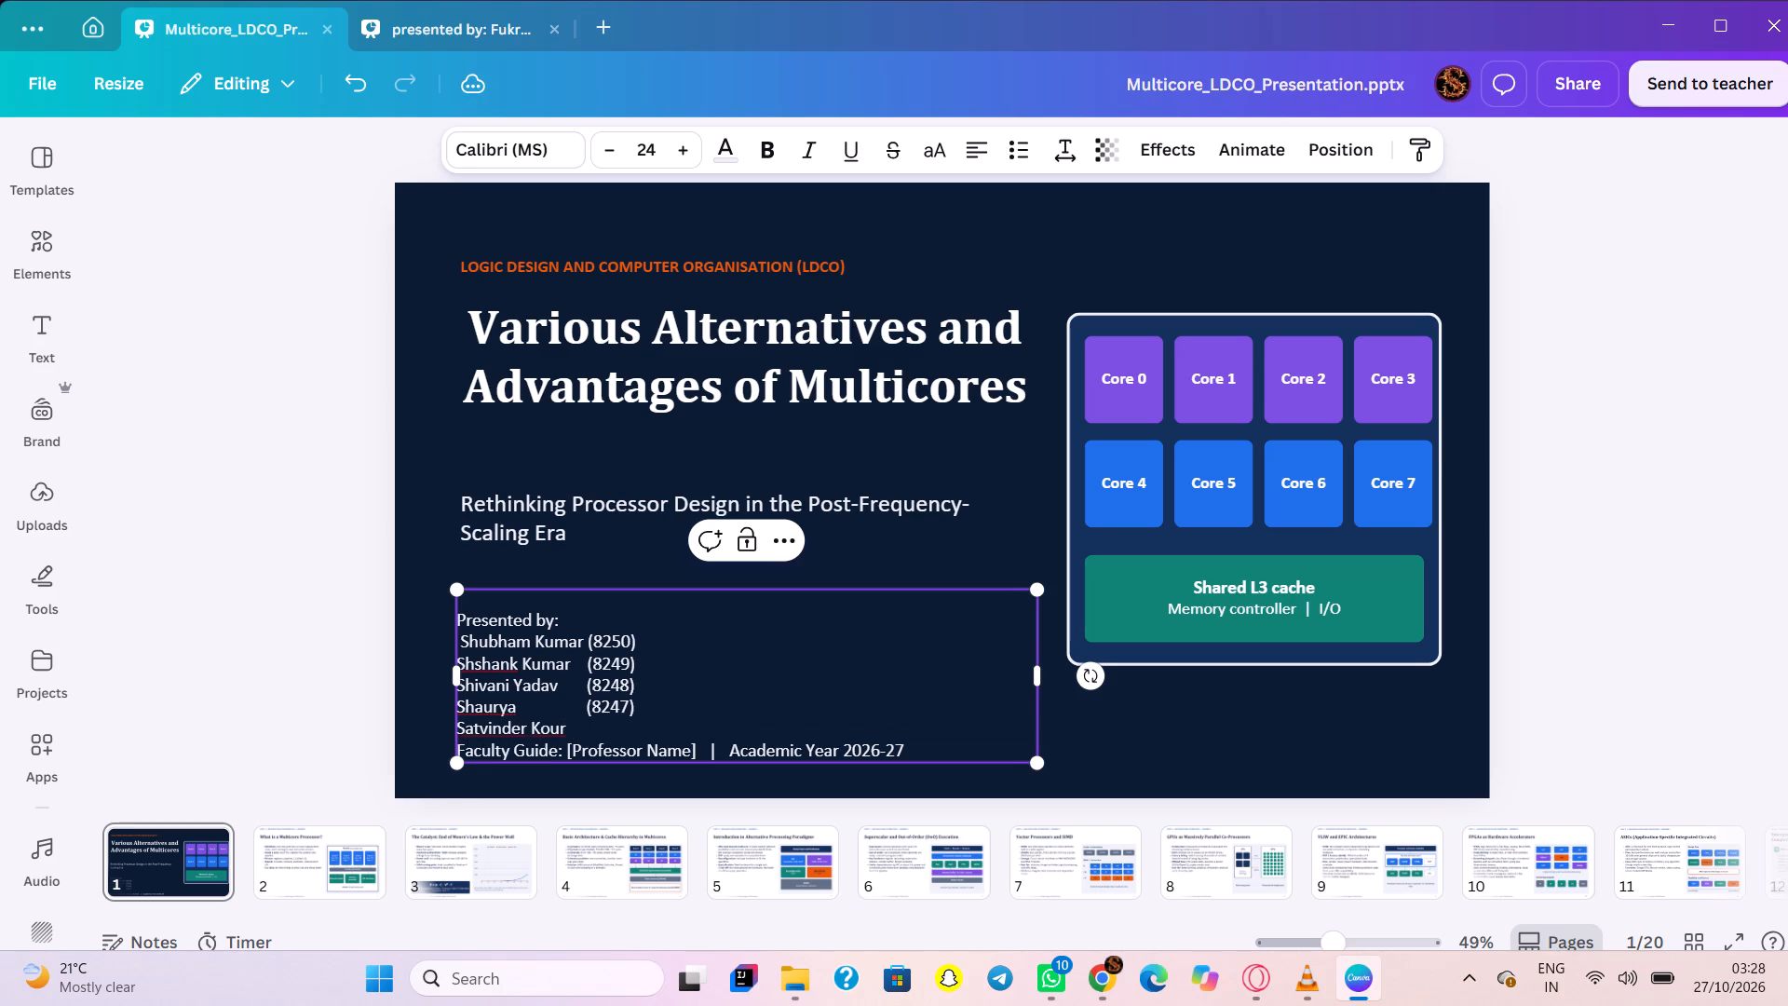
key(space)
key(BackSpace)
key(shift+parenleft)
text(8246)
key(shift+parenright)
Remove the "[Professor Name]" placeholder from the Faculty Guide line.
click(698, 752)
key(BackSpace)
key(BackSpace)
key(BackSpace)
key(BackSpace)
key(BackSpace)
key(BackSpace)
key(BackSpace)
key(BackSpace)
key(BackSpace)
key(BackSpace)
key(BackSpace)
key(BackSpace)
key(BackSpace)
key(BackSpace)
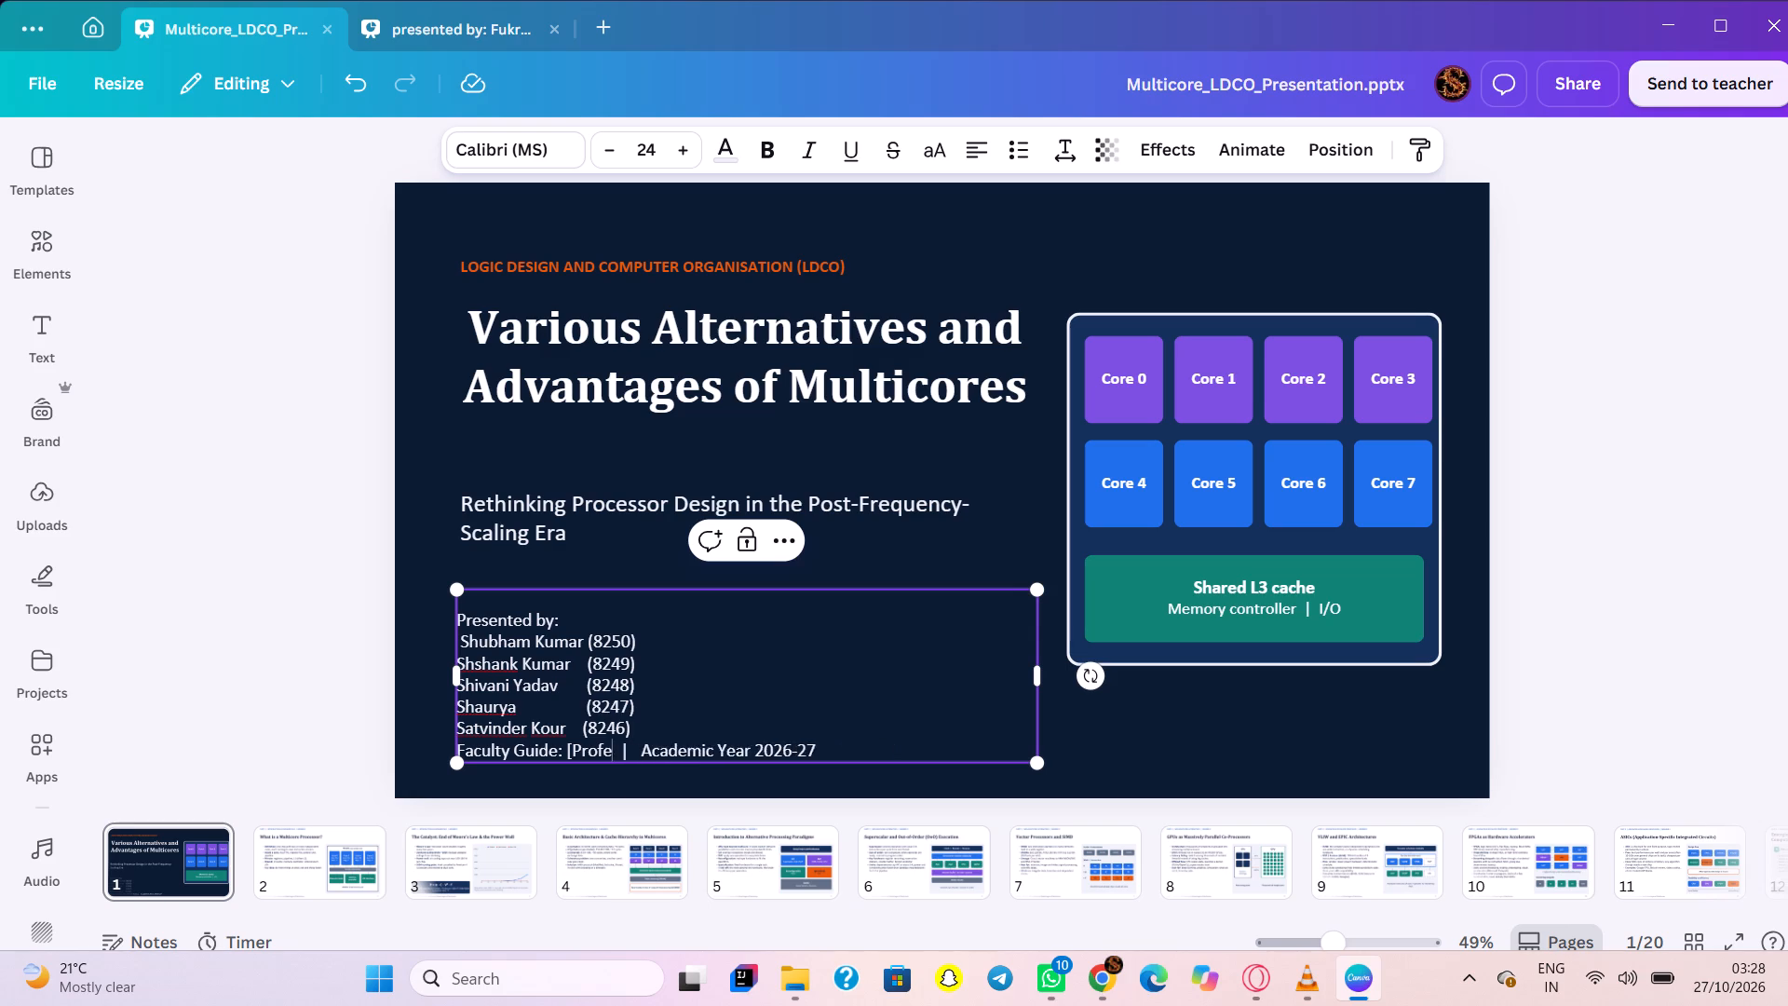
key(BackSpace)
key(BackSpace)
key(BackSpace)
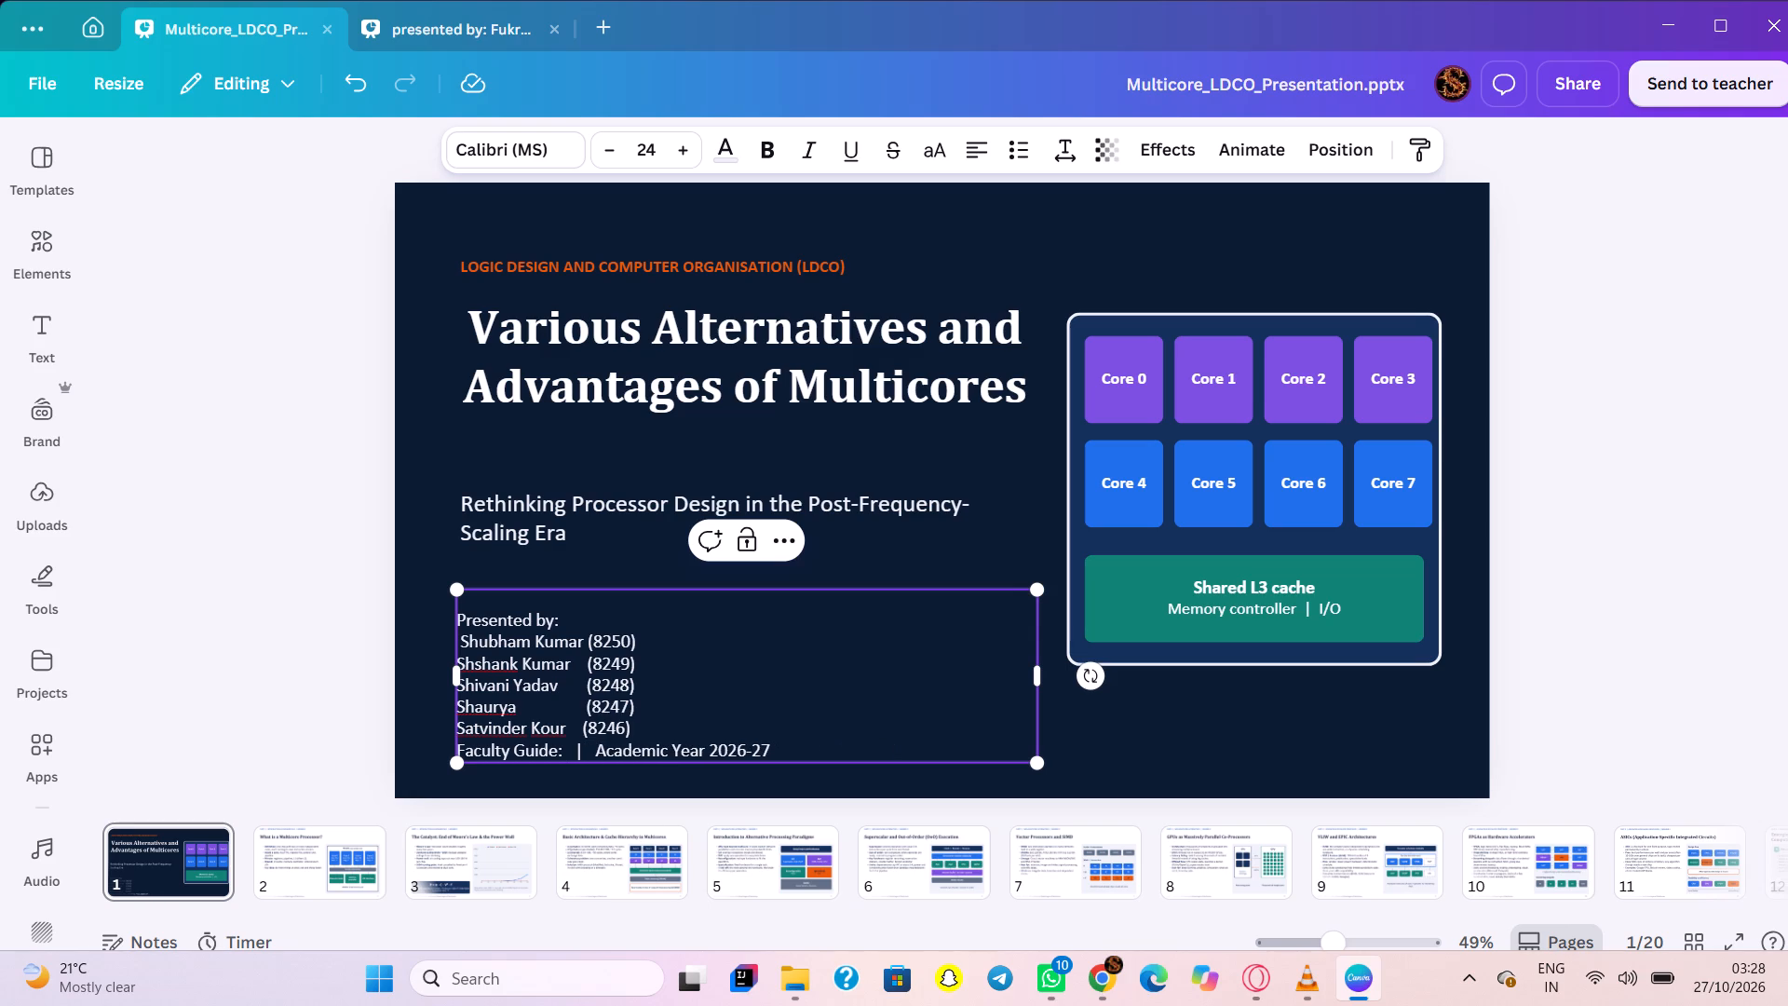
Delete the whole line with the "Faculty Guide:" and "Academic Year 2026-27" text below the presenters, and leave text editing.
drag(811, 754, 714, 754)
drag(714, 754, 458, 752)
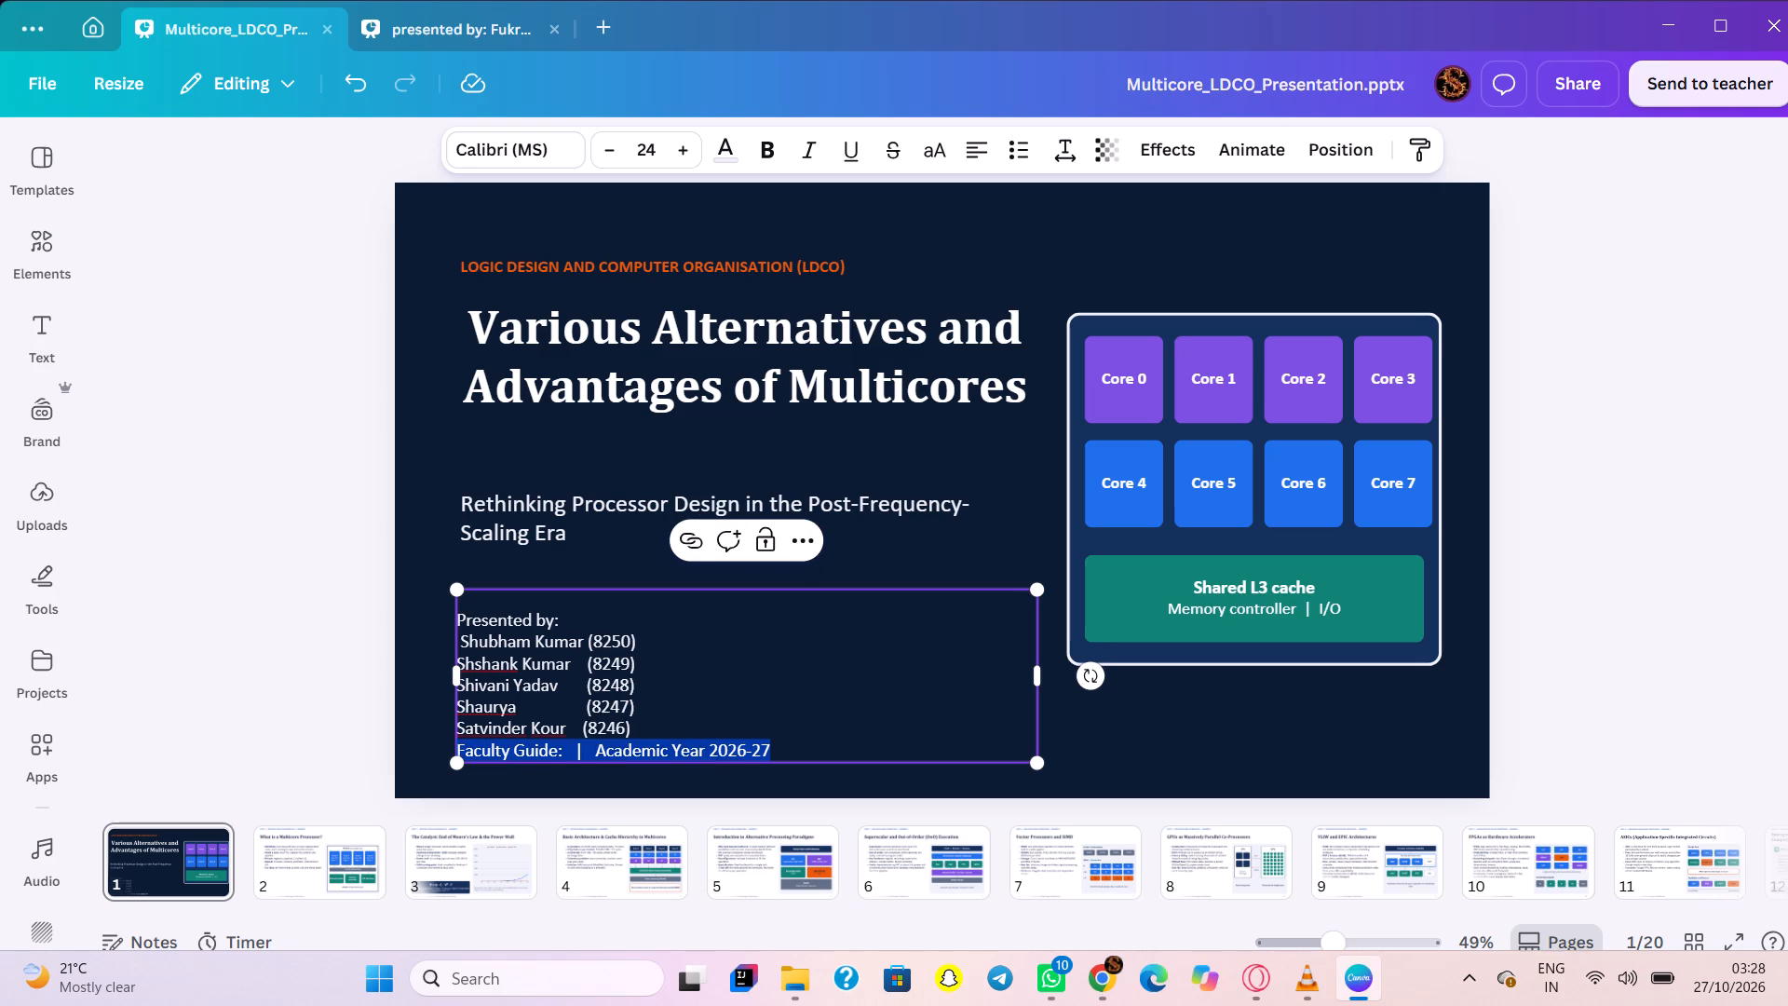
key(BackSpace)
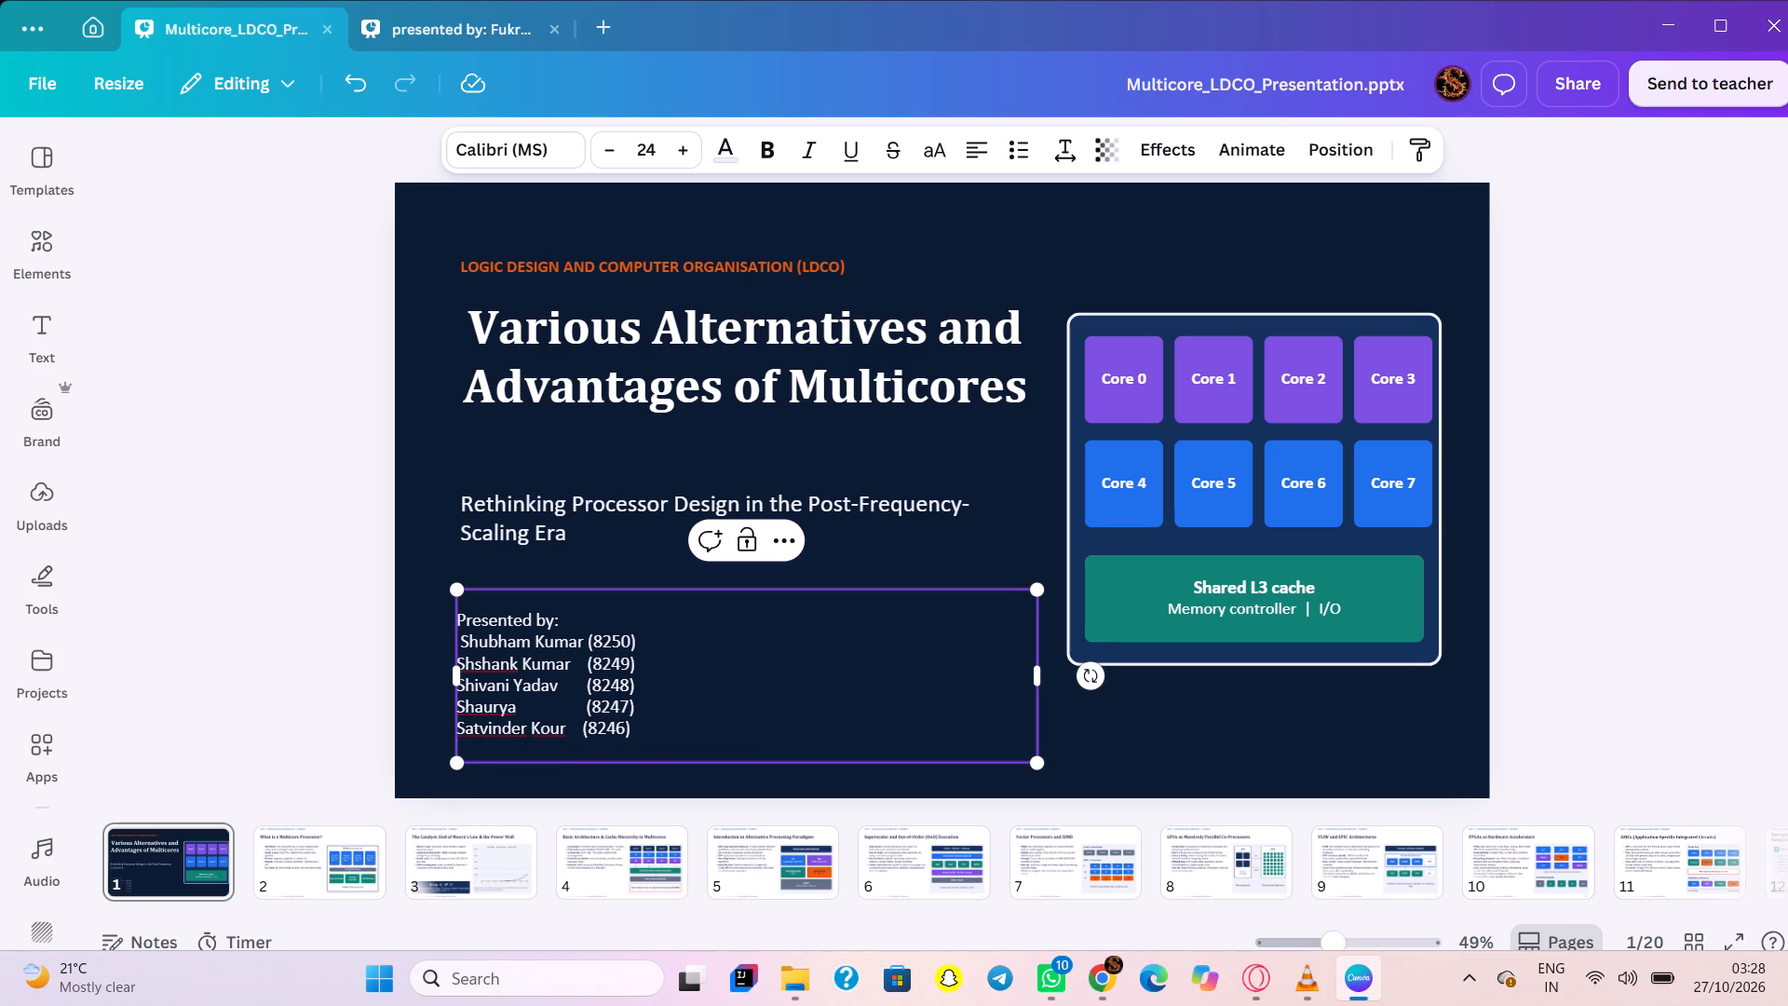
click(670, 703)
click(427, 675)
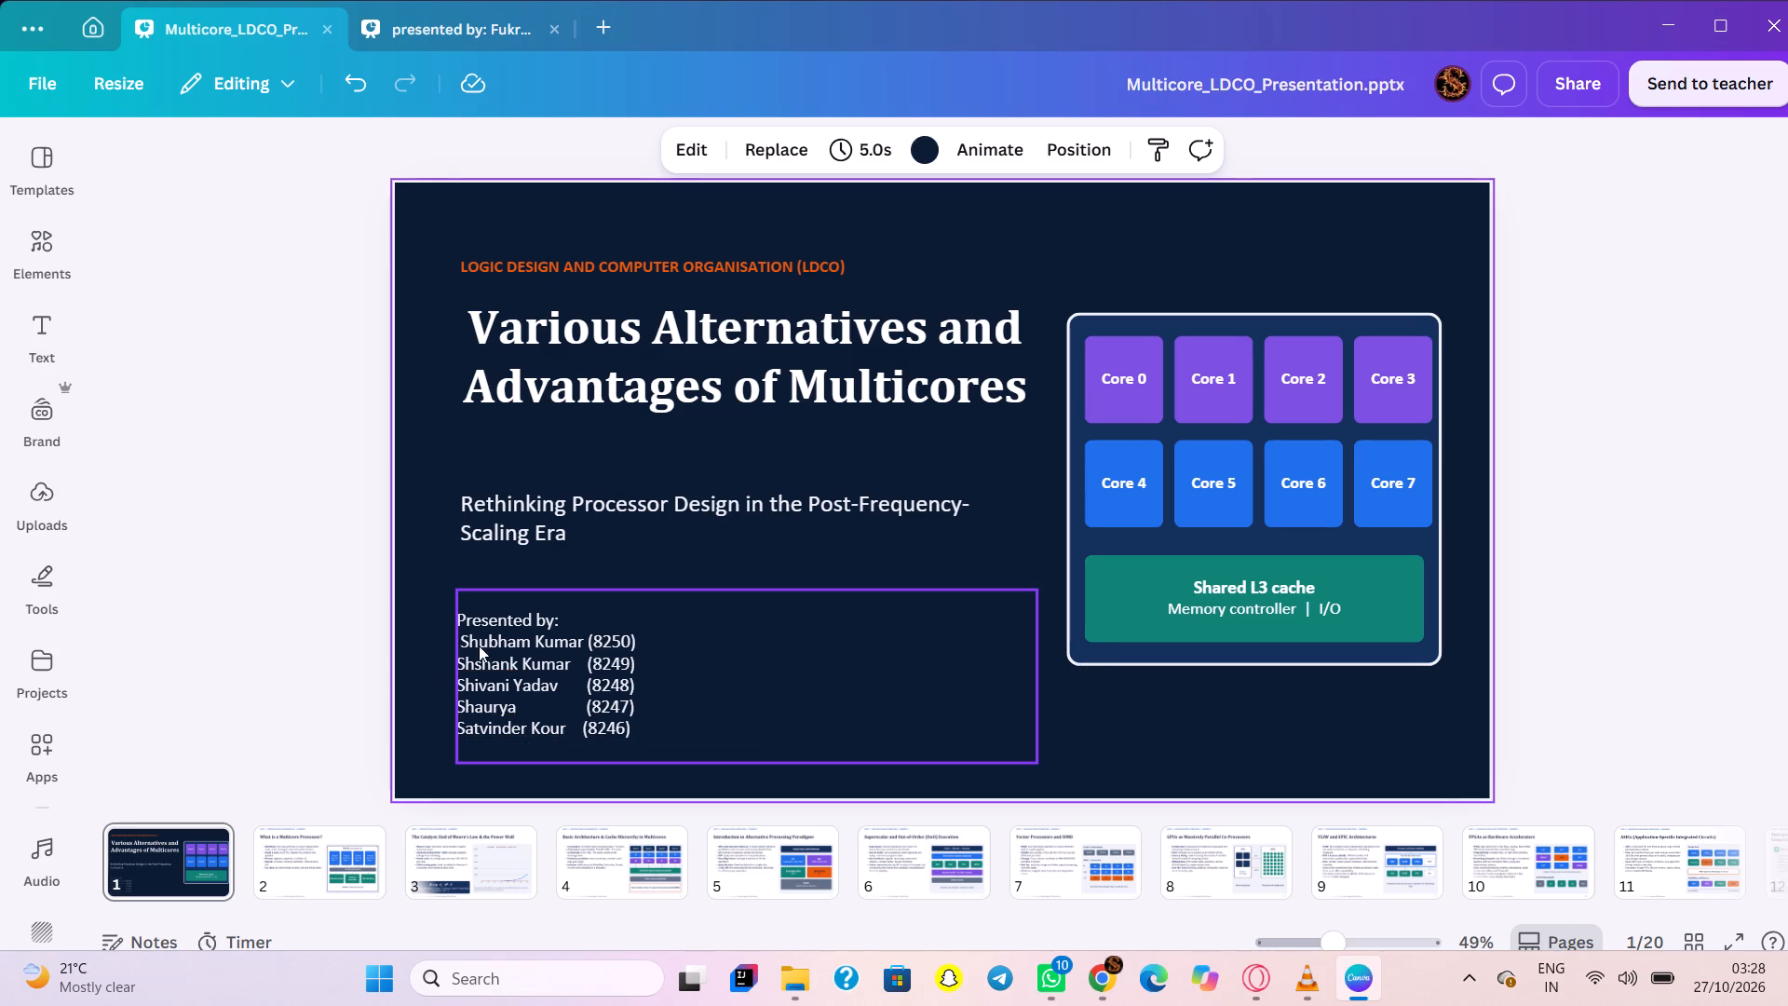
Remove the leading space before the first presenter's name and add one space before that presenter's roll number.
click(464, 628)
click(457, 639)
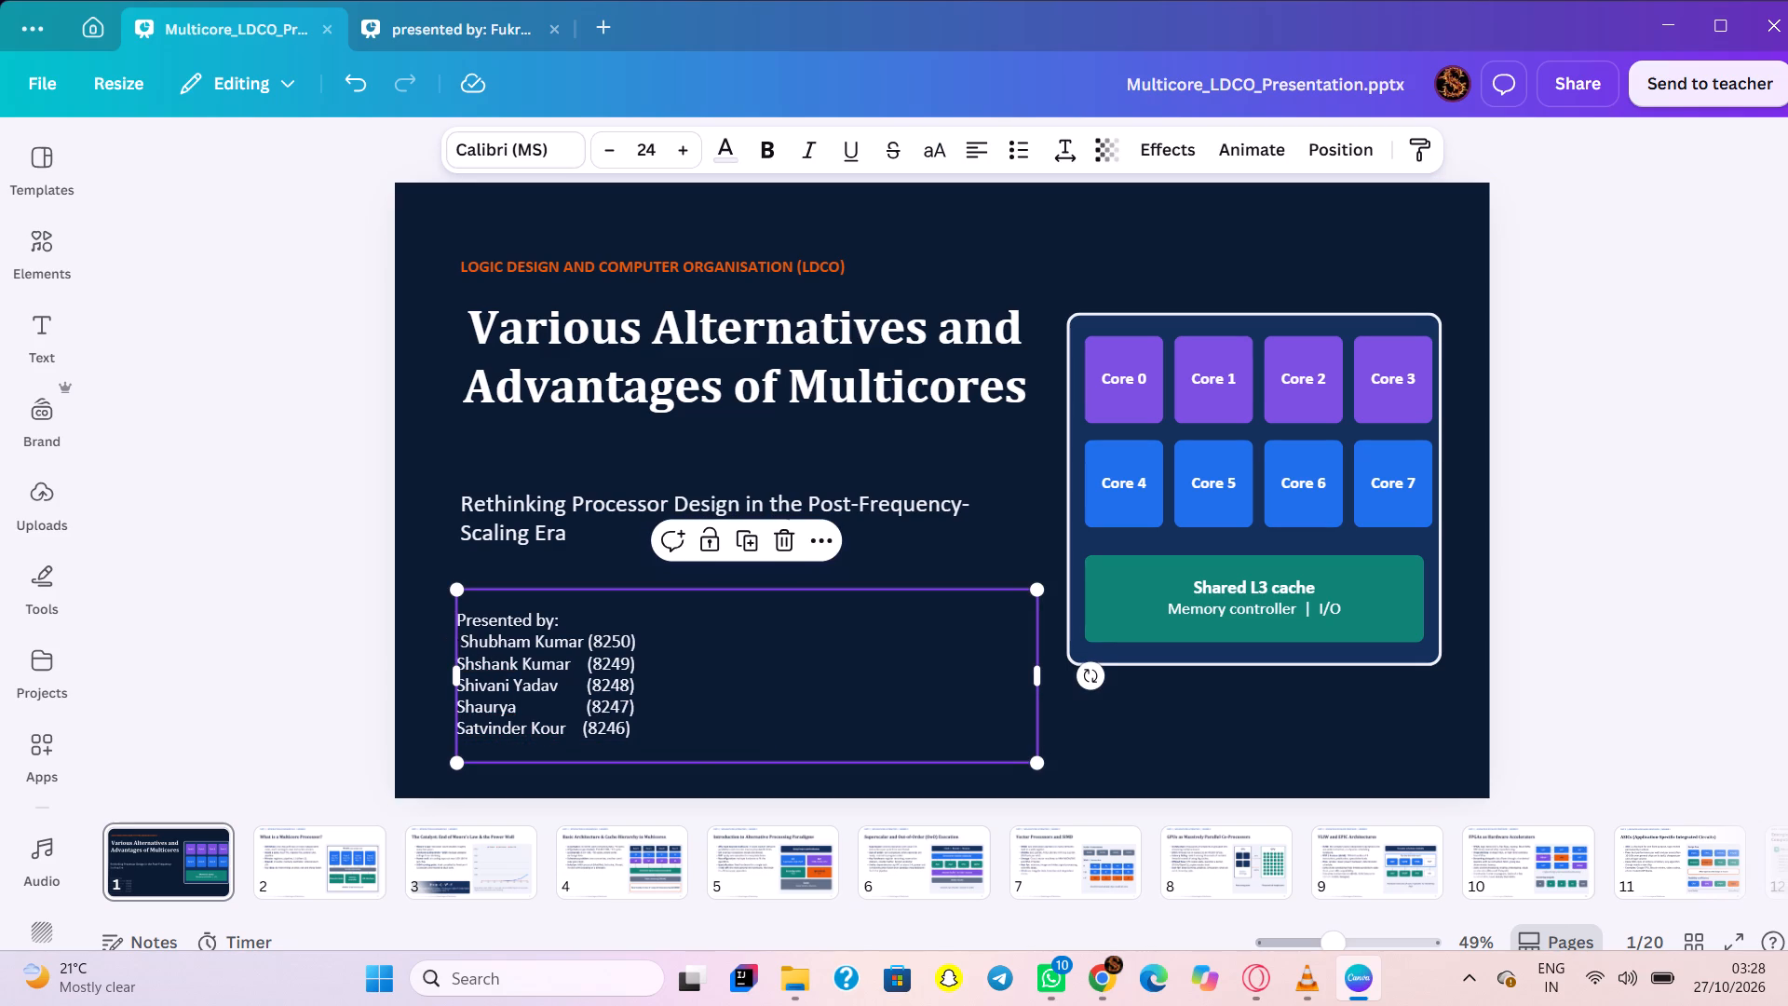
click(464, 642)
key(BackSpace)
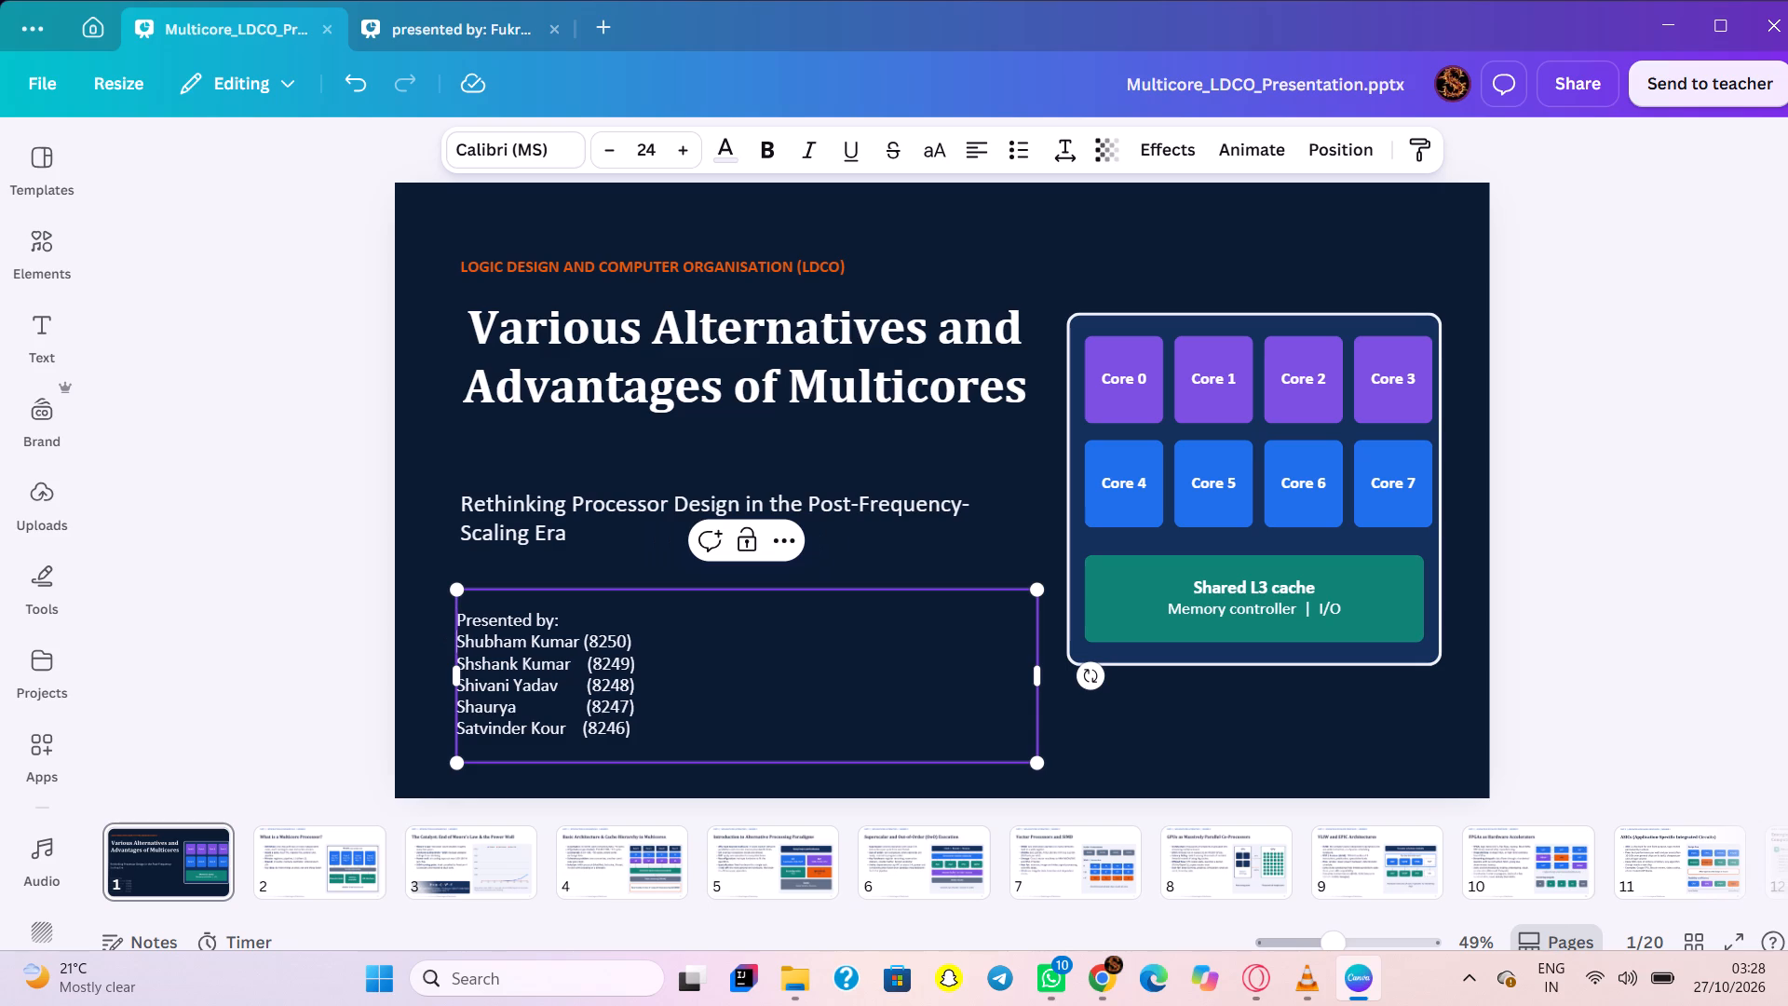
click(579, 644)
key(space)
Add one more space before the fifth presenter's roll number to line it up with the rows above.
click(578, 730)
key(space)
click(778, 711)
click(914, 562)
Set the font size of the whole "Presented by:" block, including all presenters and roll numbers, to 26.
double_click(663, 726)
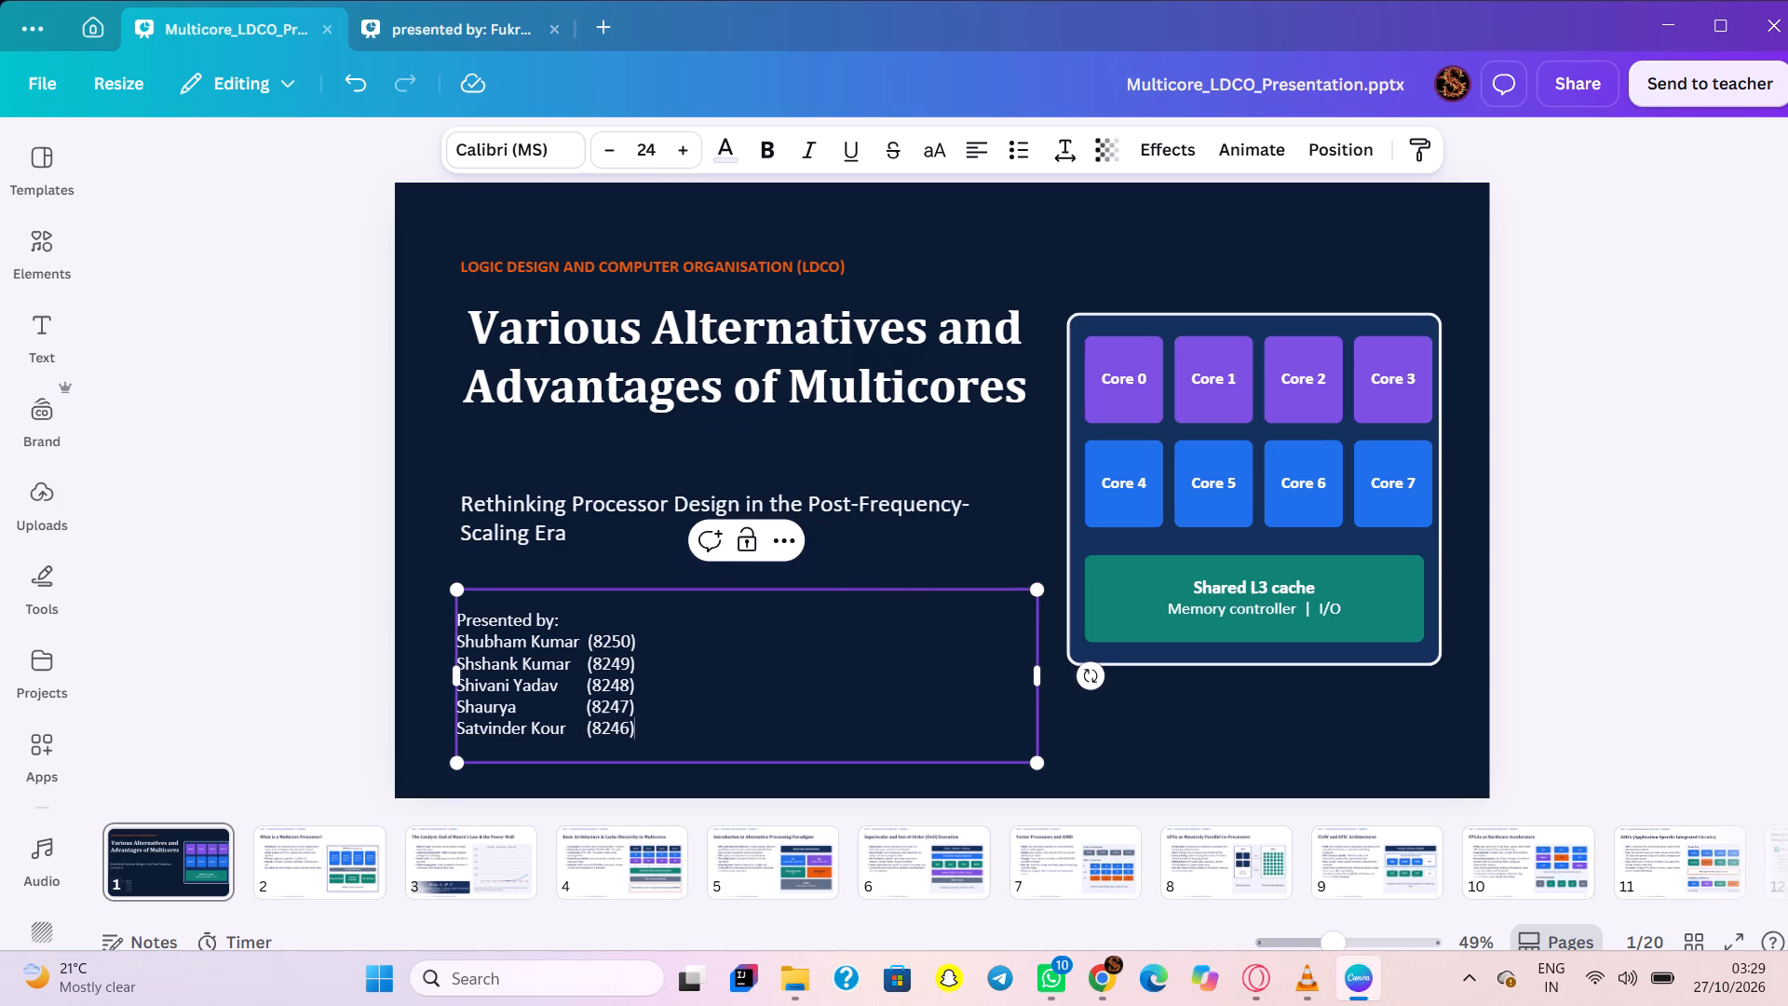
drag(663, 726, 454, 619)
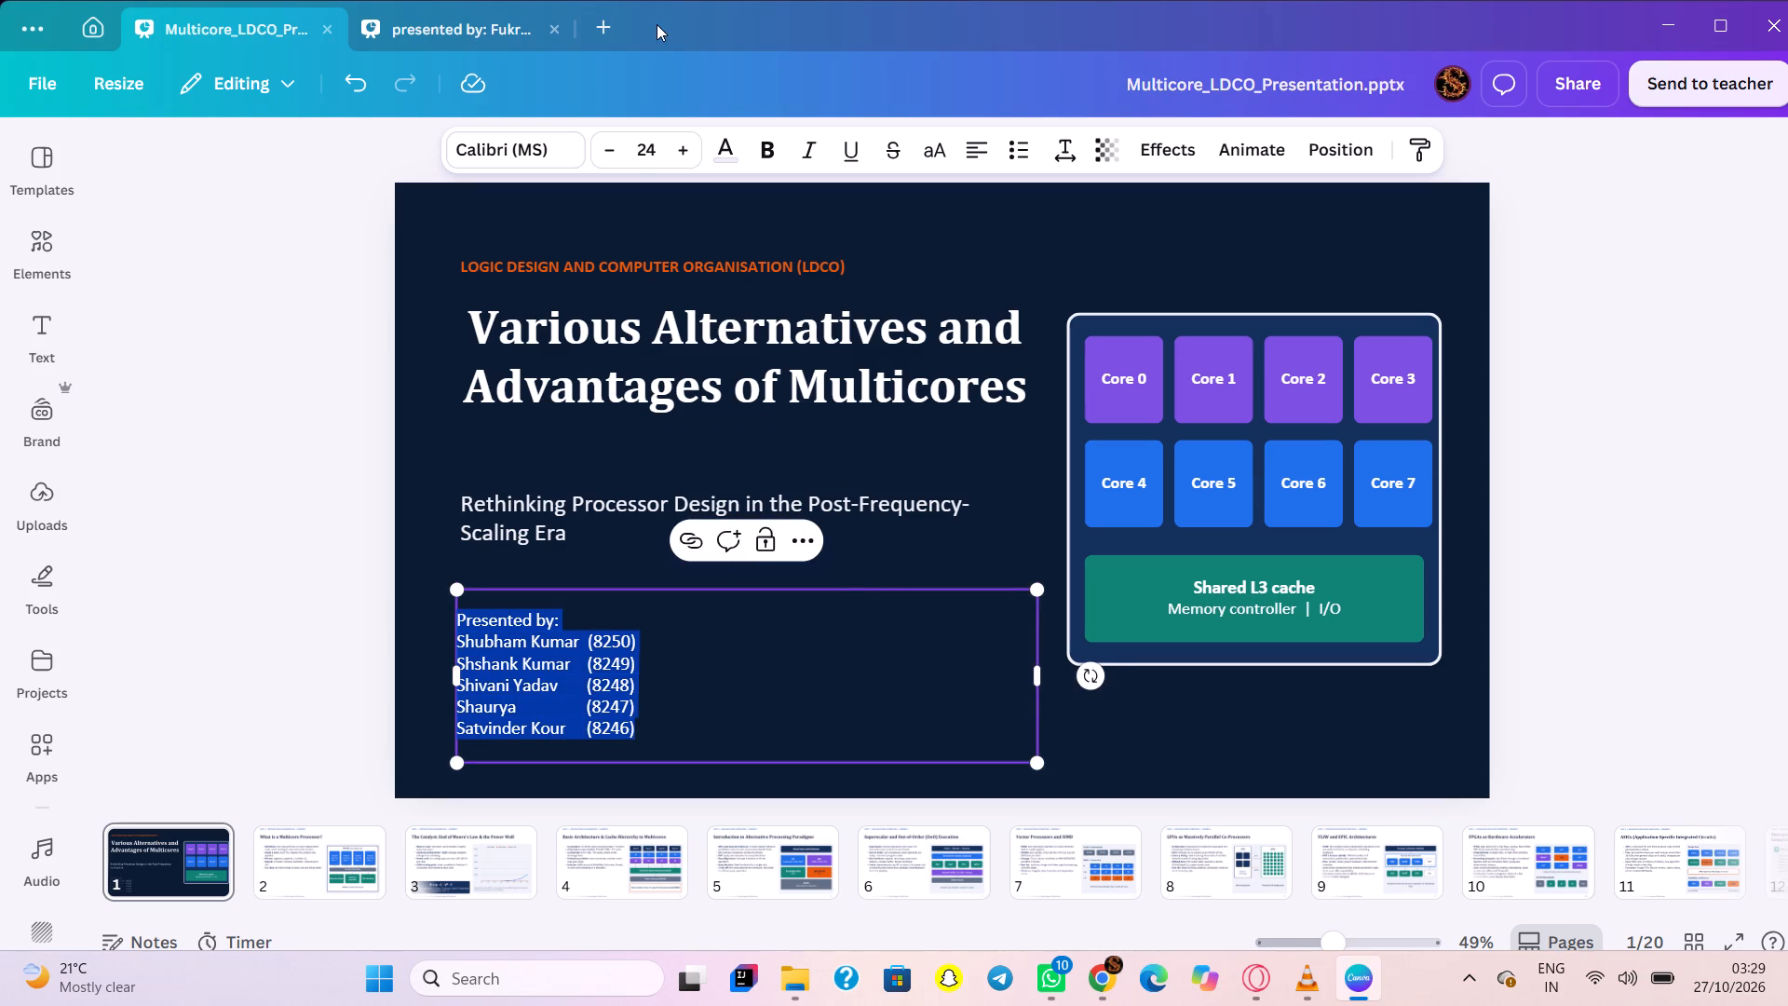
double_click(672, 145)
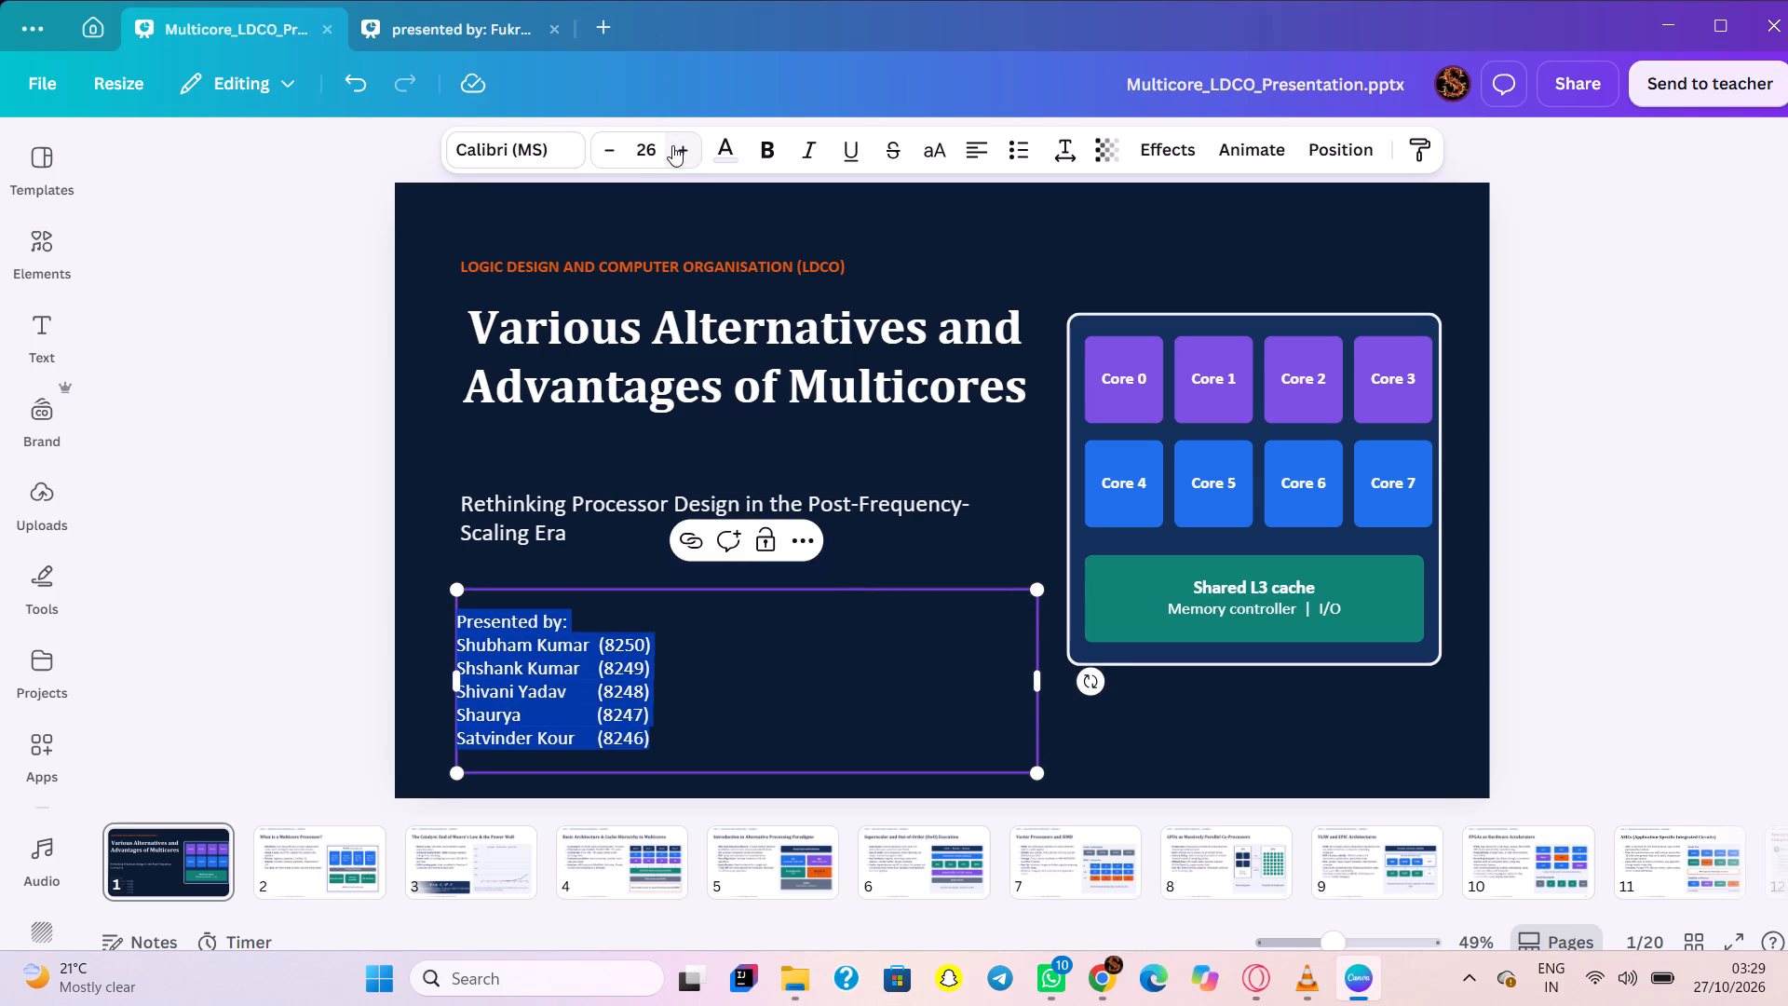
click(572, 221)
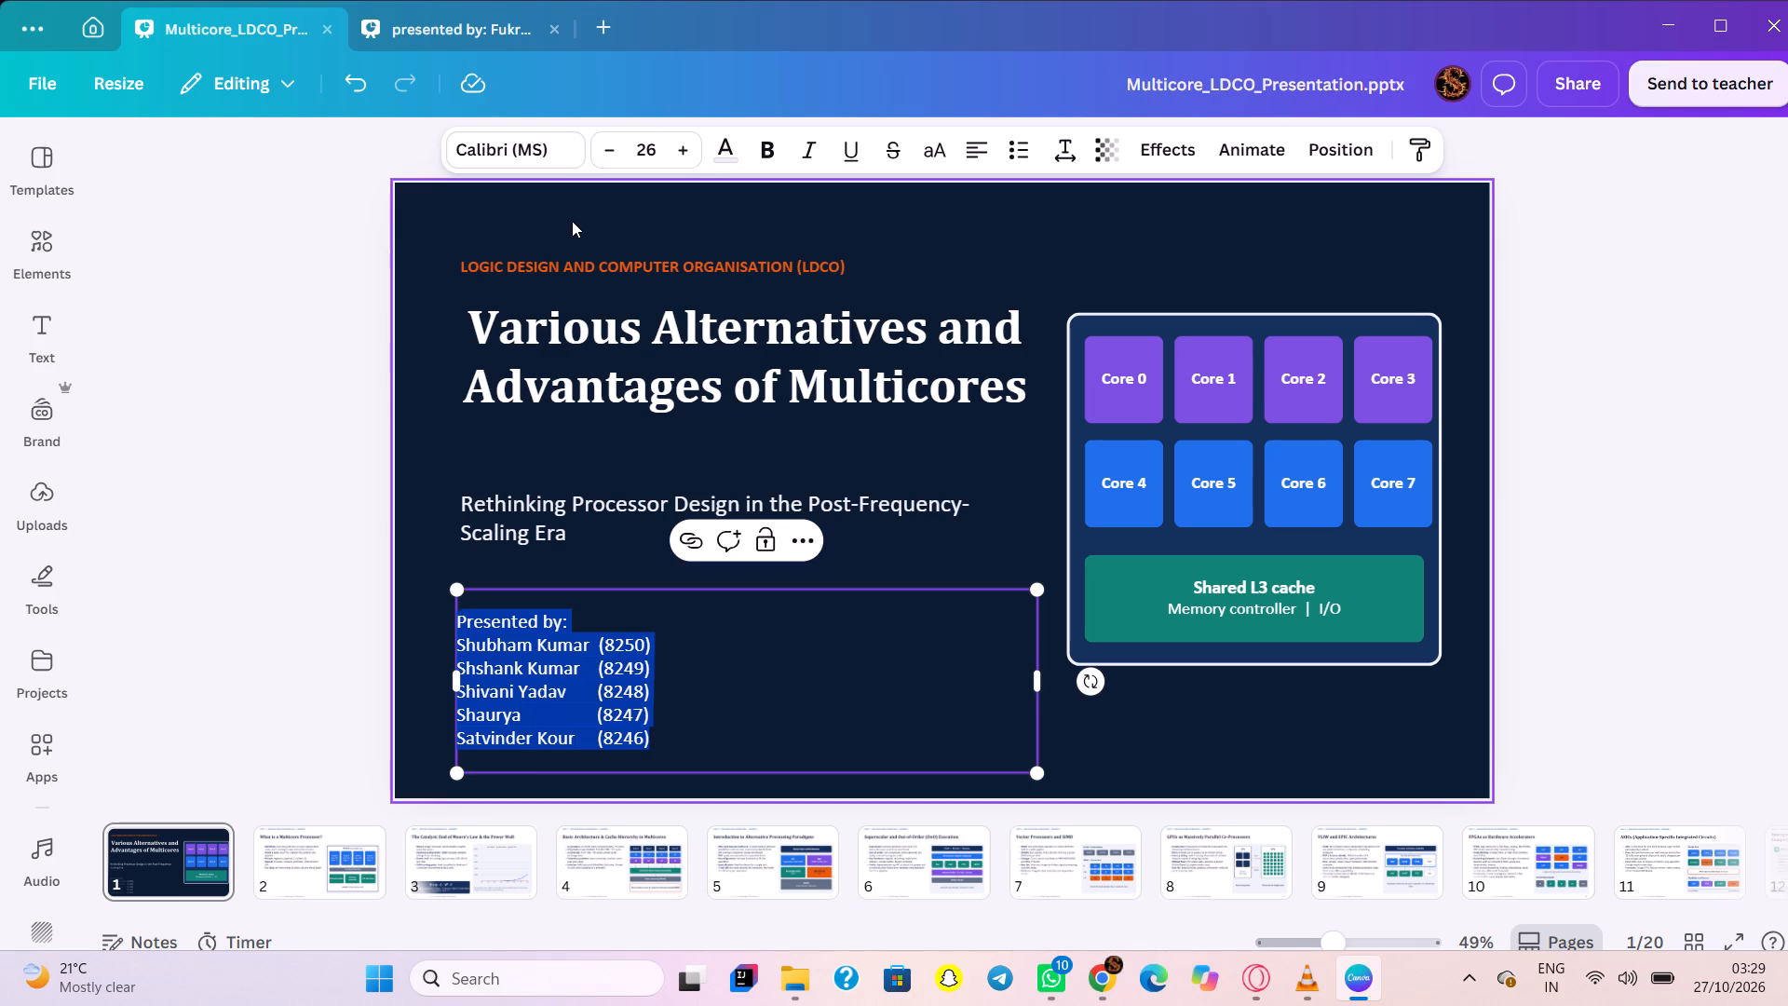
Add a full stop at the end of the subtitle, after "Post-Frequency-Scaling Era".
click(612, 320)
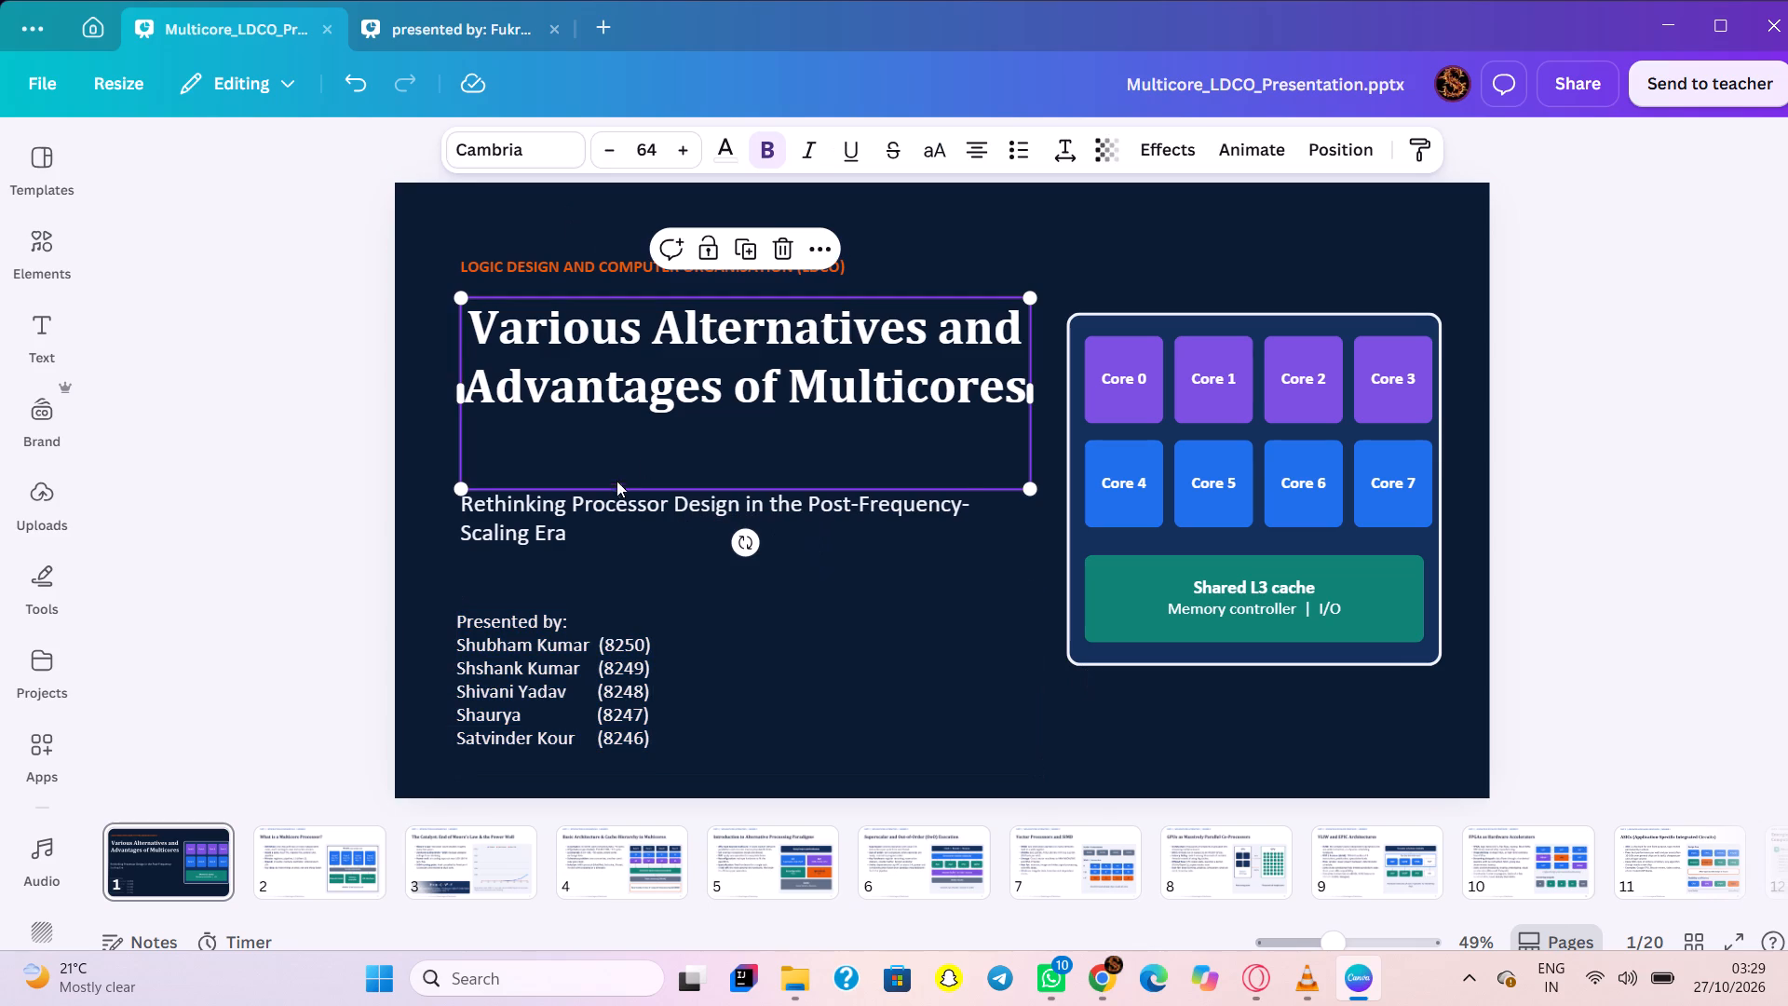
click(593, 510)
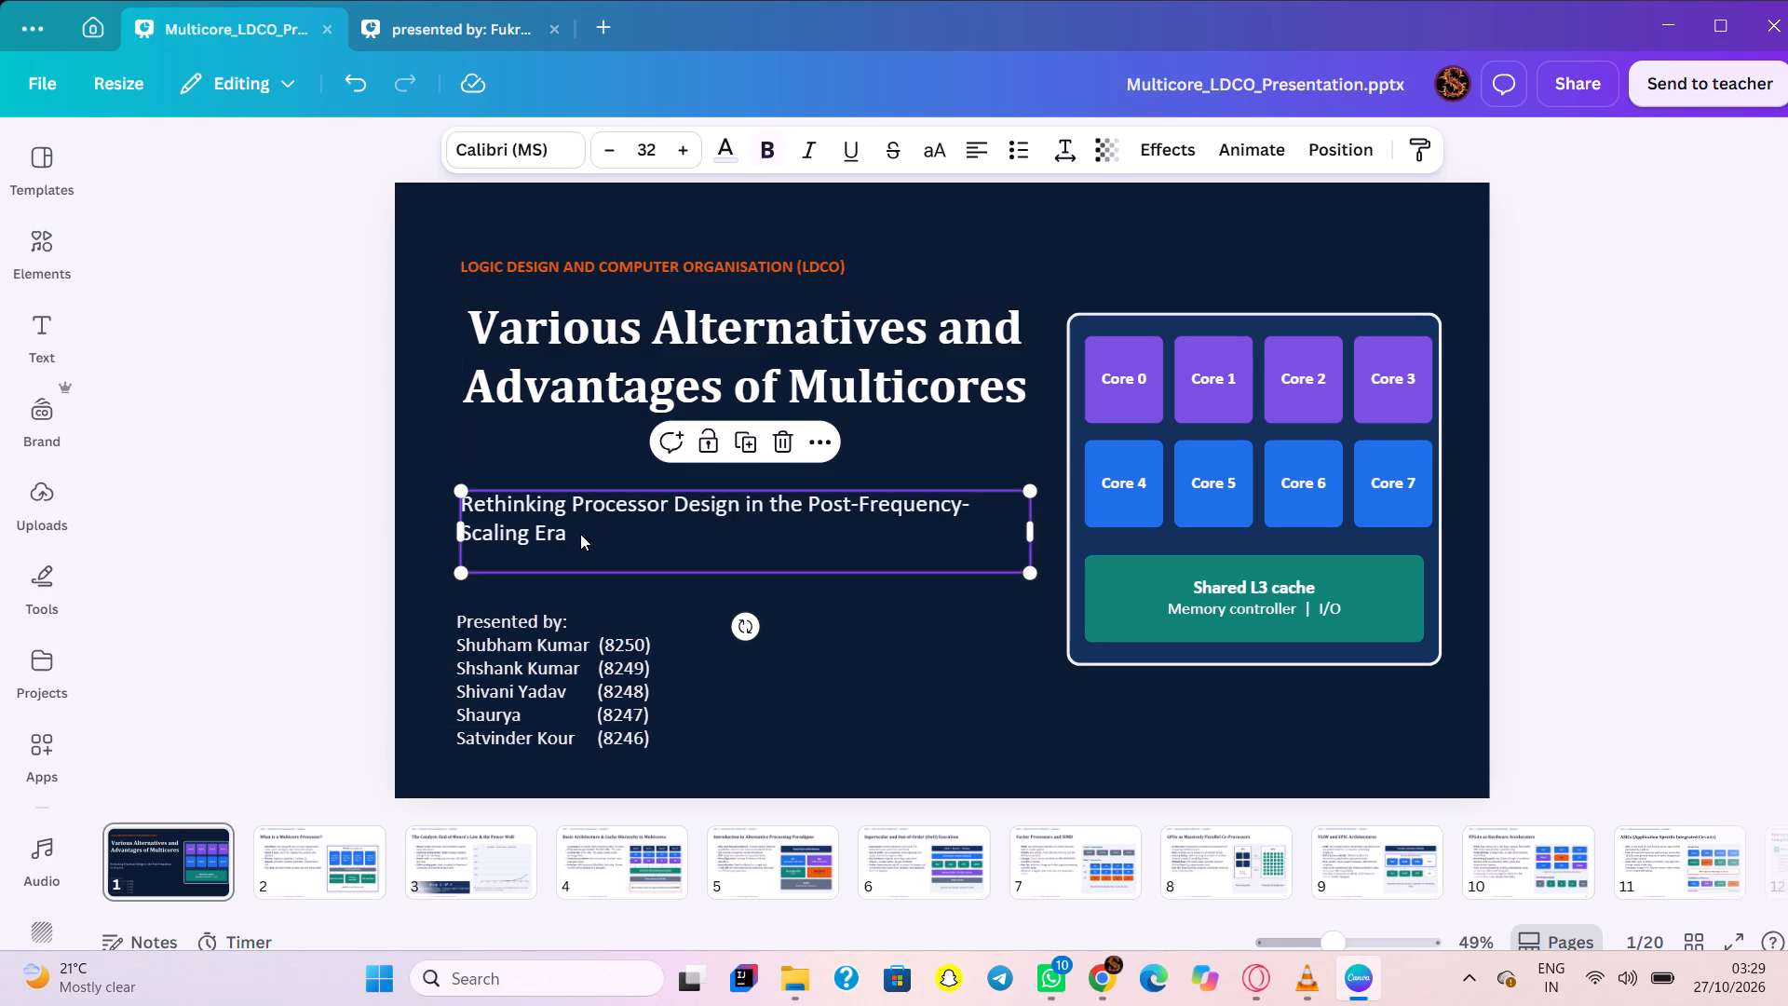
click(579, 536)
click(579, 536)
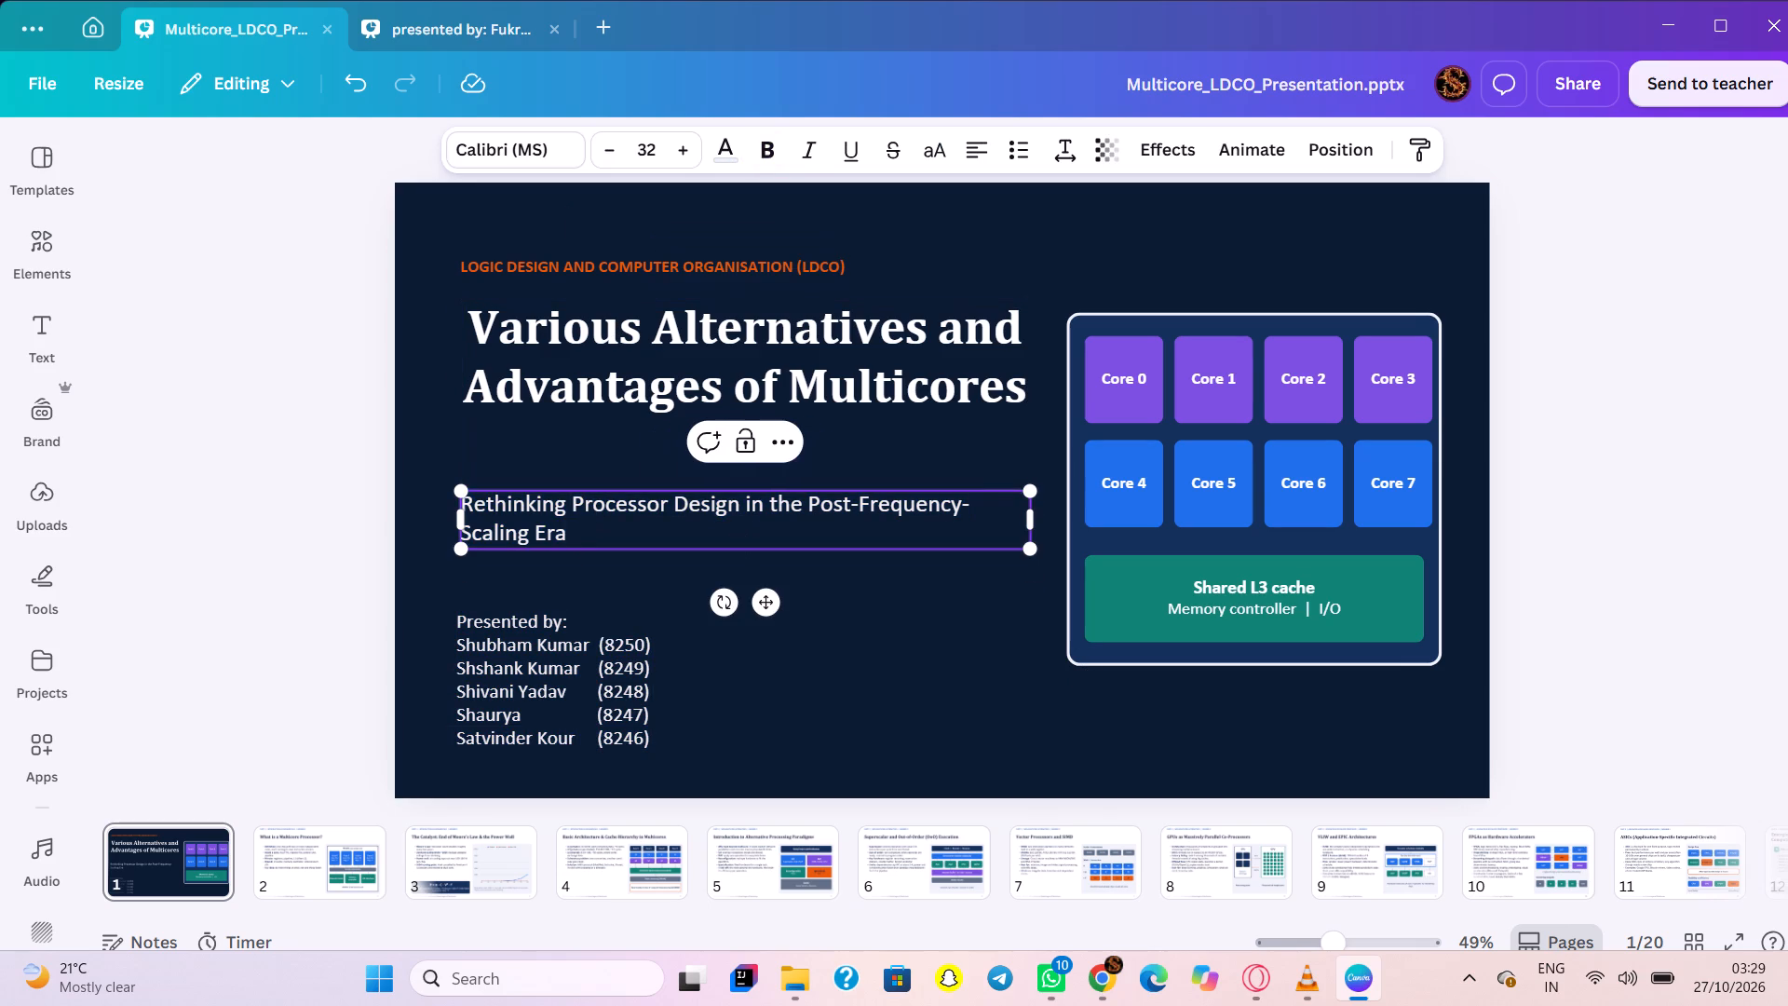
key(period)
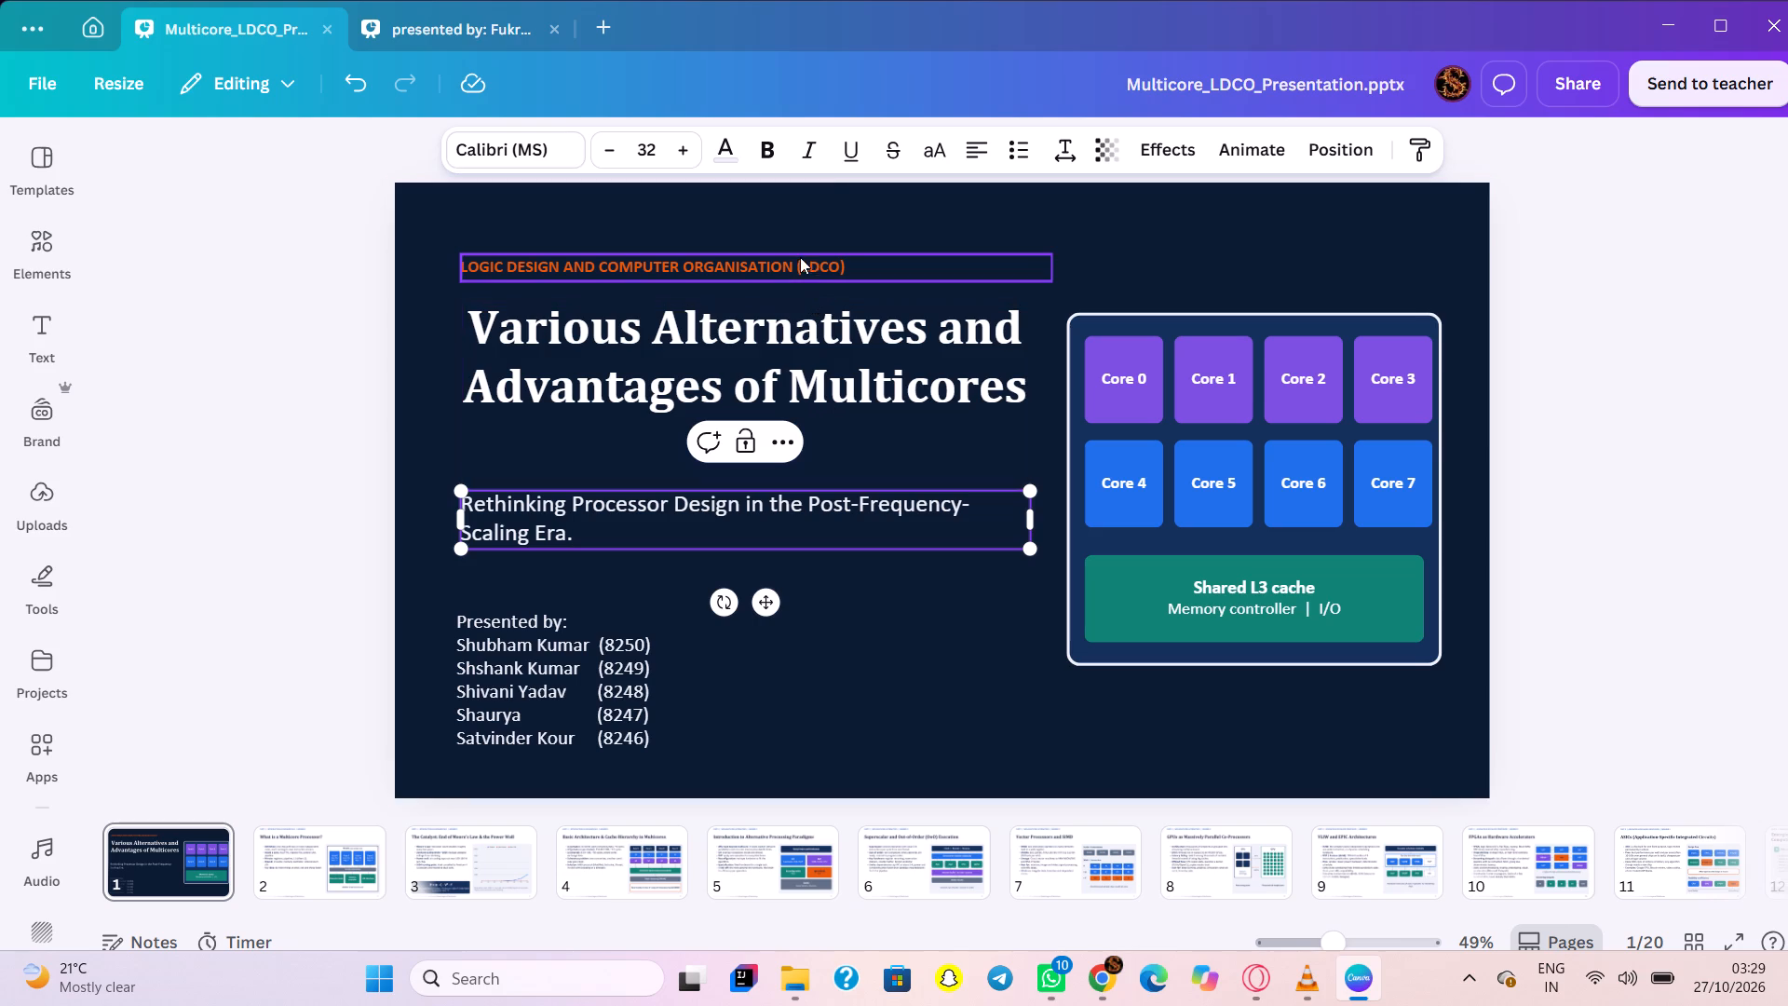
Move the orange "LOGIC DESIGN AND COMPUTER ORGANISATION (LDCO)" heading slightly up, aligning its left edge with the presenter list.
drag(799, 258, 798, 249)
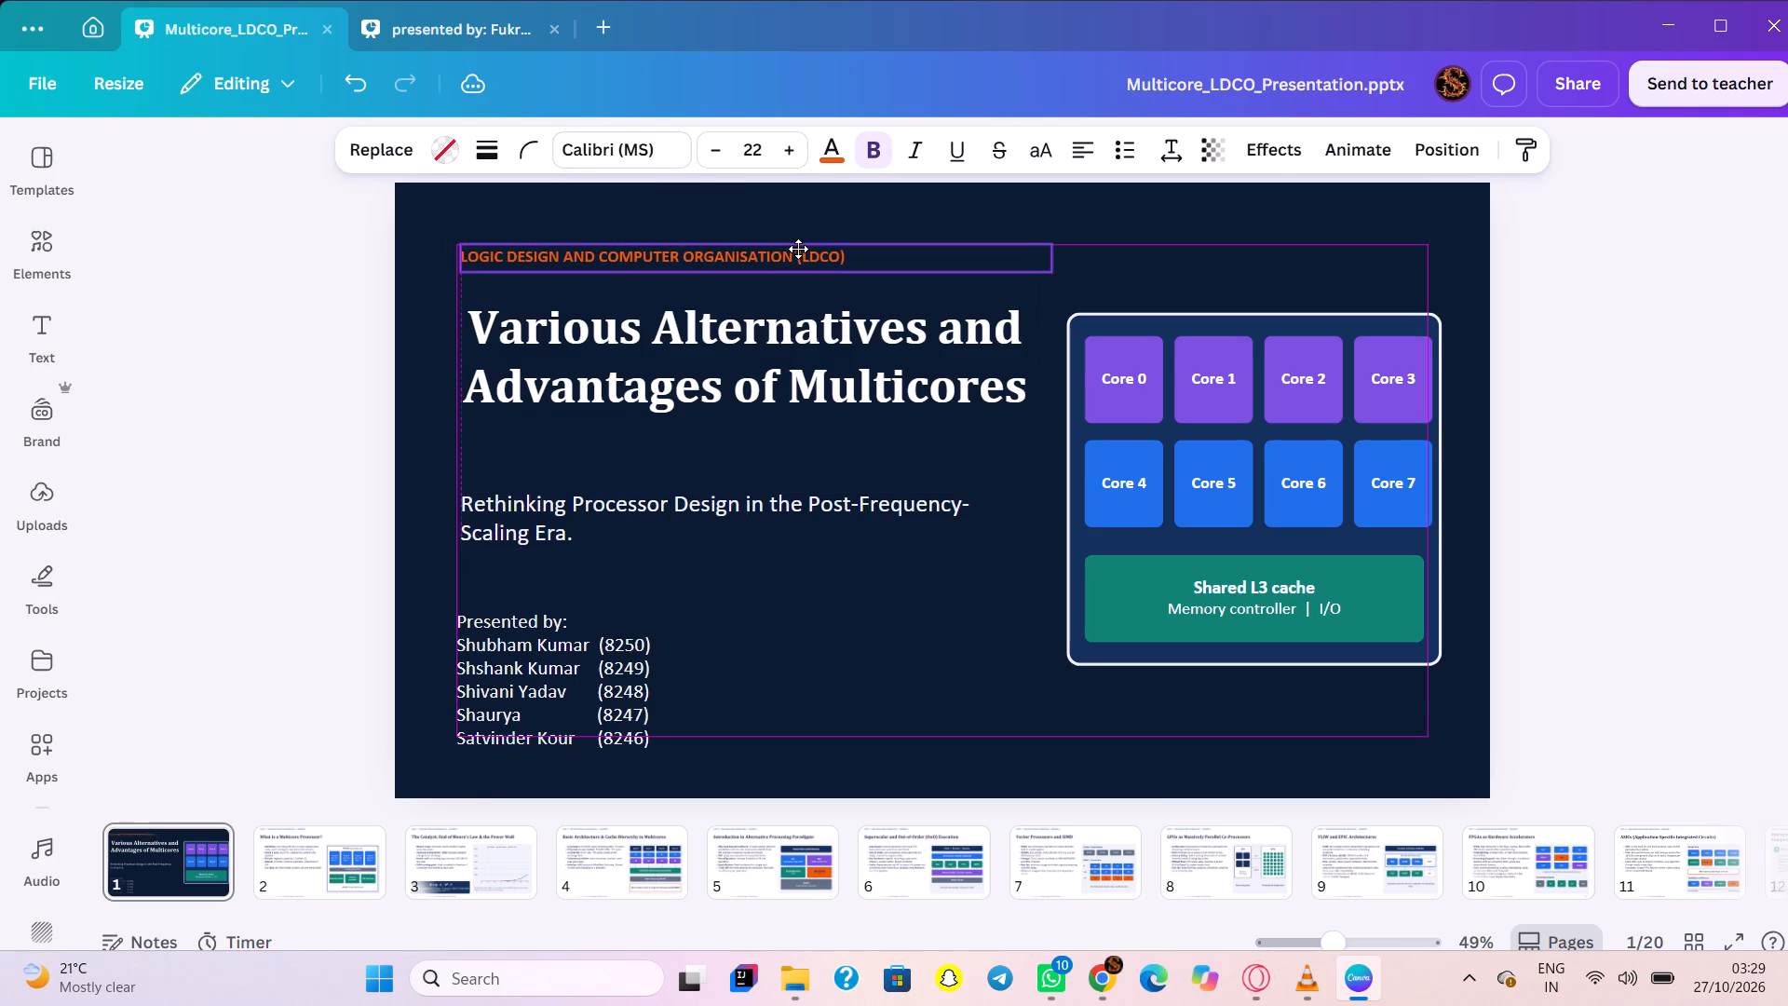
drag(798, 249, 796, 250)
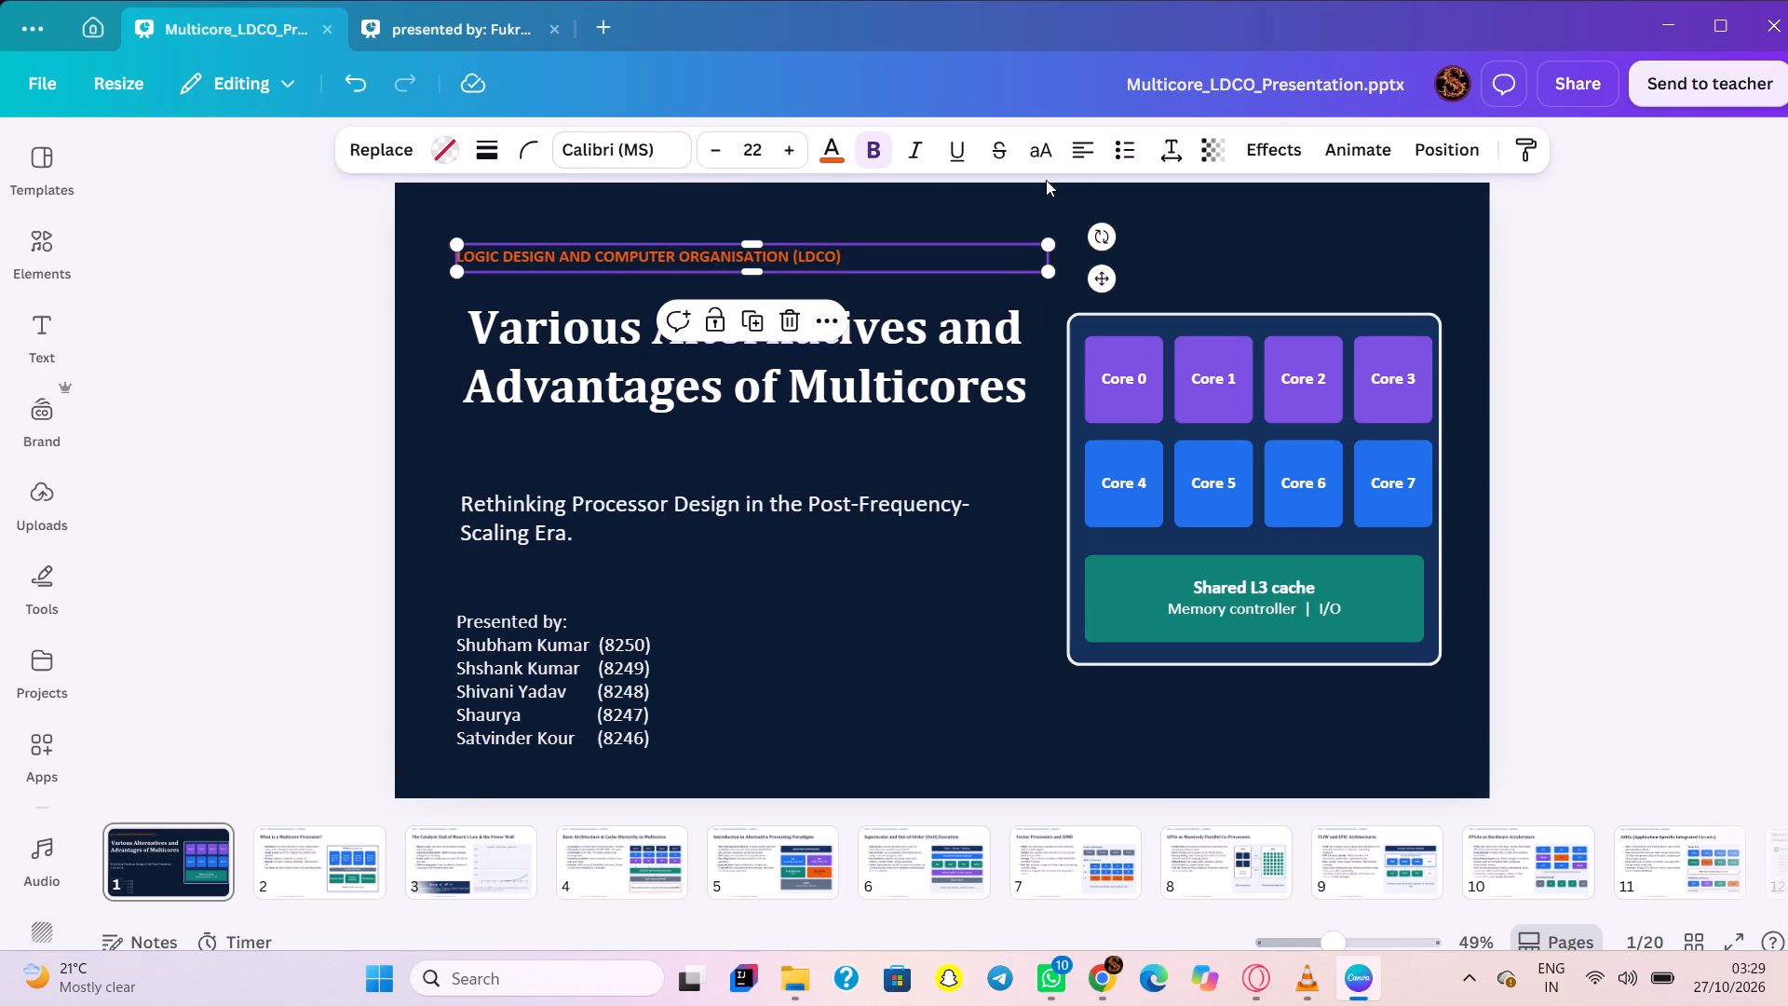
click(1207, 212)
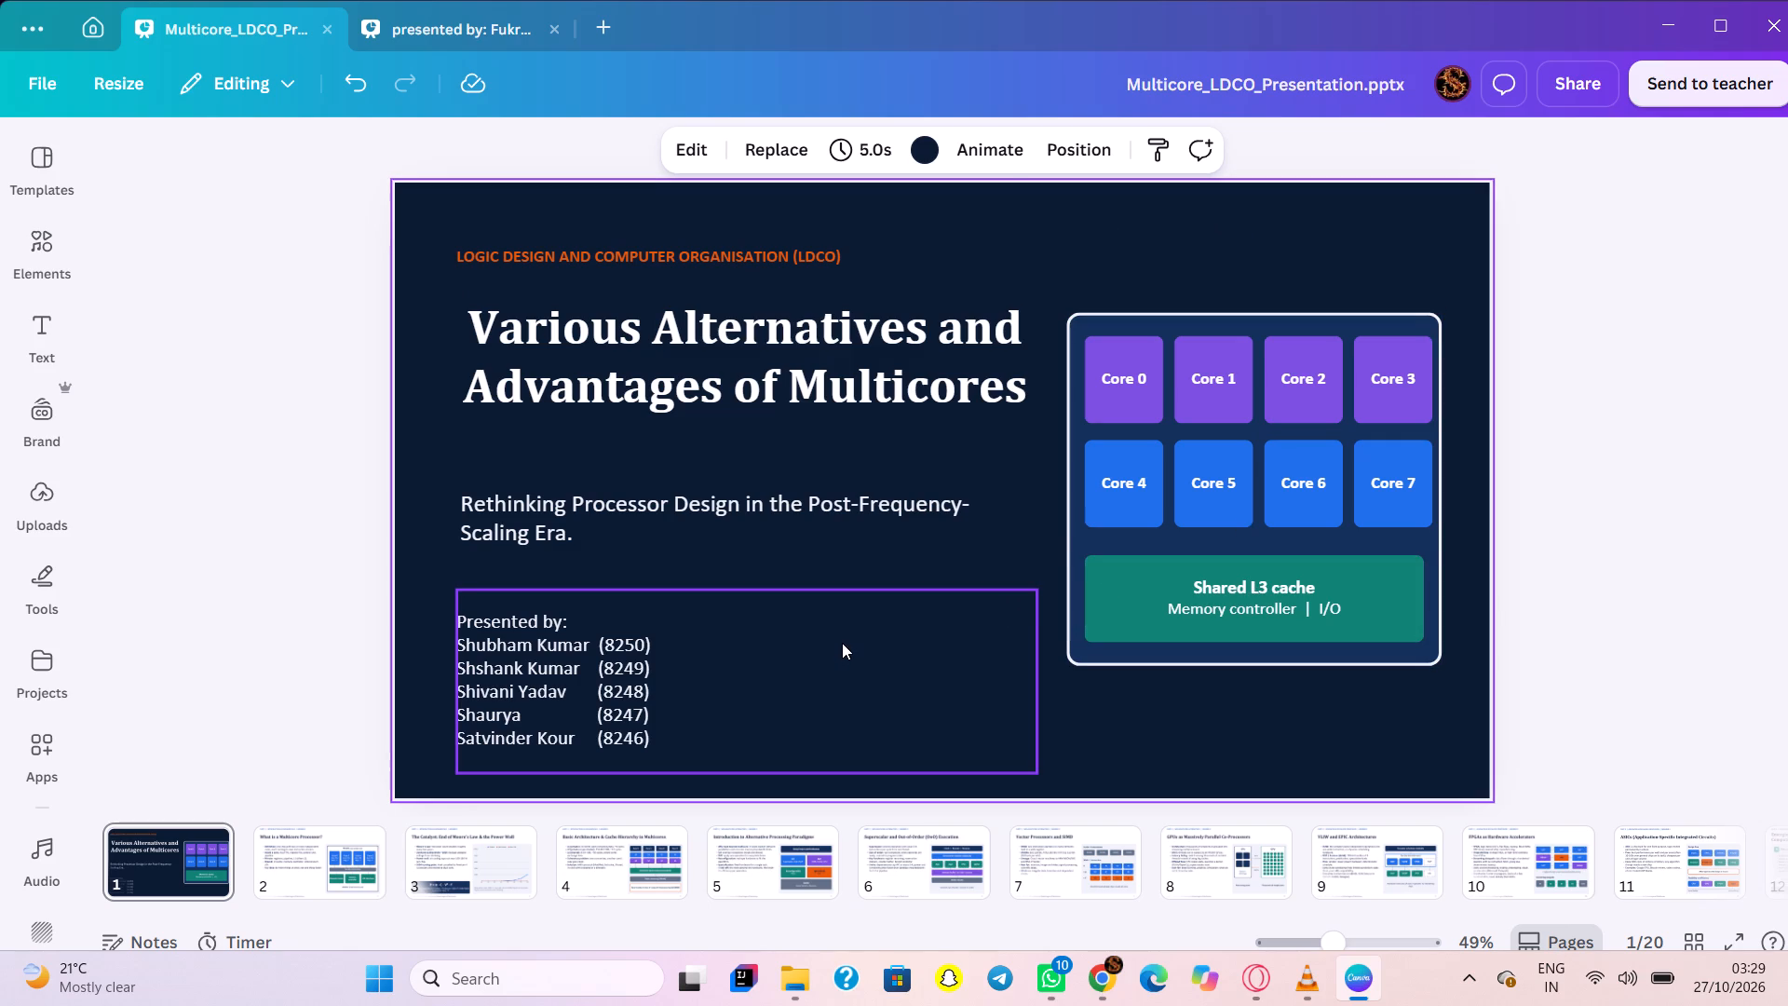
Reposition the presenter block slightly higher below the subtitle, with its left edge aligned to the orange LDCO heading.
drag(842, 643, 845, 620)
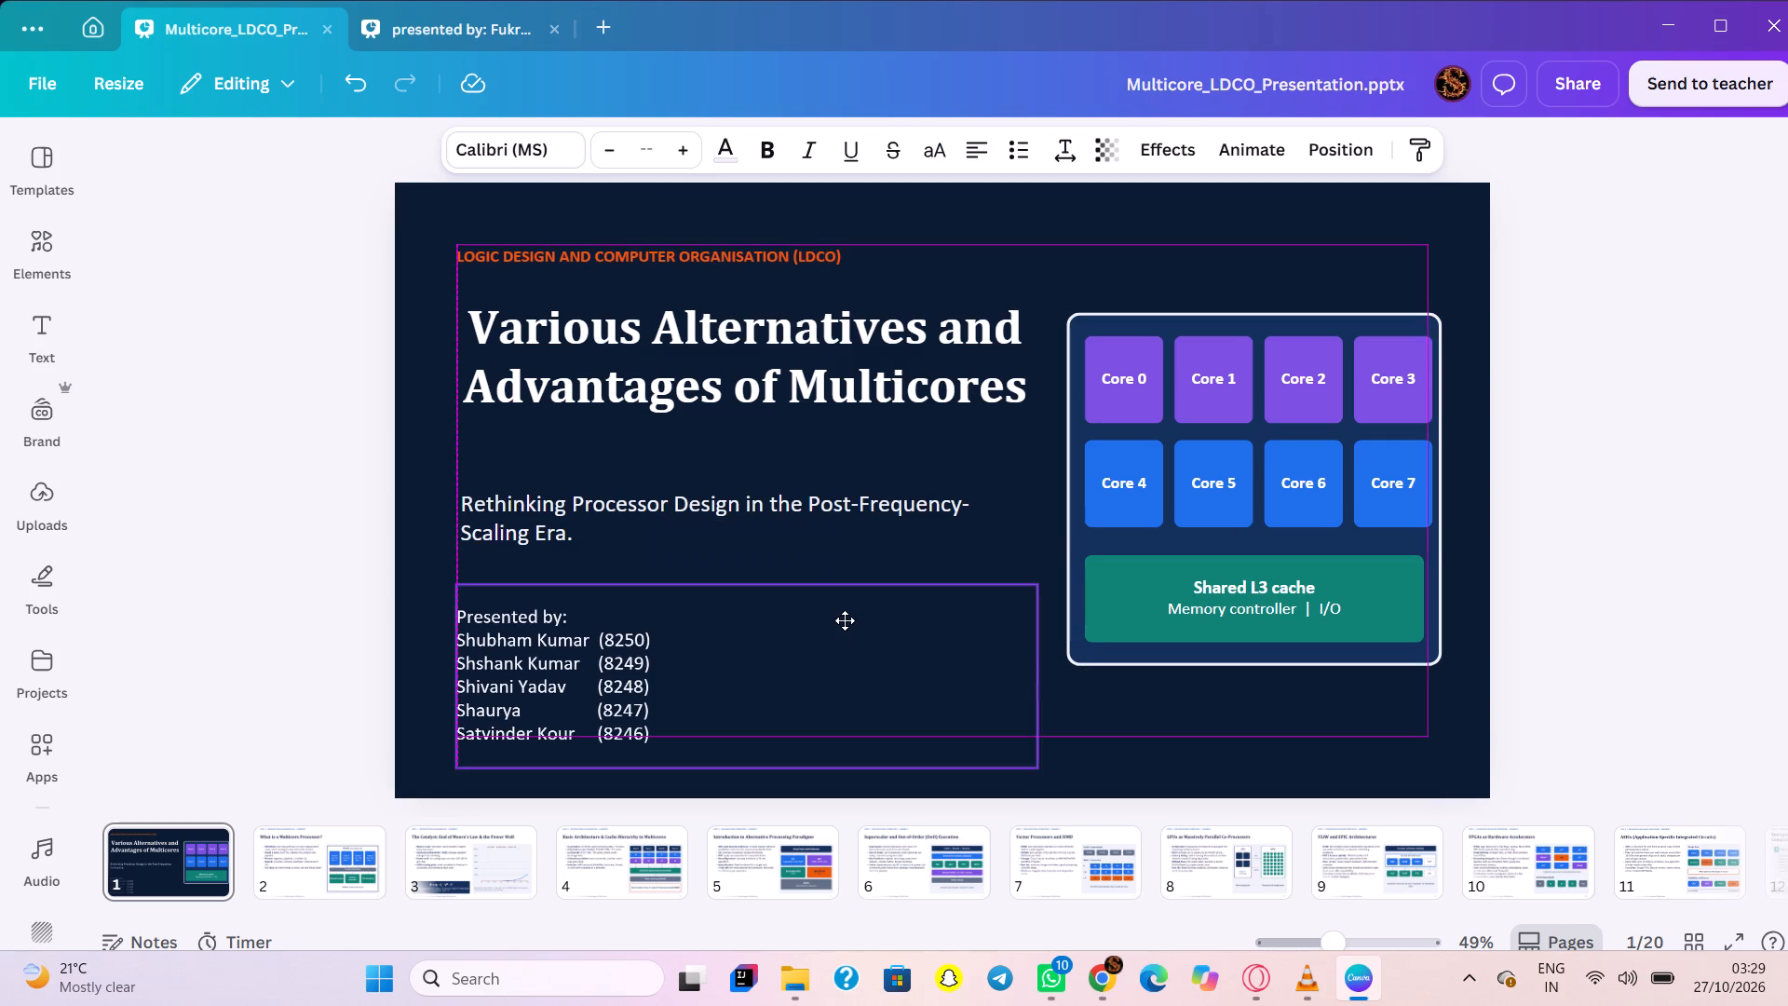
drag(845, 620, 845, 622)
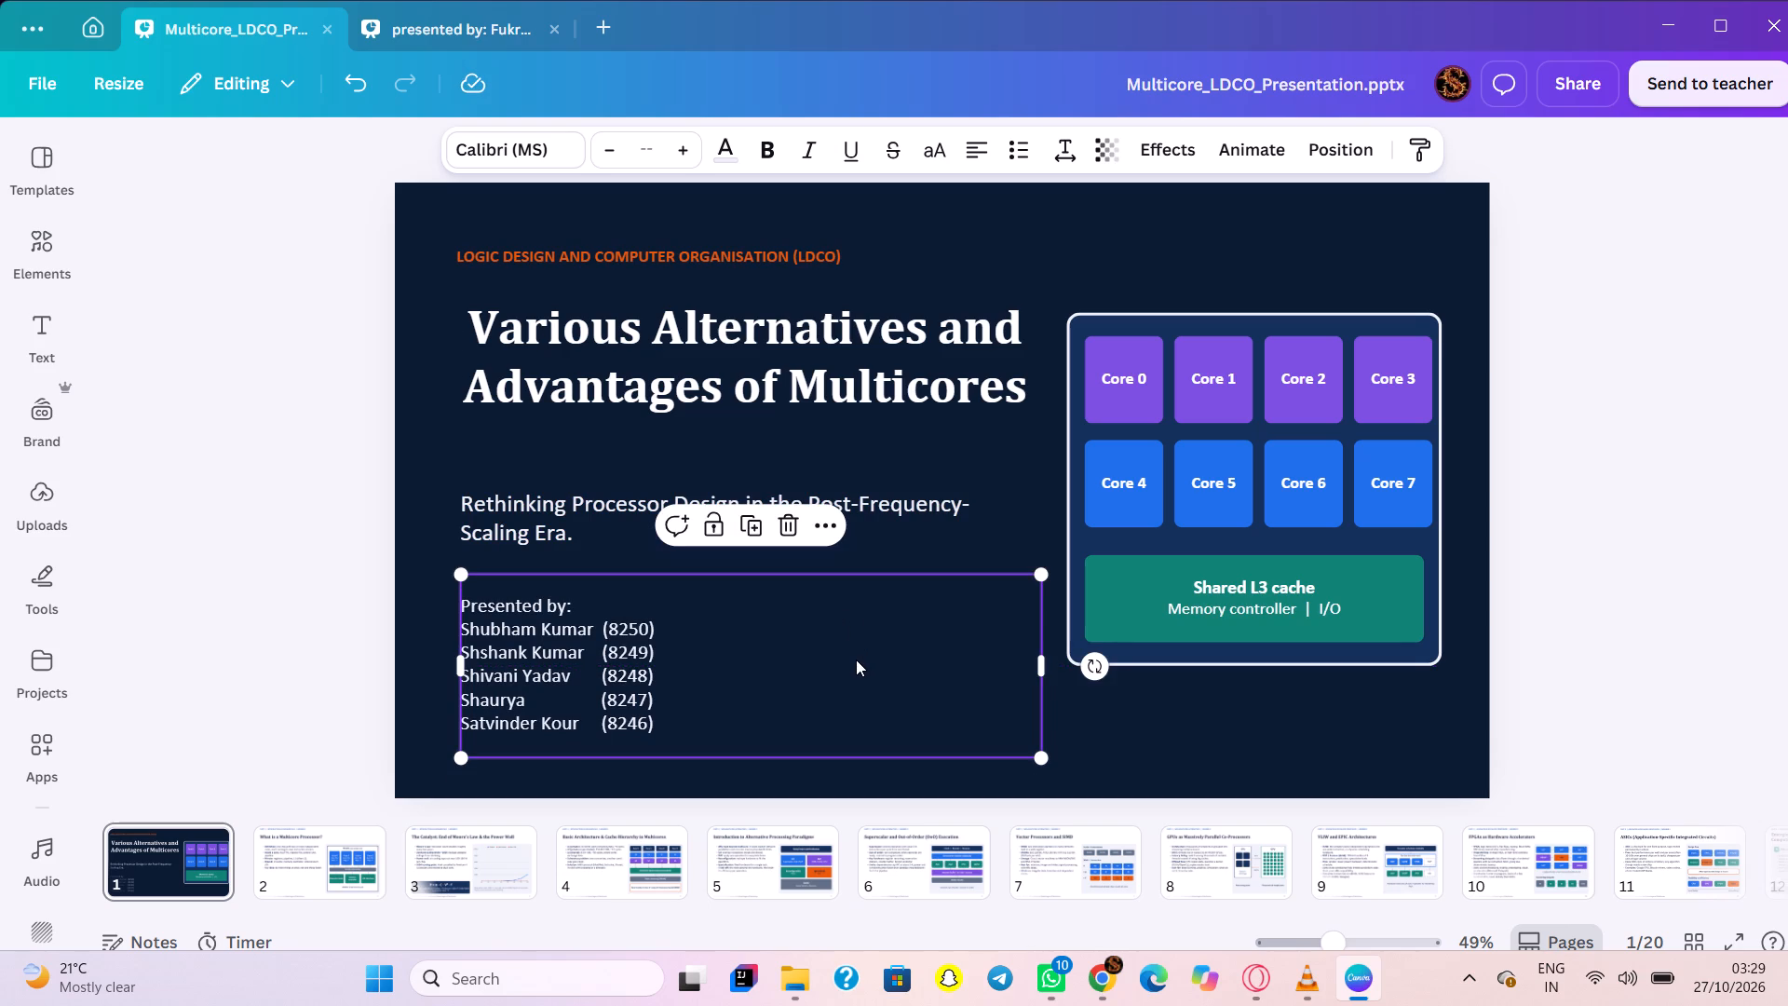
click(856, 659)
drag(856, 659, 852, 674)
click(907, 561)
drag(878, 594, 872, 616)
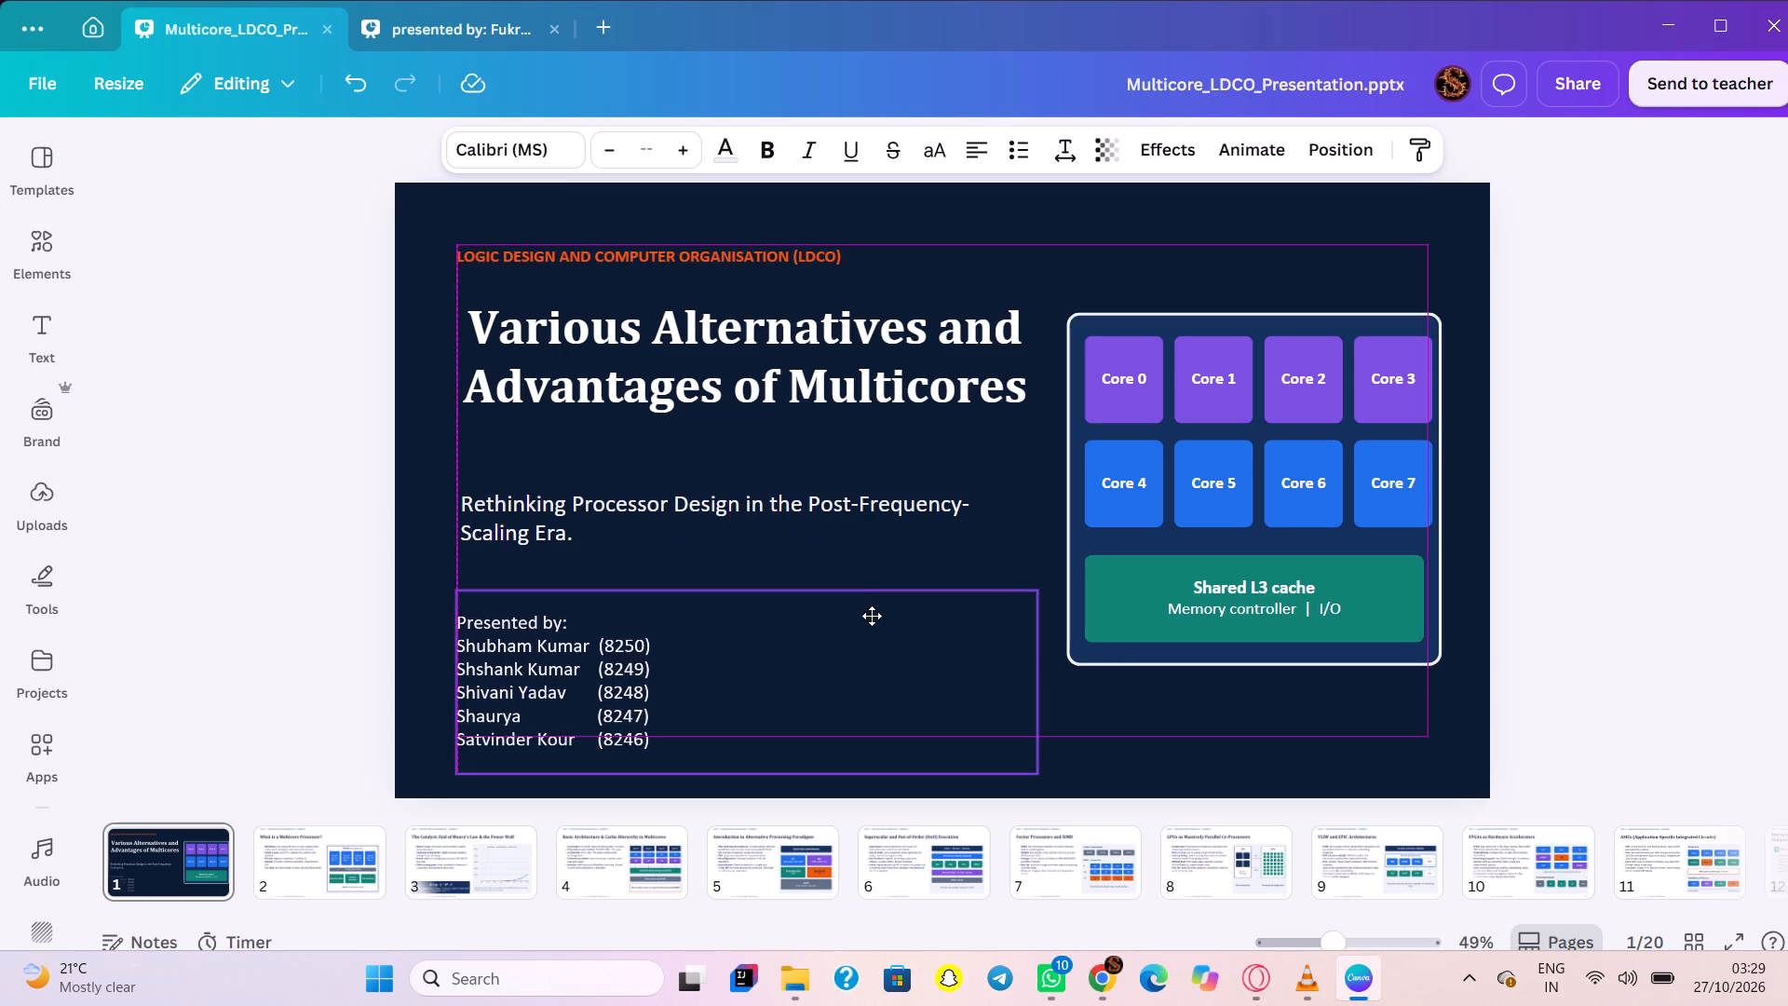
drag(872, 616, 875, 604)
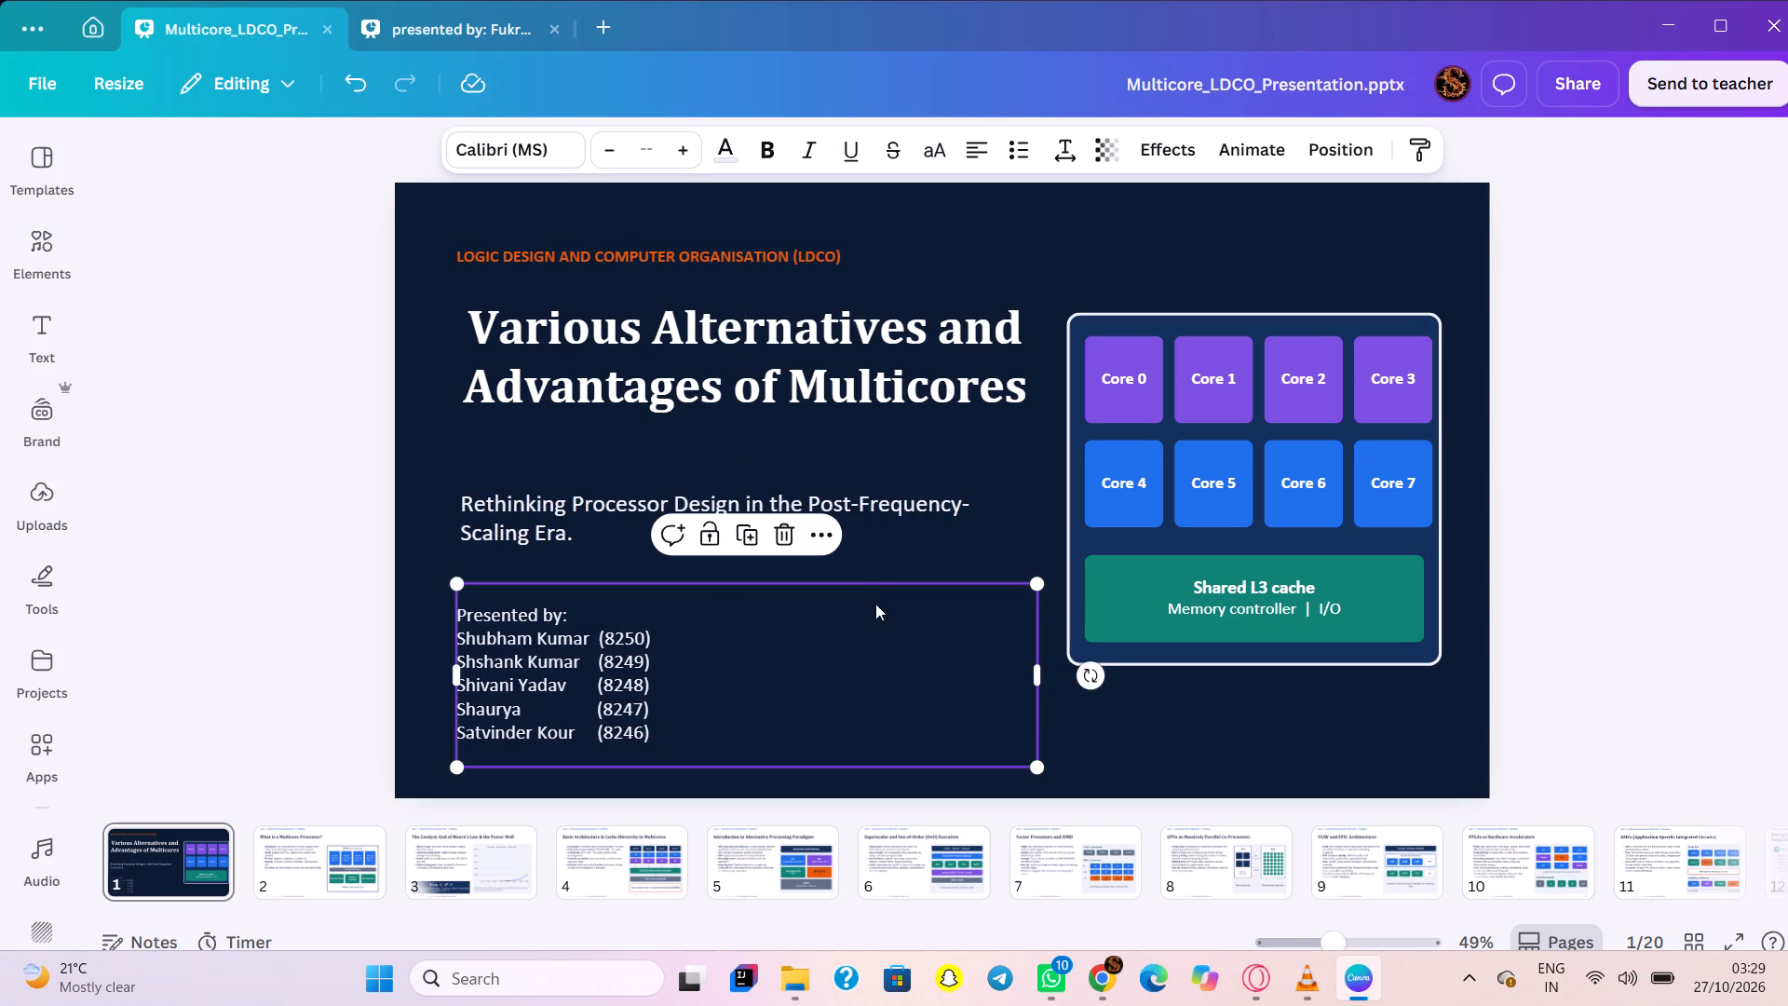
On slide 2, delete "MEMBER 1" from the end of the "PART 1 | INTRODUCTION & FUNDAMENTALS" header line.
click(342, 861)
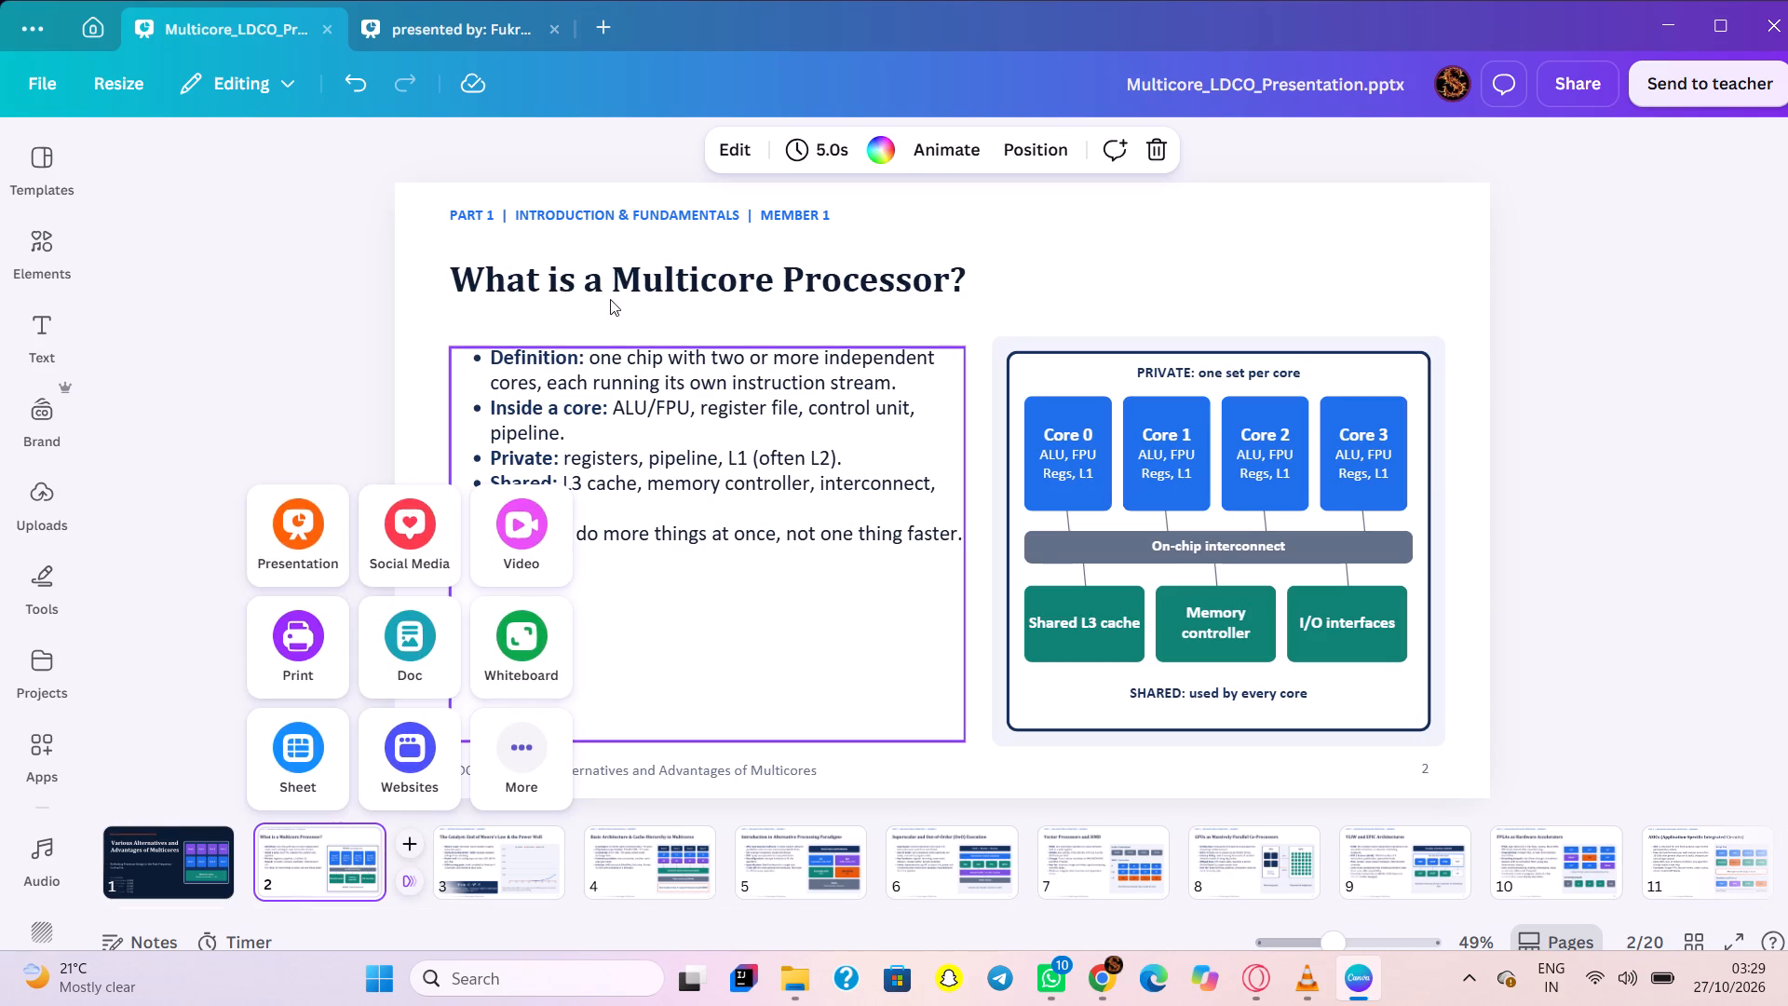
double_click(805, 211)
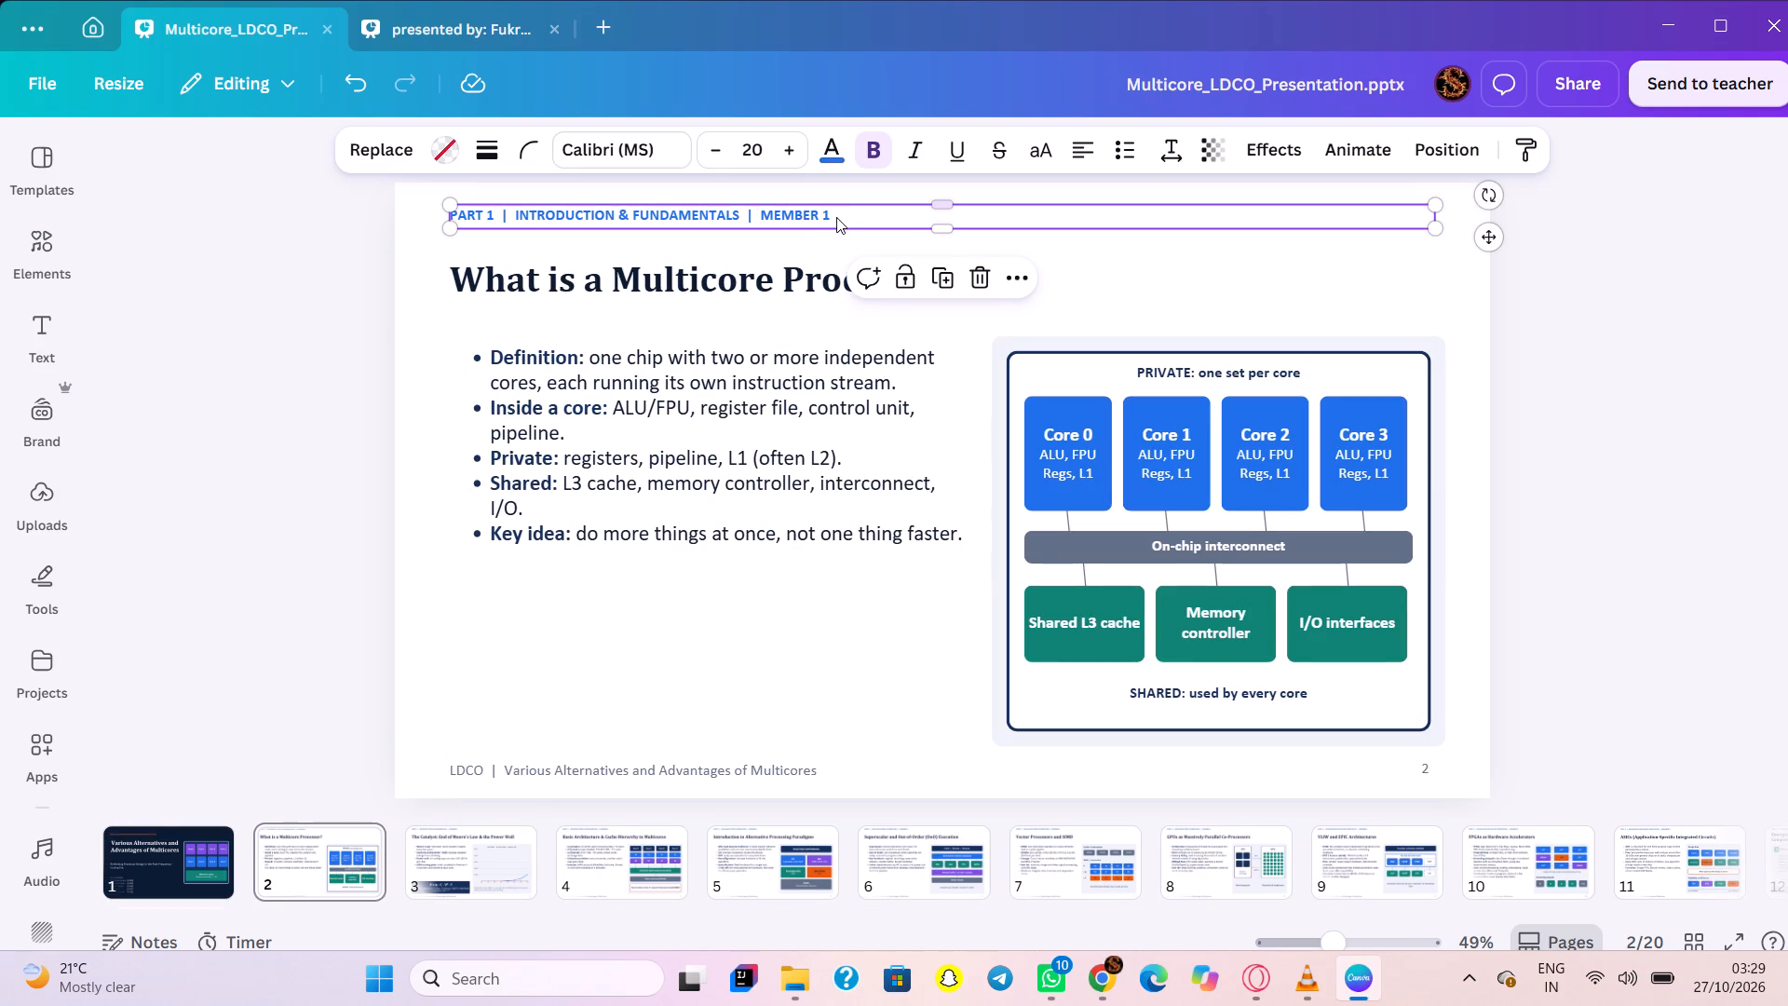
click(841, 218)
click(837, 216)
drag(832, 216, 787, 217)
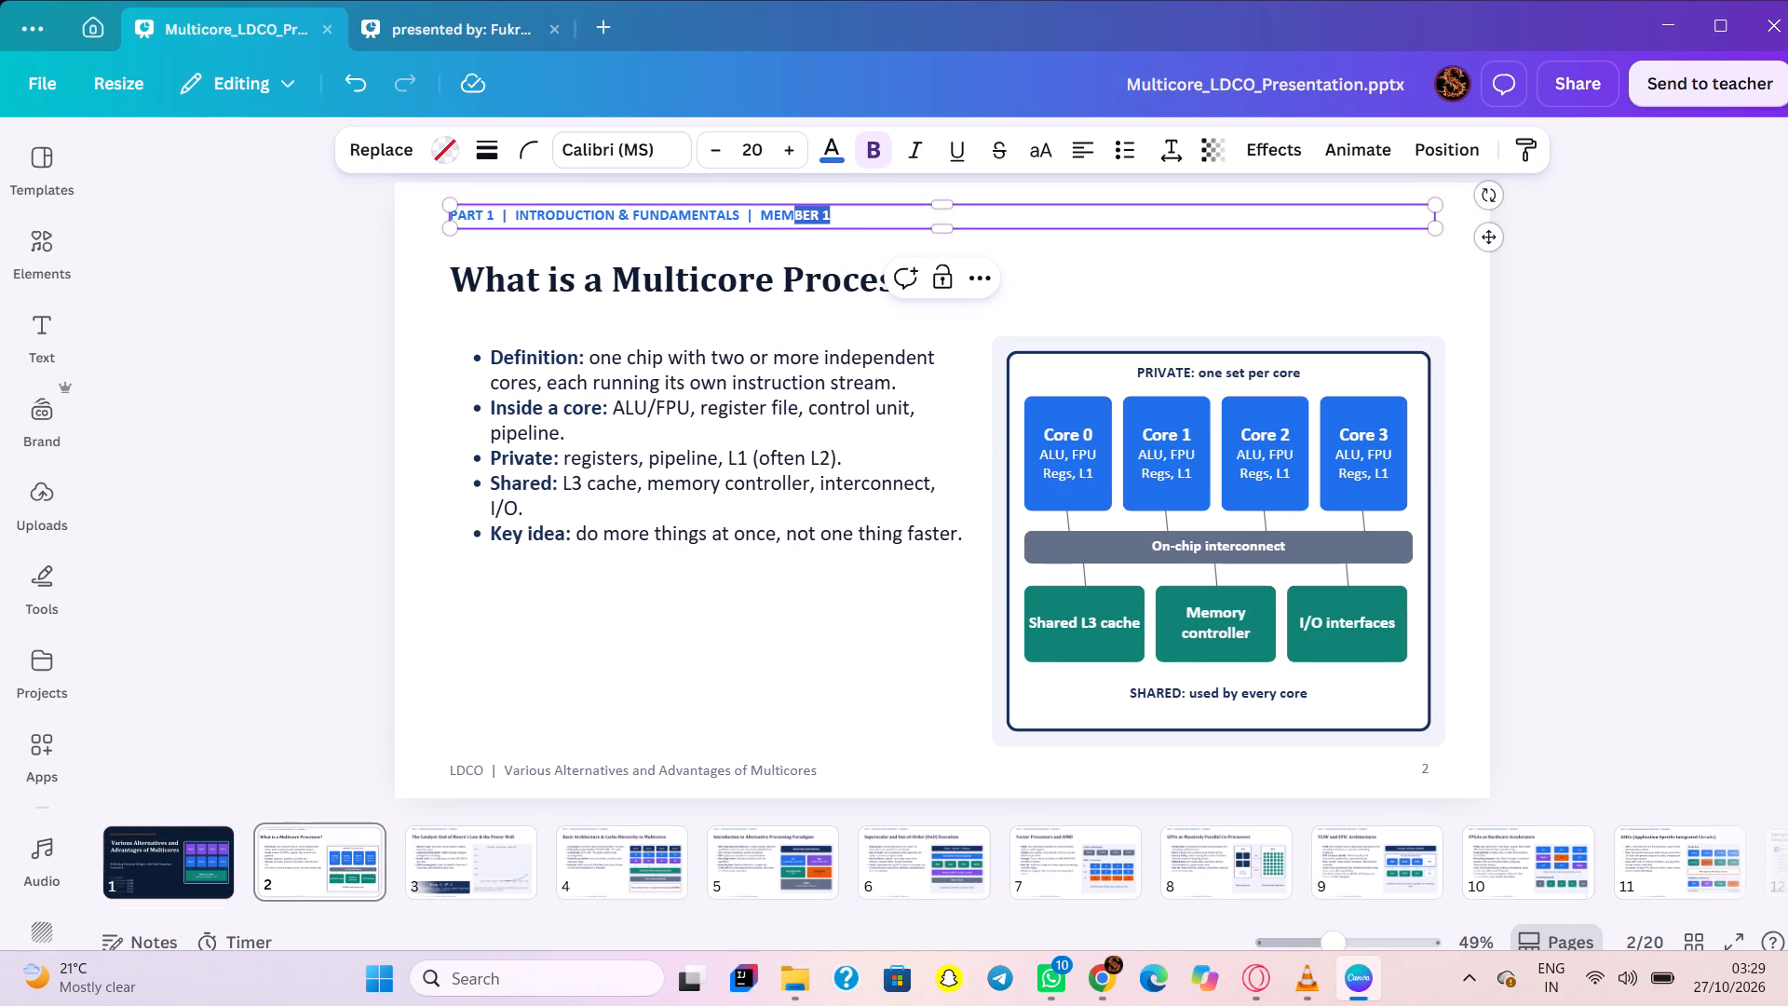
drag(787, 217, 761, 219)
key(BackSpace)
click(725, 370)
On slide 3, delete "MEMBER 1" from the end of the "PART 1 | INTRODUCTION & FUNDAMENTALS" header line.
key(Right)
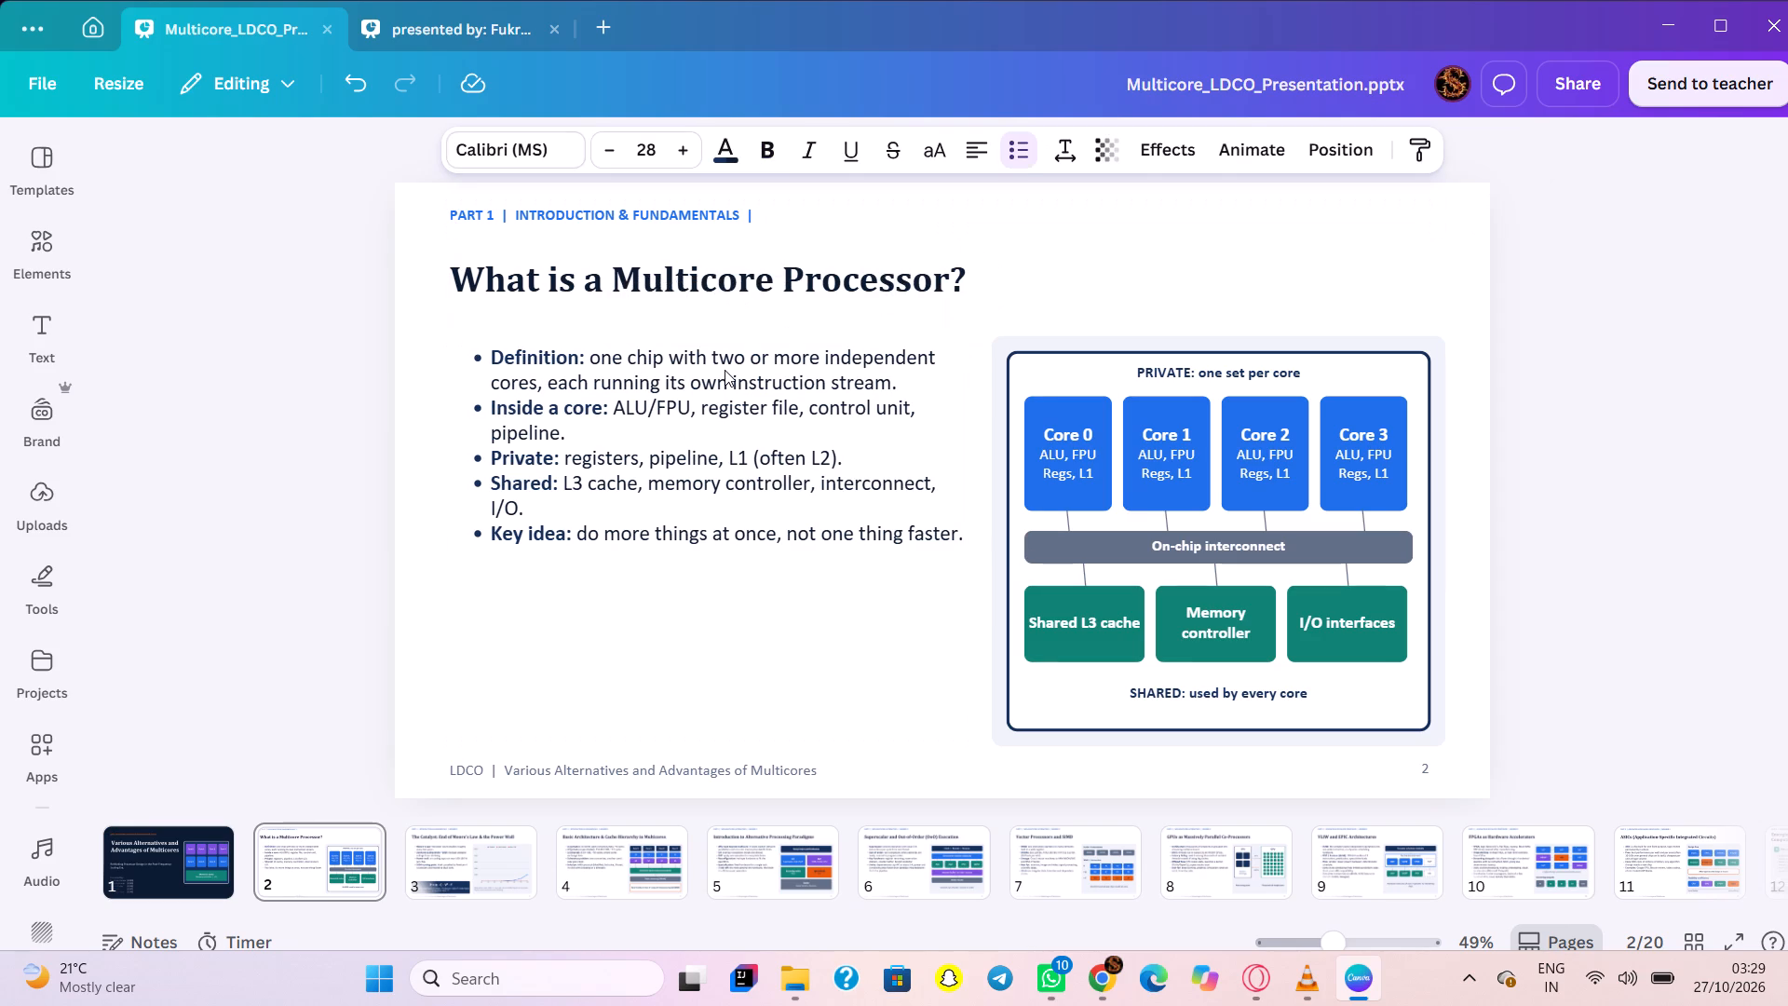
click(442, 876)
click(779, 213)
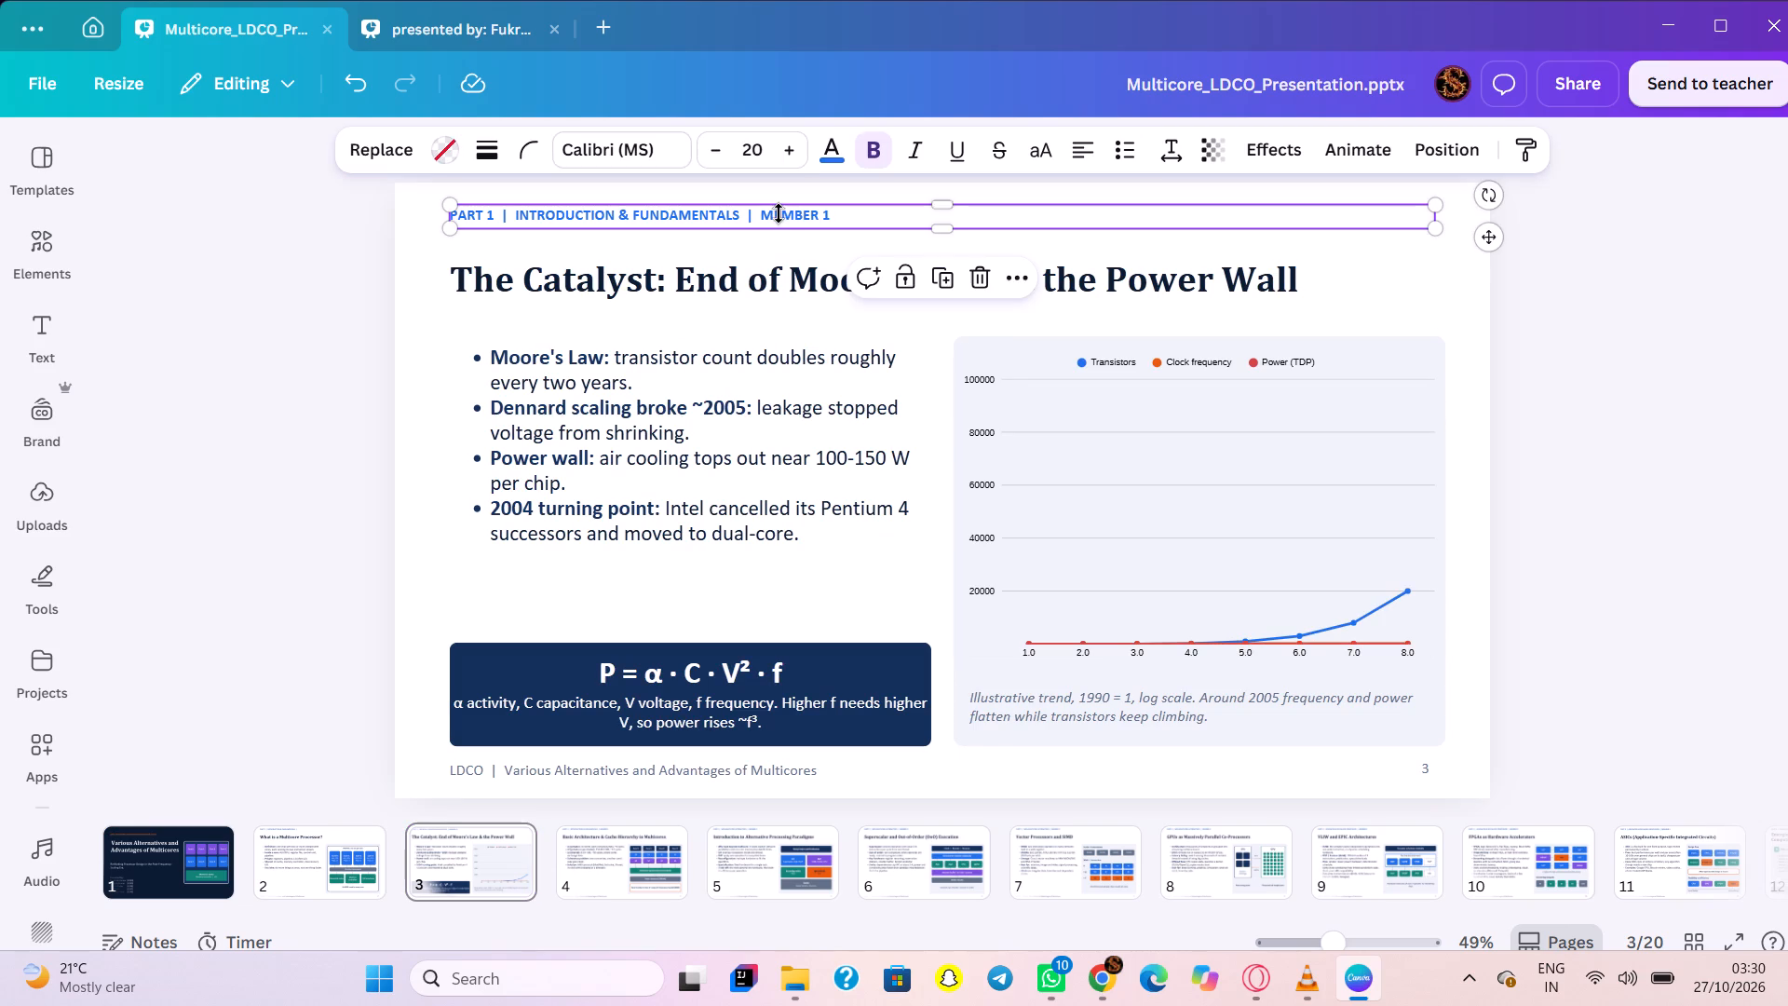
click(843, 213)
click(842, 221)
click(842, 221)
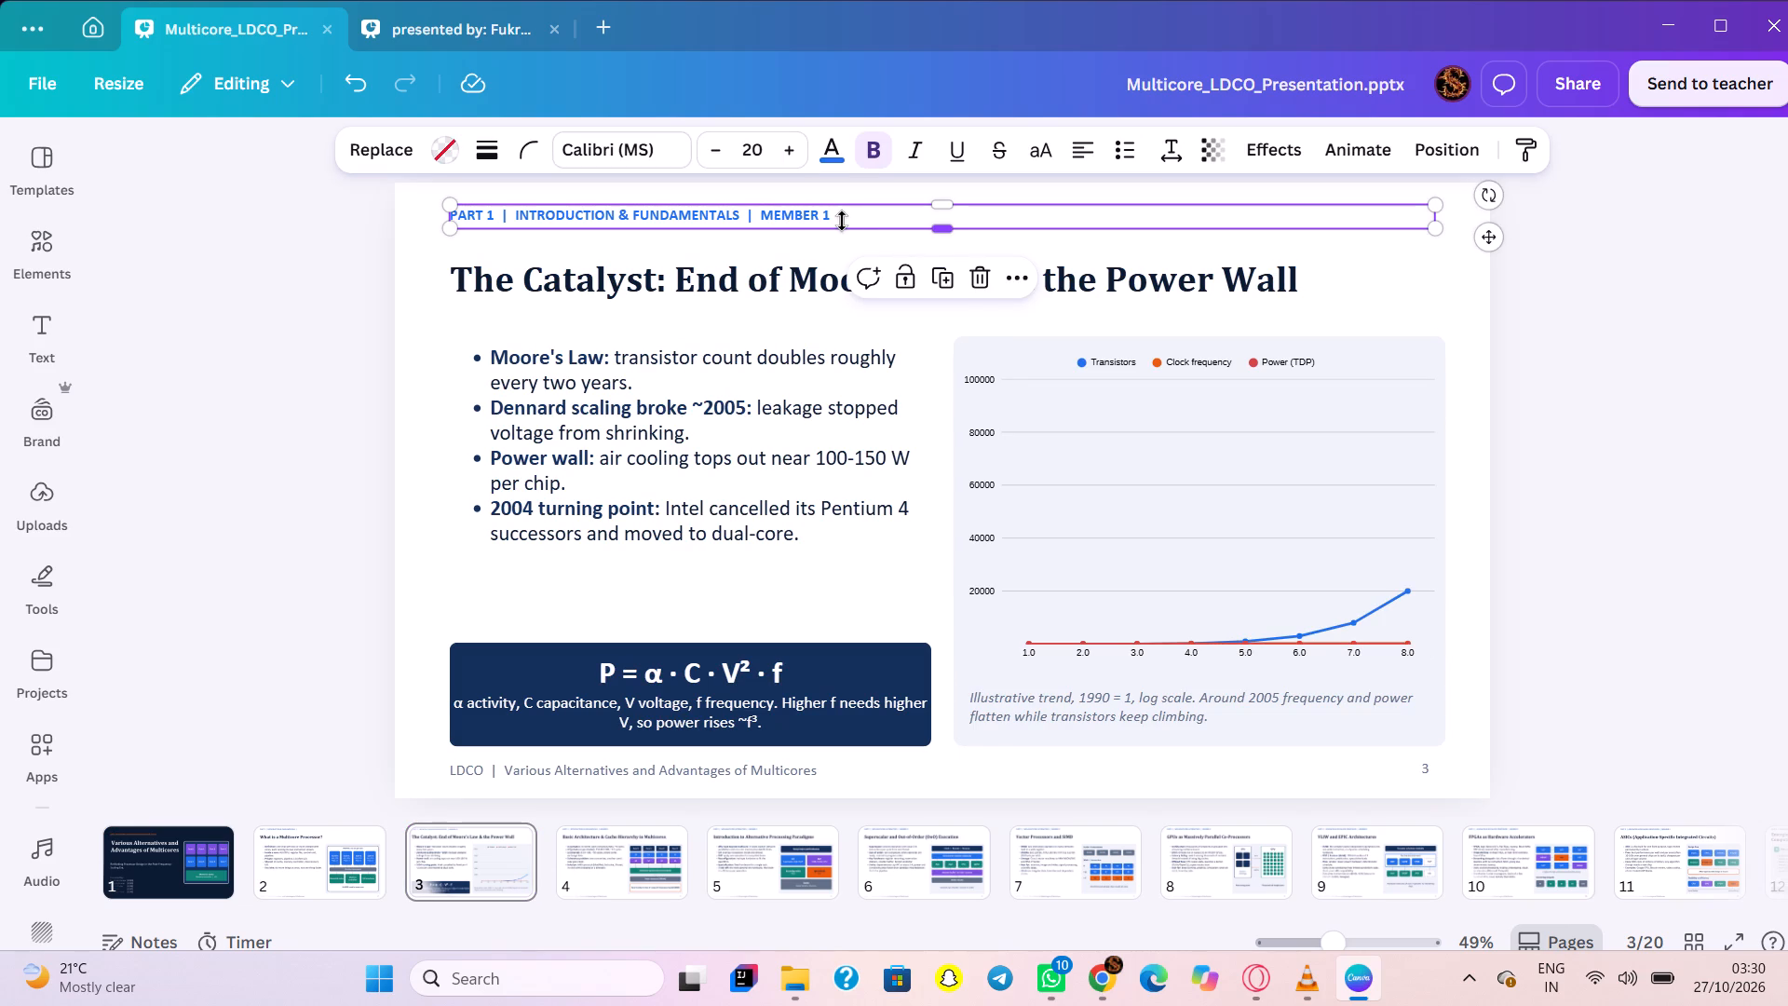
double_click(838, 220)
double_click(826, 220)
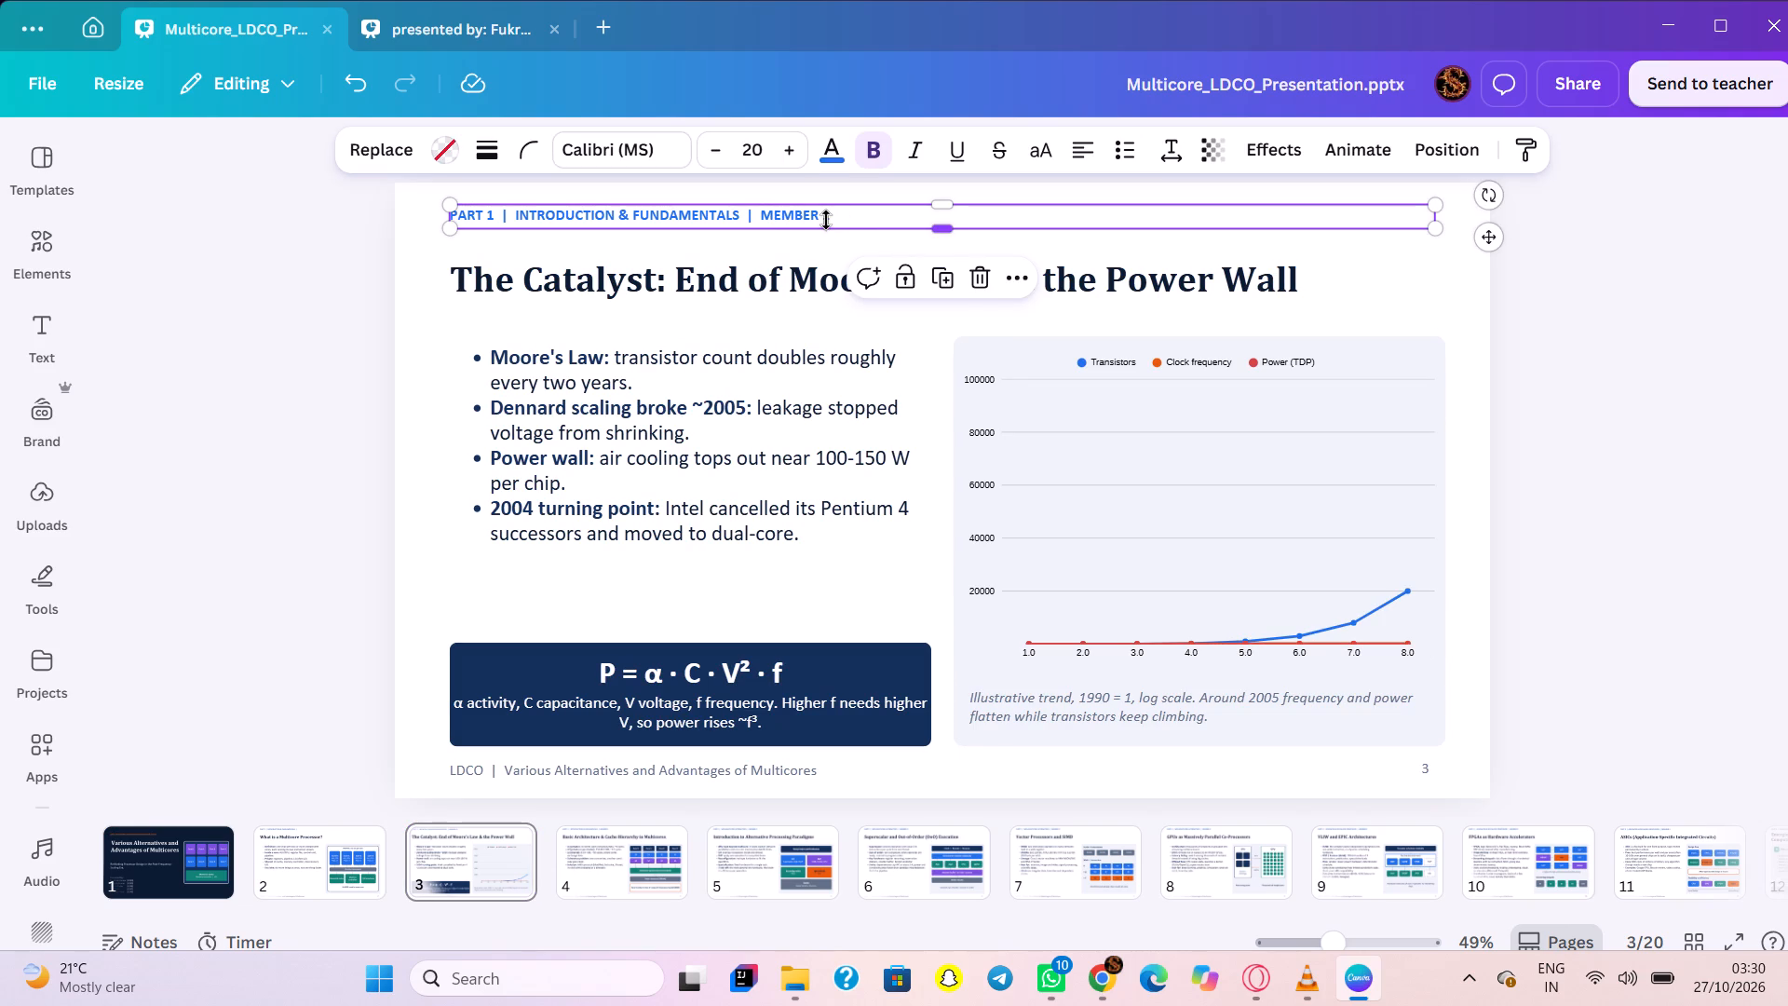
click(860, 251)
double_click(824, 219)
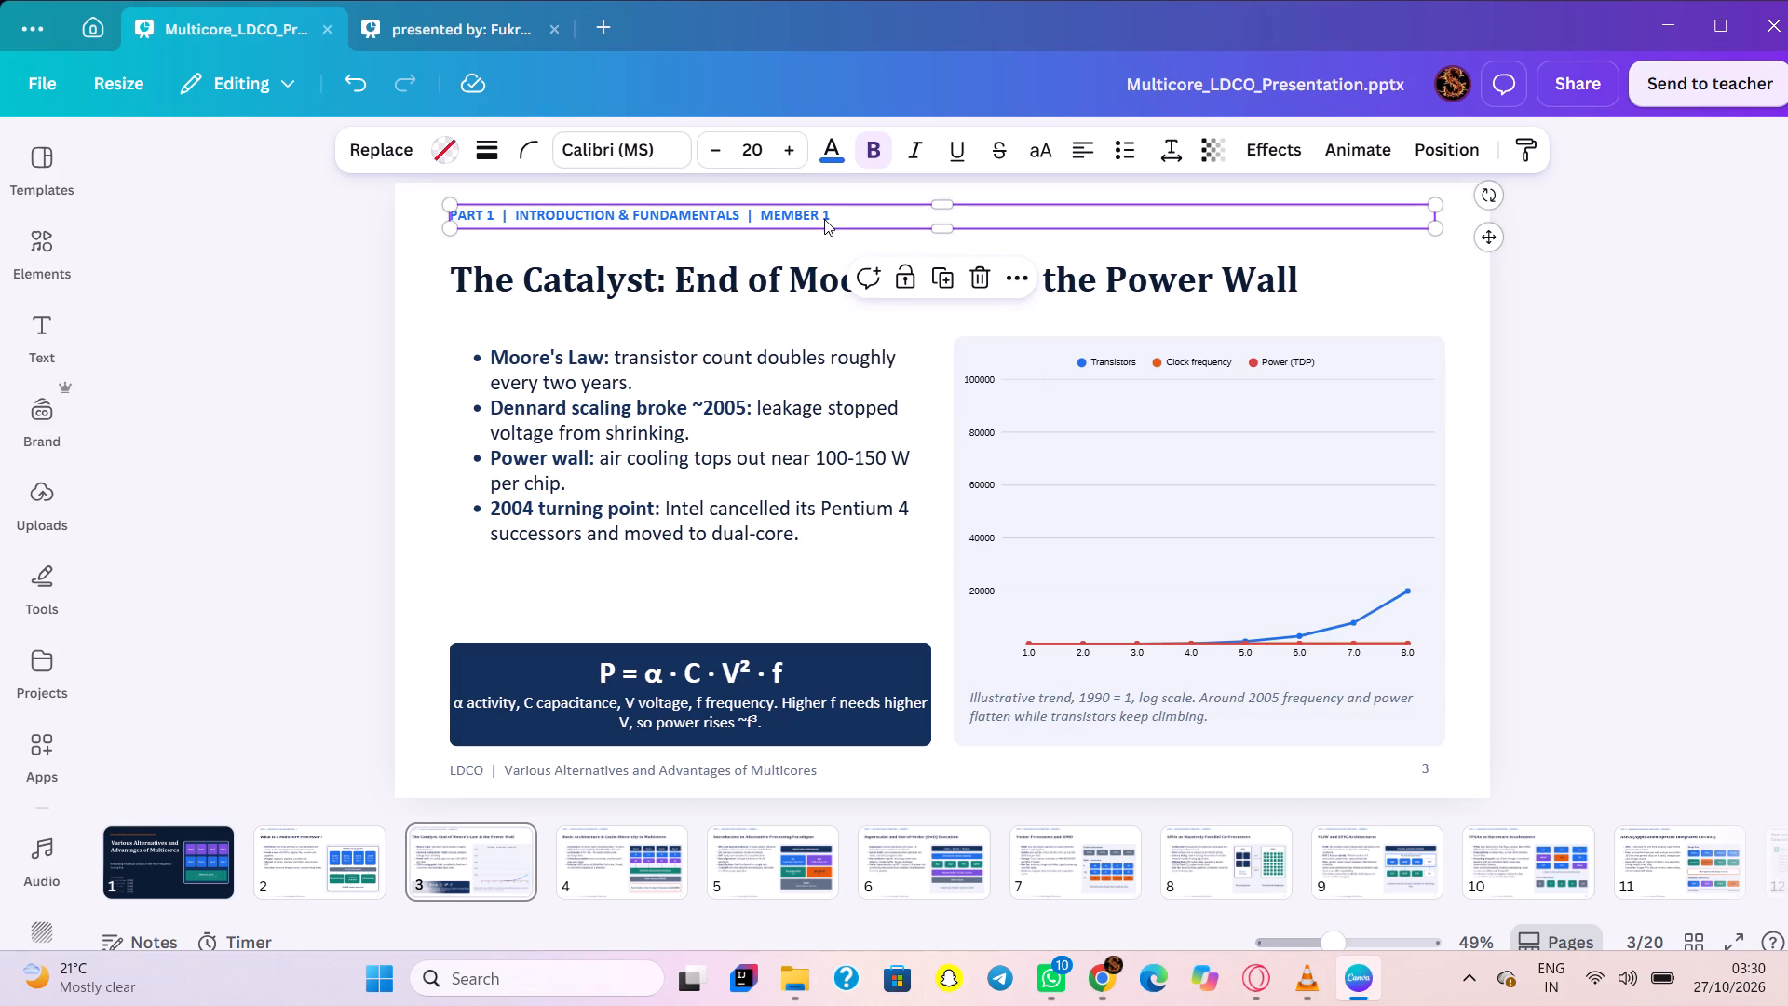
click(833, 217)
key(BackSpace)
key(BackSpace)
key(BackSpace)
key(BackSpace)
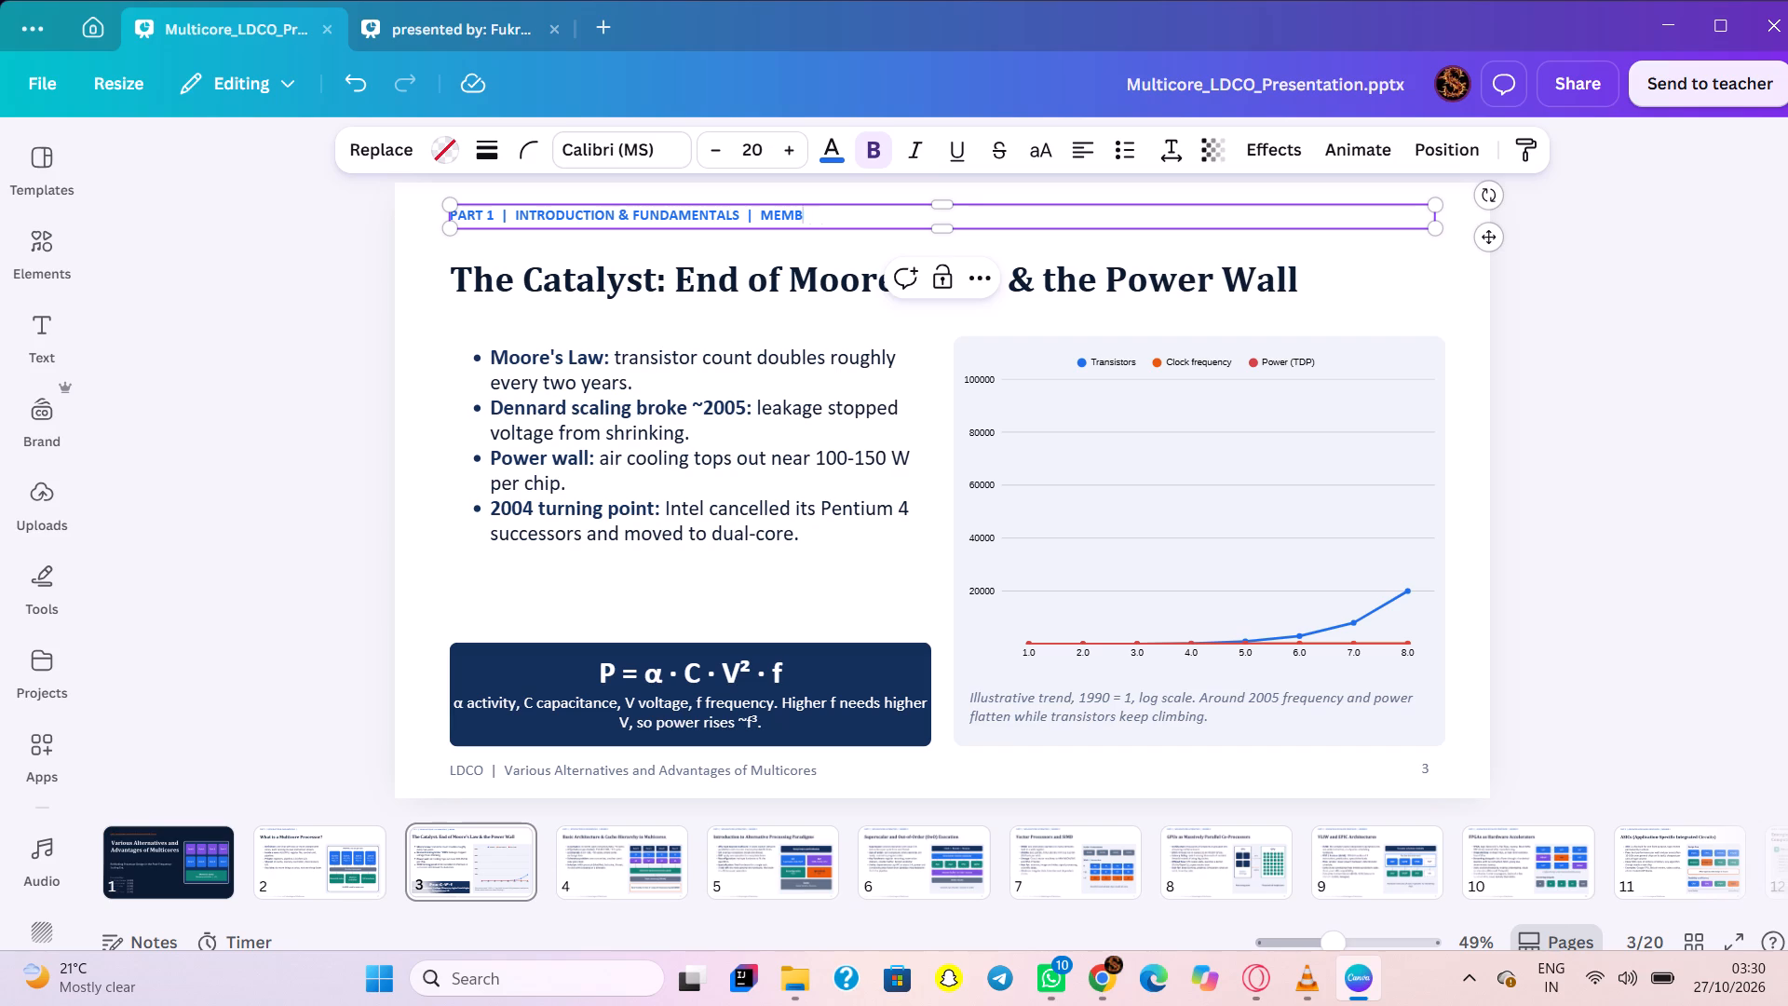
key(BackSpace)
key(BackSpace)
key(BackSpace)
key(BackSpace)
Page through from the title slide to slide 4 and delete "MEMBER 1" from its blue header line.
click(274, 854)
click(186, 858)
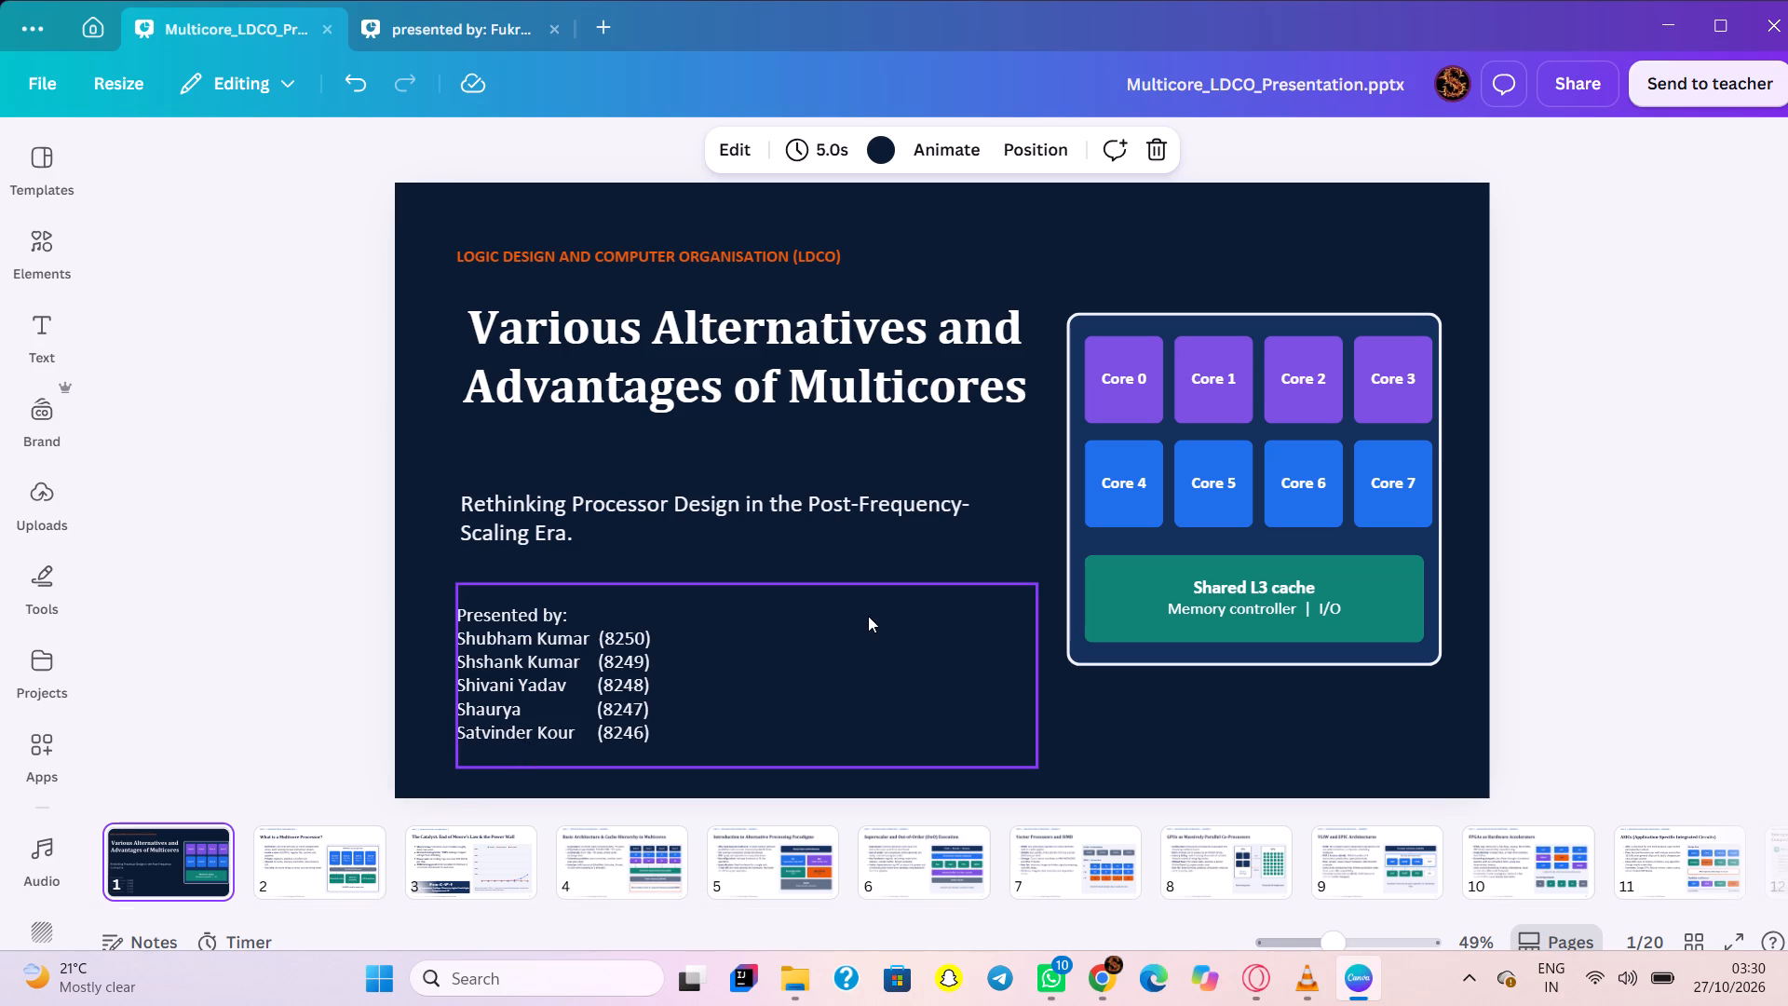
key(Right)
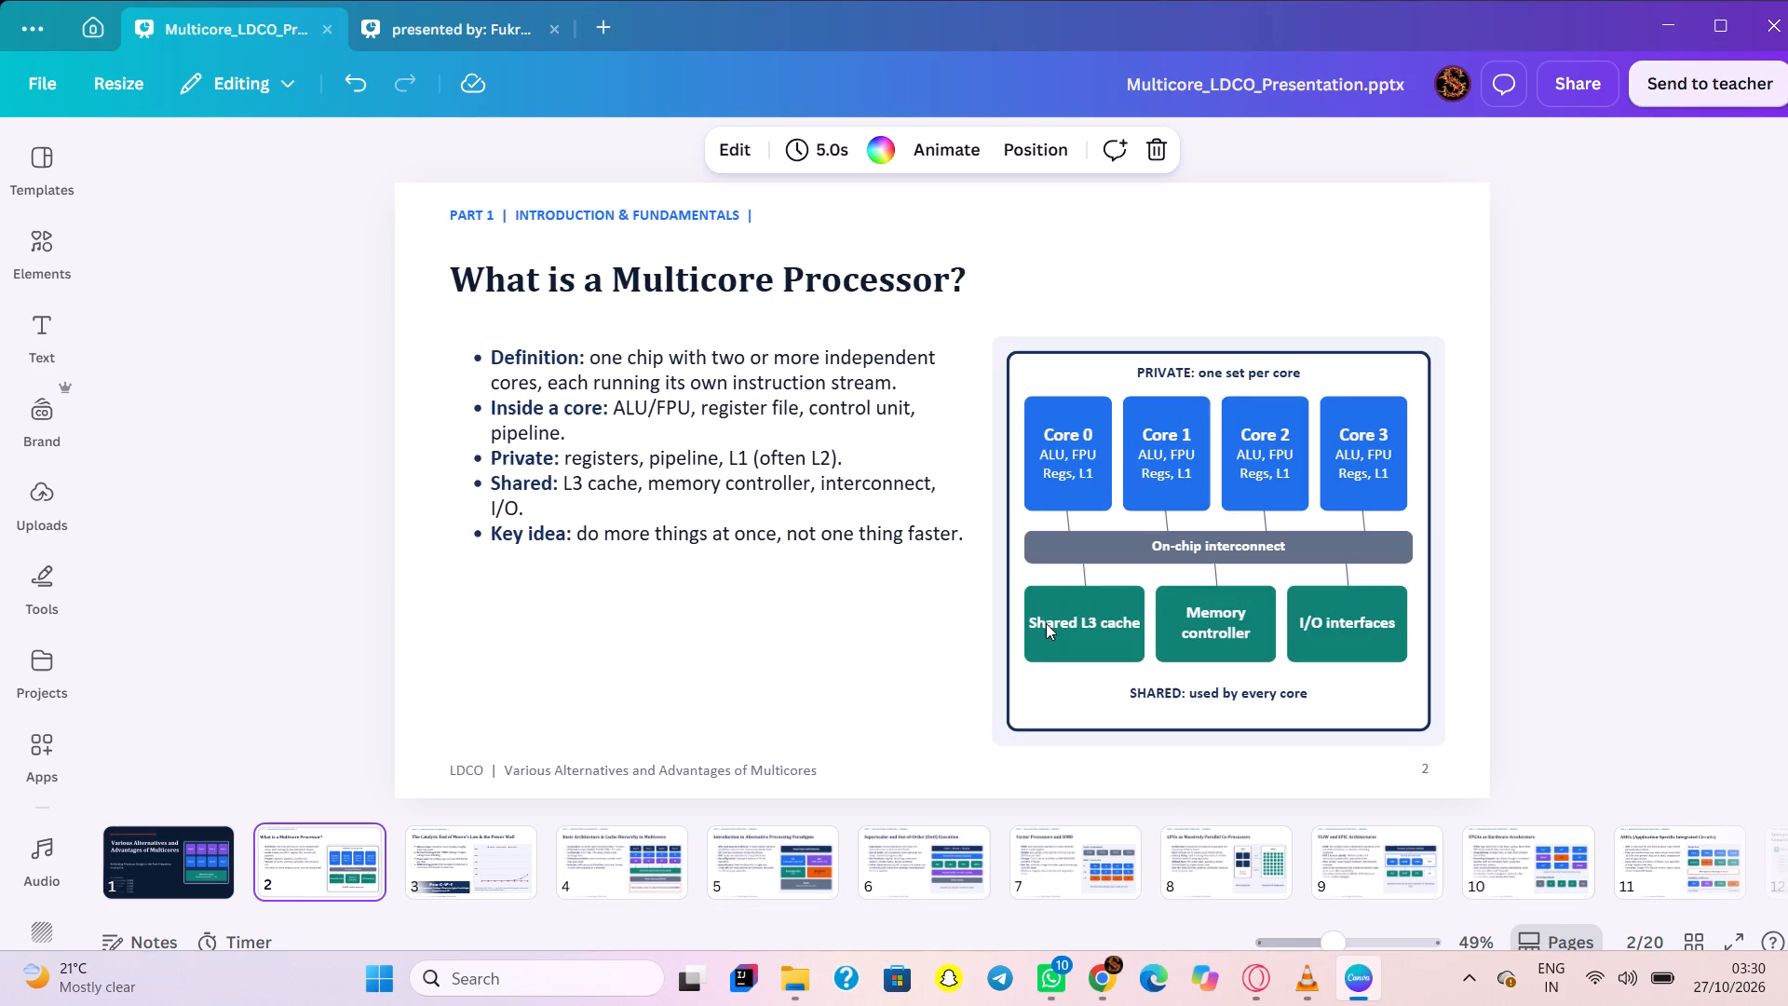
key(Right)
key(Right)
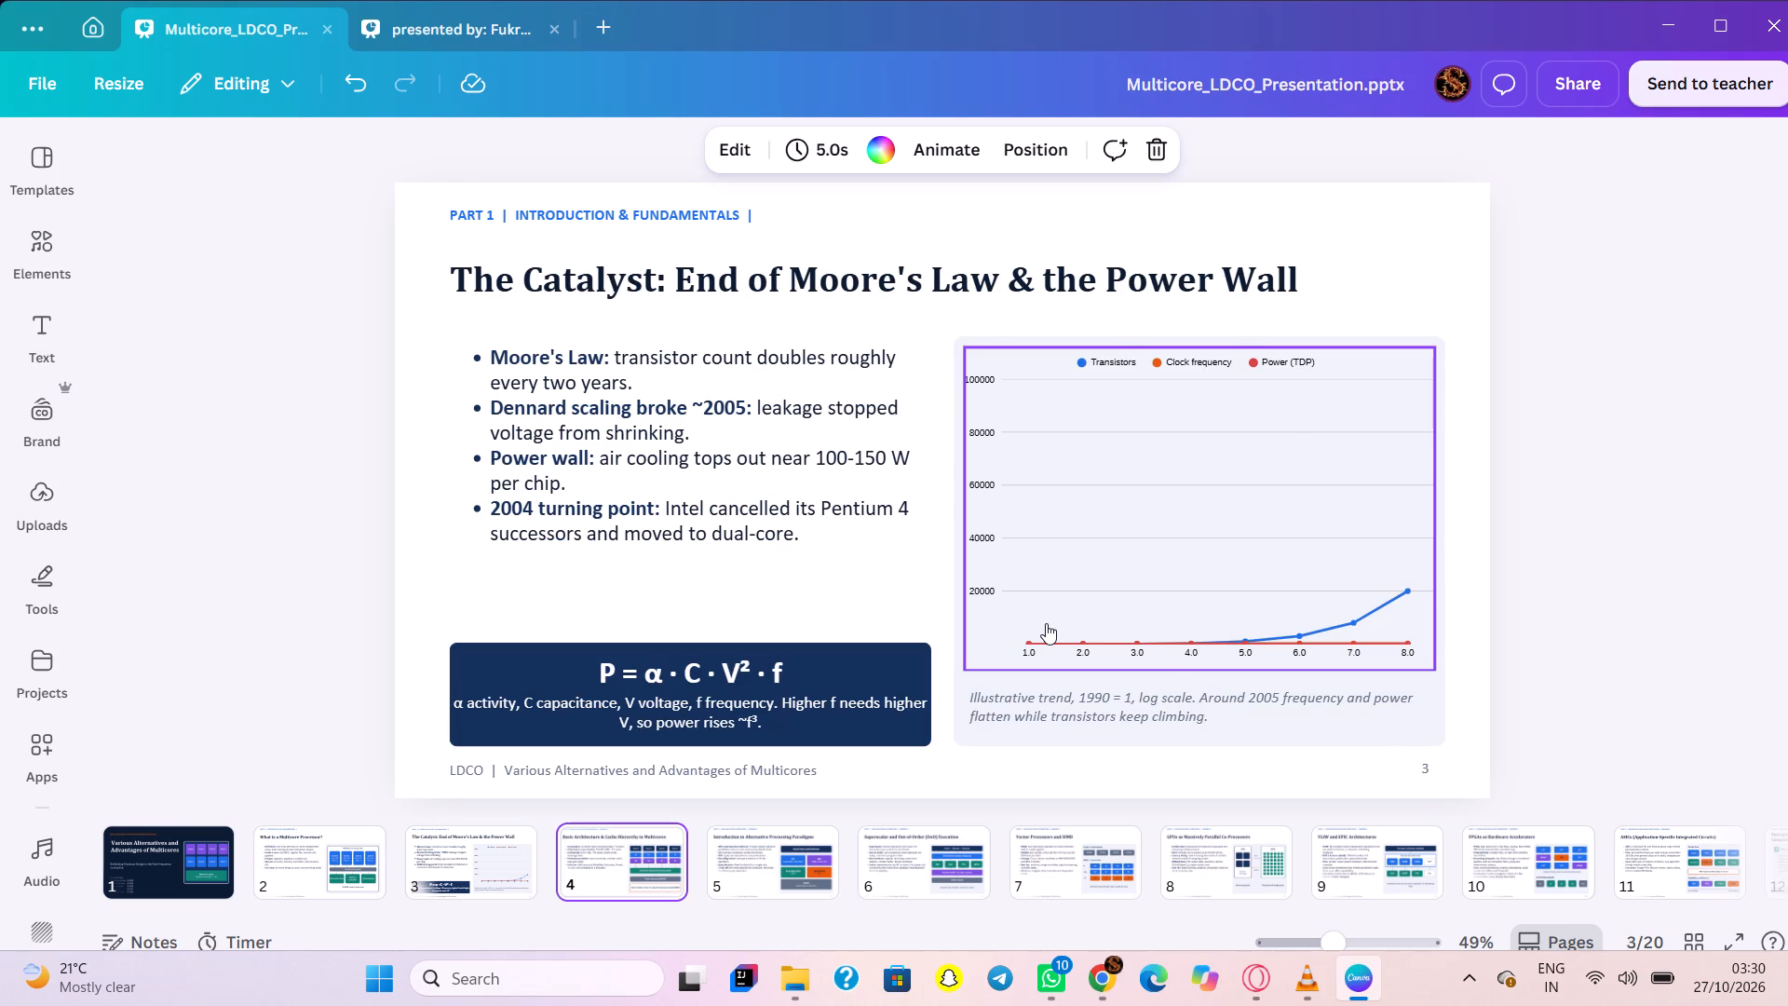
double_click(803, 210)
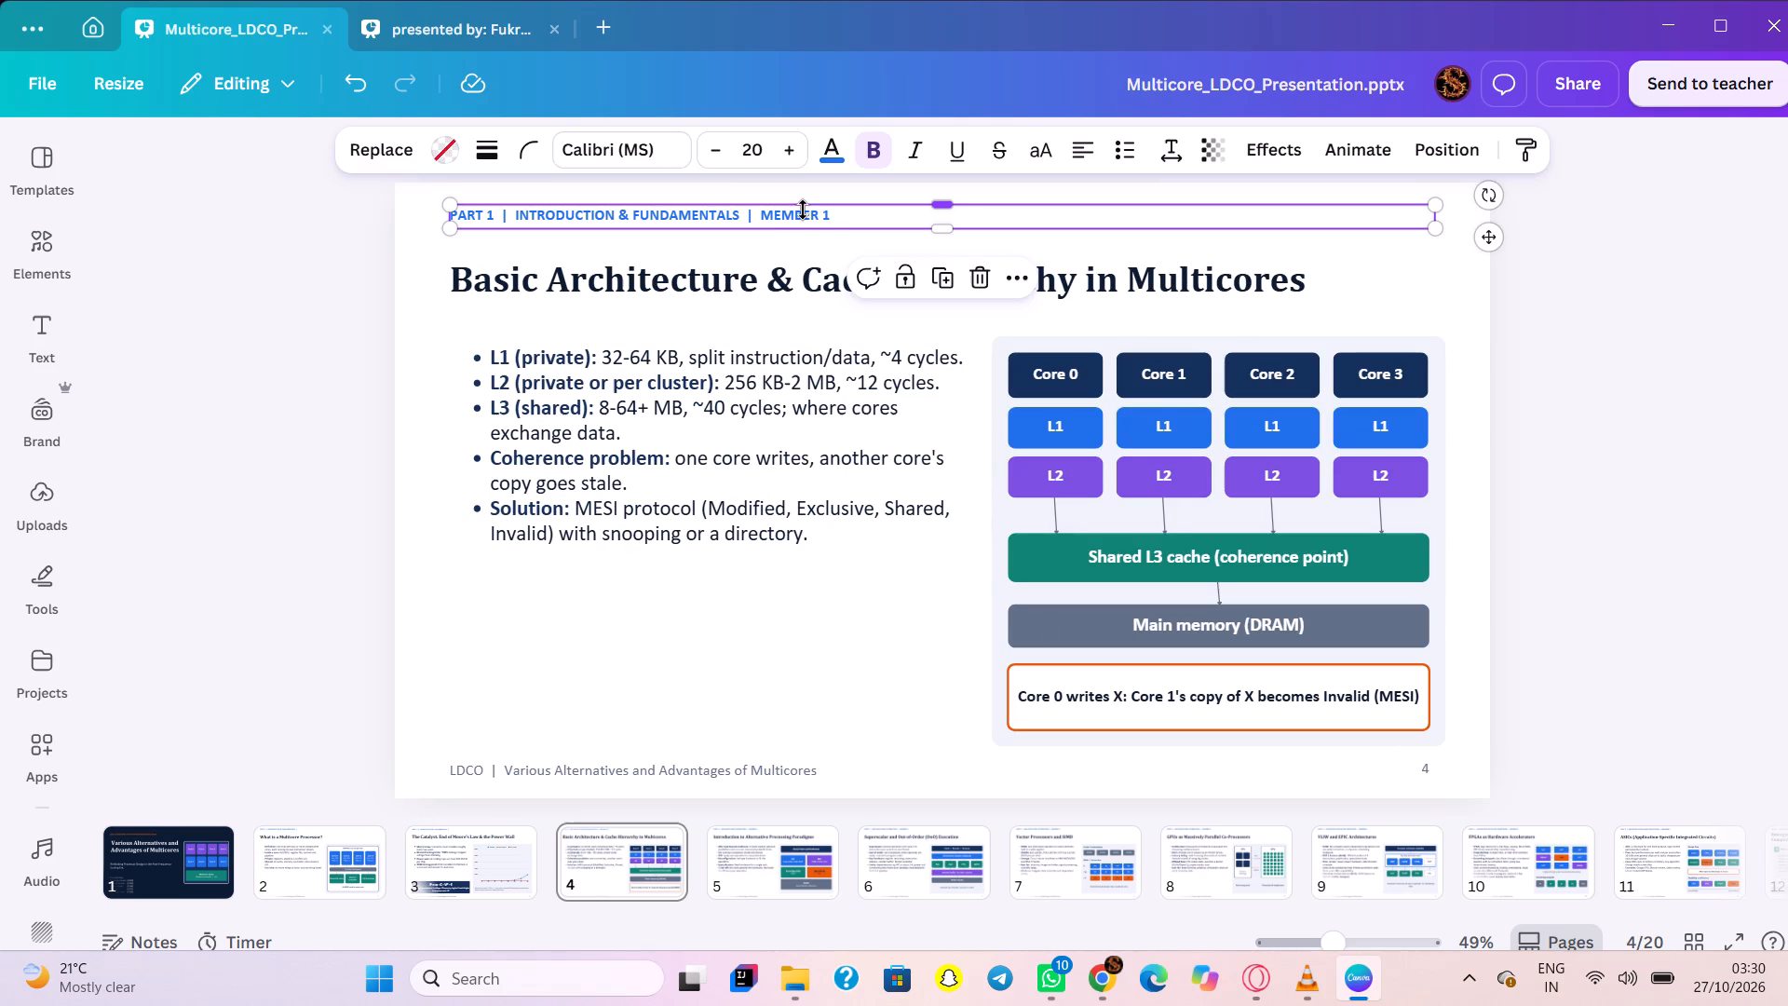
double_click(828, 217)
click(828, 217)
drag(828, 217, 753, 213)
key(BackSpace)
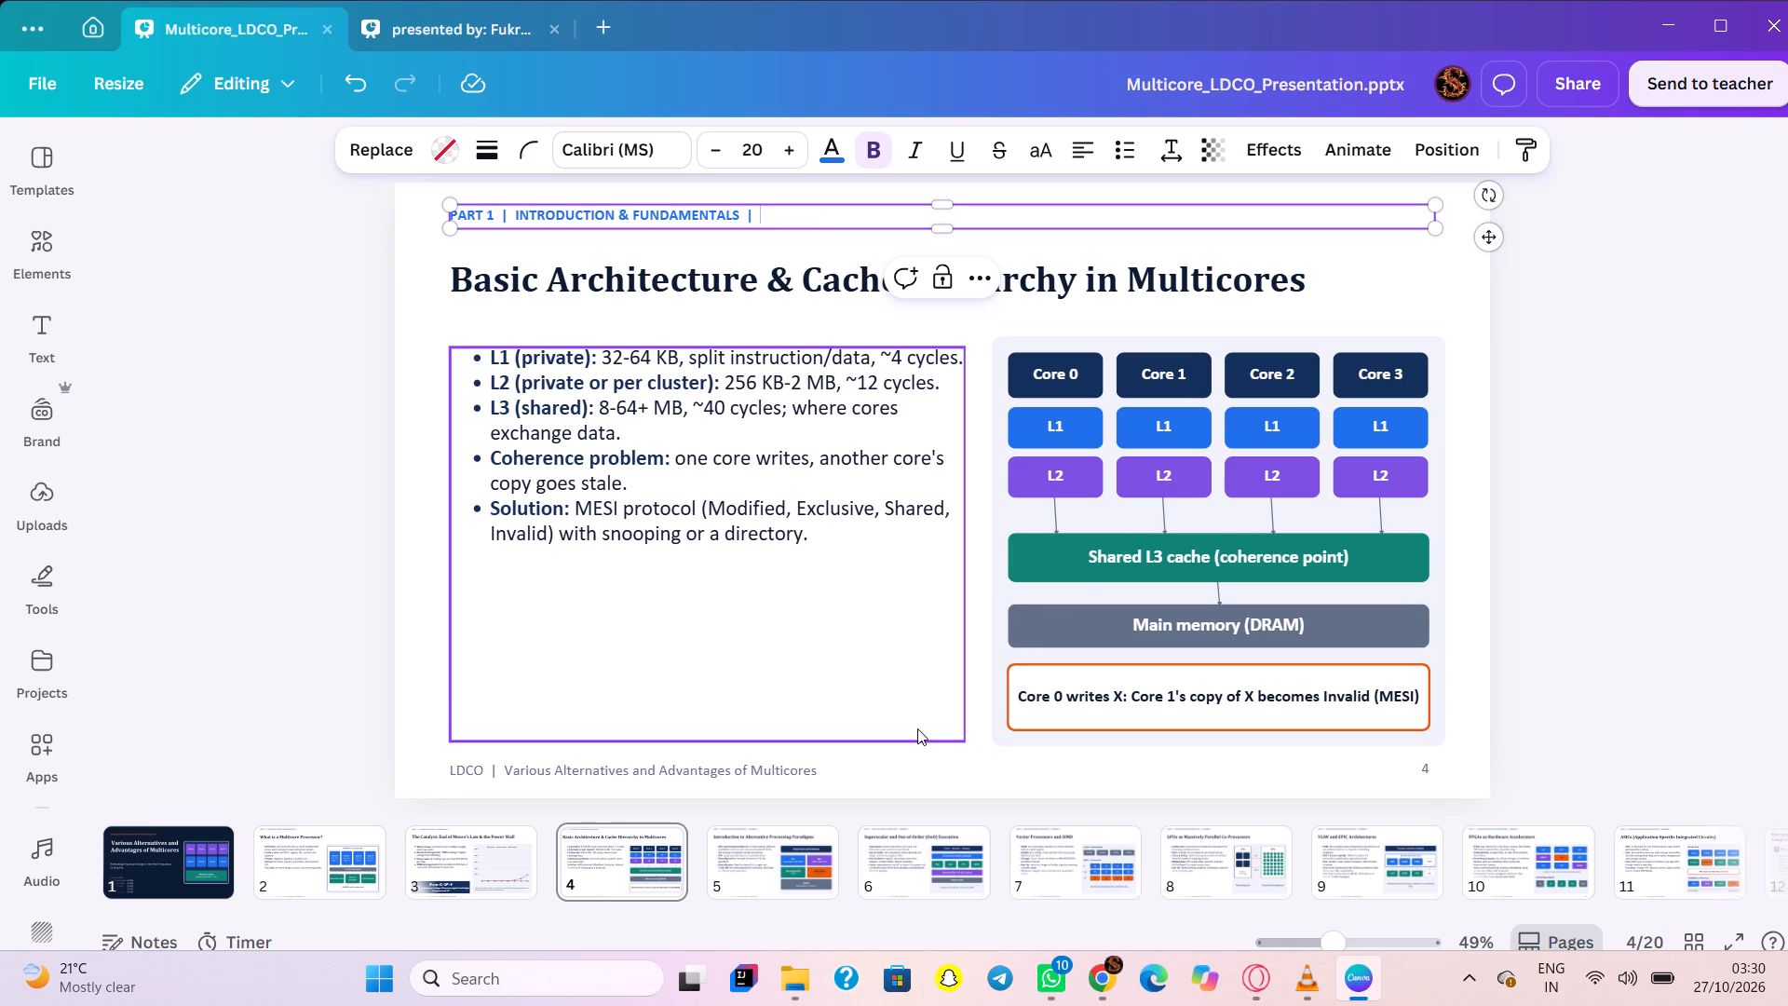
Increase the font size of all the bullet text on slide 4, "Basic Architecture & Cache Hierarchy in Multicores", to 31.
click(779, 551)
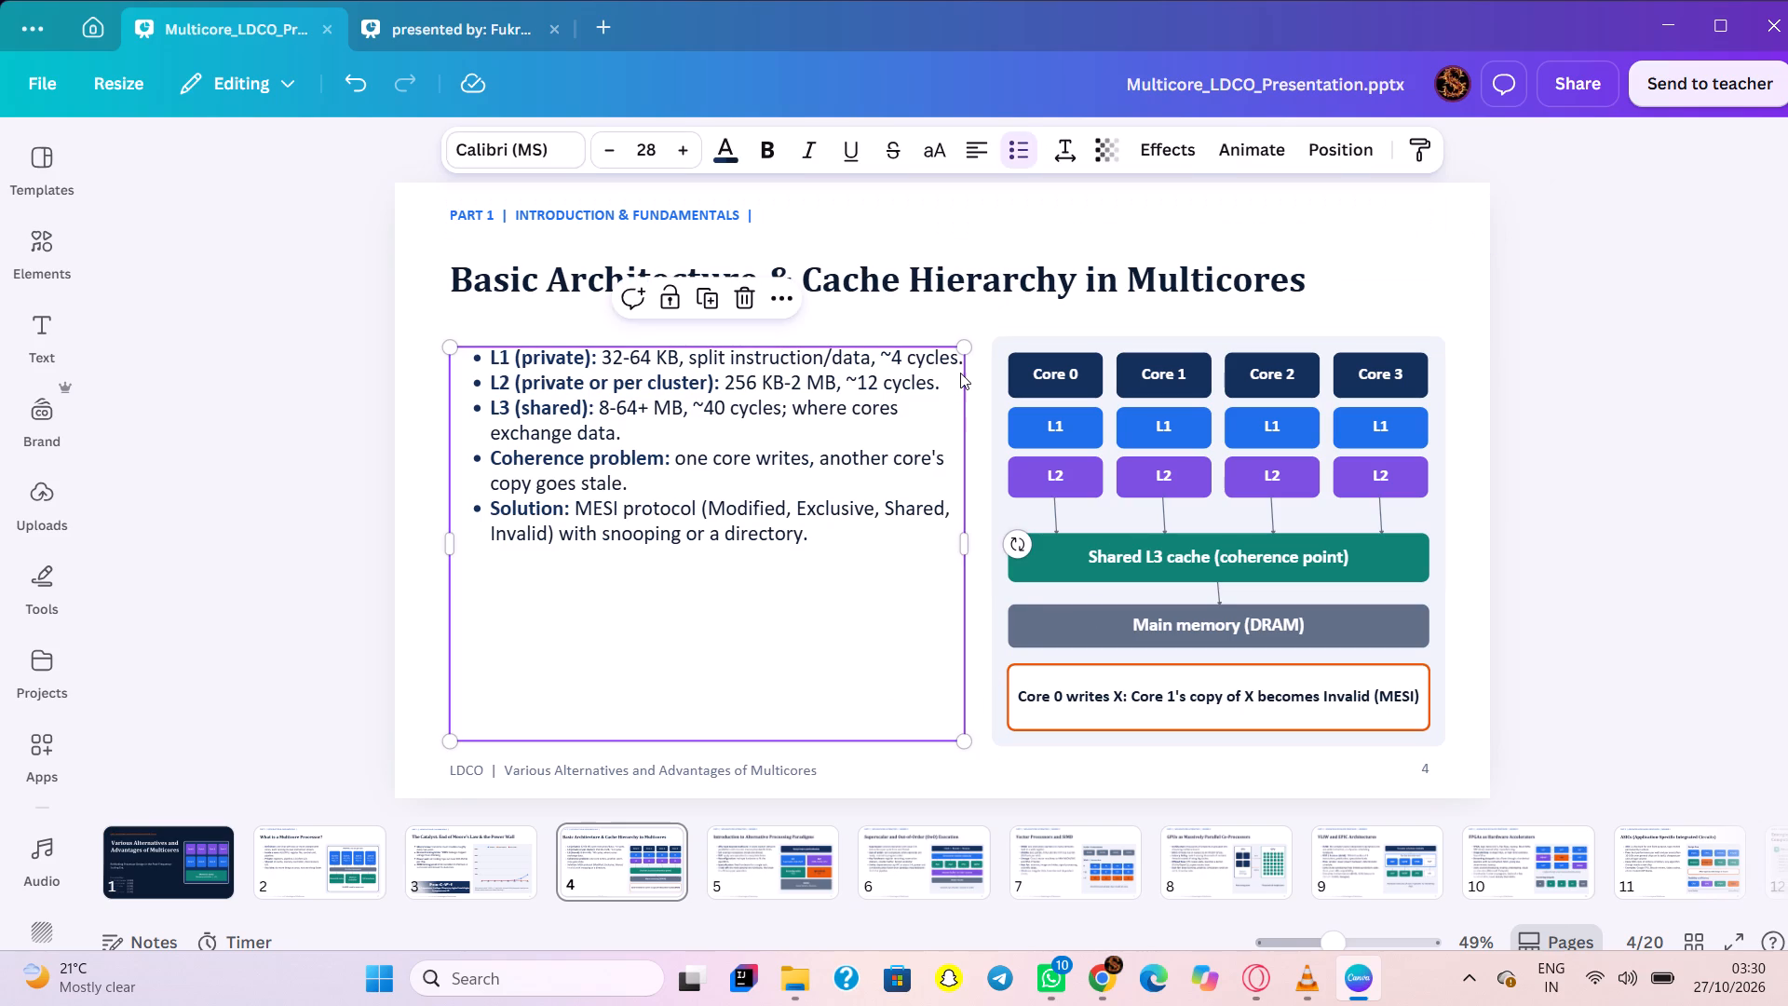
click(960, 358)
click(961, 360)
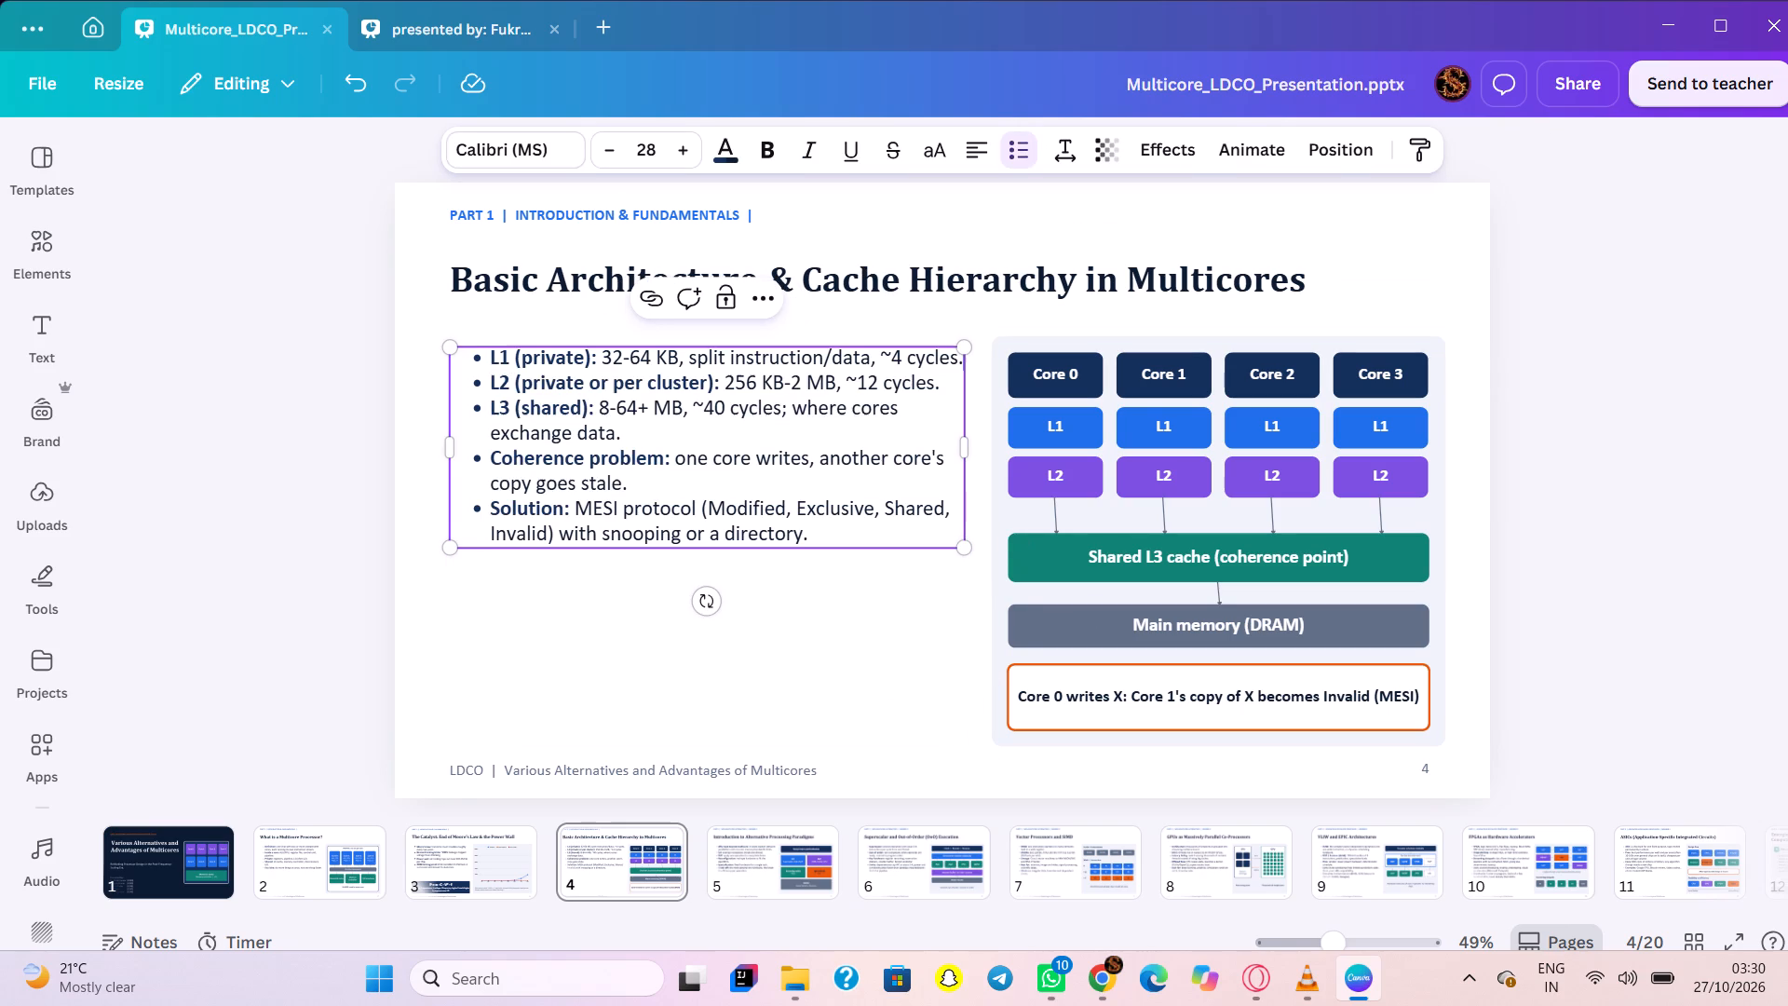
drag(959, 359, 725, 450)
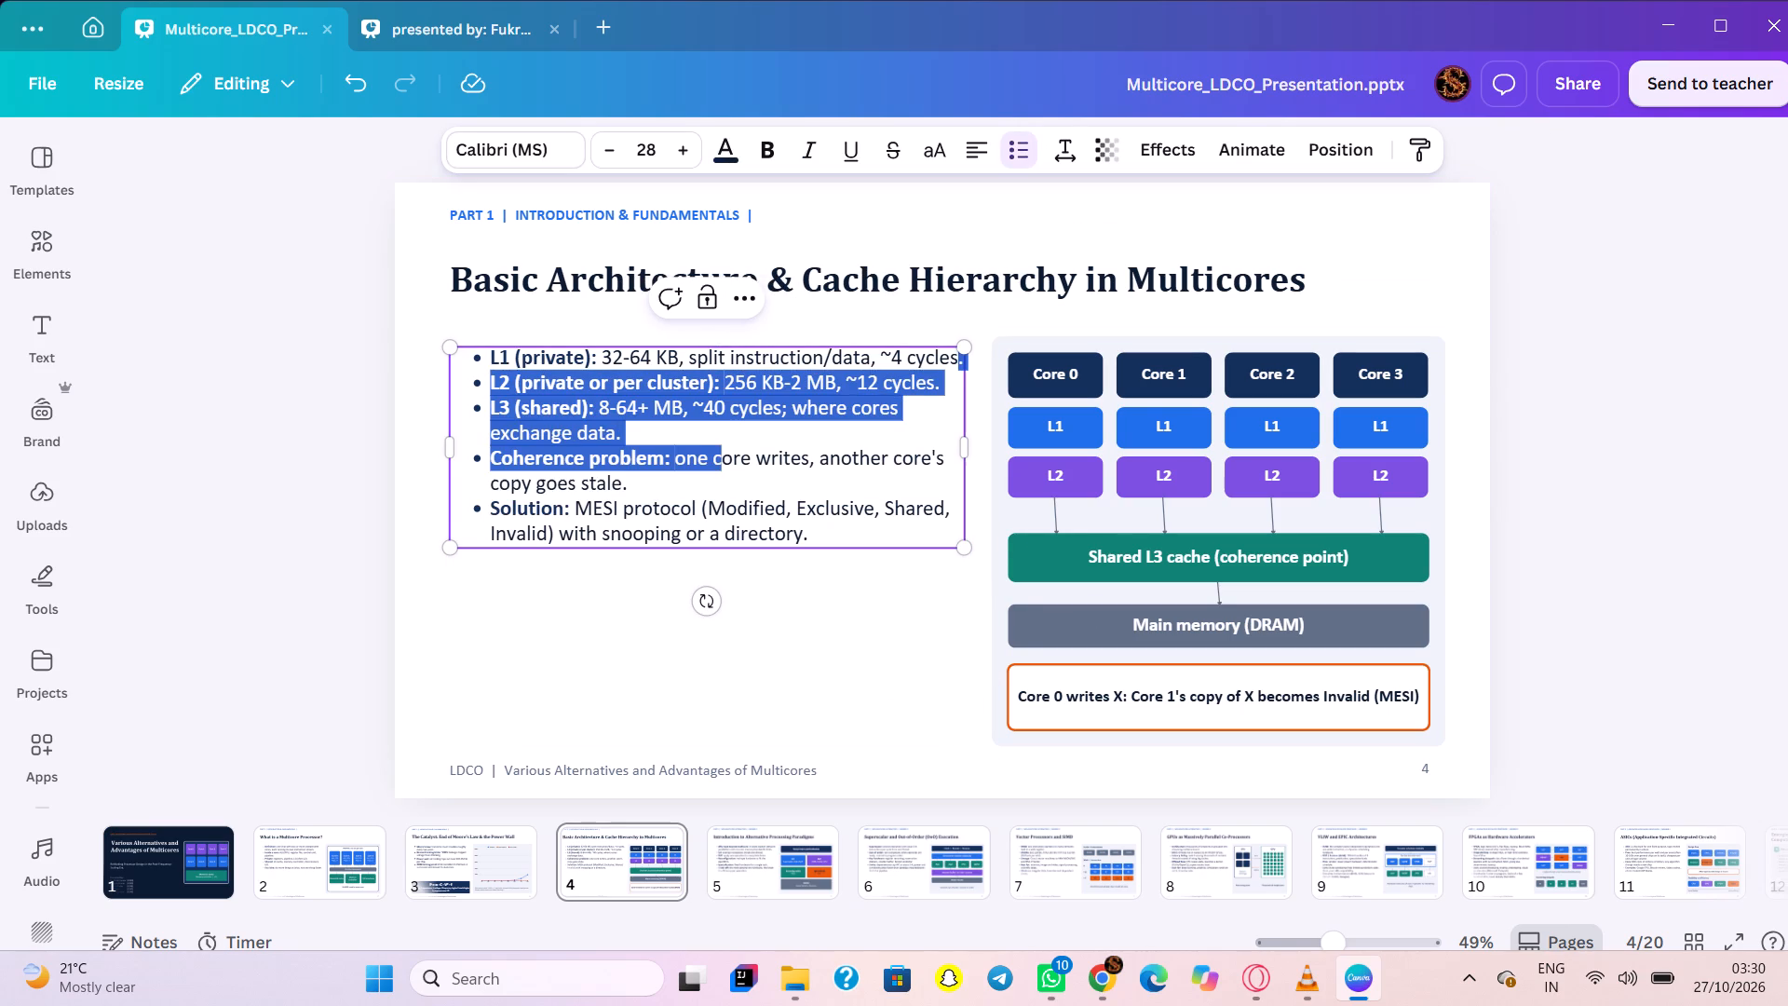
drag(725, 450, 753, 467)
click(833, 545)
drag(833, 545, 770, 518)
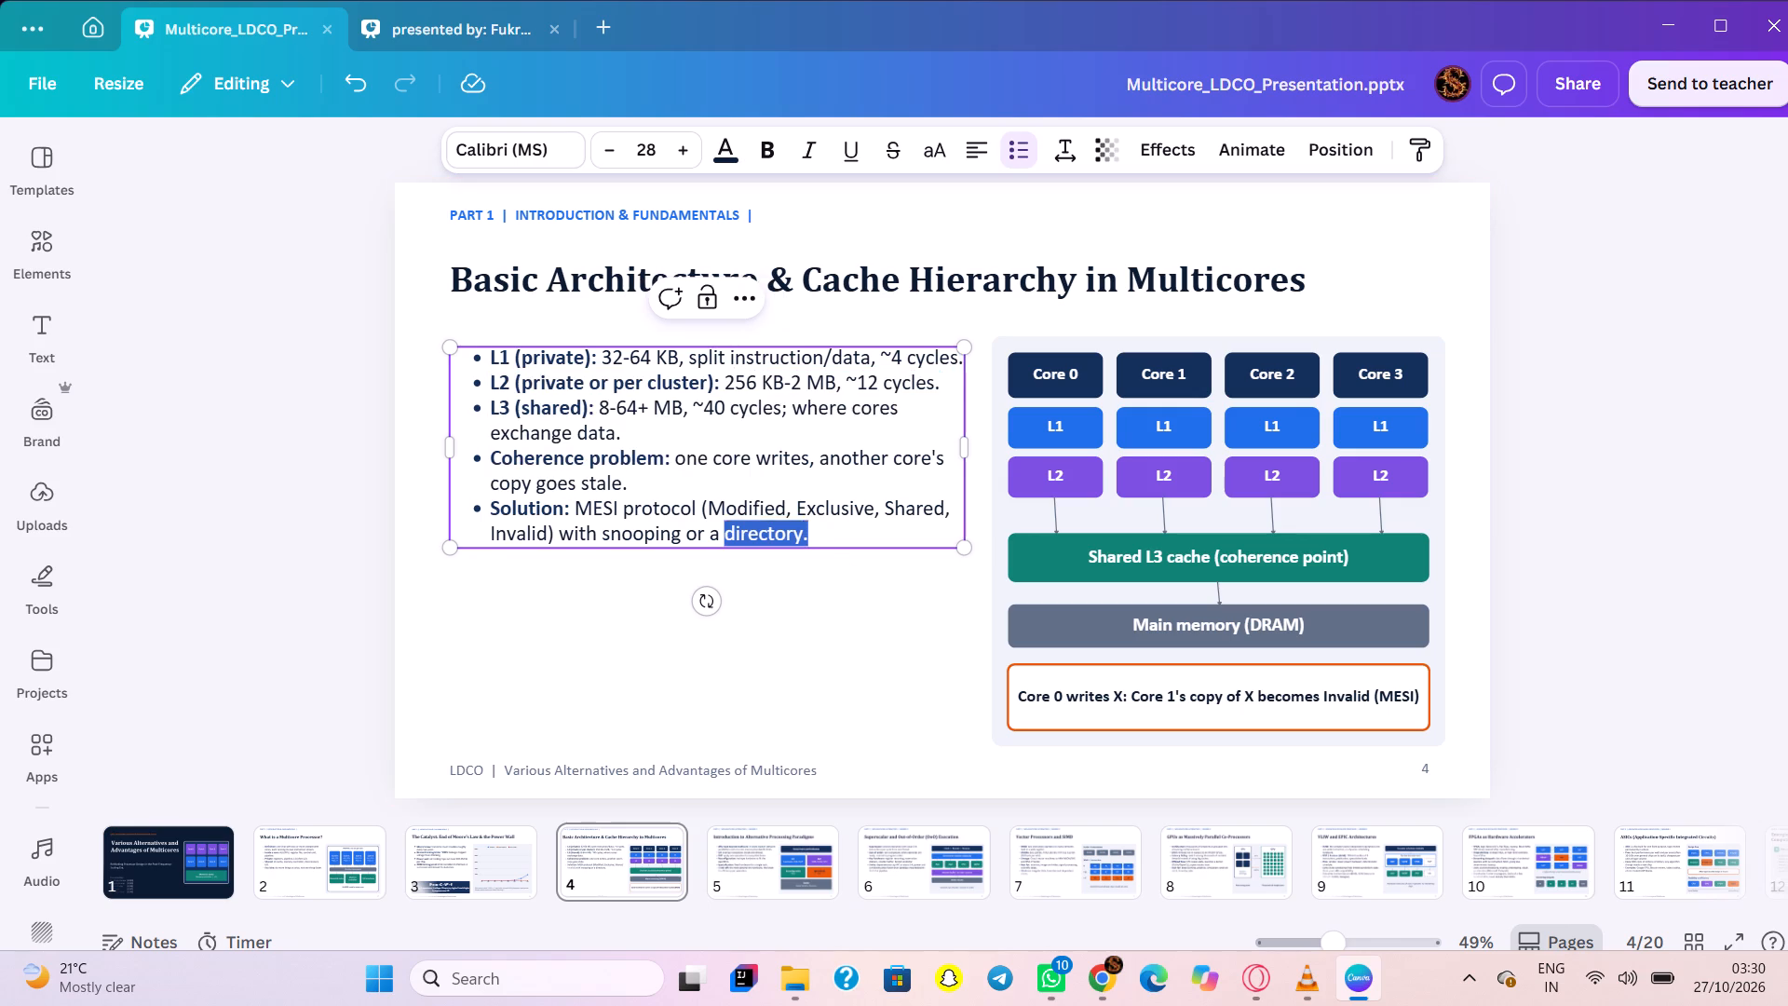
drag(770, 518, 490, 358)
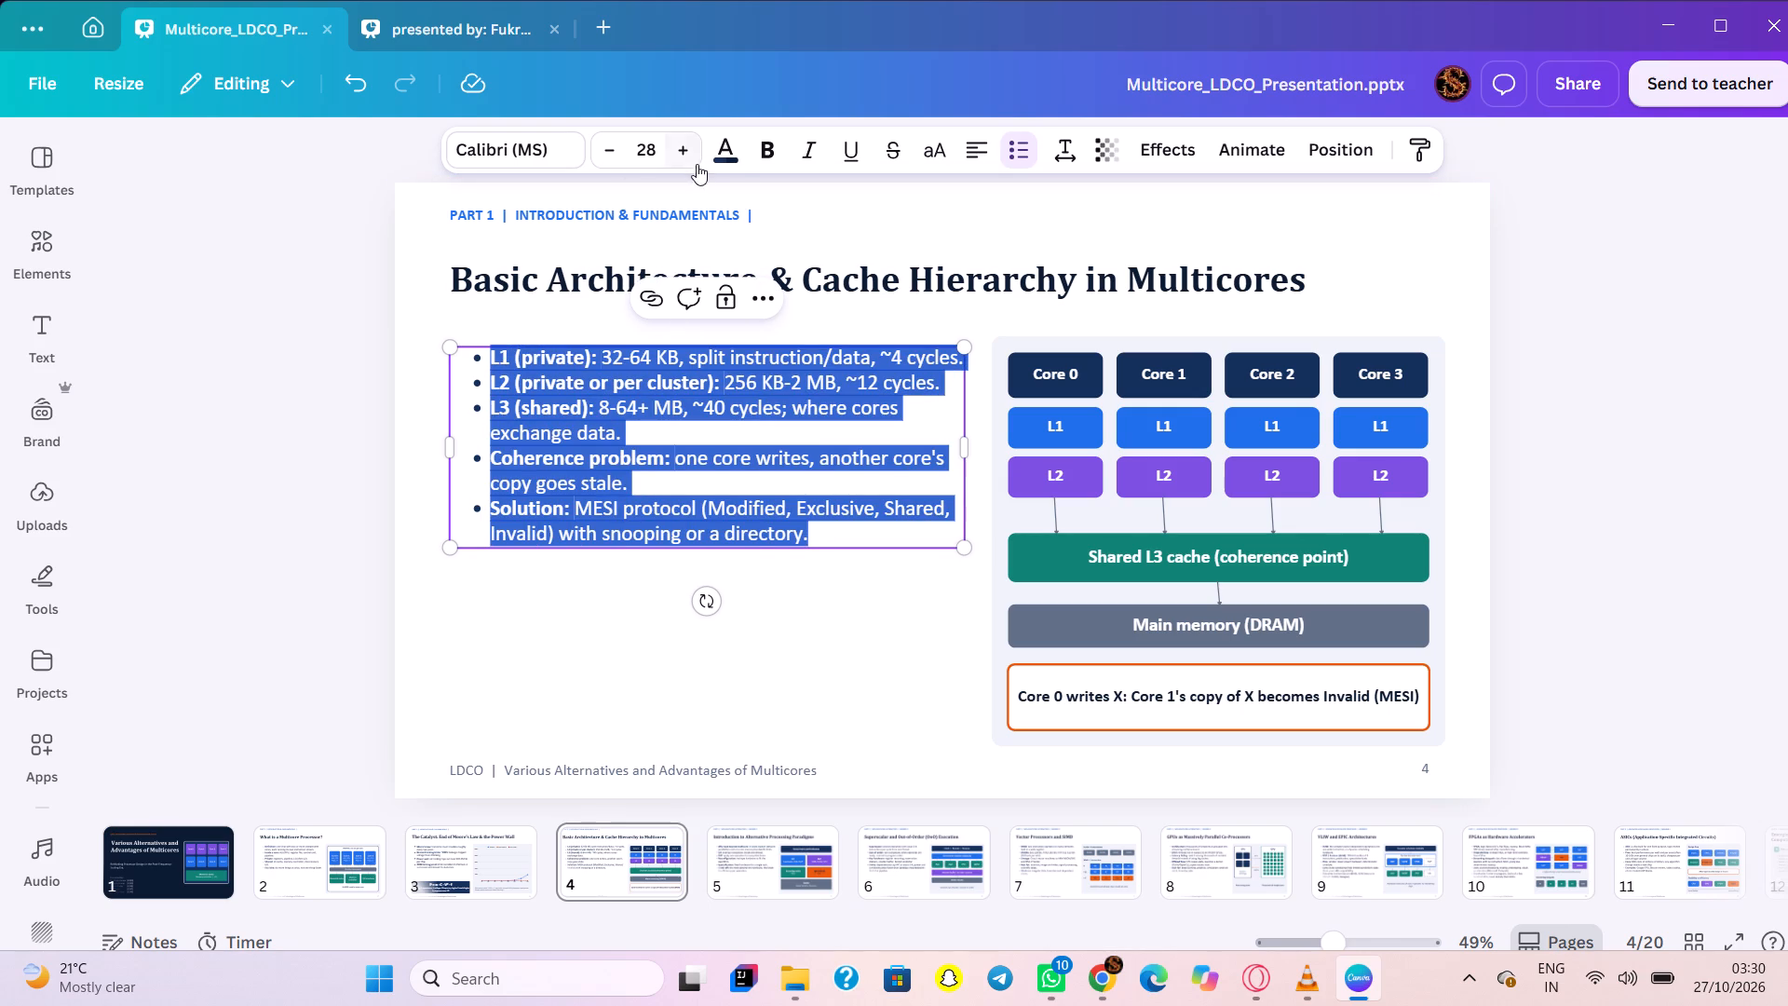
click(684, 158)
click(684, 158)
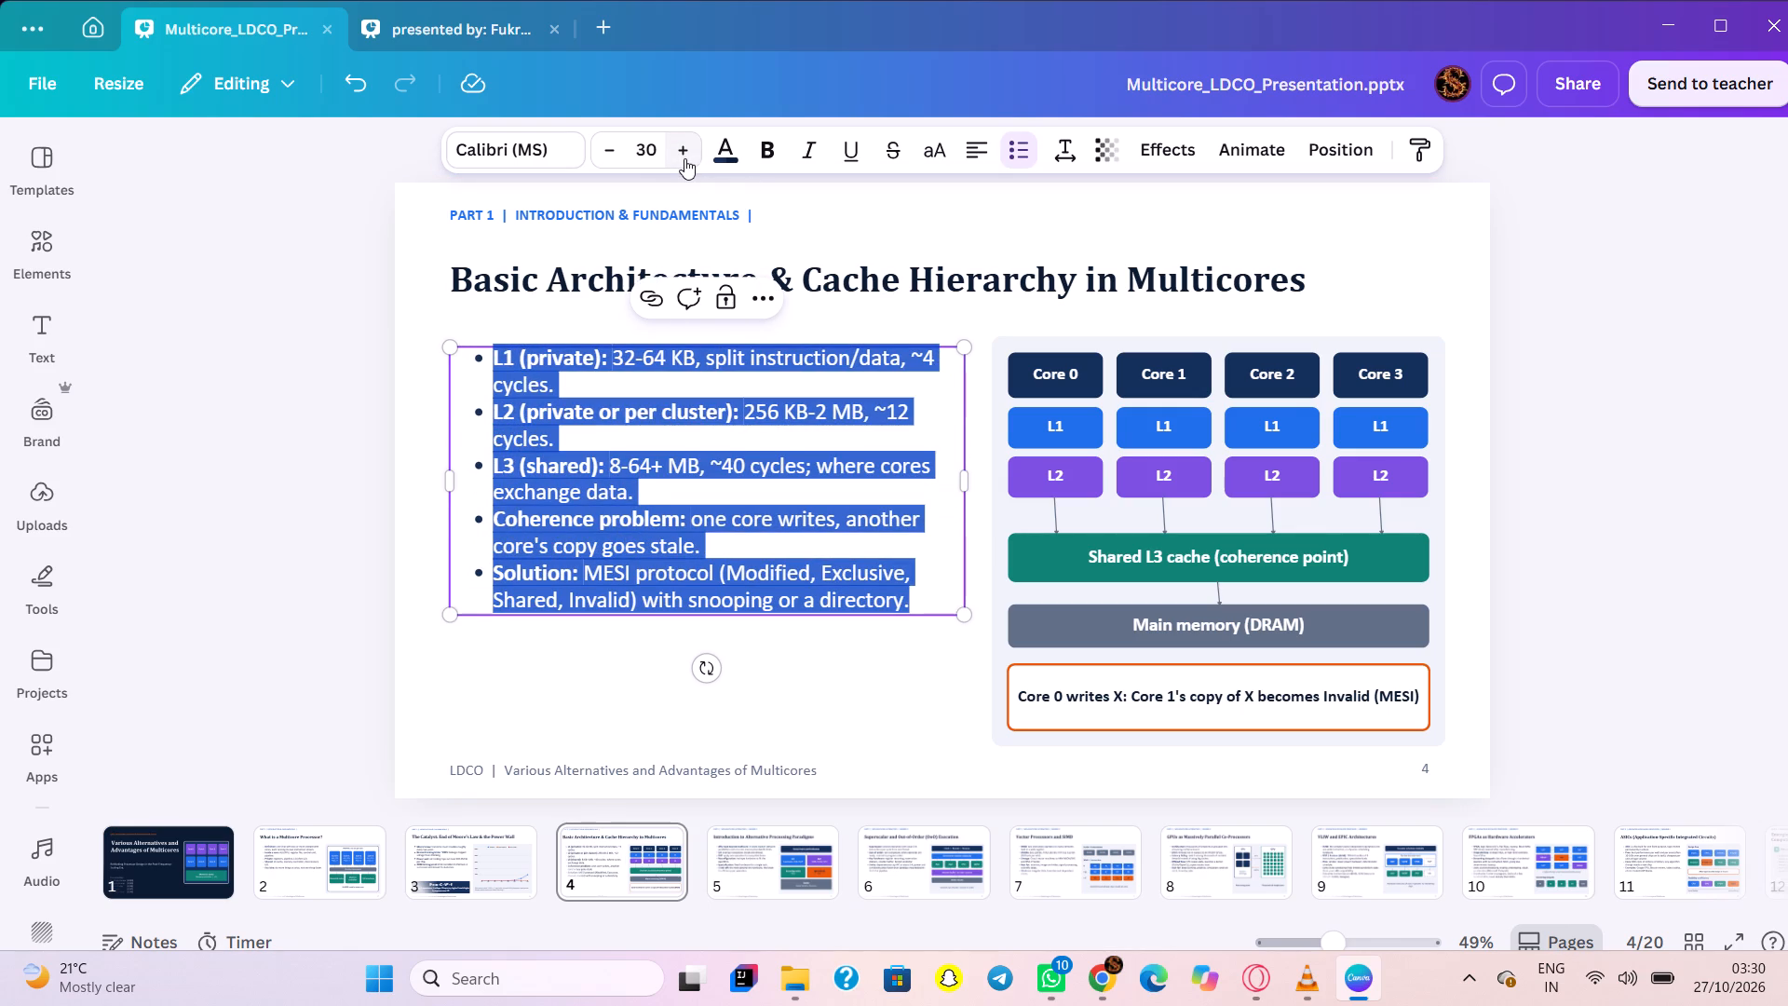
click(684, 158)
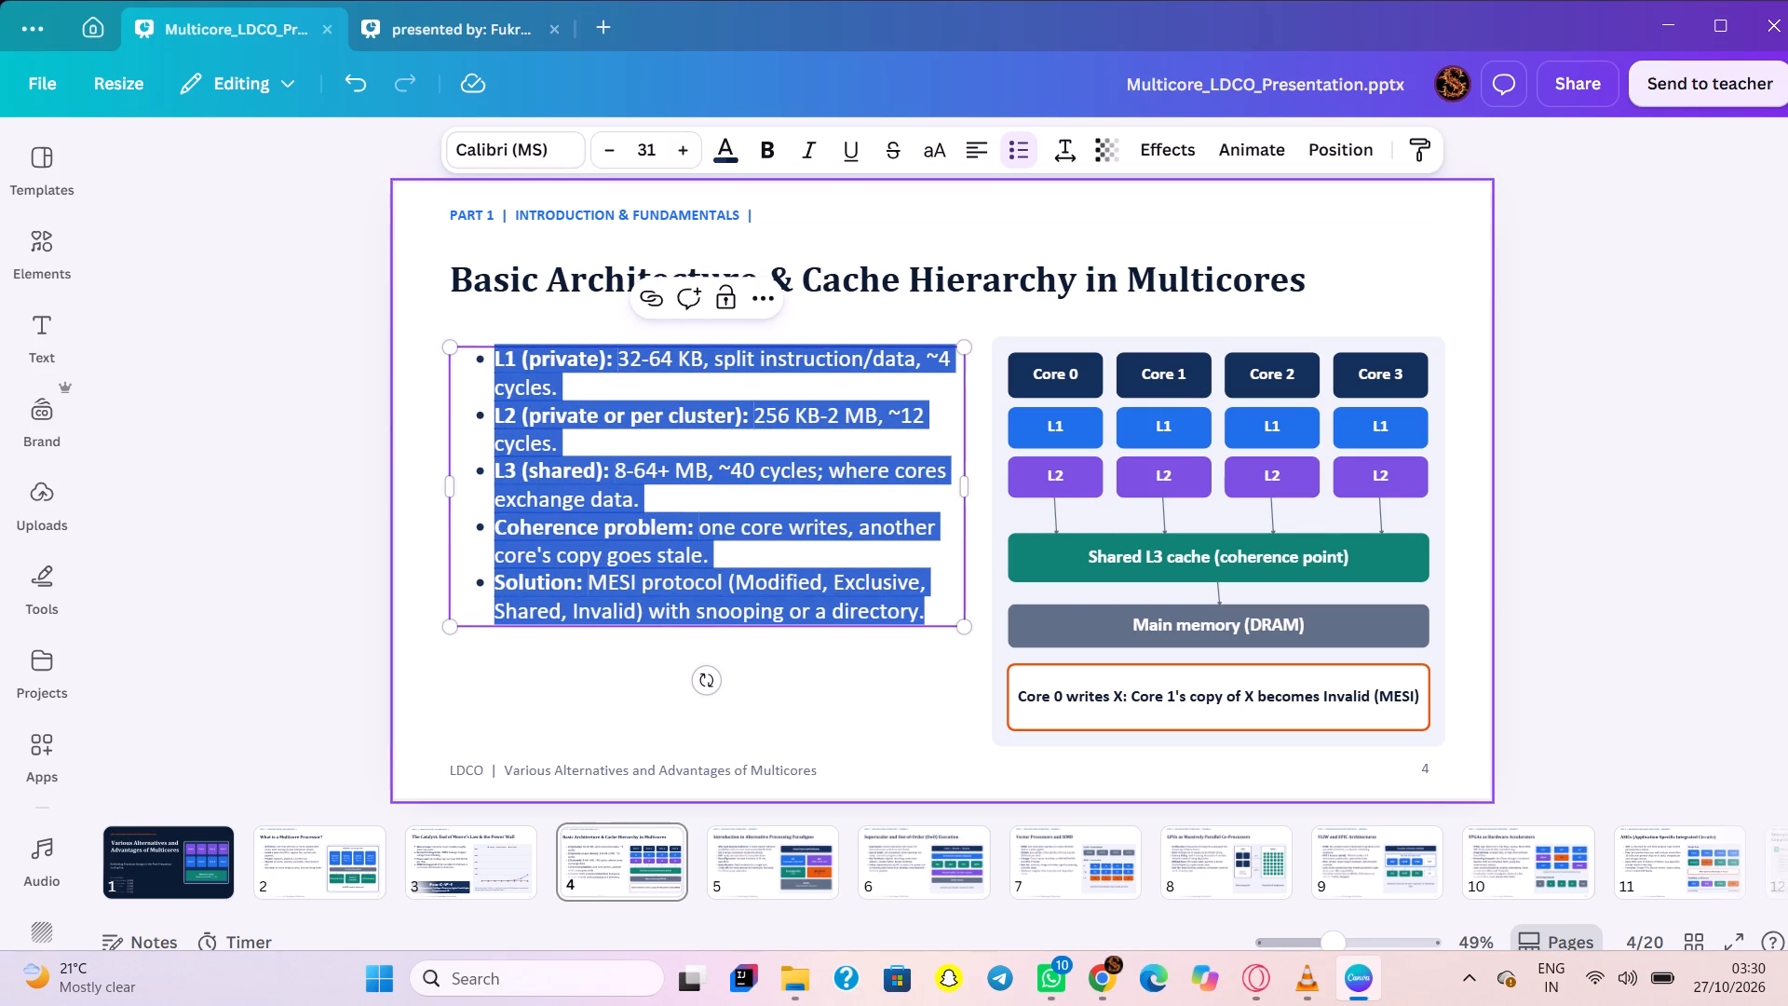
Scale slide 4's bullet text box up to font size 34 and narrow it to leave a gap before the diagram panel.
drag(968, 489, 938, 505)
drag(934, 630, 962, 681)
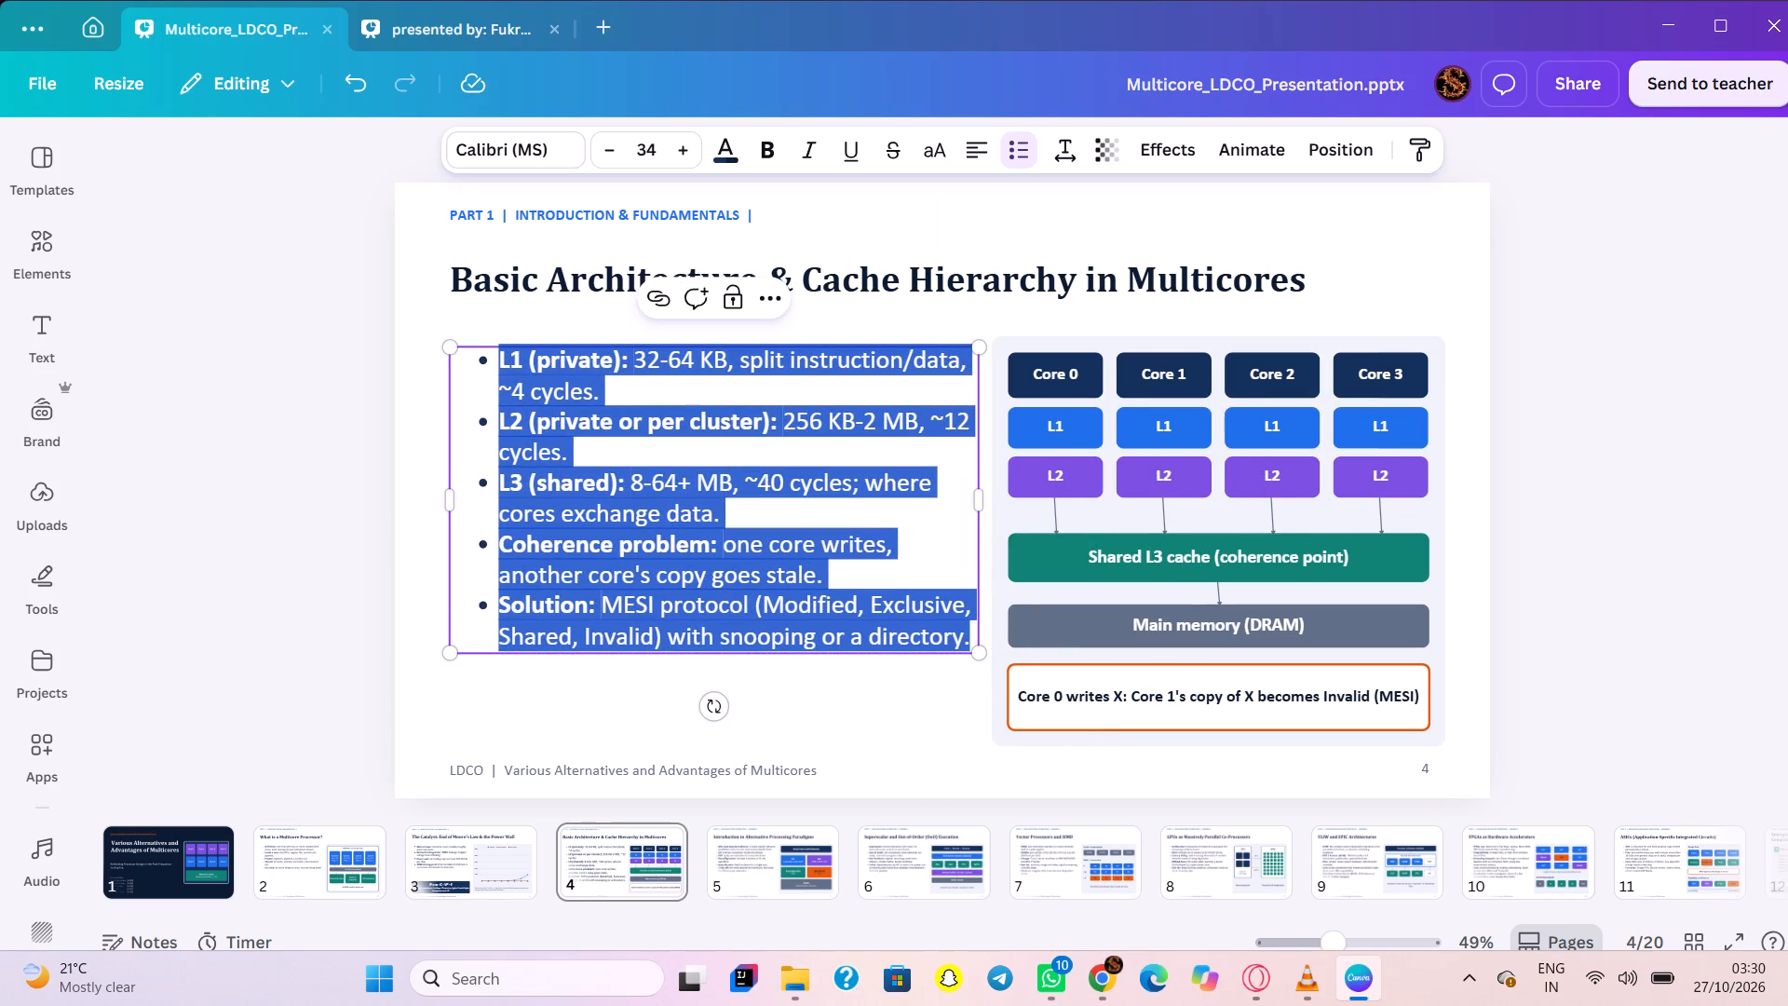
drag(981, 501, 969, 510)
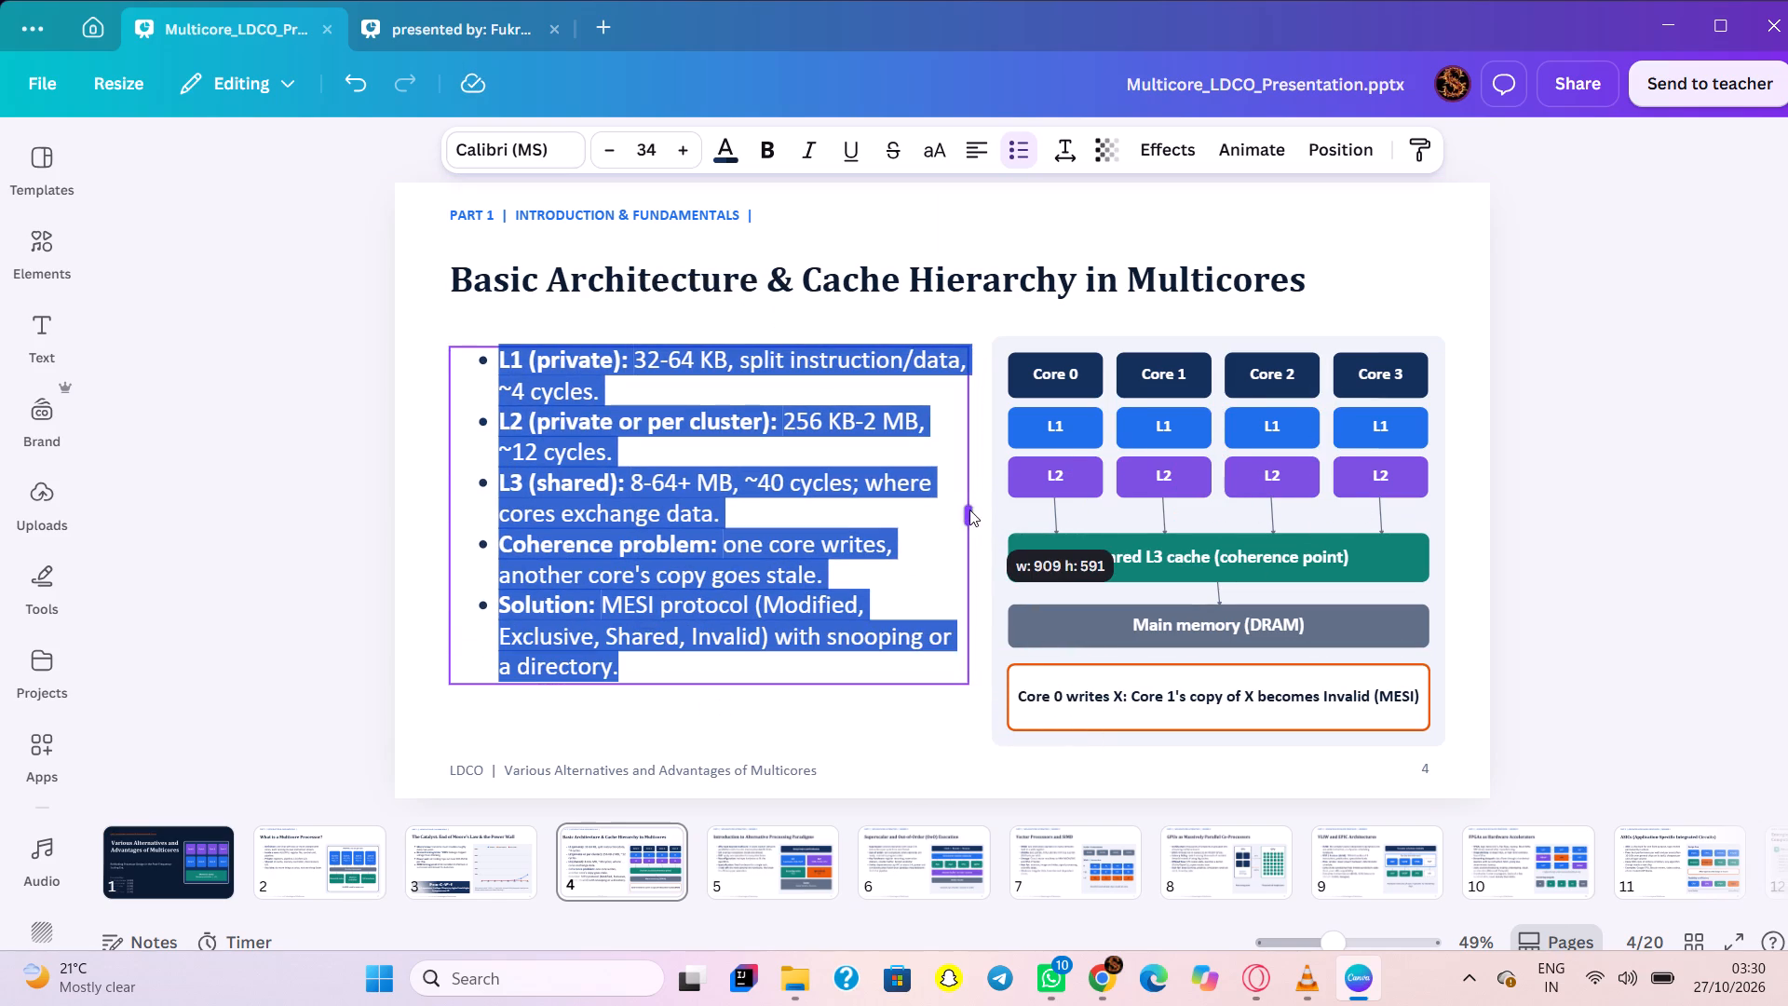
drag(969, 510, 959, 520)
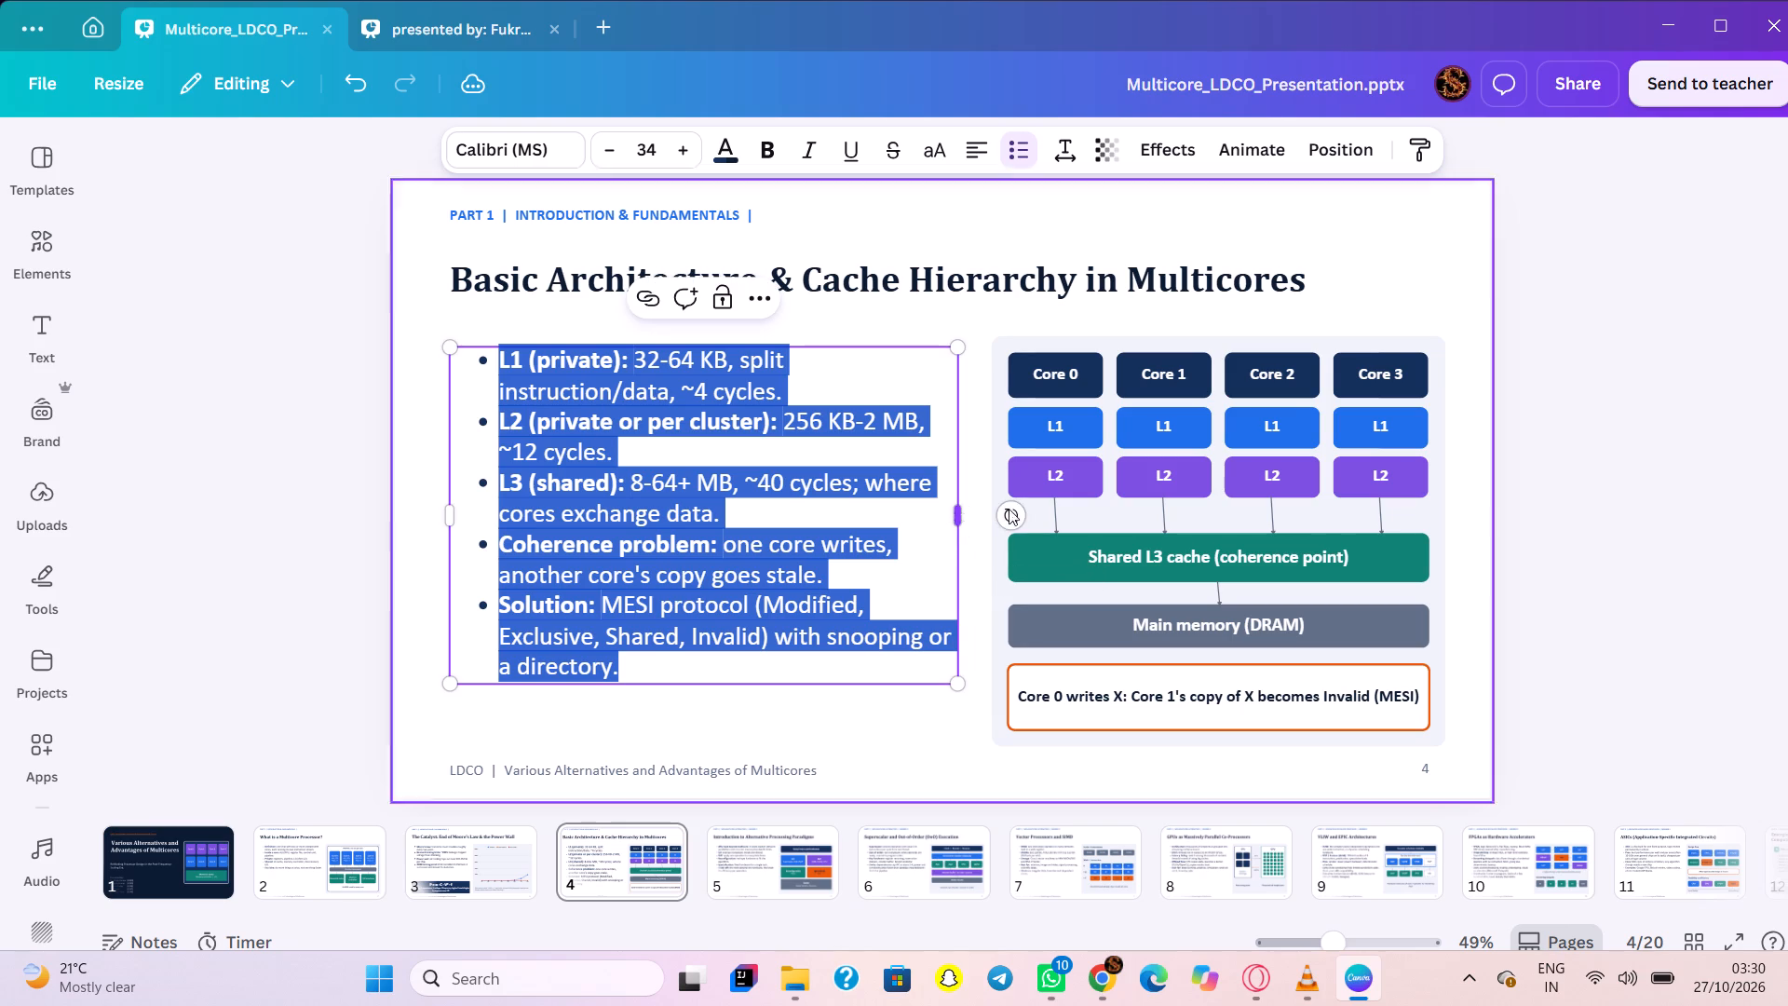
click(1011, 509)
click(1106, 515)
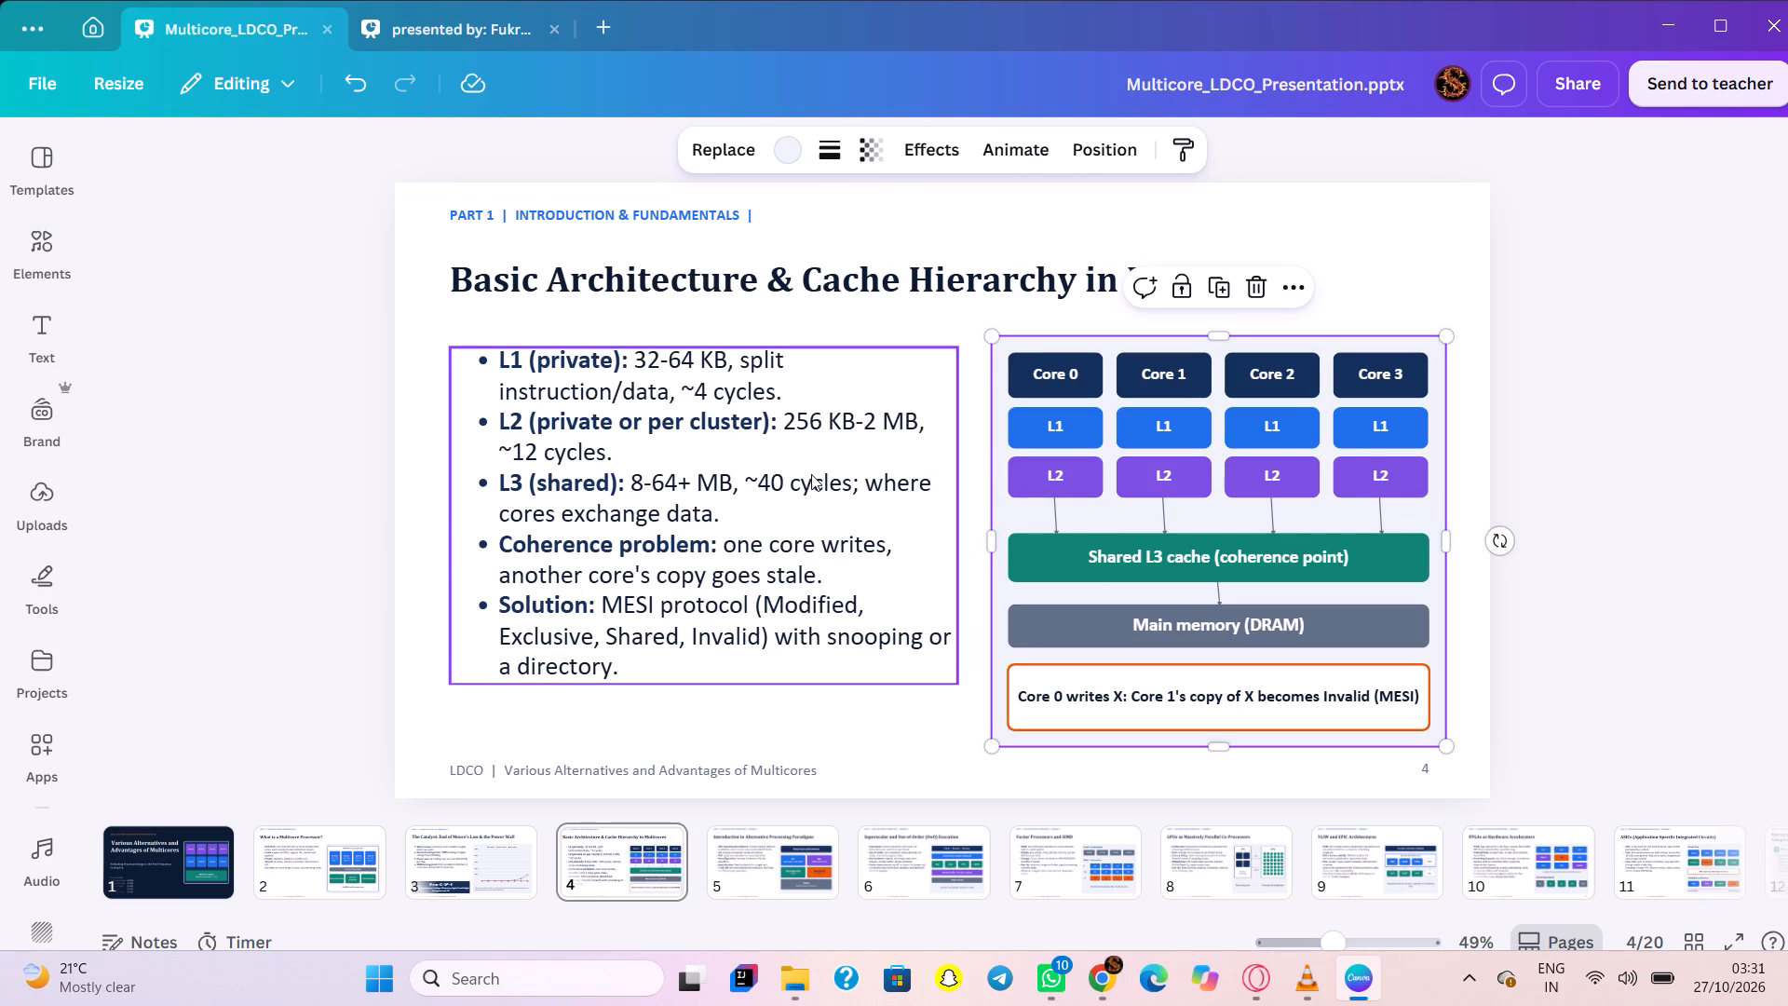
Set the font size of slide 4's bullet text to 33.
click(819, 399)
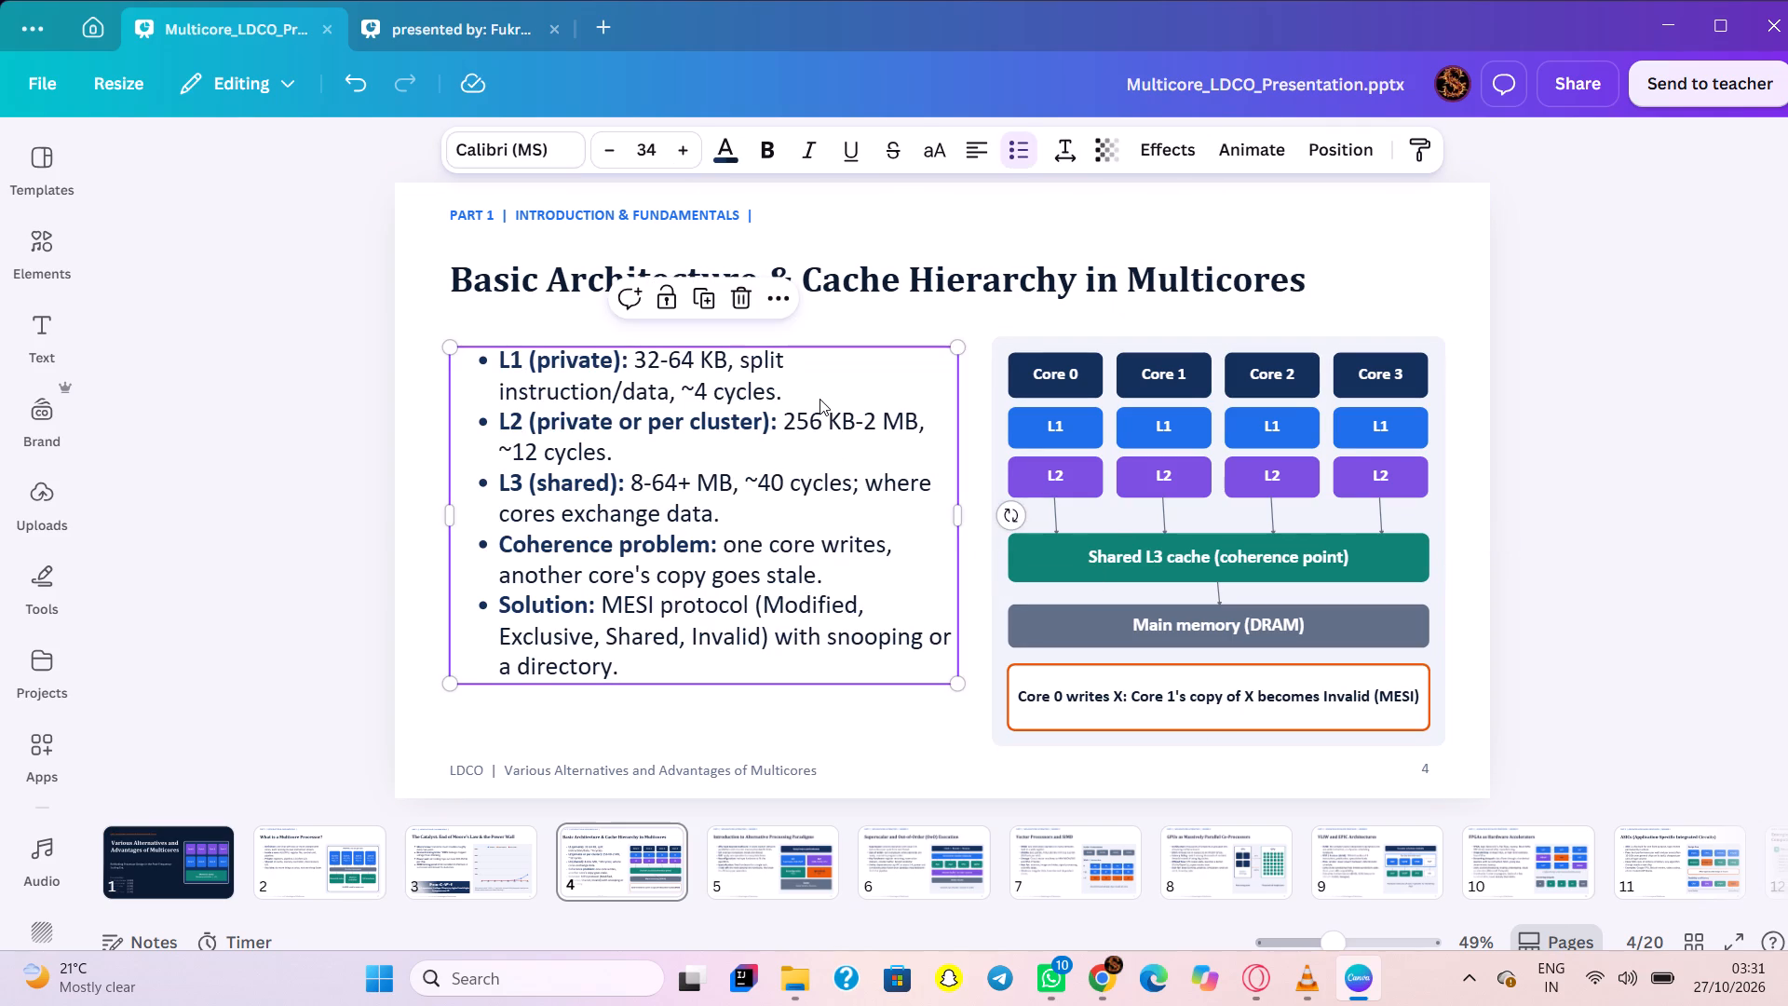
click(609, 155)
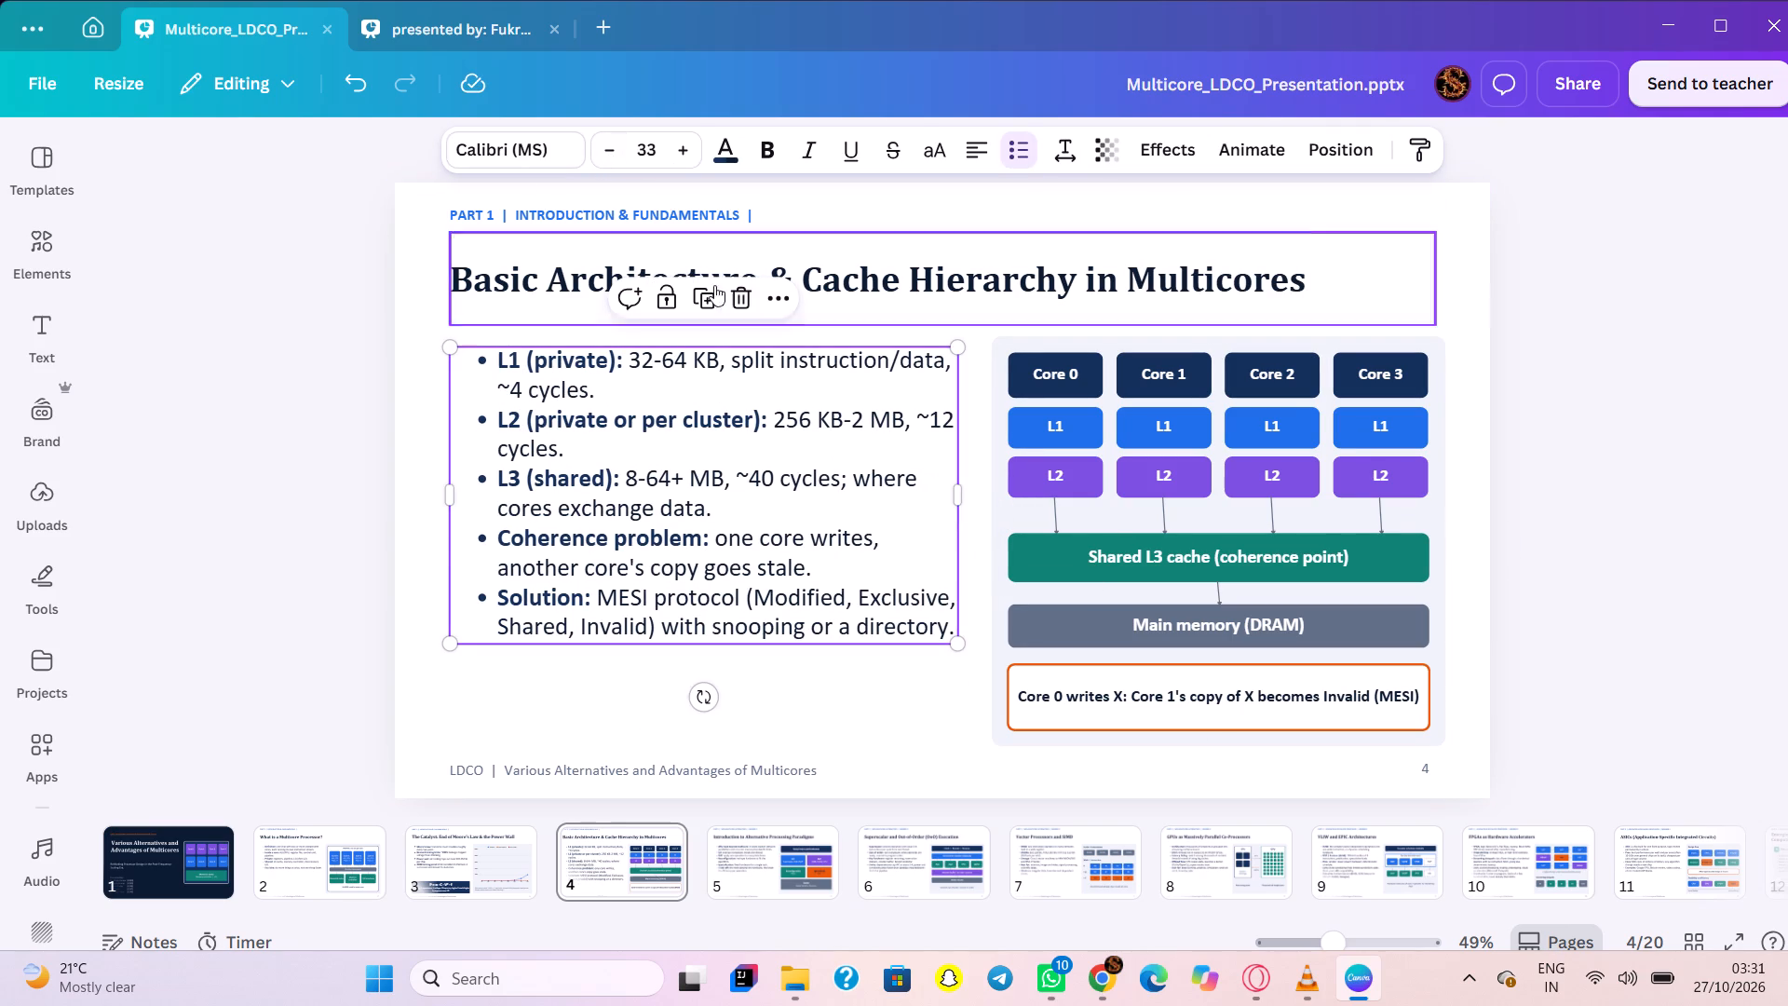
Shift slide 4's bullet text box slightly to the right, keeping it clear of the diagram panel.
click(788, 577)
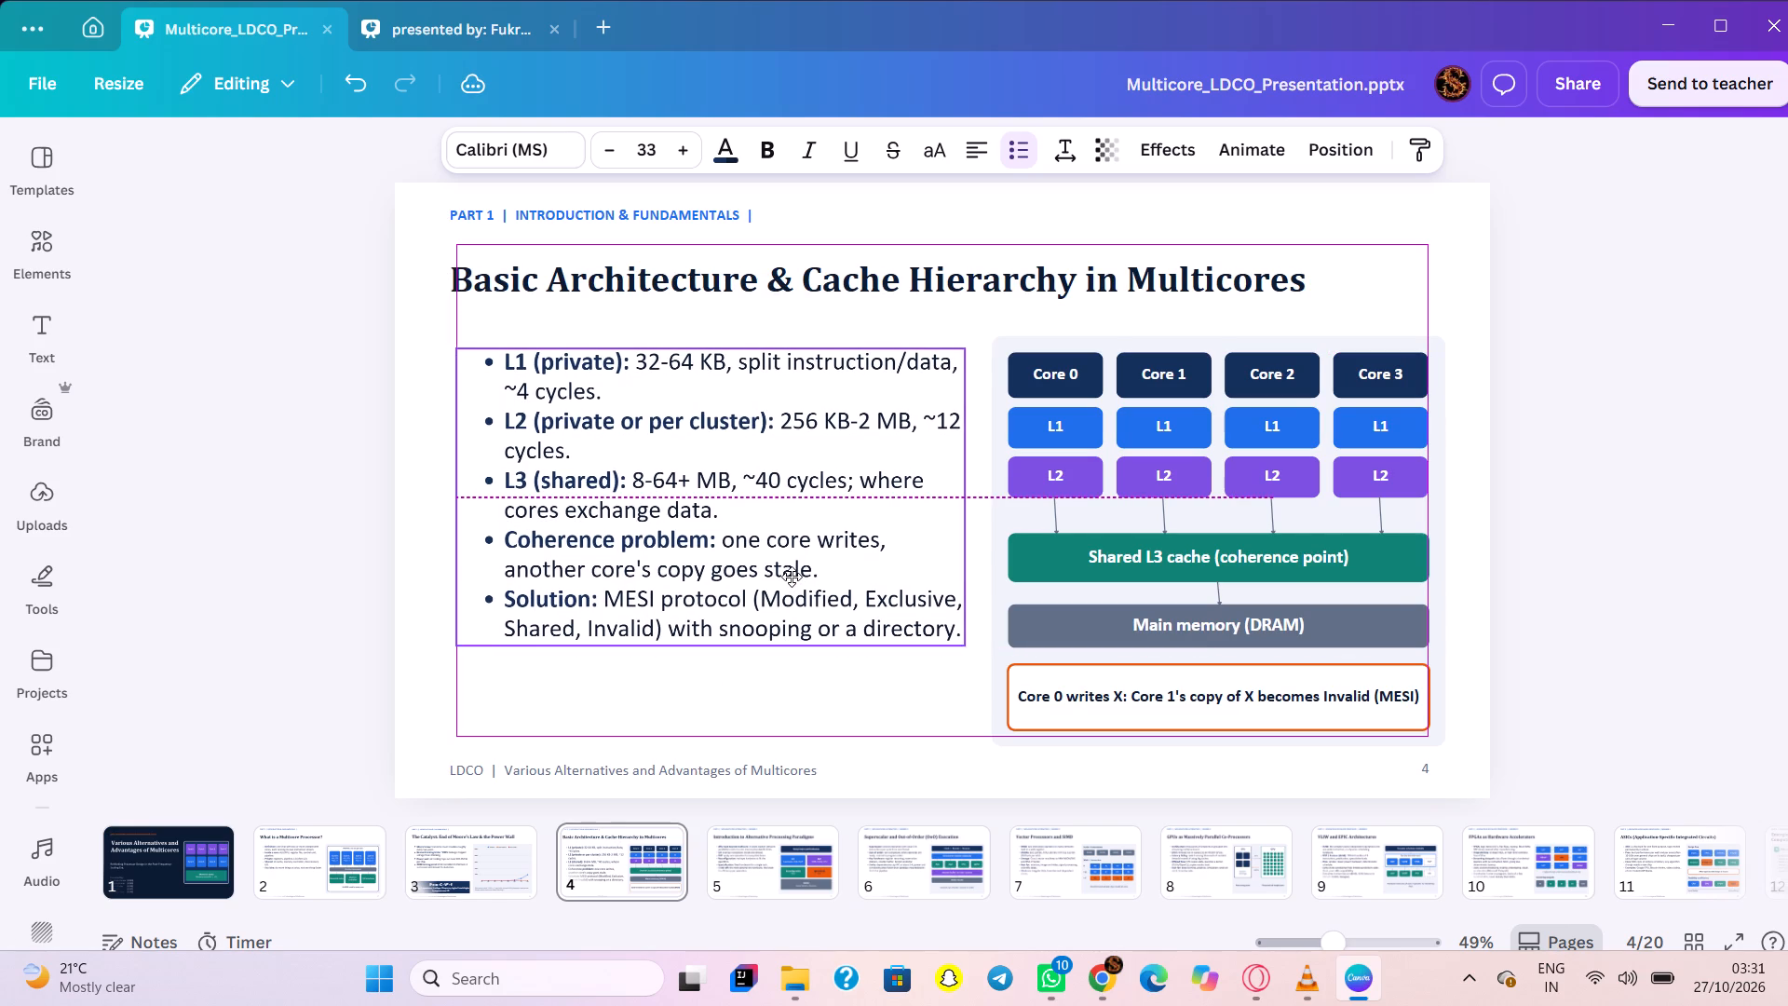
click(1577, 591)
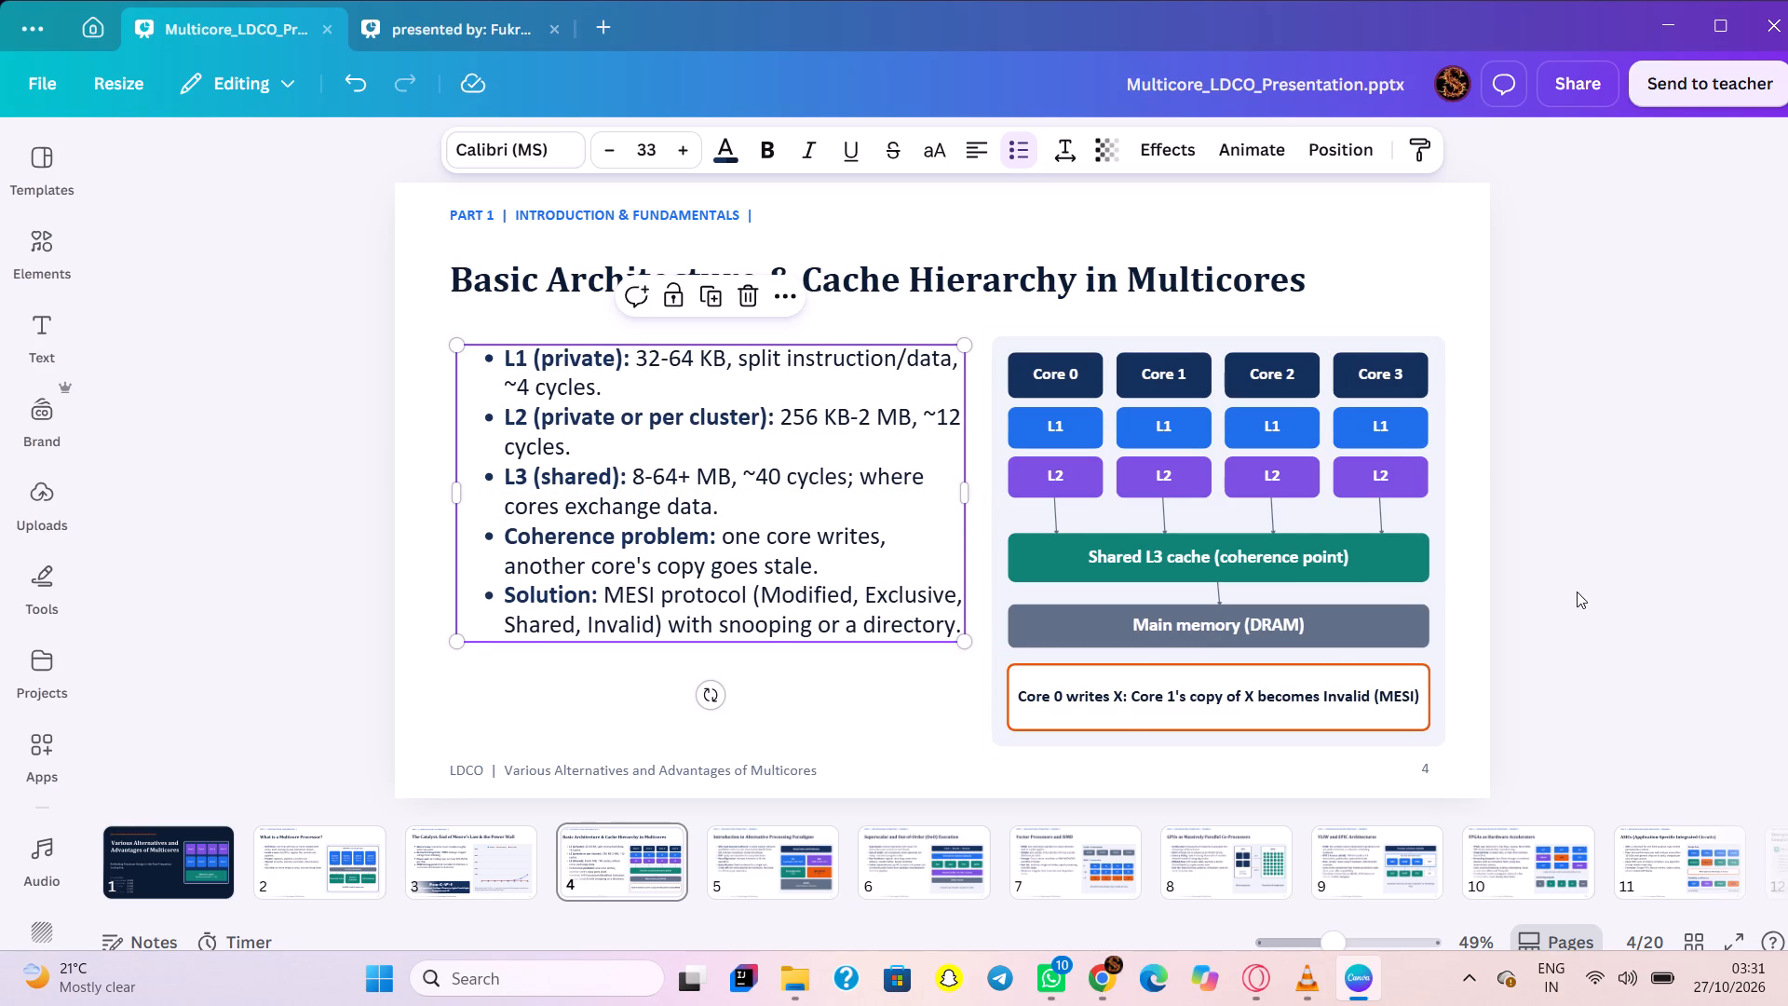
On slide 5, delete "MEMBER 2" from the end of the "PART 2 | NON-MULTICORE ALTERNATIVES" header line.
click(801, 870)
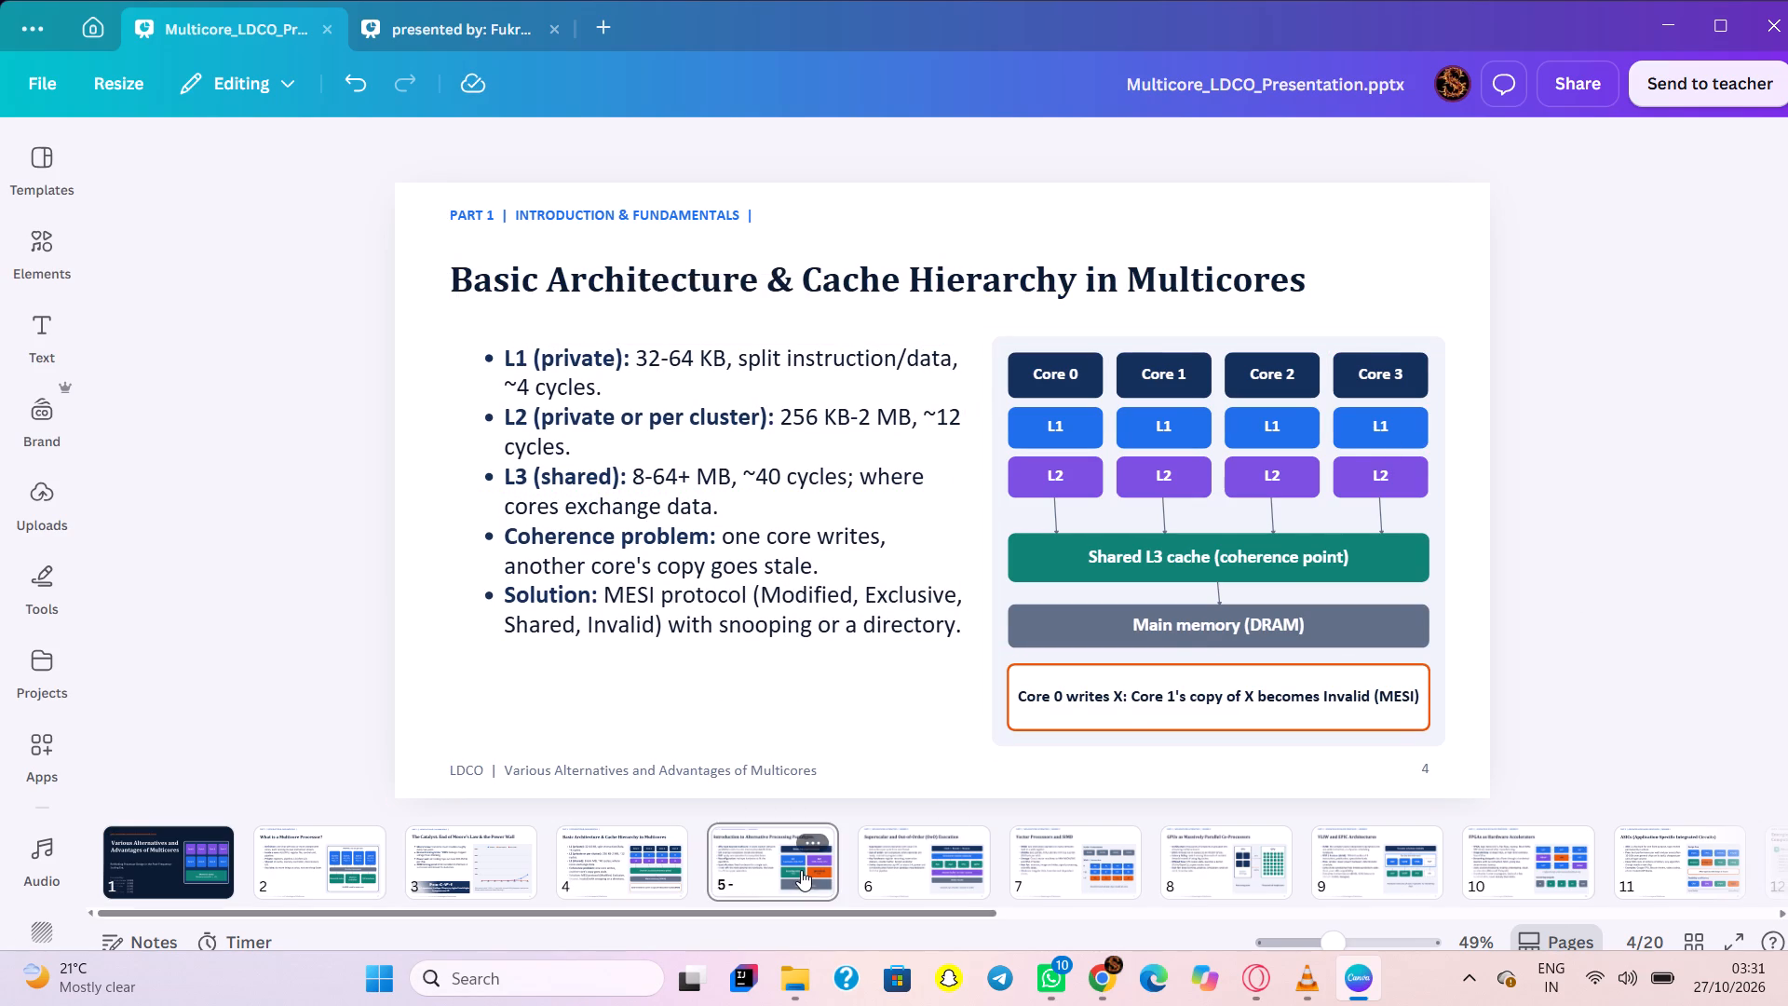
double_click(804, 210)
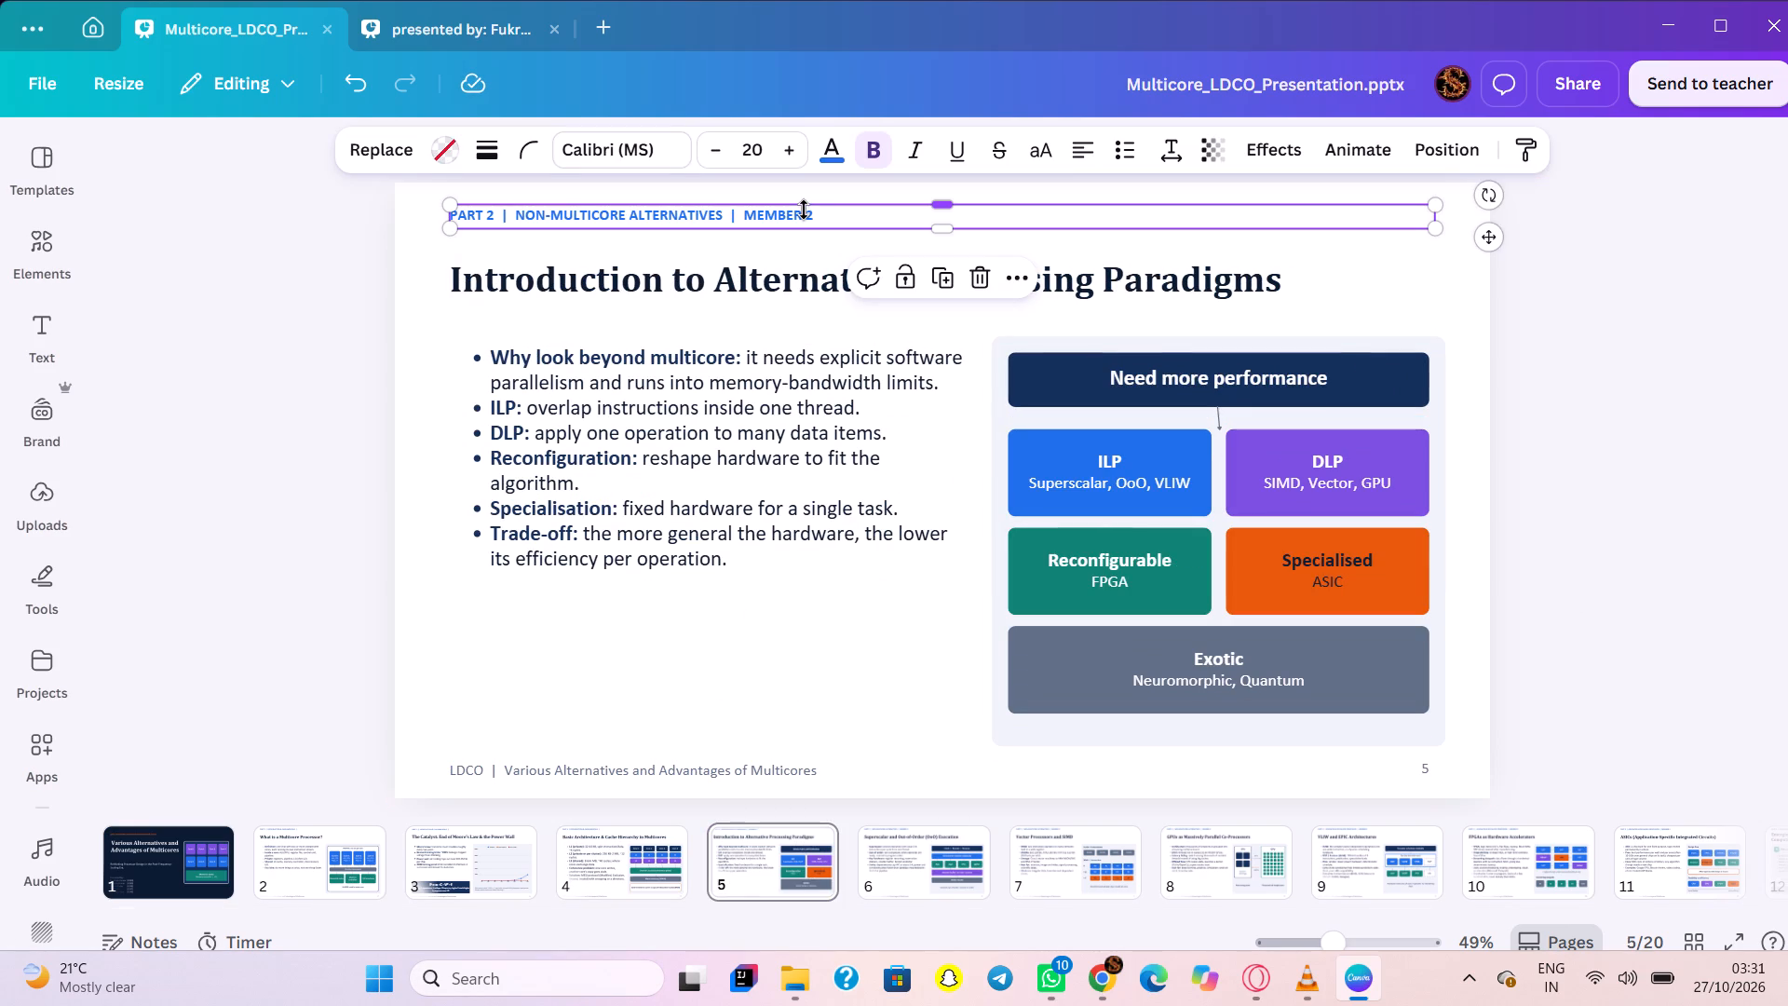
click(827, 210)
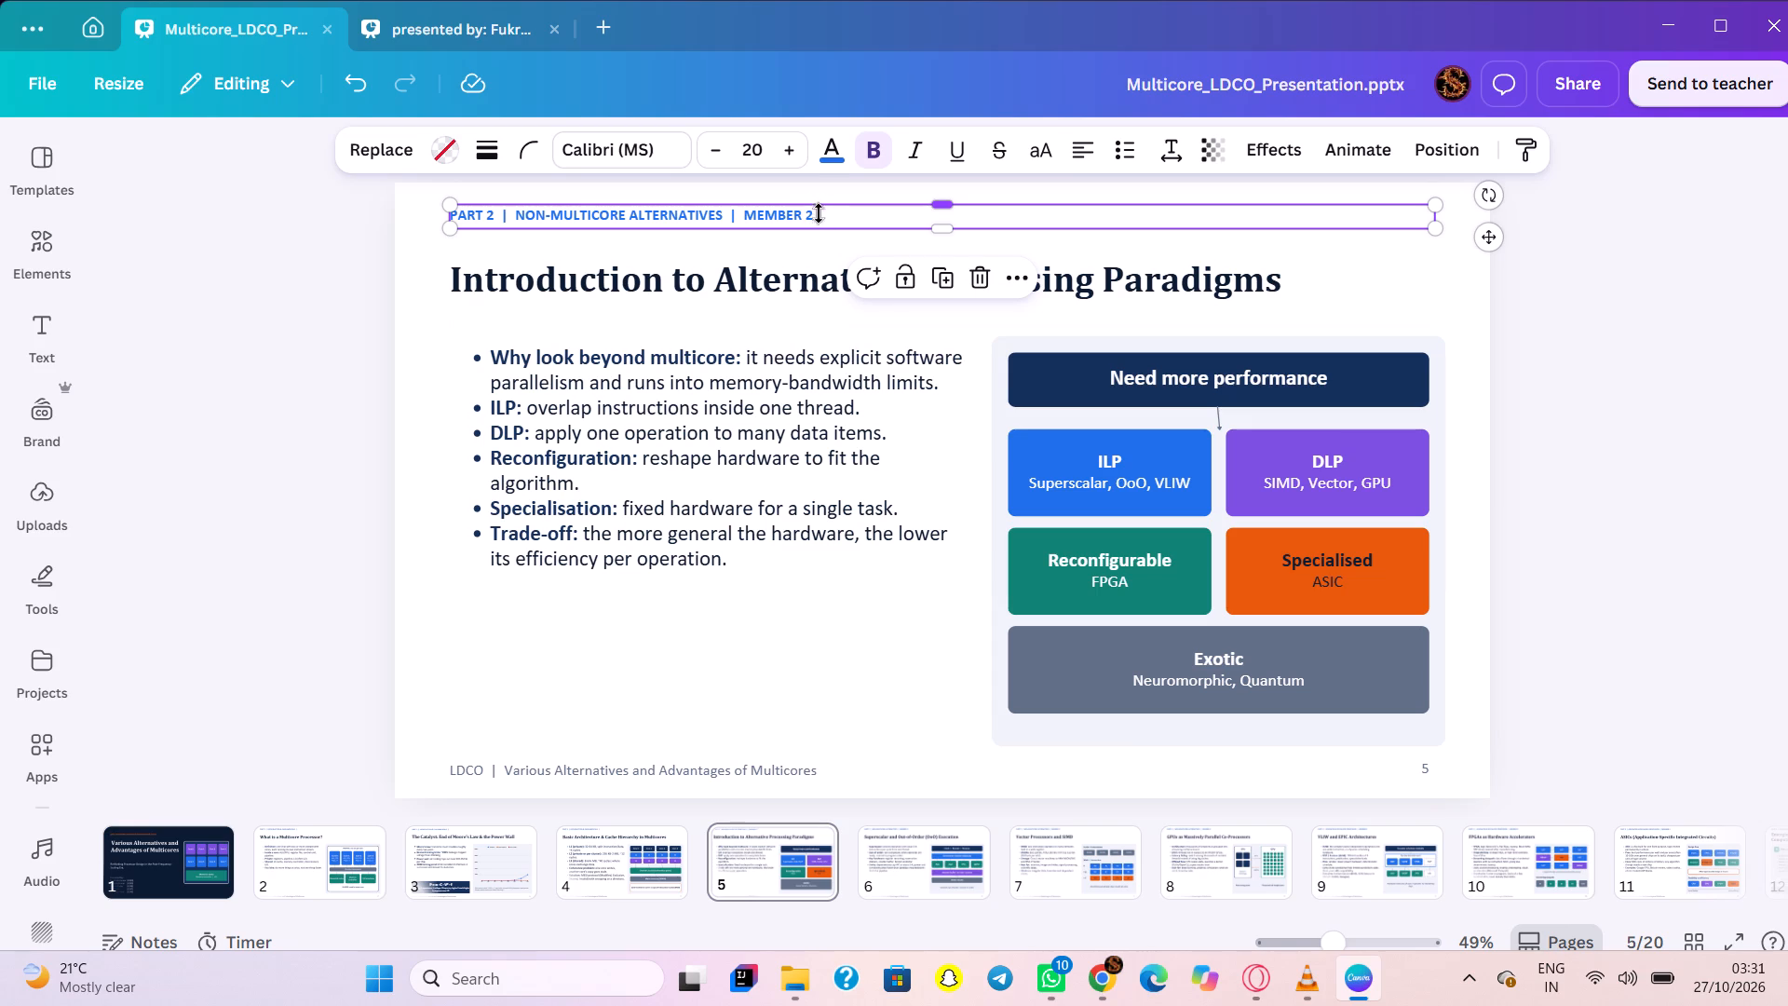
double_click(819, 215)
click(819, 215)
drag(819, 215, 767, 215)
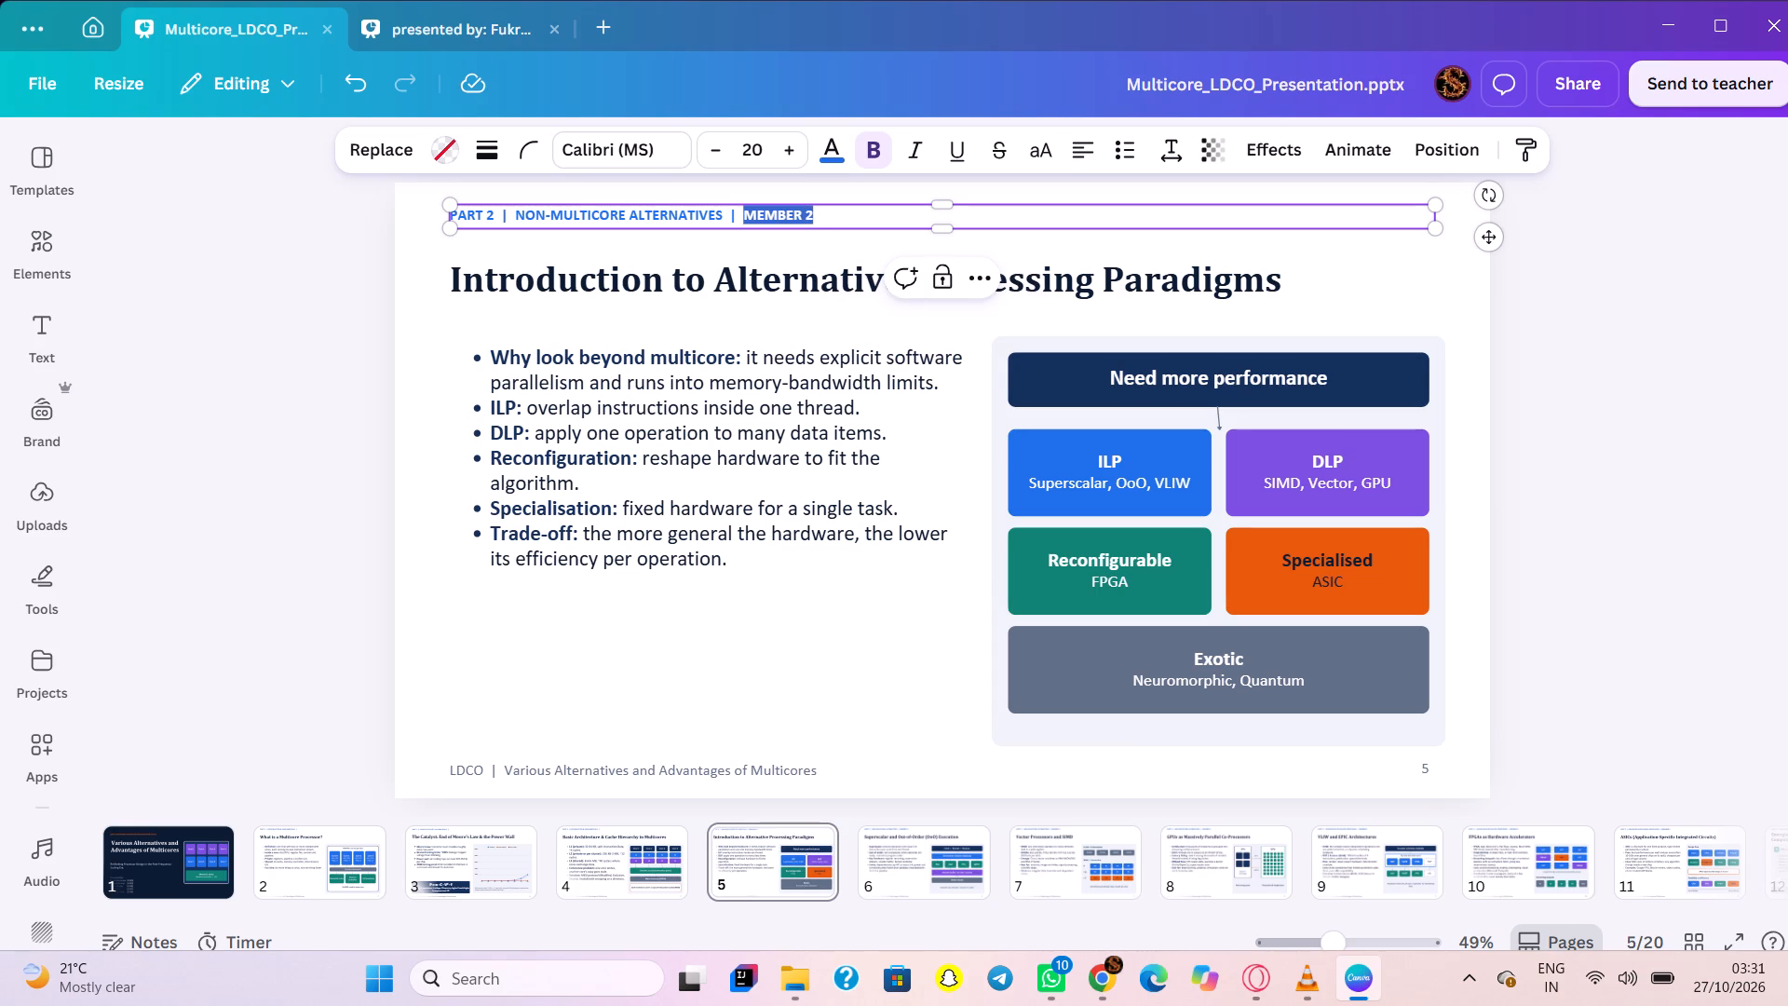
drag(767, 215, 752, 215)
key(BackSpace)
On slide 6, delete "MEMBER 2" from the end of the "PART 2 | NON-MULTICORE ALTERNATIVES" header line.
click(892, 845)
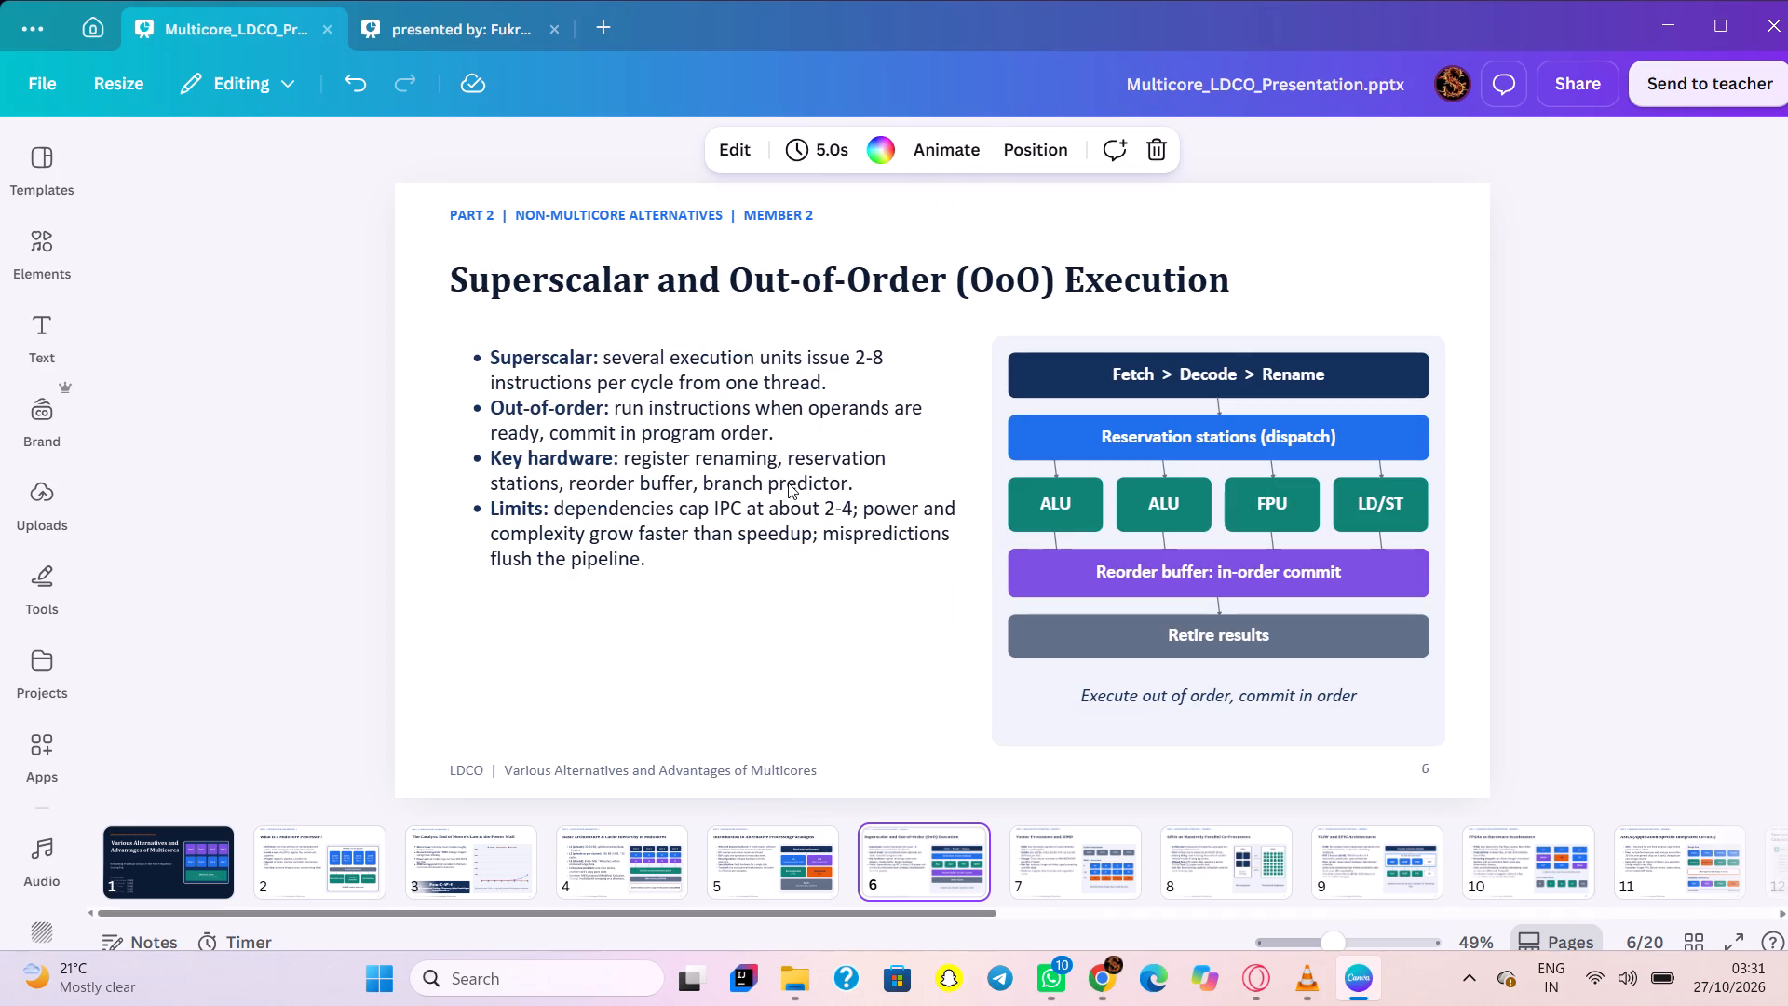
double_click(798, 219)
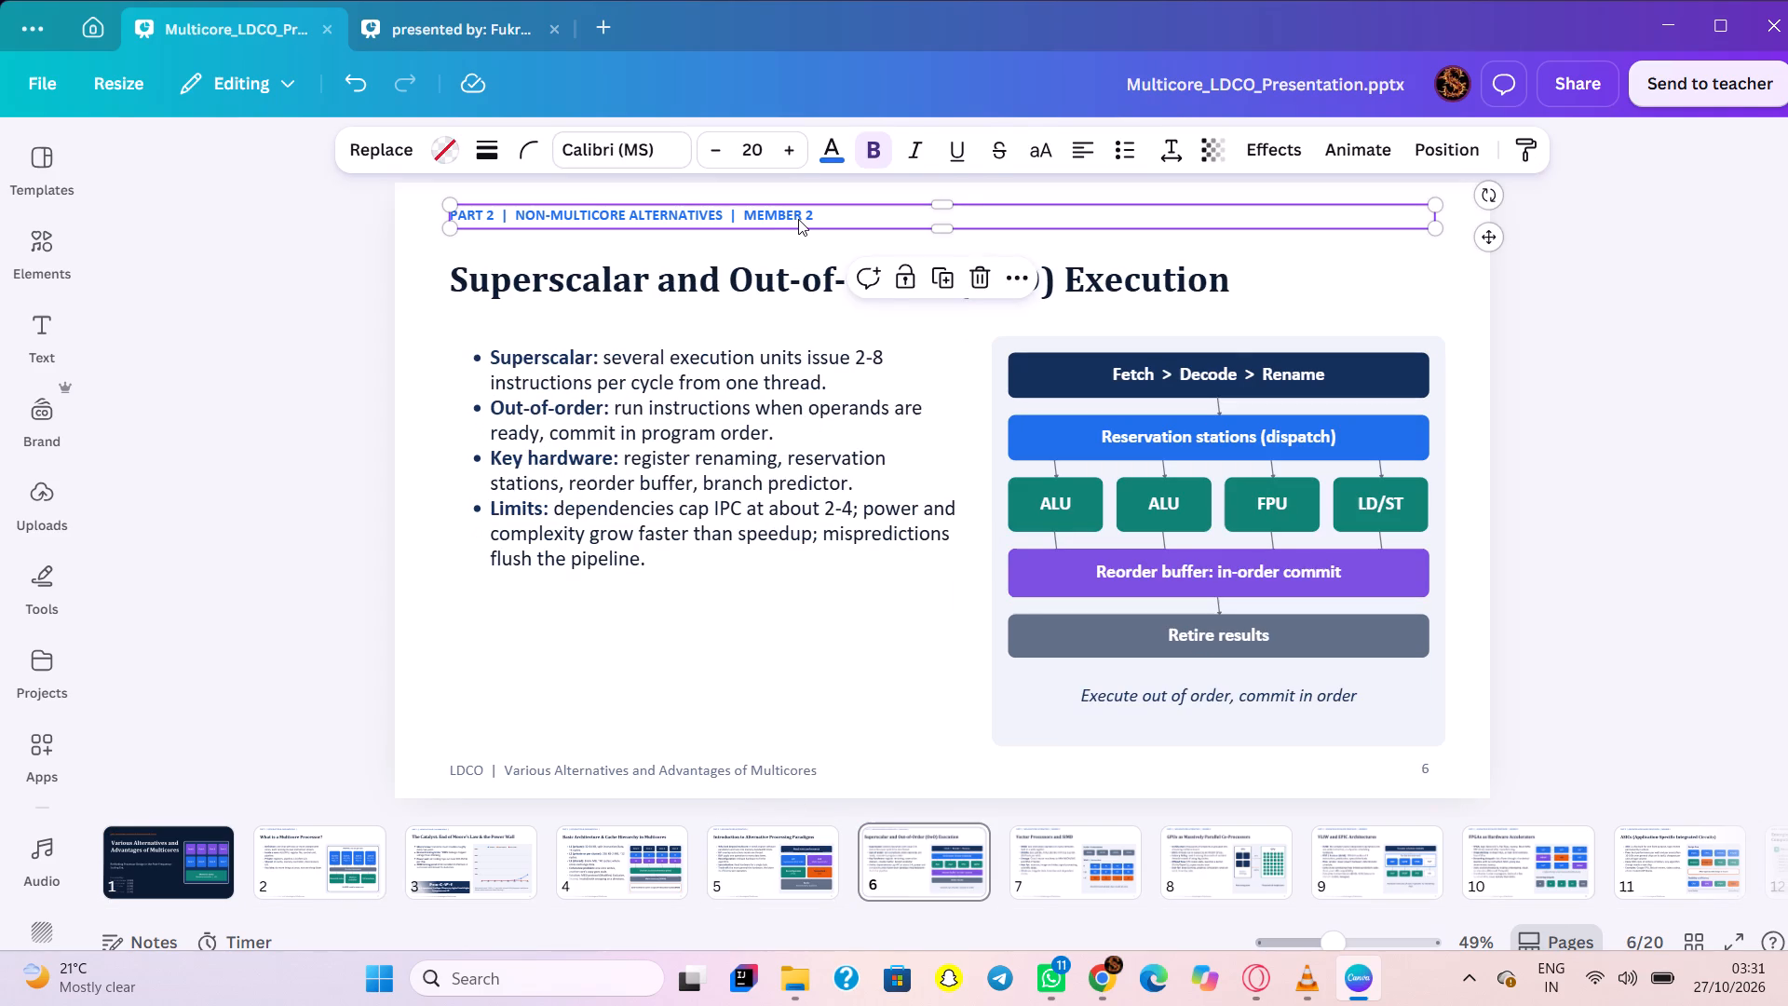
click(829, 208)
click(824, 217)
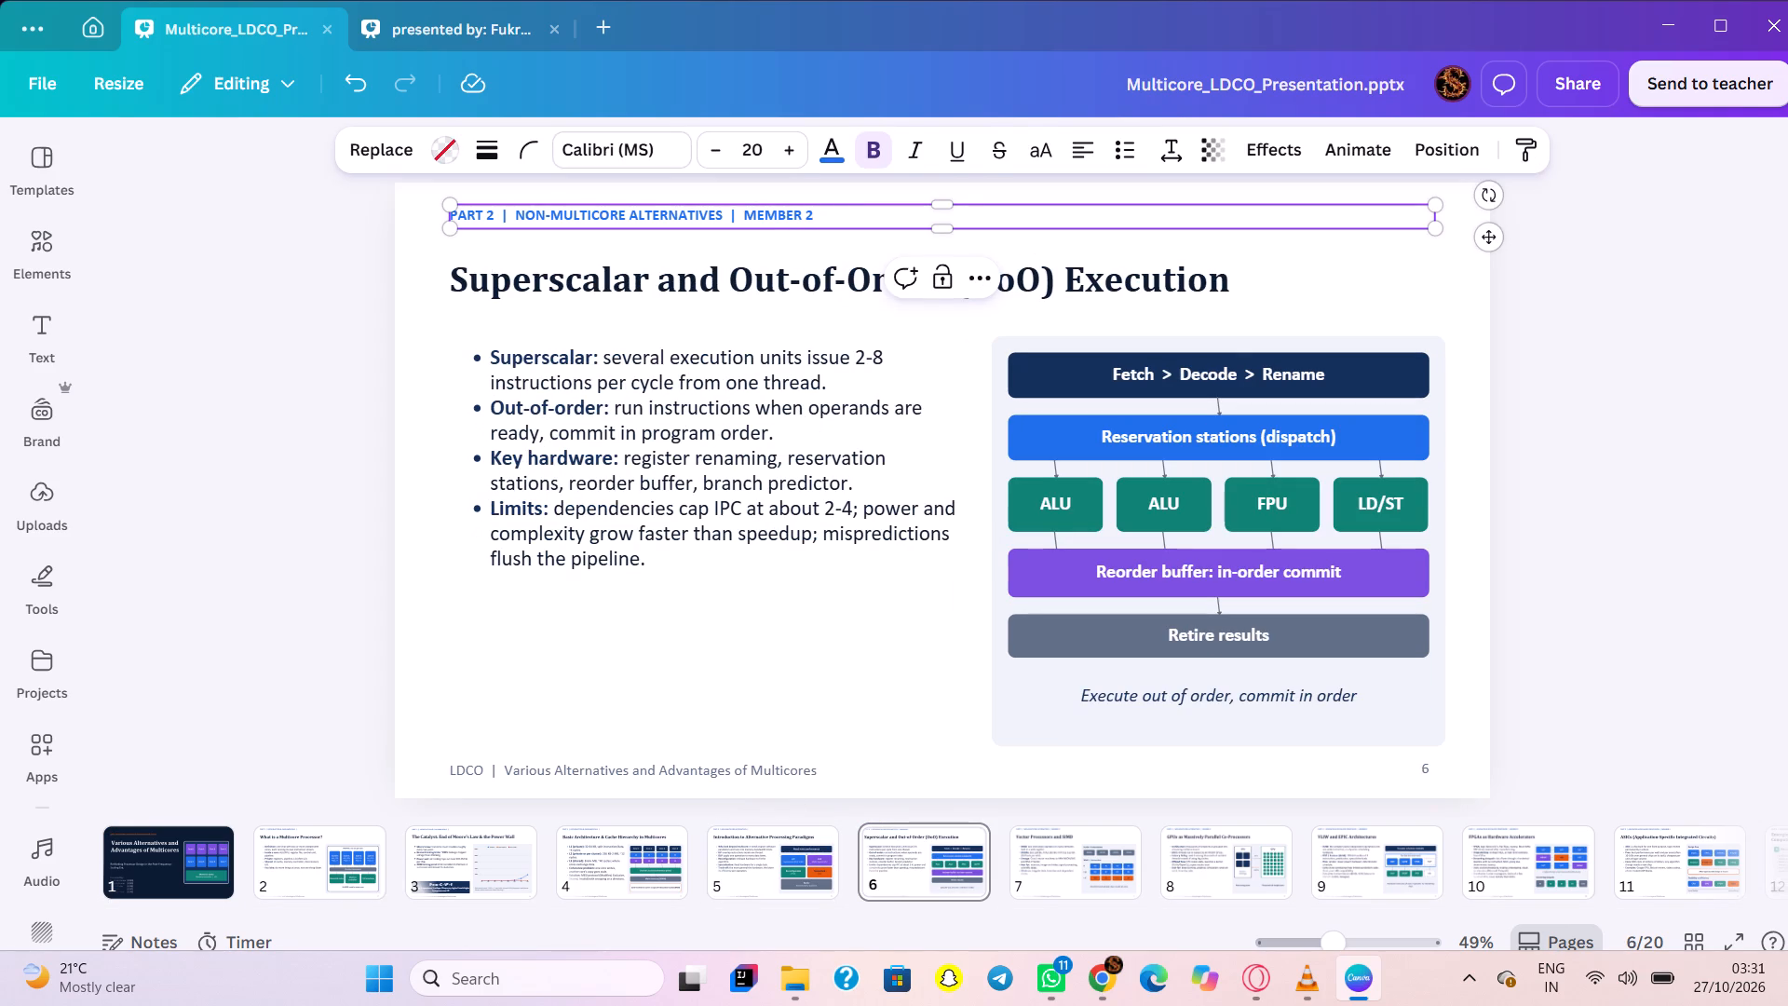
drag(823, 216, 738, 218)
key(BackSpace)
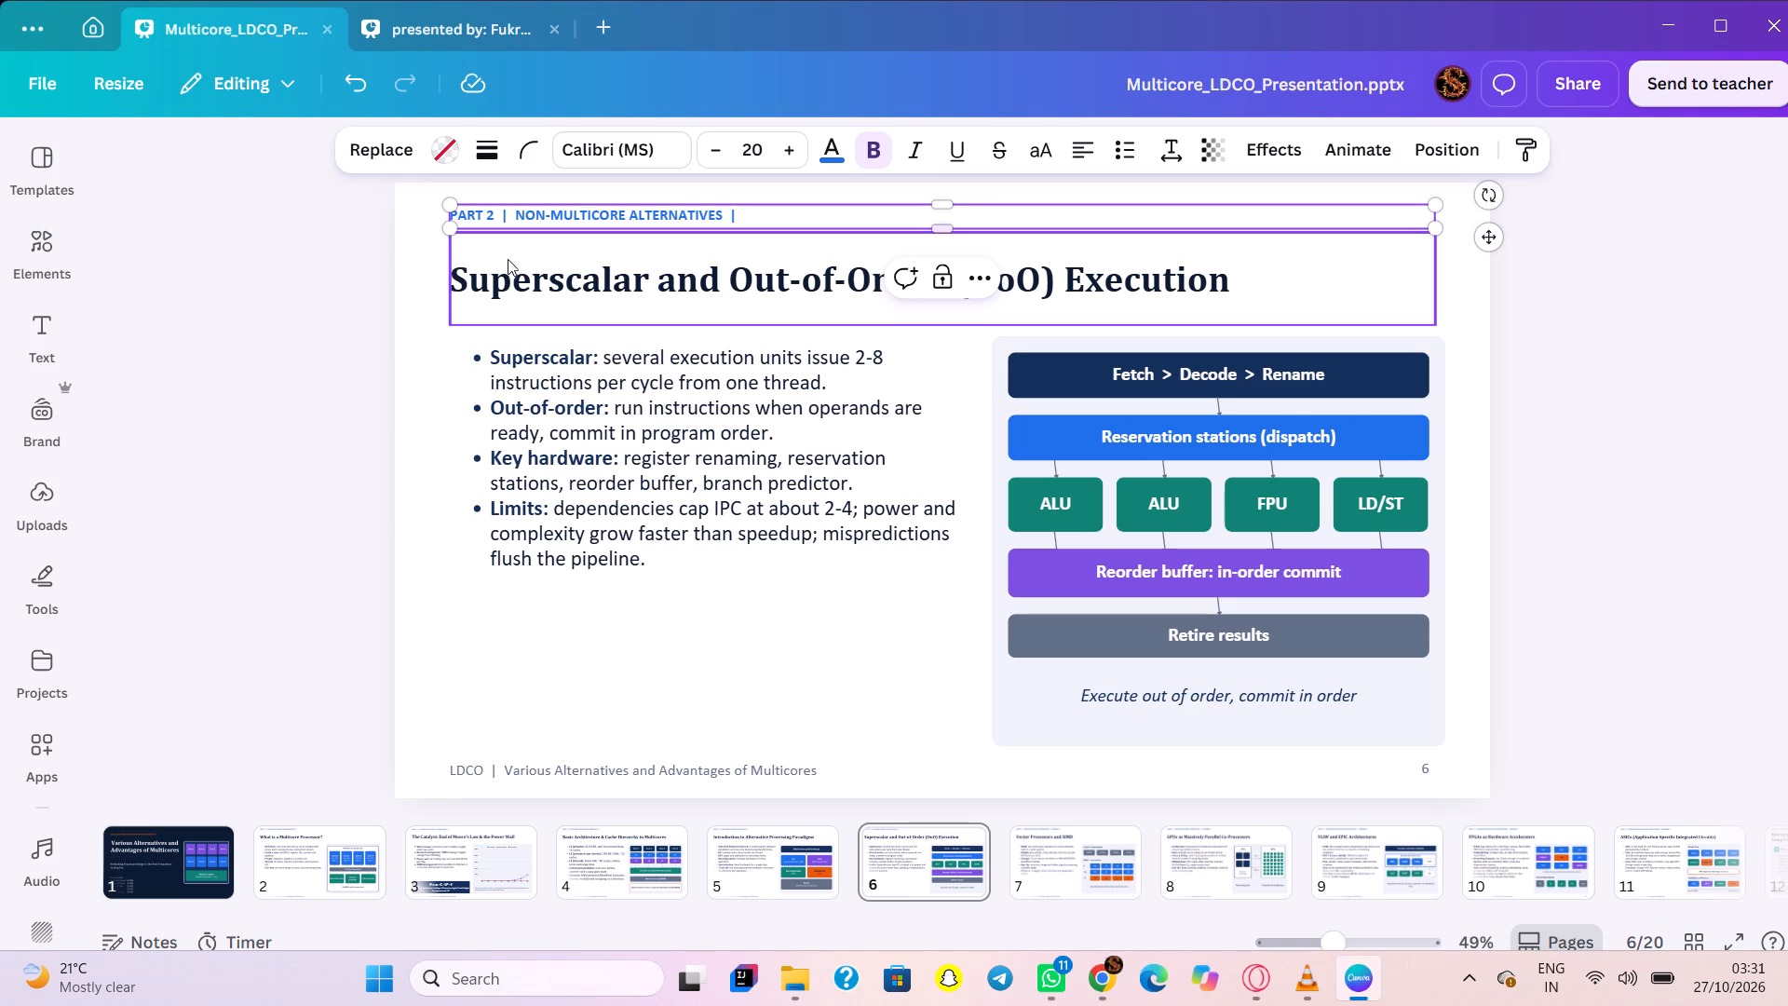
Delete "PART 2" from the start of slide 6's blue header line, keeping "| NON-MULTICORE ALTERNATIVES |".
double_click(489, 217)
click(489, 217)
click(489, 217)
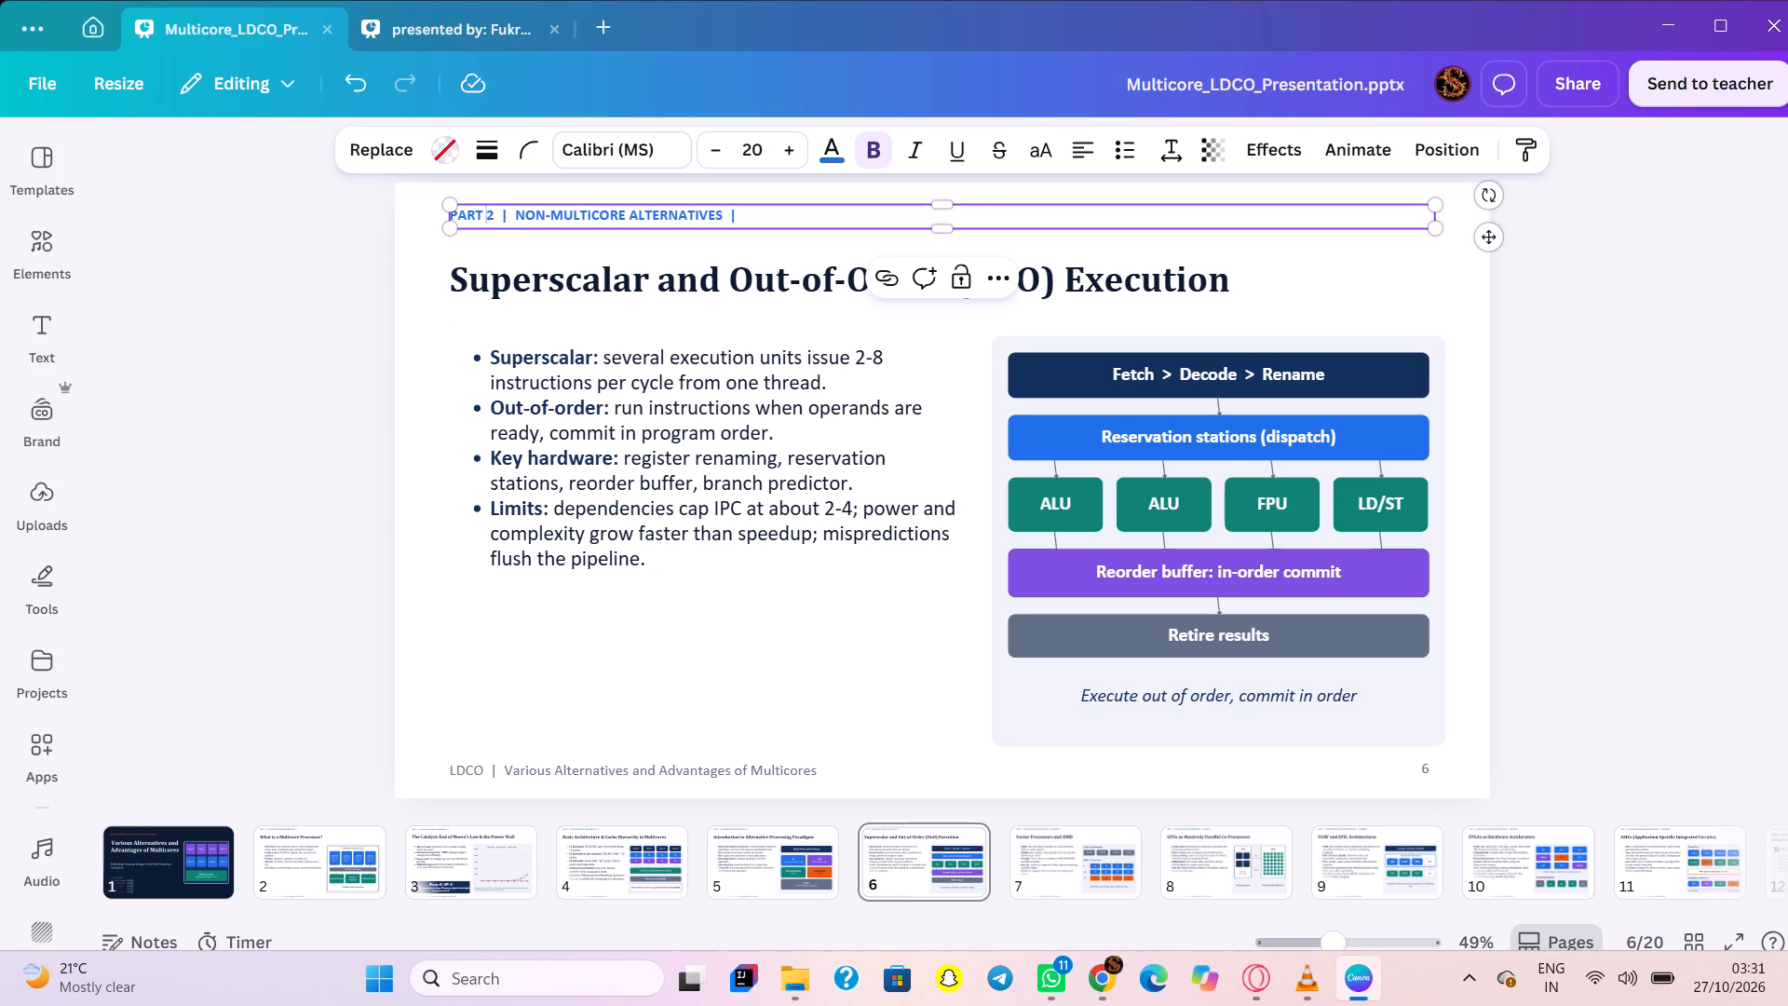
drag(491, 217, 443, 219)
click(443, 219)
key(BackSpace)
key(BackSpace)
click(485, 252)
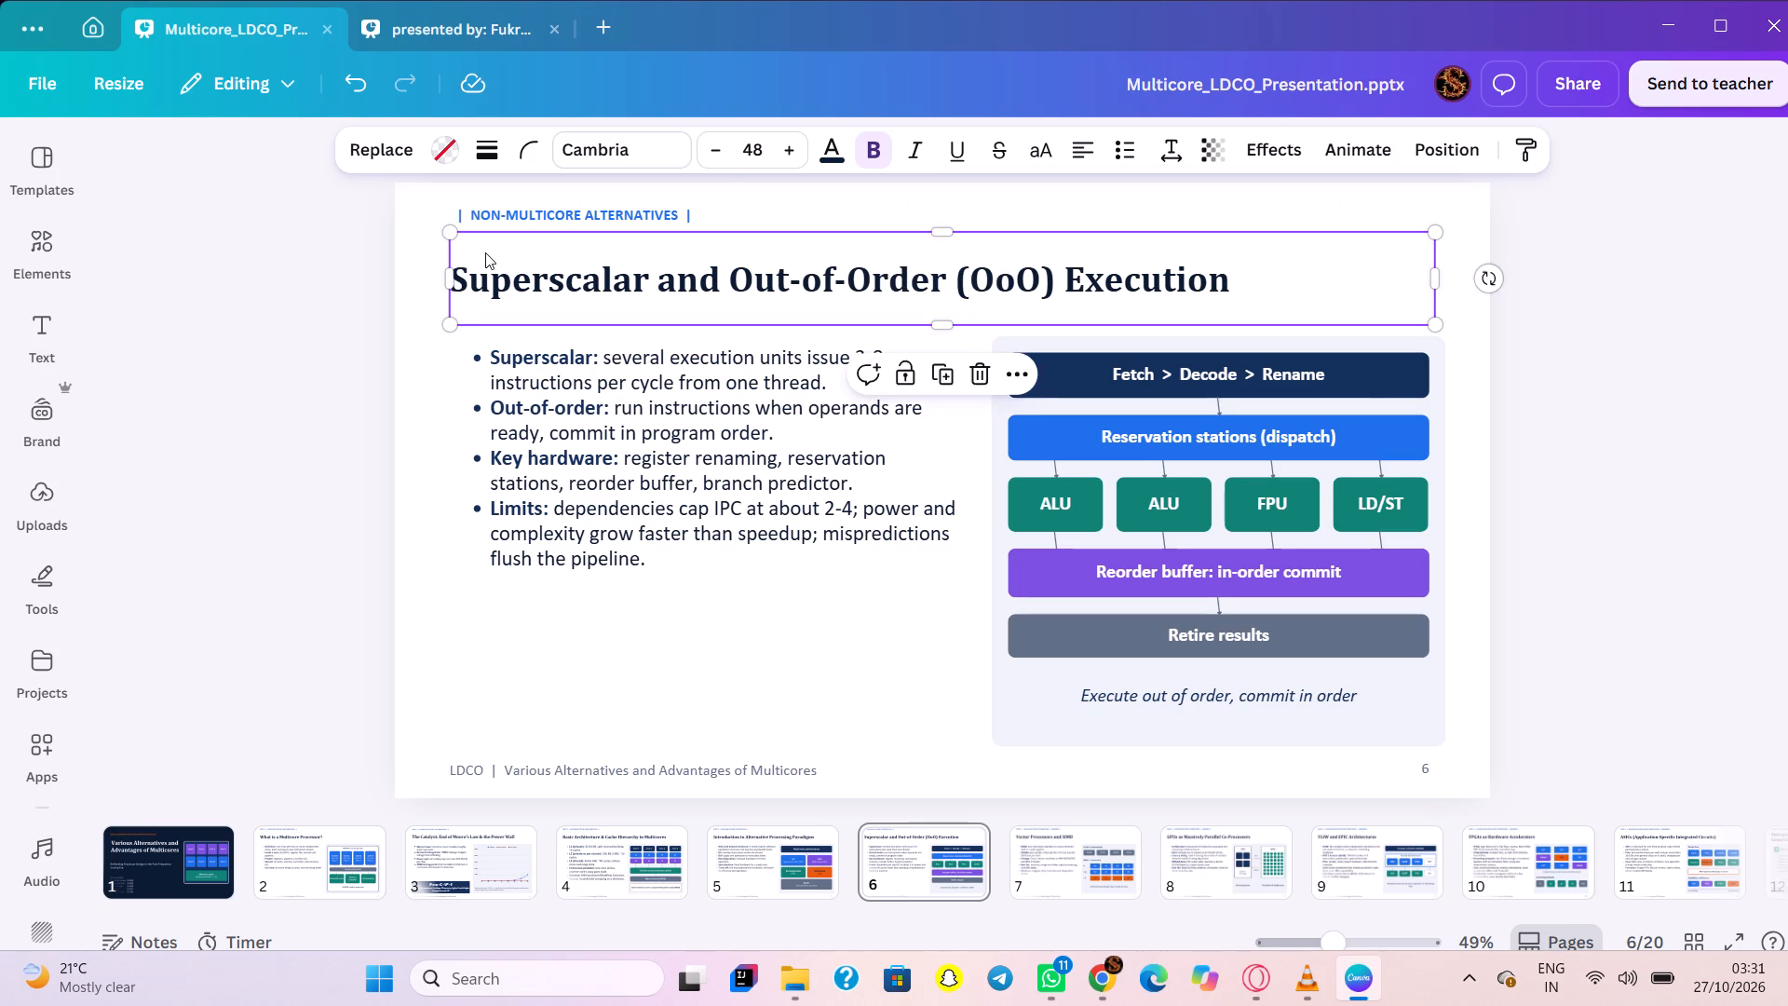
On slide 2, delete "PART 1" from the start of the blue header line, keeping "| INTRODUCTION & FUNDAMENTALS |".
click(340, 857)
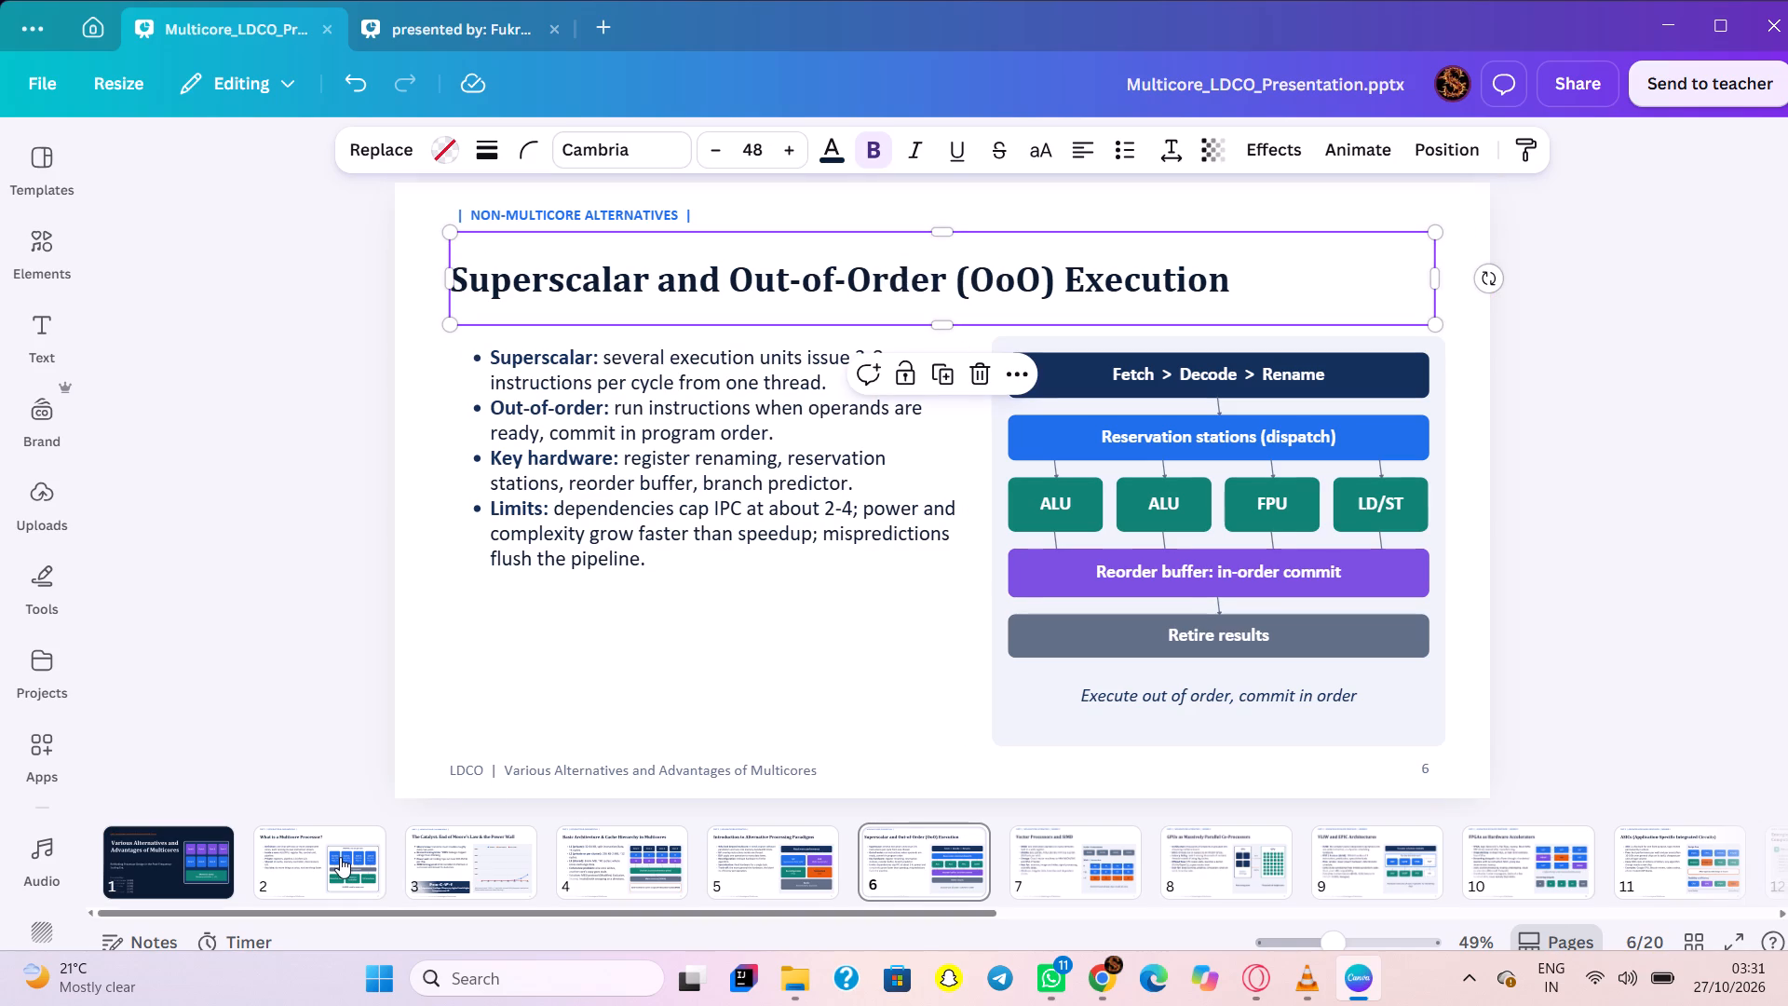
double_click(482, 217)
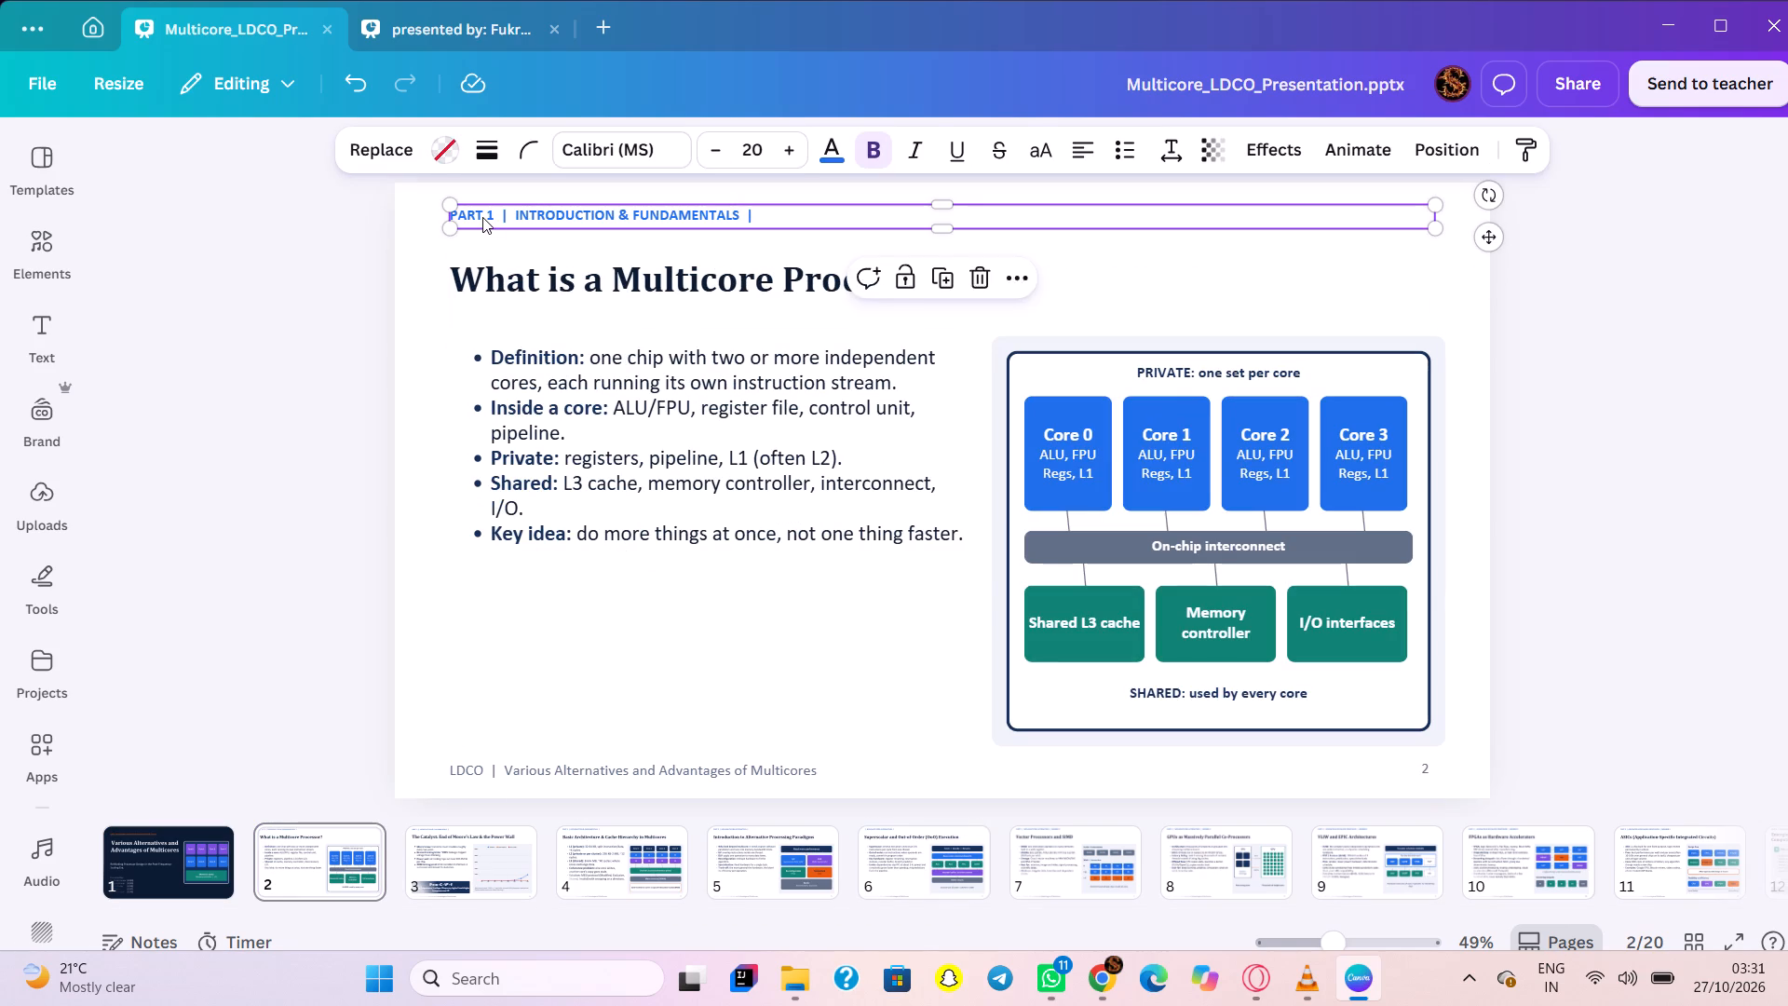
click(504, 217)
drag(498, 216, 462, 213)
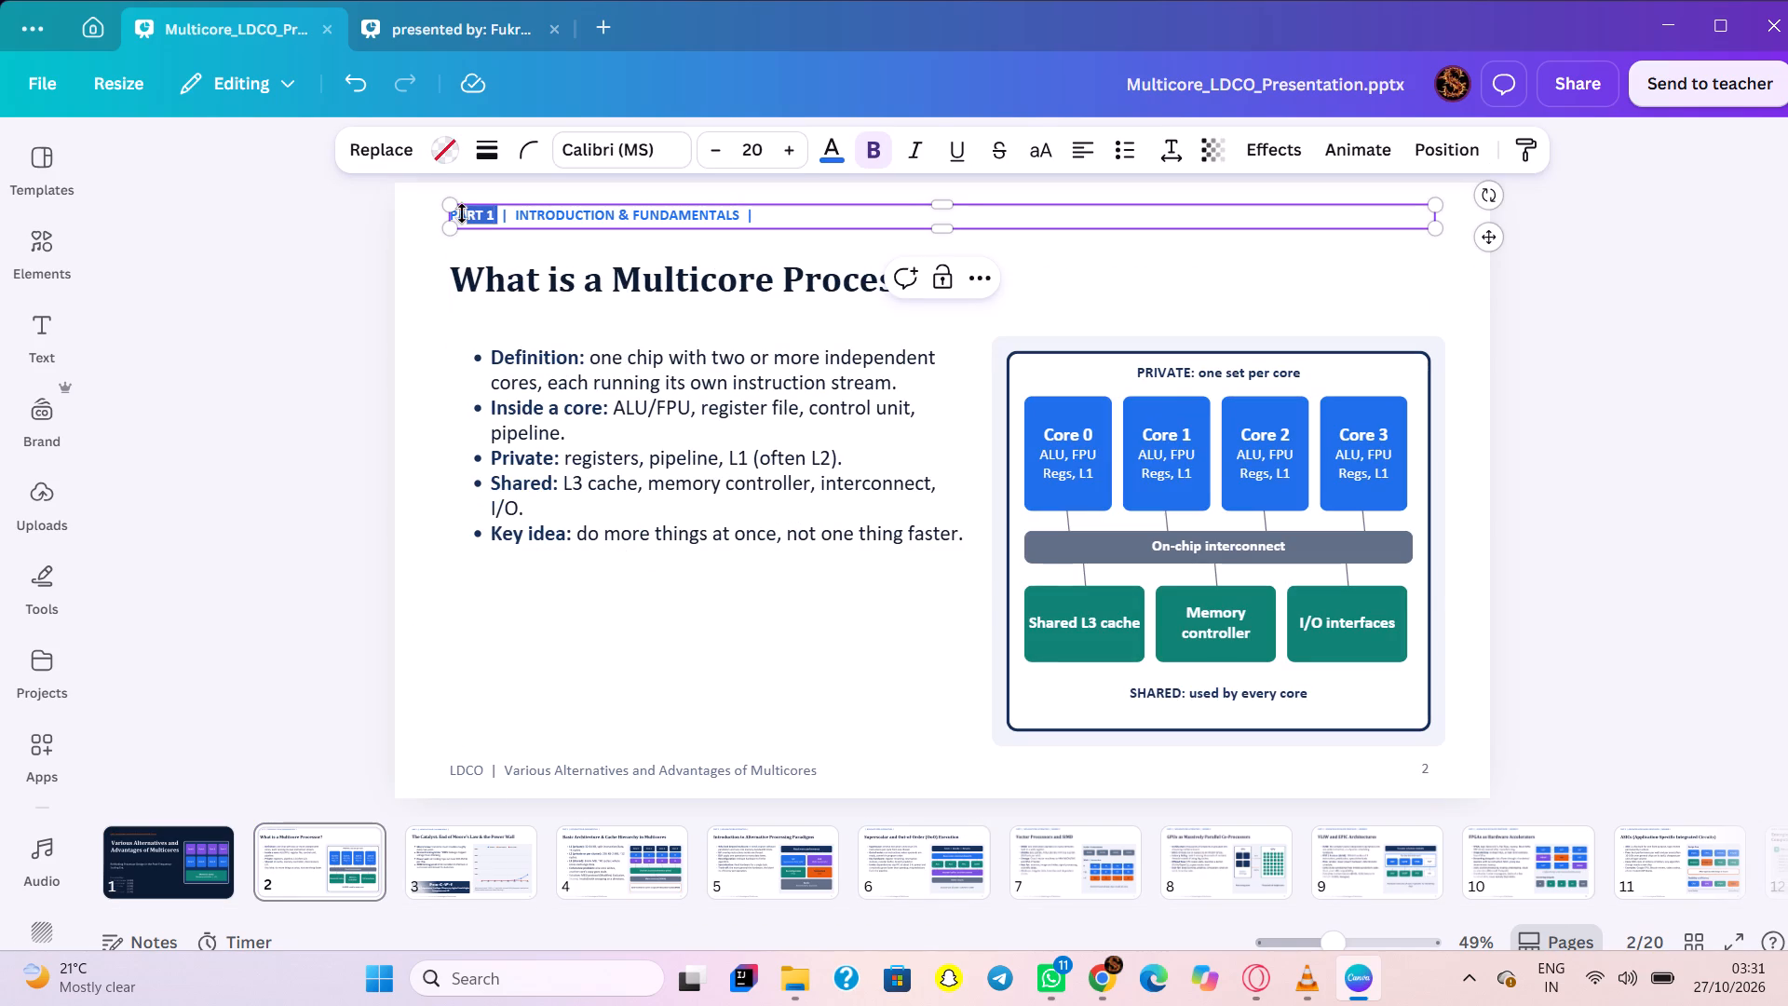
drag(462, 213, 453, 214)
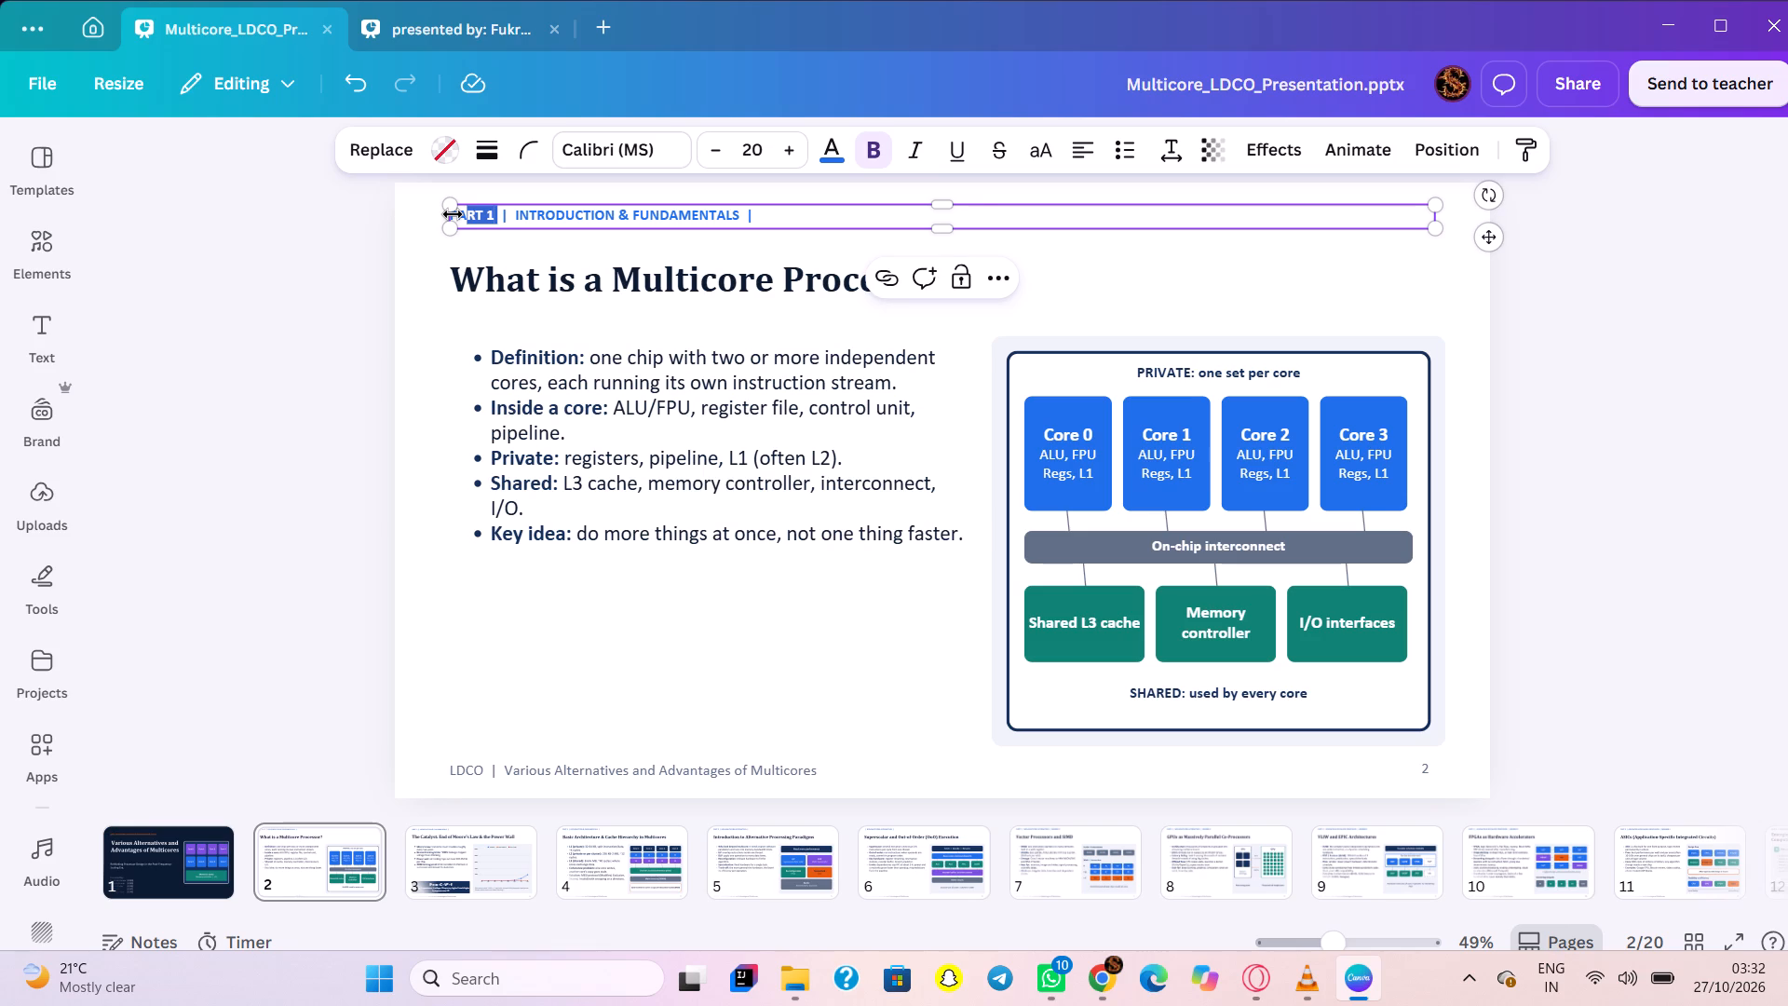
key(BackSpace)
key(BackSpace)
key(BackSpace)
key(BackSpace)
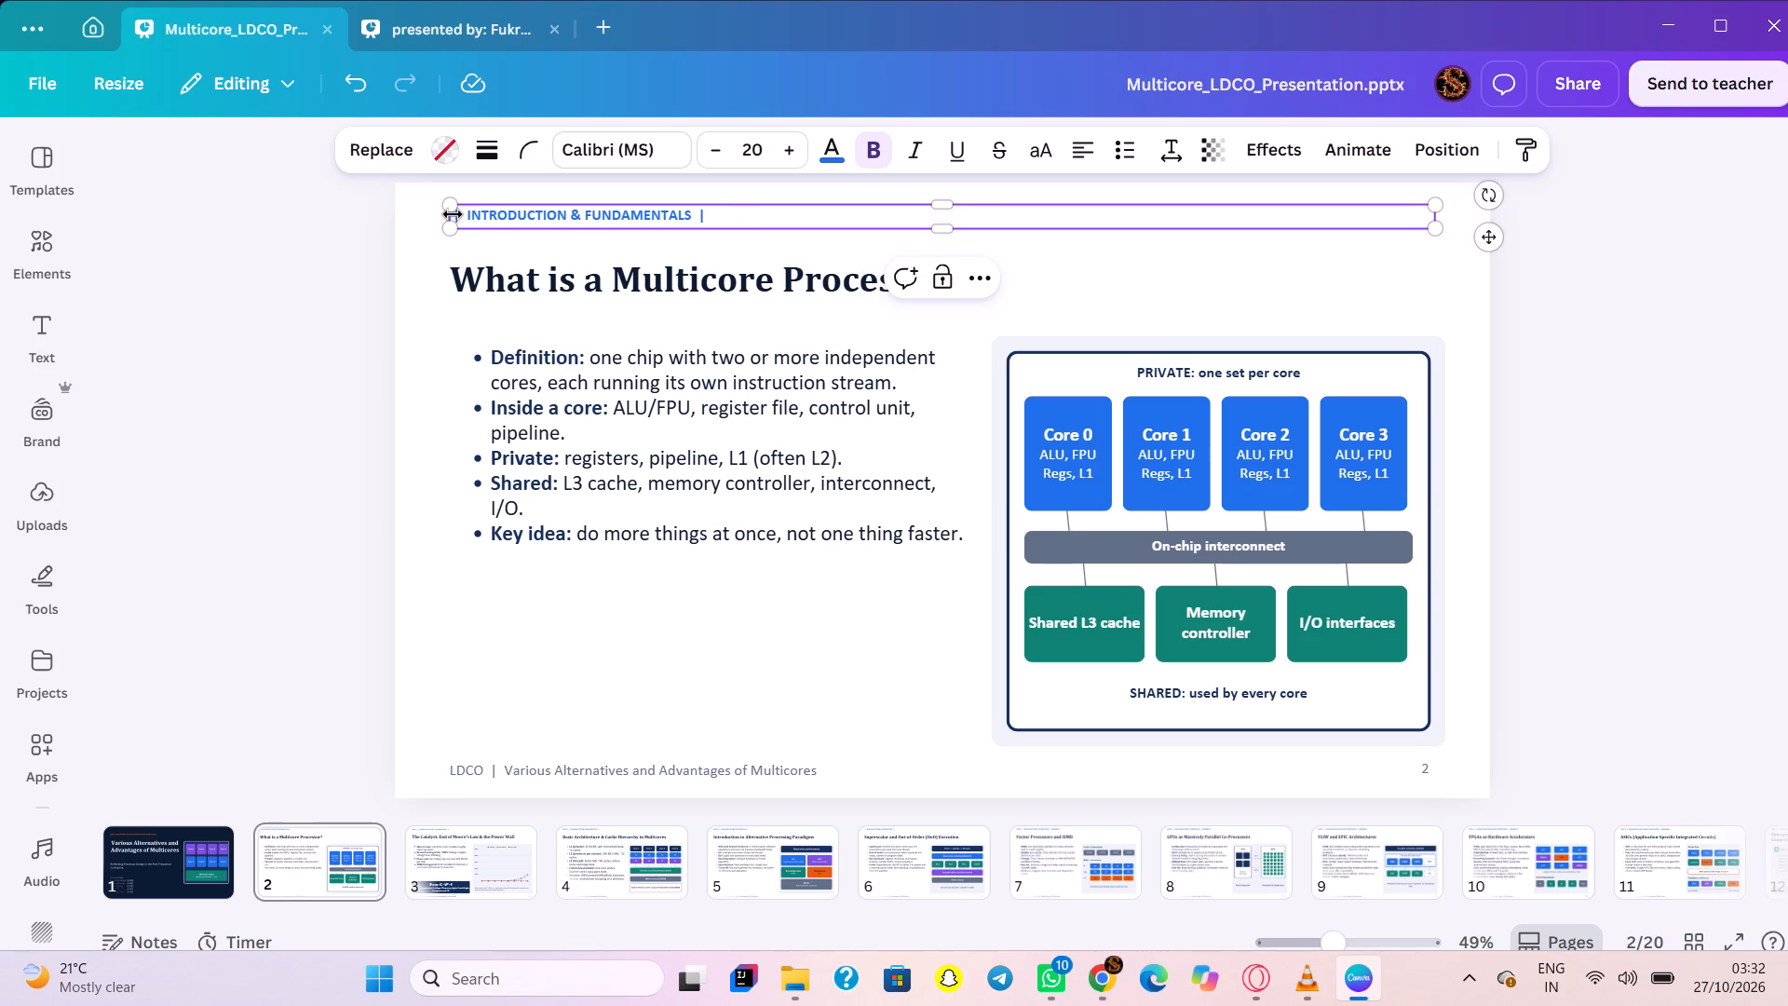
click(670, 359)
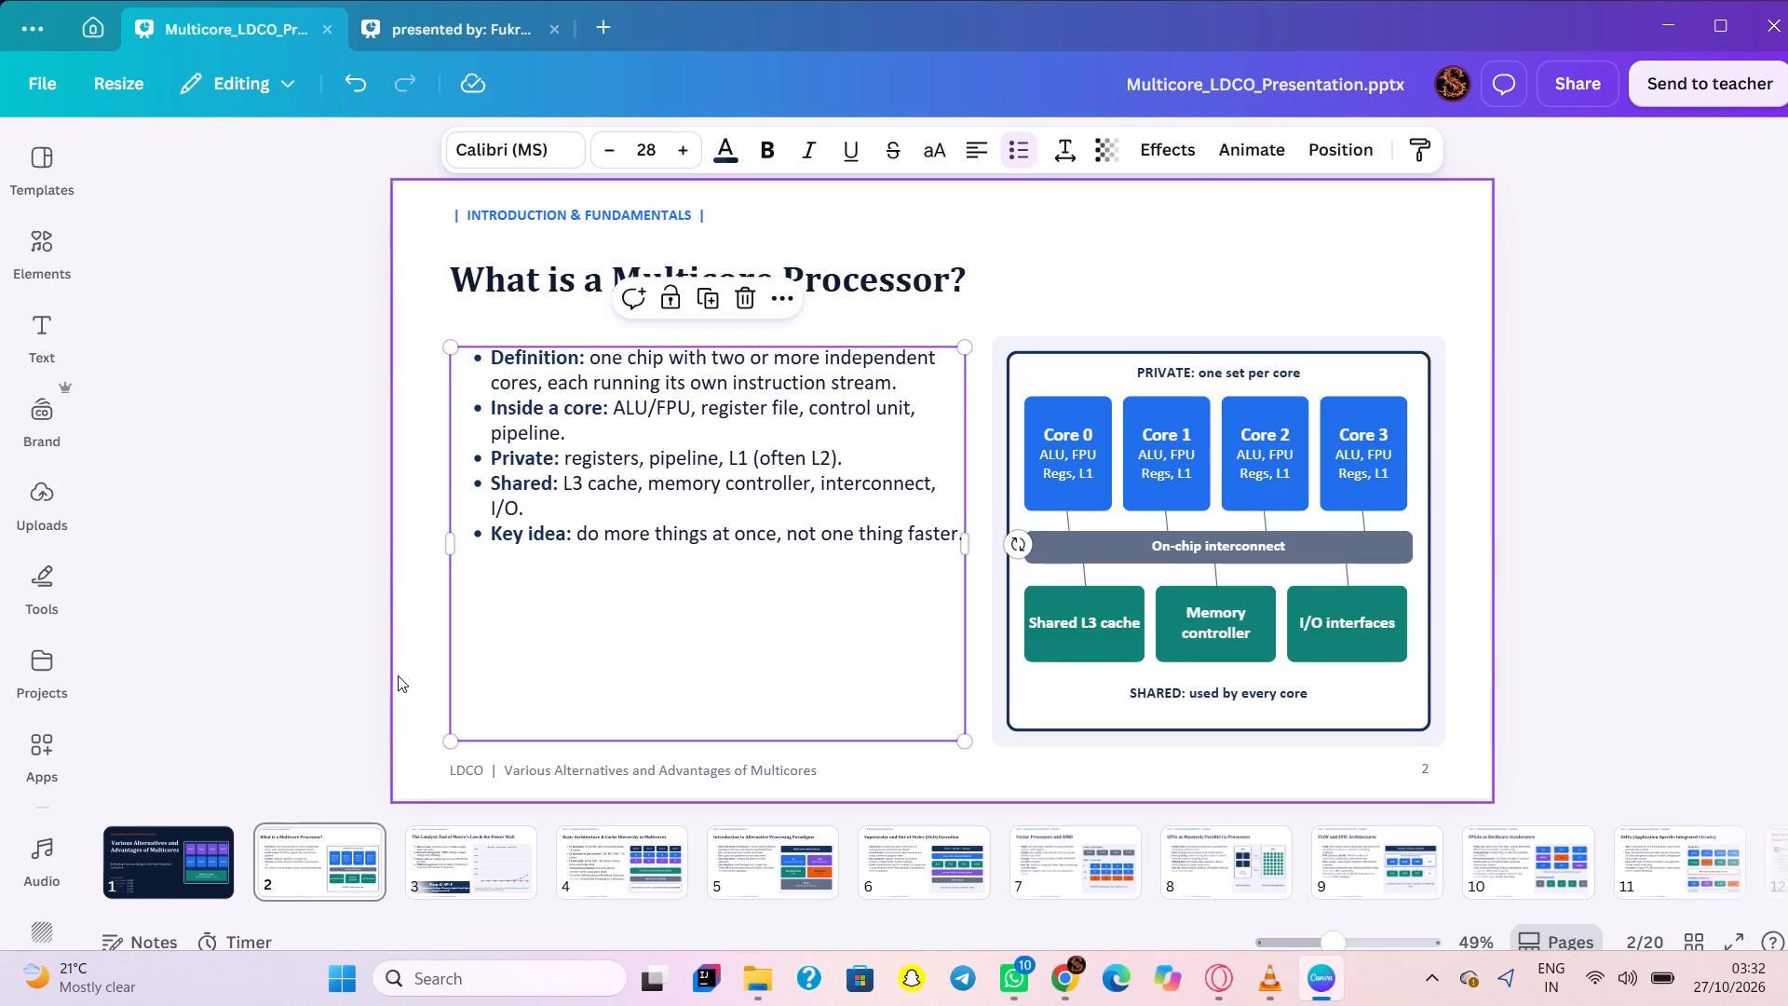
On slide 1, add a body text box reading "| SE_IT_B |".
click(125, 874)
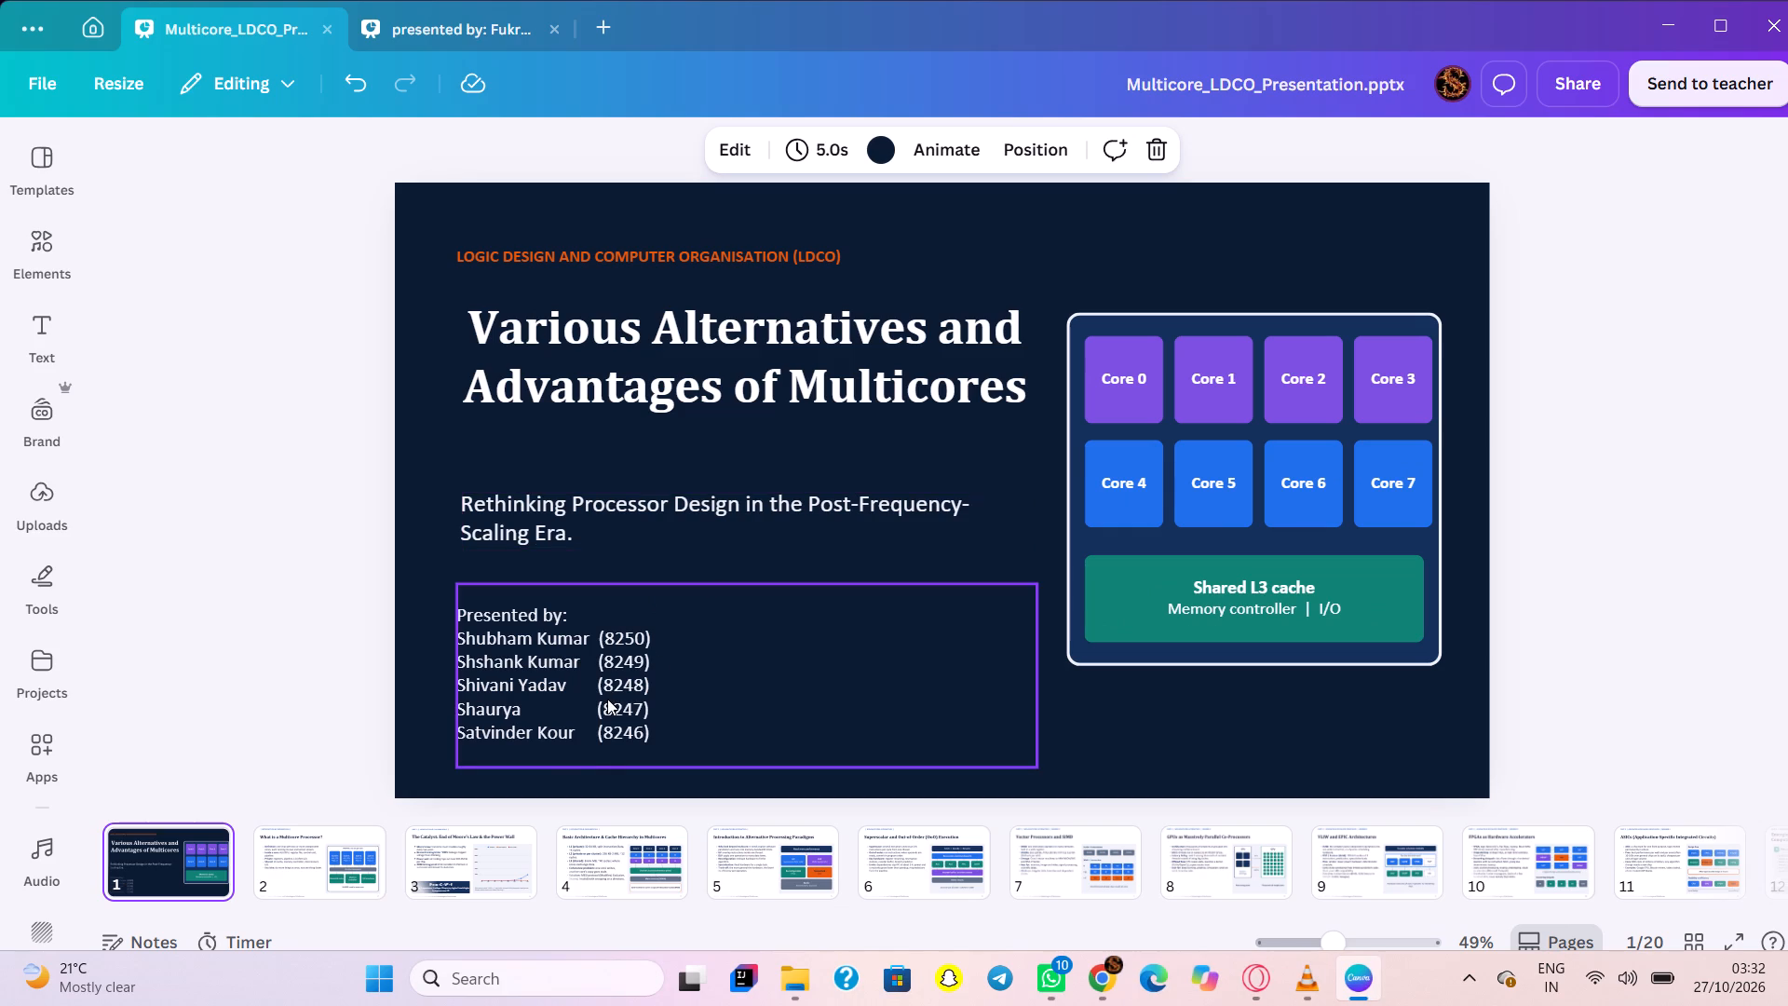
click(527, 783)
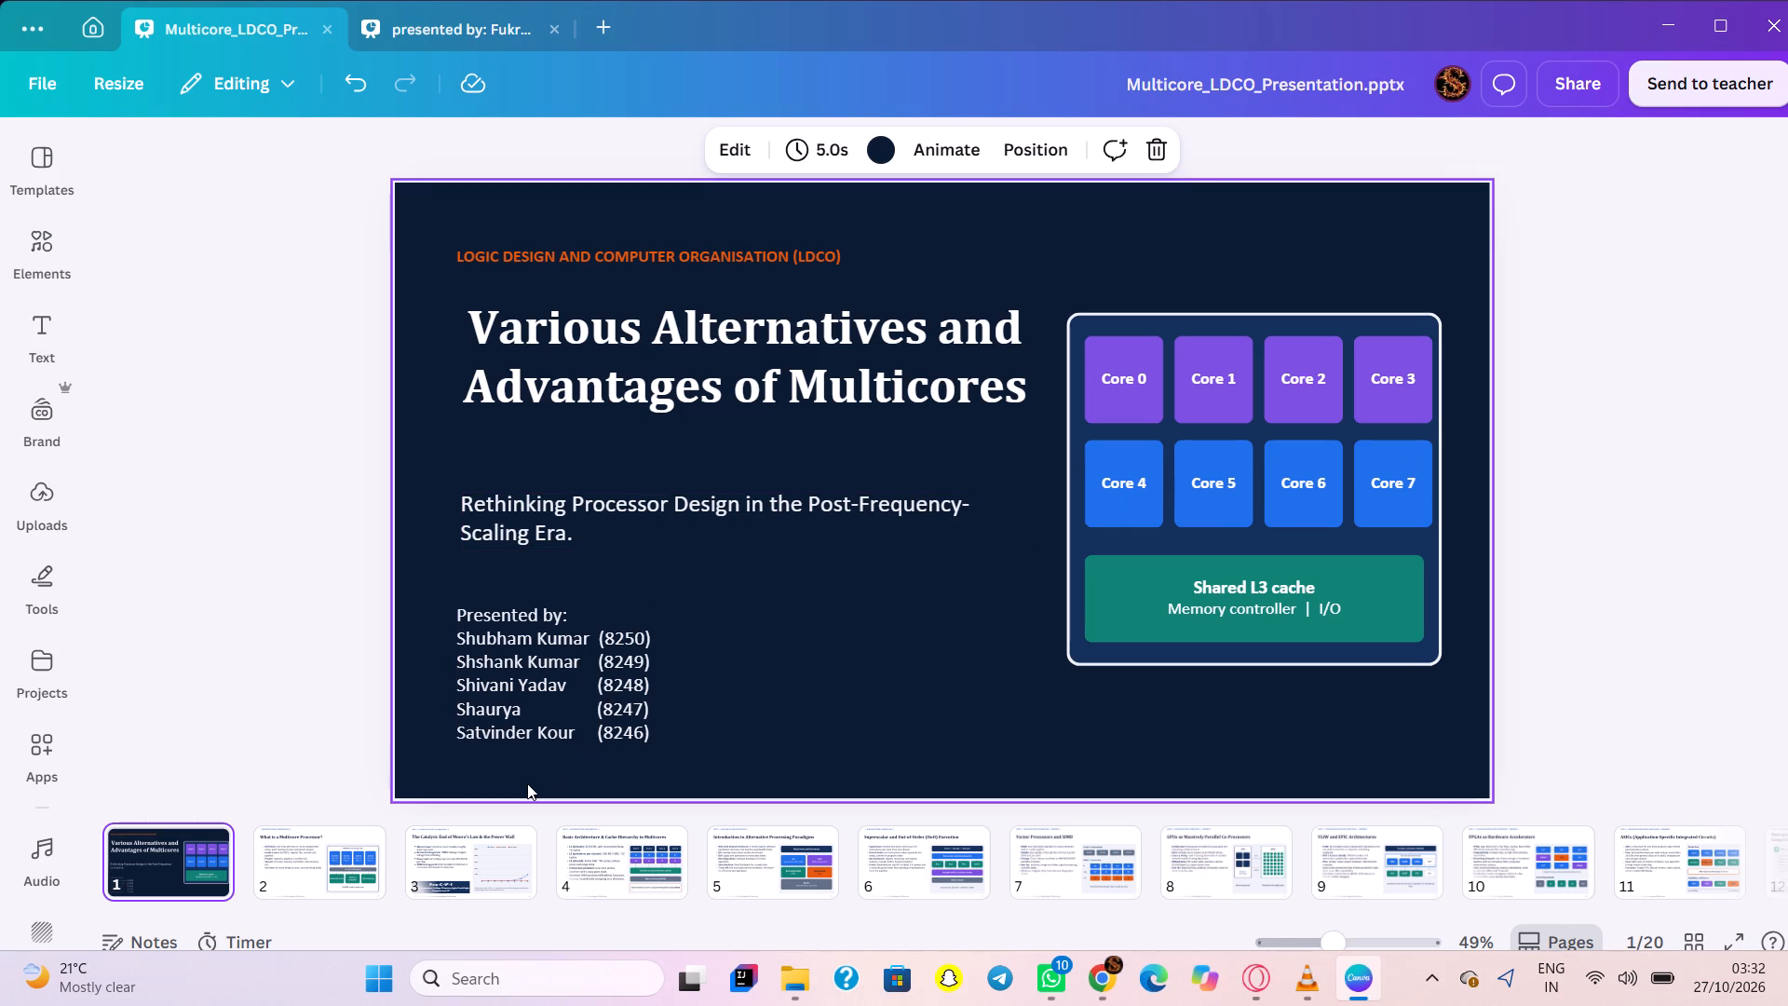
click(27, 355)
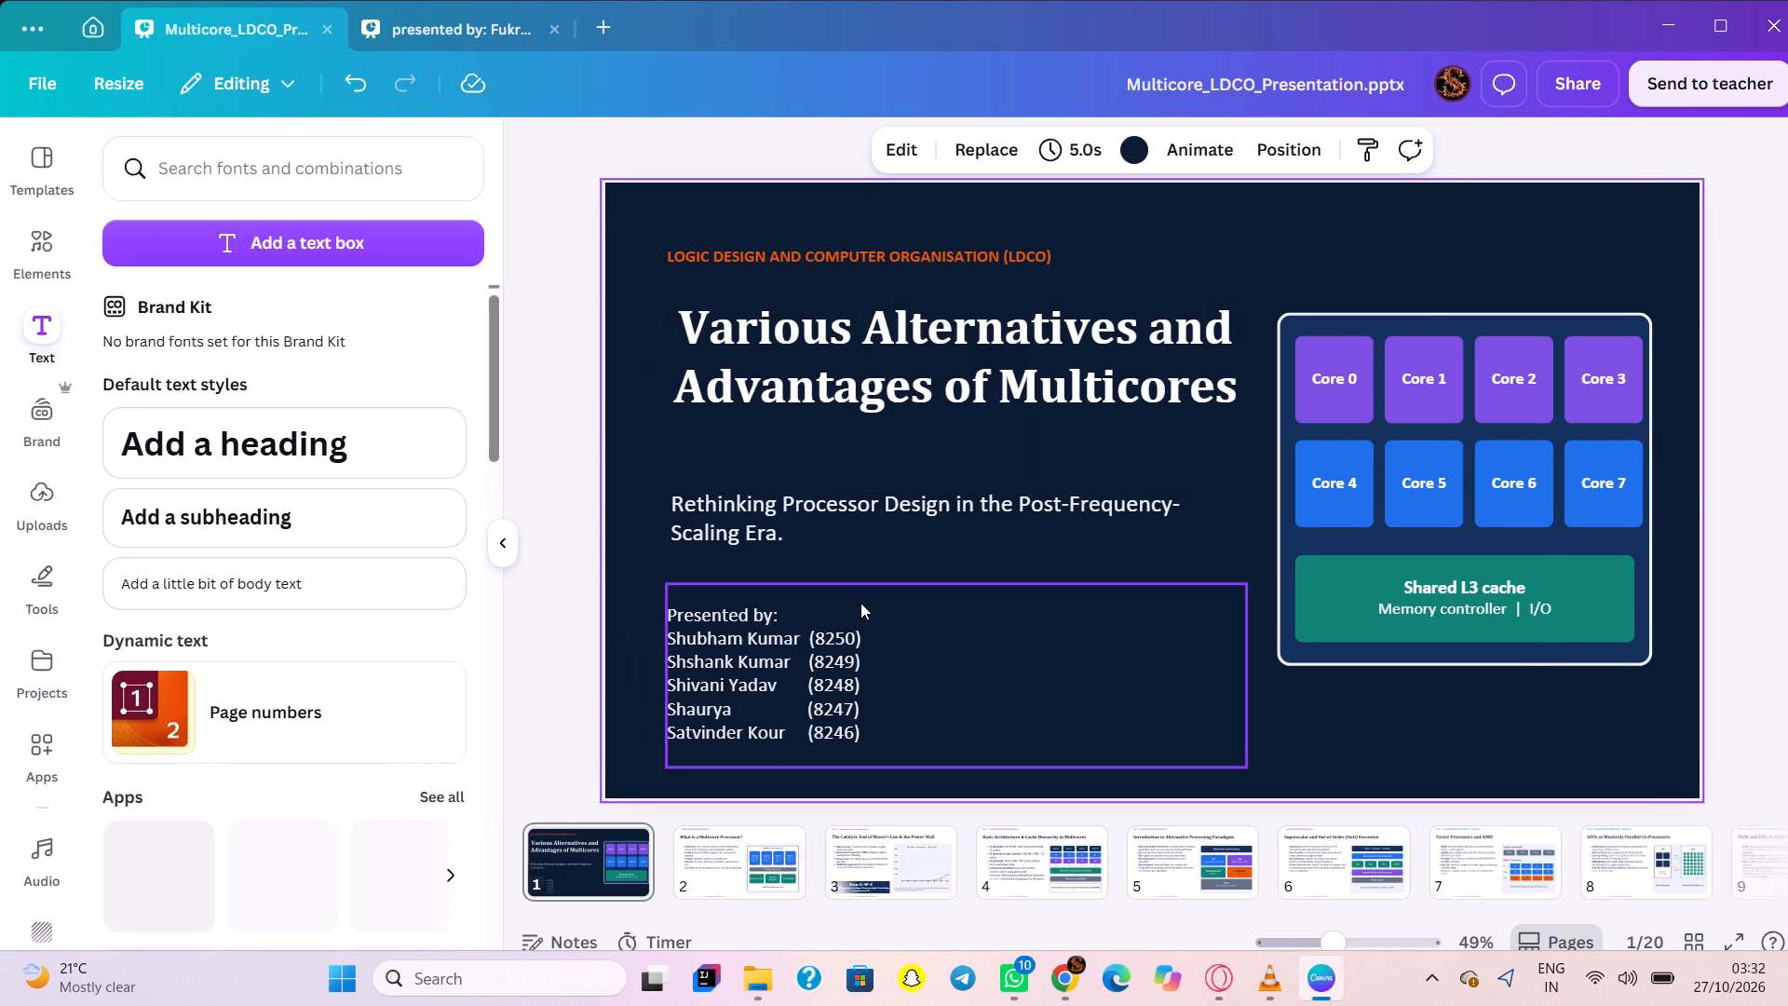
click(313, 597)
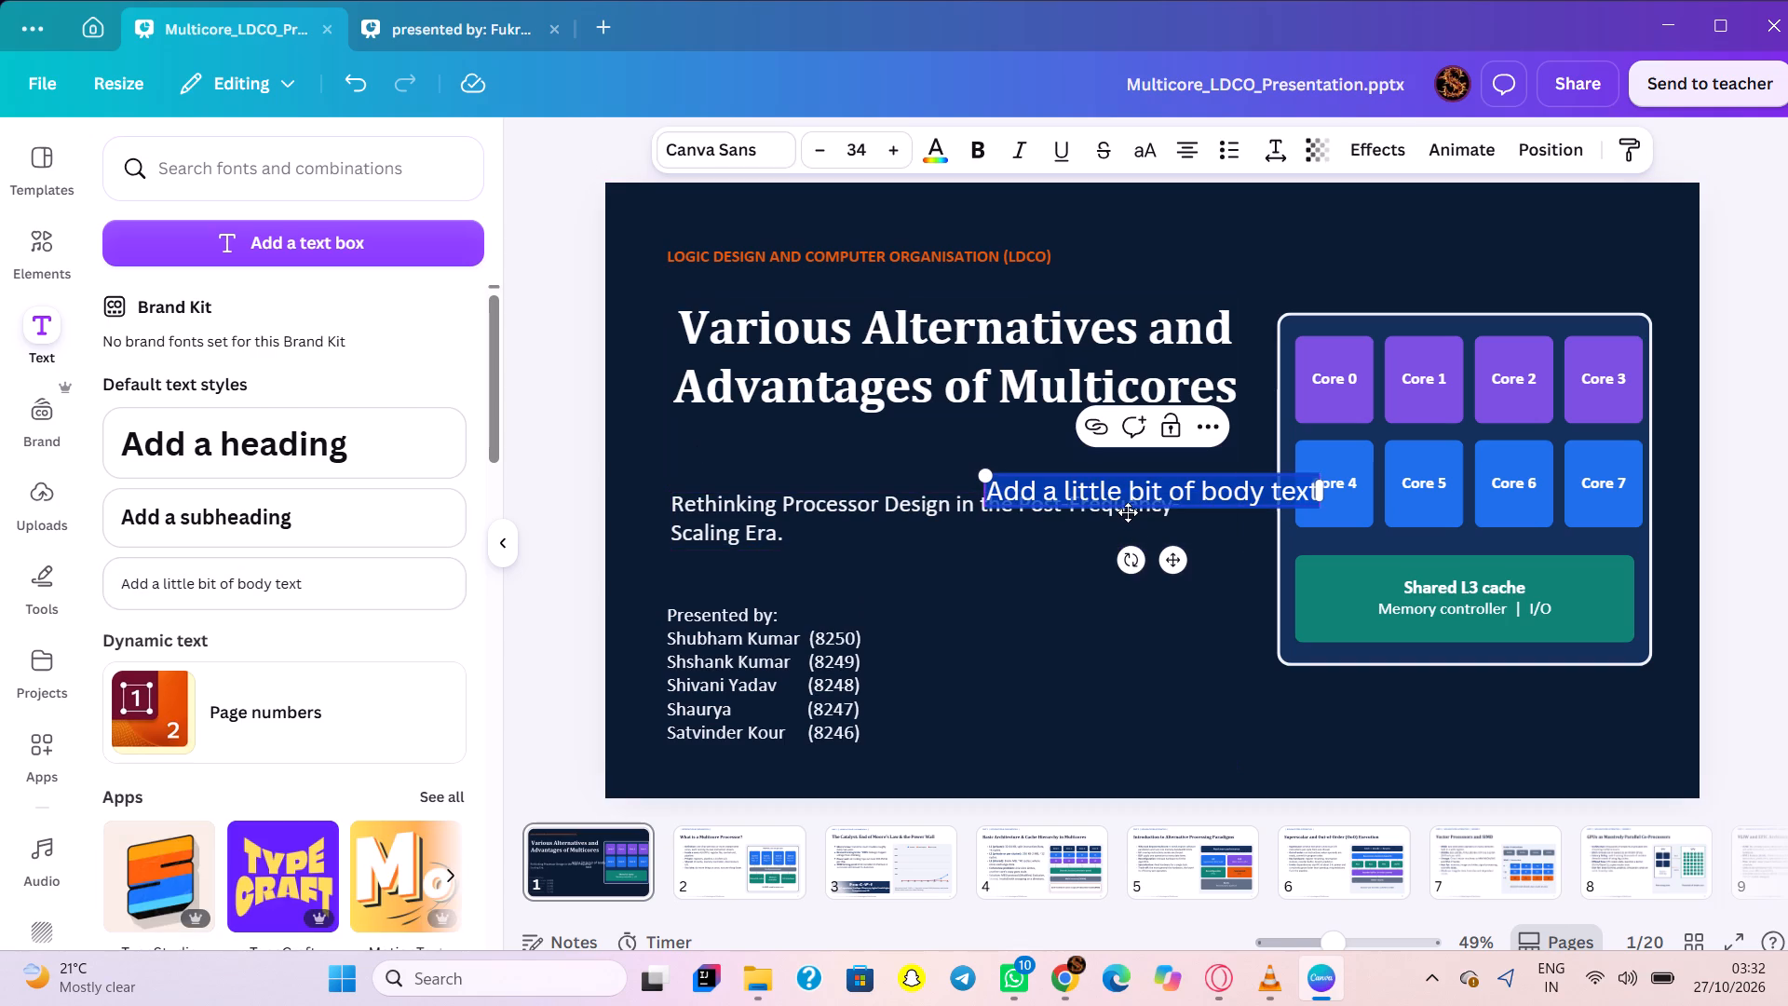
key(shift+bar)
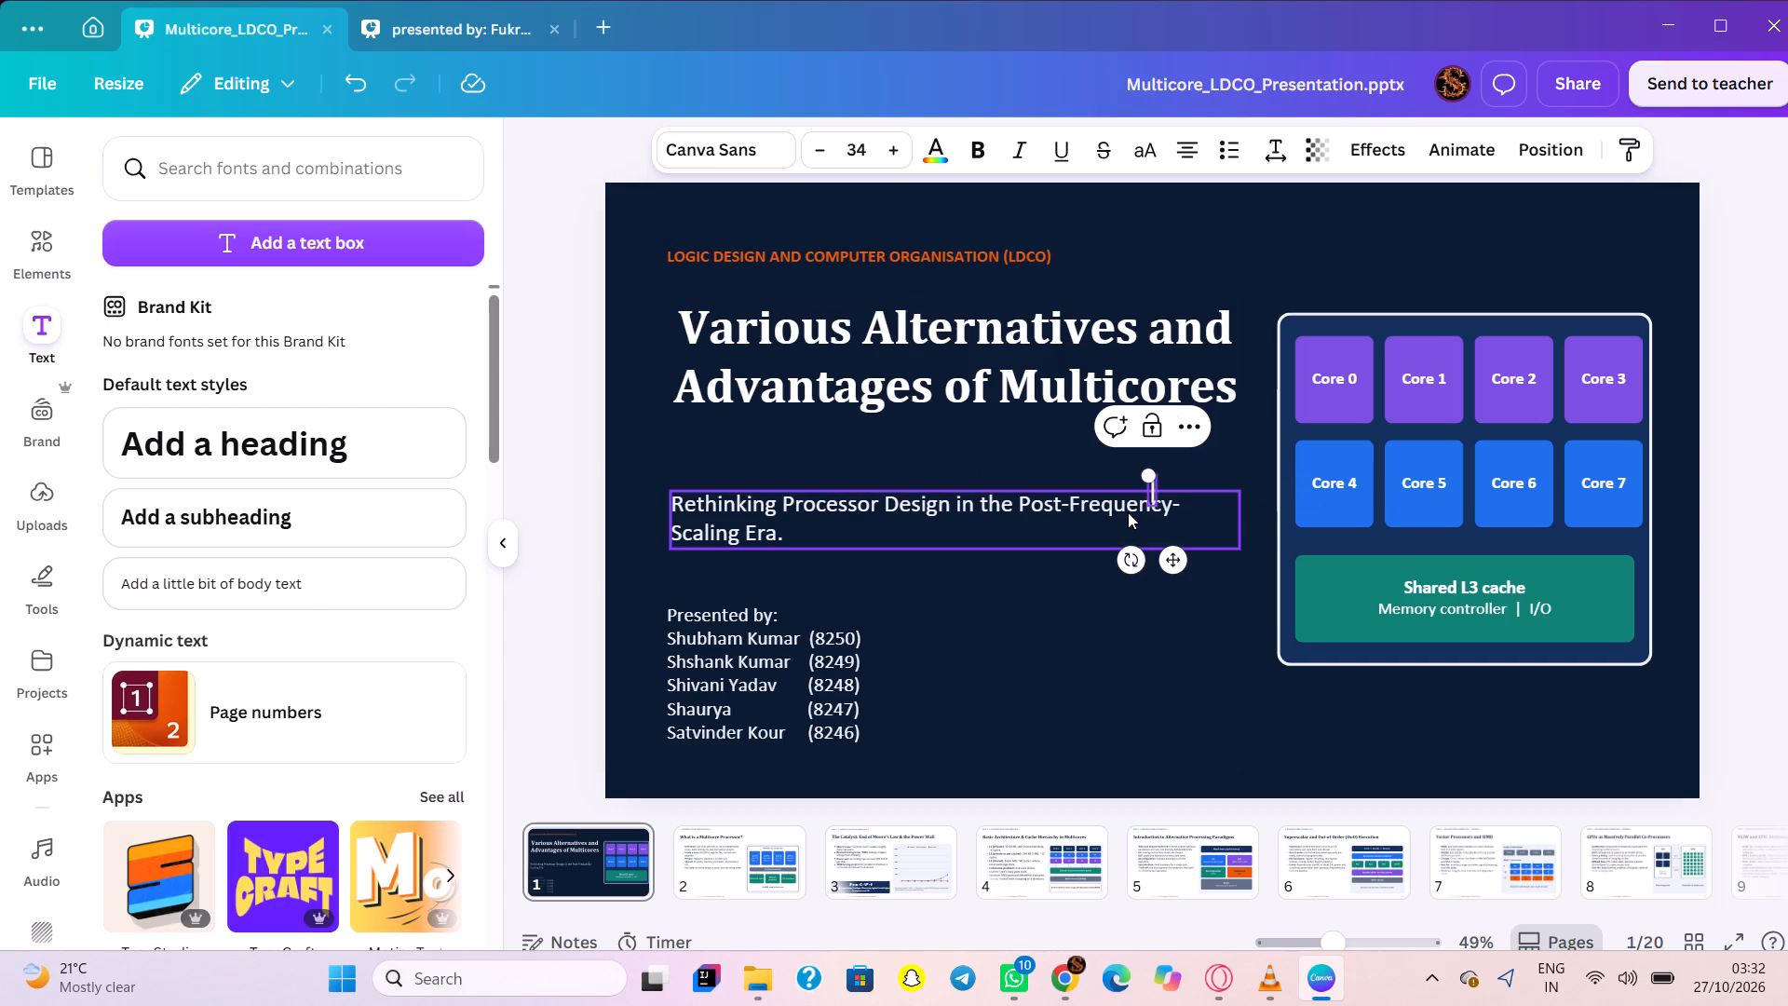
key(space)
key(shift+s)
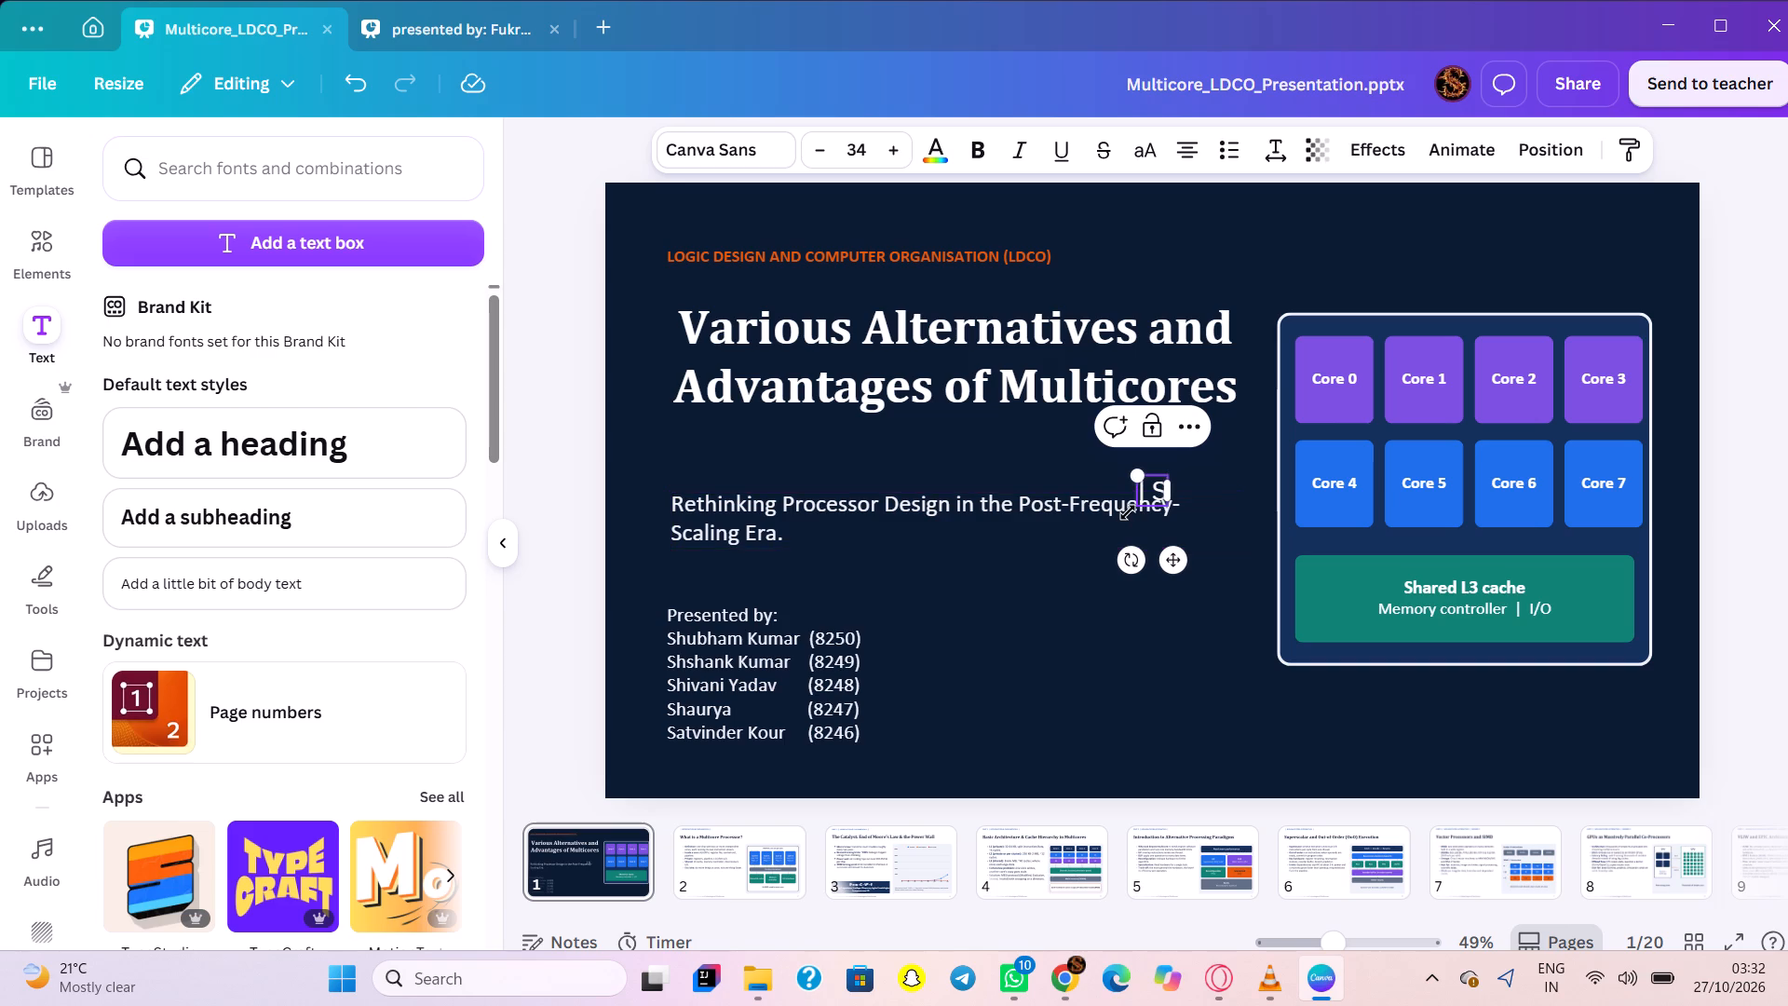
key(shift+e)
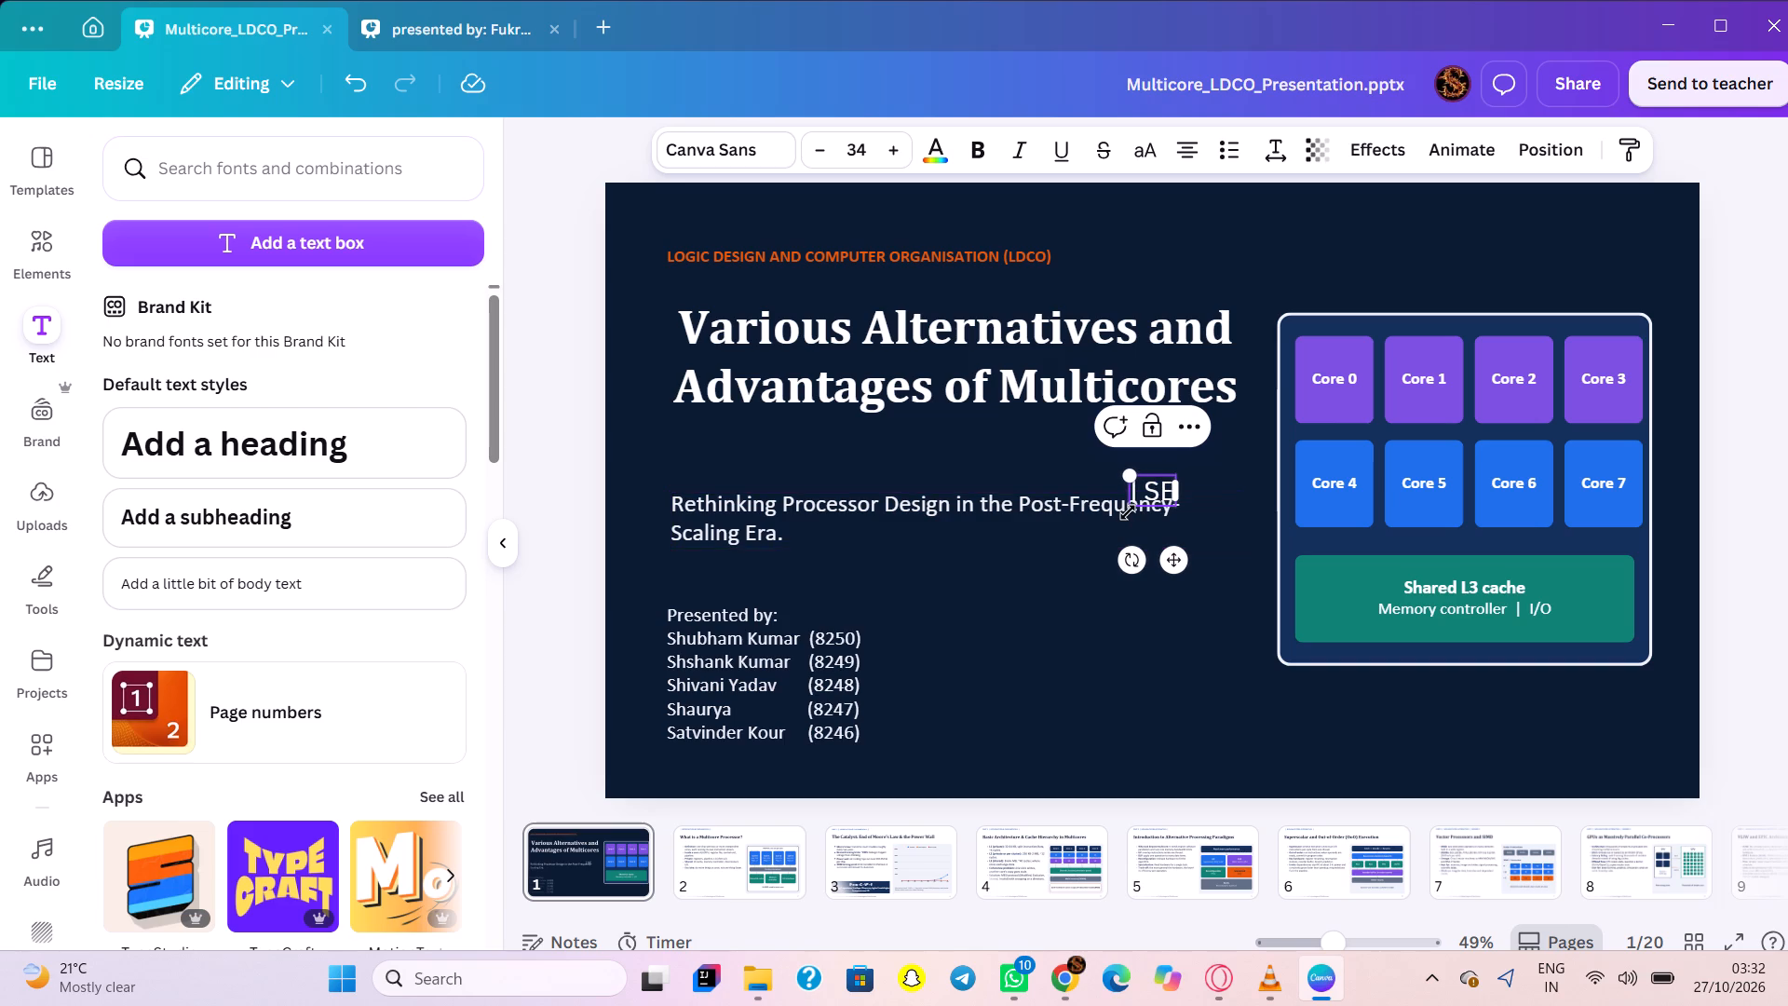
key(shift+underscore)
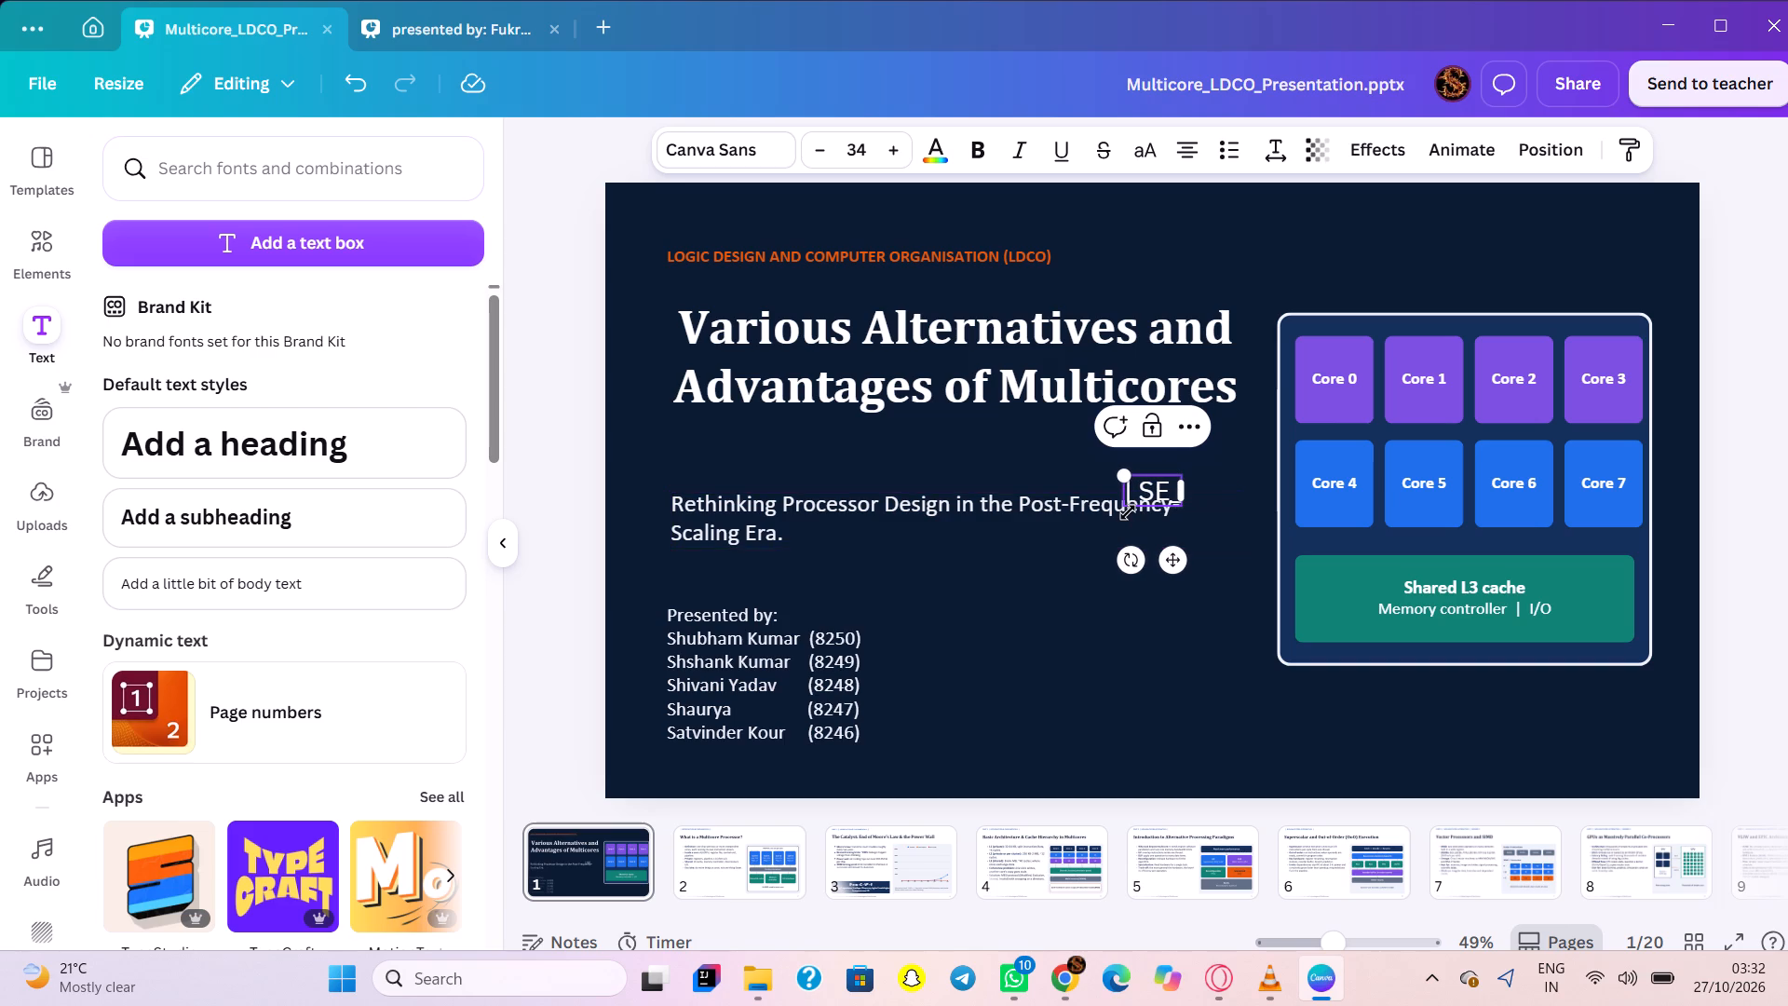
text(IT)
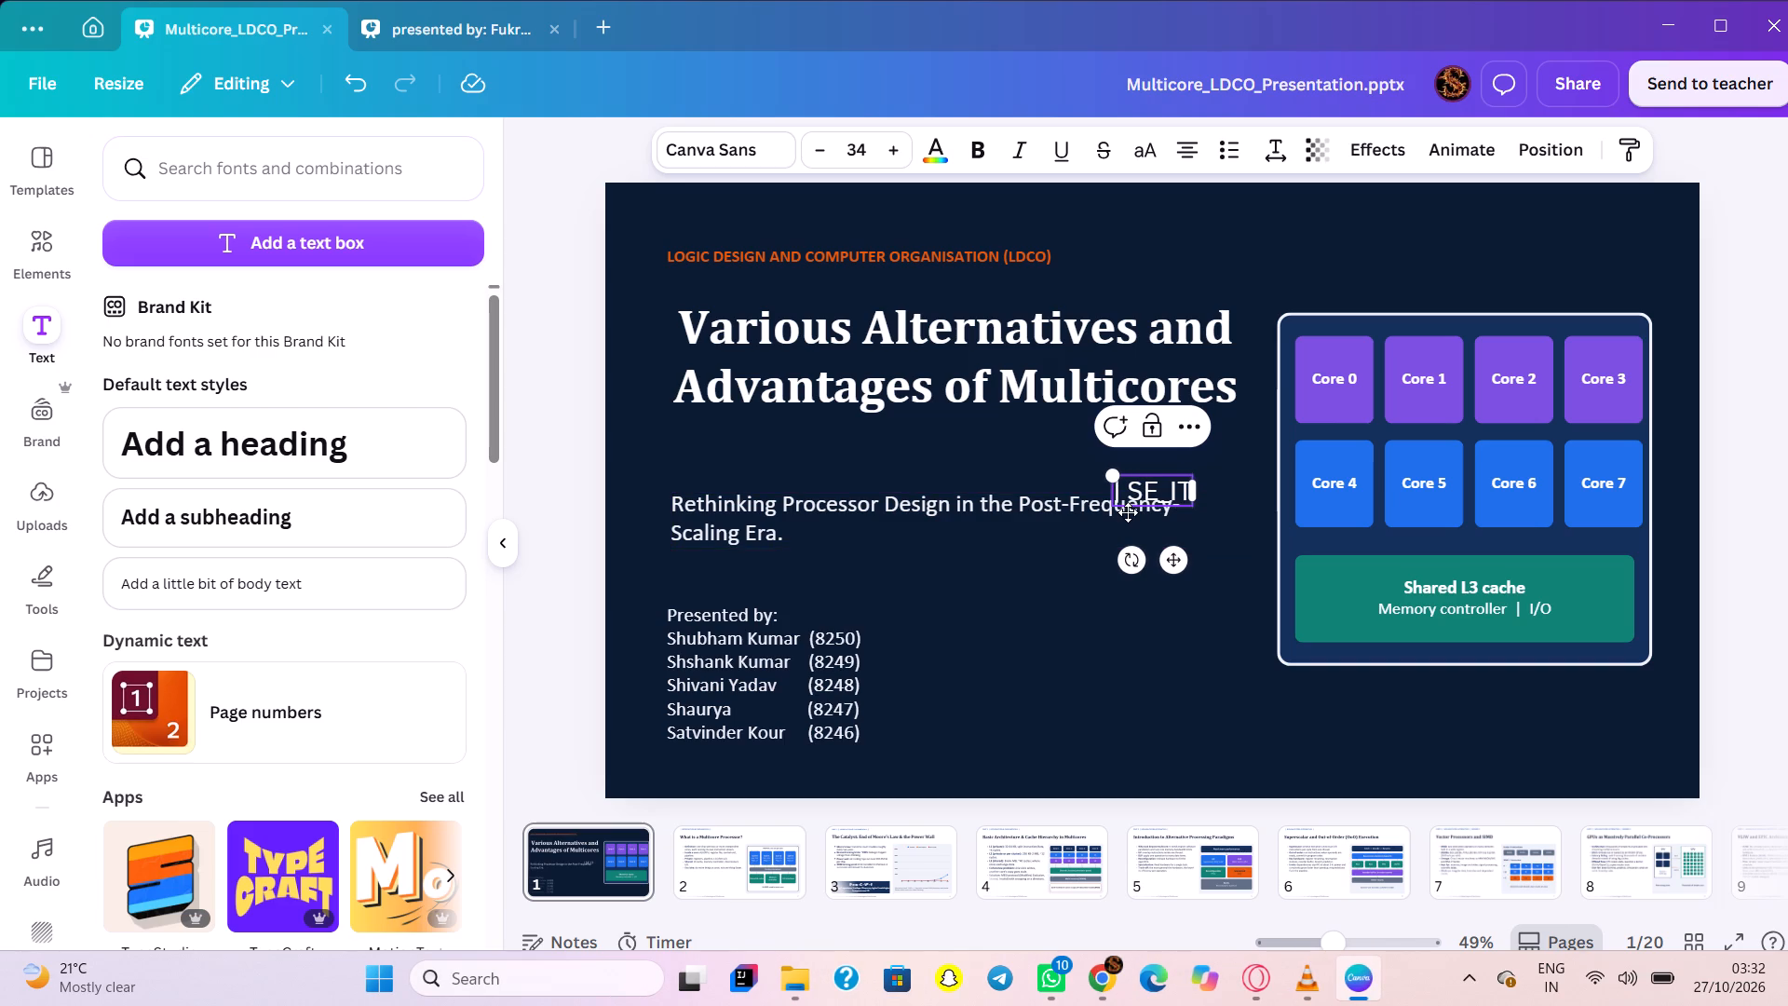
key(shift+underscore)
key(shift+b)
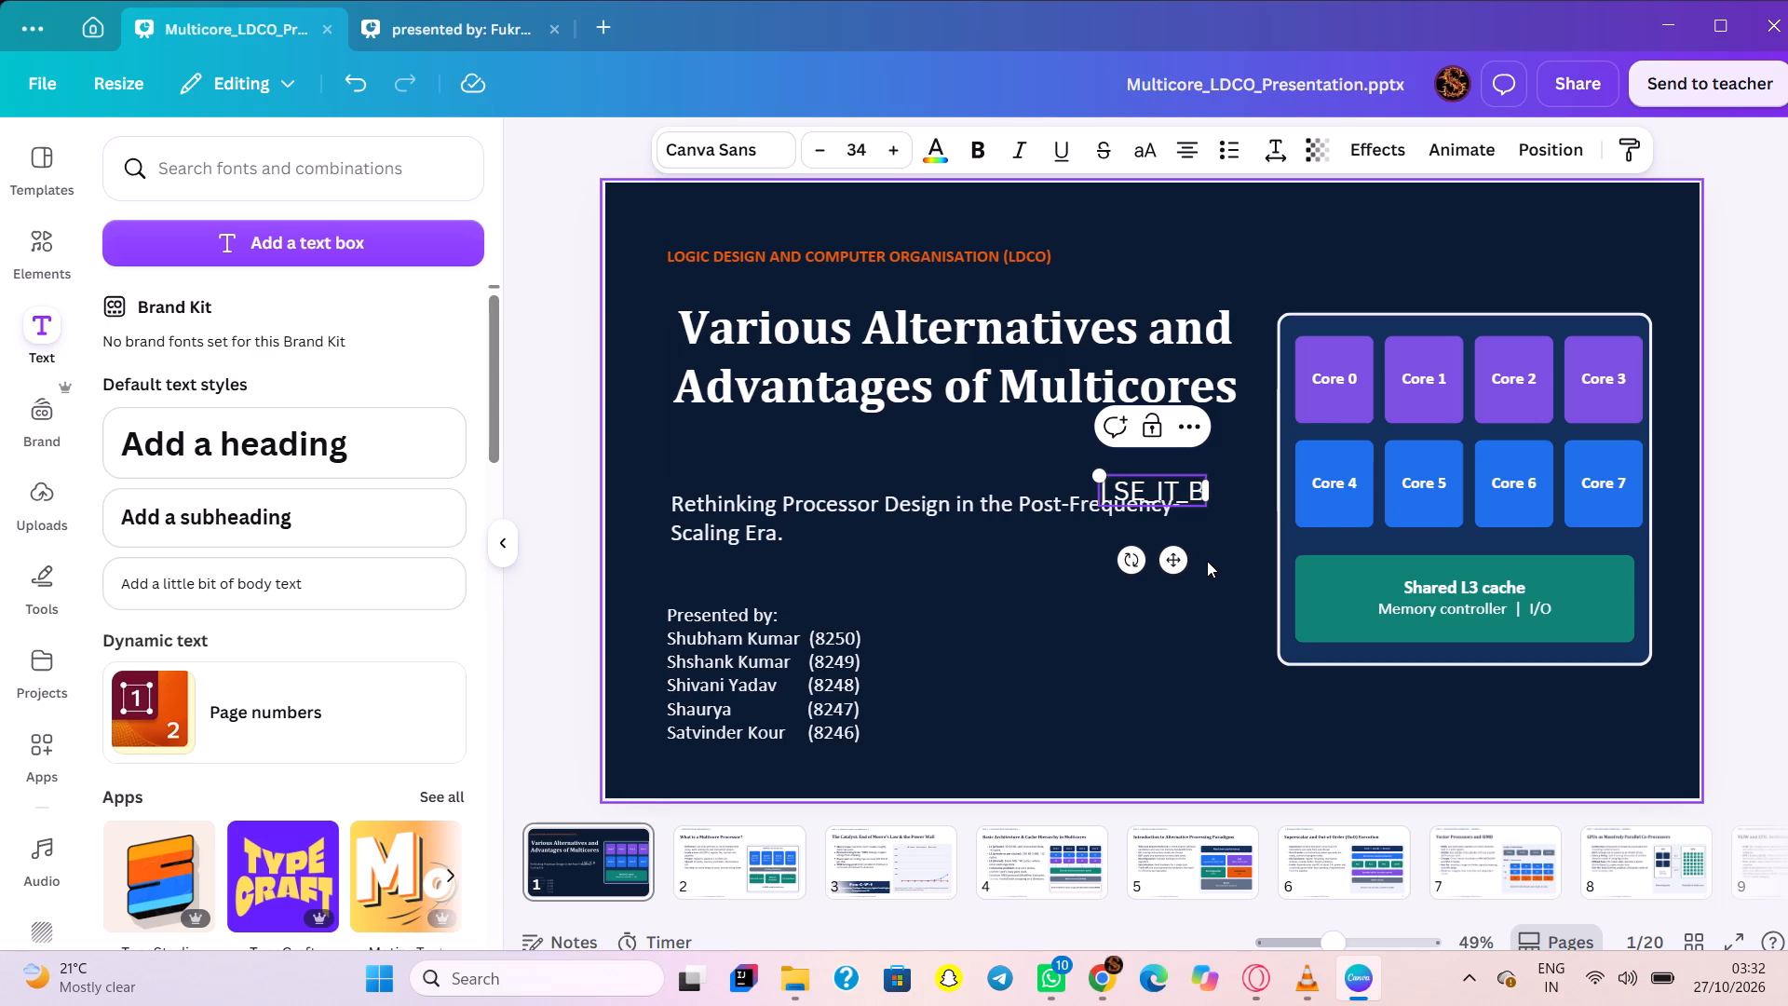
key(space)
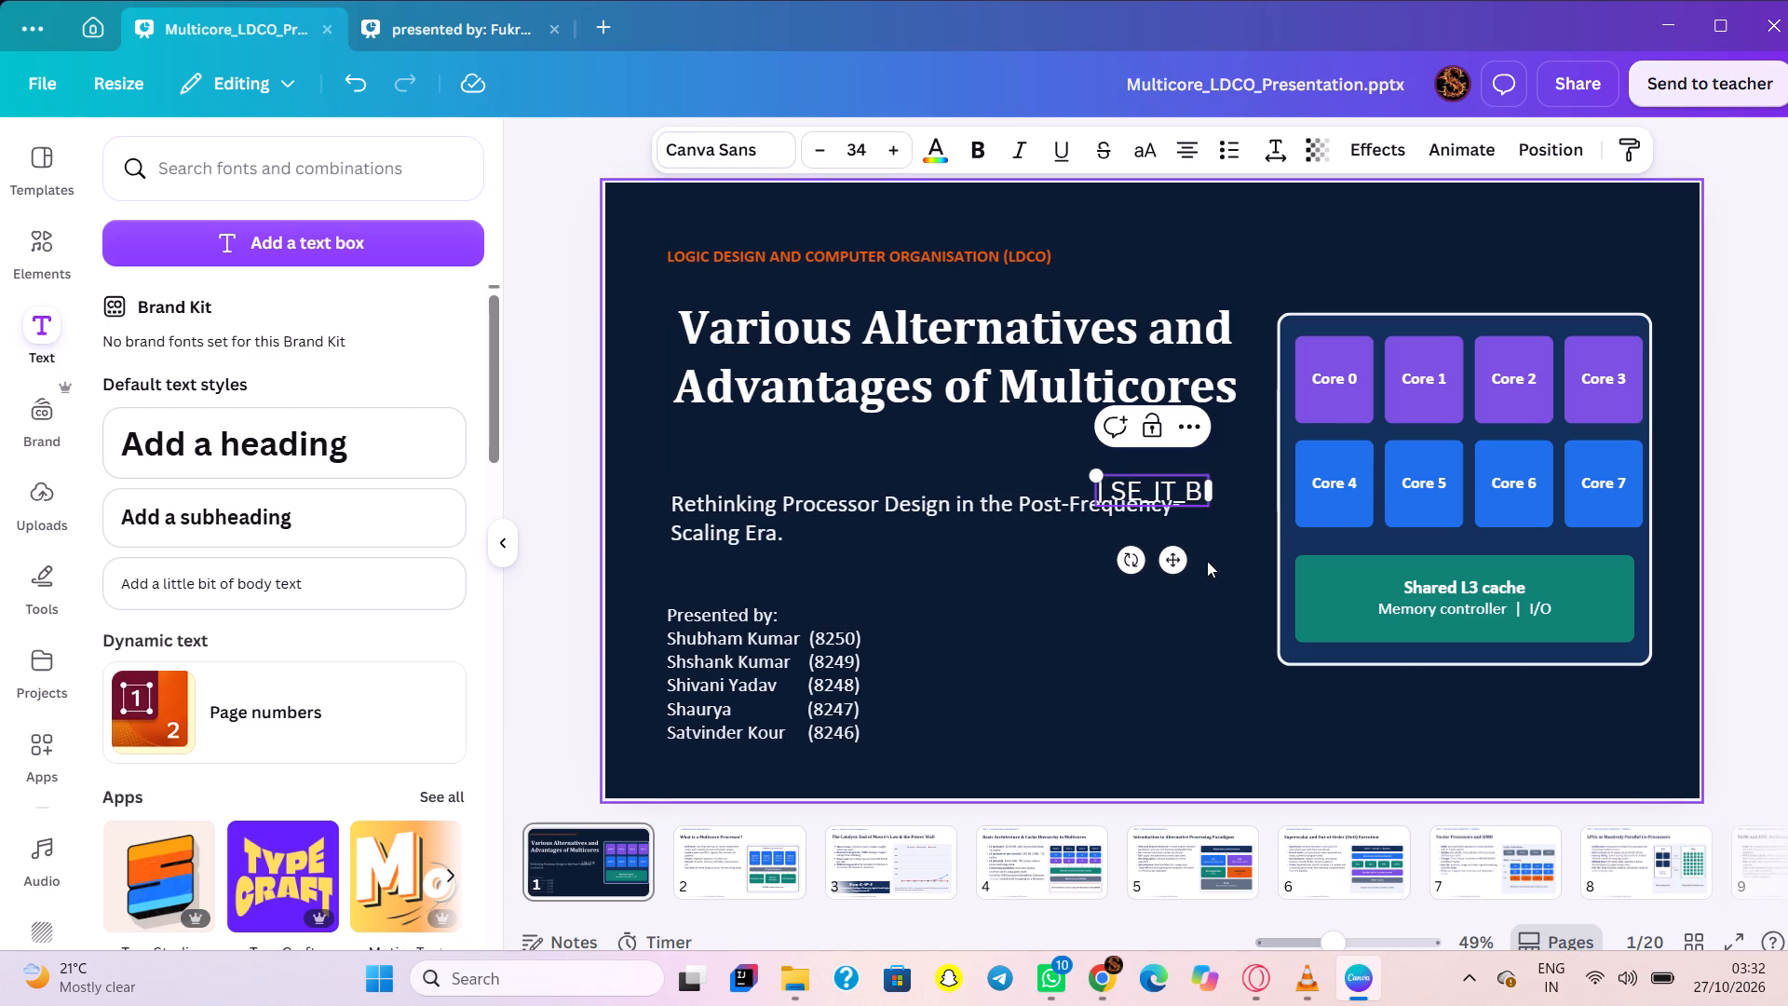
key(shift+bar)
click(1228, 478)
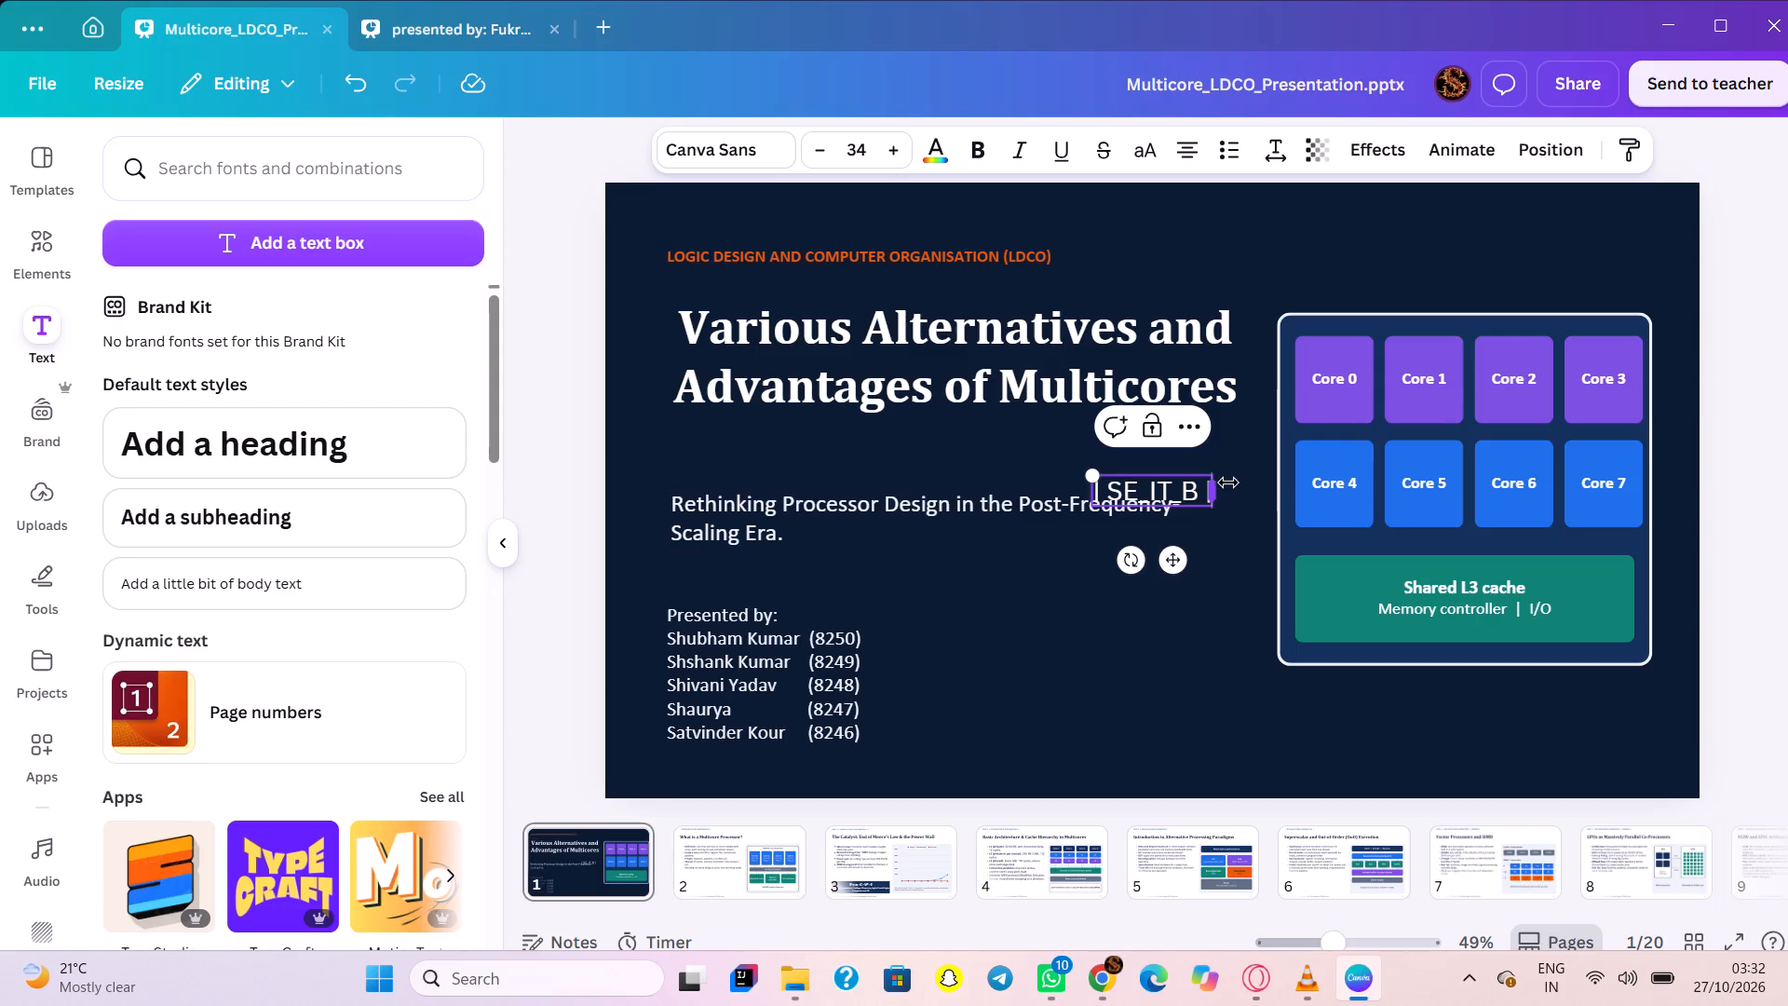
click(1236, 513)
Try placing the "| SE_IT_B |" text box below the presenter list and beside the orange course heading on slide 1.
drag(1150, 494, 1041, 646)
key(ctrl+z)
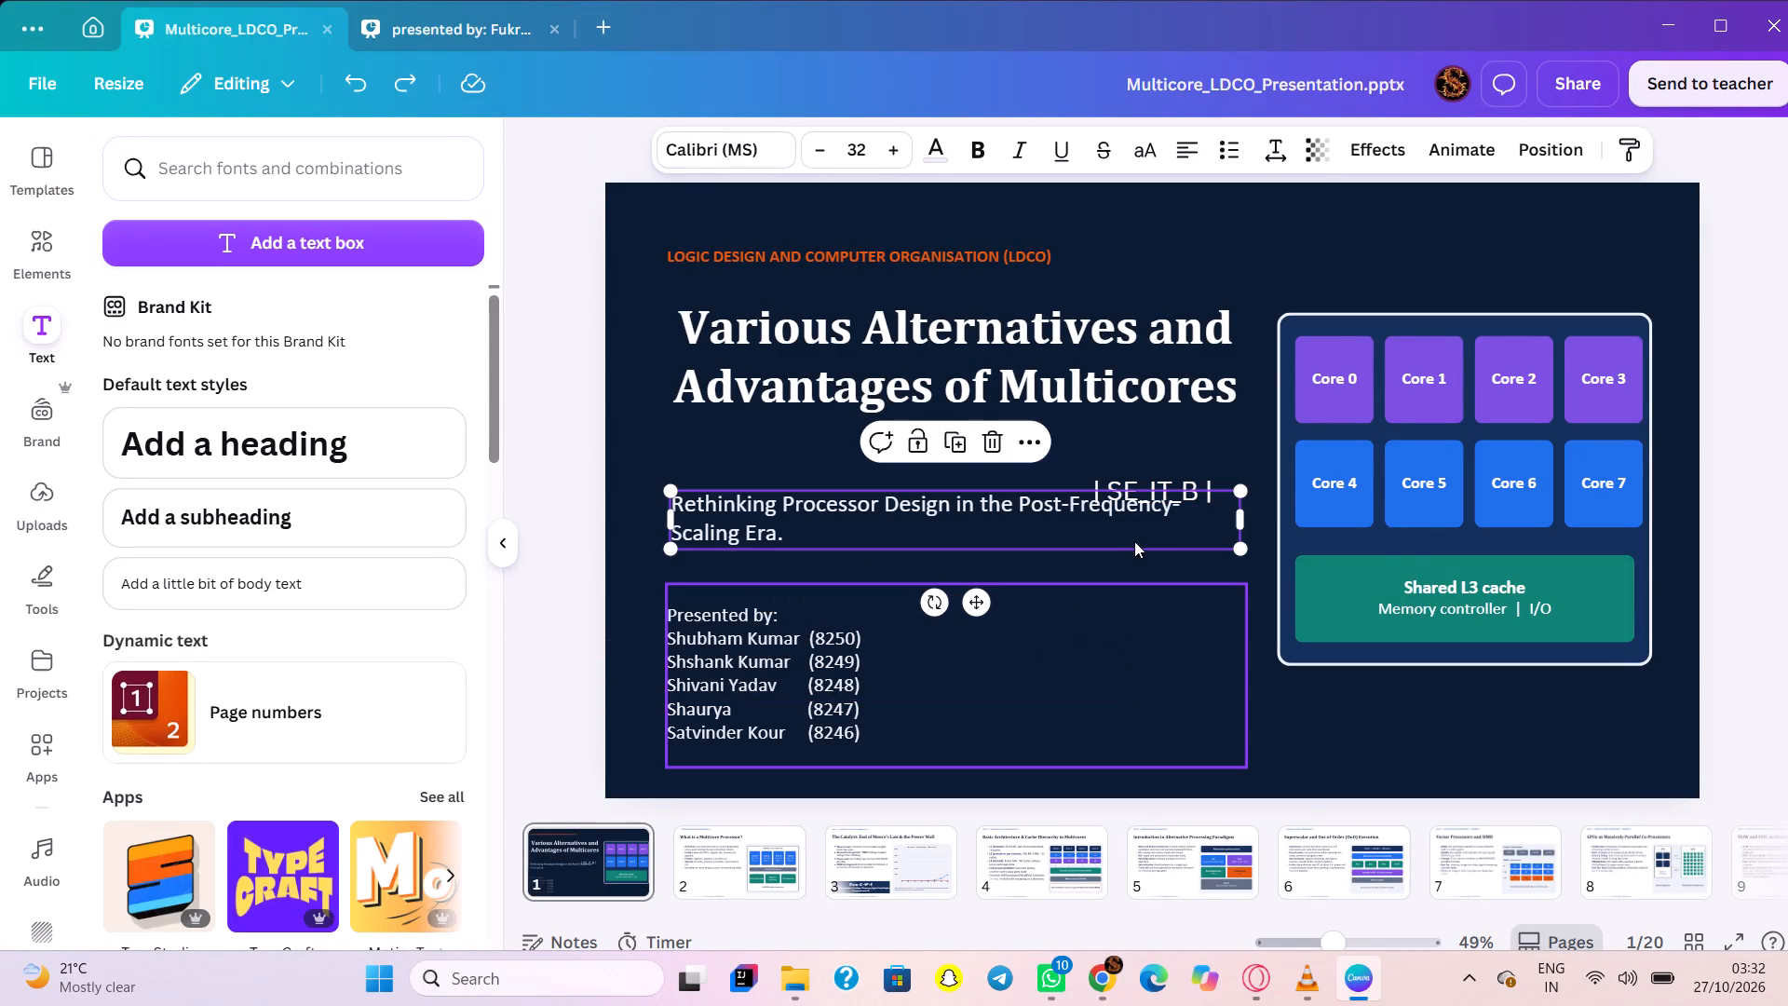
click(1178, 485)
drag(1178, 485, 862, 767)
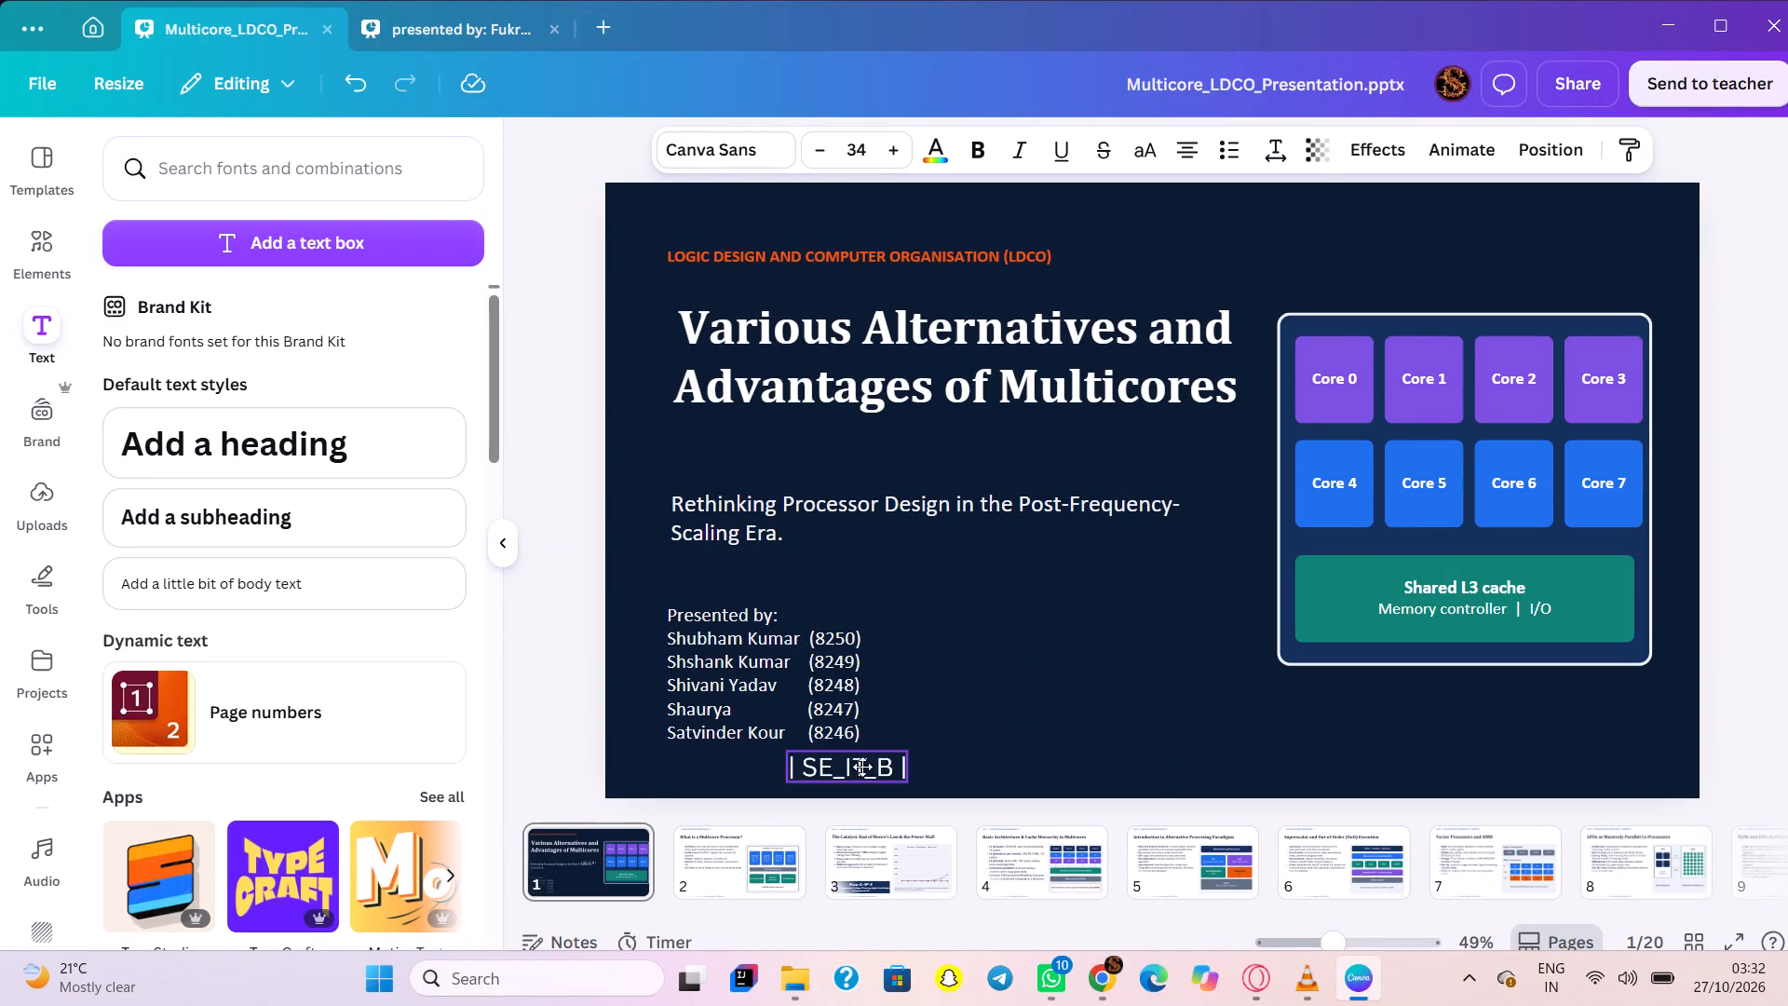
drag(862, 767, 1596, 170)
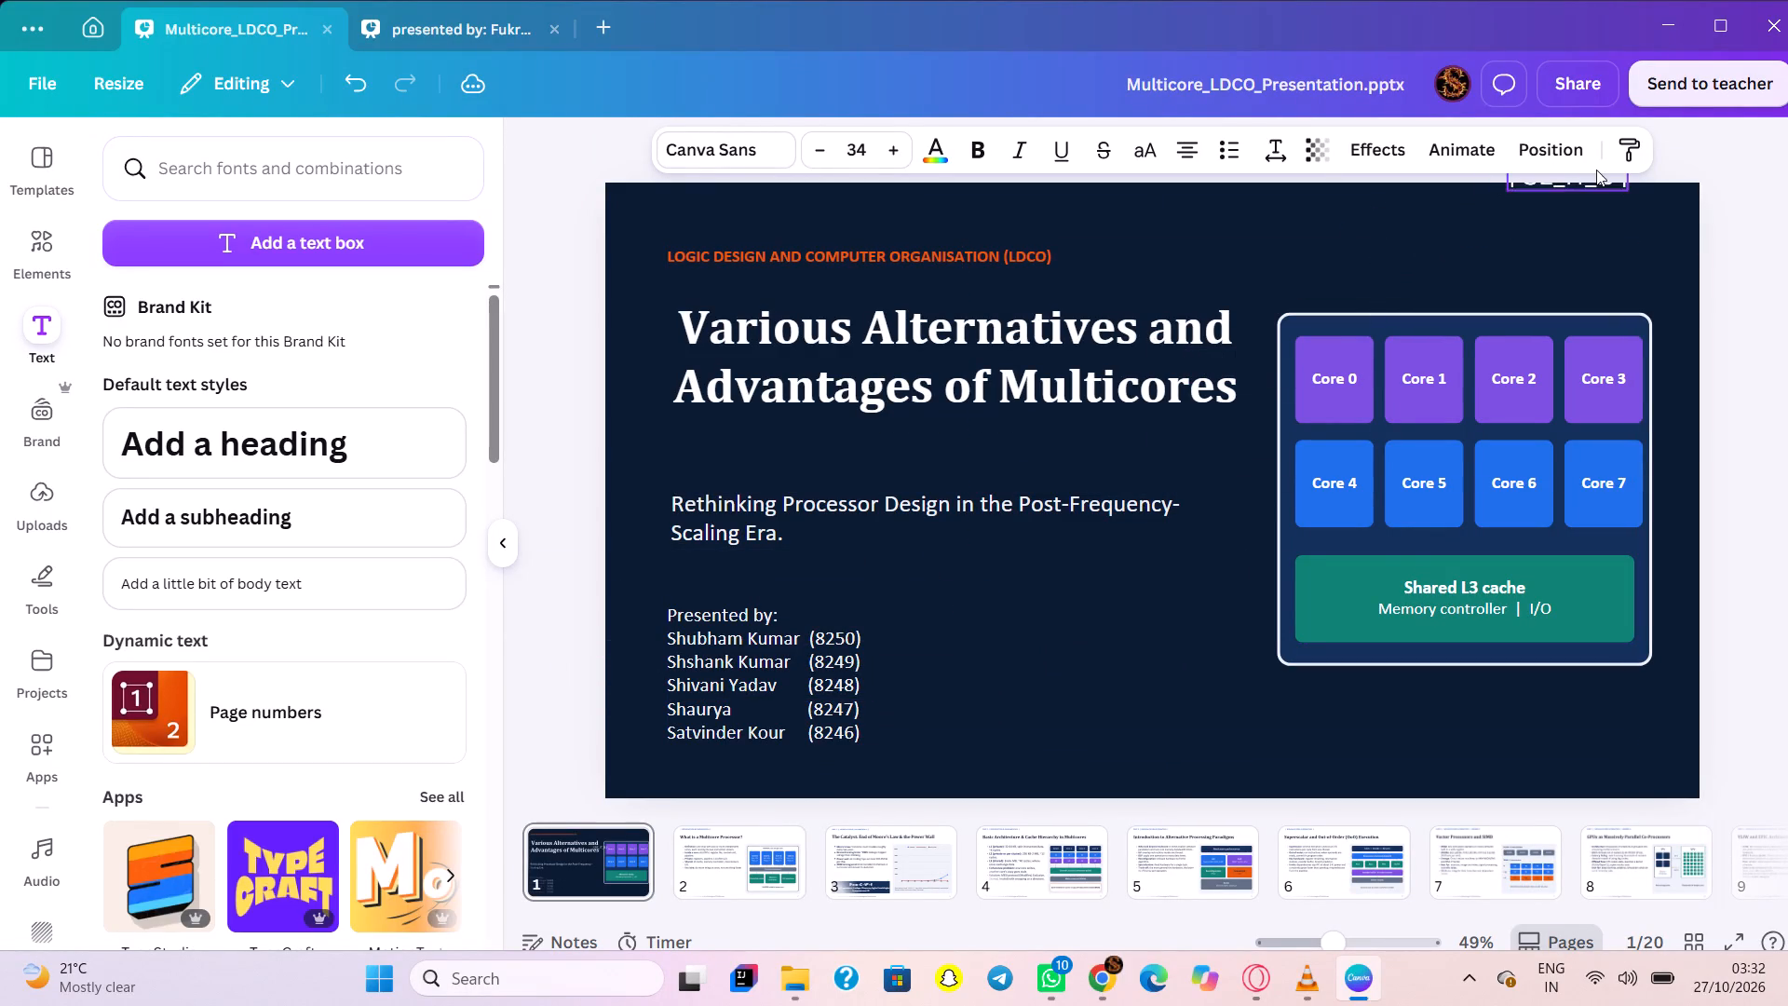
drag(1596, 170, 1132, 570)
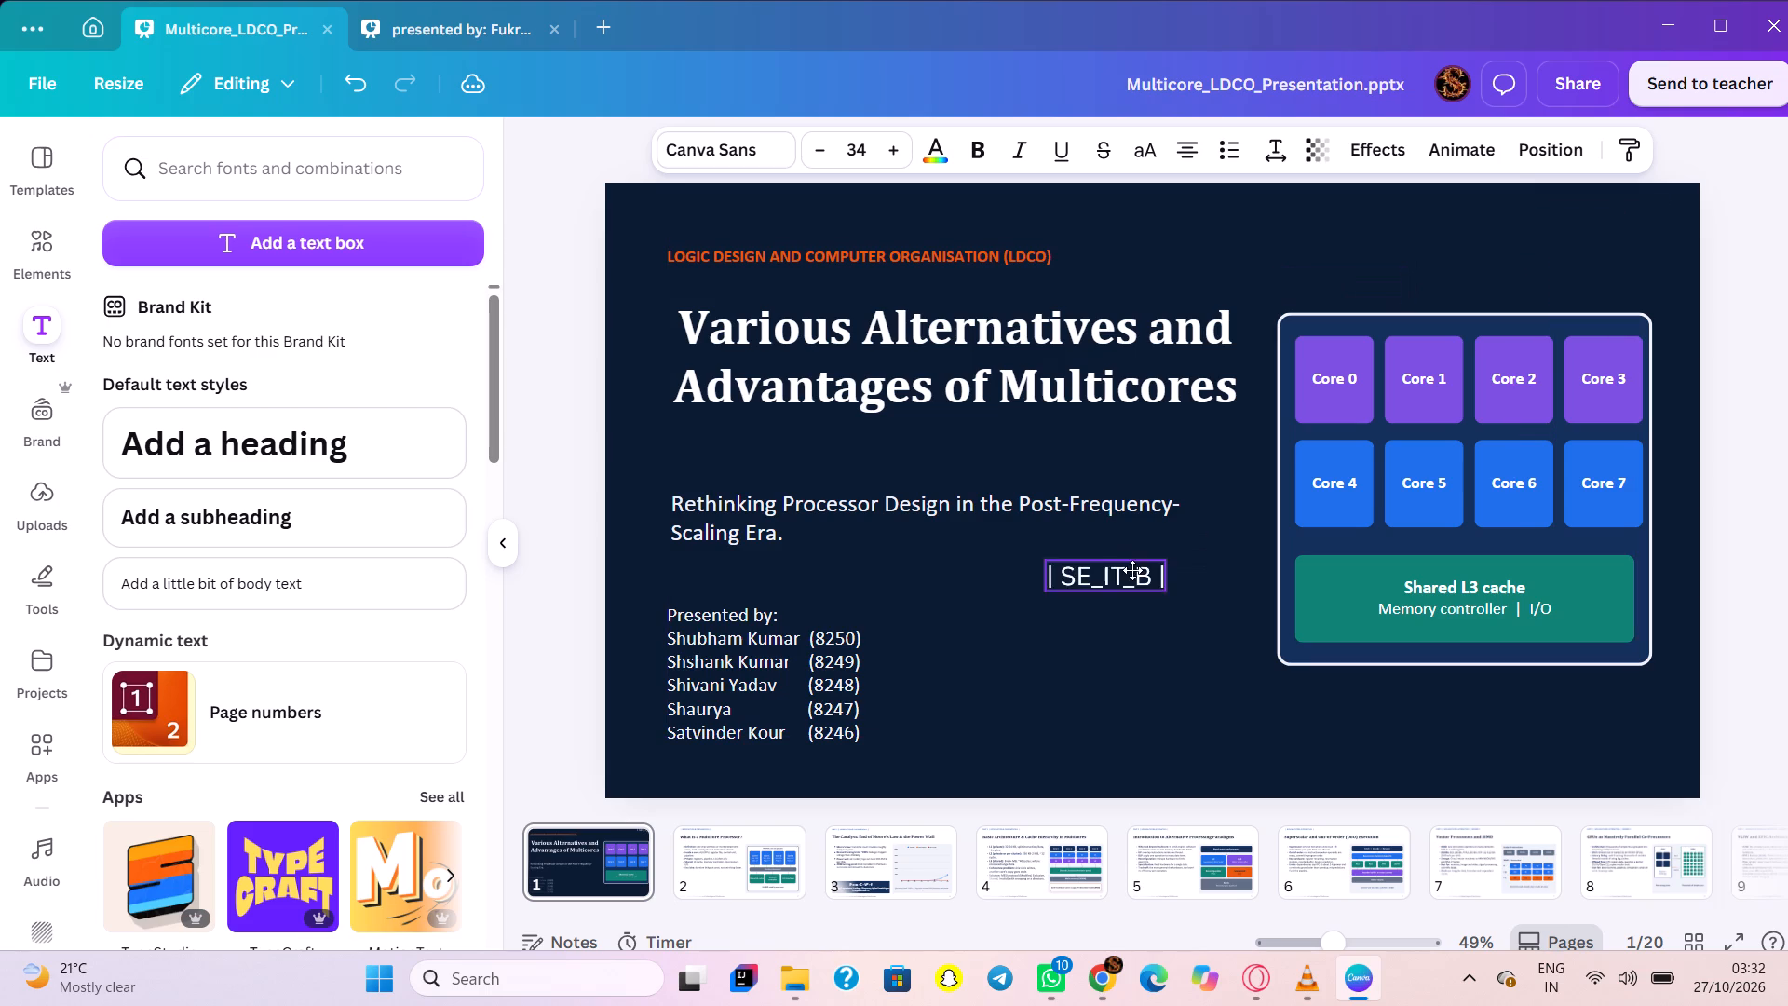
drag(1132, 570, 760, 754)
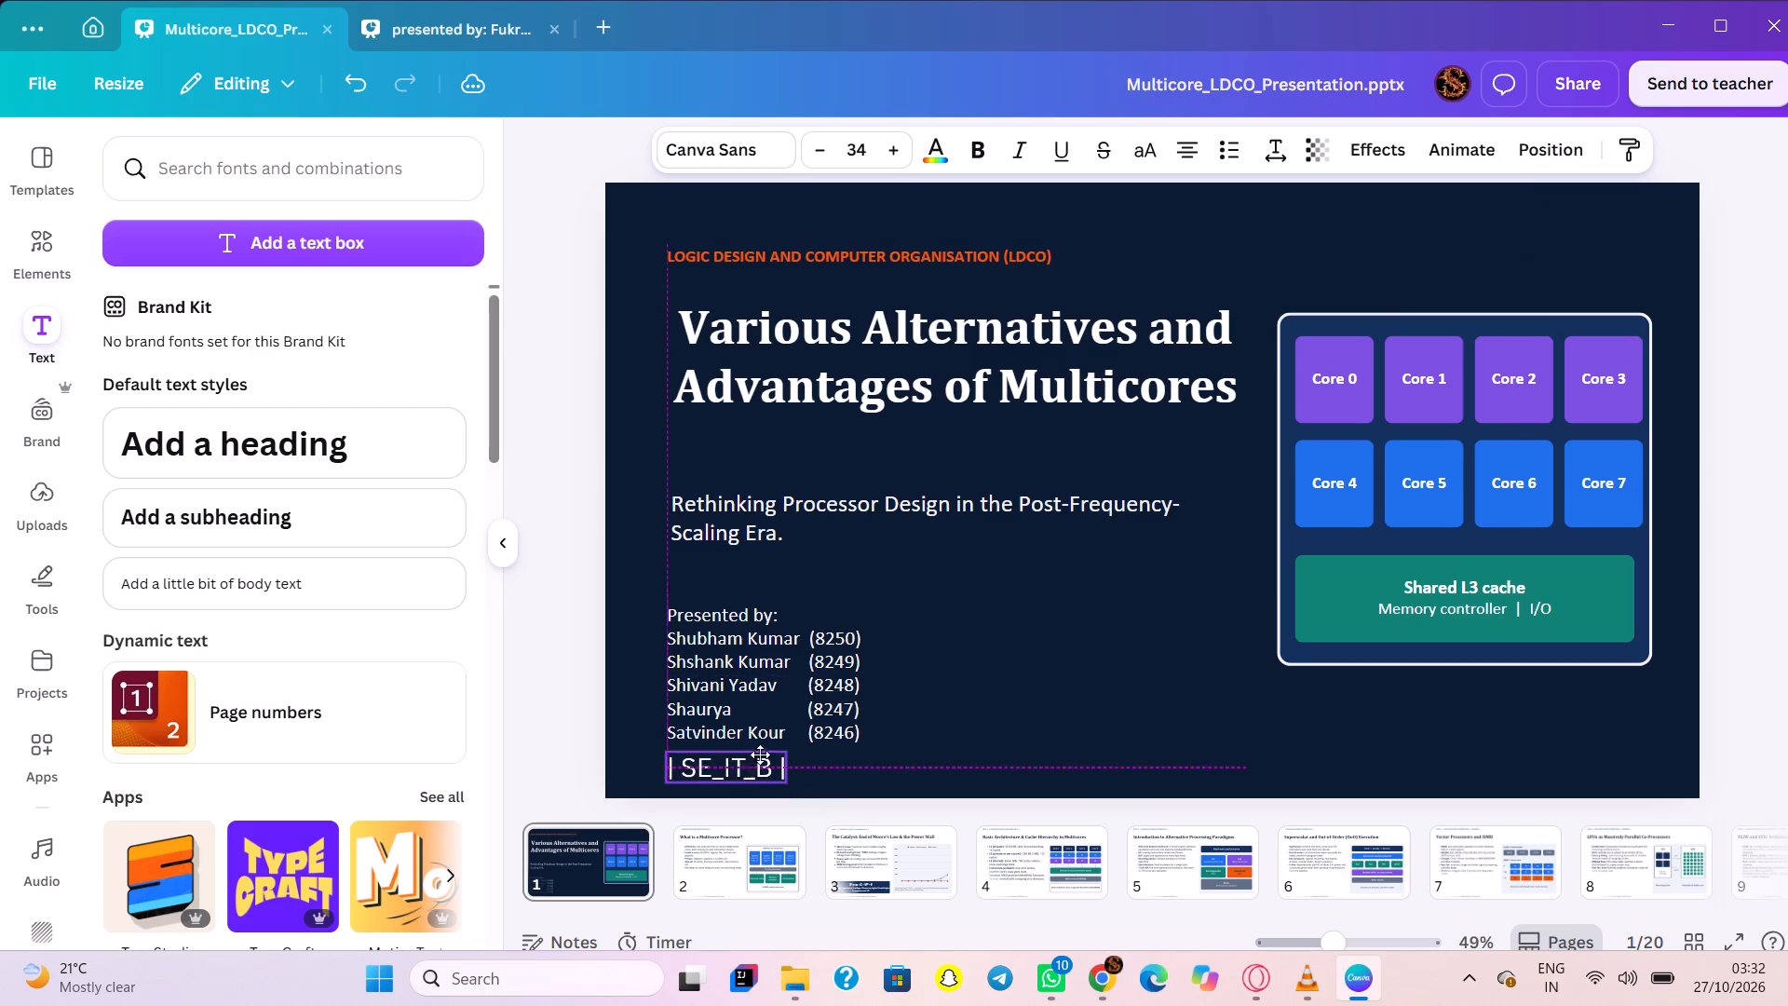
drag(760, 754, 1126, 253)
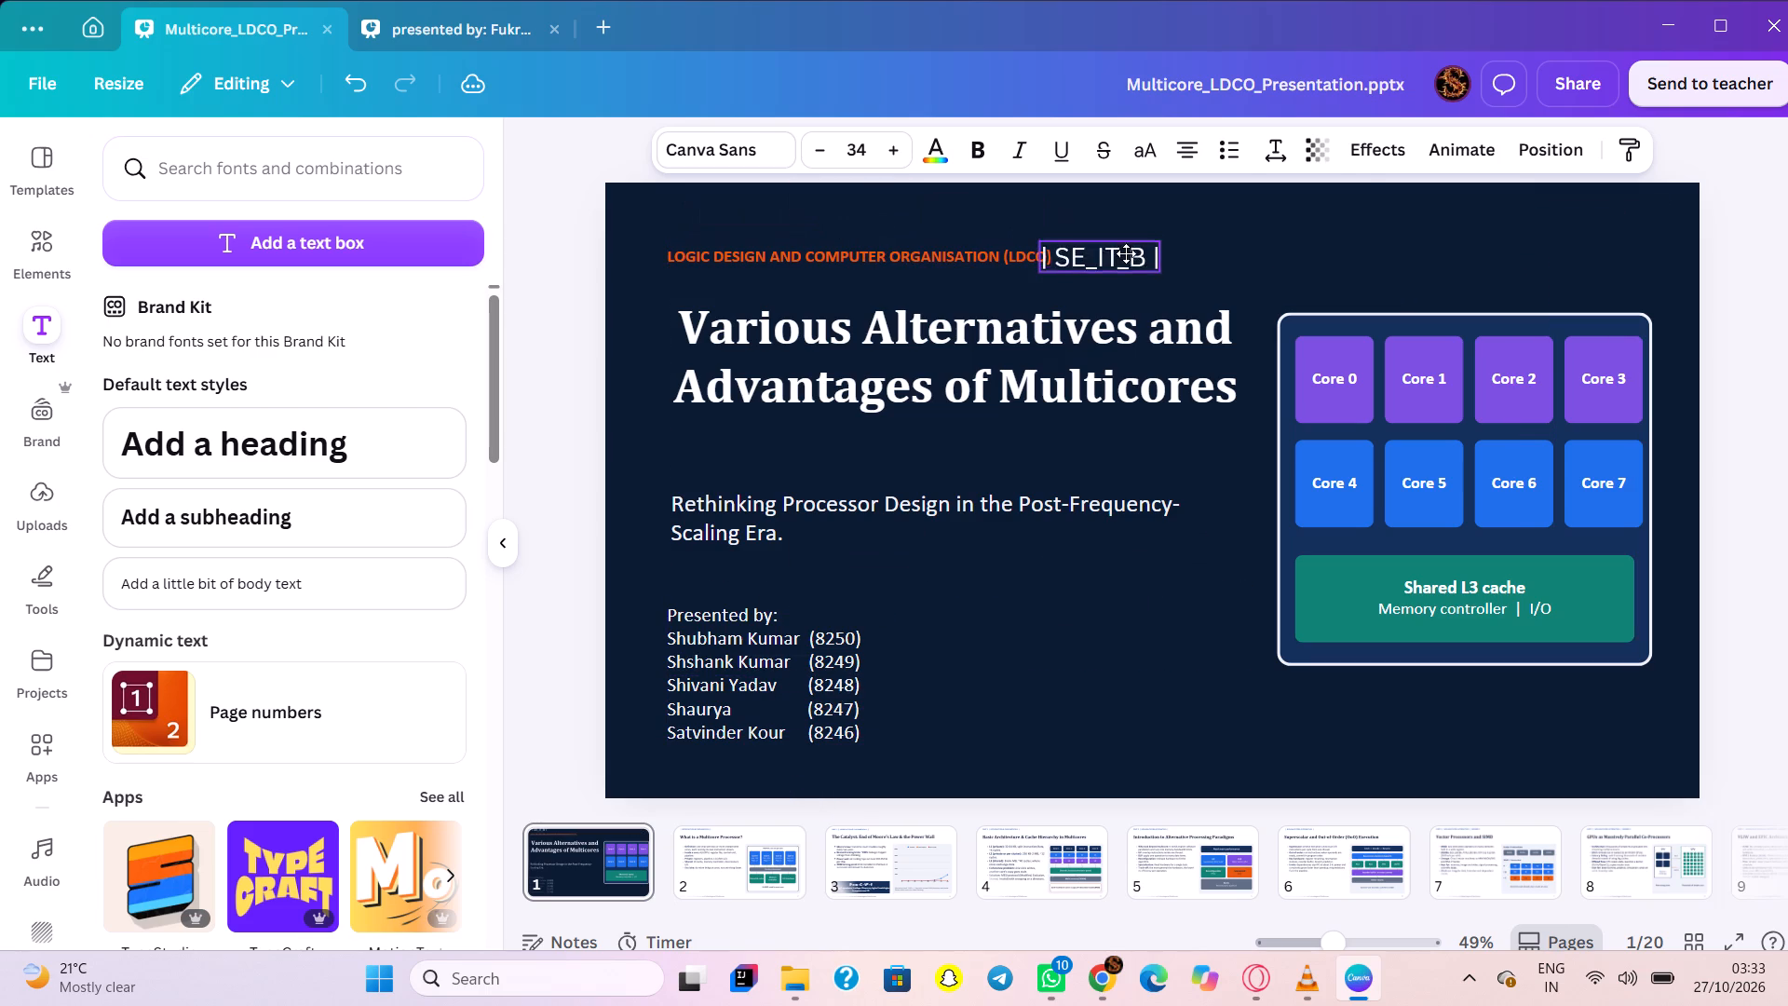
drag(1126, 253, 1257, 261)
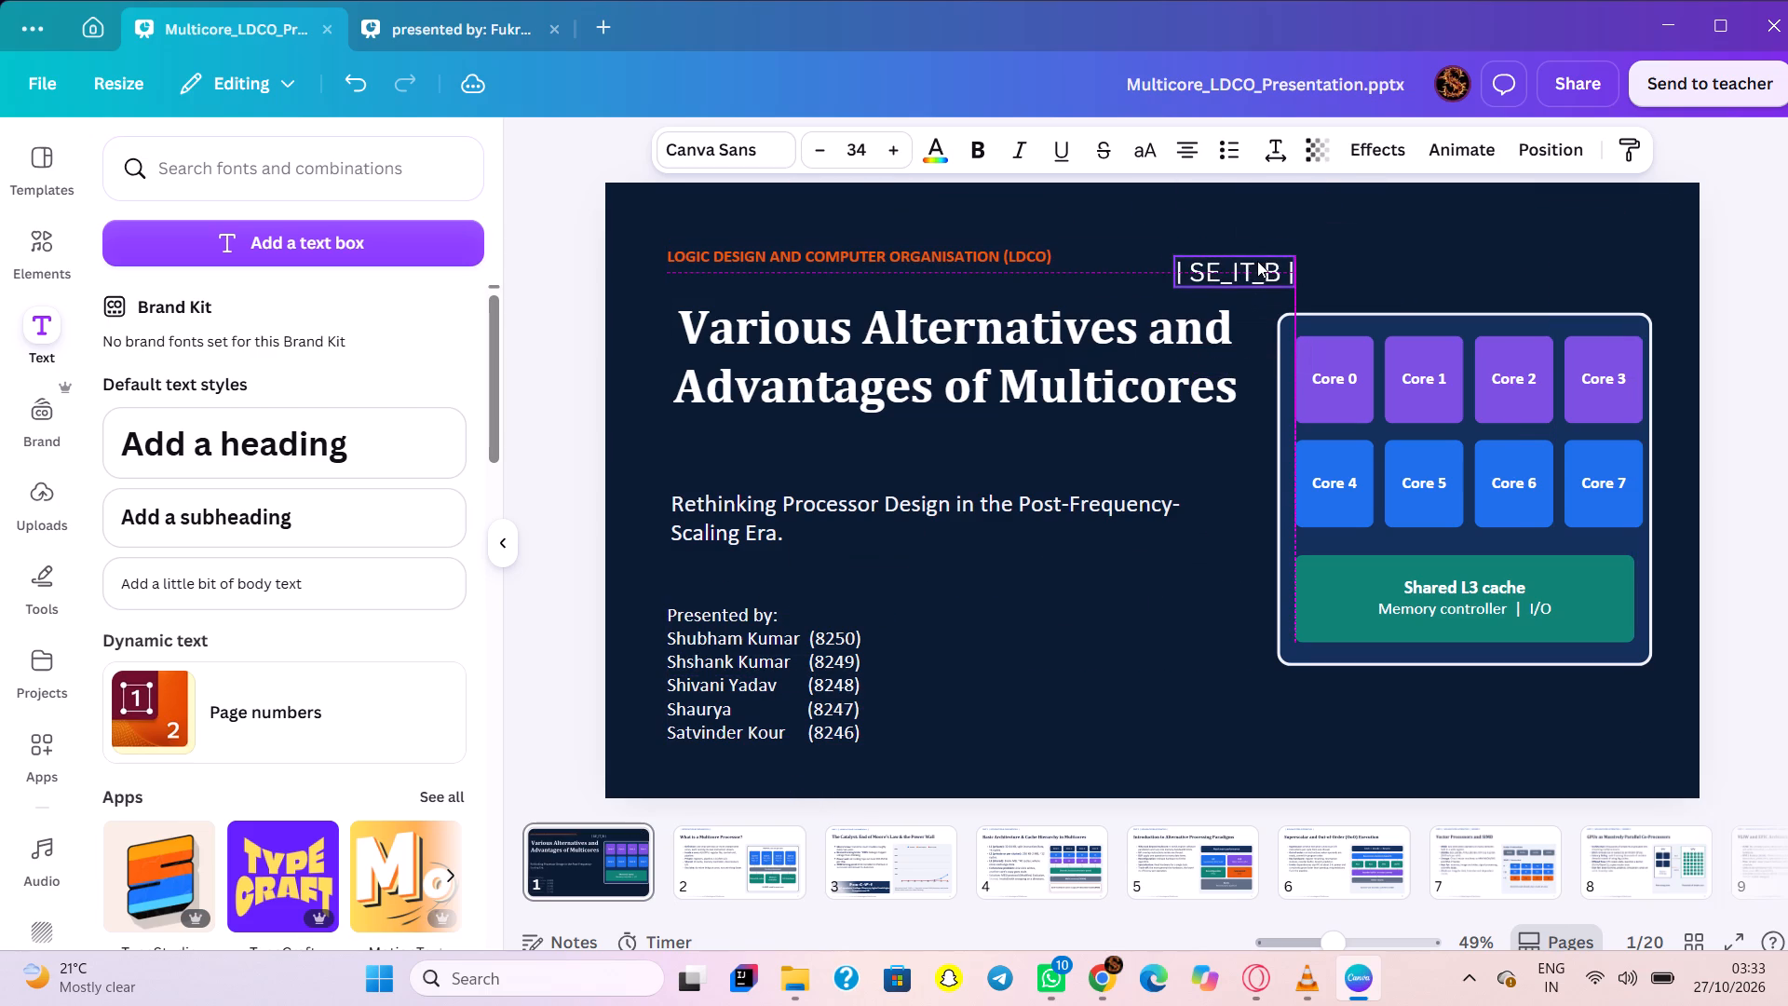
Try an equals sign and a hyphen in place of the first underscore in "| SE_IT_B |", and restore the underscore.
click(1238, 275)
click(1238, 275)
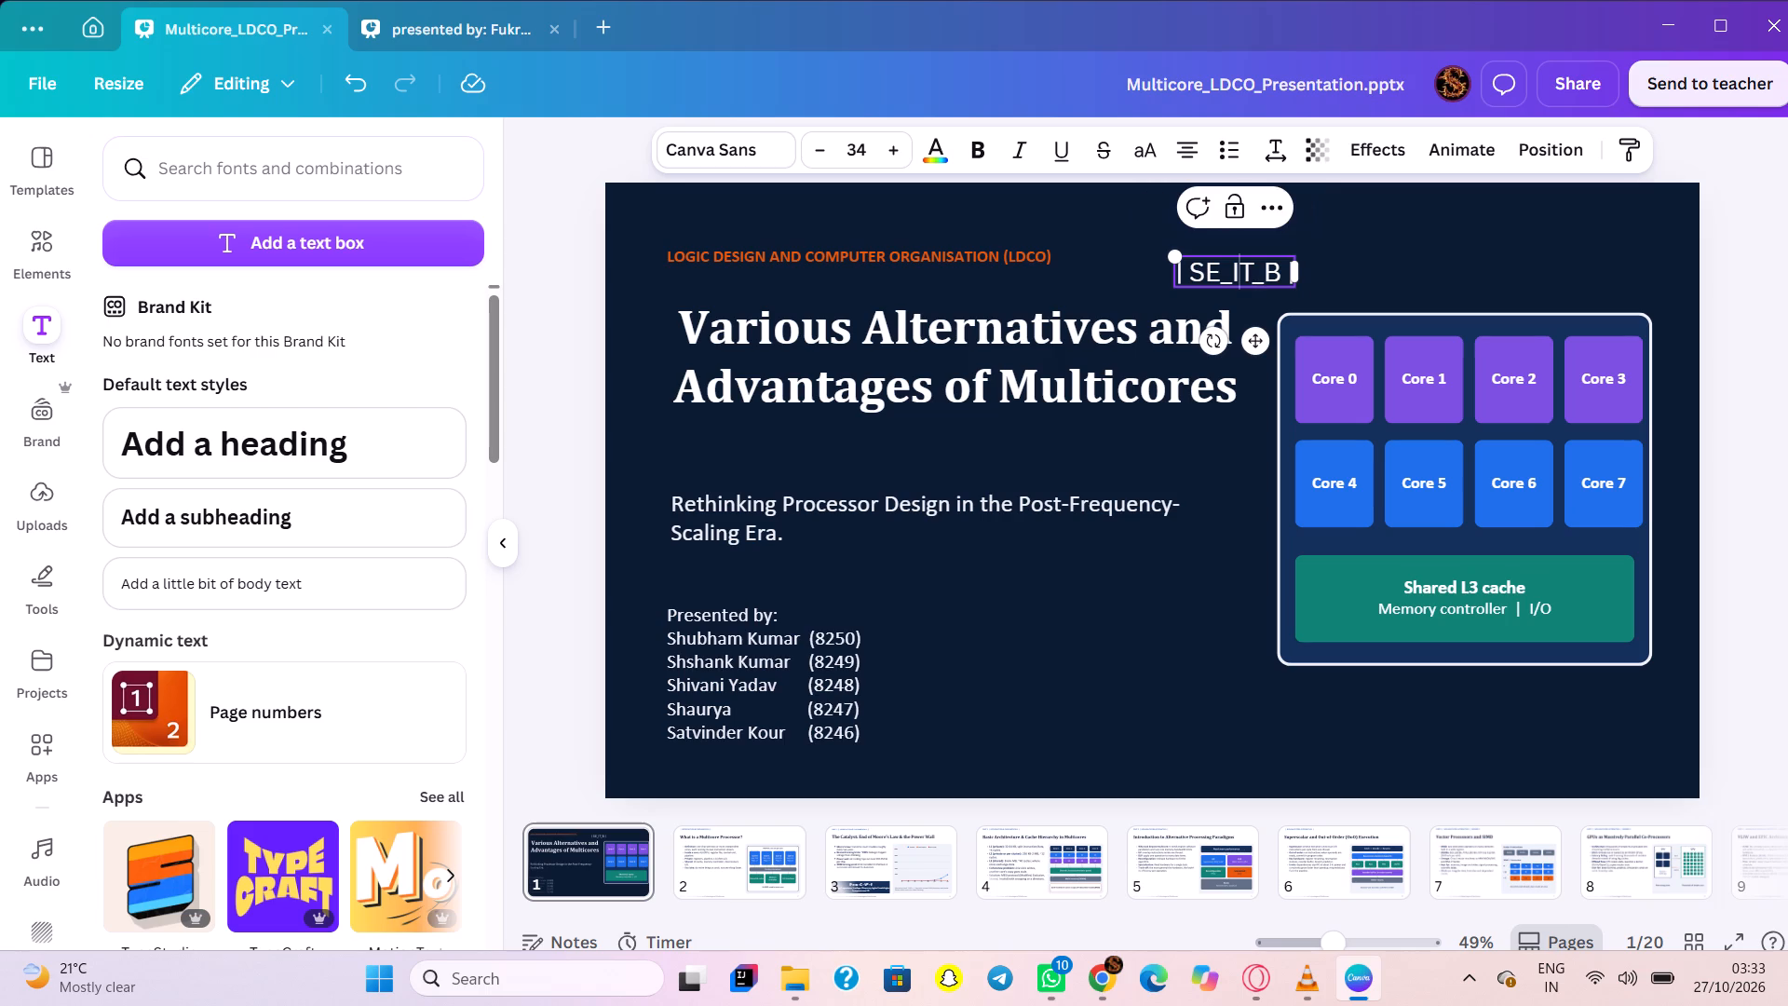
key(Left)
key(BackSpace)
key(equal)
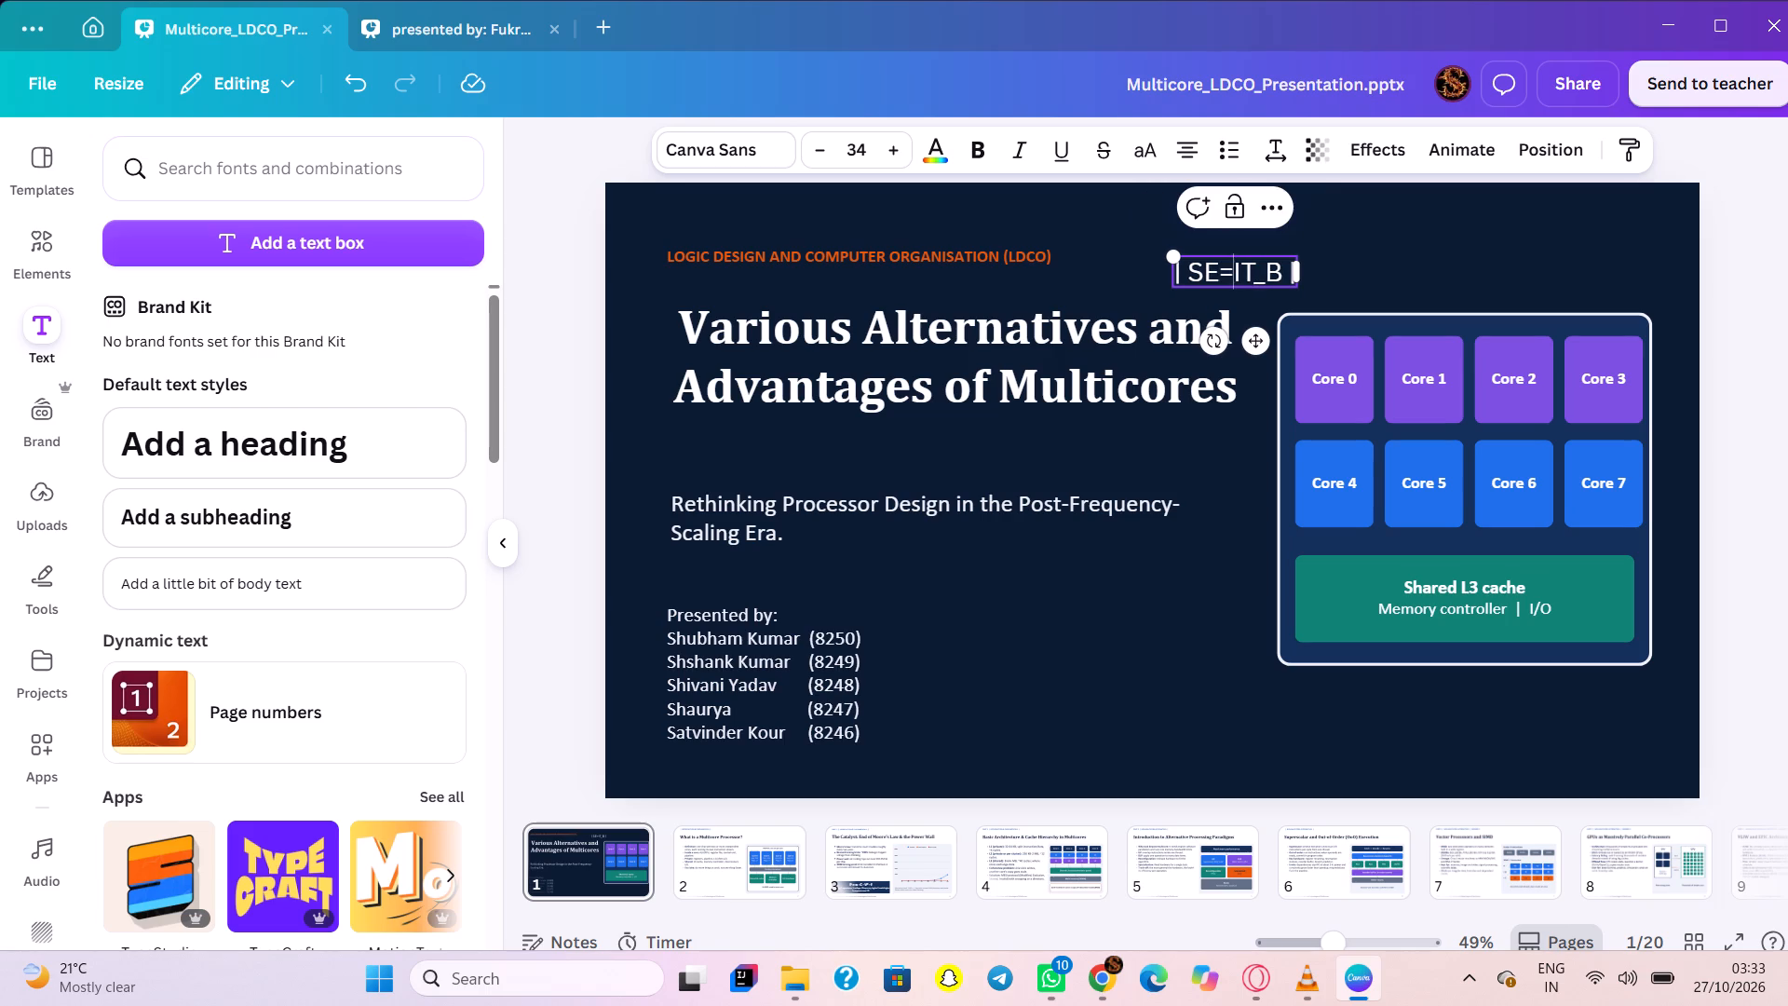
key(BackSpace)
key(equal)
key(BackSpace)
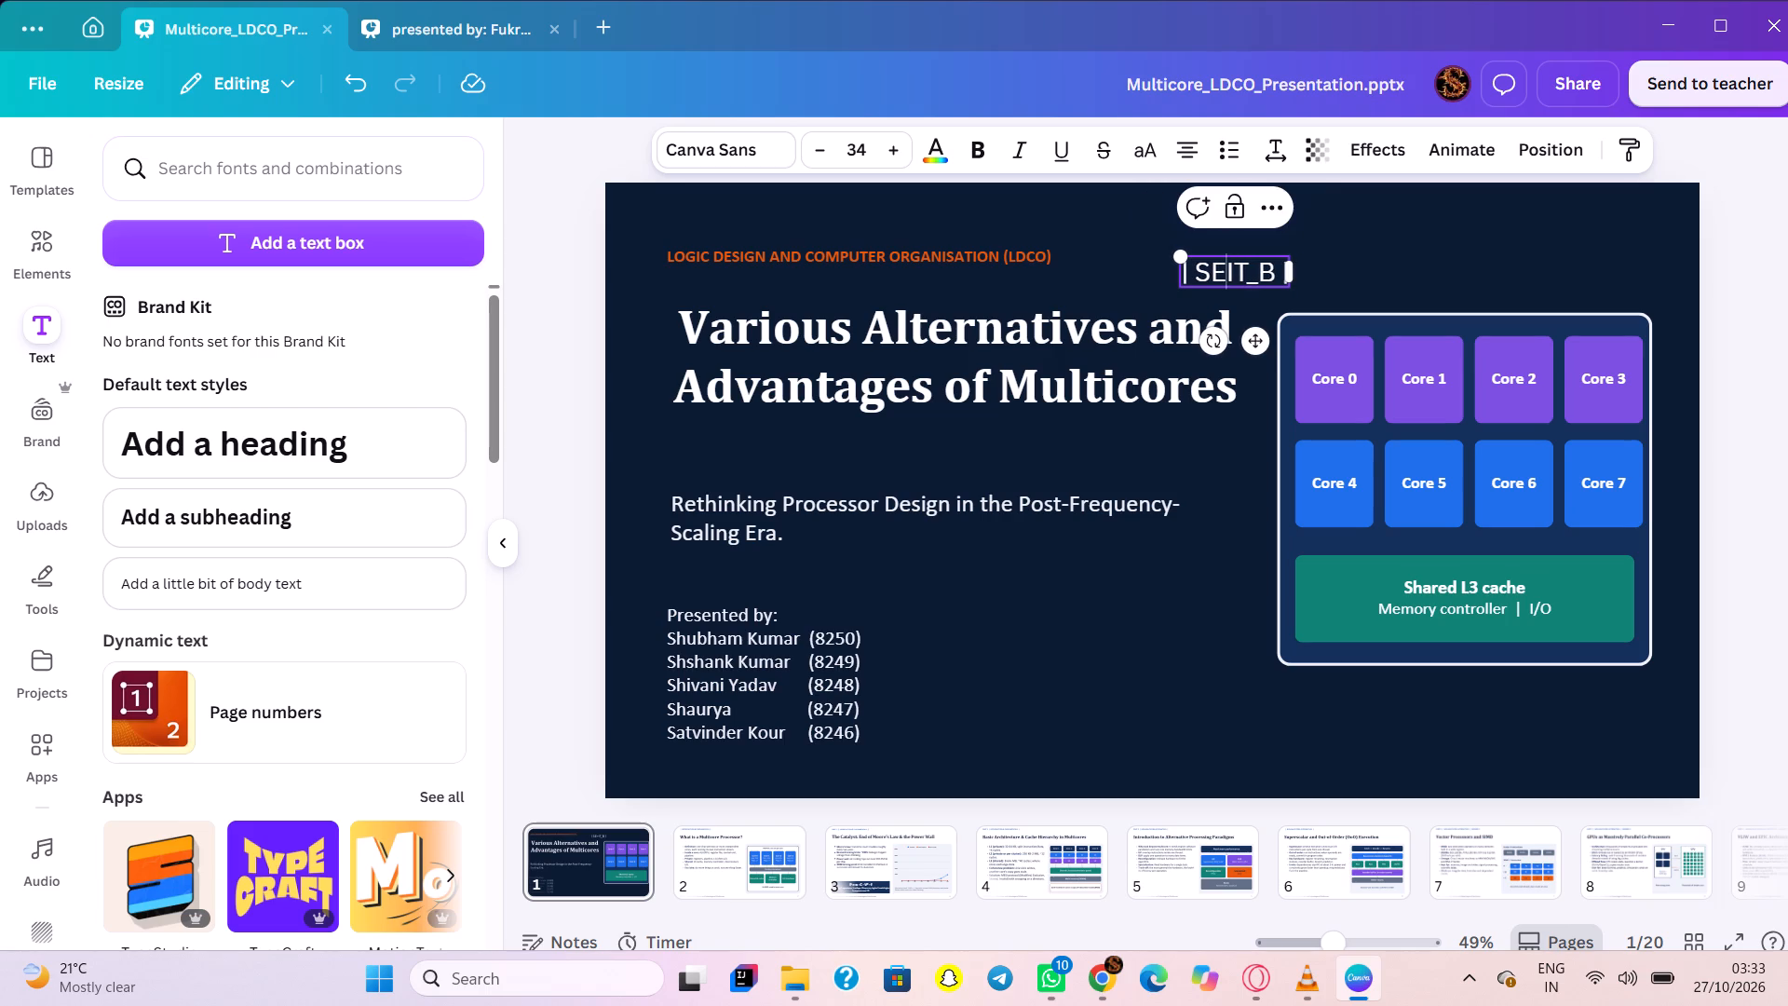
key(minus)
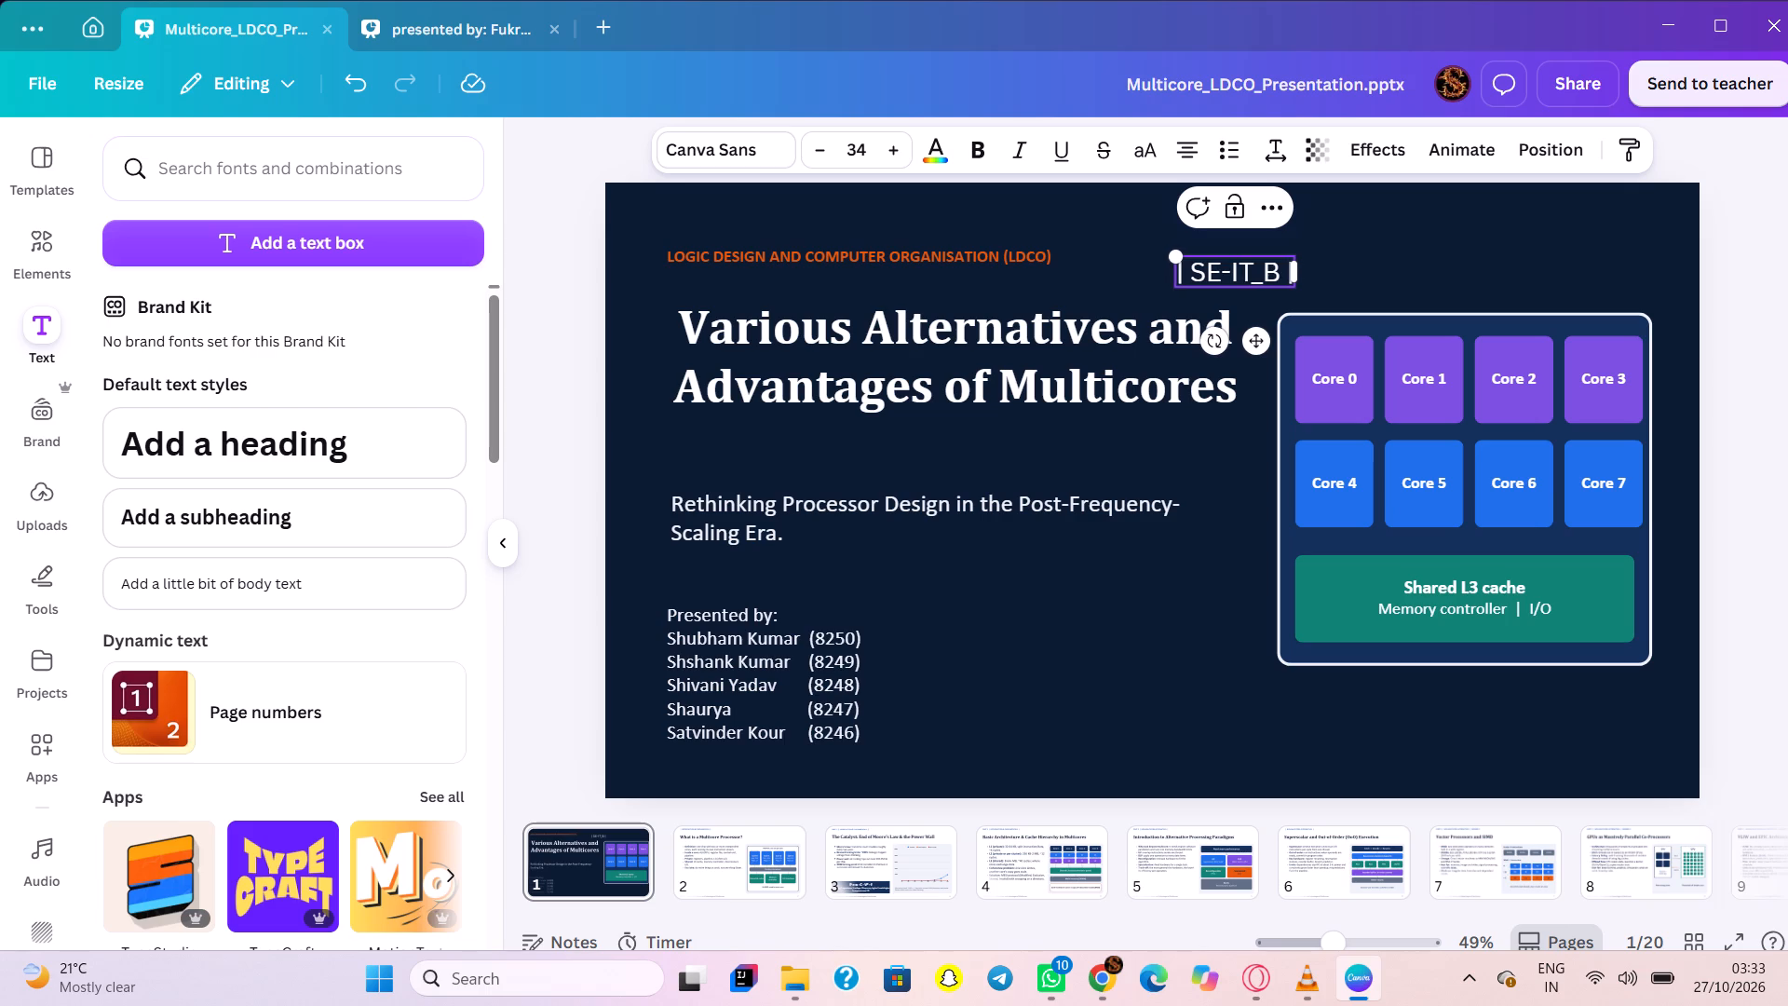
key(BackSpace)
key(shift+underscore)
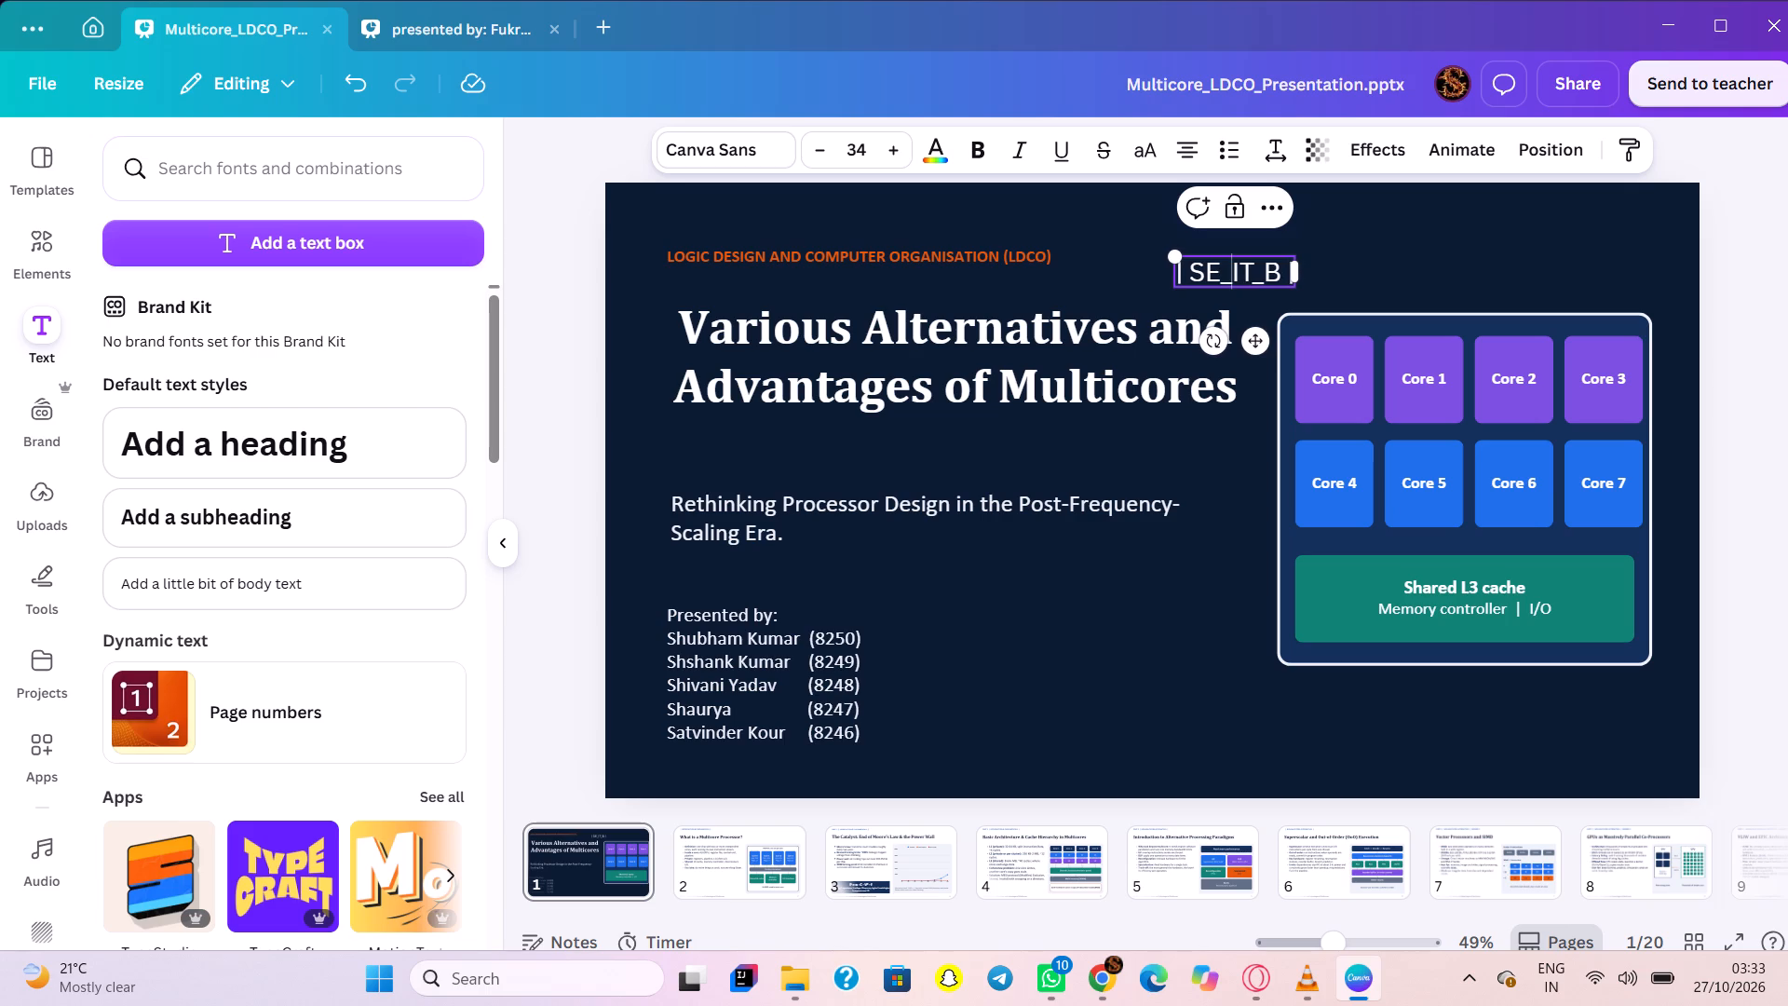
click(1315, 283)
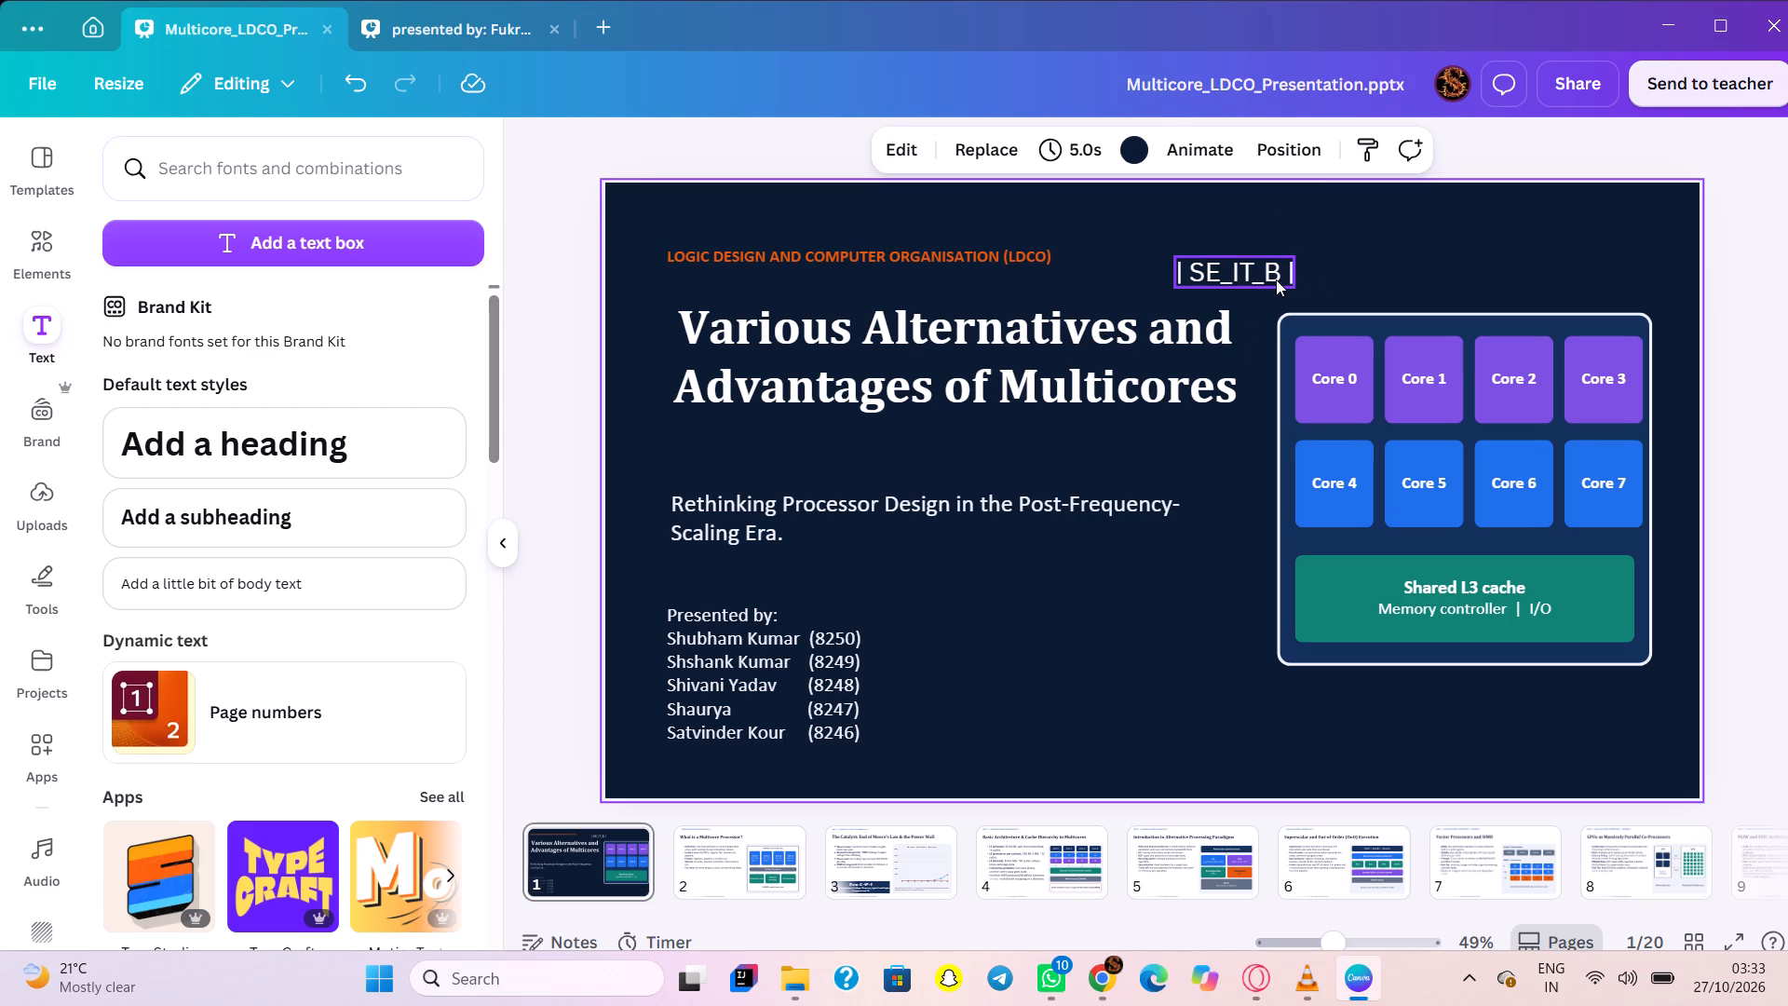
Move the "| SE_IT_B |" text box to slide 1's upper-right corner, above the core diagram and near its right edge.
drag(1274, 279, 1597, 231)
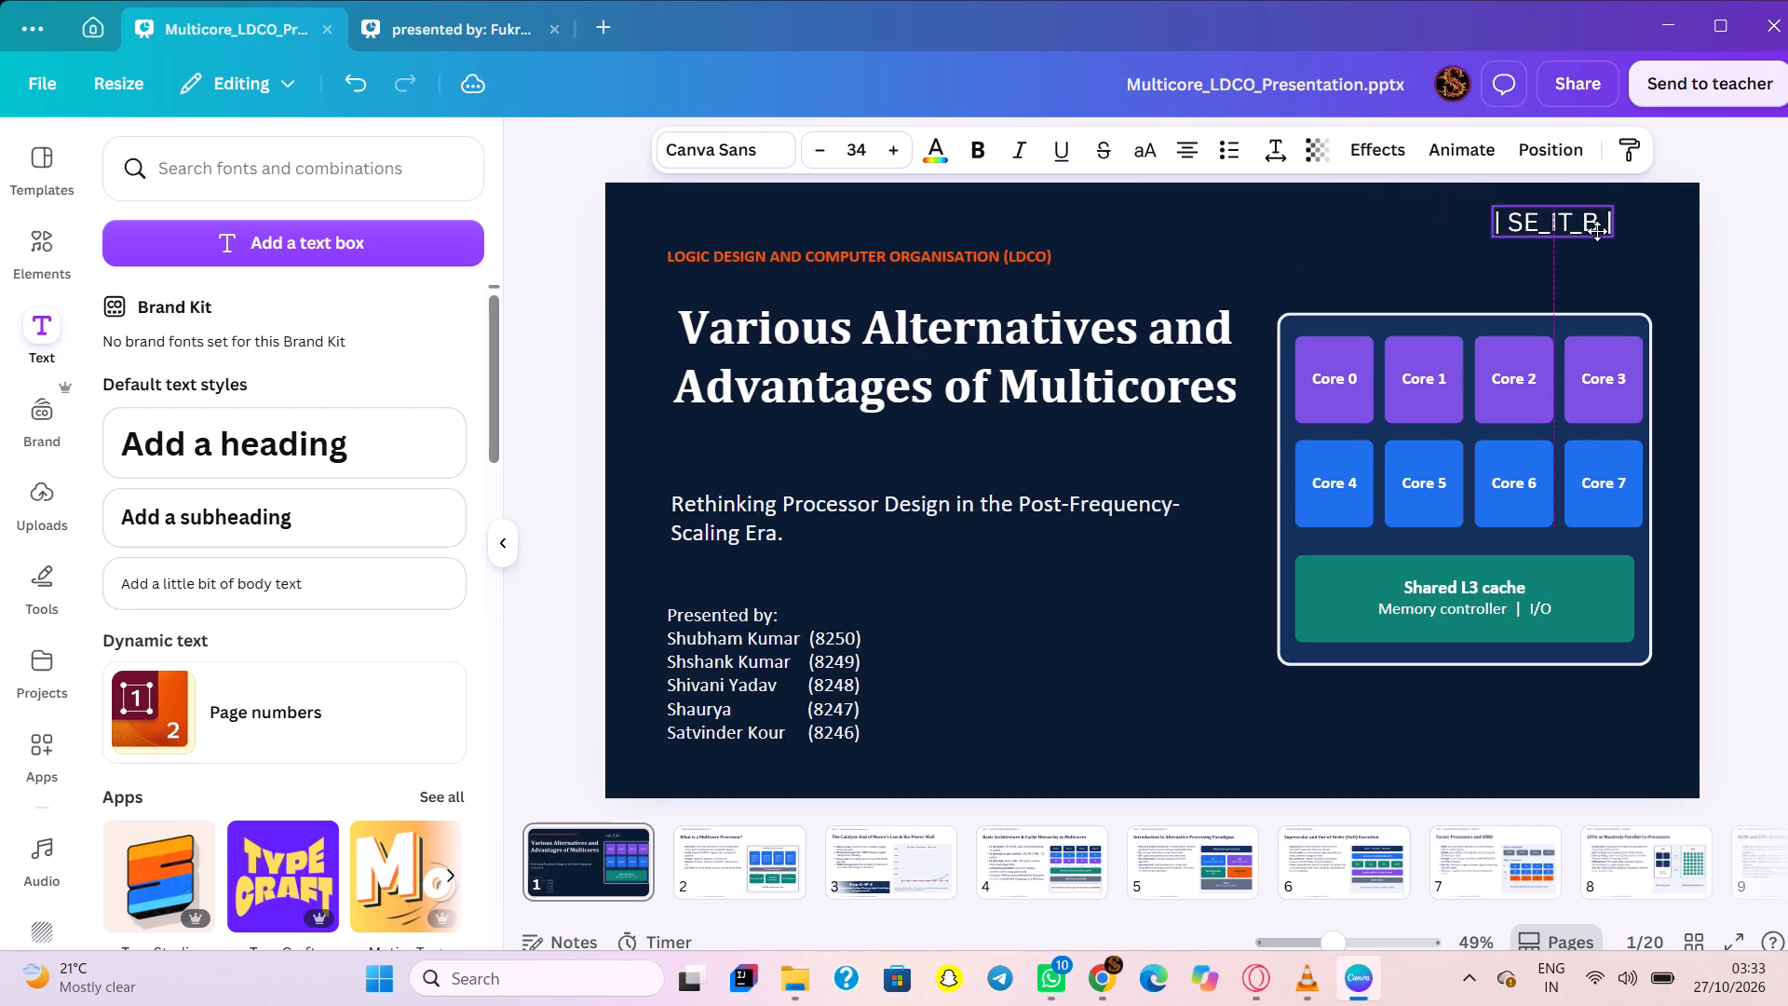
drag(1597, 231, 1623, 231)
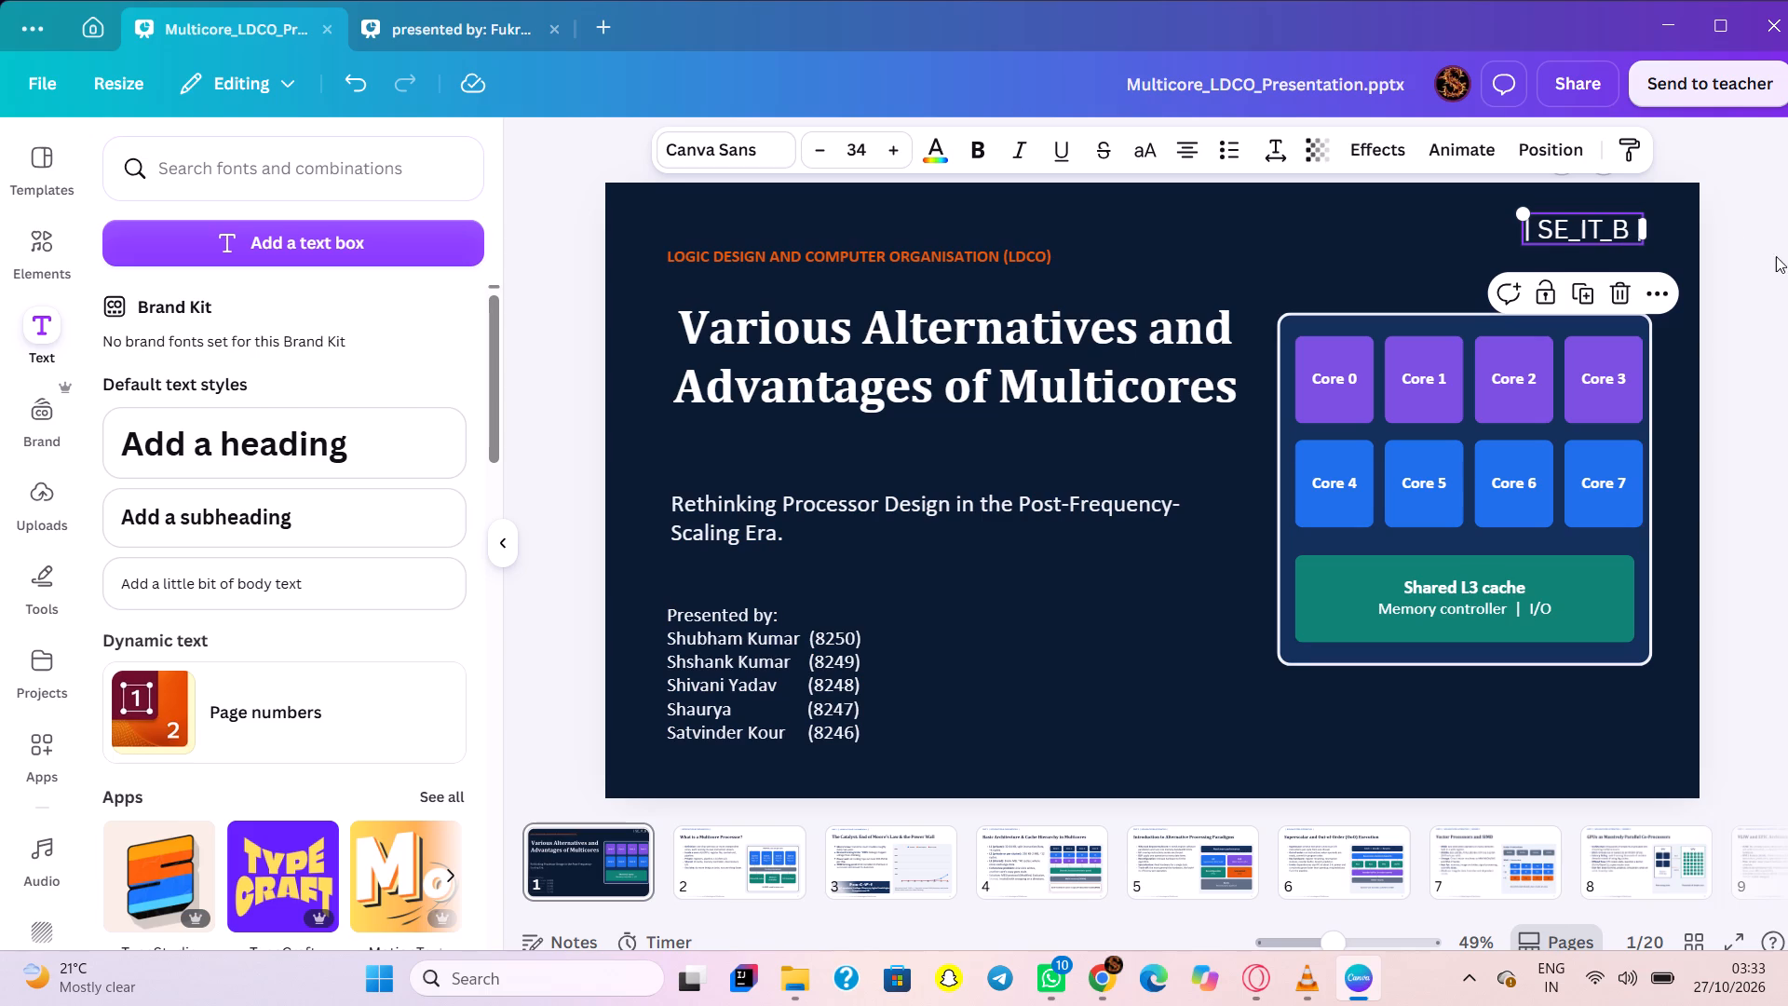
click(1748, 256)
click(1619, 224)
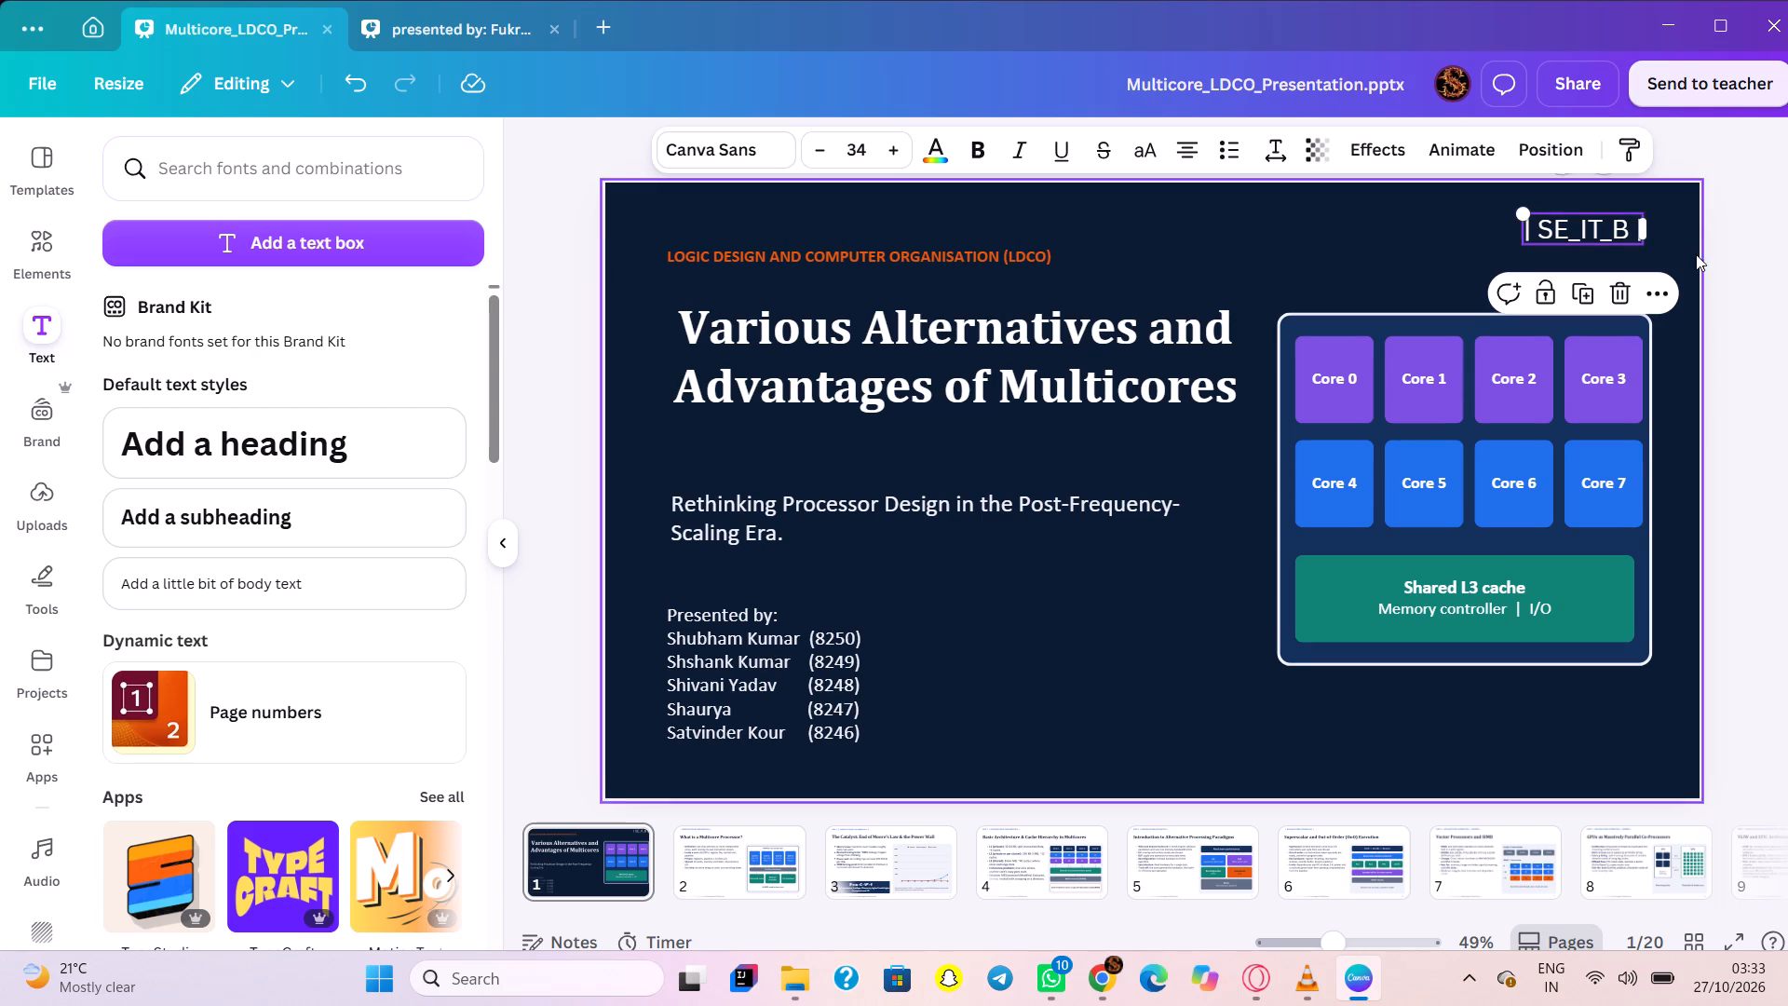
click(1724, 279)
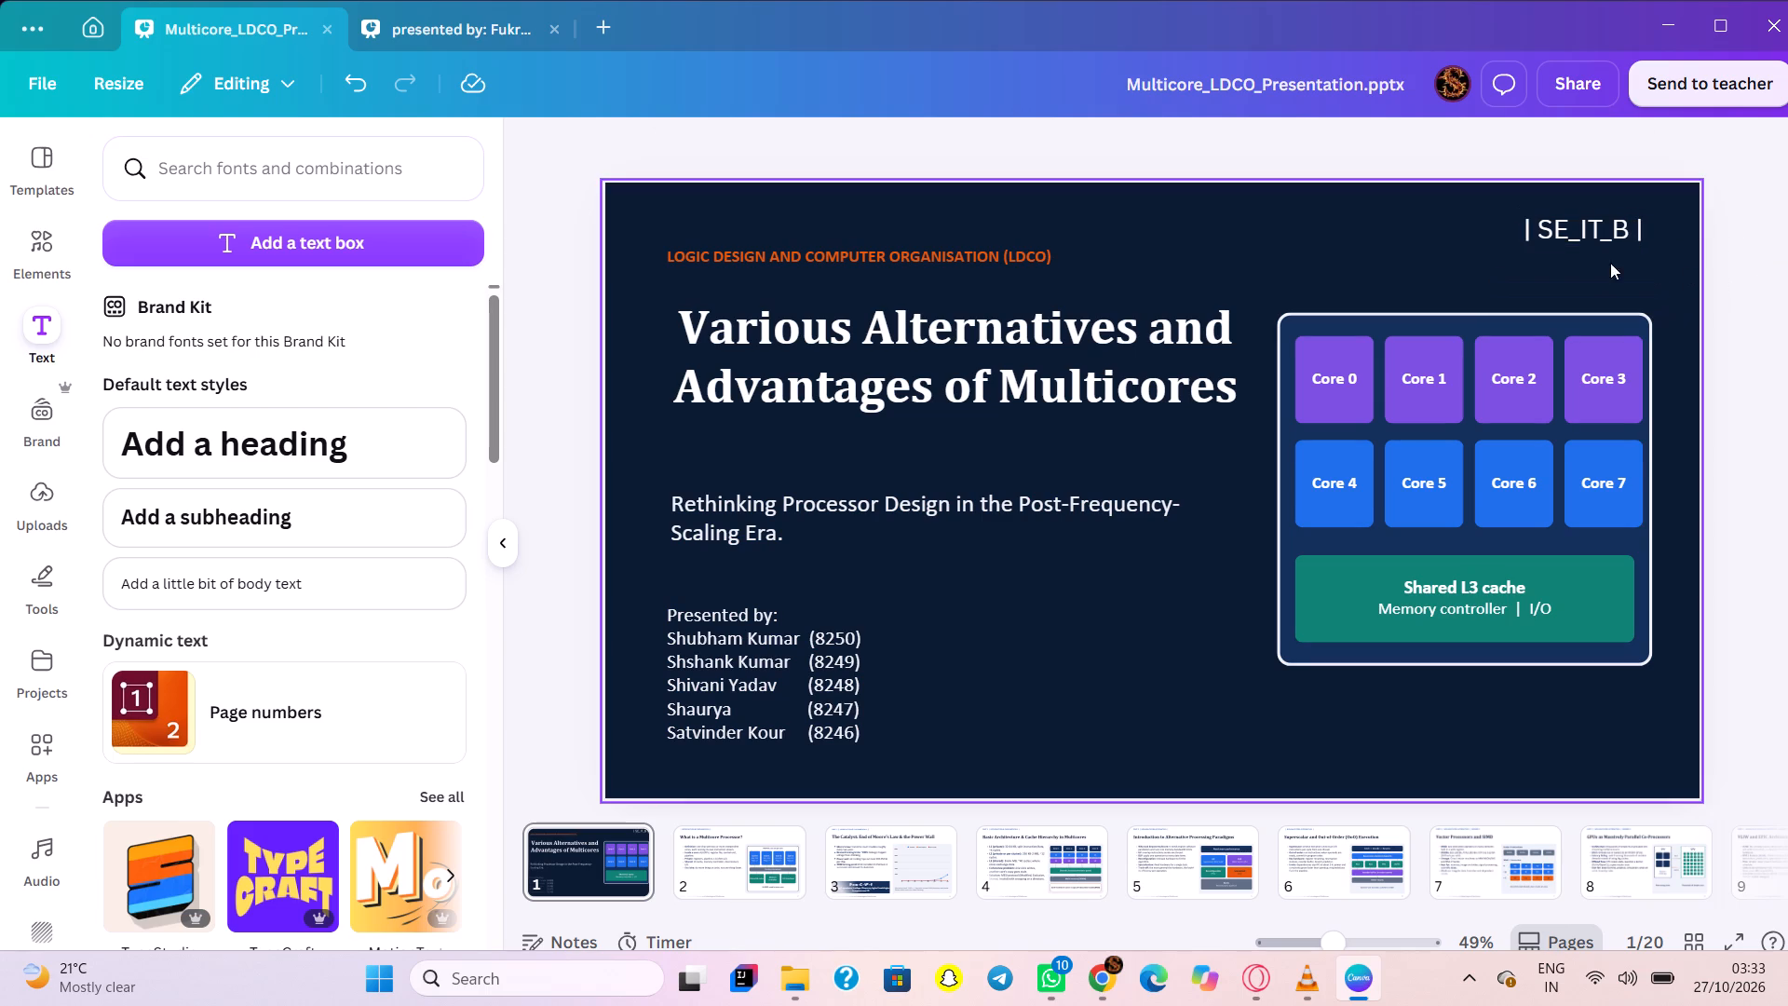
click(1544, 232)
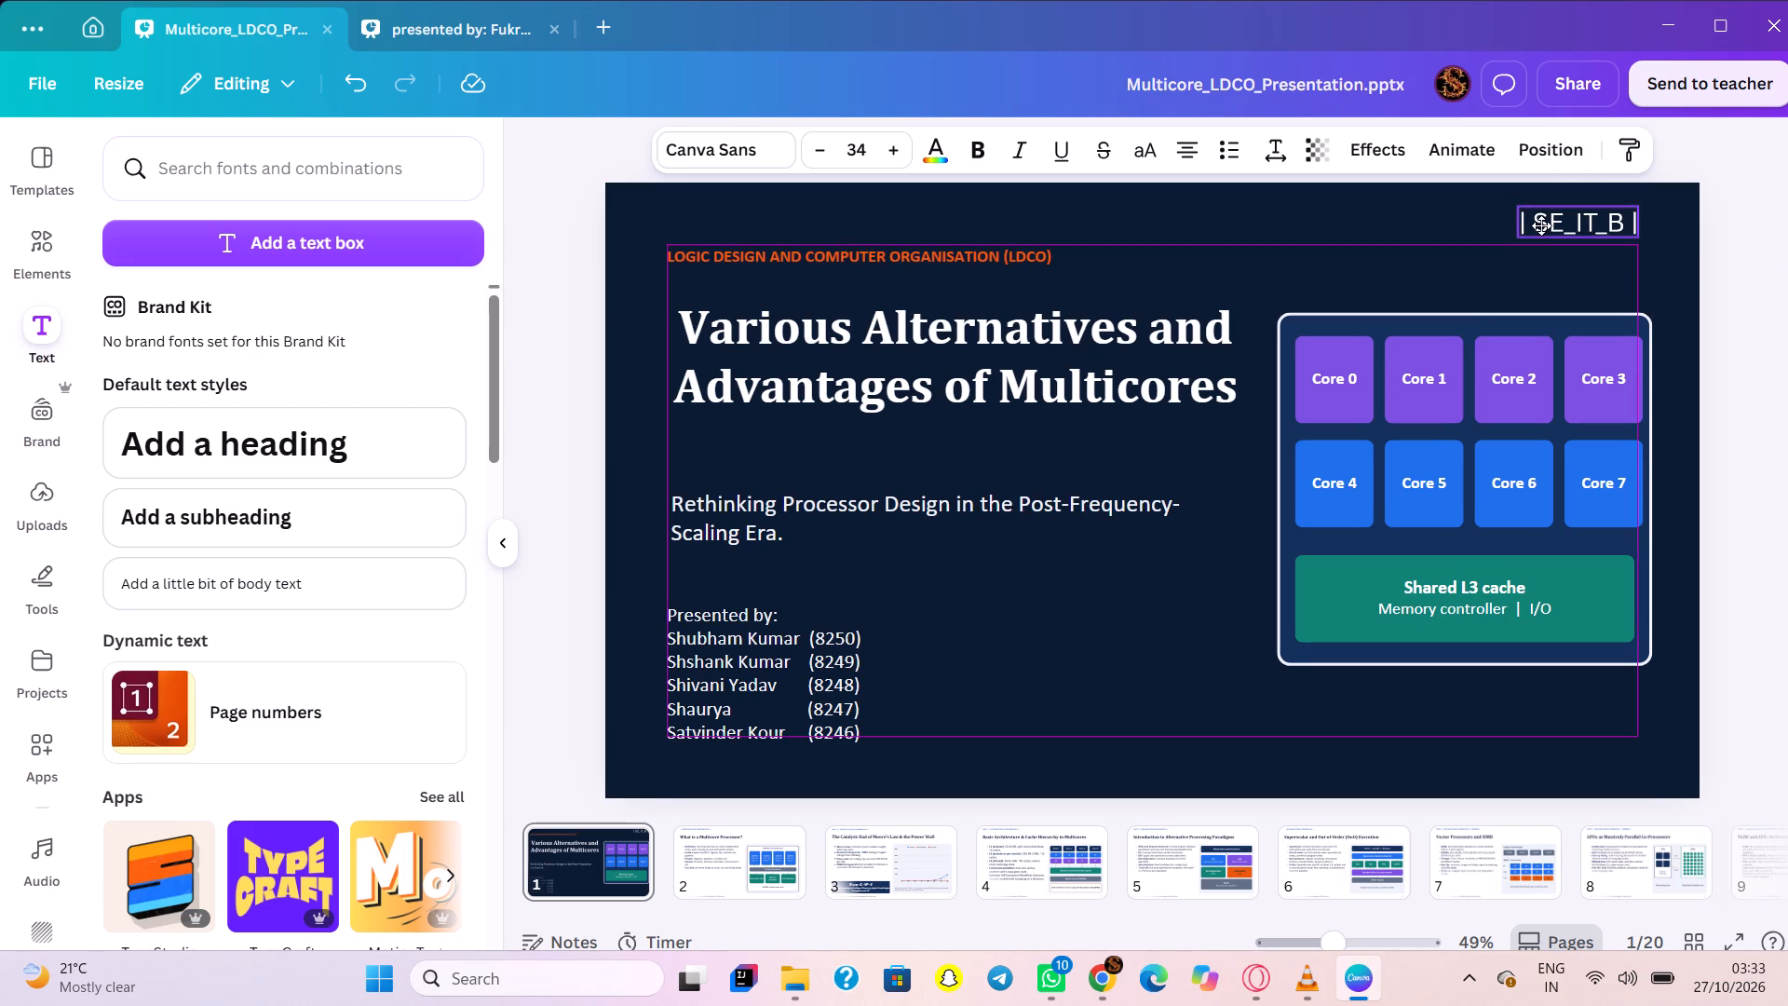
click(1654, 346)
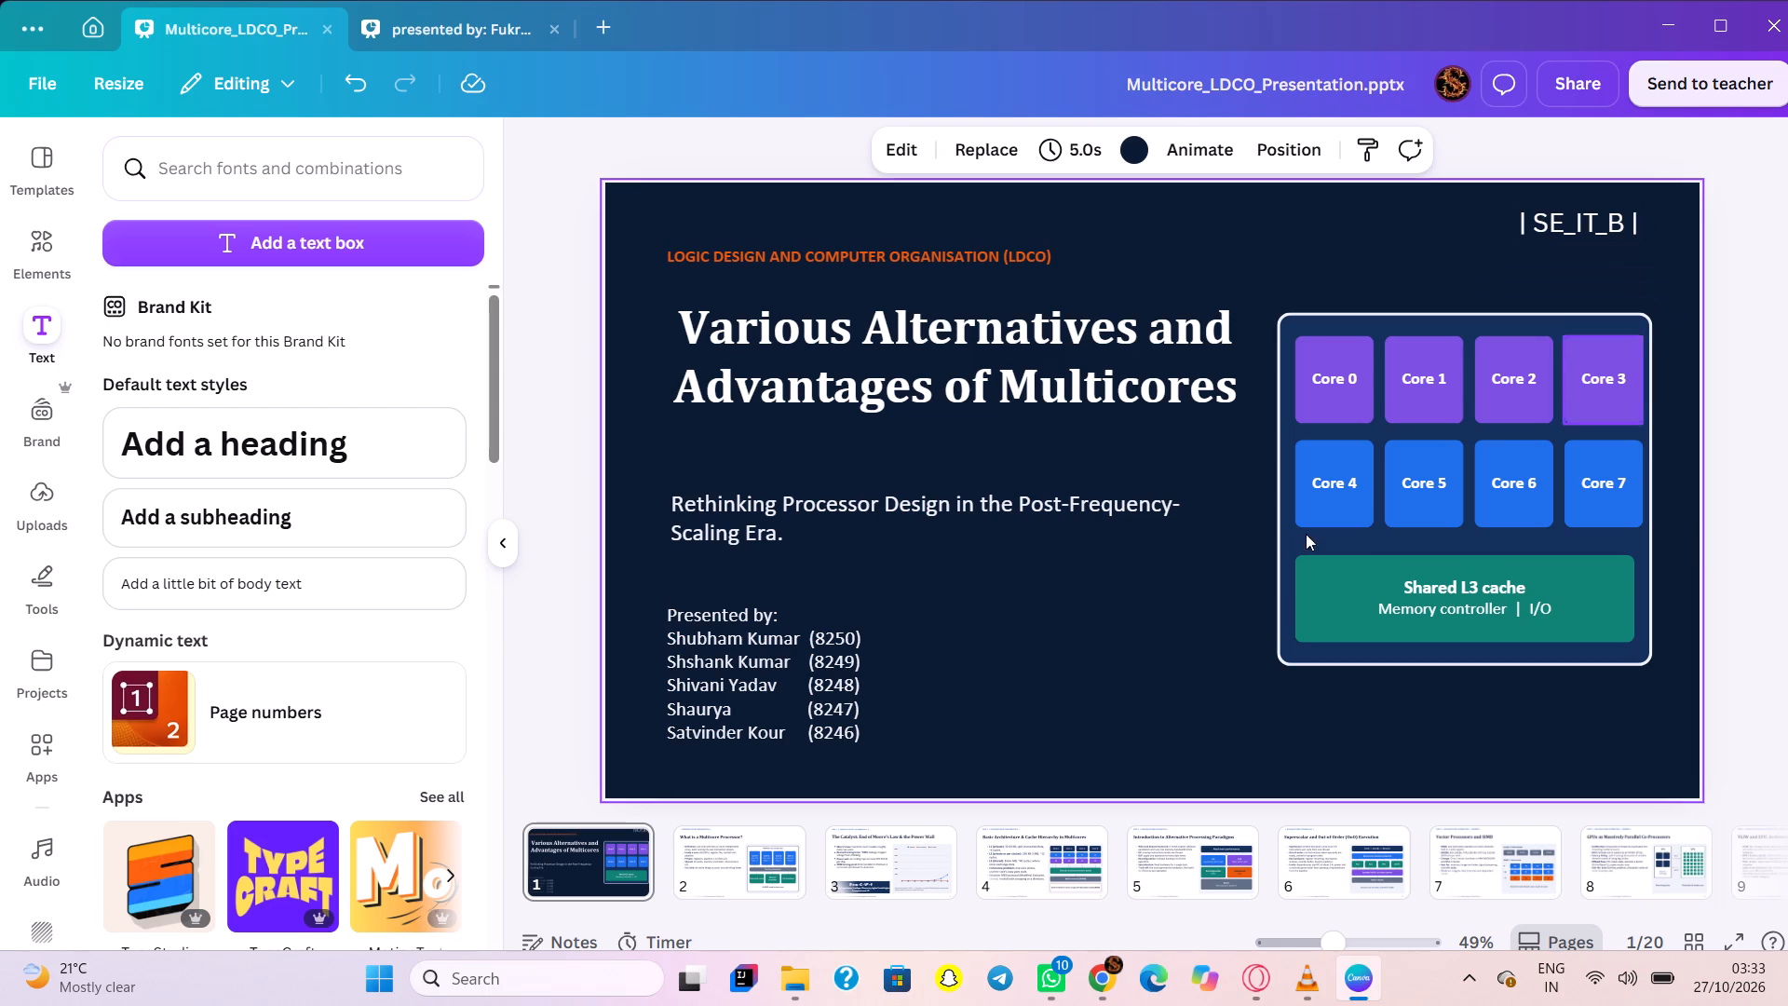
Remove "PART 1" from the blue header line of slide 3, keeping "| INTRODUCTION & FUNDAMENTALS |".
click(723, 851)
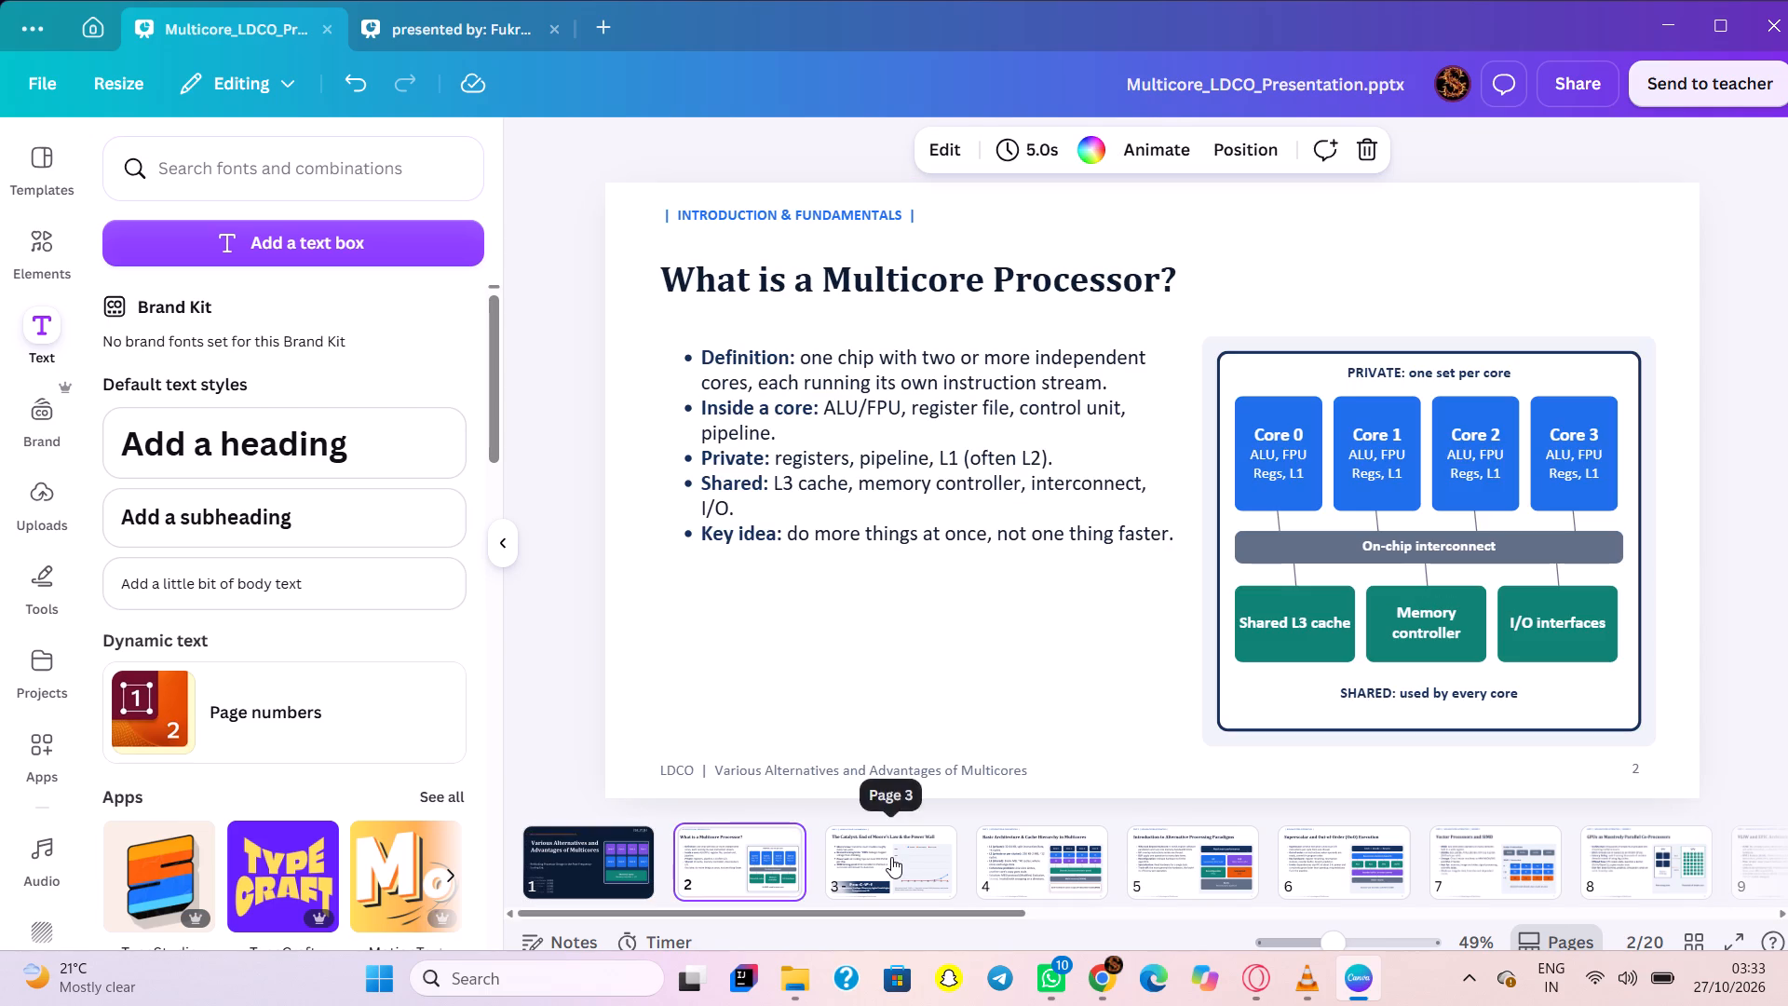
click(891, 857)
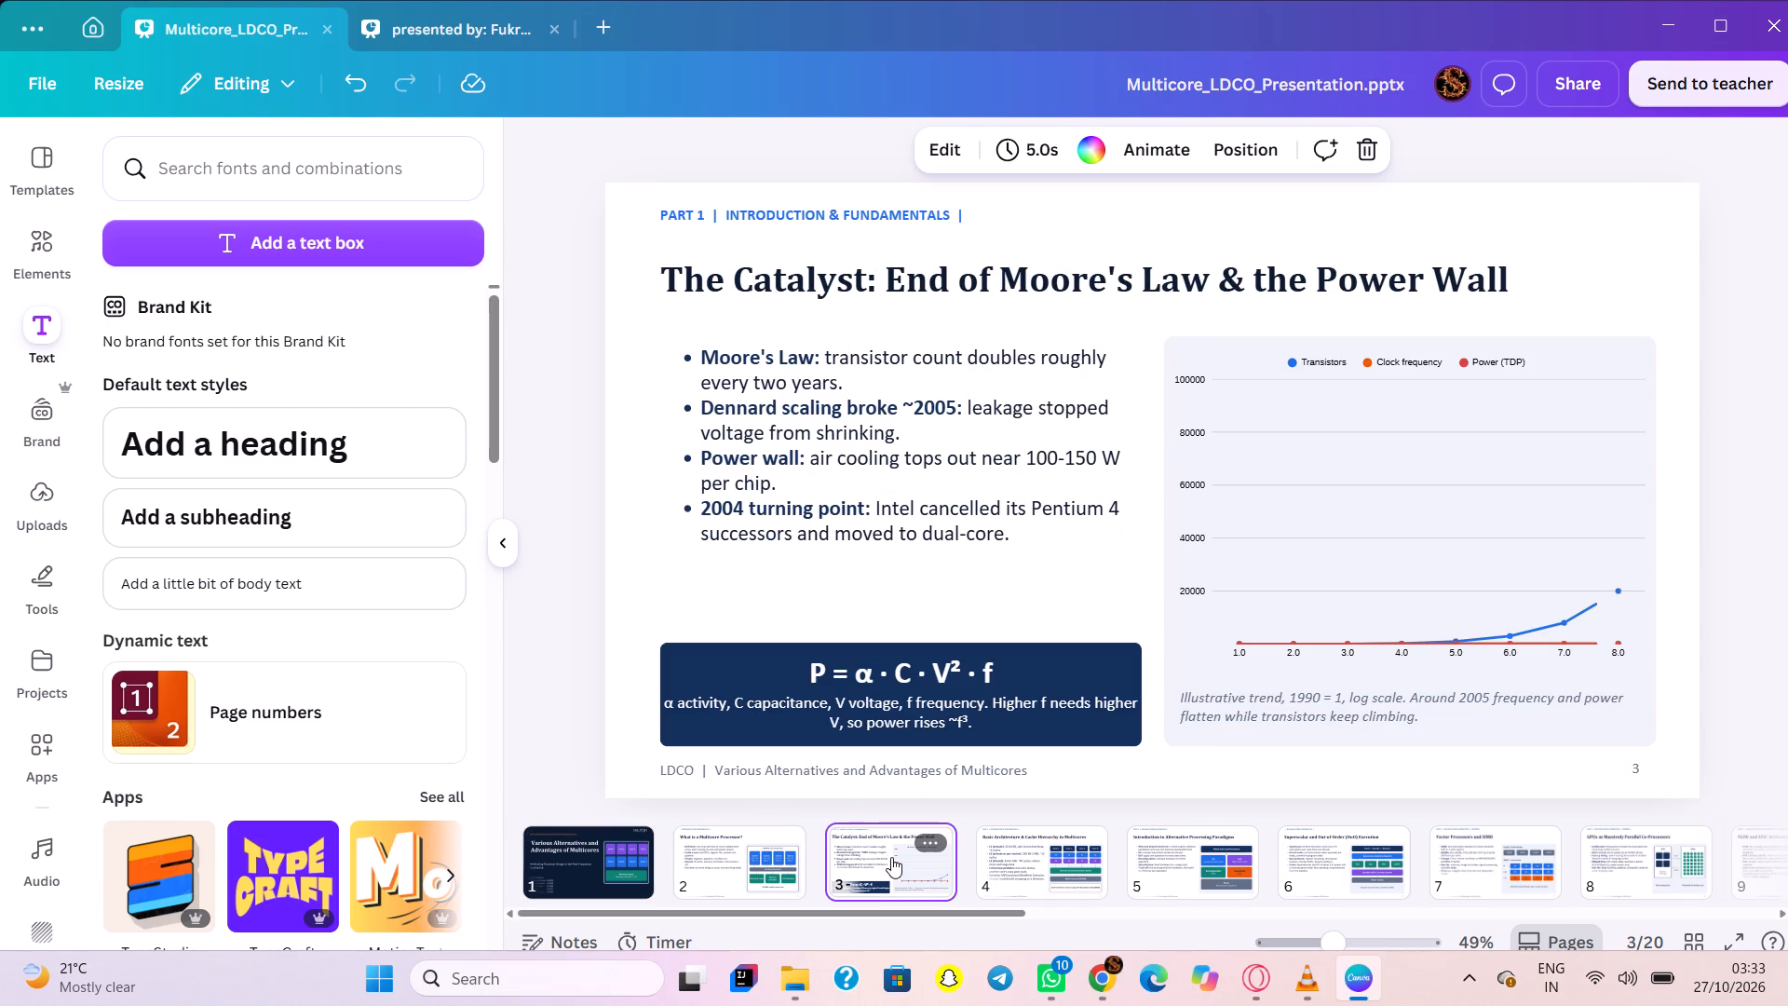
double_click(693, 211)
click(700, 216)
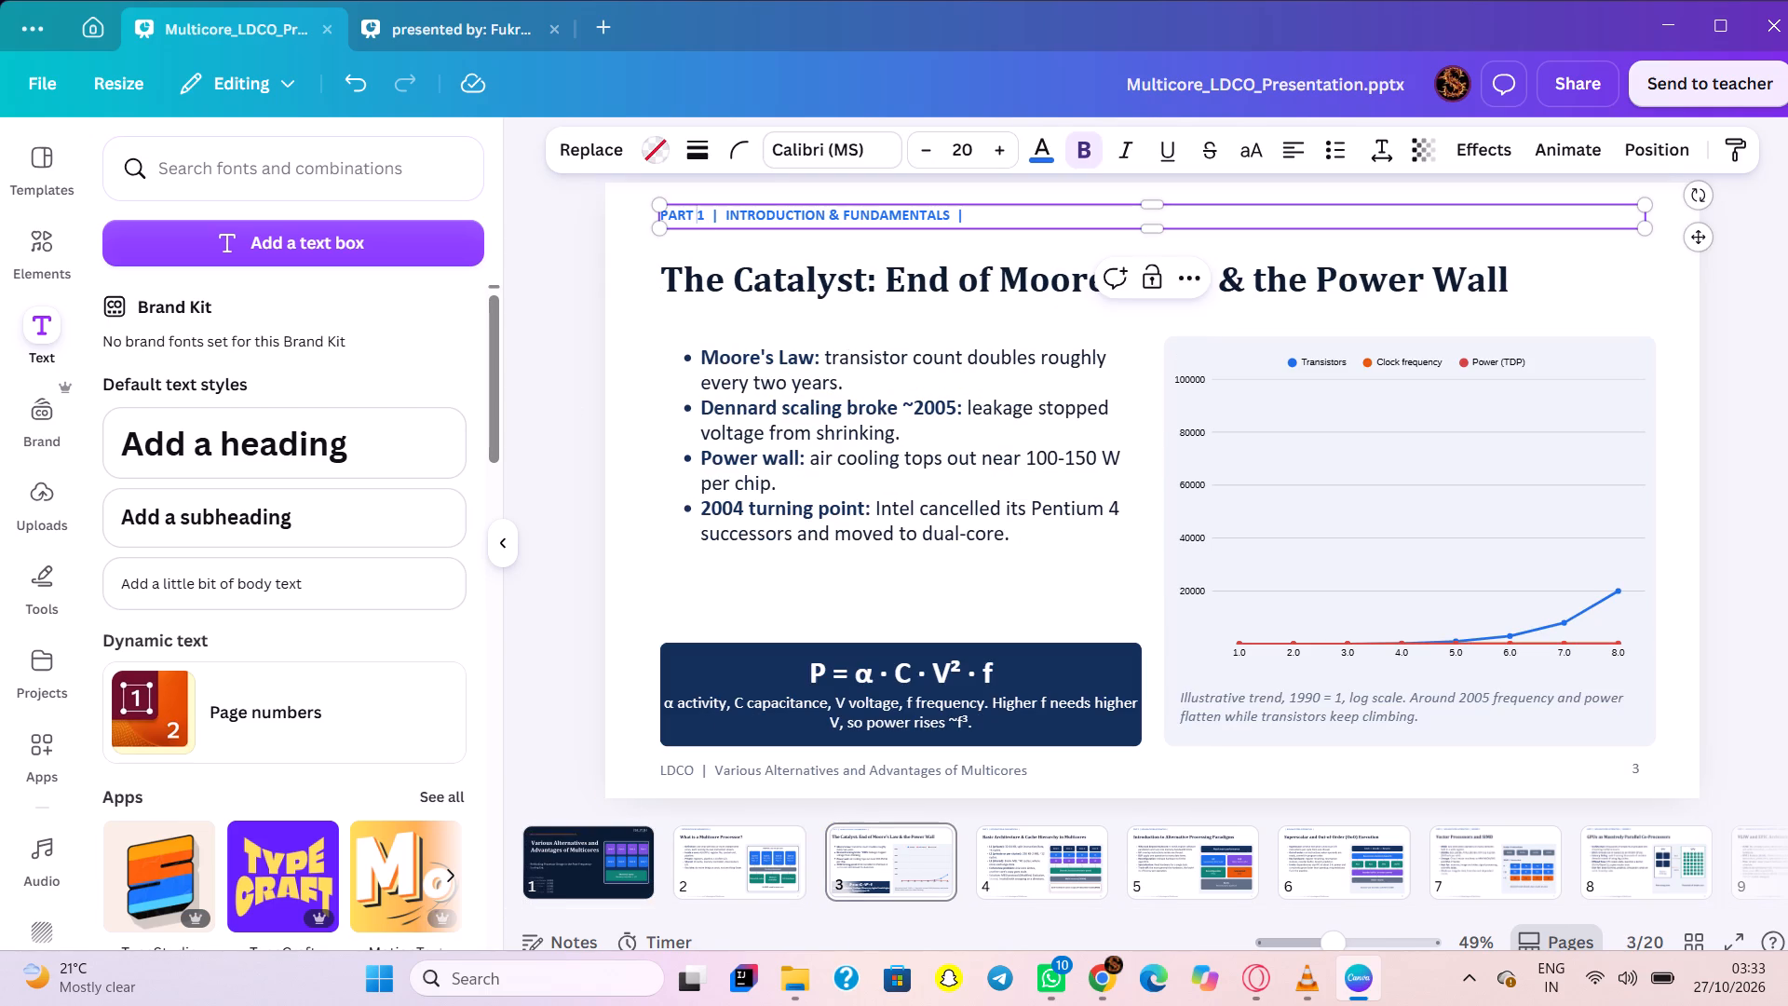
click(707, 218)
key(BackSpace)
key(BackSpace)
key(BackSpace)
key(BackSpace)
key(BackSpace)
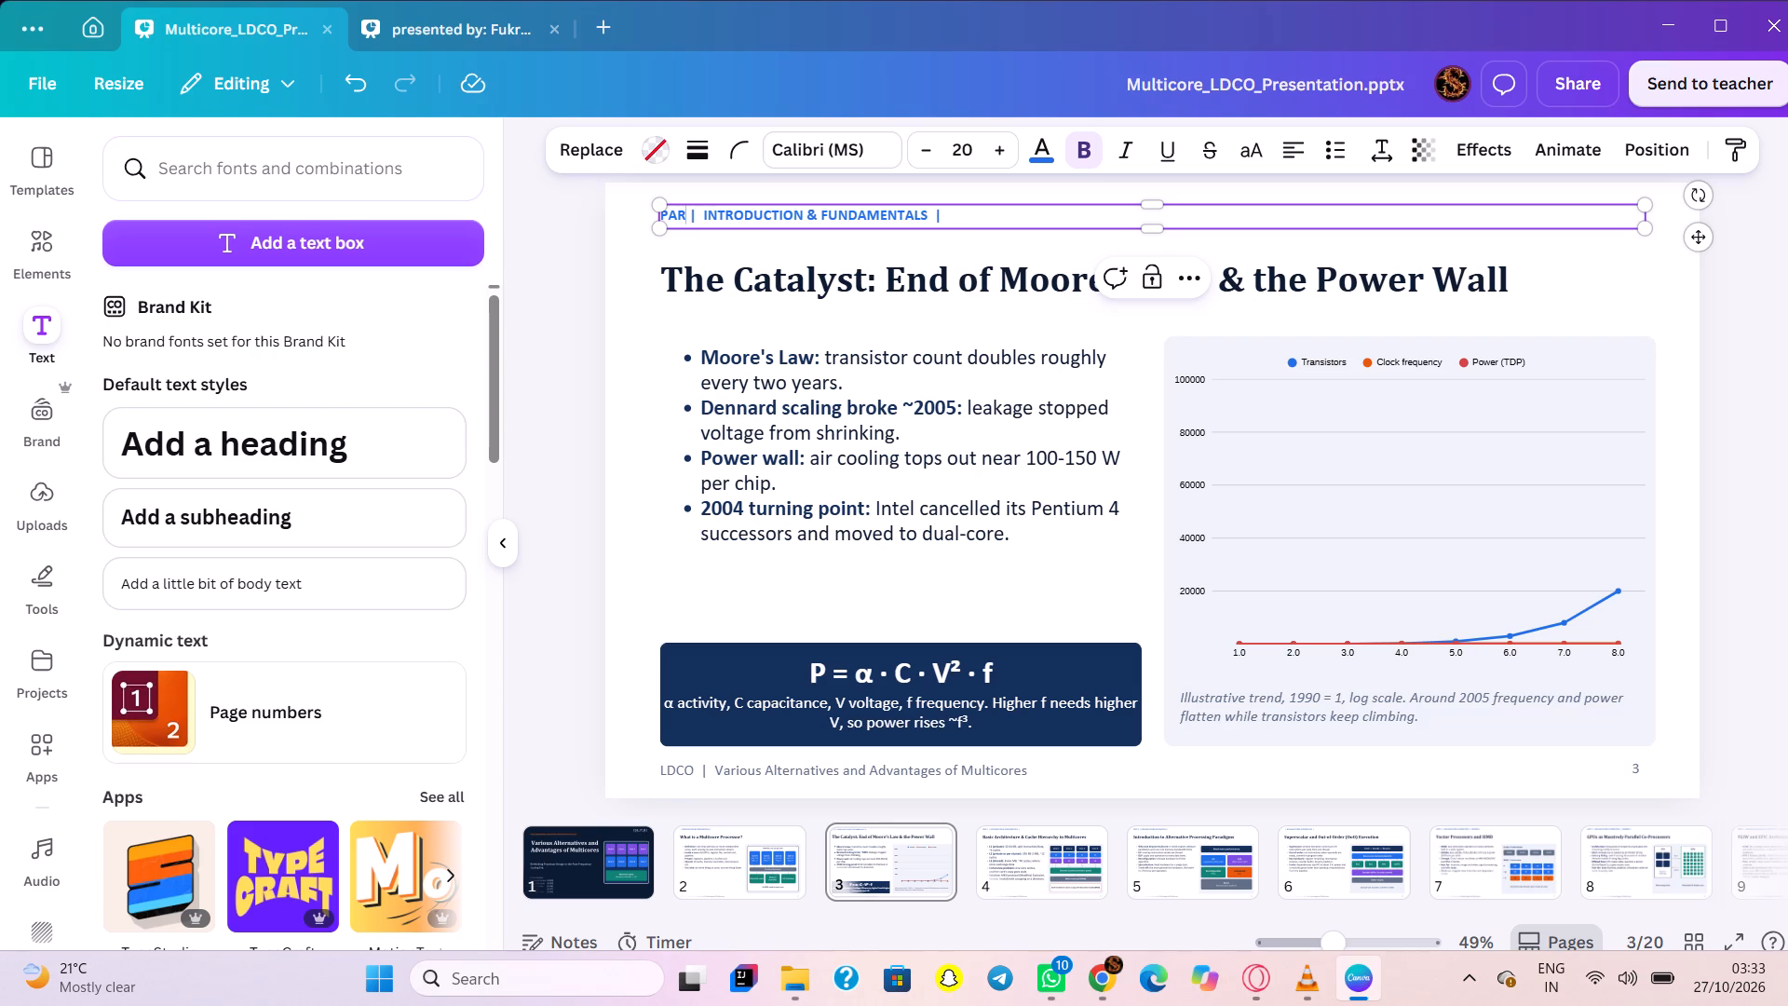
key(BackSpace)
key(BackSpace)
key(BackSpace)
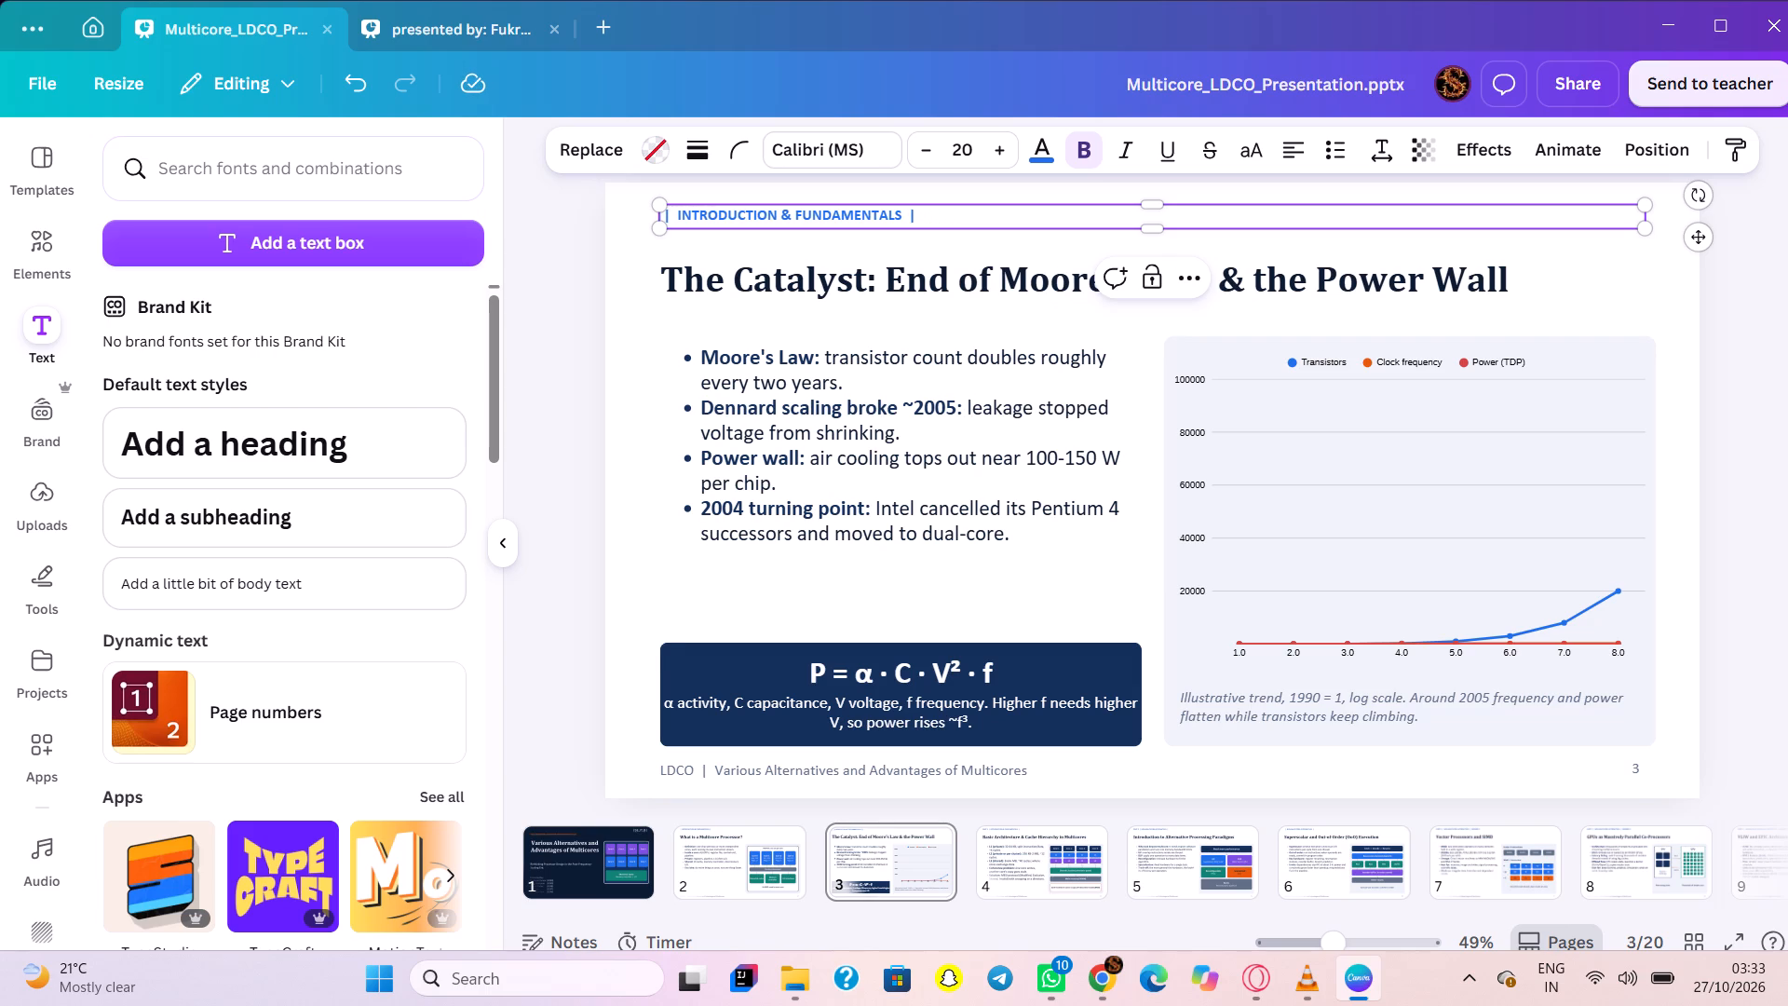
Remove "PART 1" from the blue header line of slide 4, keeping "| INTRODUCTION & FUNDAMENTALS |".
click(1025, 882)
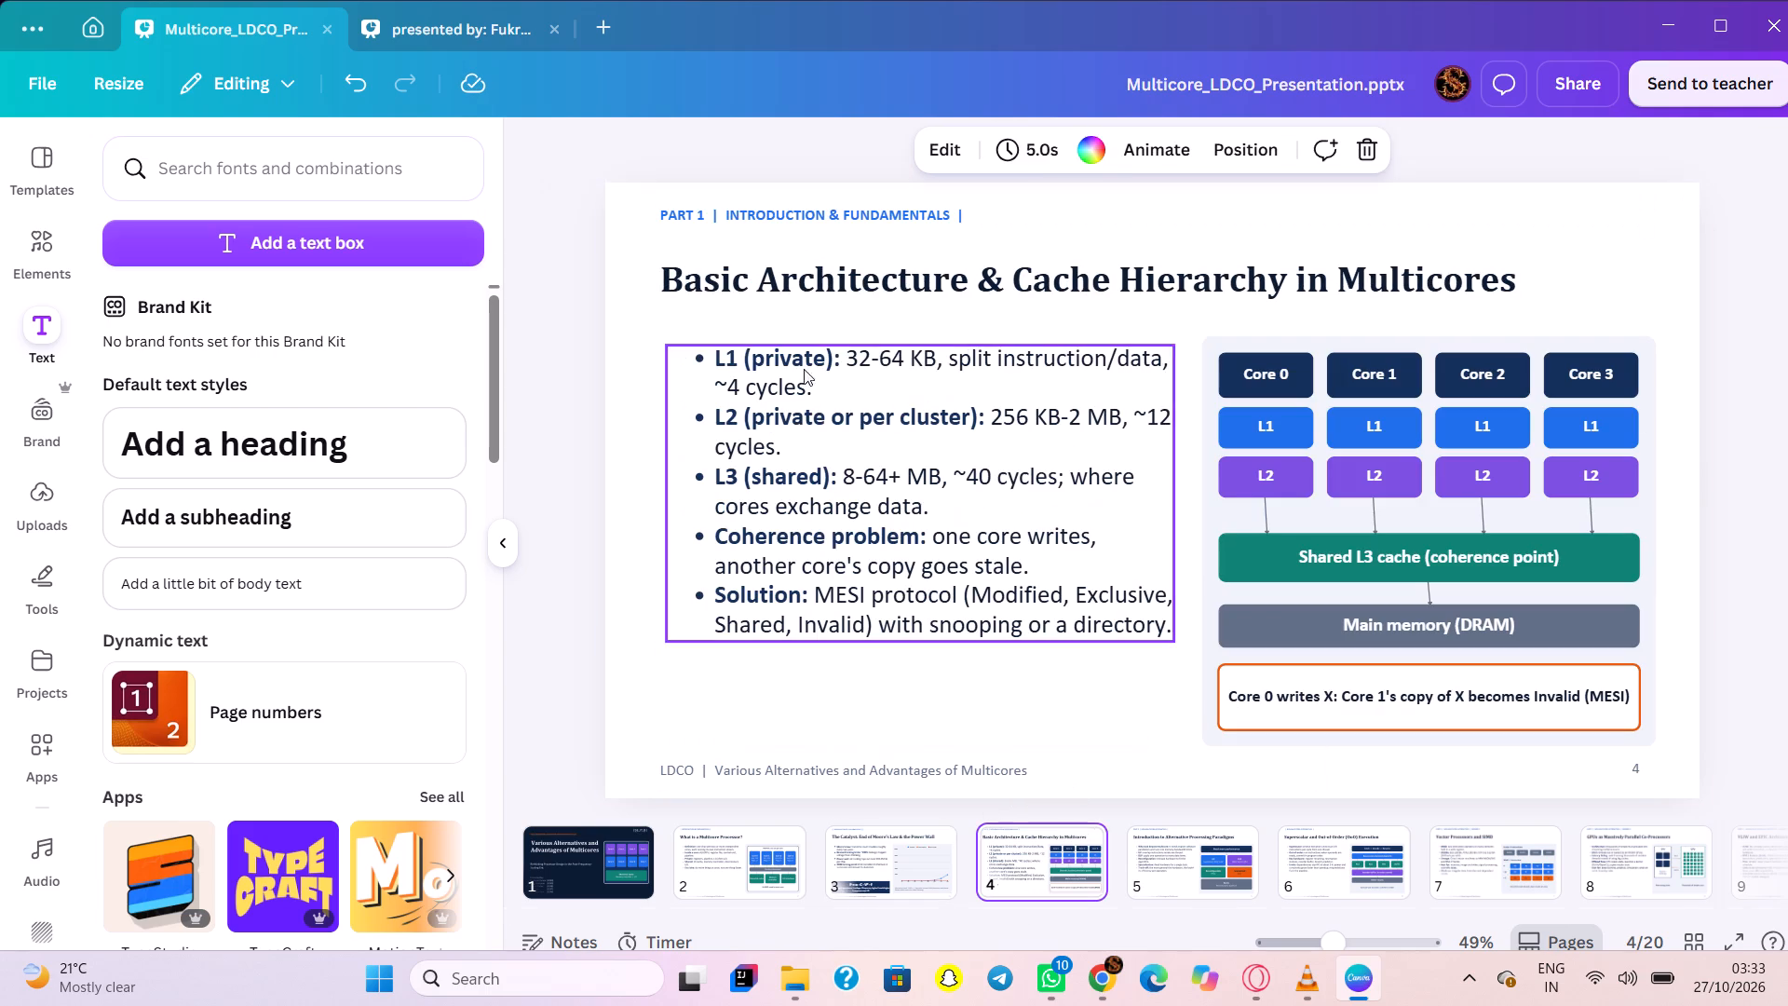
double_click(697, 213)
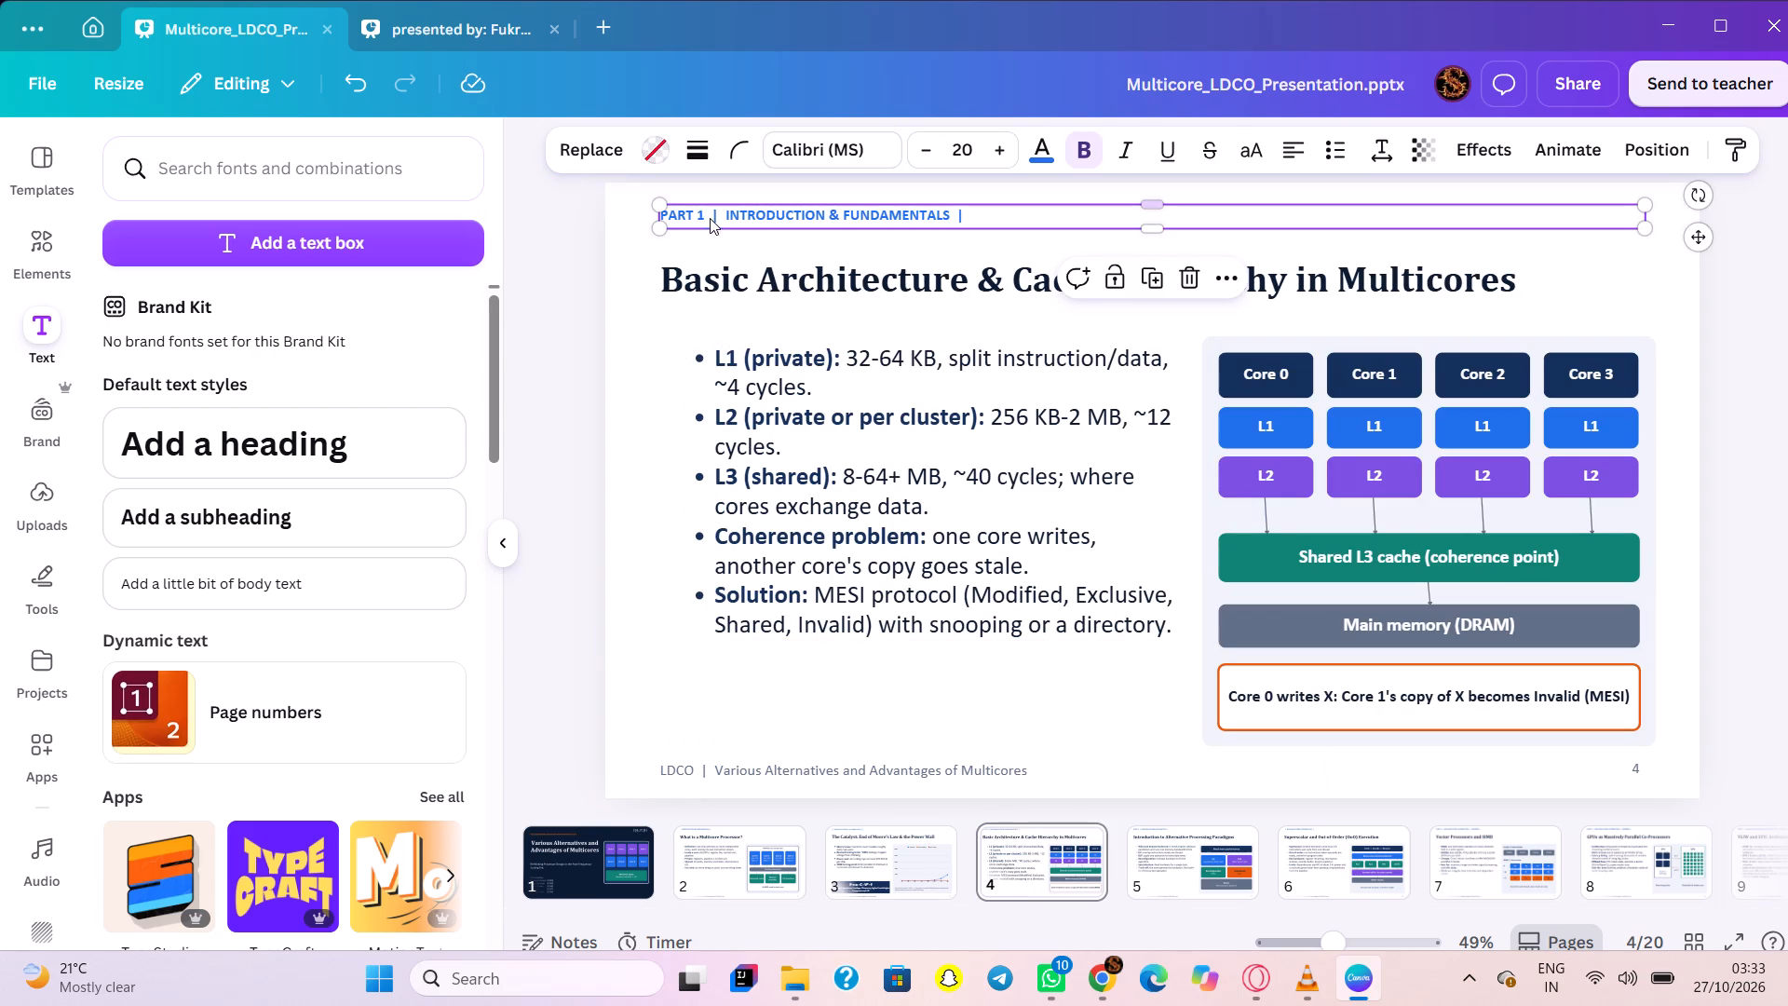
click(710, 218)
key(BackSpace)
key(BackSpace)
key(BackSpace)
key(BackSpace)
key(BackSpace)
key(BackSpace)
key(BackSpace)
key(BackSpace)
key(BackSpace)
key(BackSpace)
key(BackSpace)
key(BackSpace)
key(BackSpace)
key(BackSpace)
key(BackSpace)
key(BackSpace)
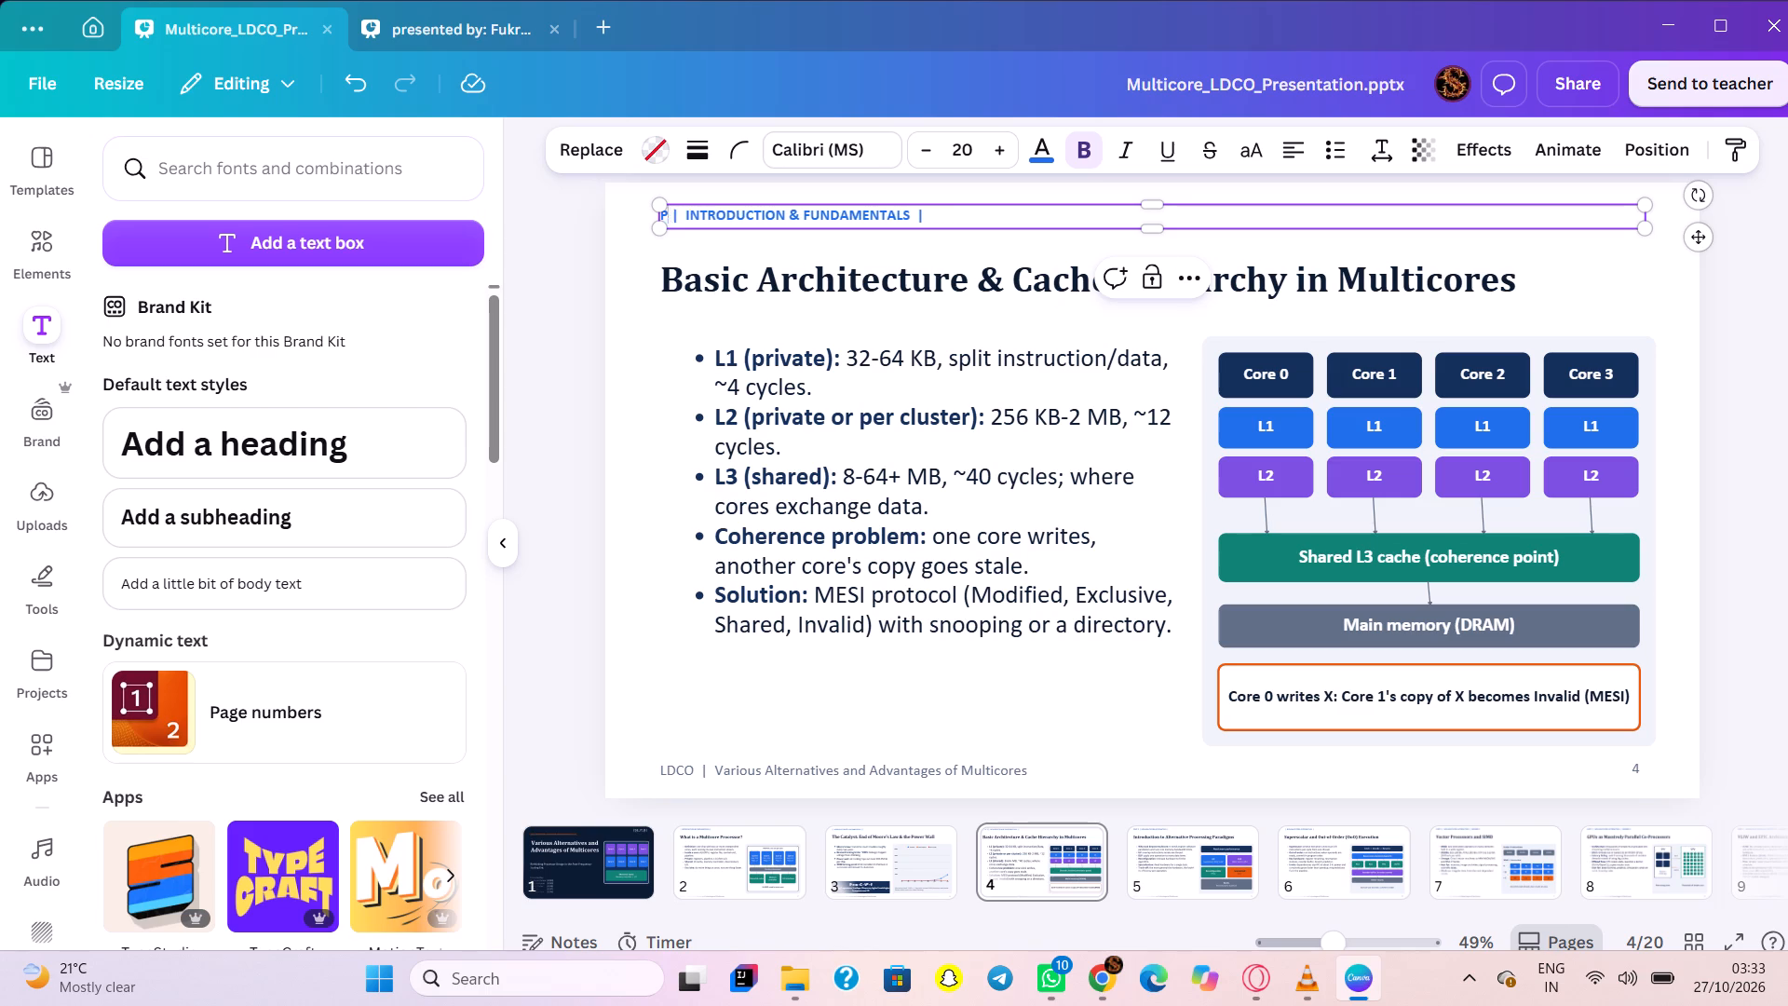
Remove "PART 2" from the blue header line of slide 5, keeping "| NON-MULTICORE ALTERNATIVES |".
click(1189, 877)
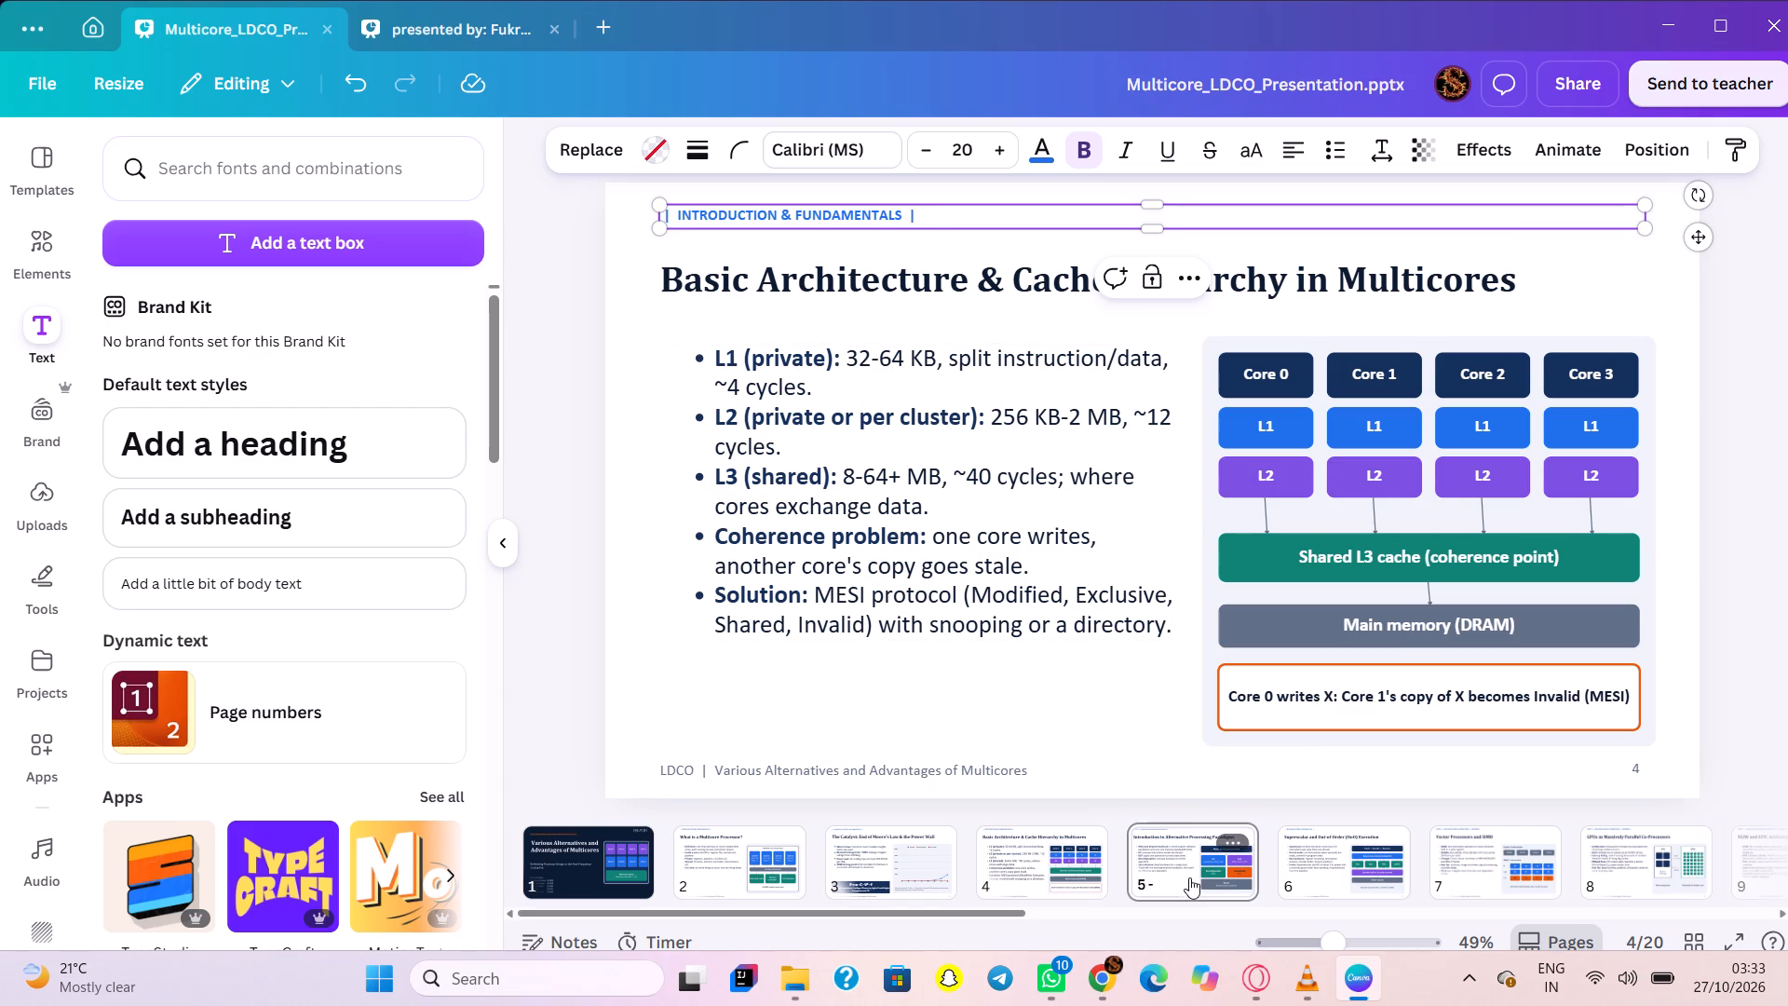
double_click(706, 215)
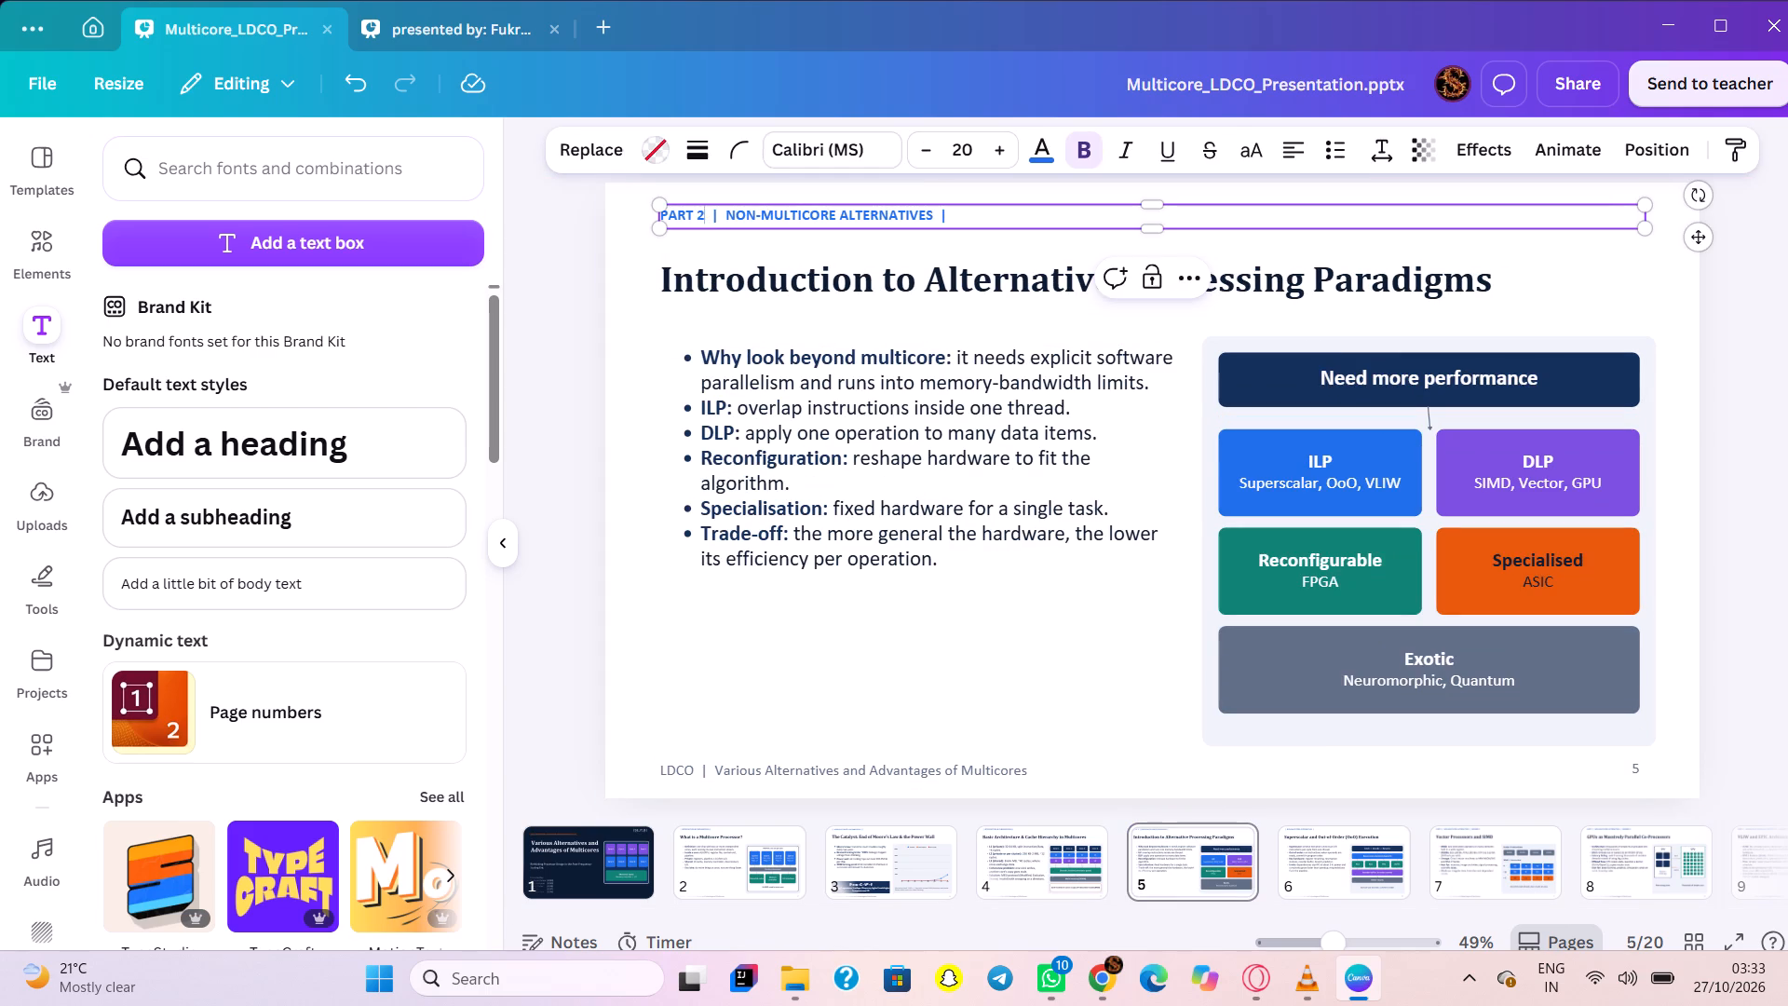
key(BackSpace)
key(BackSpace)
key(BackSpace)
key(BackSpace)
key(BackSpace)
key(BackSpace)
key(BackSpace)
key(BackSpace)
key(BackSpace)
key(BackSpace)
key(BackSpace)
key(BackSpace)
key(BackSpace)
key(BackSpace)
key(BackSpace)
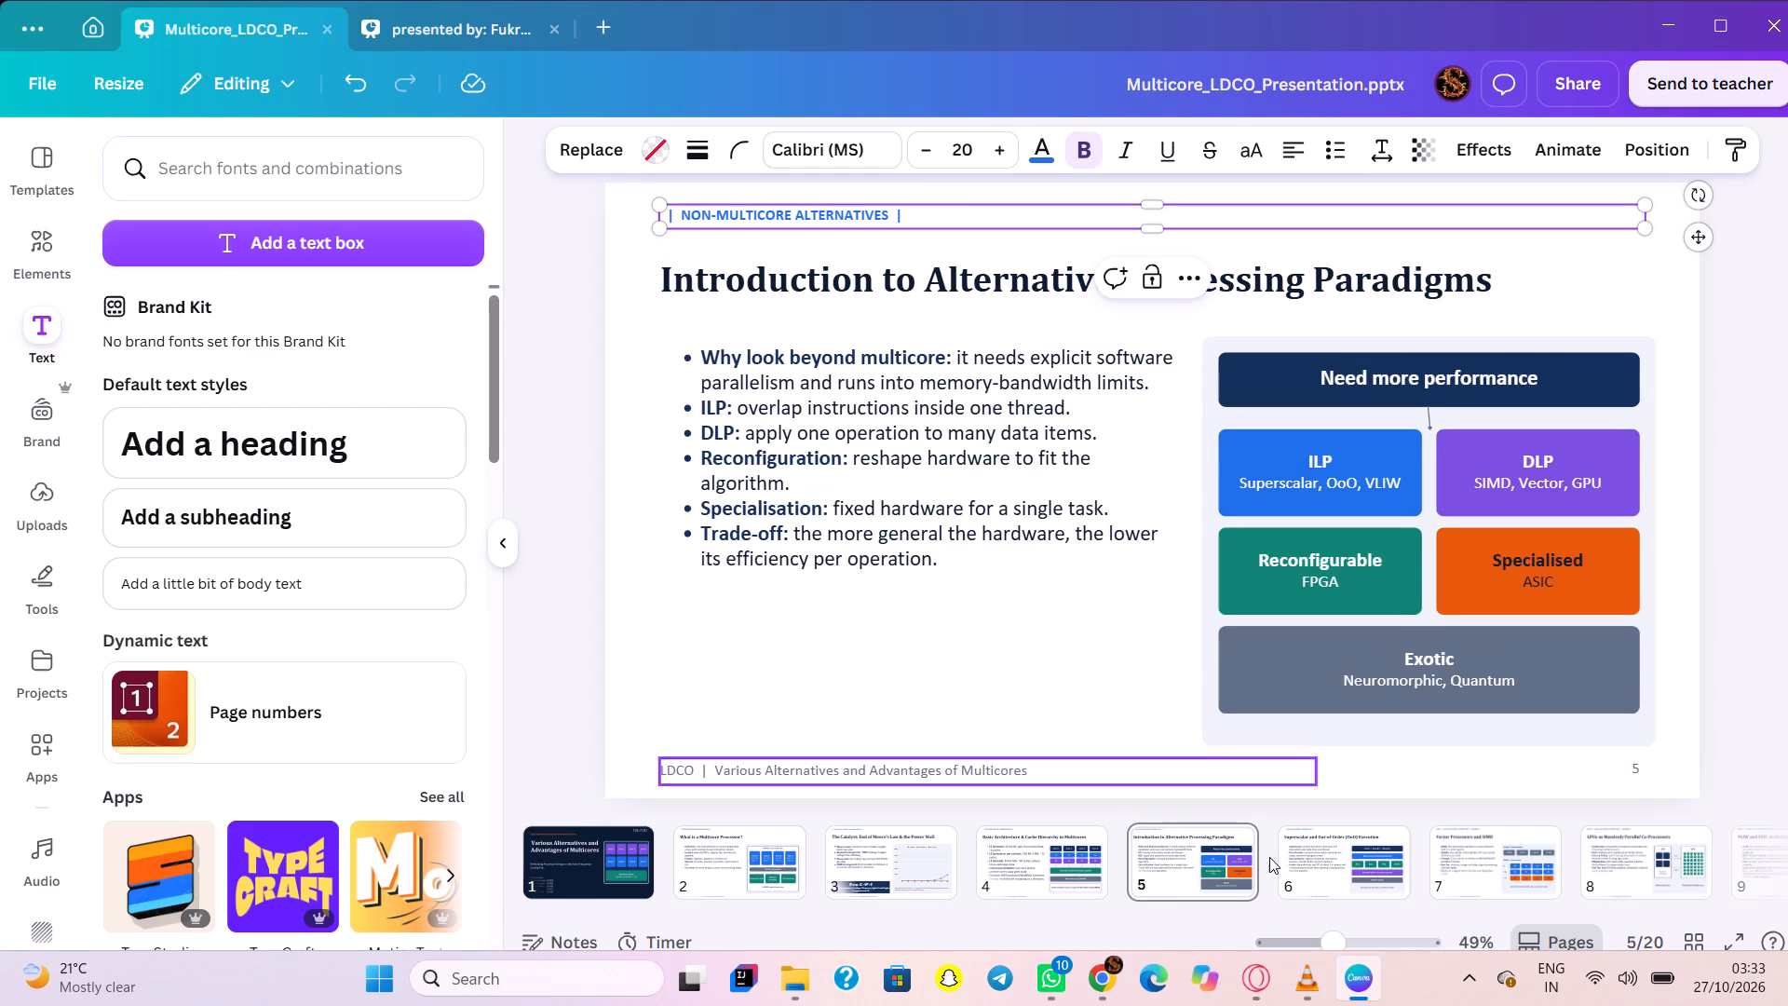
Remove "PART 2" from the blue header line of slide 7, keeping "| NON-MULTICORE ALTERNATIVES | MEMBER 2".
click(1313, 865)
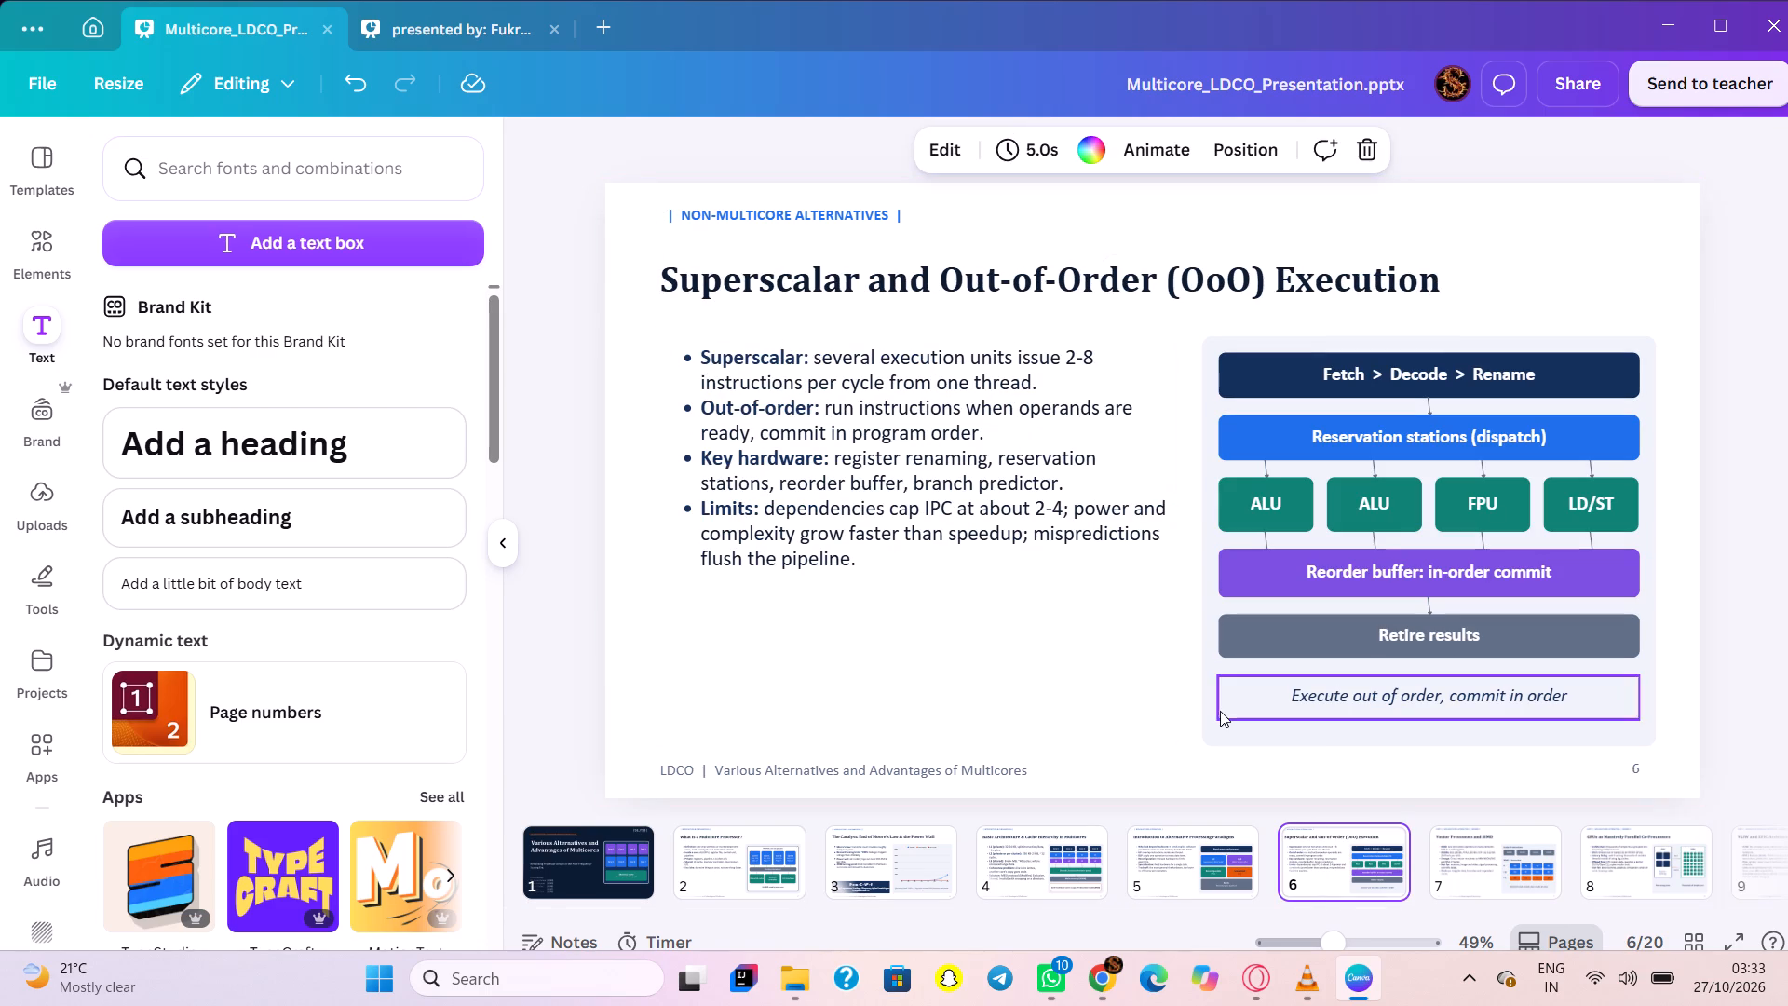
click(1443, 865)
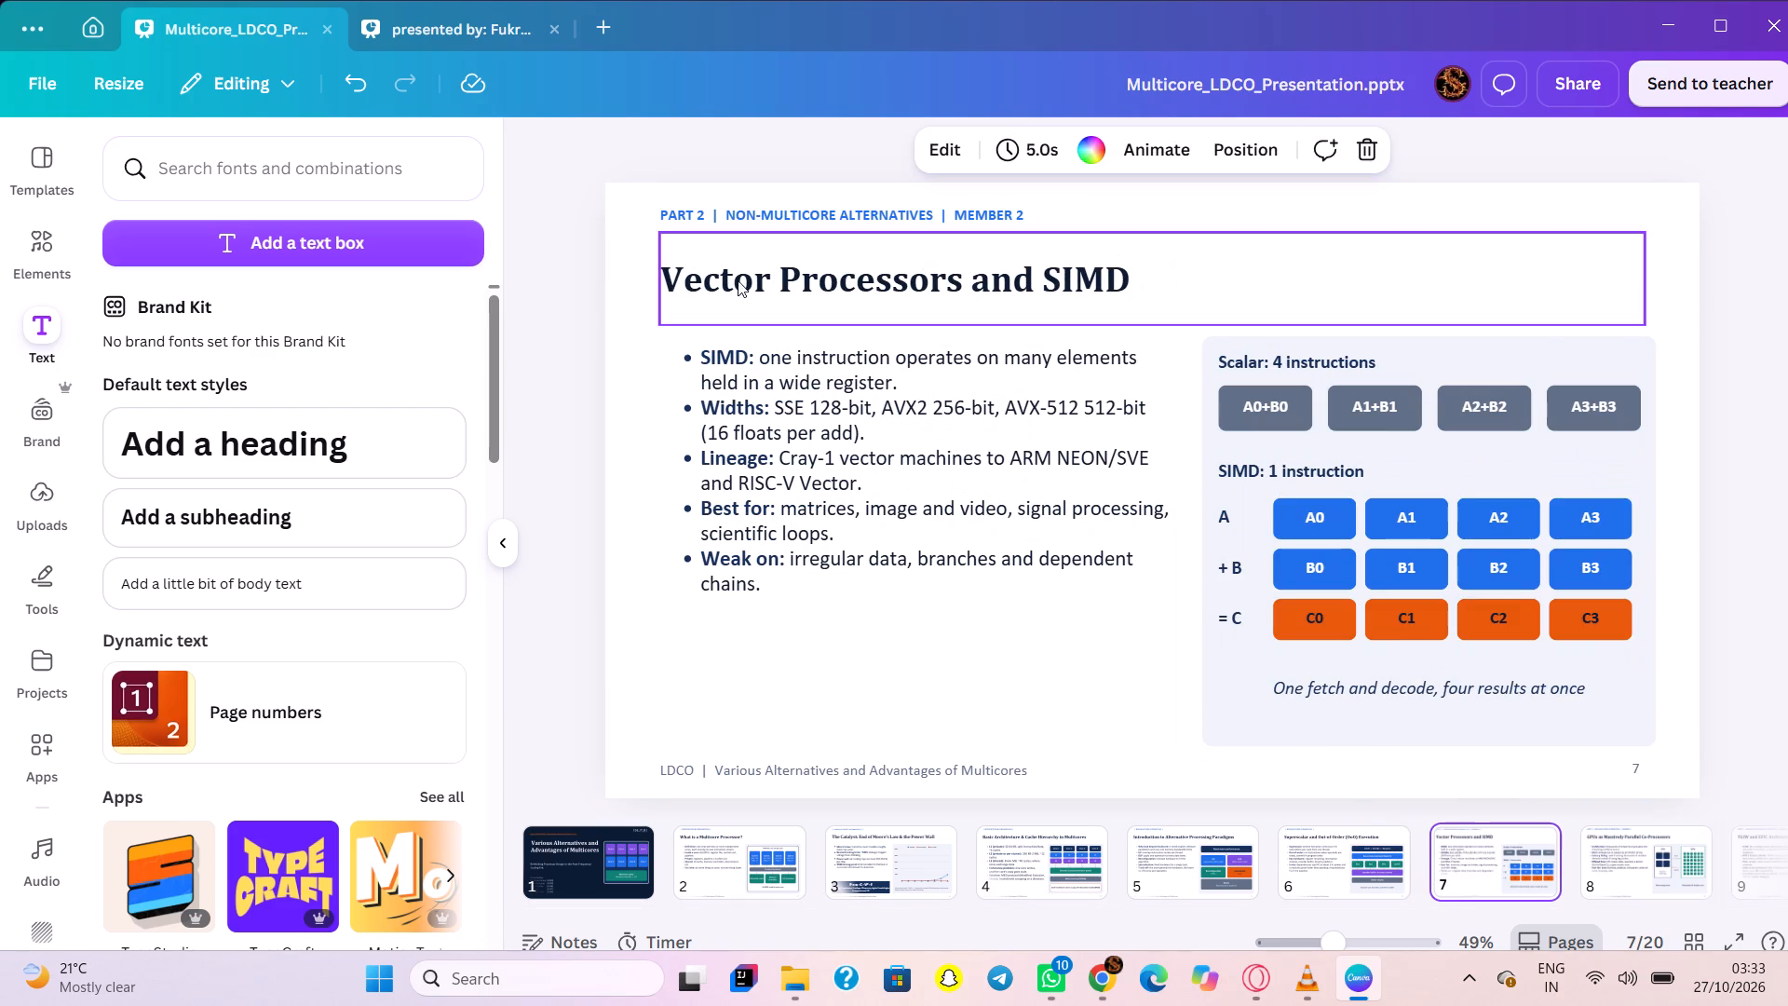
double_click(701, 219)
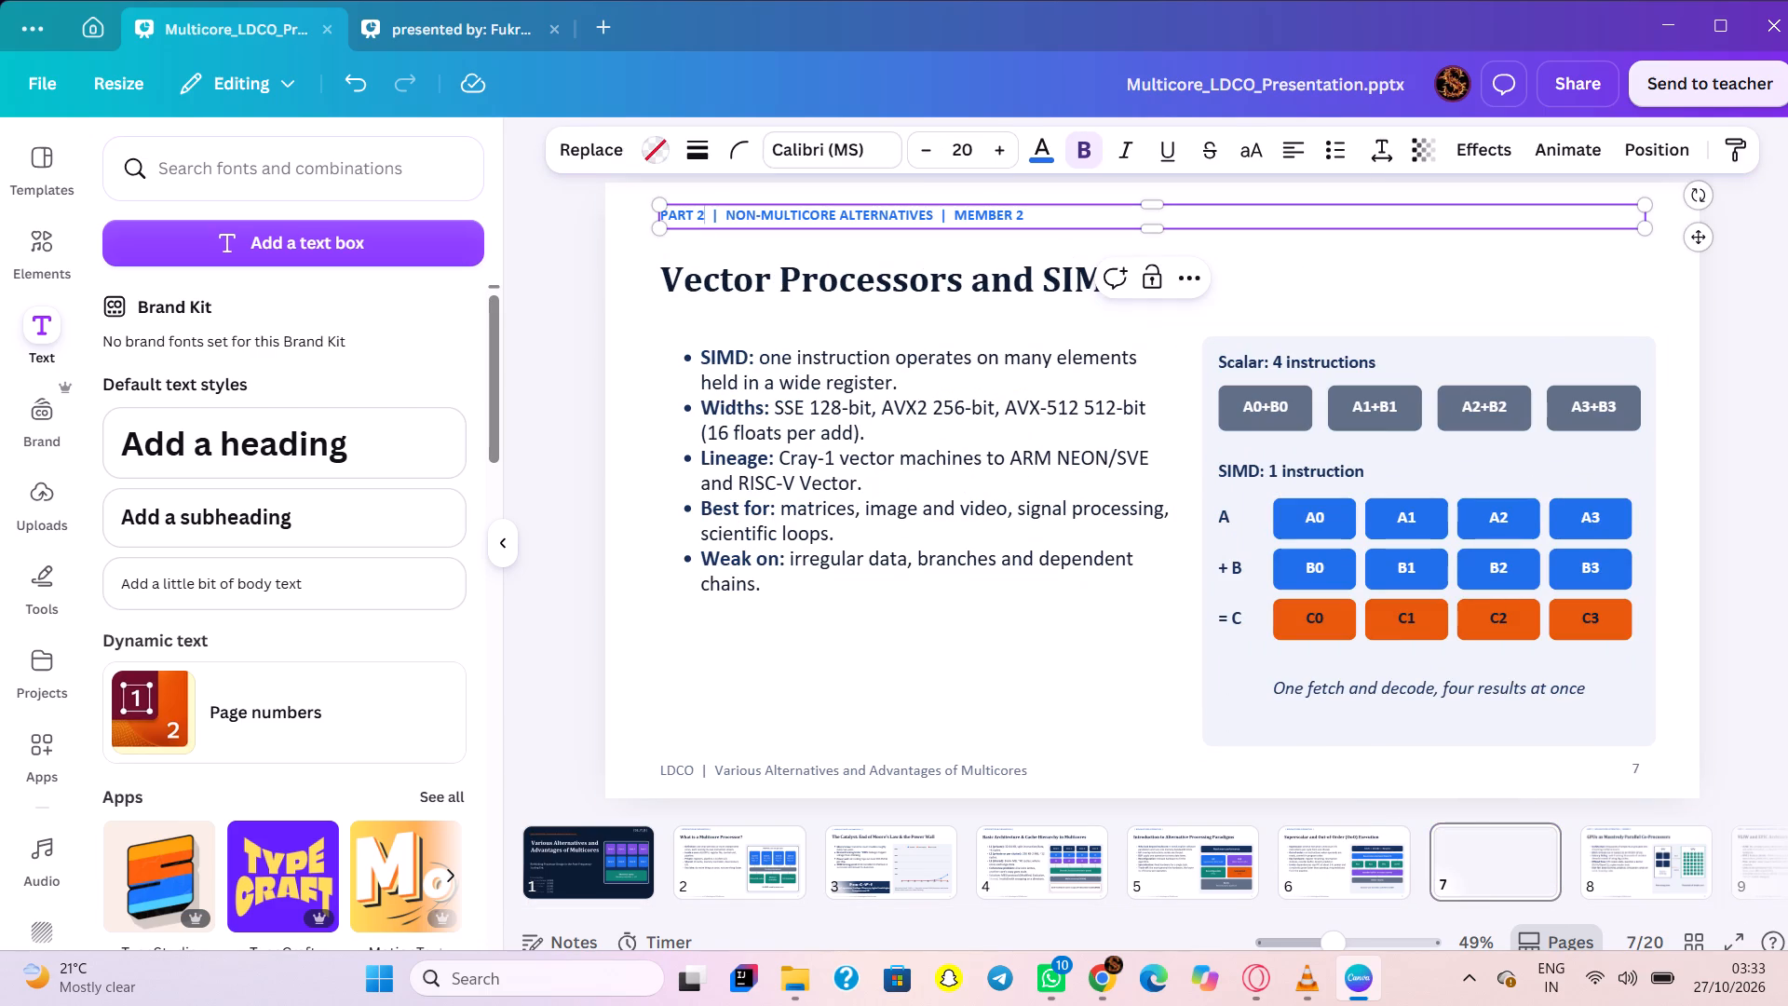
key(BackSpace)
key(BackSpace)
key(BackSpace)
key(BackSpace)
key(BackSpace)
key(BackSpace)
key(BackSpace)
key(BackSpace)
key(BackSpace)
key(BackSpace)
key(BackSpace)
key(BackSpace)
key(BackSpace)
key(BackSpace)
key(BackSpace)
key(BackSpace)
key(BackSpace)
key(BackSpace)
key(BackSpace)
key(BackSpace)
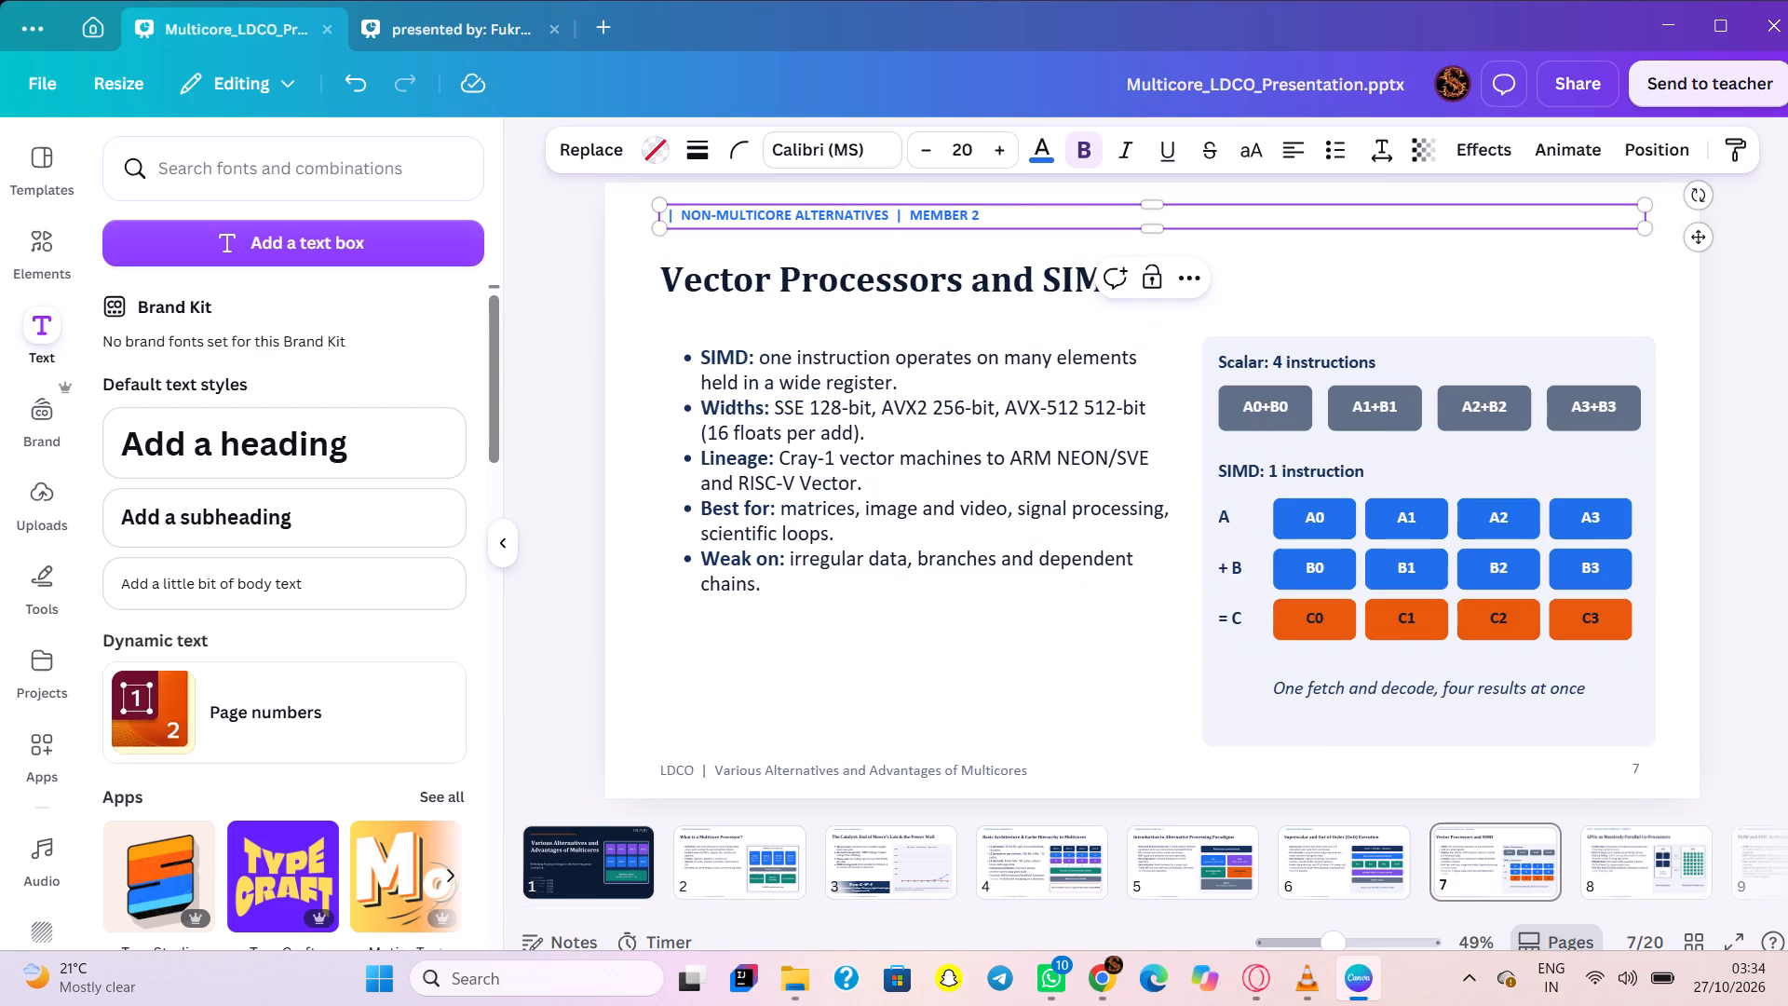
Set the font size of the bullet text on slide 2 to 34.
click(722, 880)
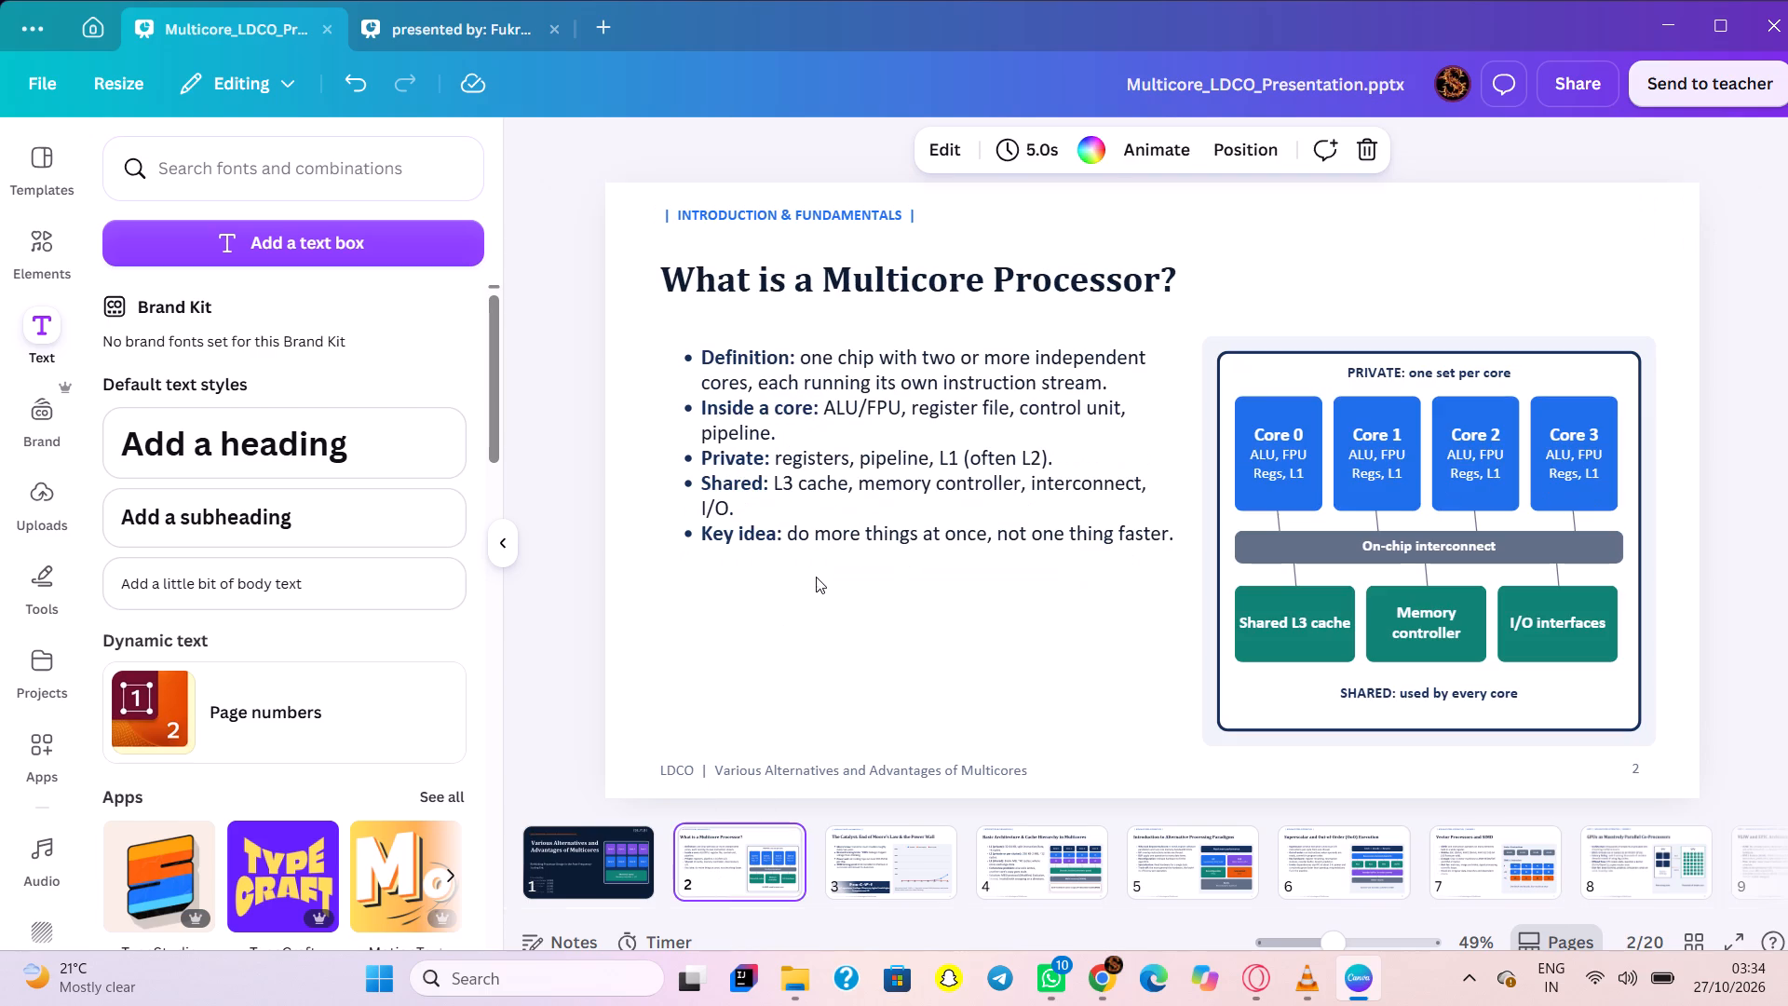
click(819, 576)
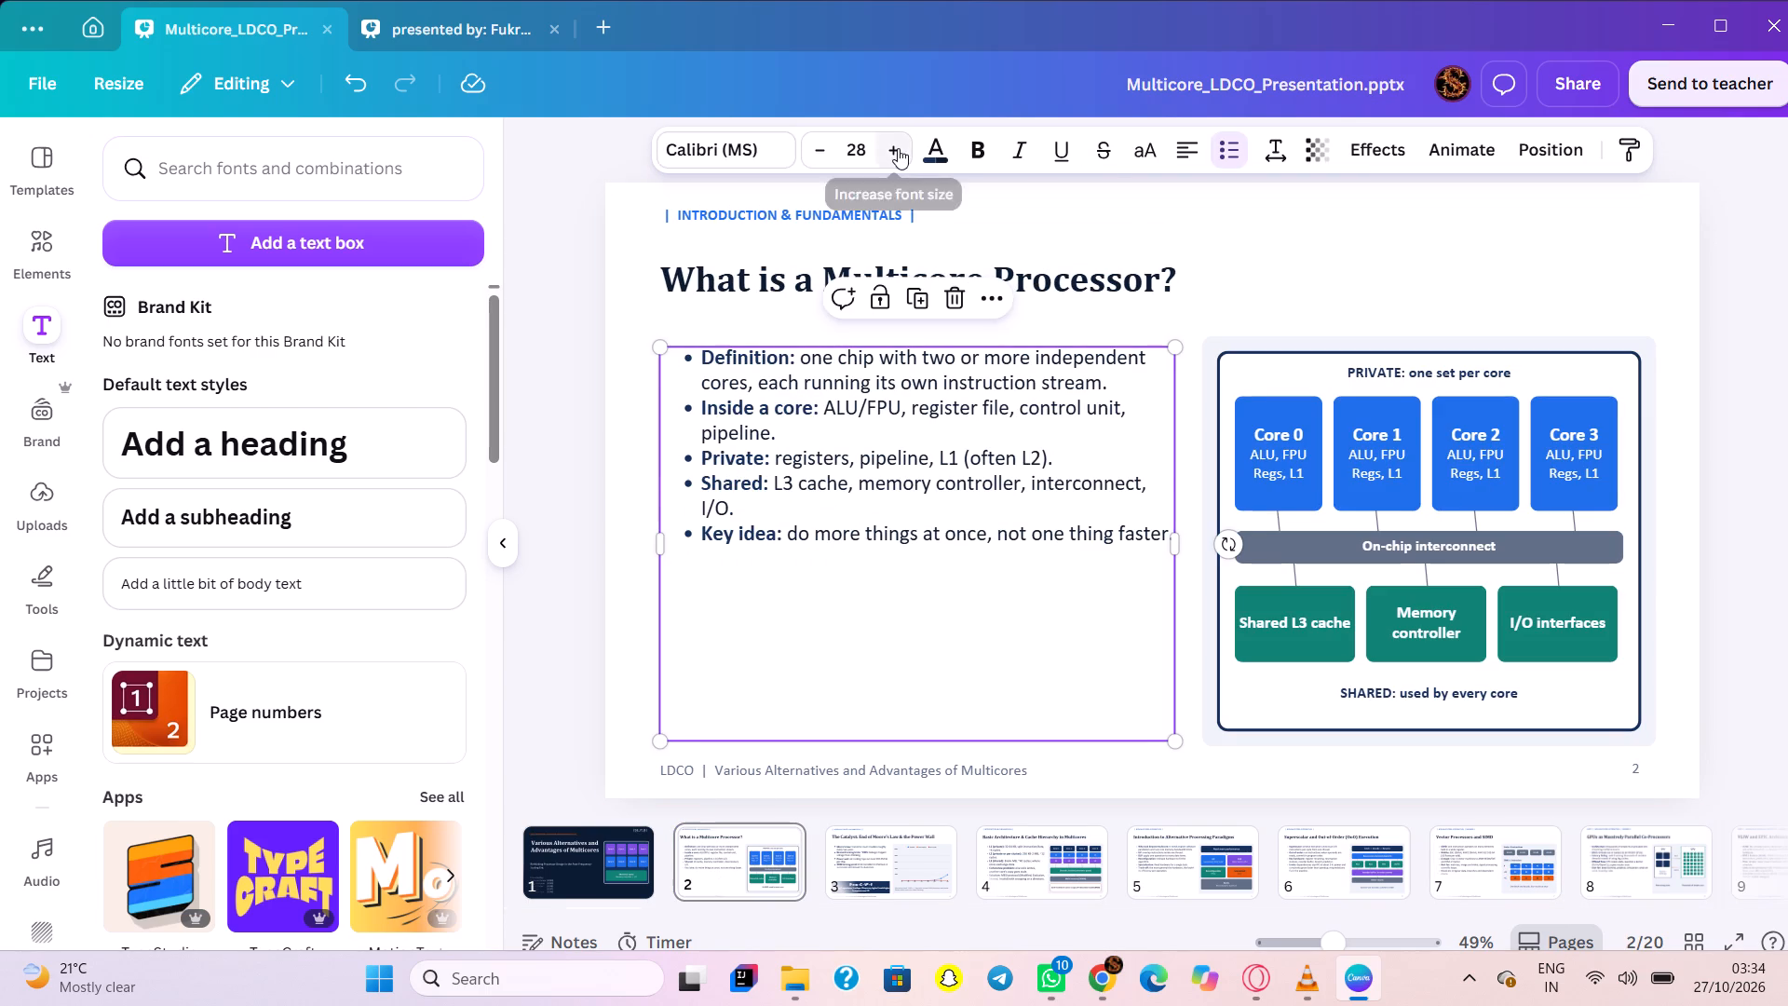
click(897, 149)
click(897, 149)
click(897, 149)
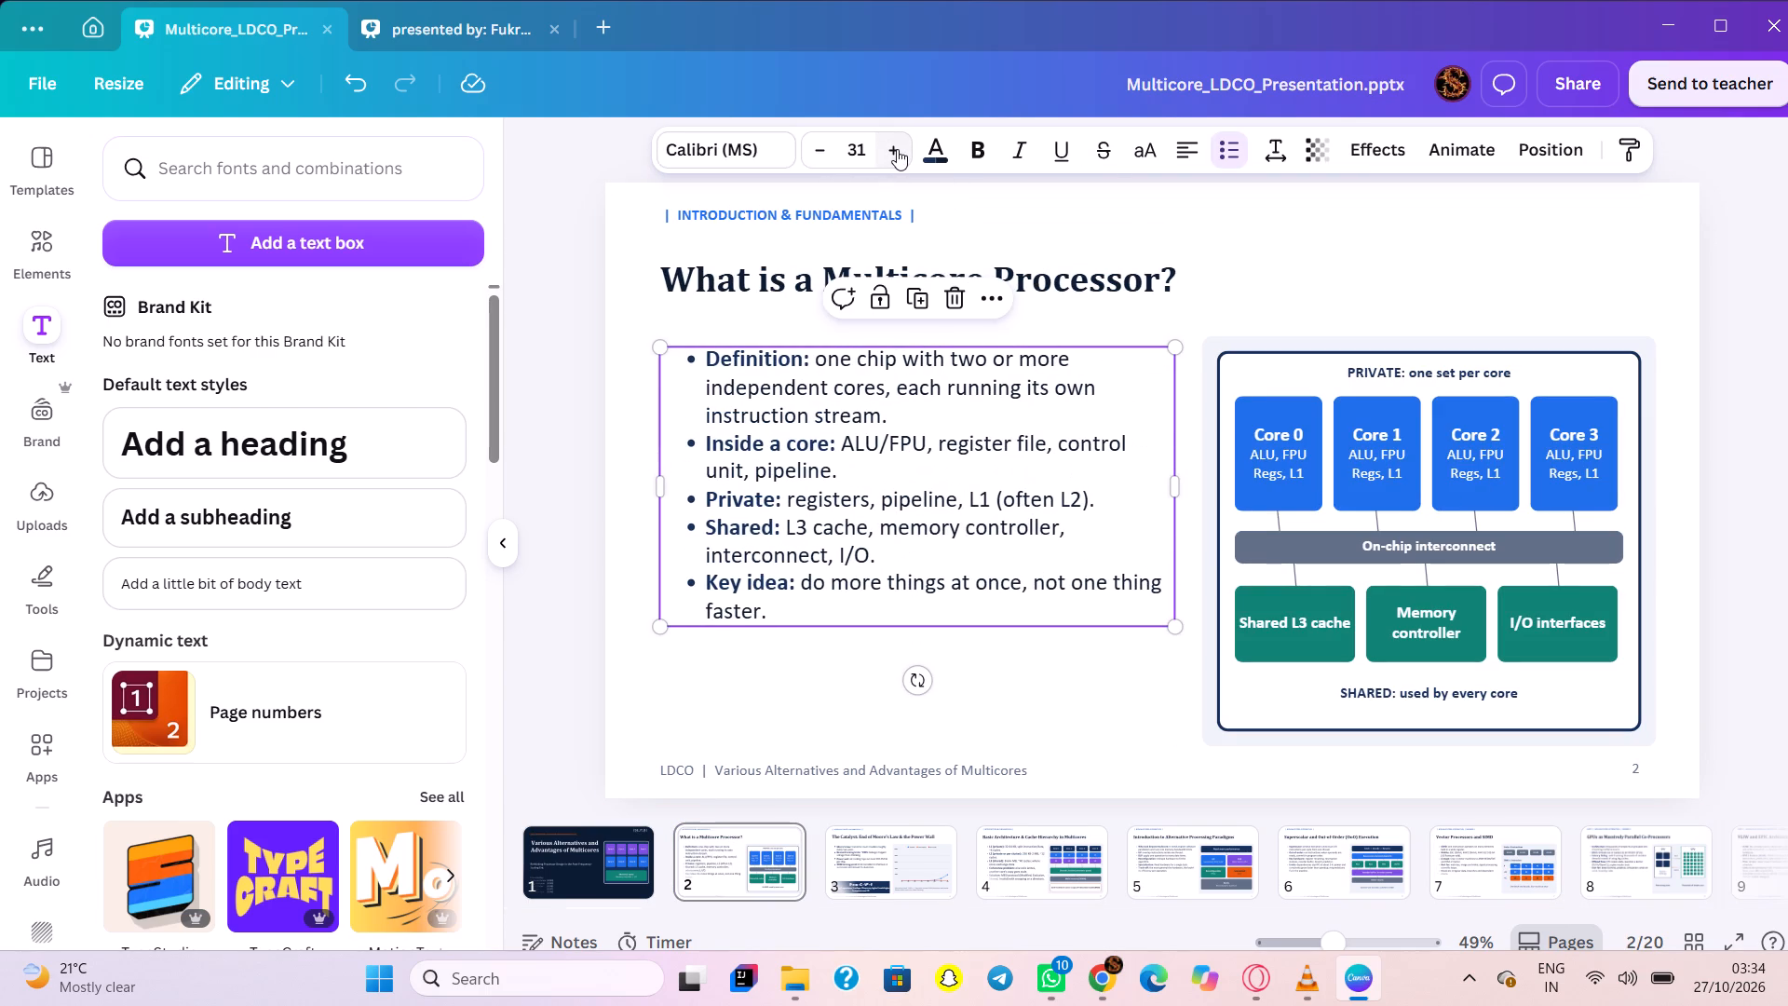
click(897, 149)
click(897, 149)
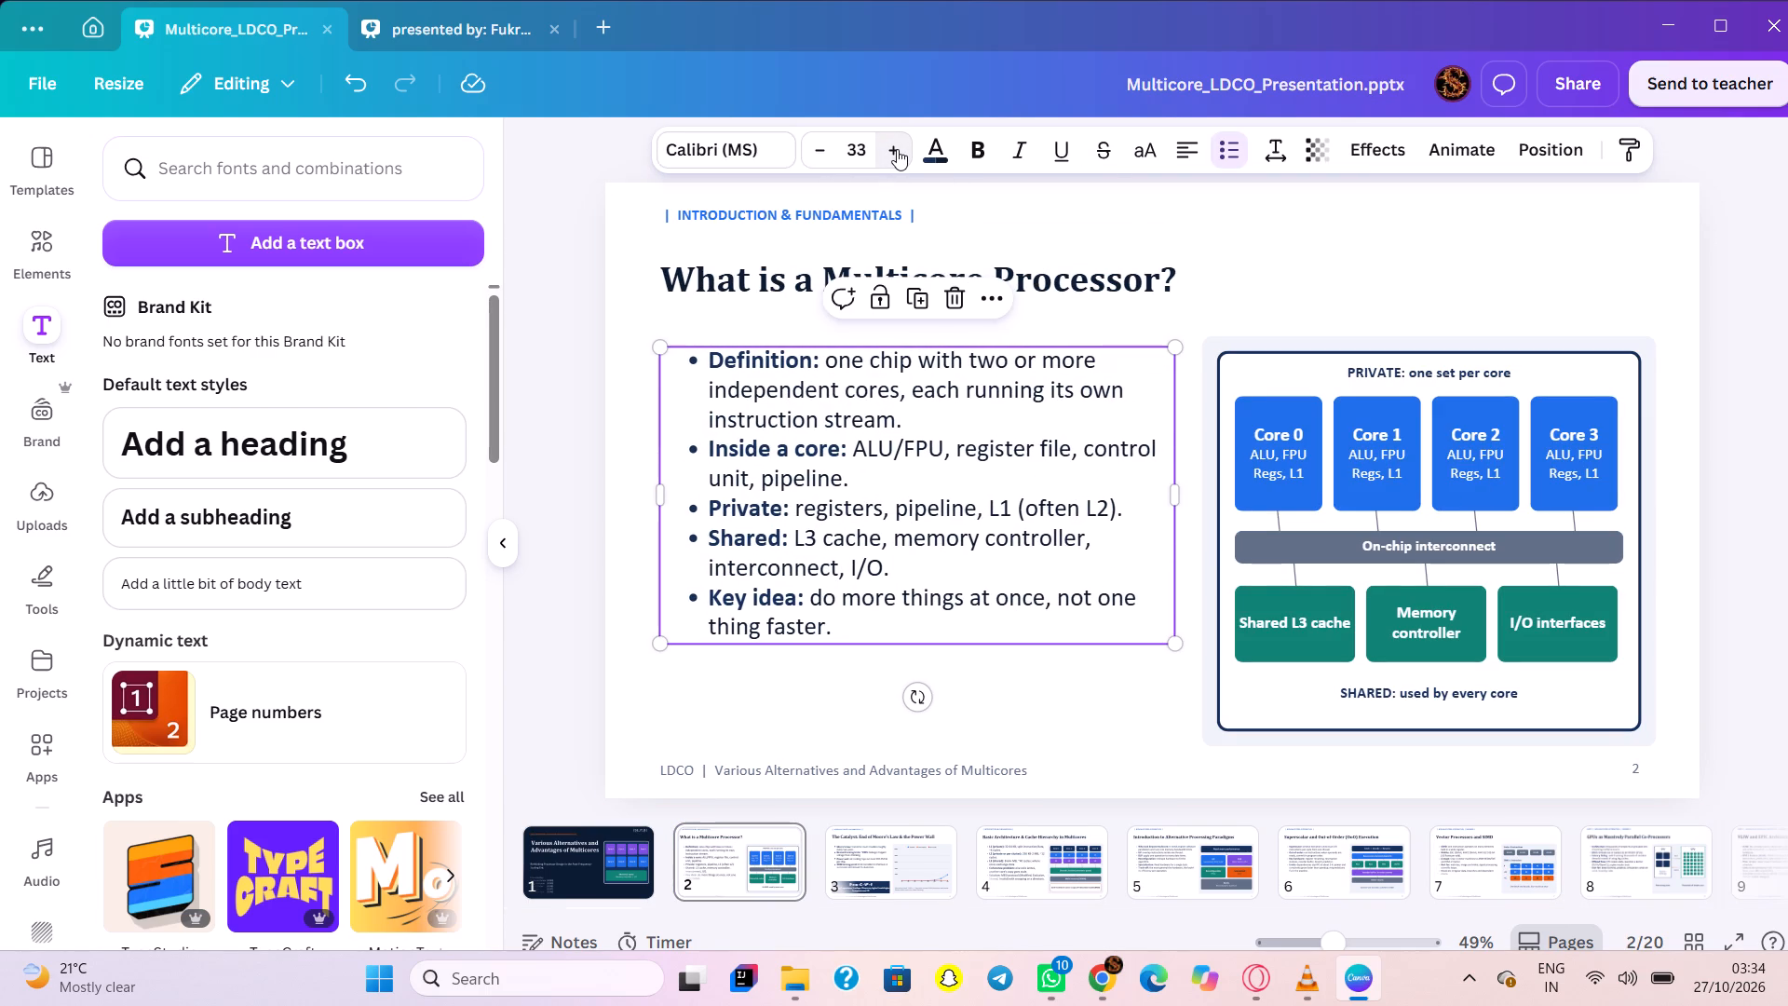
click(897, 149)
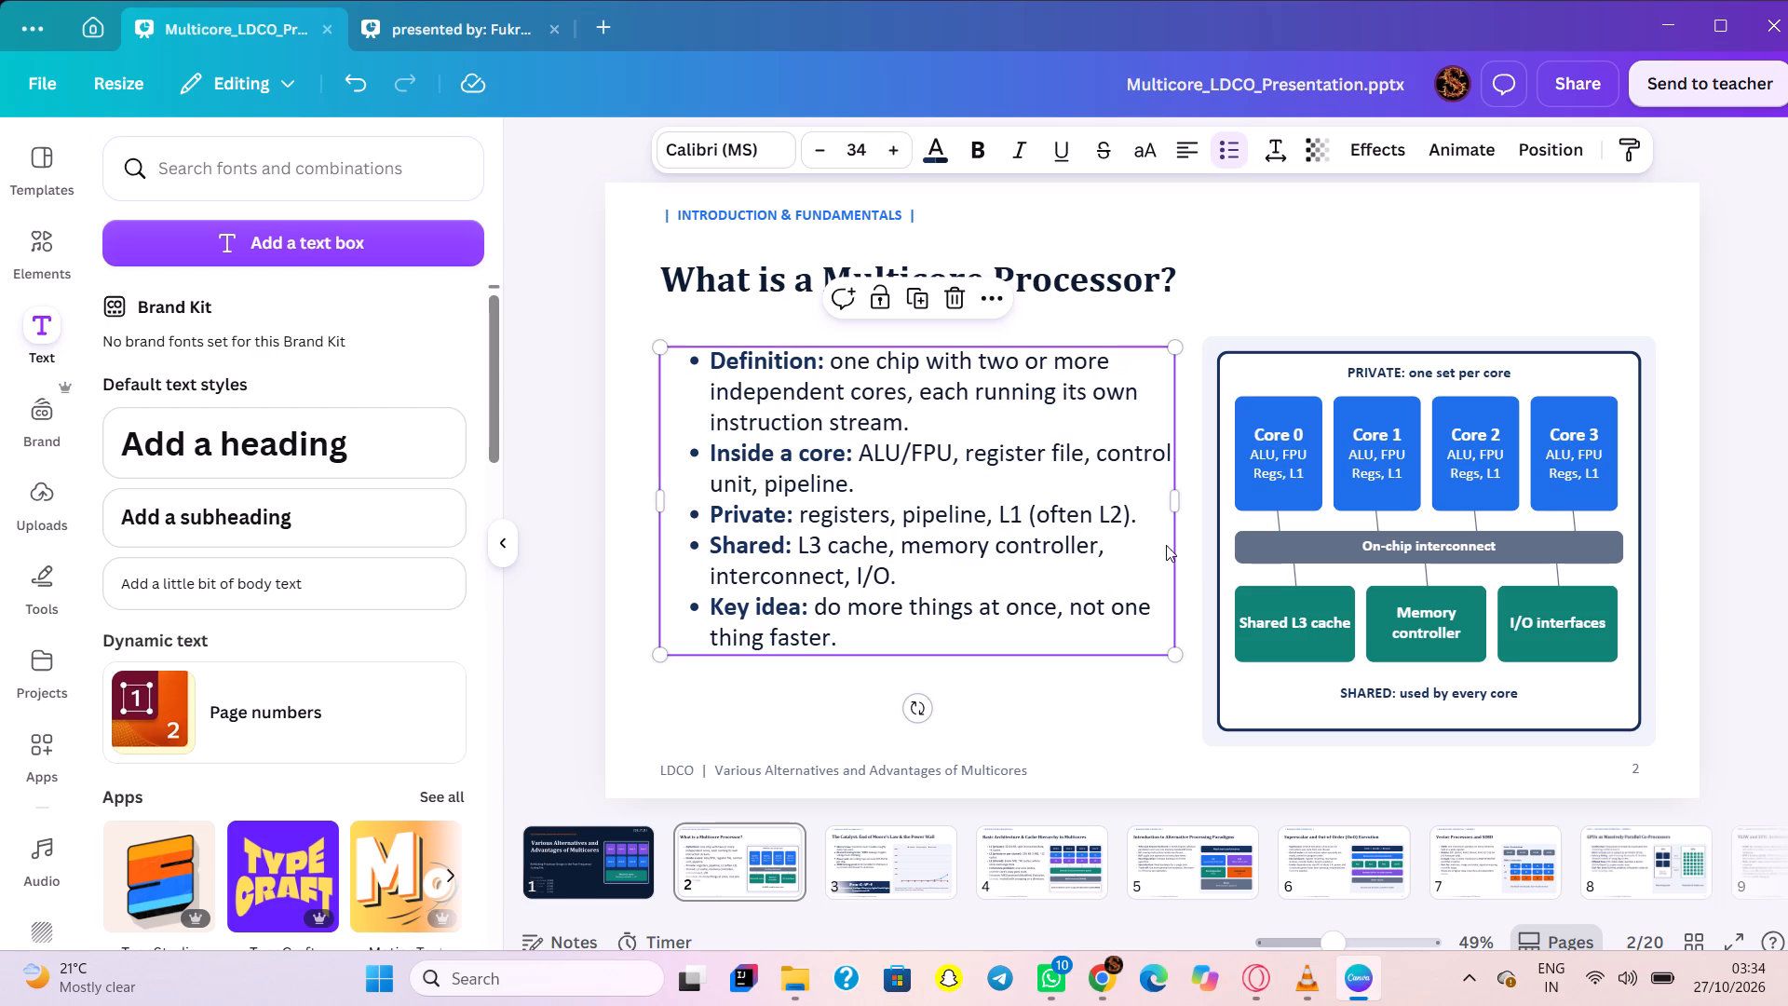
Narrow the bullet text box on slide 2 to about 872 px wide, leaving a gap before the diagram.
drag(1179, 502, 1164, 511)
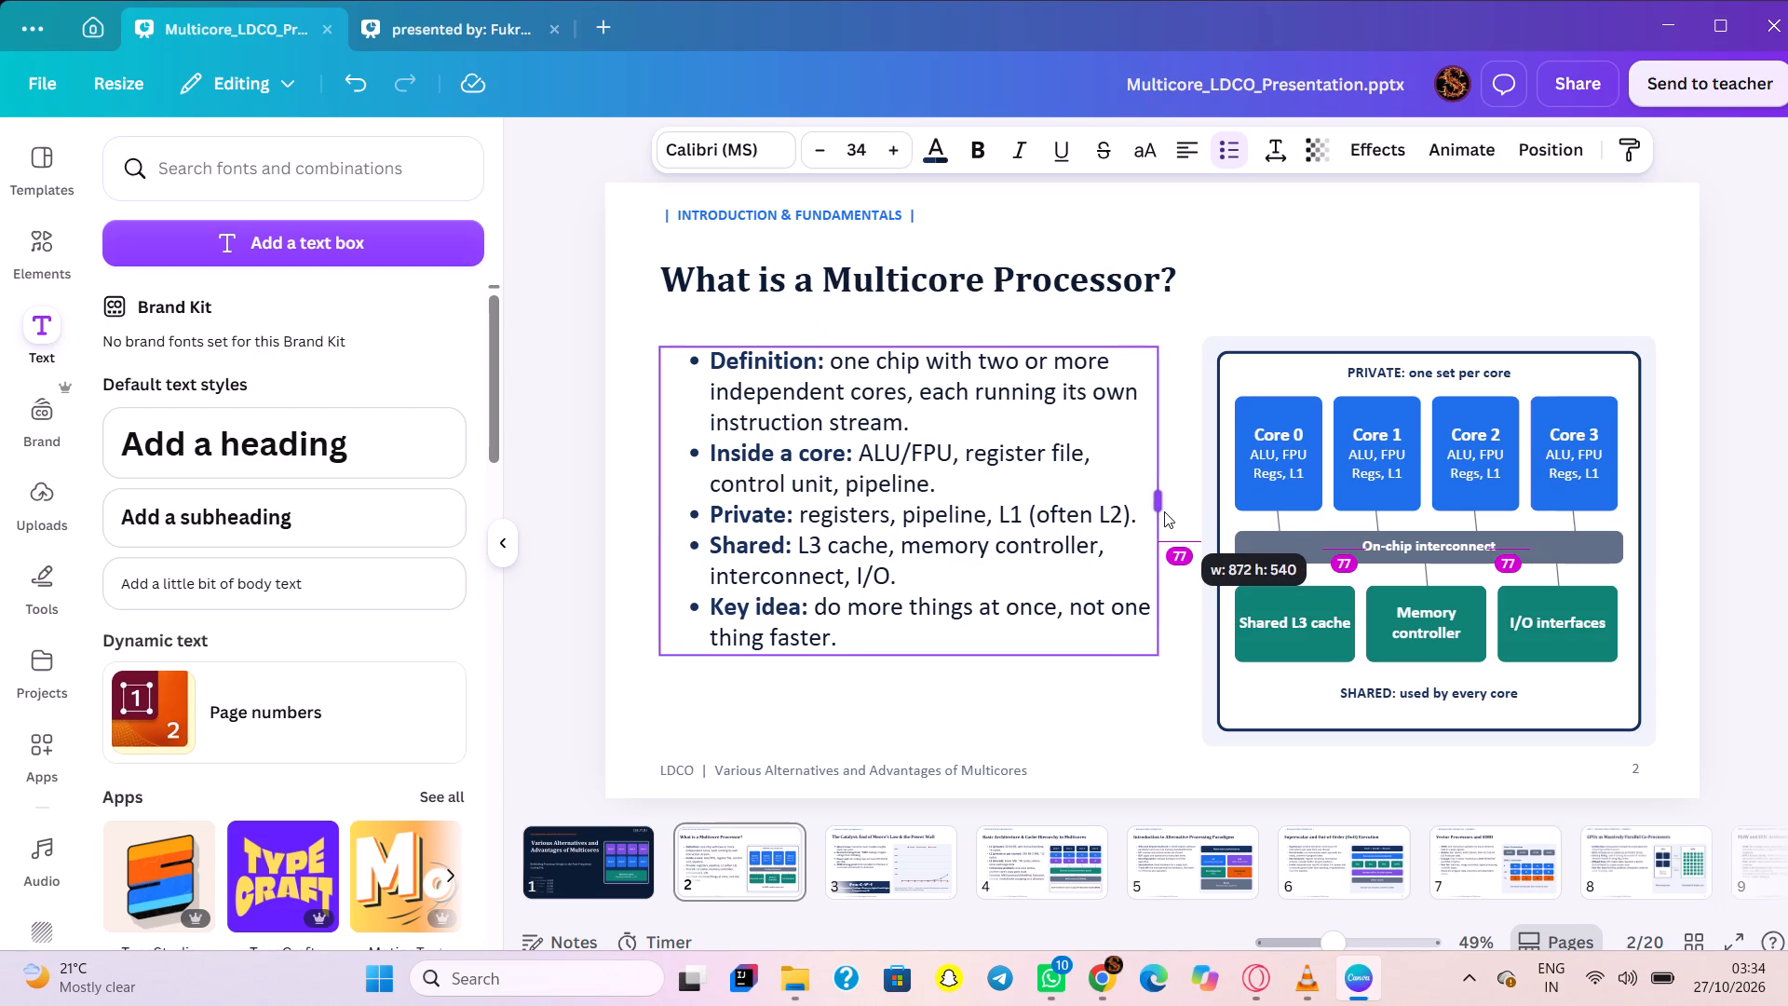
drag(1164, 511, 1153, 524)
drag(1153, 524, 1158, 524)
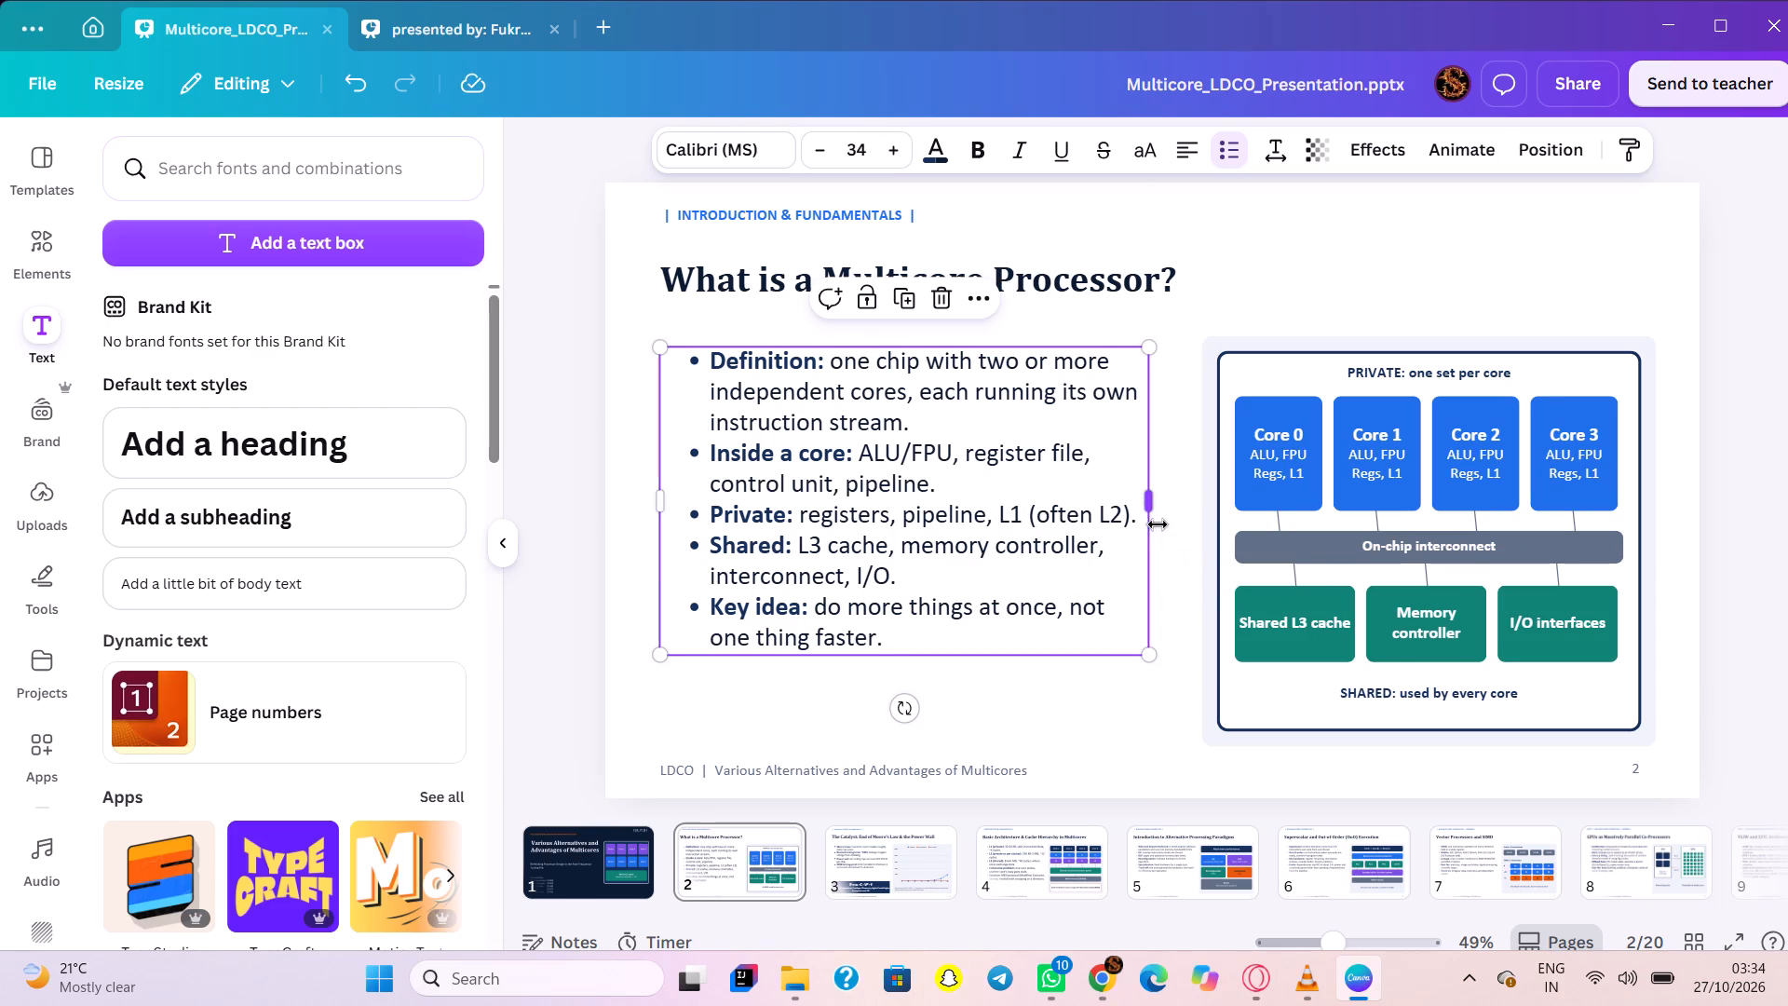
drag(1158, 524, 1162, 525)
Copy the rounded white rectangle from the title page of the "presented by: Fukras" design into slide 1 of the Multicore presentation.
click(508, 14)
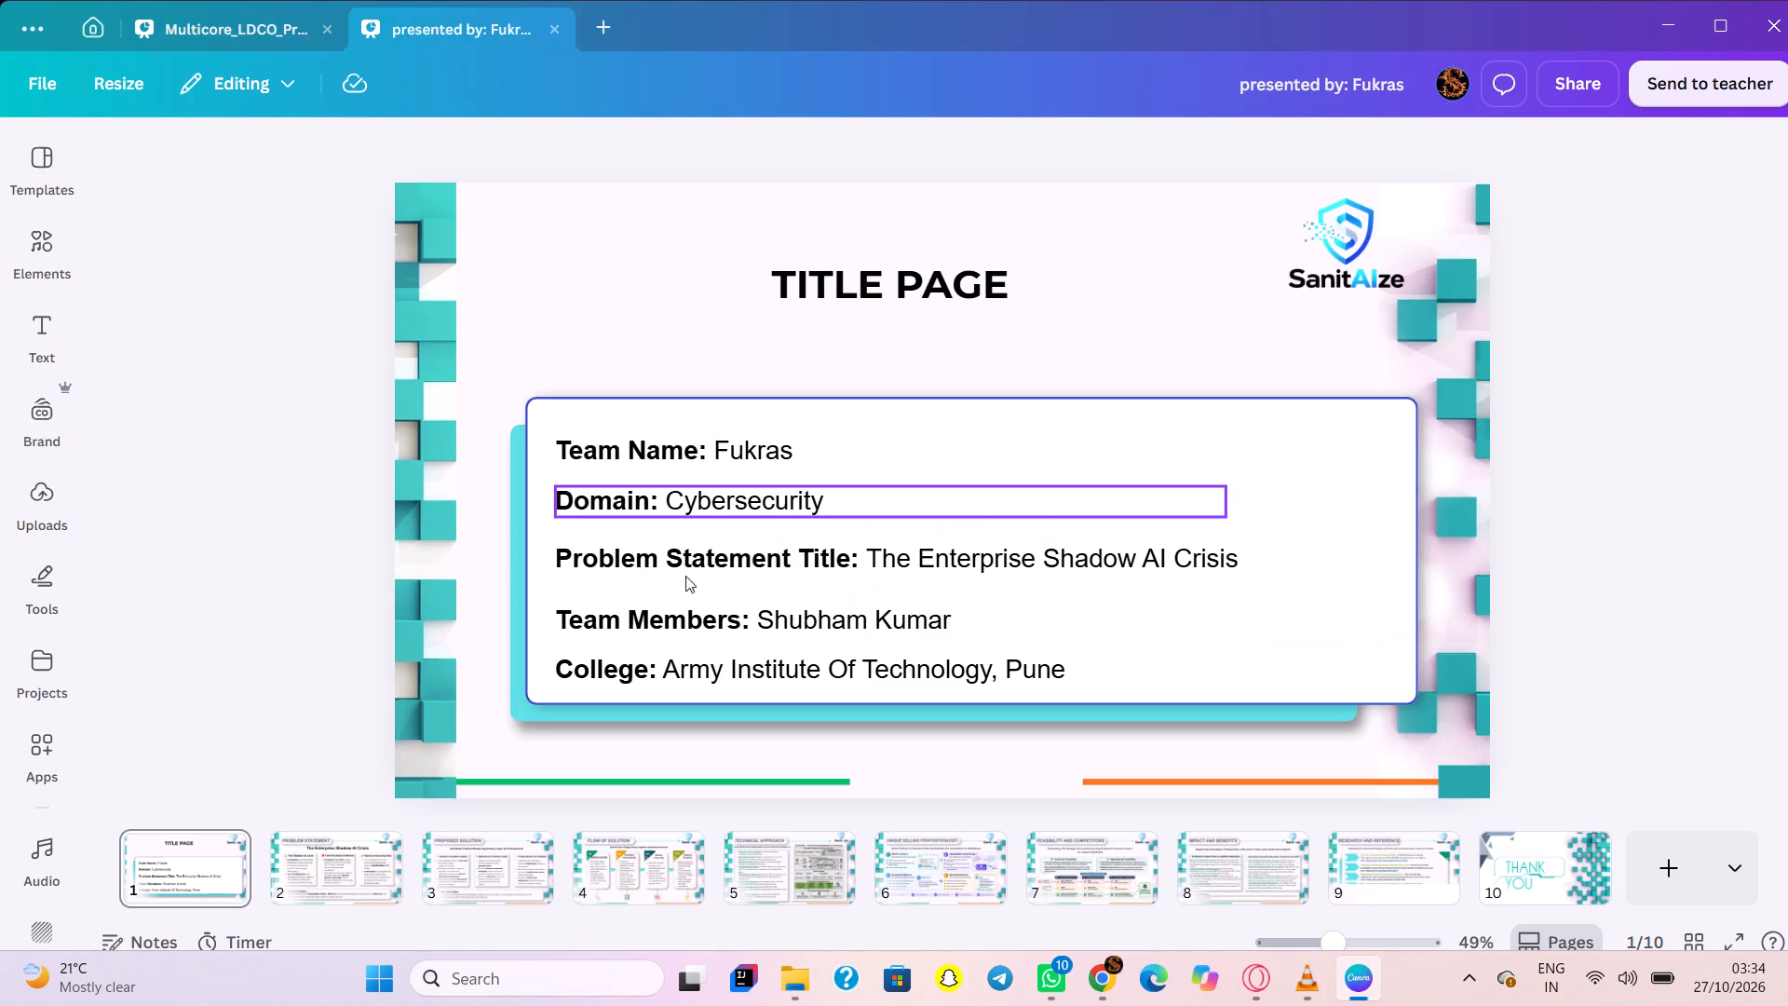
click(294, 20)
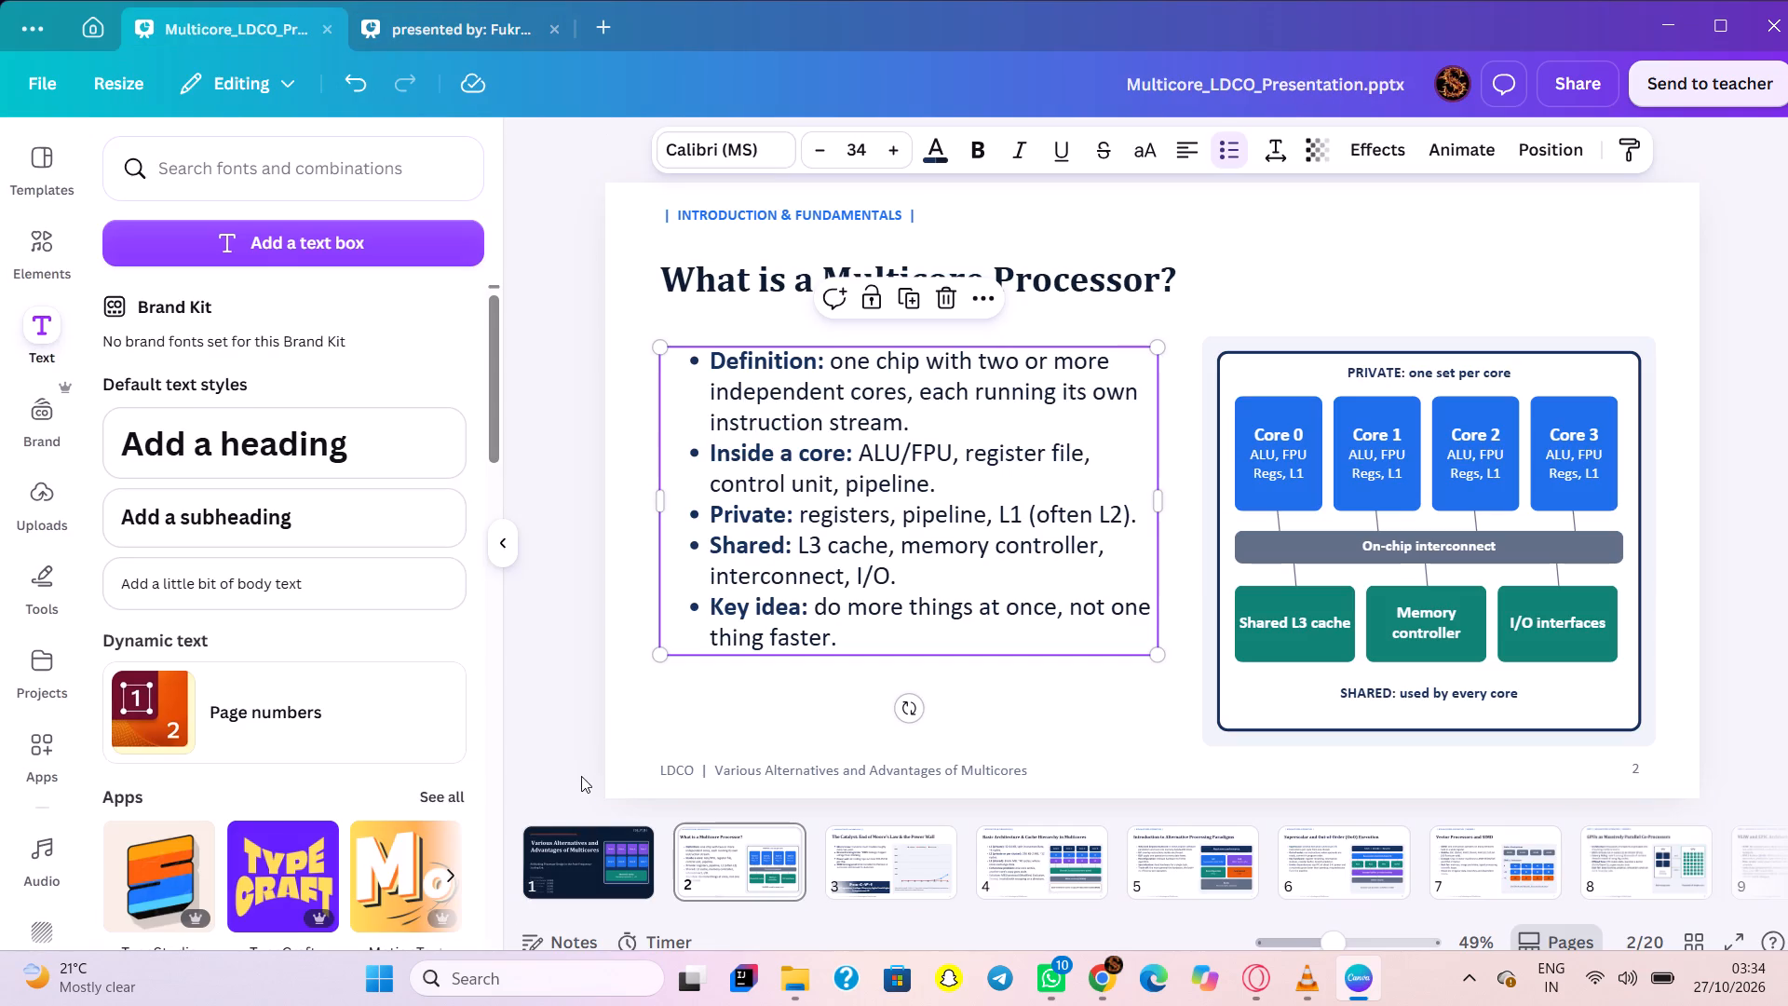
click(590, 834)
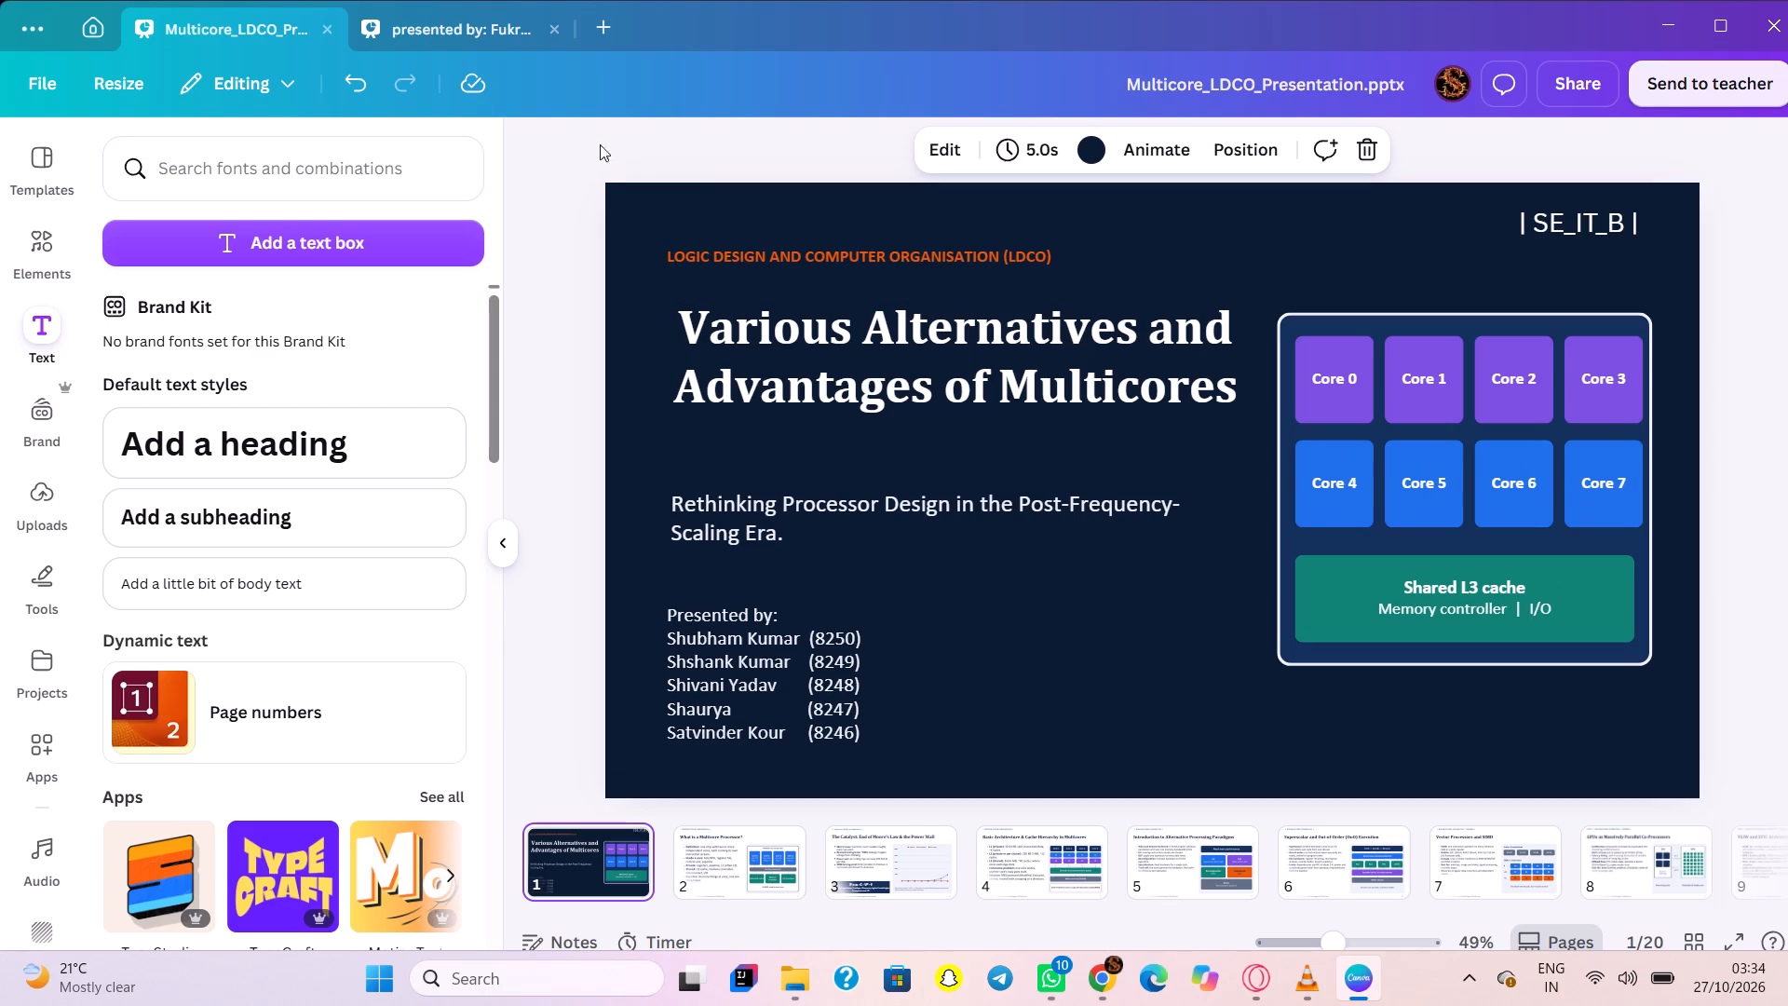
click(491, 34)
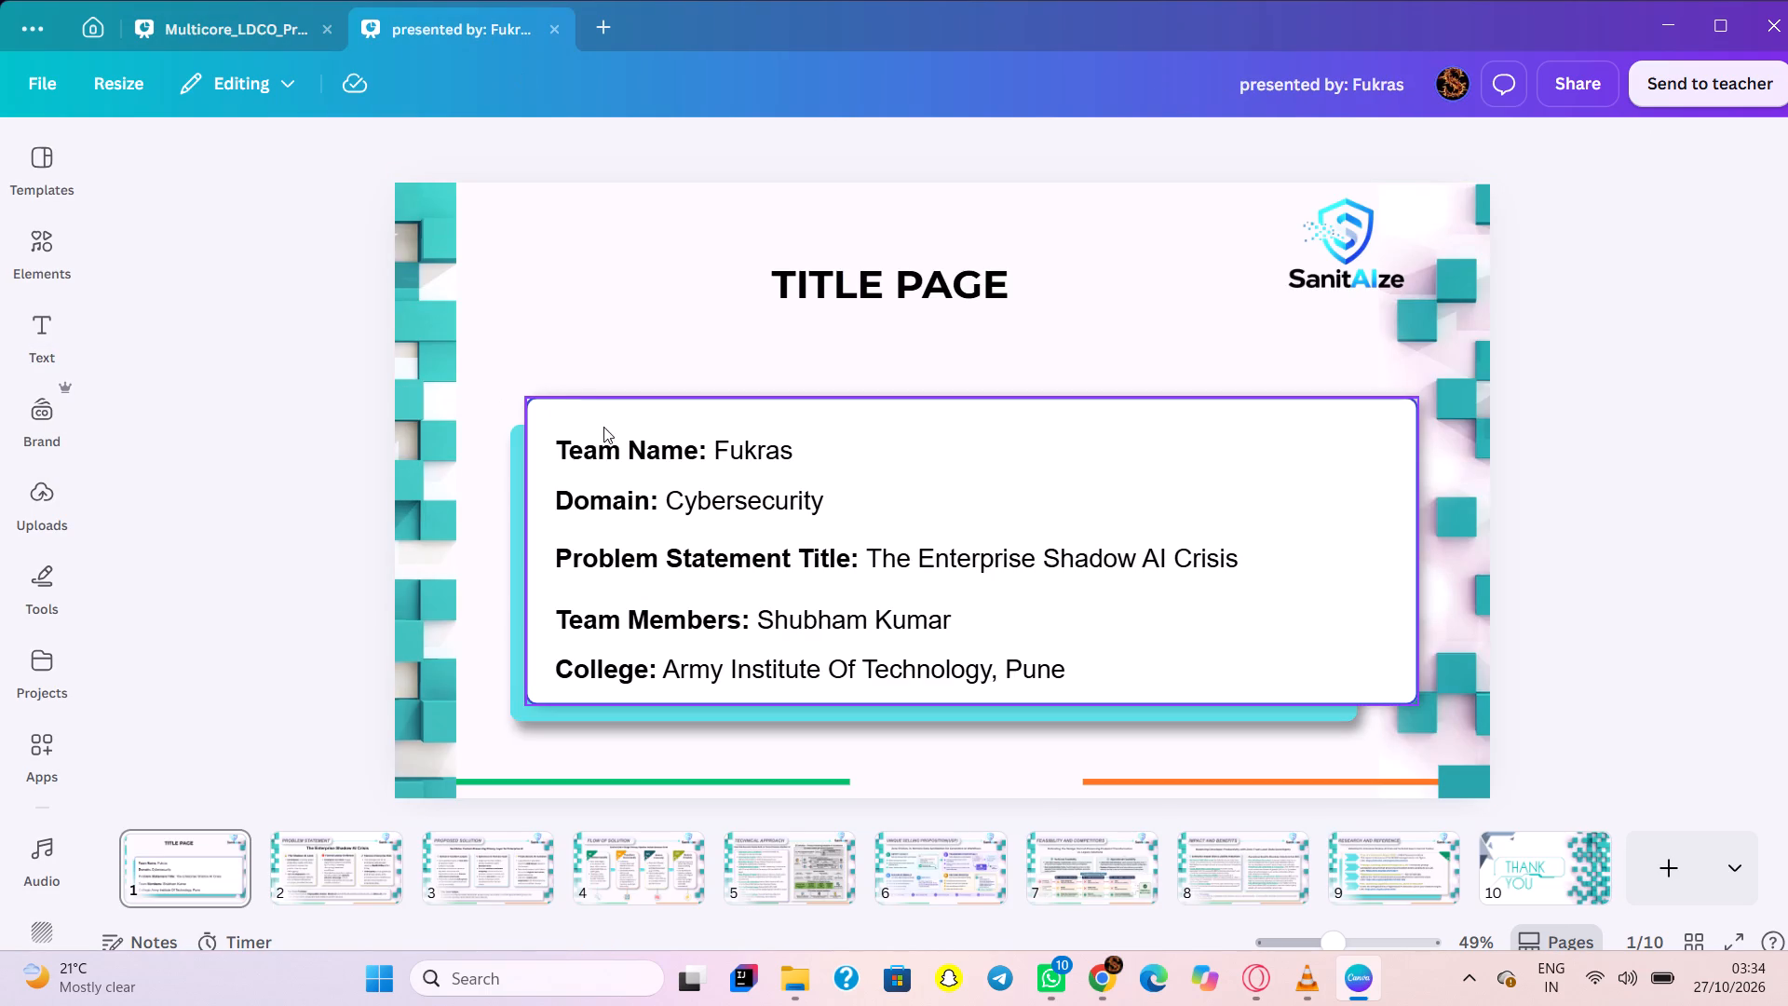
click(648, 428)
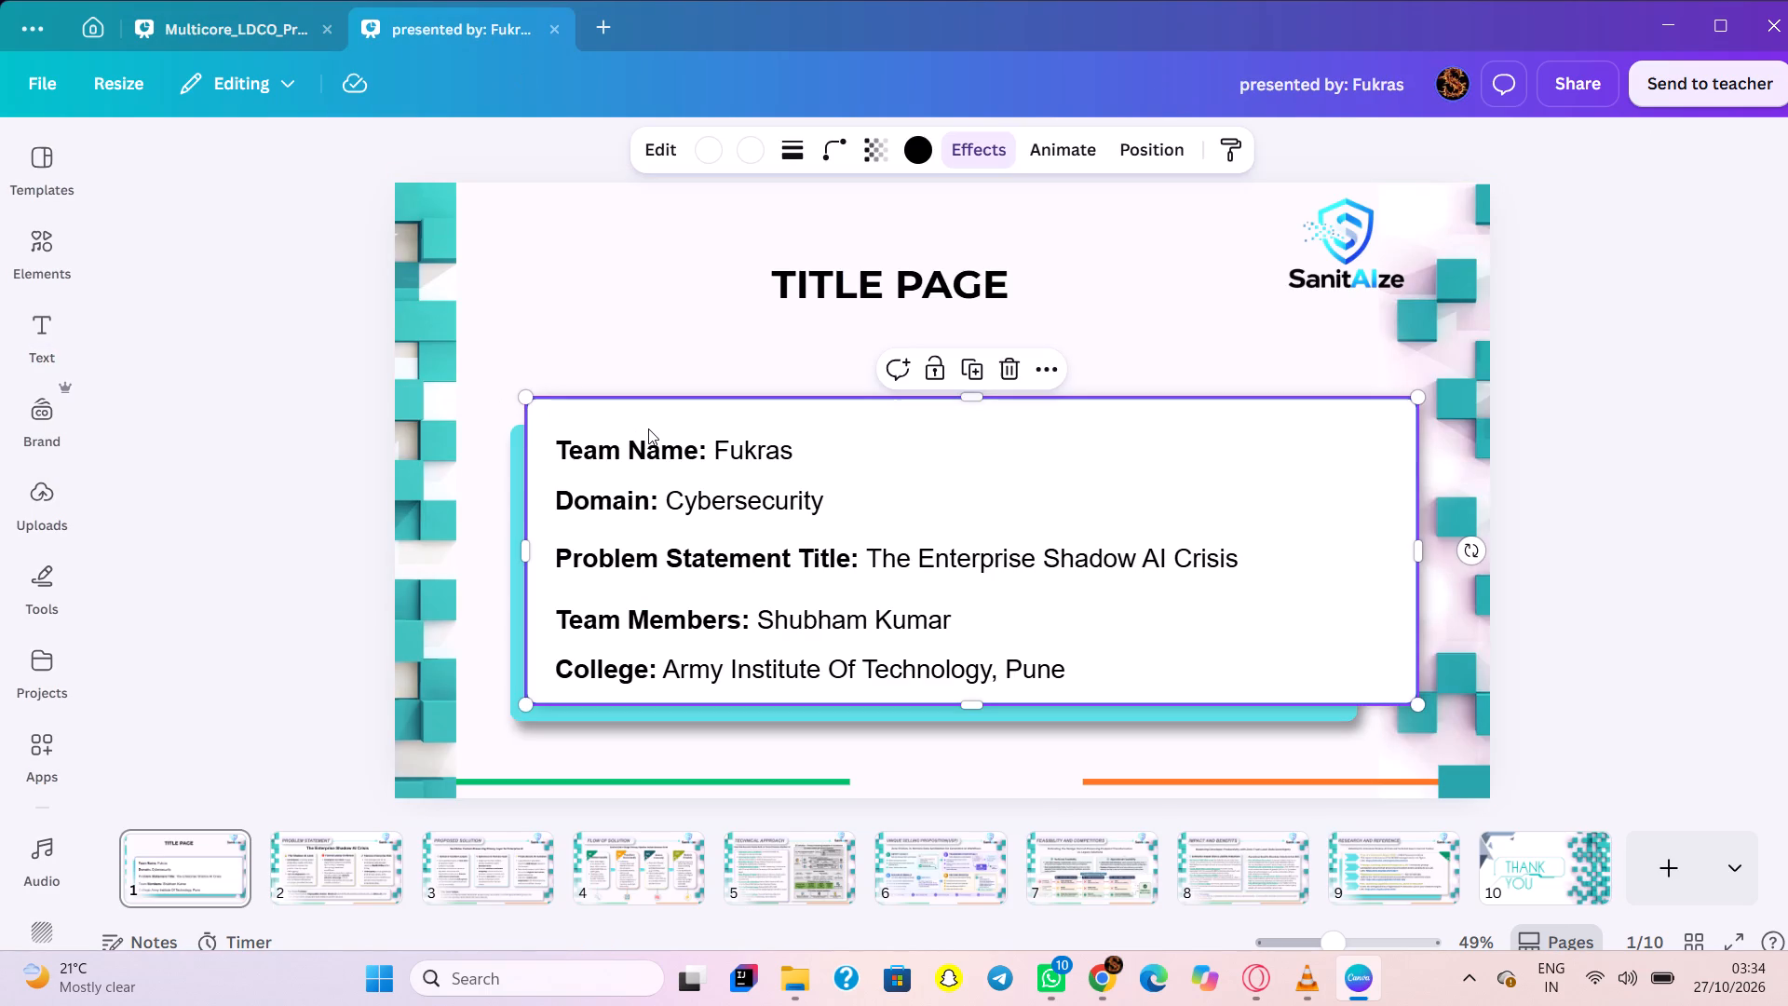
key(ctrl+c)
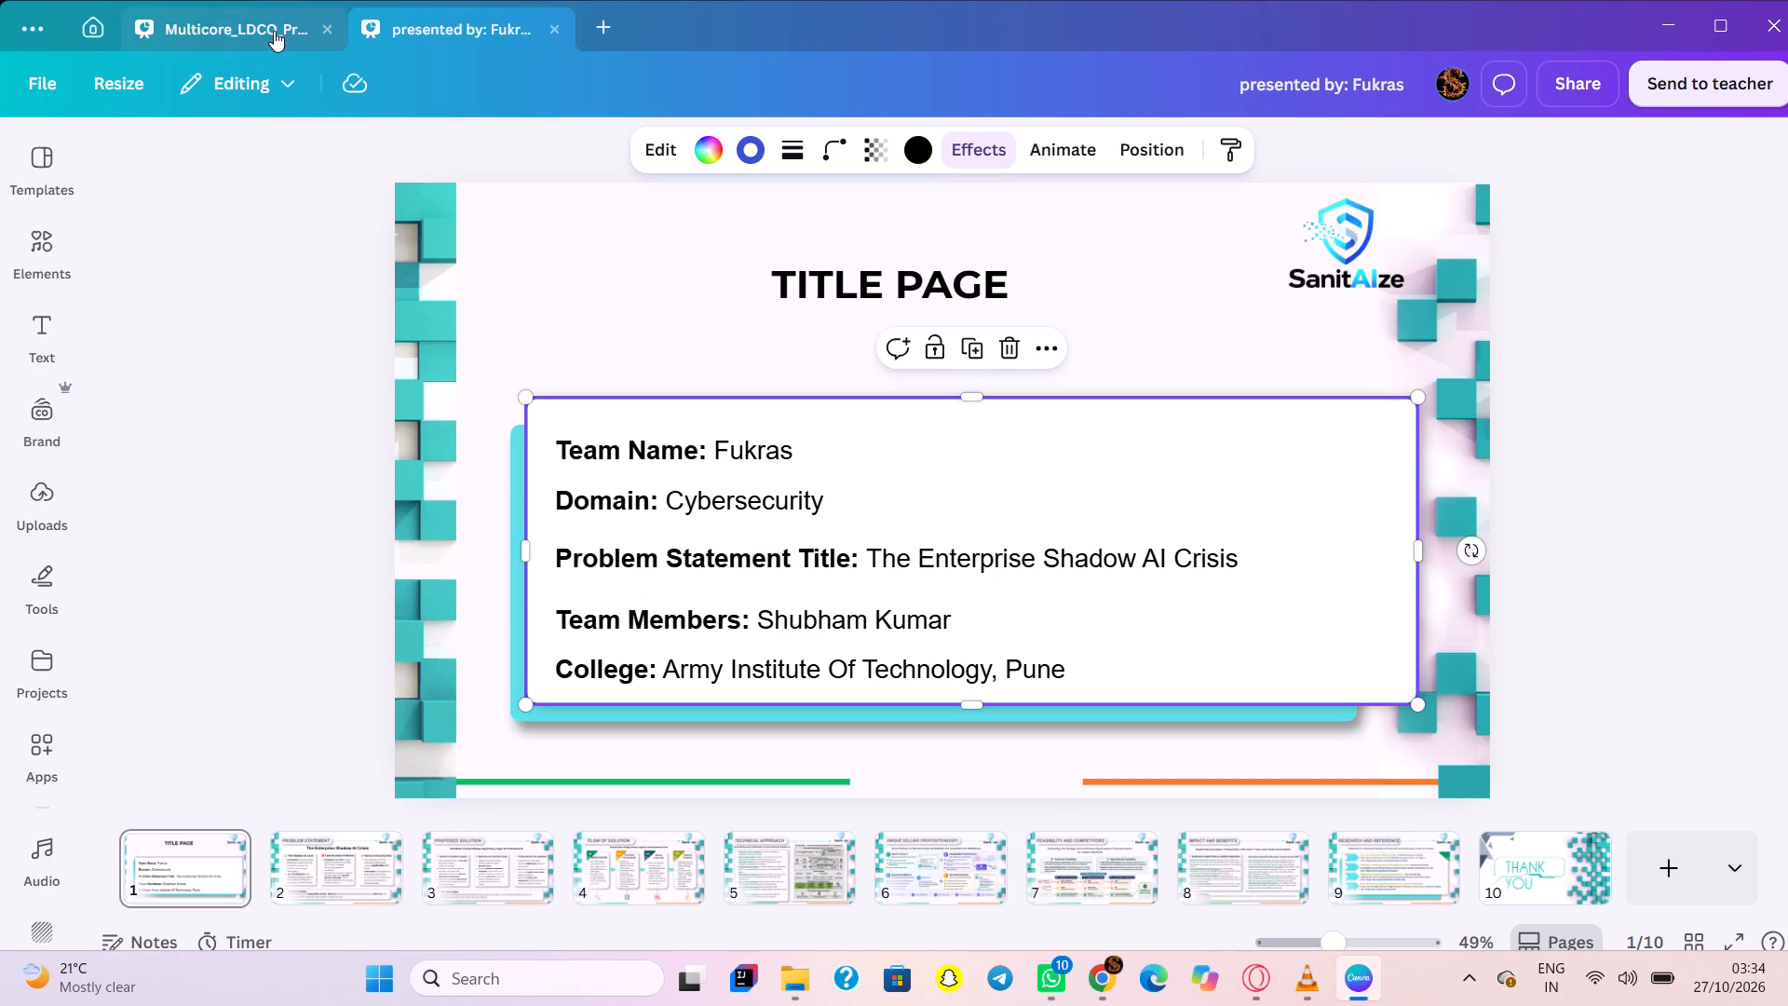
click(274, 31)
key(ctrl+v)
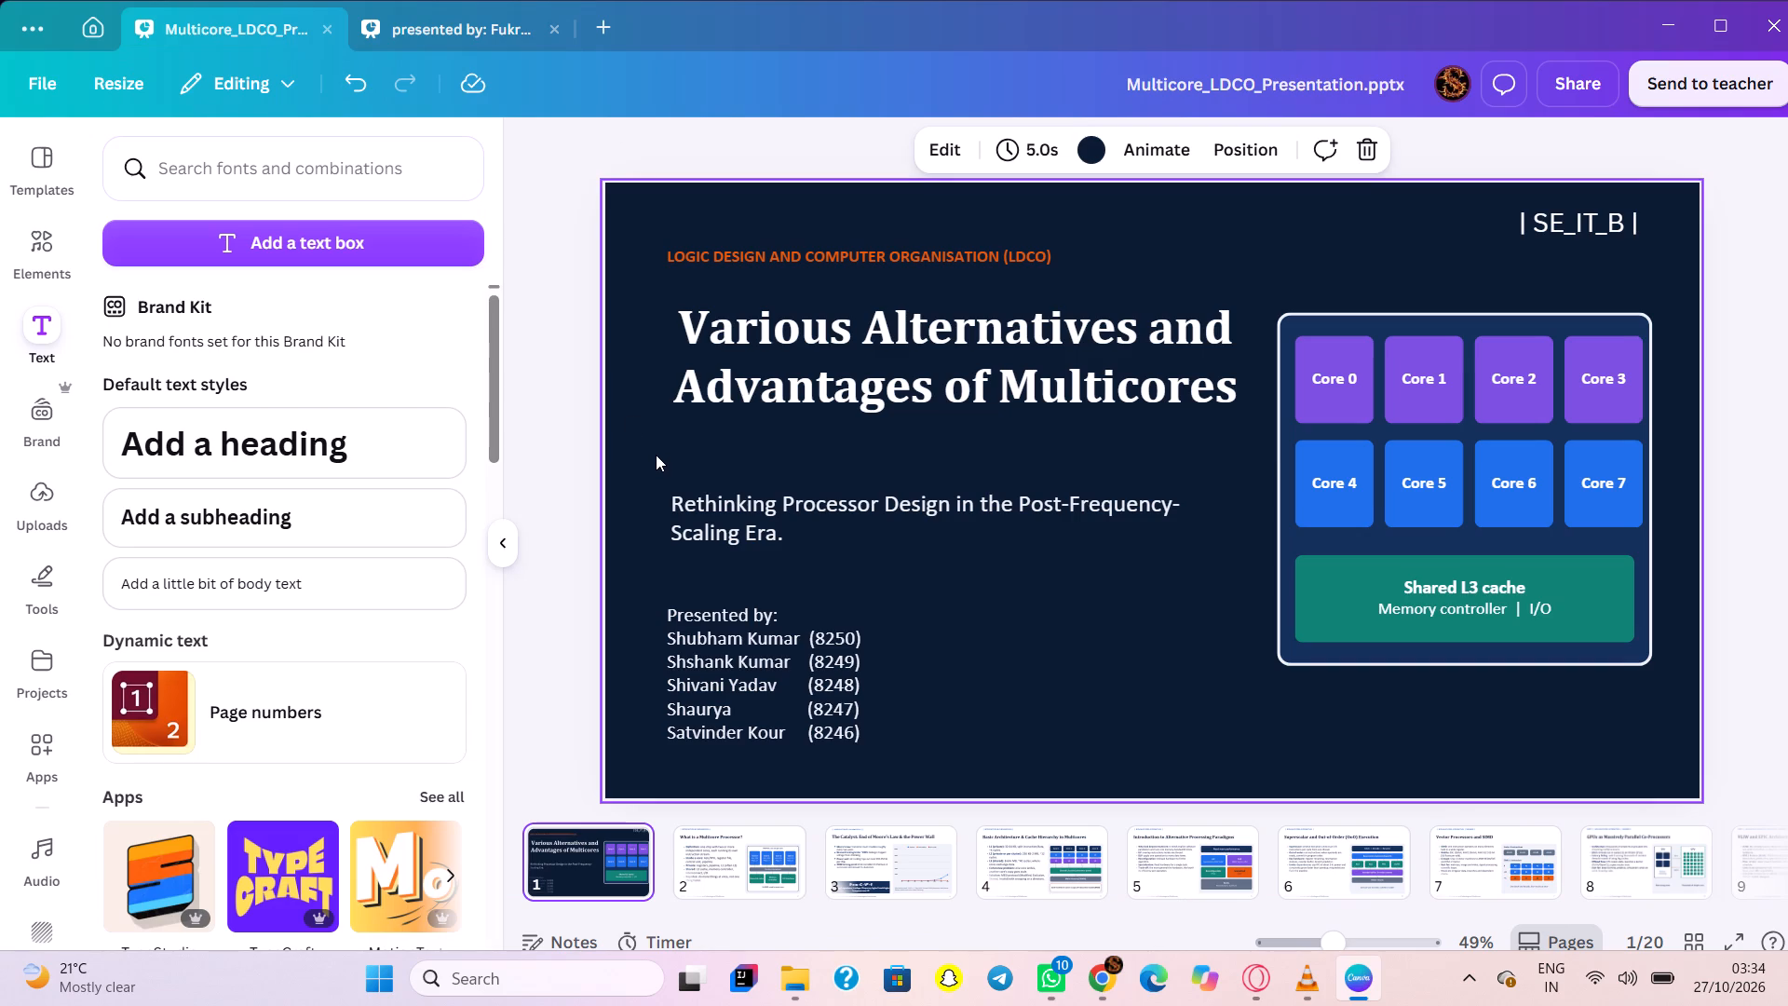
Place the white rectangle below slide 1's title, over the subtitle and presenter list, and resize it to about 1029 by 533 px.
drag(895, 478, 798, 598)
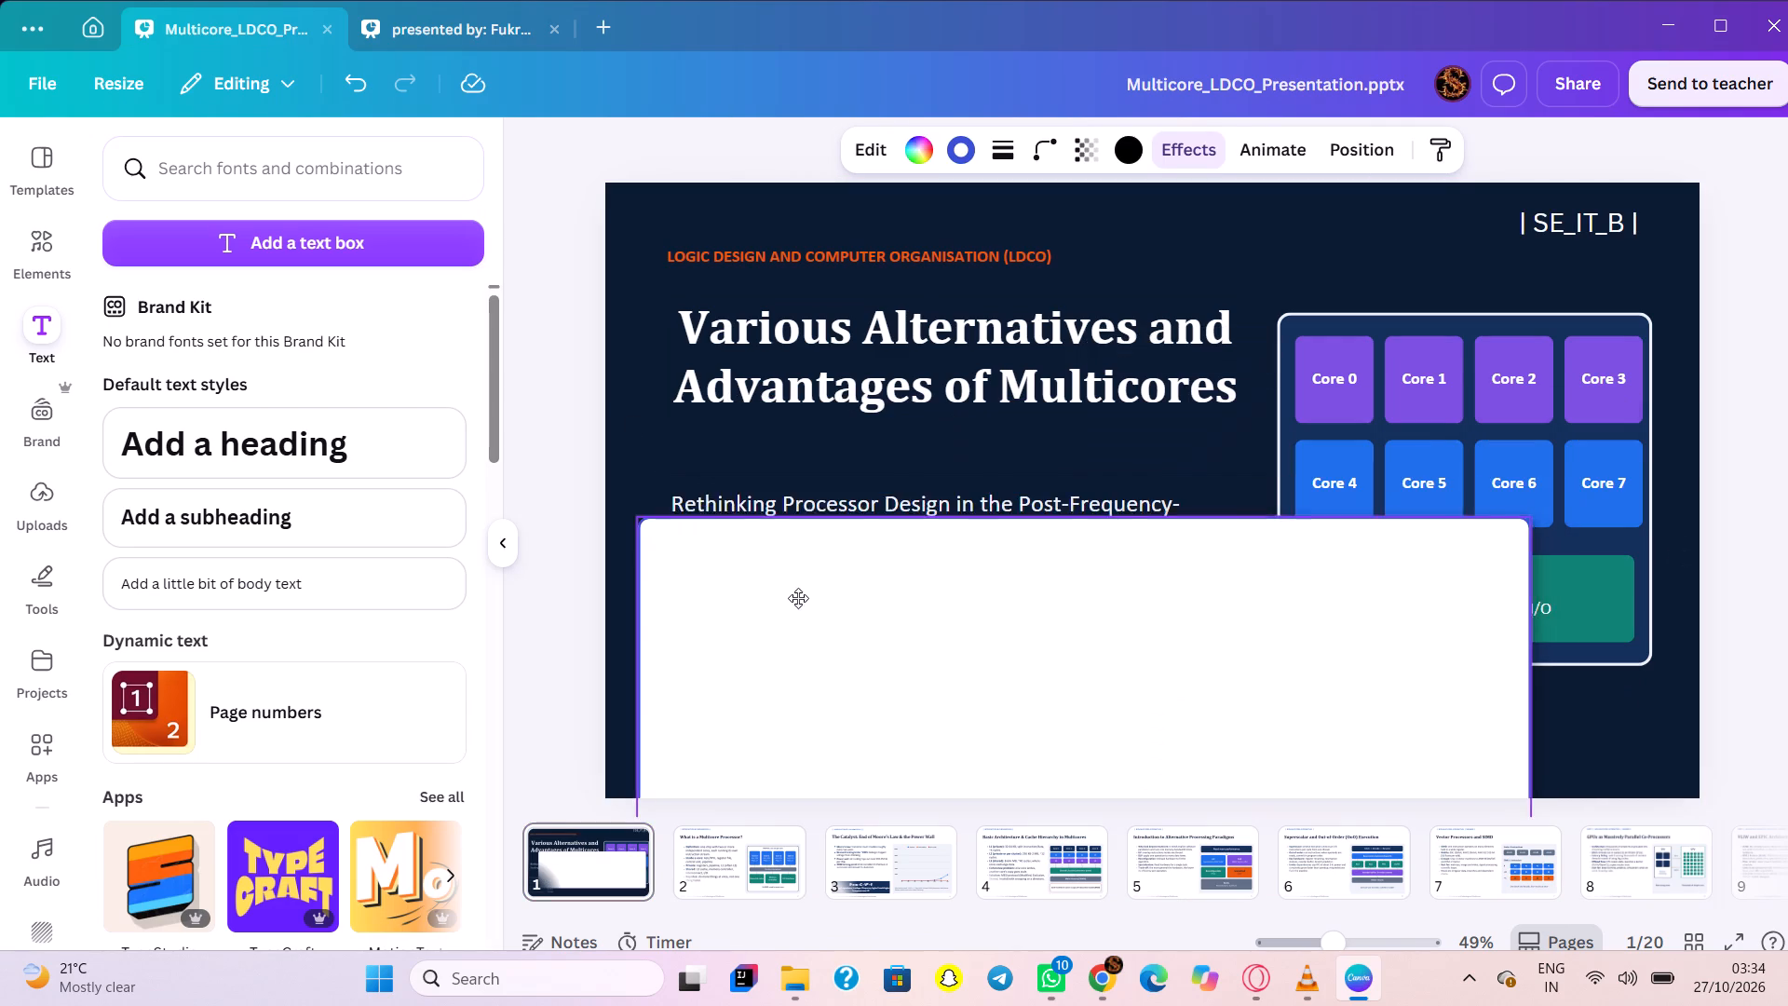
drag(798, 598, 815, 527)
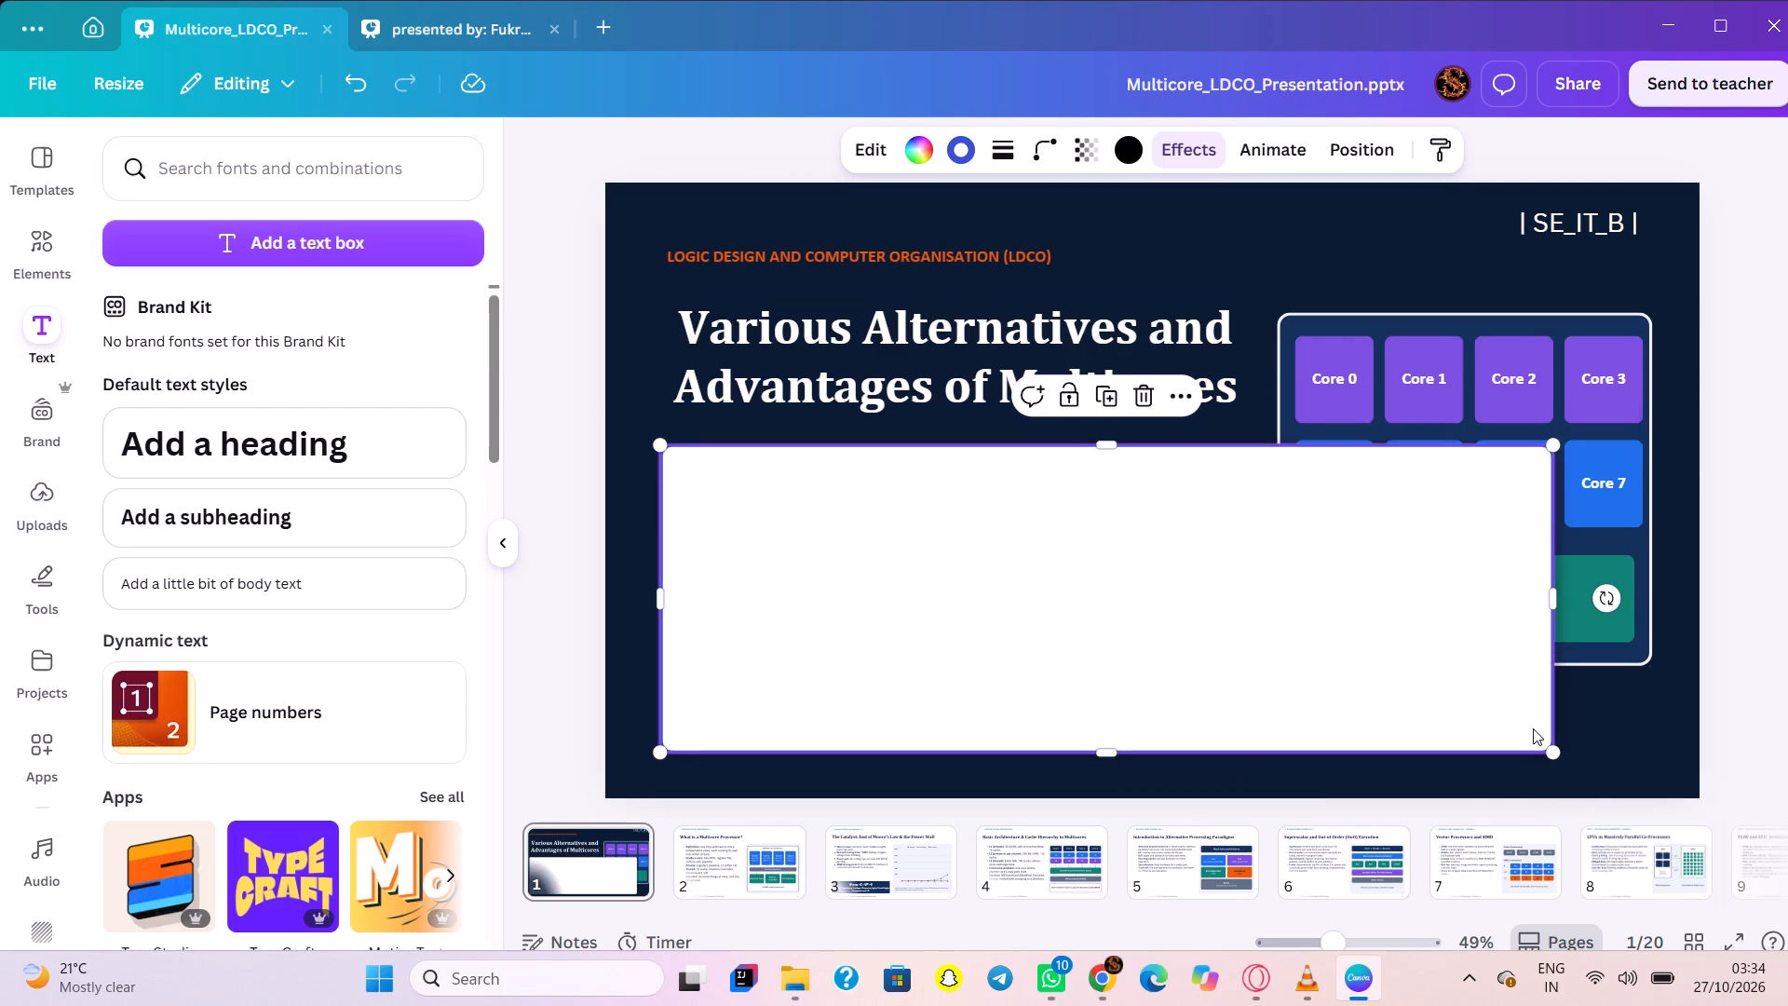
drag(1552, 751, 1235, 735)
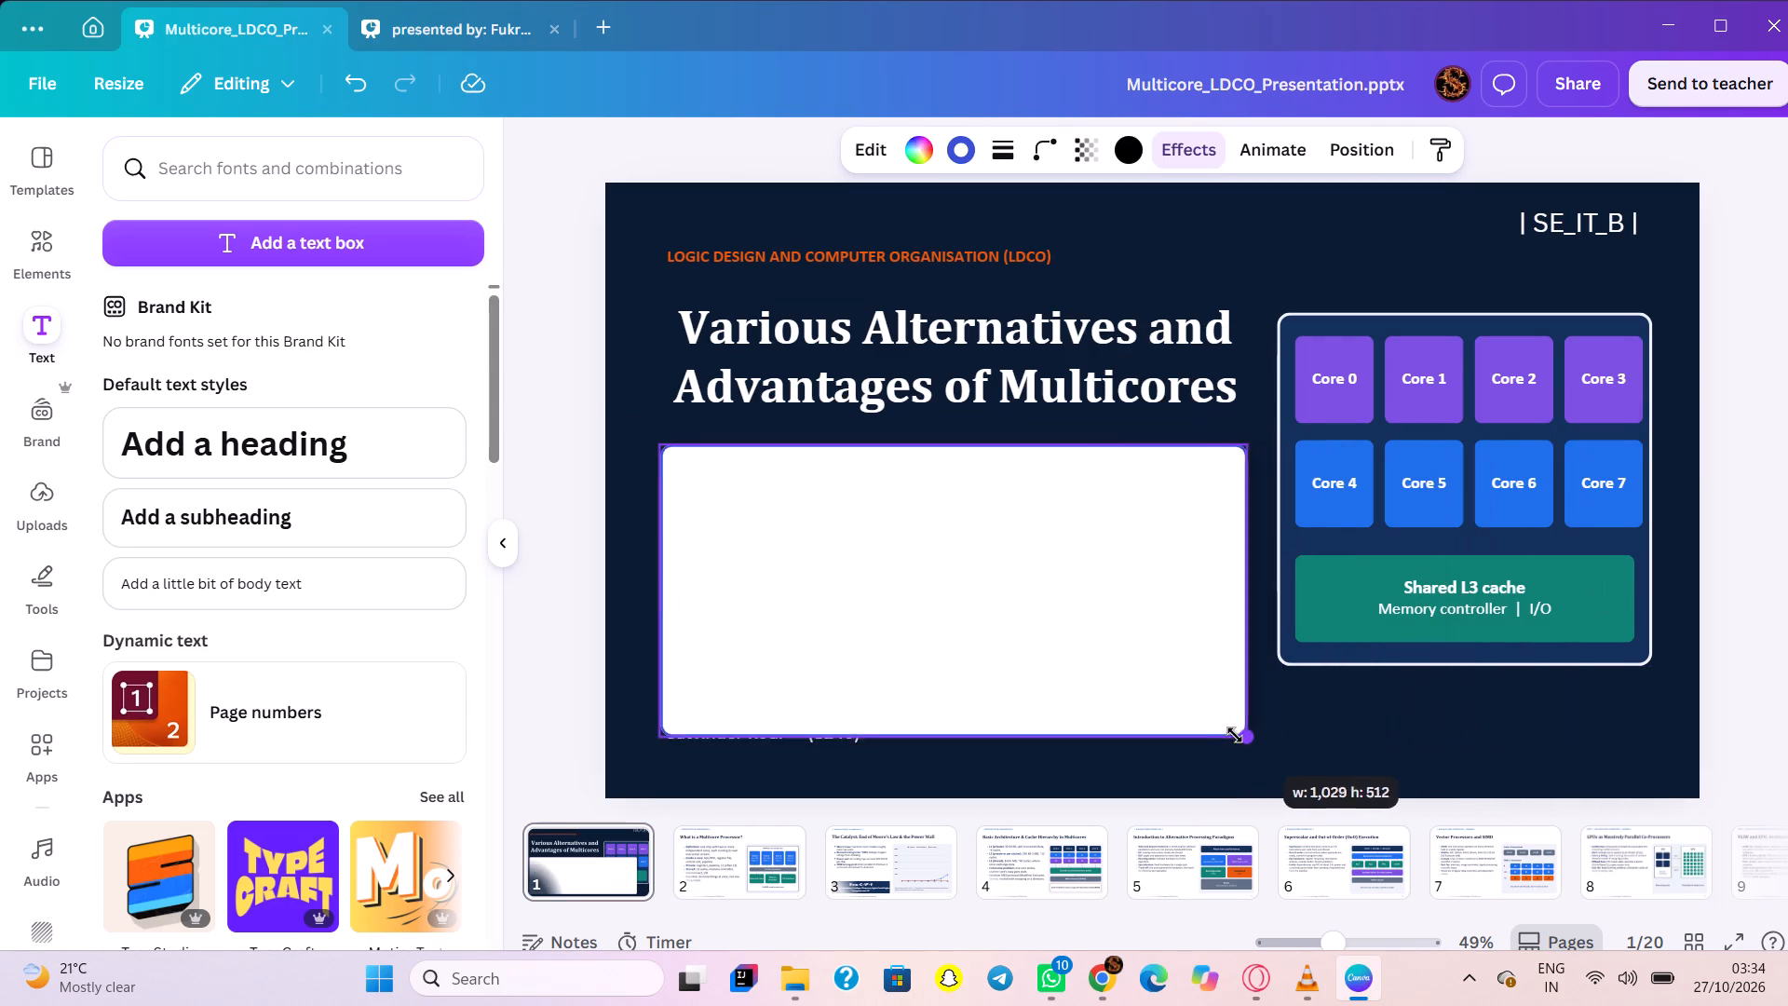
drag(1235, 735, 1248, 731)
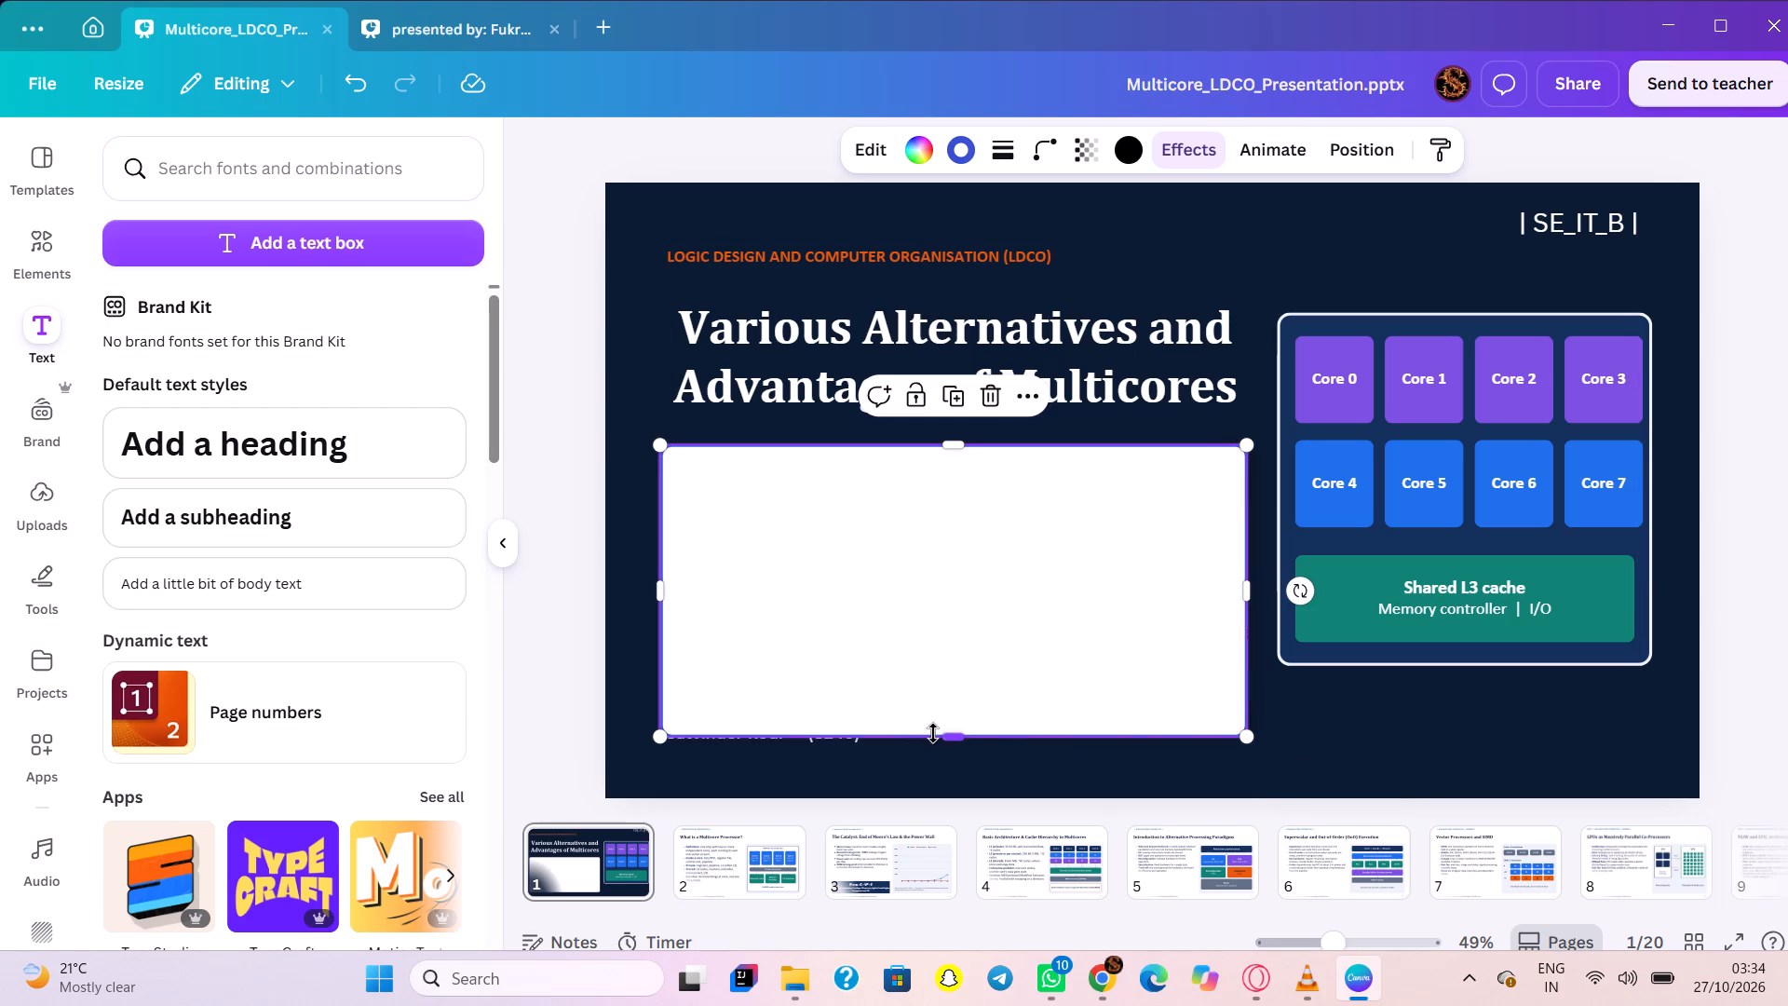
drag(937, 735, 939, 747)
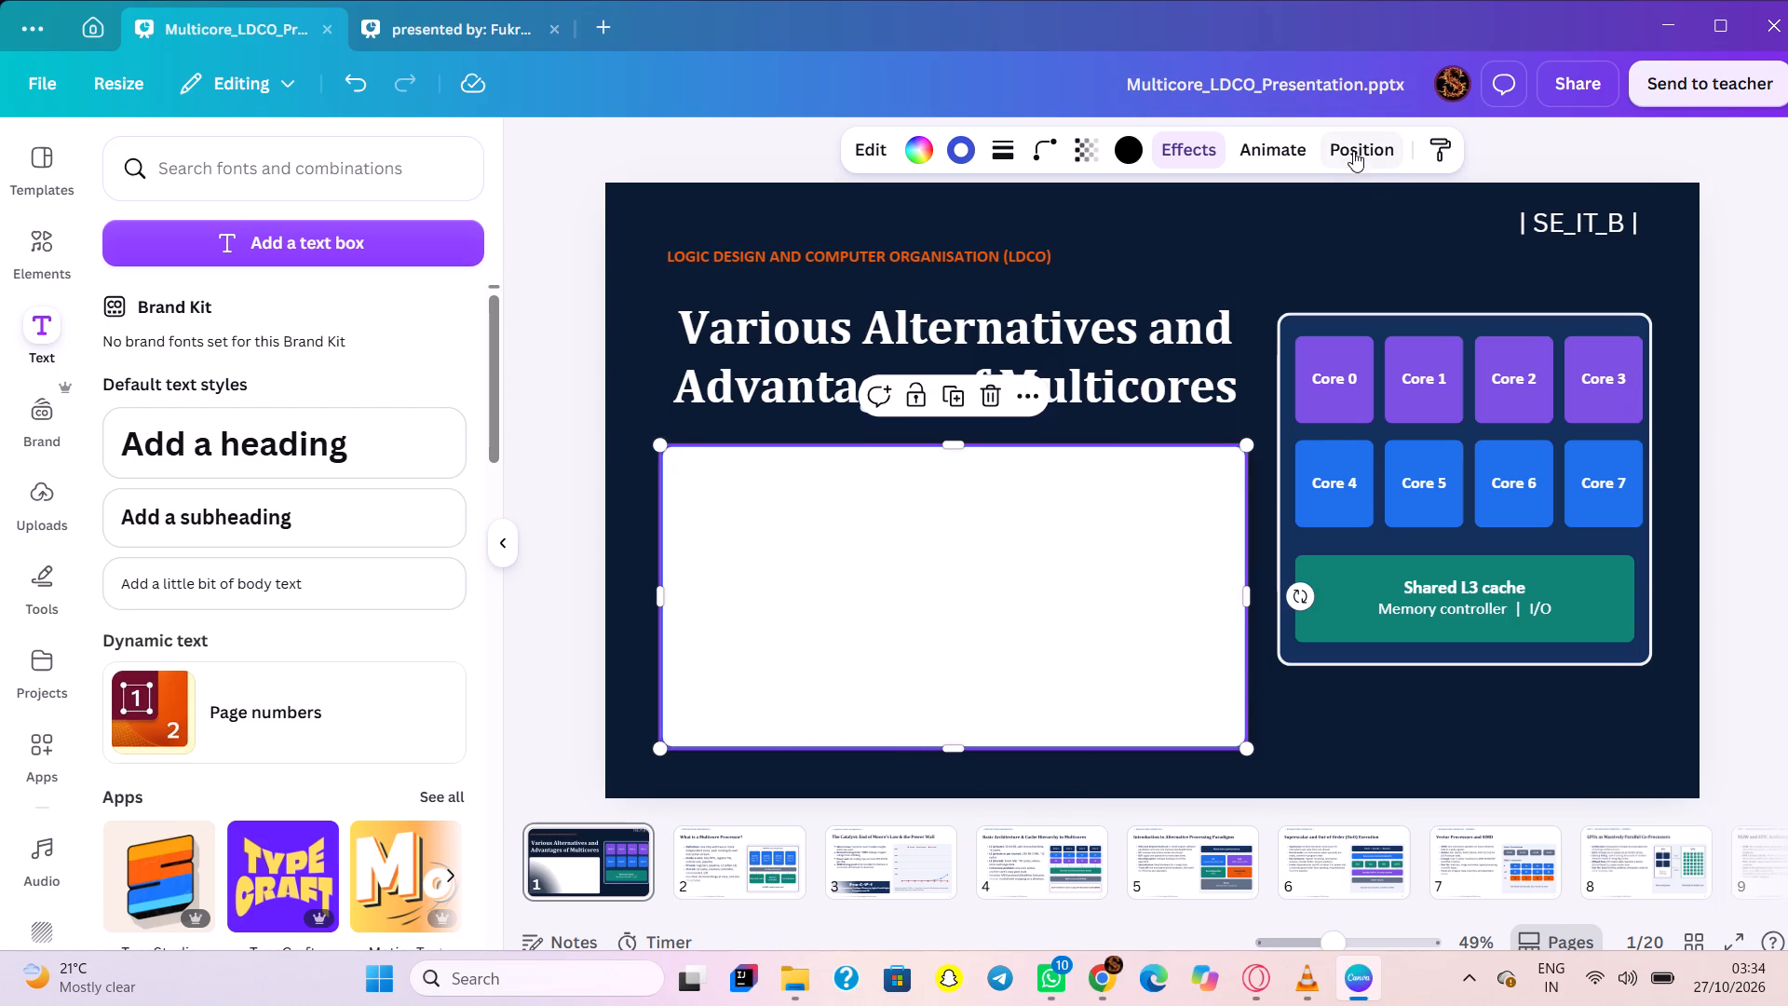
Move the white rectangle's layer on slide 1 to just beneath the presenter list, above the subtitle.
click(1341, 150)
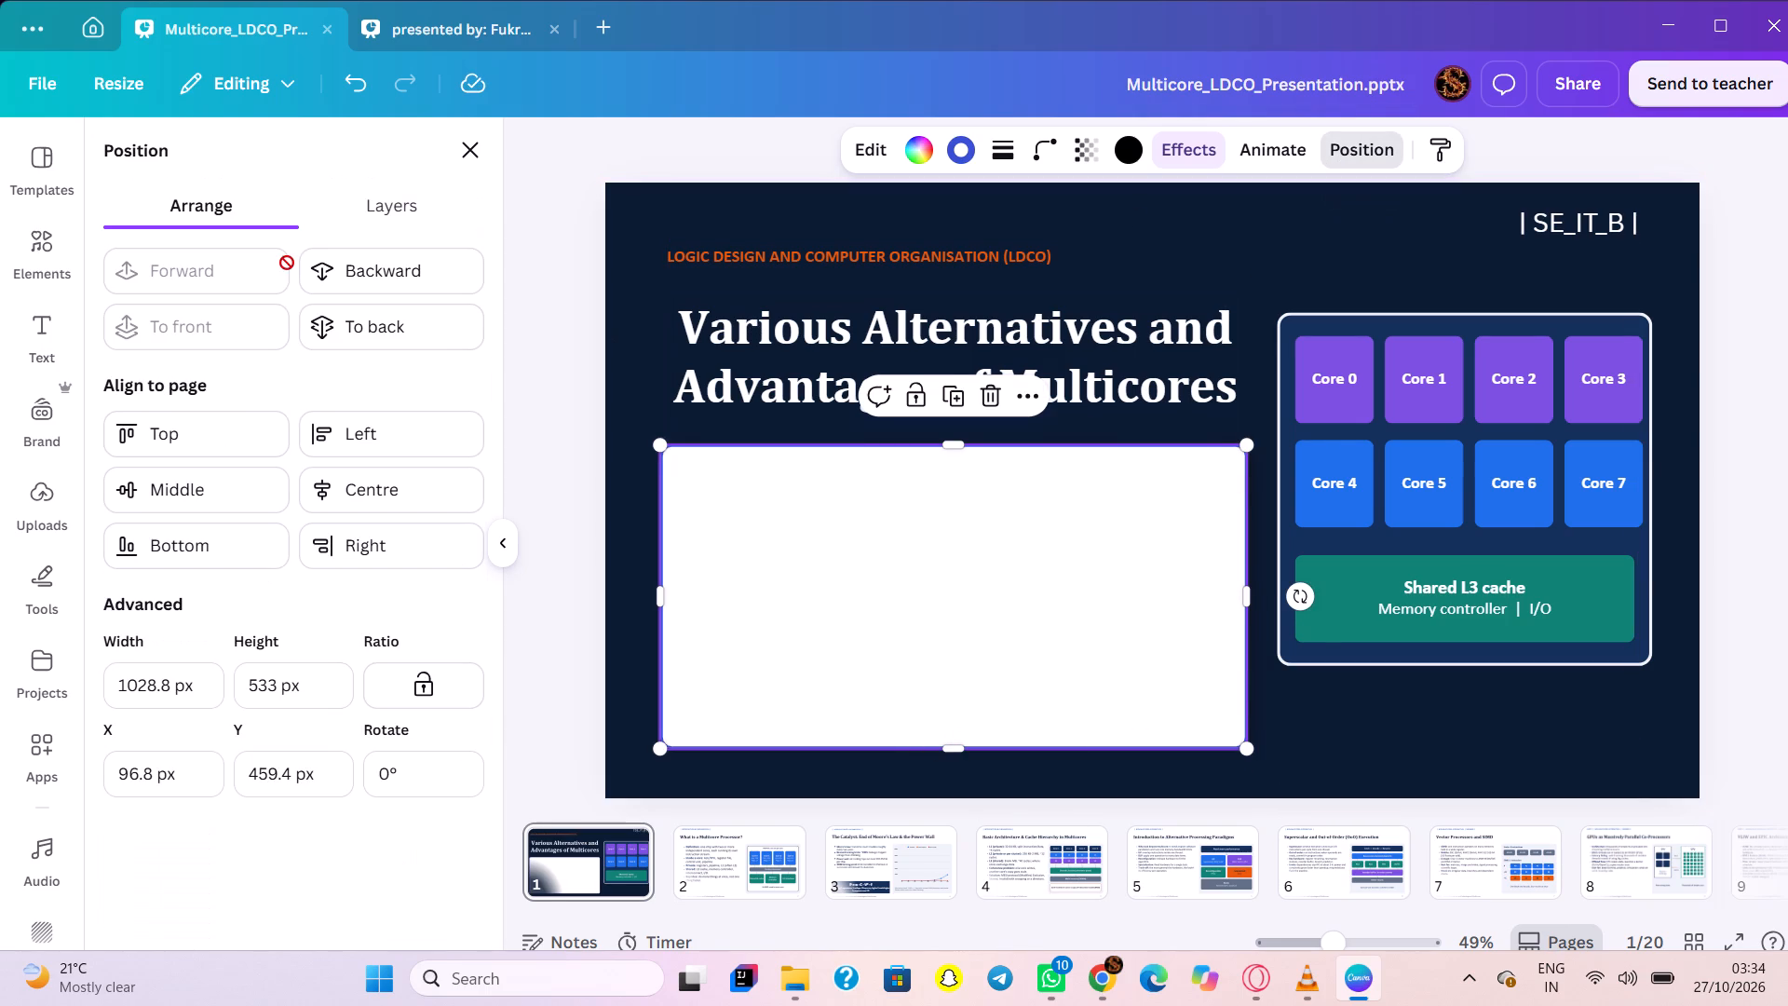
click(371, 216)
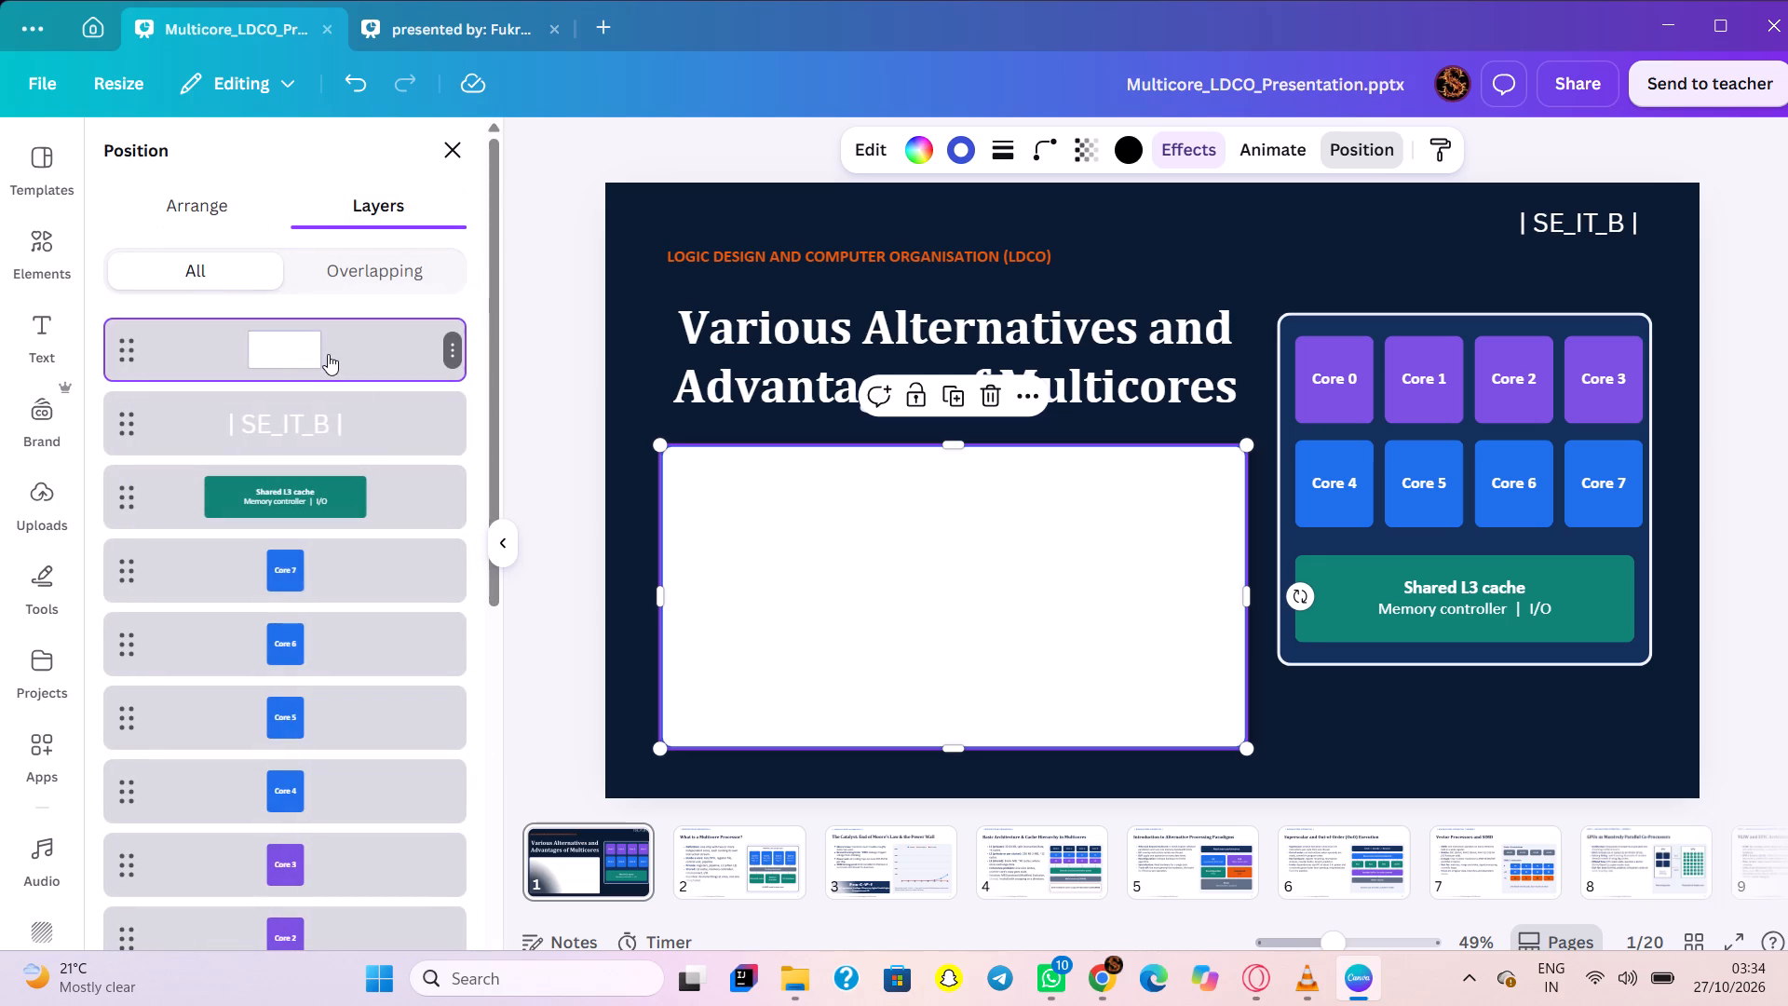
drag(328, 354, 301, 885)
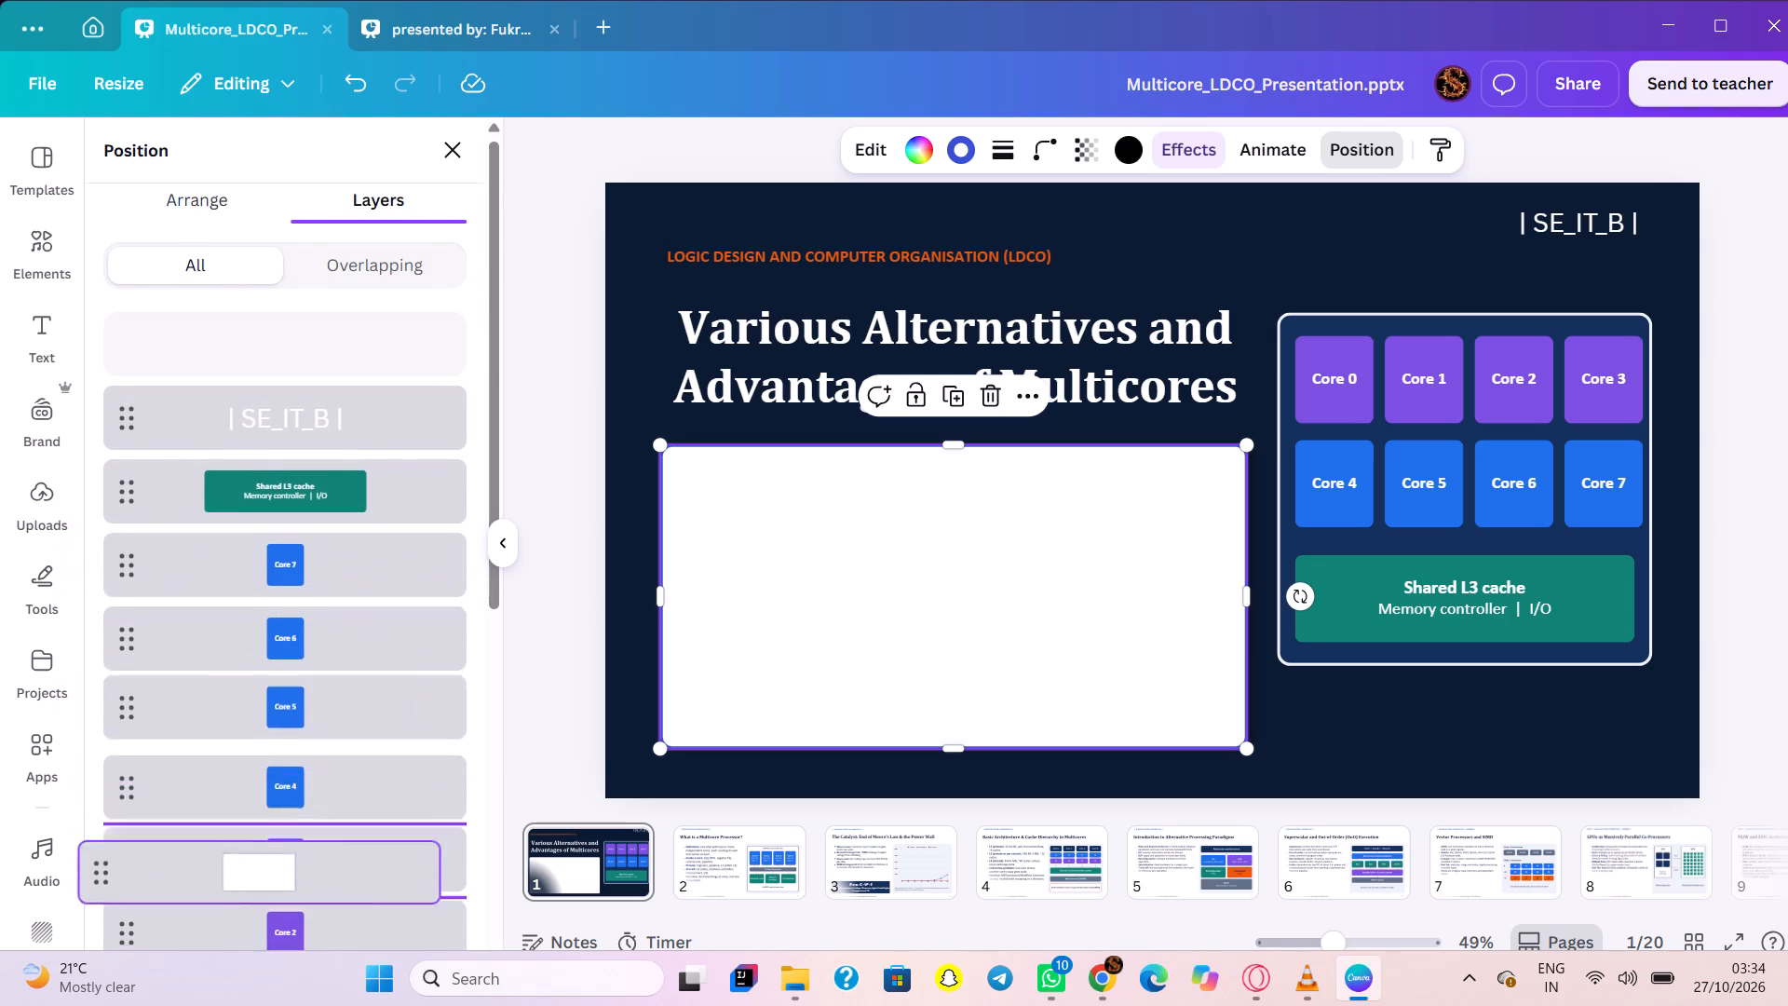
drag(301, 885, 347, 814)
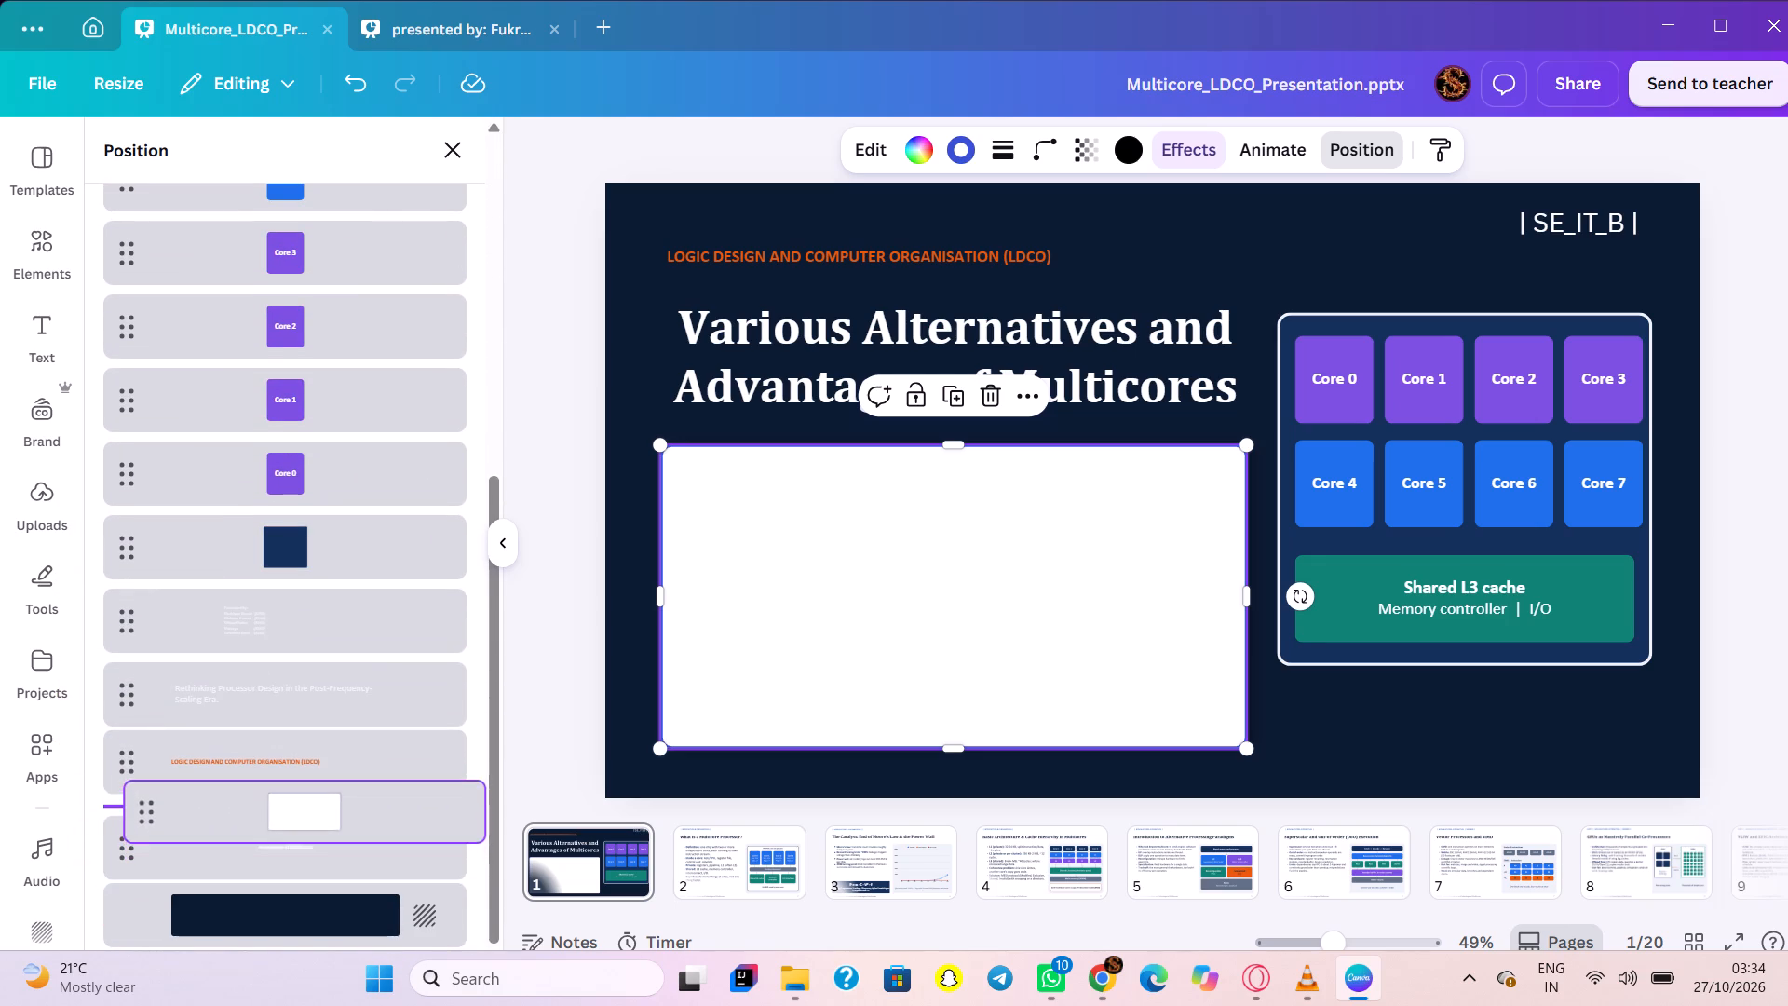
drag(347, 814, 328, 672)
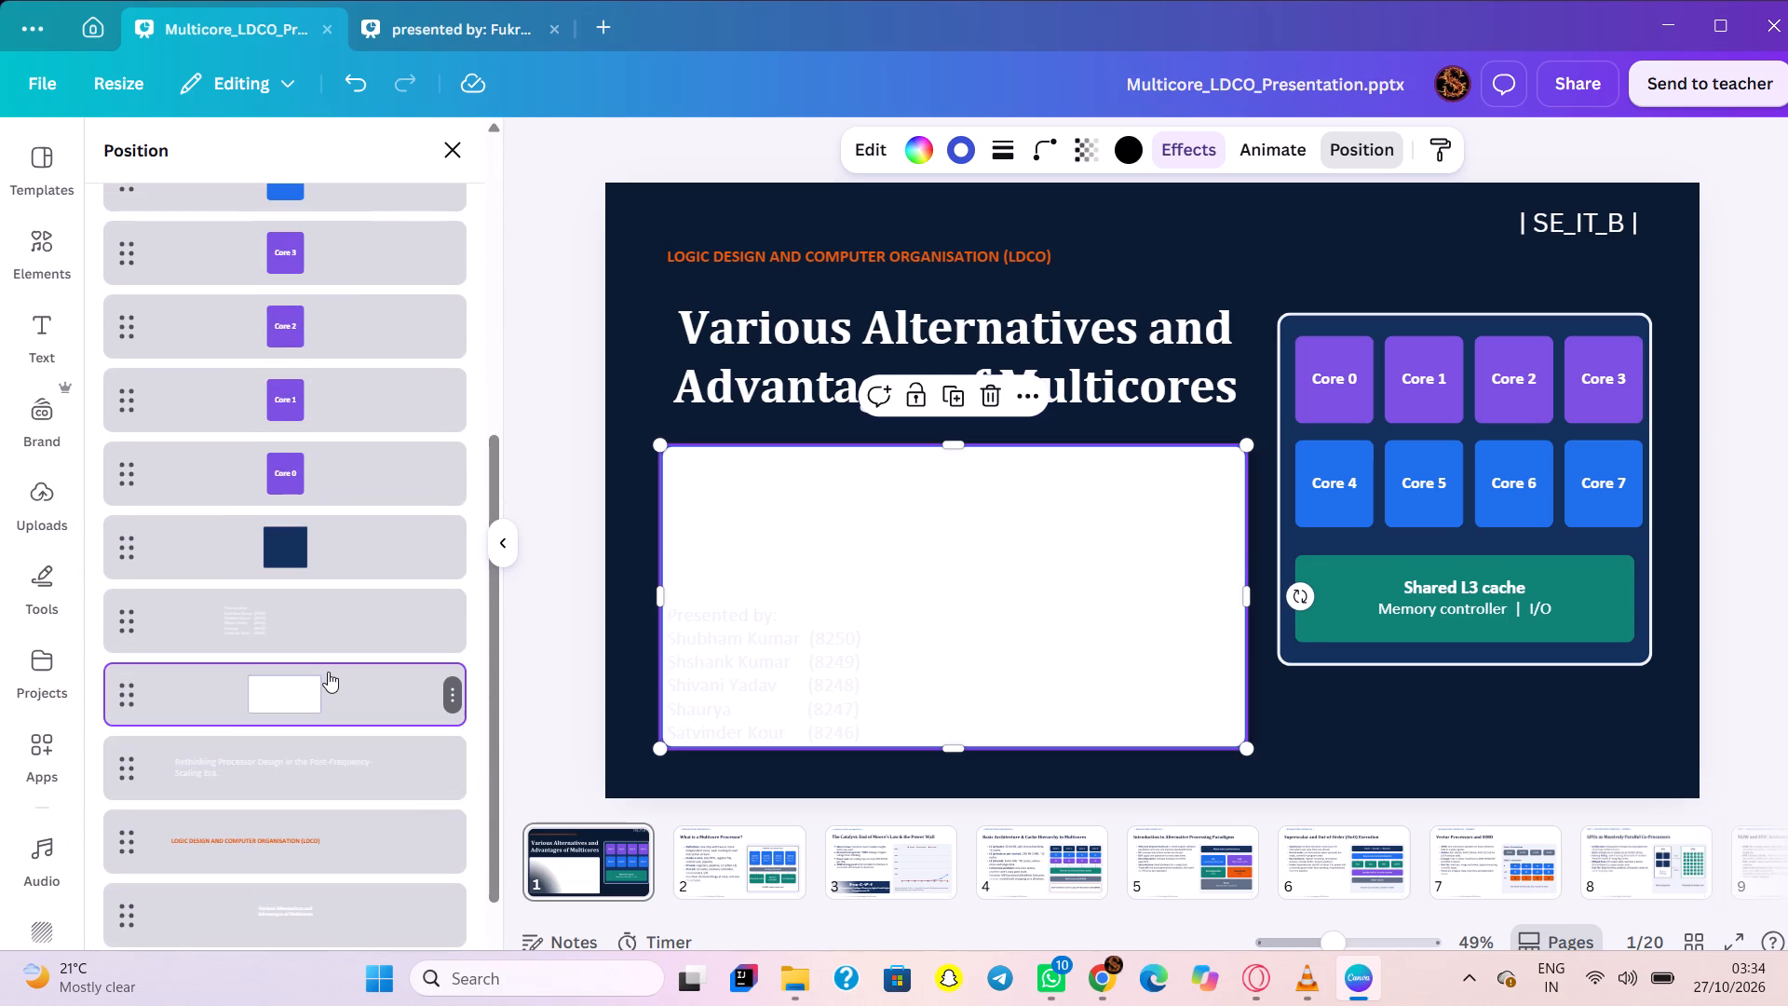
Set the text colour of the presenter list on slide 1 to black.
click(709, 634)
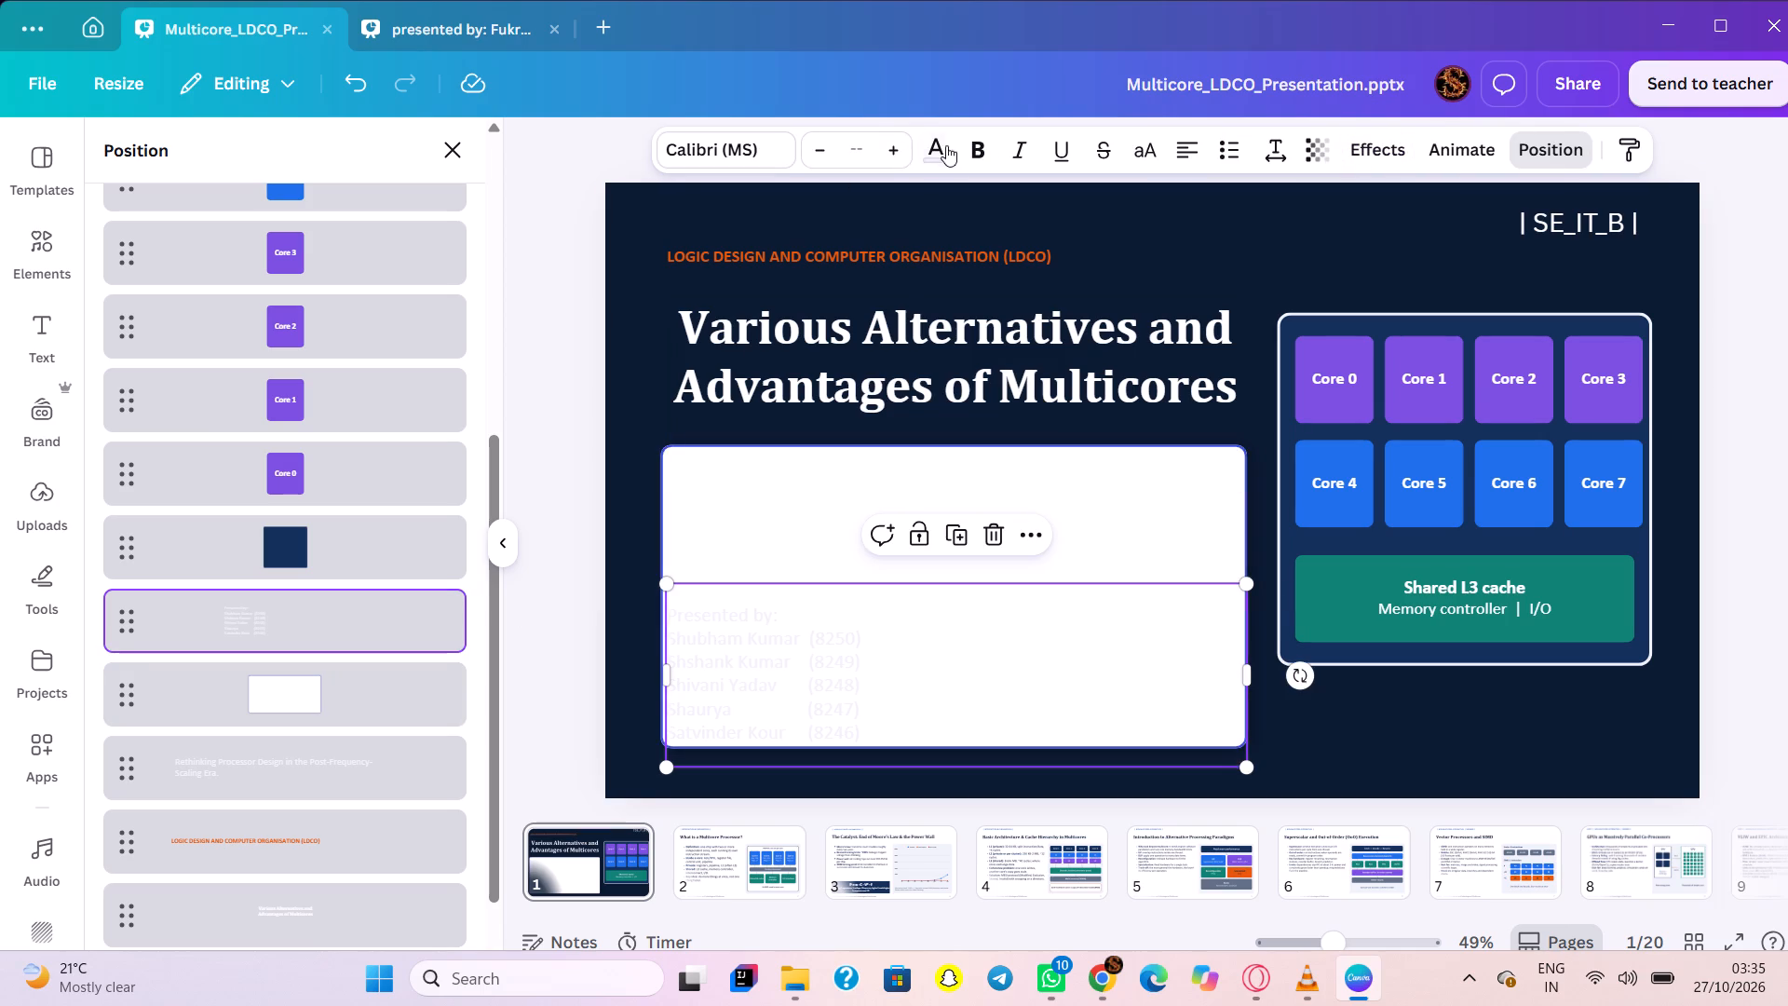
click(939, 146)
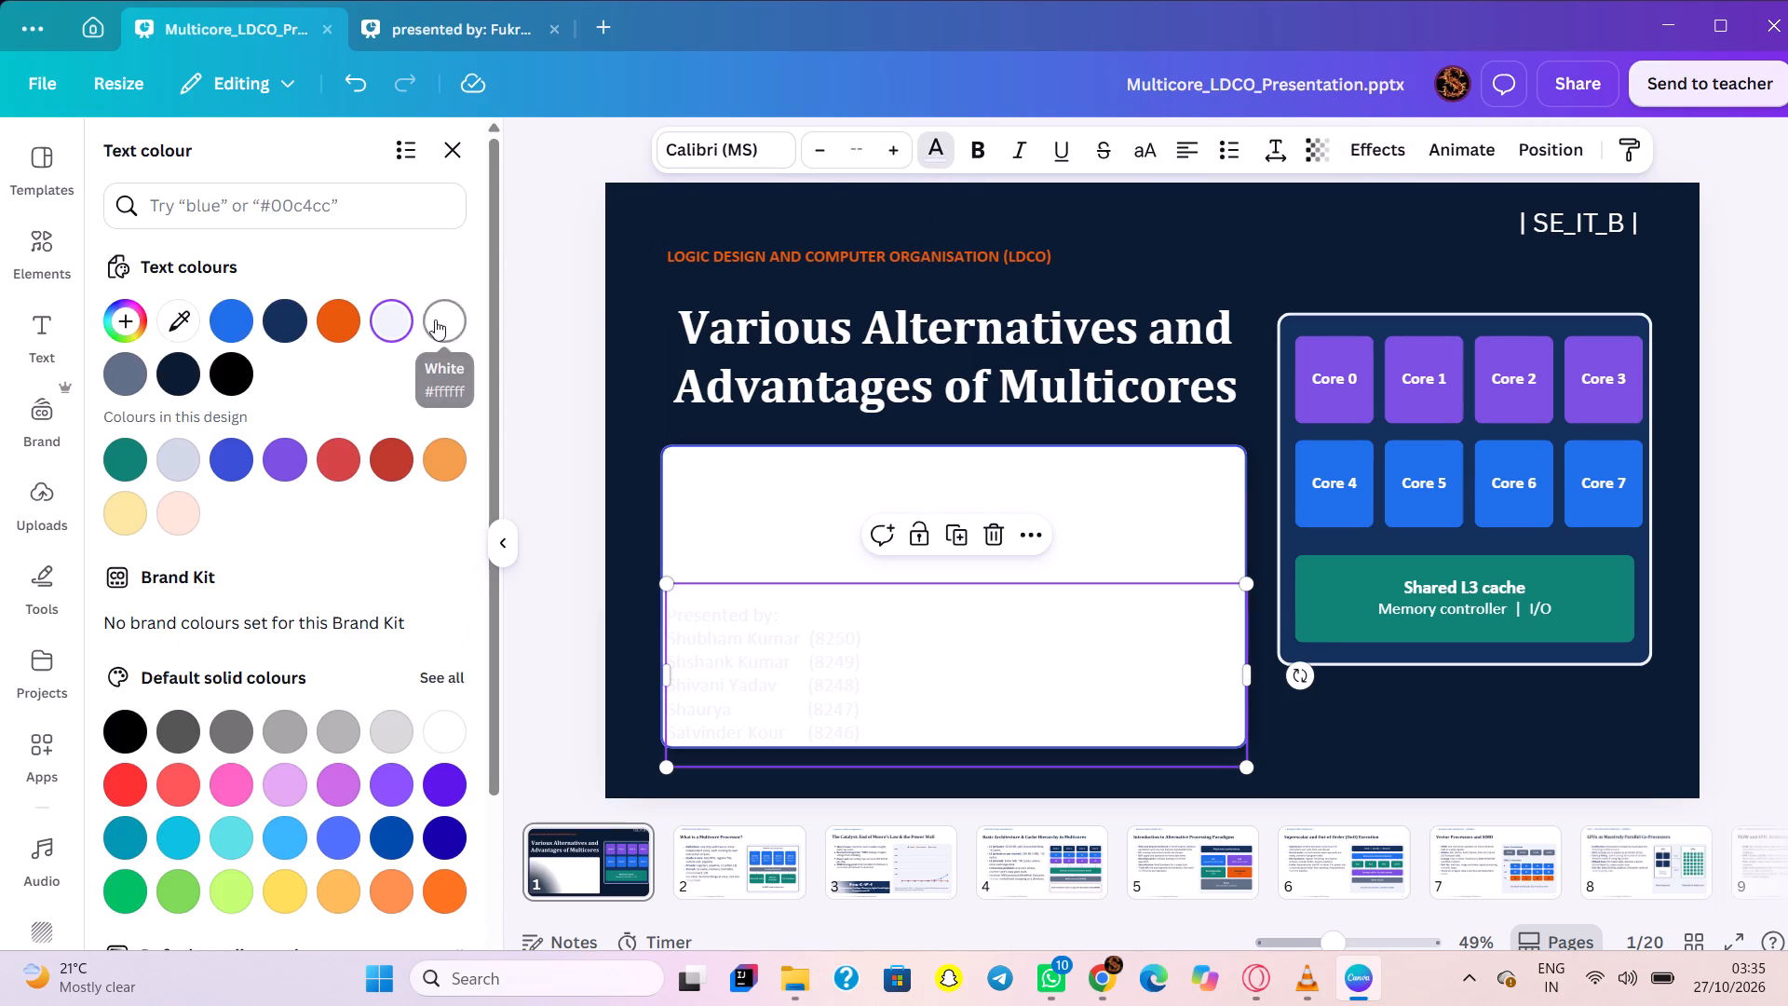
click(237, 372)
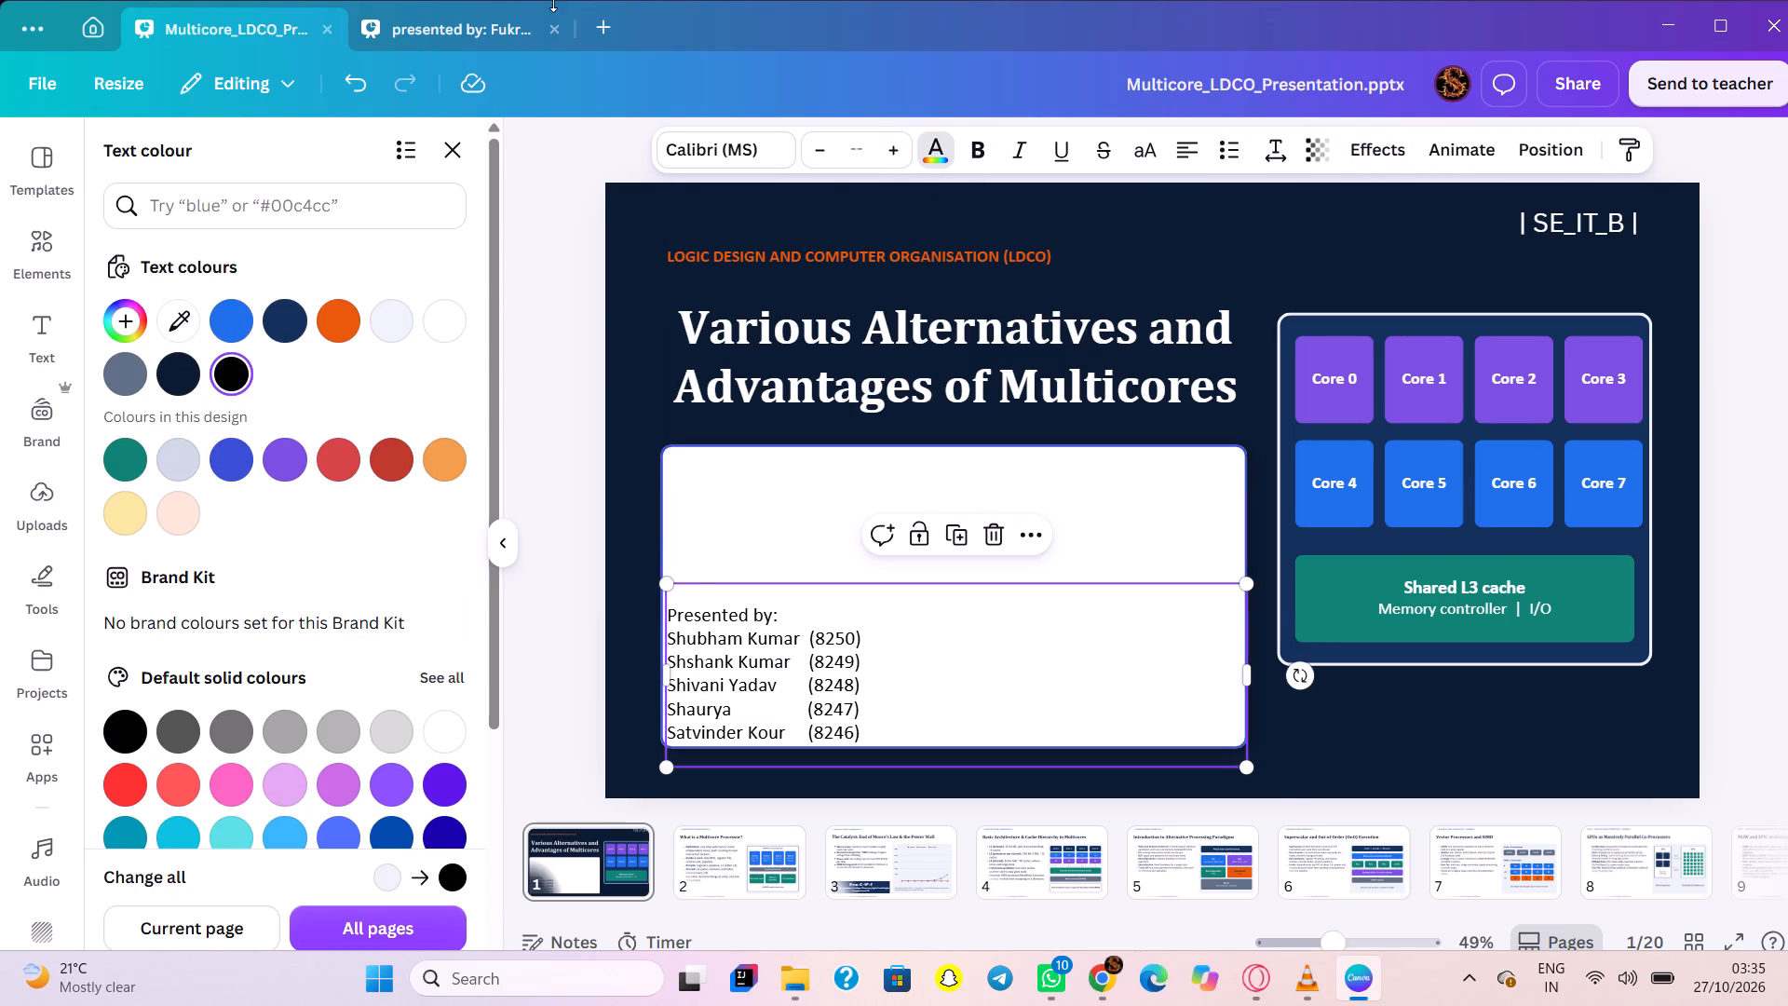
Move the presenter list up and slightly right so the whole text box sits within the white rectangle's lower edge.
click(484, 36)
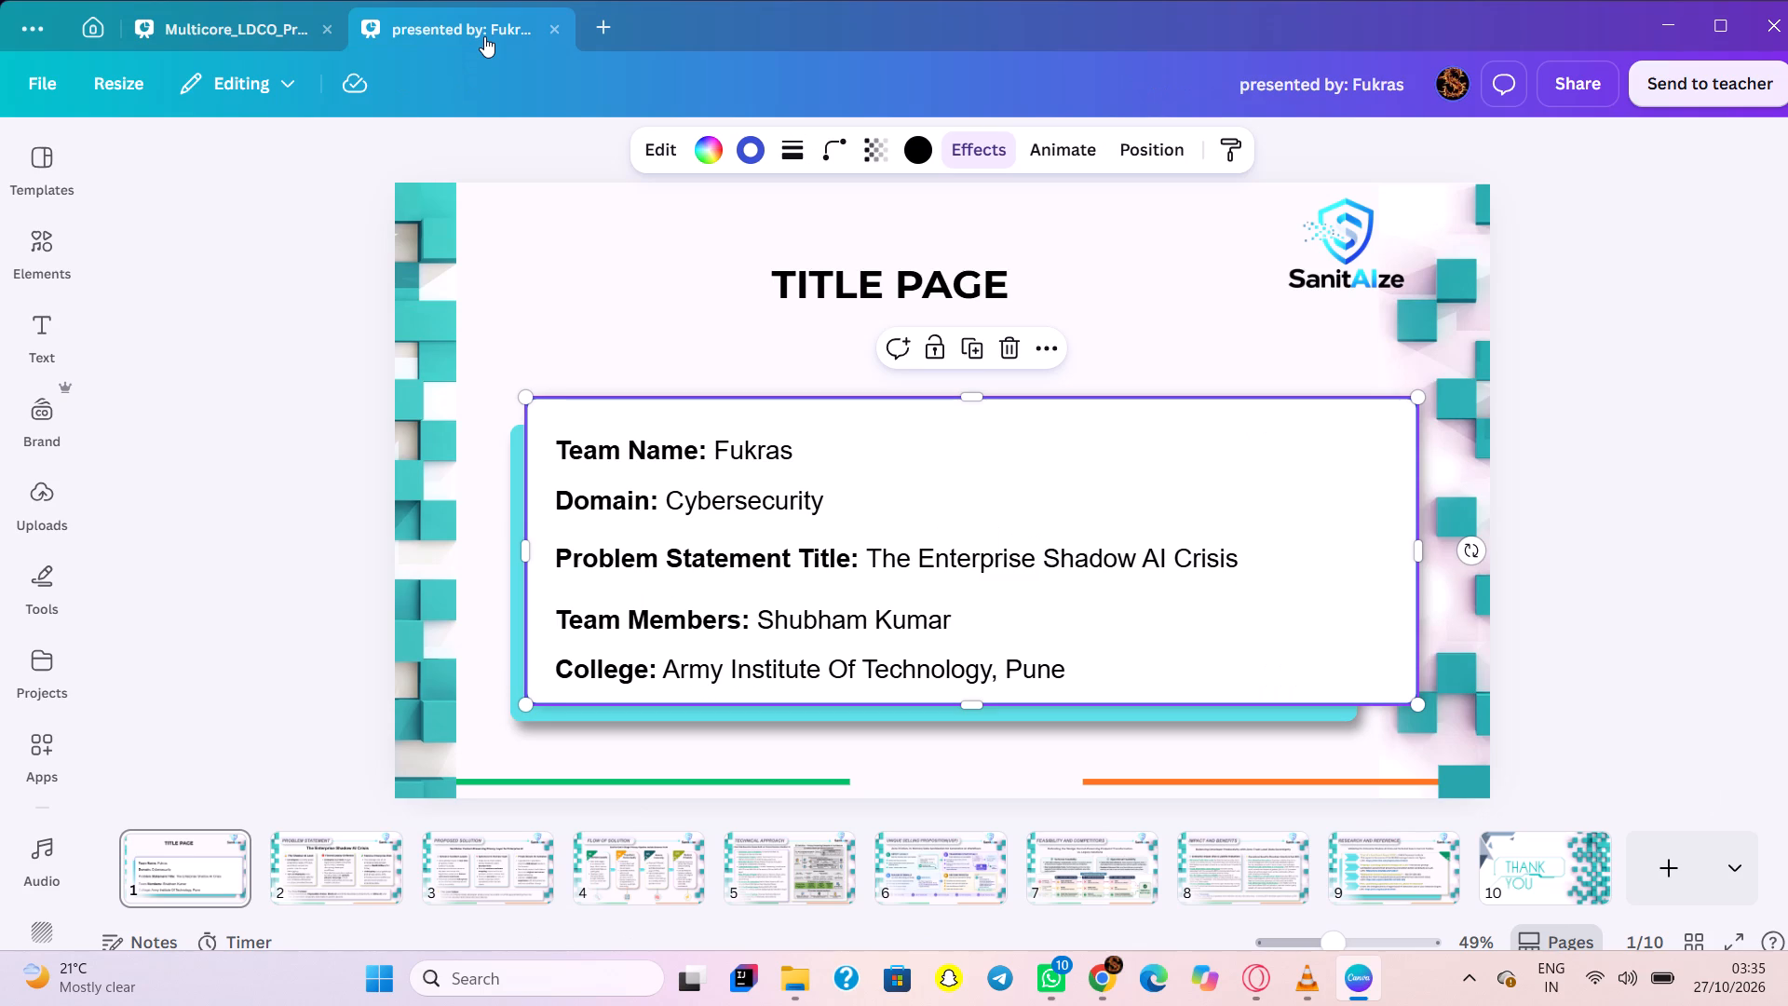
click(184, 20)
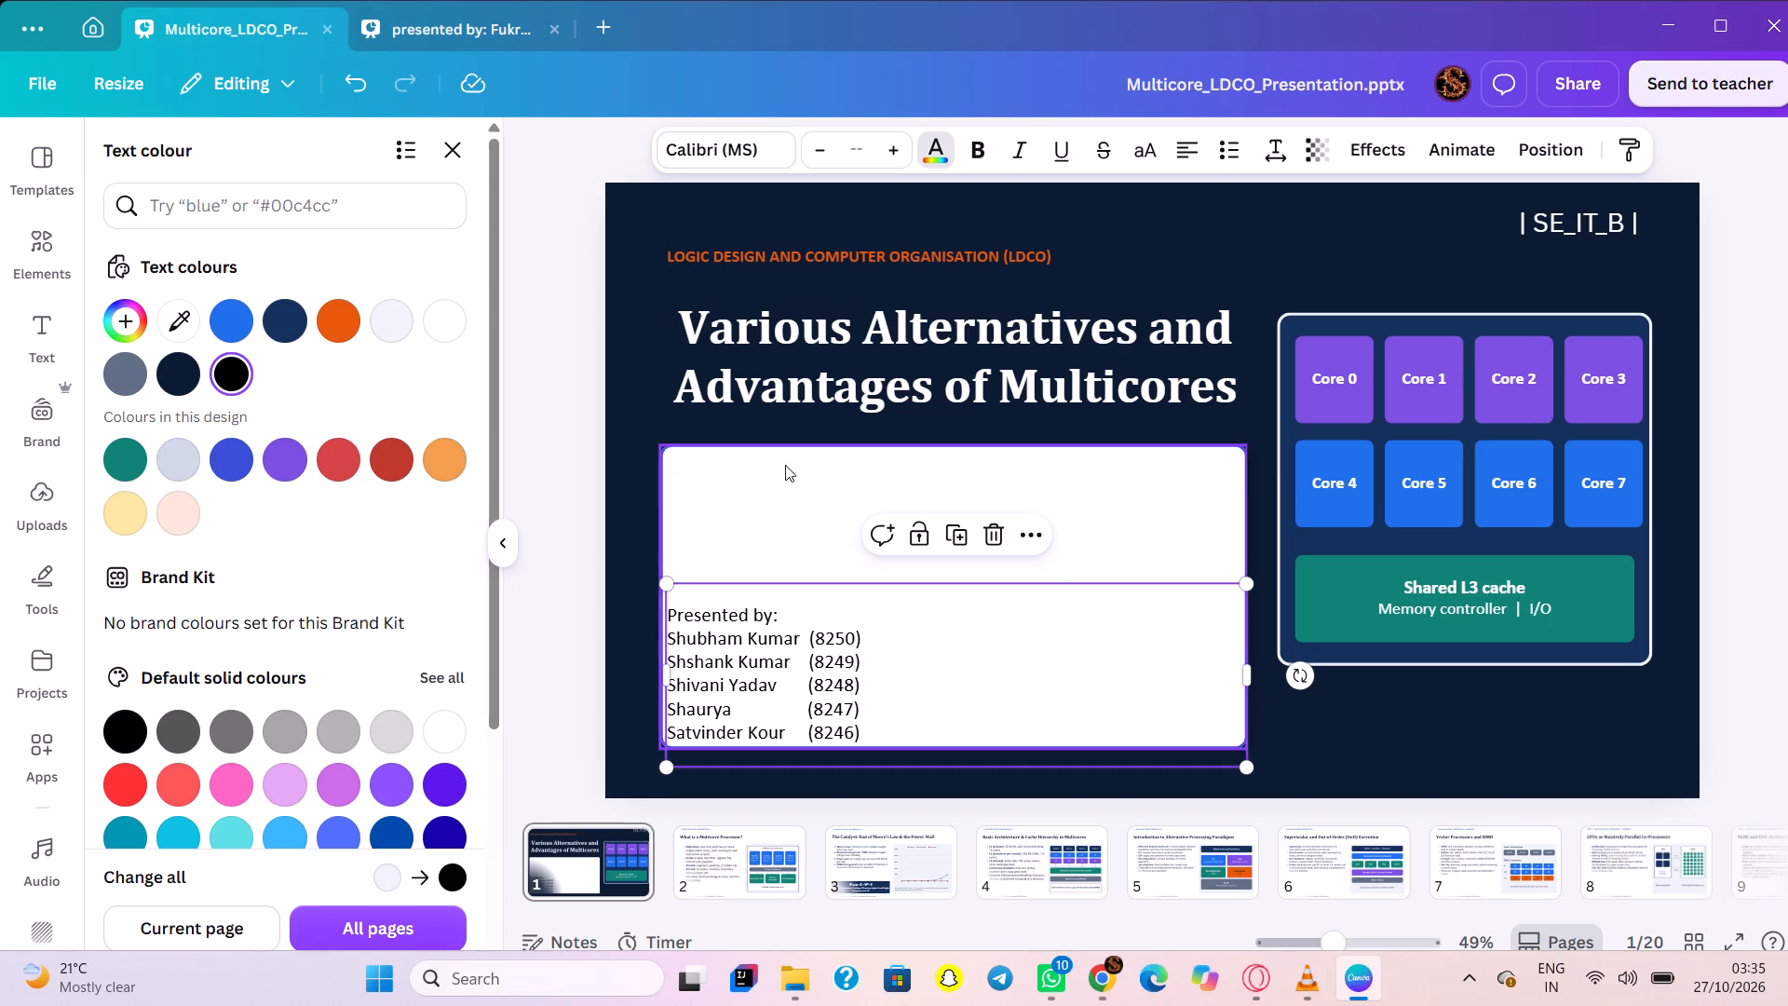
drag(845, 672, 852, 657)
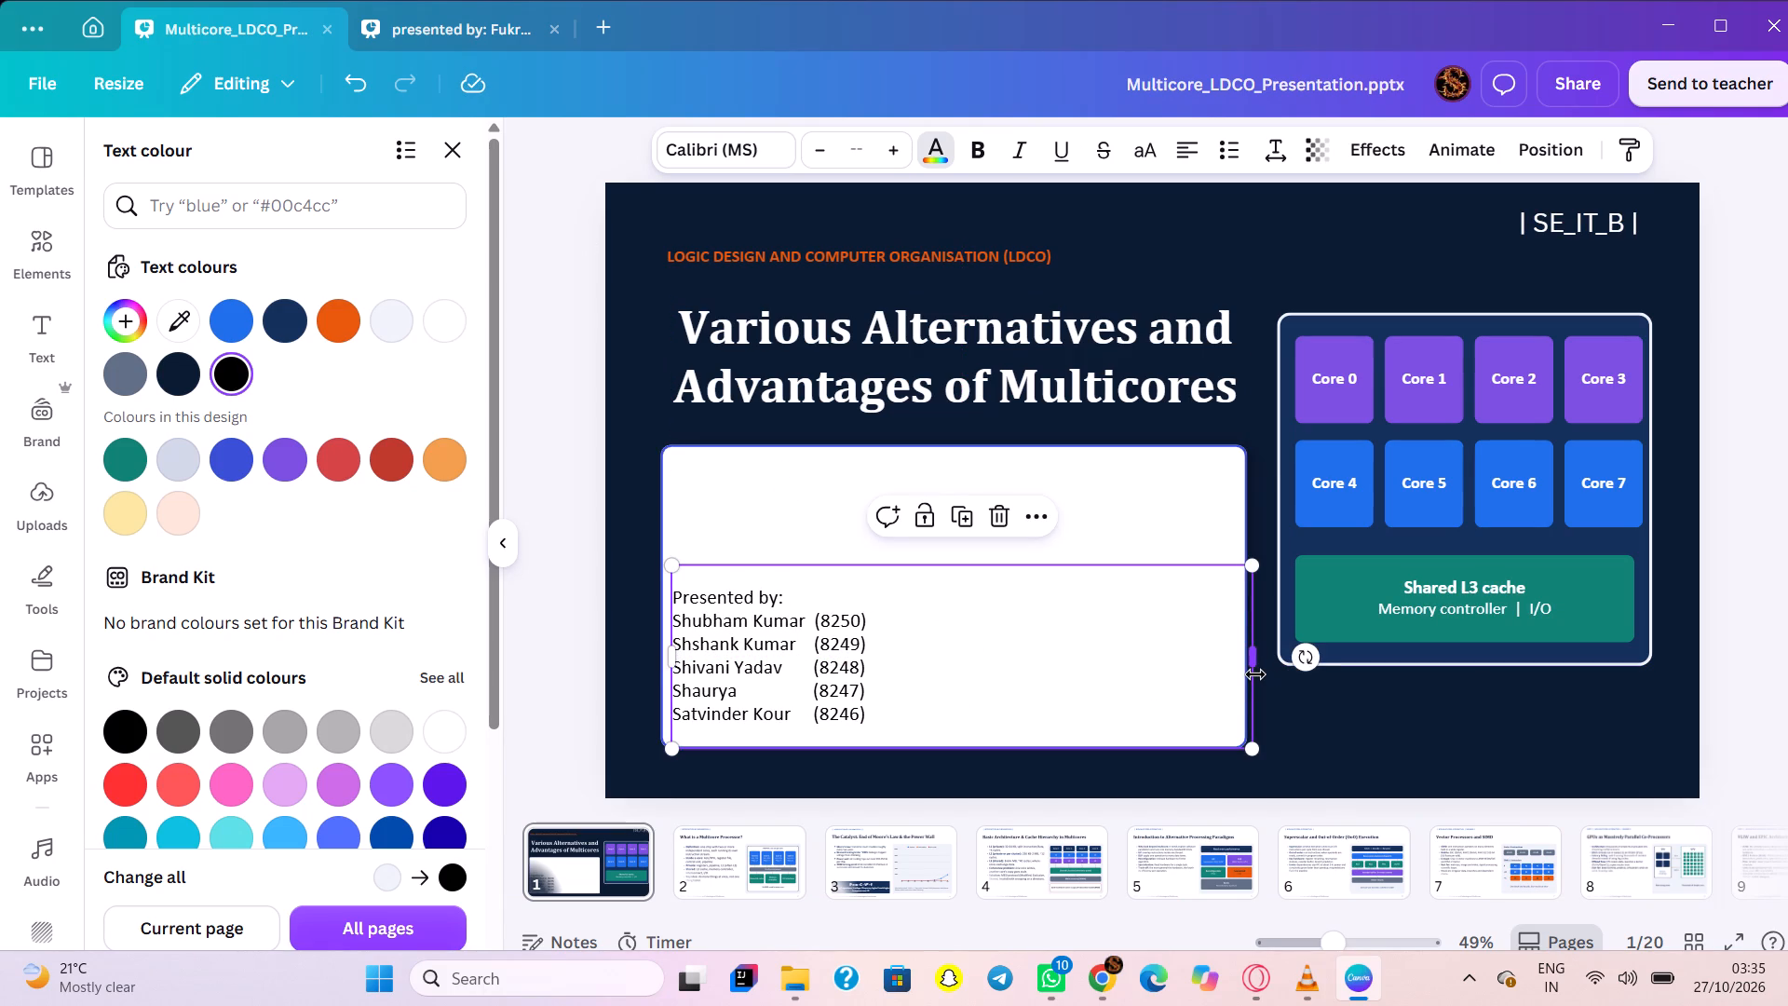
click(1255, 674)
Extend the white rectangle upward over the subtitle and title, to just below the orange LDCO heading, keeping its width about 1029 px.
click(1165, 516)
drag(959, 450, 945, 549)
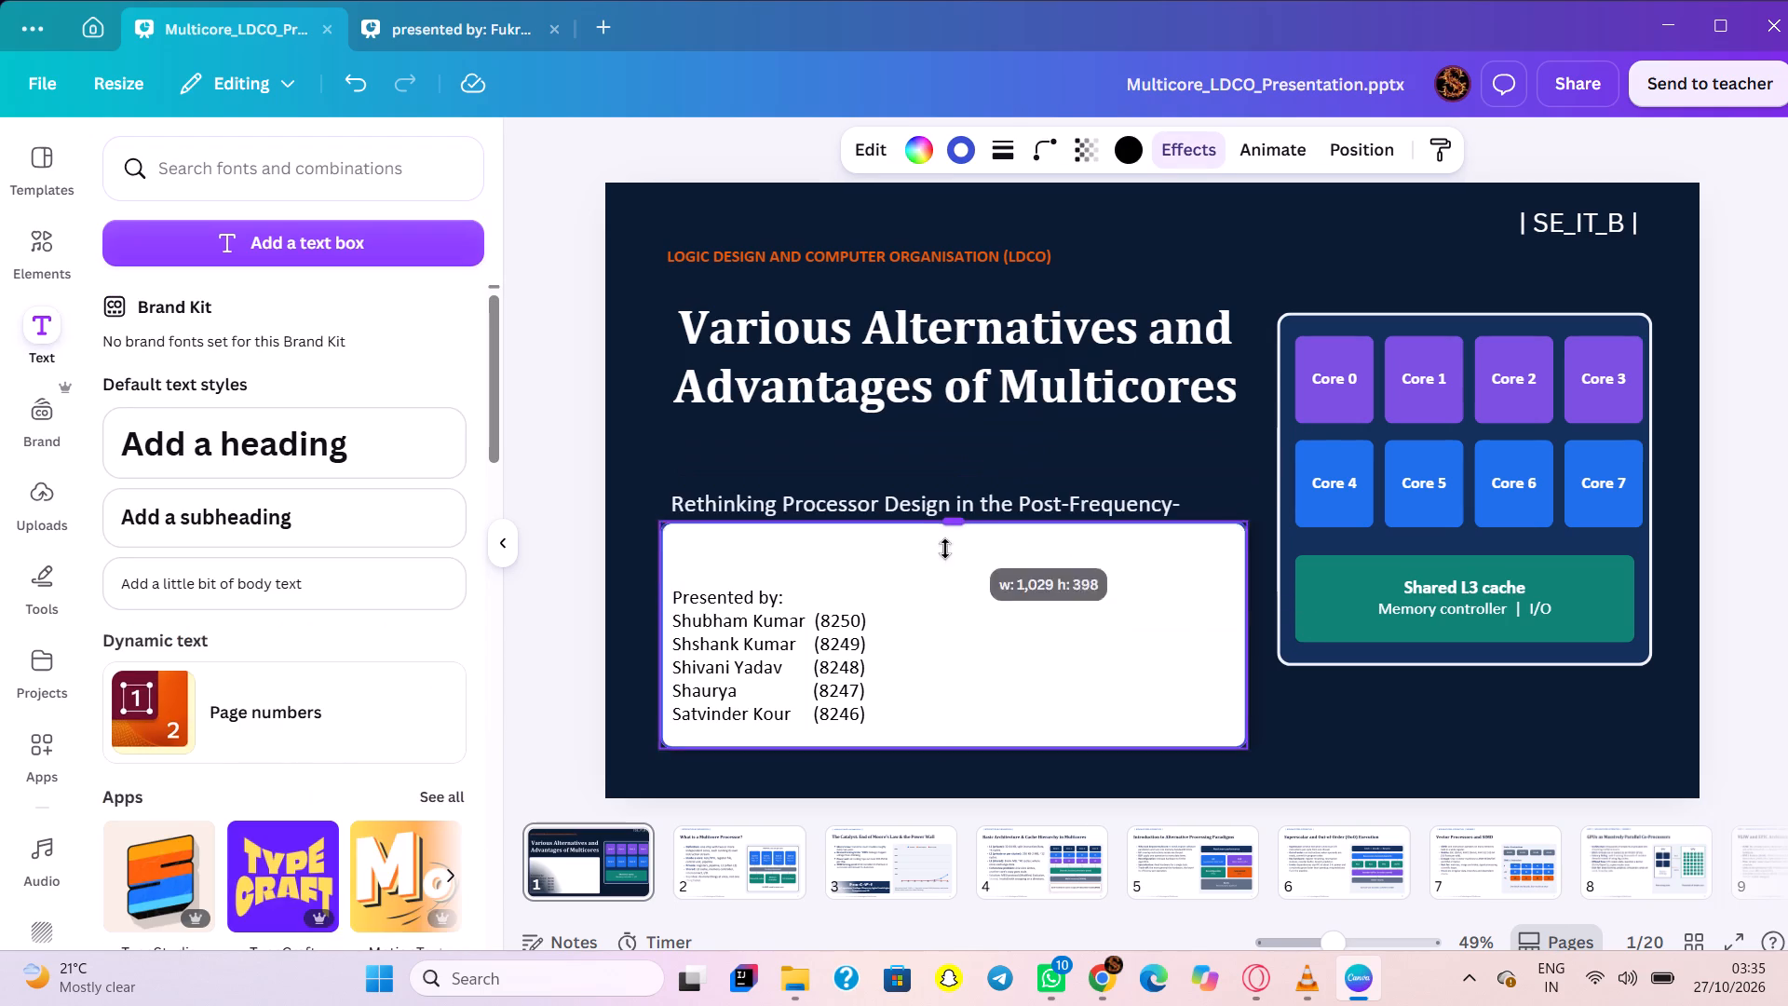
drag(945, 549, 962, 321)
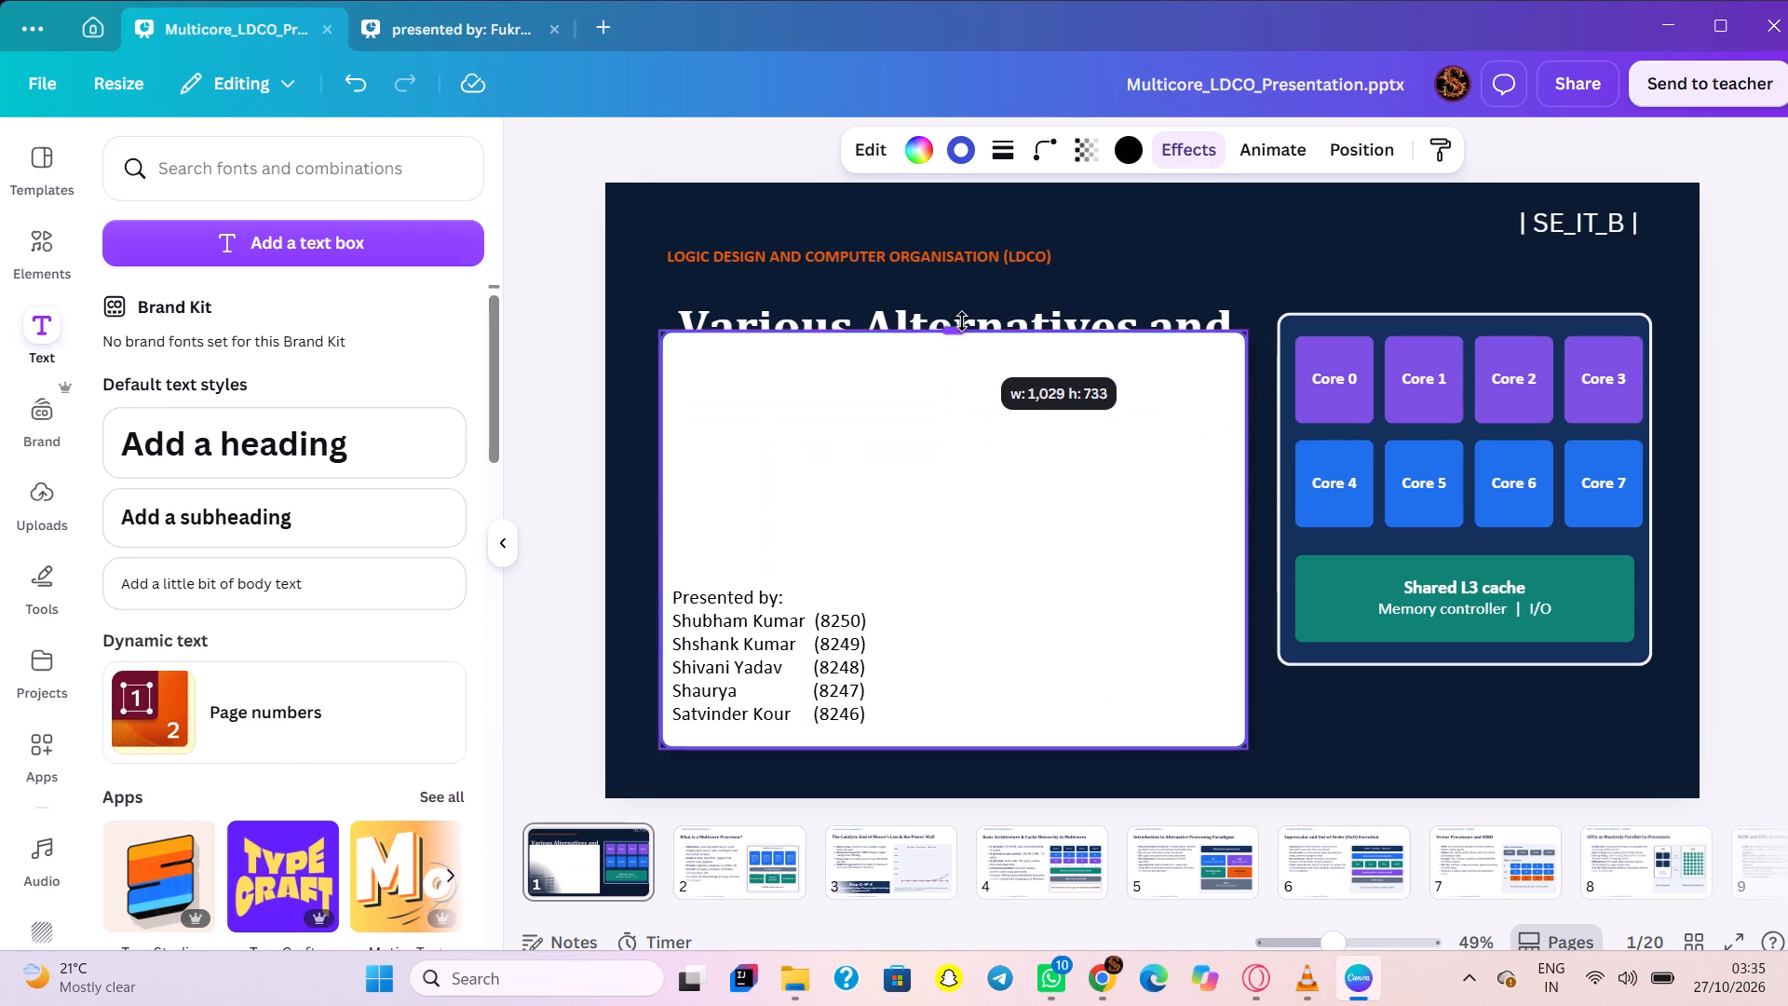
drag(962, 321, 962, 307)
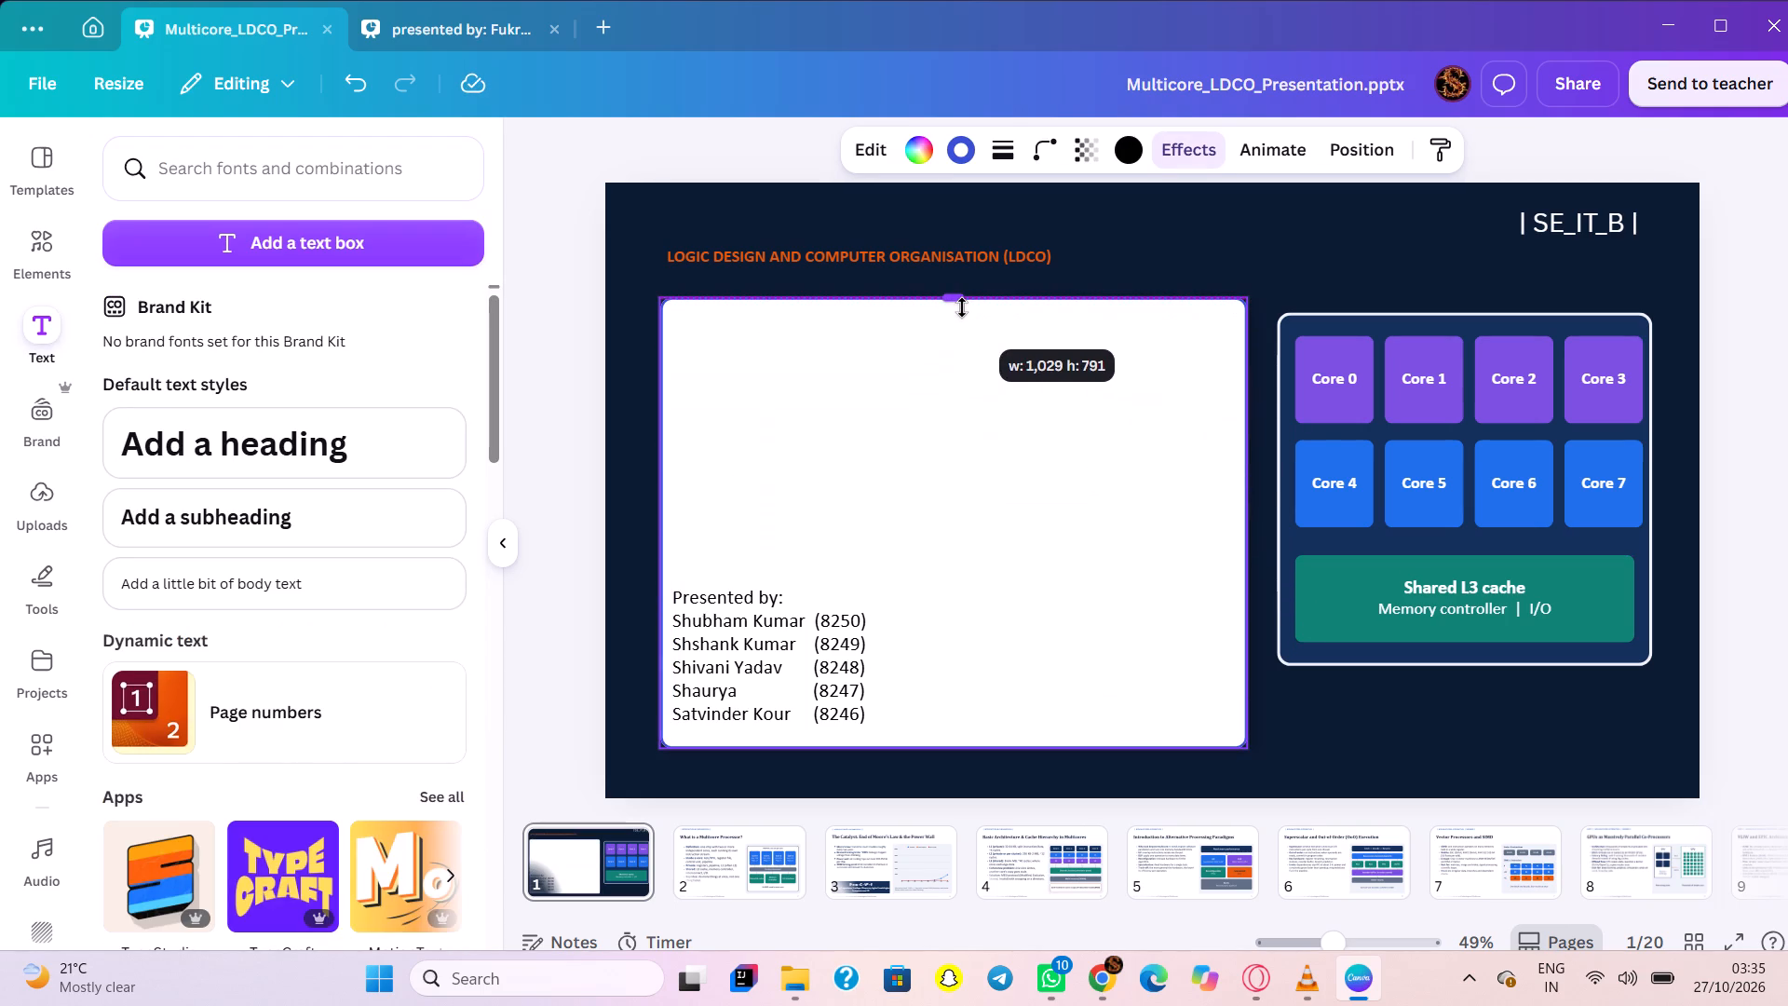
drag(962, 307, 961, 292)
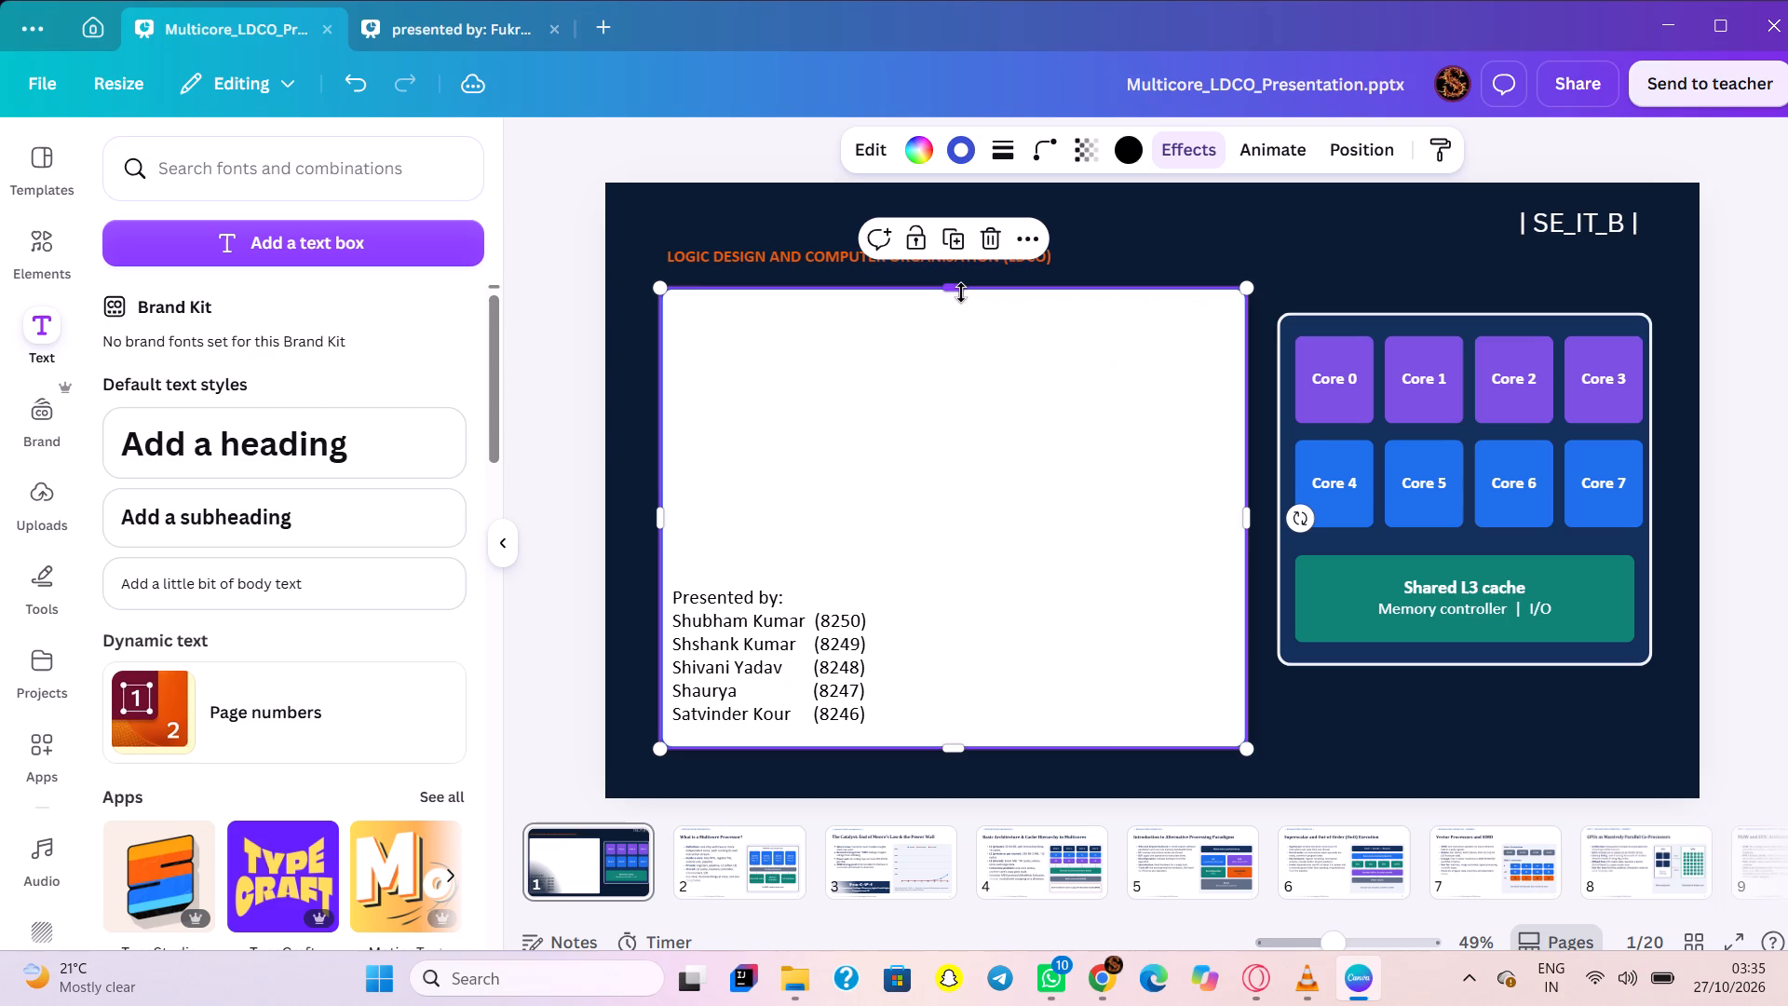
Copy the turquoise rounded rectangle from the title page of the "presented by: Fukras" design into slide 1 of the Multicore presentation.
click(440, 2)
click(444, 9)
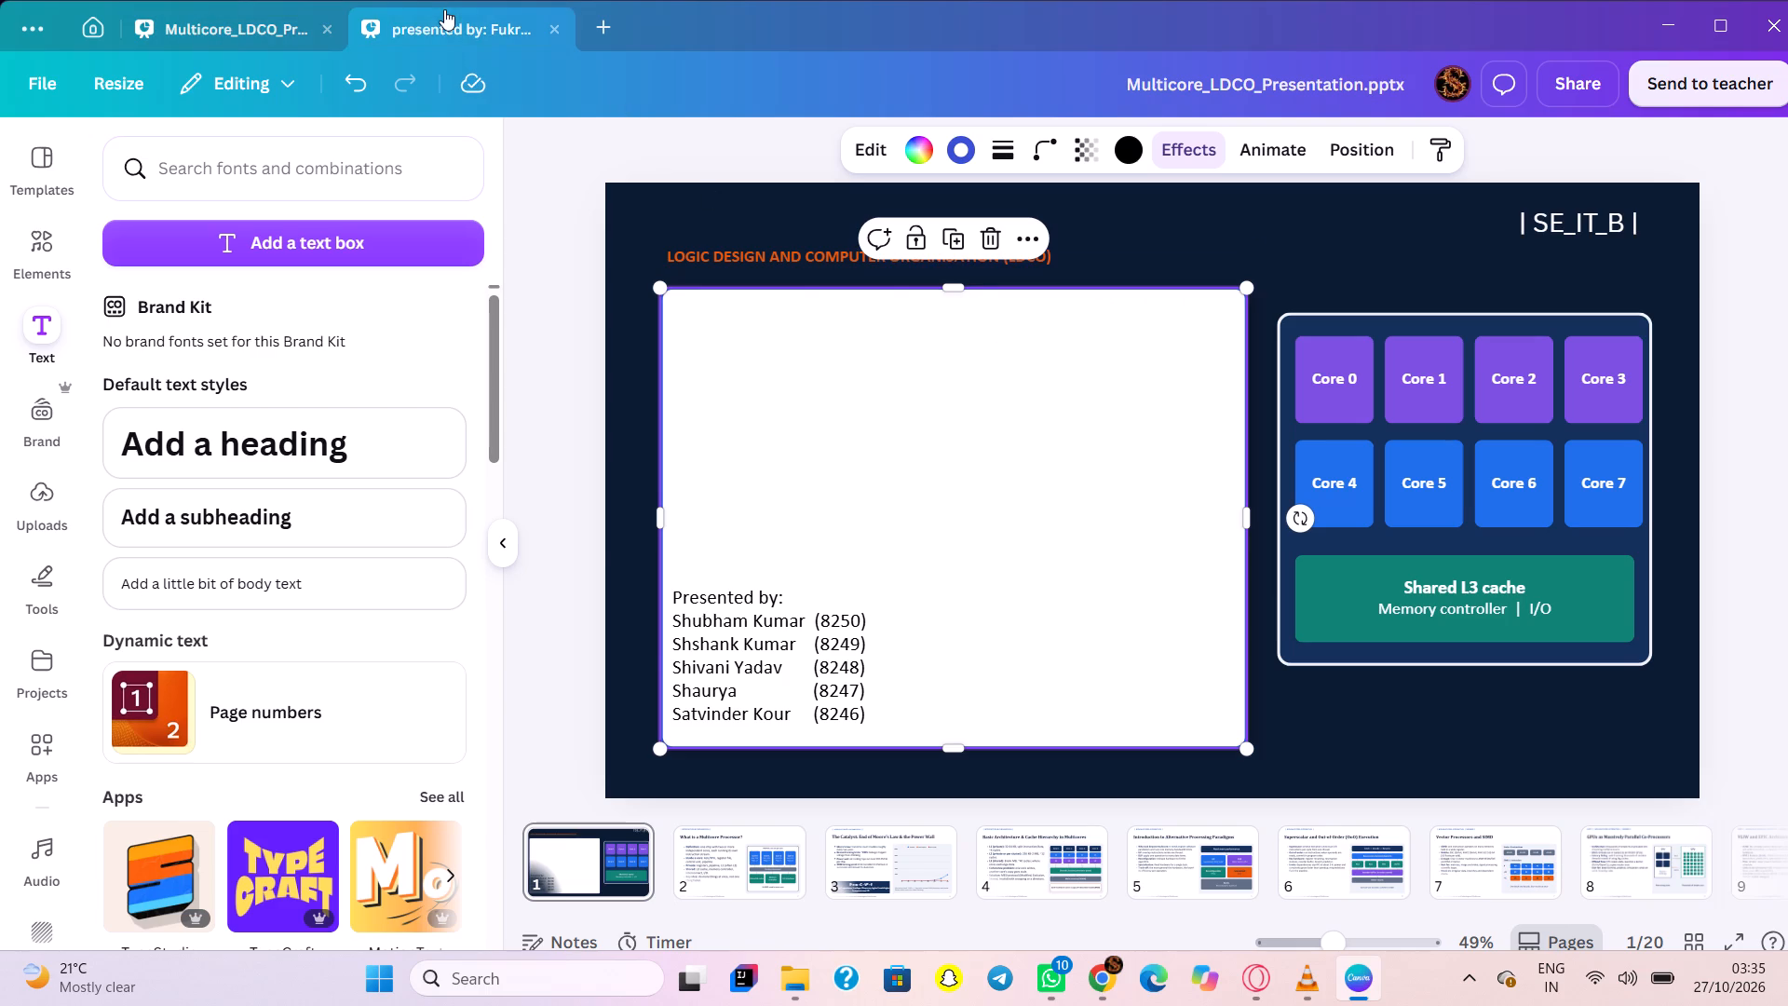
click(603, 718)
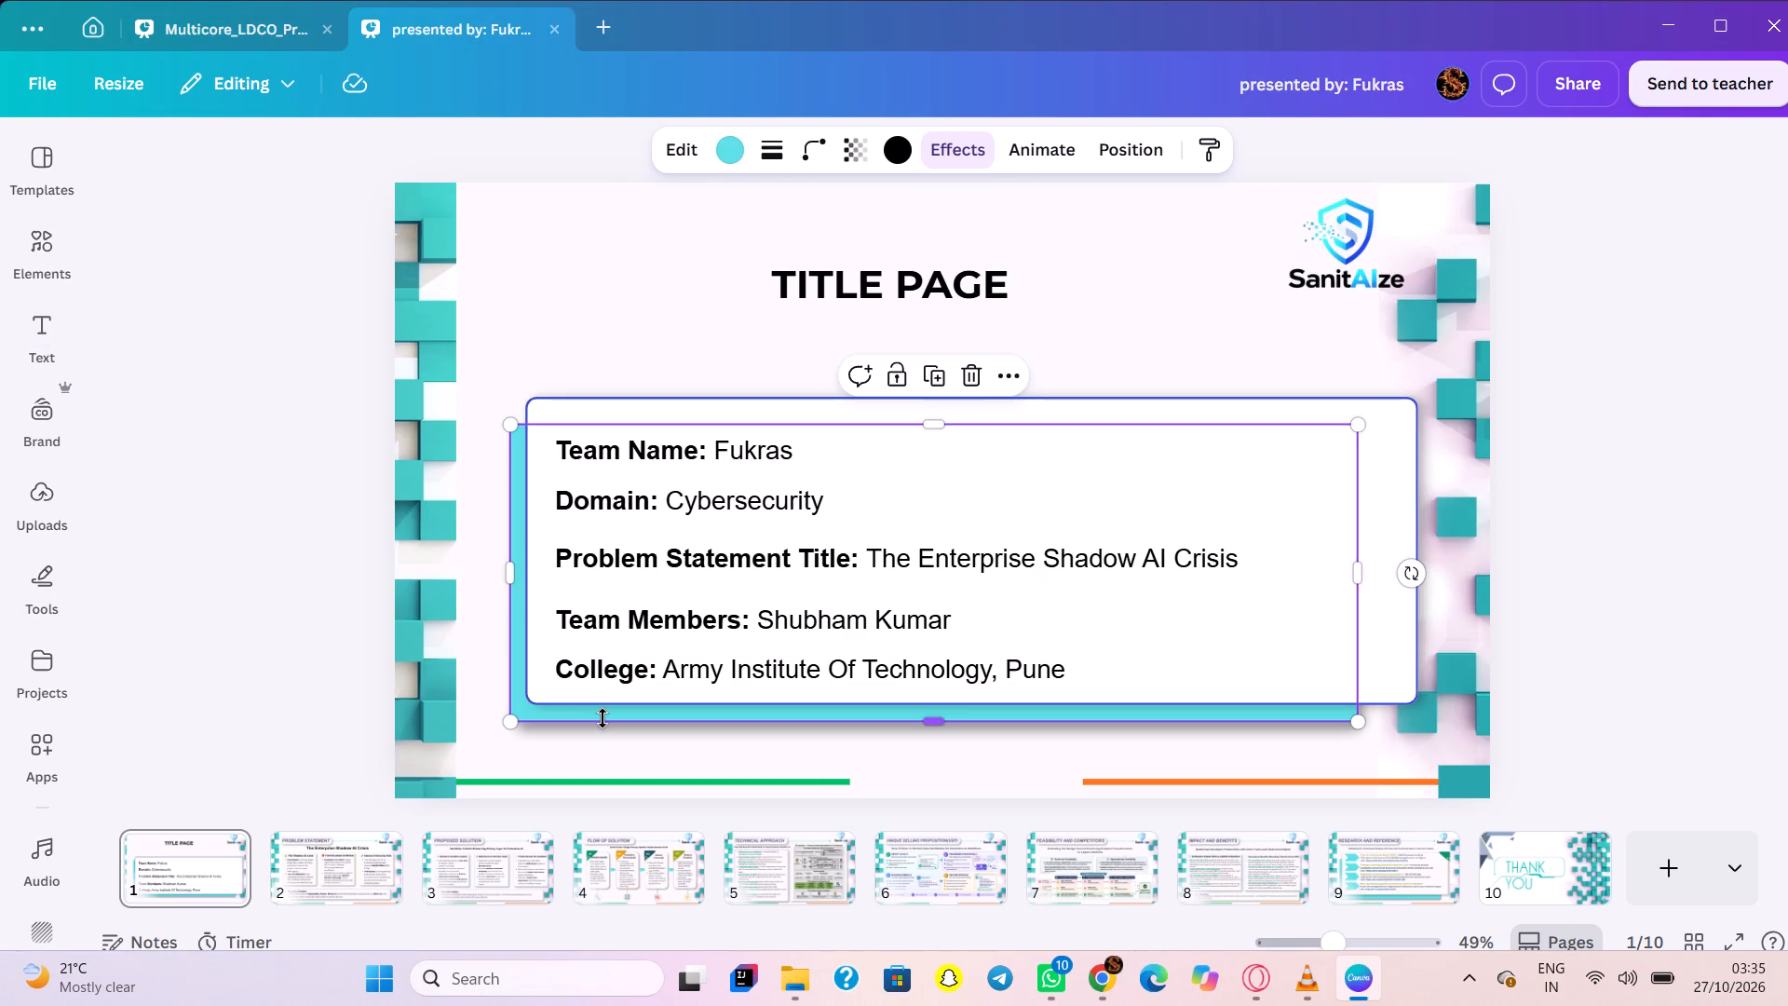
key(ctrl+c)
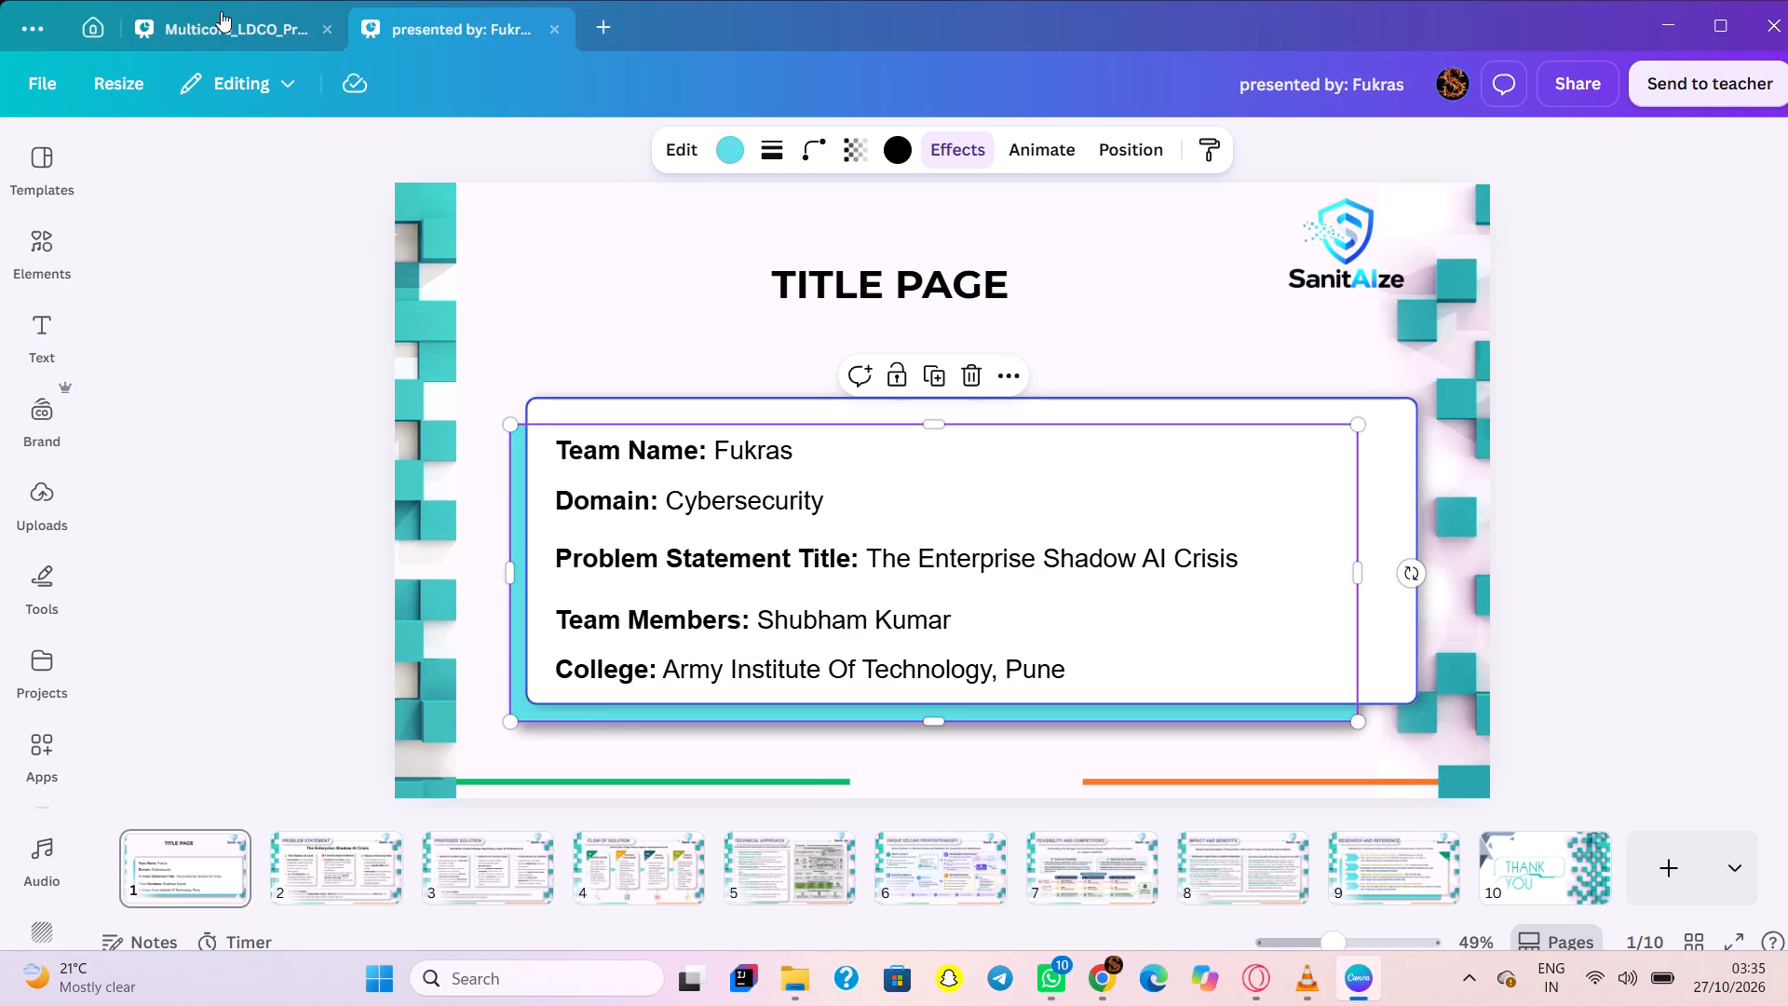
click(221, 20)
key(ctrl+v)
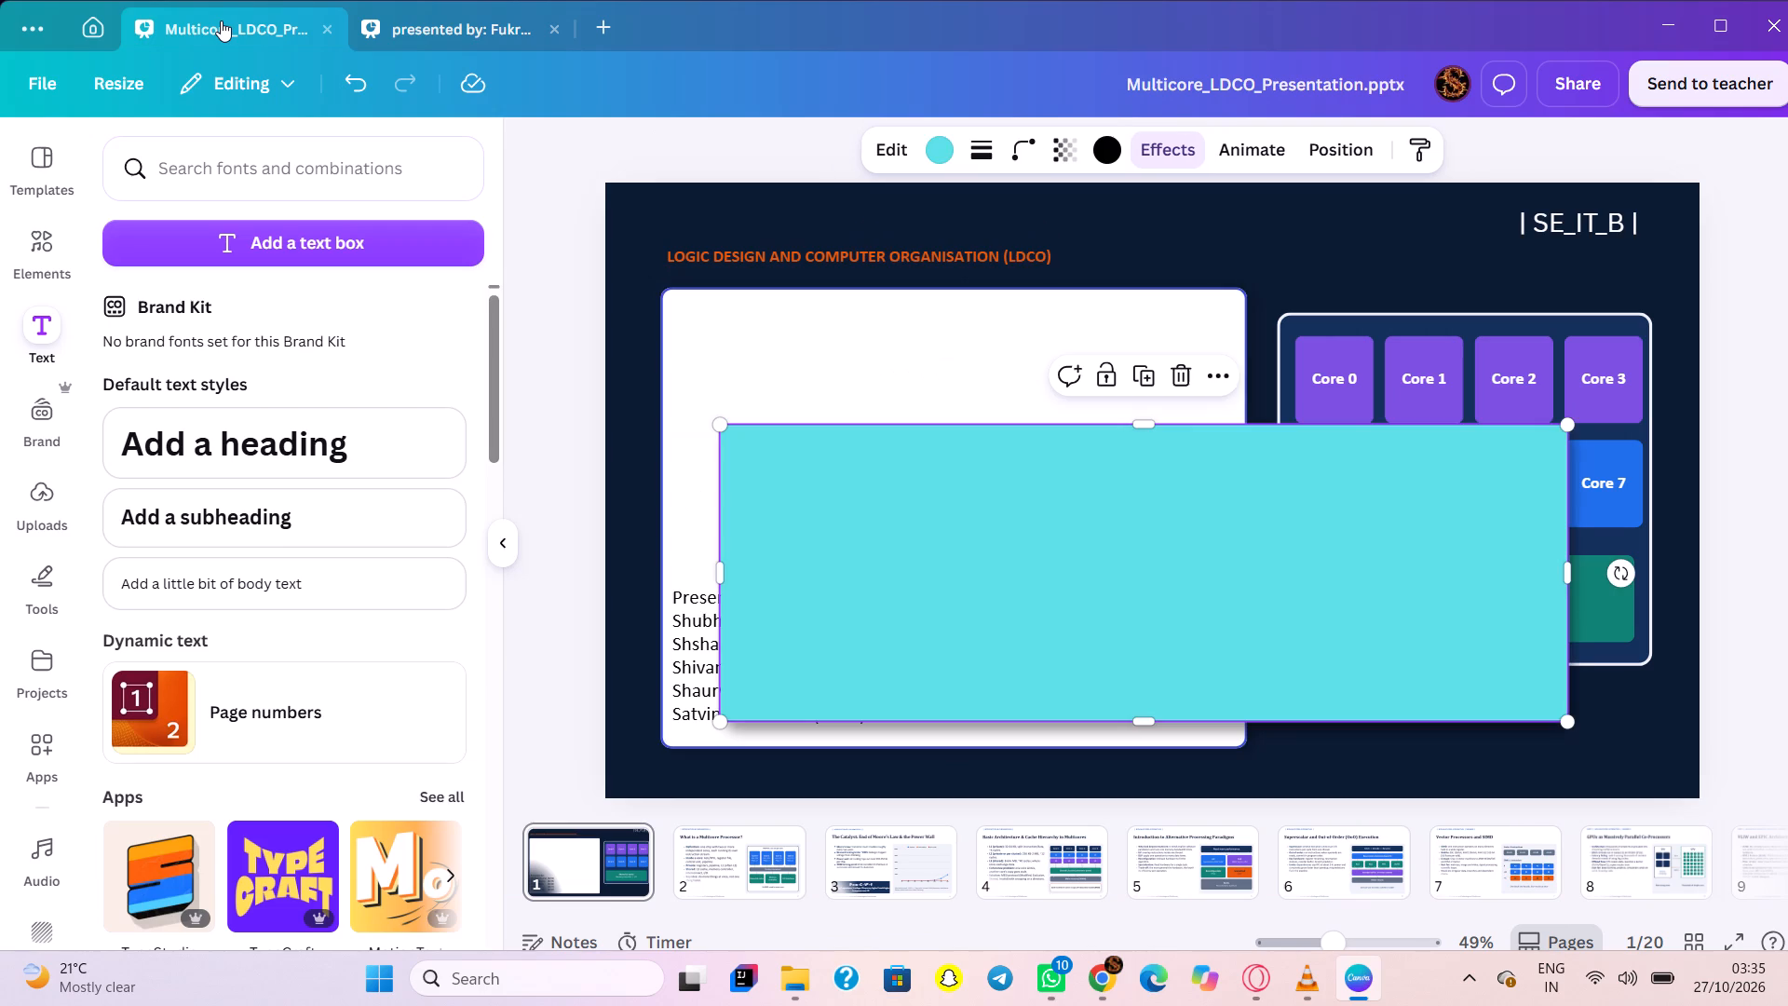
Place and resize the turquoise rectangle slightly down and left of the white one, narrower and extending just past its left and bottom edges.
drag(862, 522, 784, 459)
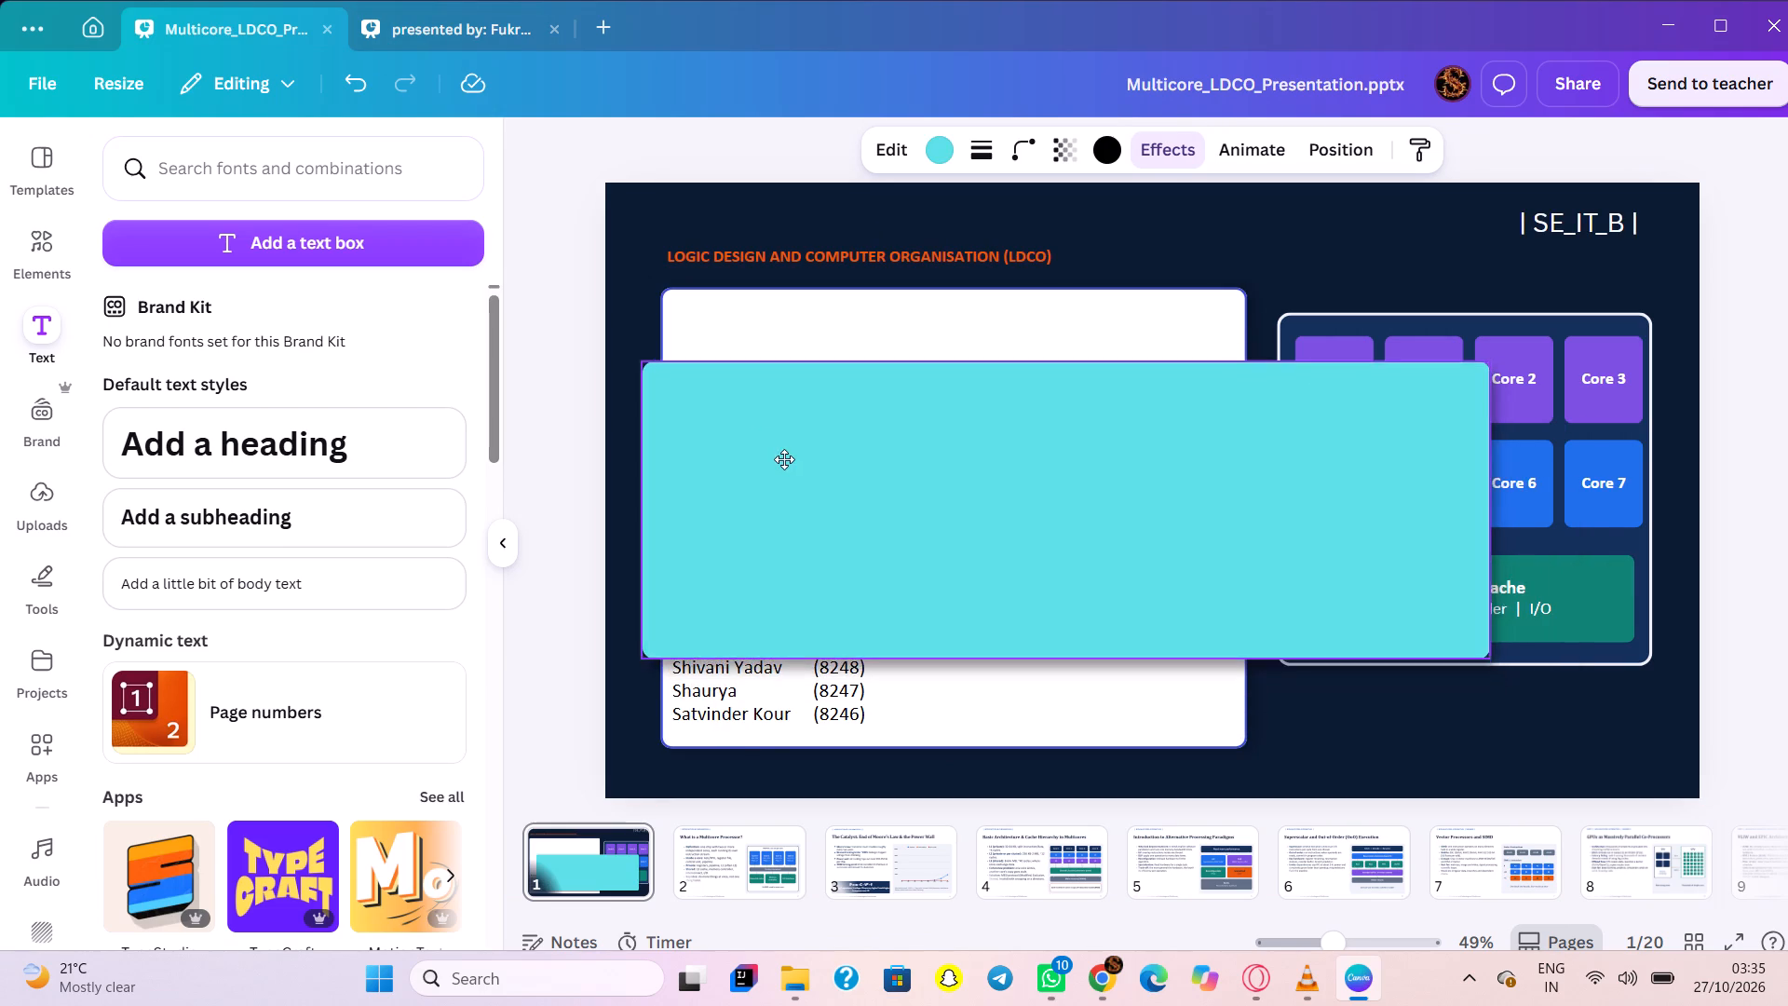
drag(784, 459, 791, 403)
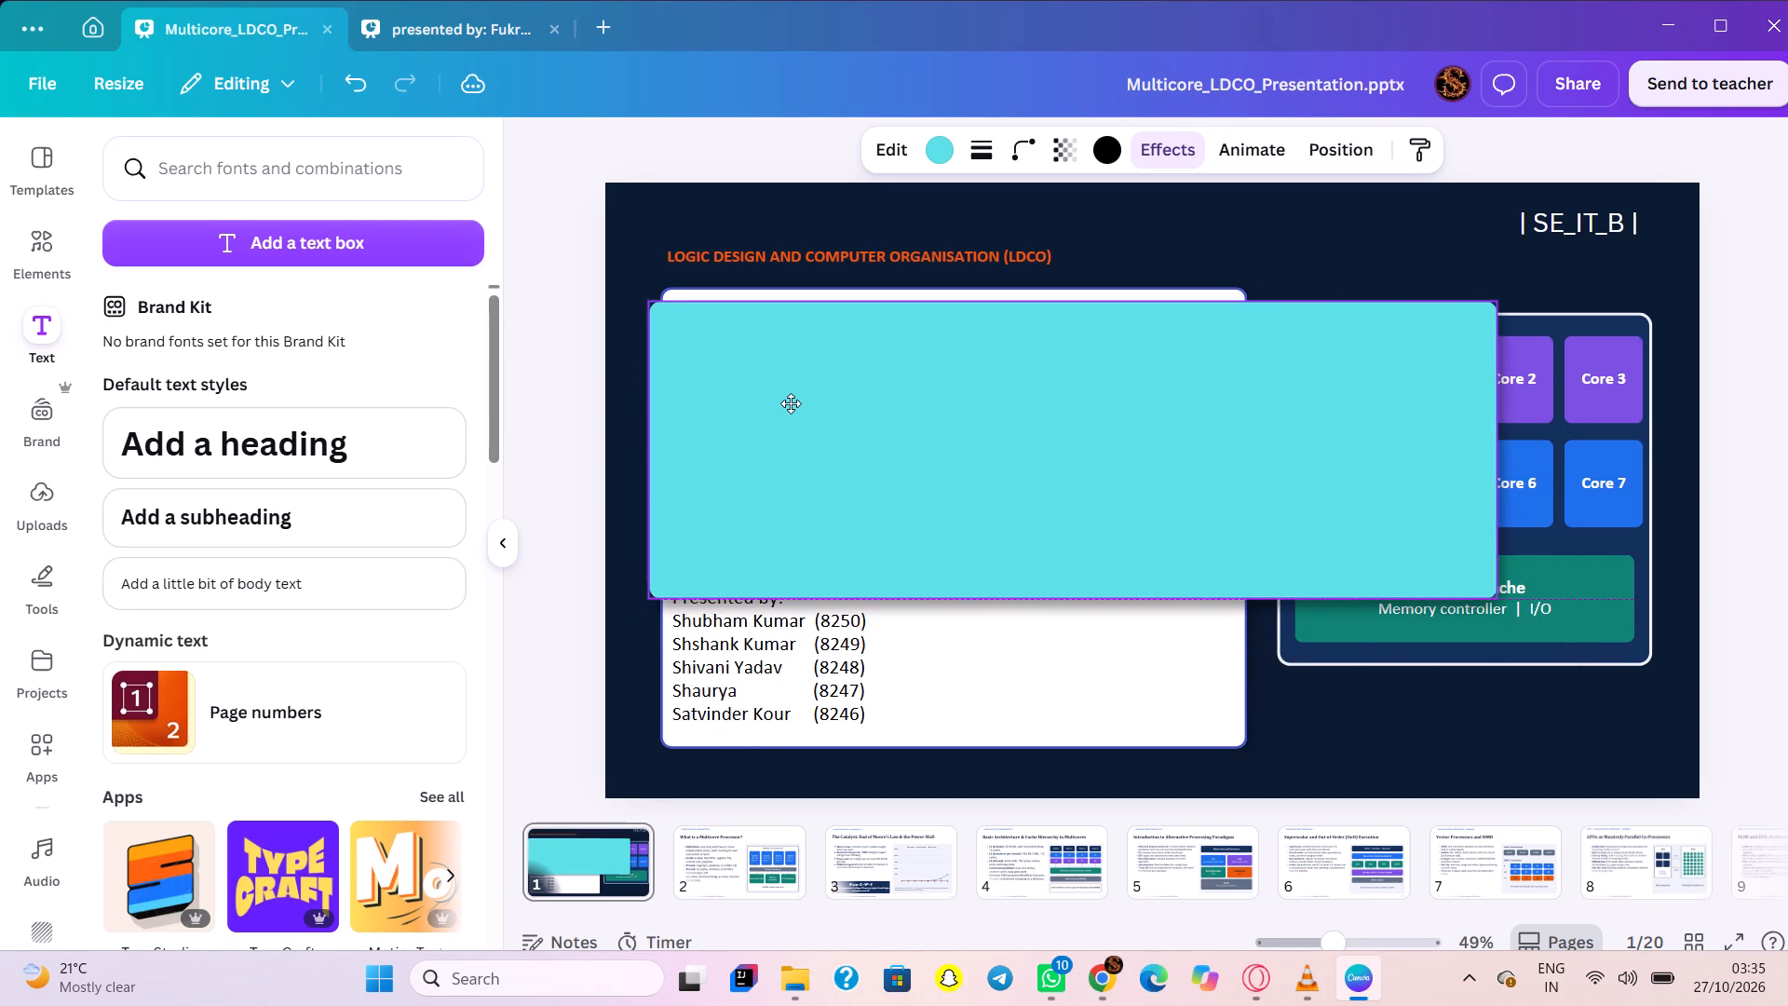
drag(791, 403, 789, 406)
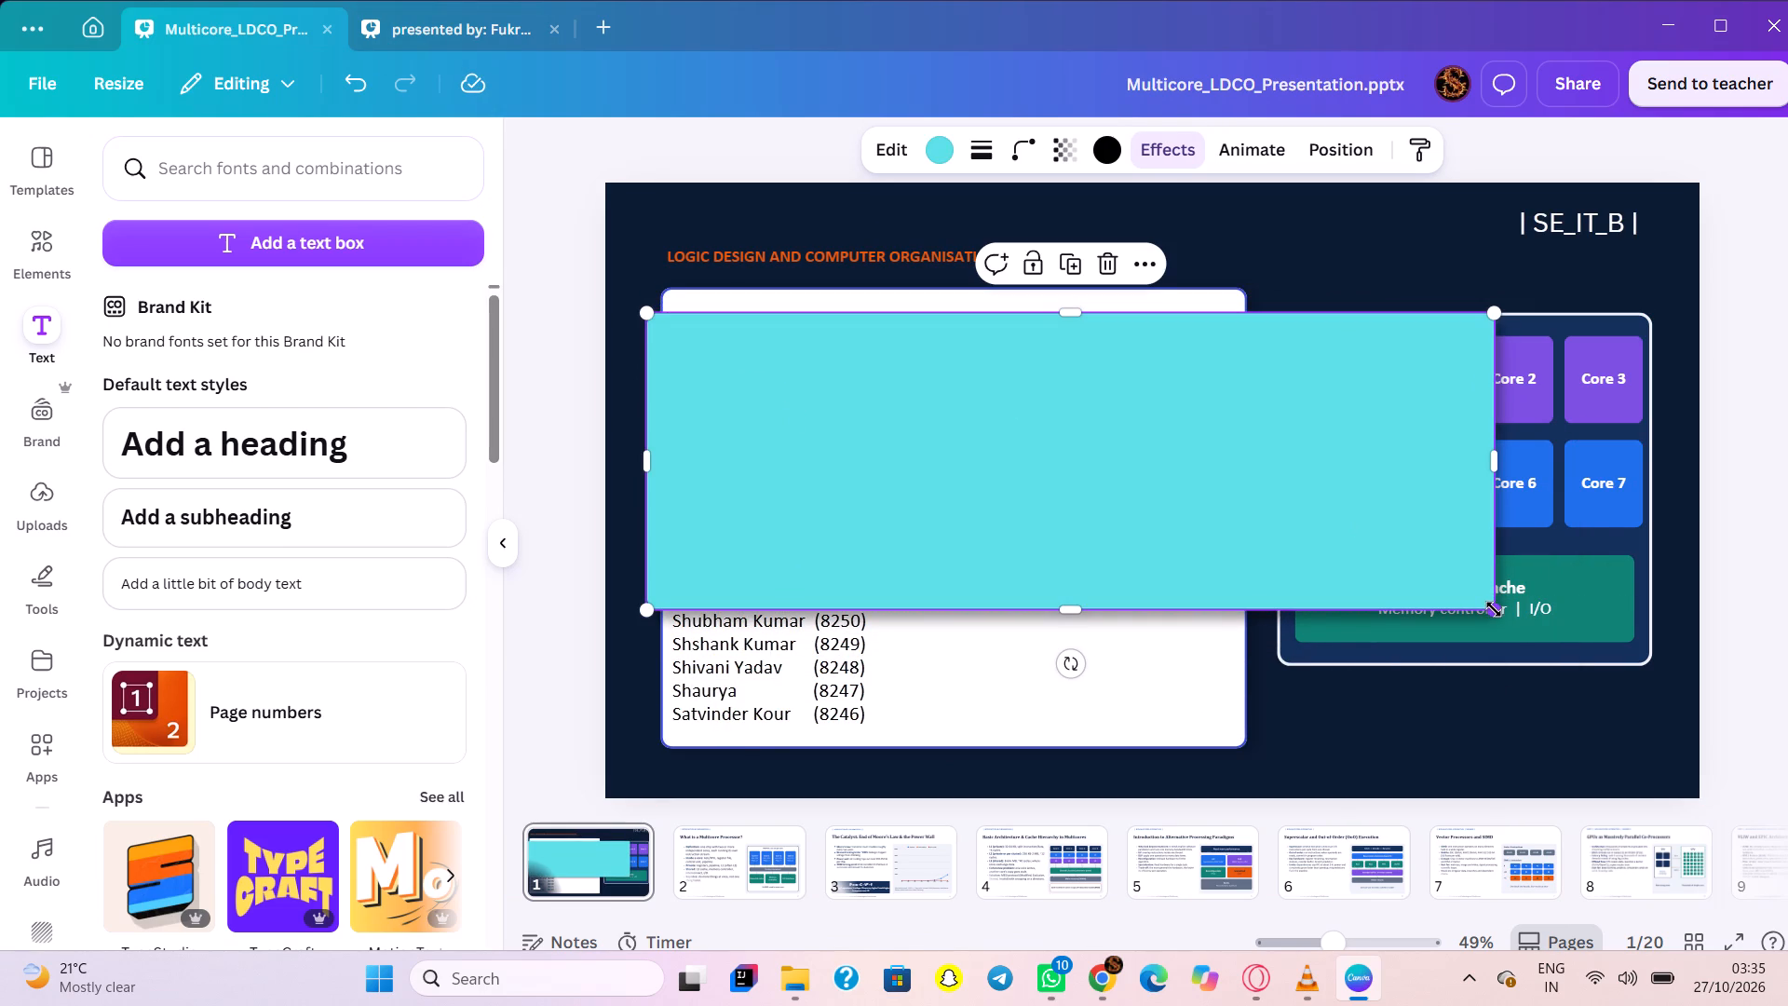
drag(1494, 609, 1257, 775)
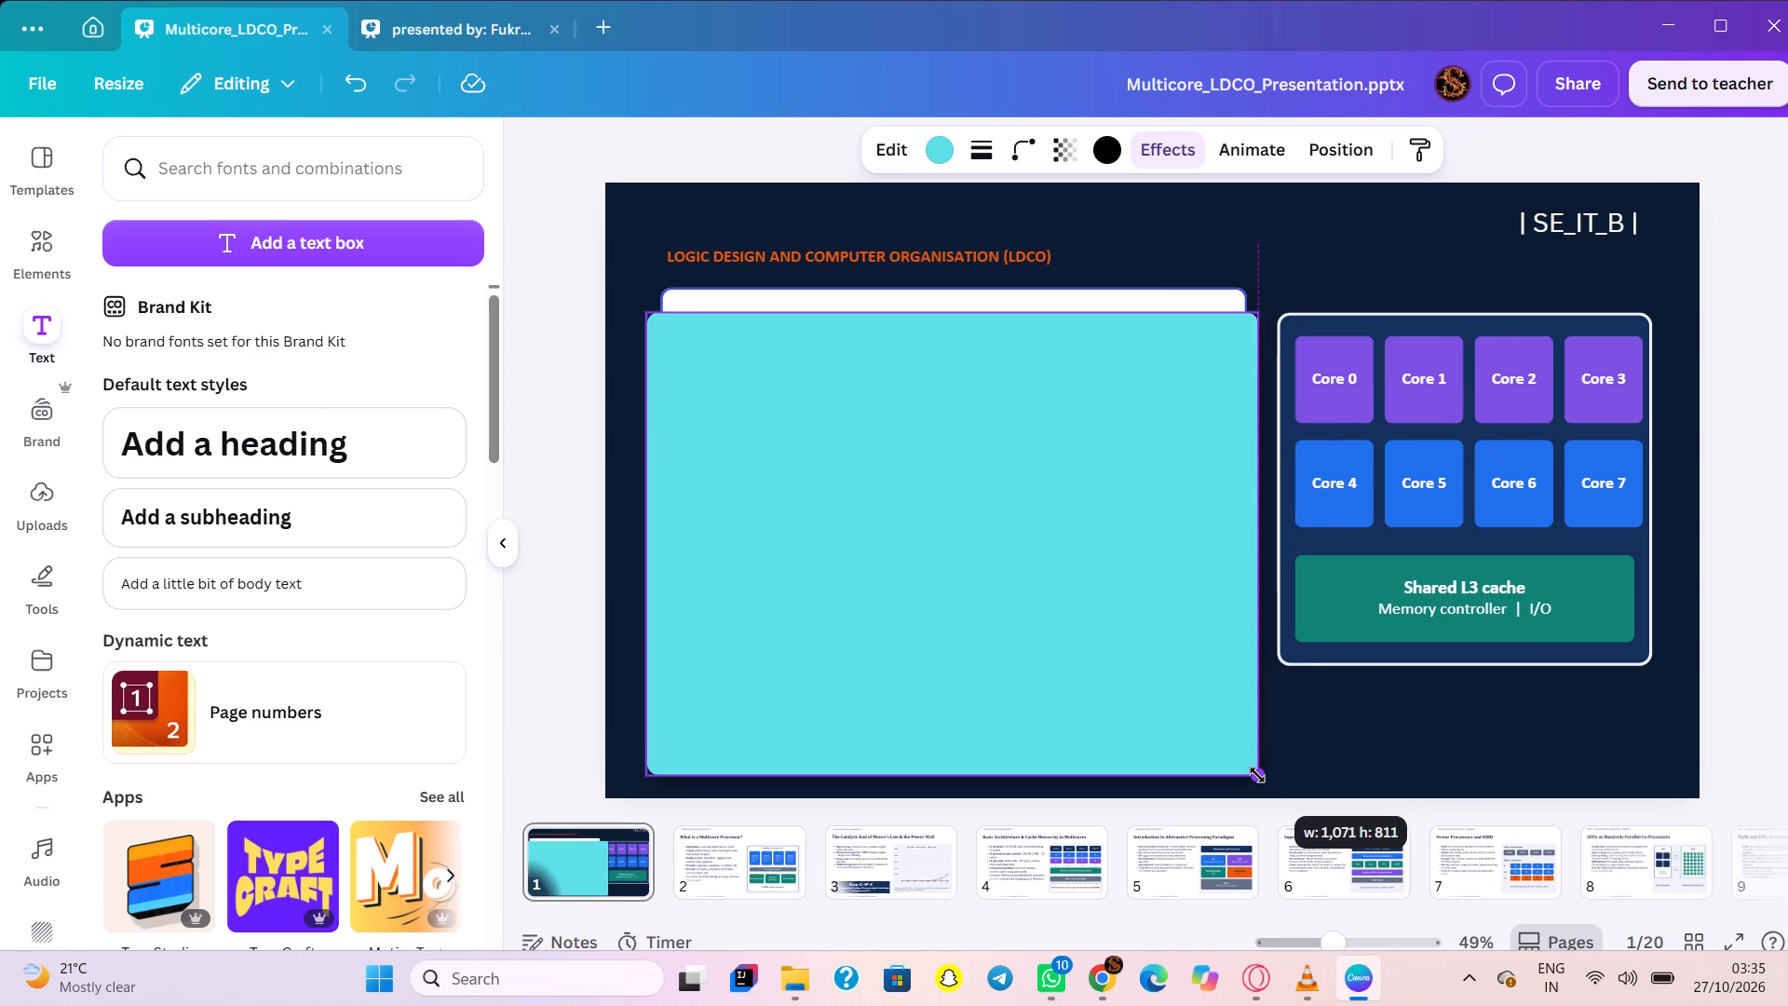
drag(1257, 775, 1257, 771)
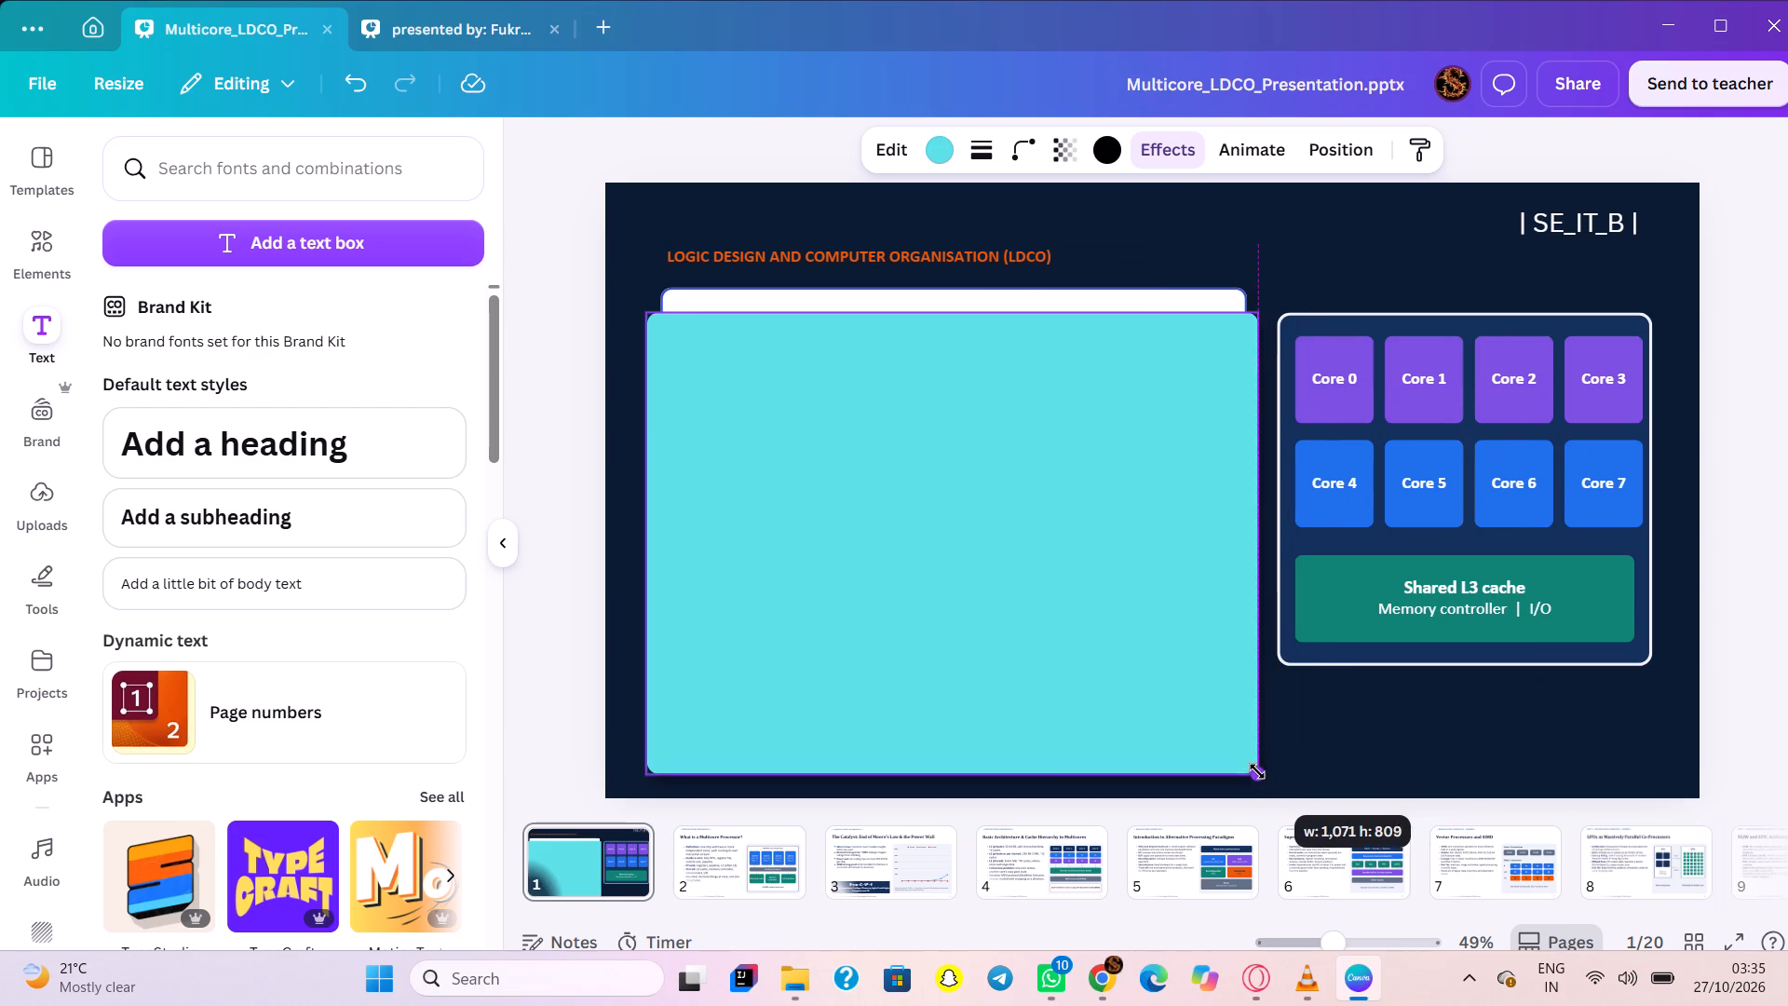
drag(1257, 771, 1258, 771)
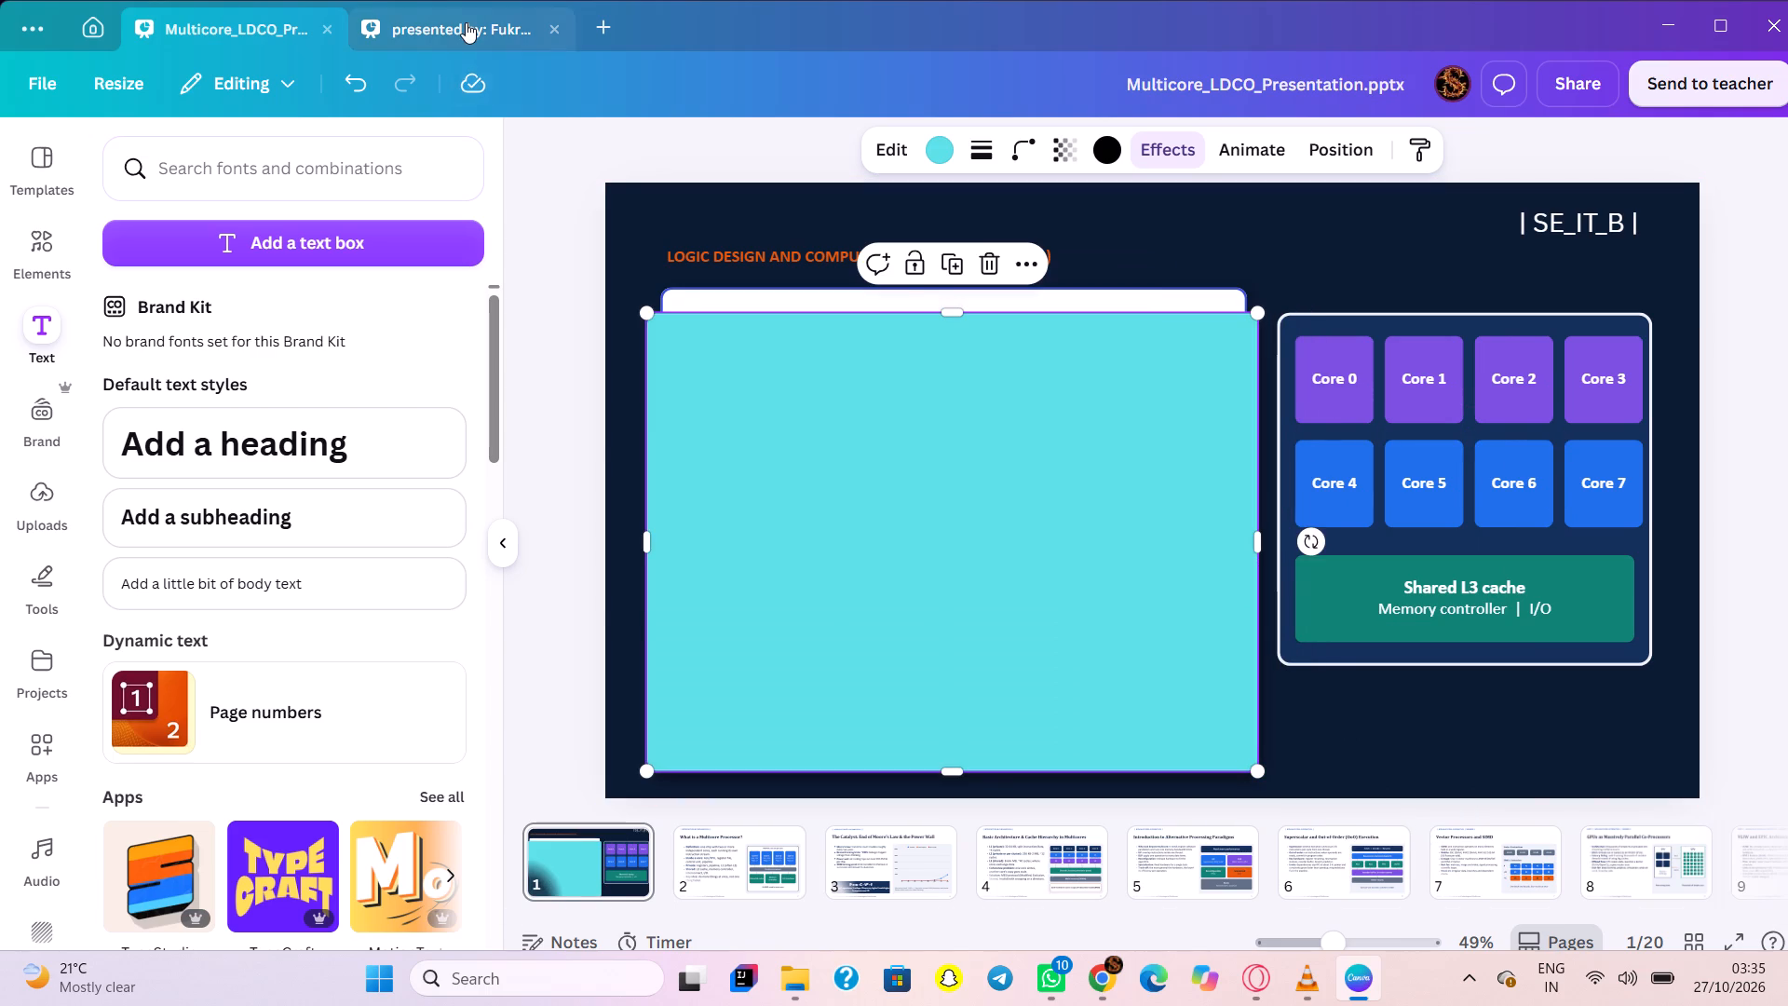
click(466, 22)
click(208, 19)
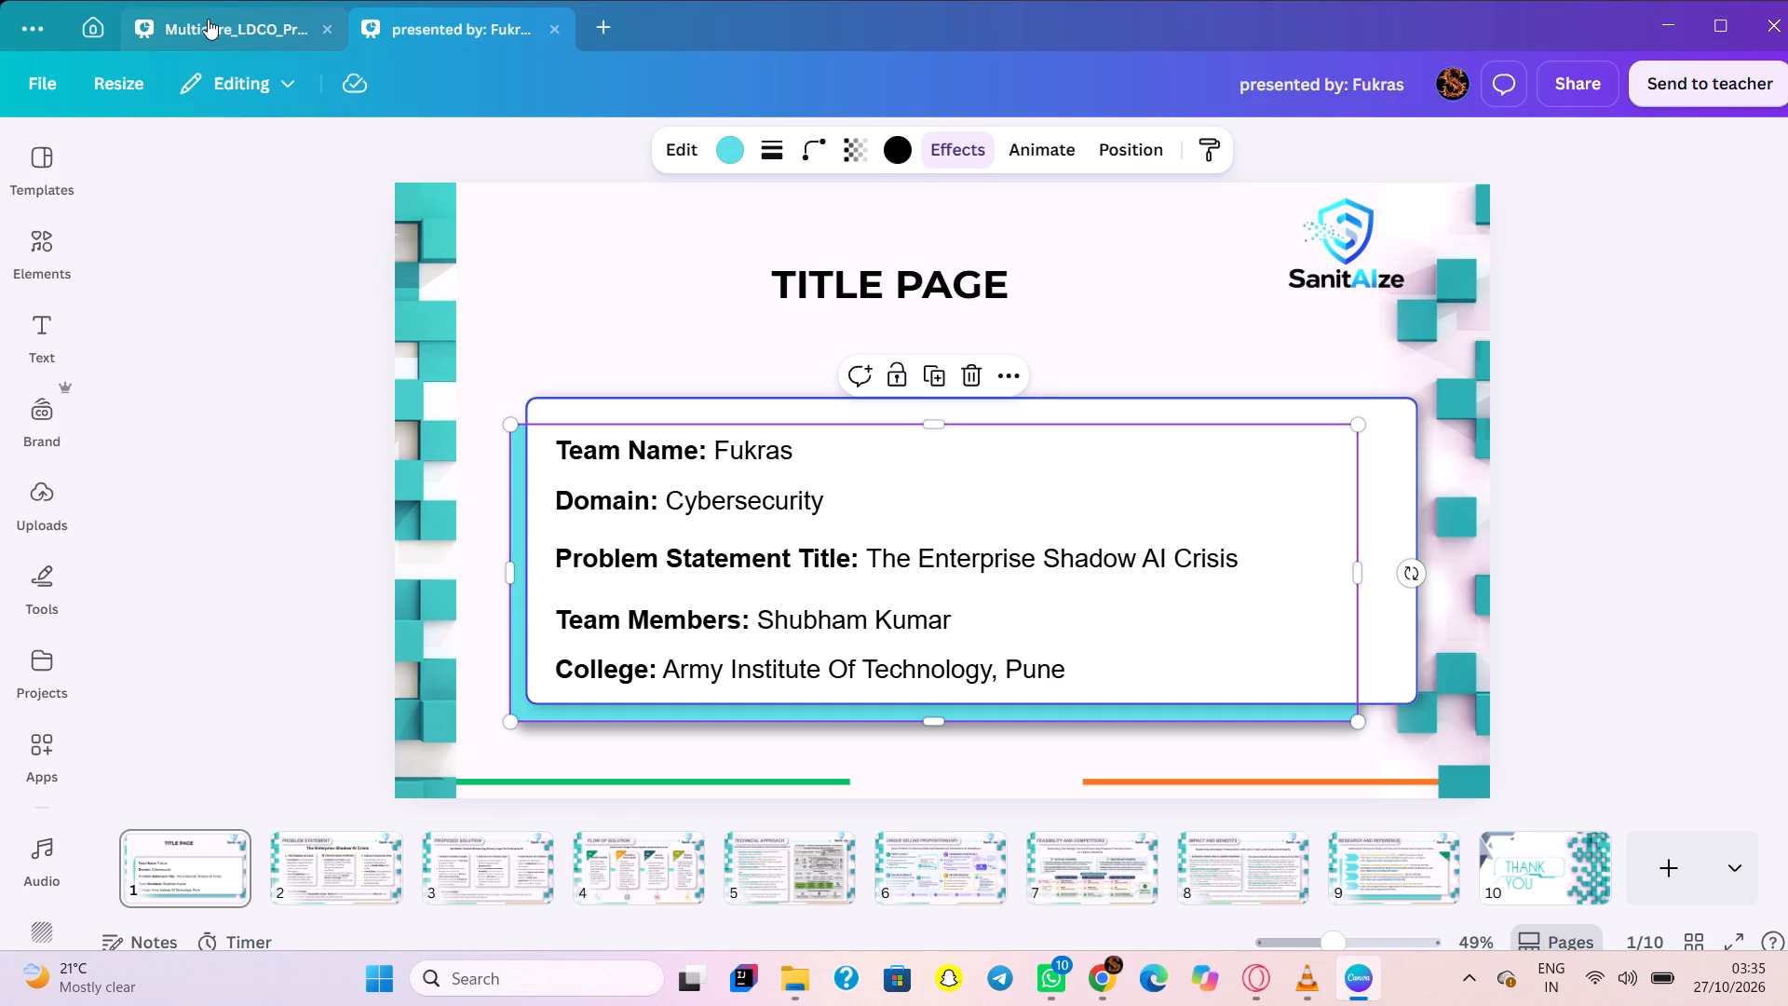
drag(1260, 765, 1234, 765)
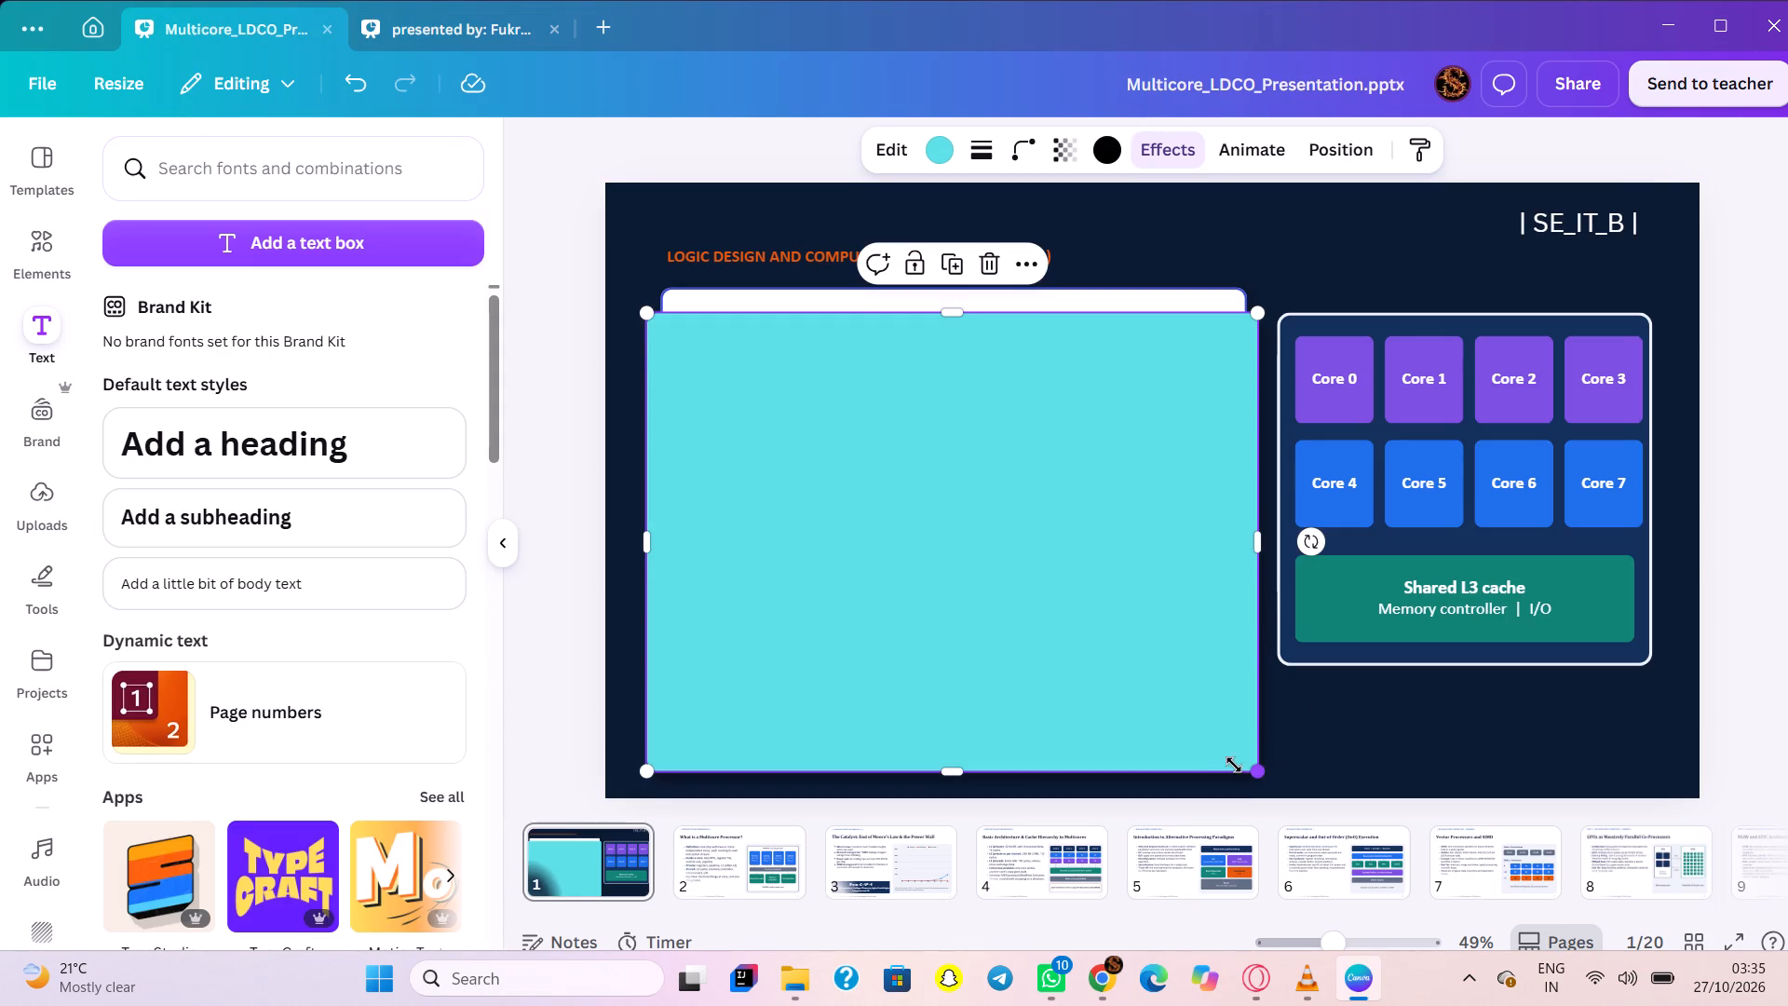
drag(1234, 765, 1205, 762)
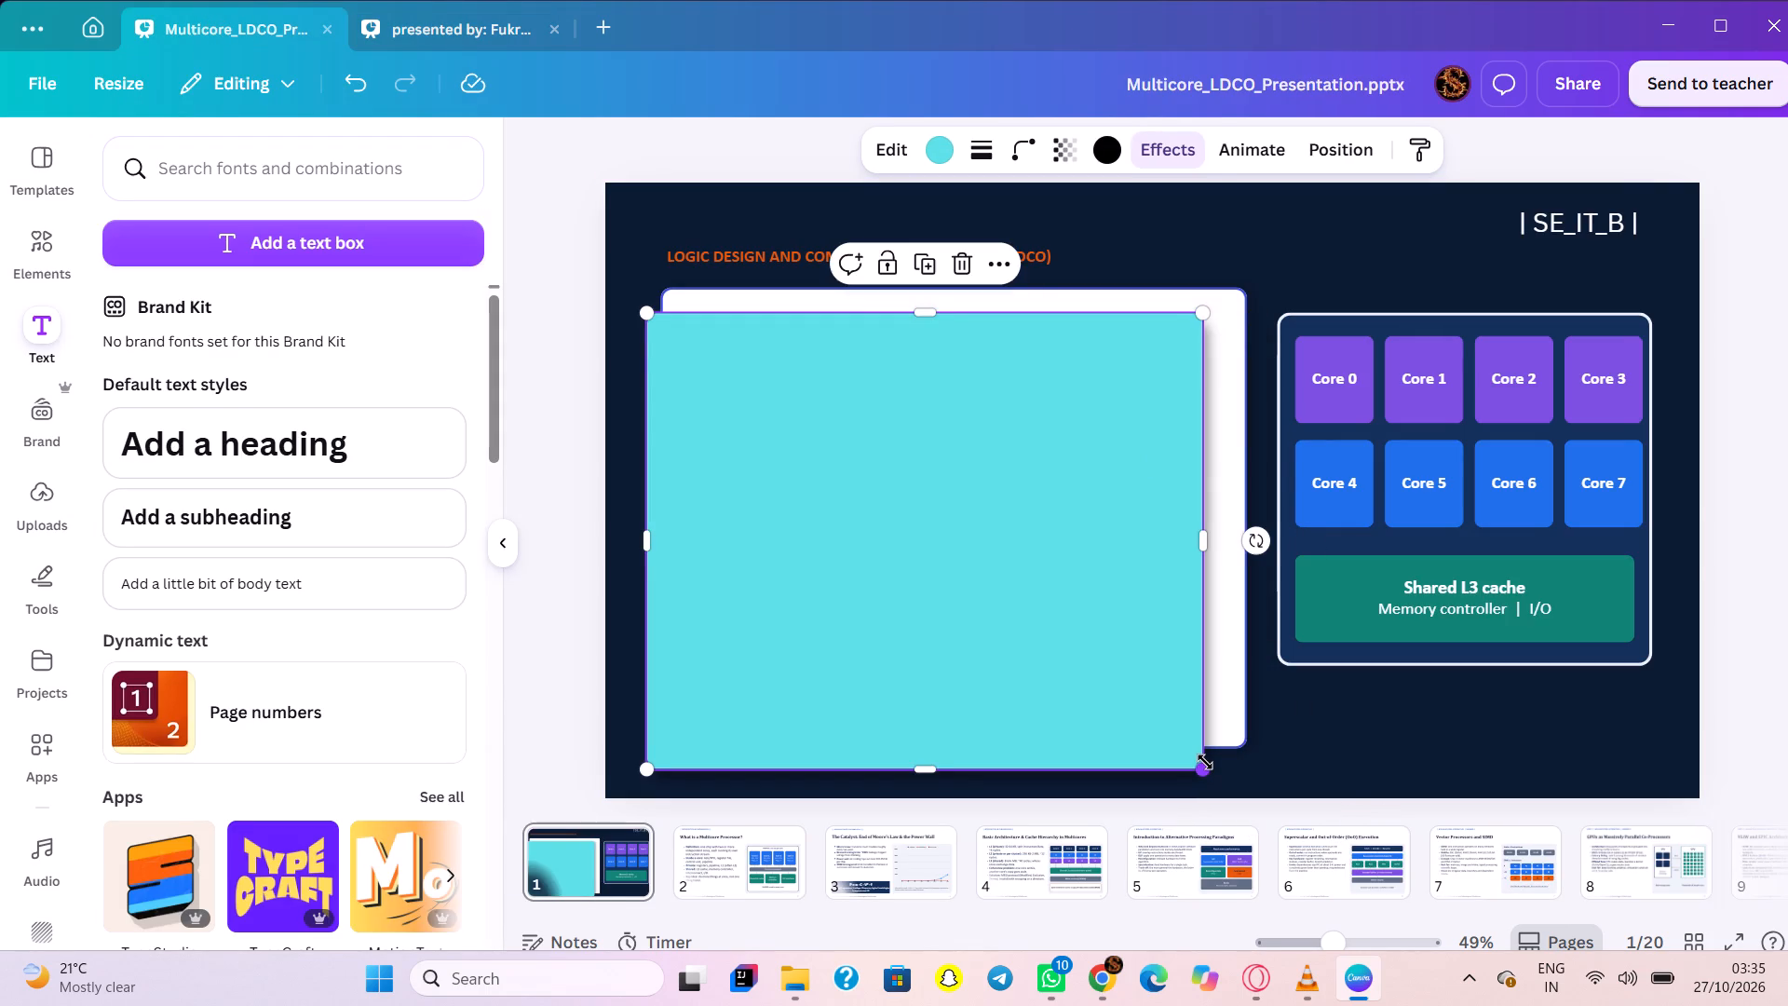
Move the turquoise rectangle's layer beneath all other elements on slide 1, directly above the background.
click(1316, 155)
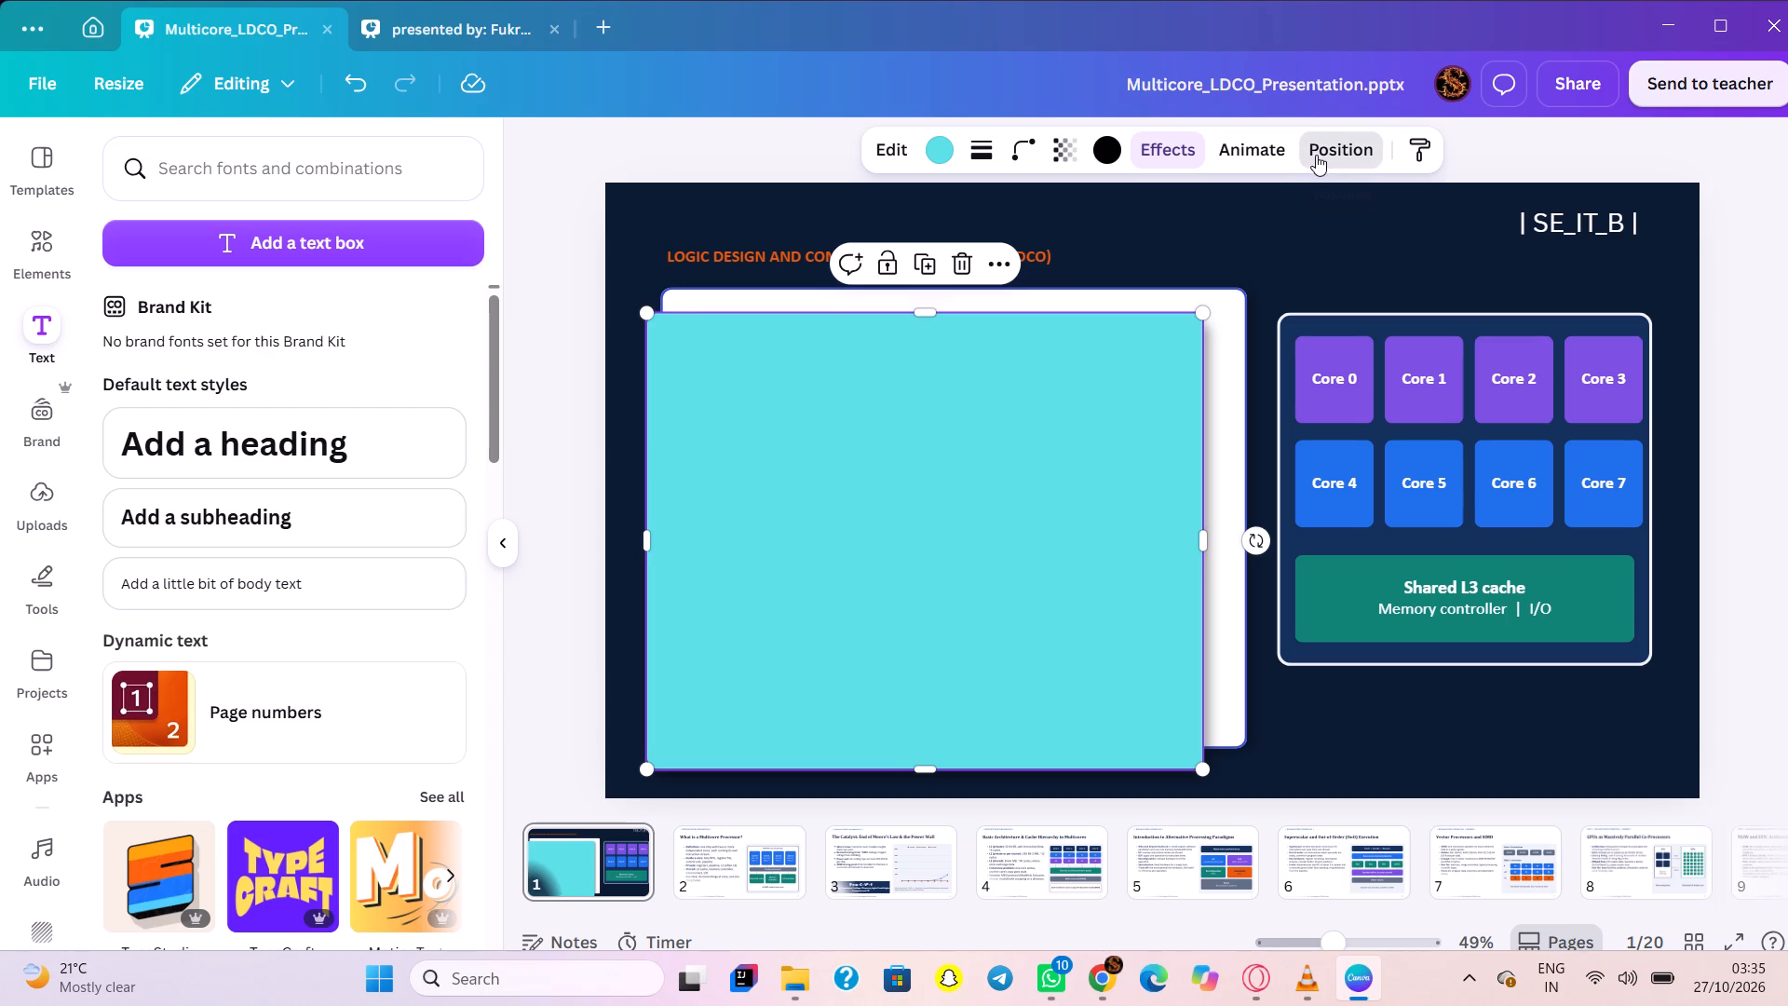
drag(281, 373, 234, 941)
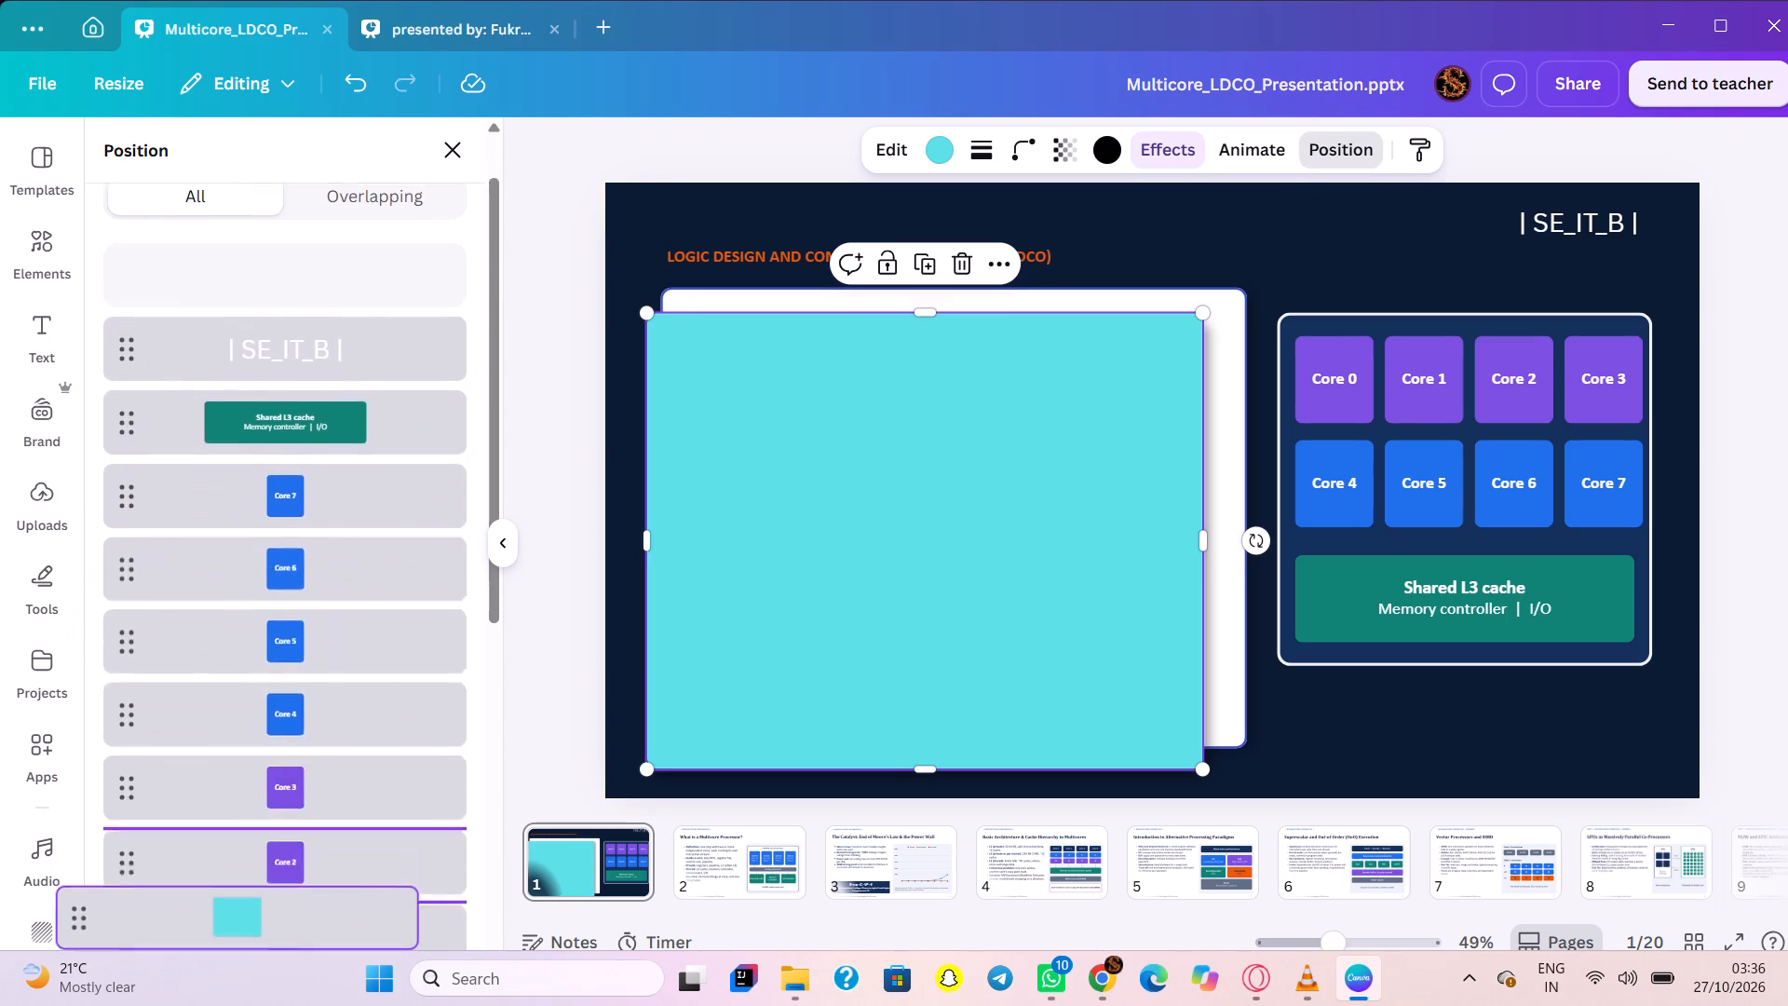
drag(234, 941, 277, 741)
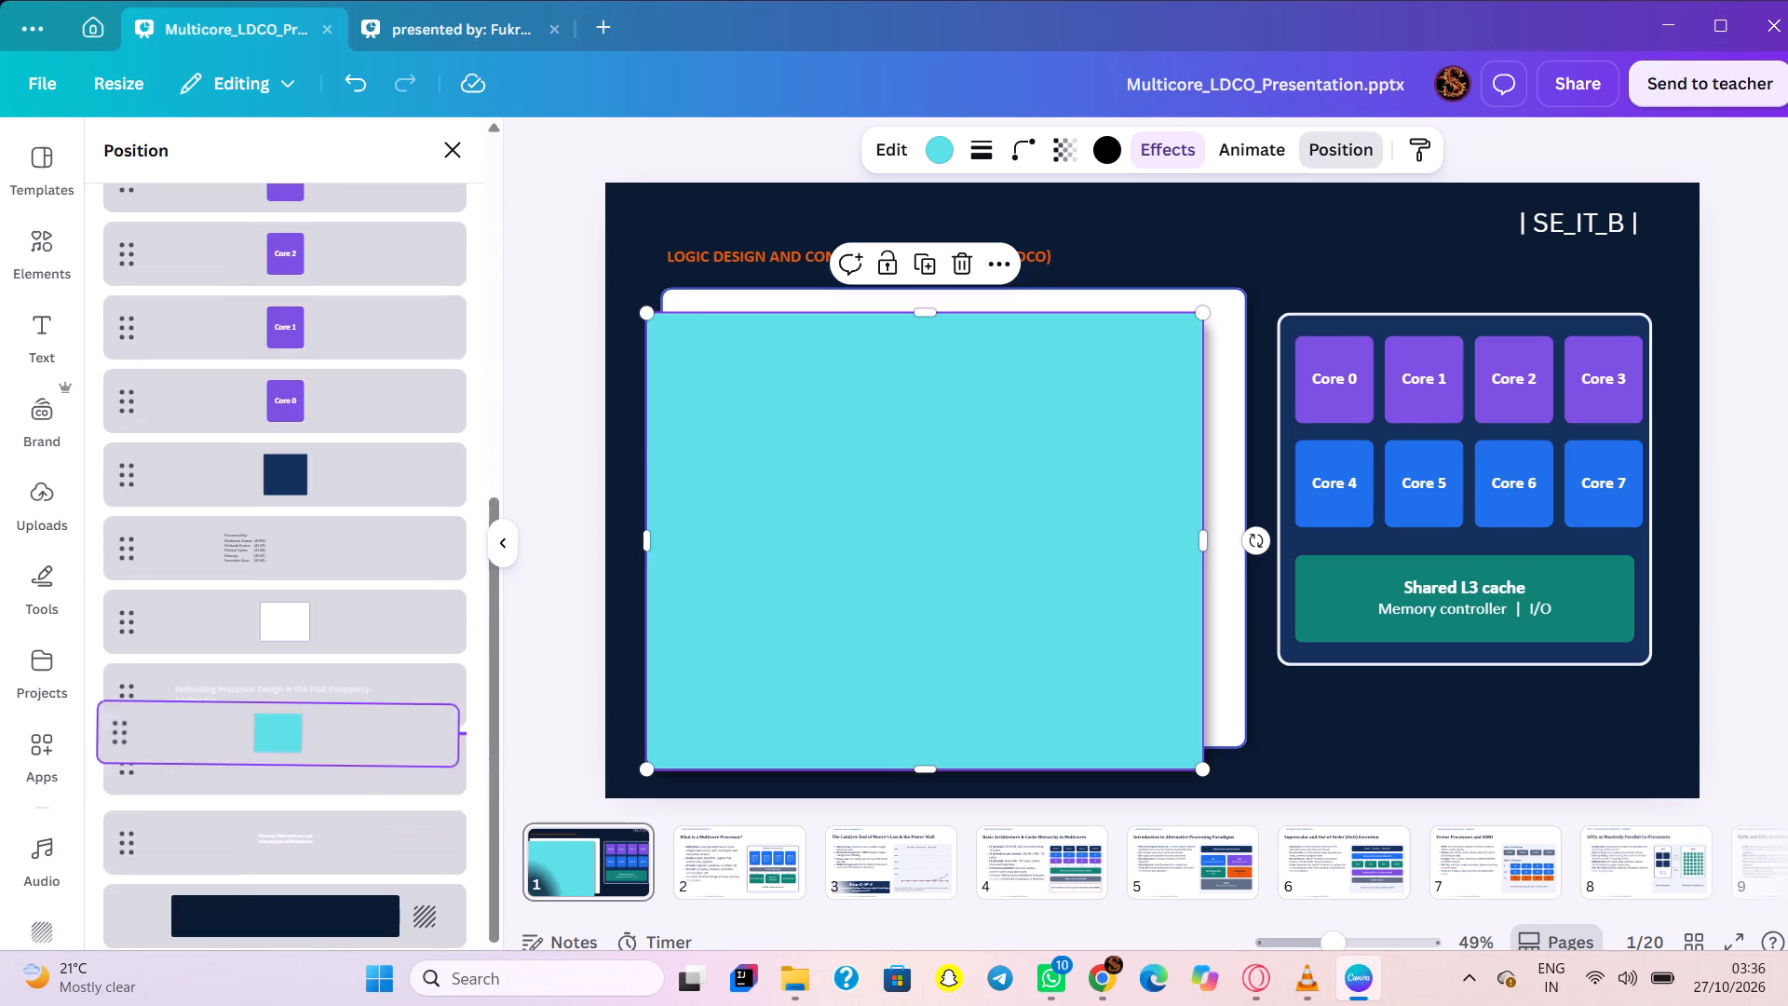
drag(277, 741, 274, 890)
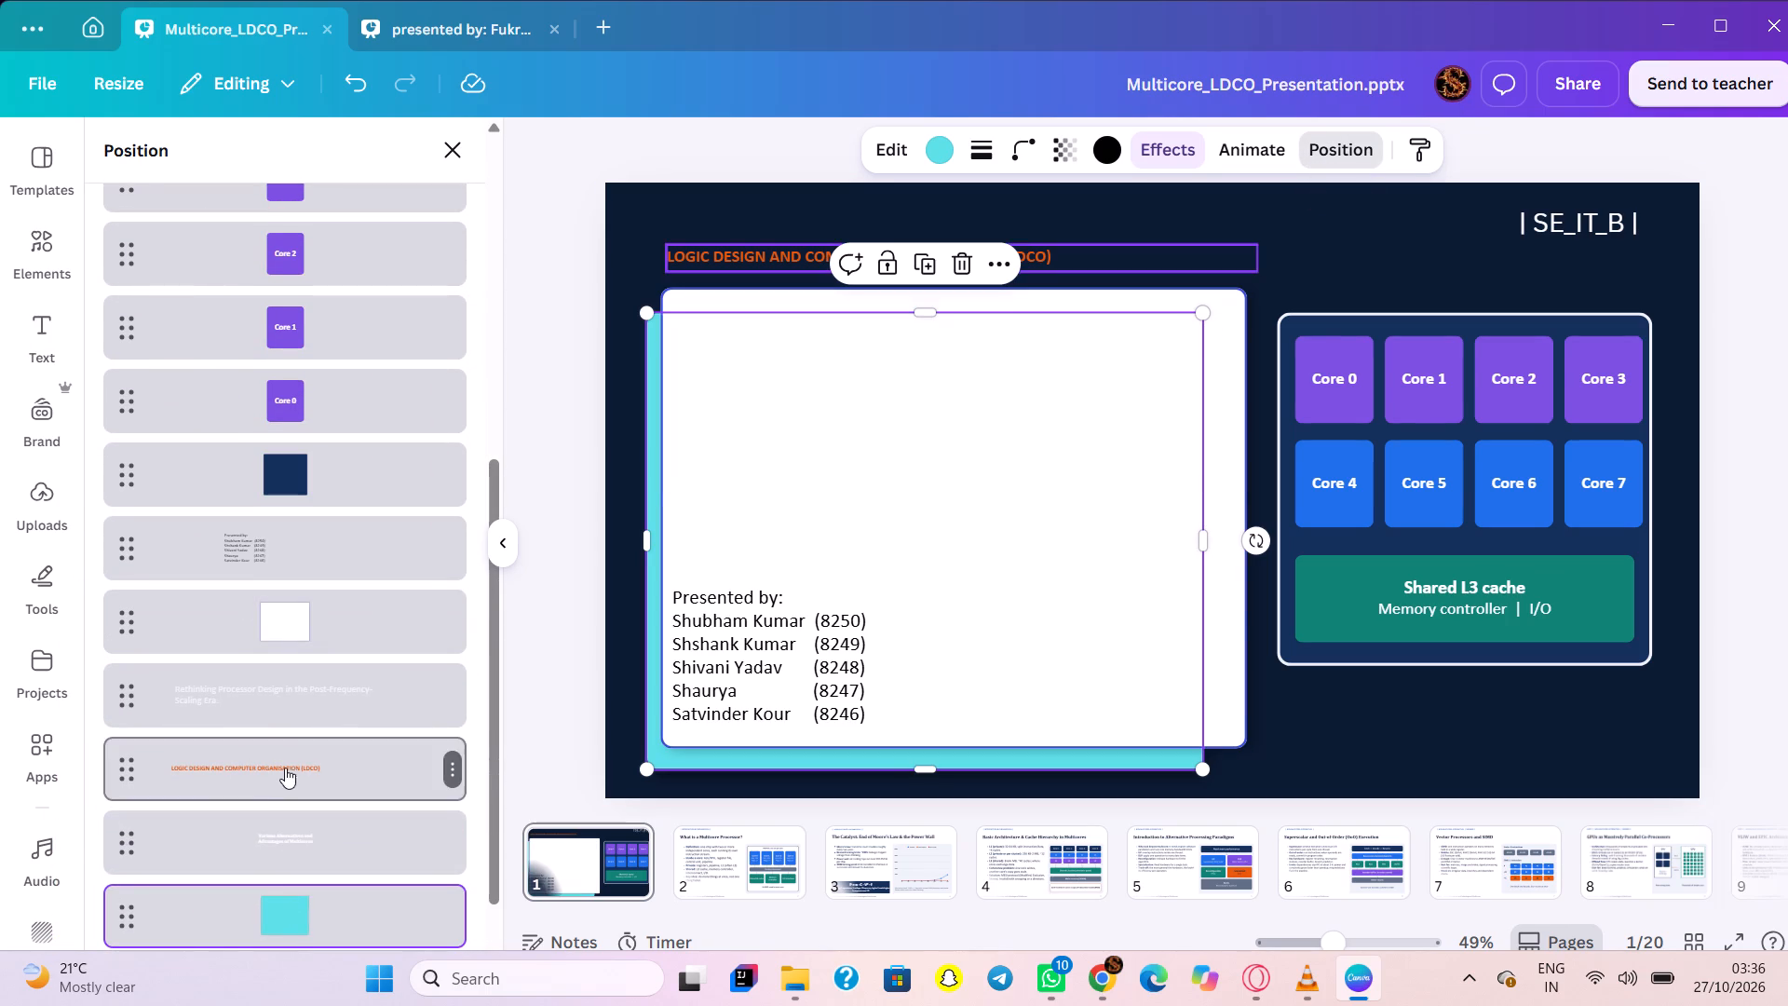
Move the white rectangle's layer beneath the title, heading and subtitle text, directly above the turquoise rectangle.
drag(299, 616, 278, 781)
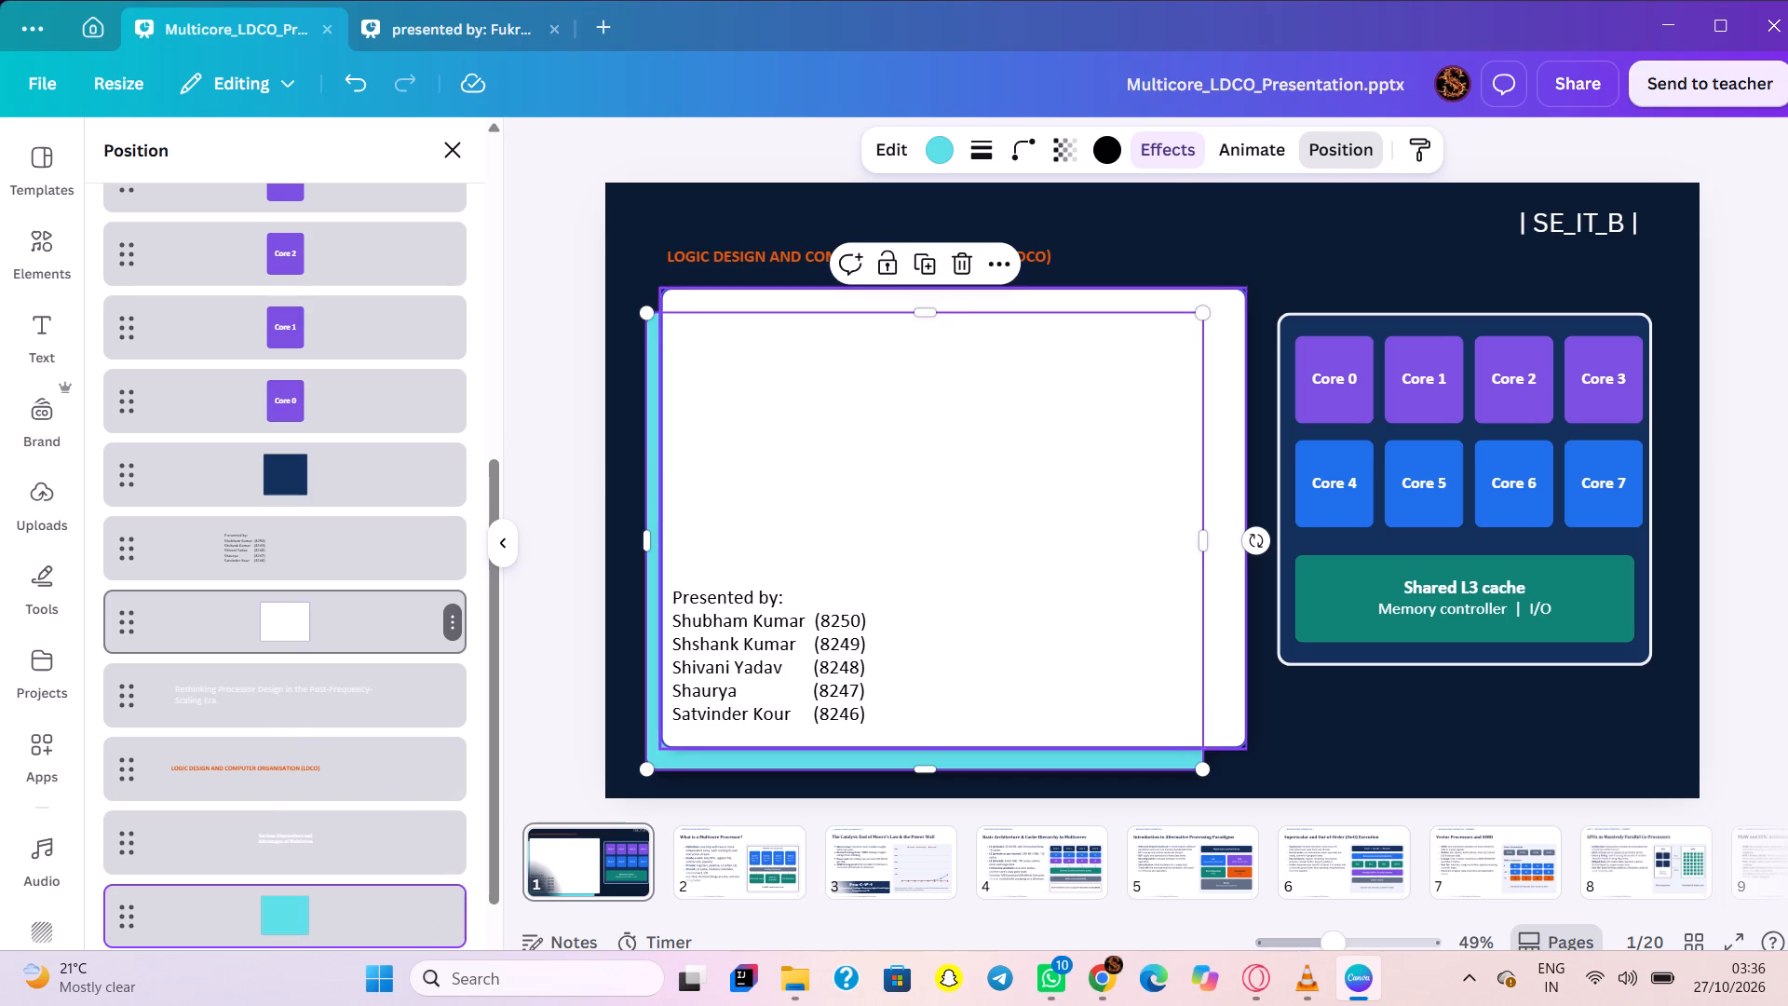
drag(278, 781, 266, 865)
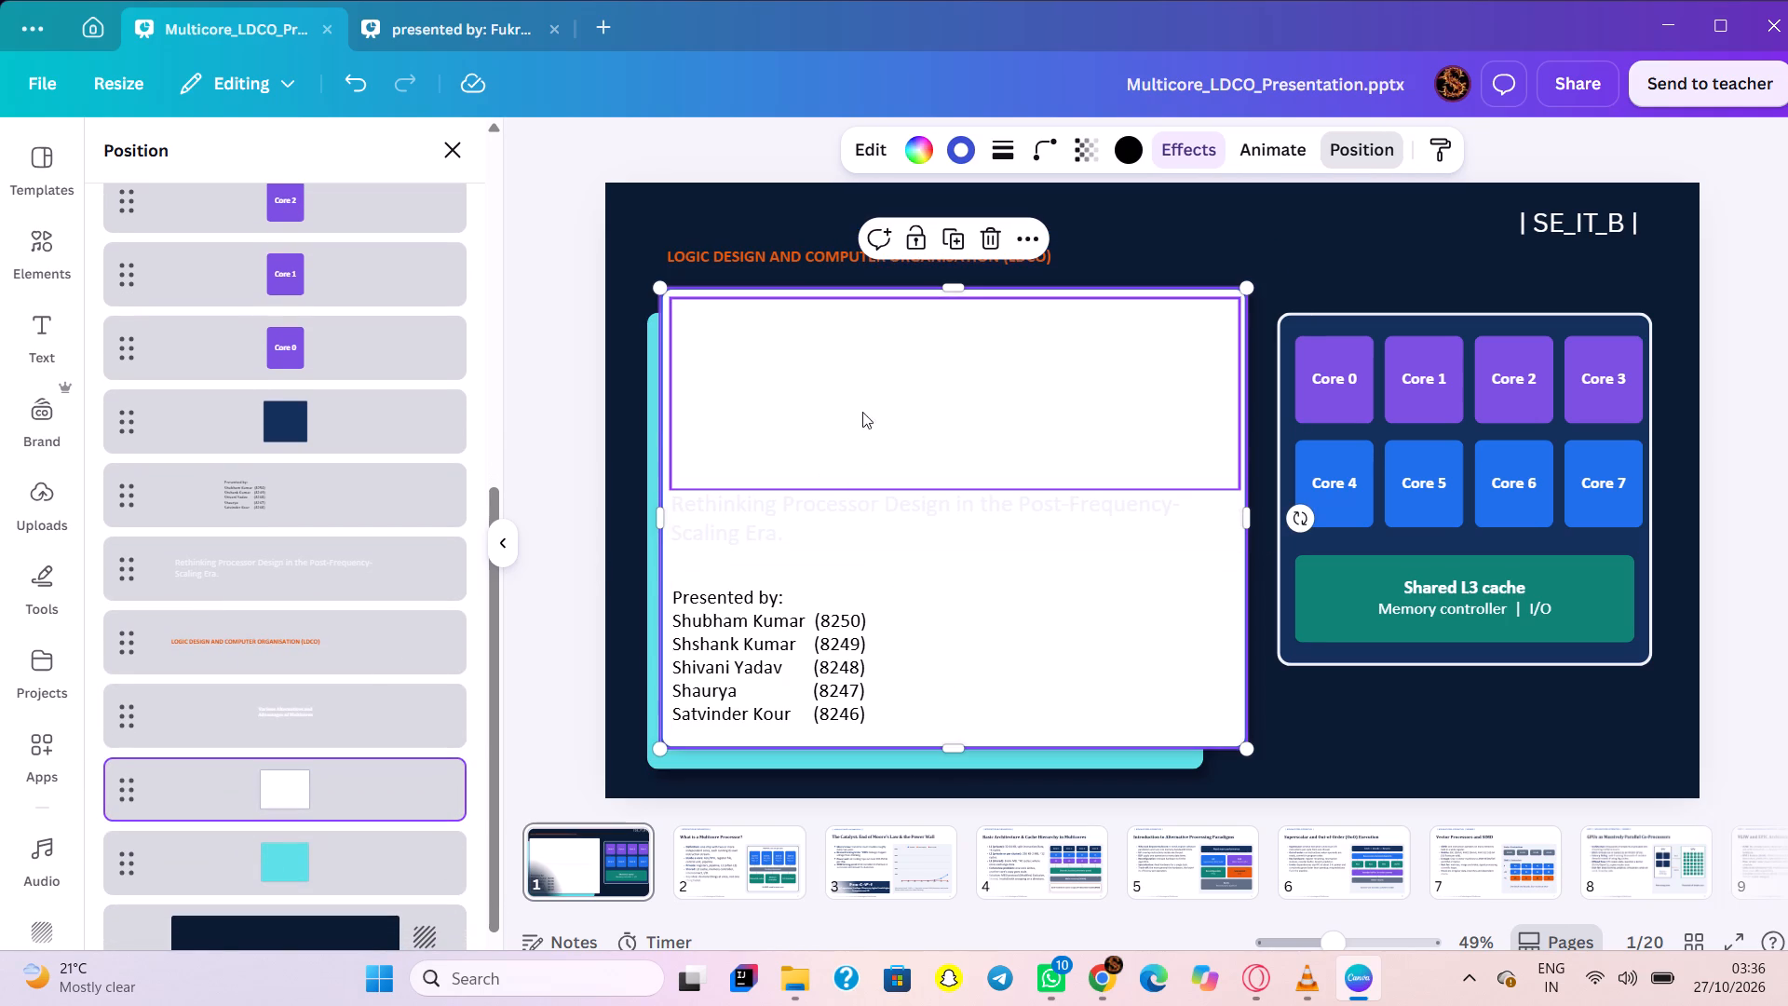
Change the text colour of slide 1's main title and the "Rethinking Processor Design" subtitle to black.
click(825, 415)
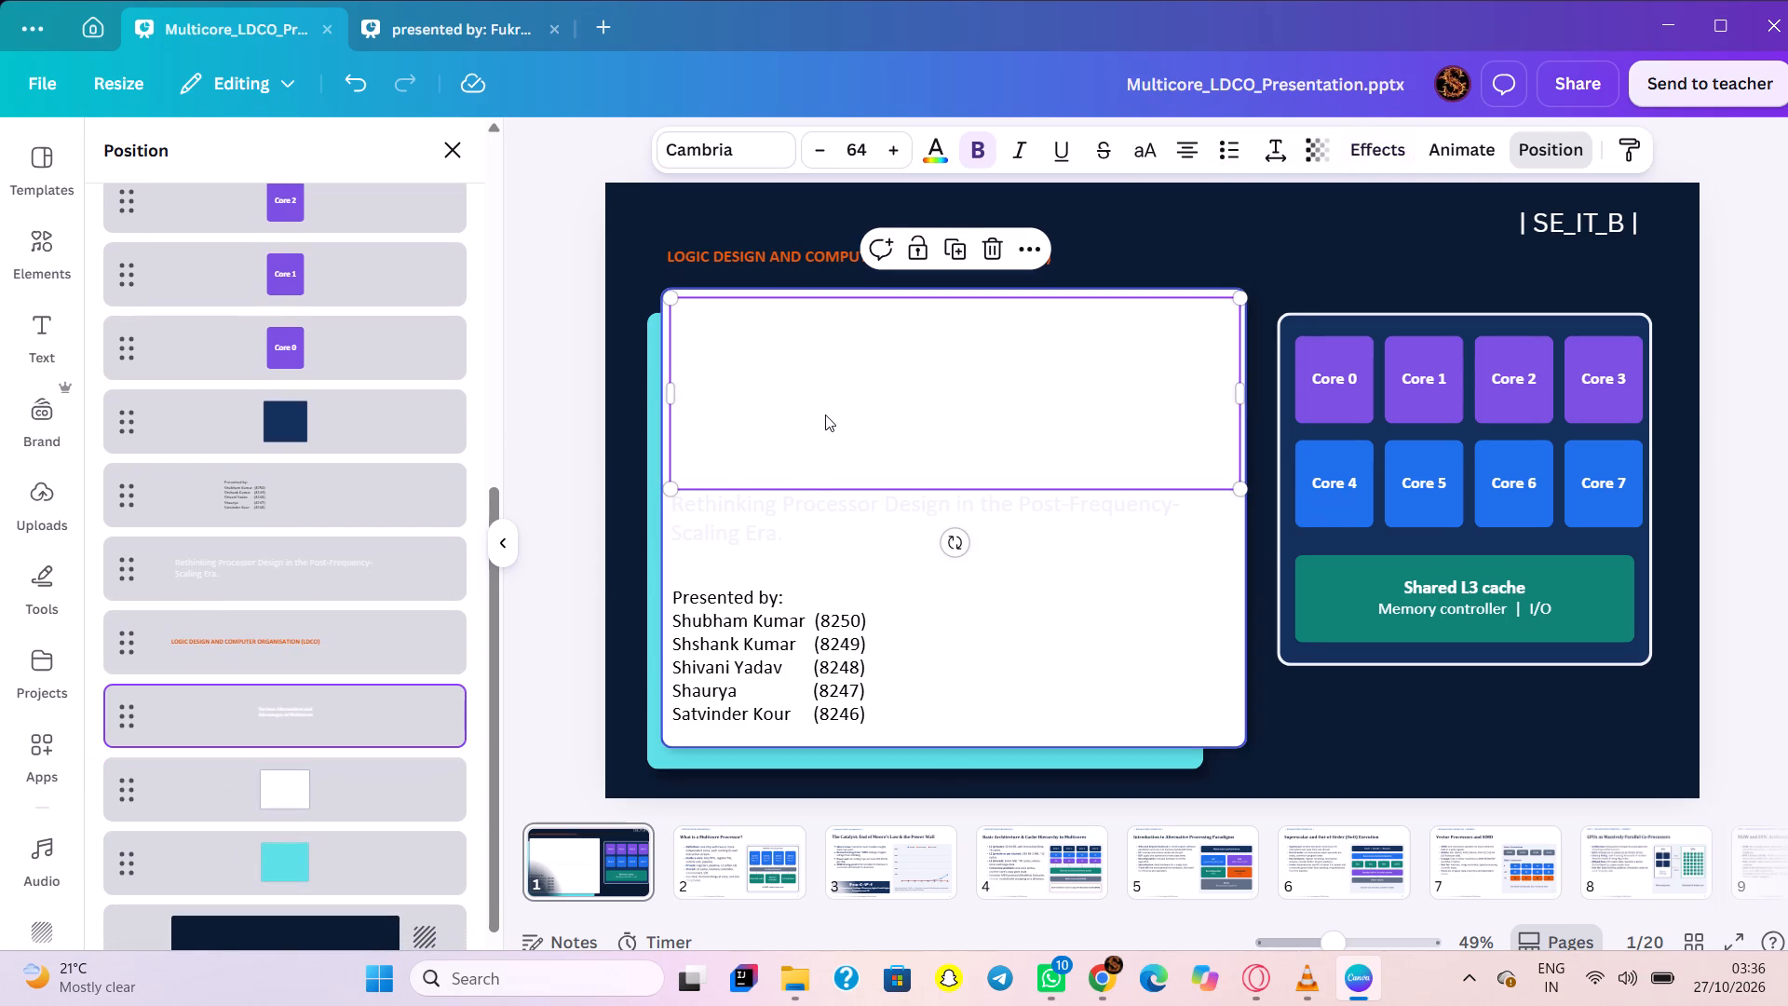
click(929, 150)
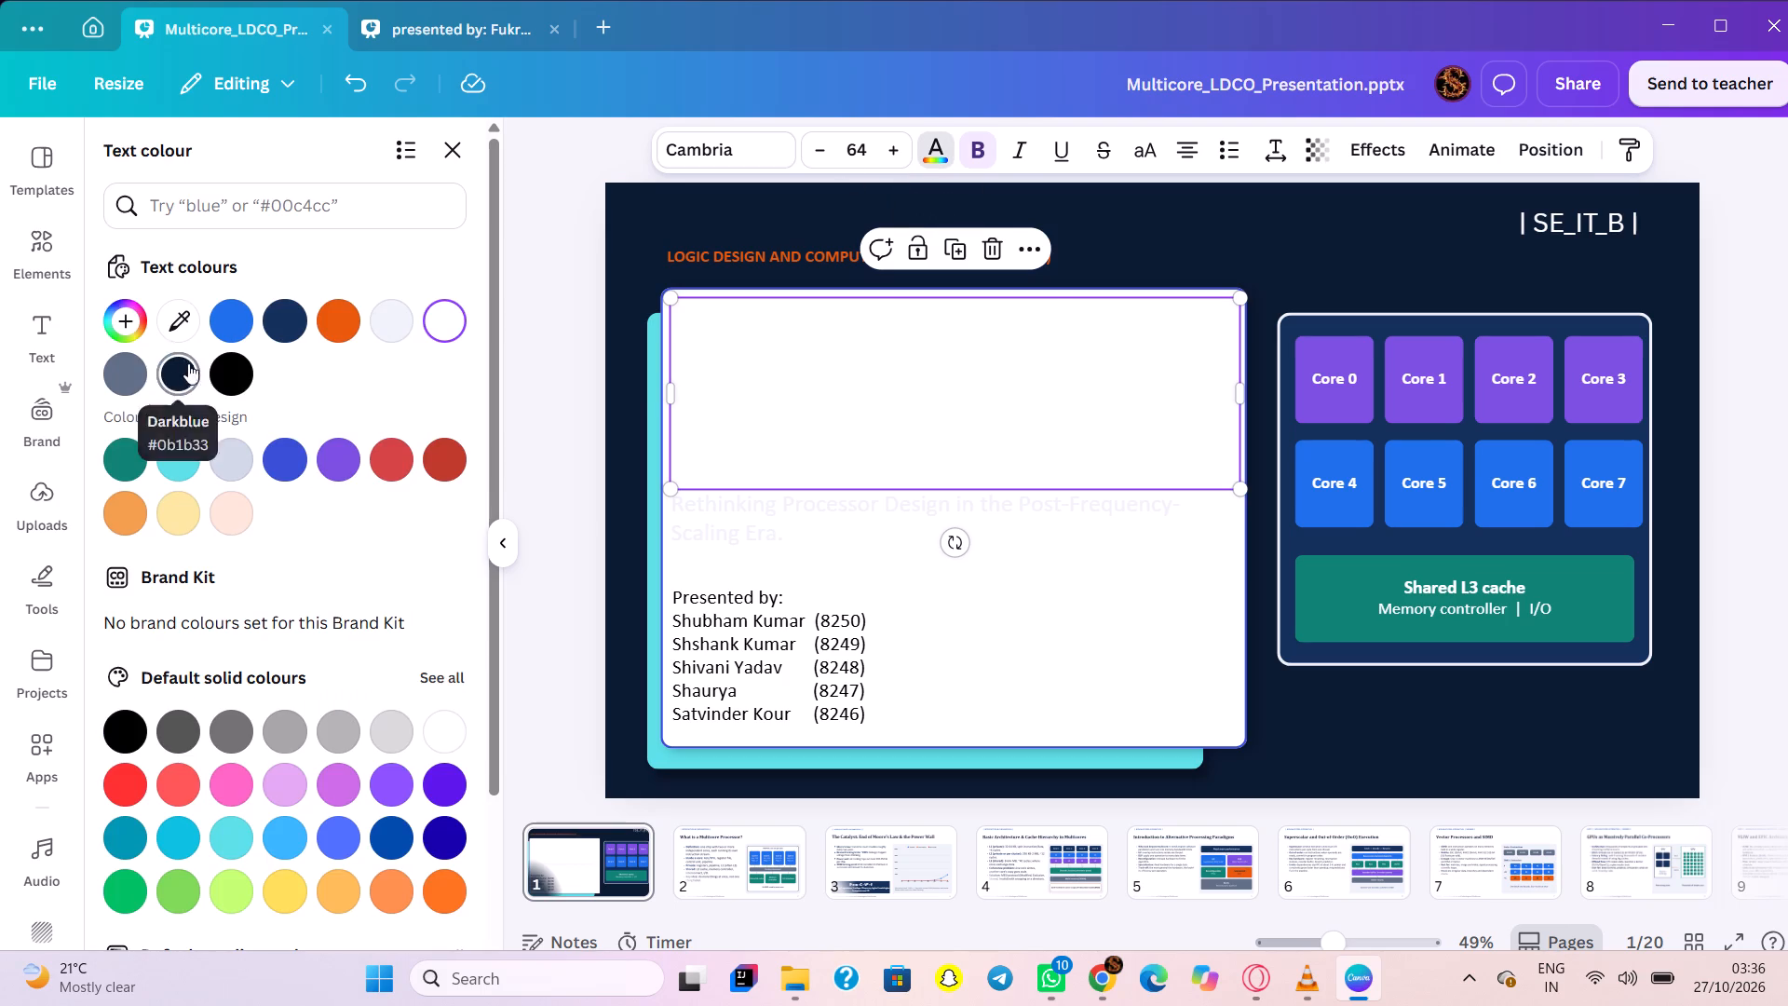
click(222, 366)
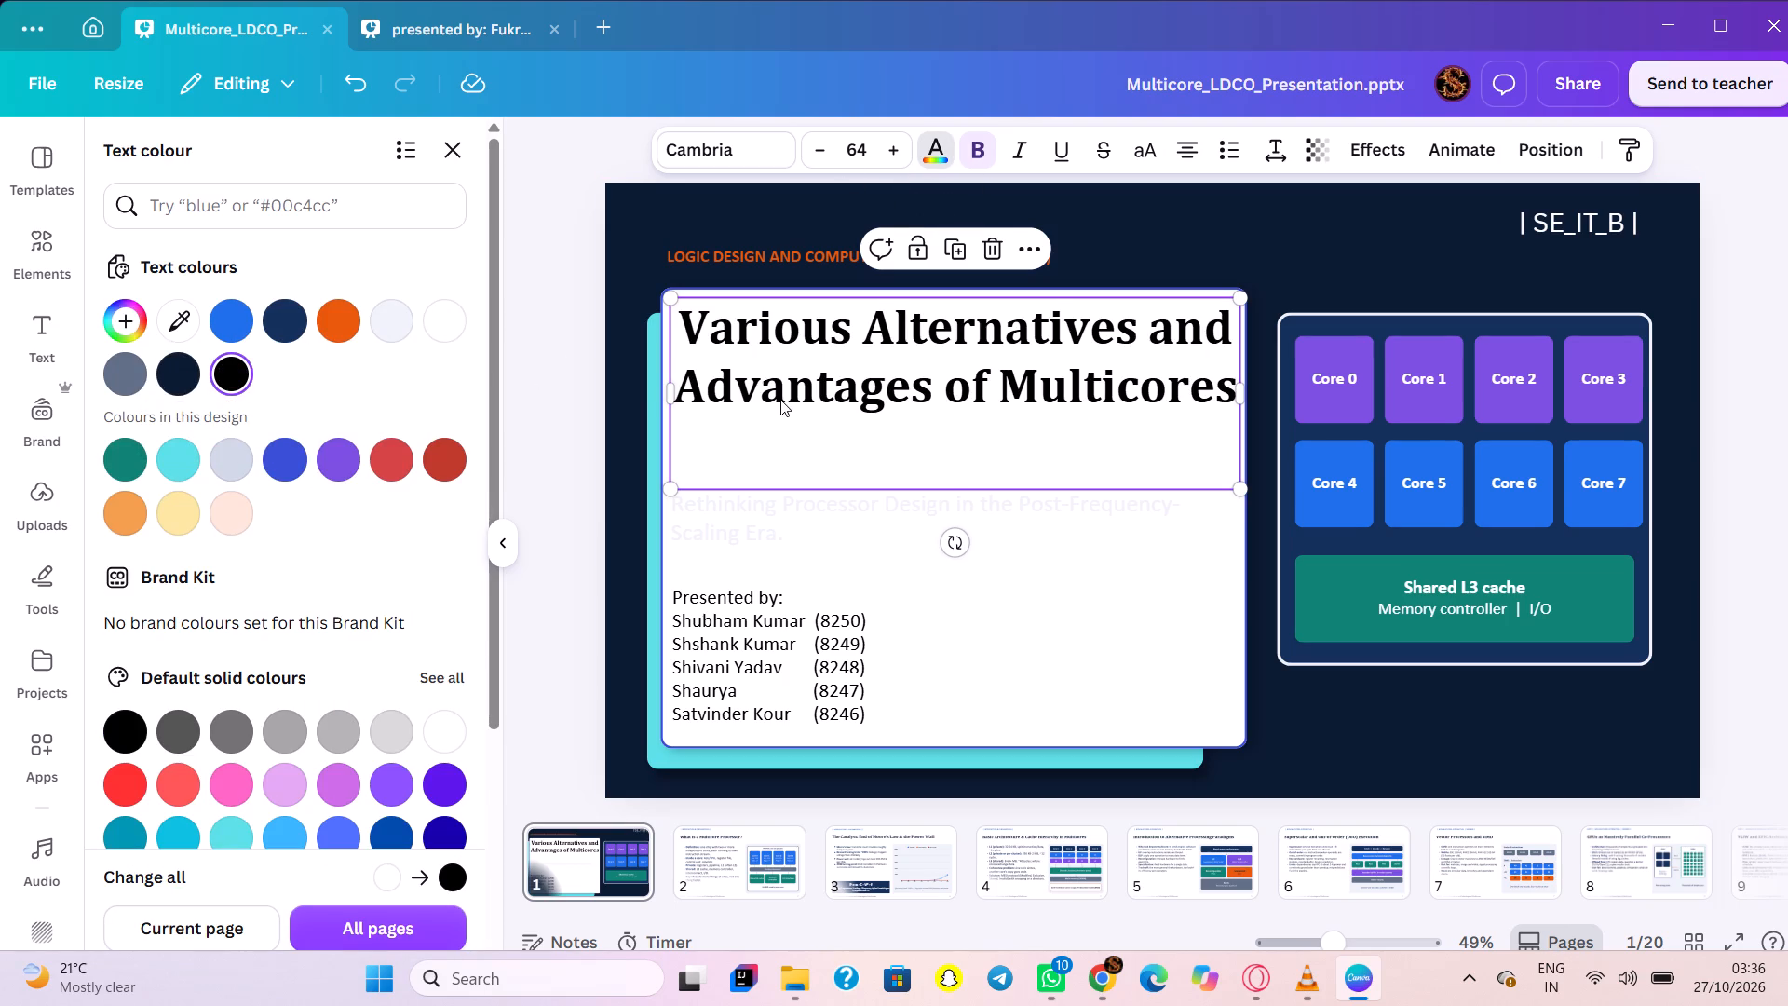
click(858, 519)
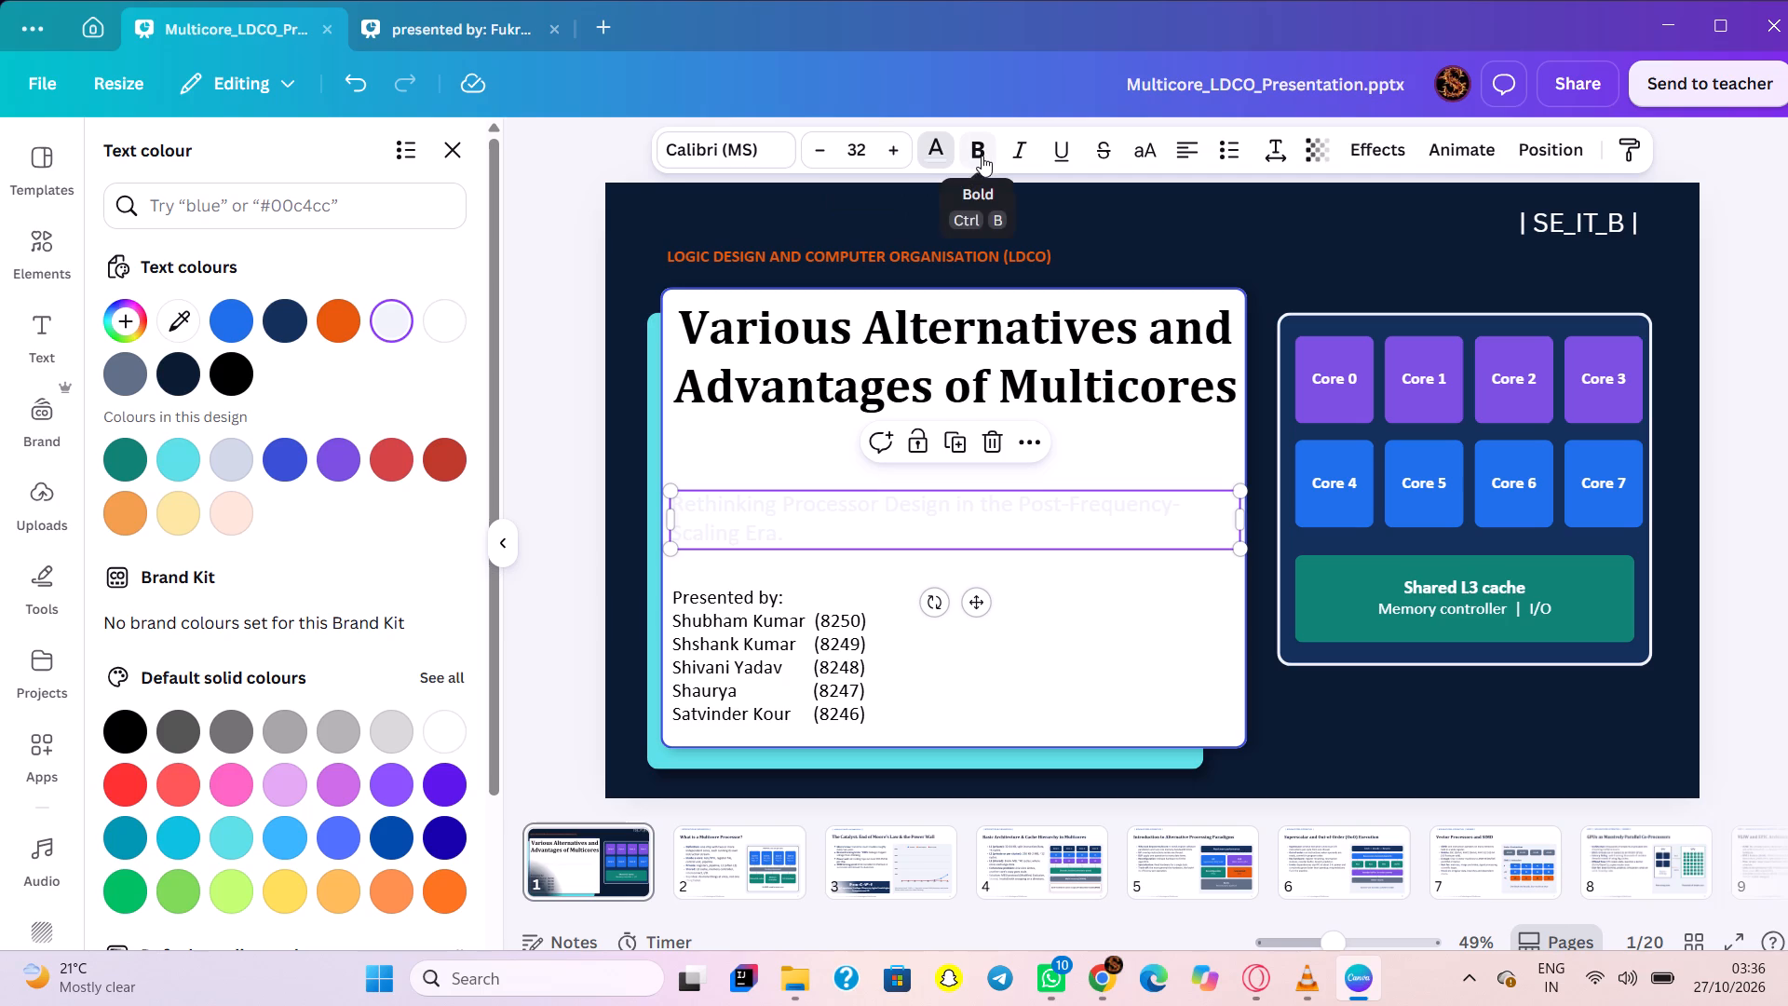
click(247, 378)
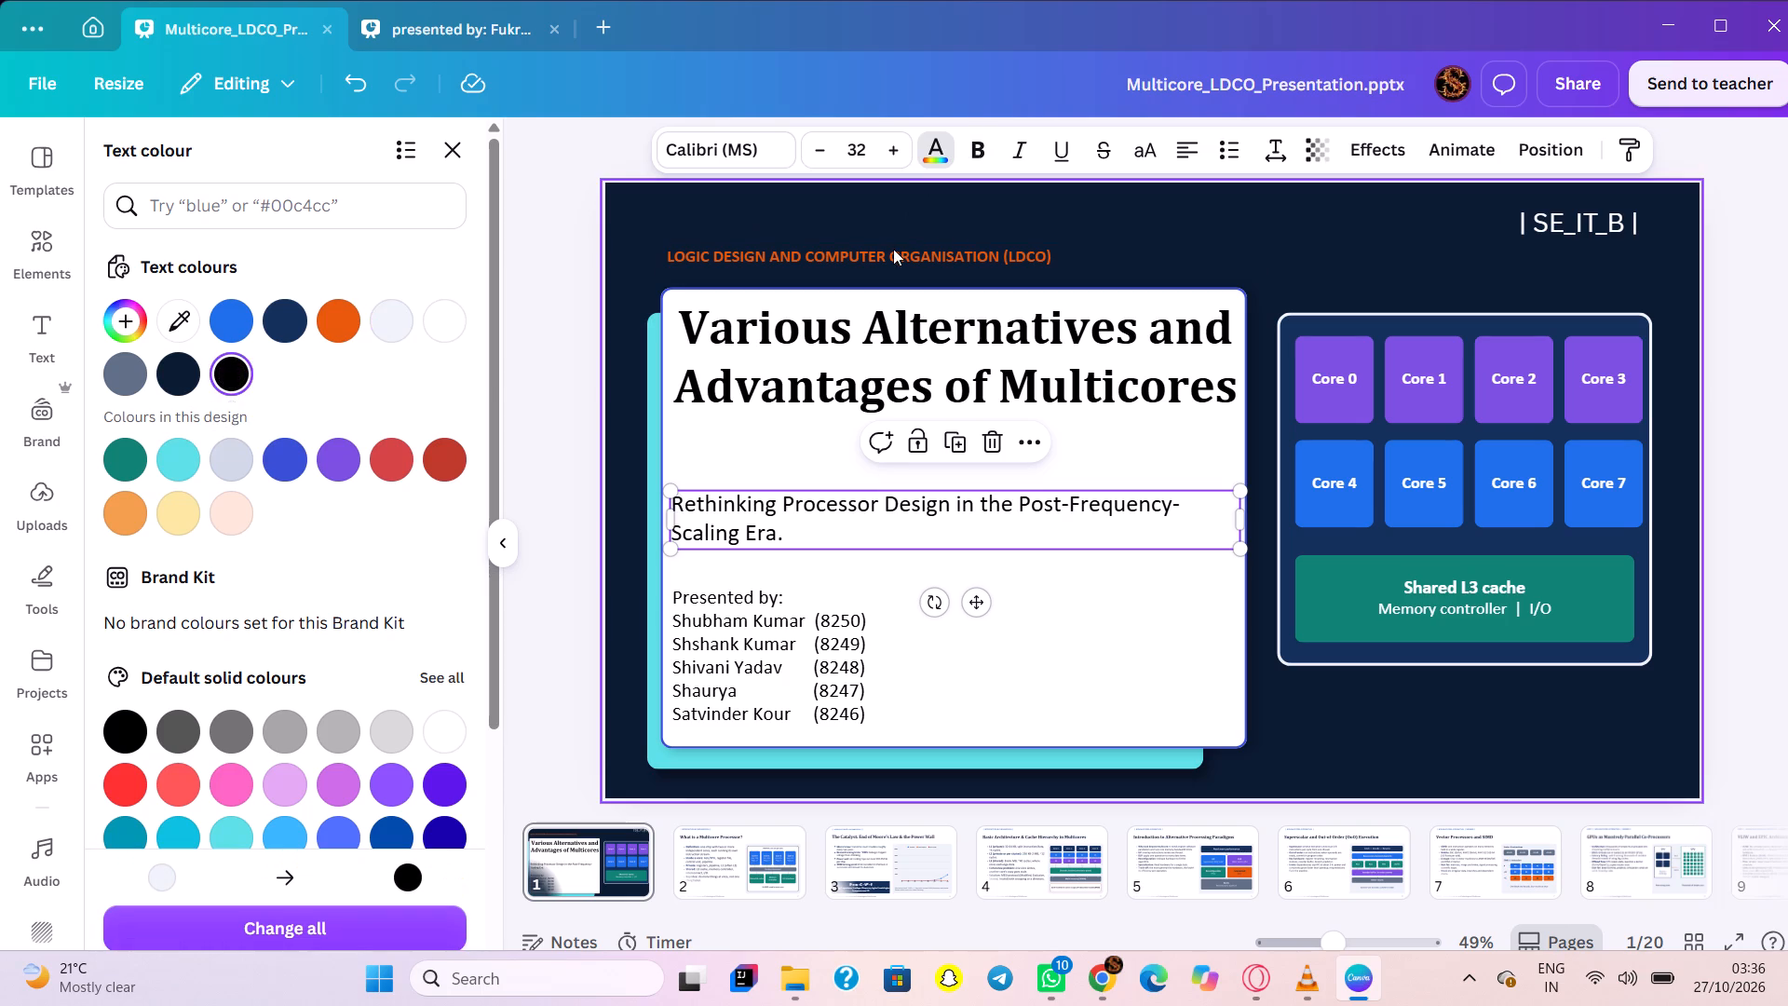
click(1273, 281)
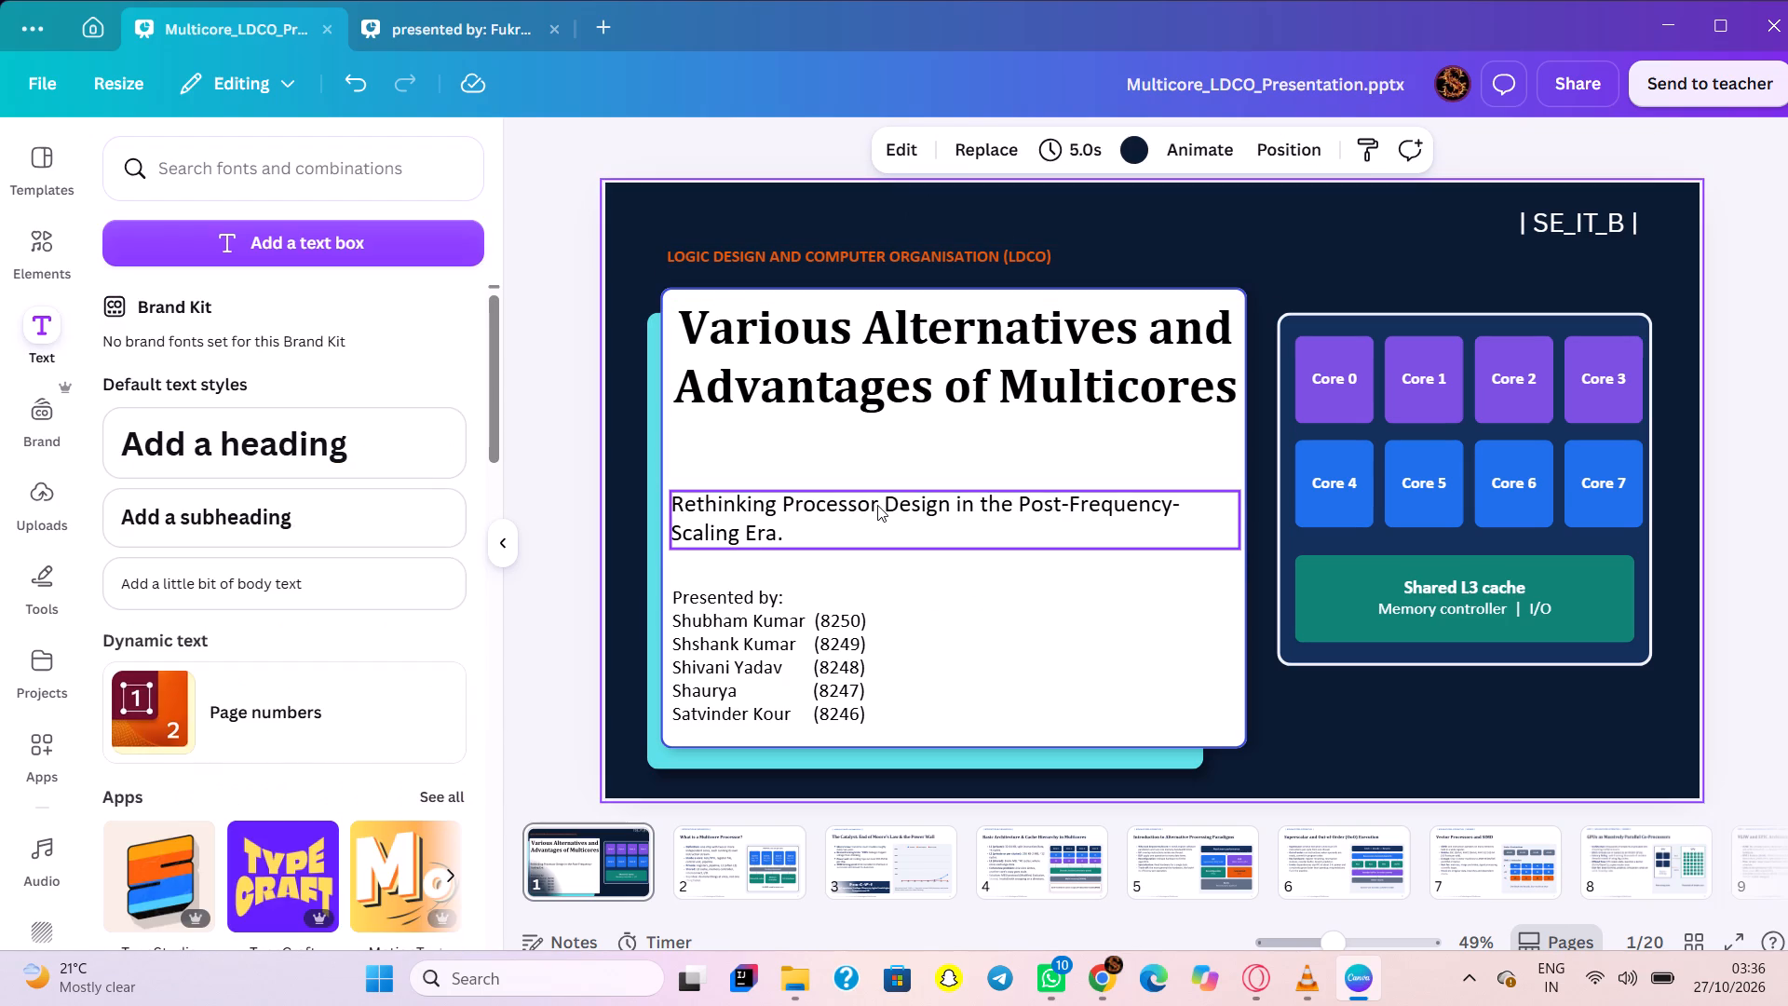
Move the subtitle slightly up, closer to the main title on the white panel.
drag(877, 505, 887, 479)
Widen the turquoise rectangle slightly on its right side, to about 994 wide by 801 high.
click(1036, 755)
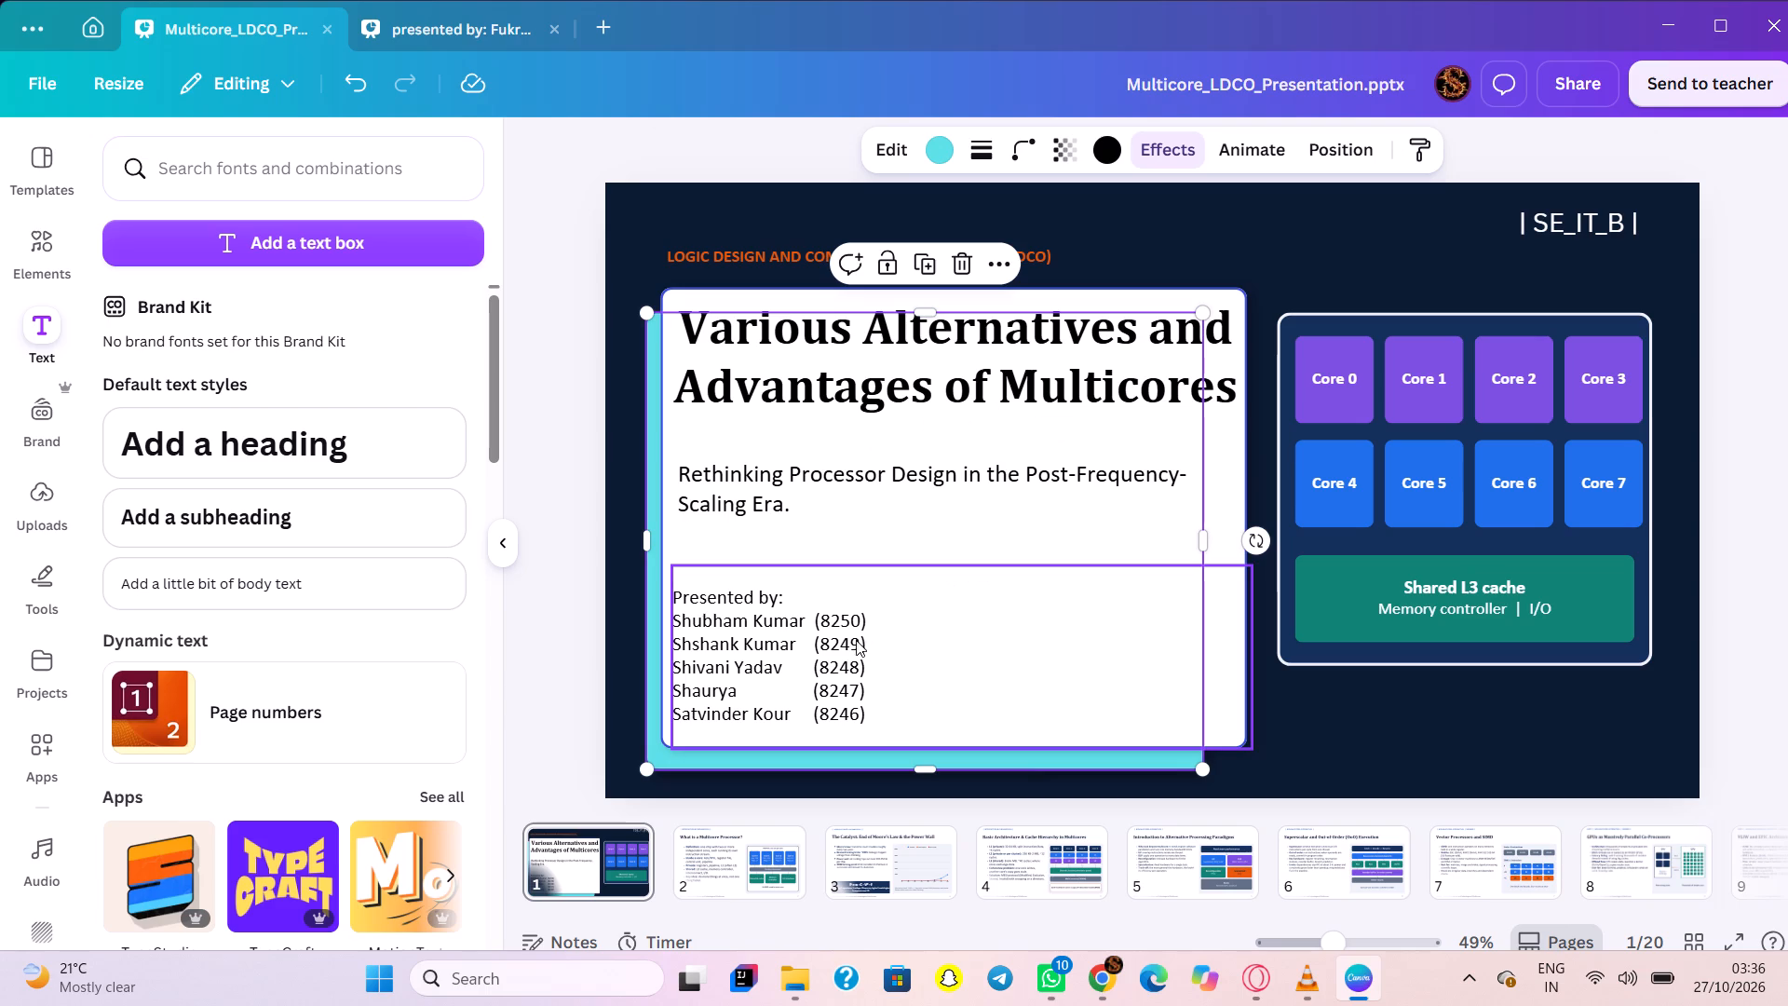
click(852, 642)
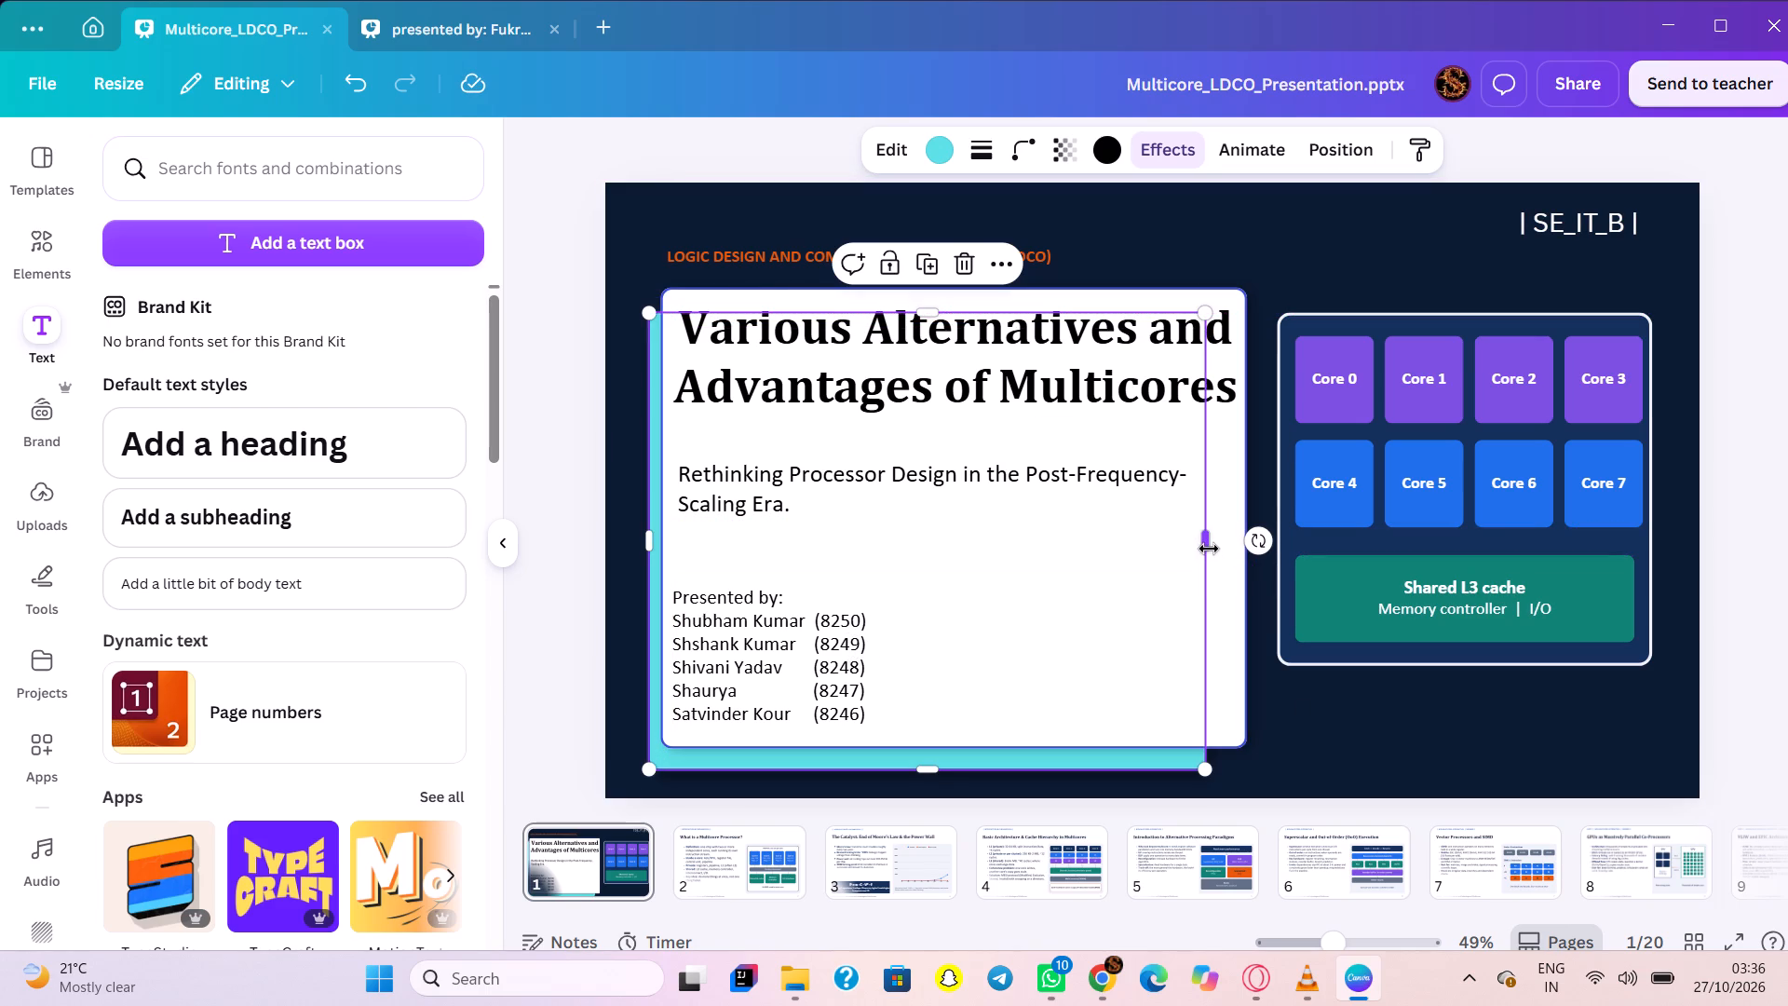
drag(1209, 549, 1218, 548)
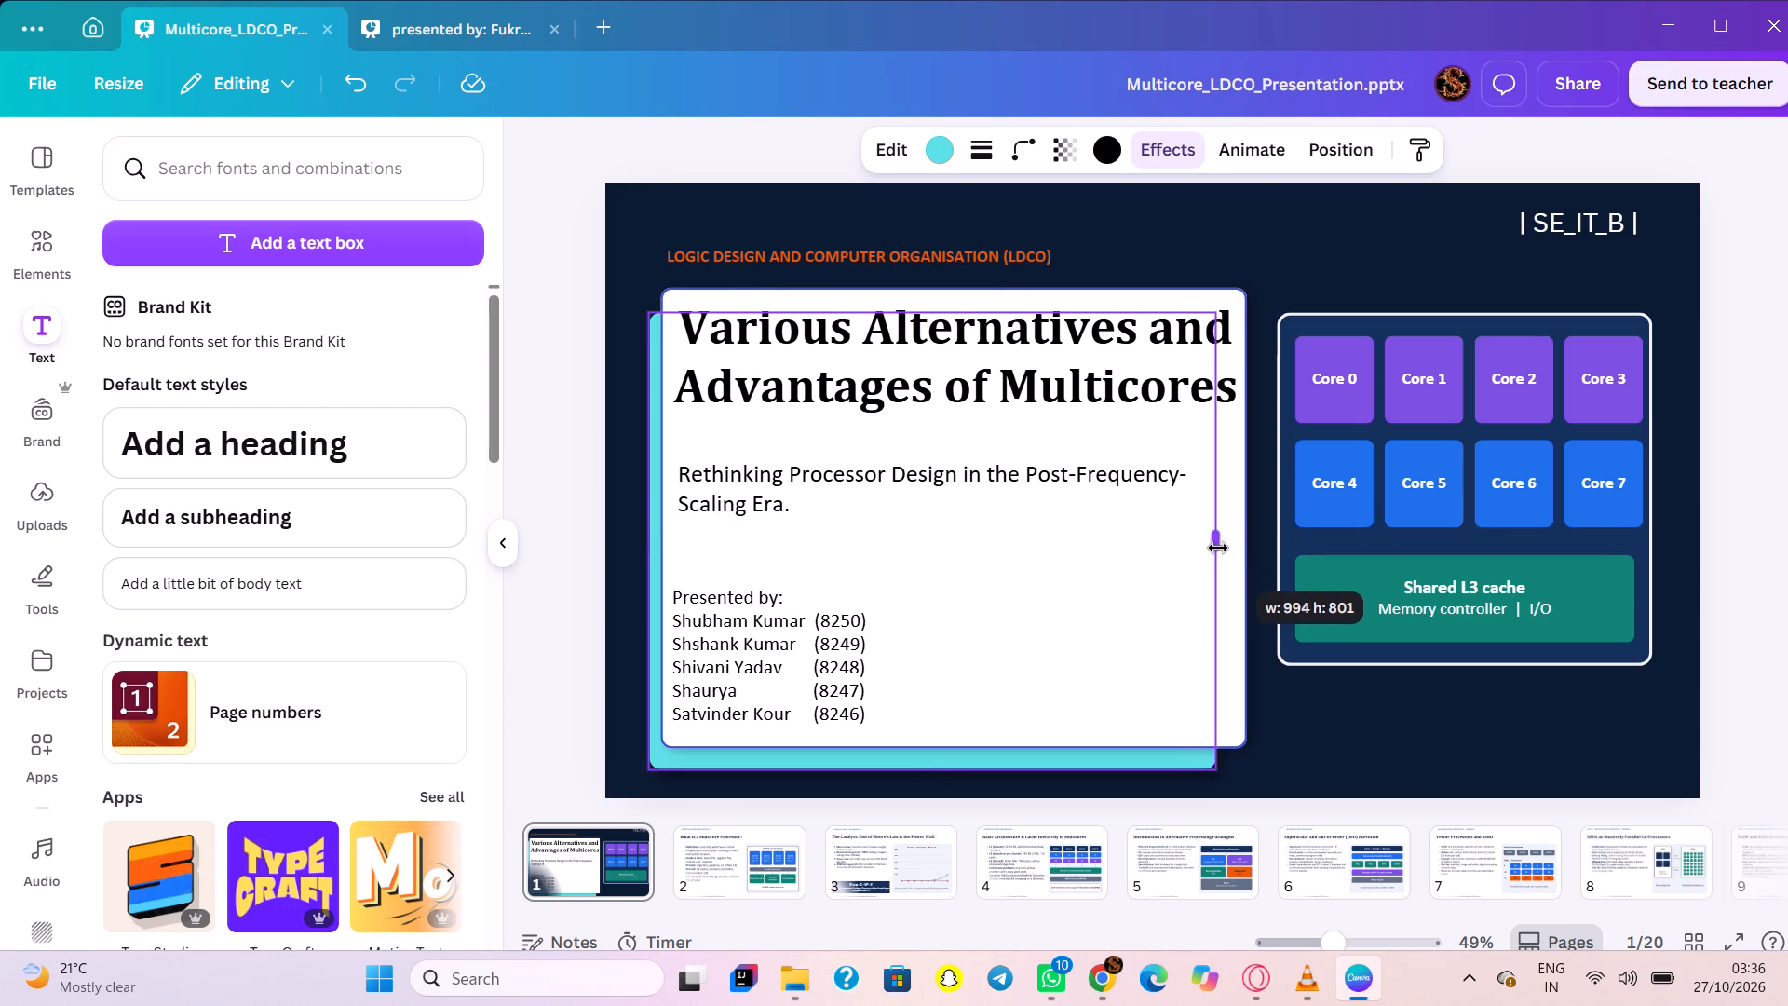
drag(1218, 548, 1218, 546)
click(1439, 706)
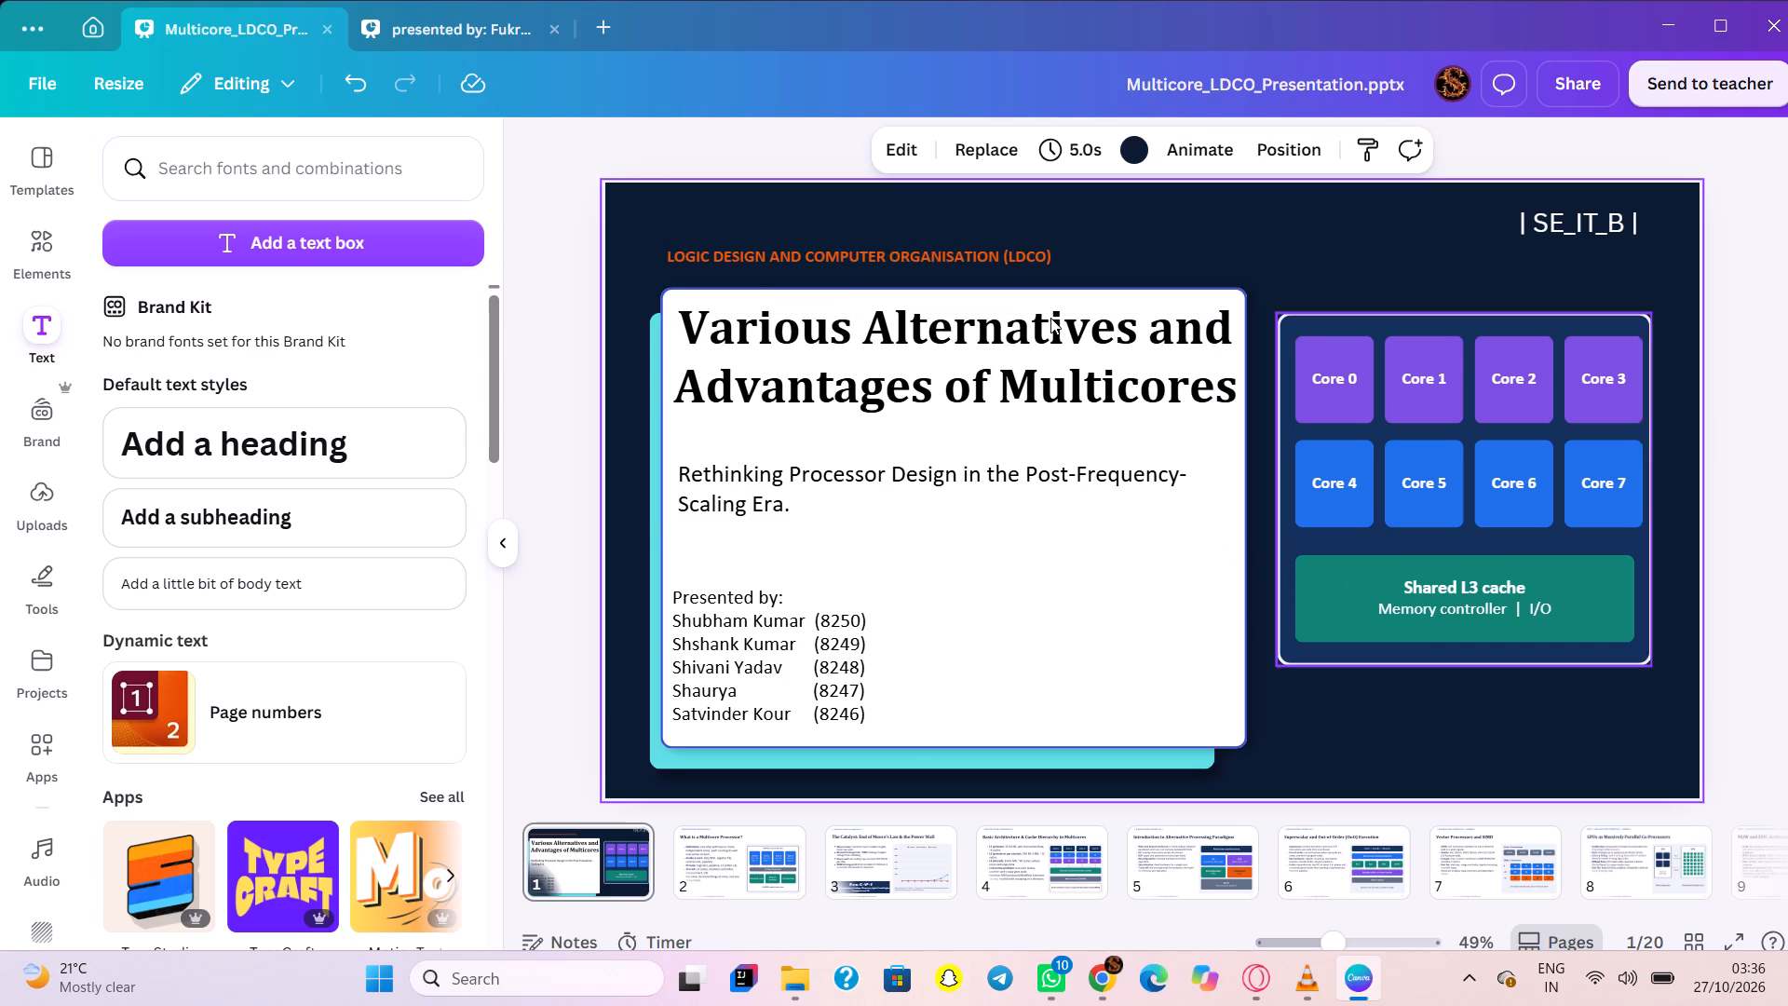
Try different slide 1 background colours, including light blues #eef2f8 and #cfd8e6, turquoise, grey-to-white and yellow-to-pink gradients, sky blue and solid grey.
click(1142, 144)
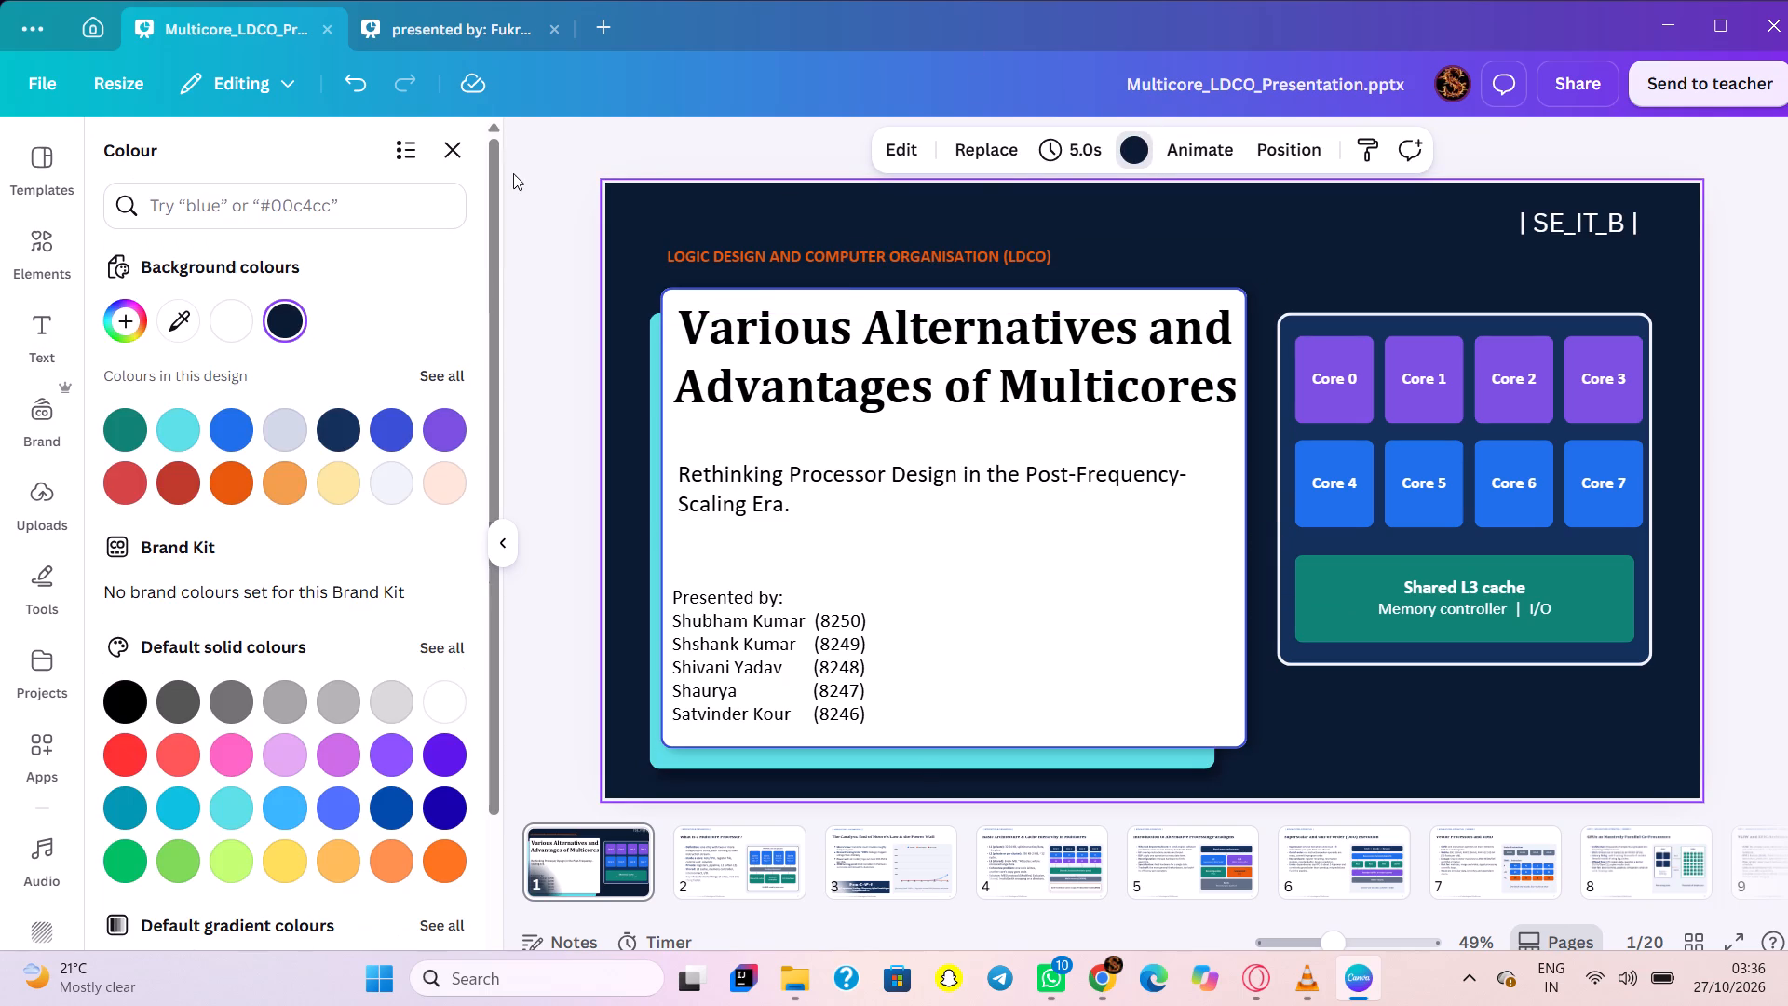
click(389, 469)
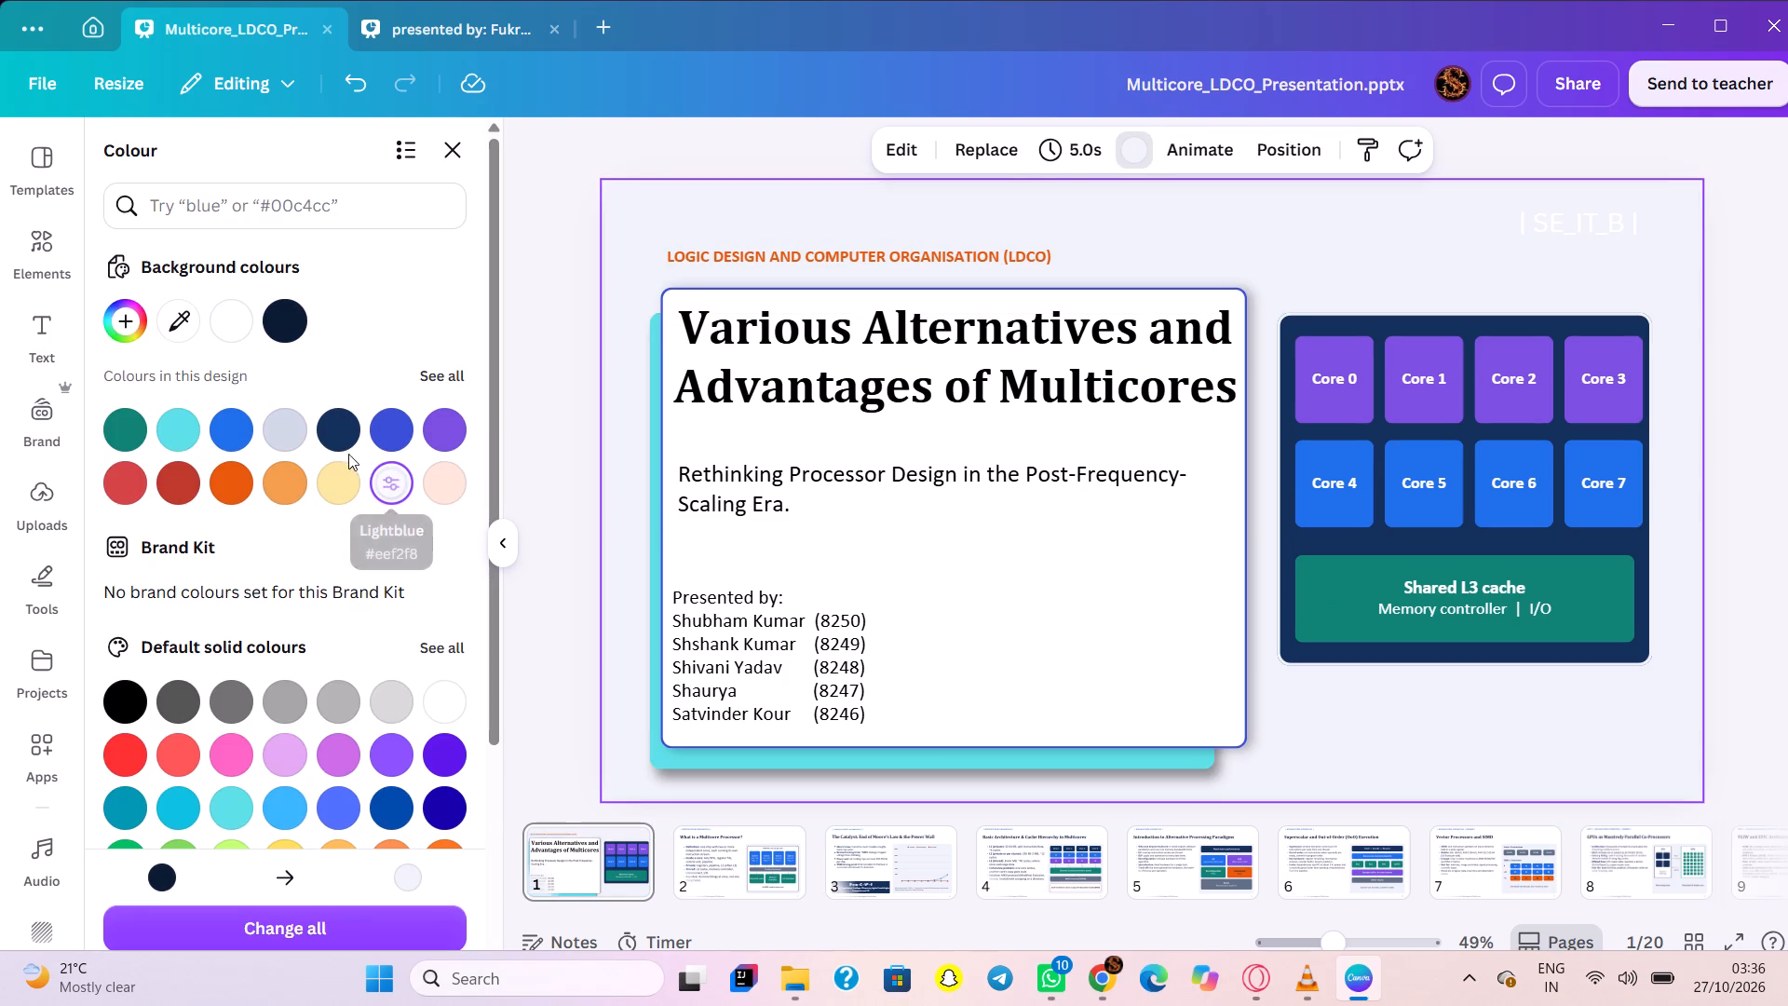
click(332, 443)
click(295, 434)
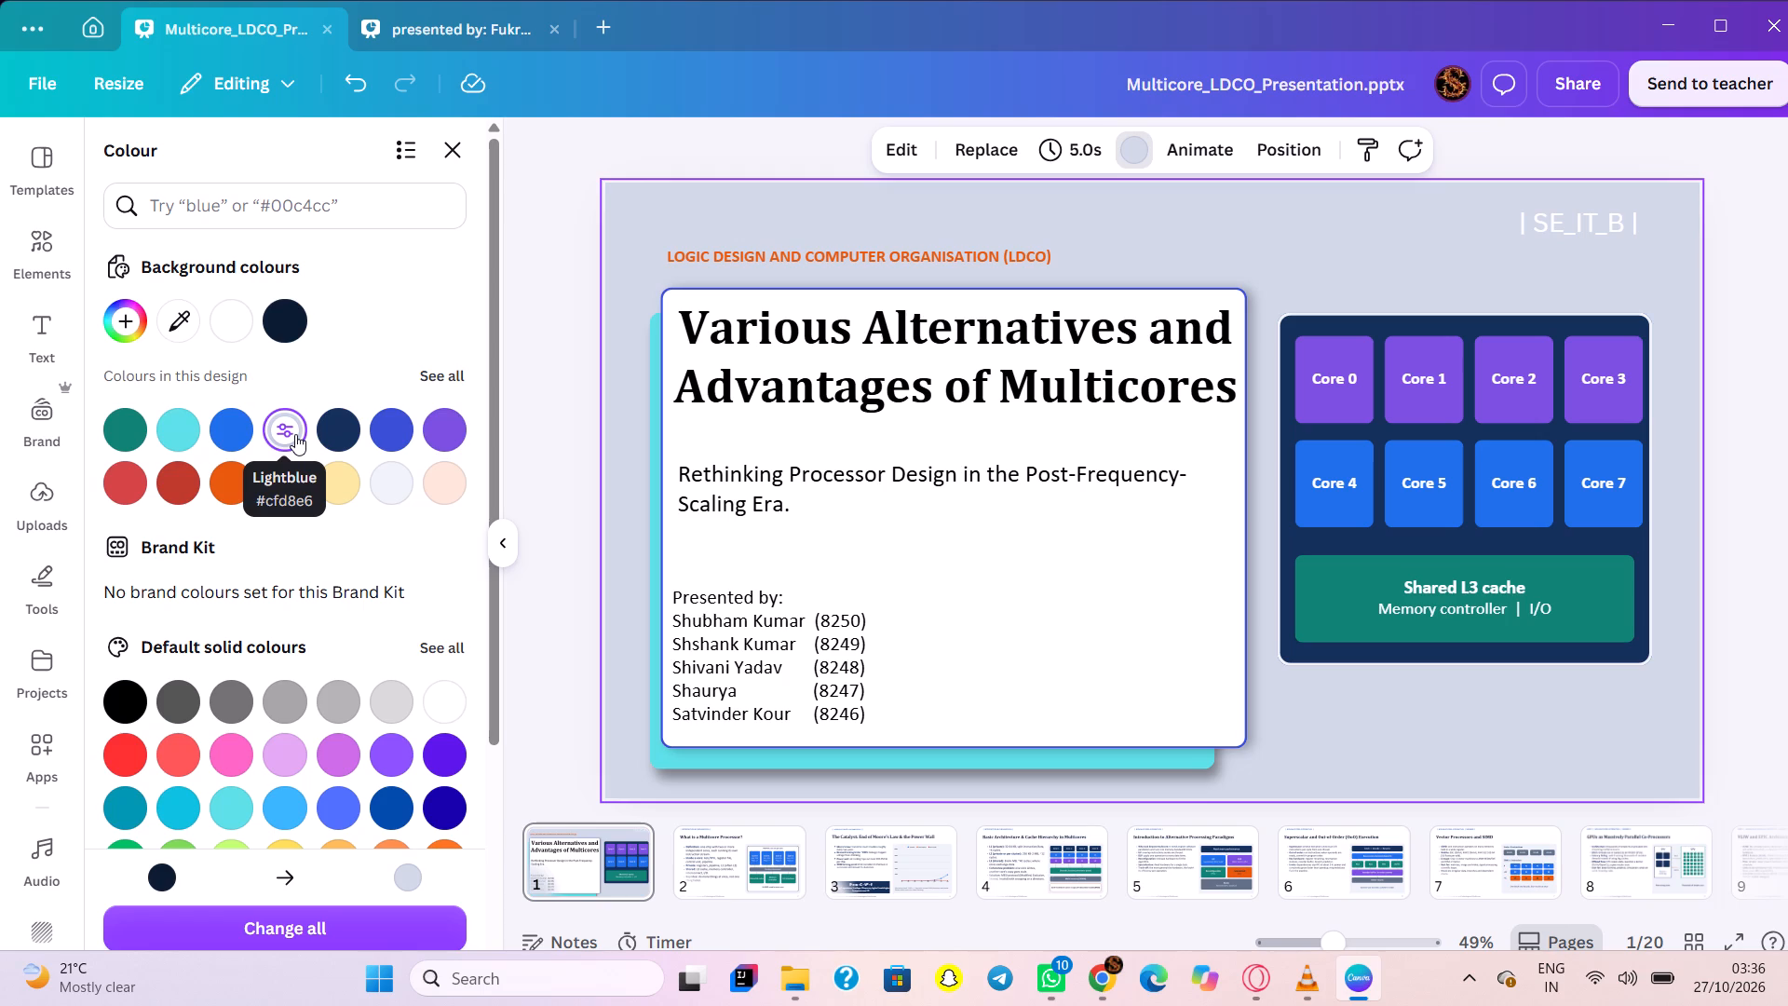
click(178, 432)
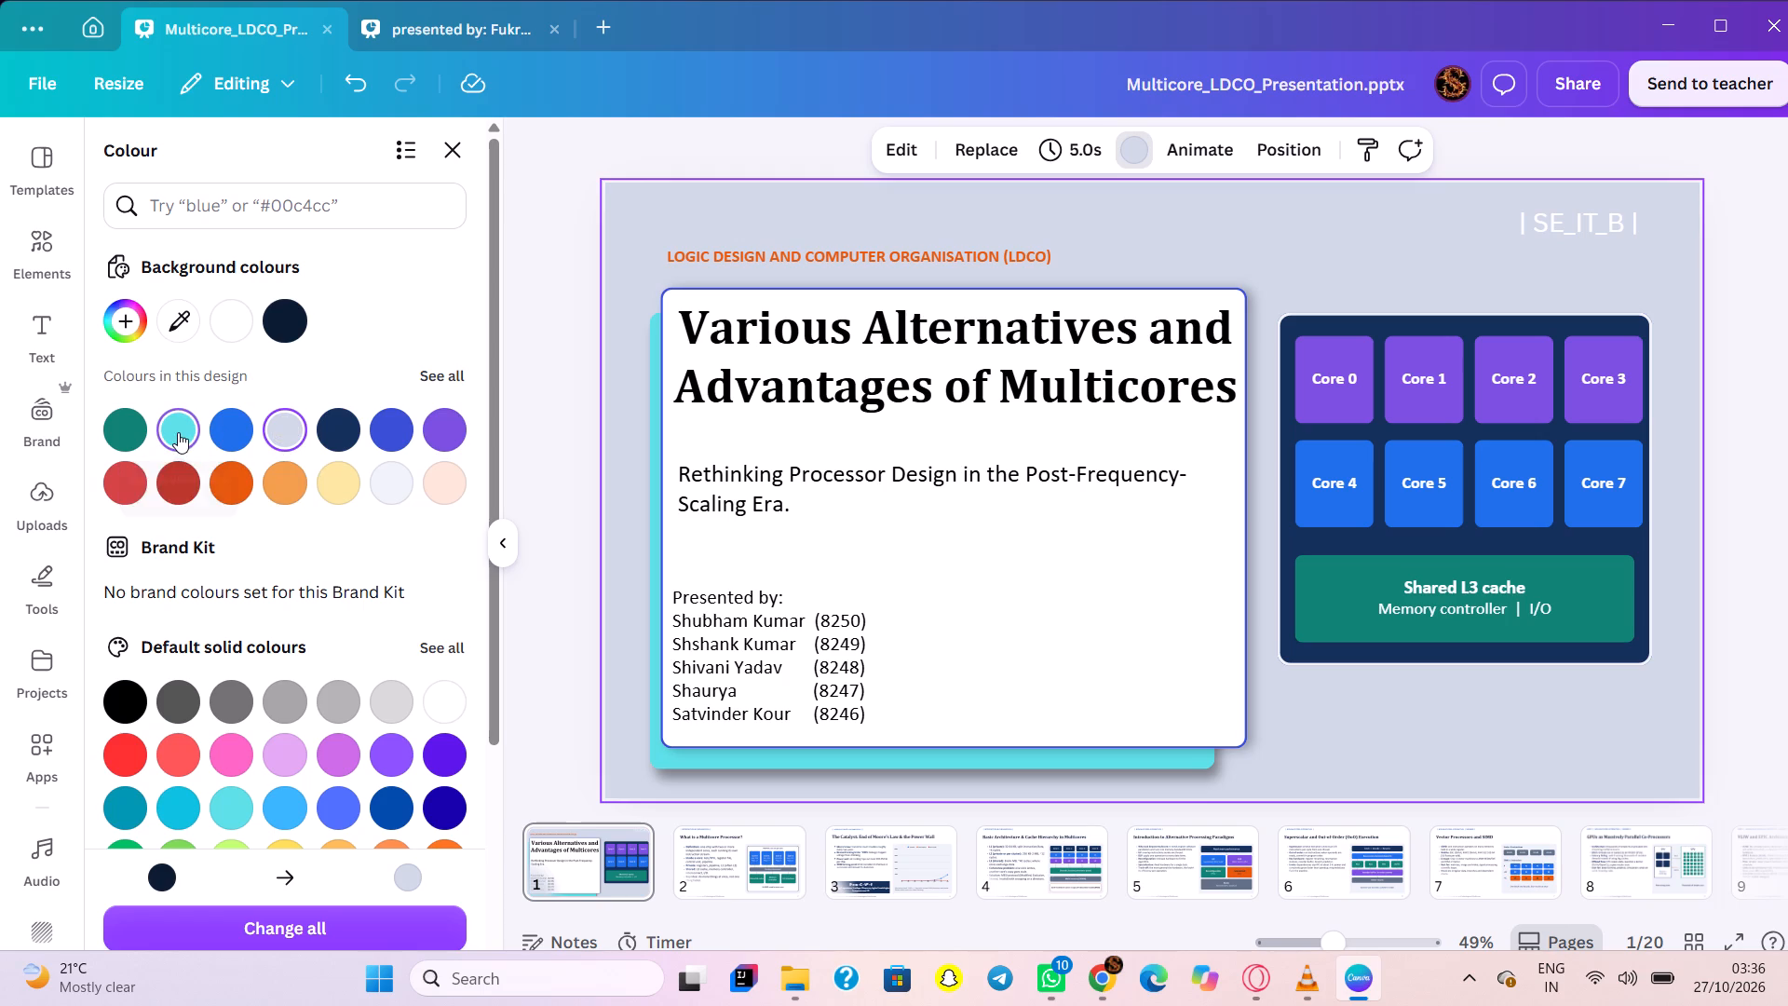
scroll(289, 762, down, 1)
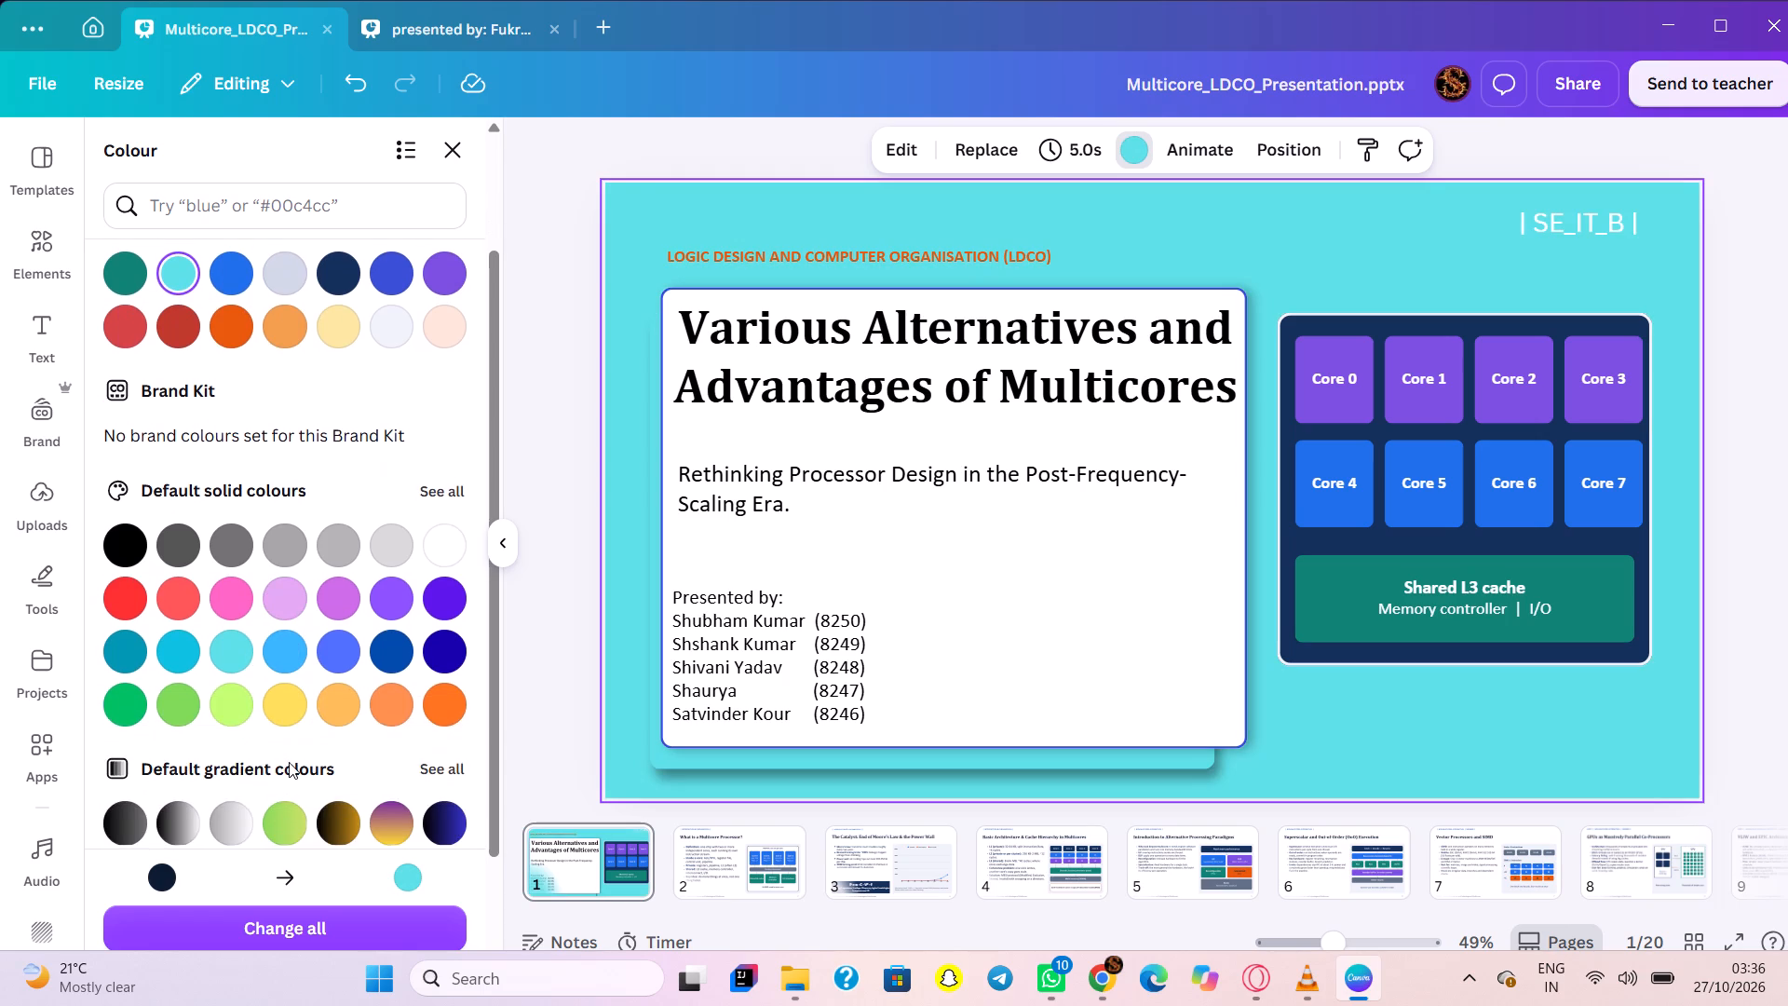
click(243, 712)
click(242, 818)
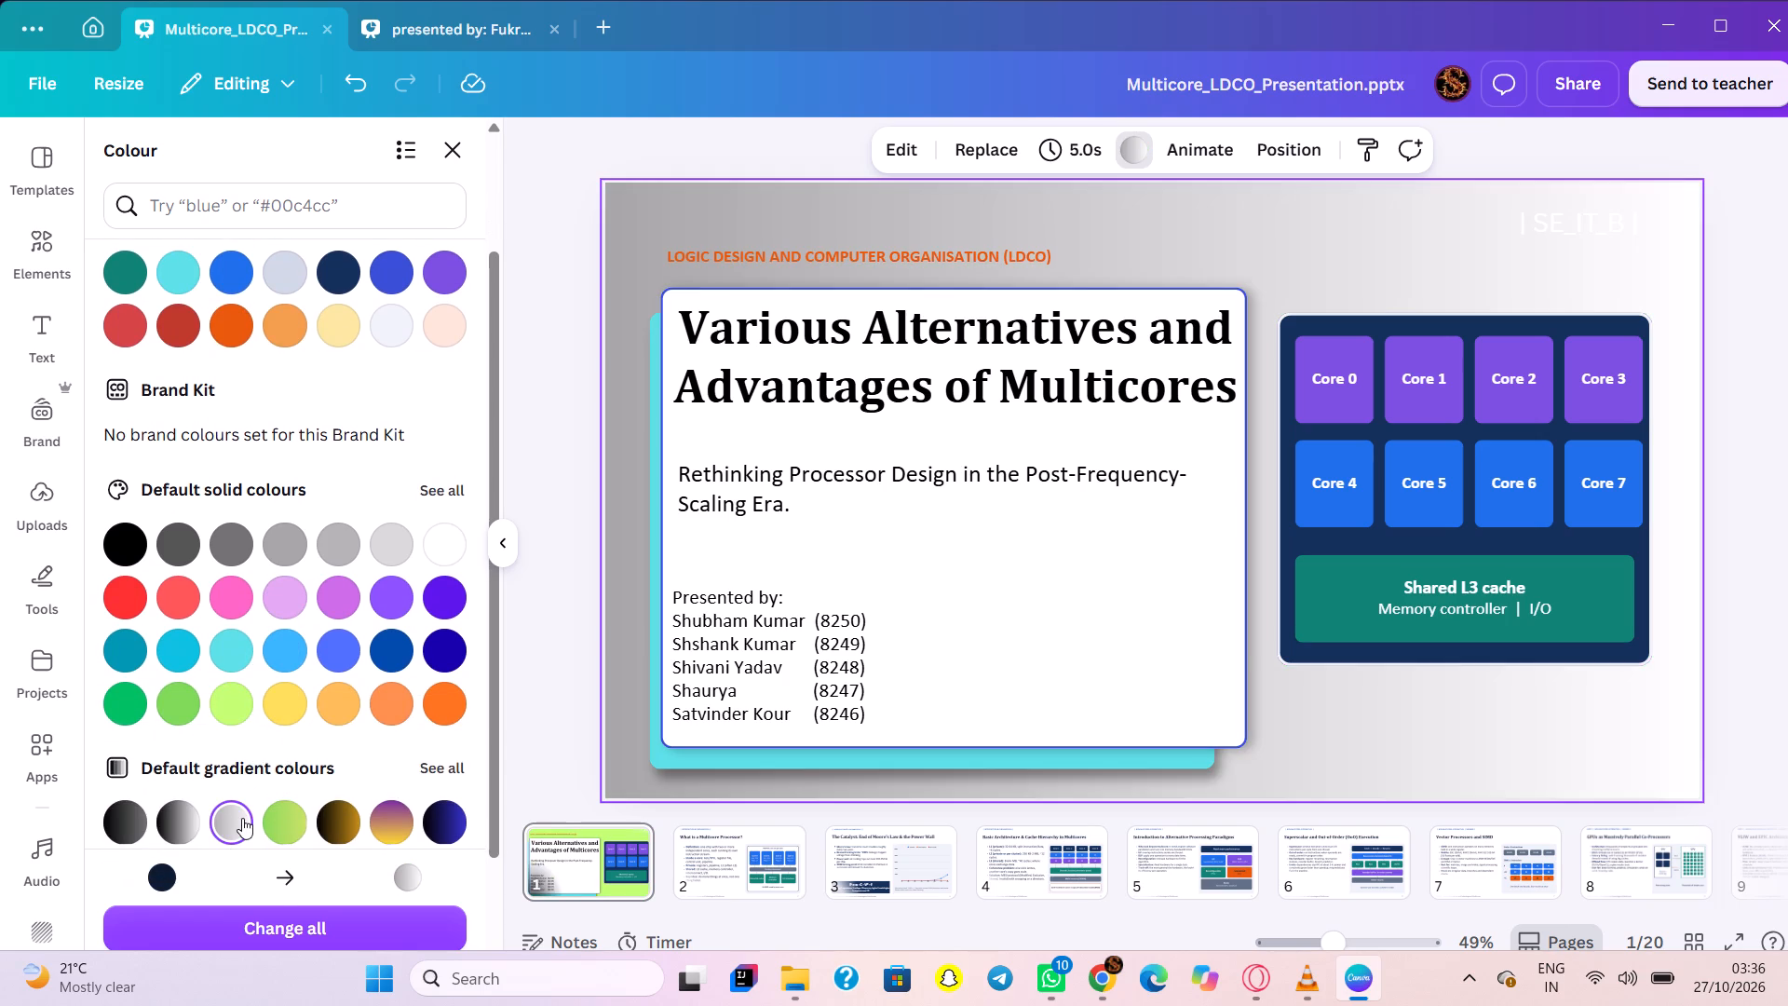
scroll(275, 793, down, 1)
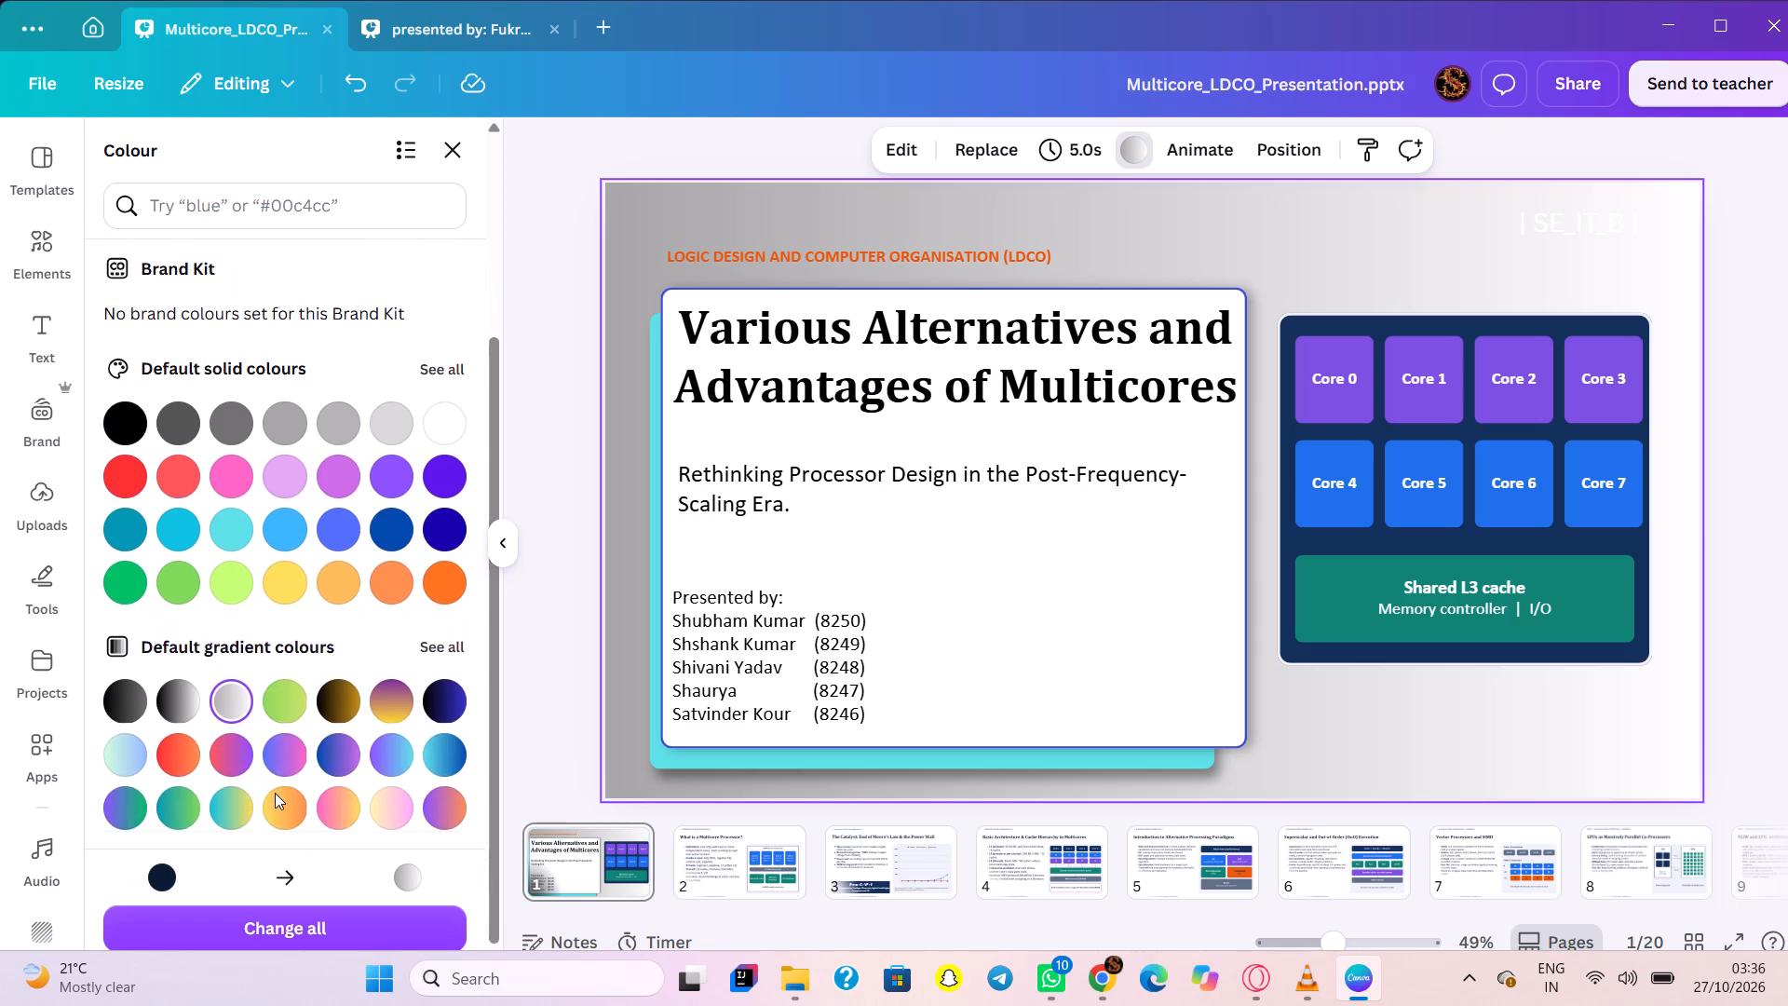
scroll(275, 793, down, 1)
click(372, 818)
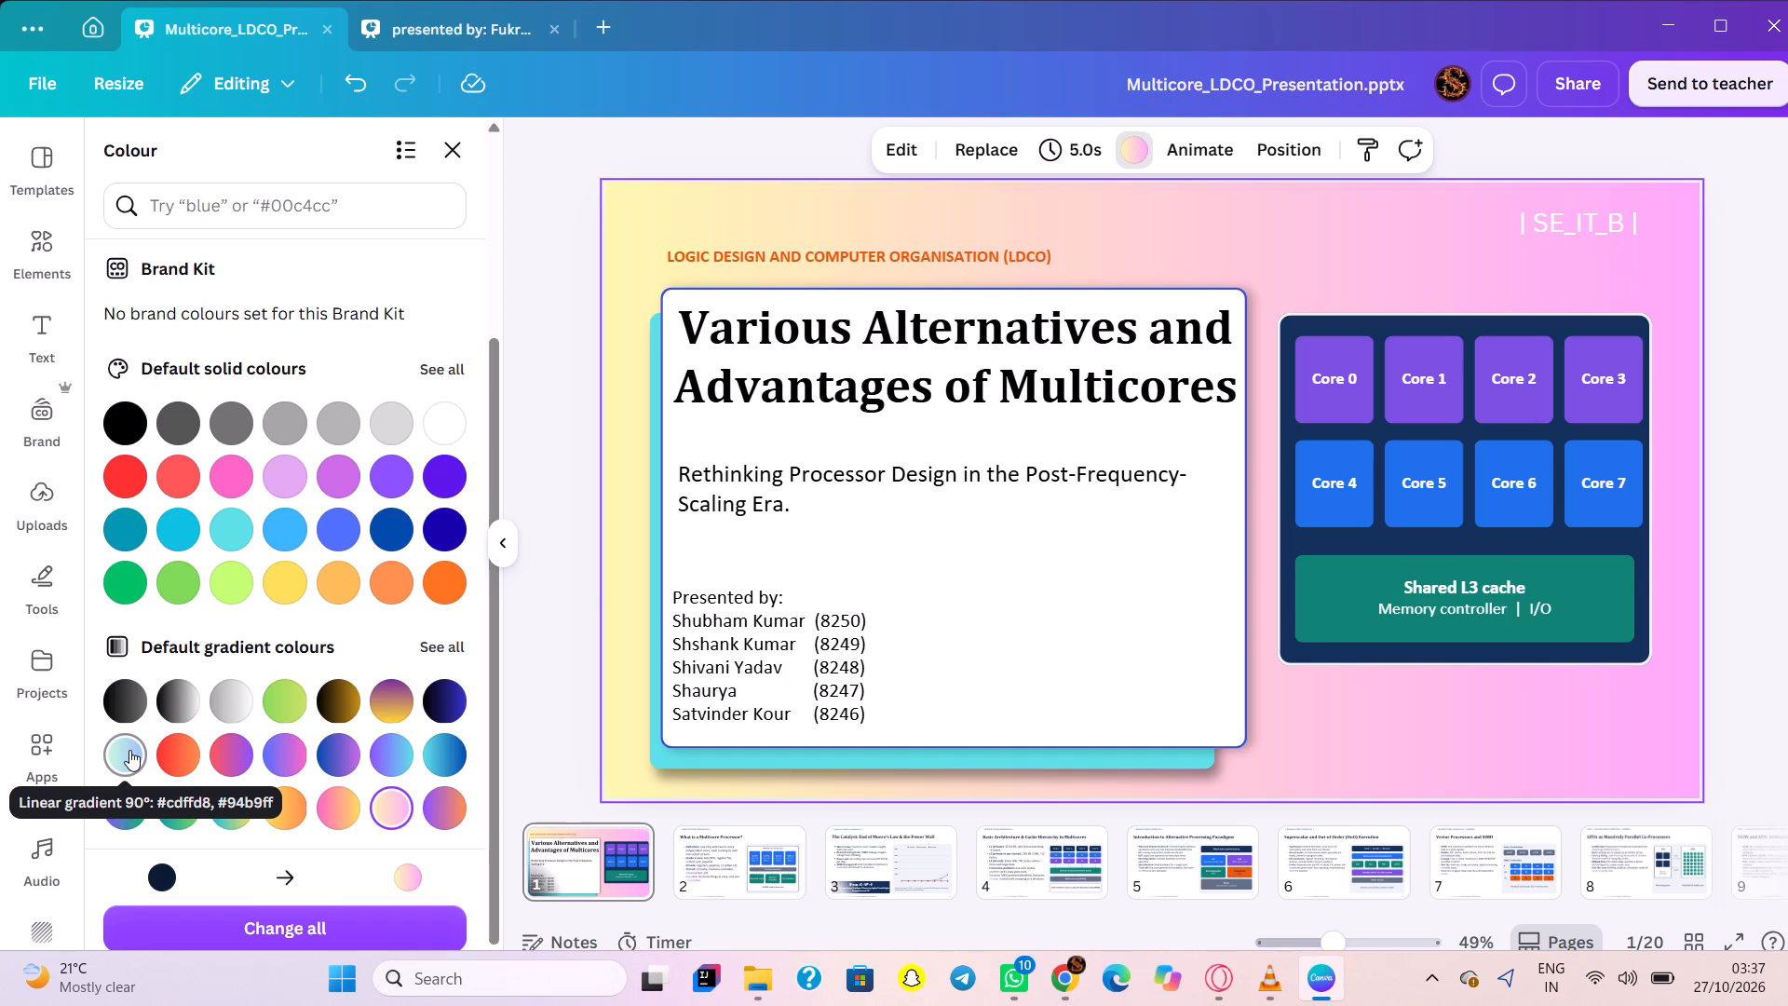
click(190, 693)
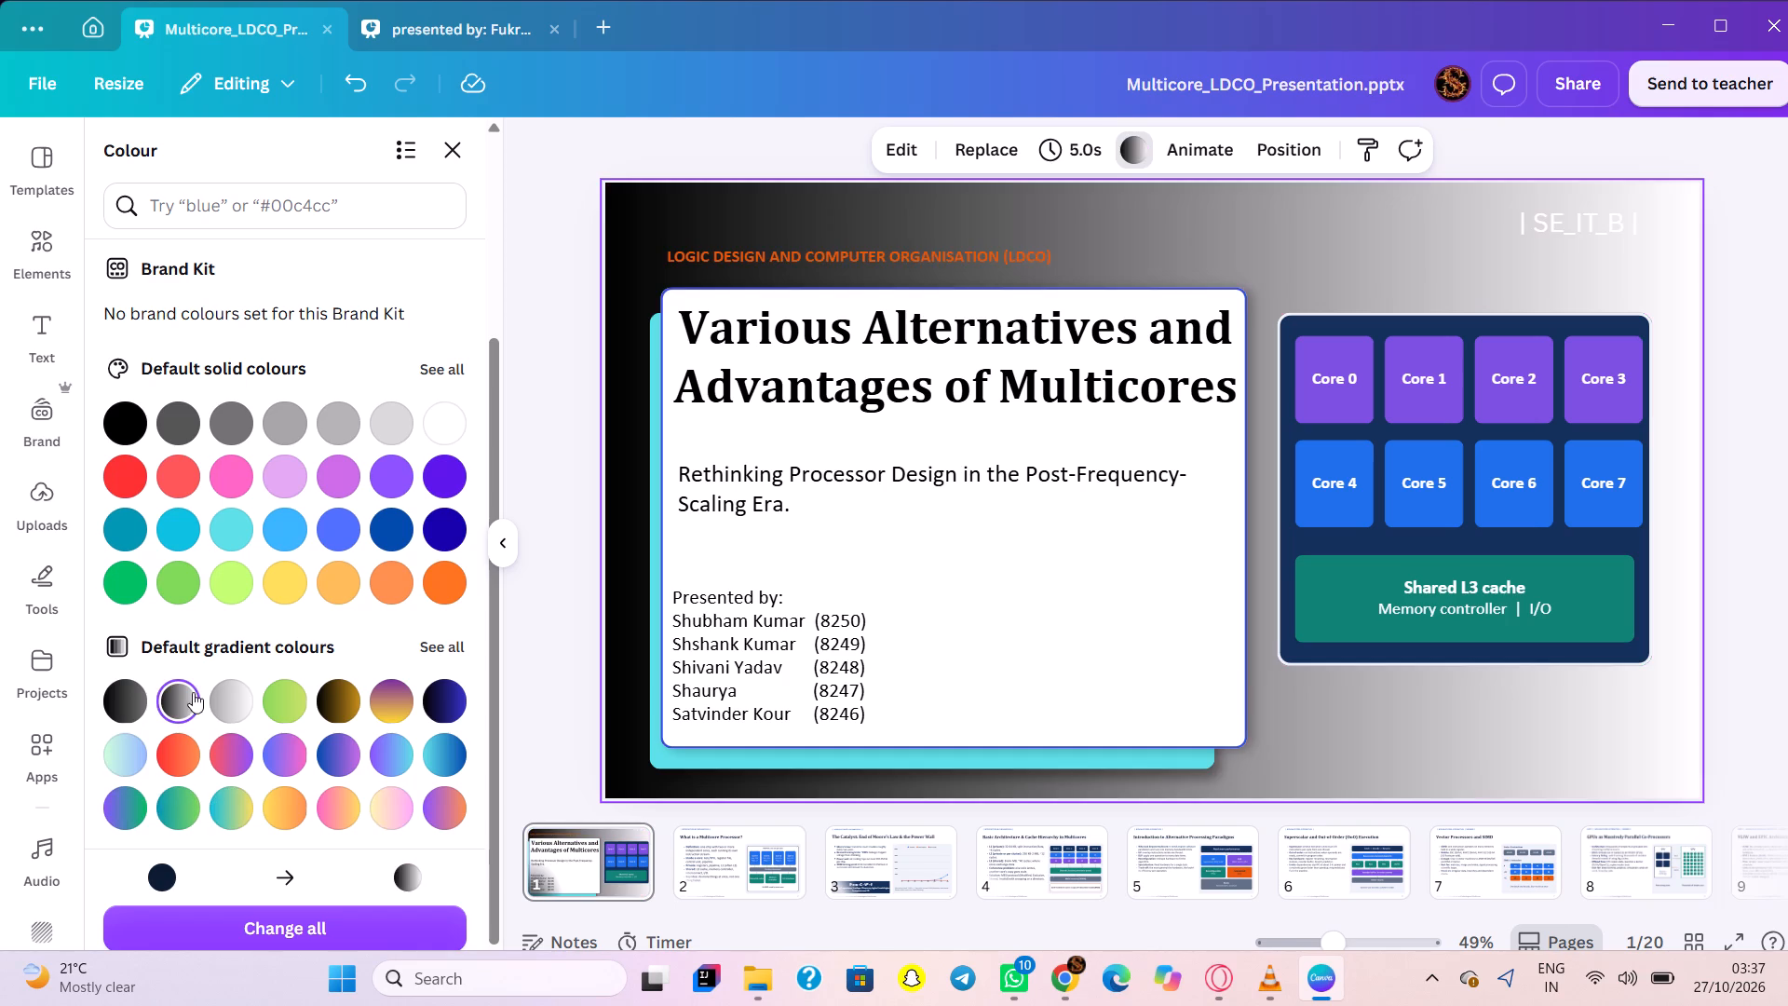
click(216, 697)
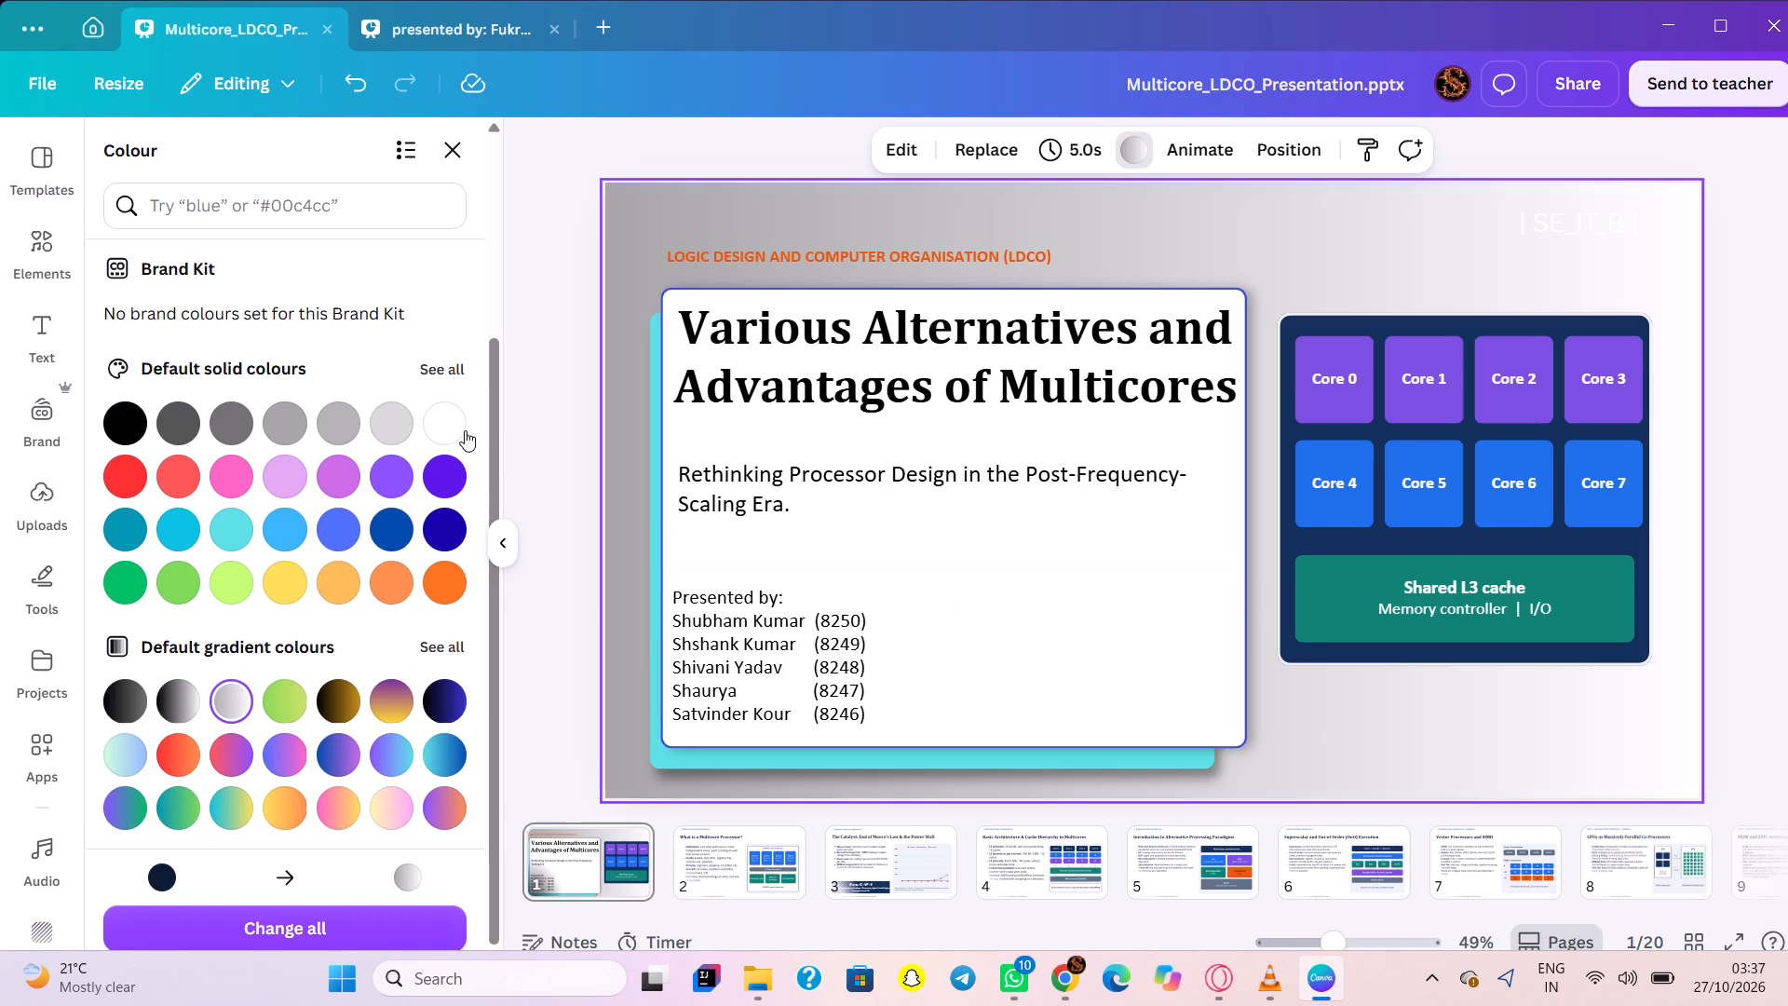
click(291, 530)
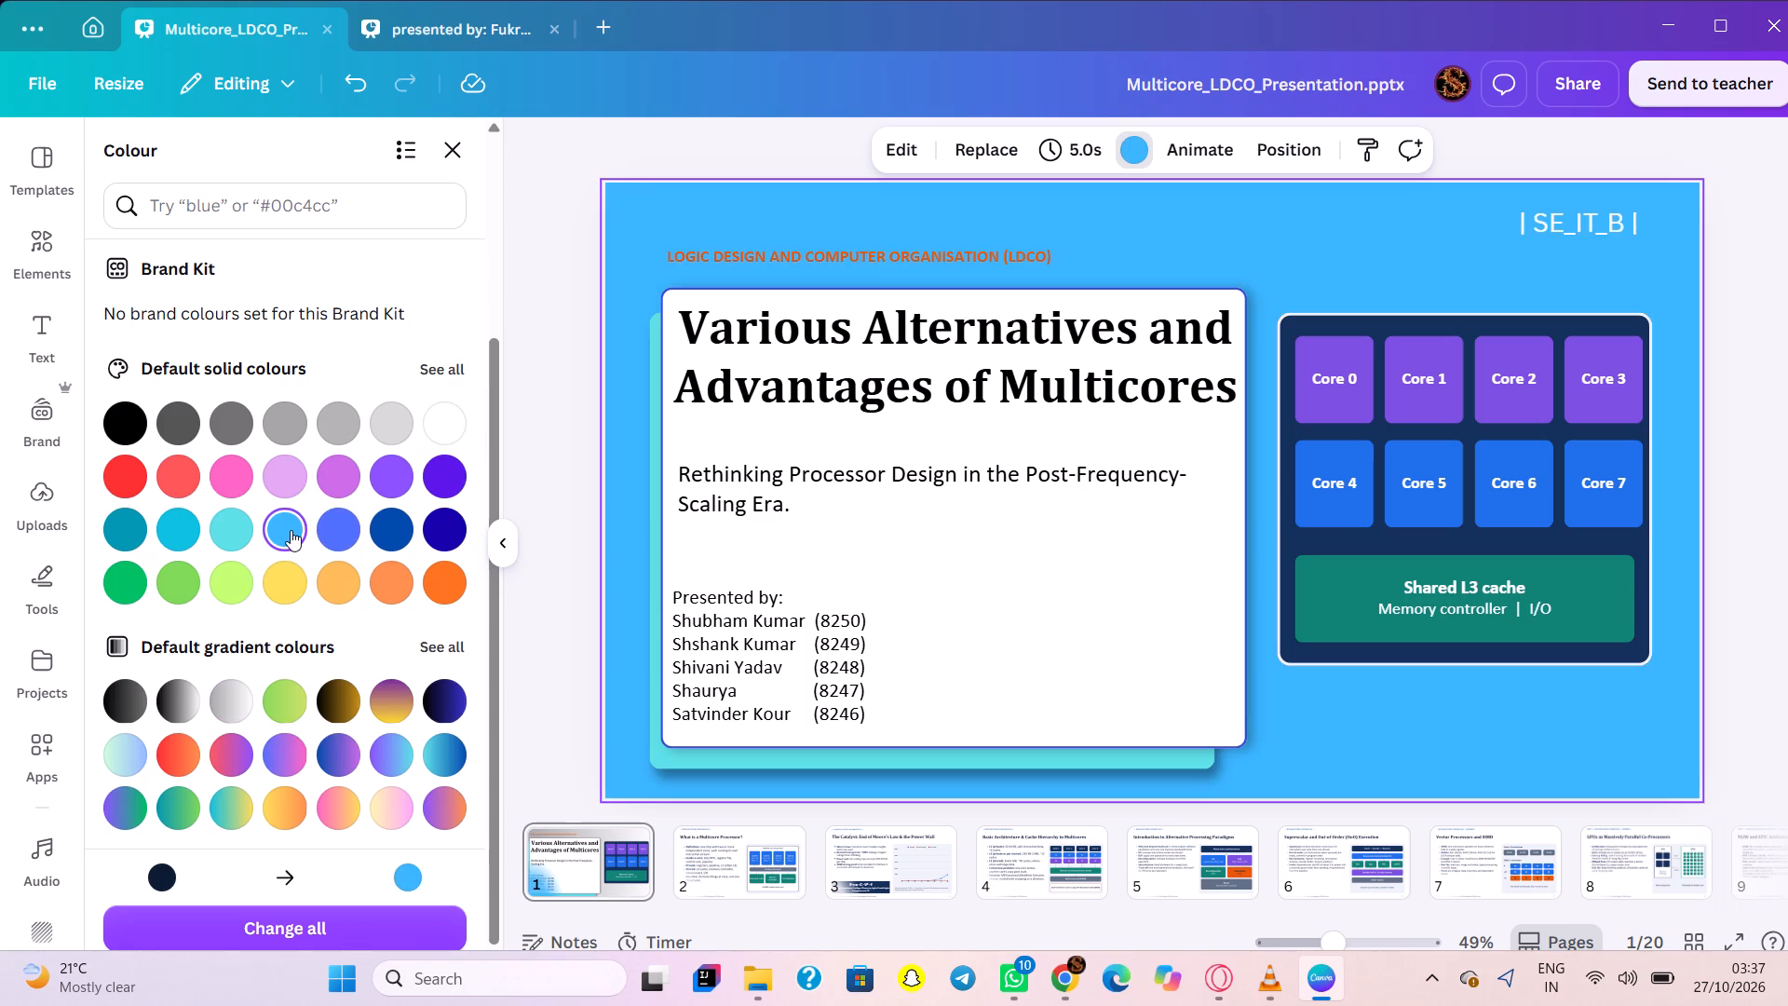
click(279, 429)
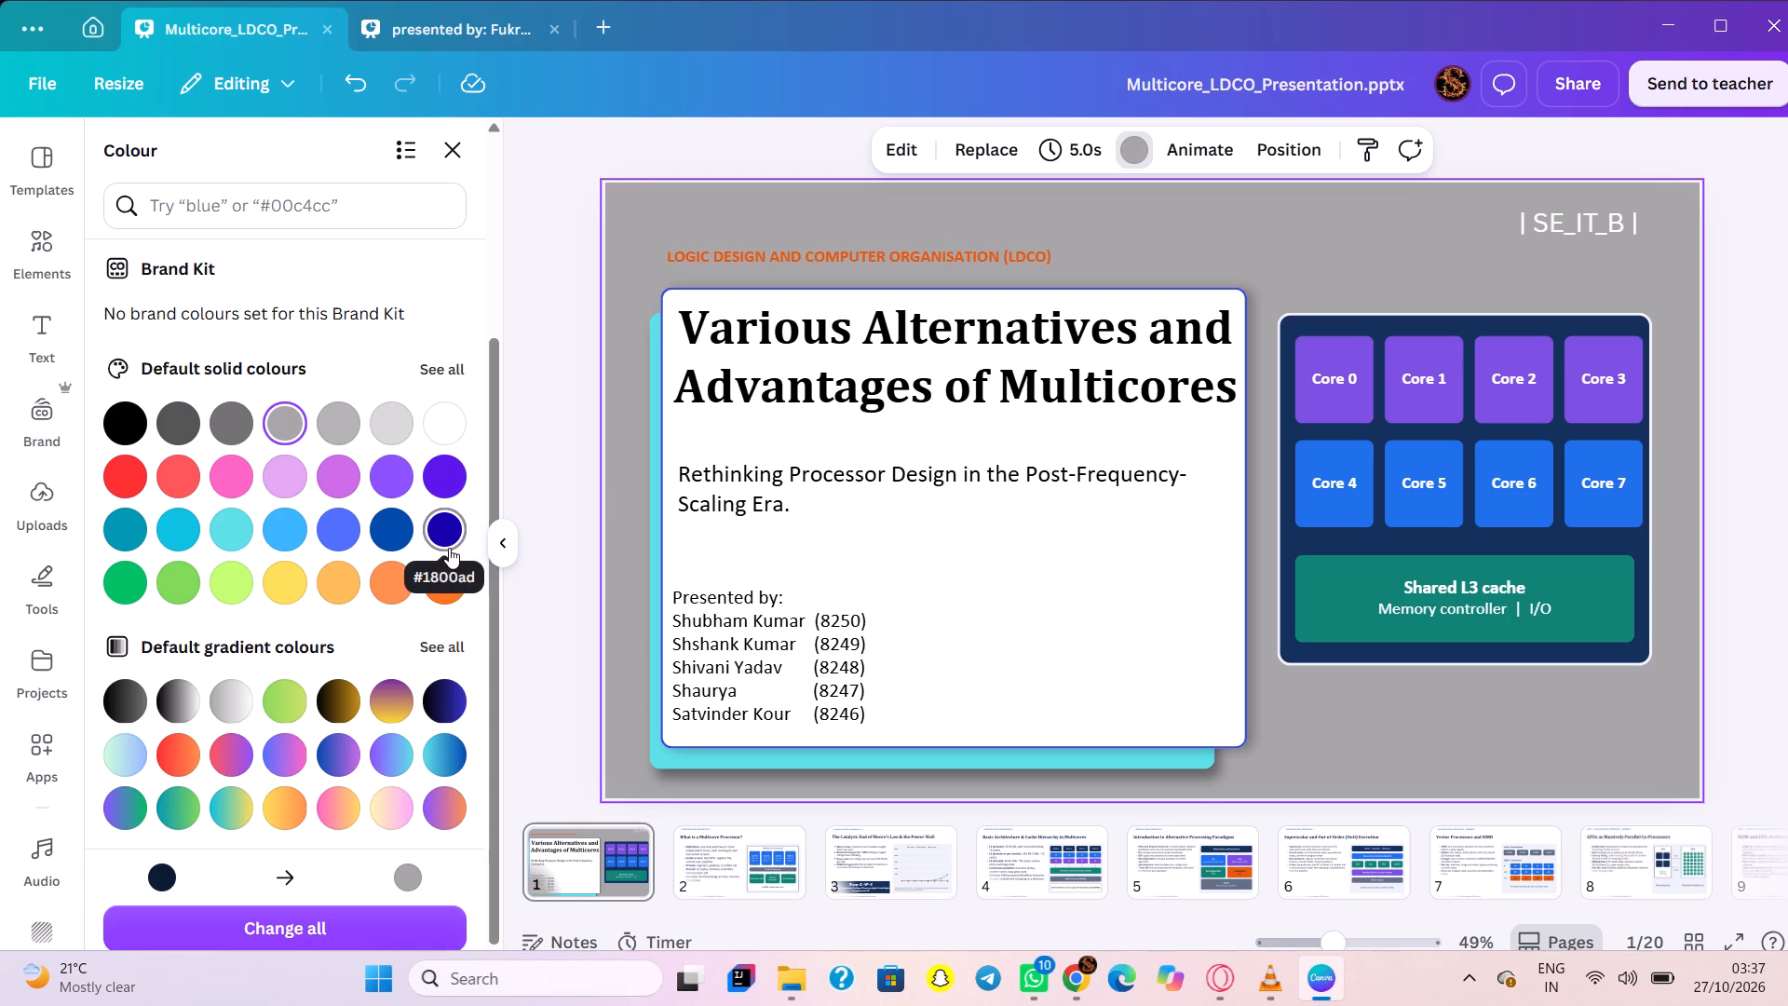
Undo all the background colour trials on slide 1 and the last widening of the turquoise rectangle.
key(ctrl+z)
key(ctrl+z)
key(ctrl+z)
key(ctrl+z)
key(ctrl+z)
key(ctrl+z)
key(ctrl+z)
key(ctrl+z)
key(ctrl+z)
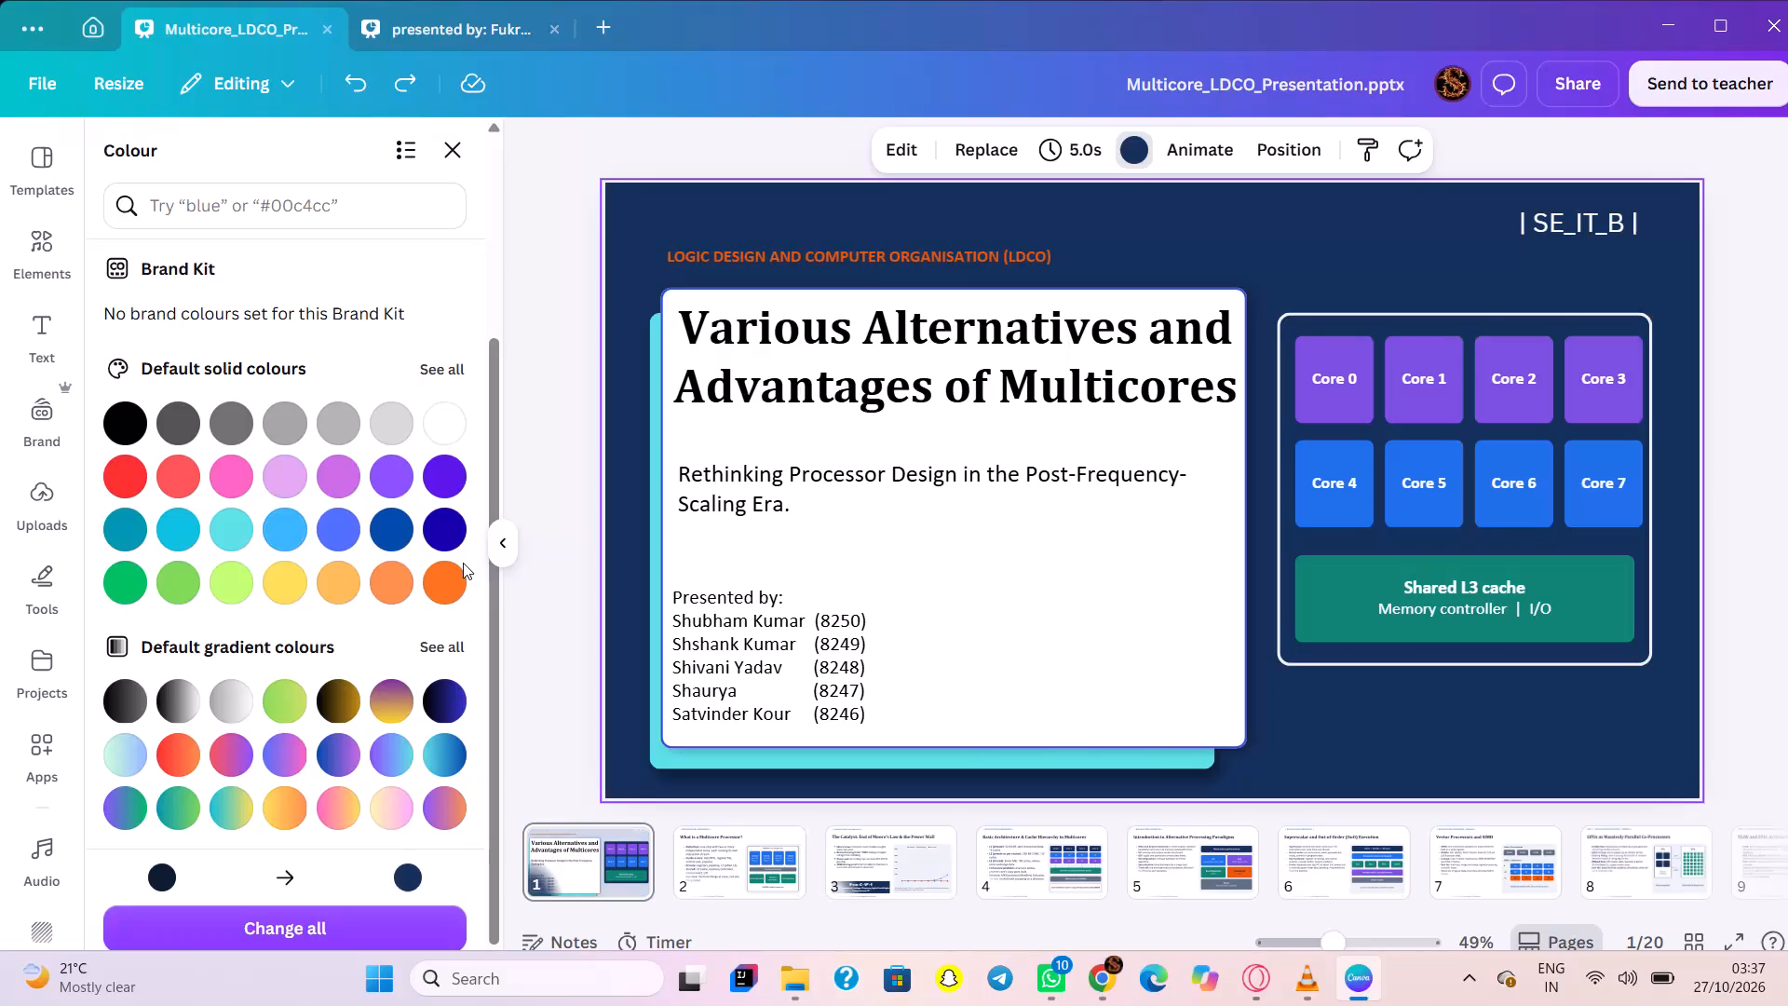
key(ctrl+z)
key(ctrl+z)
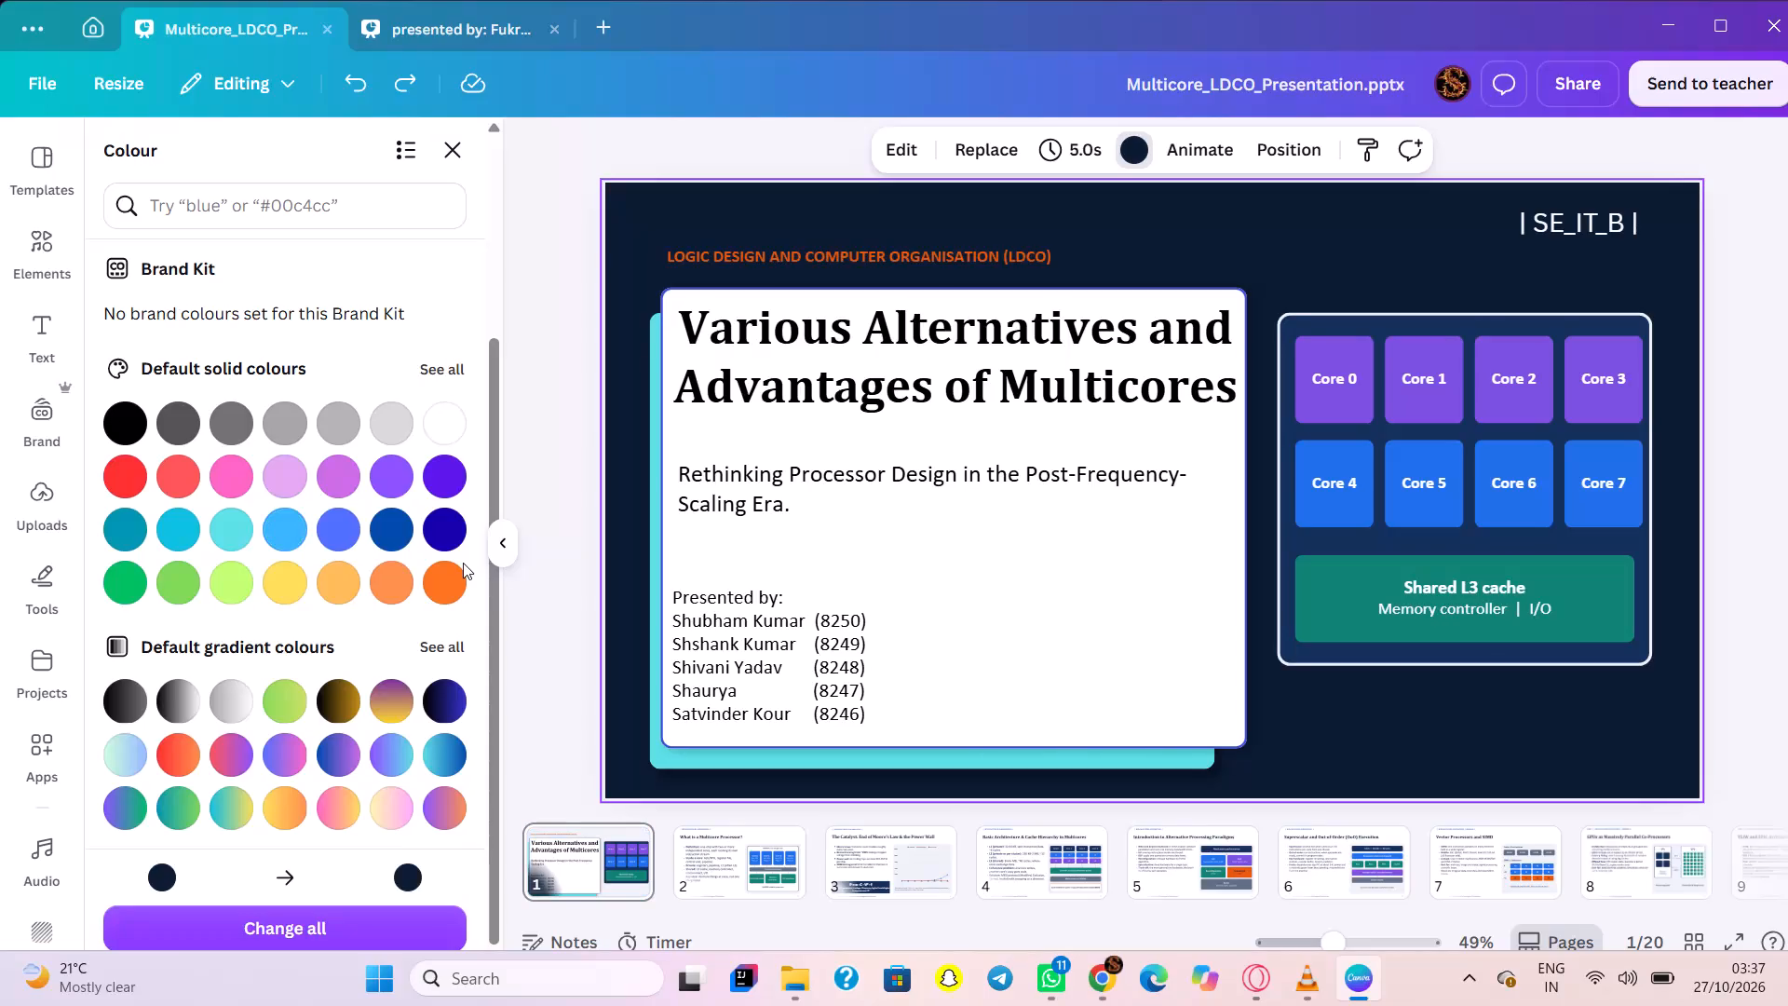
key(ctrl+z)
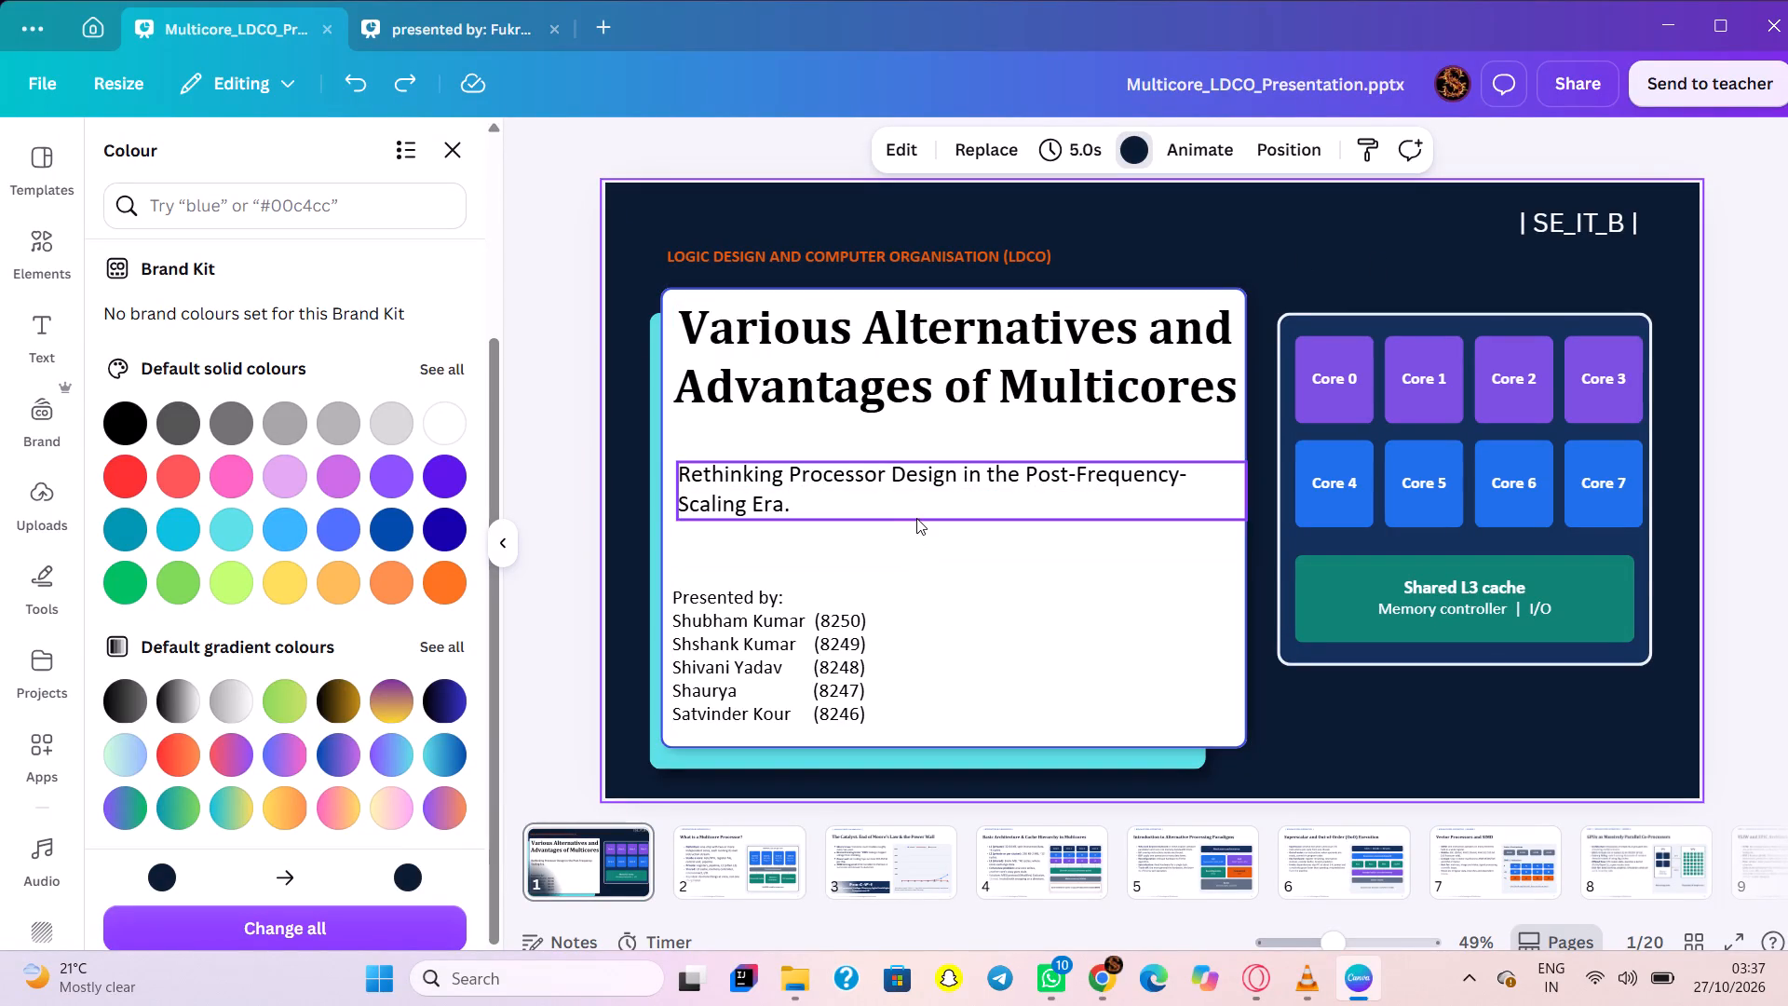
Widen the white rectangle slightly on its right side, giving the title more margin.
click(916, 511)
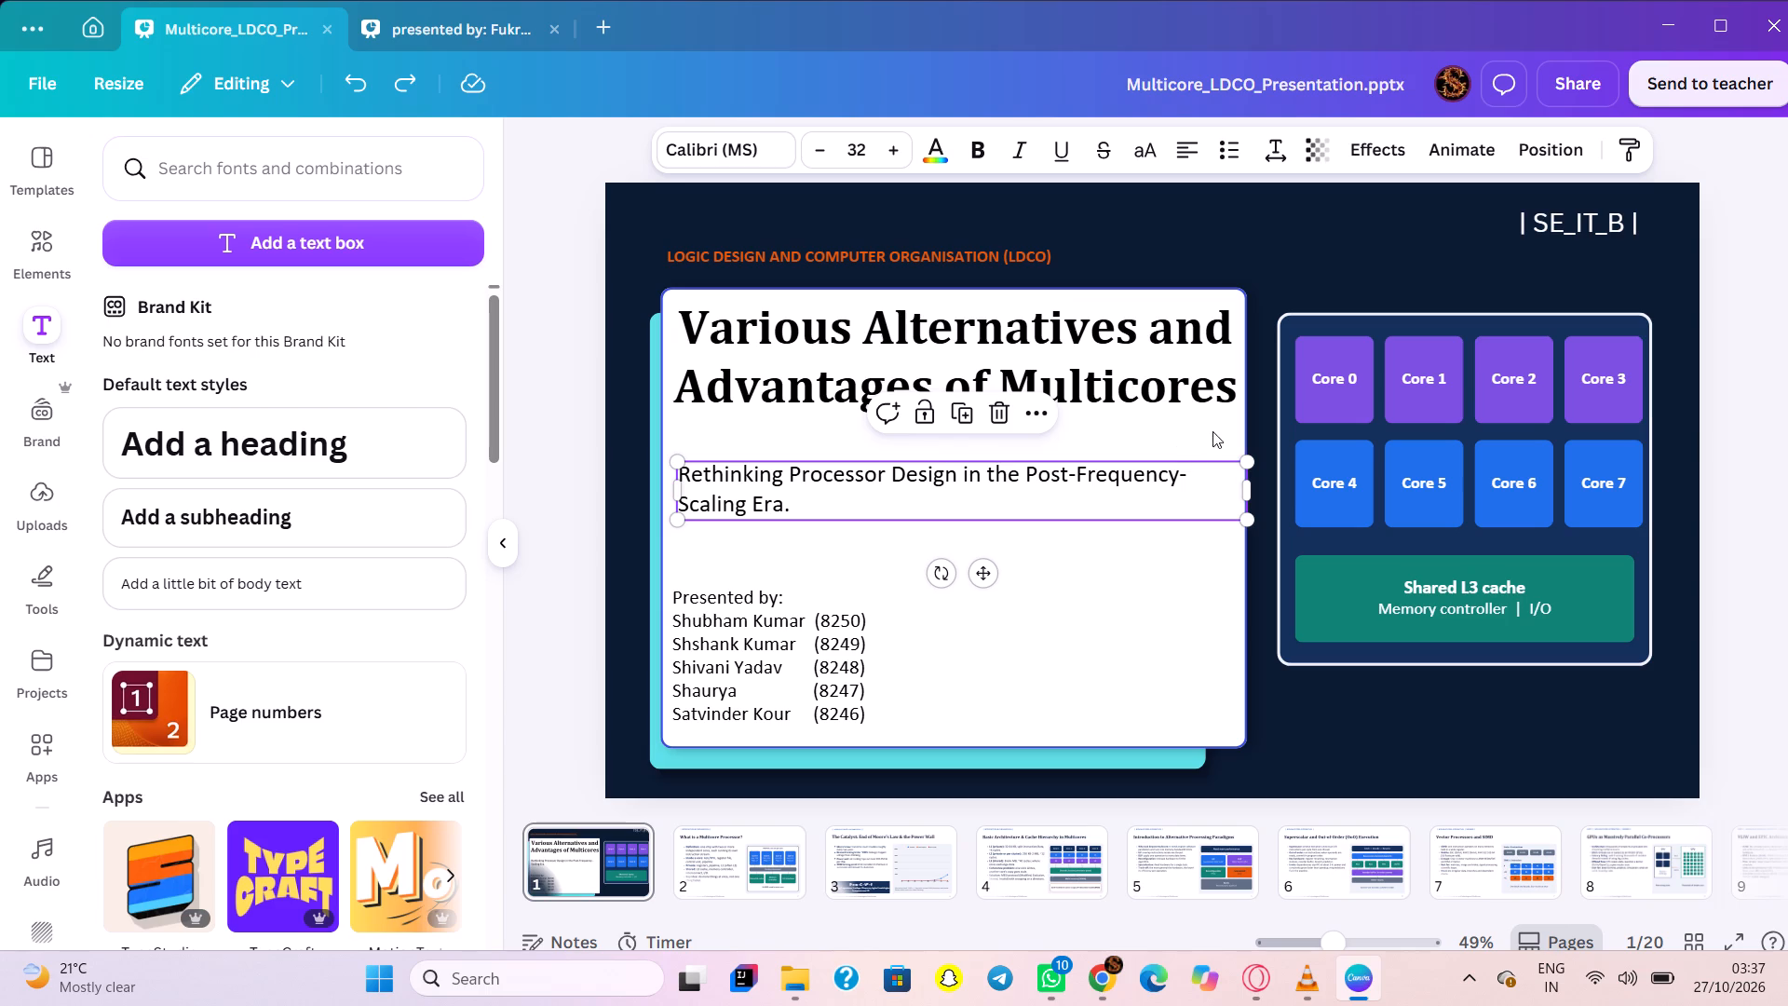
click(1242, 430)
drag(1247, 428, 1257, 431)
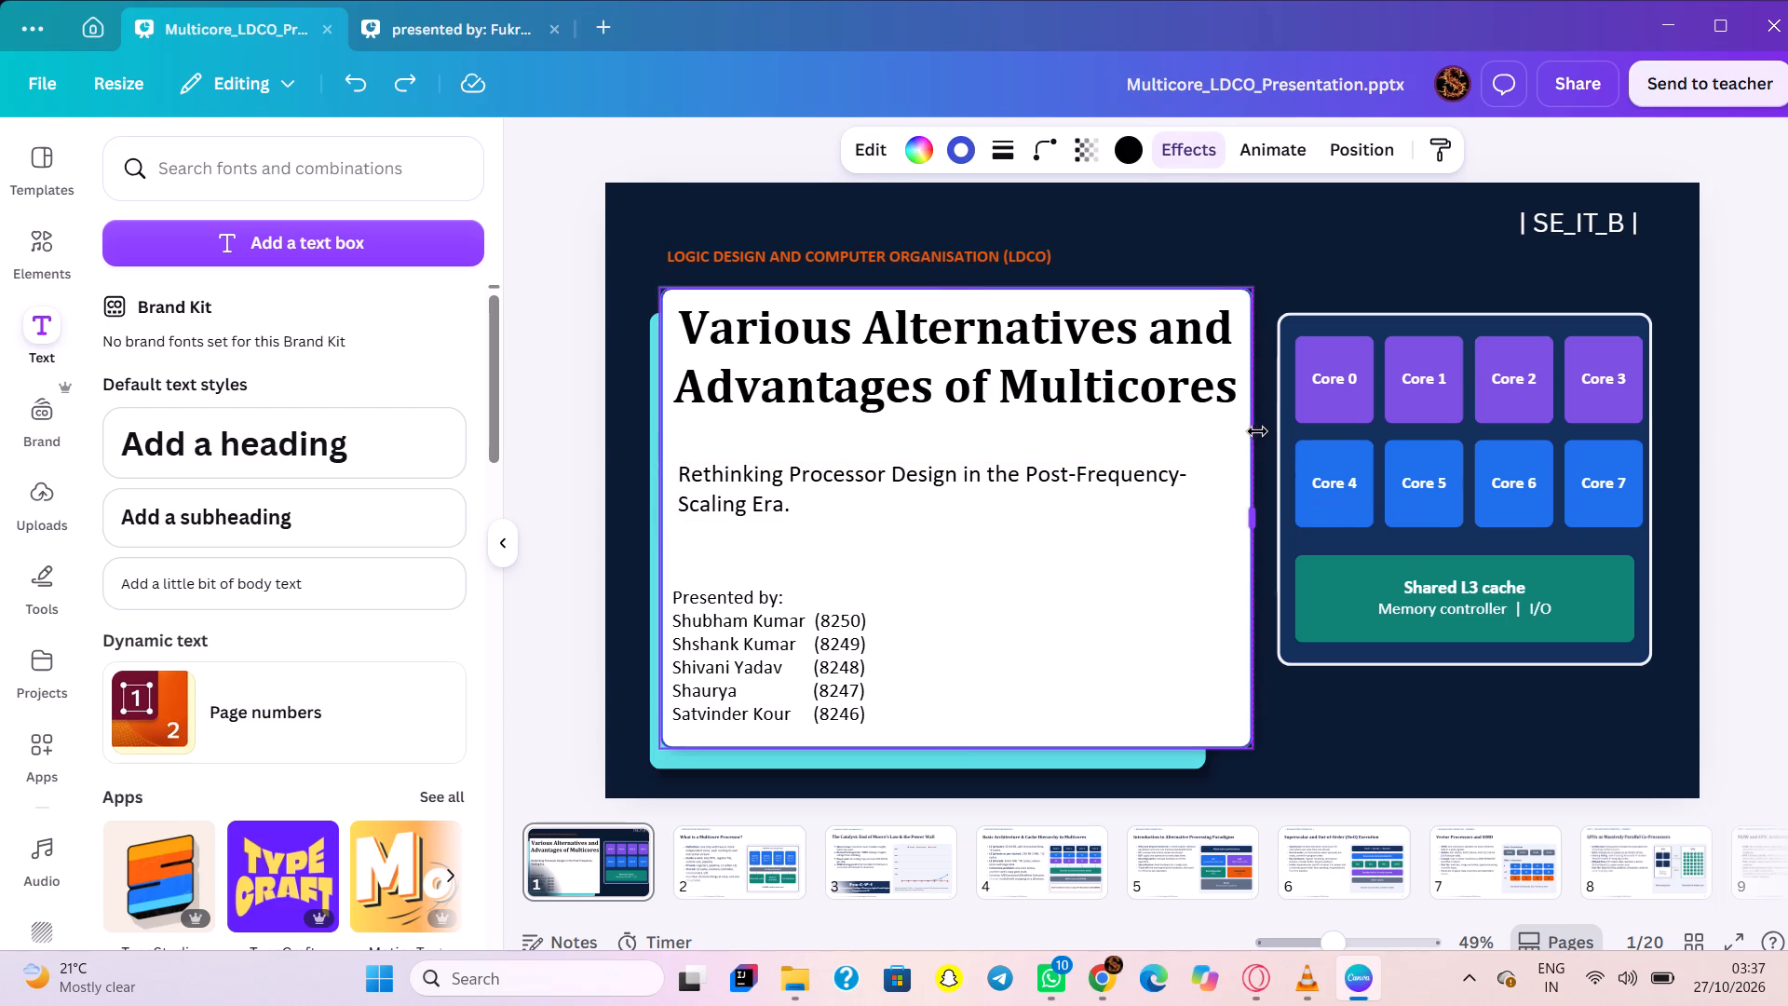
drag(1257, 431, 1260, 432)
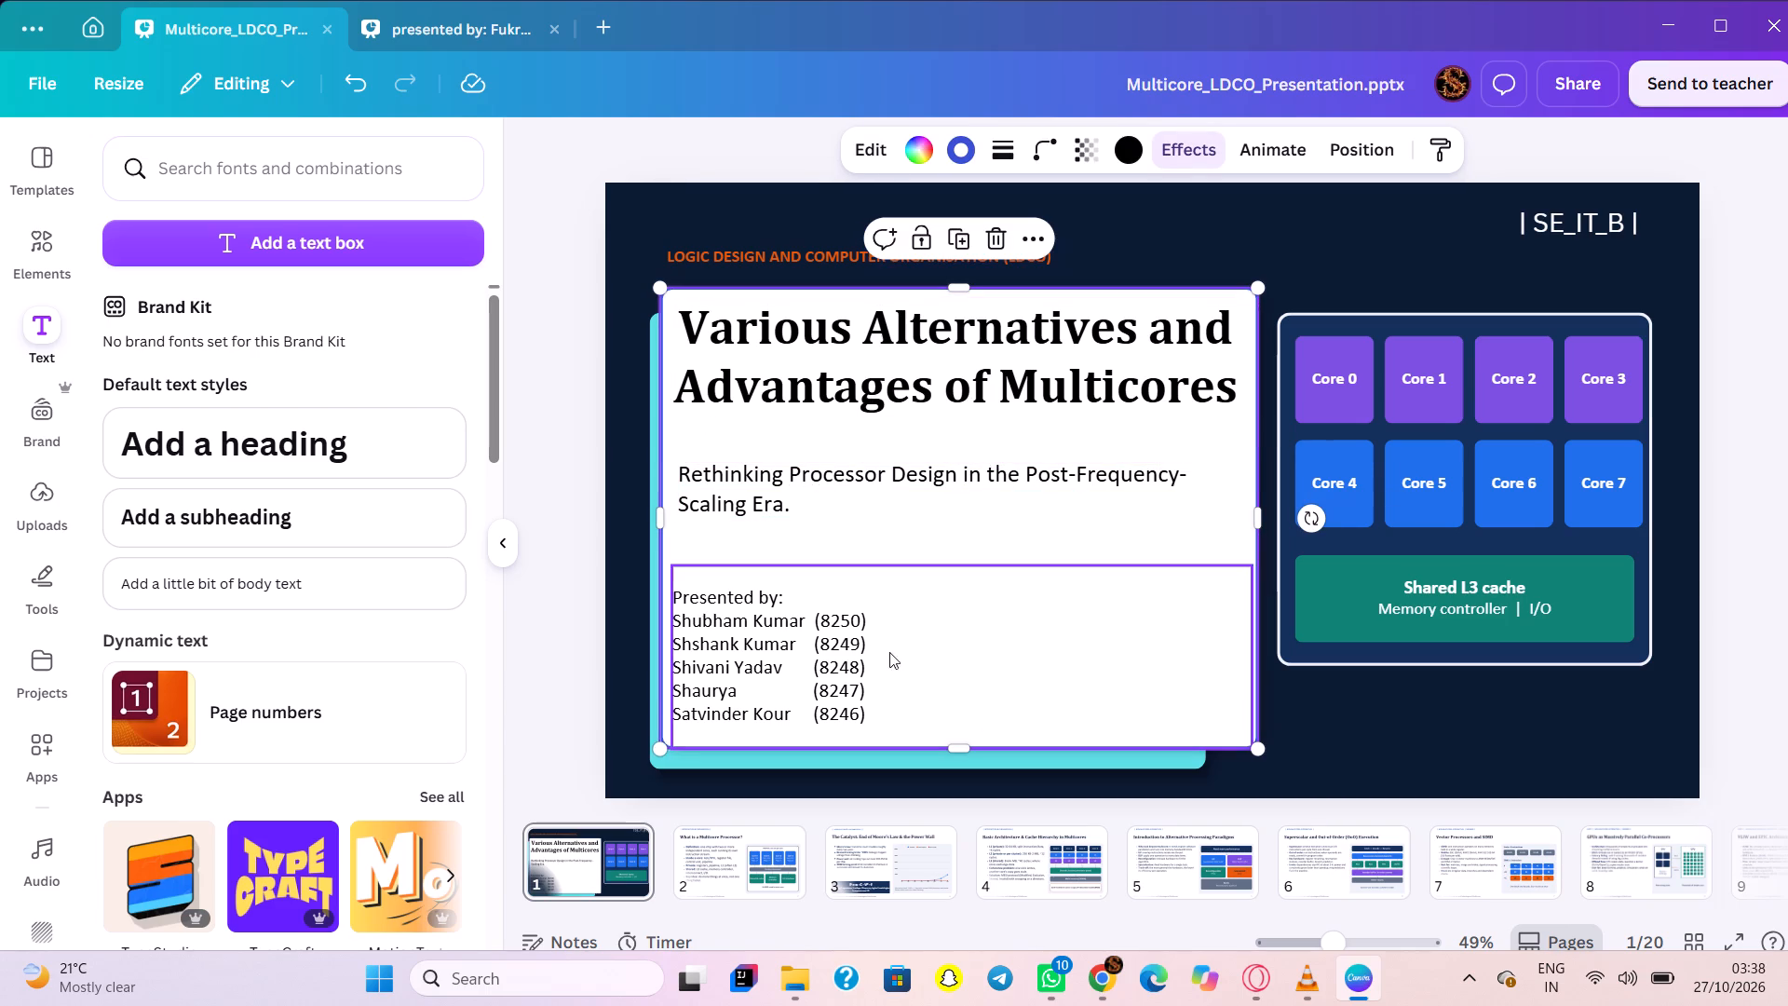
Widen the turquoise rectangle slightly on its right side and shift it down, almost to the slide's bottom edge.
click(1135, 765)
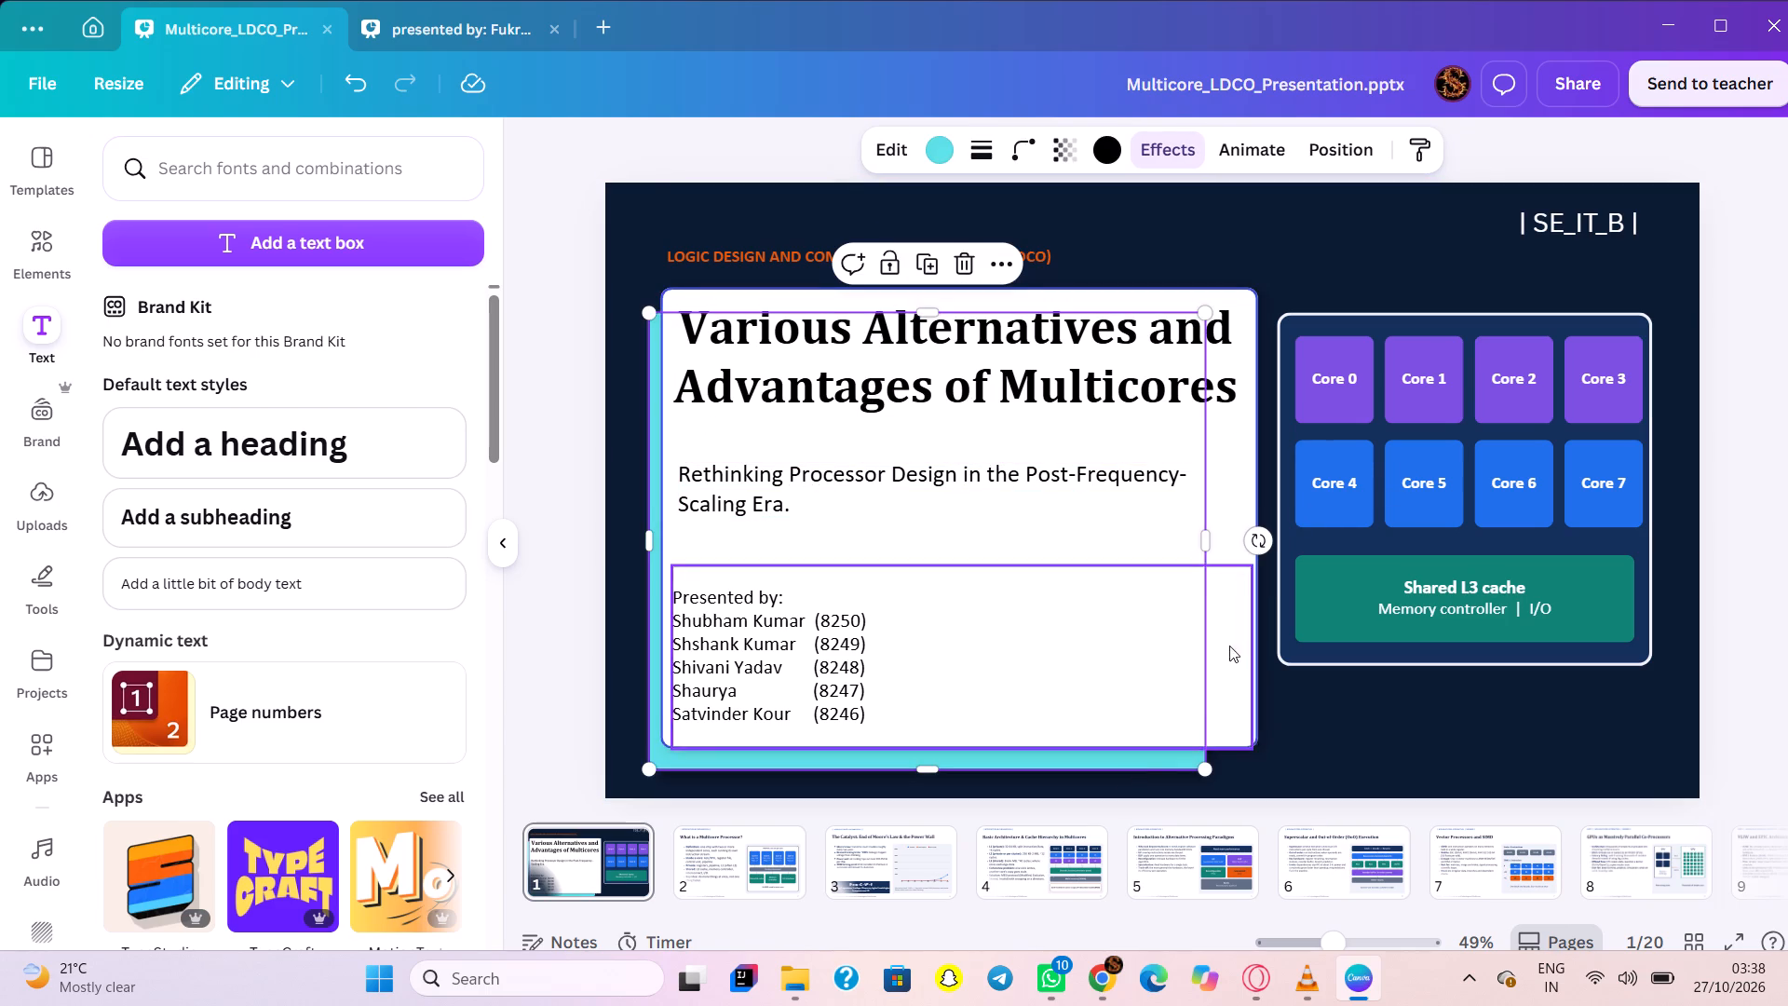
drag(1205, 559, 1219, 565)
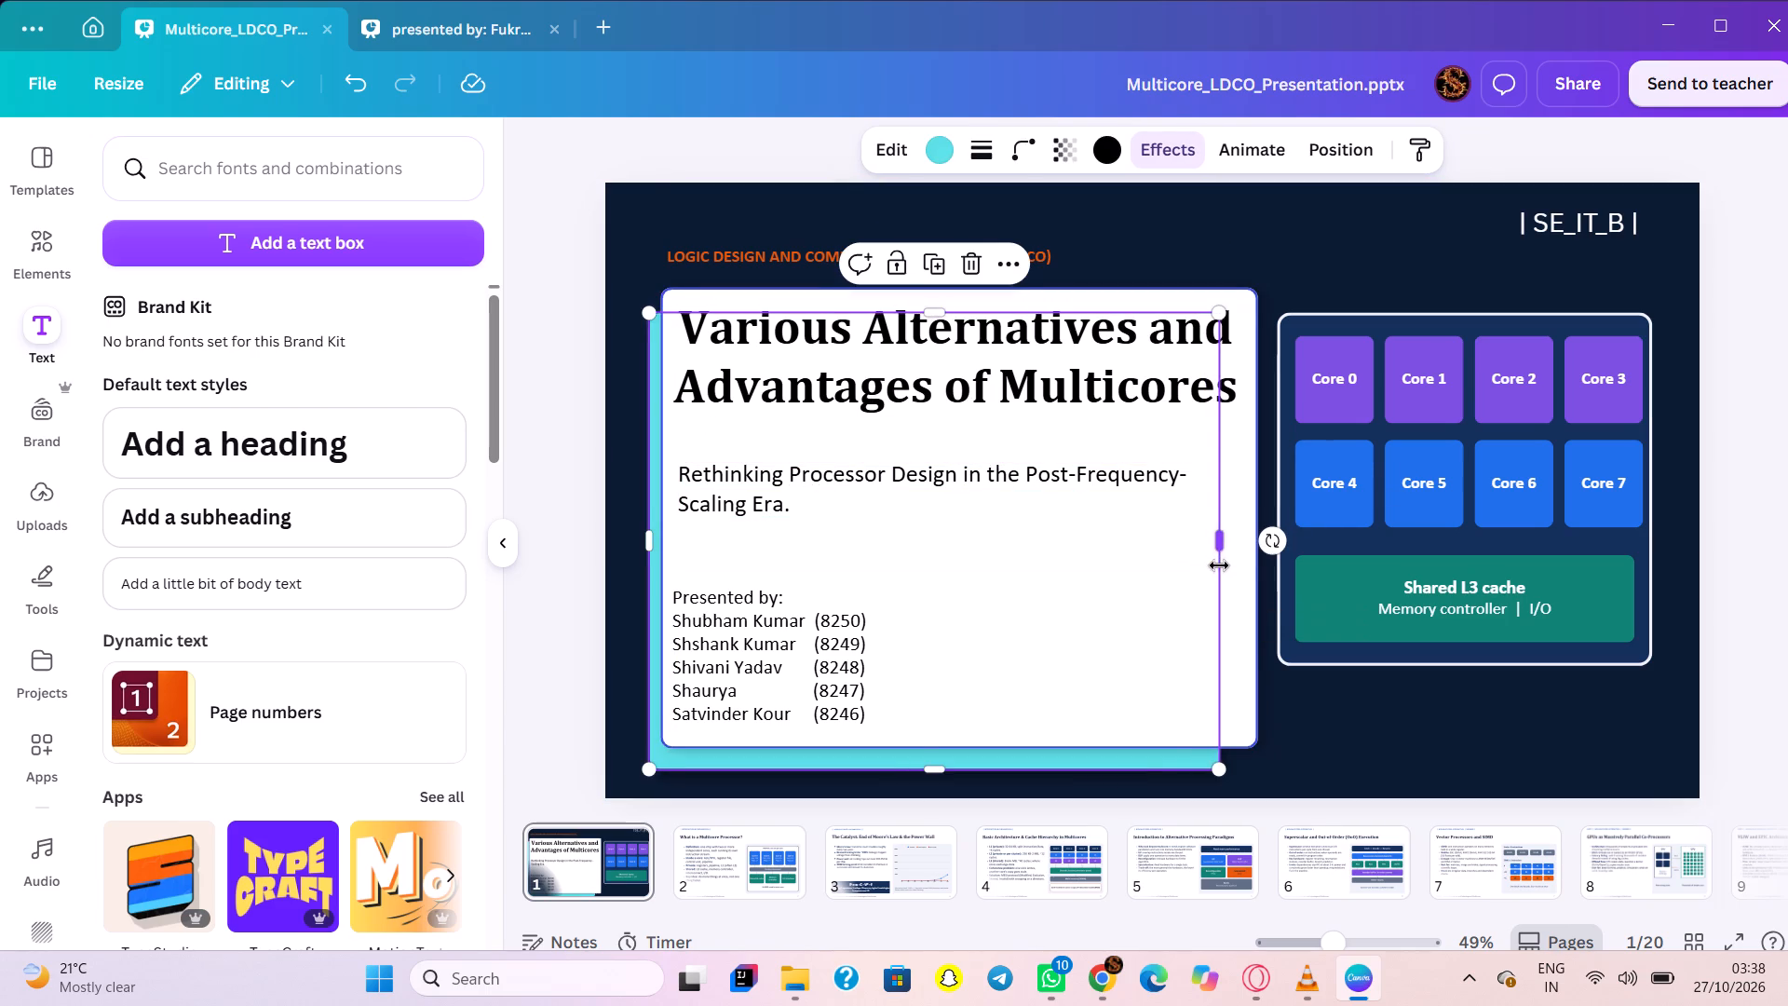
drag(767, 681, 762, 654)
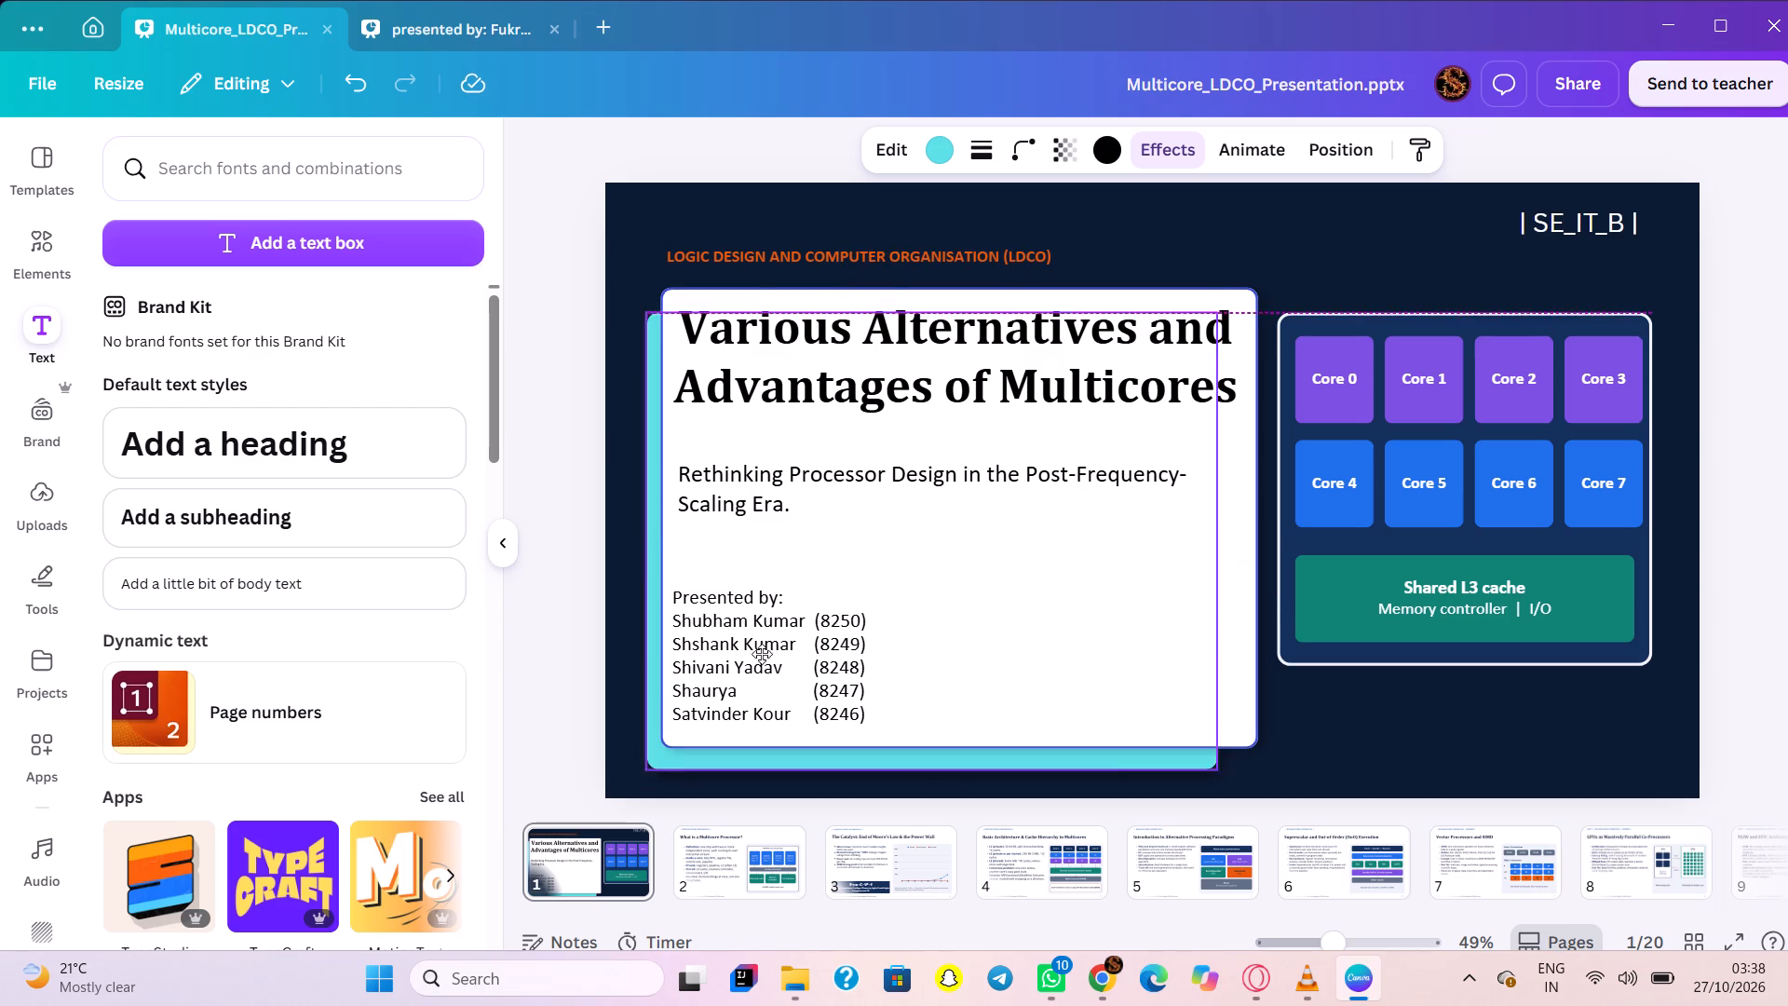
drag(762, 654, 764, 704)
Move the "Presented by" names block up, directly beneath the subtitle on the white panel.
click(983, 719)
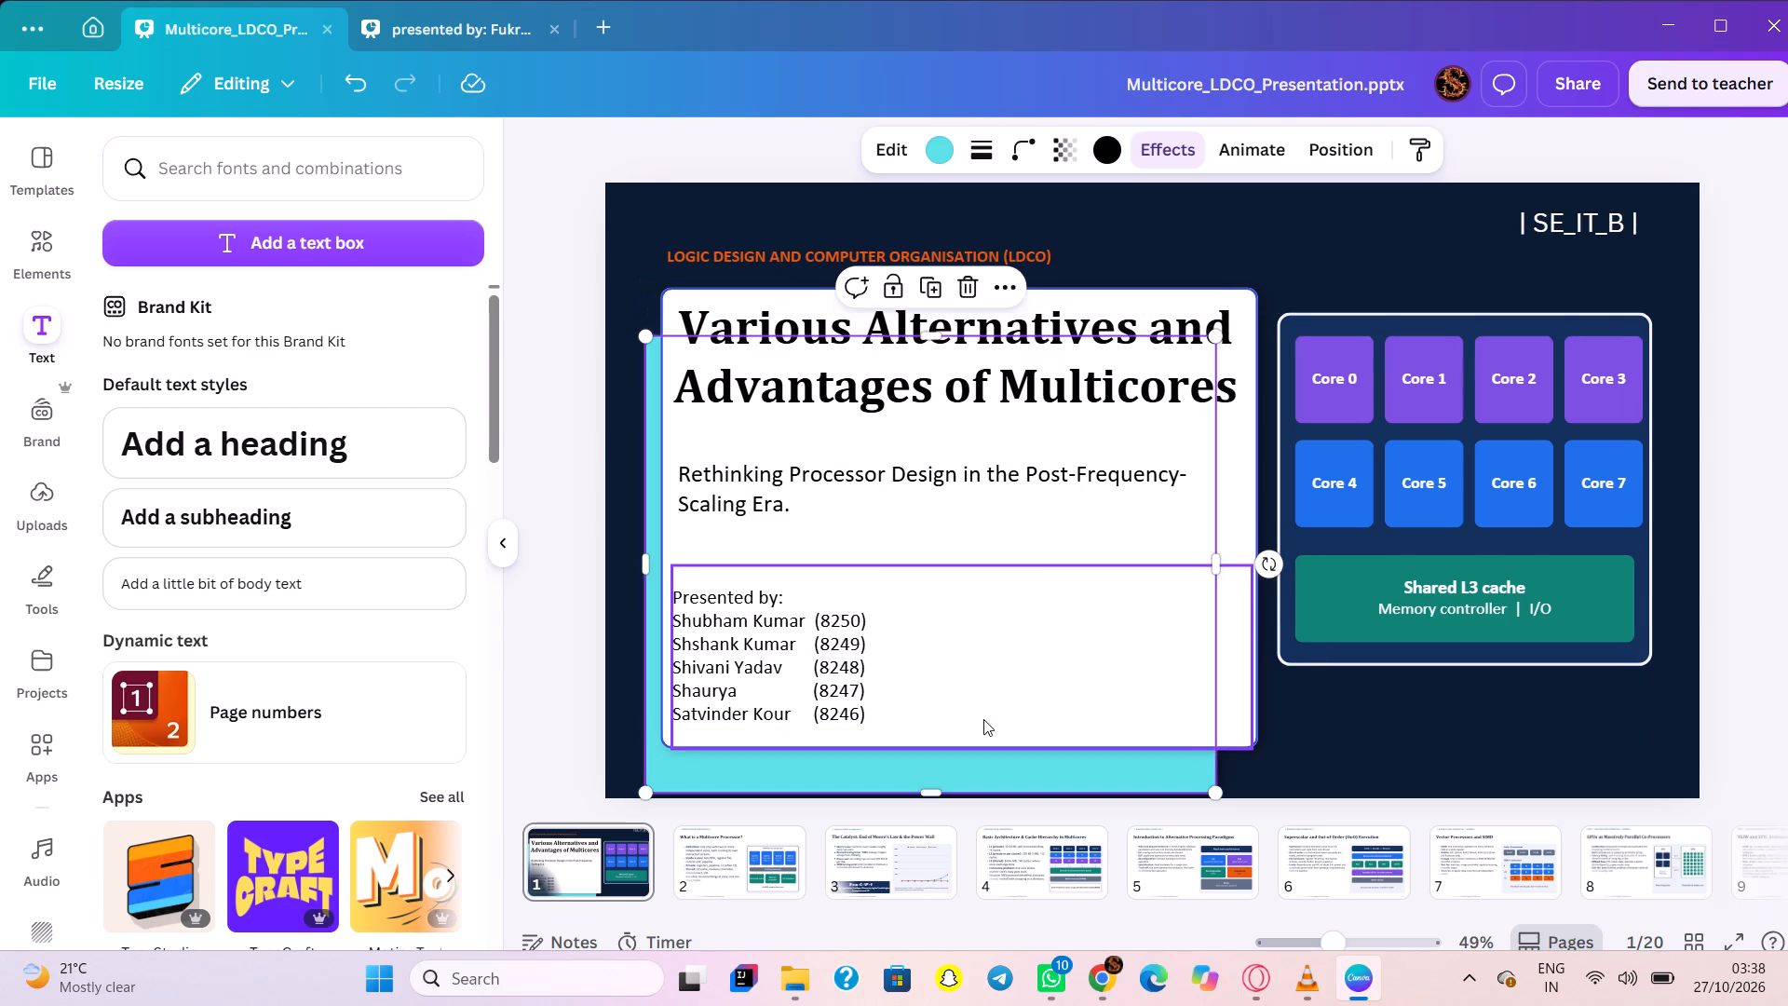
drag(1003, 698, 1013, 662)
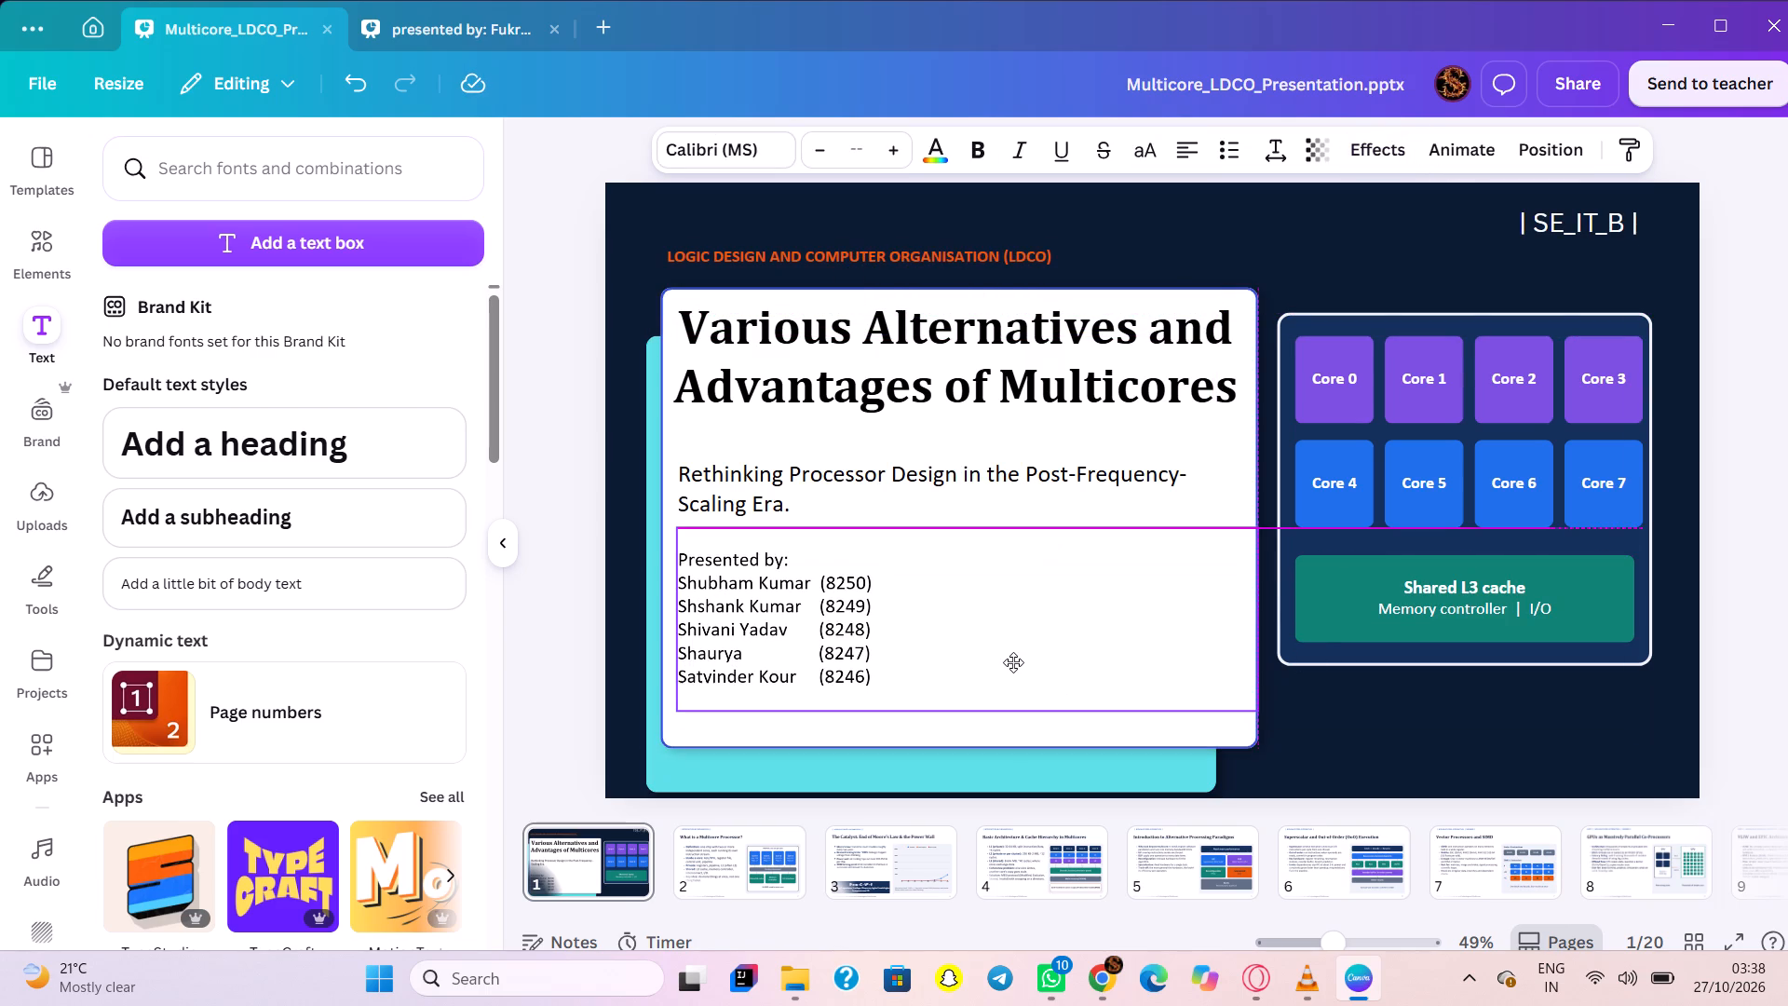
drag(1013, 662, 1008, 670)
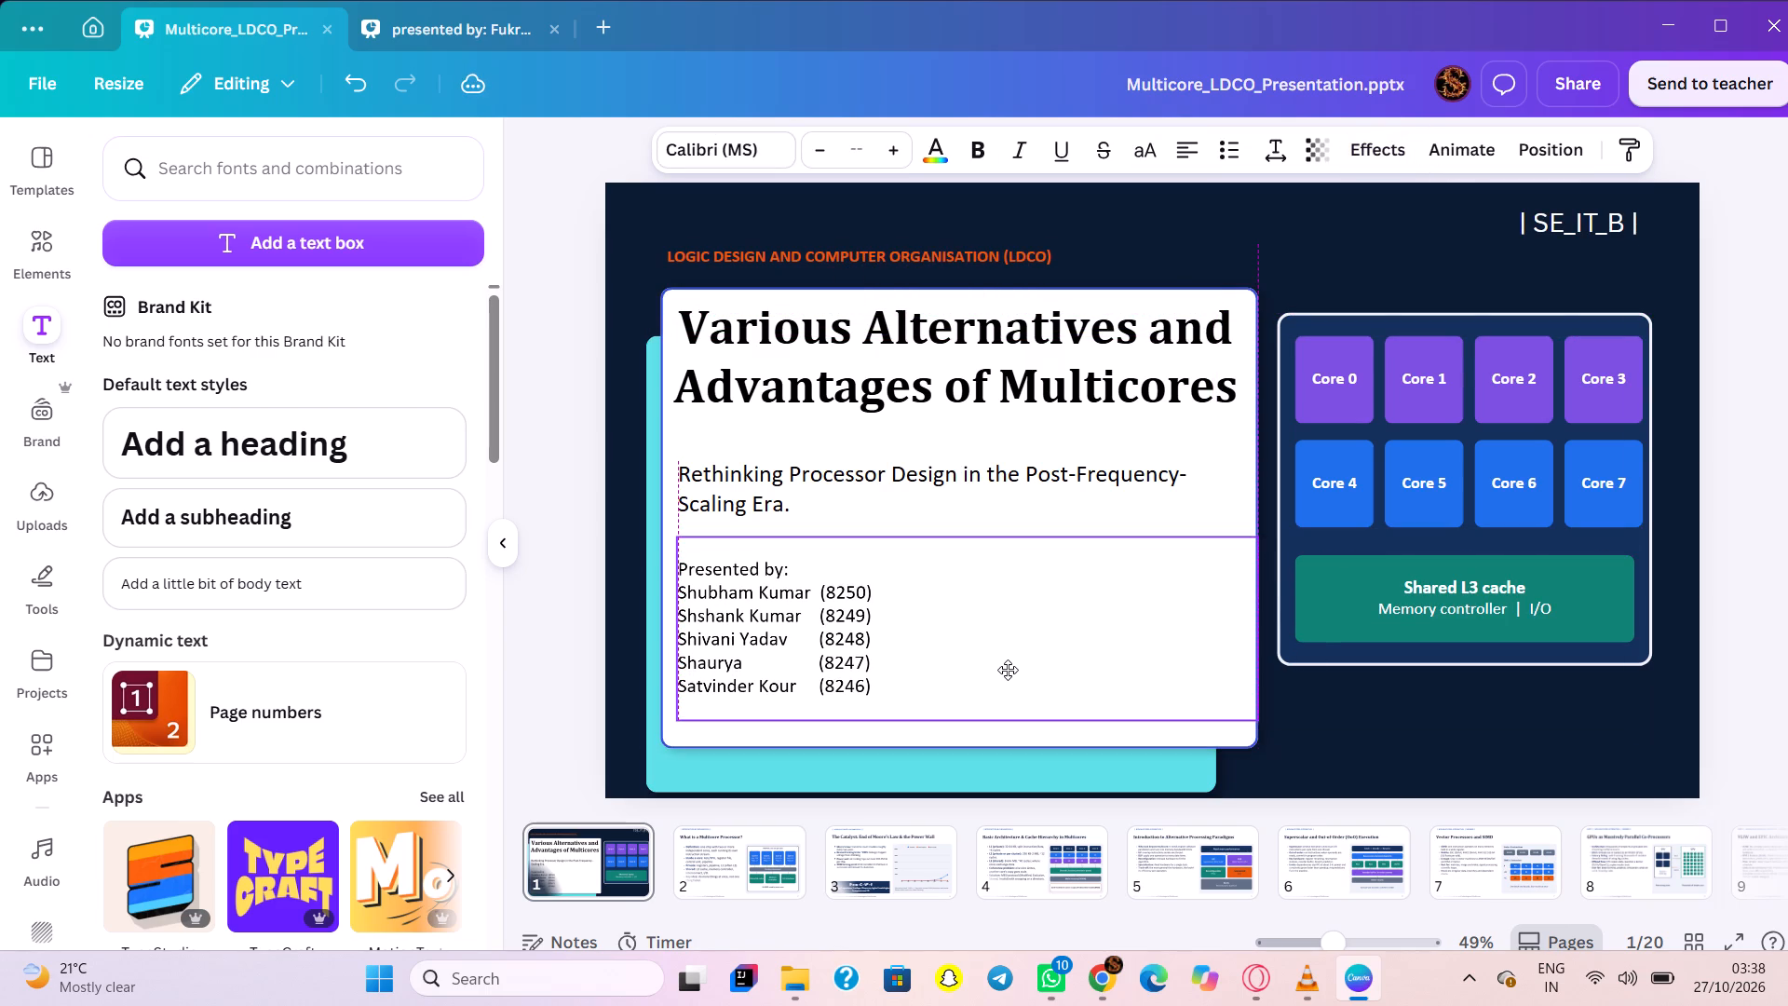
drag(1008, 670, 1004, 667)
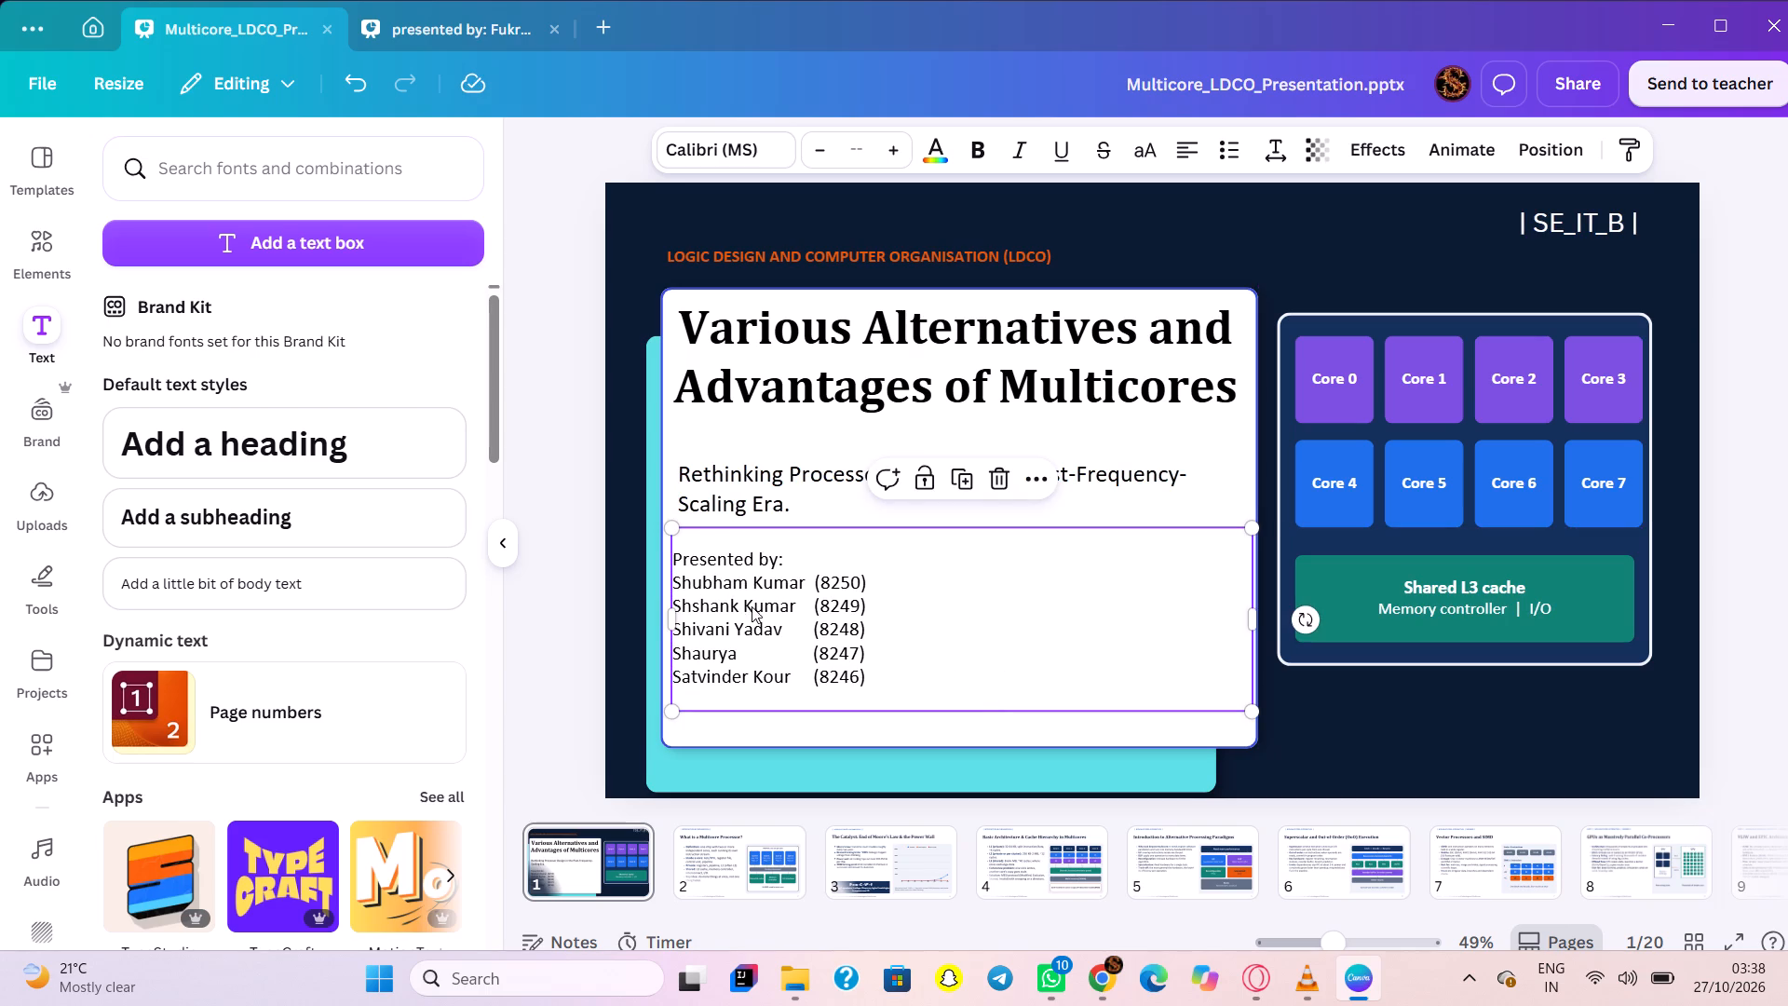
Move the second presenter's entry onto the first presenter's line, spacing it out to start a second column.
click(677, 605)
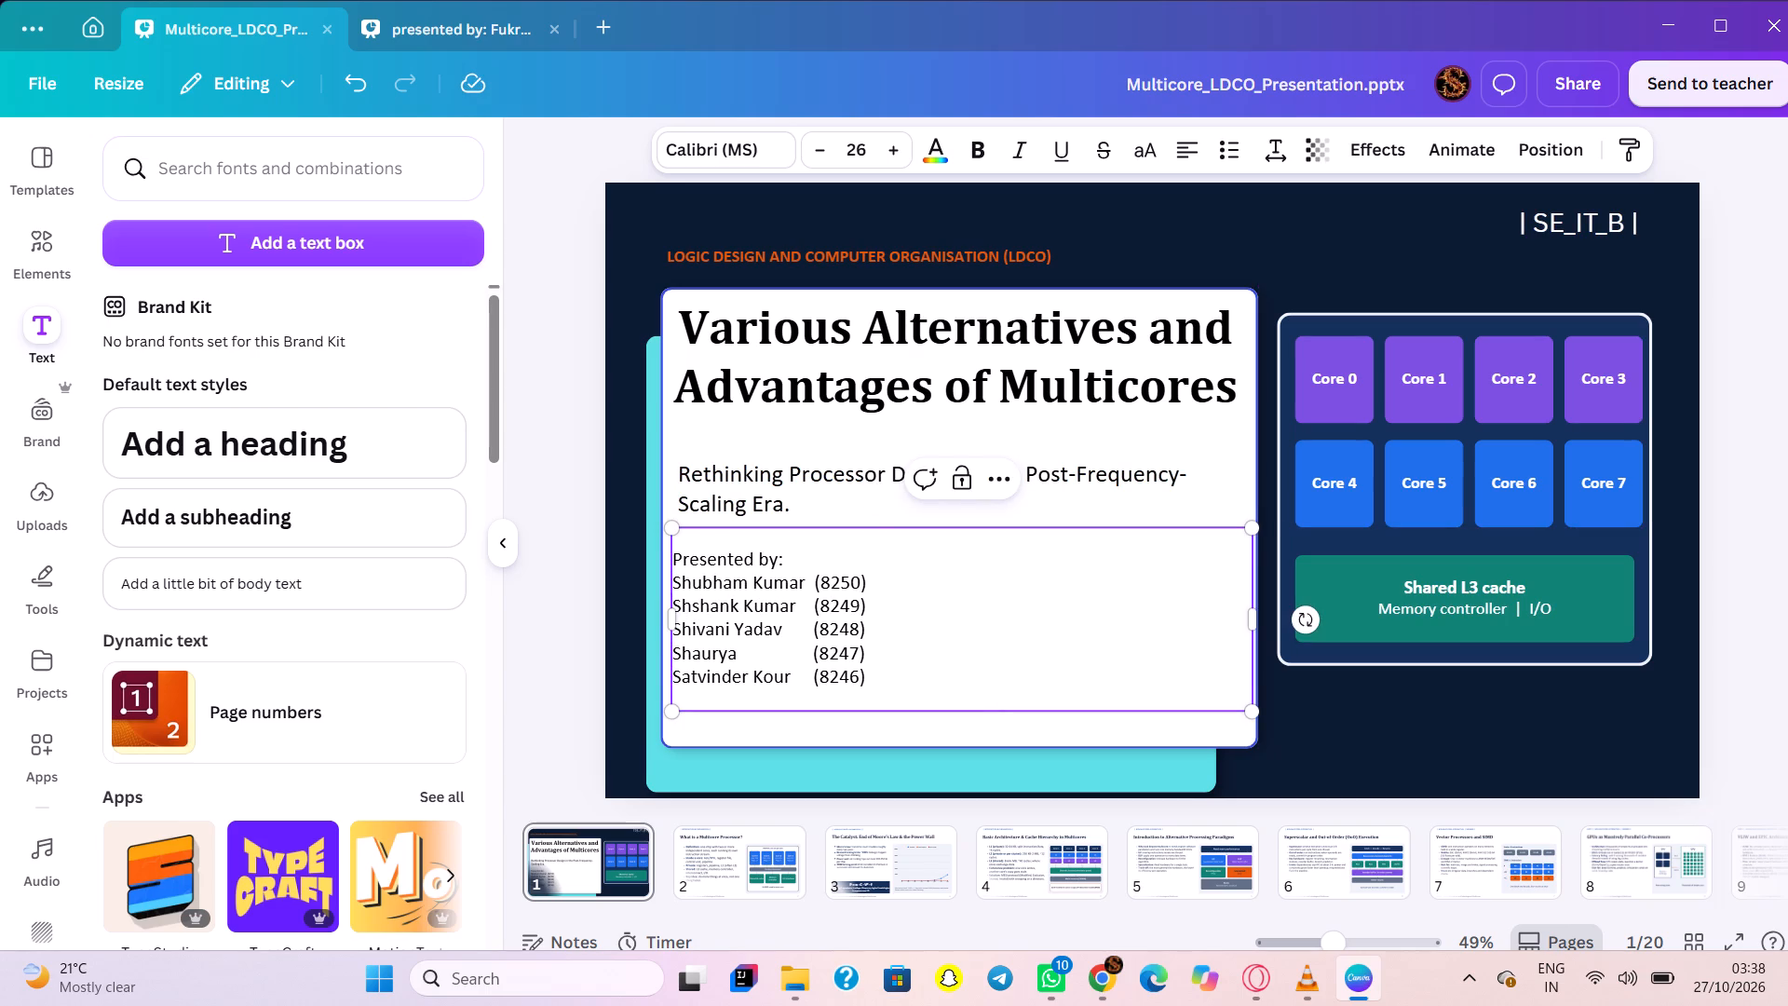
key(BackSpace)
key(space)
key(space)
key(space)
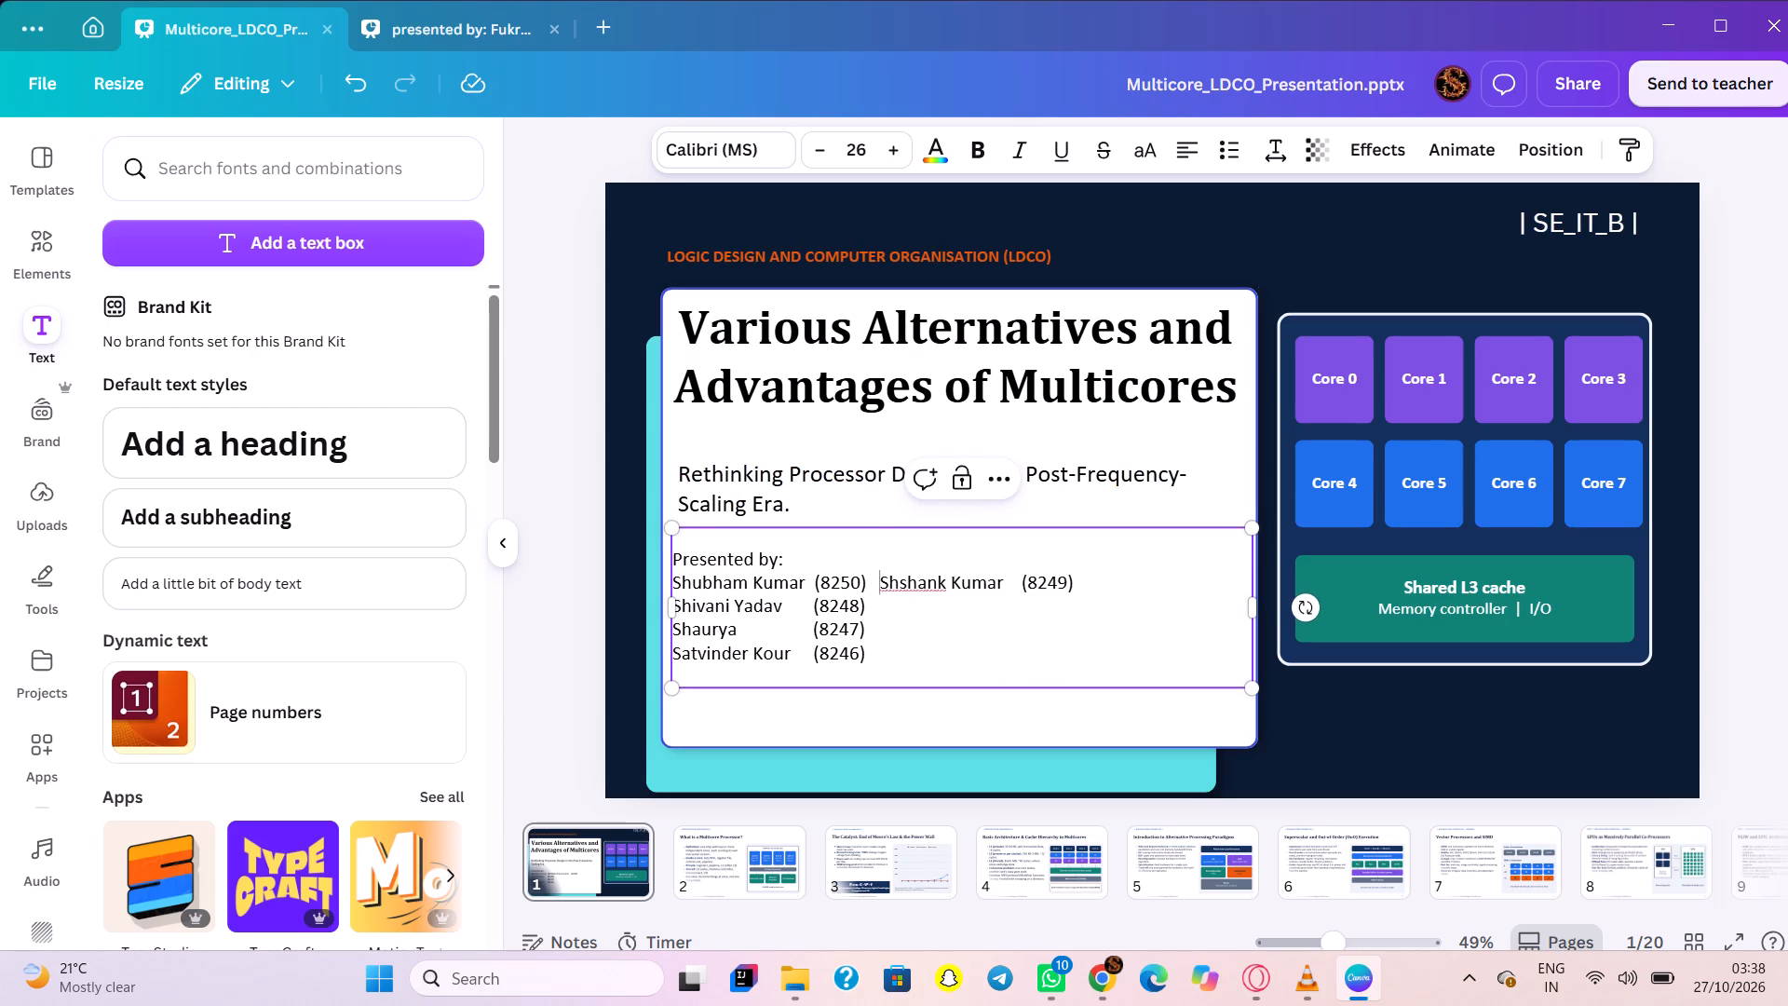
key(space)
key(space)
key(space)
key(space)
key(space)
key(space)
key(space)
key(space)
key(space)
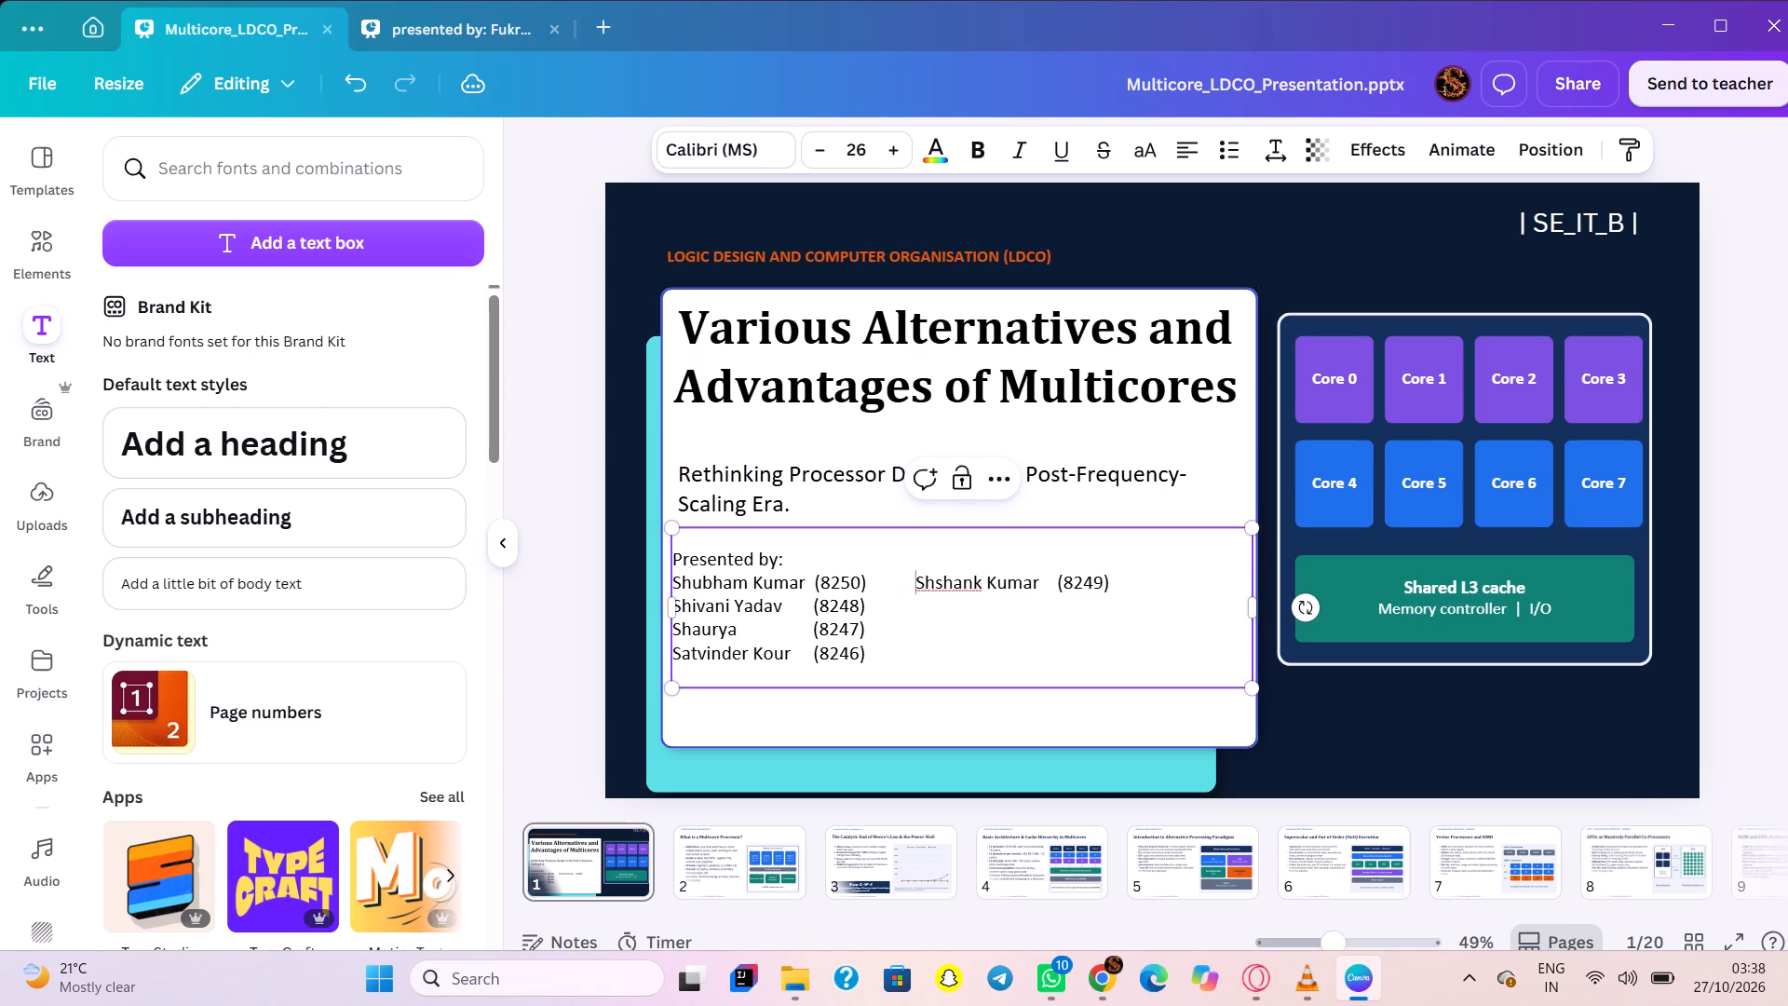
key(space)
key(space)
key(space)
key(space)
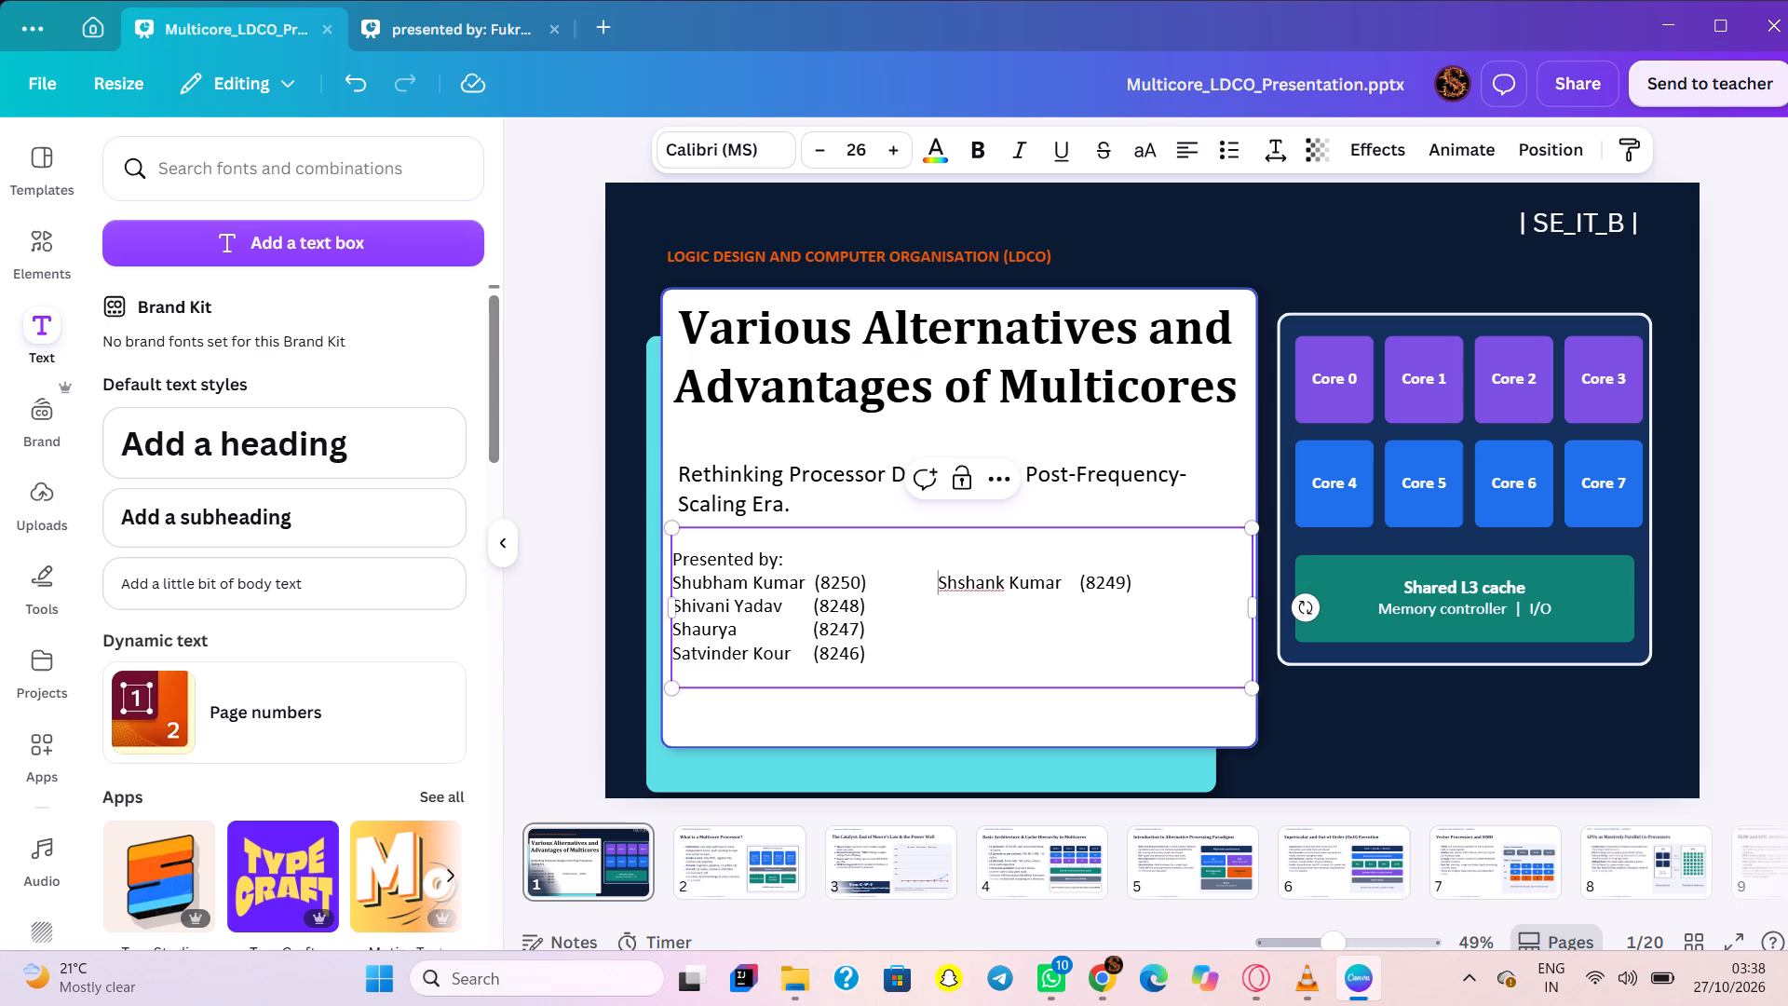
key(Left)
Move the fourth presenter's entry onto the third presenter's line, aligned beneath the second-column name.
click(675, 630)
key(BackSpace)
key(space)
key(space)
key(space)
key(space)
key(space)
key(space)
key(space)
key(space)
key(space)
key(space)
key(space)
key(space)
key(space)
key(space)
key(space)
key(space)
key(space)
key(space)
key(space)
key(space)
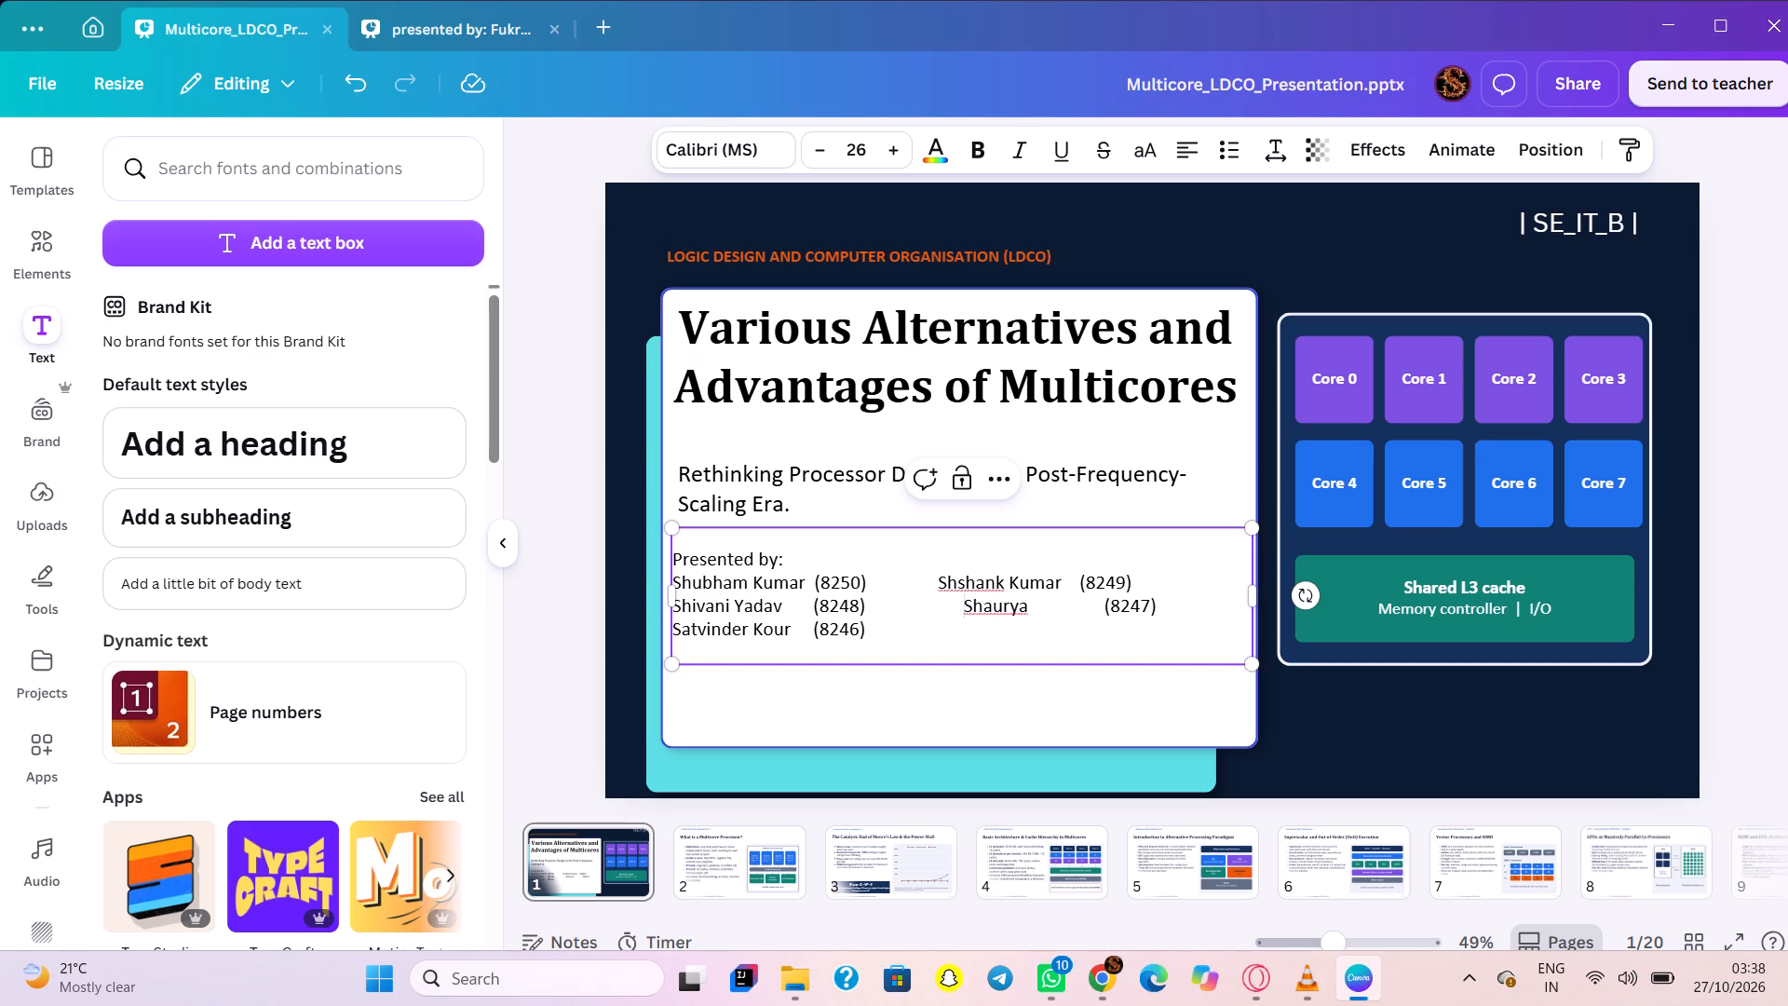
key(BackSpace)
key(BackSpace)
key(BackSpace)
key(BackSpace)
key(BackSpace)
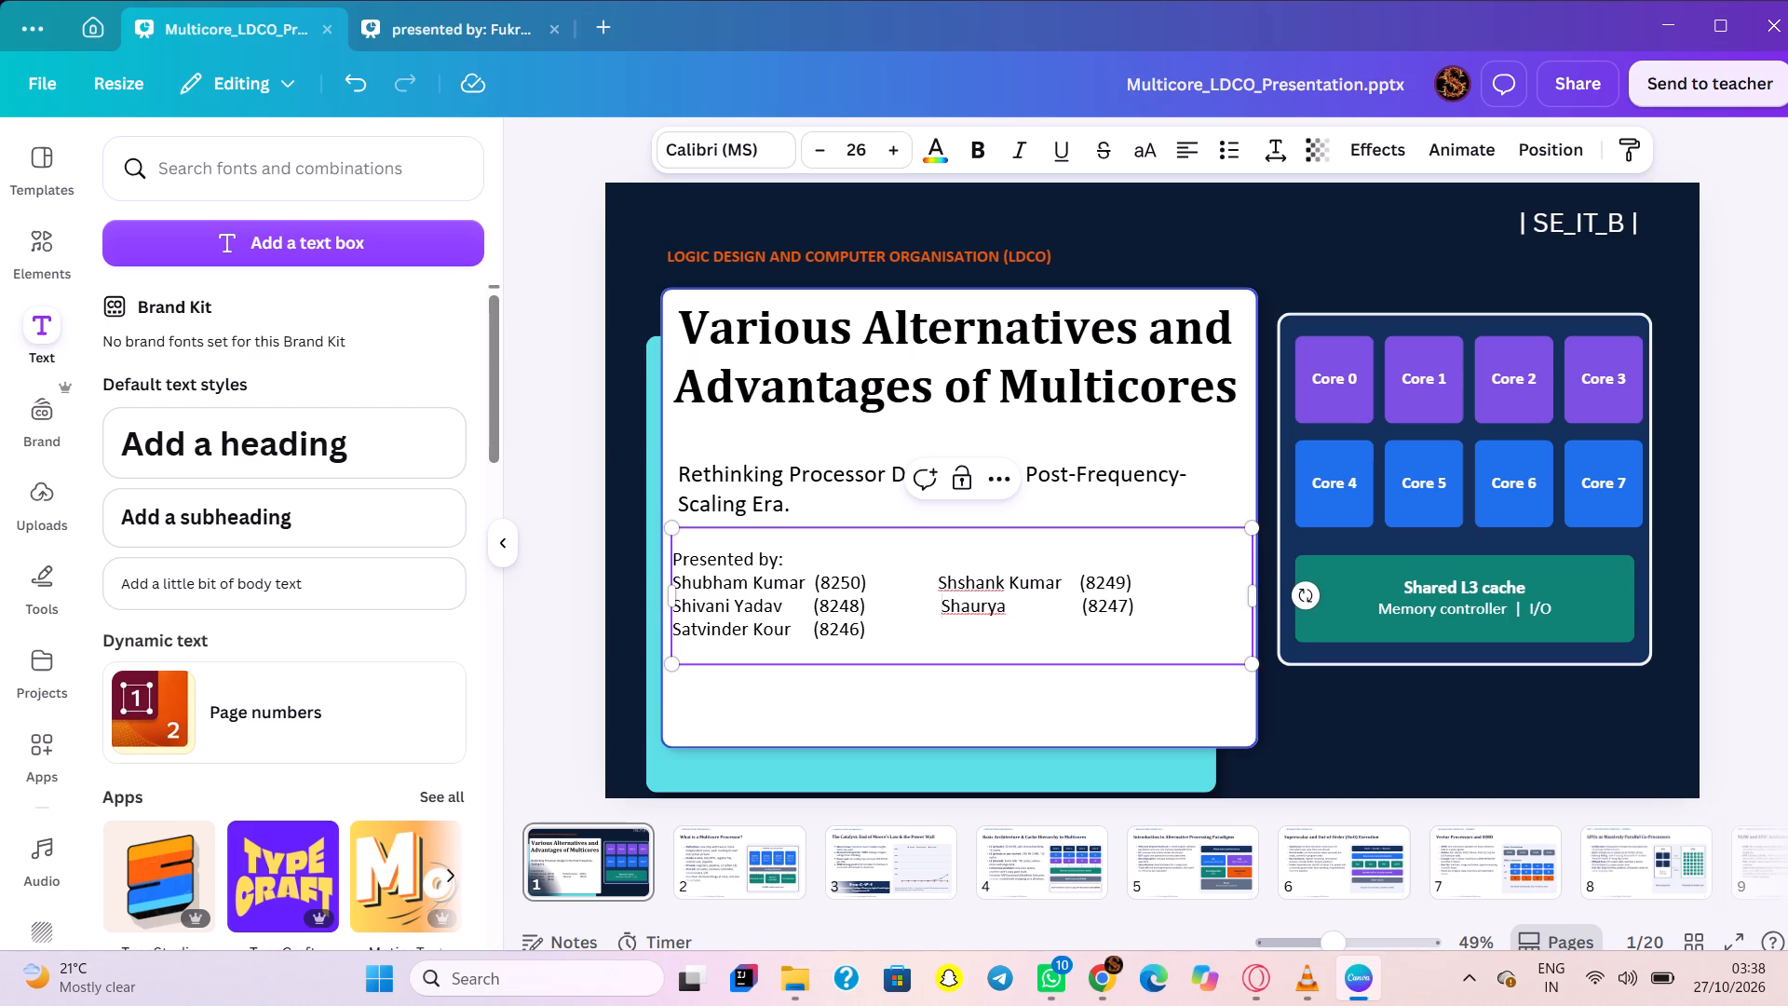
key(BackSpace)
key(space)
Shorten the white rectangle from its bottom edge so it ends just beneath the names block.
click(742, 715)
drag(955, 754, 958, 701)
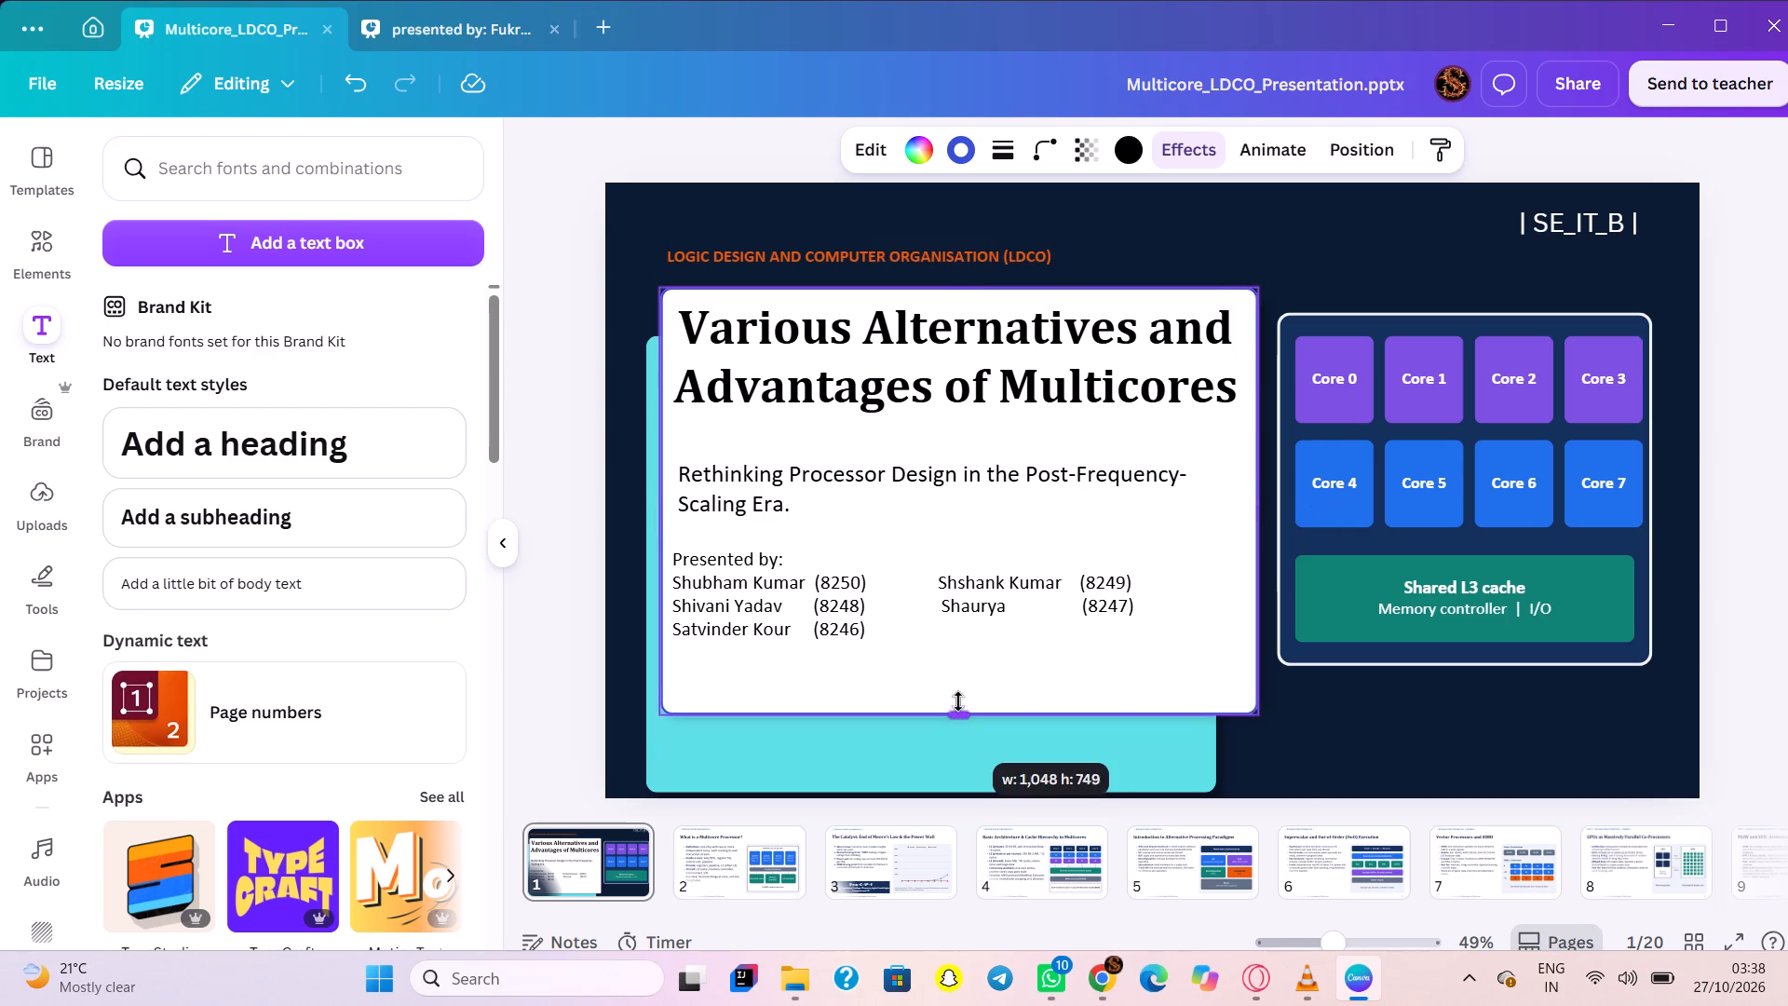
drag(958, 701, 960, 673)
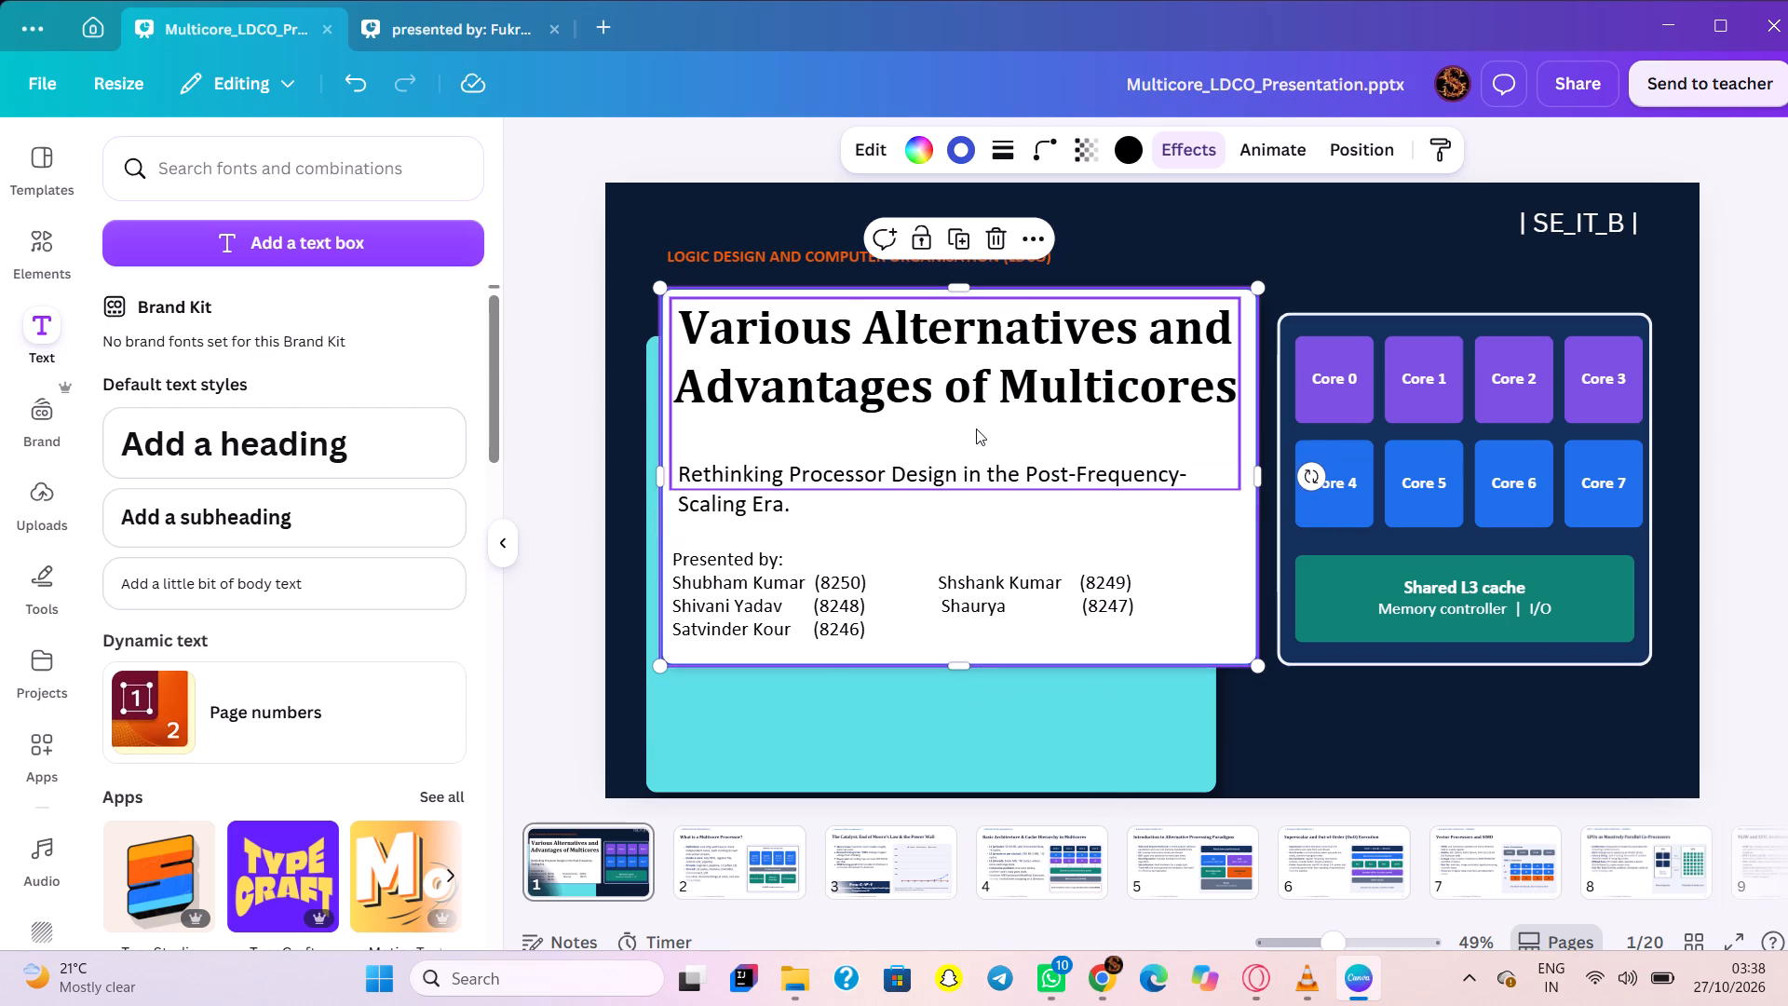
Shorten the turquoise rectangle from its bottom edge and shift it down so it extends below the white rectangle.
click(977, 727)
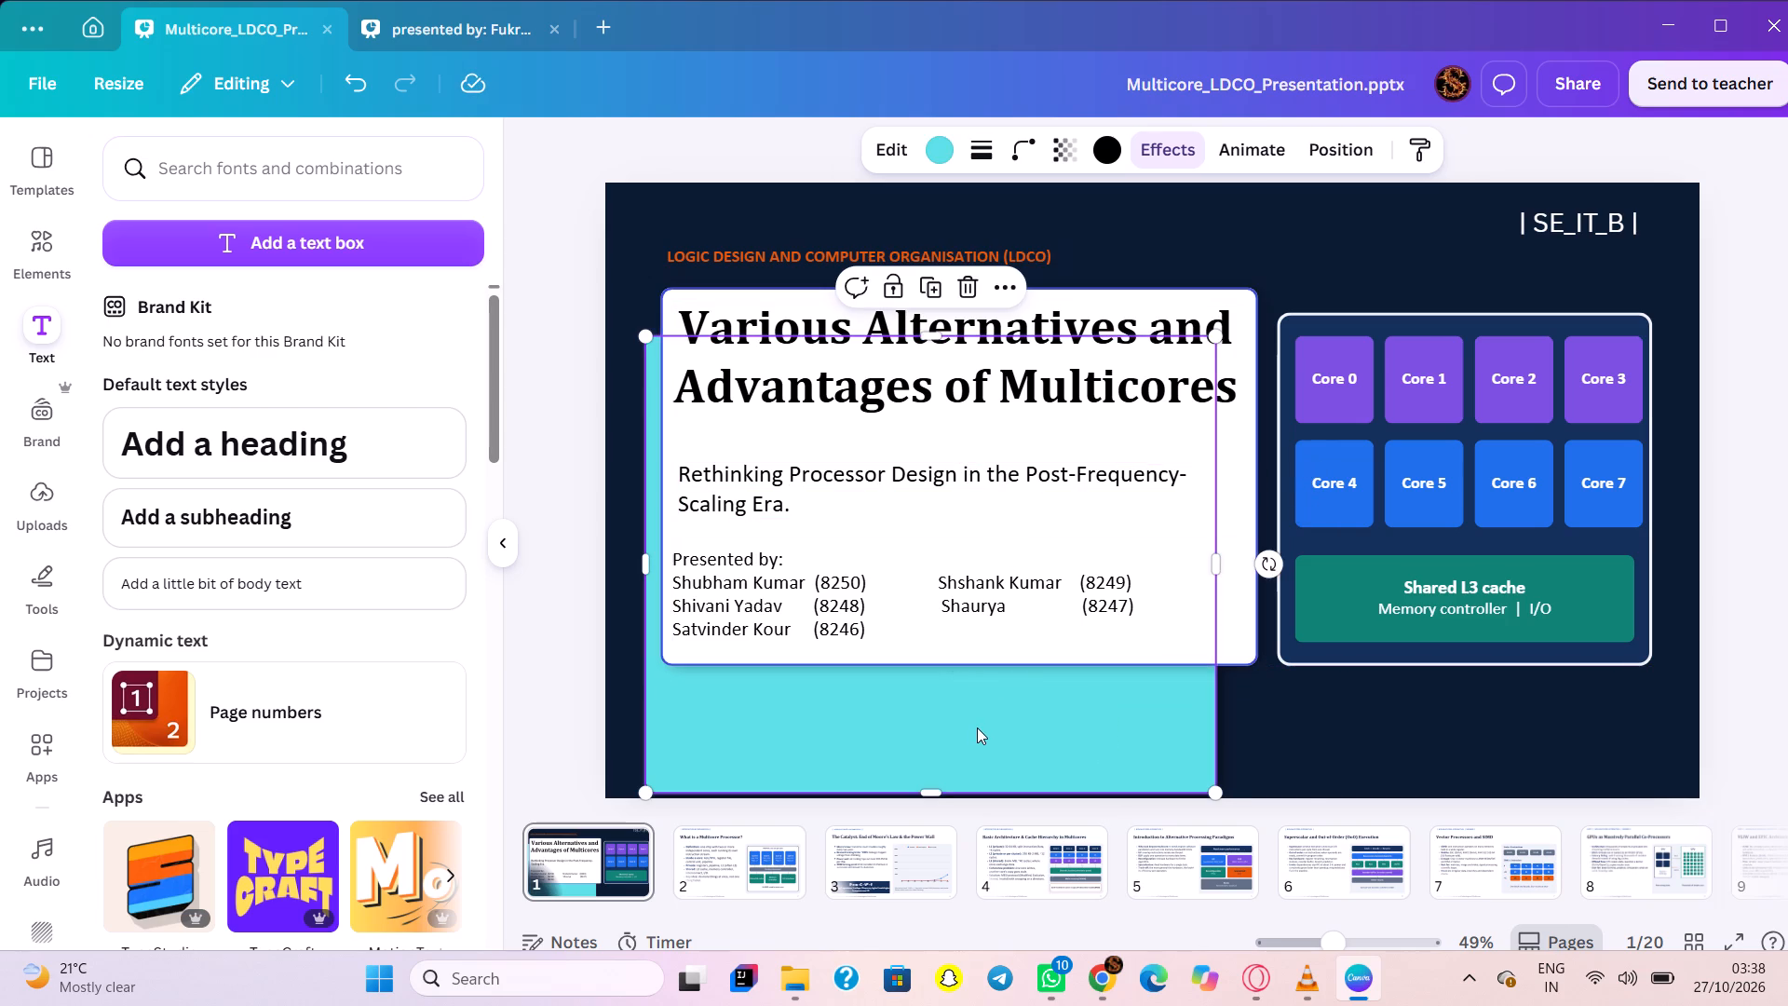
drag(937, 793, 952, 717)
drag(938, 720, 941, 695)
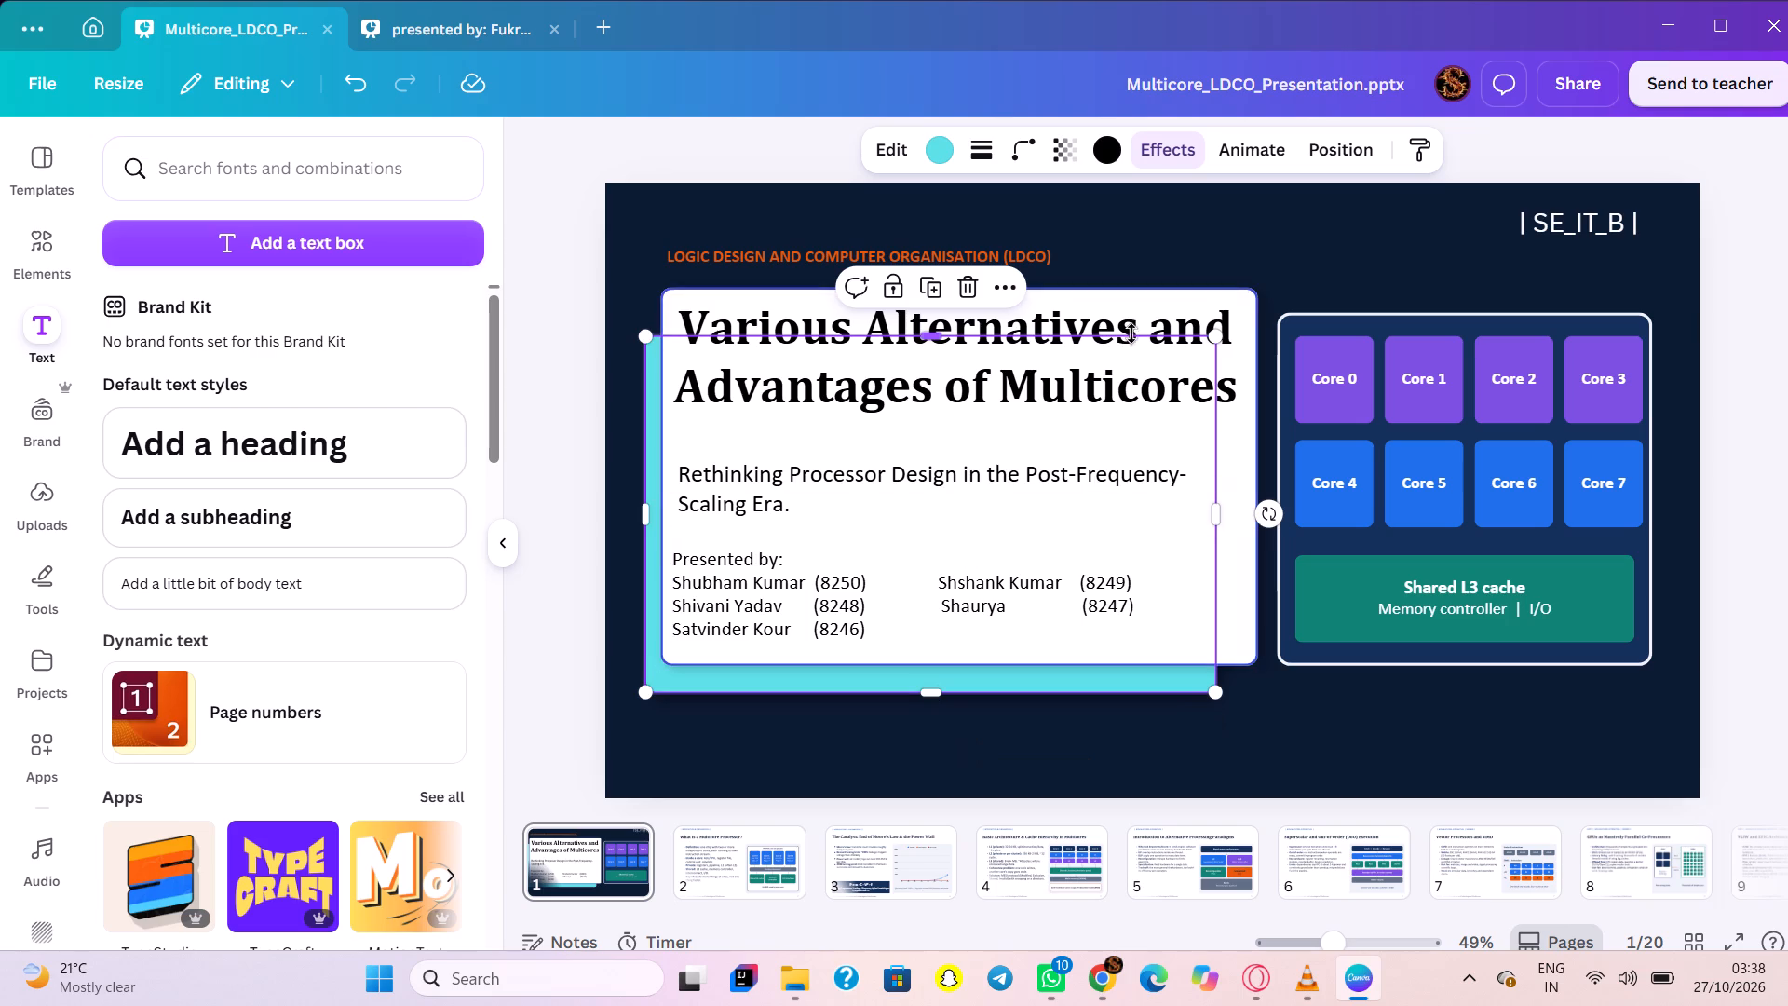
drag(957, 575, 950, 636)
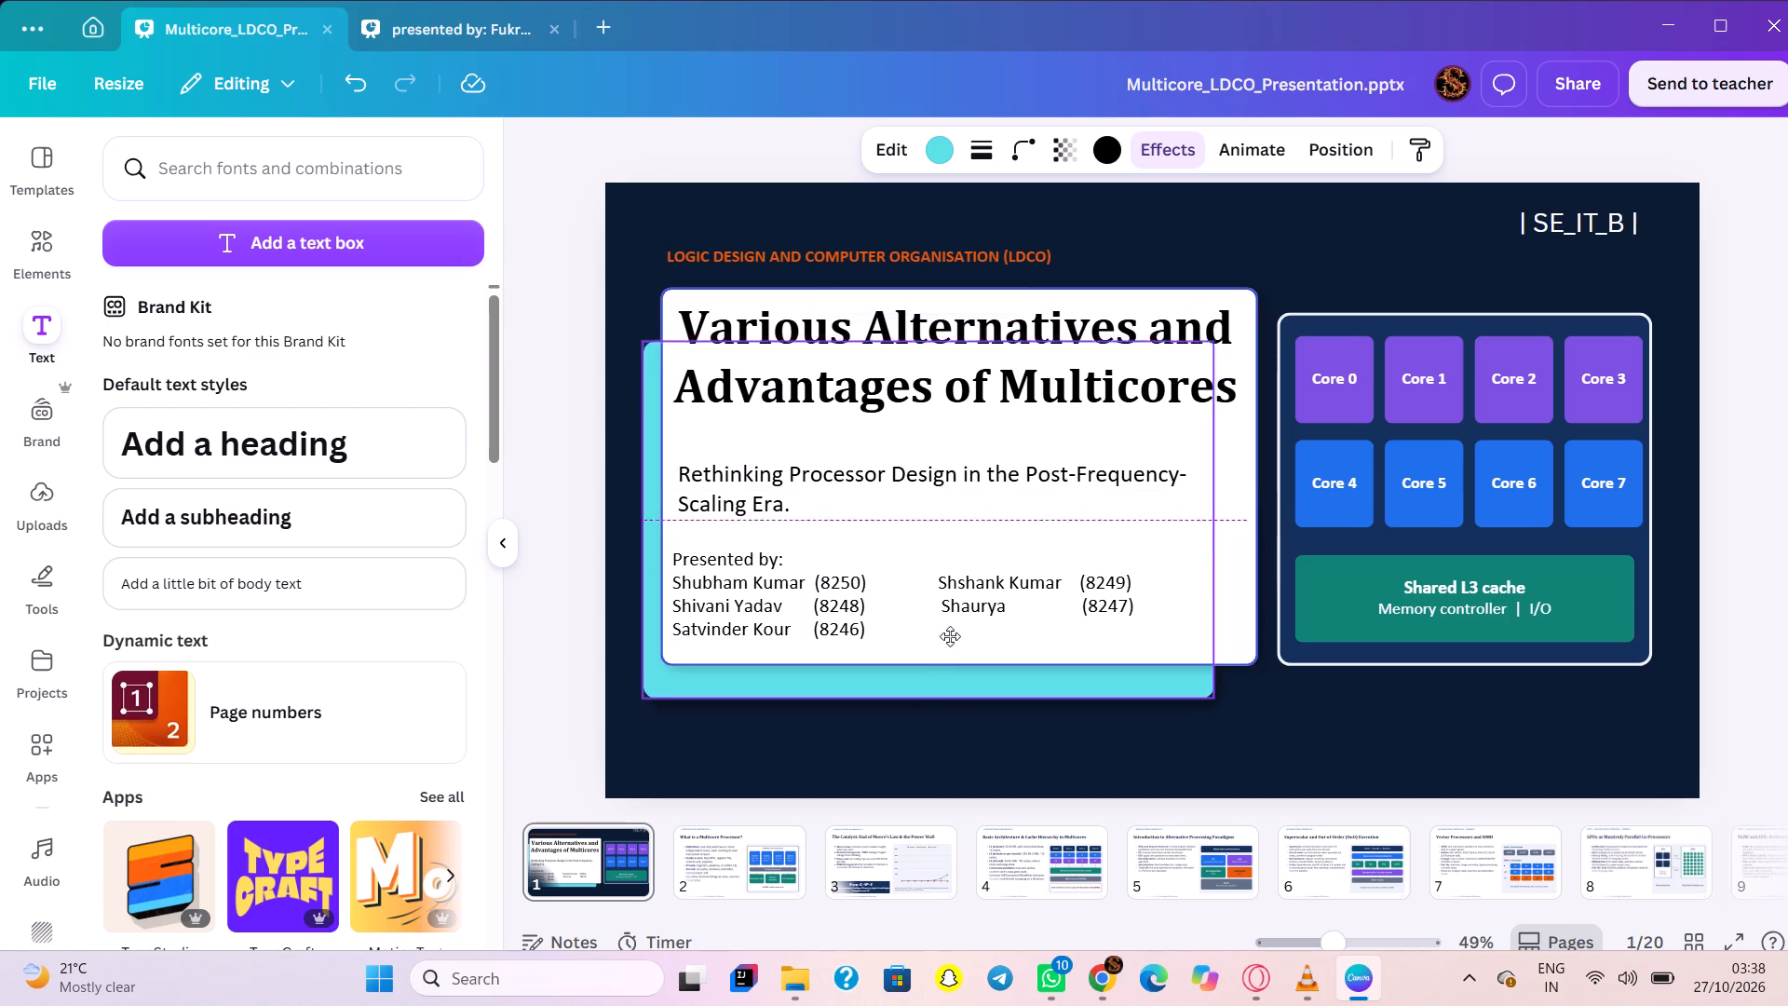
drag(950, 636, 956, 619)
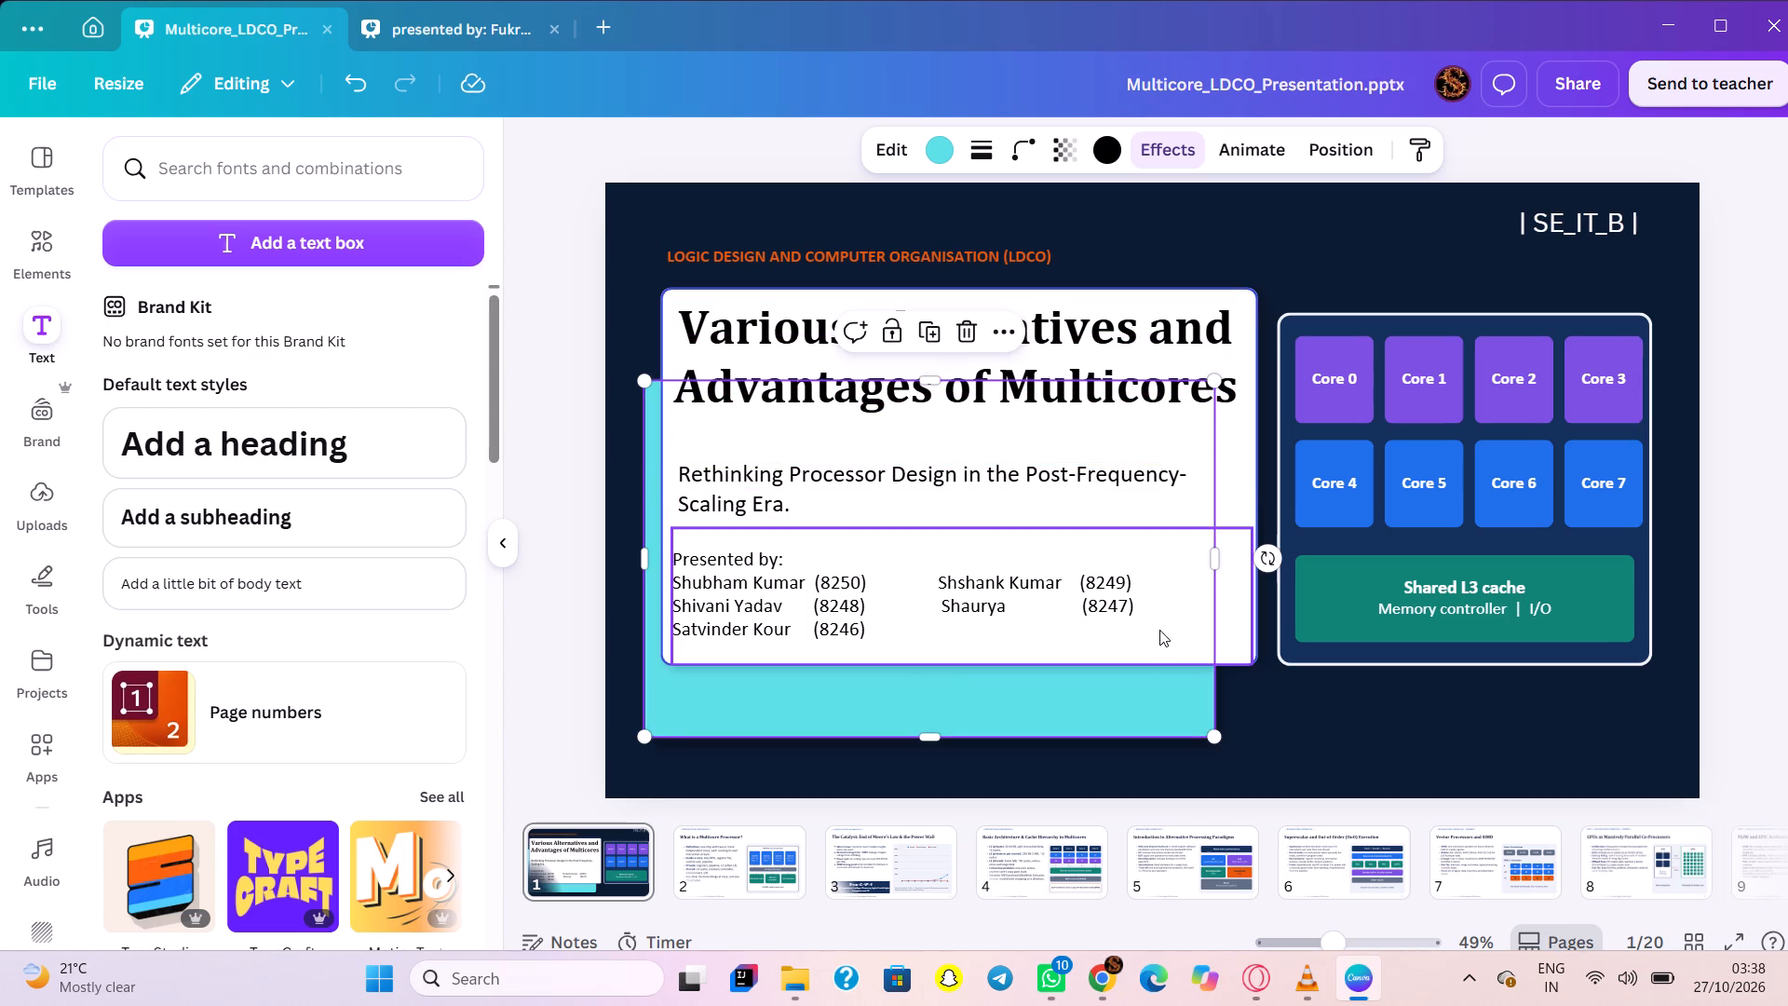
Move the white rectangle down so its bottom edge sits just above the turquoise rectangle's bottom edge.
click(1251, 651)
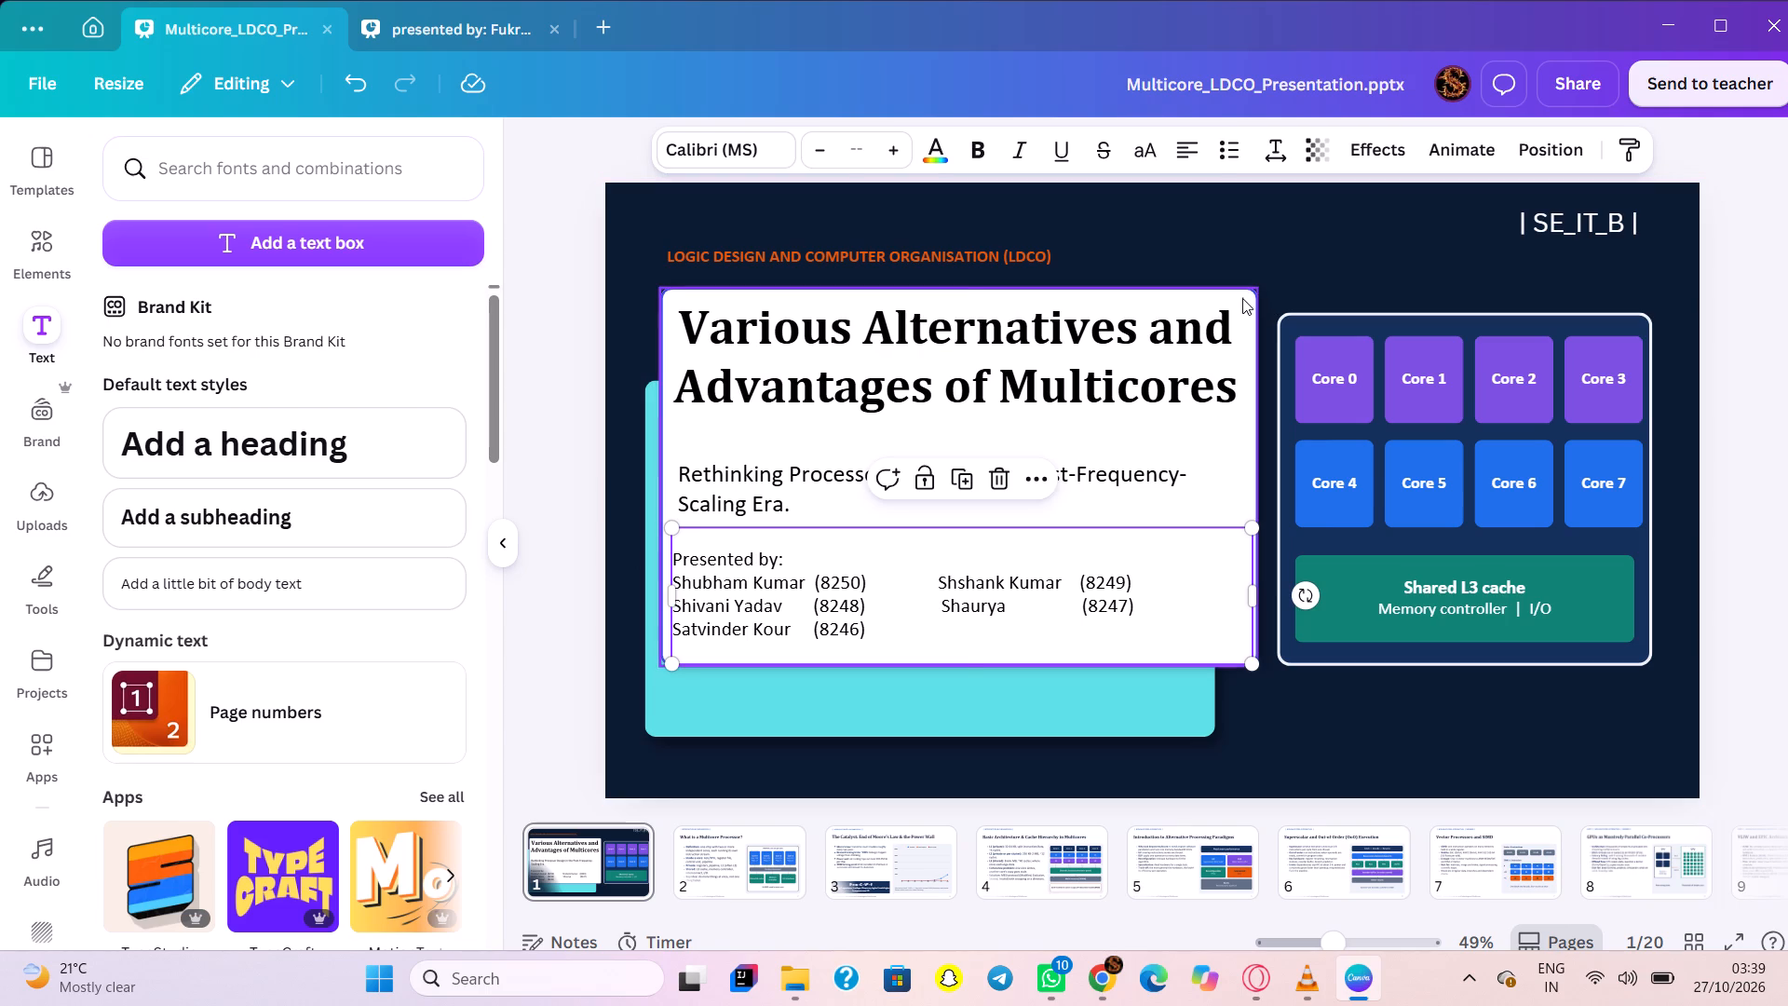
drag(1243, 299, 1248, 353)
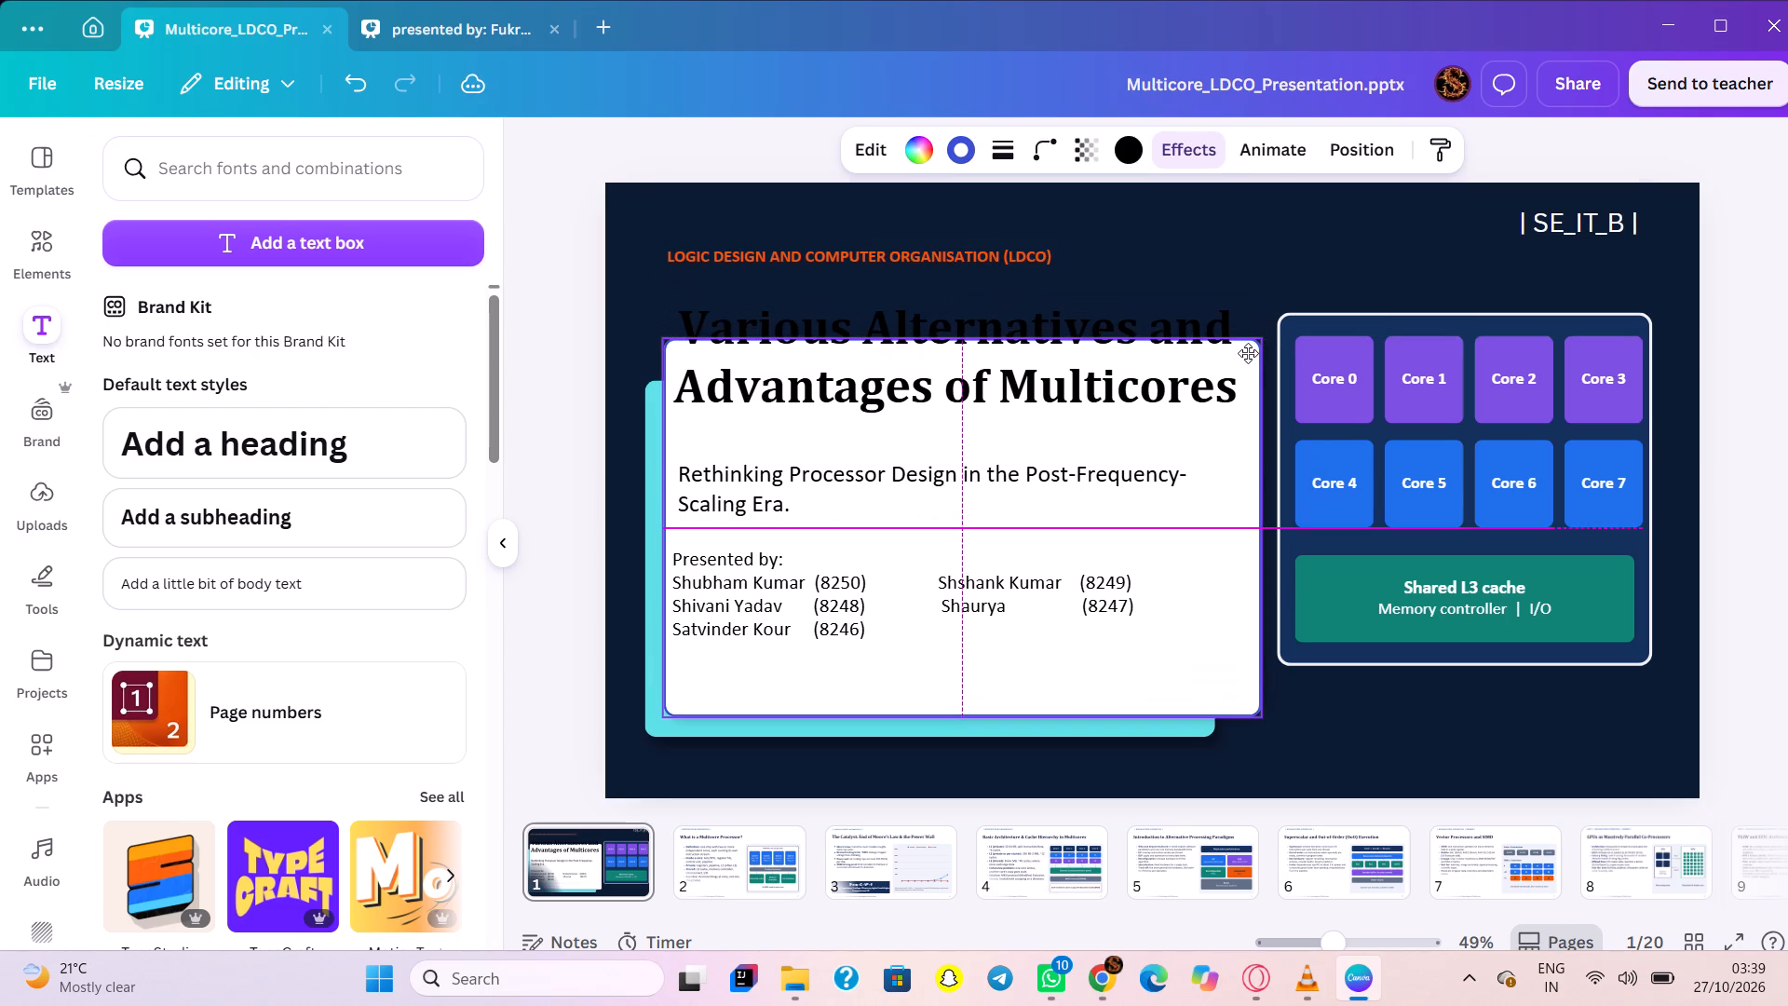
drag(1248, 353, 1243, 357)
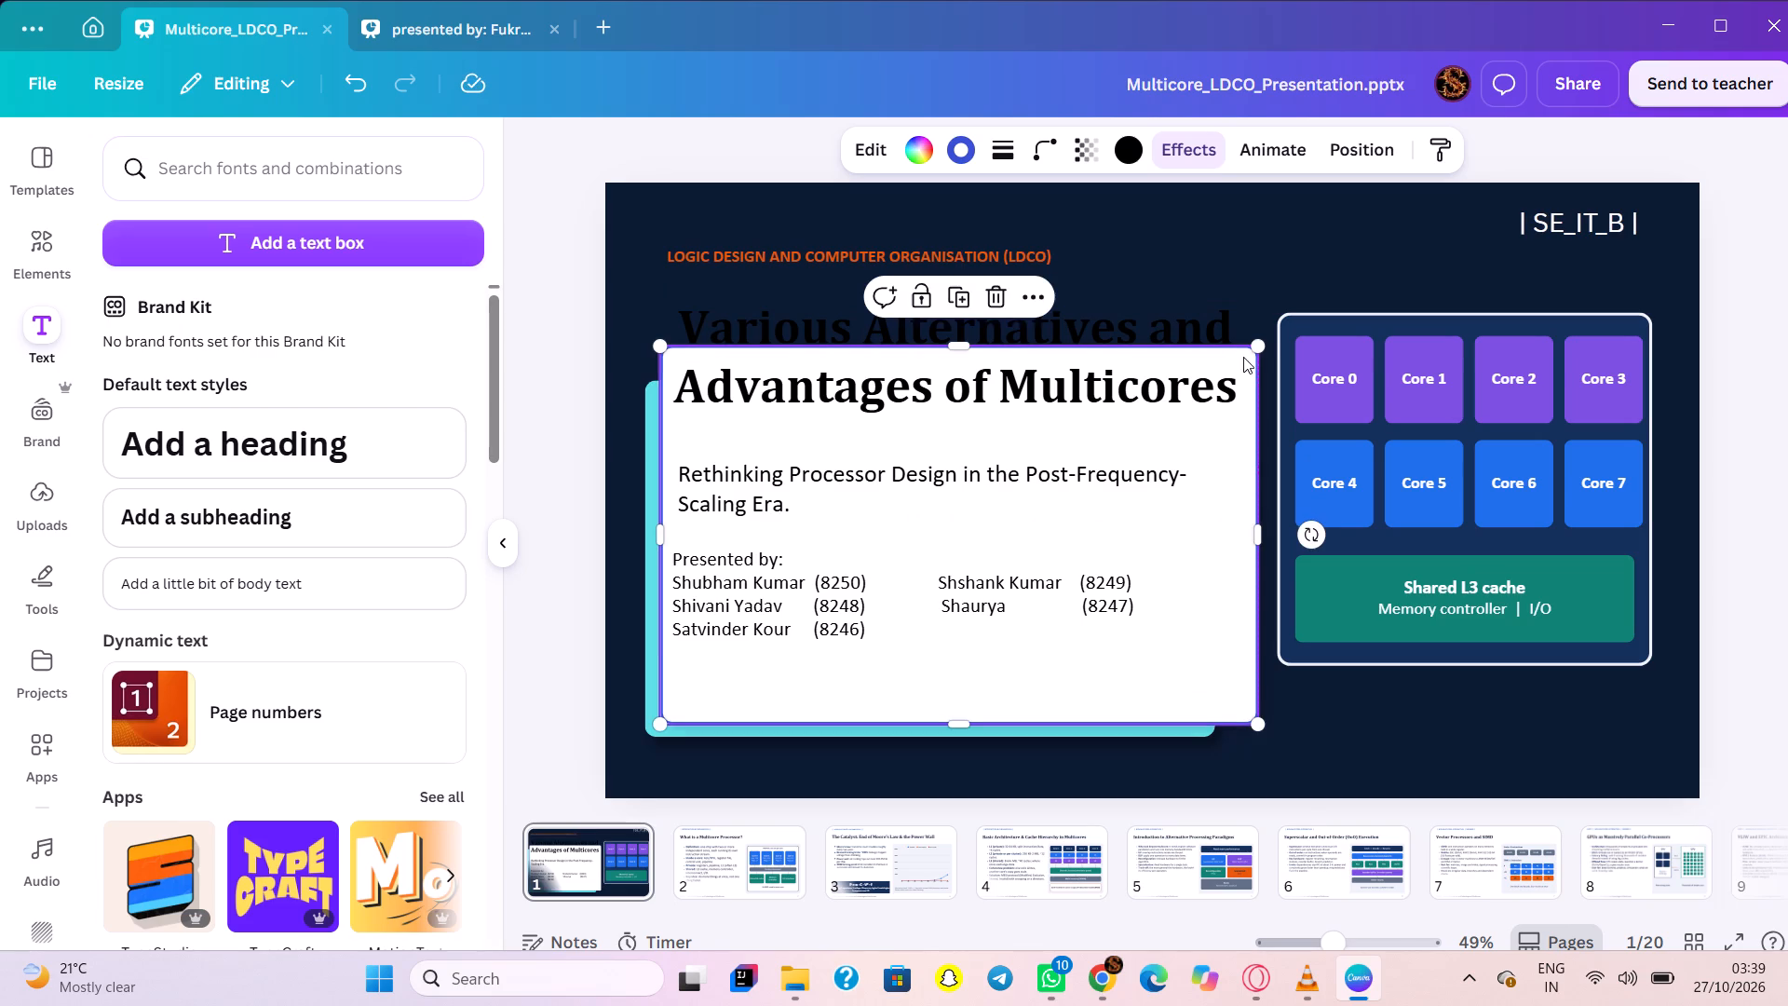
Move the "Presented by" names block down to the bottom of the white rectangle.
drag(913, 617, 913, 673)
Make the "Presented by:" line bold.
click(788, 626)
drag(782, 624, 670, 623)
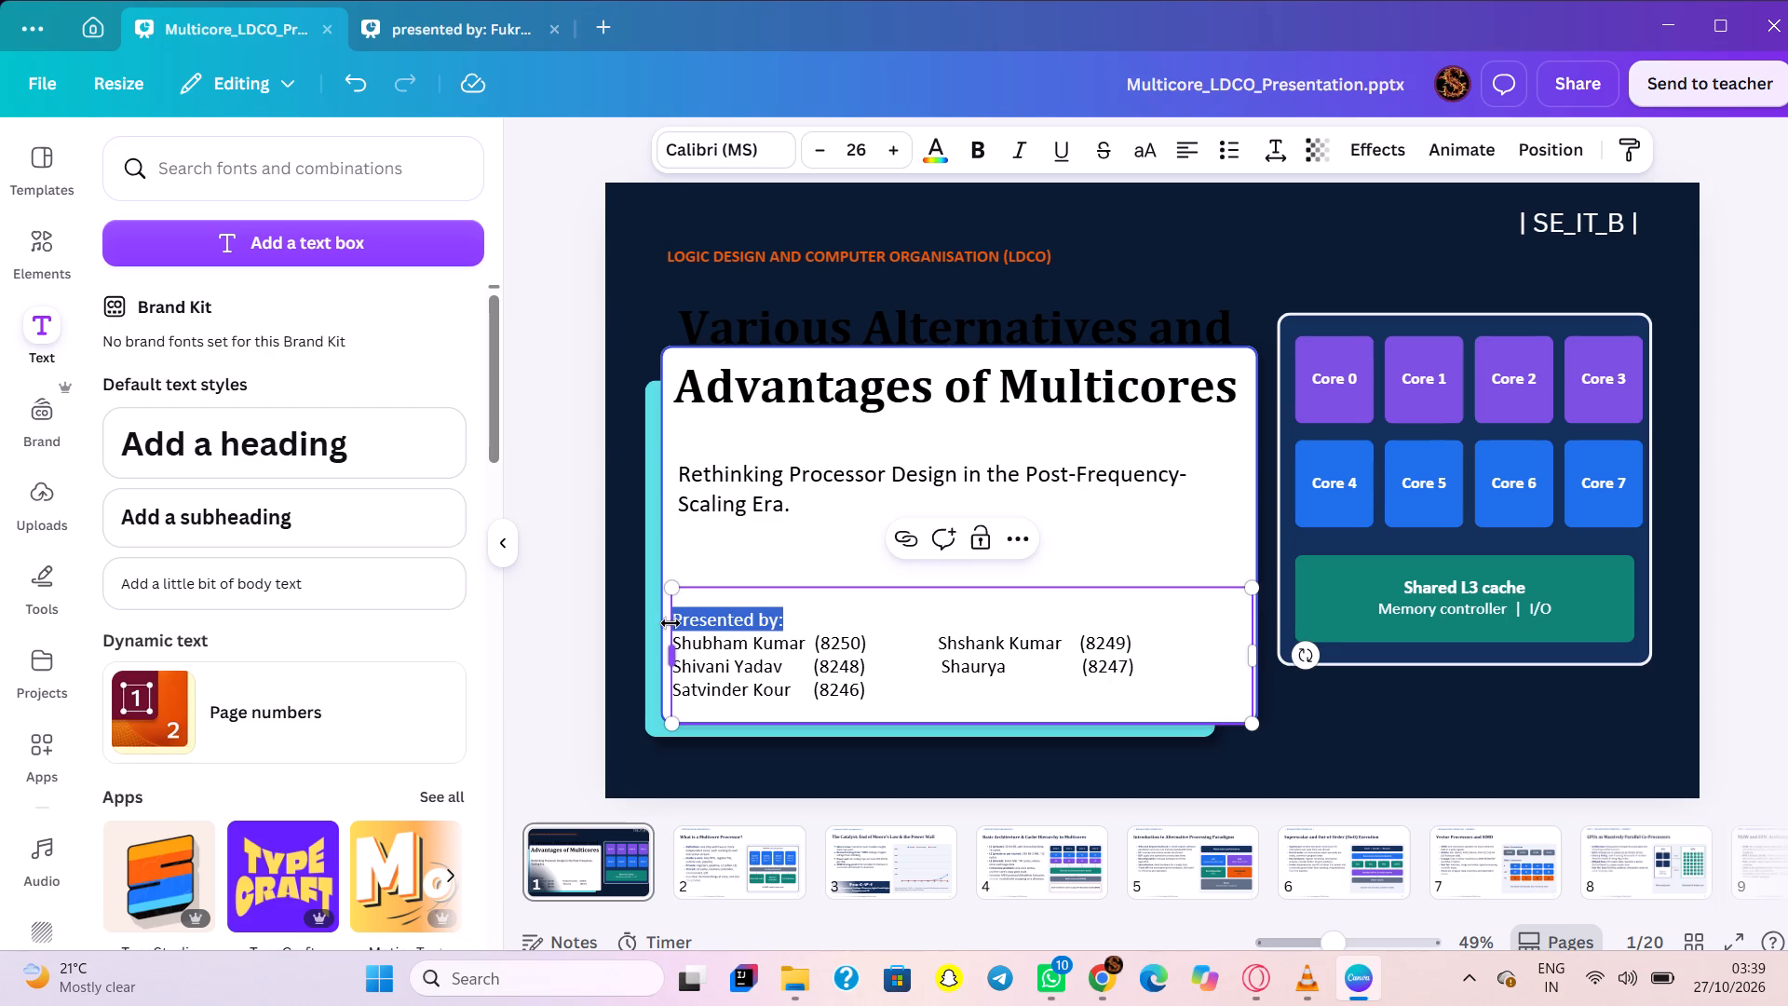
click(978, 142)
Move the title "Various Alternatives and Advantages of Multicores" slightly down on the slide.
click(870, 370)
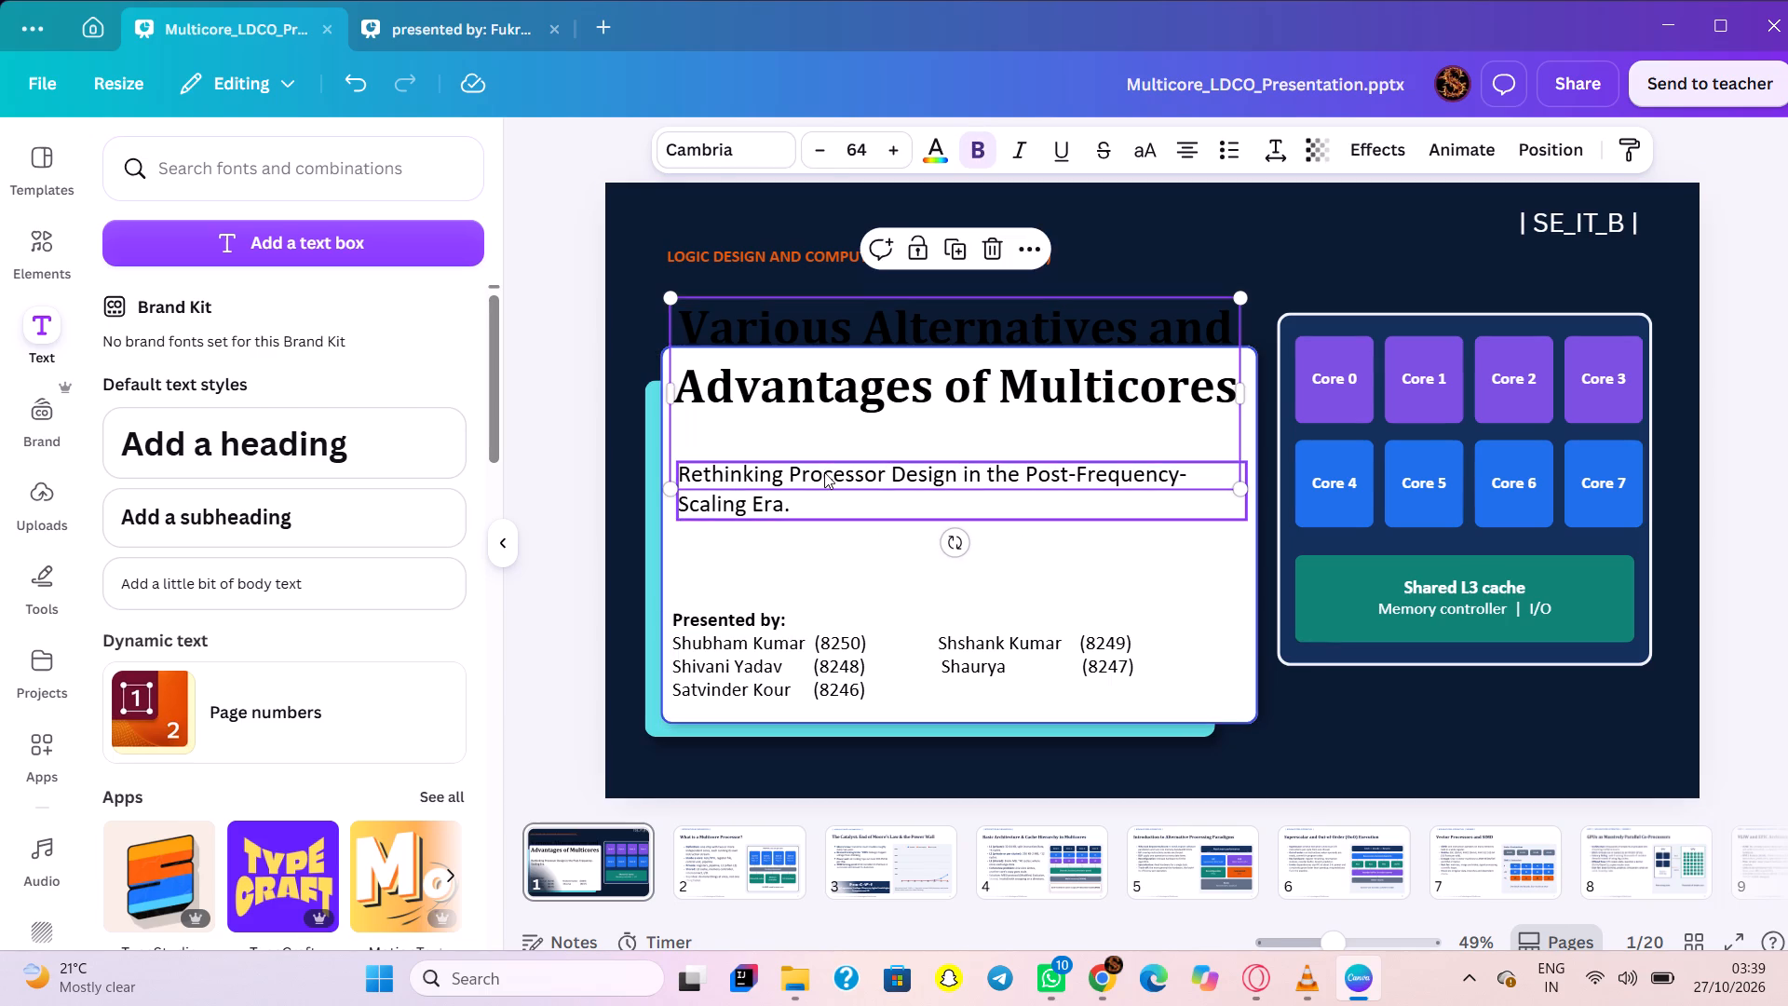
drag(824, 472, 819, 494)
click(819, 494)
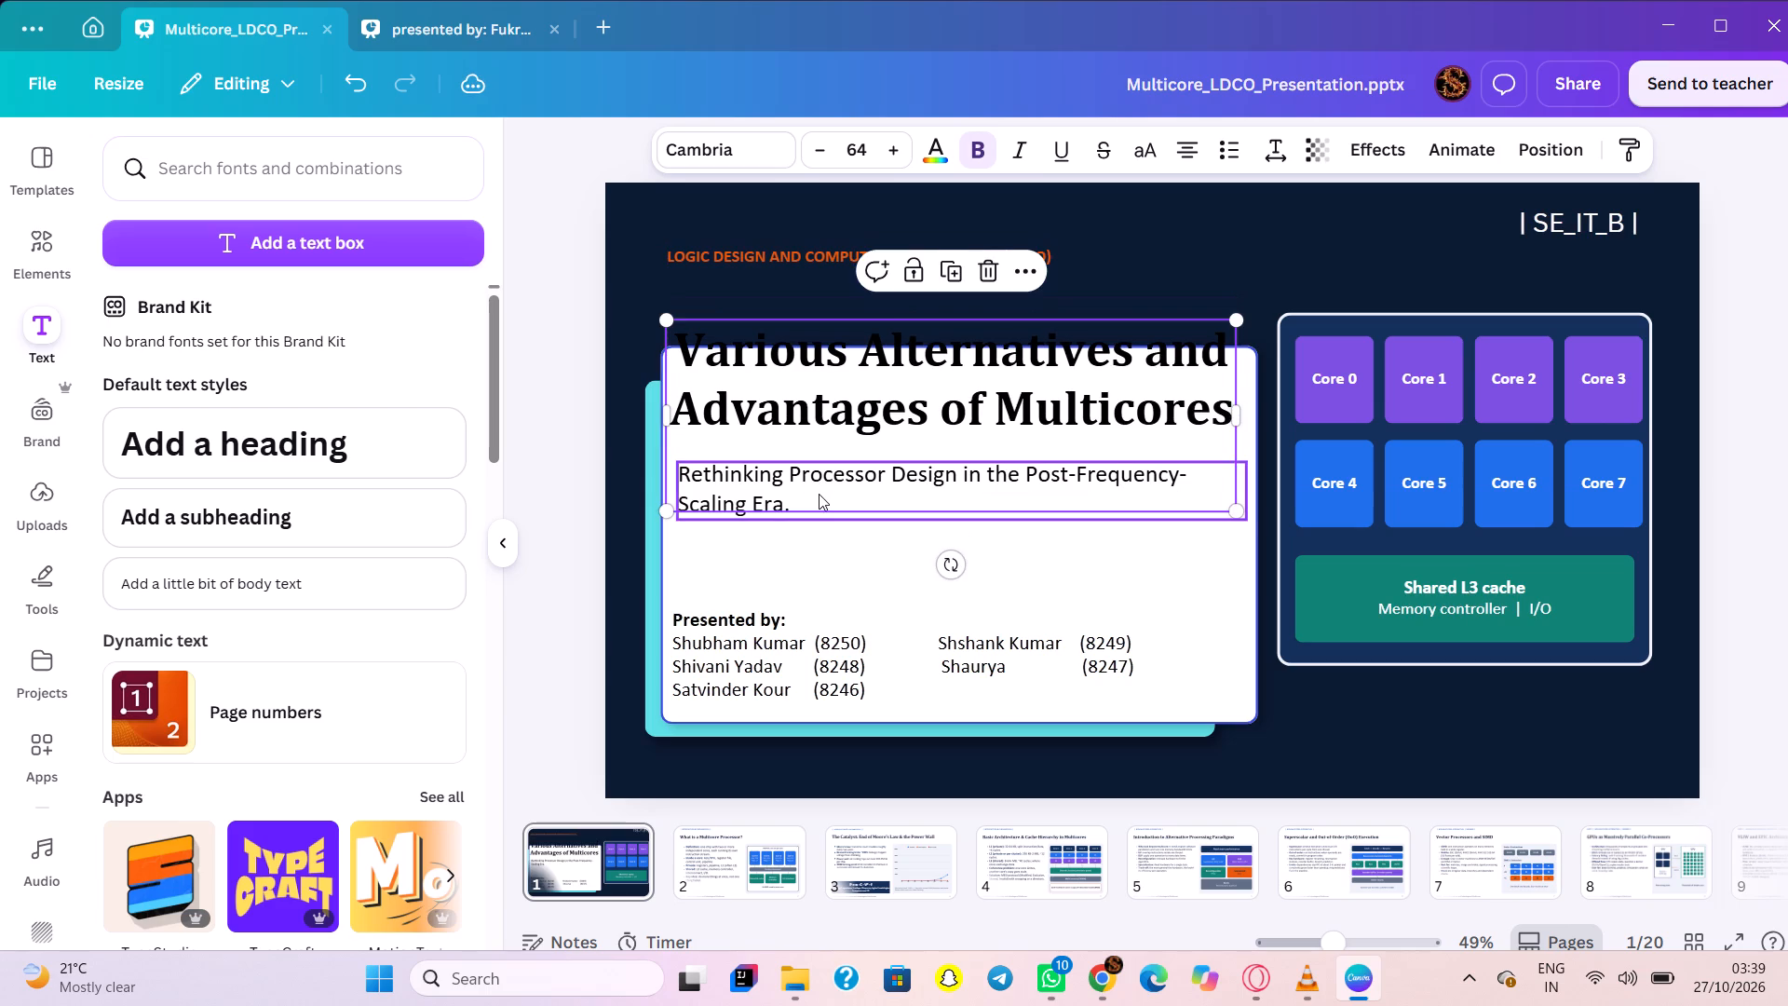
Move the "Rethinking Processor Design" subtitle down, midway between the title and the names block.
drag(819, 494, 819, 531)
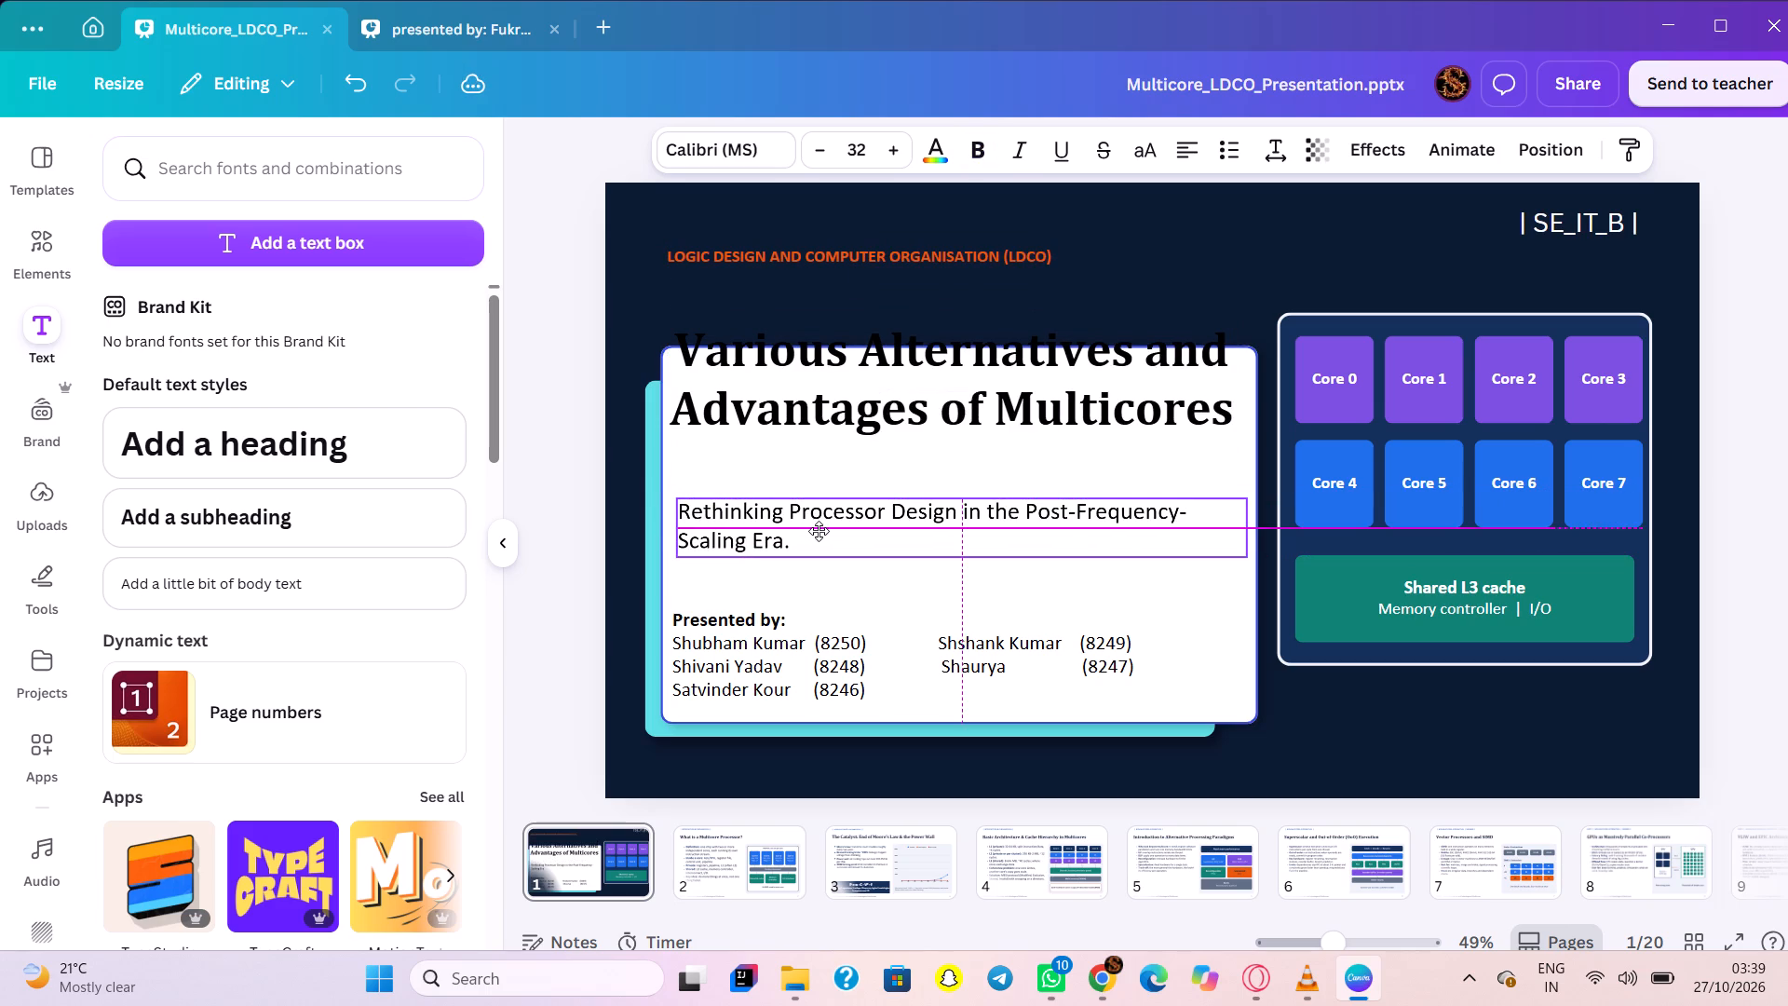
drag(819, 531, 819, 538)
Add a rectangle to the title slide and resize it into a thin, wide strip.
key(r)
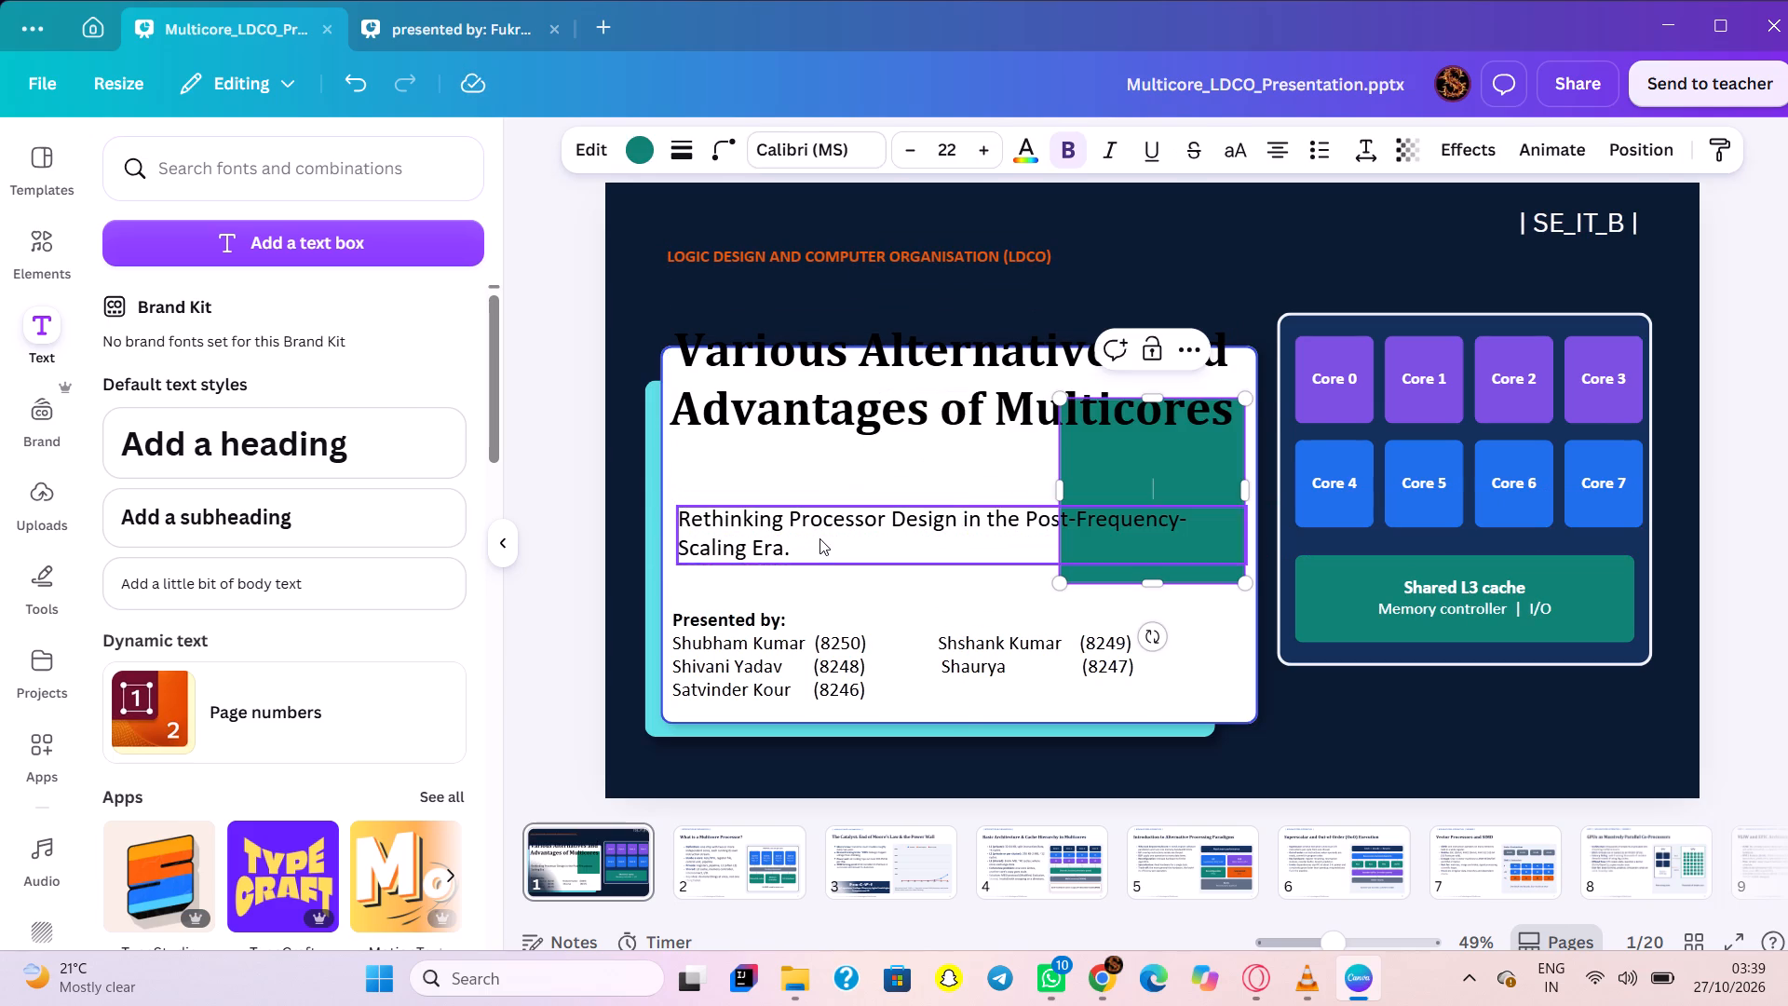
drag(1246, 580, 1330, 477)
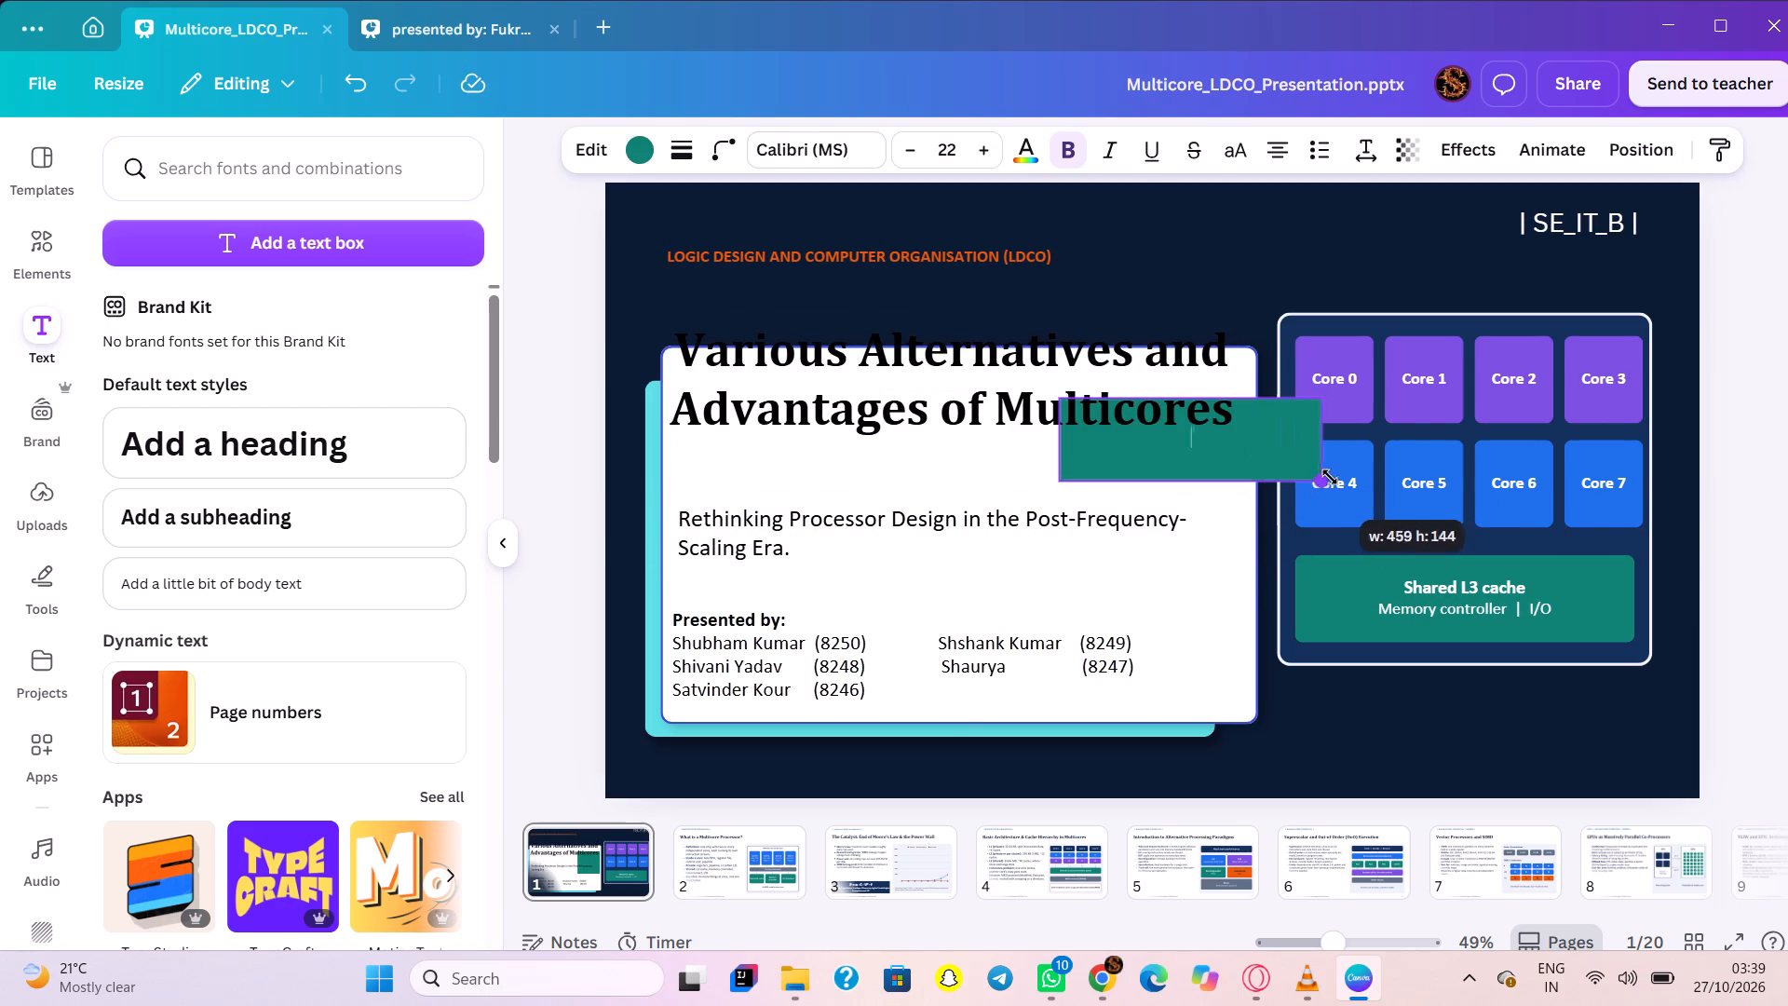
drag(1330, 477, 1474, 428)
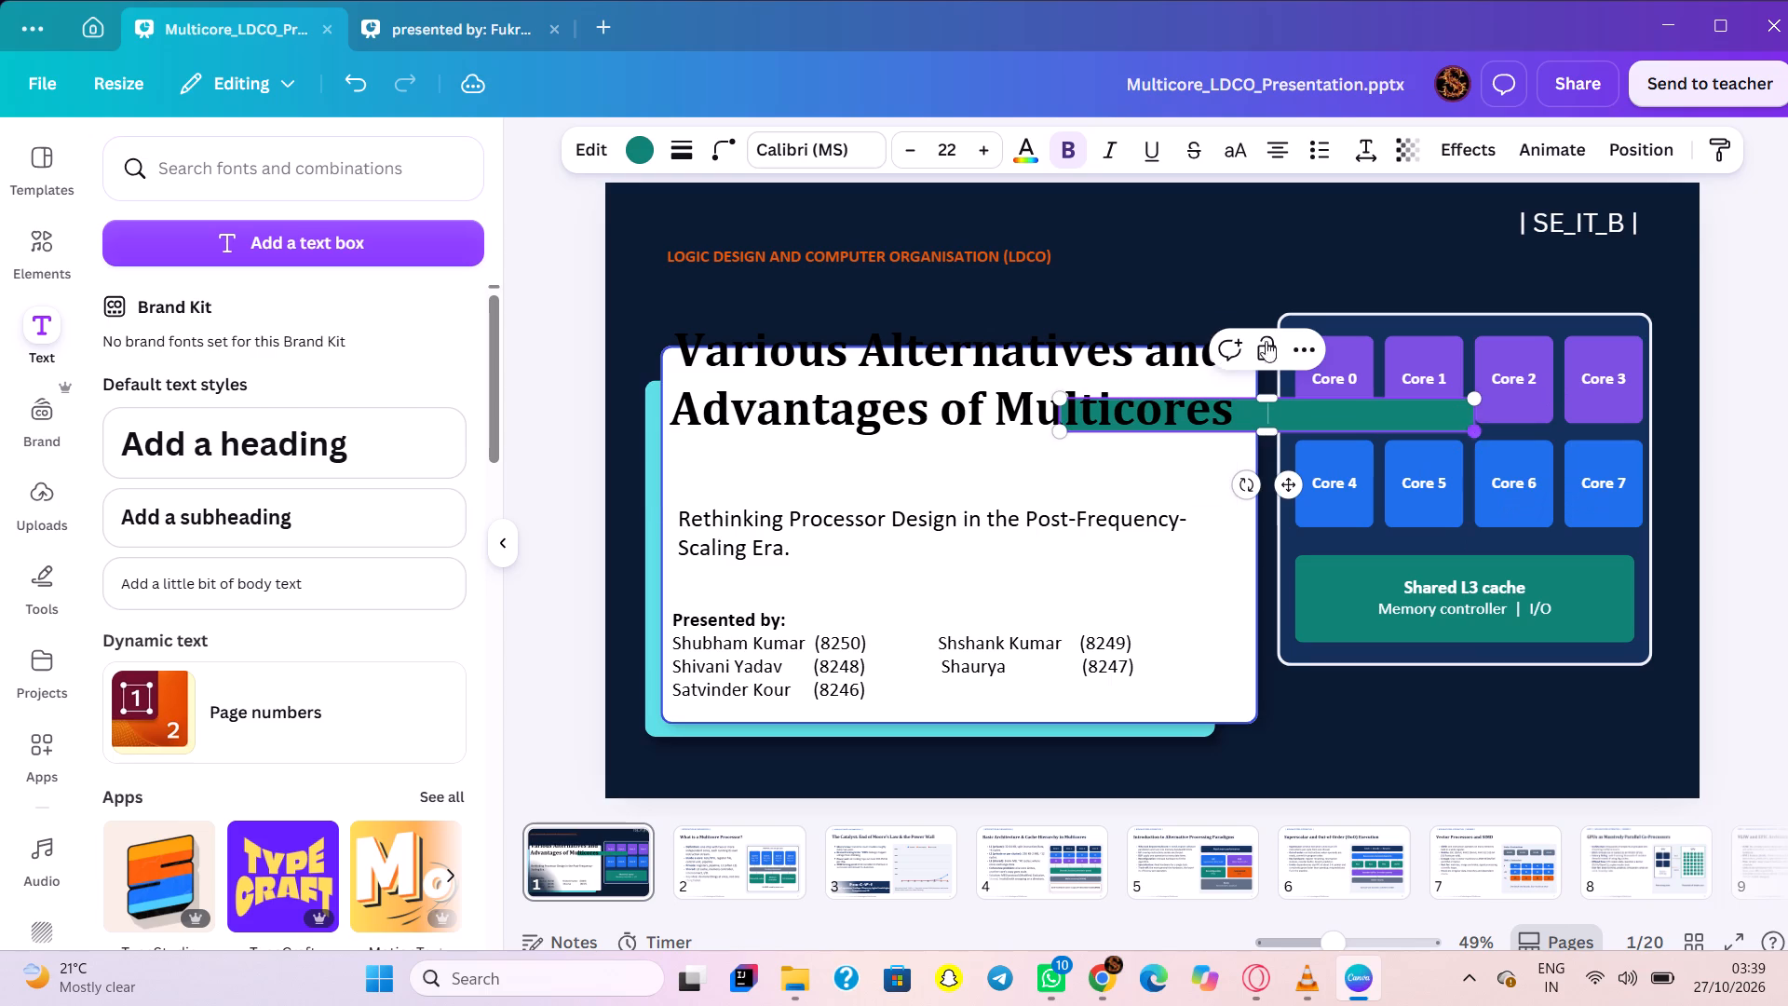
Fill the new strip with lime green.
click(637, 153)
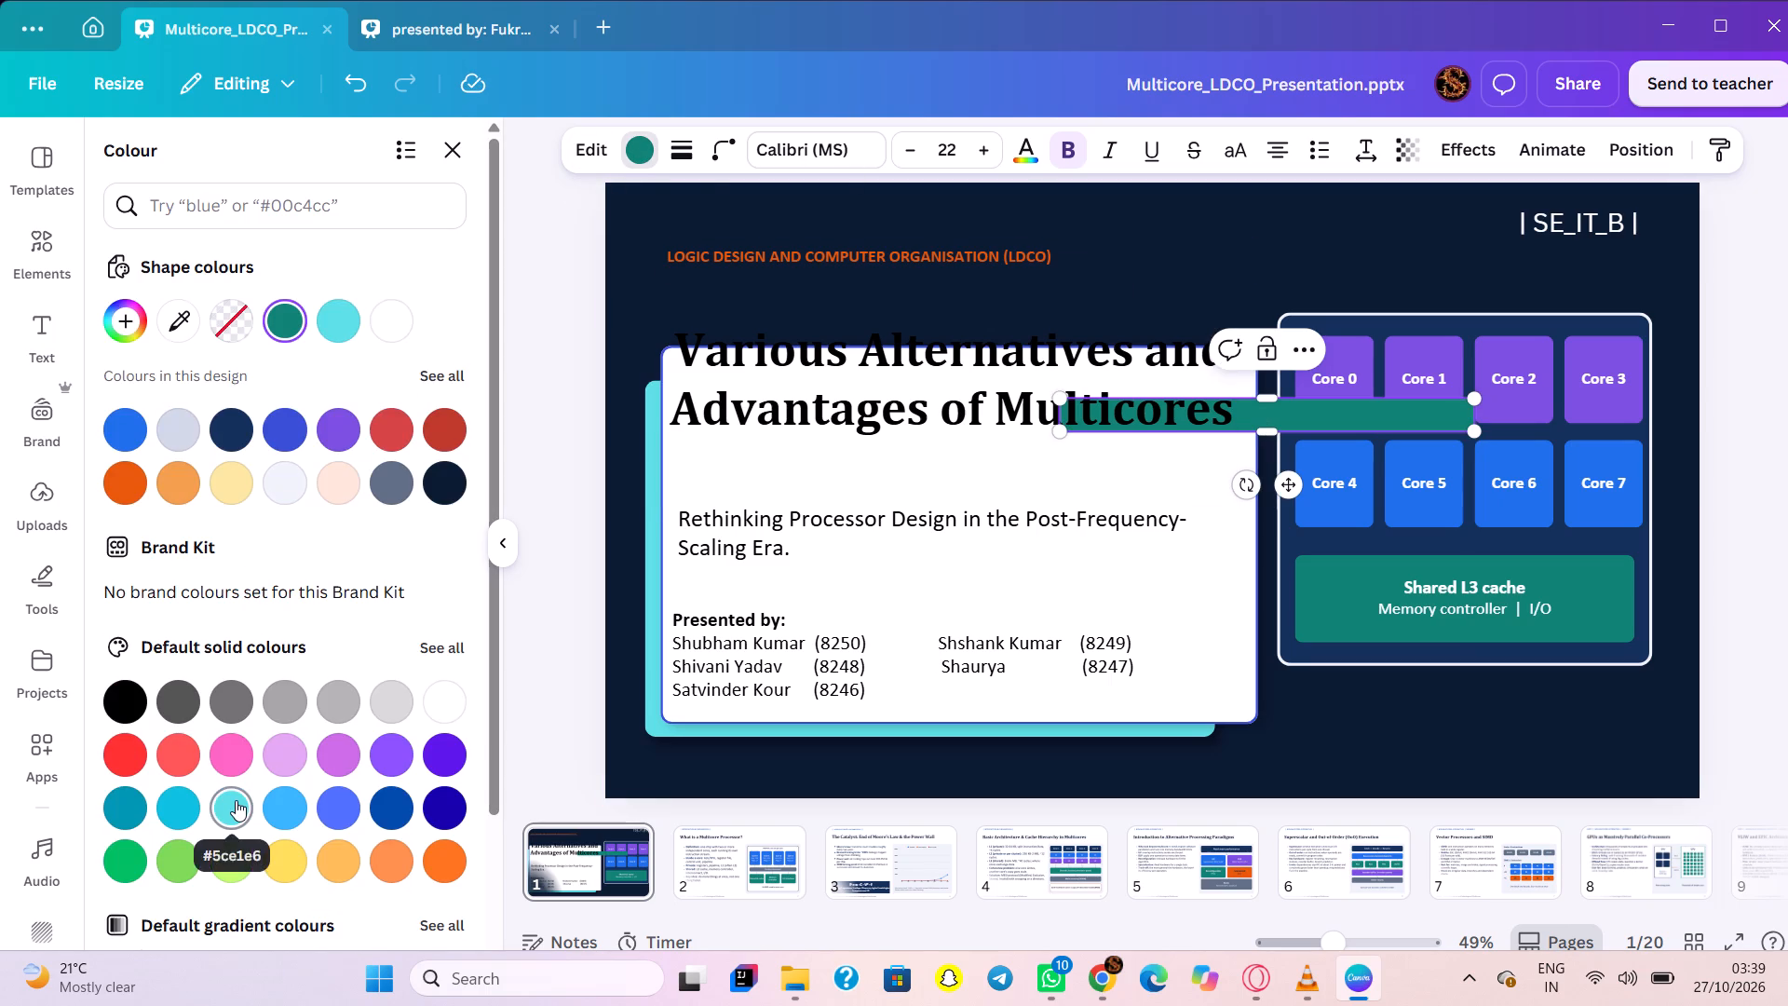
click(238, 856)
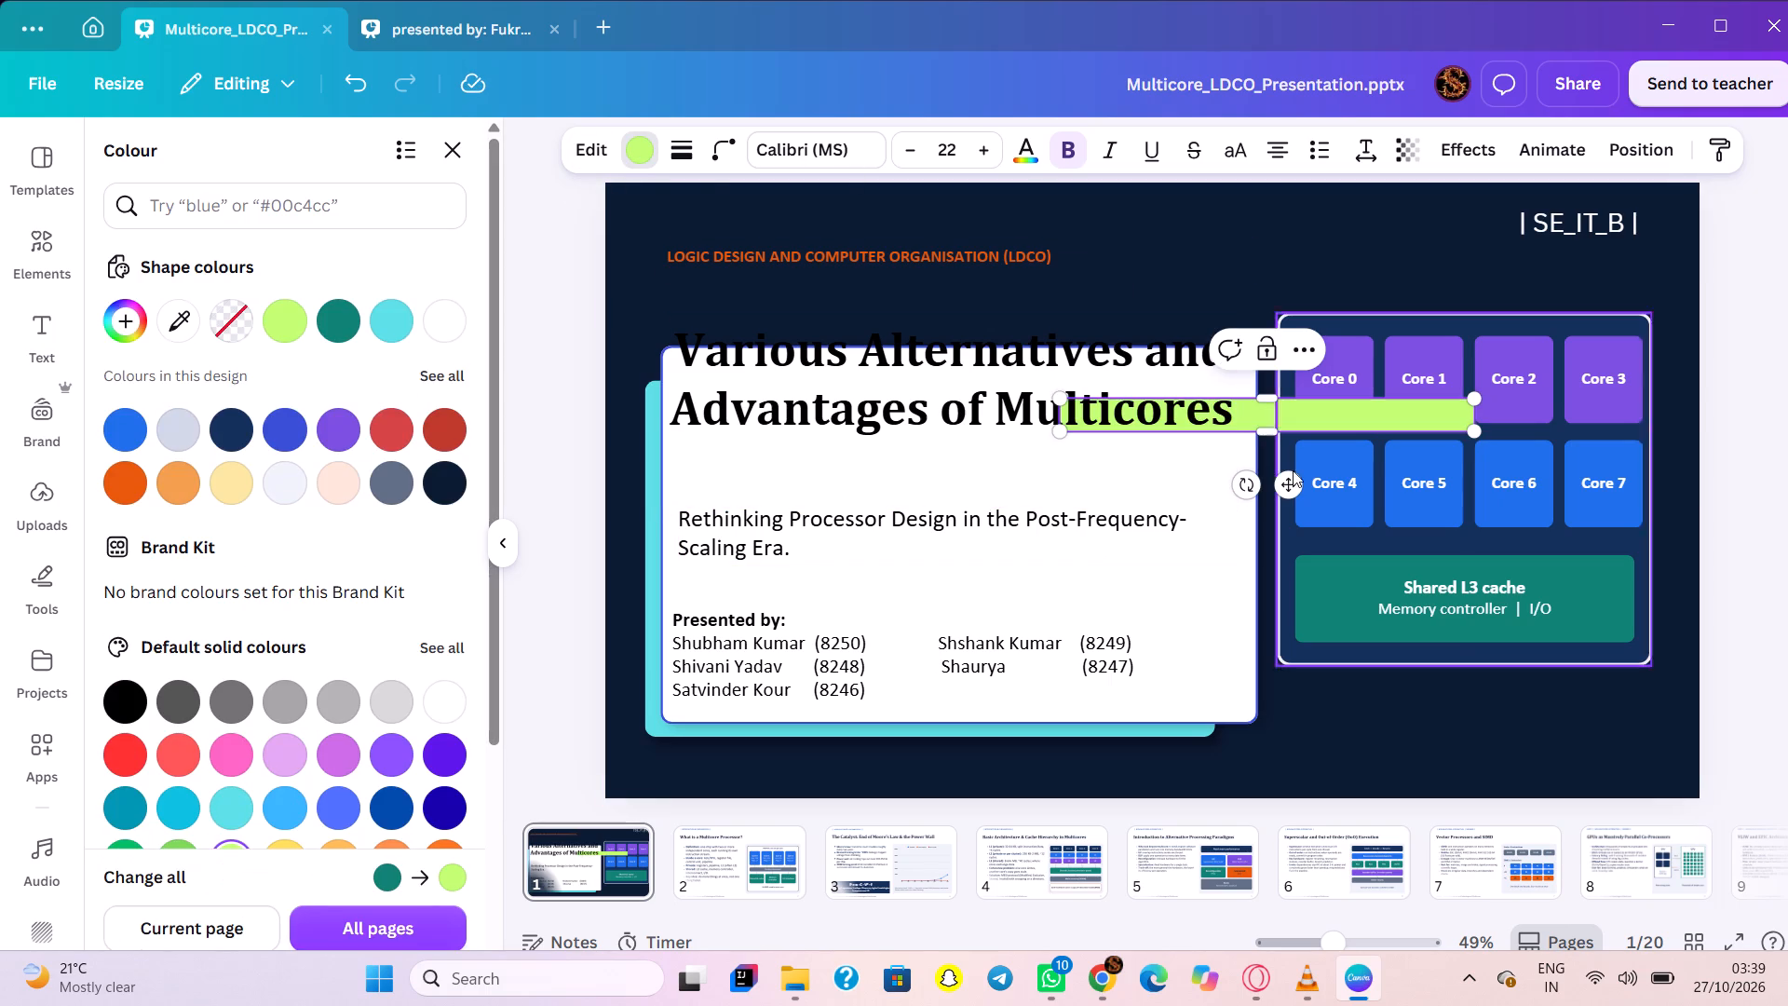
Move the strip onto the subtitle's first line as a highlight, aligned with the start of the text.
drag(1292, 478, 904, 580)
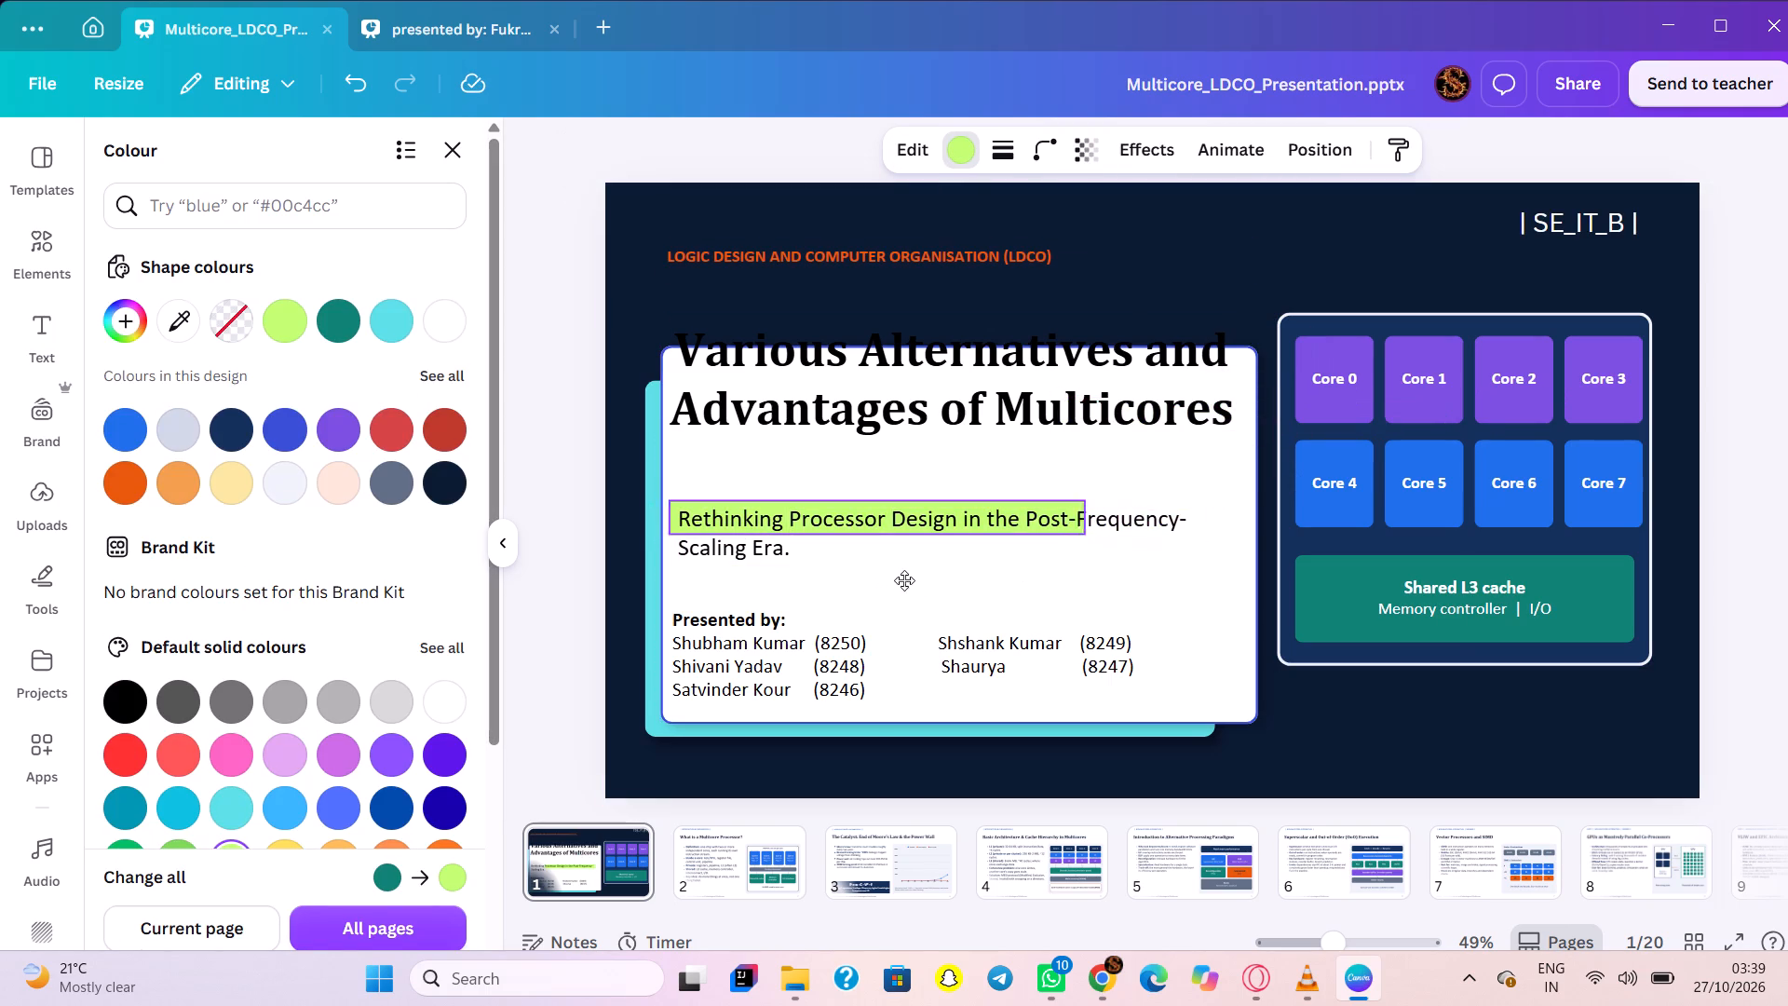
drag(904, 580, 905, 580)
Try turquoise as the highlight strip's fill, and settle on the design's pale yellow.
click(237, 798)
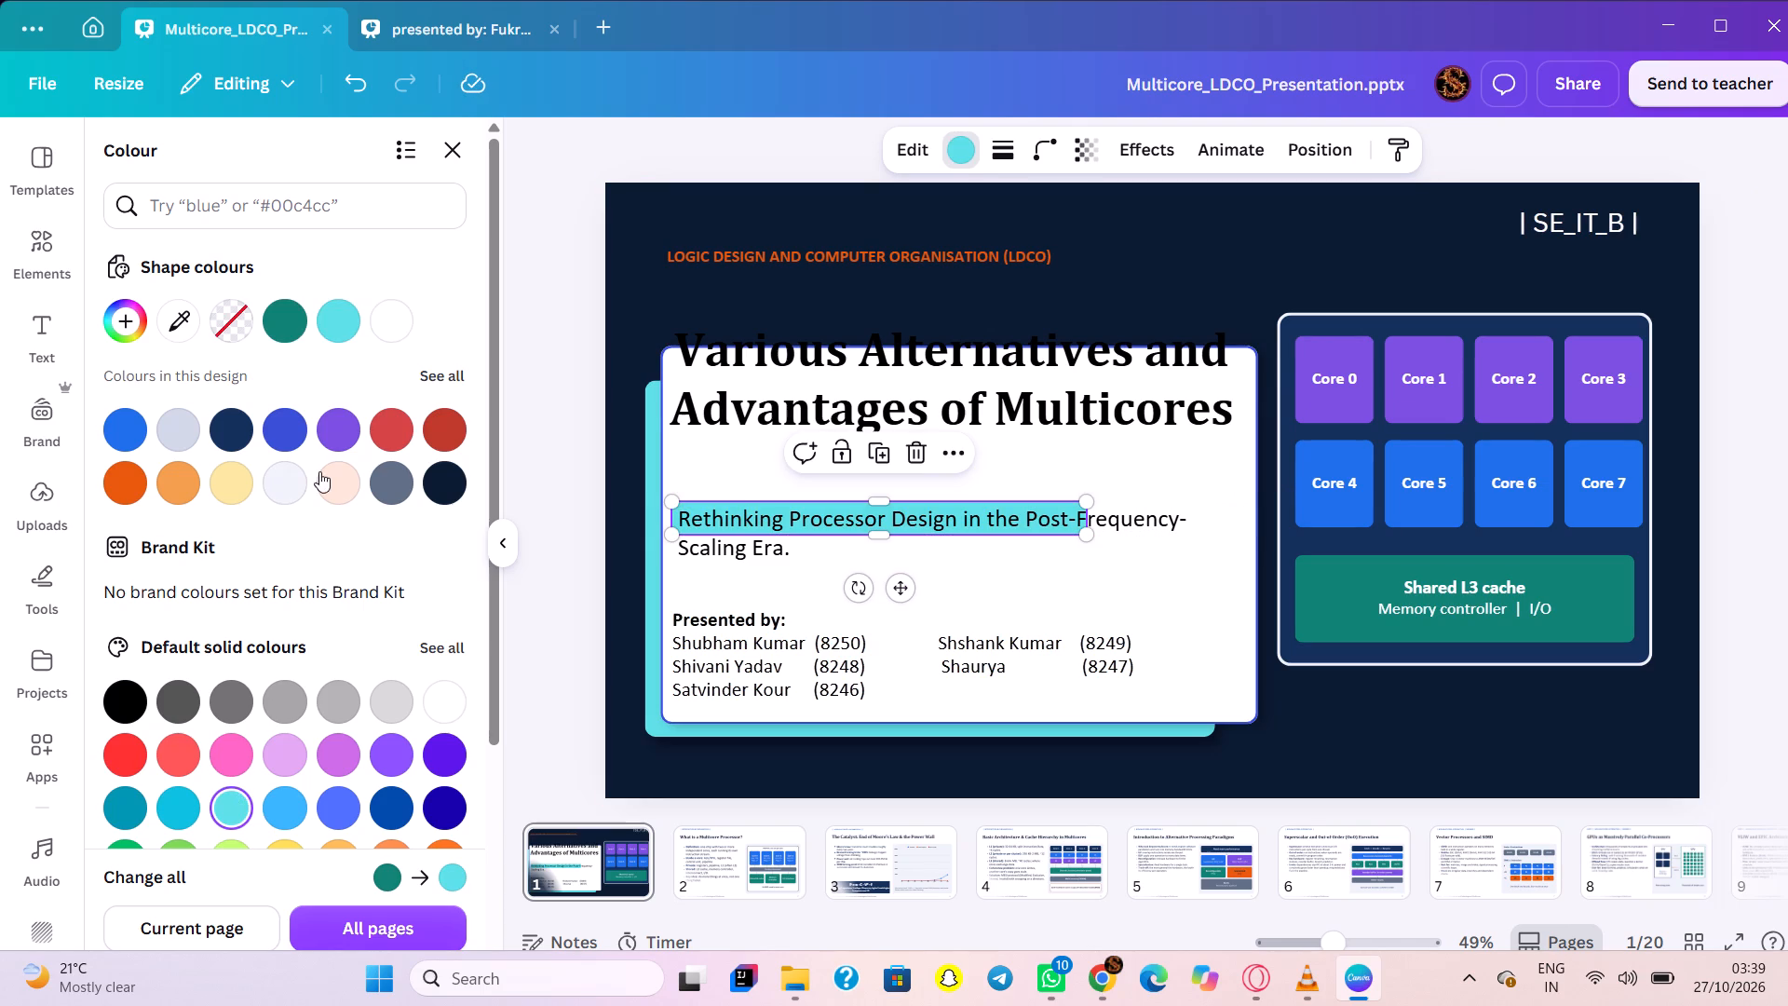
click(216, 494)
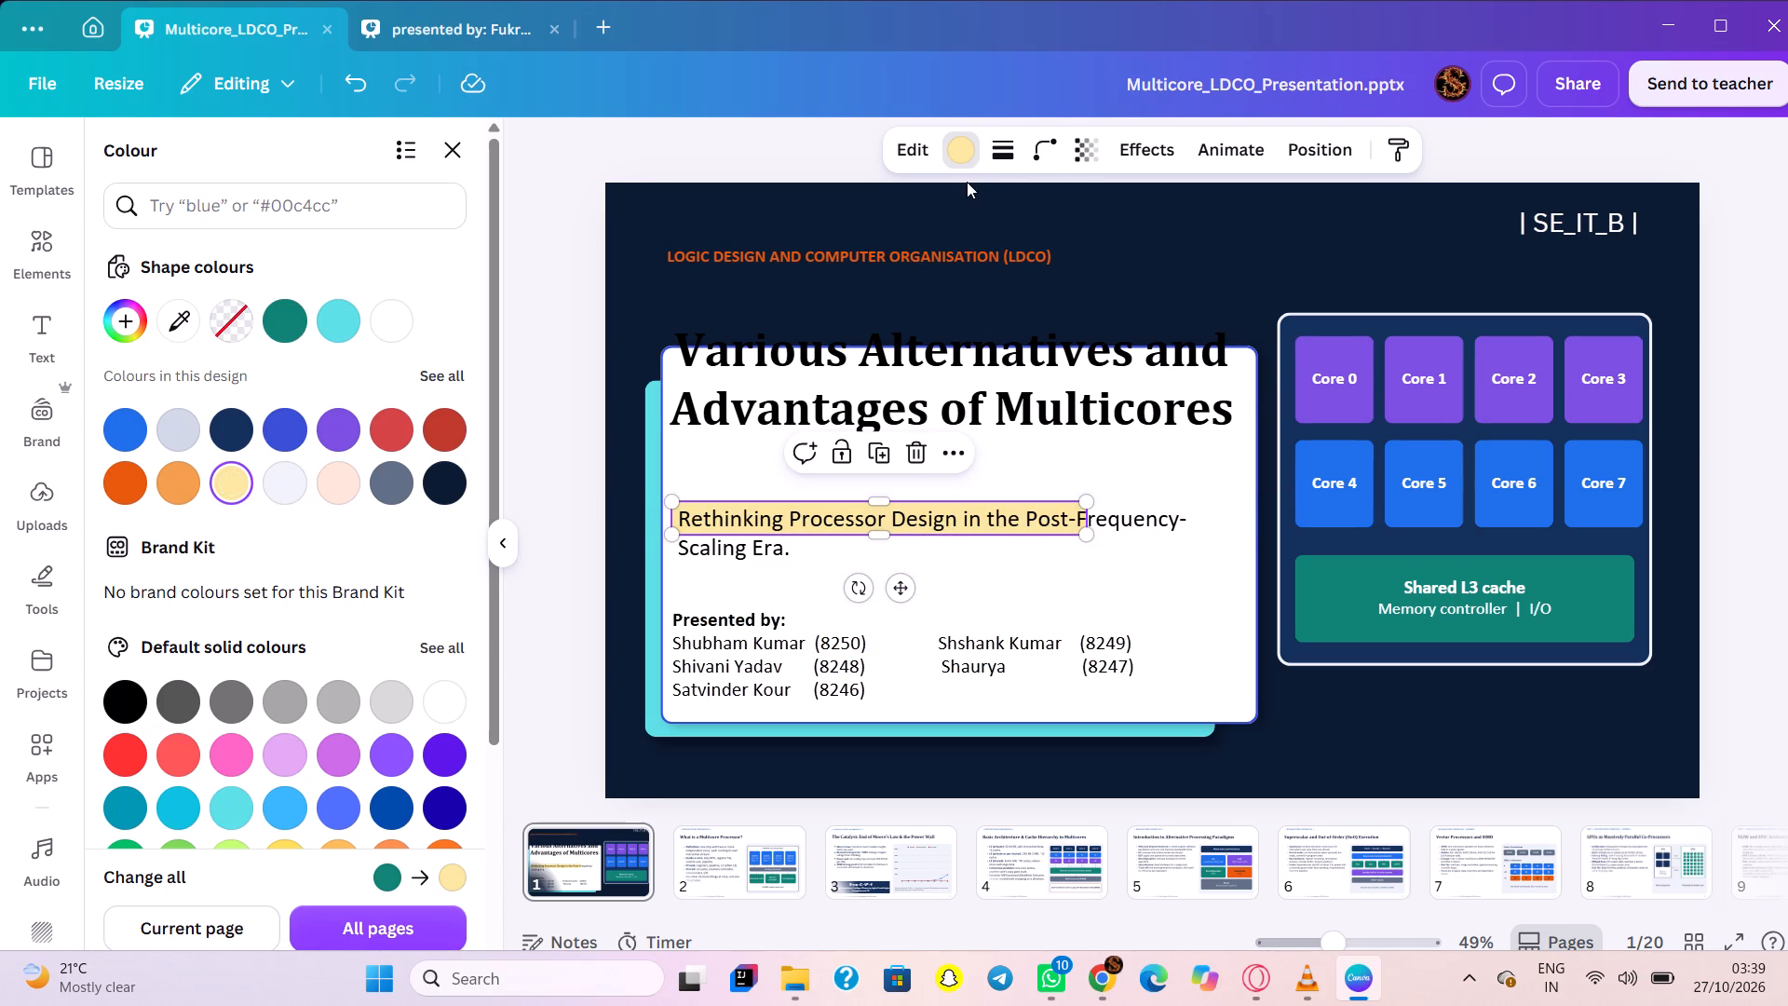
Set the highlight strip's corner rounding to 54.
click(1036, 144)
drag(930, 235, 940, 237)
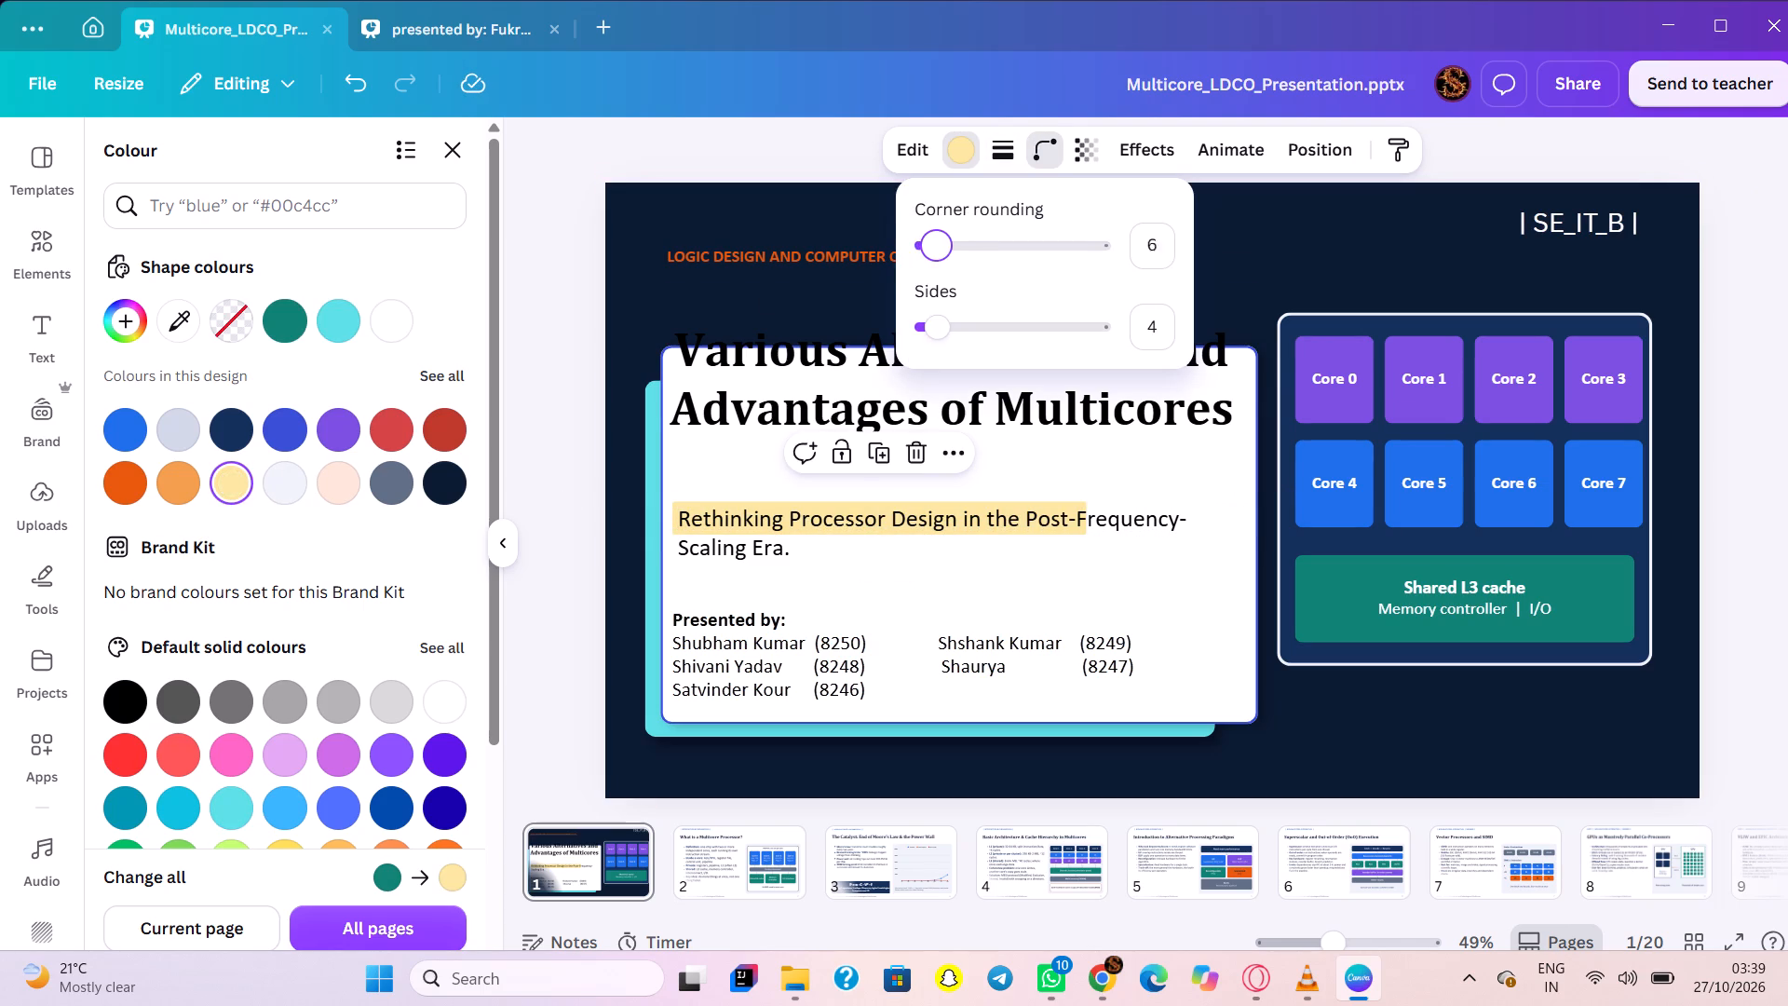
drag(940, 237, 1020, 259)
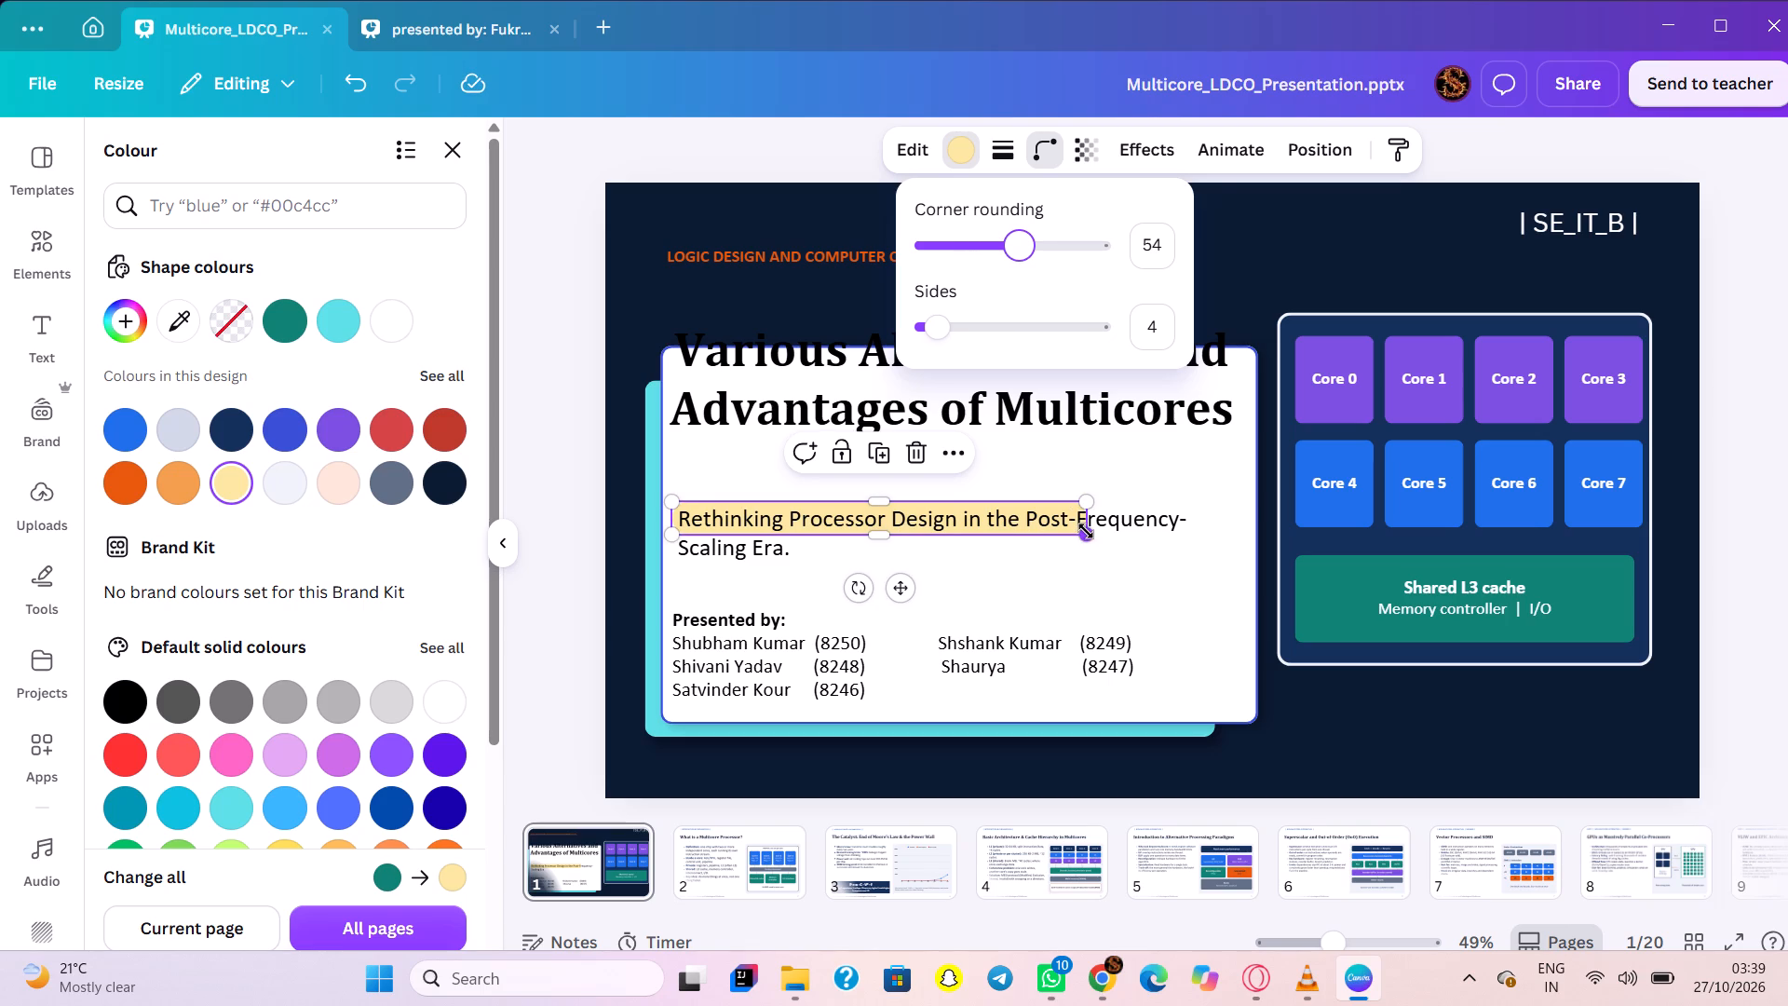
Resize the highlight strip to about 1,008 wide by 59 high so it spans the subtitle's full first line.
drag(1086, 531, 1220, 555)
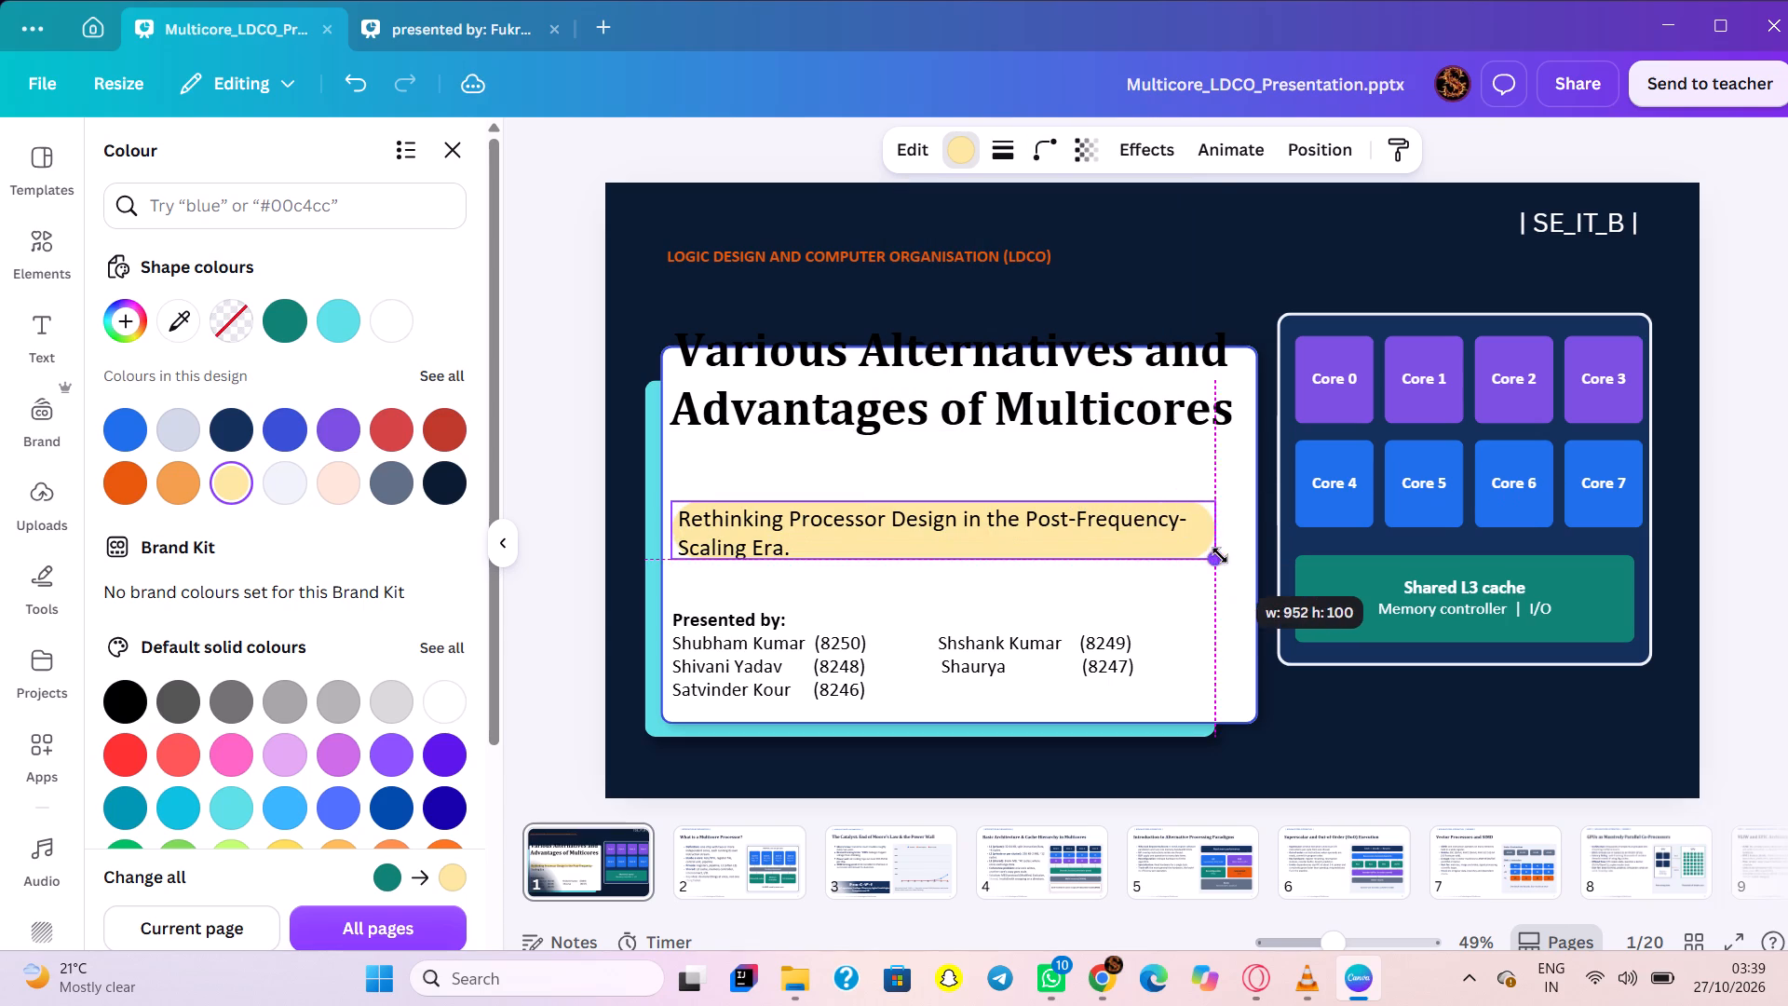
drag(1220, 555, 1245, 532)
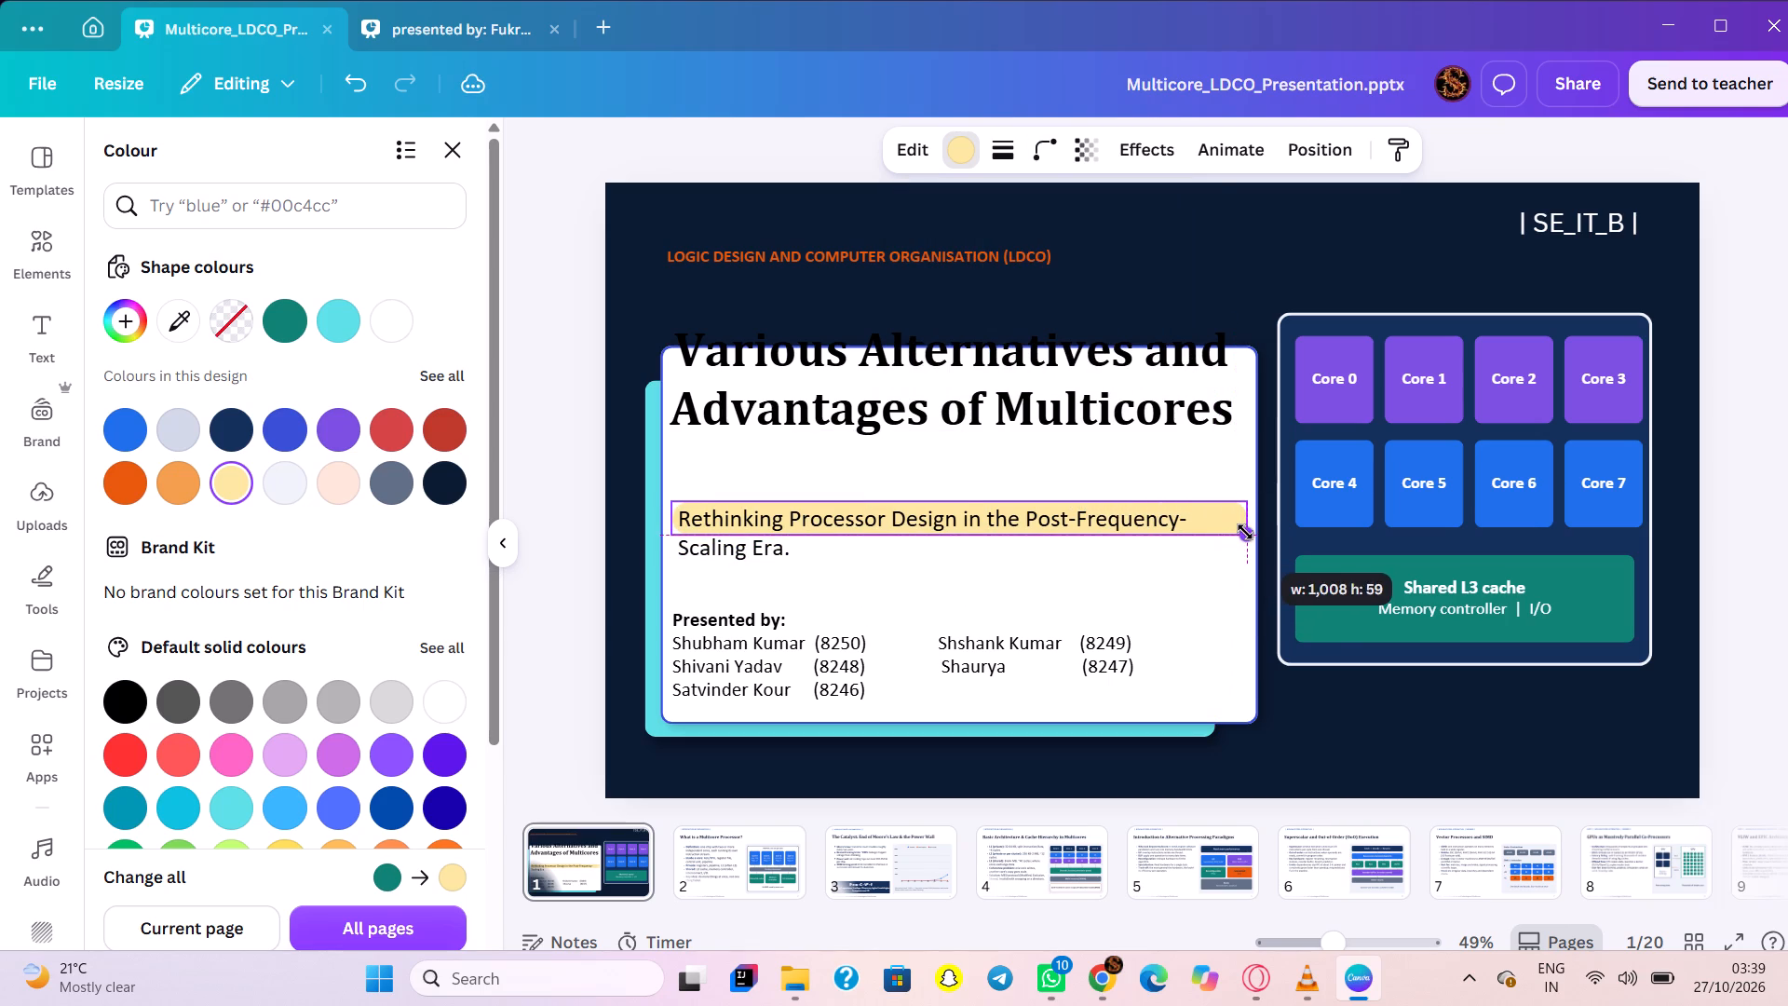
Reduce the subtitle's font size to 29 so it fits on one line within the highlight strip.
click(765, 542)
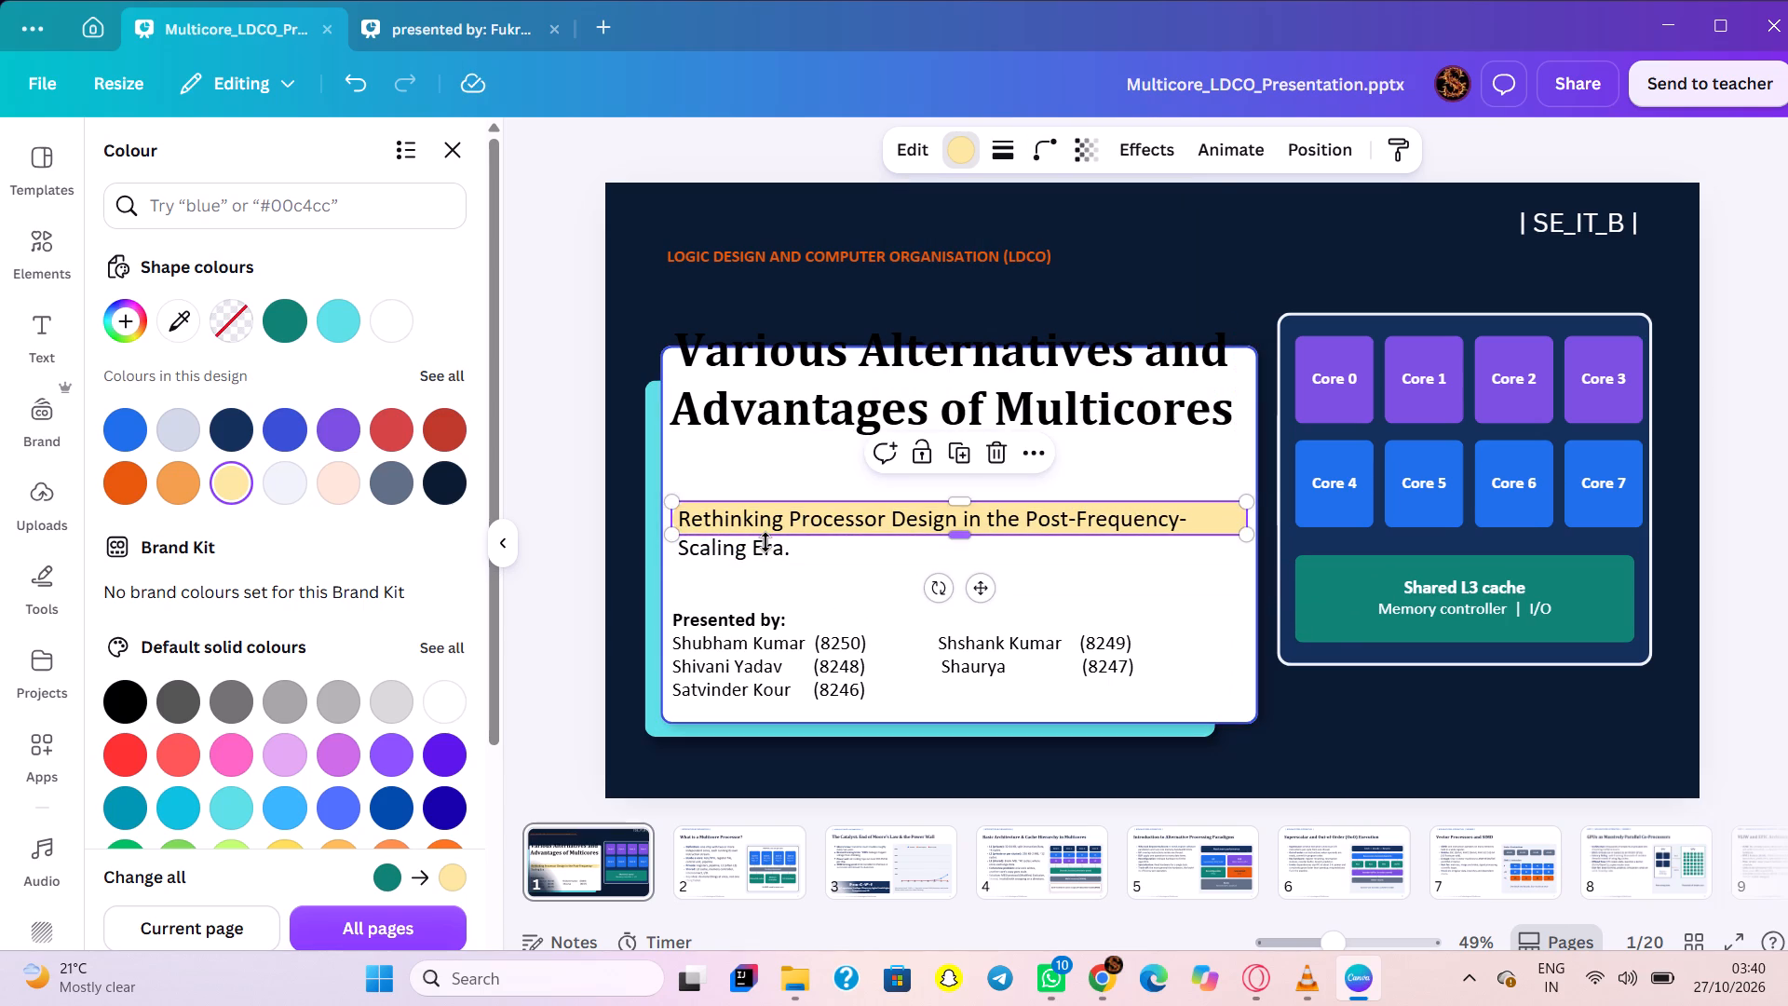
click(766, 550)
click(821, 149)
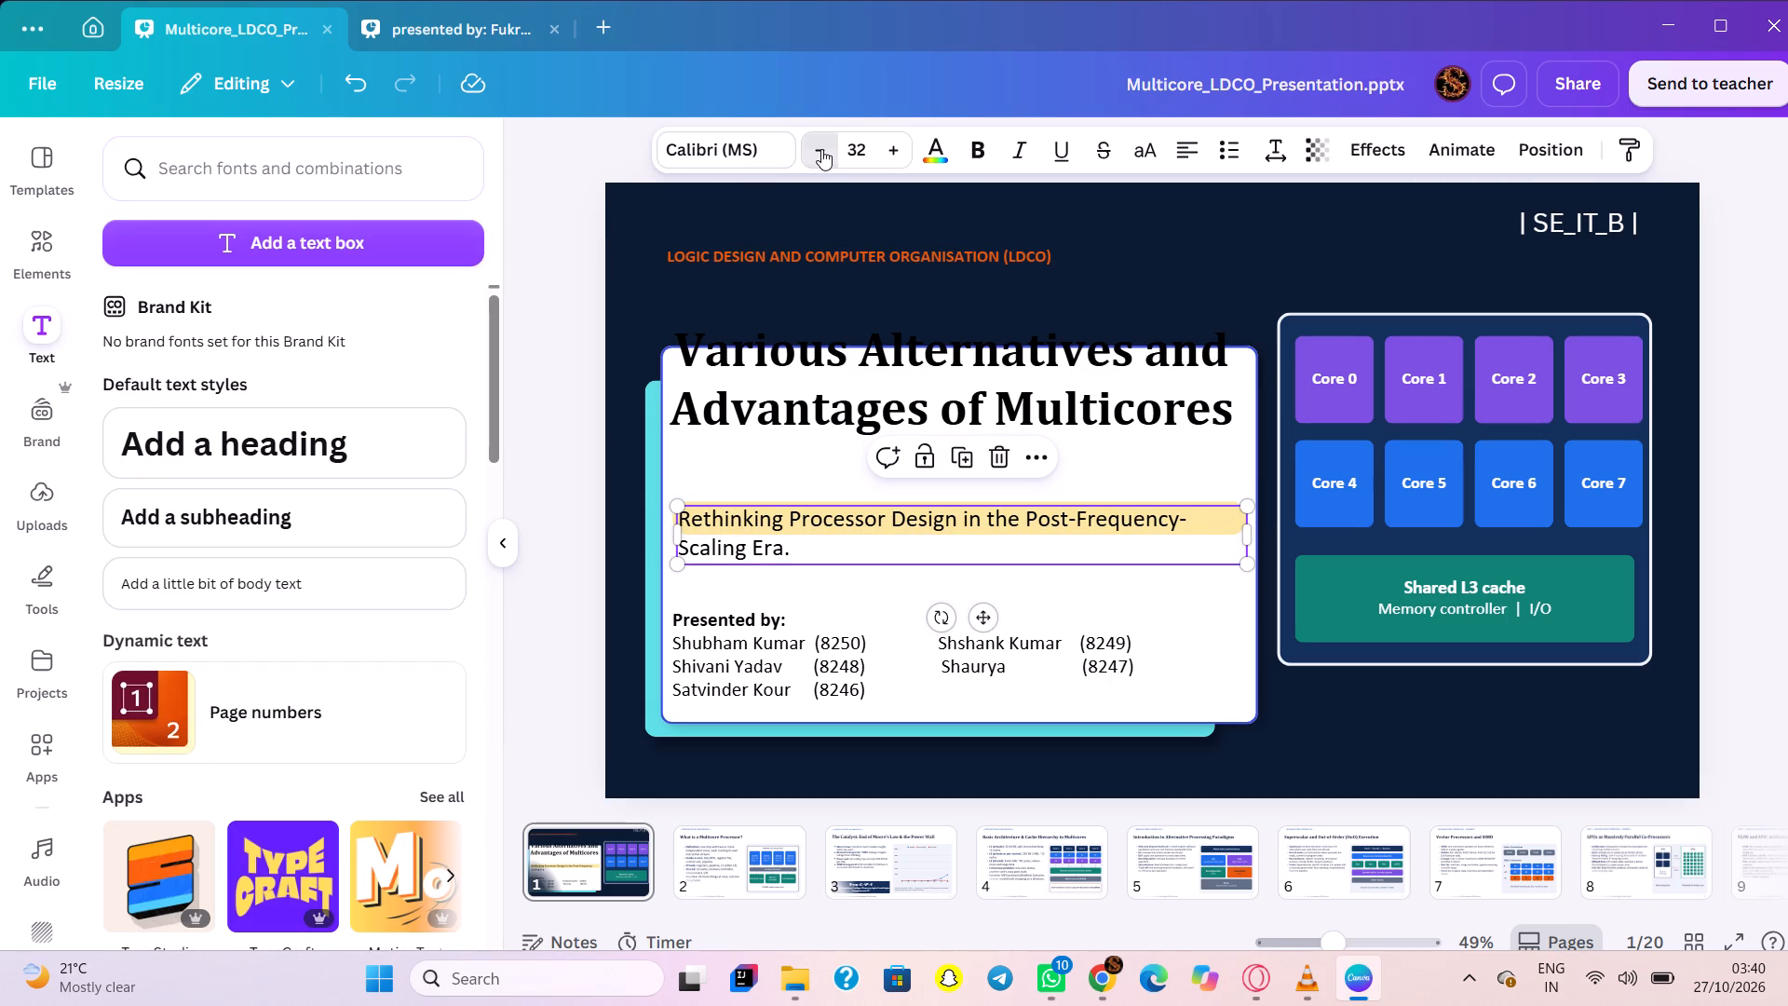
click(821, 149)
click(821, 149)
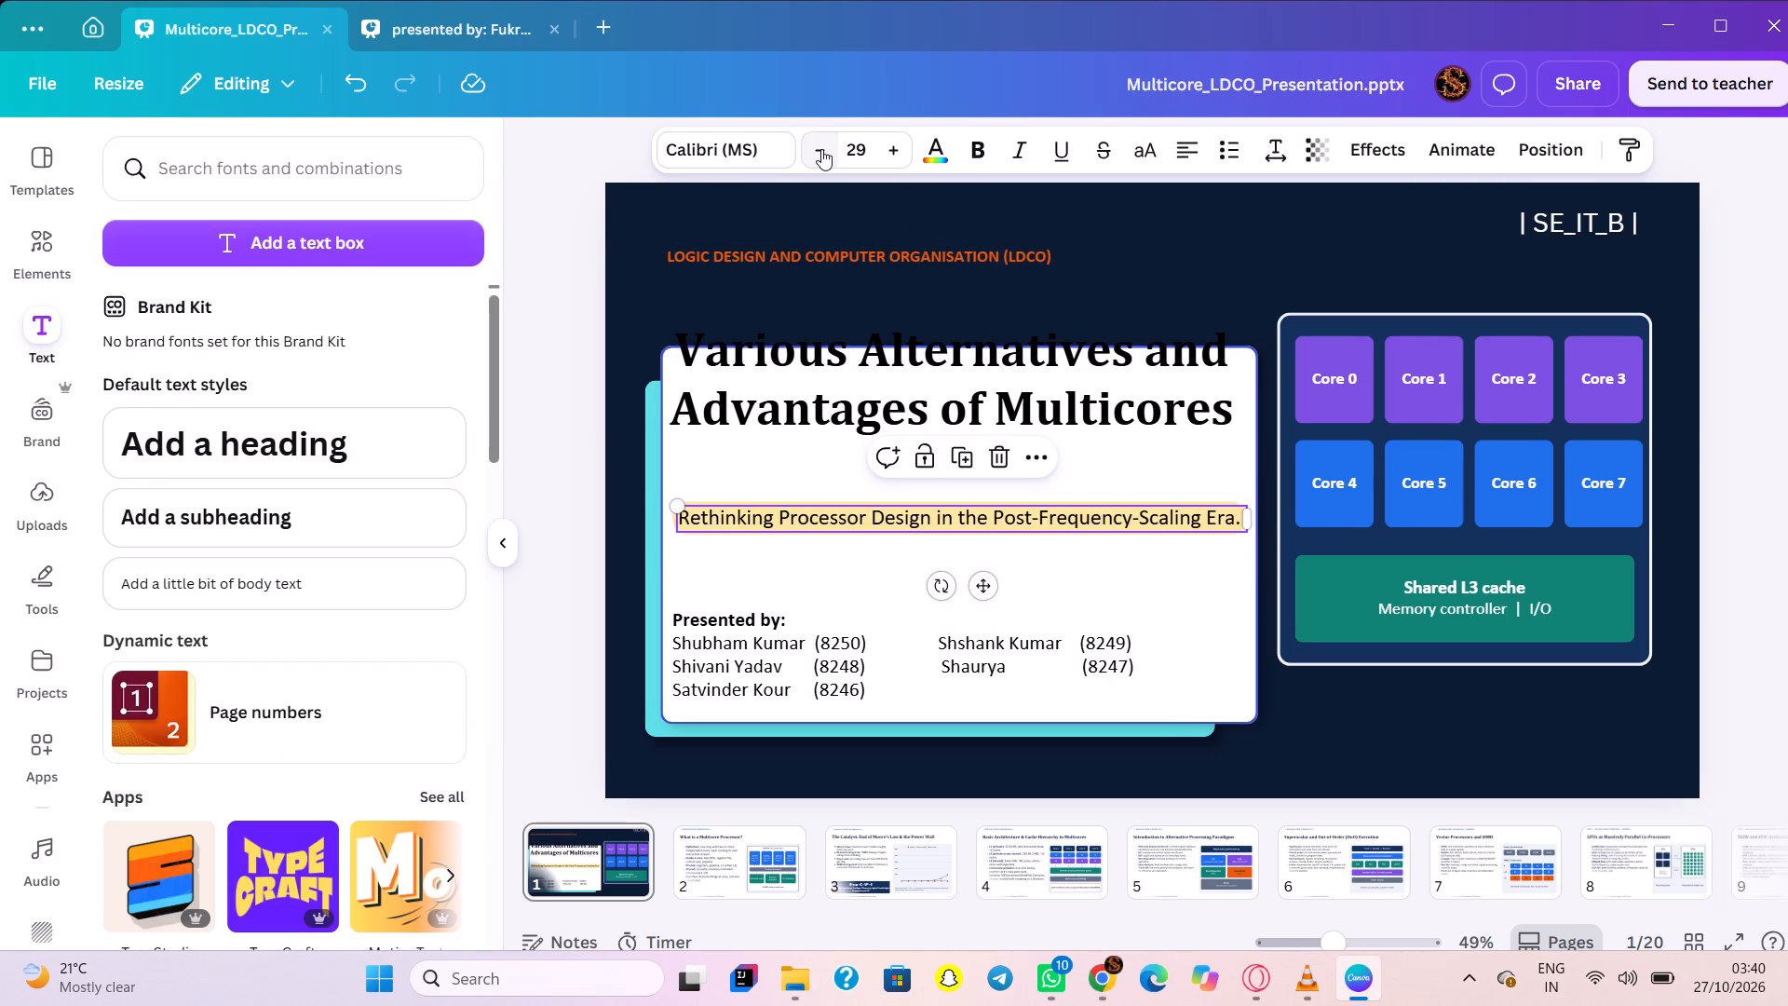
Move the main title down so it sits fully inside the white panel, just above the highlighted subtitle.
click(962, 388)
drag(962, 388, 970, 428)
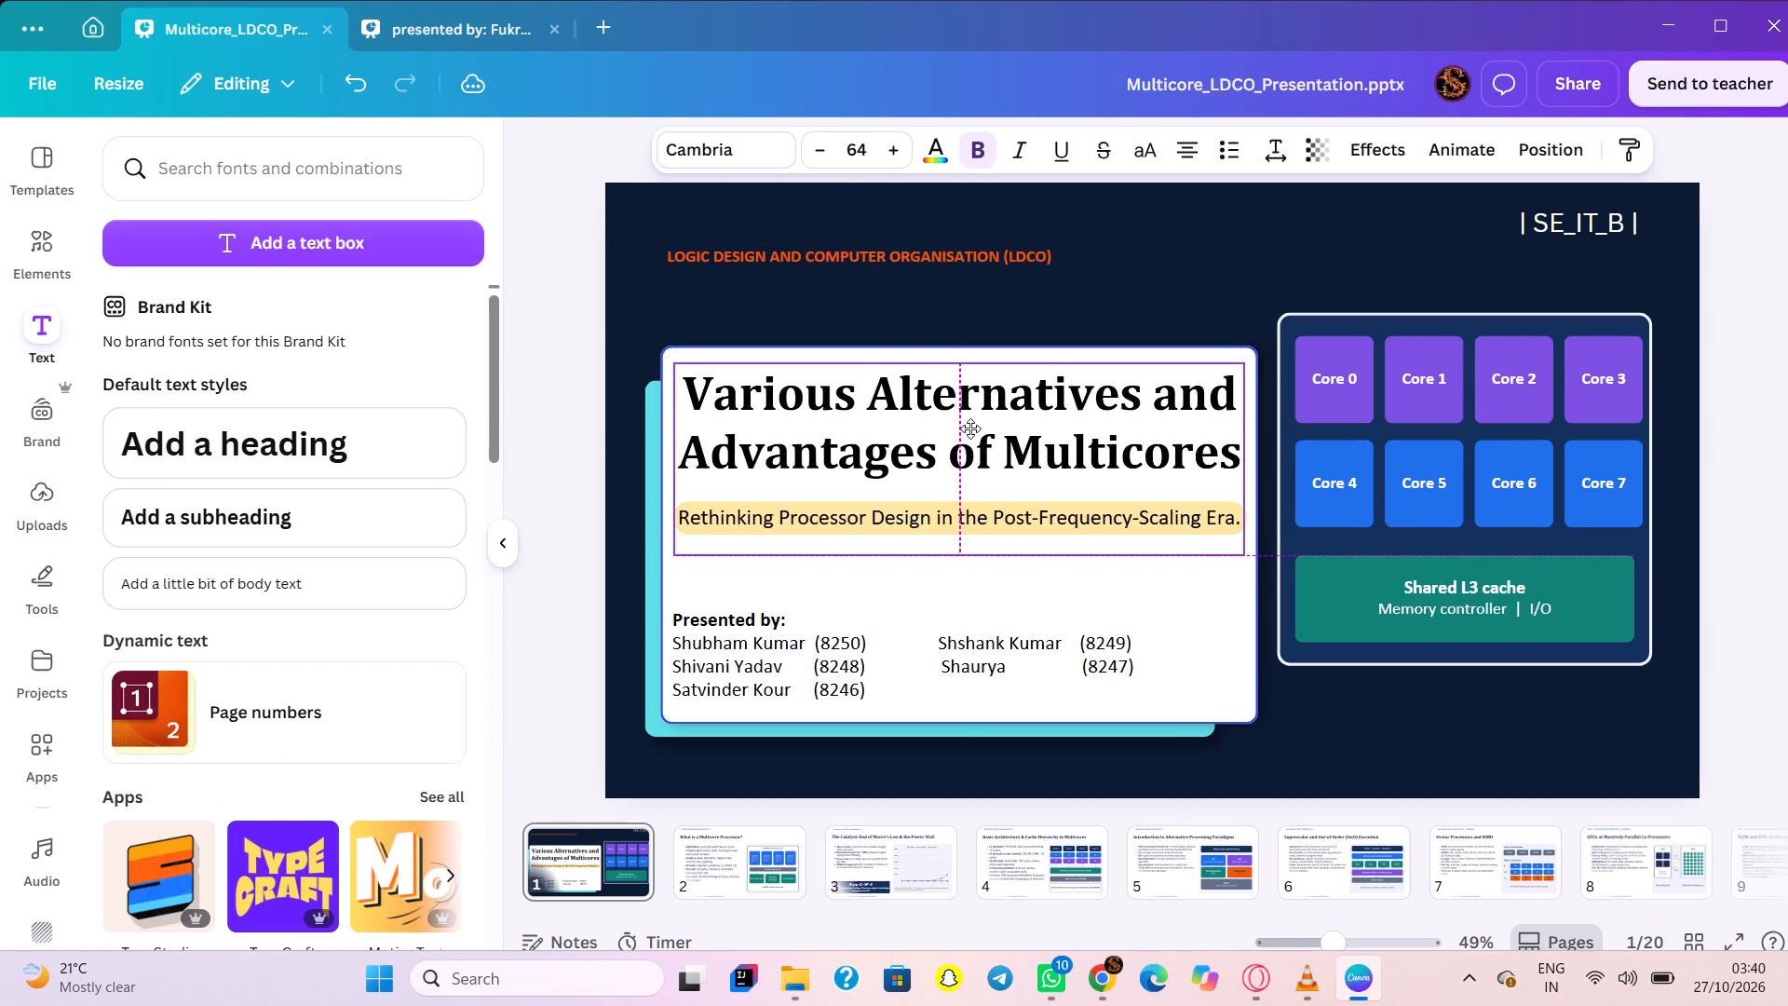
drag(970, 428, 968, 424)
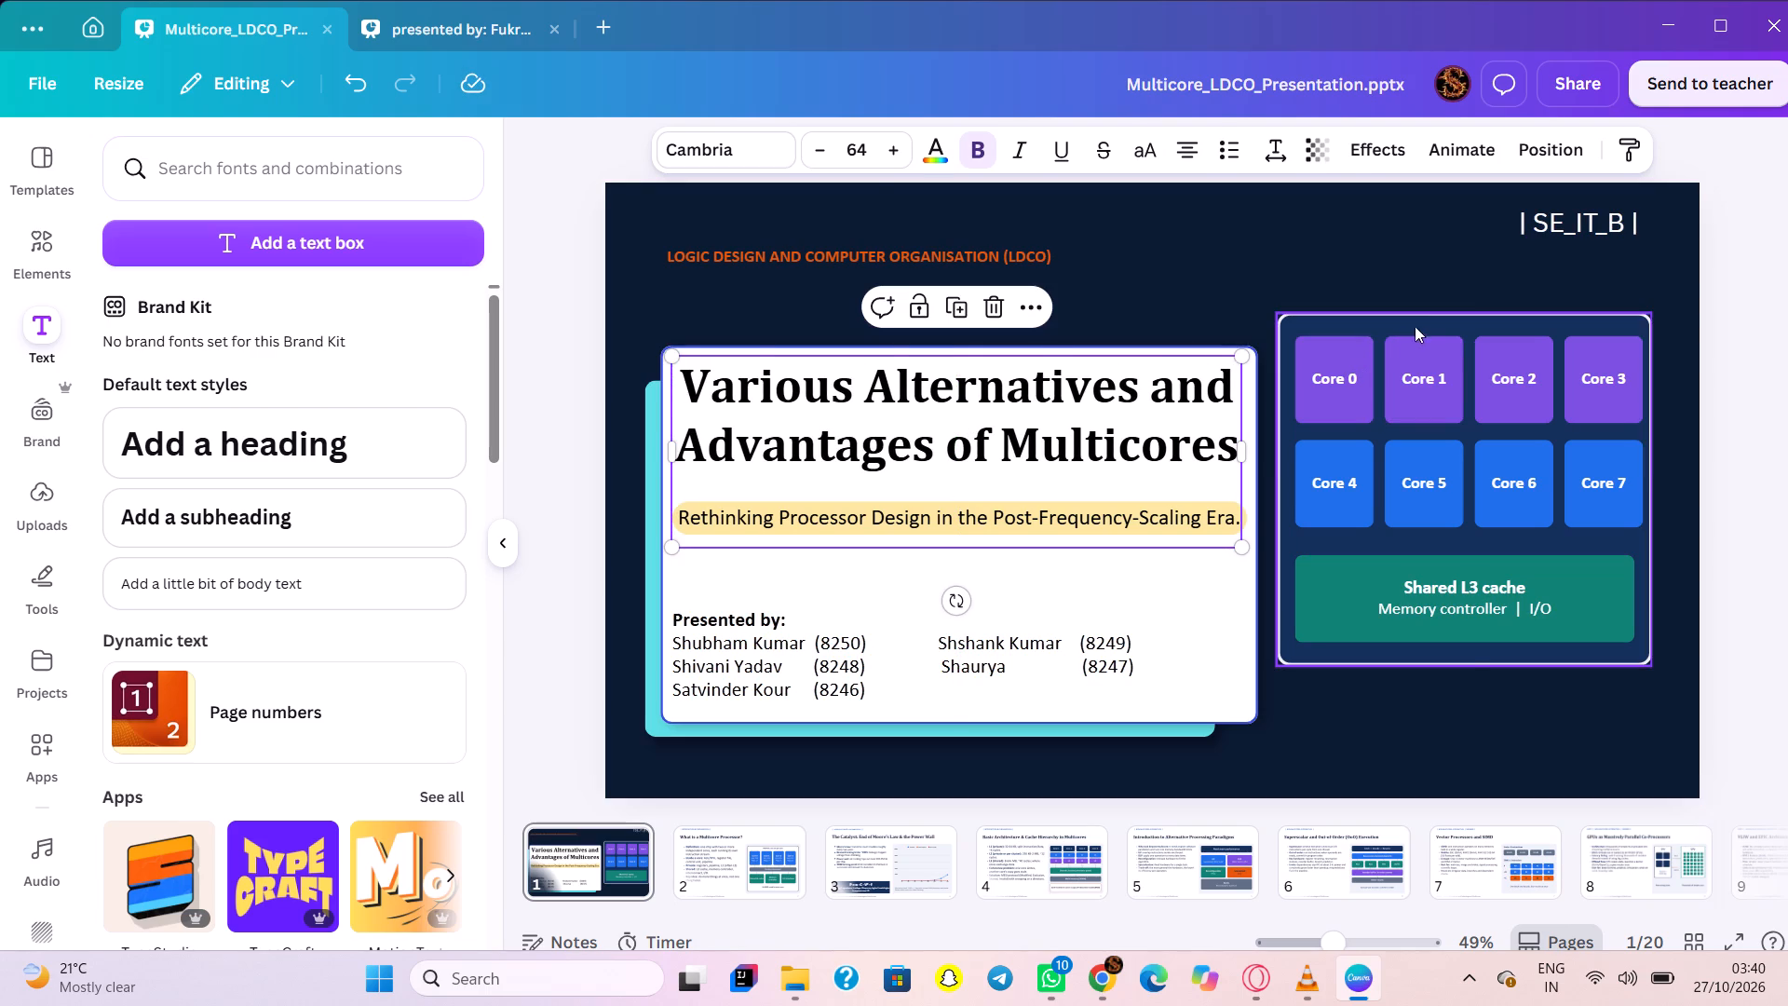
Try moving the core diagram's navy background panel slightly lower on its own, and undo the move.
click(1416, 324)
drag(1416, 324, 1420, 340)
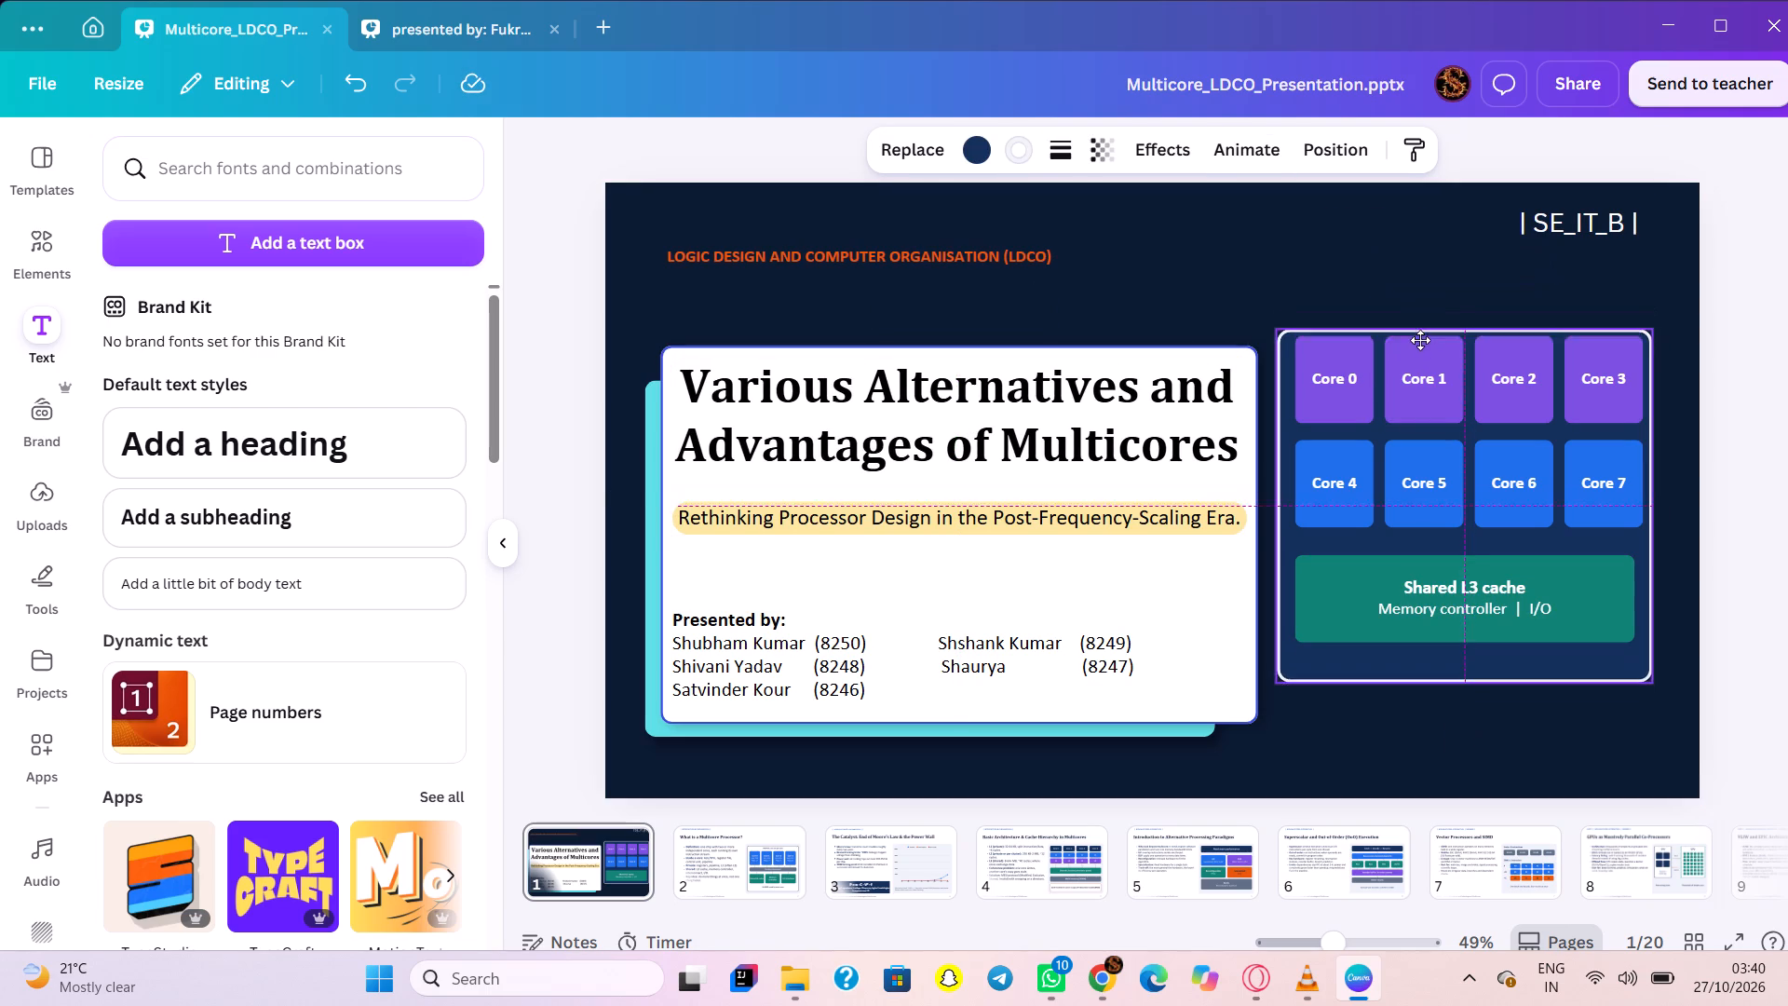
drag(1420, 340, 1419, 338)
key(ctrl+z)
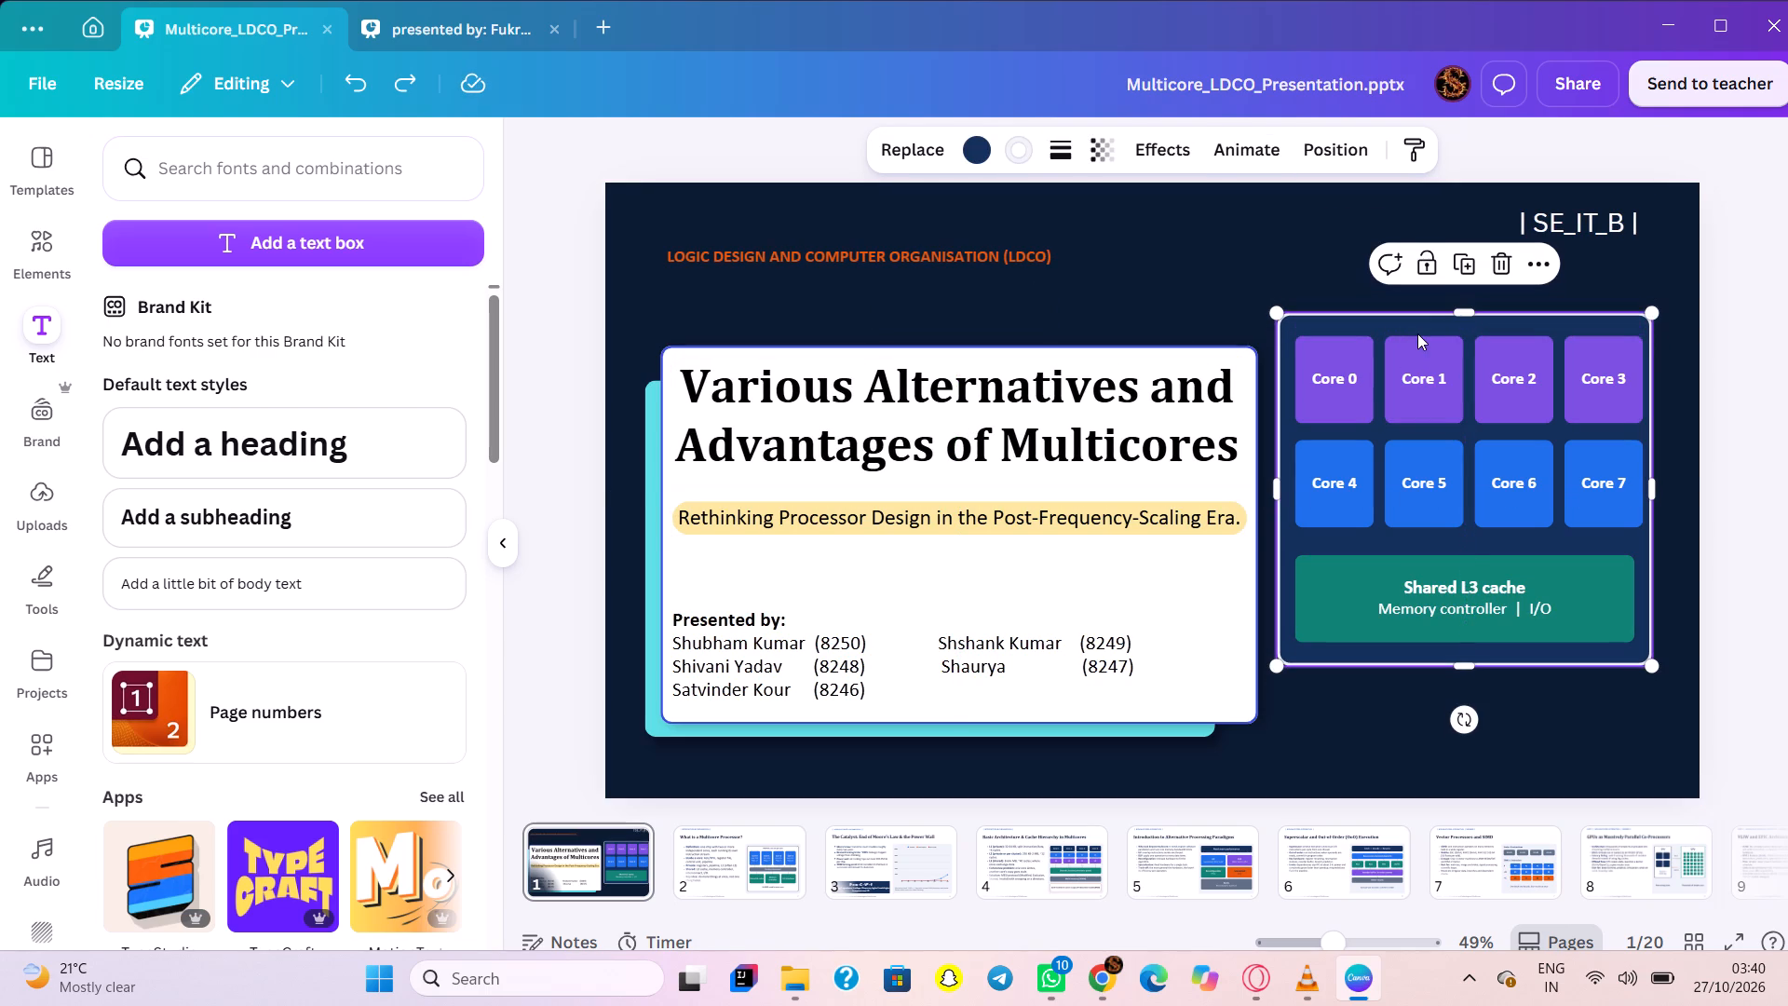
Select the navy panel together with Core 0 to Core 7 and the Shared L3 cache box, and shift them slightly down and right.
shift+click(1361, 373)
shift+click(1407, 374)
shift+click(1507, 382)
shift+click(1588, 387)
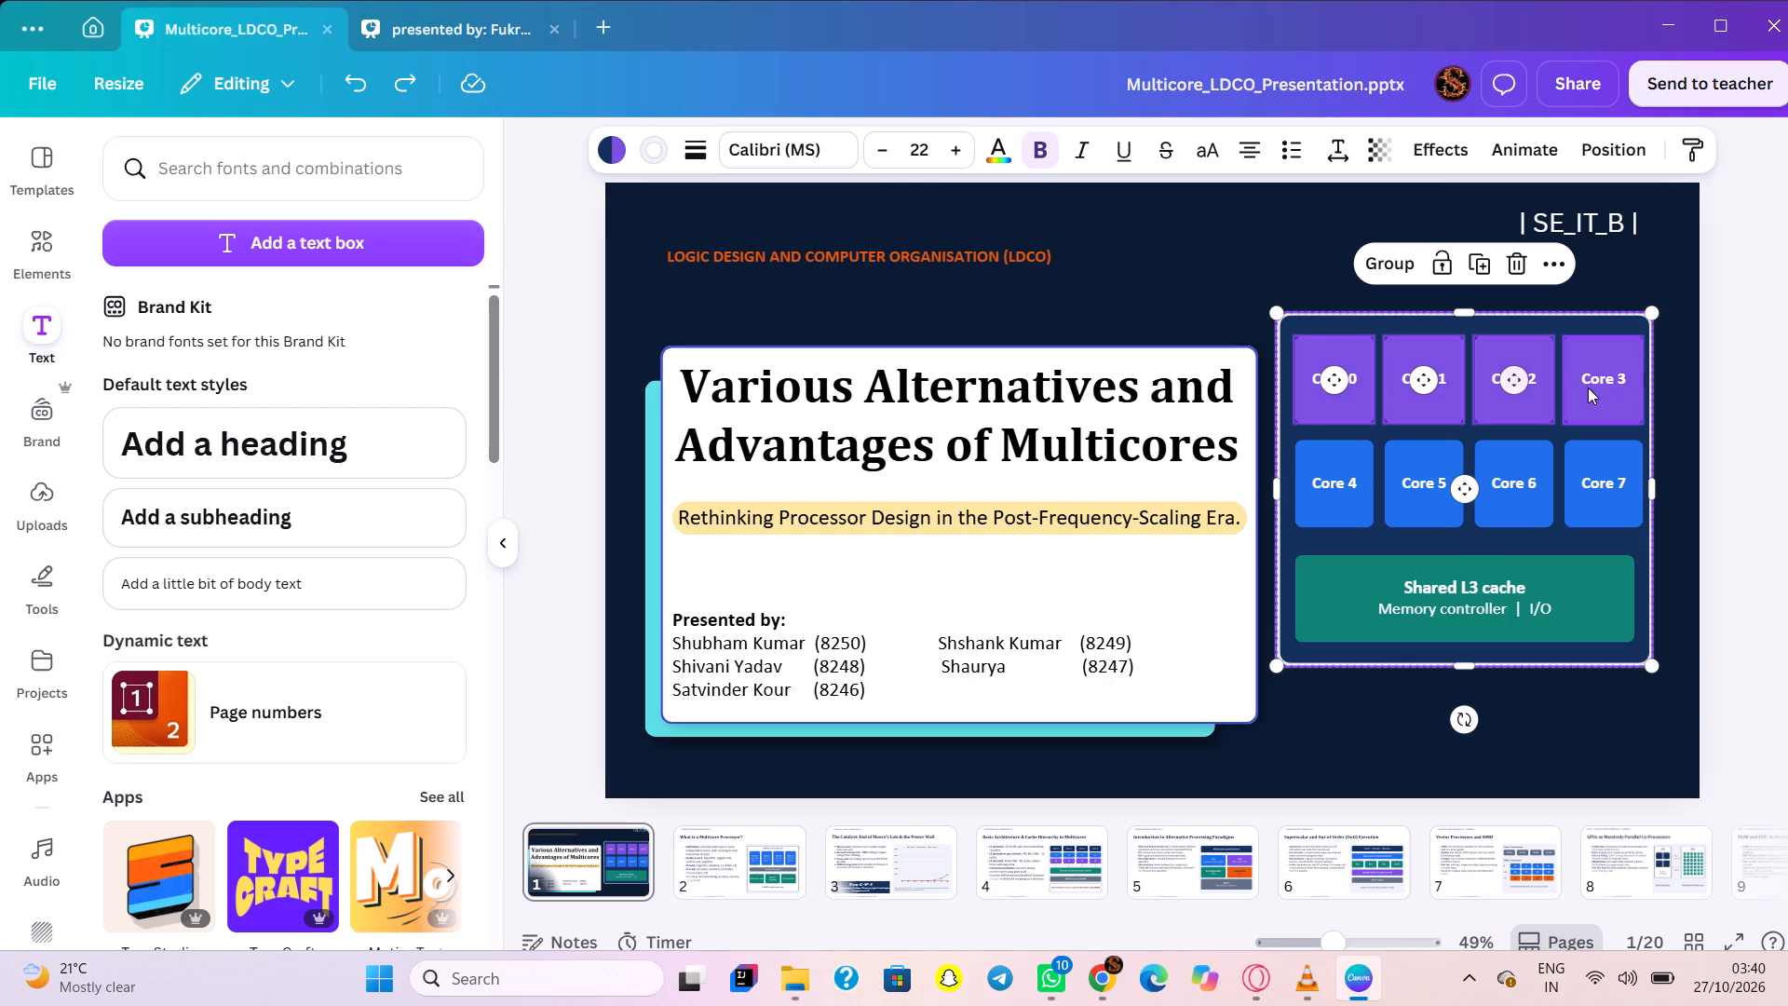
shift+click(1590, 465)
shift+click(1531, 469)
shift+click(1410, 486)
shift+click(1335, 492)
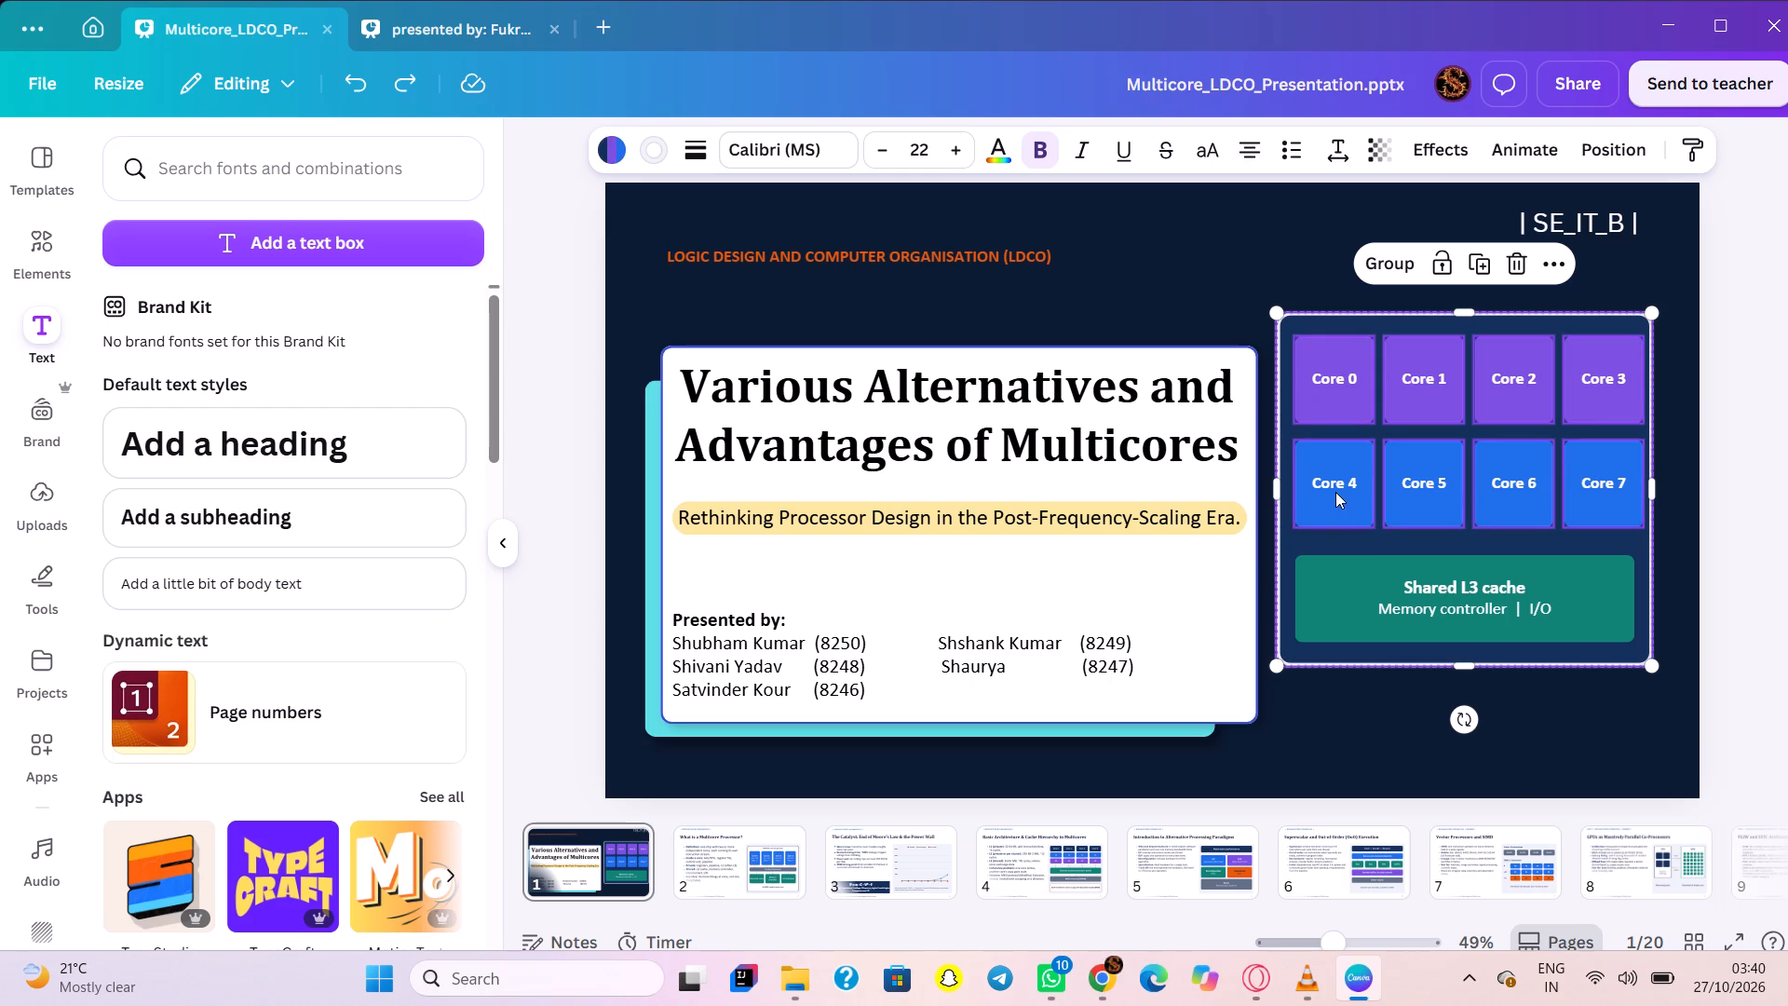
shift+click(1396, 565)
drag(1459, 515, 1475, 537)
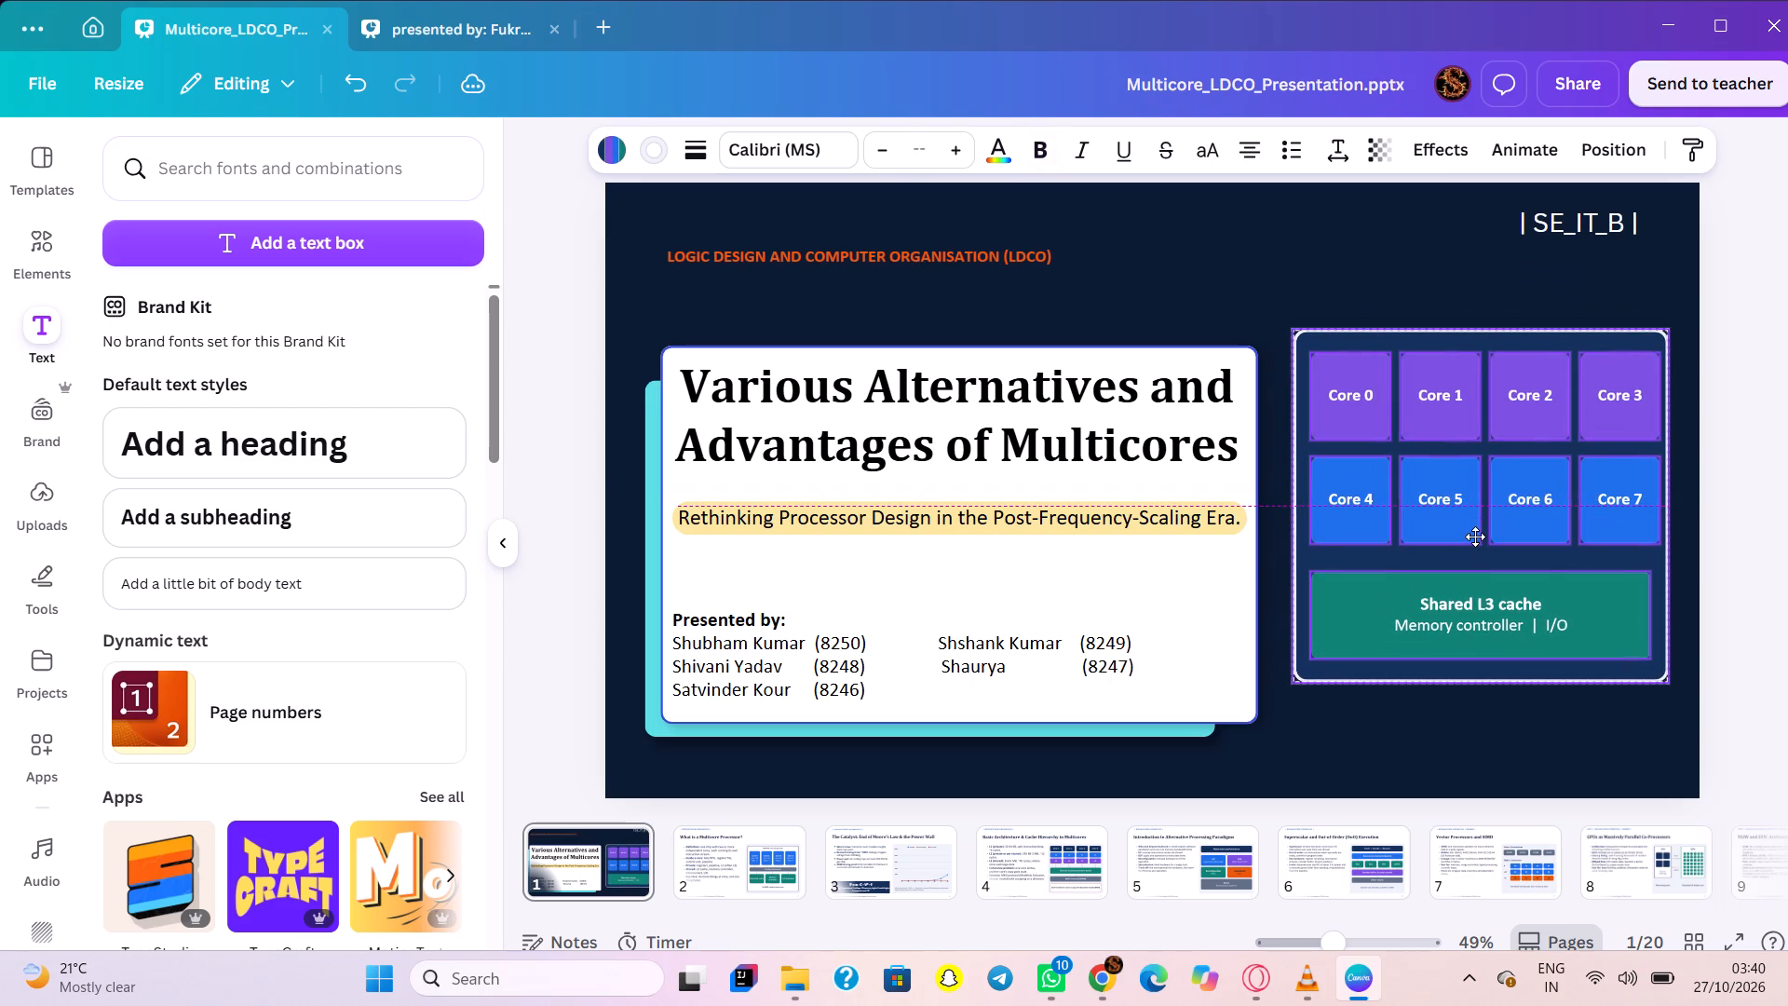
drag(1475, 537, 1475, 542)
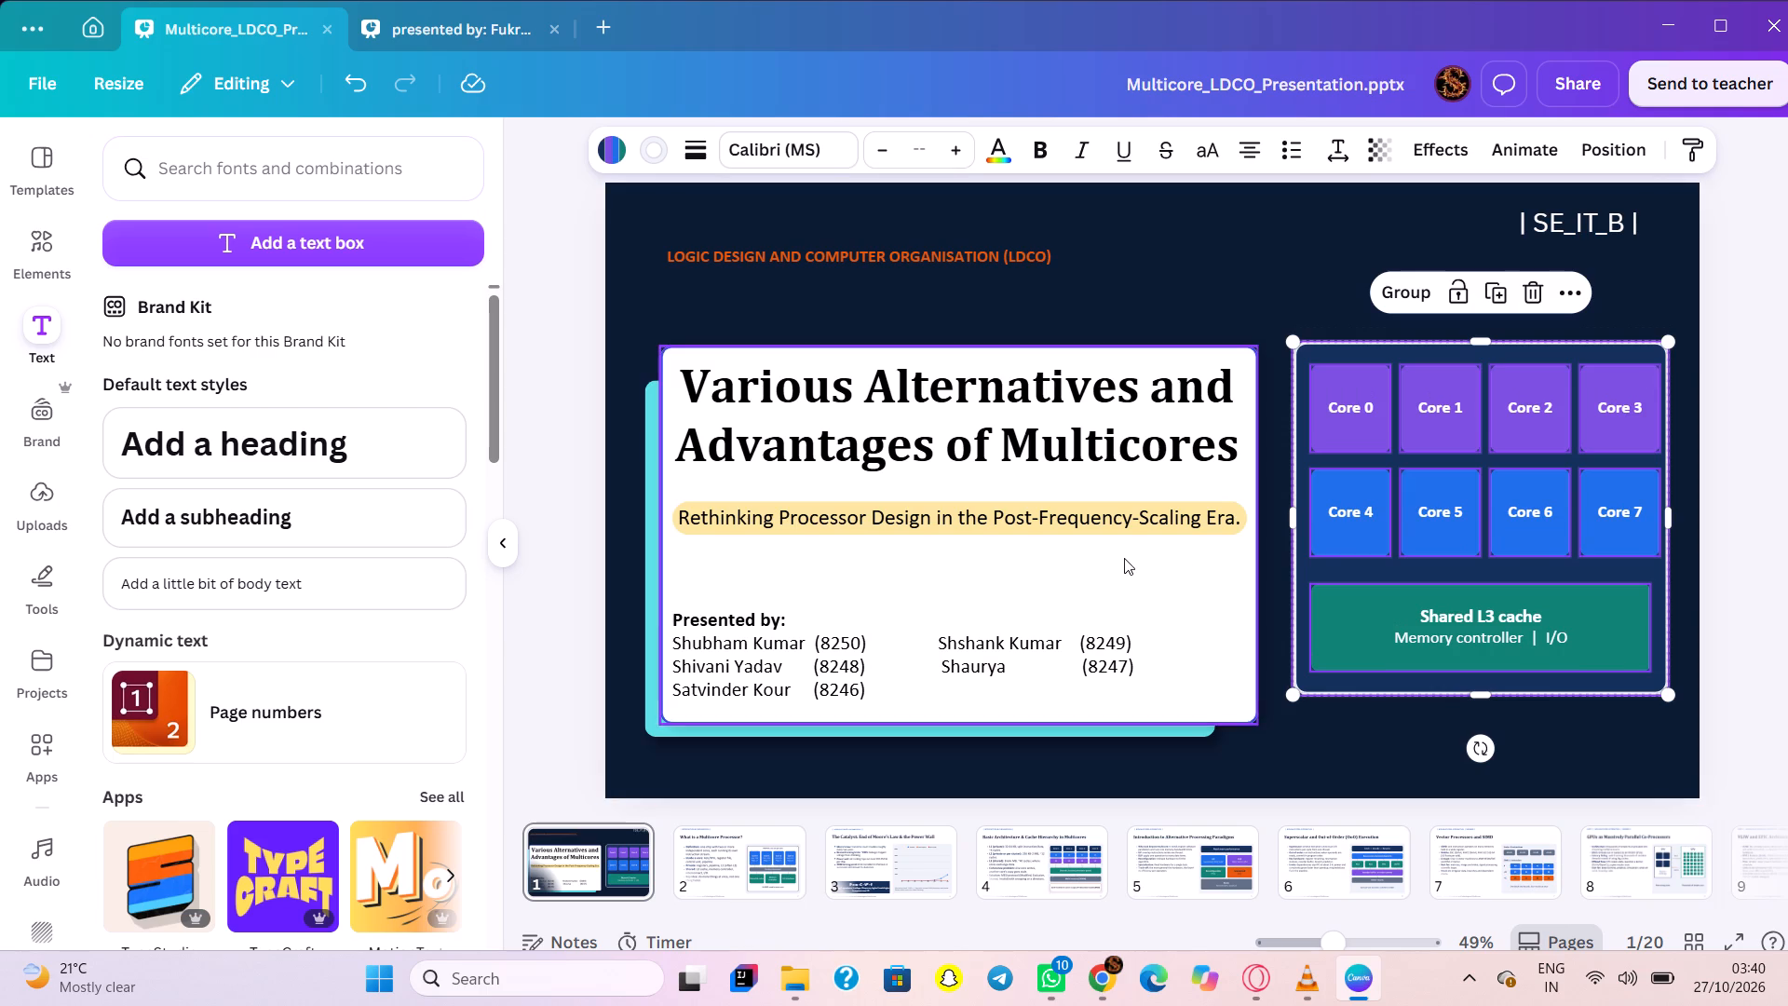
Move the orange LDCO heading up the slide, roughly level with the SE_IT_B label.
drag(929, 251, 929, 259)
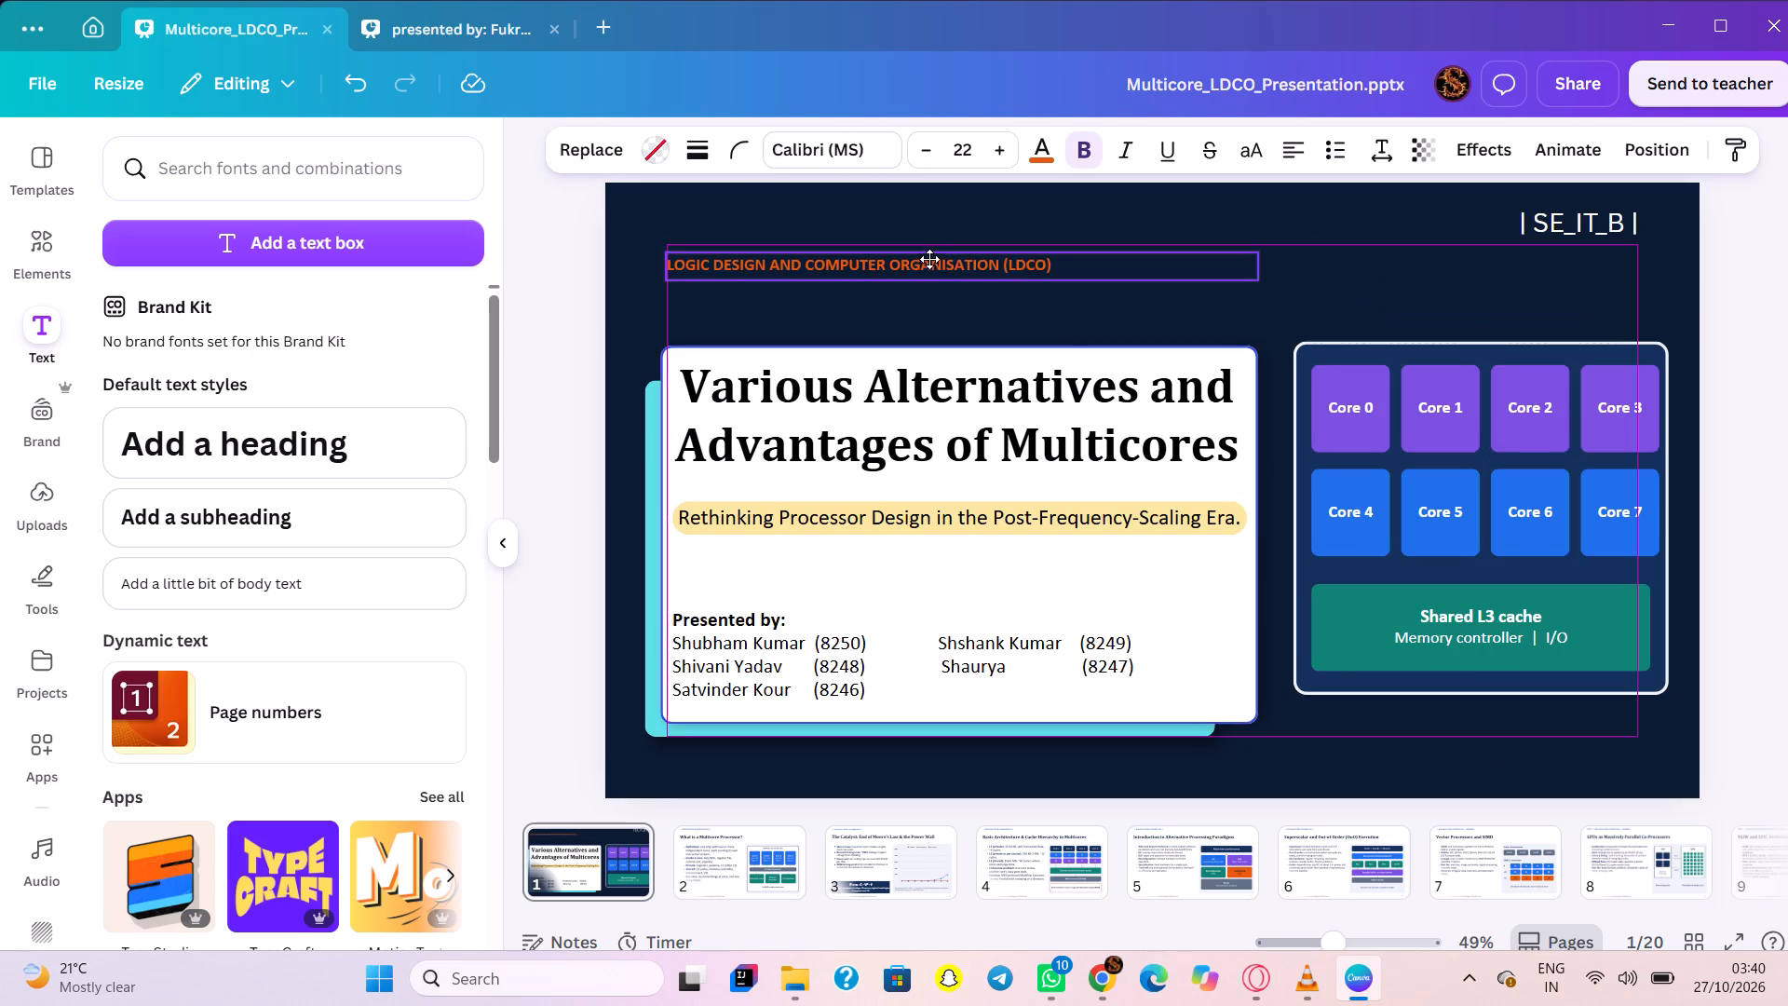
drag(929, 259, 933, 260)
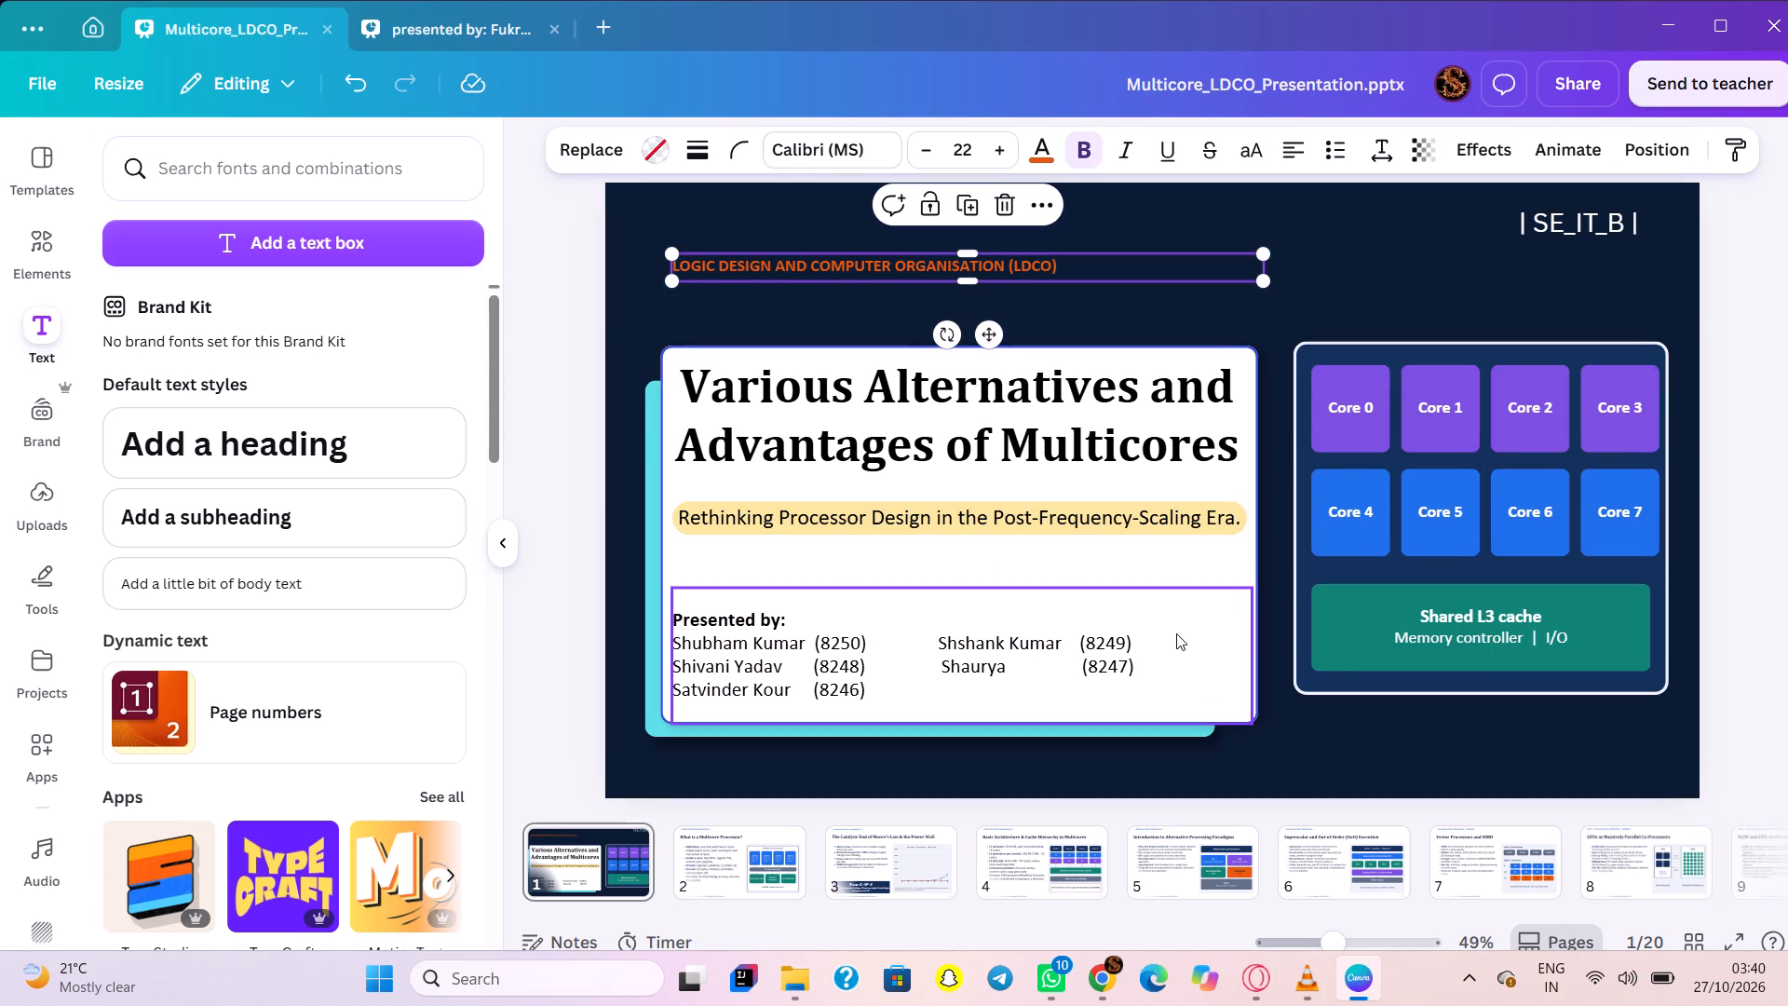
click(1330, 283)
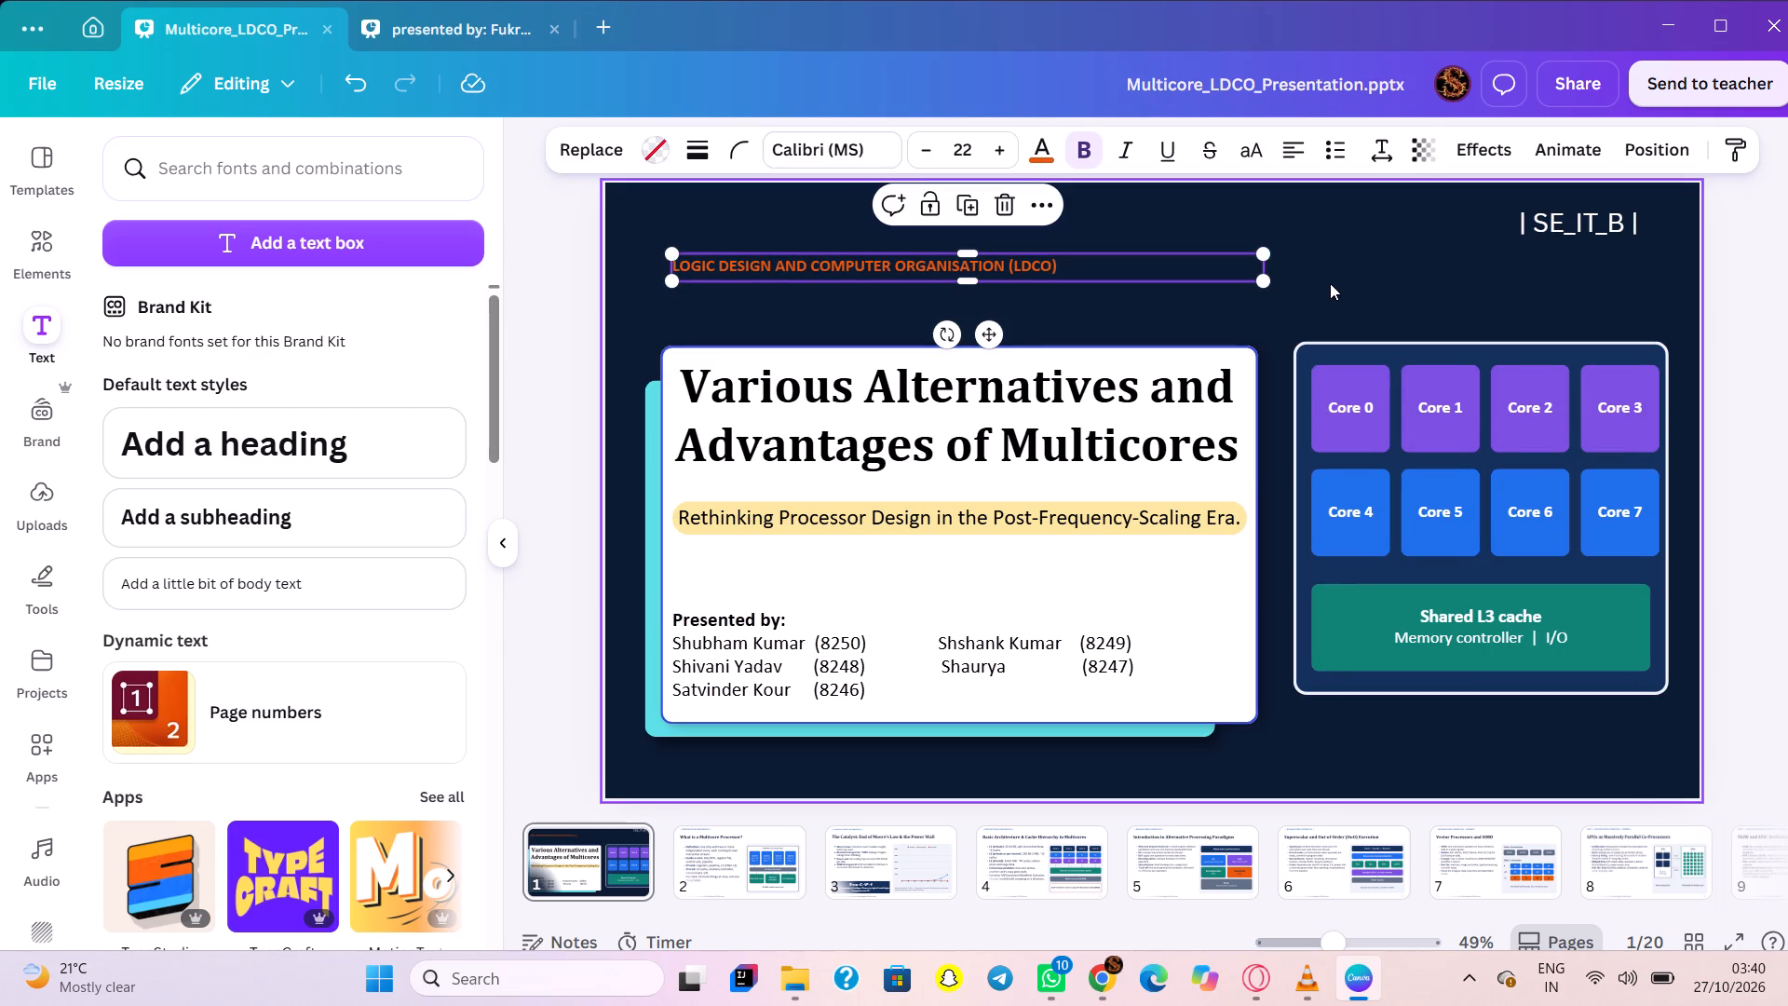
drag(972, 270, 968, 239)
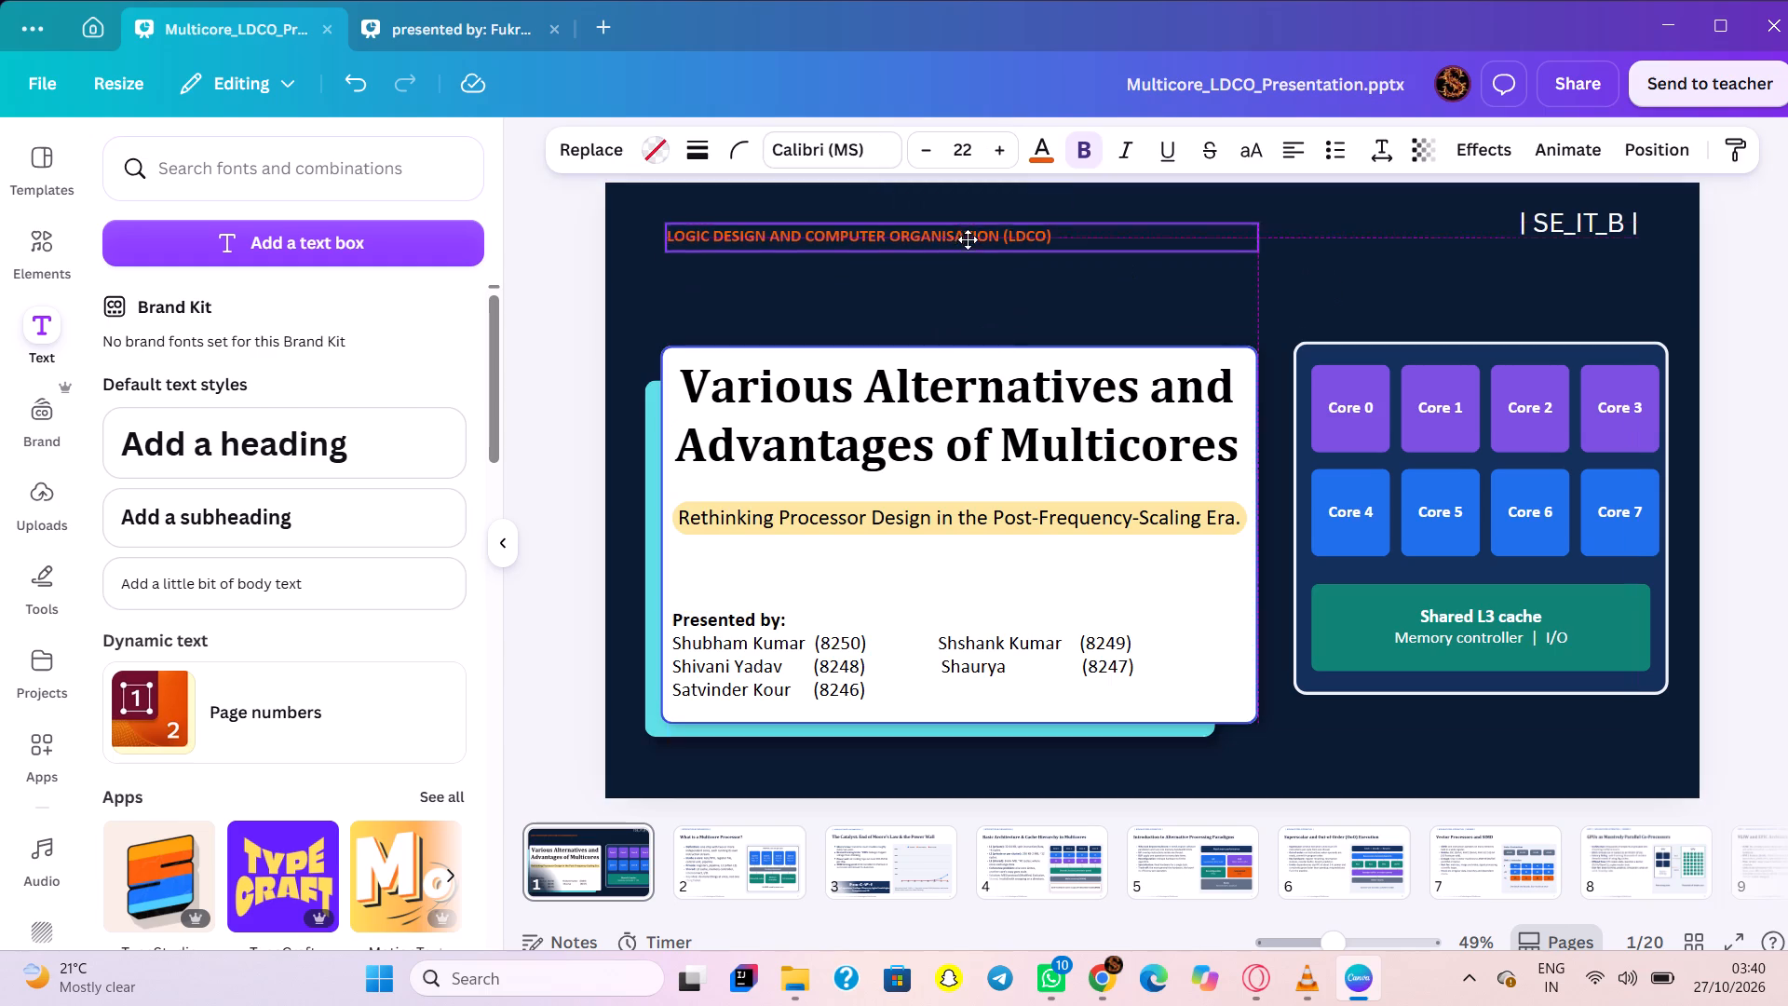
drag(968, 239, 966, 236)
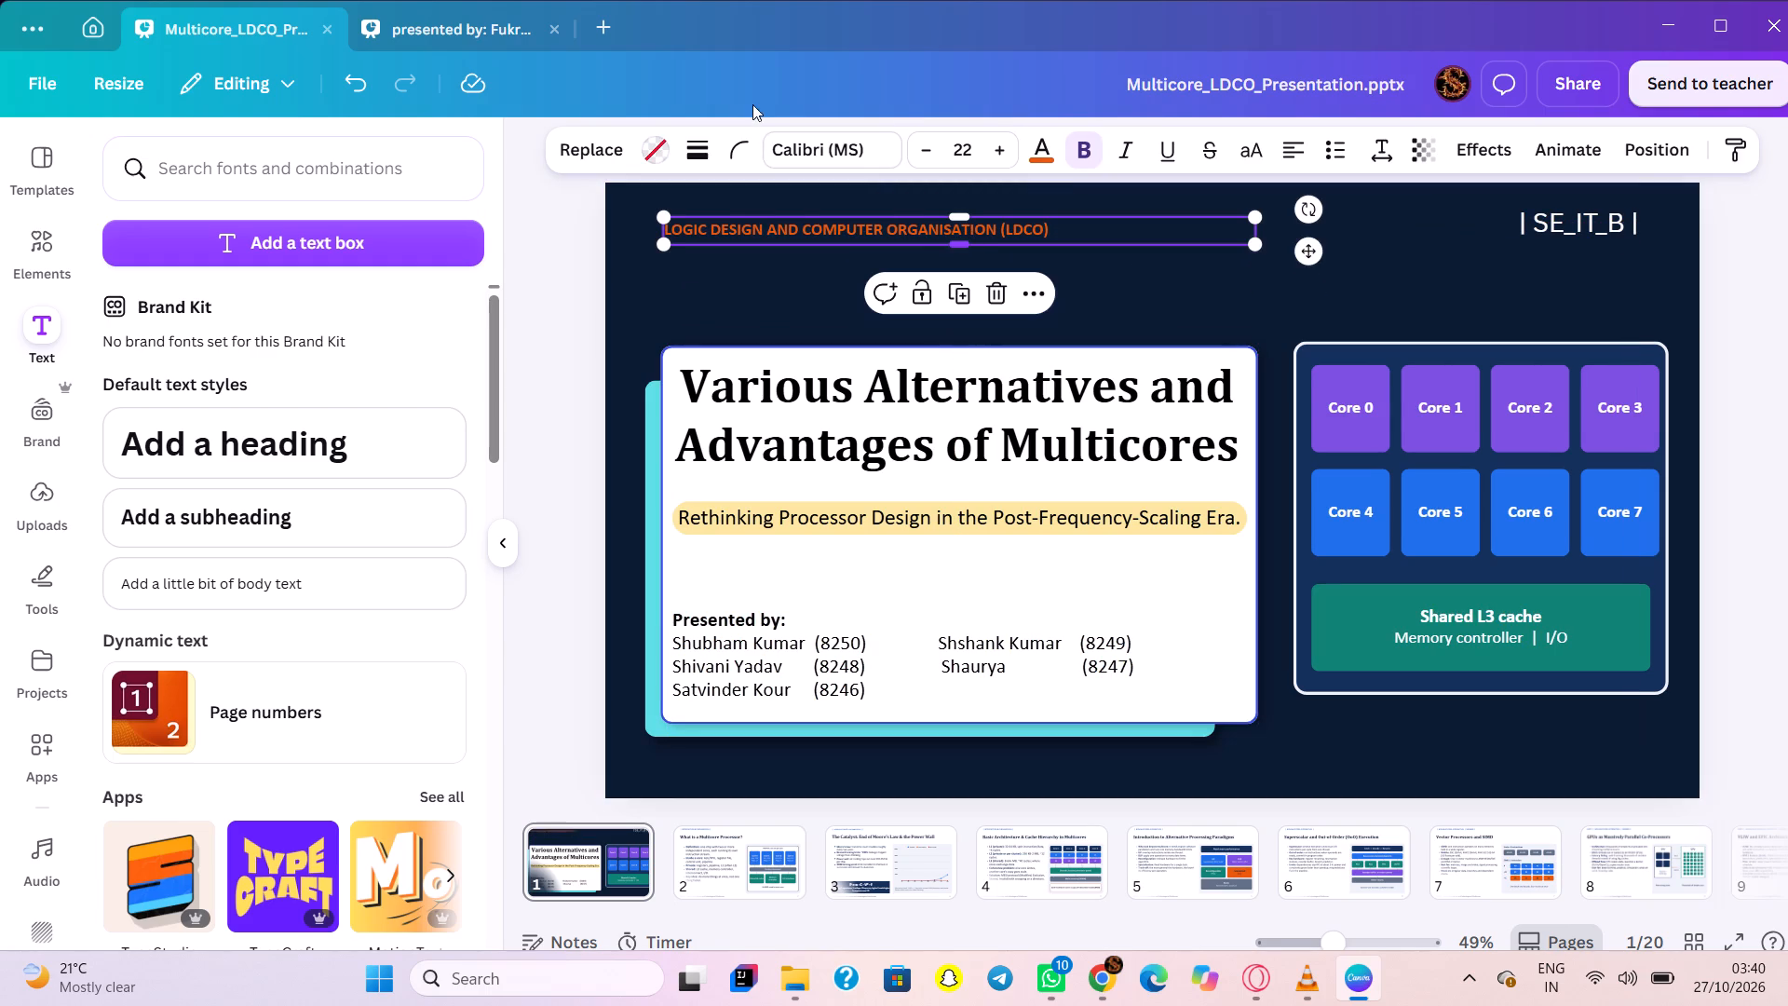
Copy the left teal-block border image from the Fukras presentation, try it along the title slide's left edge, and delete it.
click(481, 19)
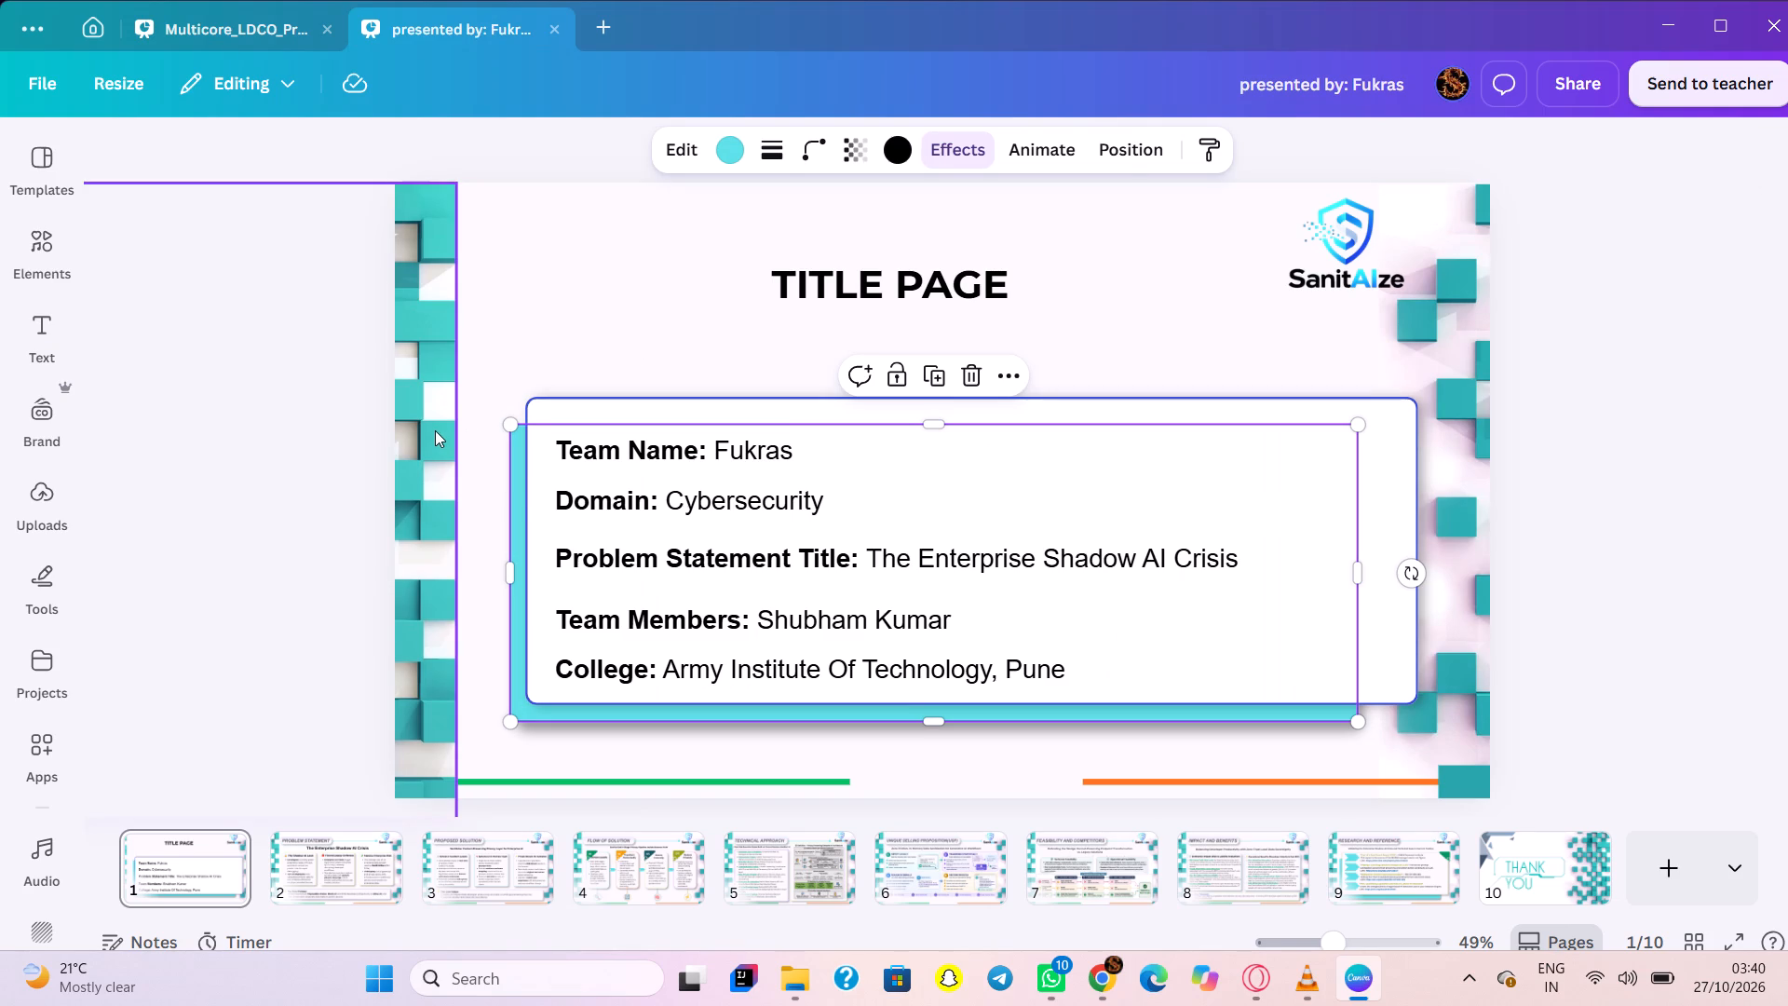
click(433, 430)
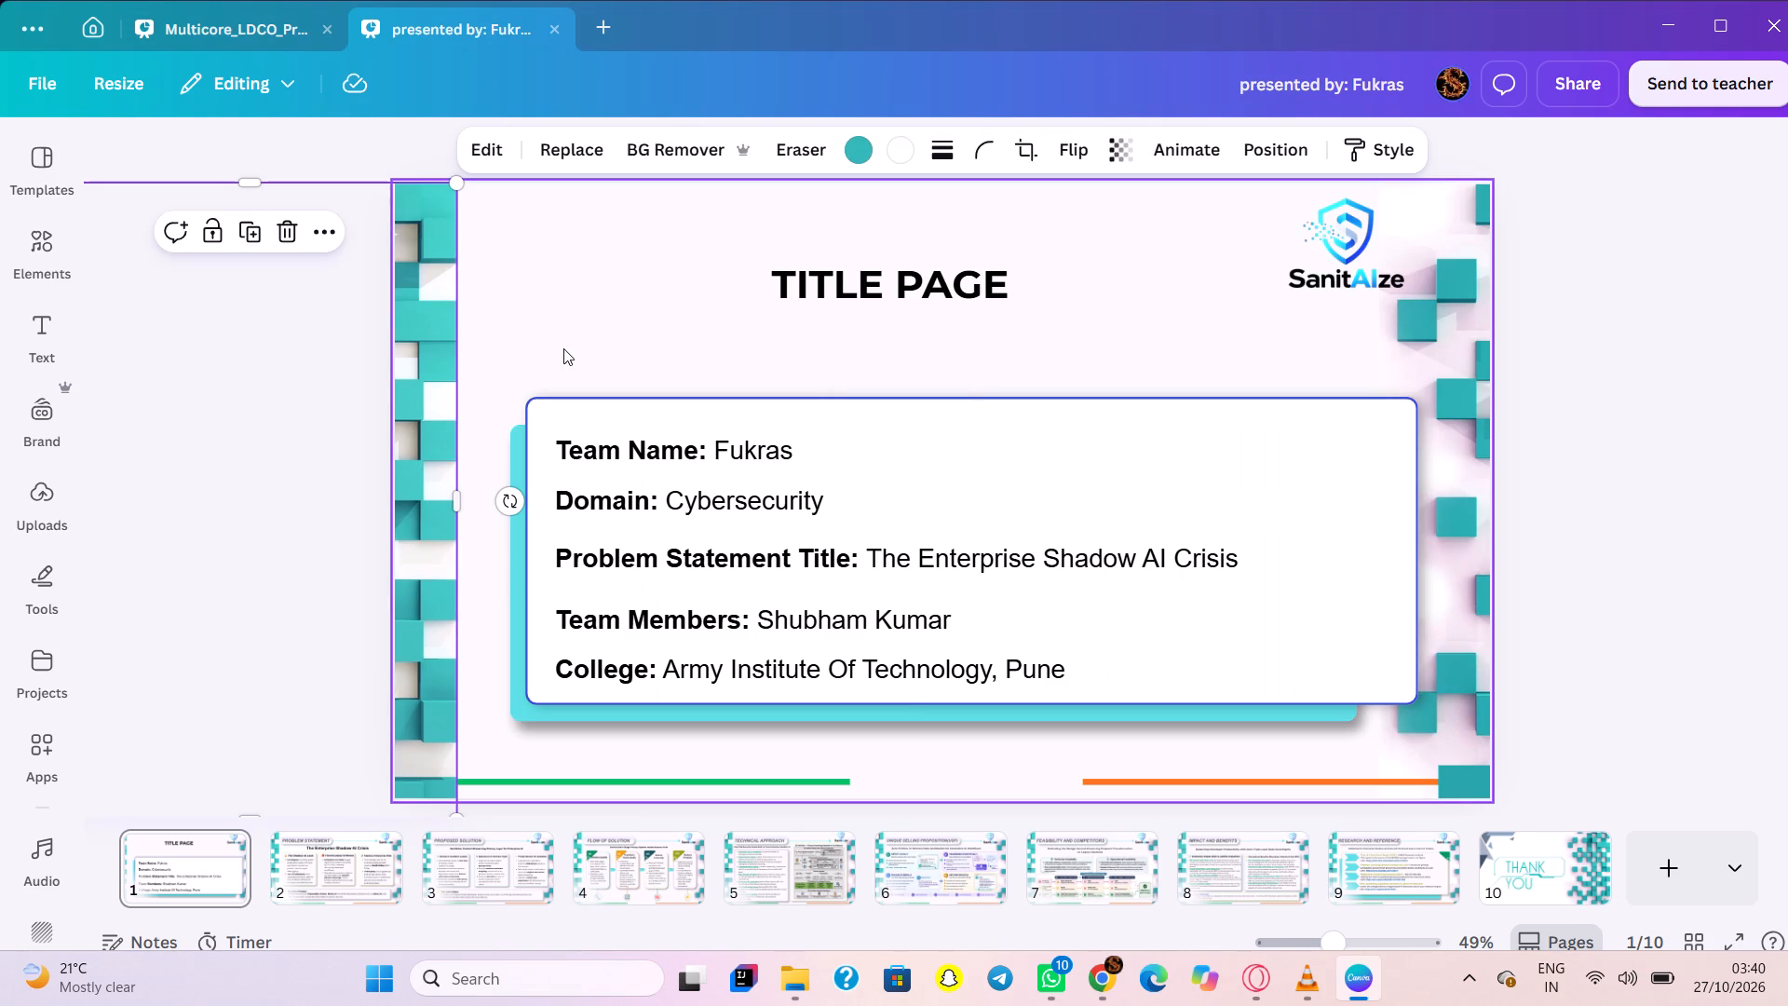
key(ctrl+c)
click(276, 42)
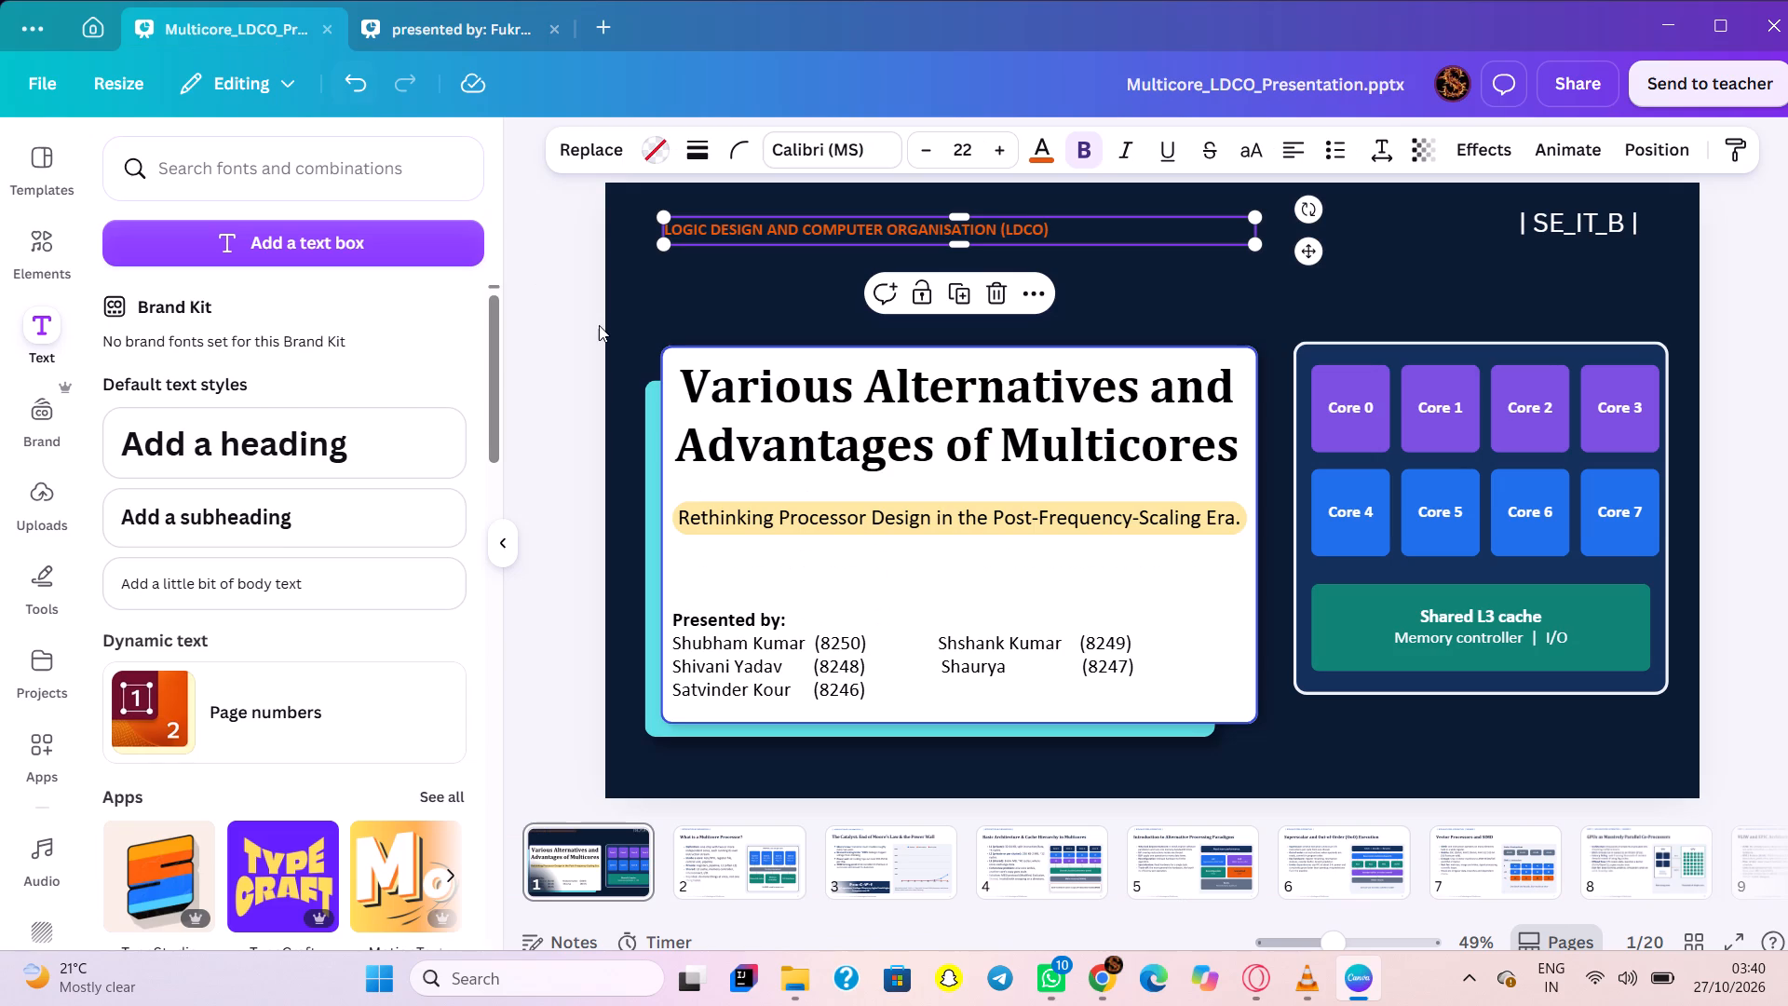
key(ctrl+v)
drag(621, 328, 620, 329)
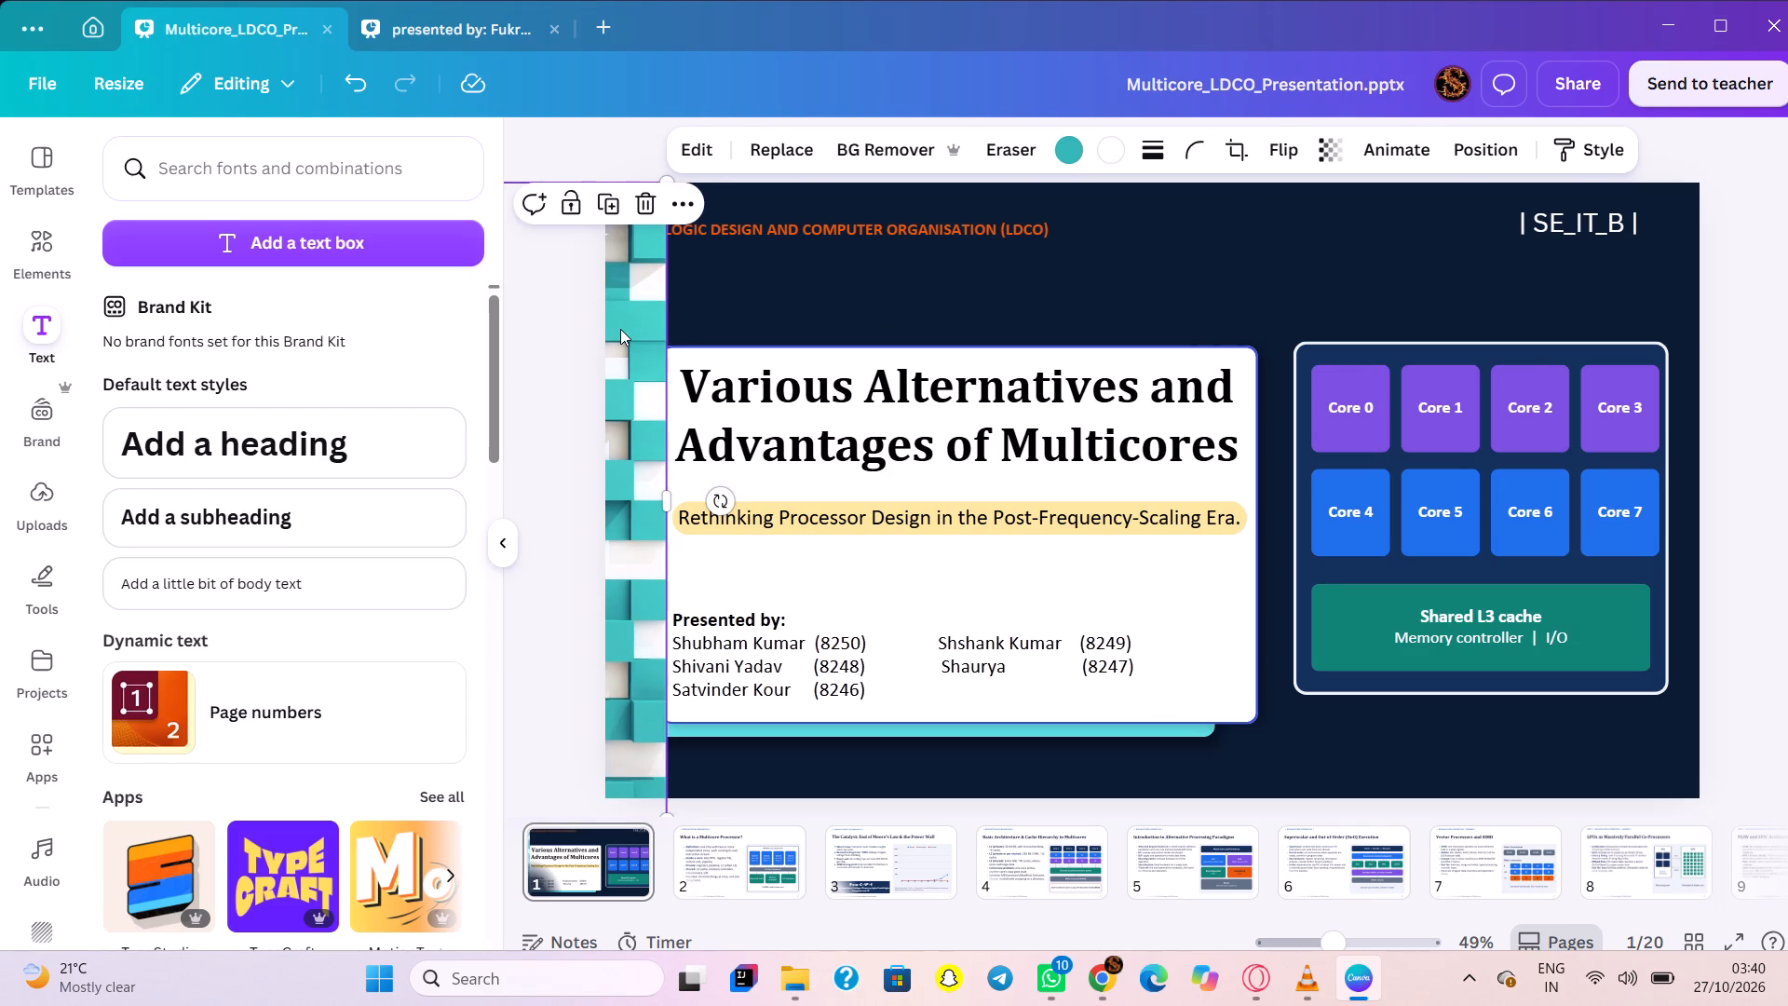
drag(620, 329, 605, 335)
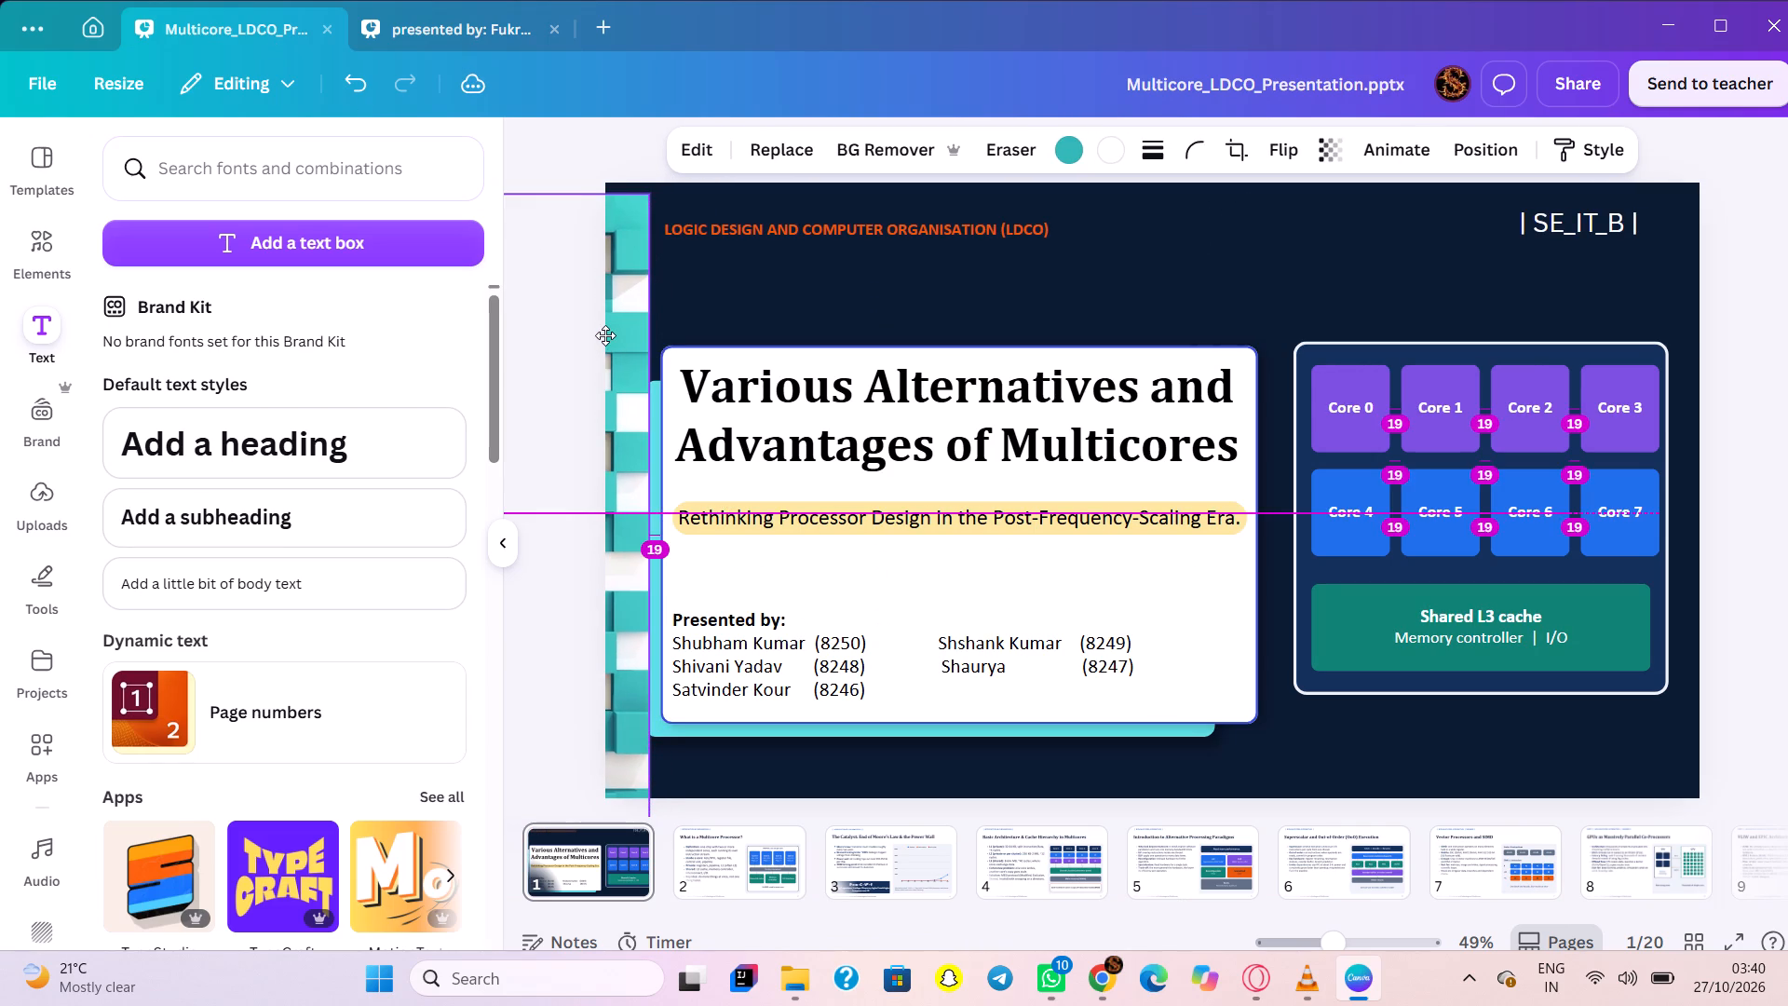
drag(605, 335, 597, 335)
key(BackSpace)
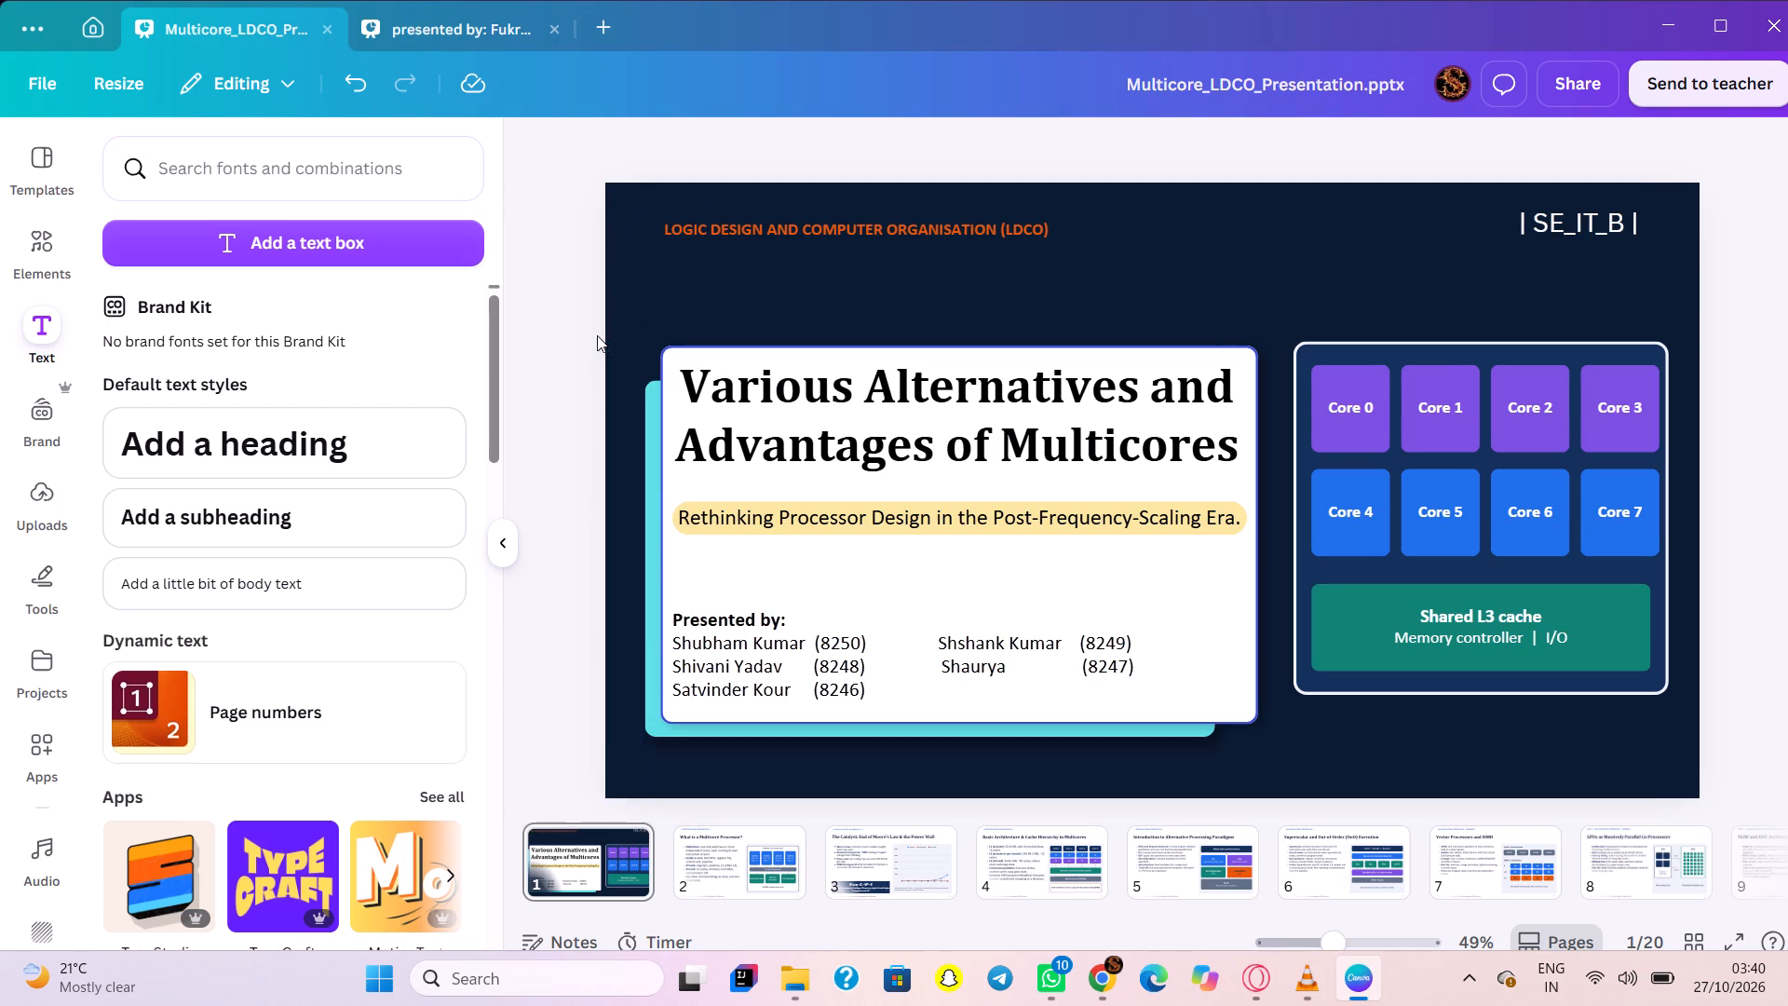
Copy the right teal-block border image from the Fukras presentation and place it as a narrow strip along the title slide's right edge.
click(480, 20)
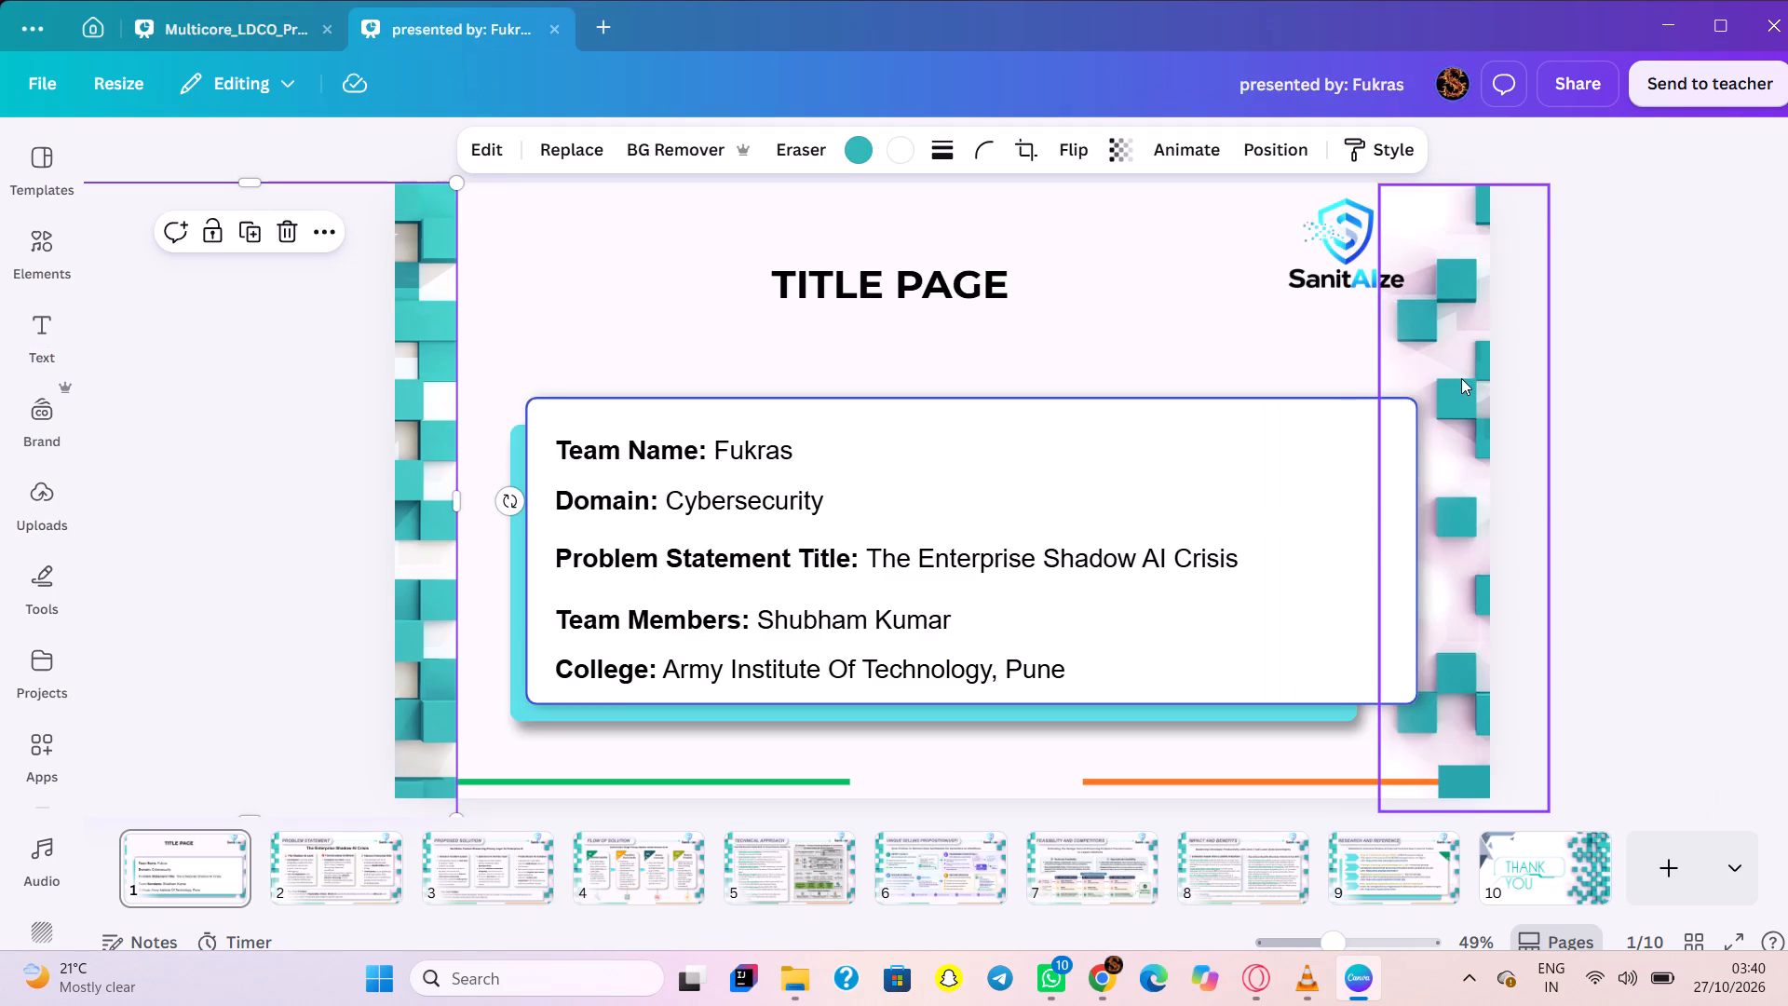
click(1461, 378)
key(ctrl+c)
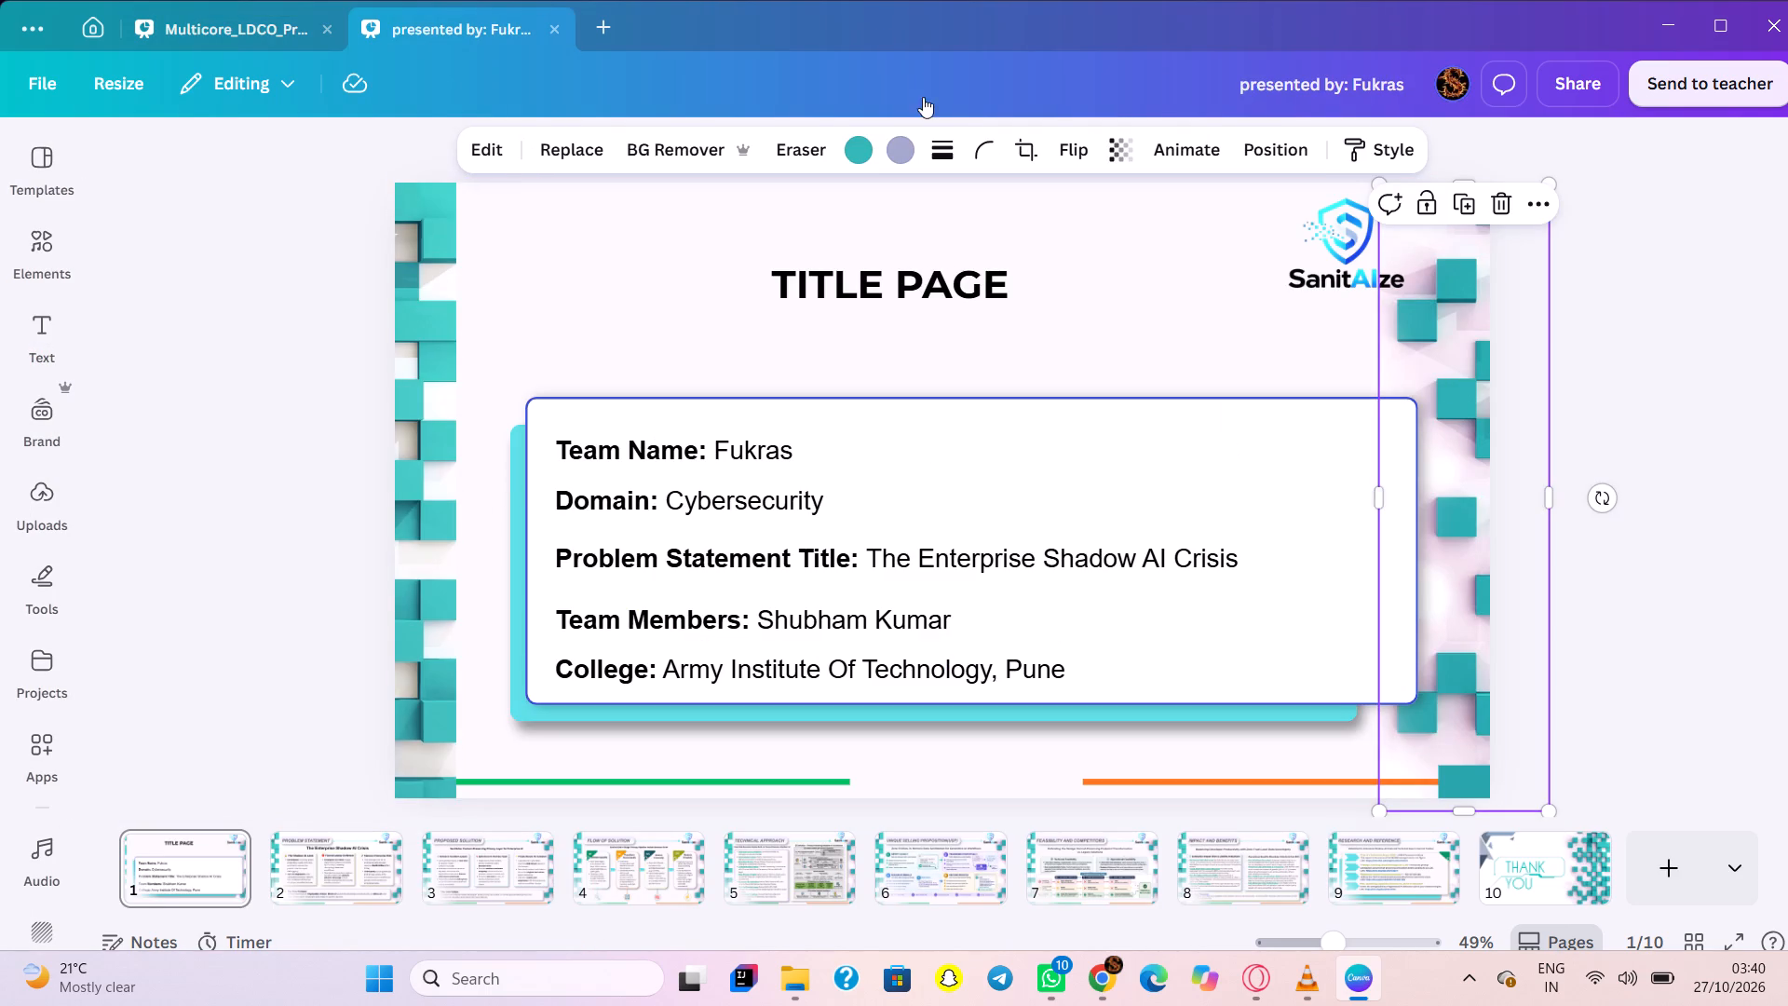
click(210, 35)
key(ctrl+v)
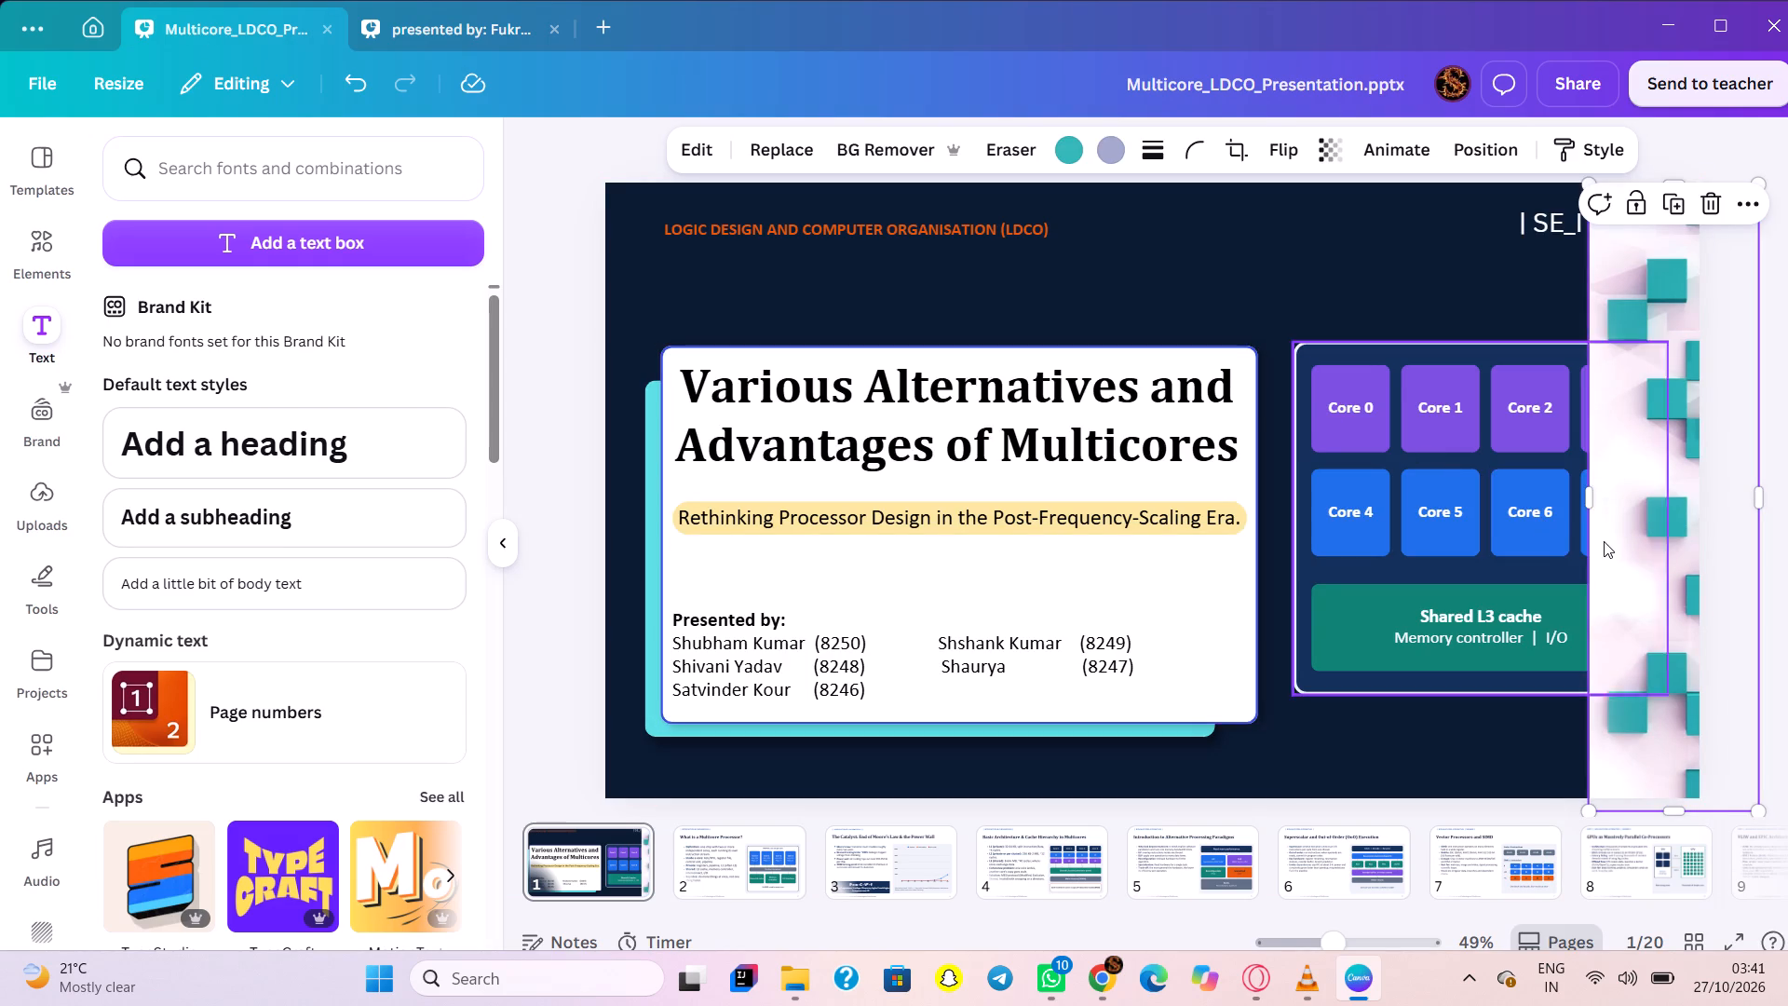
drag(1606, 548, 1644, 440)
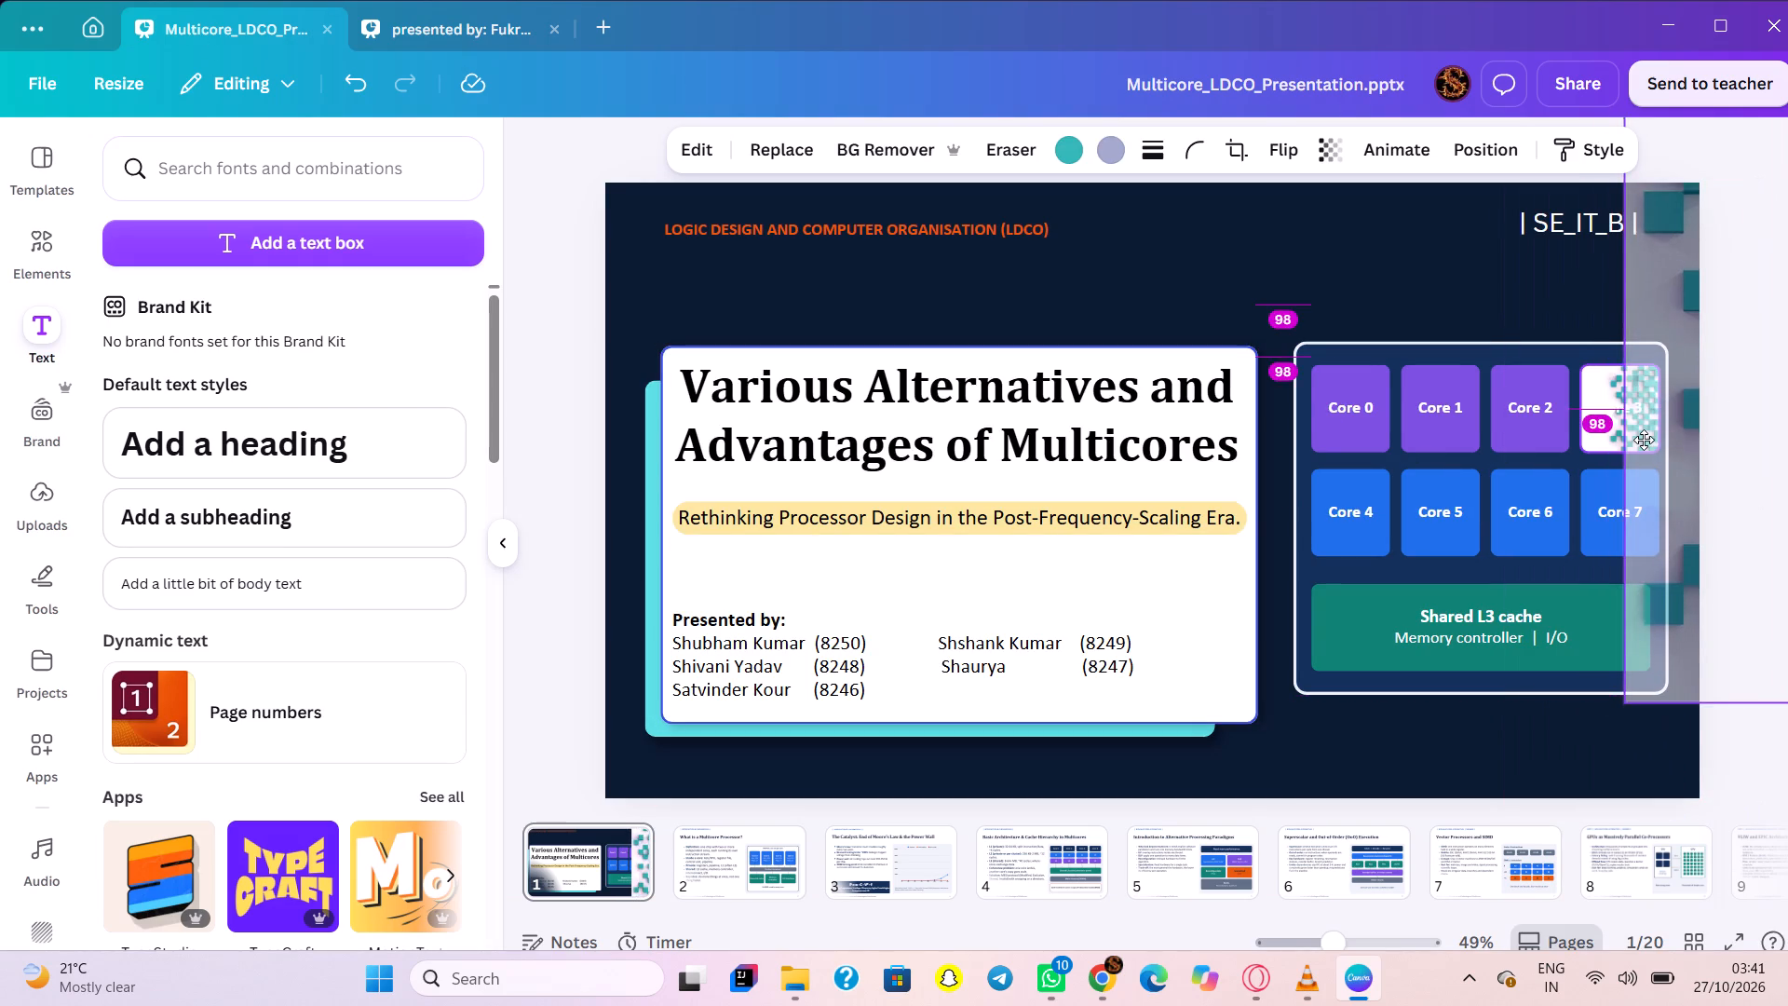
drag(1644, 440, 1682, 525)
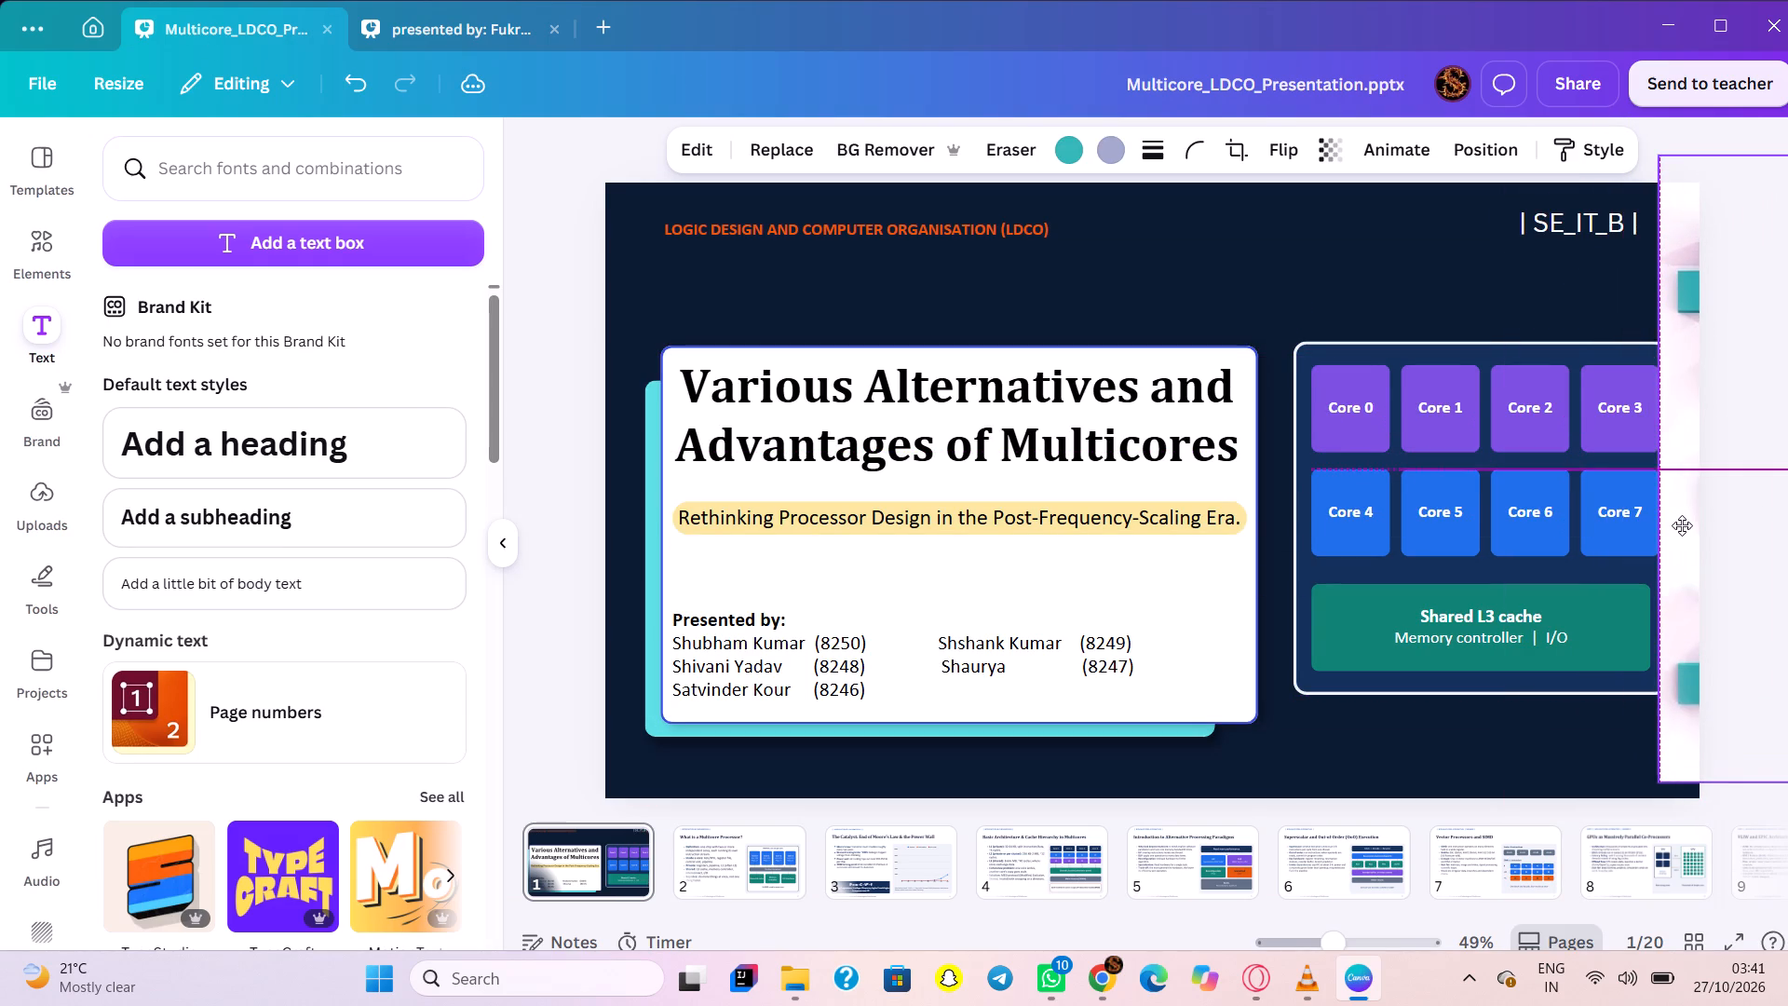
drag(1682, 525, 1678, 535)
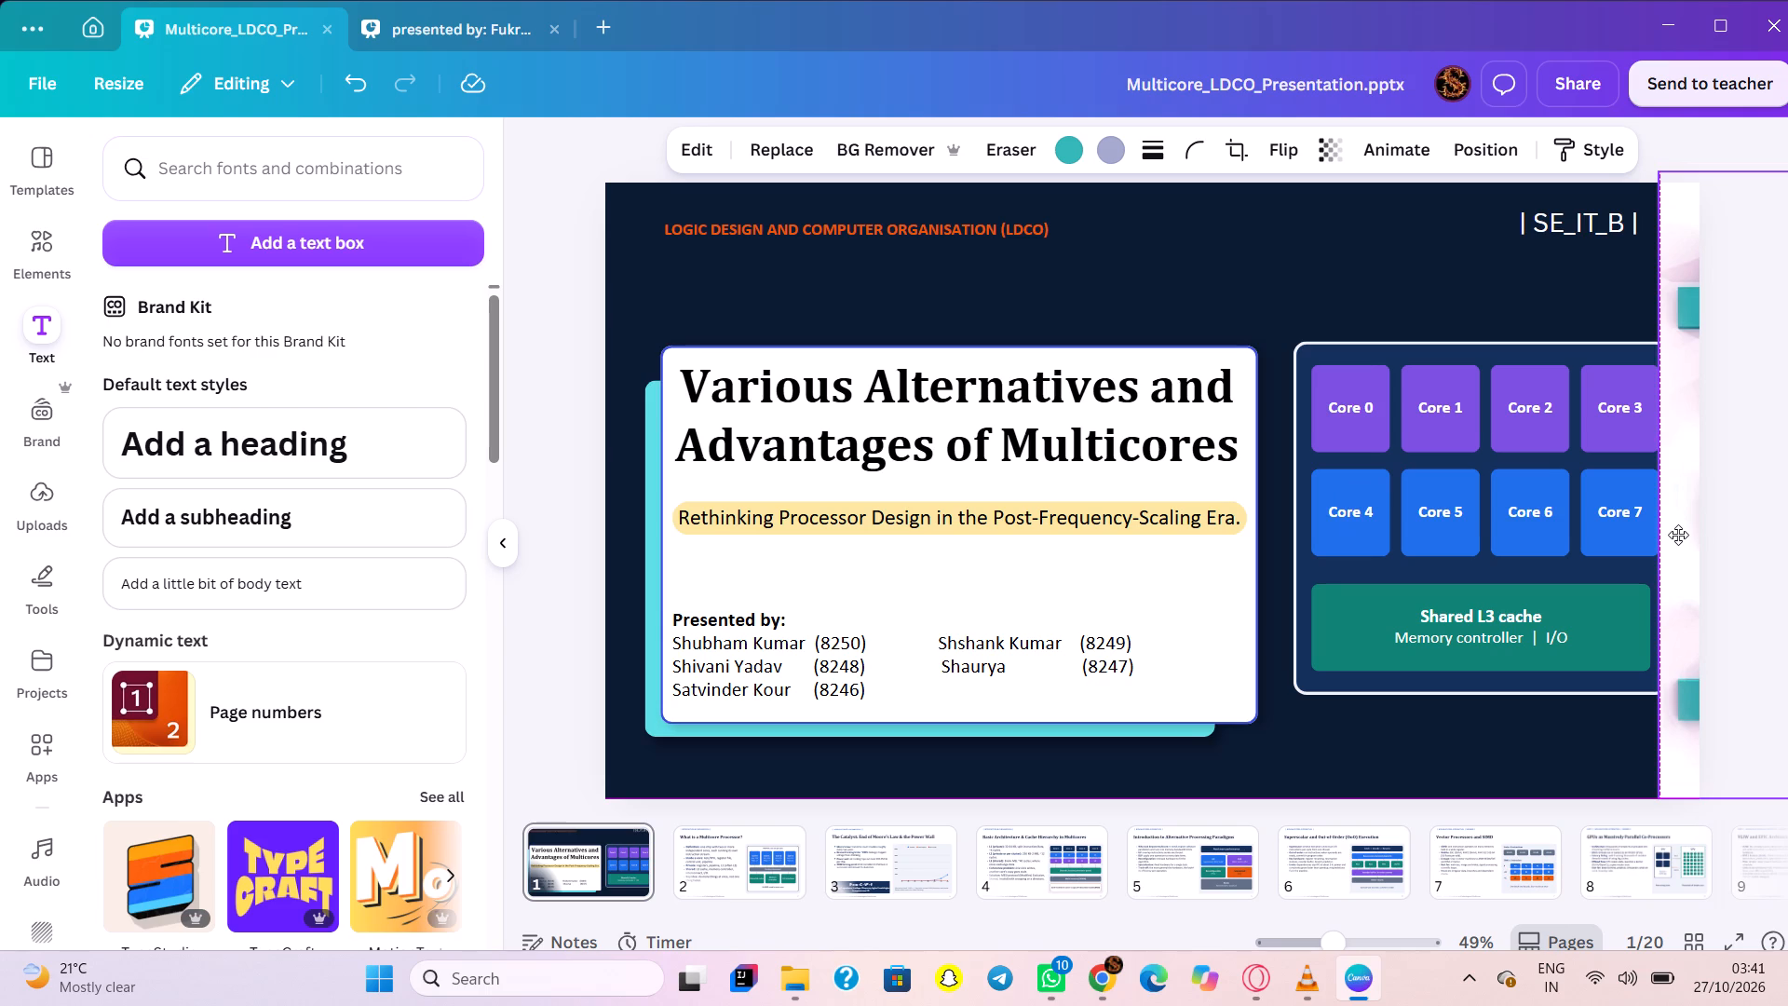
drag(1678, 535, 1700, 556)
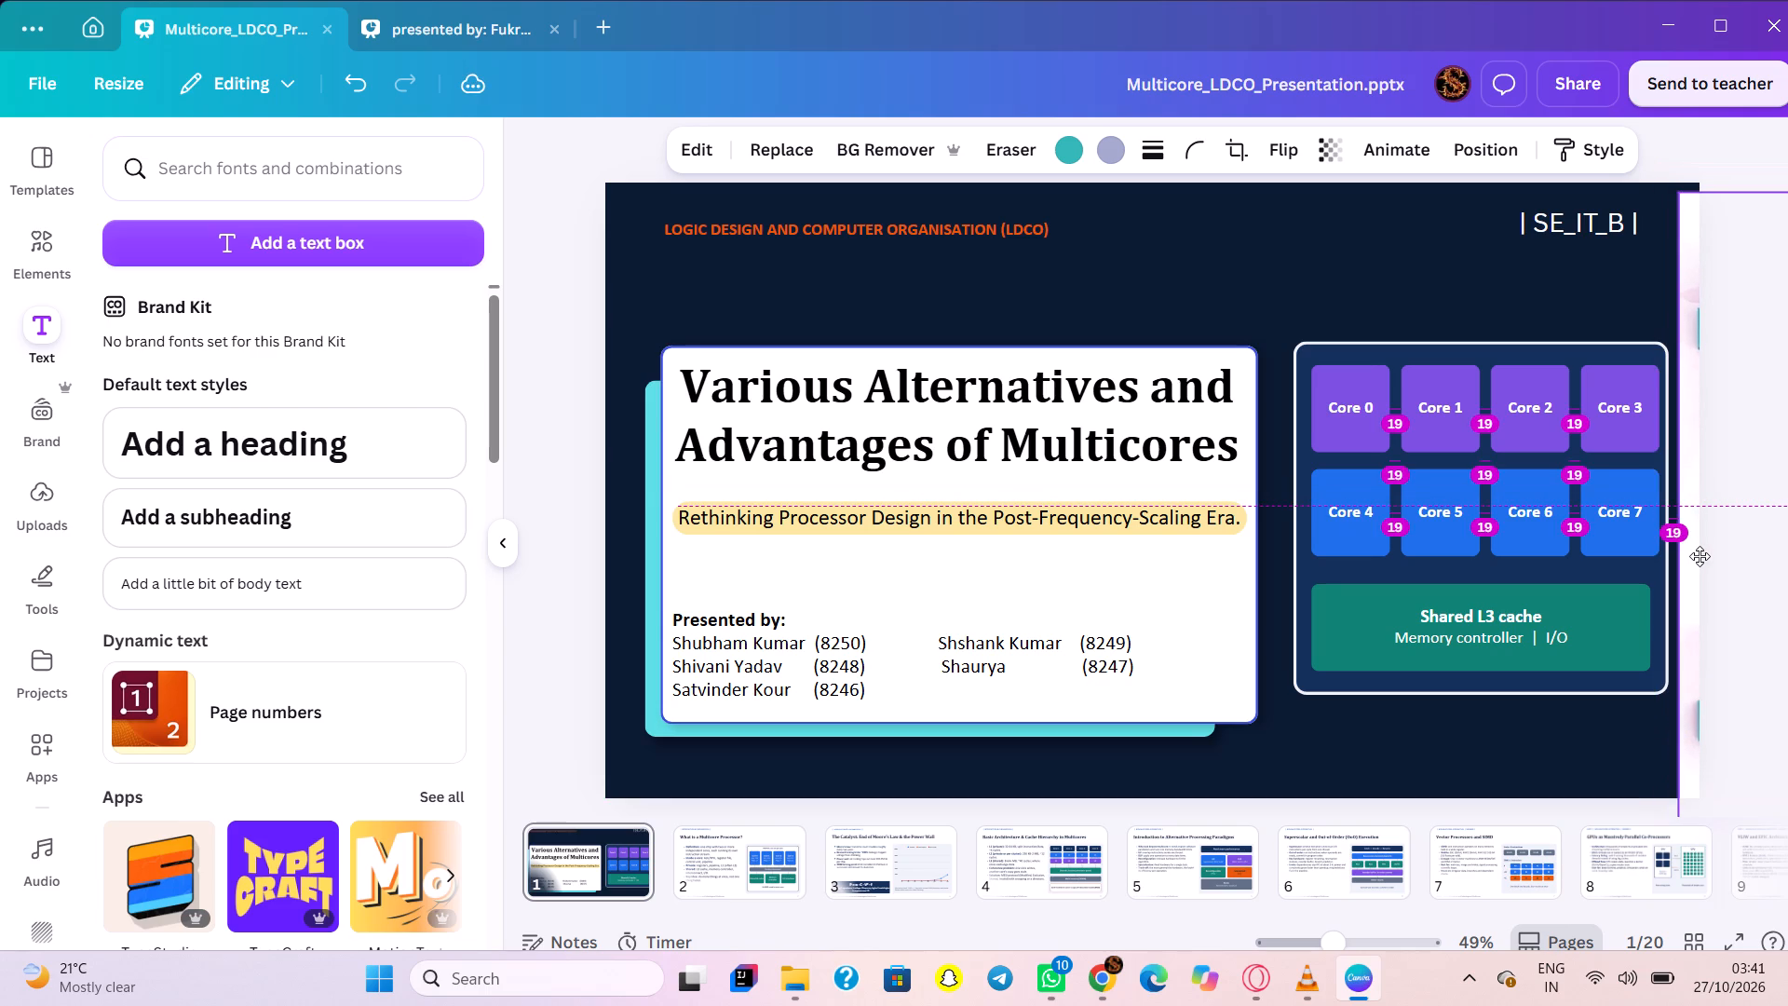
drag(1700, 556, 1699, 553)
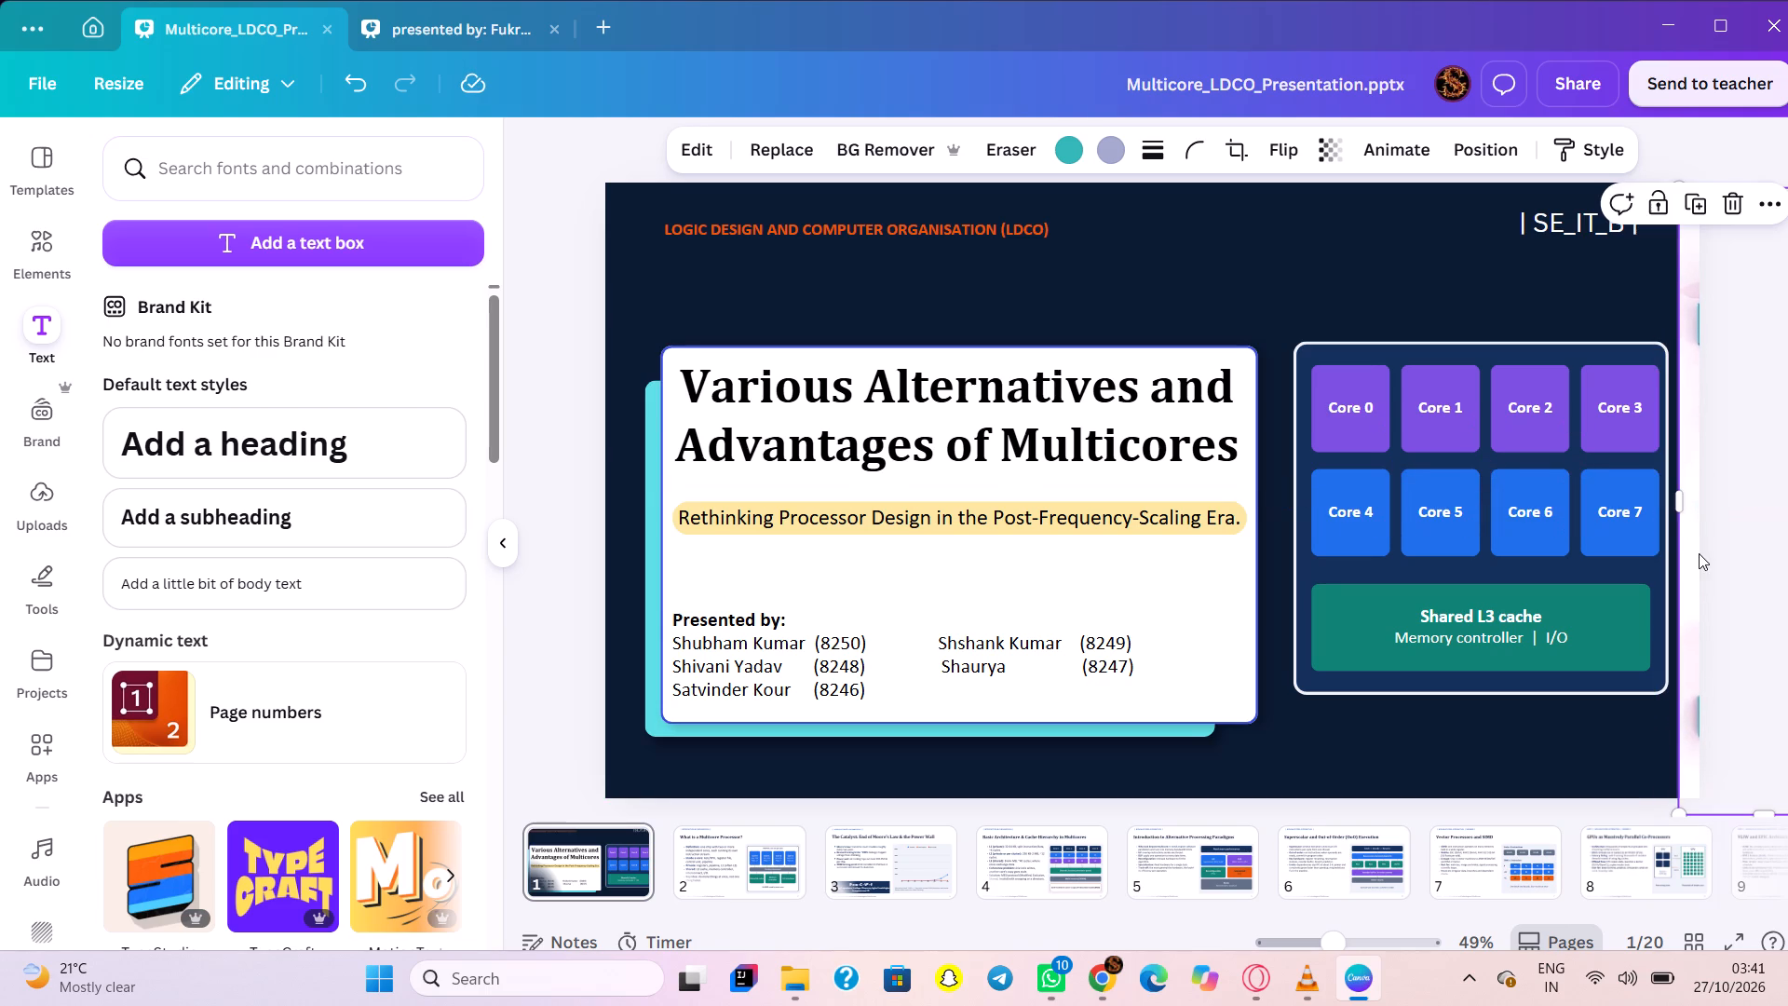
Copy the left teal-block border image from the Fukras presentation and place it along the Multicore title slide's left edge.
scroll(1209, 686, left, 1)
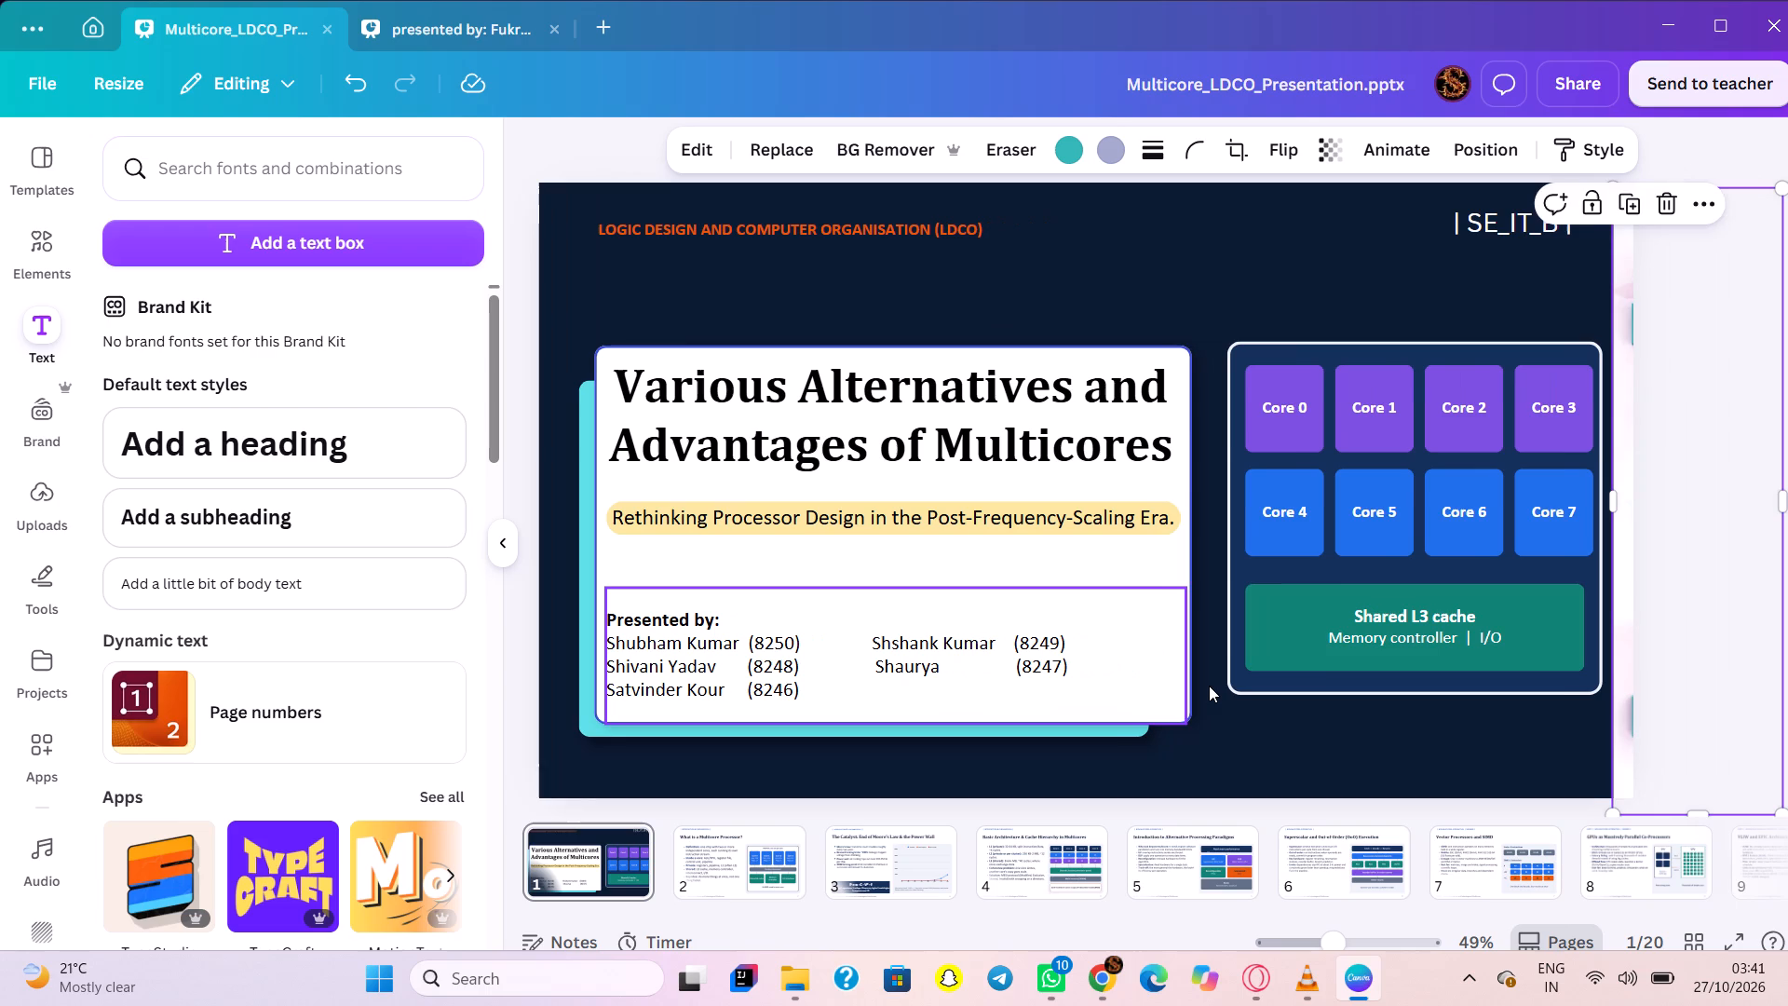
scroll(1209, 686, left, 1)
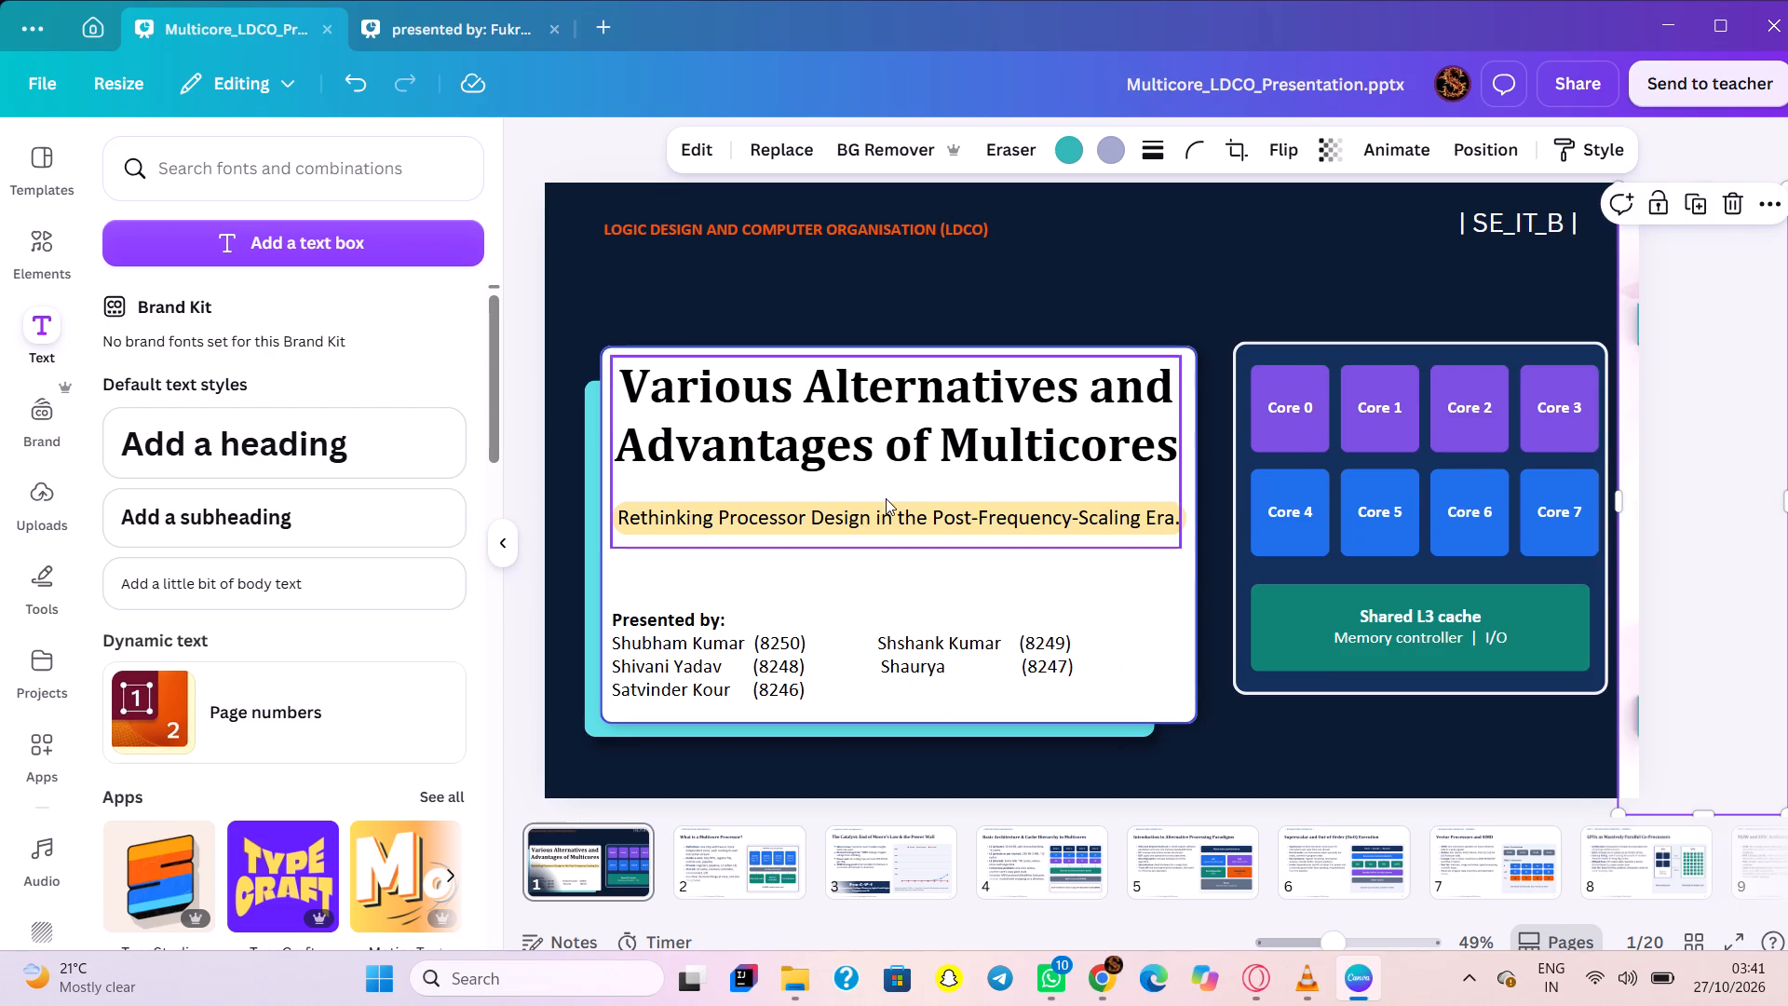
click(457, 25)
click(420, 333)
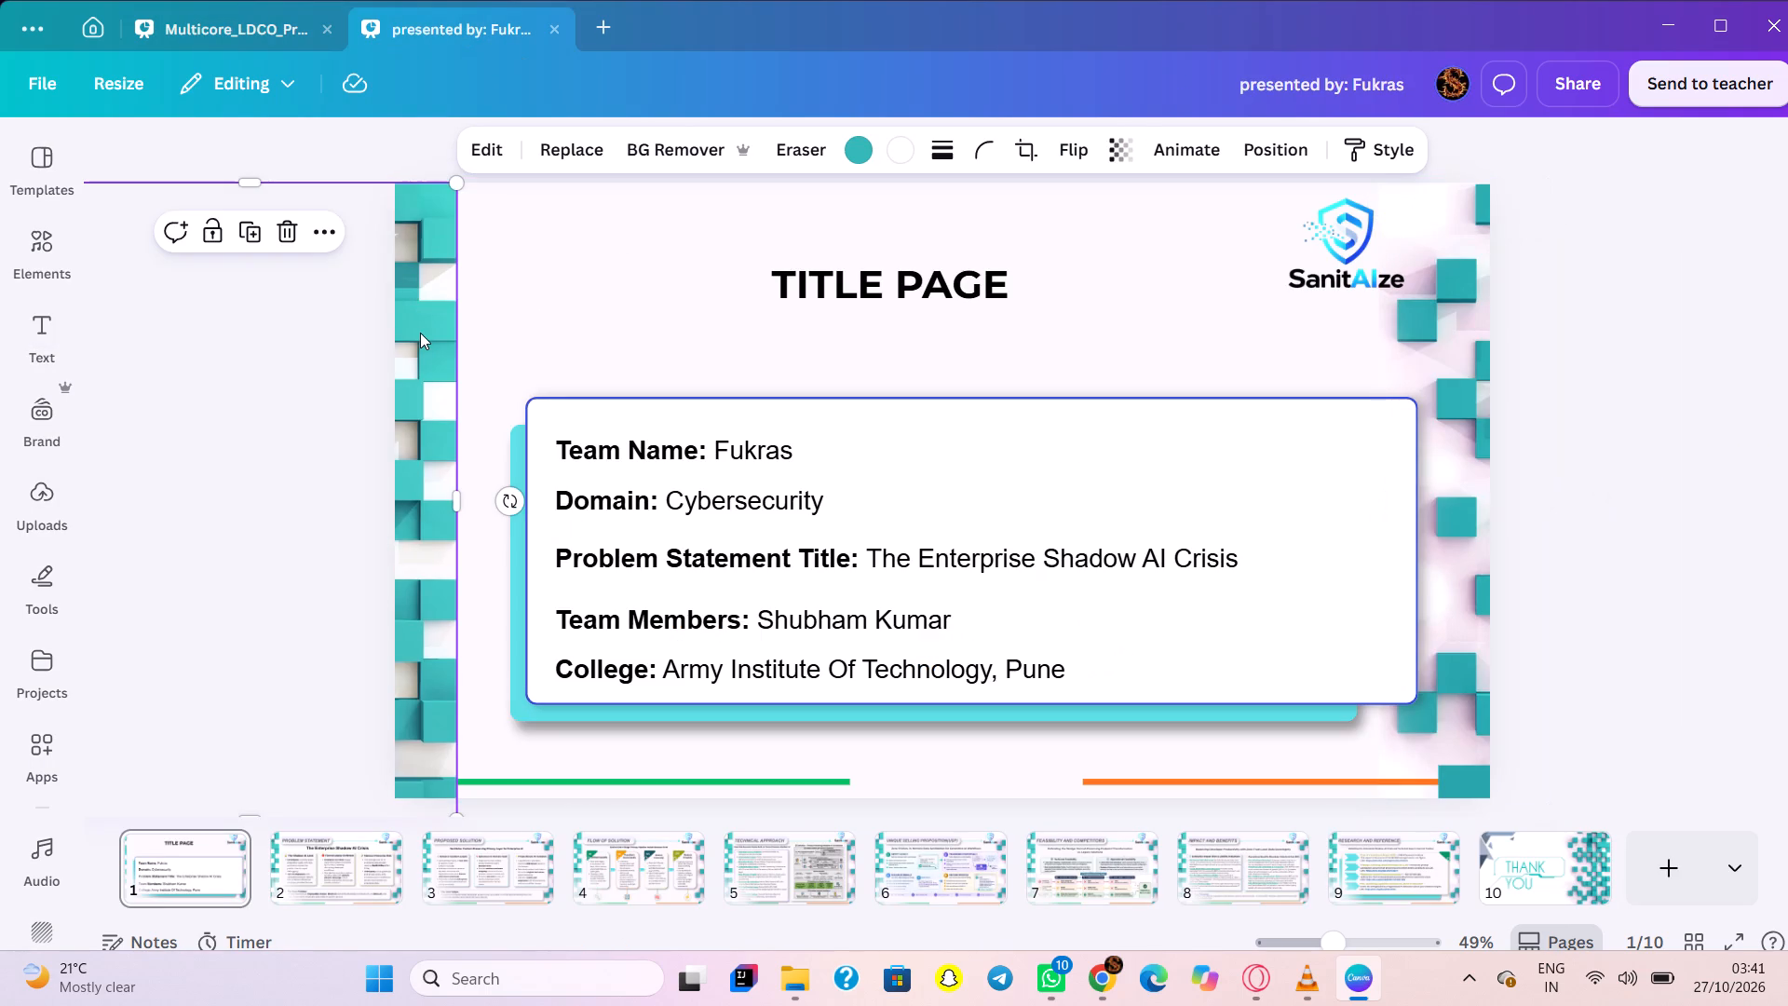
key(ctrl+c)
click(182, 23)
key(ctrl+v)
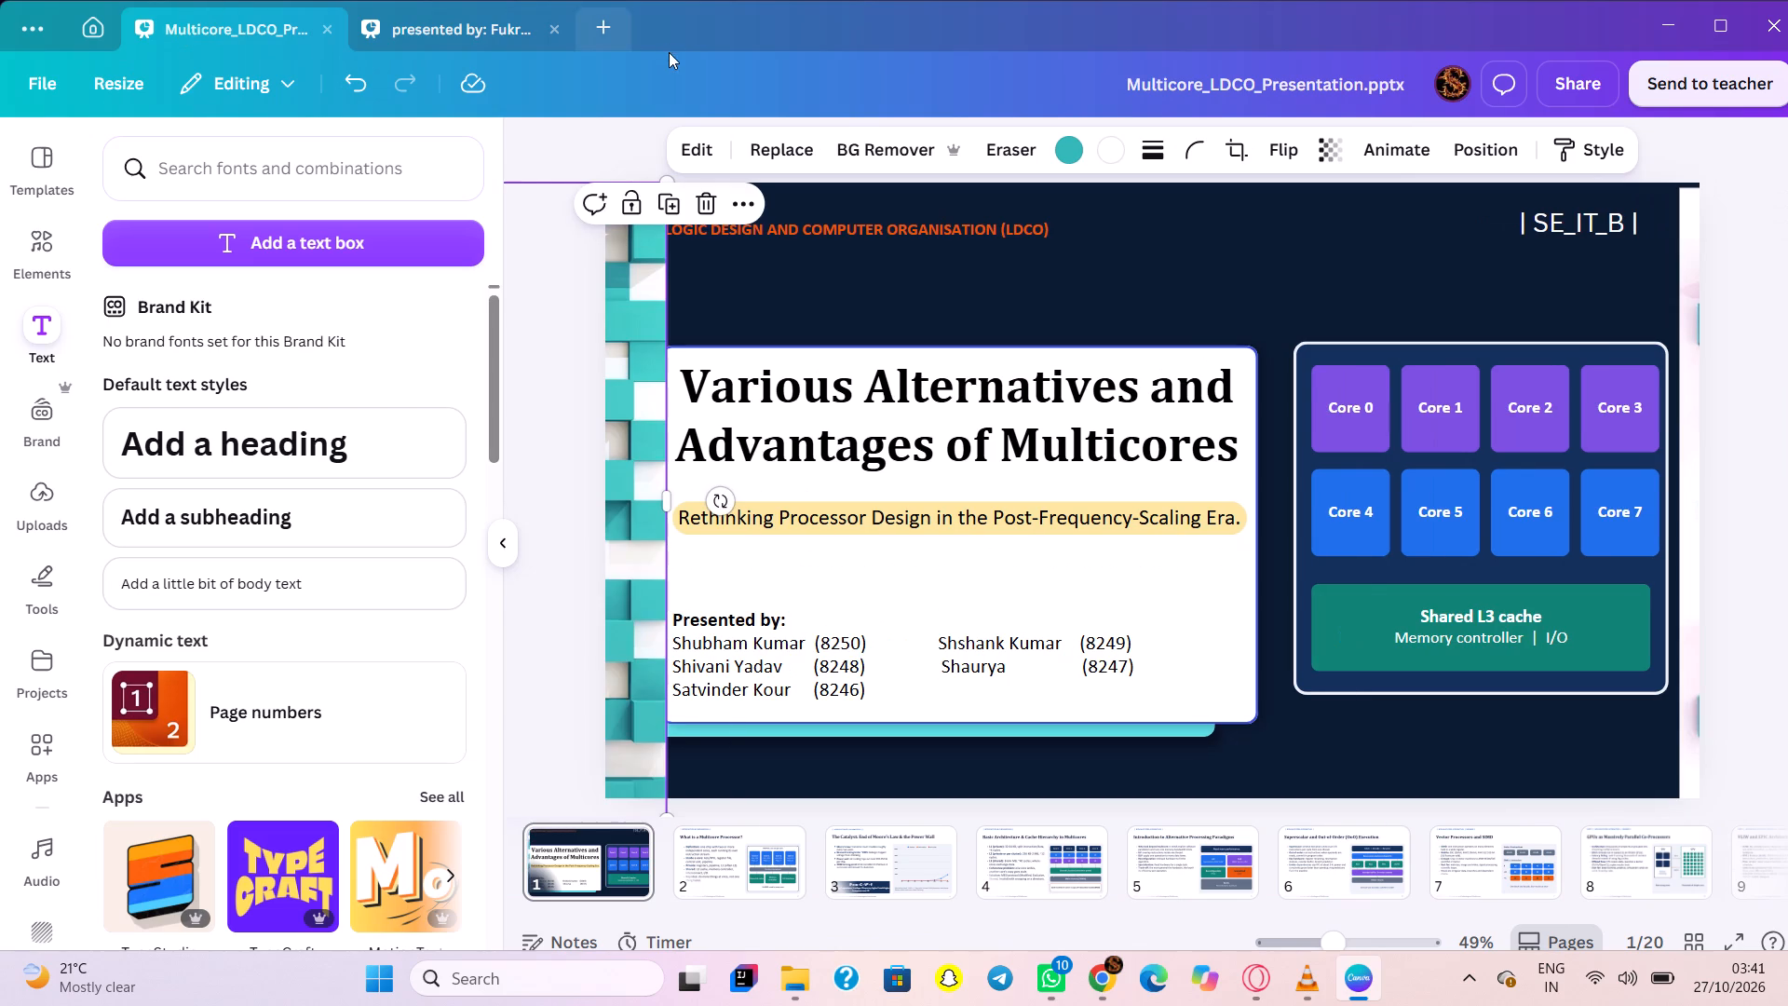
Change the title slide's background colour from the design's own colours to light blue (#eef2f8).
click(1124, 227)
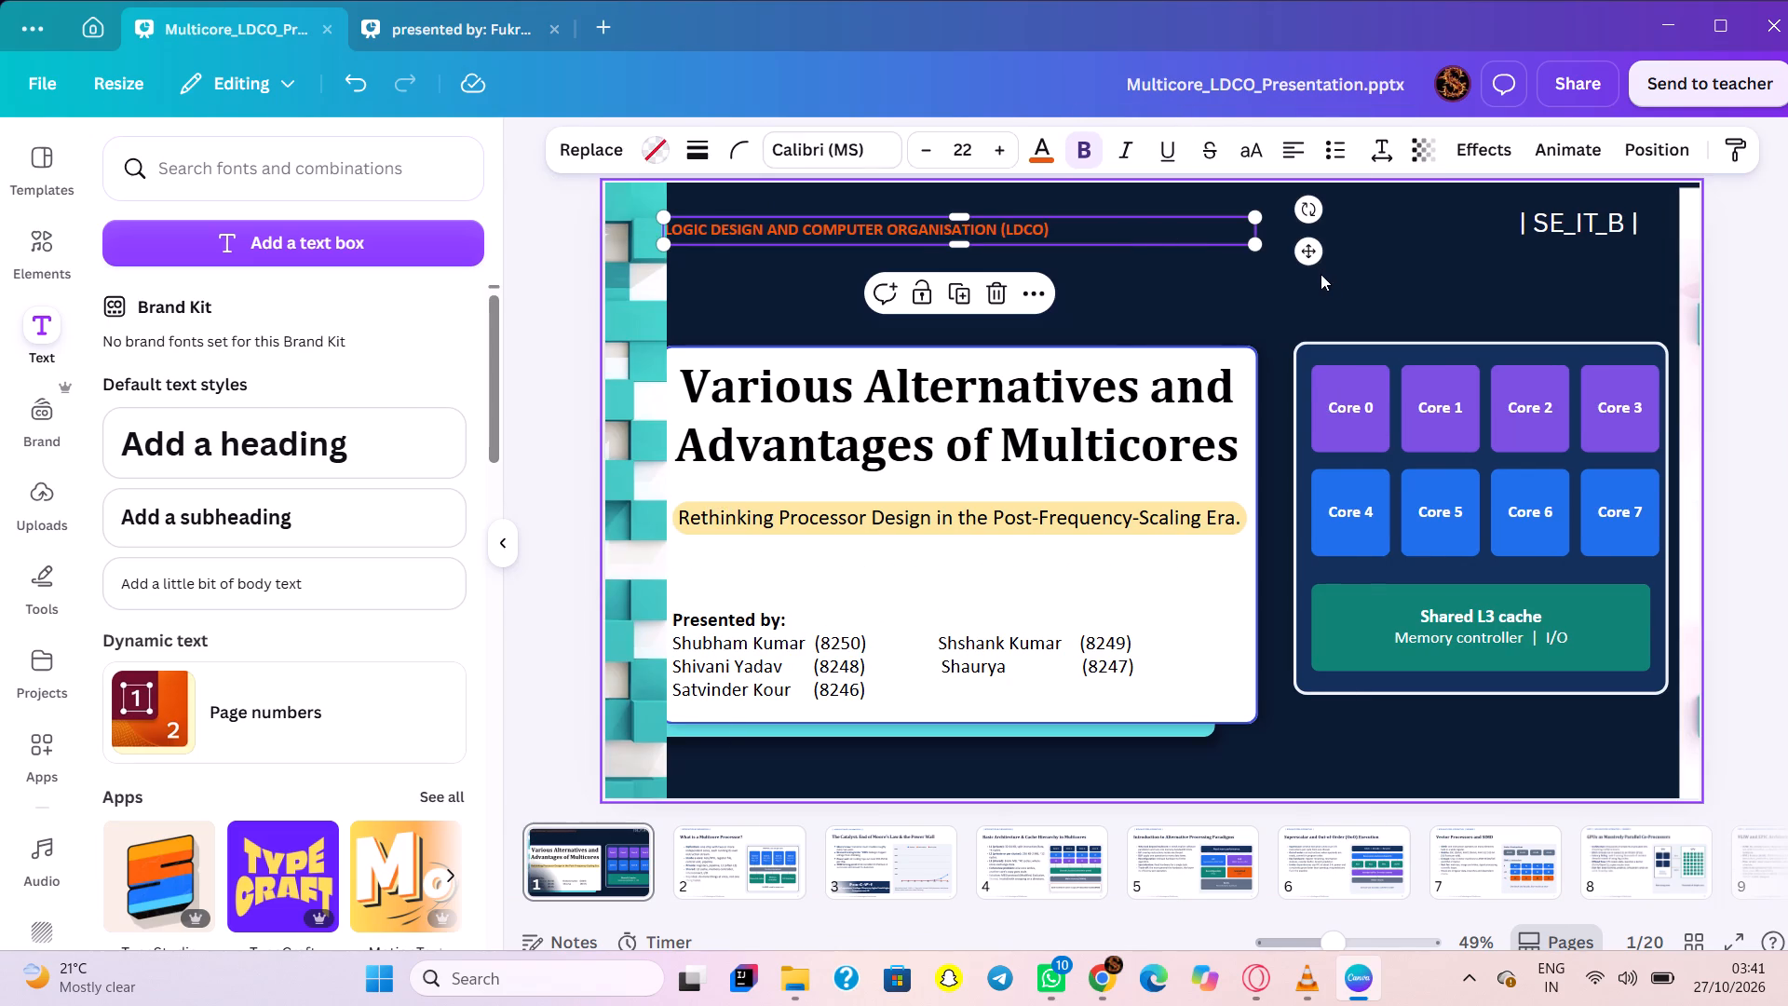
click(1329, 277)
click(1130, 146)
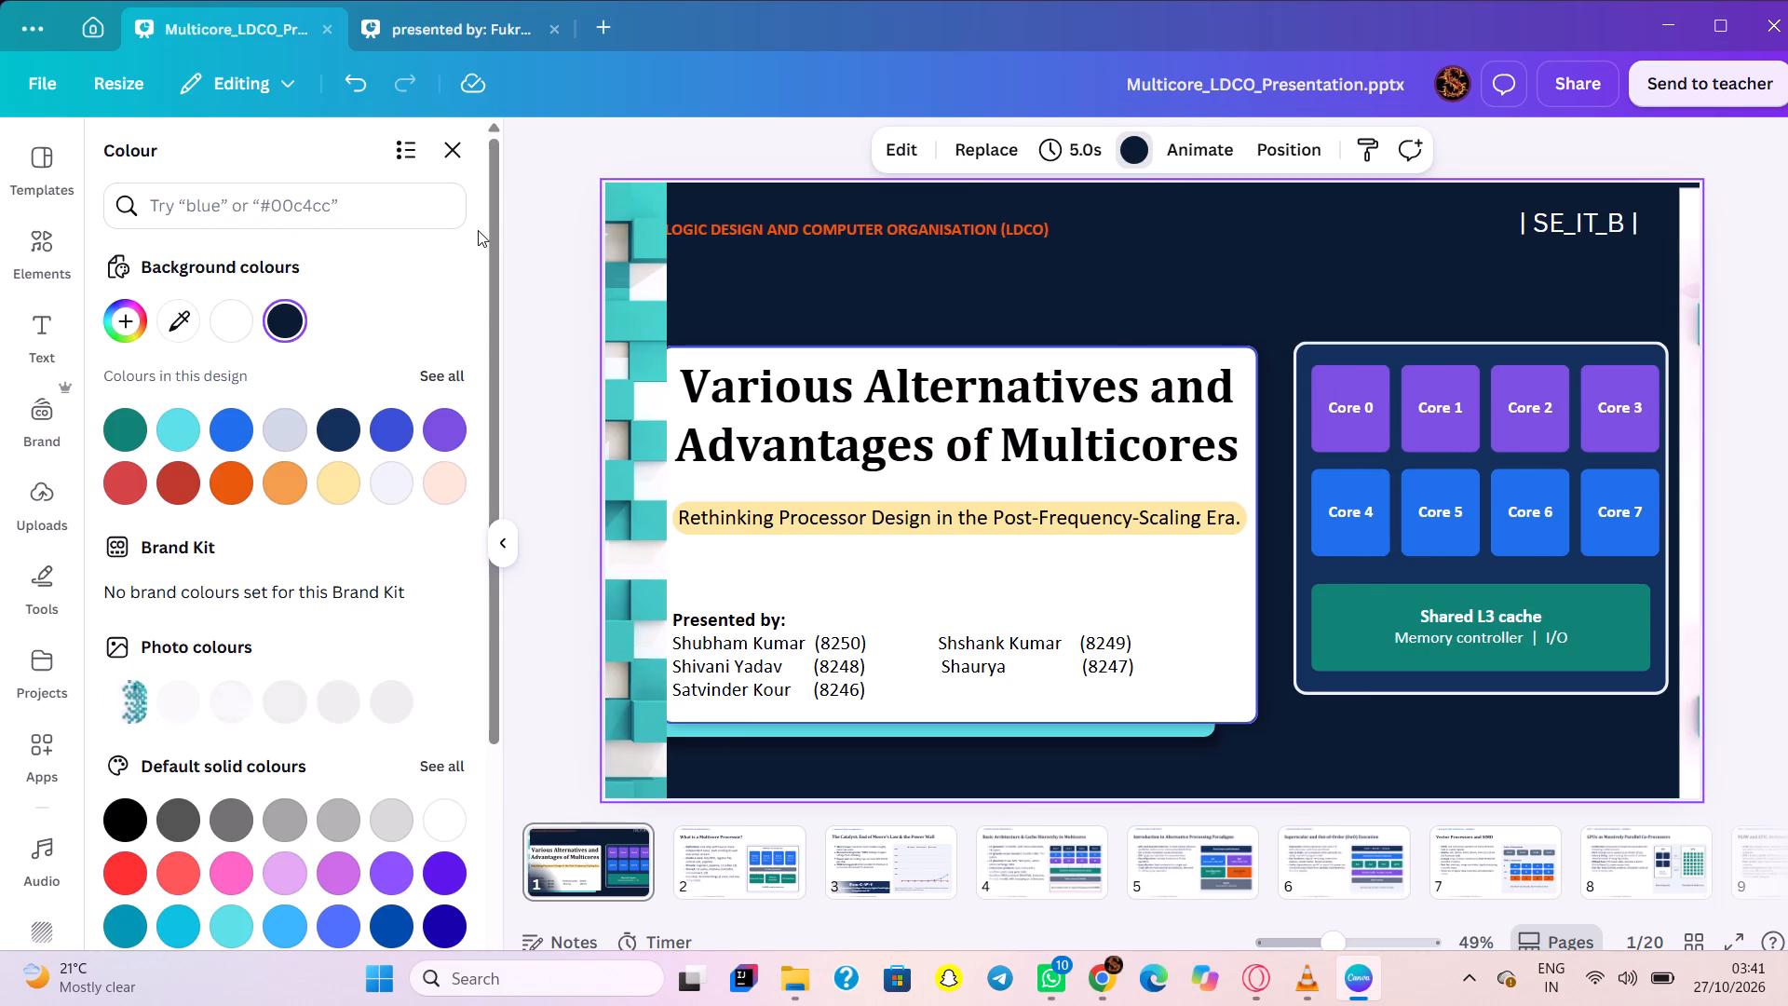
click(402, 486)
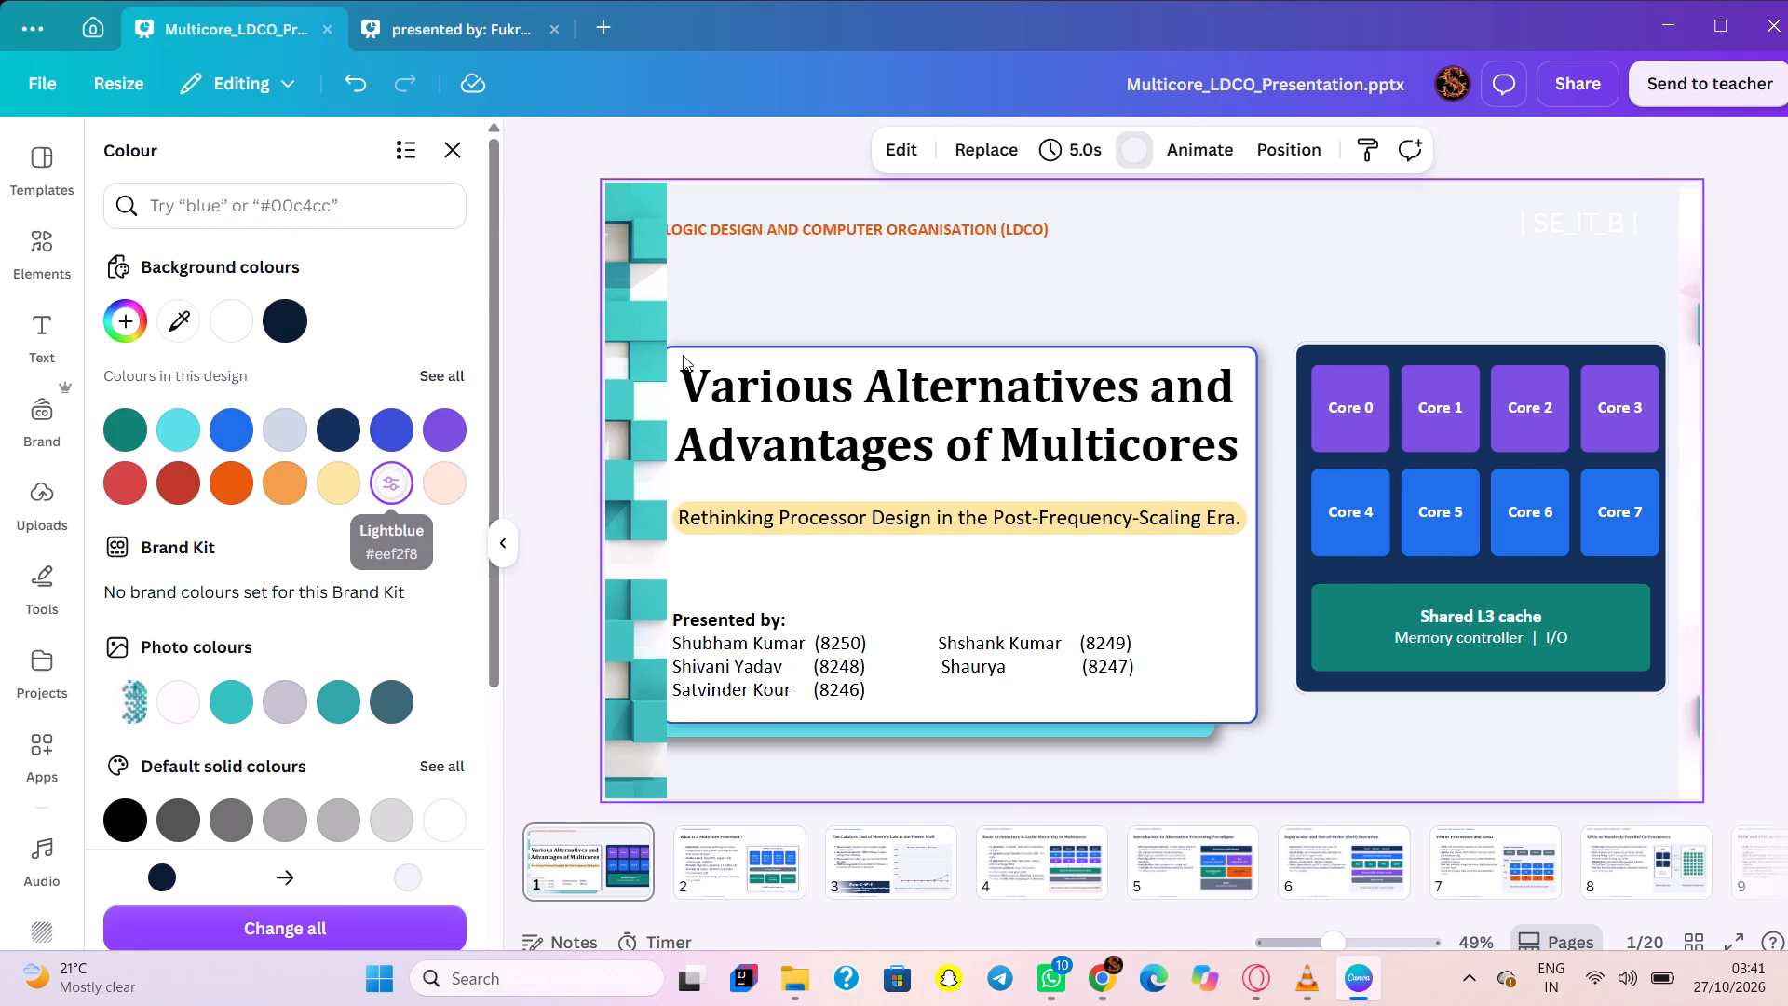
click(938, 261)
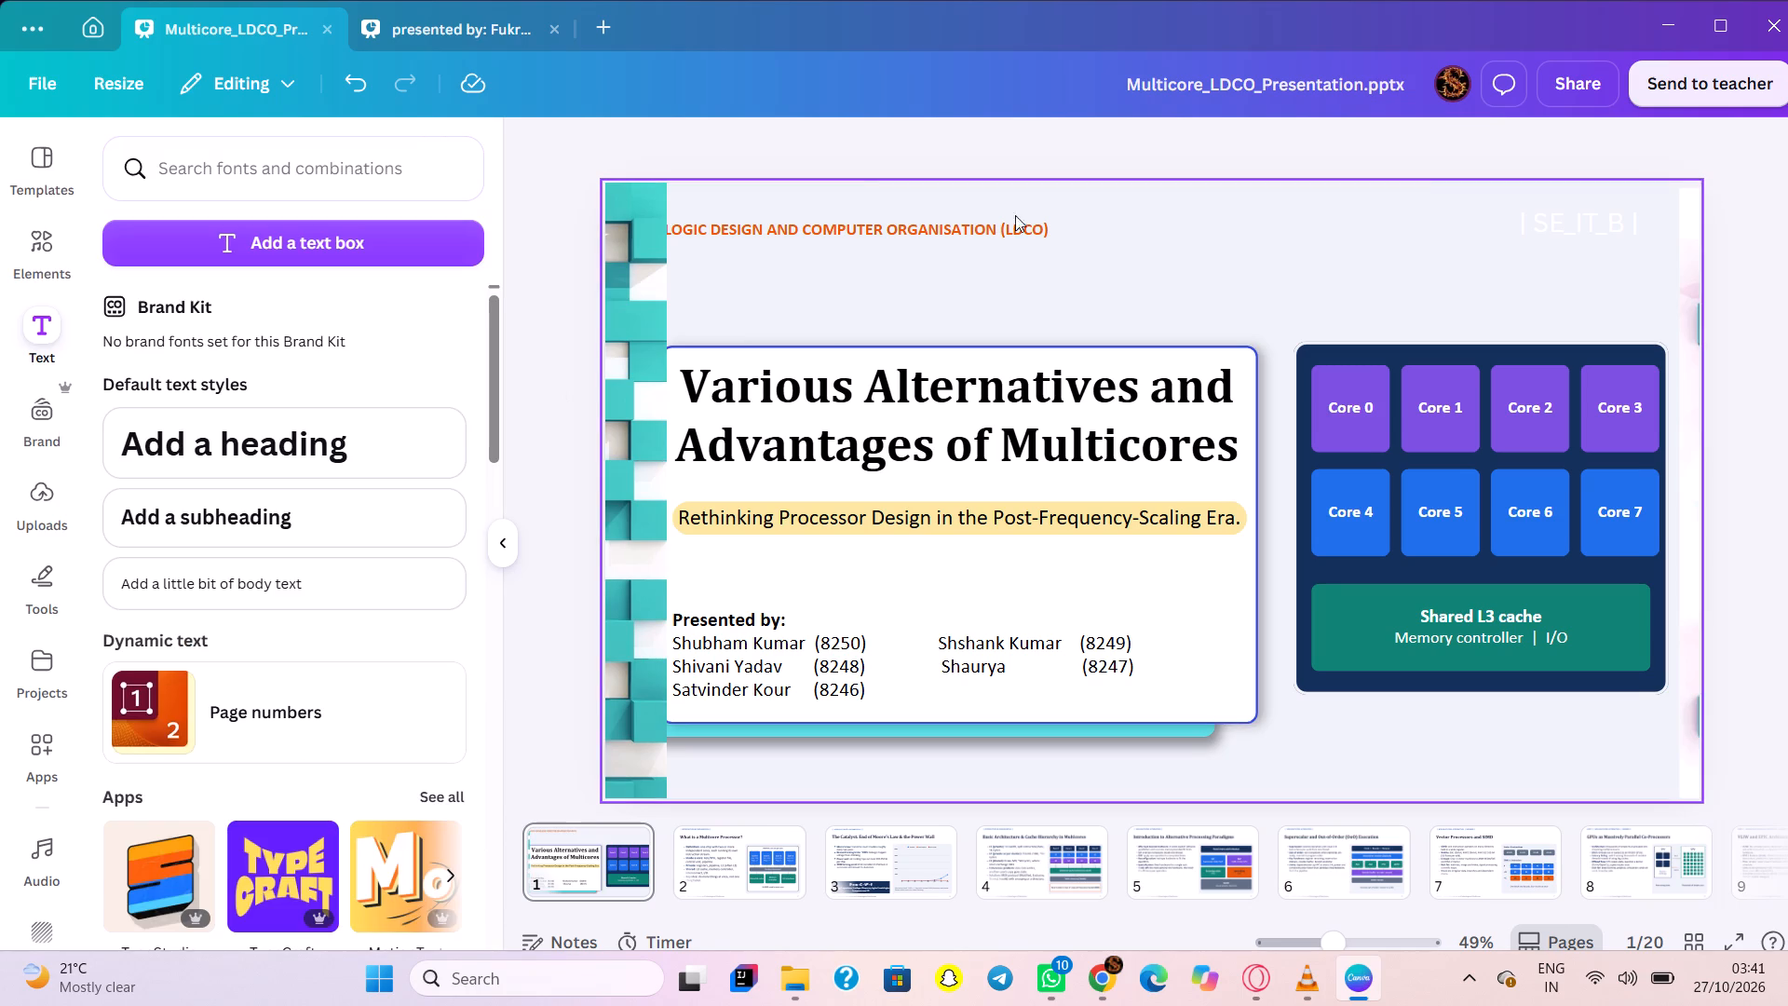
Make the SE_IT_B label bold and colour its text black.
click(1537, 221)
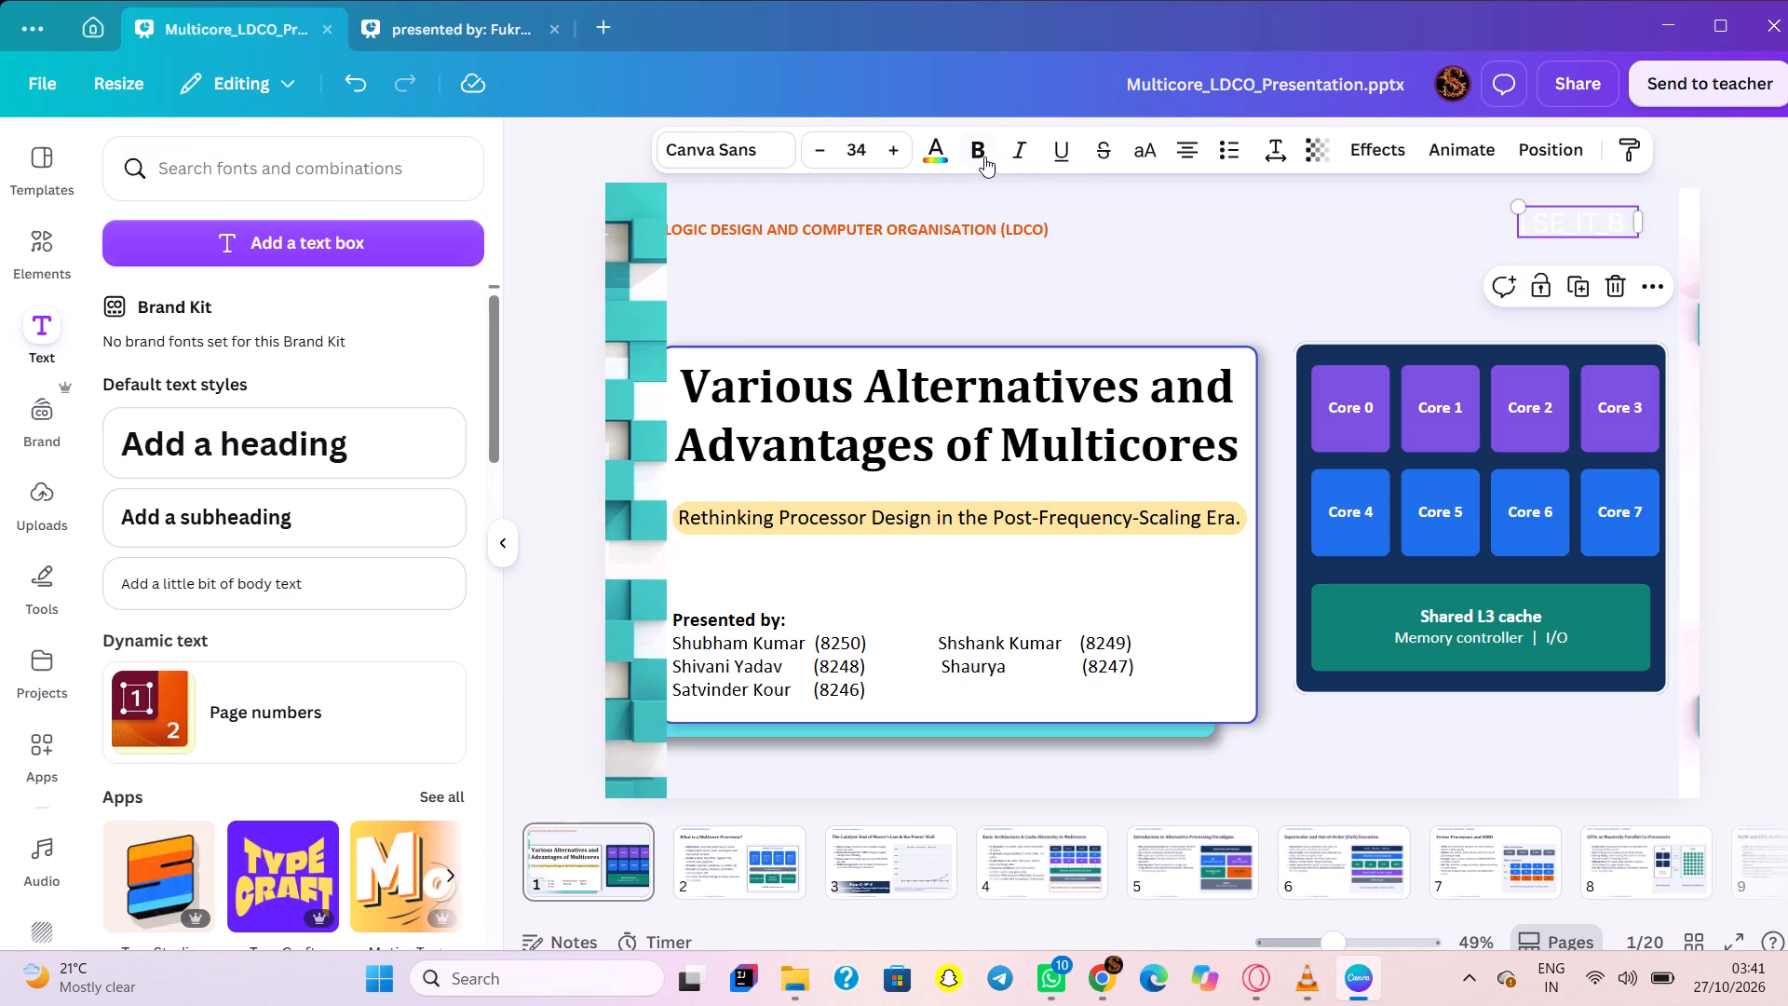
click(982, 155)
click(945, 153)
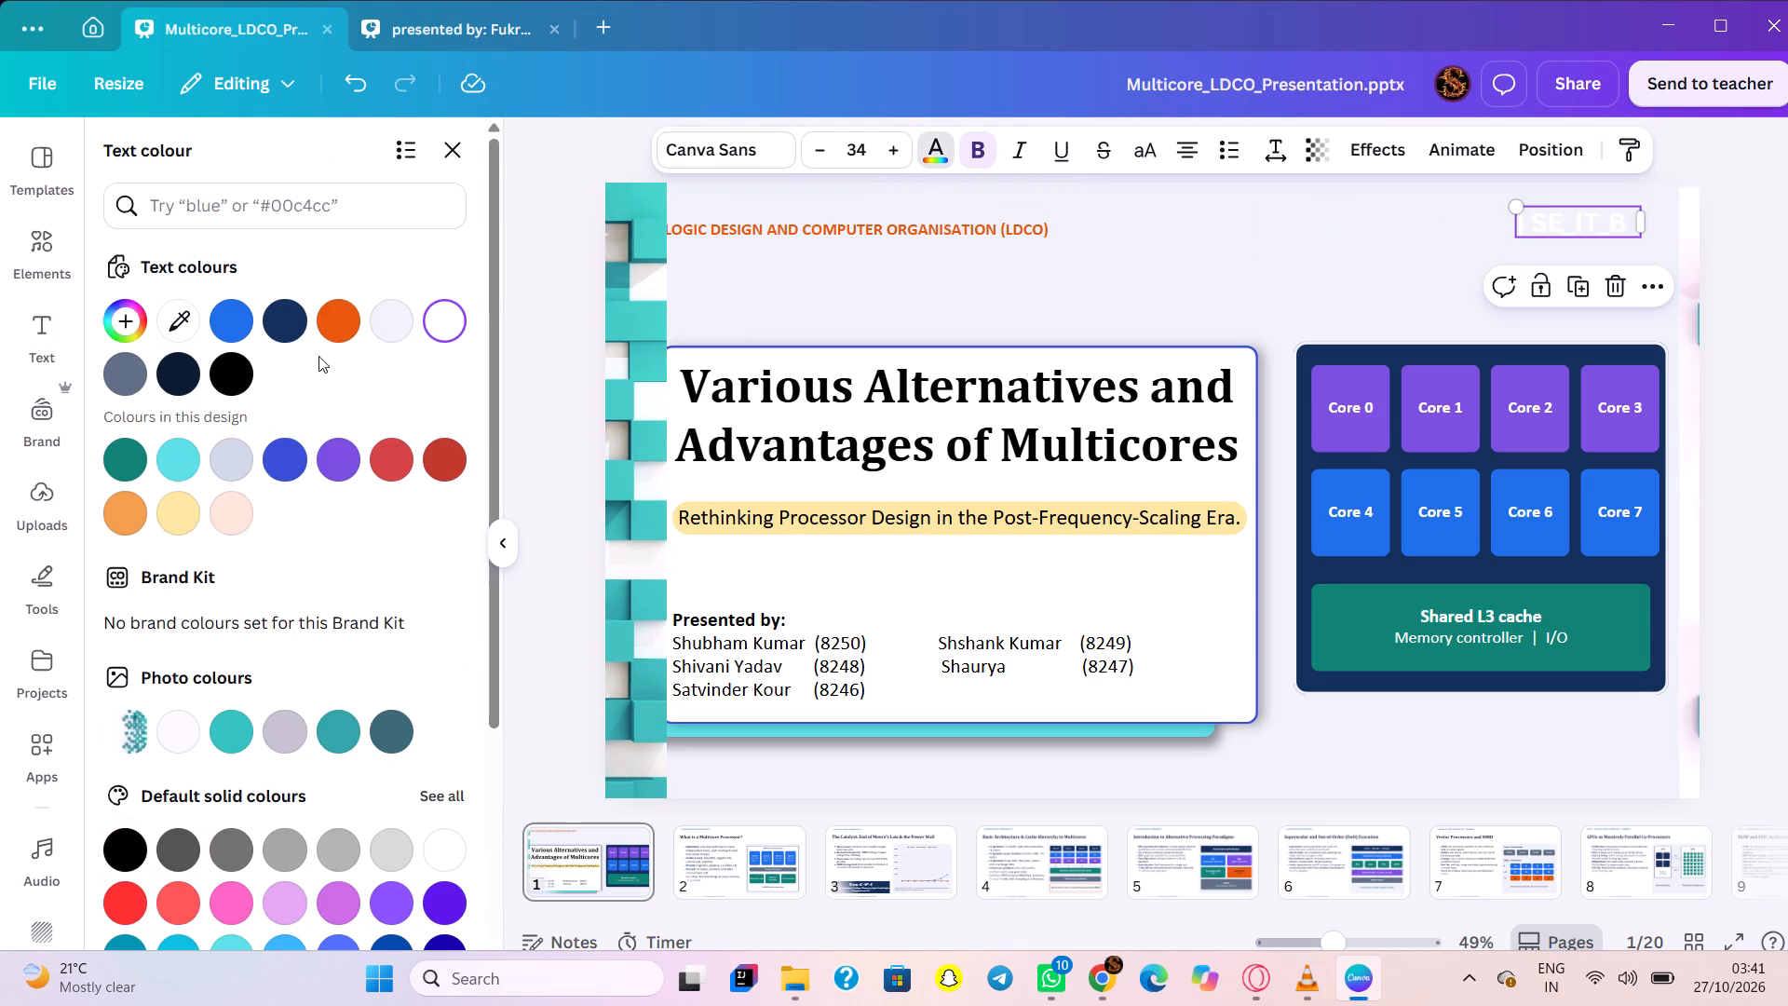
click(233, 383)
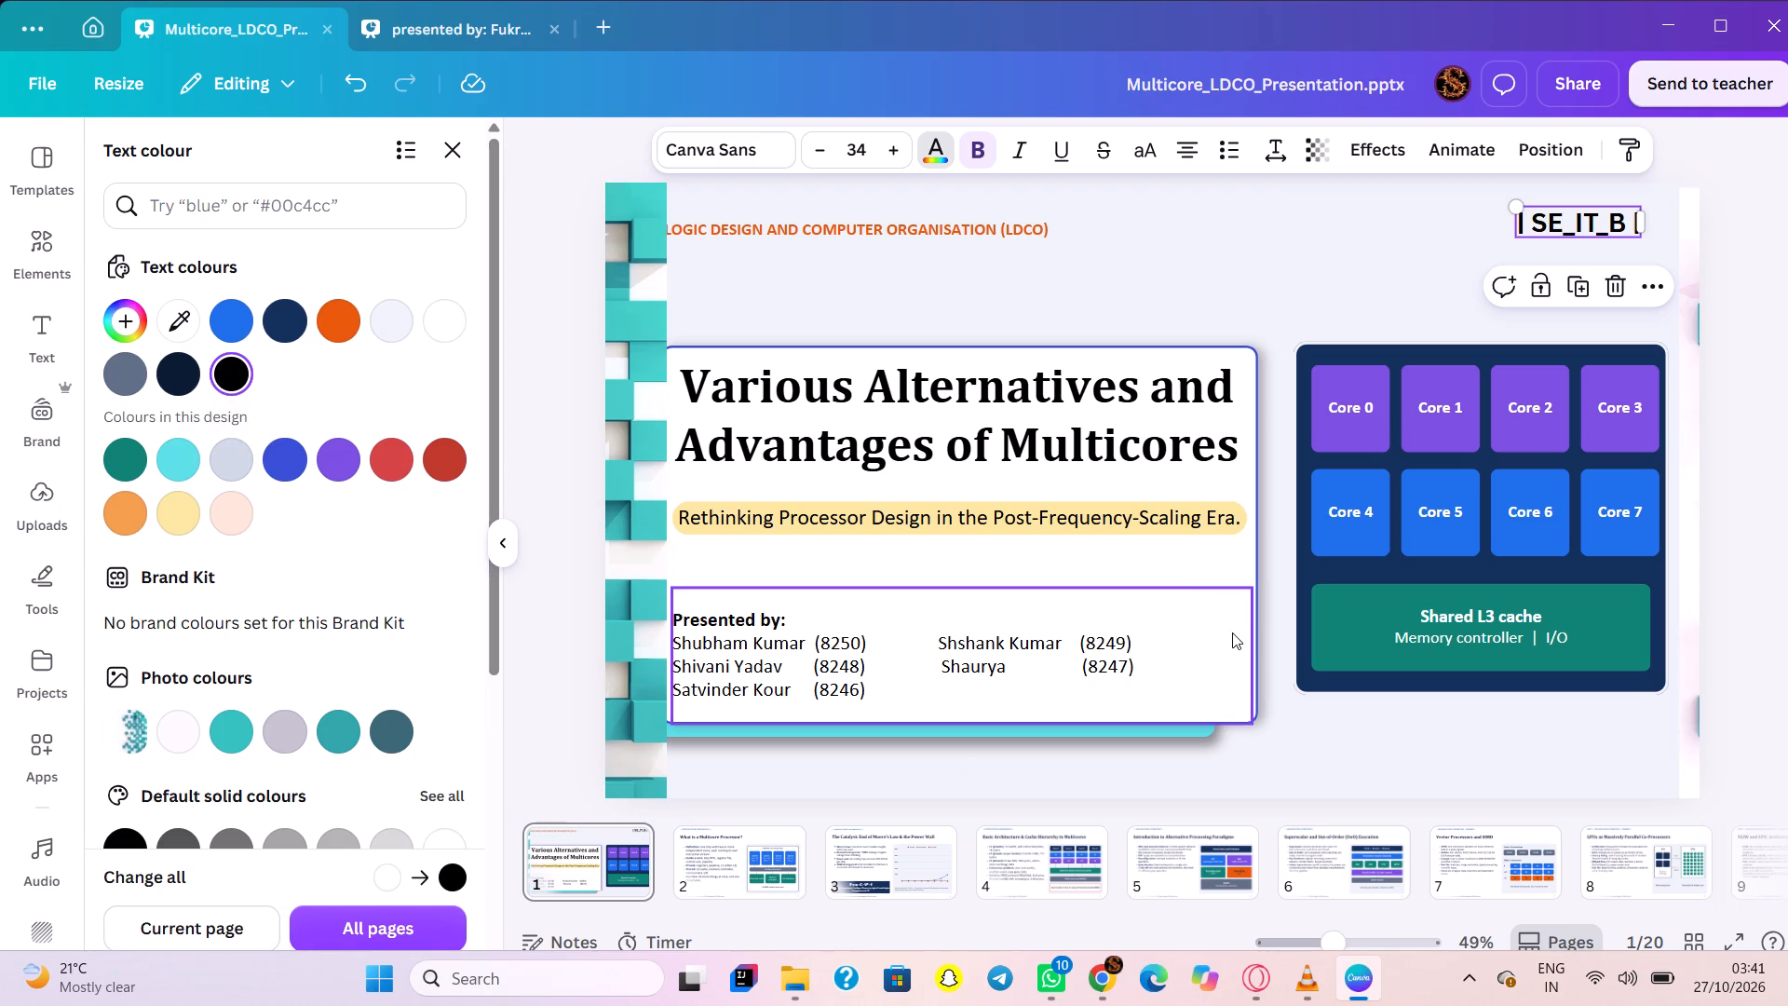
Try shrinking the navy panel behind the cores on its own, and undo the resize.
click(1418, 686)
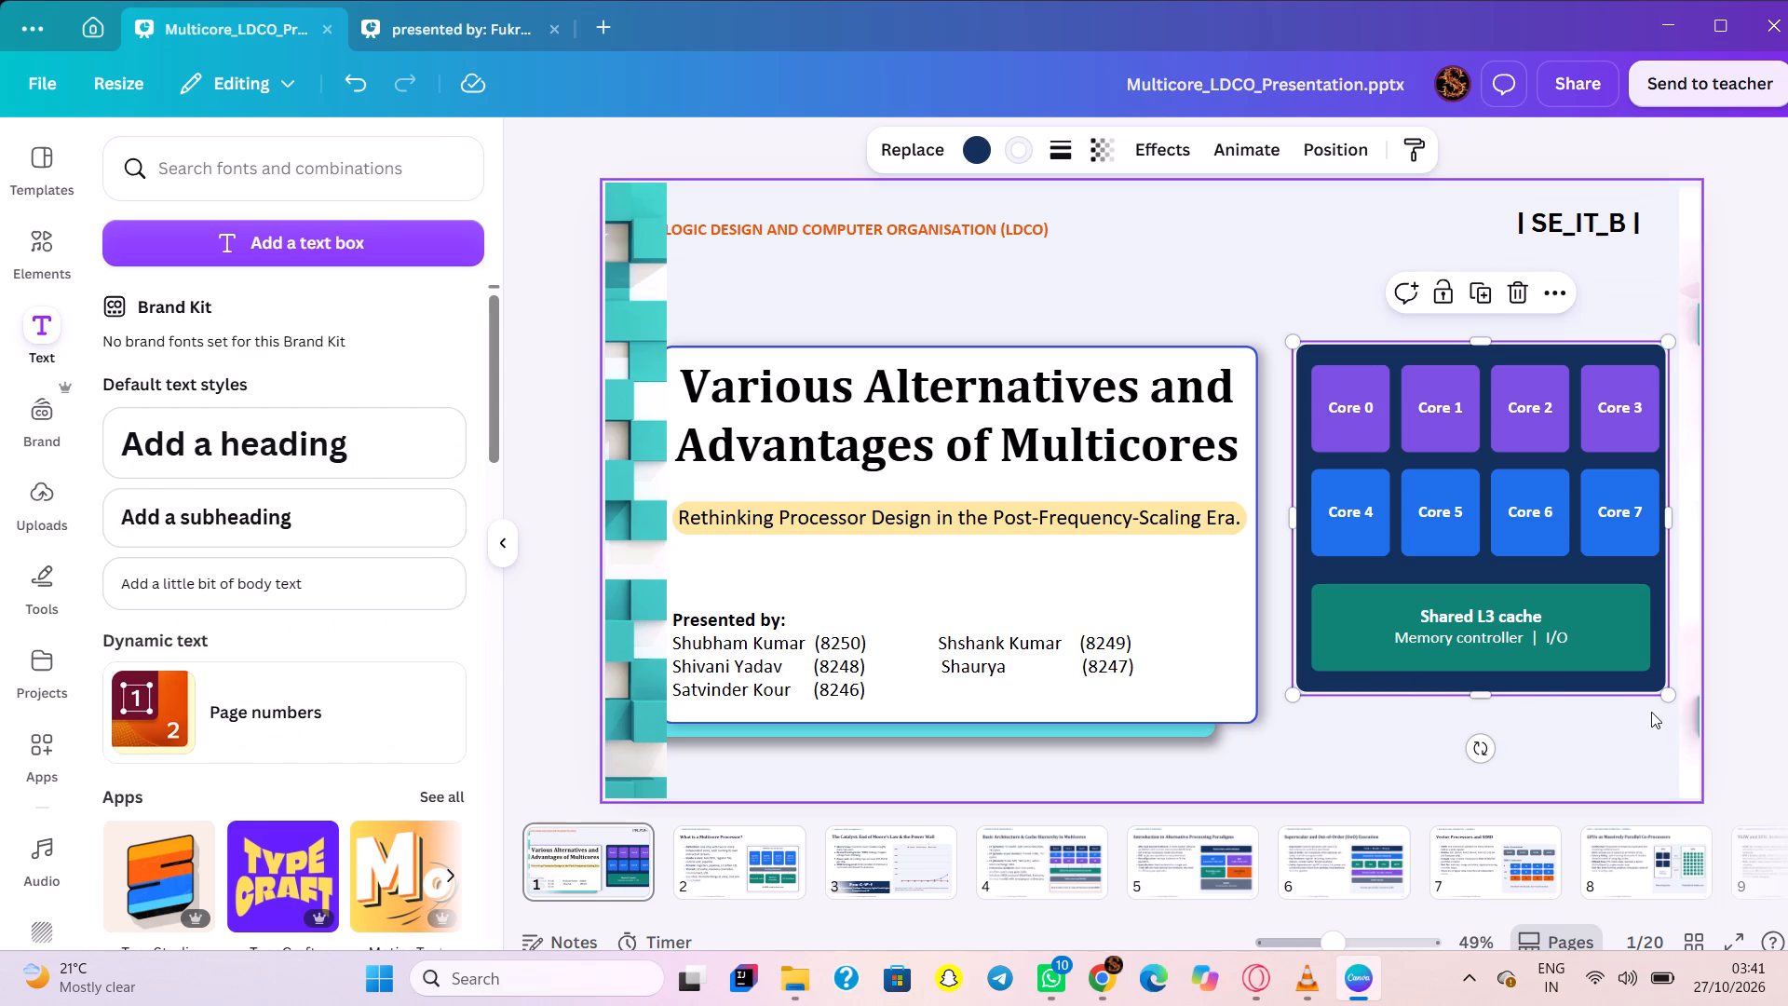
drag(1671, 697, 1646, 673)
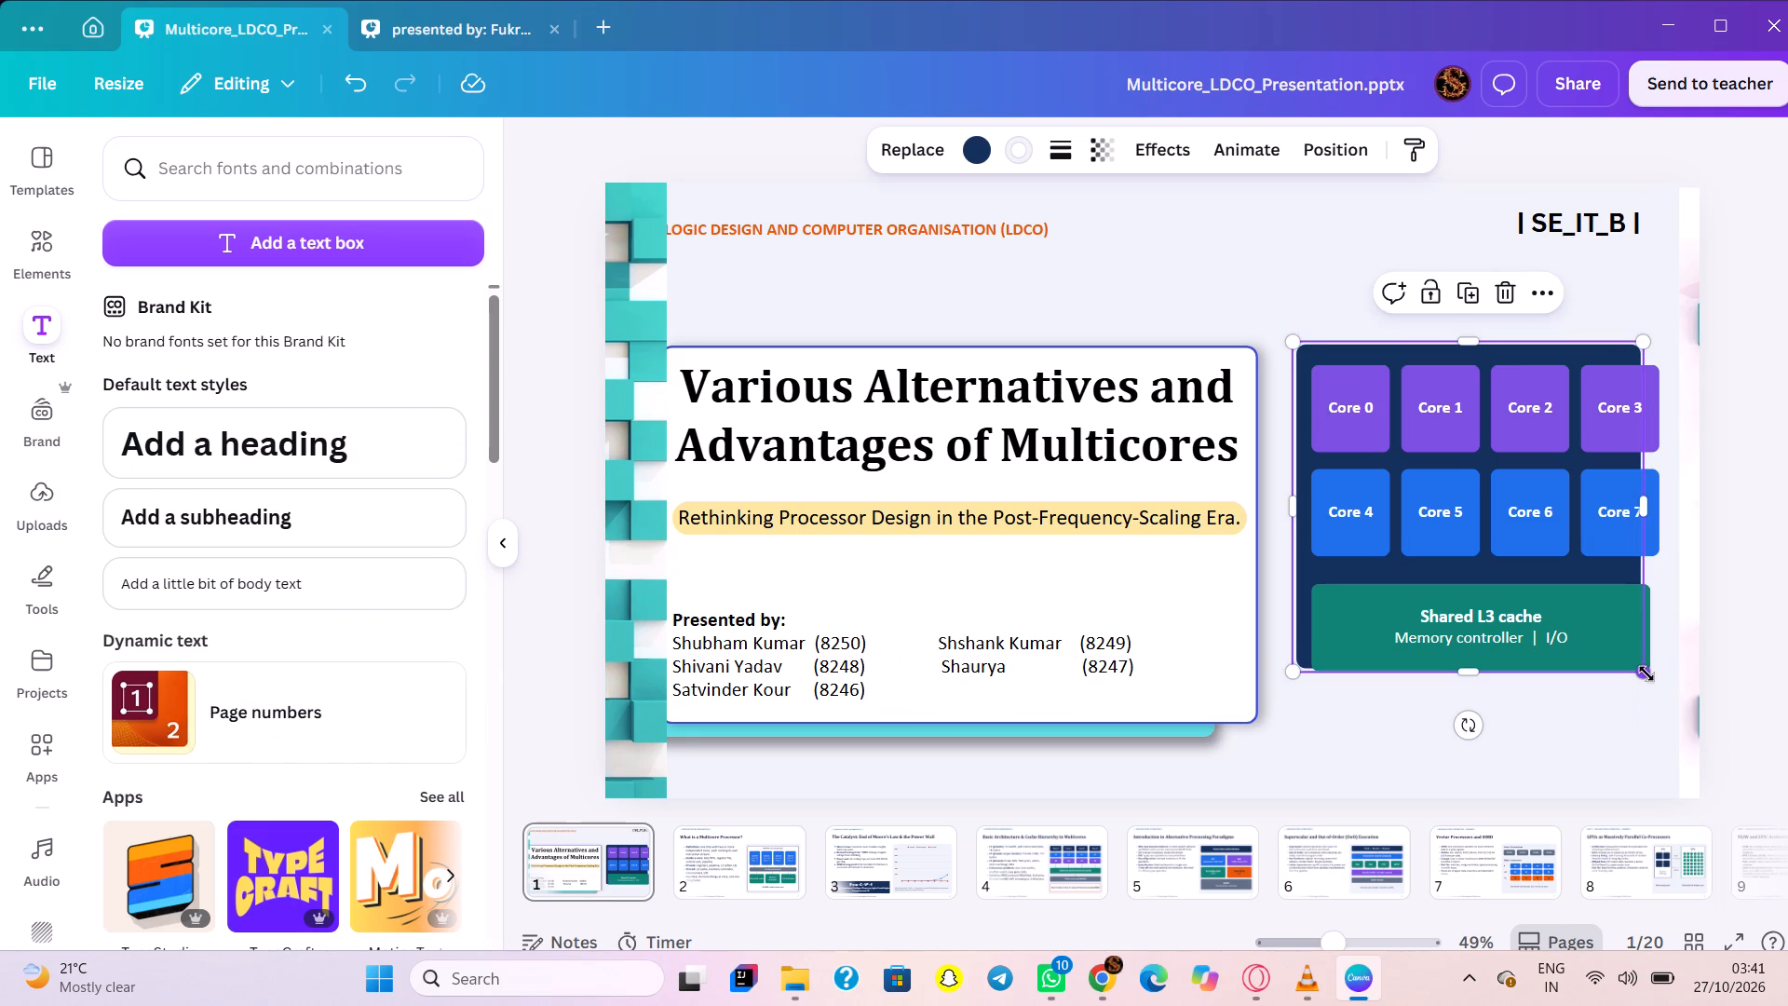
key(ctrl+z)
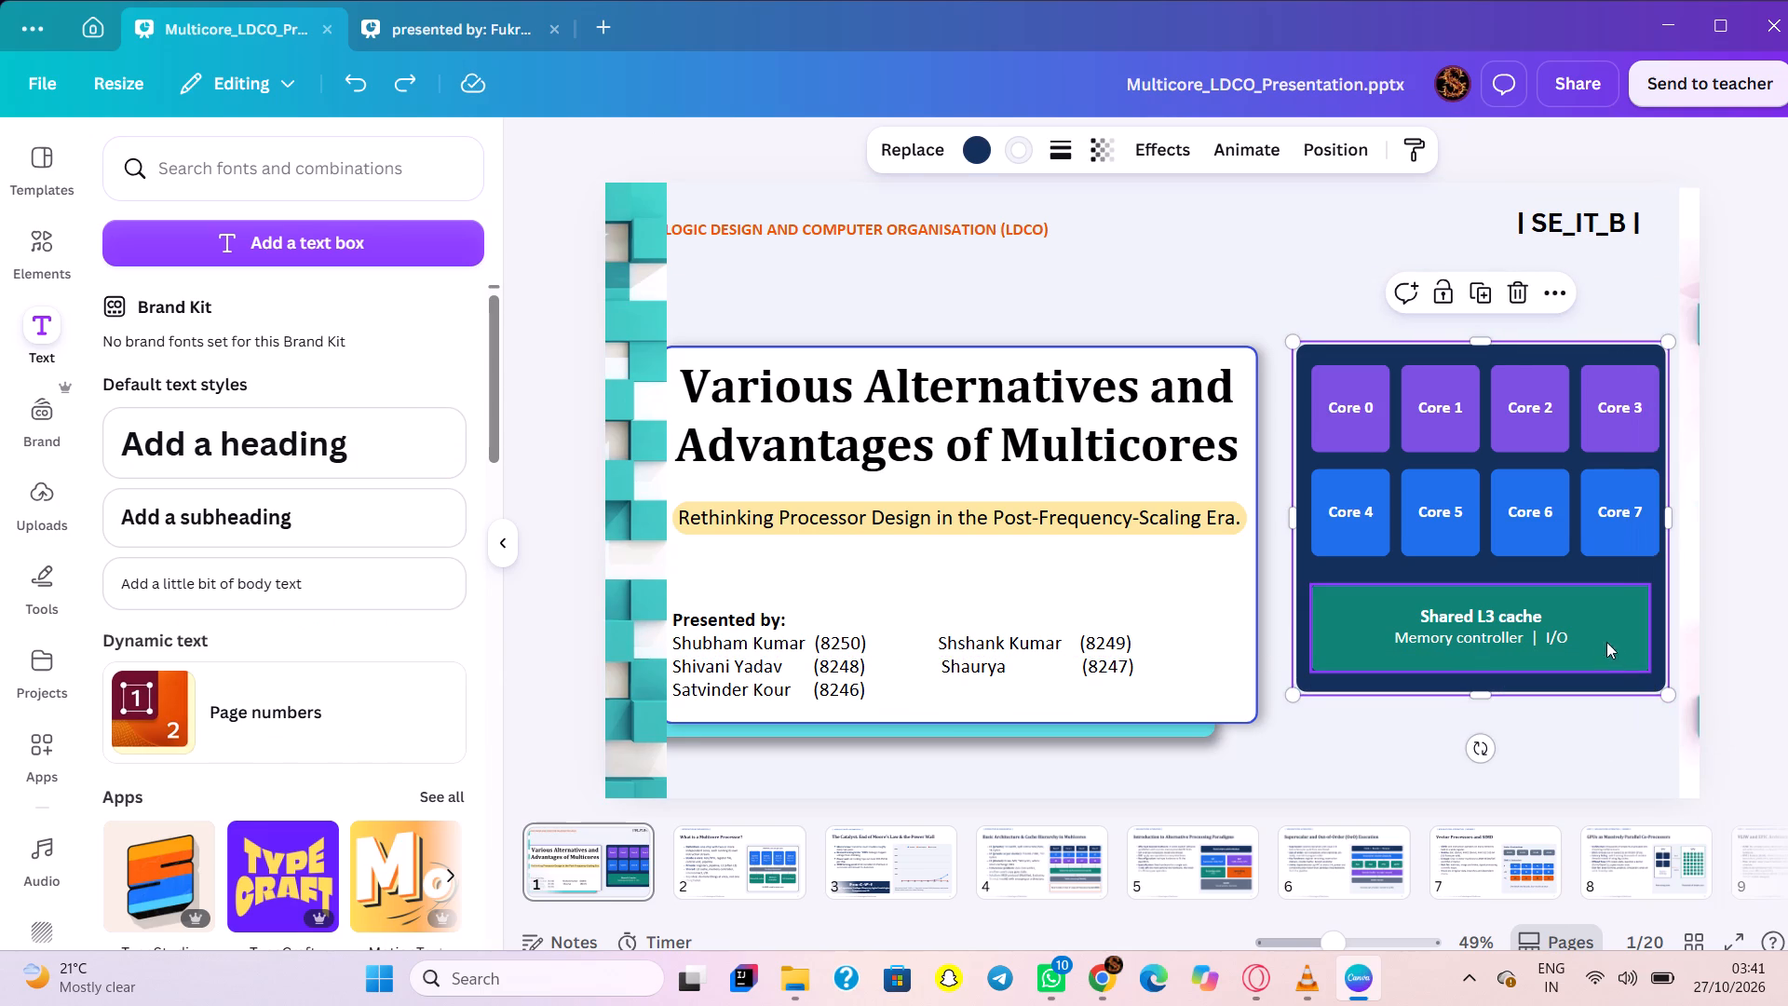
Select the navy panel together with all eight cores and the Shared L3 cache box, shrink them proportionally and move them up.
shift+click(1598, 633)
shift+click(1628, 533)
shift+click(1625, 431)
shift+click(1545, 424)
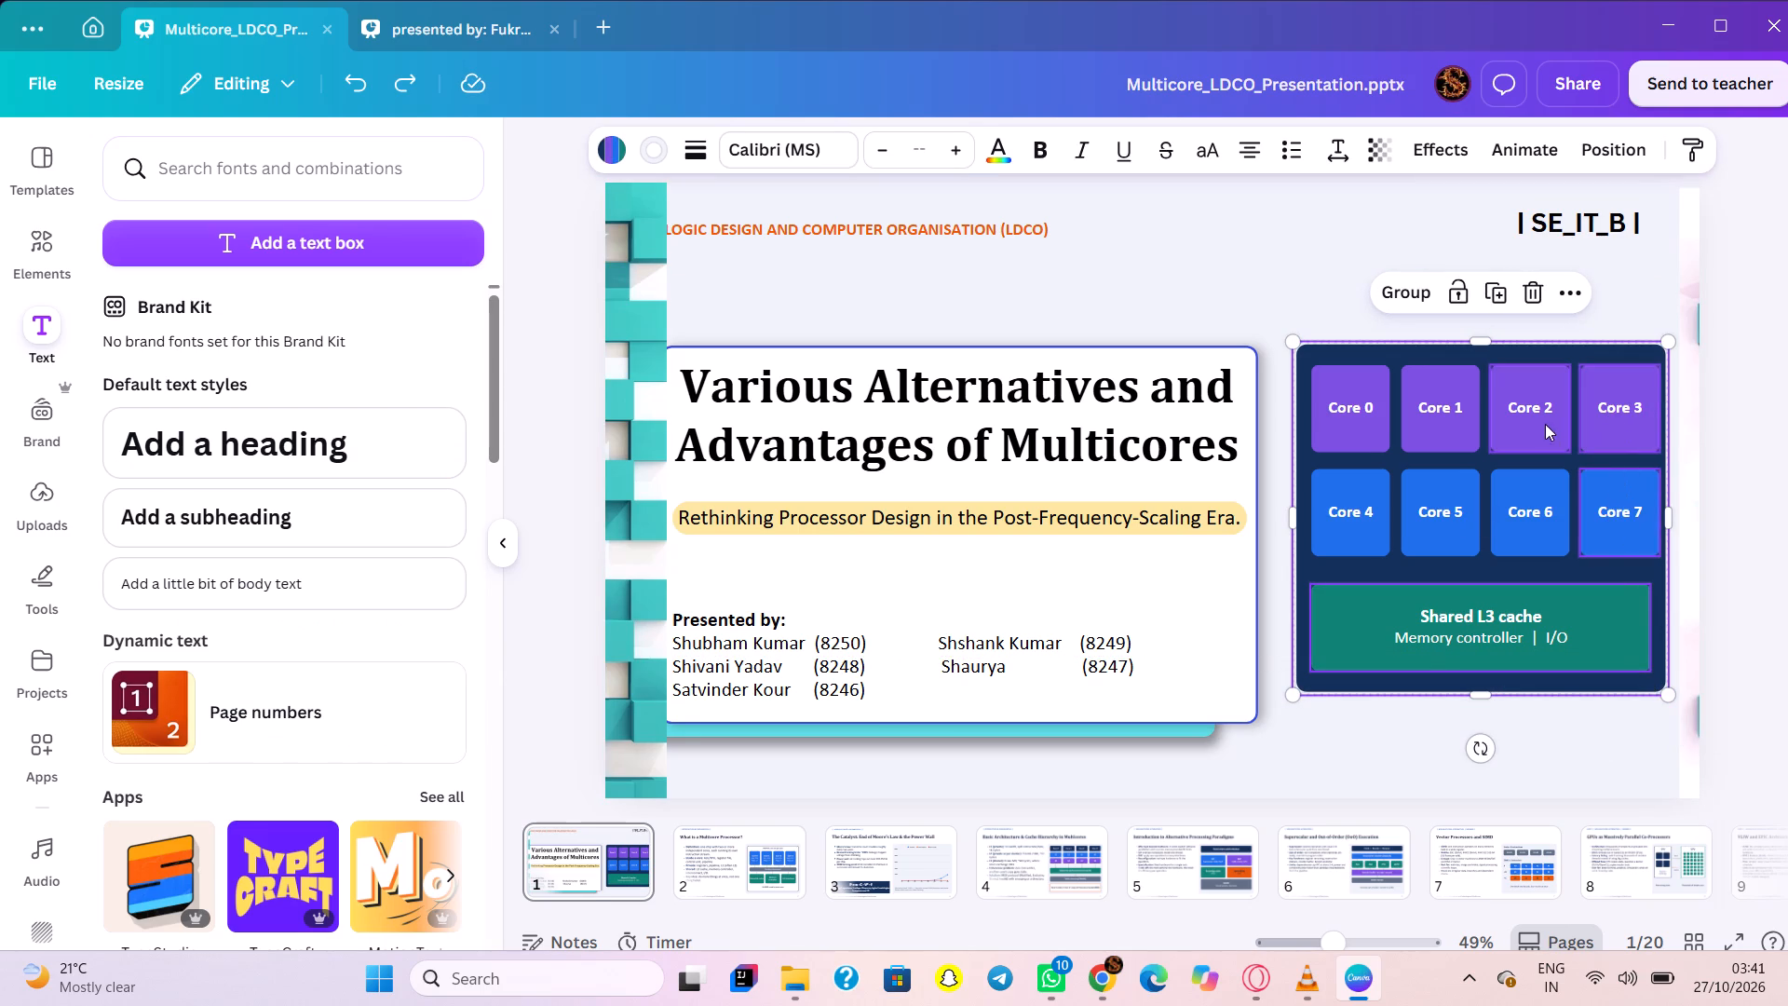
shift+click(1531, 512)
shift+click(1454, 500)
shift+click(1446, 433)
shift+click(1347, 429)
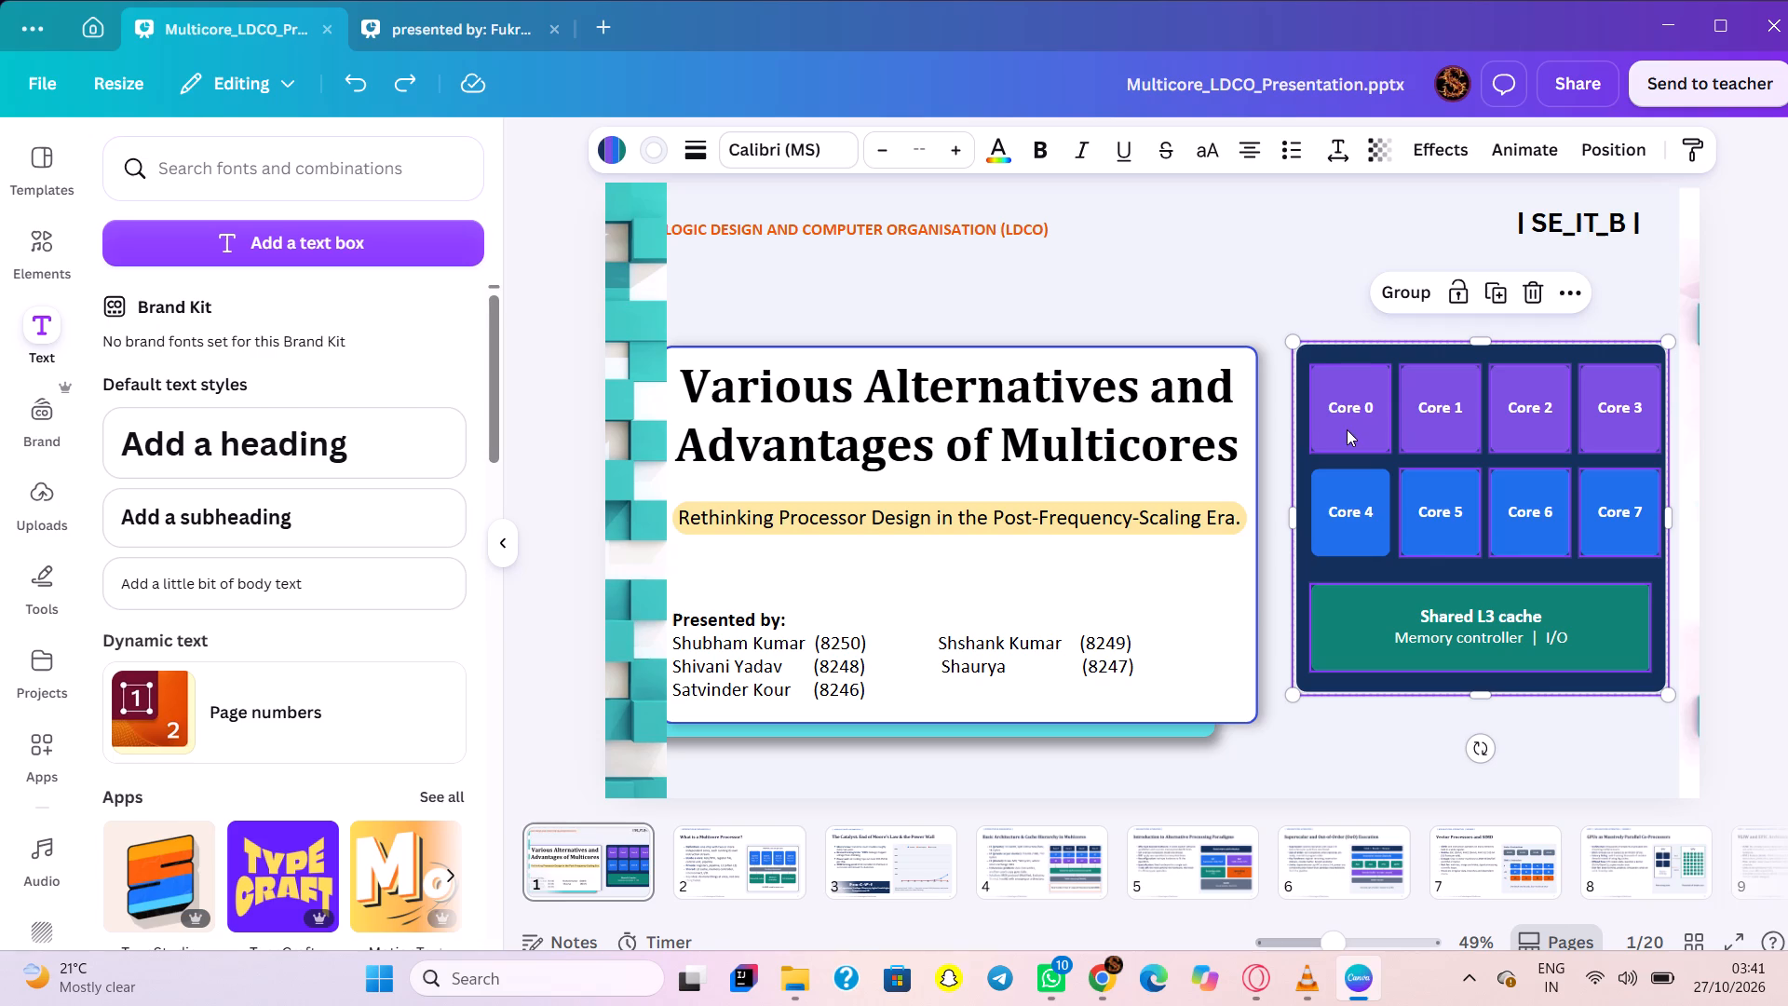
shift+click(1348, 493)
drag(1674, 695, 1666, 687)
drag(1666, 687, 1617, 651)
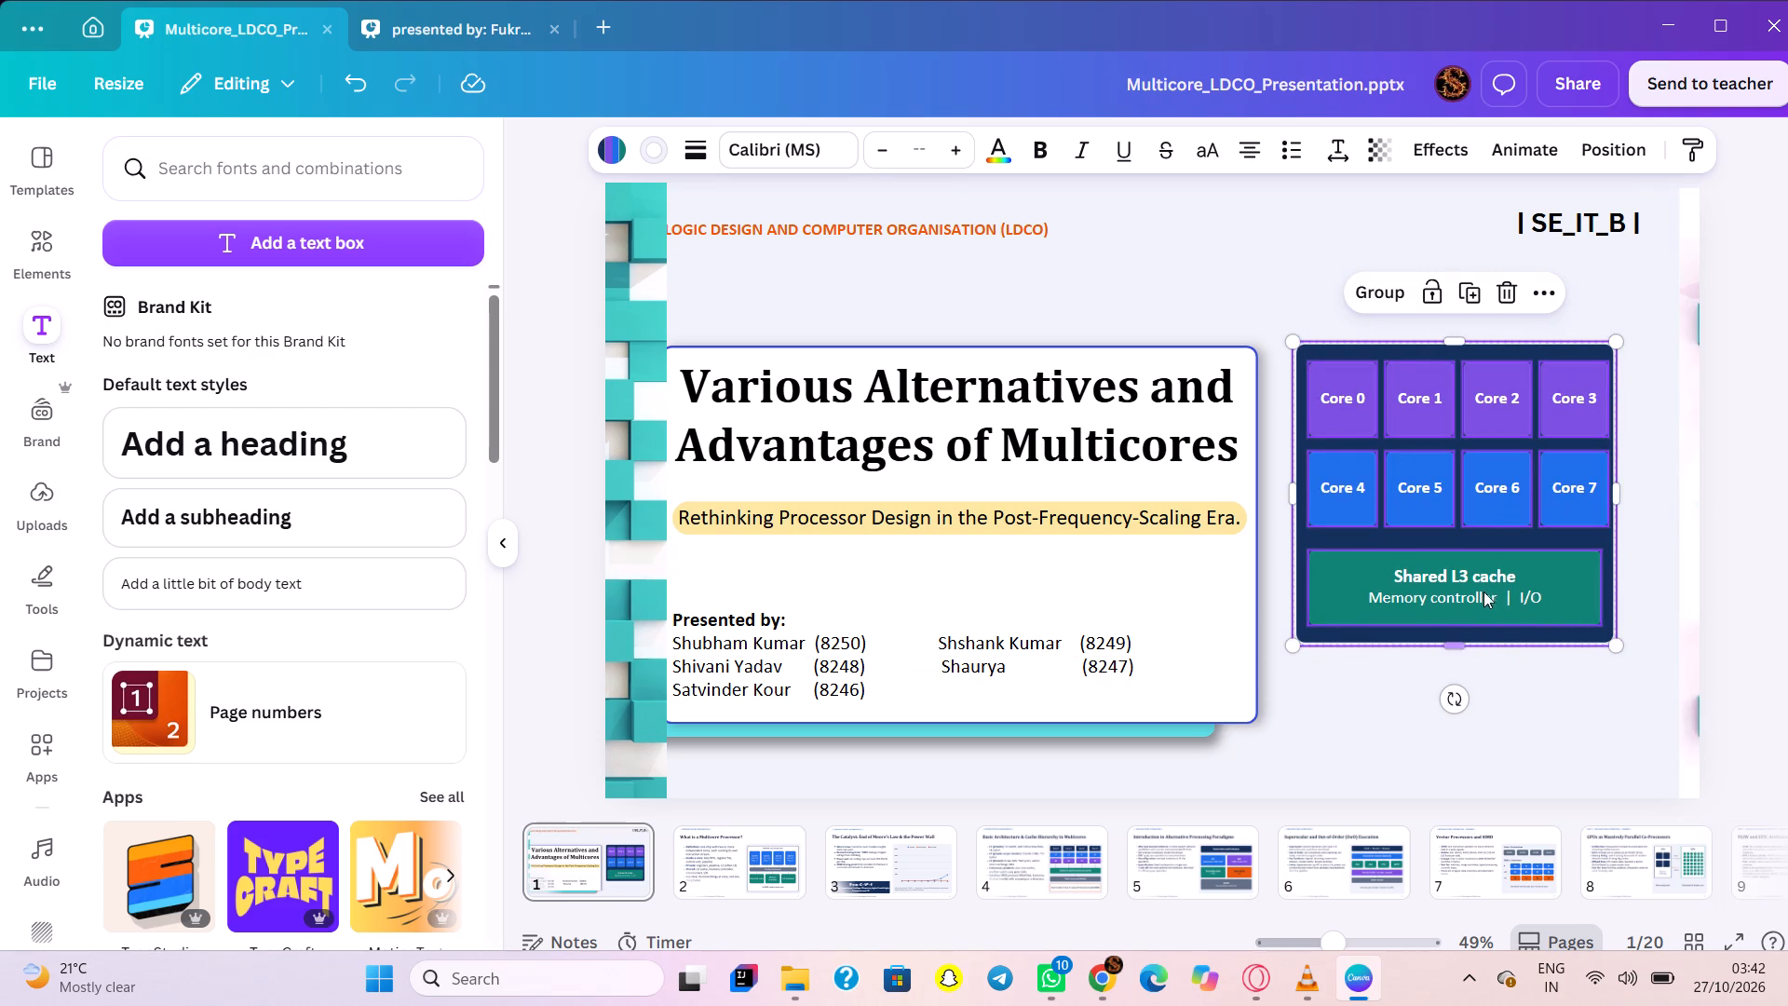
drag(1483, 587, 1496, 536)
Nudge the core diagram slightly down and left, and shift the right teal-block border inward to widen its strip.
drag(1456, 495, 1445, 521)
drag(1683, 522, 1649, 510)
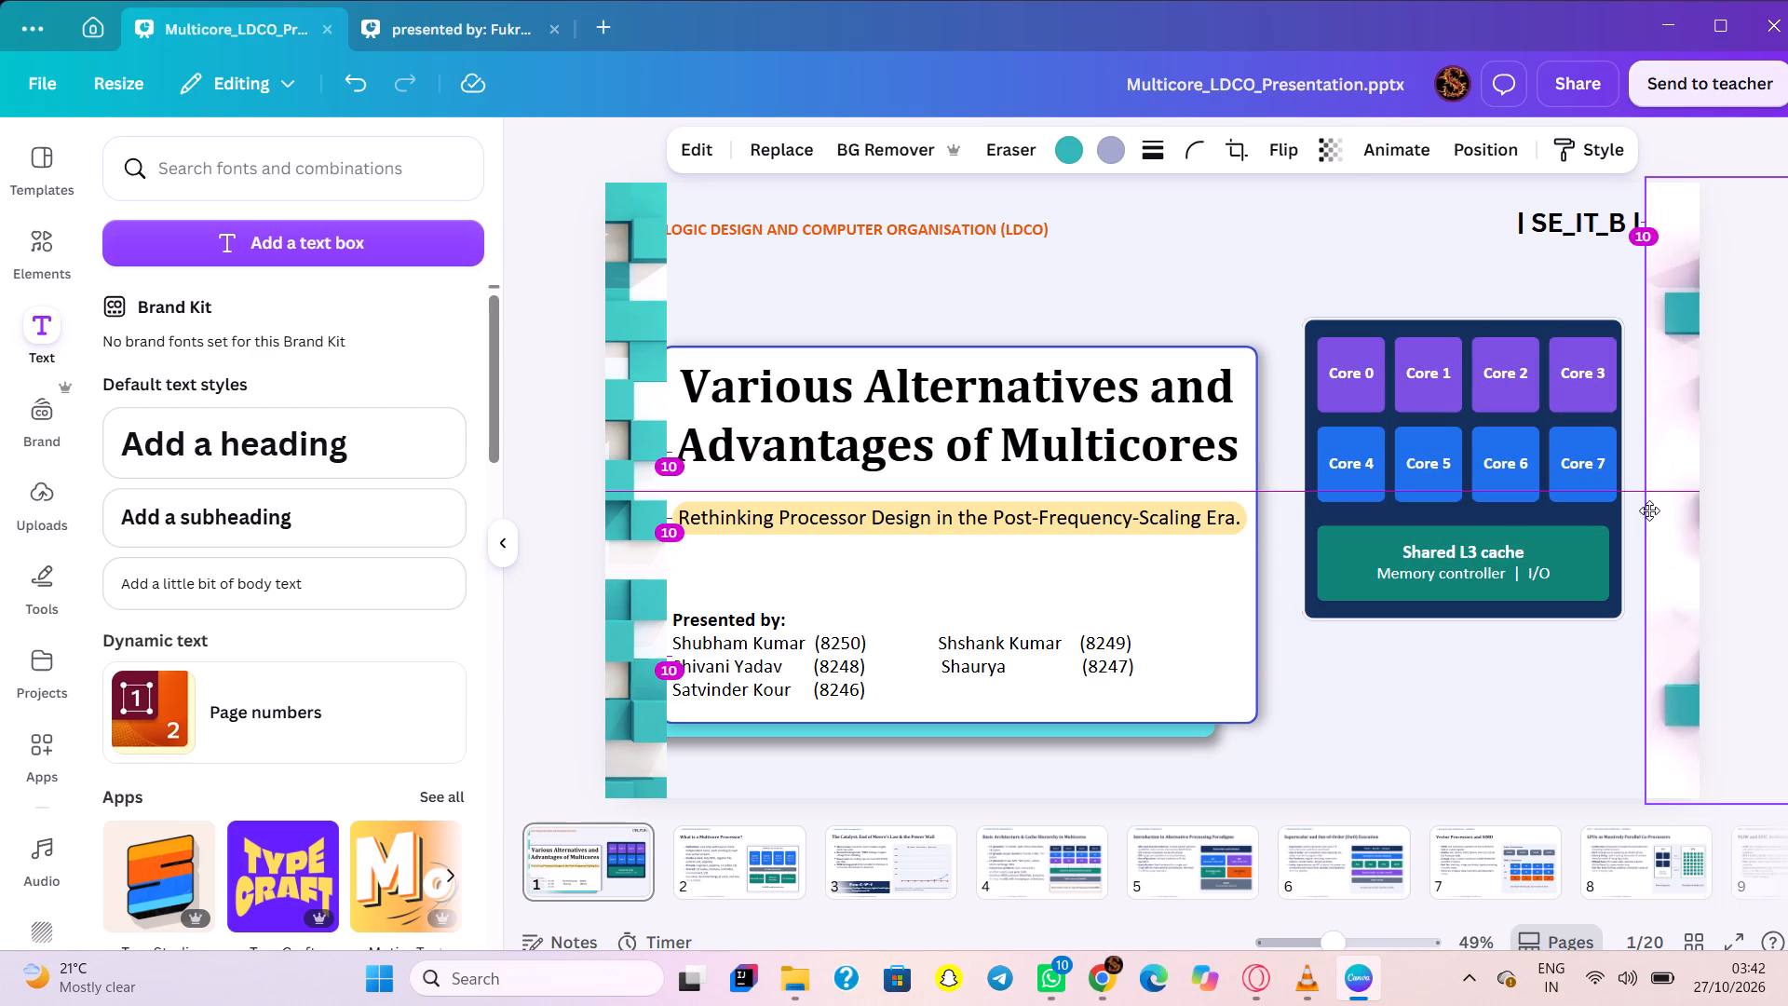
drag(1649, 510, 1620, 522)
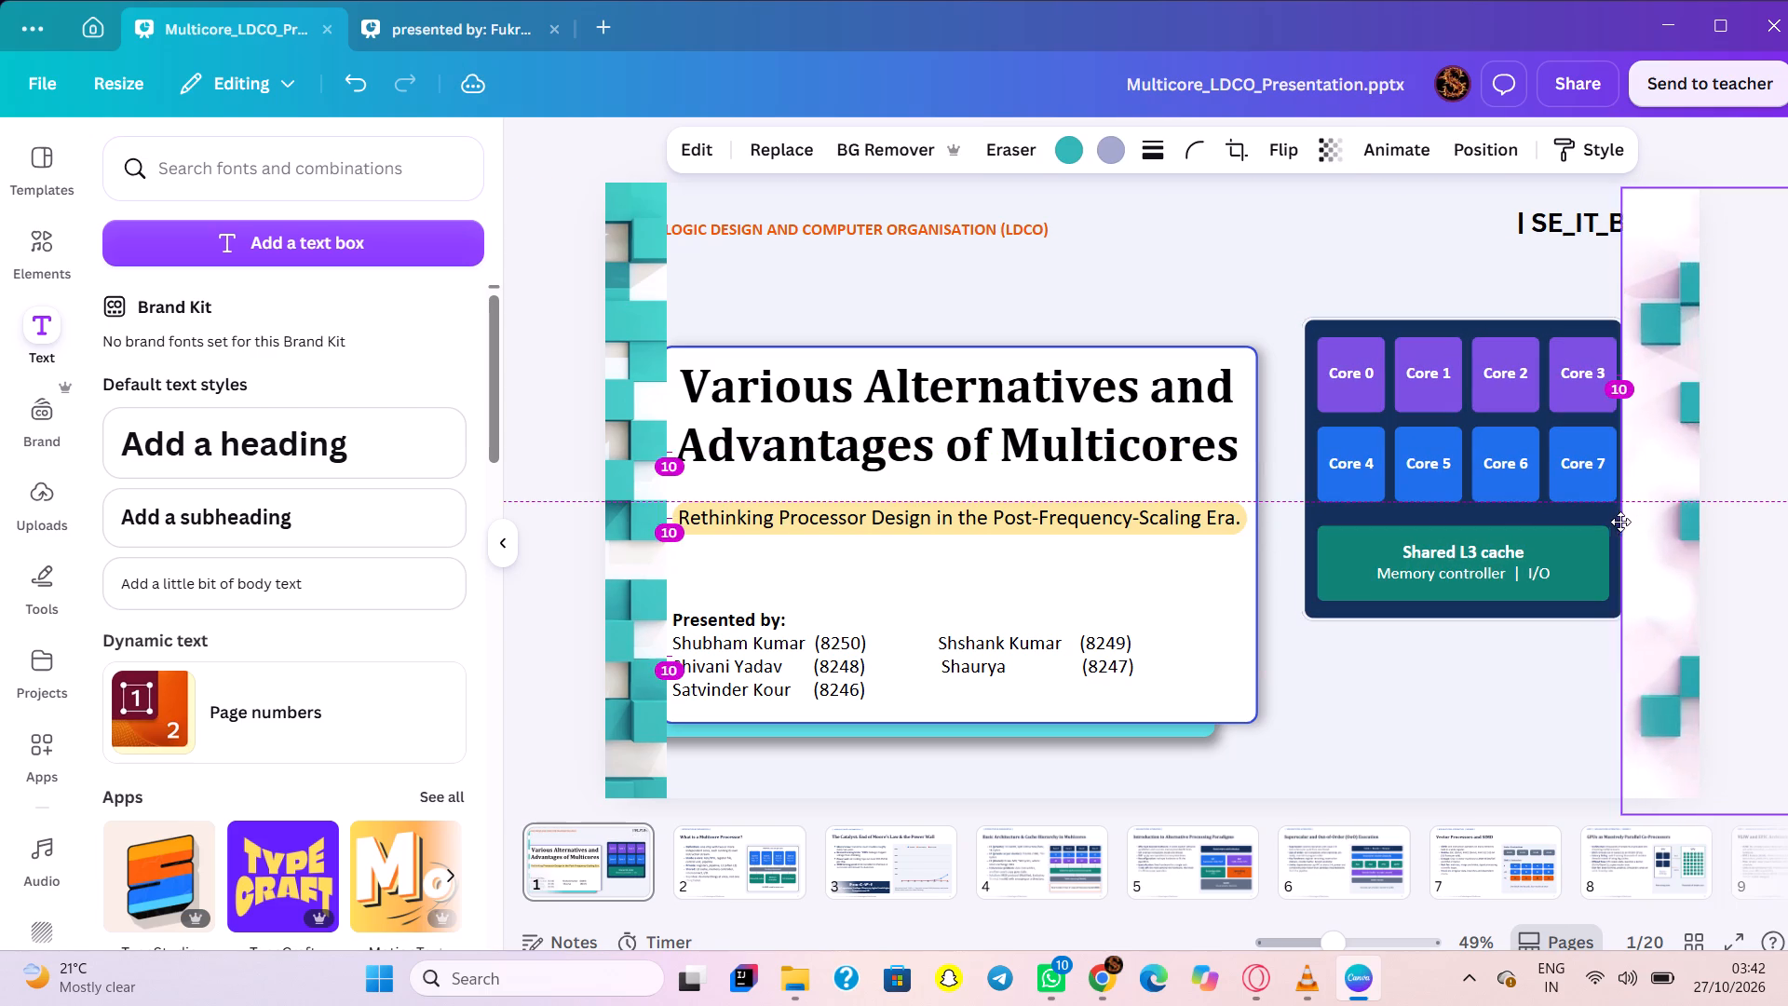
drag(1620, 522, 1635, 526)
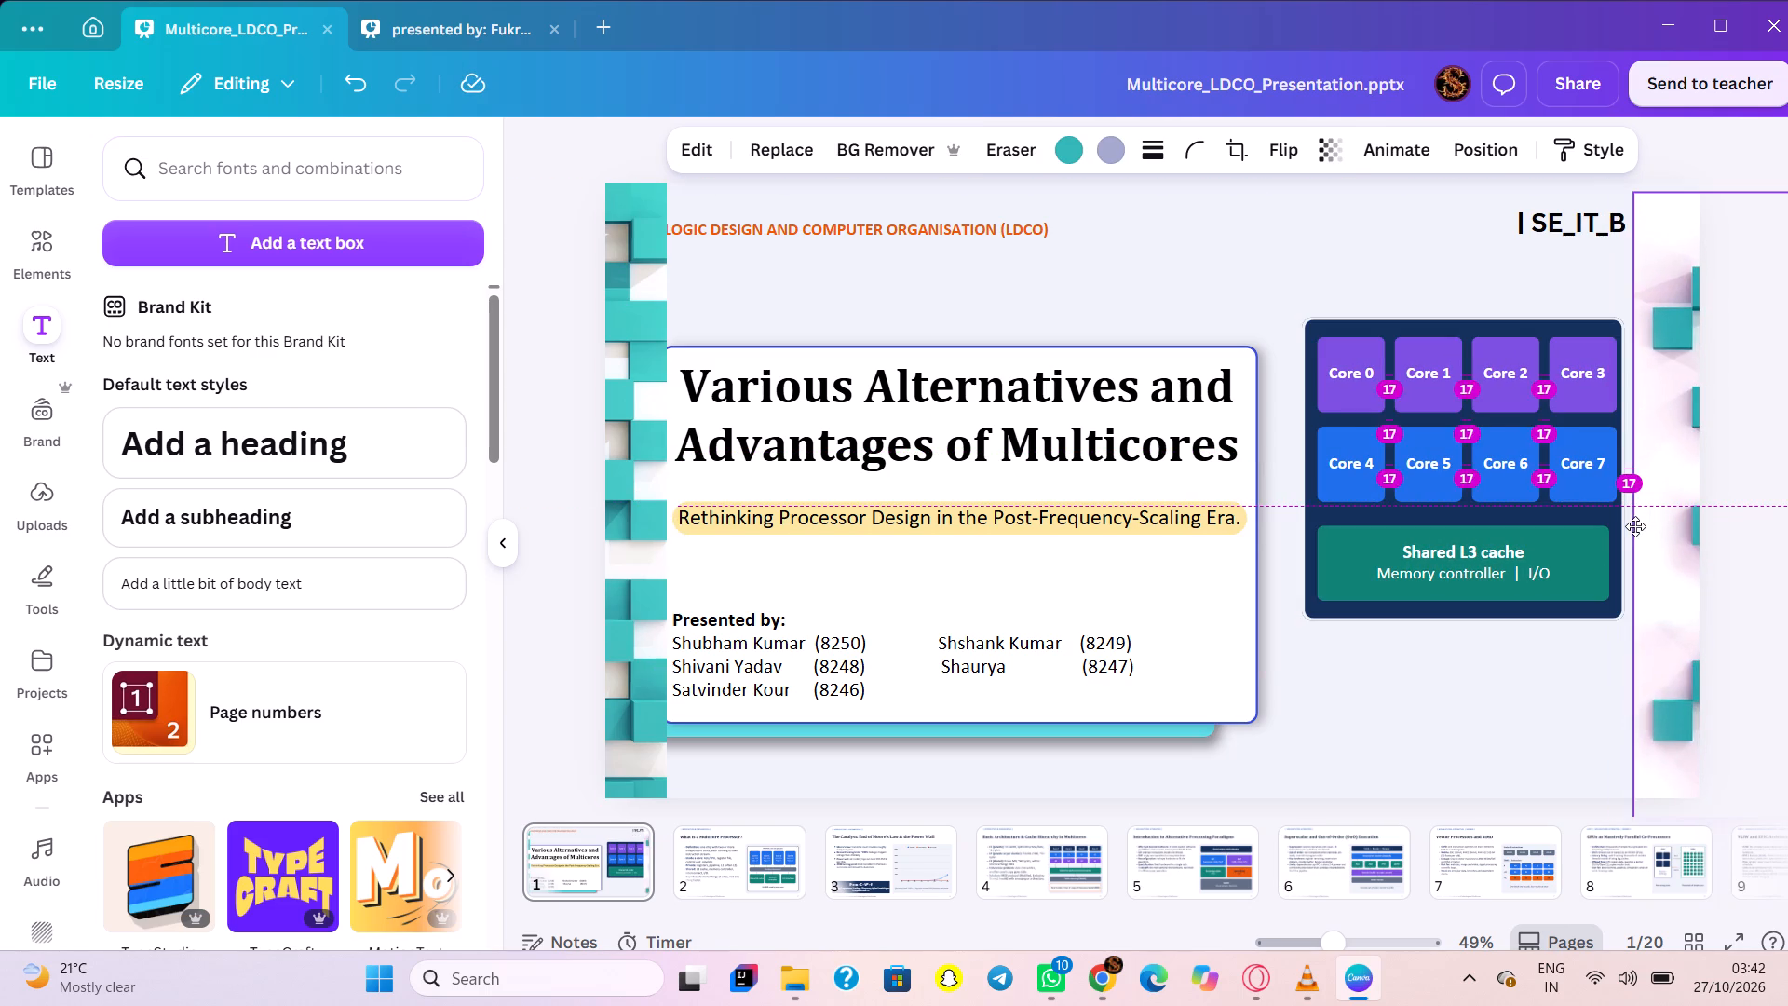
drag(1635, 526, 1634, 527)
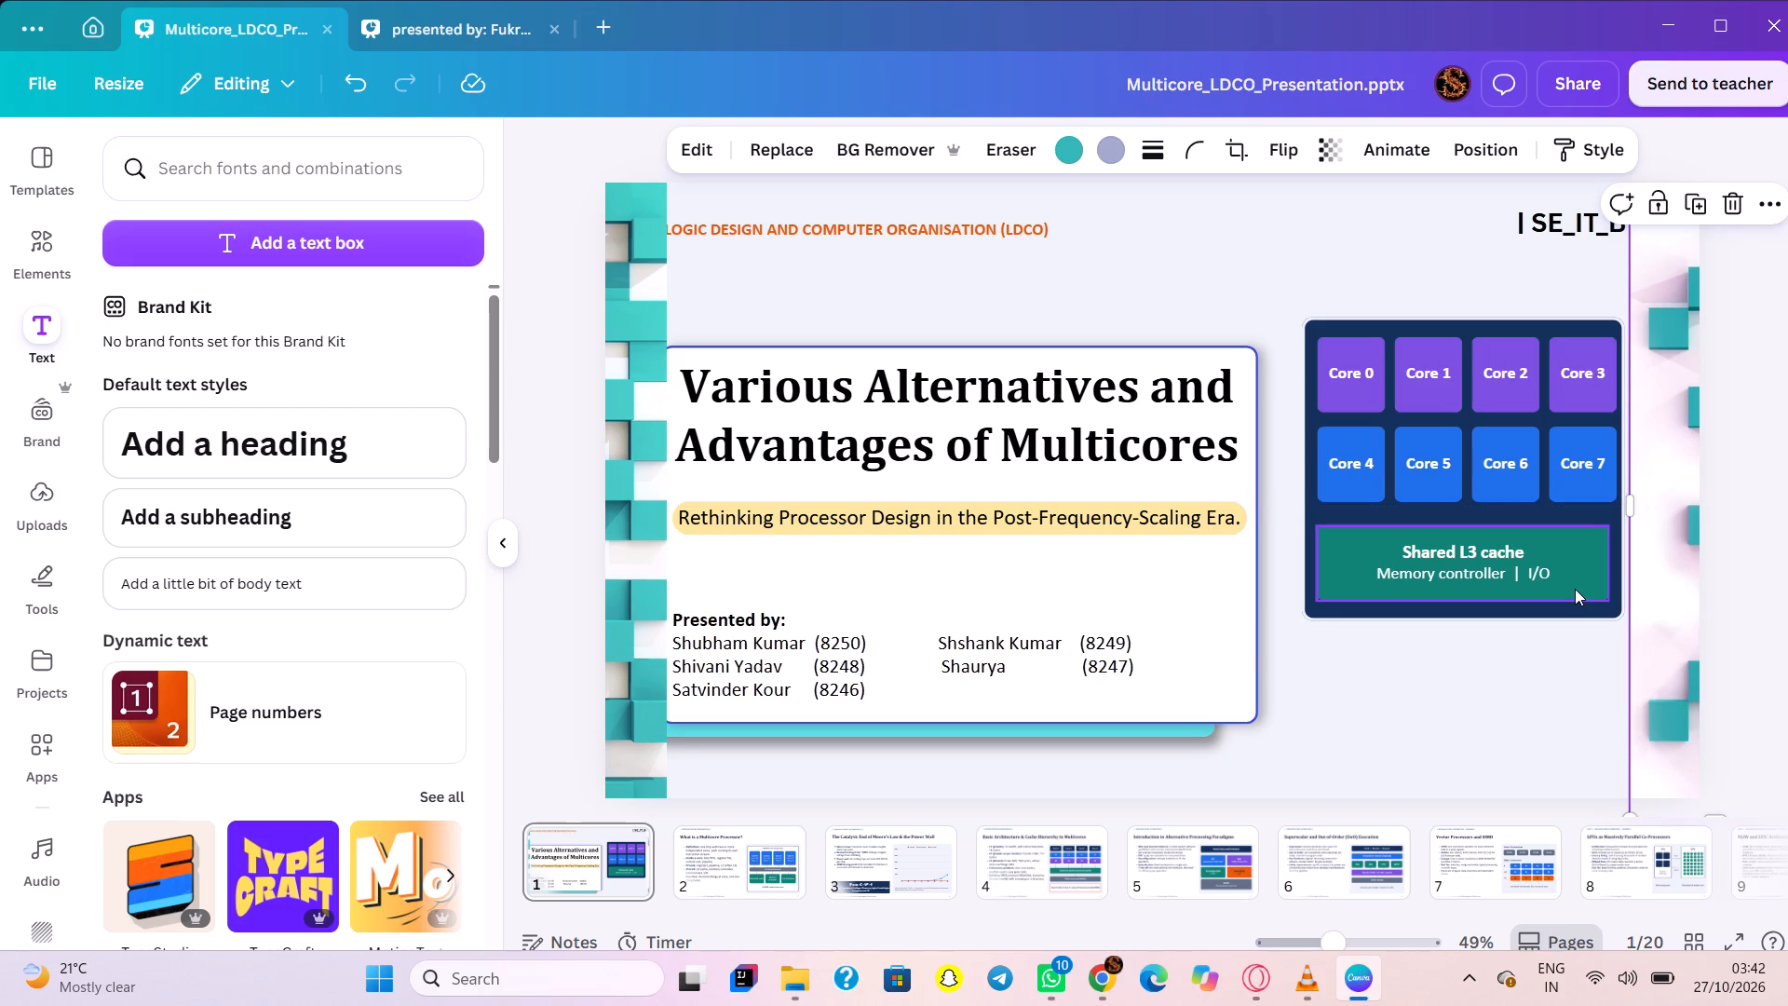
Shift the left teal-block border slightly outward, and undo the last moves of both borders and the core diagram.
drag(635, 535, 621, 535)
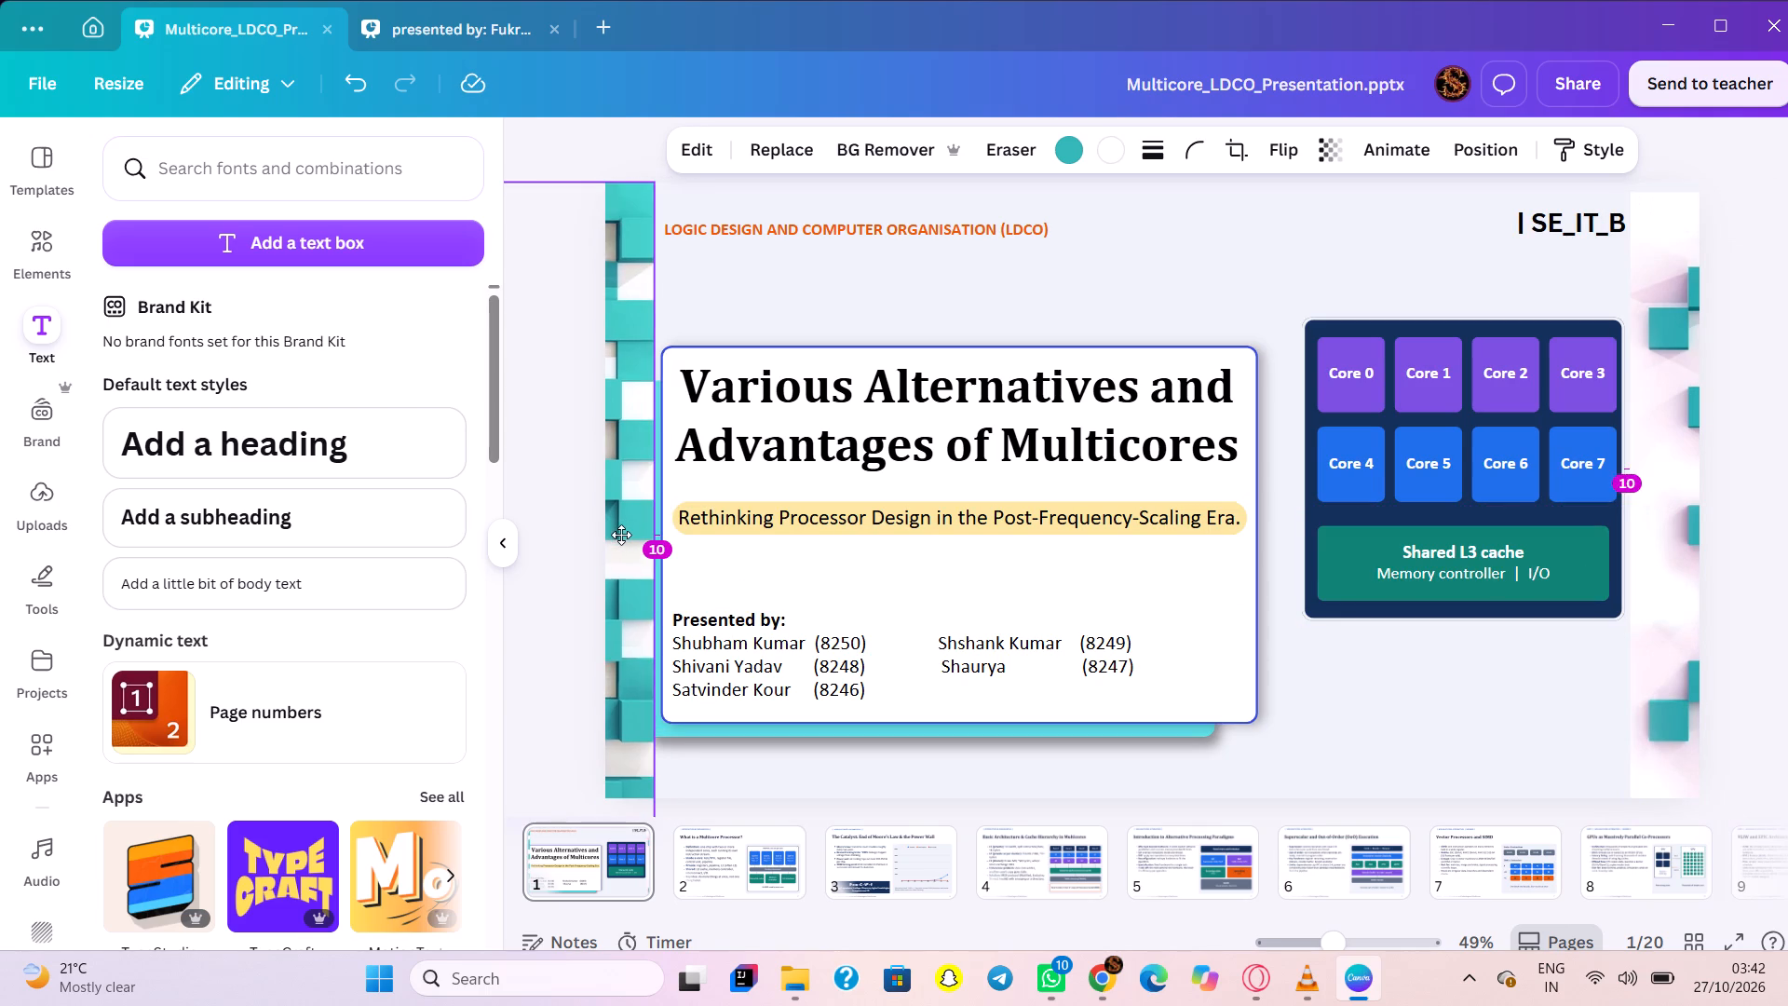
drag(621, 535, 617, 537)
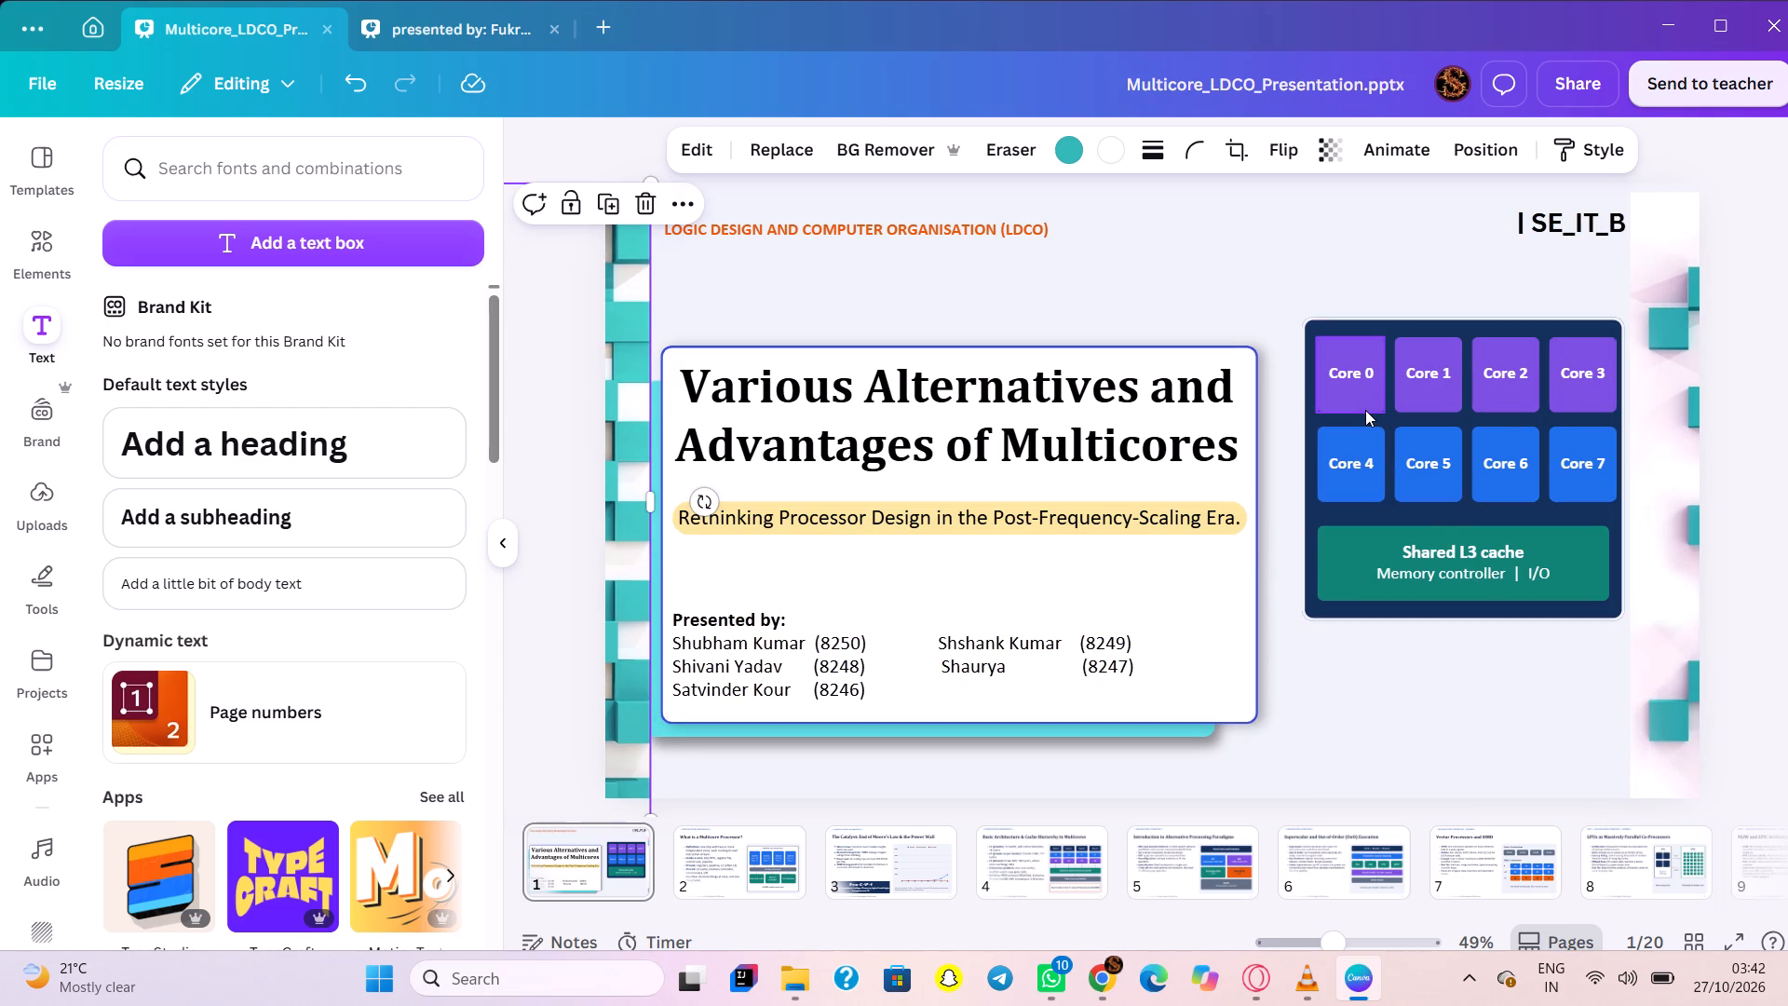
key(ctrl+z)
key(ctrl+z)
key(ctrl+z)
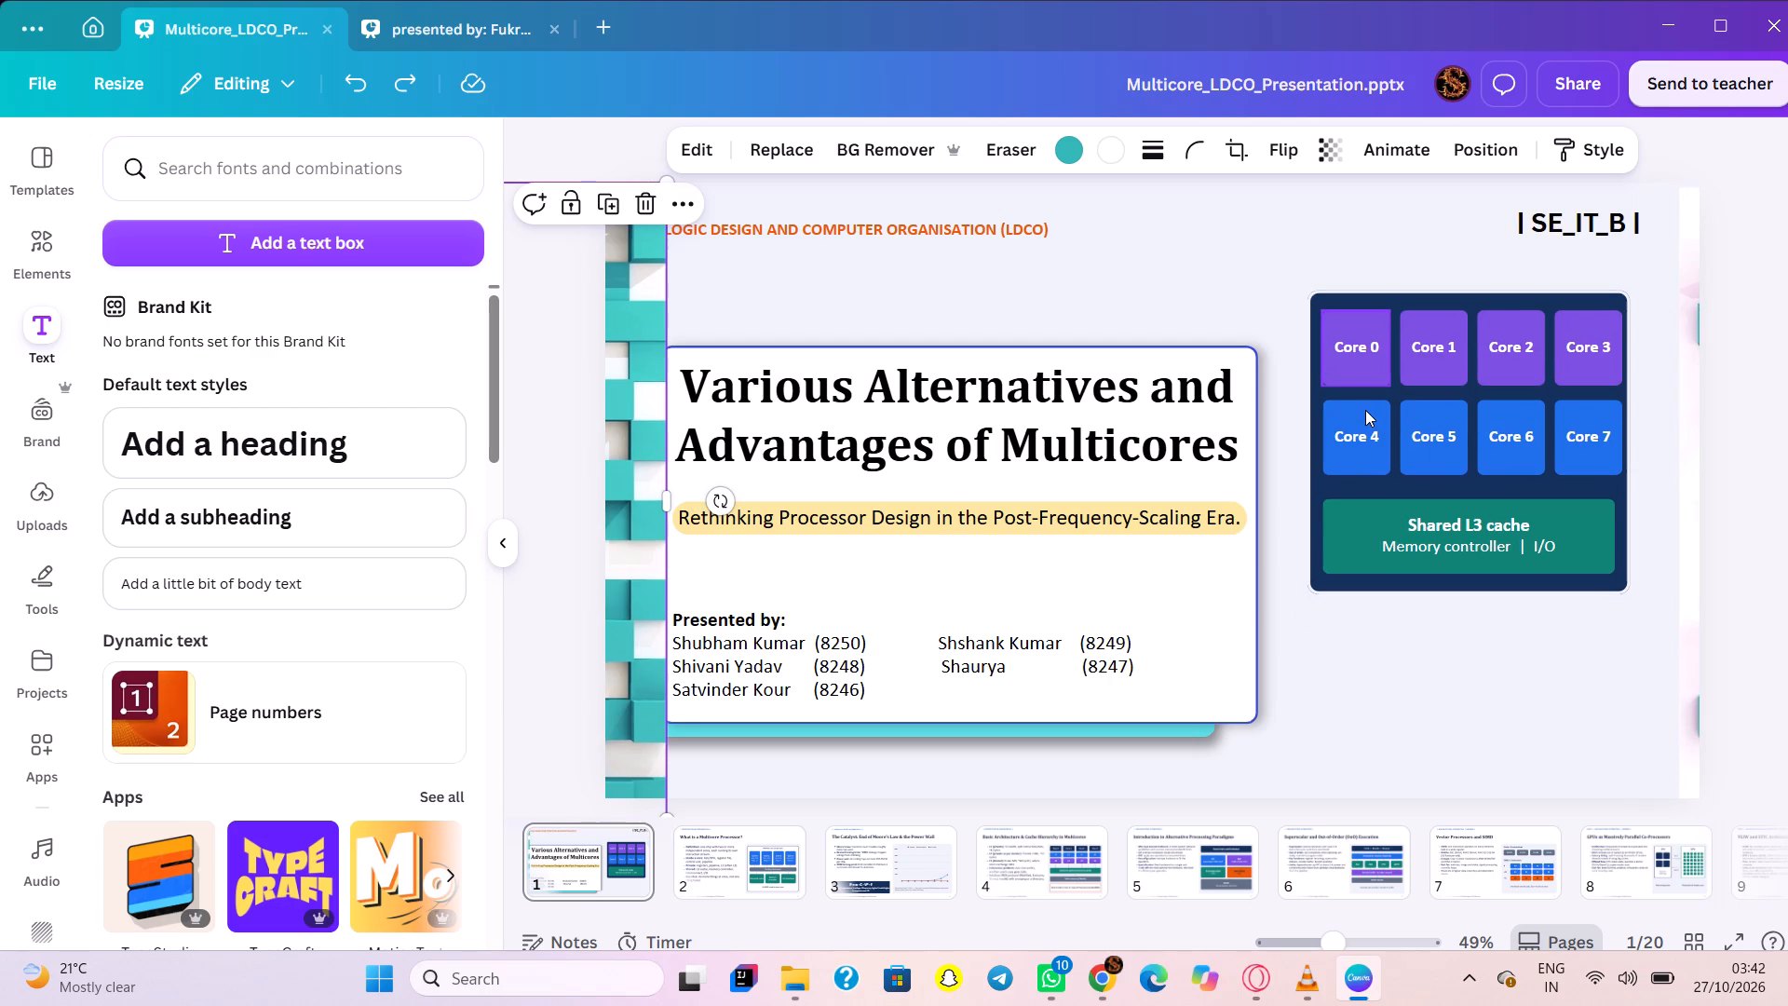
Select the navy panel with Core 0 to Core 7 and the Shared L3 cache box, and move them down and slightly left.
drag(1365, 410, 1376, 436)
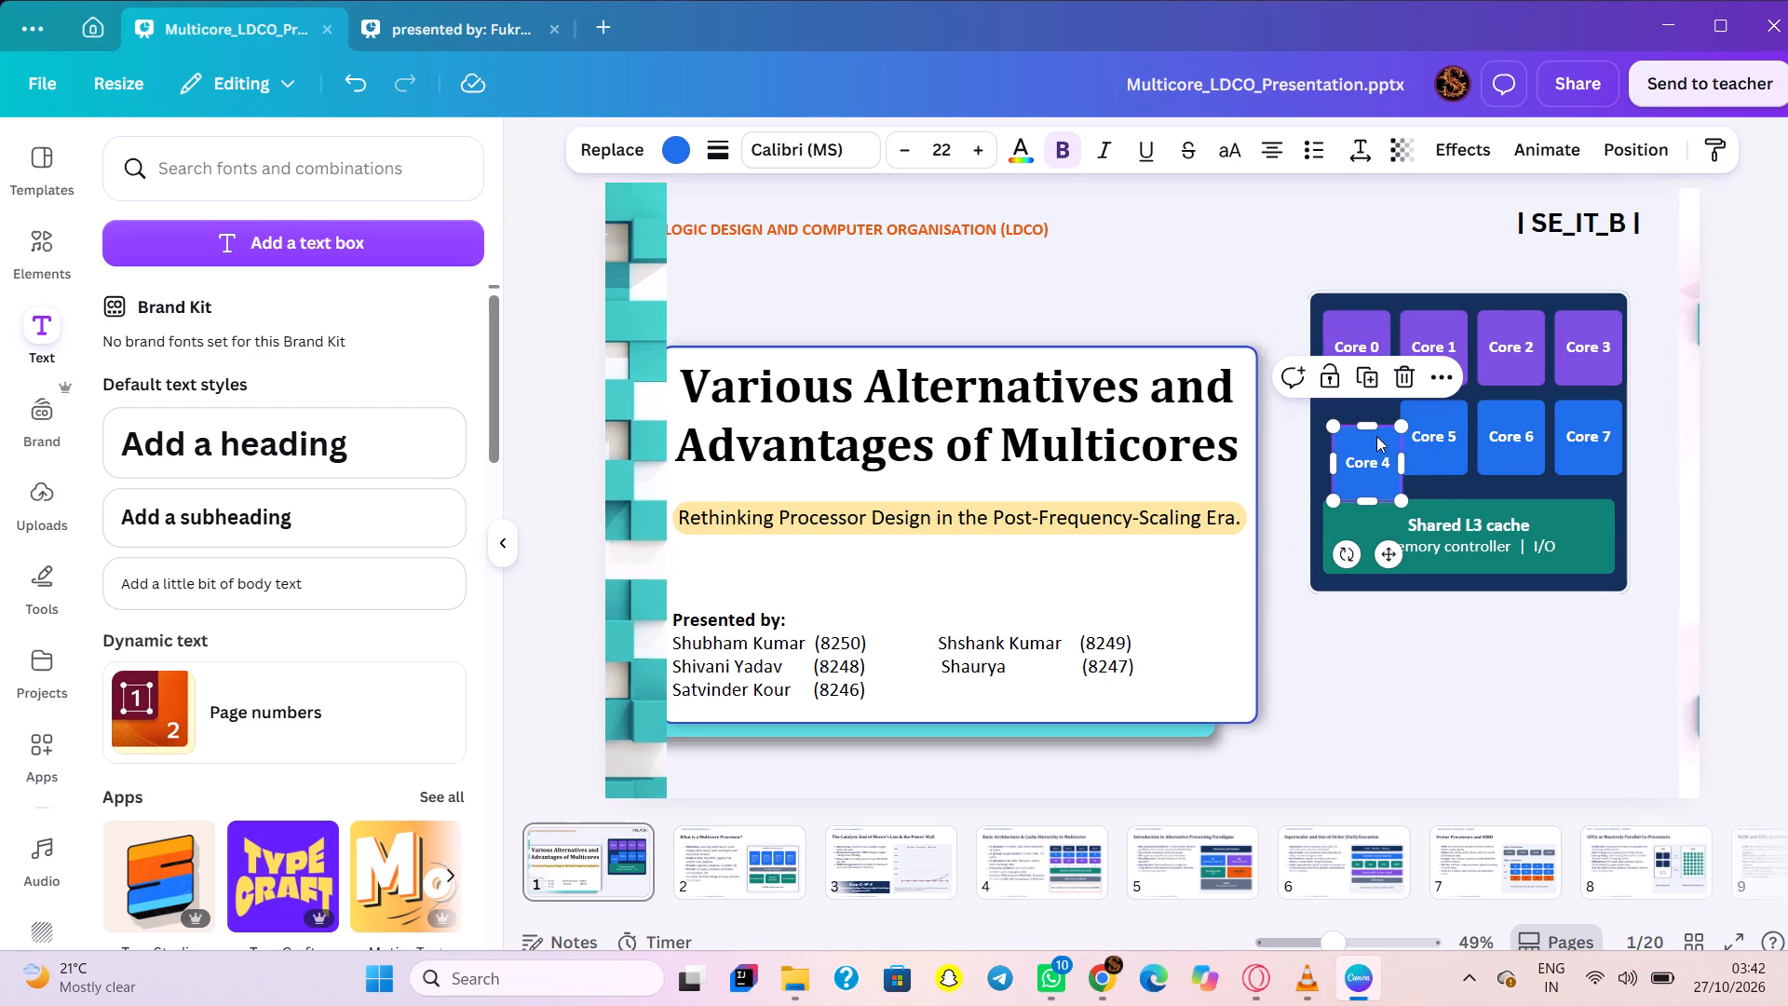
key(ctrl+z)
shift+click(1438, 442)
shift+click(1502, 444)
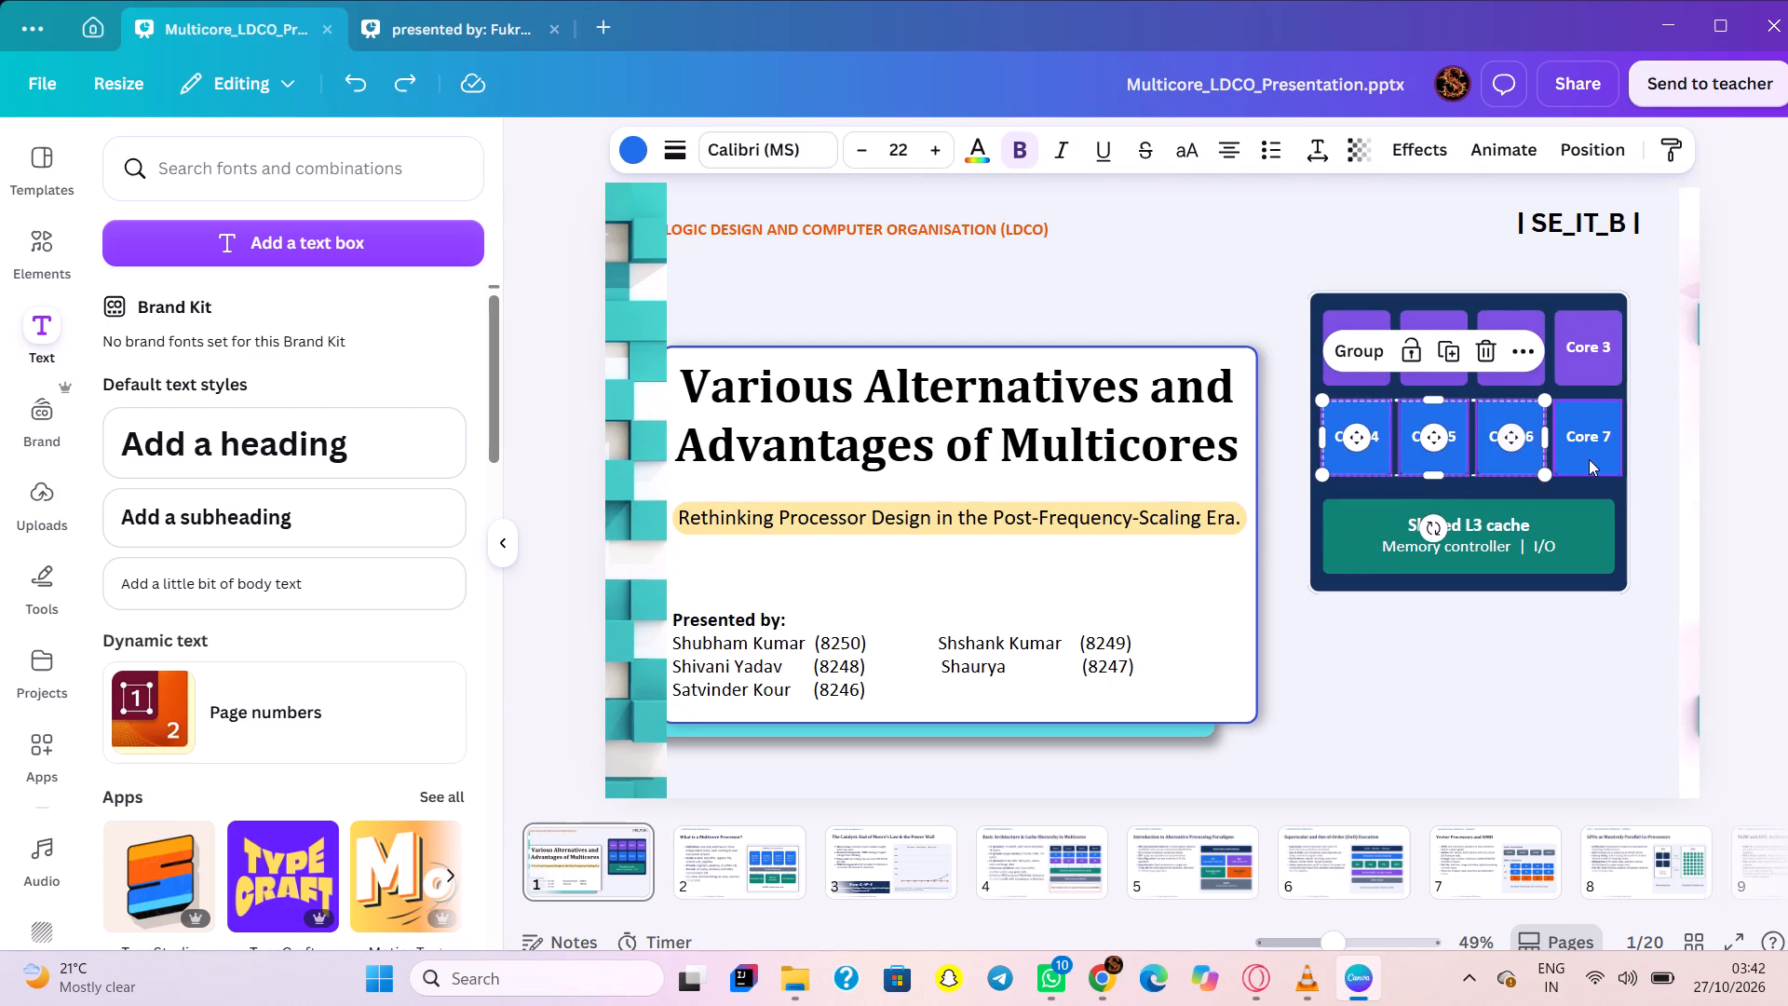
shift+click(1589, 459)
shift+click(1580, 335)
shift+click(1508, 317)
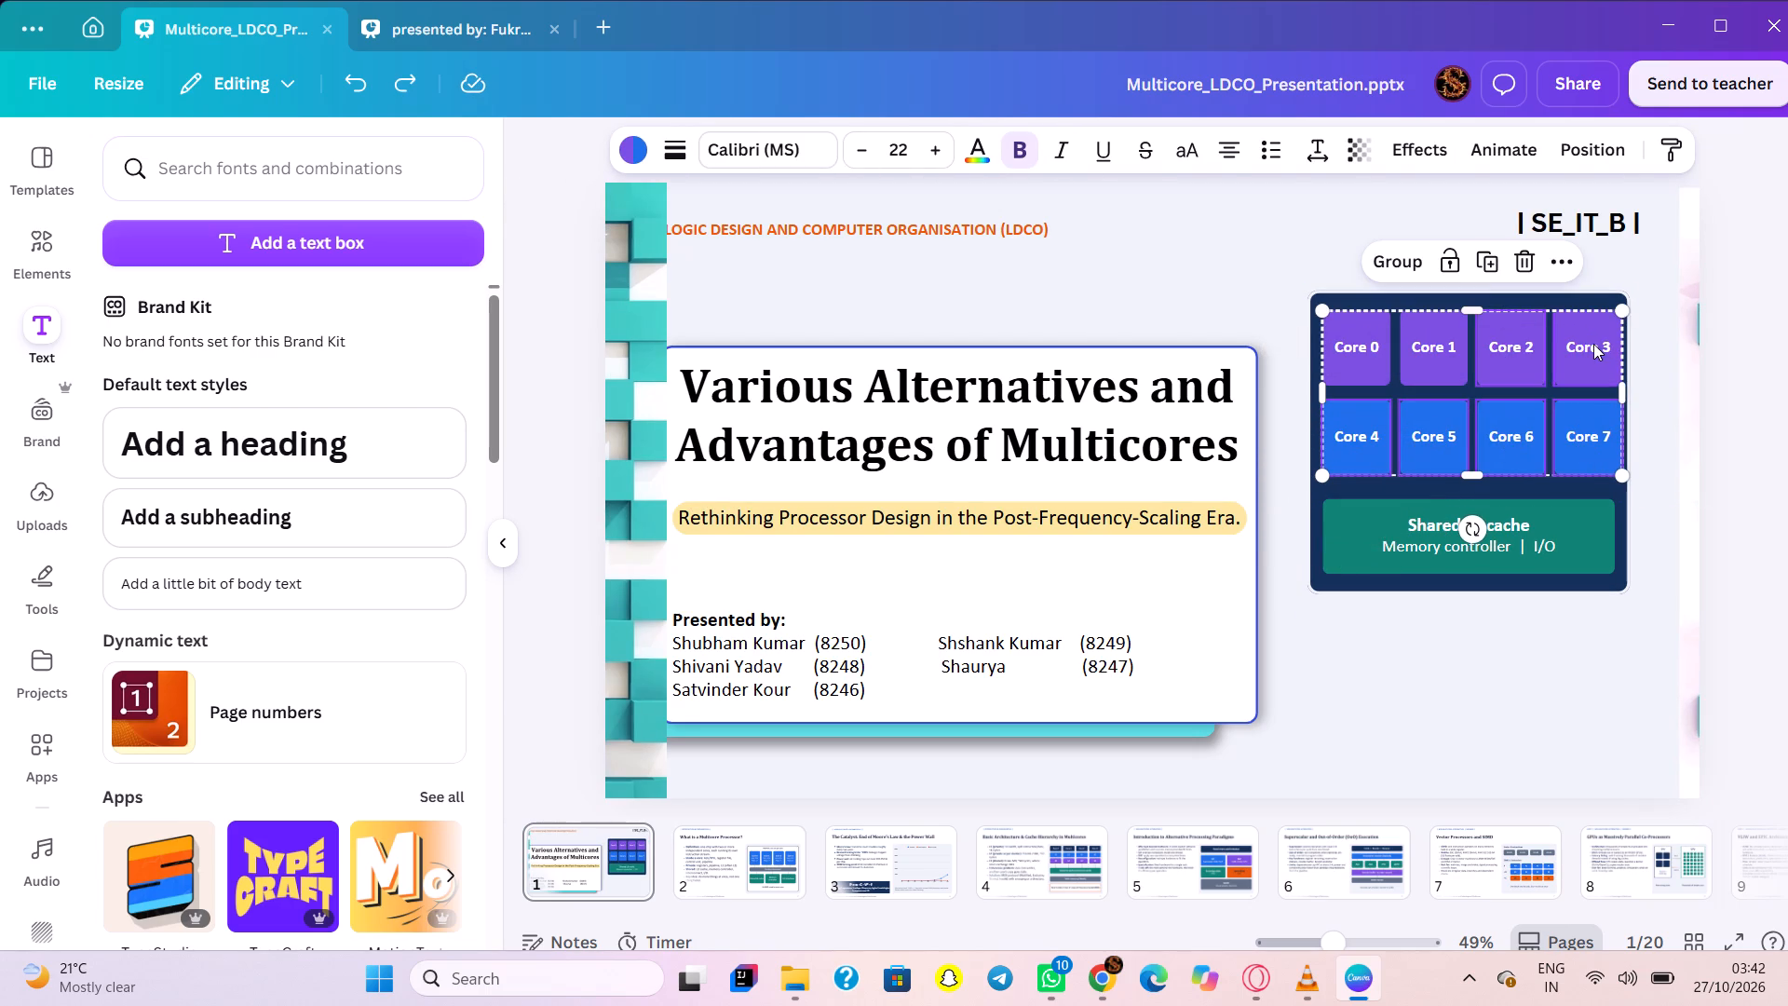
shift+click(1593, 344)
shift+click(1516, 347)
shift+click(1418, 343)
shift+click(1370, 343)
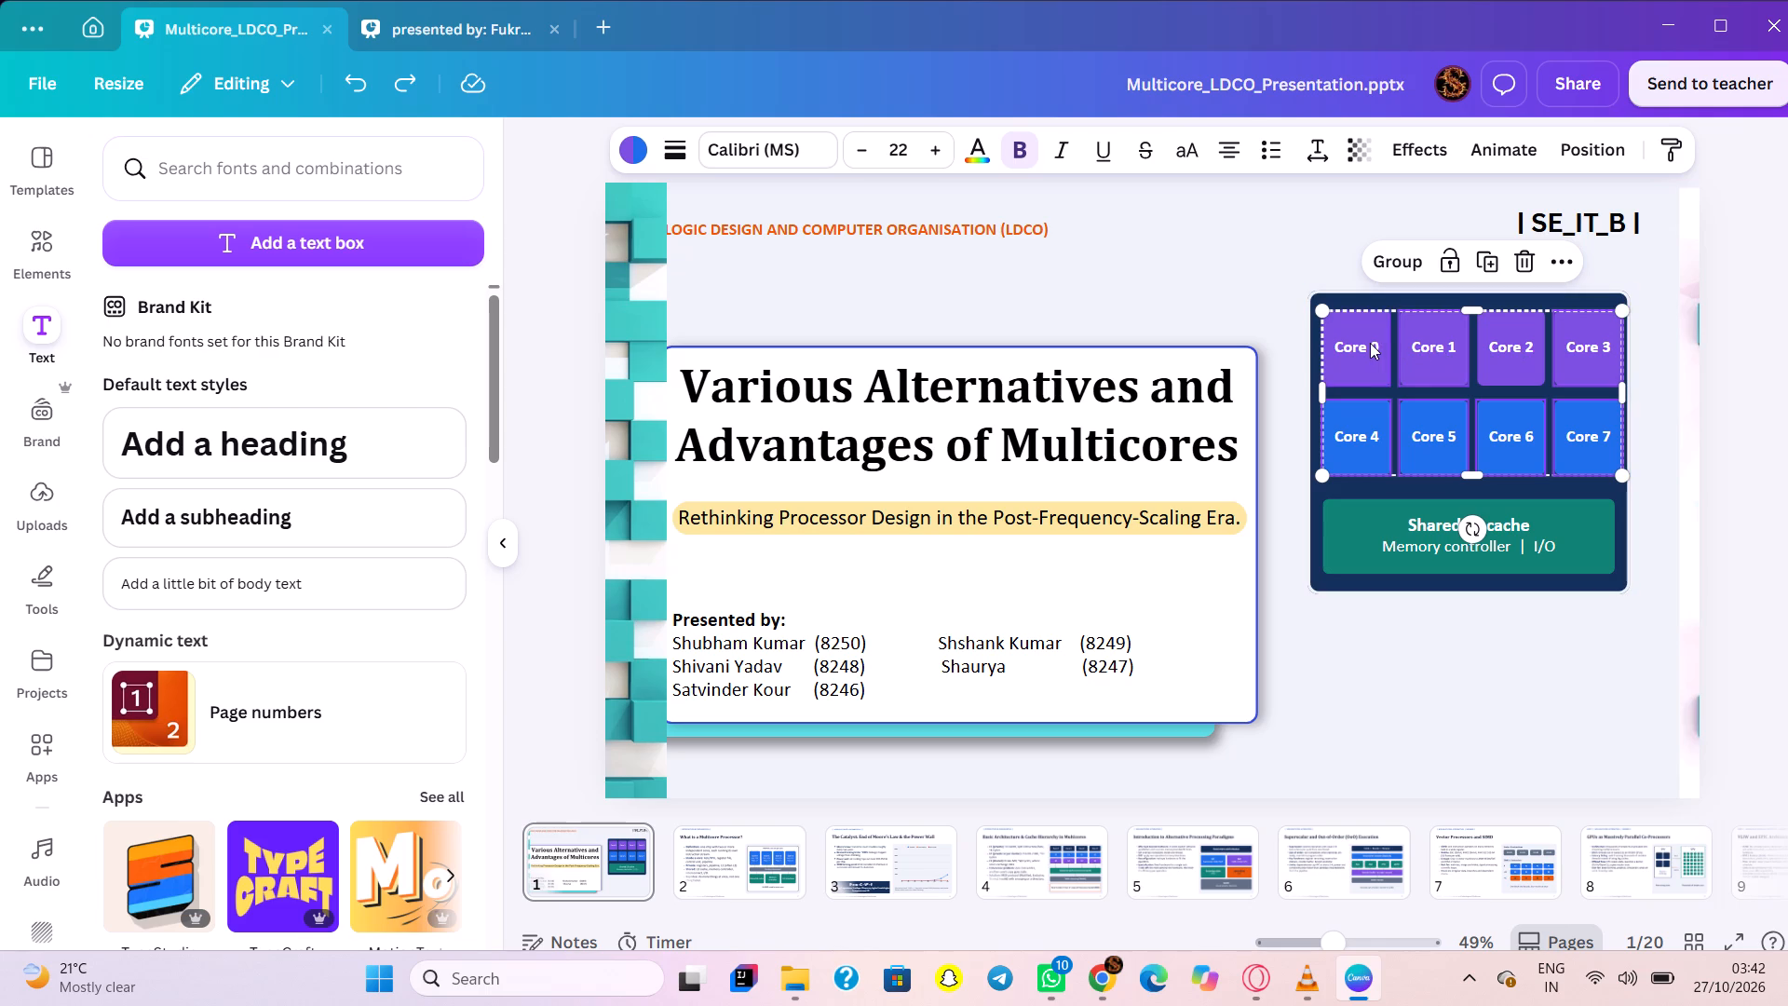
shift+click(1311, 374)
shift+click(1375, 512)
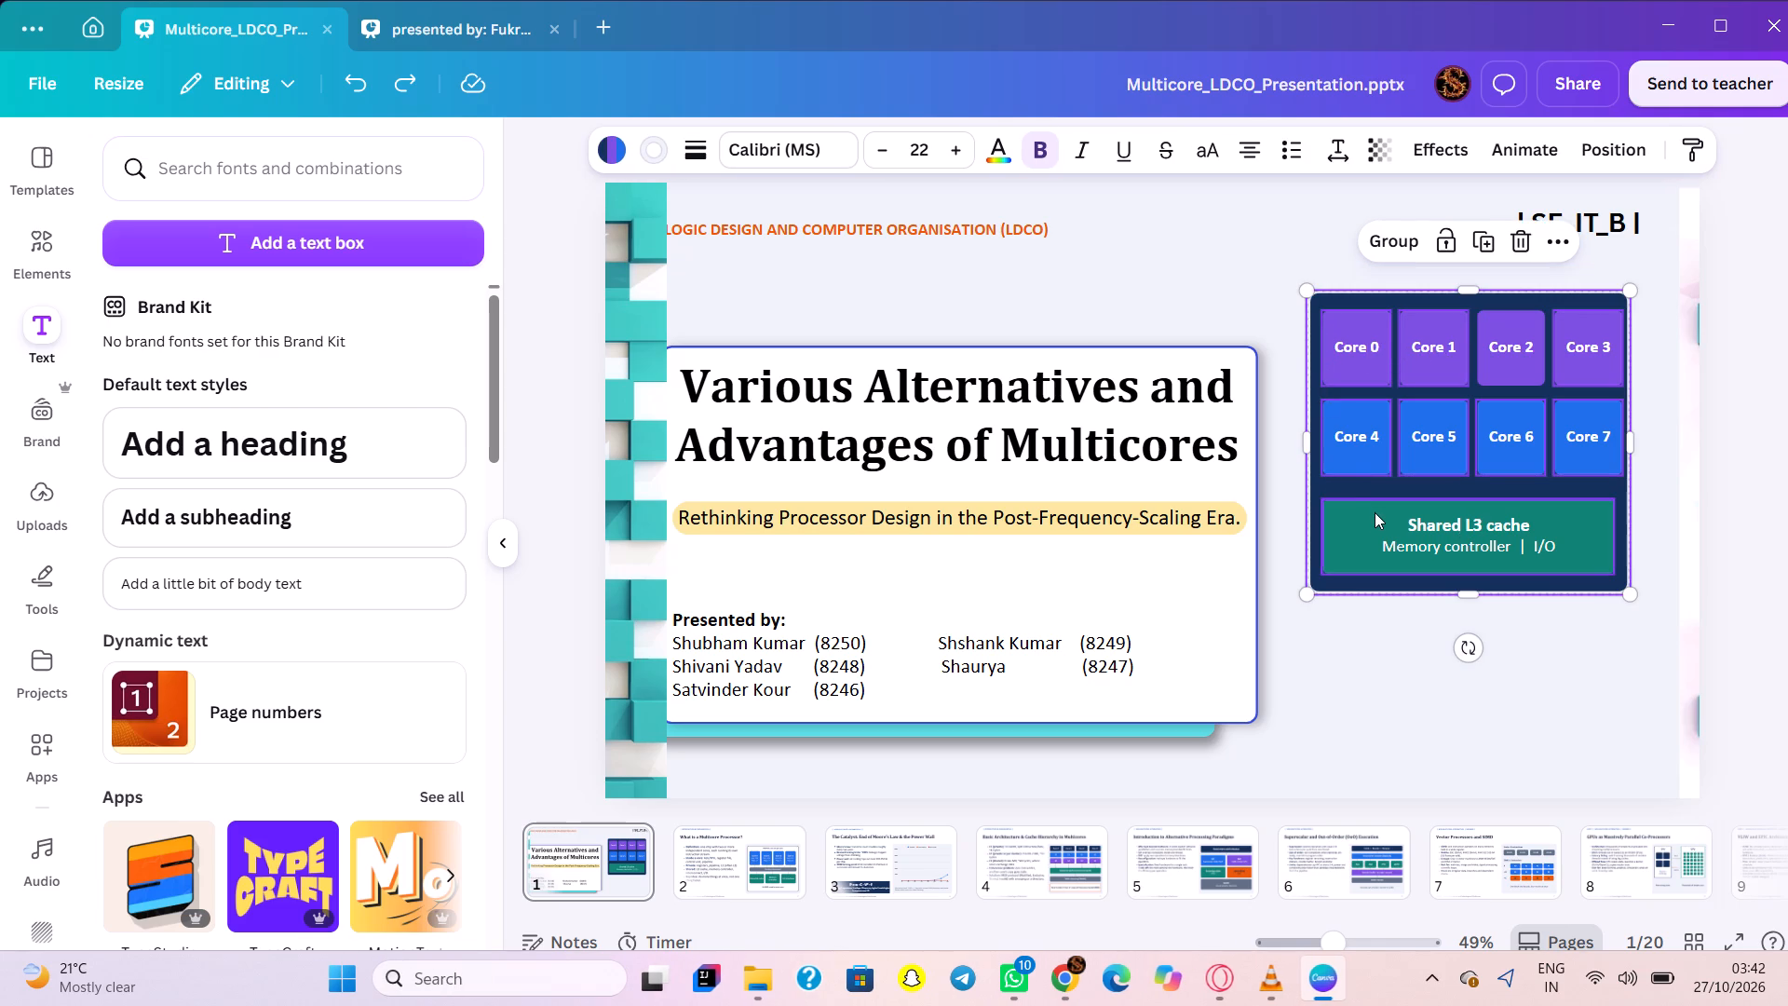
drag(1444, 531, 1430, 597)
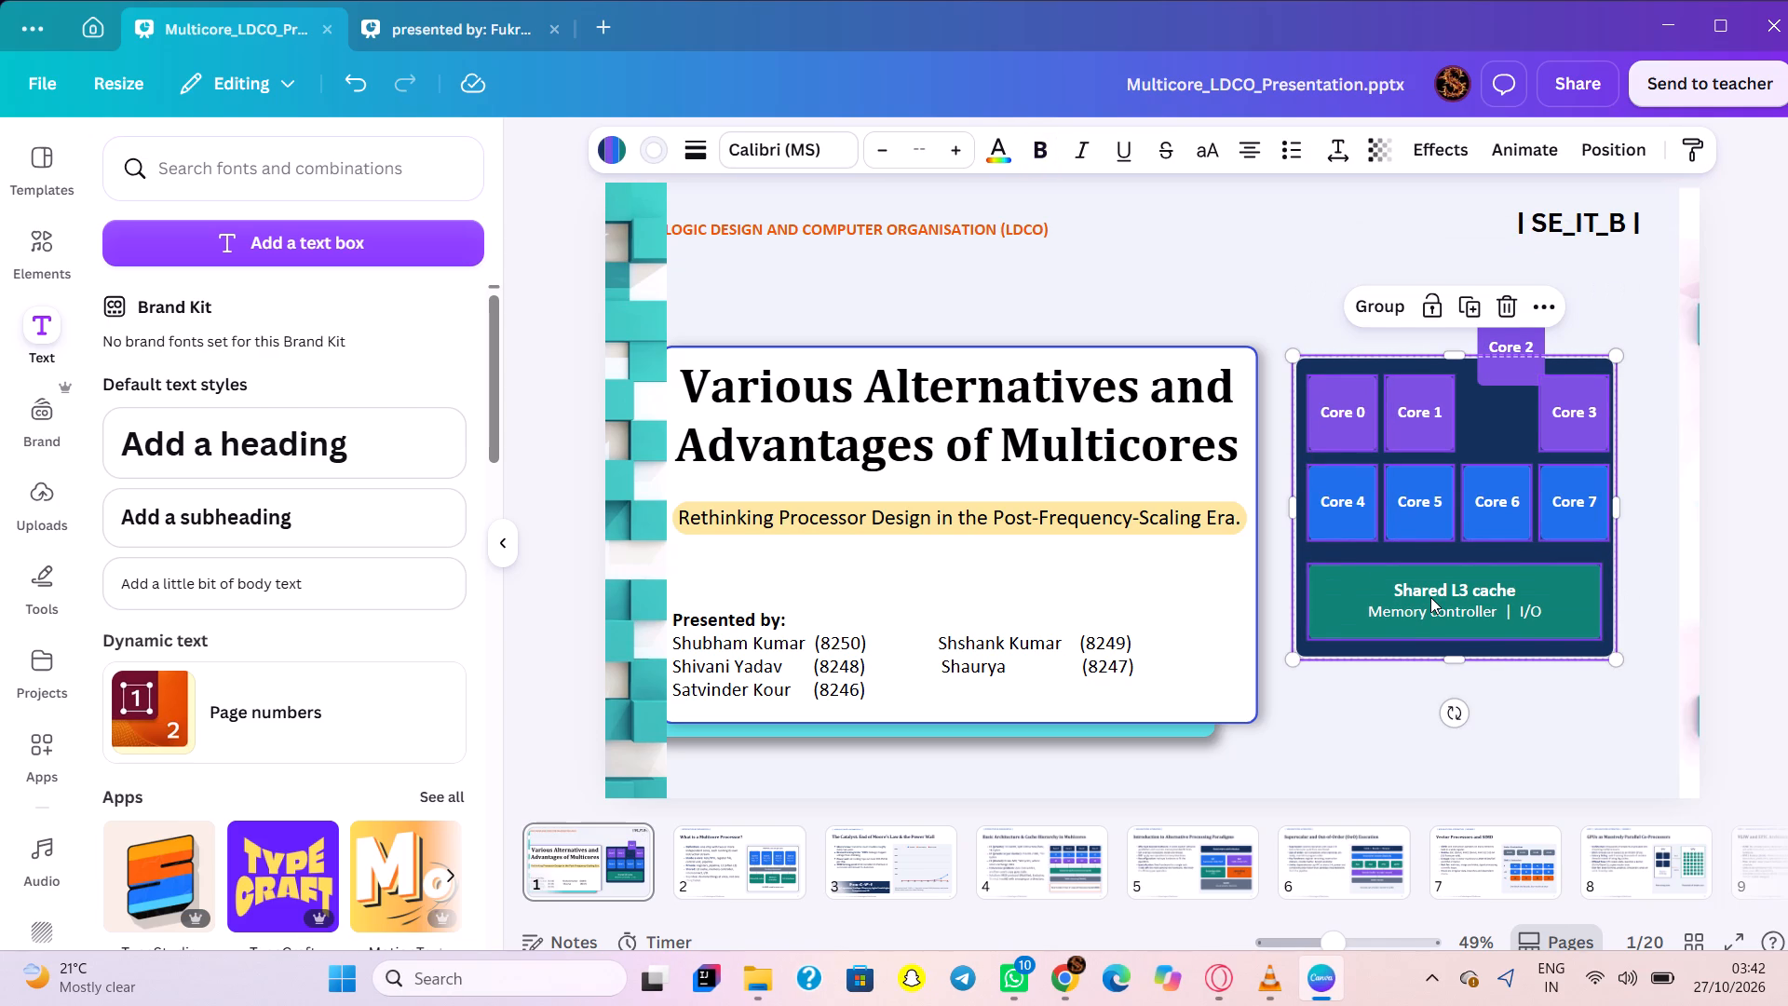
key(ctrl+z)
shift+click(1528, 349)
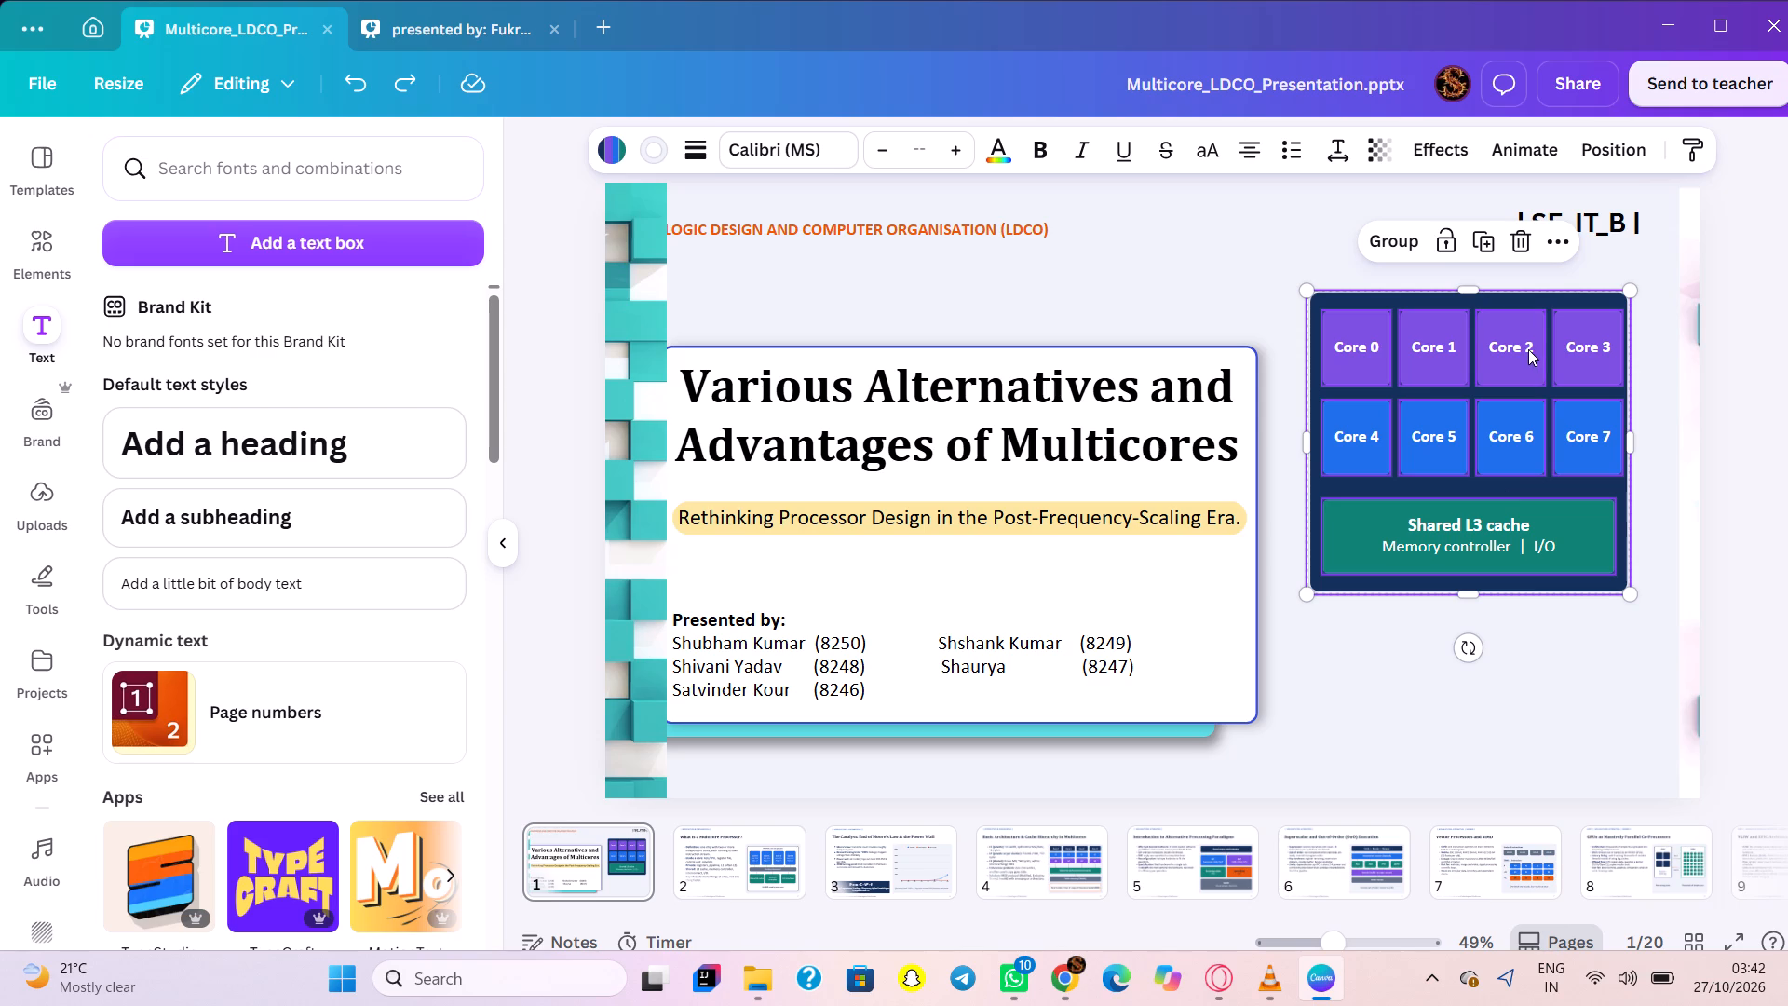
drag(1528, 349, 1511, 423)
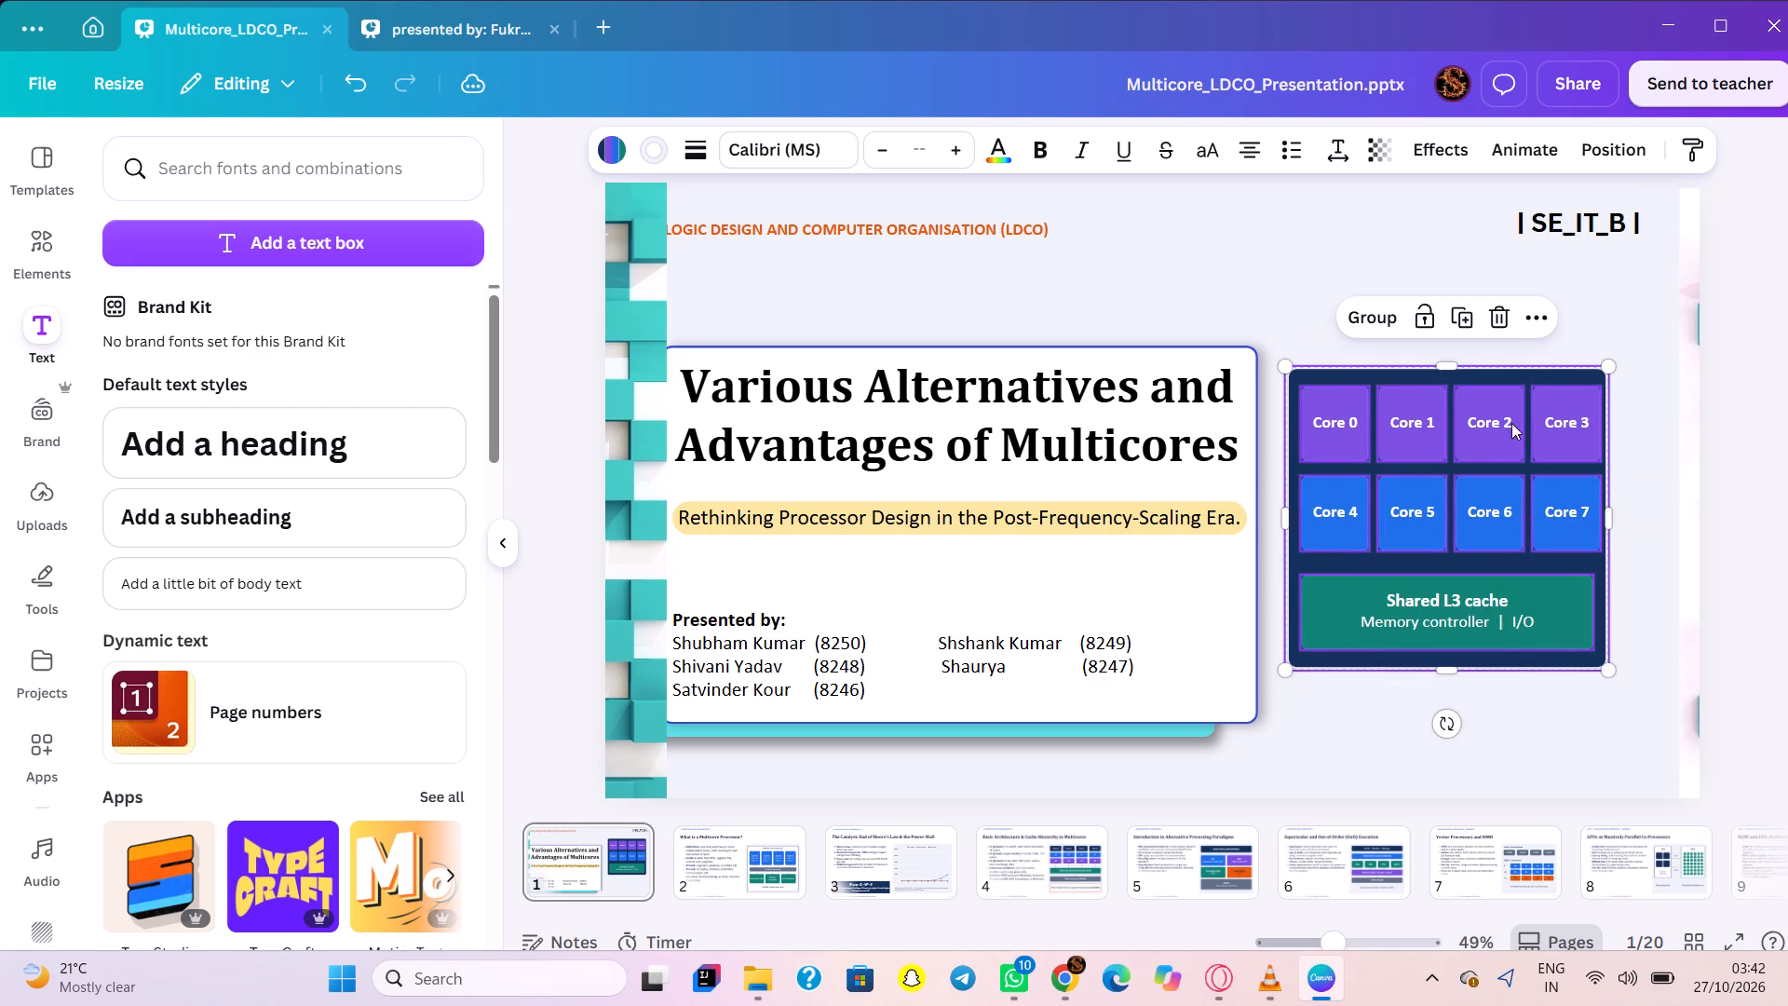
Shrink the selected core diagram proportionally and move it up, just beside the upper part of the title panel.
drag(1602, 668, 1550, 632)
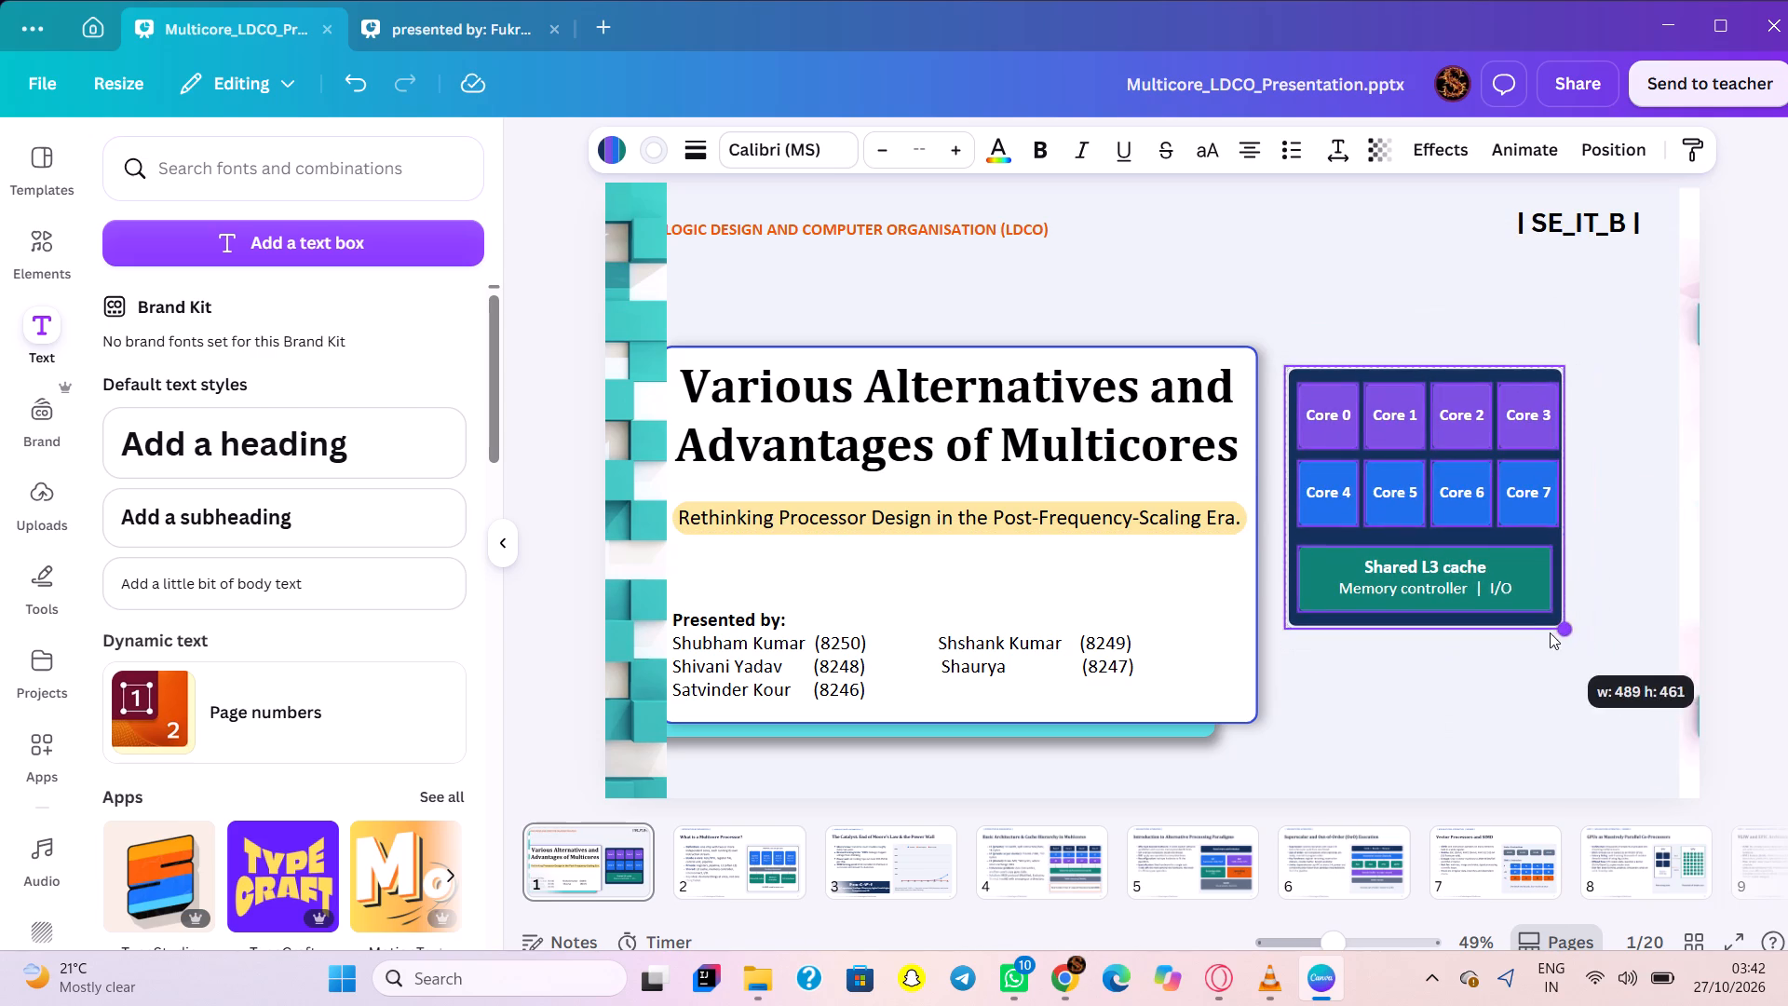
drag(1550, 632, 1533, 623)
drag(1474, 510, 1531, 444)
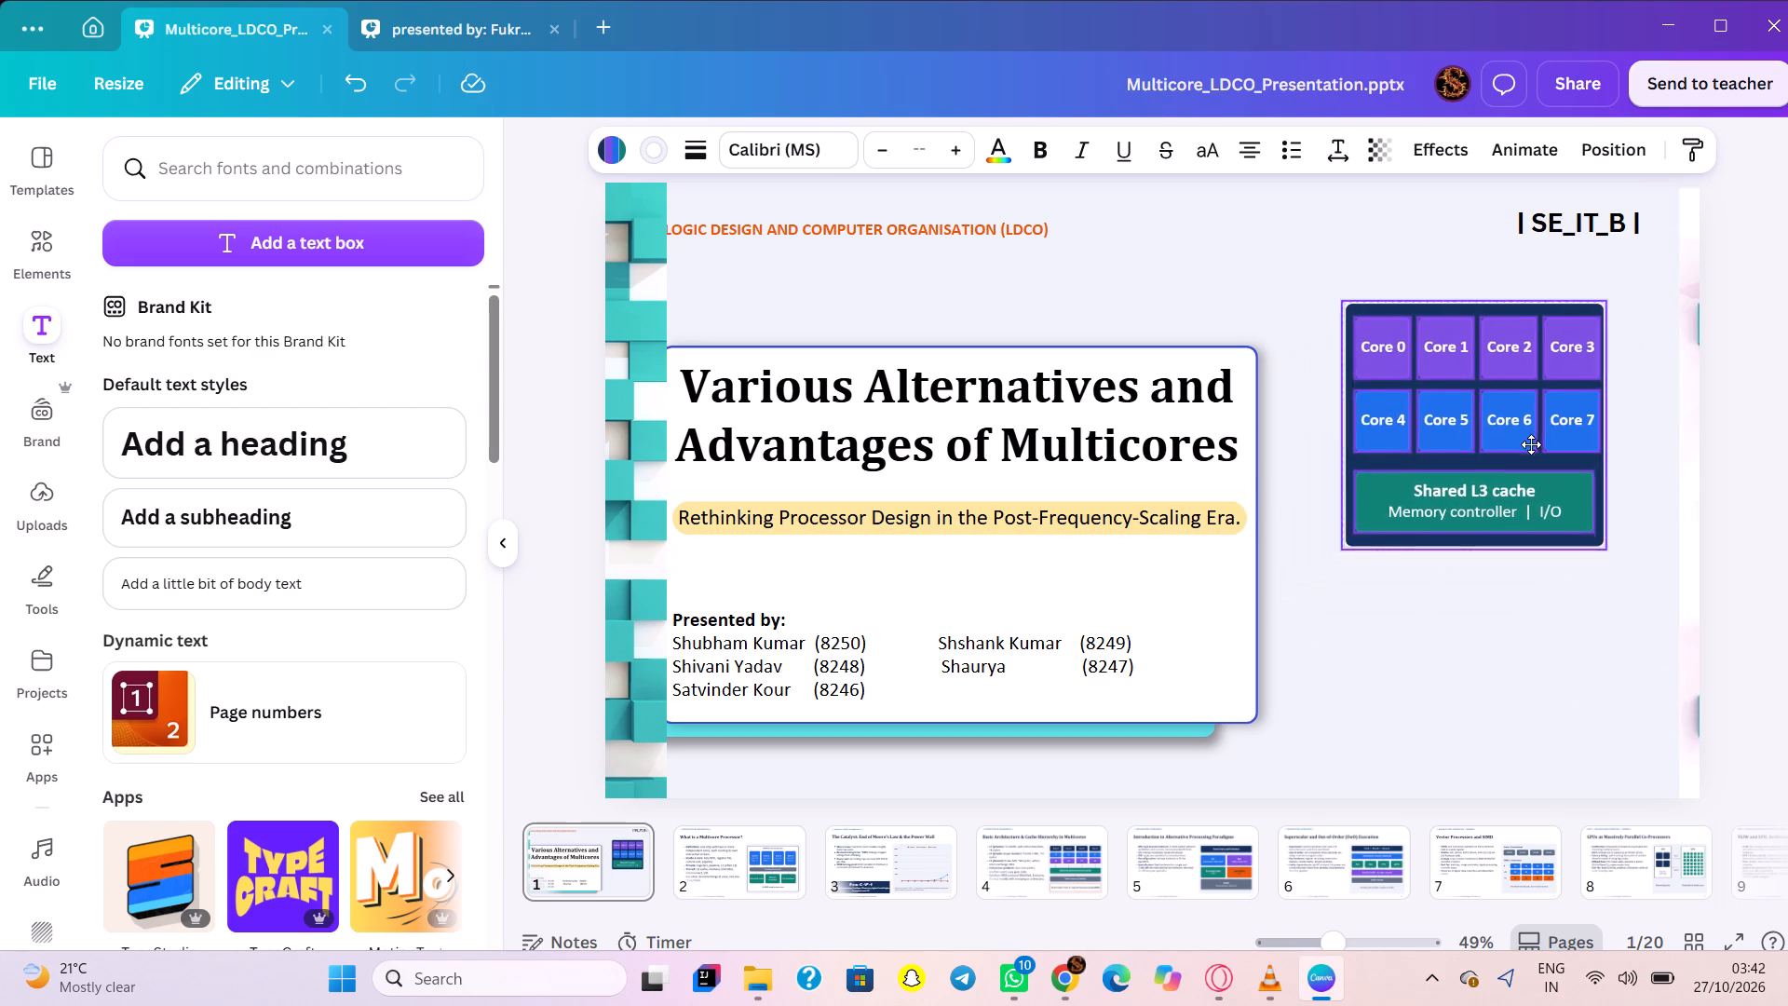
drag(1531, 444, 1556, 425)
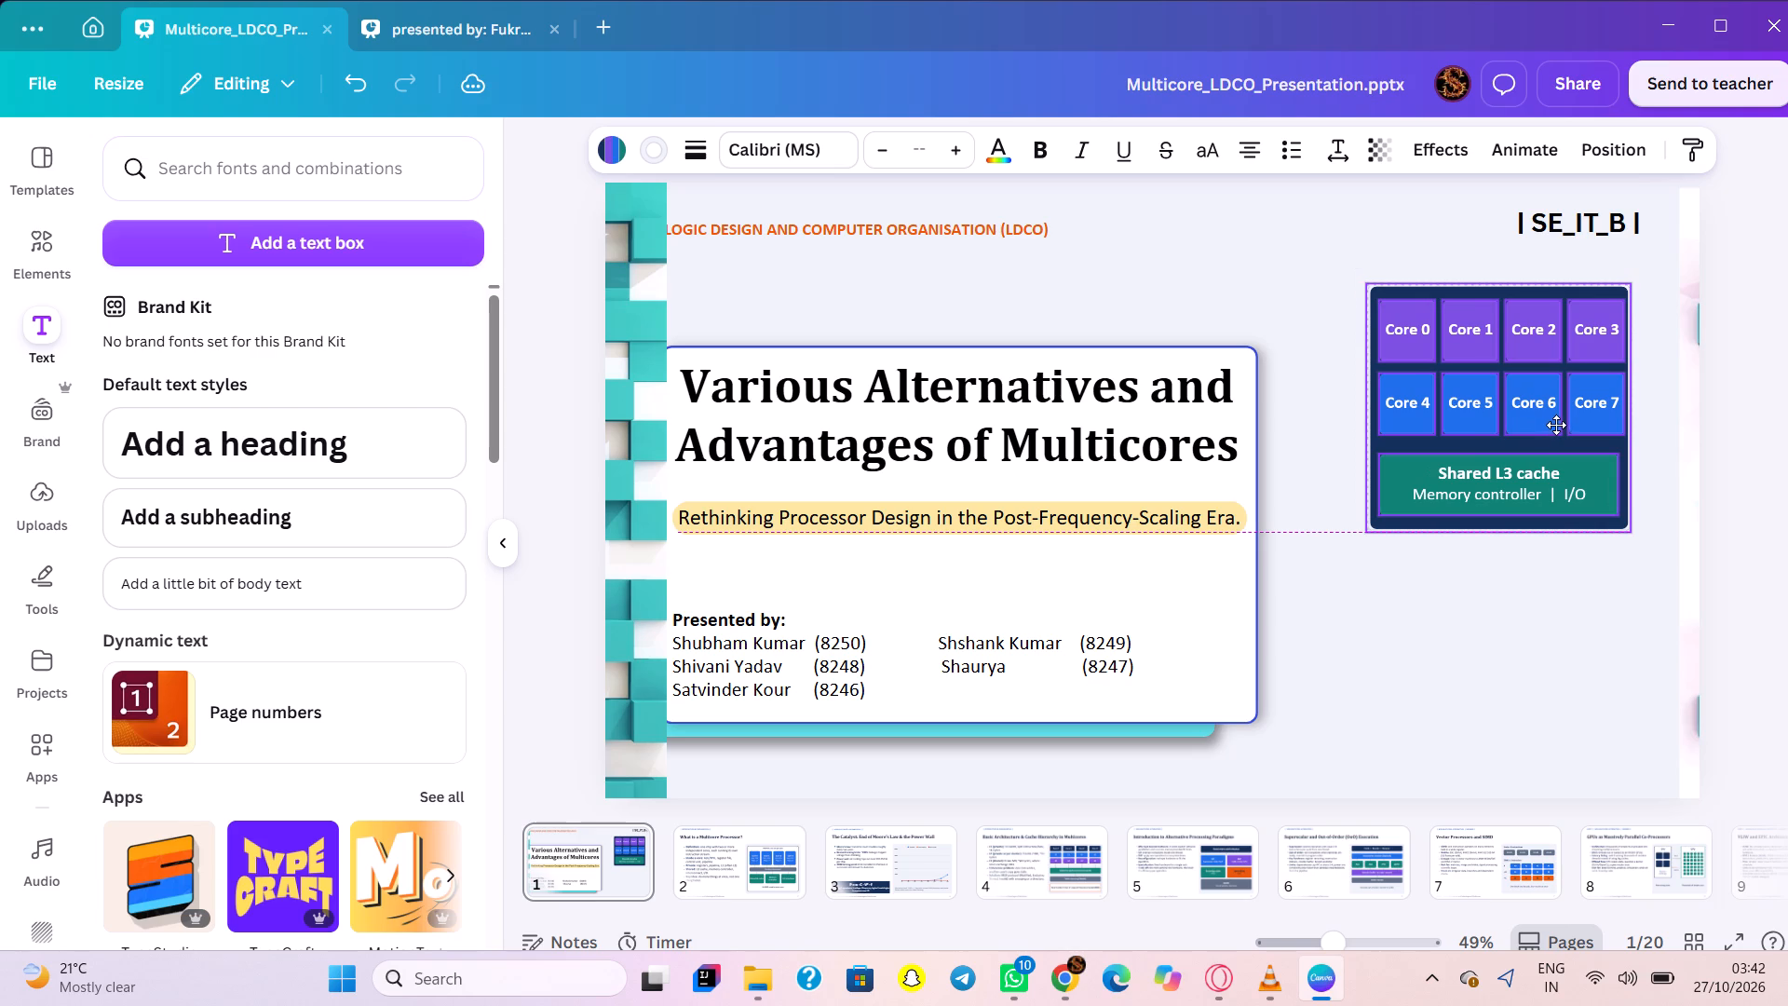
drag(1556, 425, 1562, 425)
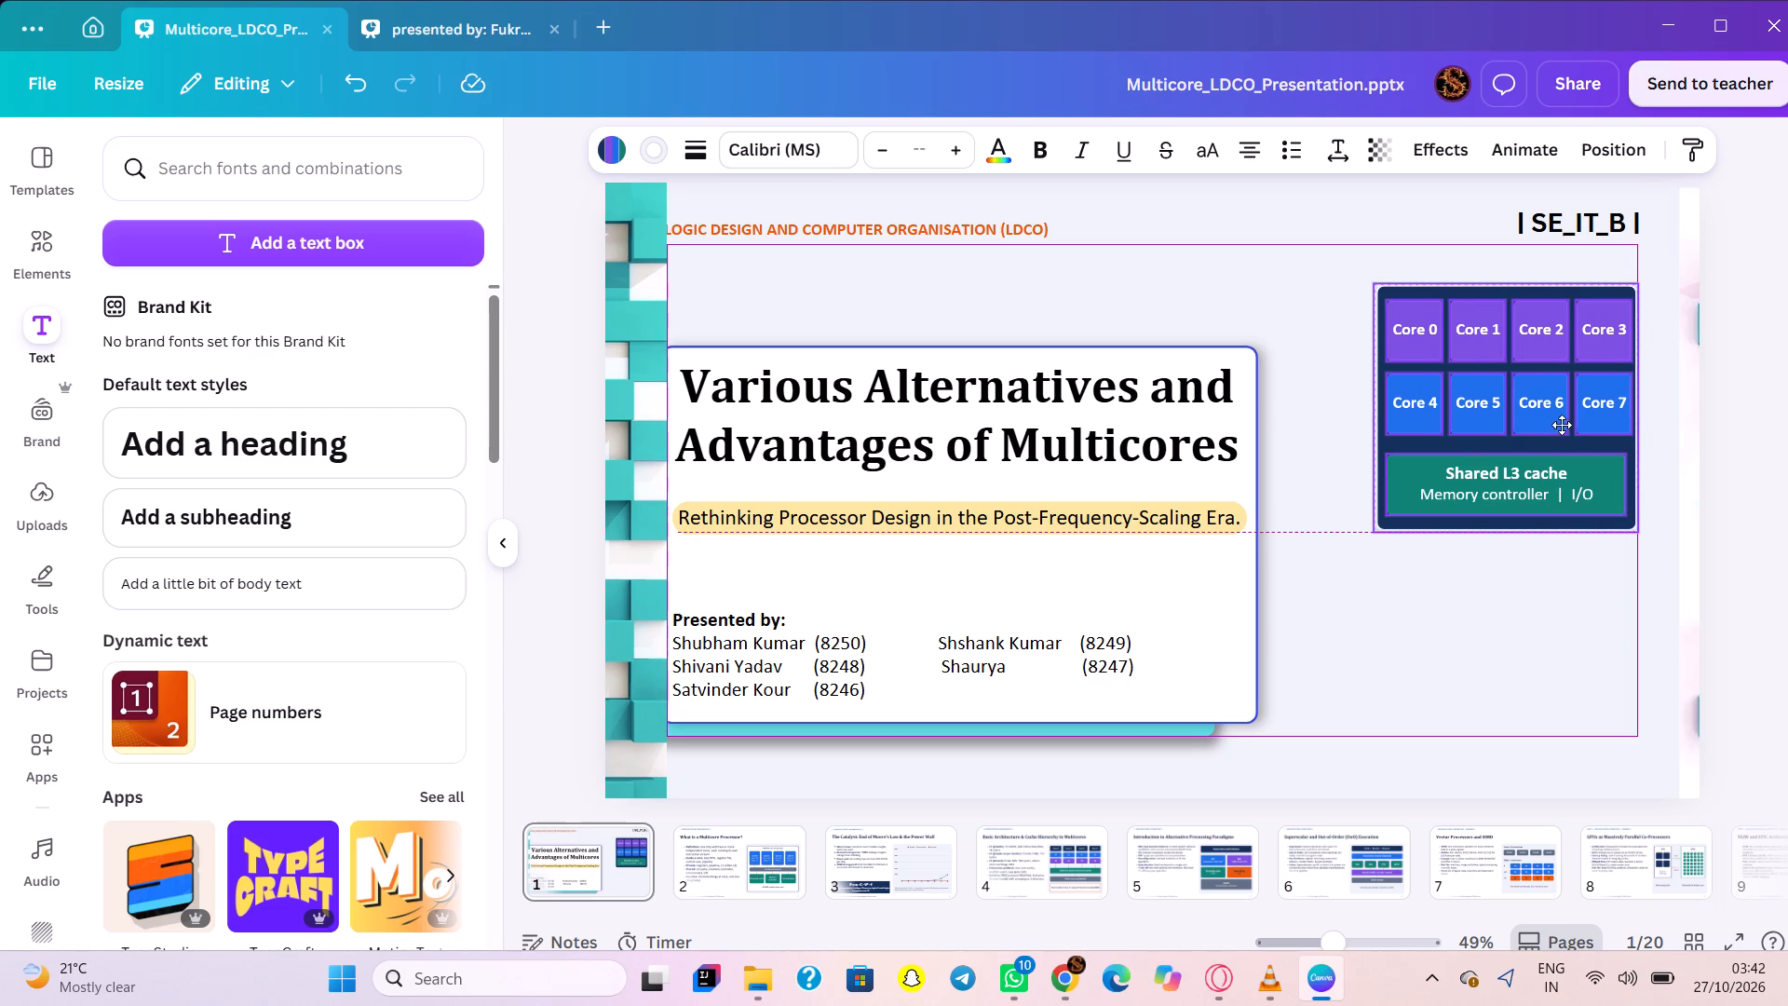
drag(1562, 425, 1456, 421)
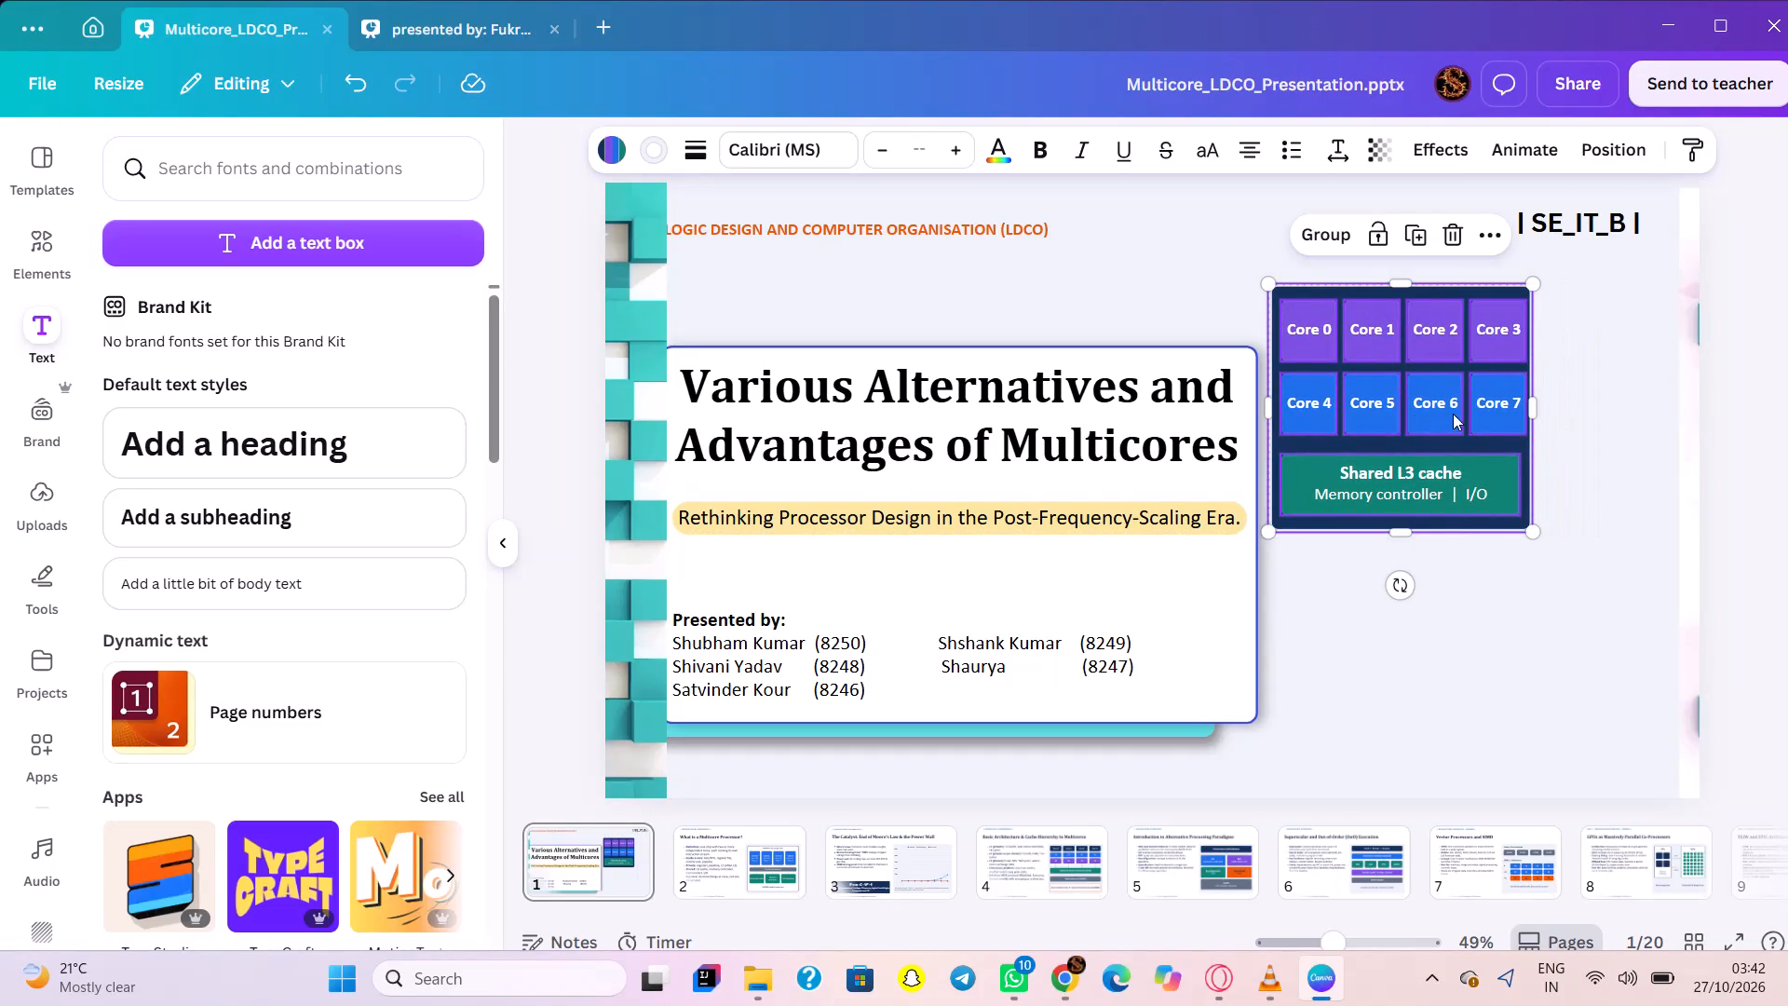
drag(1453, 414, 1474, 409)
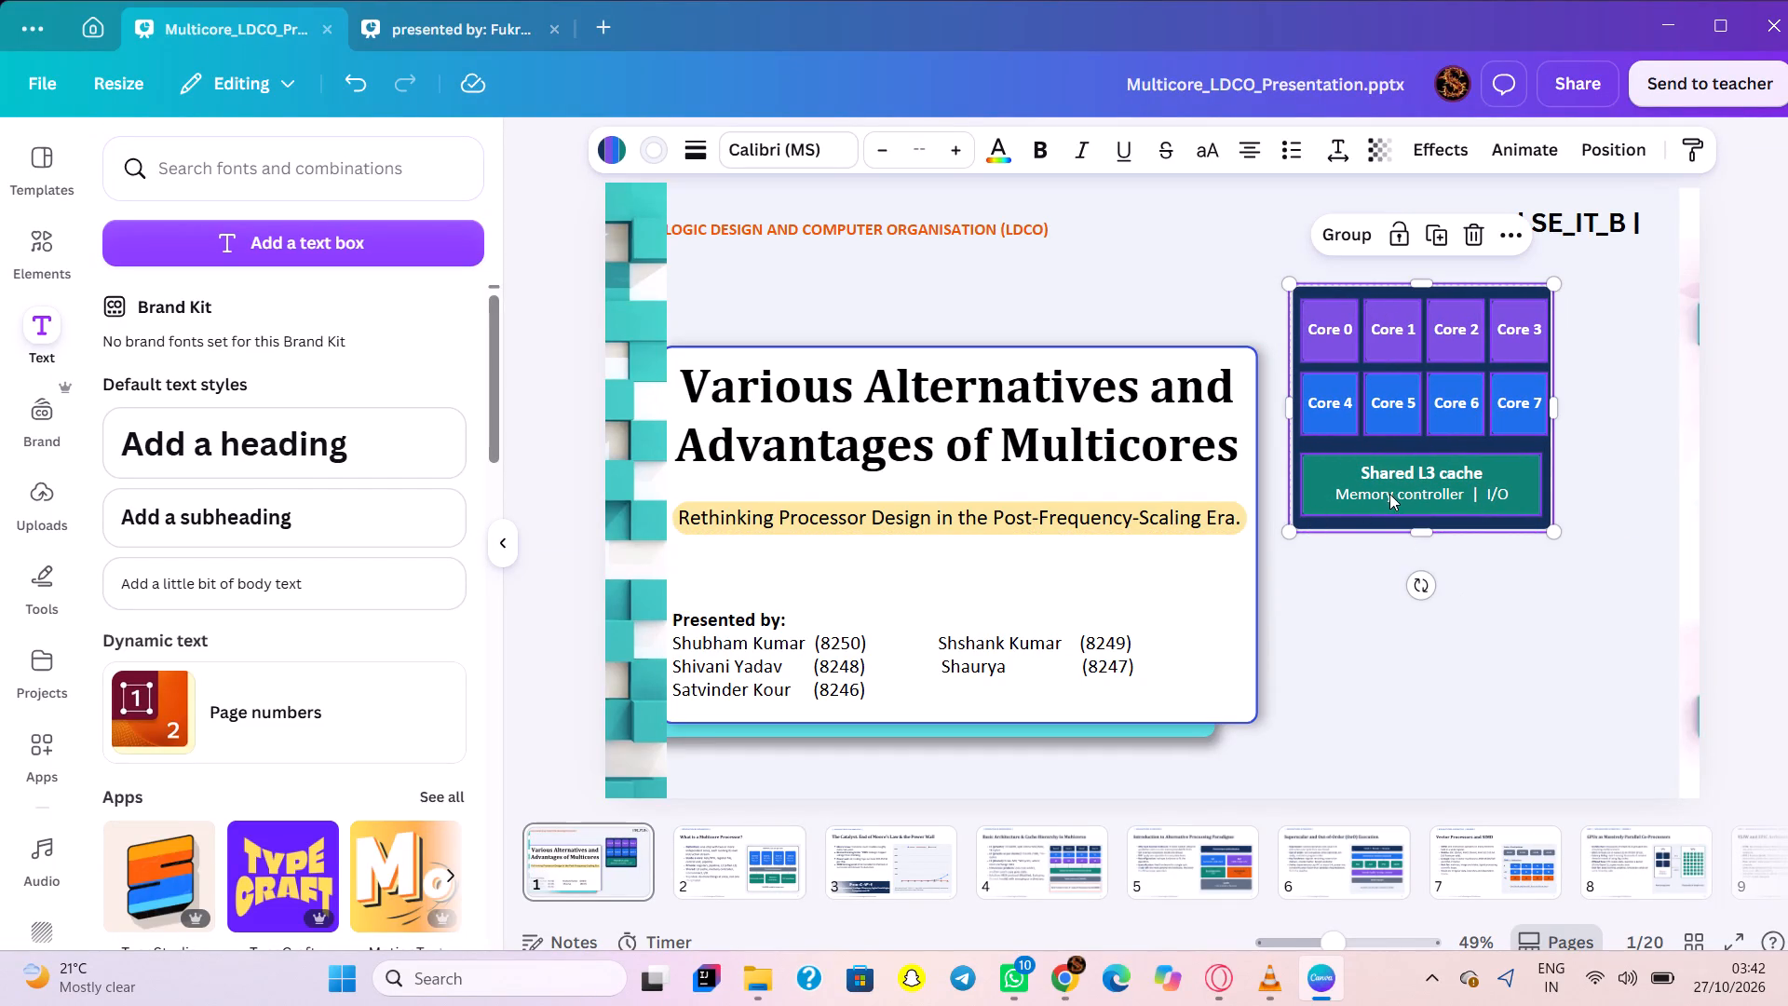
Move the right teal-block border inward so a wider strip of blocks shows along the slide's edge.
drag(1693, 601, 1634, 603)
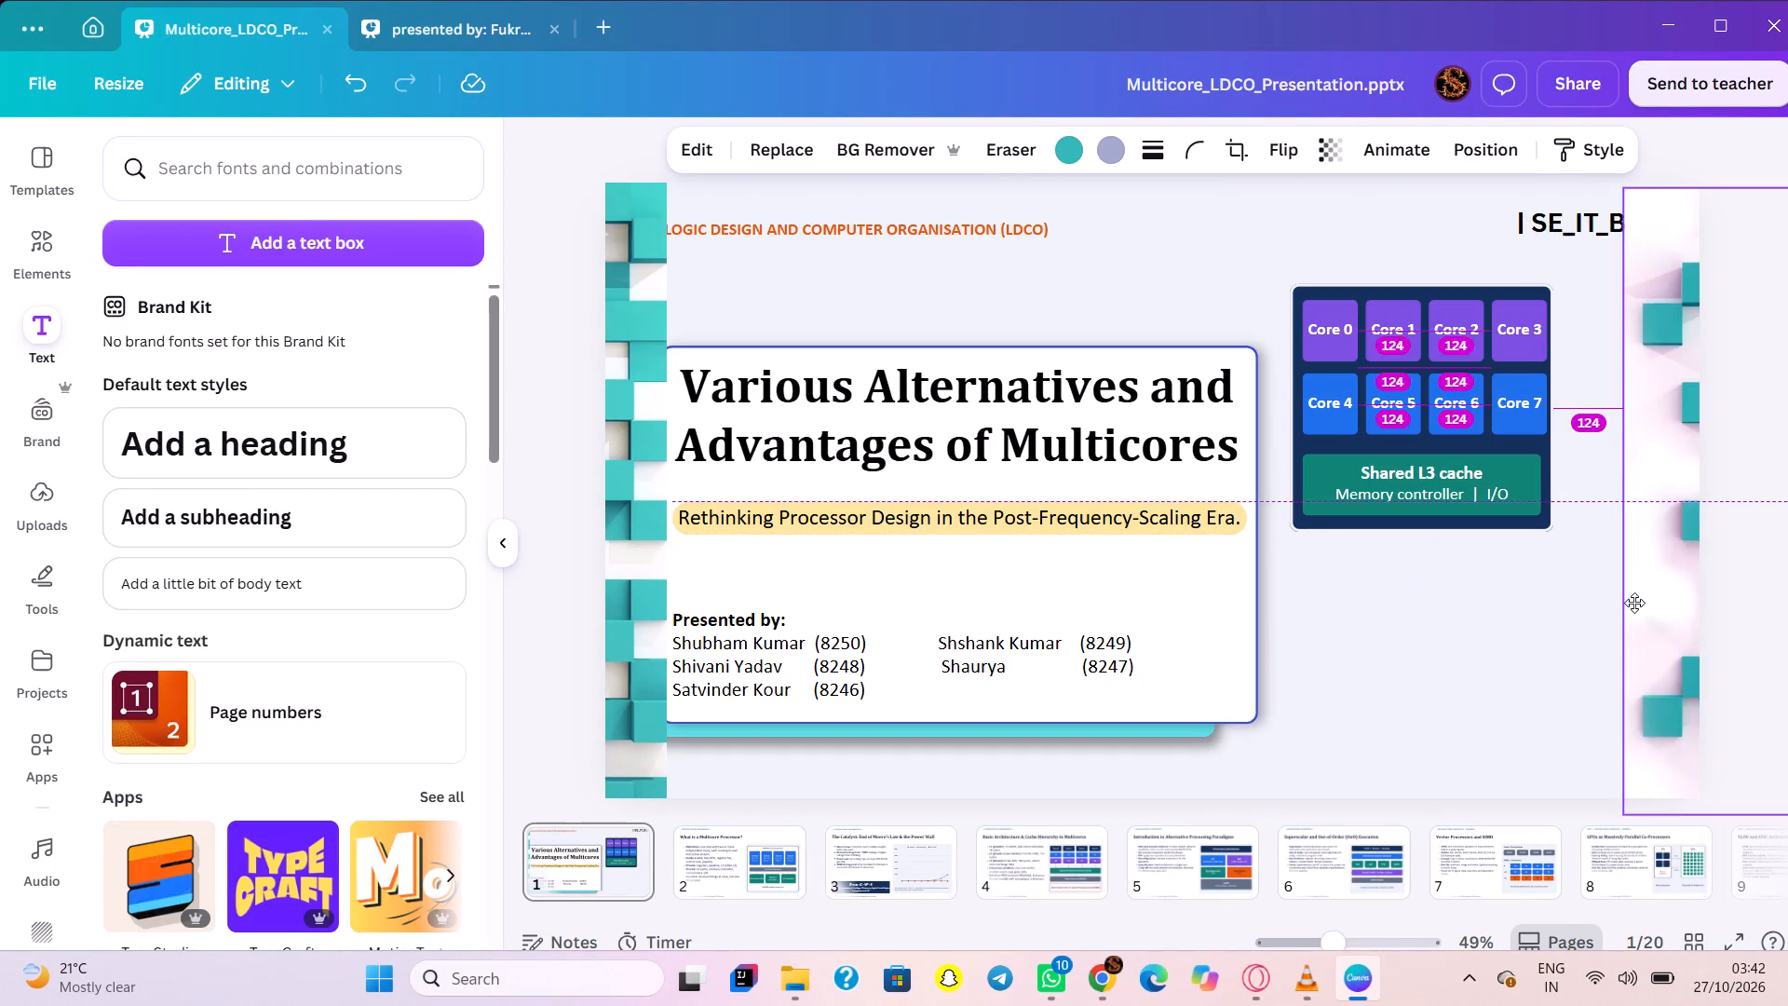
drag(1634, 603, 1627, 603)
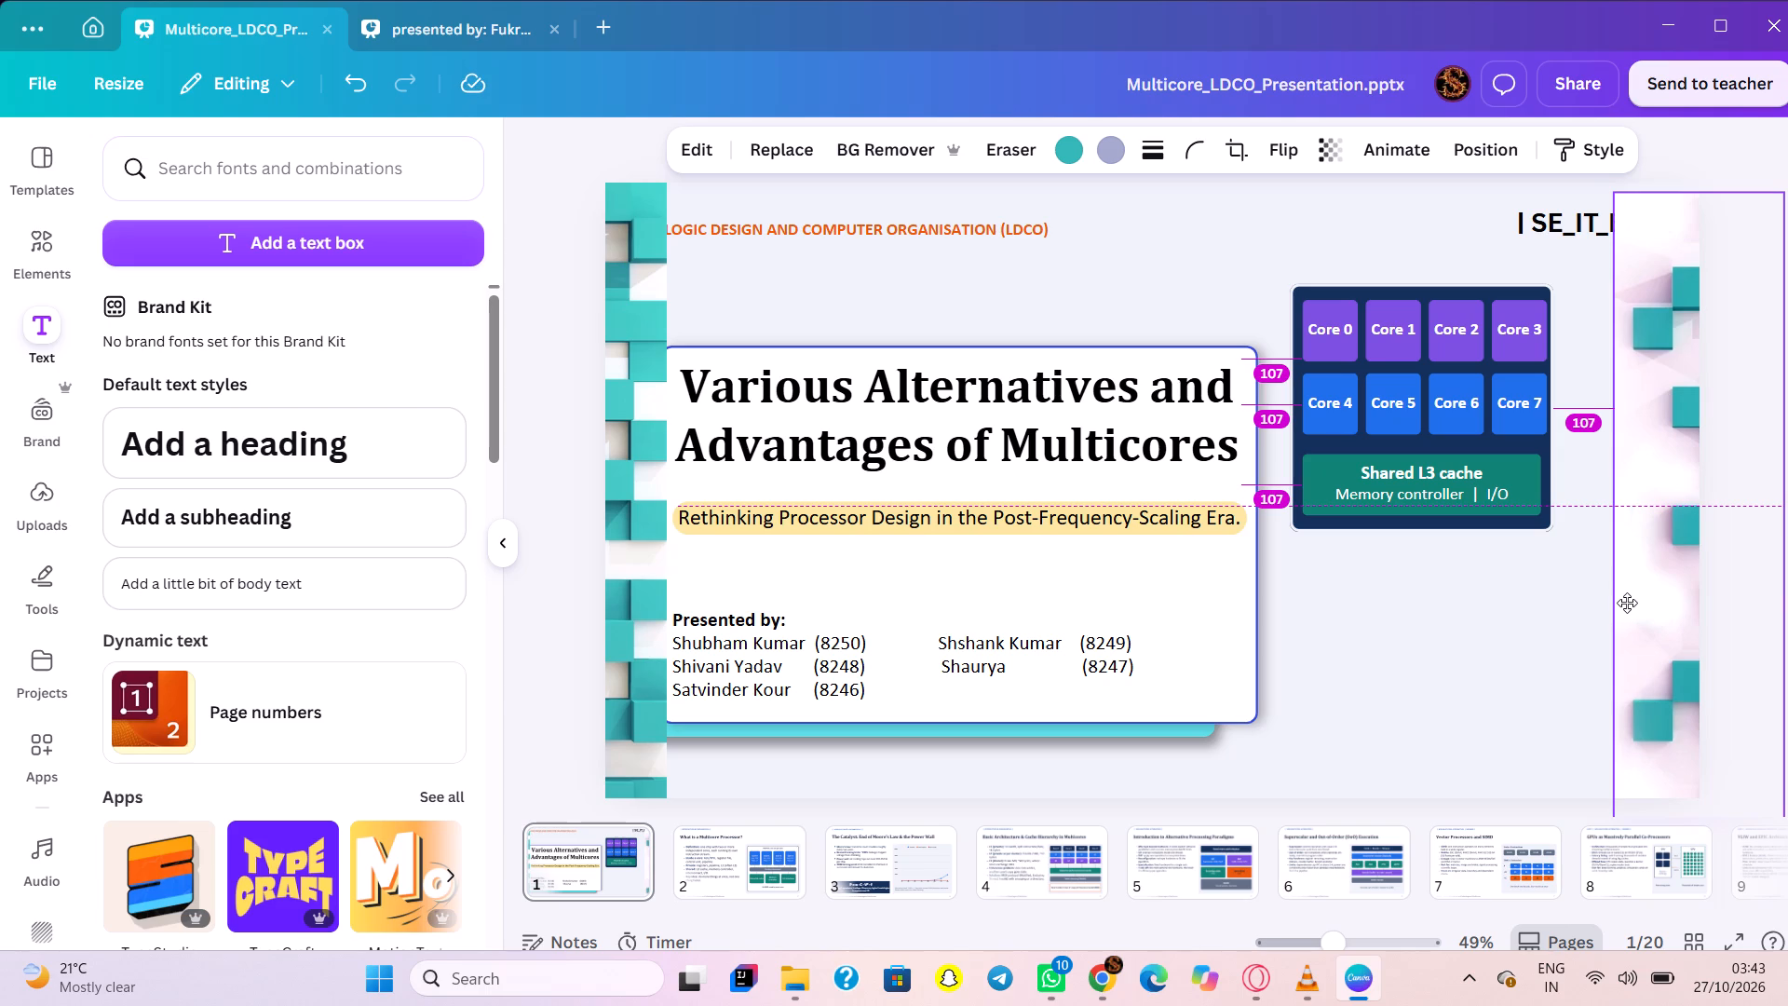
drag(1627, 603, 1618, 603)
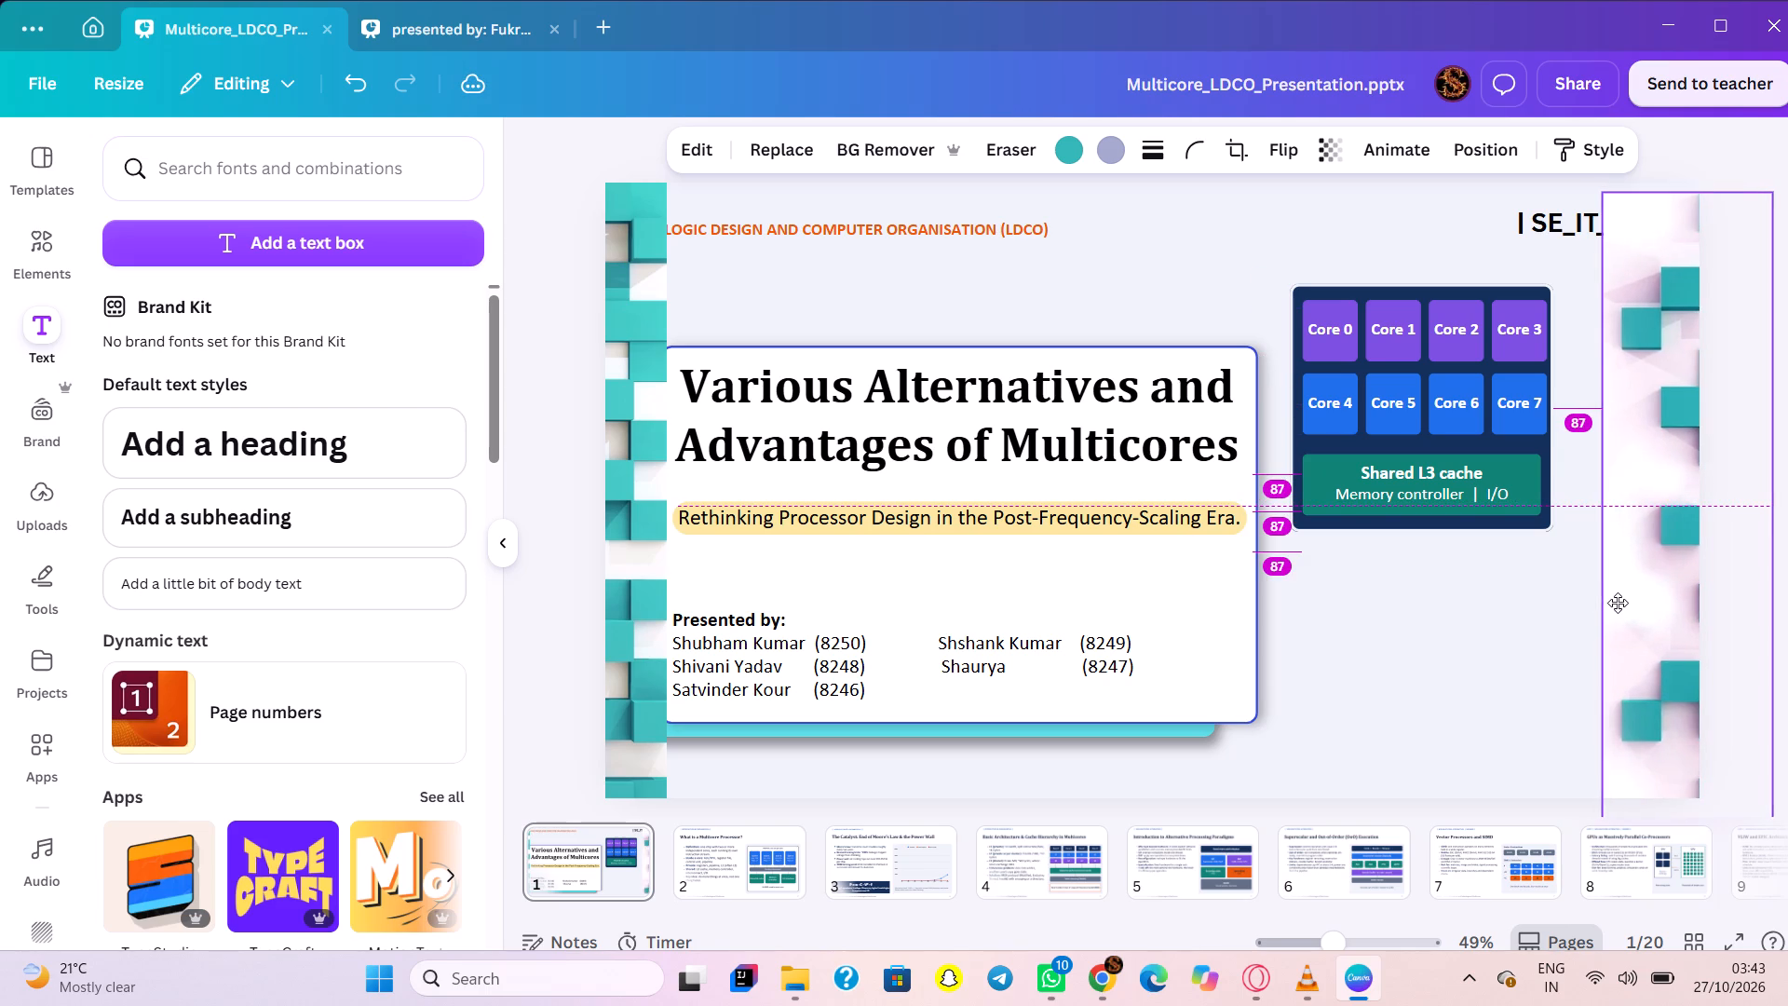
drag(1618, 603, 1619, 602)
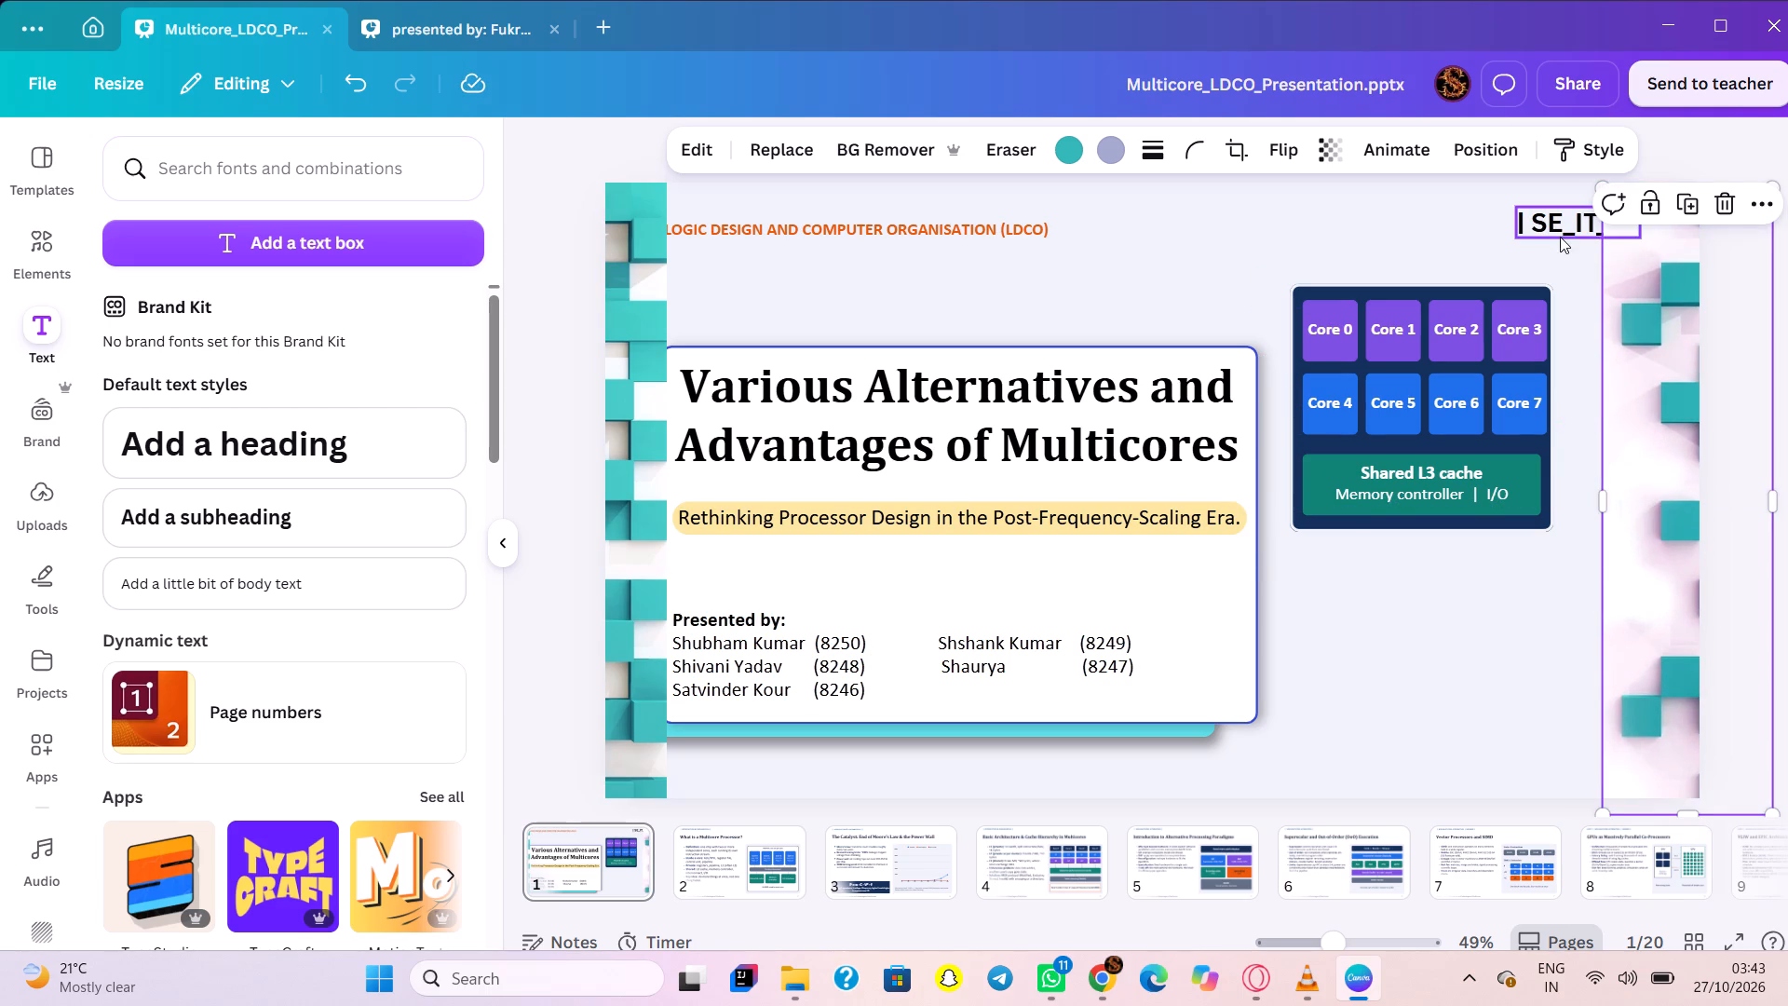
Move the "| SE_IT_B |" text left and slightly up, clear of the right teal-block border.
click(1559, 235)
drag(1559, 230, 1474, 207)
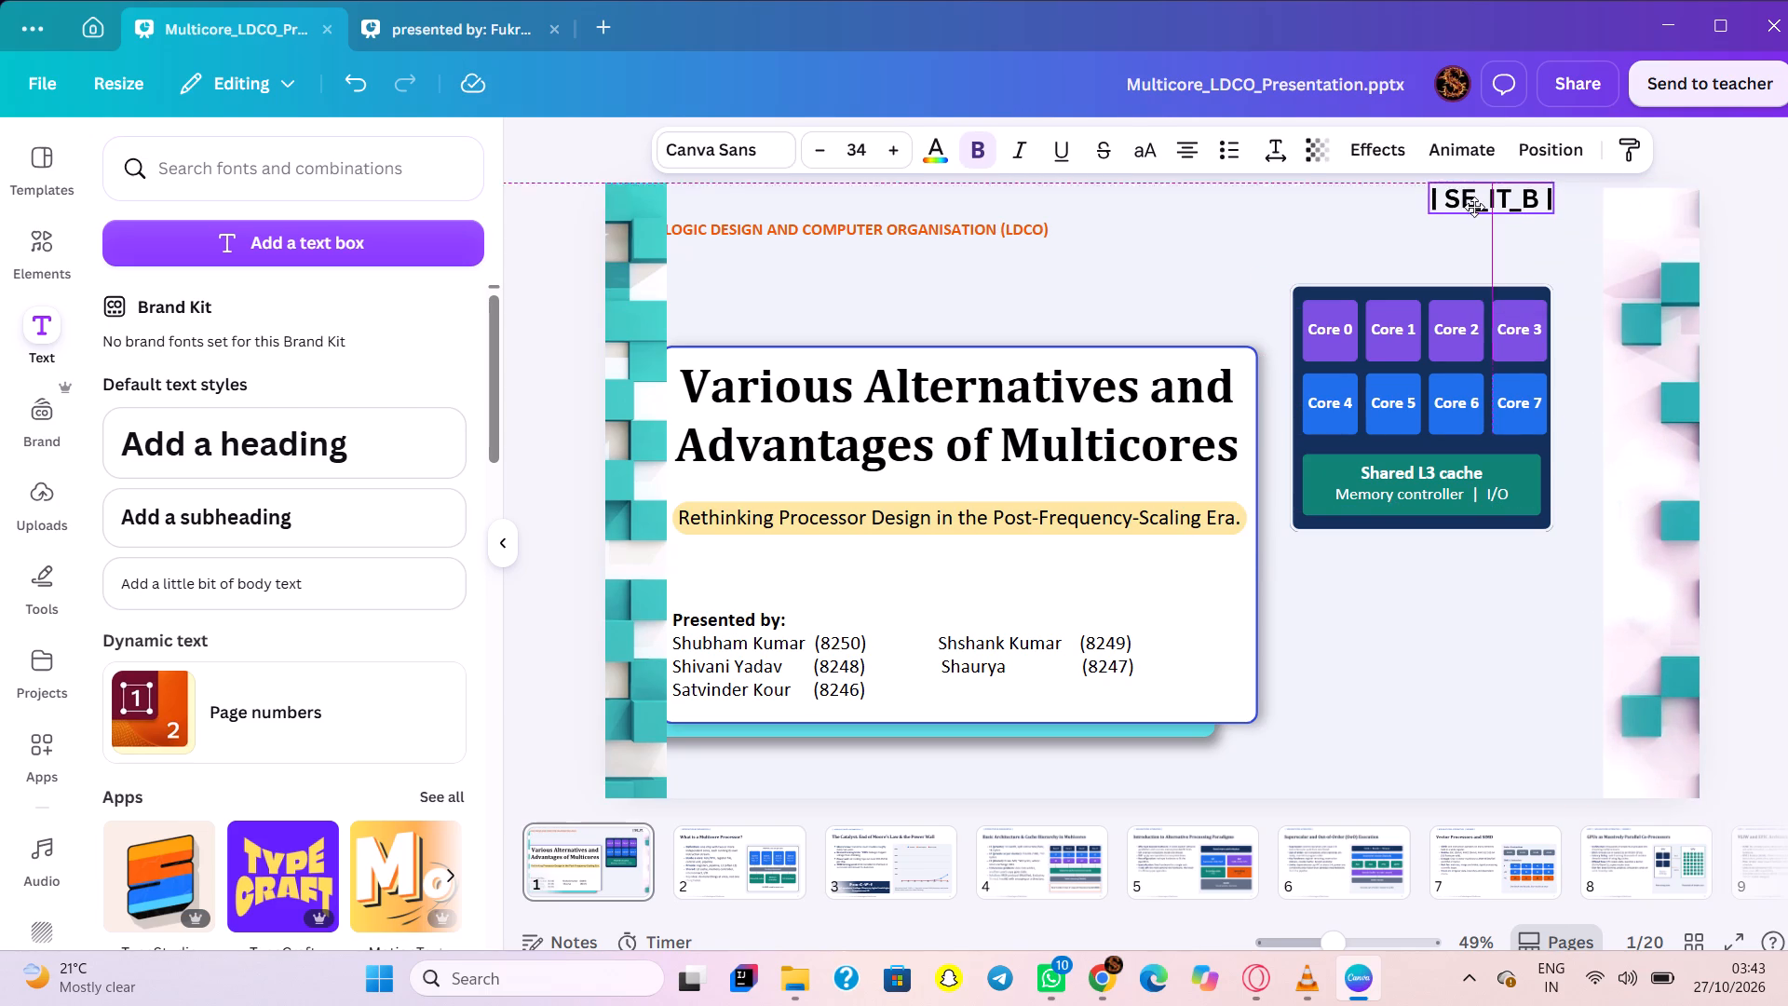
drag(1474, 207, 1517, 211)
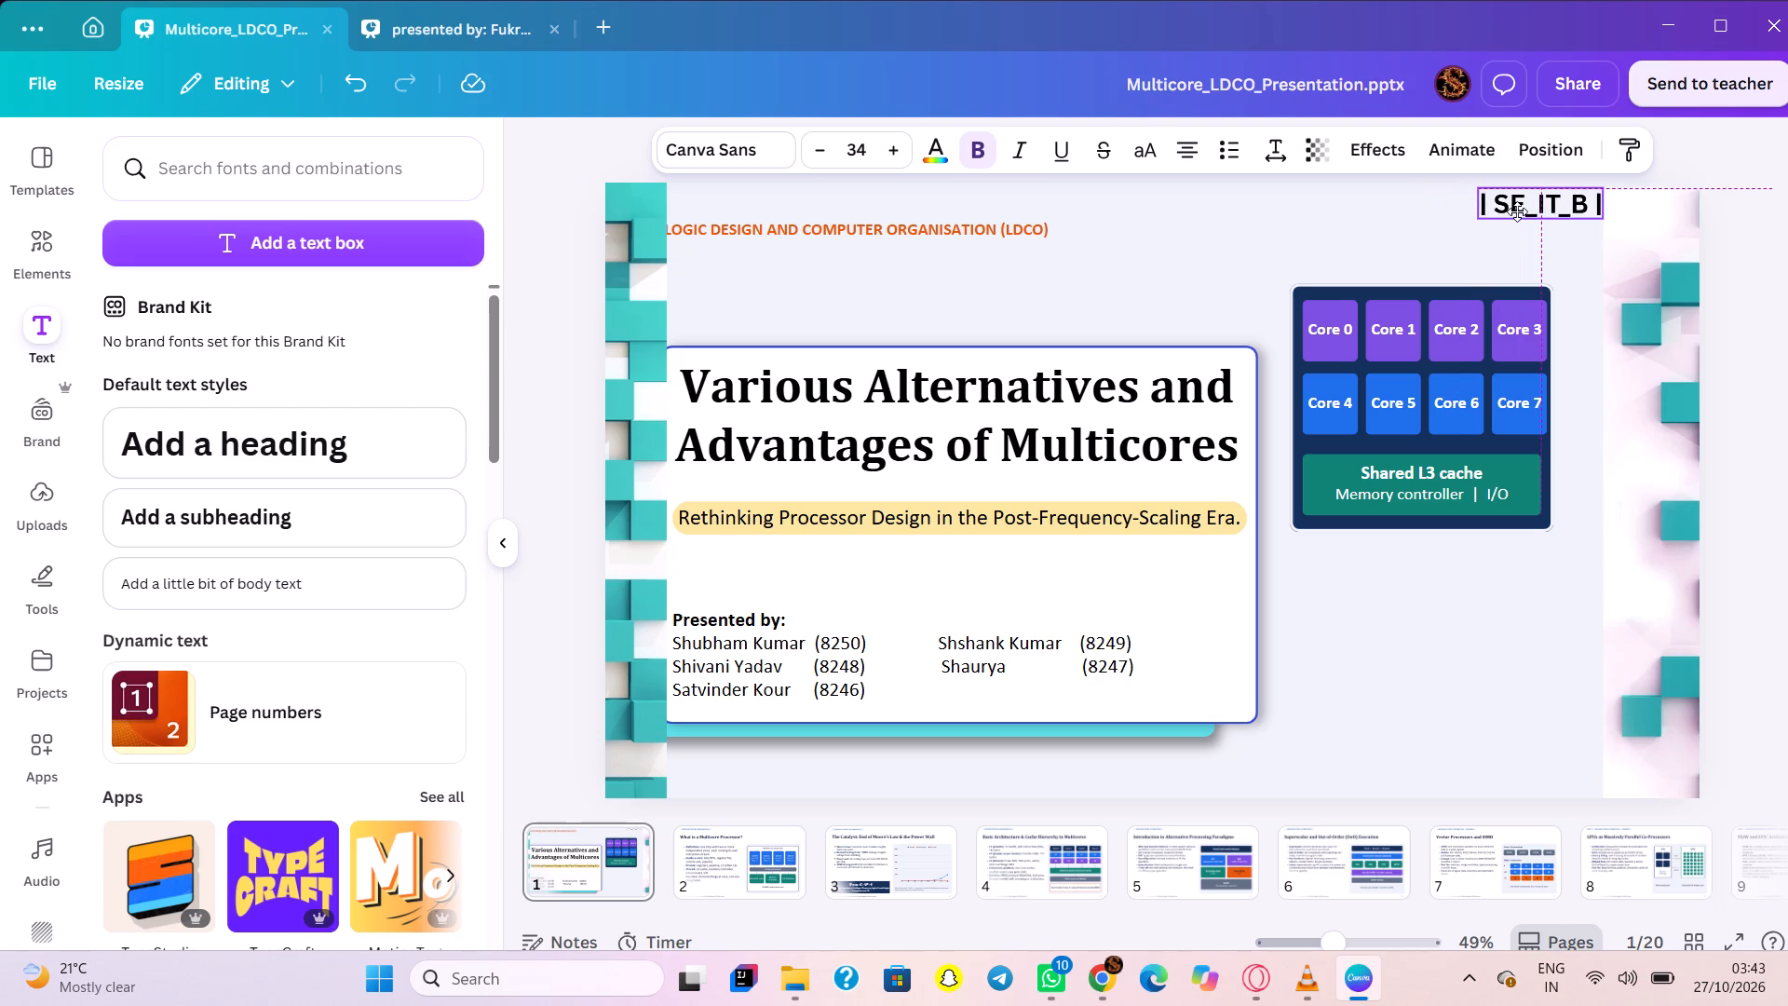
drag(1517, 211, 1517, 210)
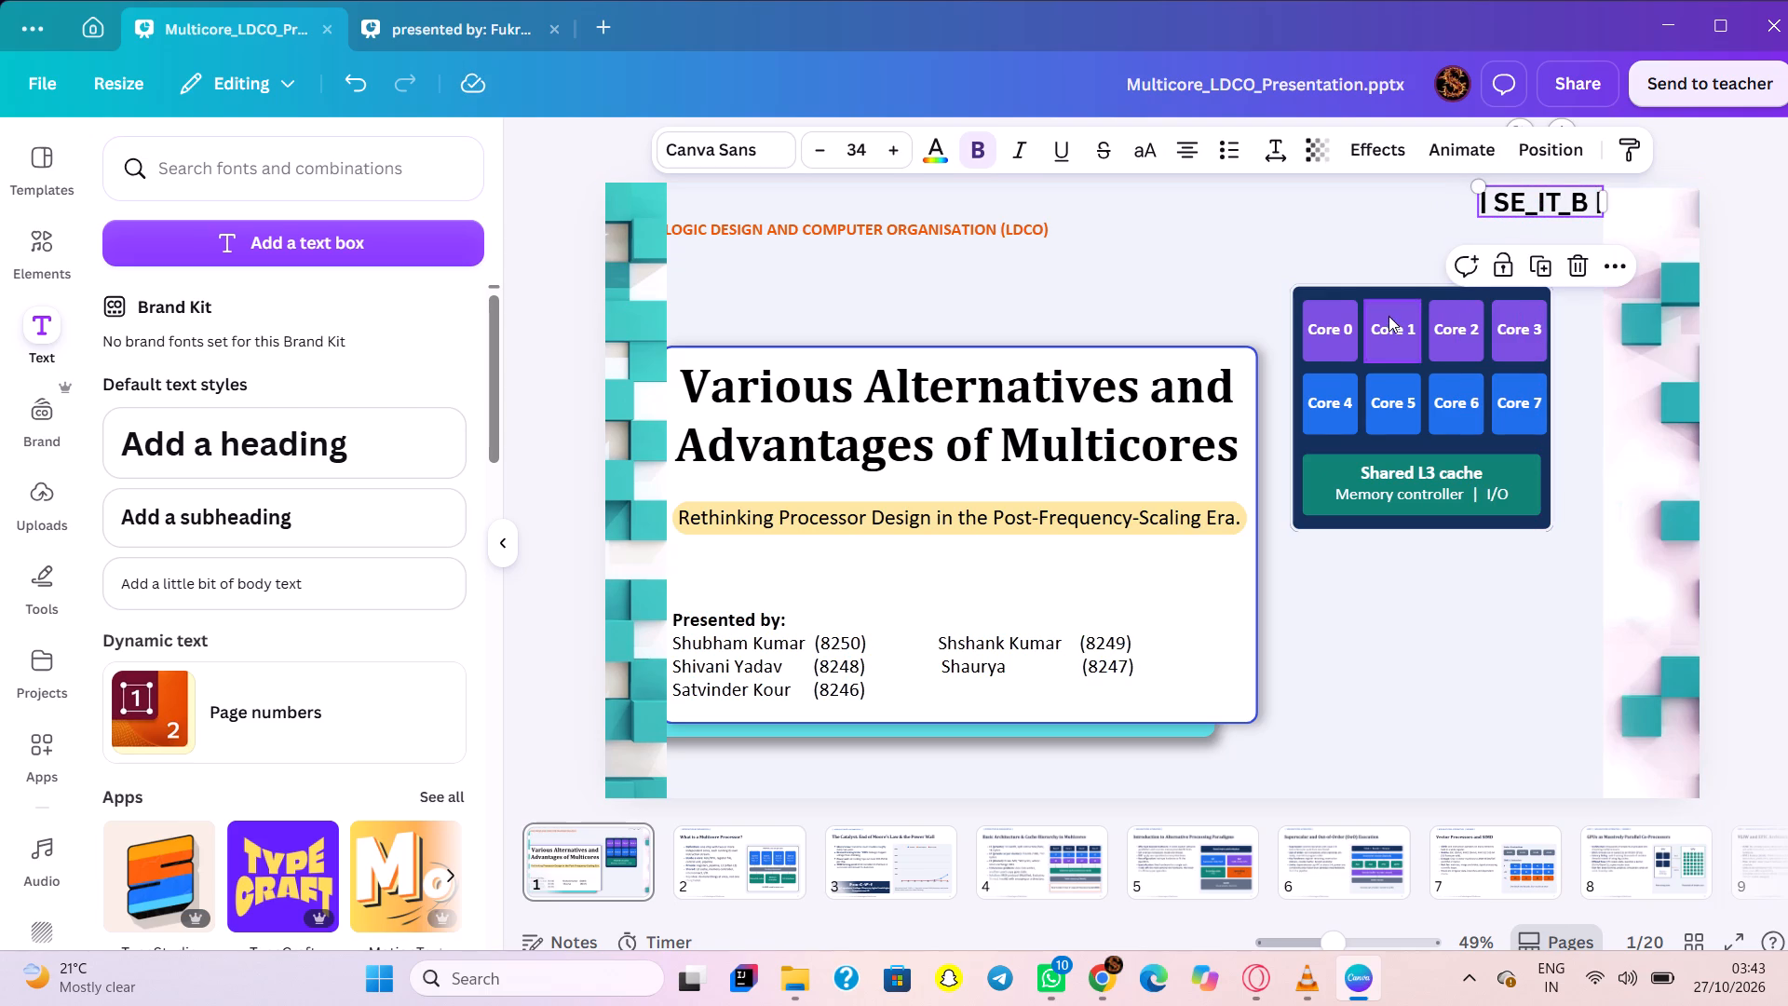
Select the navy panel with Core 0 to Core 7 and the Shared L3 cache box, and move them right and slightly down.
click(1294, 271)
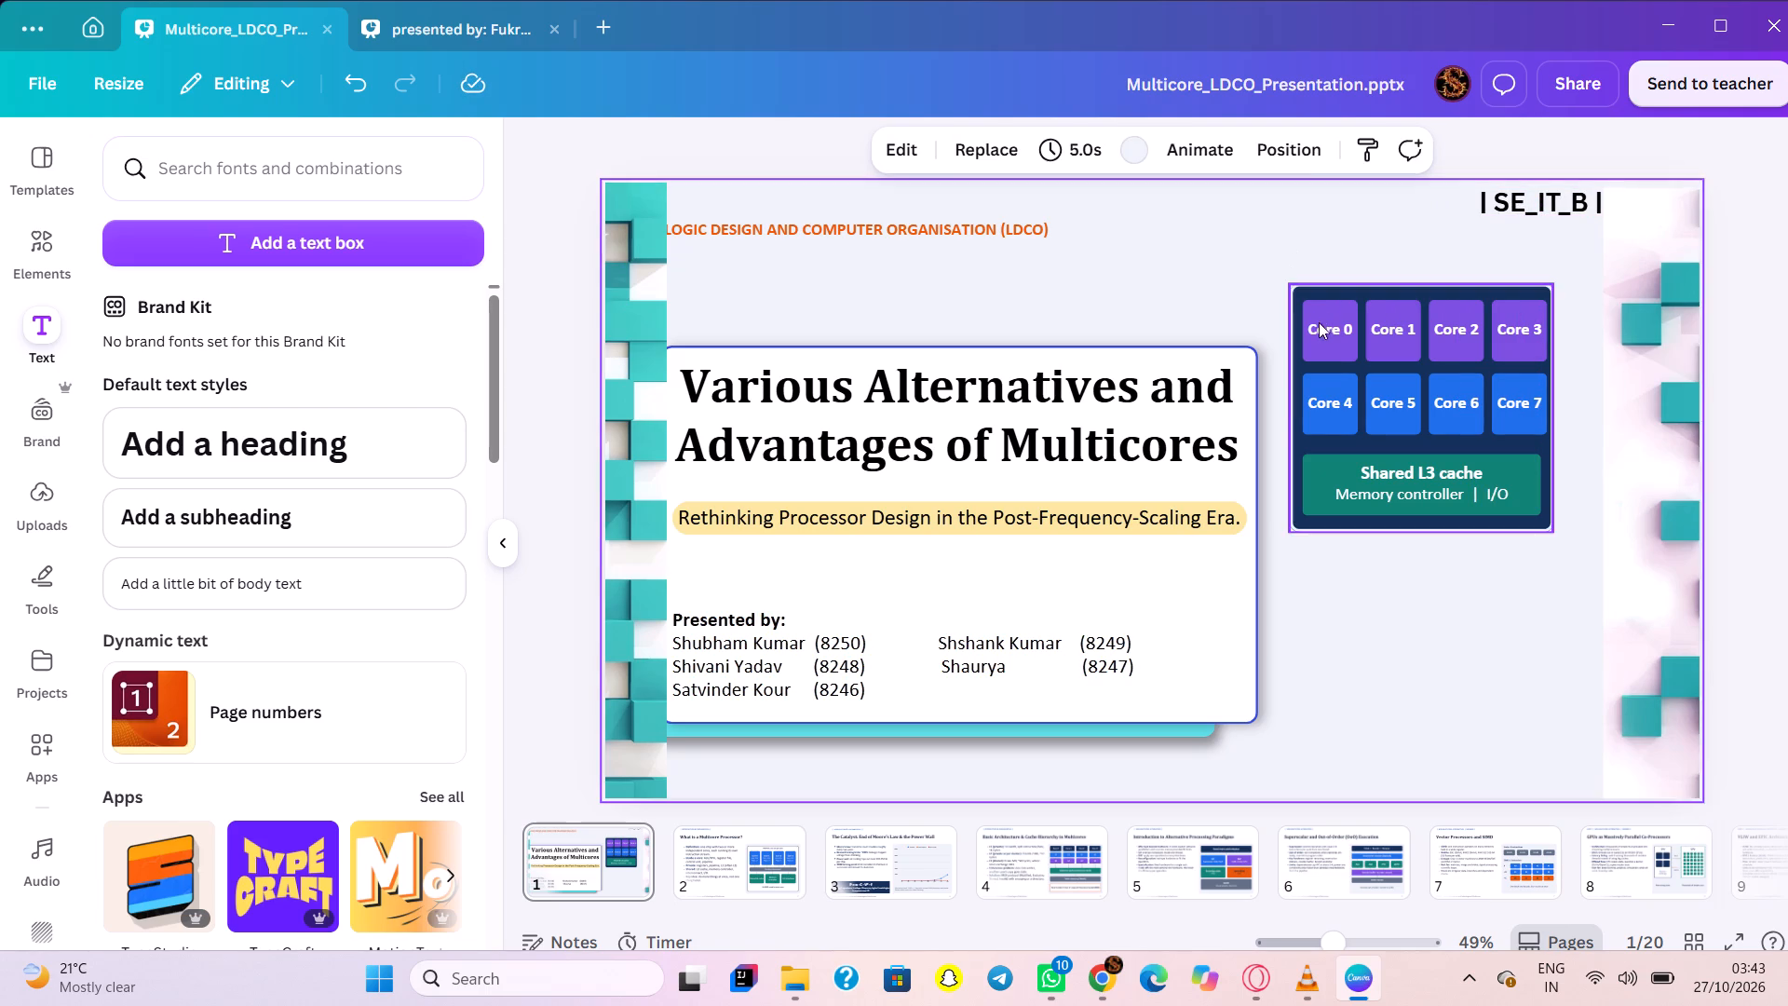
shift+click(1320, 324)
shift+click(1396, 334)
shift+click(1476, 337)
shift+click(1529, 333)
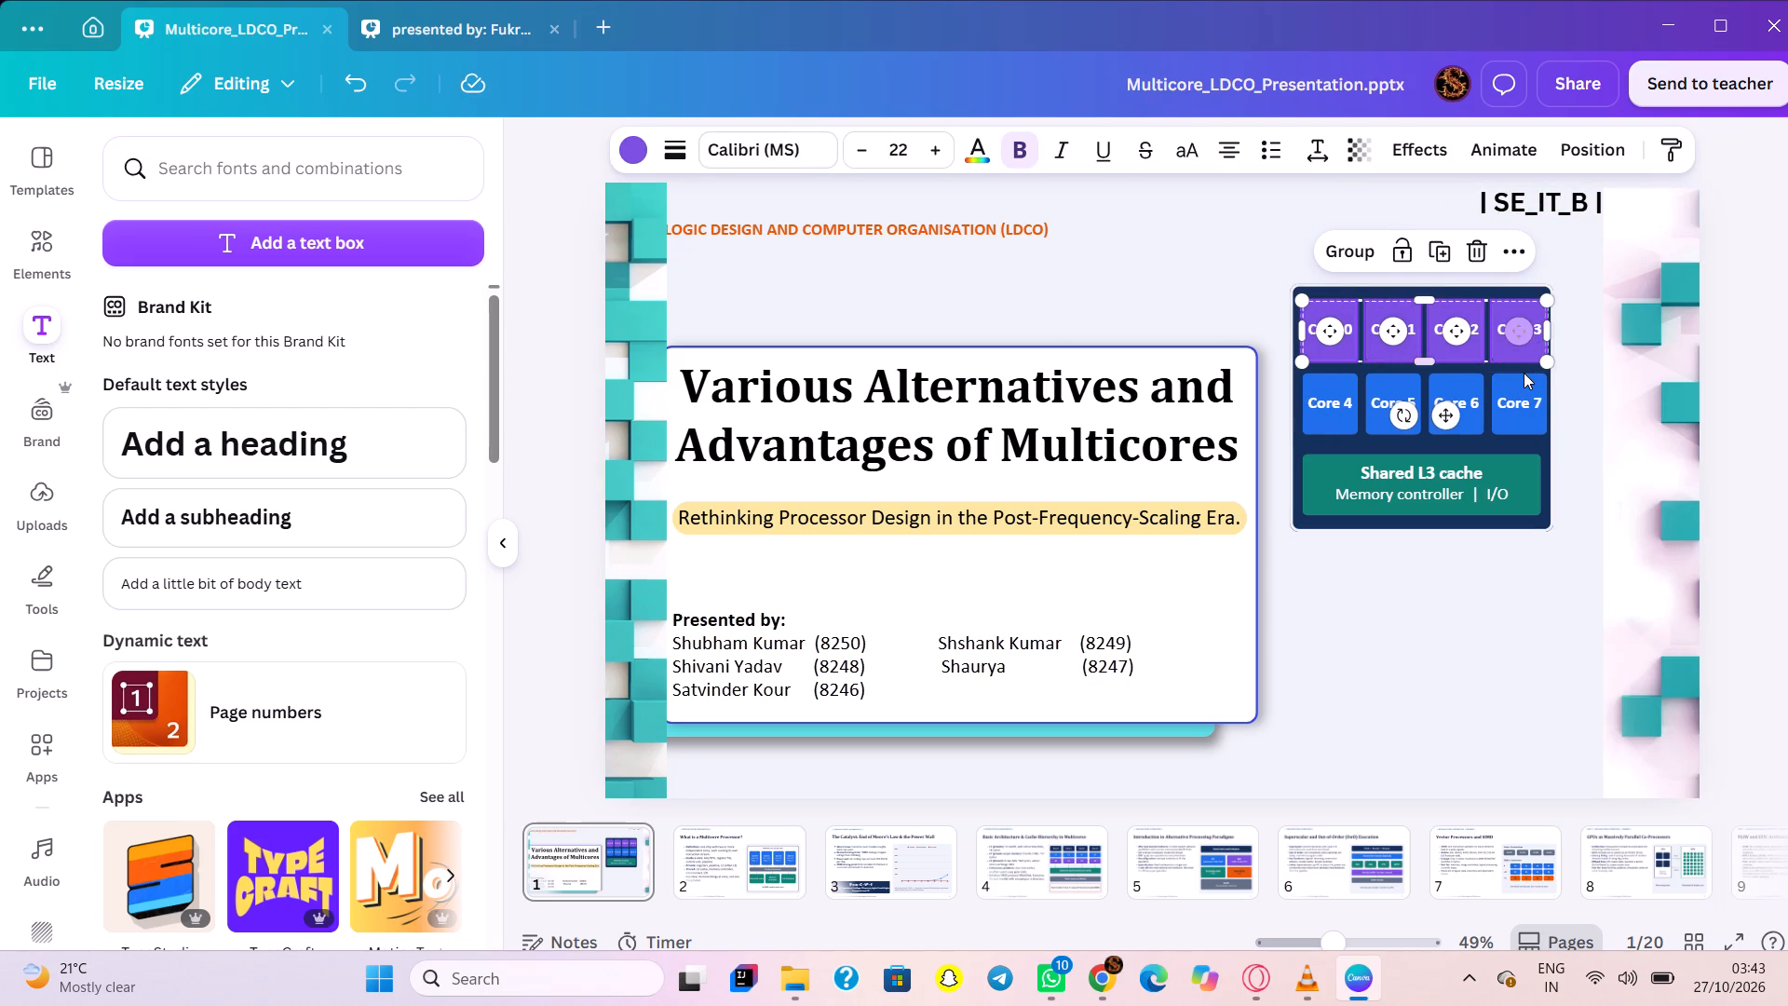
shift+click(1520, 374)
shift+click(1456, 382)
shift+click(1388, 380)
shift+click(1337, 393)
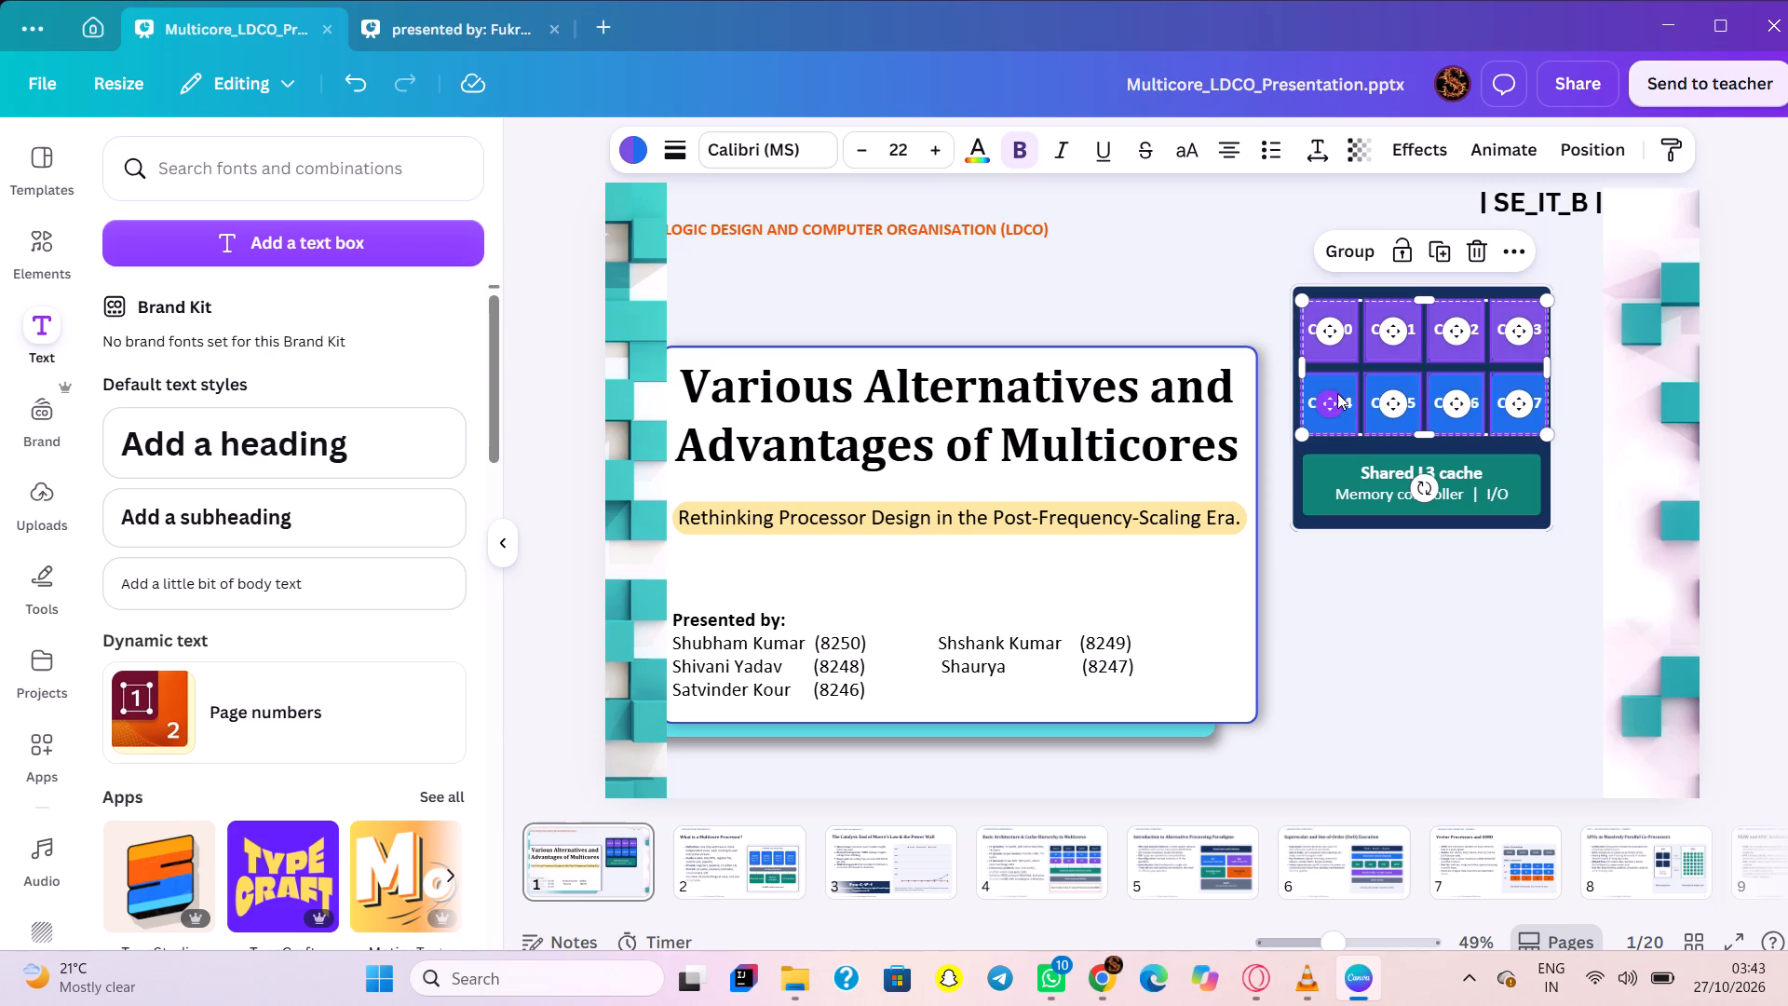
shift+click(1346, 472)
shift+click(1356, 526)
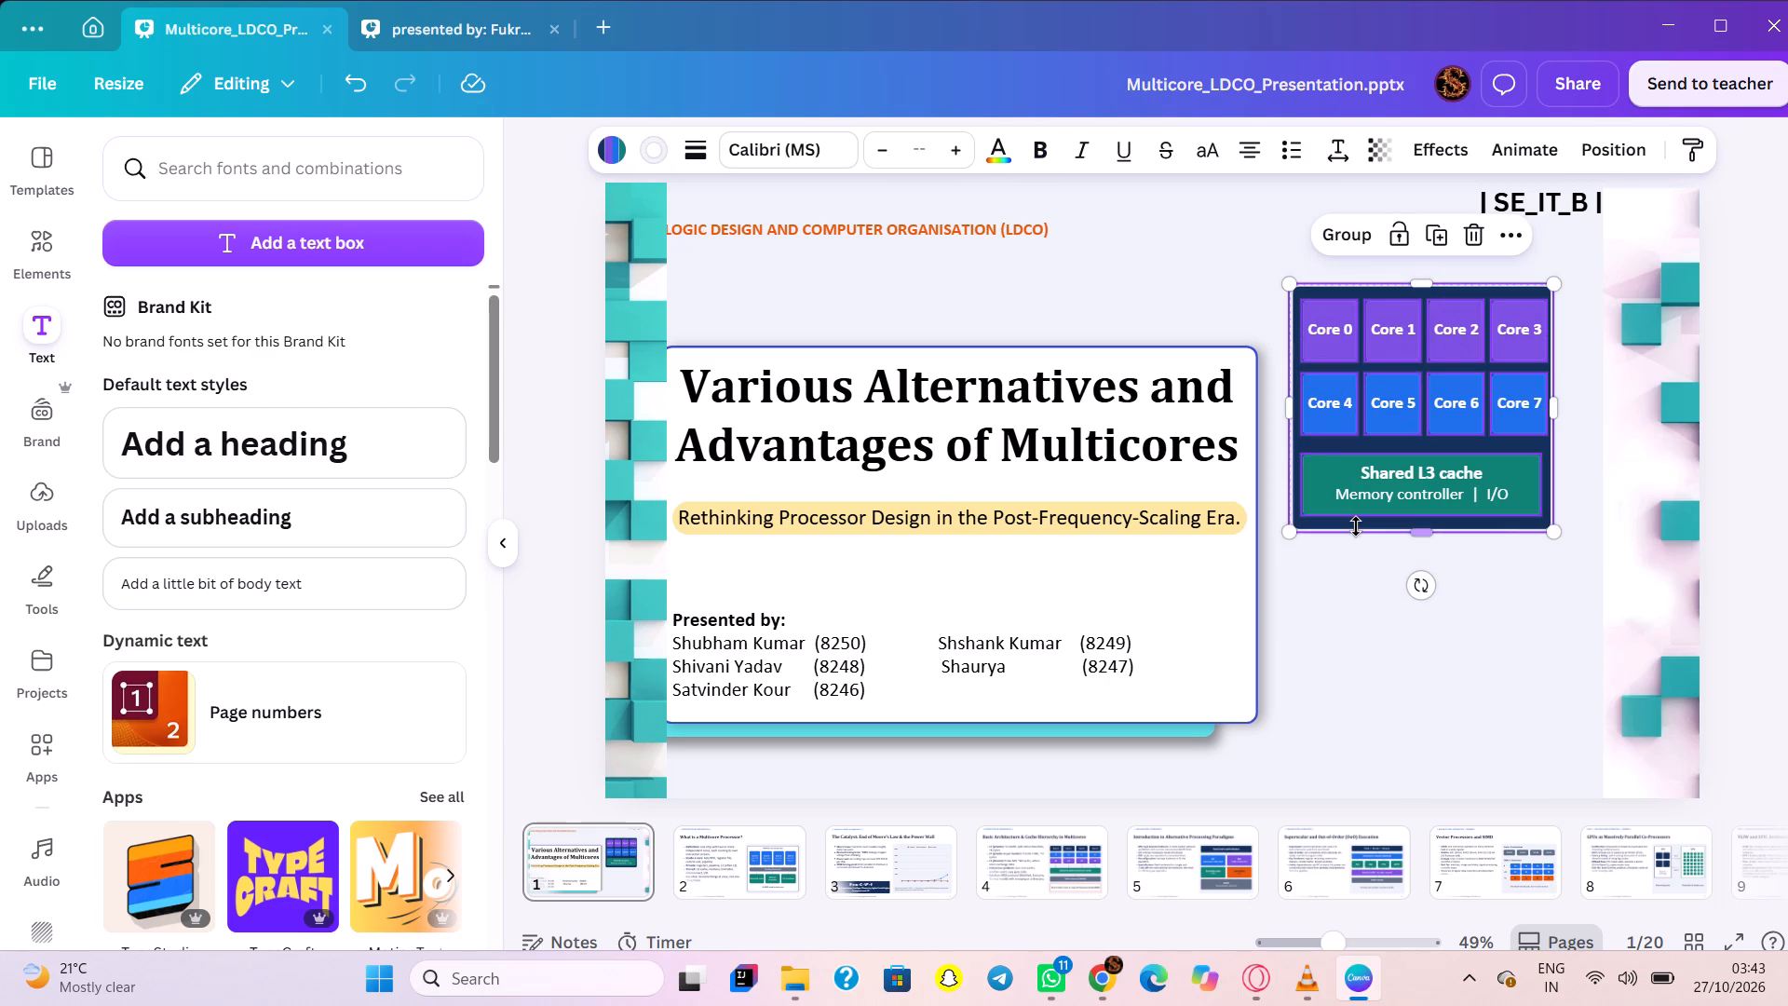
drag(1389, 407, 1452, 366)
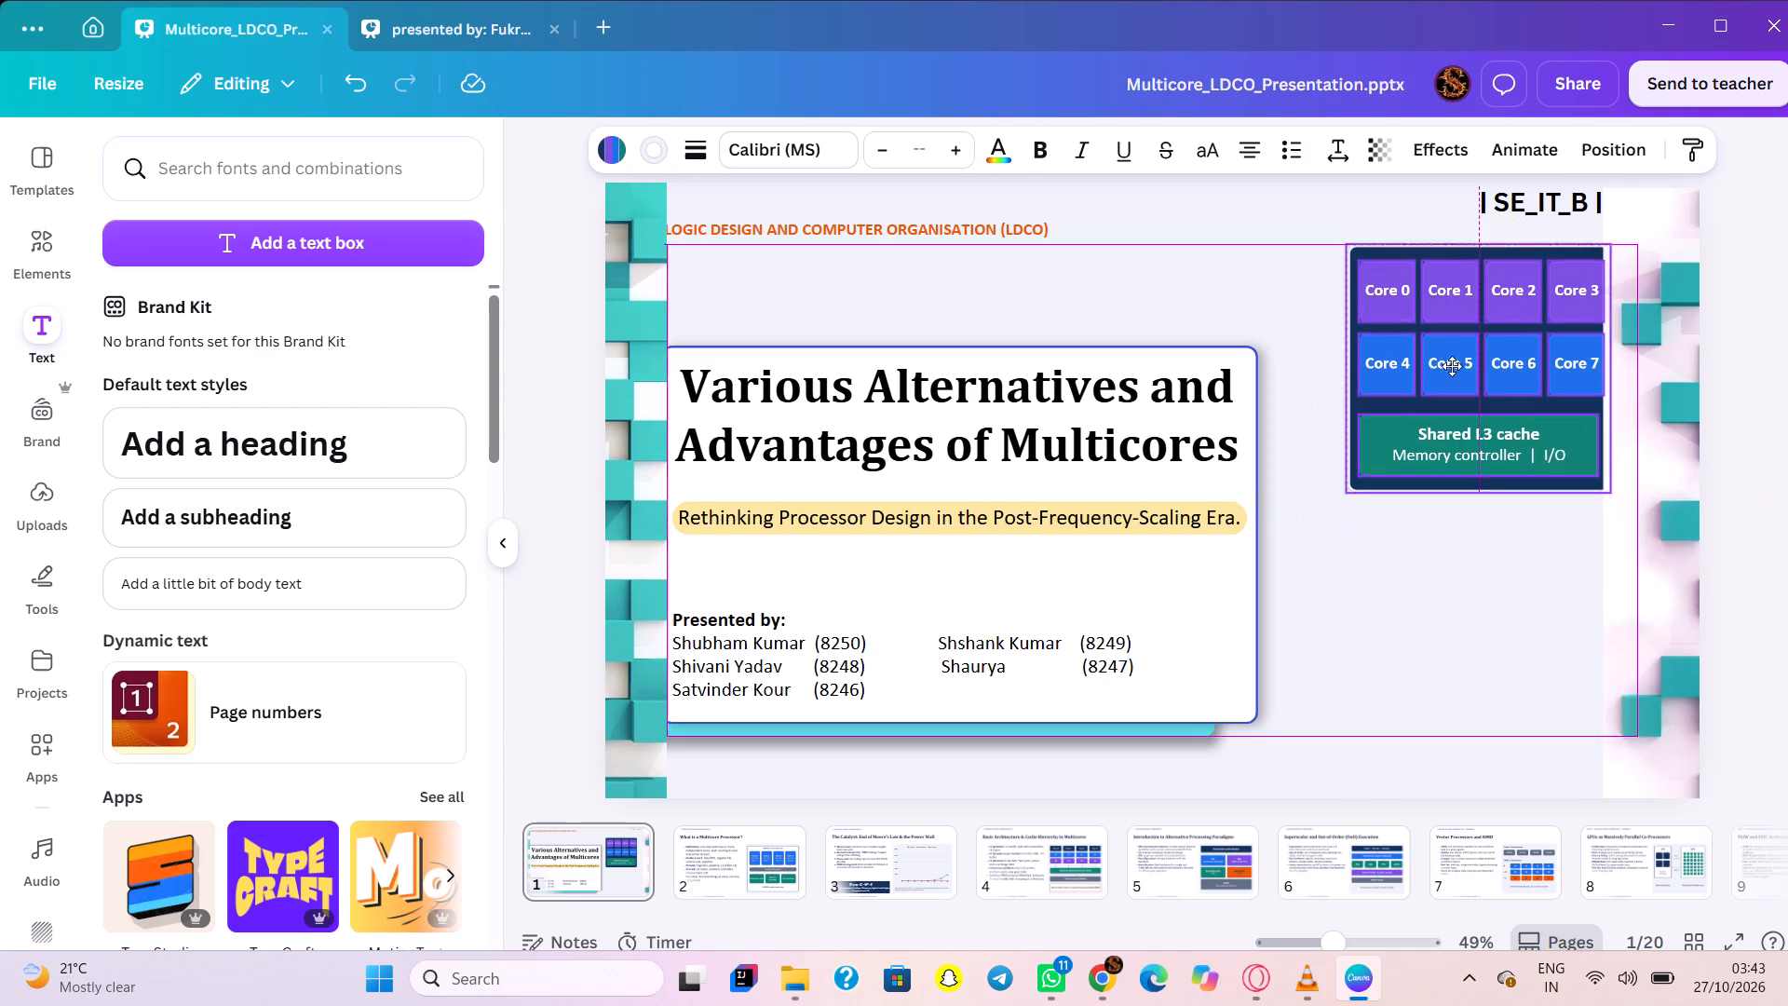
drag(1452, 366, 1454, 361)
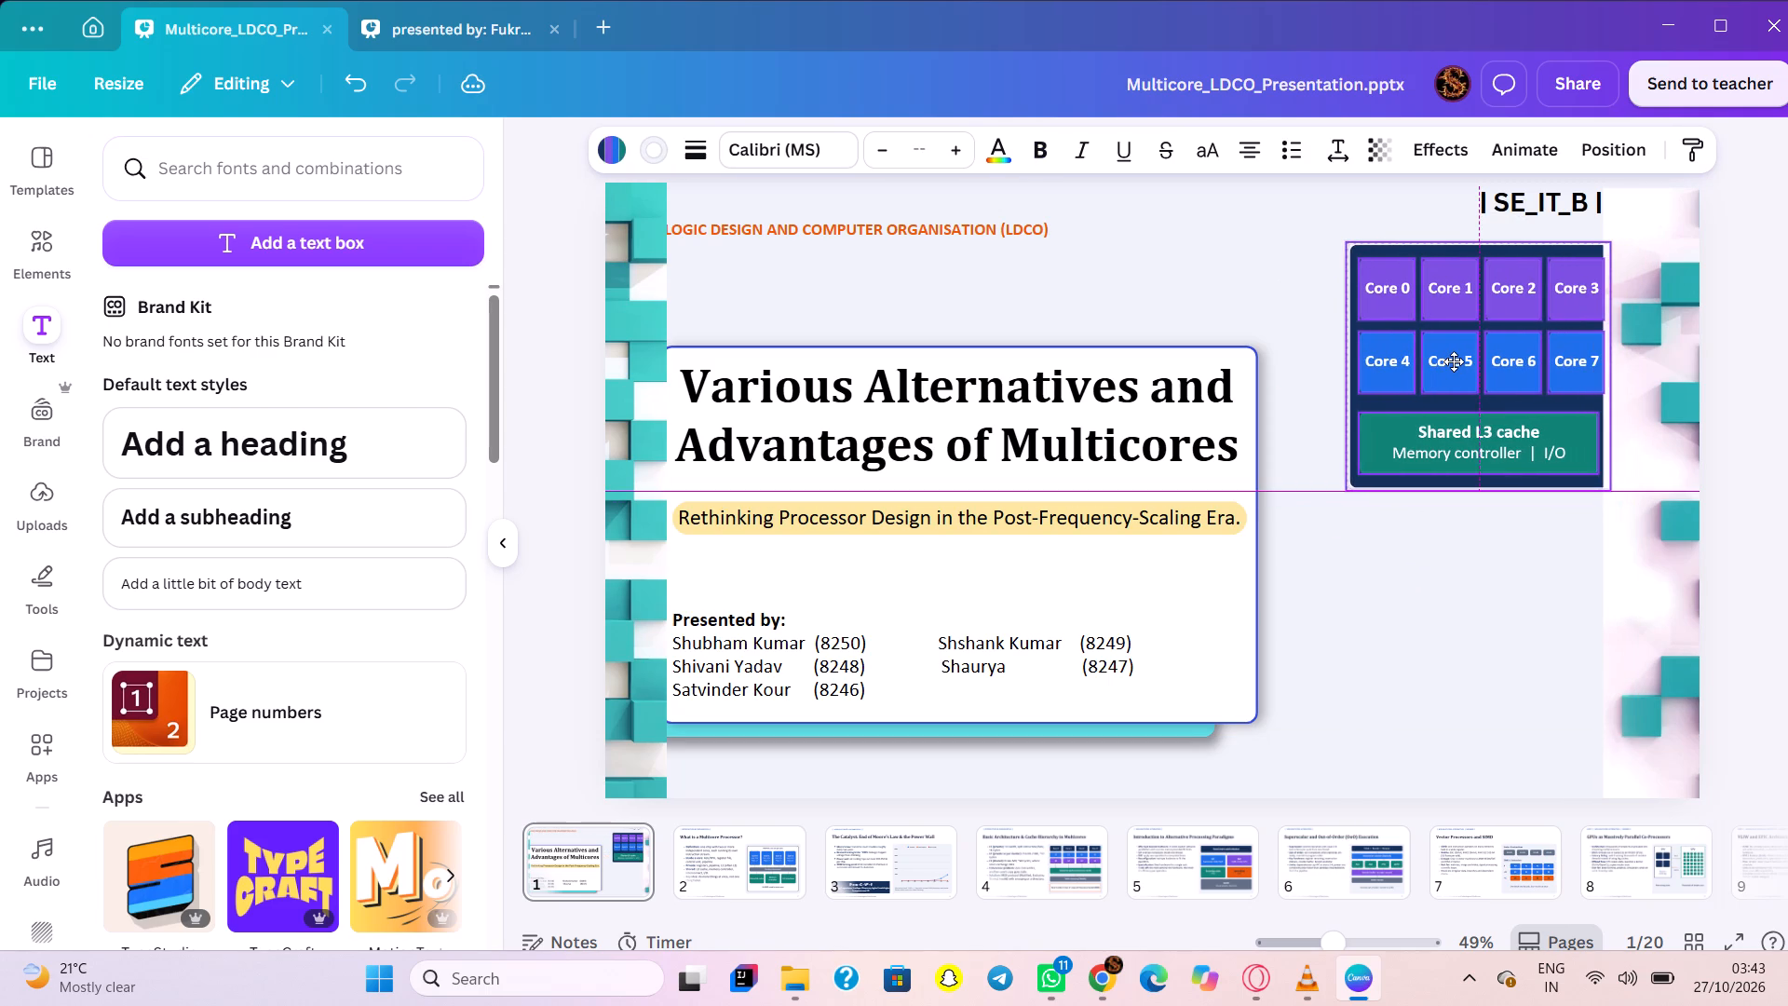
drag(1454, 361, 1461, 434)
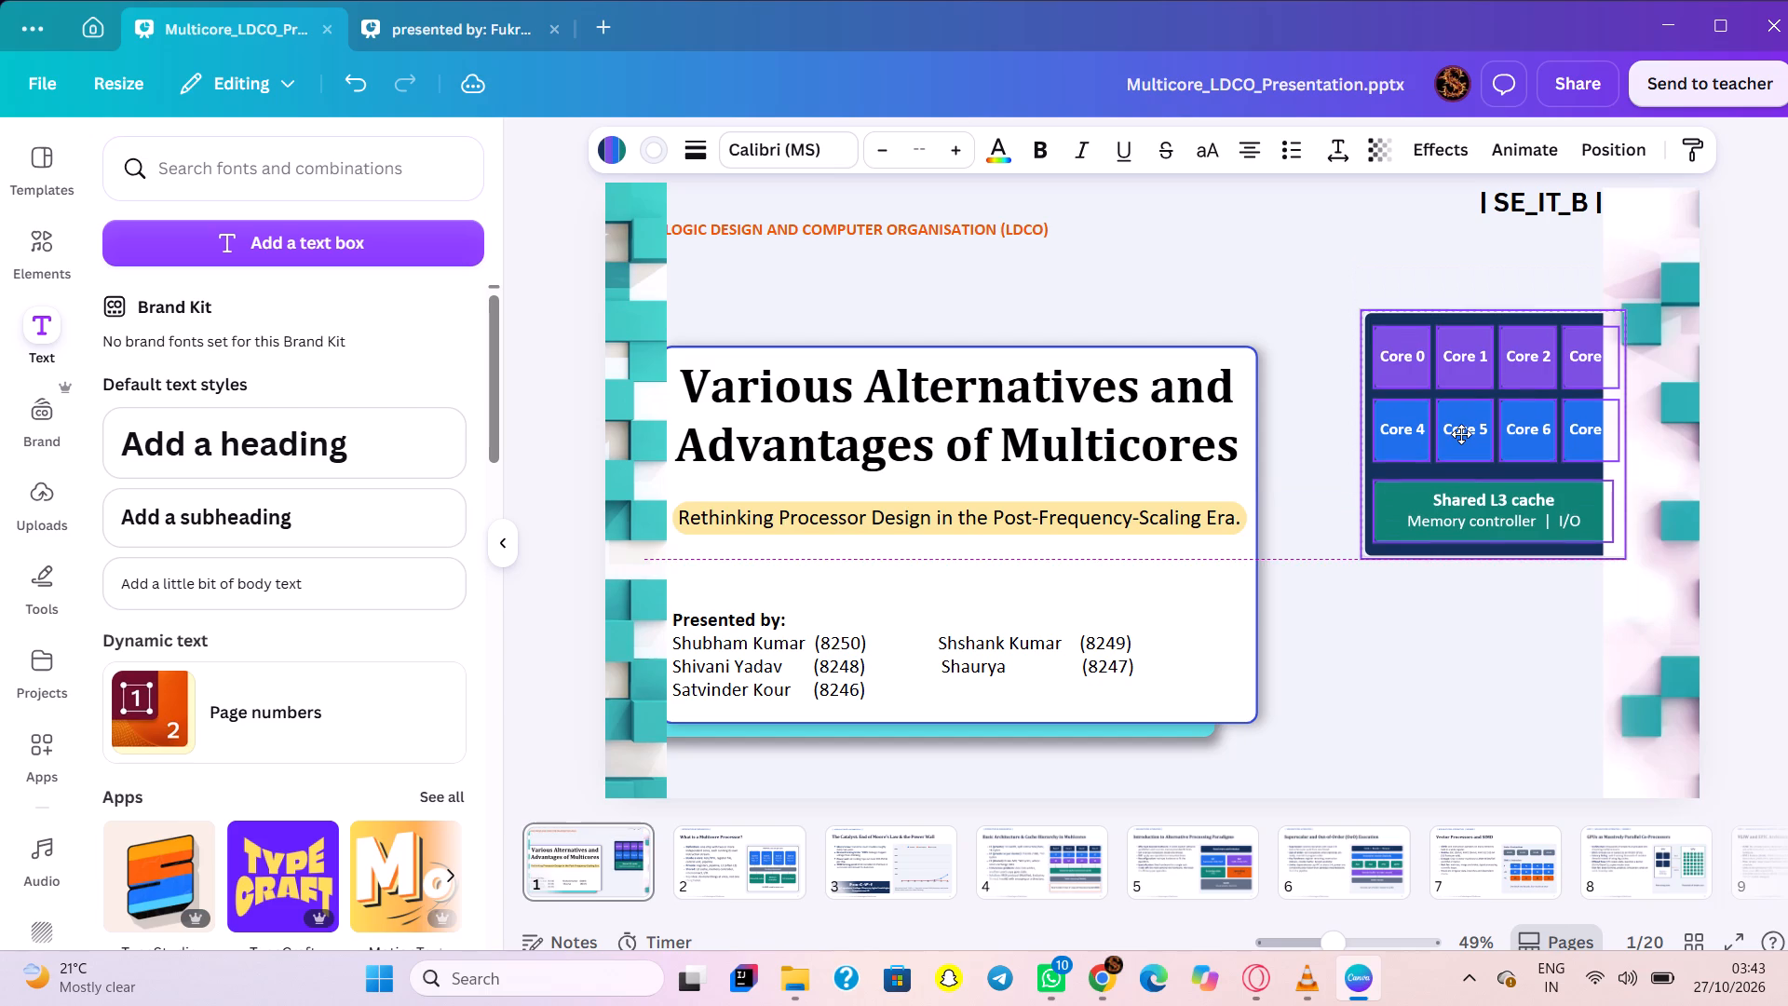
drag(1461, 434, 1459, 428)
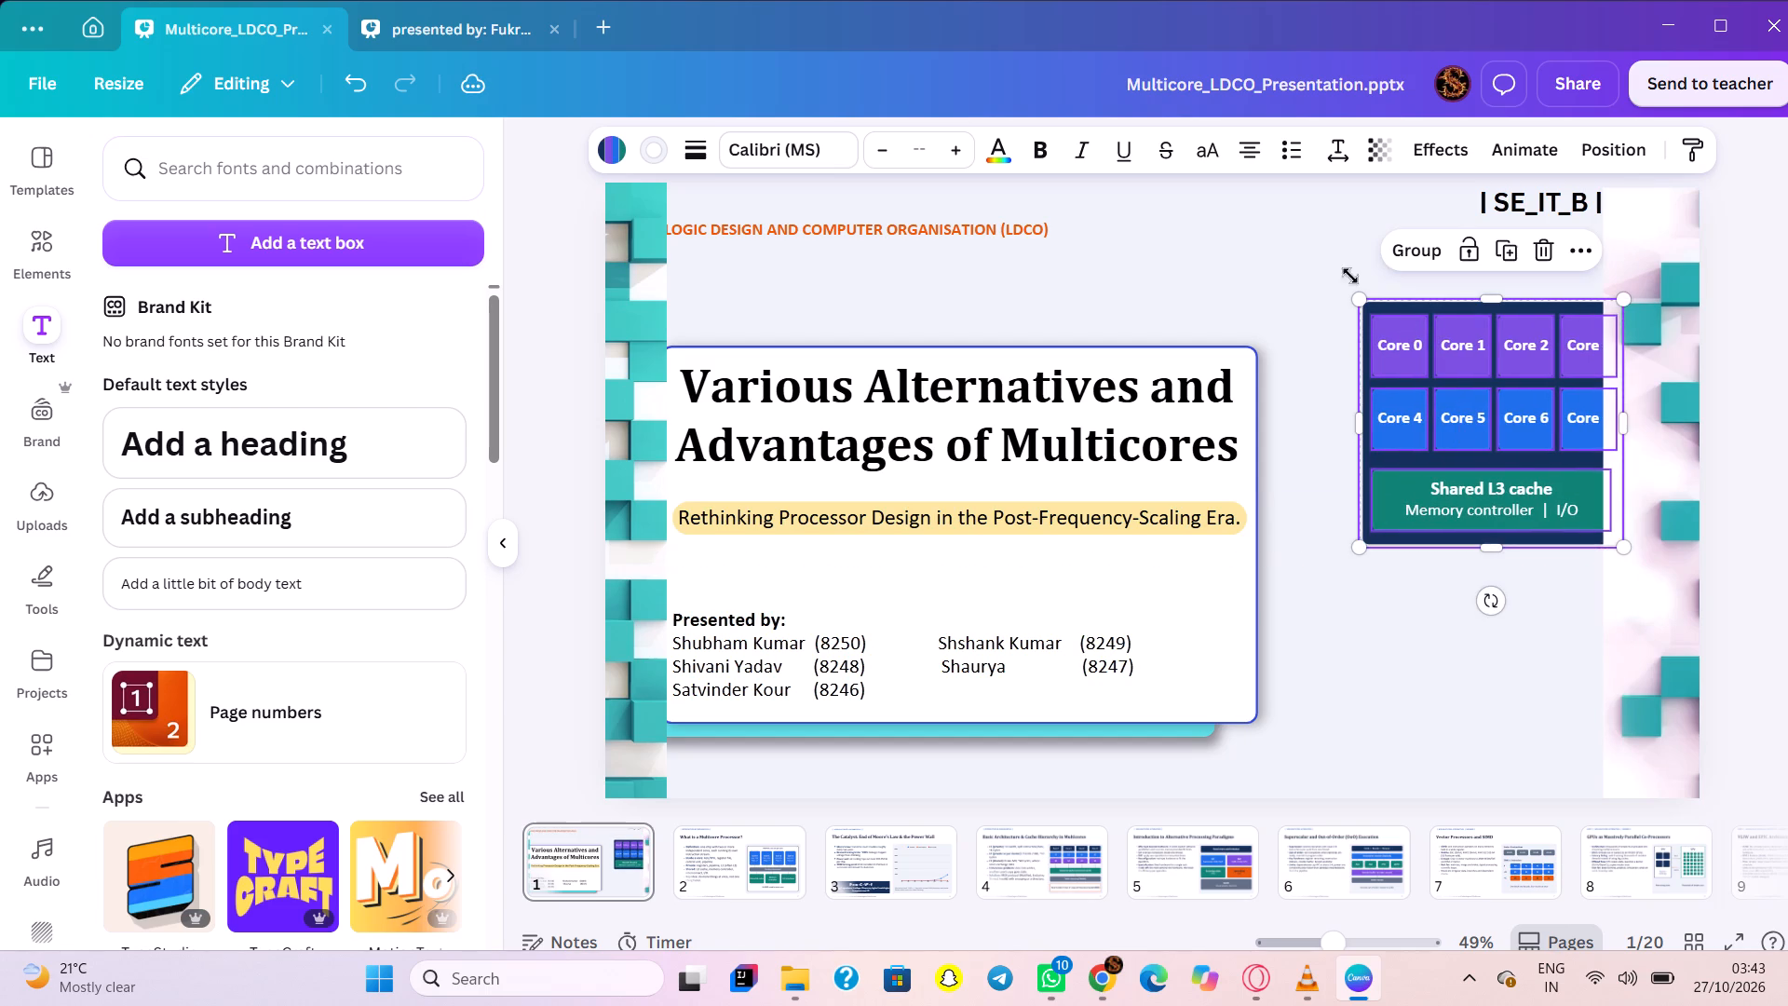
Select the title, subtitle and presenter text with the white and teal panels, and move them right and up, away from the left border.
click(959, 421)
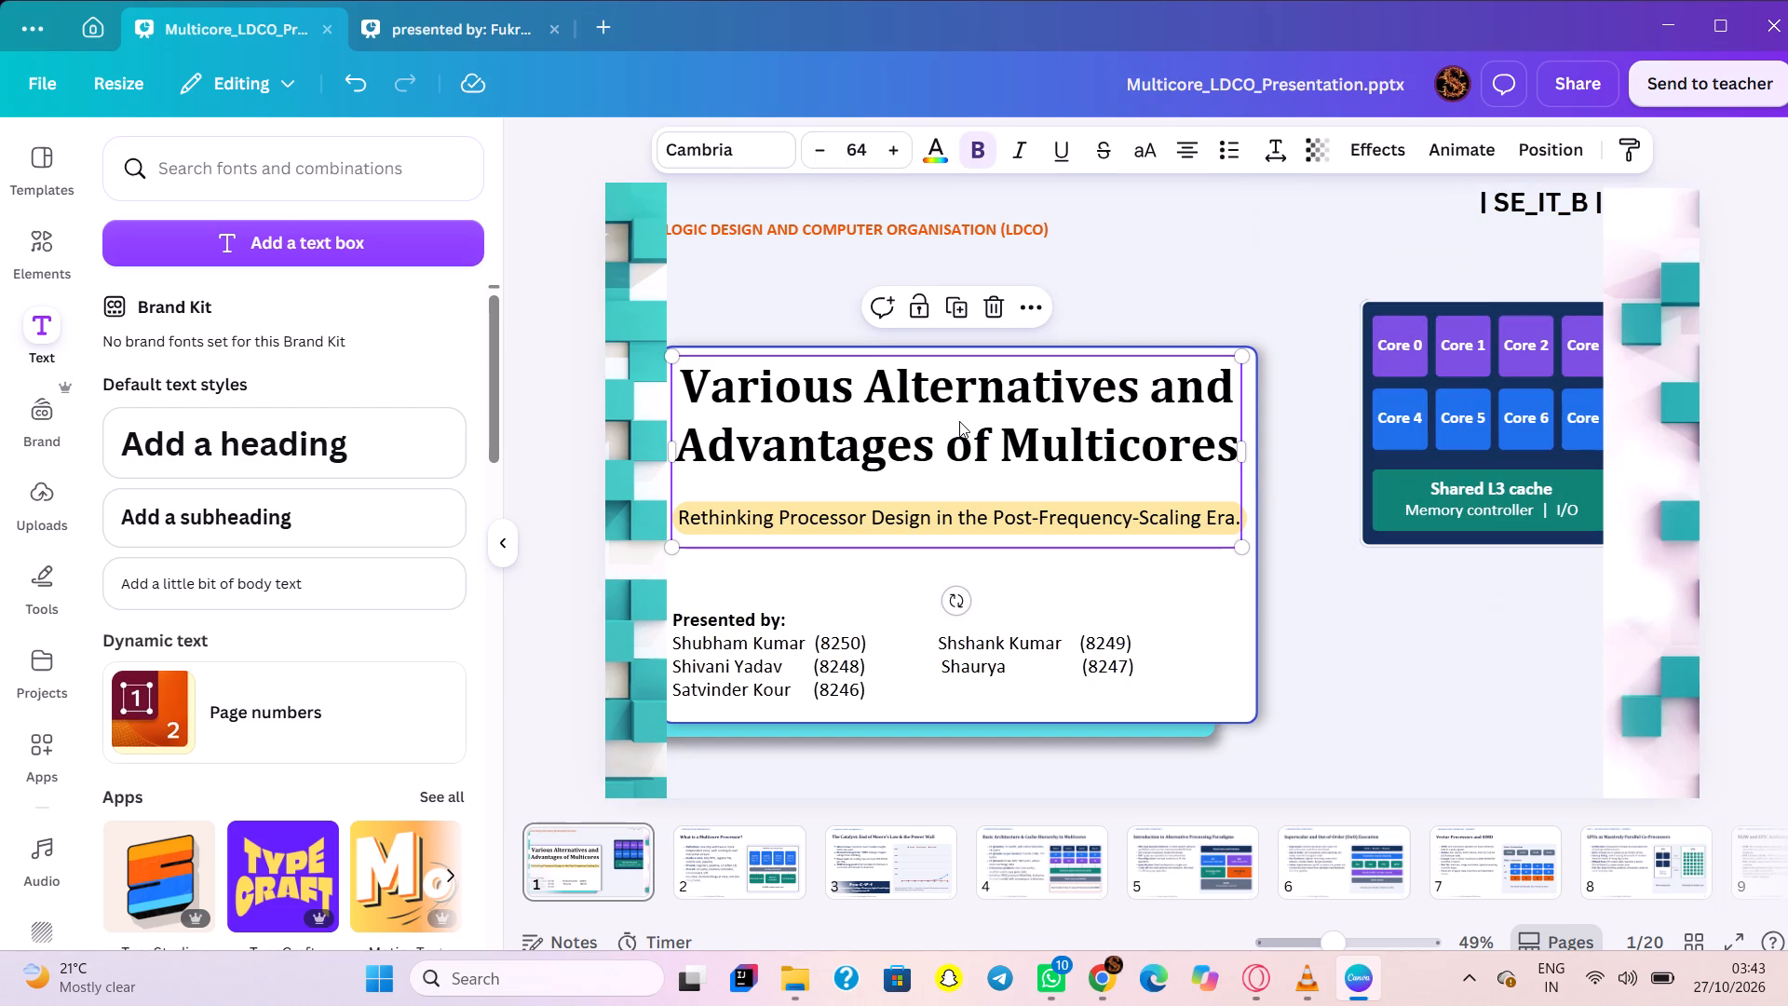
shift+click(1210, 656)
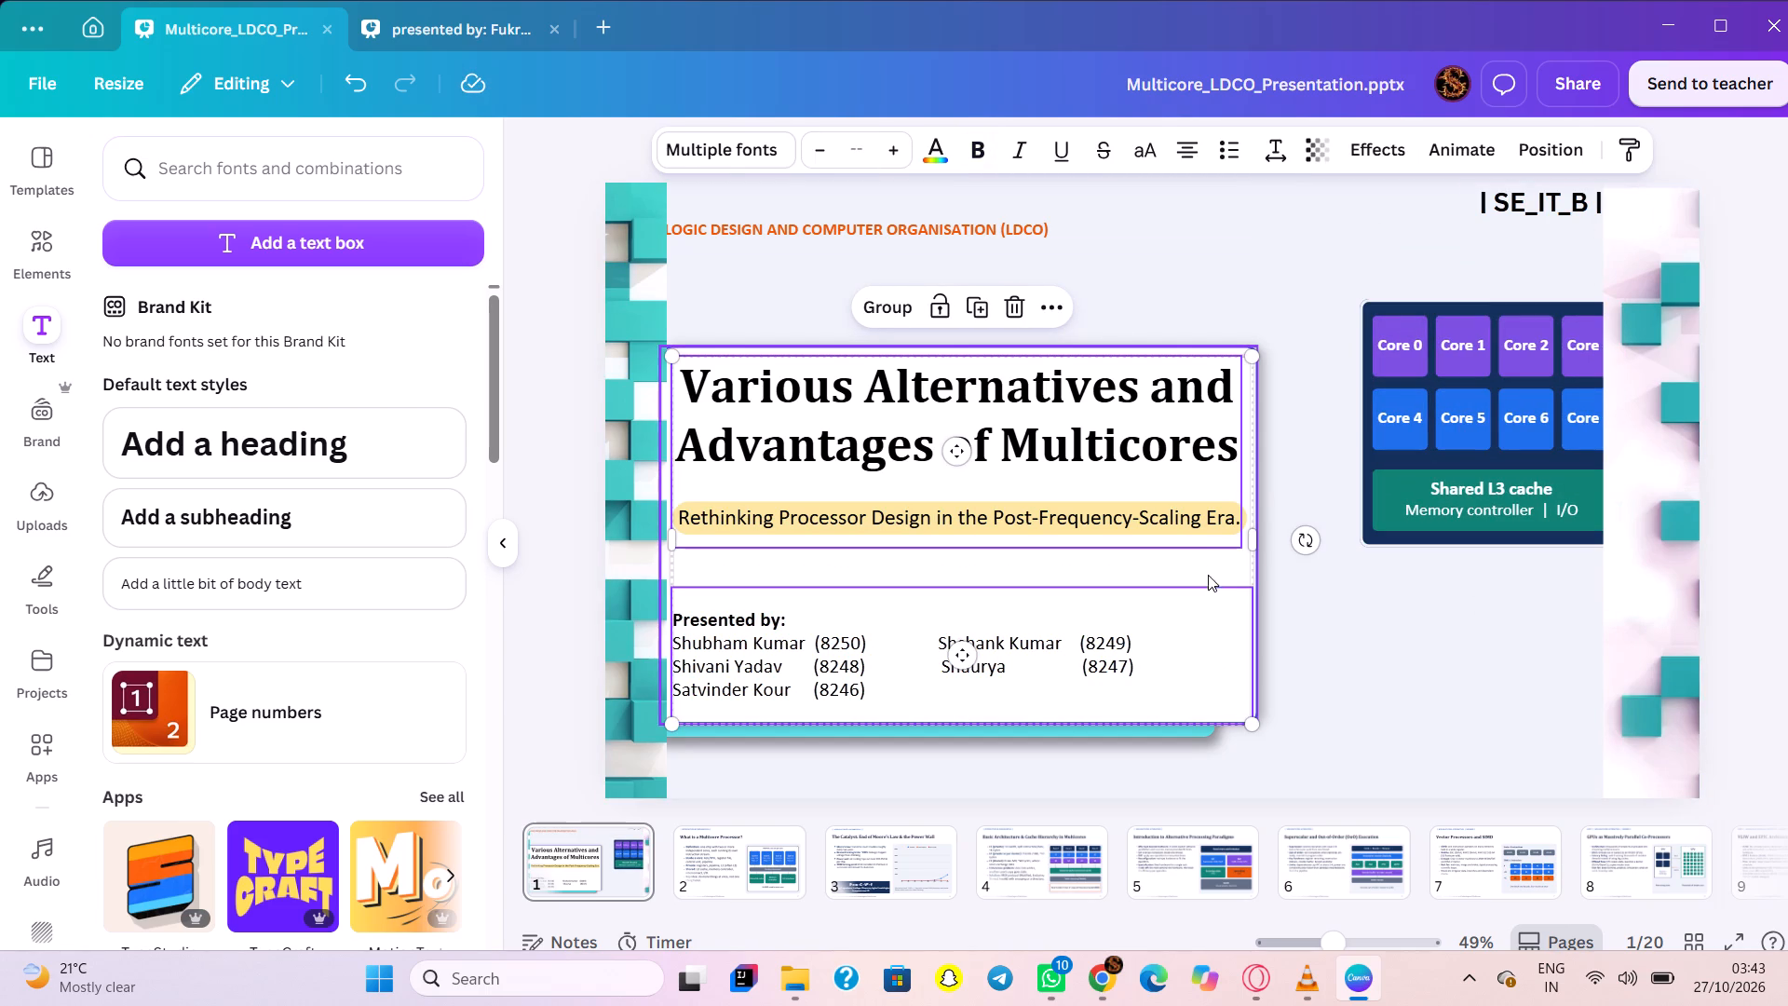
shift+click(1207, 563)
shift+click(1167, 505)
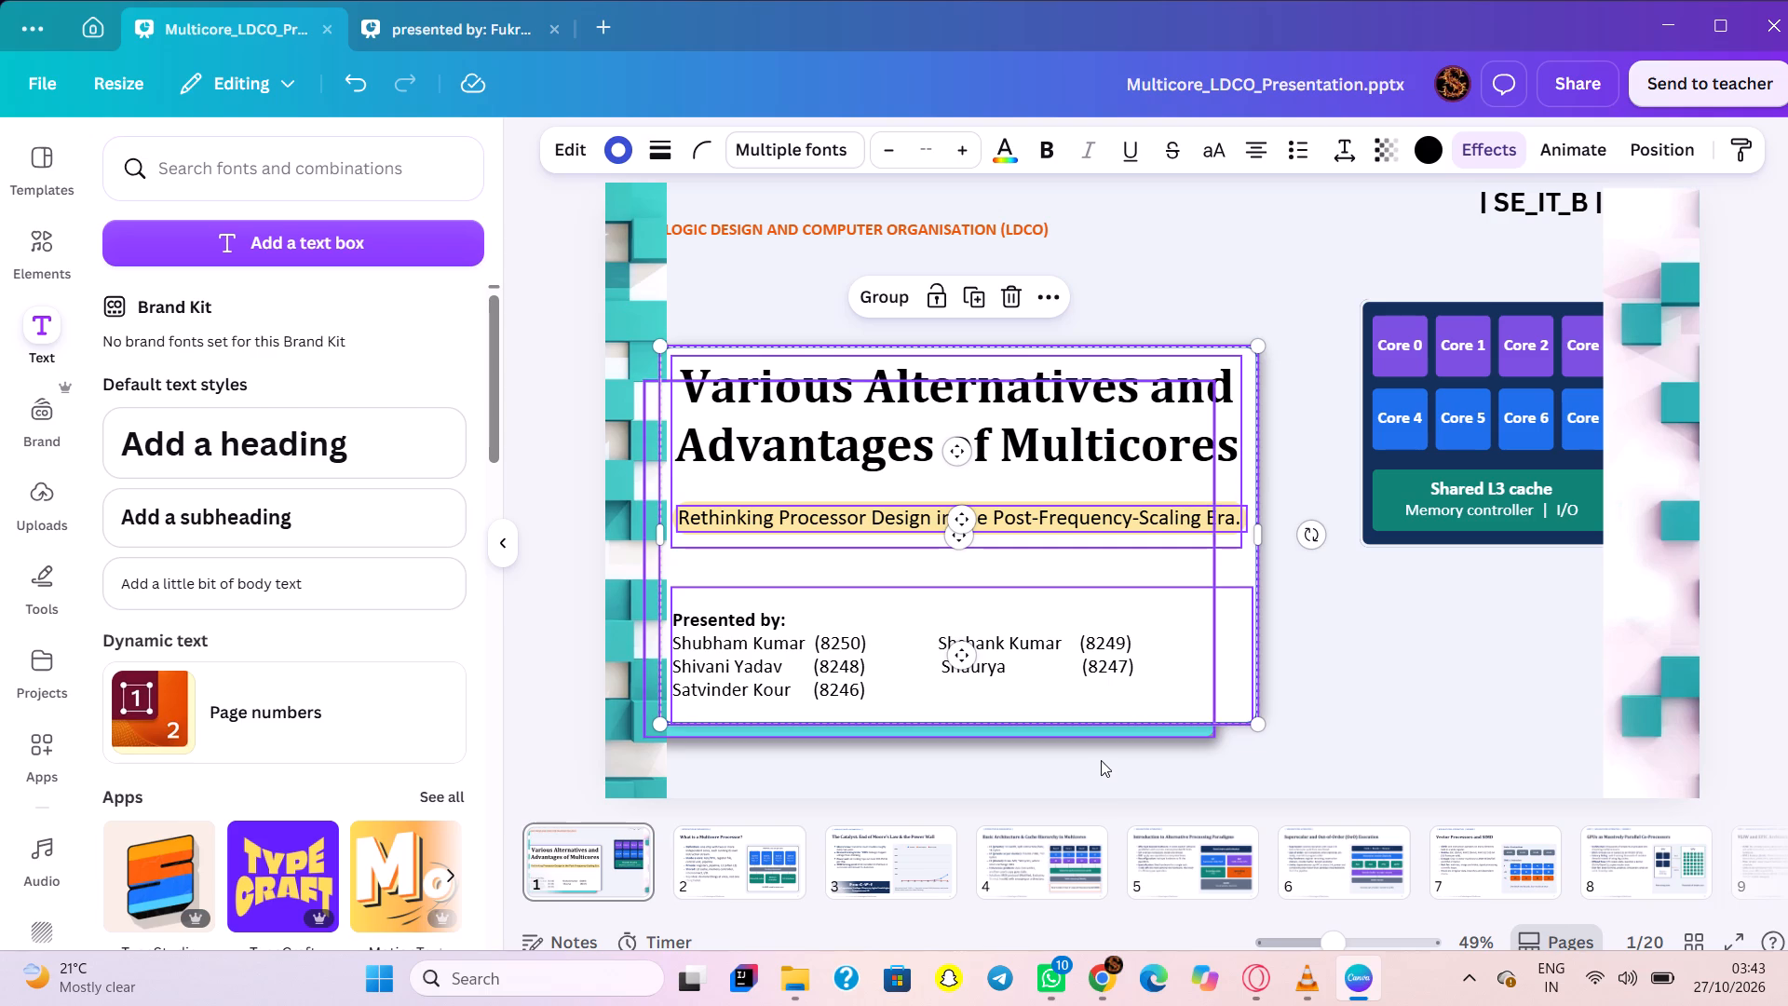
shift+click(1104, 735)
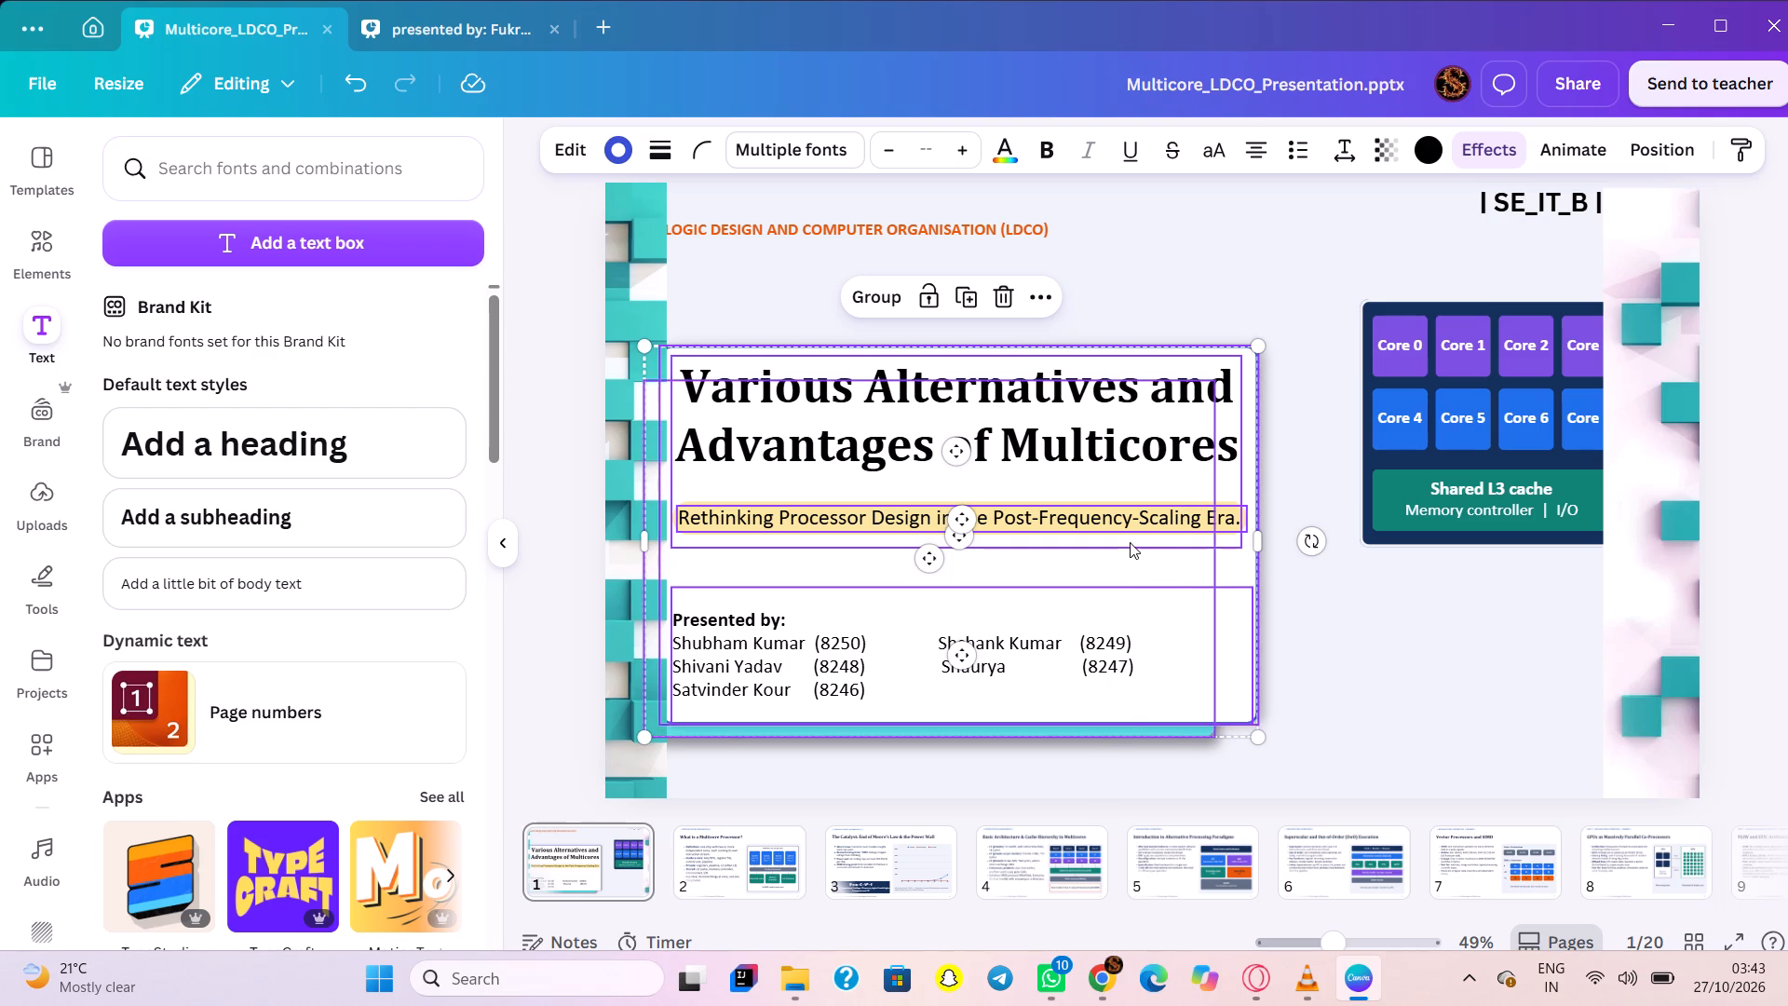
drag(1110, 521, 1179, 515)
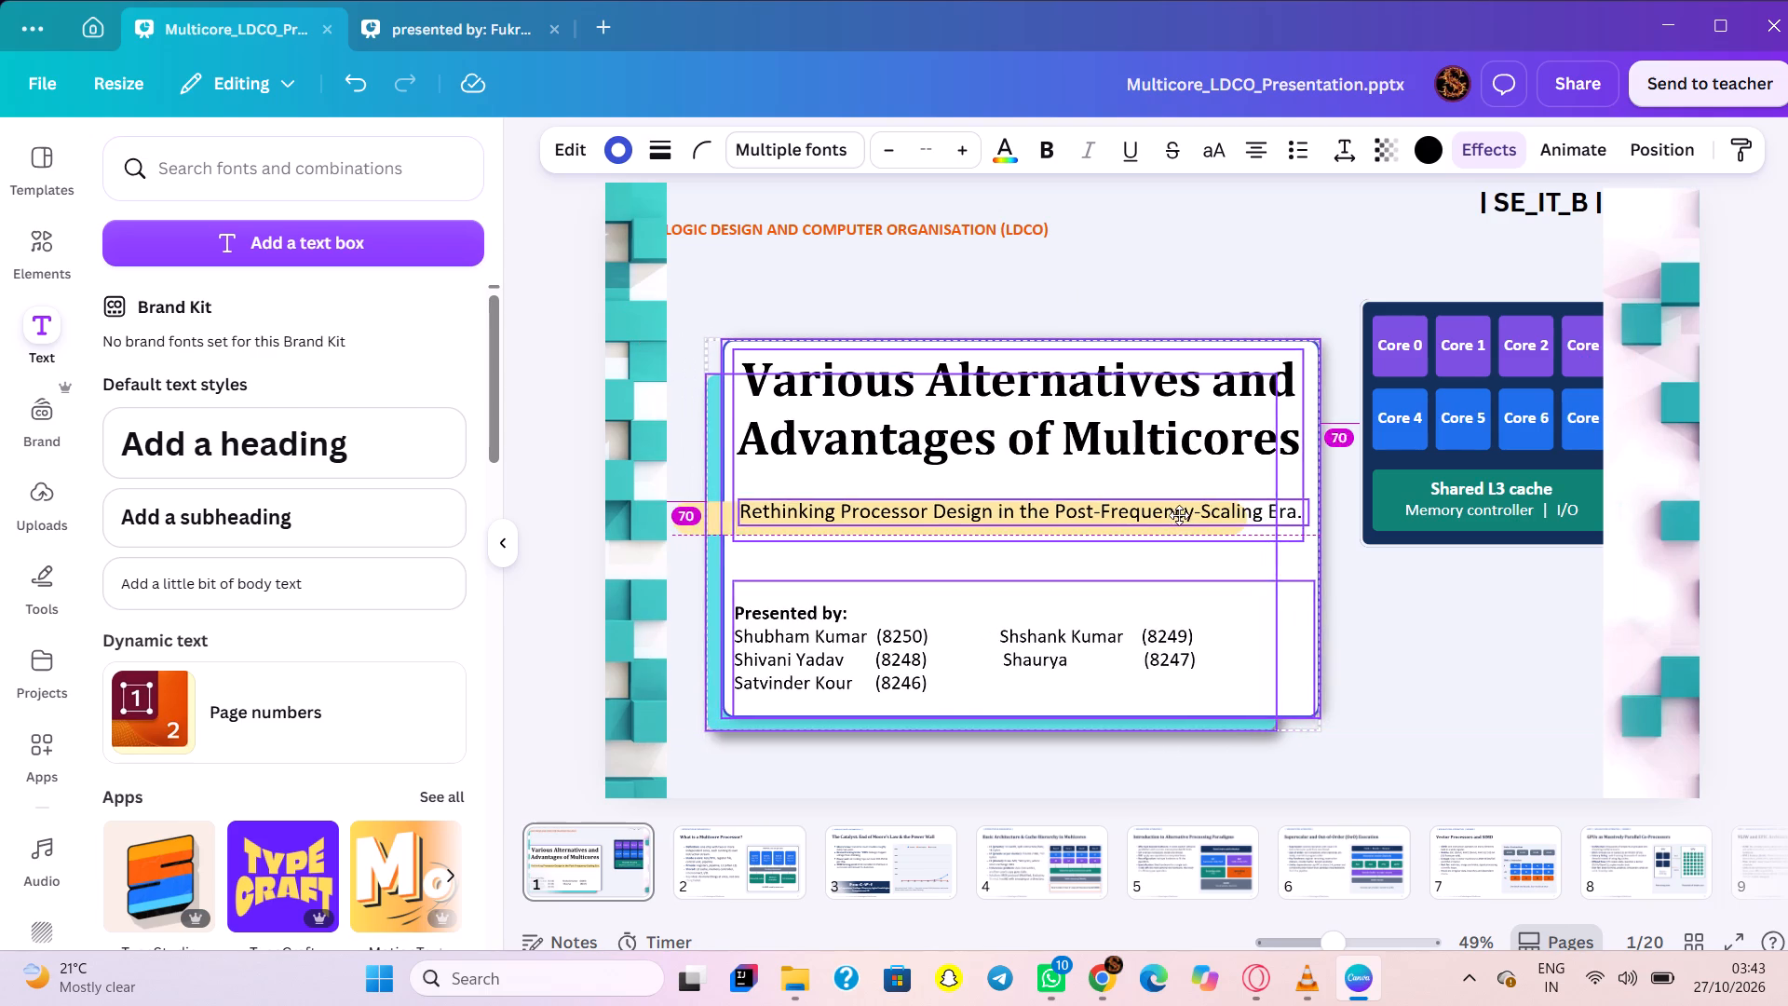
drag(1179, 515, 1163, 475)
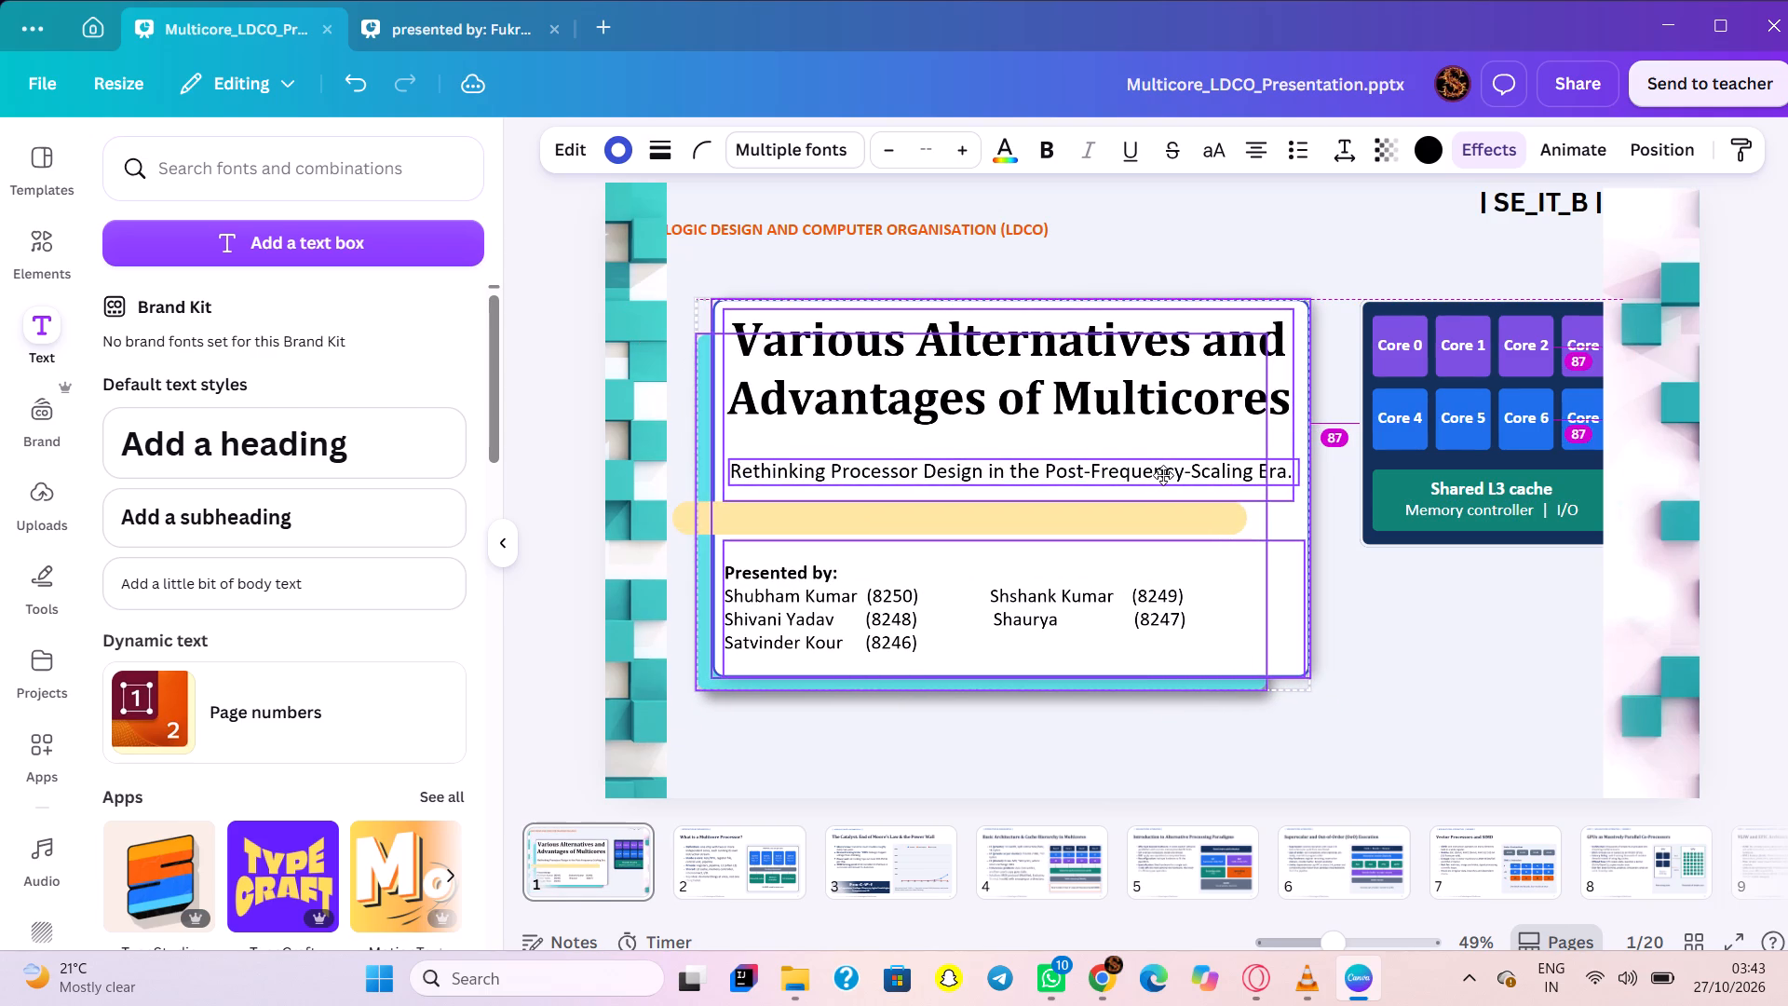
drag(1163, 475, 1165, 492)
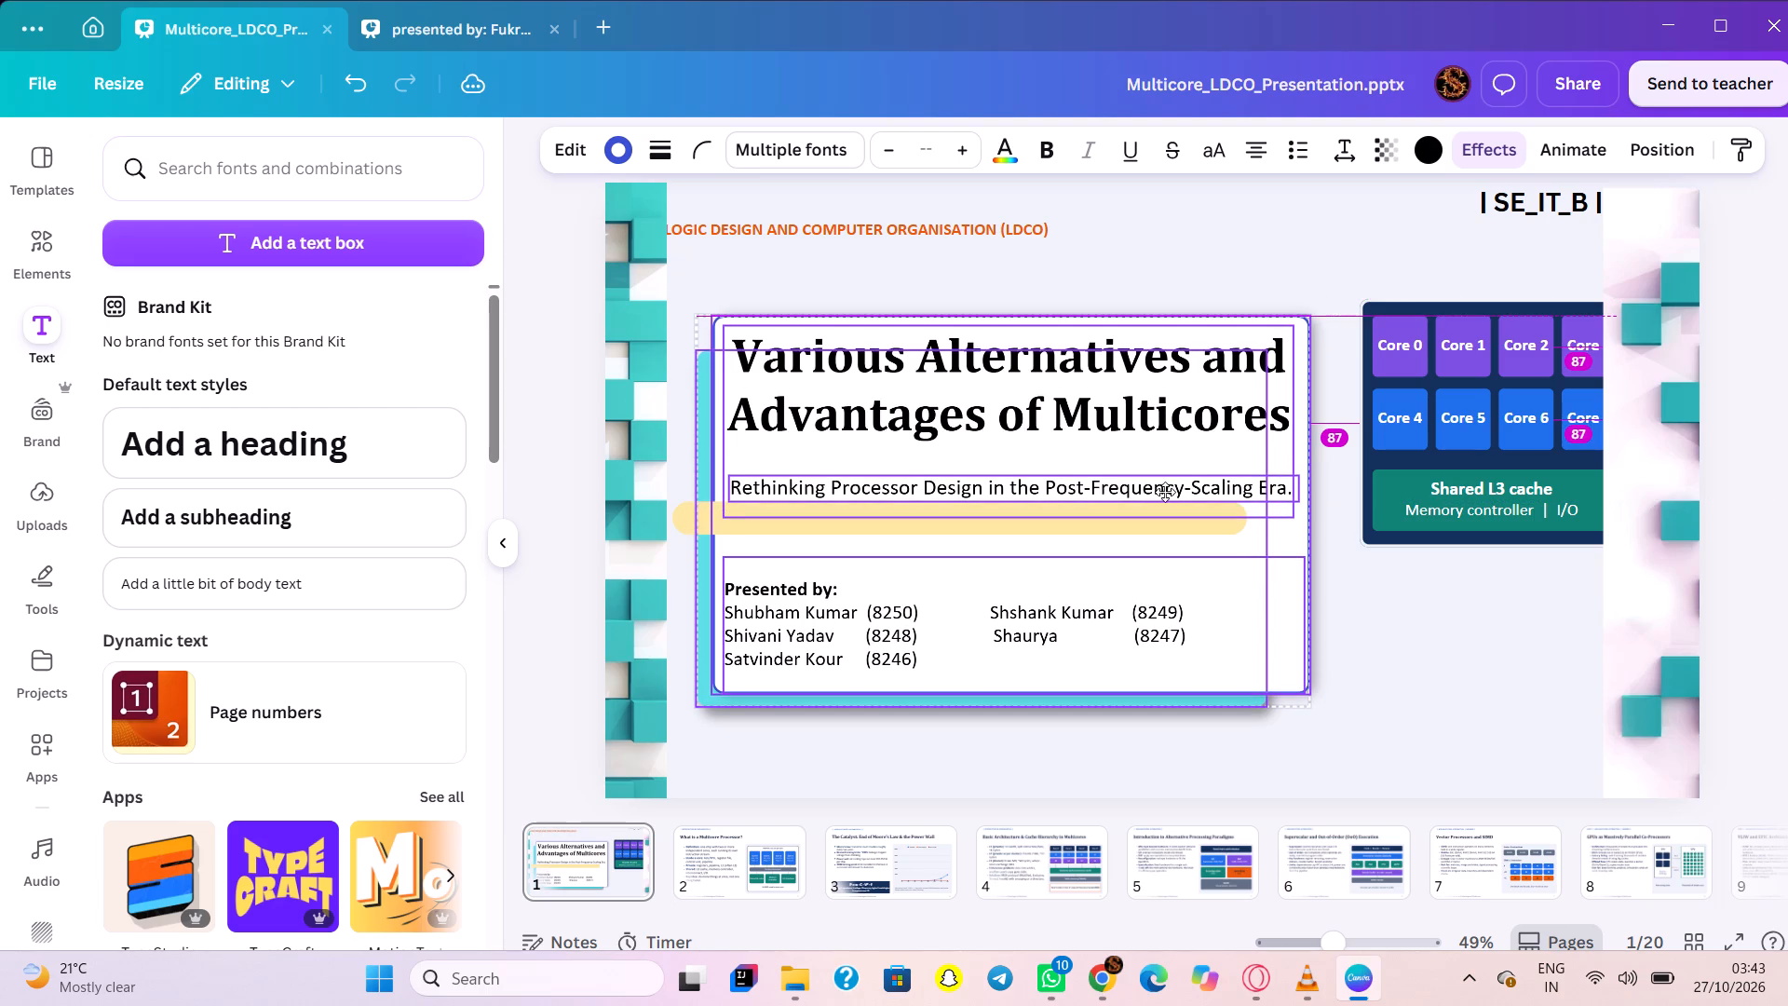
drag(1165, 492, 1164, 488)
drag(1164, 488, 1164, 489)
Shift the left teal-block border slightly up, keeping its strip the same width.
drag(629, 591, 636, 589)
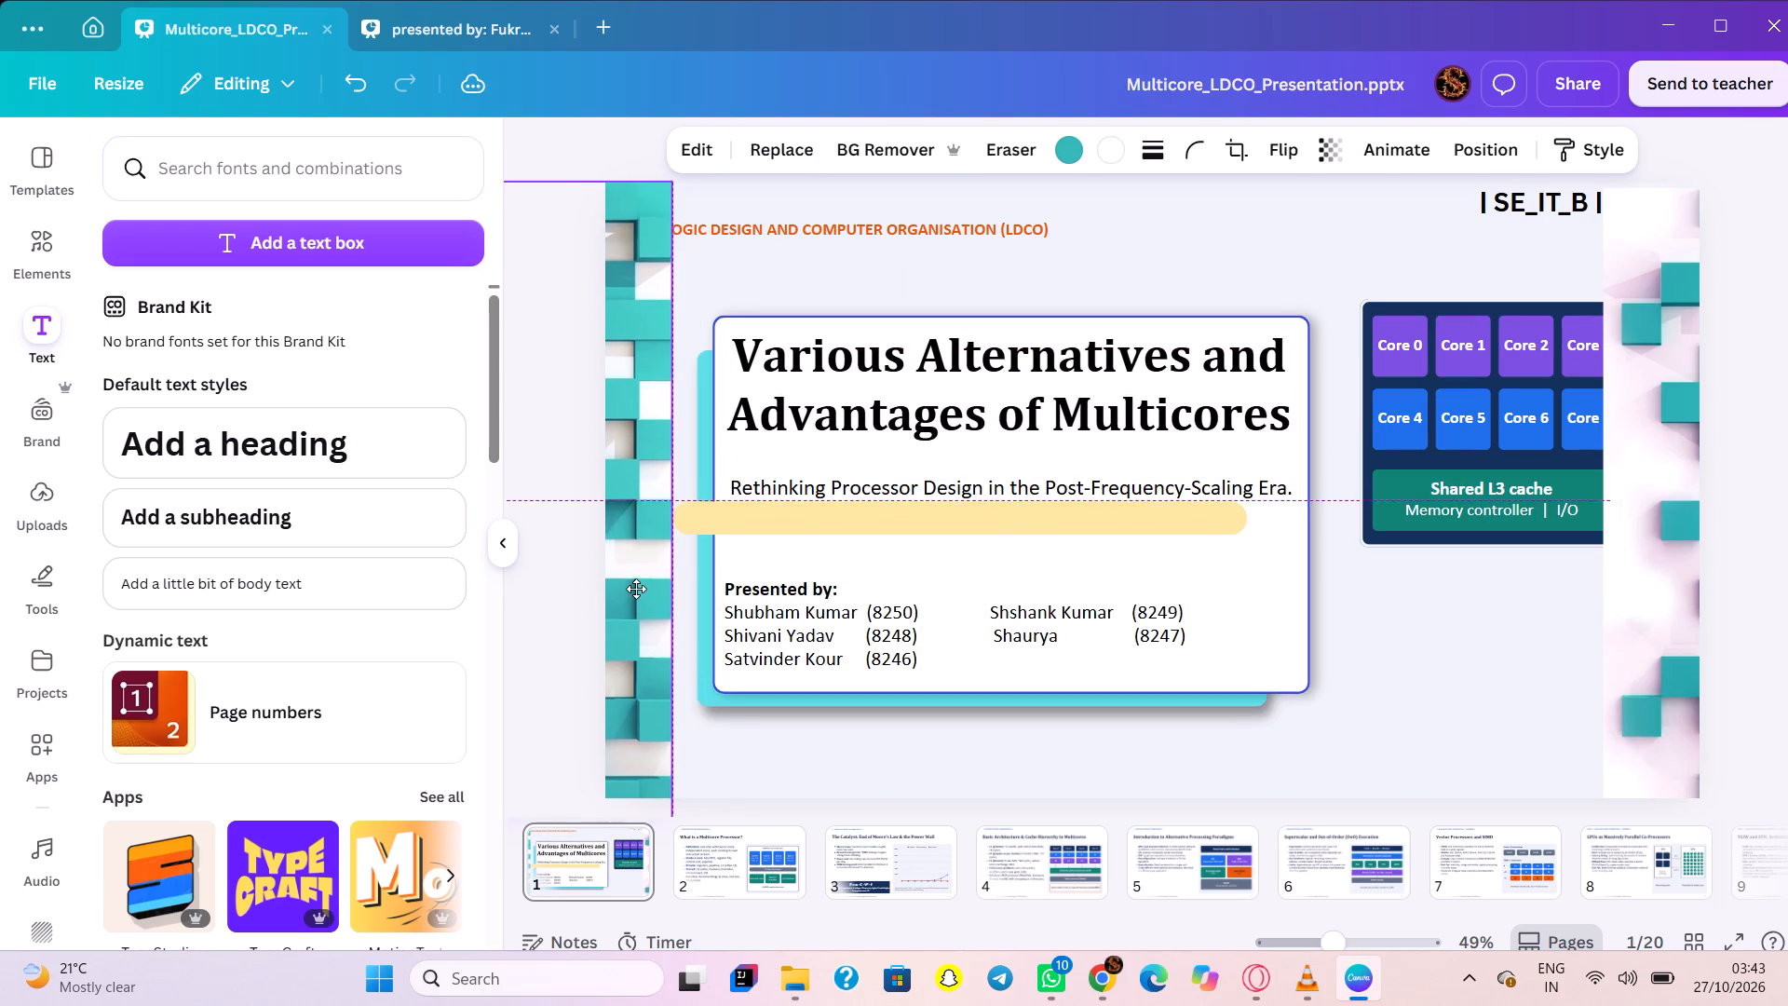
drag(636, 589, 630, 571)
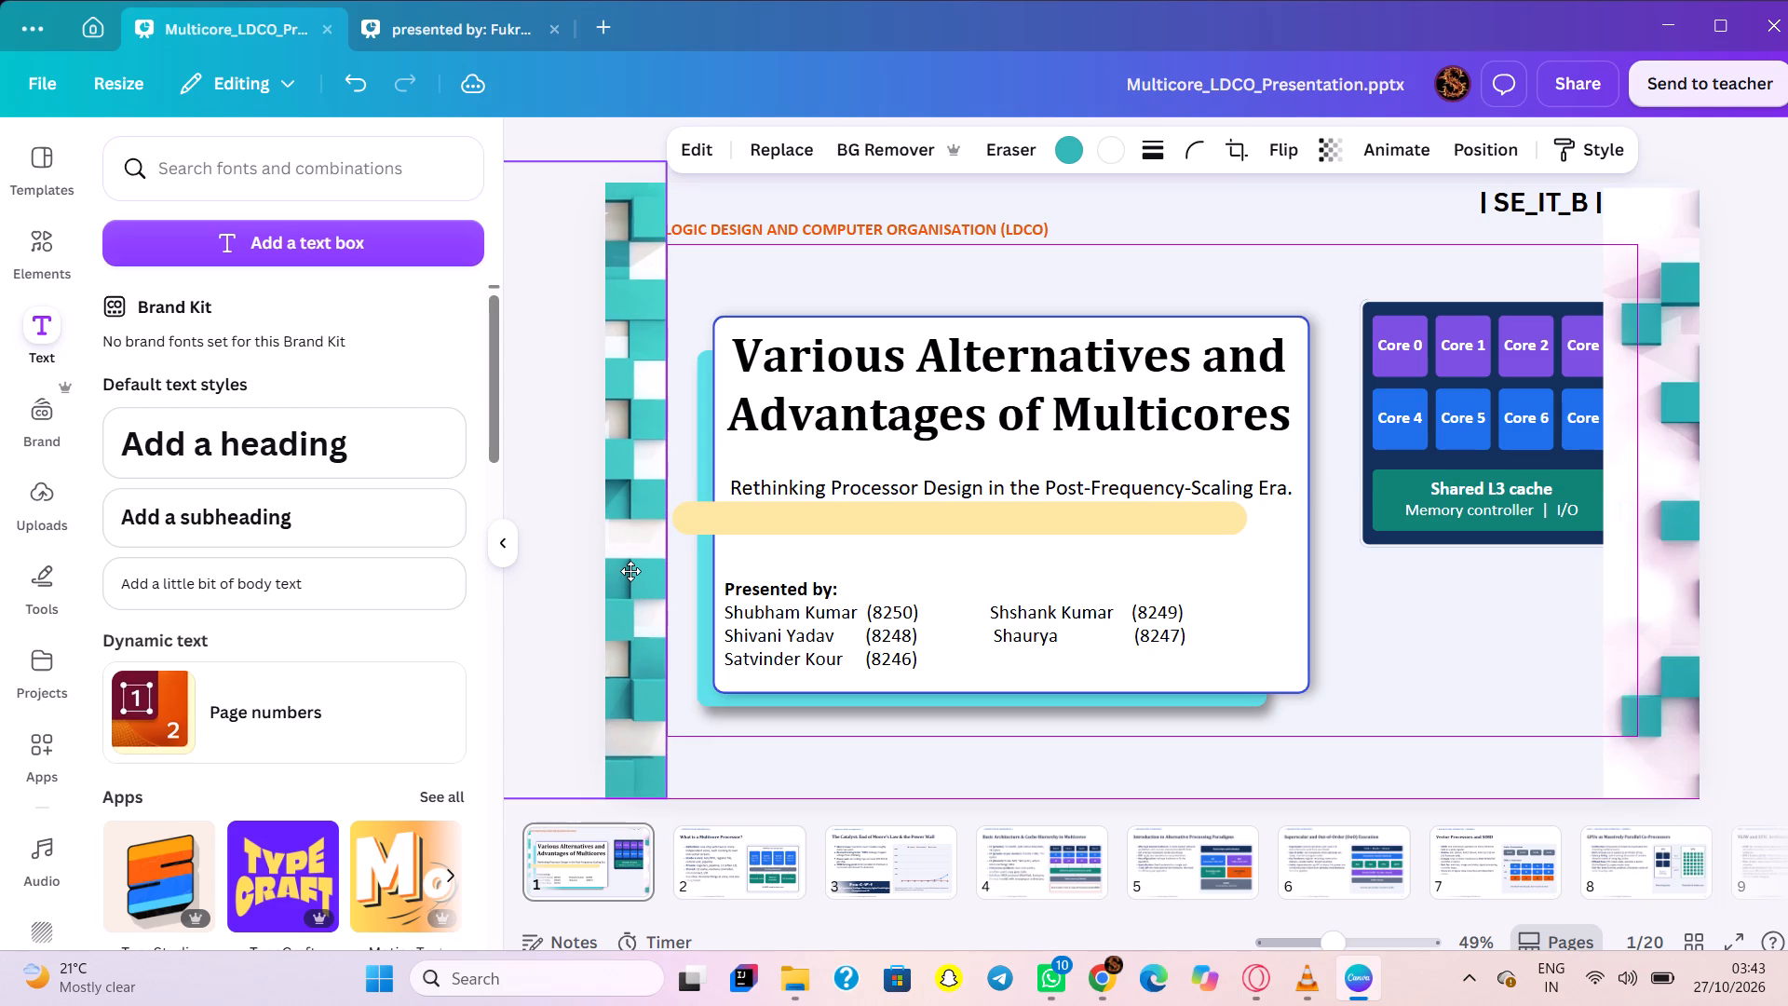
drag(630, 571, 630, 575)
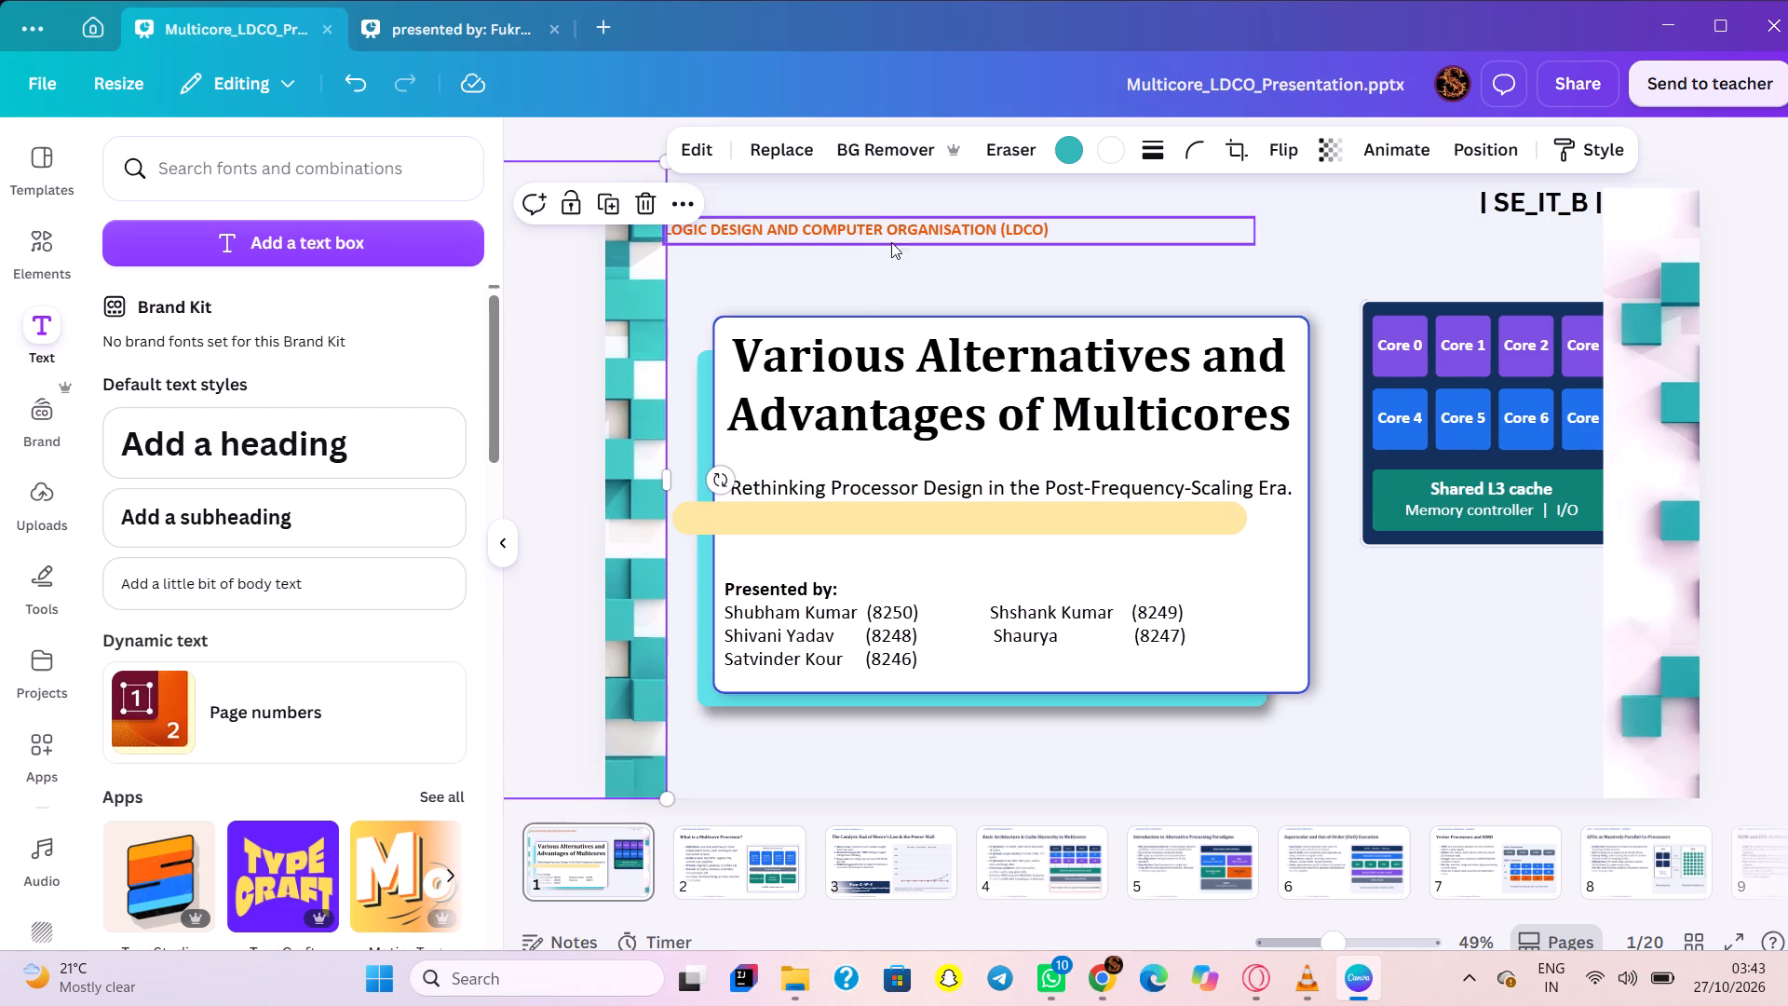
Move the "LOGIC DESIGN AND COMPUTER ORGANISATION (LDCO)" heading slightly up and right, clear of the left border.
drag(874, 227, 885, 199)
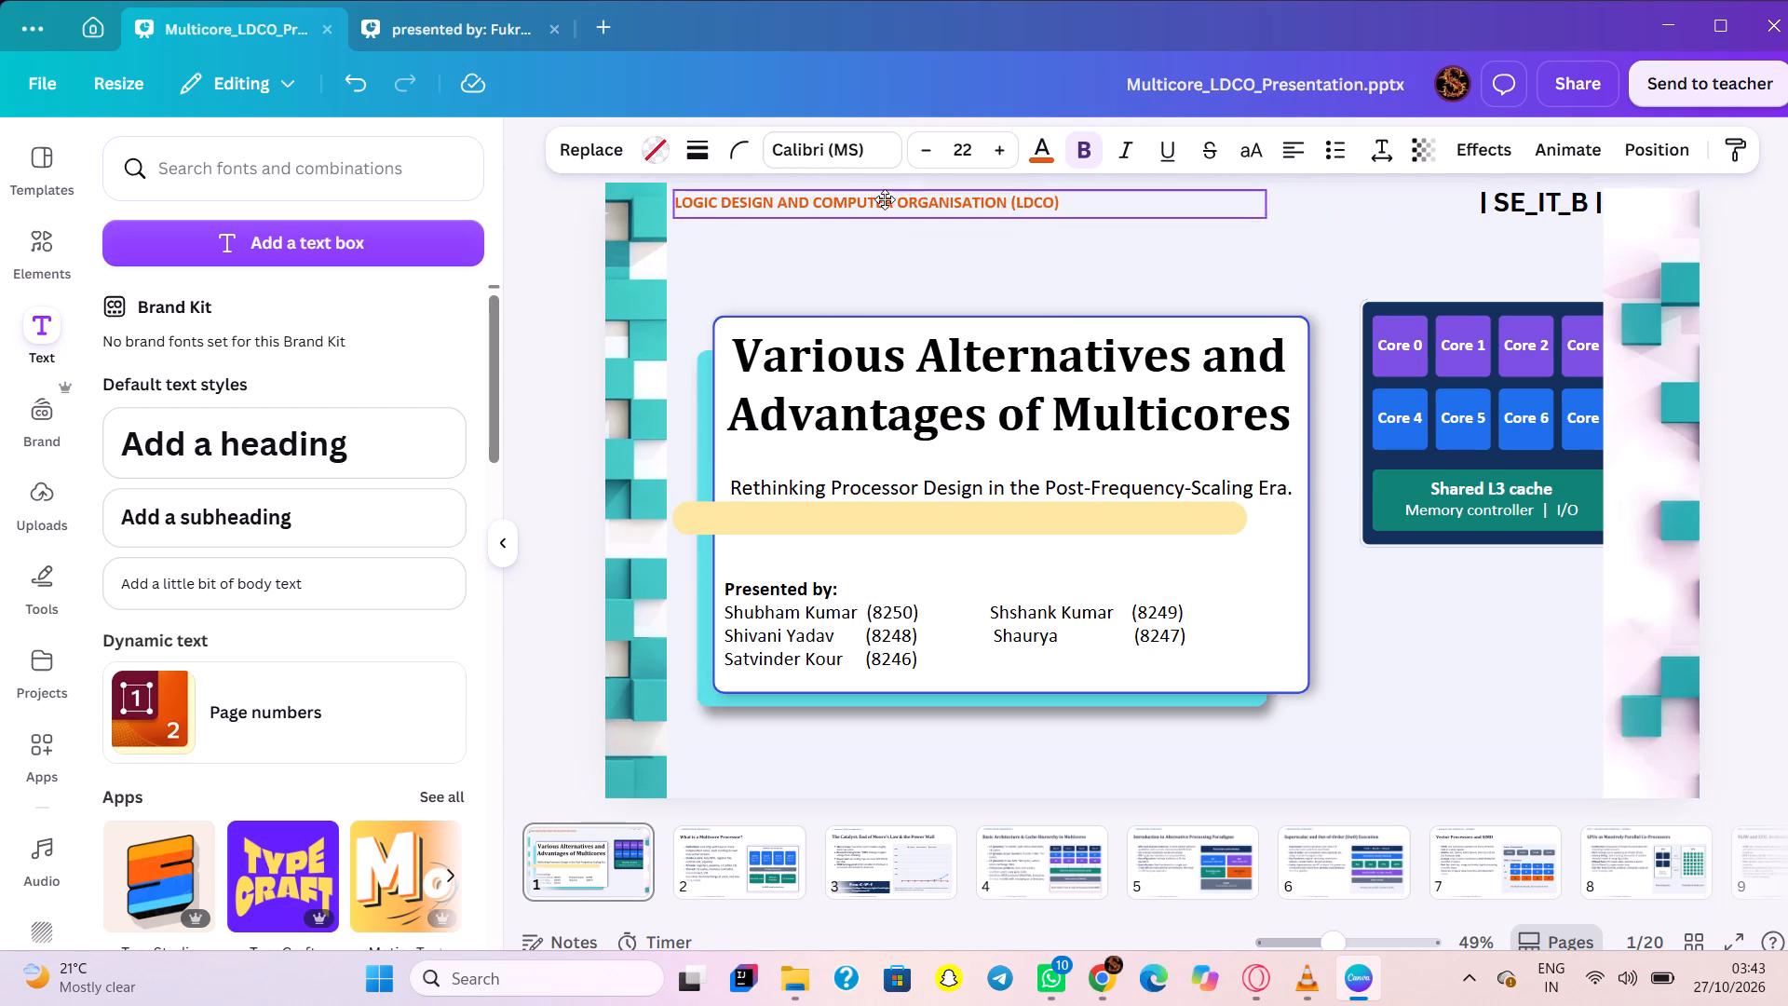
drag(885, 199, 884, 210)
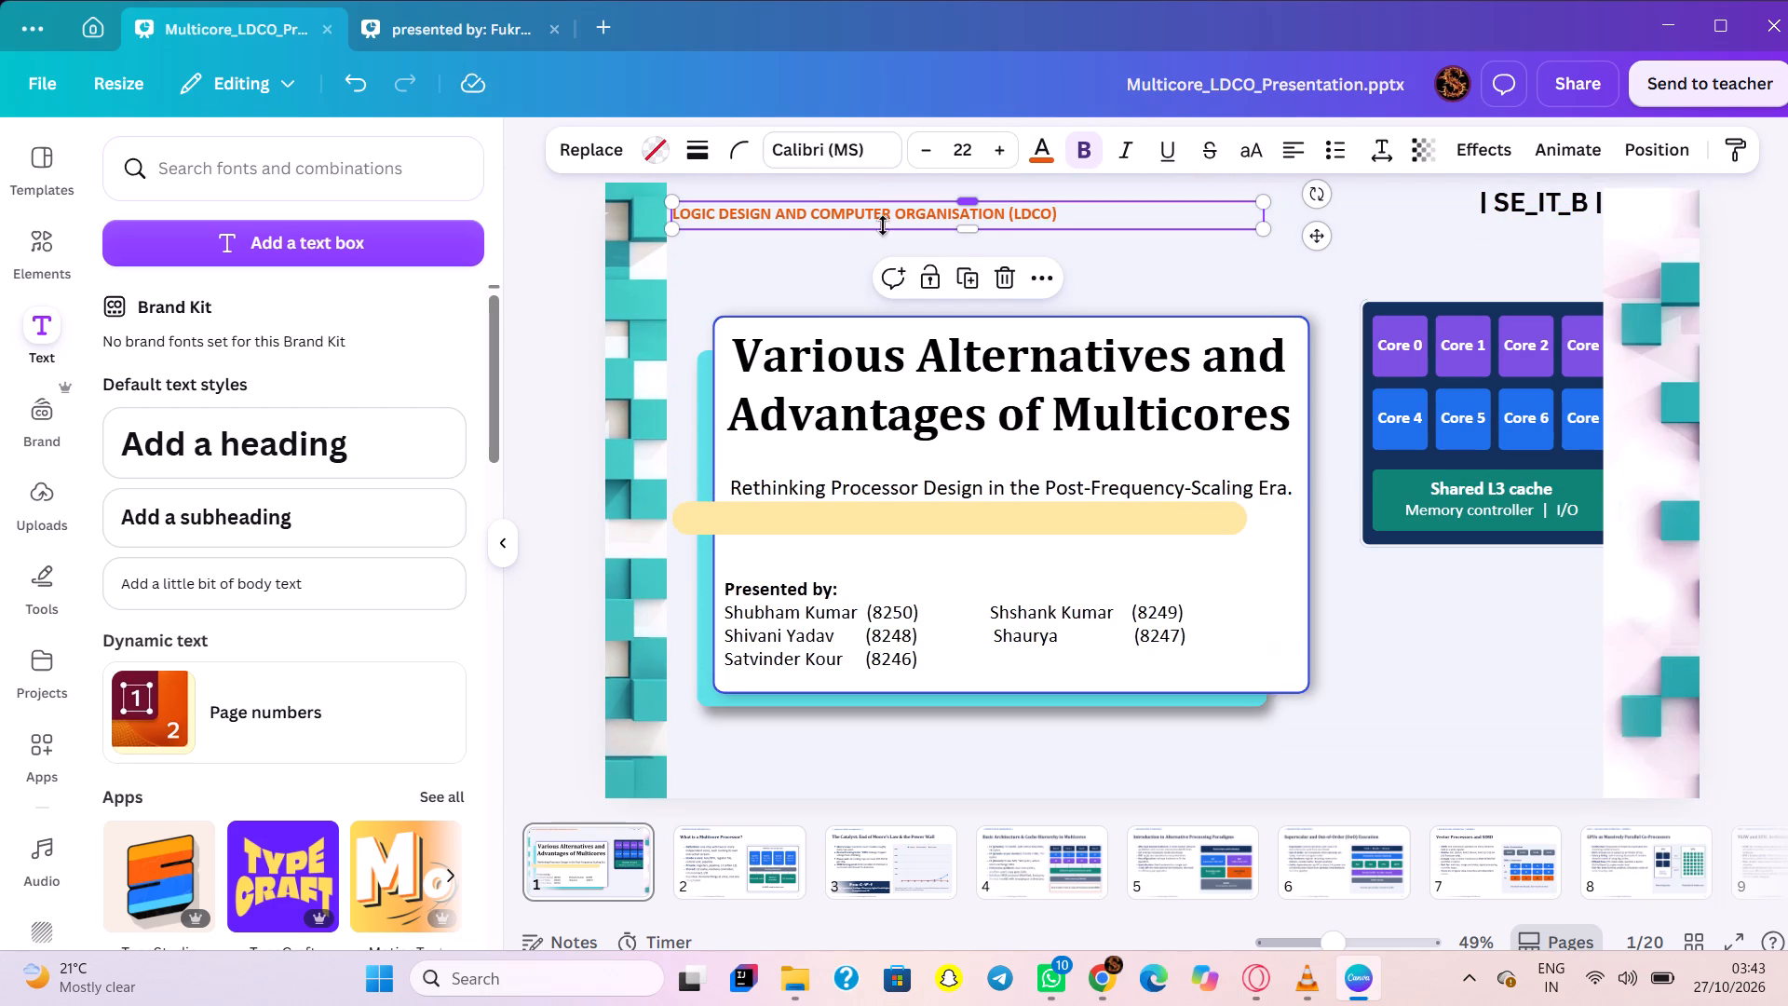
Move the pale yellow rounded bar up and right so it sits behind the "Rethinking Processor Design" subtitle as a highlight.
drag(805, 525, 855, 483)
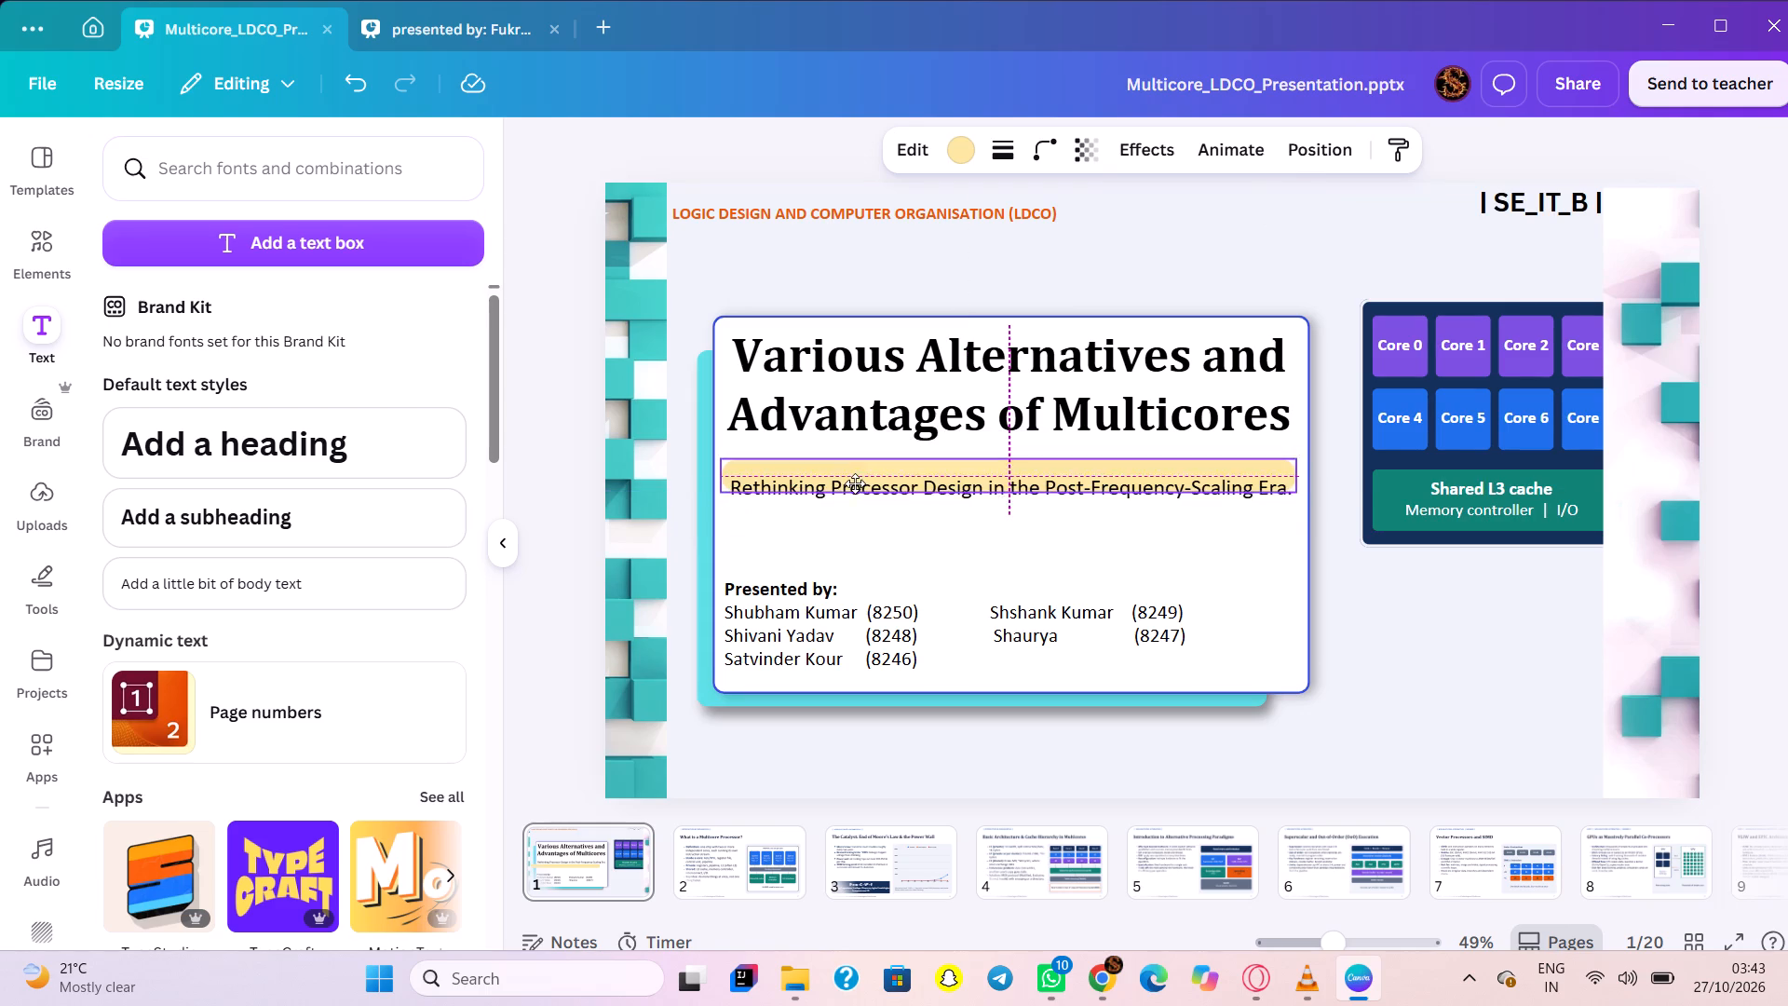
drag(855, 483, 855, 493)
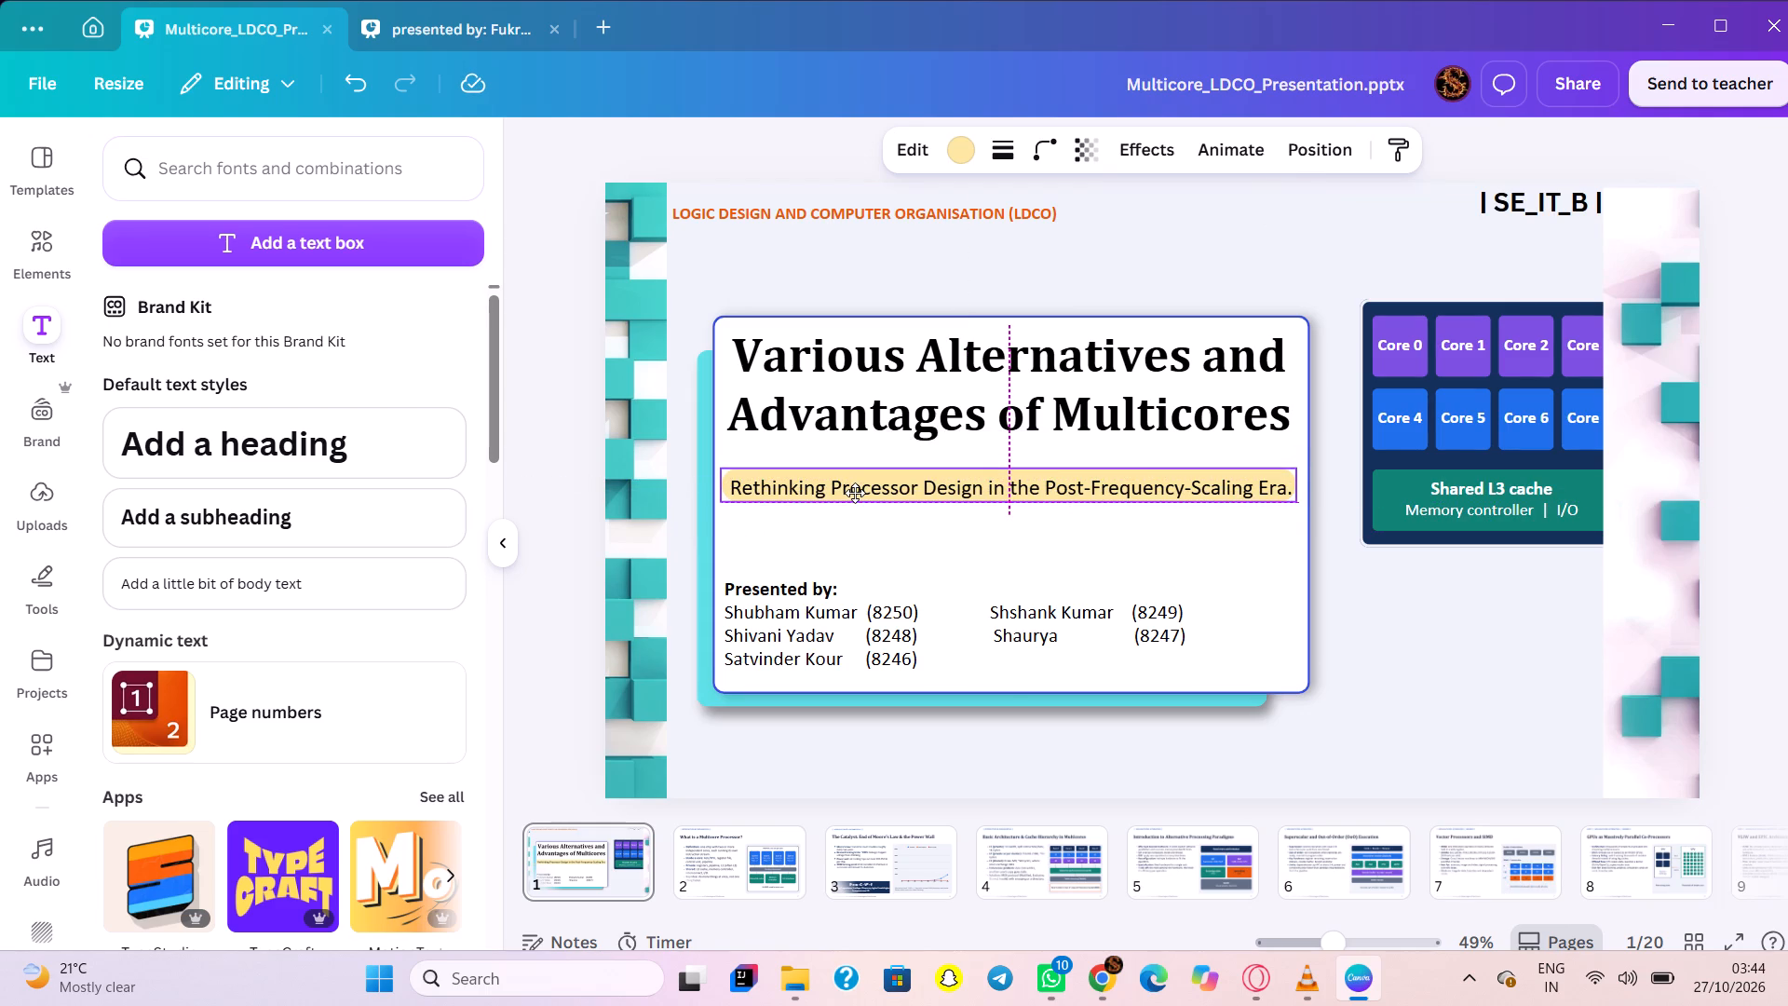
drag(855, 493, 857, 496)
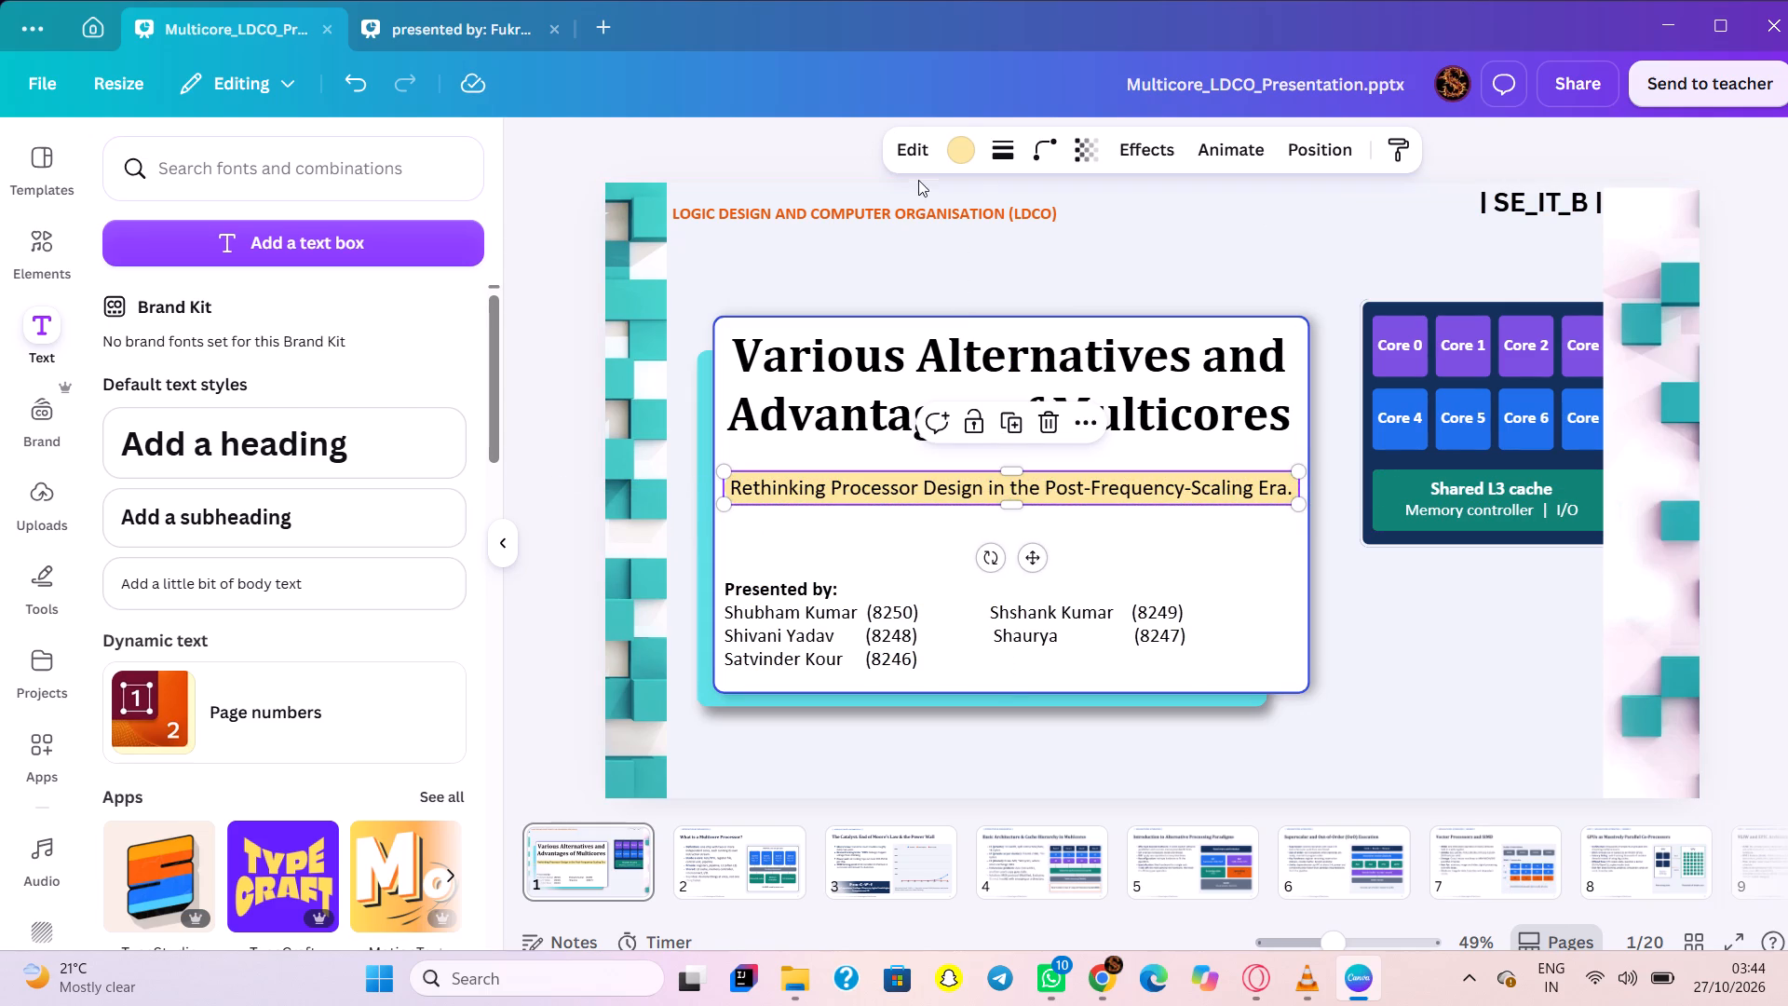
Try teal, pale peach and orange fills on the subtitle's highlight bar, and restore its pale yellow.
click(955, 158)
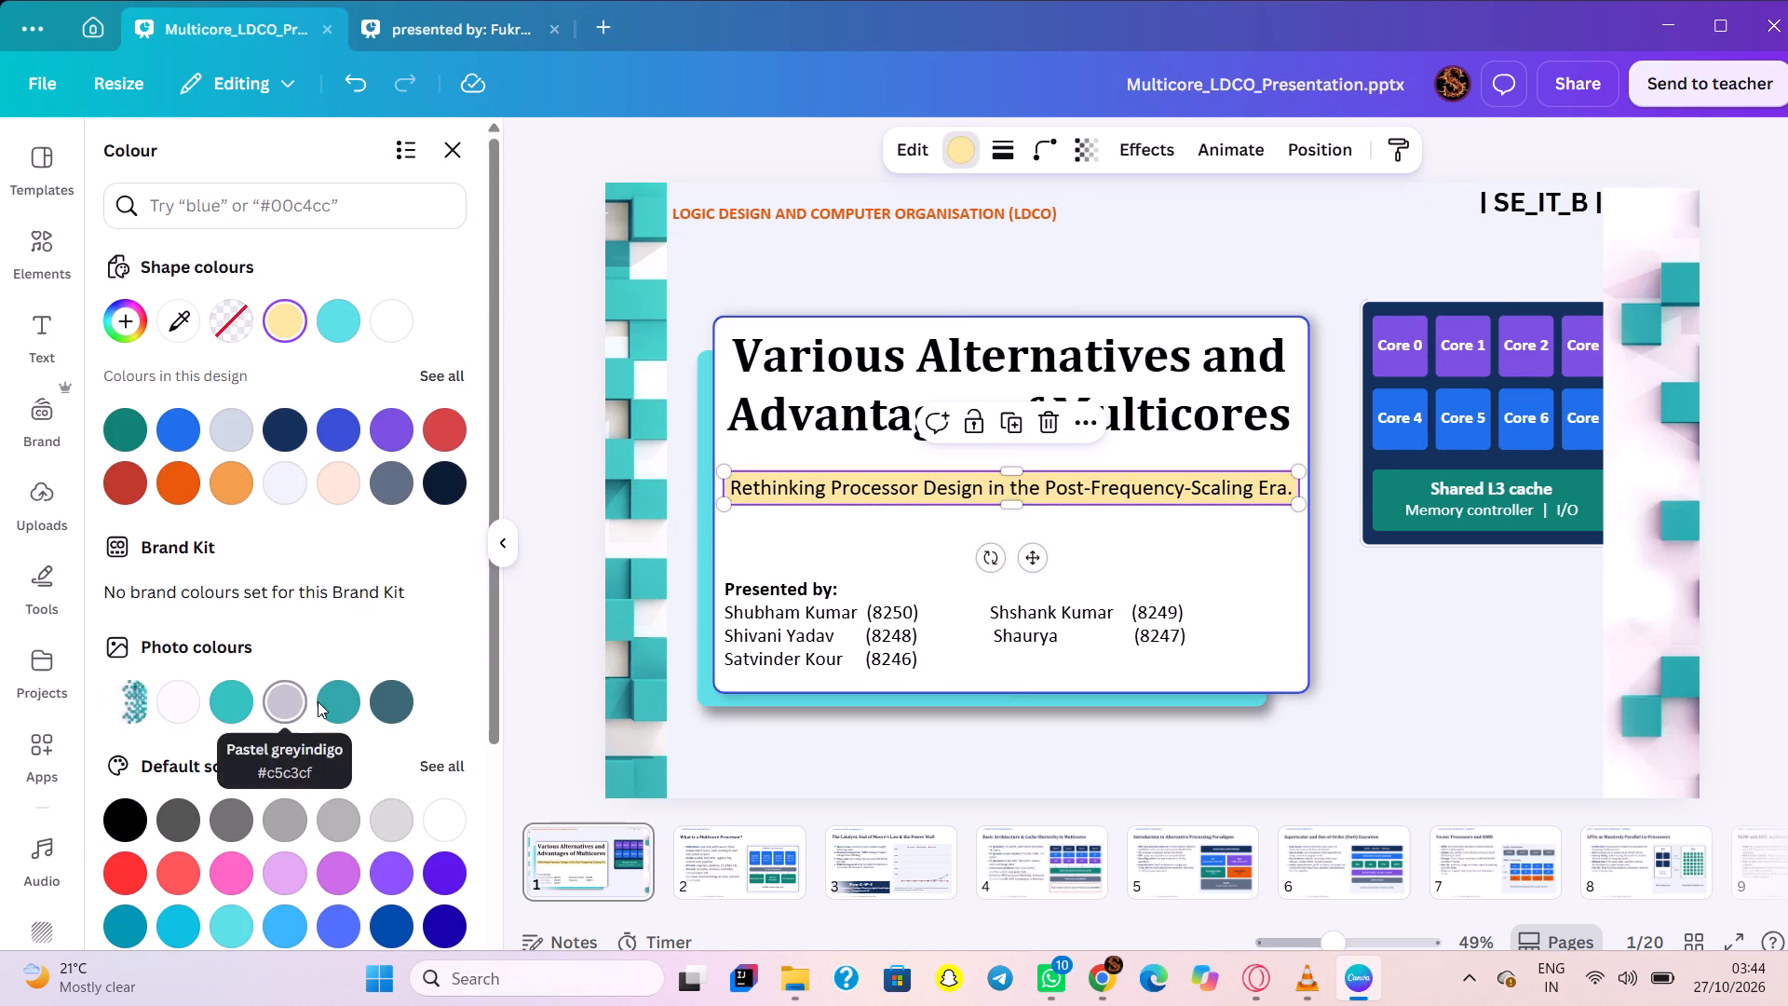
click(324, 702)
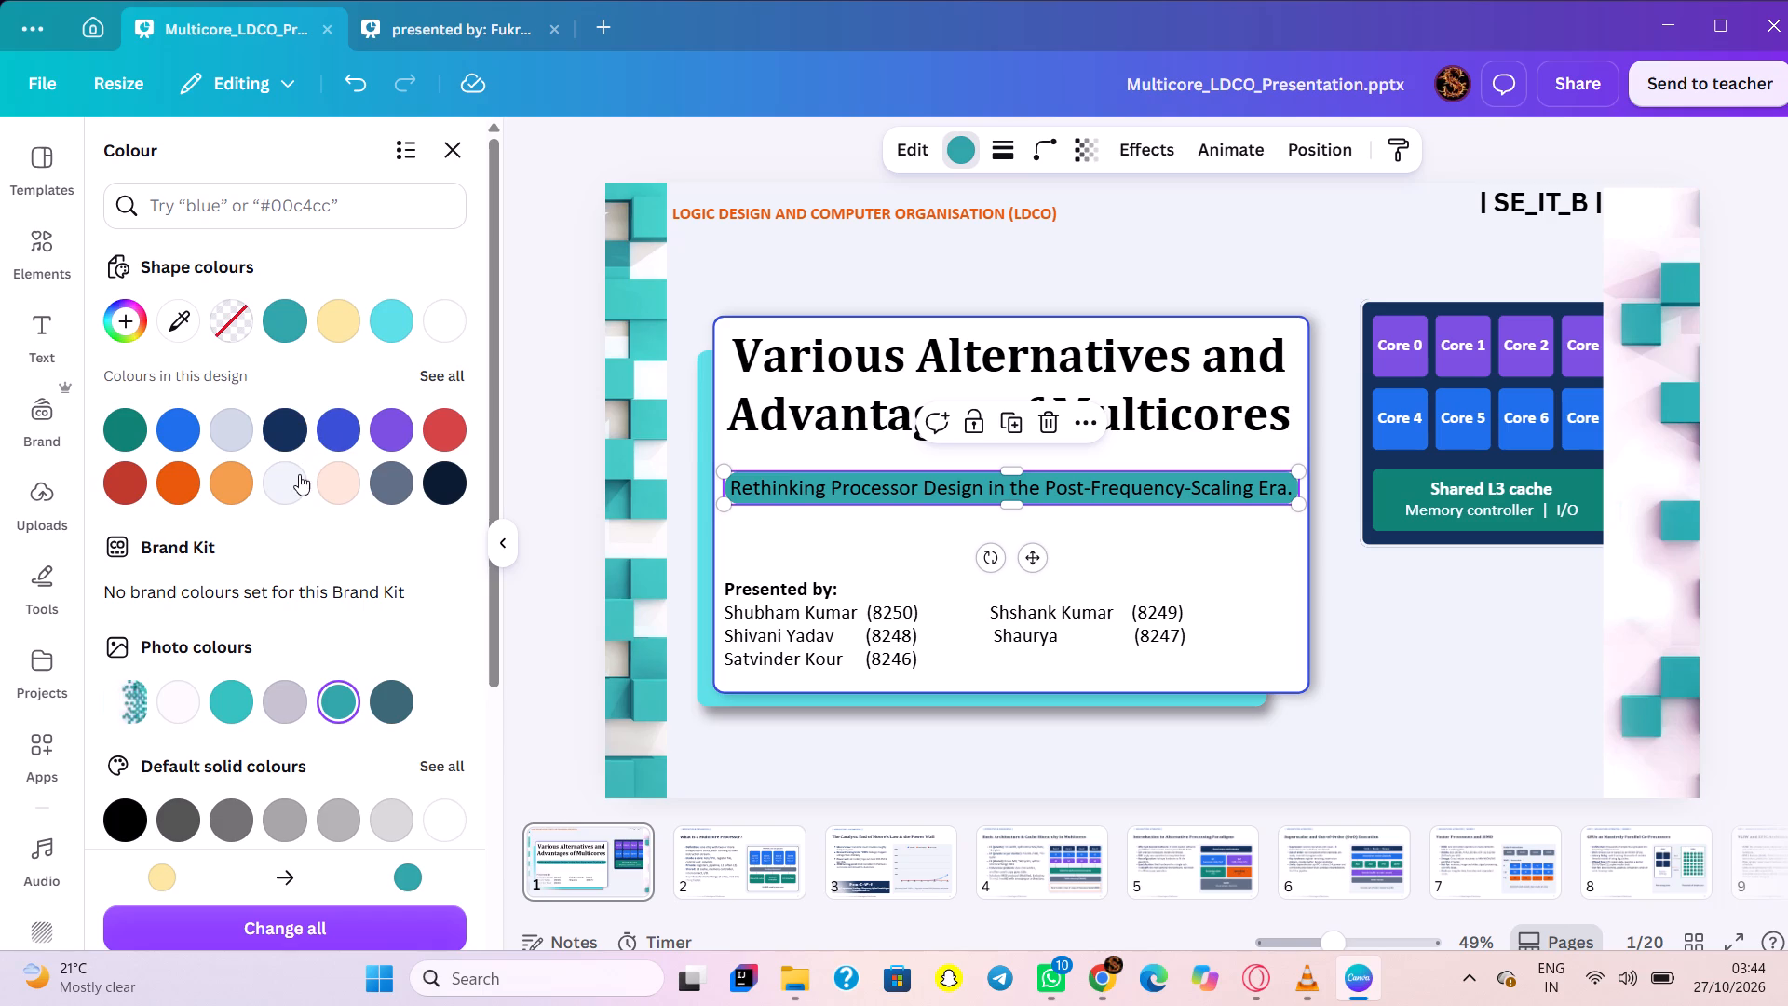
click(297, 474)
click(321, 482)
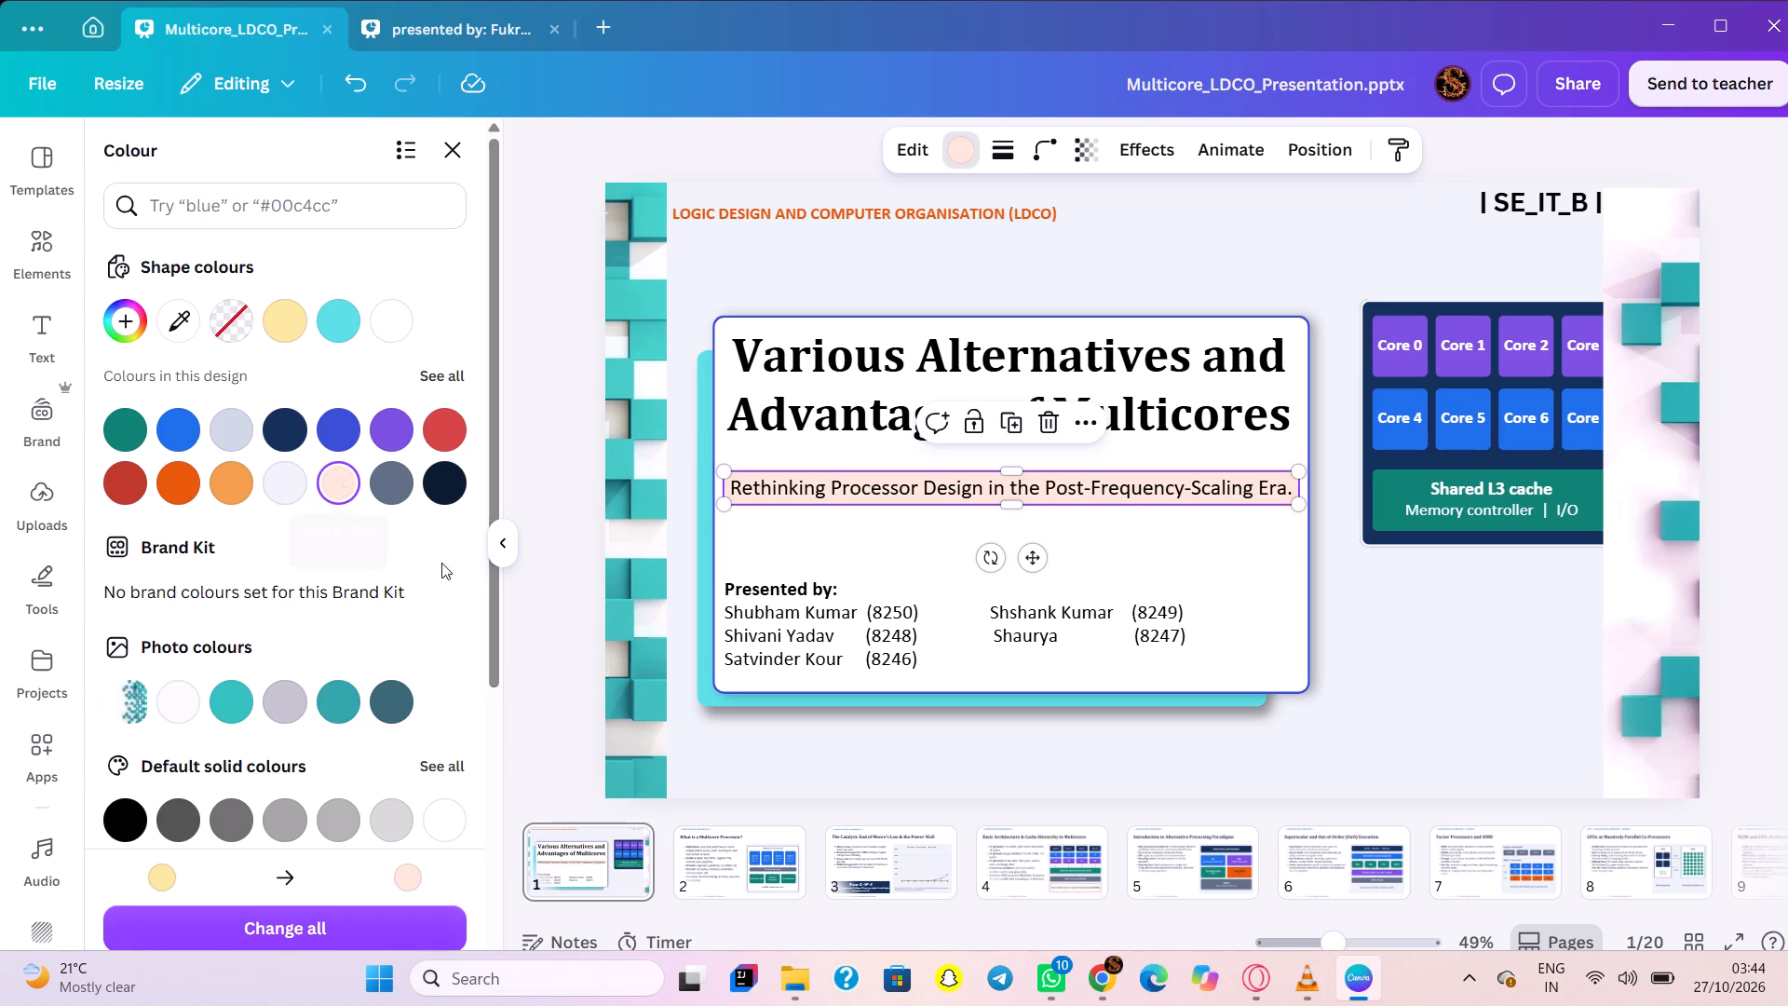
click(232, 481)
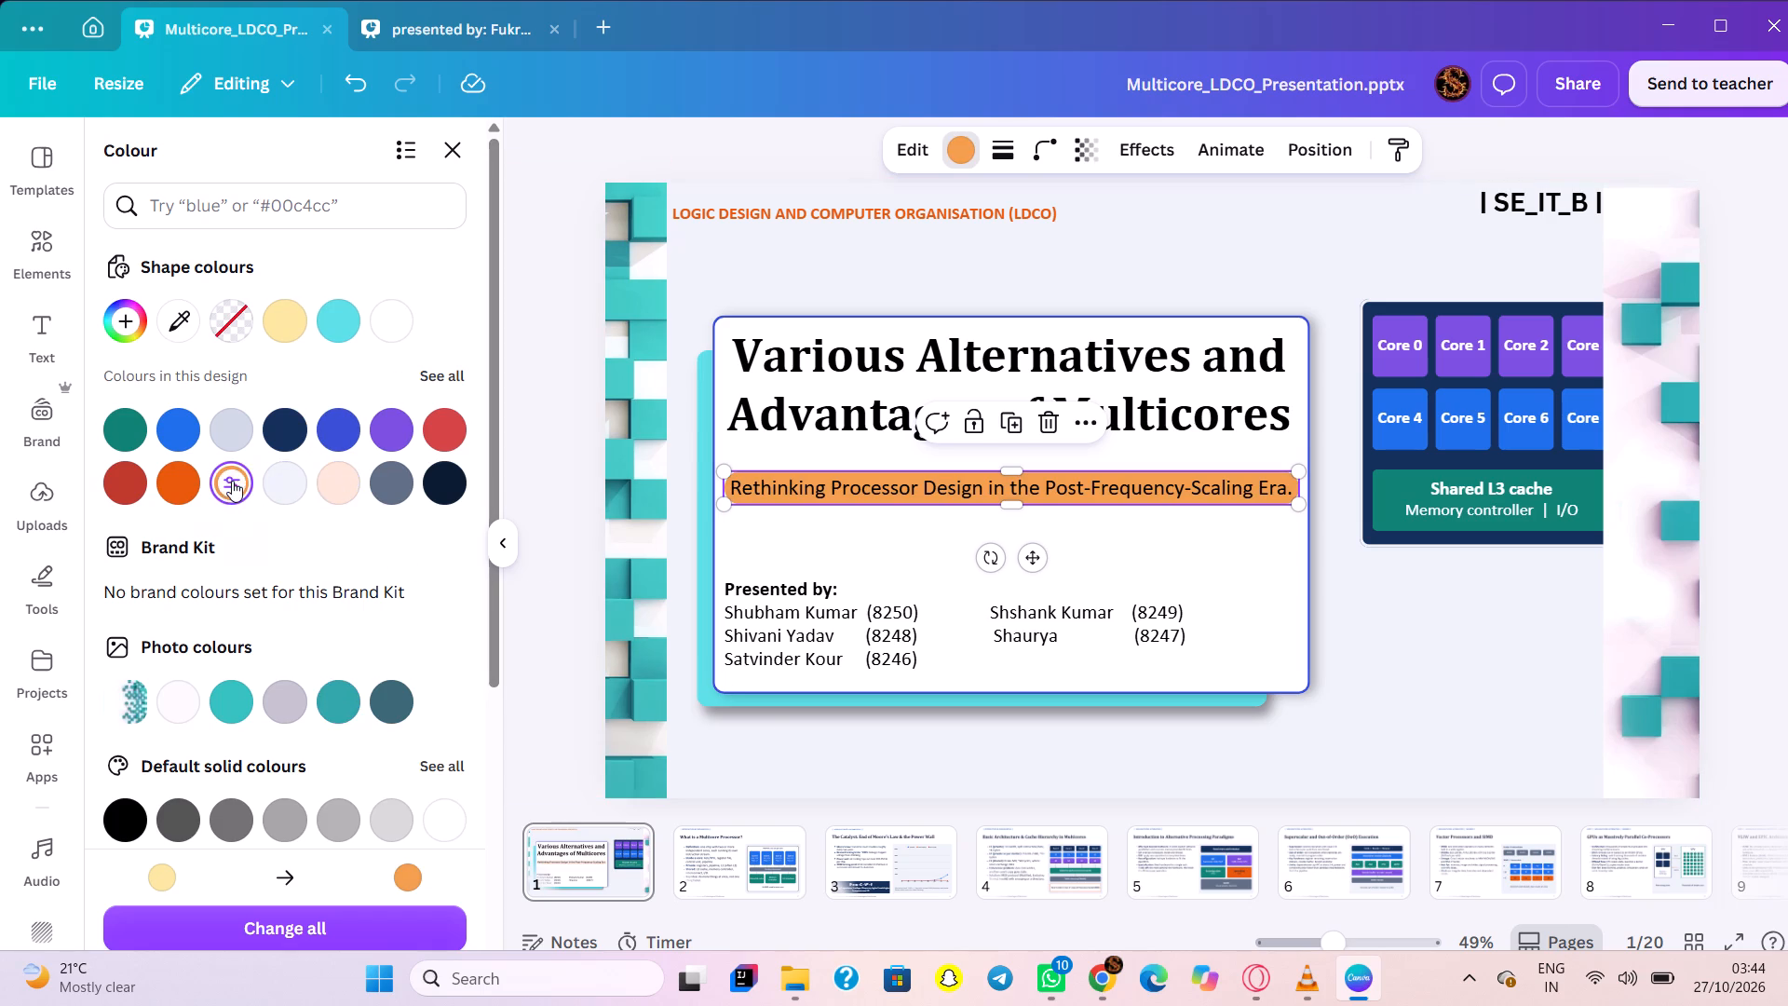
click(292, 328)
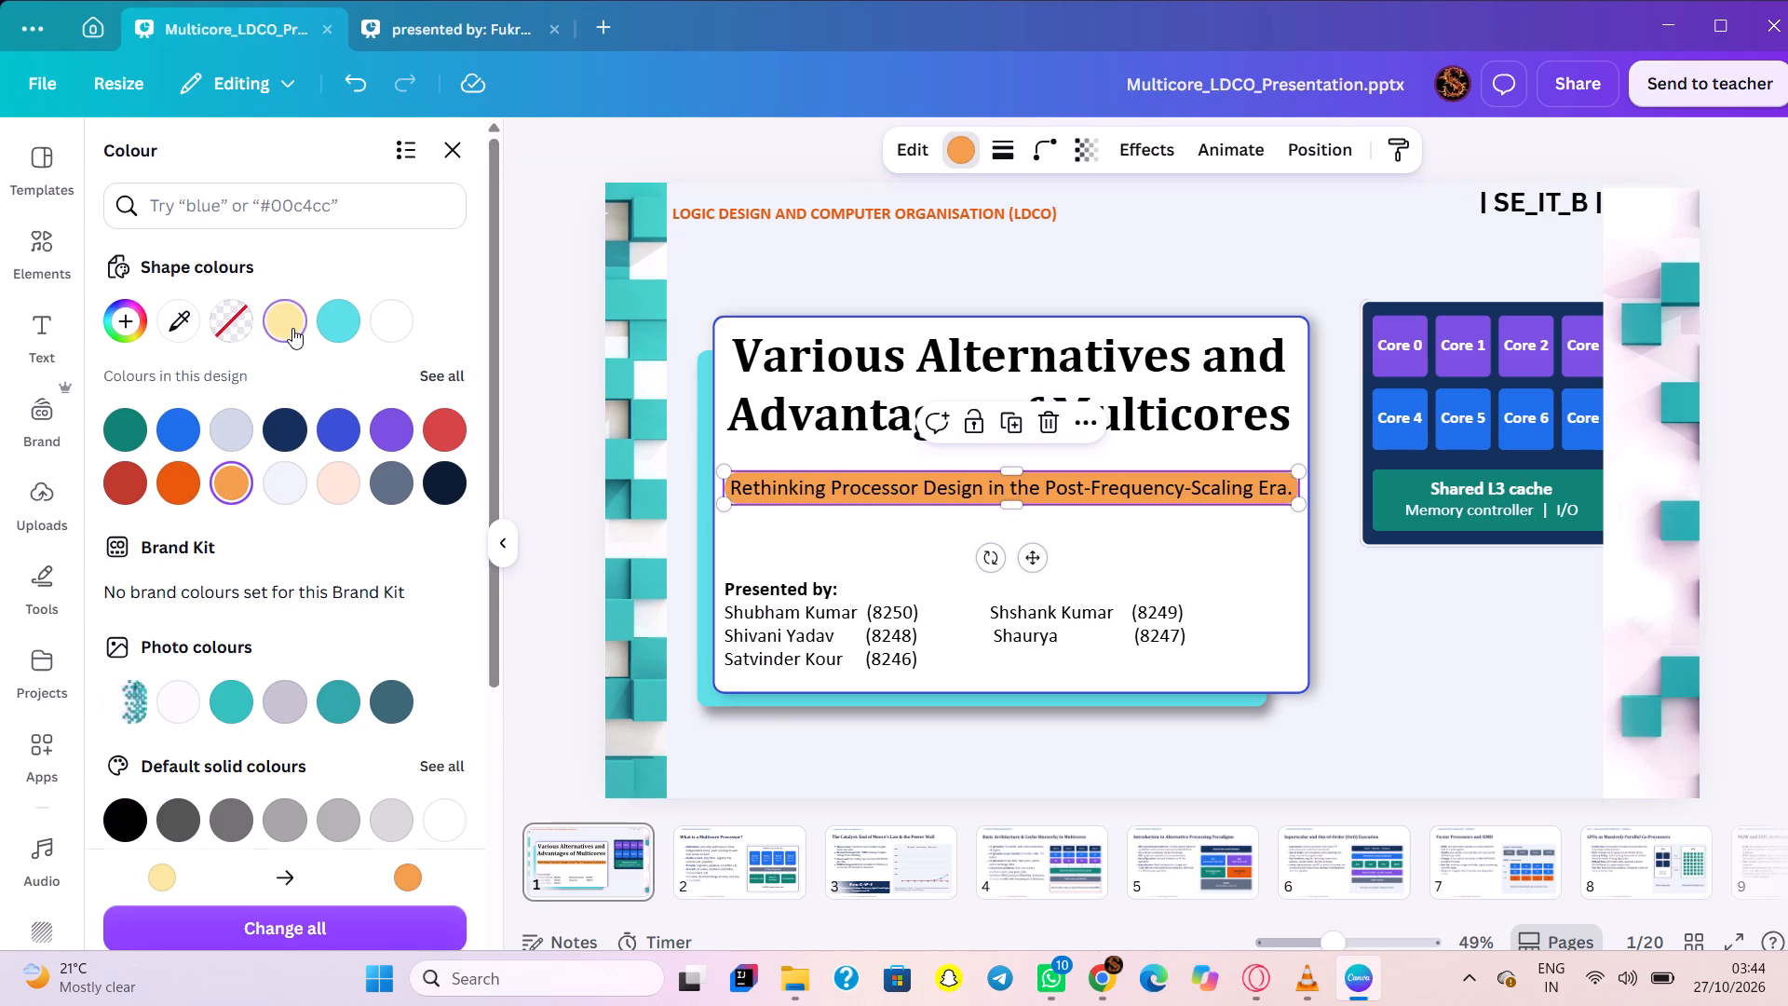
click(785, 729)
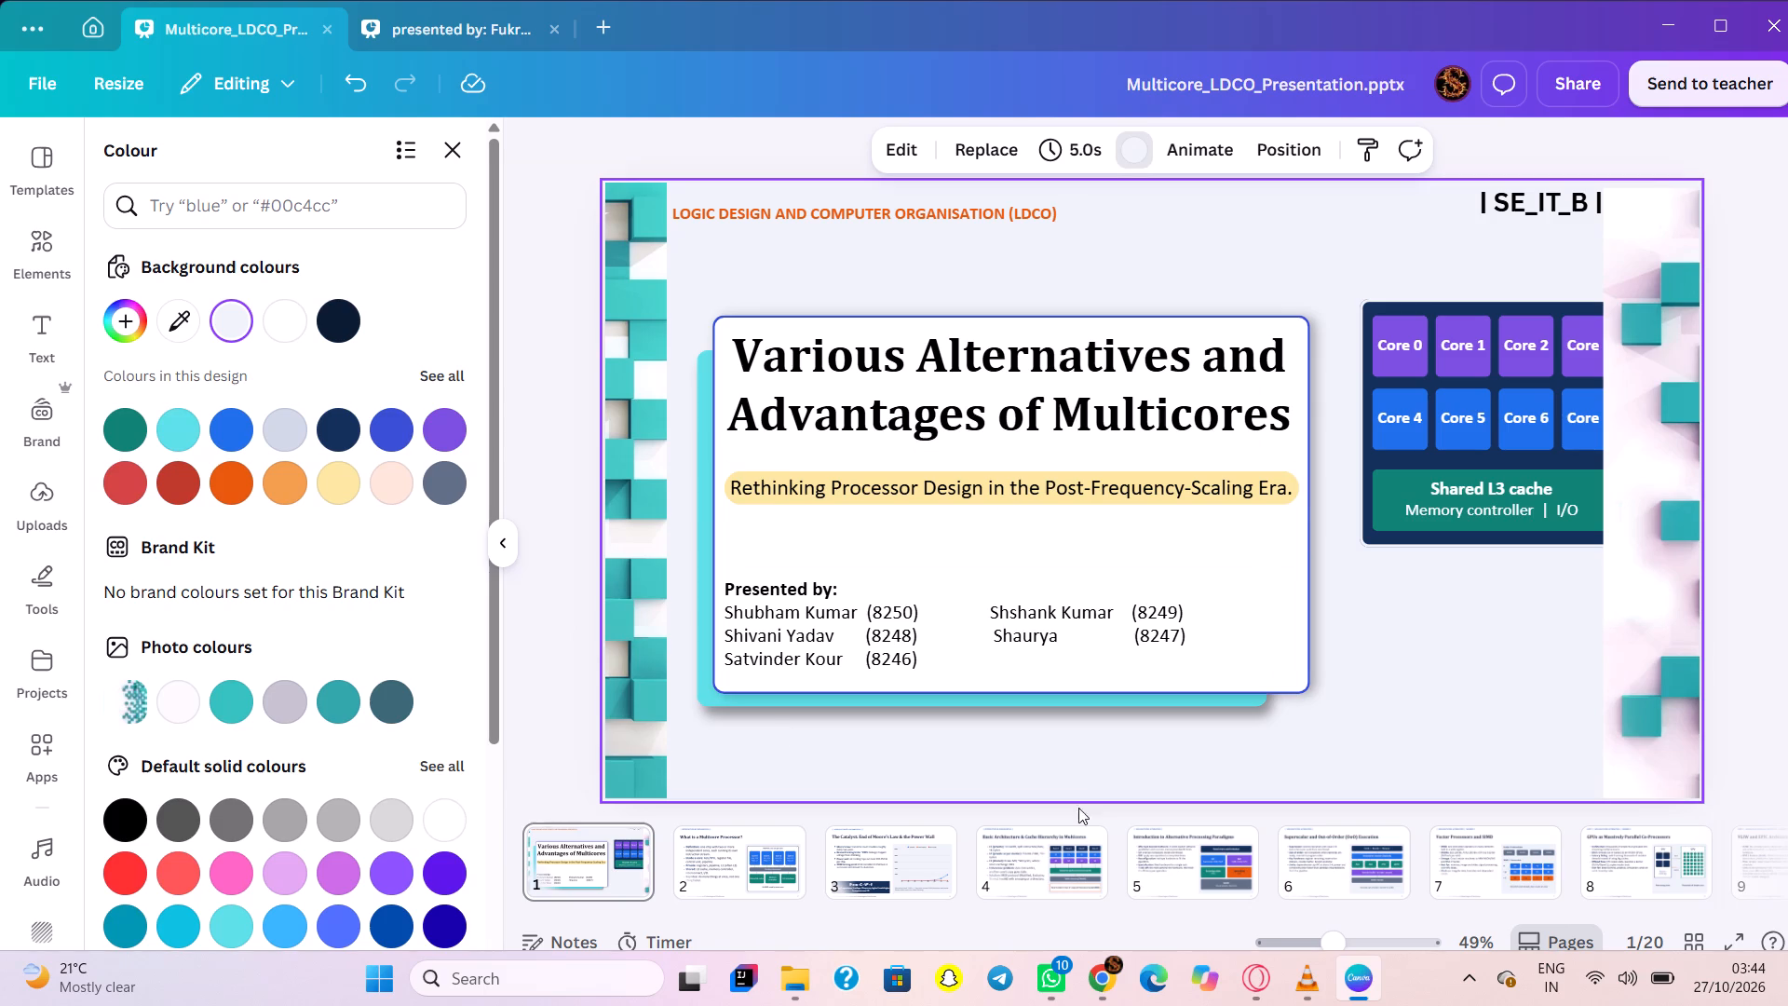
Open the existing DSA presentation from the home page and close the "presented by: Fukras" design.
click(461, 37)
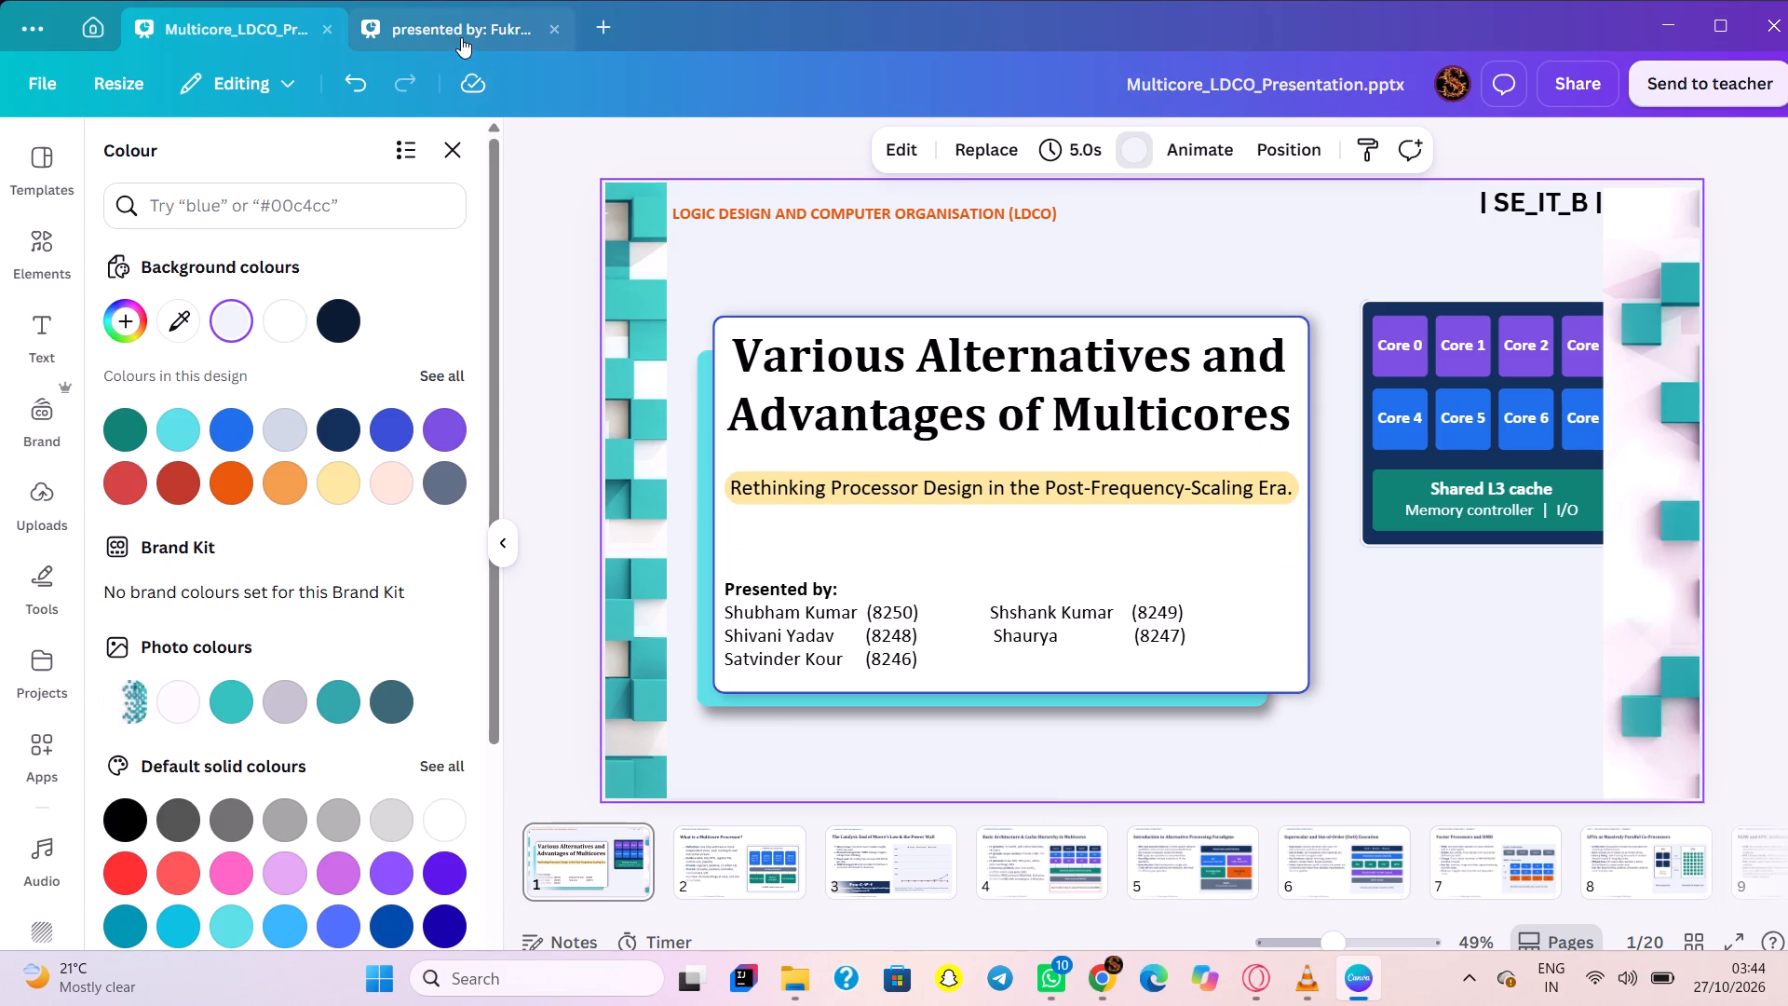
drag(461, 37, 277, 54)
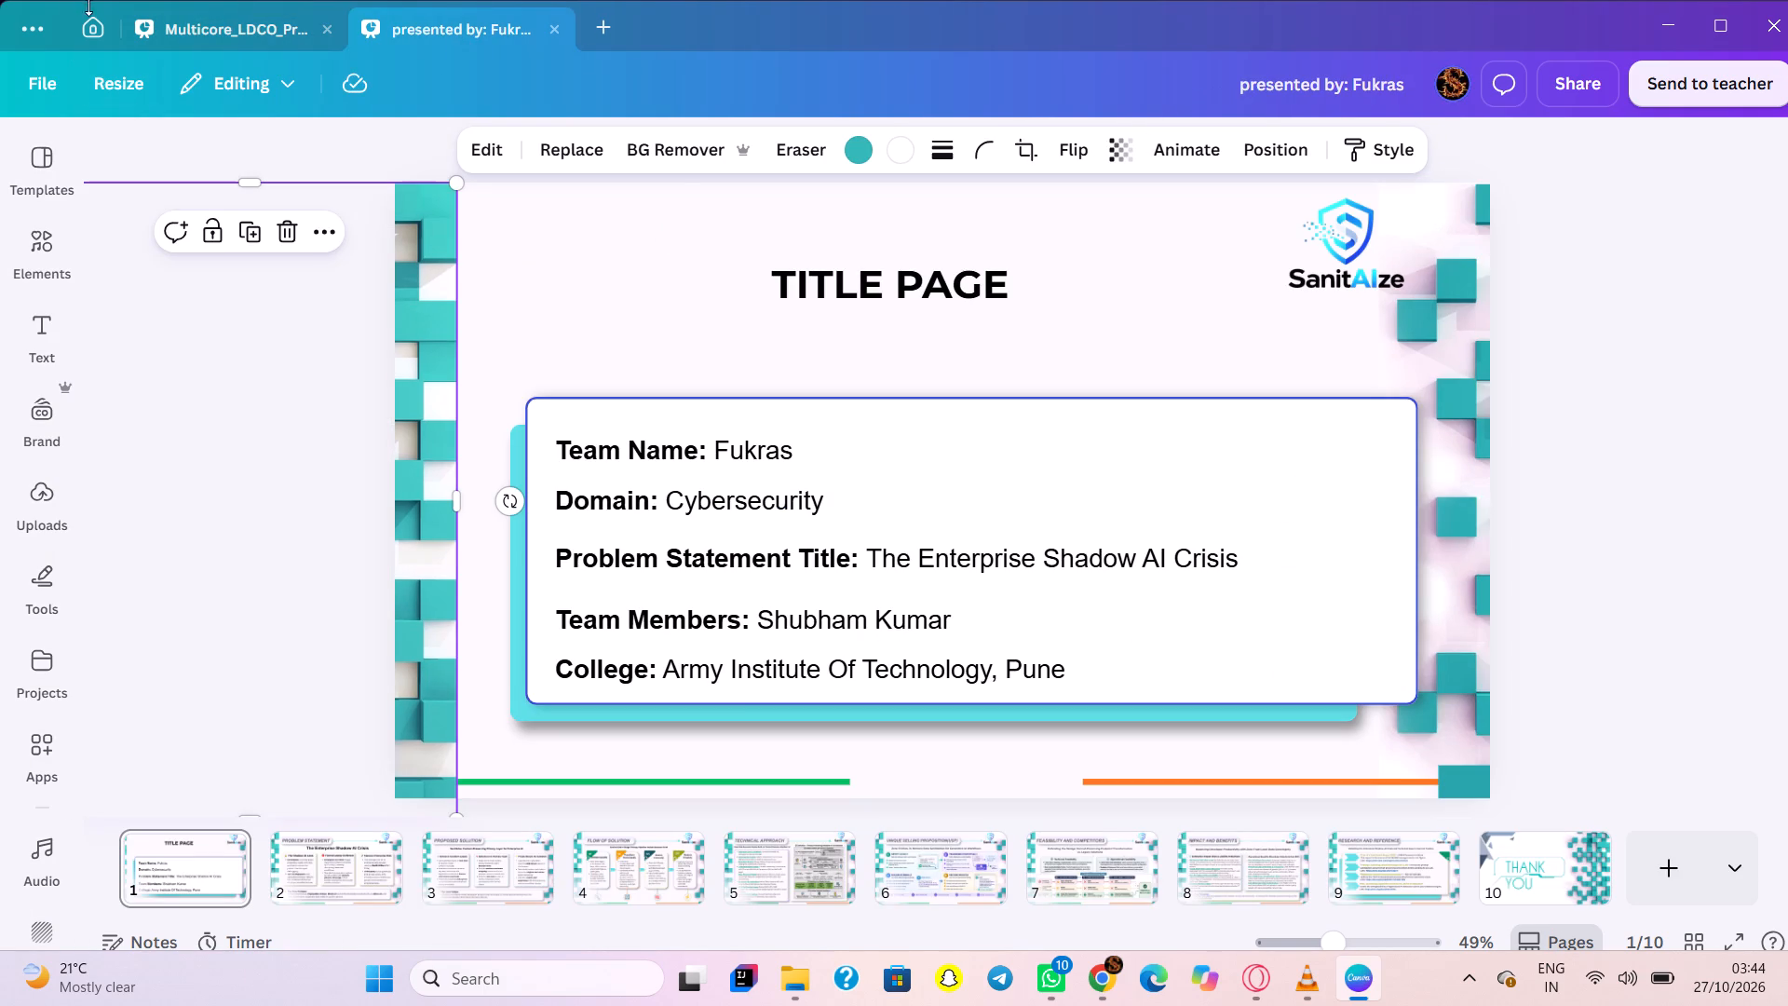
click(89, 7)
click(97, 23)
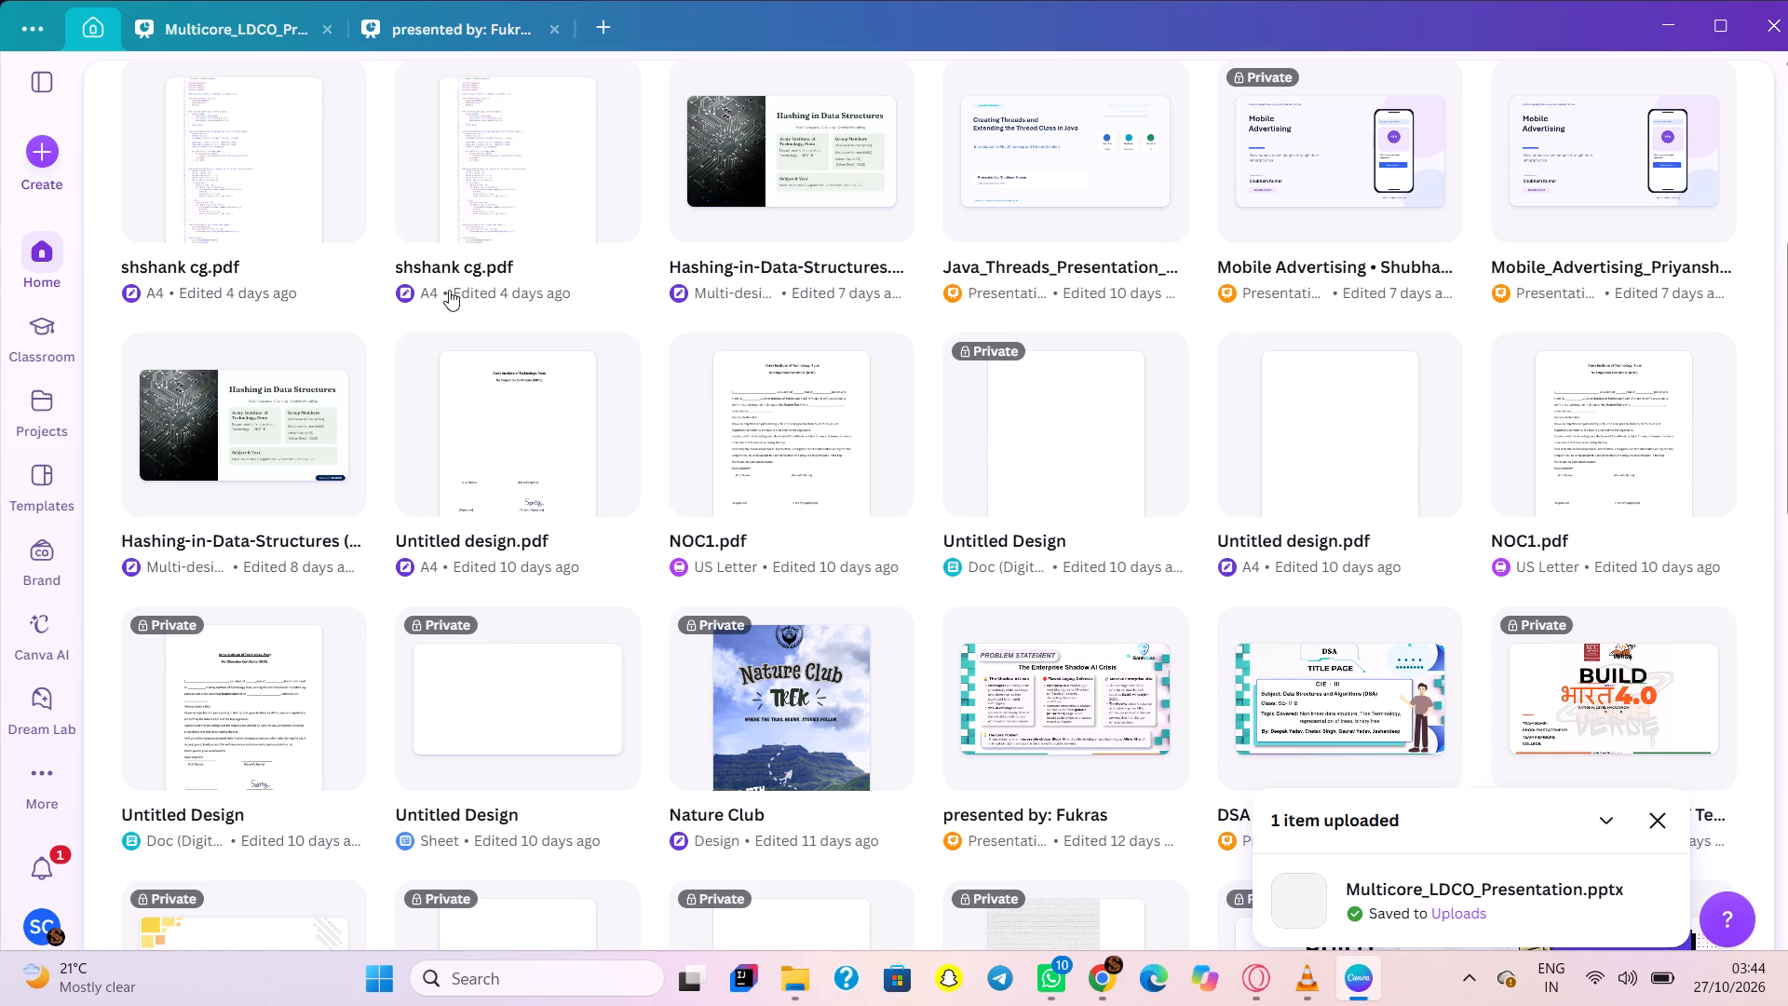
click(1316, 686)
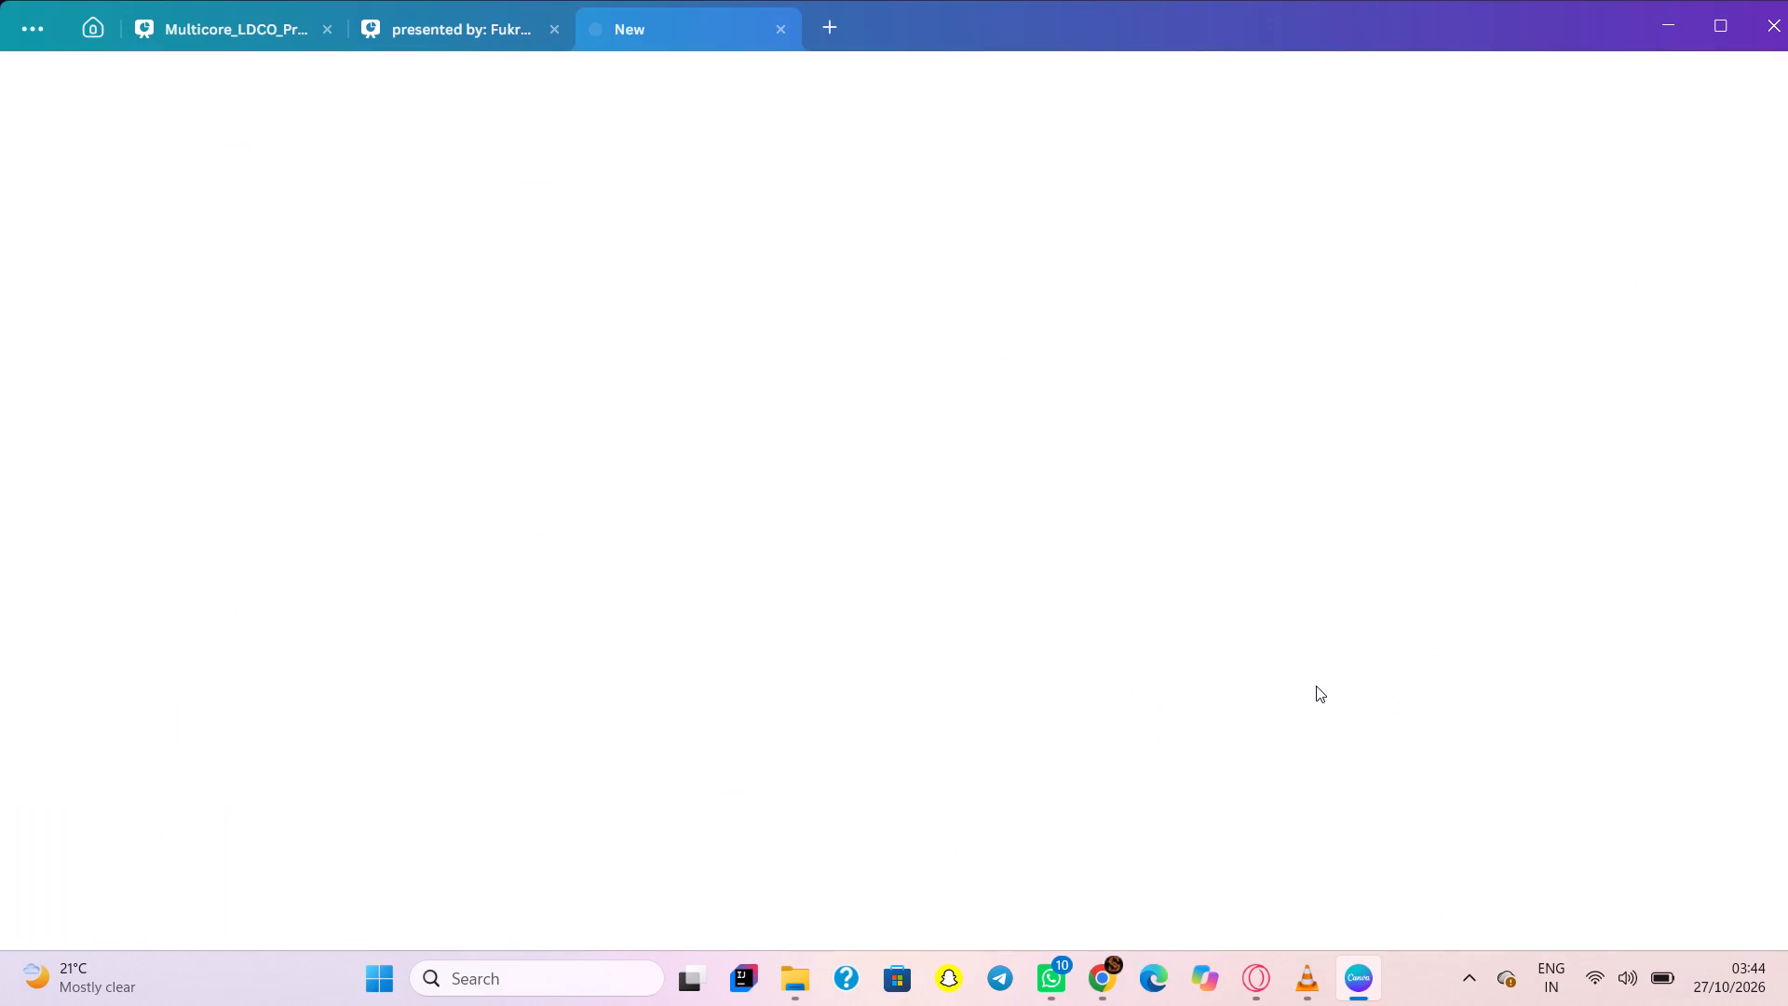
click(553, 32)
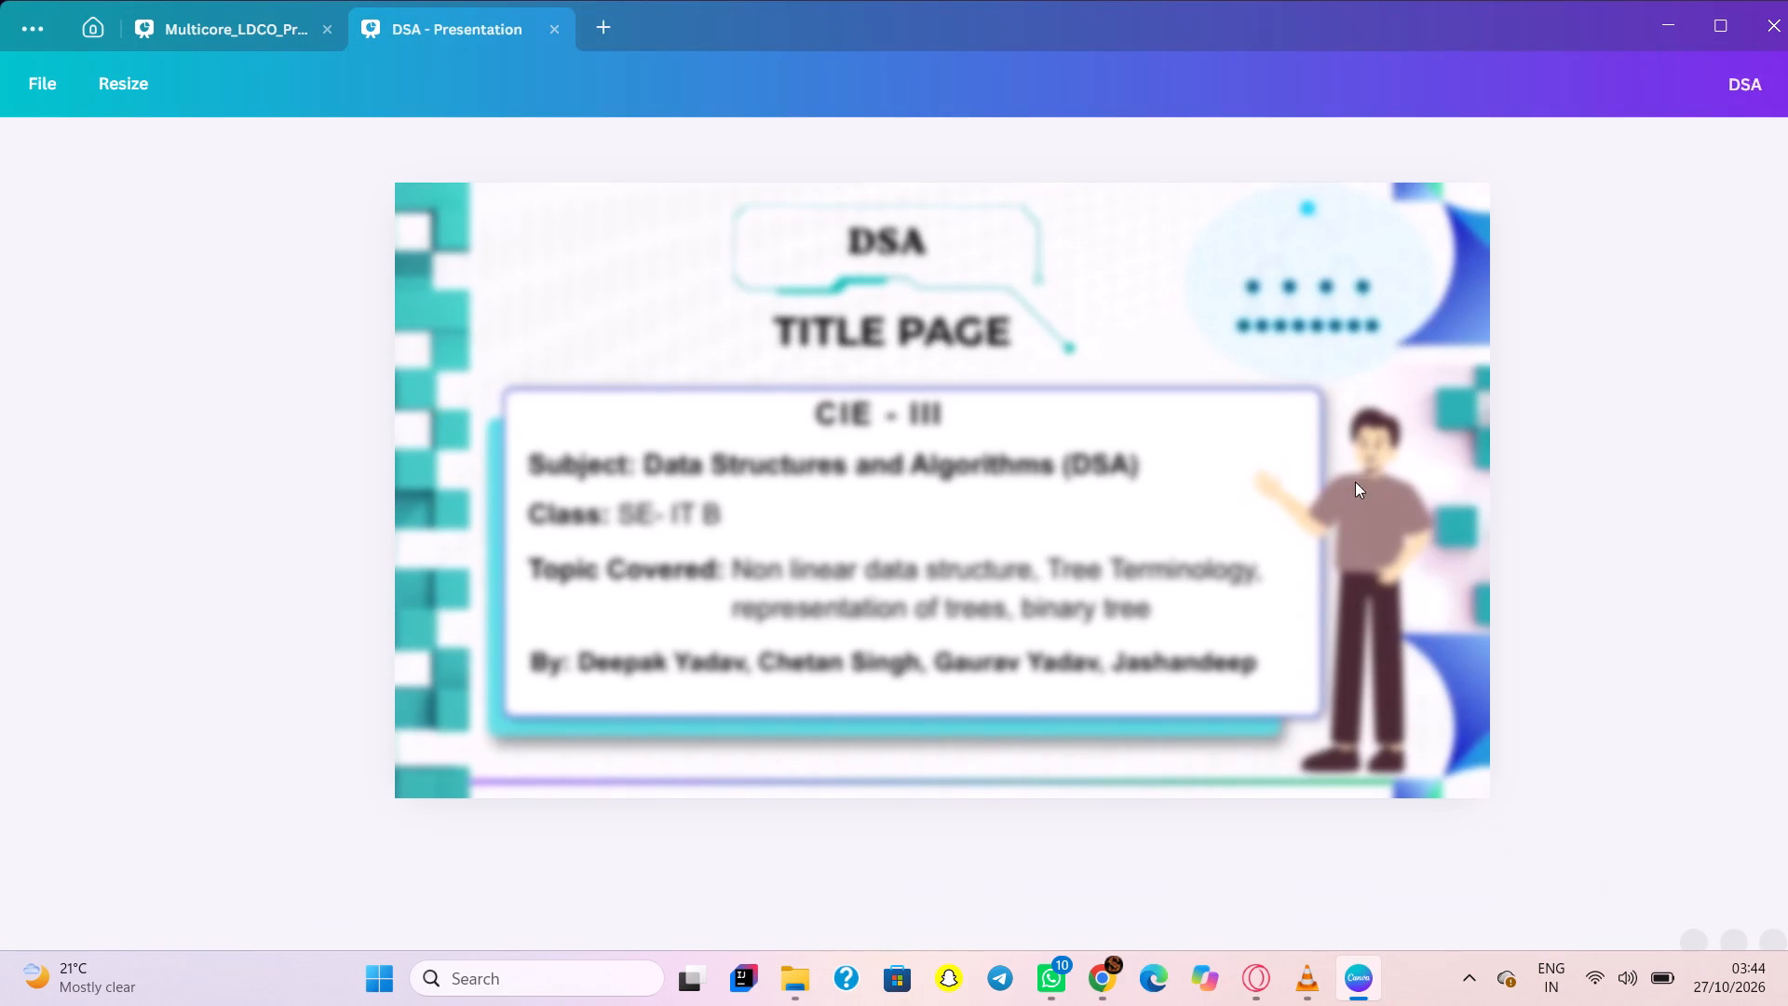
Copy the standing man illustration from the DSA title page and paste it onto the Multicore title slide.
click(1381, 595)
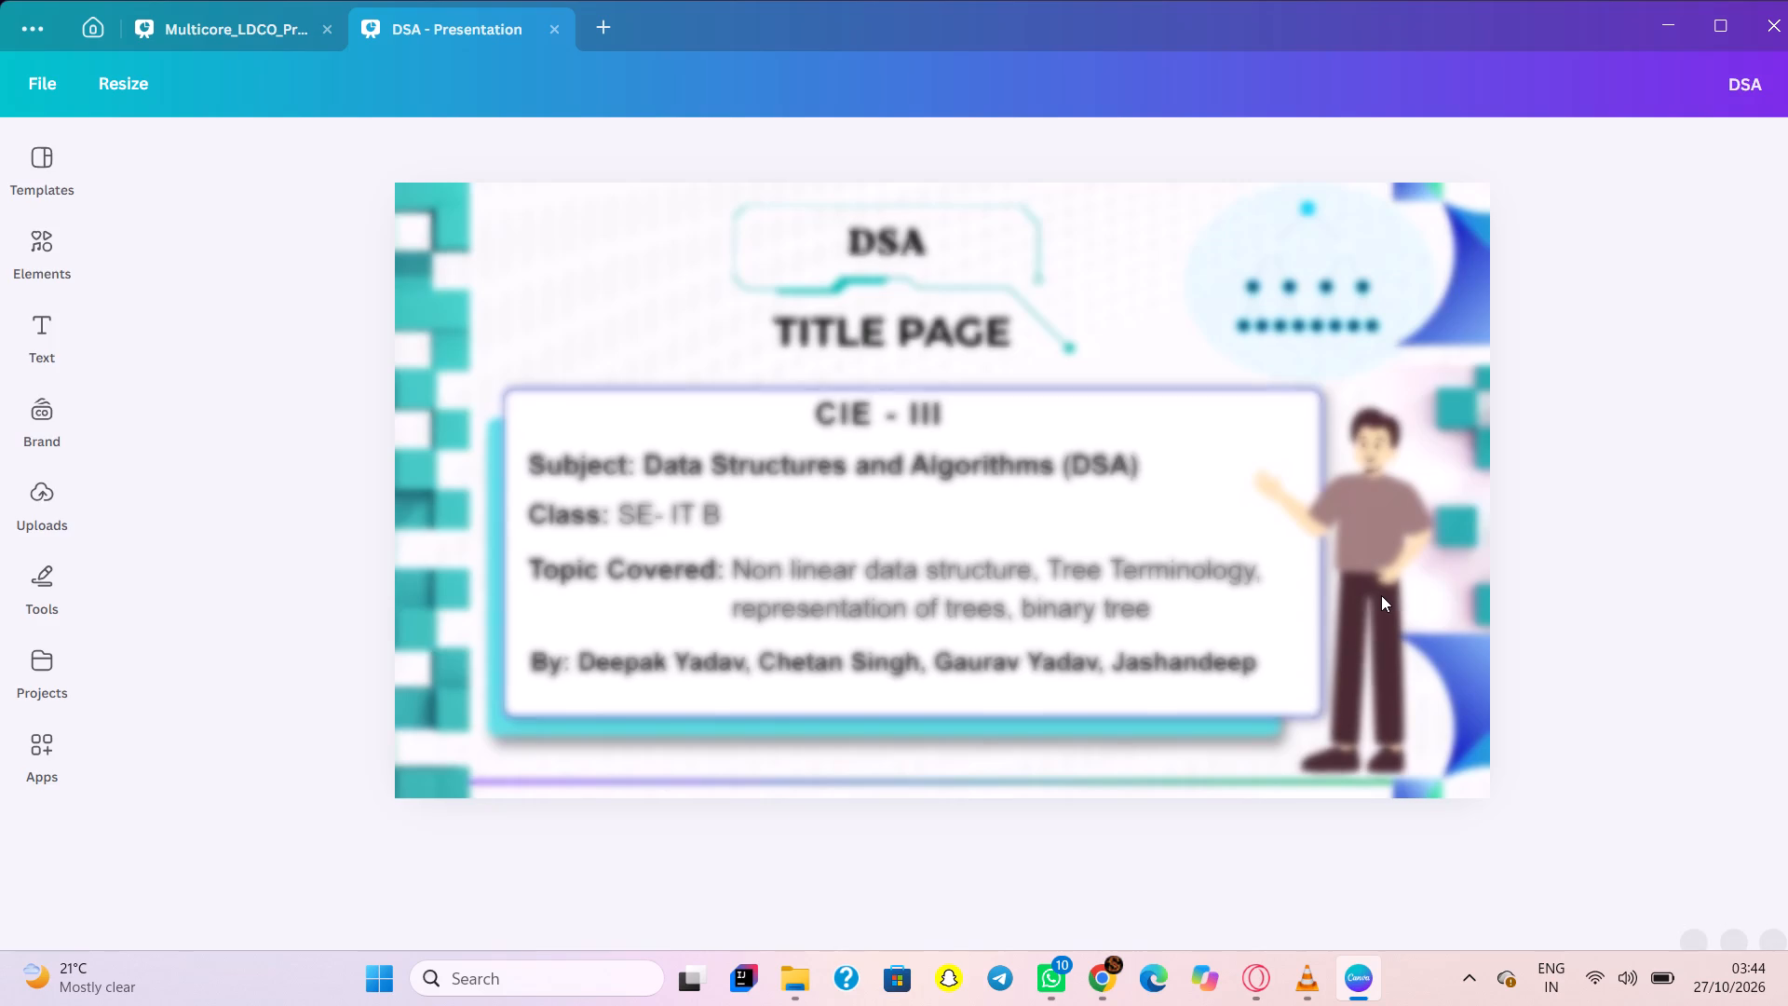
click(1372, 539)
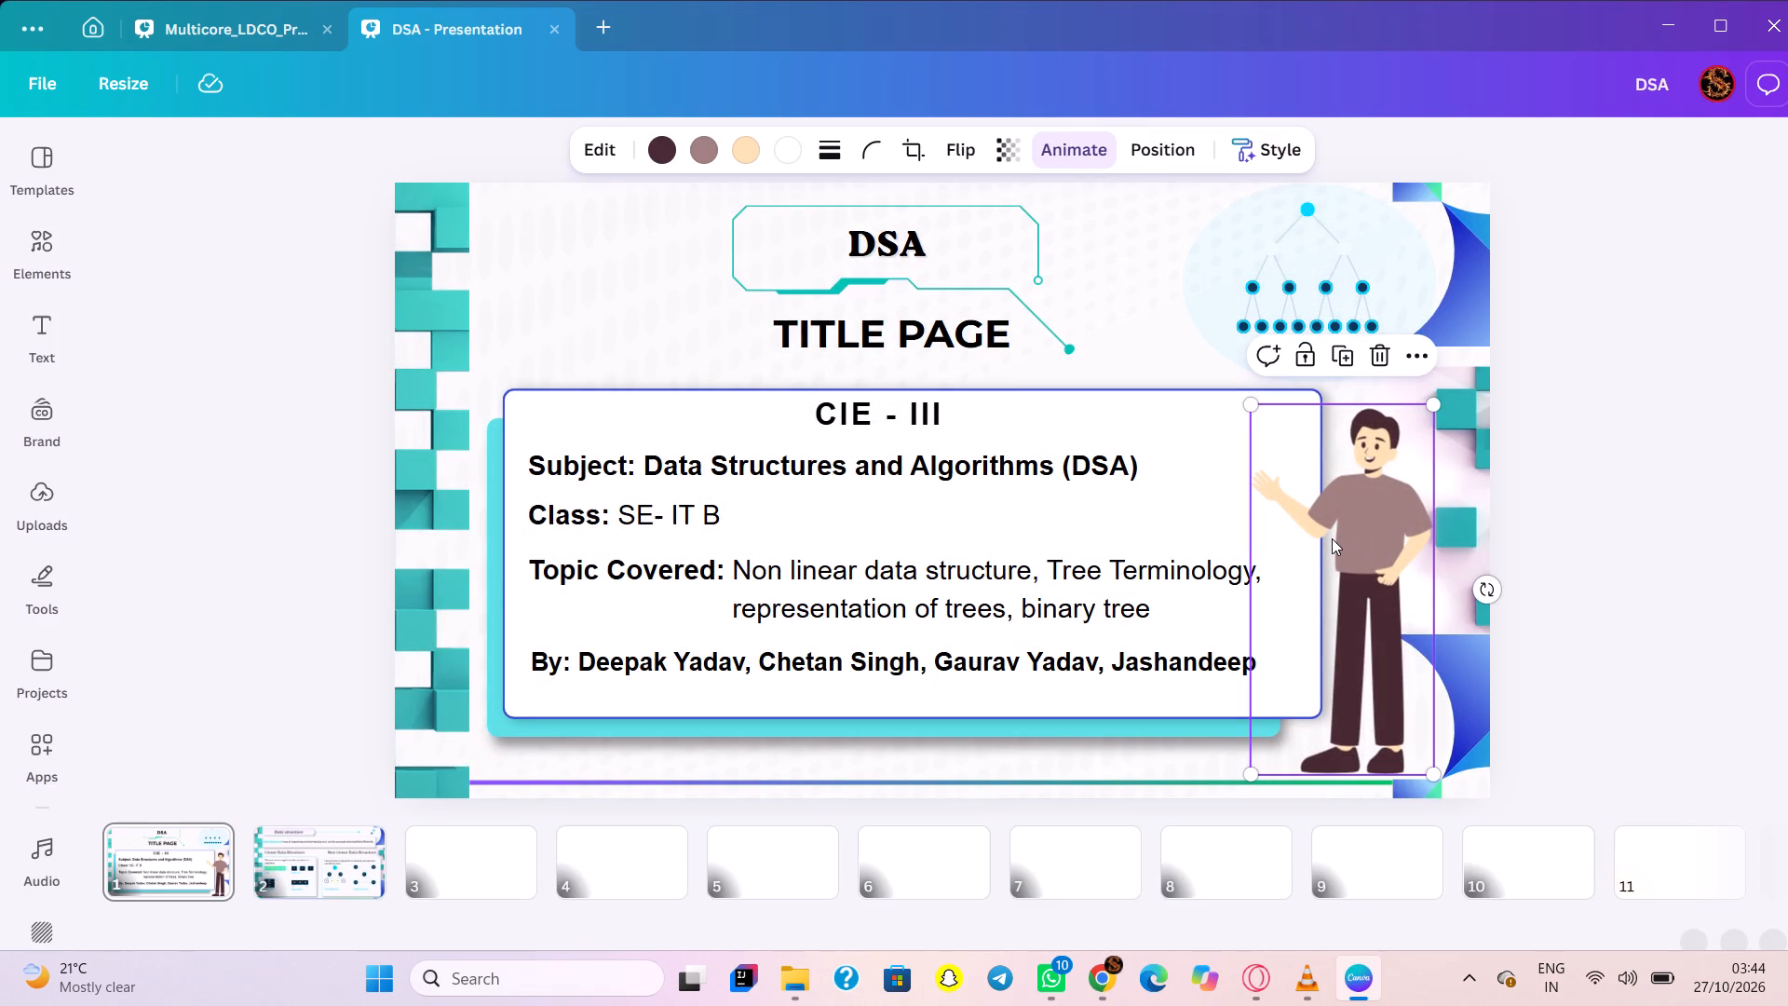
key(ctrl+c)
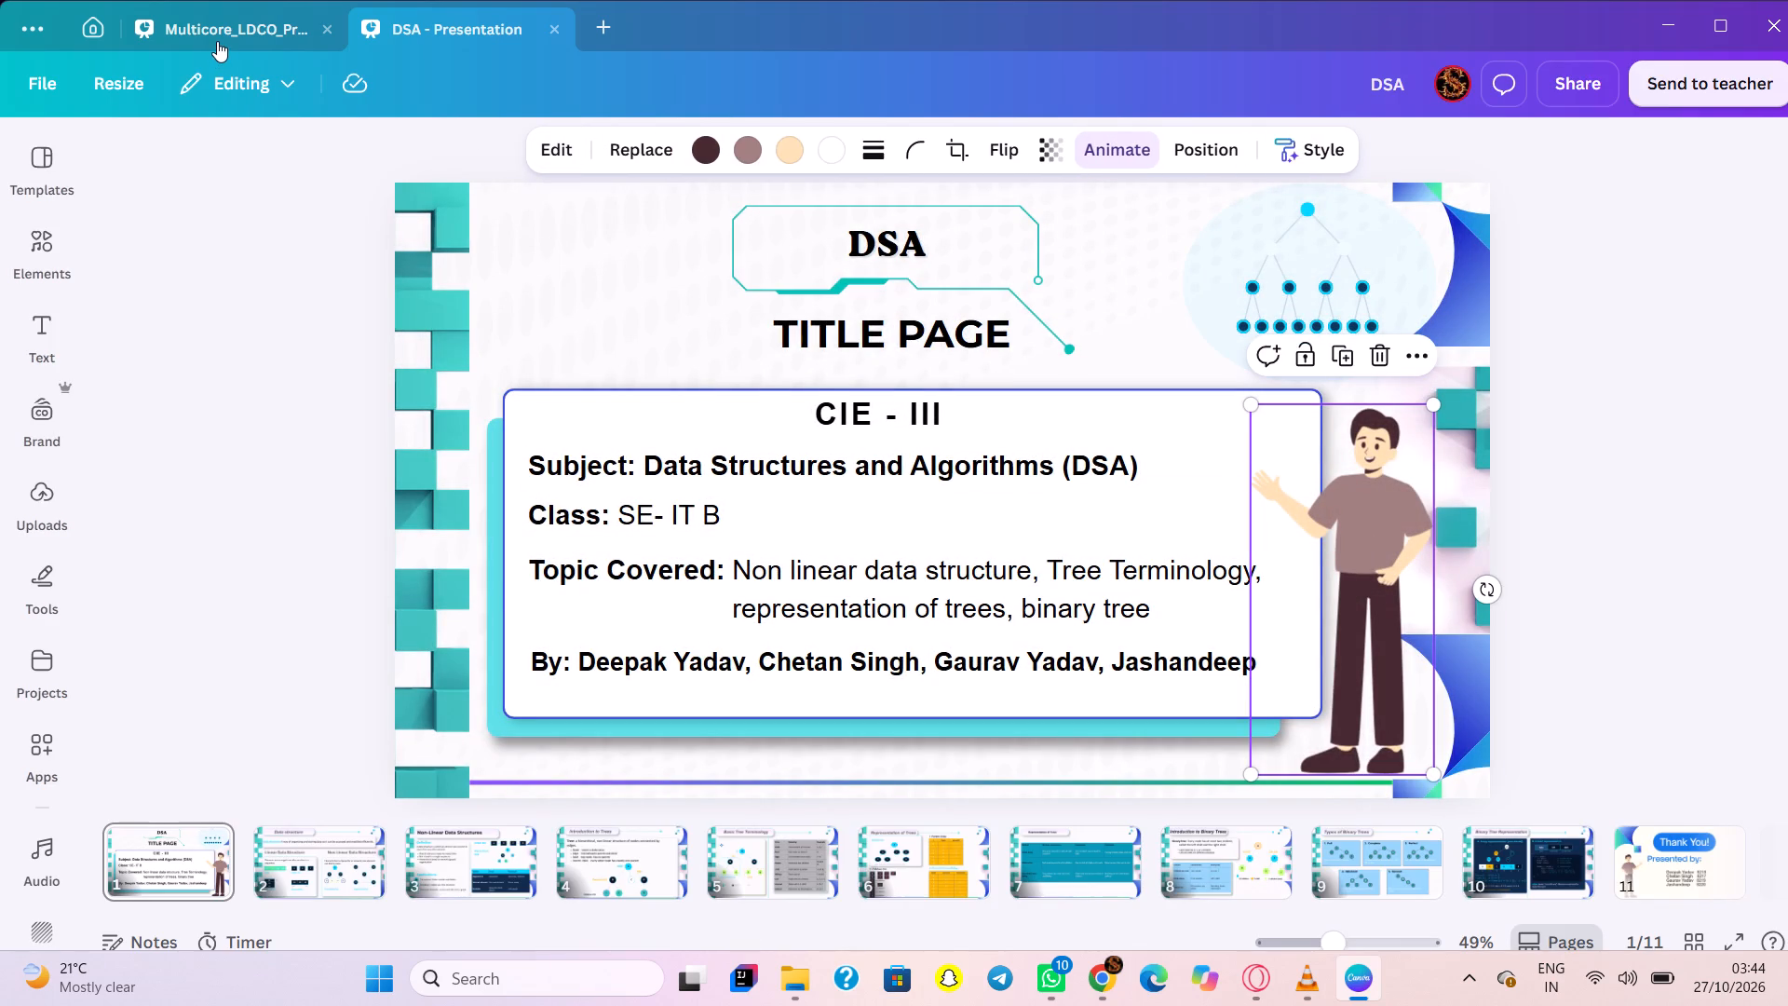
click(217, 35)
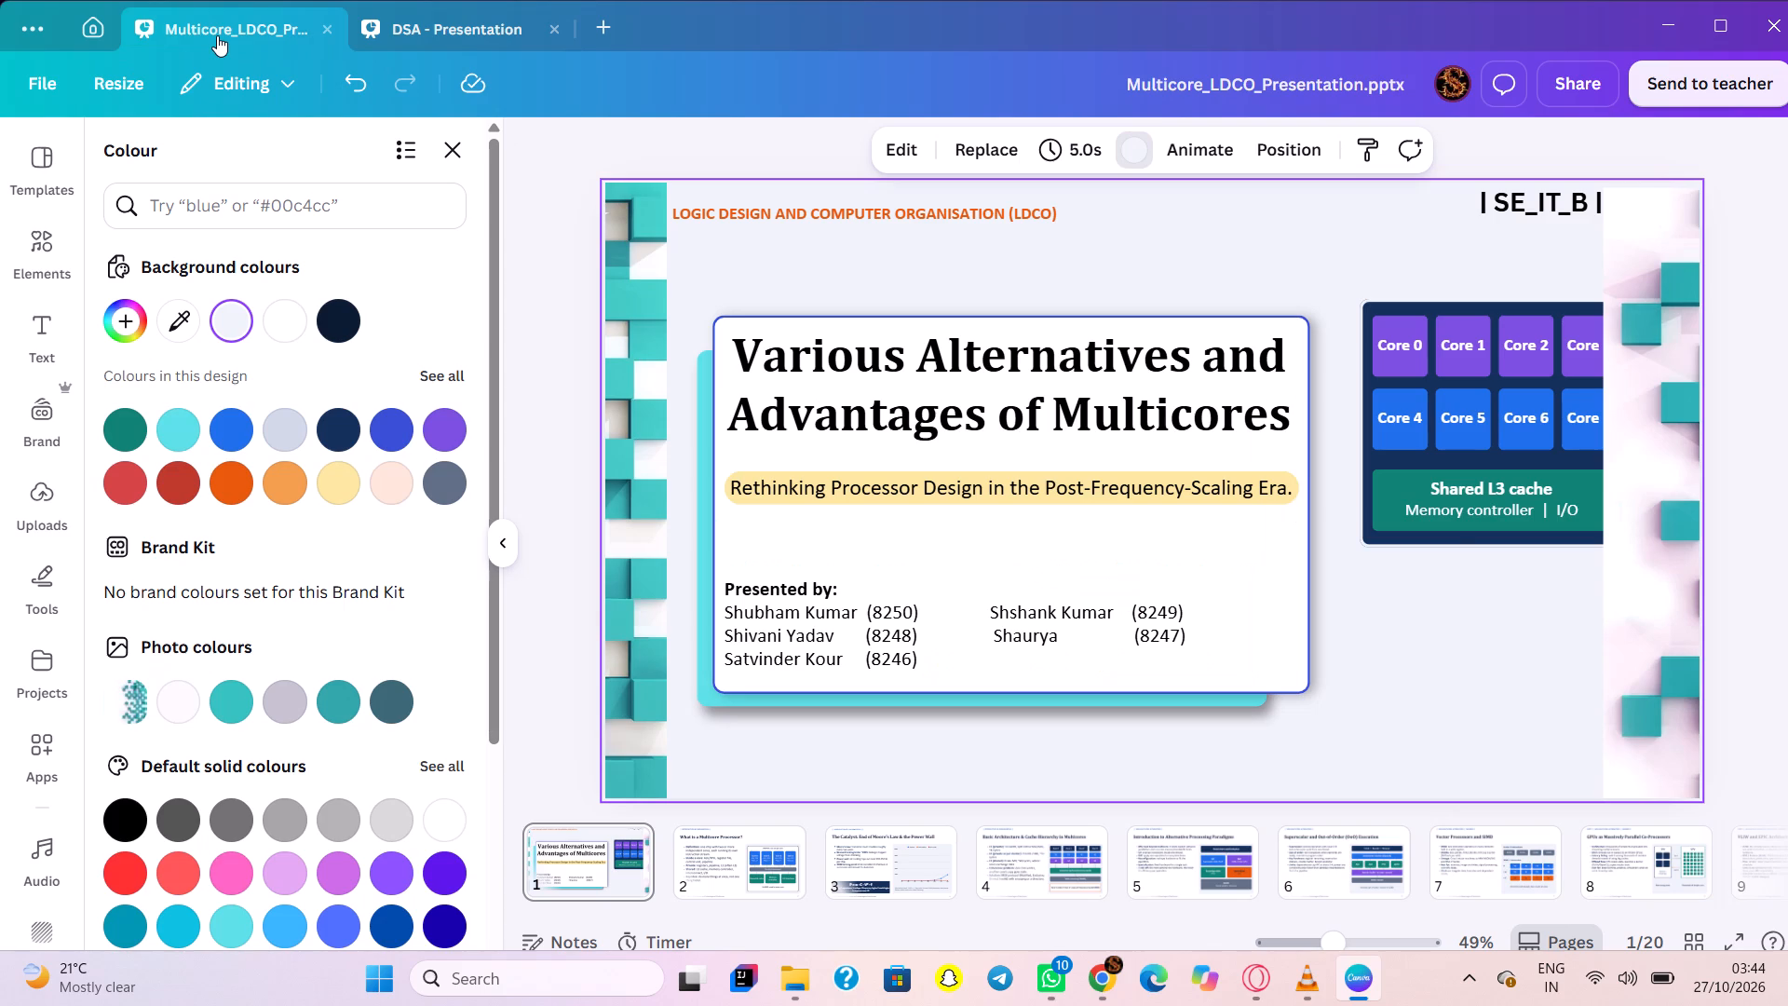
key(ctrl+v)
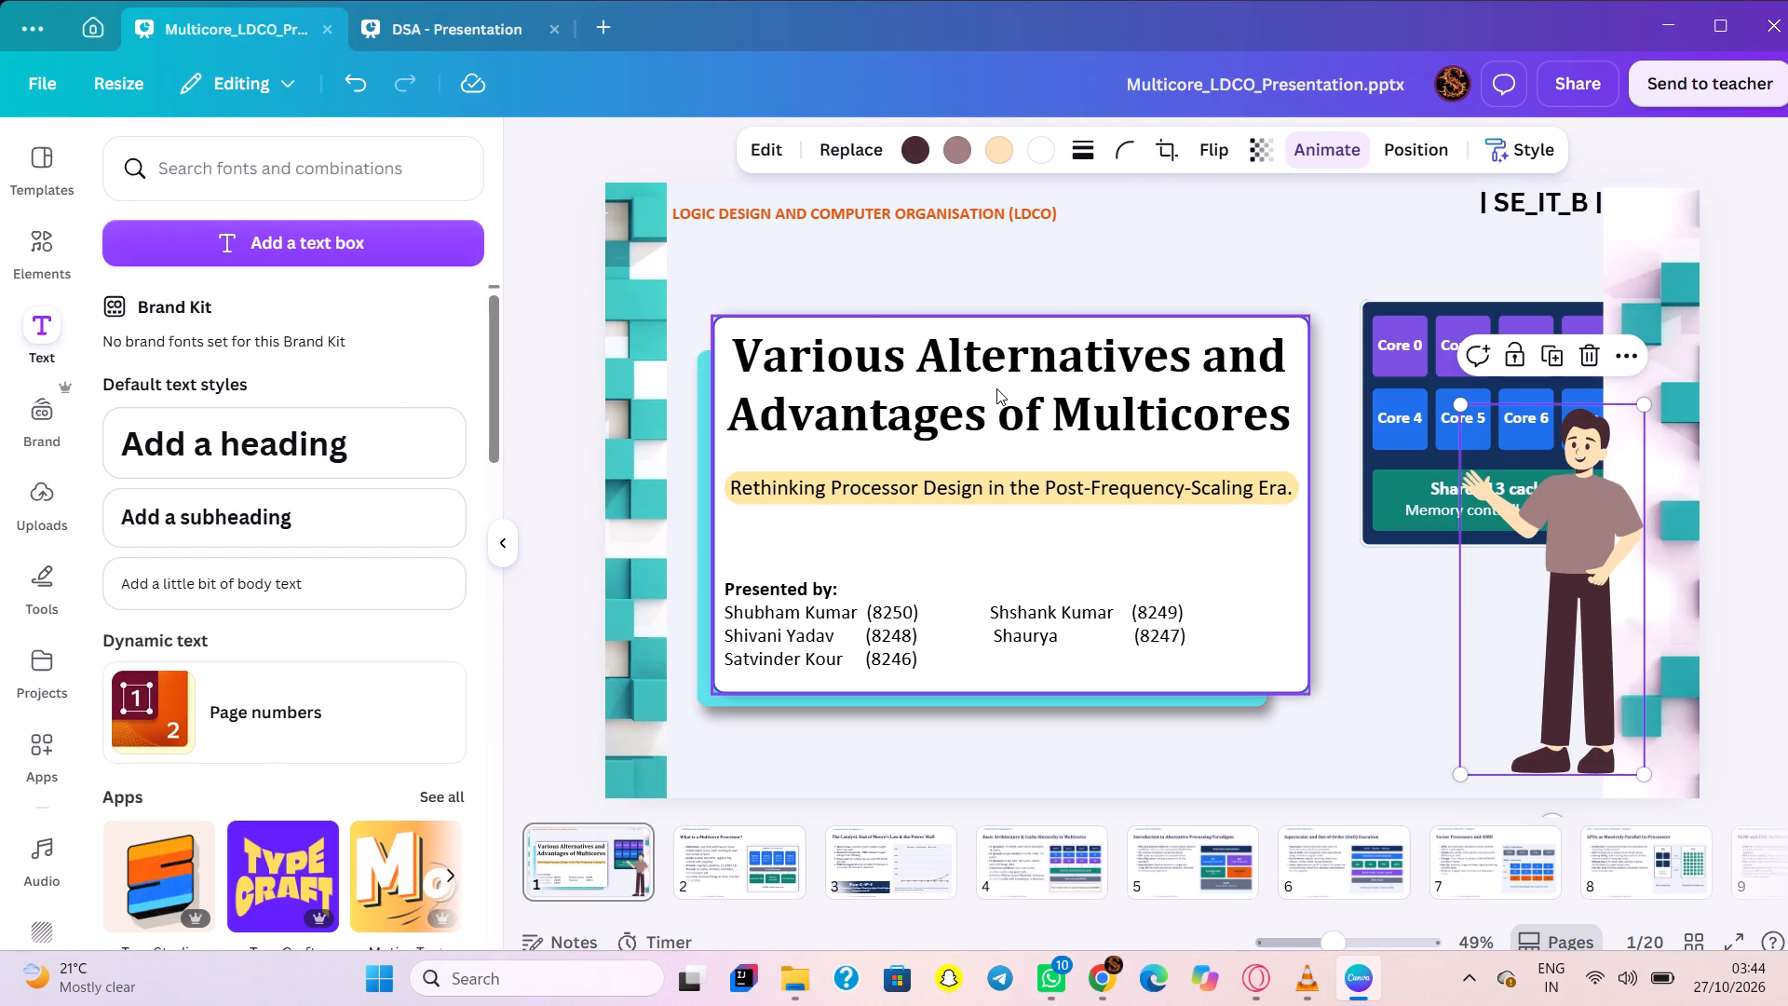
Reorder the title slide's layers so both teal-block border images lie beneath the teal panel and the core diagram.
click(1438, 146)
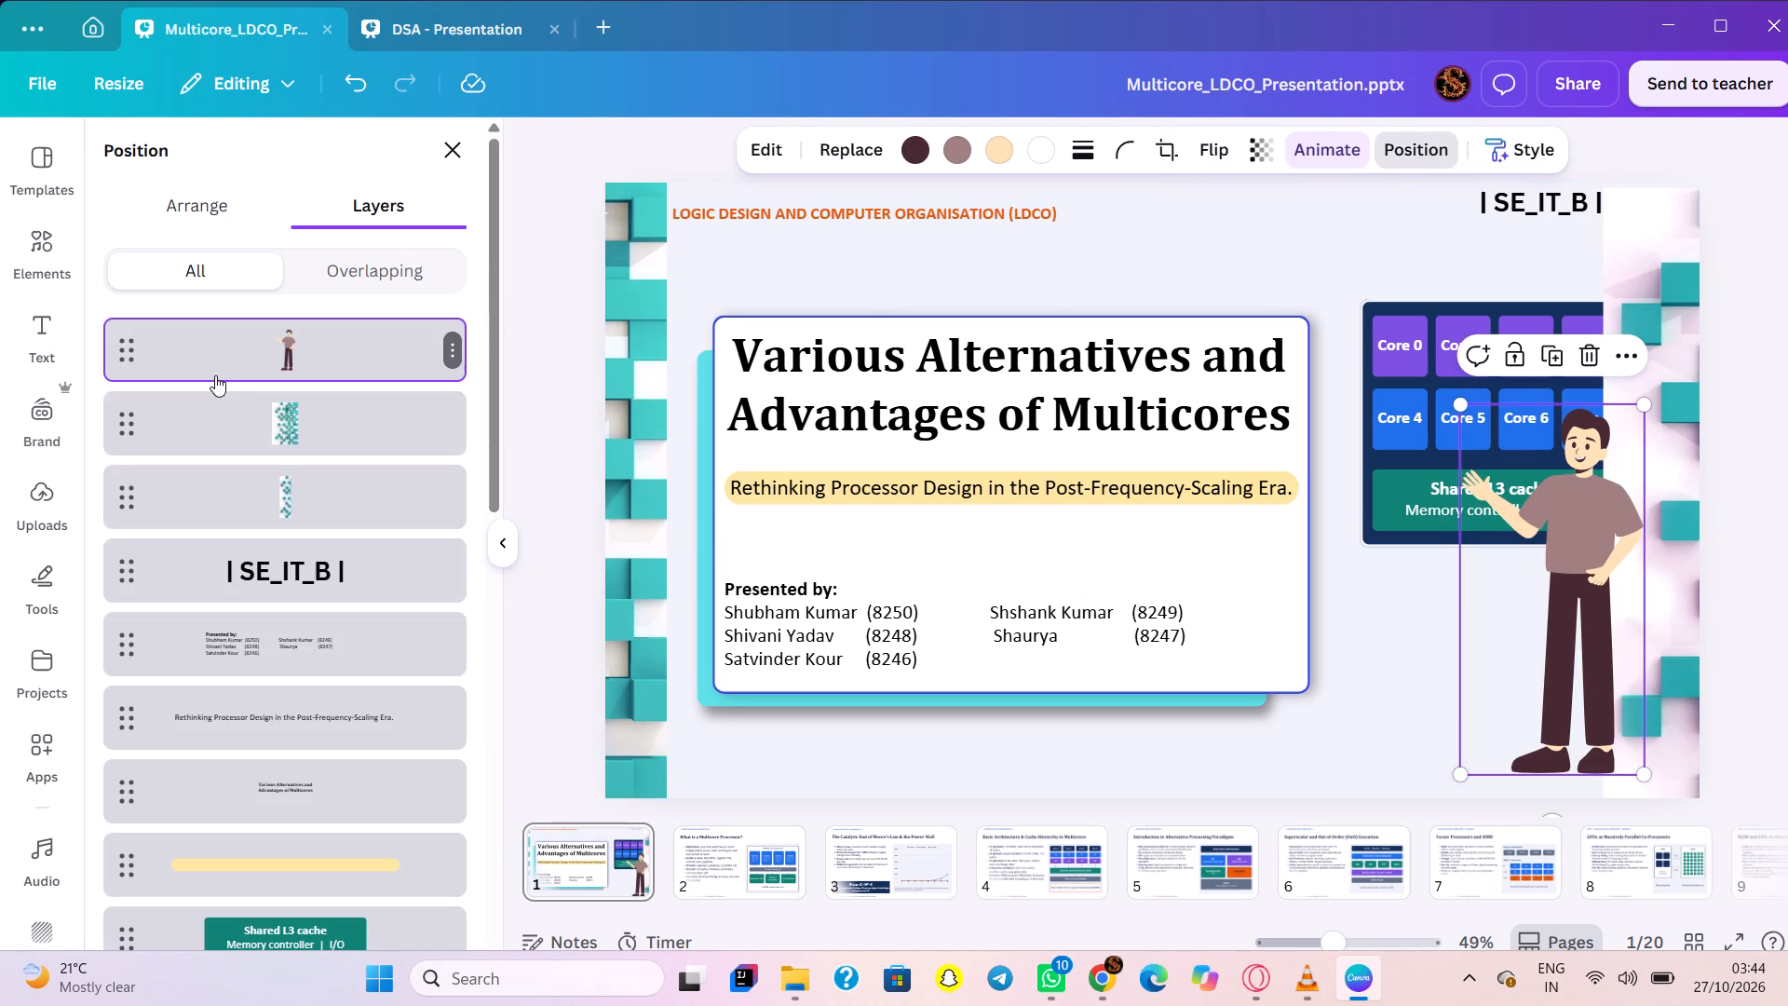
drag(270, 416, 232, 974)
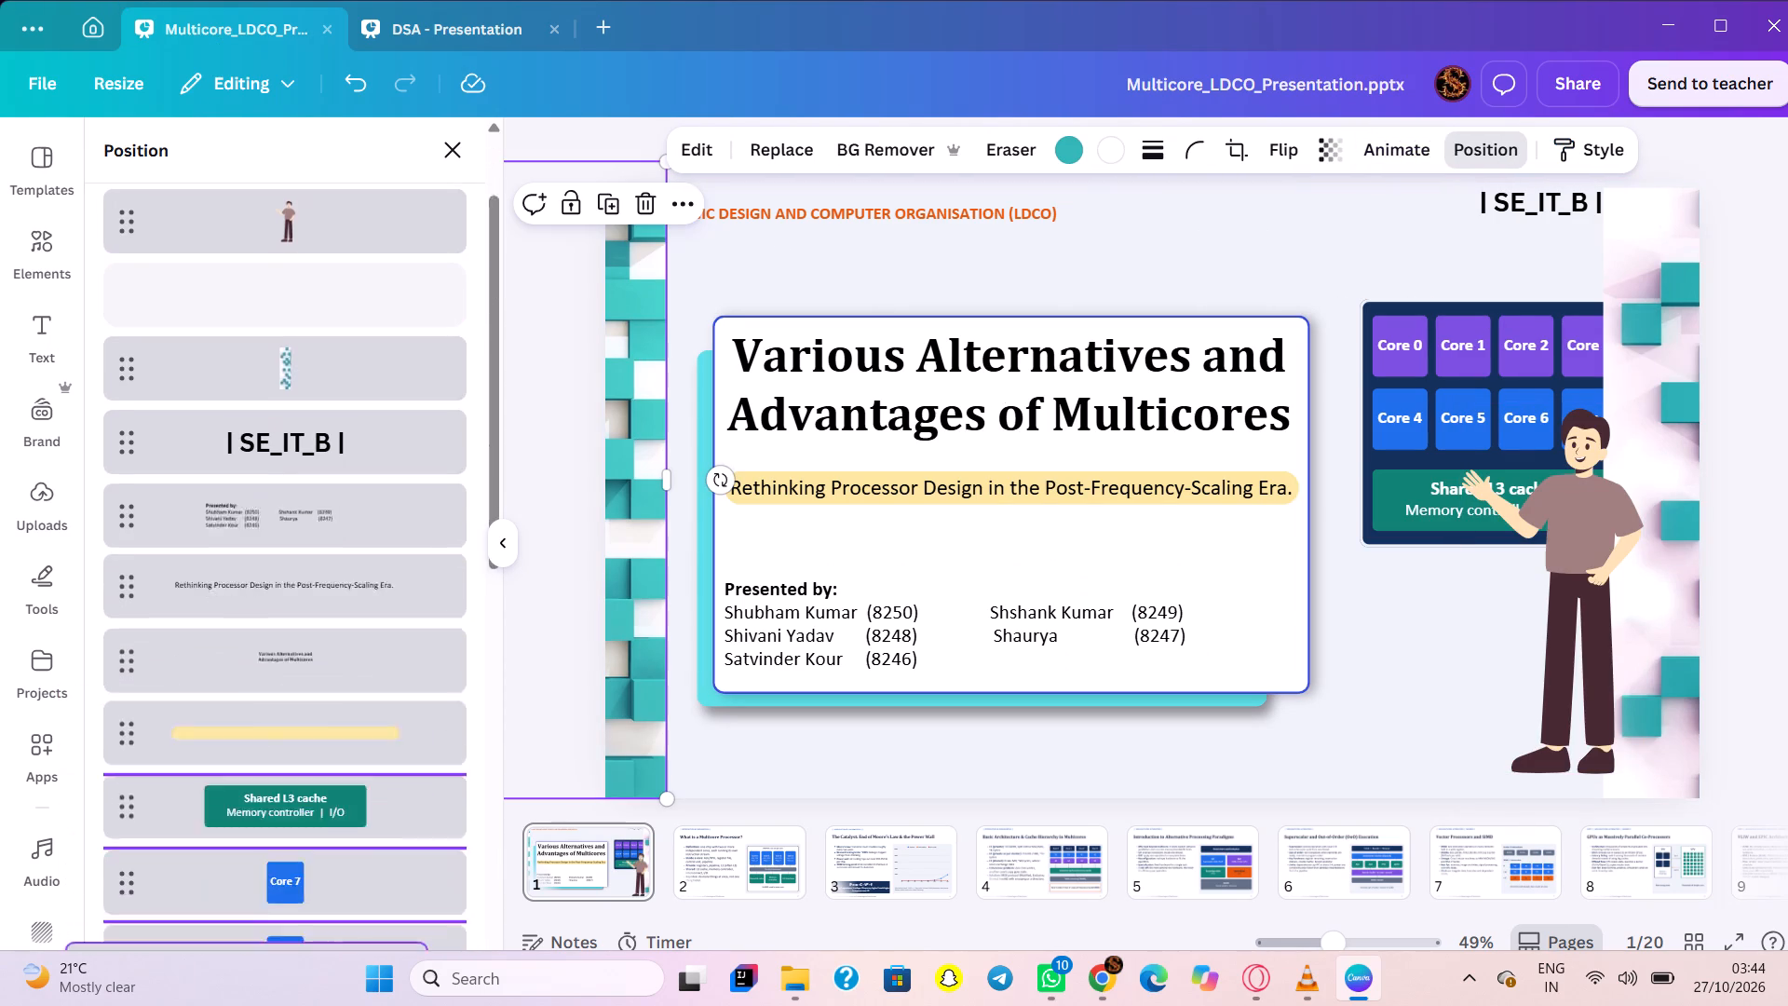
drag(232, 974, 290, 889)
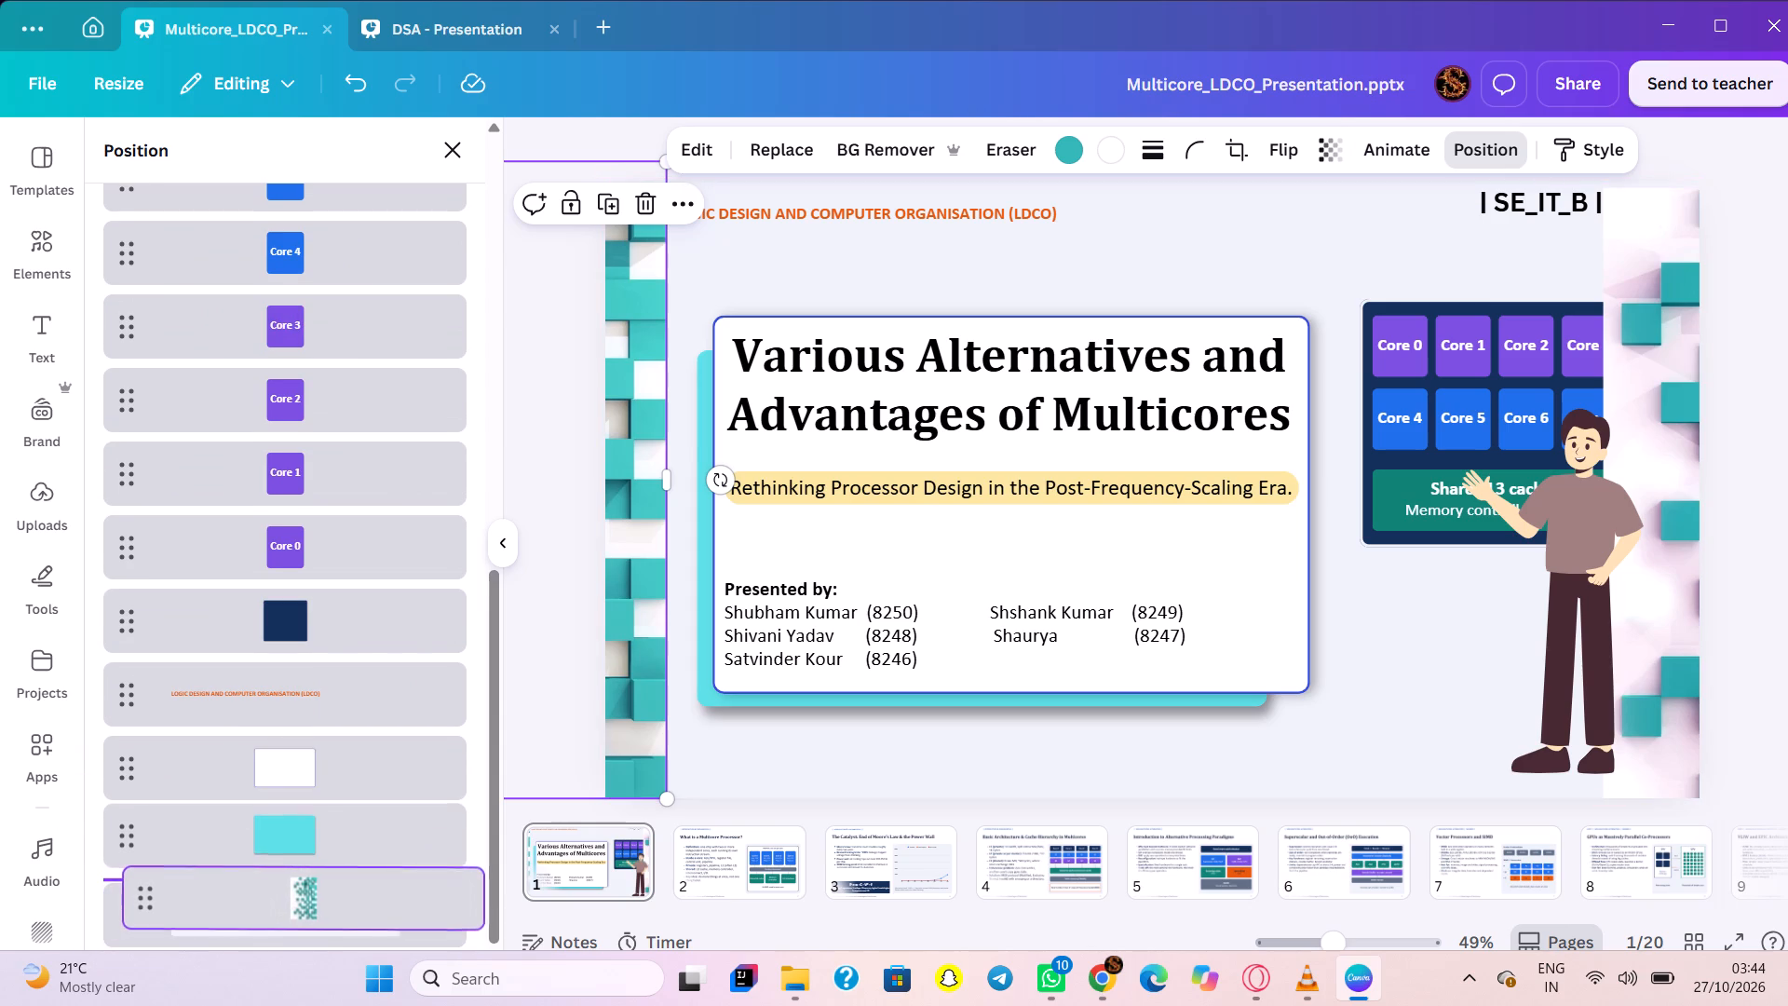
drag(290, 889, 290, 888)
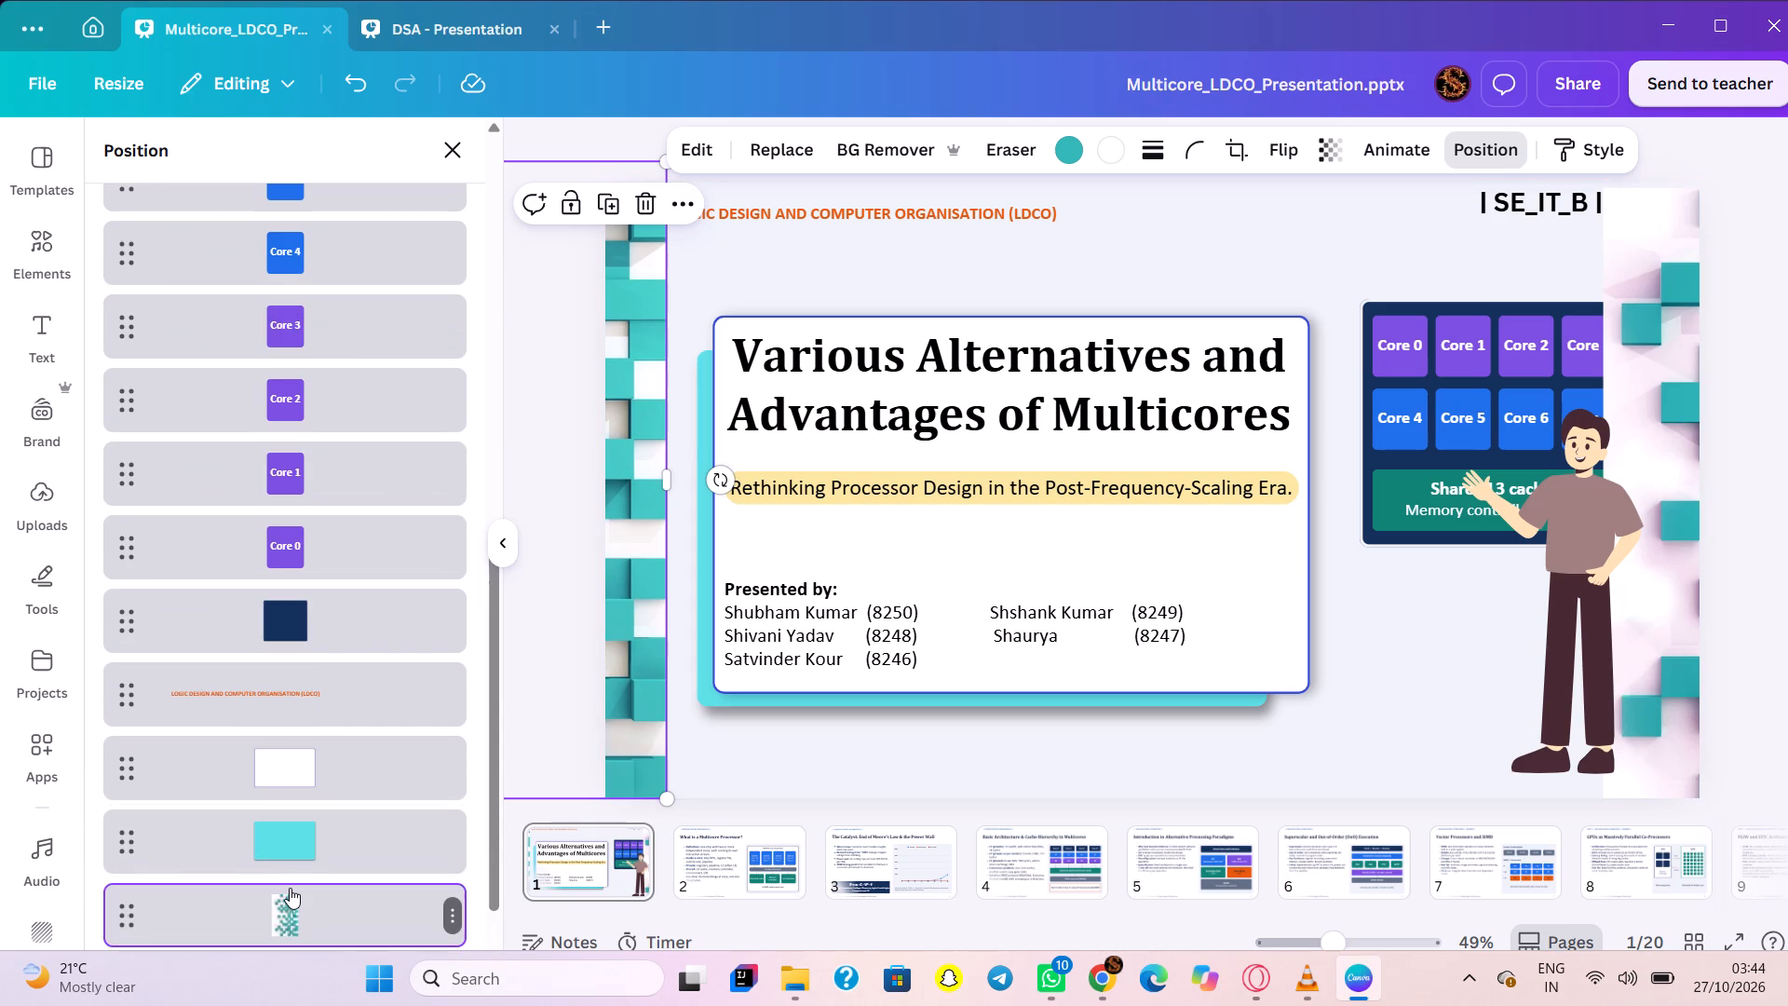
scroll(313, 910, up, 7)
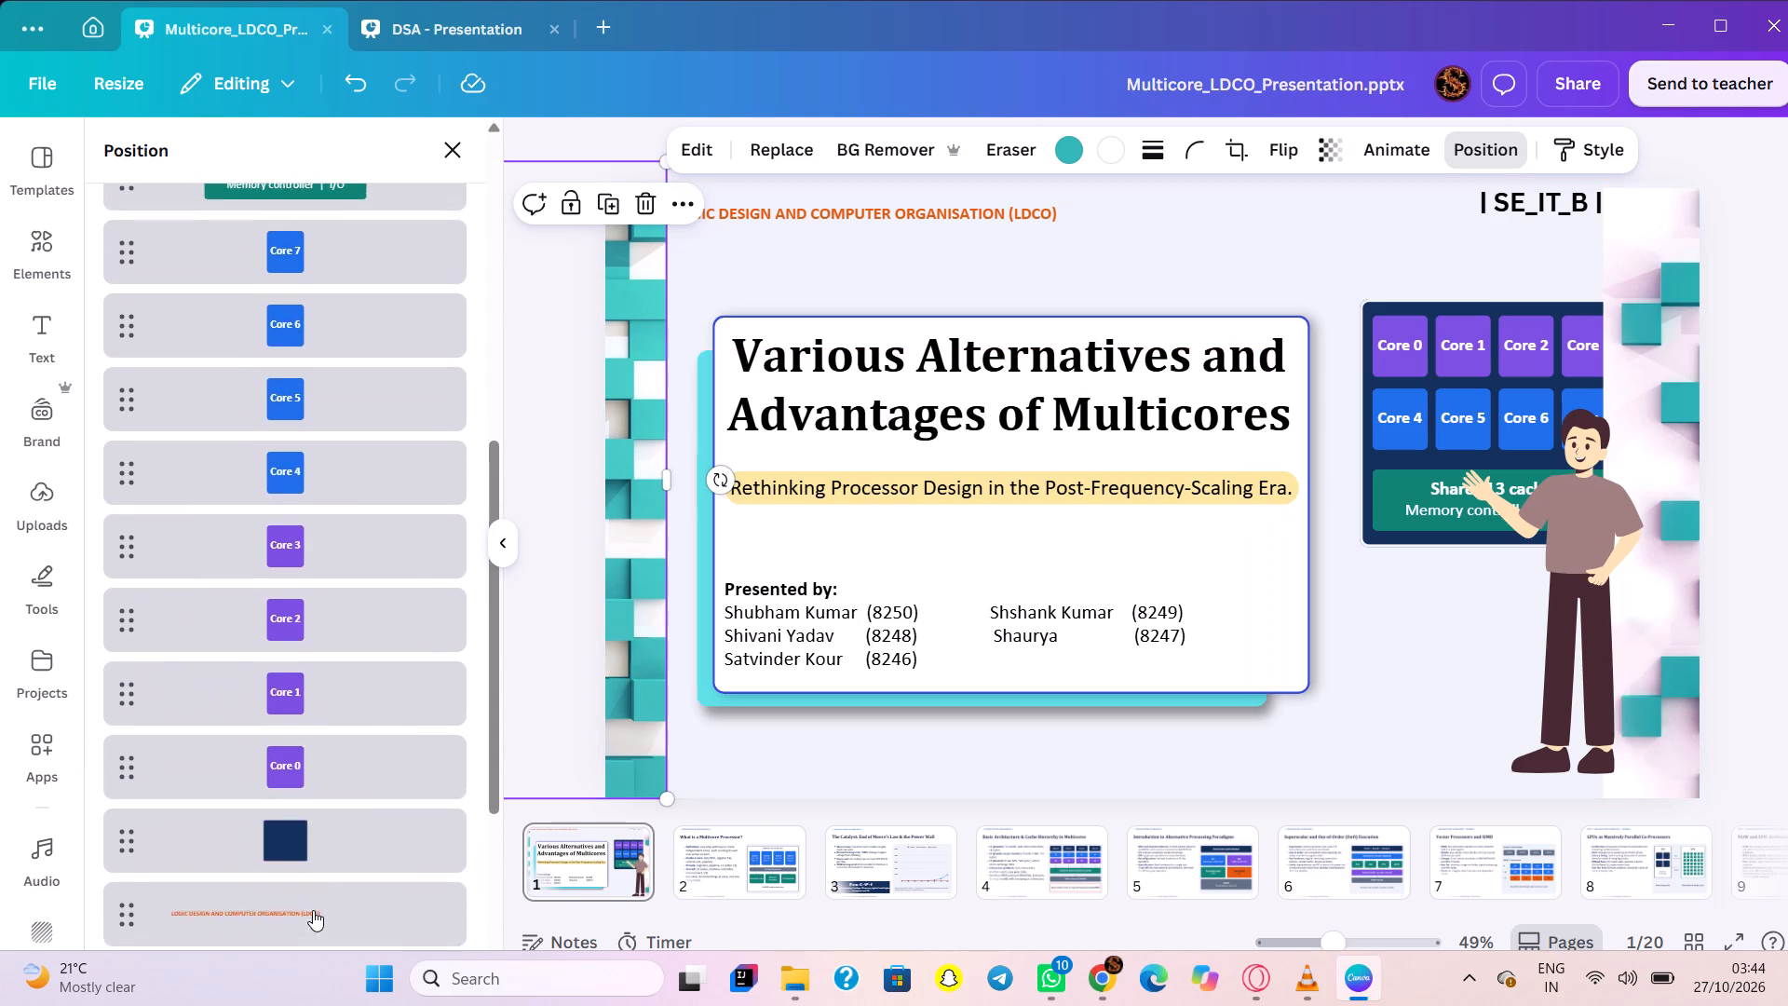
scroll(313, 910, up, 2)
drag(300, 399, 413, 1002)
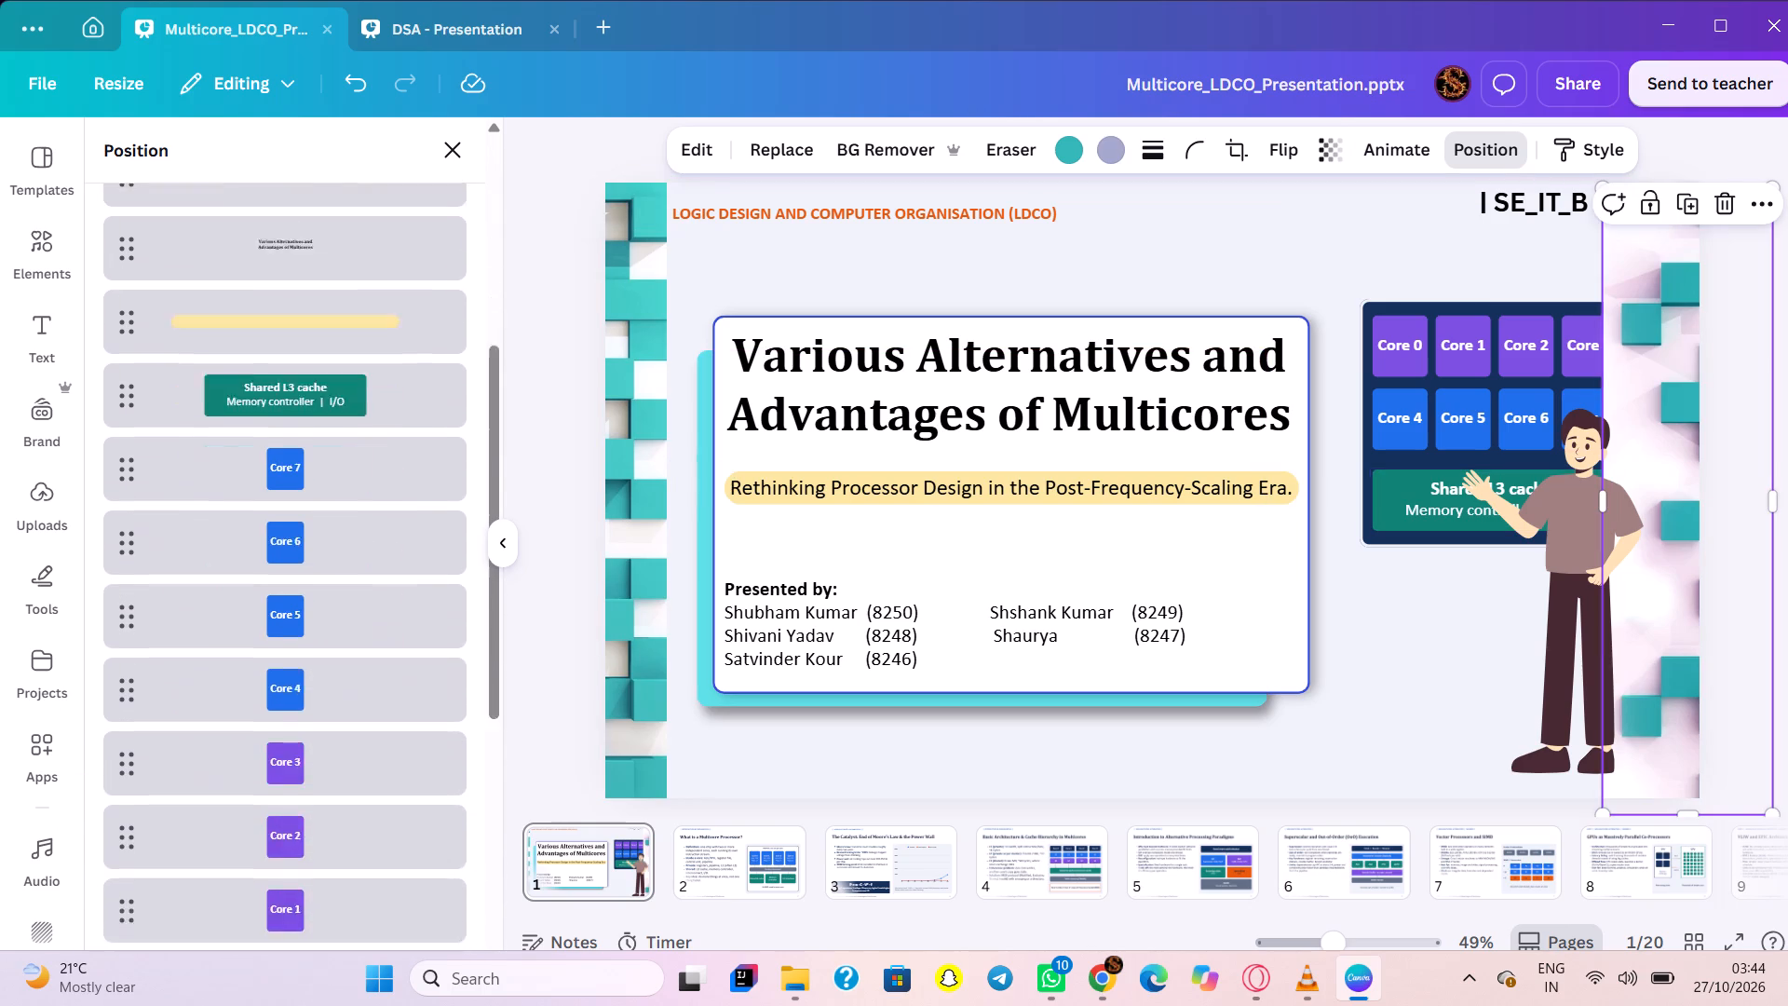
drag(413, 1002, 400, 794)
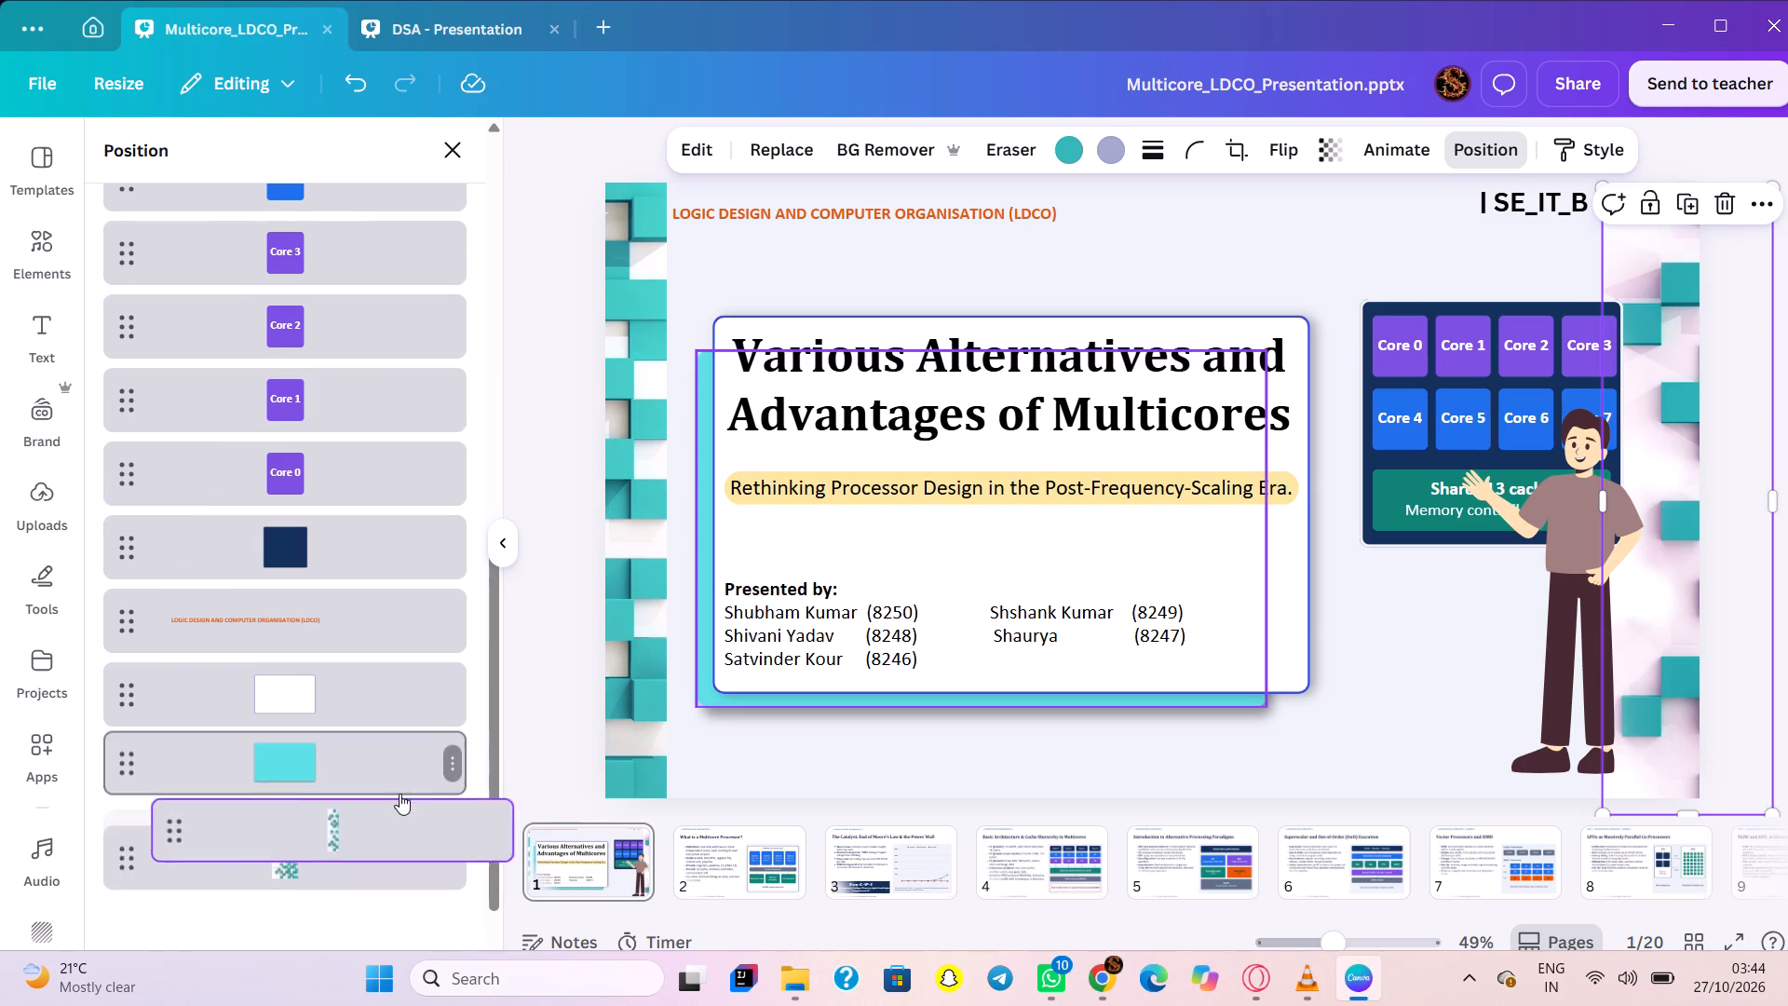
Shrink the man illustration and place it over the white panel's lower right corner, with his feet at the slide's bottom edge.
click(1544, 708)
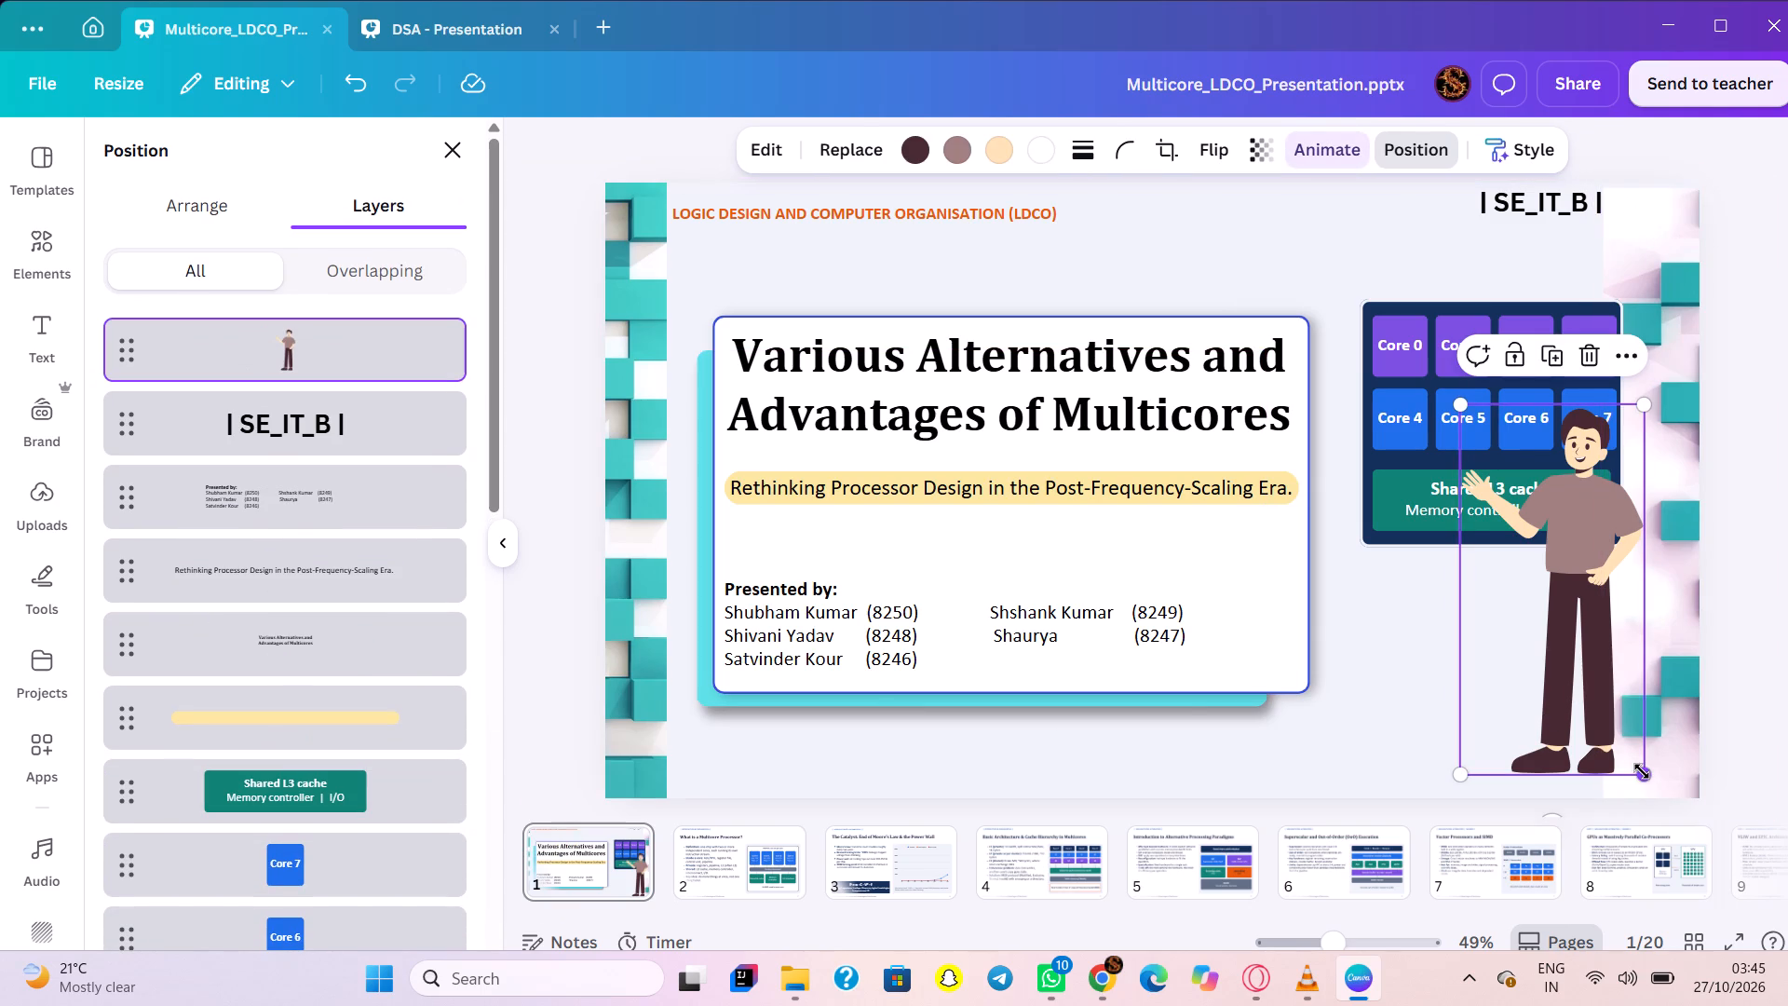
drag(1642, 771, 1577, 695)
drag(1571, 595, 1510, 635)
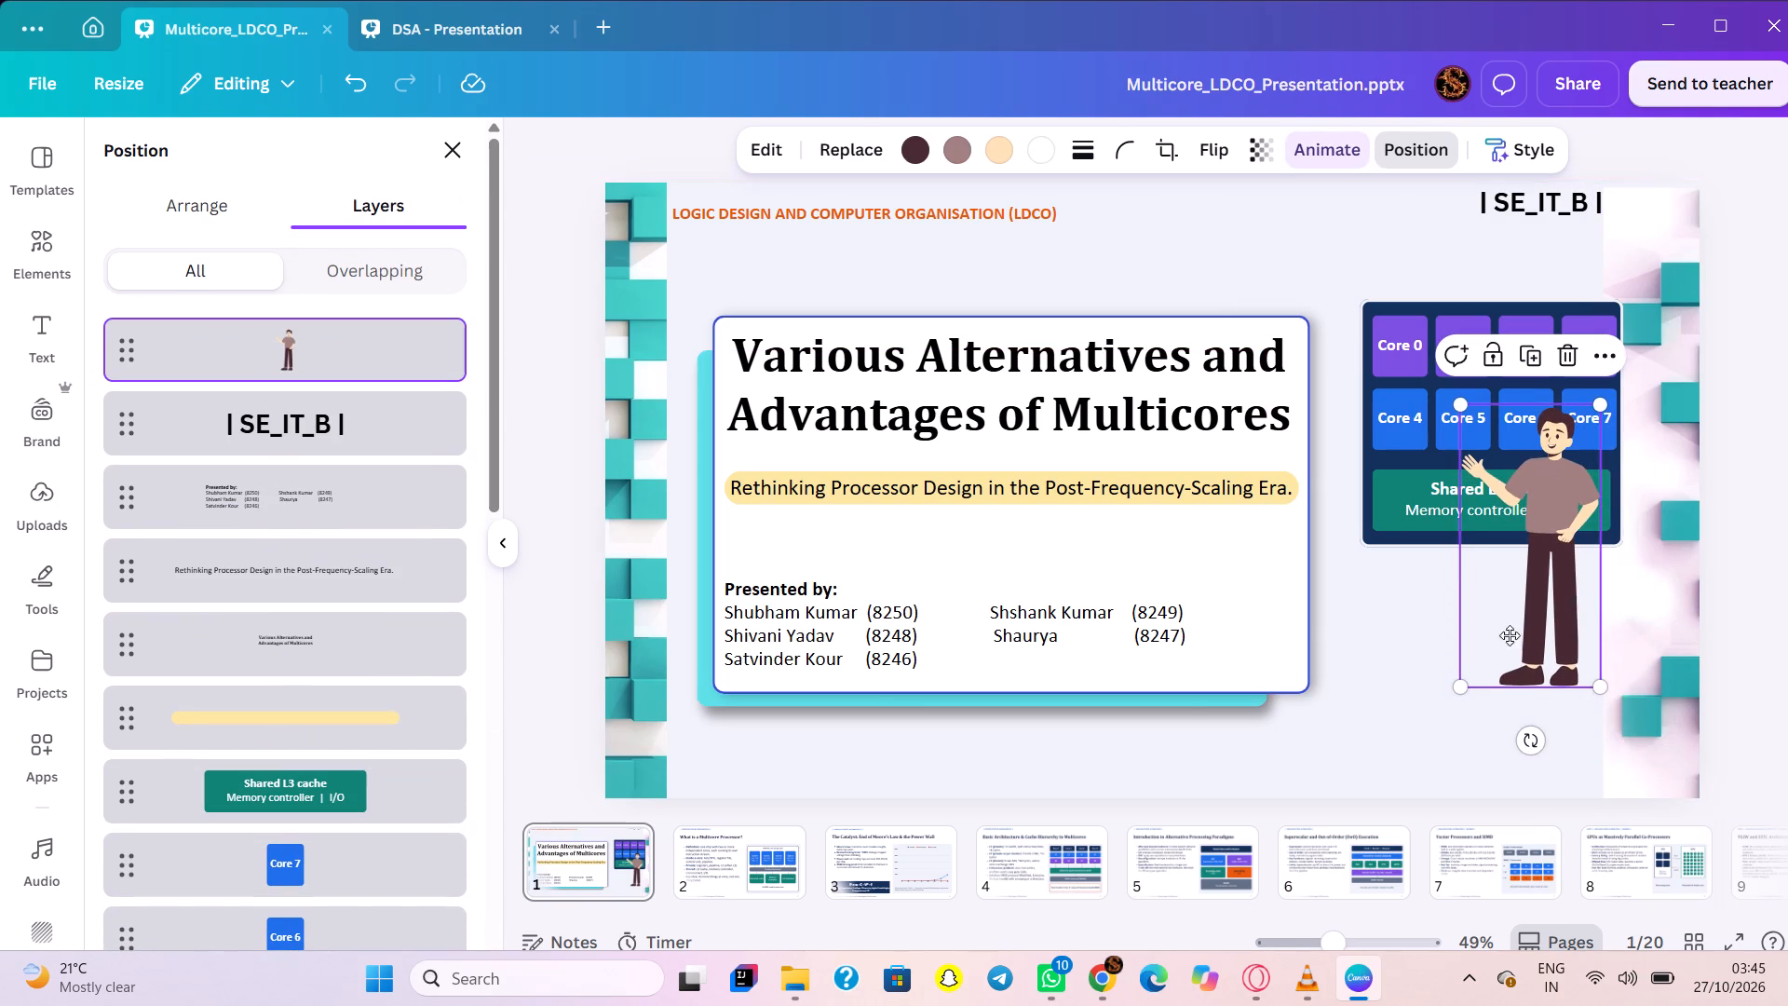
drag(1510, 635, 1352, 689)
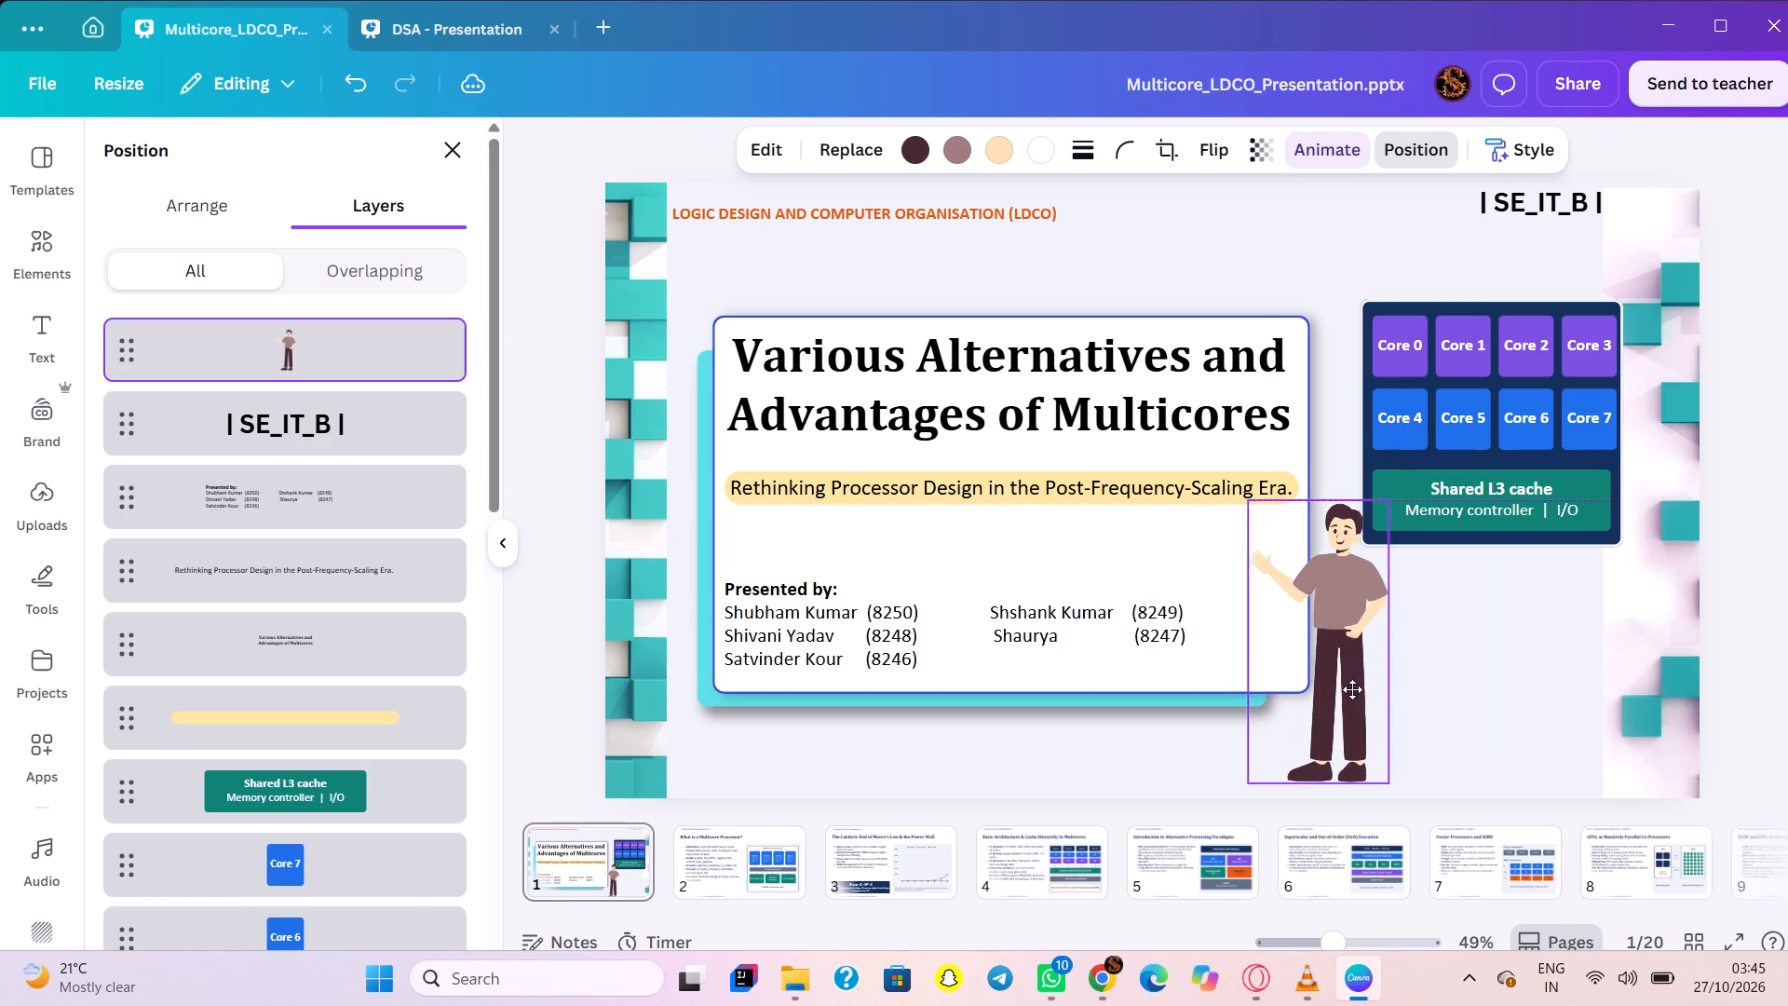
drag(1352, 689, 1343, 685)
drag(1375, 770, 1376, 775)
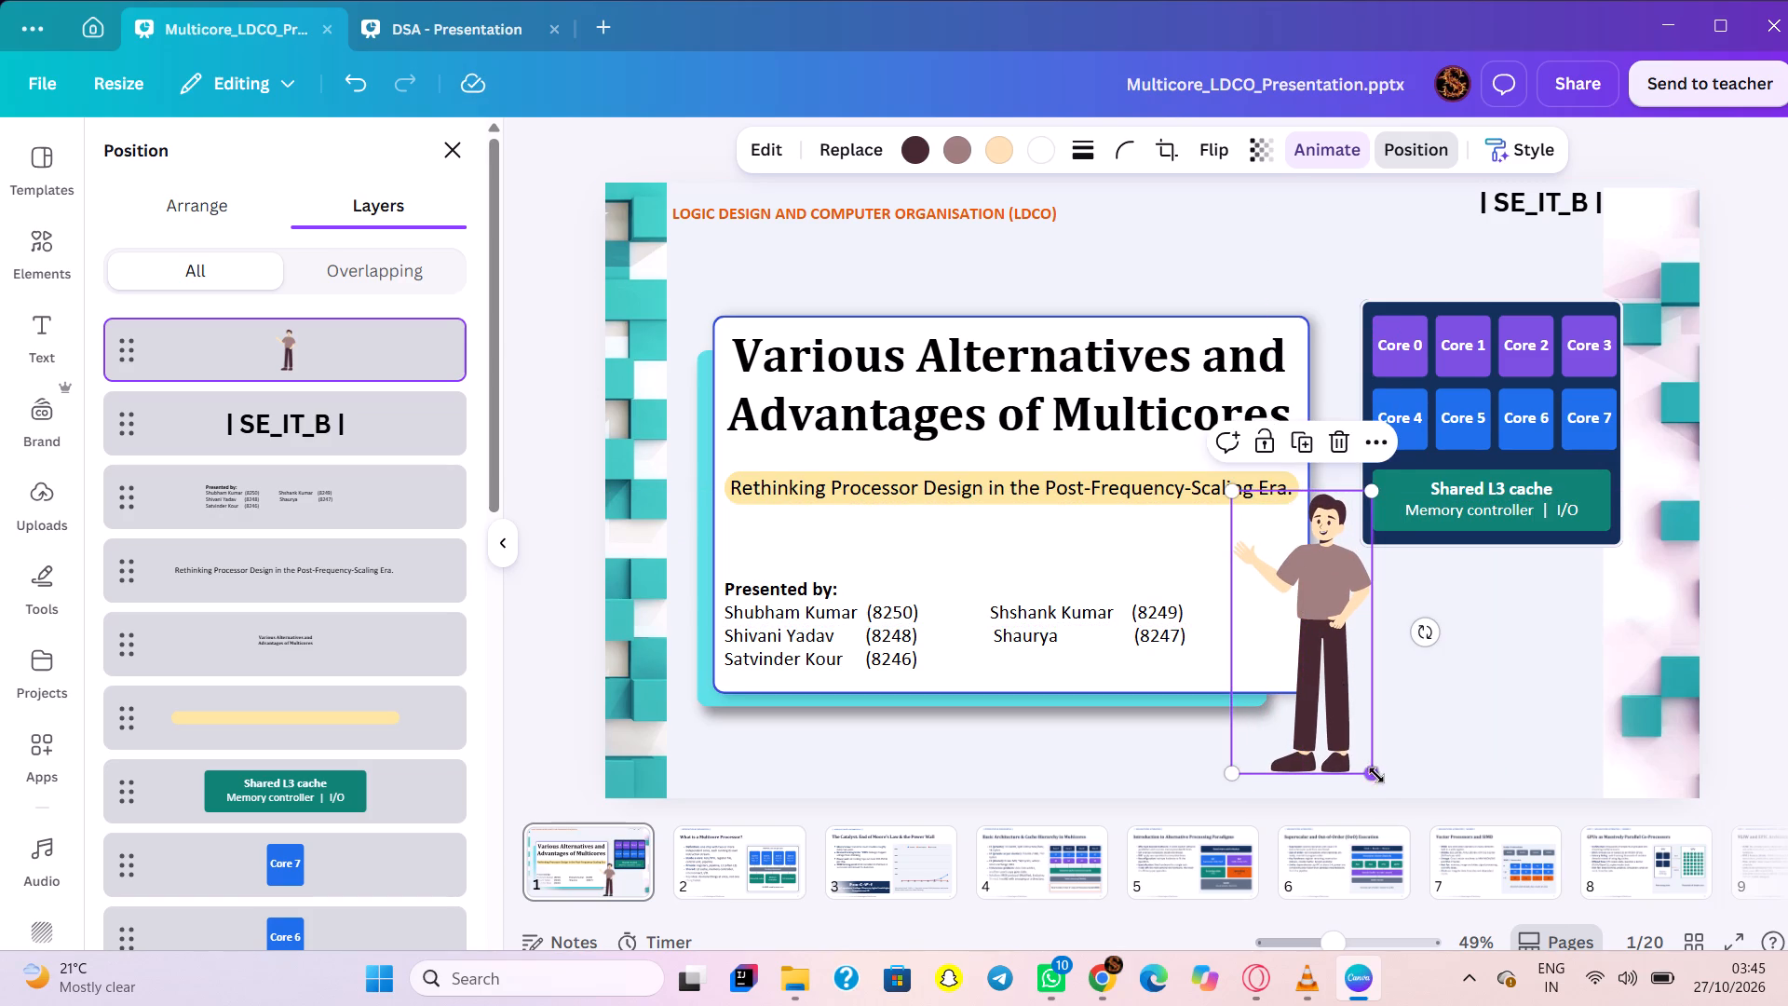
drag(1376, 775, 1393, 795)
drag(1362, 745, 1353, 748)
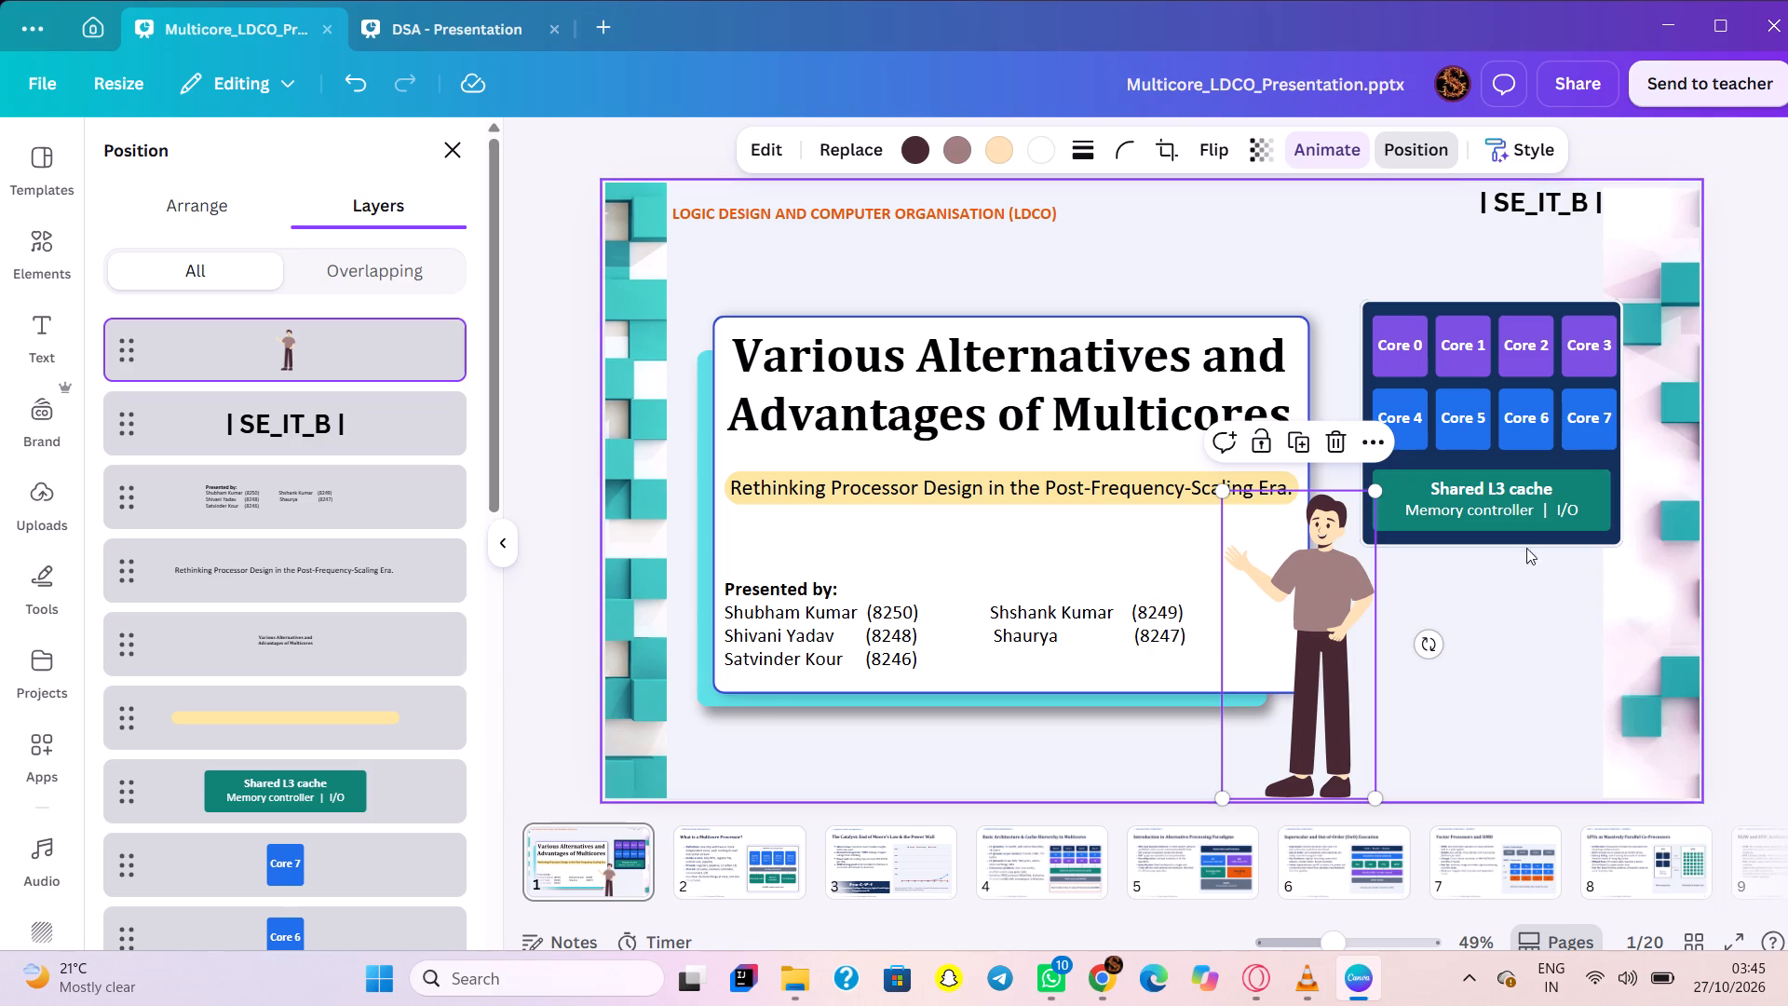
Enlarge the whole core diagram together: the navy panel, the Core 0 to Core 7 tiles and the Shared L3 cache box.
click(1539, 535)
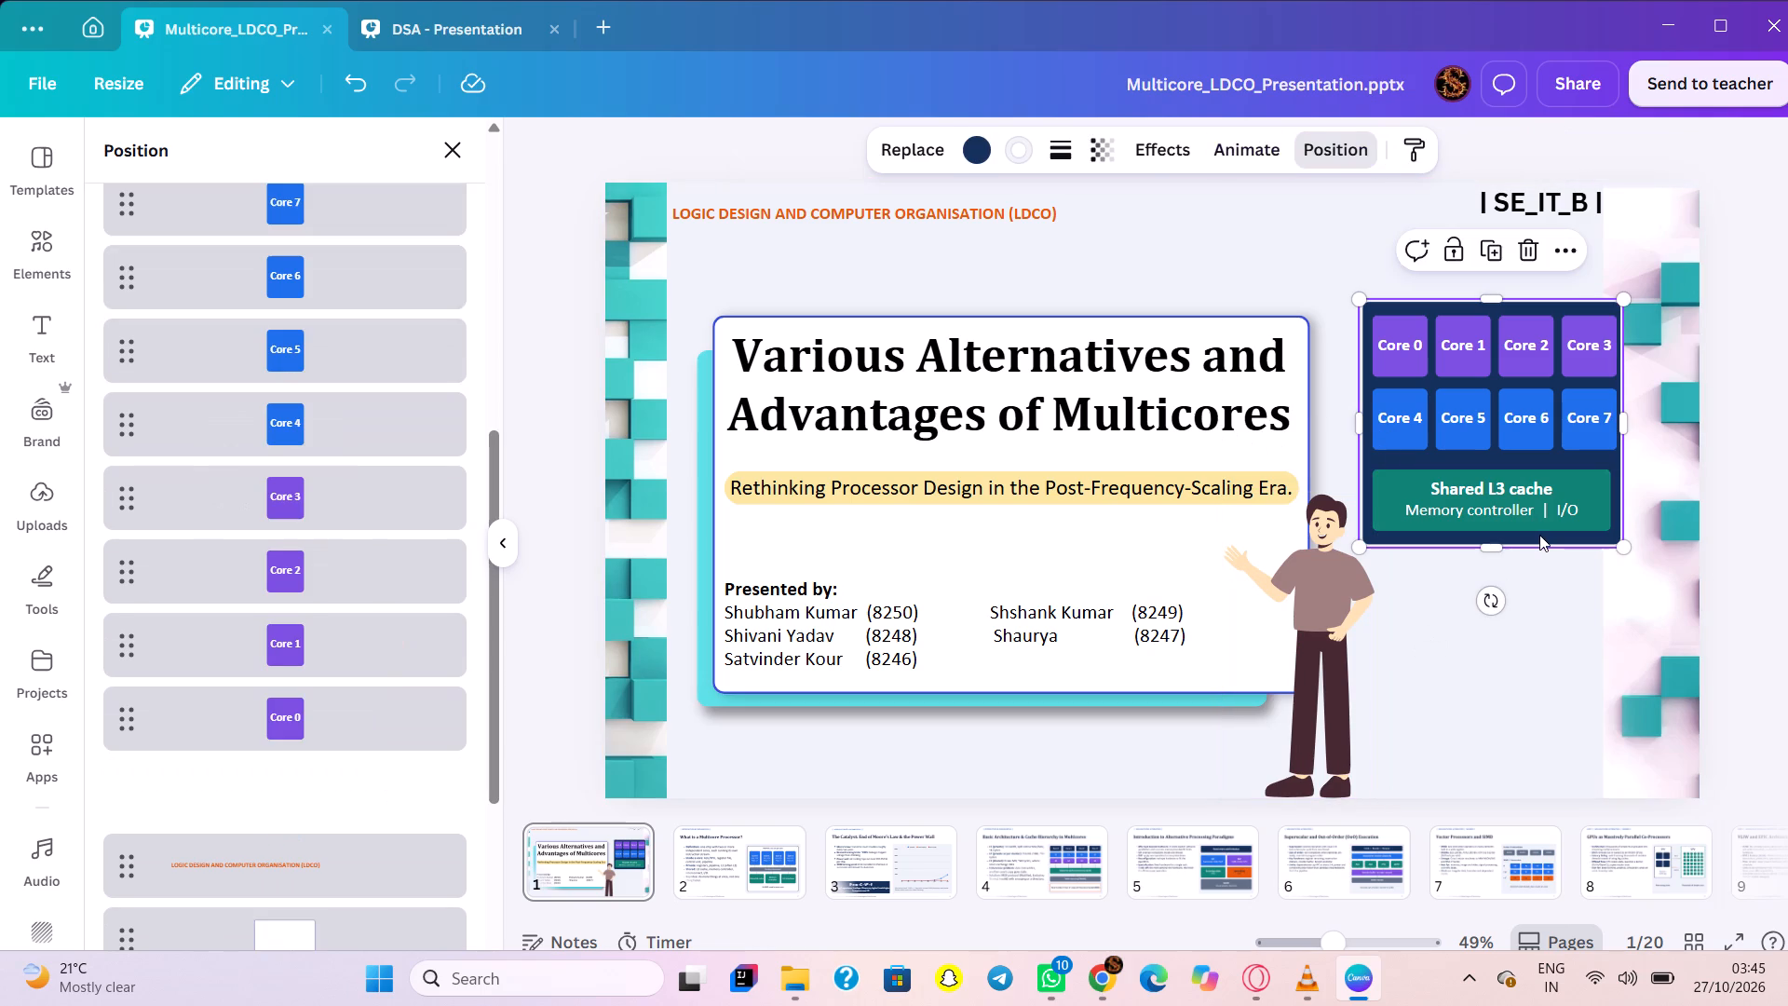
shift+click(1536, 503)
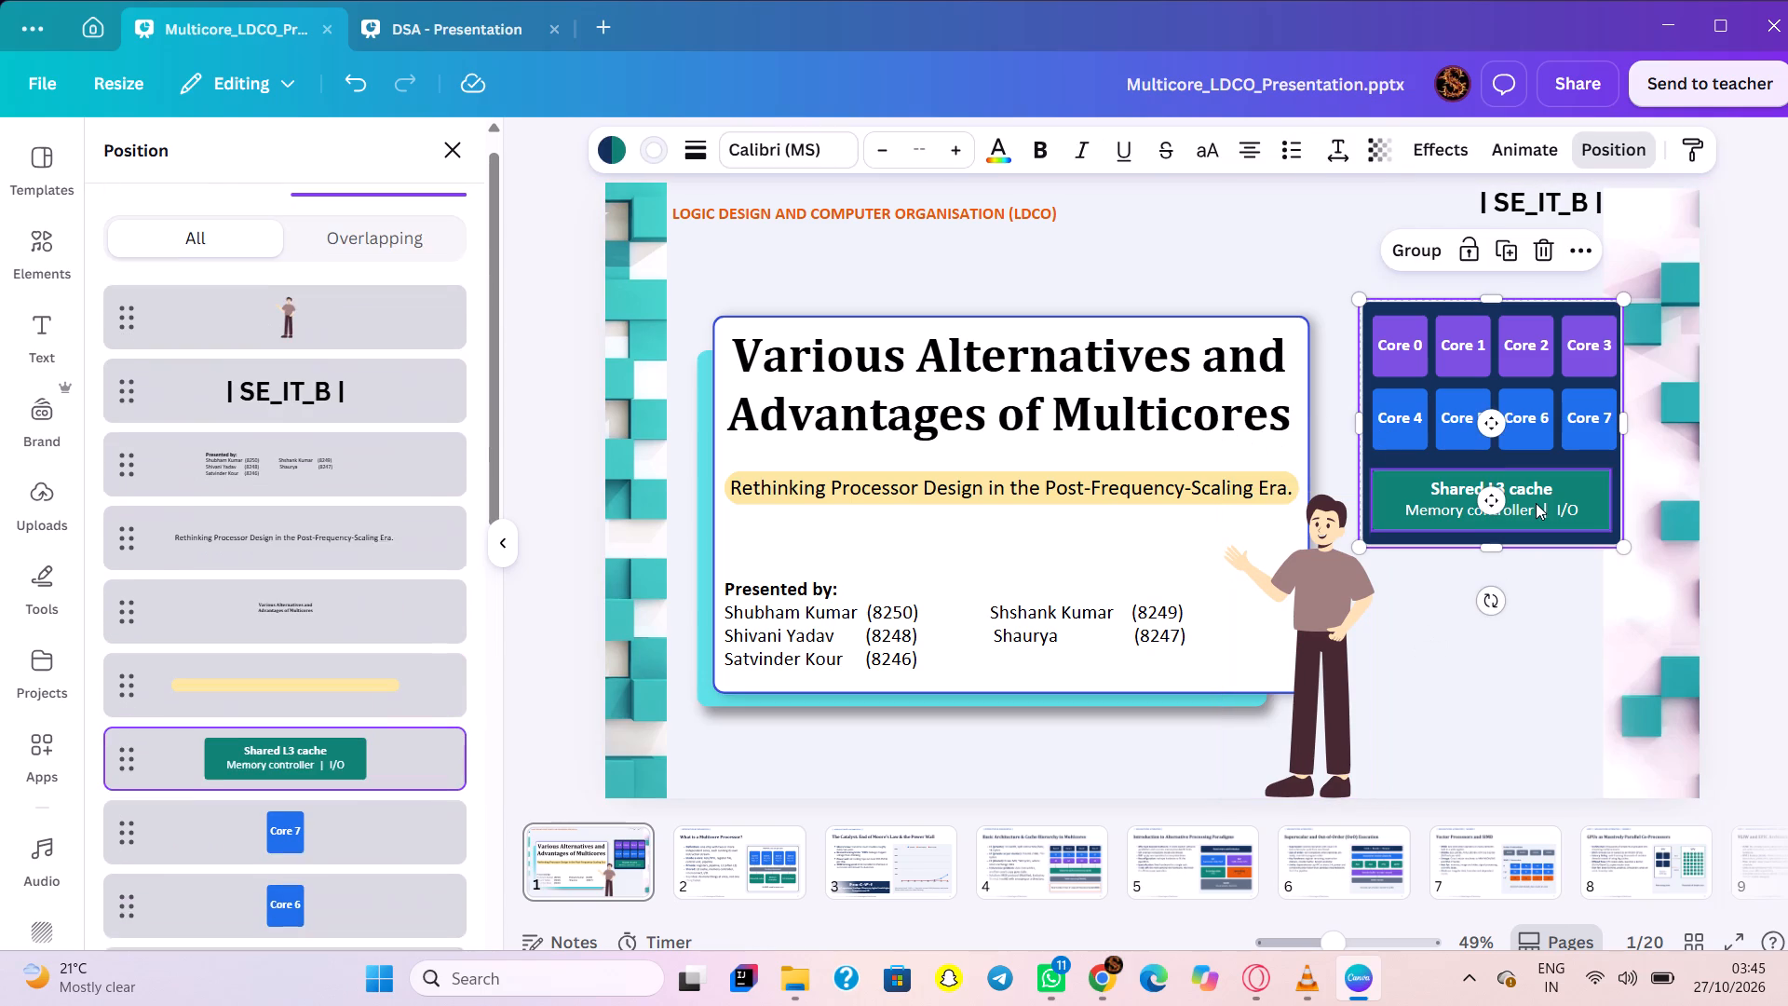
shift+click(1401, 421)
shift+click(1454, 432)
shift+click(1511, 433)
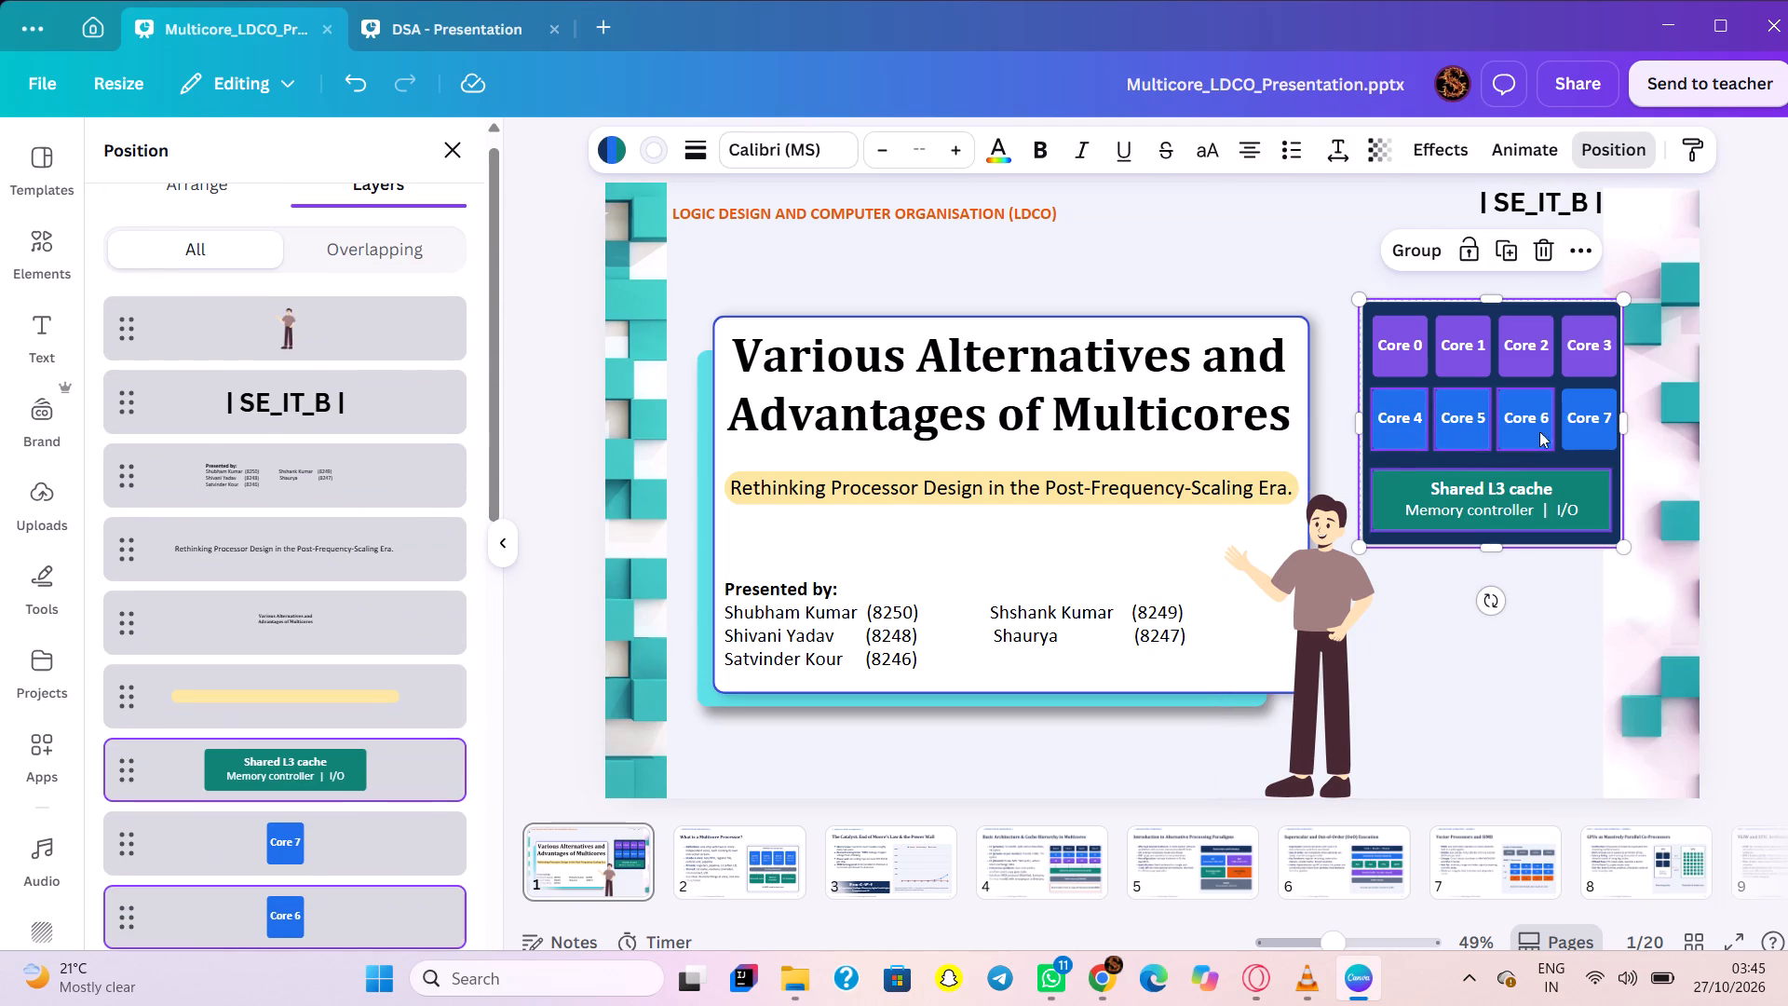
shift+click(1571, 429)
shift+click(1598, 347)
shift+click(1521, 352)
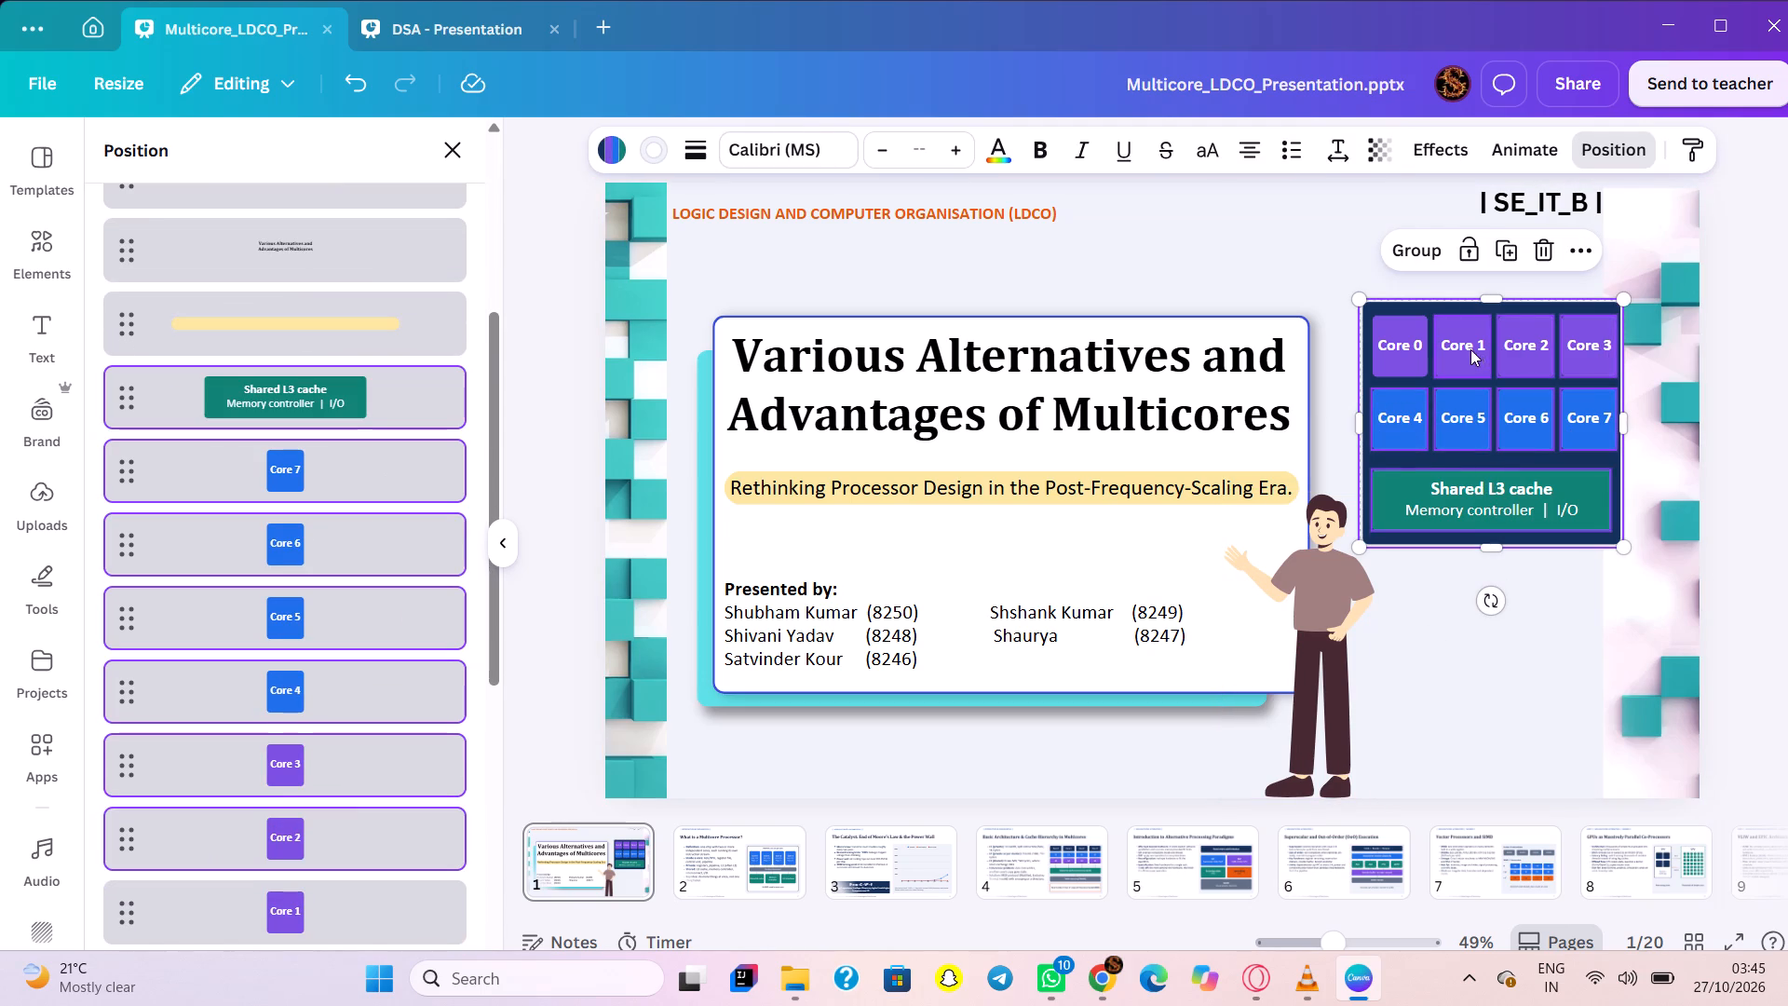
shift+click(1467, 349)
shift+click(1422, 349)
drag(1481, 348, 1483, 353)
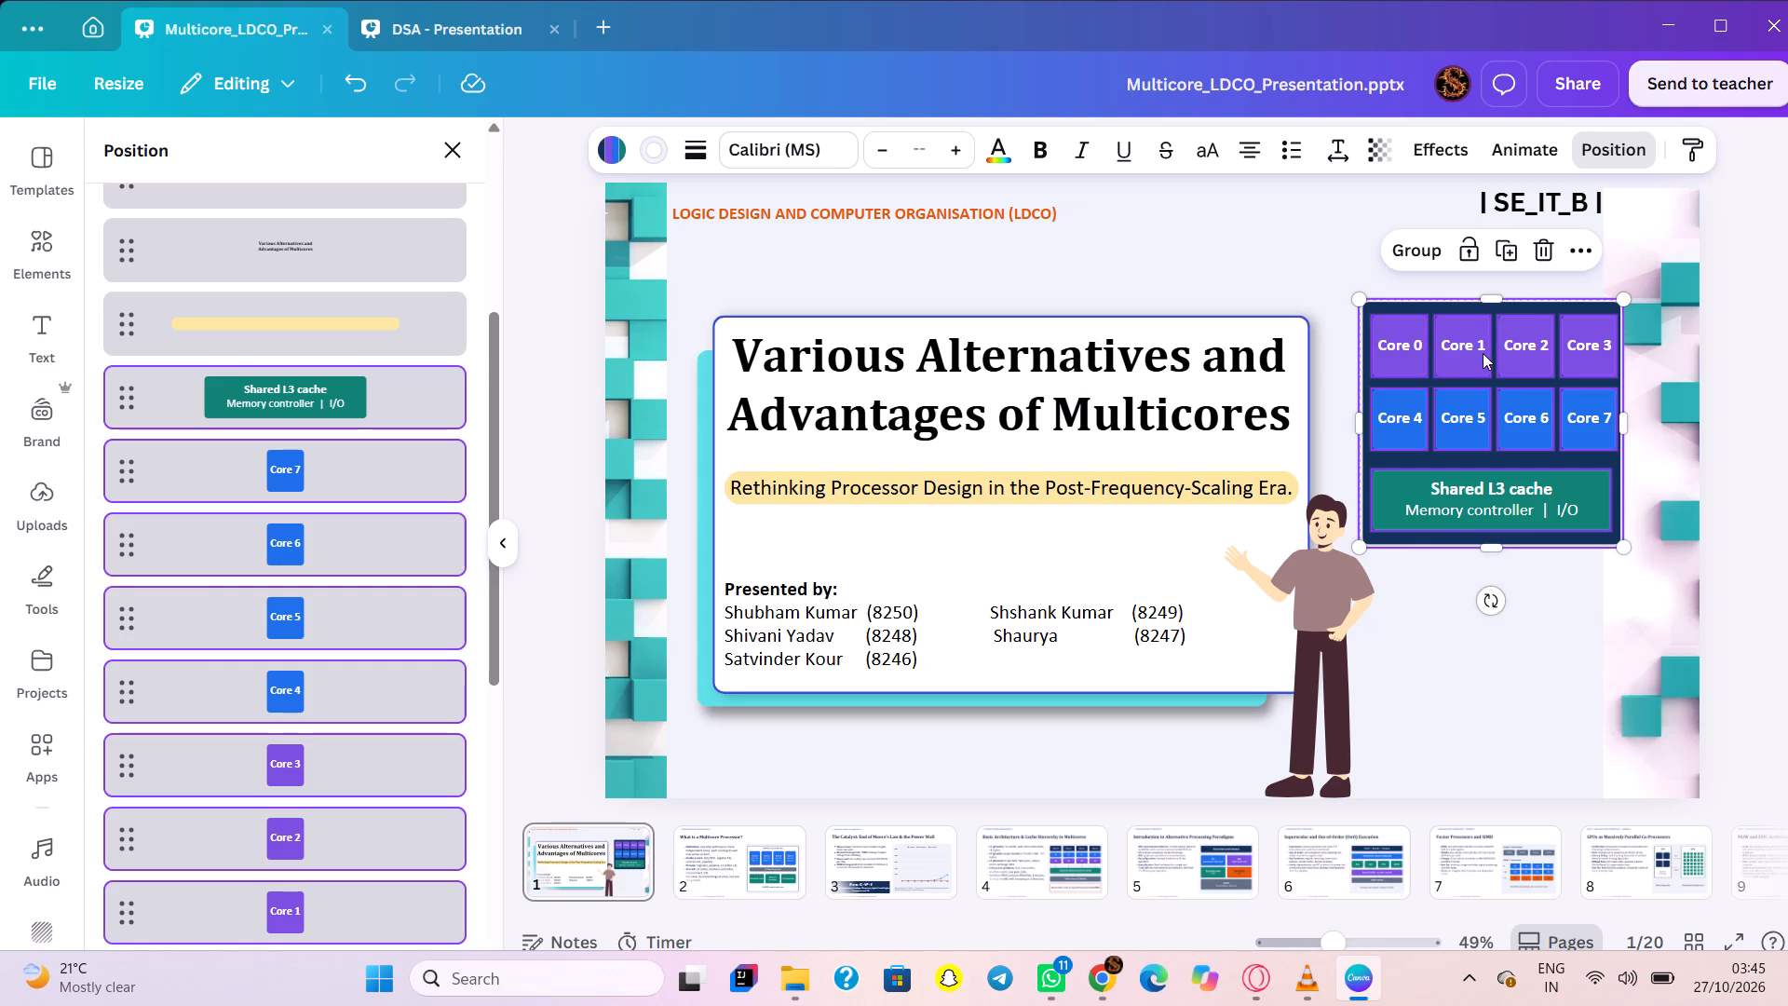
drag(1483, 353, 1473, 352)
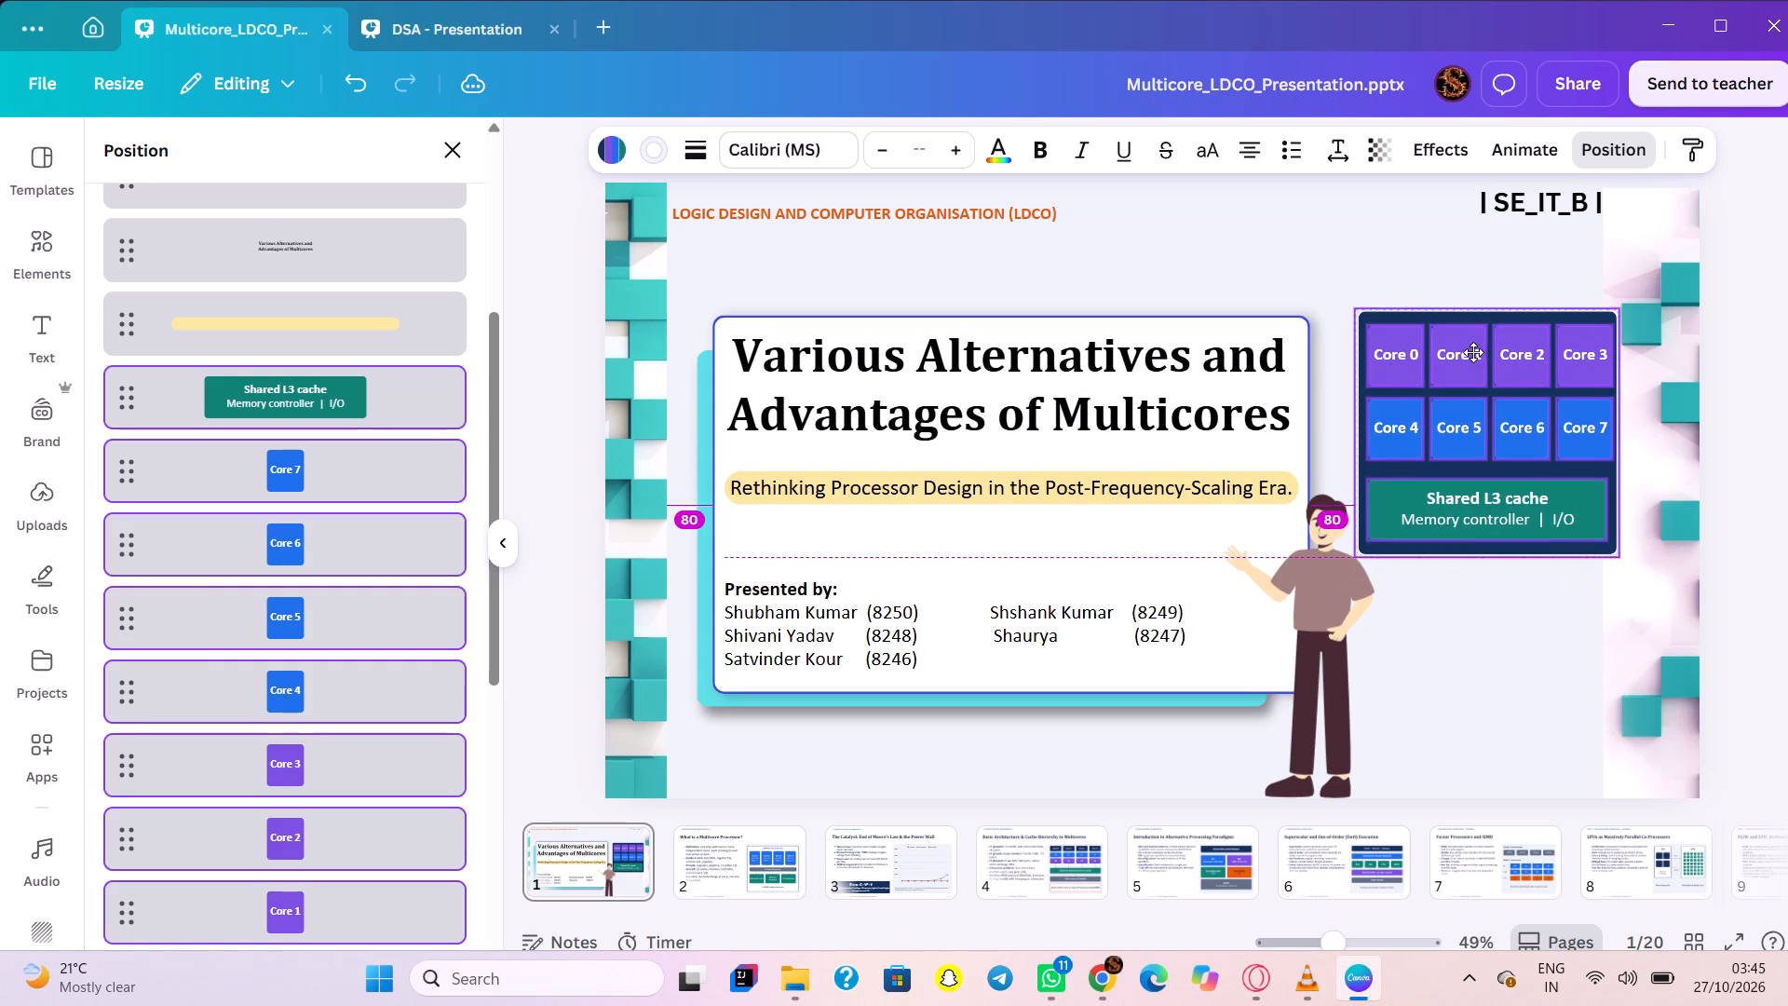
drag(1473, 352, 1465, 370)
drag(1603, 559, 1640, 612)
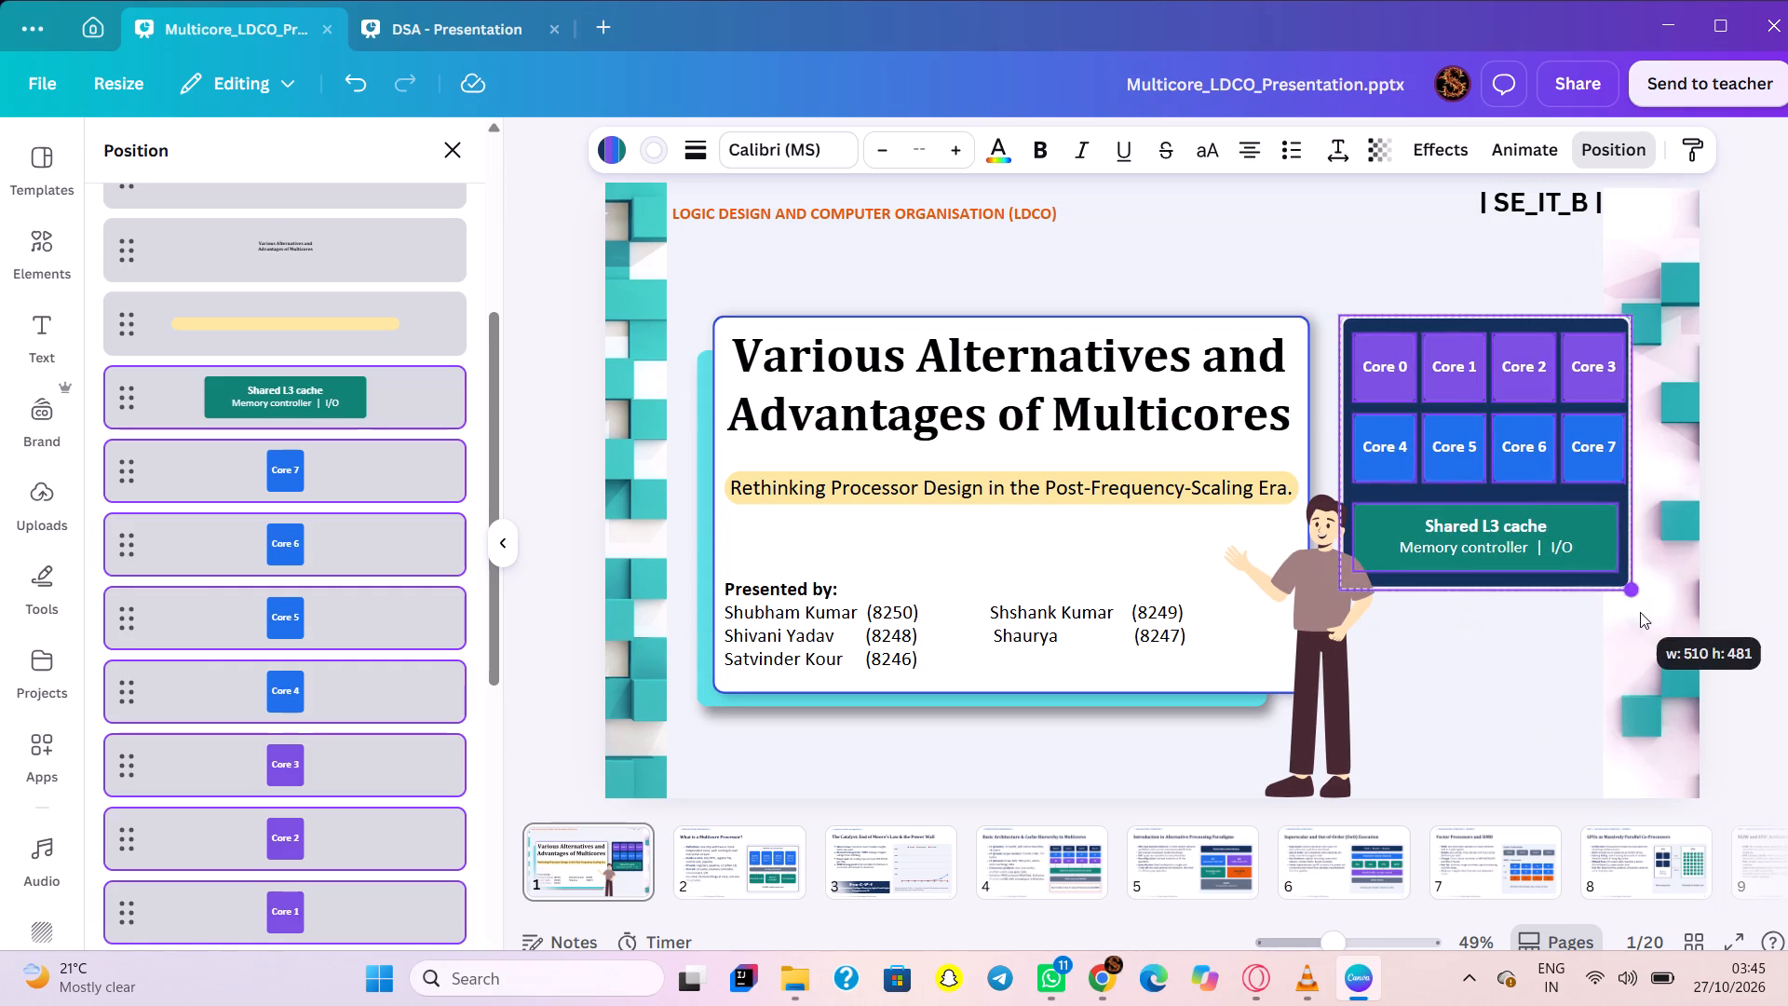
drag(1640, 612, 1642, 613)
Place the enlarged core diagram beside the white panel, vertically centred on it and slightly overlapping the right teal-block border.
drag(1549, 487, 1569, 469)
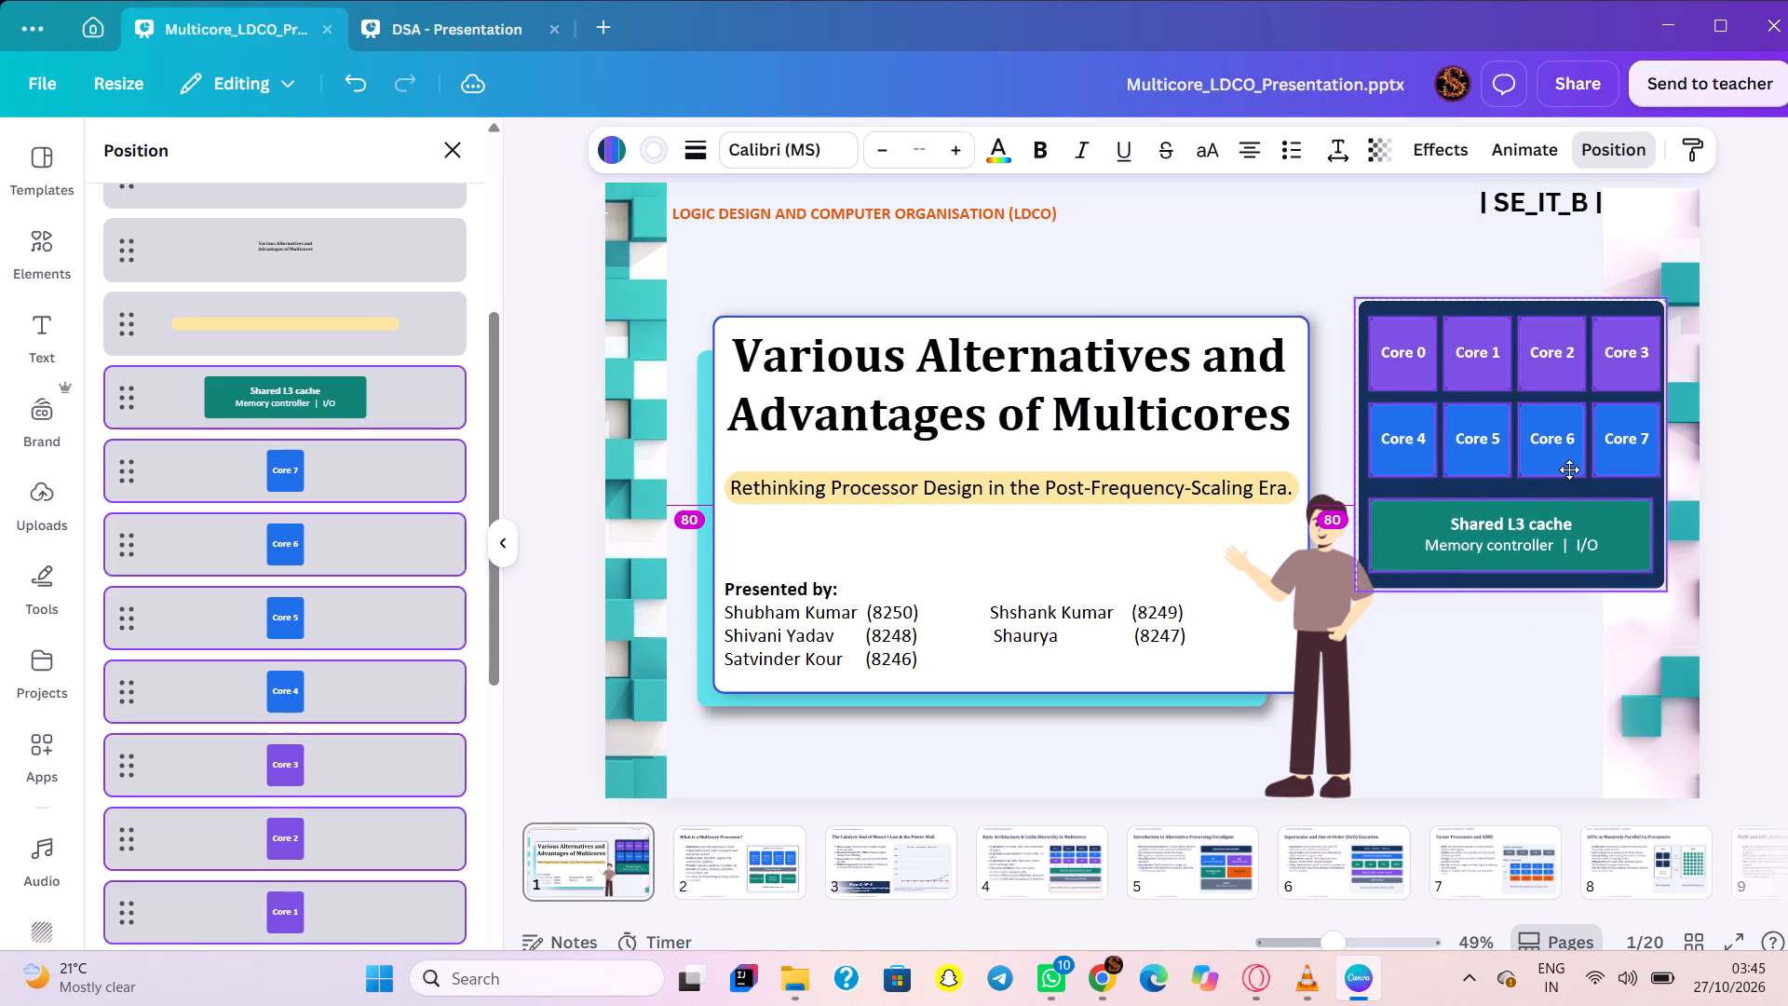
drag(1569, 469, 1547, 534)
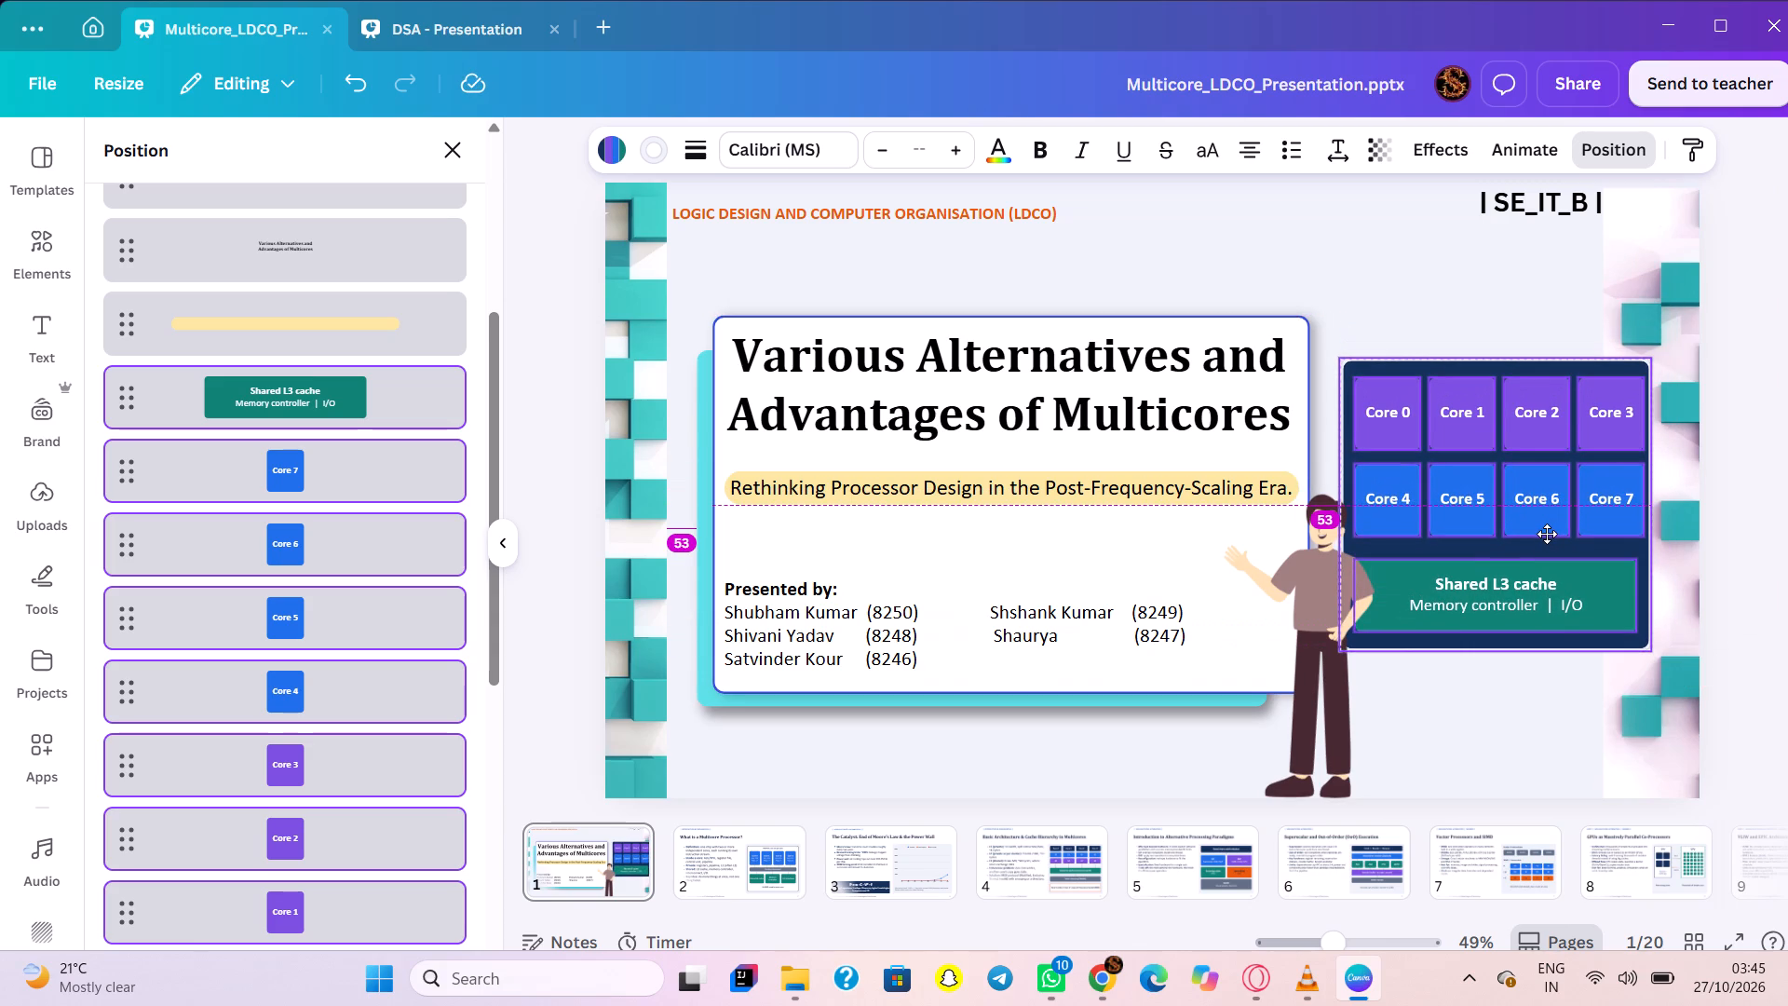
drag(1547, 534, 1557, 536)
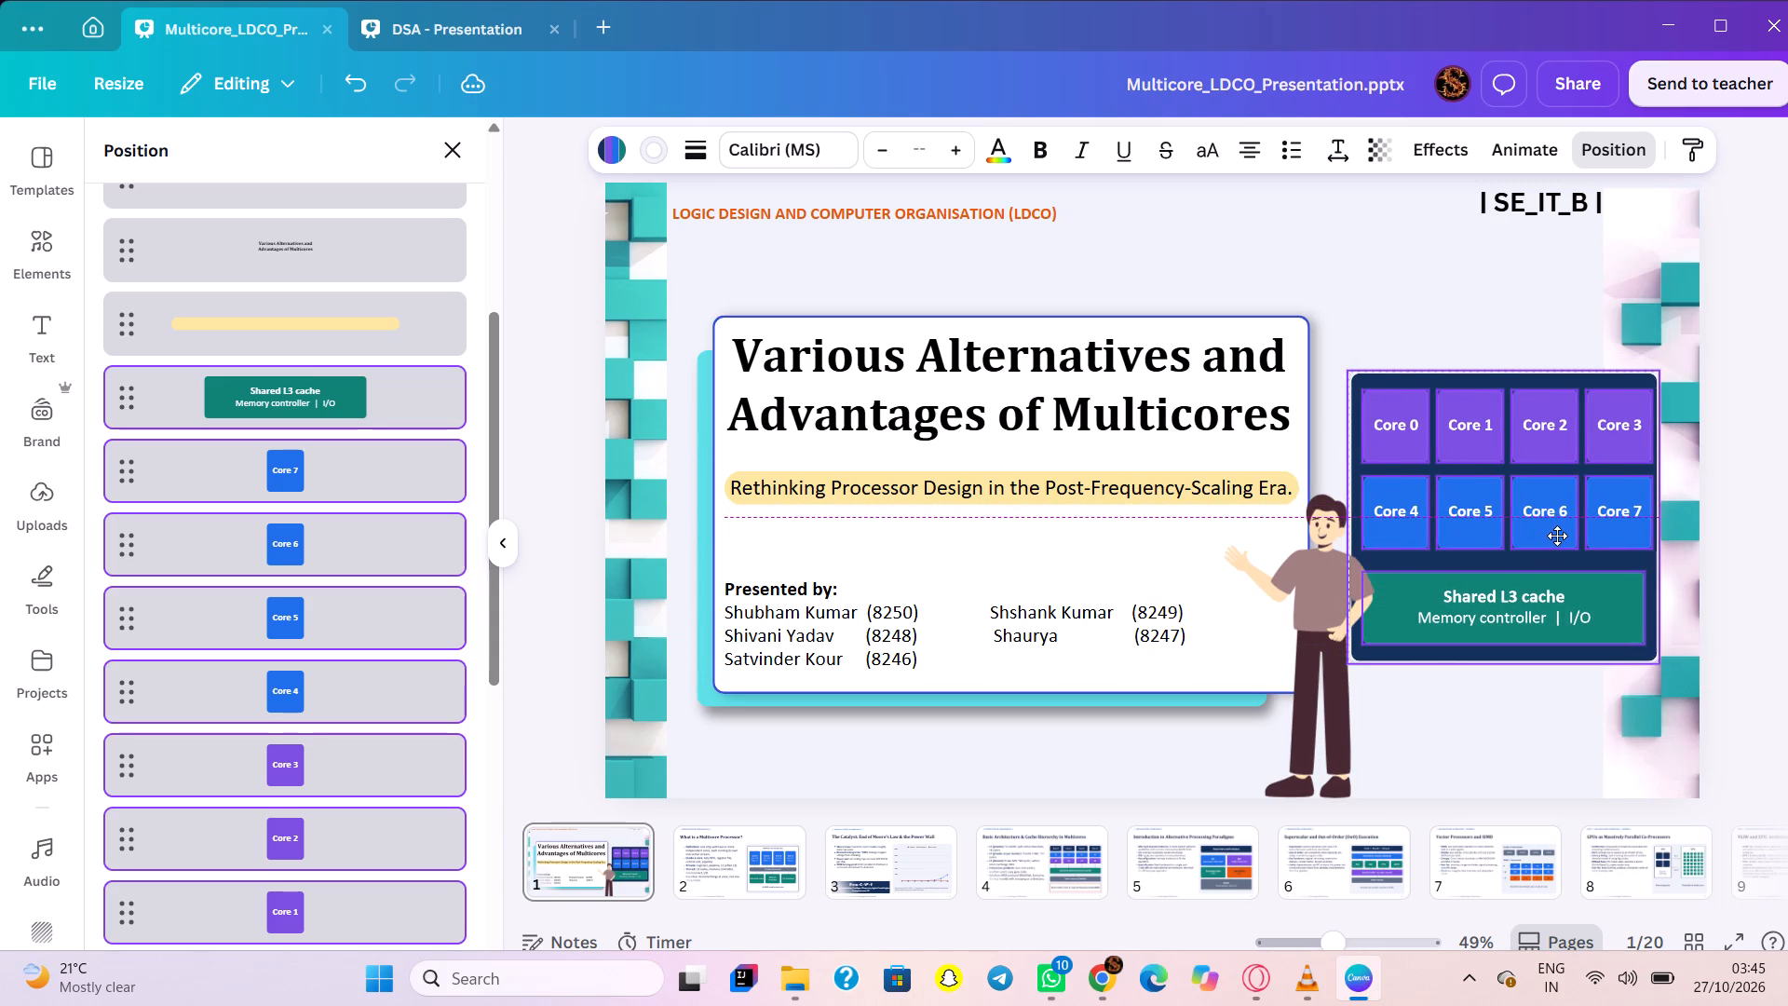
drag(1557, 536, 1556, 534)
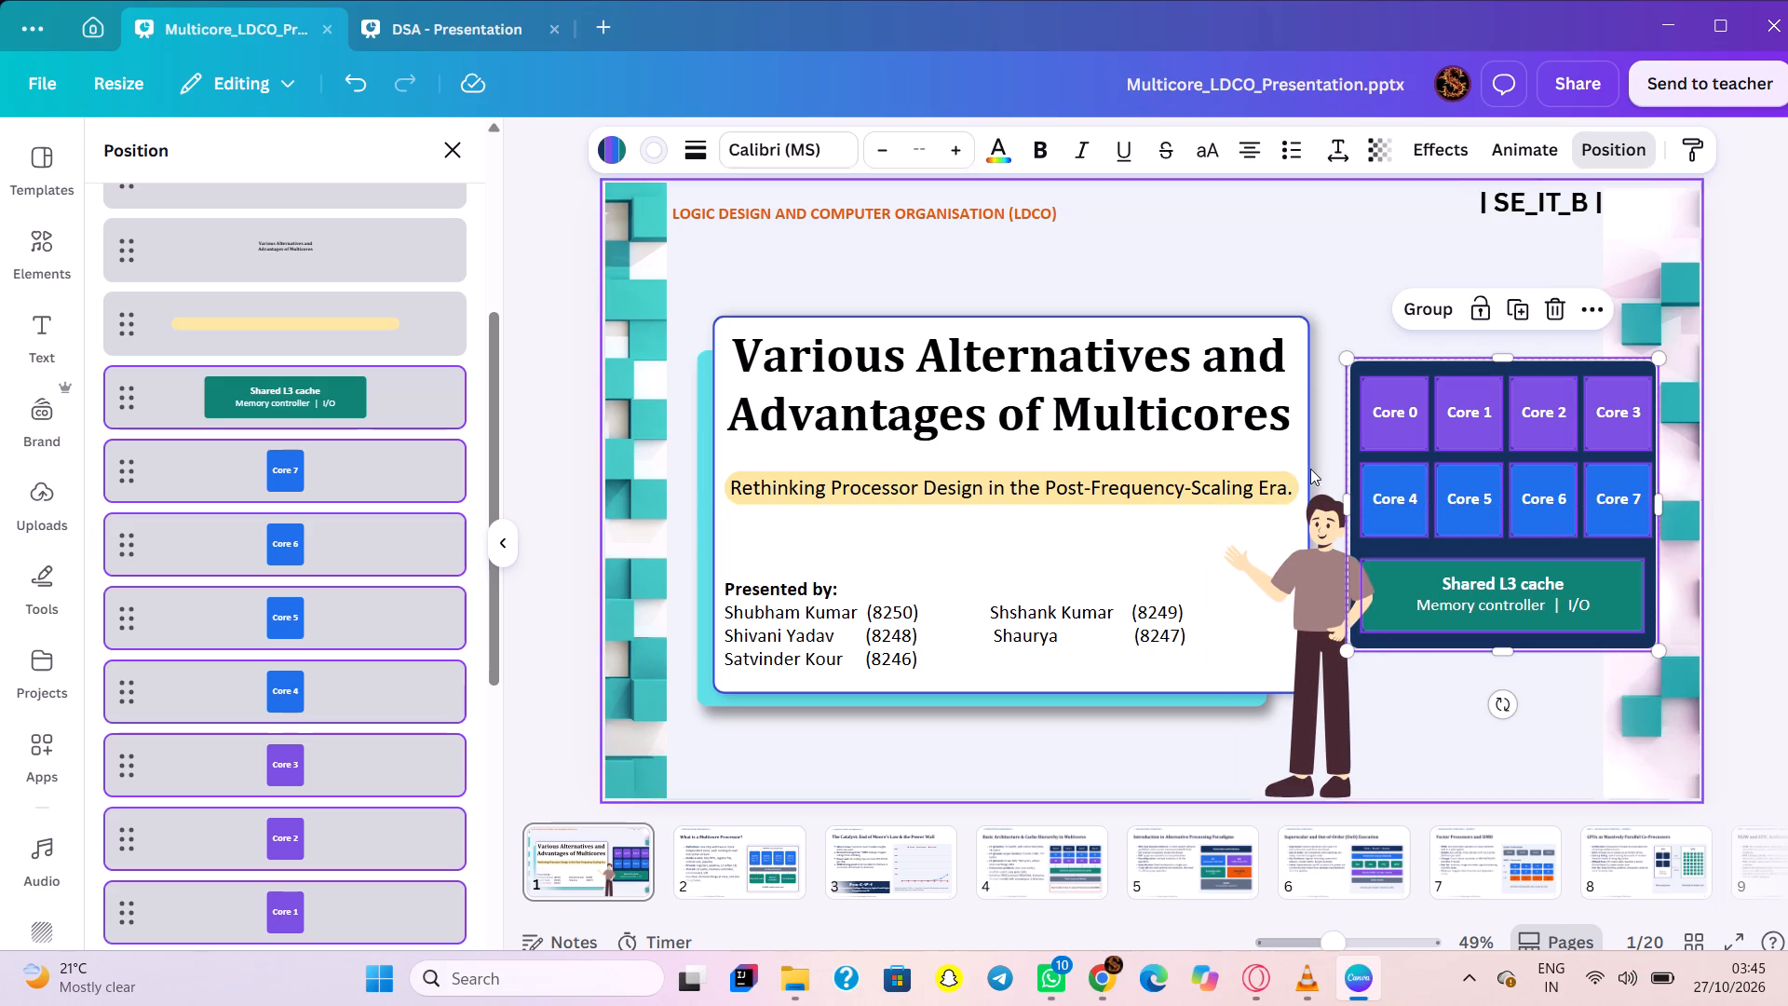
click(1349, 302)
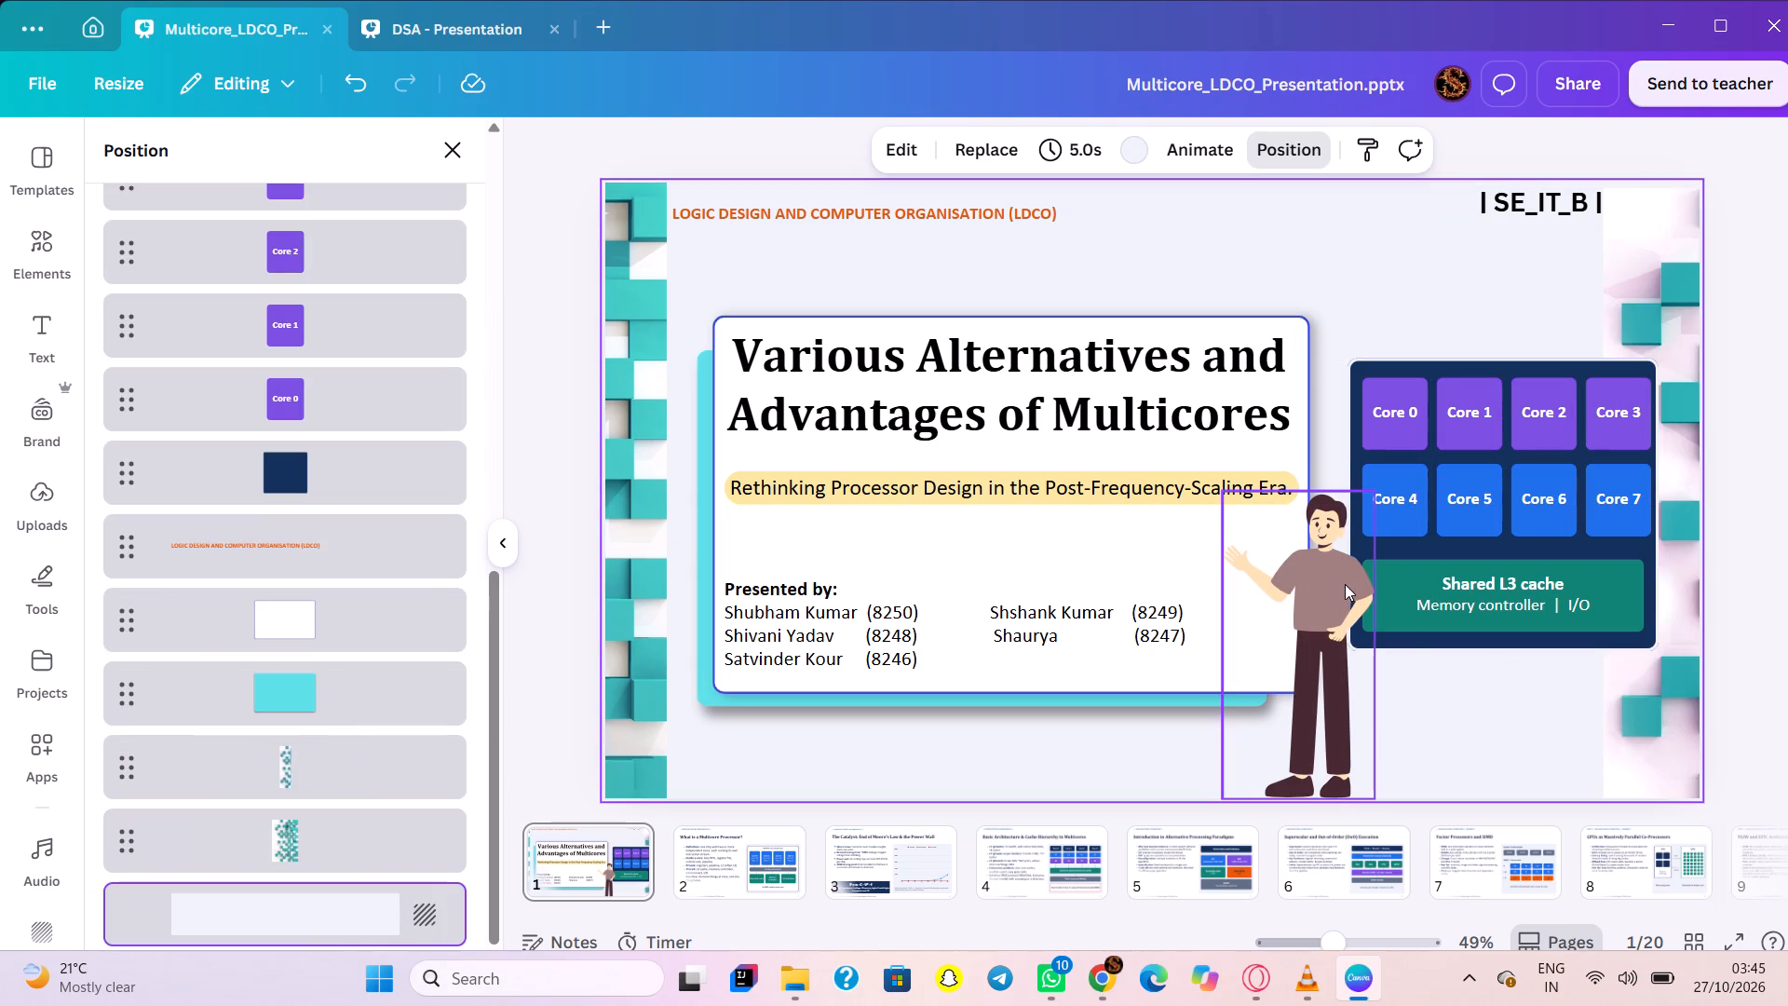
Nudge the man illustration slightly left so he covers less of the core diagram.
drag(1345, 584, 1330, 591)
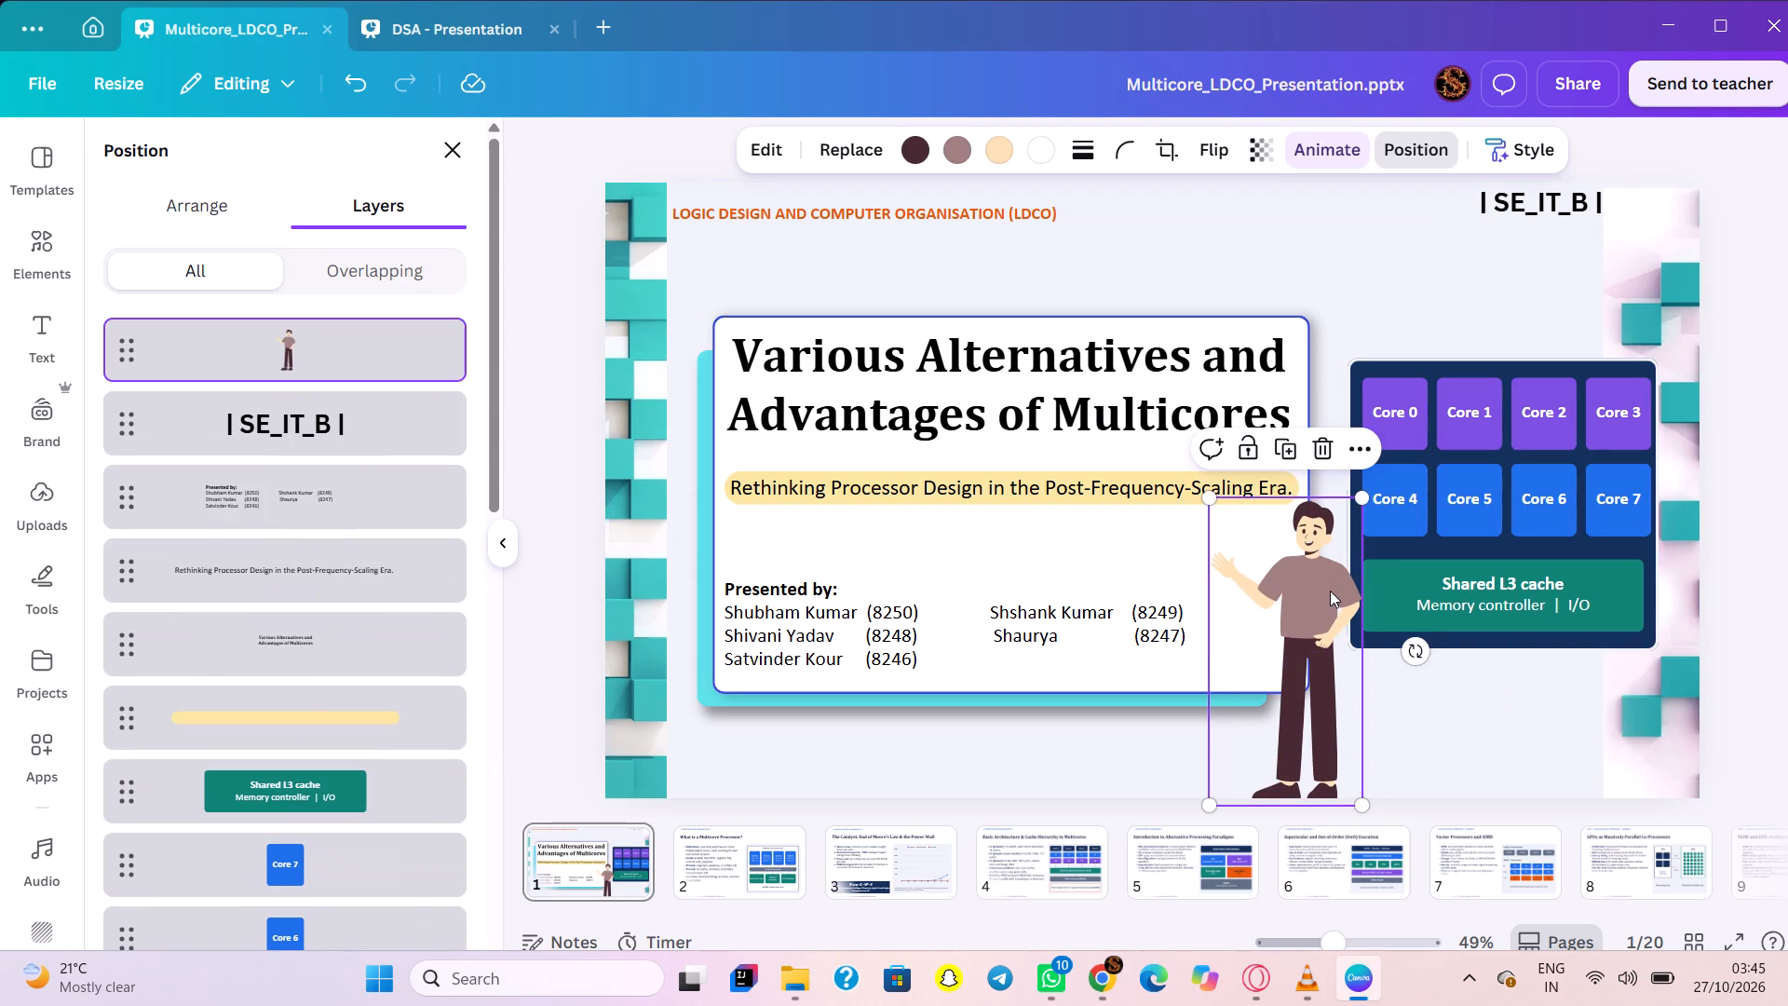
click(1451, 710)
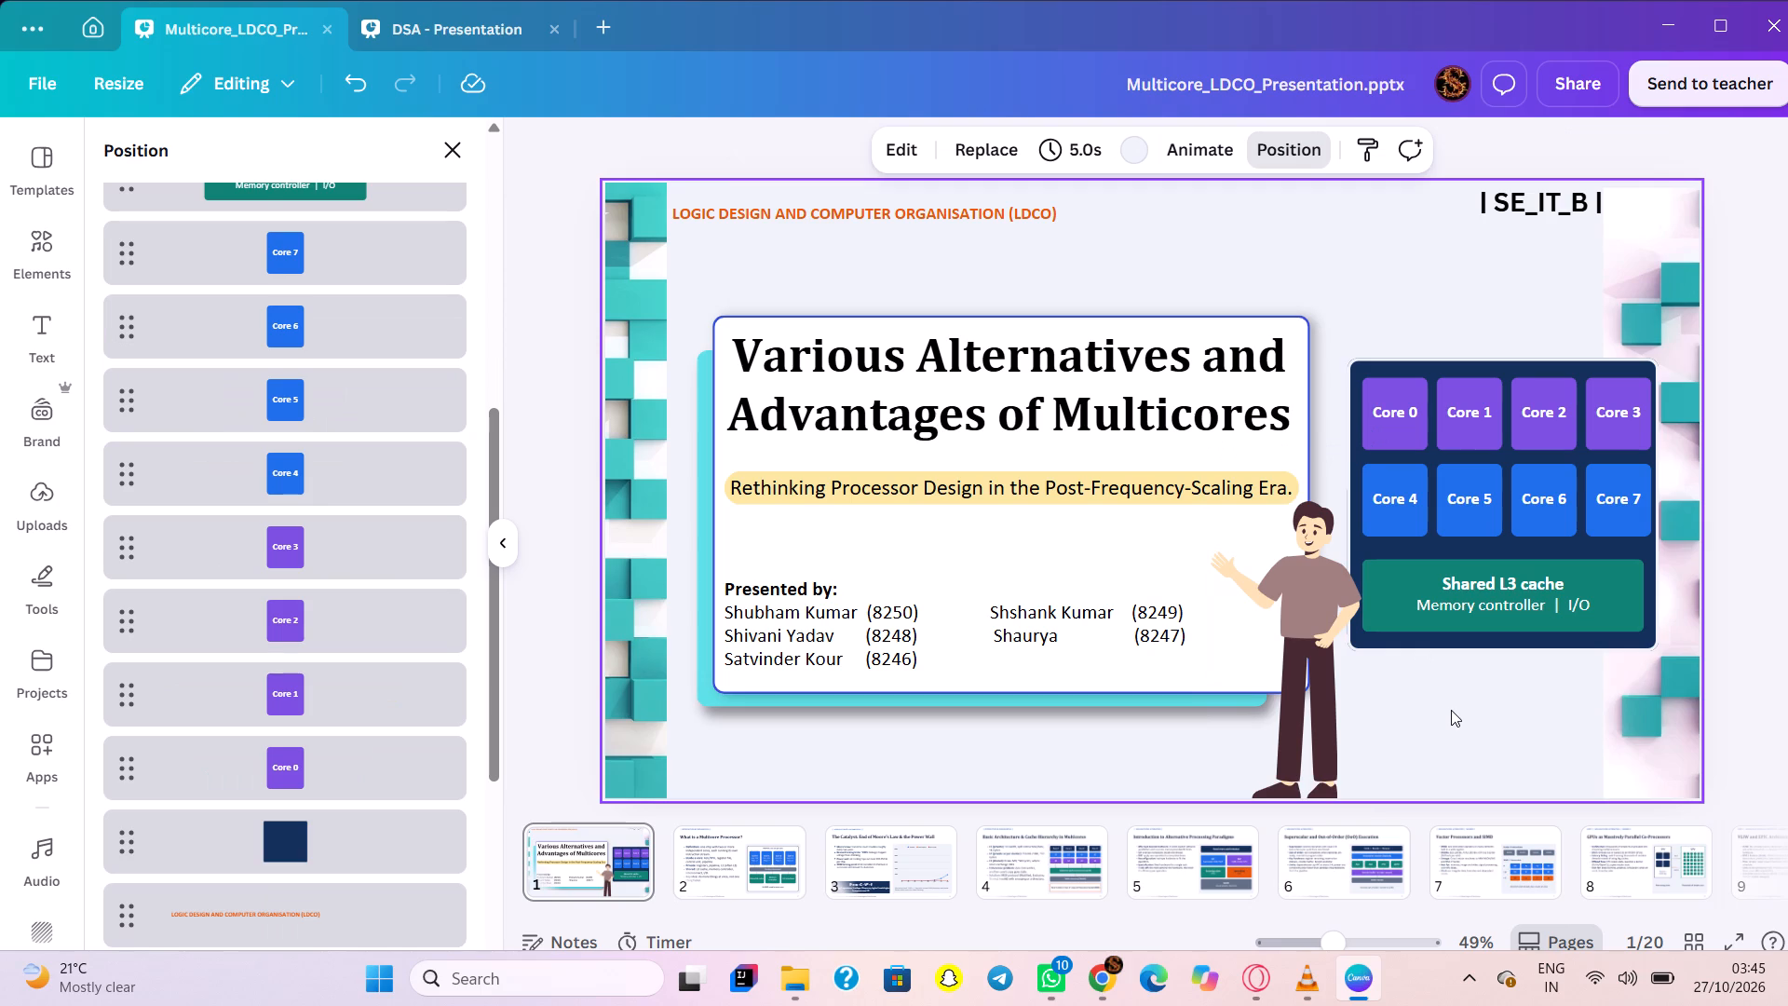
Move the "| SE_IT_B |" label to the slide's lower left, below the teal panel and aligned with its left edge.
drag(1562, 202, 1274, 461)
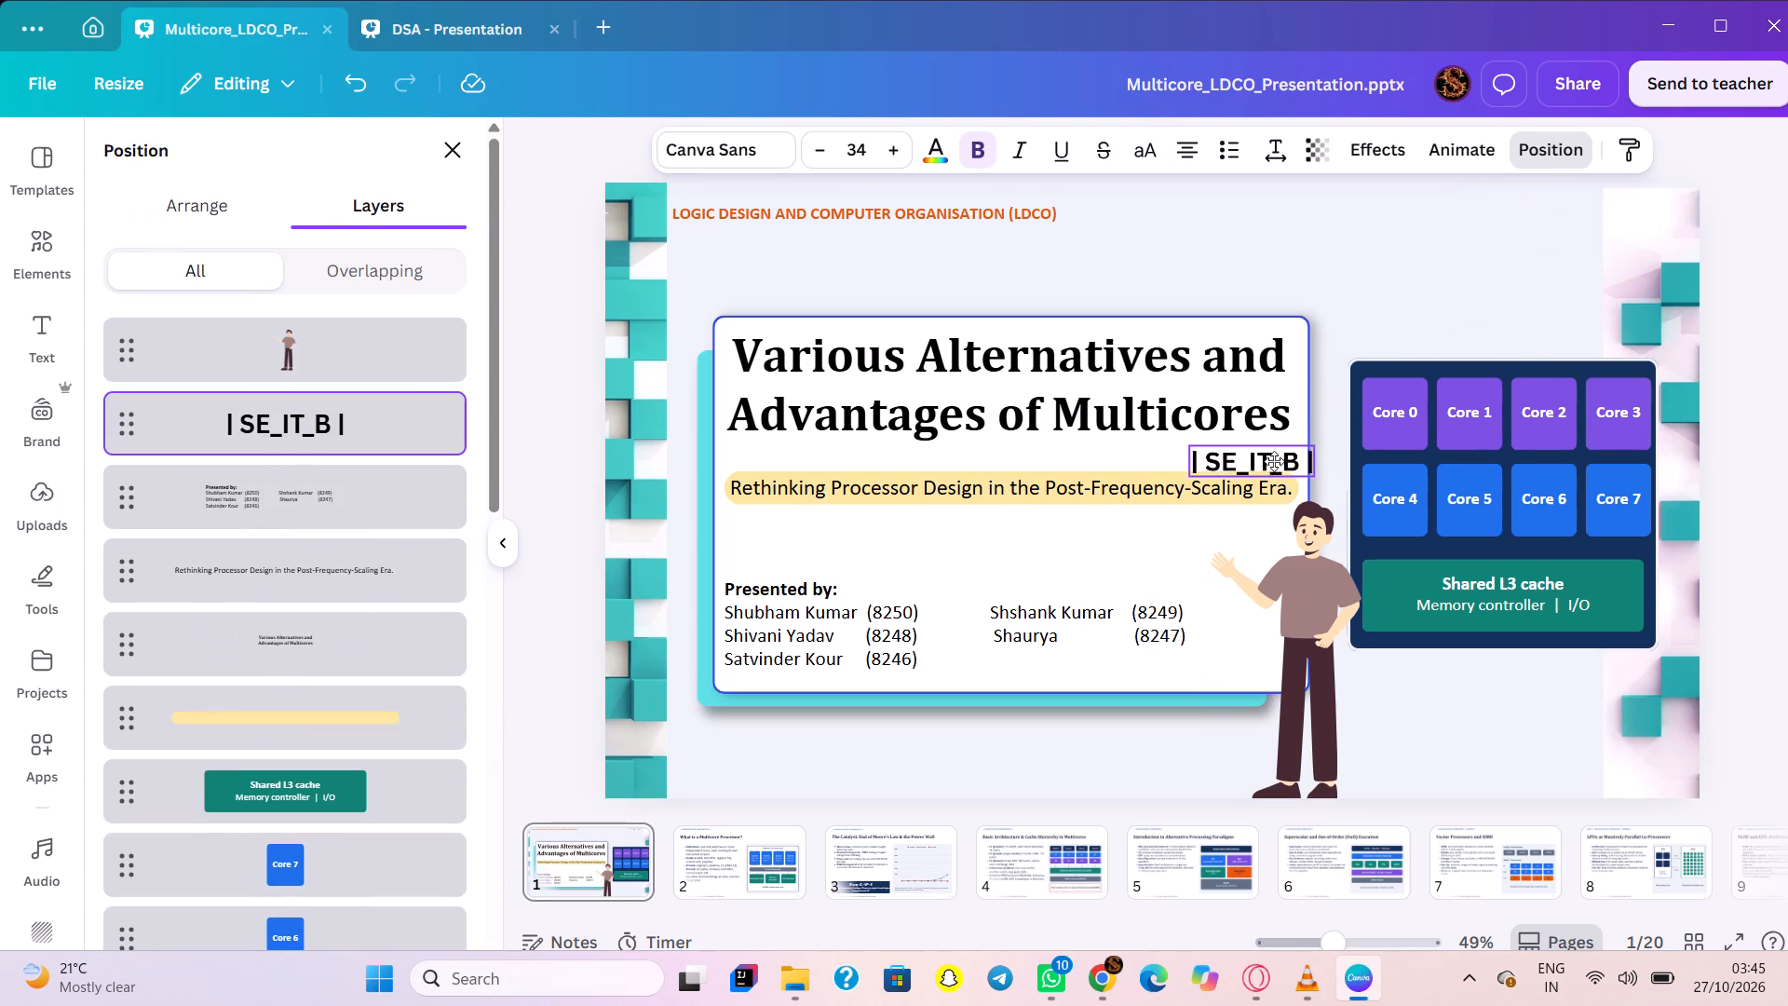
drag(1274, 461, 848, 672)
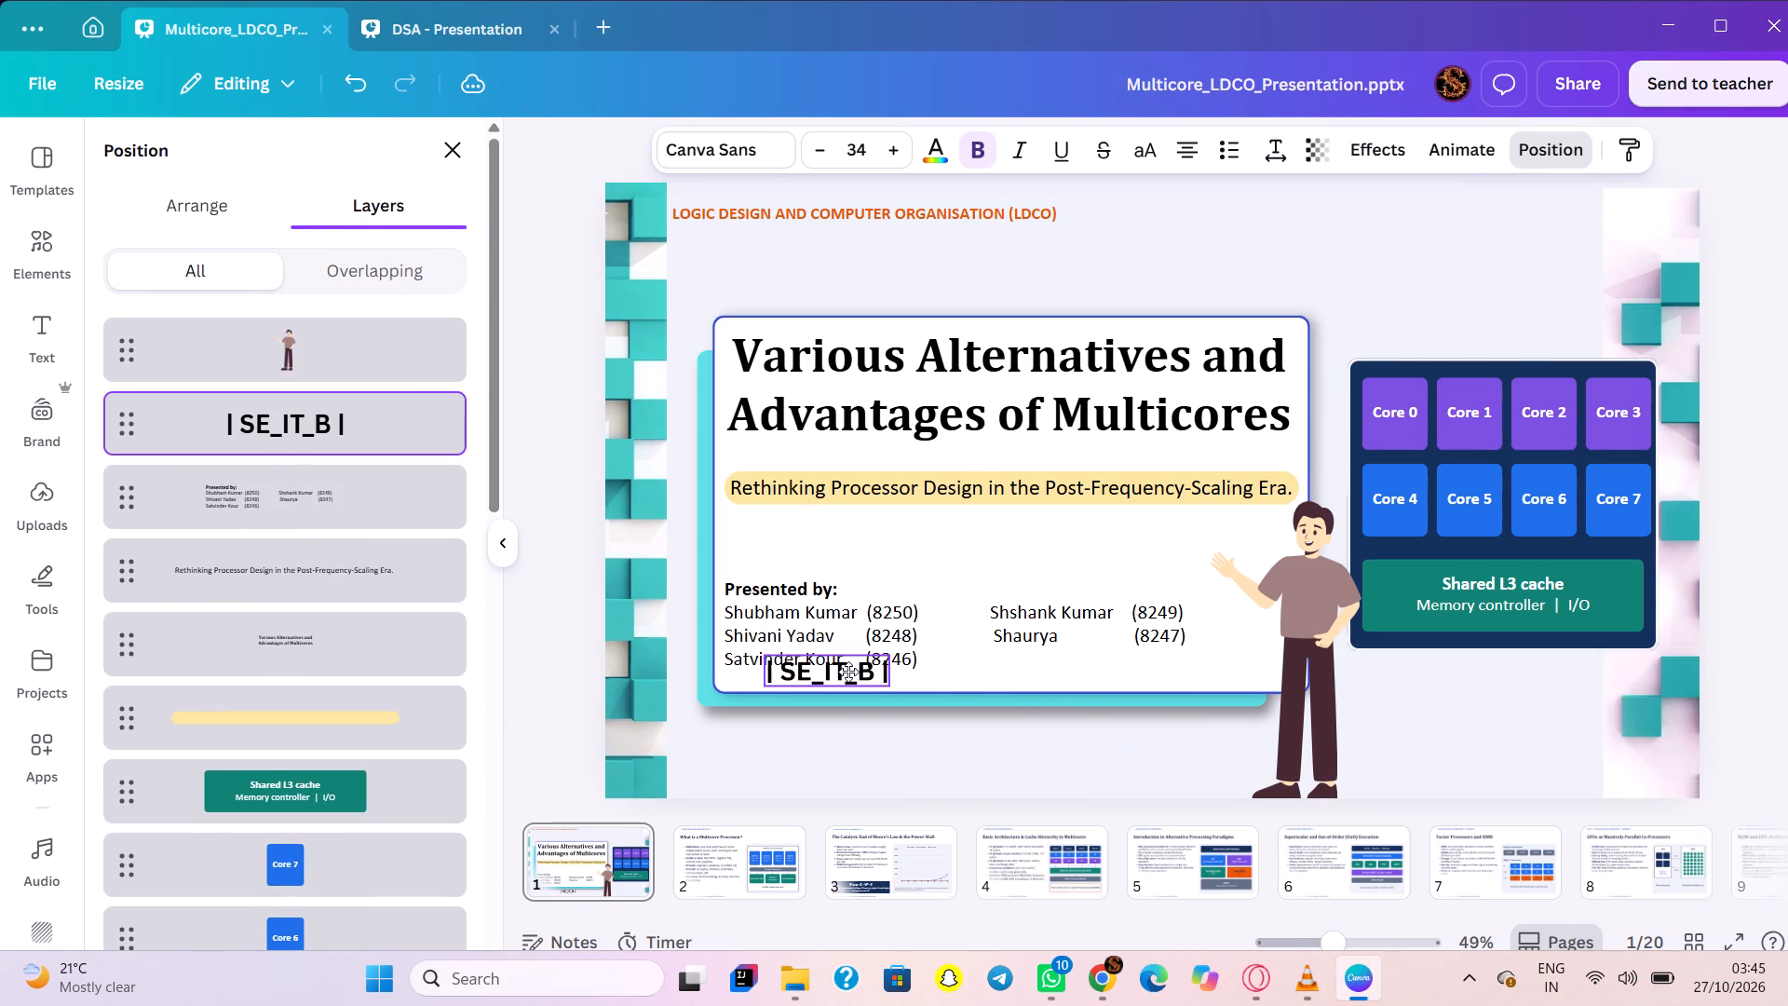
drag(848, 672, 792, 794)
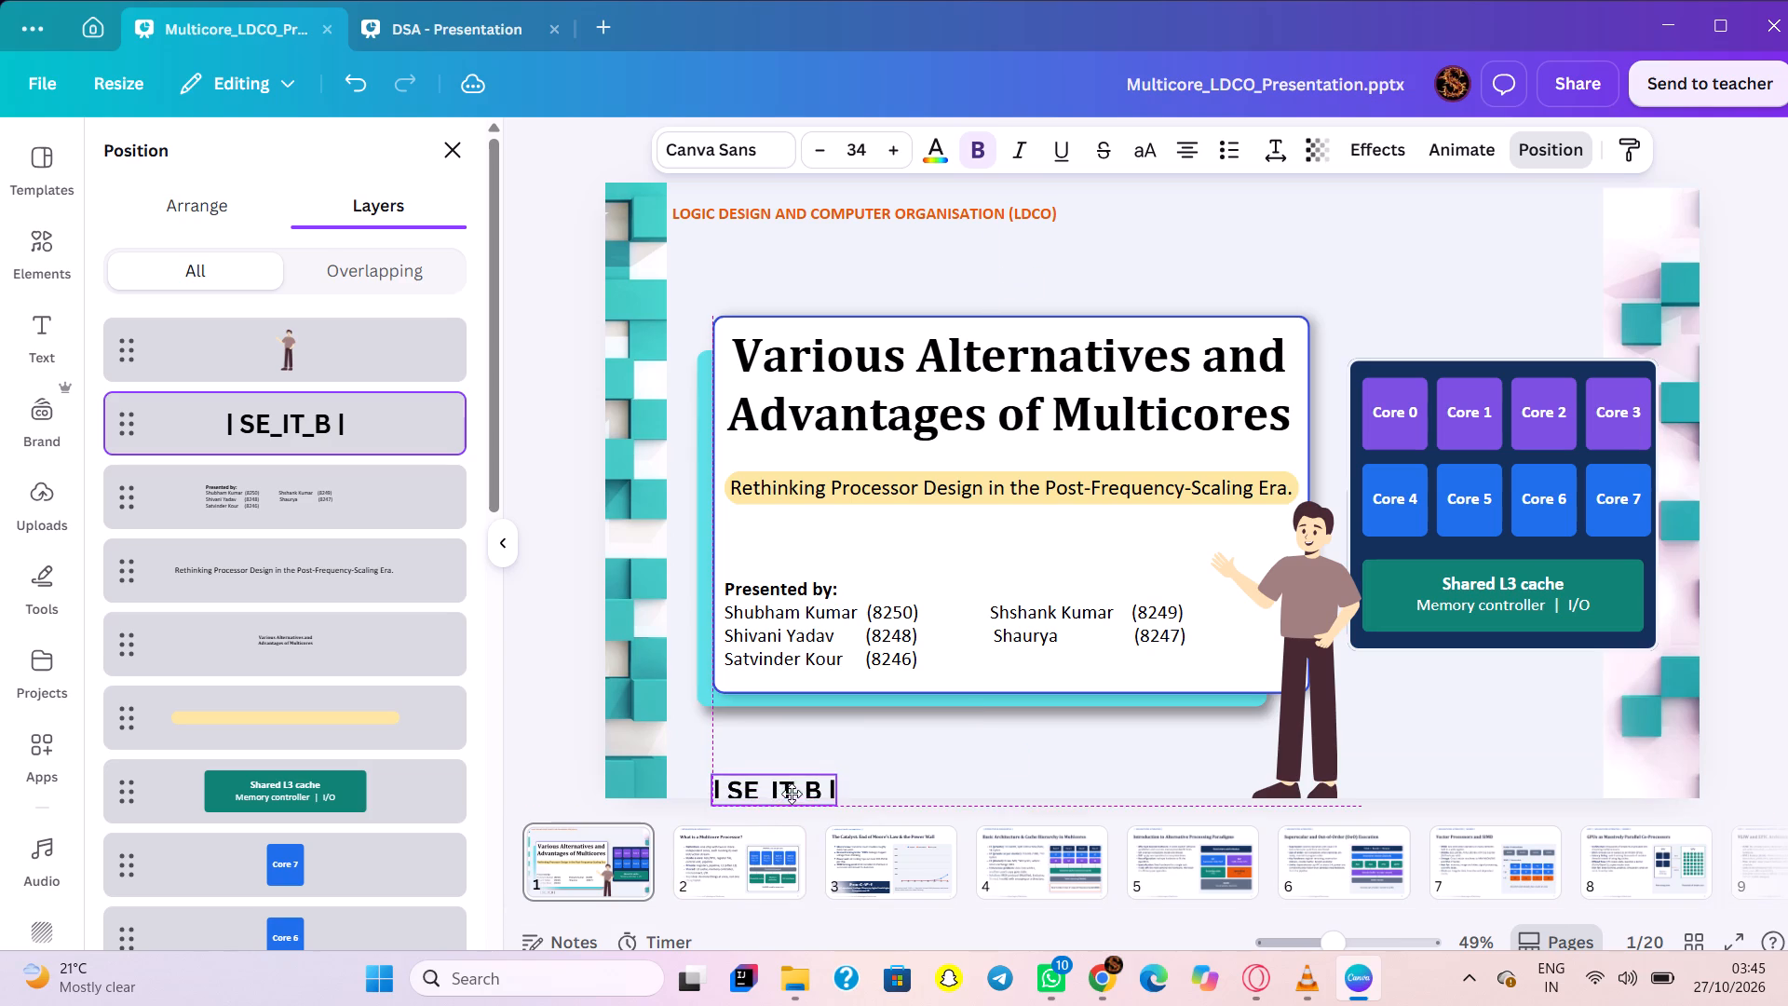
drag(792, 794, 783, 782)
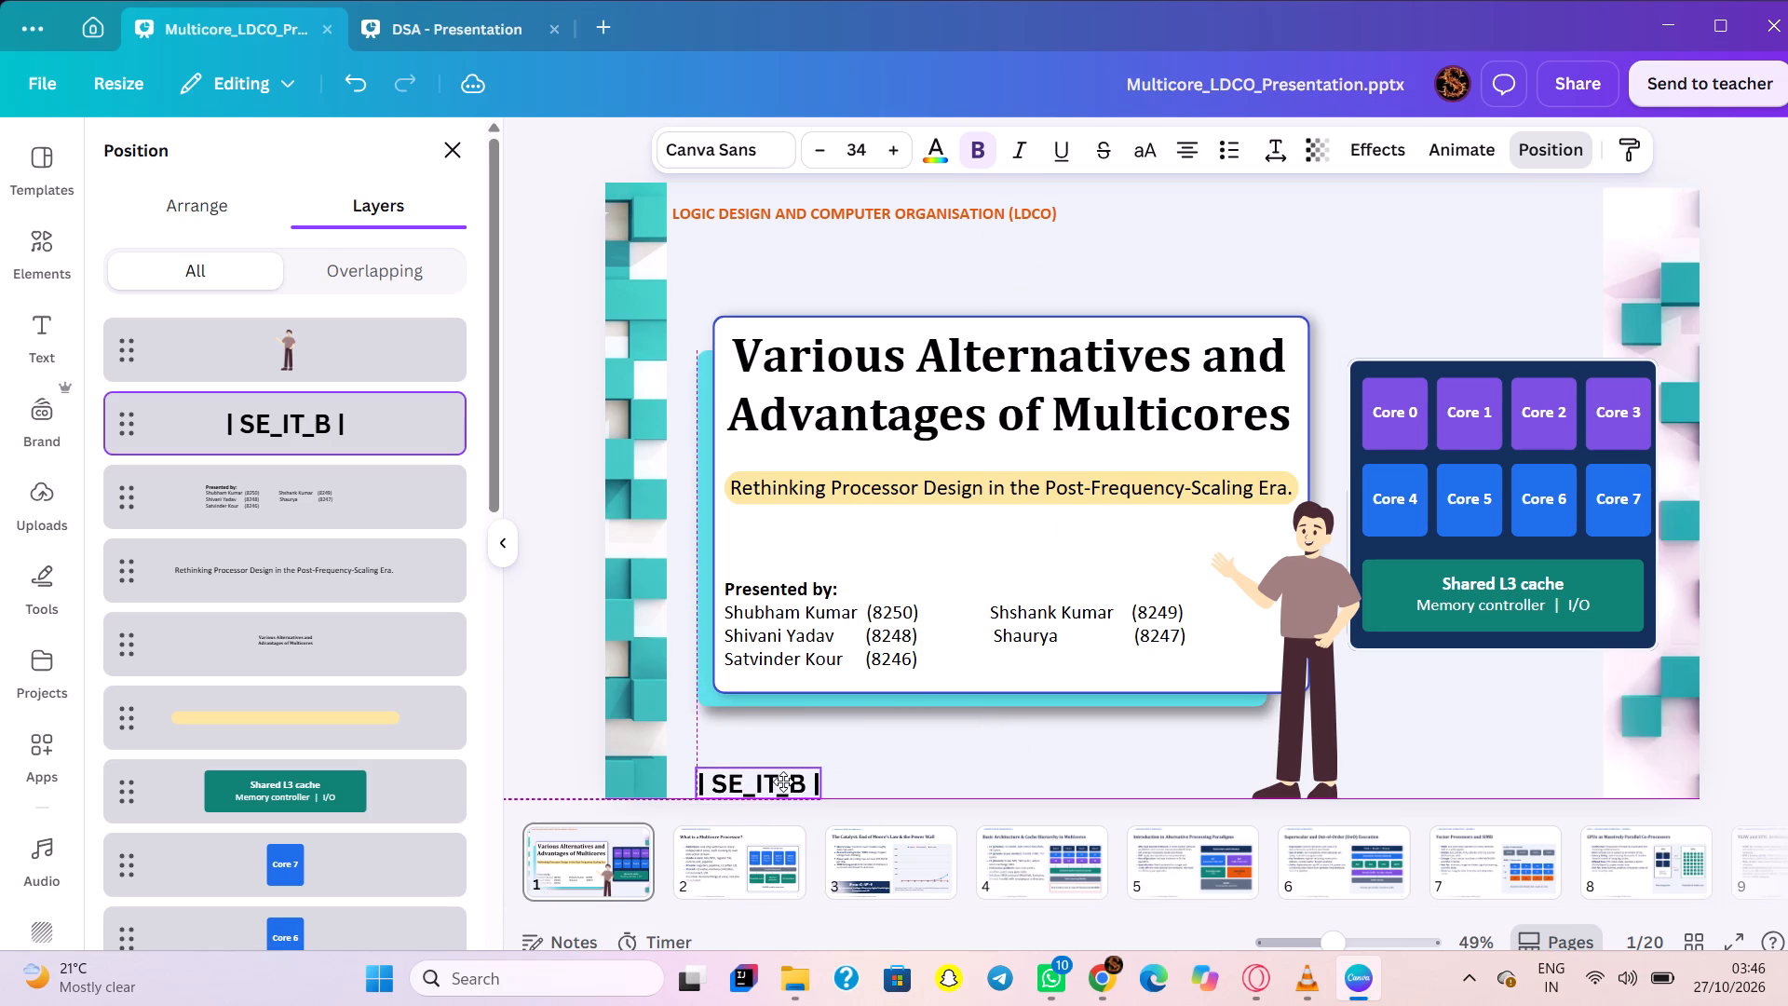
drag(783, 782, 786, 781)
Shift the left teal-block border slightly further off the slide's left edge.
drag(643, 642, 631, 643)
click(940, 773)
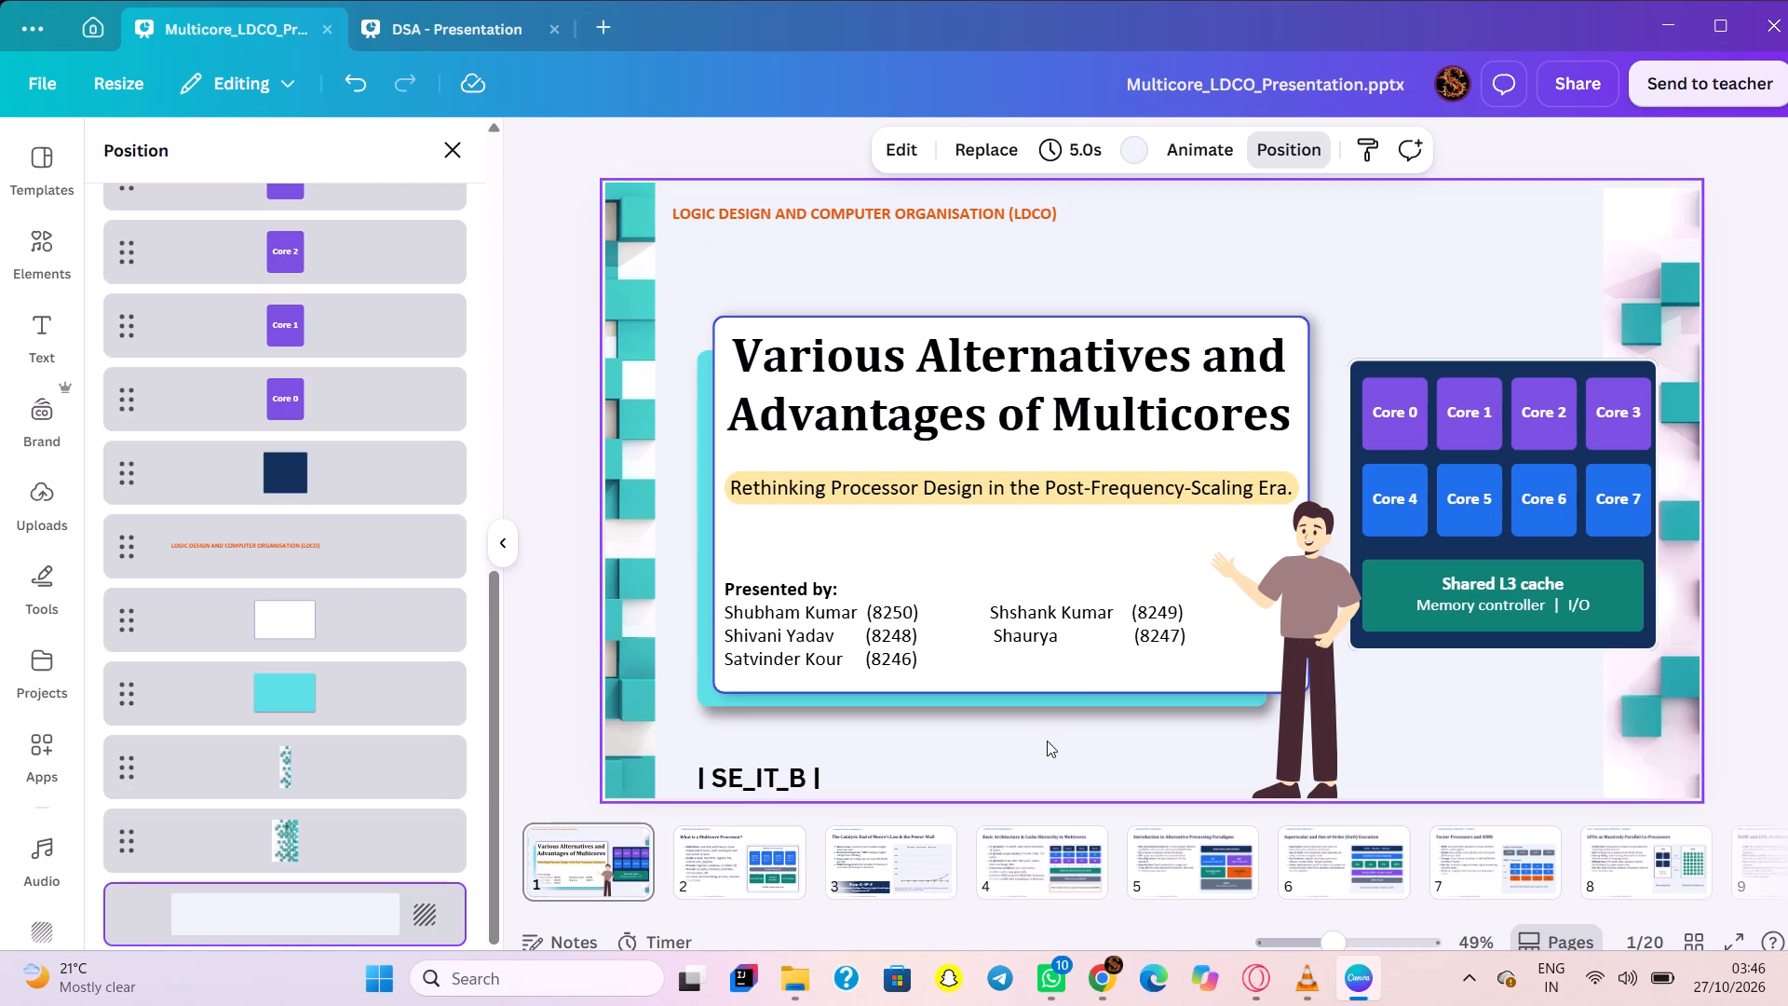
On slide 5, Introduction to Alternative Processing Paradigms, enlarge the bullet text to font size 33.
click(727, 851)
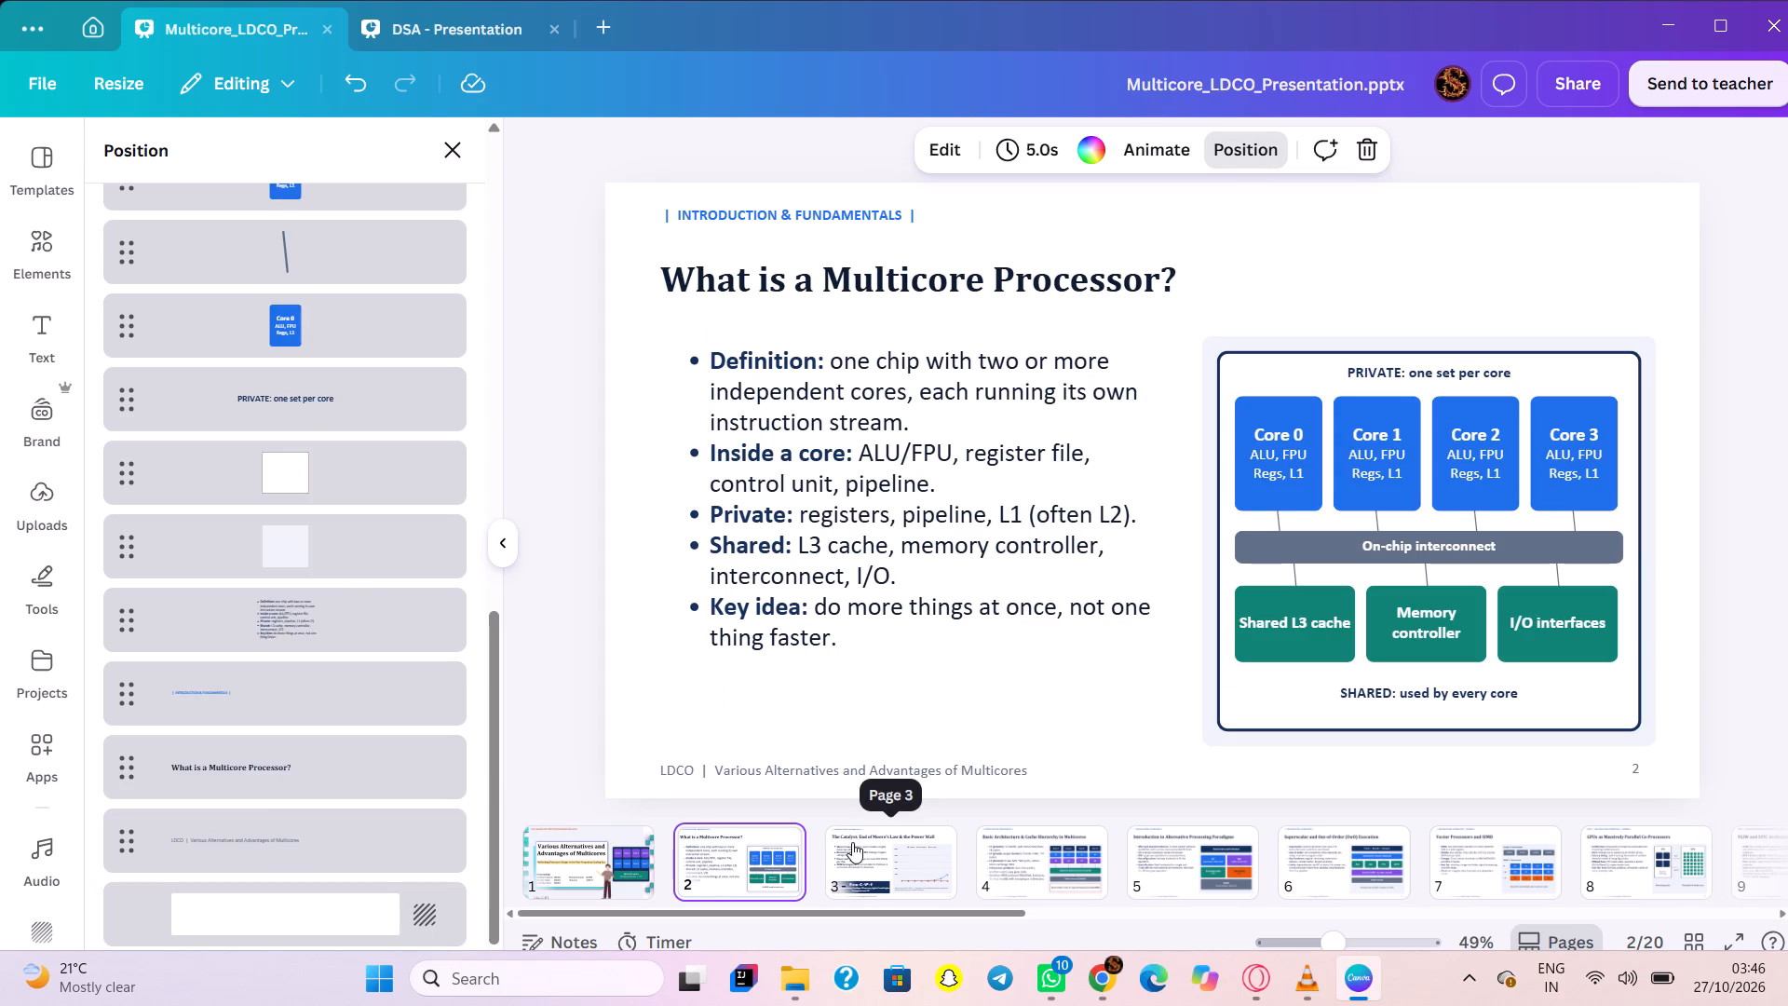
click(847, 869)
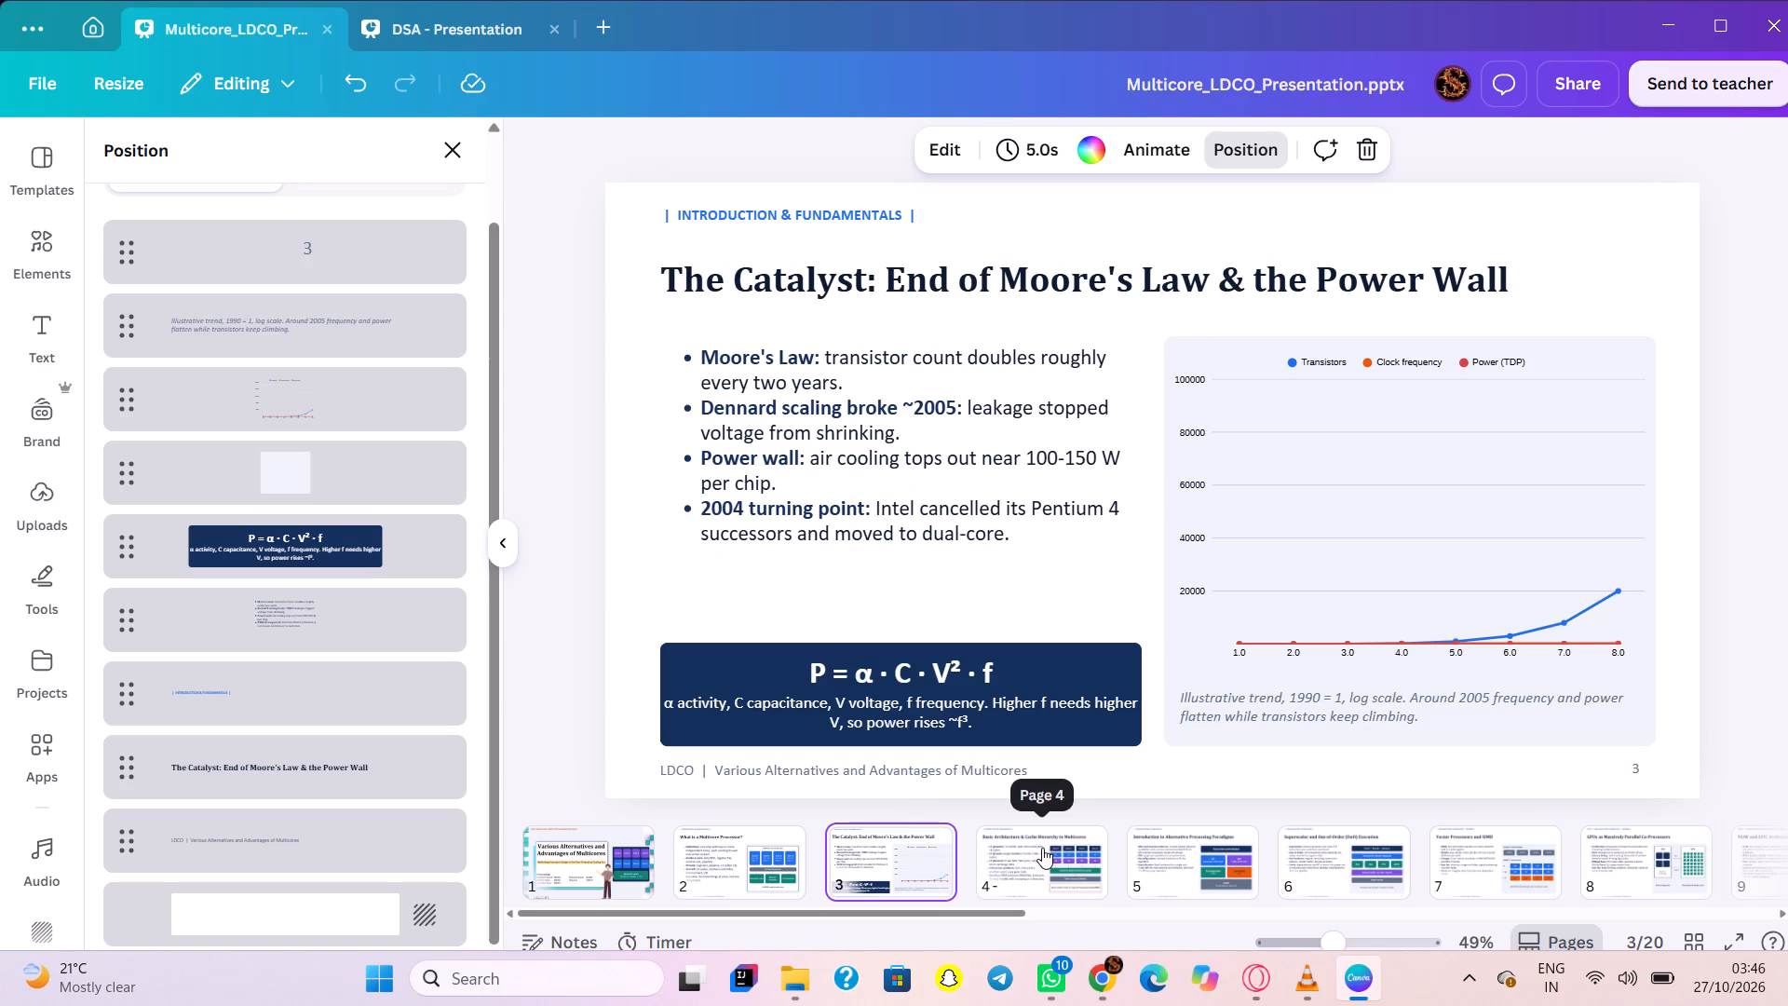
click(1042, 848)
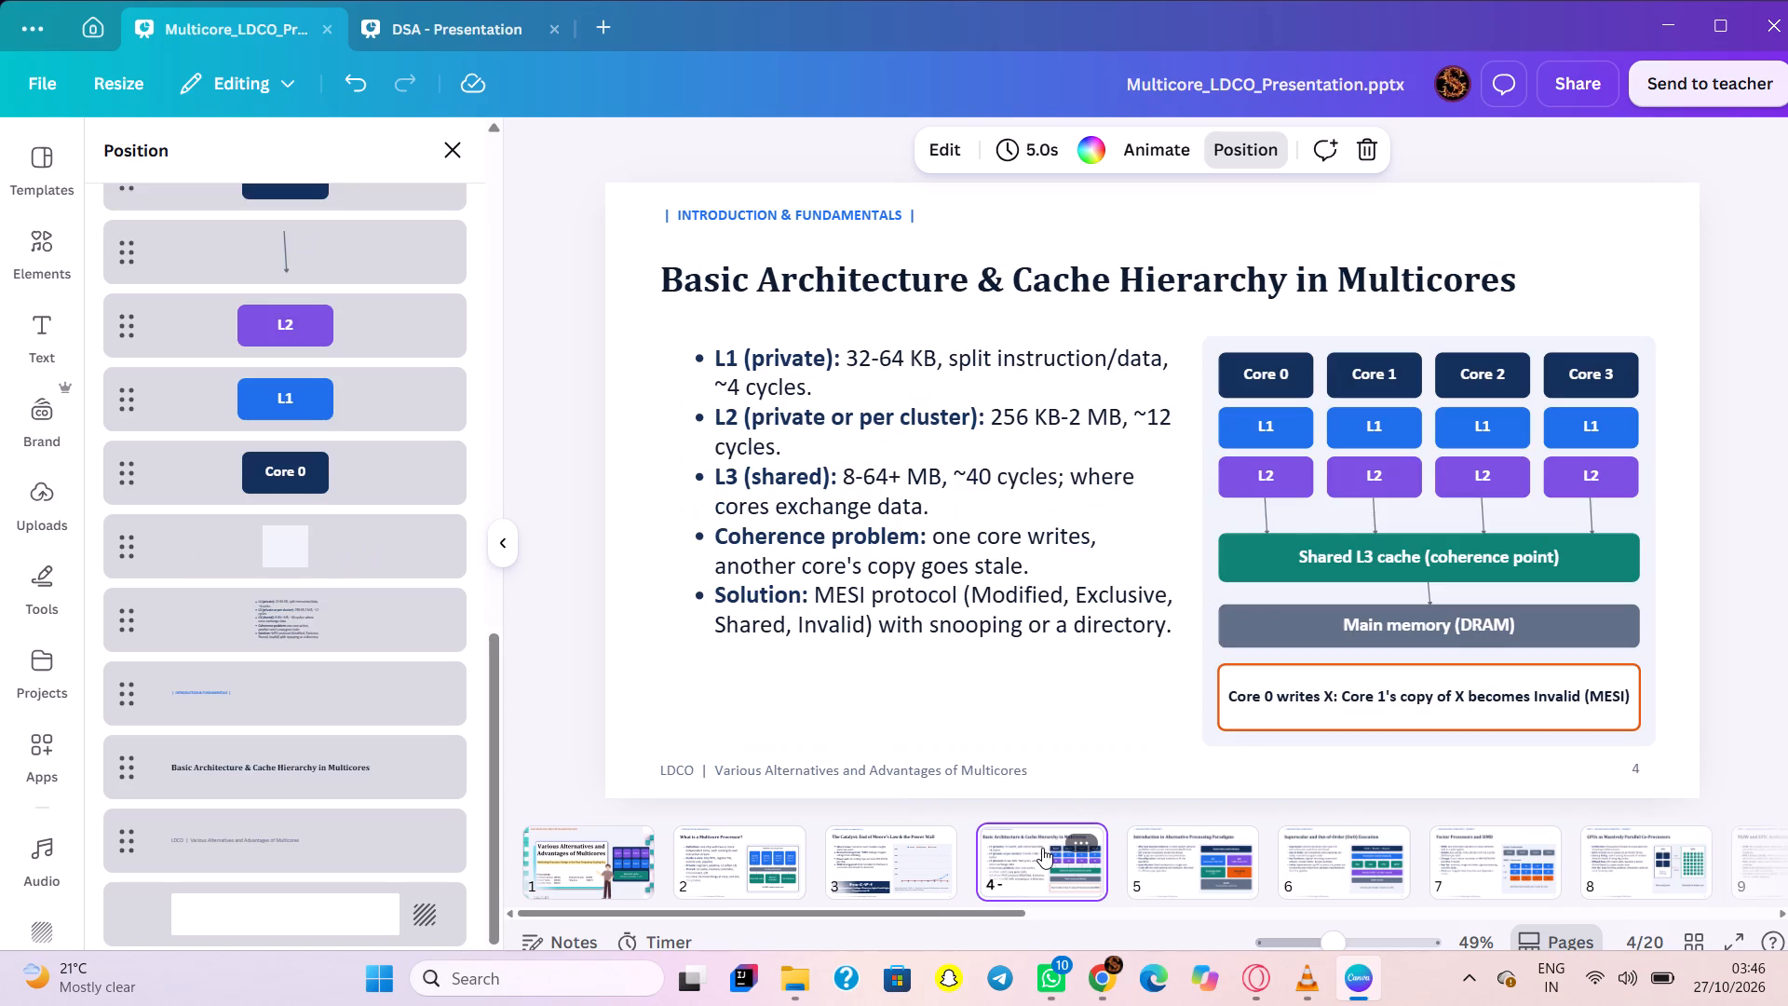
click(1155, 848)
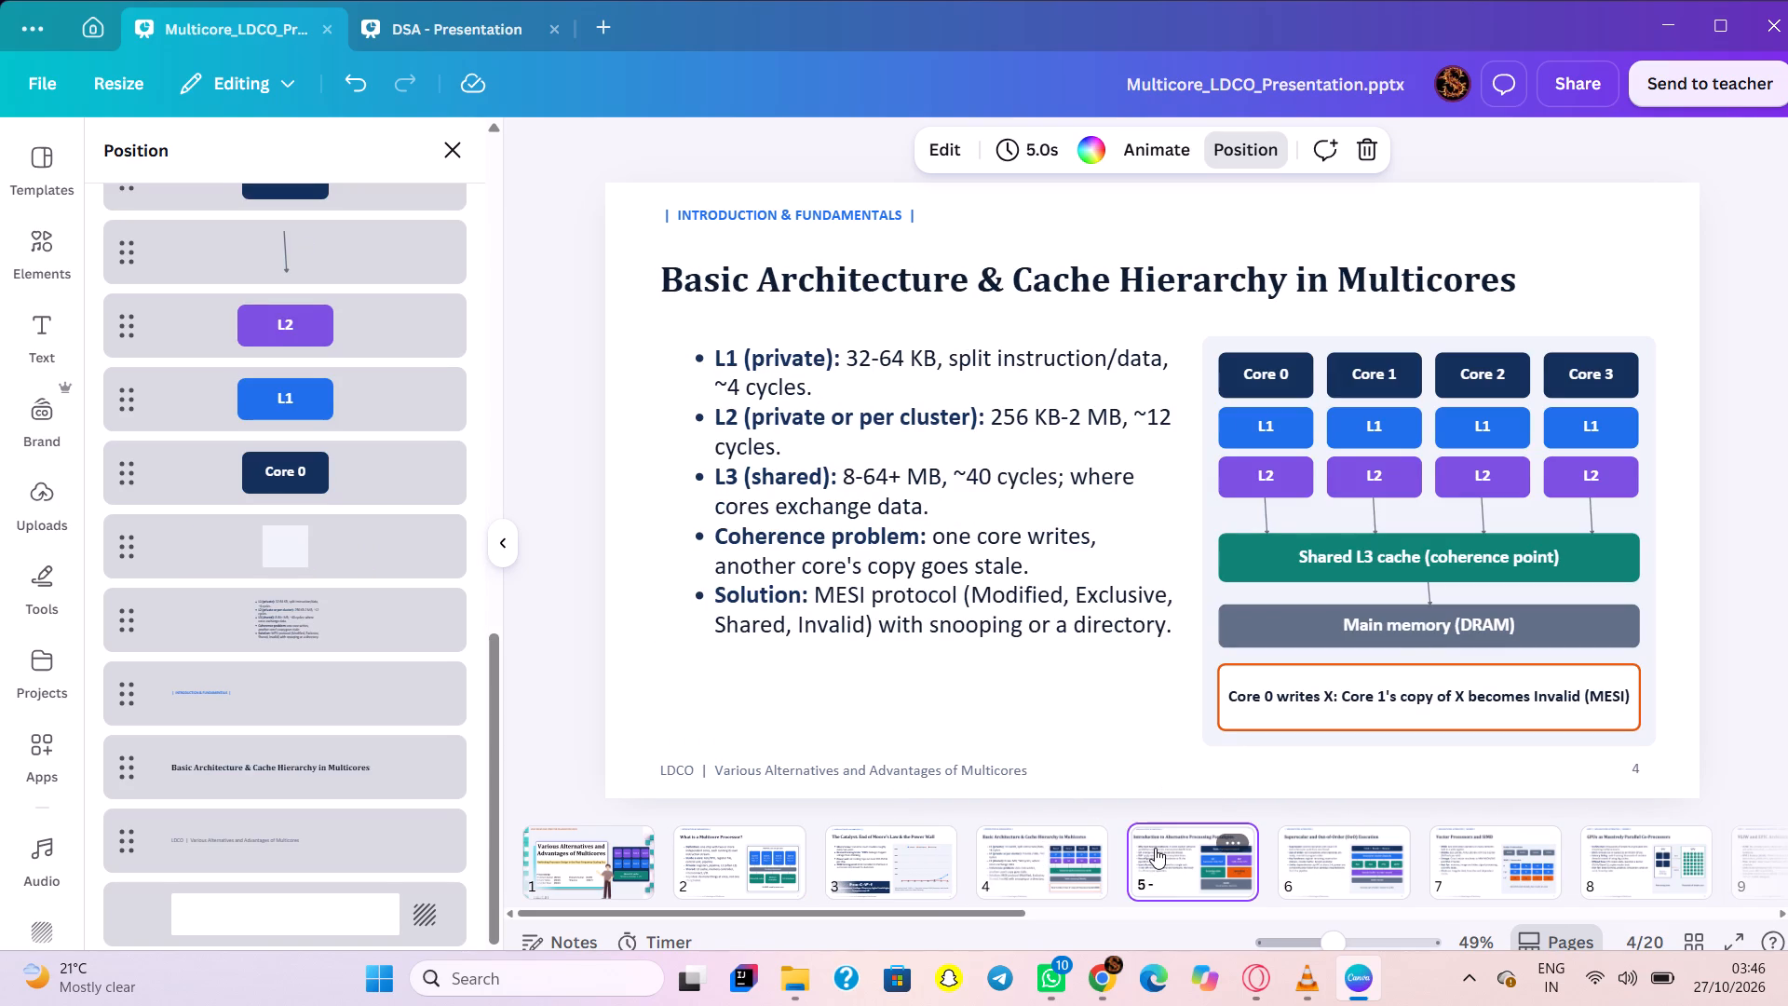
click(913, 359)
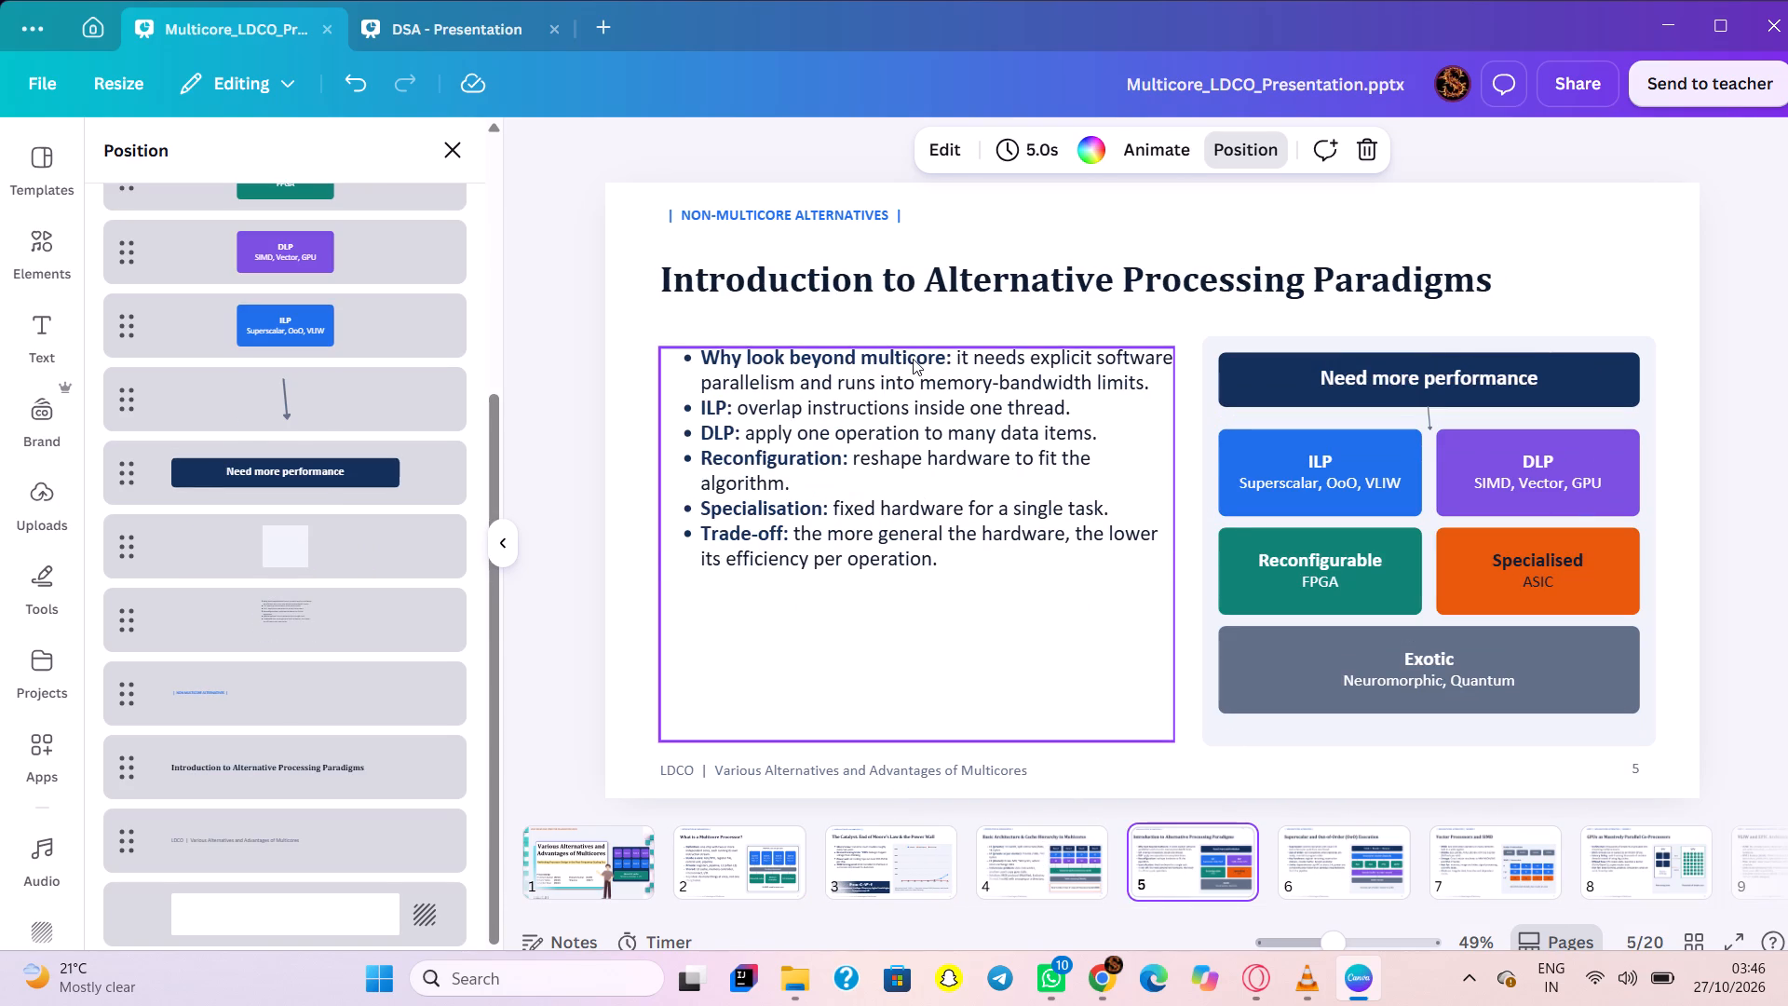
click(887, 146)
click(884, 146)
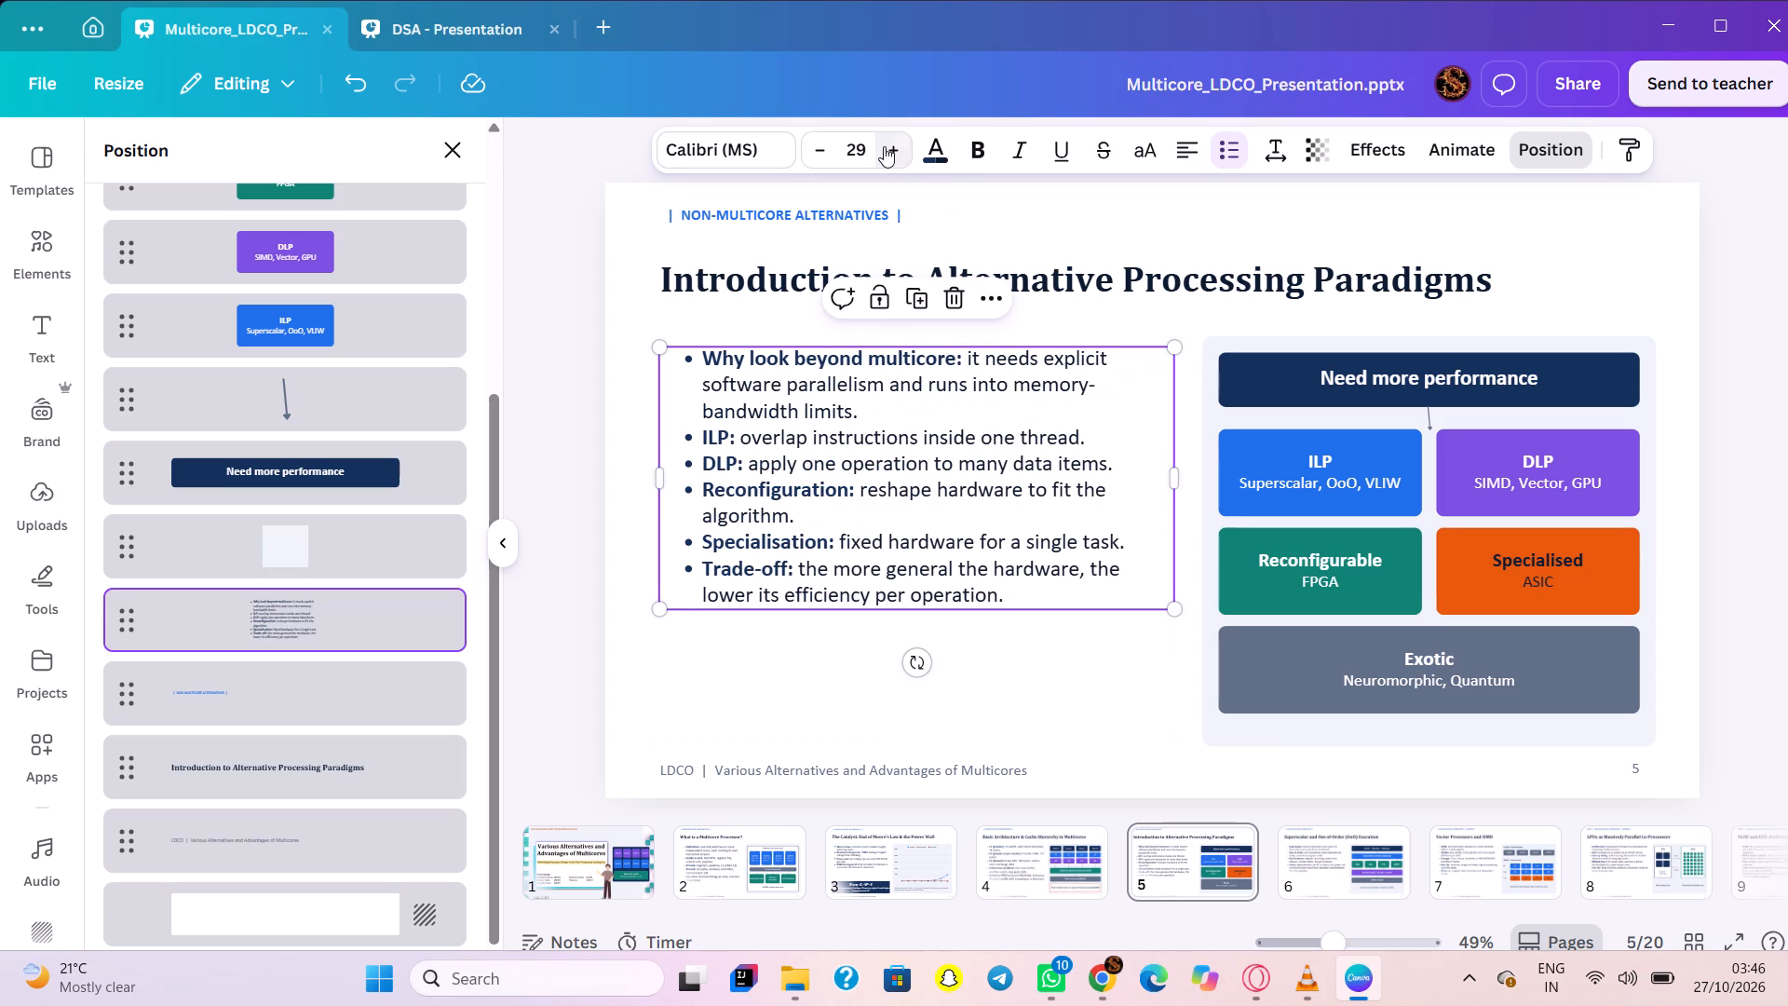
click(884, 146)
click(884, 147)
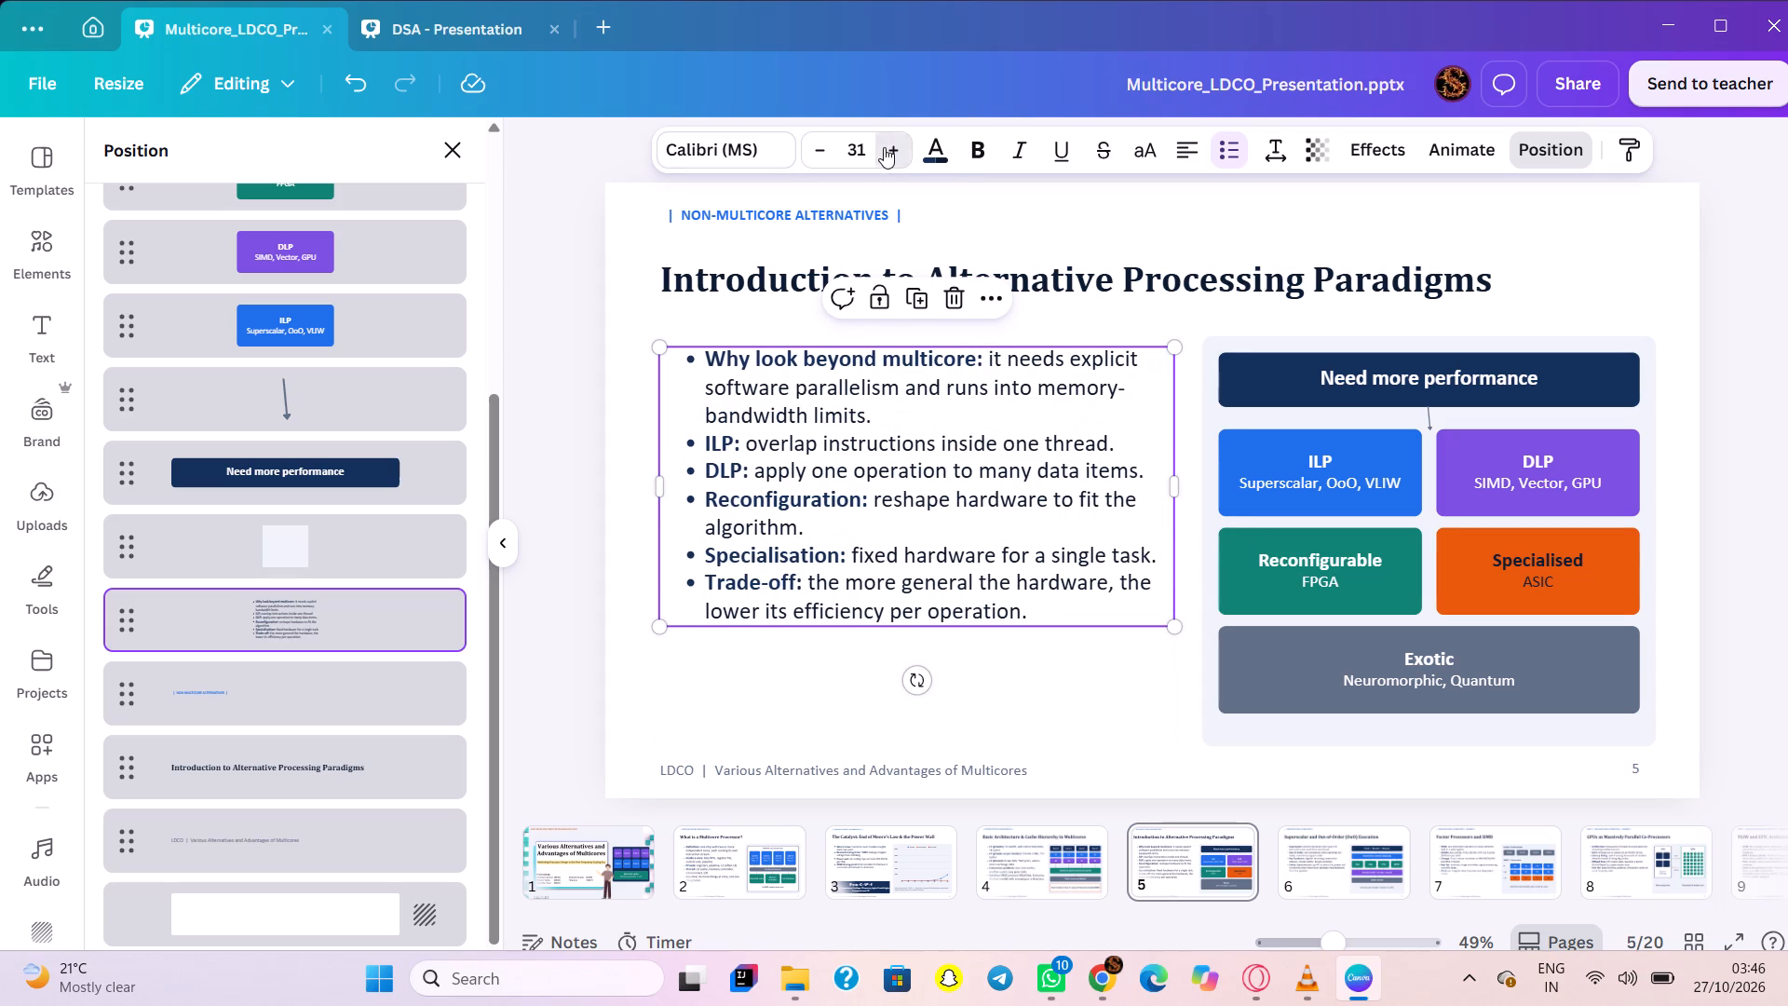
click(884, 147)
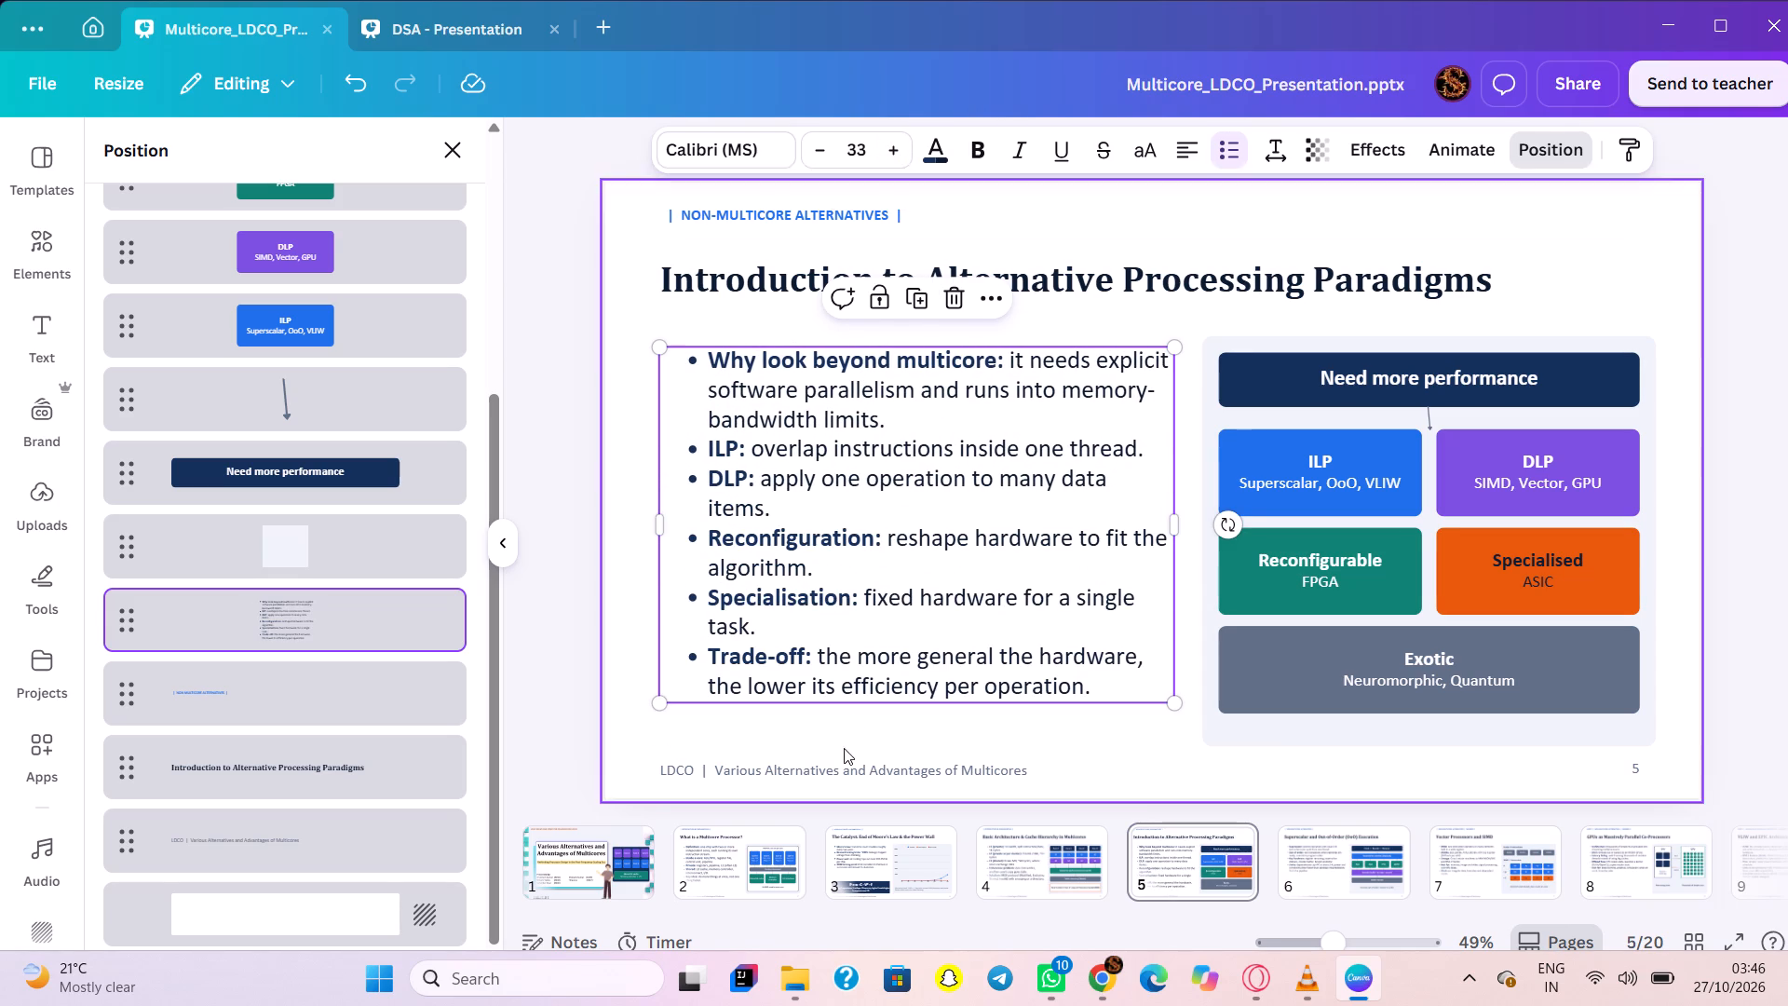
Copy both teal-block border images from the Multicore title slide.
click(593, 880)
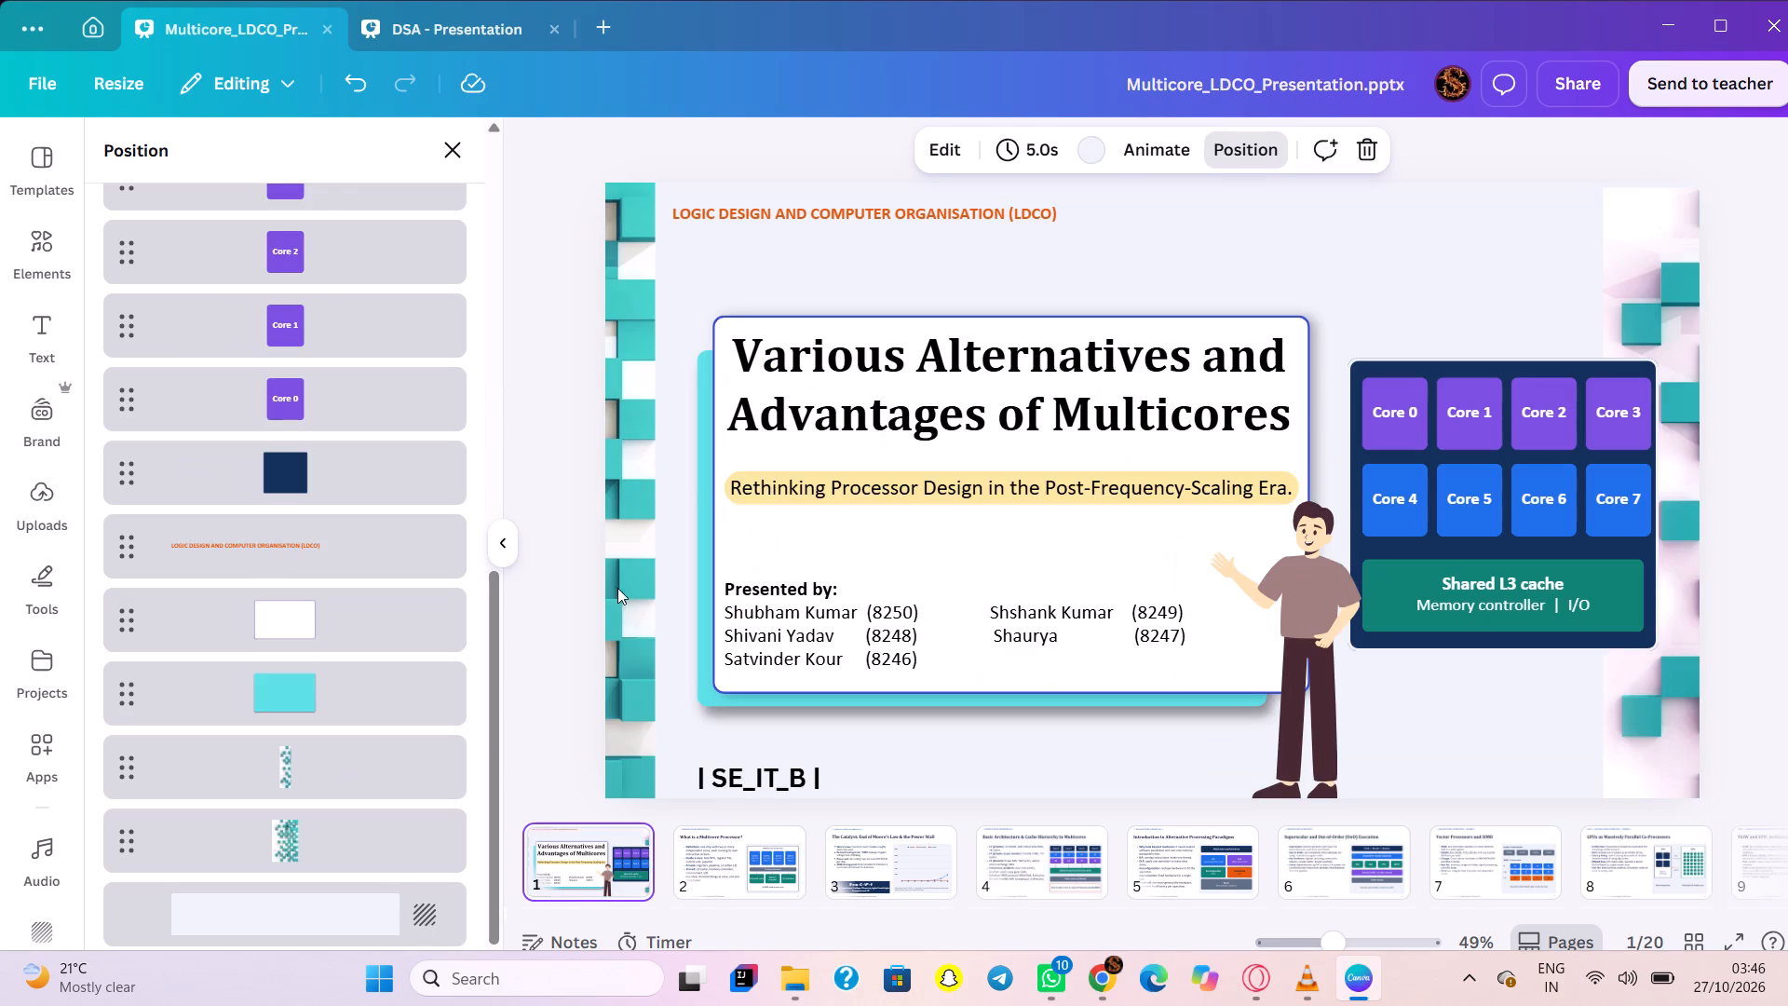
click(618, 578)
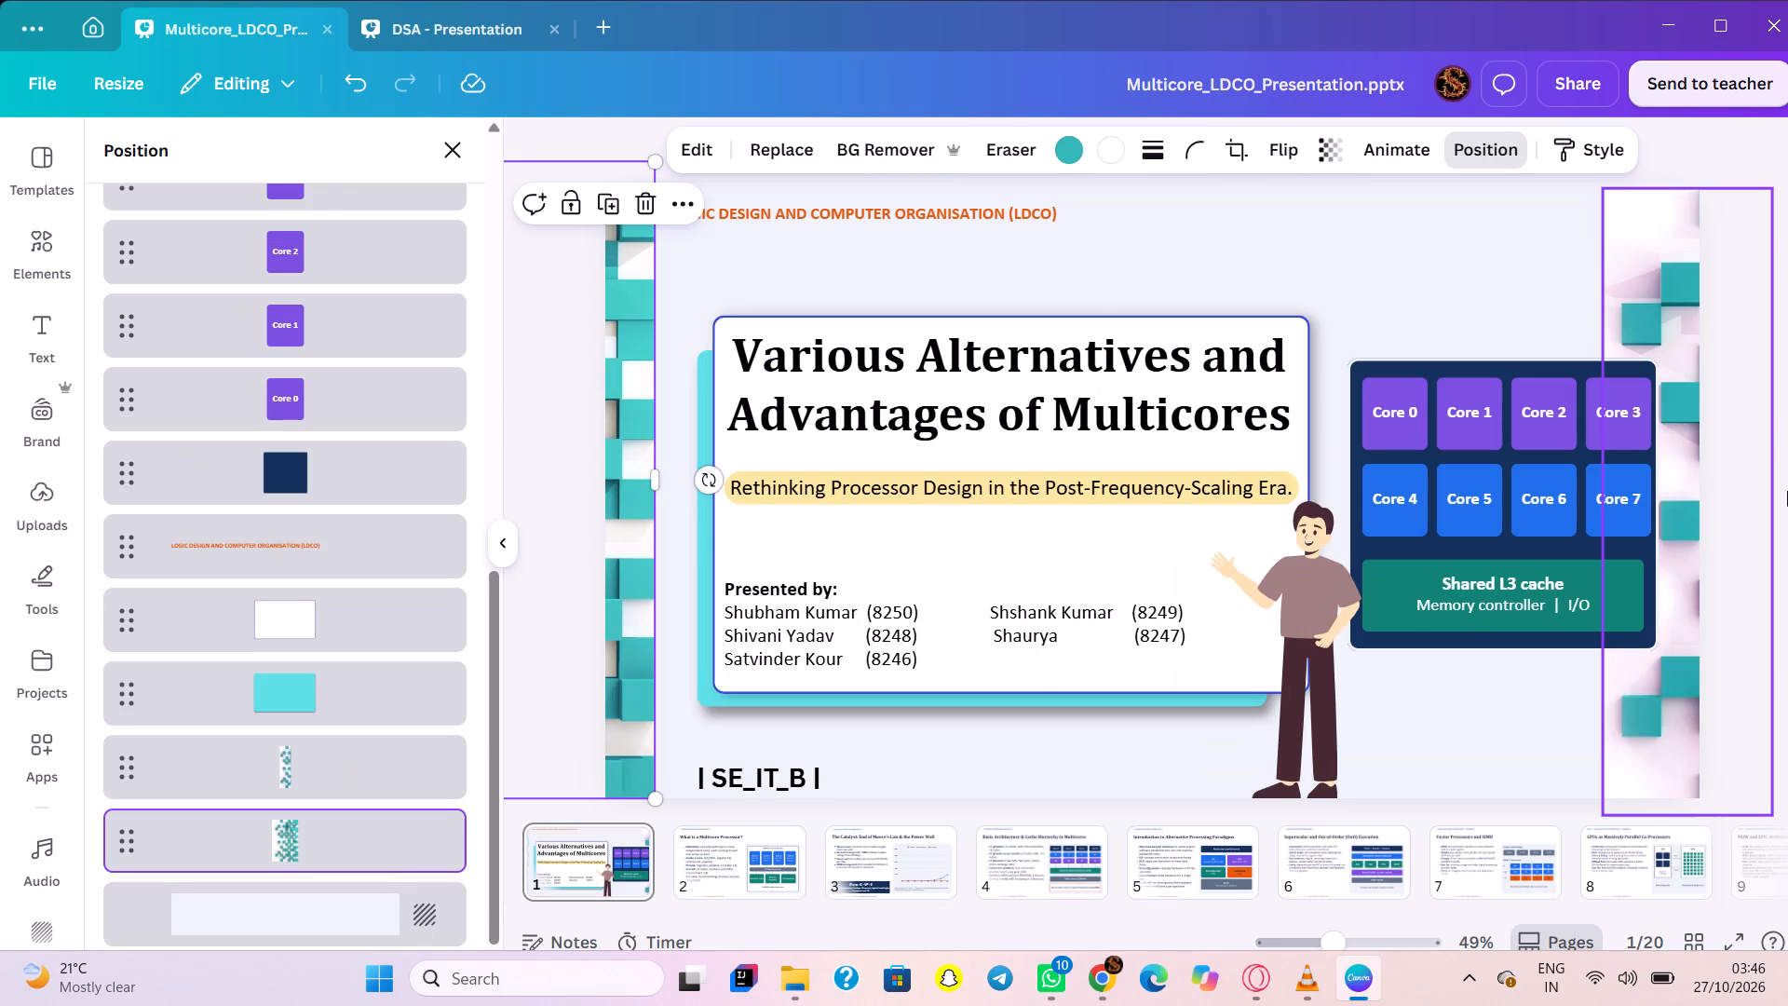
shift+click(1686, 408)
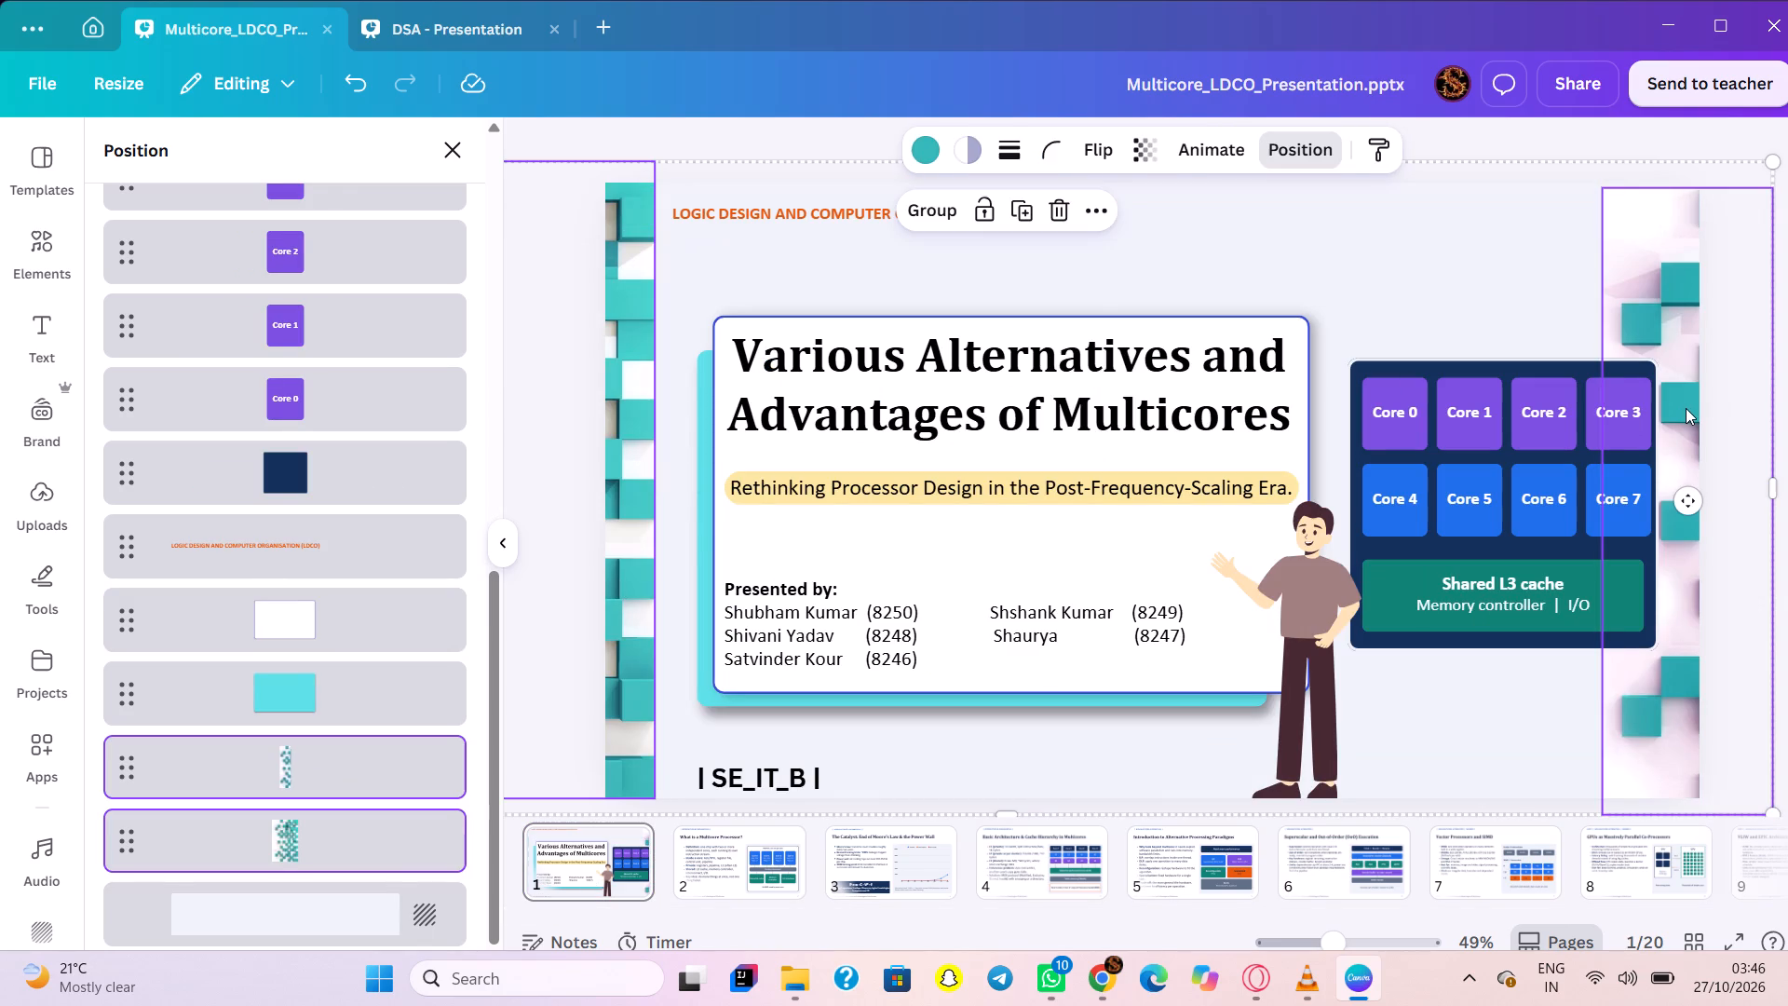
key(ctrl+c)
In the DSA deck, copy the grouped blue curved shapes along the right edge of slide 2, Data structure.
click(495, 7)
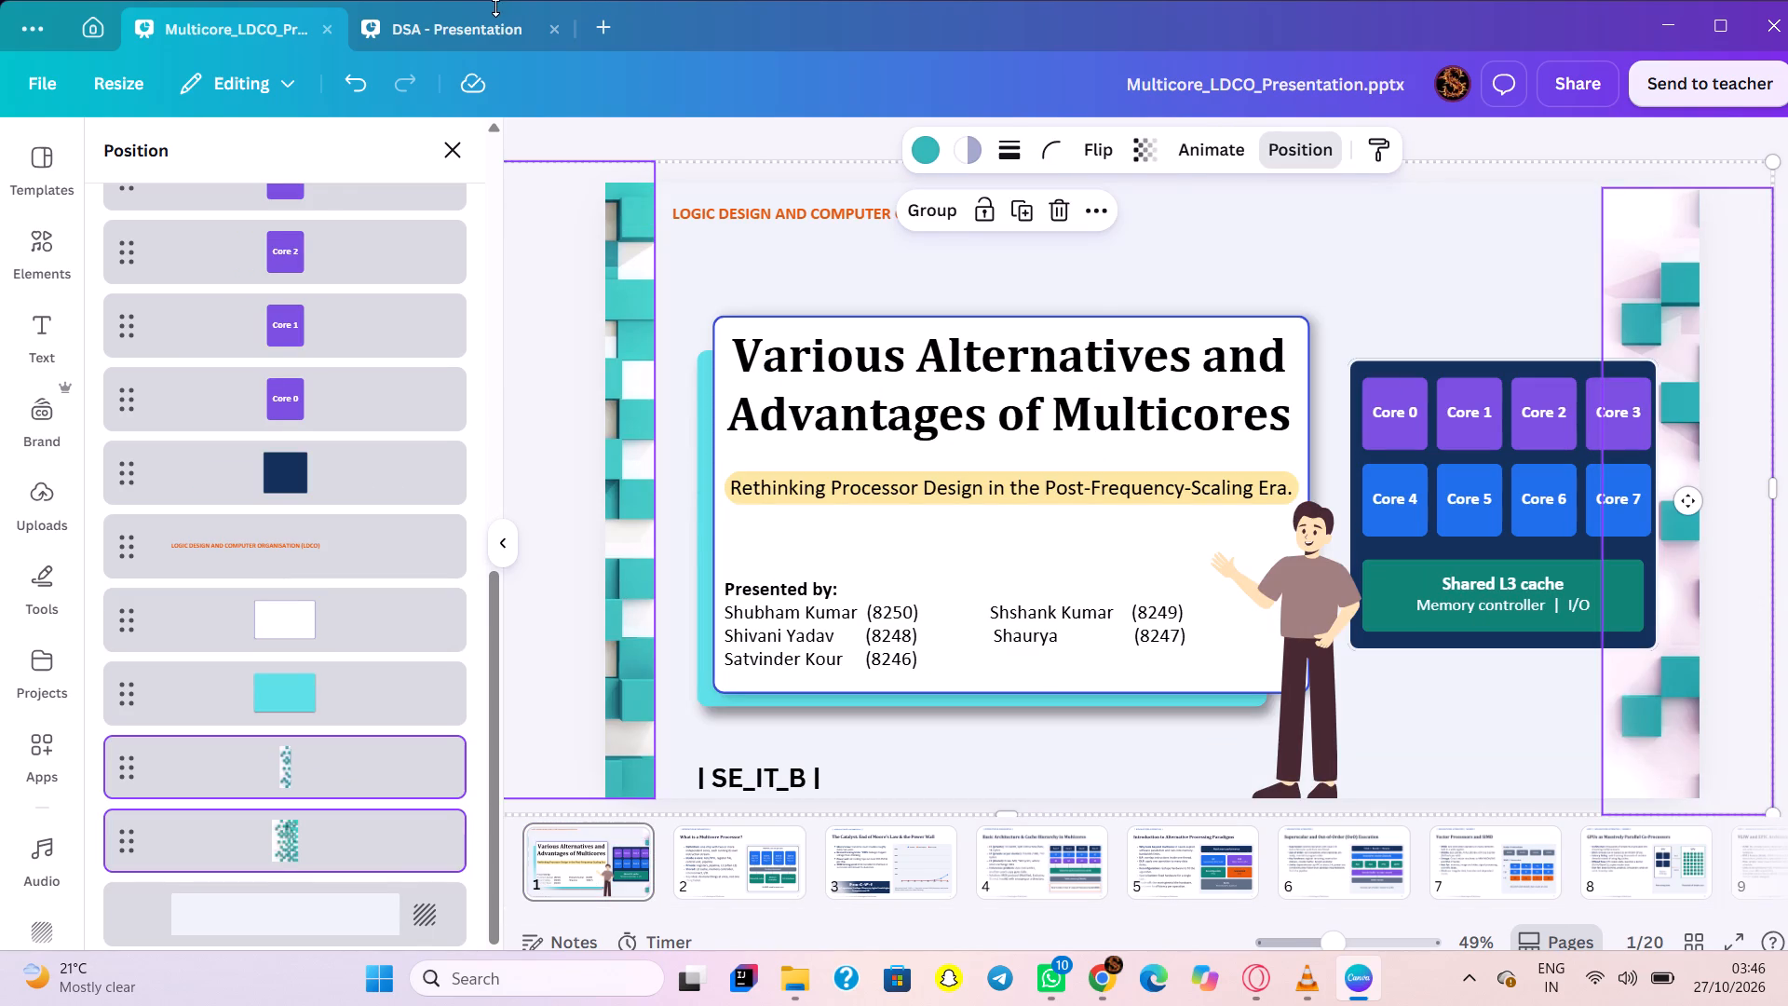
click(494, 21)
key(Right)
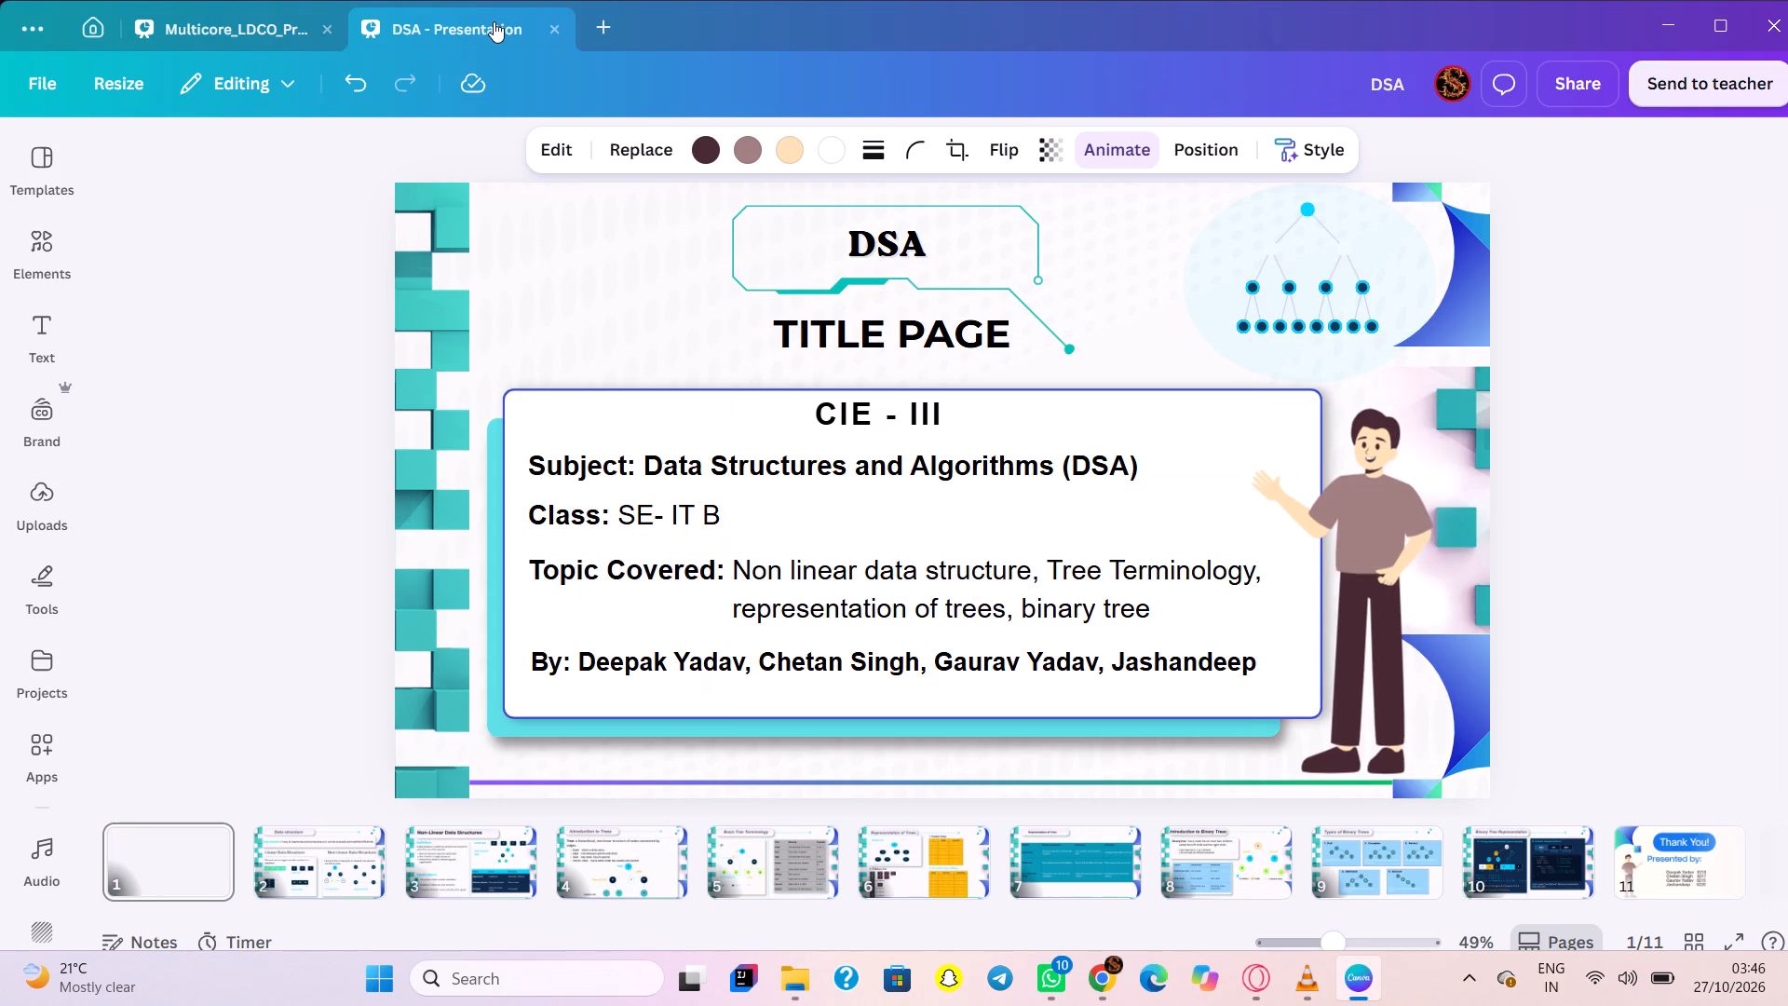
key(Right)
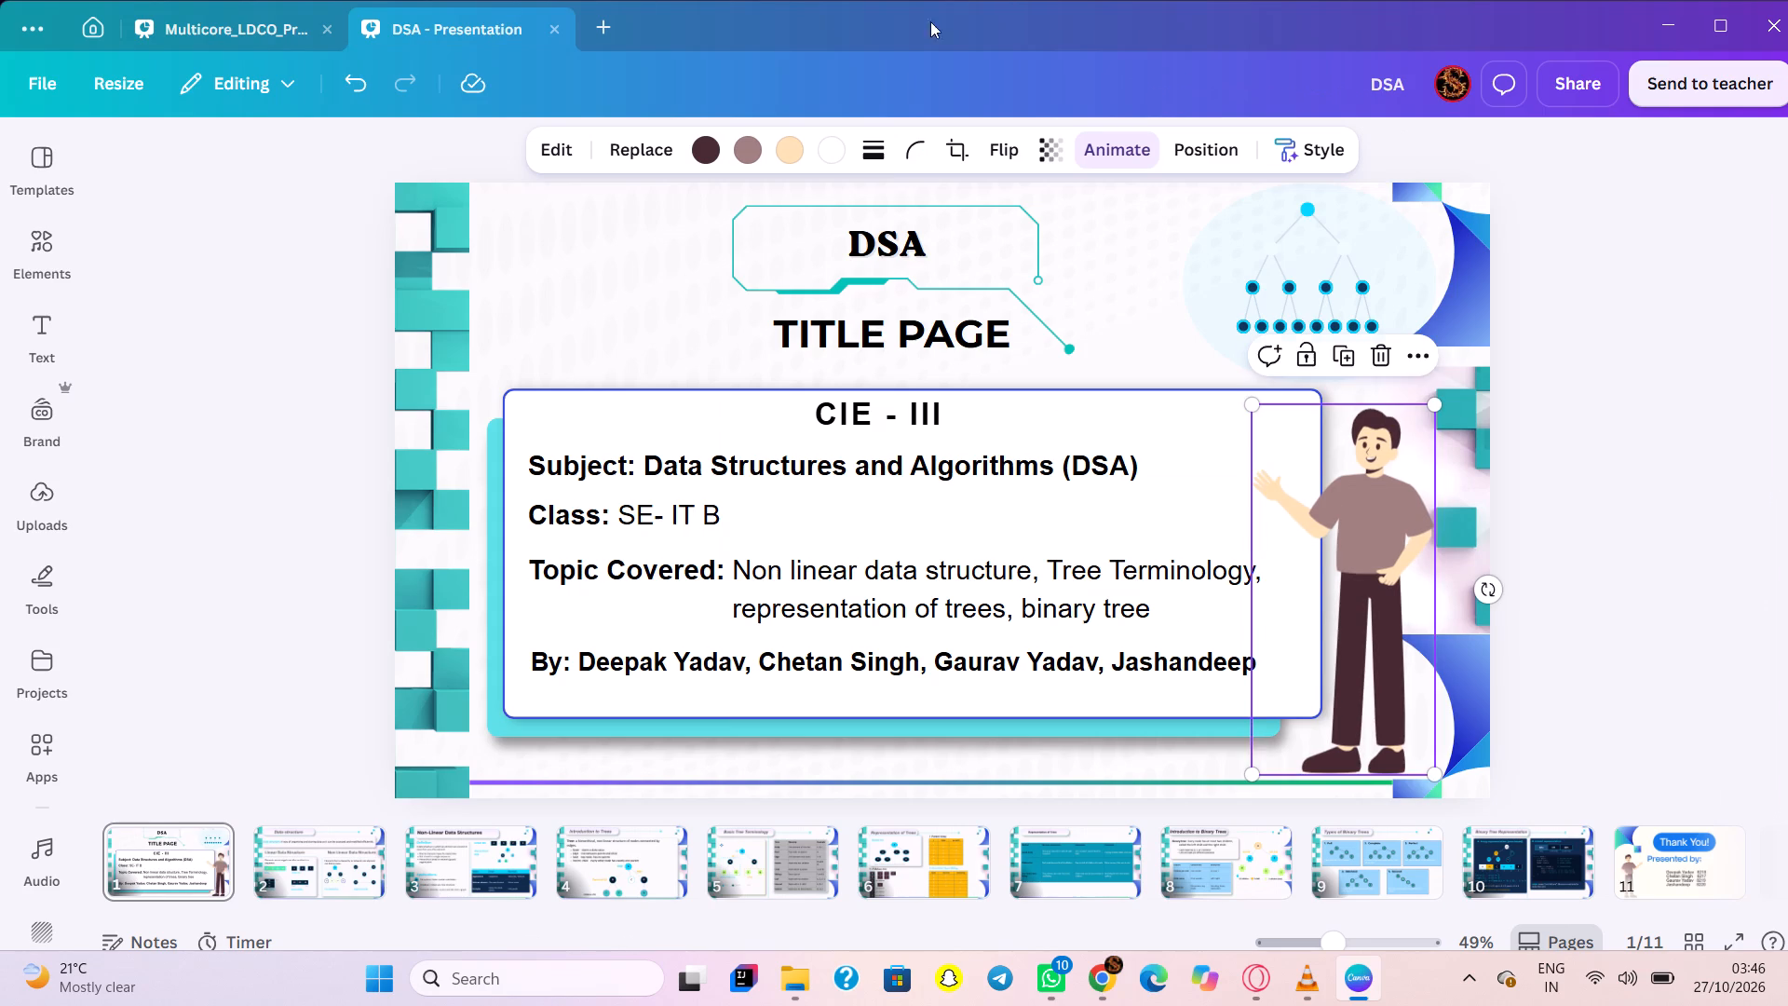
click(354, 859)
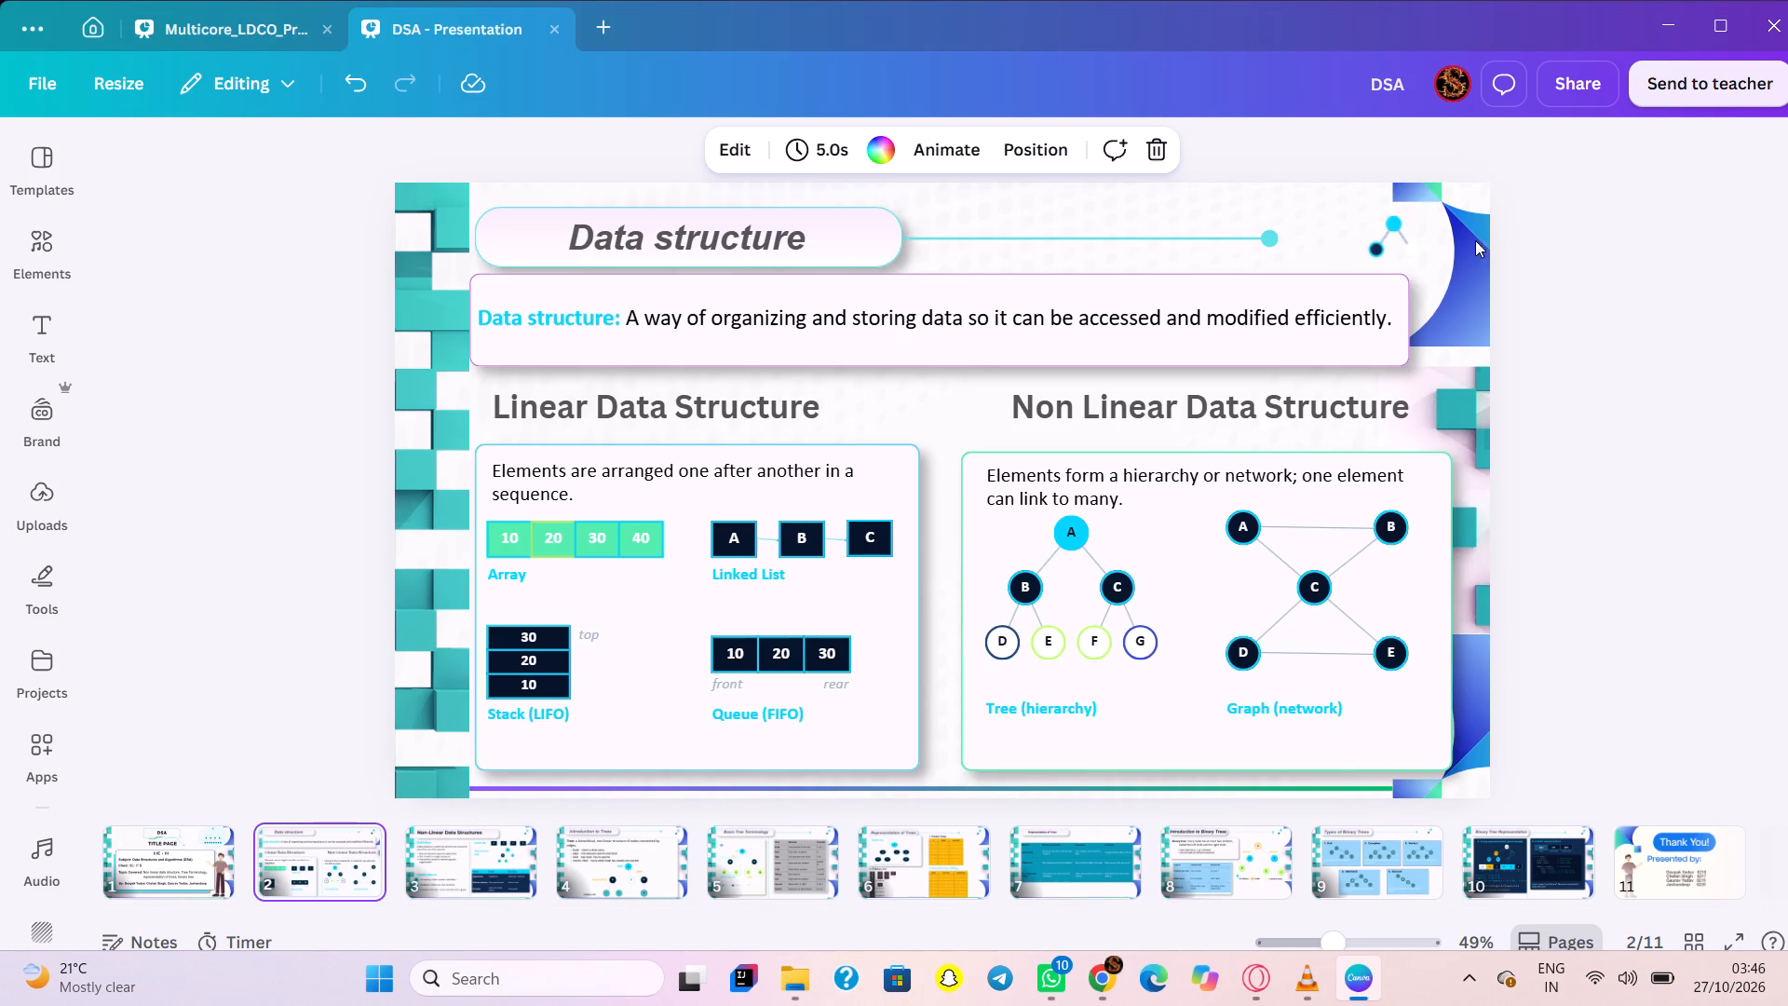
click(1452, 257)
drag(1453, 257, 1489, 263)
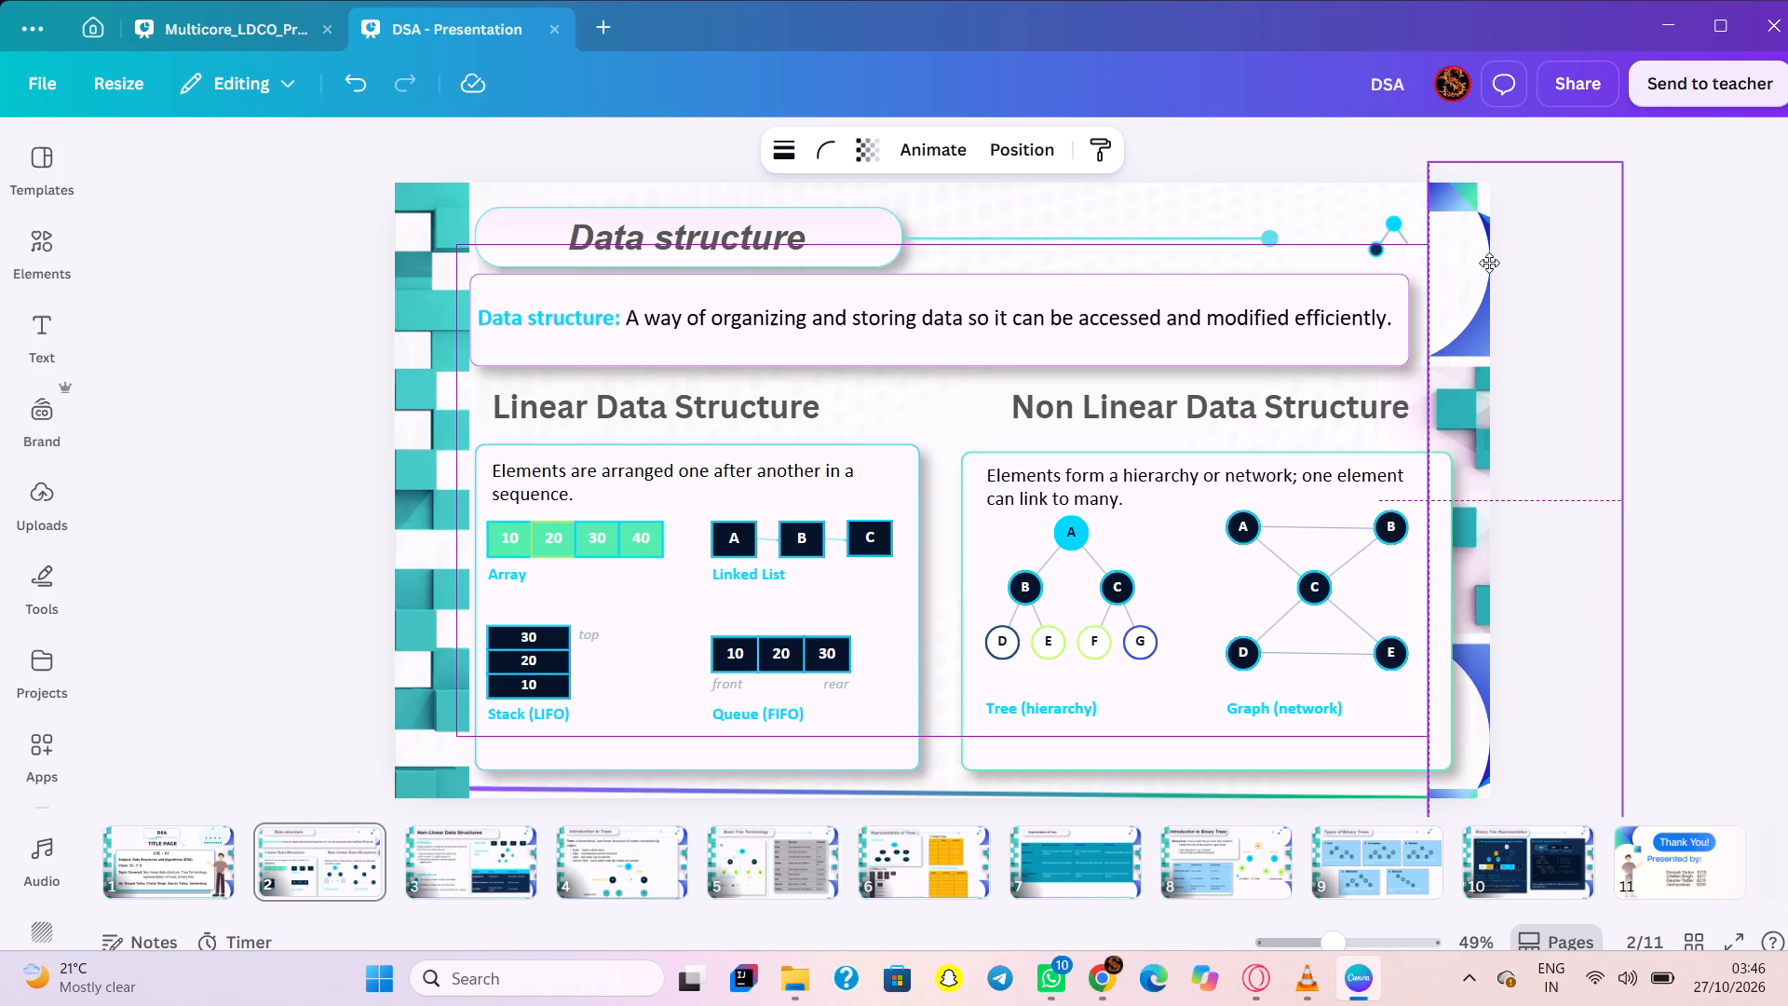
drag(1489, 263, 1472, 259)
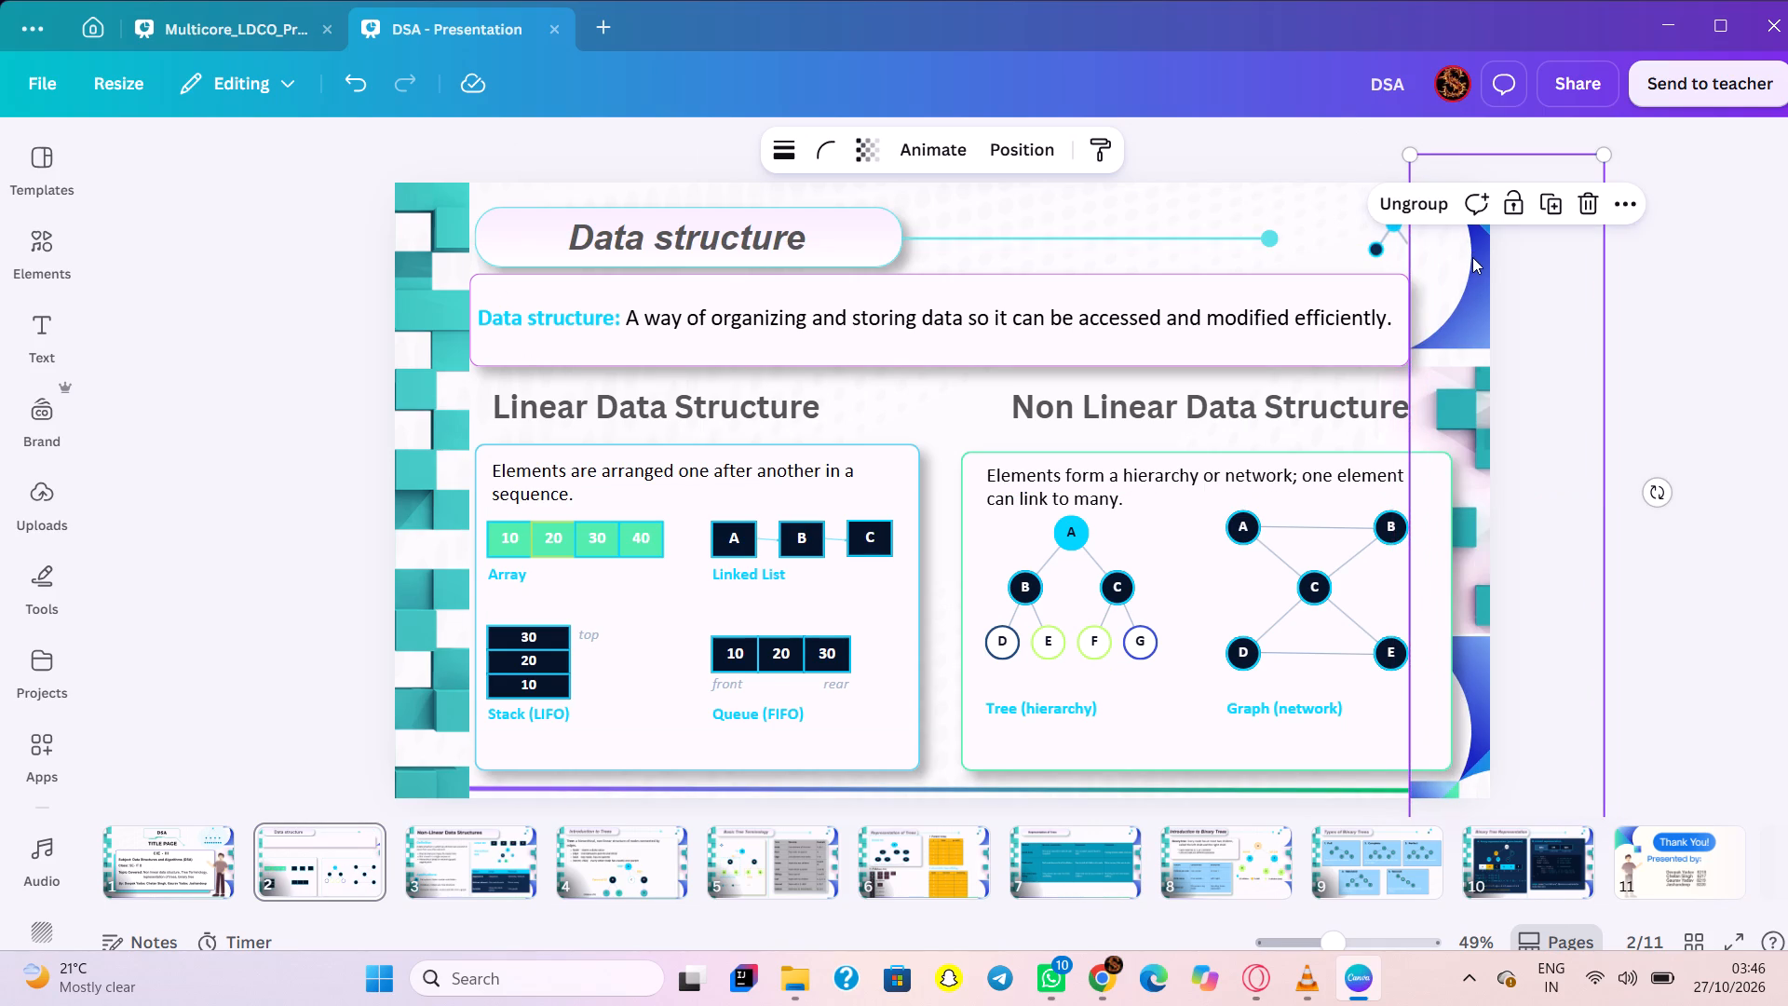
key(ctrl+c)
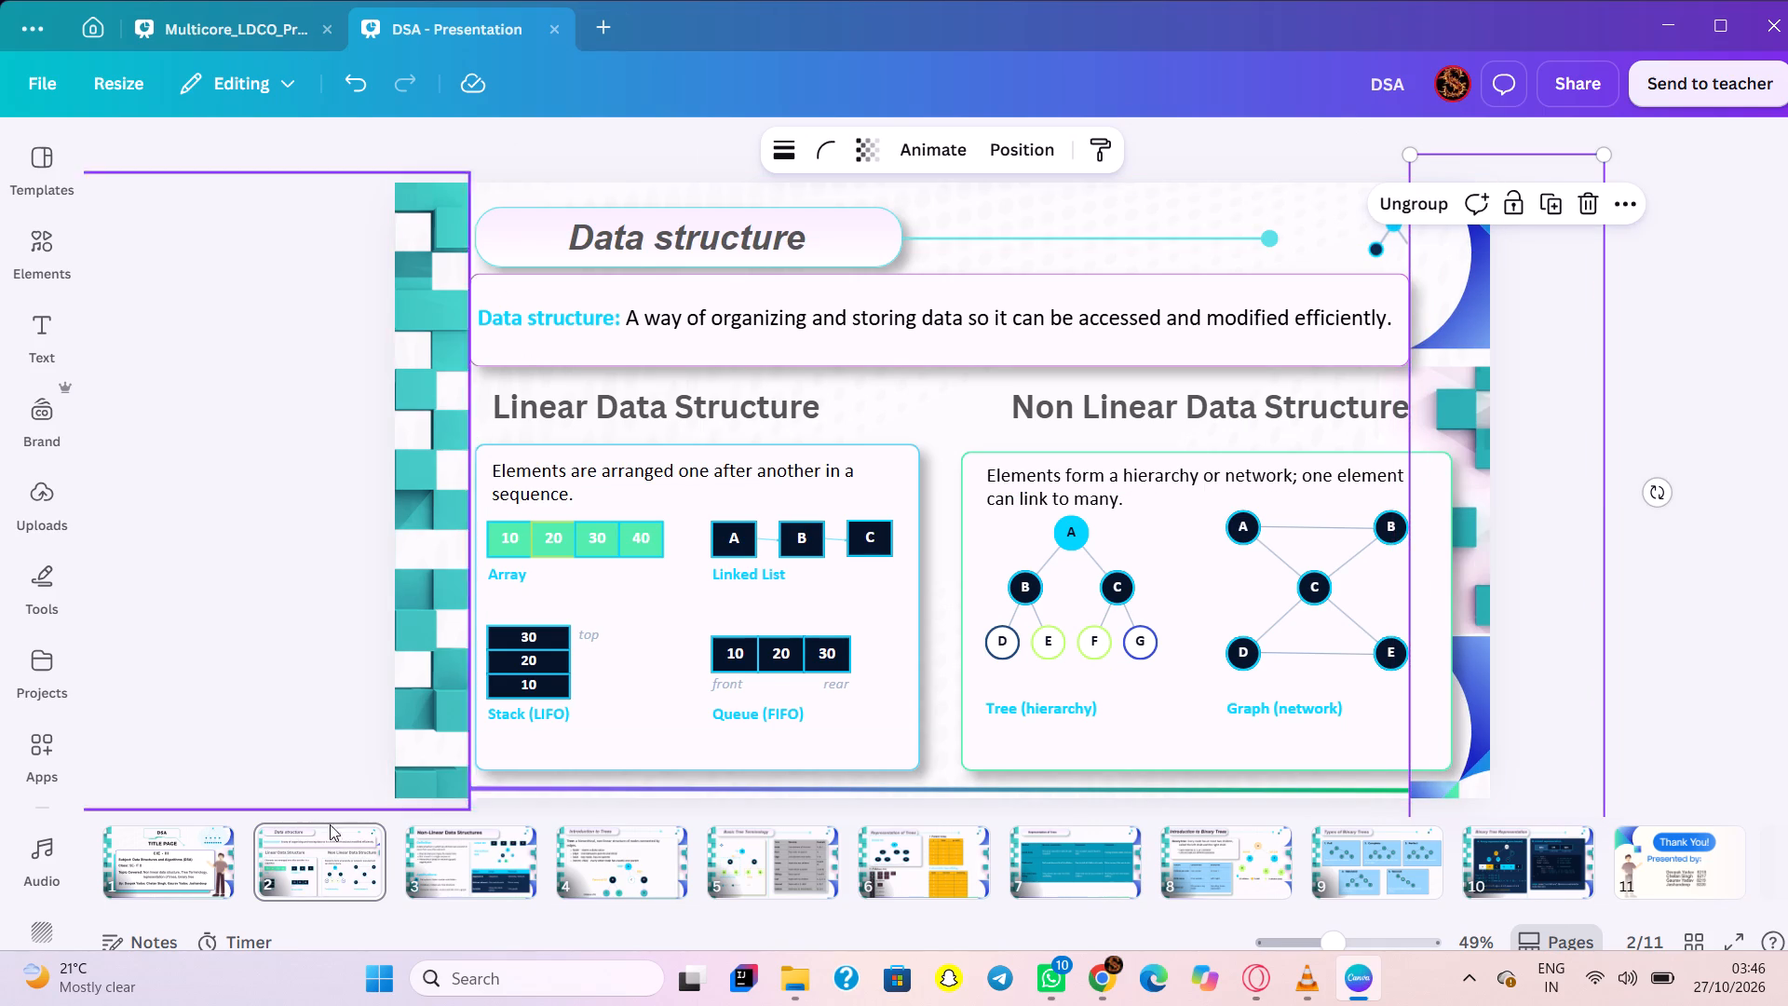
Paste the blue curved-shape group onto the Multicore title slide and place it along the slide's right edge.
click(200, 859)
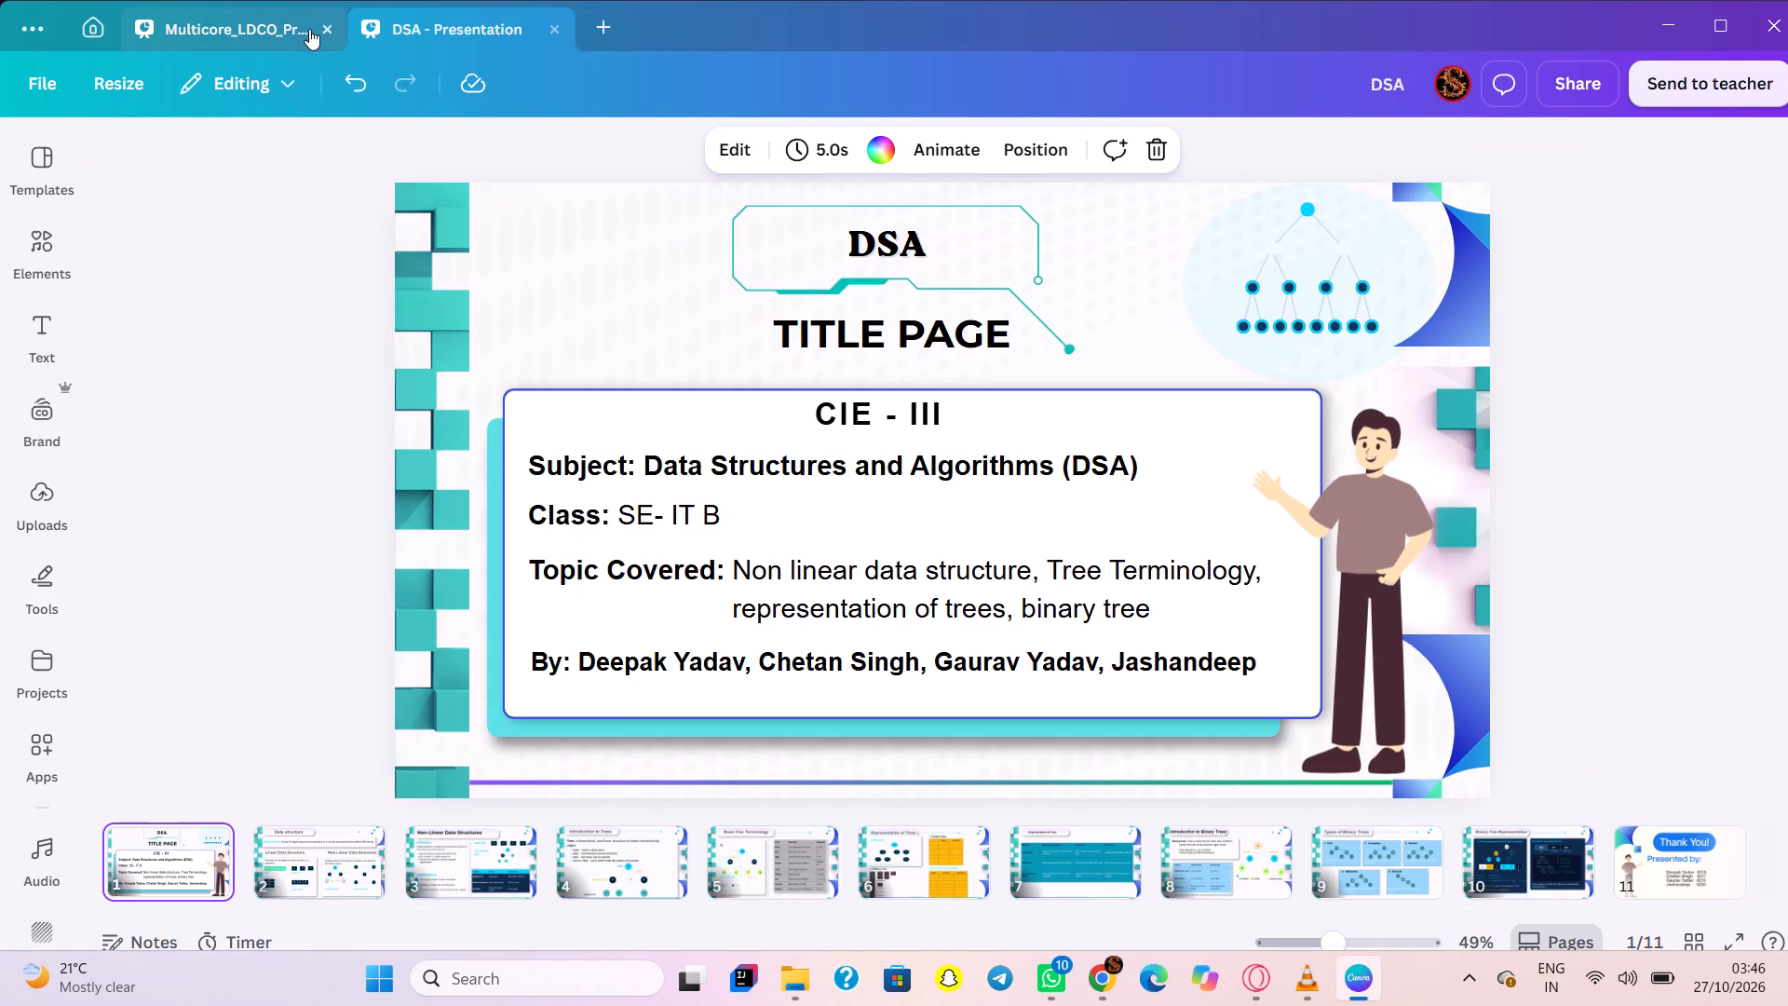
click(284, 28)
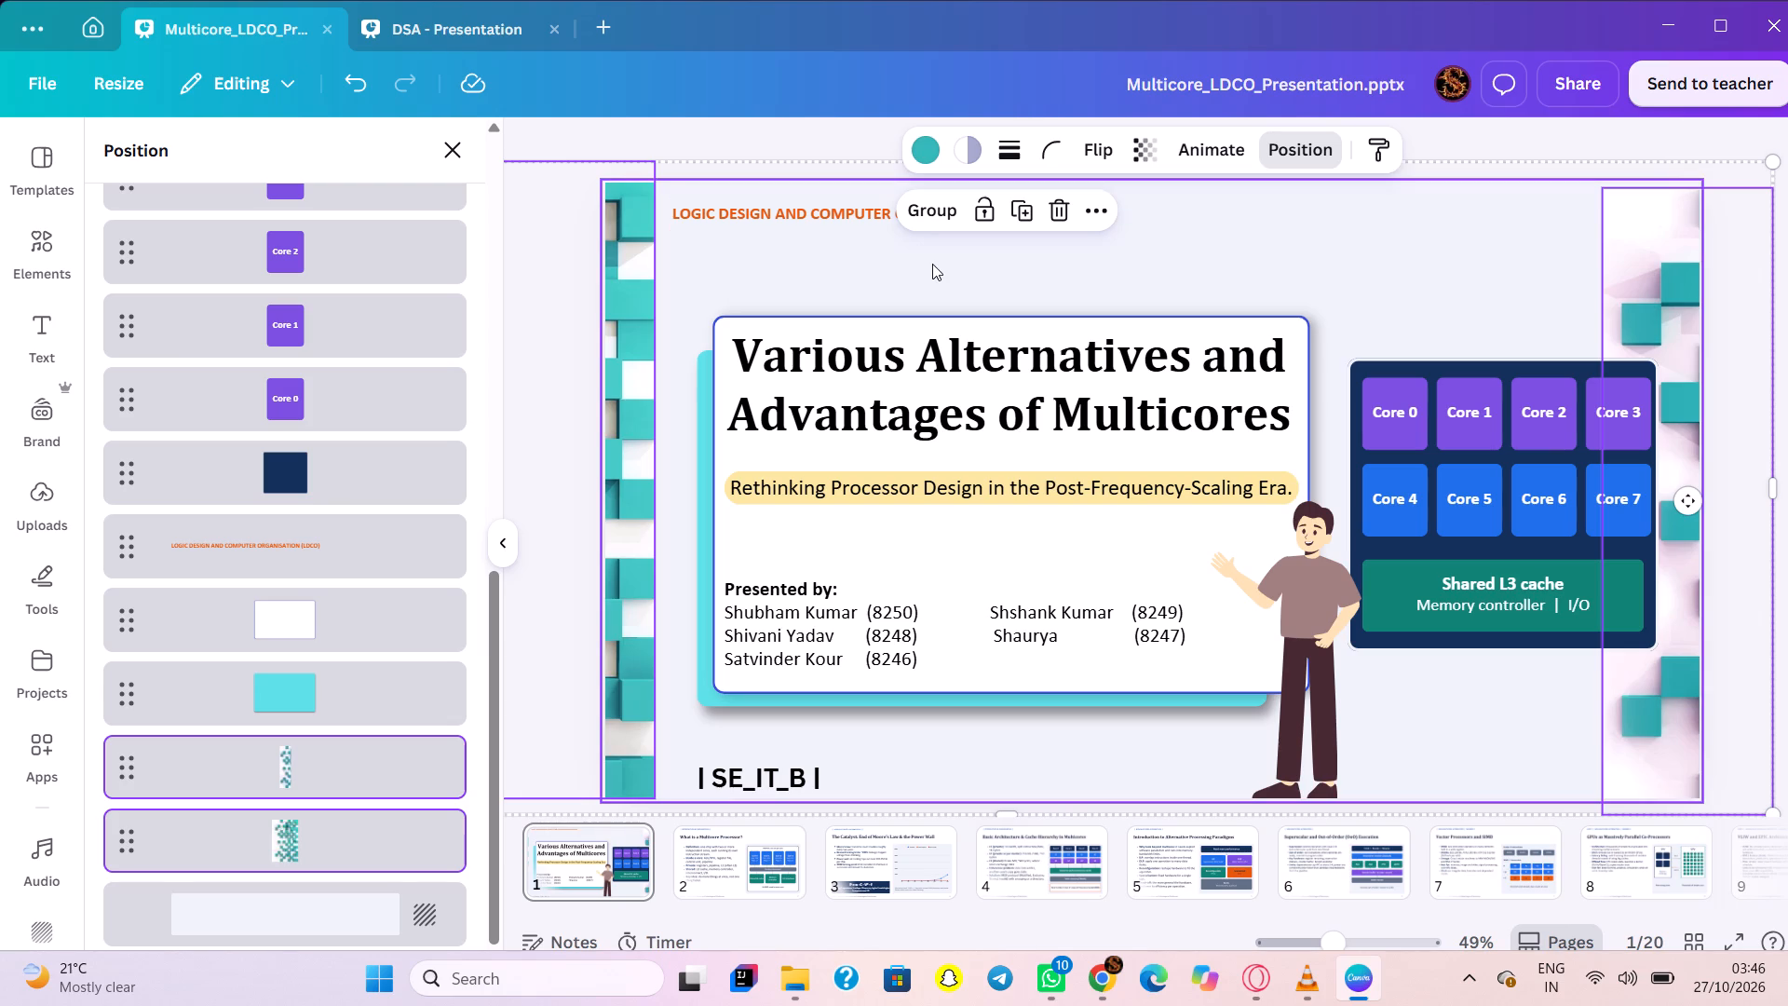
key(ctrl+v)
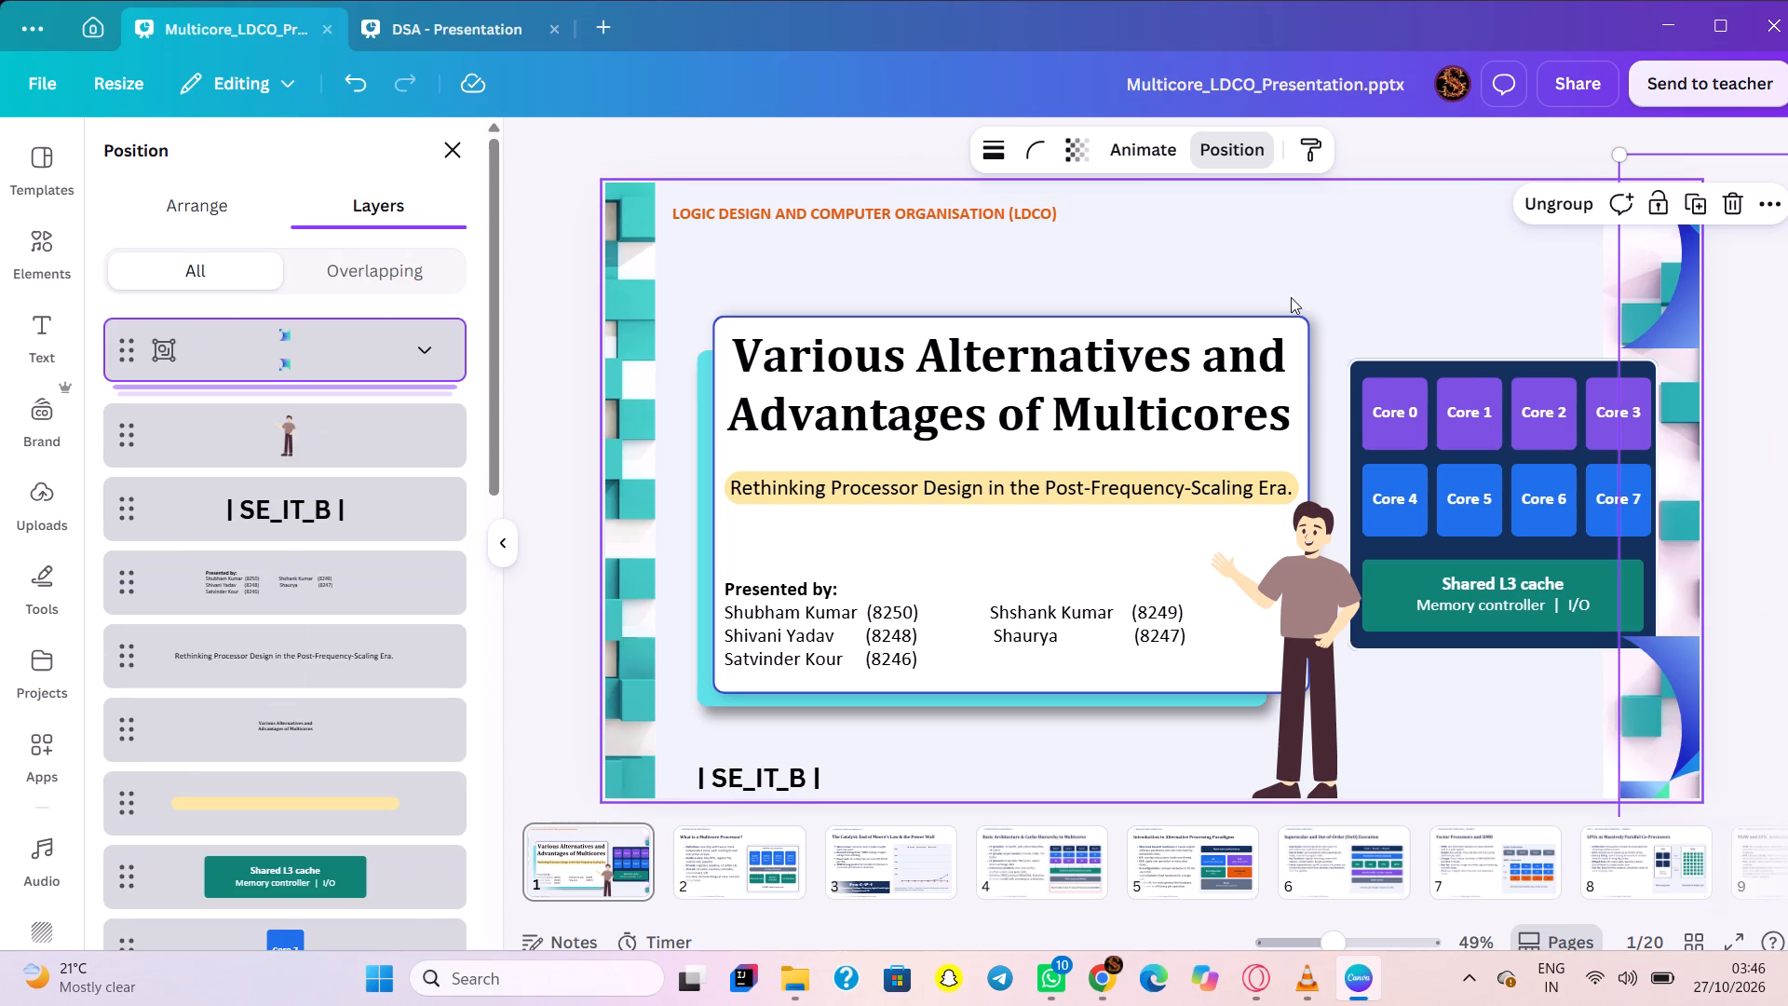
drag(1681, 422, 1661, 413)
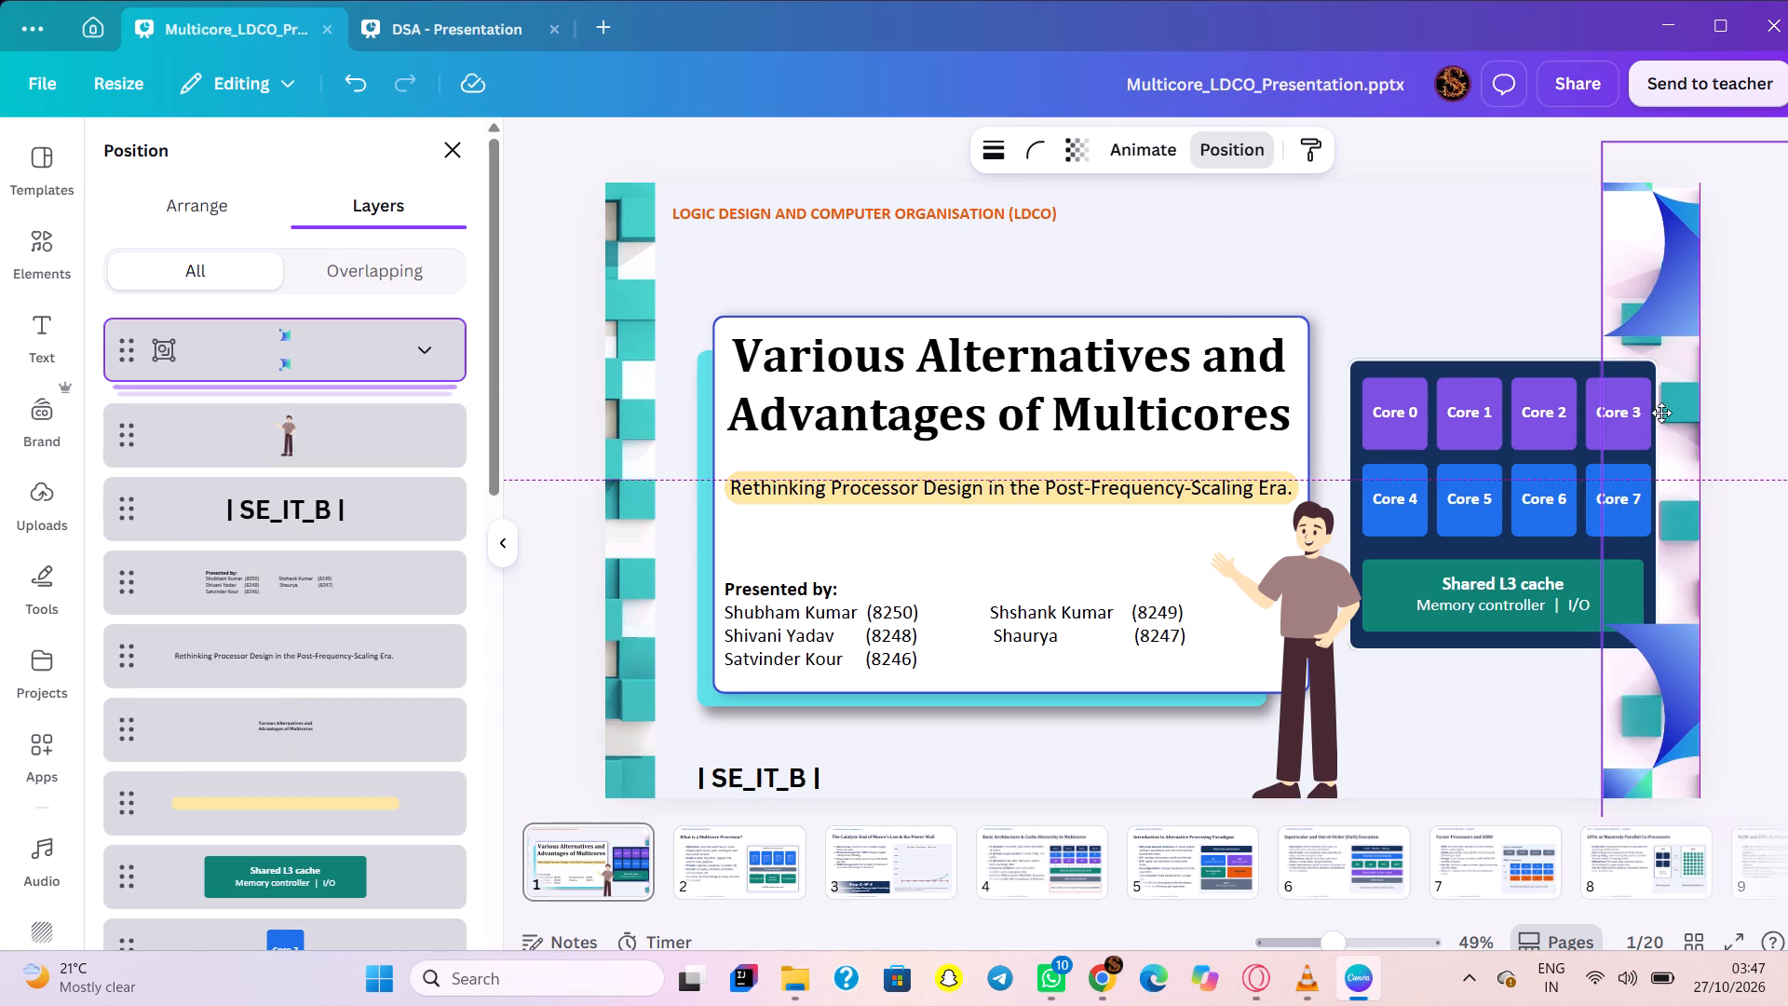
drag(1661, 413, 1630, 406)
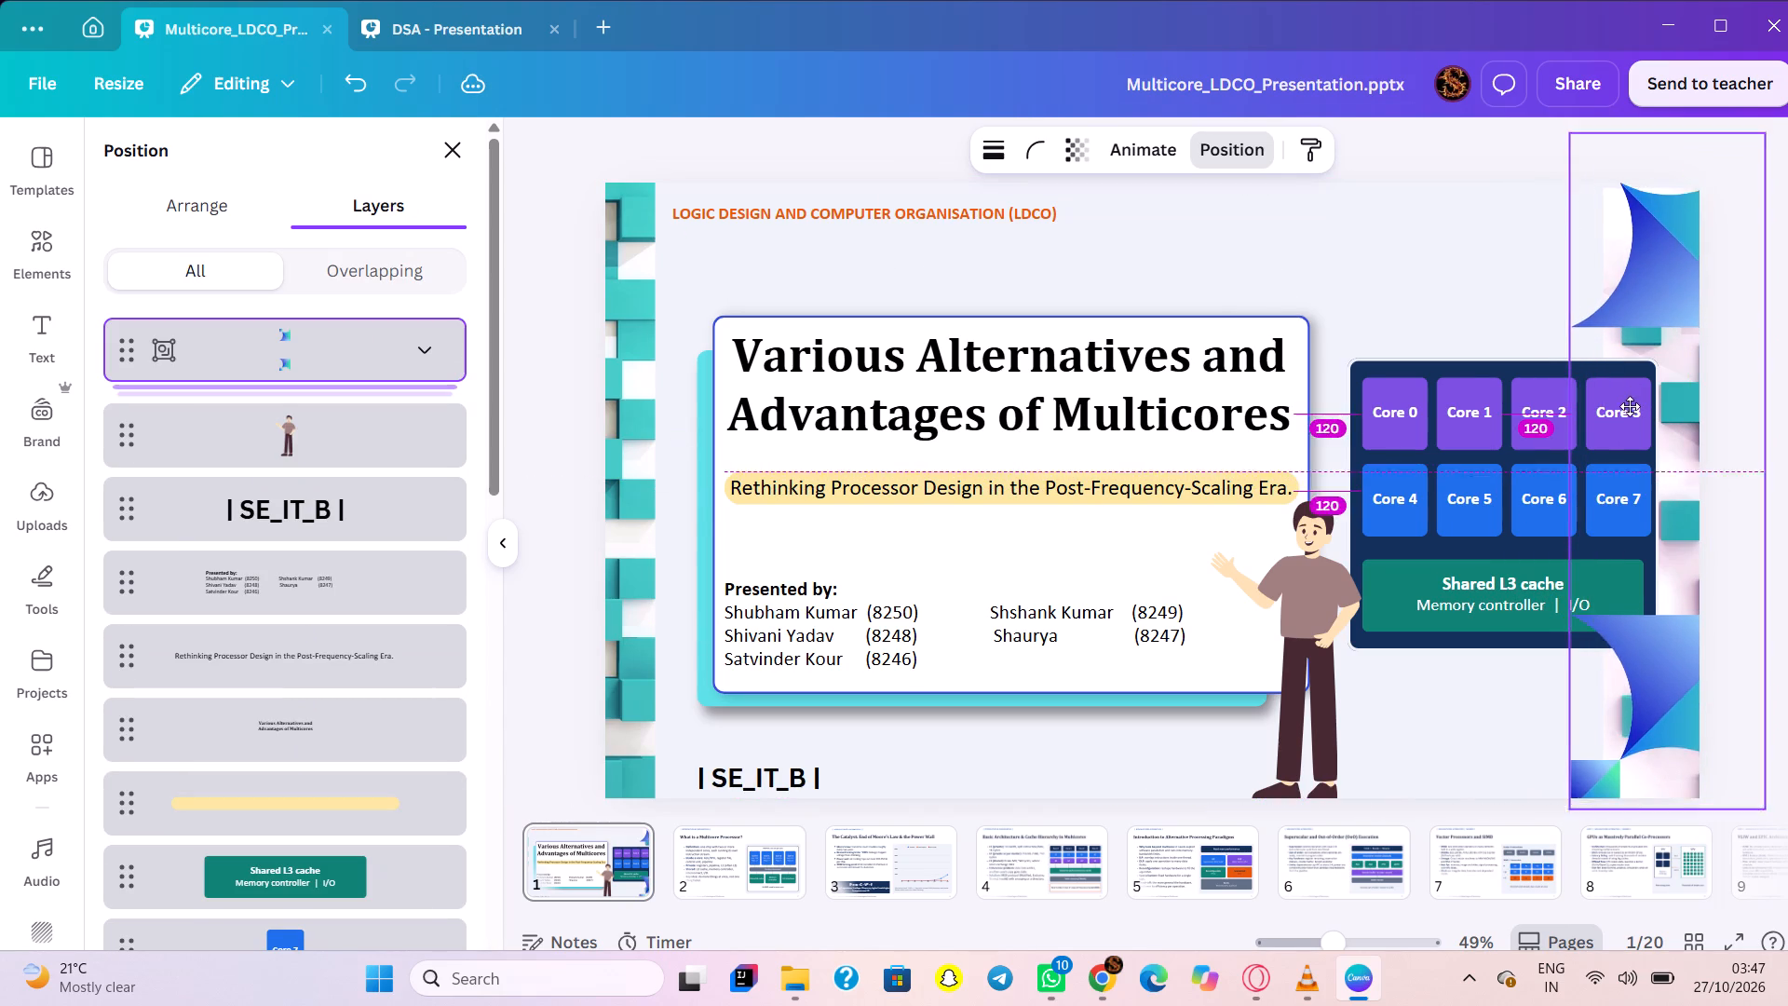
drag(1630, 406, 1620, 423)
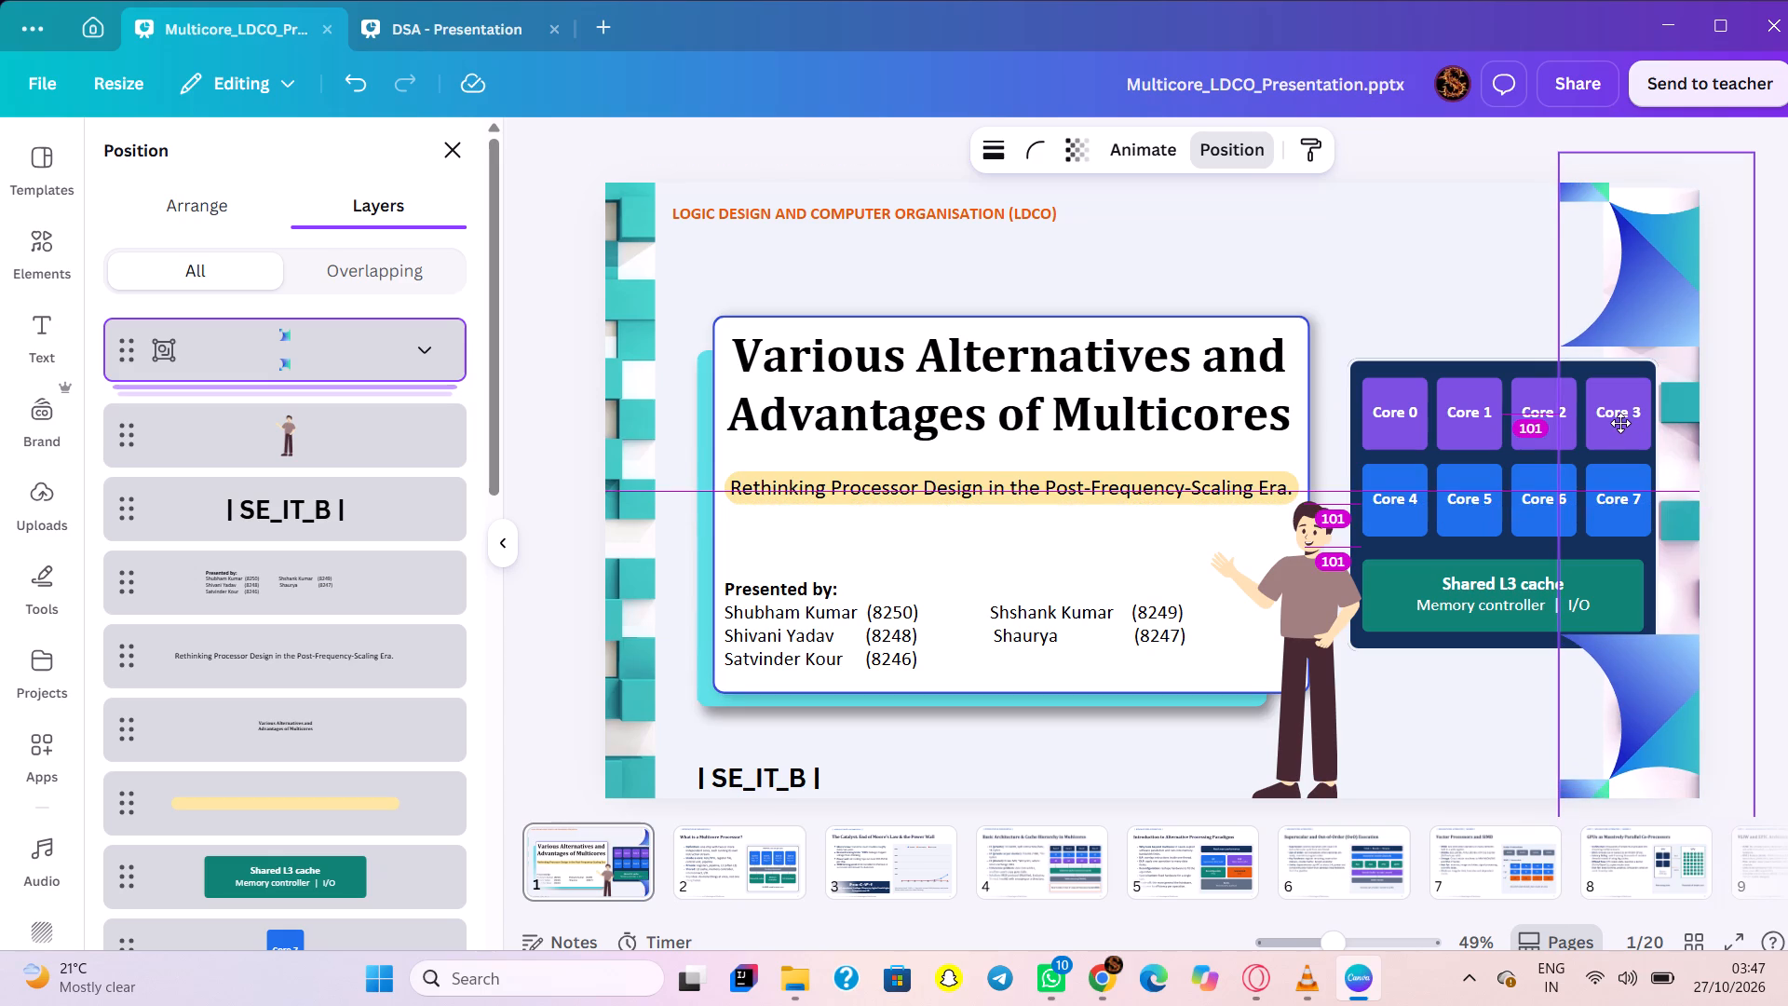
drag(1620, 423, 1624, 427)
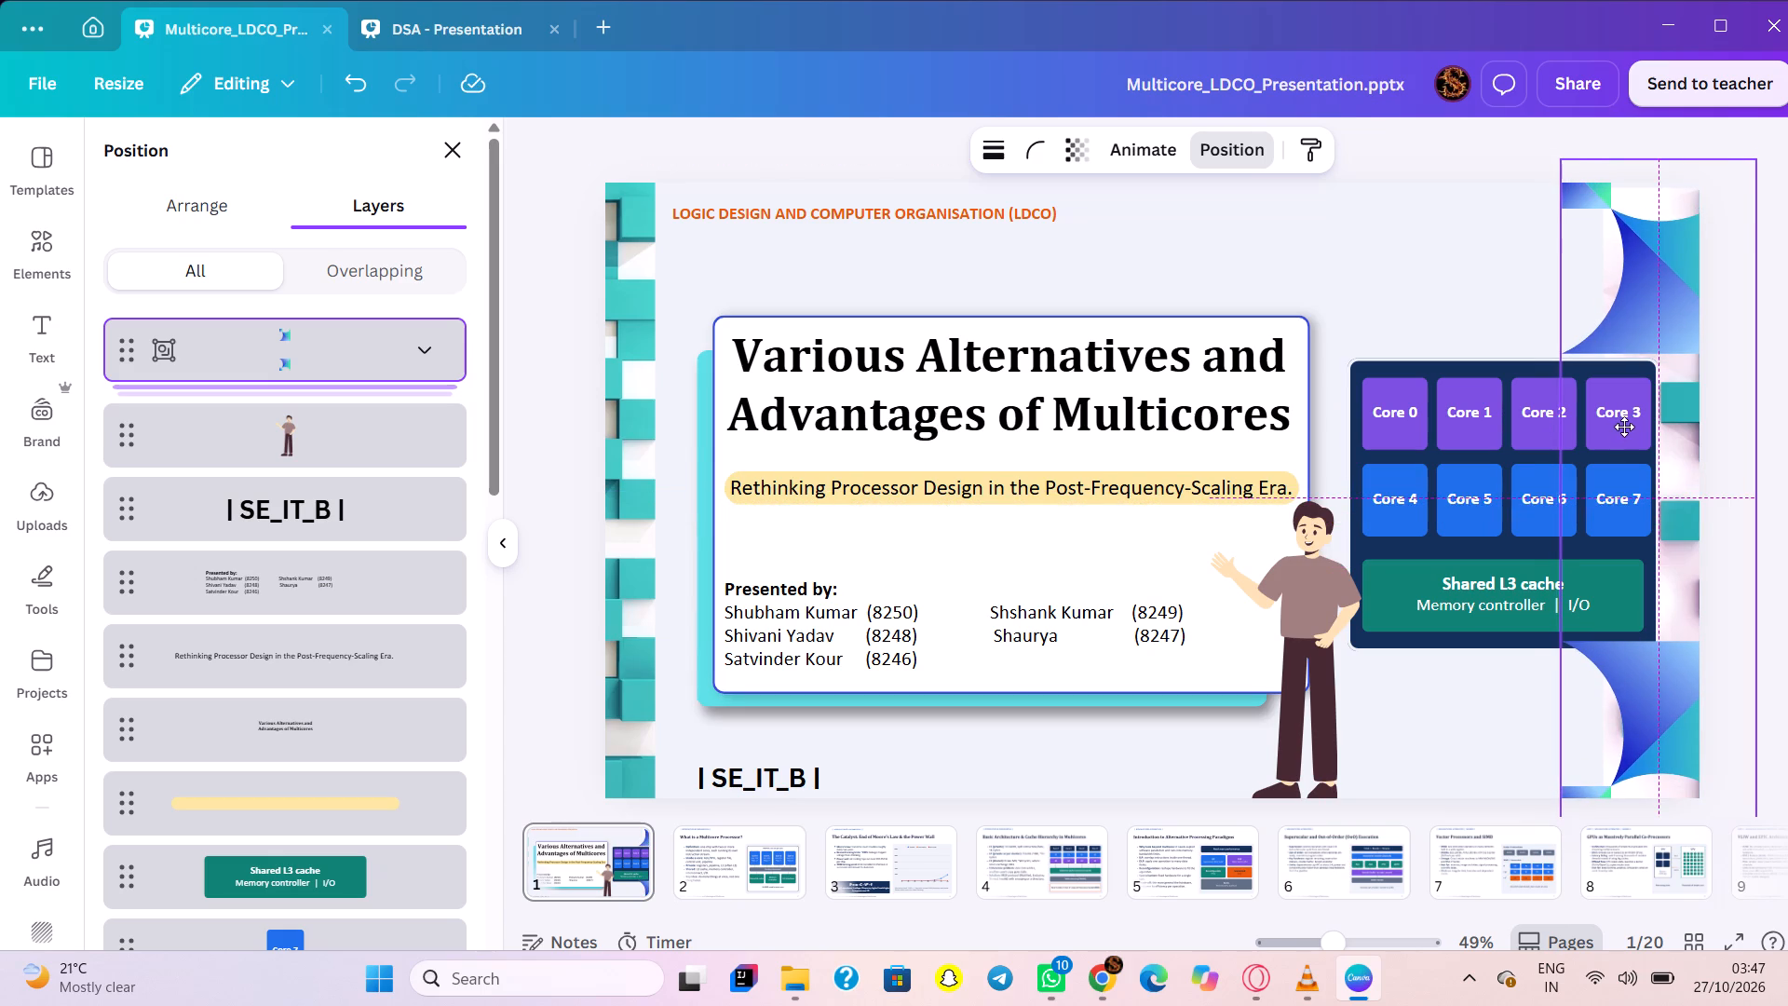
click(1771, 480)
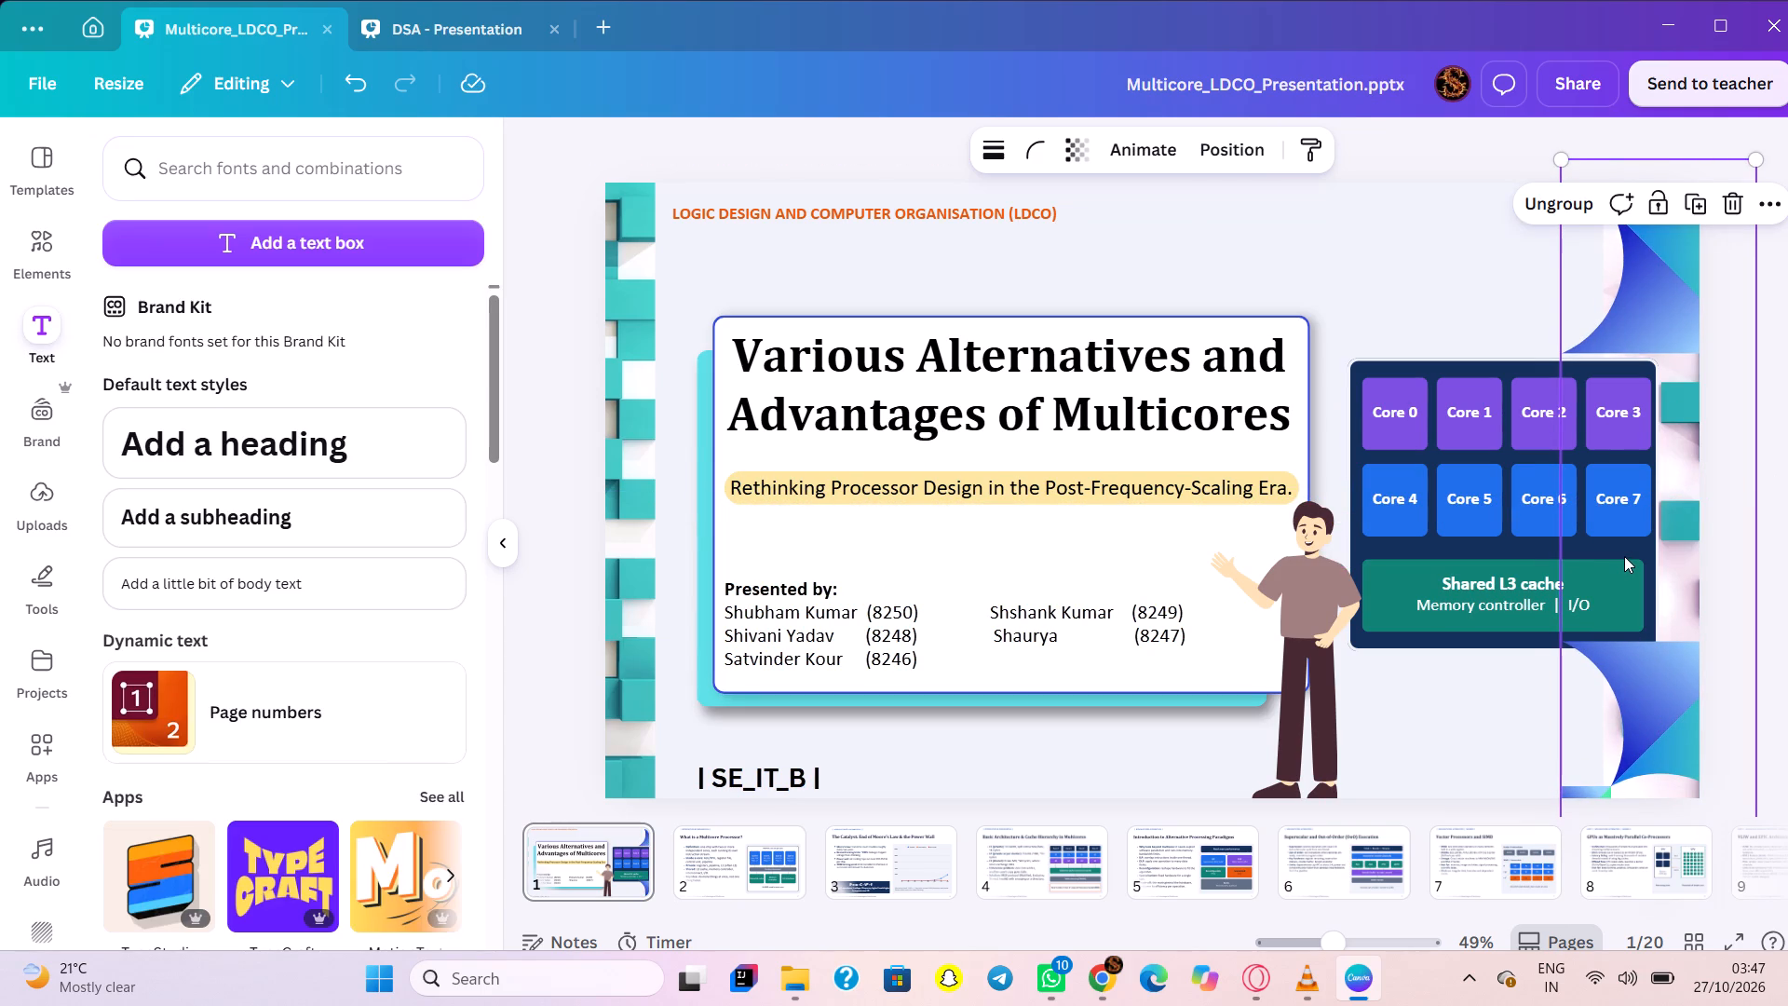
click(1559, 677)
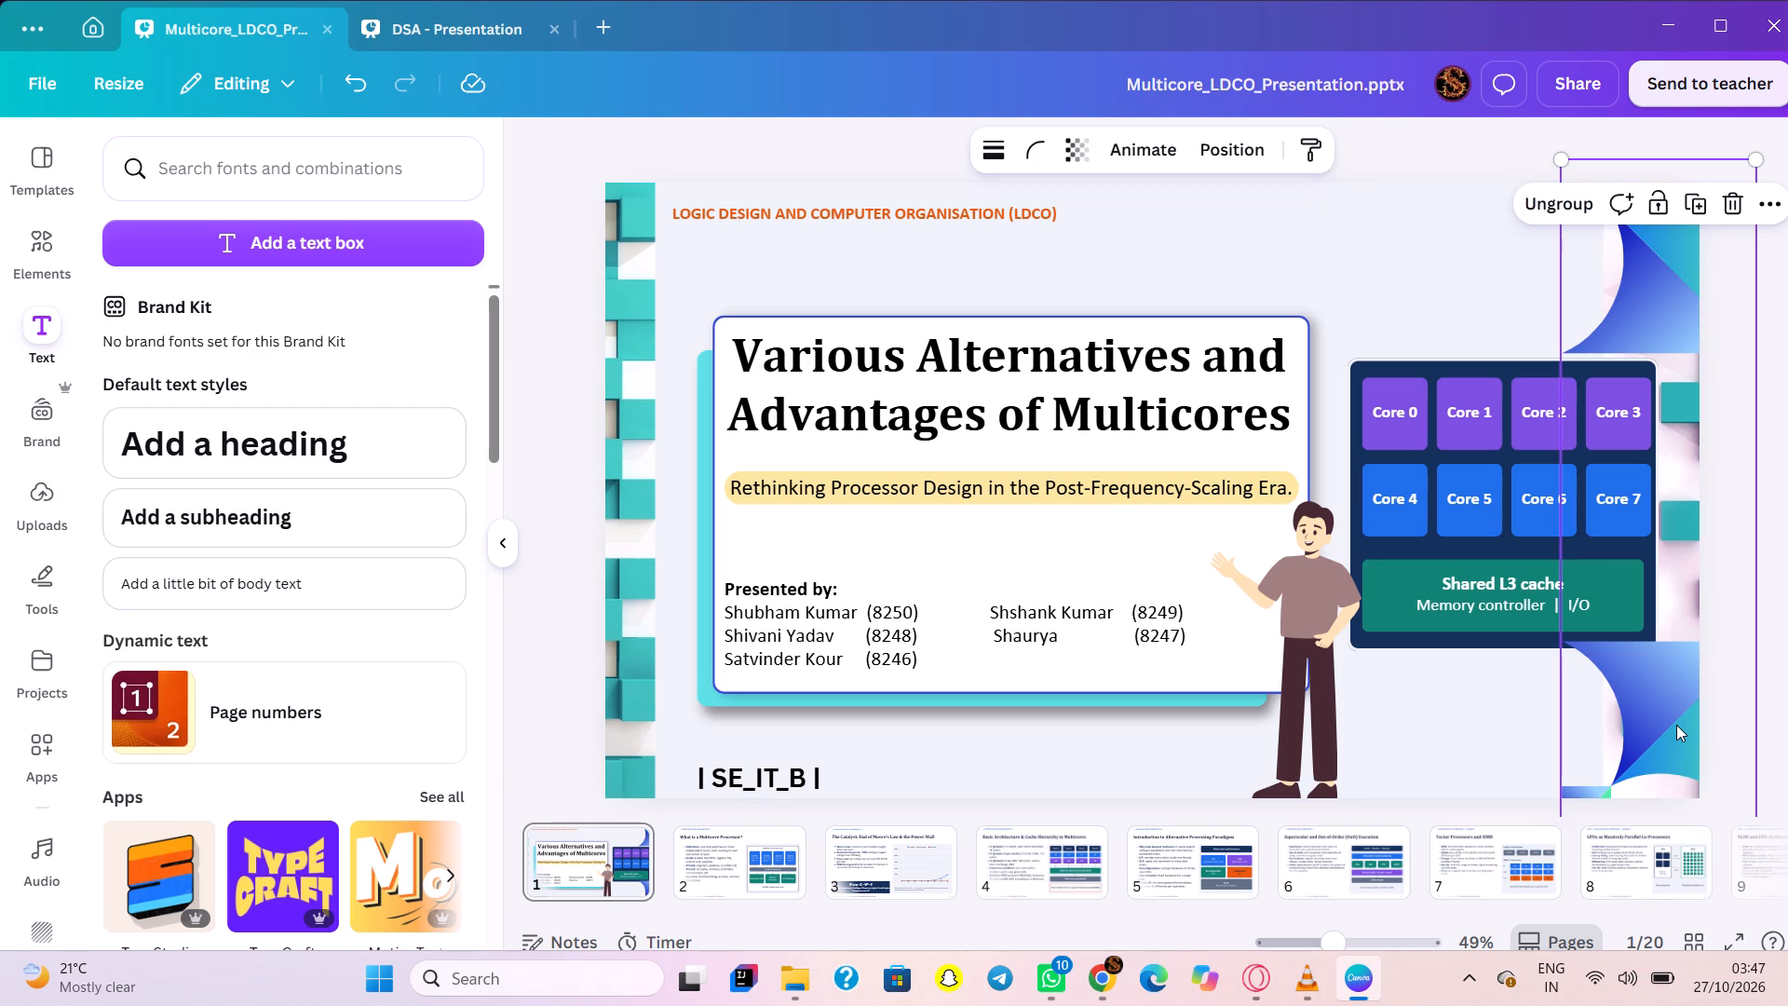
scroll(1676, 725, down, 1)
Enlarge the blue curved-shape group slightly and reposition it so its curves fill the title slide's upper-right and lower-right corners.
drag(1560, 157, 1617, 206)
drag(1631, 357, 1626, 337)
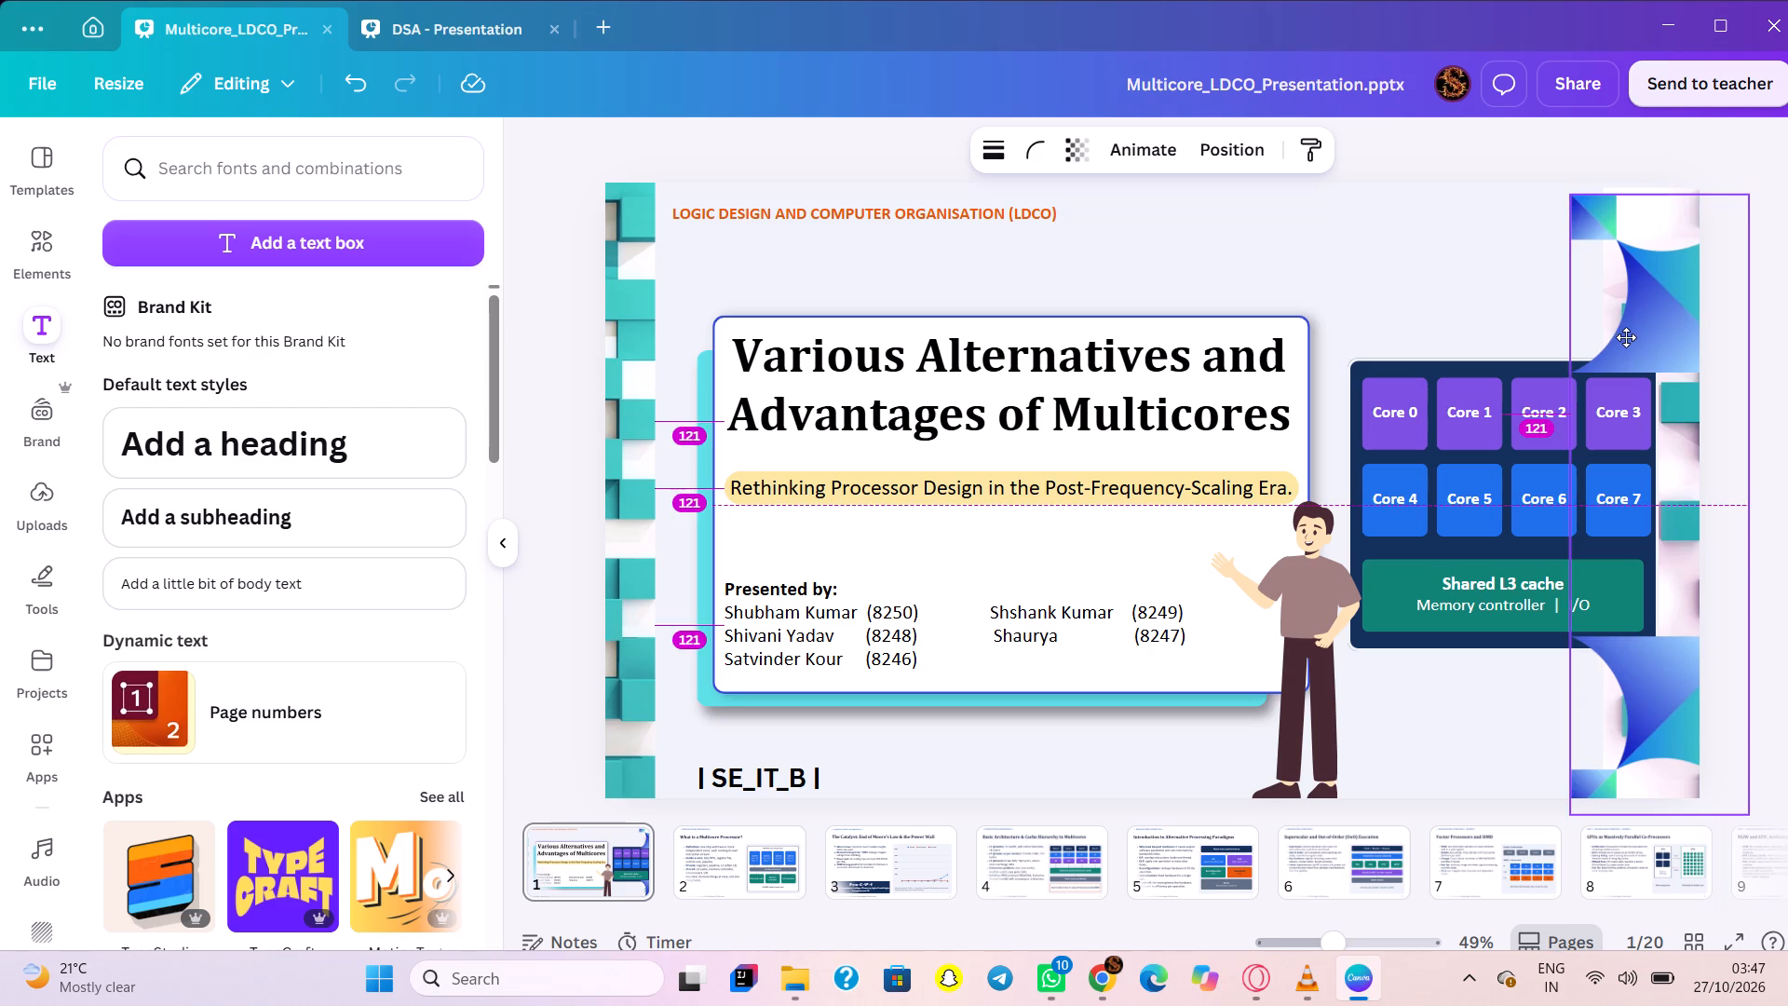
drag(1626, 337, 1626, 338)
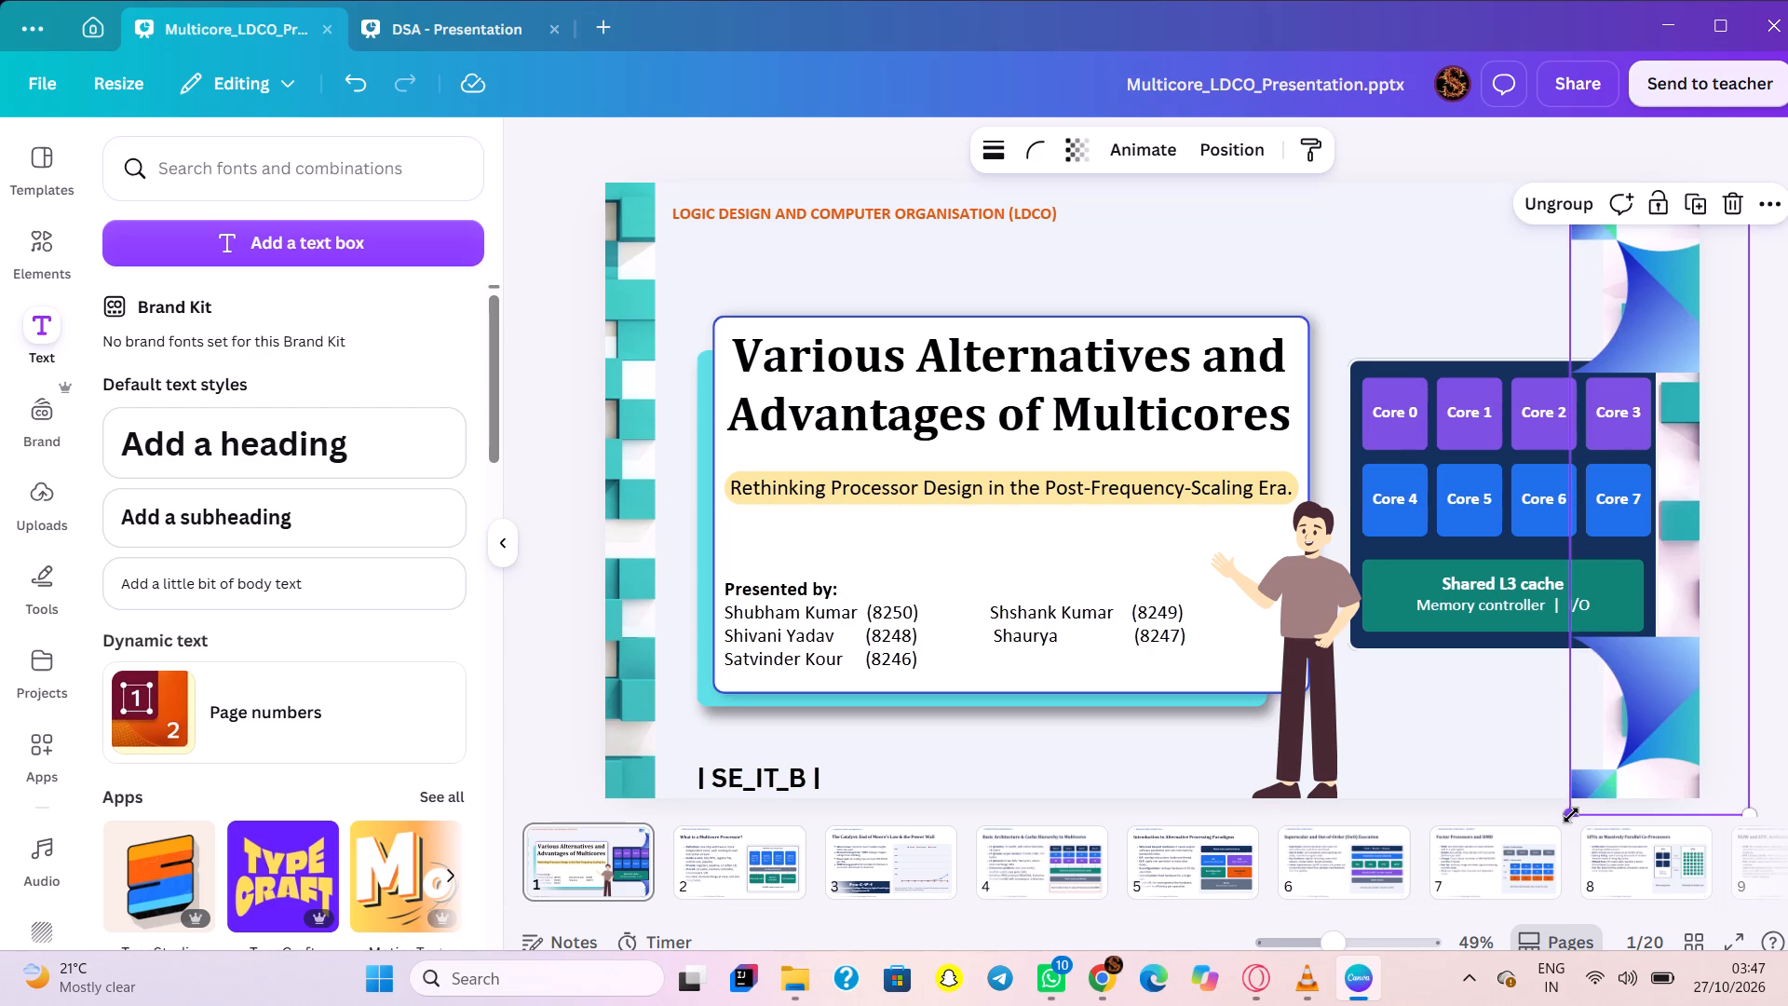
drag(1571, 815, 1521, 879)
drag(1610, 685, 1595, 660)
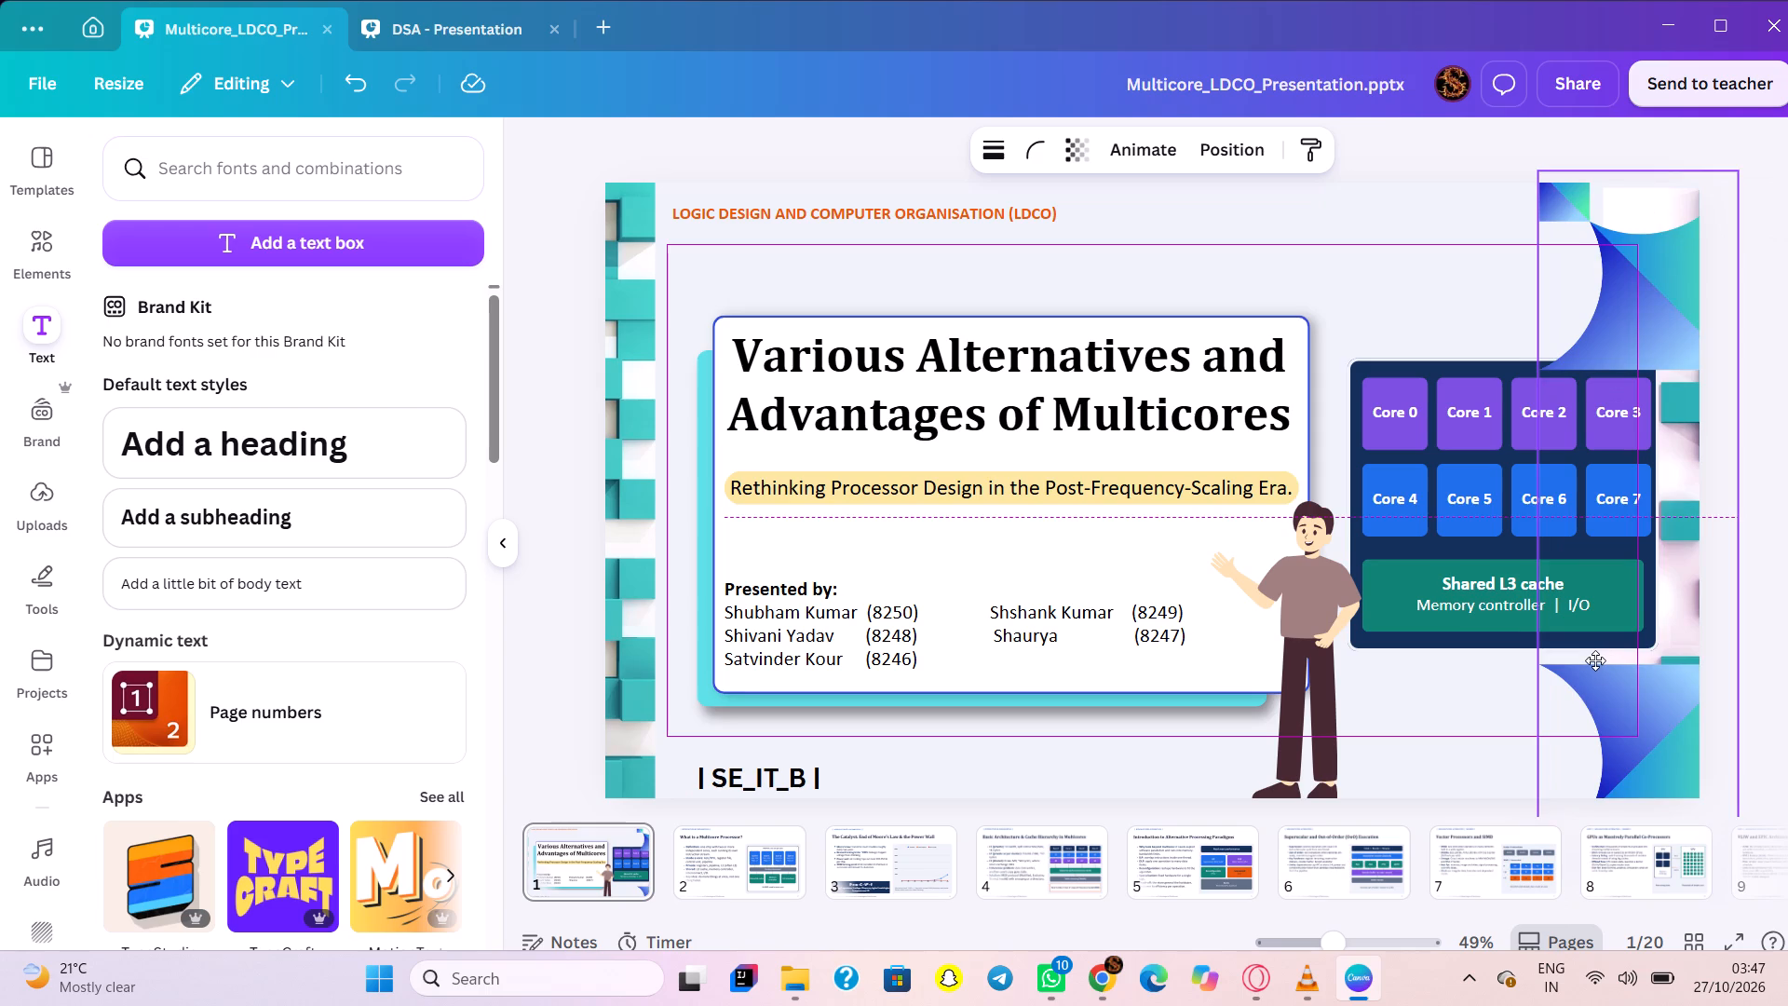
drag(1595, 660, 1586, 643)
drag(1518, 159, 1492, 143)
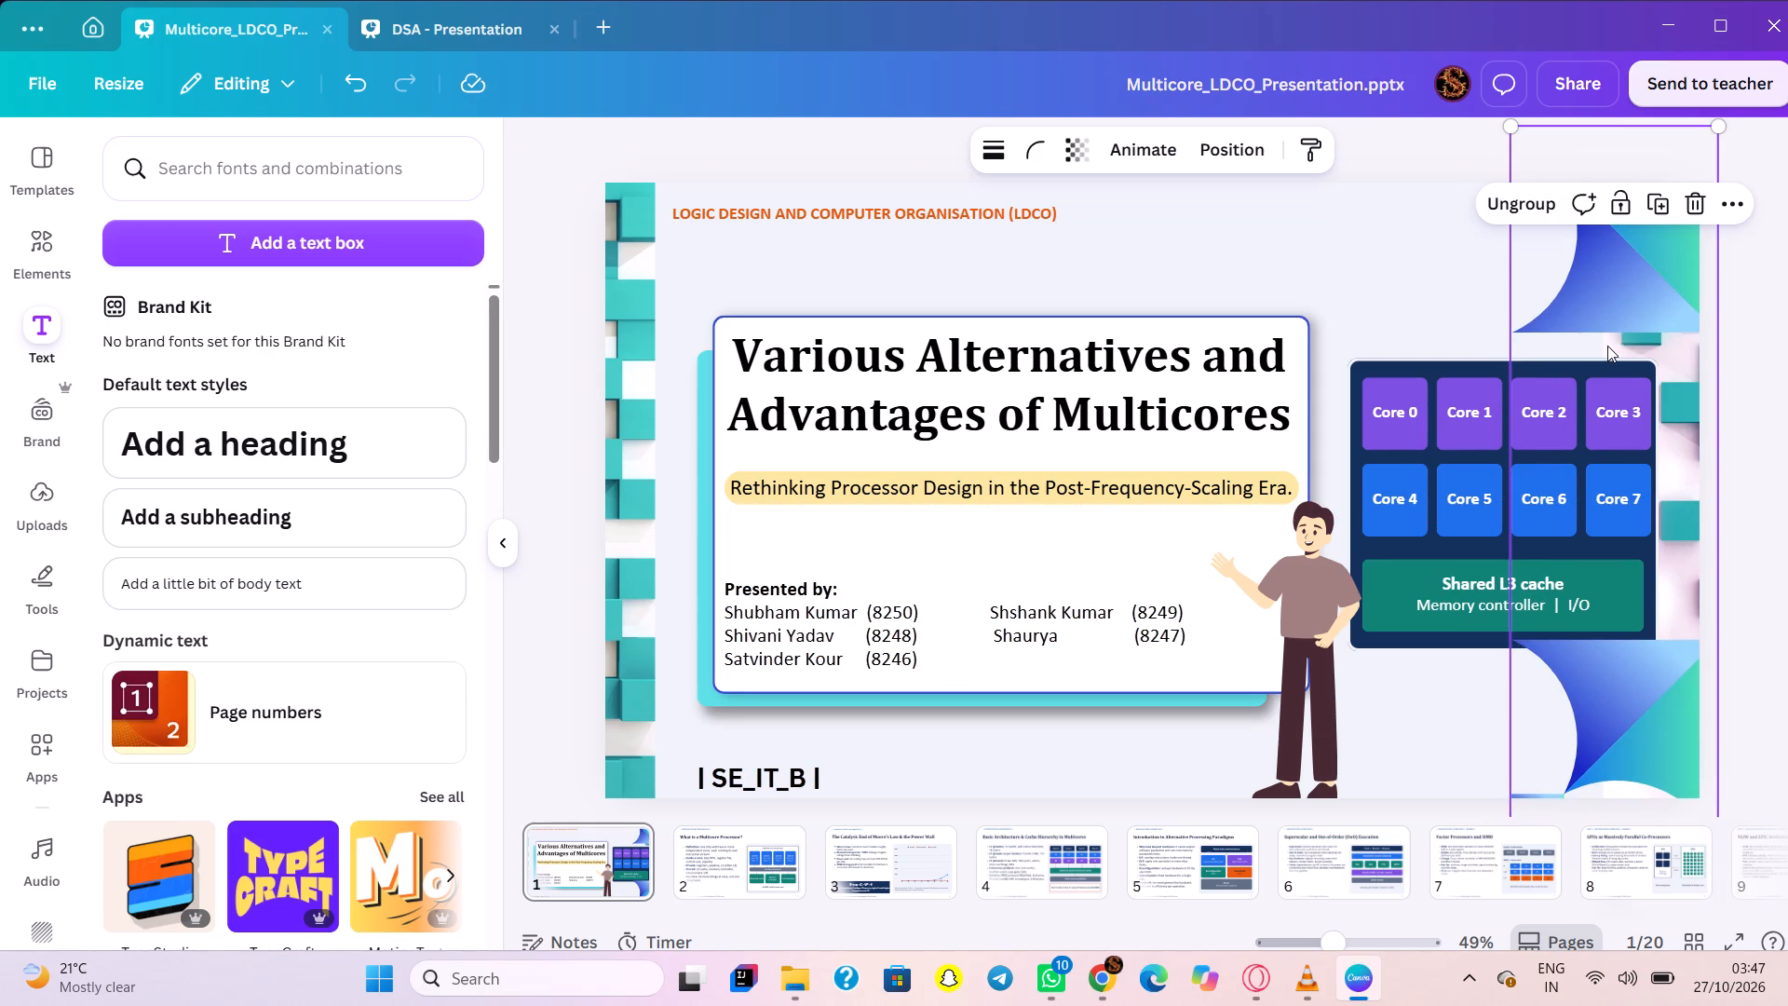
drag(1606, 345, 1627, 366)
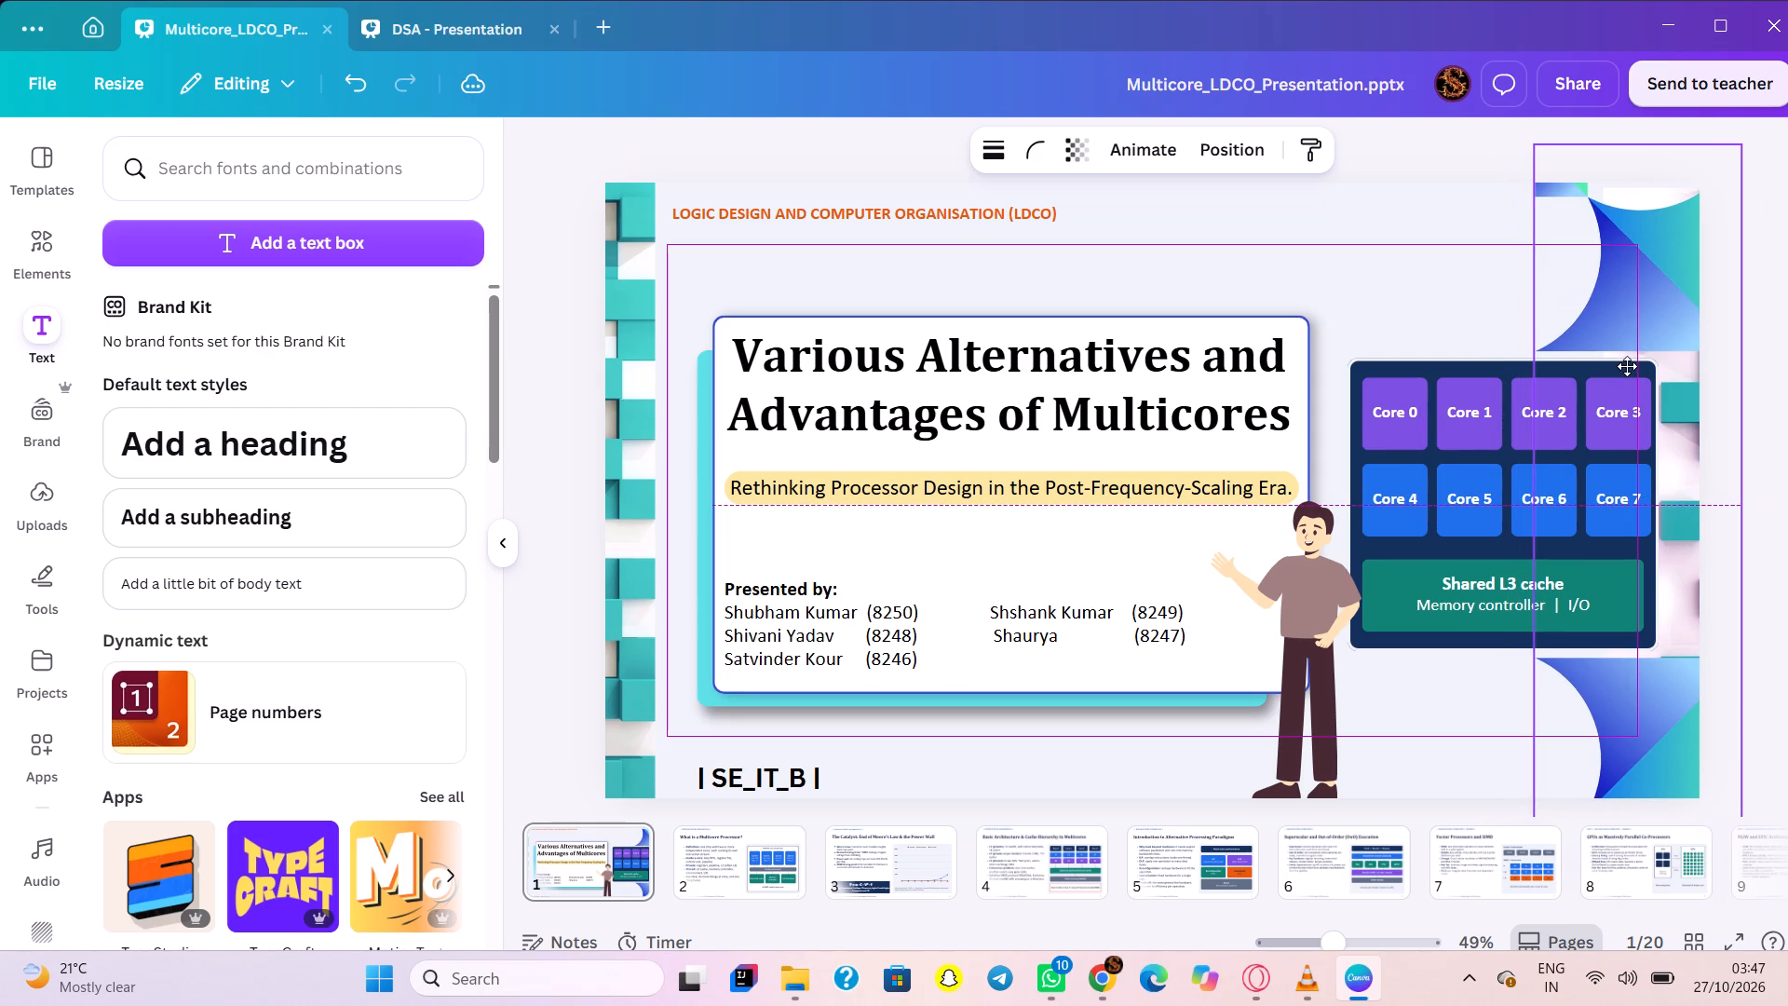
drag(1627, 366, 1642, 375)
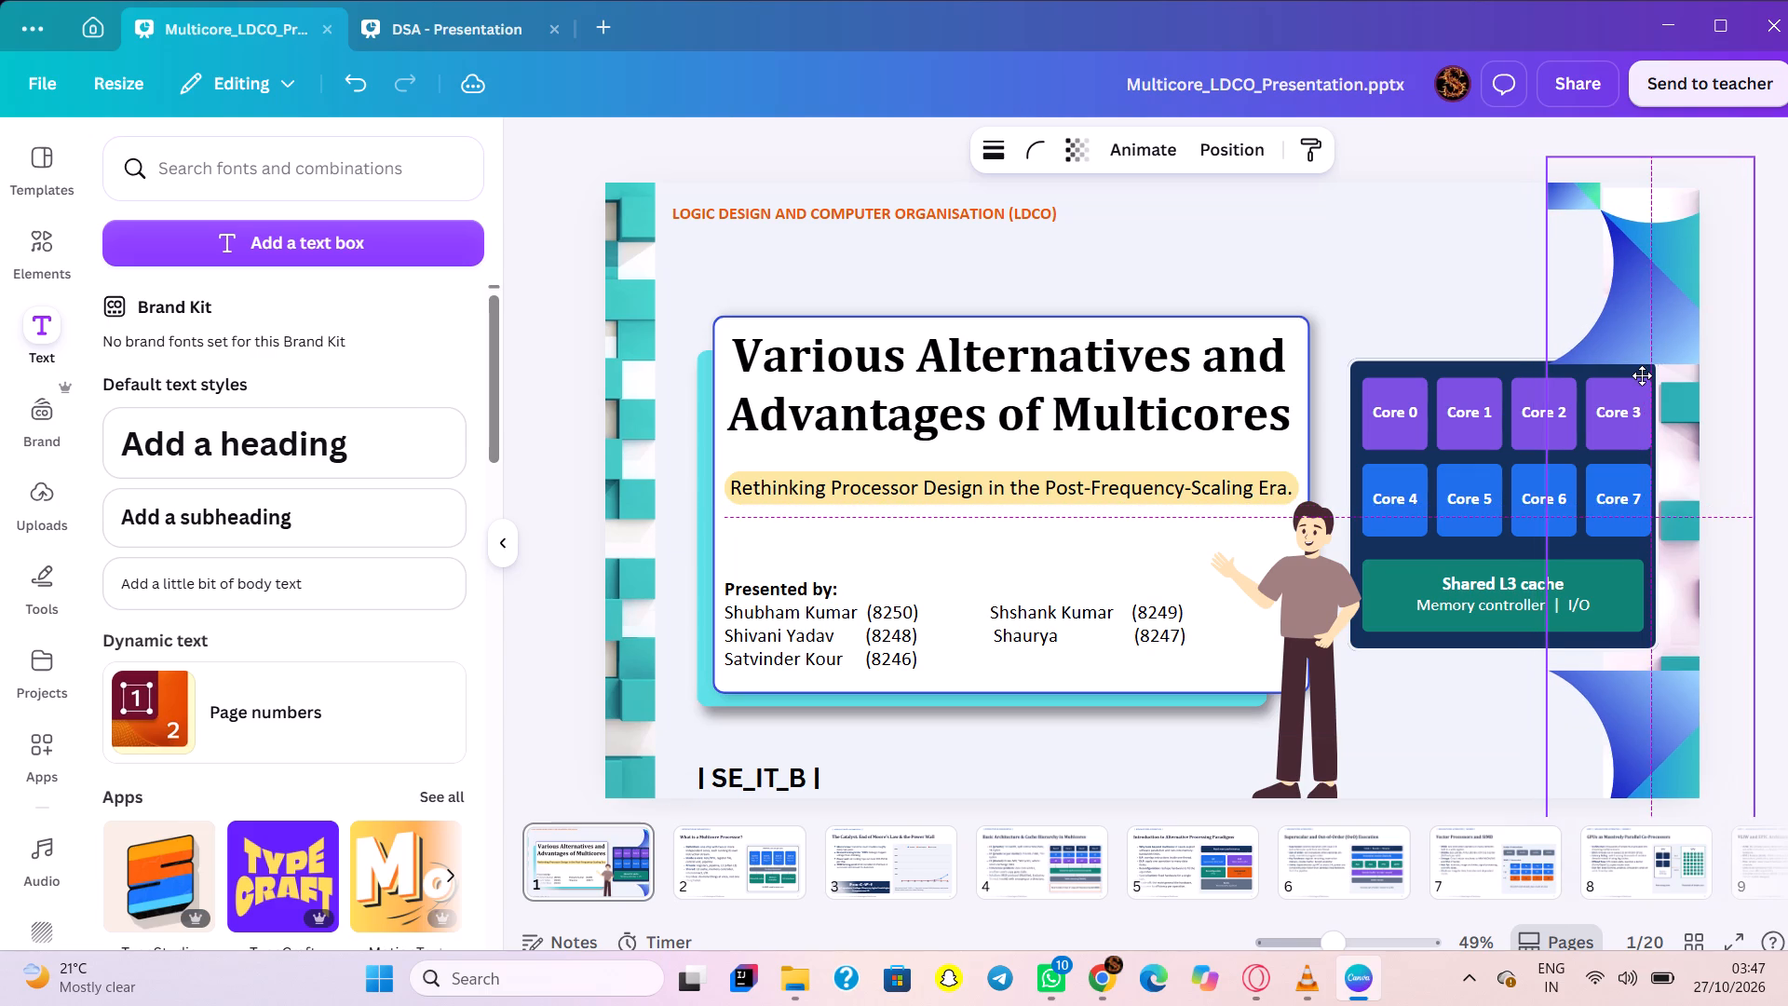
drag(1642, 375, 1646, 370)
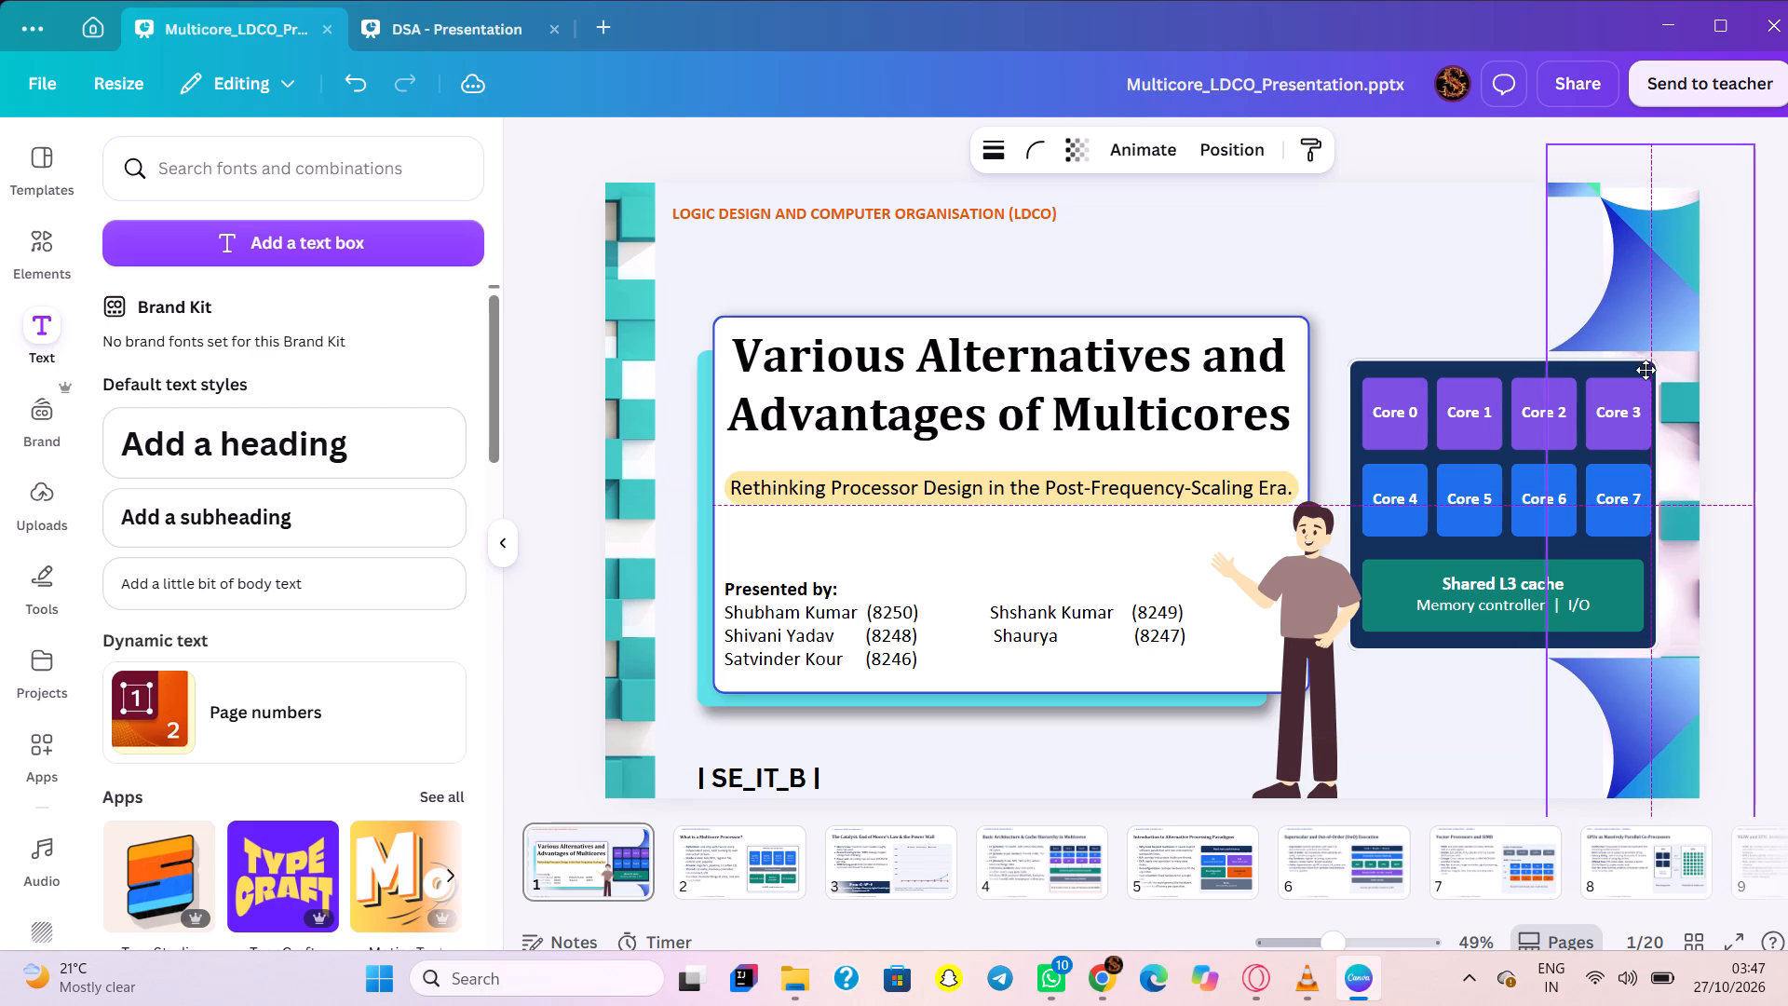
drag(1646, 370, 1646, 361)
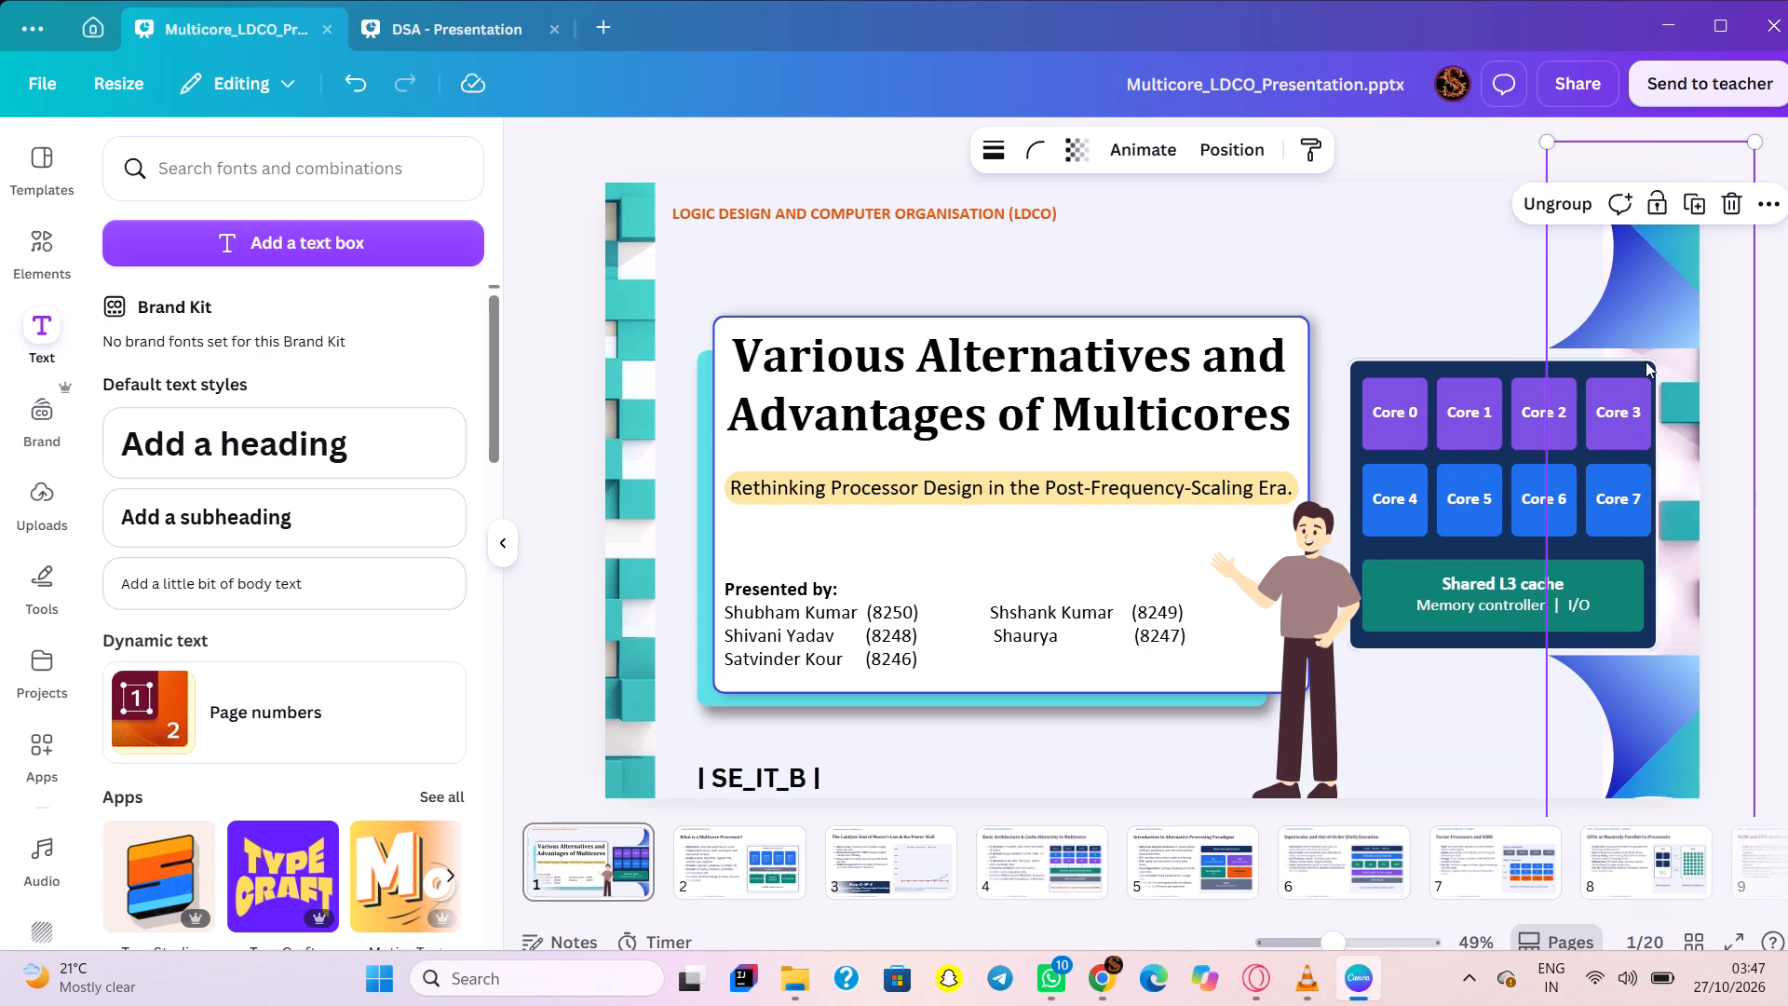
click(1381, 247)
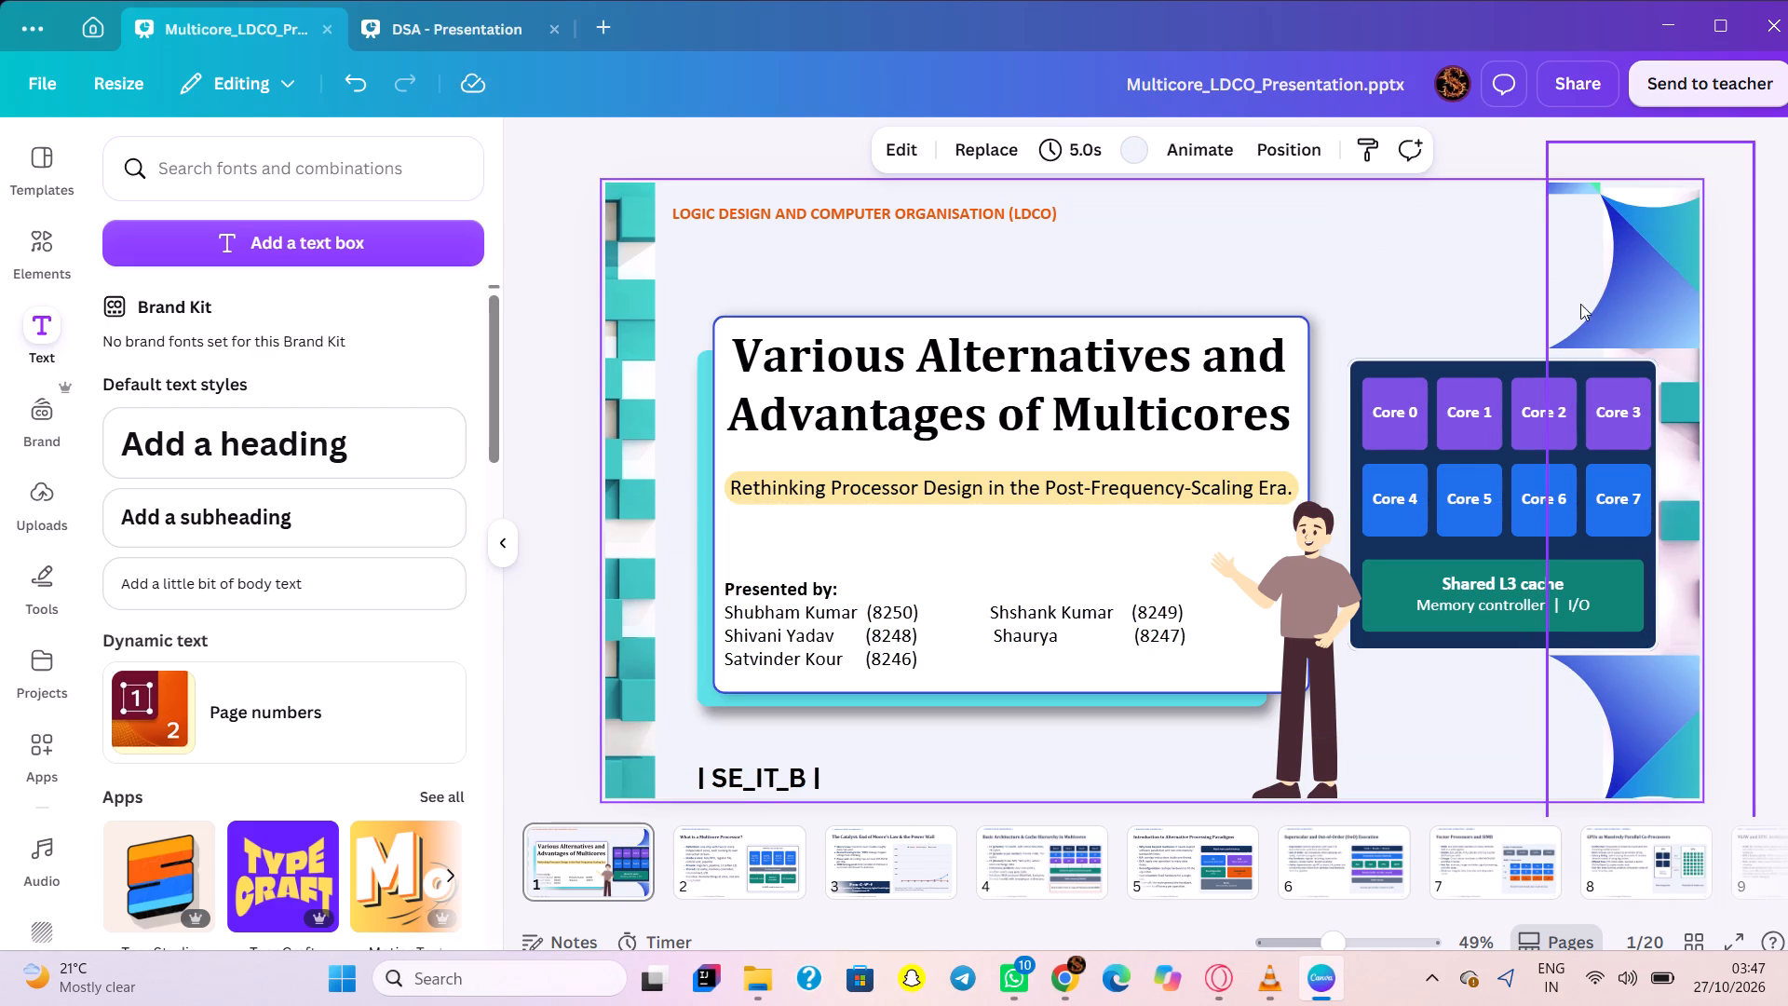
Move the blue curved-shape group down the layer order, directly beneath the teal panel and above both teal-block border images.
click(1639, 290)
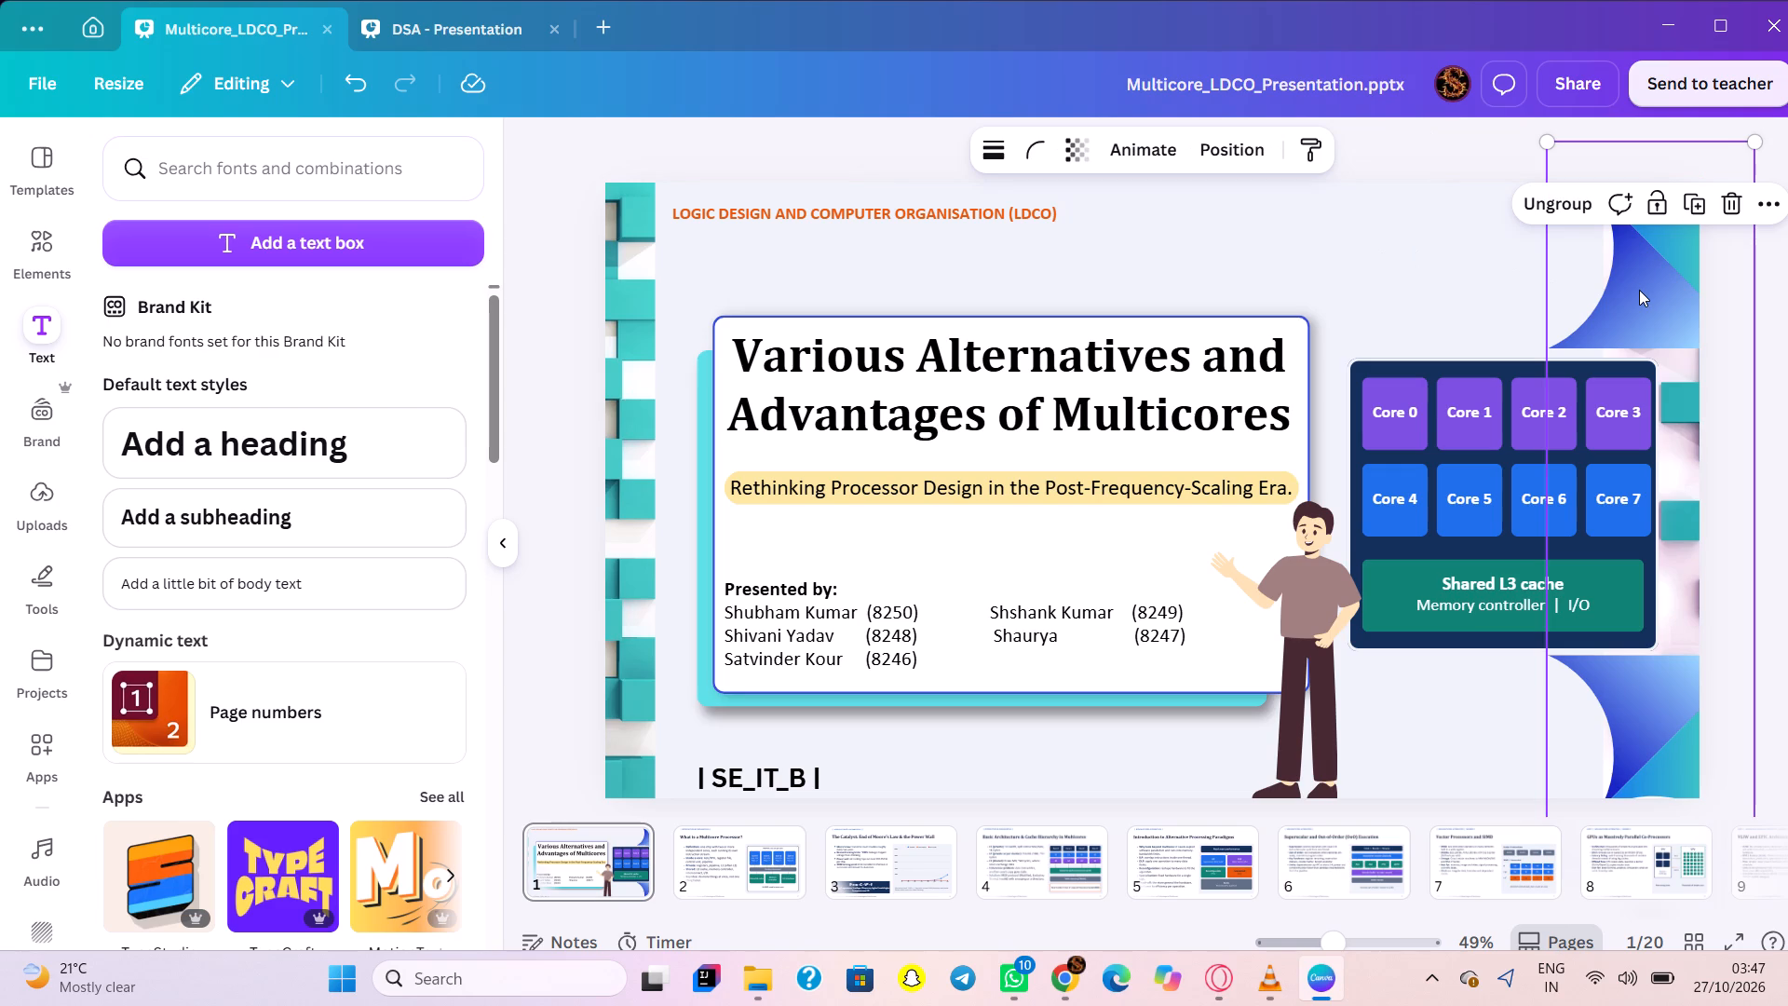
click(1260, 132)
drag(314, 342, 258, 684)
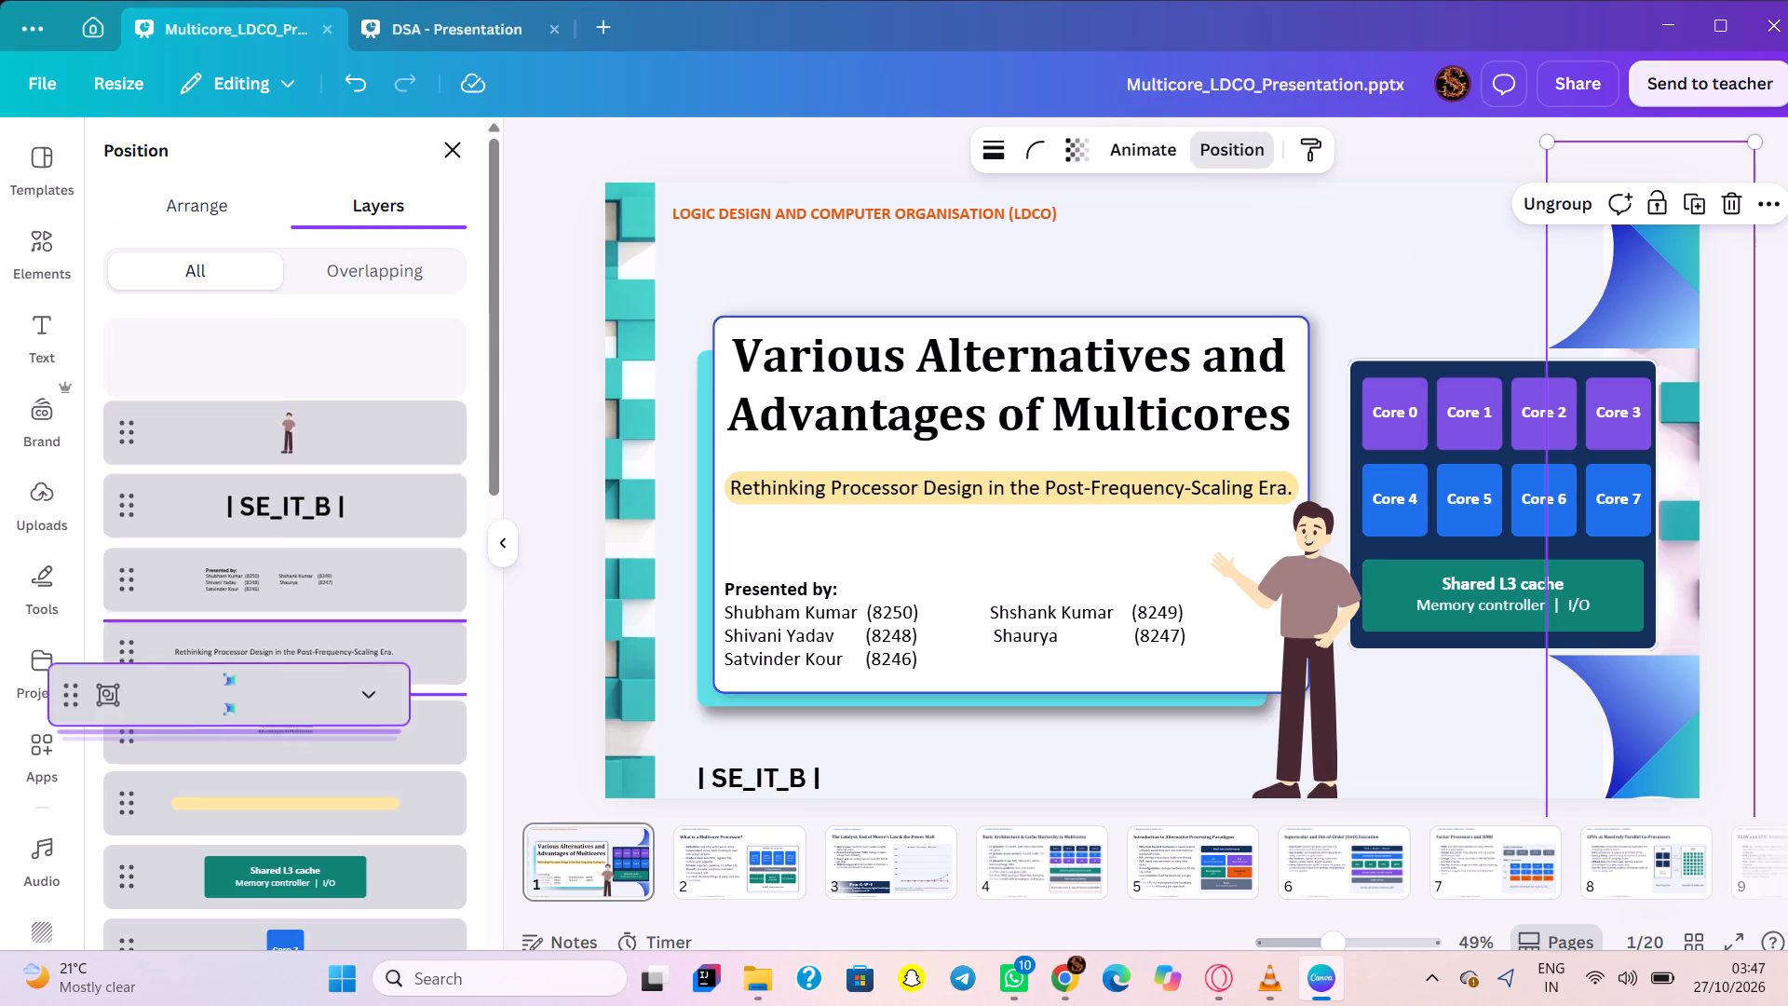
drag(258, 684, 319, 822)
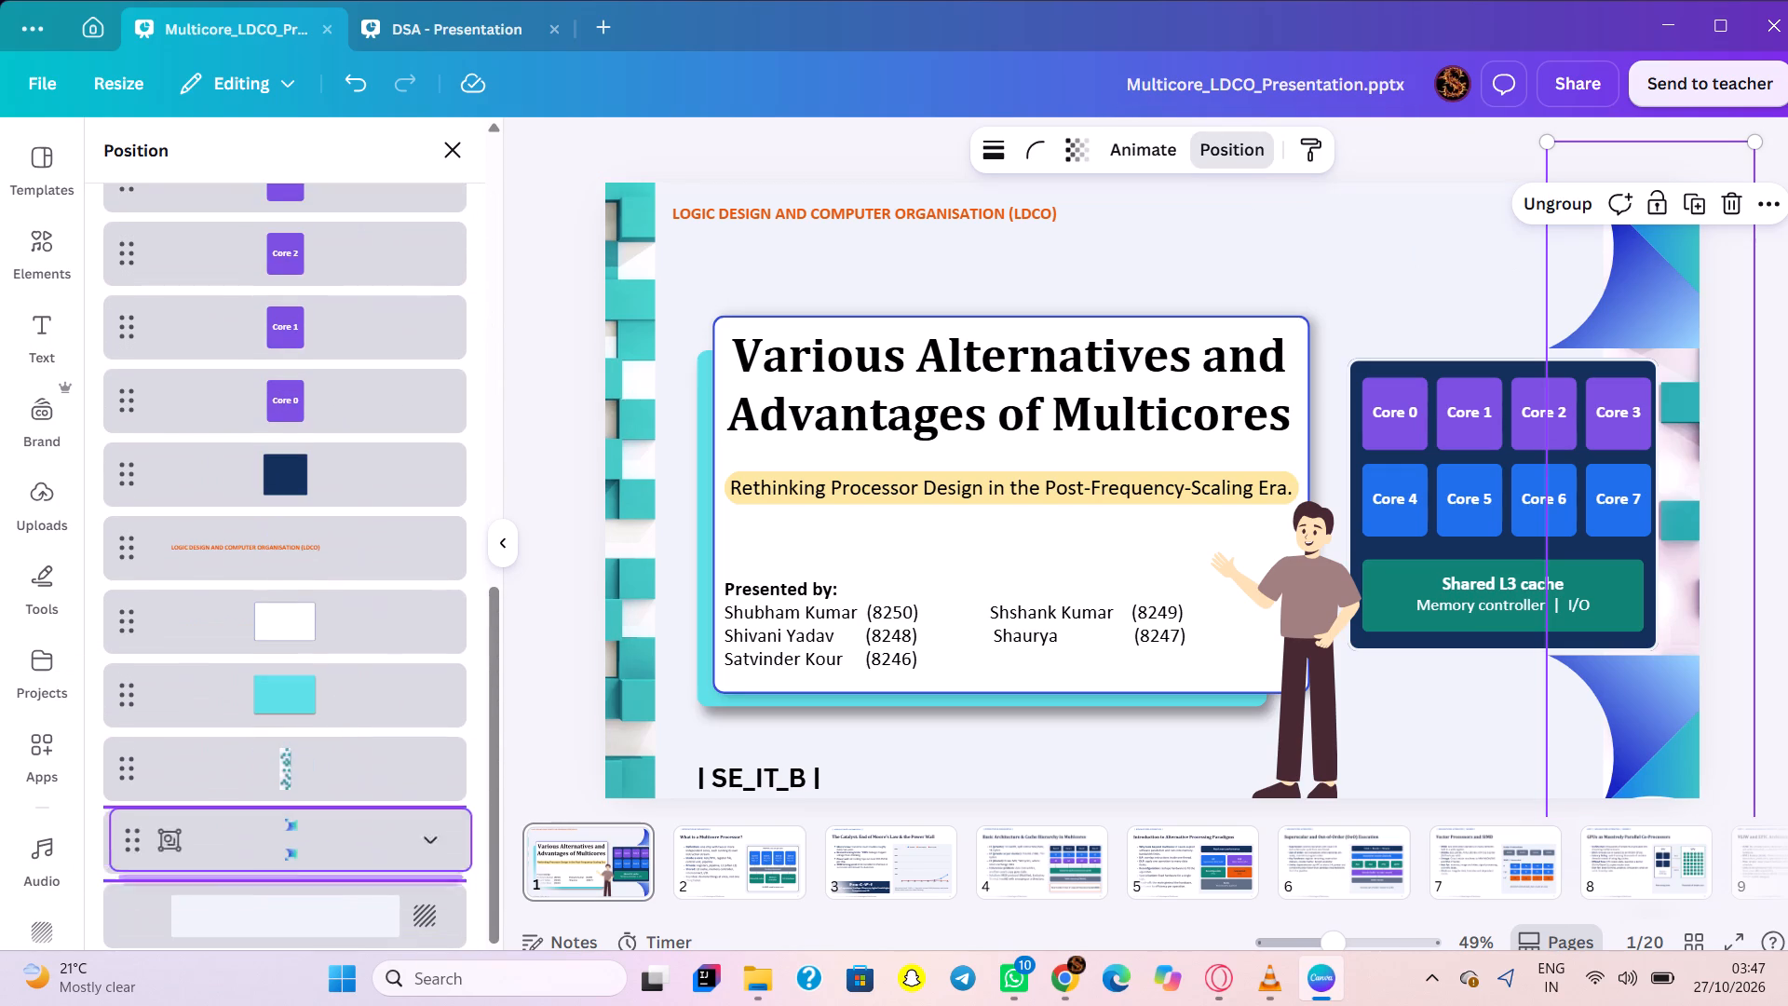
drag(319, 822, 319, 735)
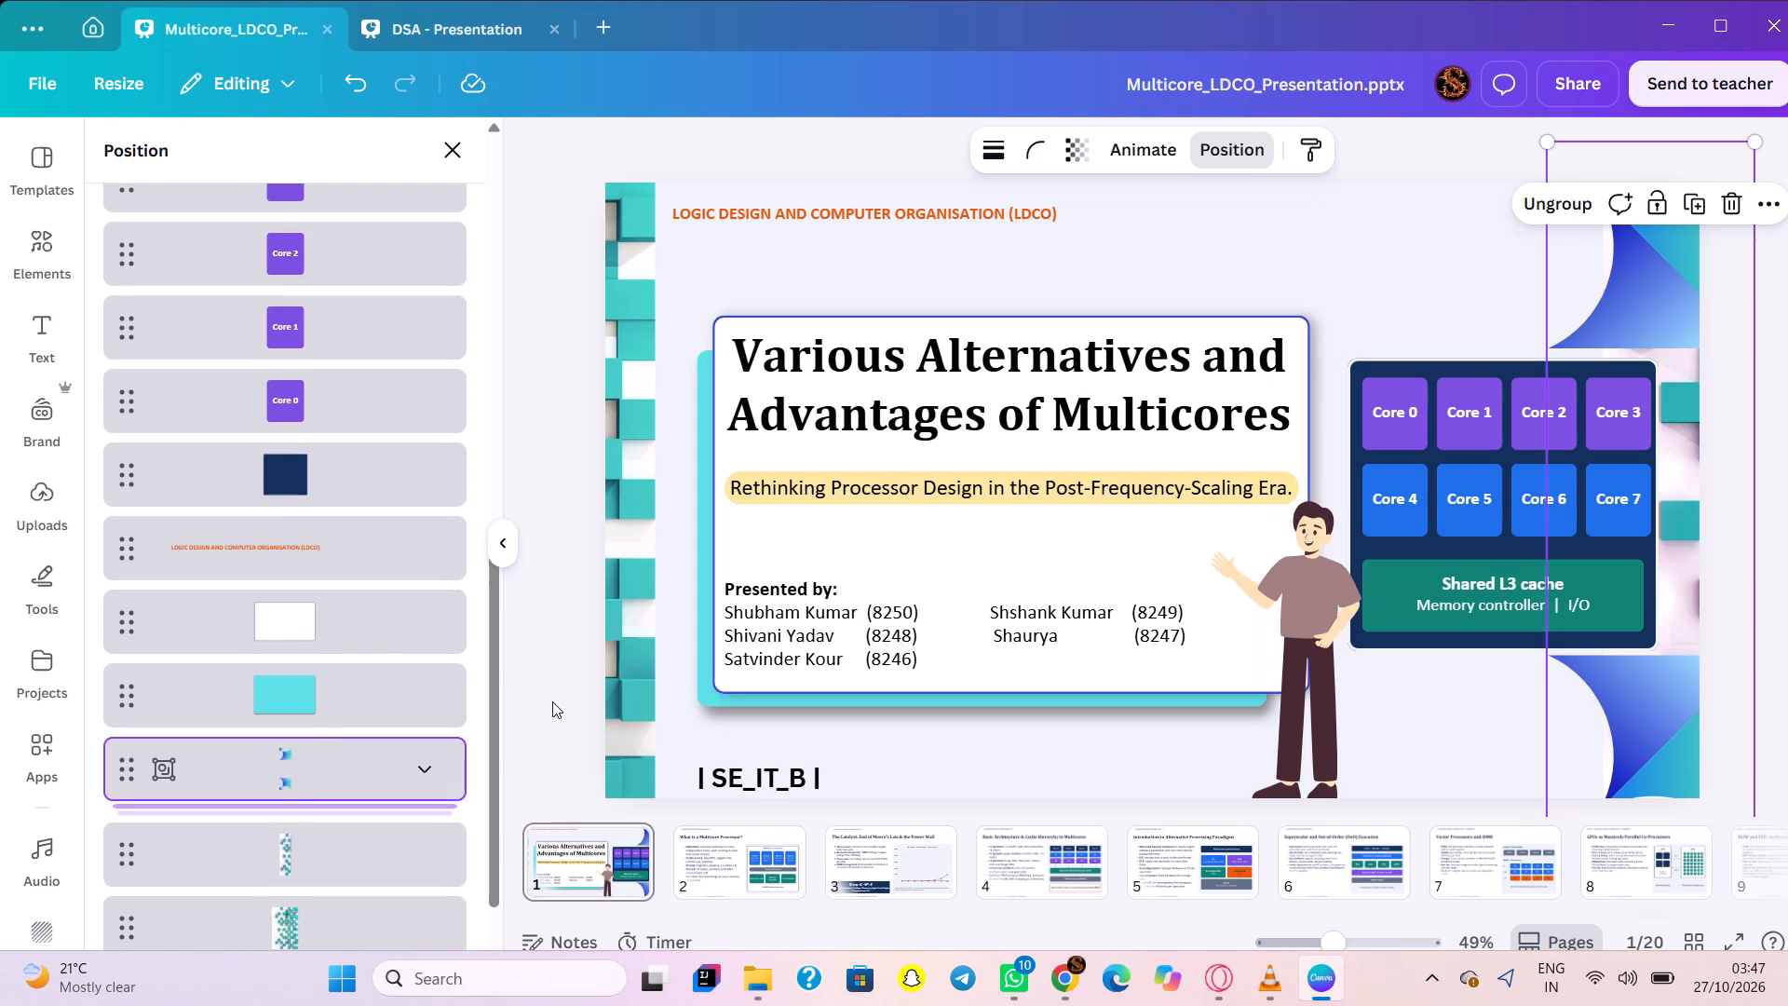
Copy the blue curved-shape group with both teal-block border images and paste them onto slide 2, What is a Multicore Processor?
shift+click(351, 891)
shift+click(351, 874)
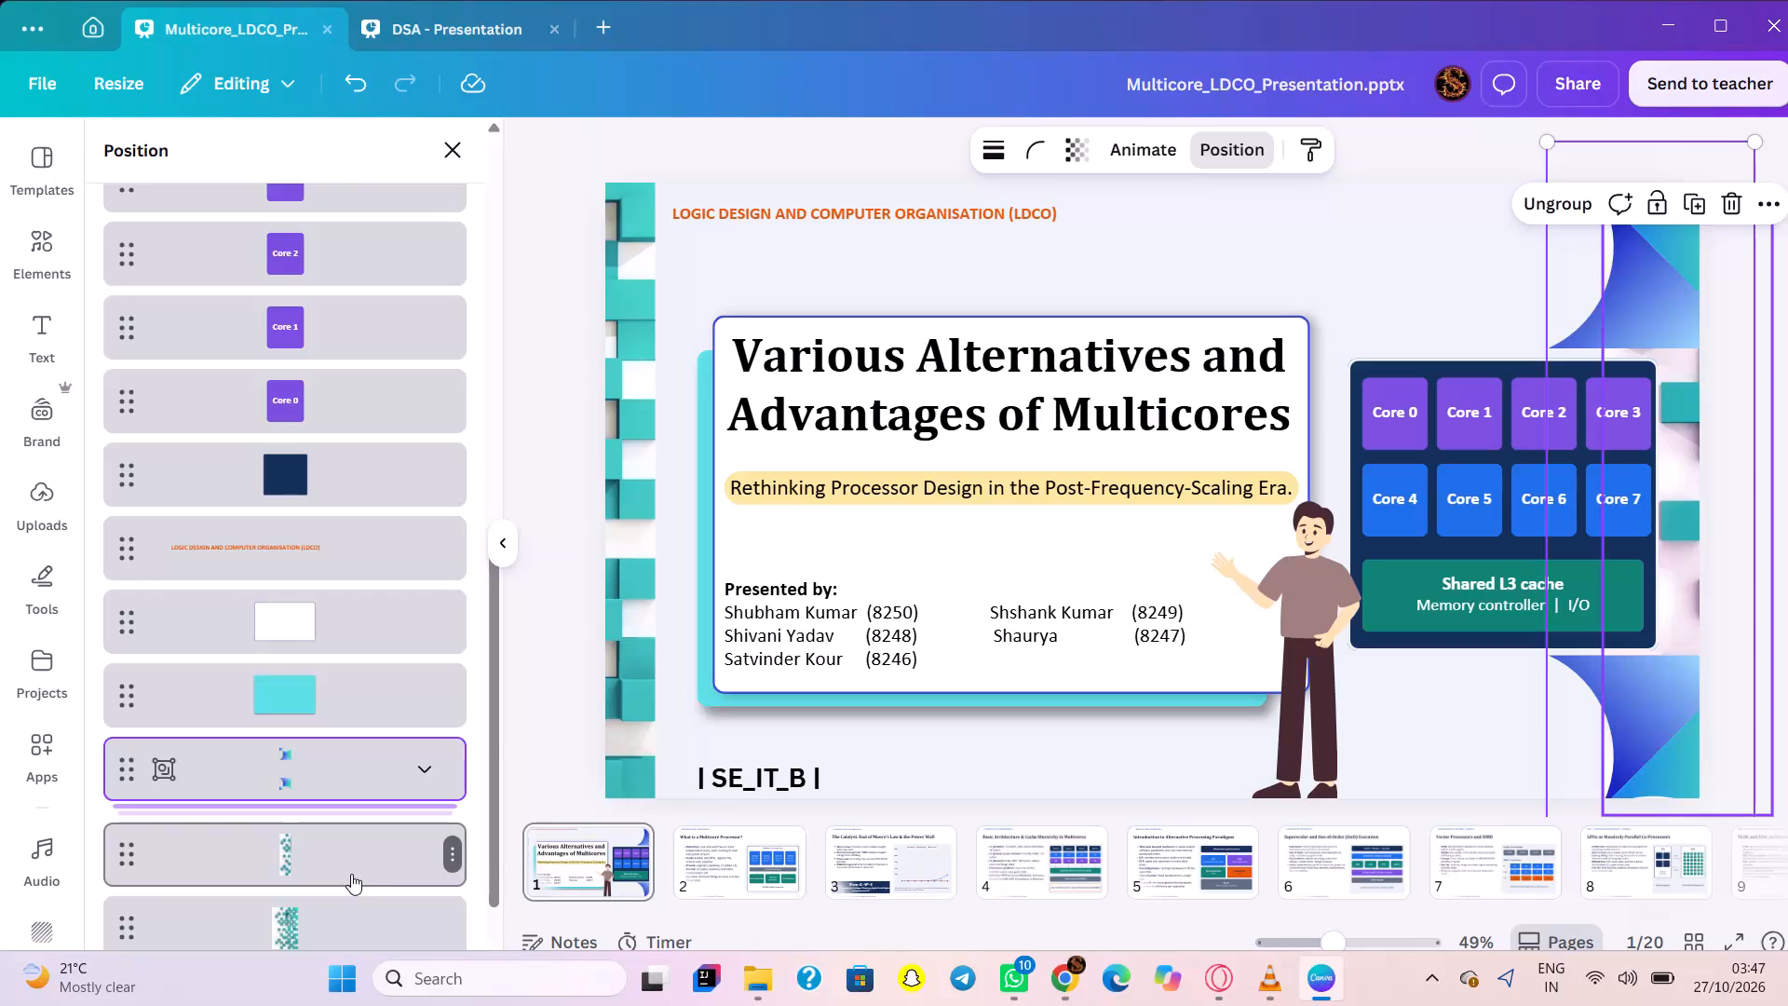
shift+click(351, 901)
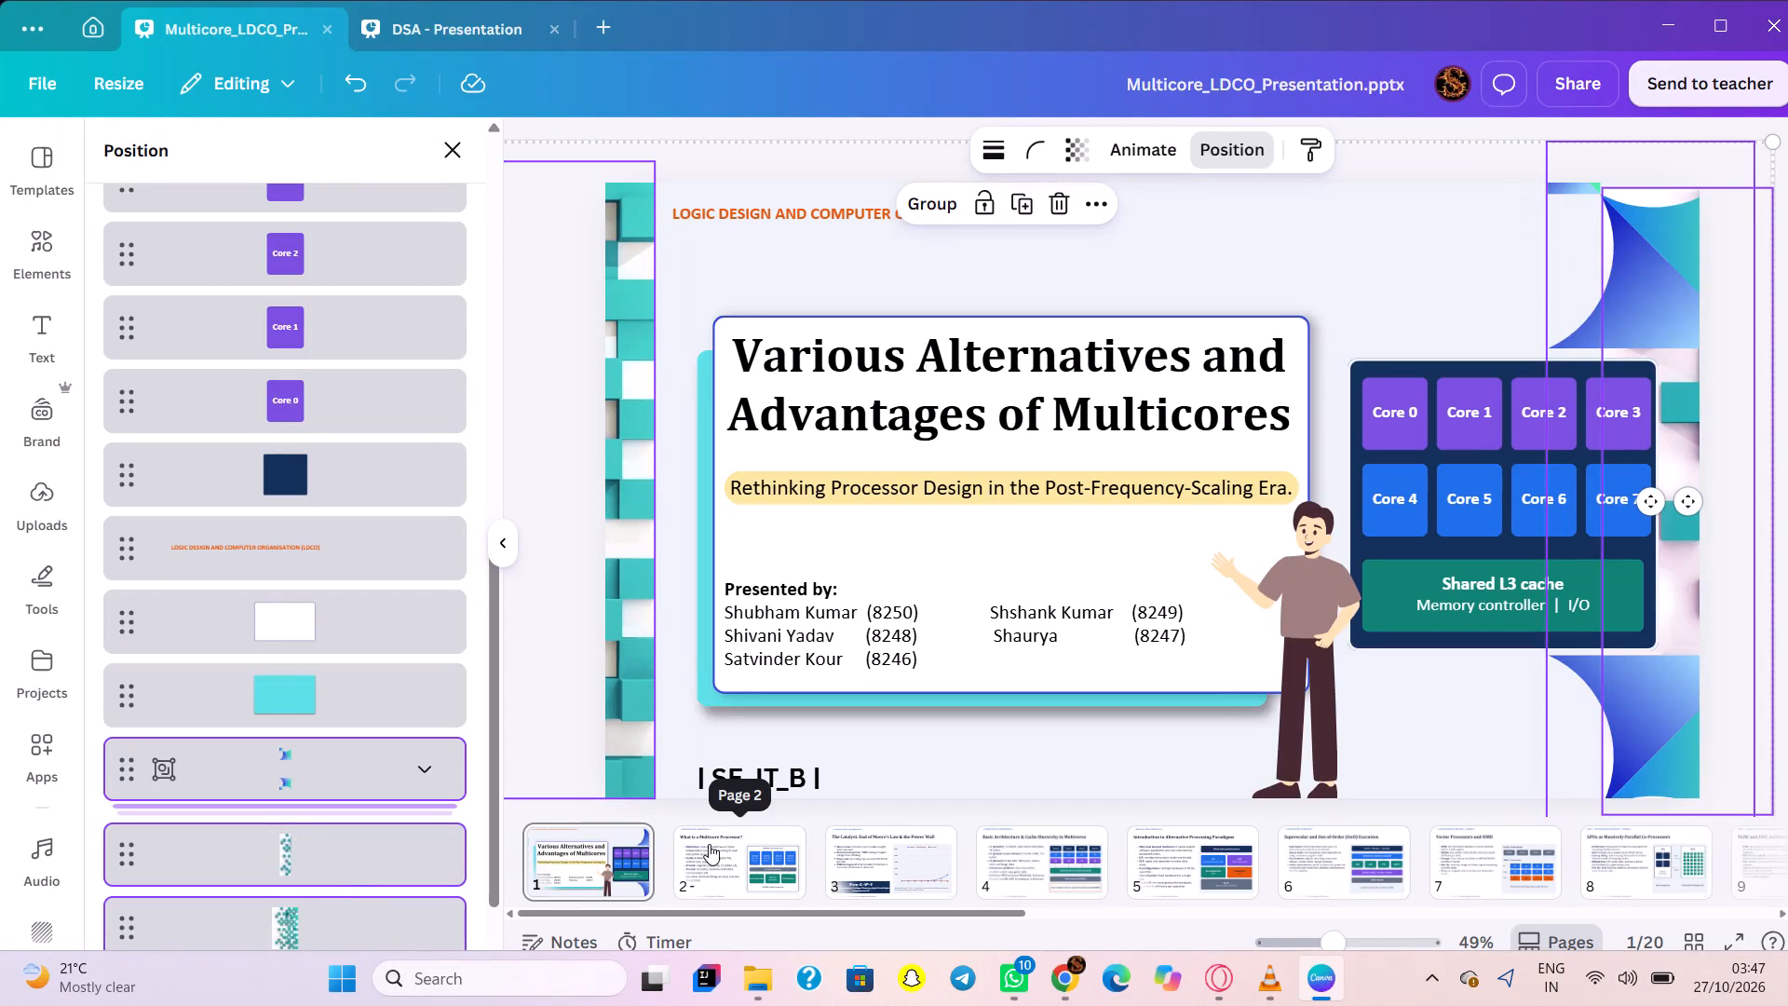
key(ctrl+c)
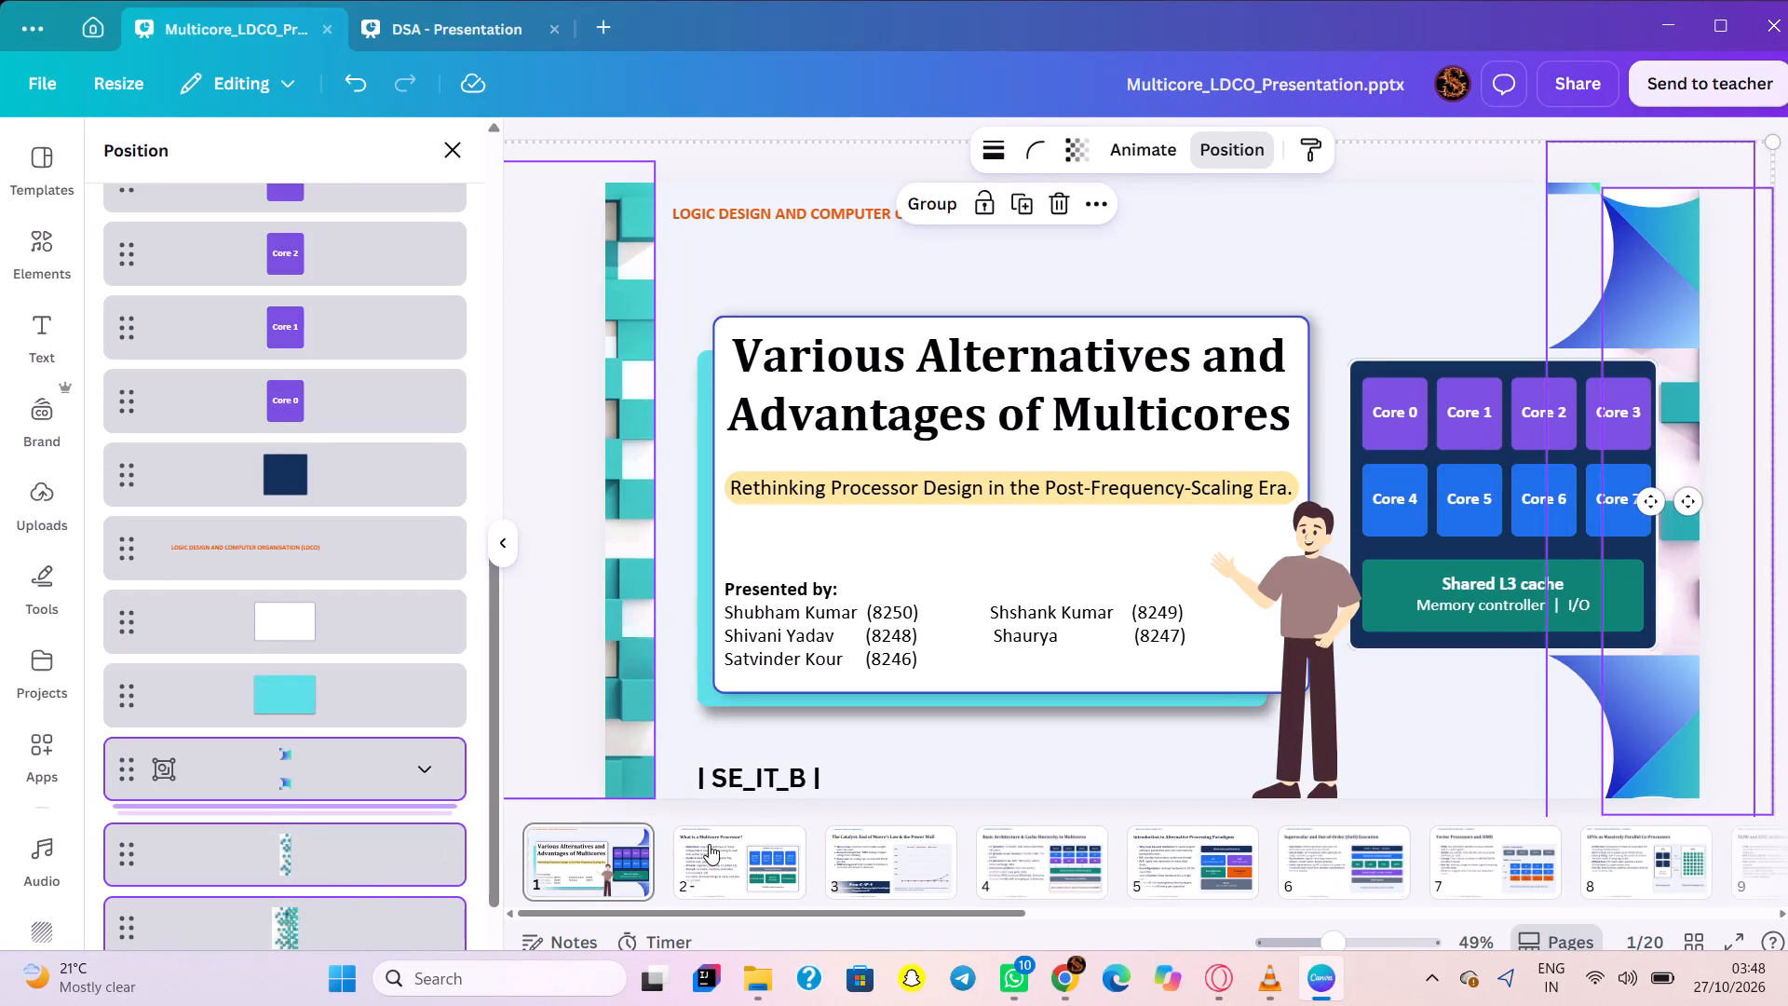
click(709, 844)
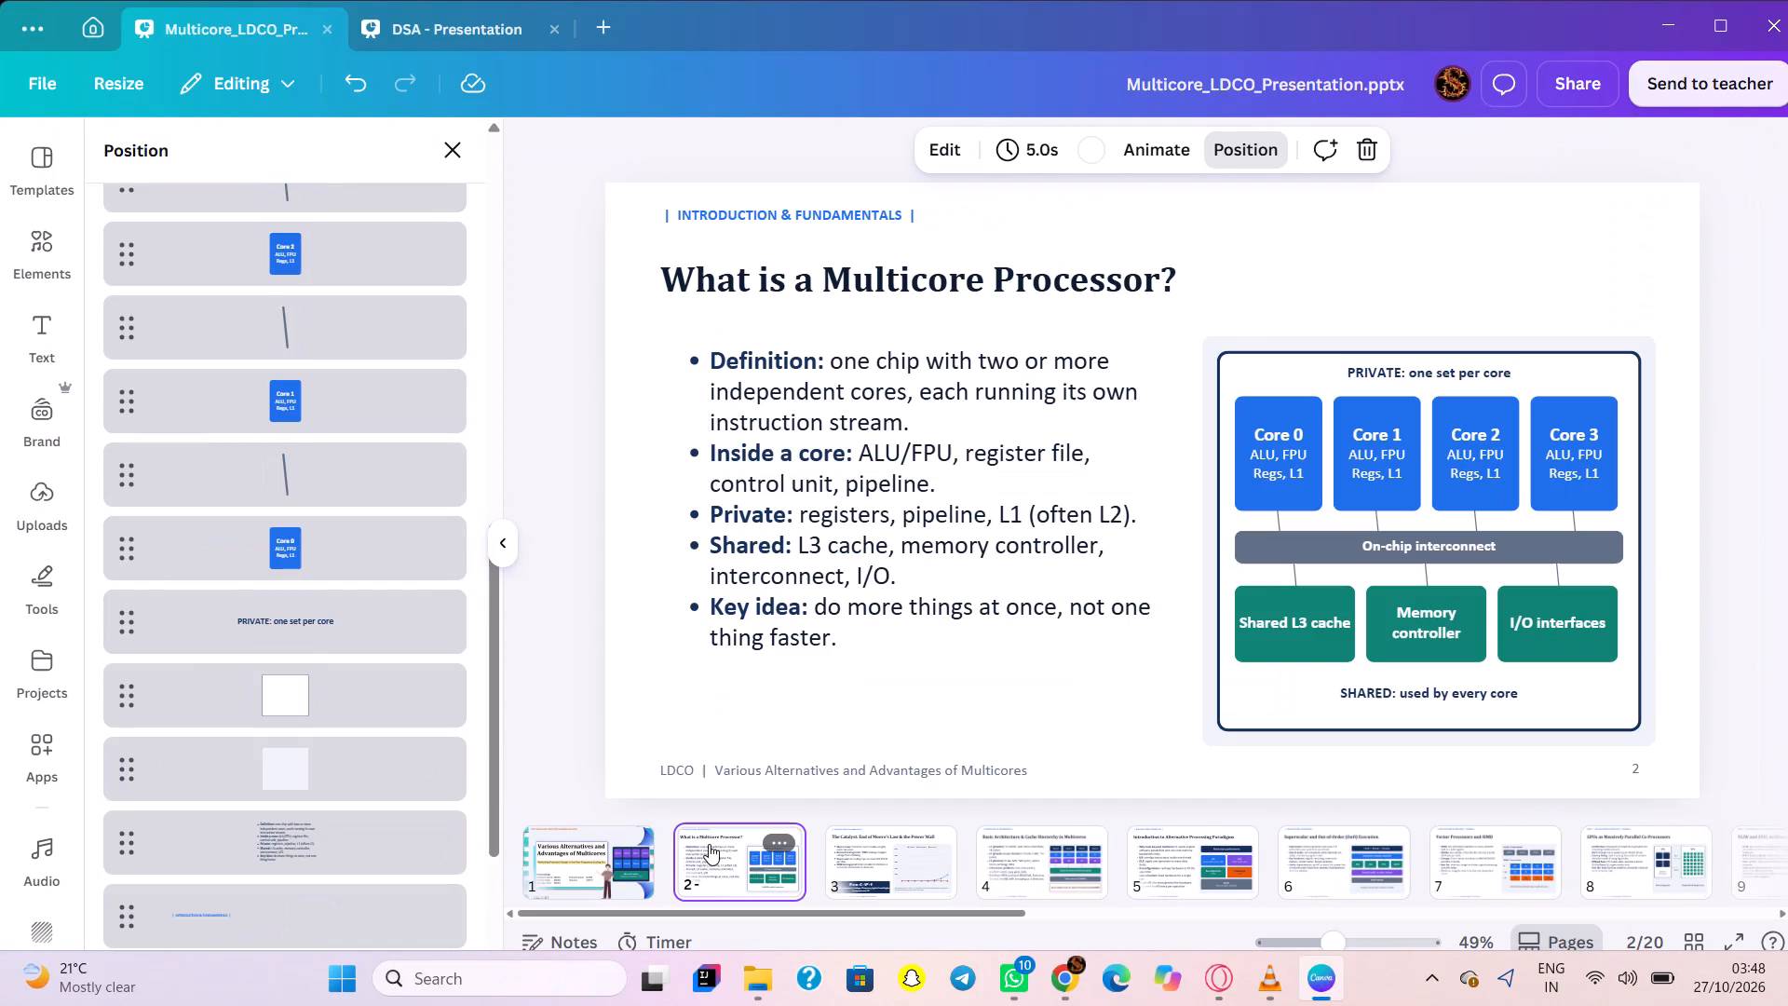
key(ctrl+v)
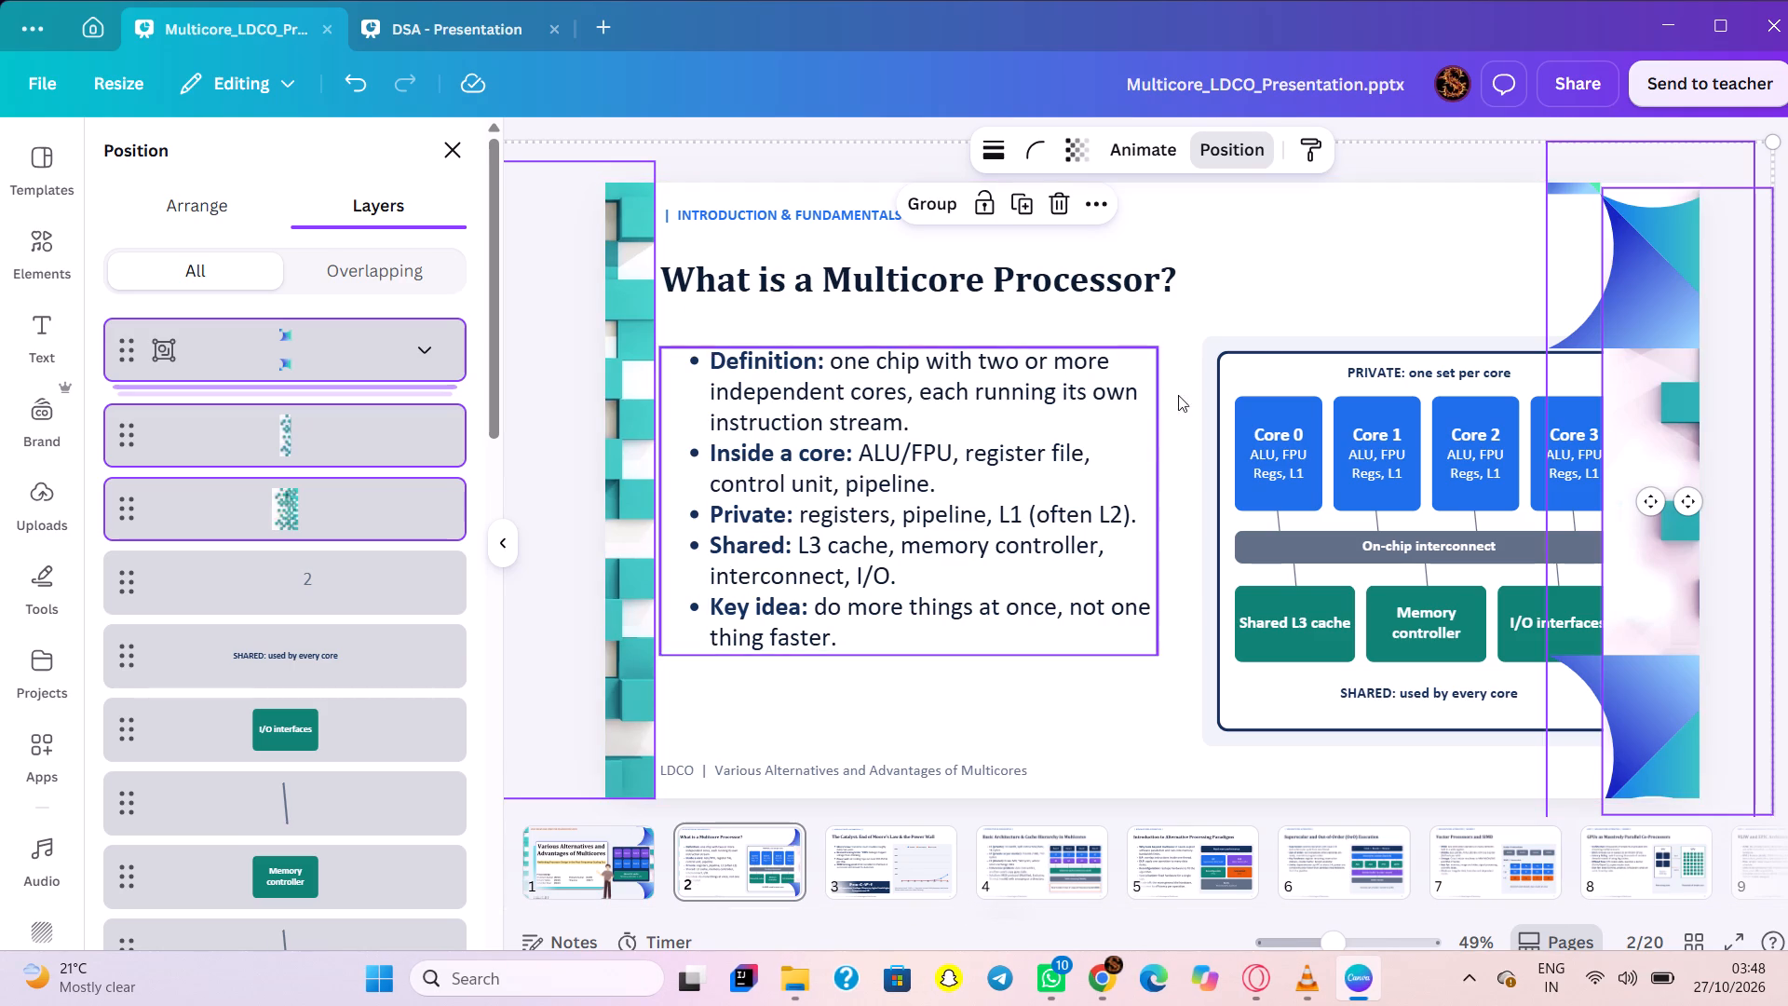
Delete the blue curved-shape group and the right-edge teal-block border image from slide 2, What is a Multicore Processor?
click(1298, 303)
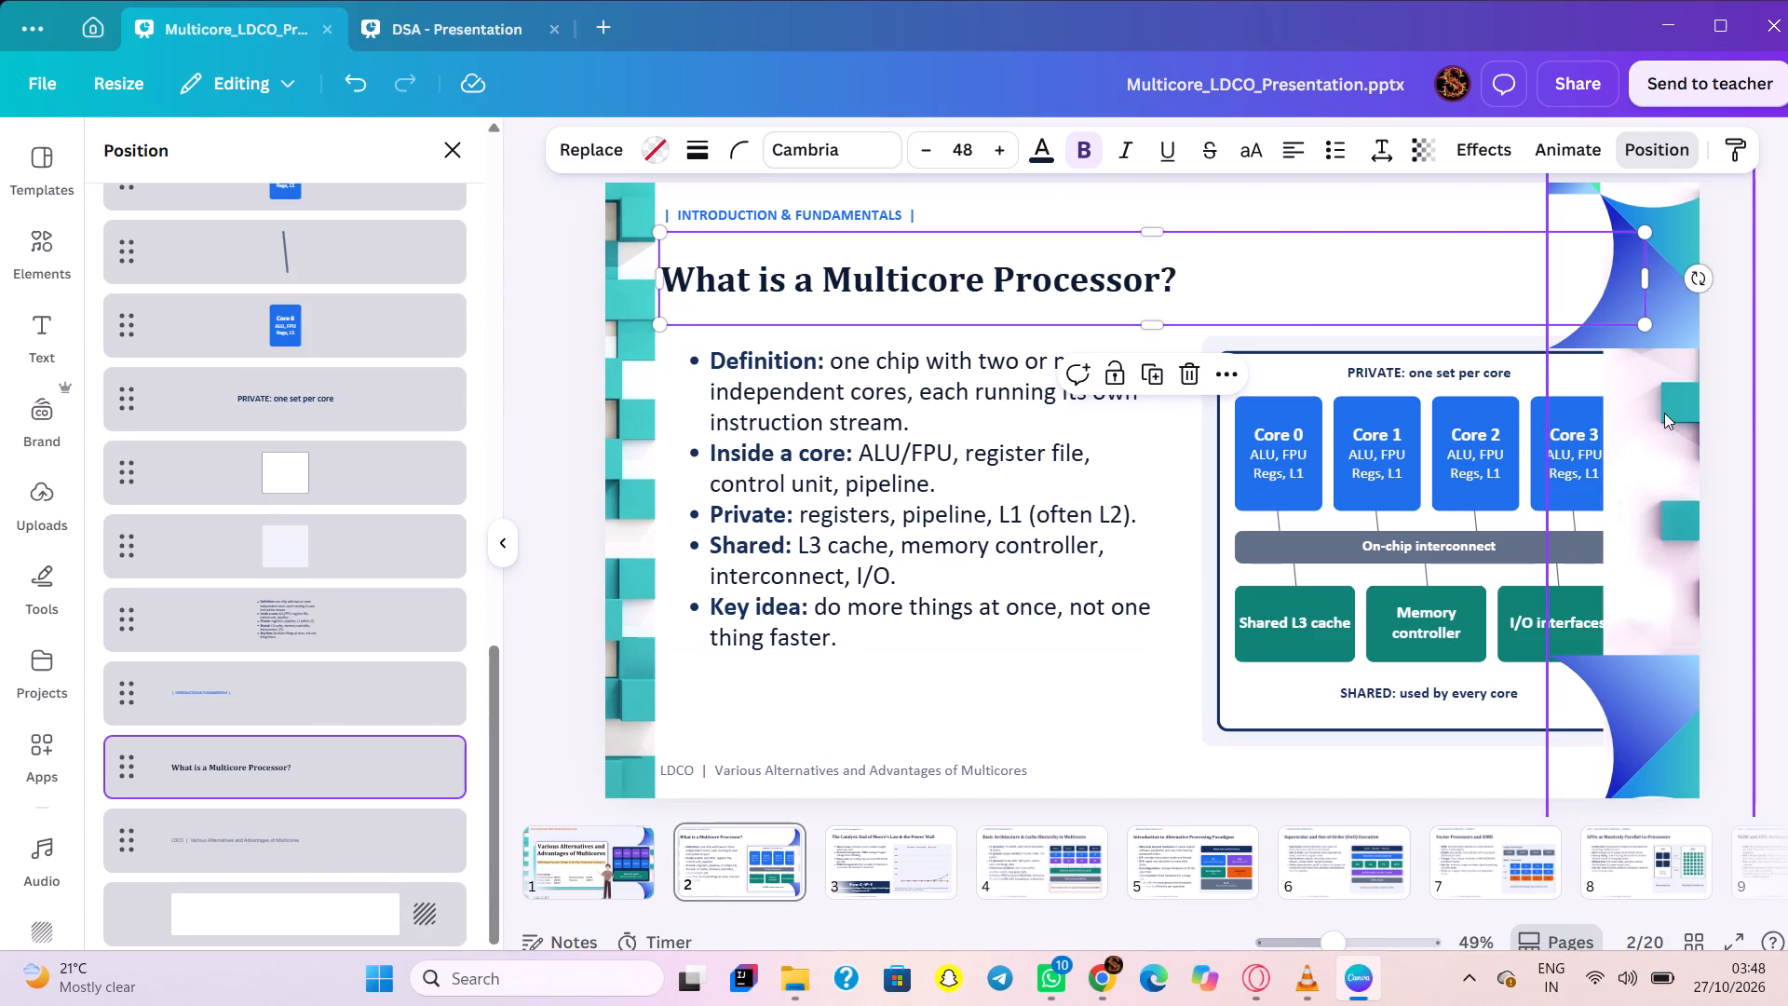
click(1647, 469)
key(BackSpace)
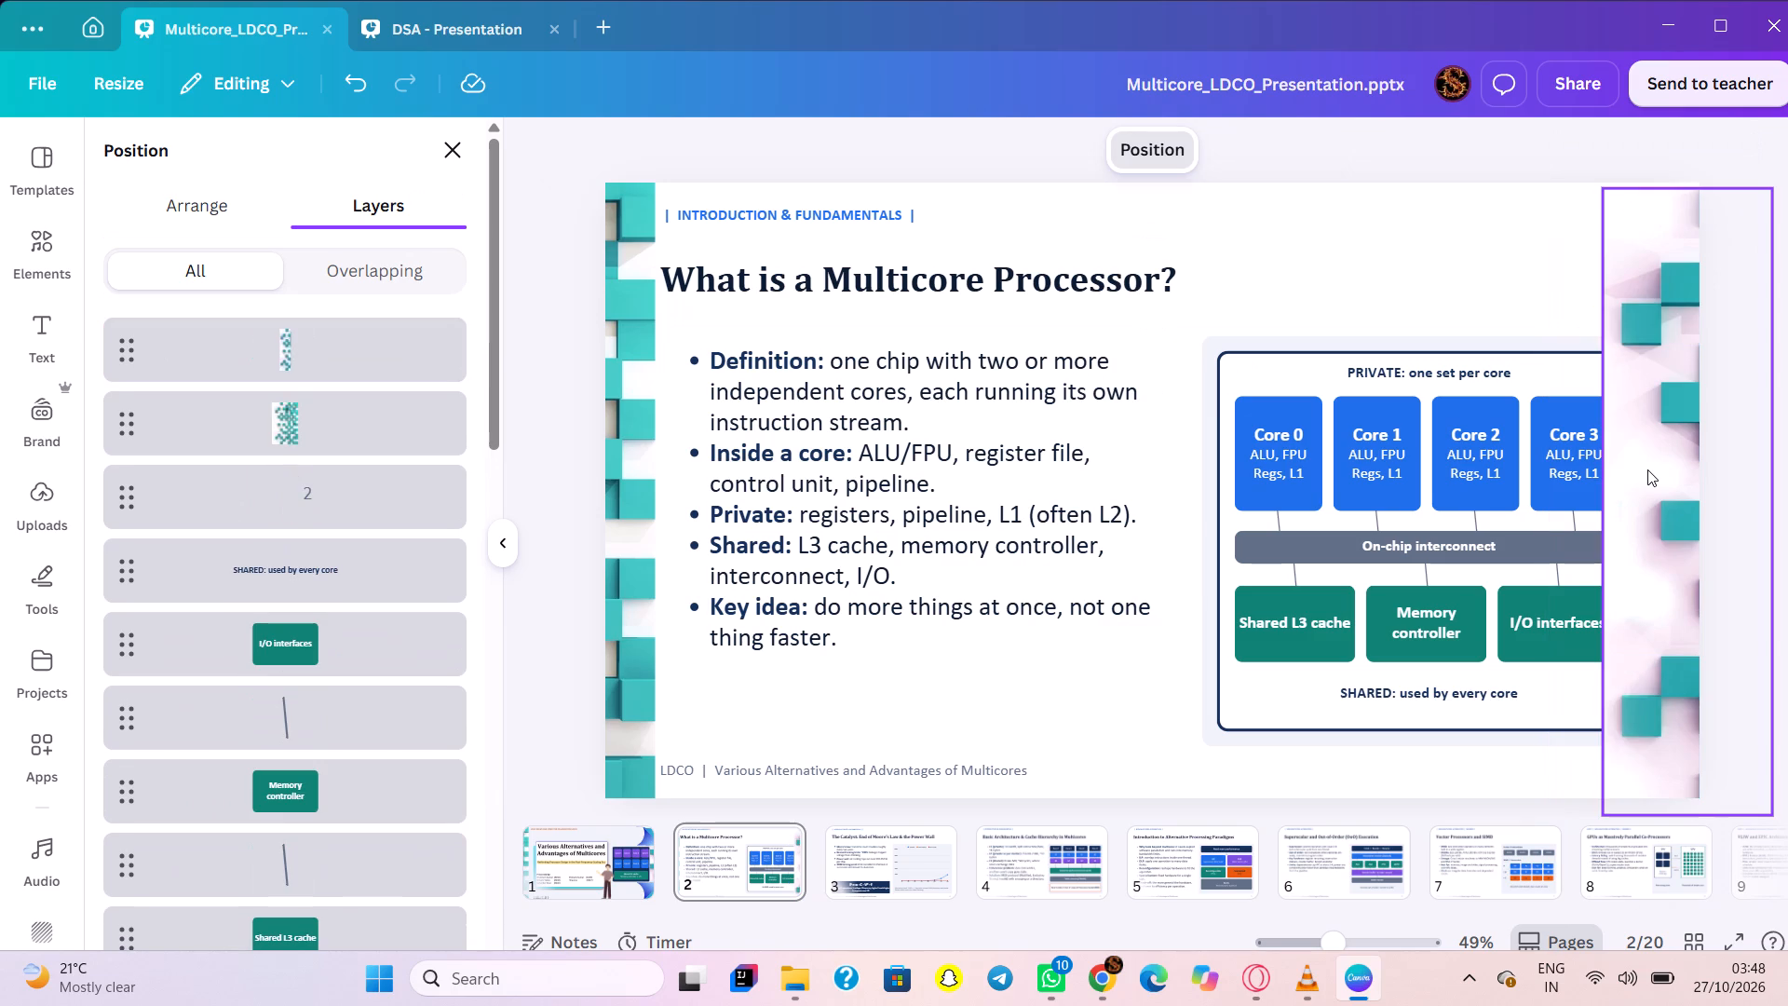
key(BackSpace)
click(1647, 472)
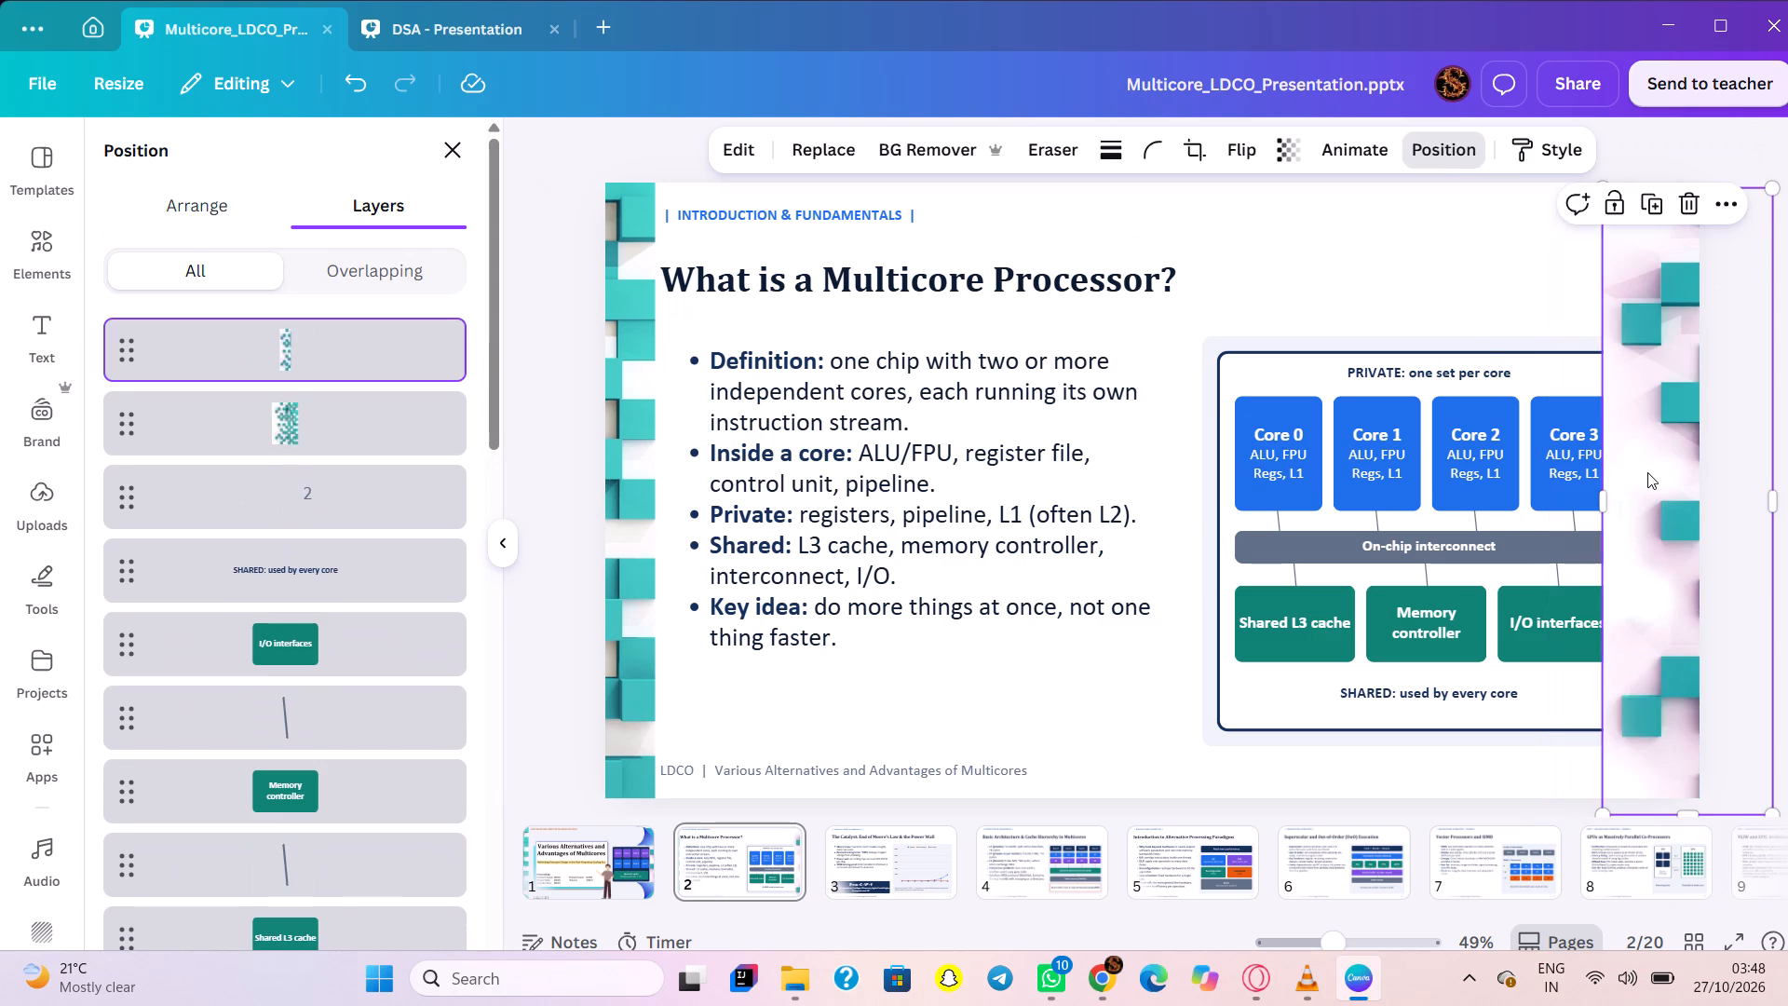
key(BackSpace)
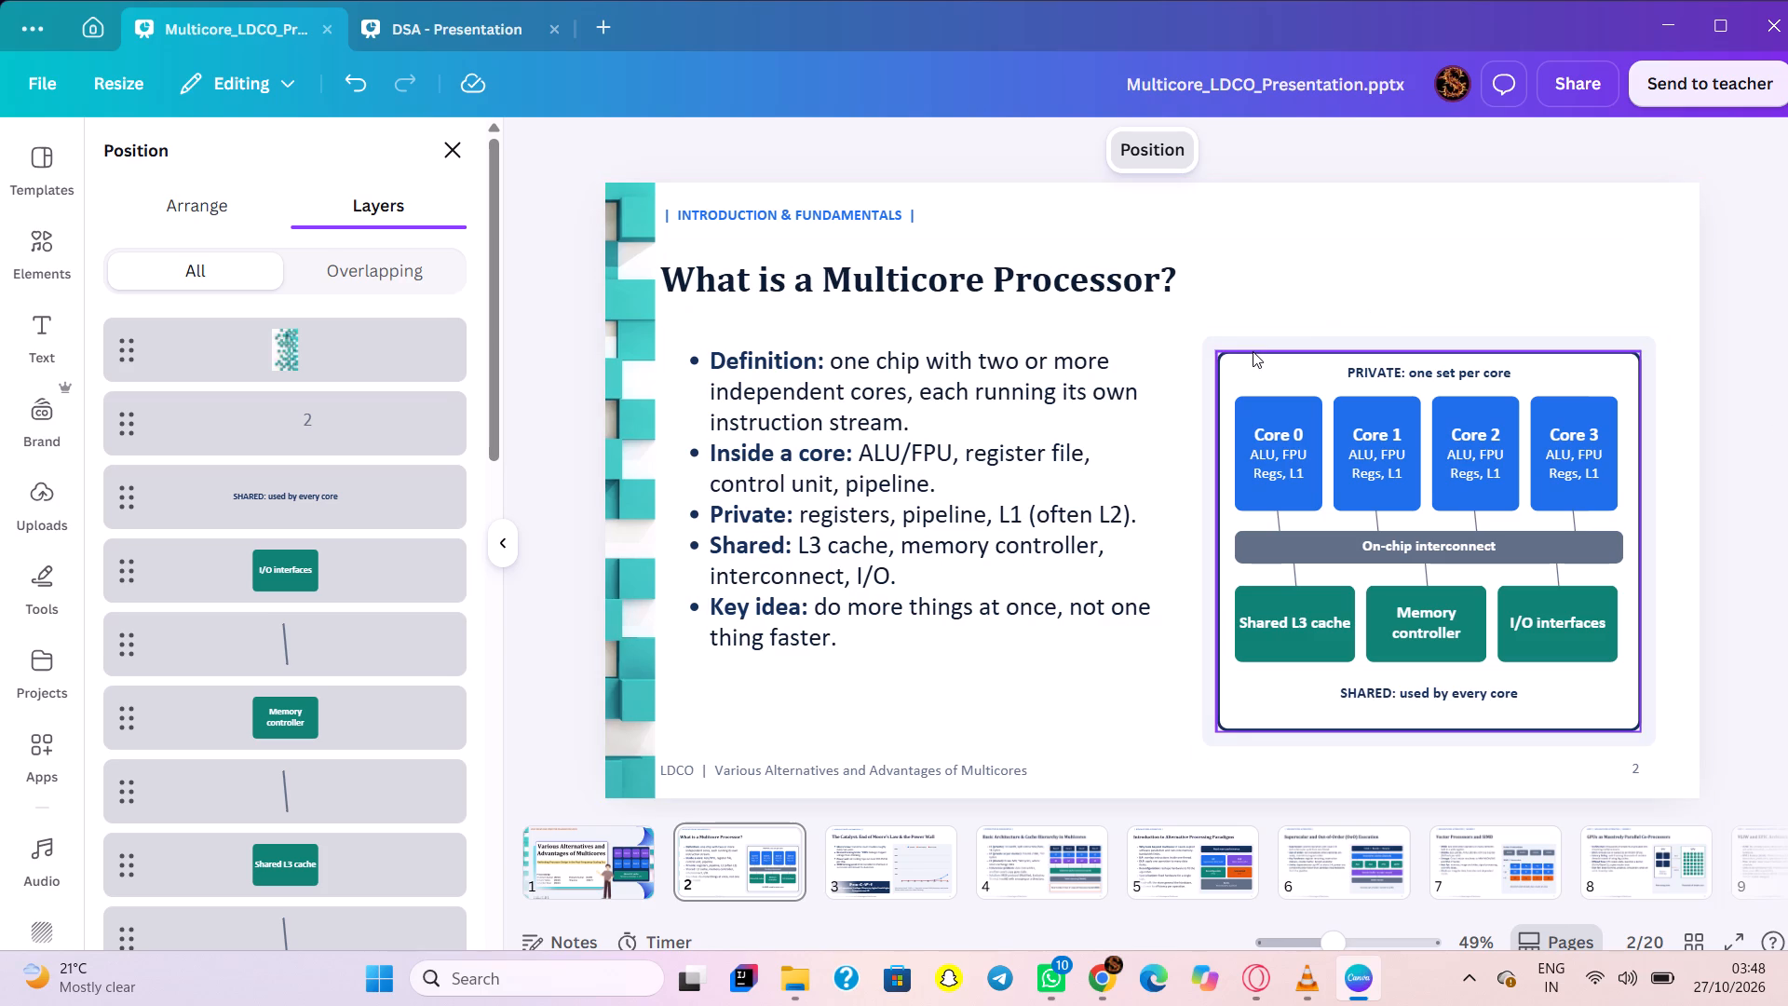
In the DSA deck, shift the Non-Linear Data Structures slide's blue curved-shape group further past the right edge, copy it and return to the Multicore deck.
click(633, 350)
click(589, 849)
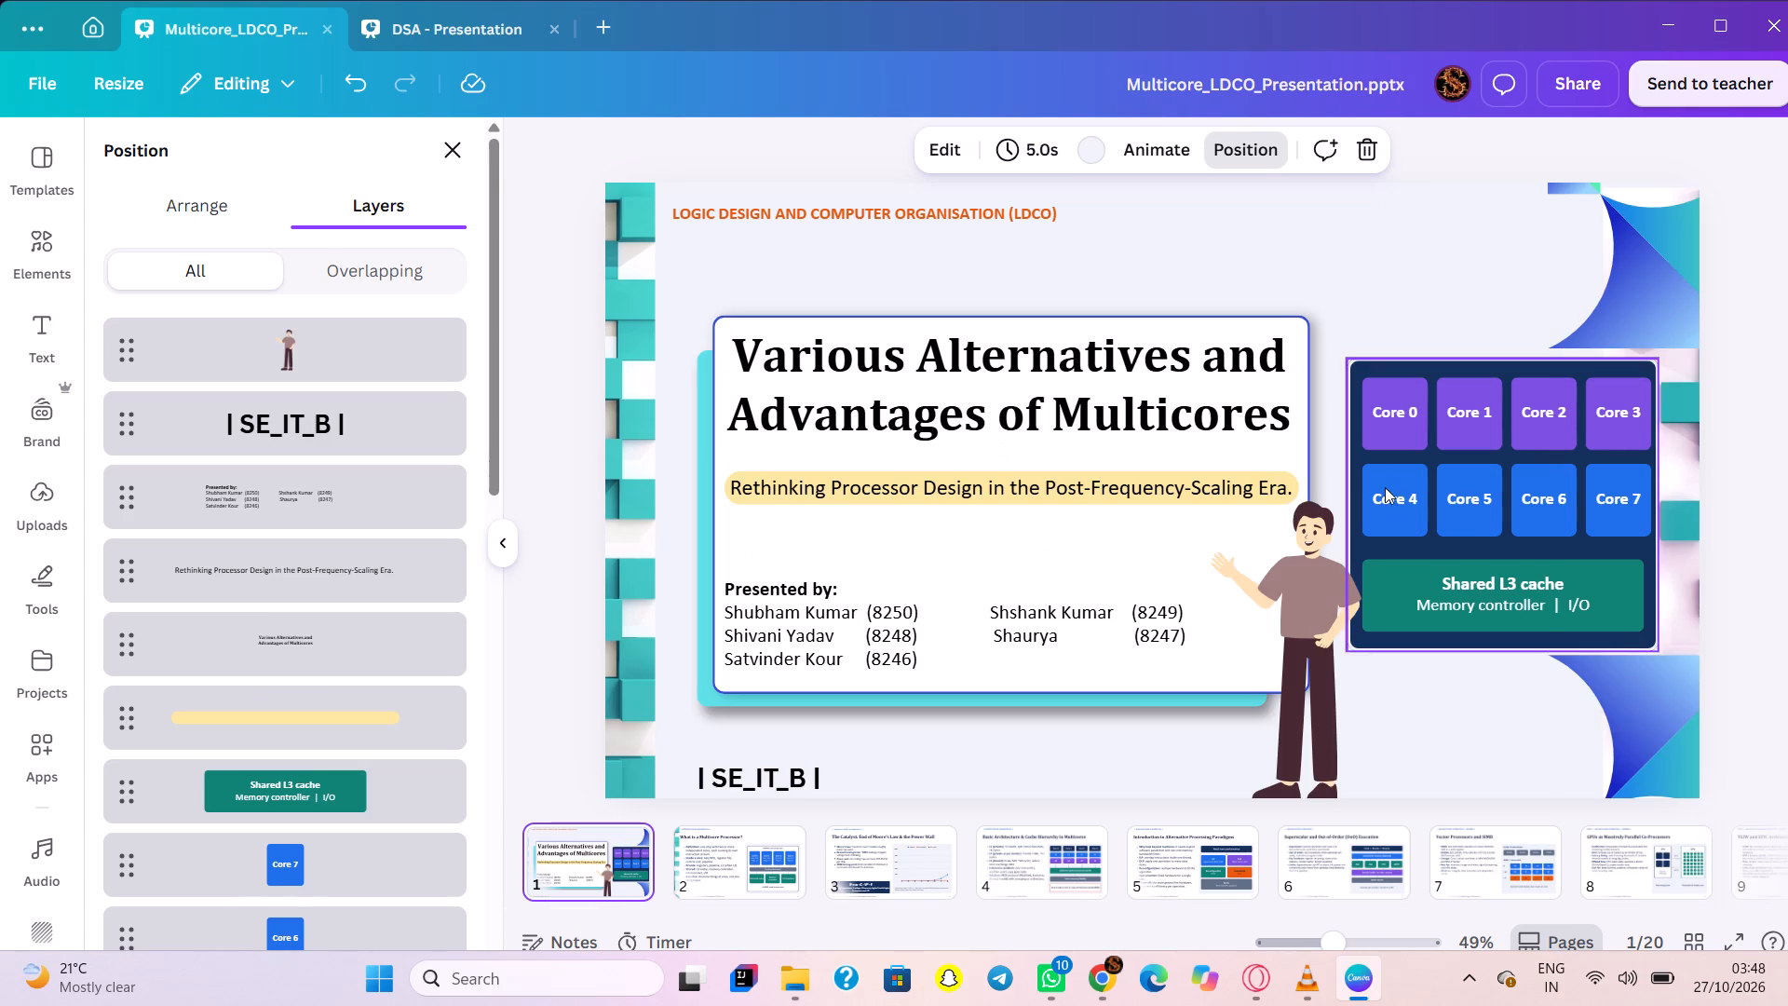
click(443, 3)
click(449, 13)
key(Right)
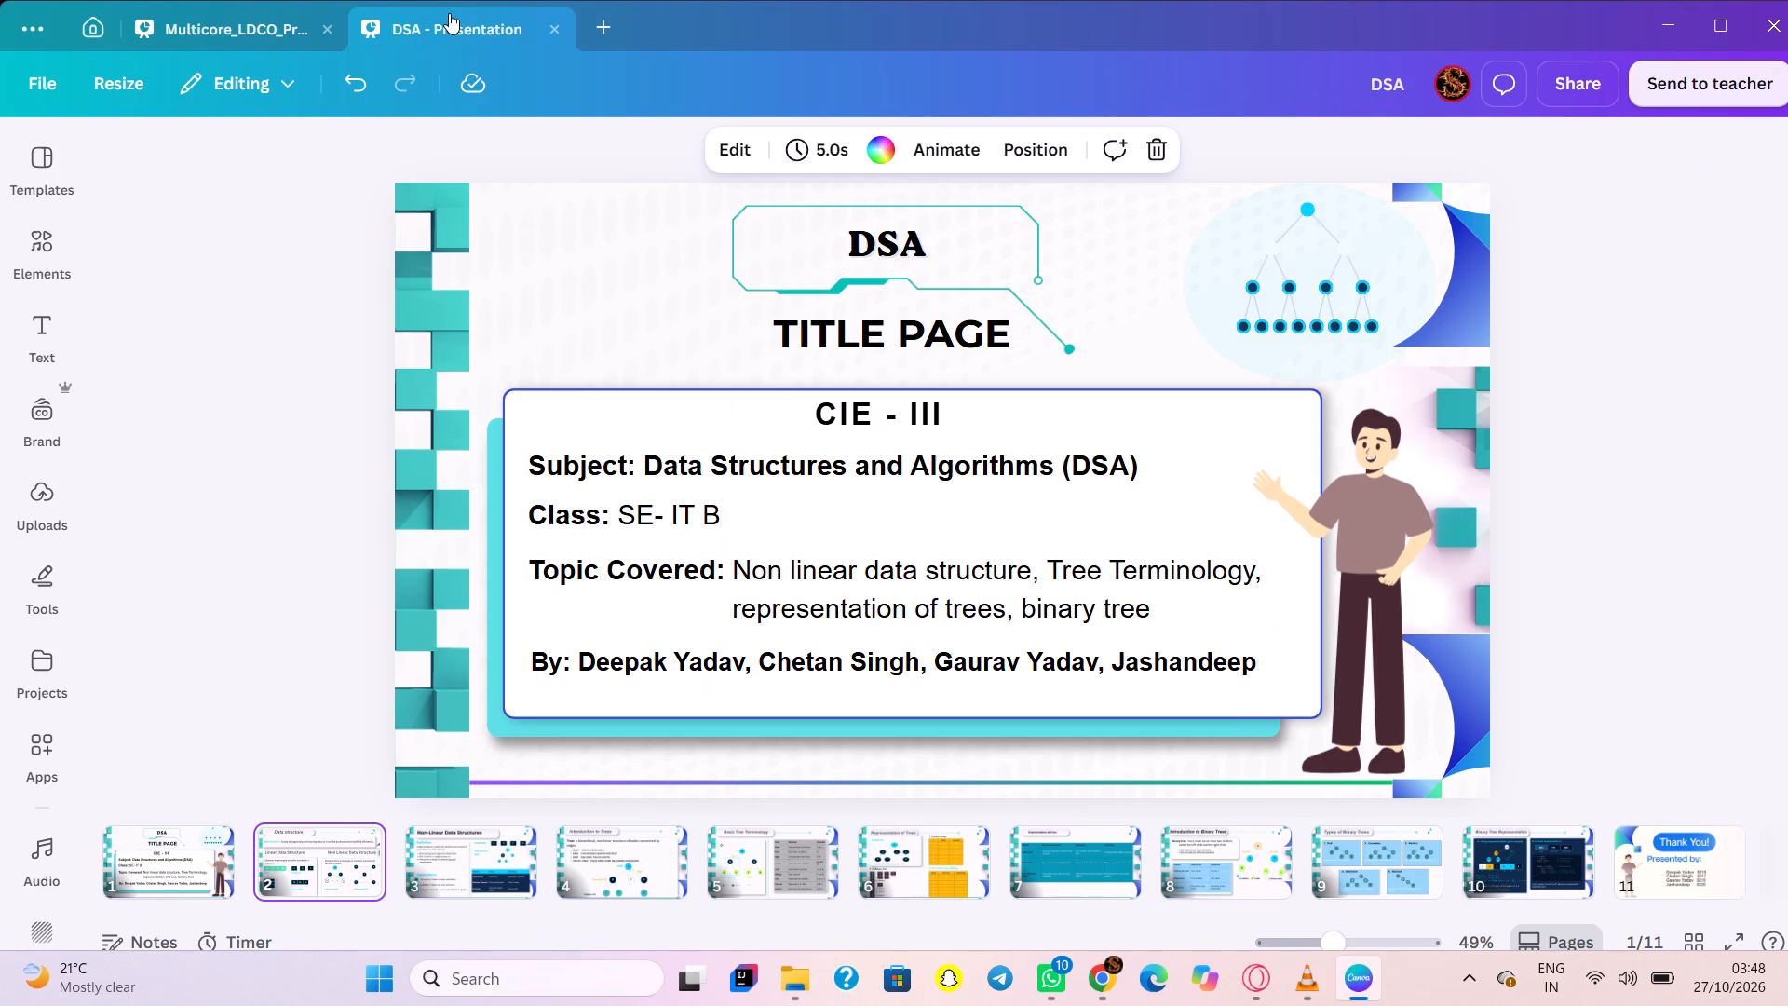
key(Right)
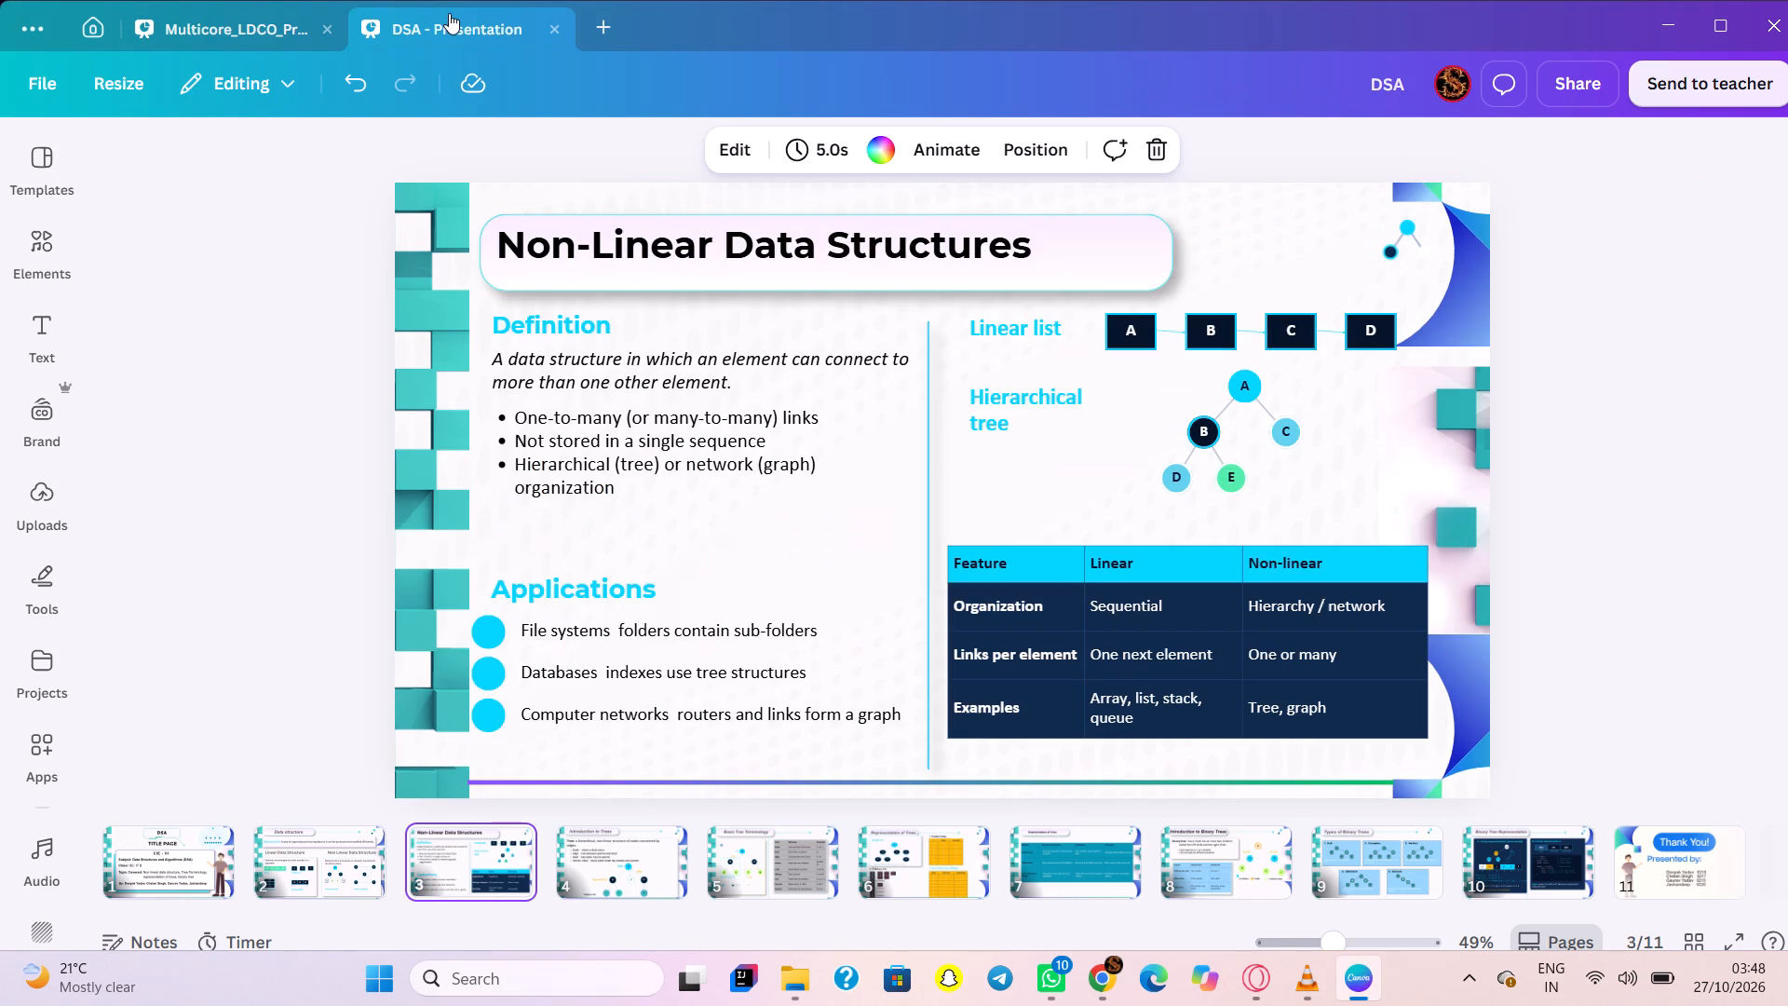
drag(1472, 335, 1478, 344)
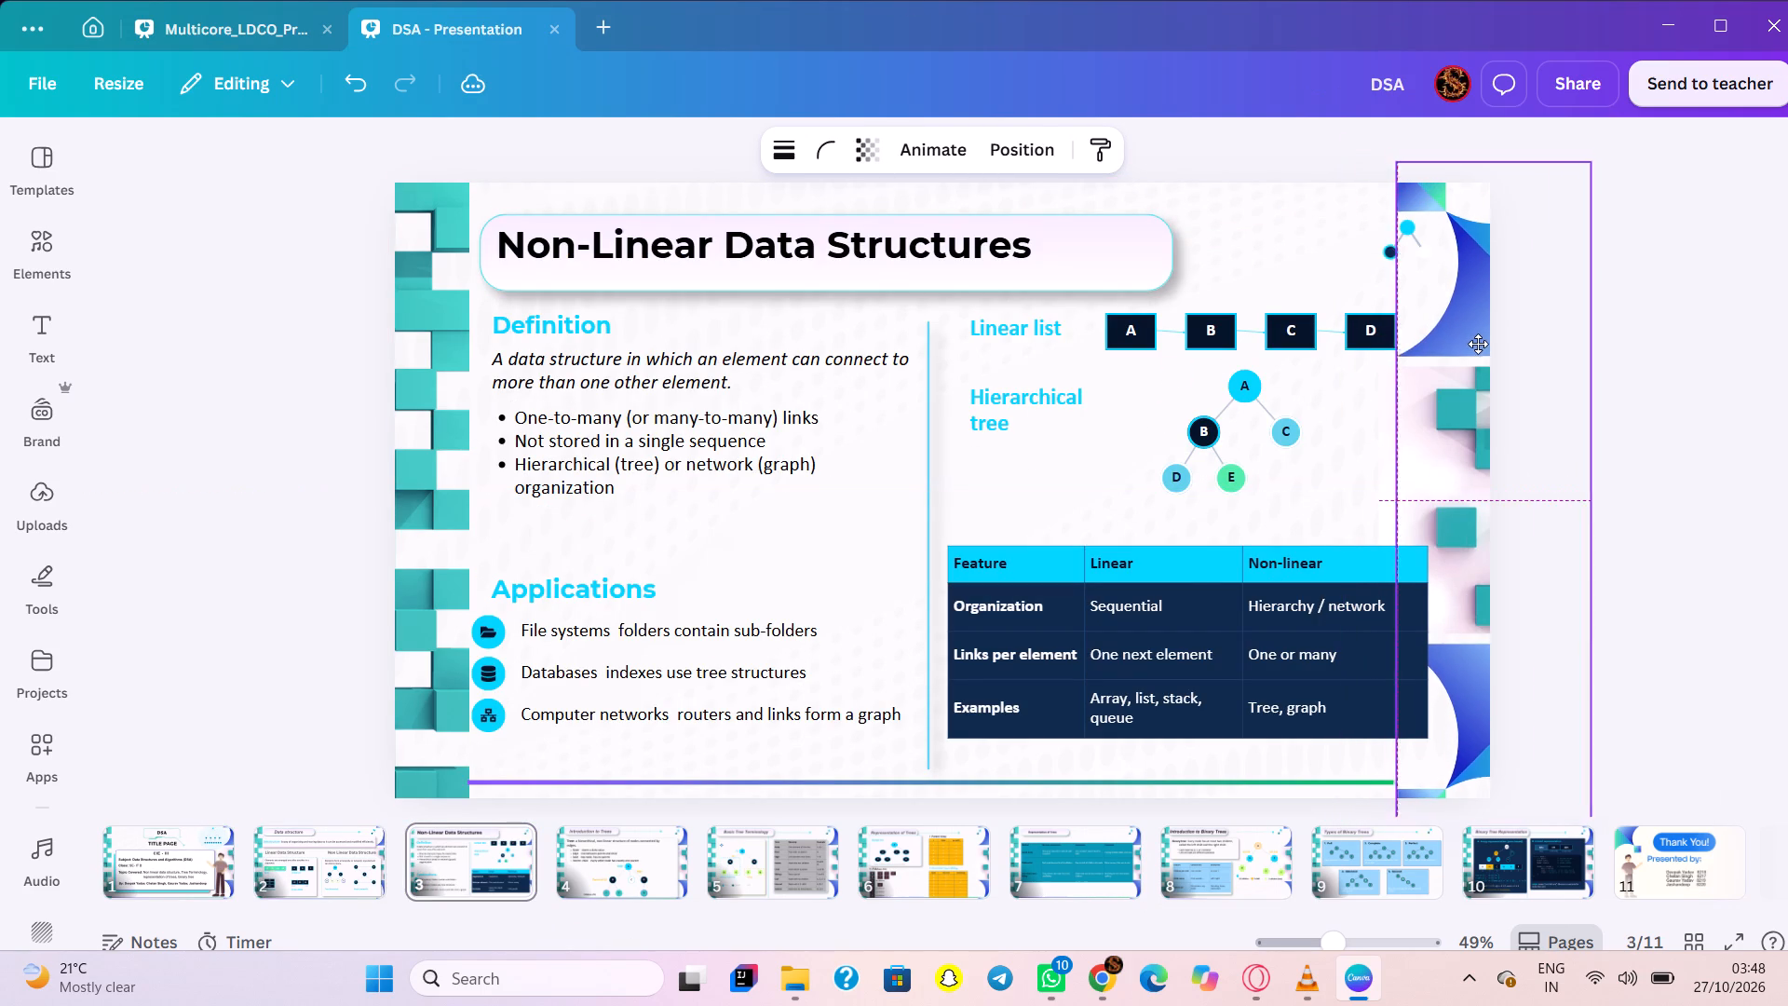
drag(1478, 344, 1487, 341)
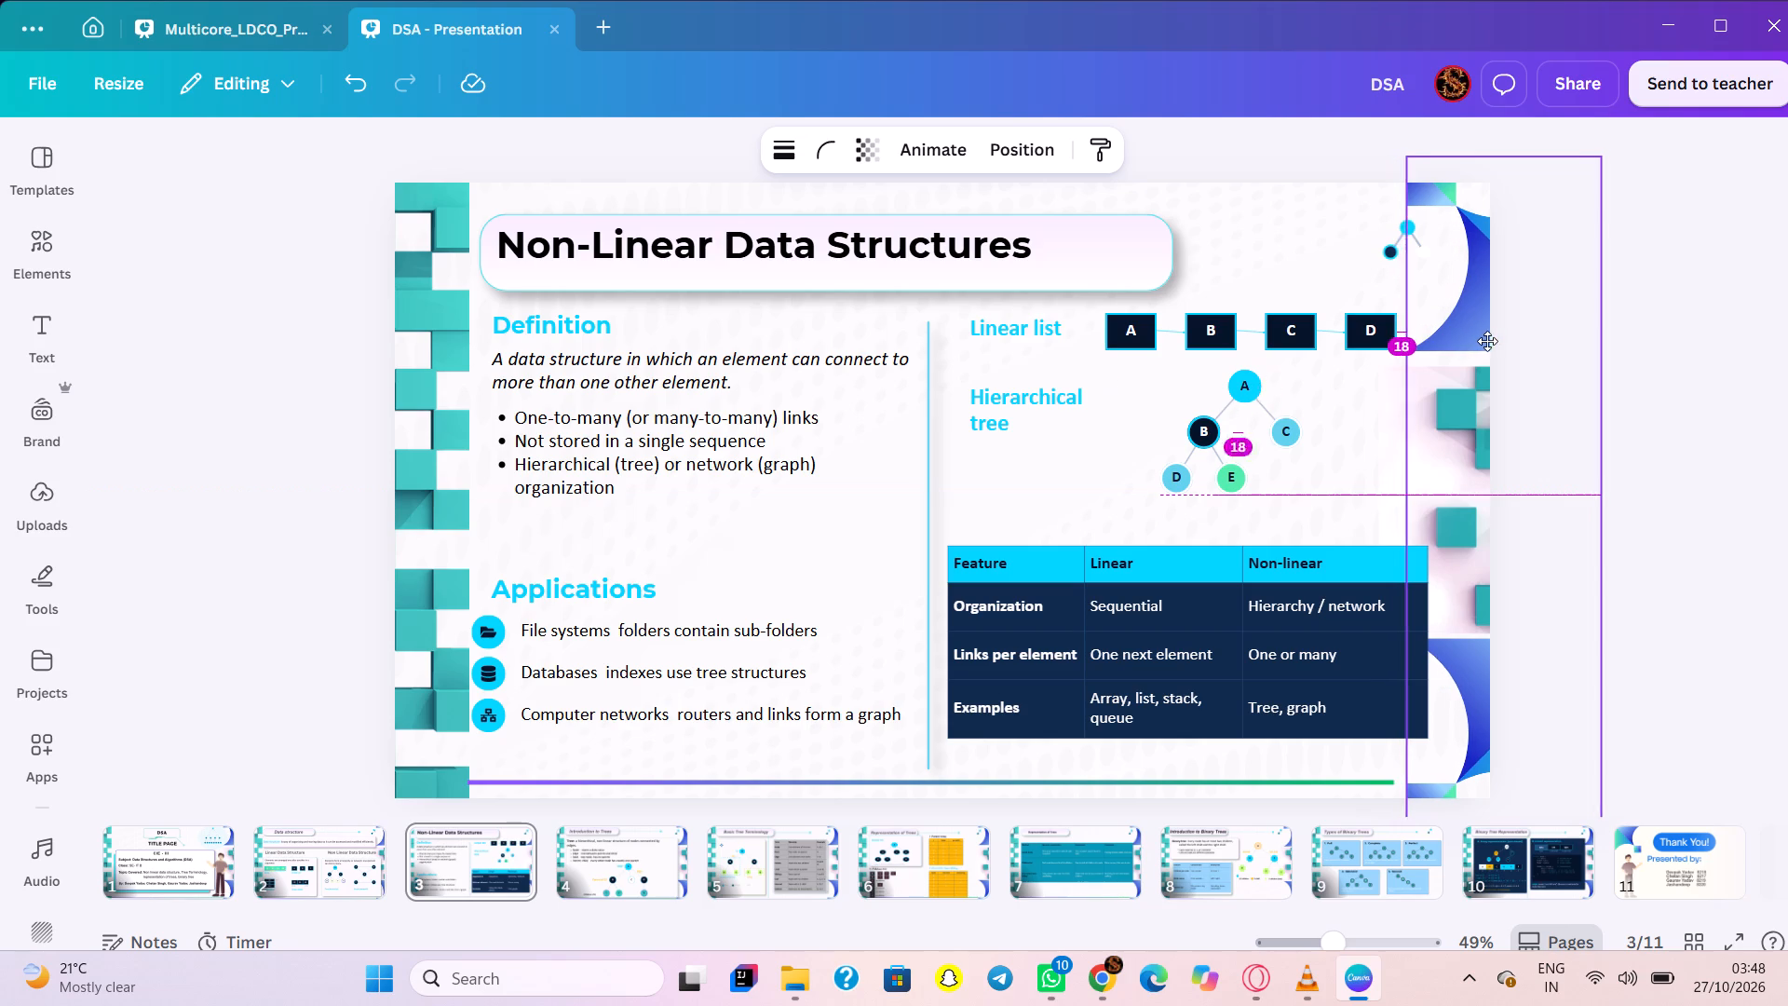
drag(1487, 341, 1498, 341)
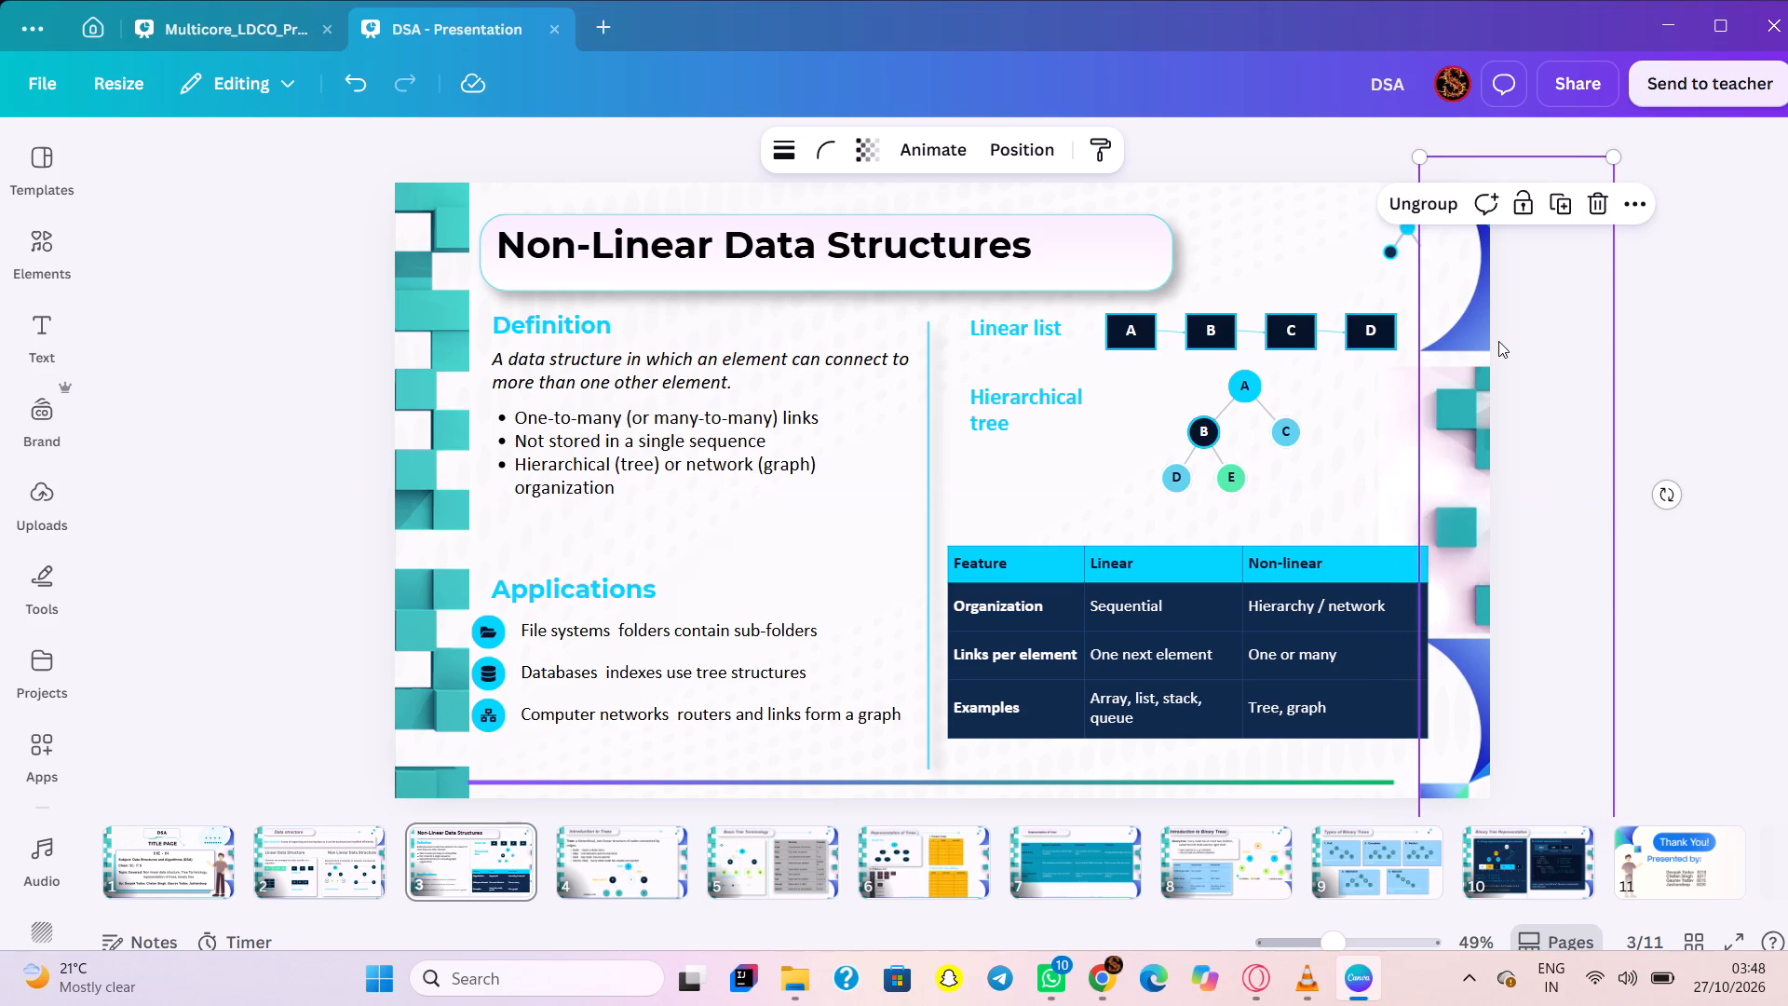
key(ctrl+c)
click(250, 18)
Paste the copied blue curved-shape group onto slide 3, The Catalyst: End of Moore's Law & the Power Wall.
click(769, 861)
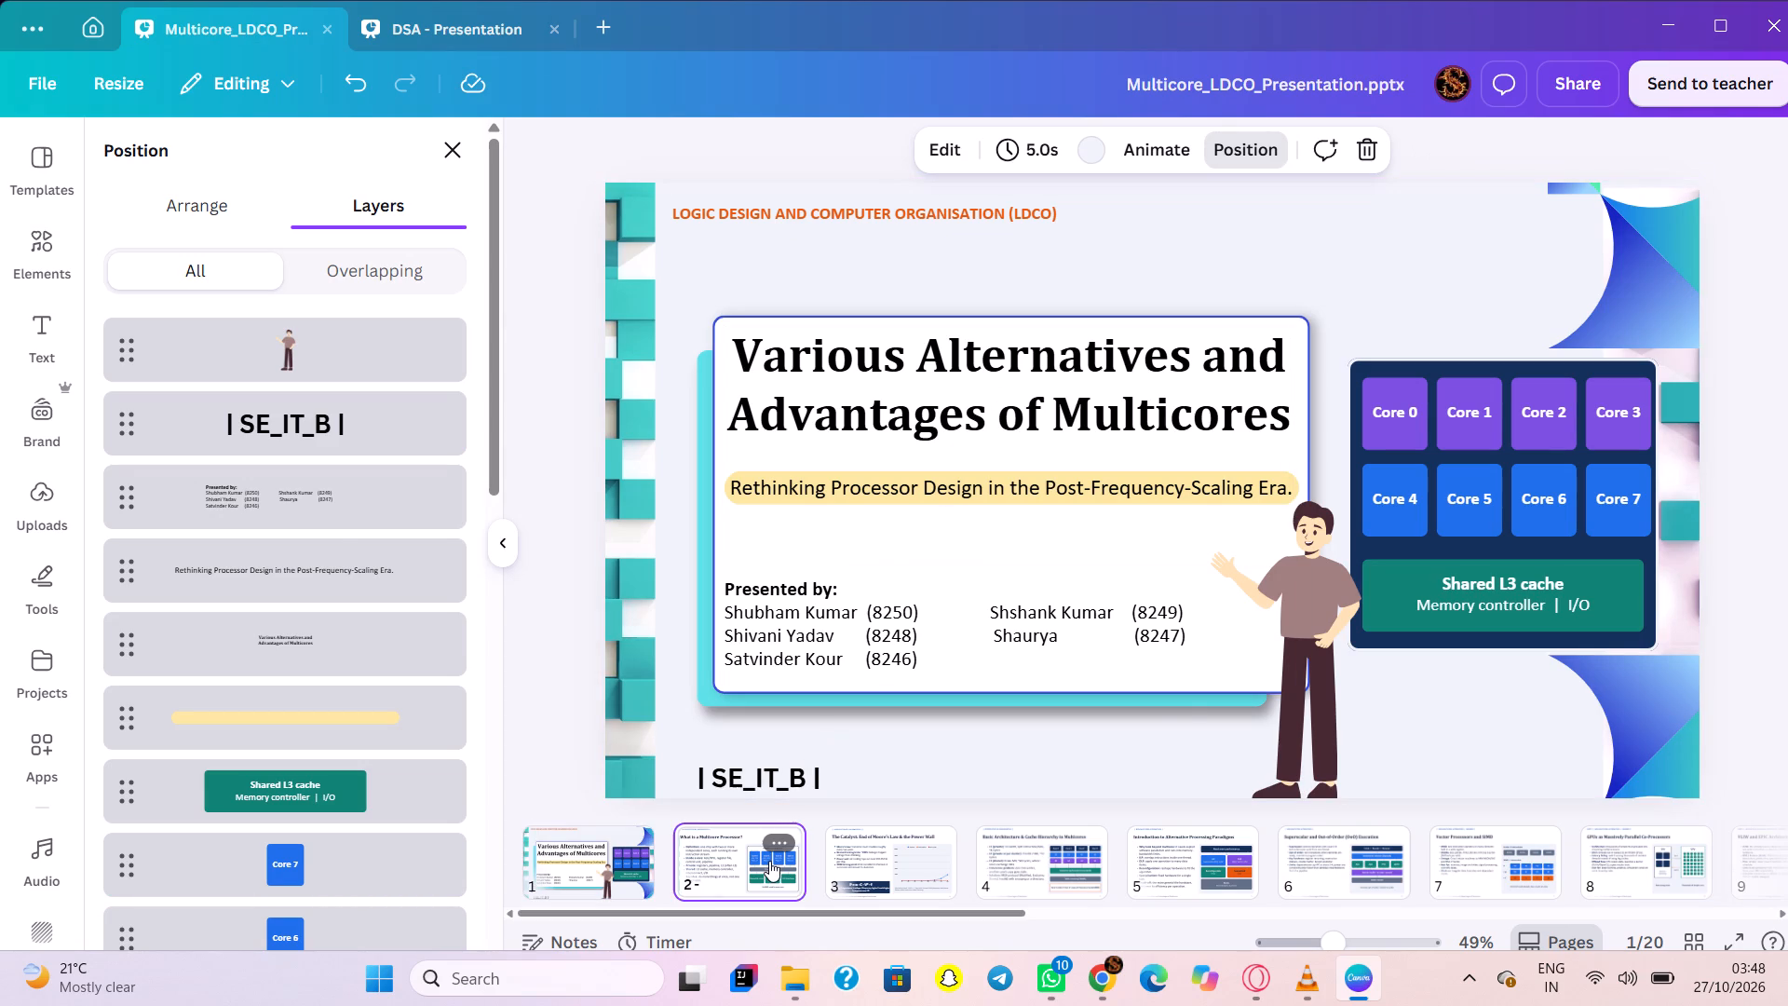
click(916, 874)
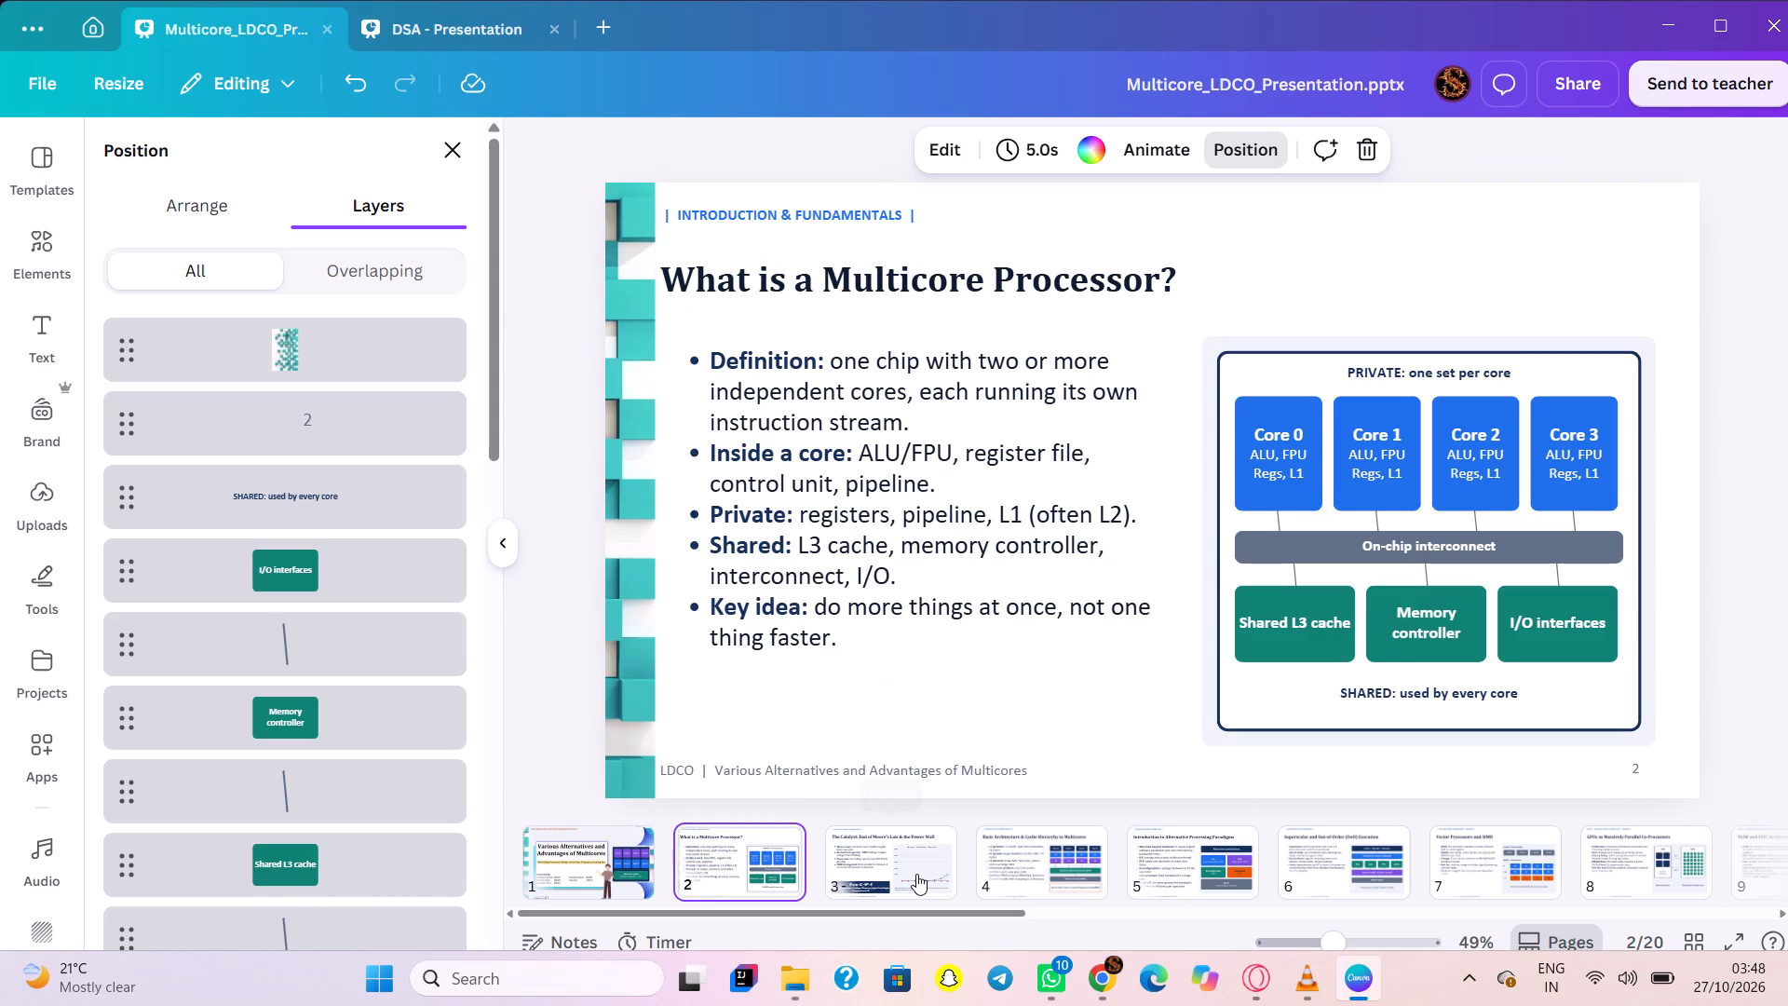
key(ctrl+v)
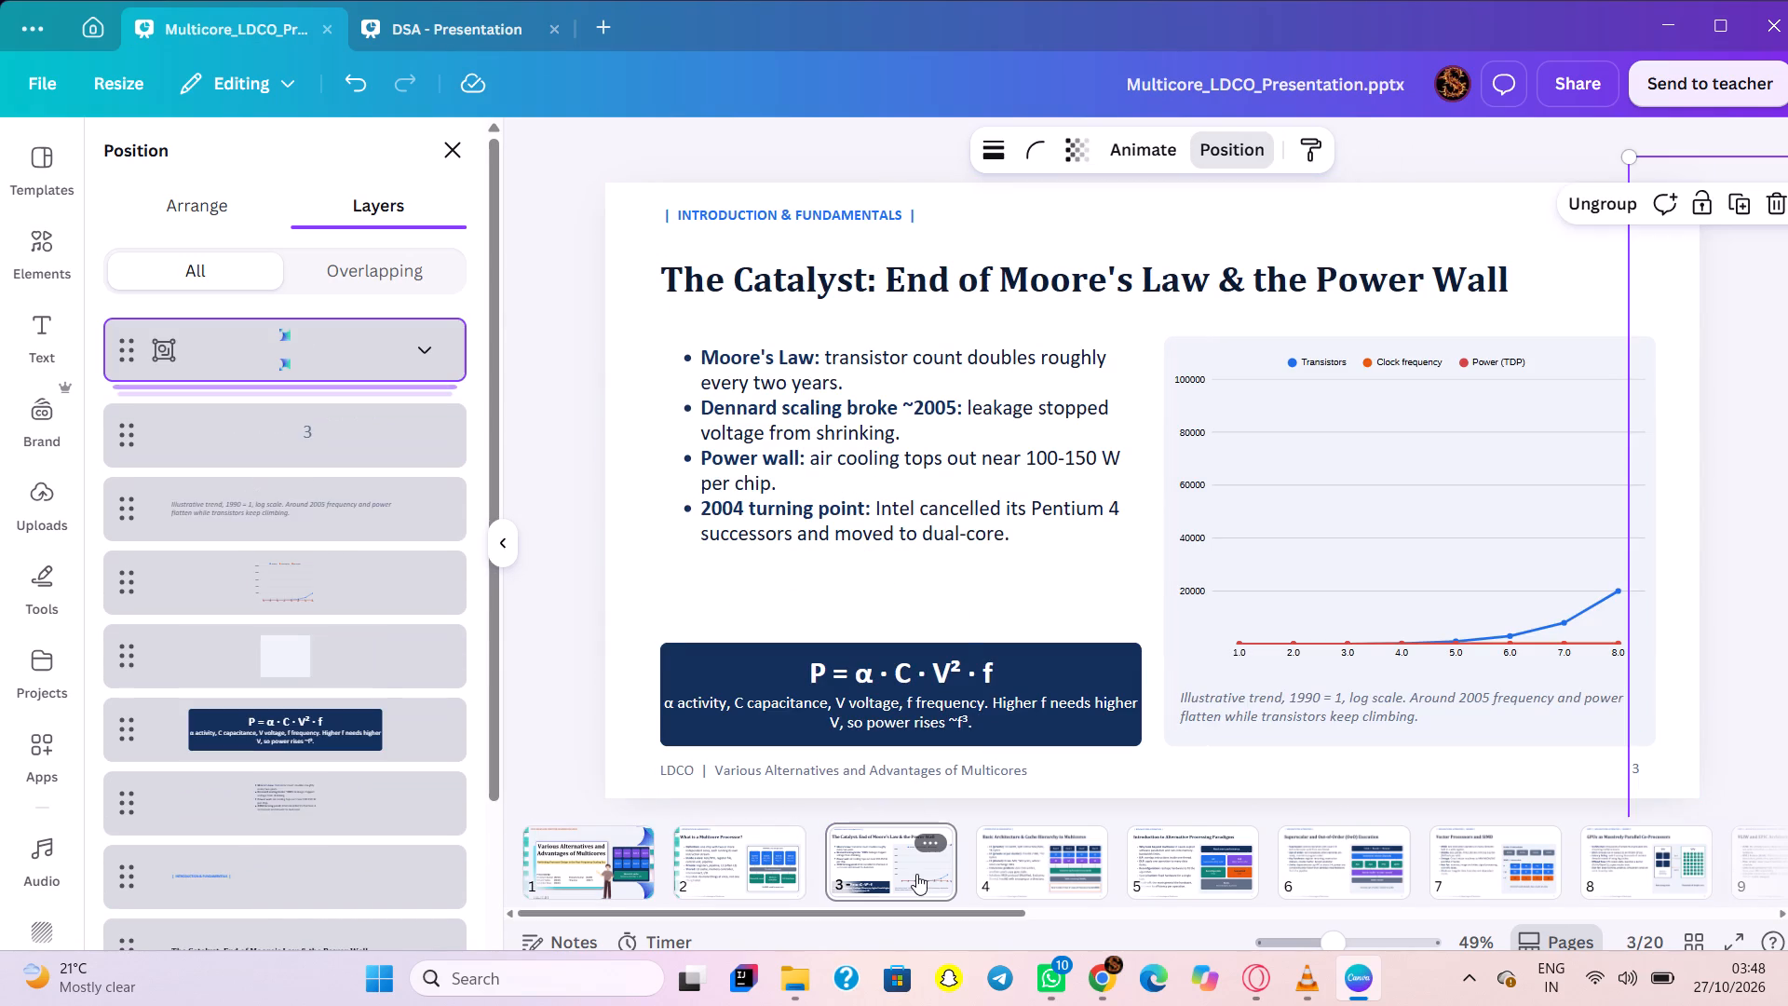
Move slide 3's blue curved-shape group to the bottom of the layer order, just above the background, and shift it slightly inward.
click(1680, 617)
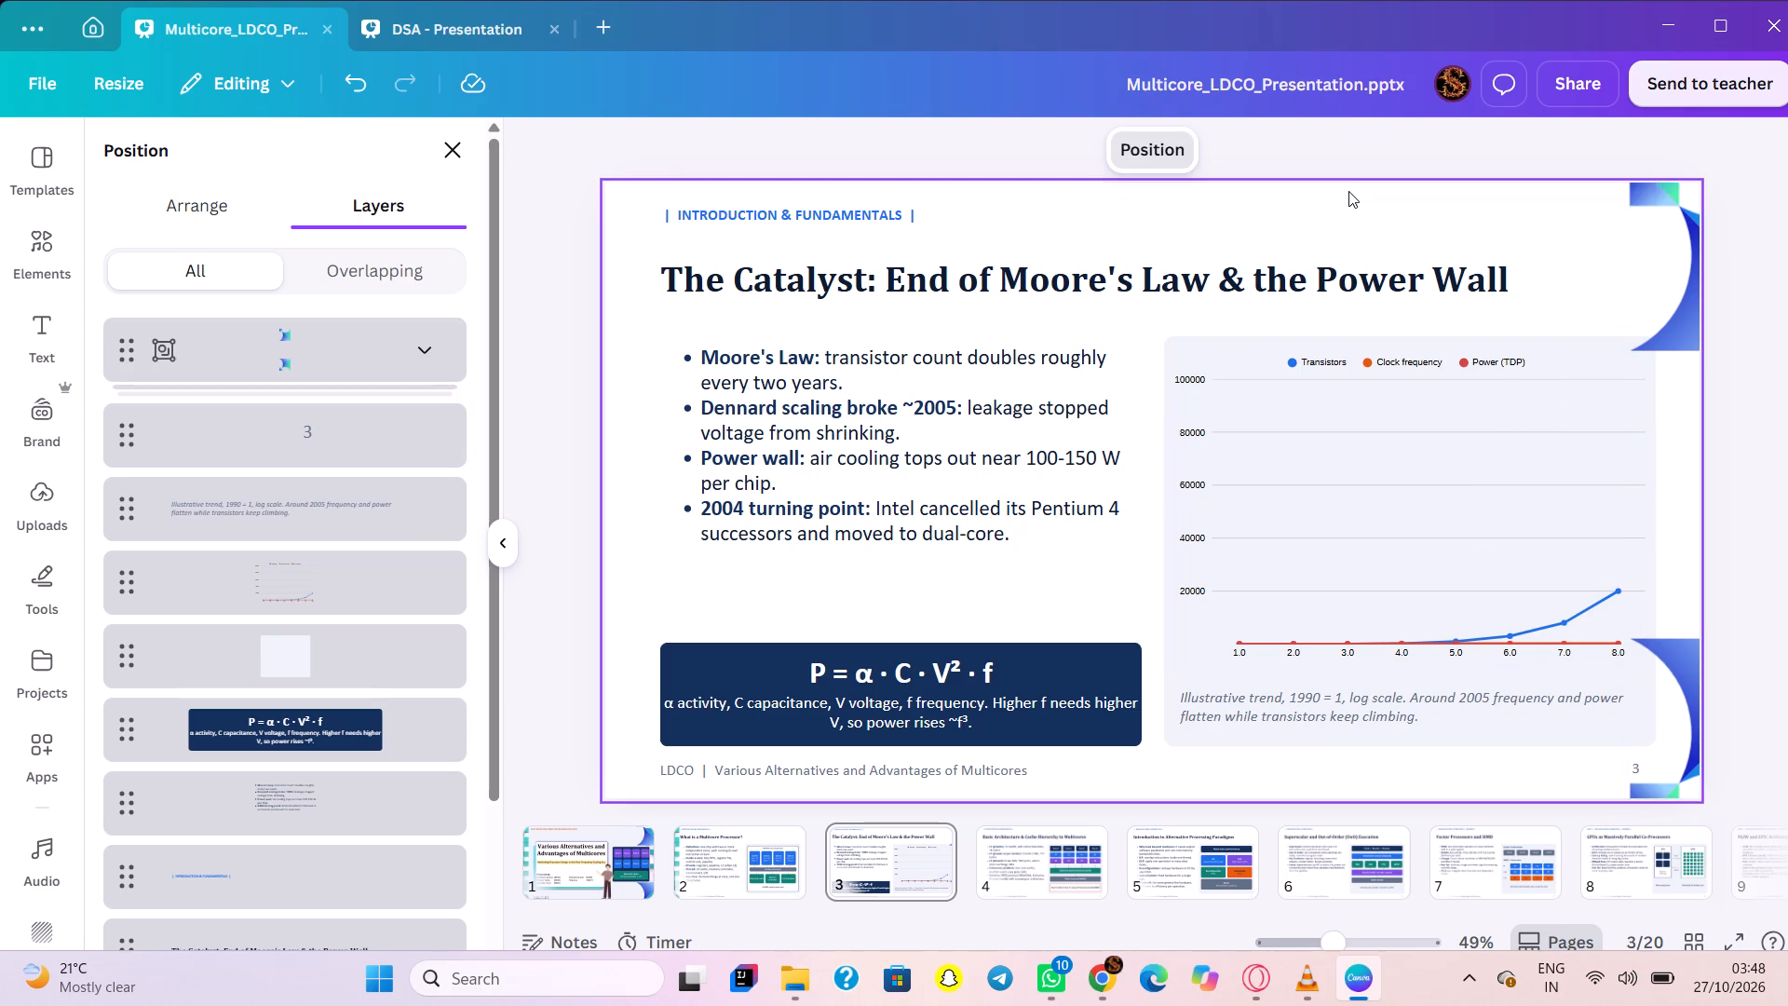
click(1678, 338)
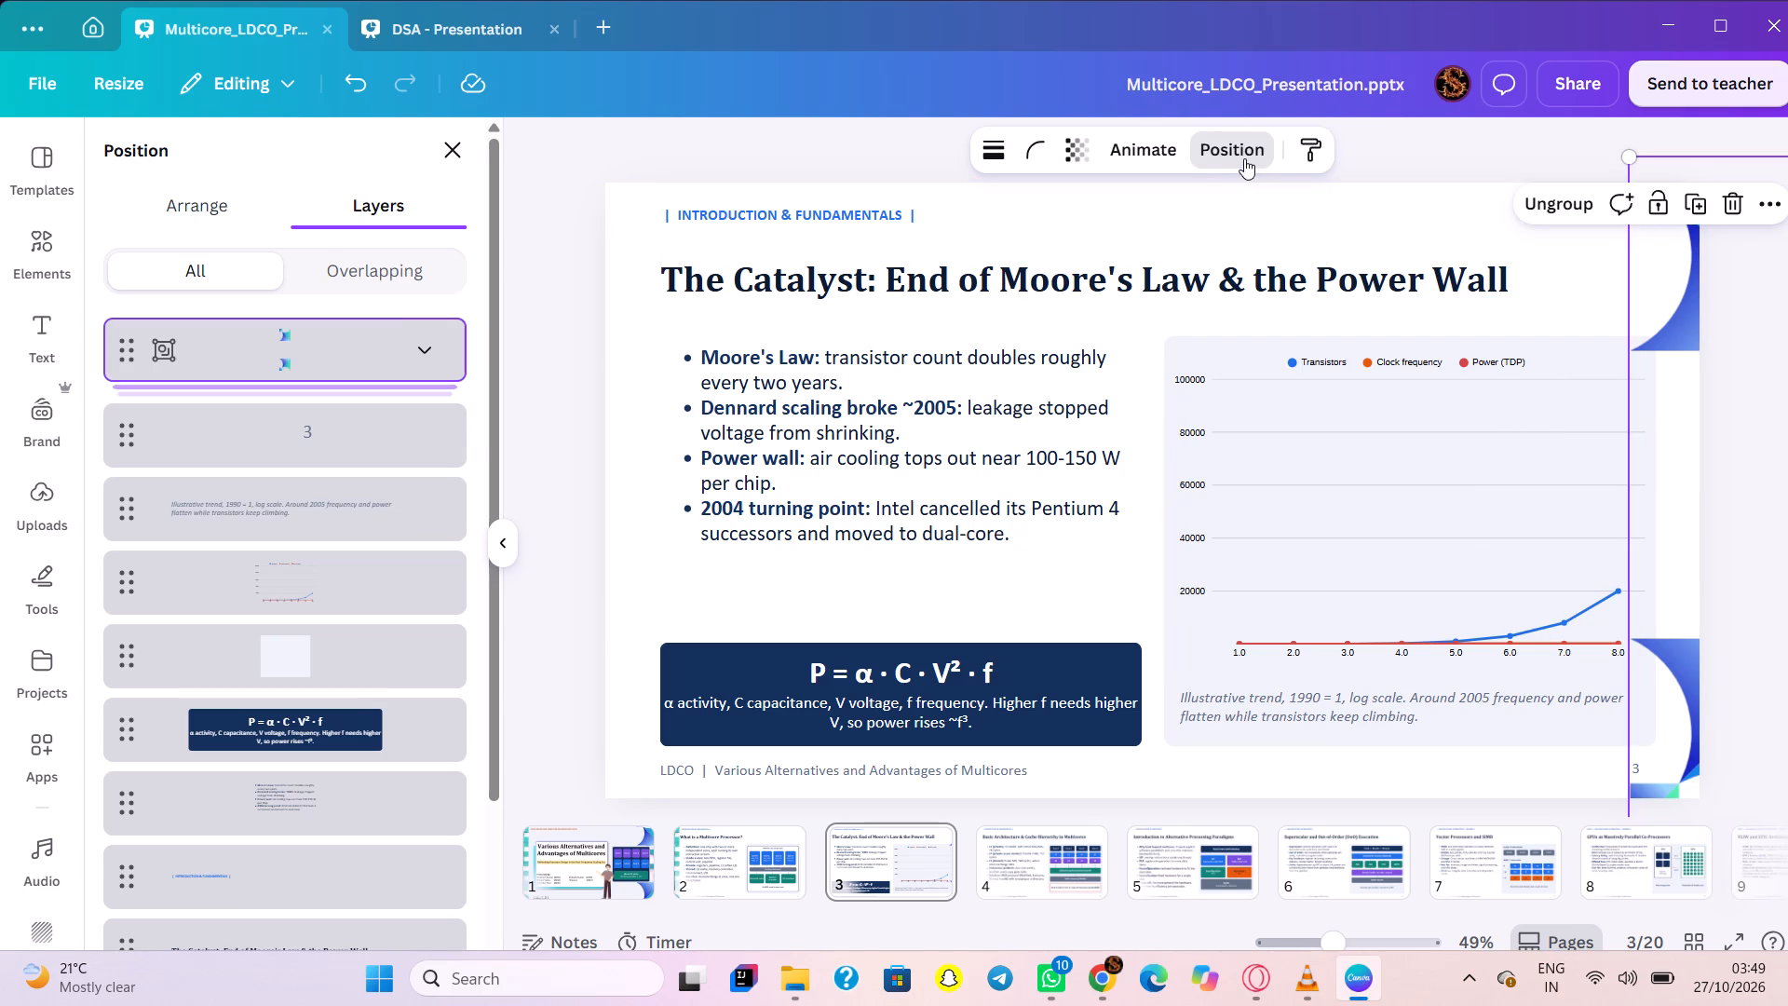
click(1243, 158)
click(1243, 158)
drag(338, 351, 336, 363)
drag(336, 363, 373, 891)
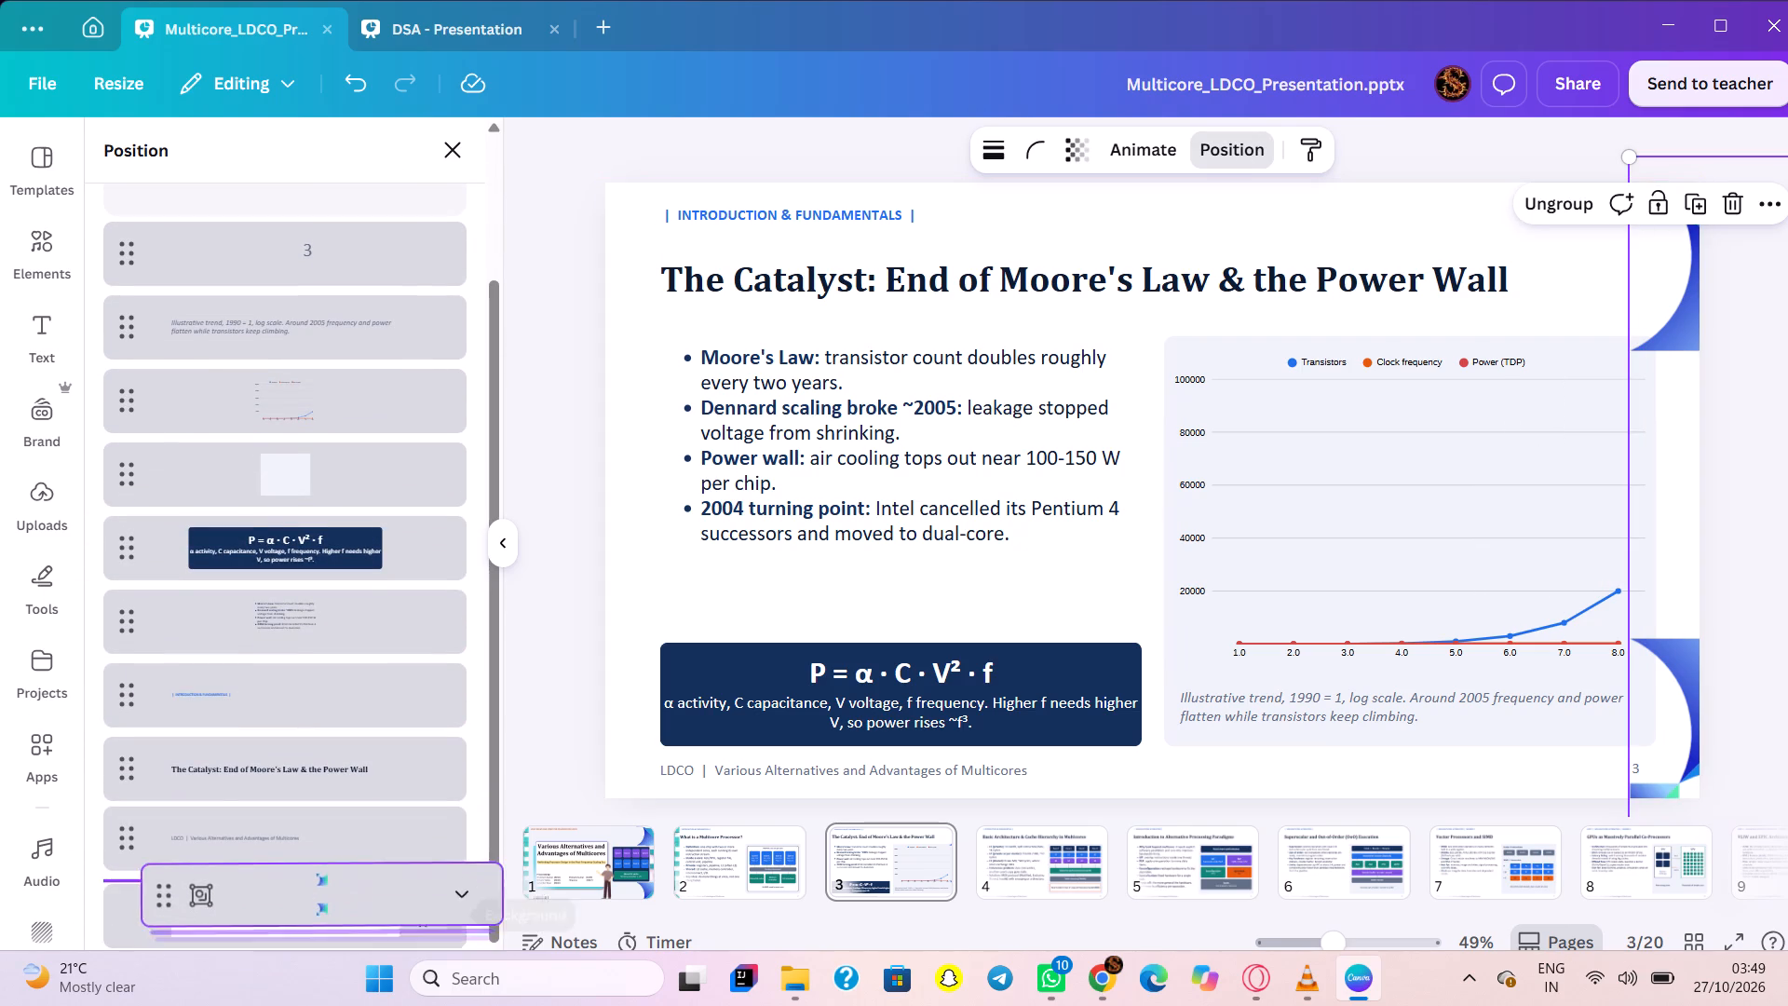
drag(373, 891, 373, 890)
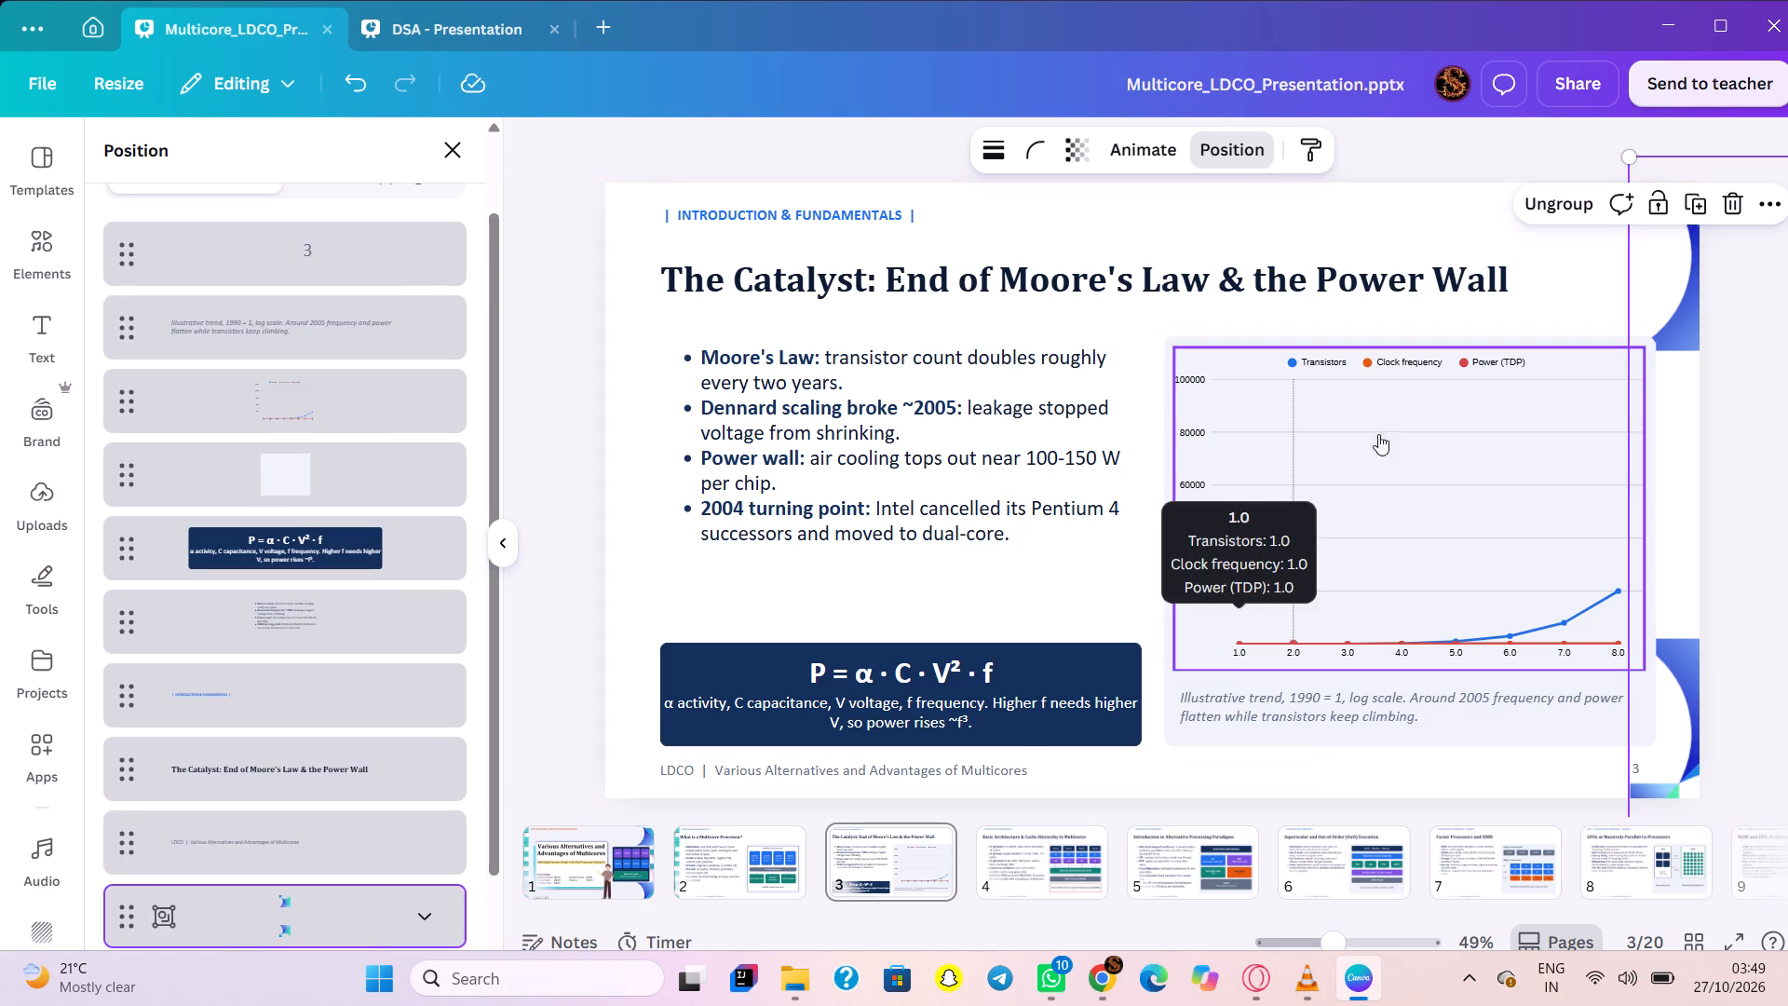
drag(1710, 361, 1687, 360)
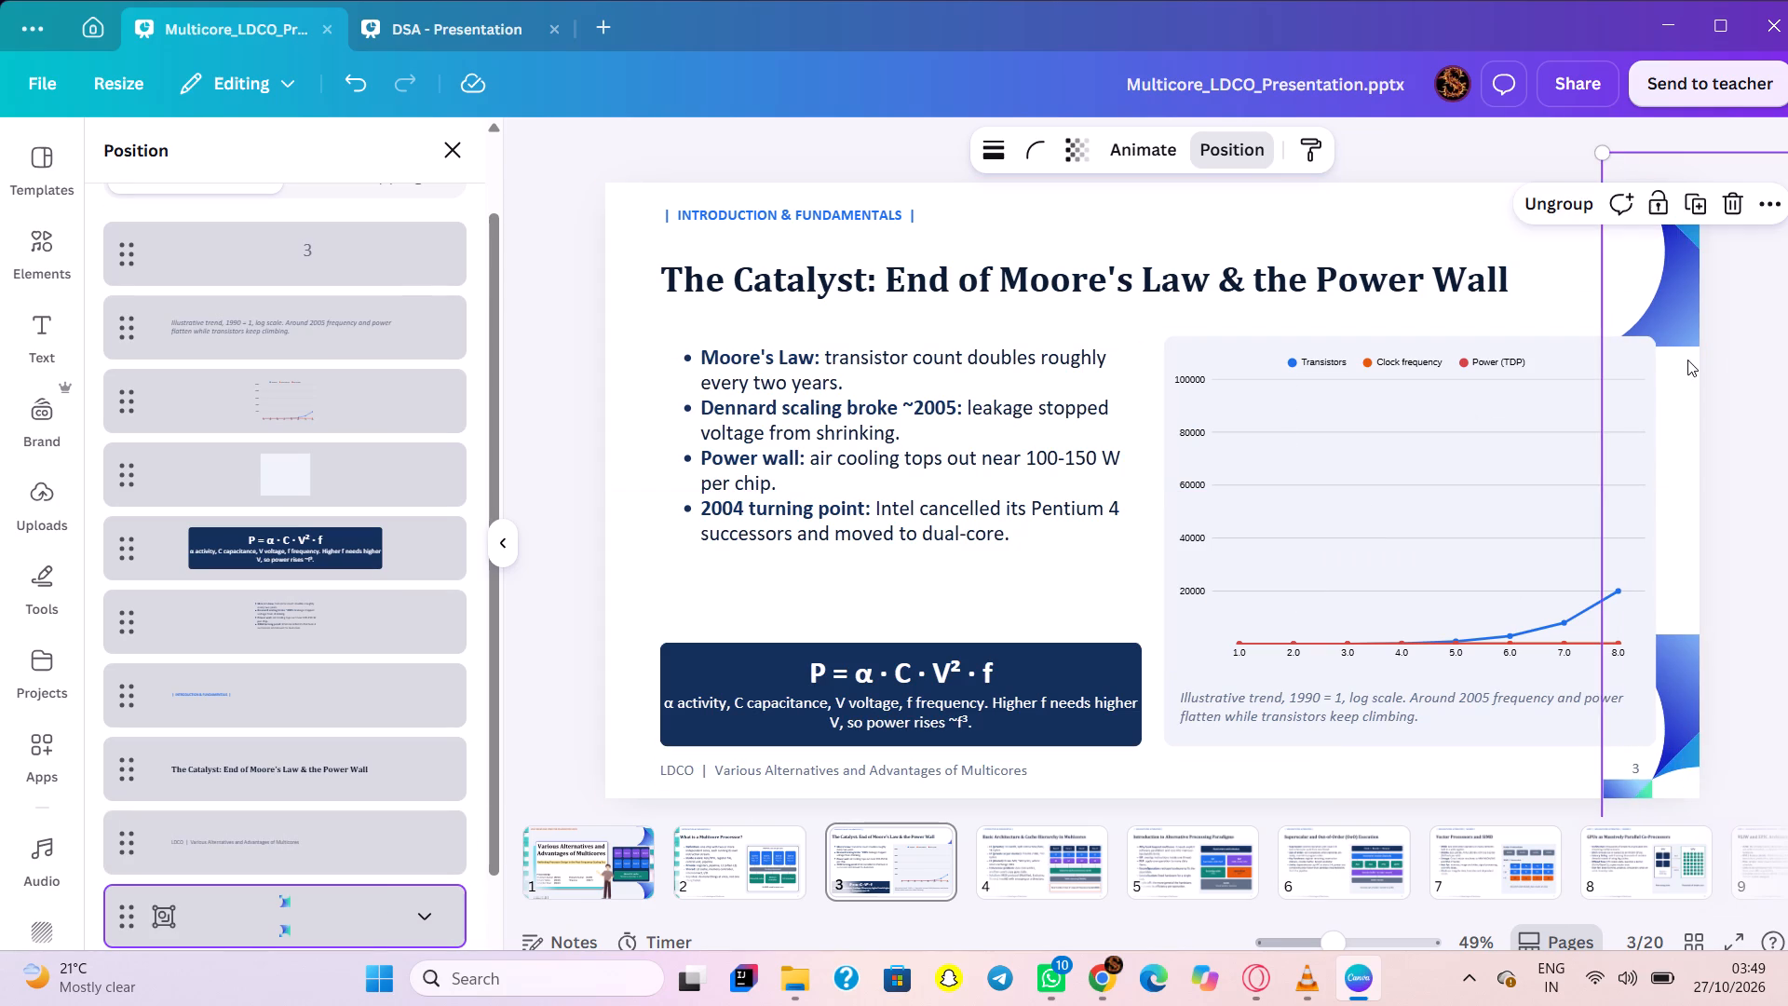
Paste the blue curved-shape group onto slide 2, What is a Multicore Processor?, and send it to the back.
click(791, 872)
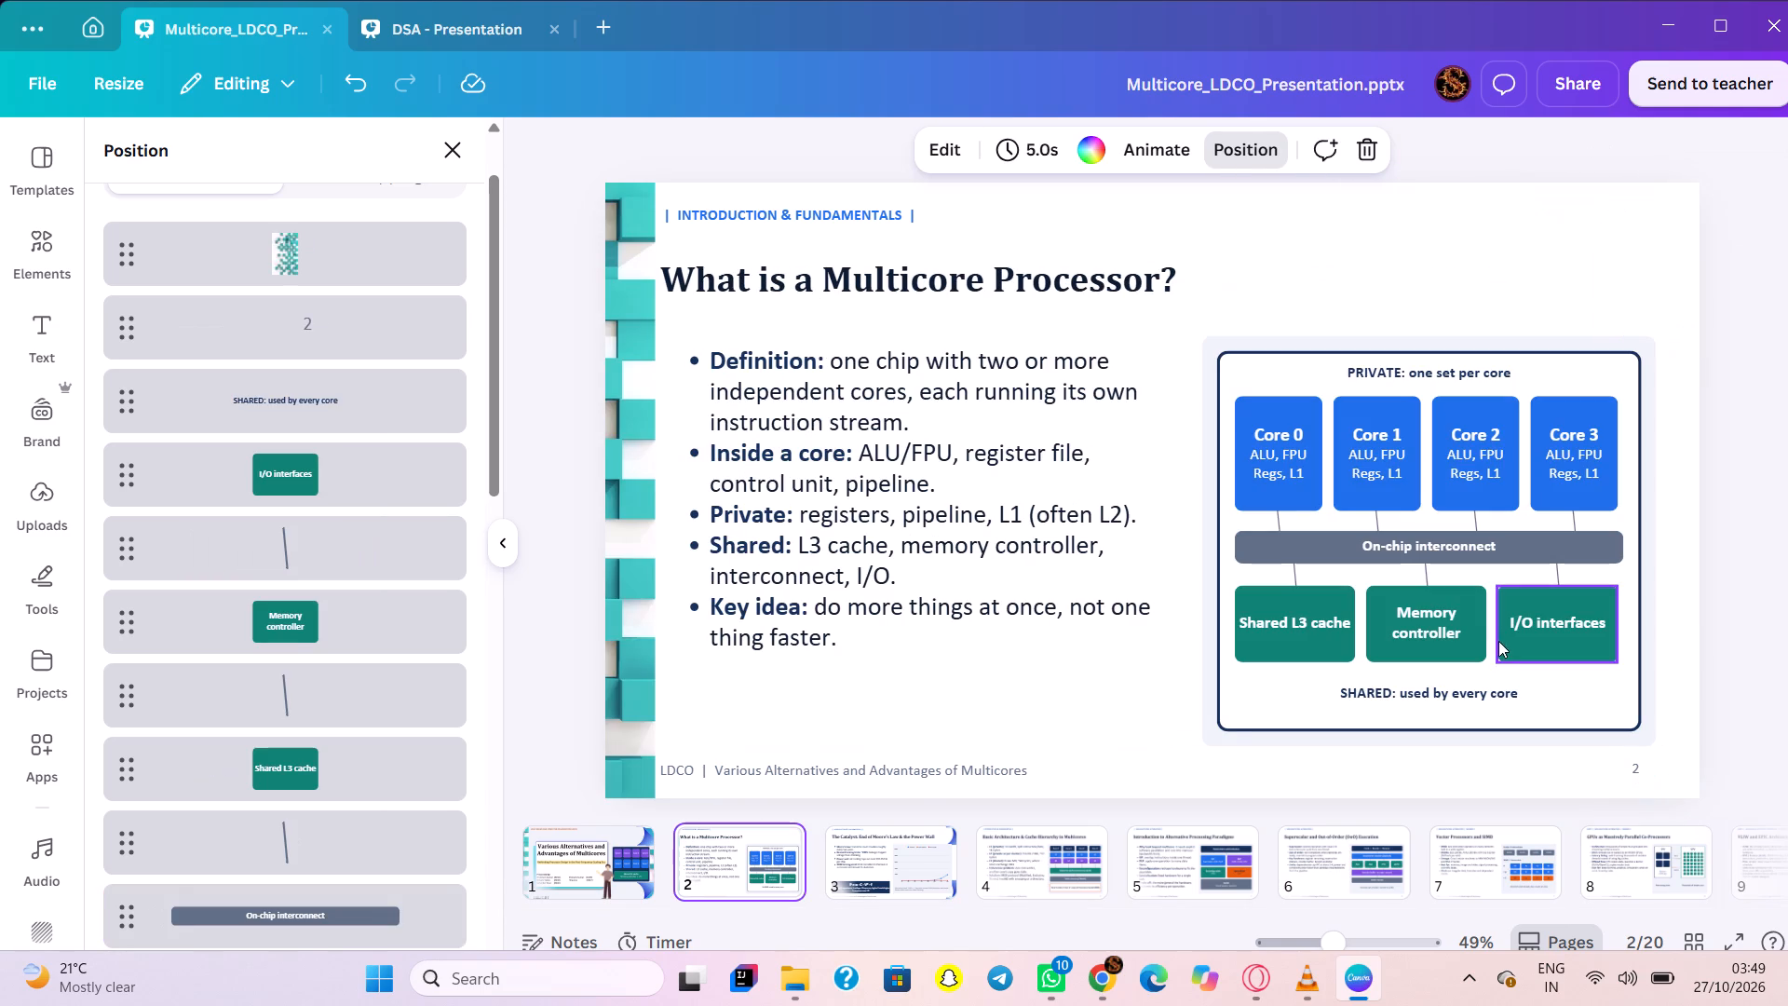
key(ctrl+v)
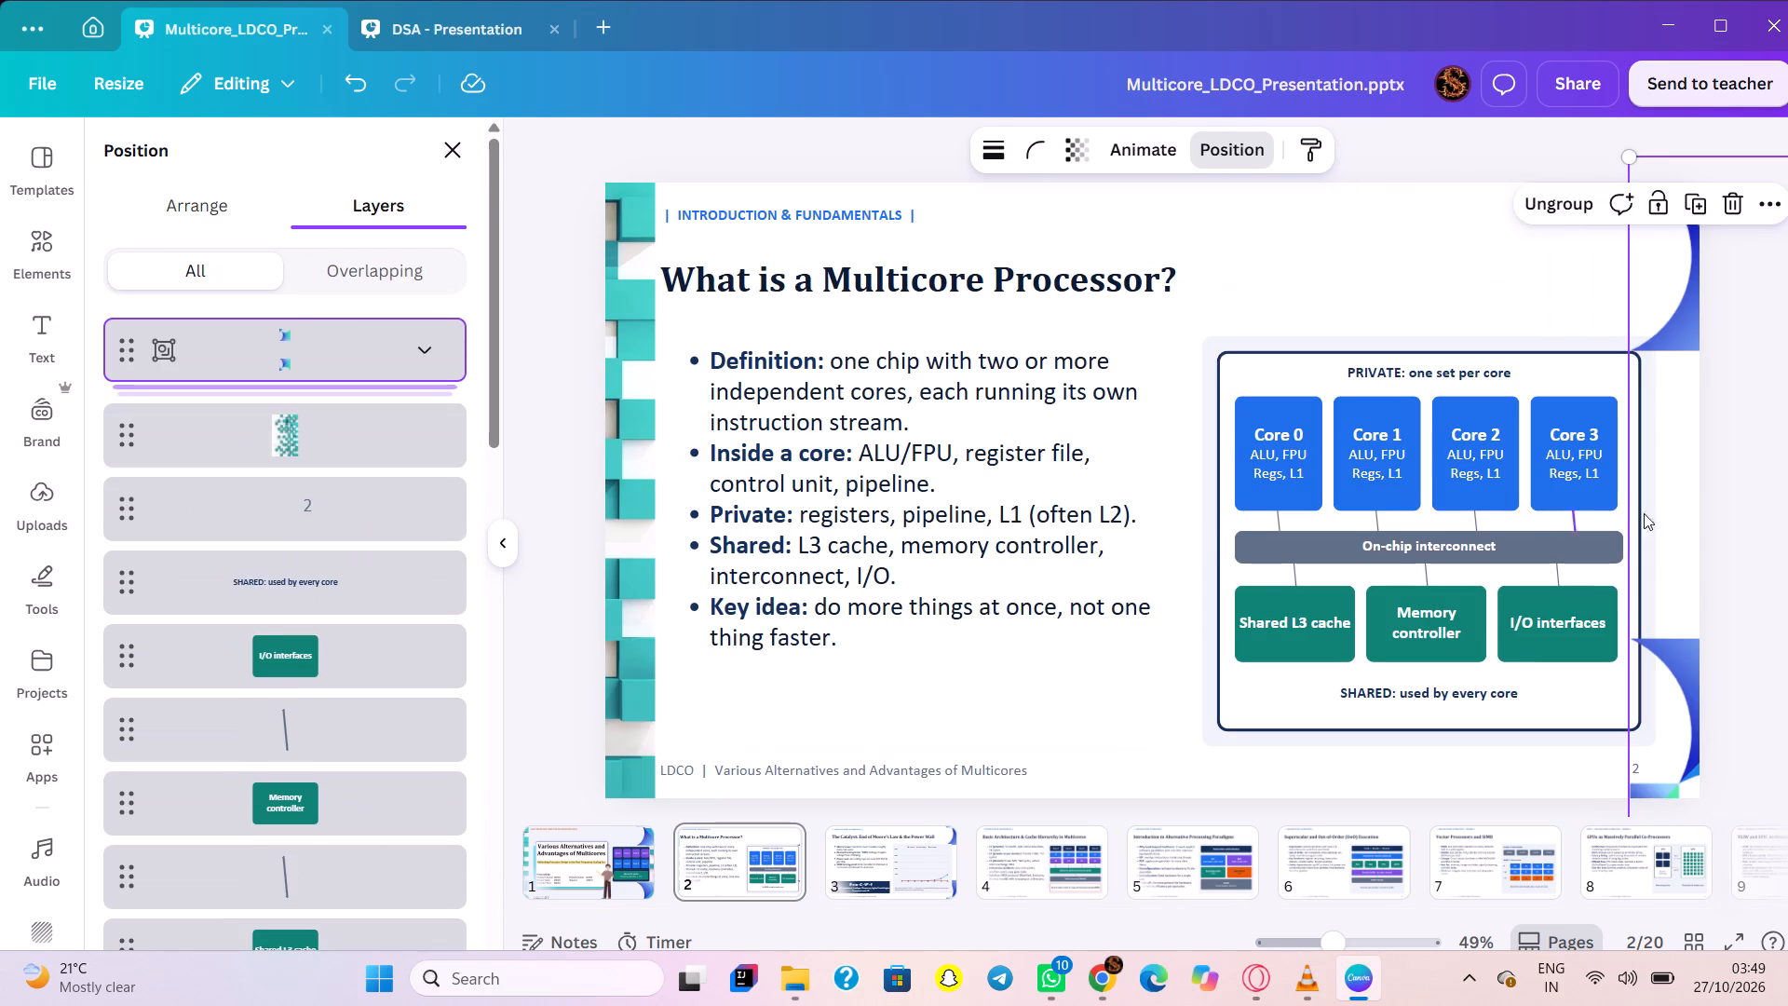
click(1769, 202)
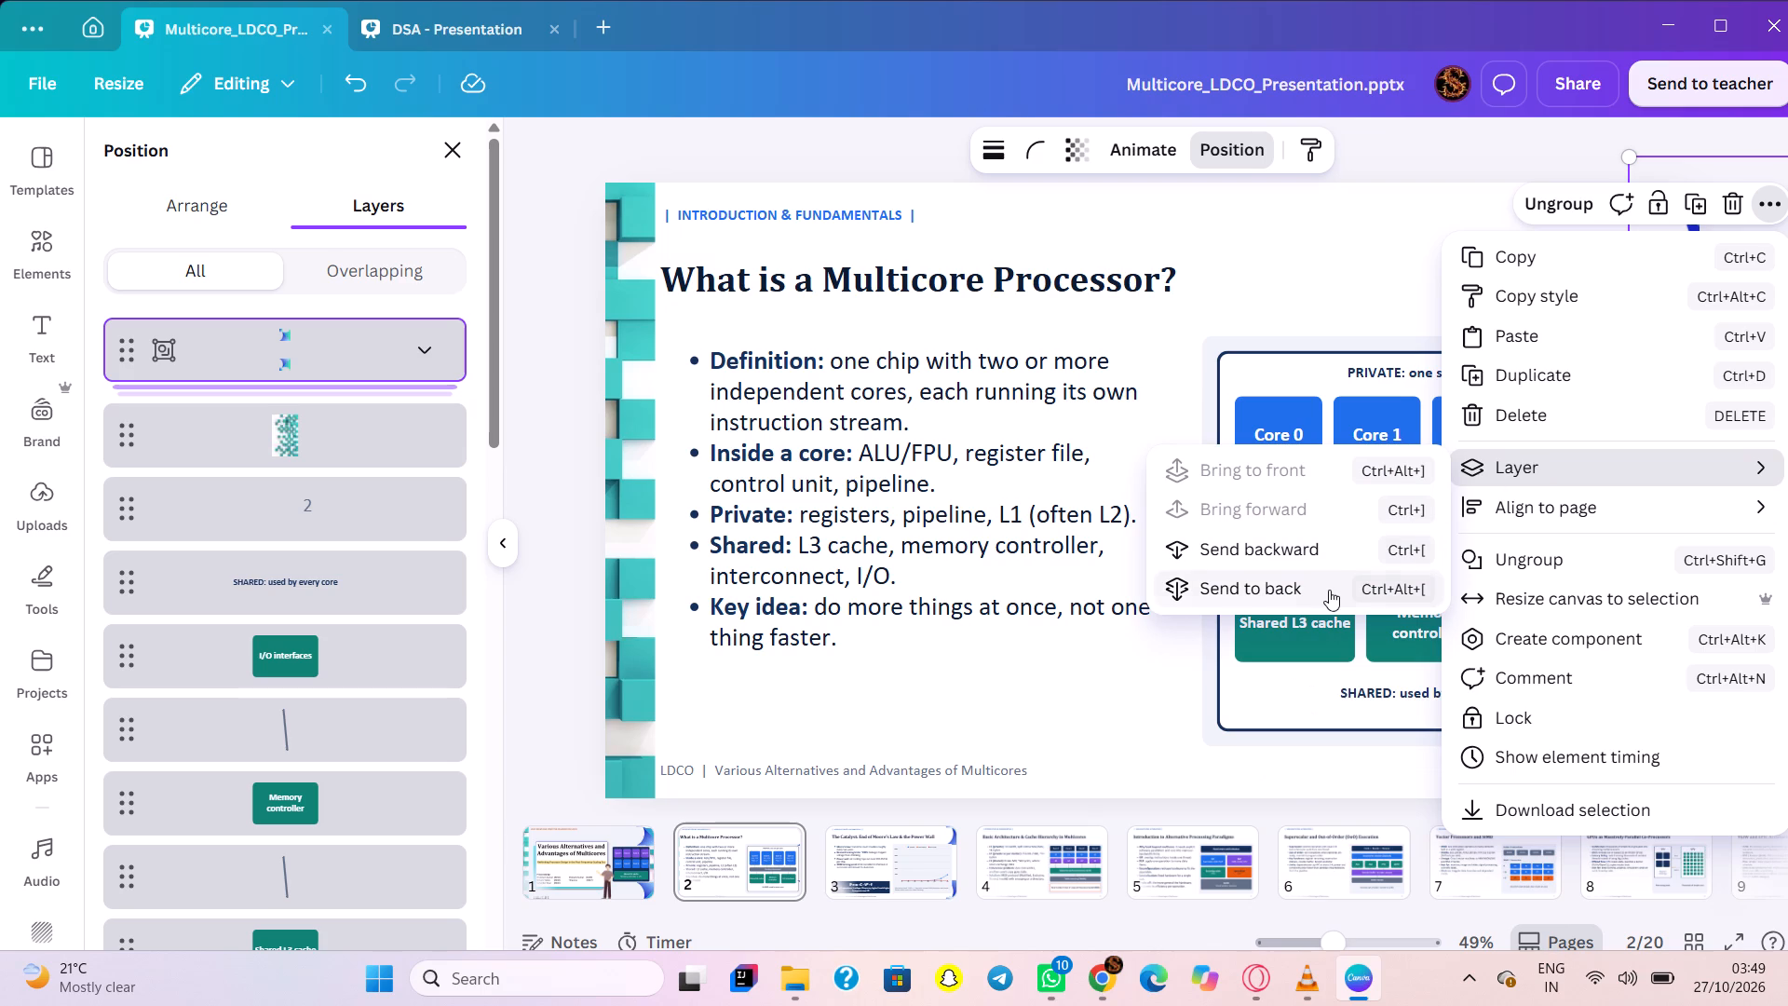
click(1326, 587)
click(1101, 685)
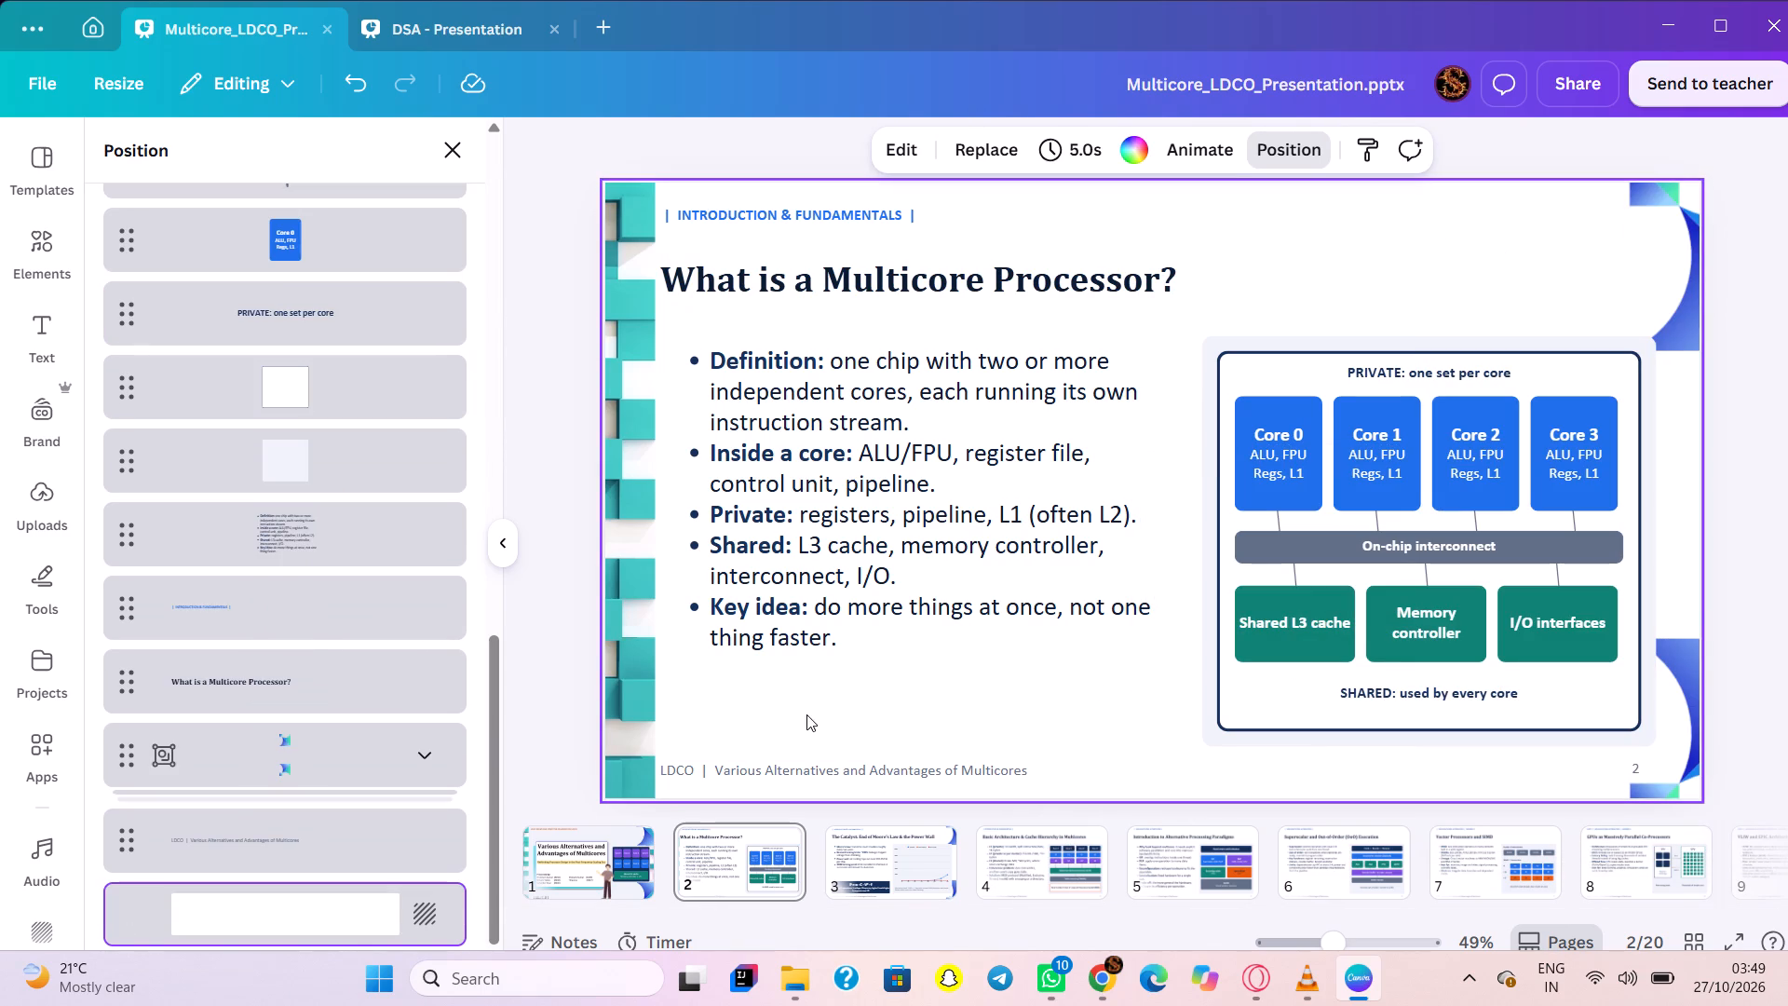
Copy slide 2's left teal-block border and blue curved-shape group together and paste them onto slide 3, replacing its existing blue group.
click(651, 708)
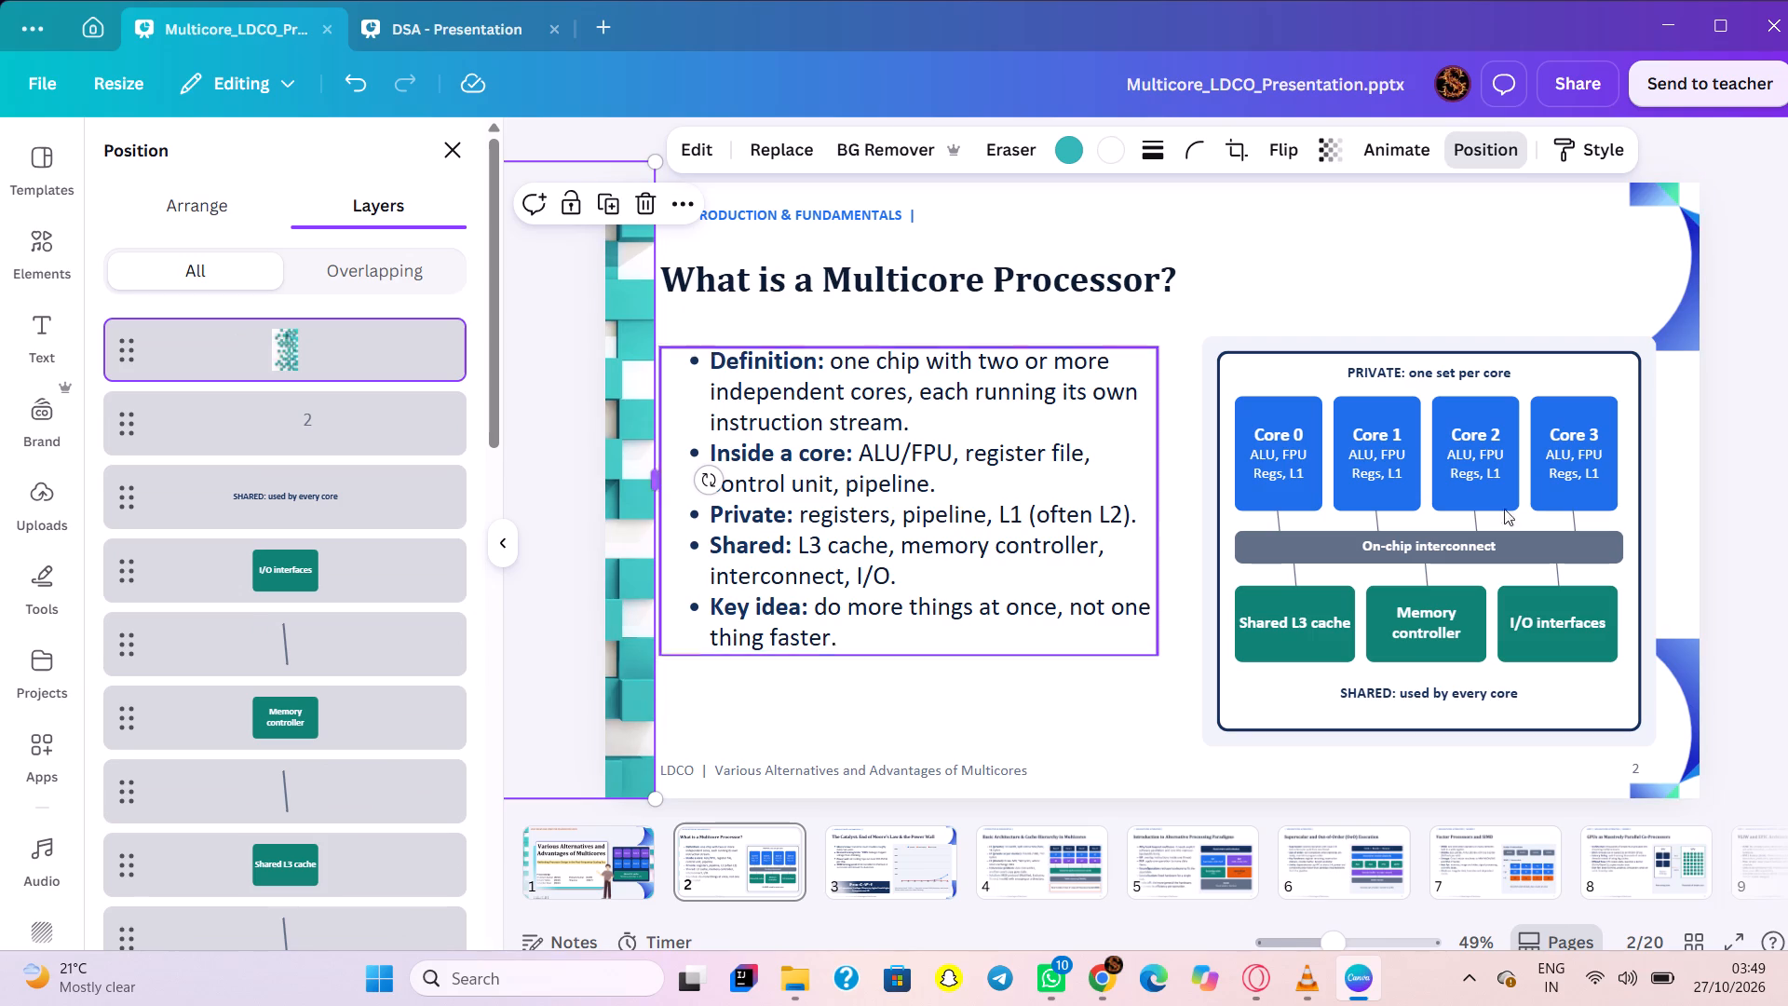
shift+click(1686, 561)
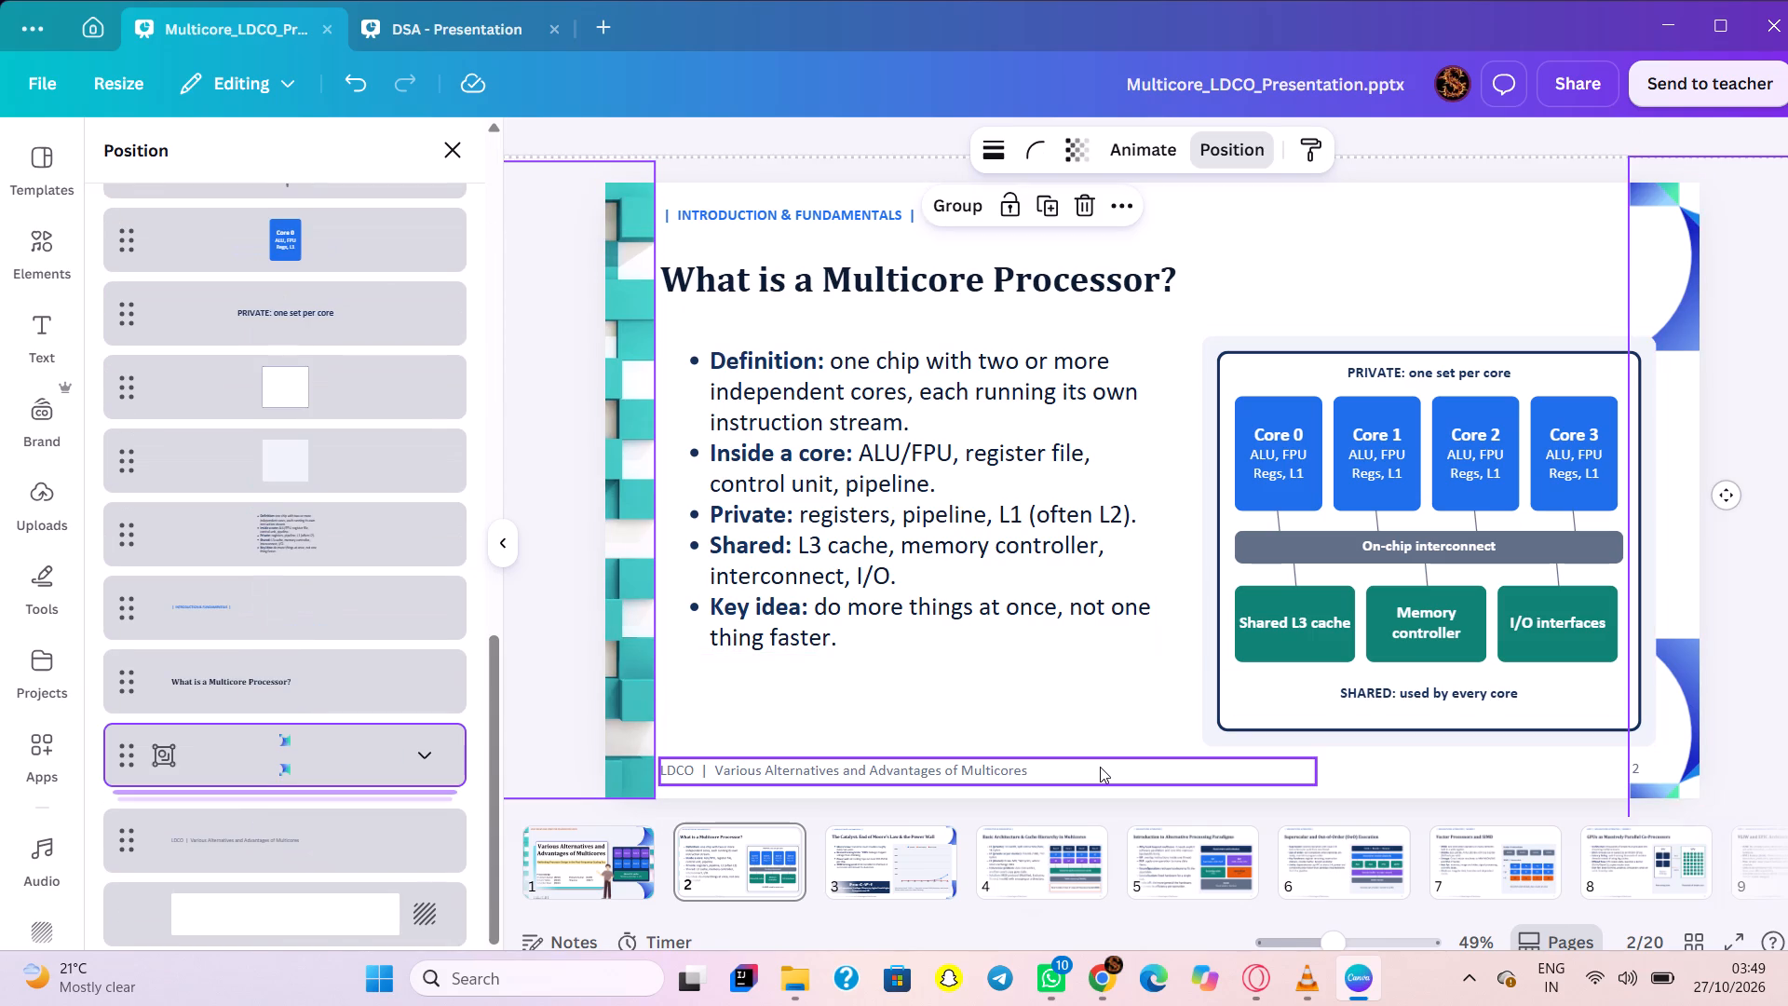
key(ctrl+c)
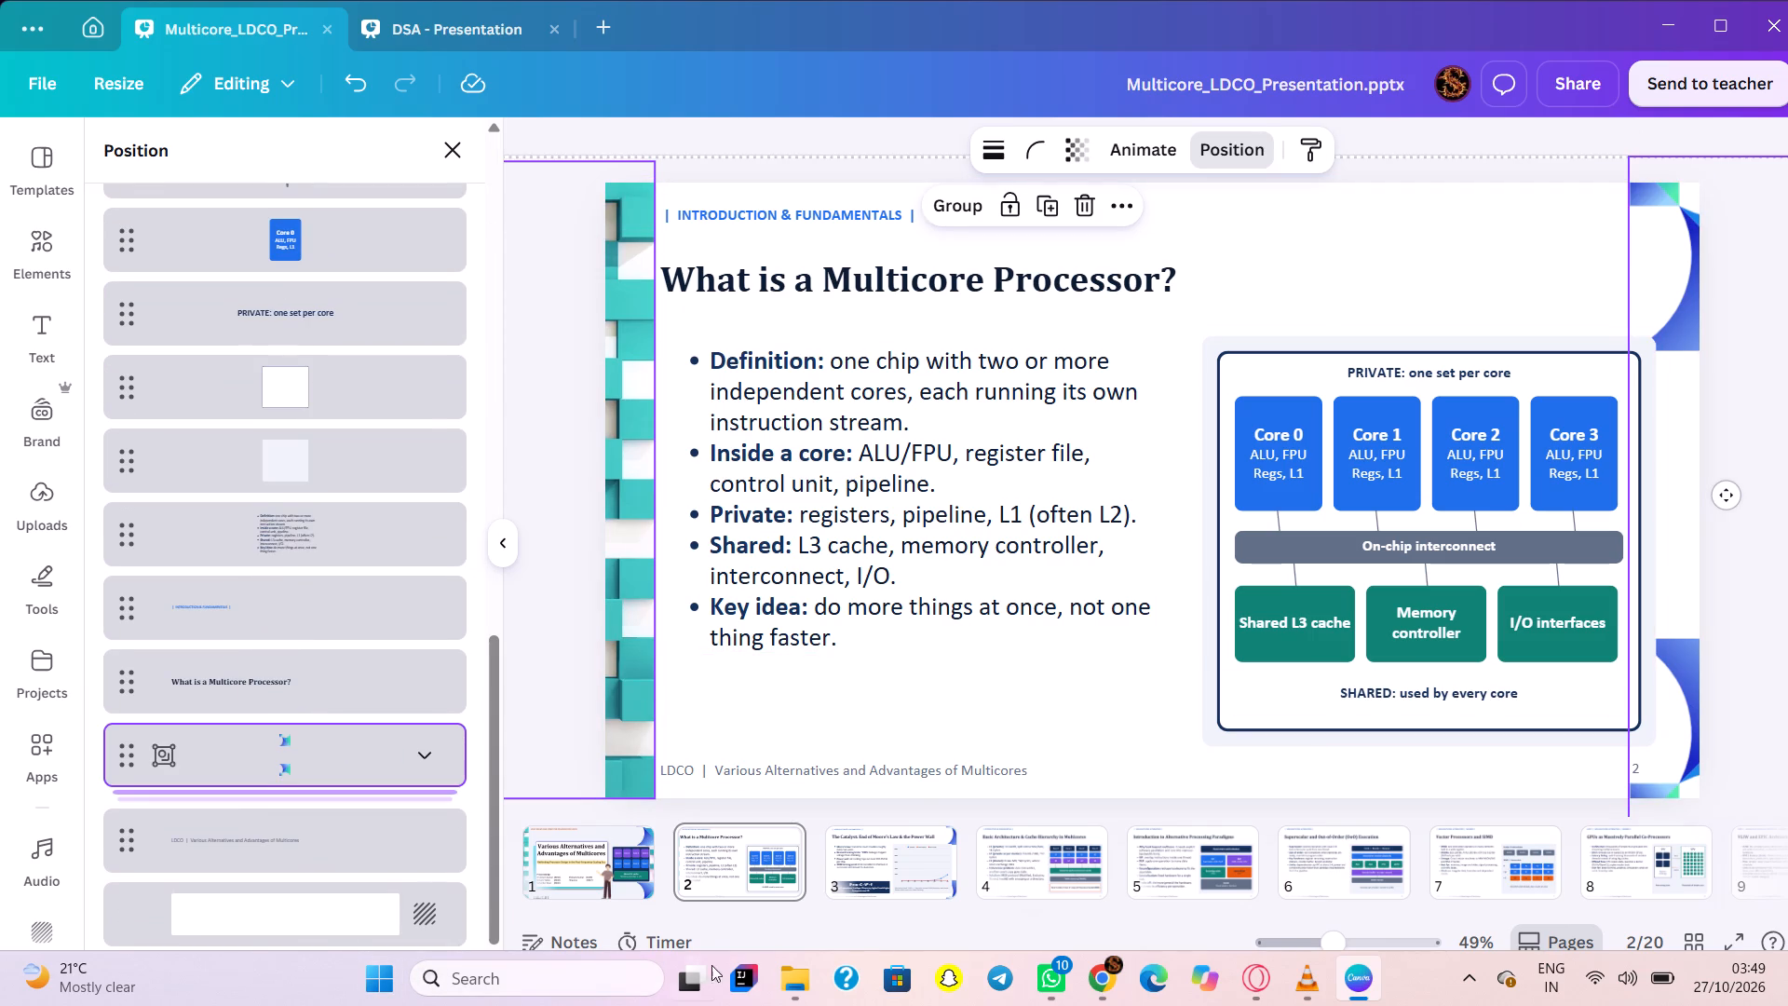
click(851, 861)
click(1063, 844)
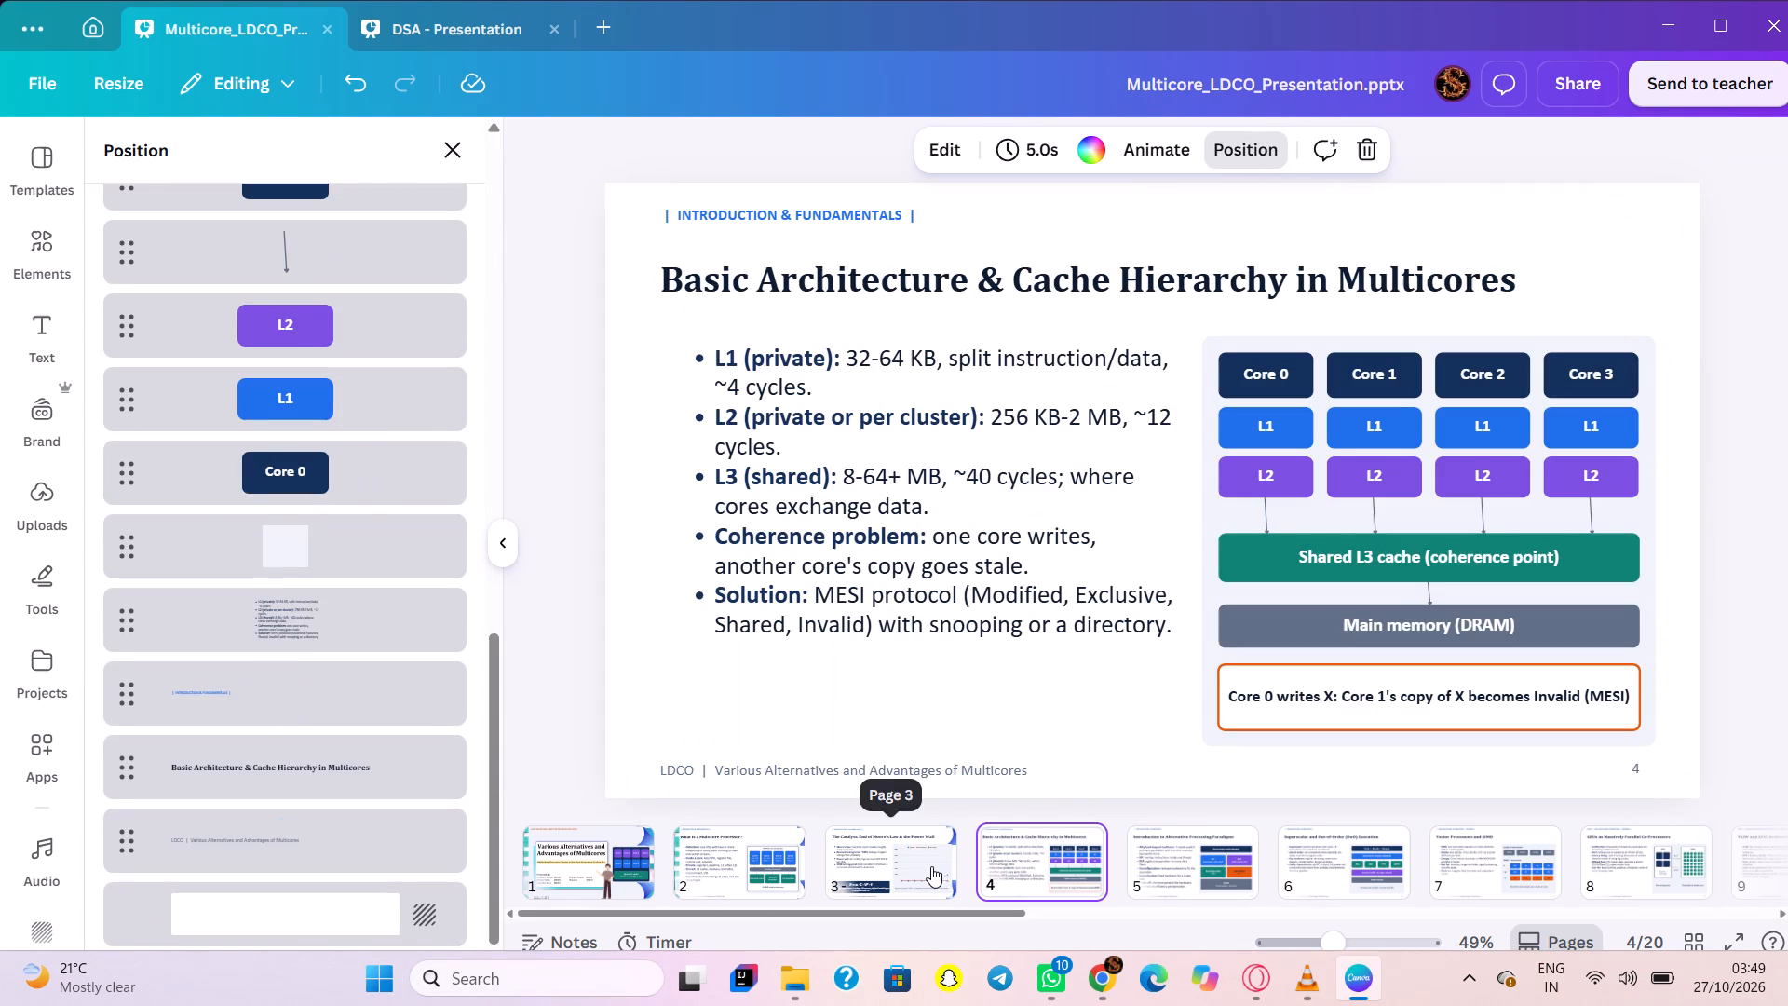
click(931, 866)
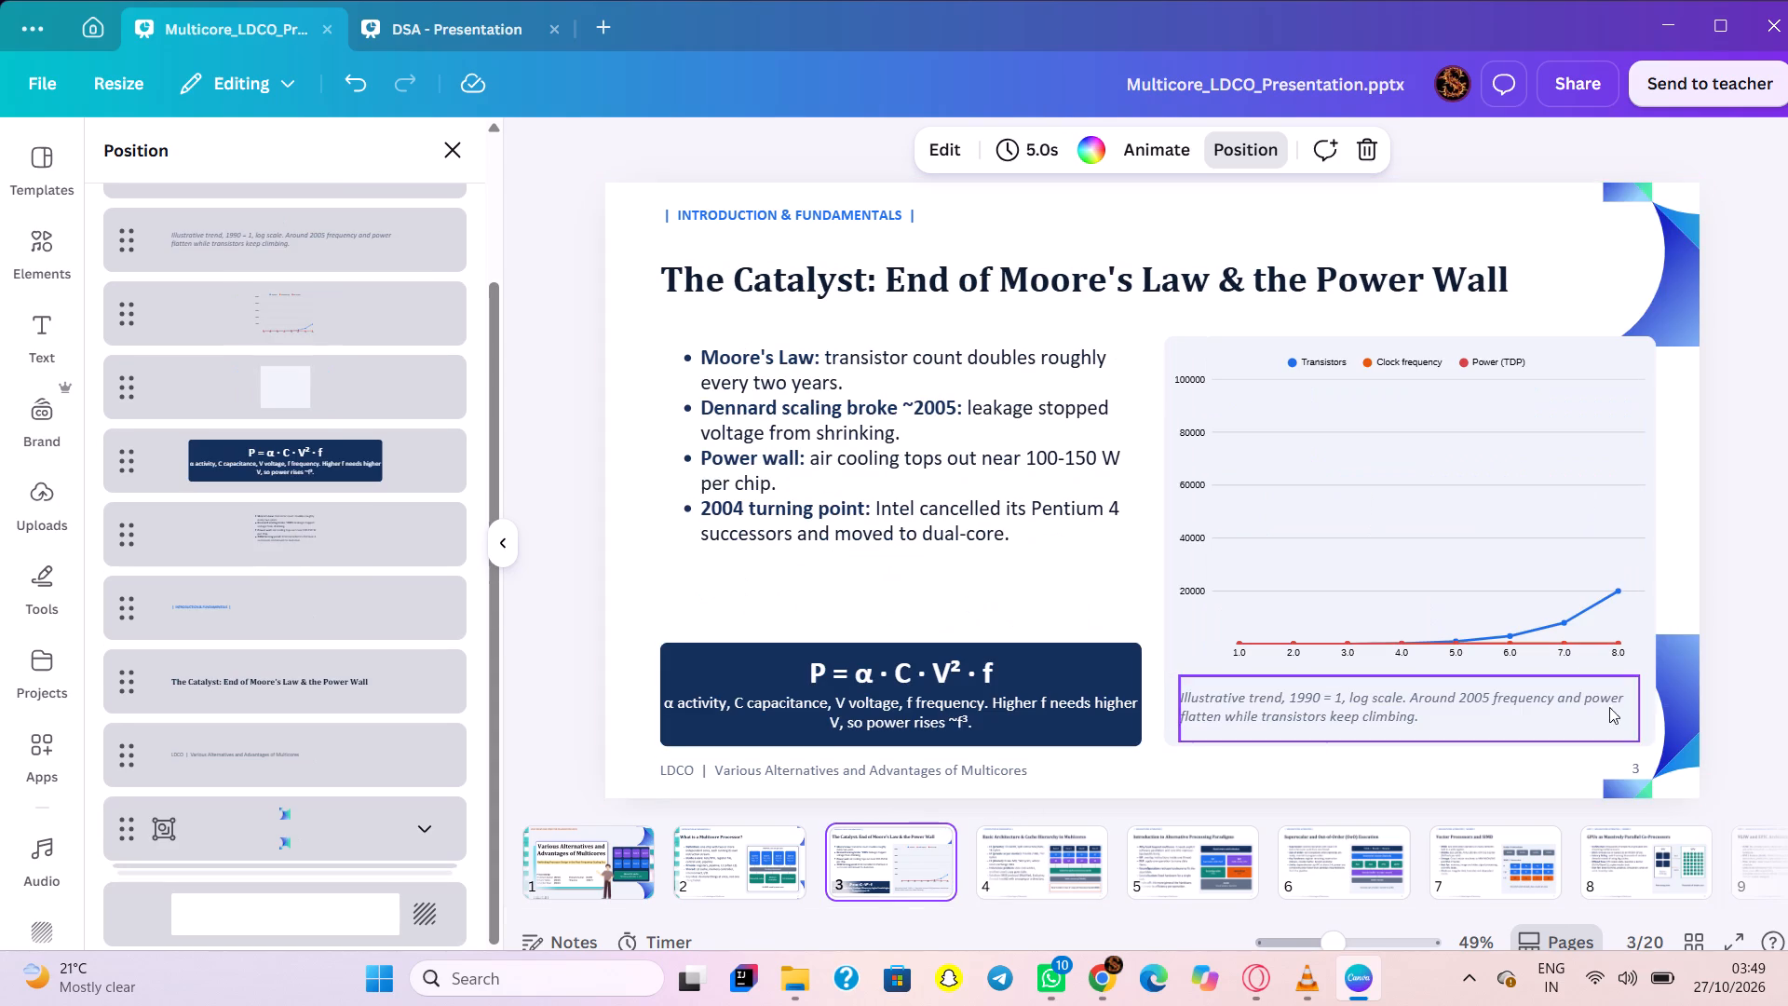
click(1673, 741)
key(BackSpace)
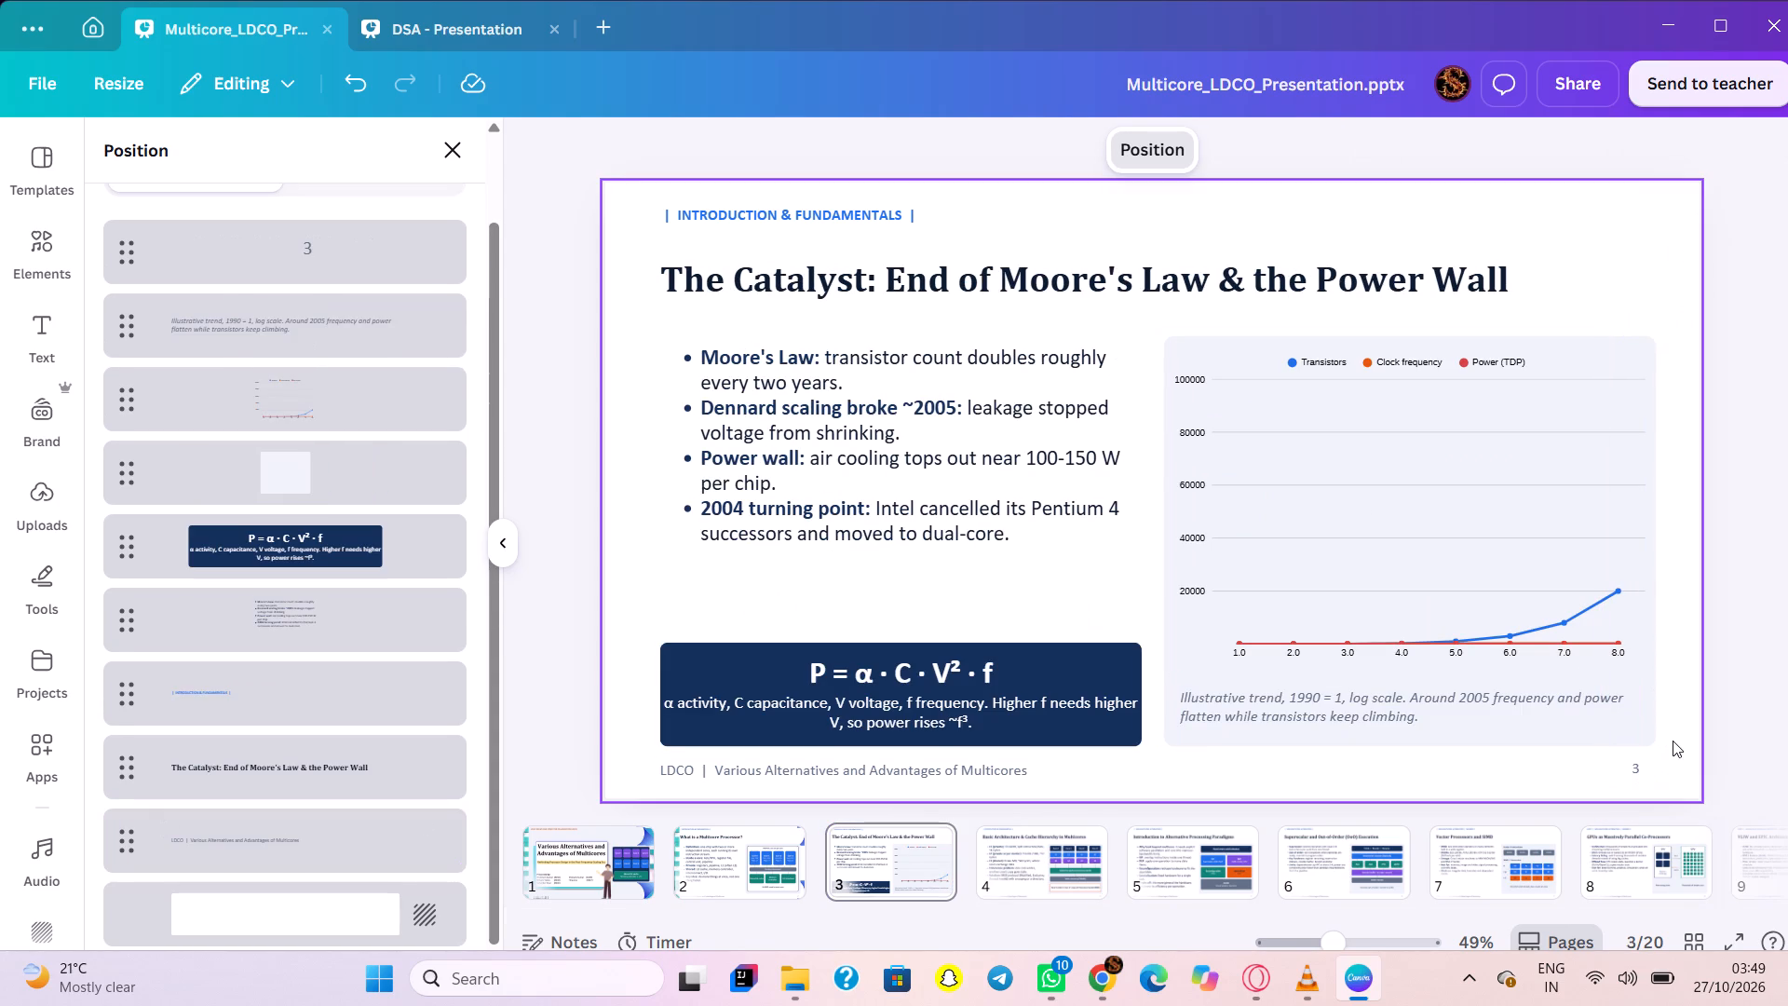
key(ctrl+v)
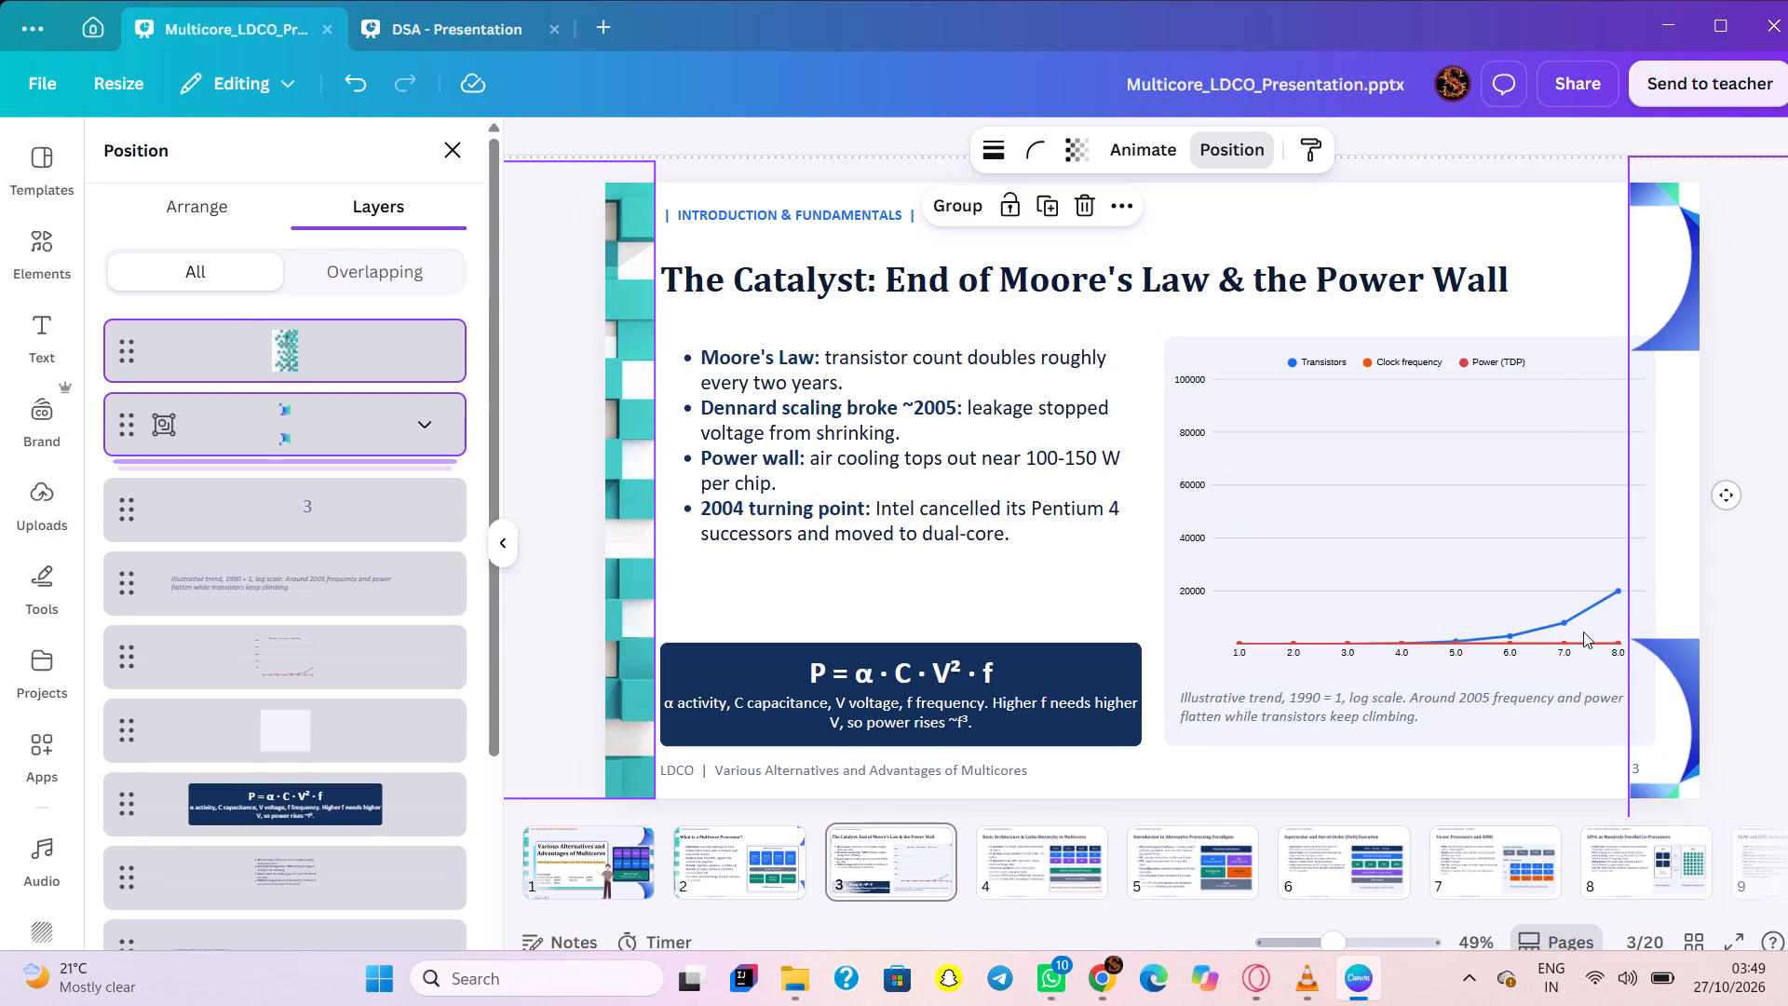
Send the pasted teal-block border and blue curved-shape group to the back on slide 3.
right_click(1662, 295)
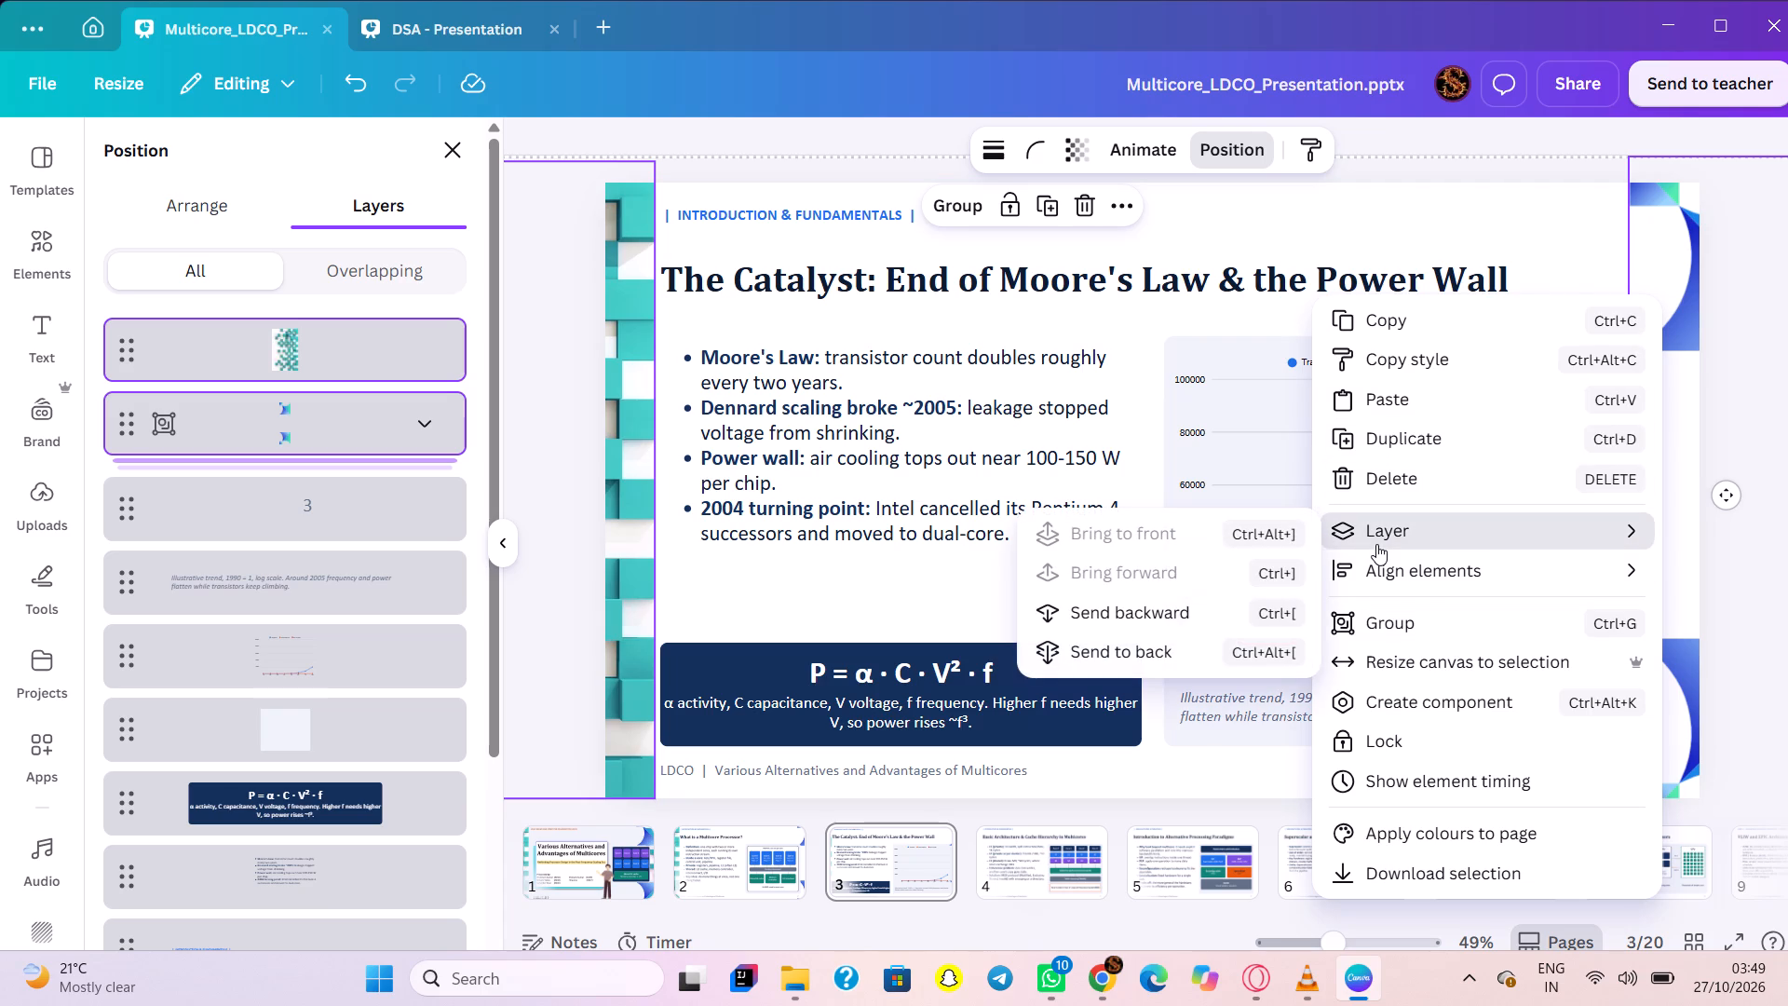
click(1221, 649)
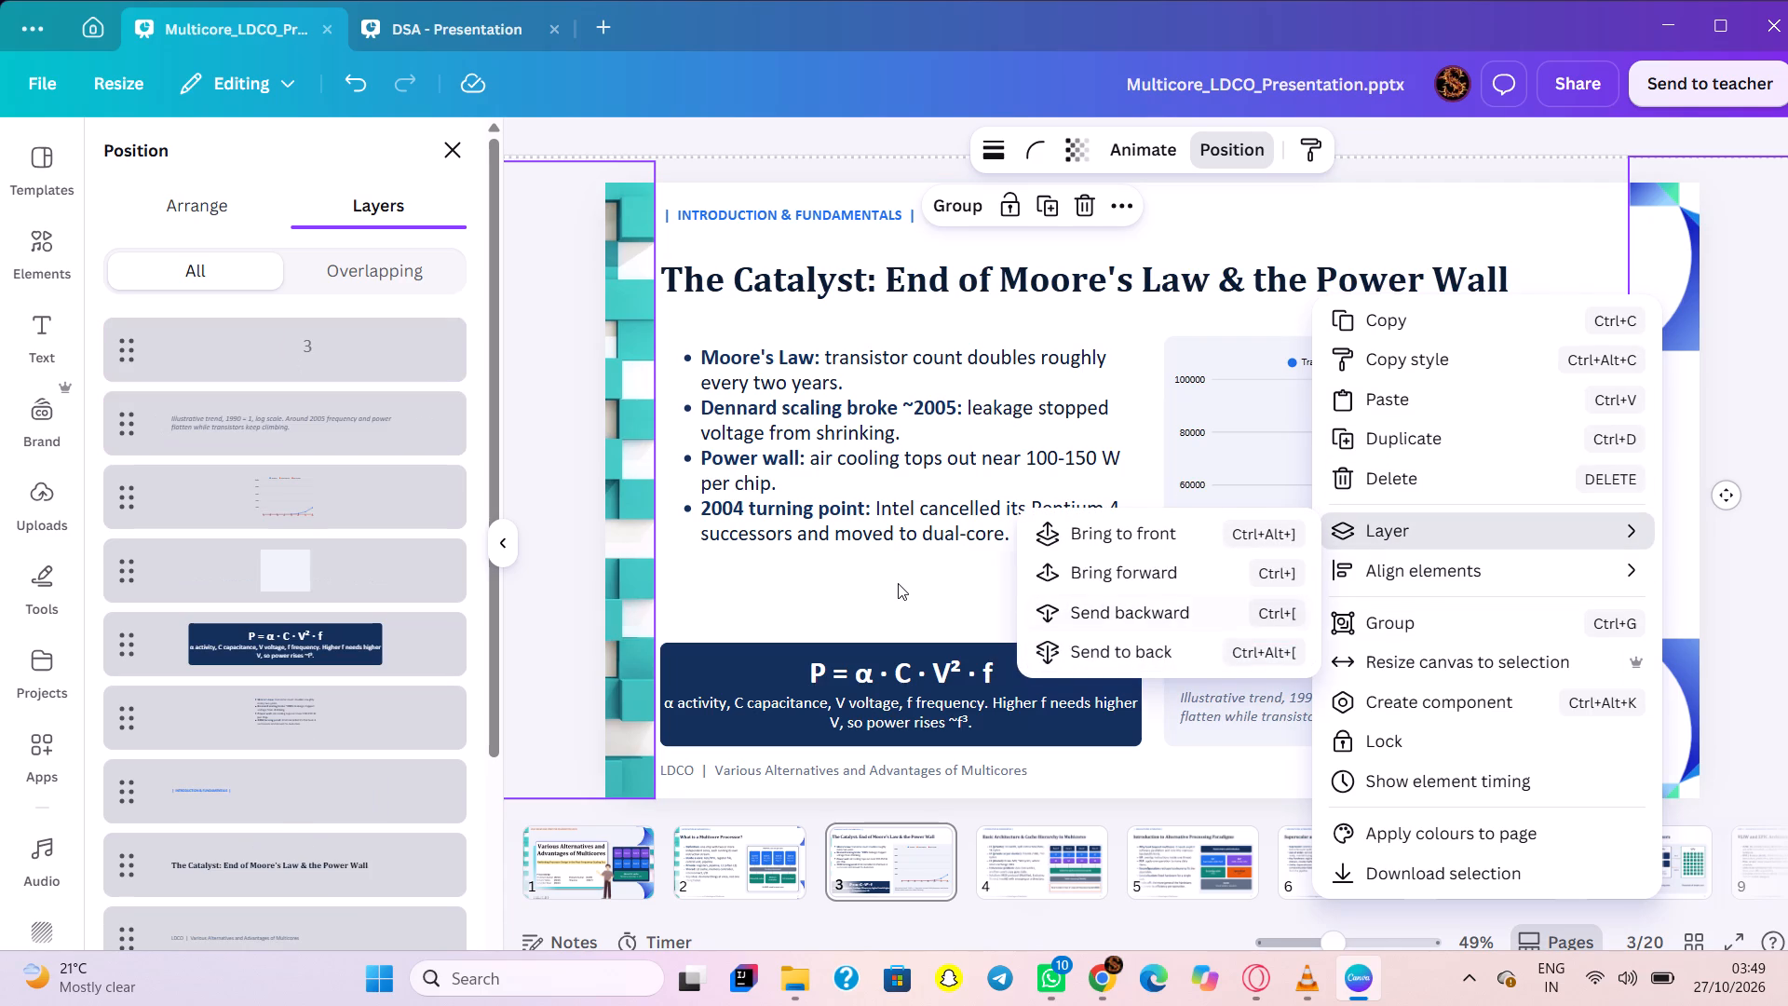
click(898, 583)
Paste the teal-block border and blue curved-shape group onto slide 4, Basic Architecture & Cache Hierarchy in Multicores, and send them to the back.
click(1034, 870)
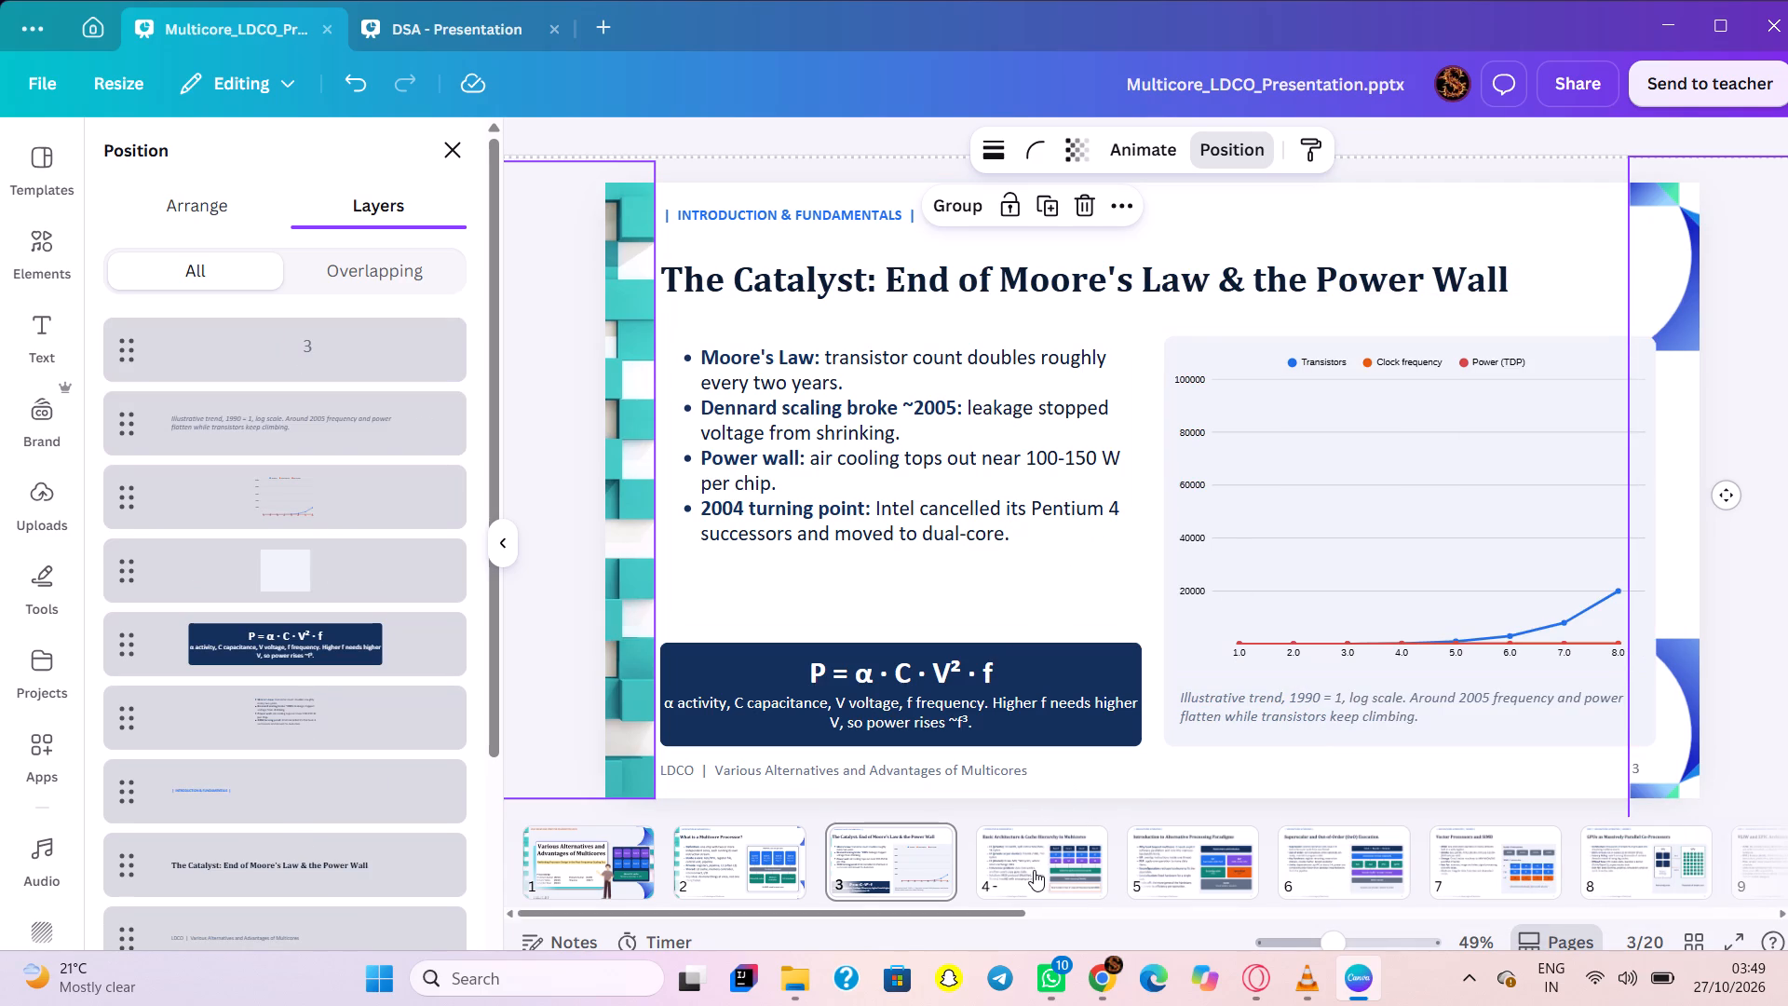
key(ctrl+v)
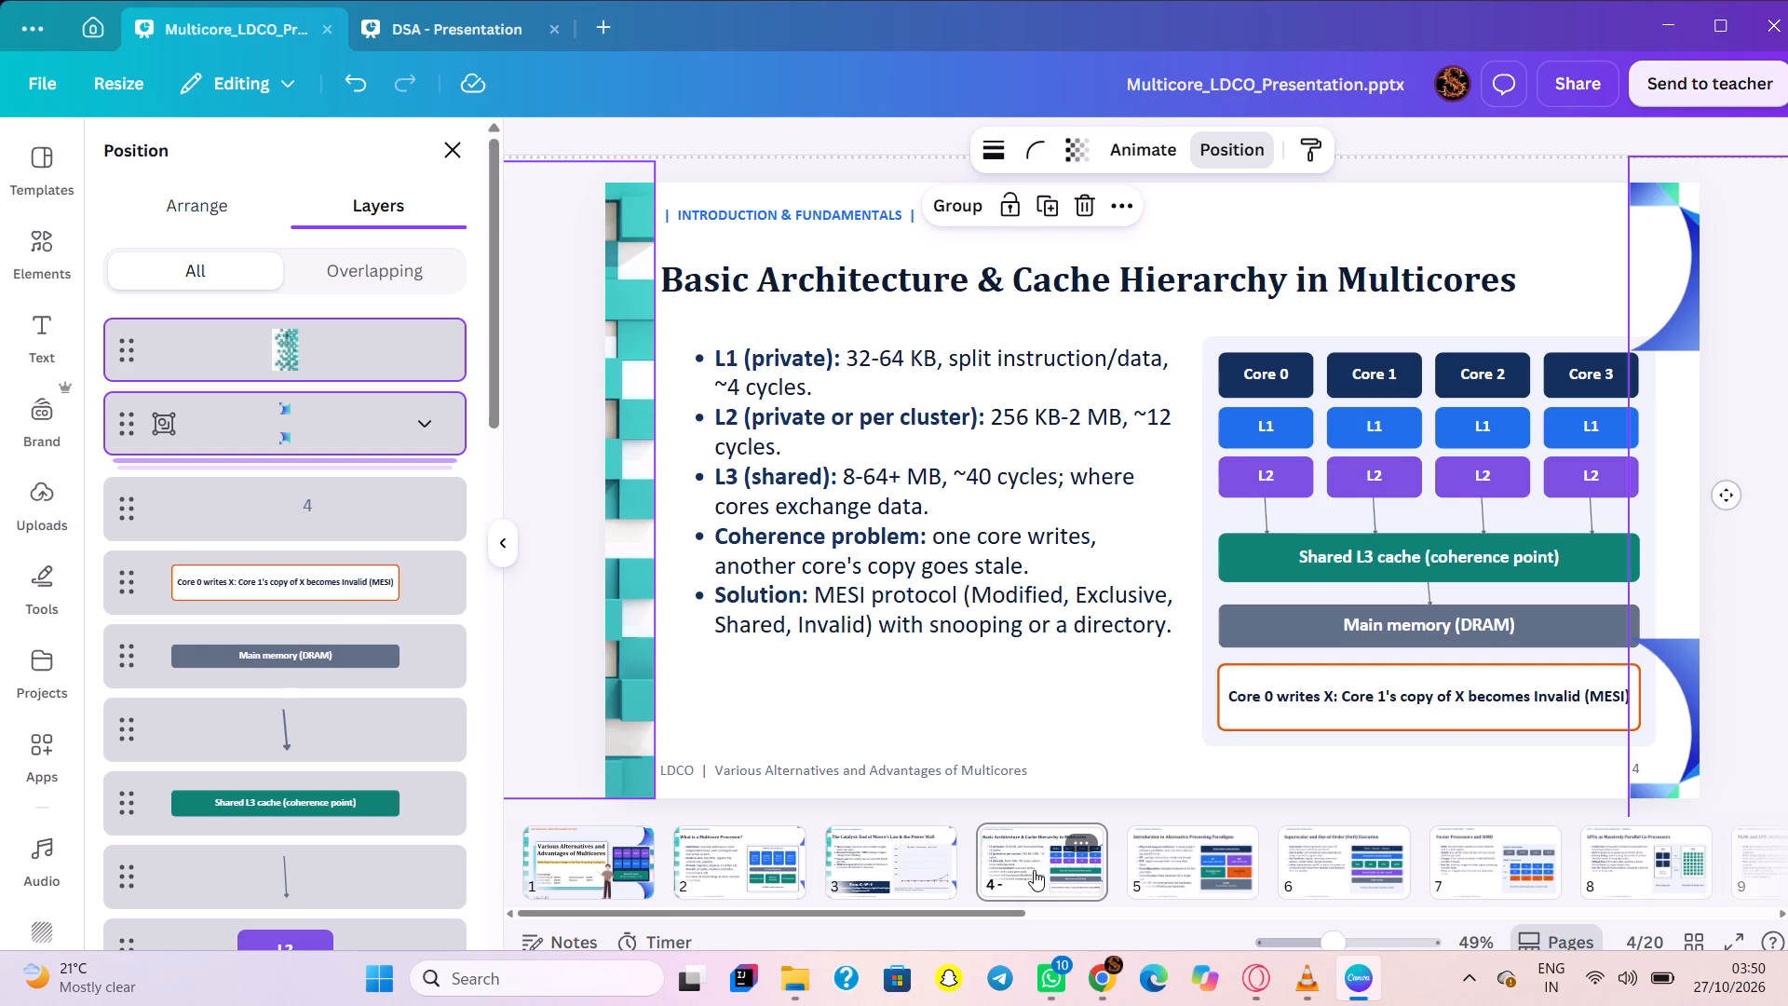
key(ctrl+alt+bracketleft)
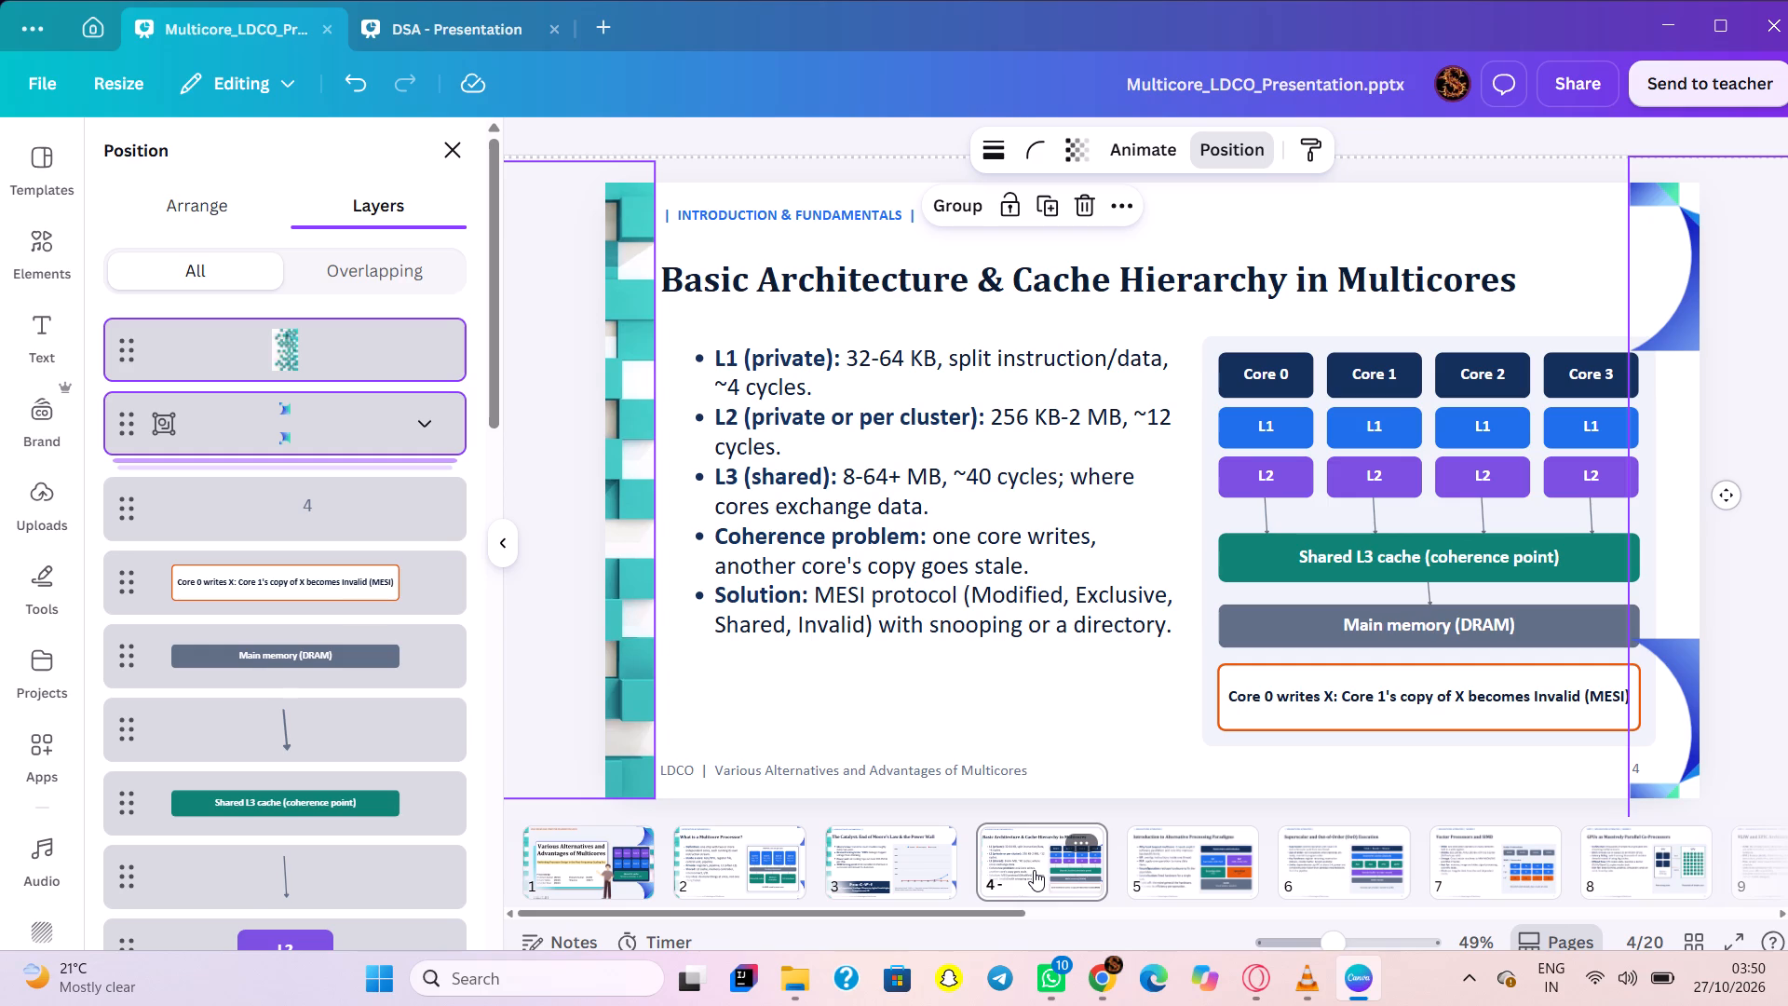
click(1034, 870)
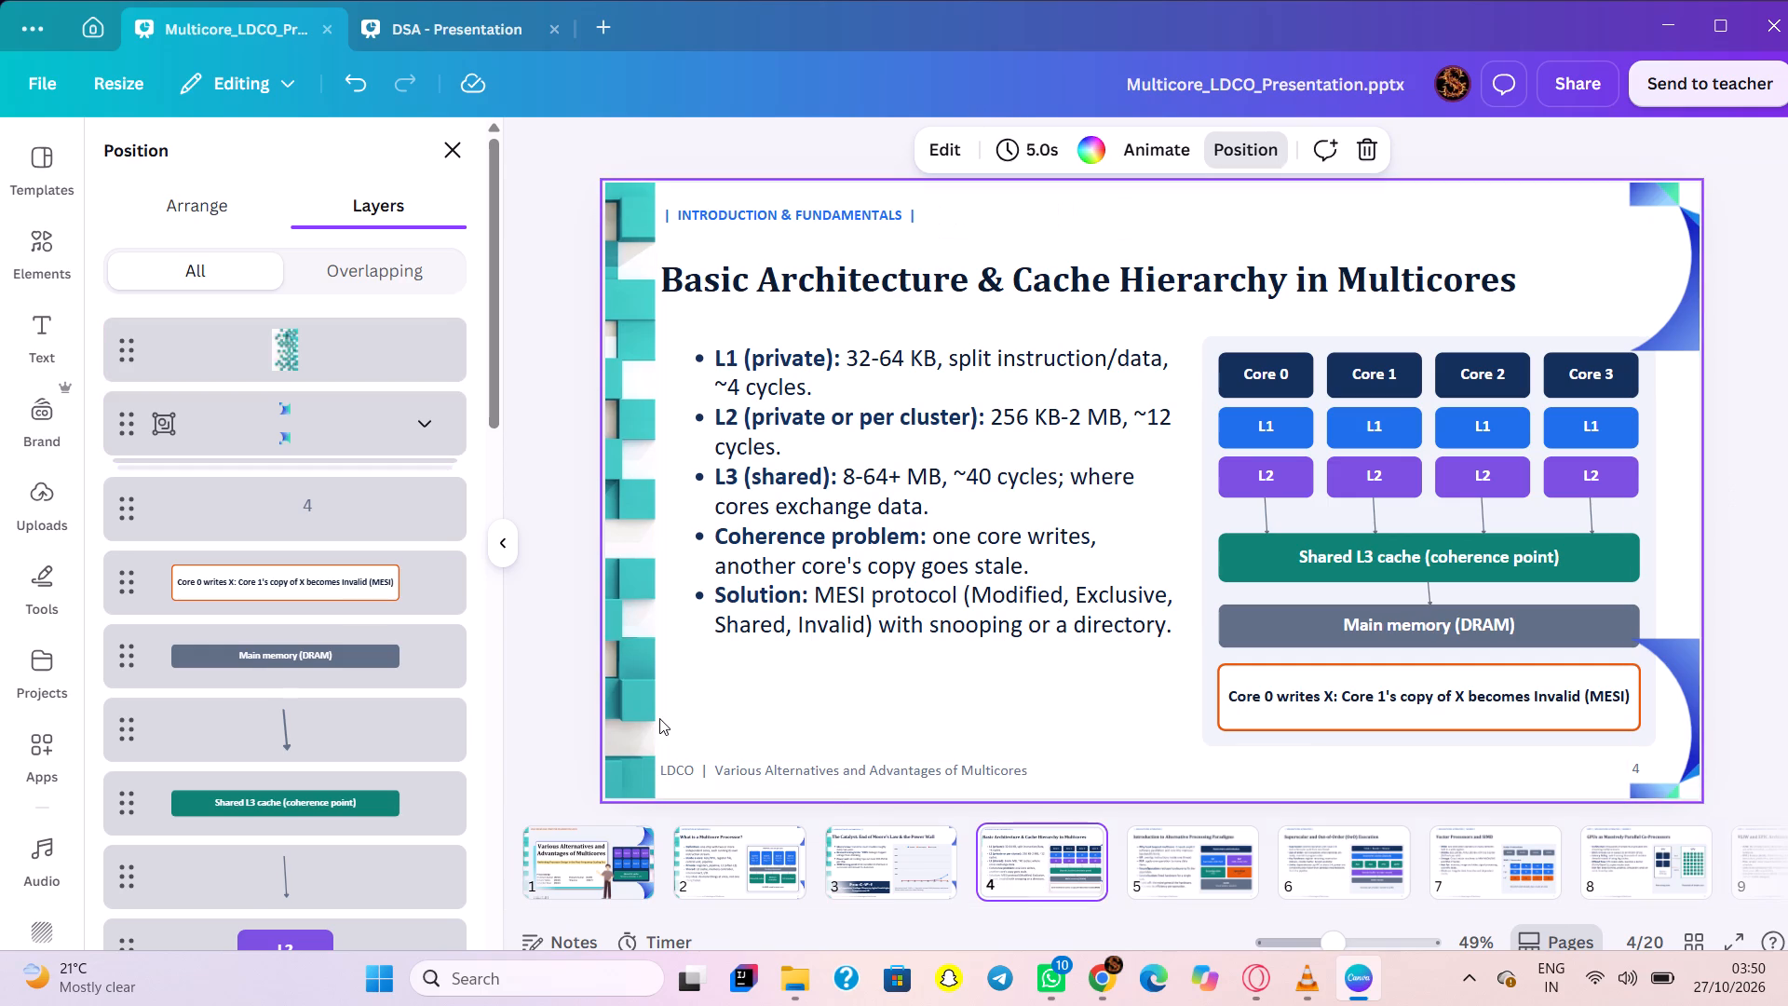
click(656, 714)
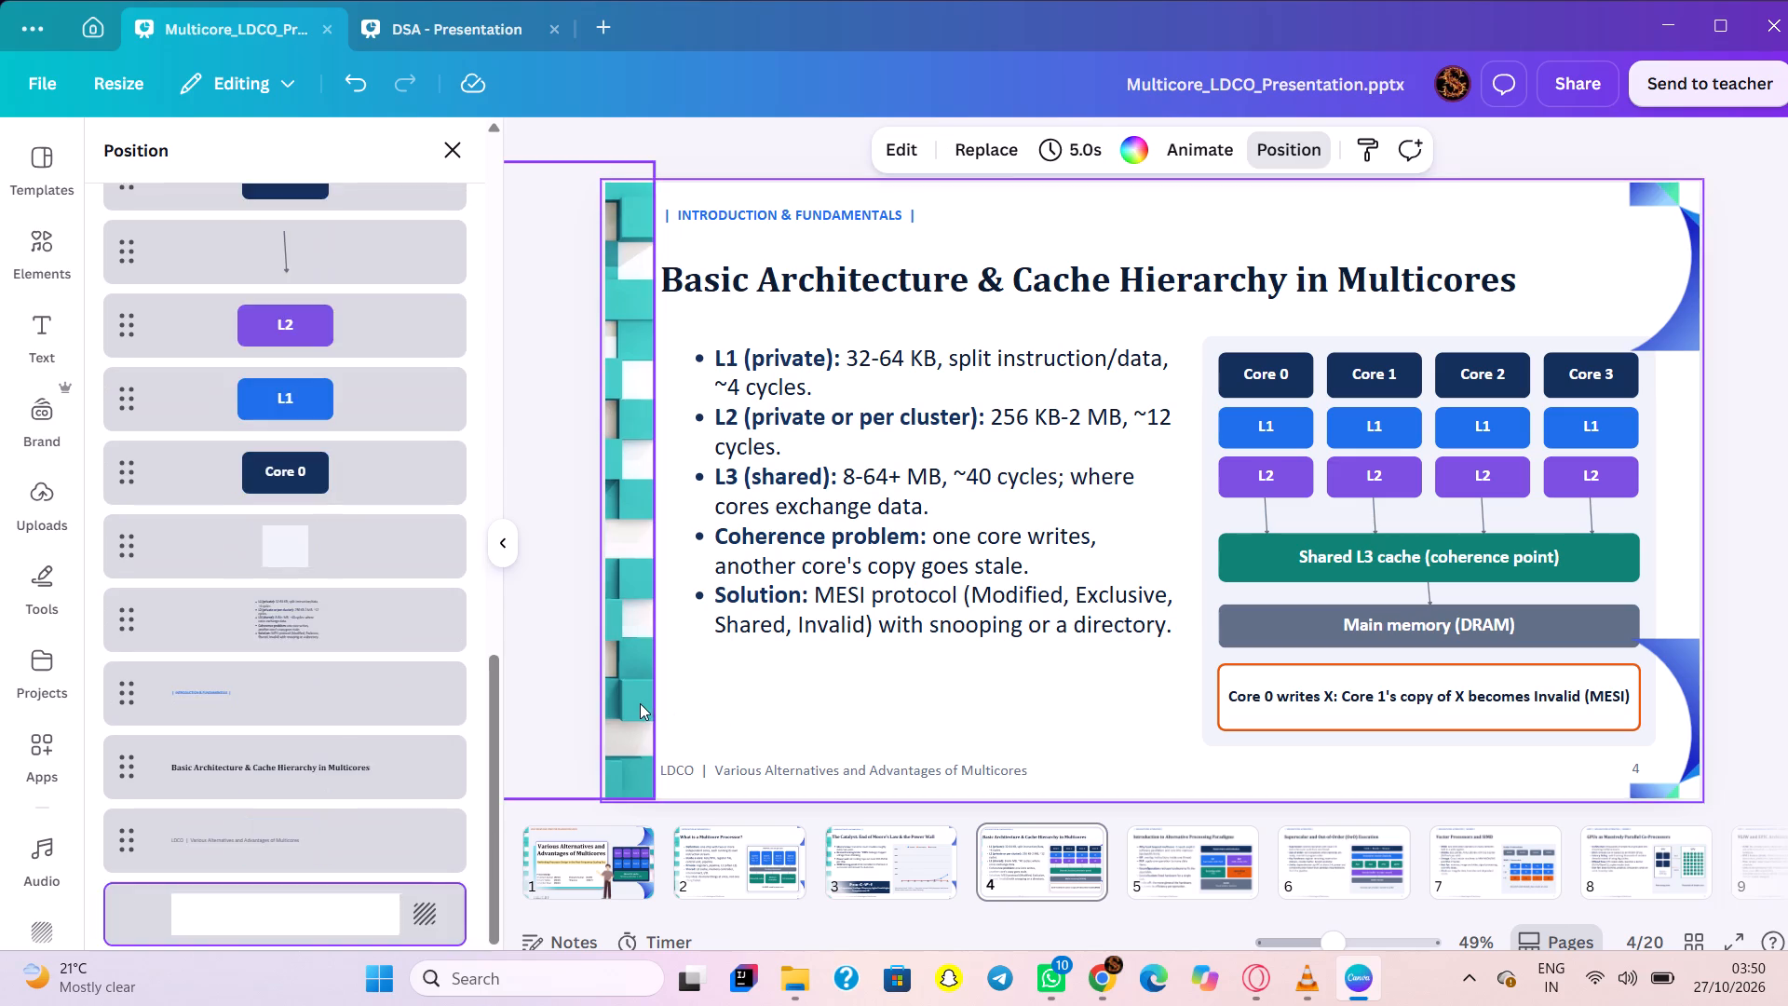
click(639, 703)
shift+click(1697, 694)
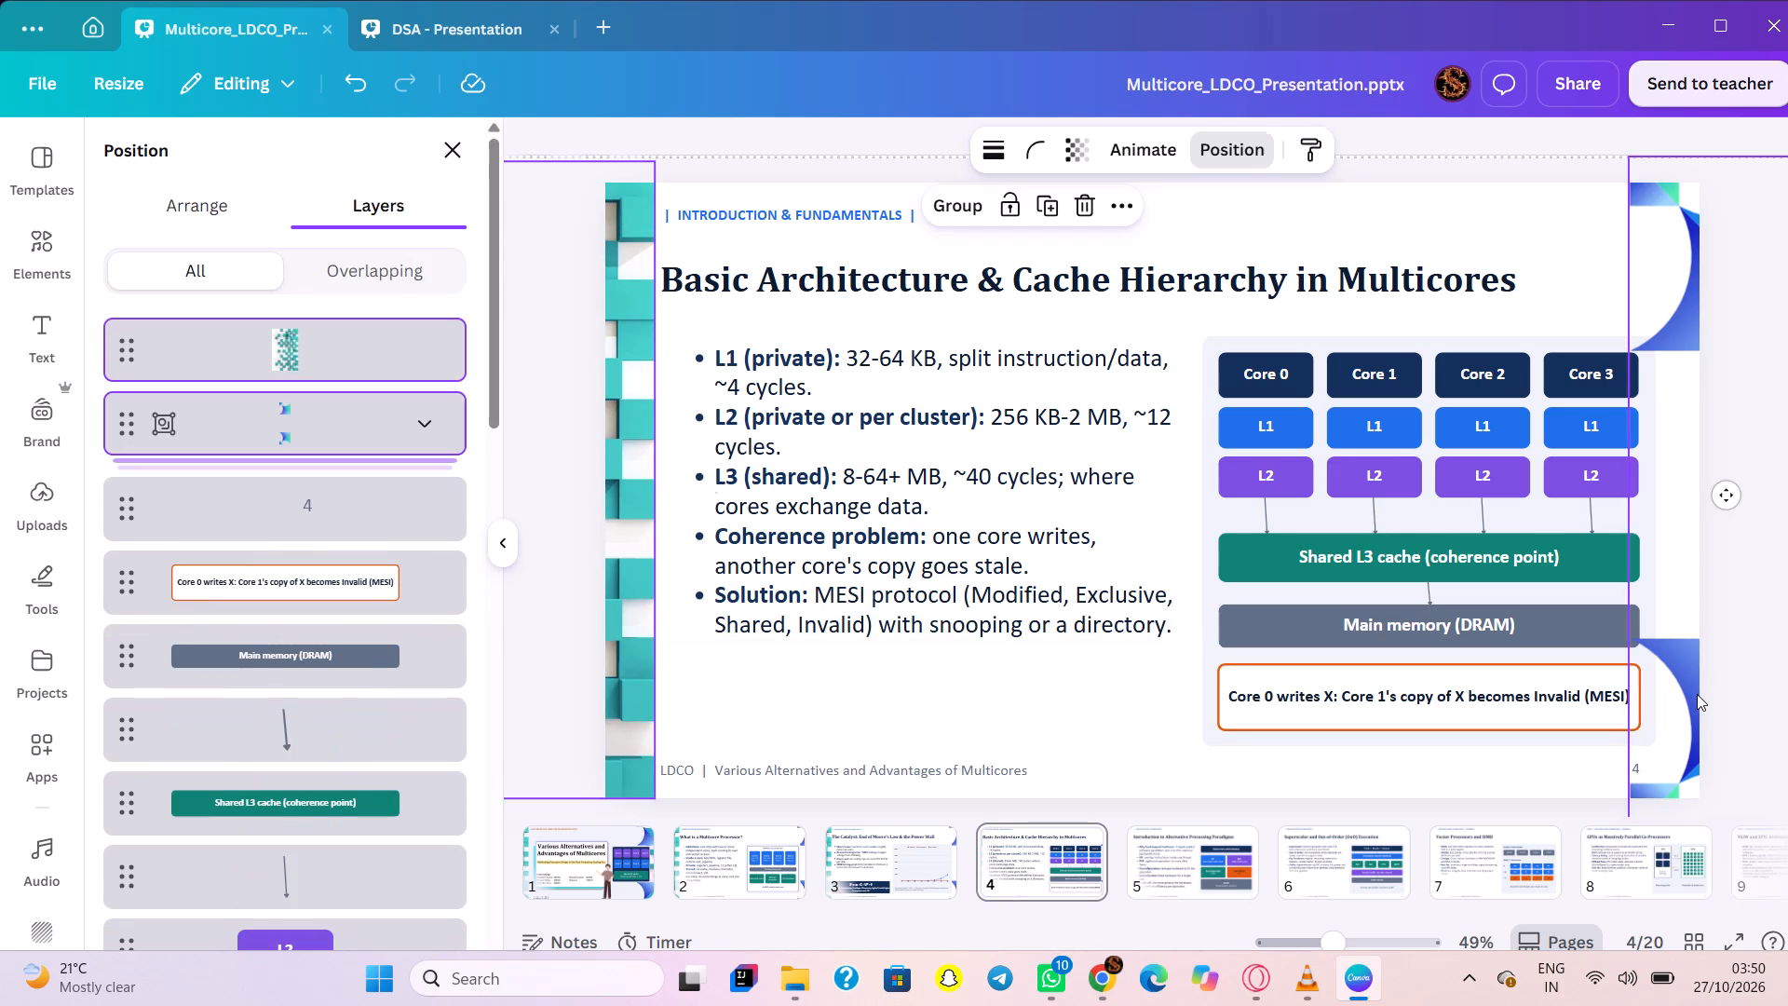
shift+right_click(1697, 694)
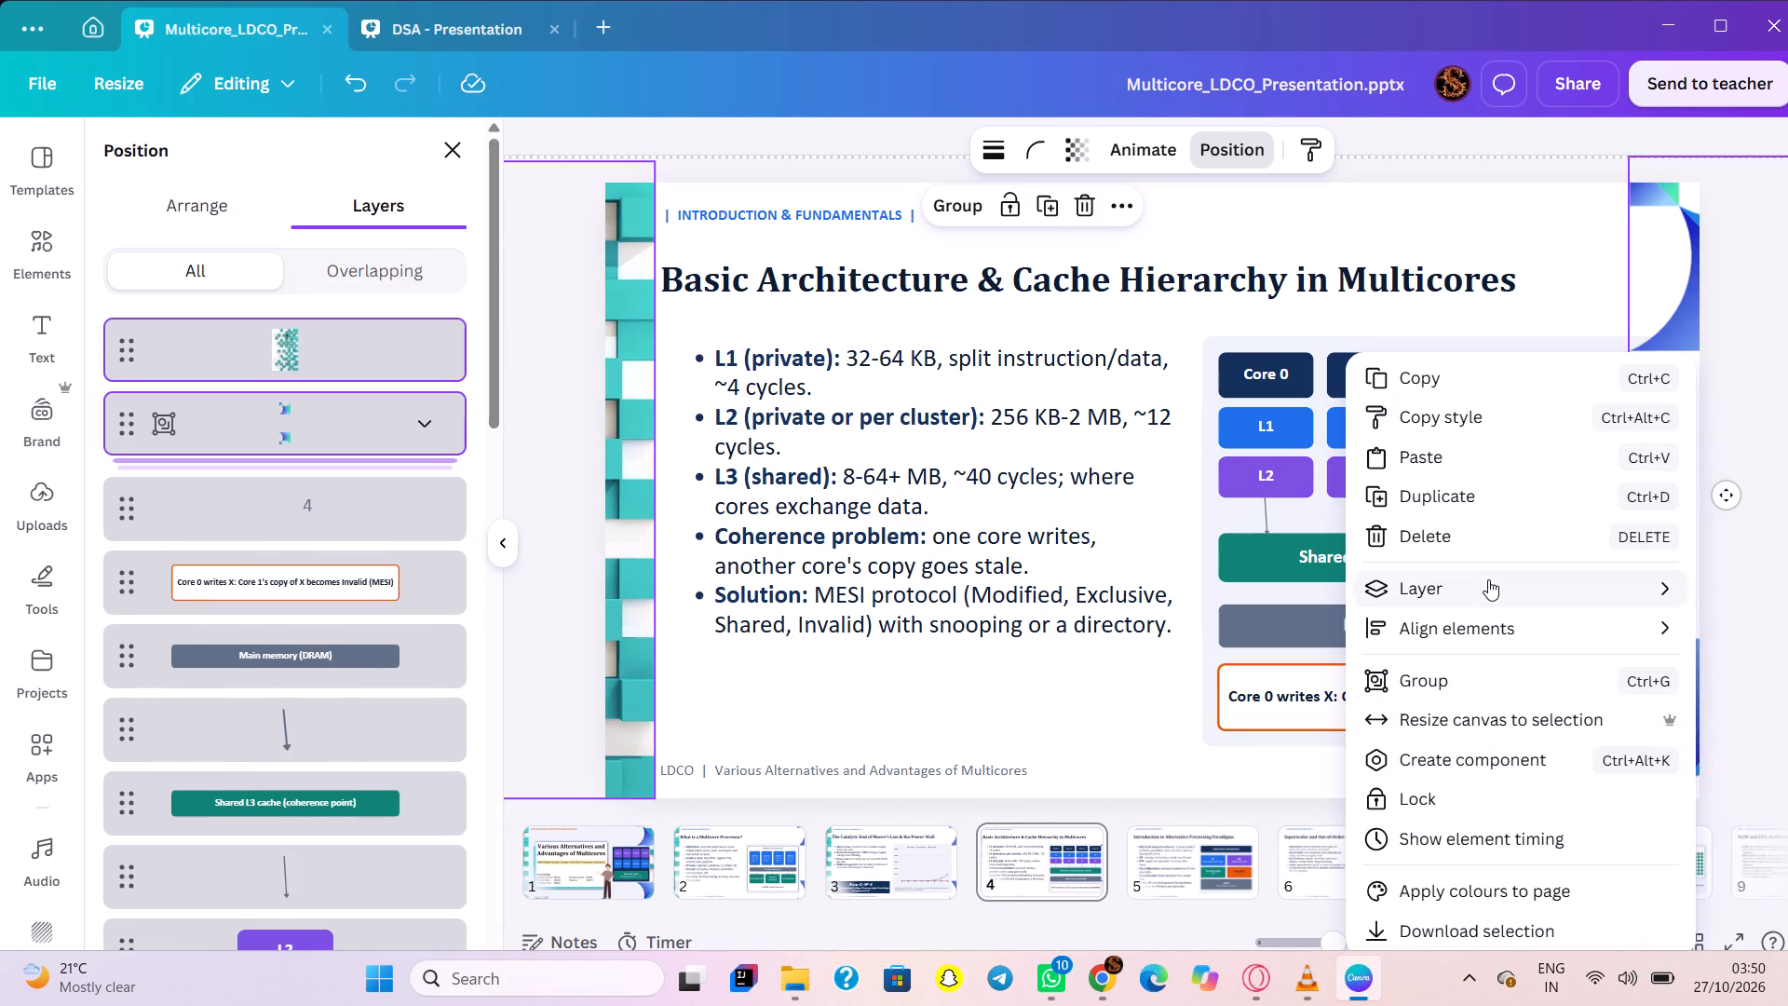
click(1213, 699)
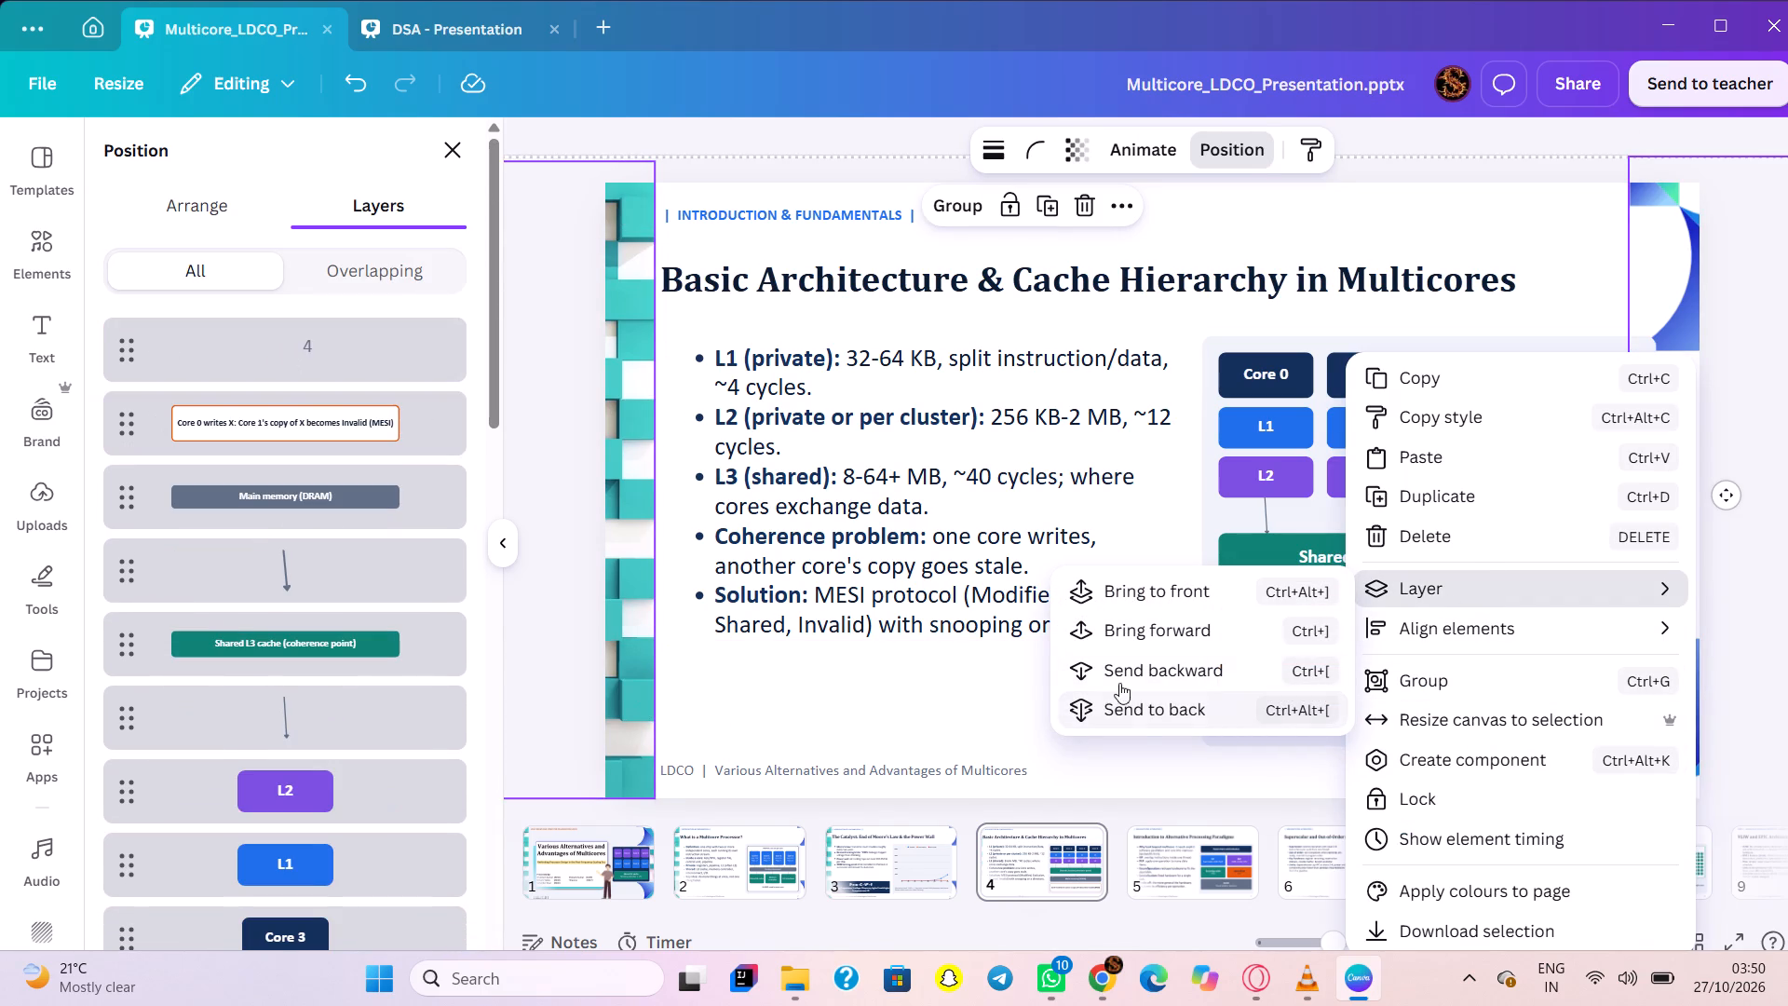
click(874, 695)
Paste the teal-block border and blue curved-shape group onto slide 5, Introduction to Alternative Processing Paradigms, and send them to the back.
click(1196, 852)
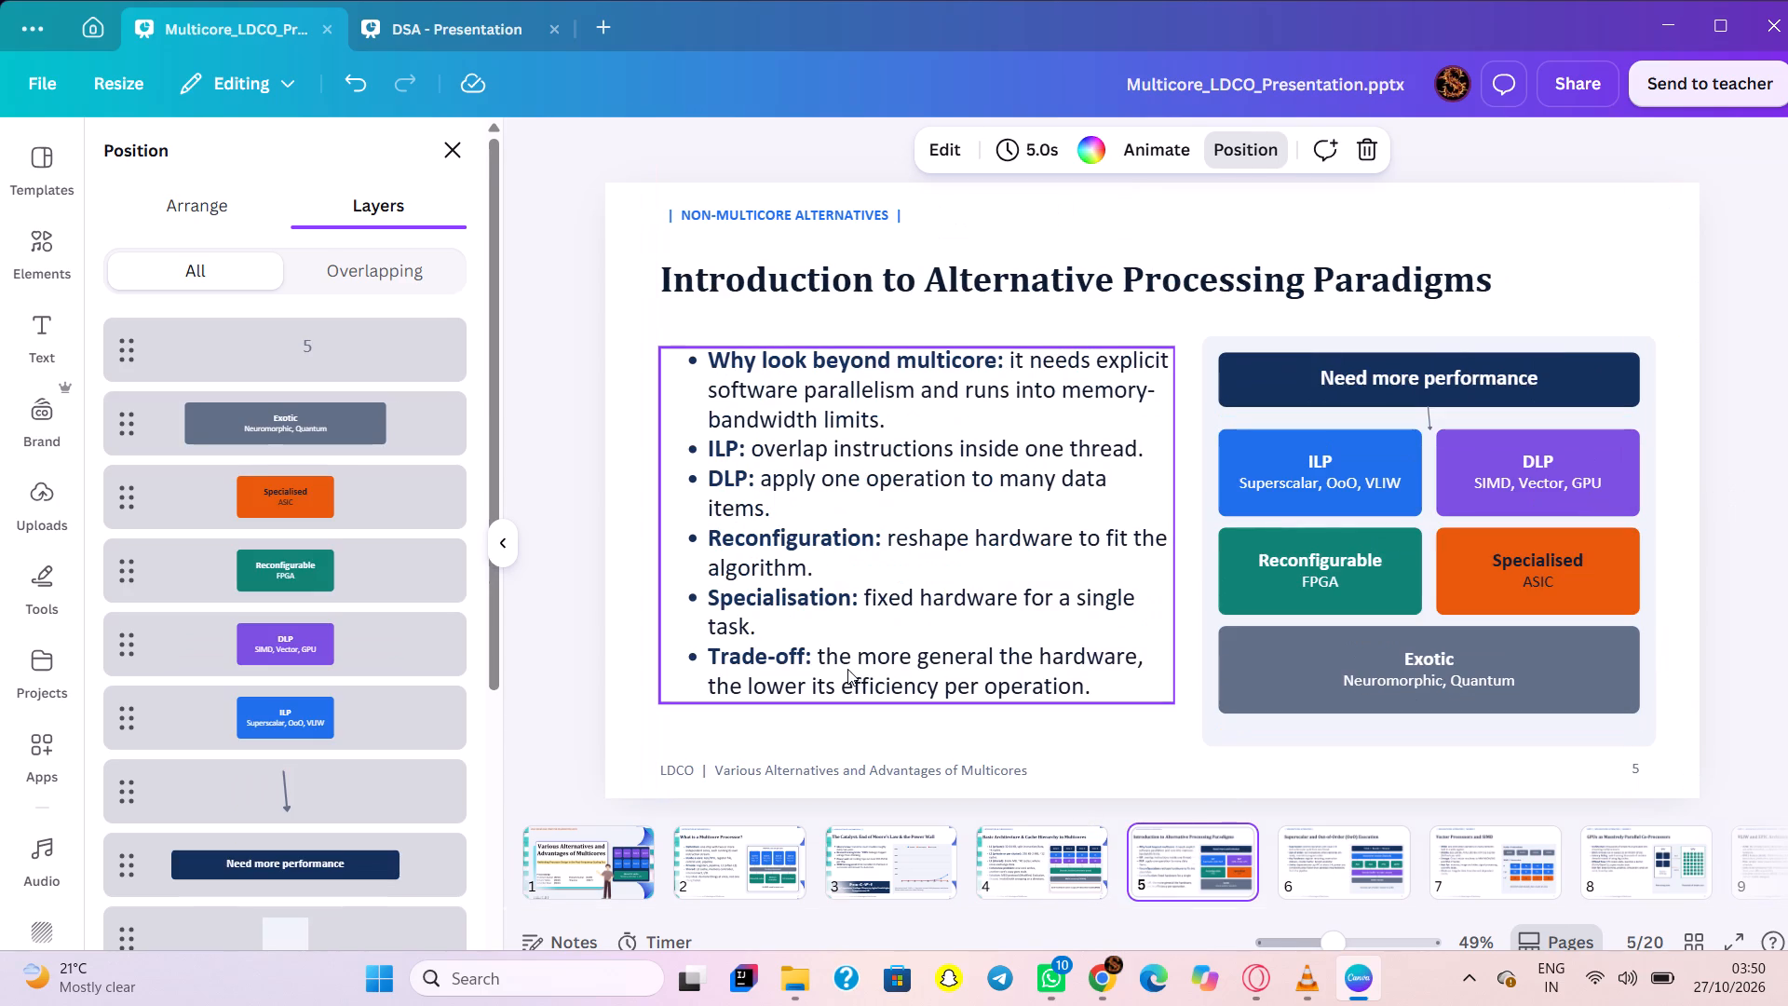
key(ctrl+v)
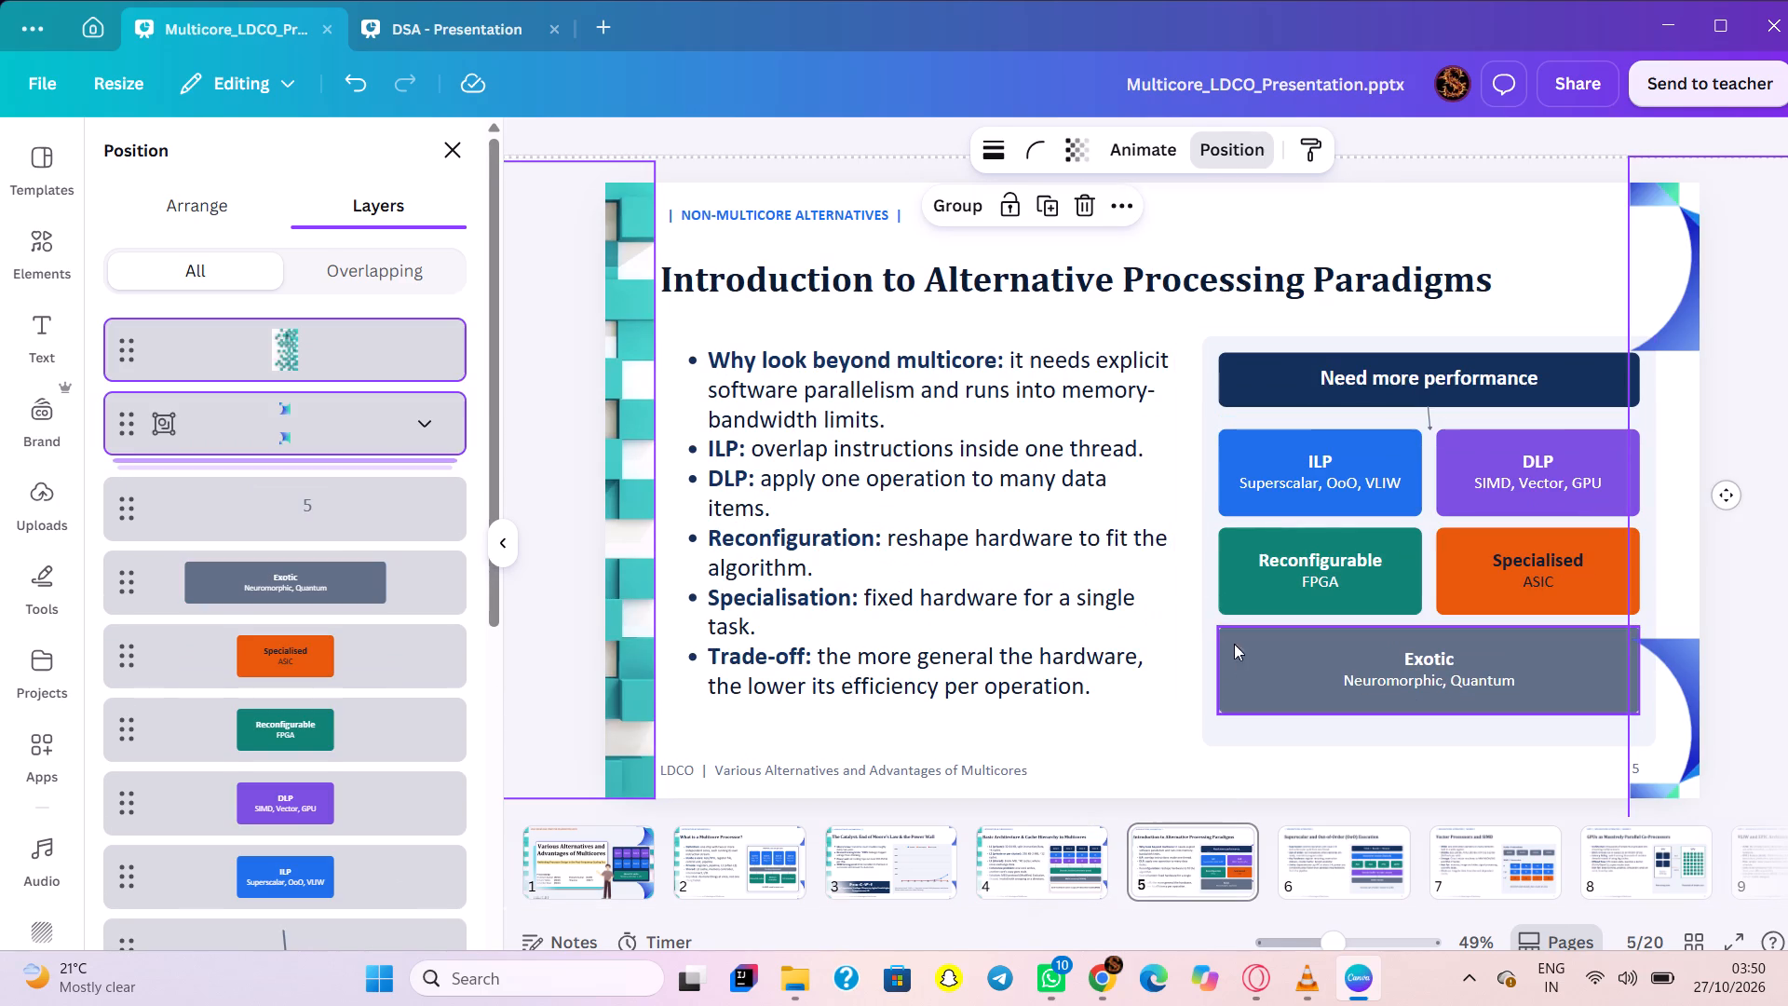
right_click(639, 681)
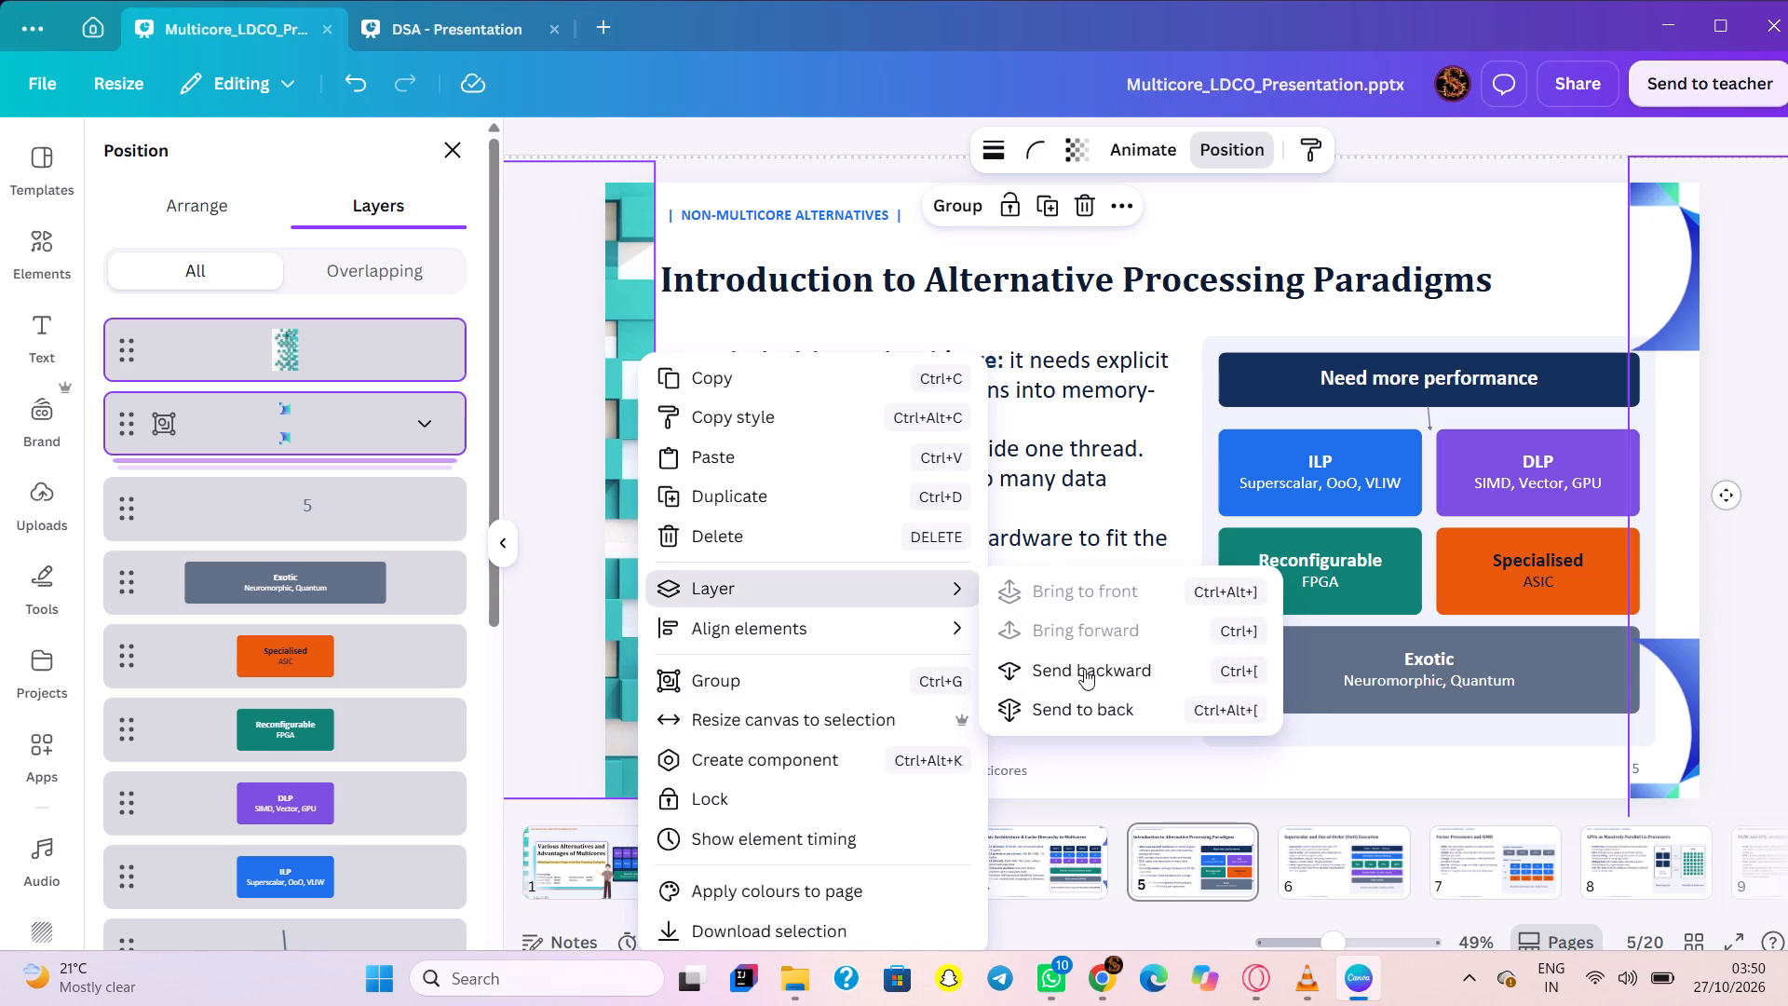
click(1097, 702)
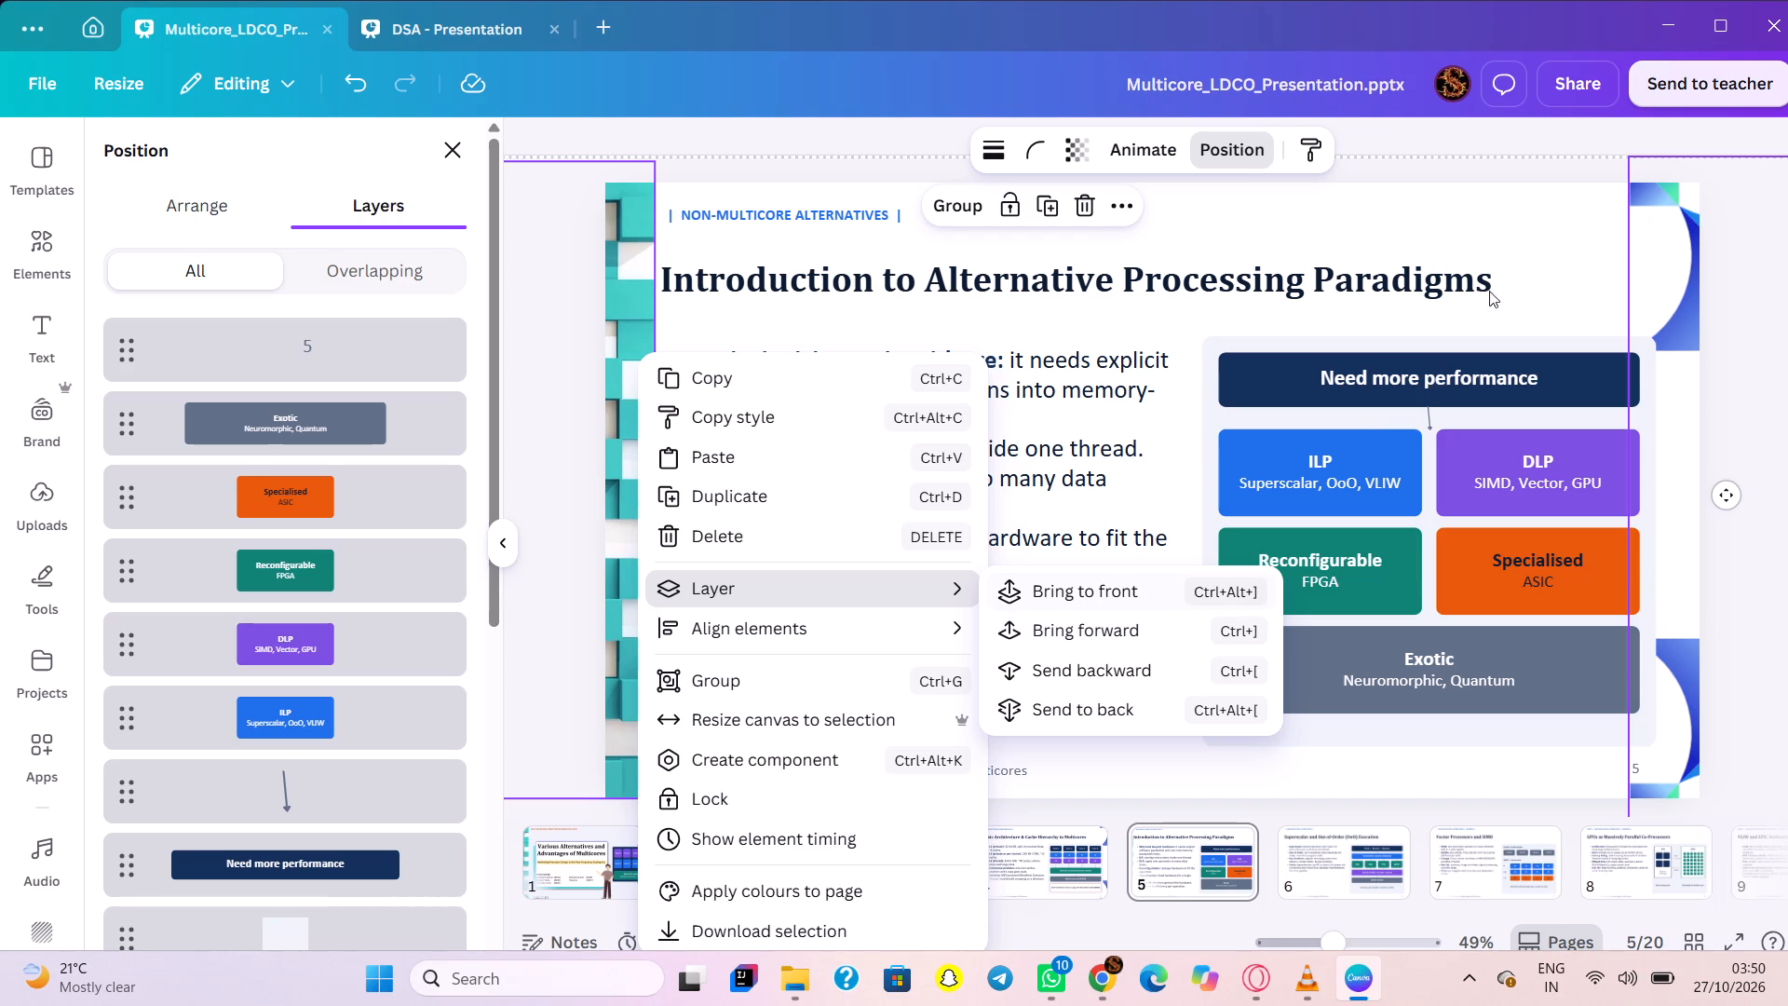
click(1524, 261)
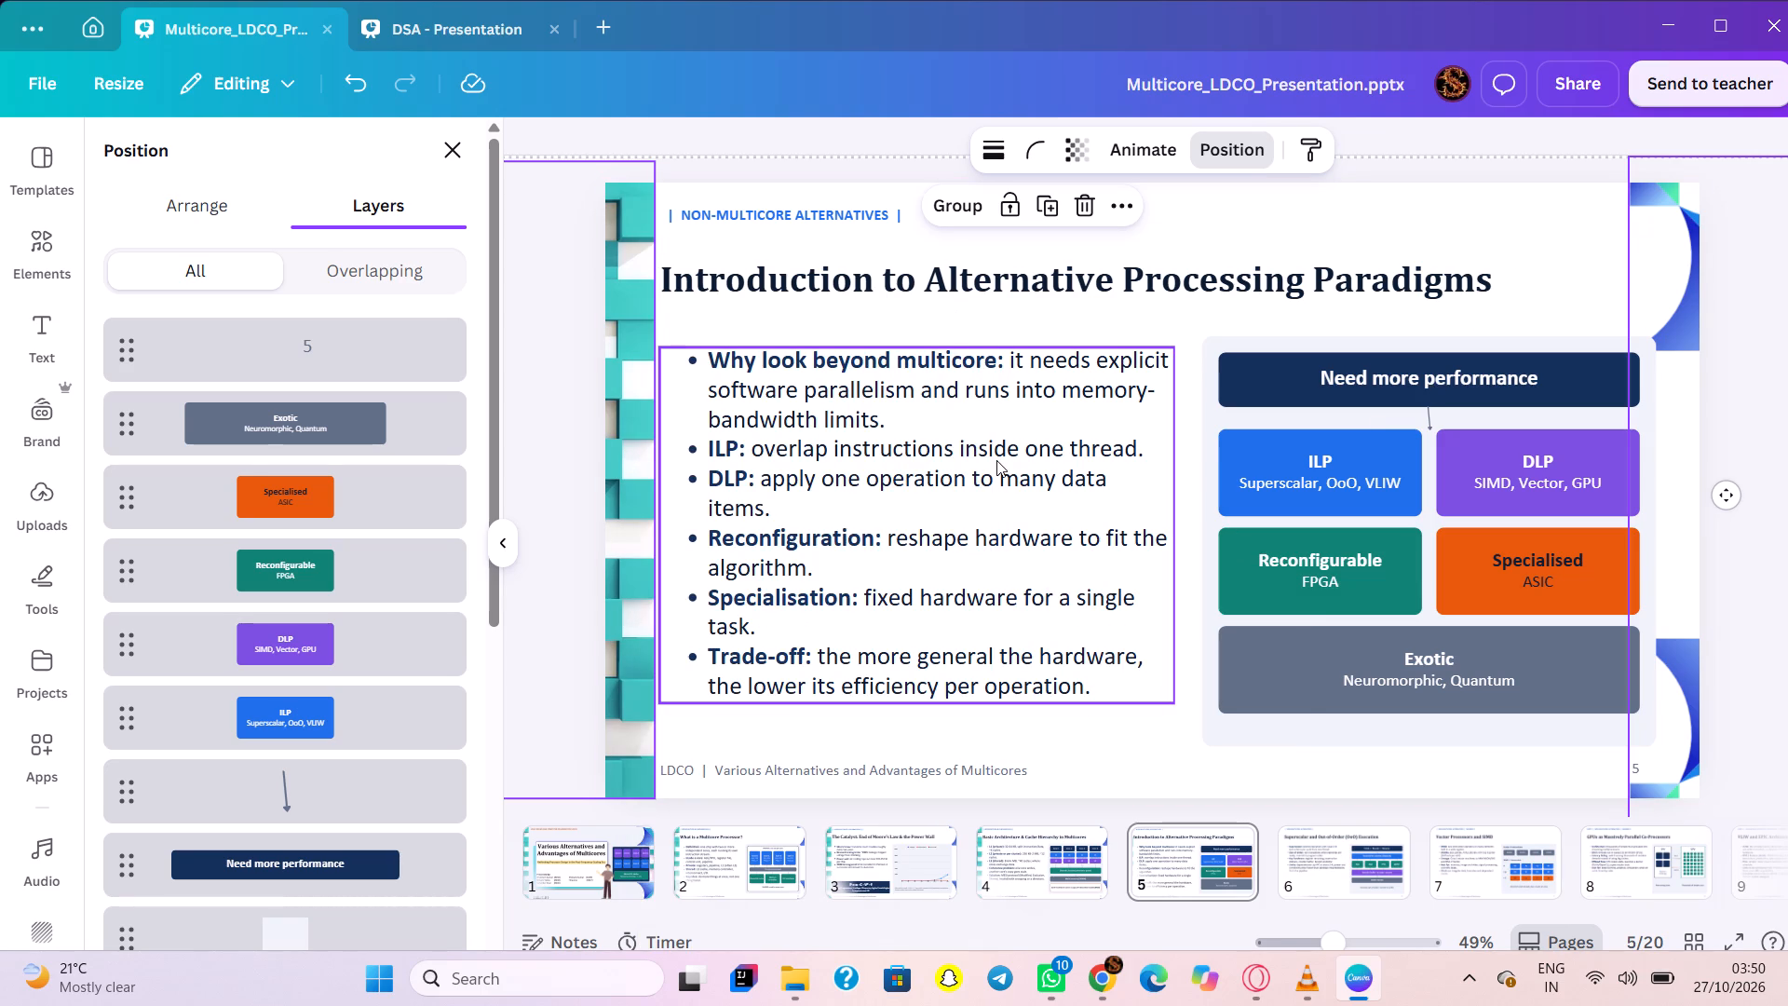
key(Right)
Check slide 4's bullet text size, and increase the bullet text on slide 3, The Catalyst, to size 31.
click(1037, 862)
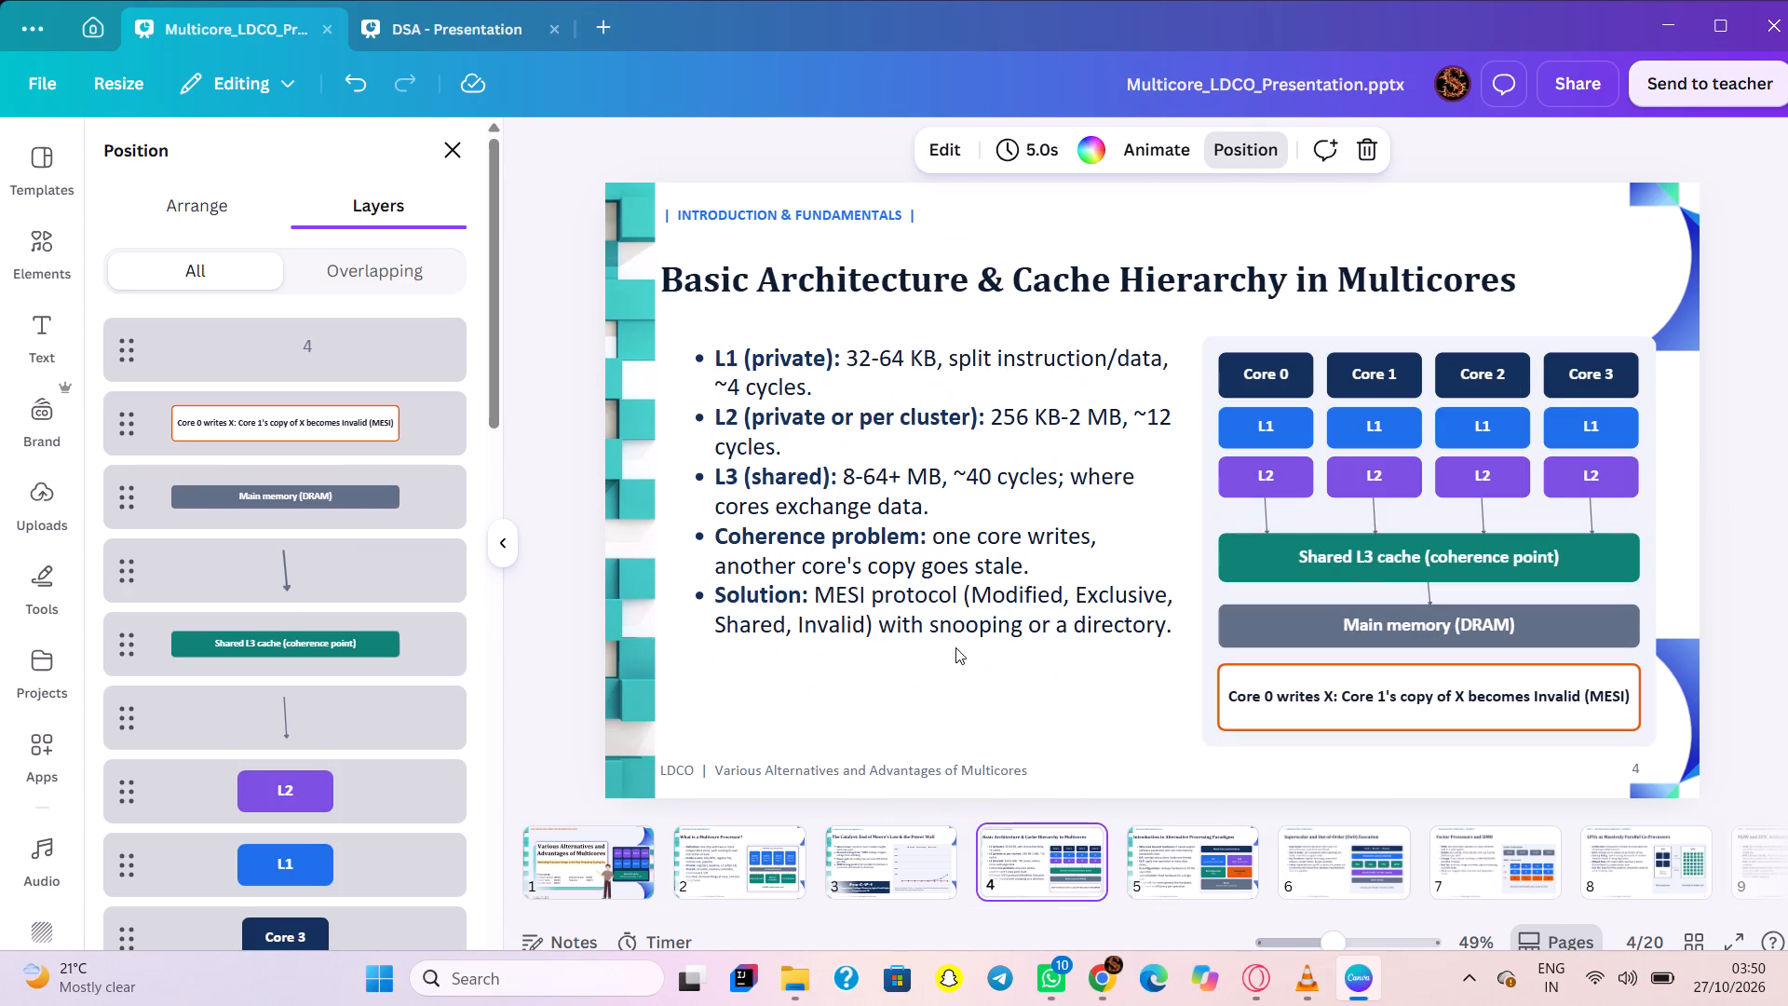
click(956, 607)
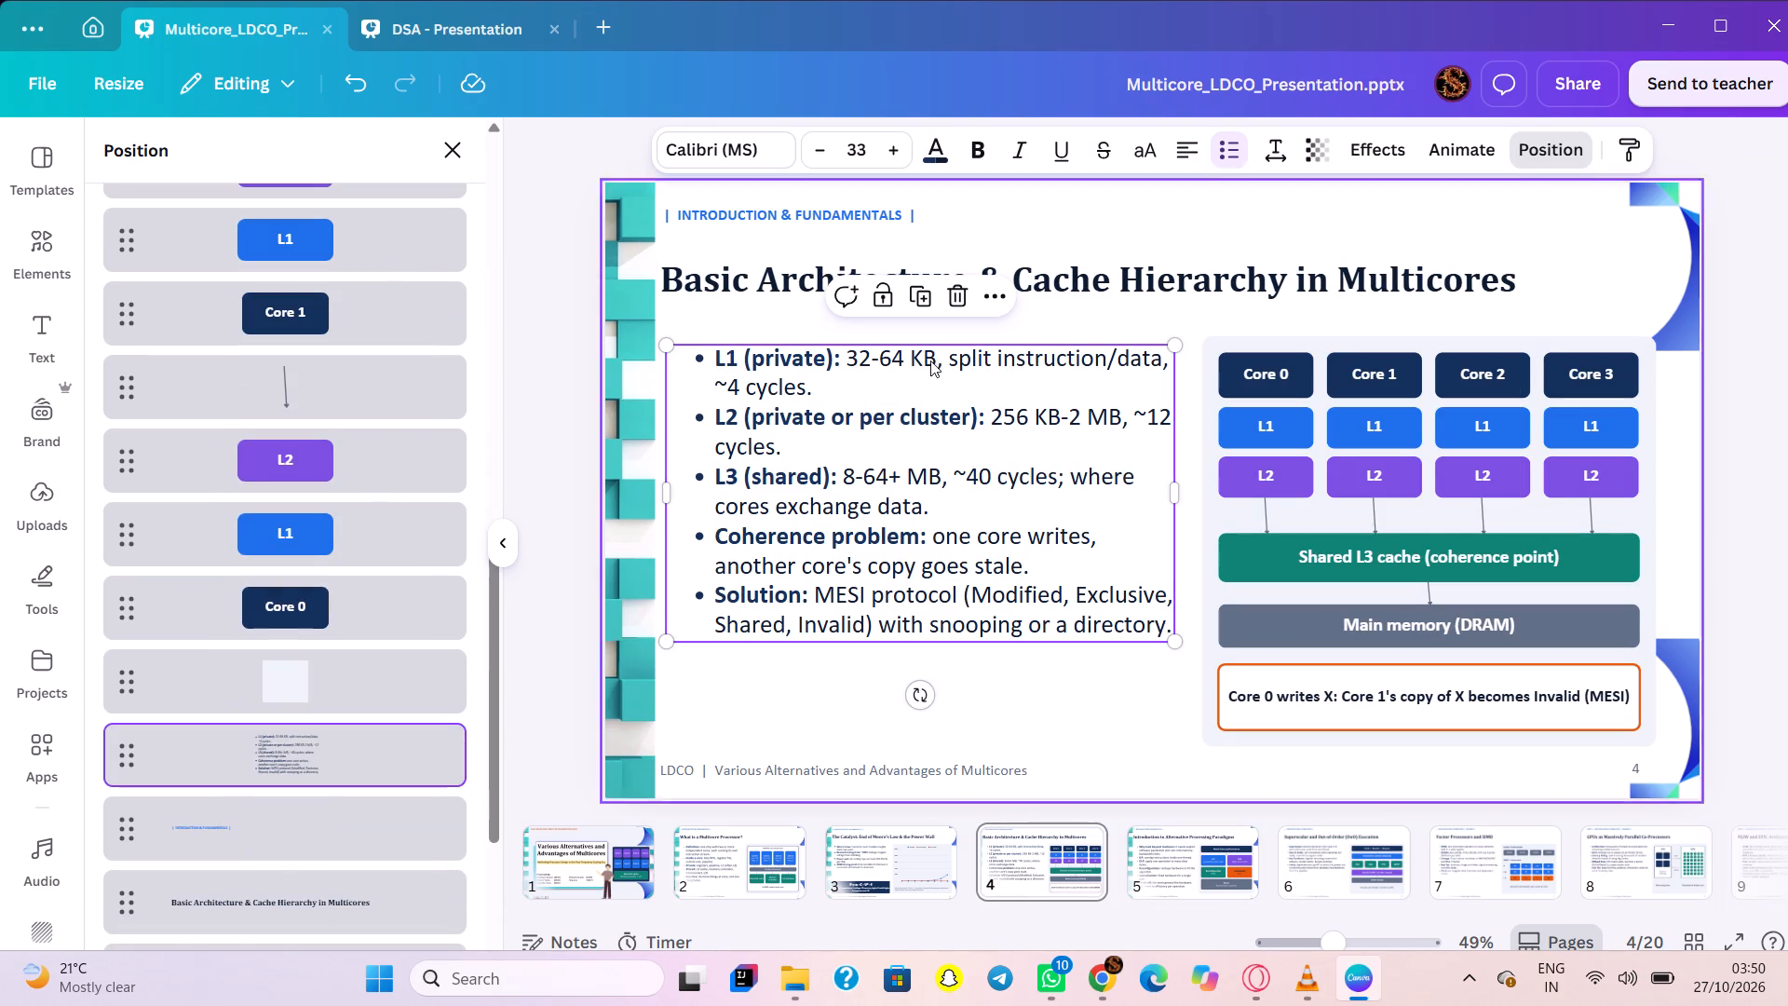
click(886, 876)
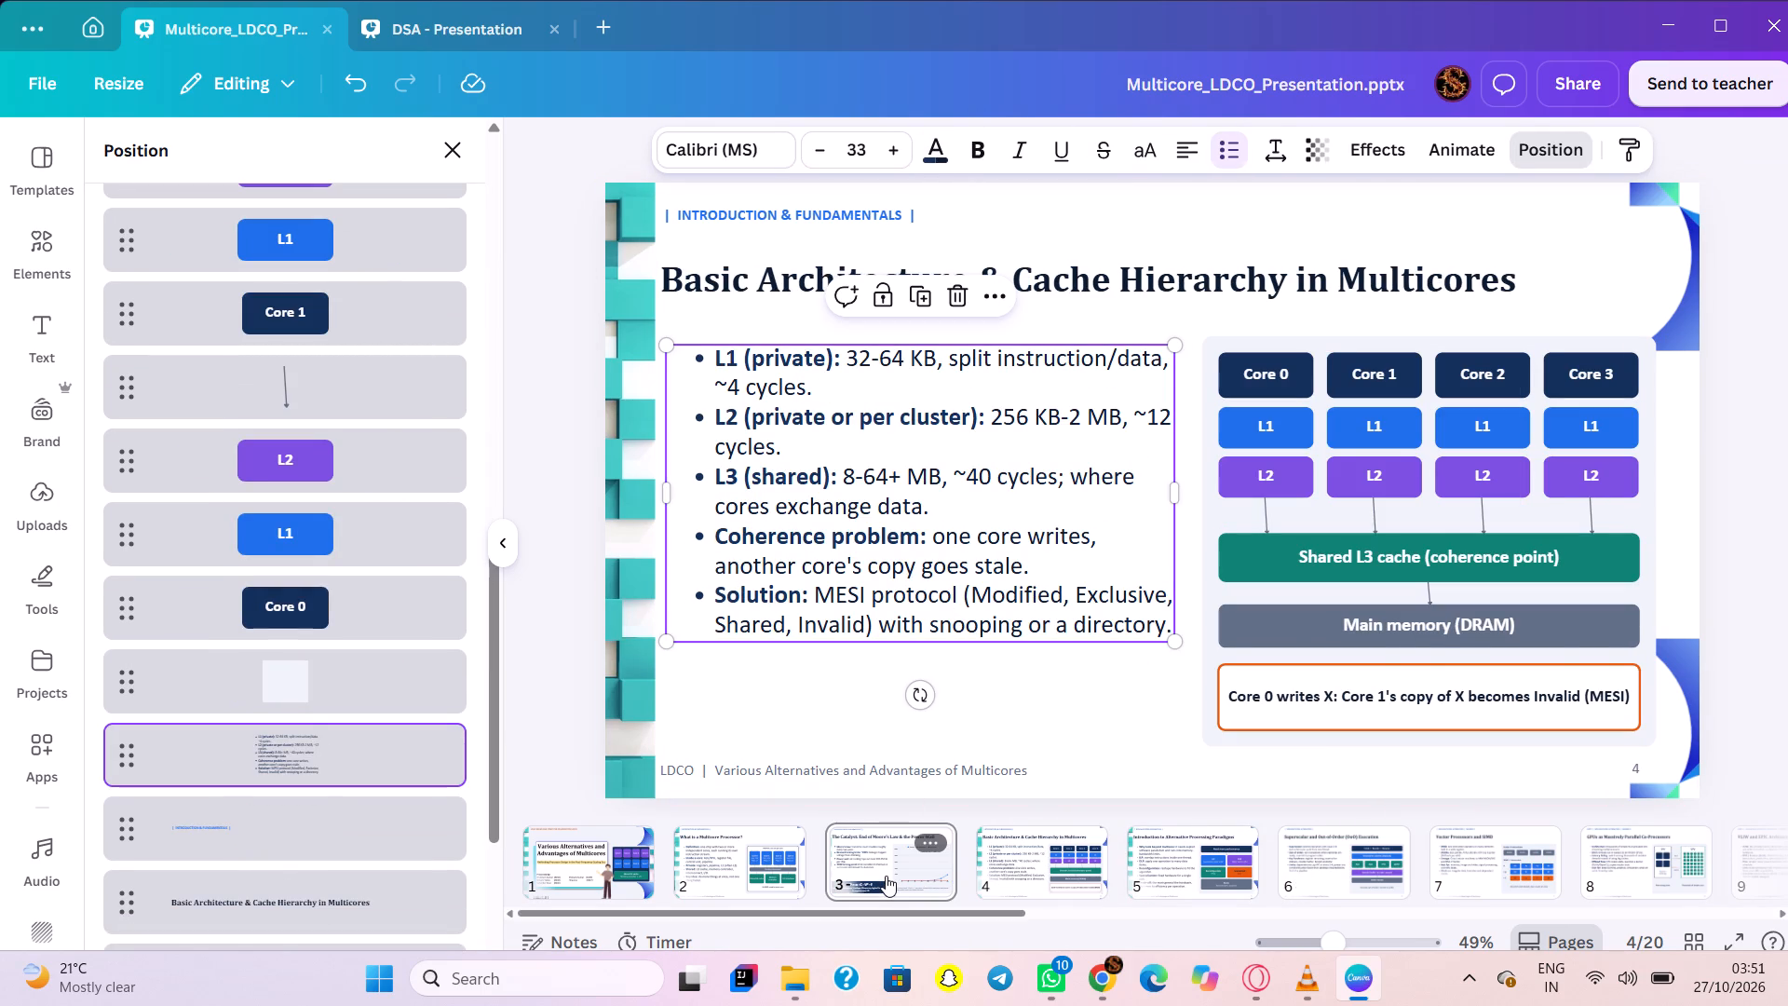
click(816, 468)
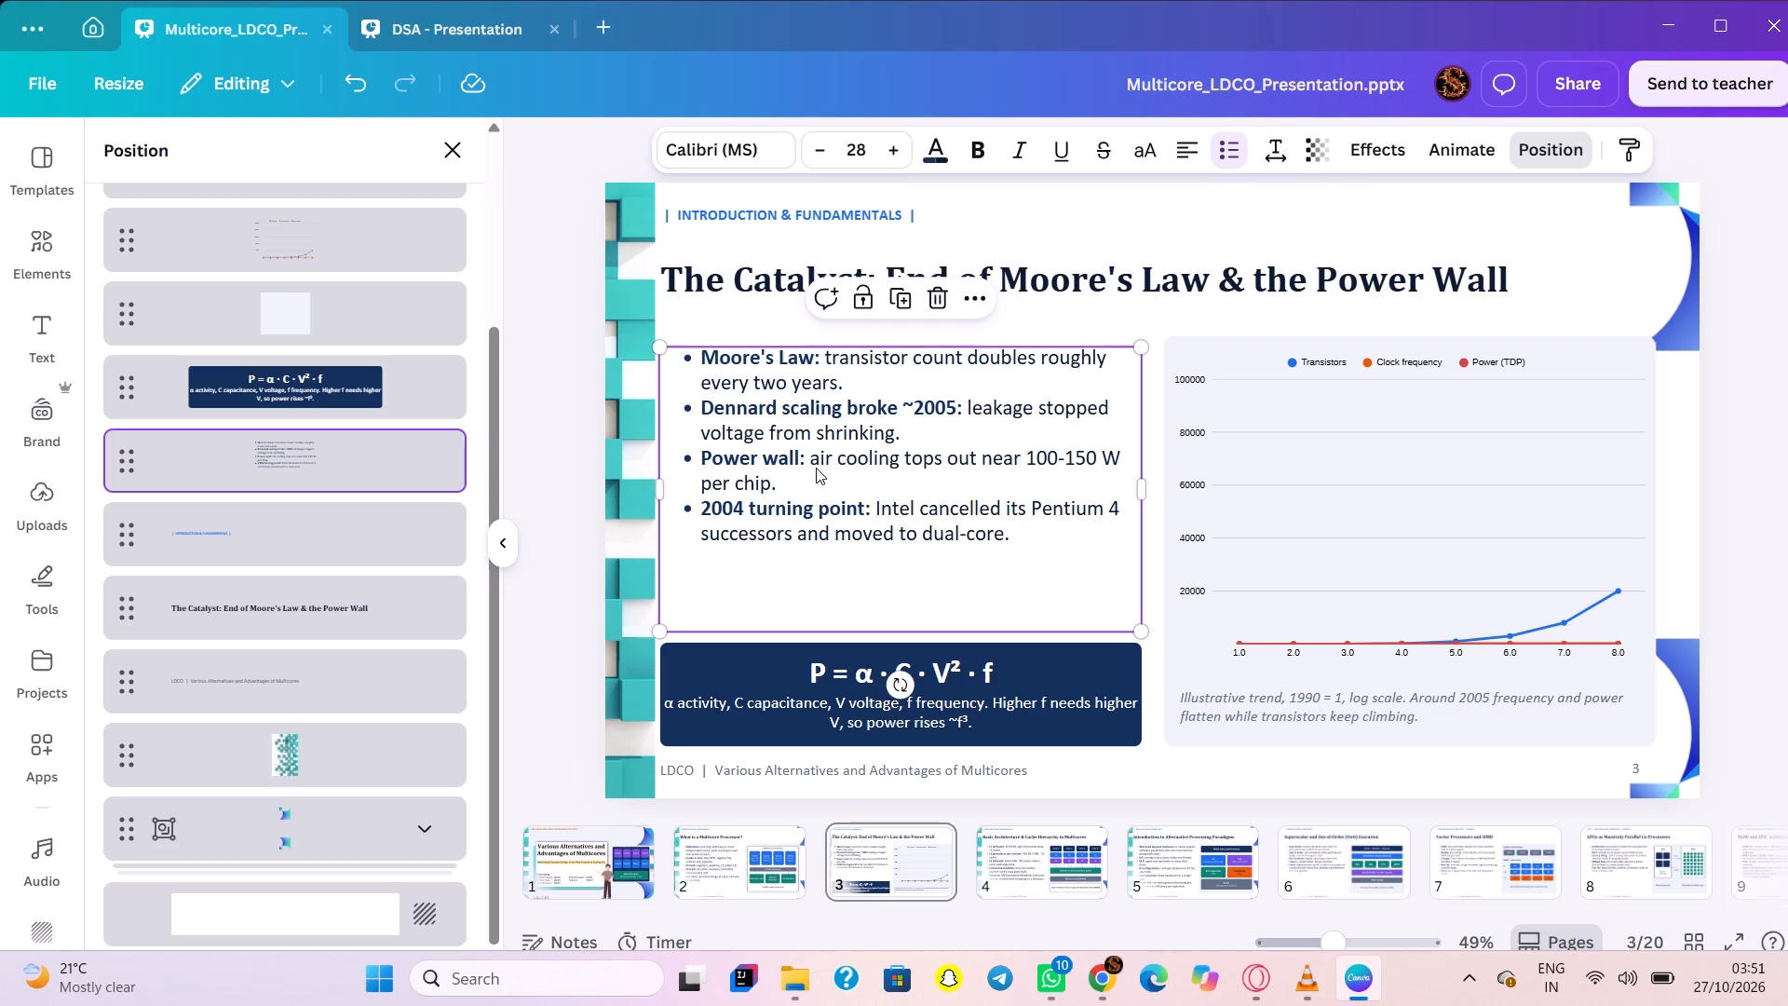
click(898, 158)
click(898, 158)
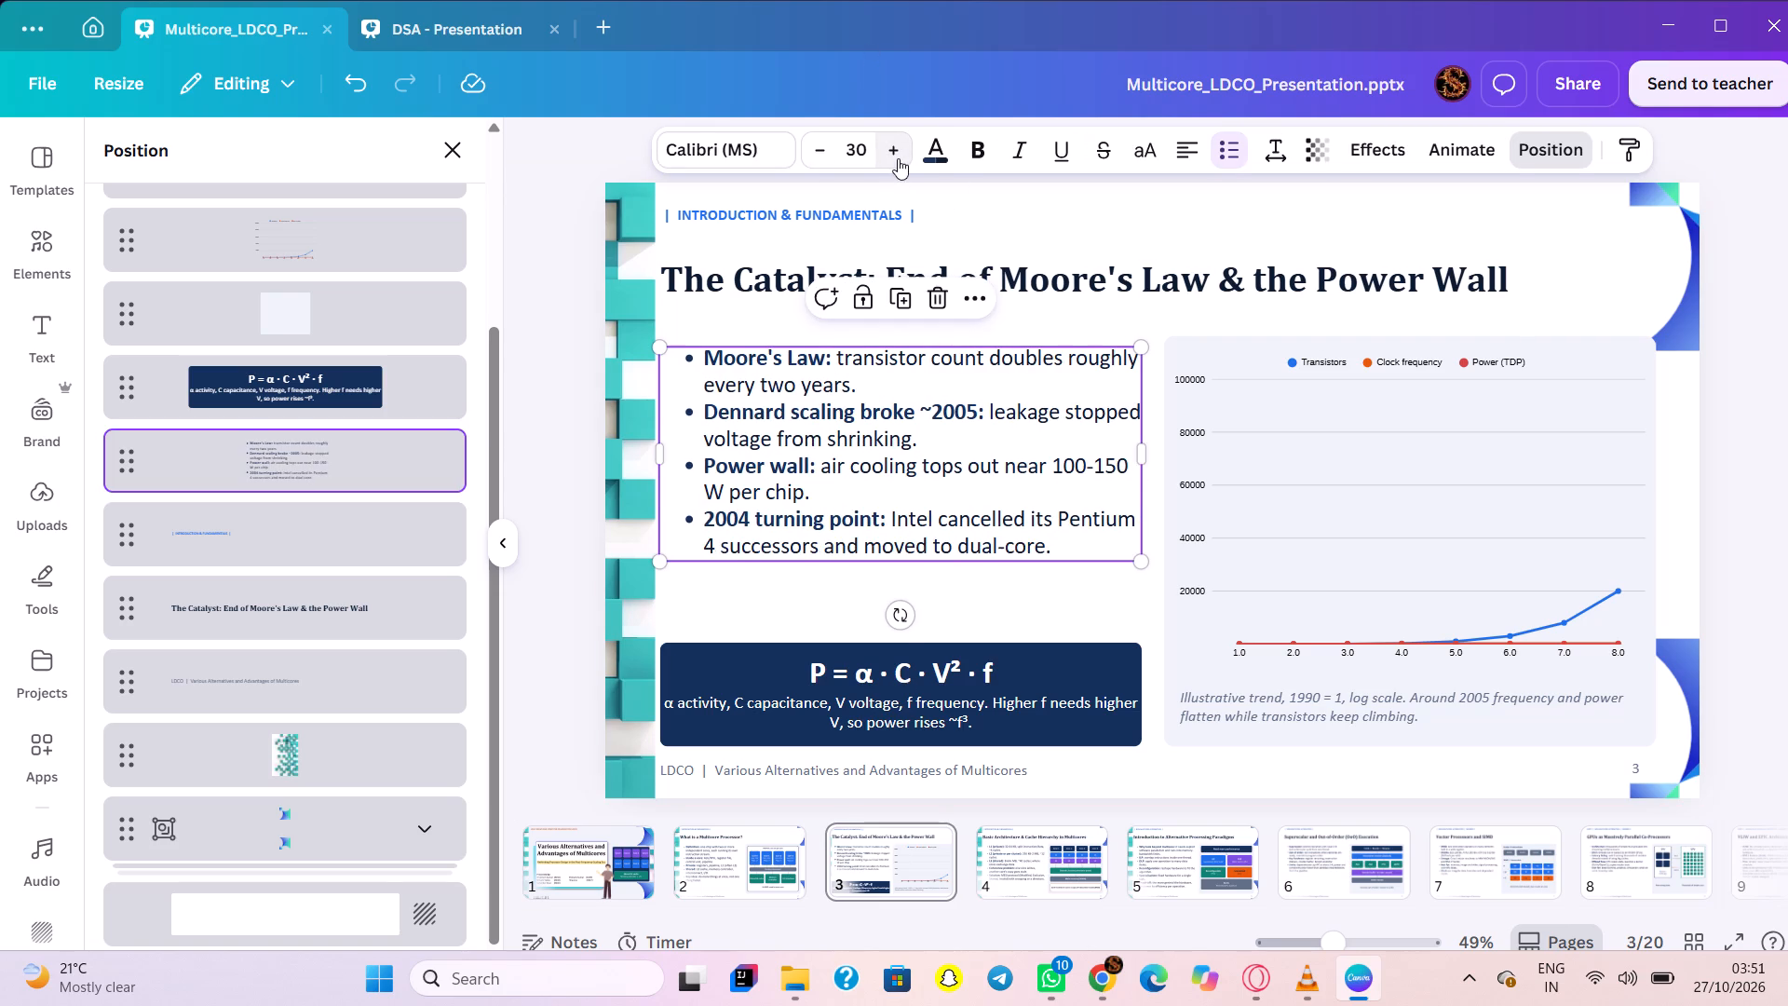
click(896, 158)
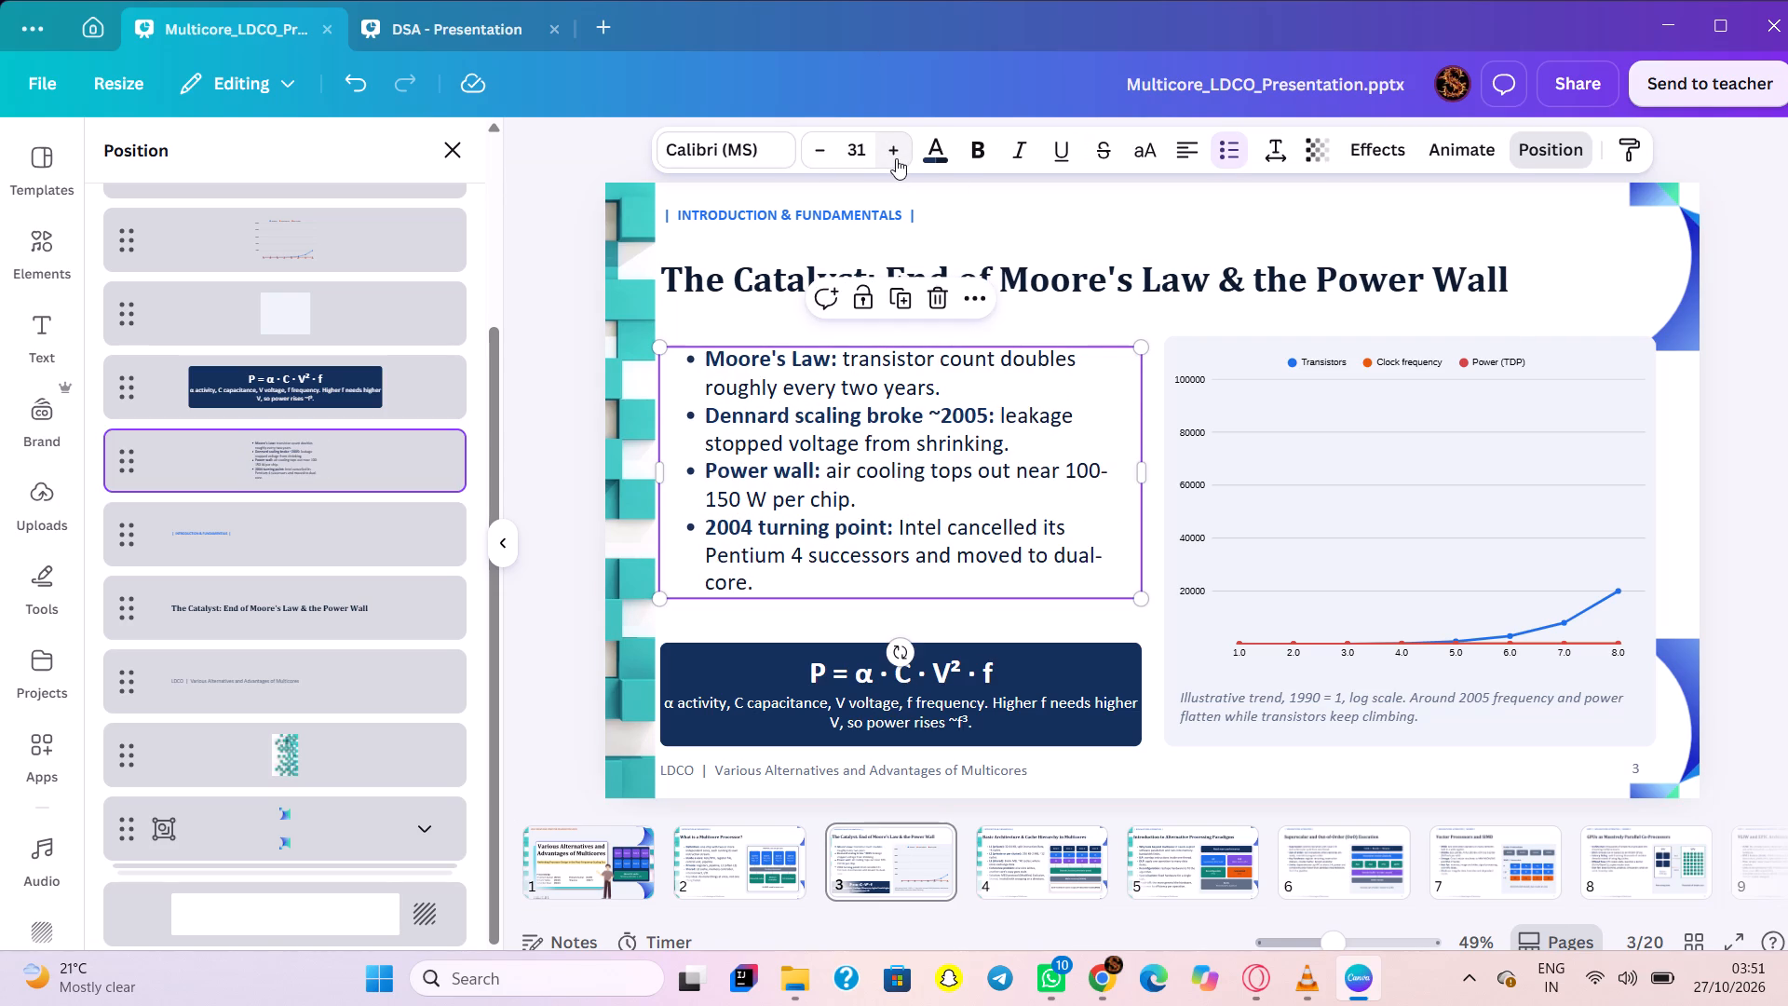
click(723, 307)
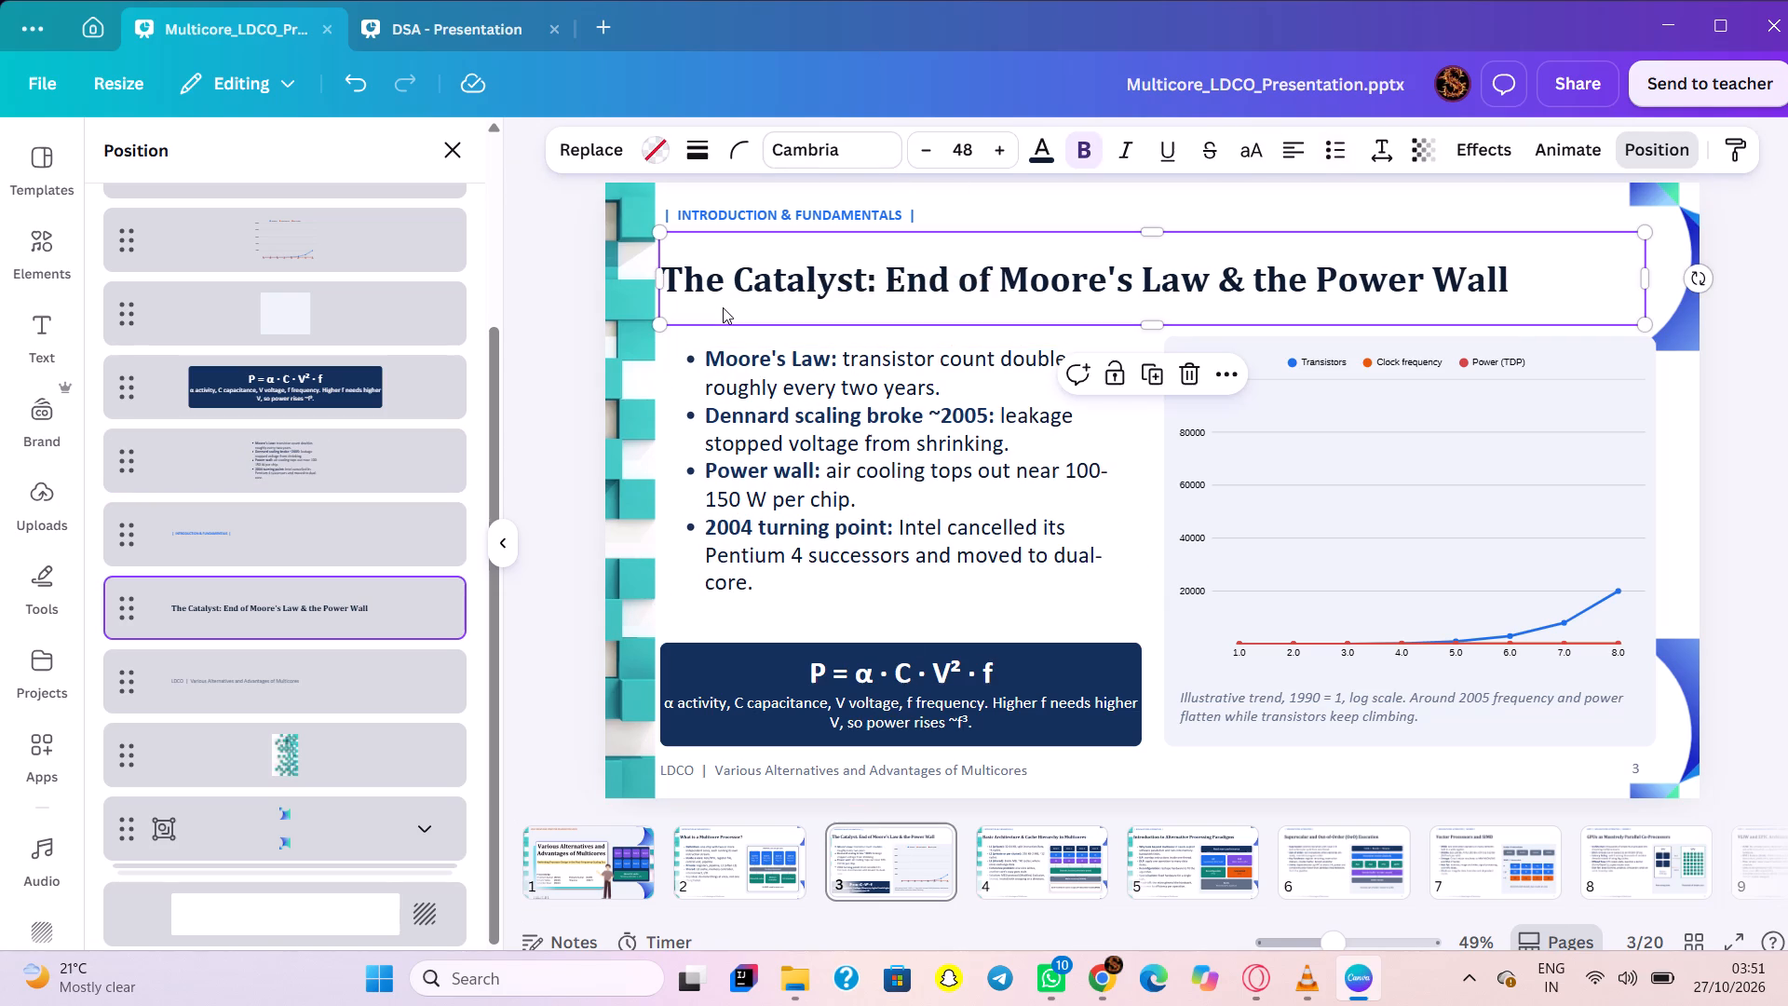
Paste the teal-block border and blue curved-shape group onto slide 6, Superscalar and Out-of-Order (OoO) Execution, and send them to the back.
click(1034, 882)
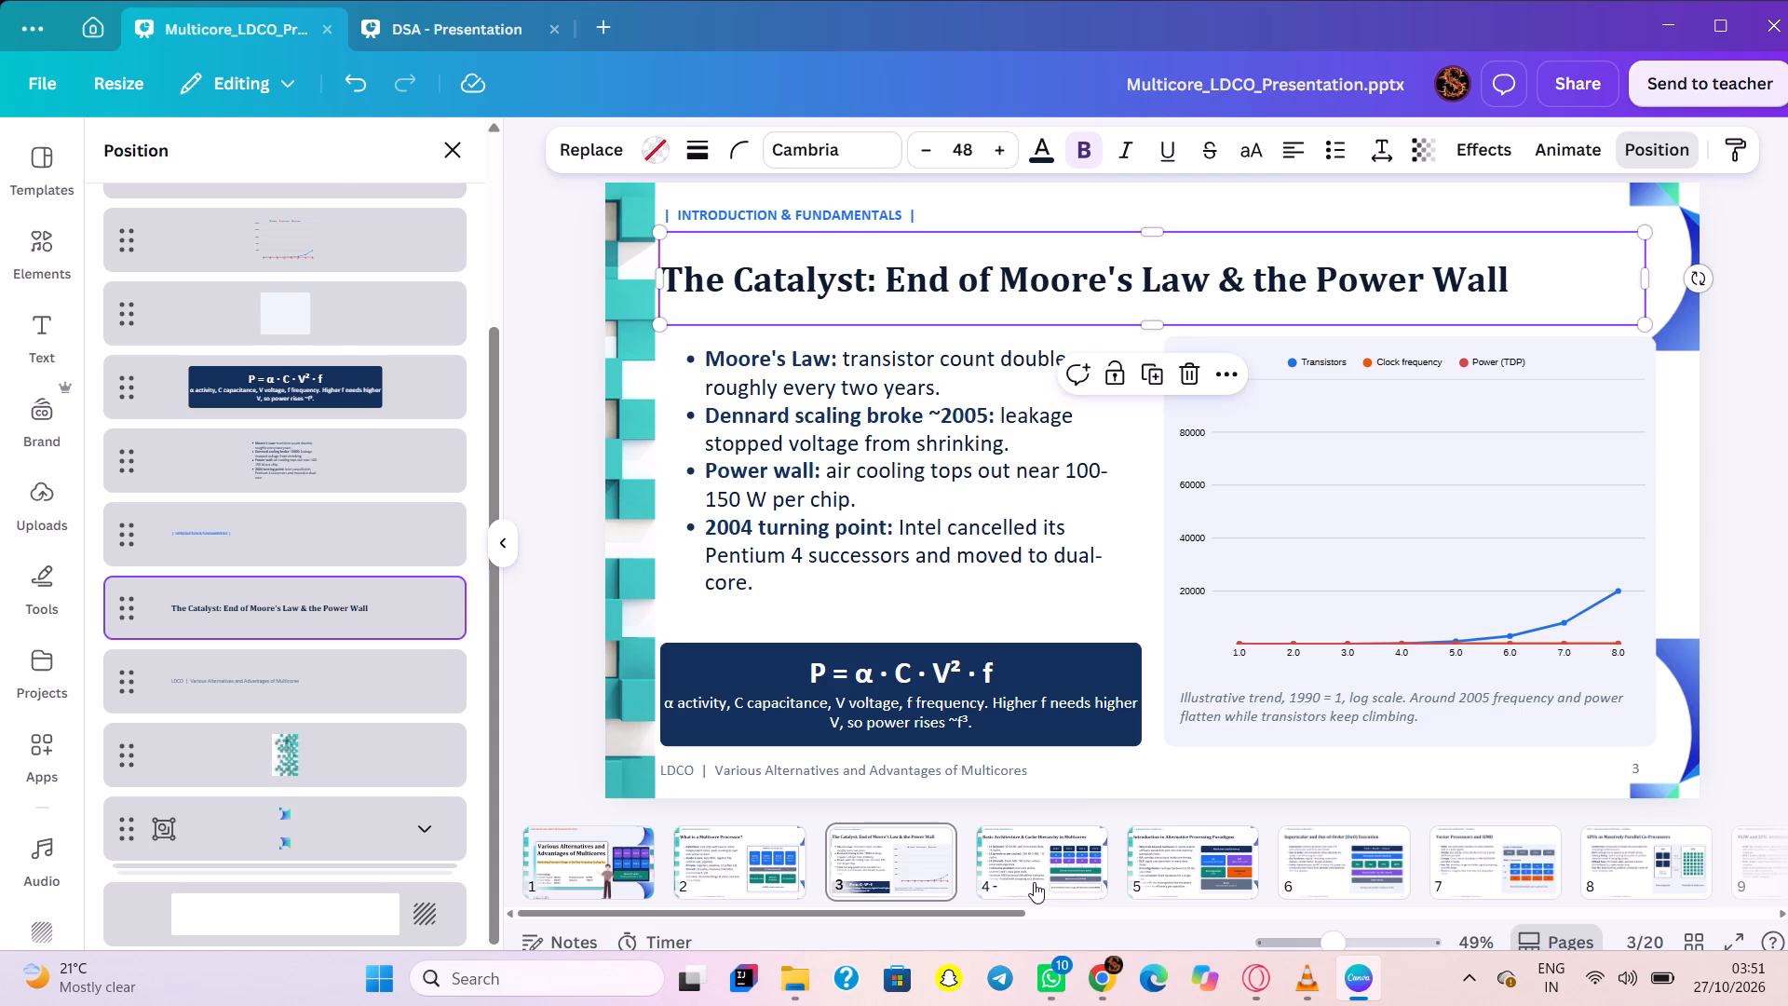
click(1175, 887)
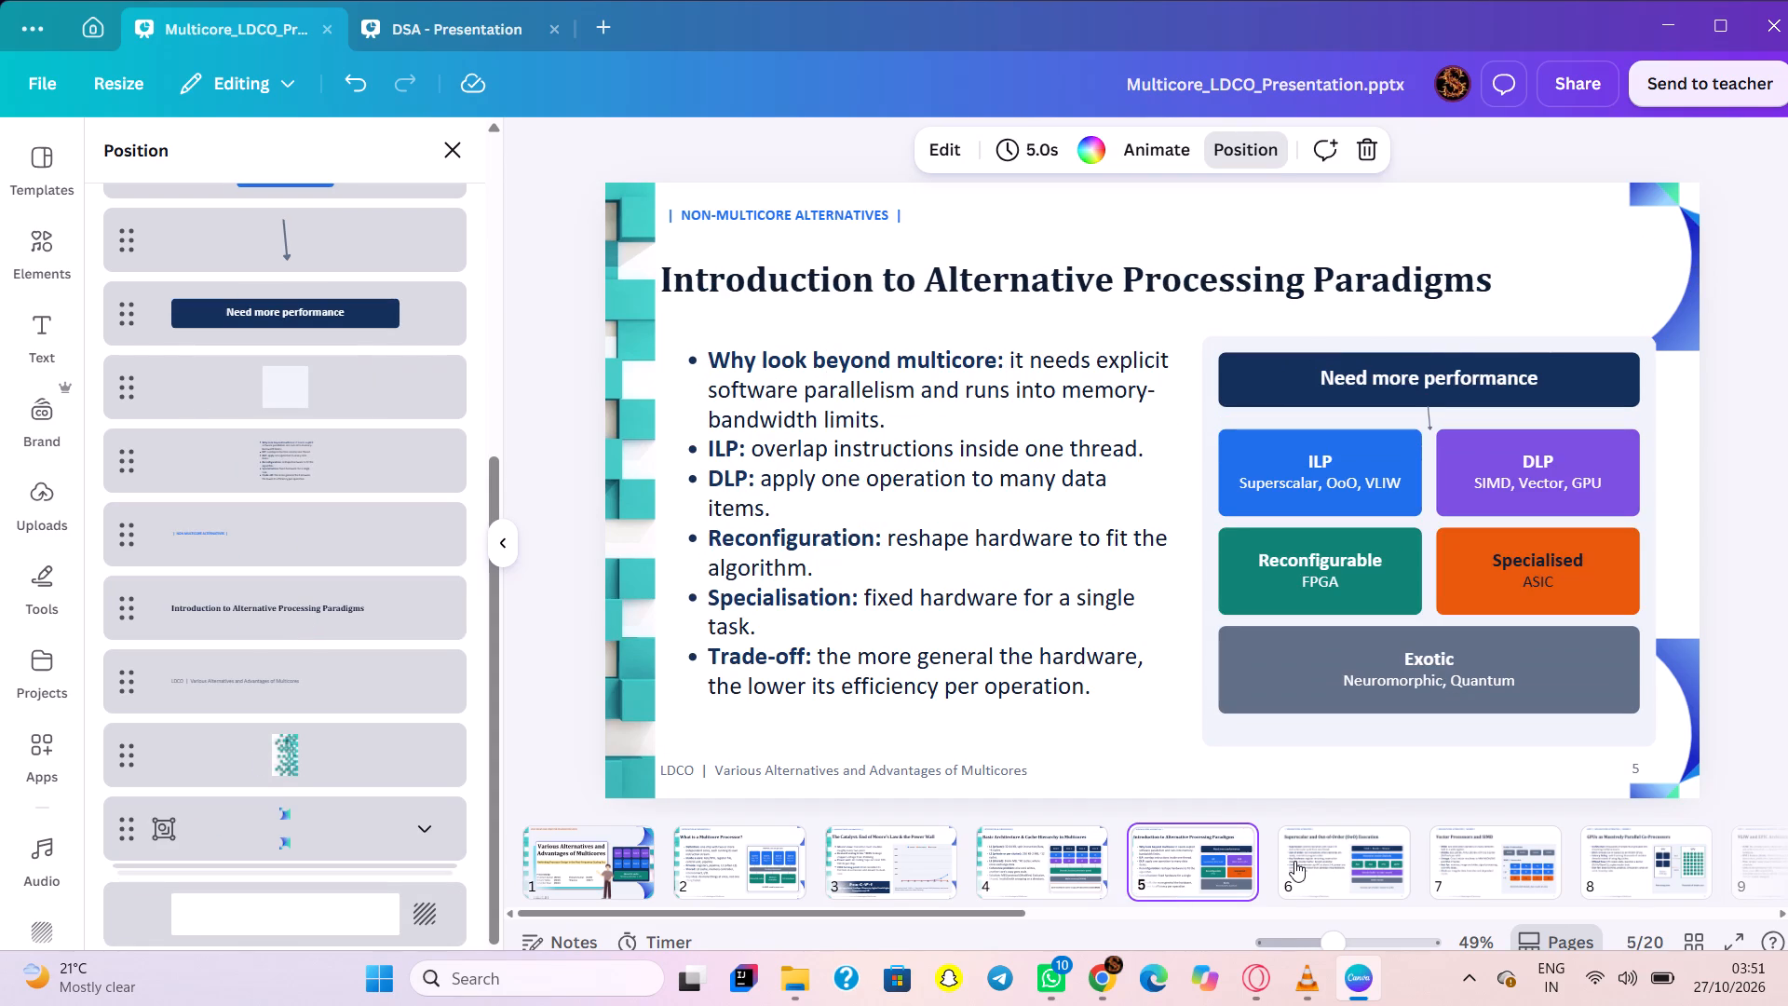
click(1296, 861)
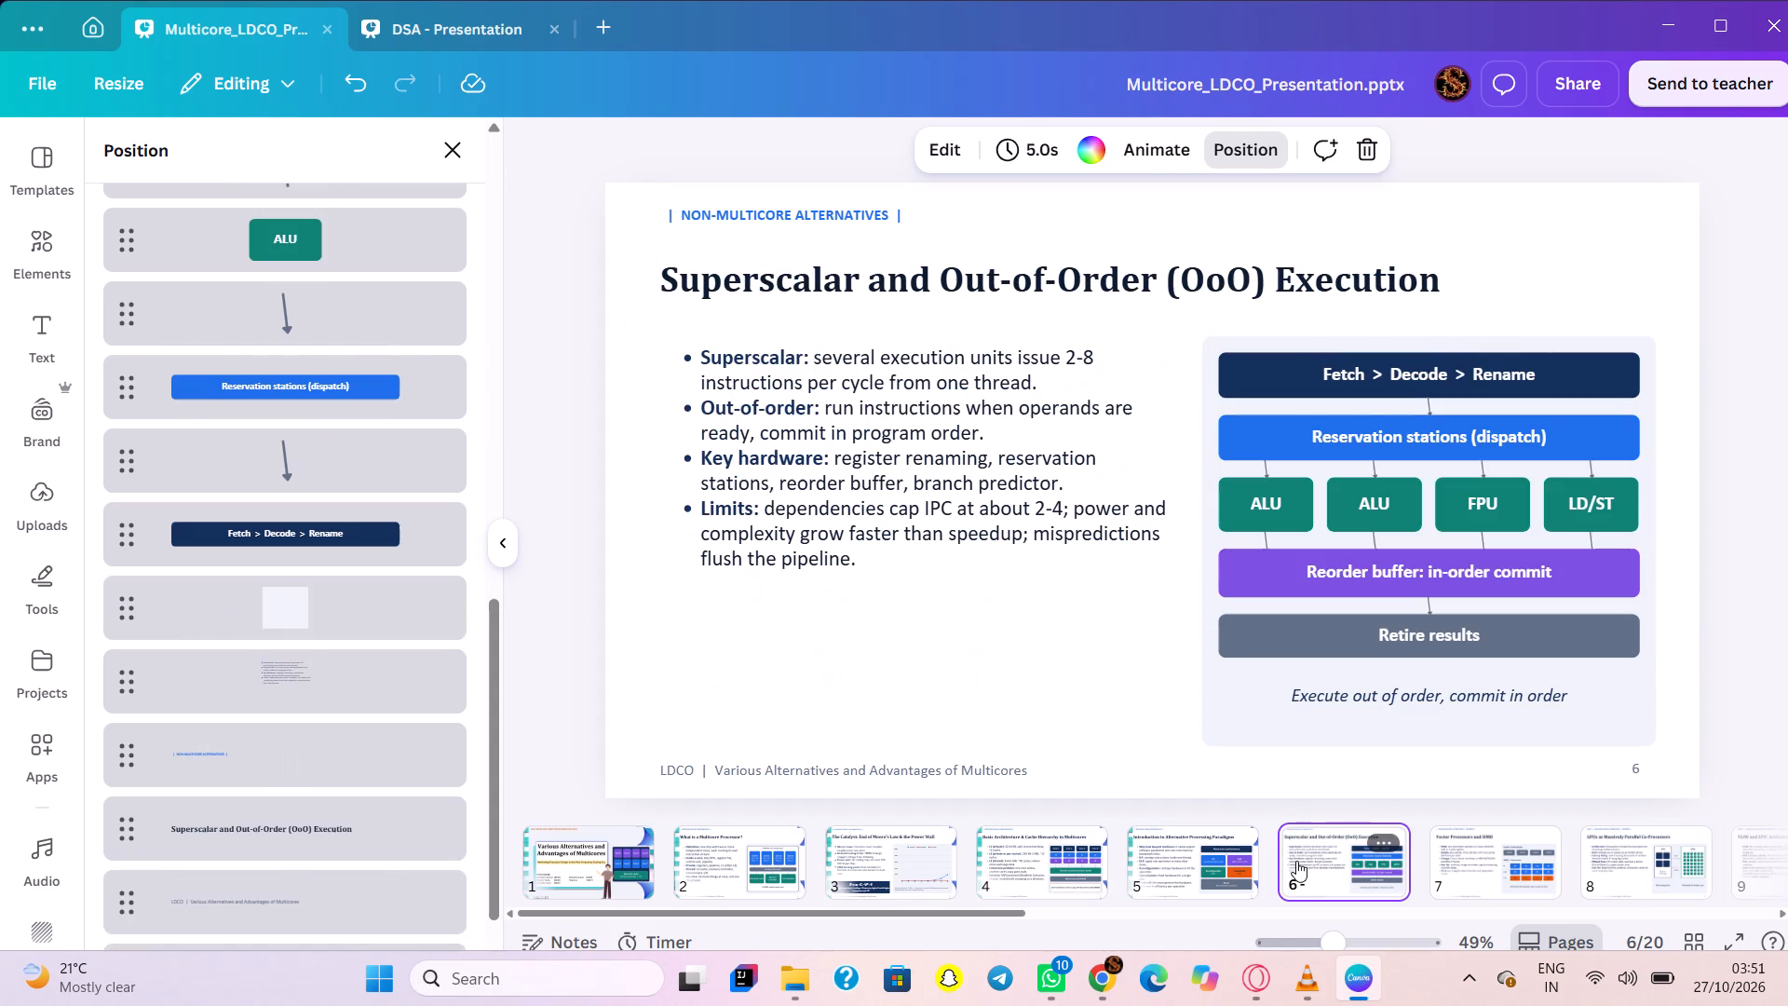
key(ctrl+v)
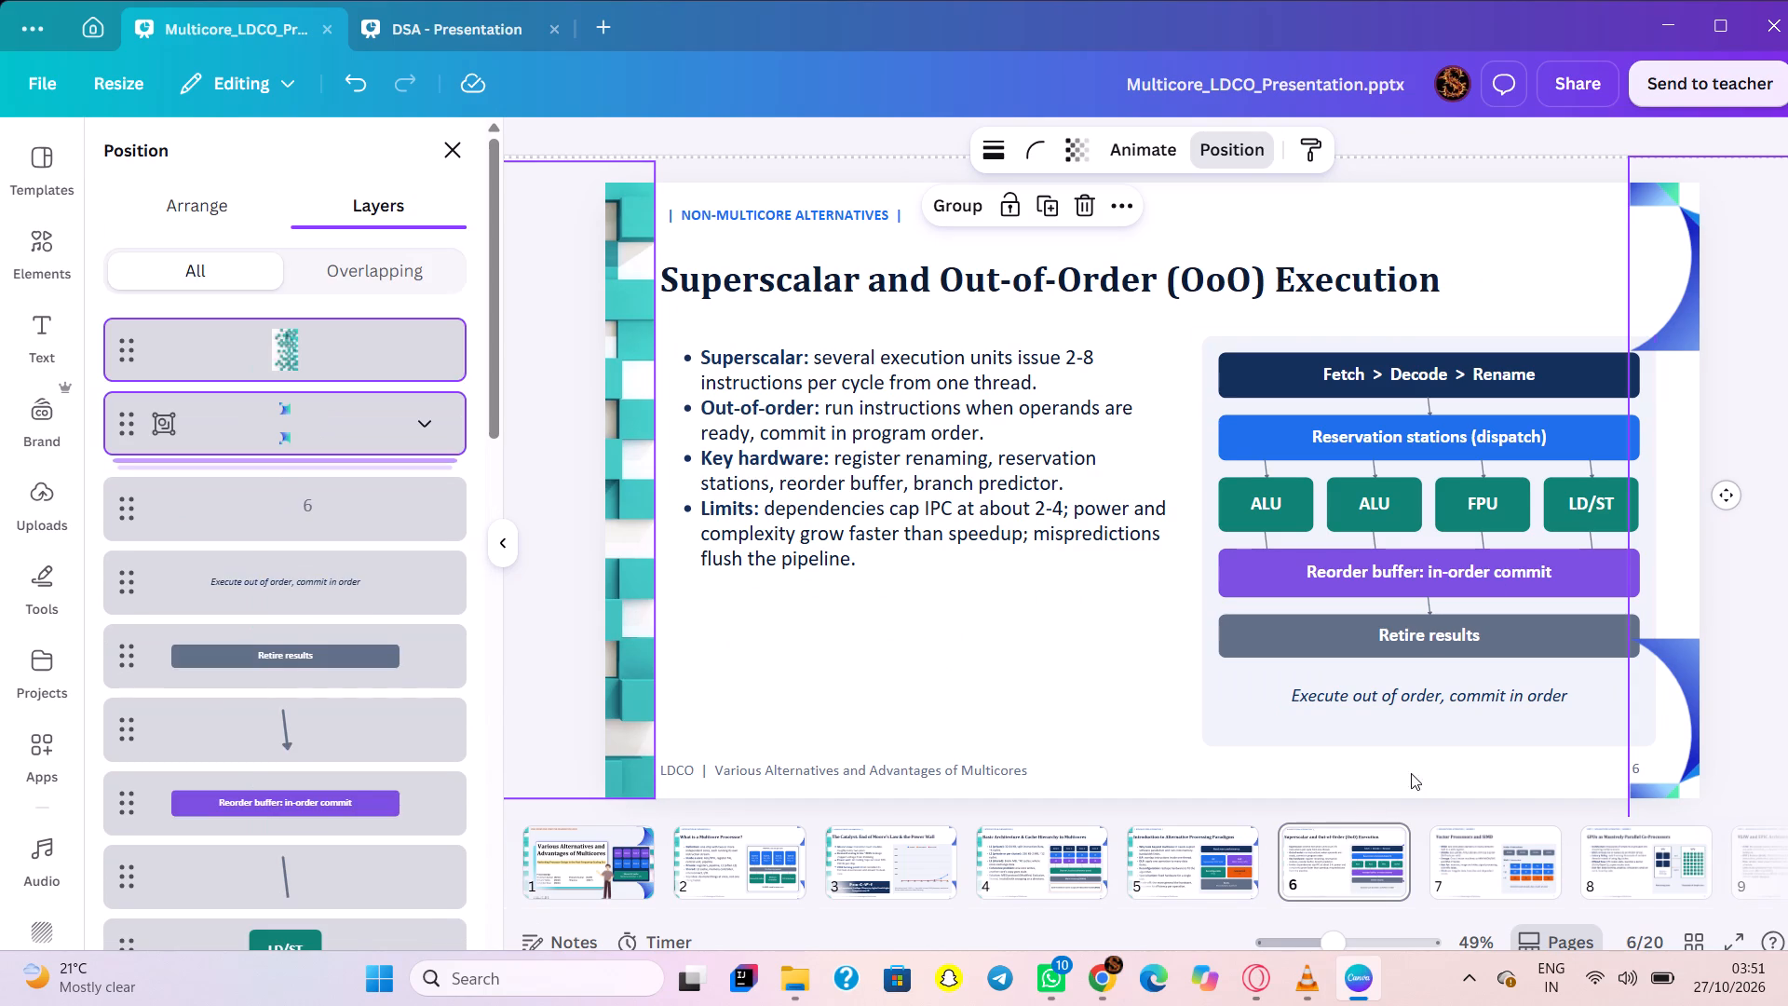
right_click(1671, 692)
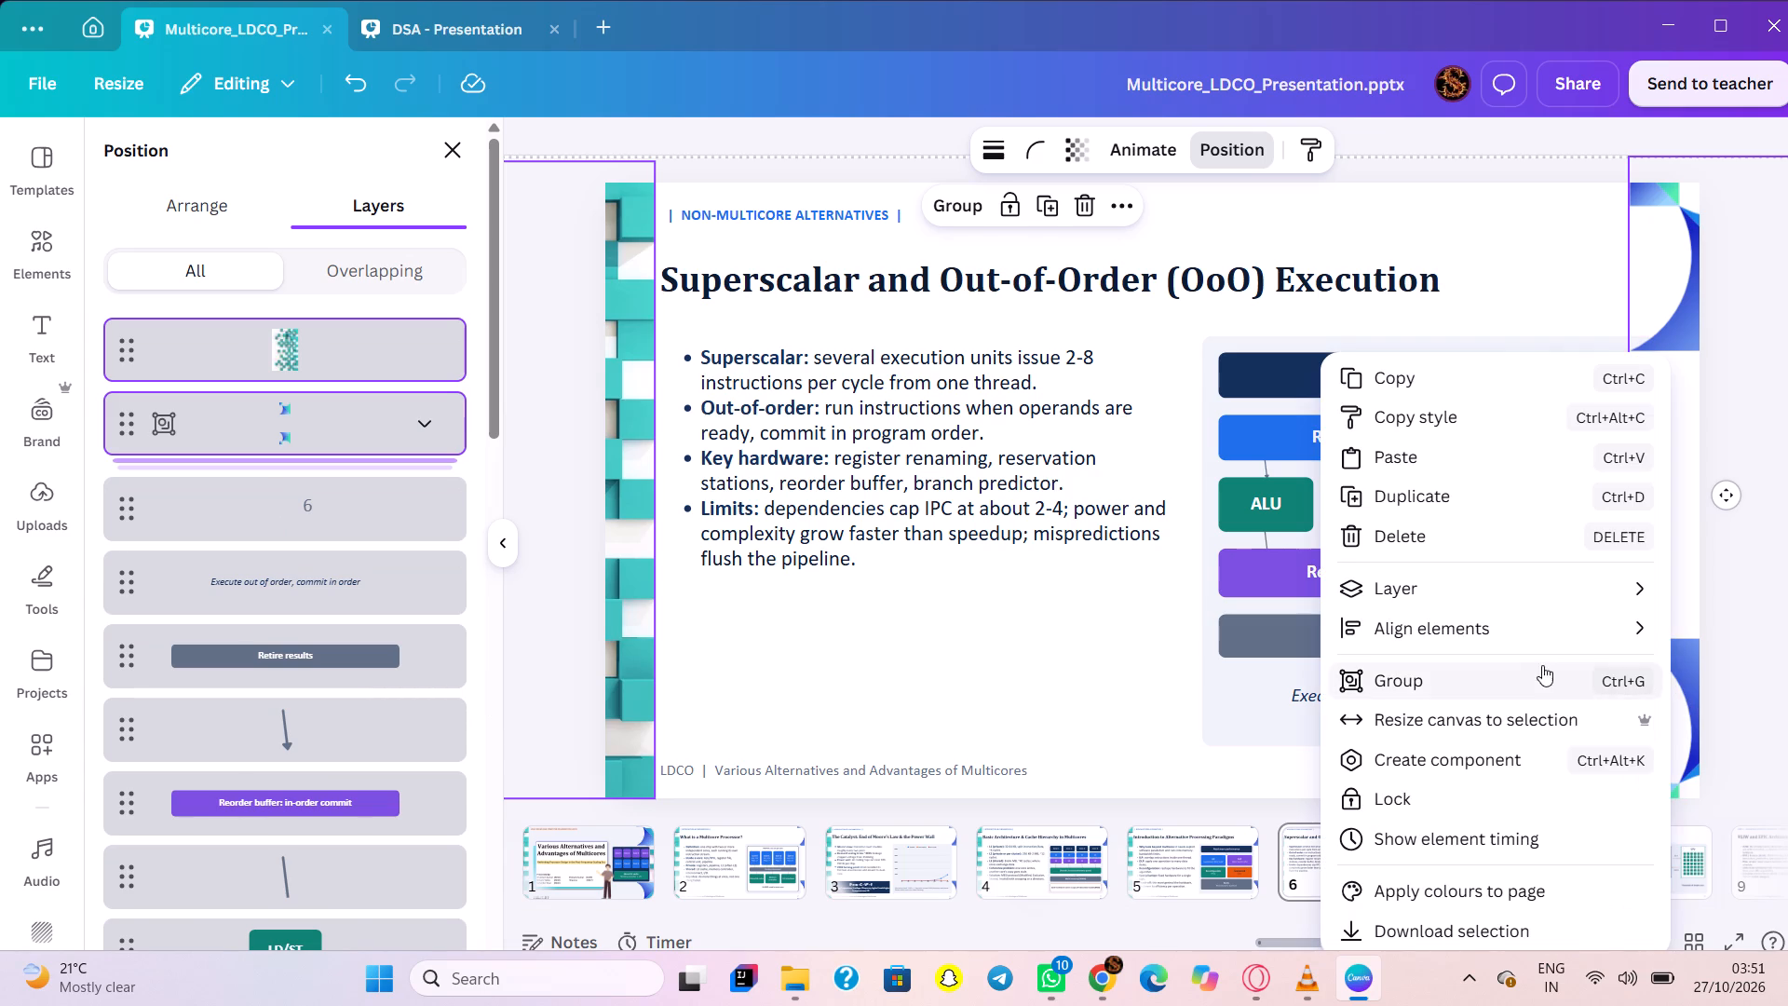
click(1225, 701)
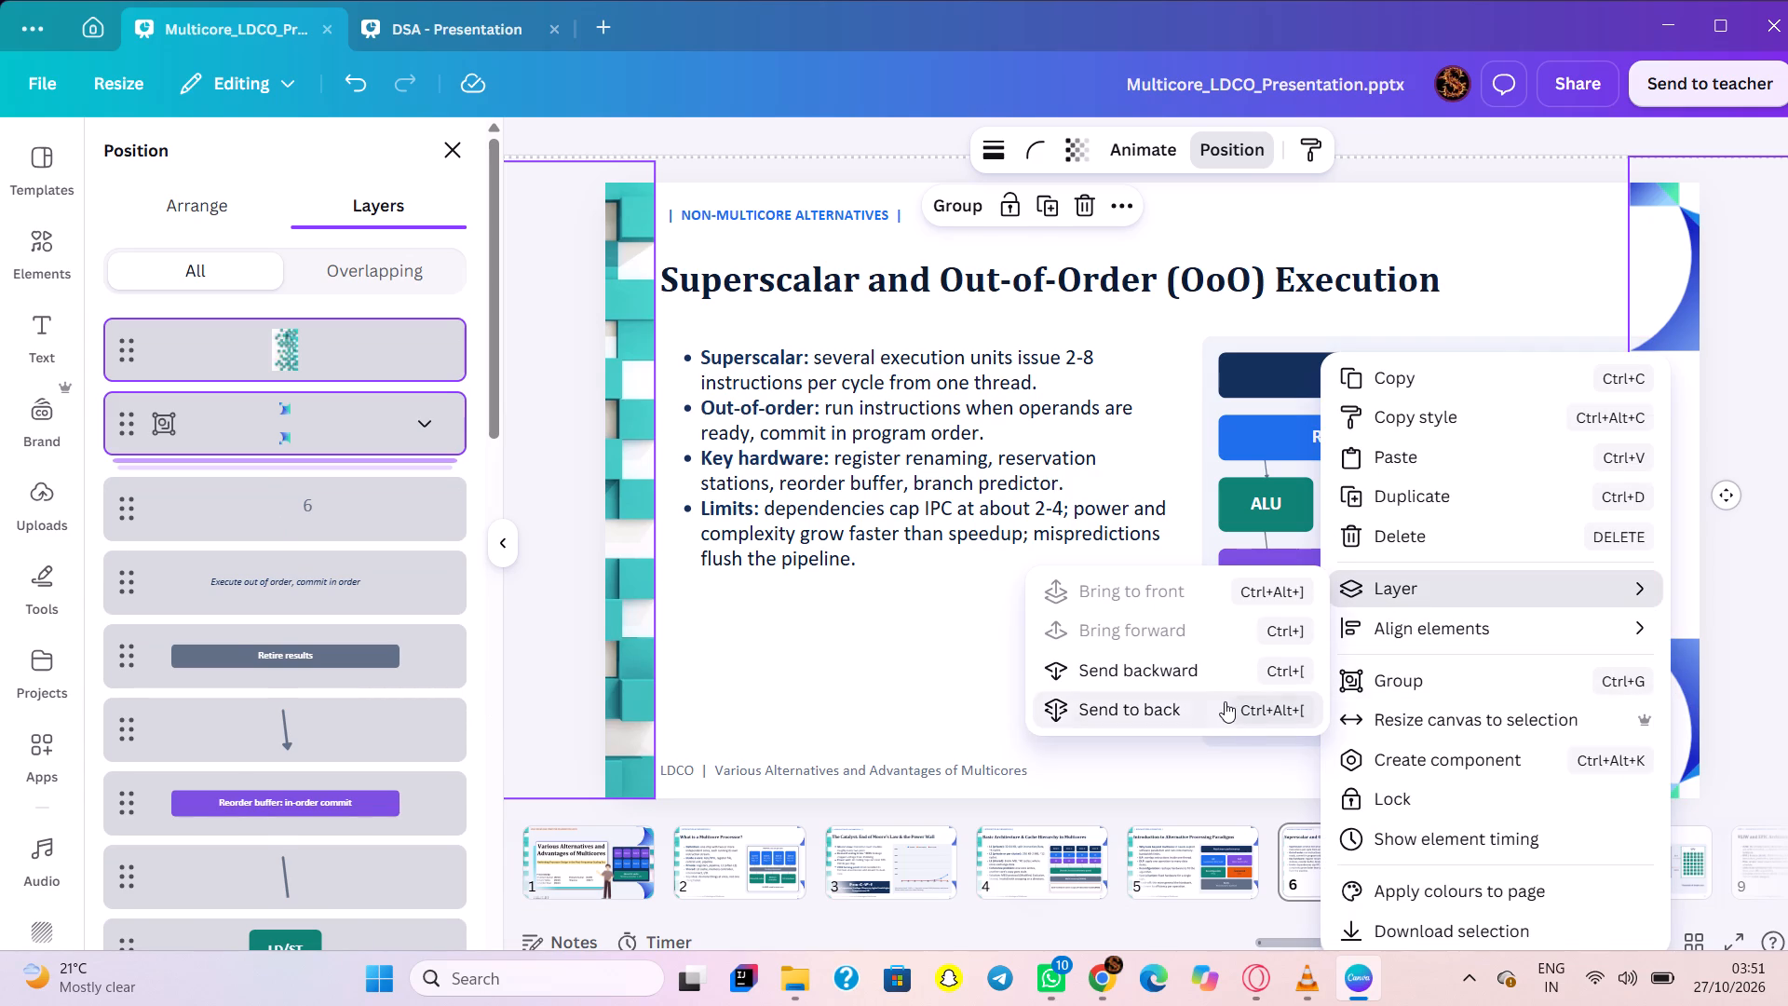
click(890, 672)
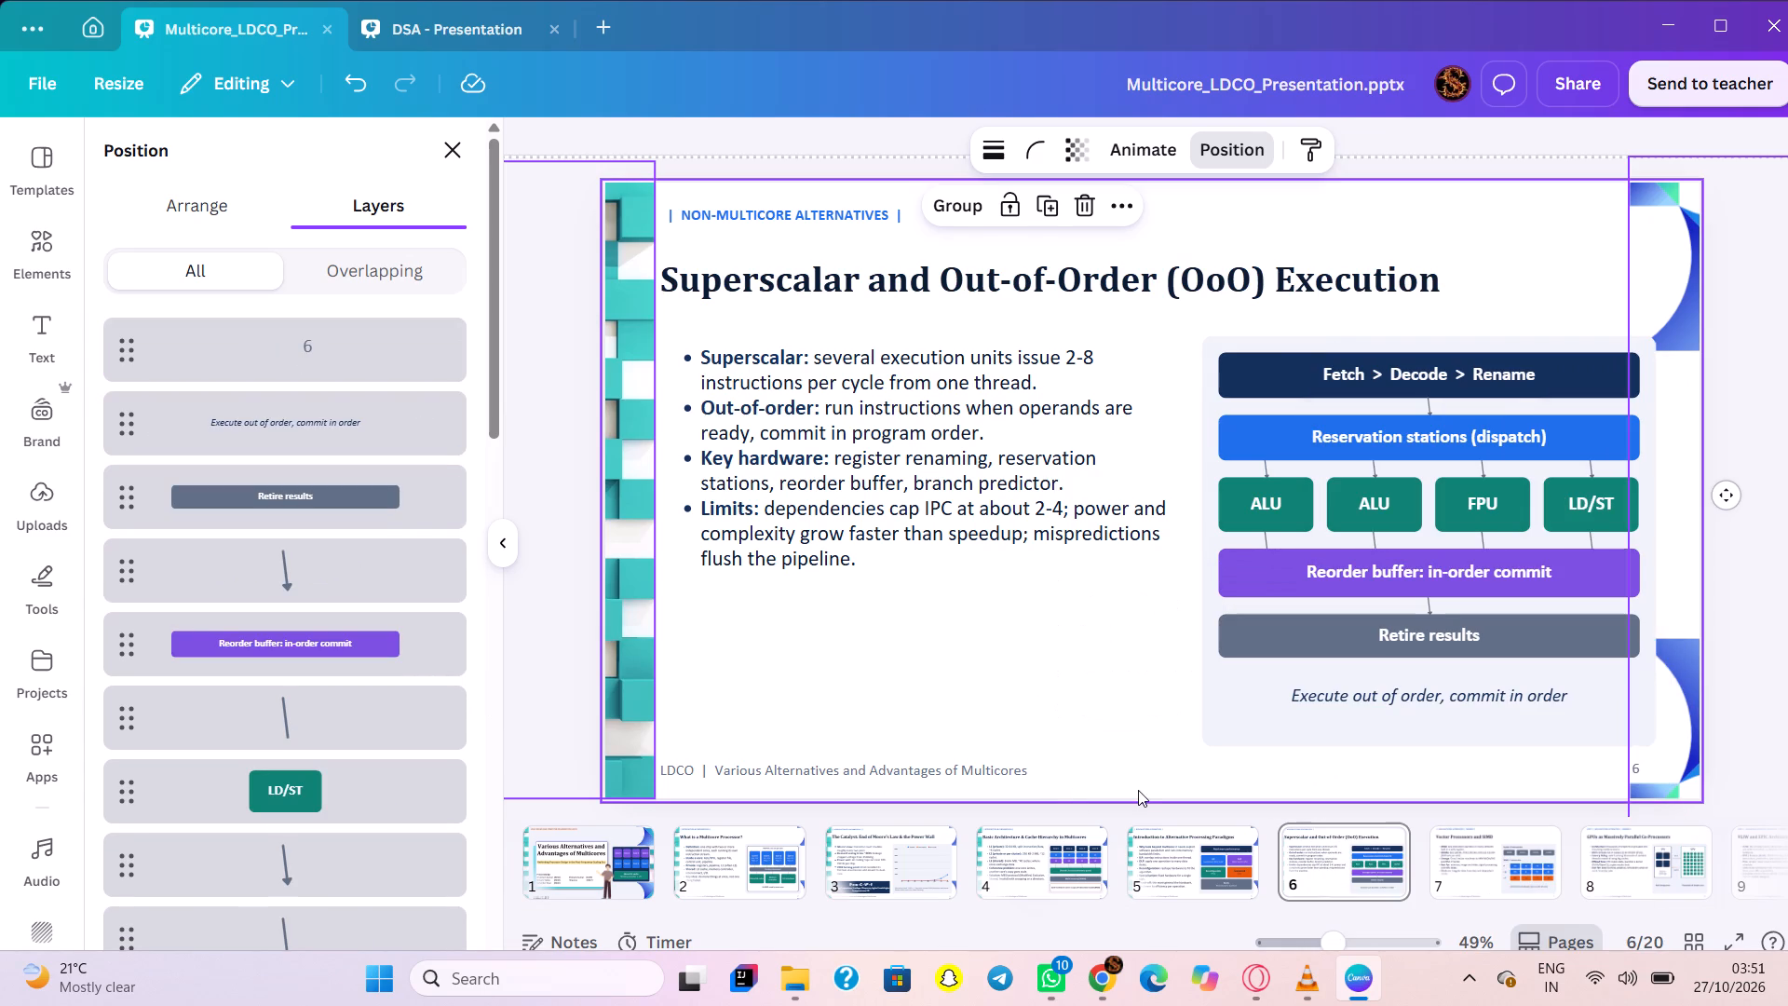
Increase the bullet text on slide 6, Superscalar and Out-of-Order (OoO) Execution, to size 34.
click(1032, 510)
click(887, 144)
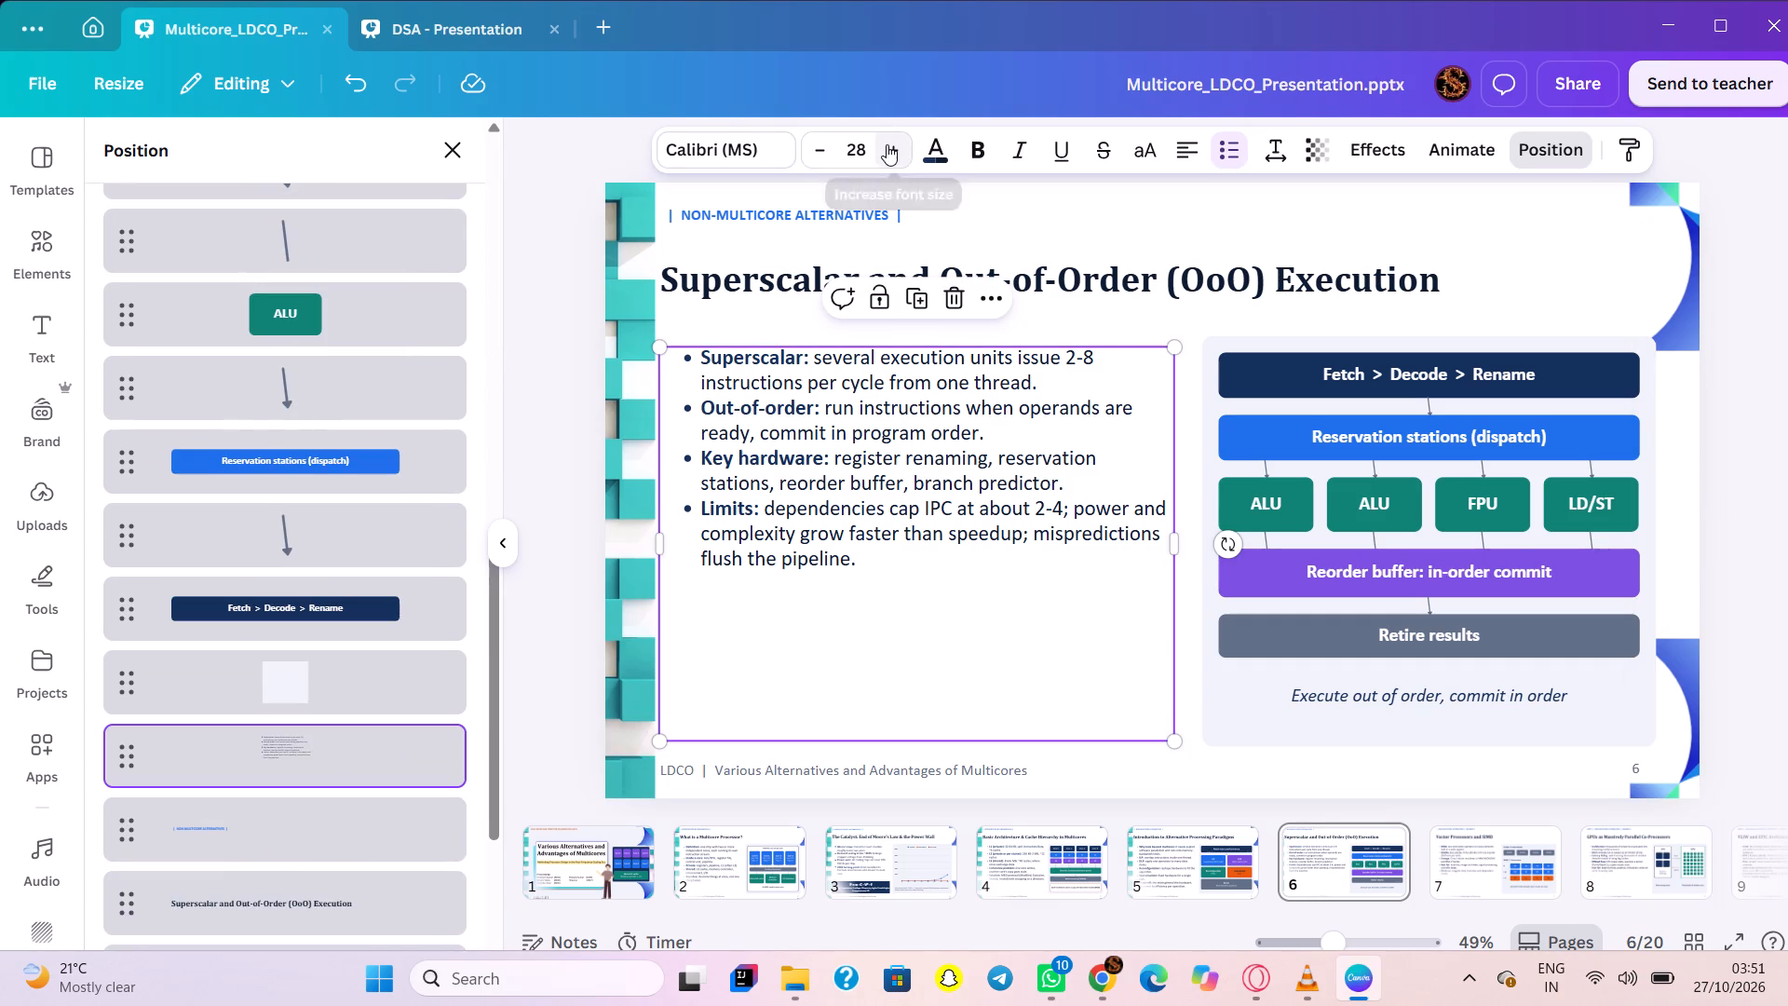
click(887, 144)
click(887, 146)
triple_click(887, 146)
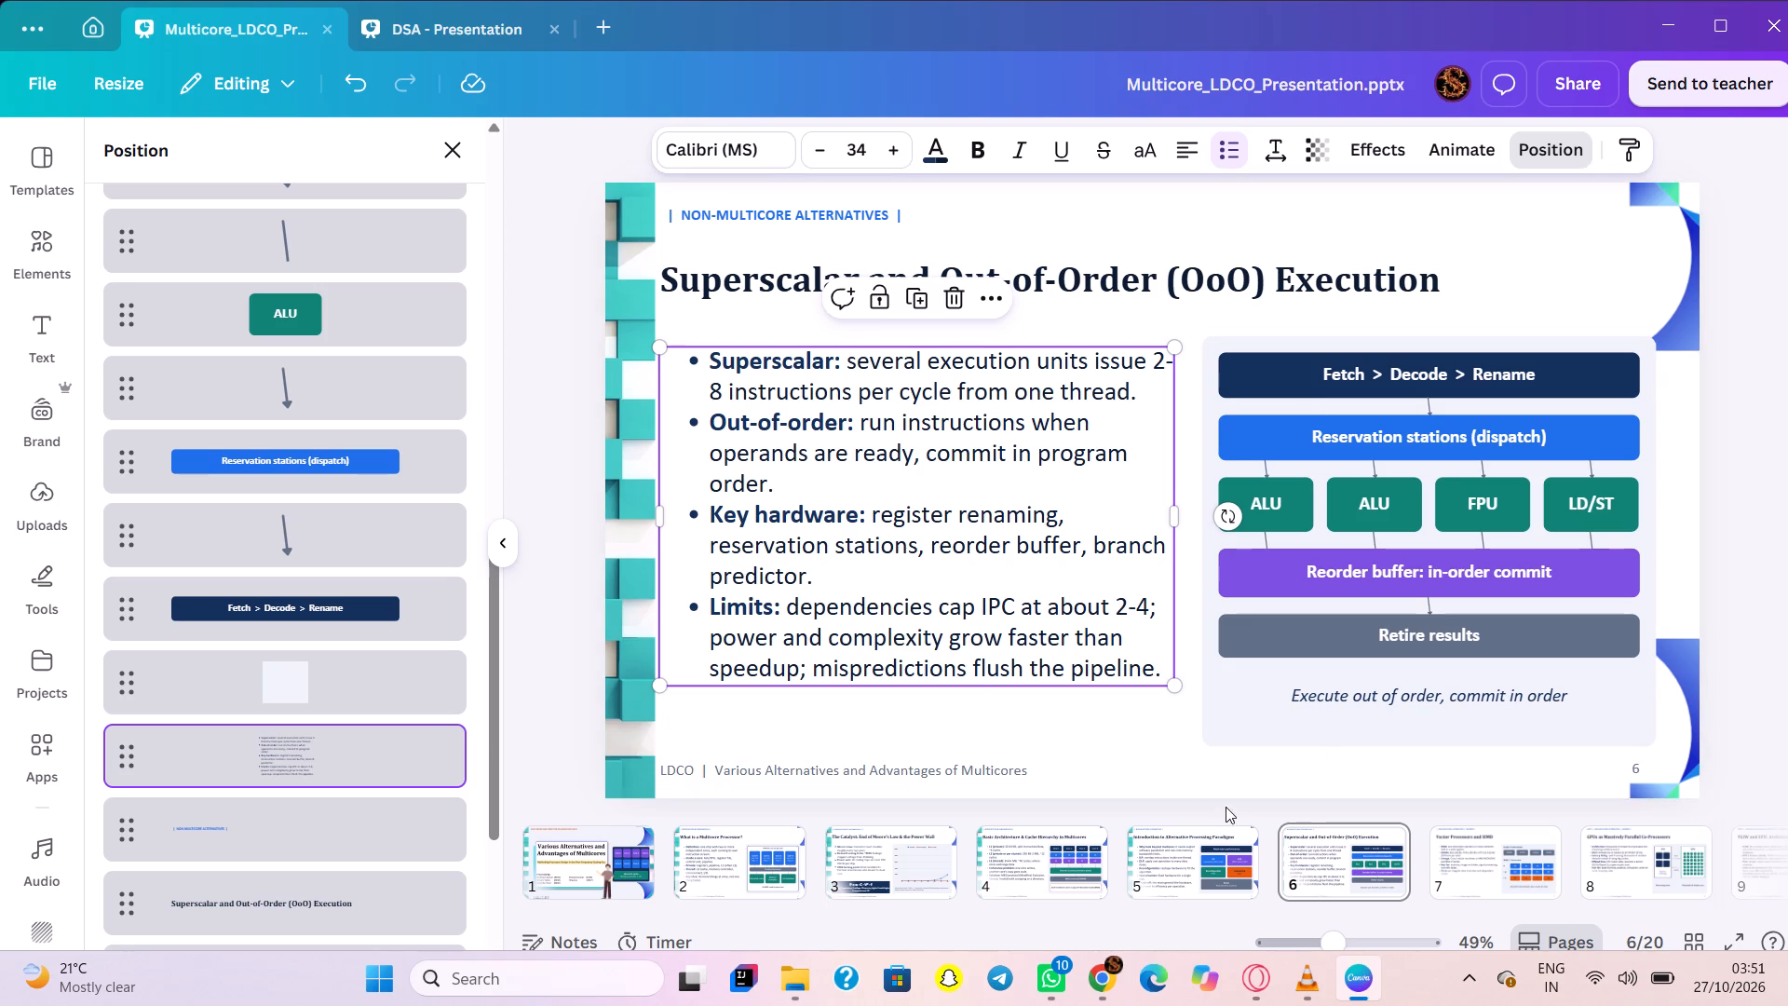
key(Right)
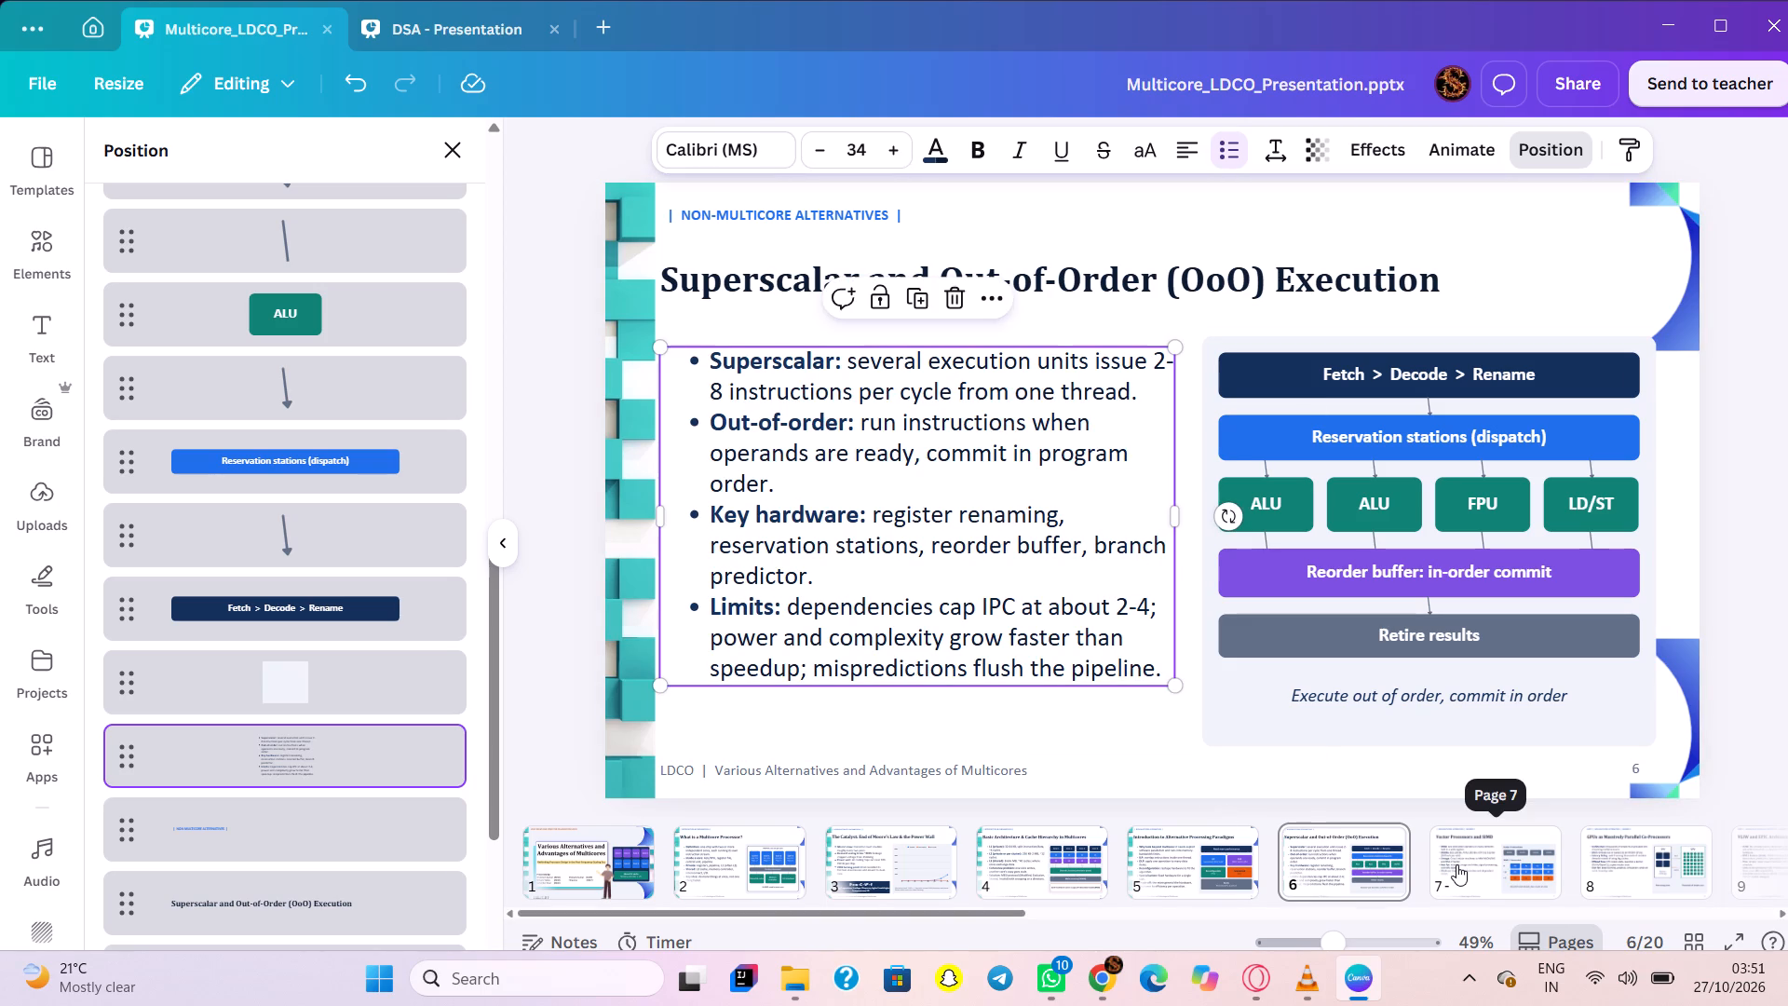
Paste the teal-block border and blue curved-shape group onto slide 7, Vector Processors and SIMD, and send them to the back.
click(1478, 877)
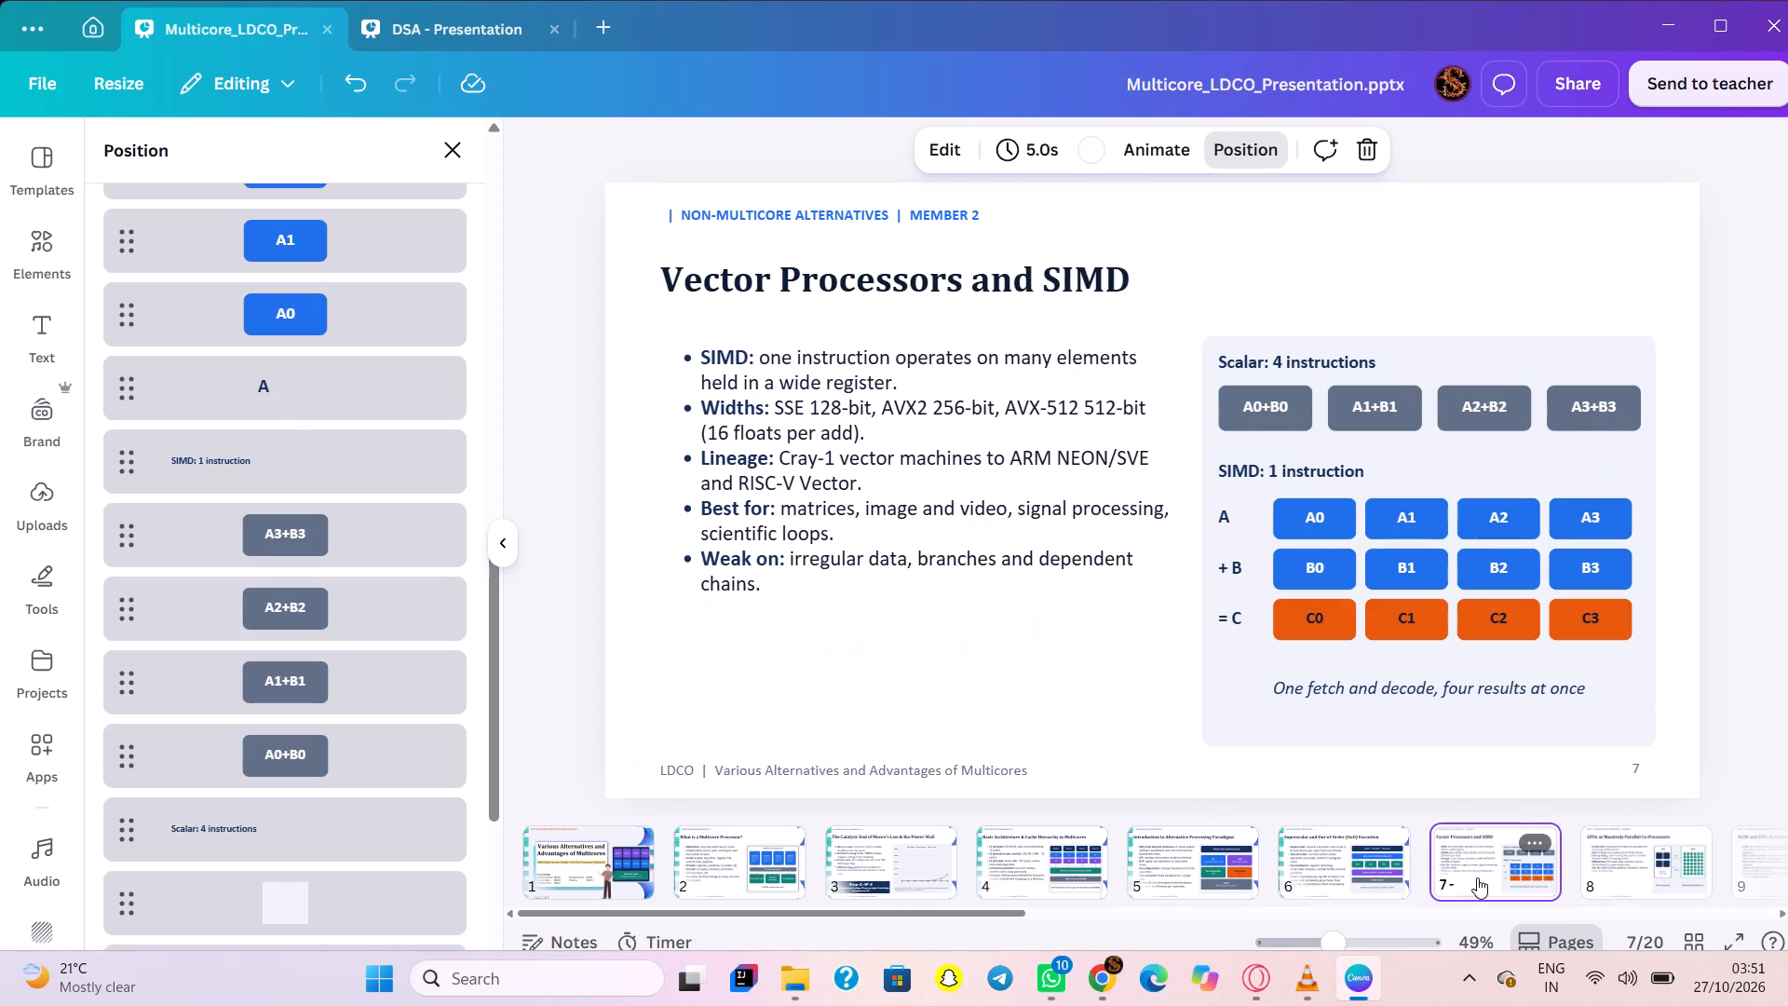
key(ctrl+v)
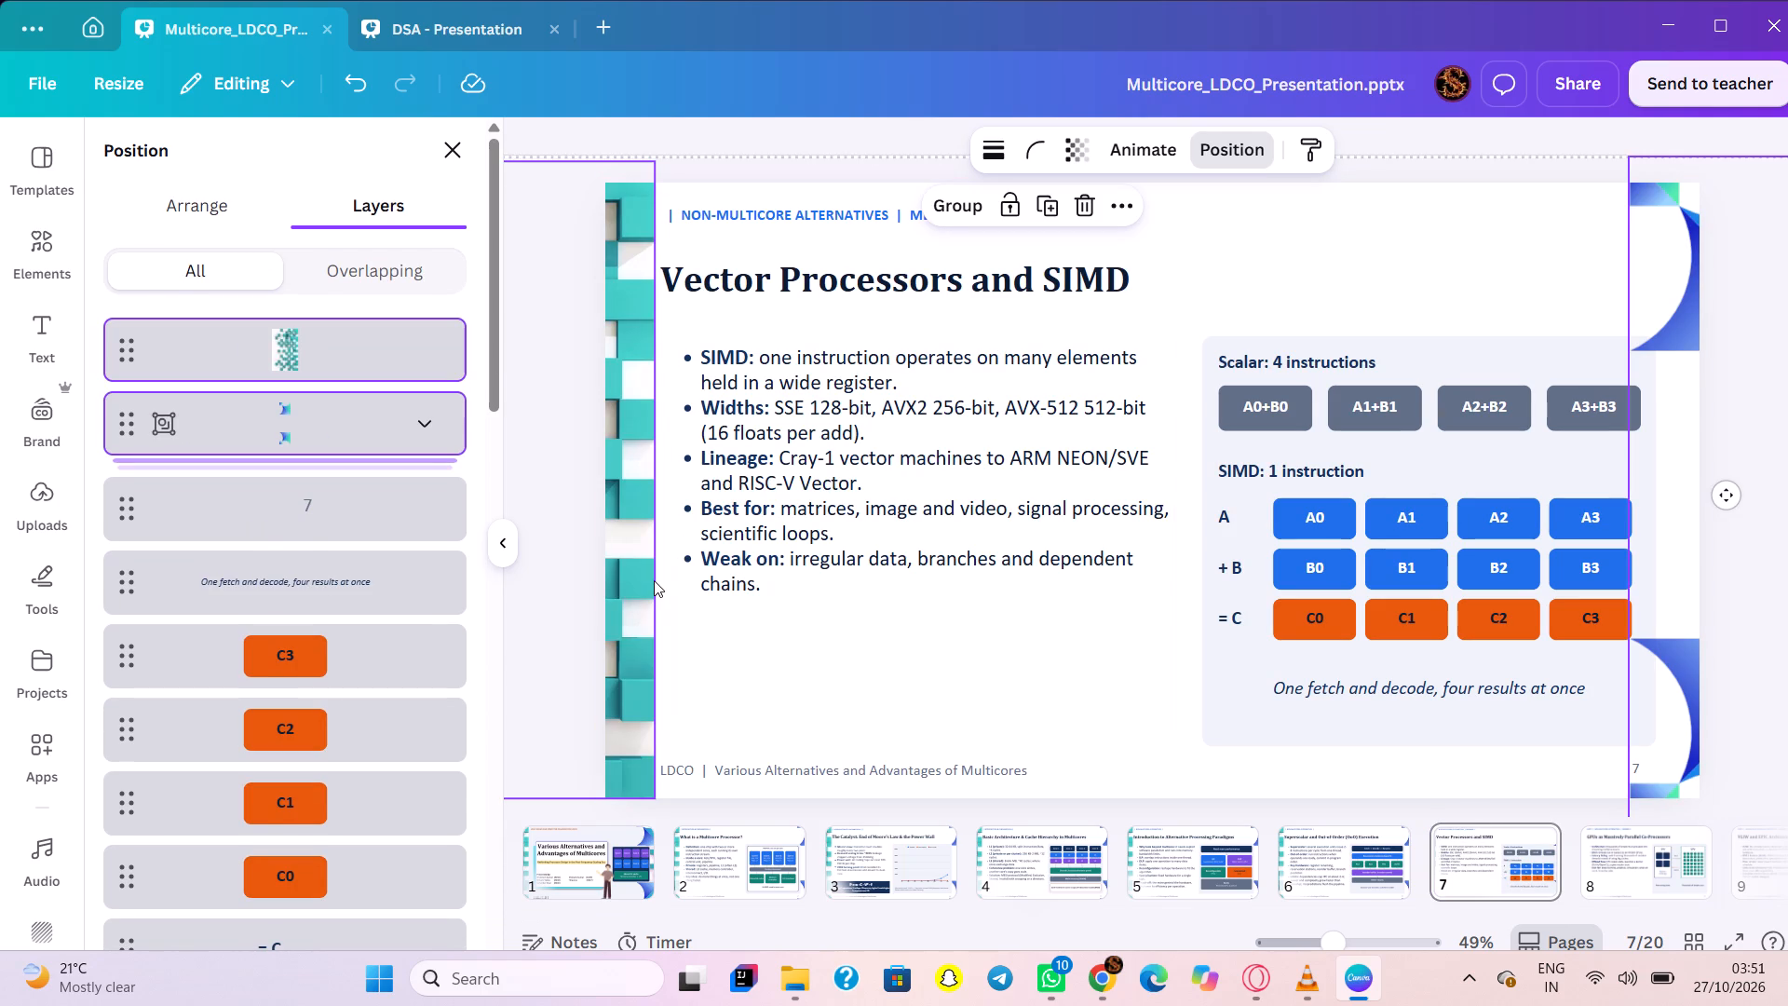
right_click(654, 580)
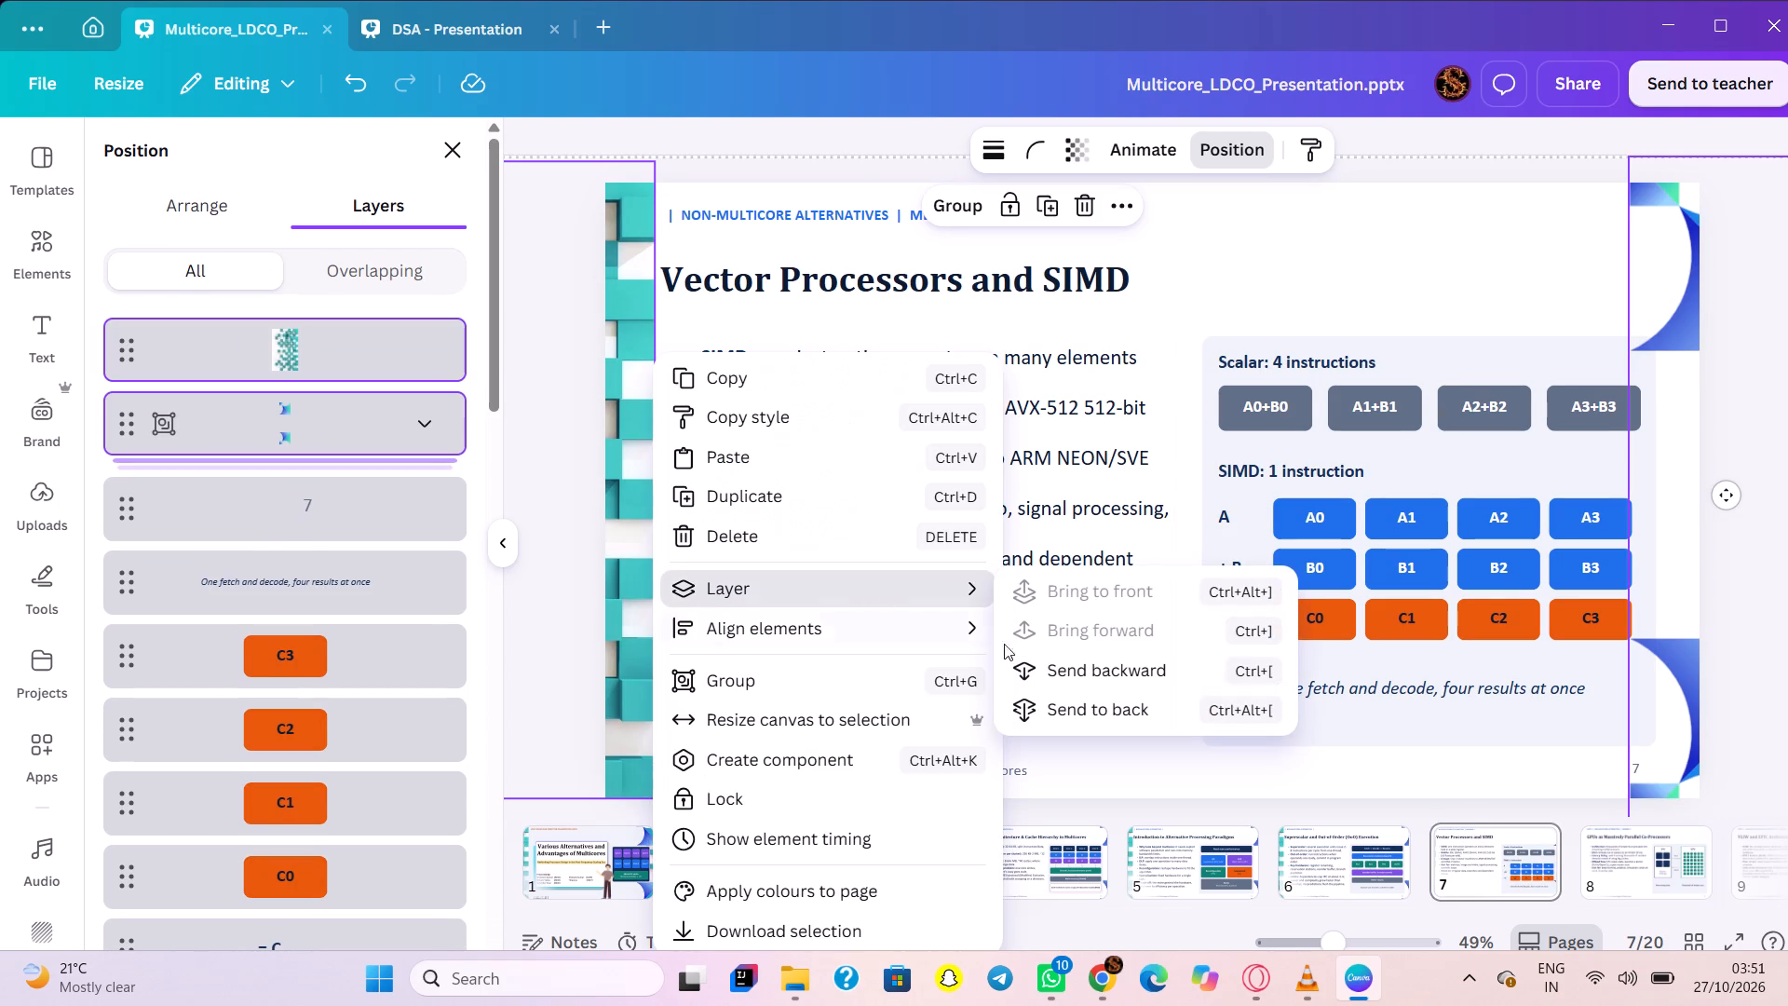
click(1049, 697)
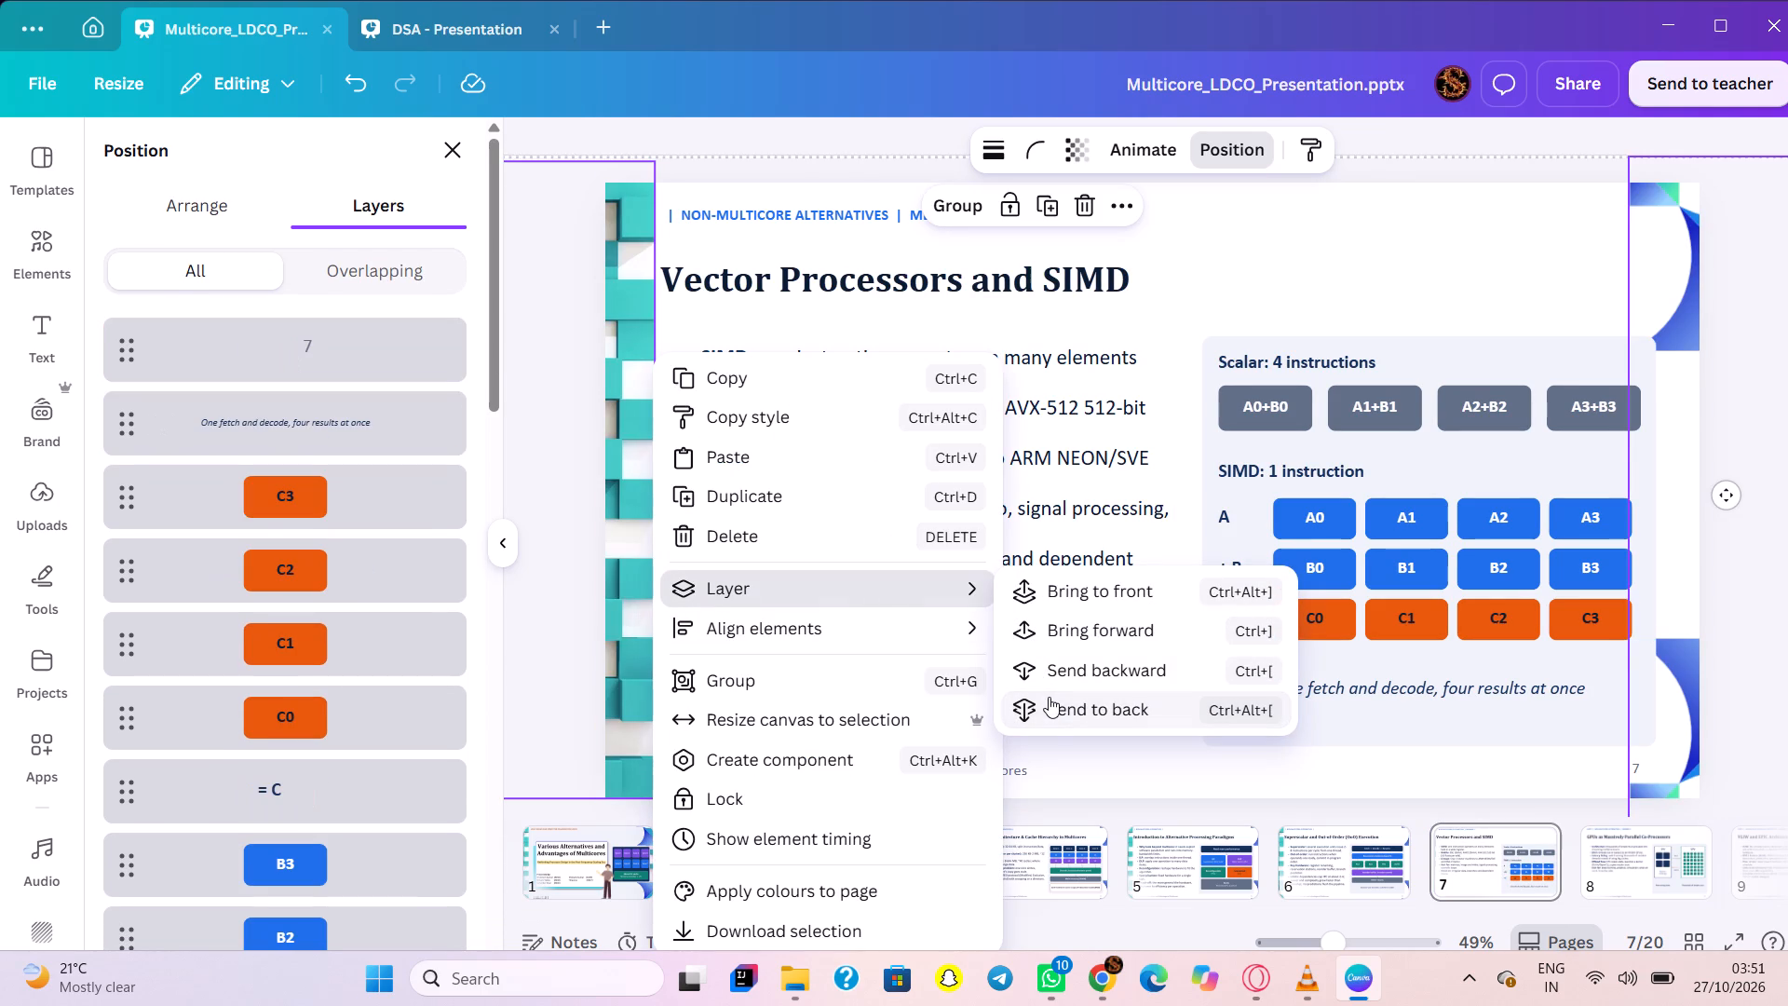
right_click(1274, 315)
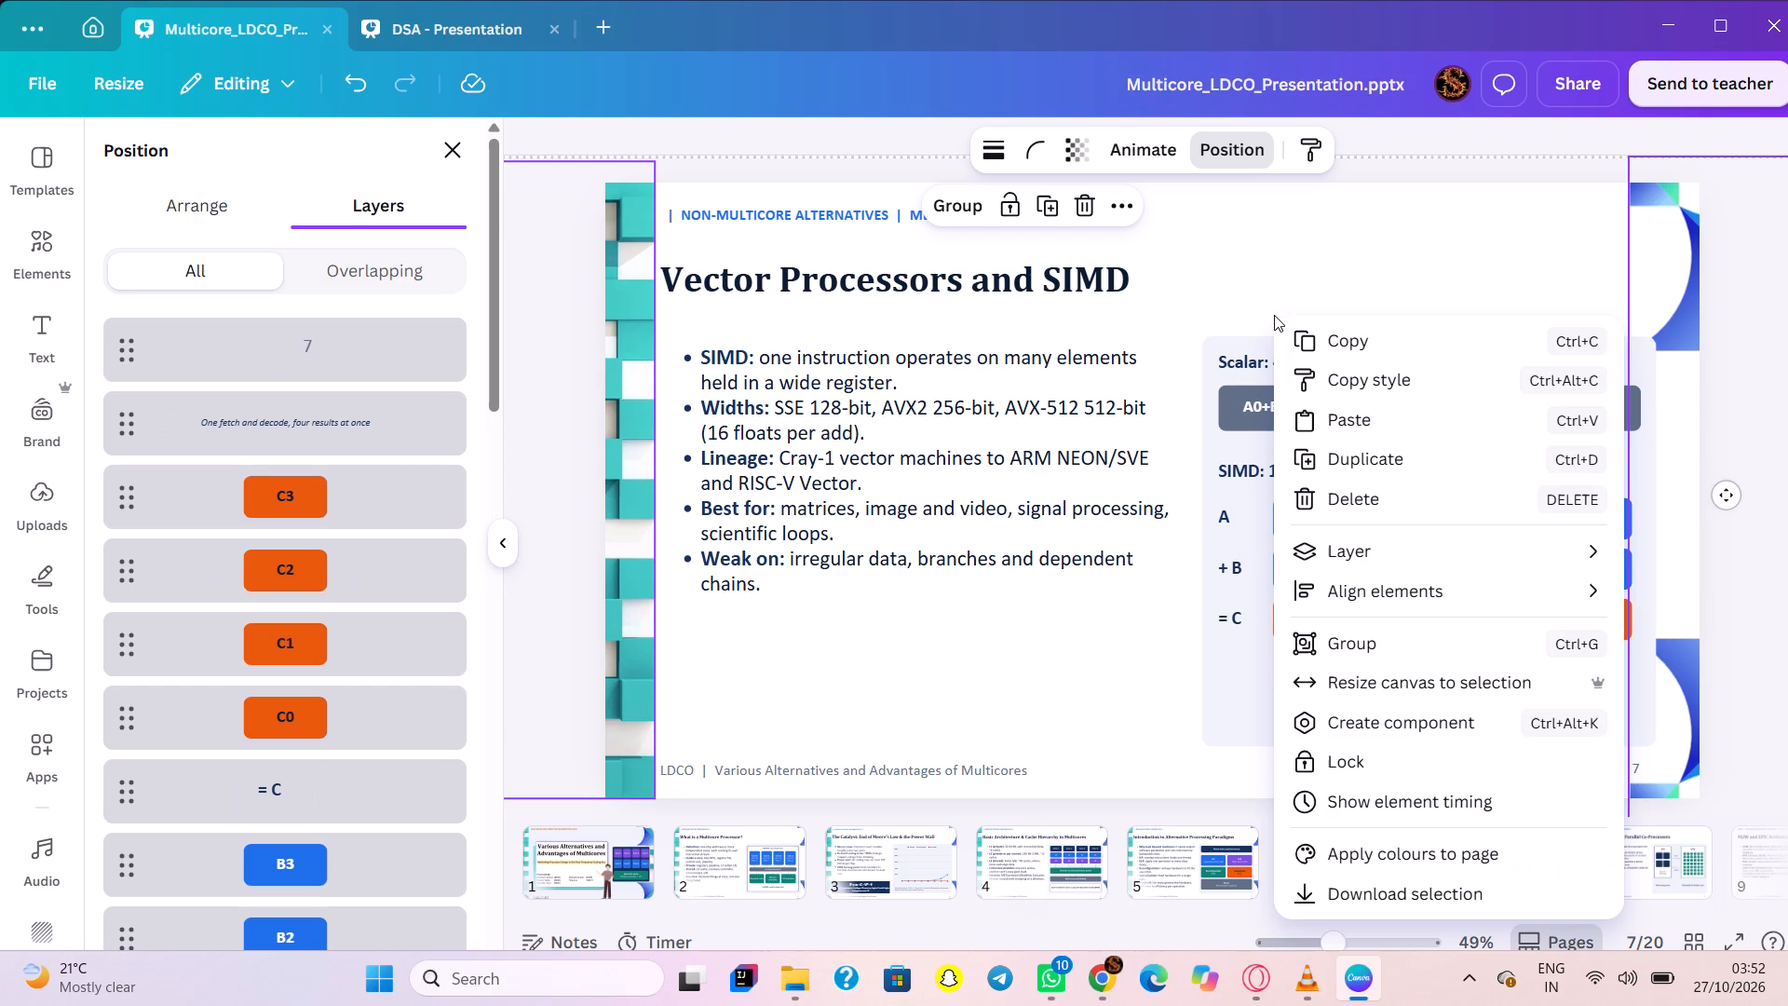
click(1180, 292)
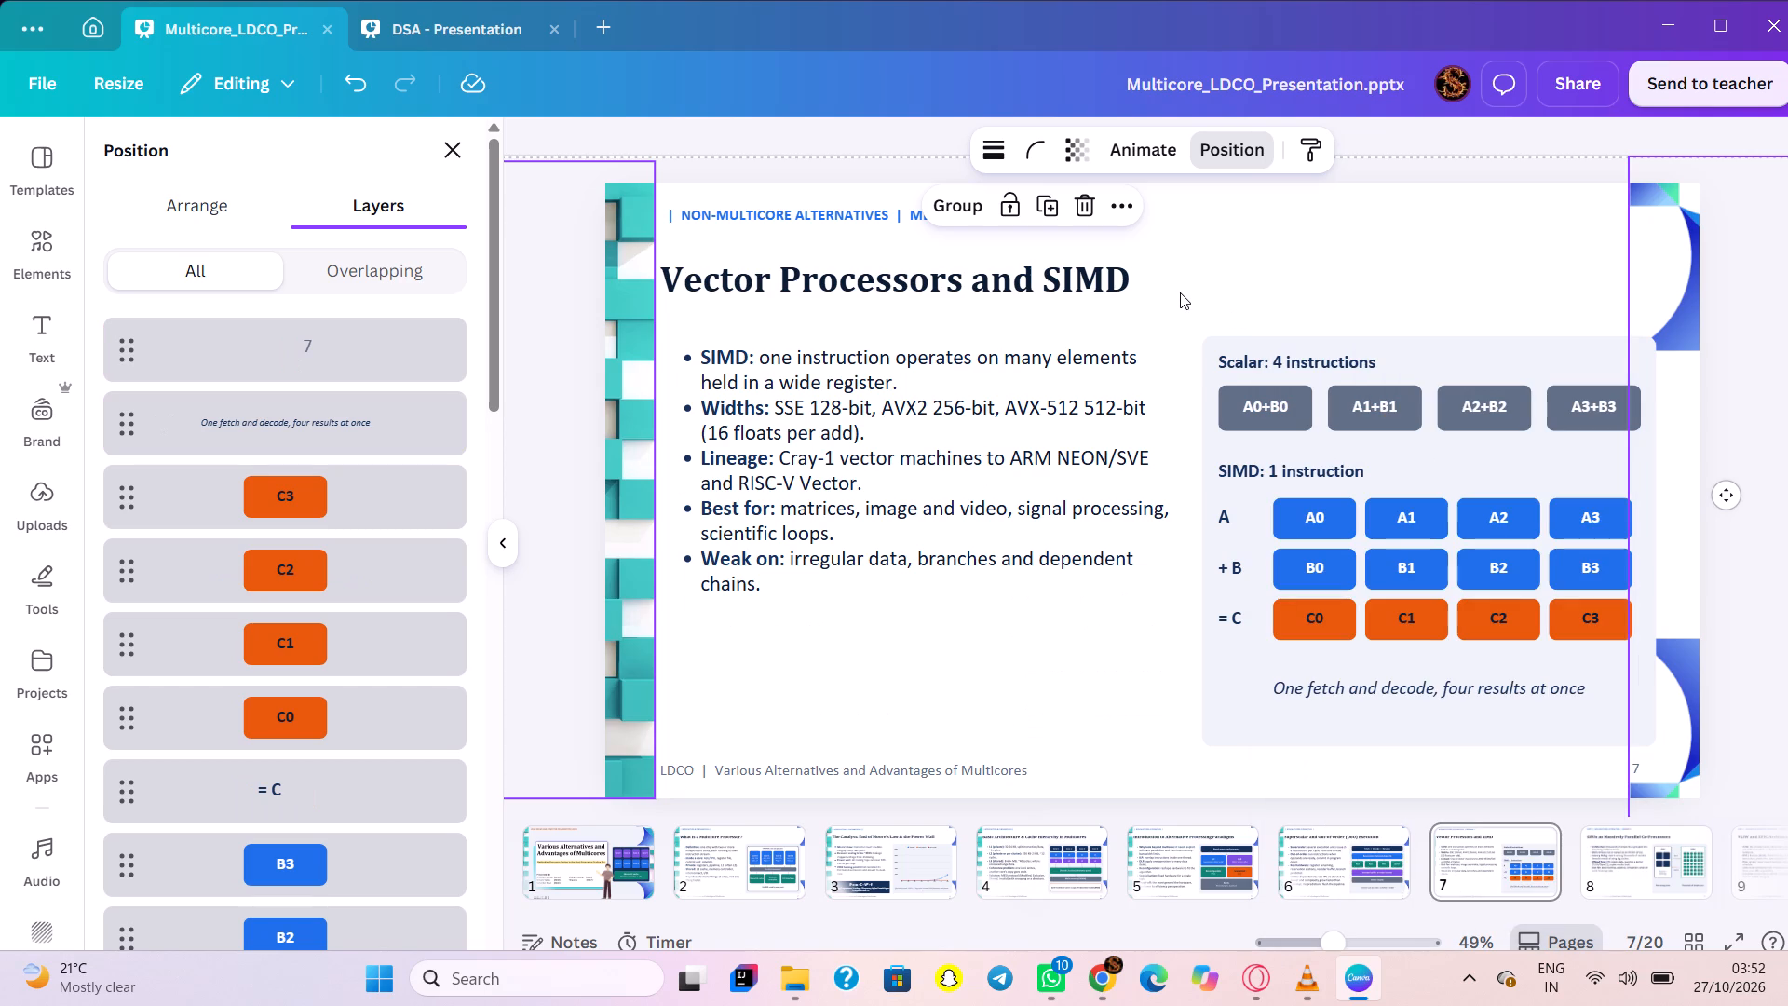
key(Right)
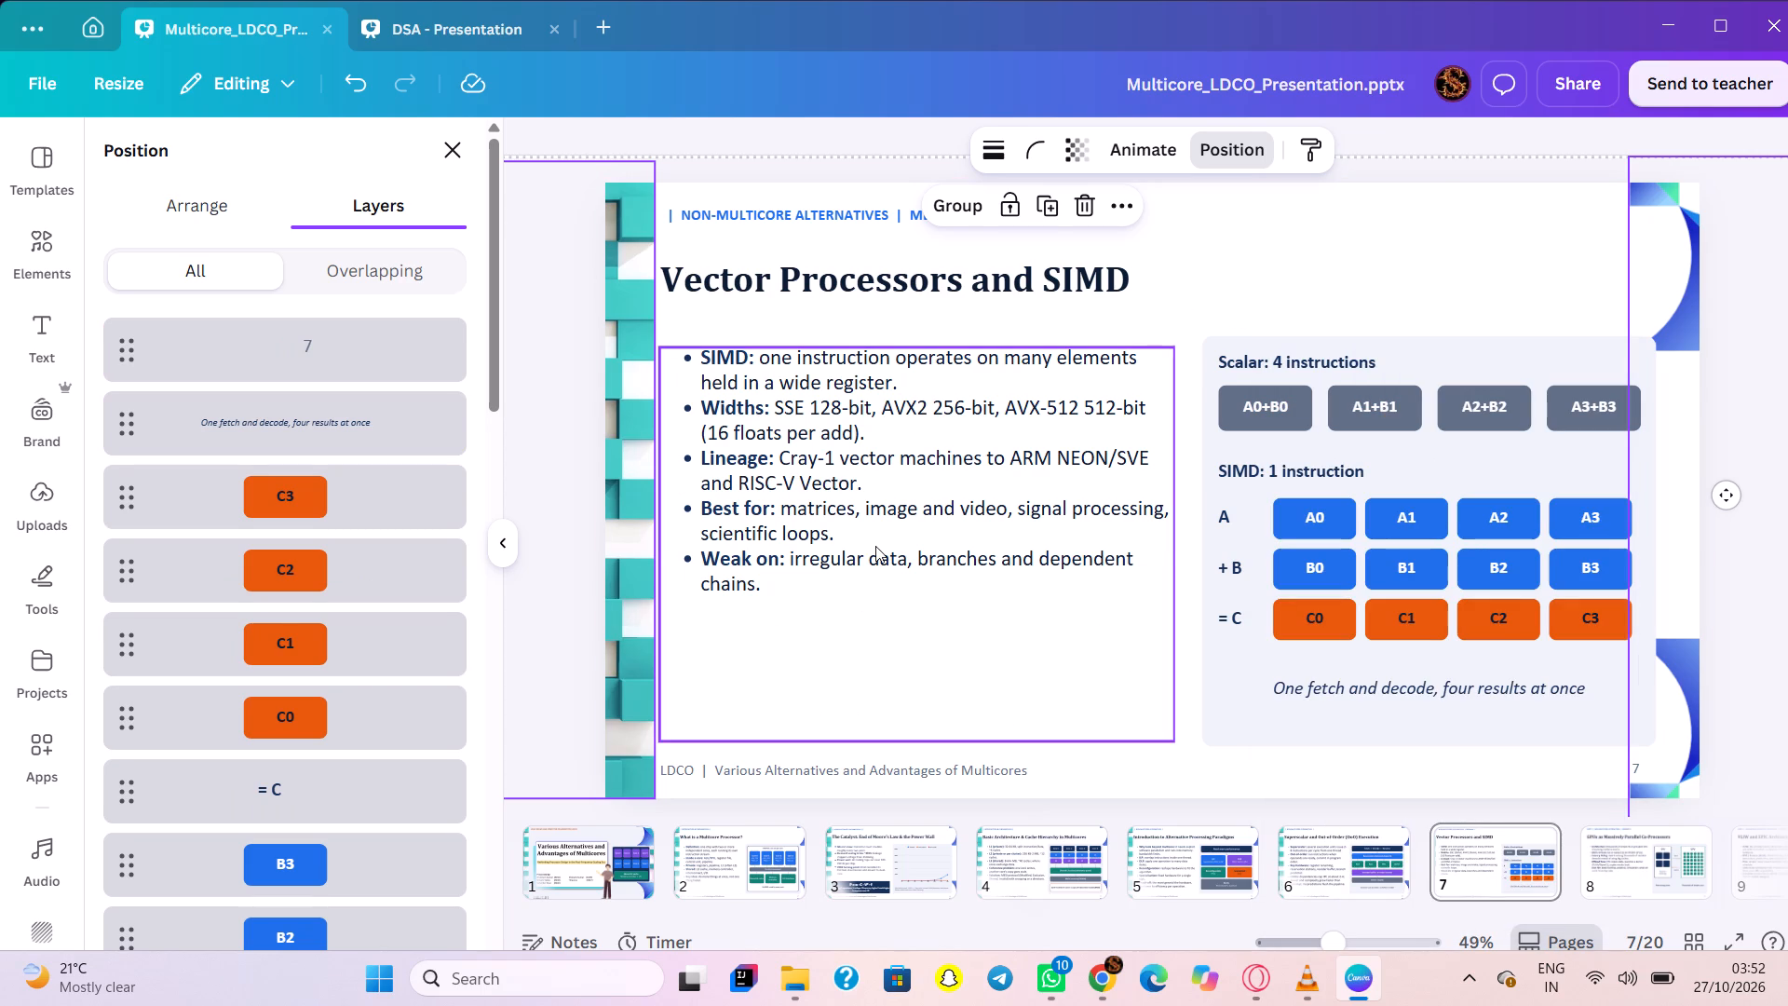
Increase the bullet text on slide 7, Vector Processors and SIMD, to size 34.
click(875, 546)
click(895, 154)
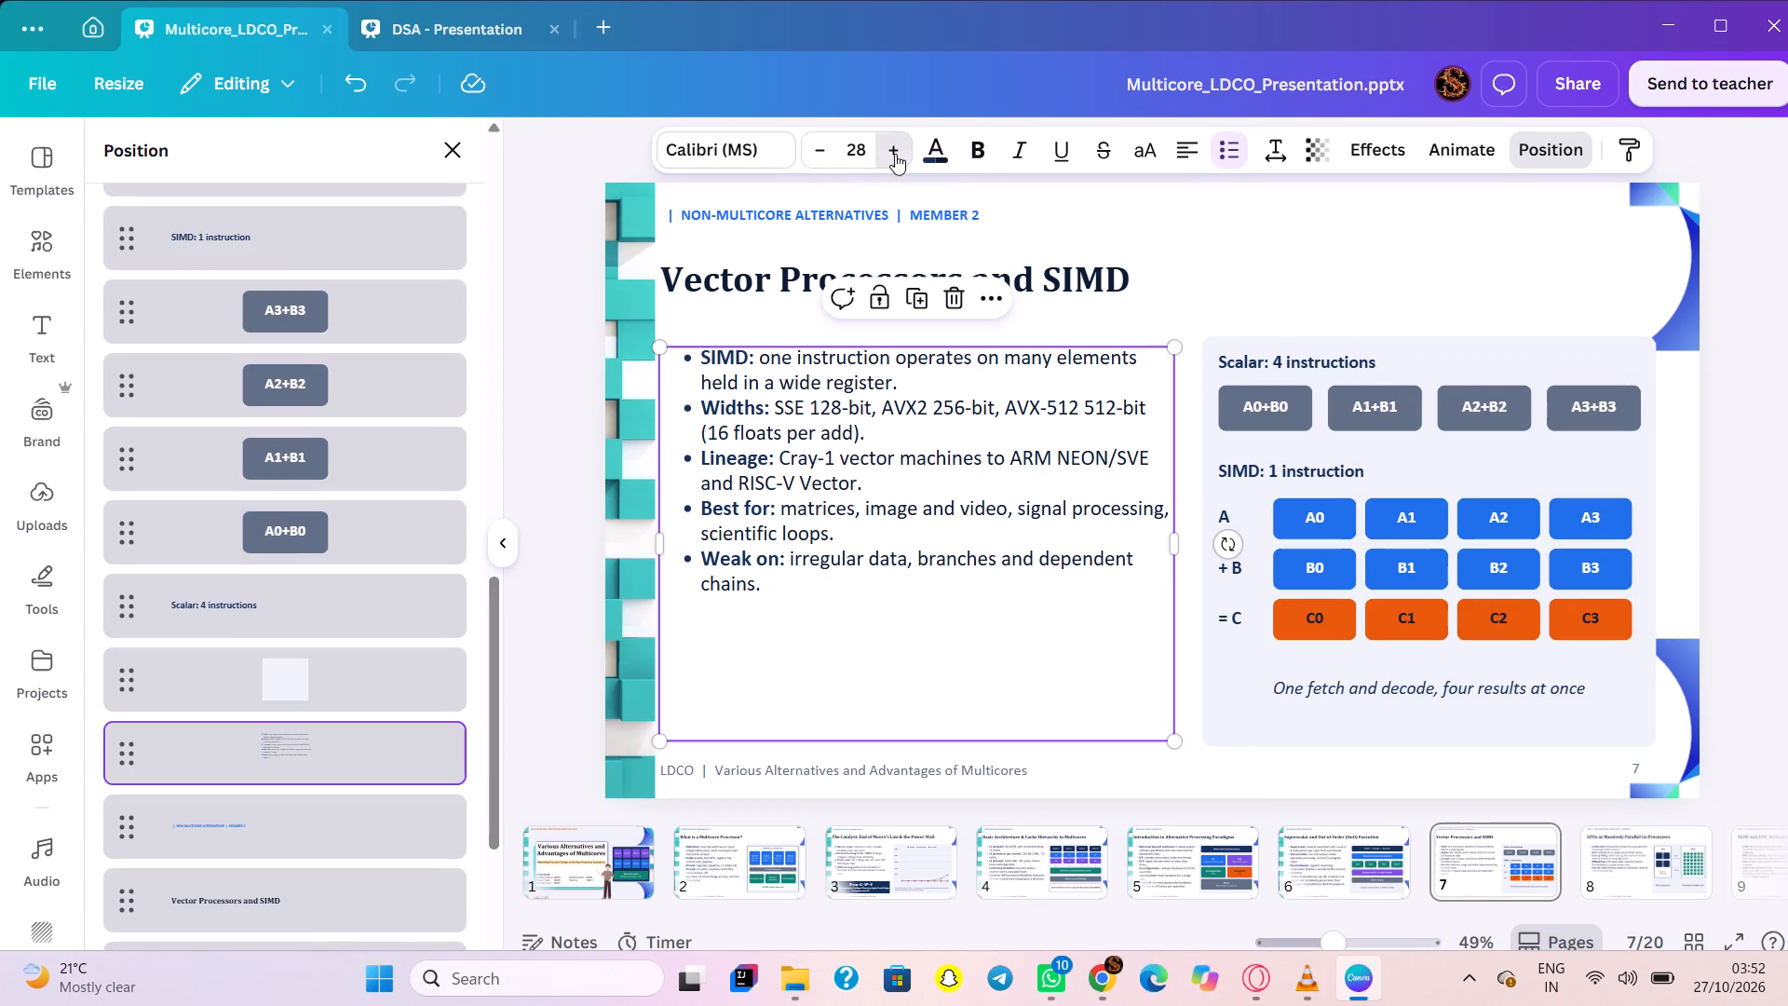
click(895, 154)
click(895, 154)
click(895, 154)
click(895, 154)
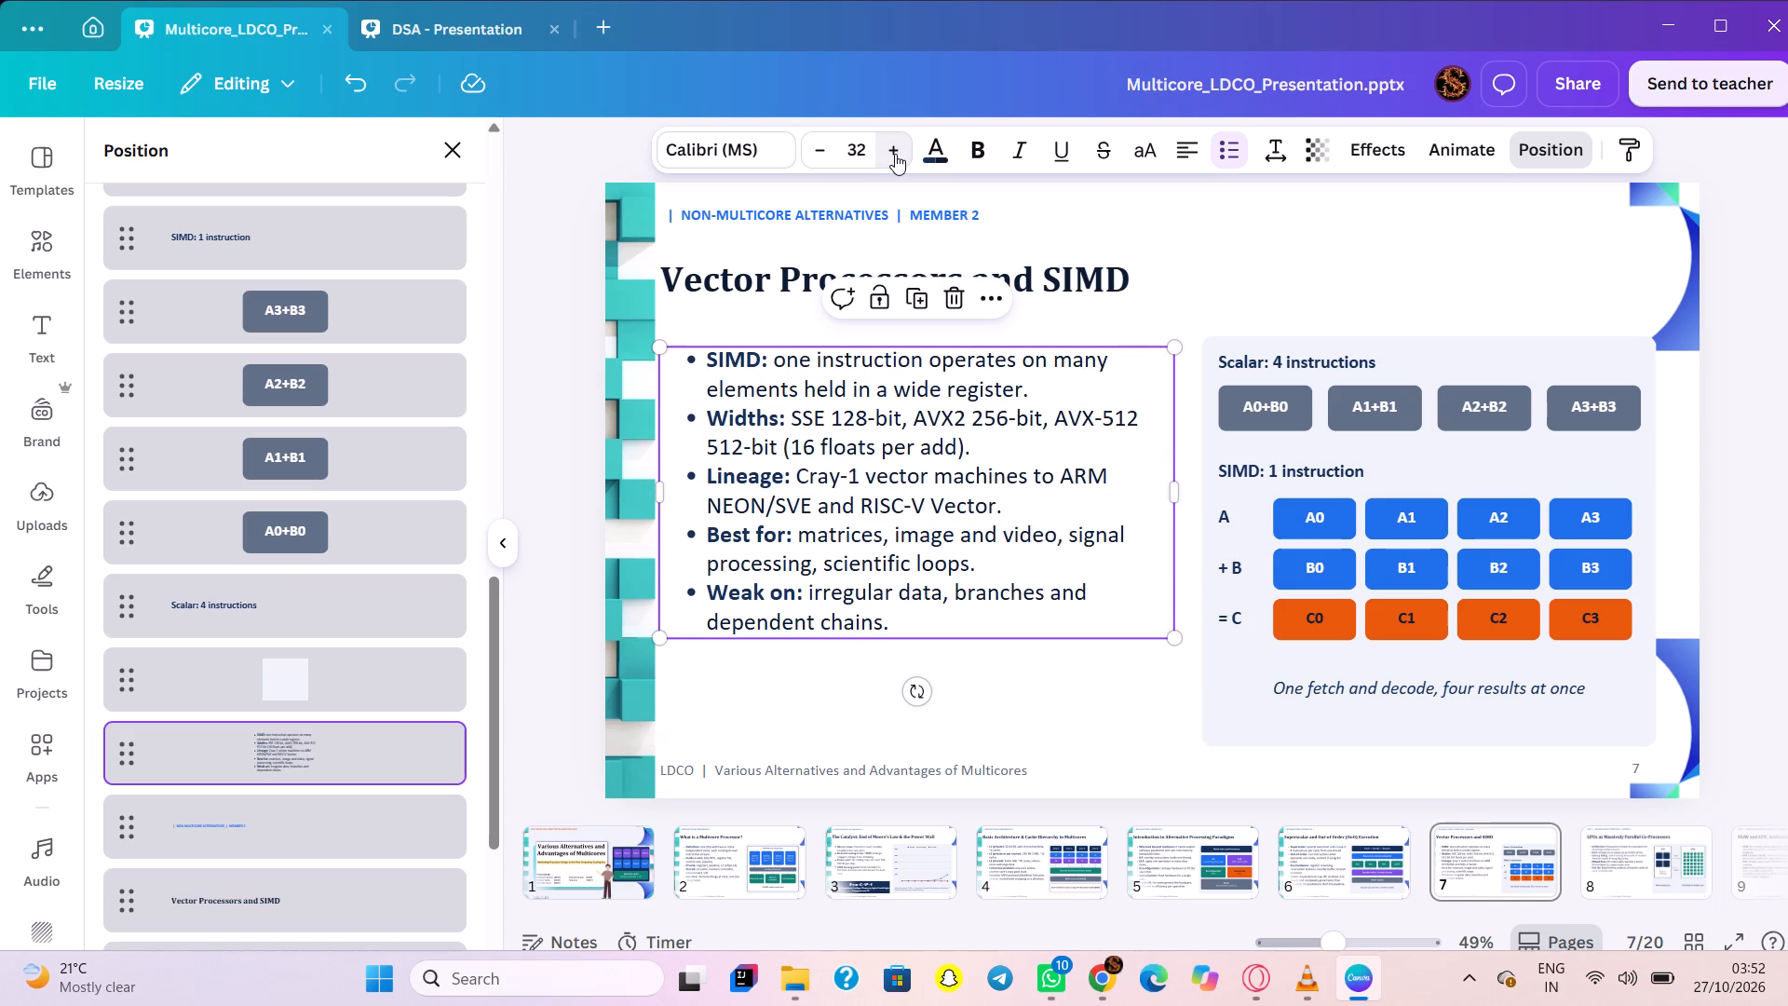
click(895, 154)
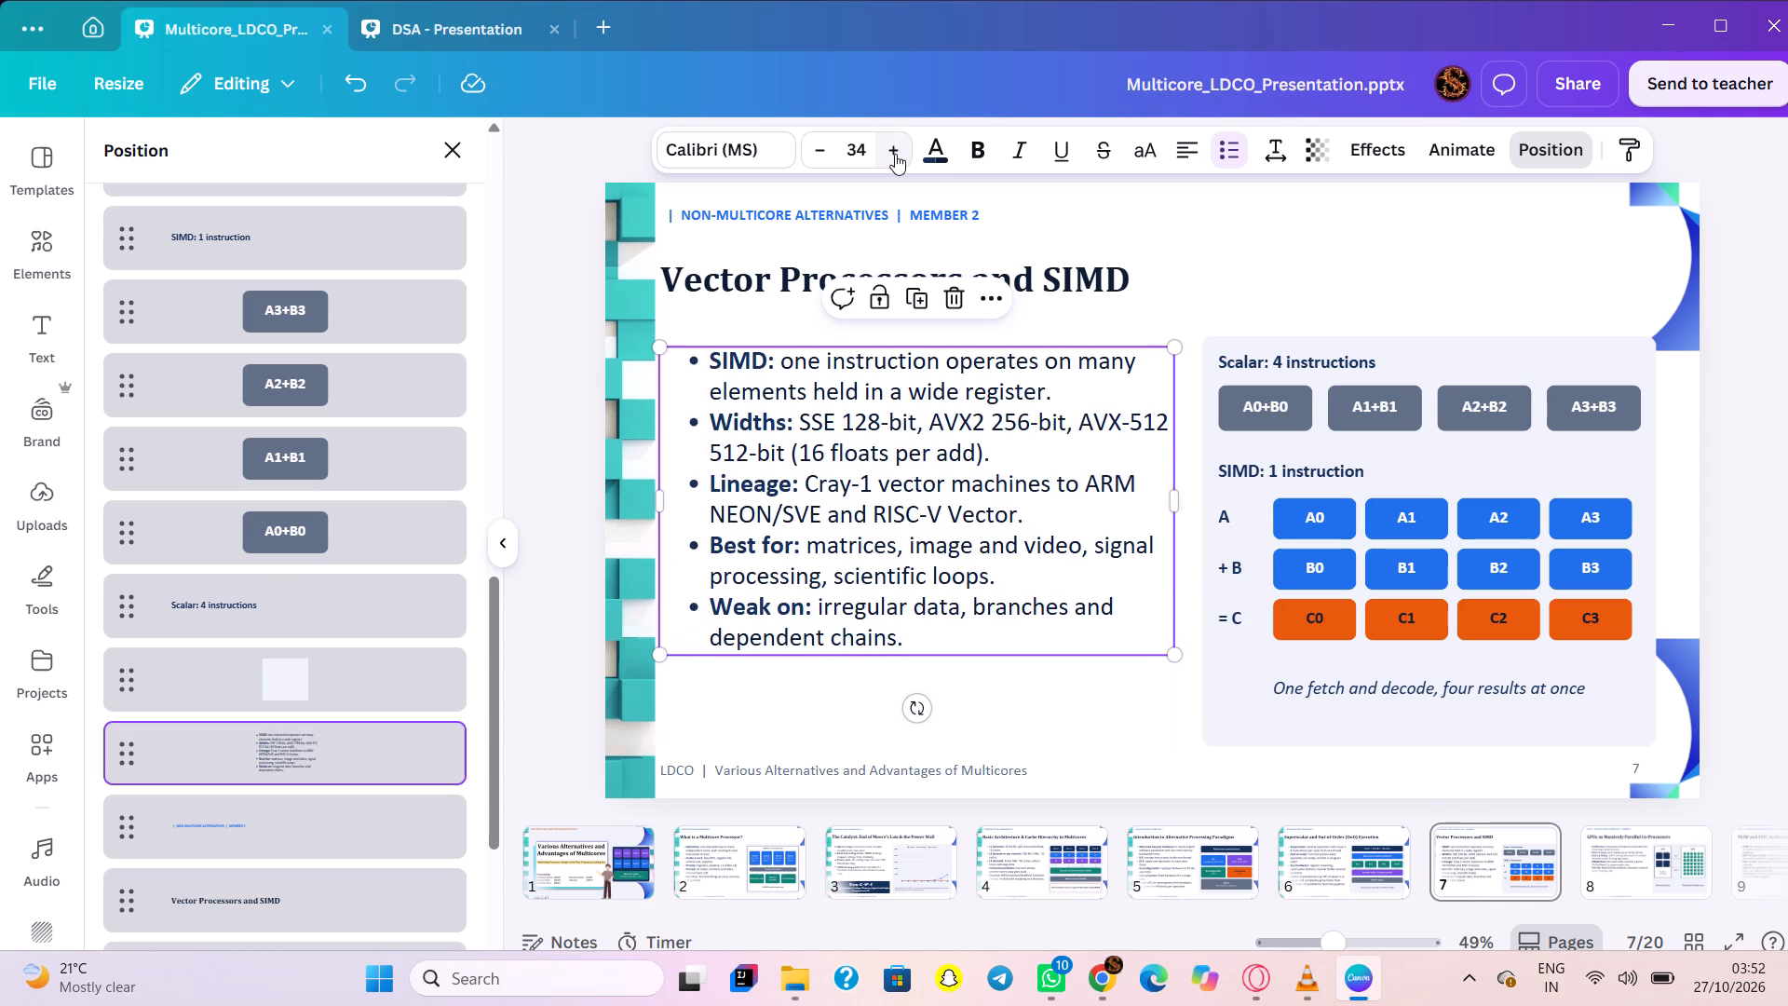
Delete "MEMBER 2" from the end of the small blue header line on slide 7, Vector Processors and SIMD.
double_click(964, 214)
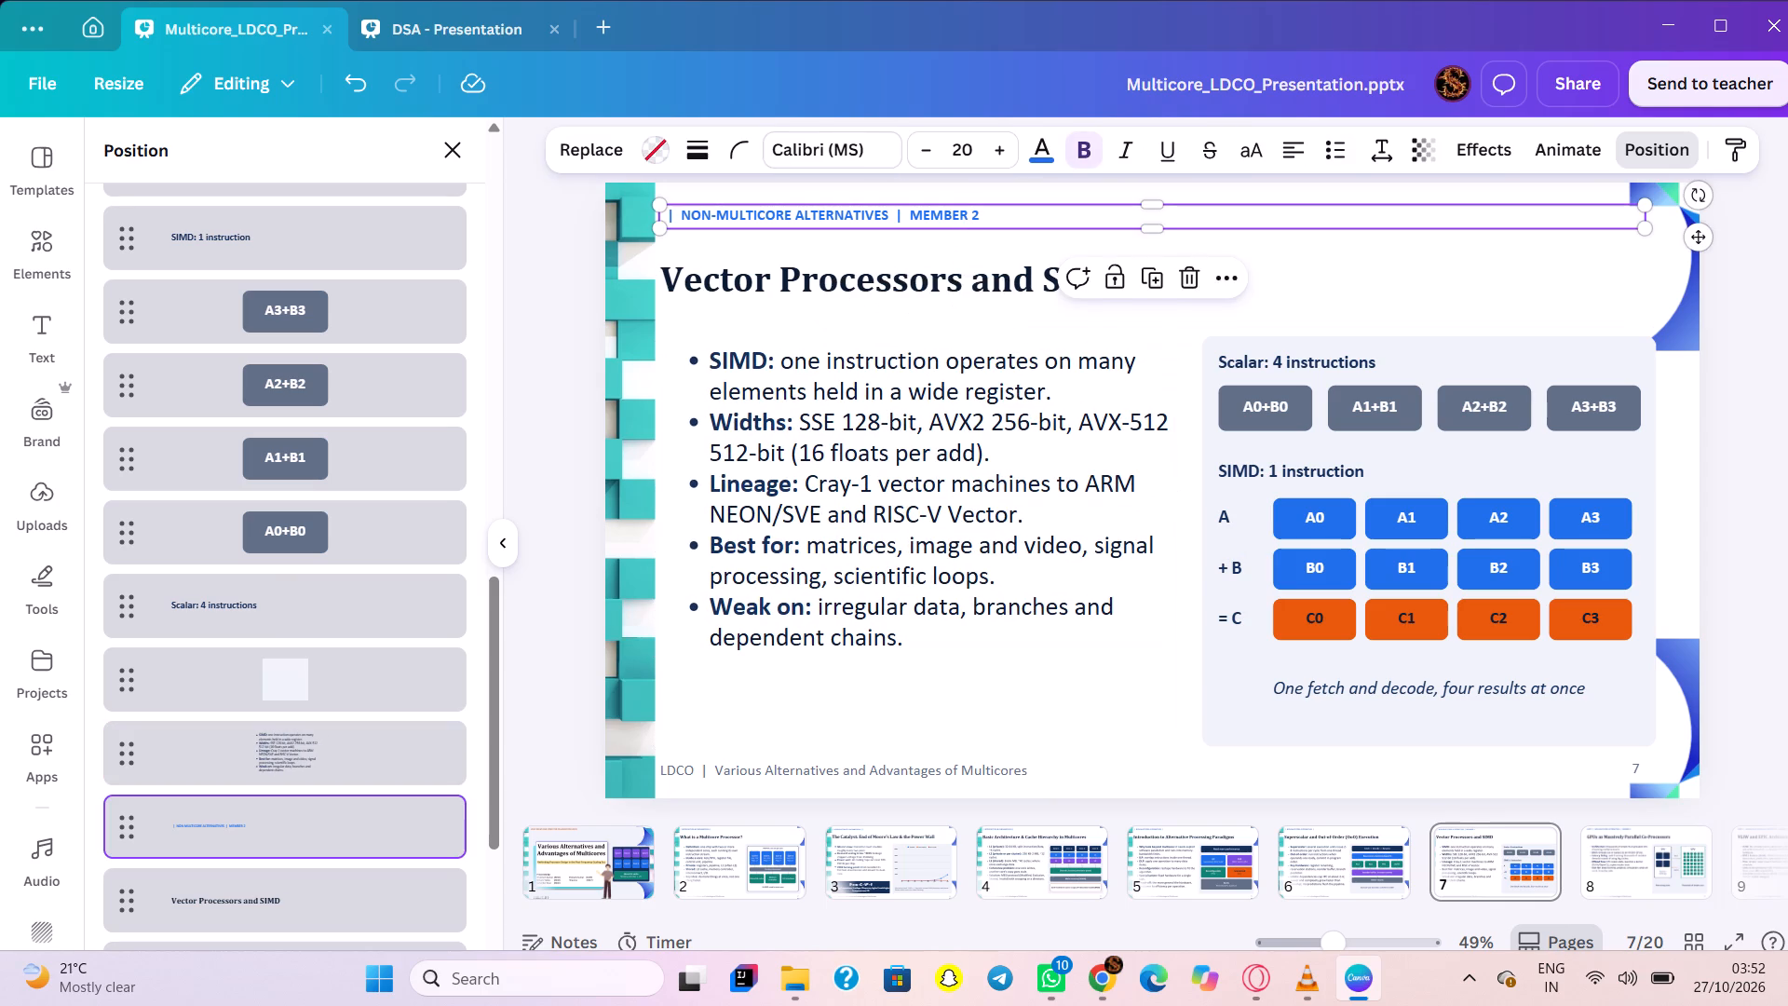
click(982, 213)
key(BackSpace)
key(BackSpace)
key(BackSpace)
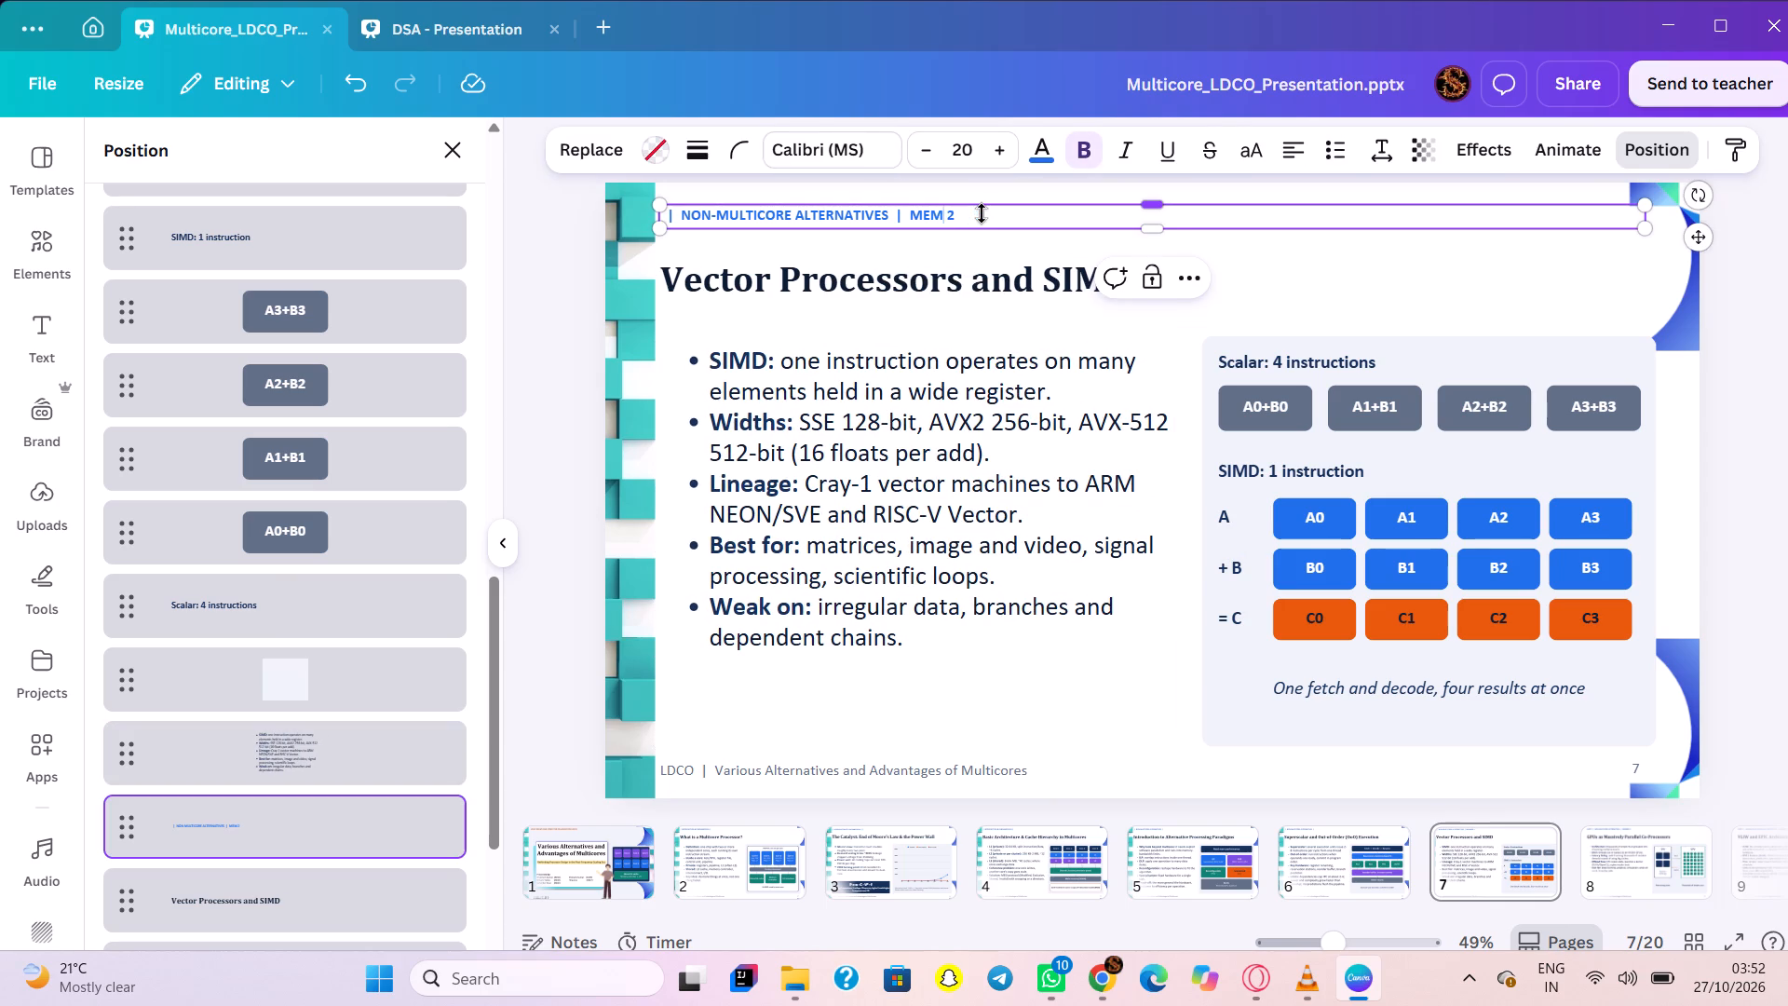
key(BackSpace)
key(BackSpace)
key(Right)
key(BackSpace)
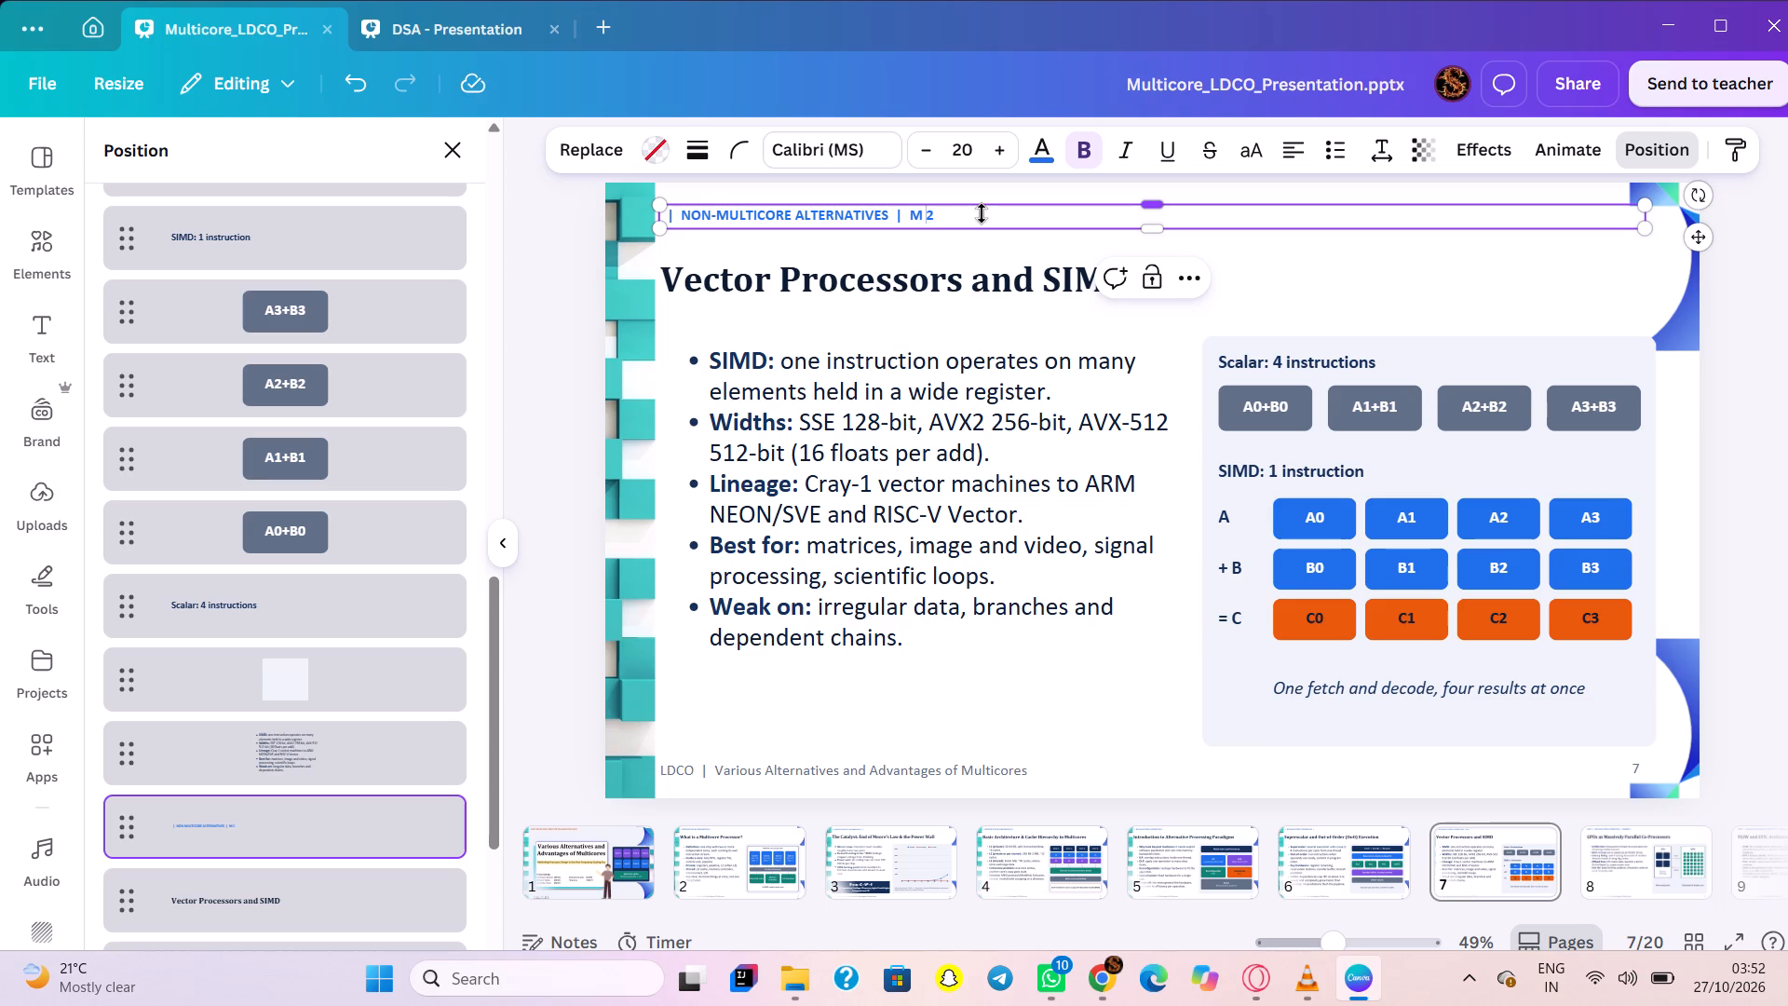
key(Right)
key(BackSpace)
key(BackSpace)
click(1110, 712)
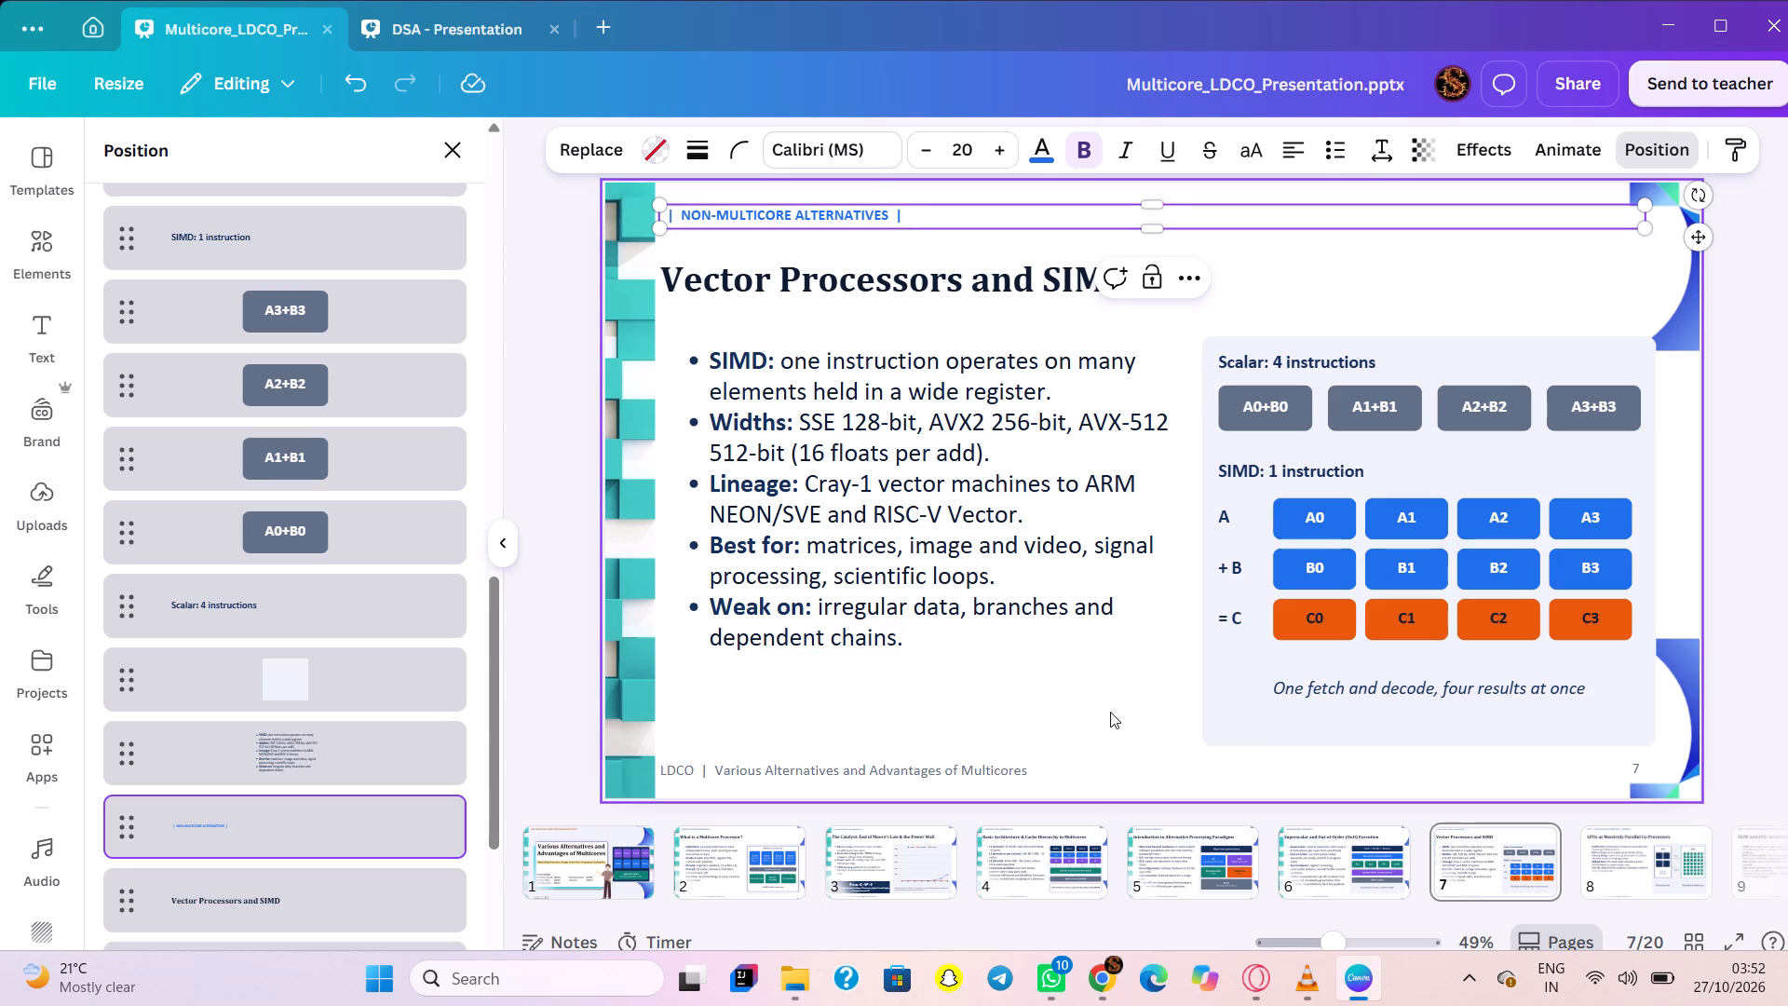
Paste the teal-block border and blue curved-shape group onto slide 8, GPUs as Massively Parallel Co-Processors, and send them to the back.
key(Right)
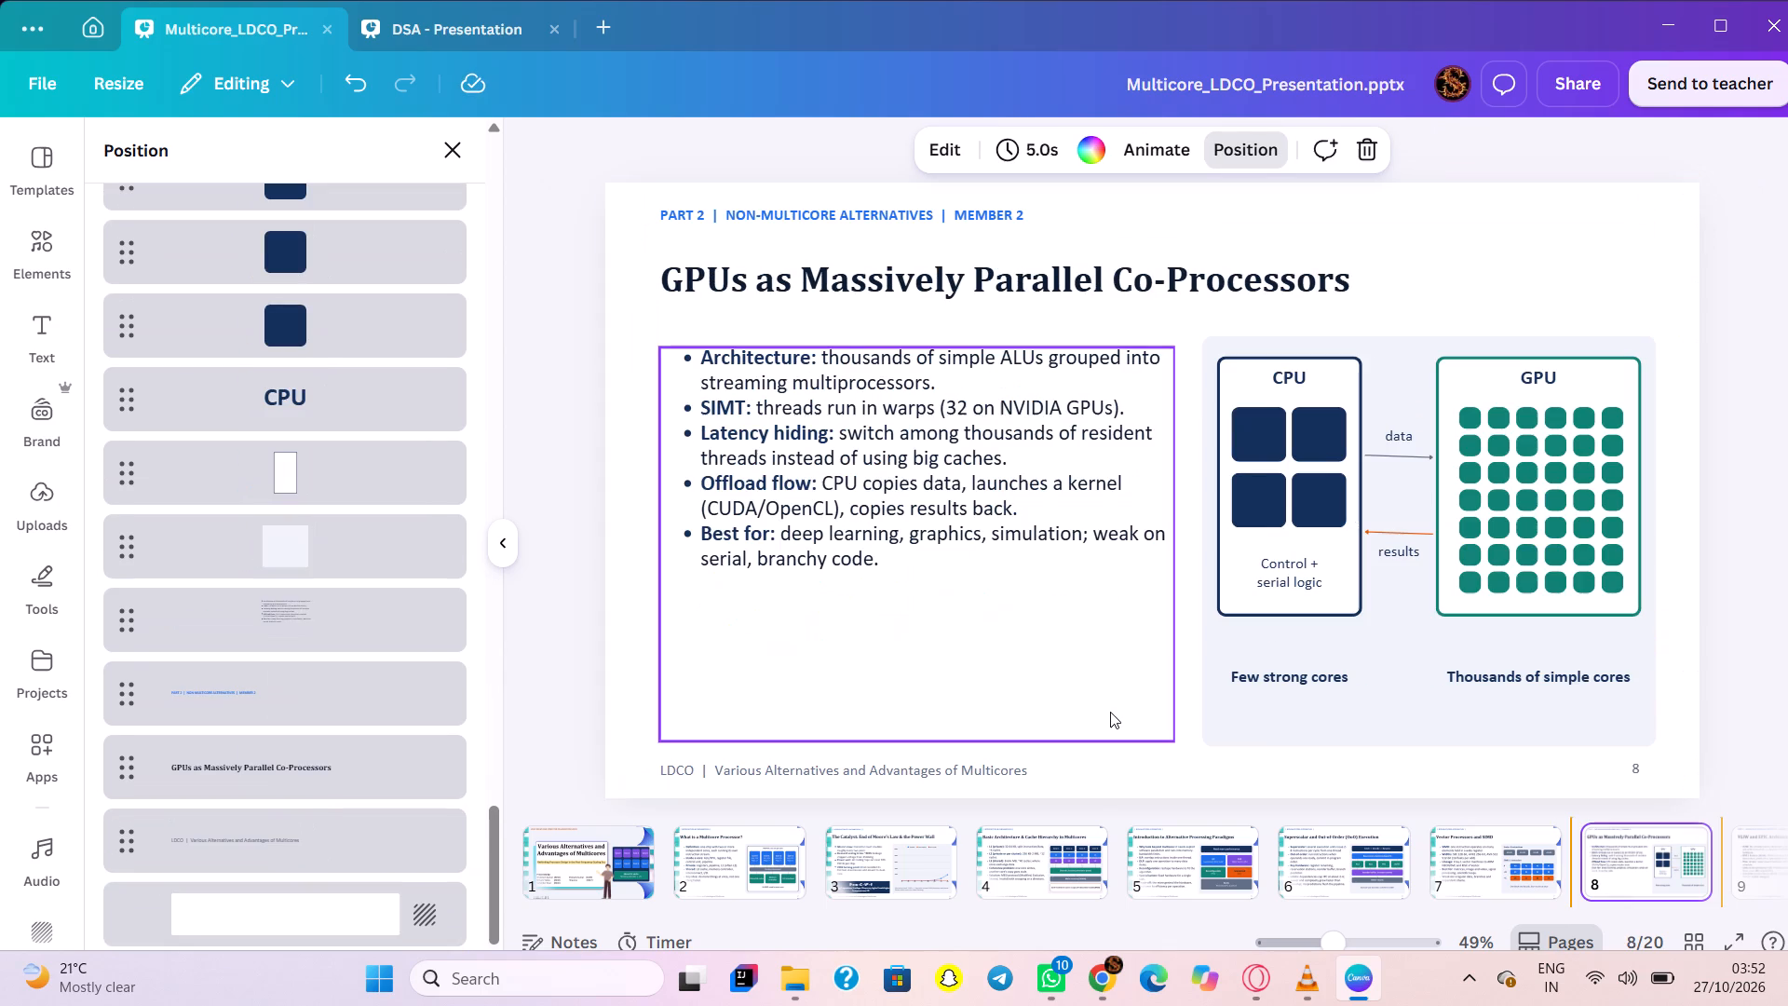
key(ctrl+v)
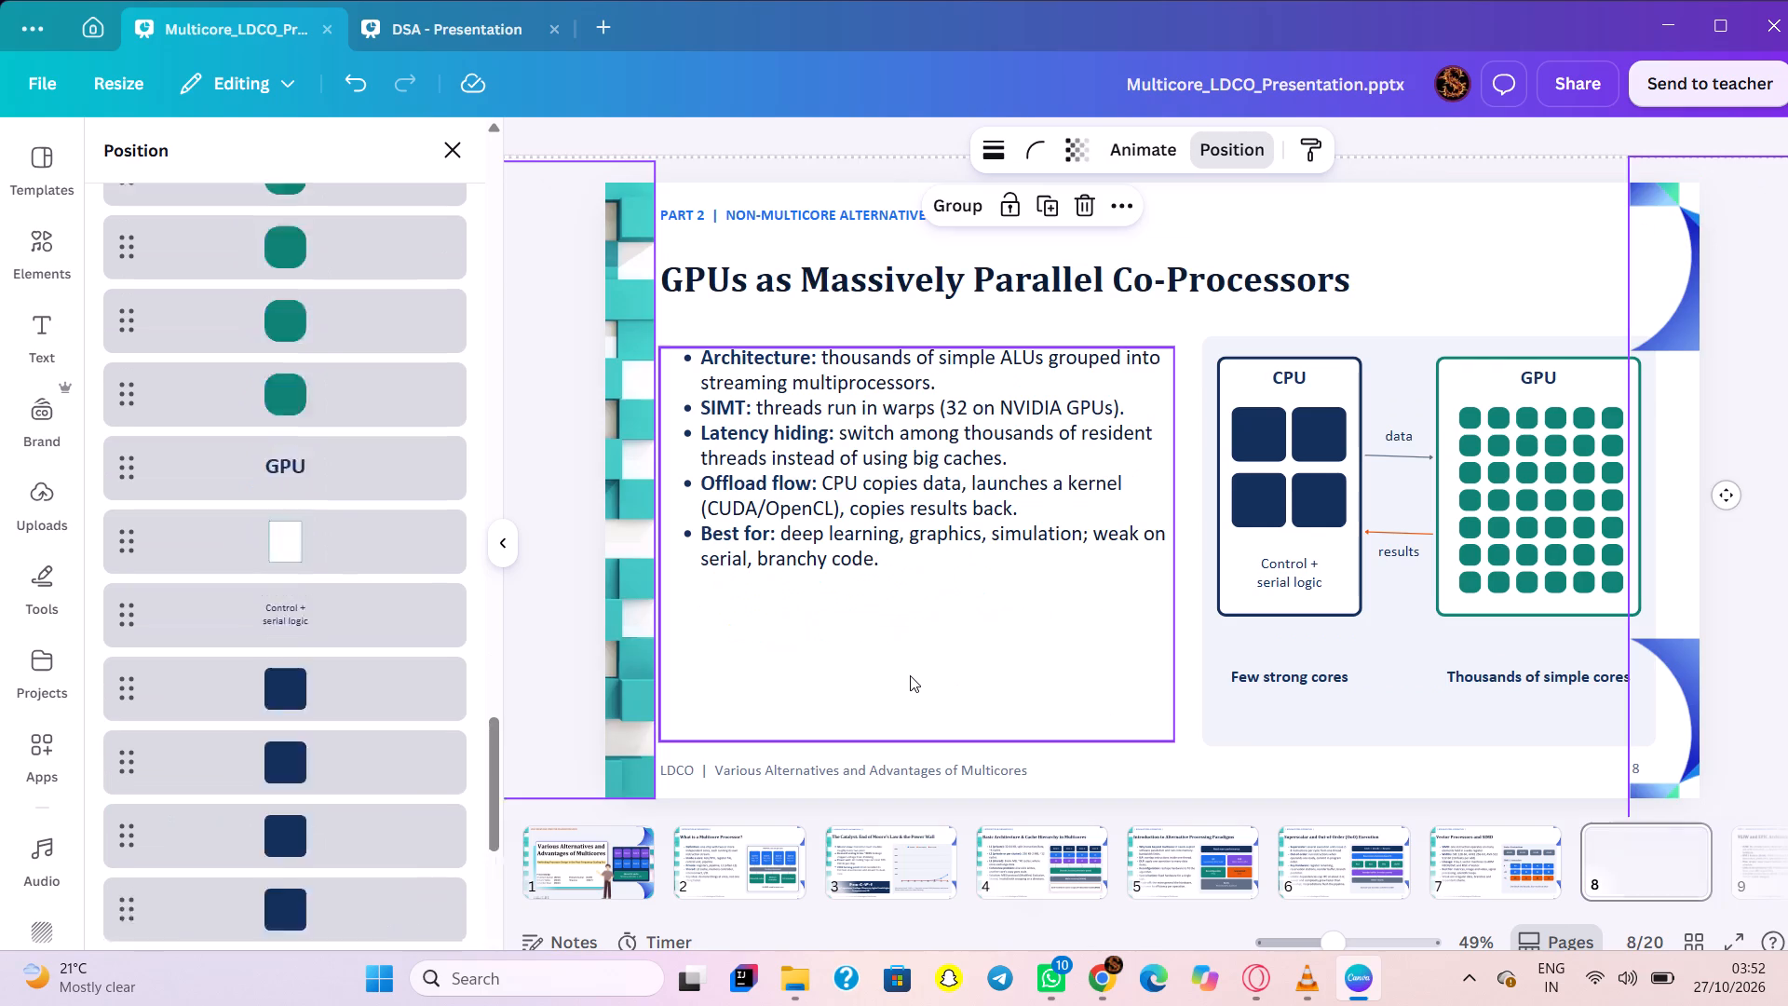
right_click(637, 641)
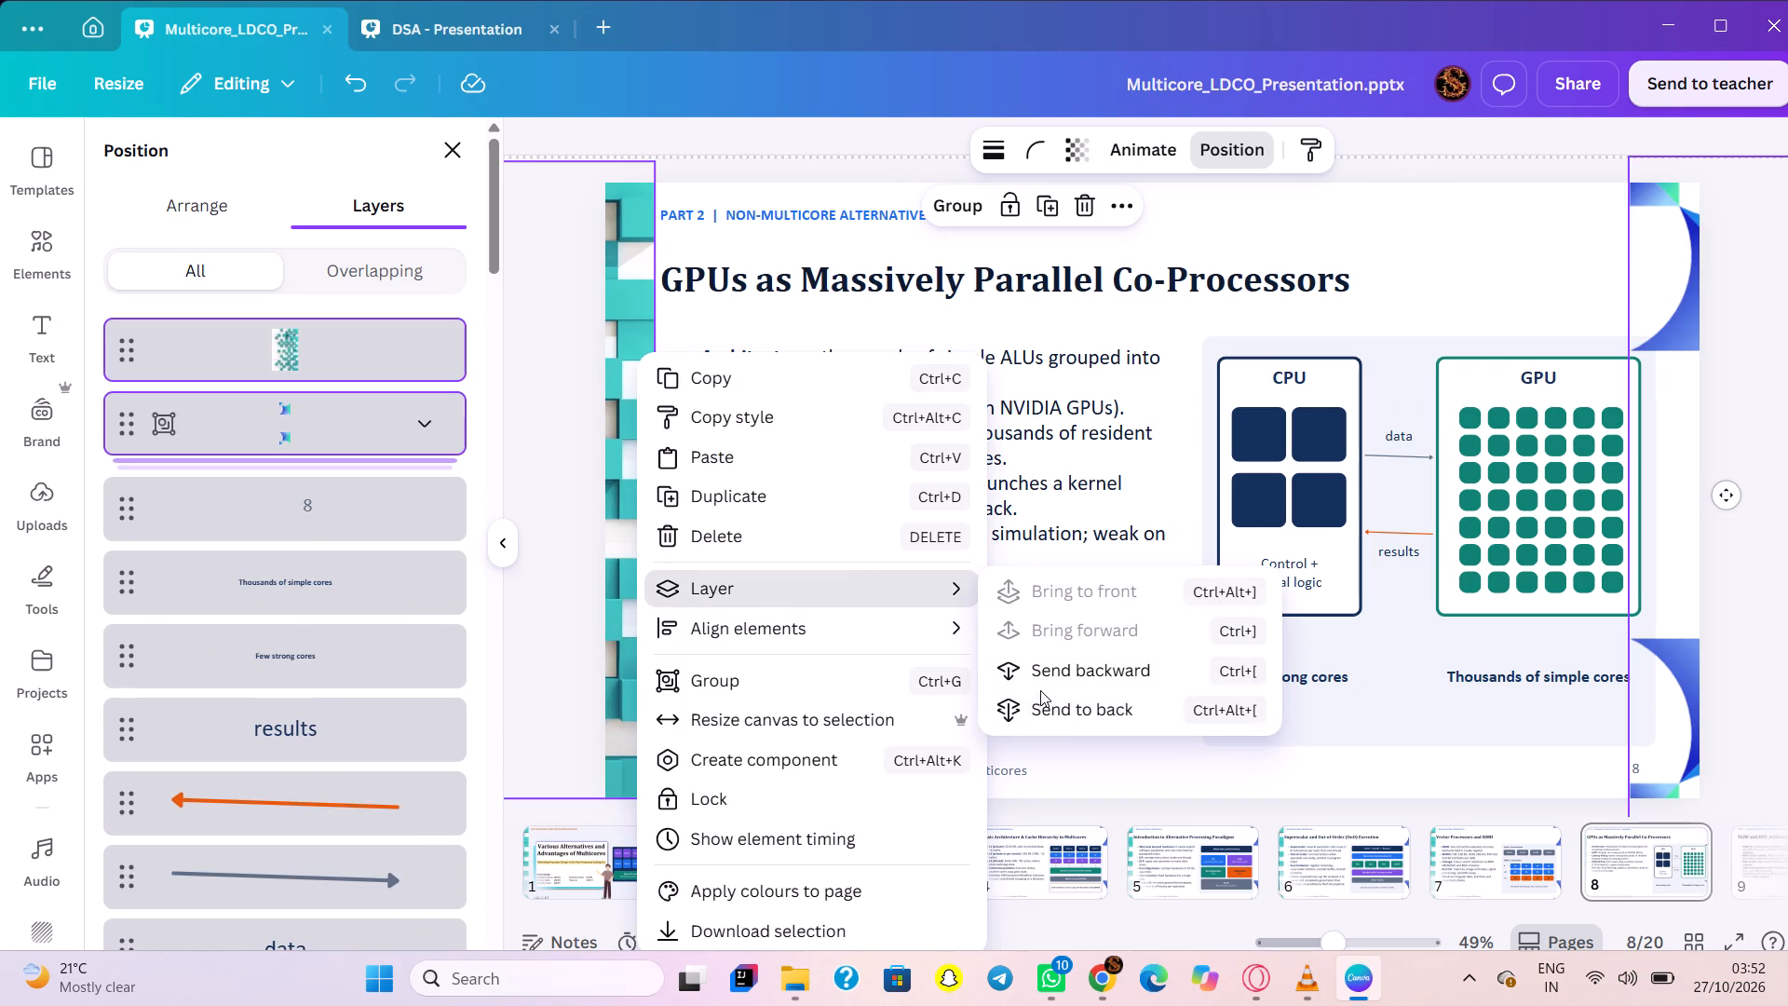
click(1038, 704)
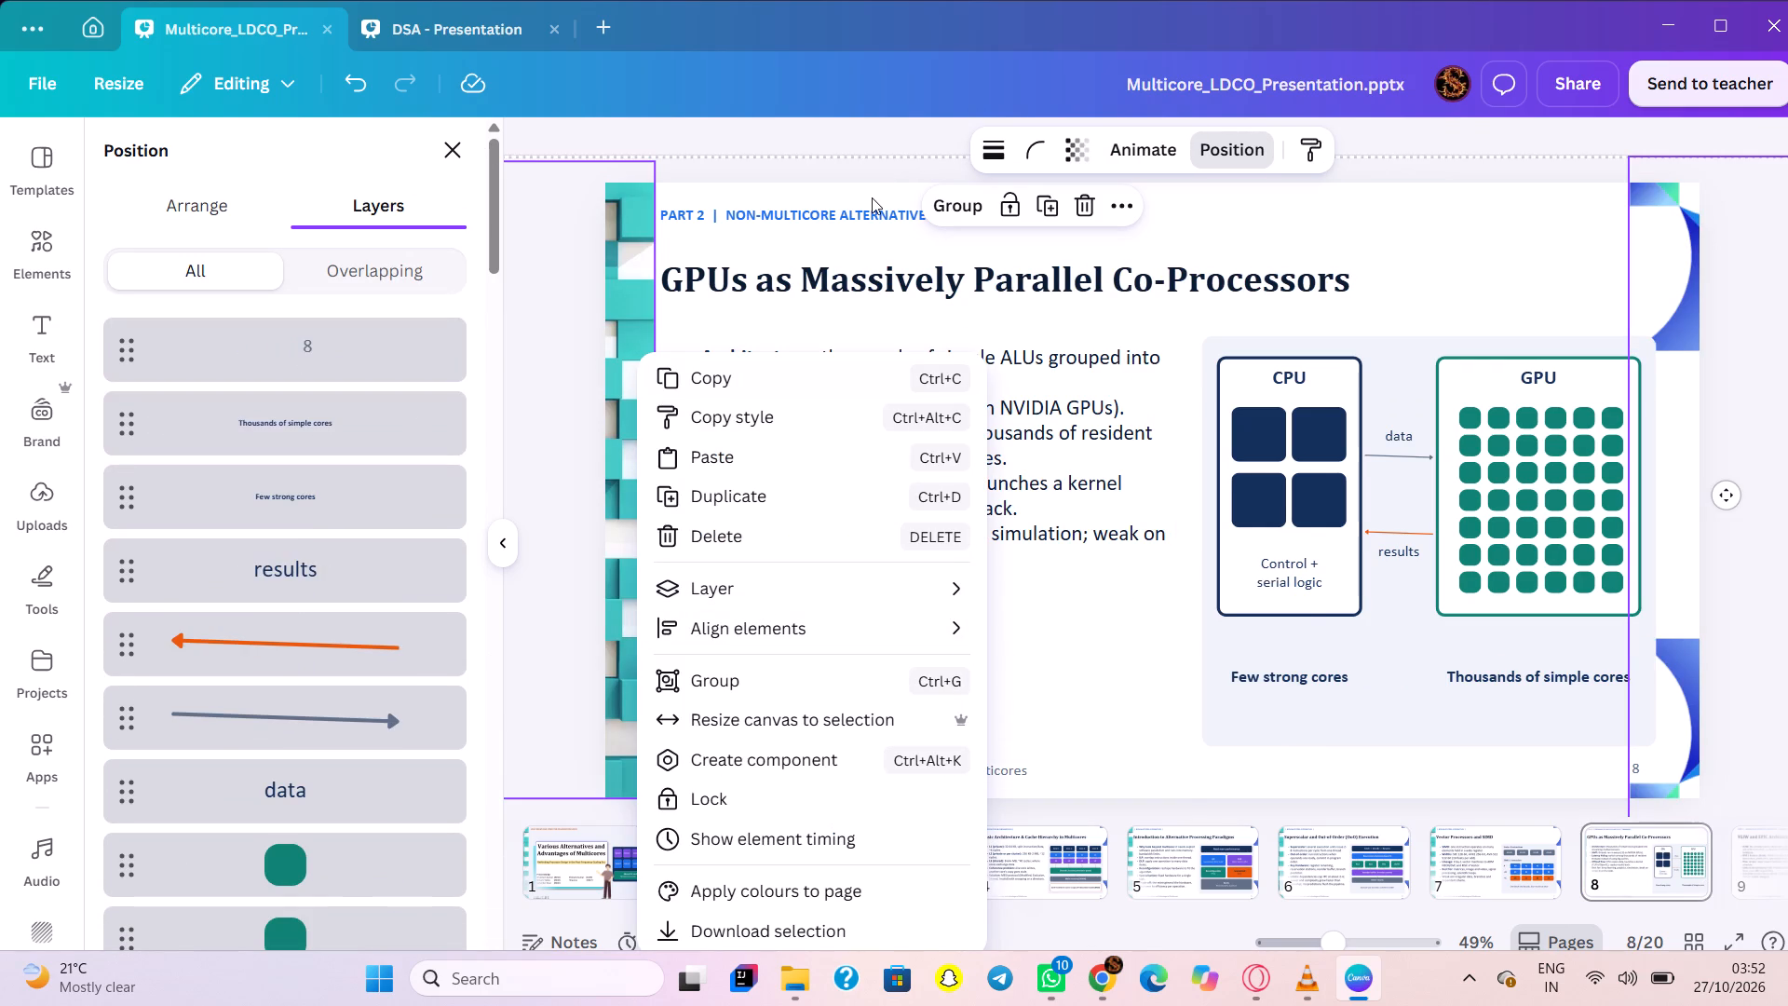
Delete "PART 2" from the start of the small blue header line on slide 8, GPUs as Massively Parallel Co-Processors.
click(847, 211)
double_click(724, 211)
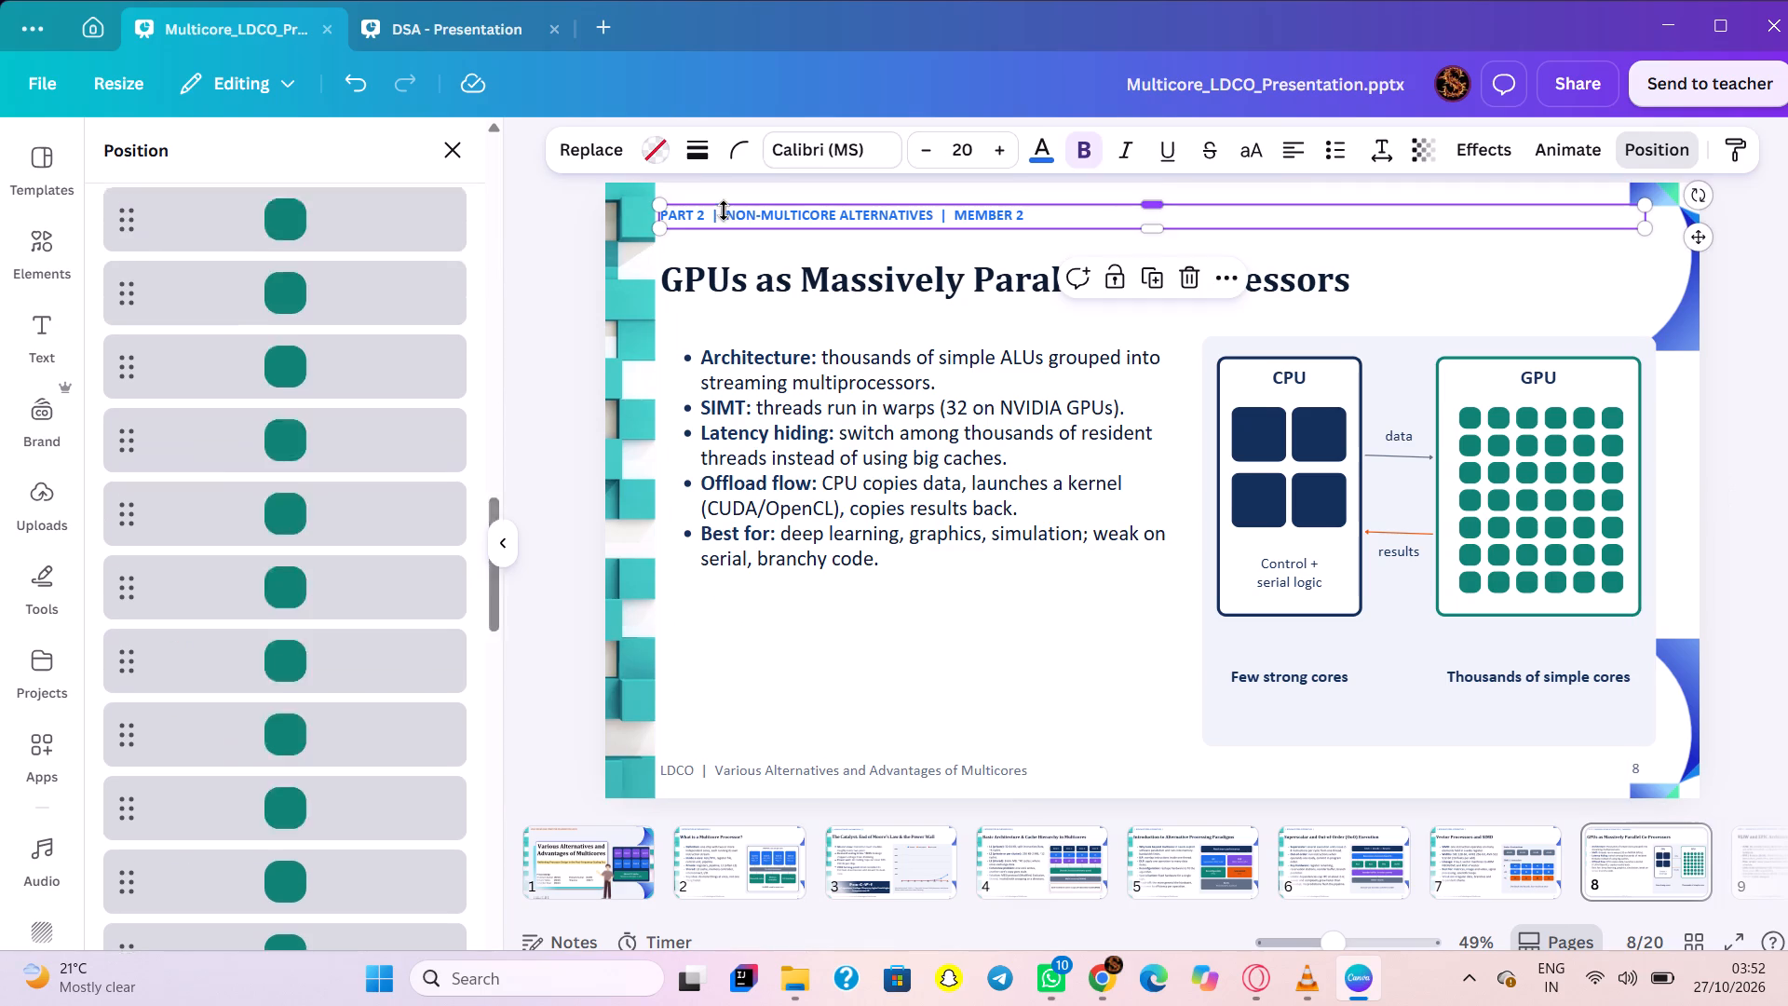
click(708, 216)
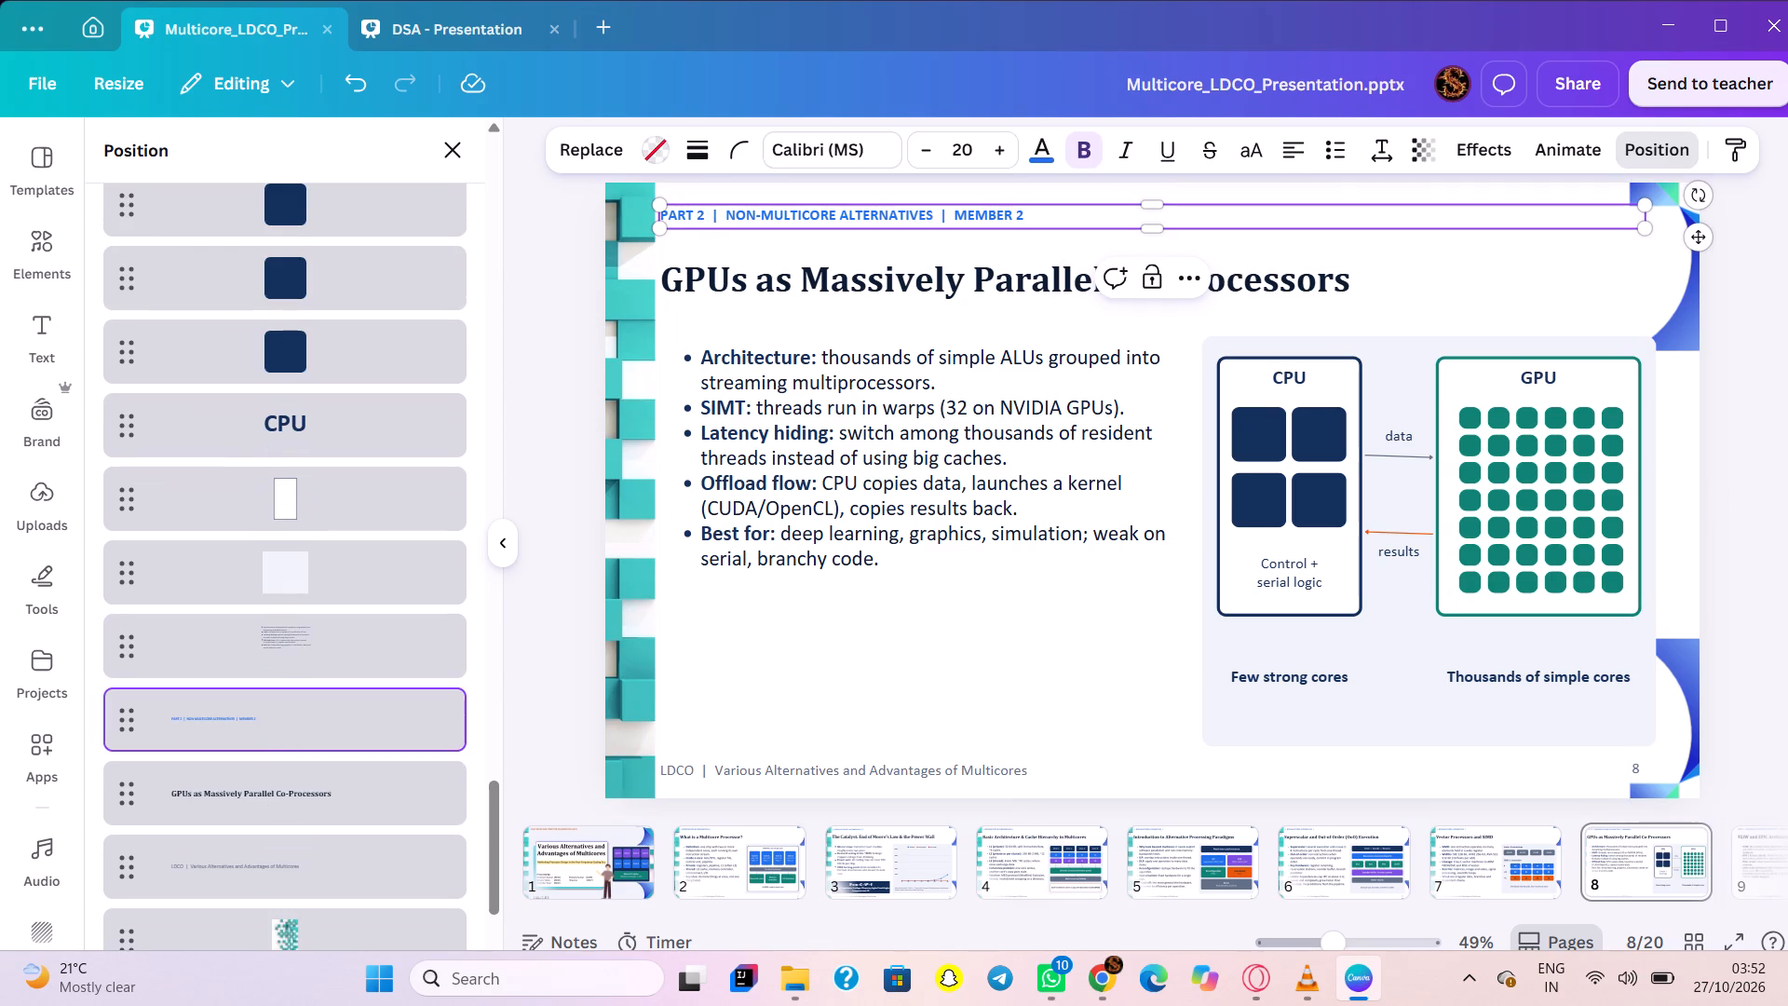
key(BackSpace)
key(BackSpace)
key(BackSpace)
key(BackSpace)
key(BackSpace)
key(BackSpace)
key(BackSpace)
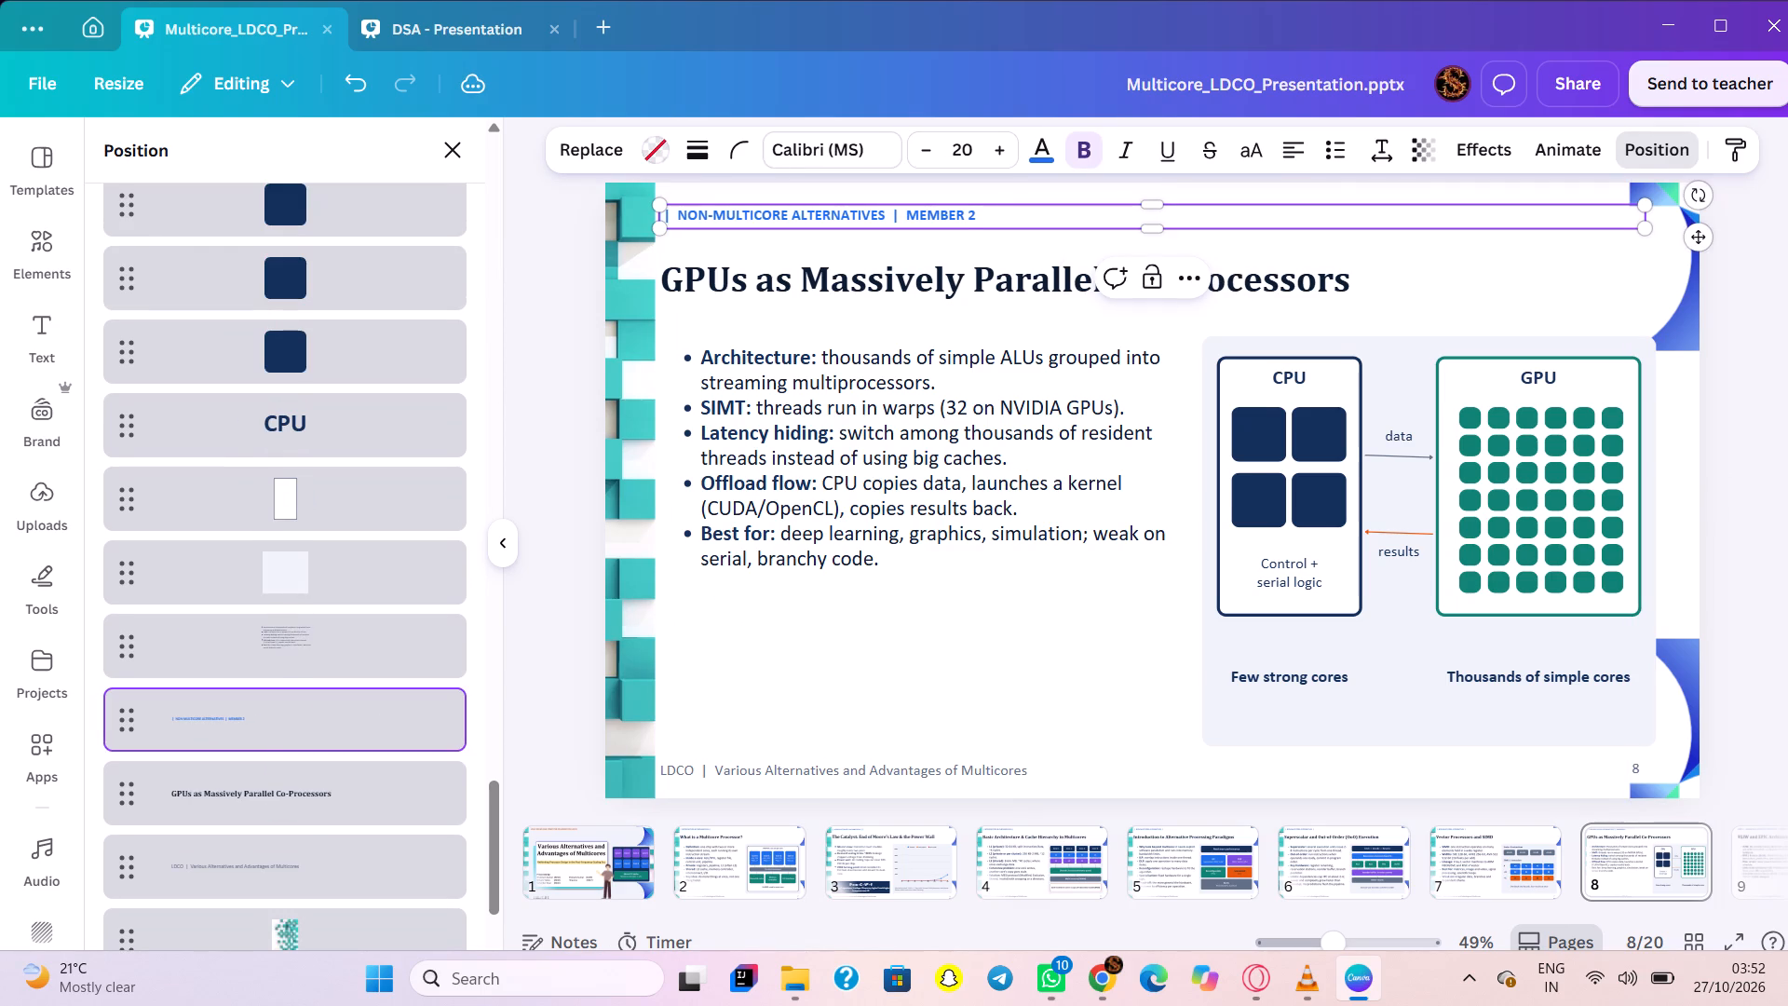
Delete "MEMBER 2" from the end of the header line on slide 8, GPUs as Massively Parallel Co-Processors.
click(989, 216)
key(BackSpace)
key(BackSpace)
key(BackSpace)
key(BackSpace)
key(BackSpace)
key(BackSpace)
key(BackSpace)
key(BackSpace)
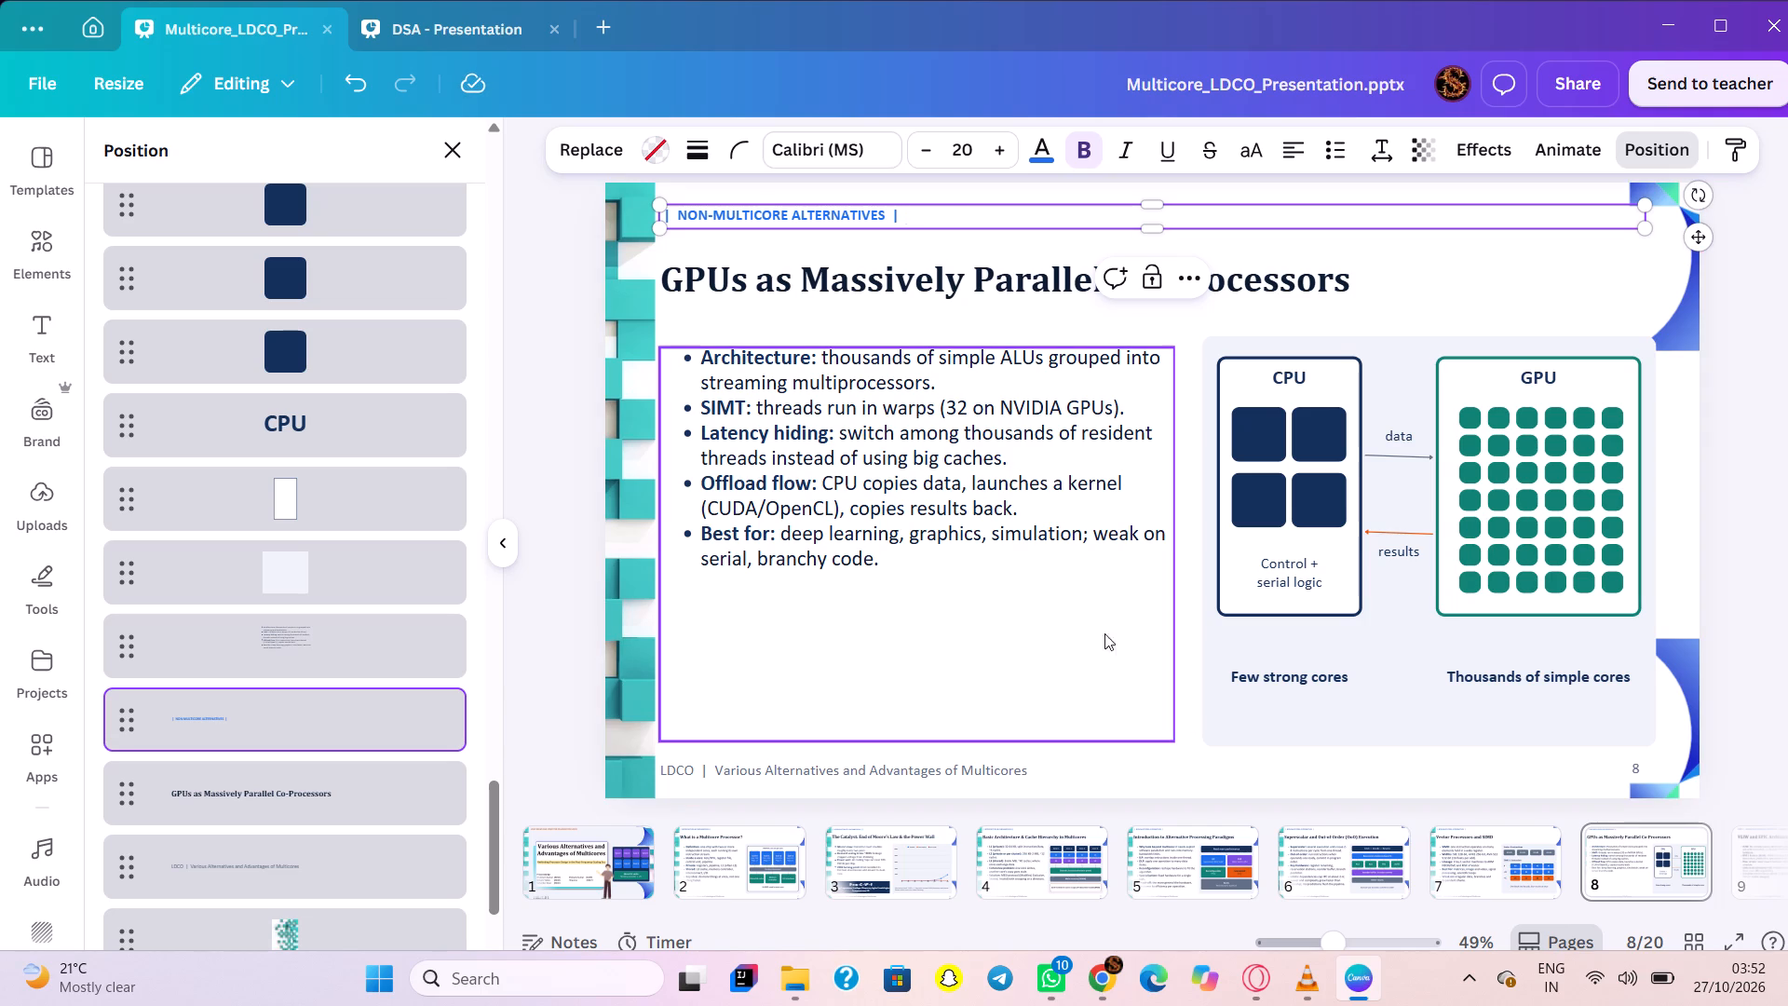
Increase the bullet text on slide 8, GPUs as Massively Parallel Co-Processors, to size 34.
click(1024, 546)
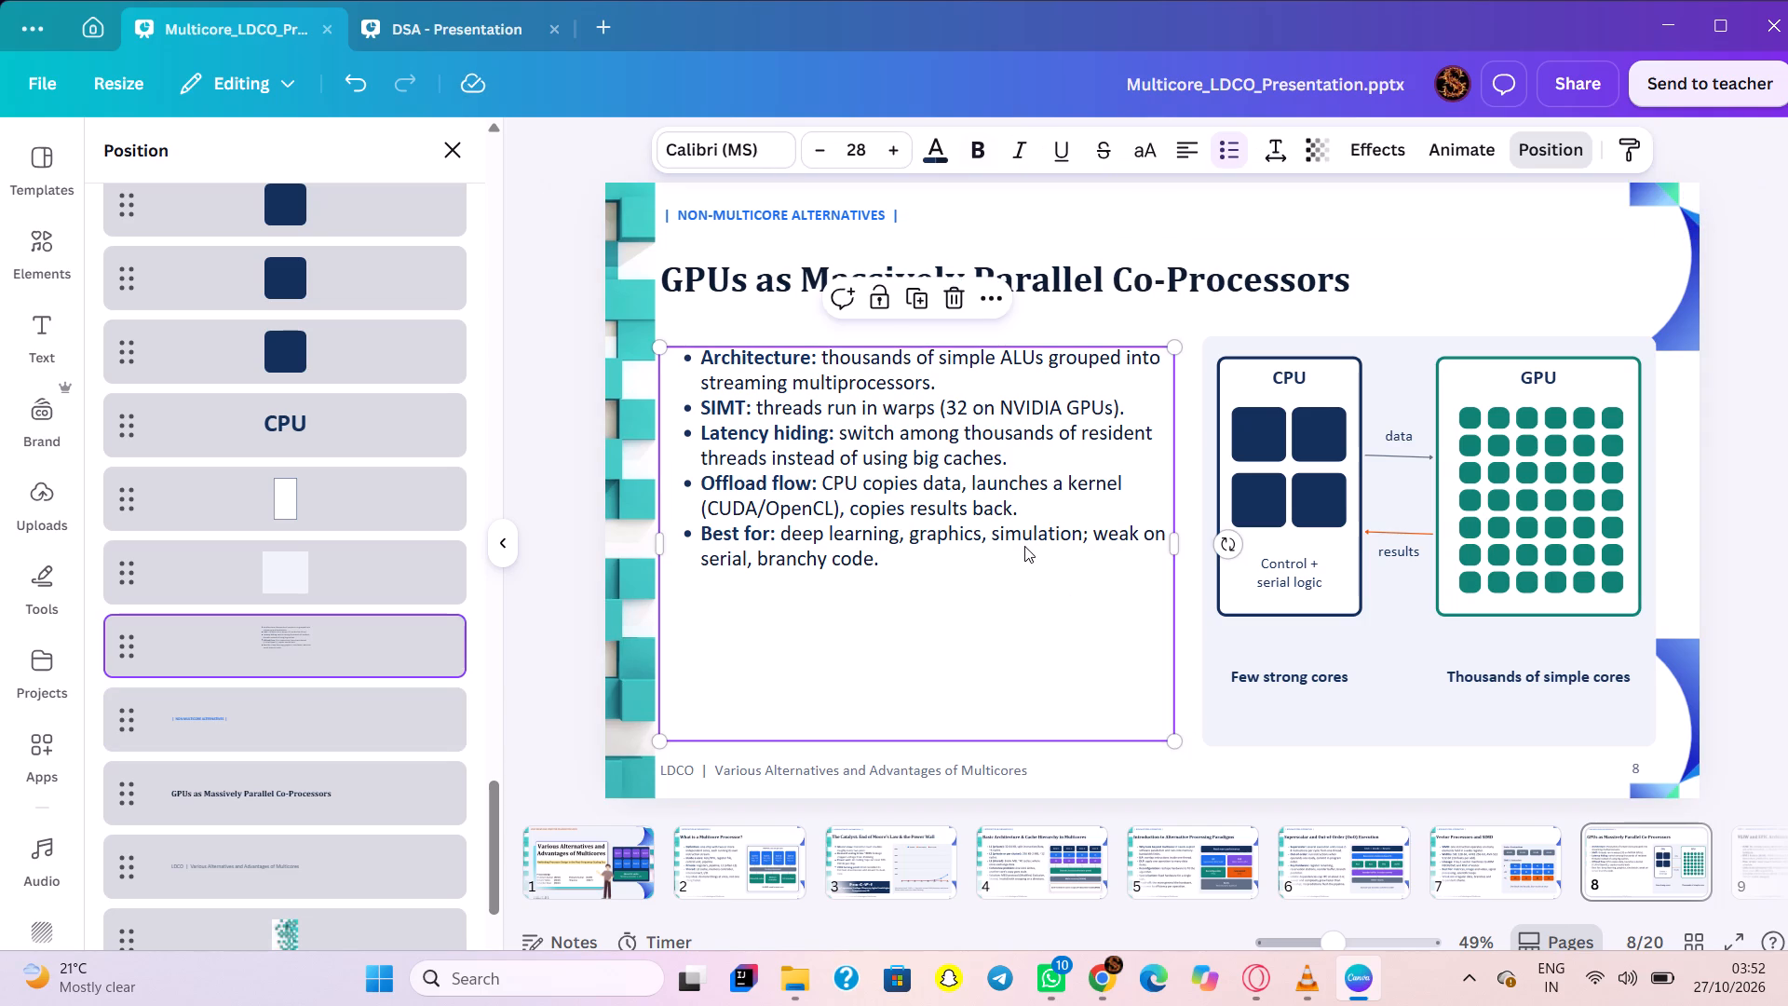
click(899, 156)
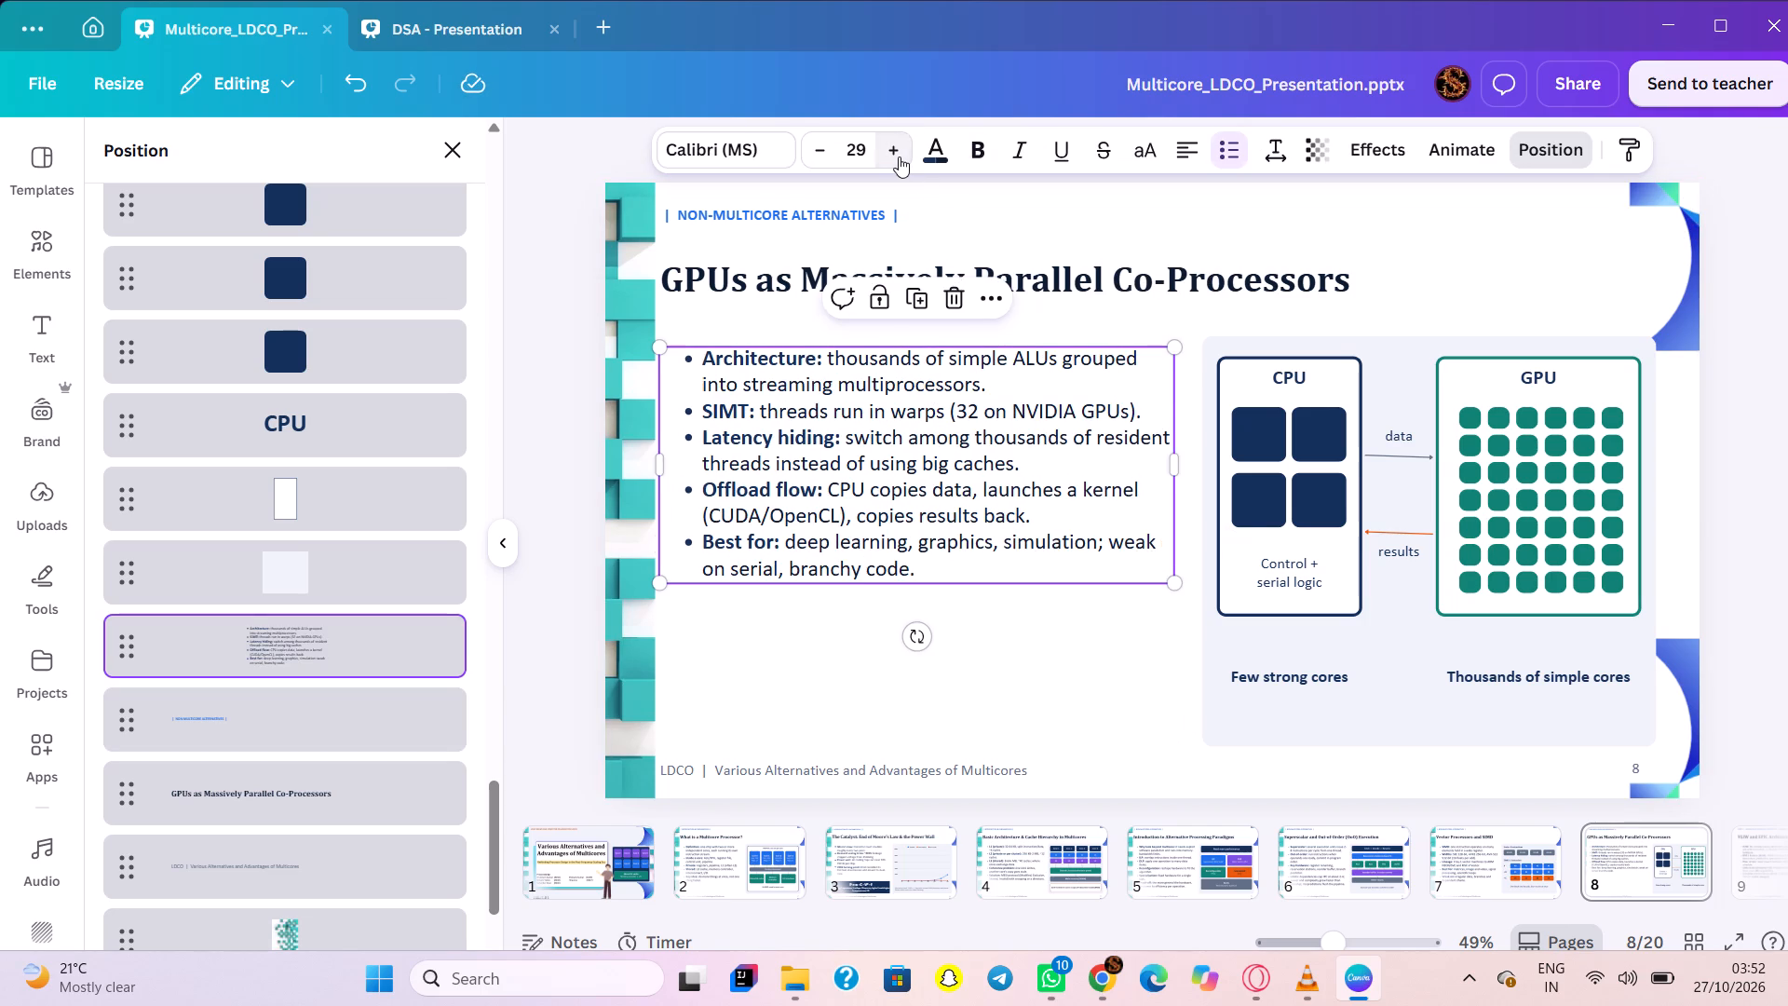
click(898, 156)
click(898, 156)
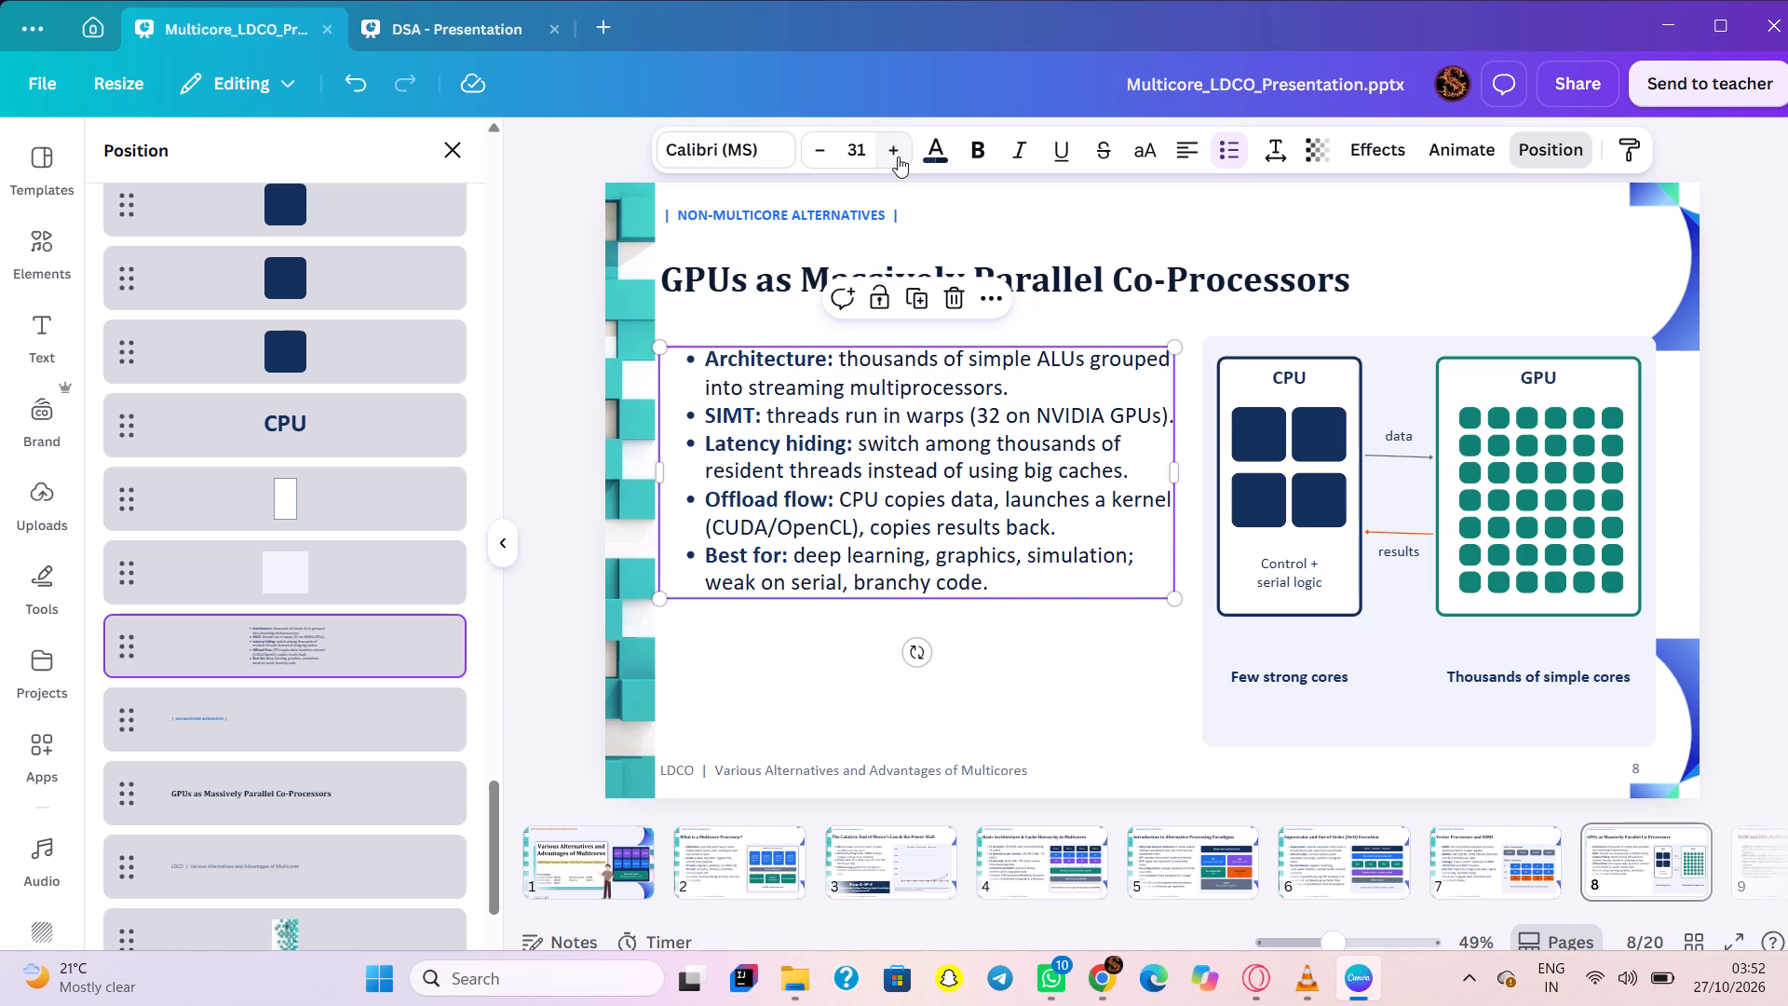
click(898, 156)
click(897, 156)
click(897, 156)
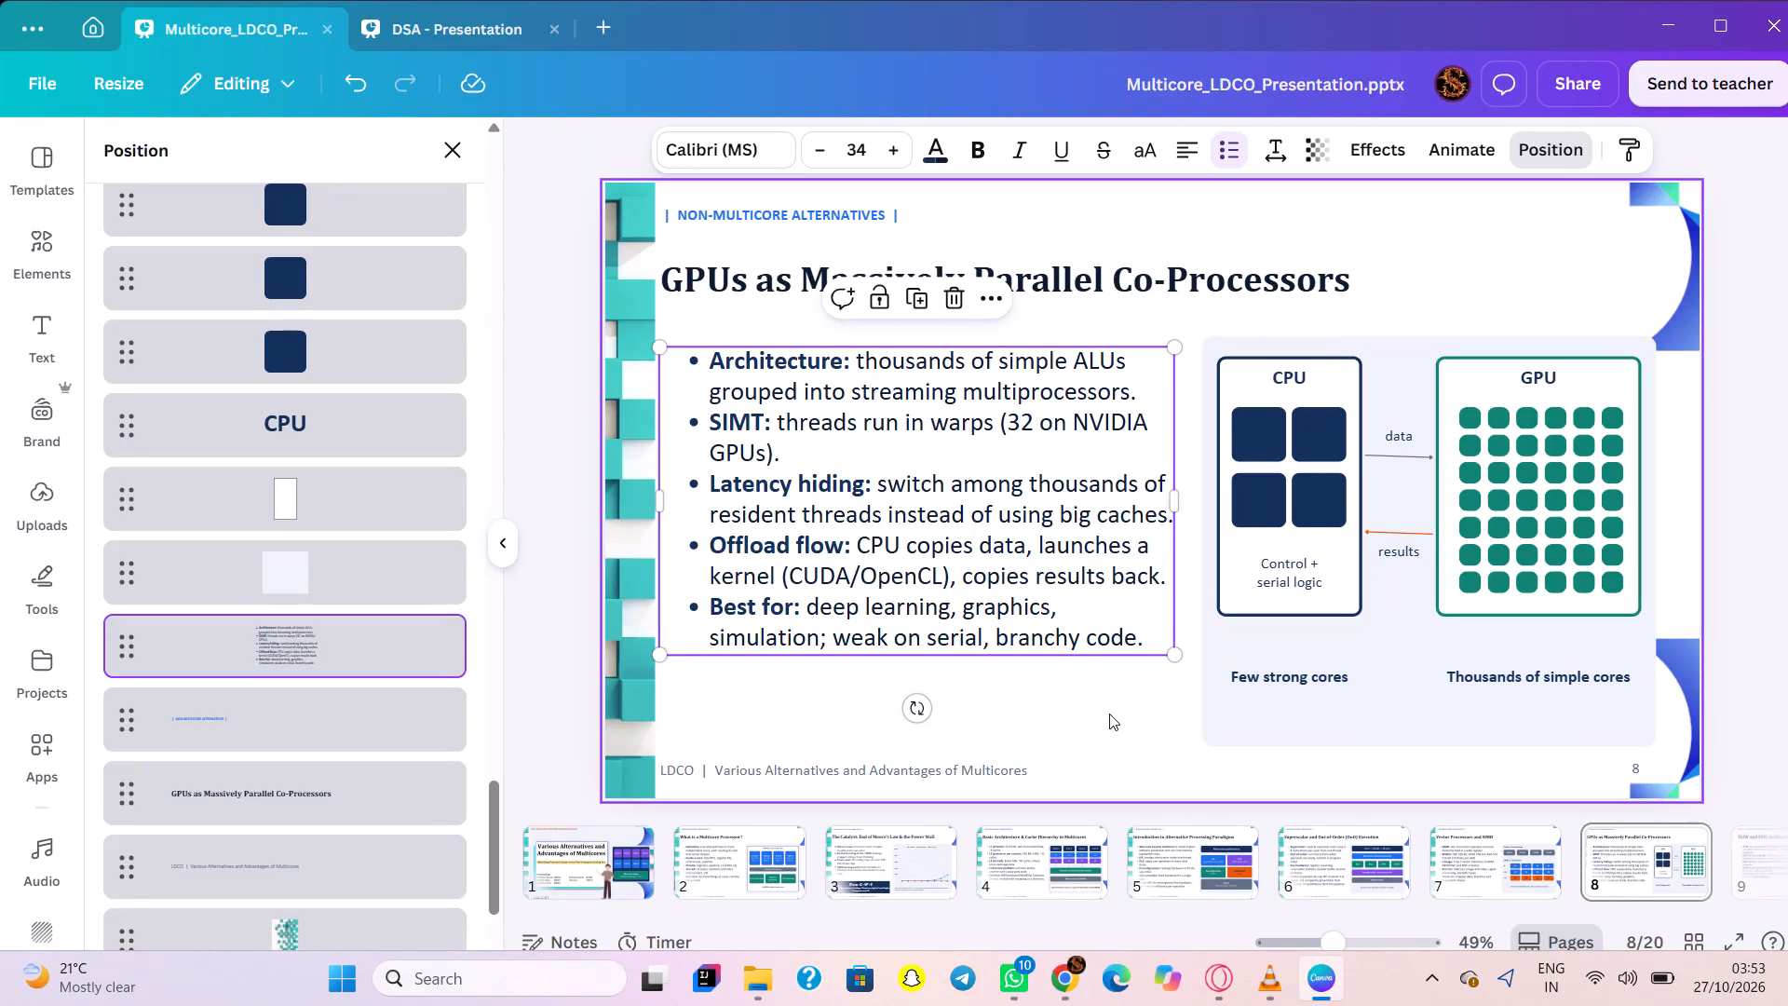
Paste the teal-block border and blue curved-shape group onto slide 9, VLIW and EPIC Architectures, and send them to the back.
key(Right)
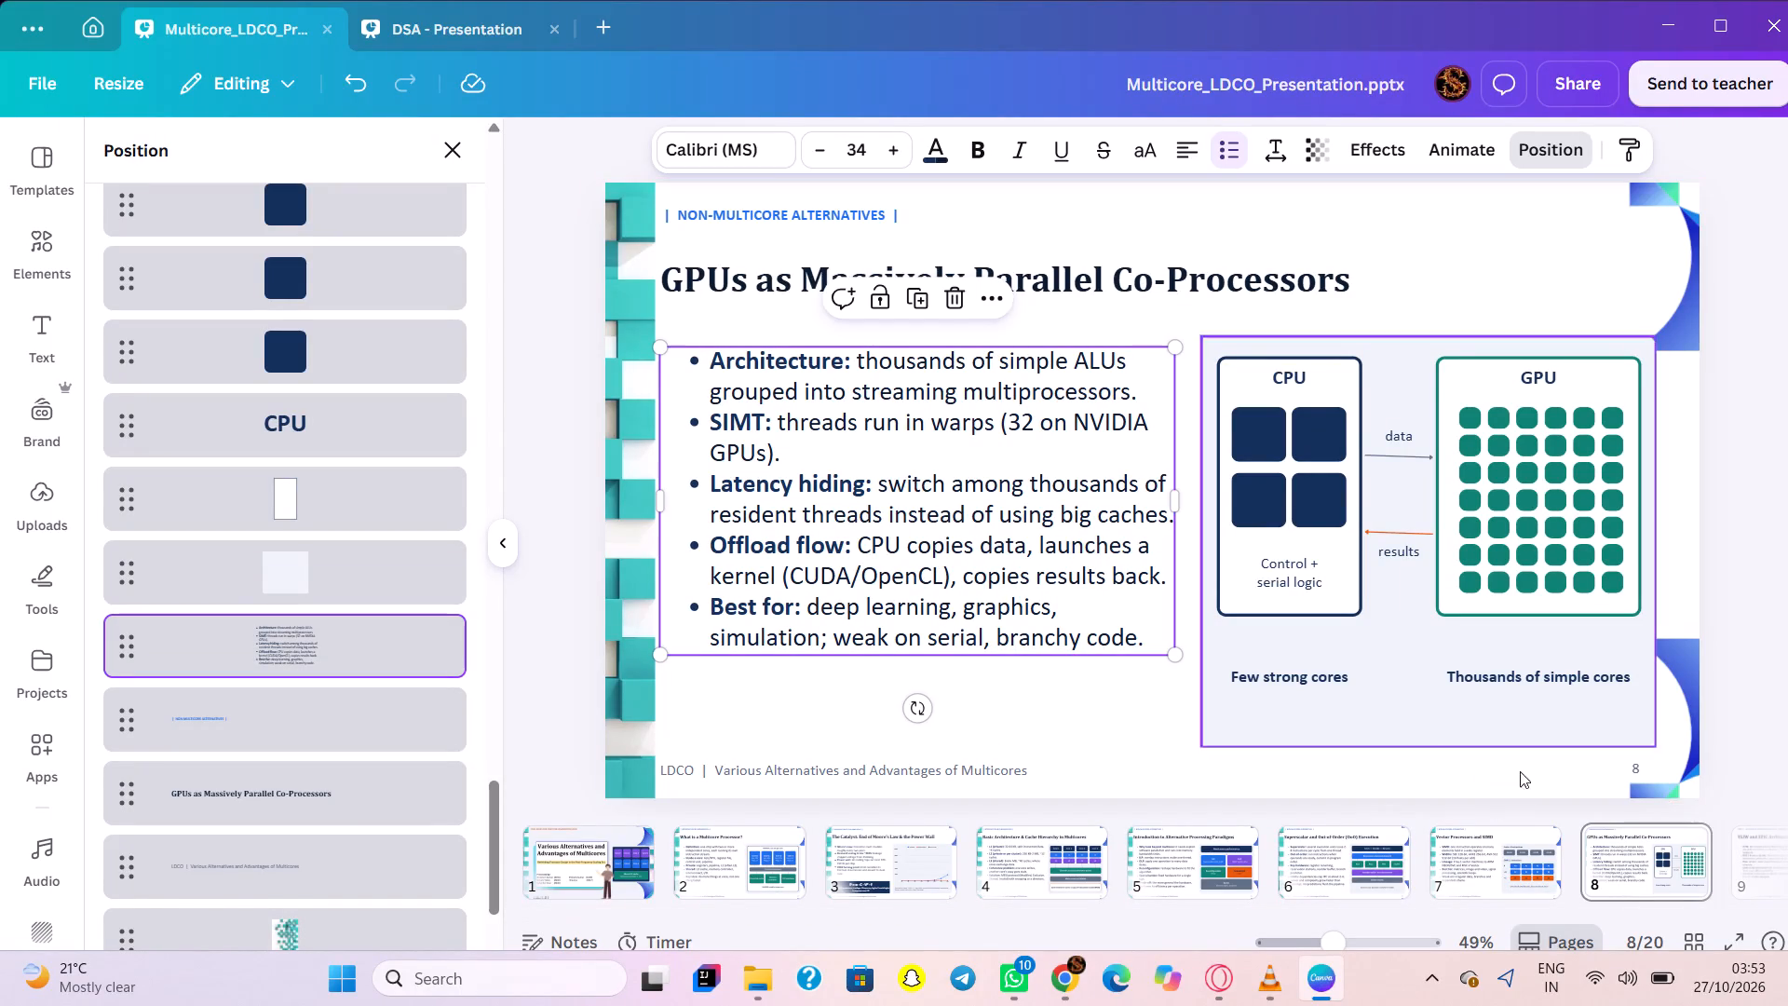
scroll(1607, 877, left, 2)
click(1599, 871)
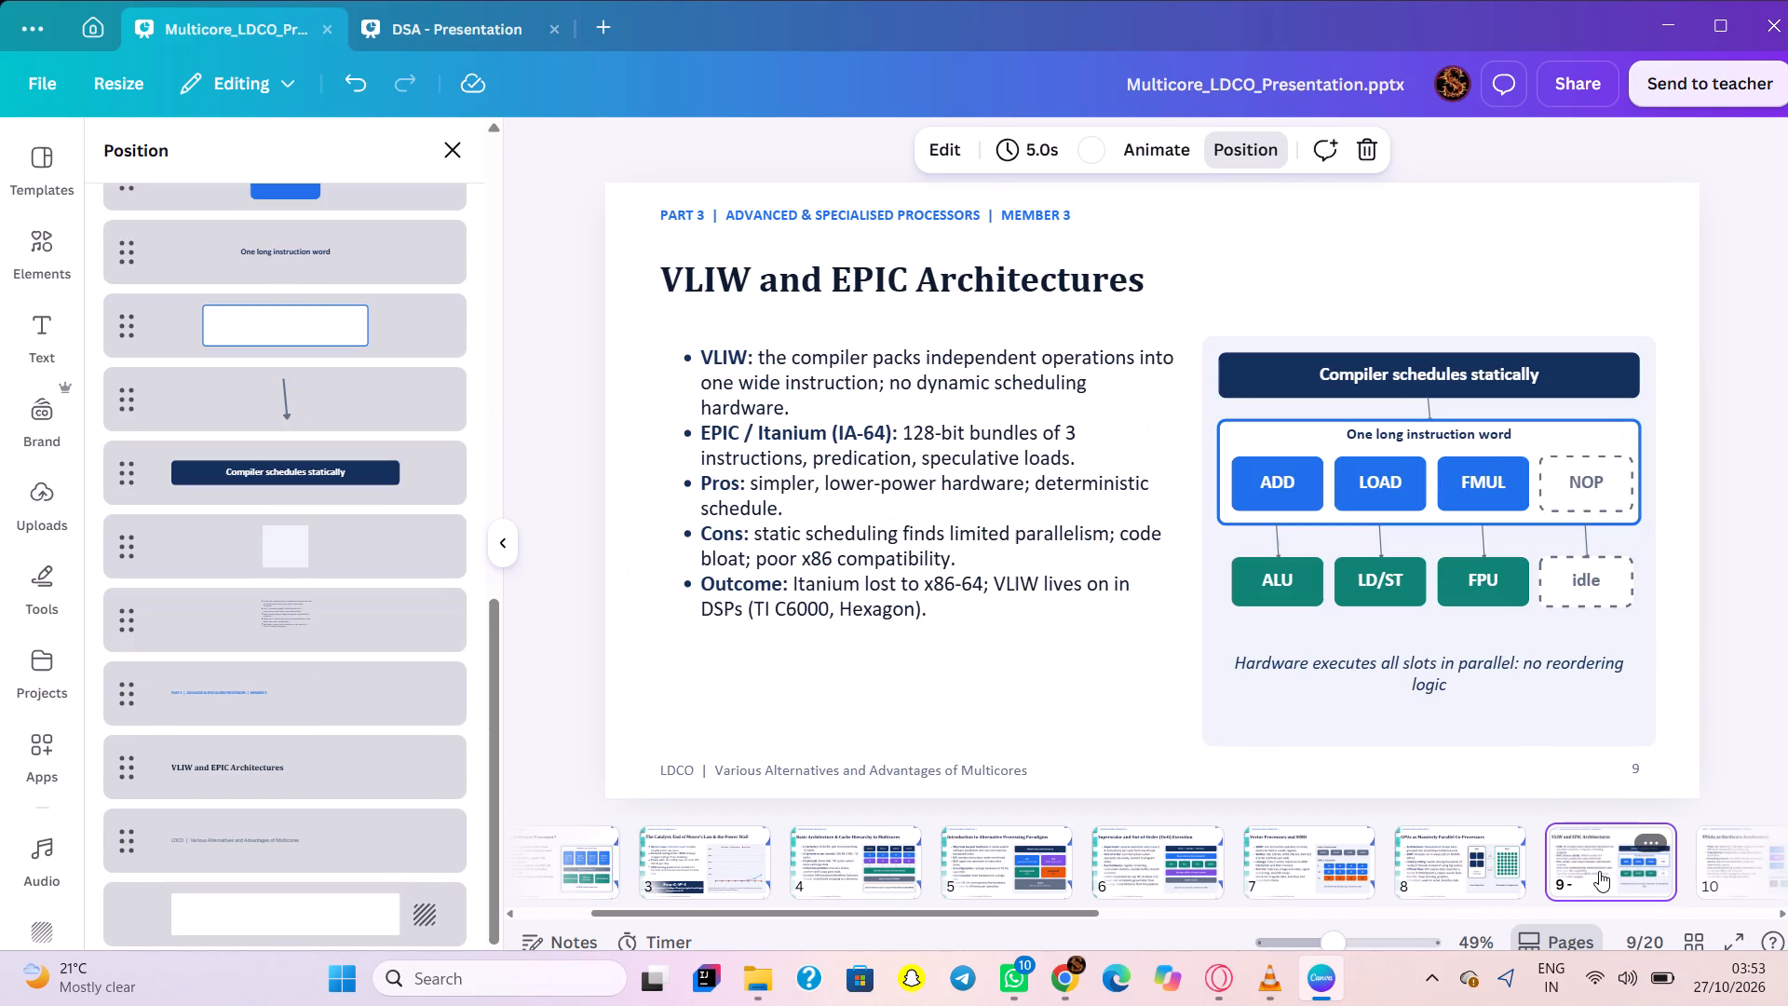
key(ctrl+v)
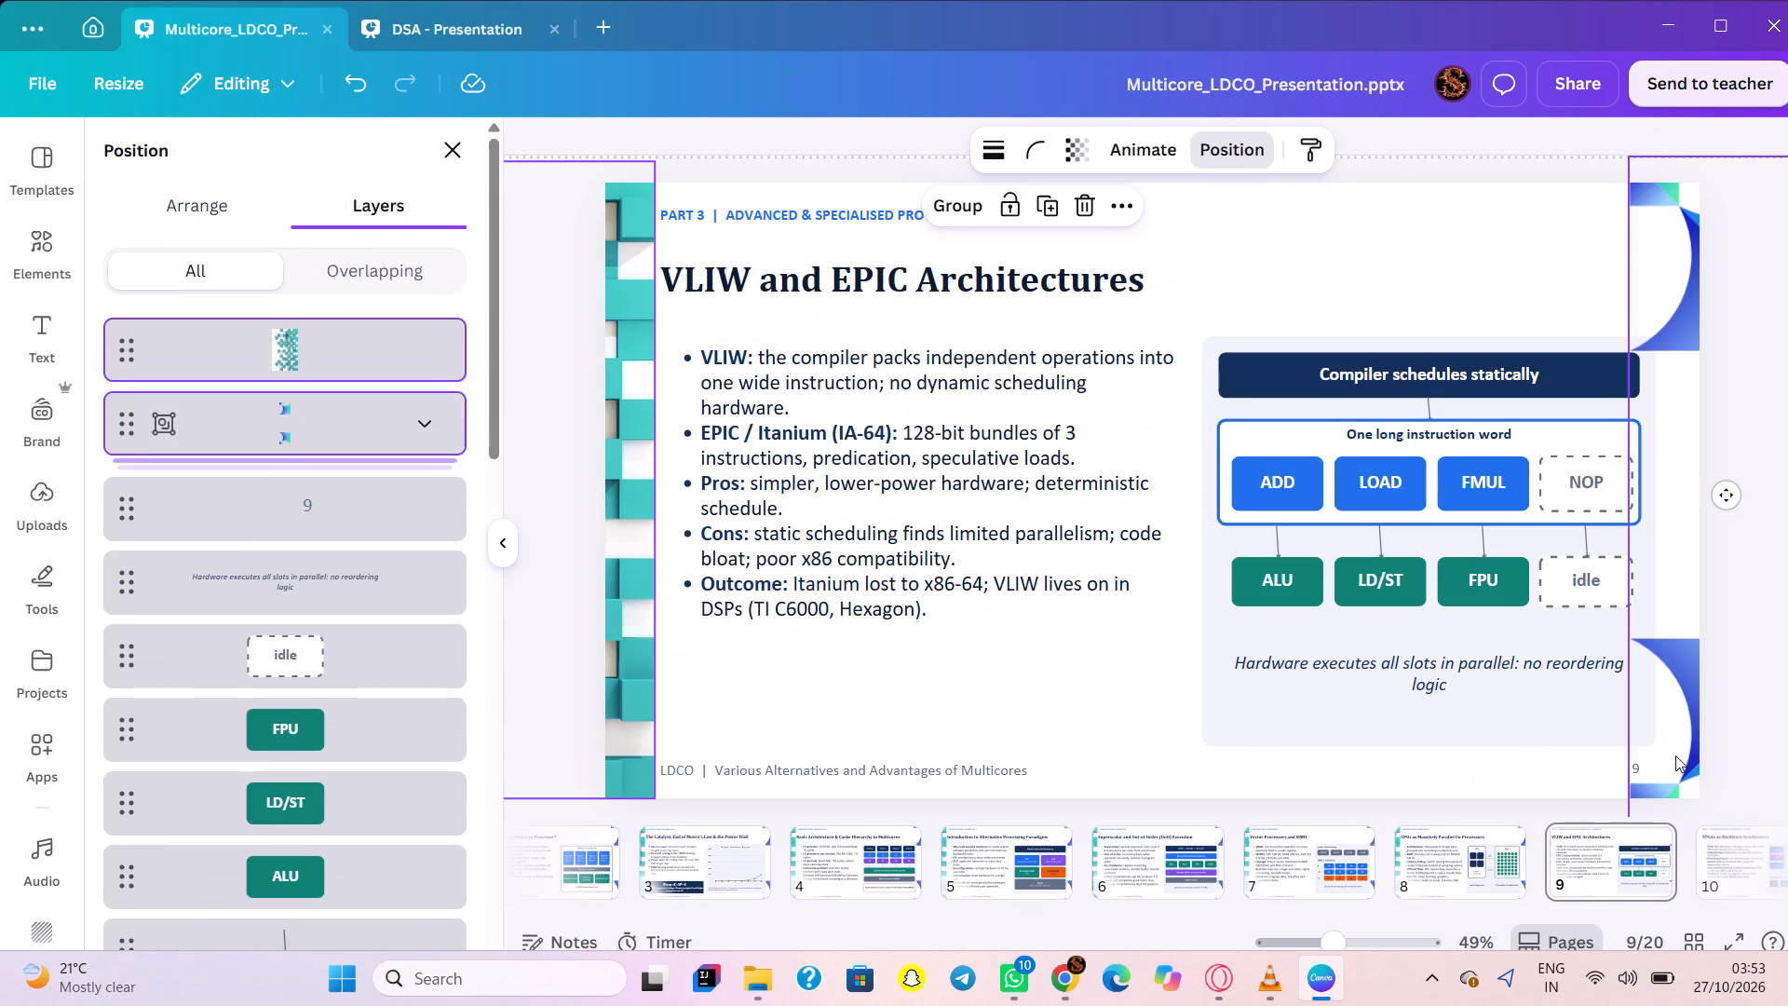
right_click(1667, 746)
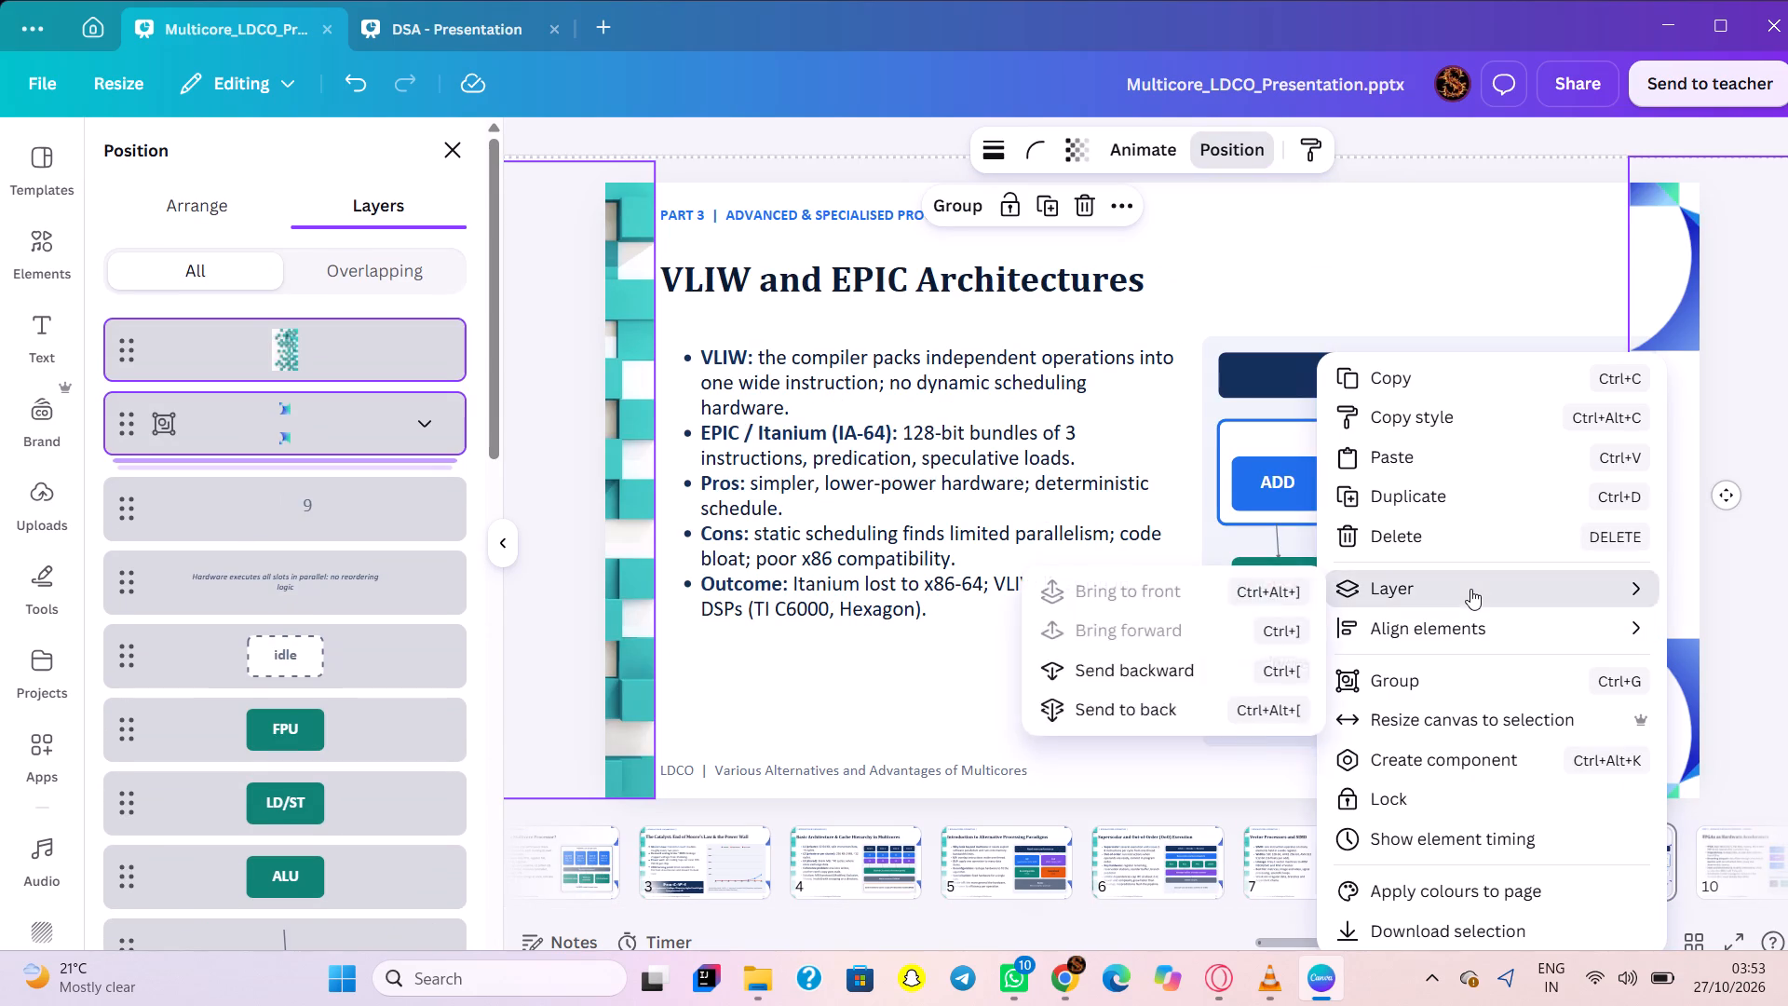
click(1204, 697)
Increase the bullet text on slide 9, VLIW and EPIC Architectures, to size 33.
click(904, 404)
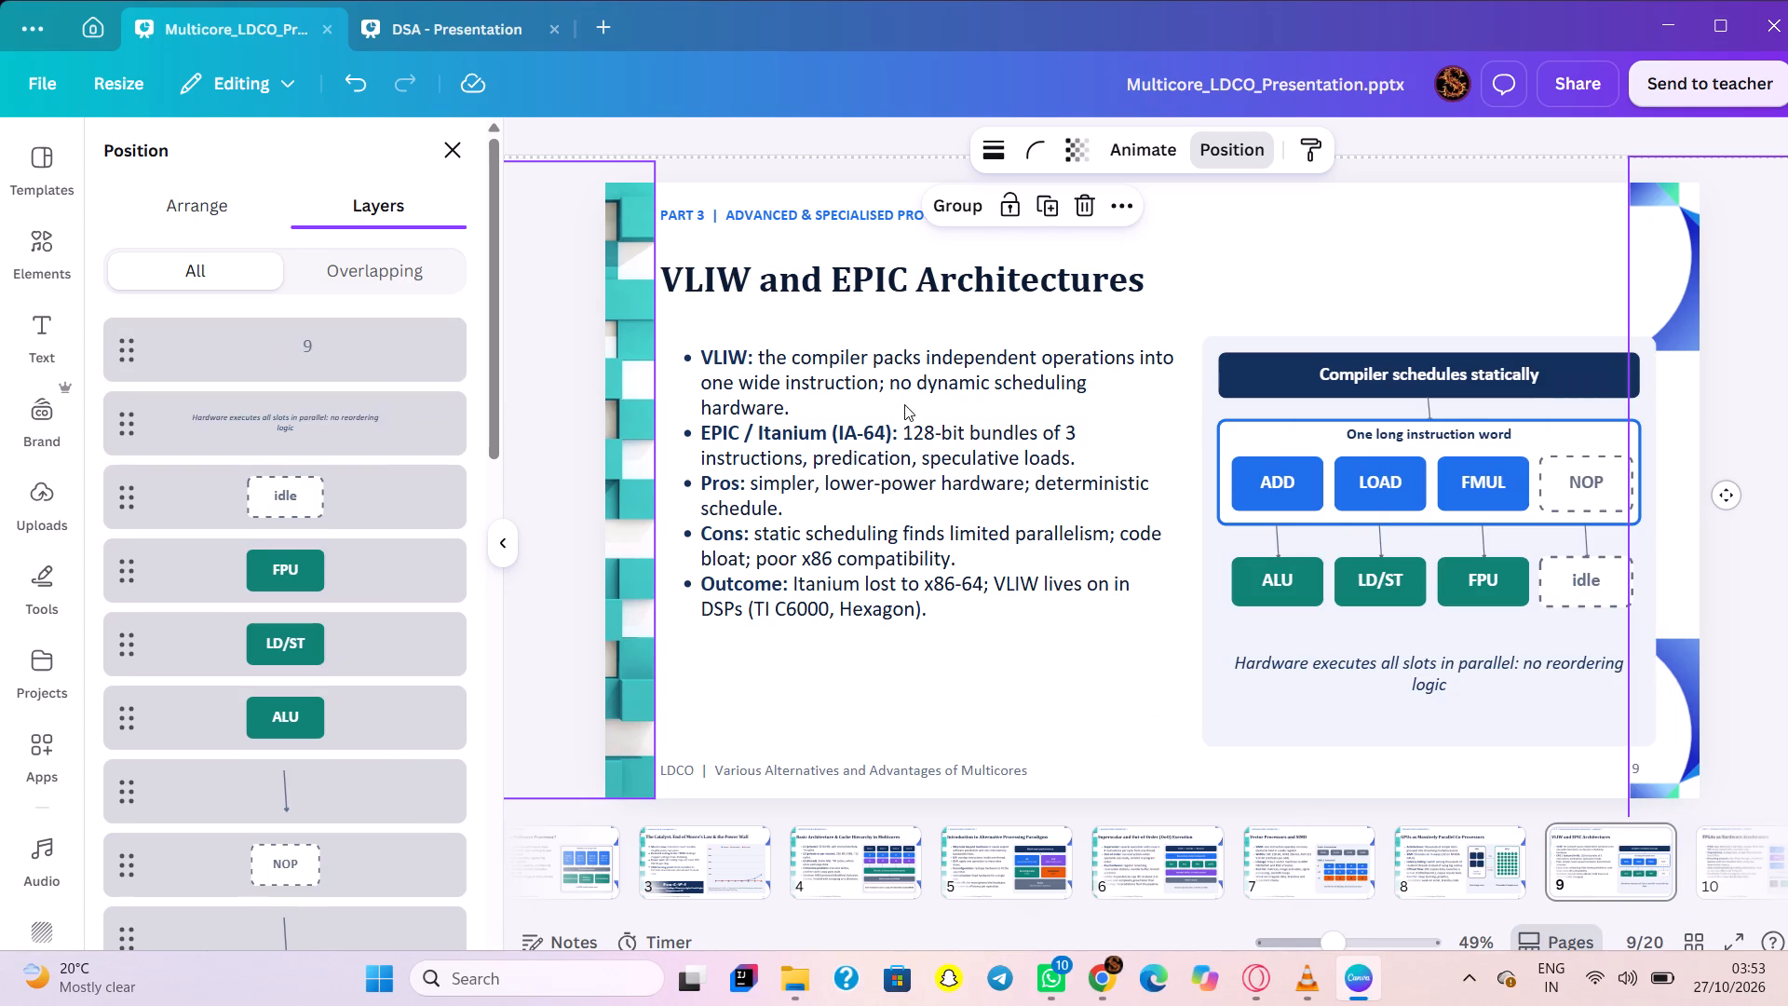
click(847, 416)
click(894, 145)
click(894, 145)
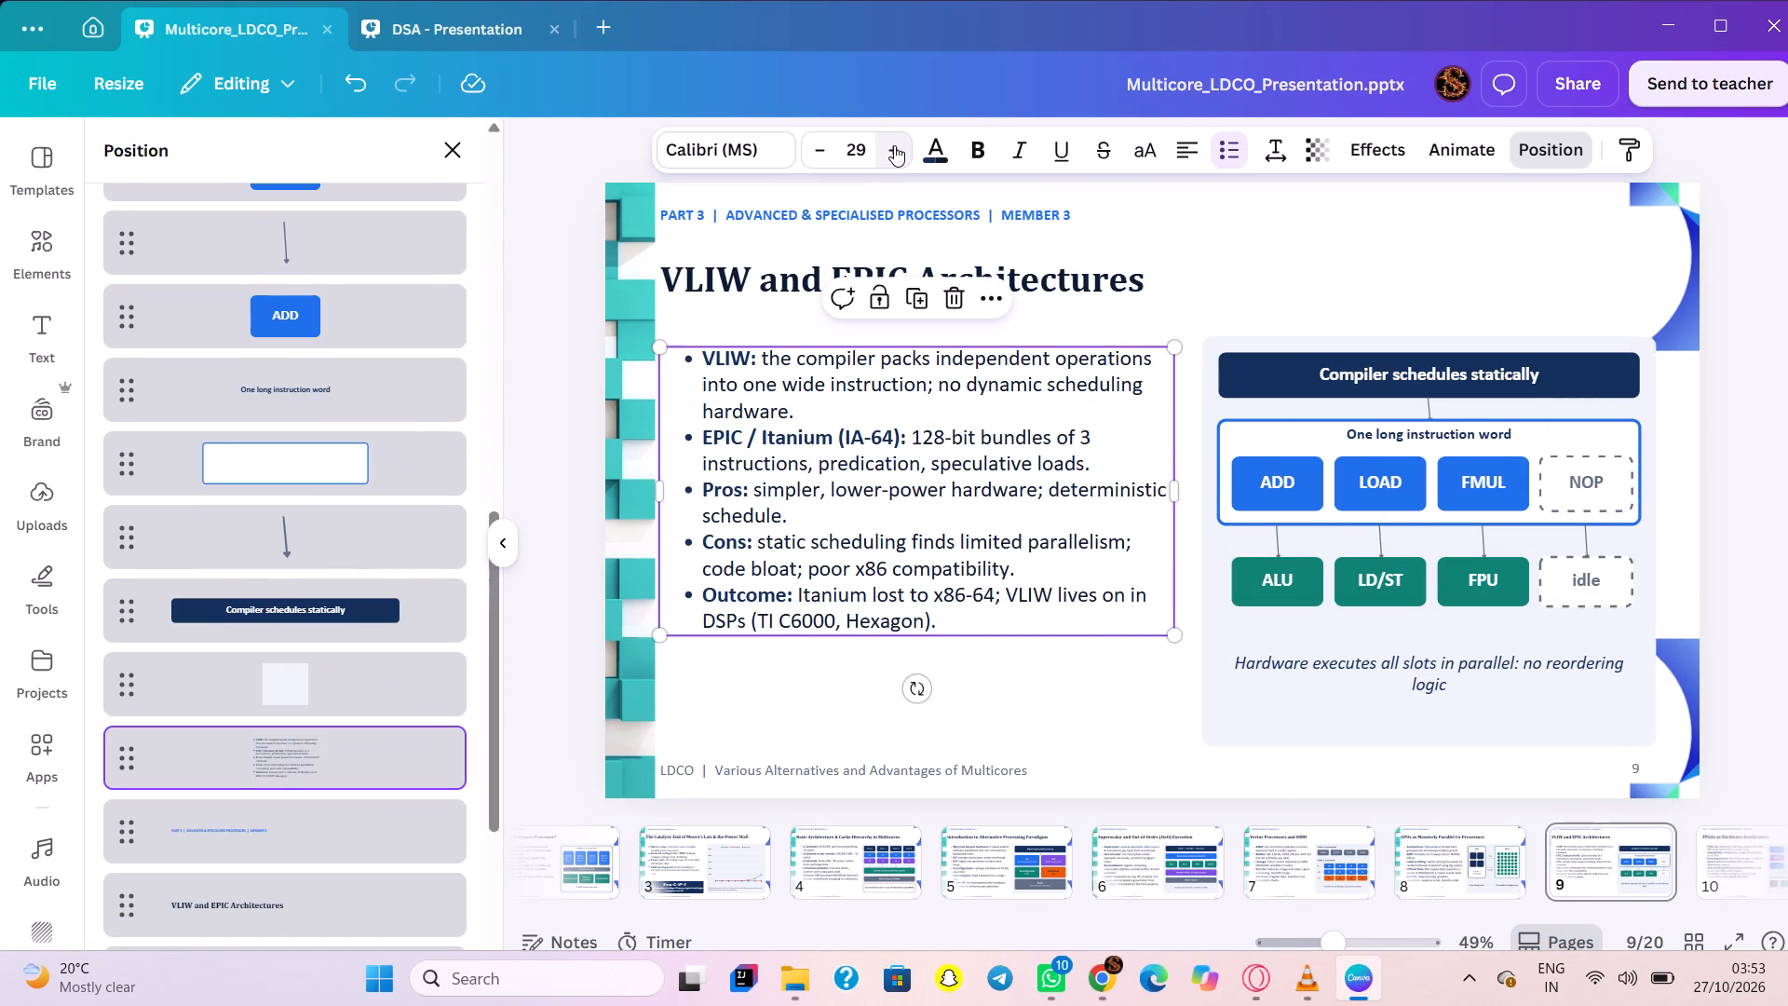
click(894, 145)
click(894, 145)
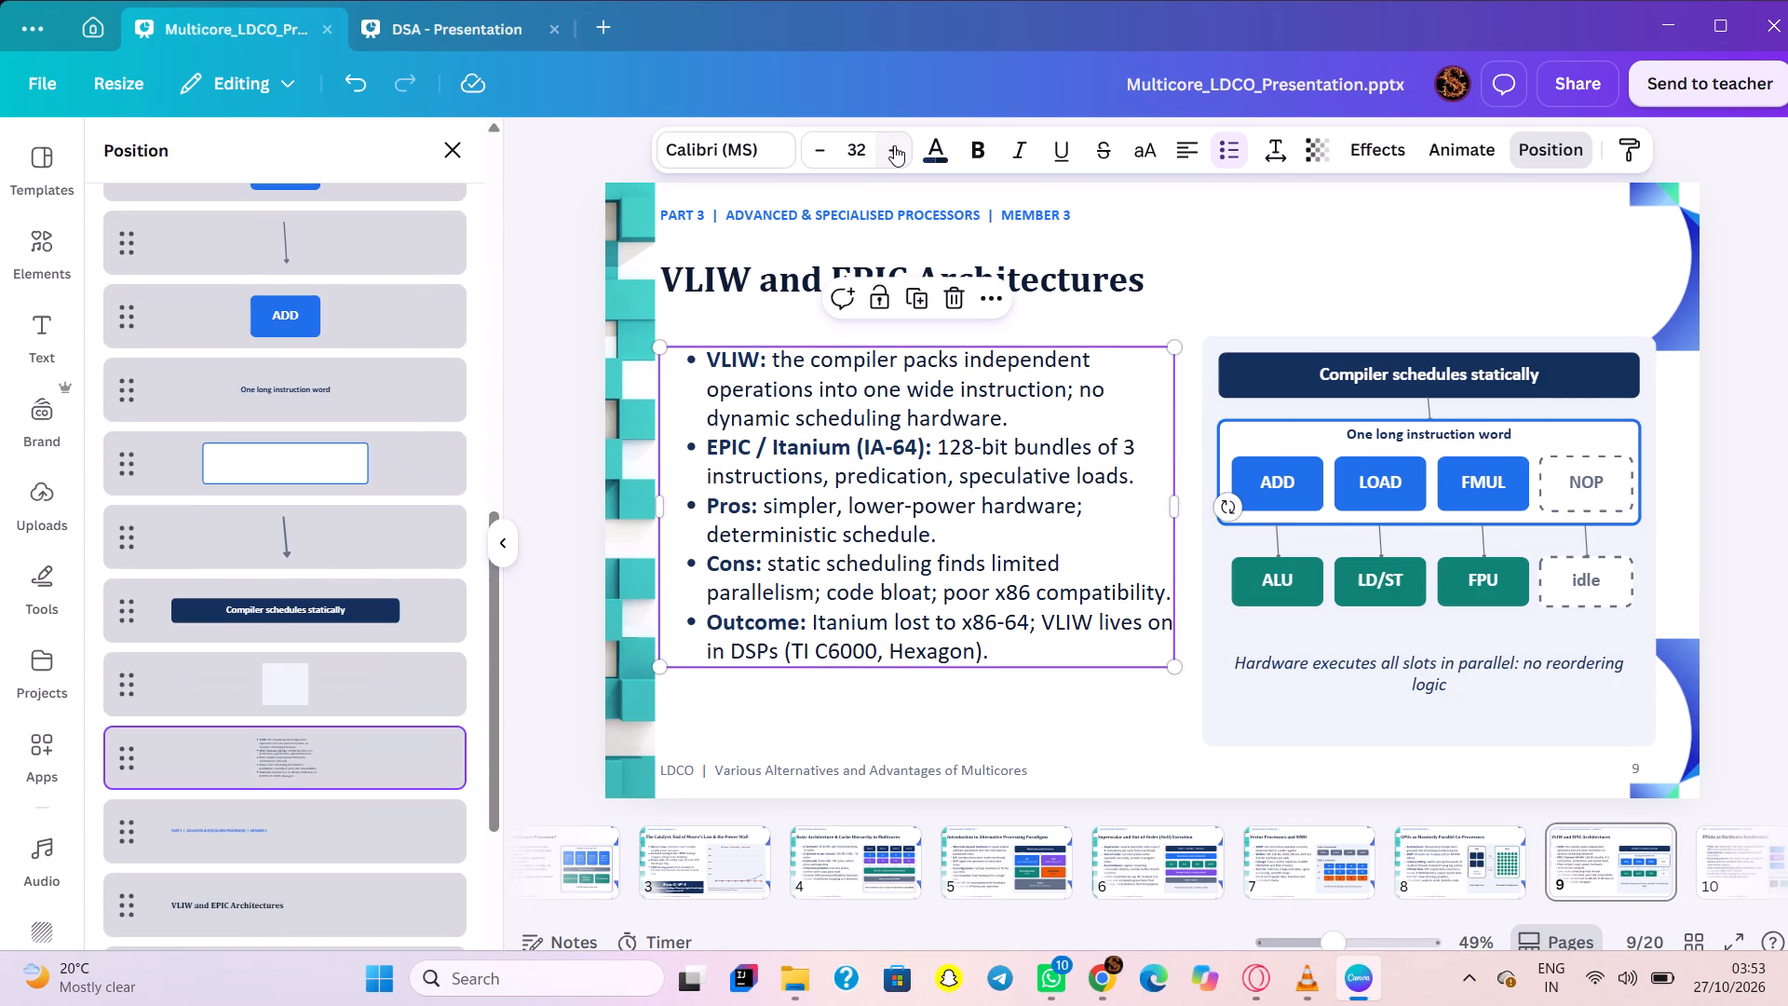
click(894, 145)
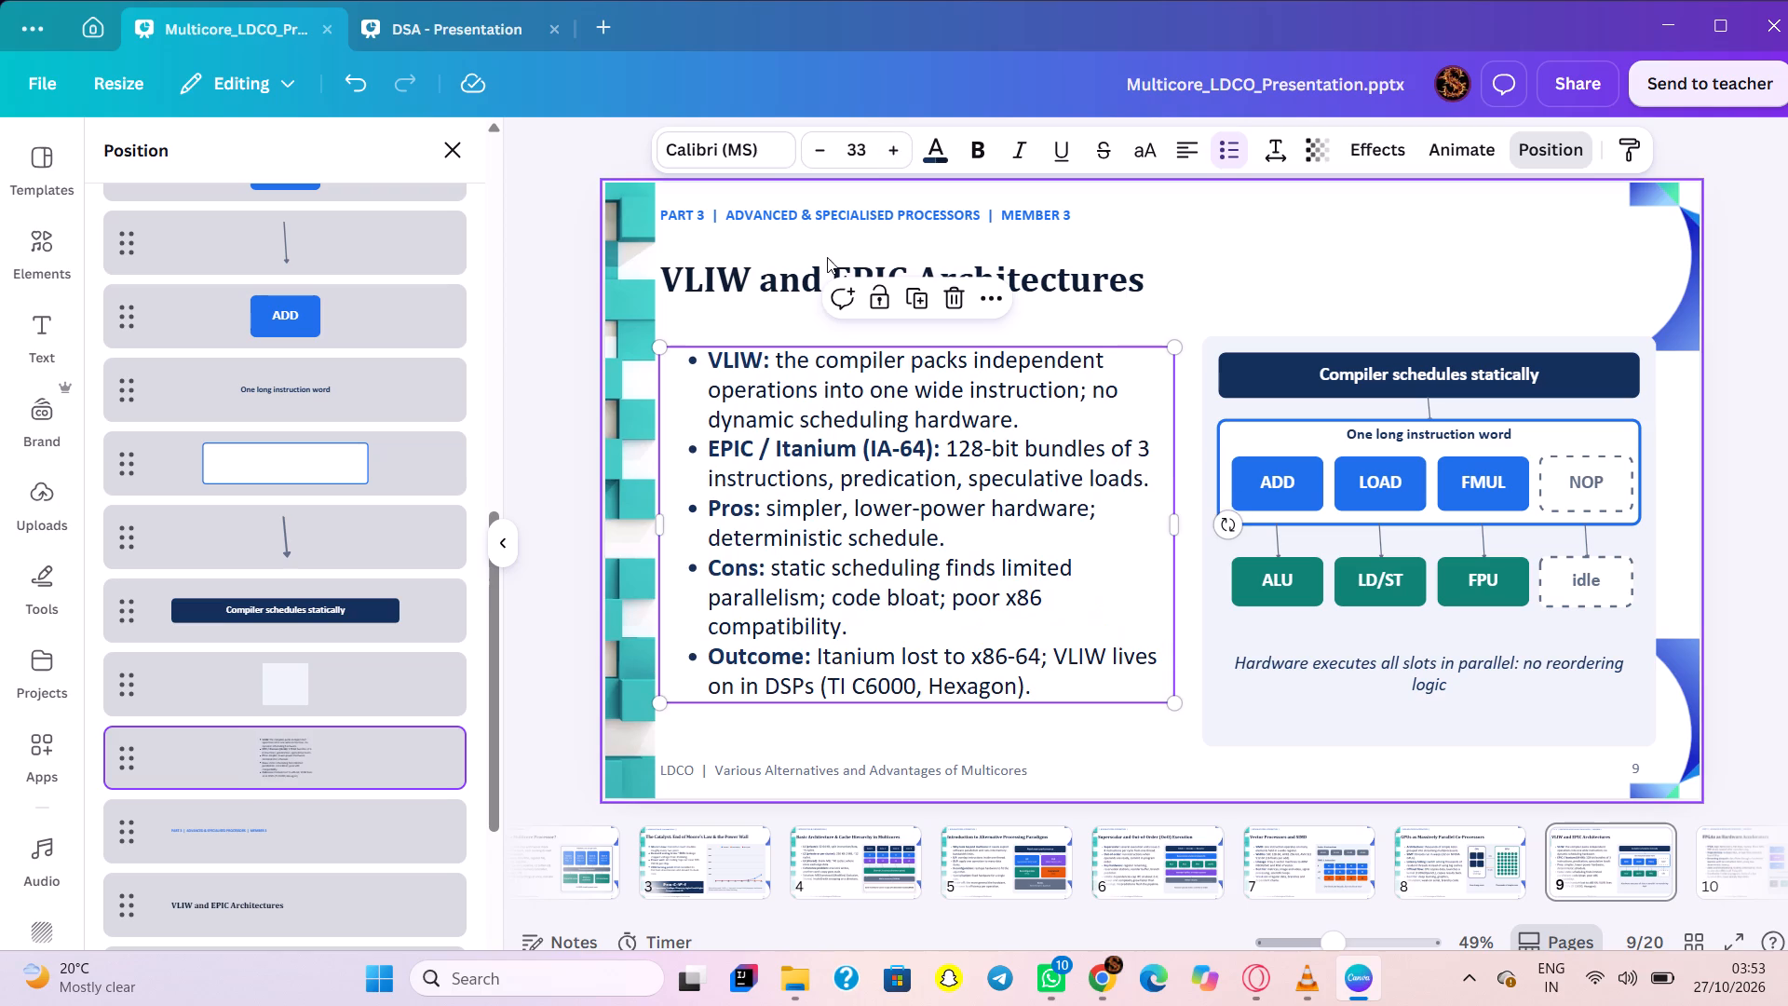
Delete "MEMBER 3" from the end of the small blue header line on slide 9, VLIW and EPIC Architectures.
click(830, 220)
click(1090, 220)
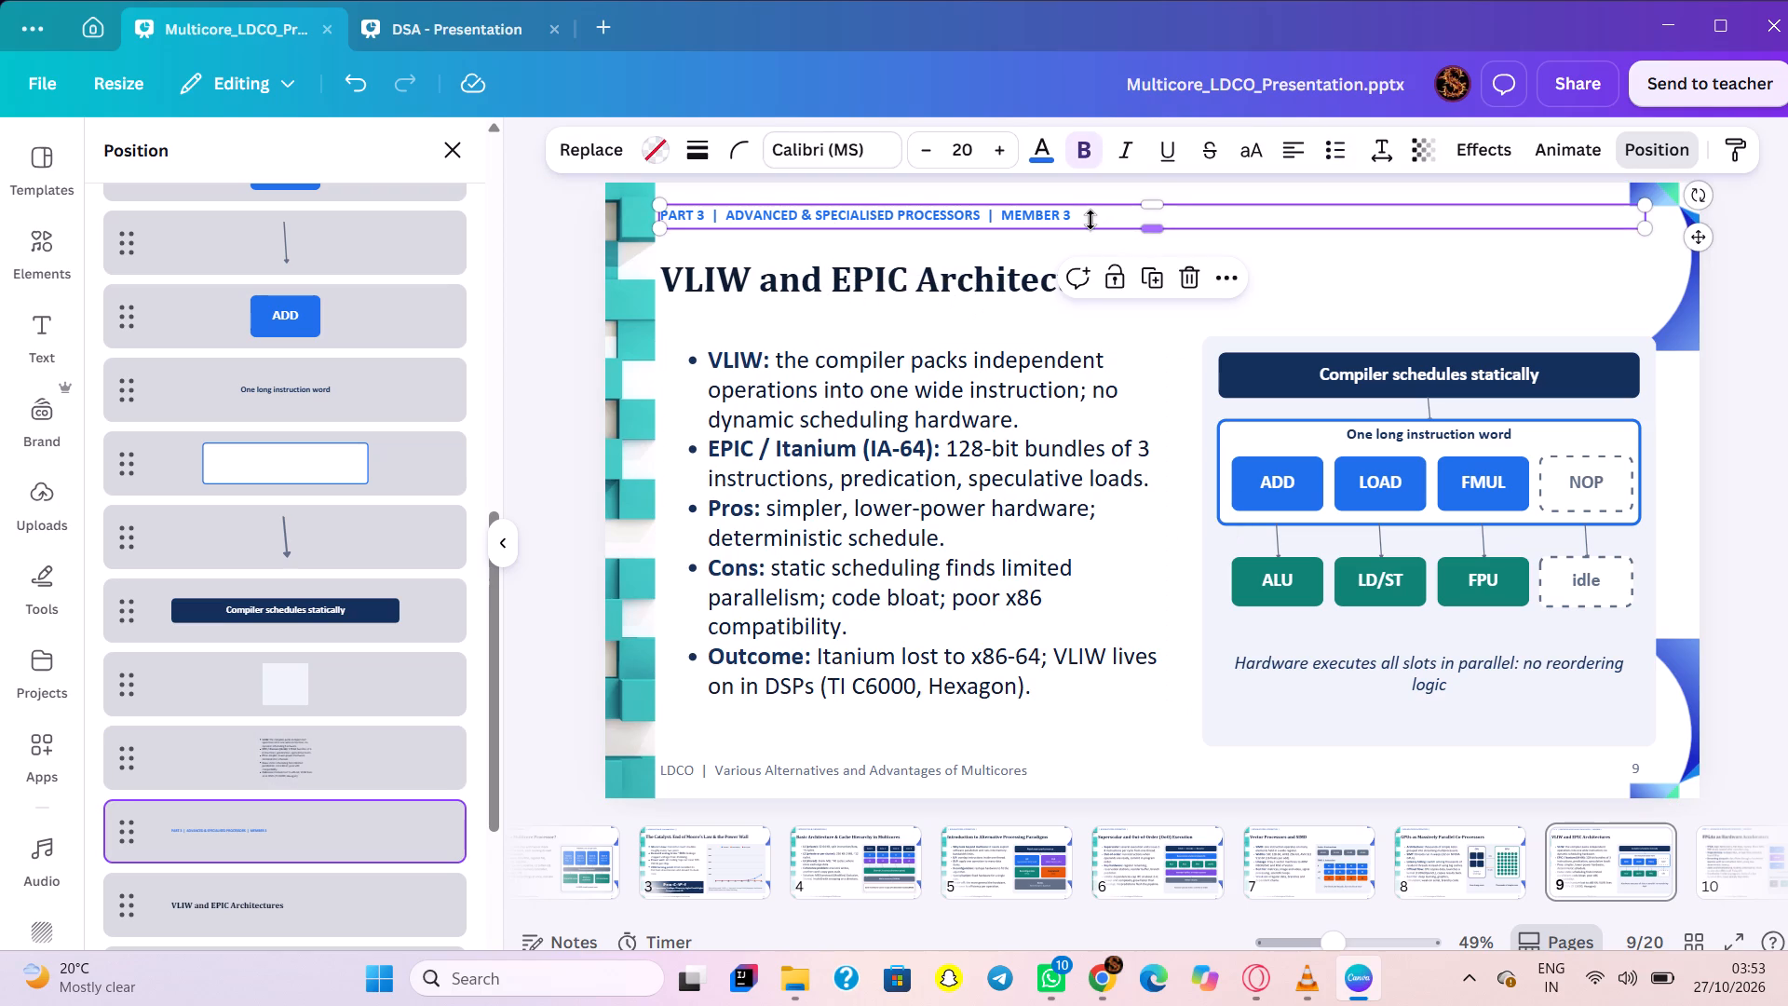
click(1091, 220)
click(1073, 215)
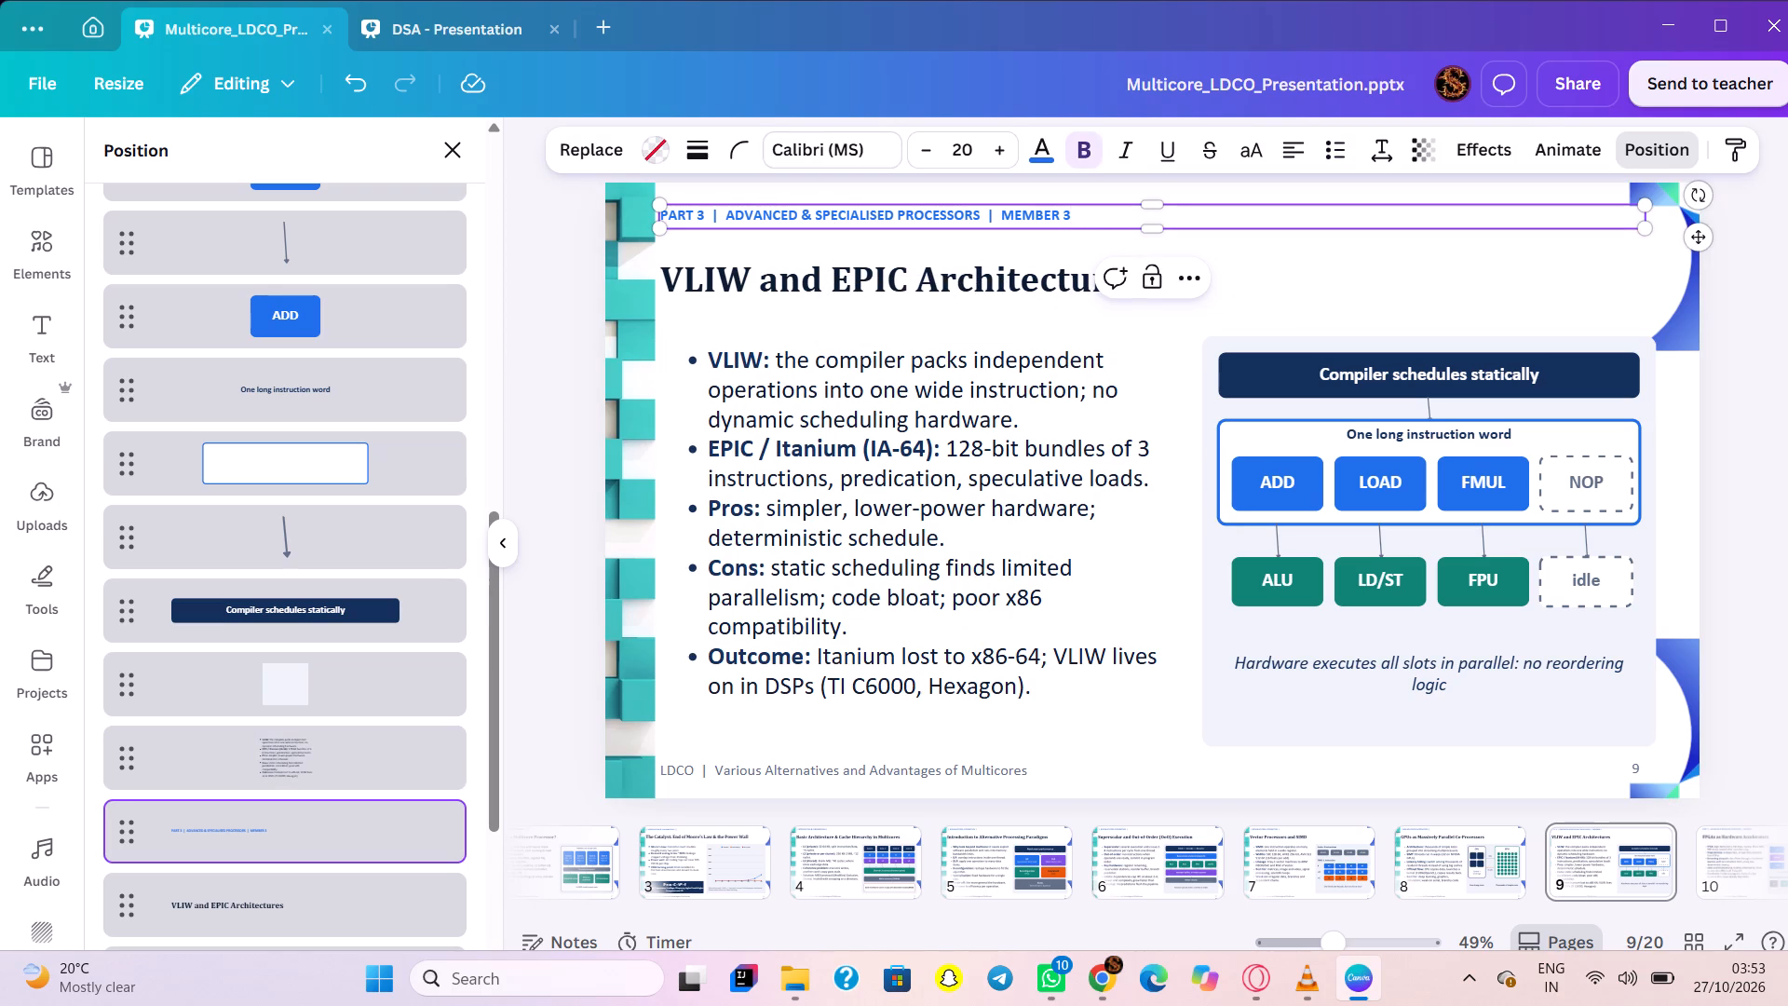
key(BackSpace)
key(BackSpace)
key(BackSpace)
key(BackSpace)
key(BackSpace)
key(BackSpace)
key(BackSpace)
key(BackSpace)
Delete "PART 3" from the start of the small blue header line on slide 9, VLIW and EPIC Architectures.
click(709, 221)
click(707, 217)
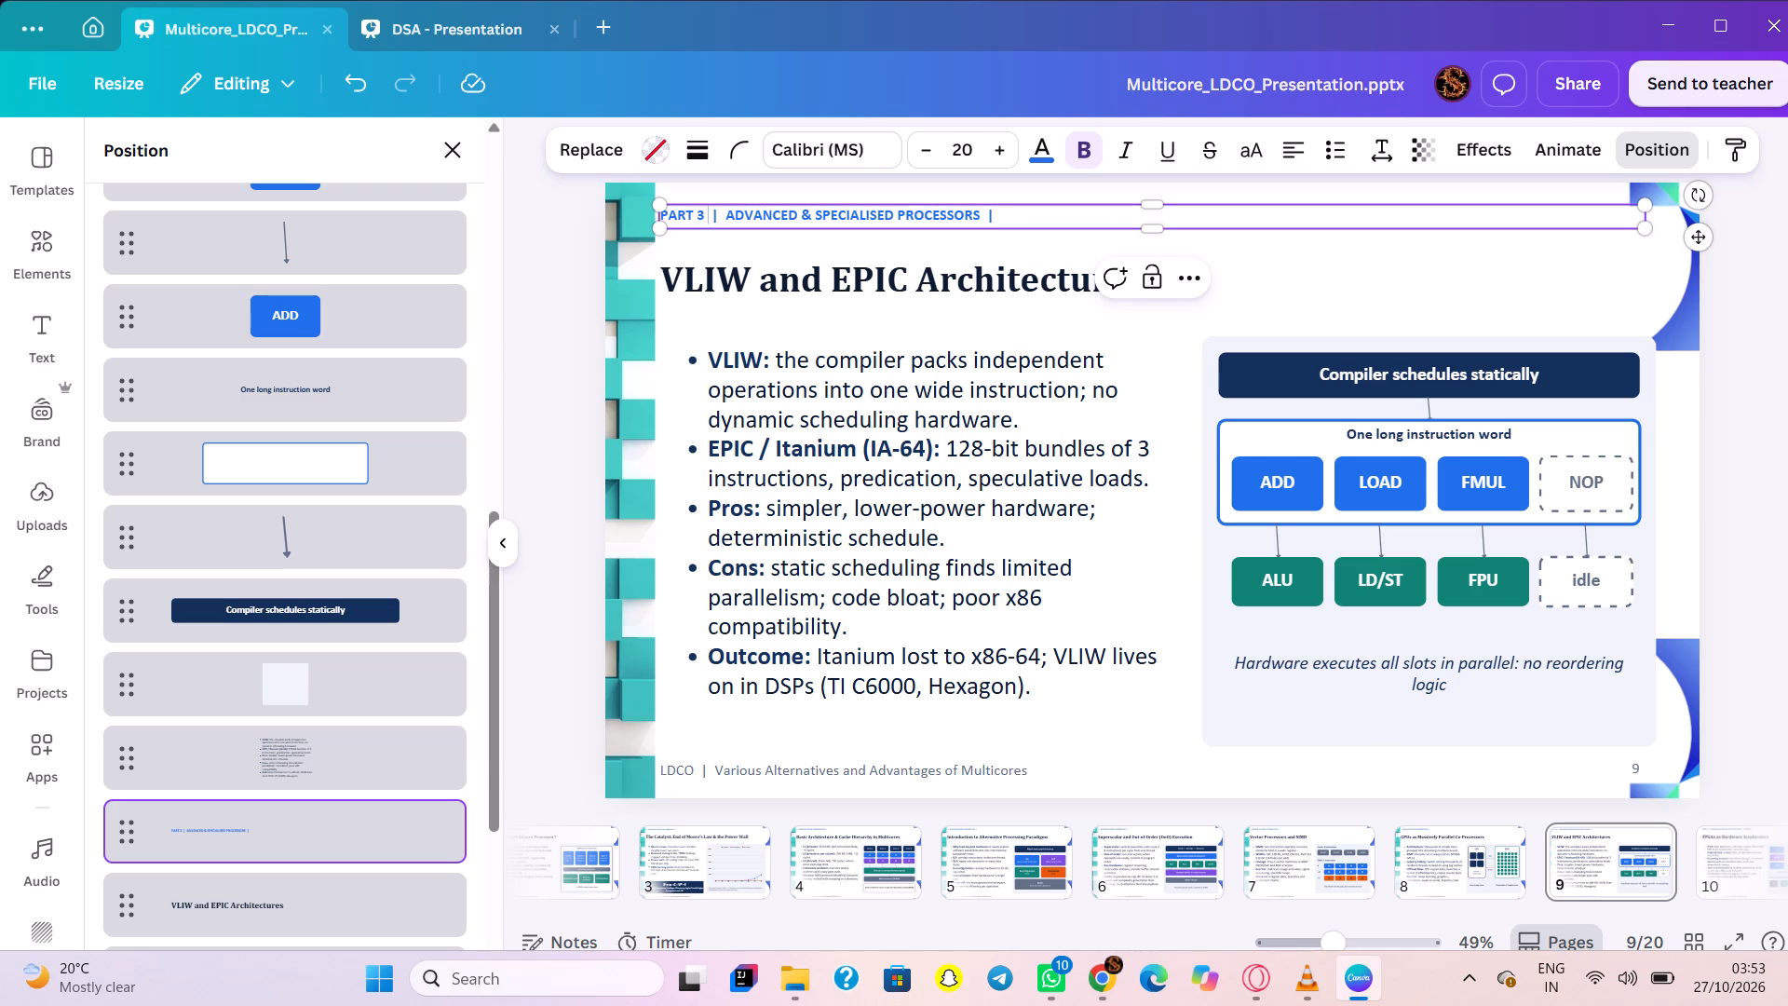
key(BackSpace)
key(BackSpace)
key(BackSpace)
key(BackSpace)
key(BackSpace)
key(BackSpace)
key(BackSpace)
key(BackSpace)
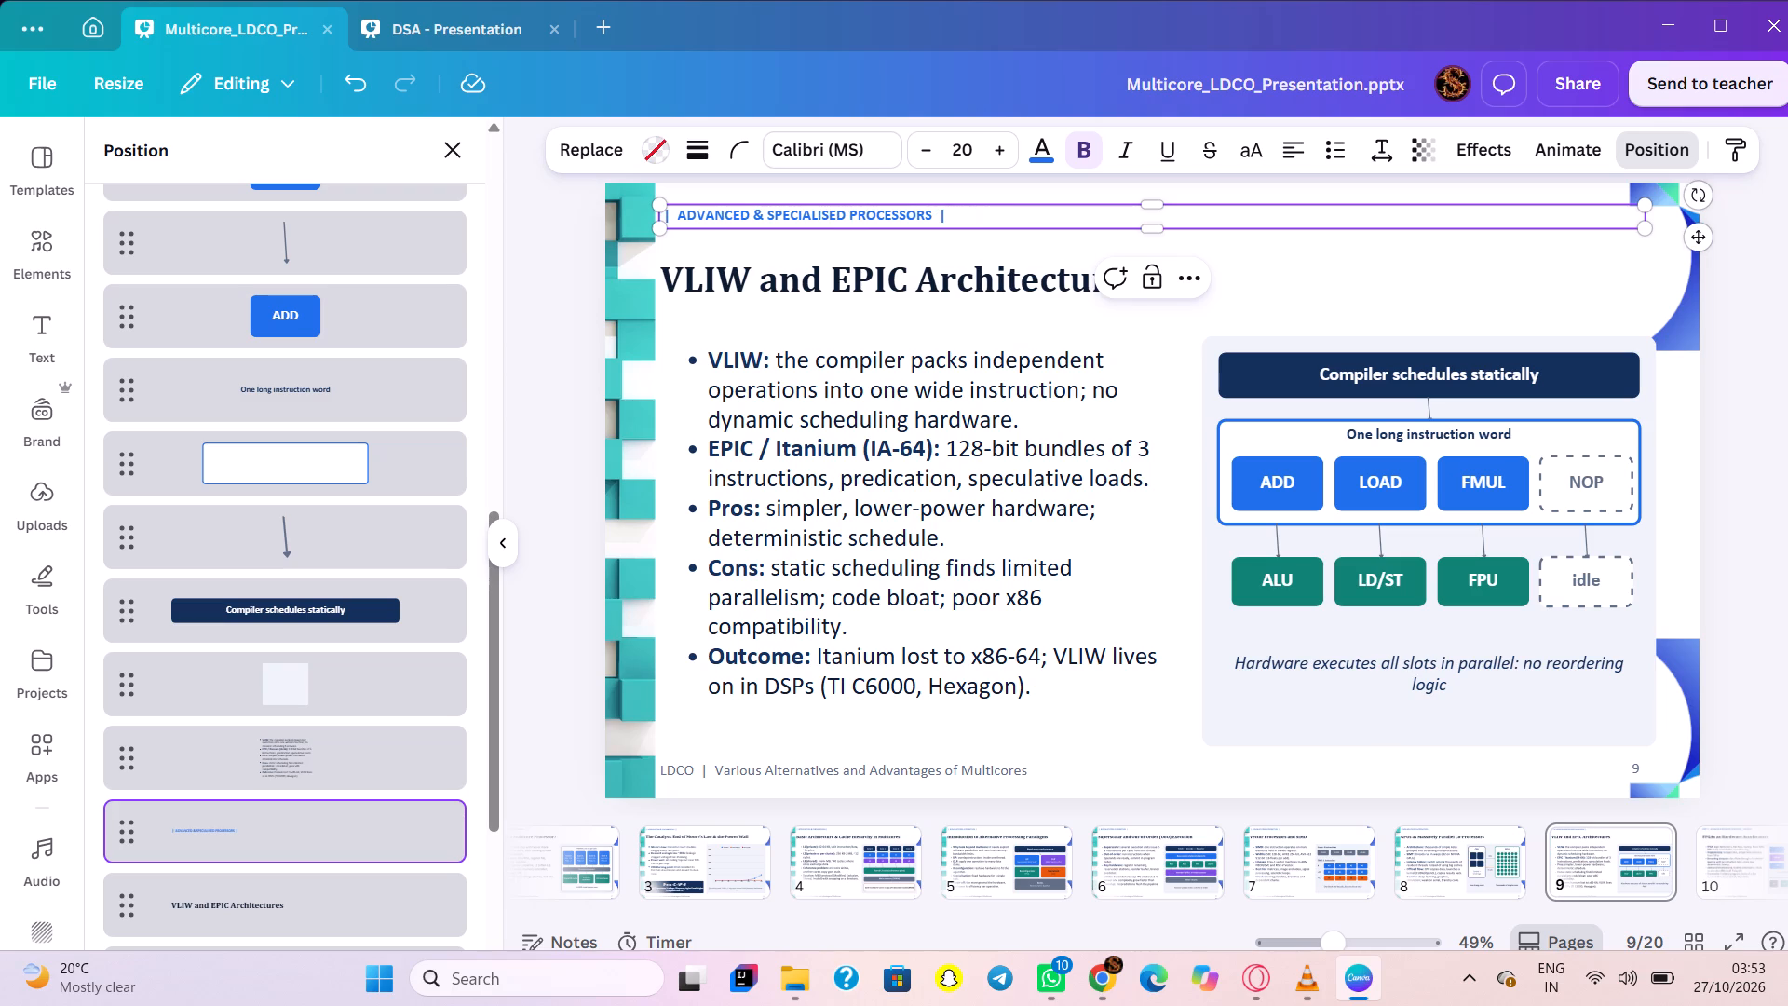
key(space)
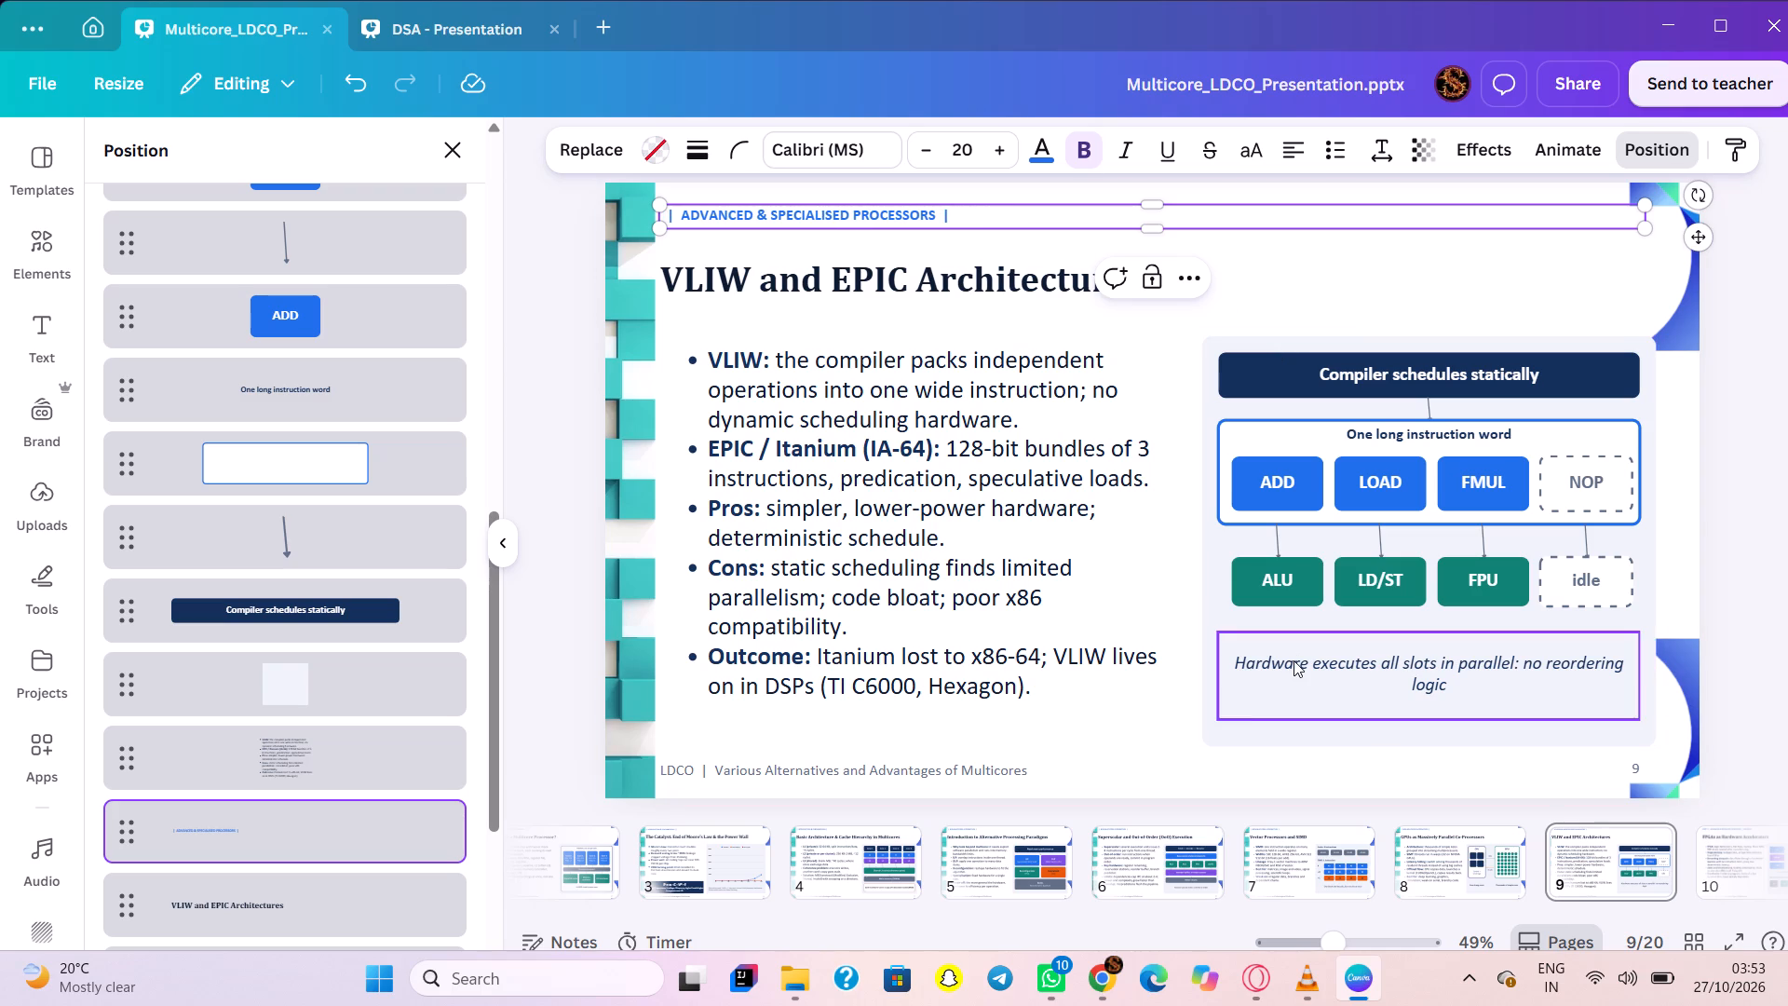
click(1195, 756)
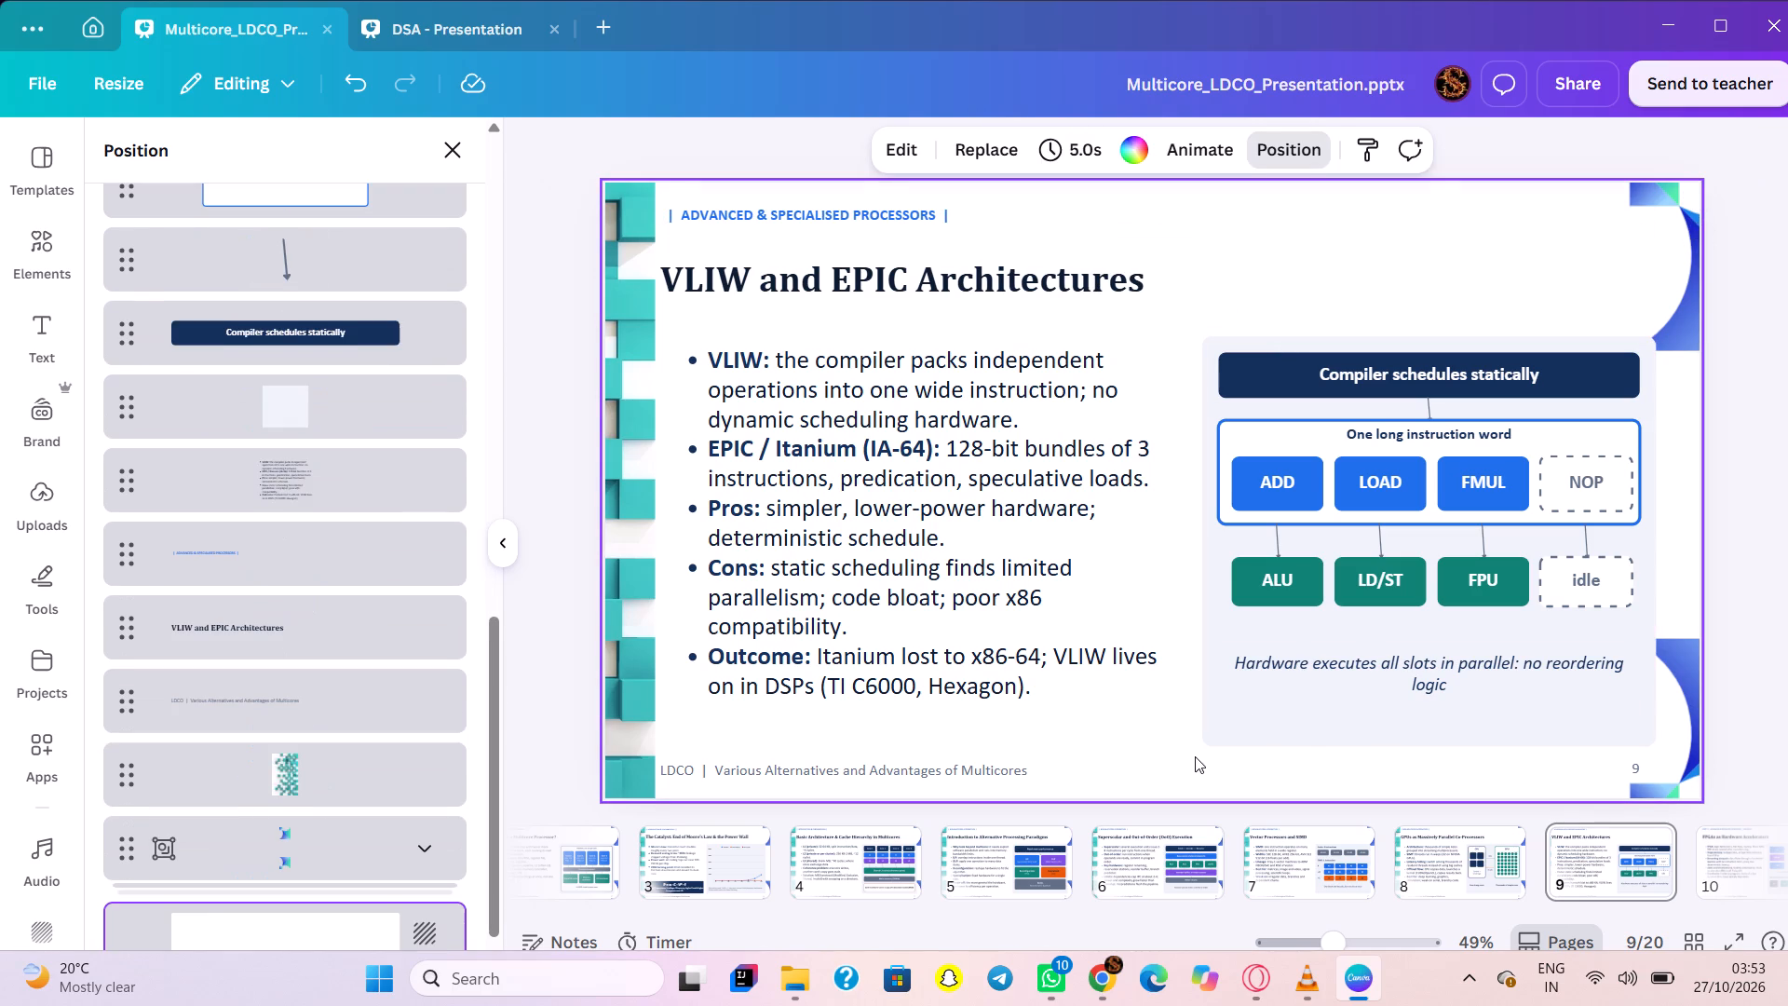
Paste the teal-block border and blue curved-shape group onto slide 10, FPGAs as Hardware Accelerators, and send them to the back.
scroll(1370, 874, left, 1)
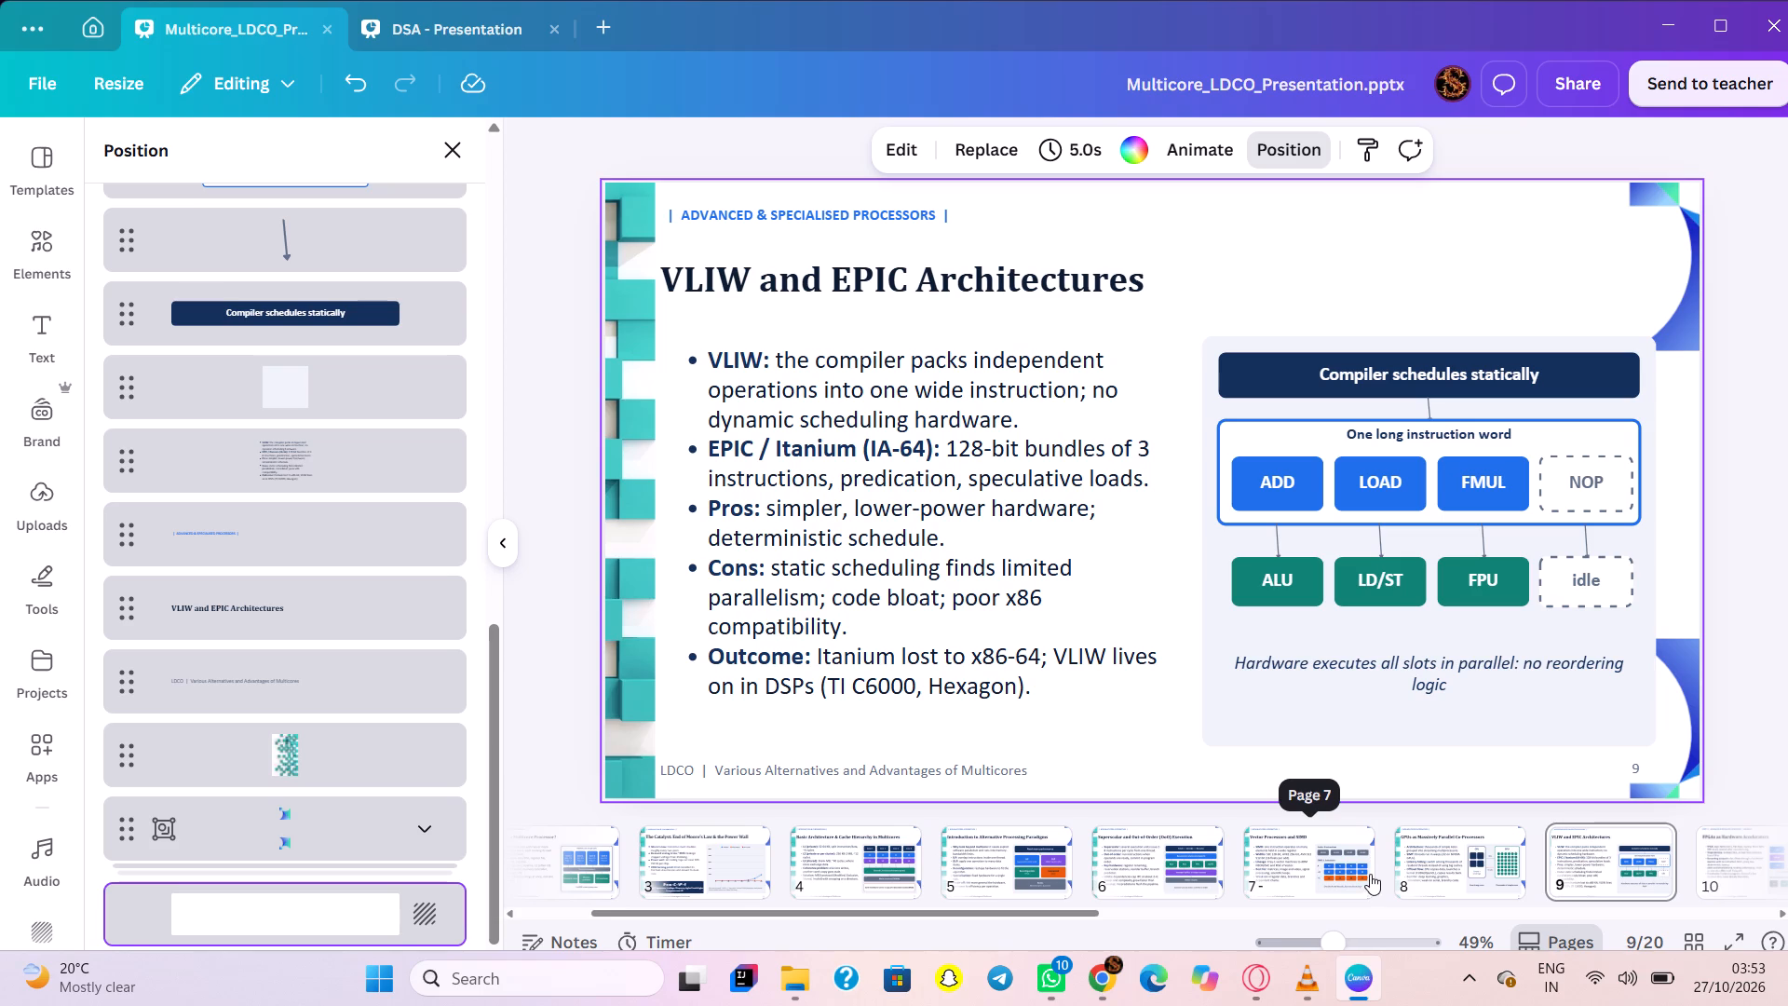
scroll(1370, 874, left, 2)
click(1452, 848)
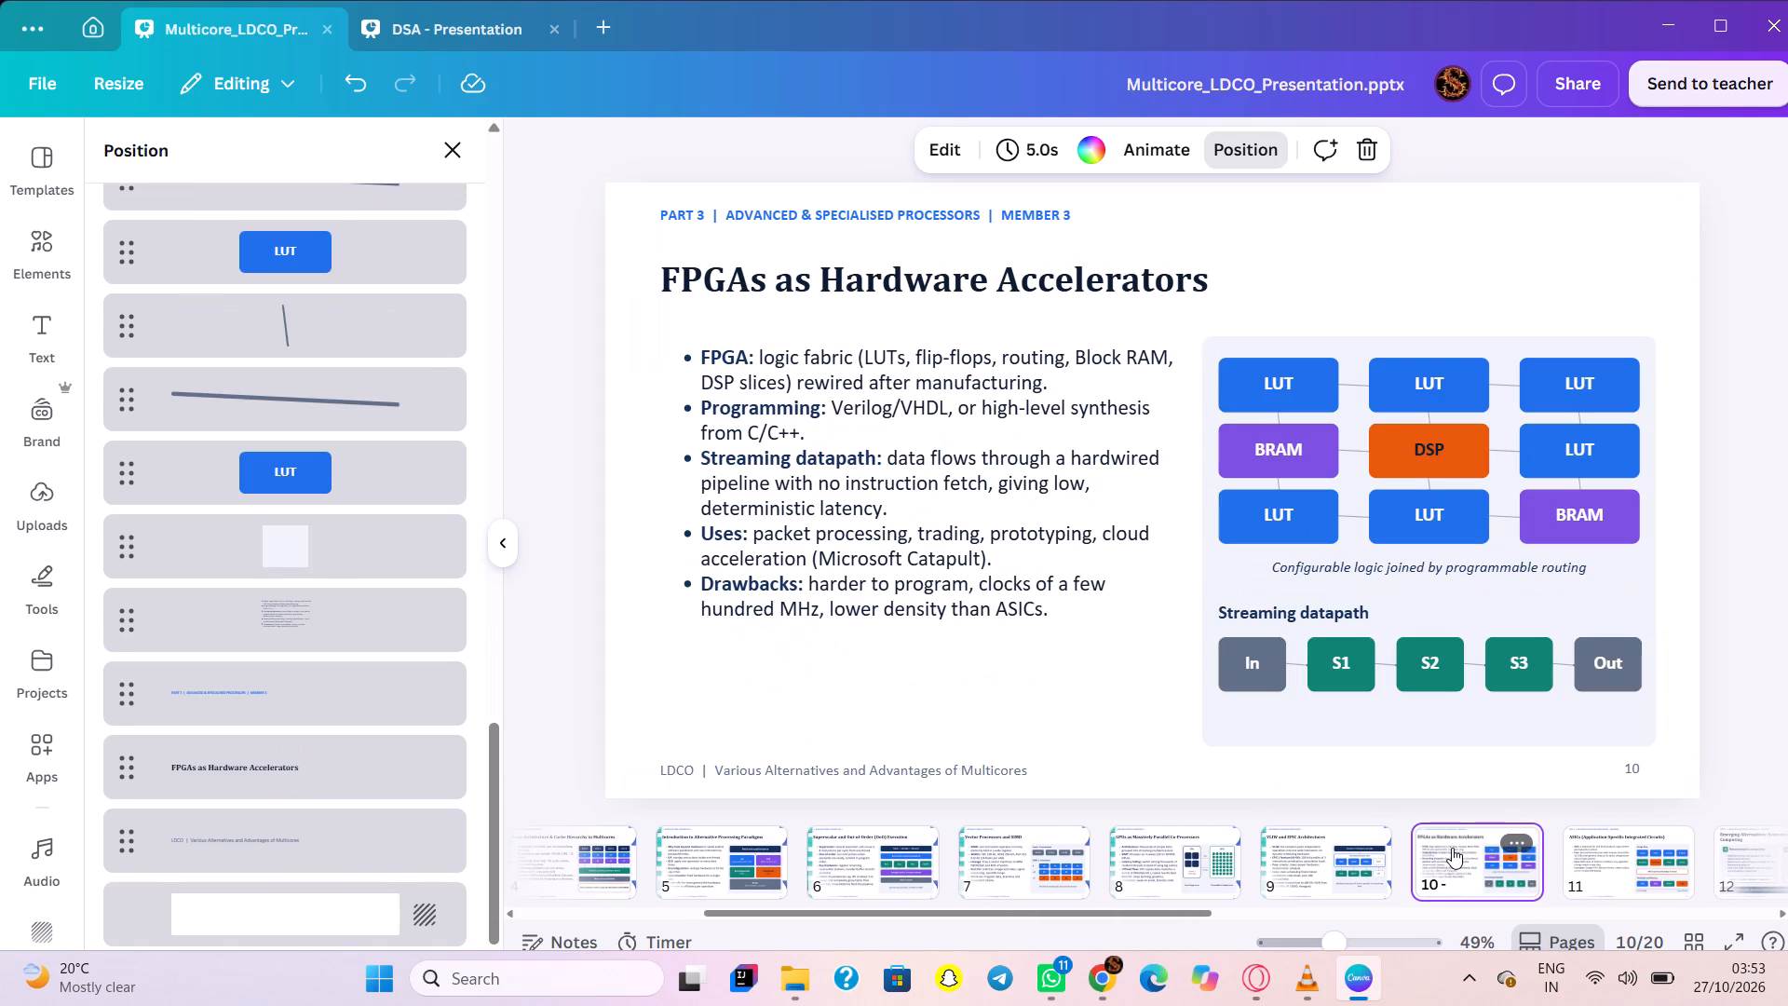
key(ctrl+v)
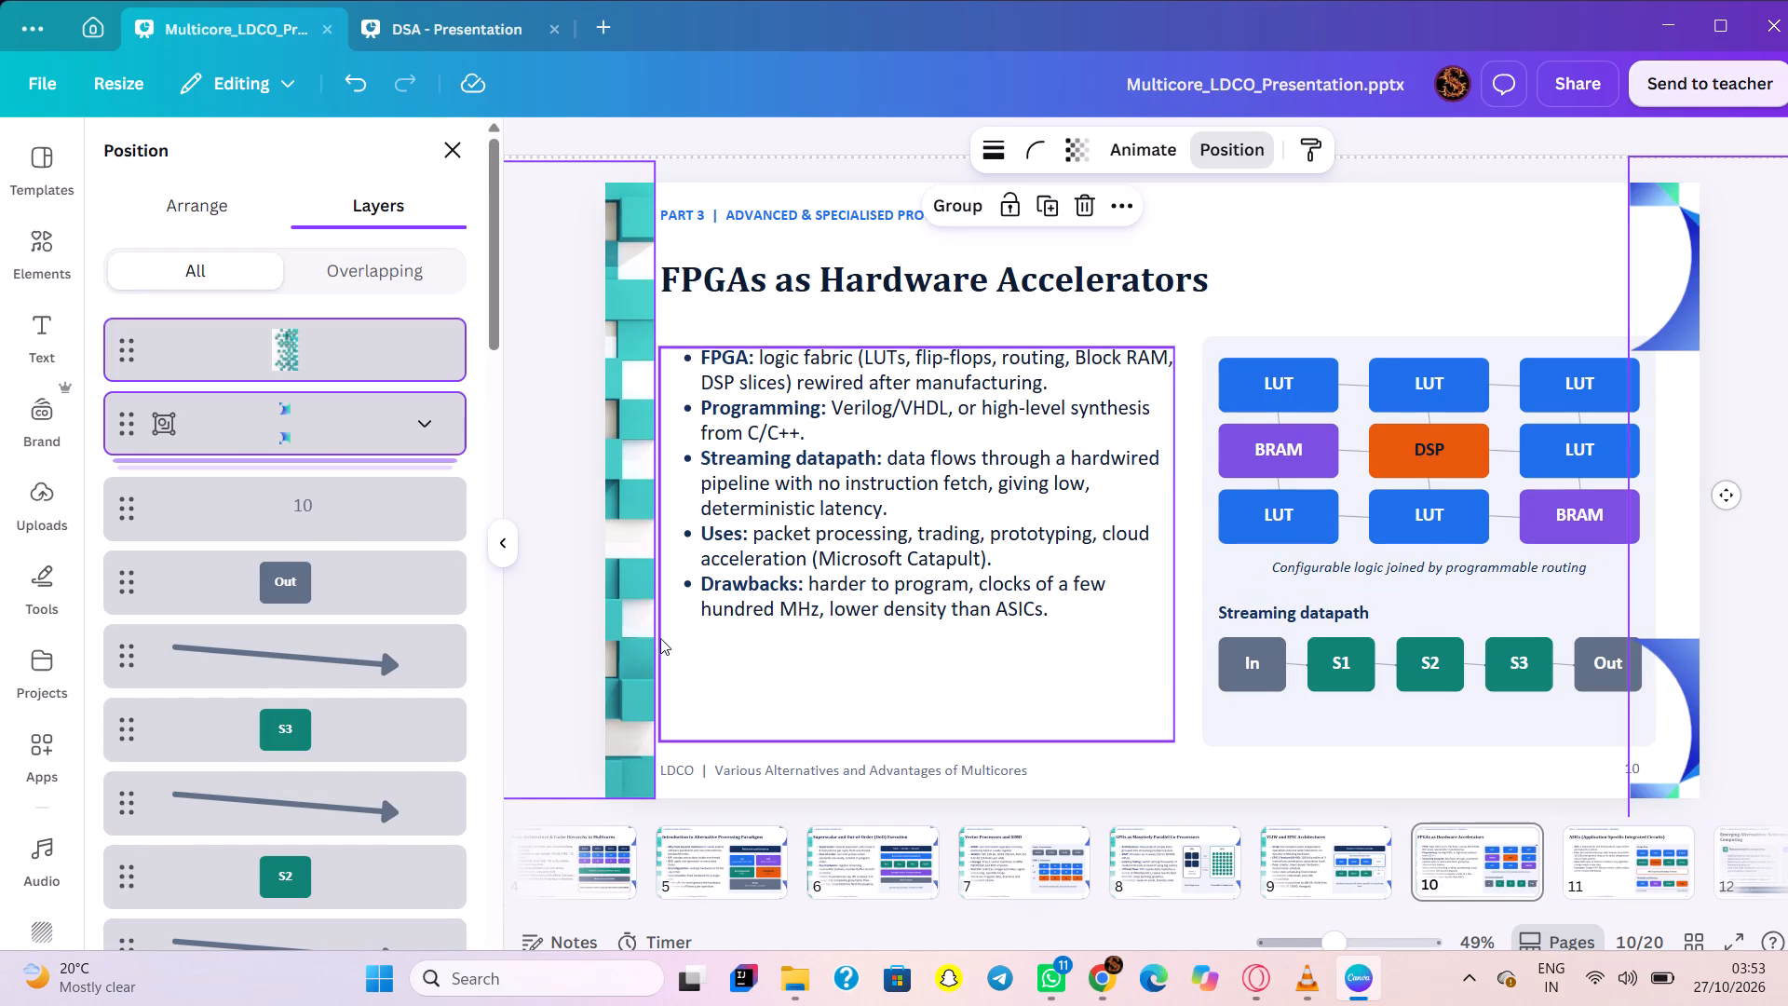
right_click(629, 619)
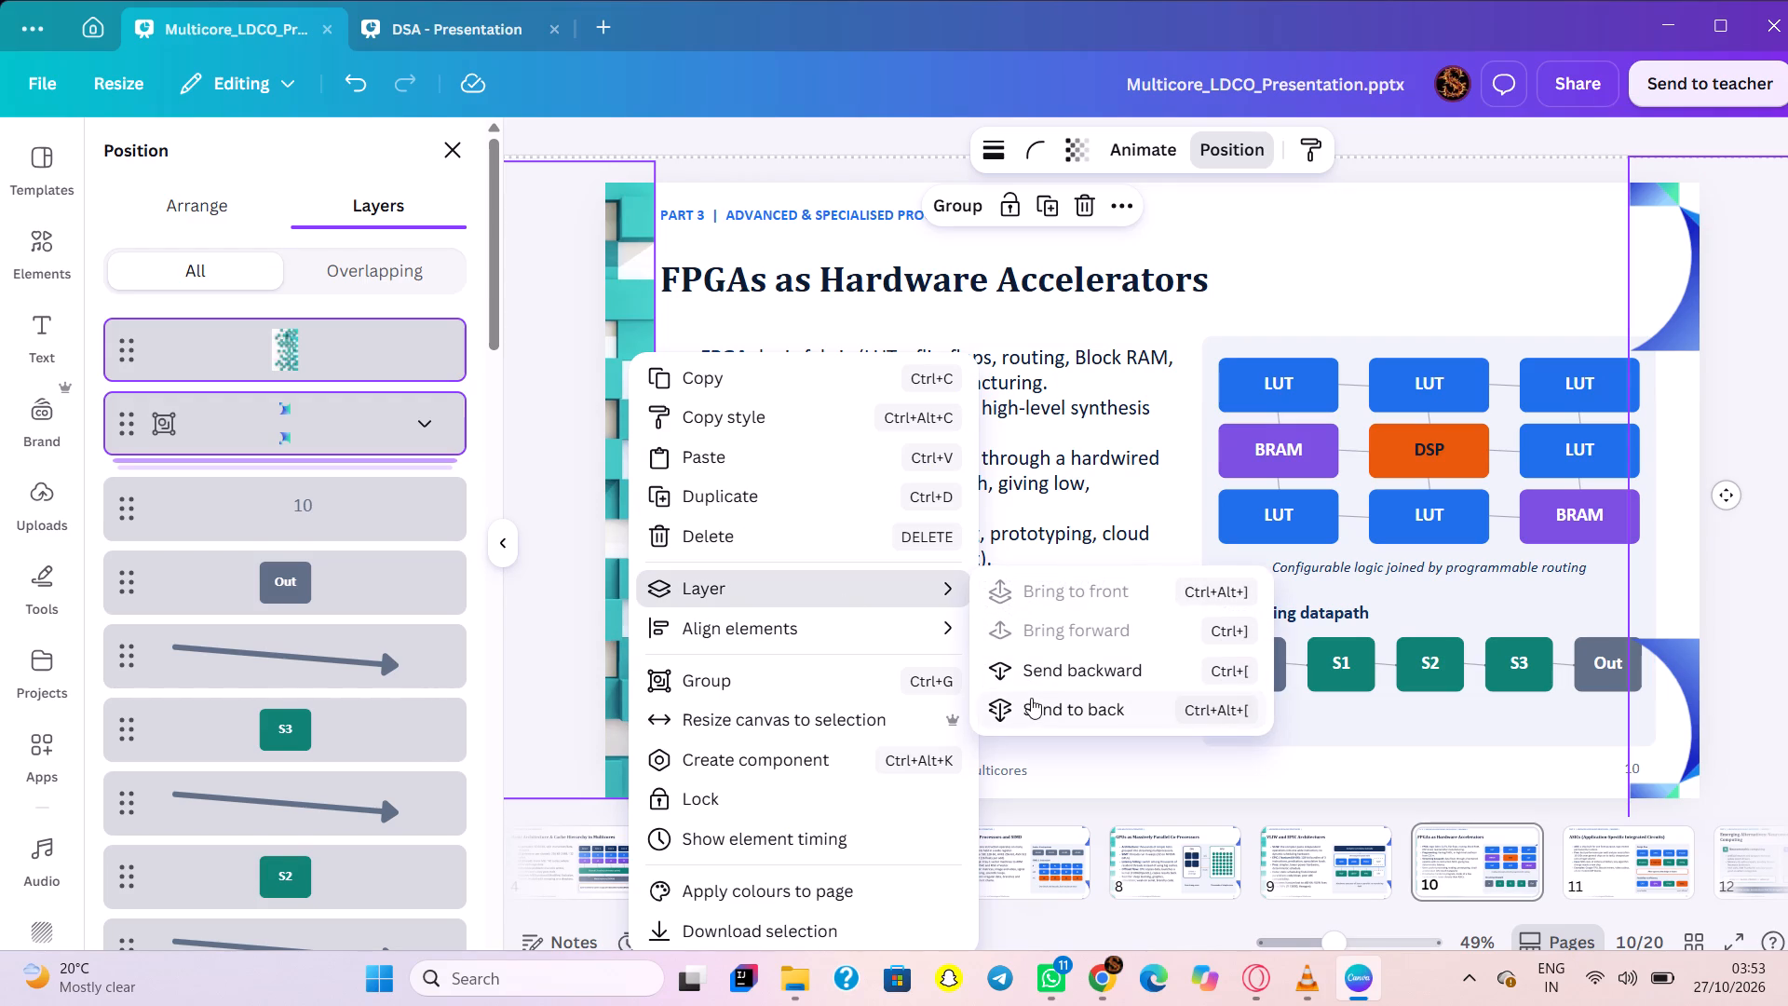
click(1031, 698)
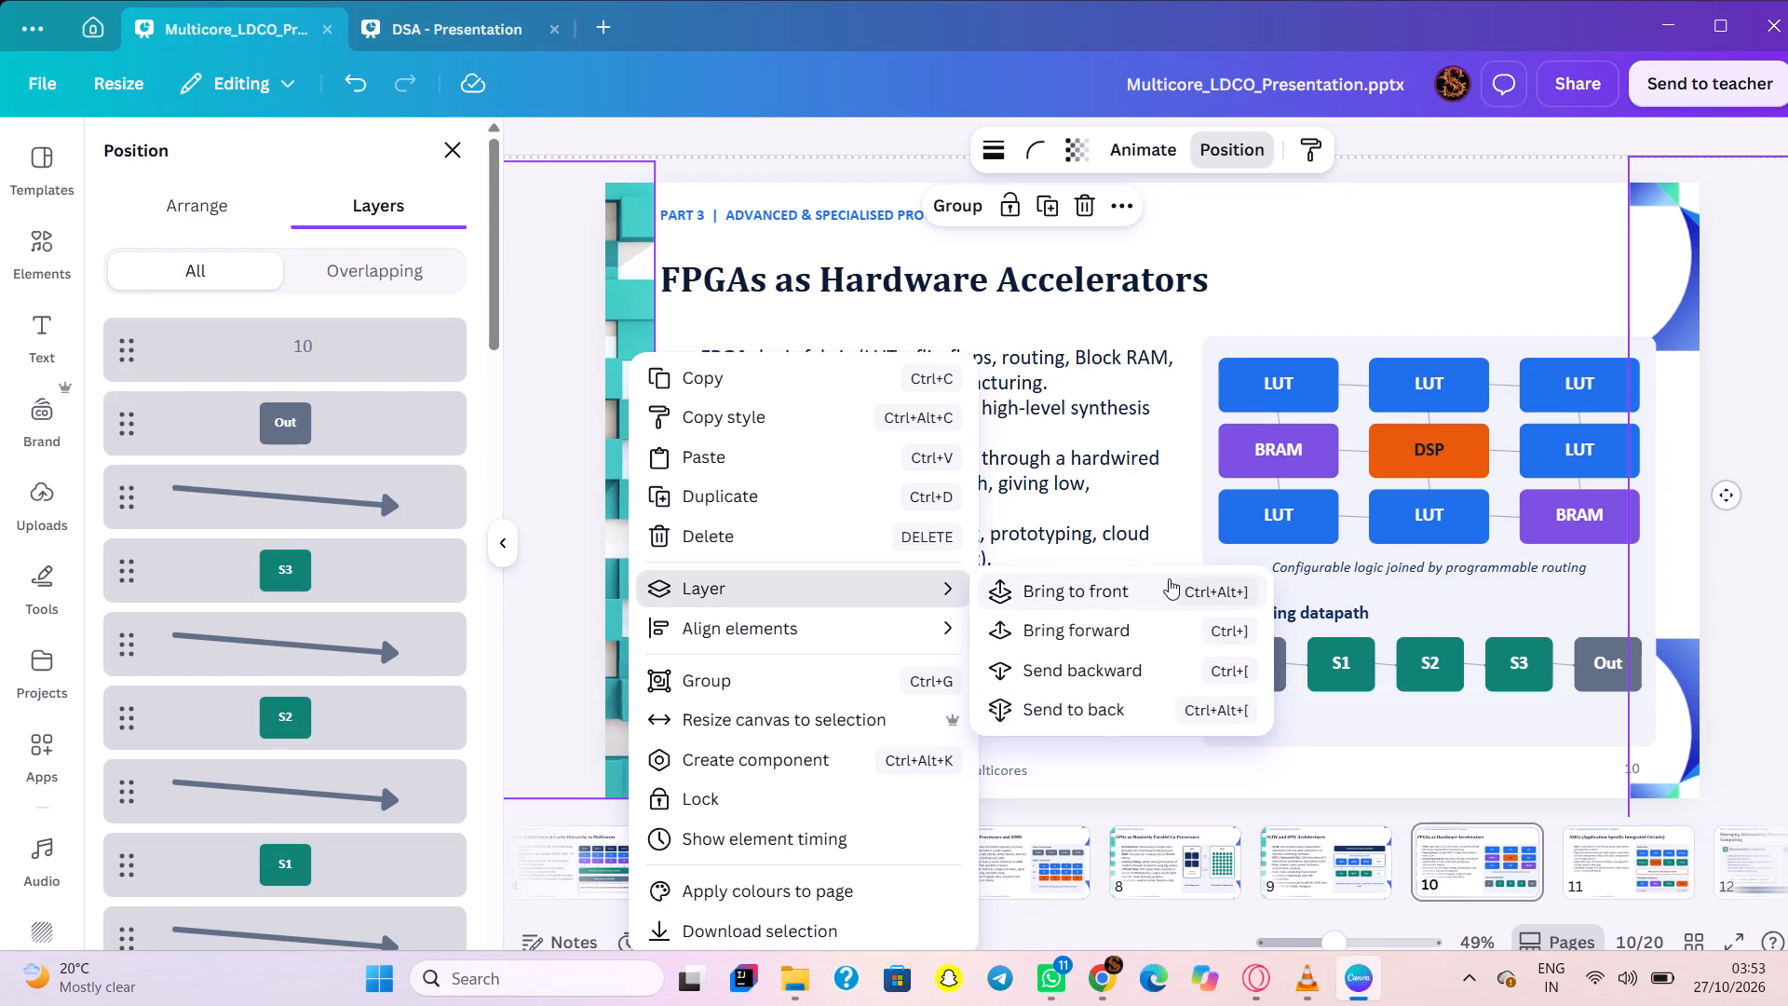
click(1187, 507)
Delete "PART 3" from the start of the small blue header line on slide 10, FPGAs as Hardware Accelerators.
click(697, 215)
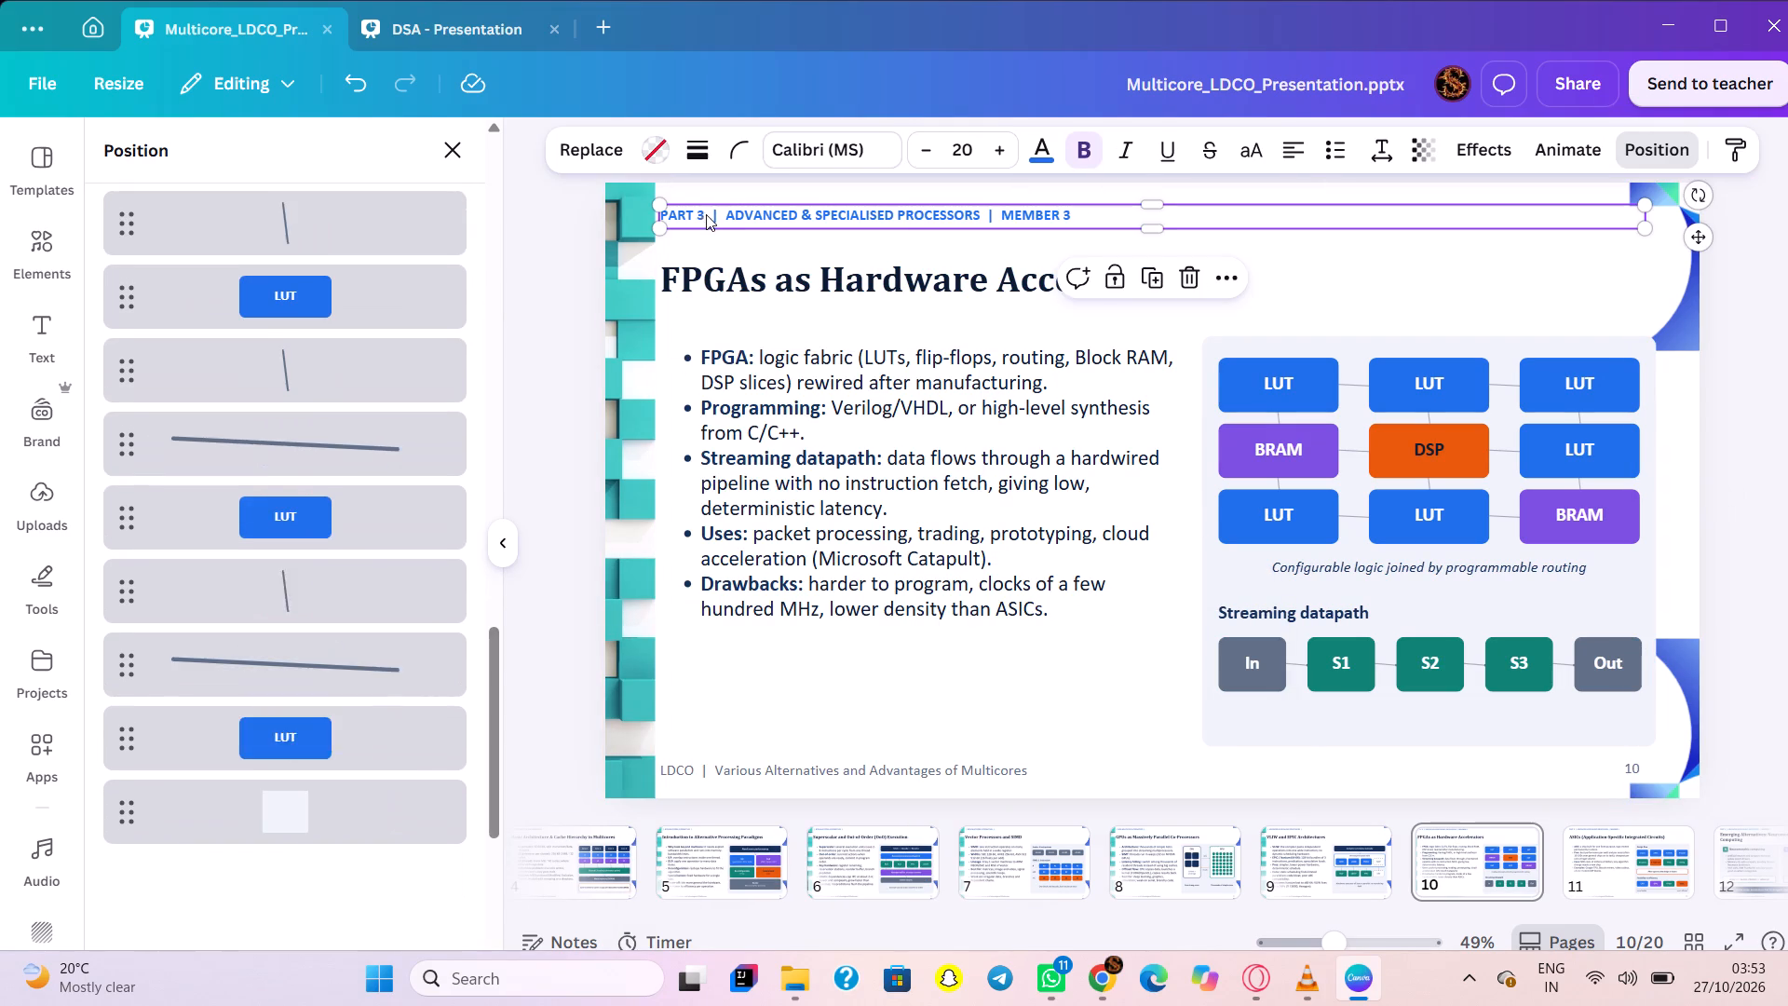
click(703, 214)
key(BackSpace)
key(BackSpace)
key(BackSpace)
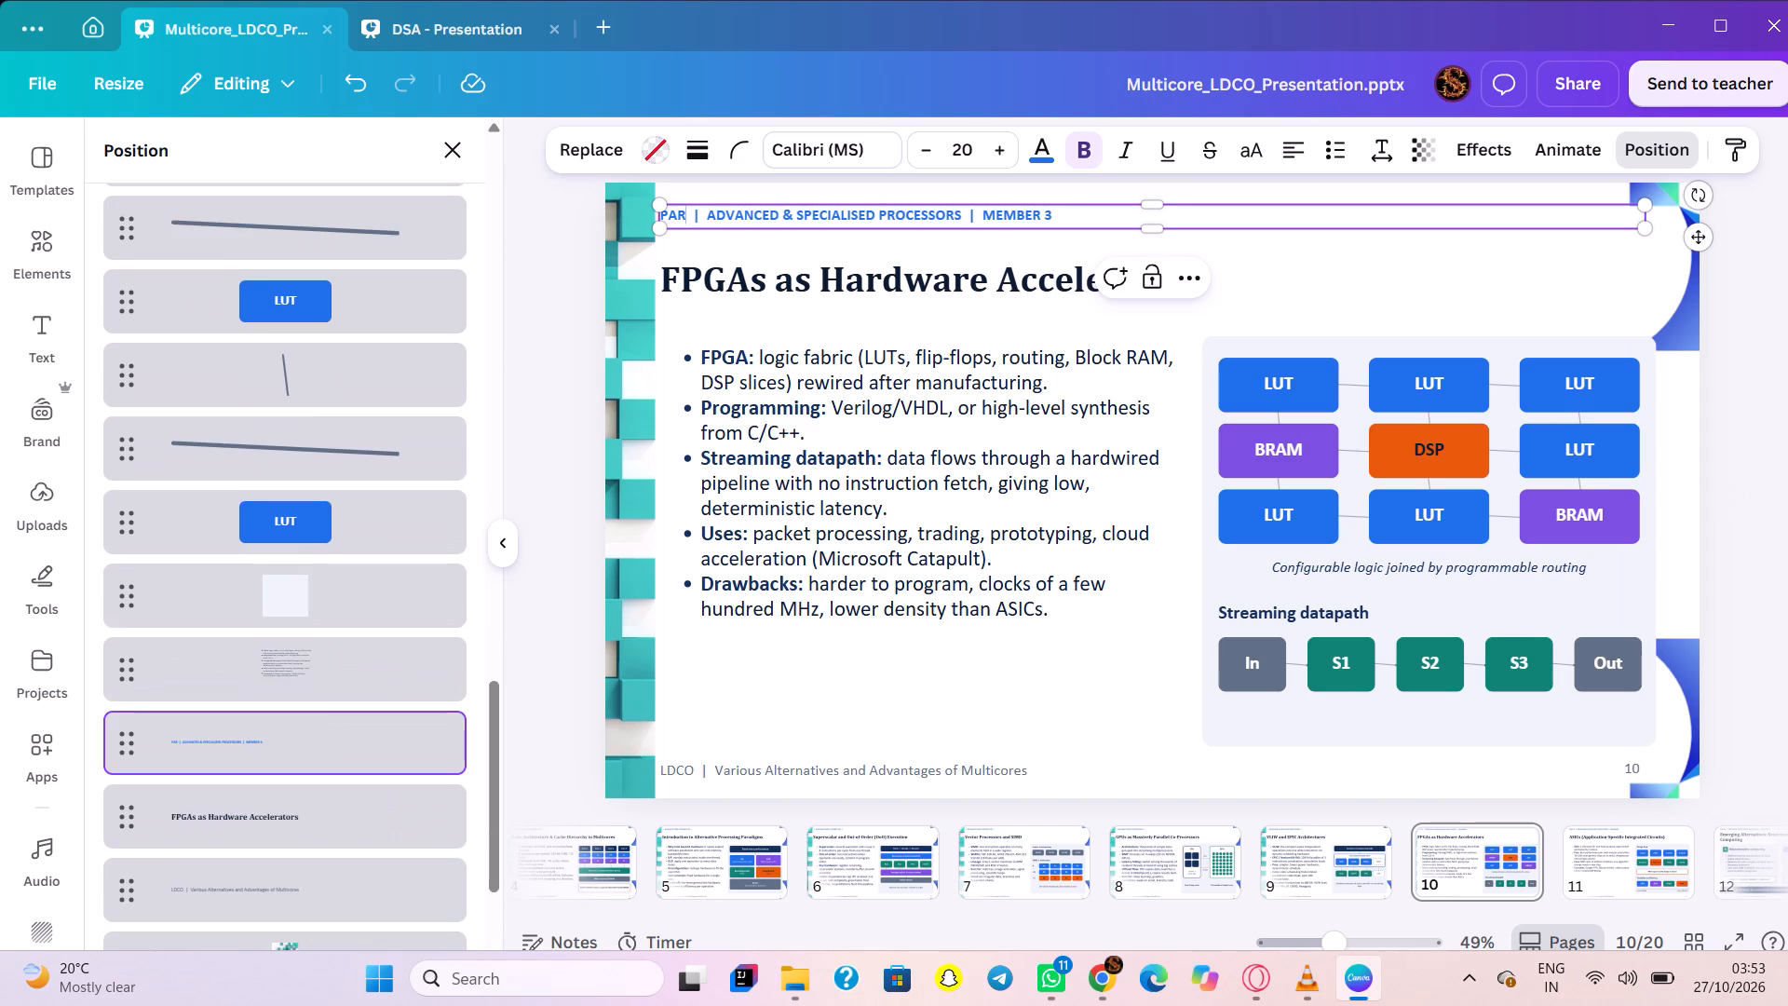
key(BackSpace)
key(BackSpace)
key(BackSpace)
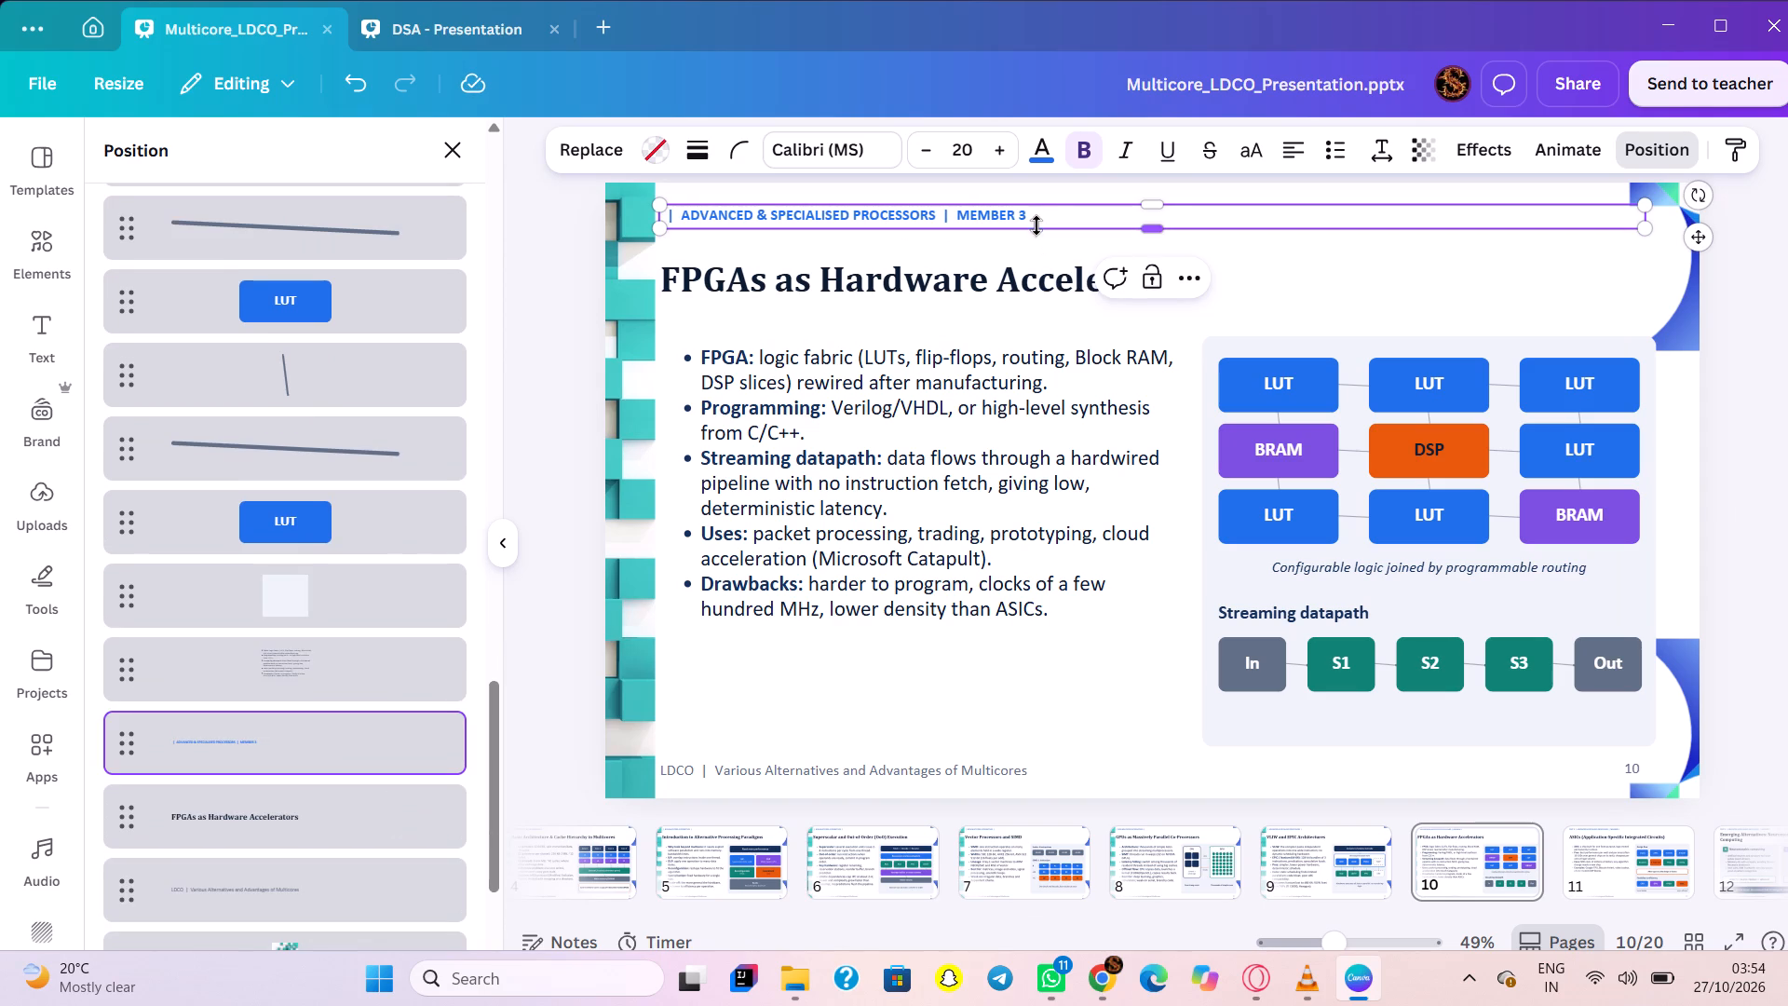
Delete "MEMBER 3" from the end of the small blue header line on slide 10, FPGAs as Hardware Accelerators.
click(1027, 216)
key(BackSpace)
key(BackSpace)
key(BackSpace)
key(BackSpace)
key(BackSpace)
key(BackSpace)
key(BackSpace)
key(BackSpace)
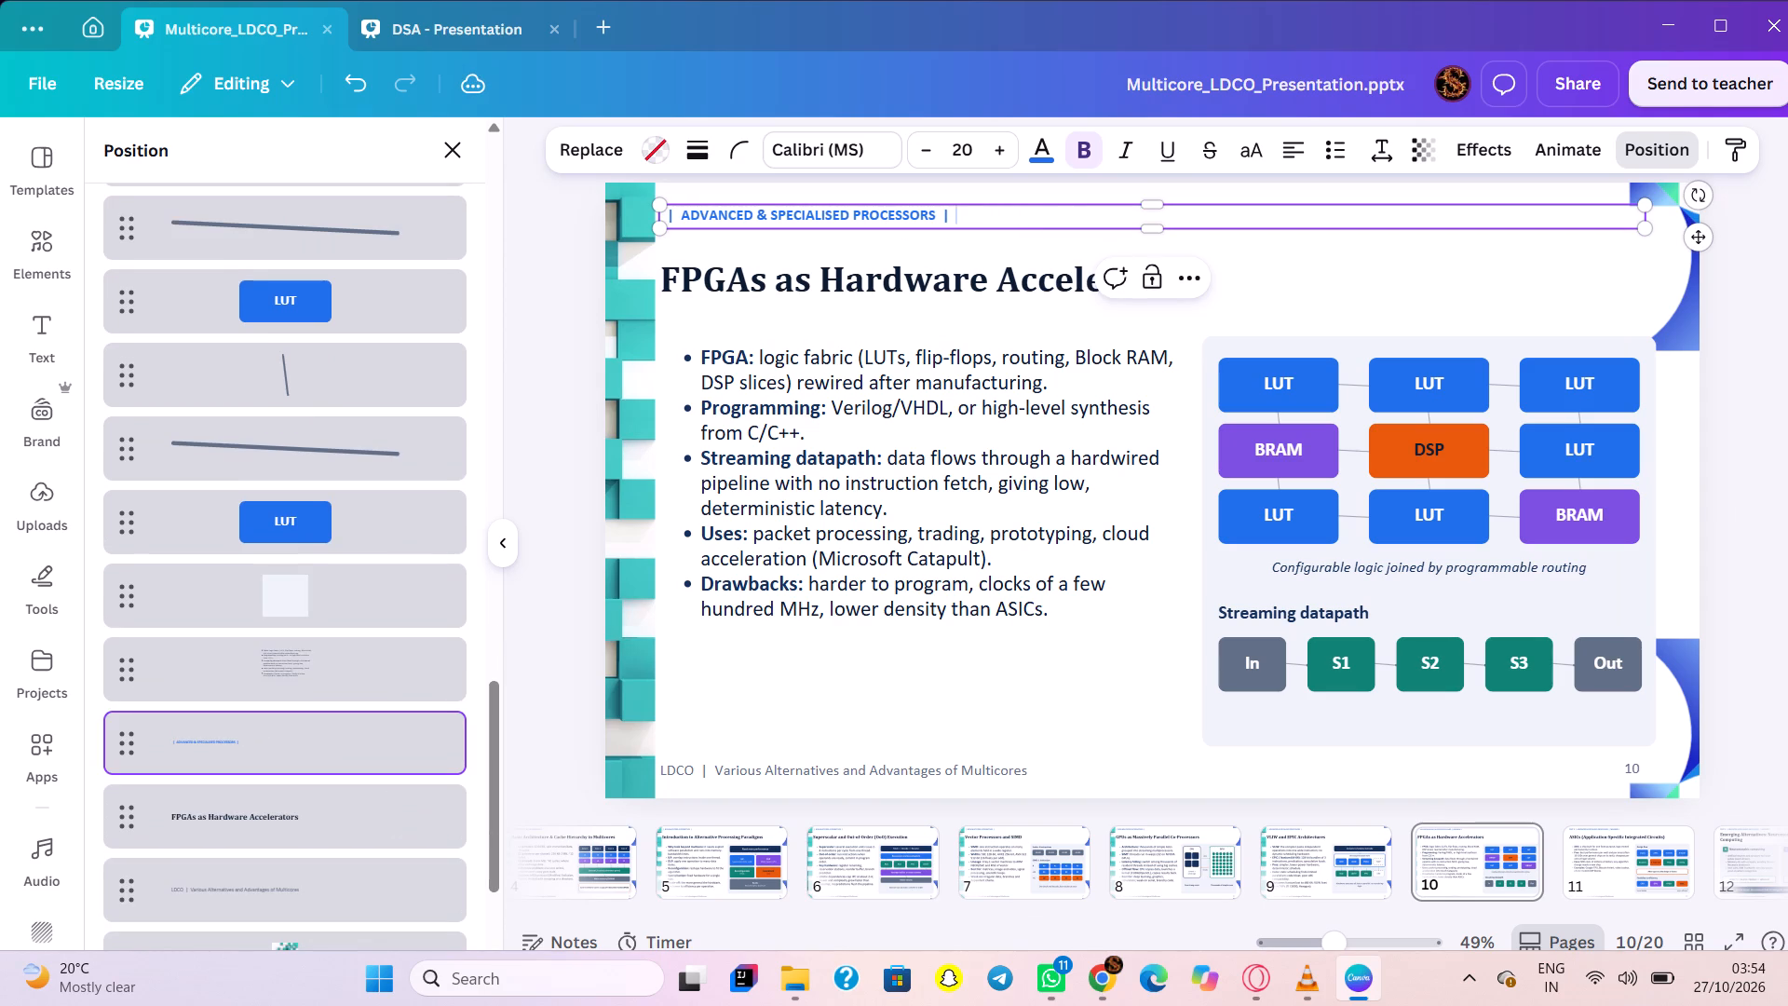
Increase the bullet text on slide 10, FPGAs as Hardware Accelerators, to size 32.
click(1077, 672)
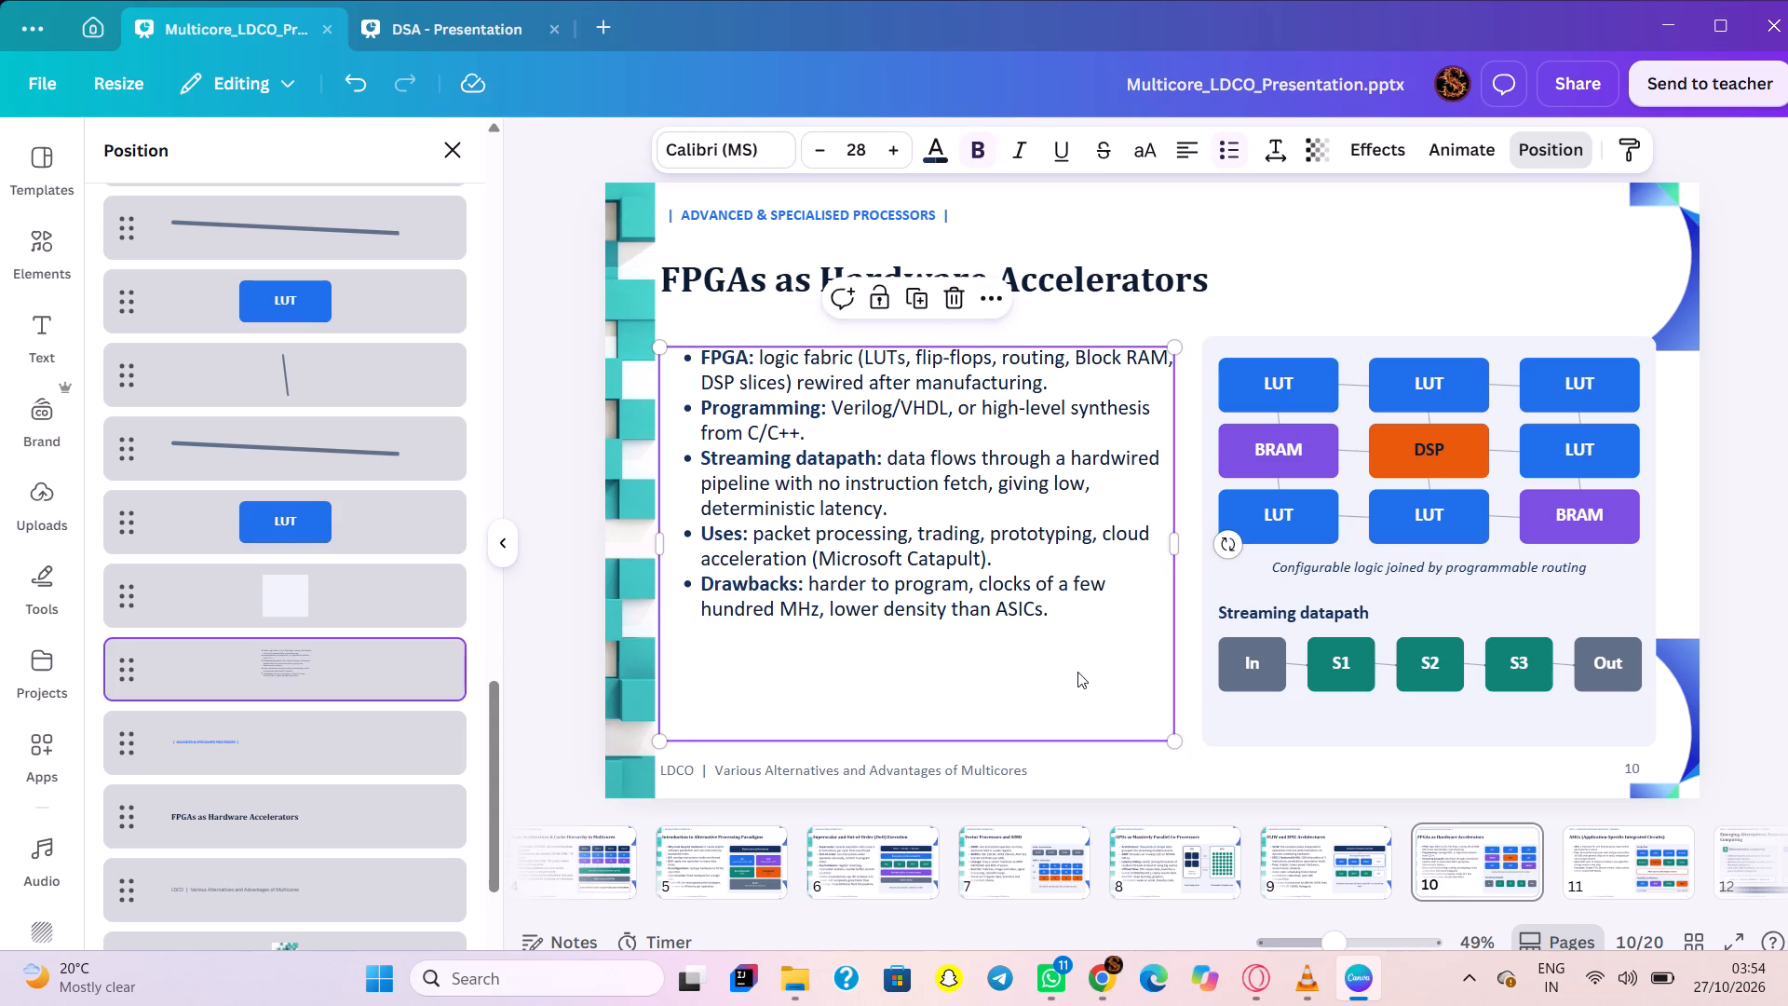
click(891, 151)
click(891, 151)
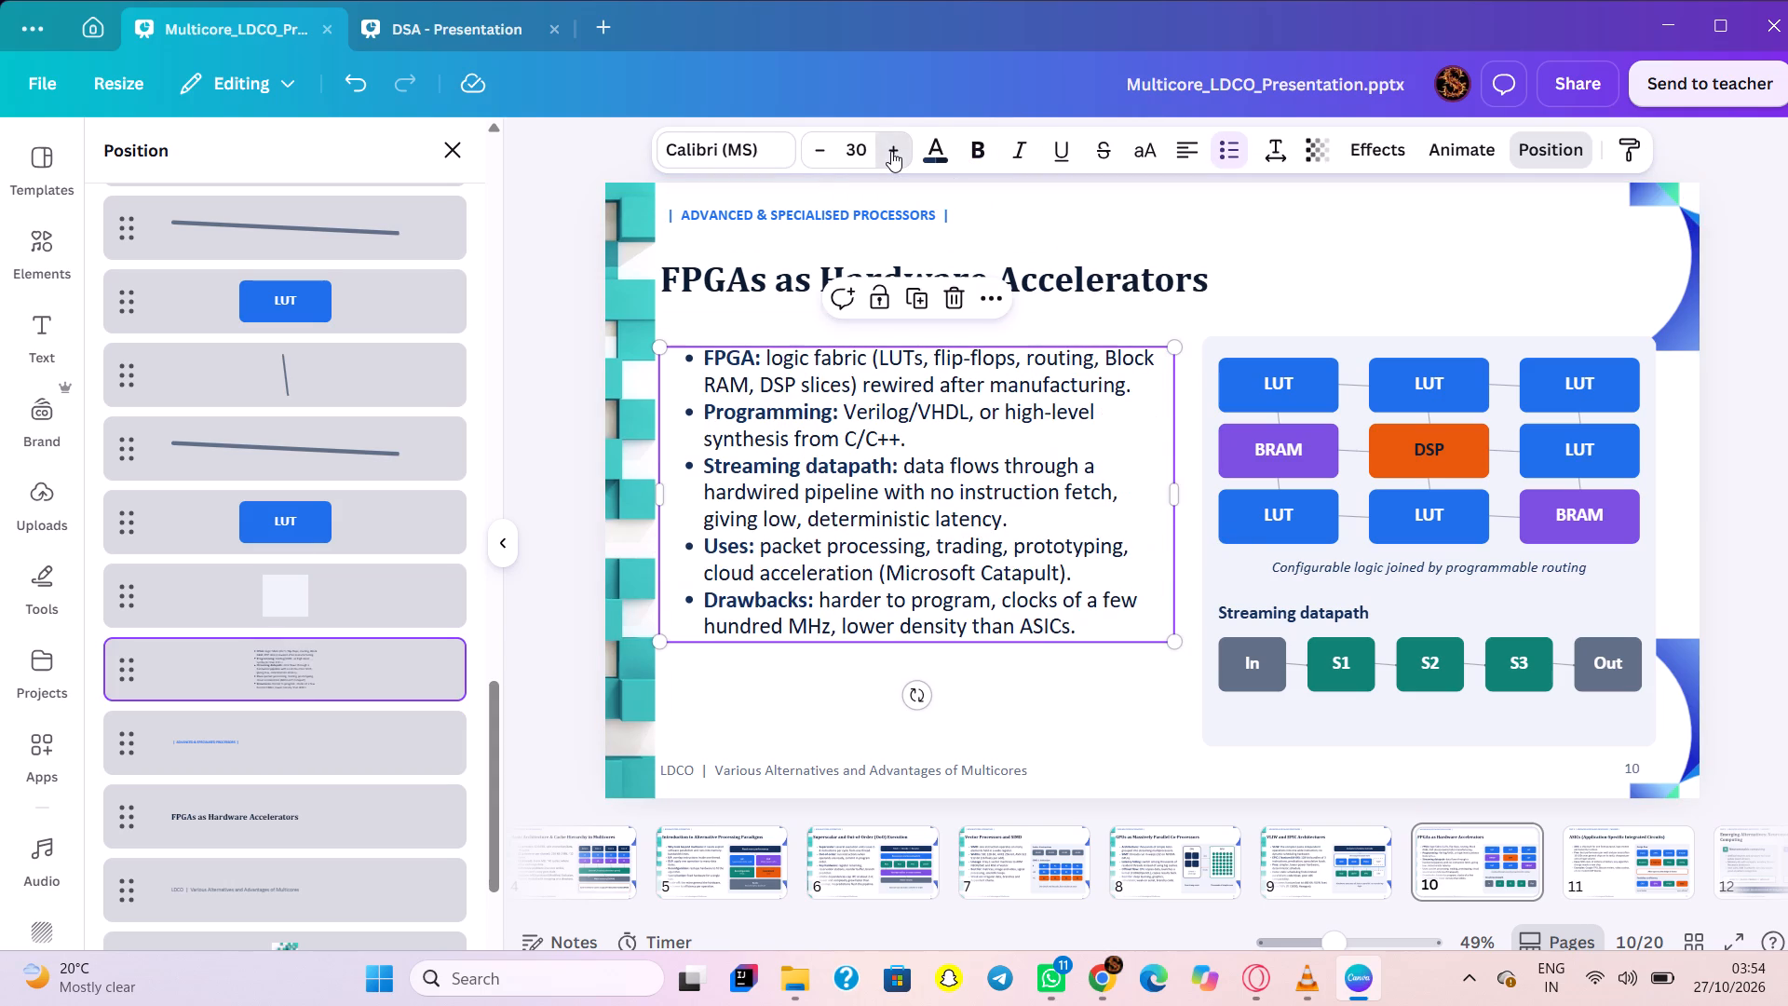
click(891, 151)
click(891, 151)
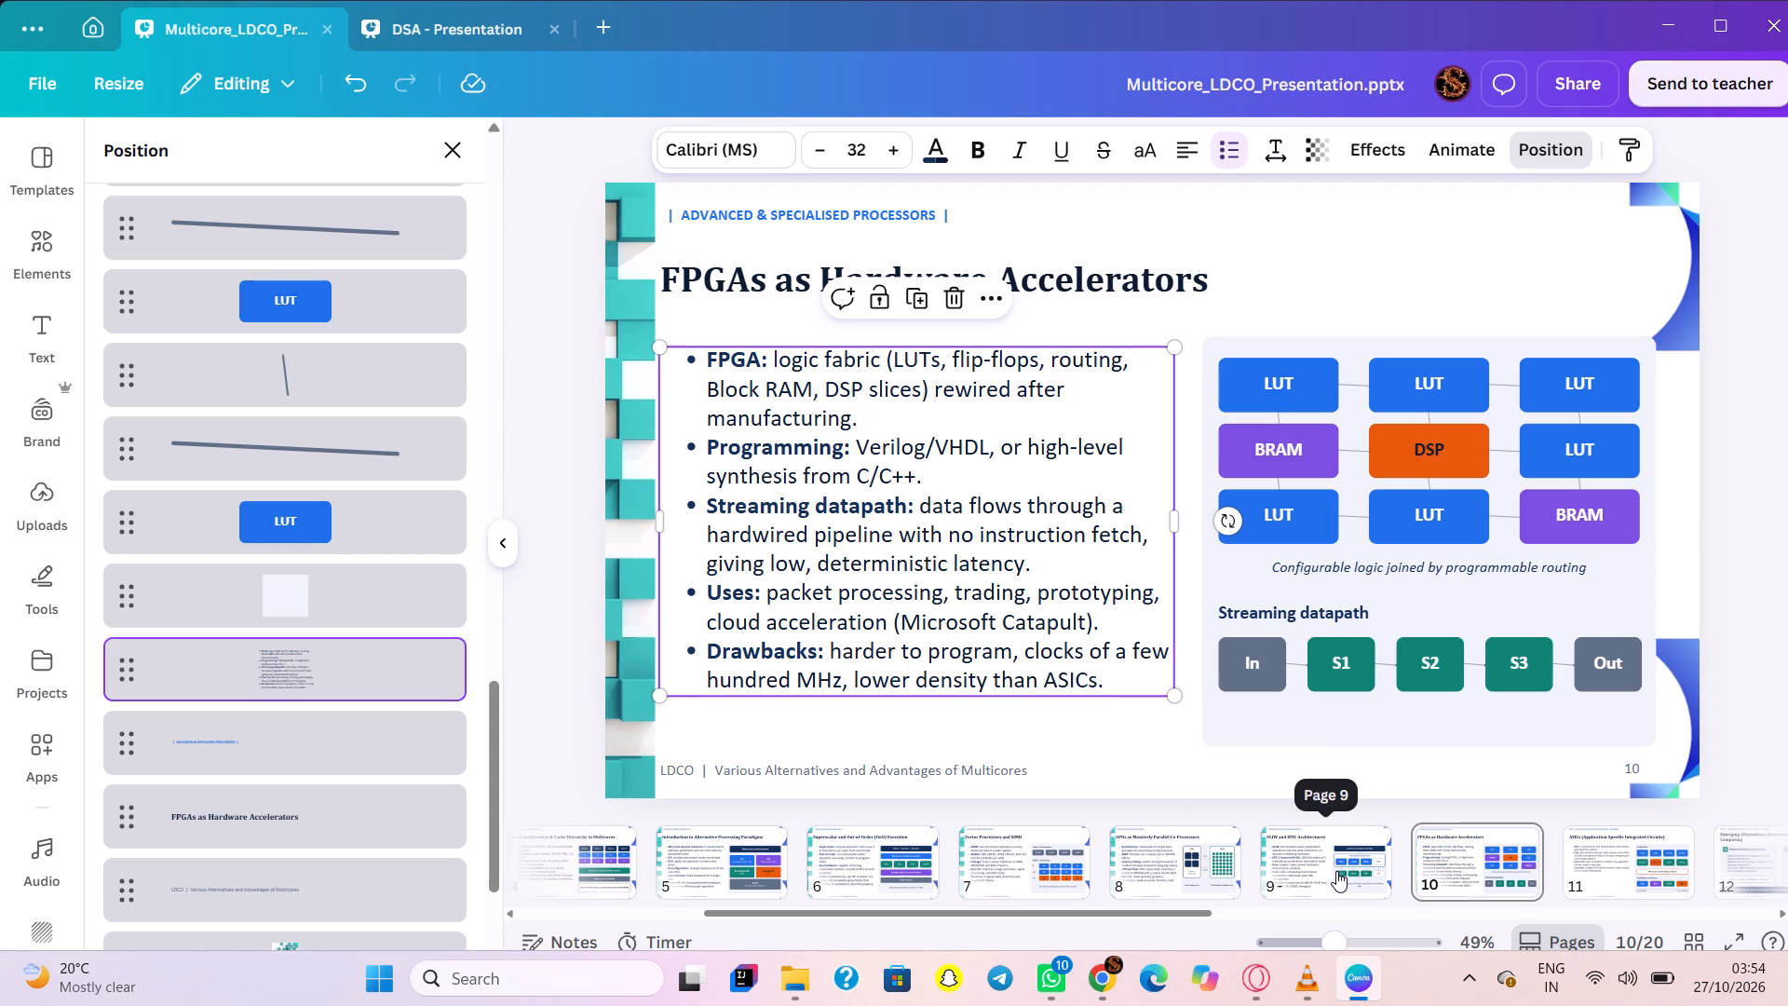
Increase the bullet text on slide 11, ASICs (Application-Specific Integrated Circuits), to size 34.
scroll(1335, 871, left, 3)
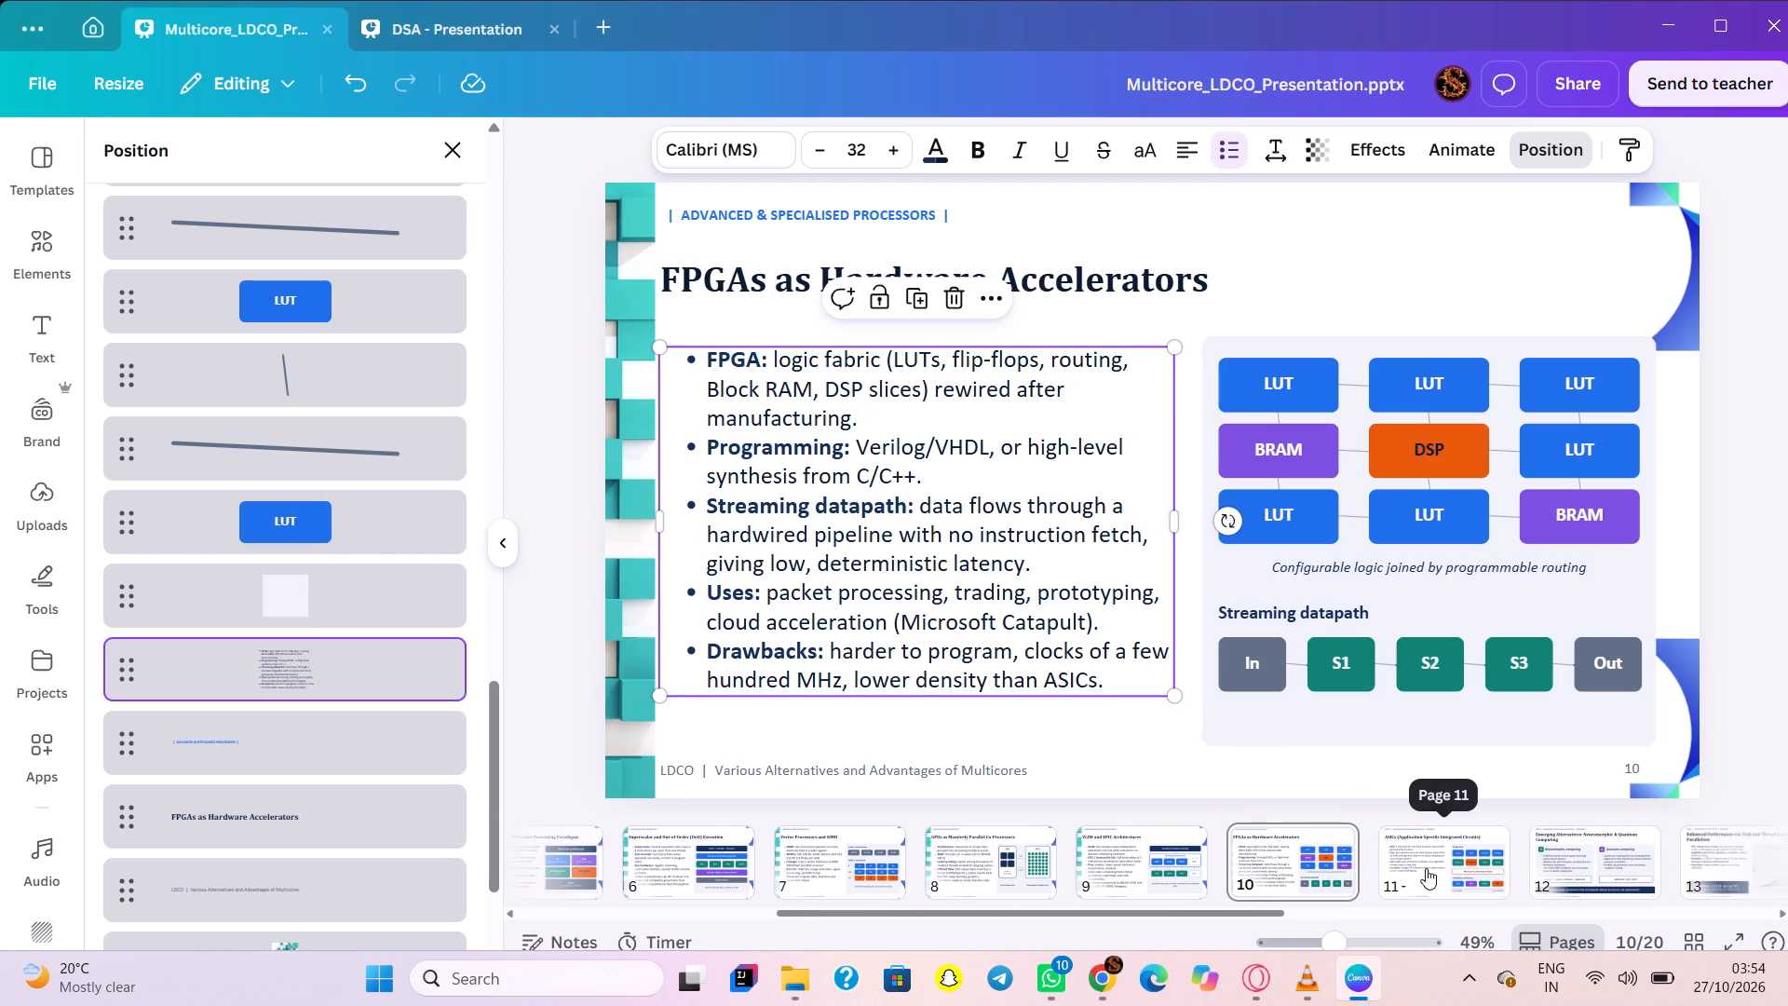
click(1425, 869)
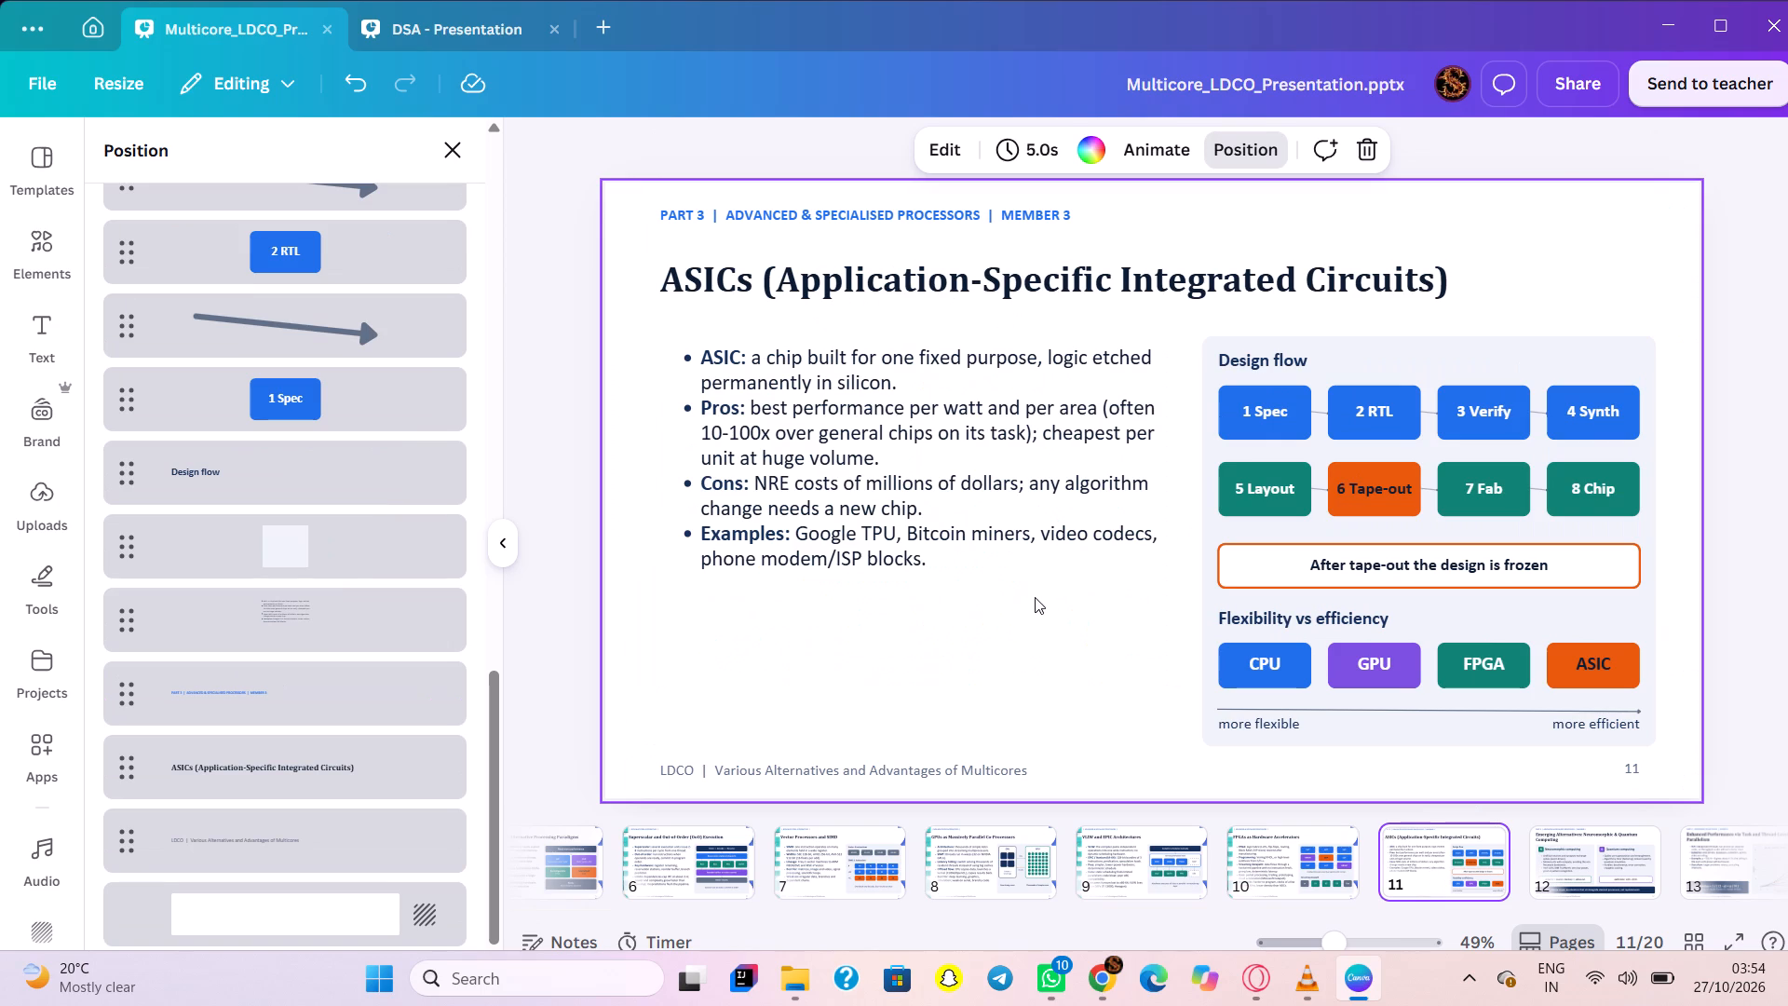
click(1031, 596)
double_click(889, 149)
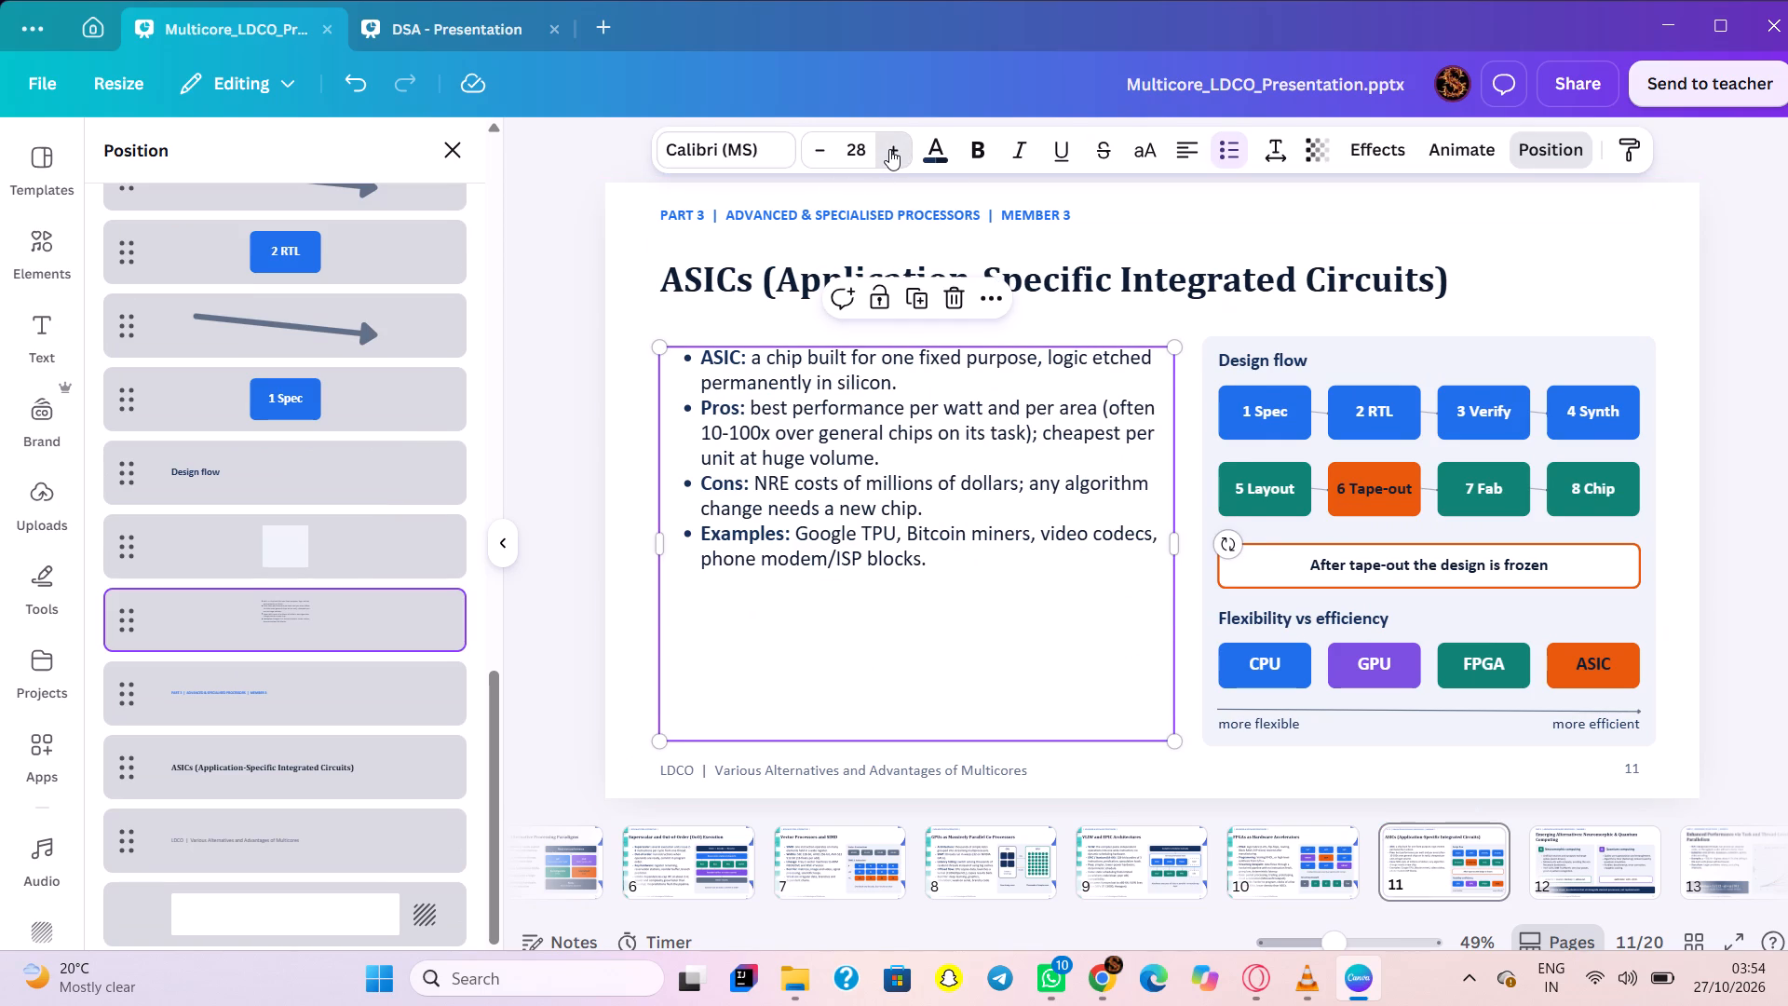
click(889, 149)
click(889, 149)
click(889, 149)
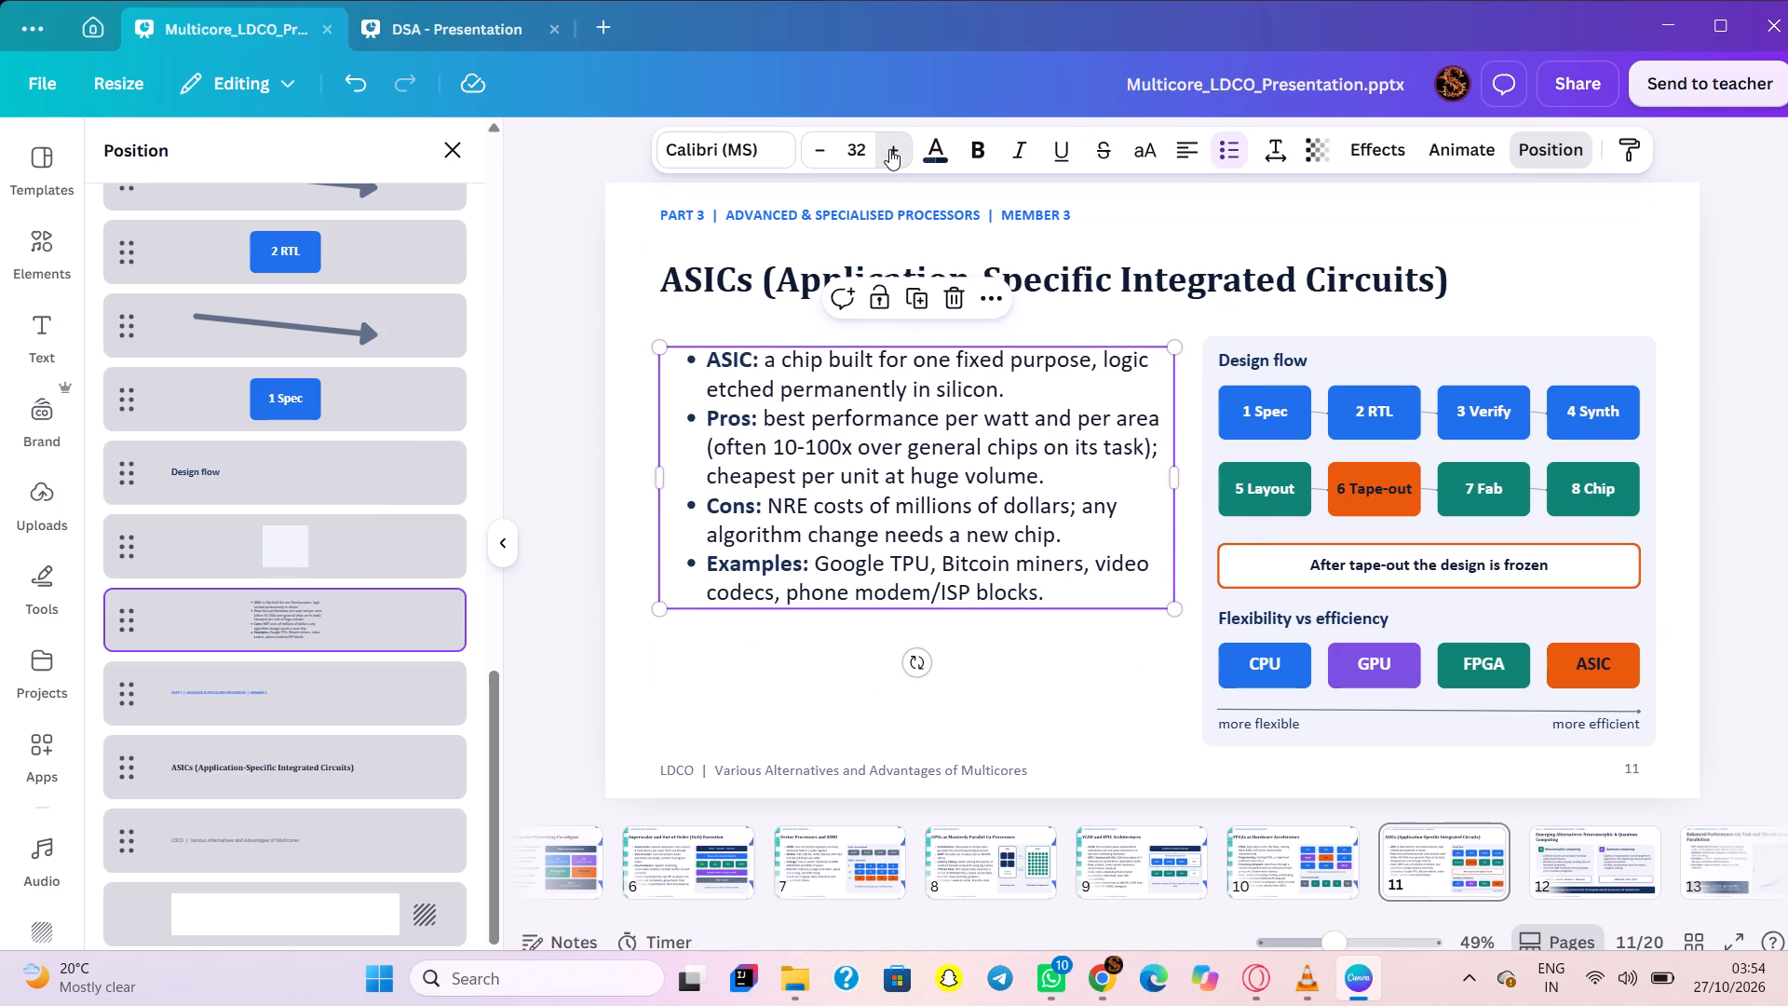
click(889, 149)
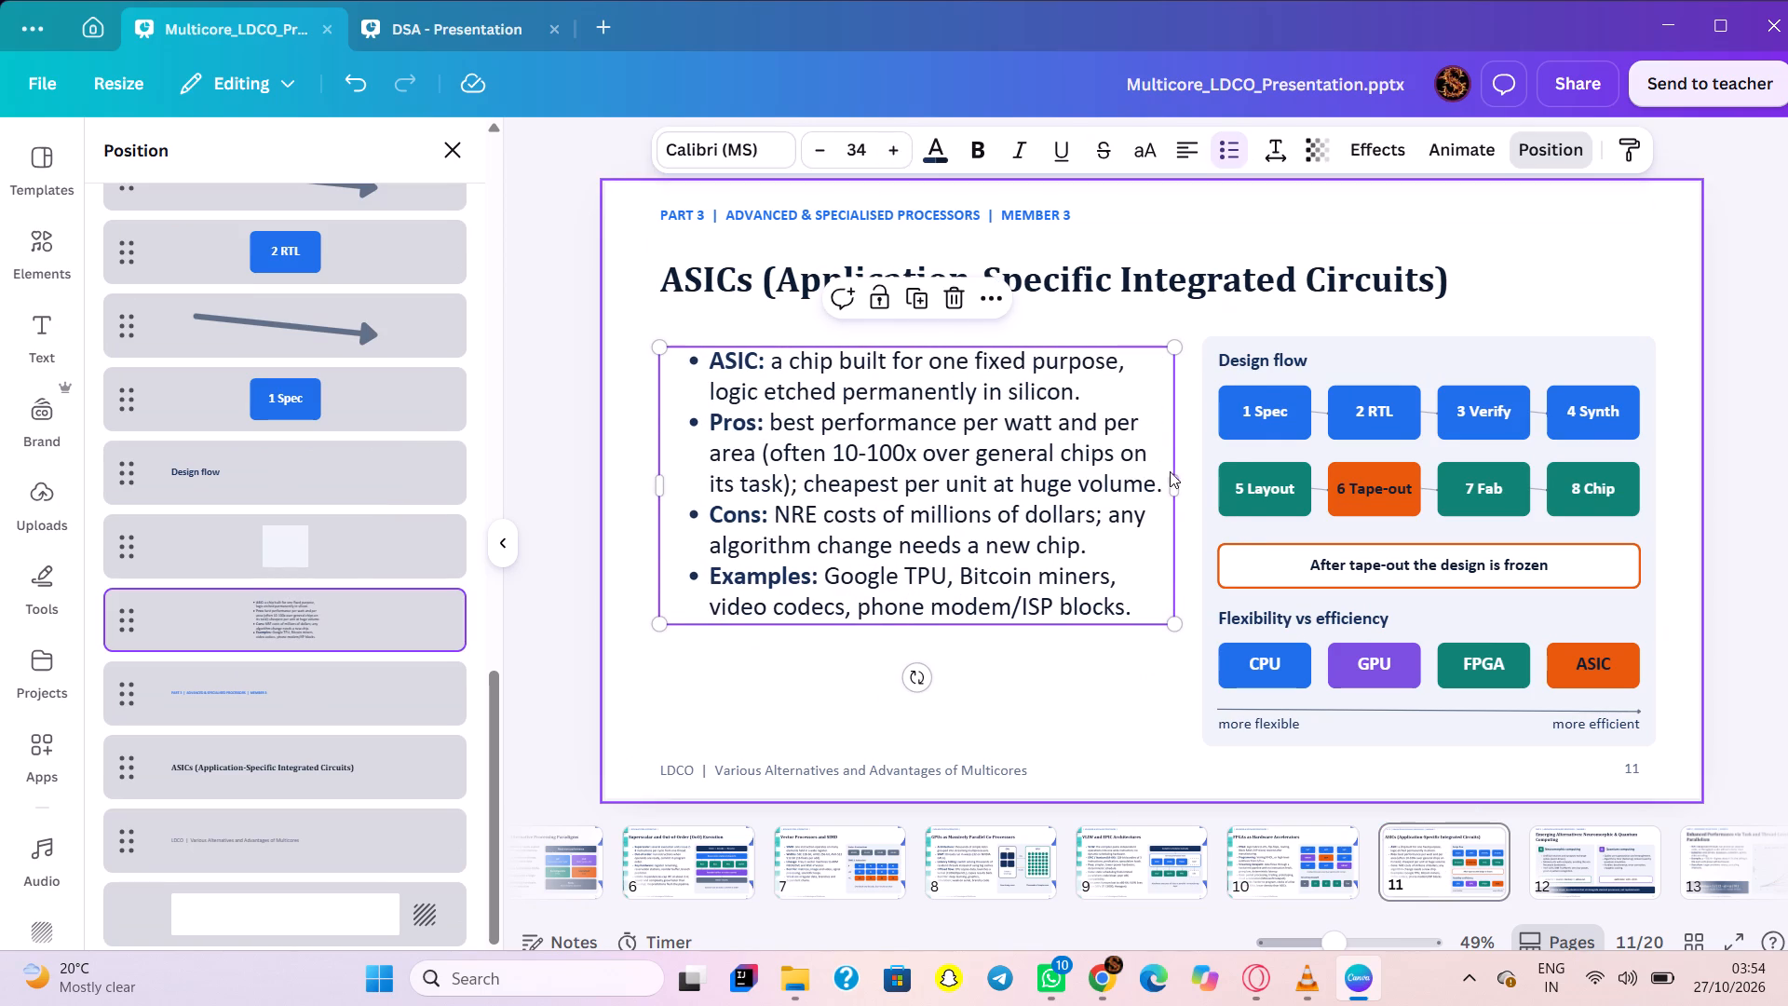
Narrow the bullet text box on slide 11 to a width of about 833, leaving a gap before the design flow diagram.
drag(1177, 474, 1144, 486)
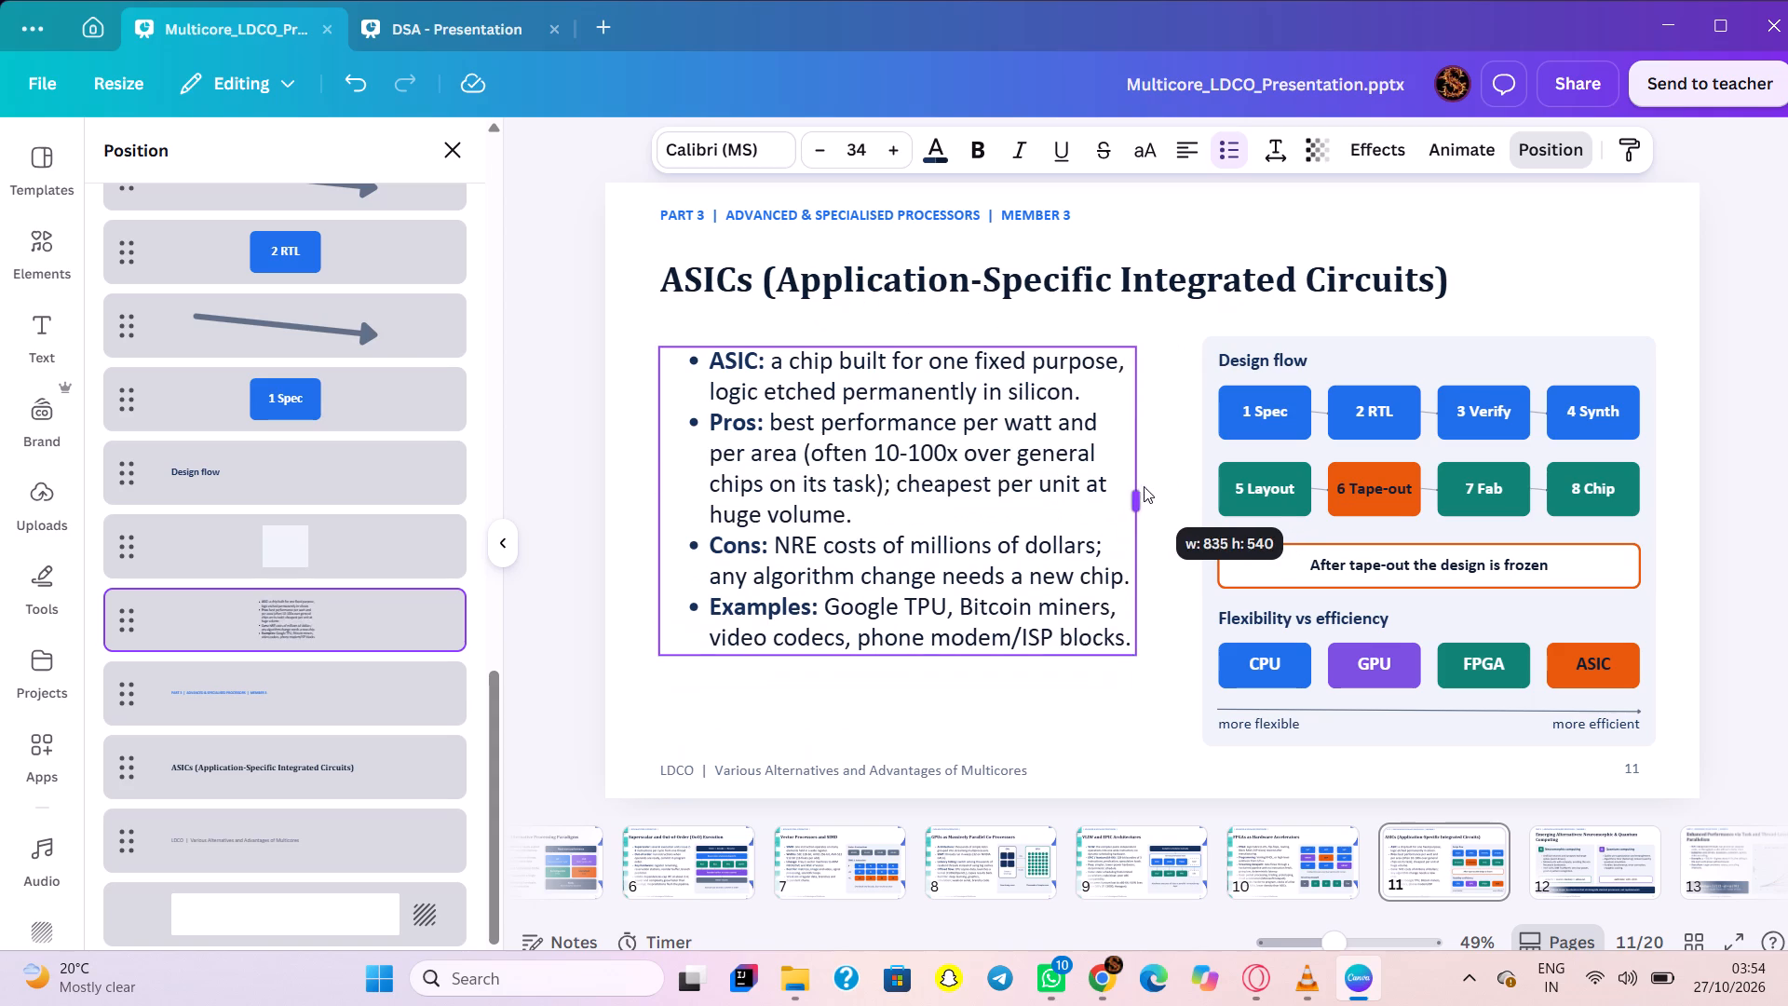
drag(1144, 486, 1139, 490)
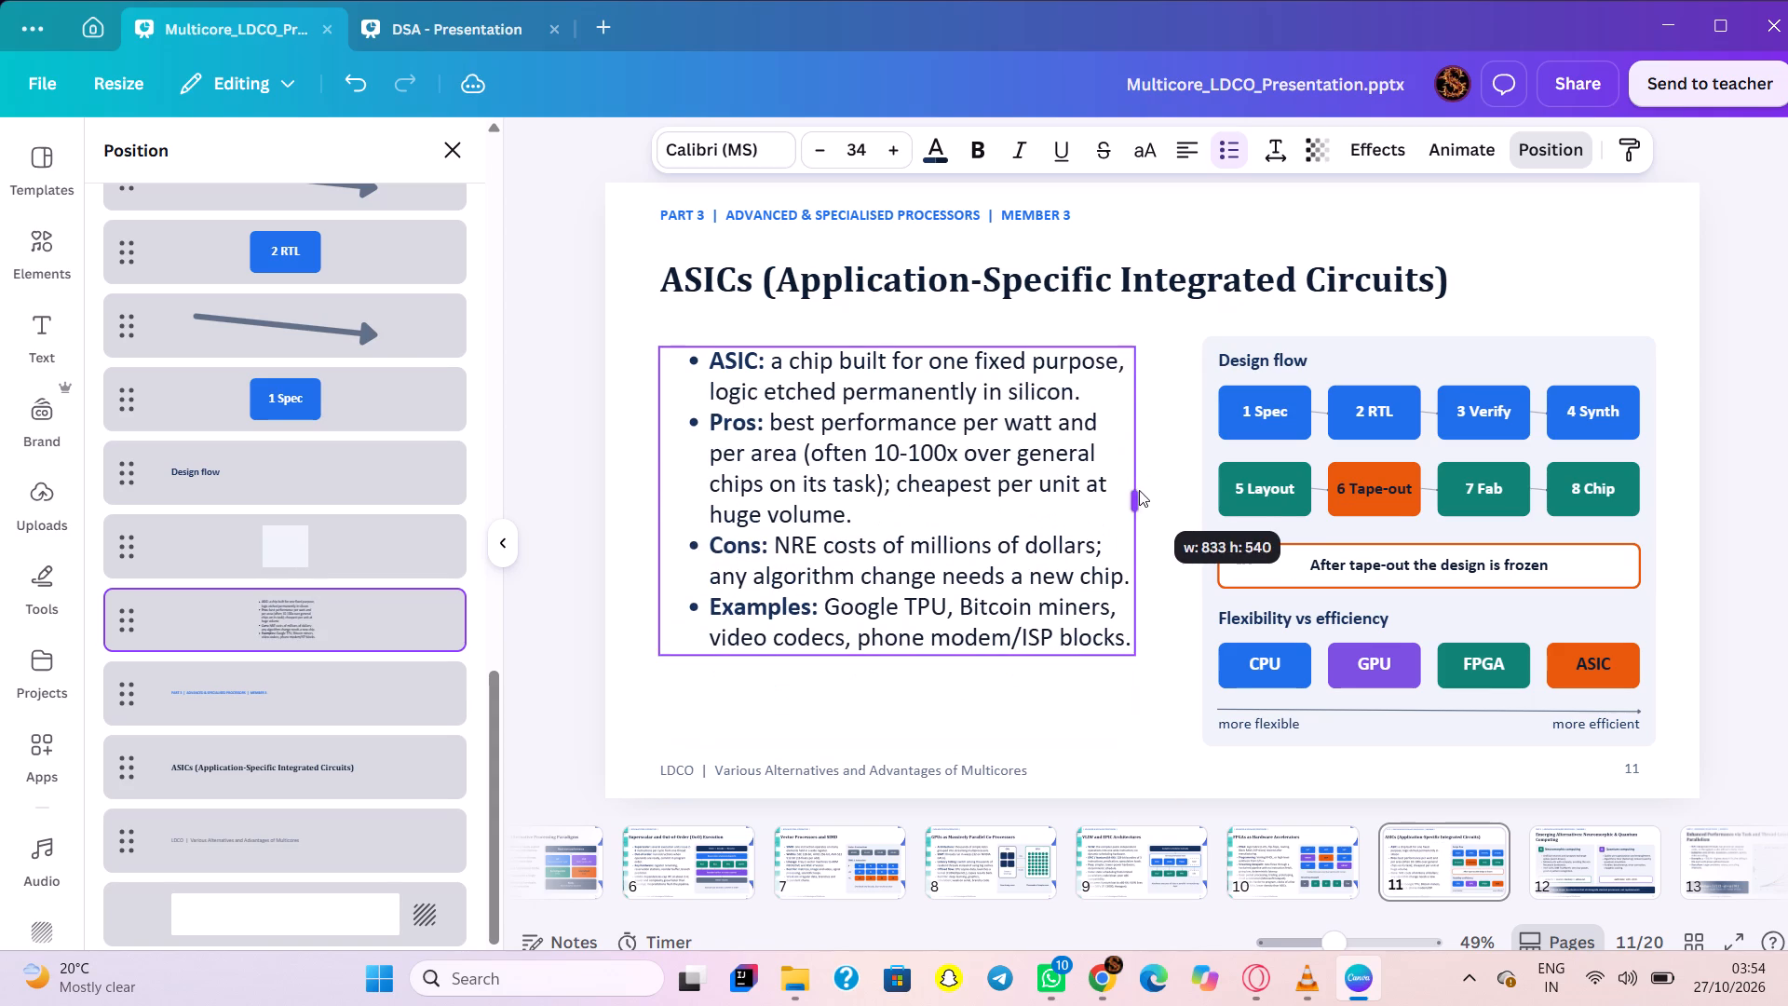
drag(1139, 490, 1138, 490)
Paste the teal-block border and blue curved-shape group onto slide 11, ASICs, and send them to the back.
click(1165, 345)
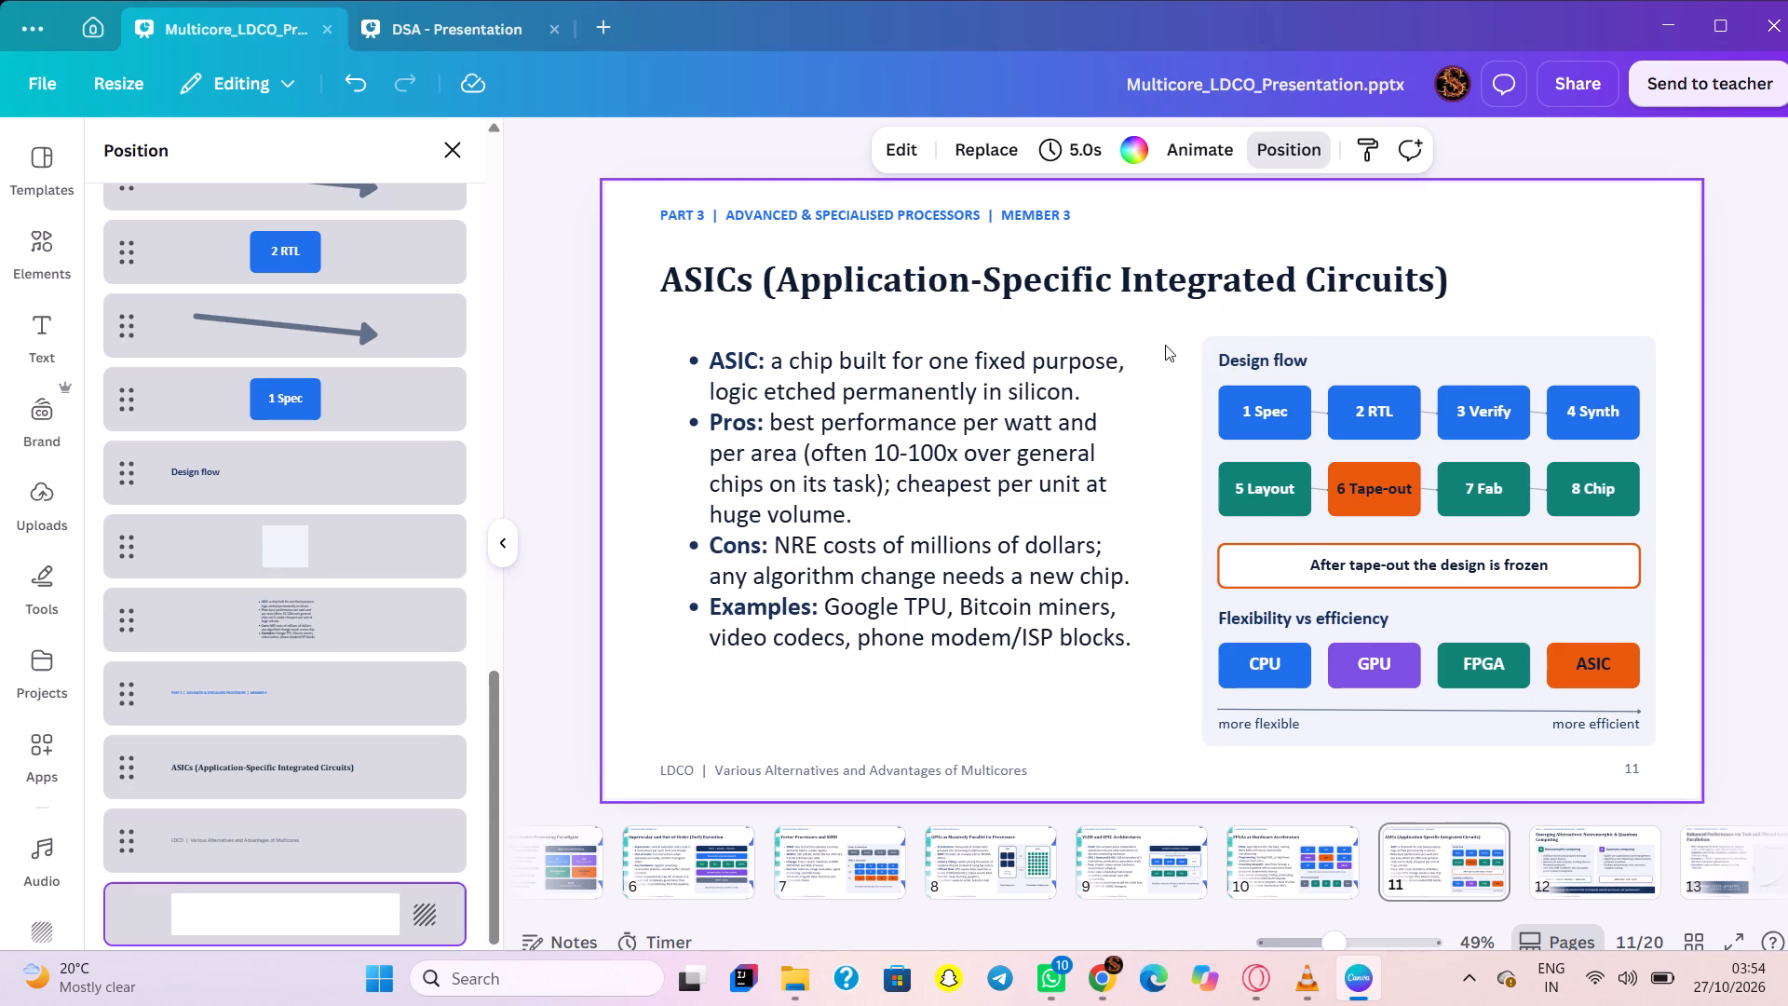
key(ctrl+v)
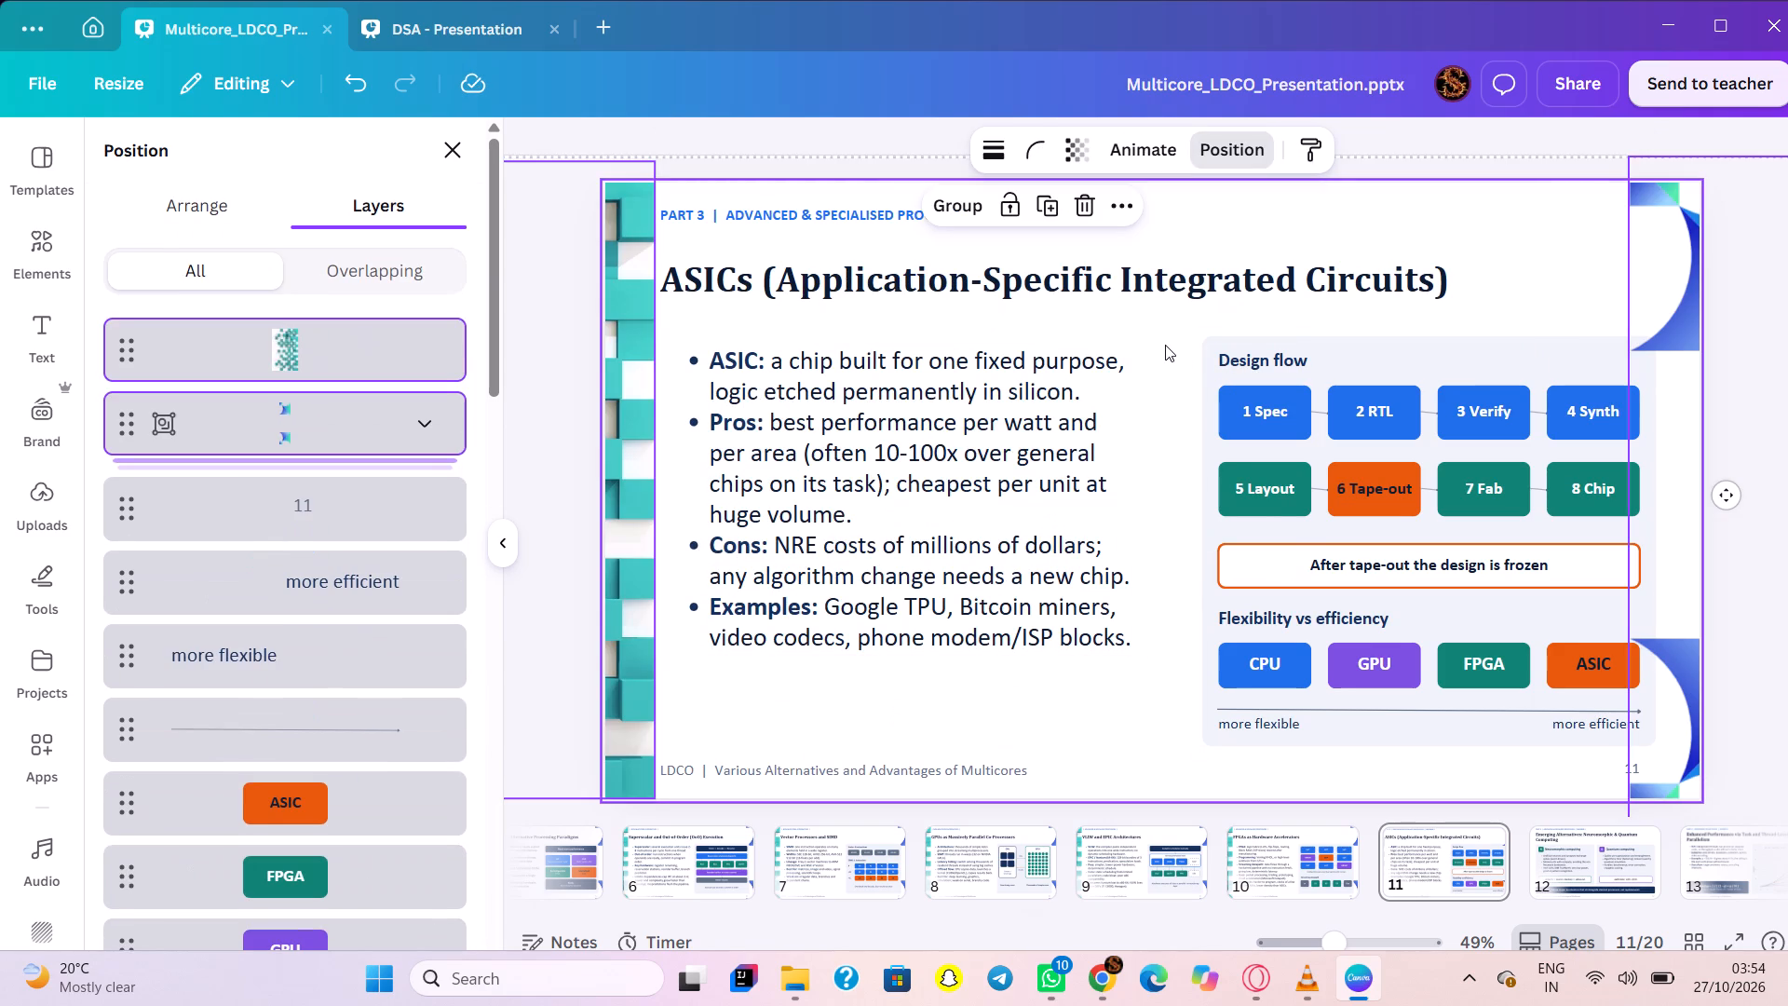
right_click(639, 254)
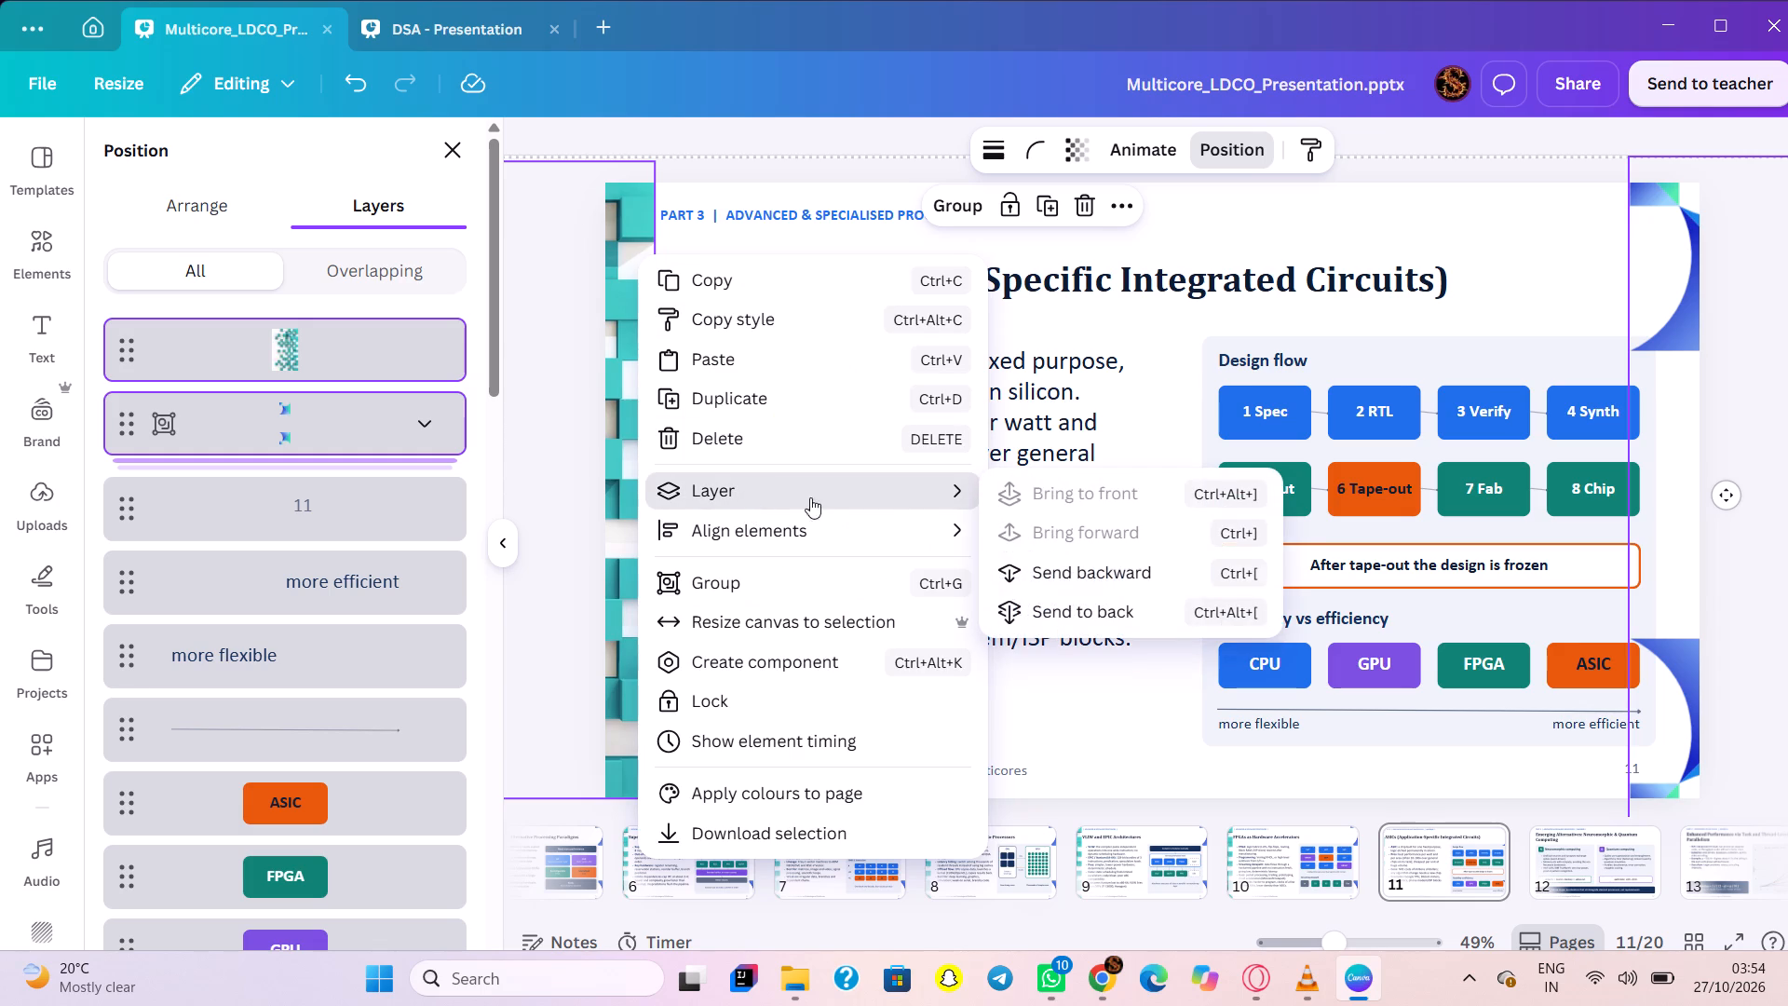
click(1066, 603)
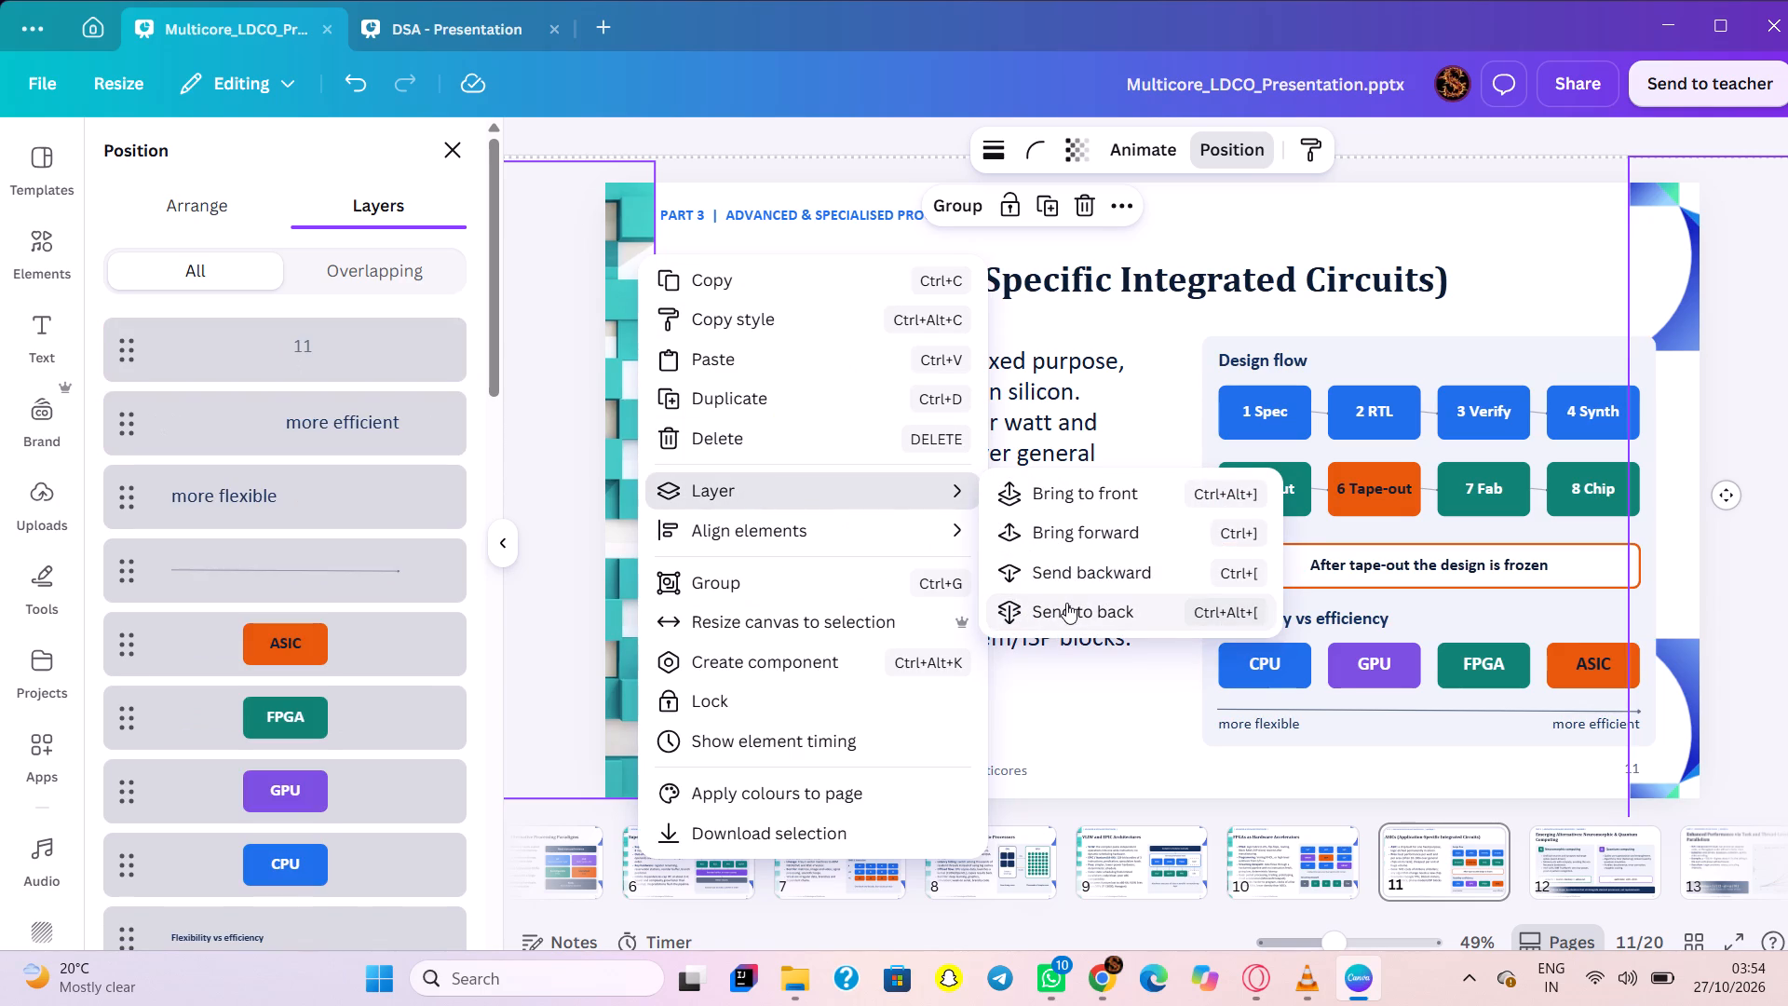
click(1093, 393)
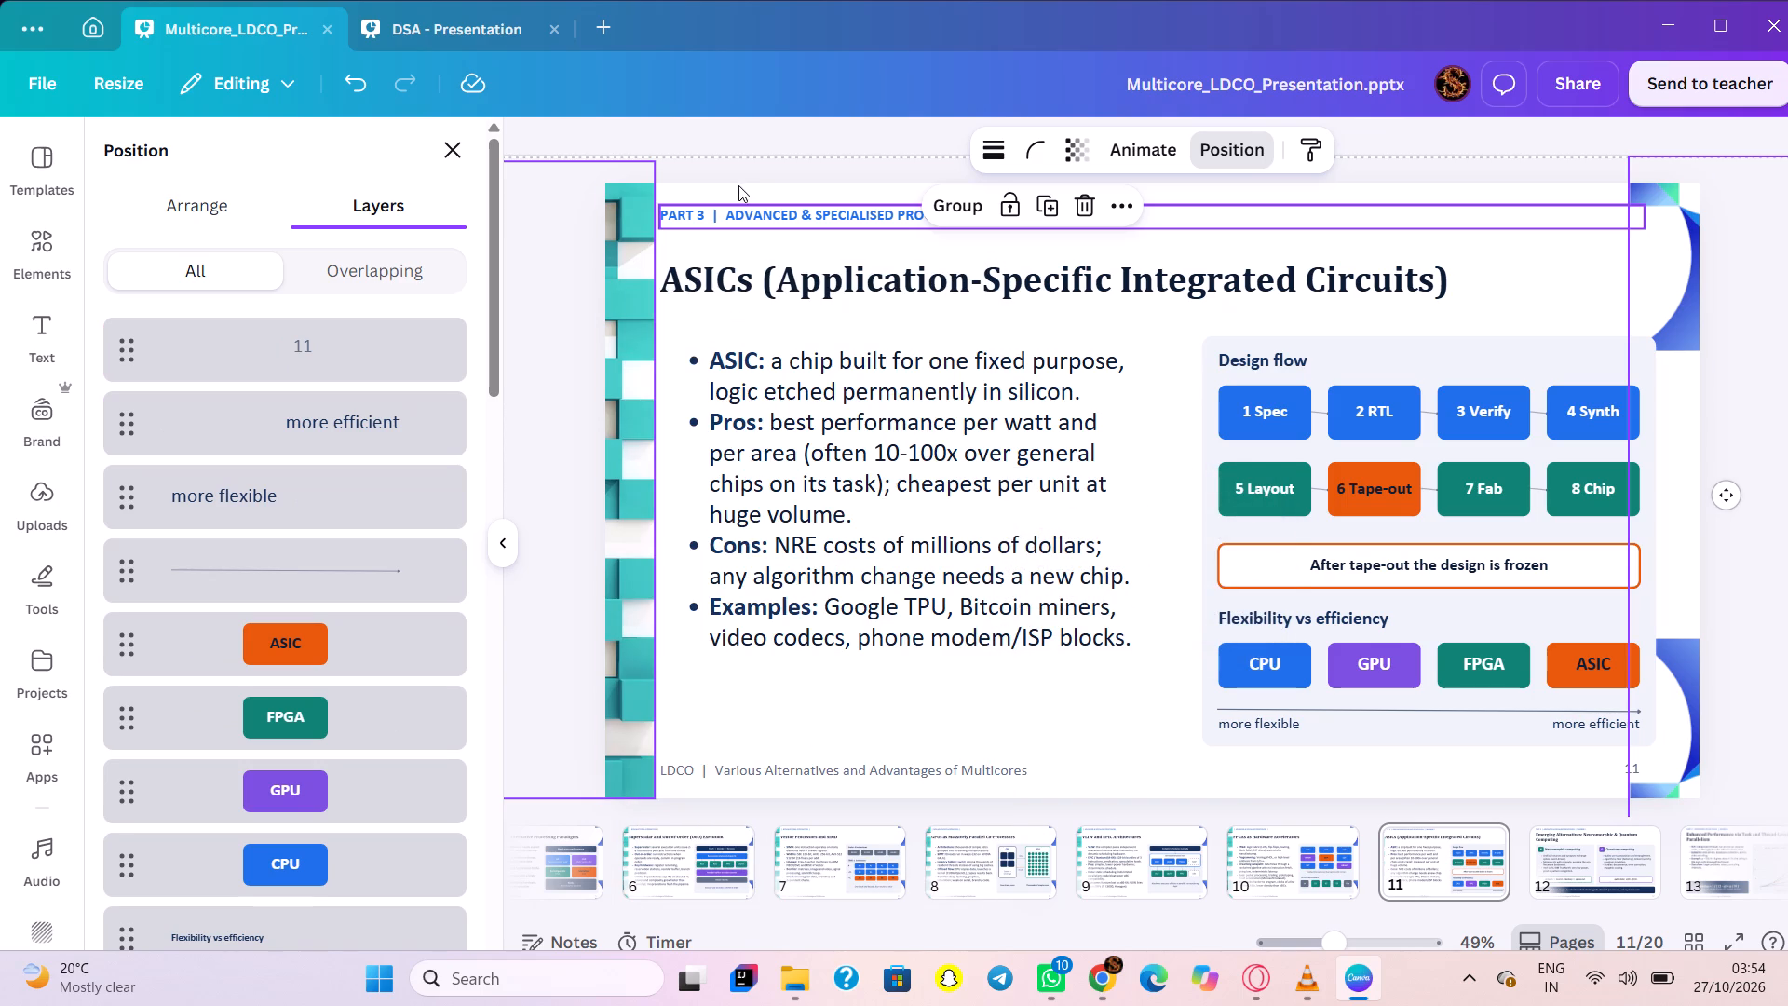
Delete "PART 3" from the start of the small blue header line on slide 11, ASICs.
click(698, 211)
click(710, 214)
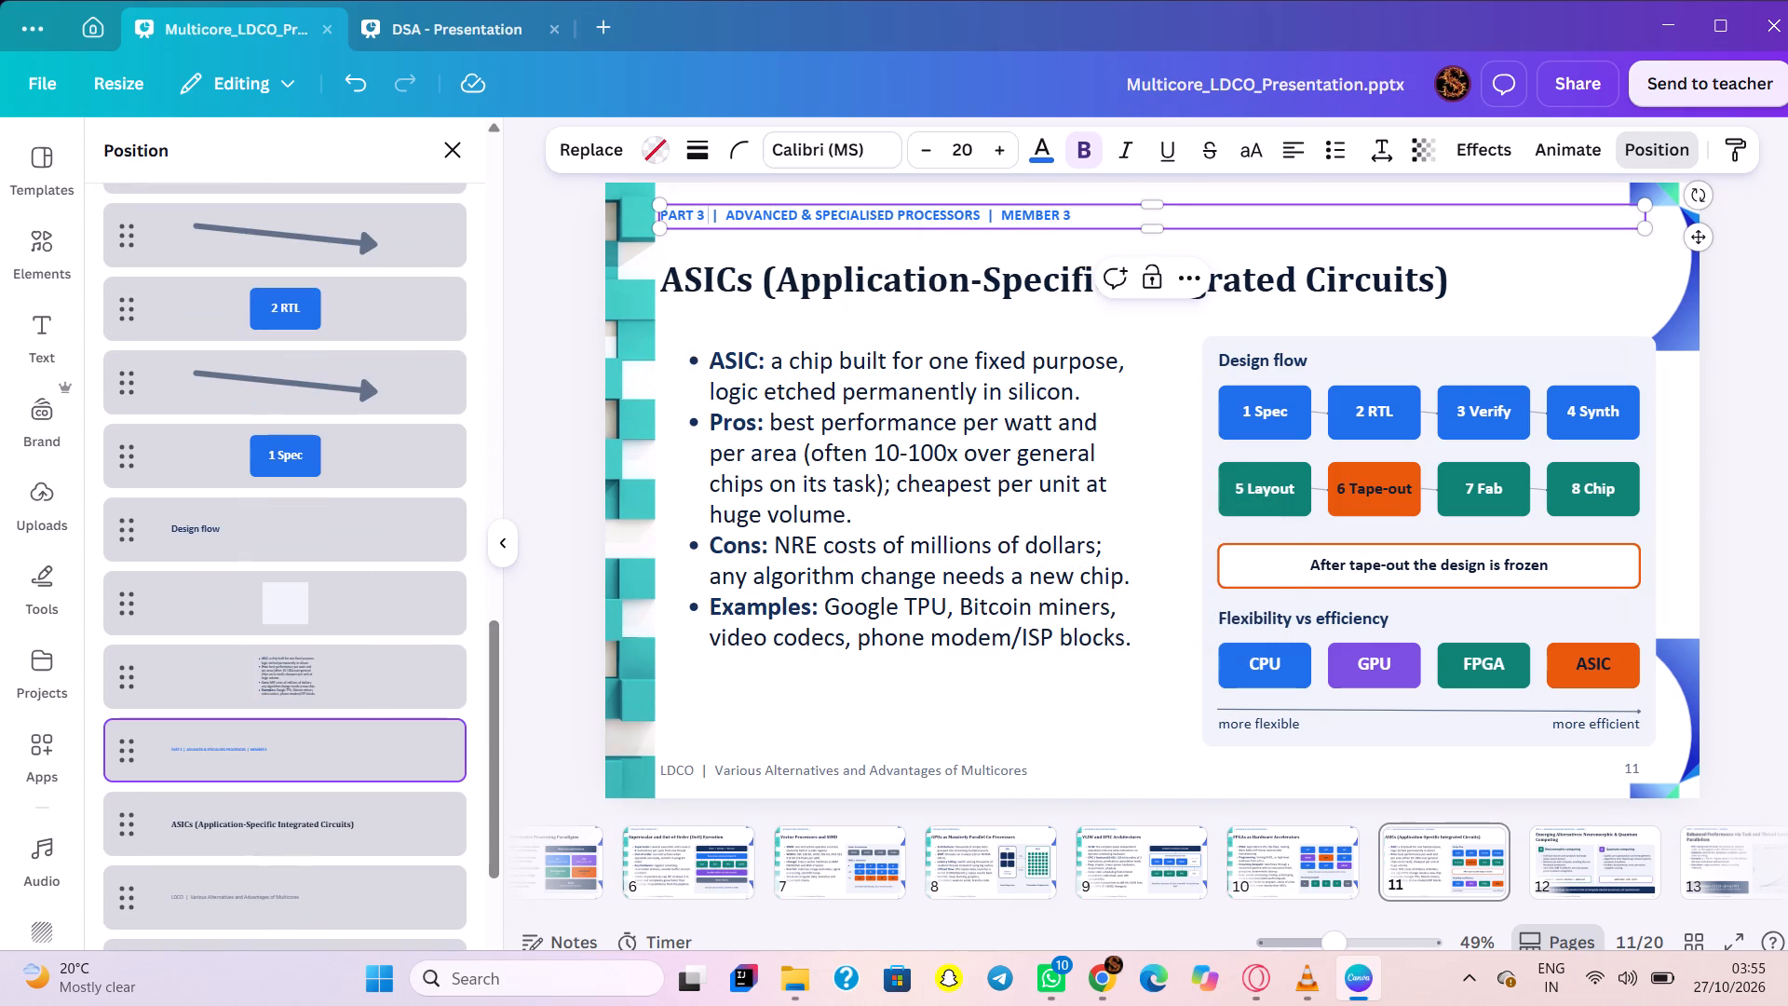
key(BackSpace)
key(BackSpace)
key(BackSpace)
key(BackSpace)
key(BackSpace)
key(BackSpace)
key(BackSpace)
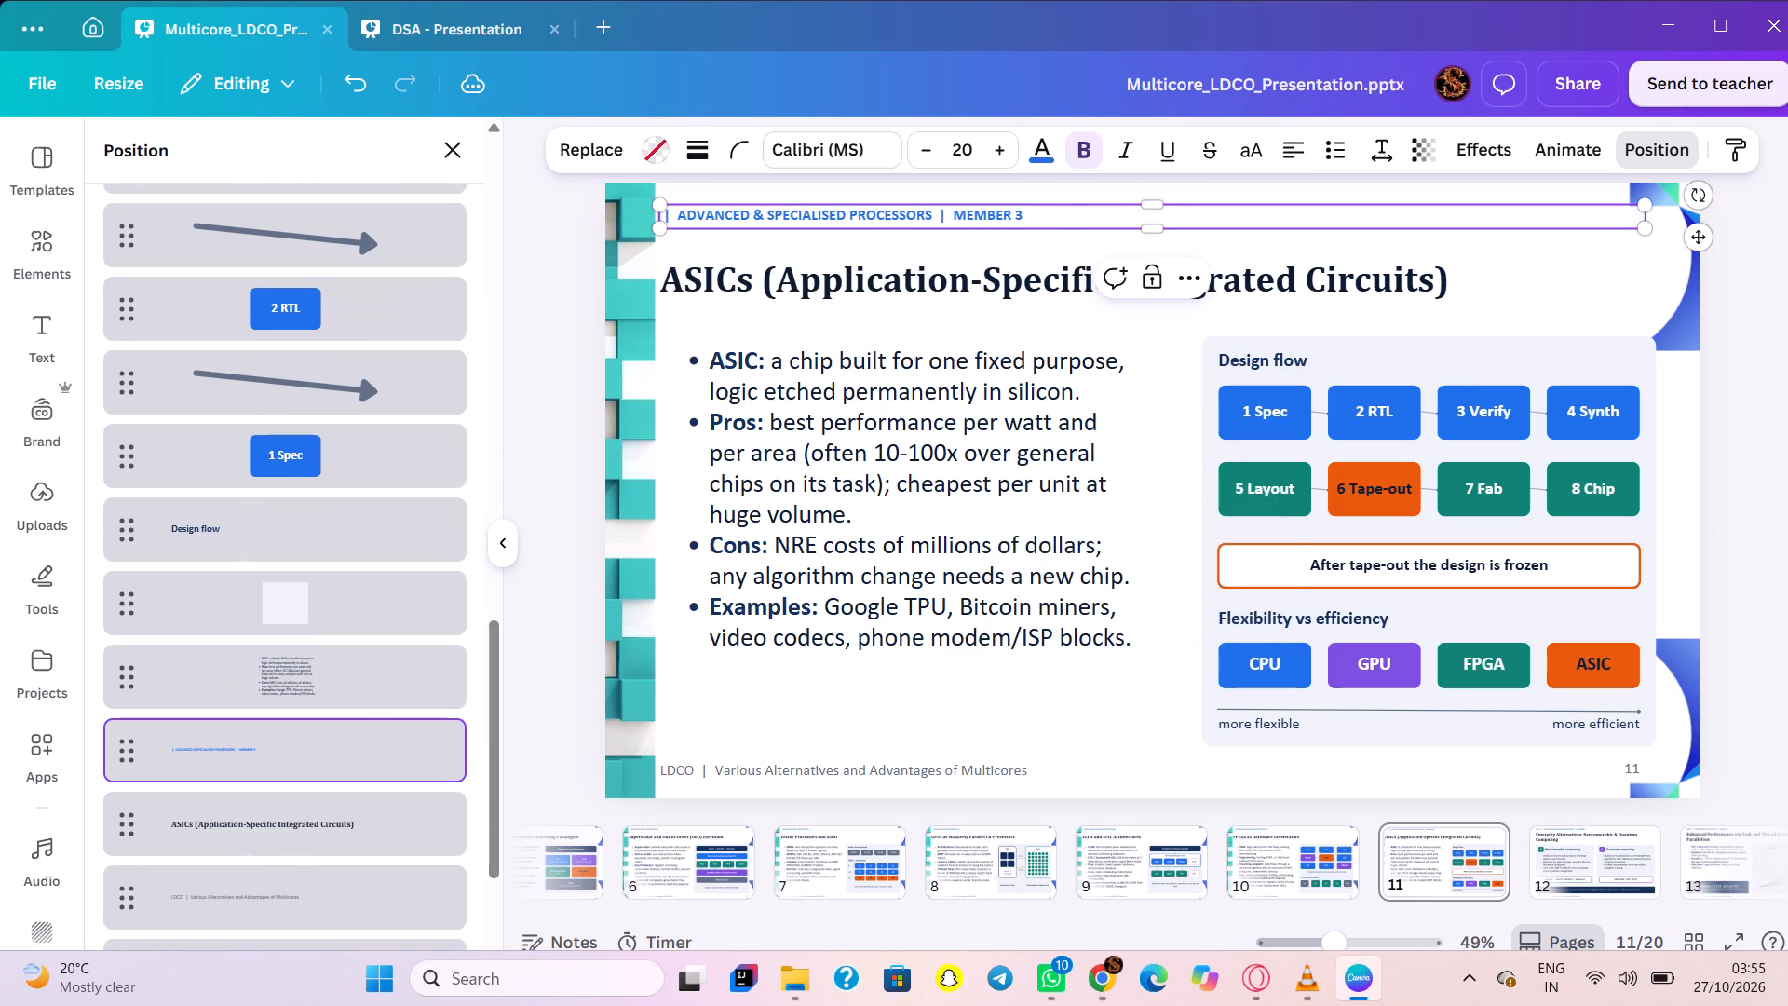
Delete "MEMBER 3" from the end of the small blue header line on slide 11, ASICs.
click(1026, 219)
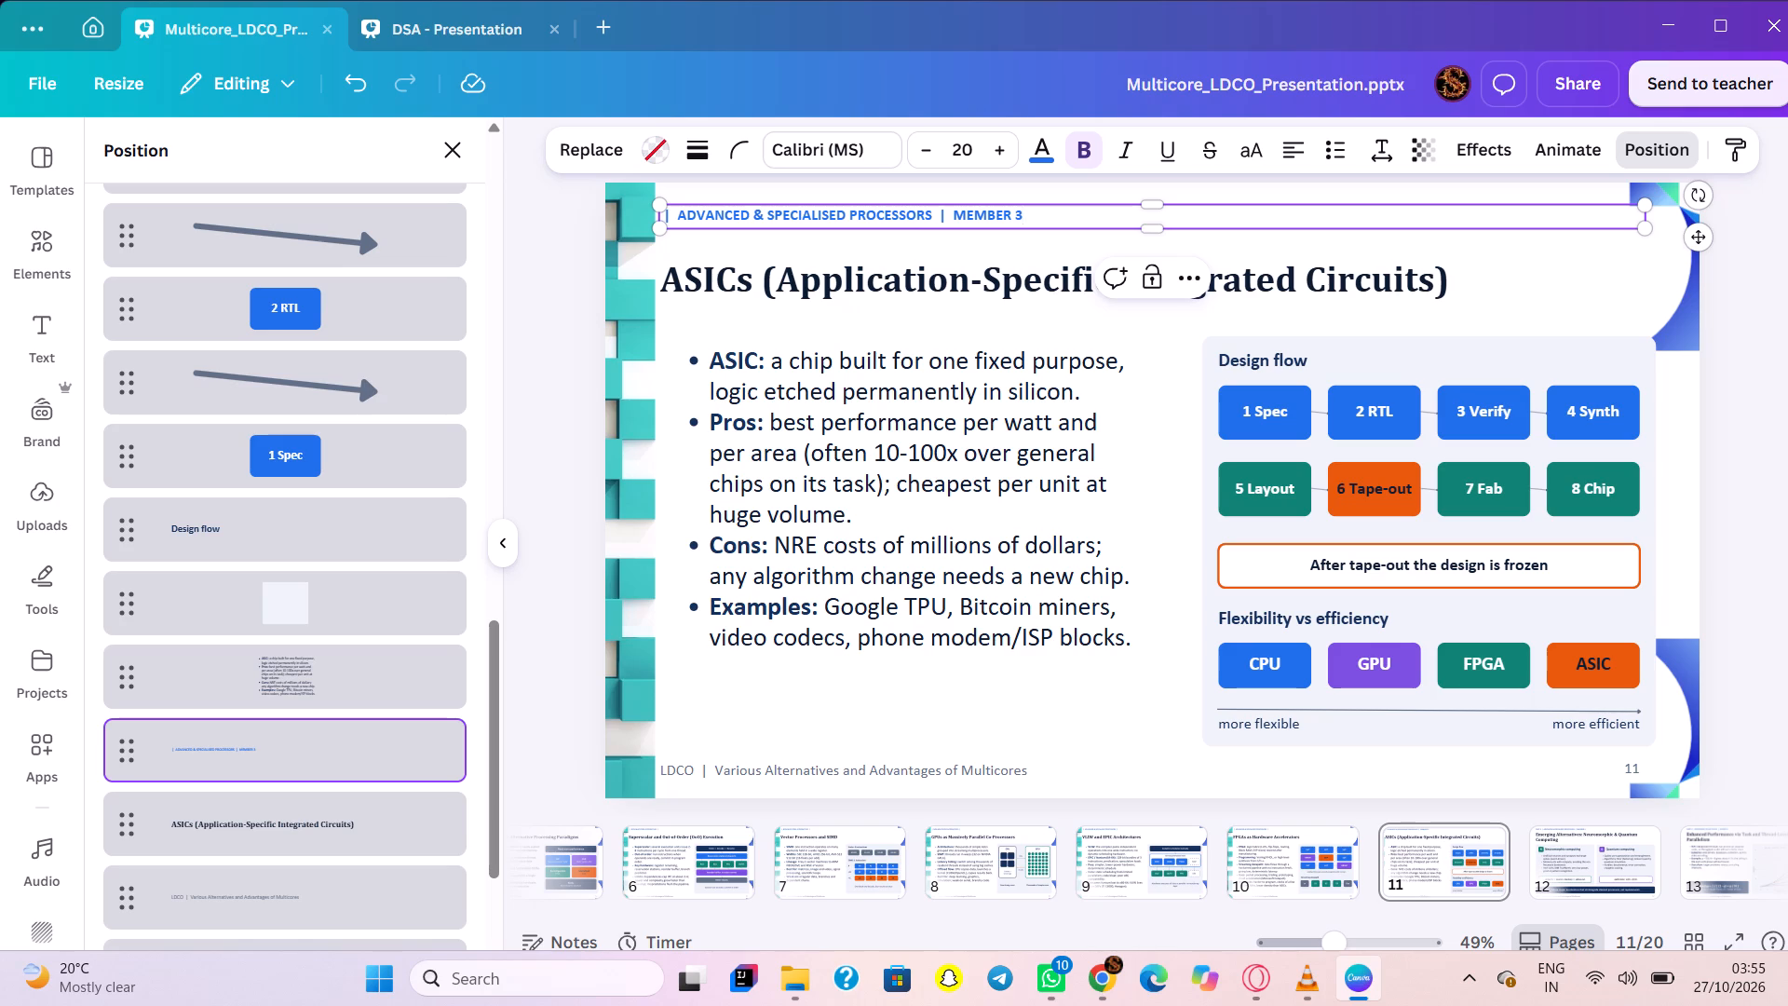
key(BackSpace)
key(BackSpace)
key(BackSpace)
key(BackSpace)
key(BackSpace)
key(BackSpace)
key(BackSpace)
key(BackSpace)
Paste the teal-block border and blue curved-shape group onto slide 12, Emerging Alternatives, and send them to the back.
scroll(1303, 866, left, 2)
click(1376, 867)
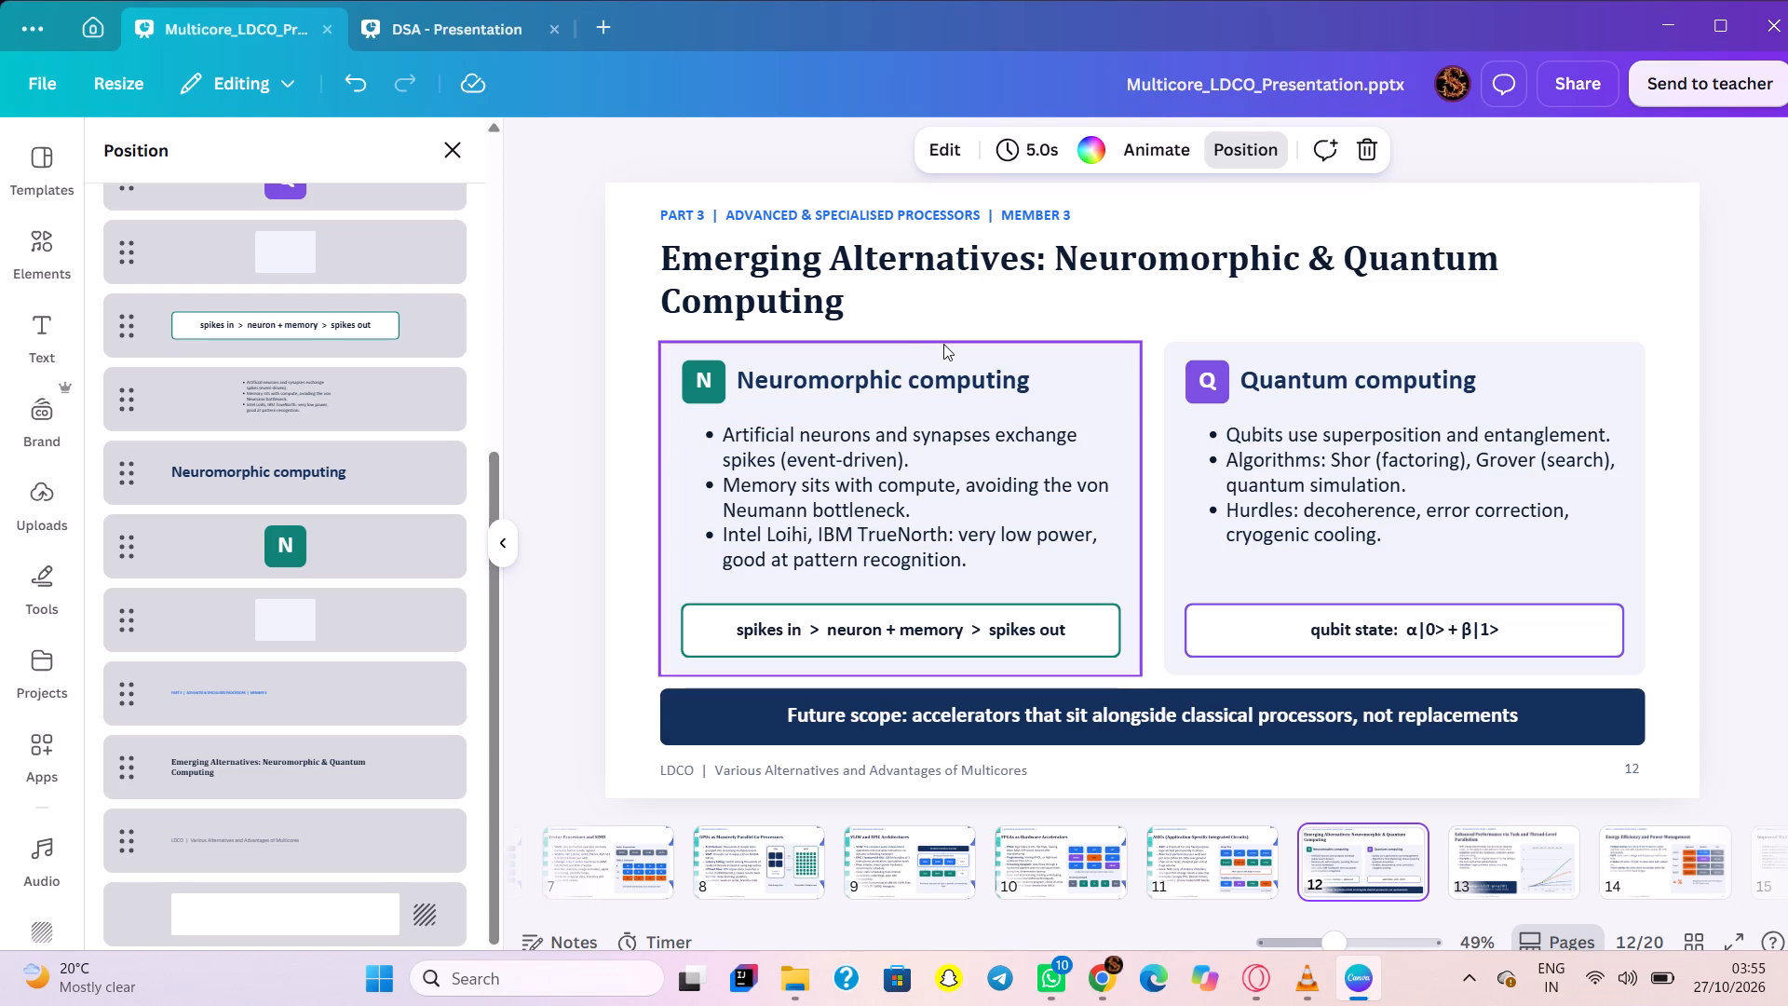
key(ctrl+v)
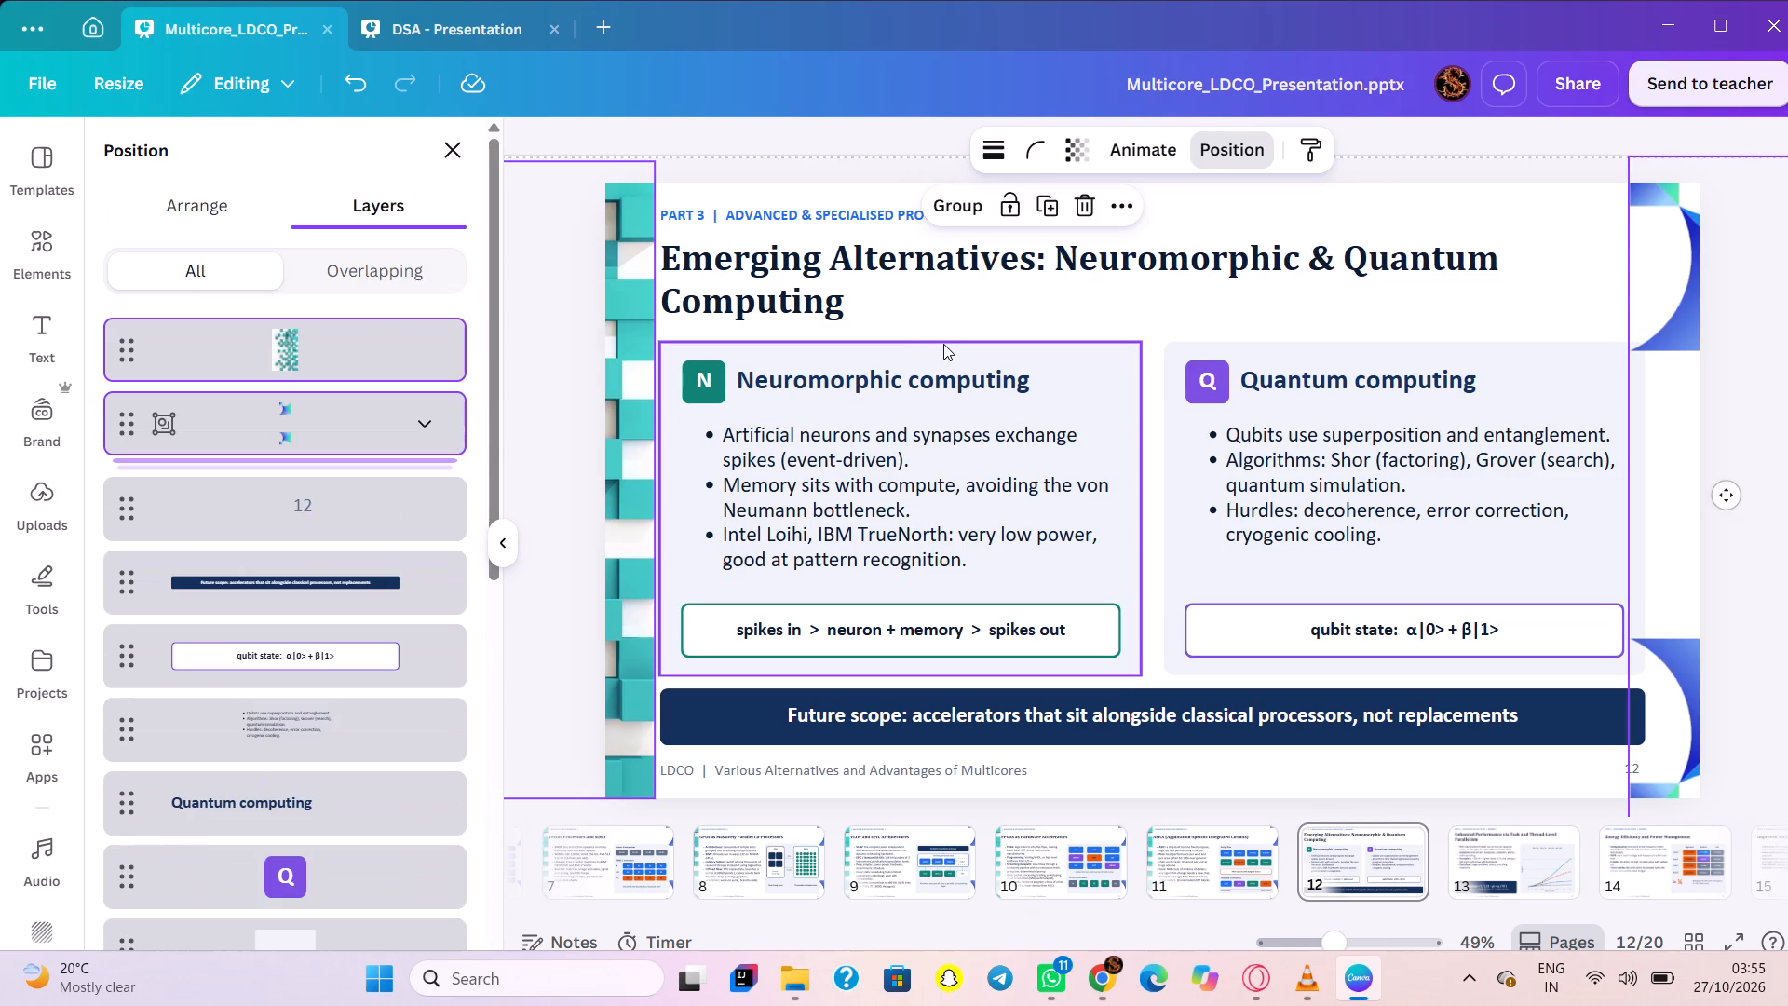
right_click(639, 298)
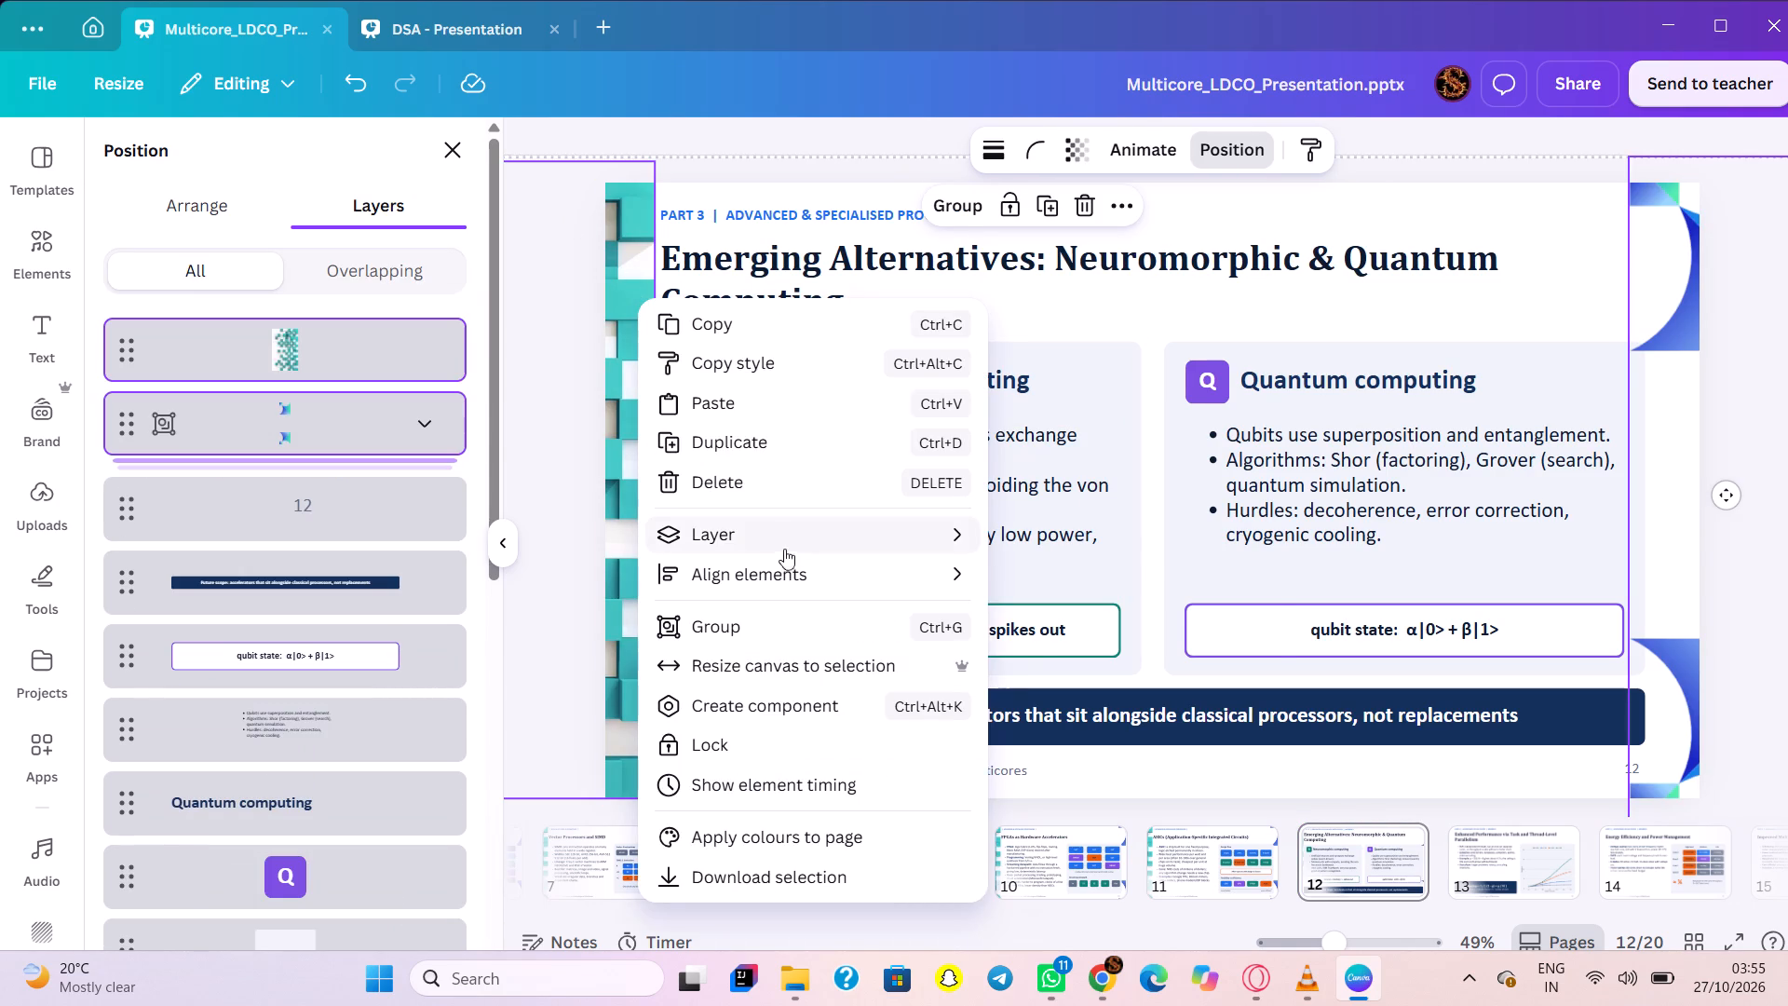
click(1146, 644)
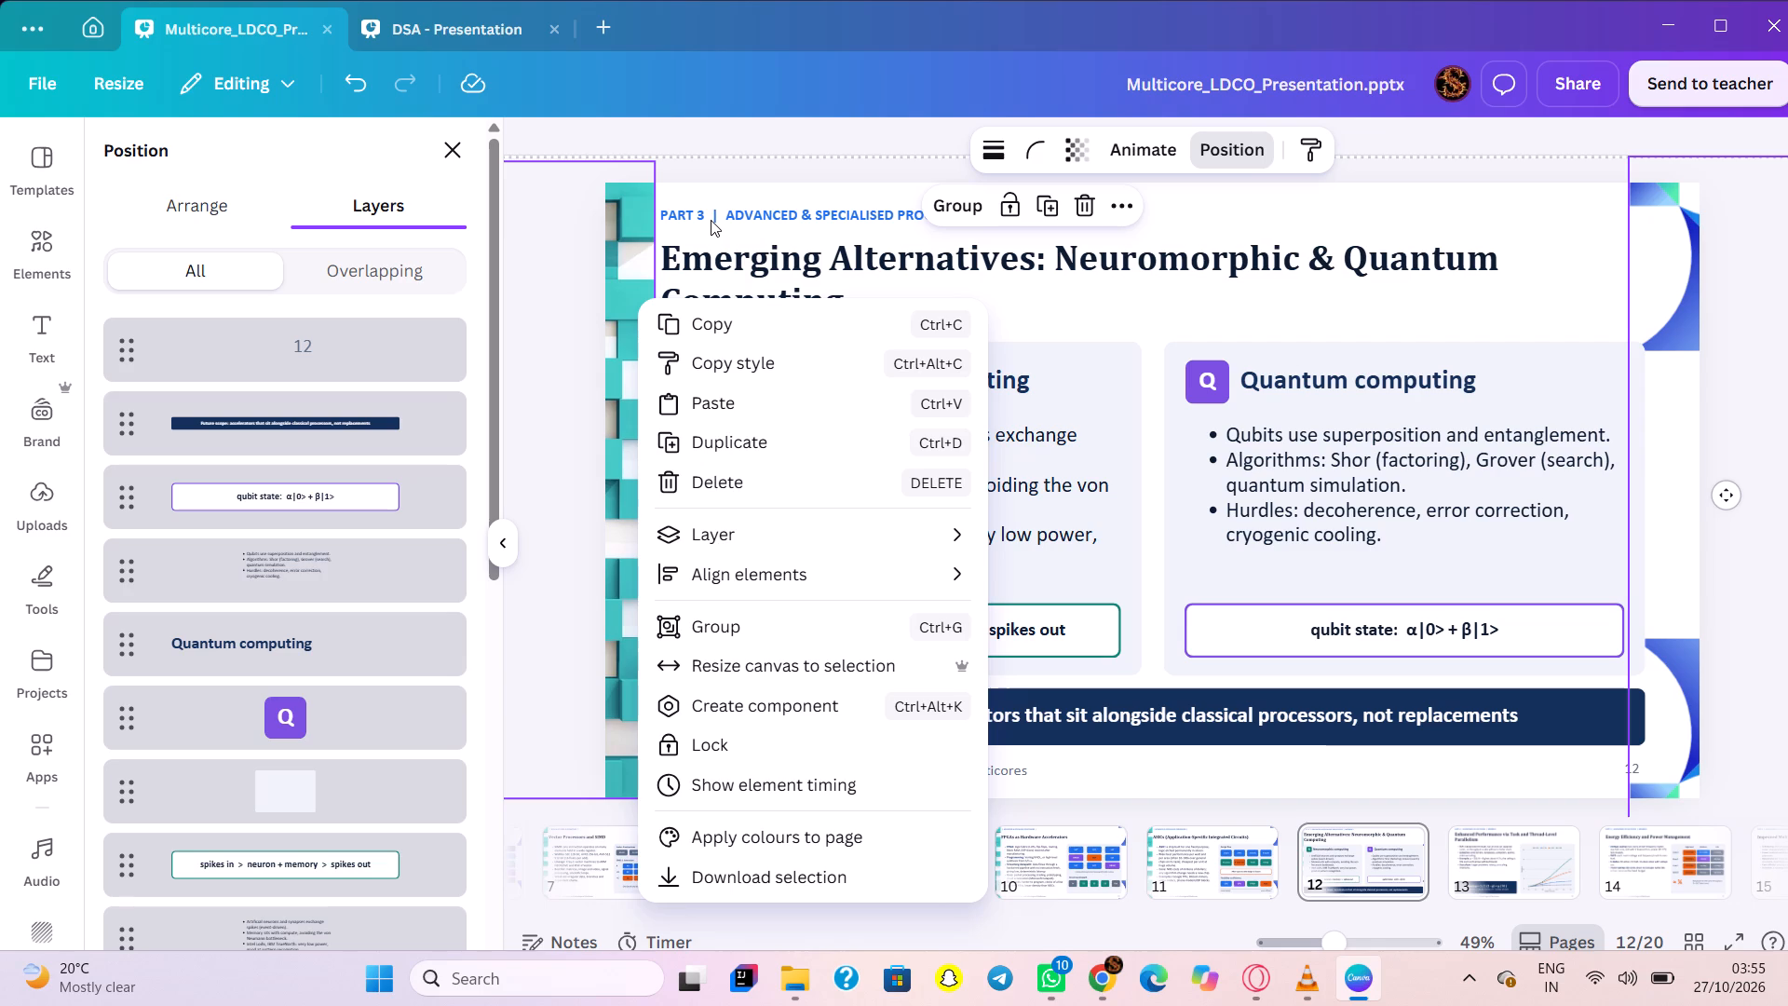
click(724, 500)
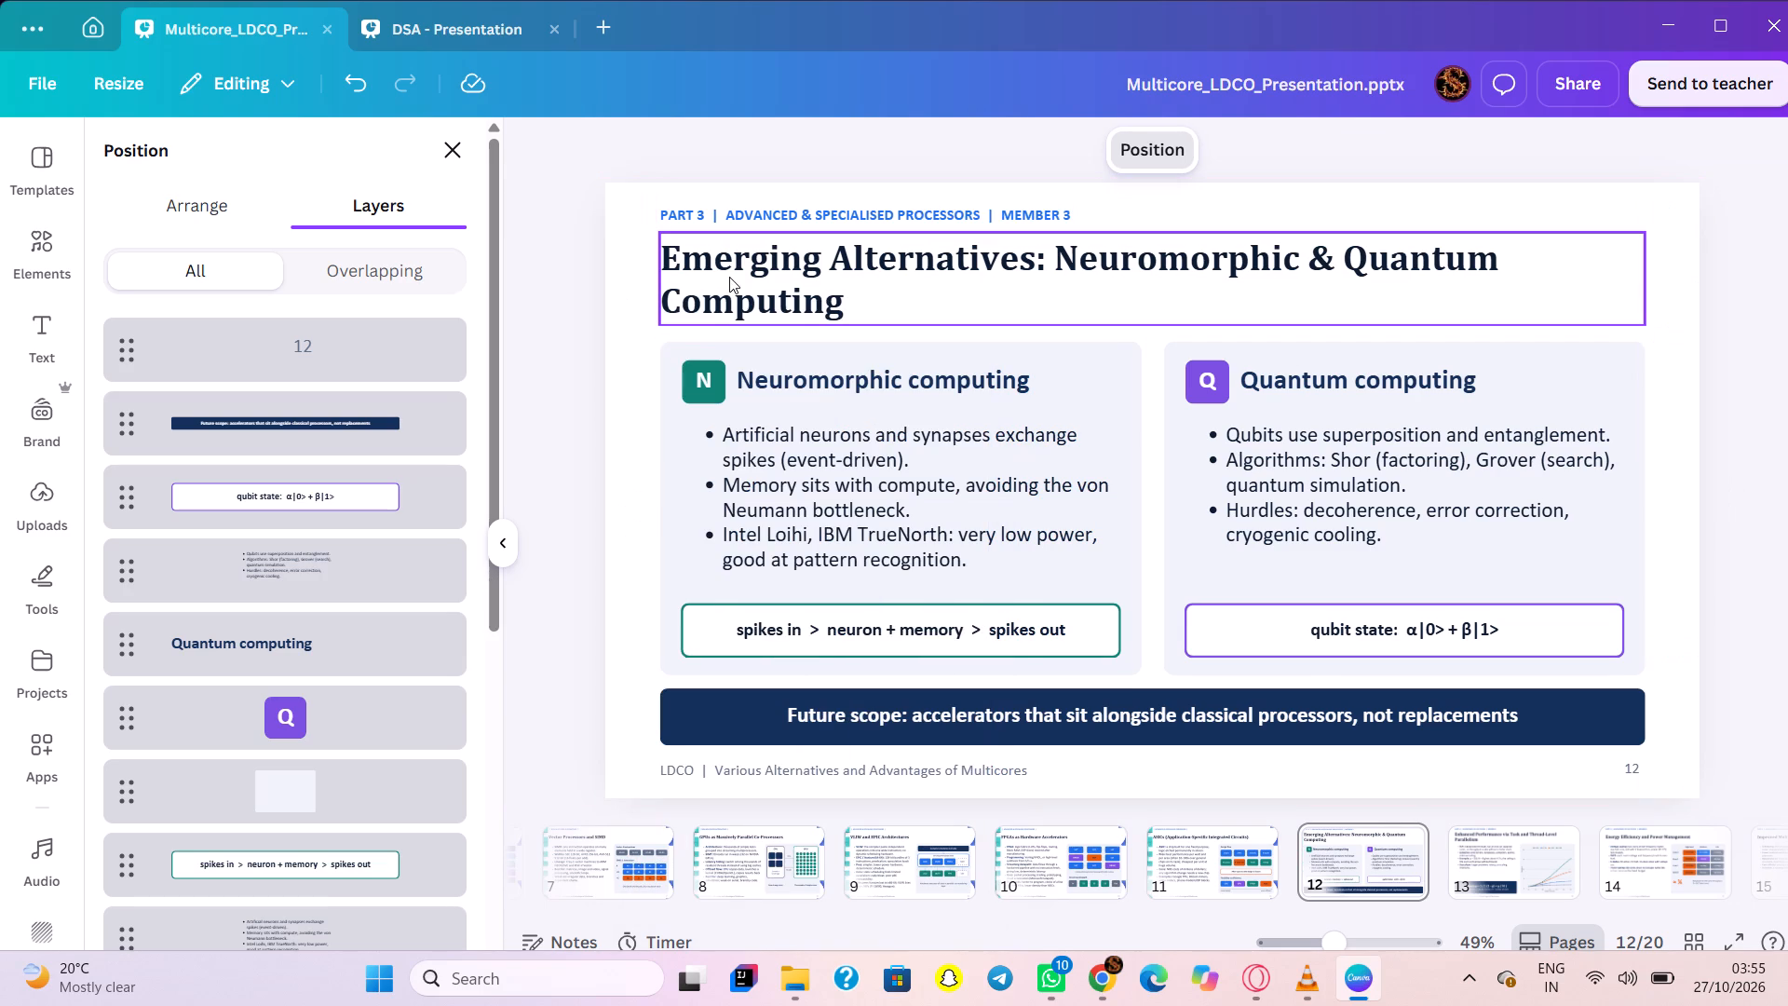
key(ctrl+z)
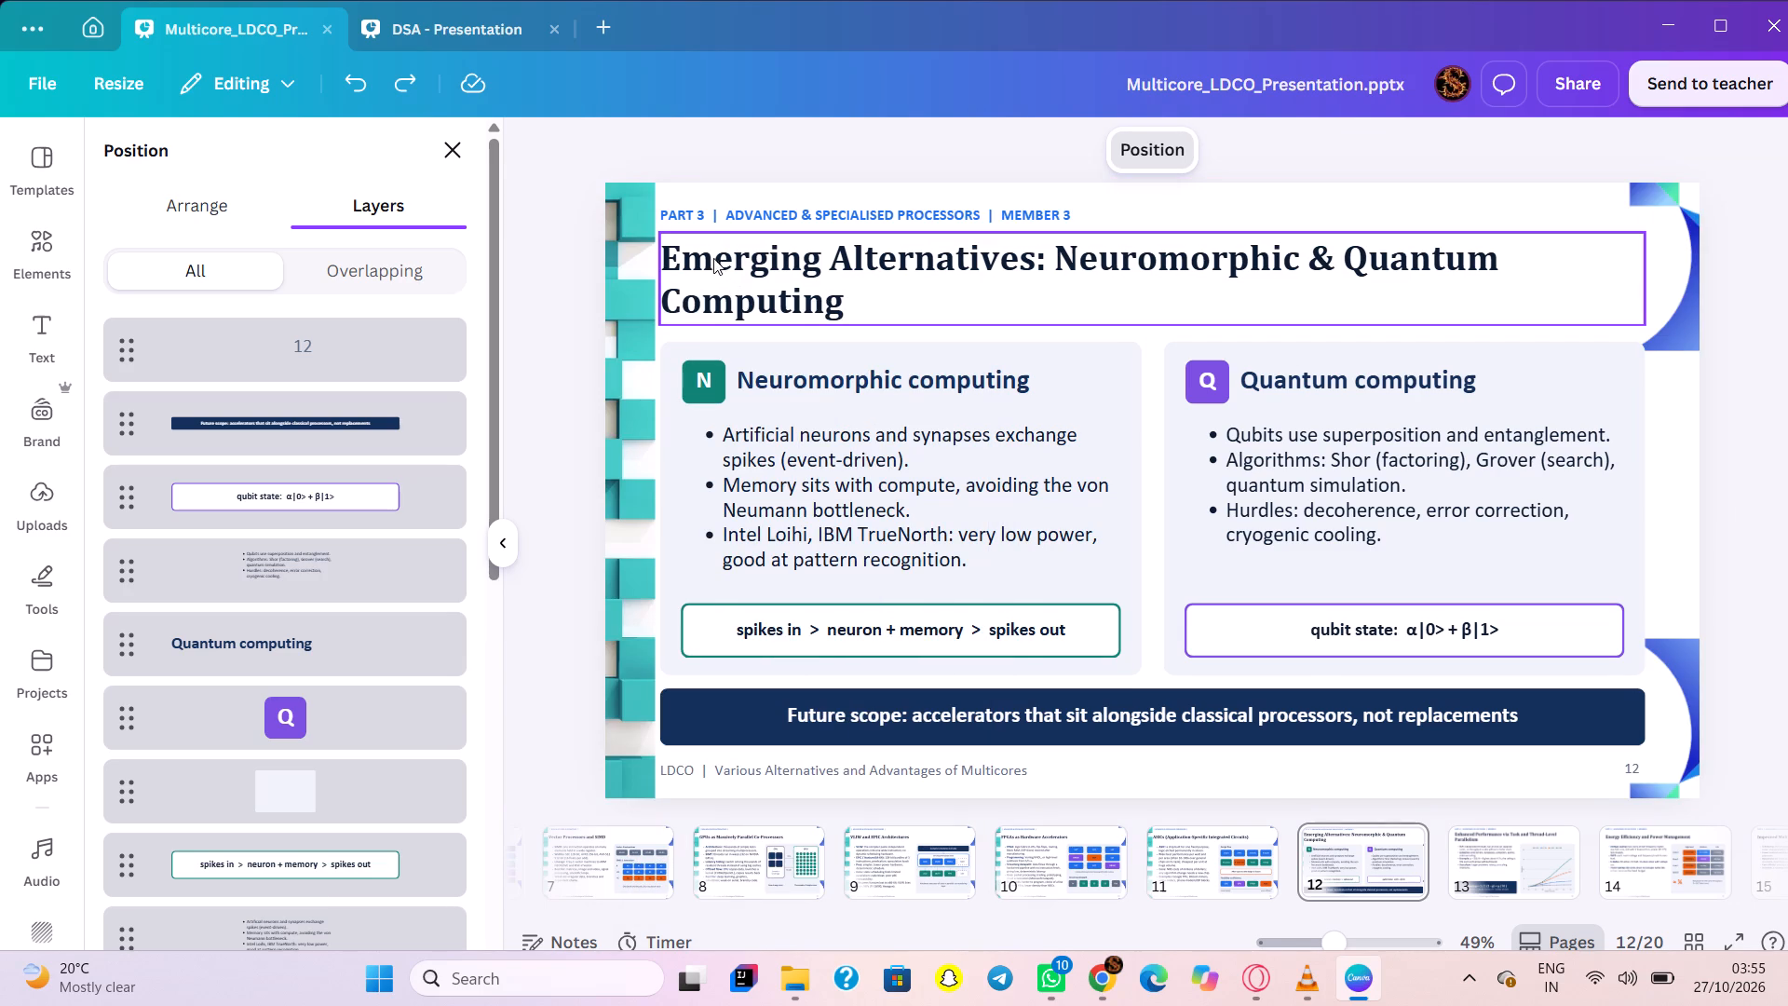
Delete "PART 3" from the start of the small blue header line on slide 12, Emerging Alternatives.
click(708, 212)
click(707, 213)
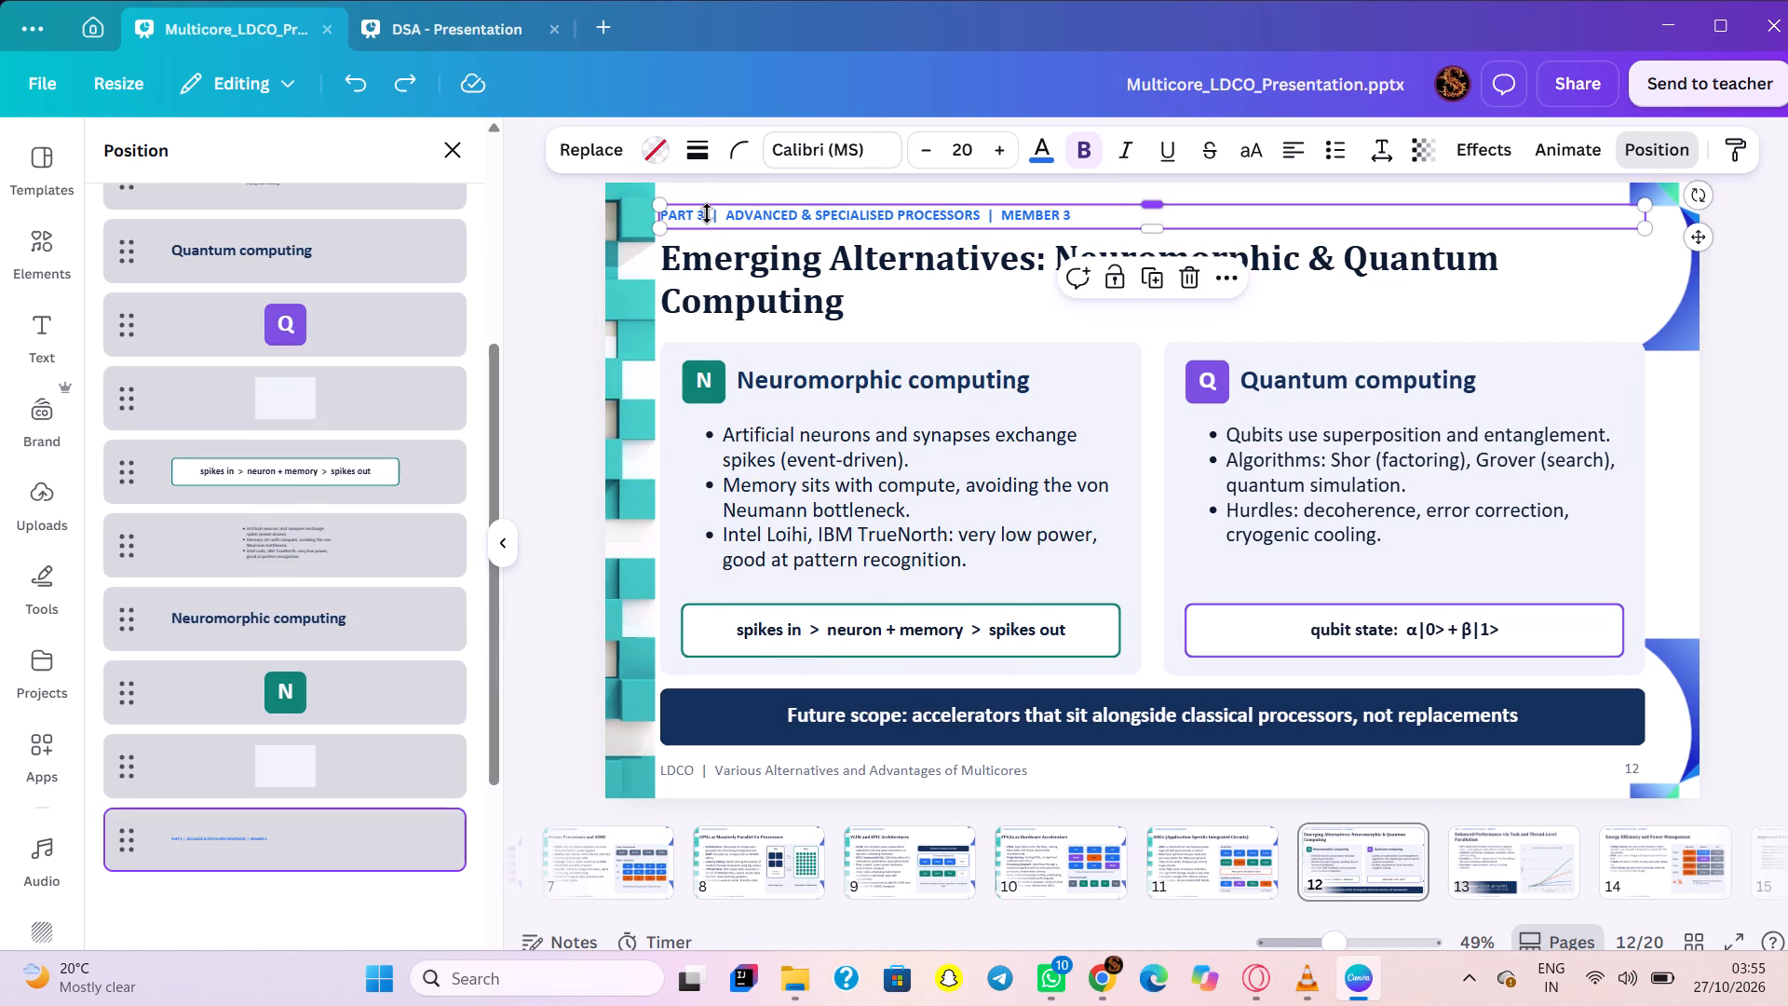
click(705, 217)
key(BackSpace)
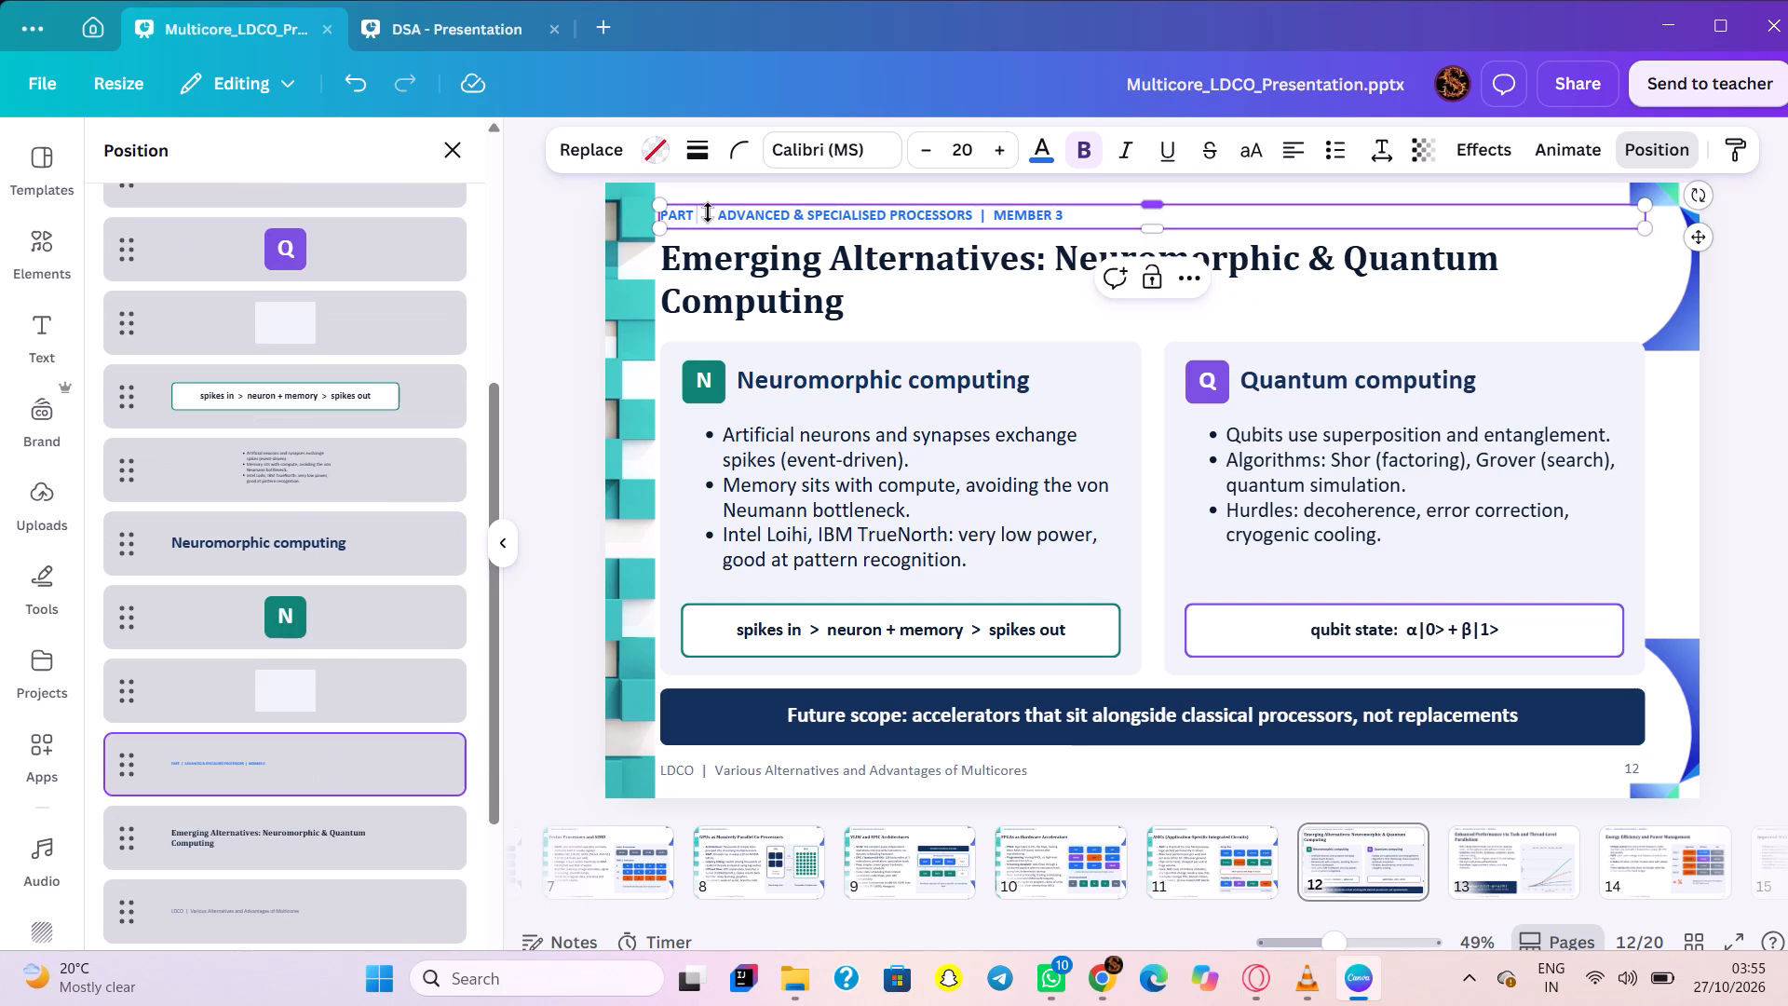
key(BackSpace)
key(BackSpace)
key(BackSpace)
key(BackSpace)
key(BackSpace)
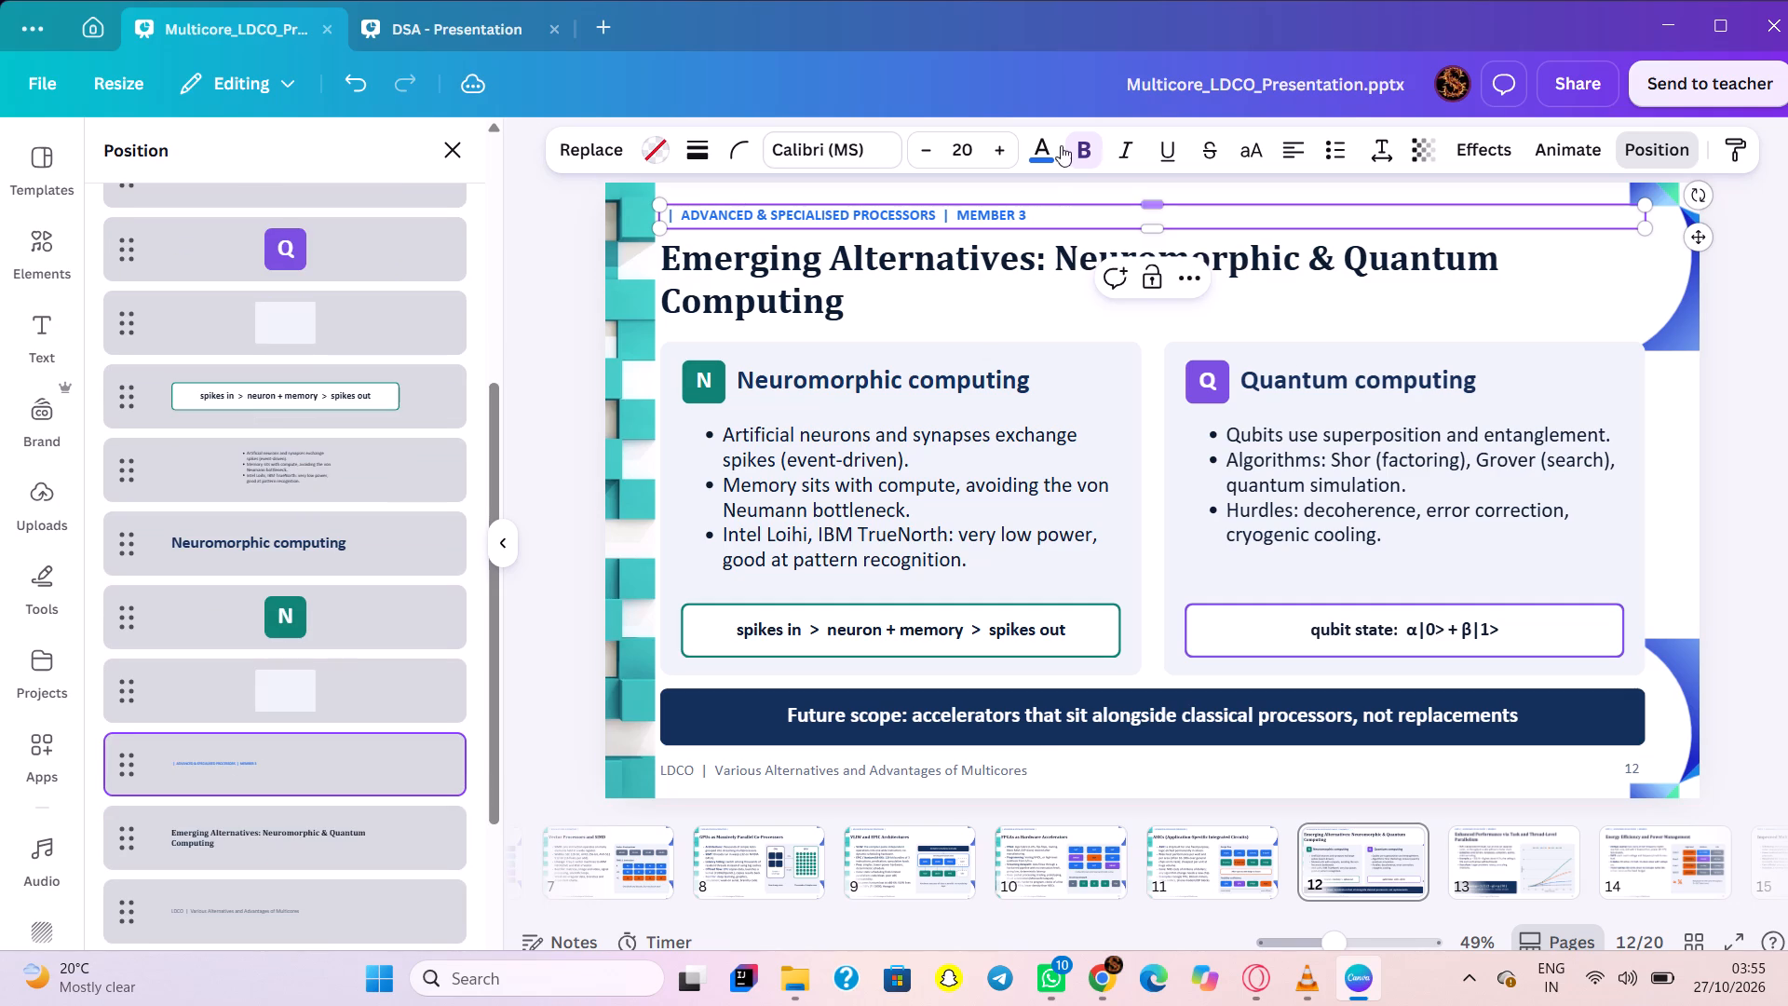
Delete "MEMBER 3" from the end of the small blue header line on slide 12, Emerging Alternatives.
click(1032, 219)
key(BackSpace)
key(BackSpace)
key(BackSpace)
key(BackSpace)
key(BackSpace)
key(BackSpace)
key(BackSpace)
key(BackSpace)
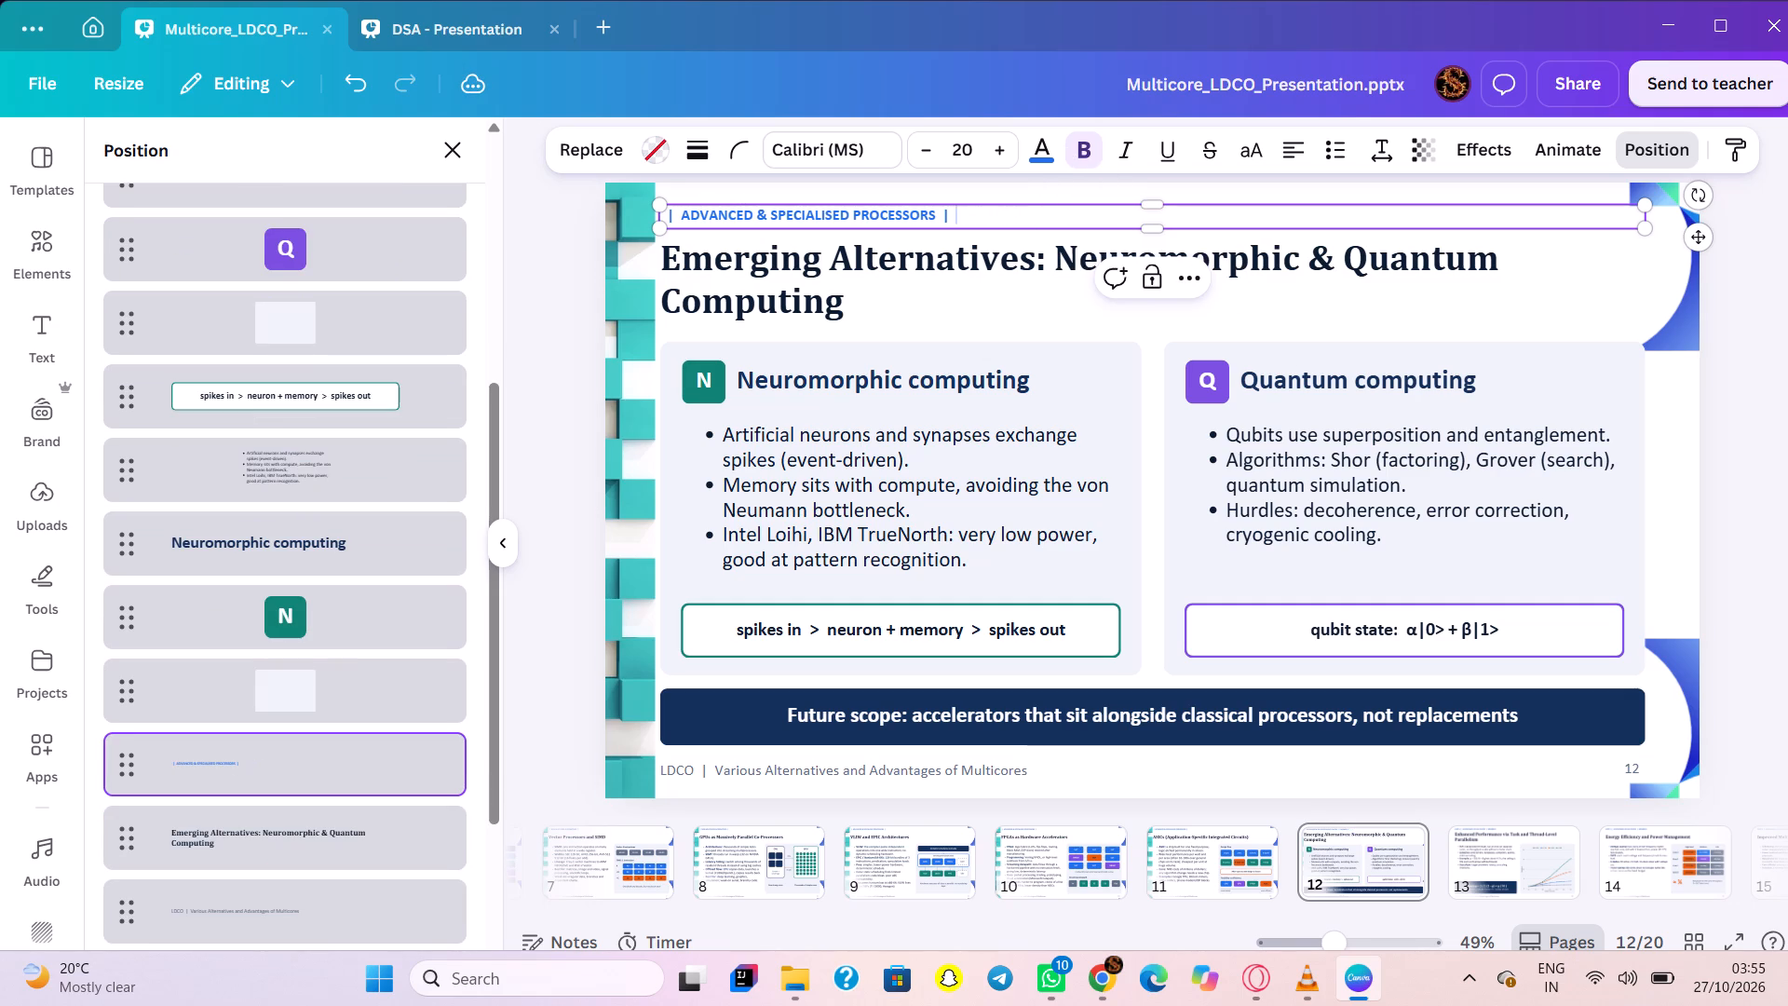
Delete "PART 4" from the start of the small blue header line on slide 13, Enhanced Performance.
click(1471, 877)
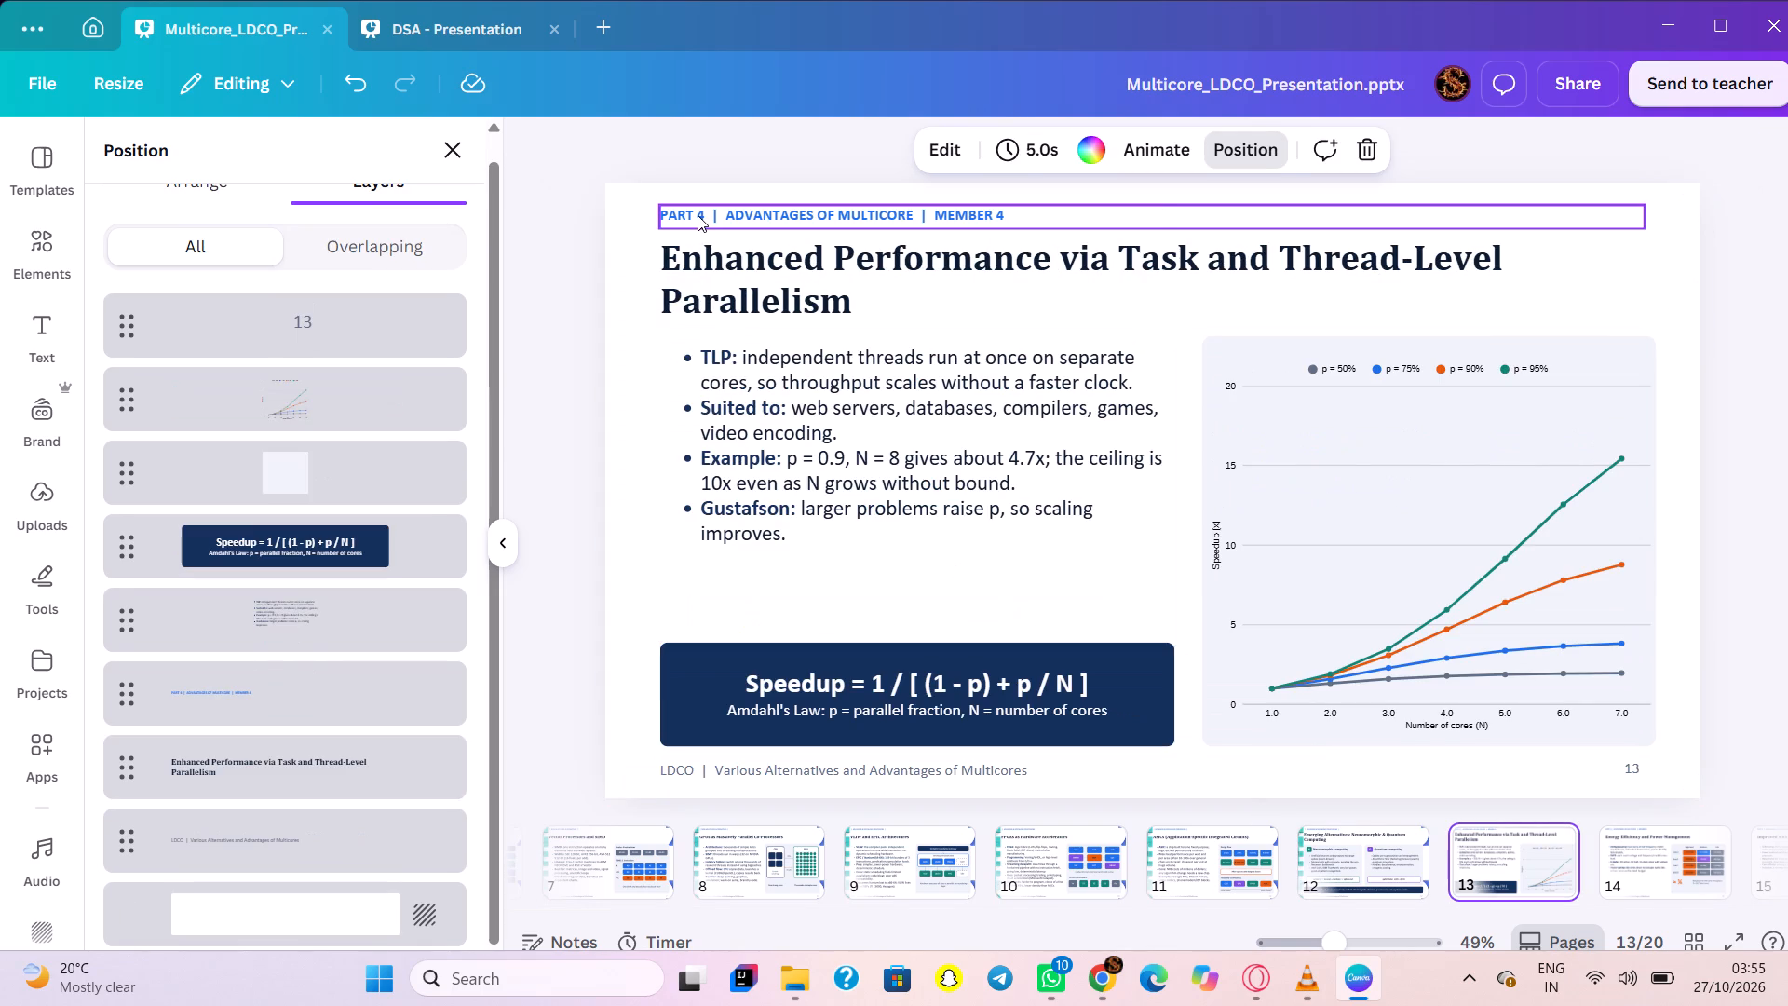
click(698, 215)
click(710, 215)
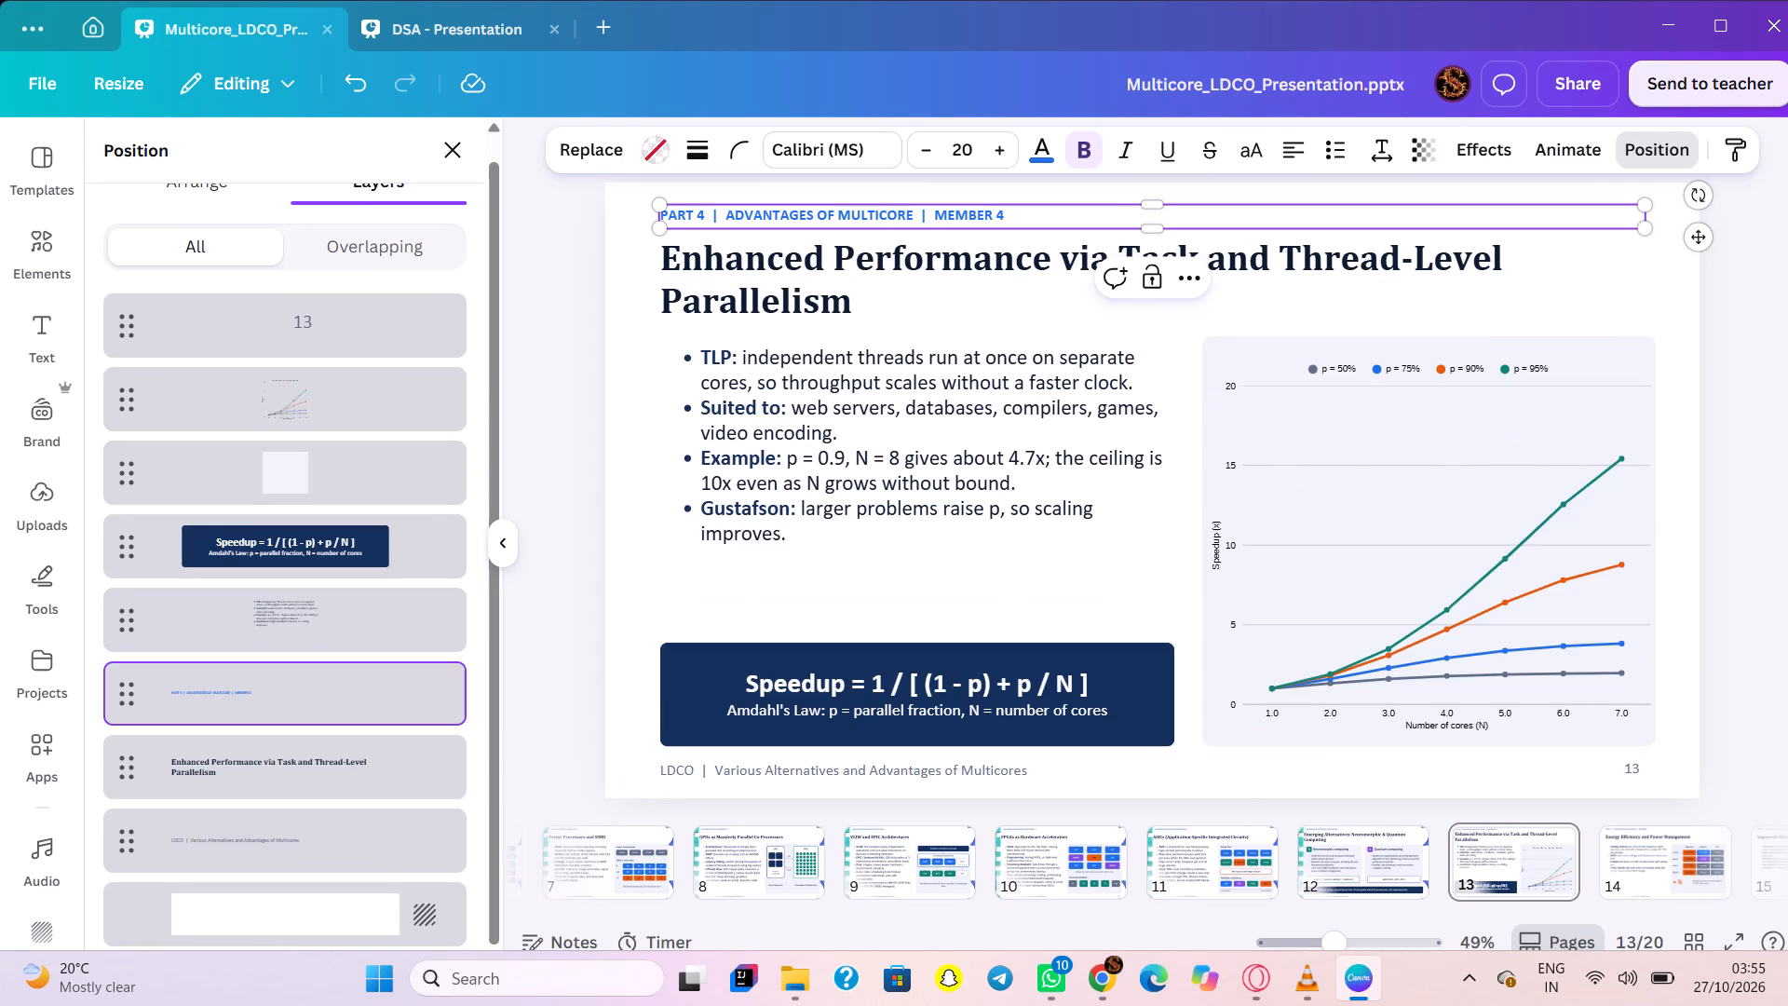
key(BackSpace)
key(BackSpace)
key(BackSpace)
key(BackSpace)
key(BackSpace)
key(BackSpace)
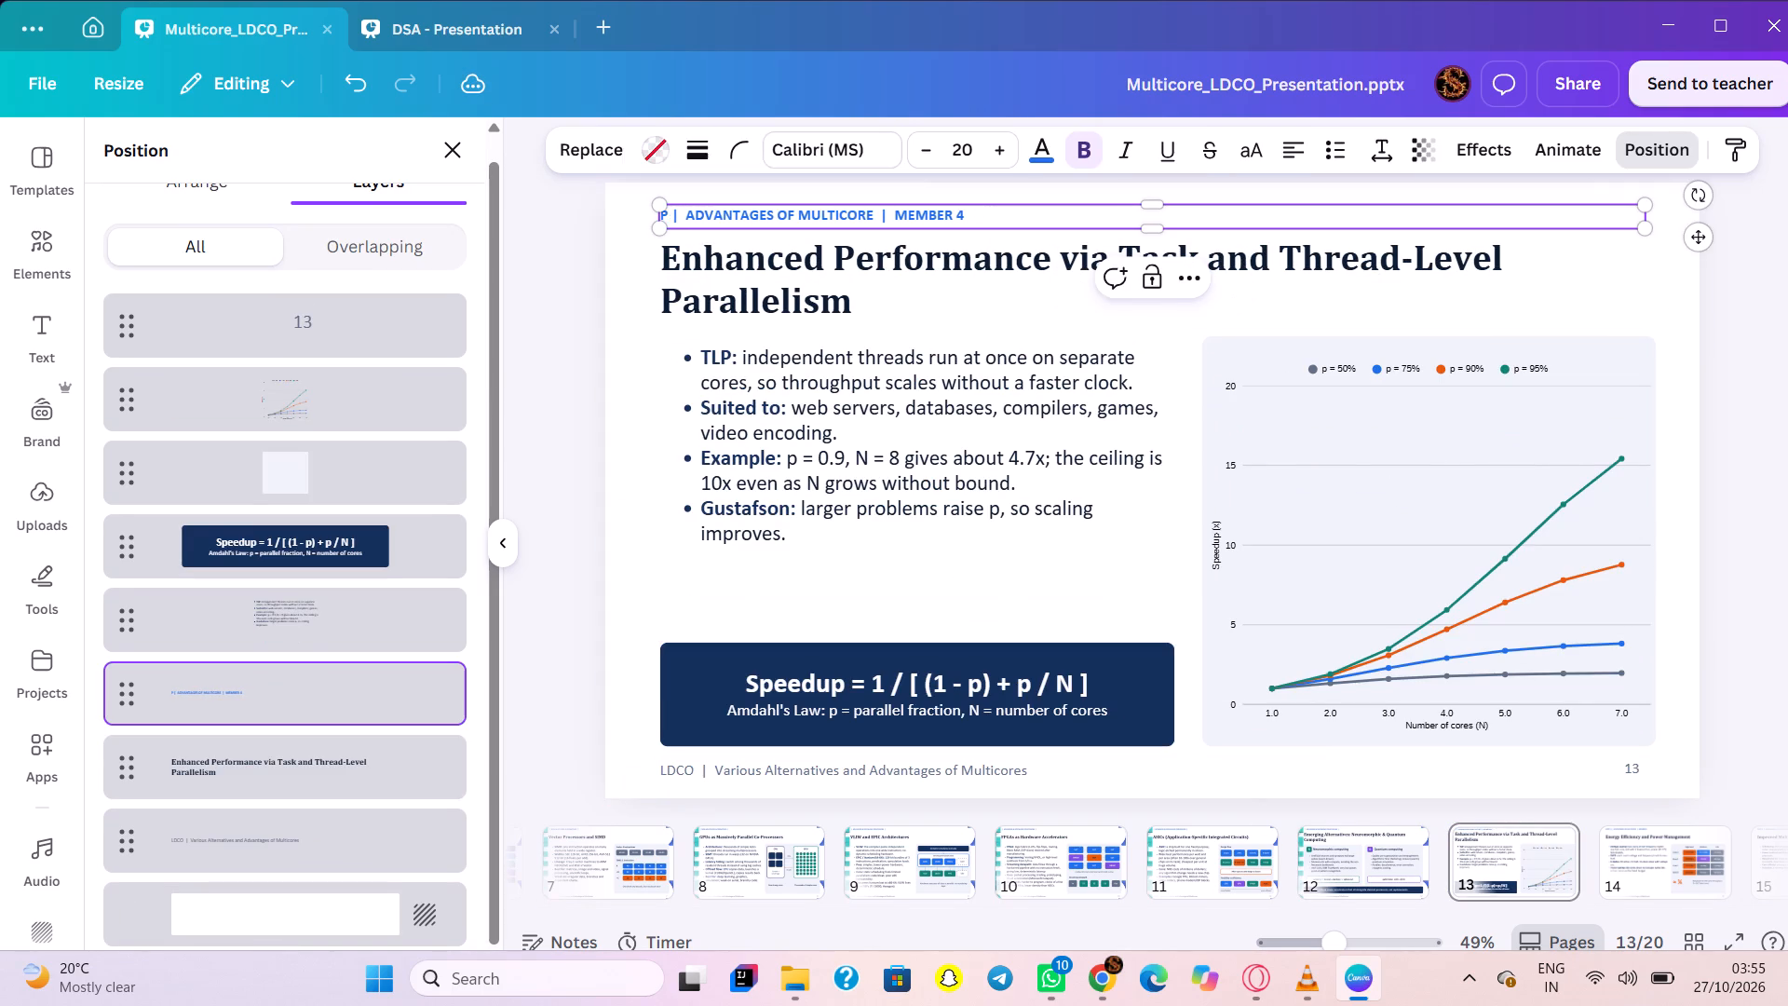
key(BackSpace)
Delete "MEMBER 4" from the end of the small blue header line on slide 13, Enhanced Performance.
click(960, 220)
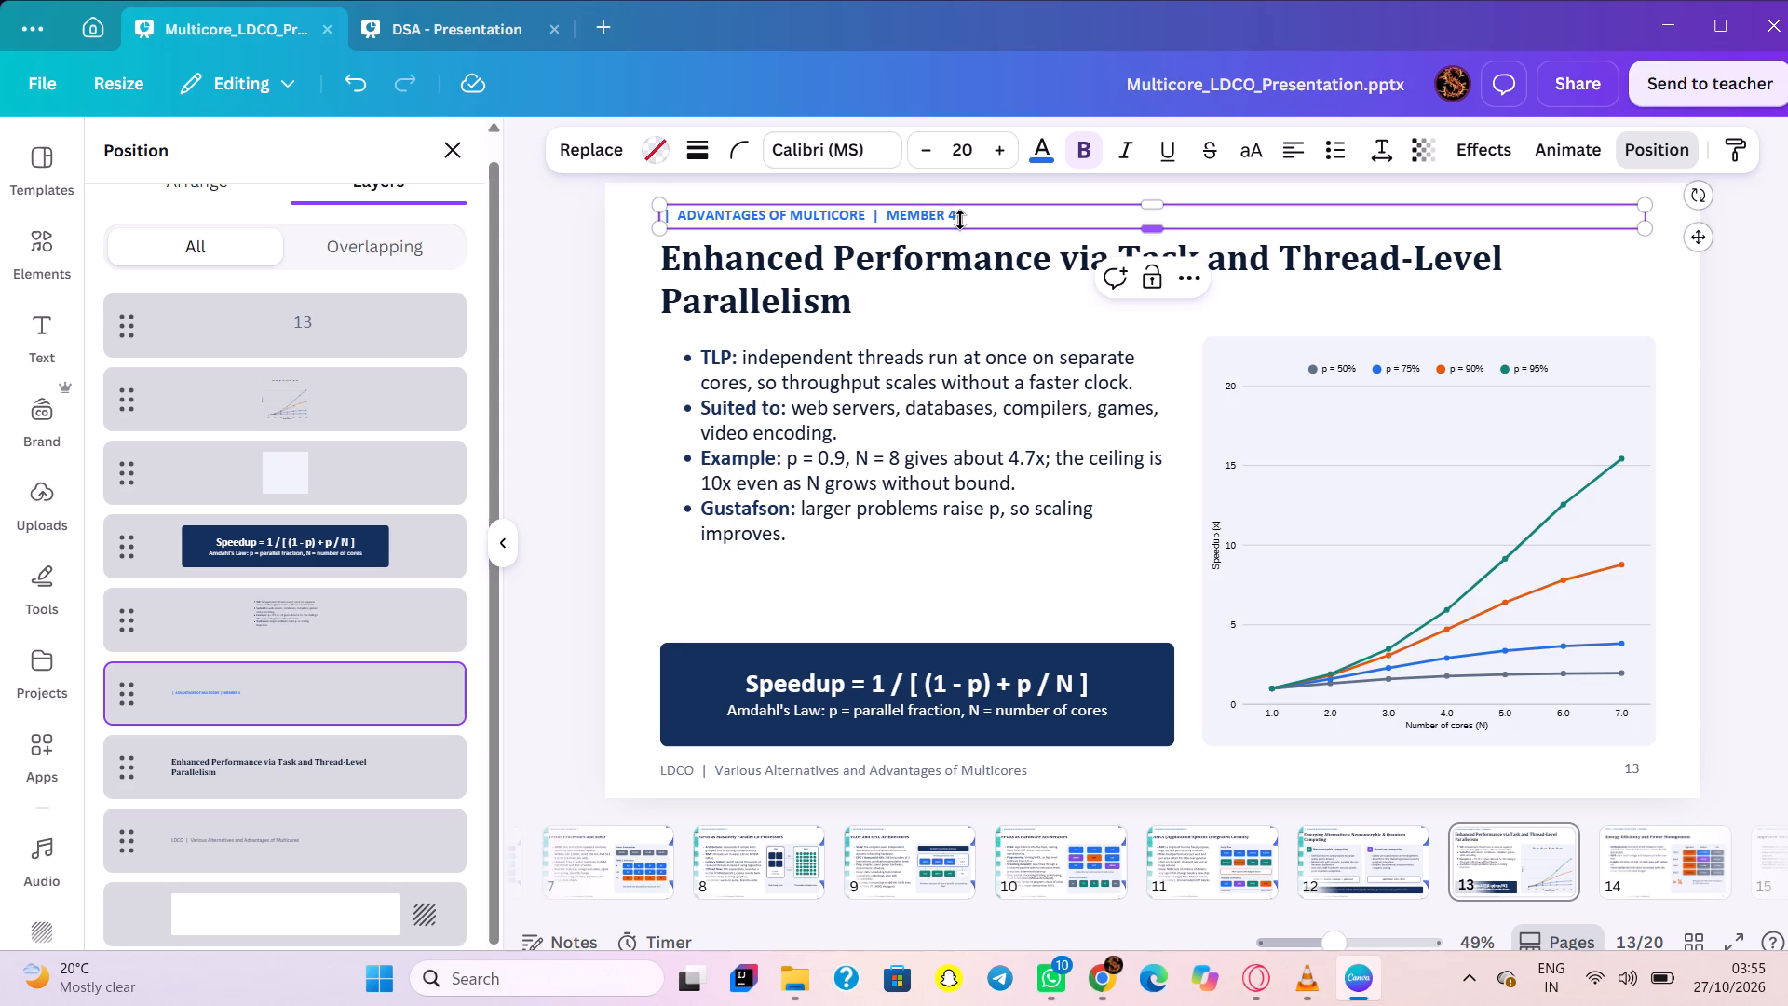
click(965, 220)
click(976, 218)
key(BackSpace)
key(BackSpace)
key(BackSpace)
key(BackSpace)
key(BackSpace)
key(BackSpace)
key(BackSpace)
key(BackSpace)
Paste the teal-block border and blue curved-shape group onto slide 13, Enhanced Performance, and send them to the back.
click(649, 321)
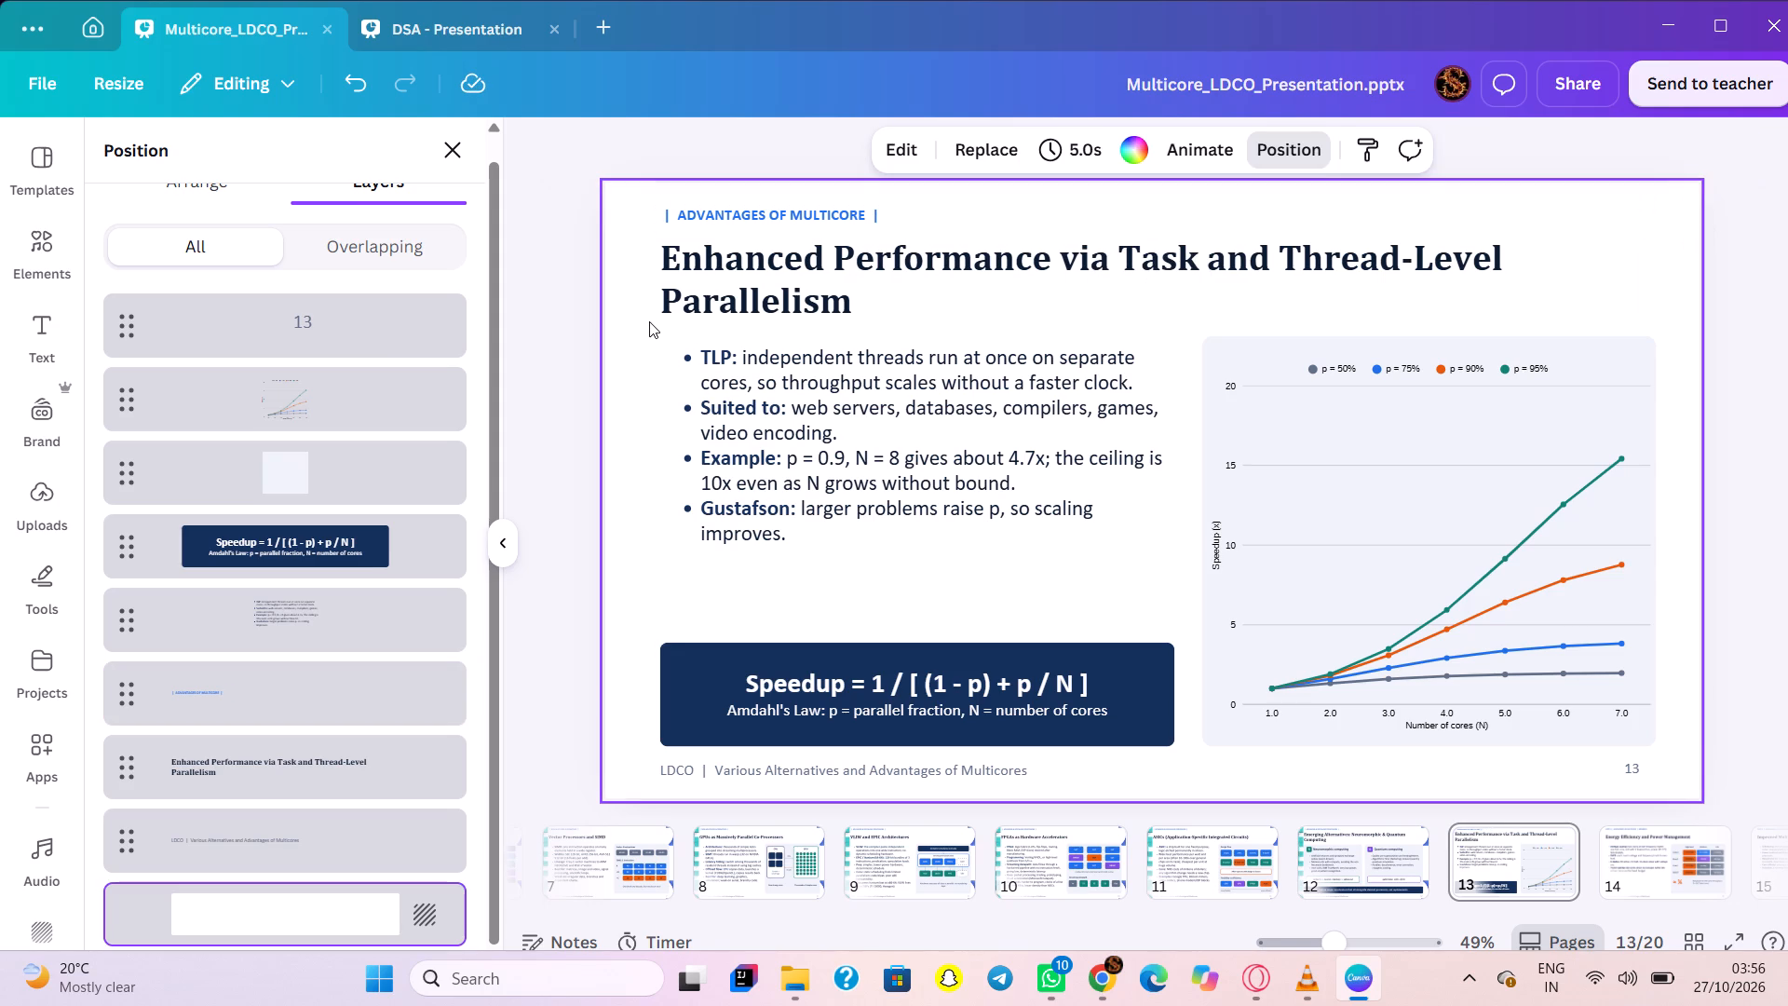
key(ctrl+v)
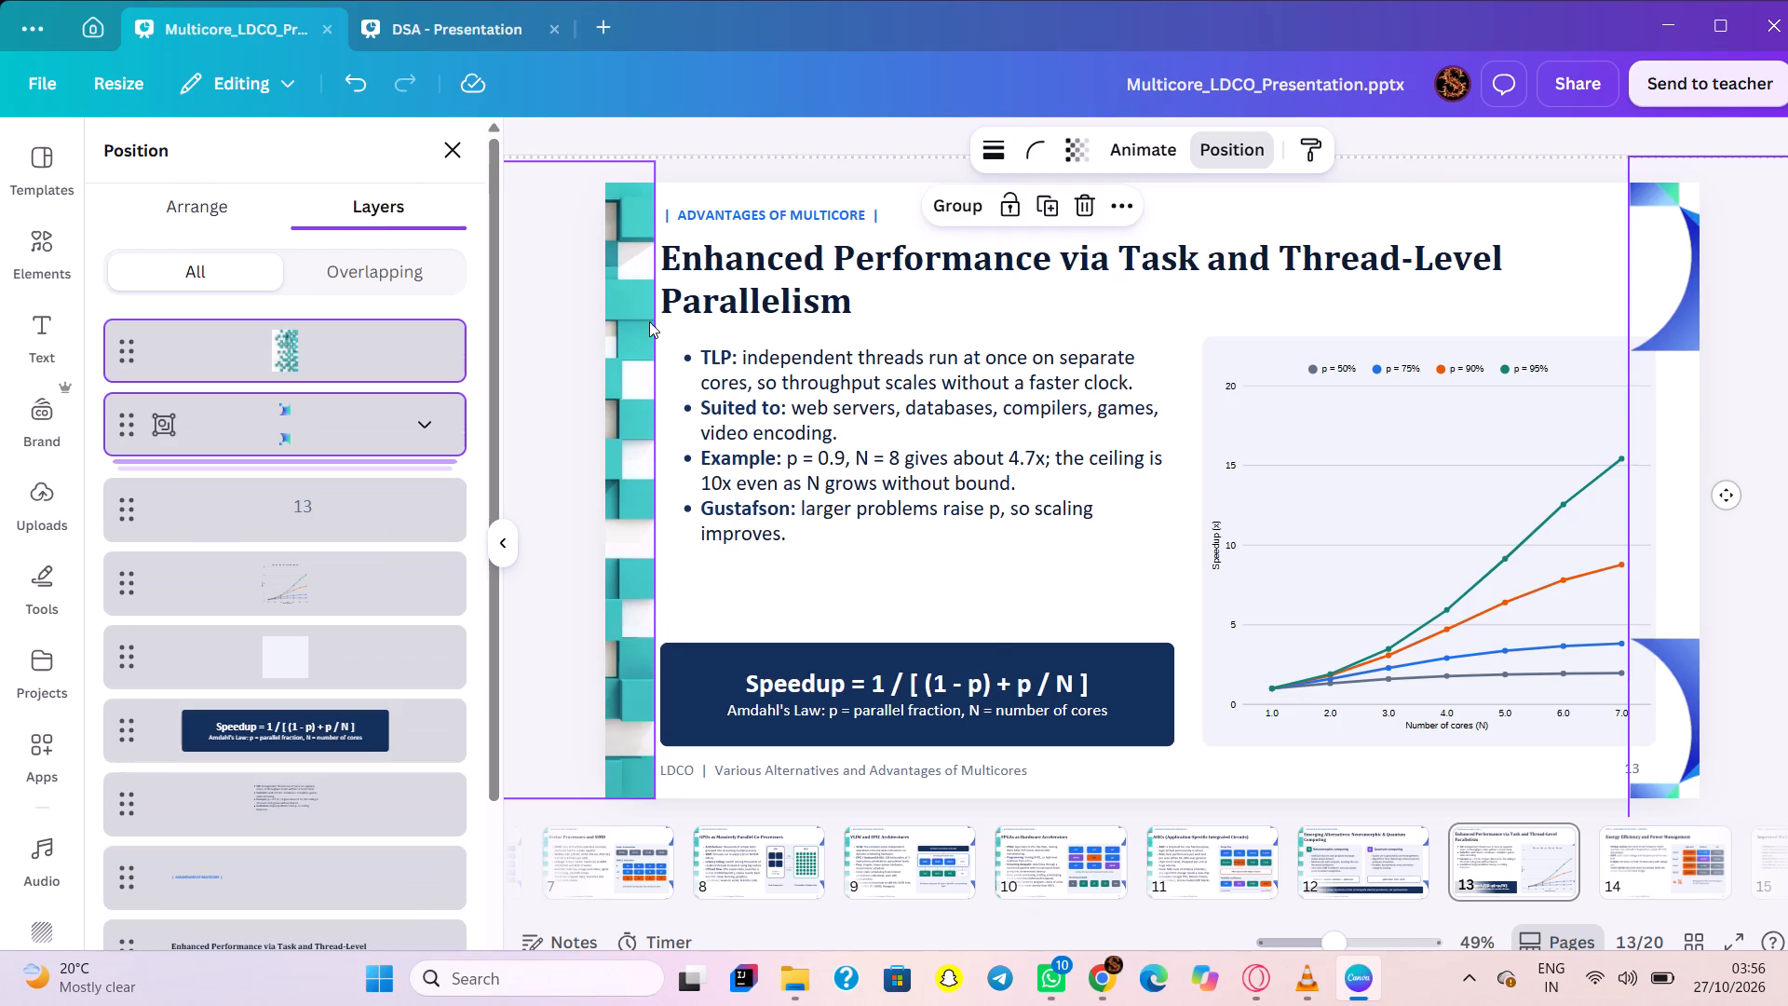
right_click(649, 321)
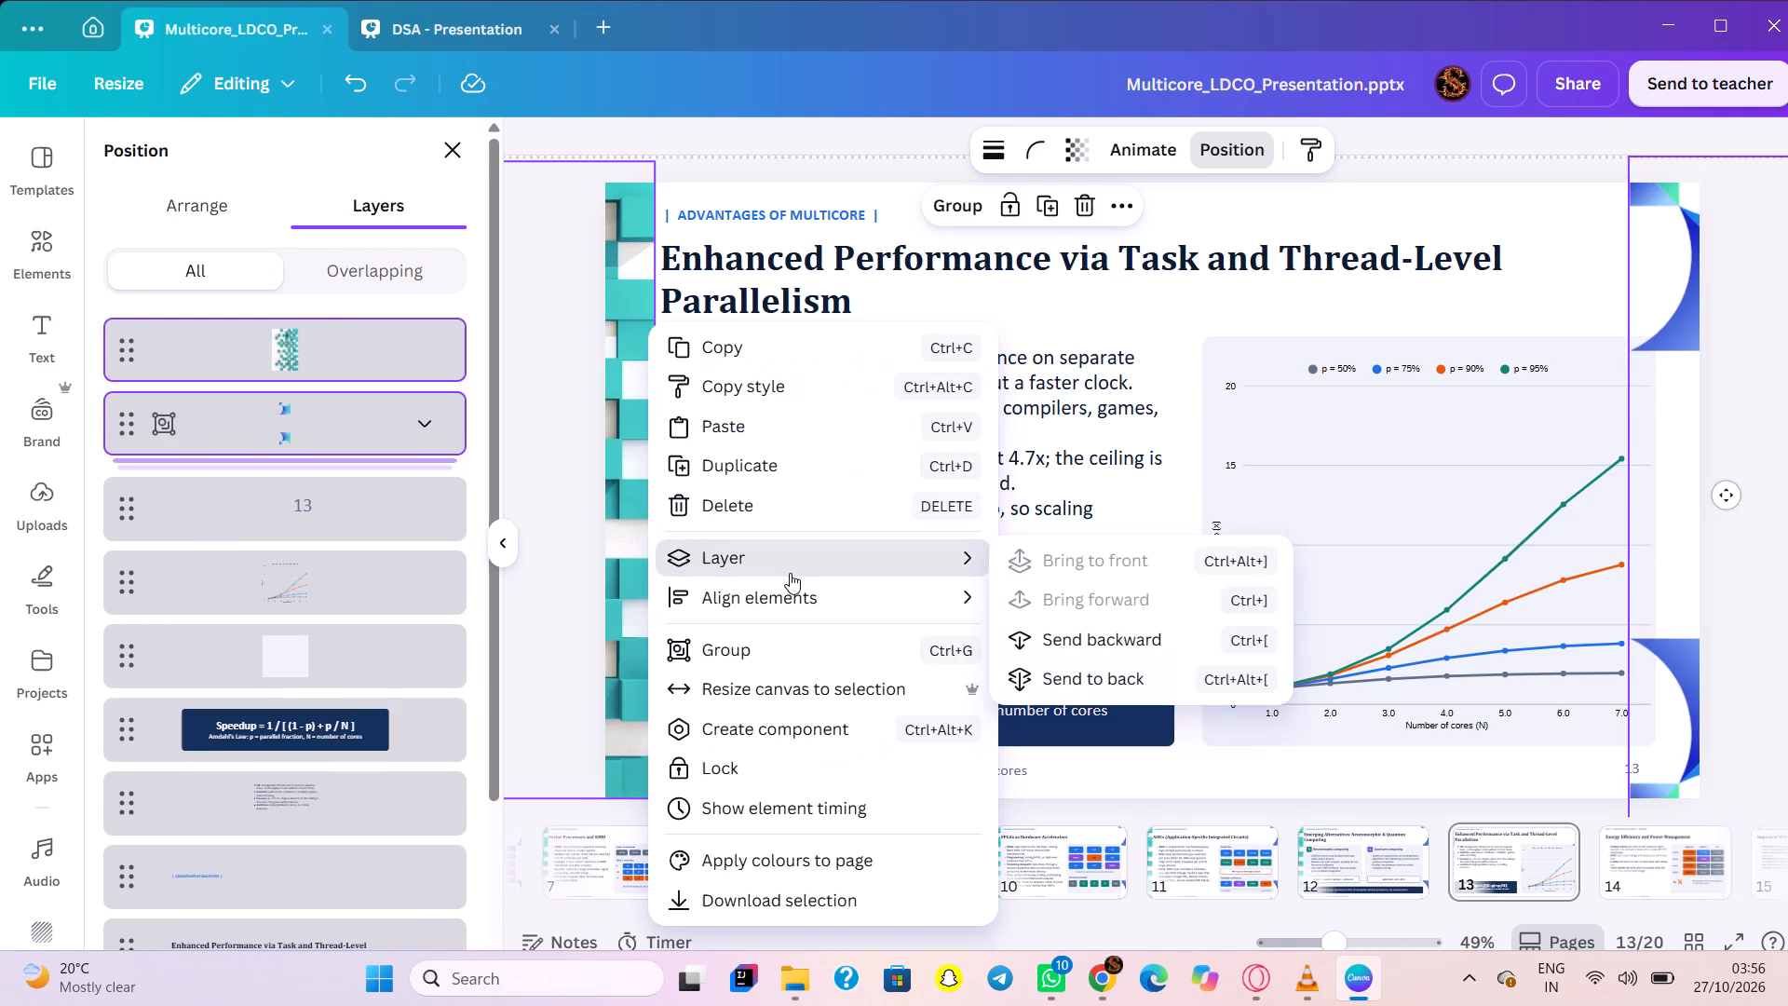
click(1082, 668)
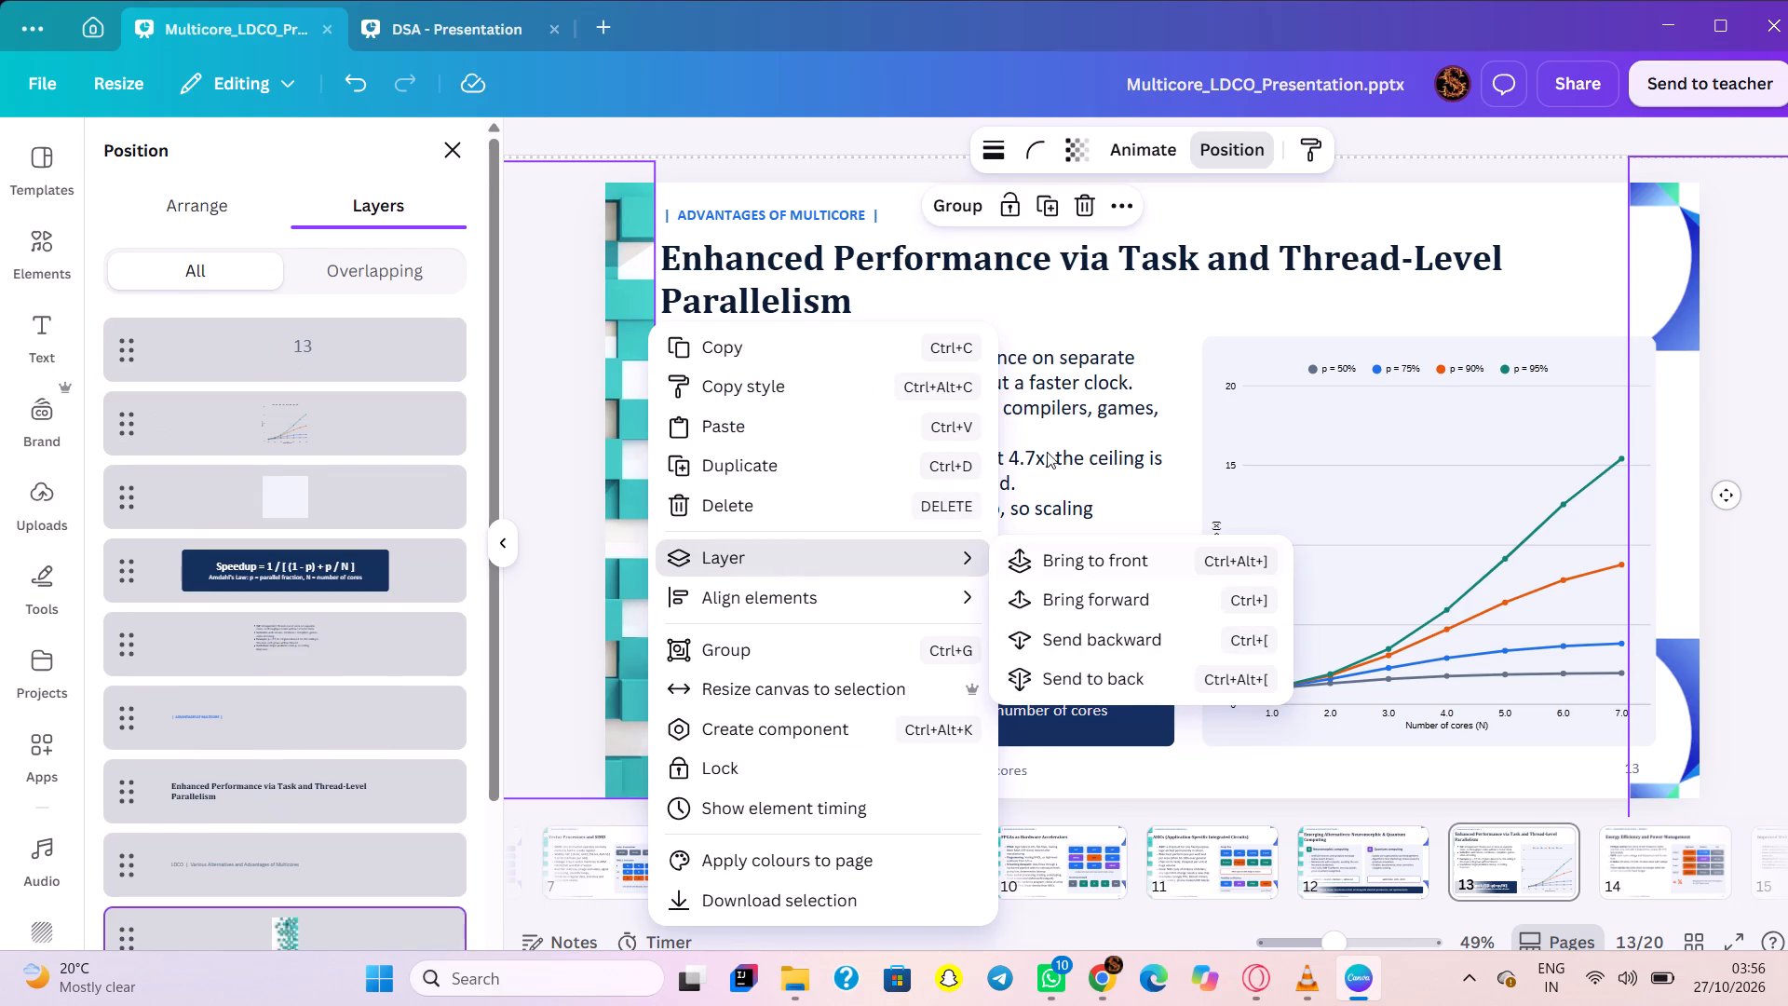
click(1110, 327)
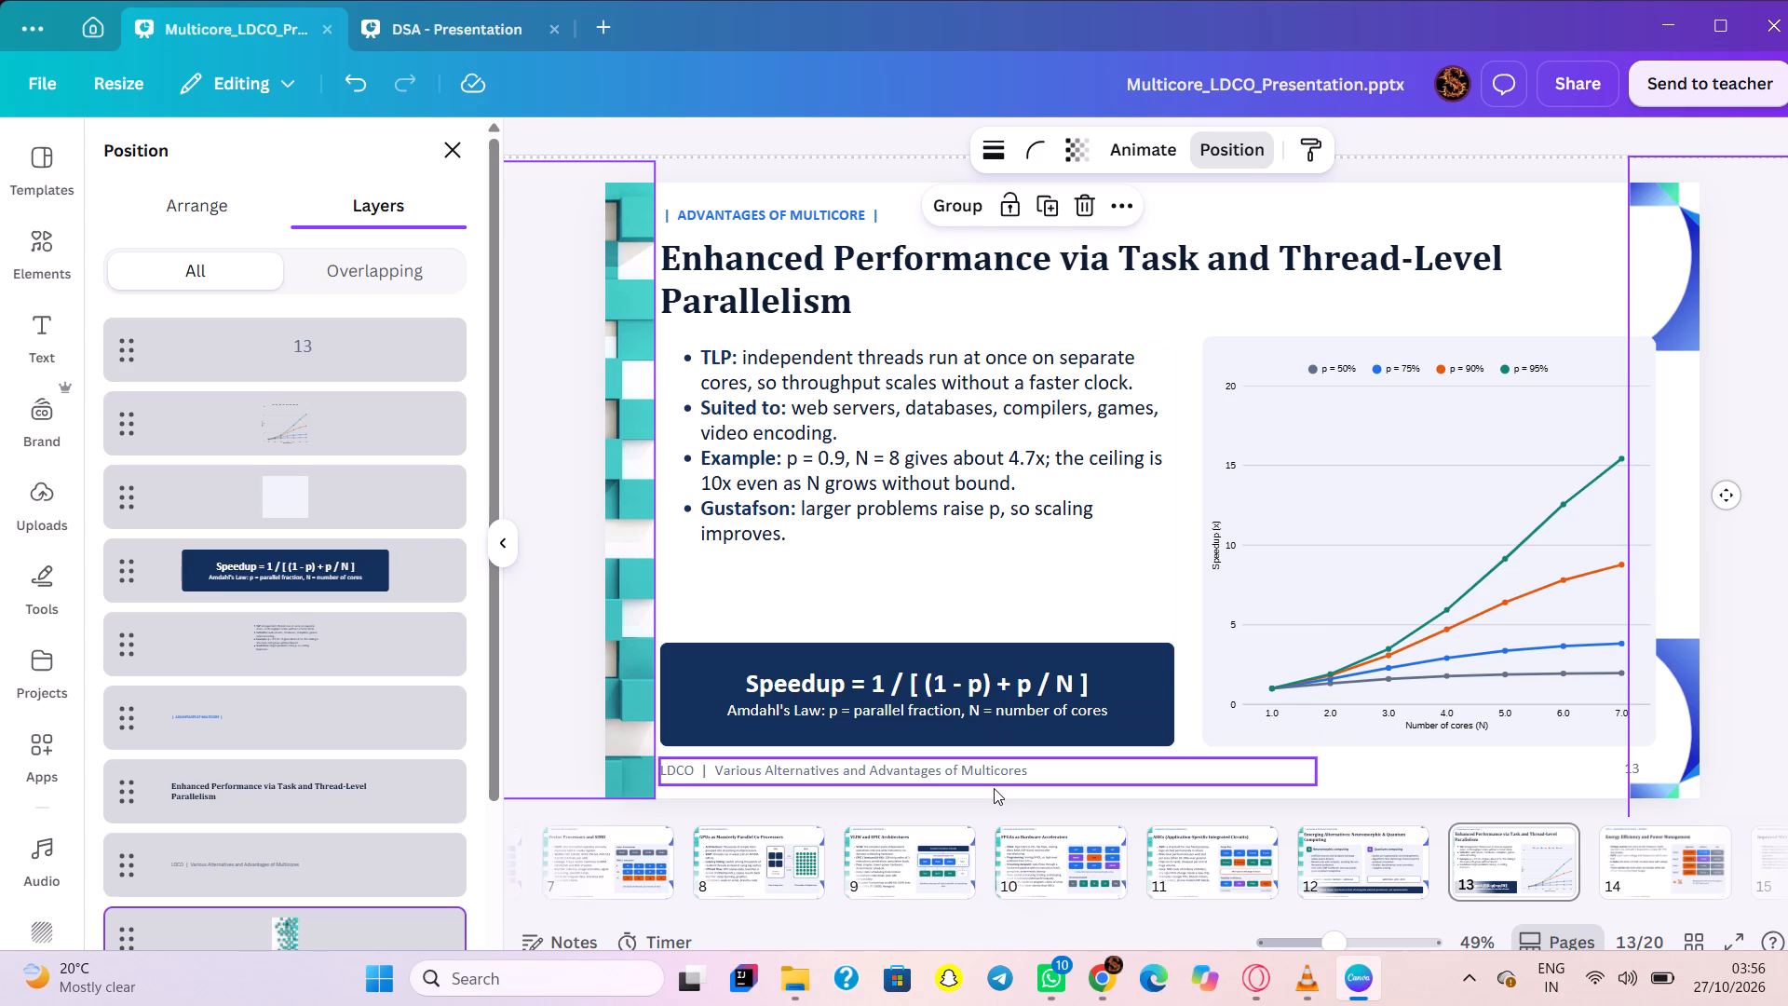
key(Right)
Increase the bullet text on slide 13, Enhanced Performance, to font size 30.
click(1638, 843)
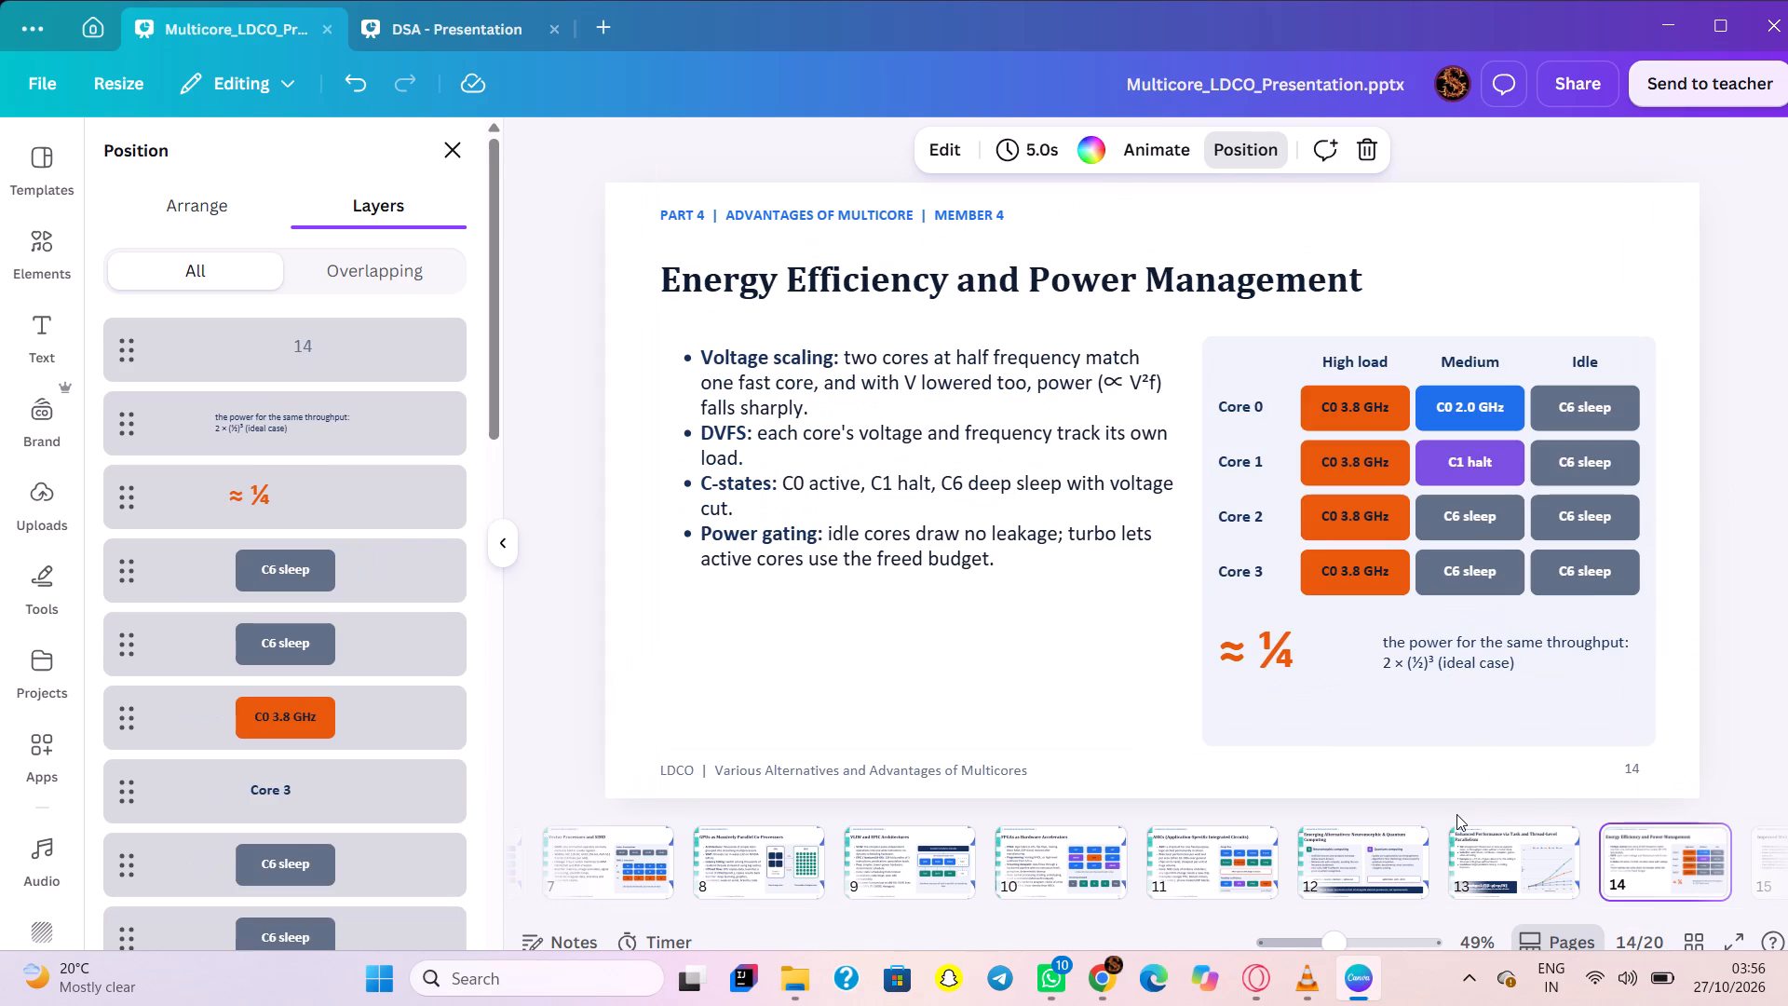
click(1493, 873)
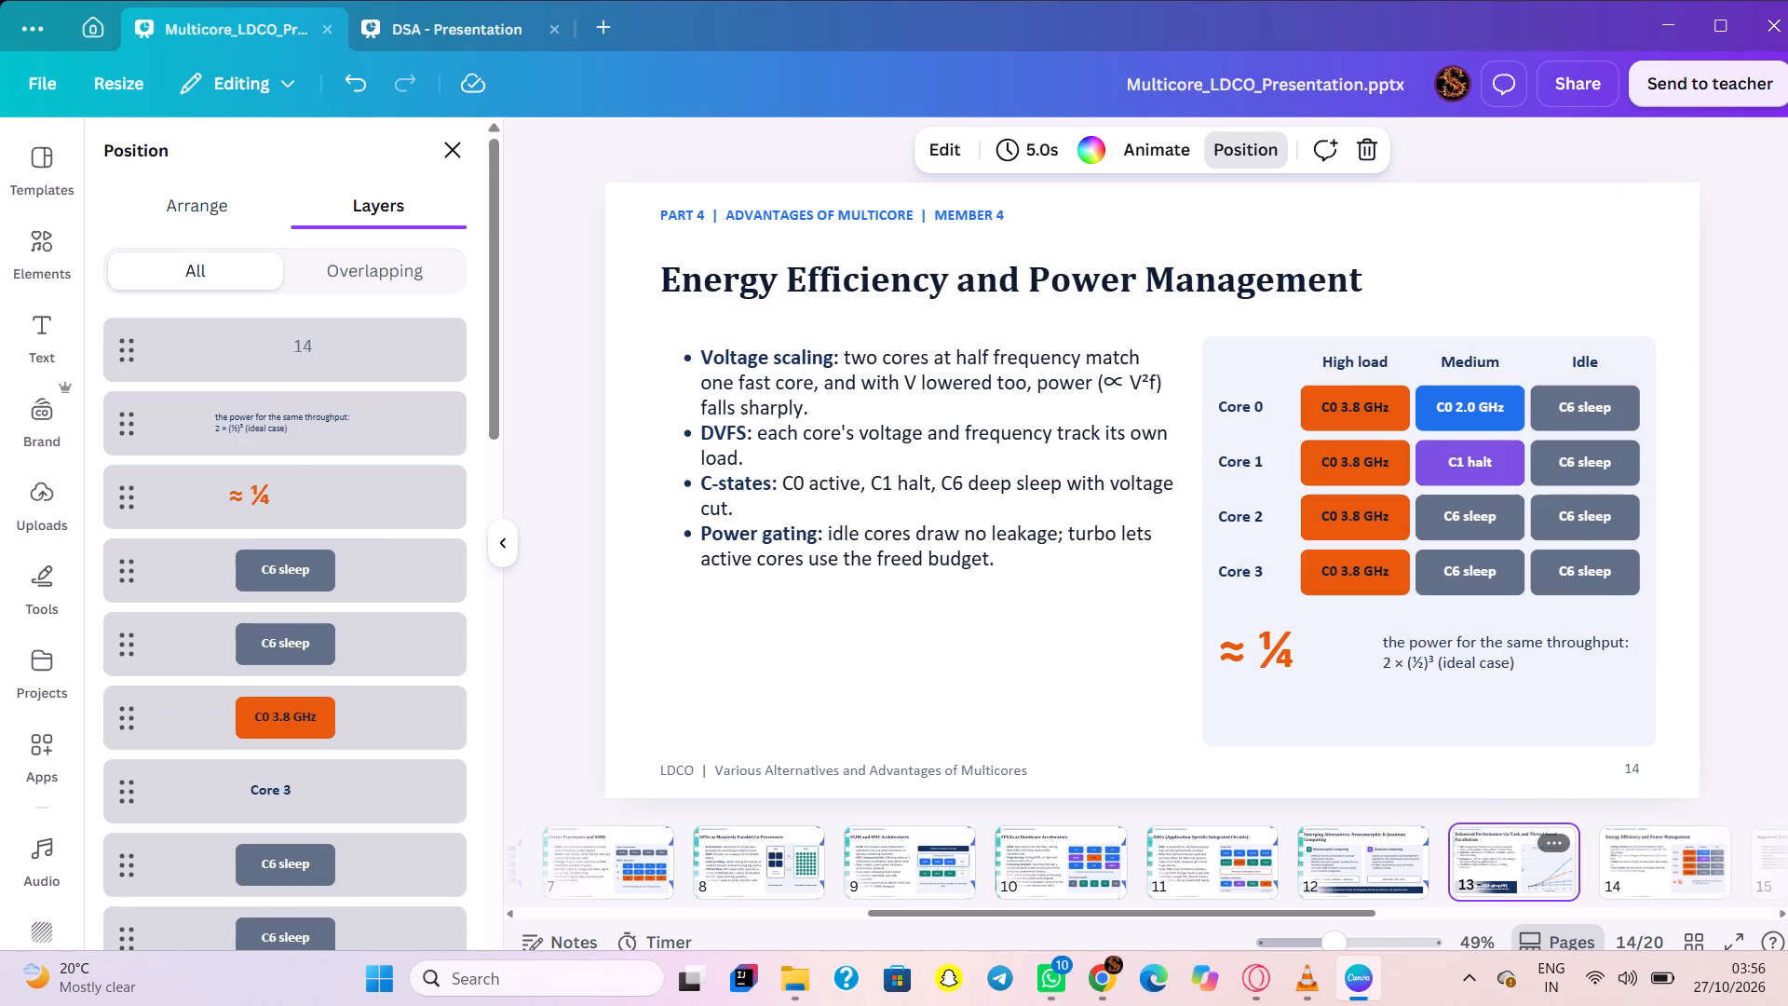
click(863, 435)
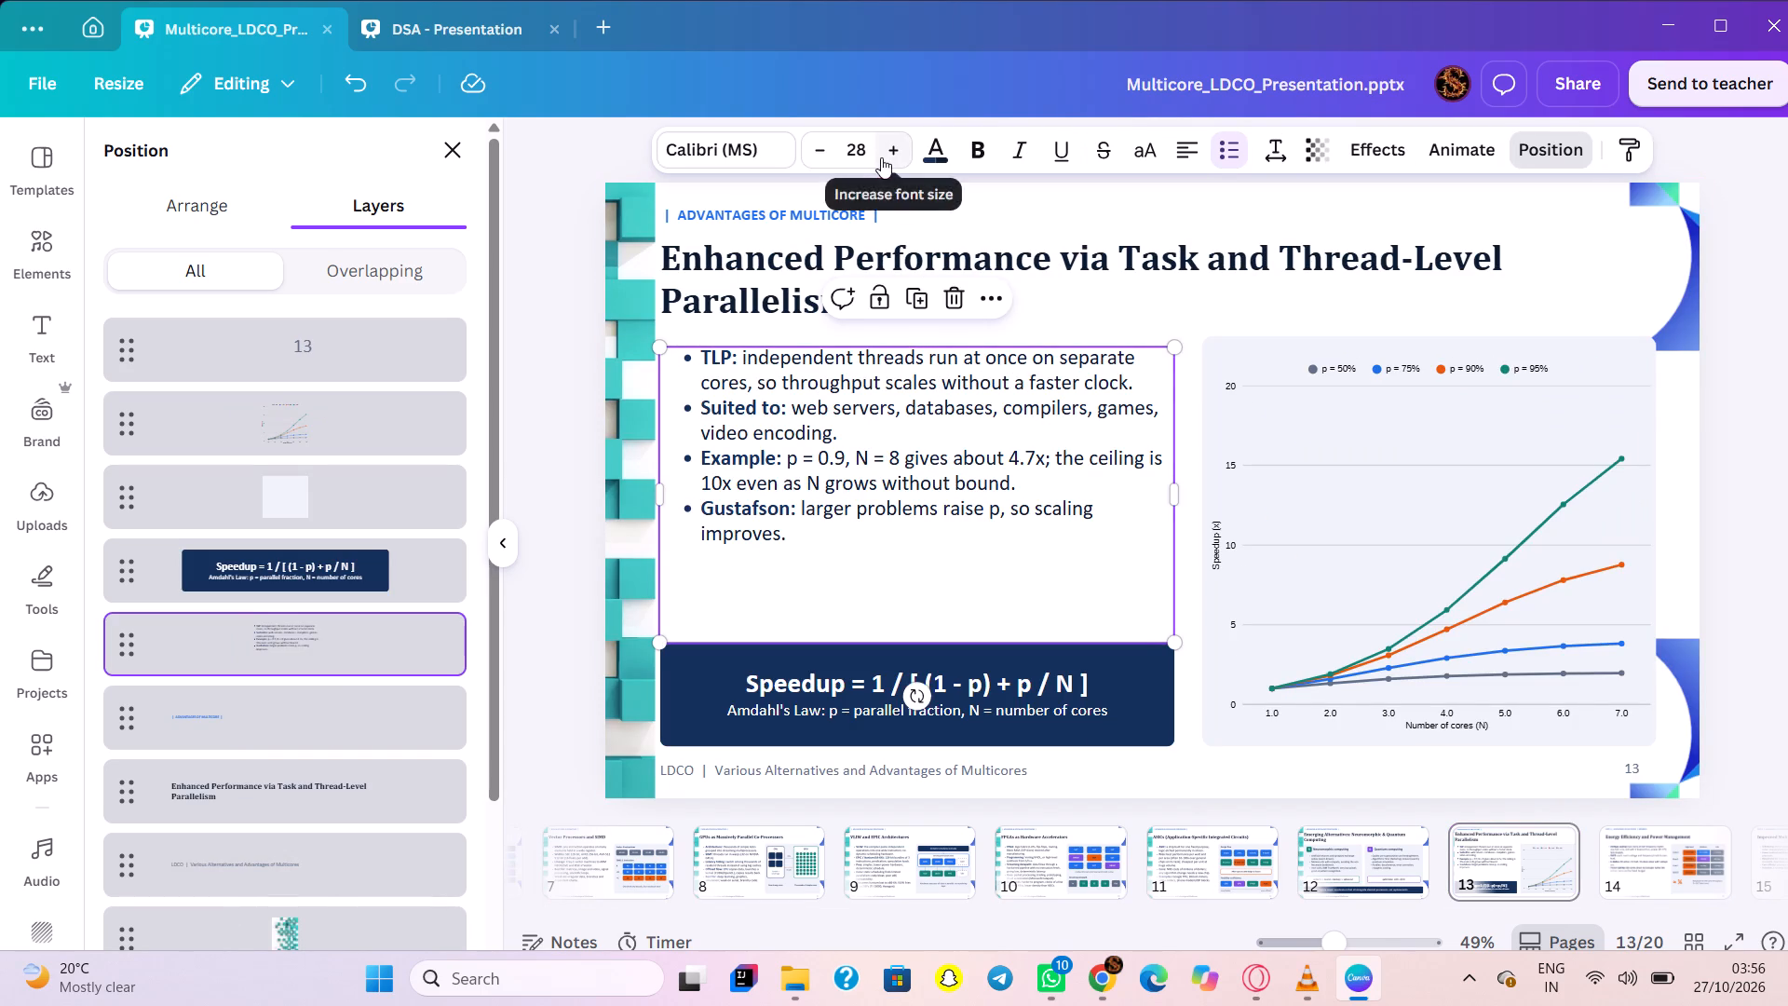
click(882, 157)
click(882, 157)
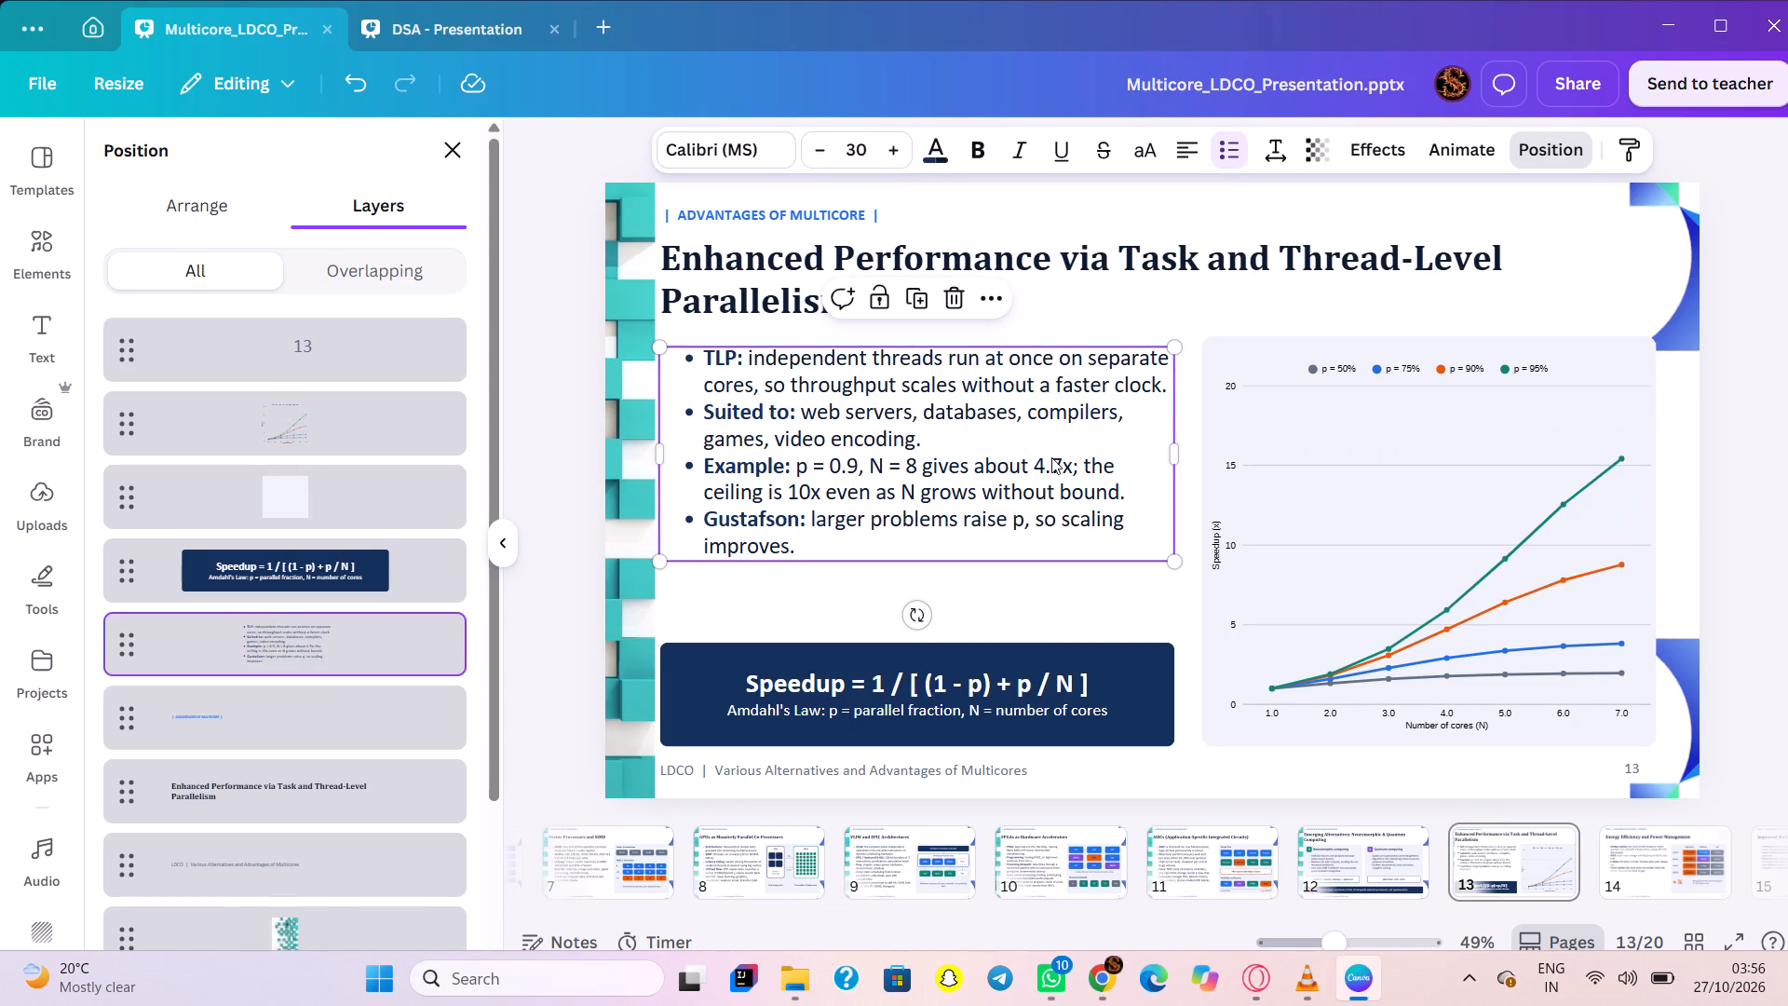
Narrow the bullet text box on slide 13 slightly, widening the gap before the speedup chart.
click(1179, 456)
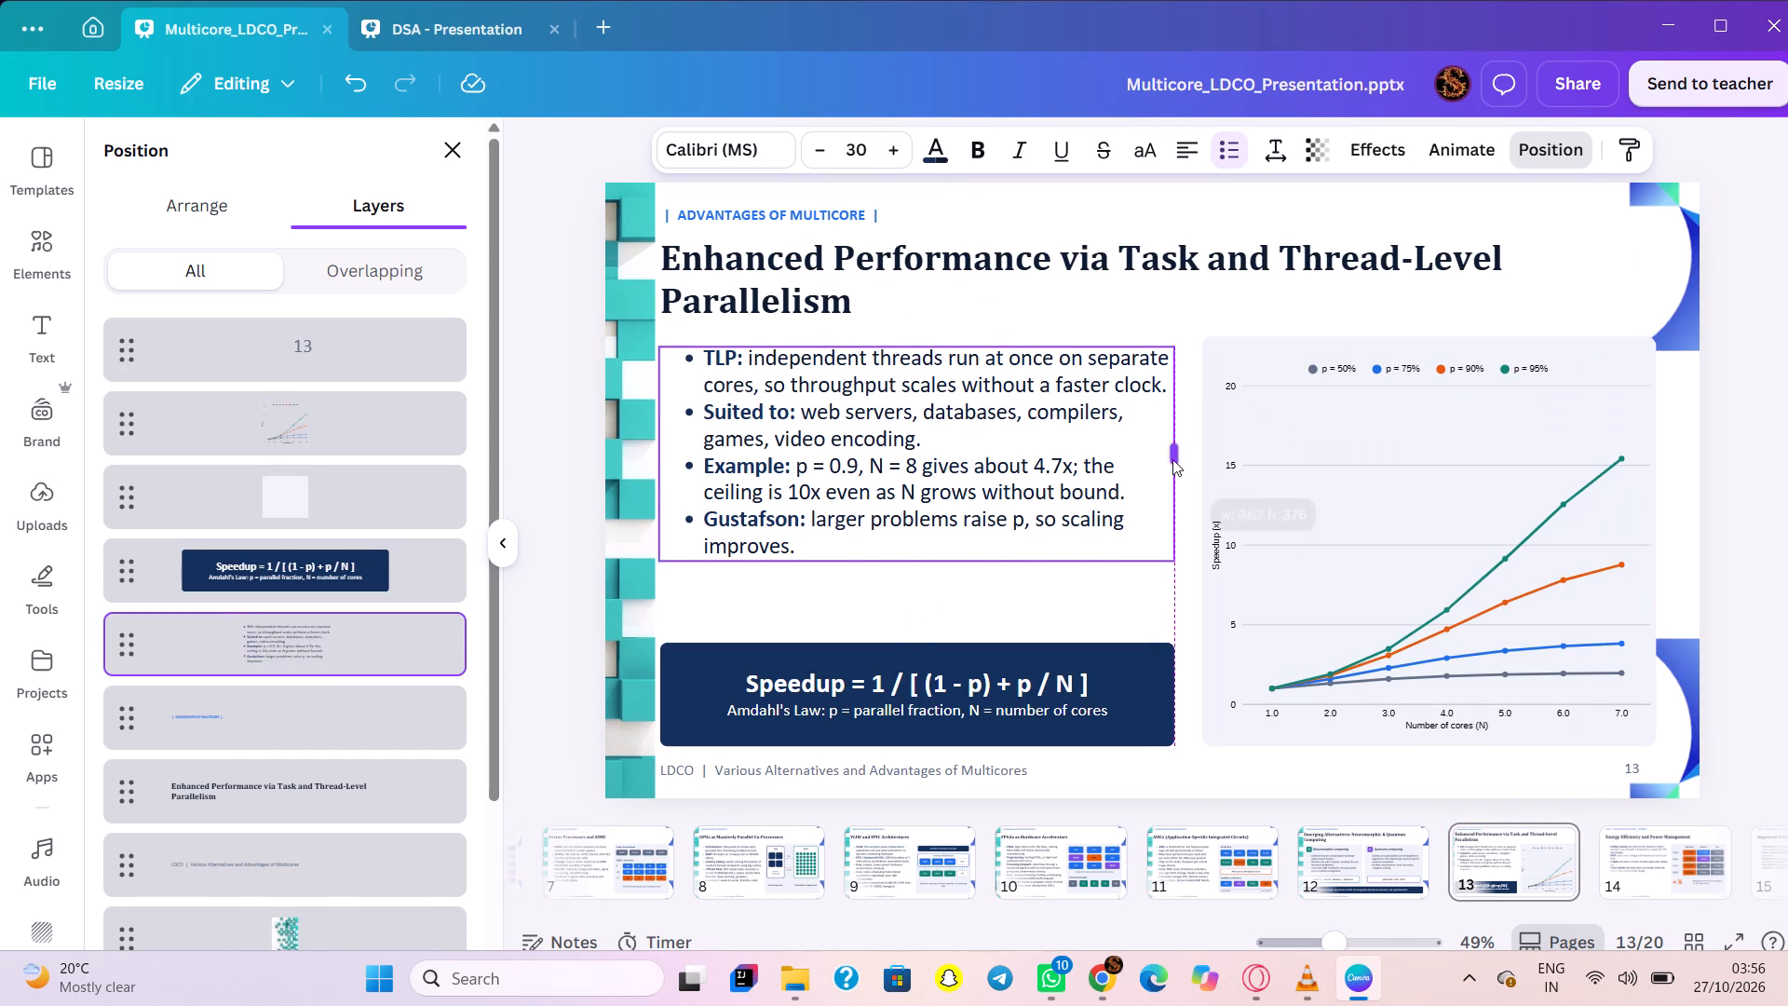
click(1180, 317)
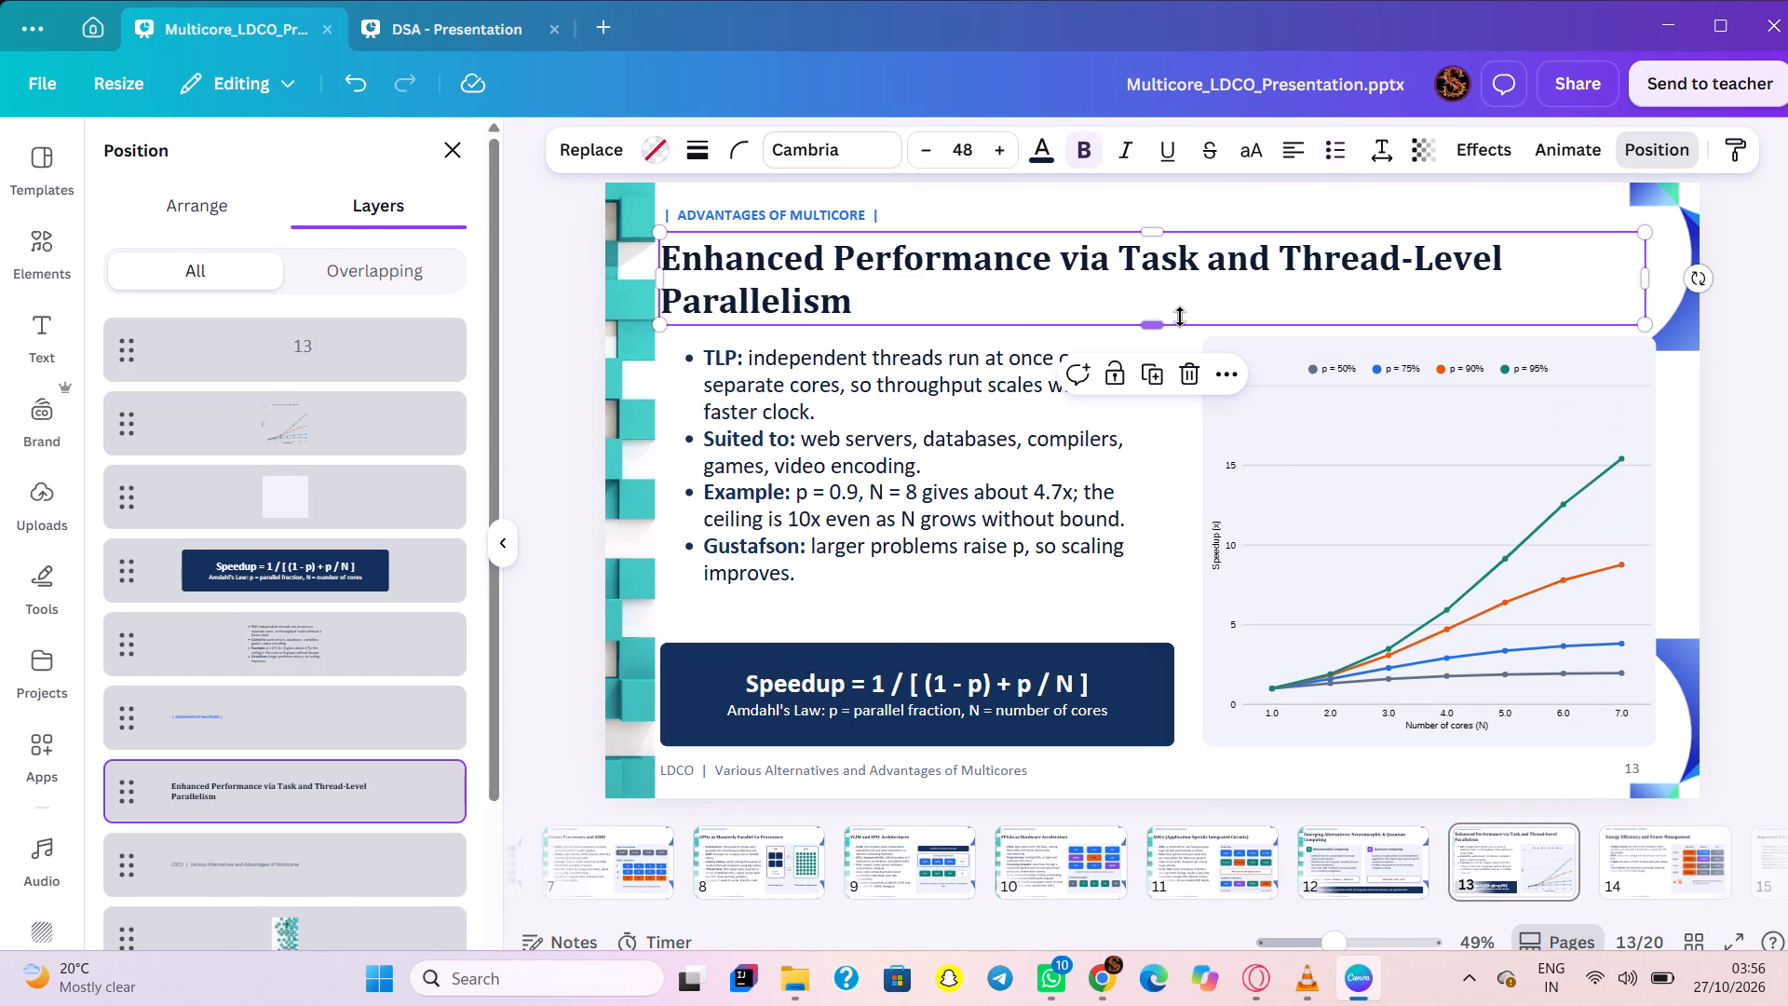
Increase the bullet text on slide 14, Energy Efficiency and Power Management, to font size 33.
click(1627, 872)
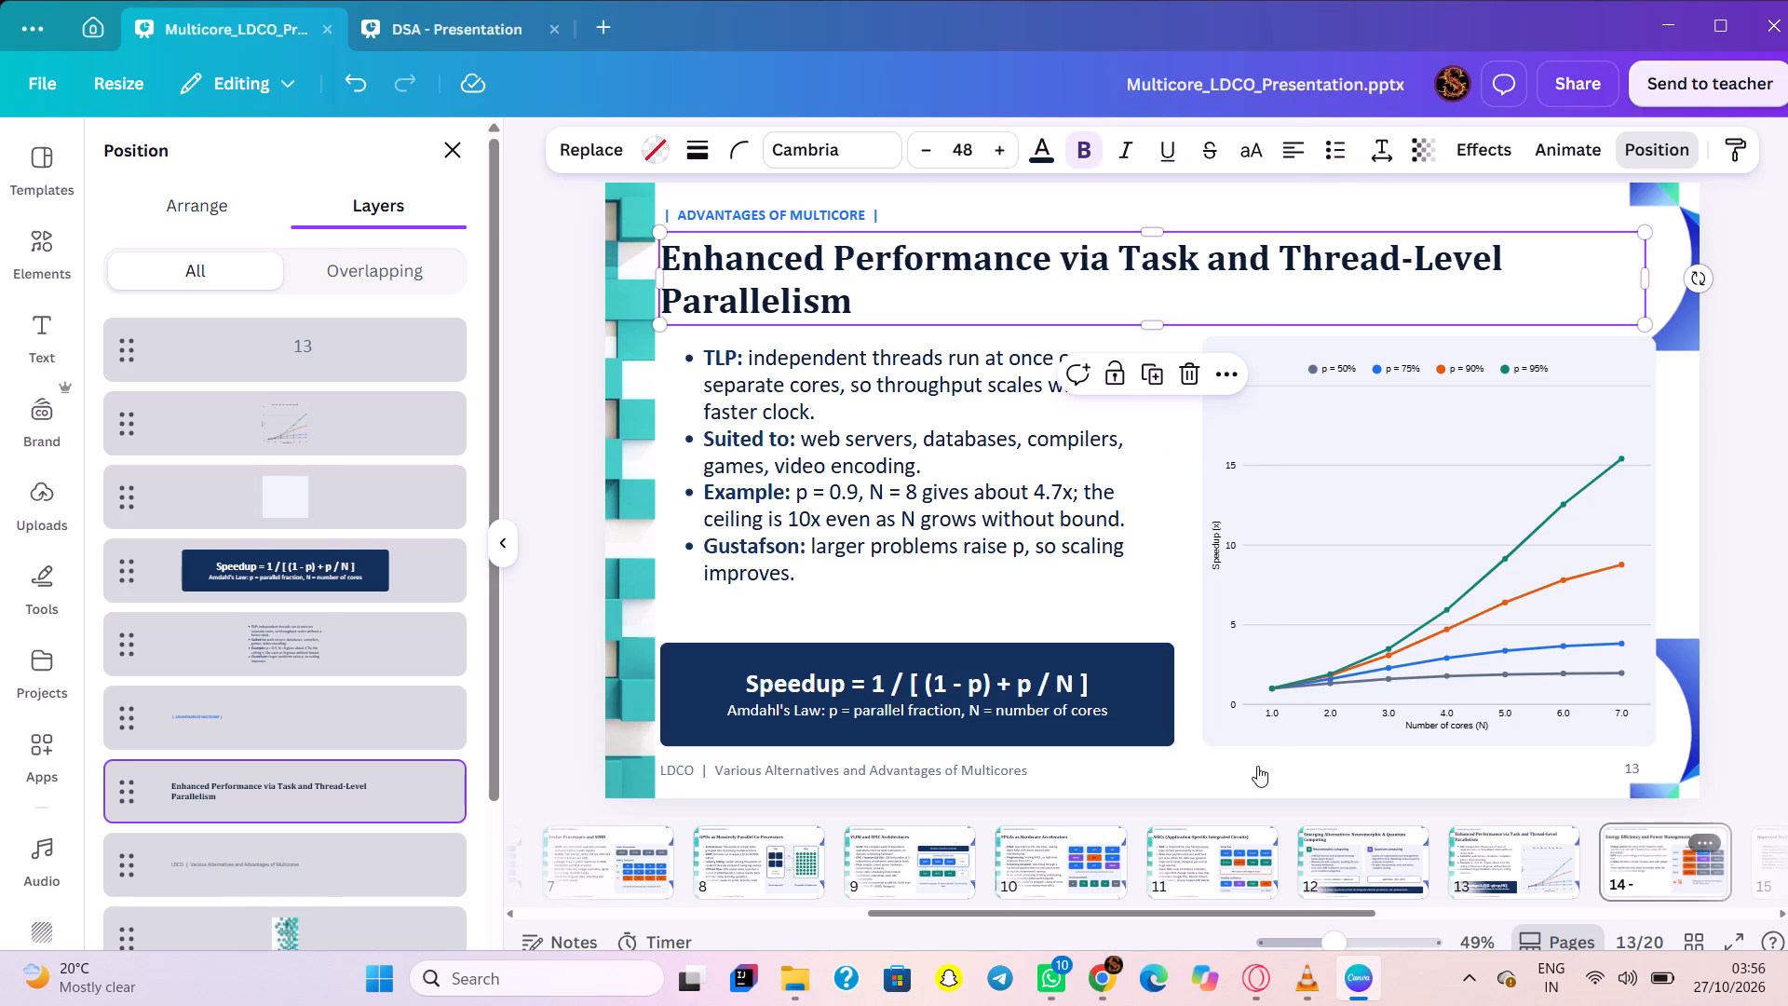
click(1054, 632)
triple_click(890, 143)
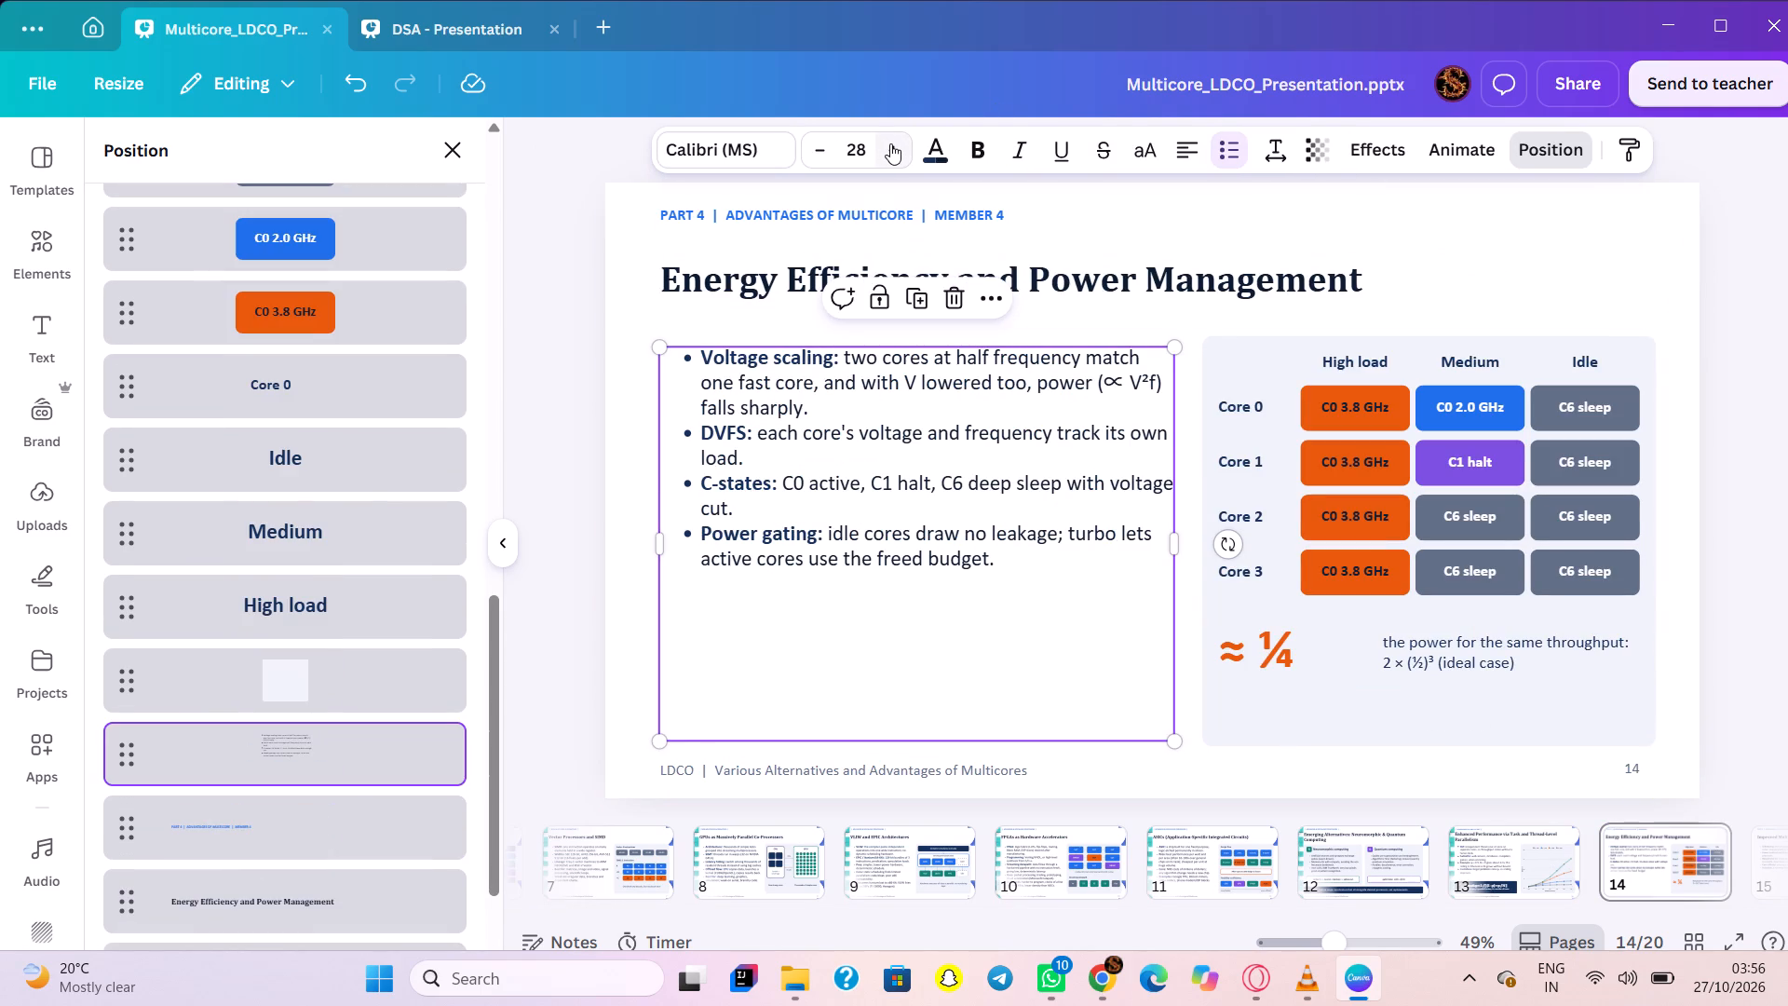
click(890, 143)
click(890, 143)
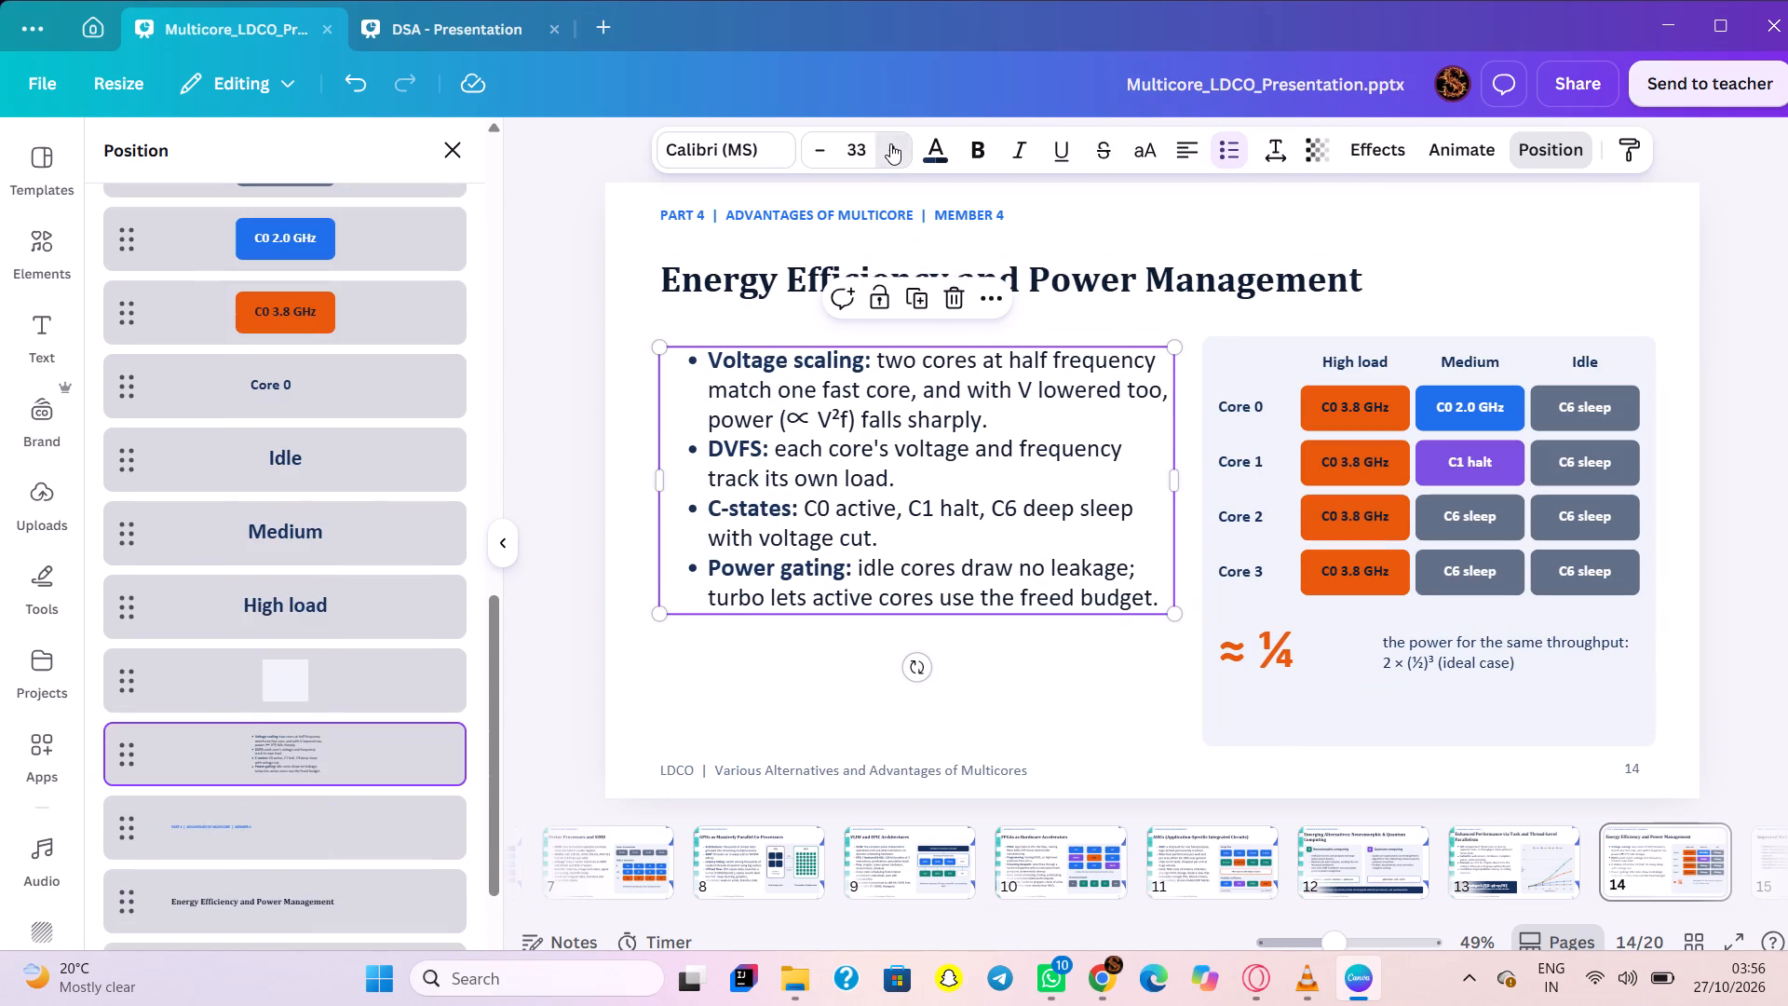
Narrow the bullet text box on slide 14, leaving a wider gap before the core load-state diagram.
drag(1180, 485, 1158, 486)
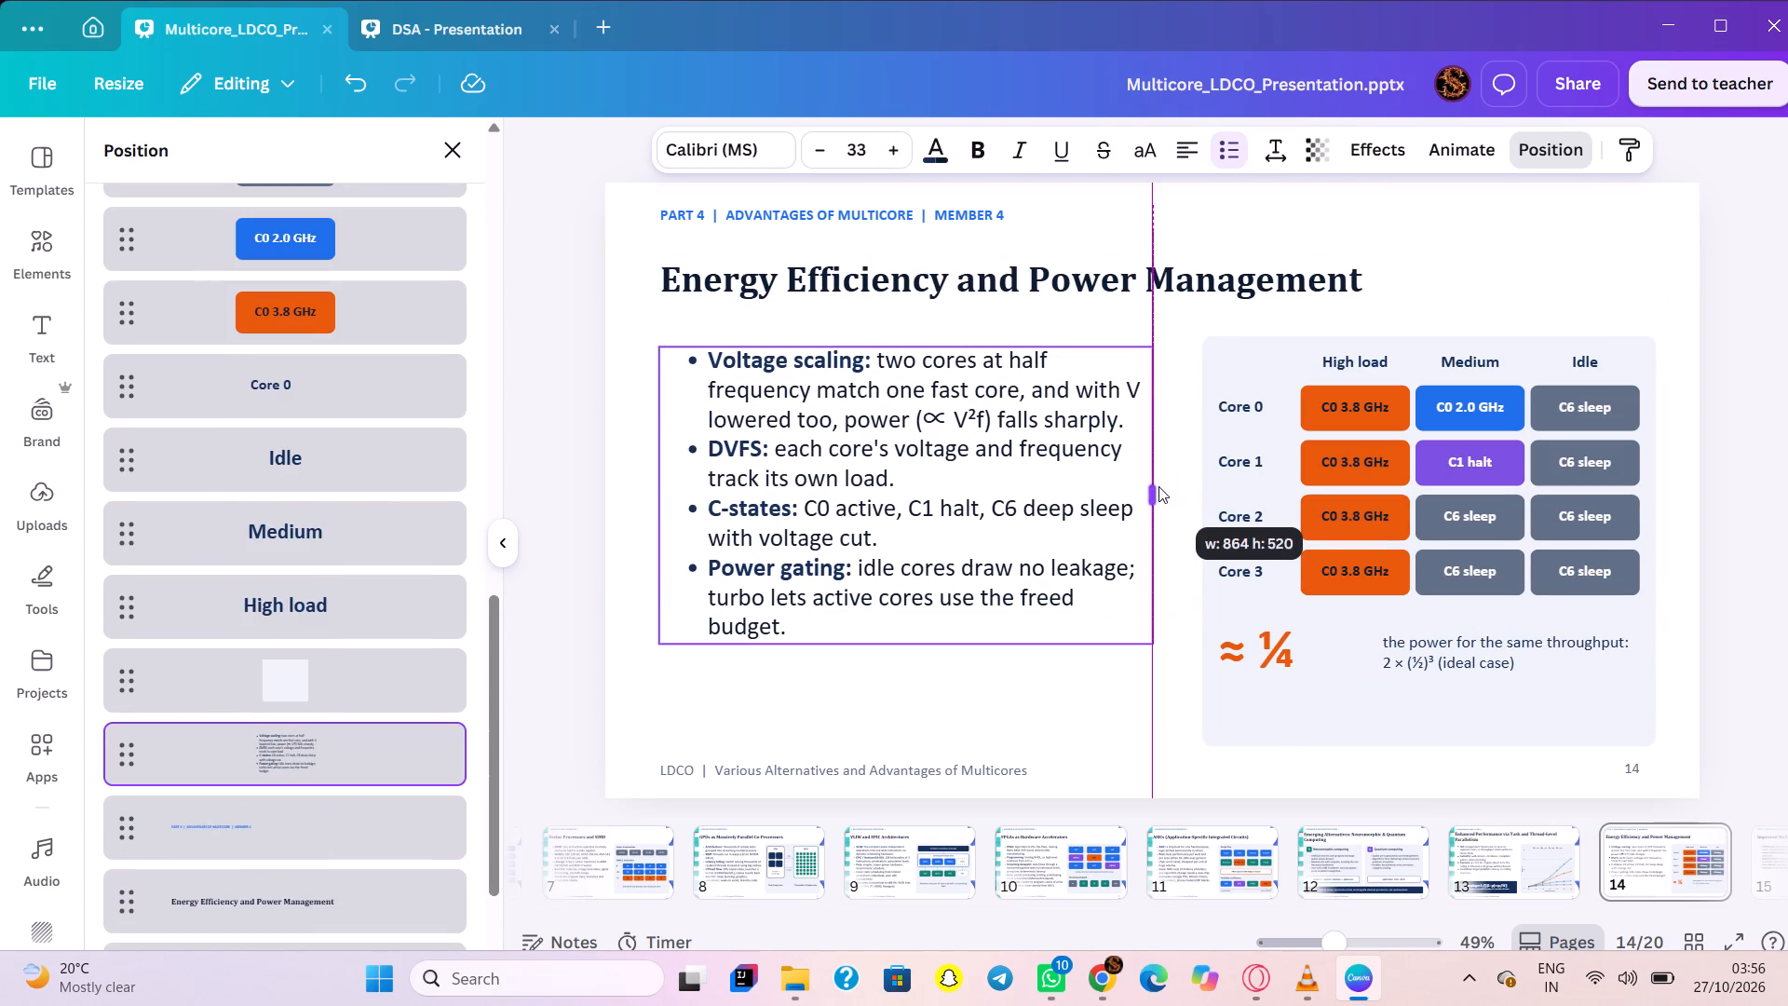
drag(1158, 486, 1145, 496)
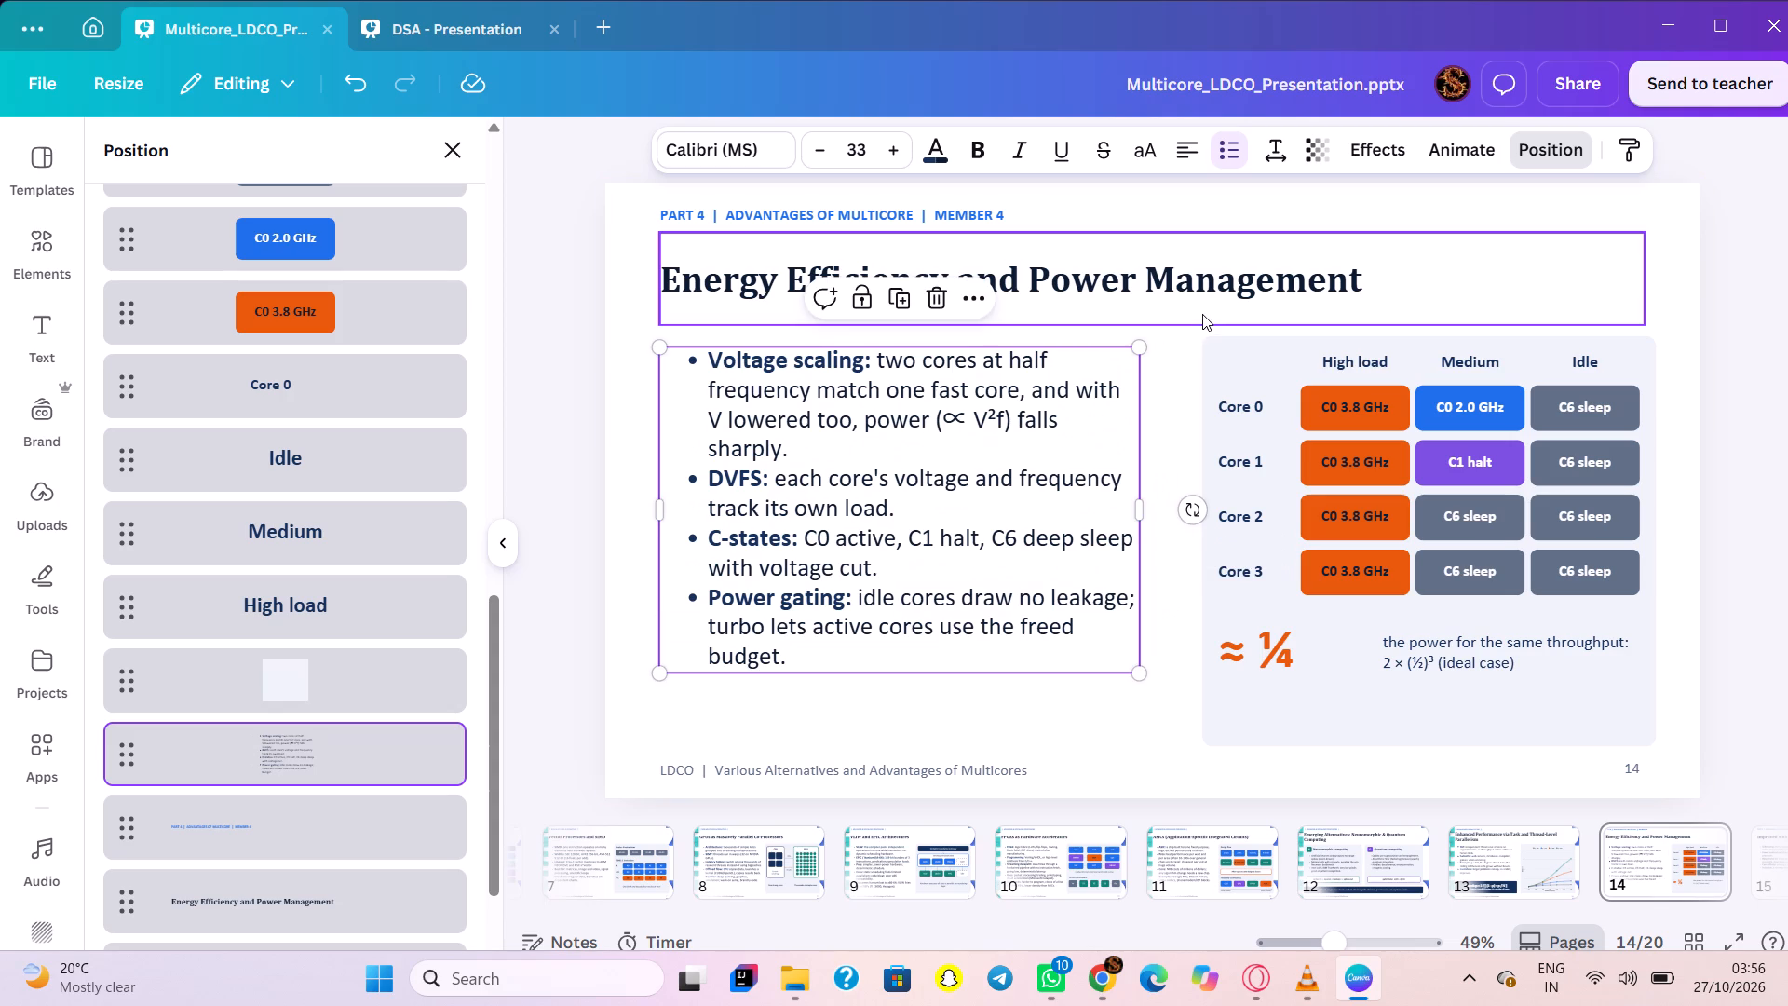
click(1160, 336)
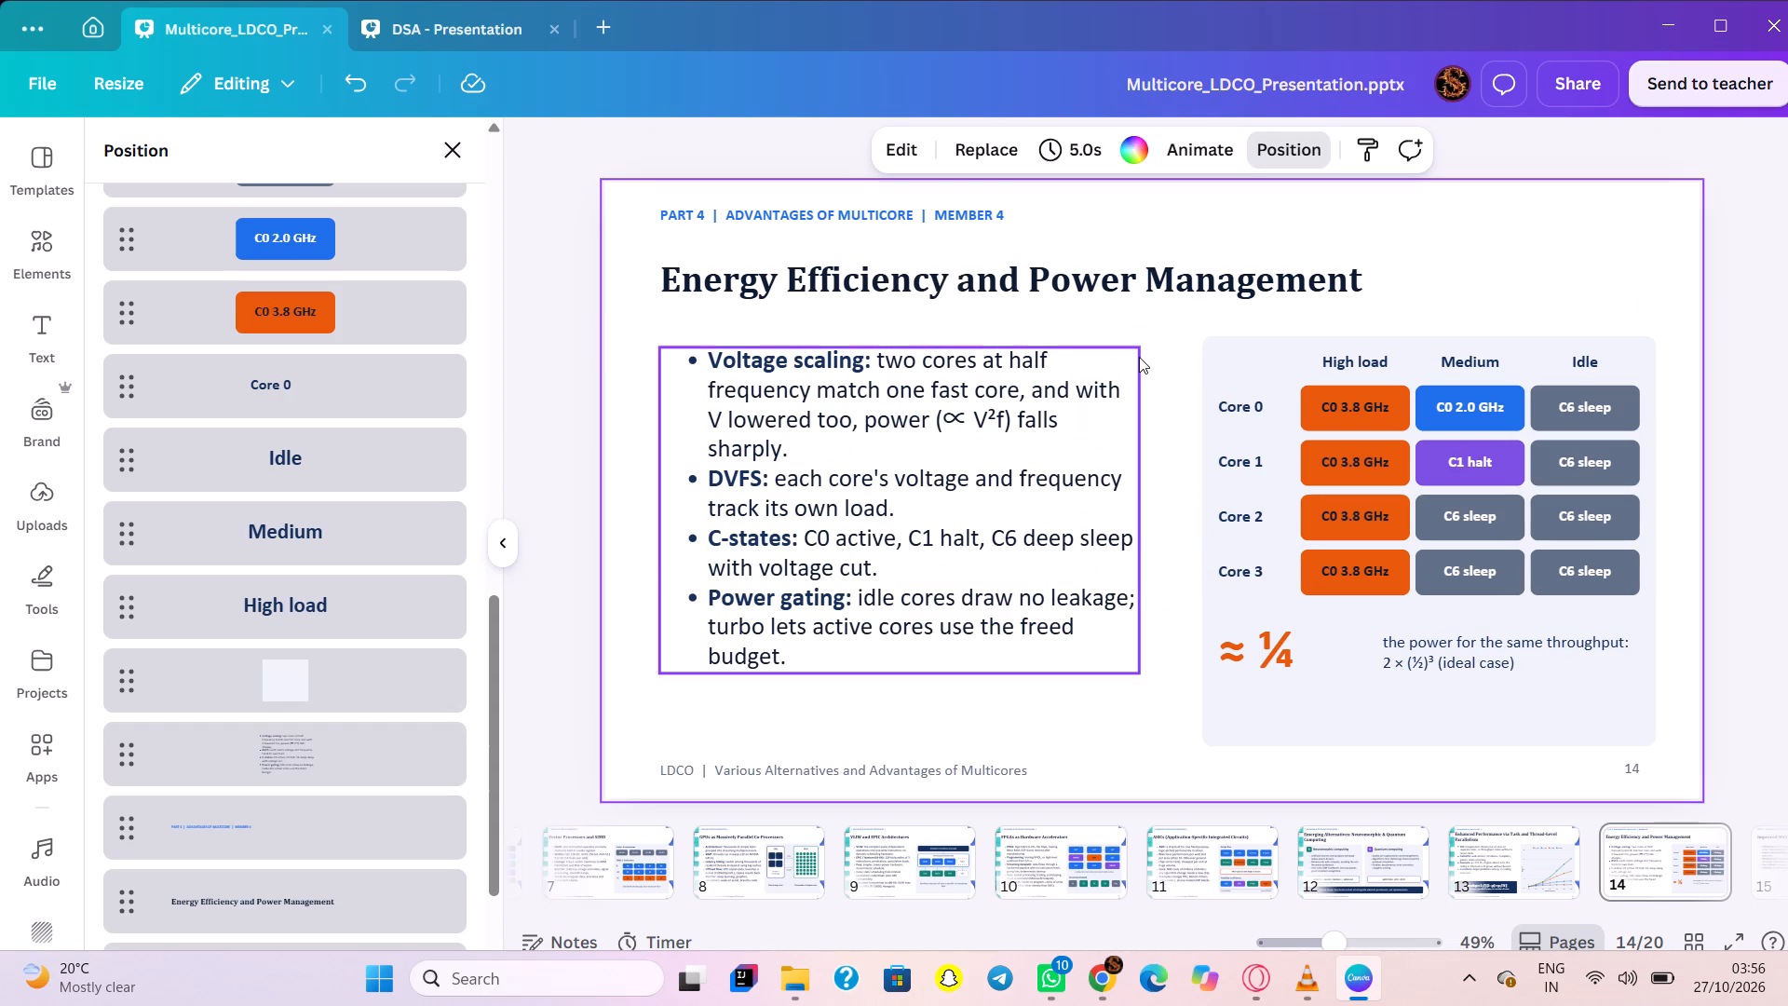
Paste the teal-block and blue-curve borders onto slide 14 and send them behind all other elements.
key(ctrl+v)
right_click(623, 239)
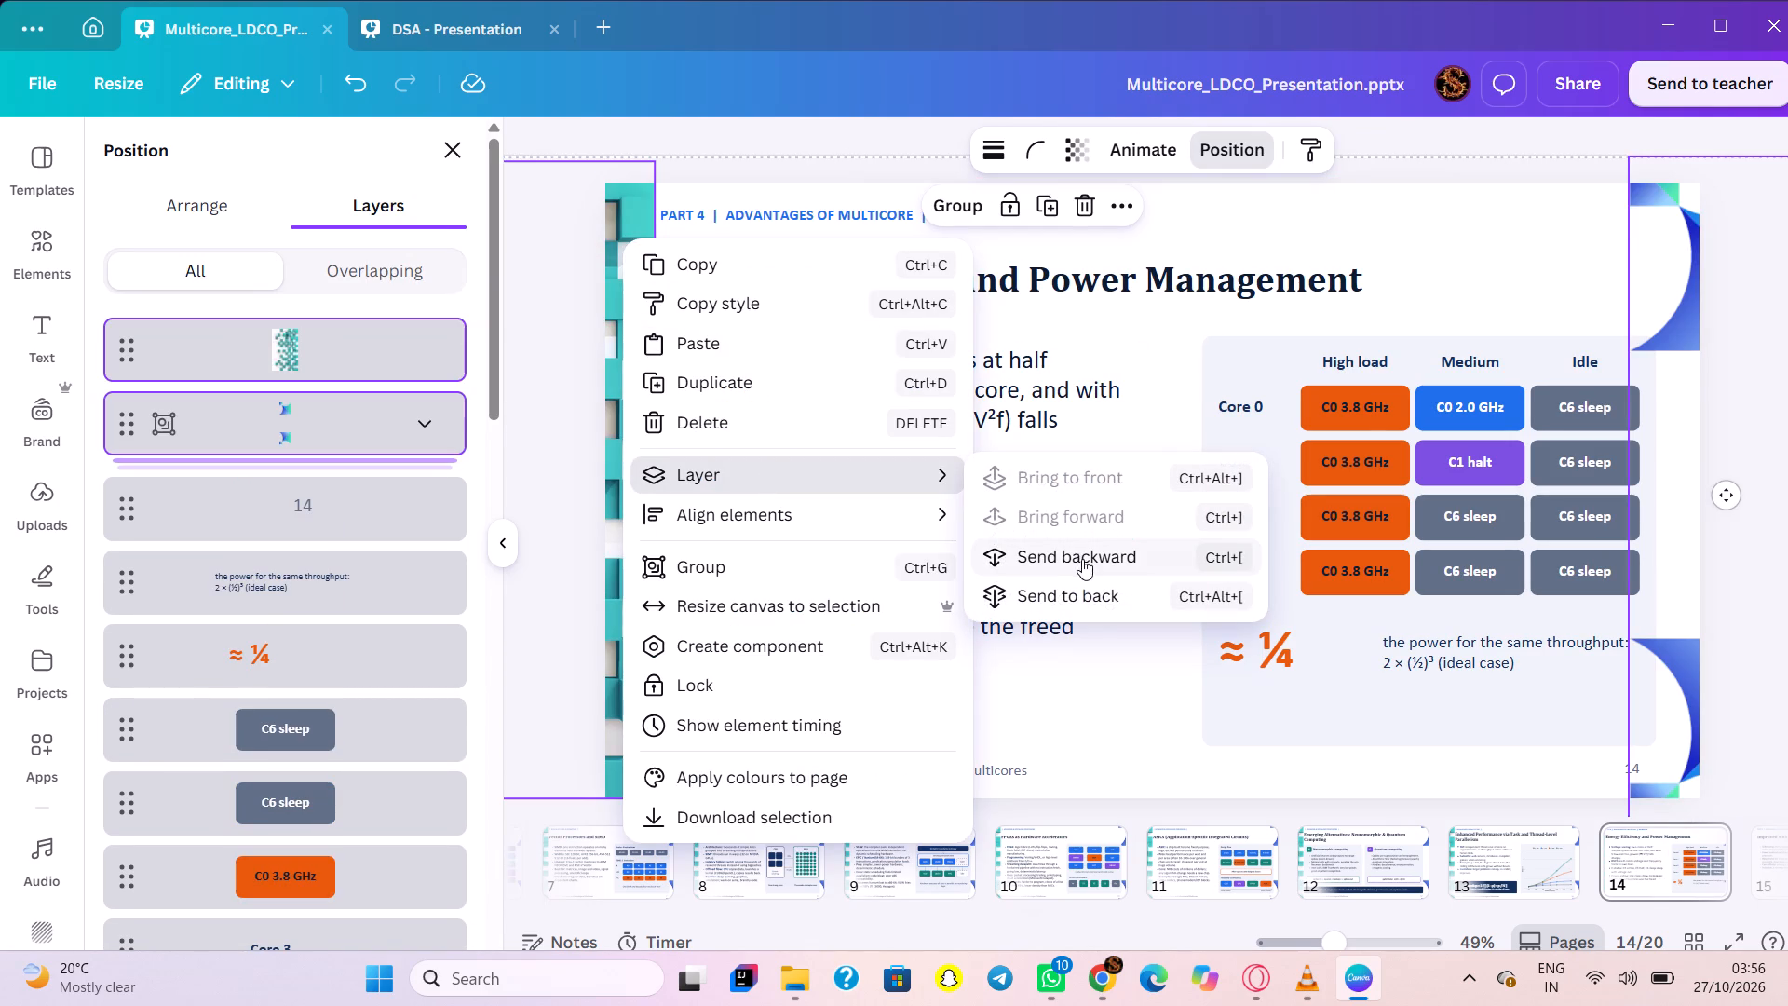
click(1087, 581)
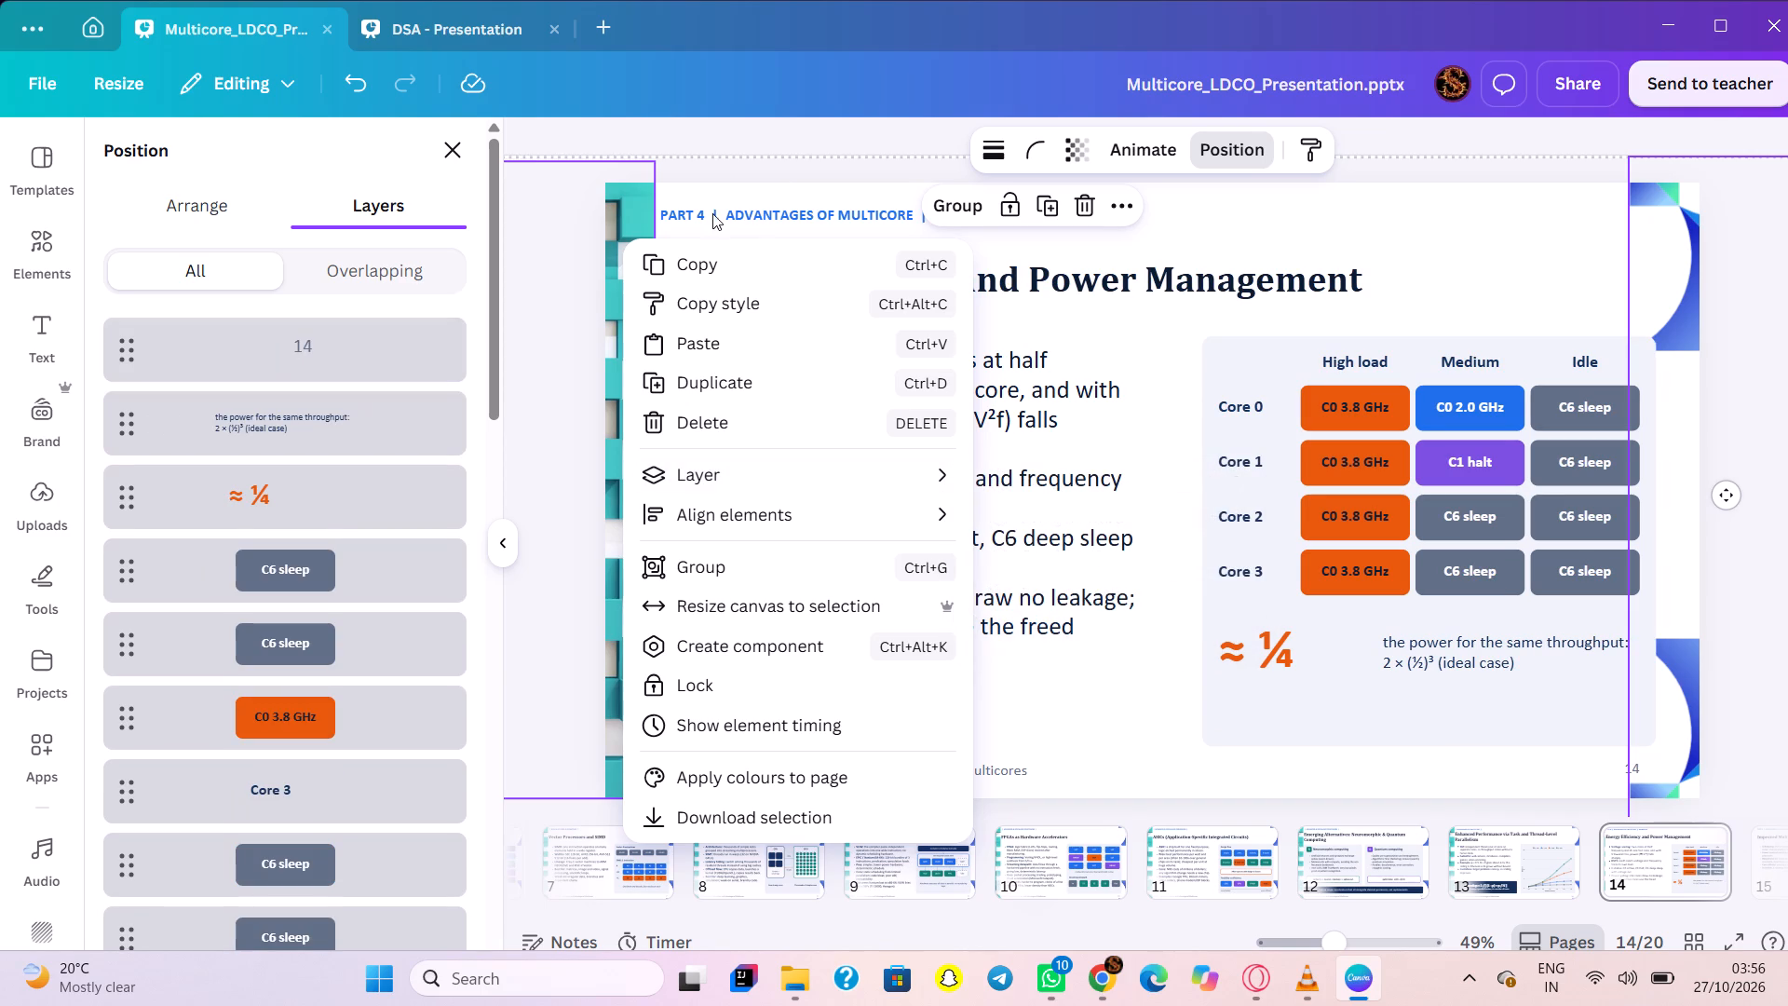
Delete the "PART 4" label from the start of slide 14's header line.
click(708, 213)
click(693, 214)
click(707, 214)
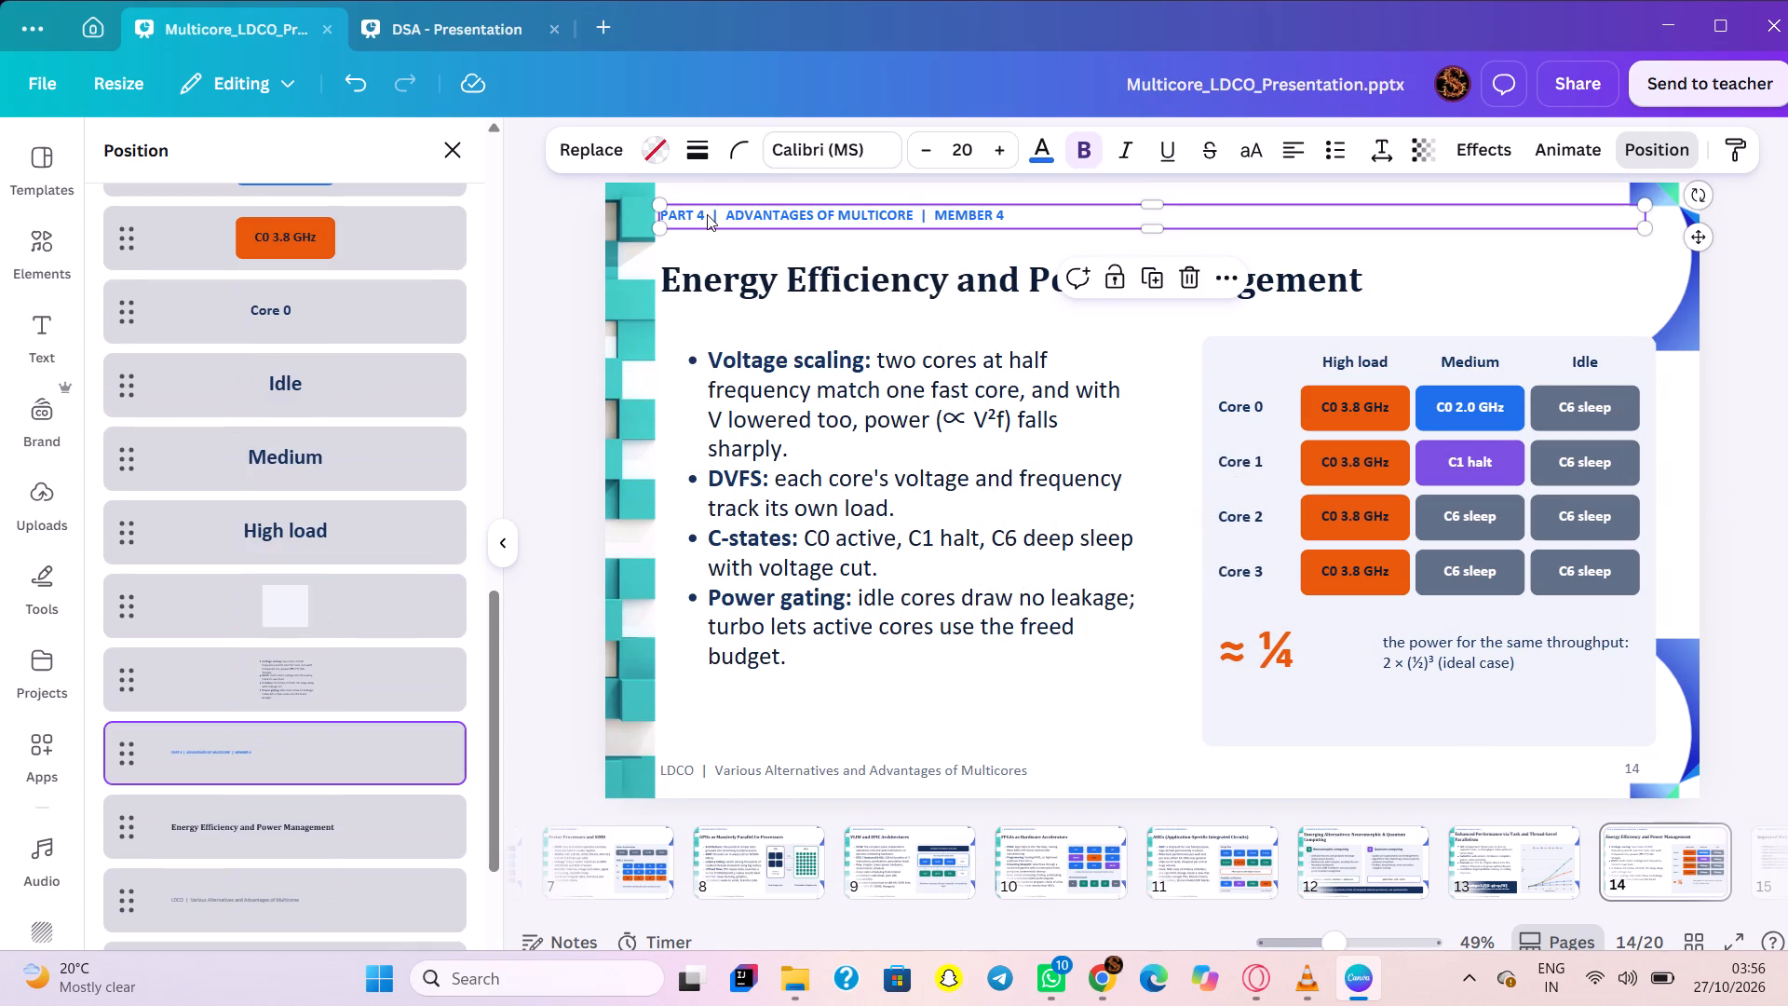
key(BackSpace)
key(BackSpace)
key(BackSpace)
key(BackSpace)
key(BackSpace)
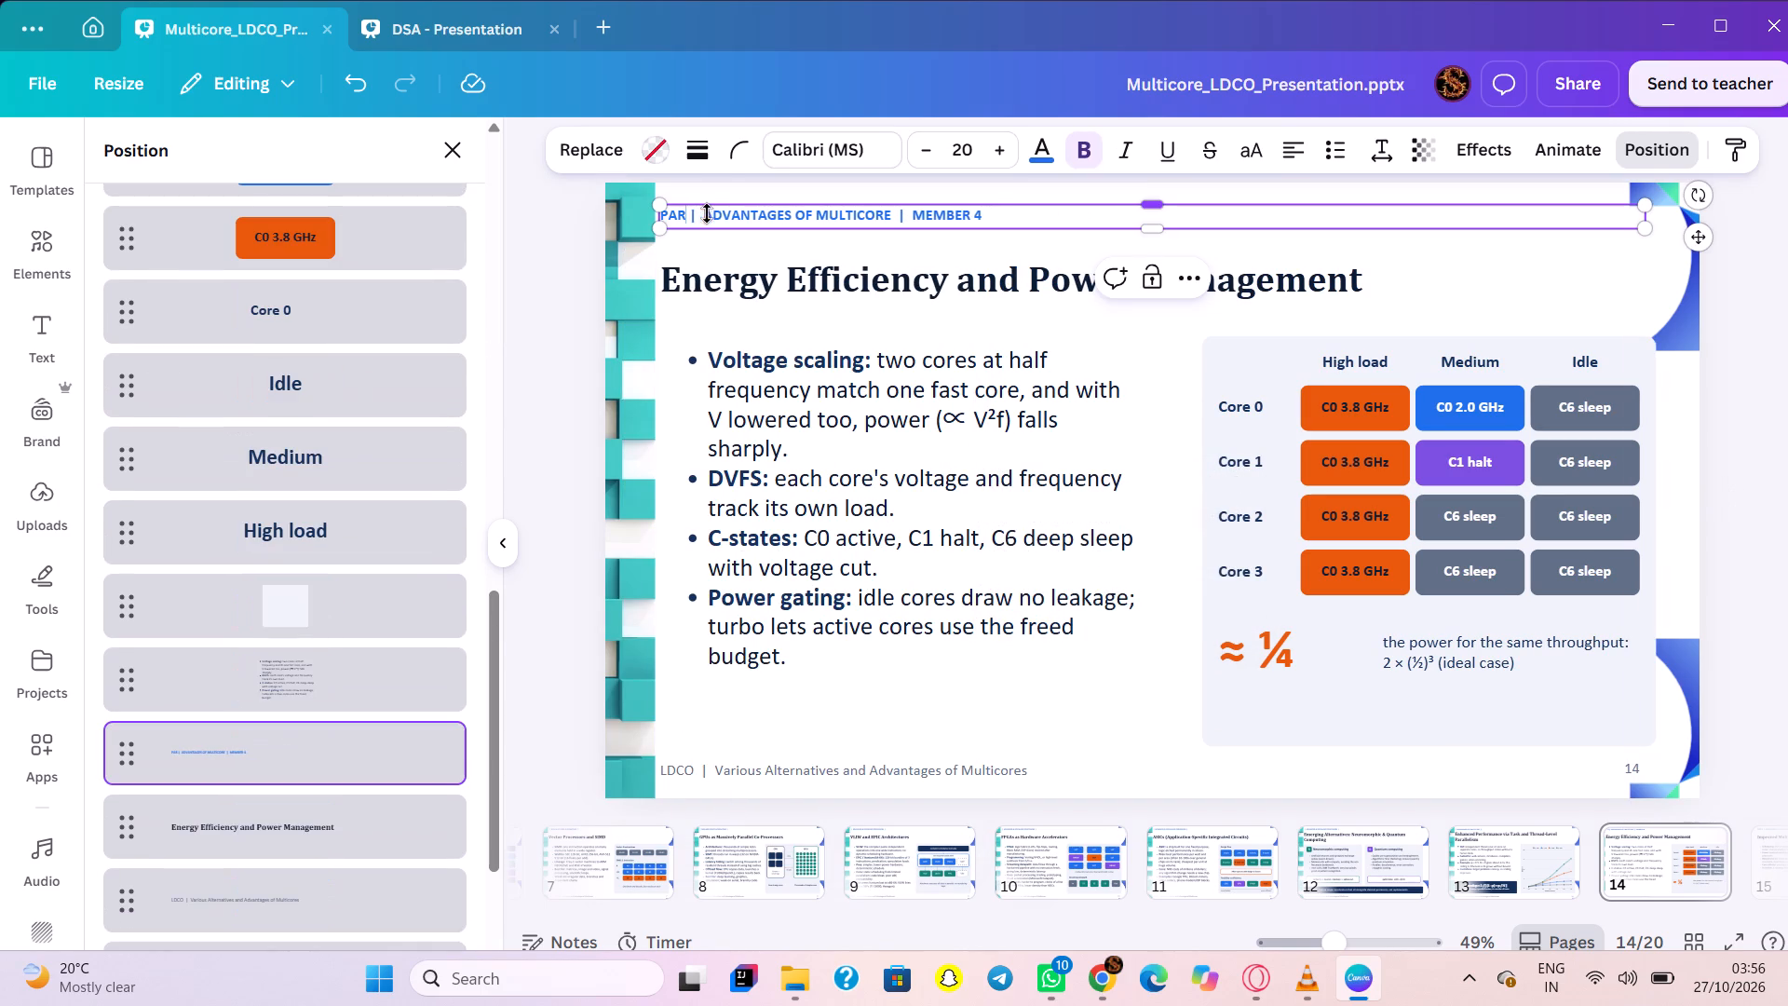
key(BackSpace)
key(BackSpace)
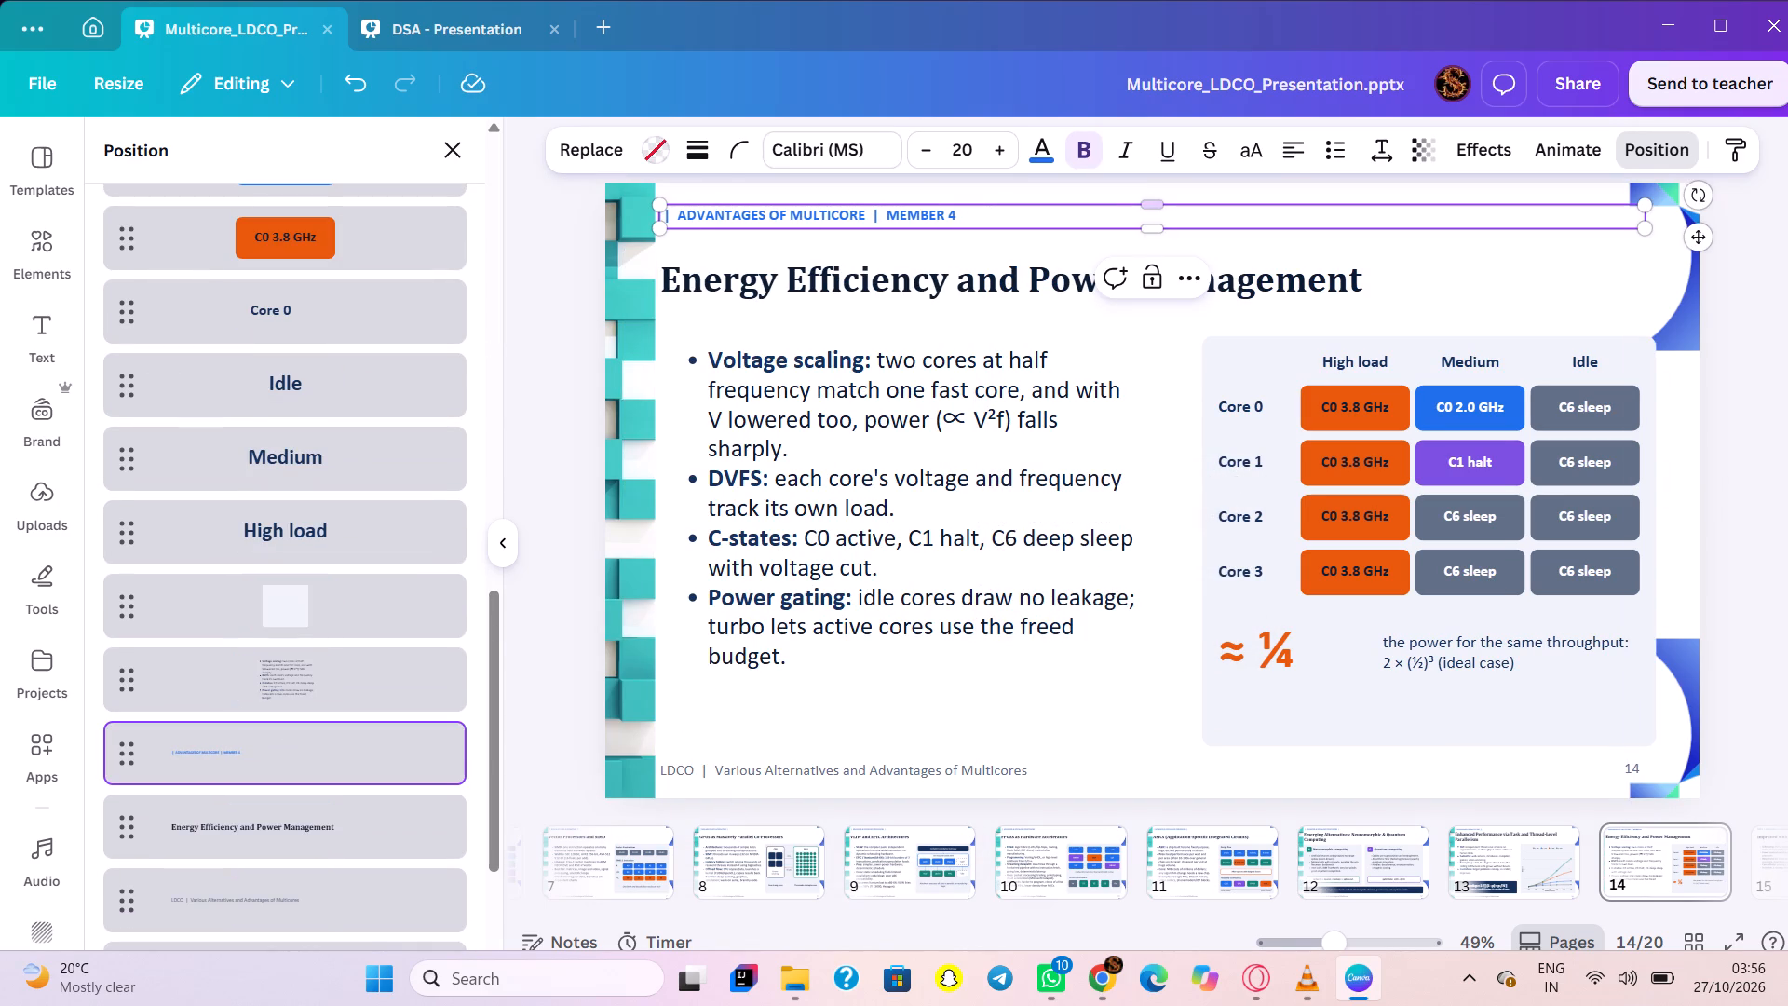
Delete the "MEMBER 4" label from the end of slide 14's header, keeping "ADVANTAGES OF MULTICORE".
click(956, 220)
key(BackSpace)
key(BackSpace)
key(BackSpace)
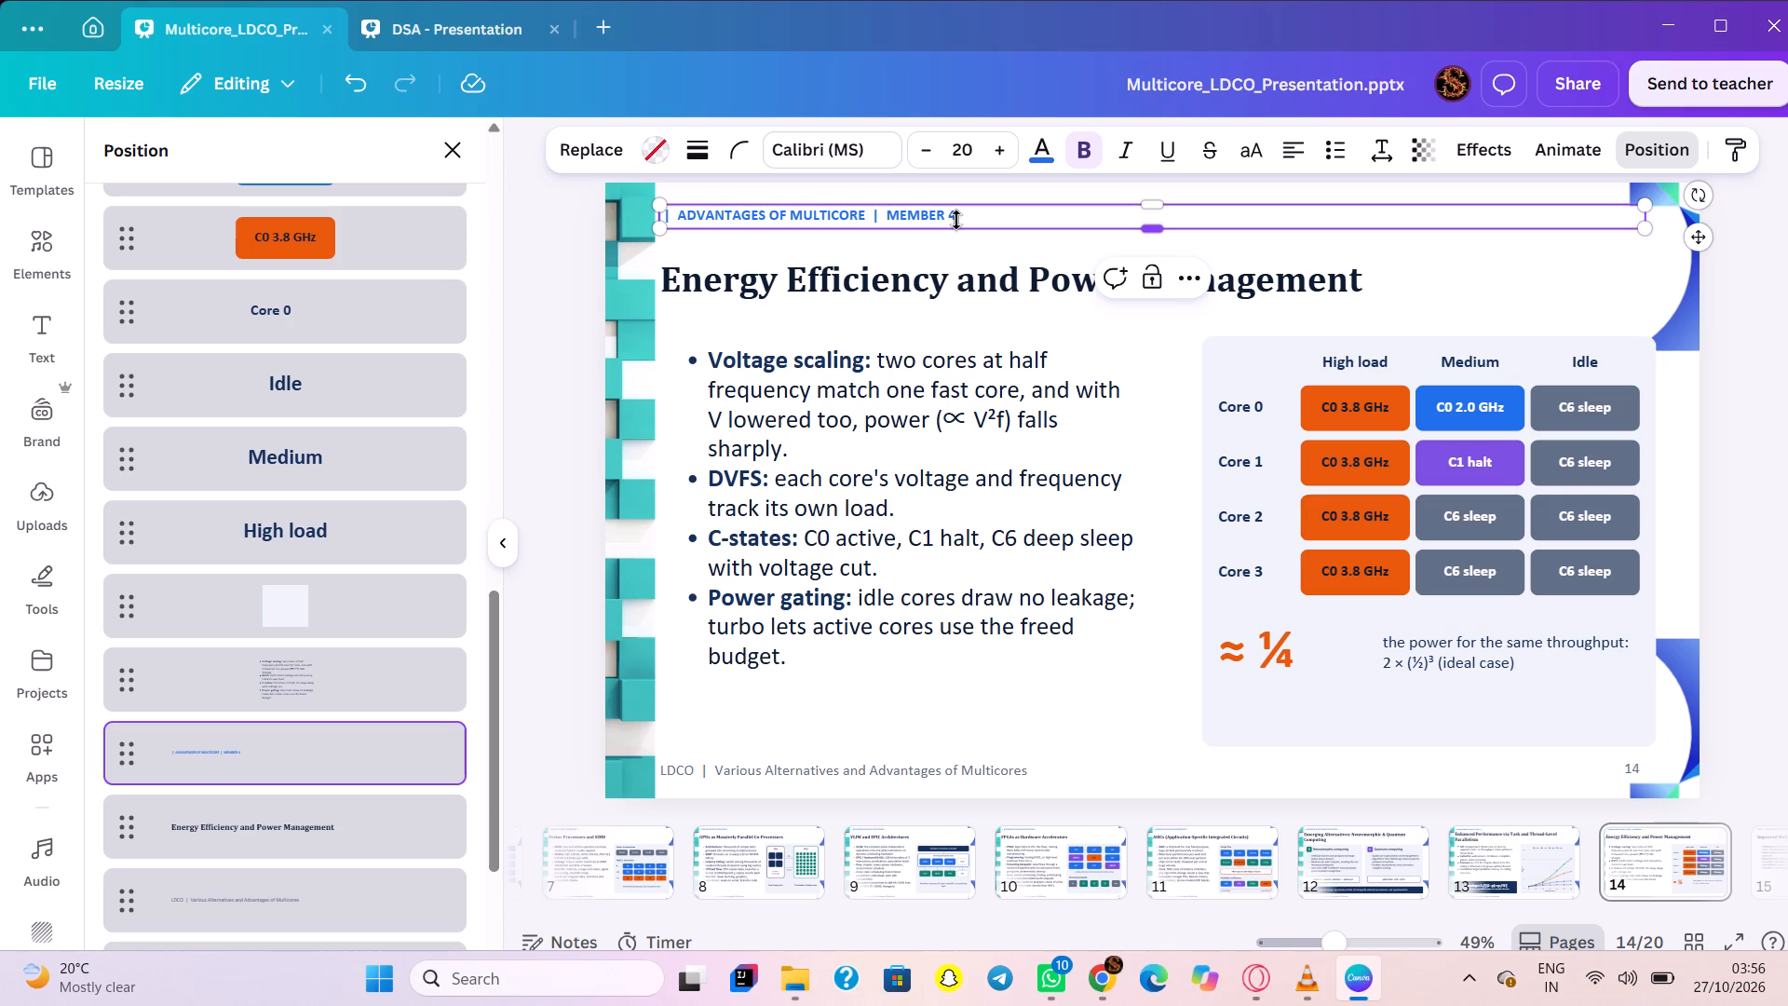
click(959, 216)
key(BackSpace)
key(BackSpace)
key(BackSpace)
key(BackSpace)
key(BackSpace)
key(BackSpace)
key(BackSpace)
key(BackSpace)
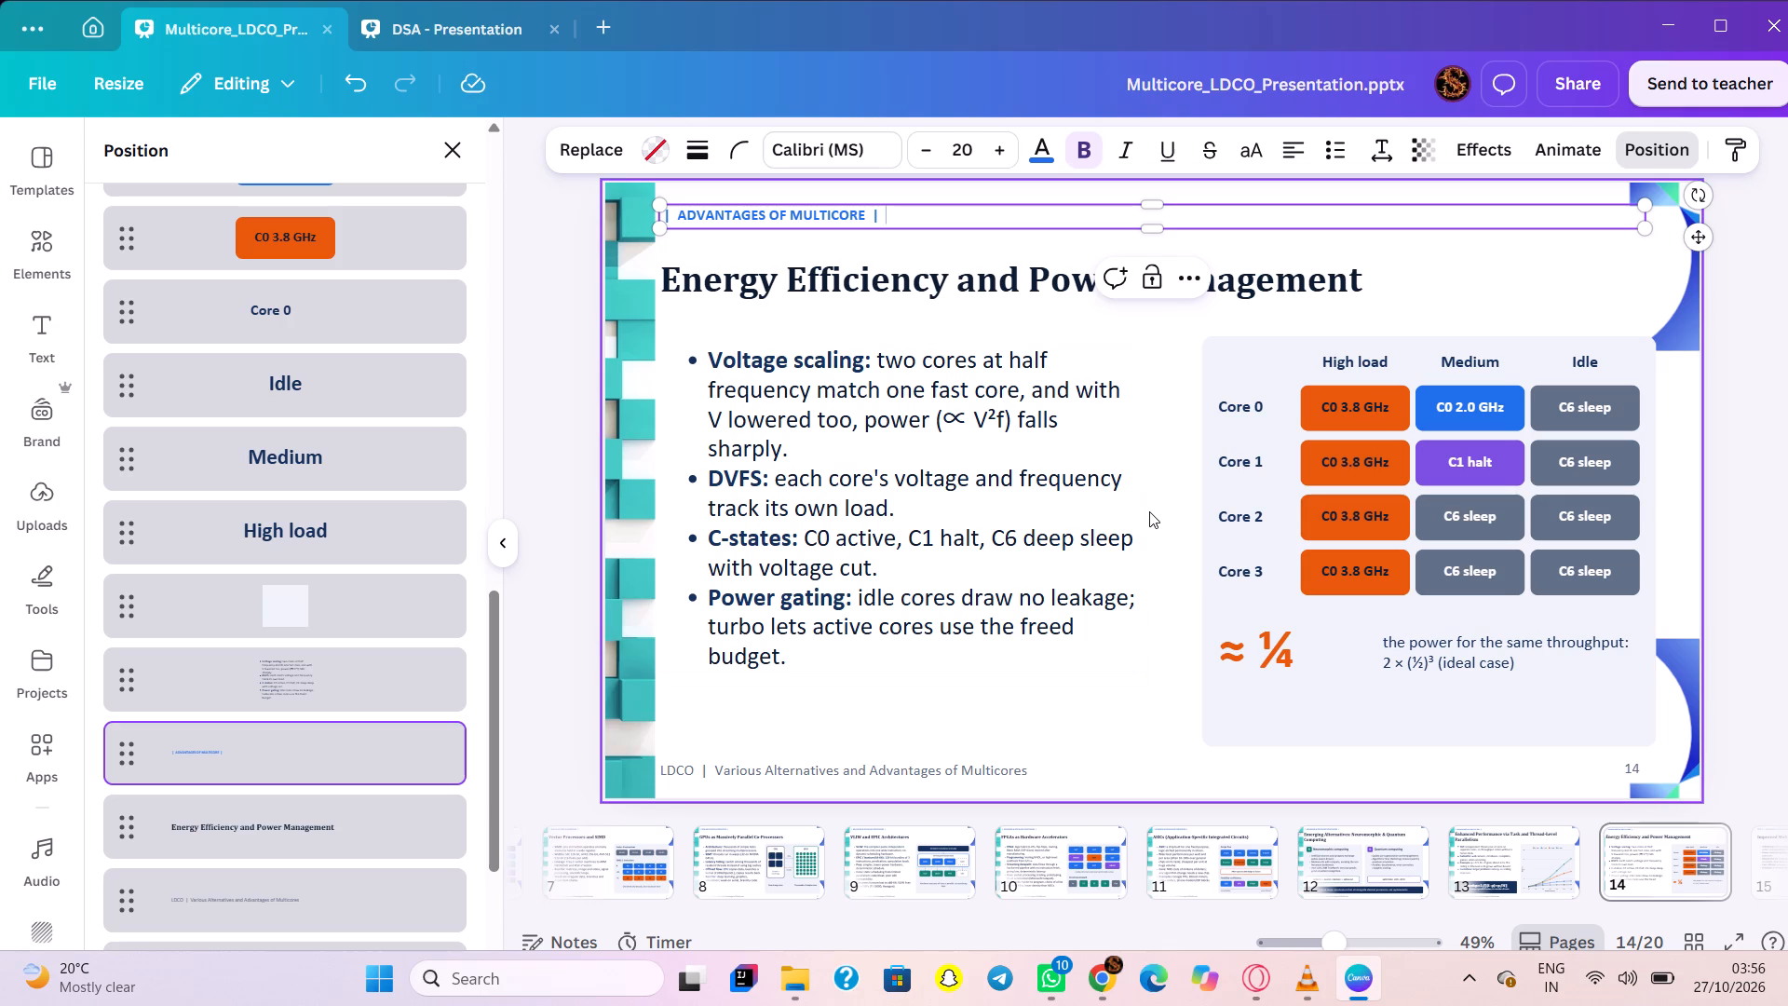
key(Right)
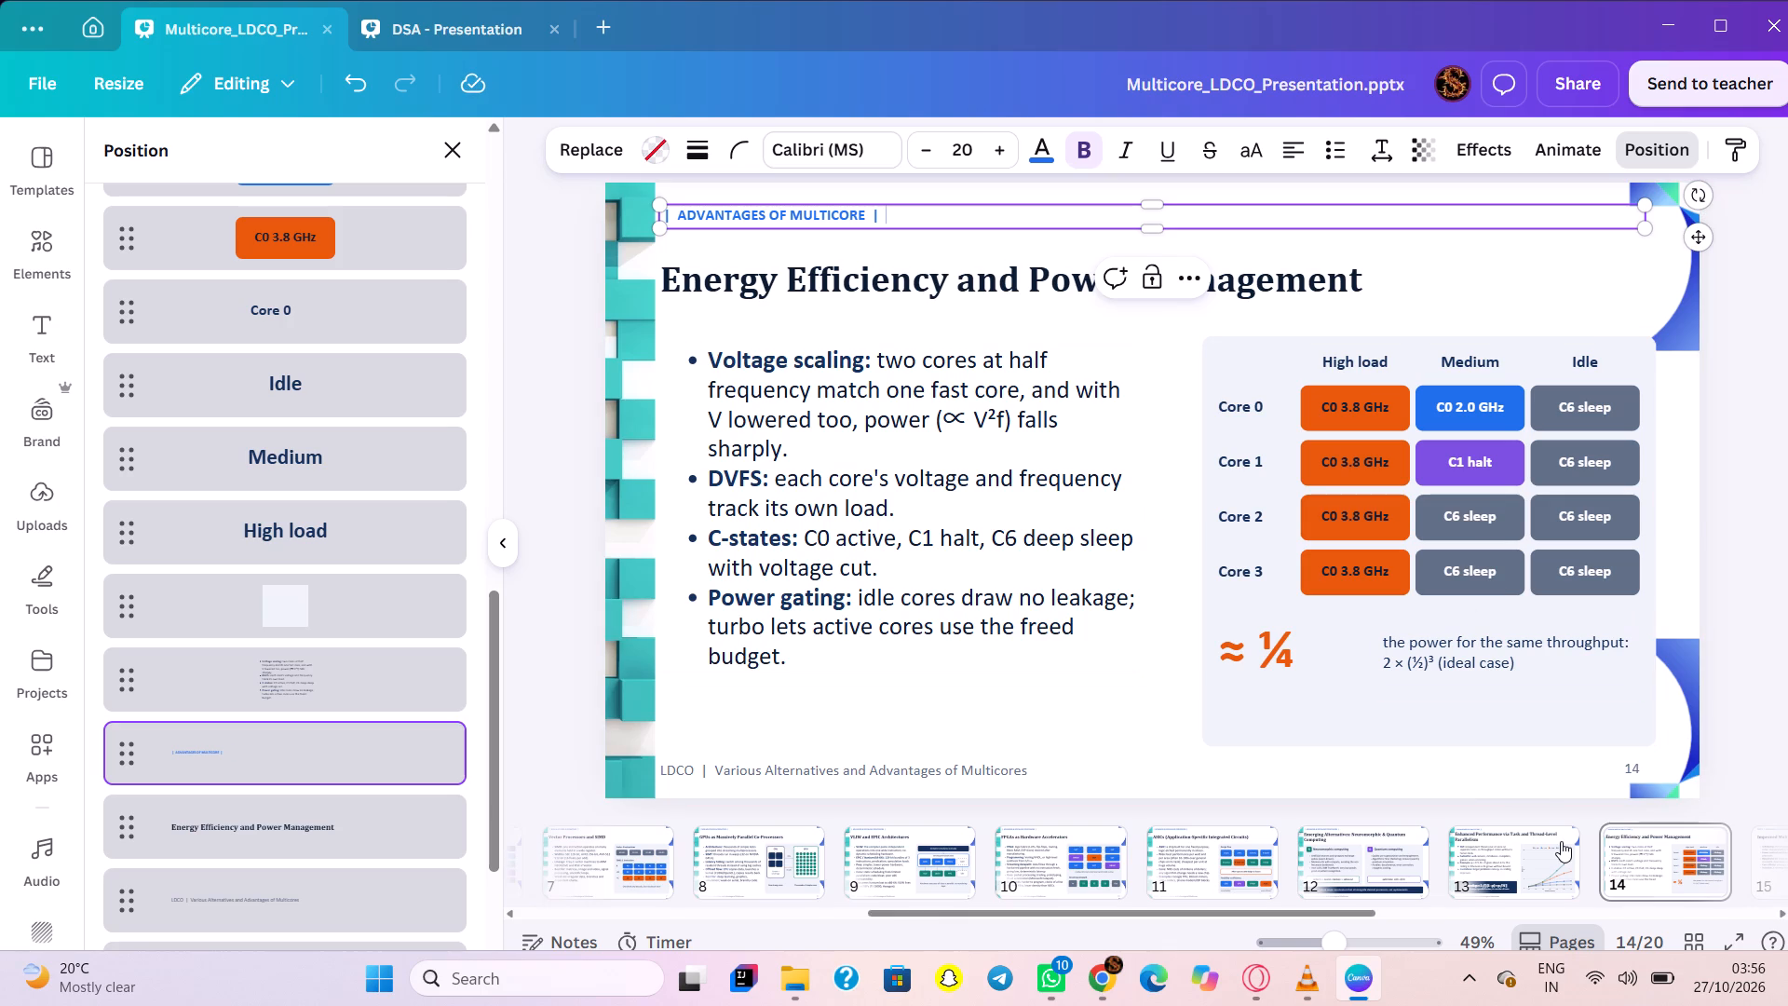
On slide 15, Improved Multitasking and System Responsiveness, delete the "MEMBER 4" label from the end of the header.
scroll(1561, 841, left, 2)
click(1553, 850)
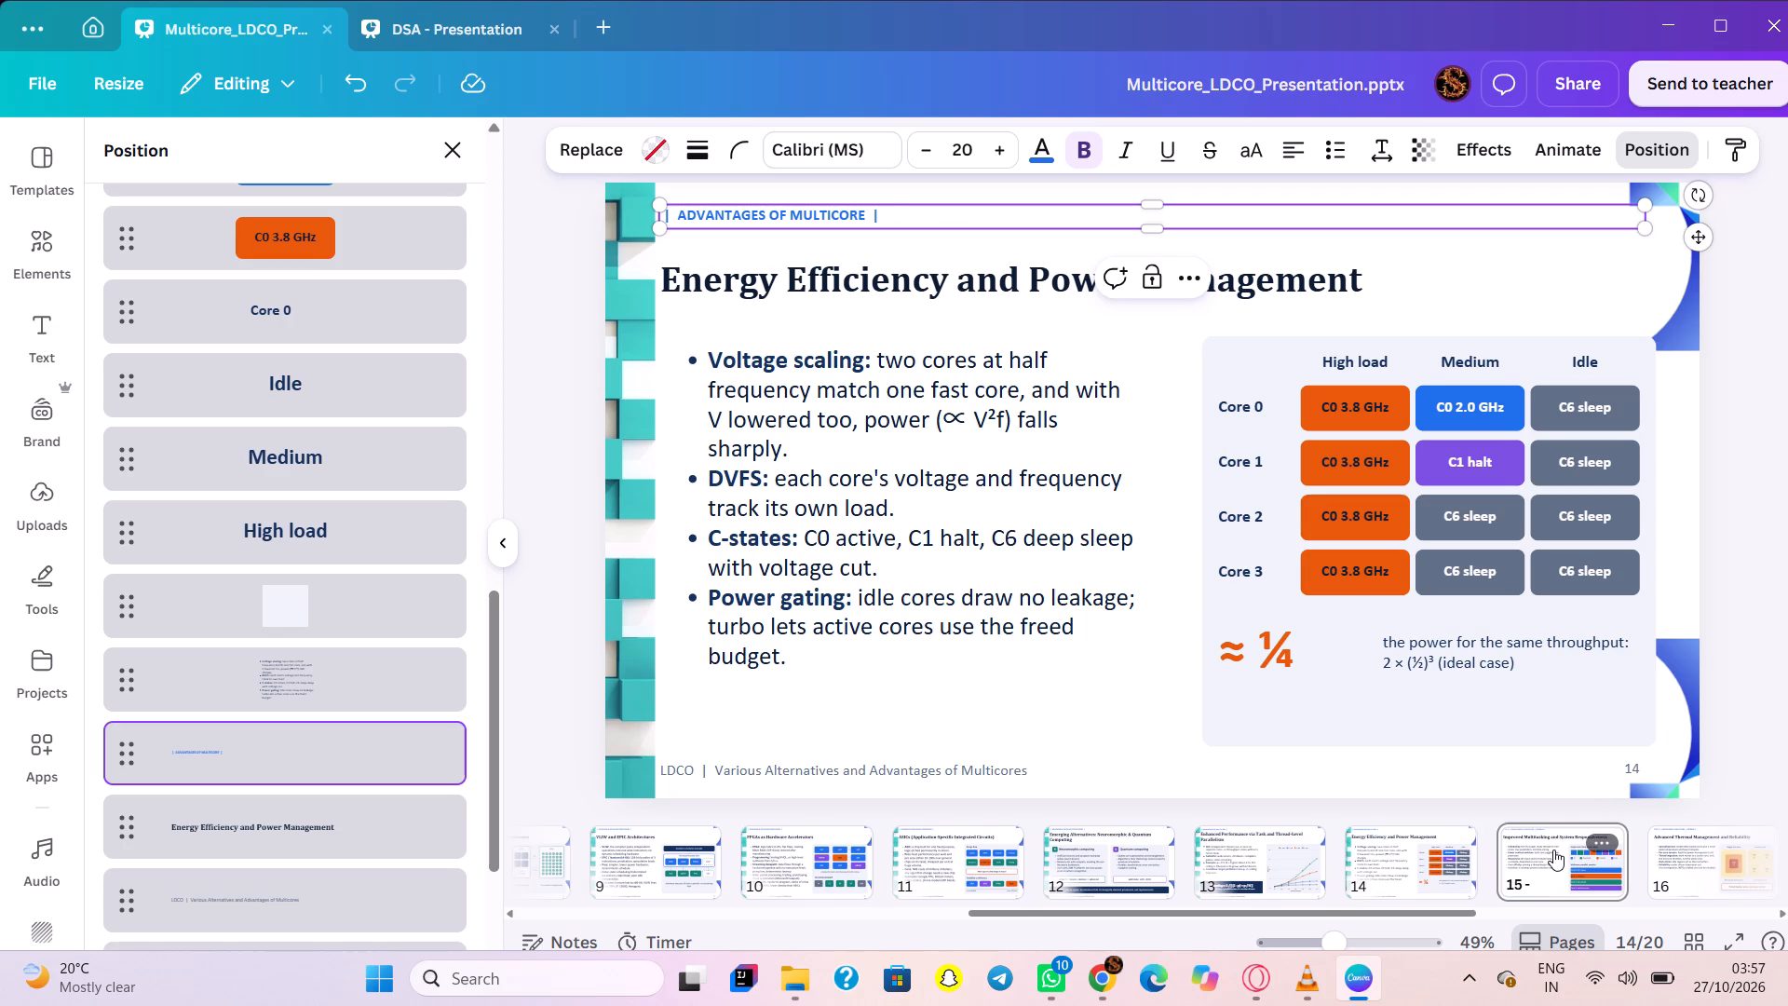
click(994, 214)
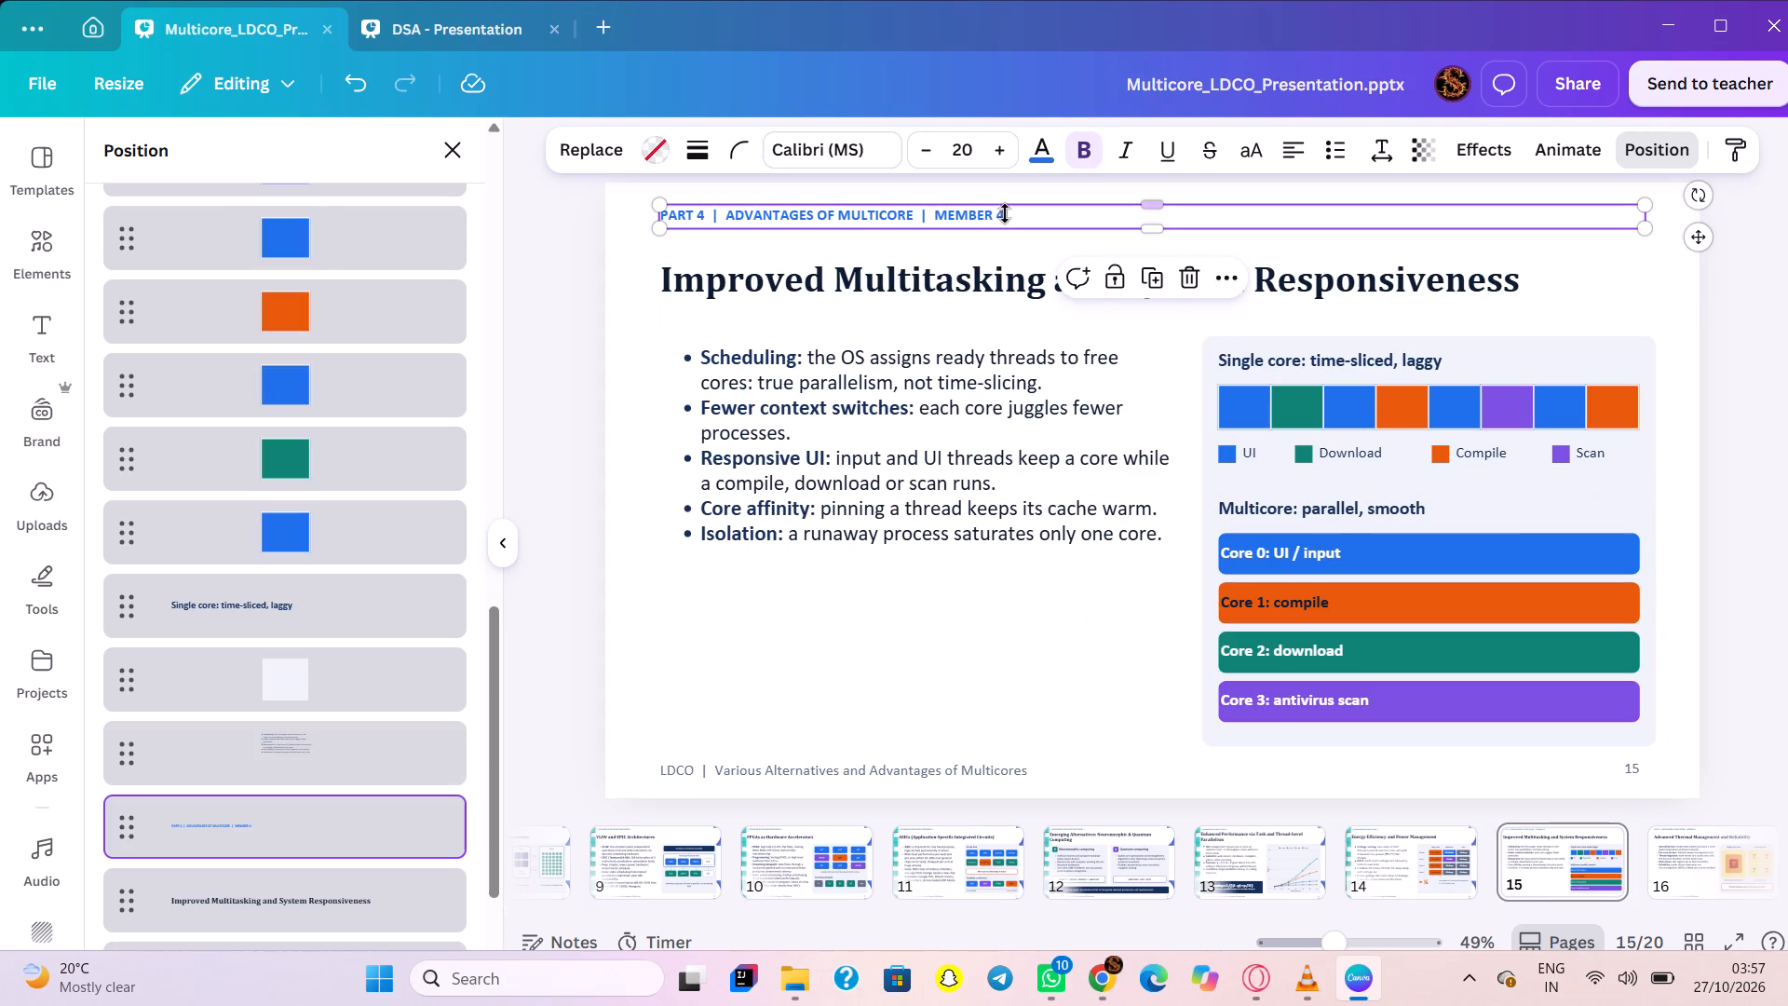
click(1009, 213)
click(1013, 218)
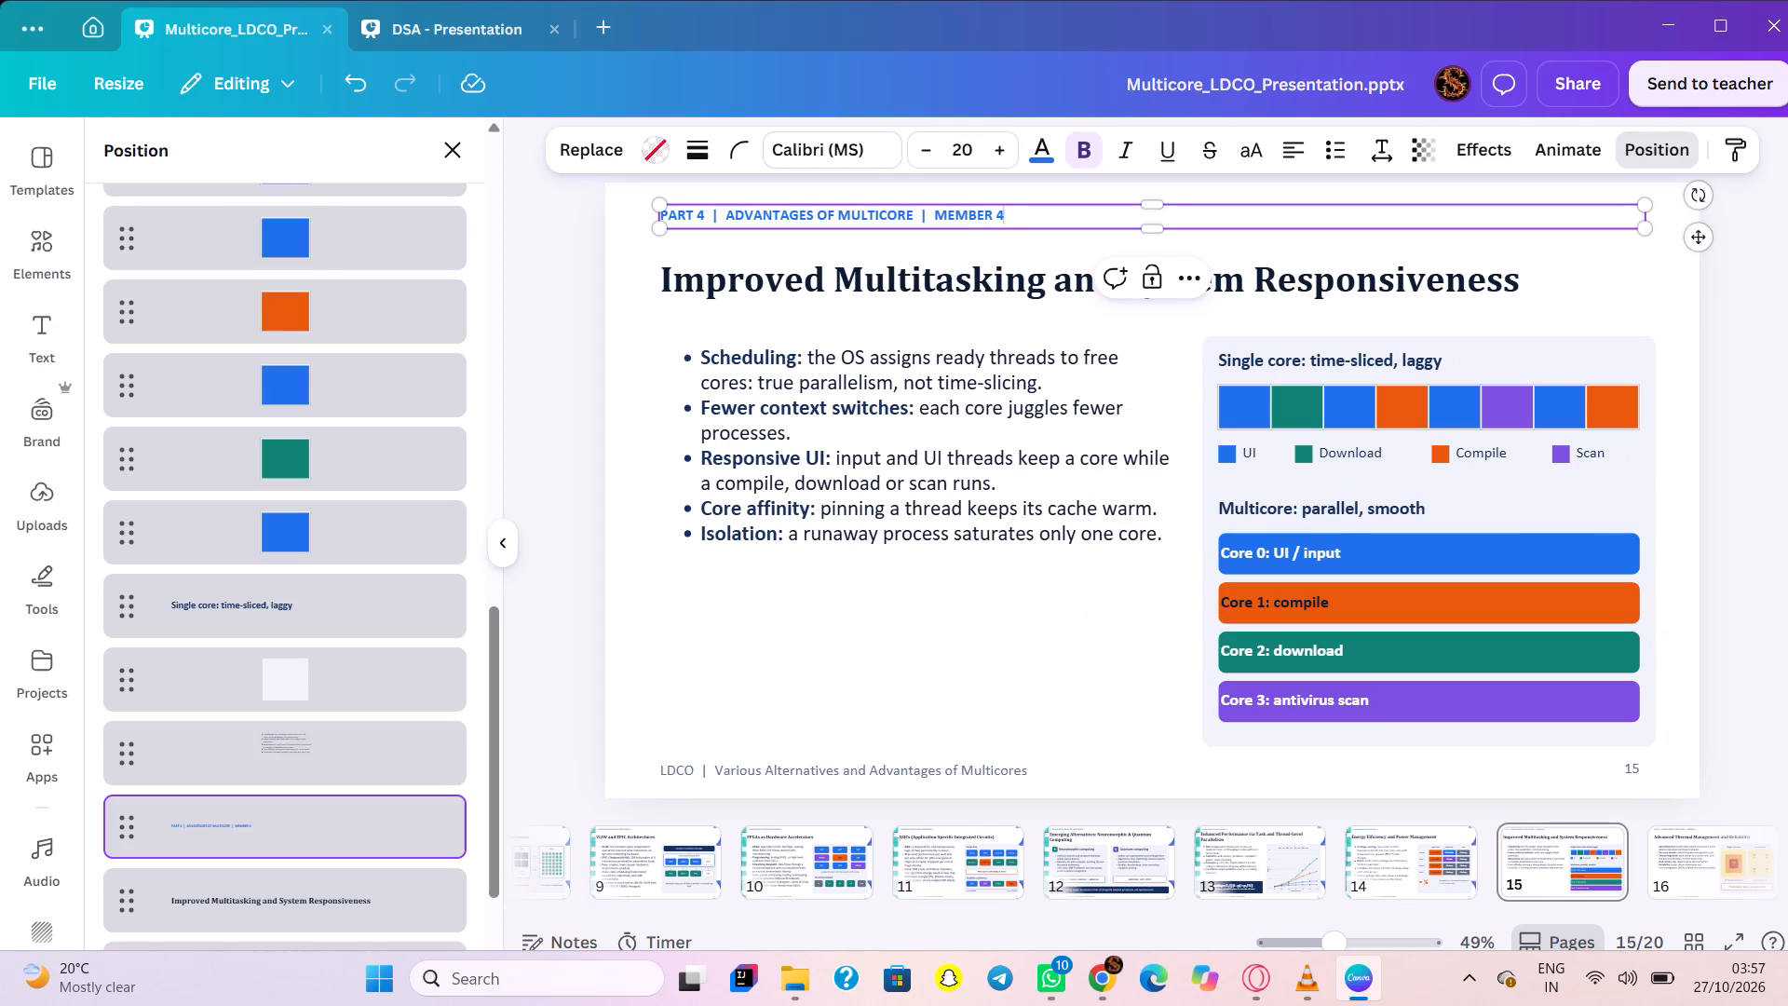
key(BackSpace)
key(BackSpace)
key(BackSpace)
key(BackSpace)
key(BackSpace)
key(BackSpace)
key(BackSpace)
key(BackSpace)
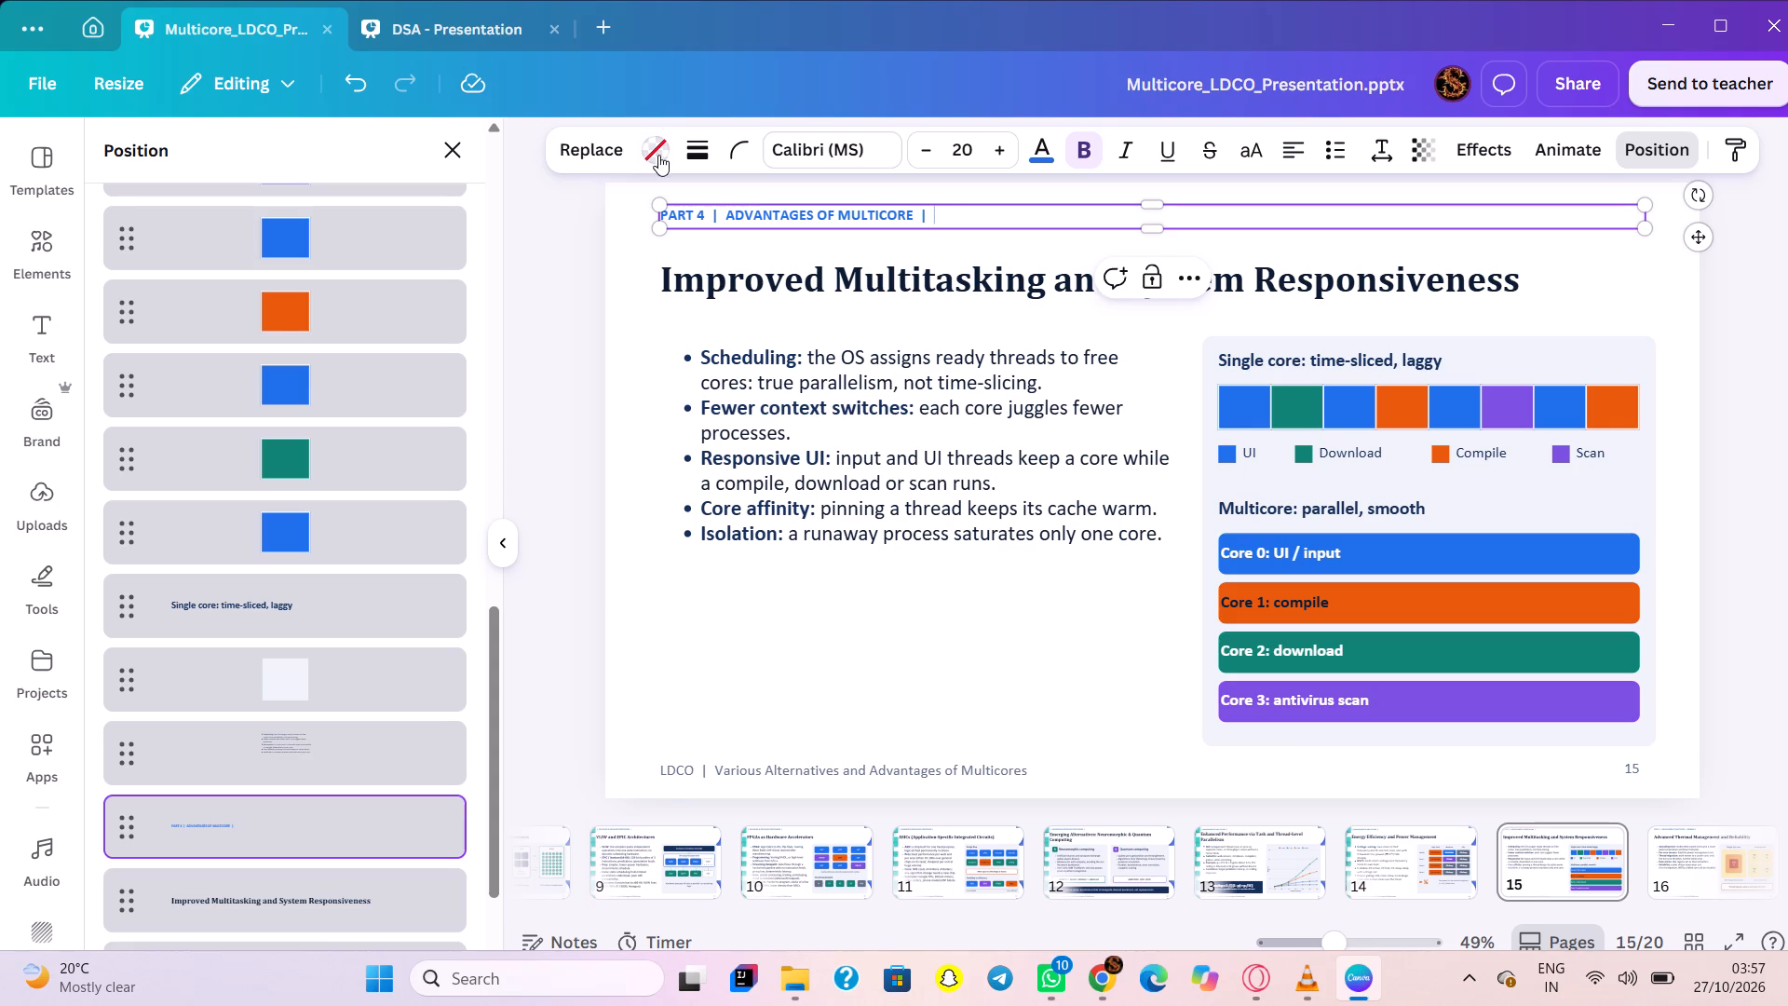
Delete the "PART 4" label from the start of slide 15's header, keeping "ADVANTAGES OF MULTICORE".
click(708, 215)
key(BackSpace)
key(BackSpace)
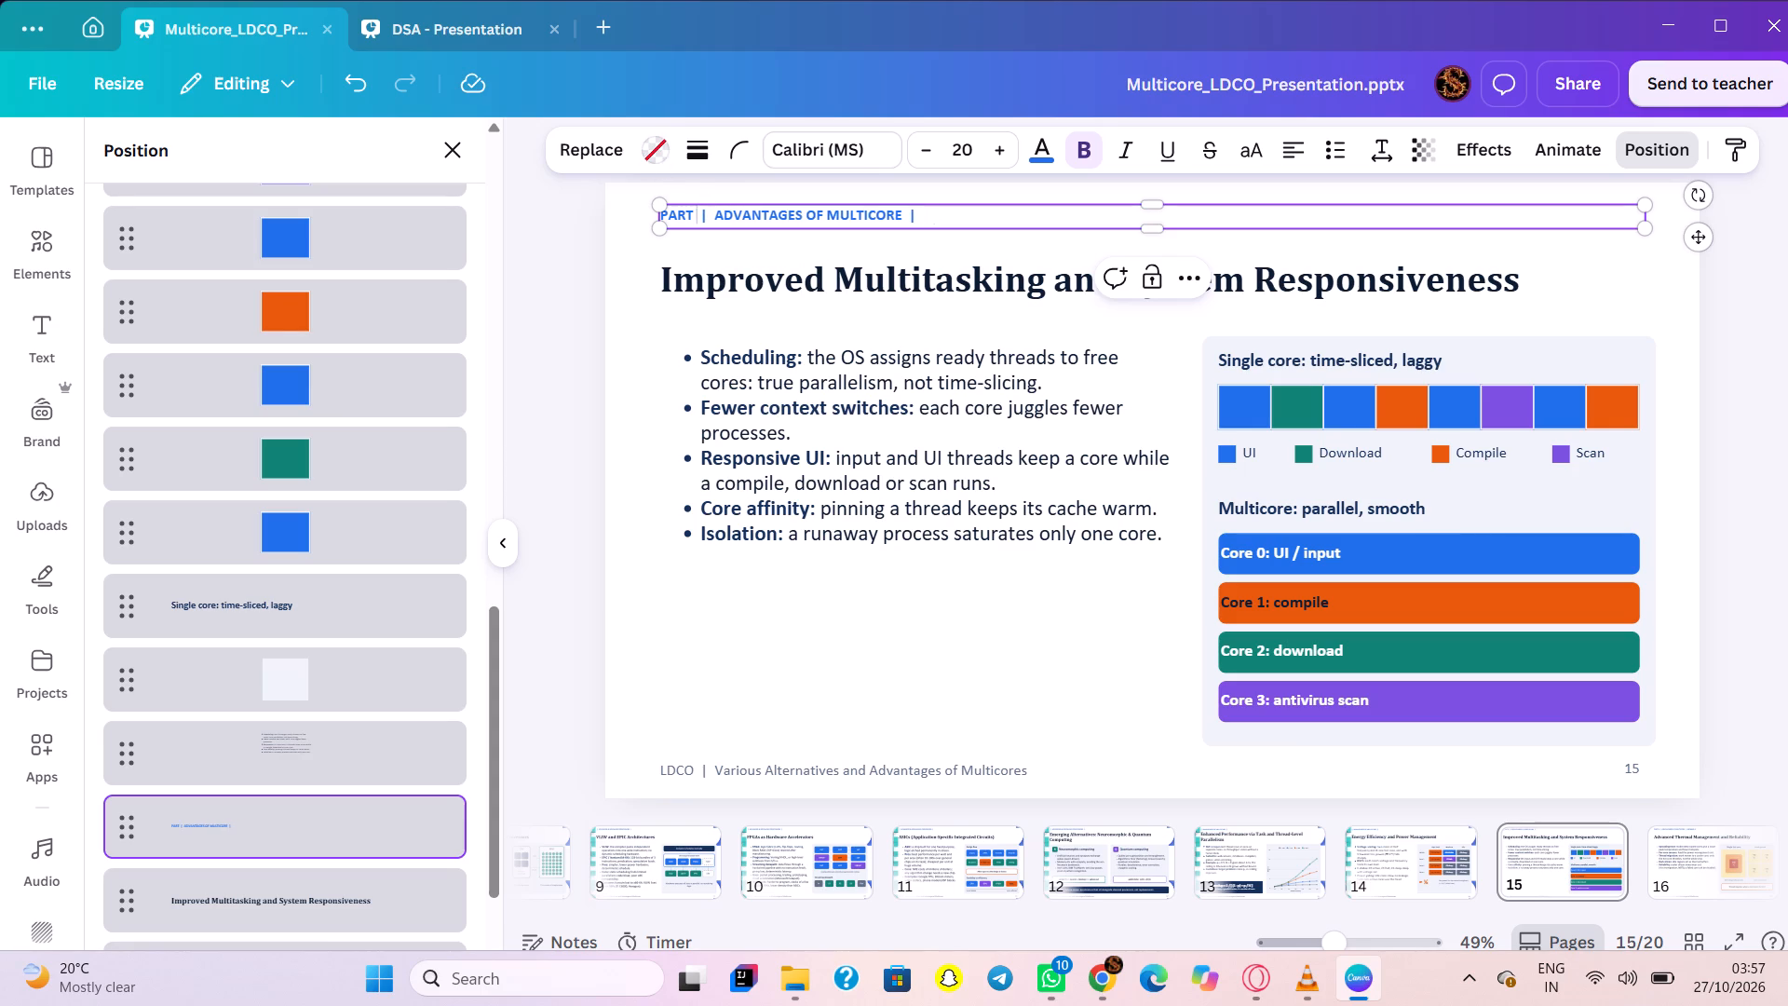
key(BackSpace)
key(BackSpace)
key(BackSpace)
key(BackSpace)
key(BackSpace)
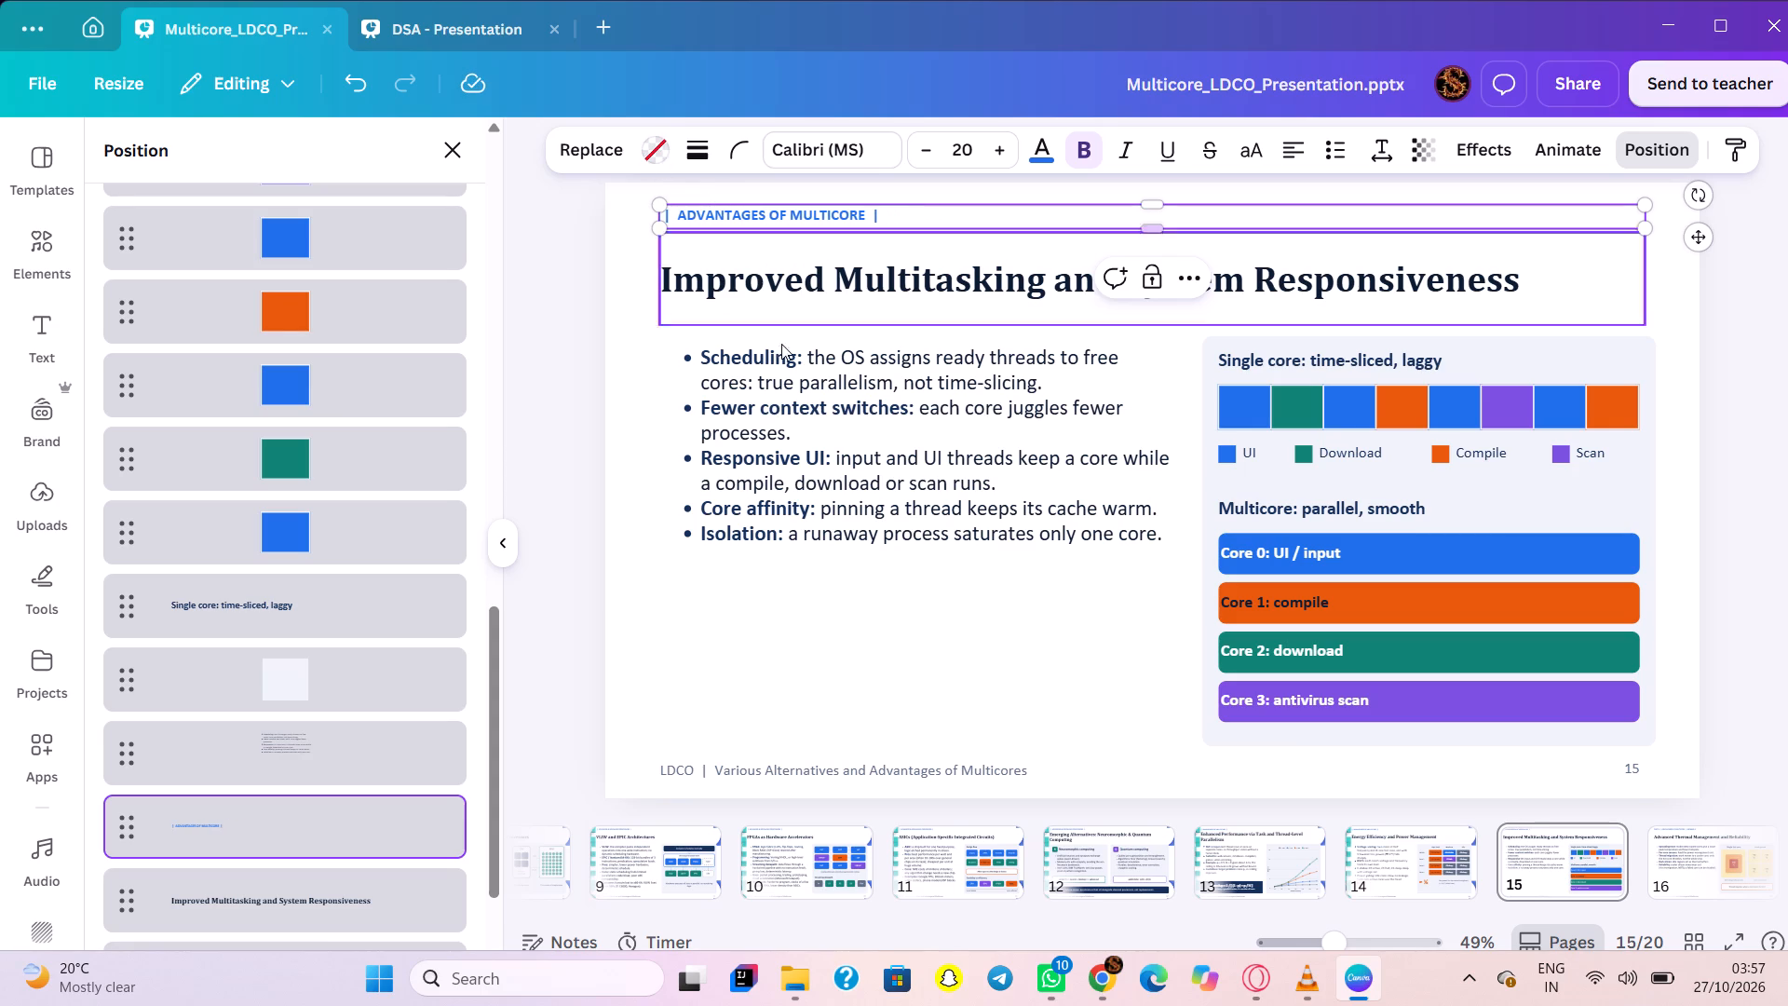
Increase the bullet text on slide 15, Improved Multitasking and System Responsiveness, to font size 33.
click(821, 423)
double_click(889, 138)
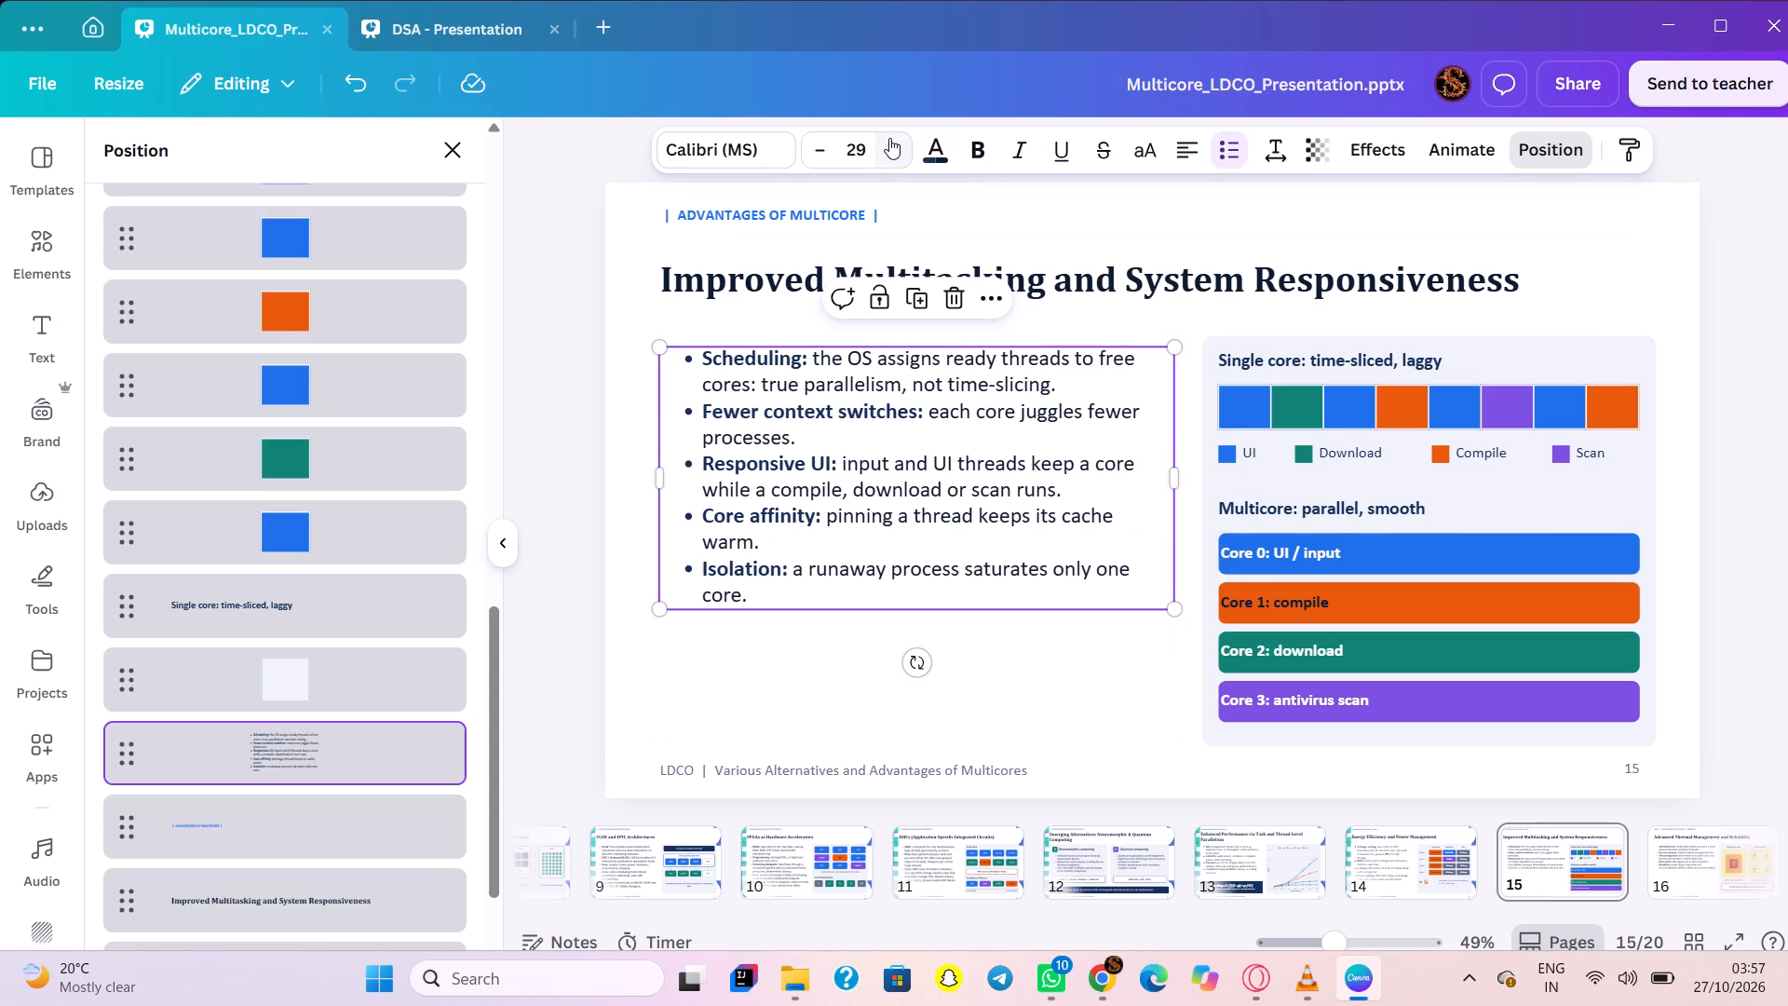
click(895, 139)
click(895, 139)
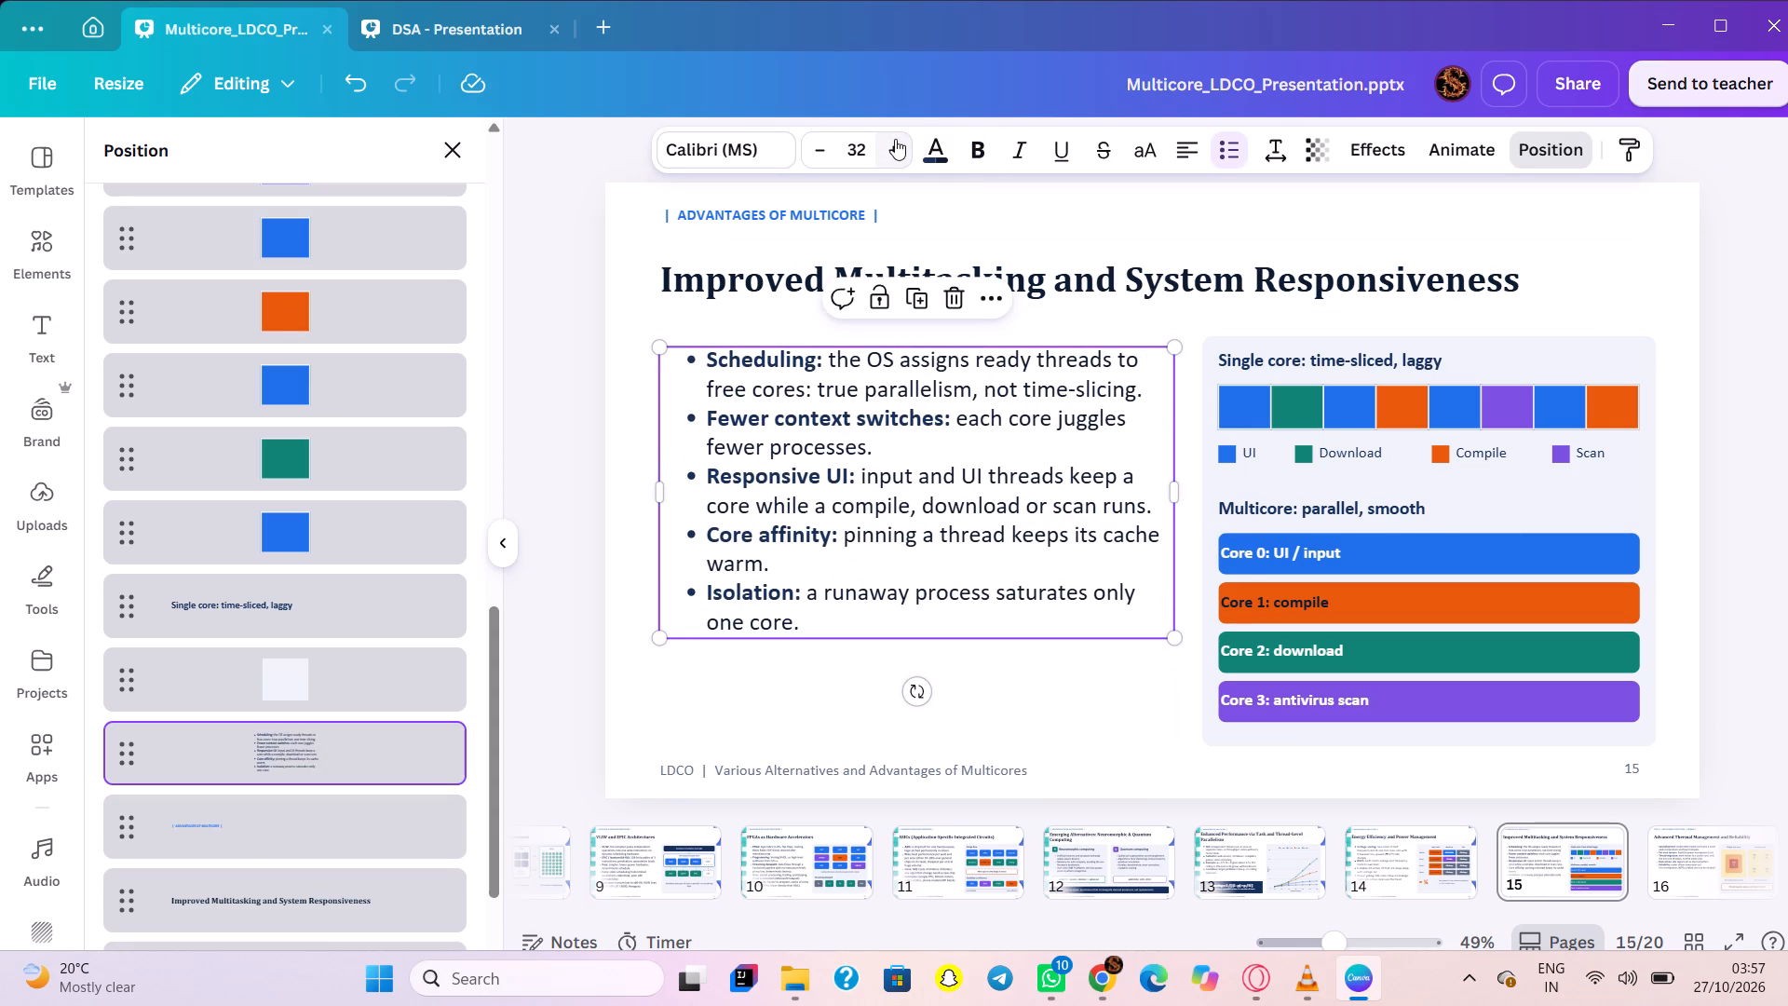
click(905, 141)
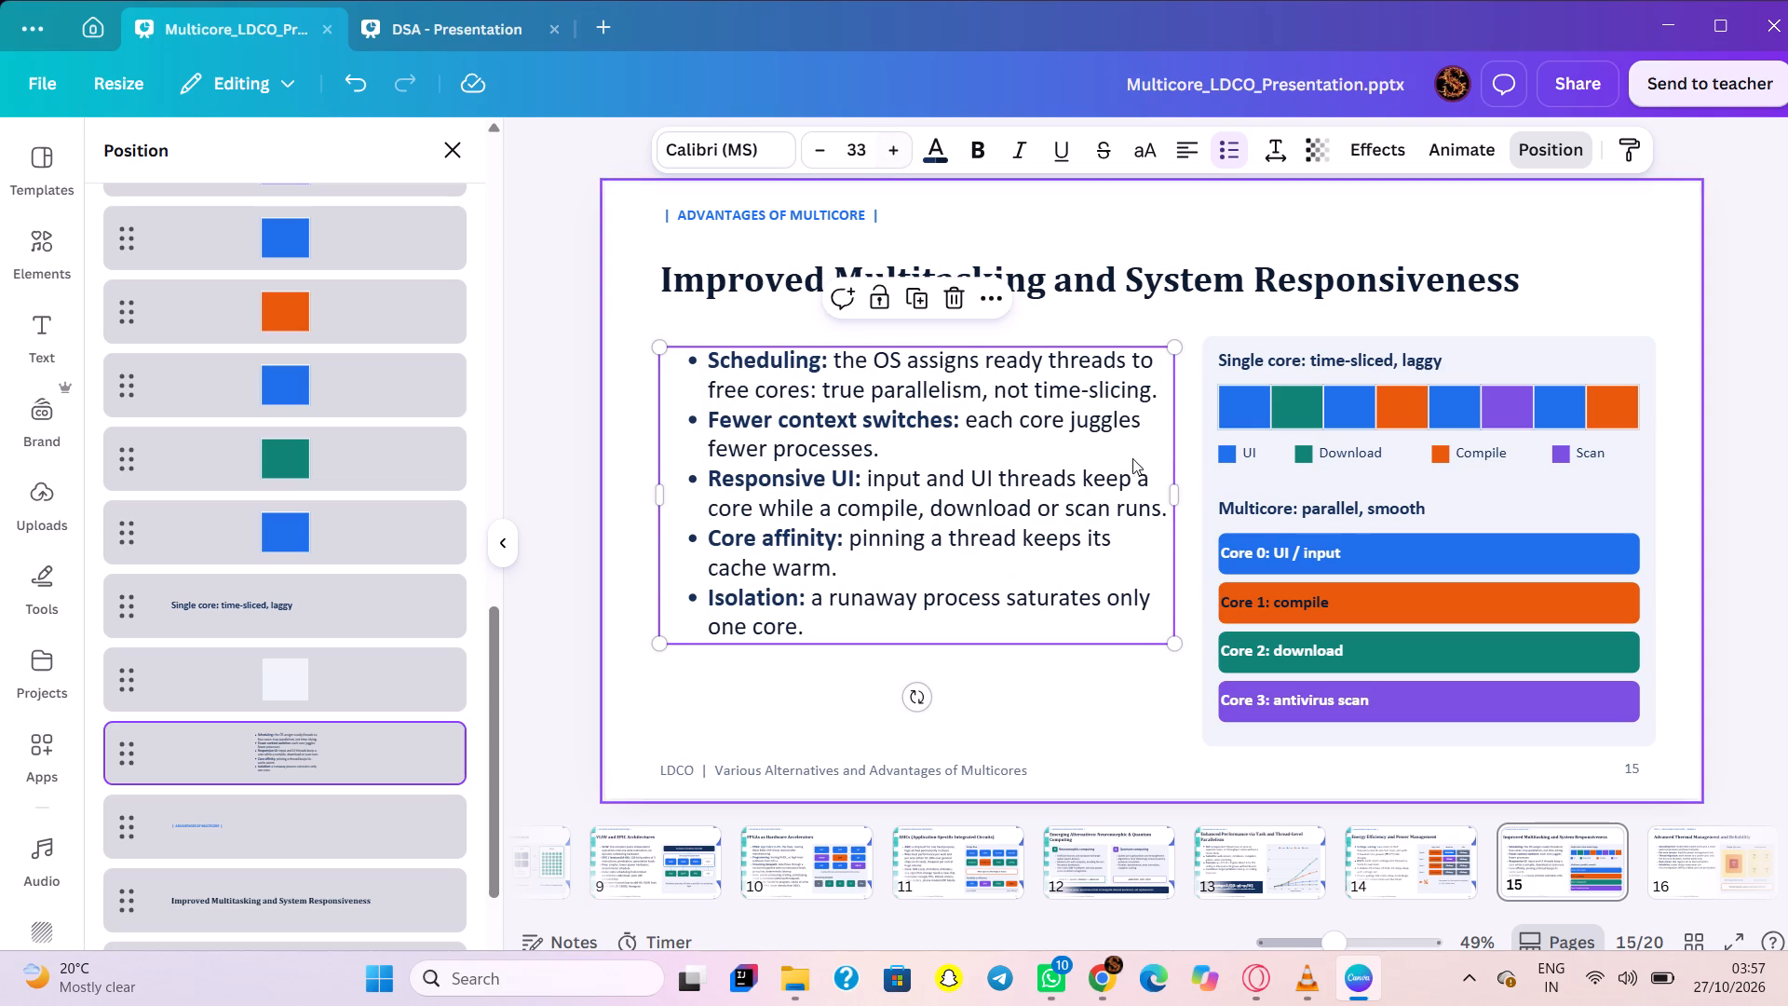
Narrow the bullet text box on slide 15 slightly, widening the gap before the single-core and multicore diagram.
drag(1183, 490, 1167, 494)
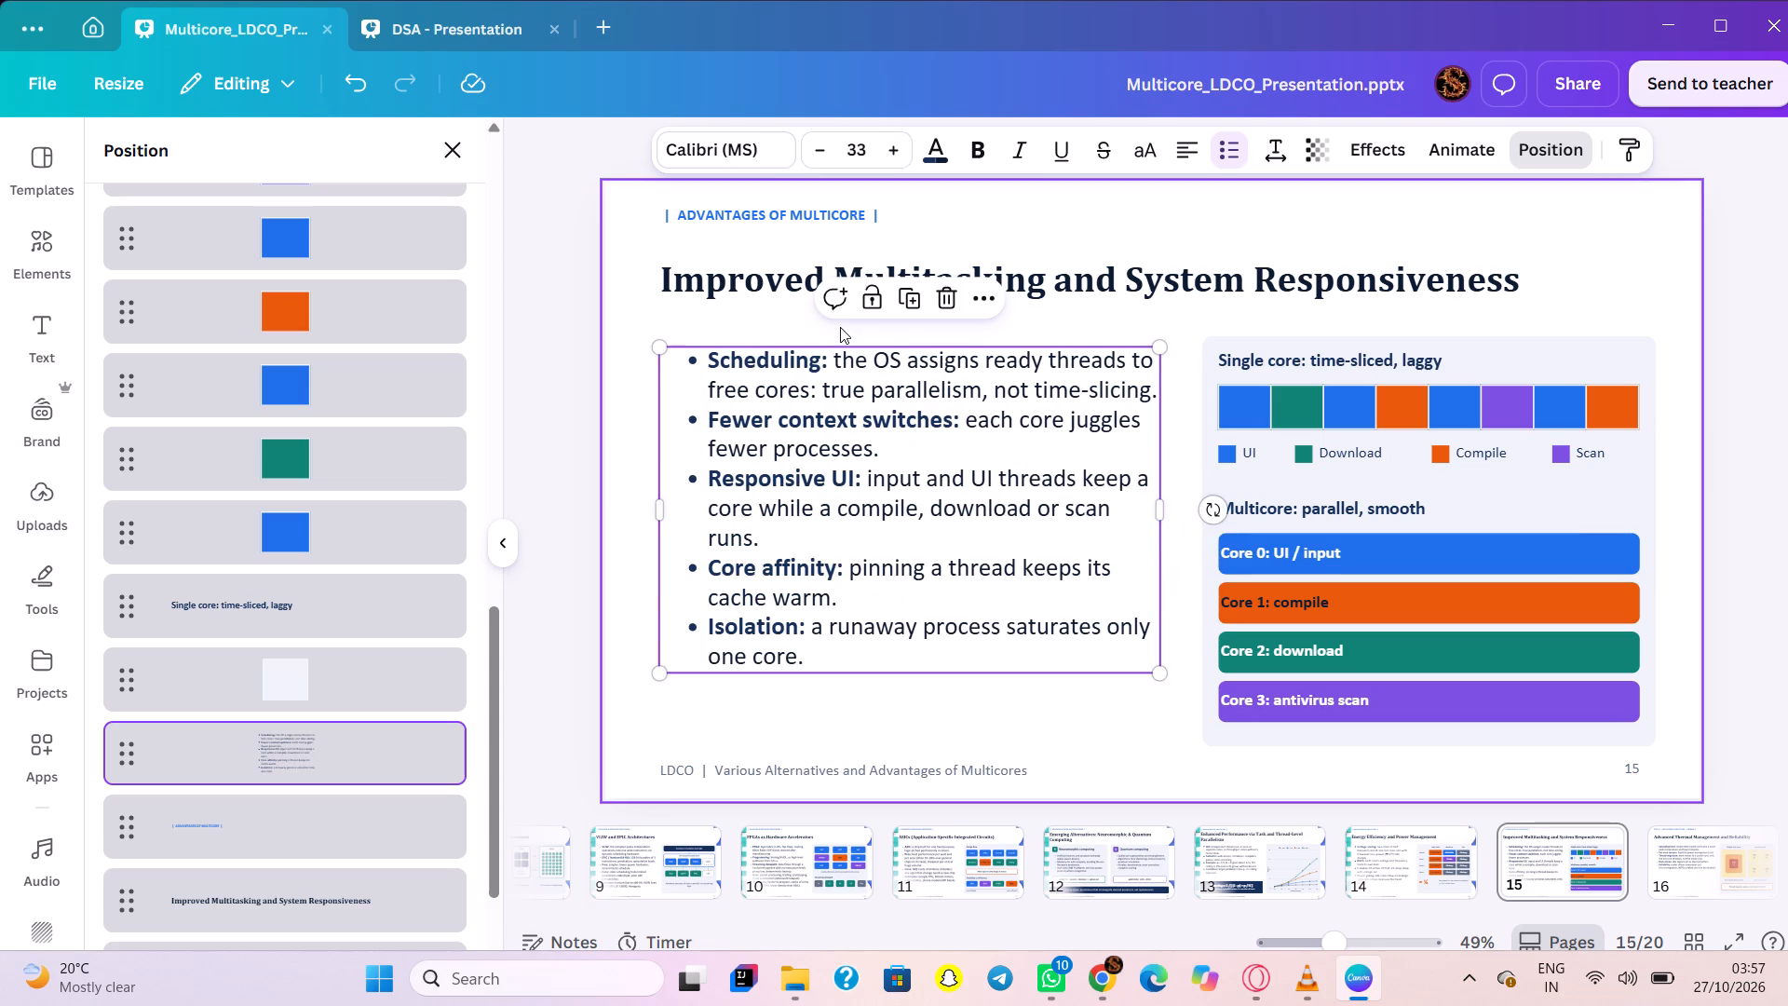
Paste the teal-block and blue-curve borders onto slide 15 and send the teal-block image to the back.
click(721, 307)
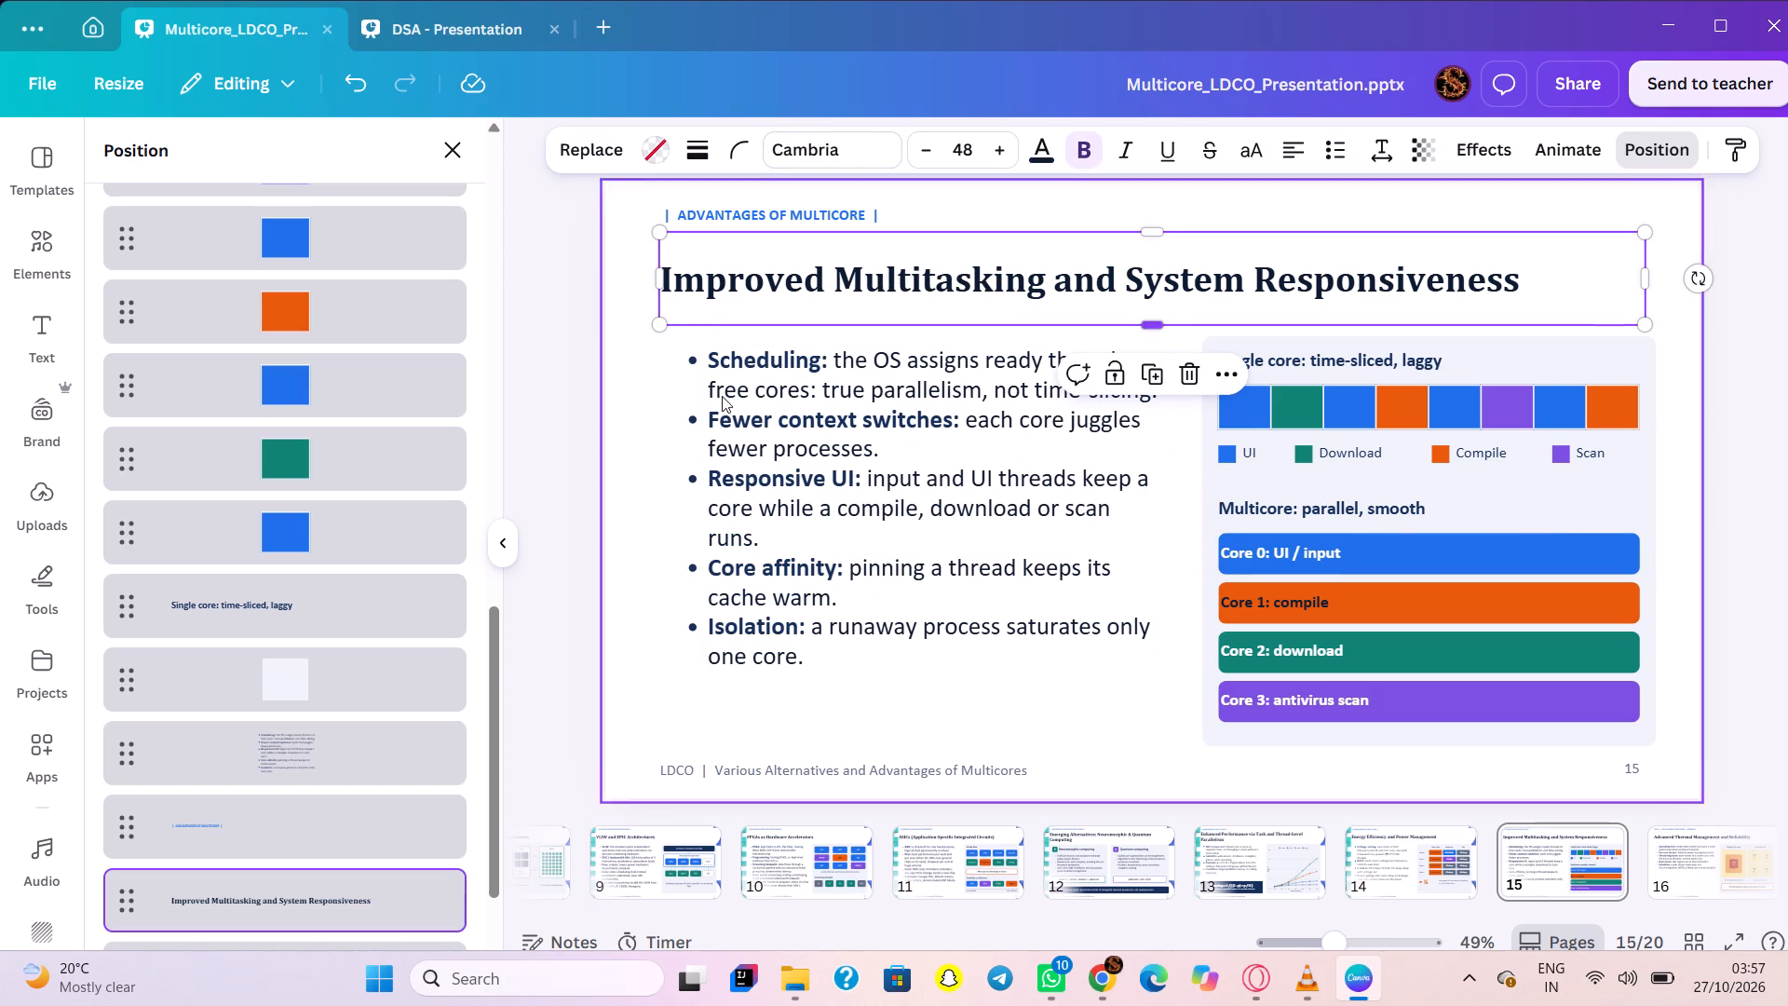
key(ctrl+v)
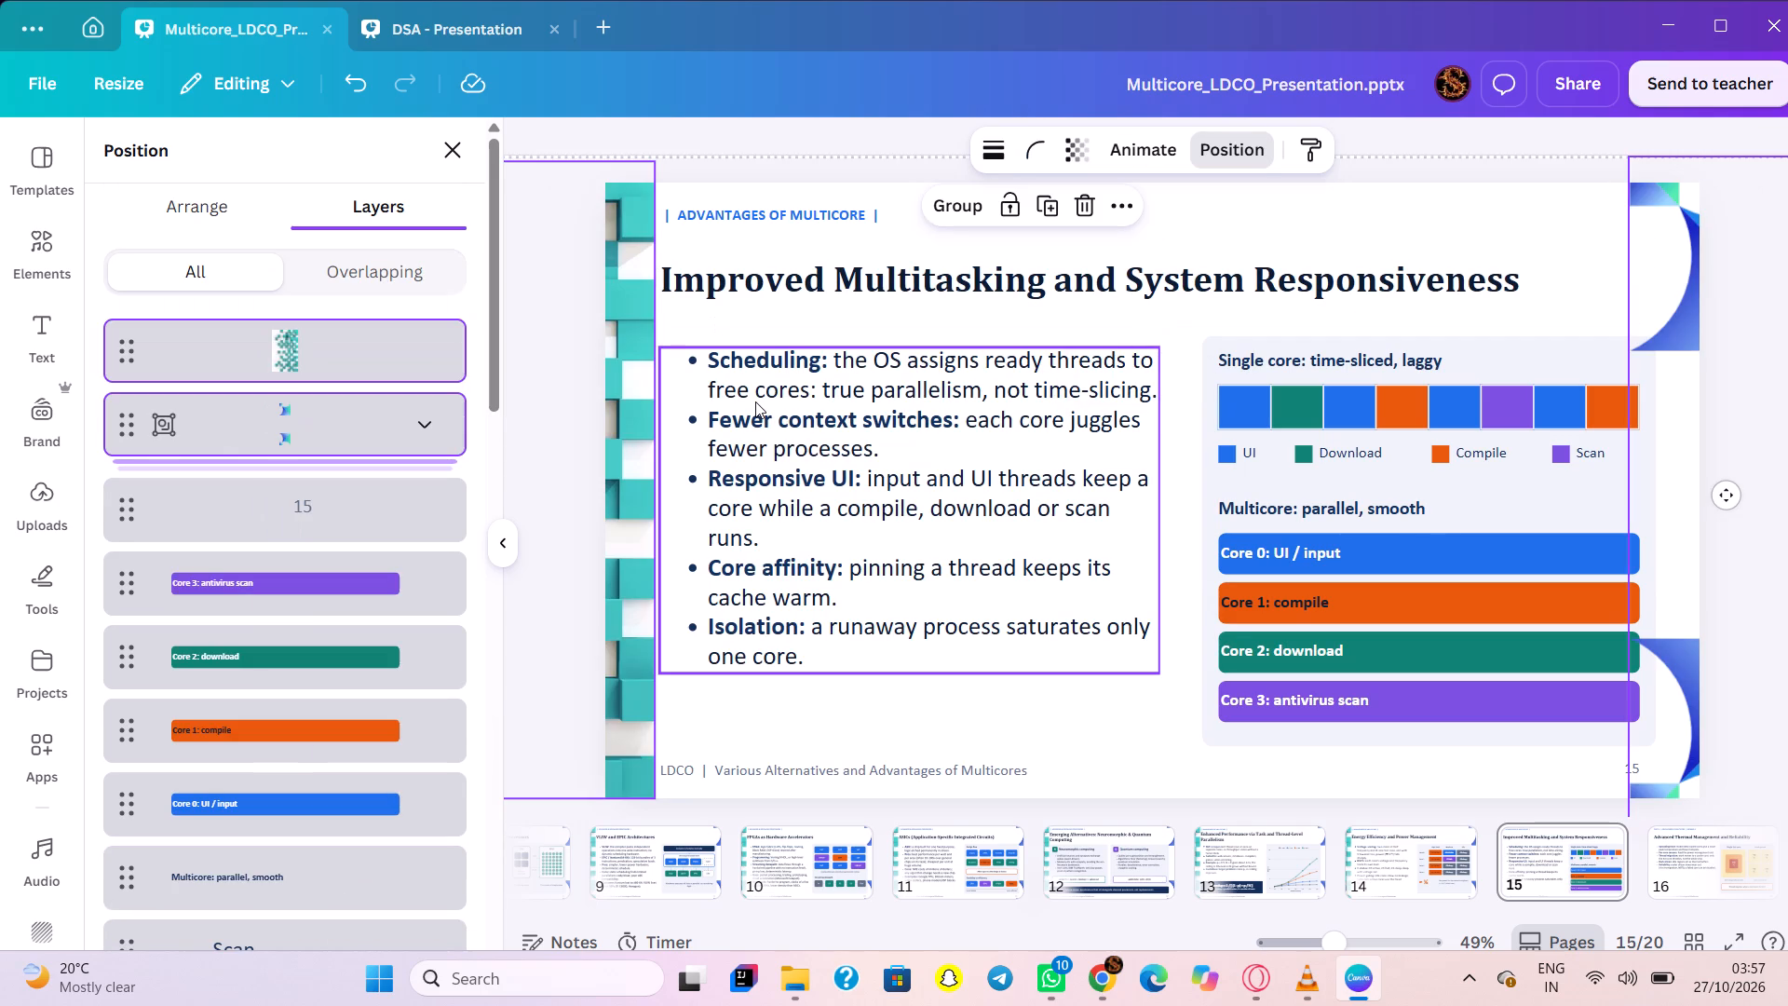
click(635, 373)
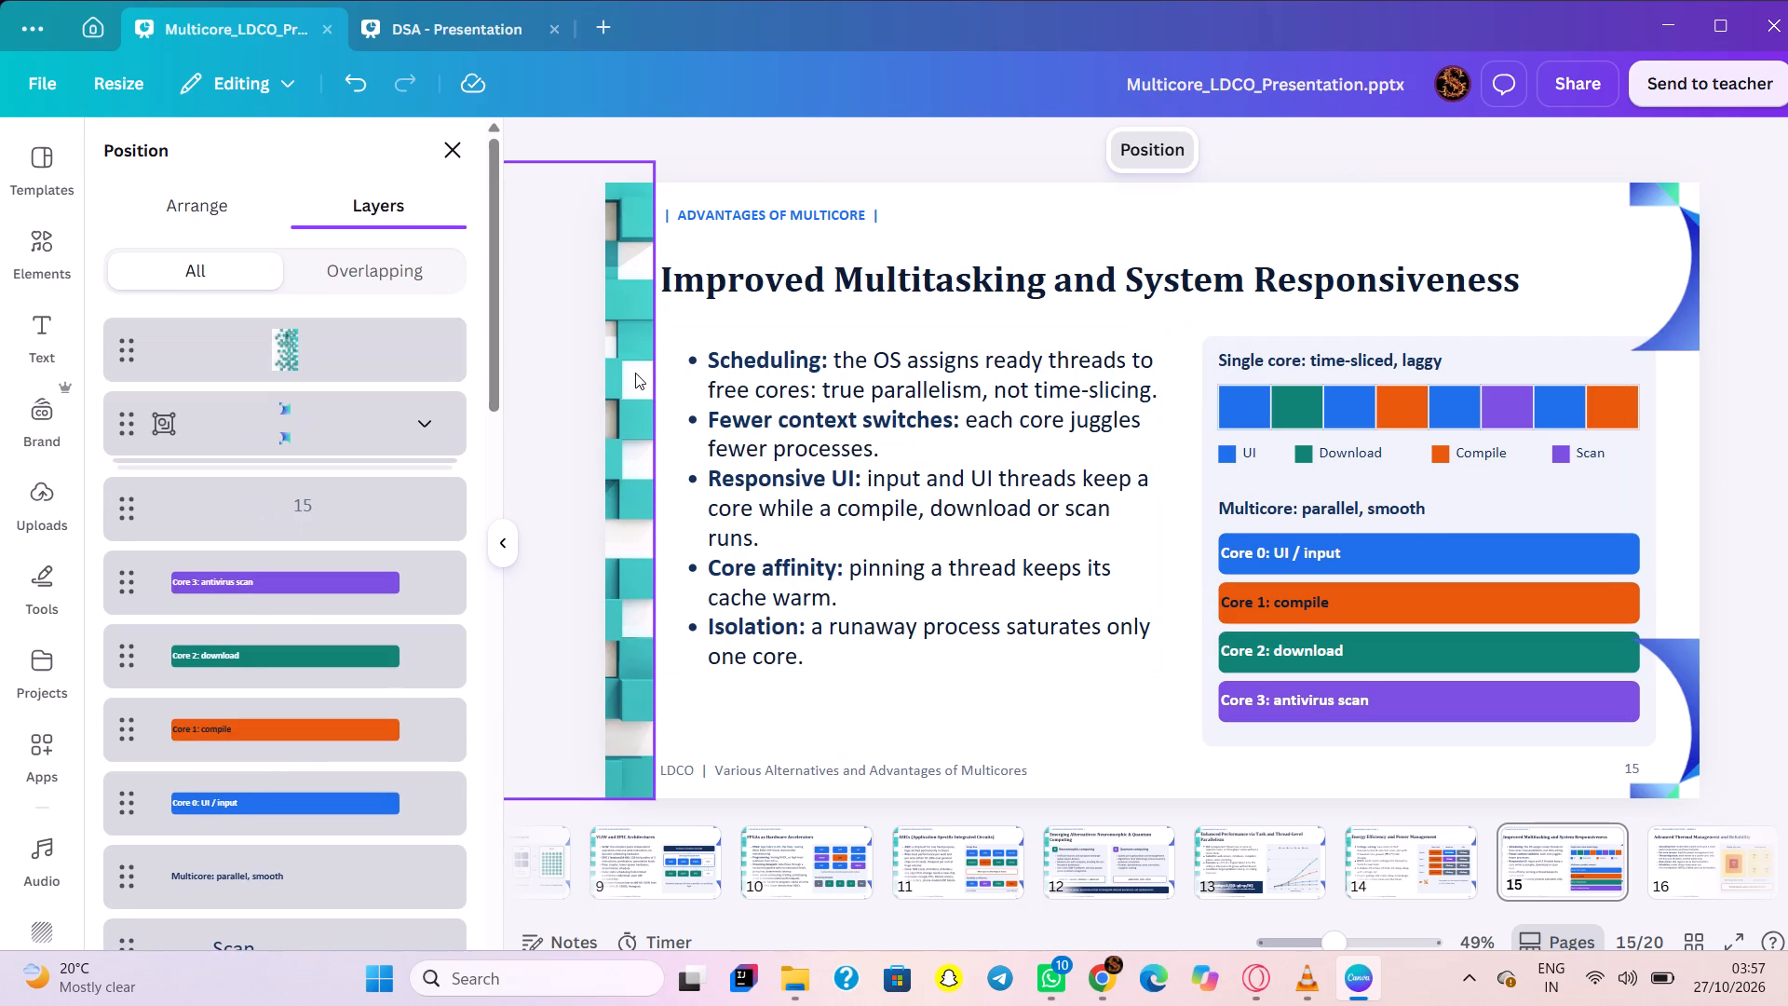
right_click(635, 373)
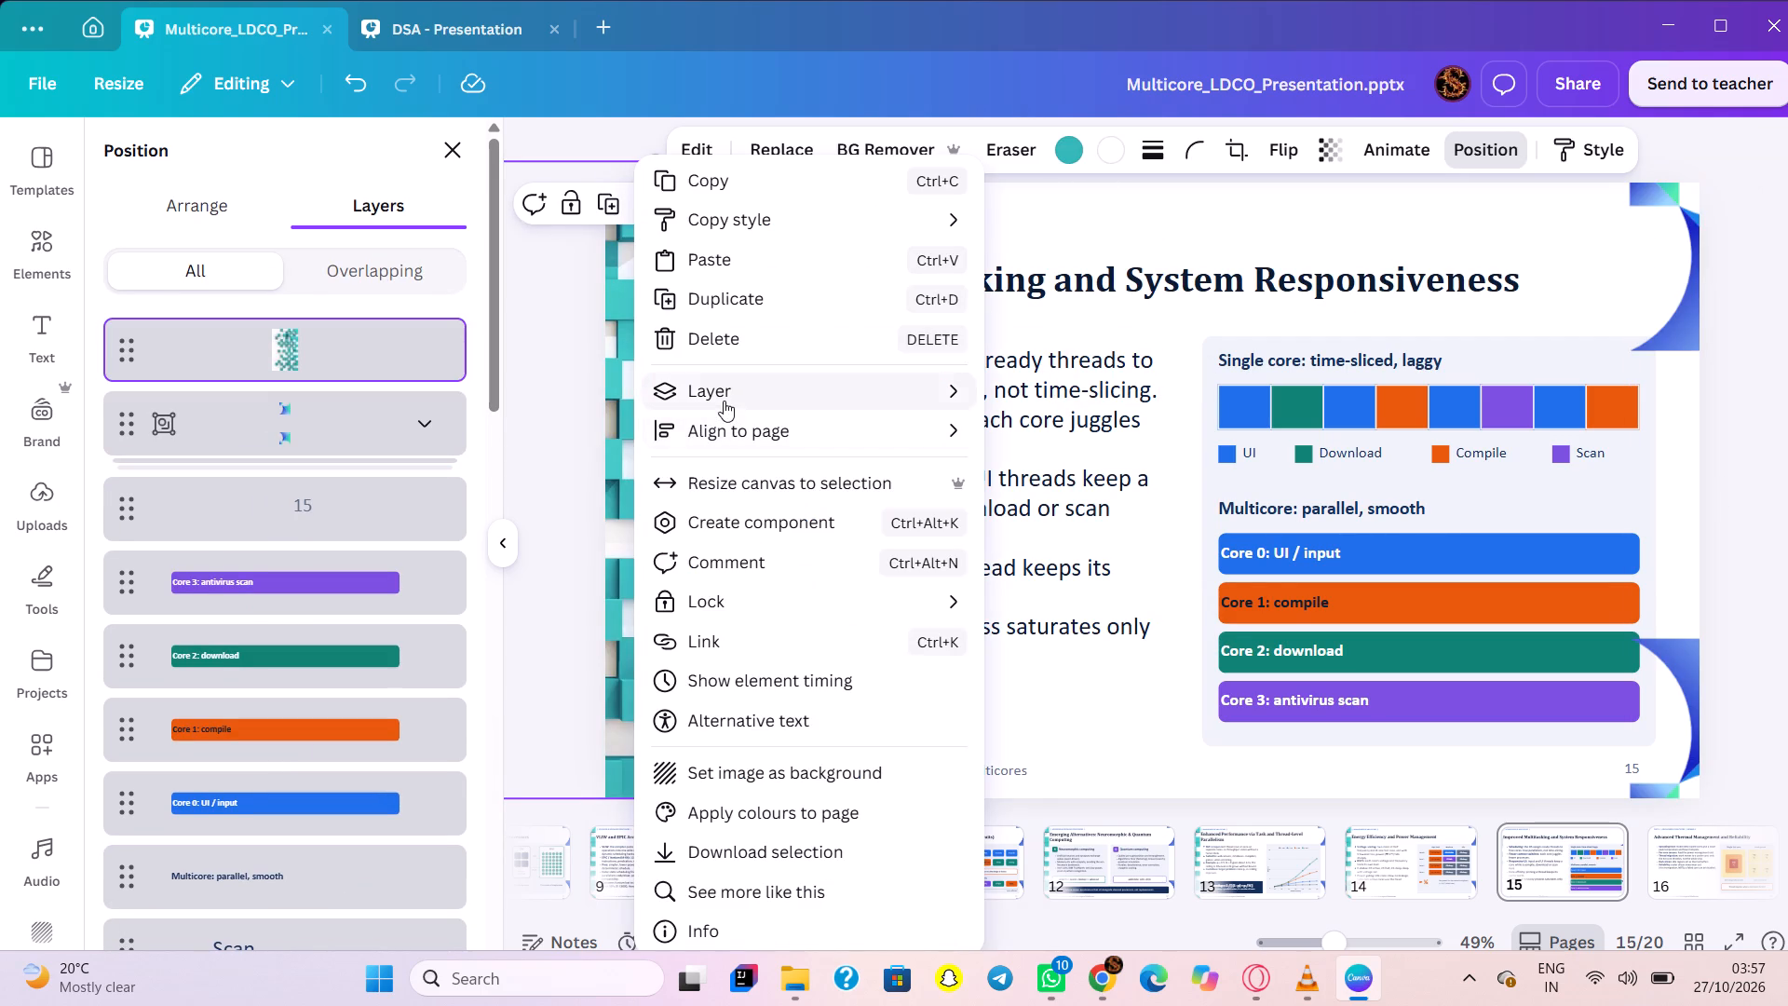
click(1034, 514)
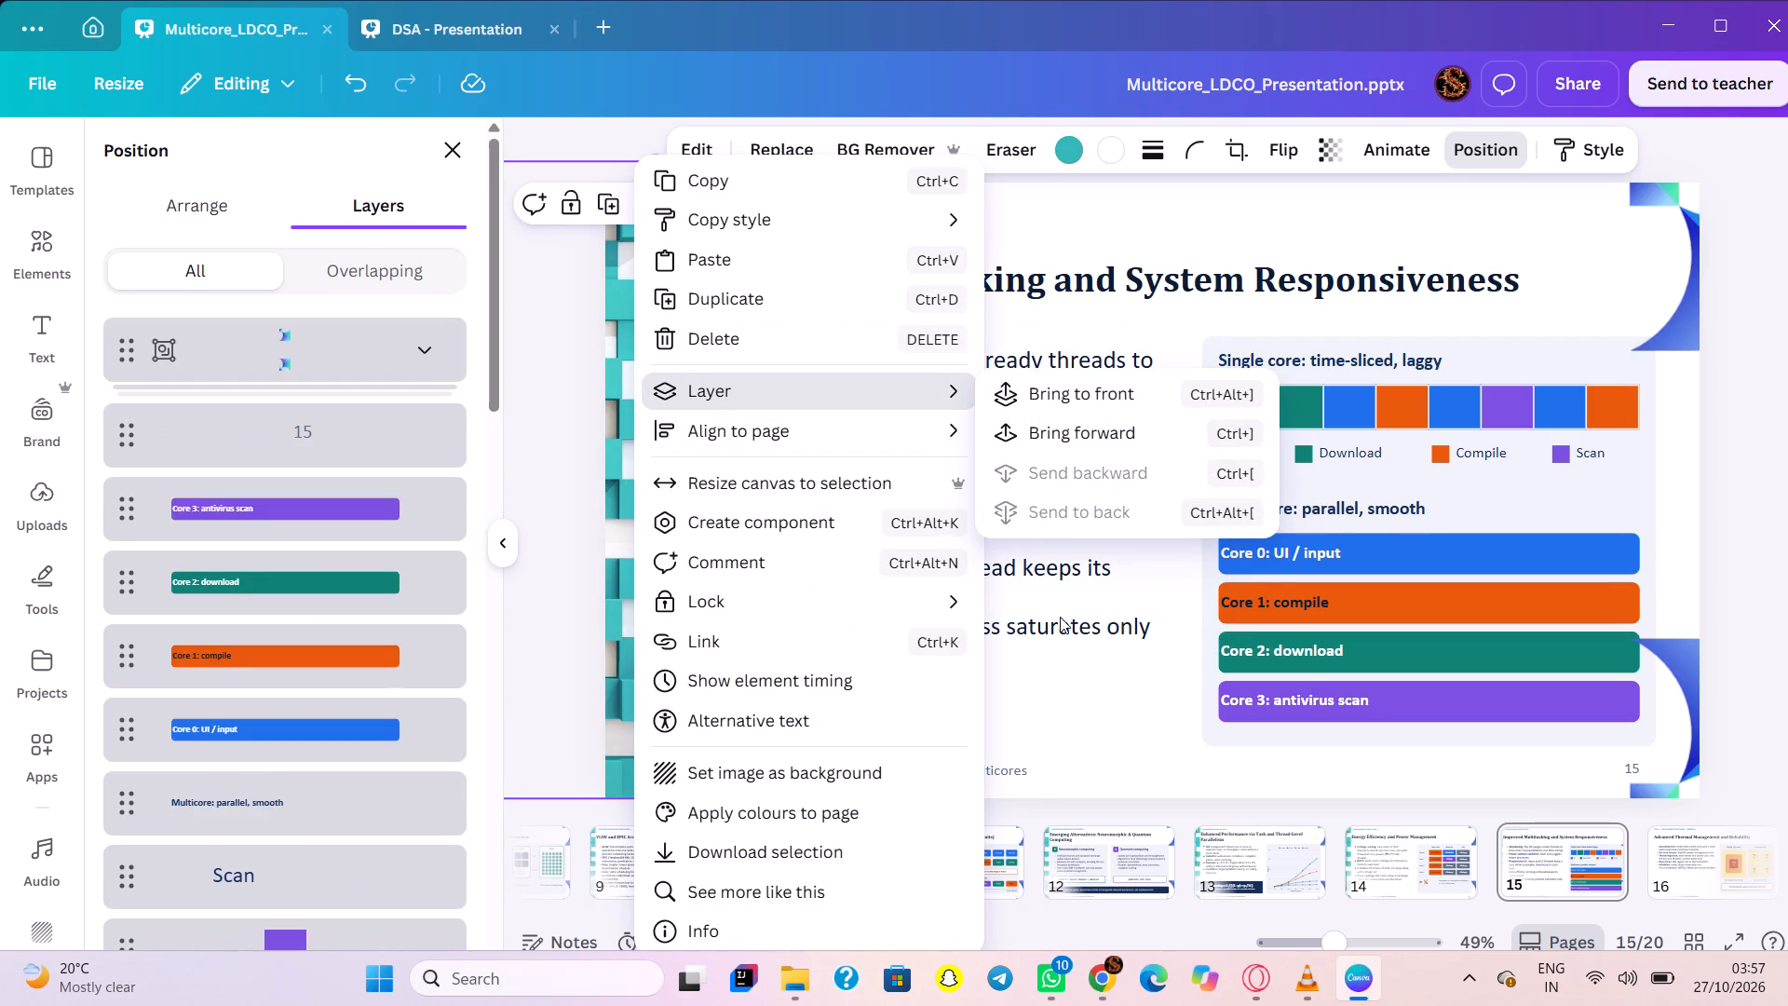
click(1058, 673)
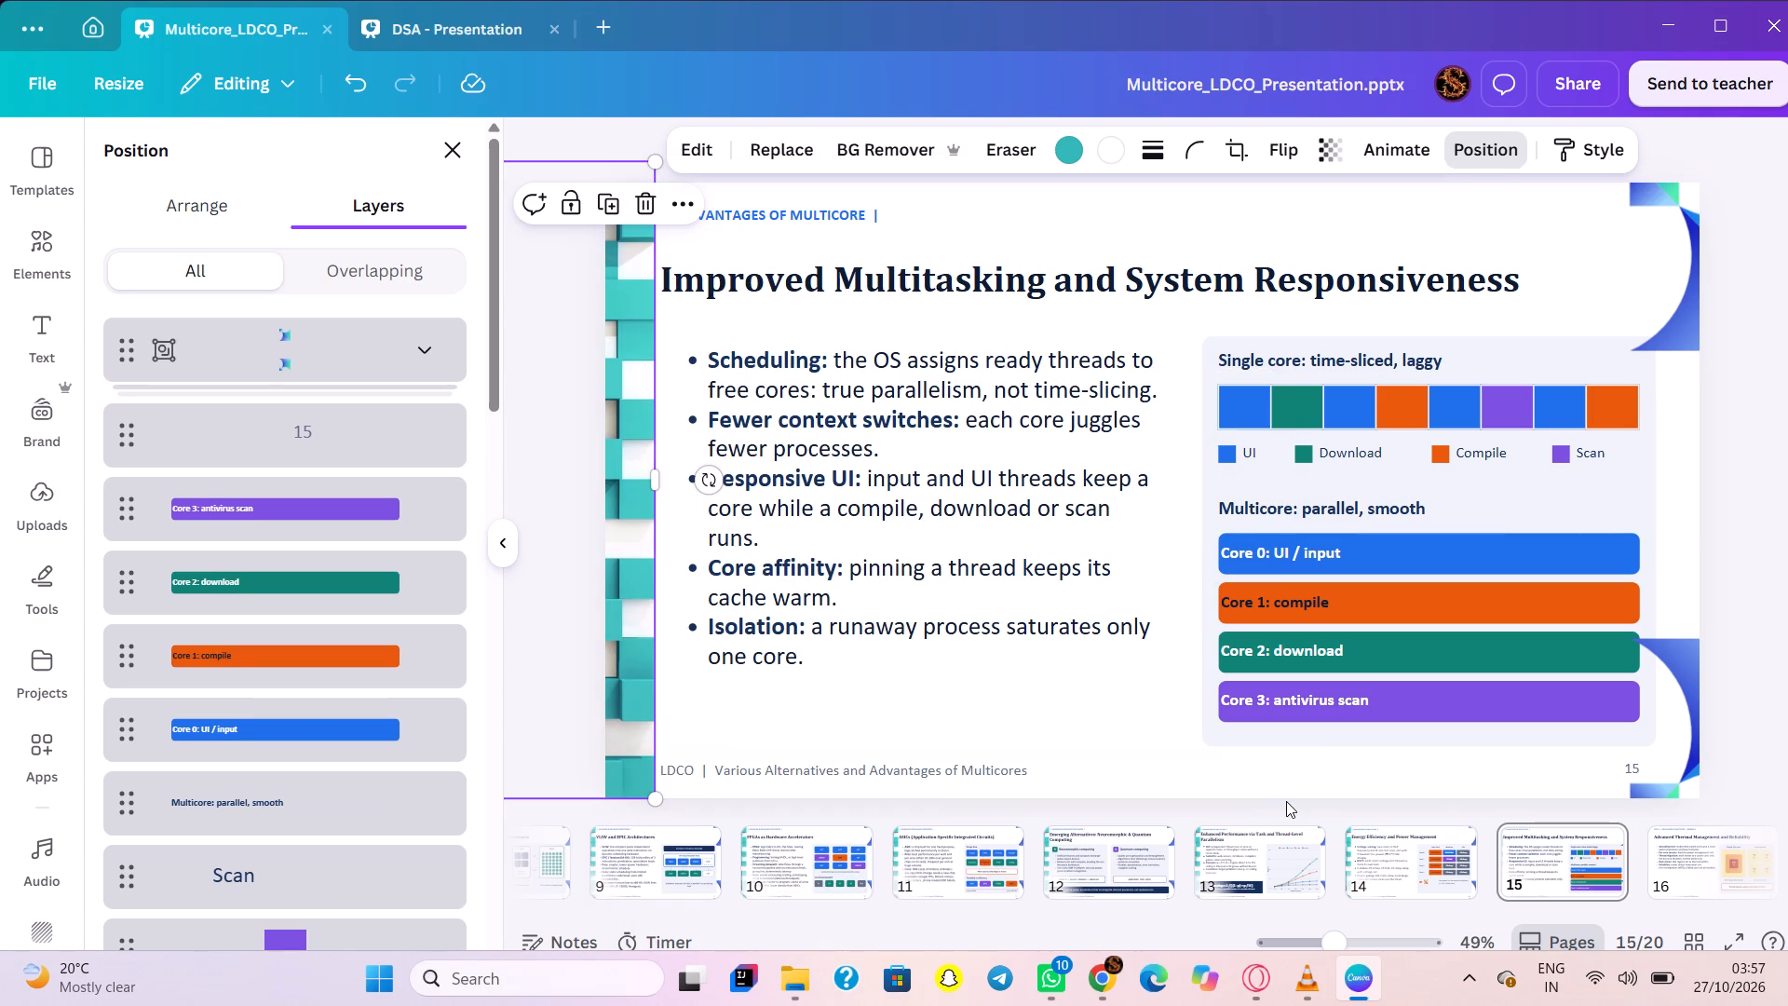
Paste both borders onto slide 16, Advanced Thermal Management and Reliability, and send them behind all other elements.
scroll(1377, 872, left, 3)
click(1377, 872)
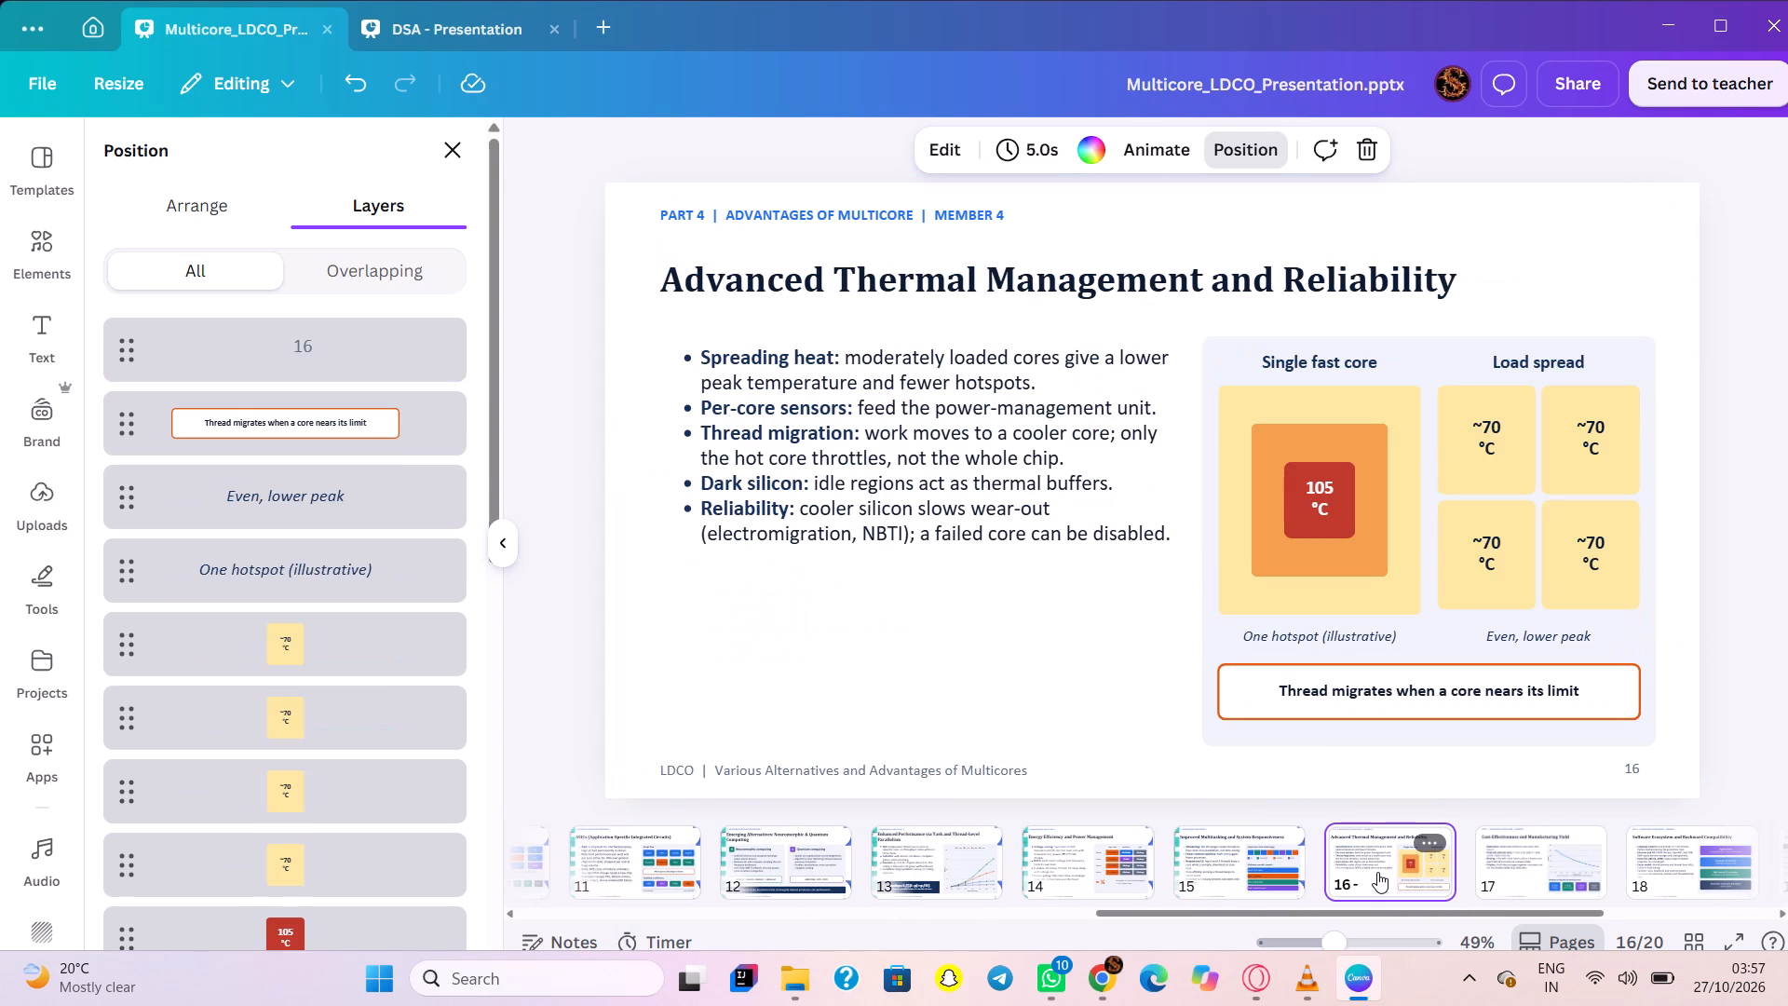
key(ctrl+v)
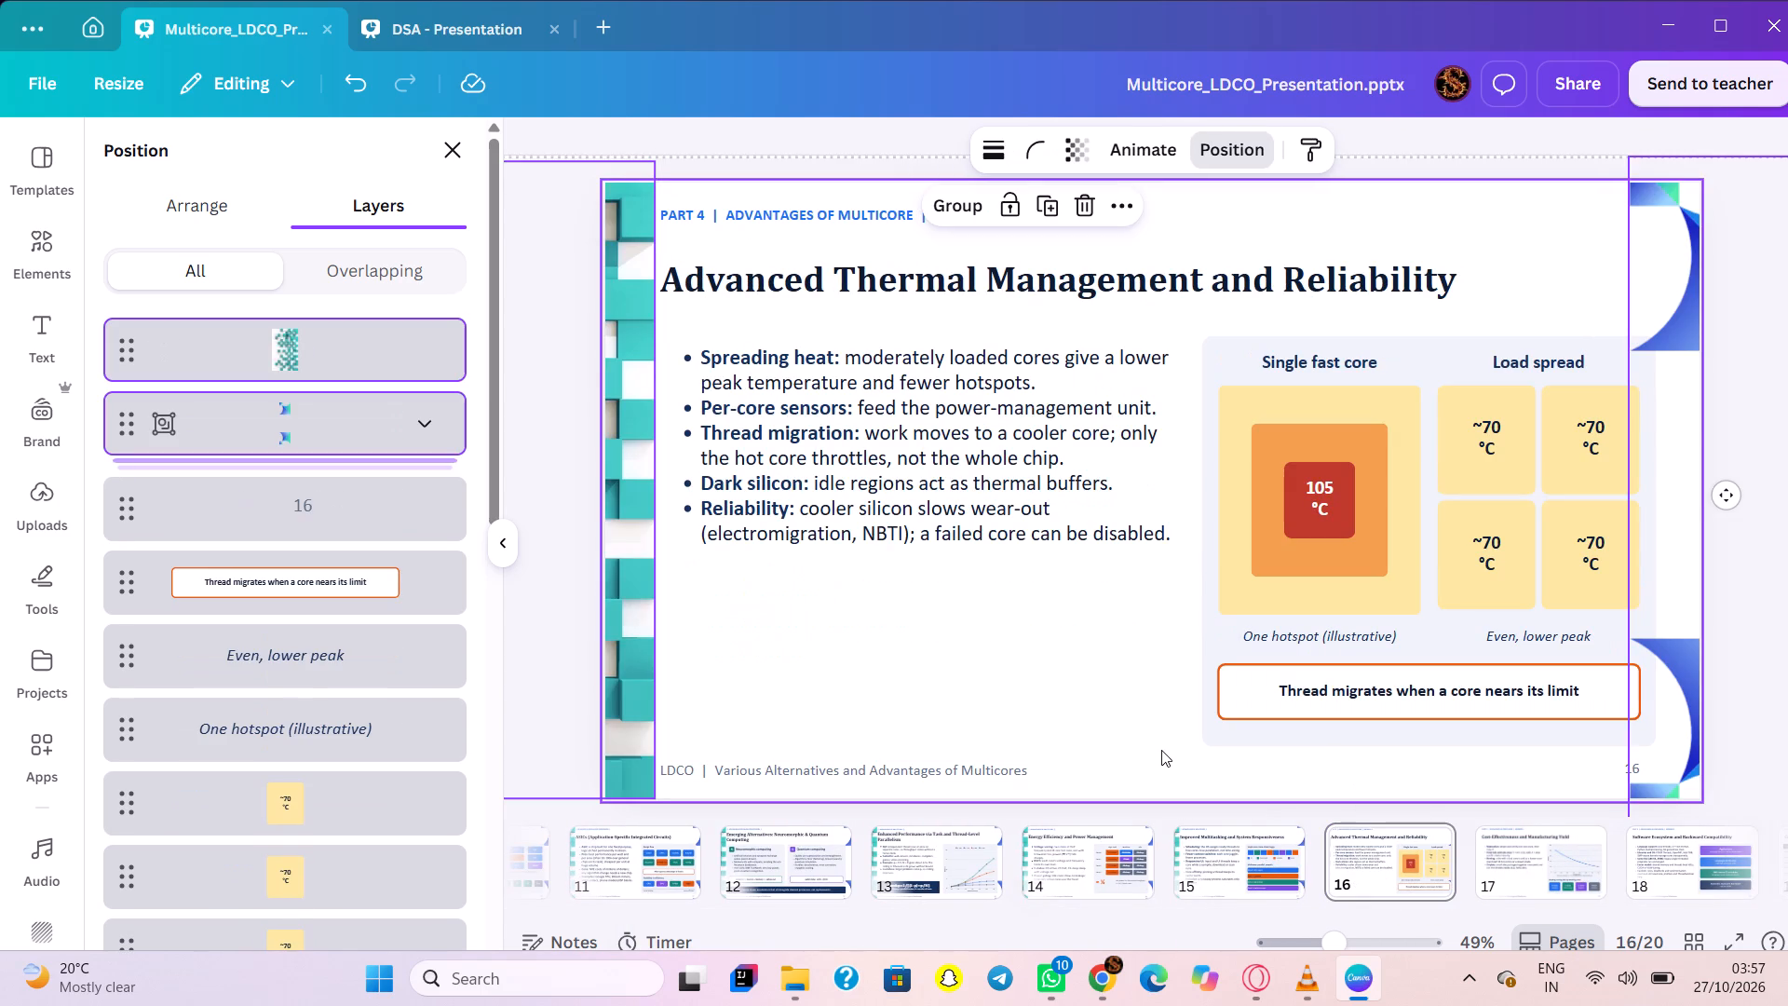
right_click(645, 463)
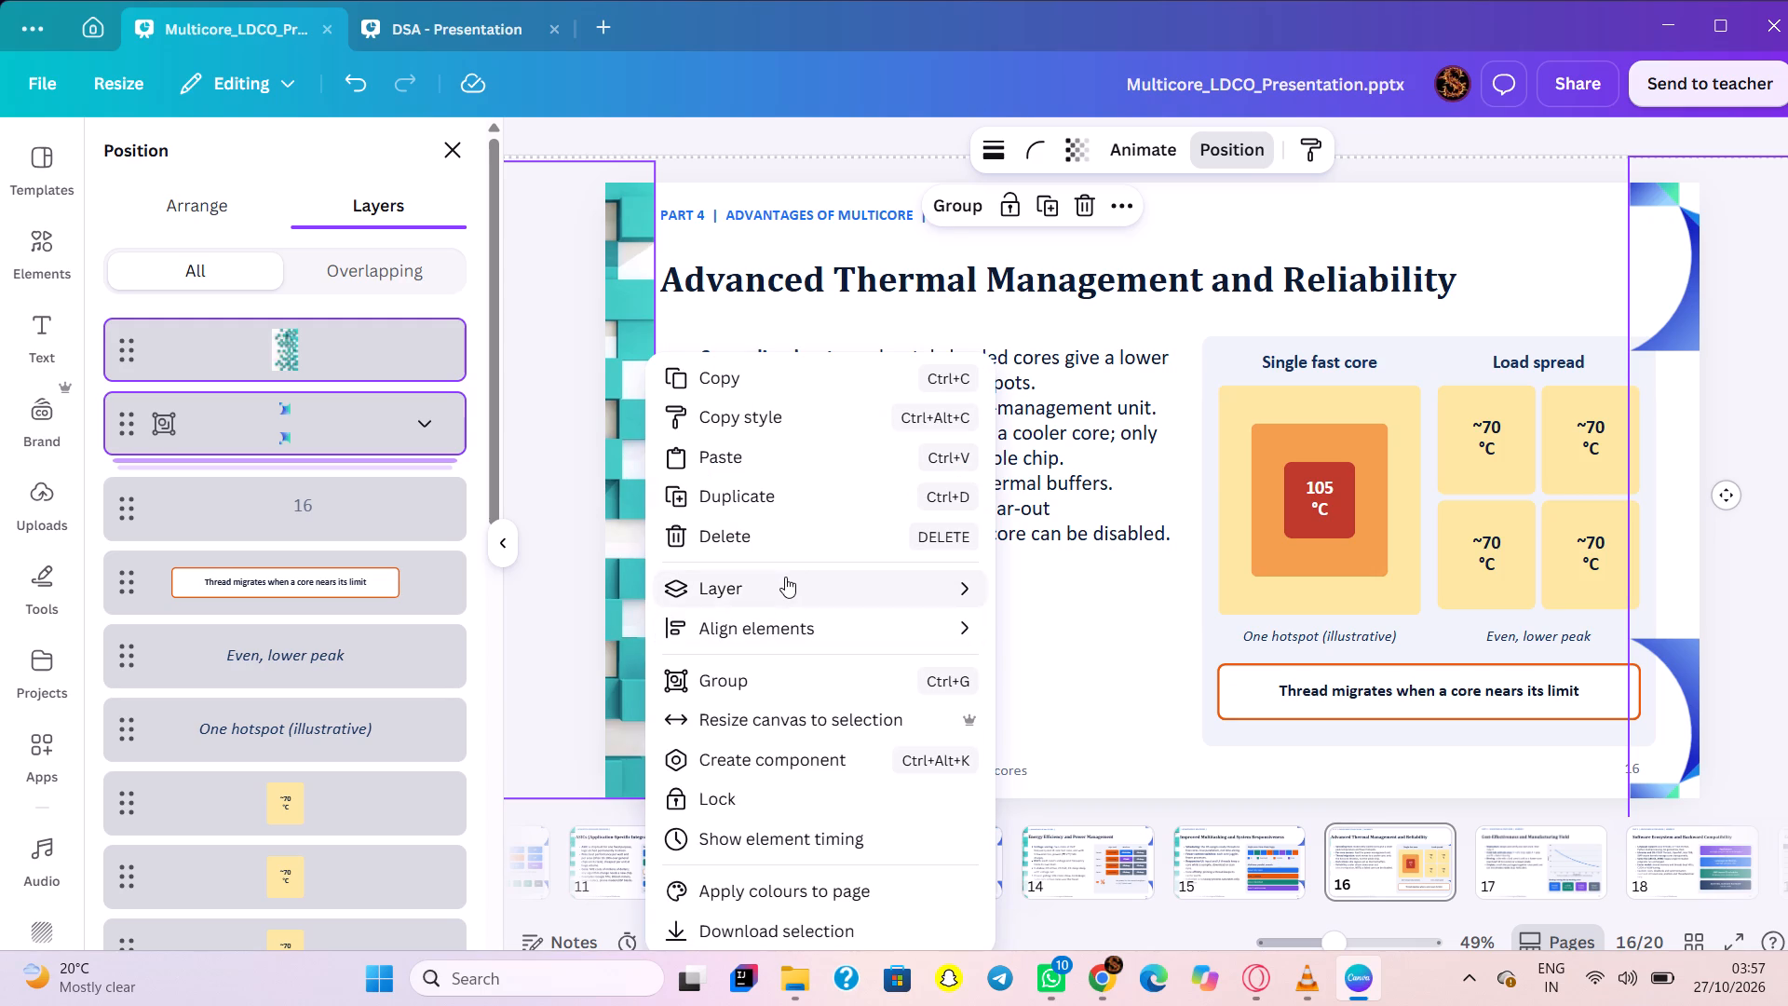
click(1131, 698)
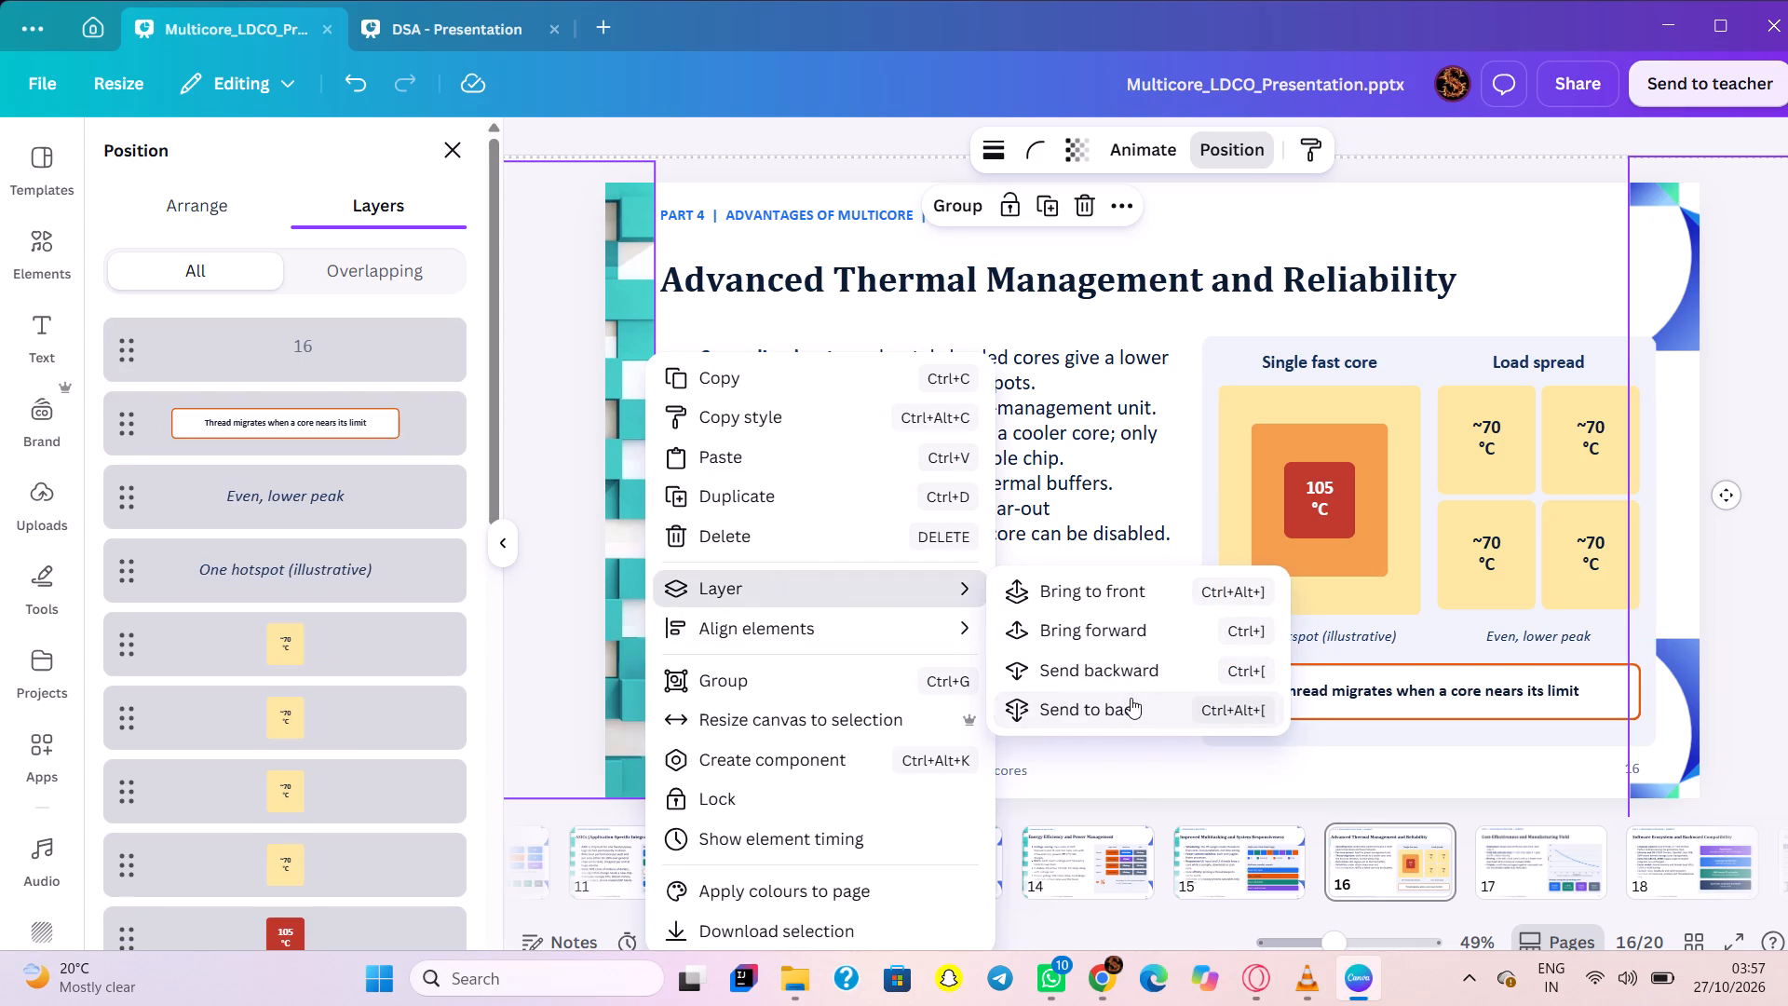
Delete the "PART 4" label from the start of slide 16's header line.
click(705, 217)
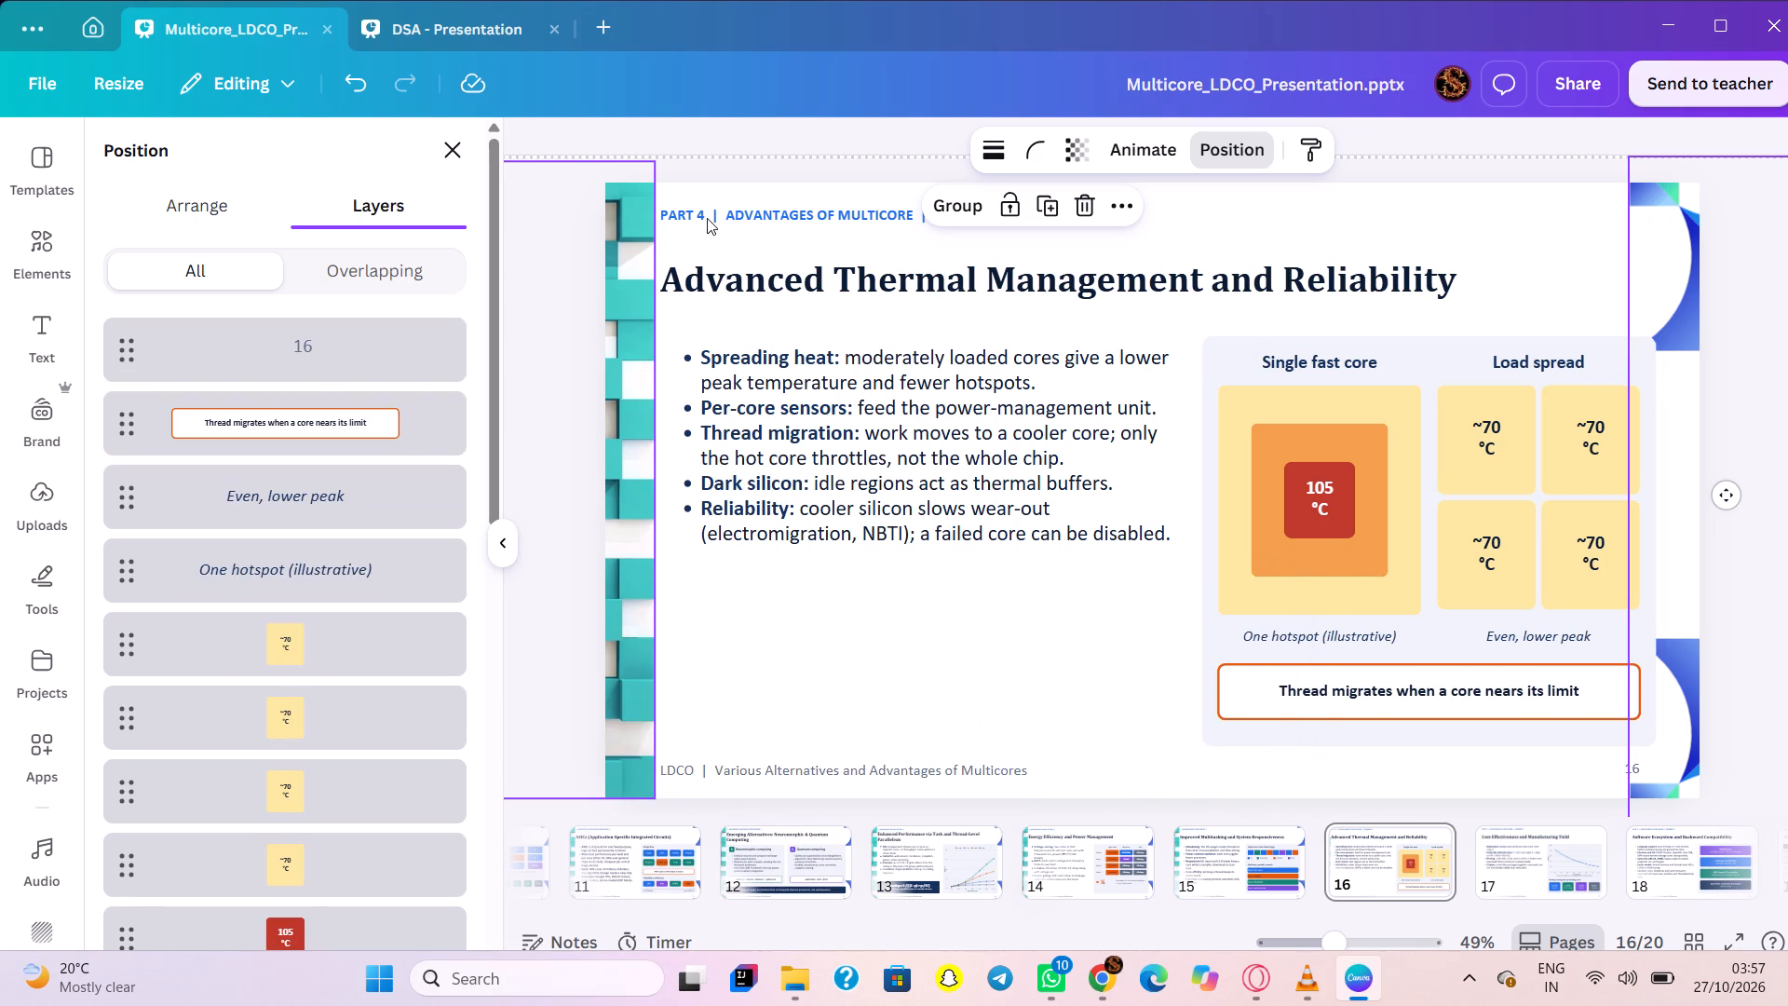
click(707, 218)
click(709, 216)
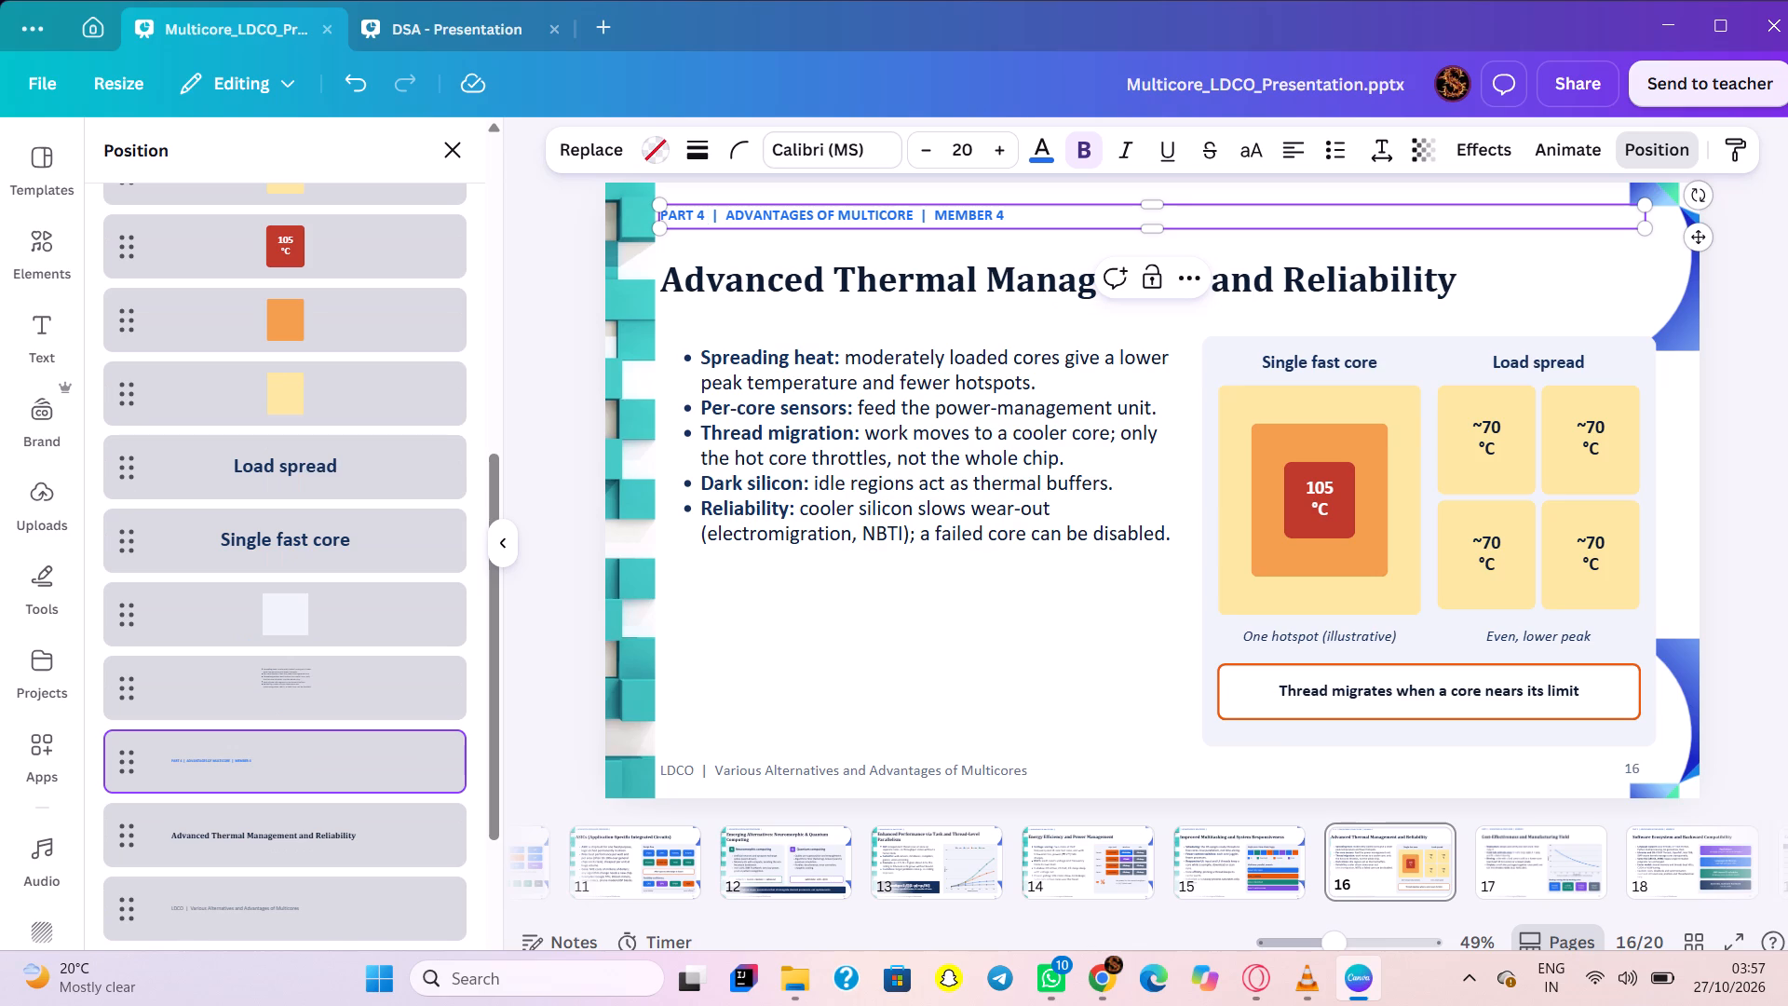
key(BackSpace)
key(BackSpace)
key(BackSpace)
key(BackSpace)
key(BackSpace)
key(BackSpace)
key(BackSpace)
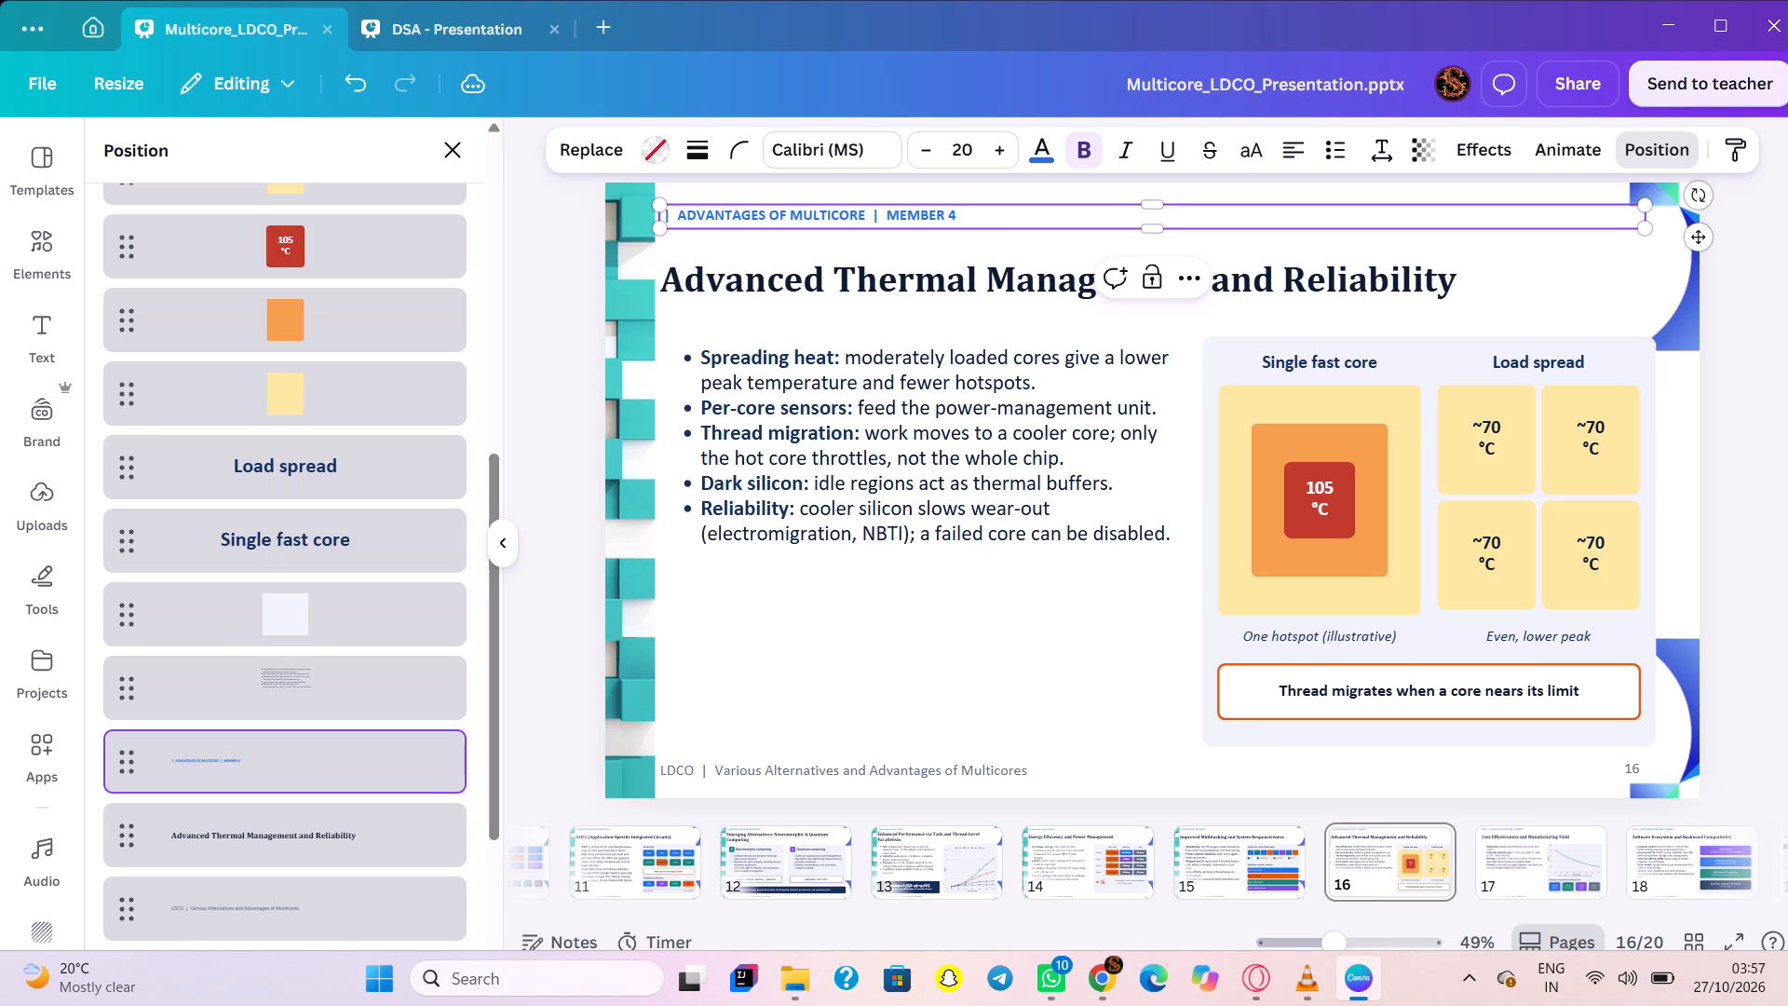
Delete the "MEMBER 4" label from the end of slide 16's header, keeping "ADVANTAGES OF MULTICORE".
click(971, 217)
key(BackSpace)
key(BackSpace)
key(BackSpace)
key(BackSpace)
key(BackSpace)
key(BackSpace)
key(BackSpace)
key(BackSpace)
Enlarge slide 16's bullet text to size 32 and adjust its text box width to fit beside the thermal diagram.
click(966, 425)
click(896, 169)
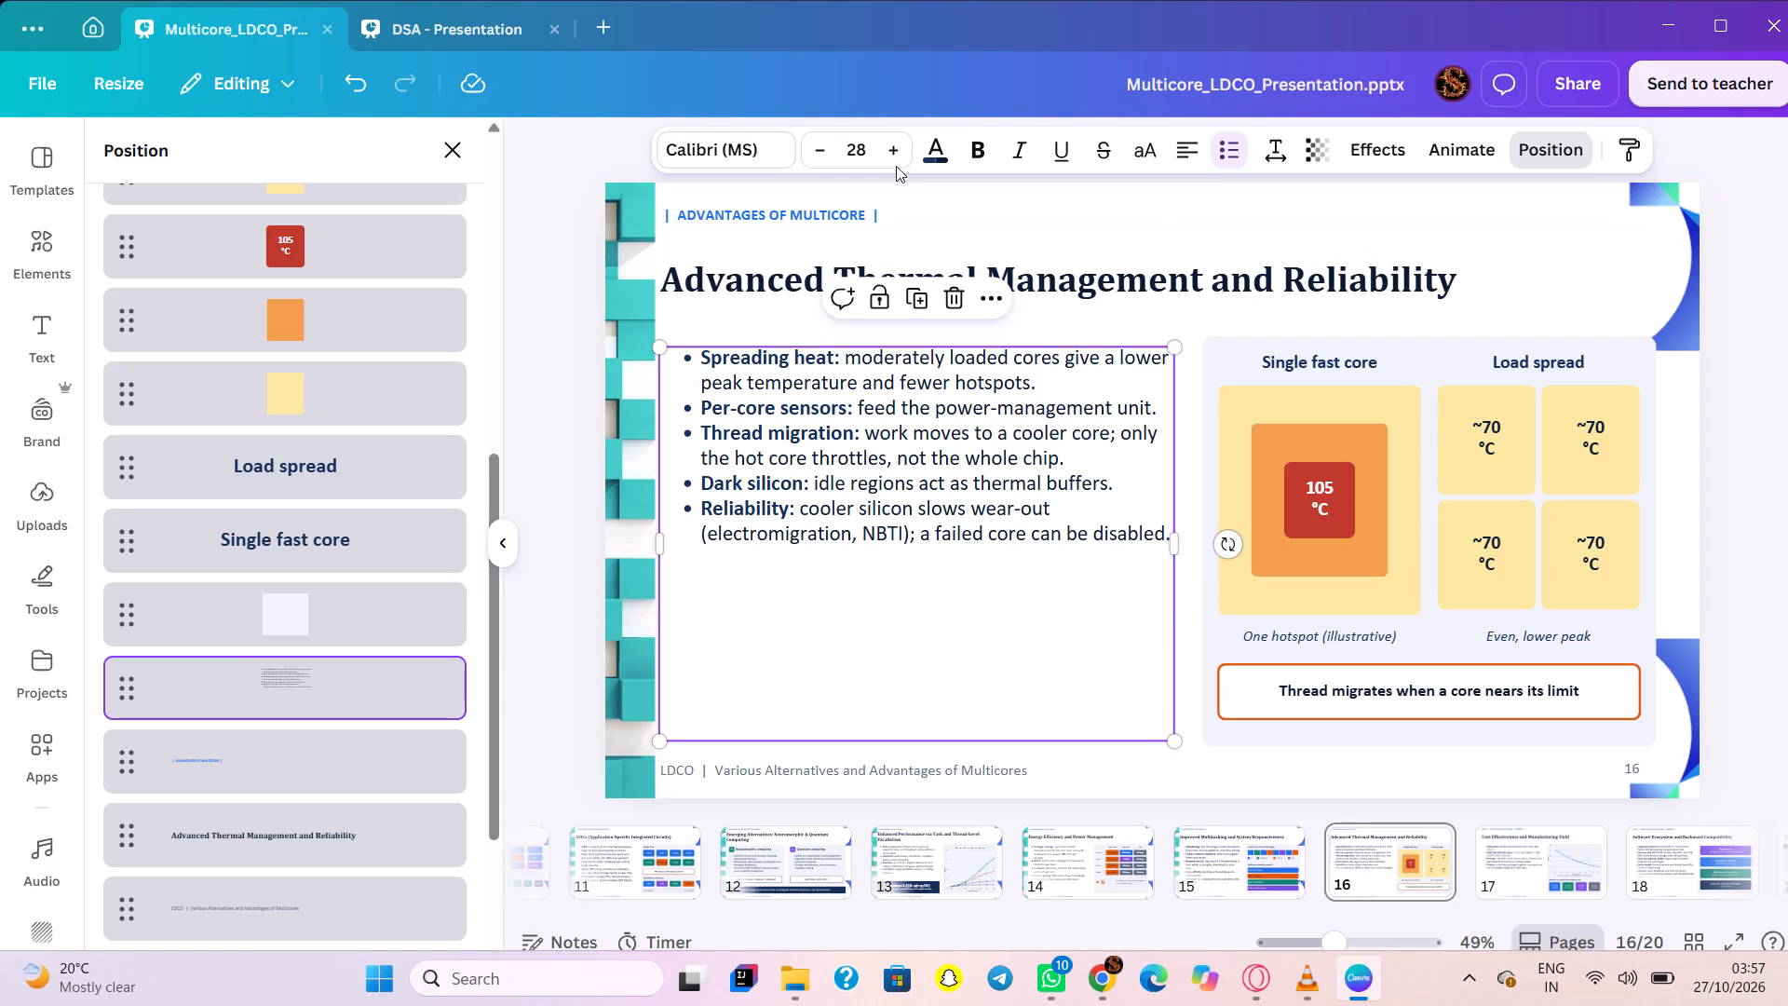
double_click(896, 156)
click(896, 156)
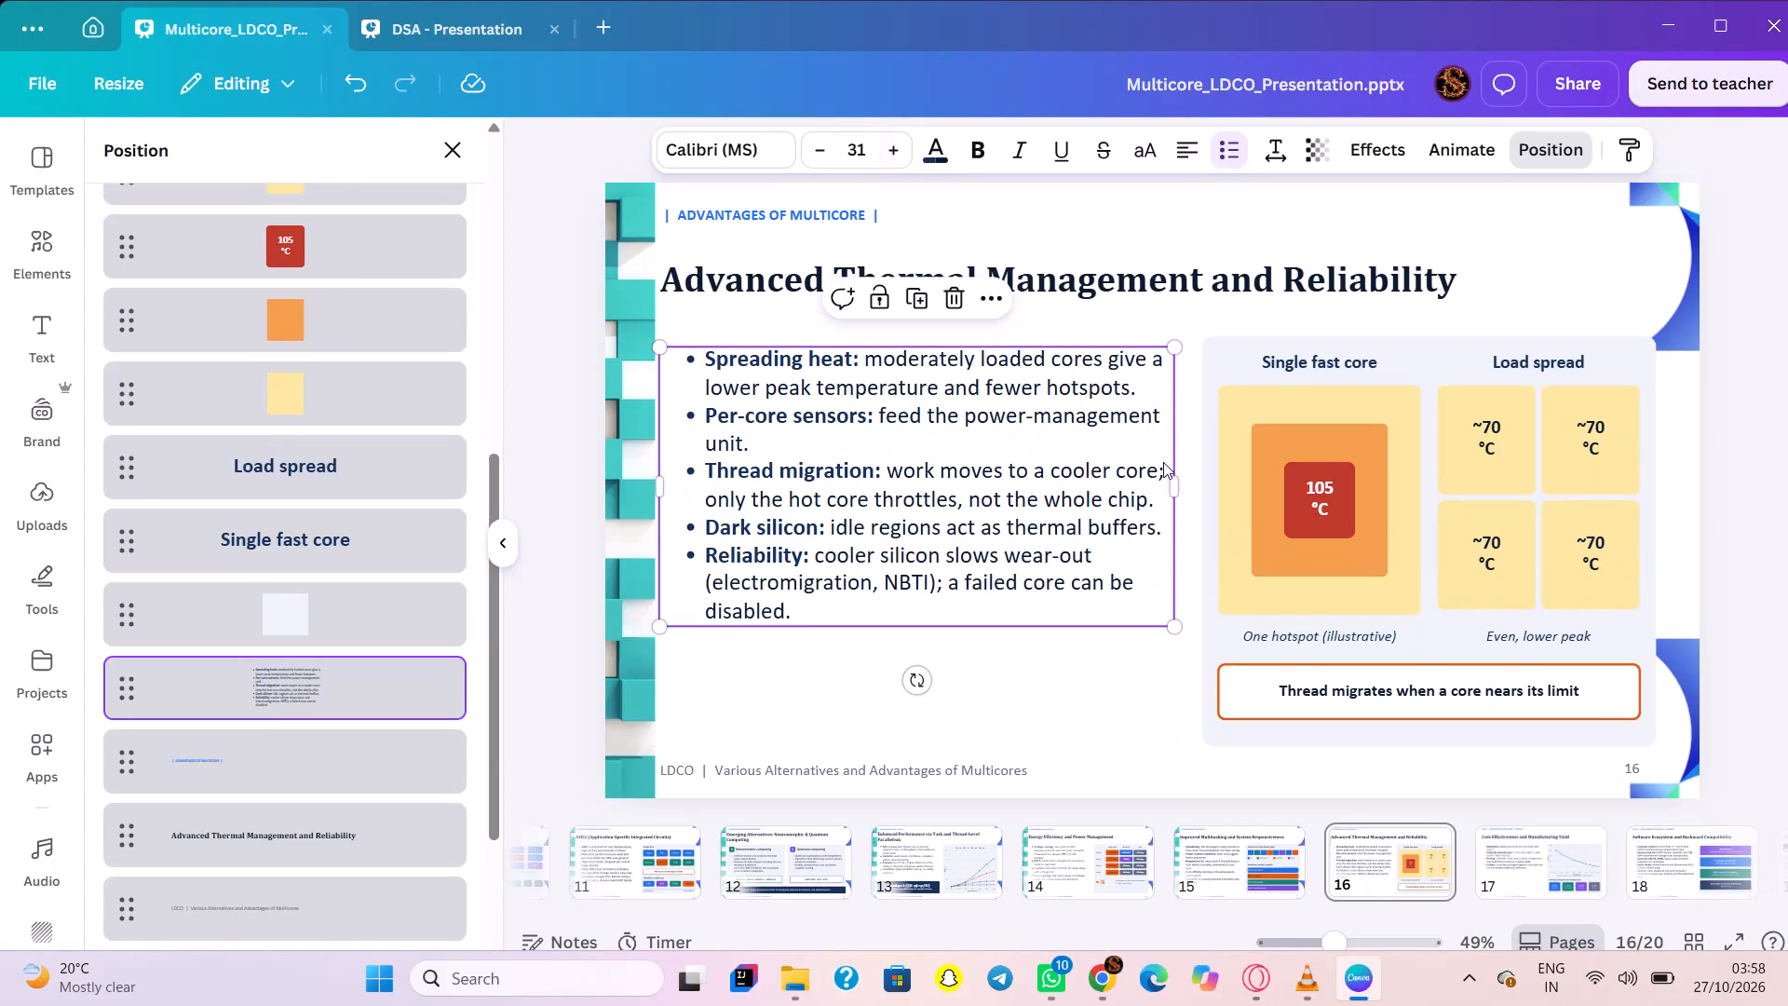
drag(1180, 482, 1162, 491)
click(889, 156)
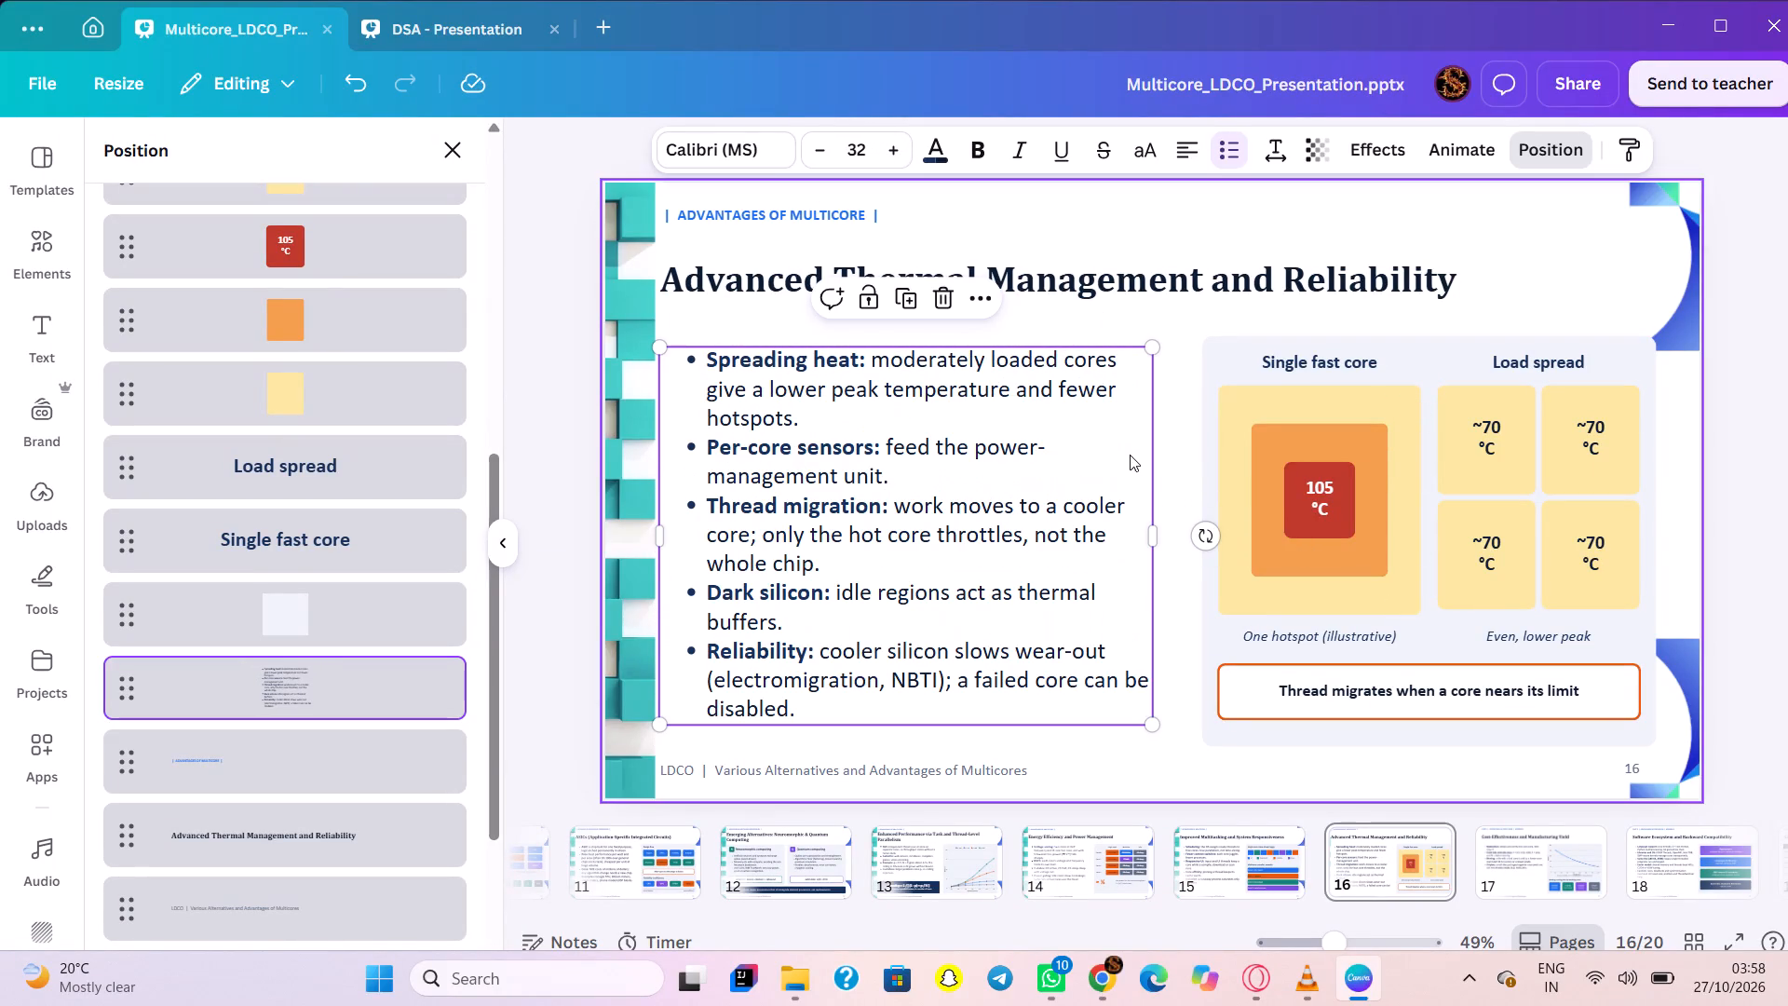
drag(1158, 541, 1170, 546)
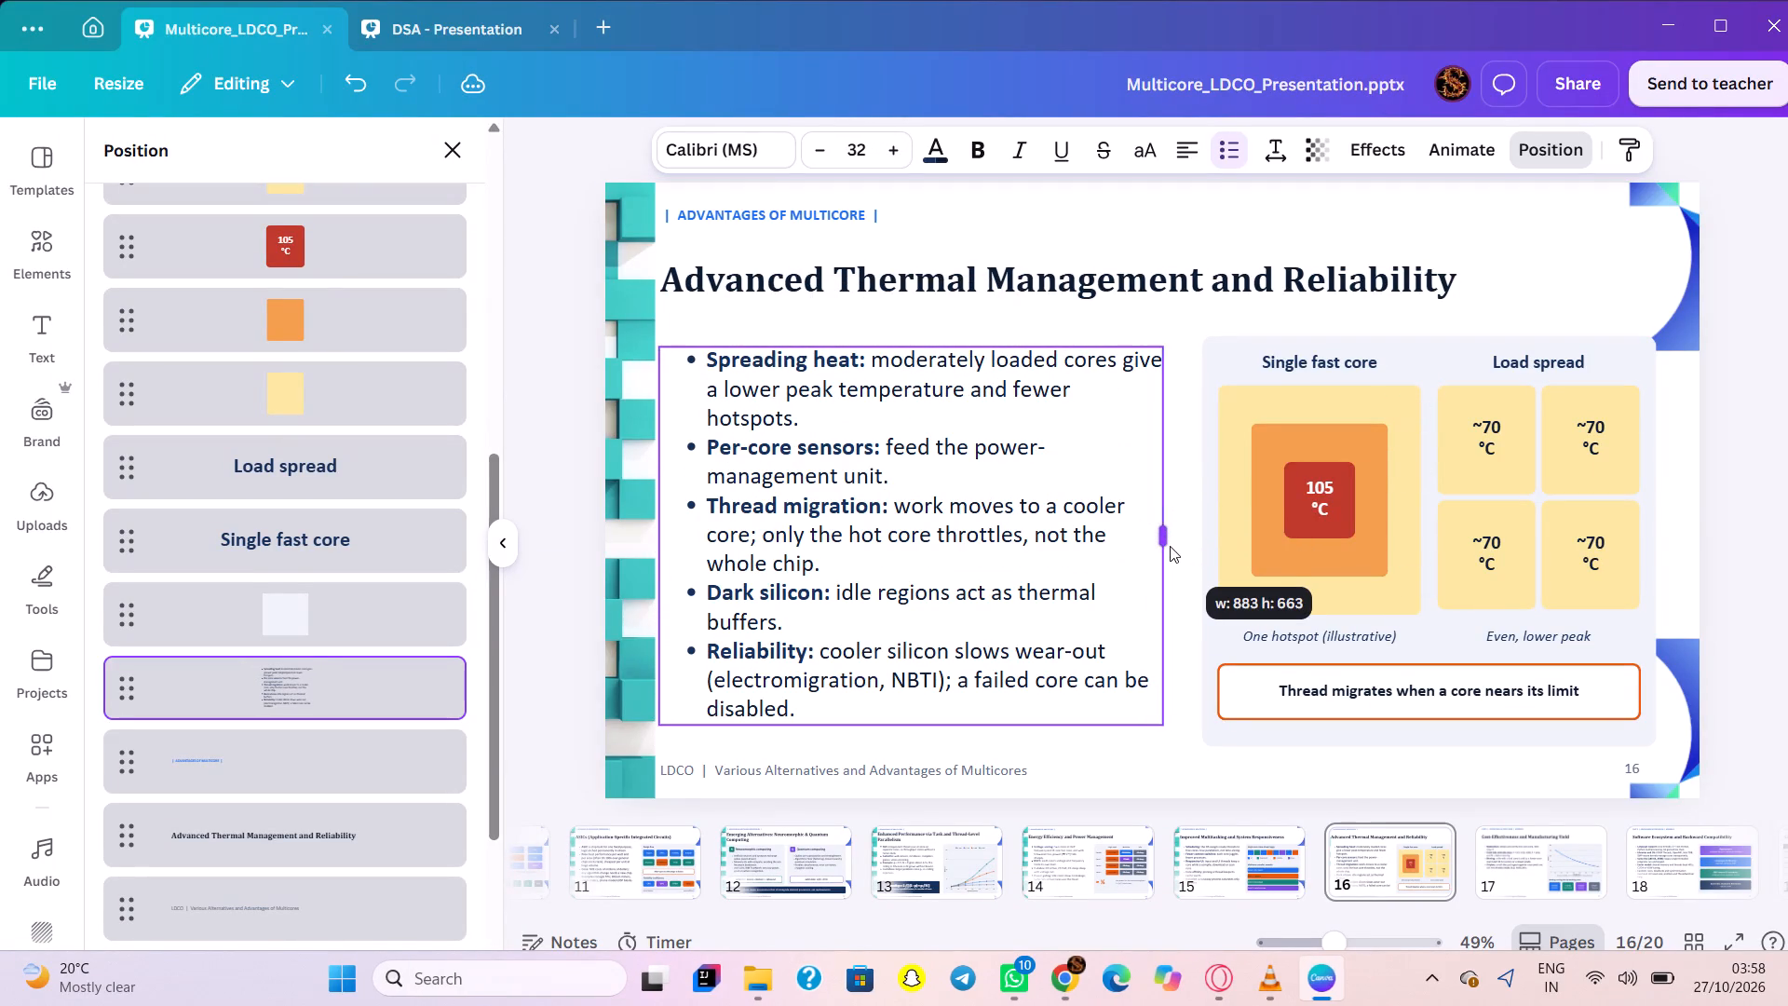
drag(1170, 546, 1181, 545)
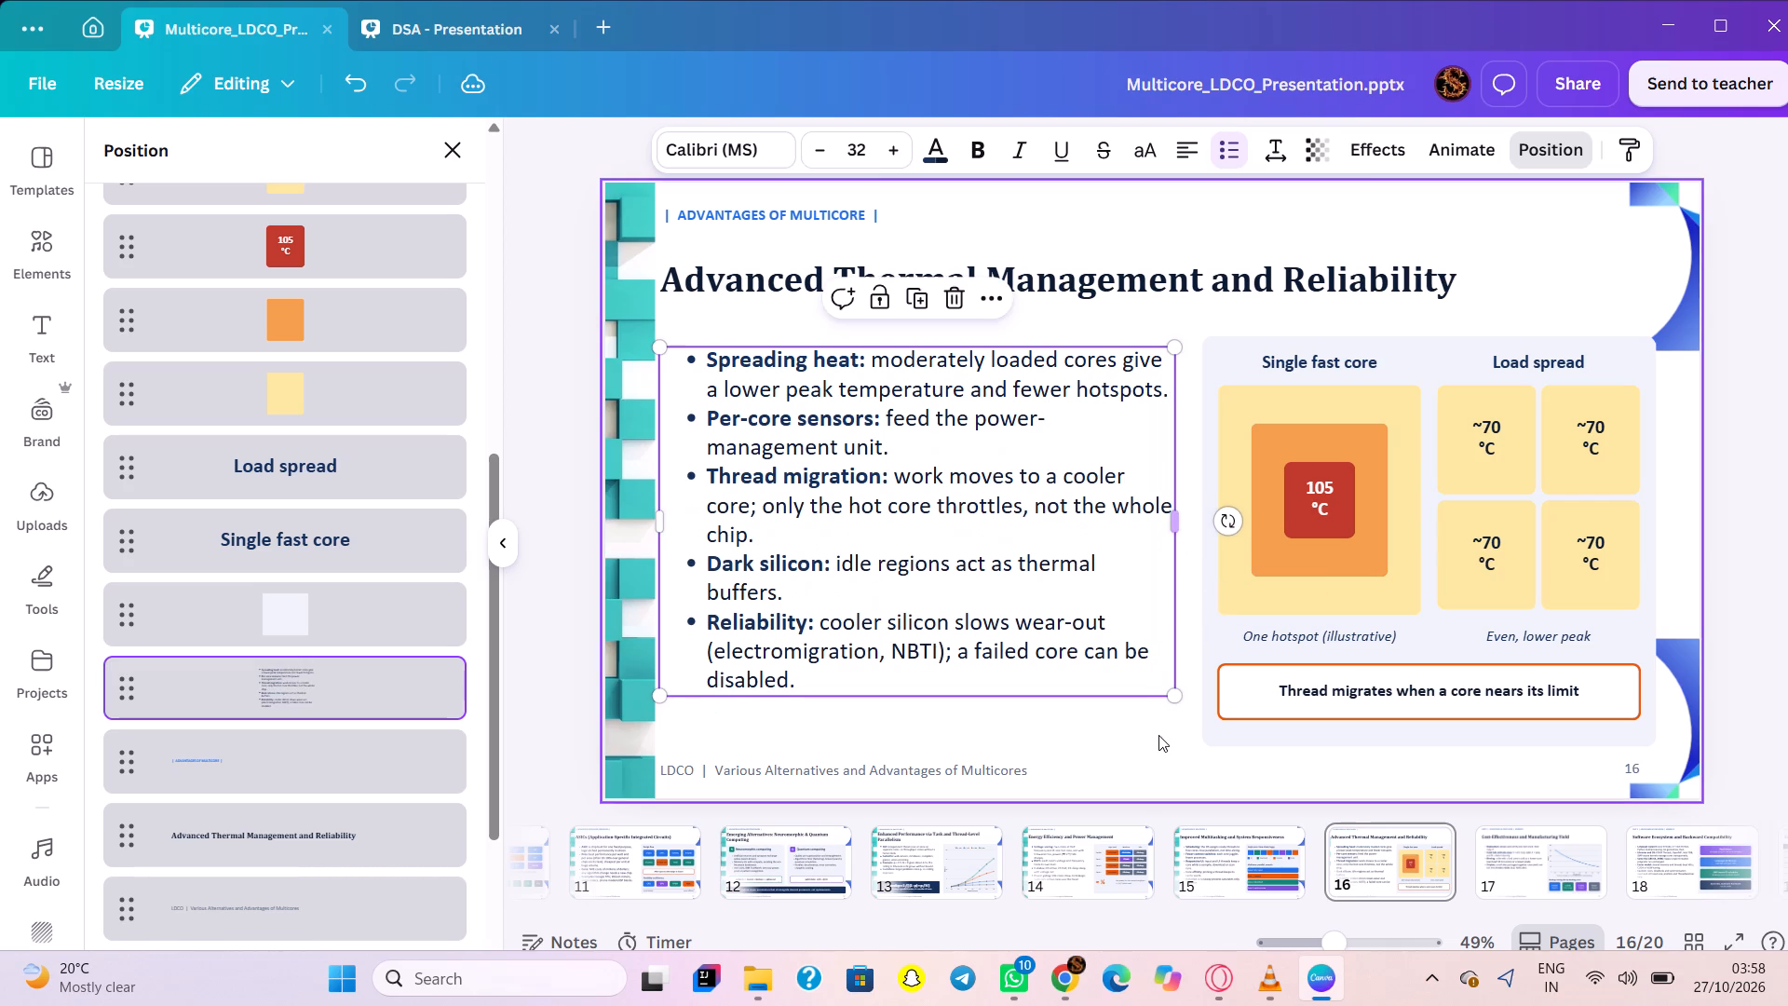
click(1158, 735)
Enlarge the bullet text on slide 17, Cost-Effectiveness and Manufacturing Yield, to size 34.
click(1510, 884)
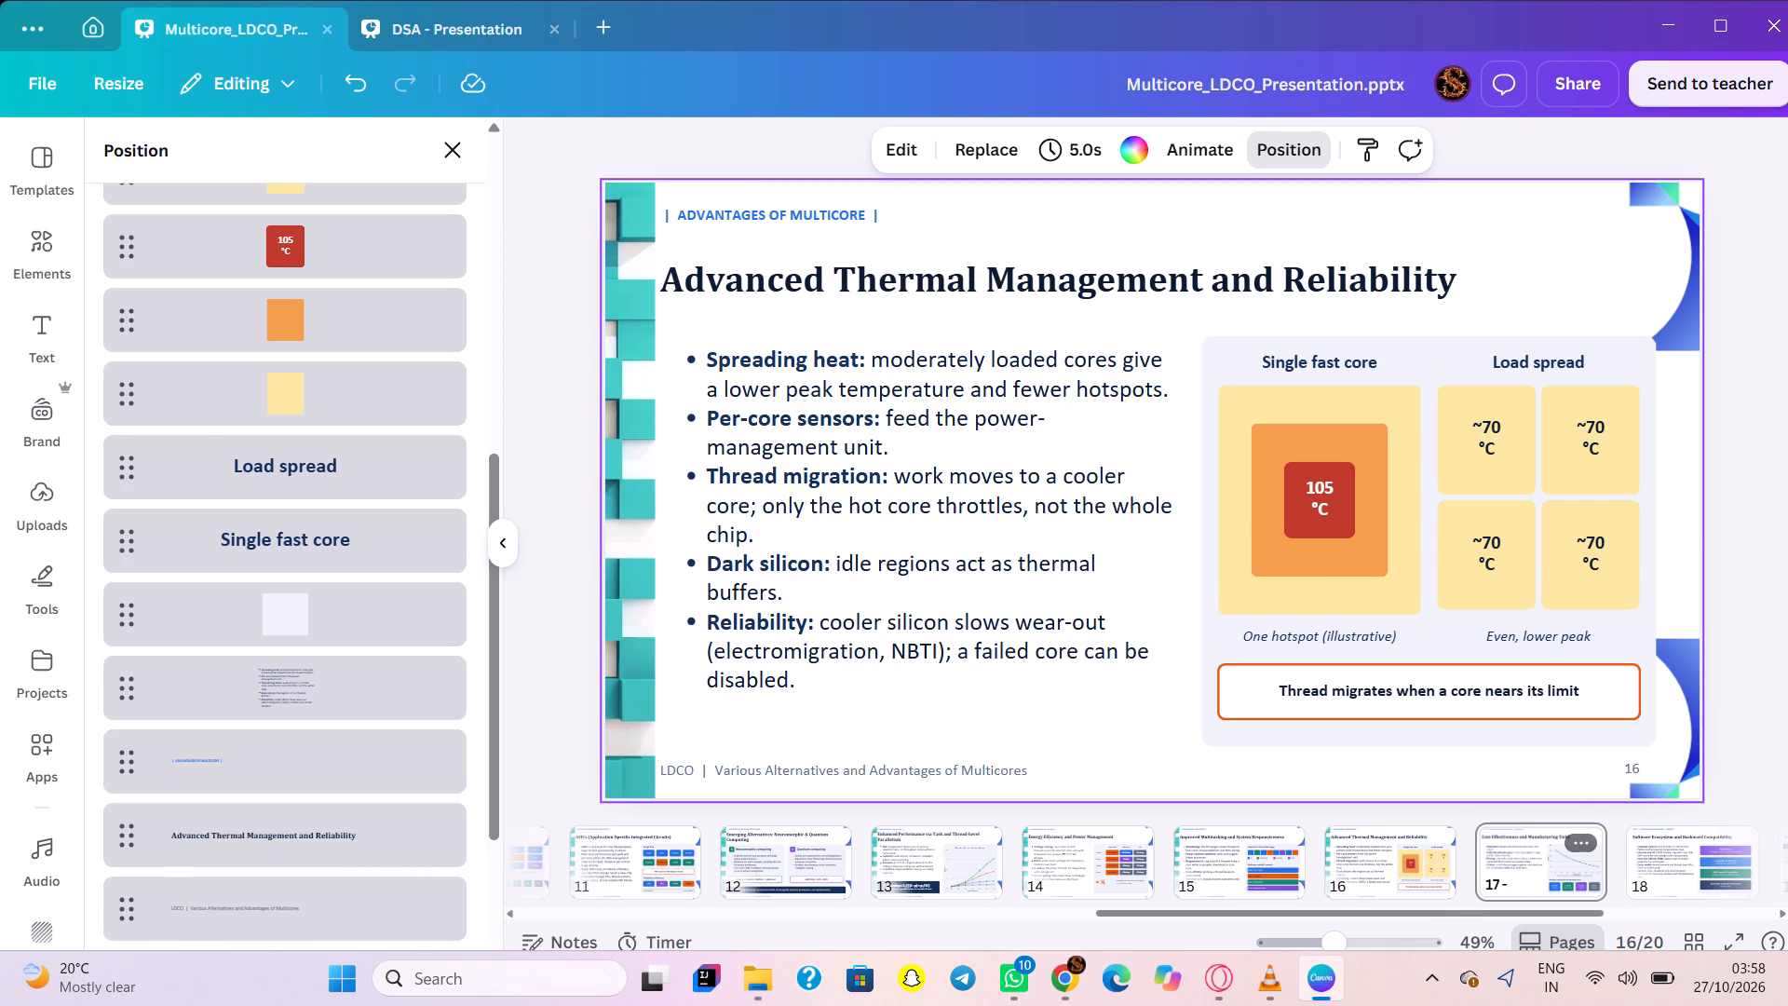
click(937, 567)
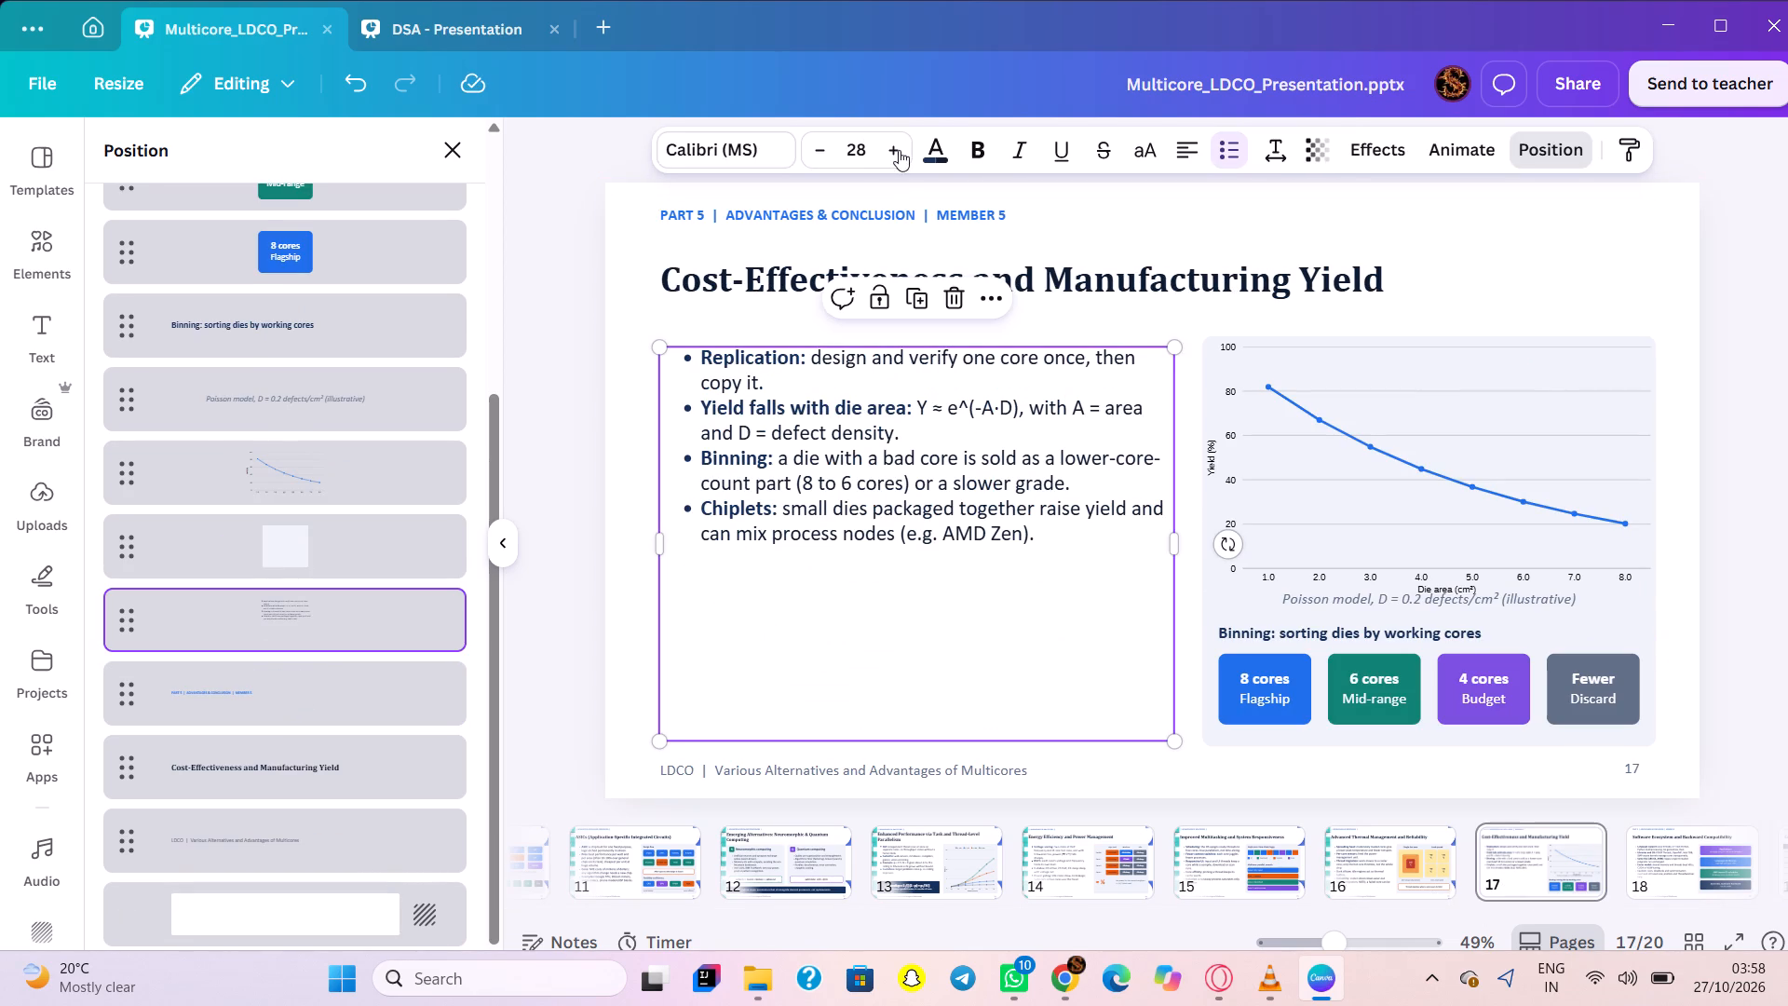
click(896, 148)
click(896, 148)
click(896, 148)
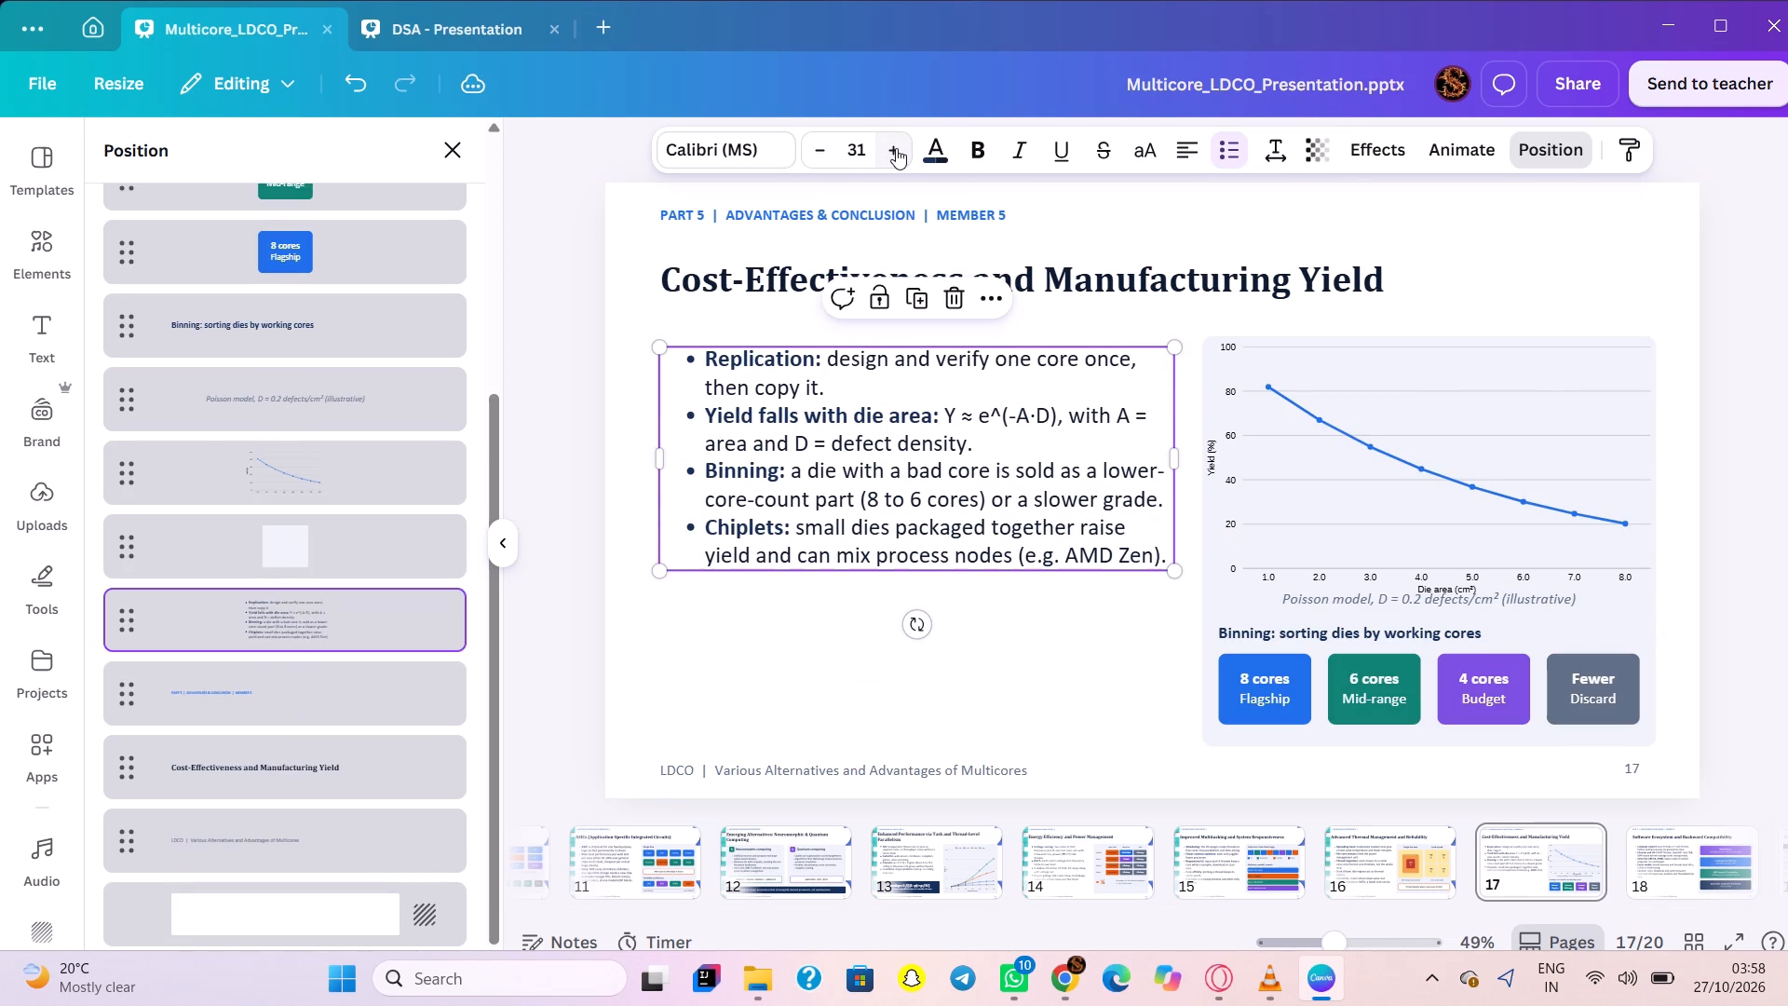
click(896, 148)
click(896, 148)
click(896, 148)
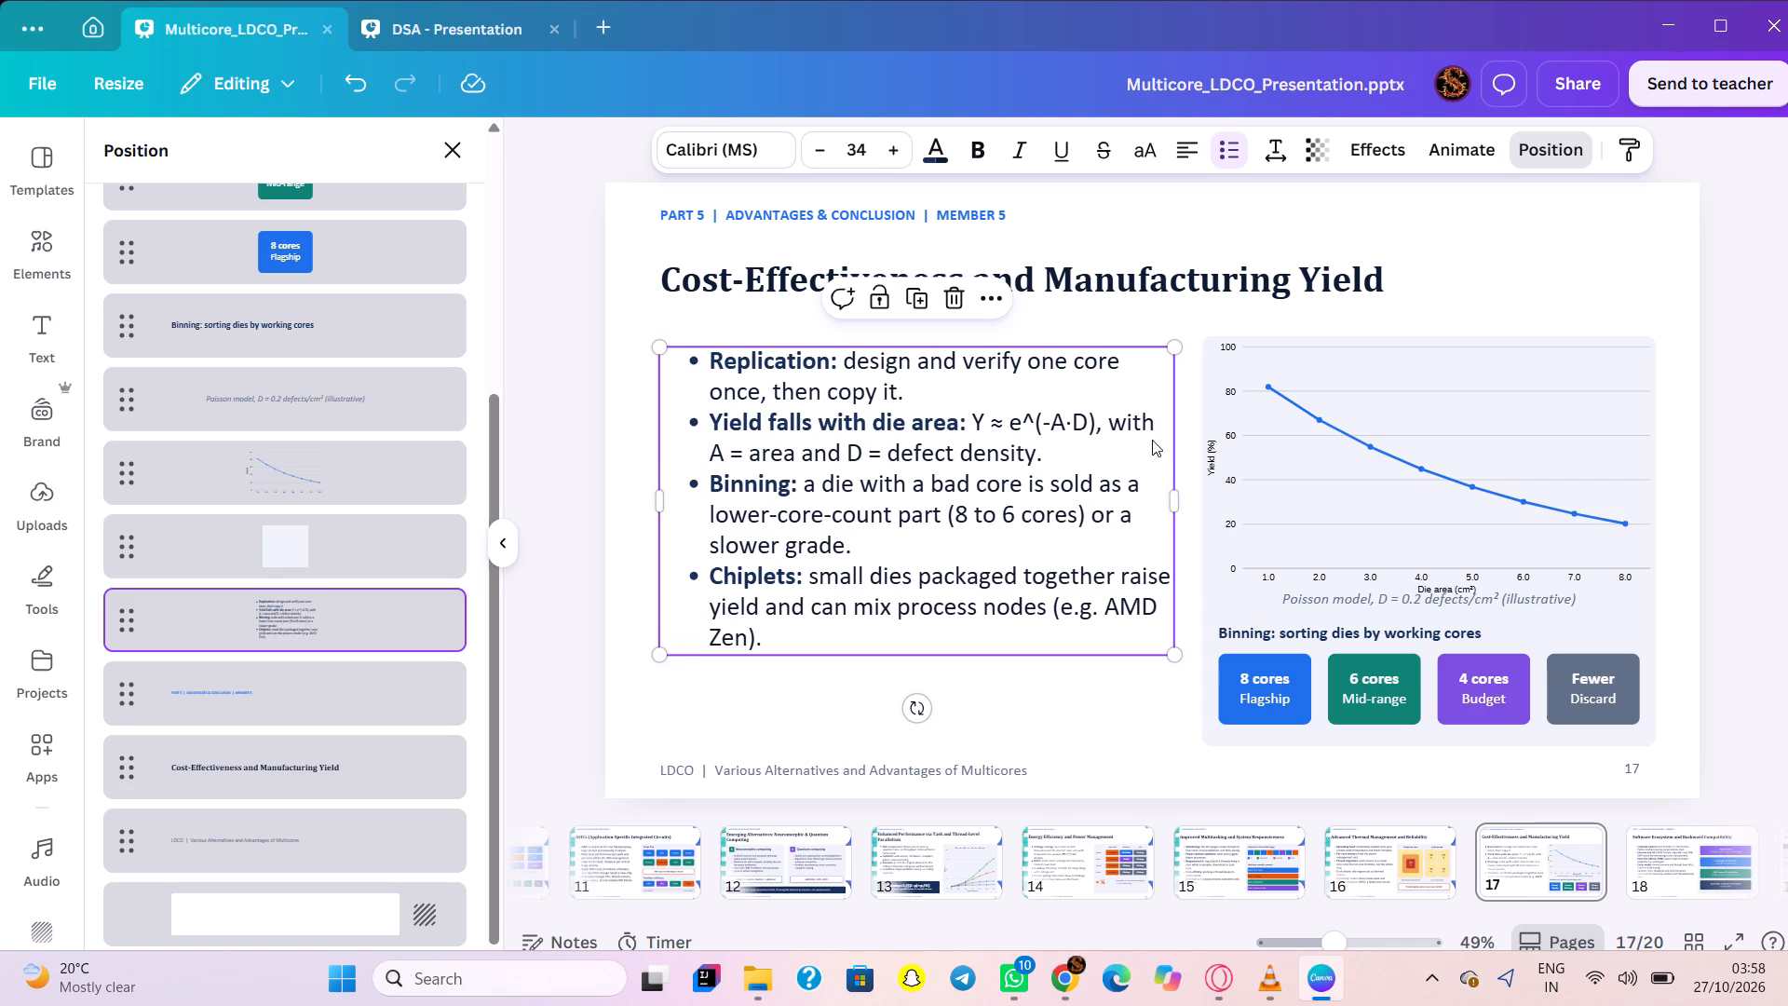
Narrow slide 17's bullet text box to about 776 wide and nudge it slightly away from the slide's edge.
drag(1177, 485, 1145, 492)
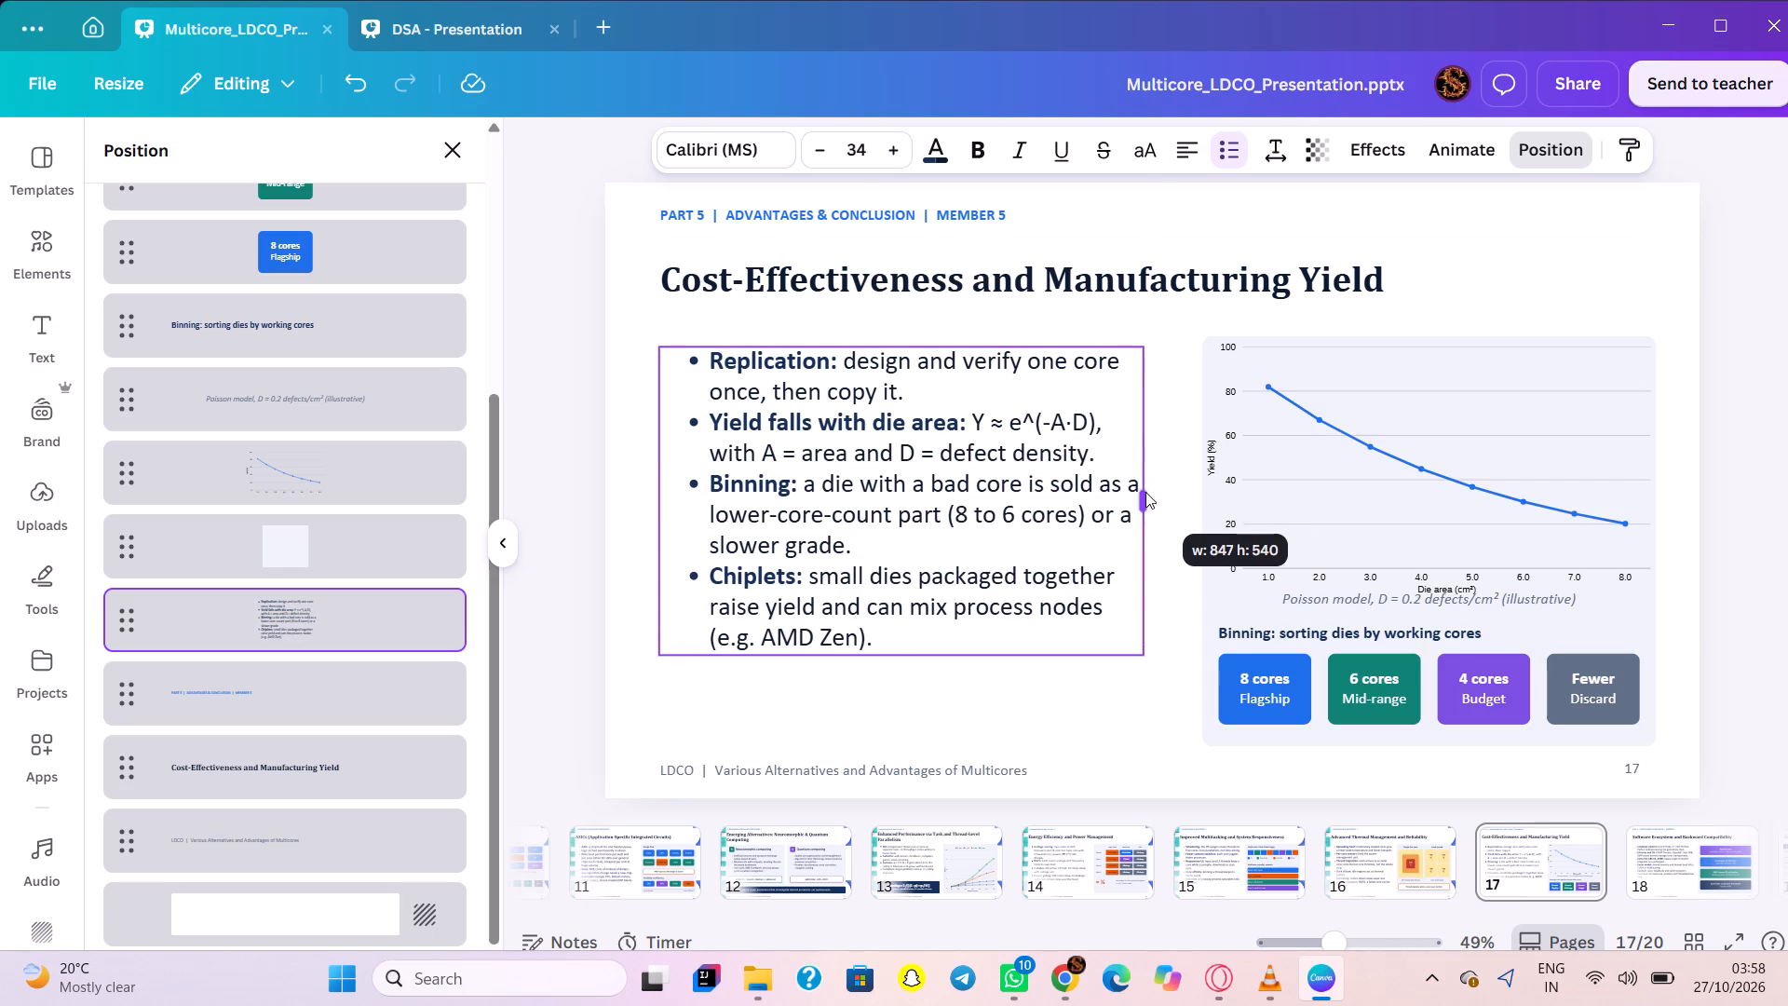
drag(1145, 492, 1104, 502)
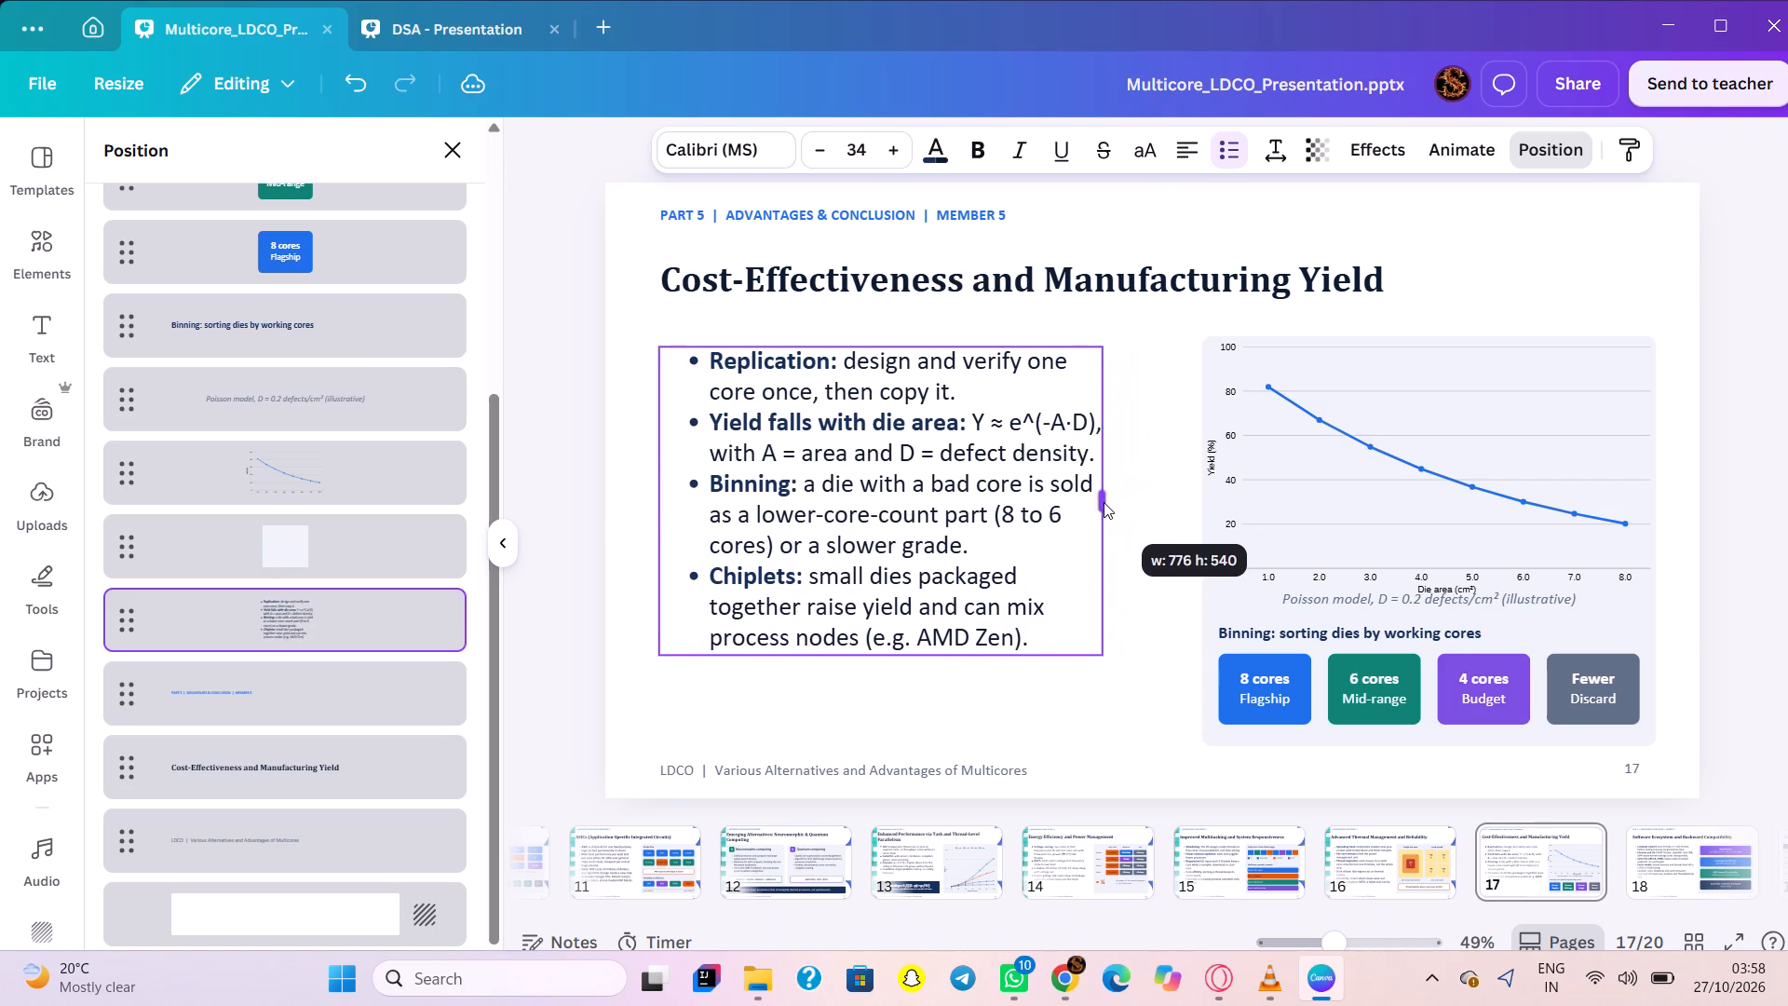
drag(1104, 502, 1104, 503)
drag(1005, 506, 1014, 506)
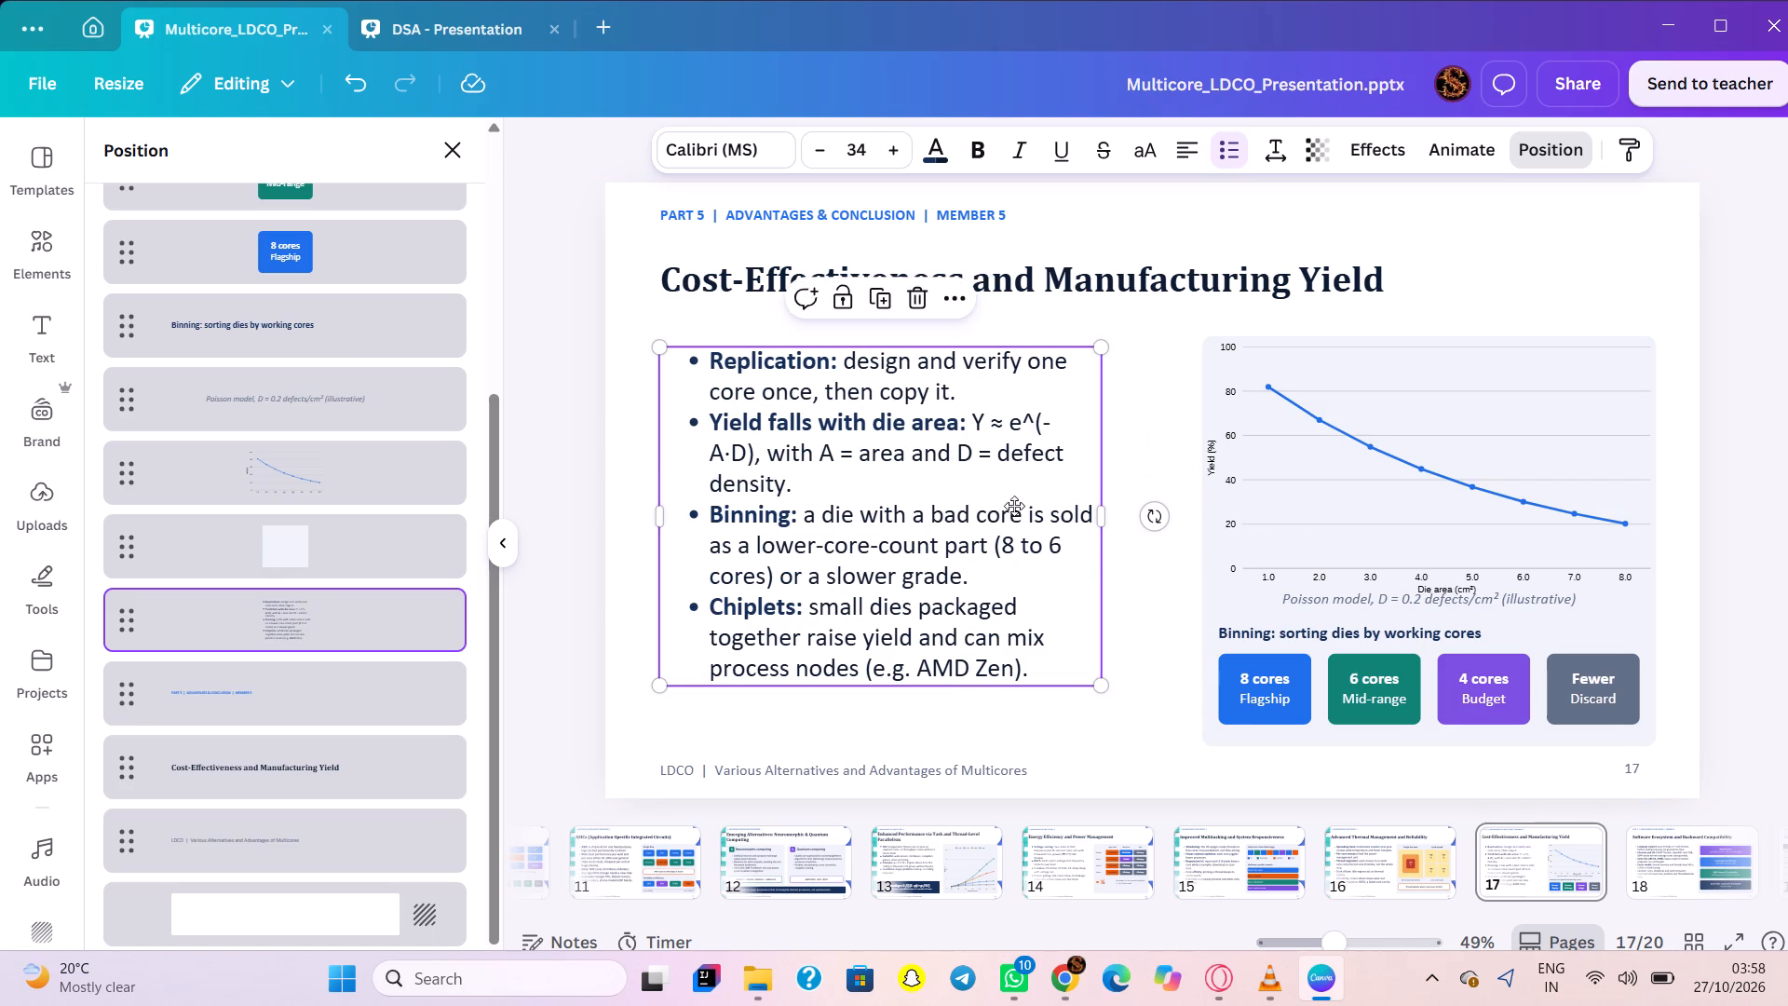
drag(1014, 506, 1013, 508)
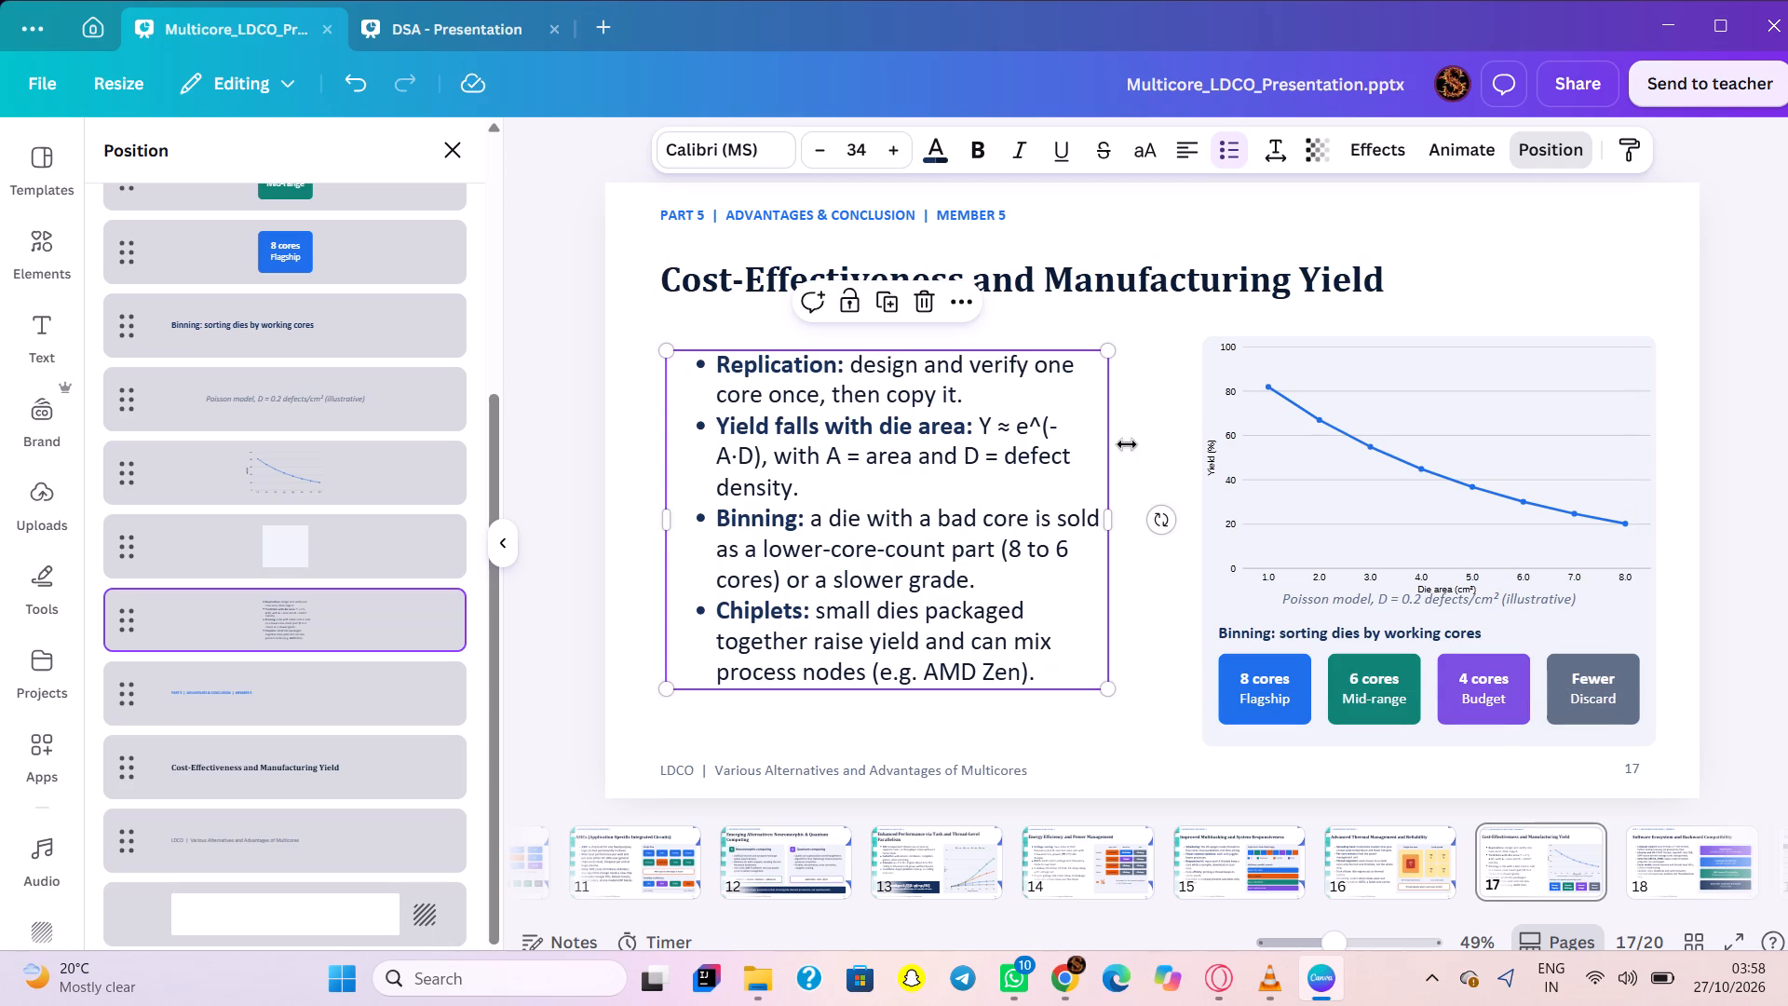
Paste the teal-block and blue-curve borders onto slide 17 and send them behind all other elements.
click(1143, 428)
key(ctrl+v)
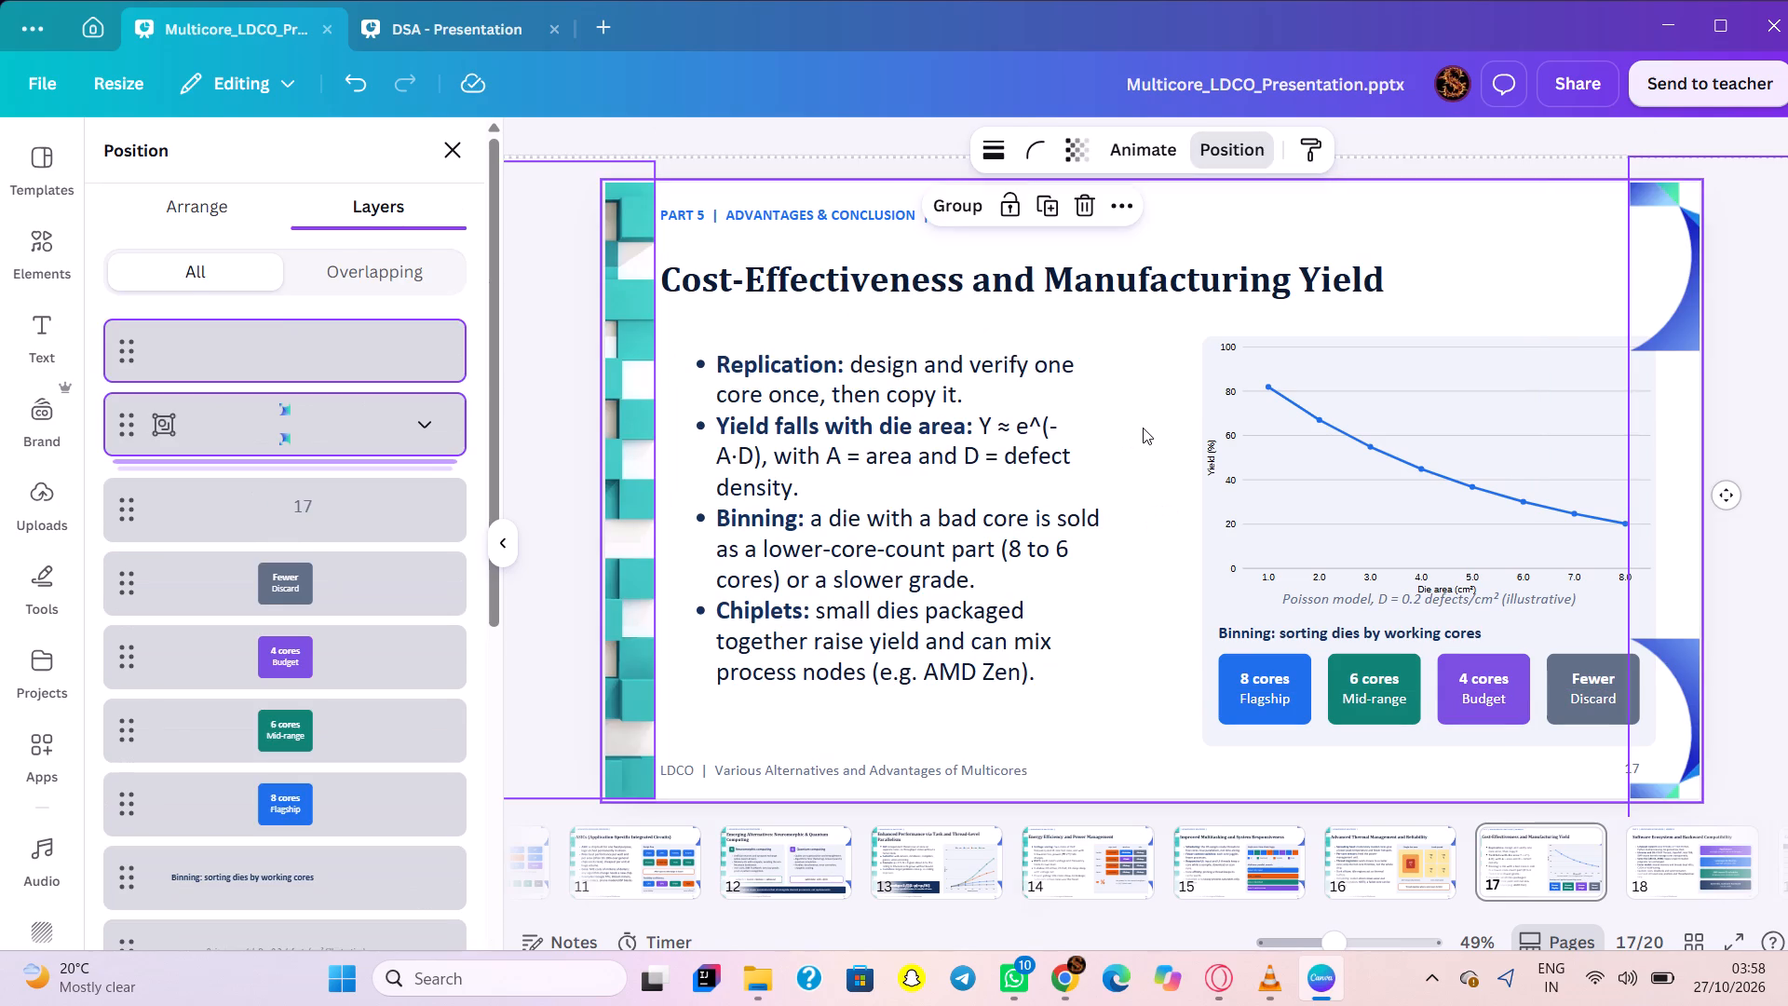
right_click(630, 343)
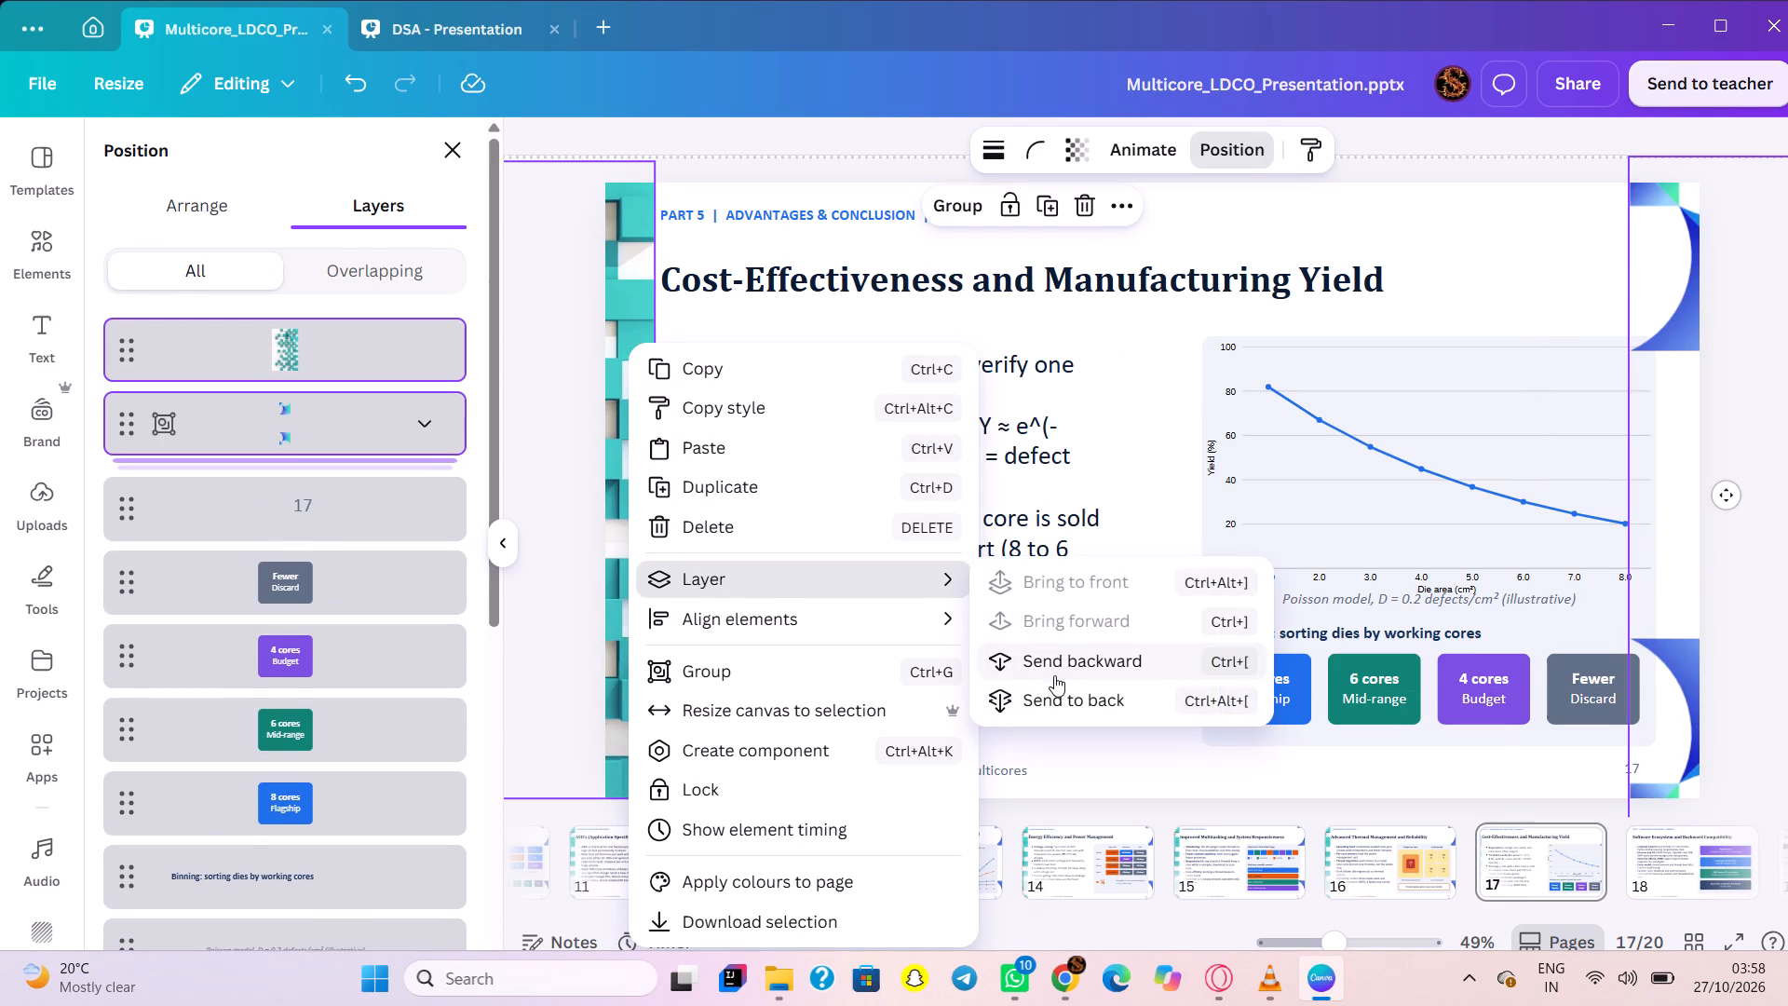
click(1057, 690)
click(1095, 369)
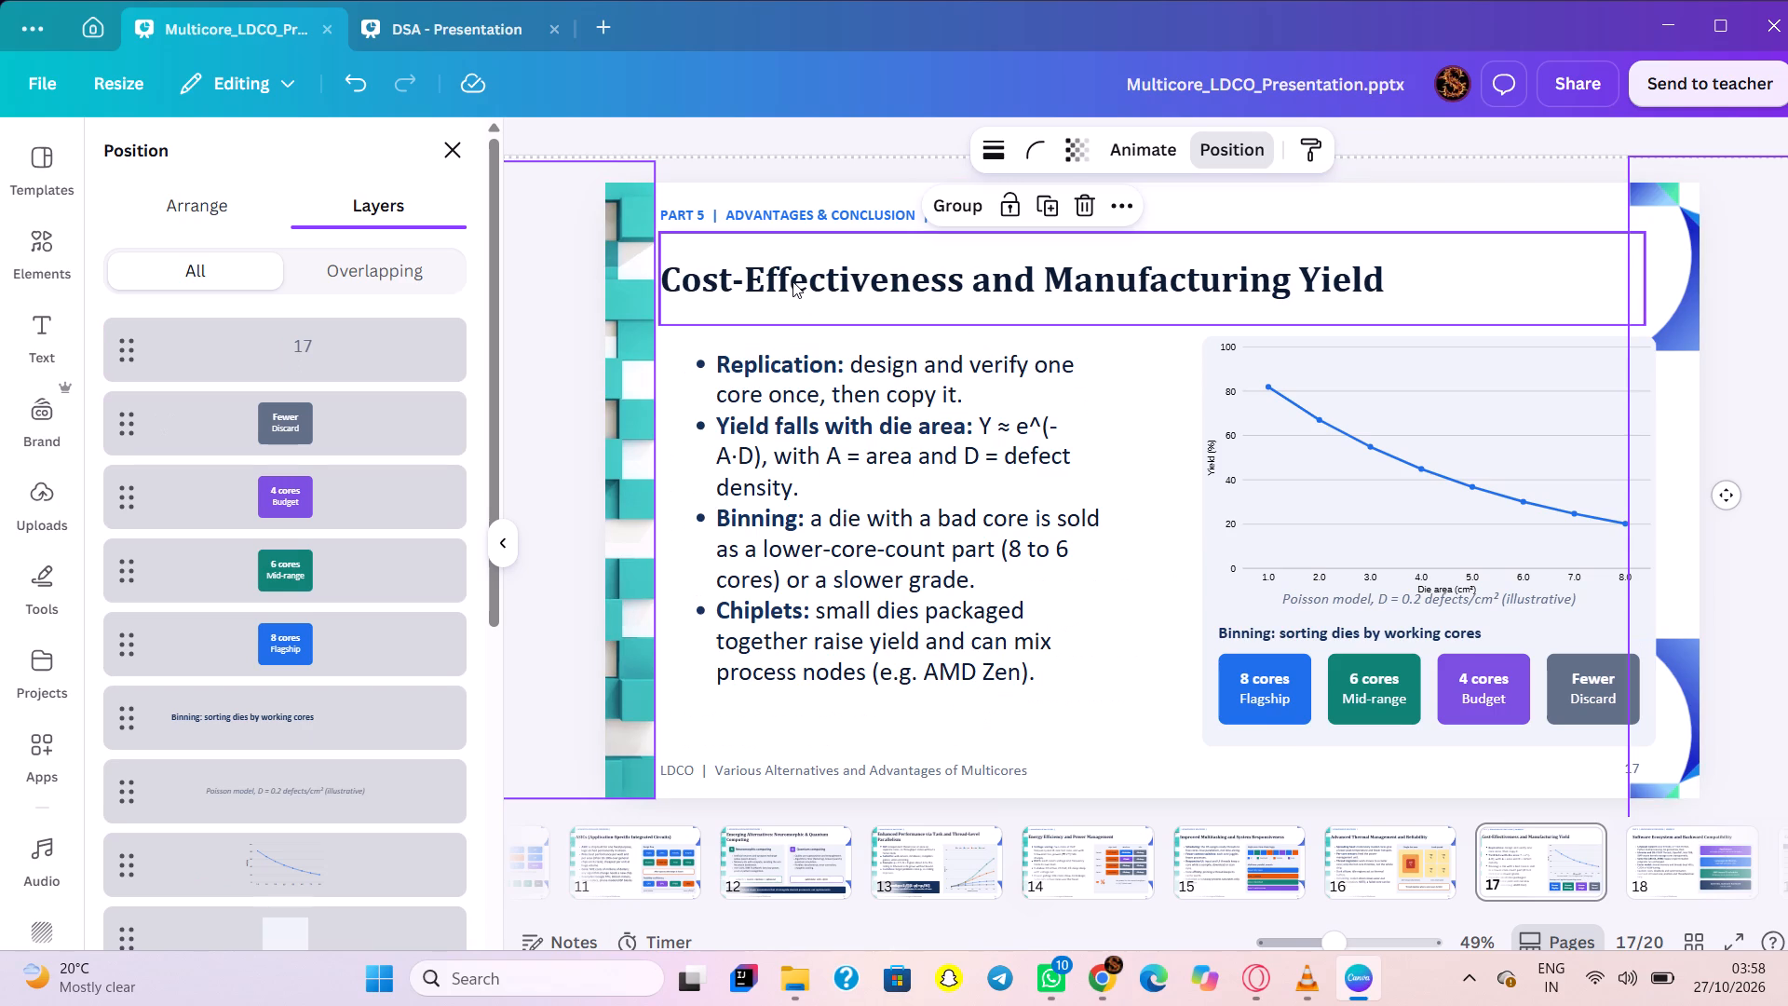
Delete the "PART 5" label from the start of slide 17's header line.
click(688, 209)
click(717, 214)
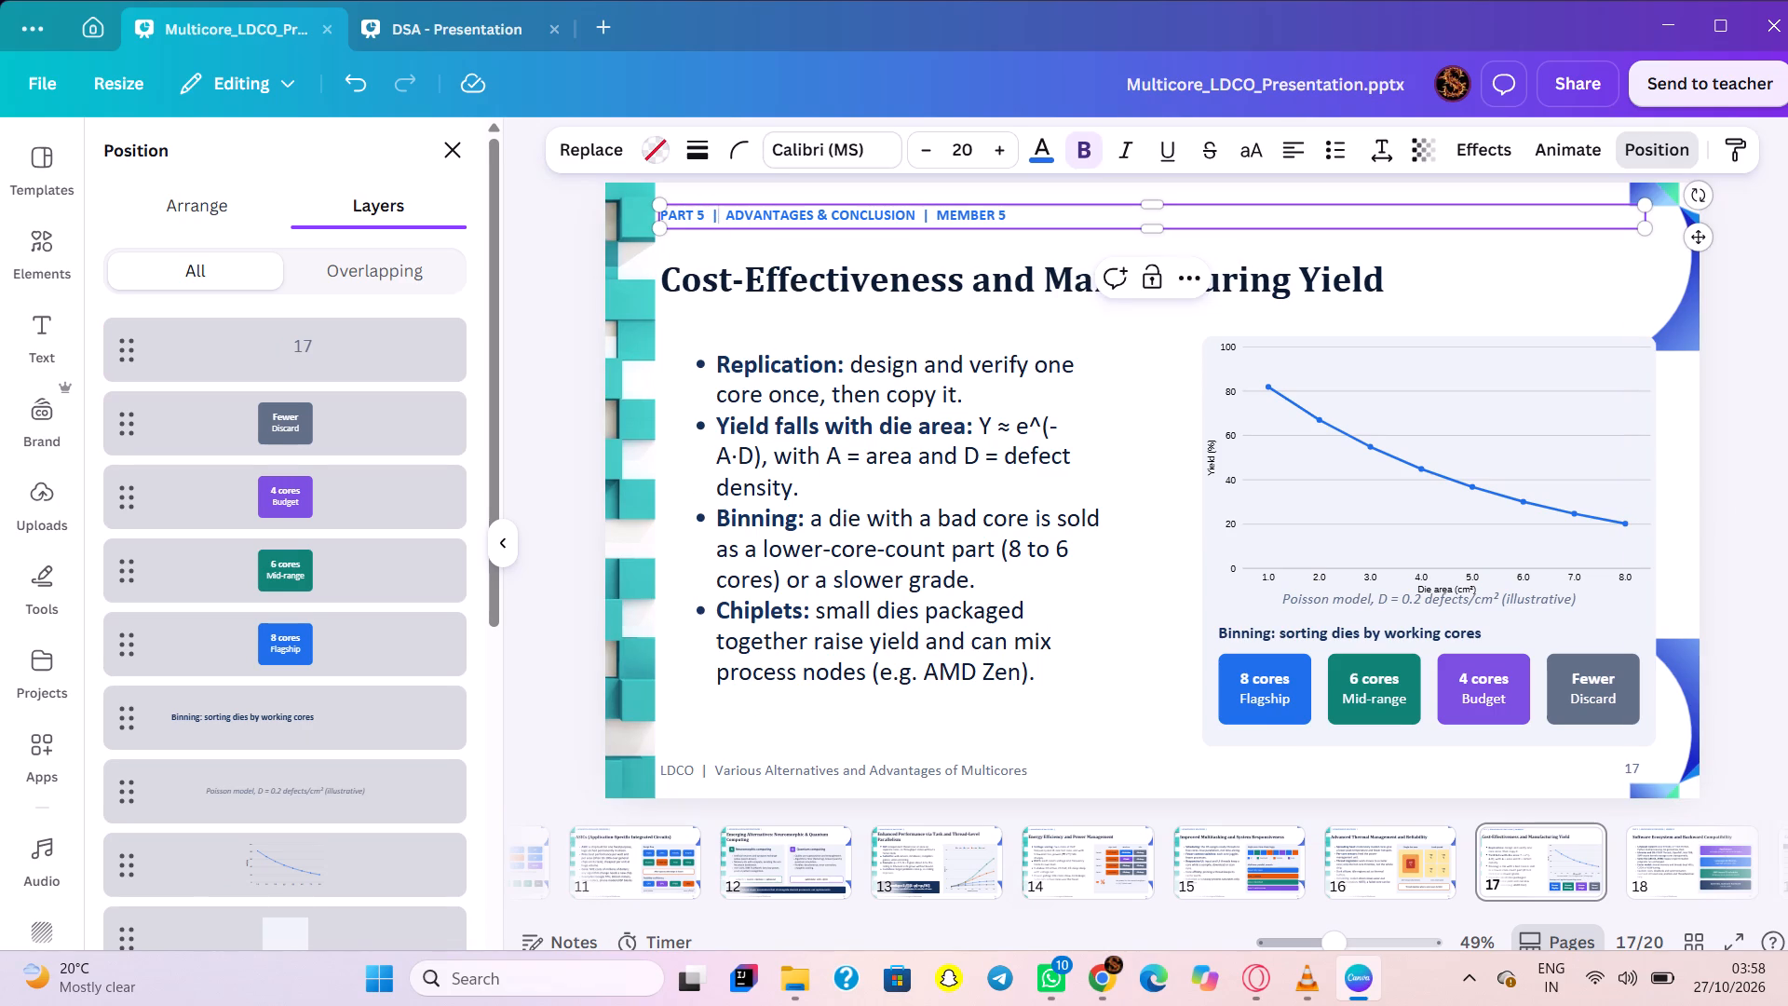
click(706, 214)
key(BackSpace)
key(BackSpace)
key(BackSpace)
key(BackSpace)
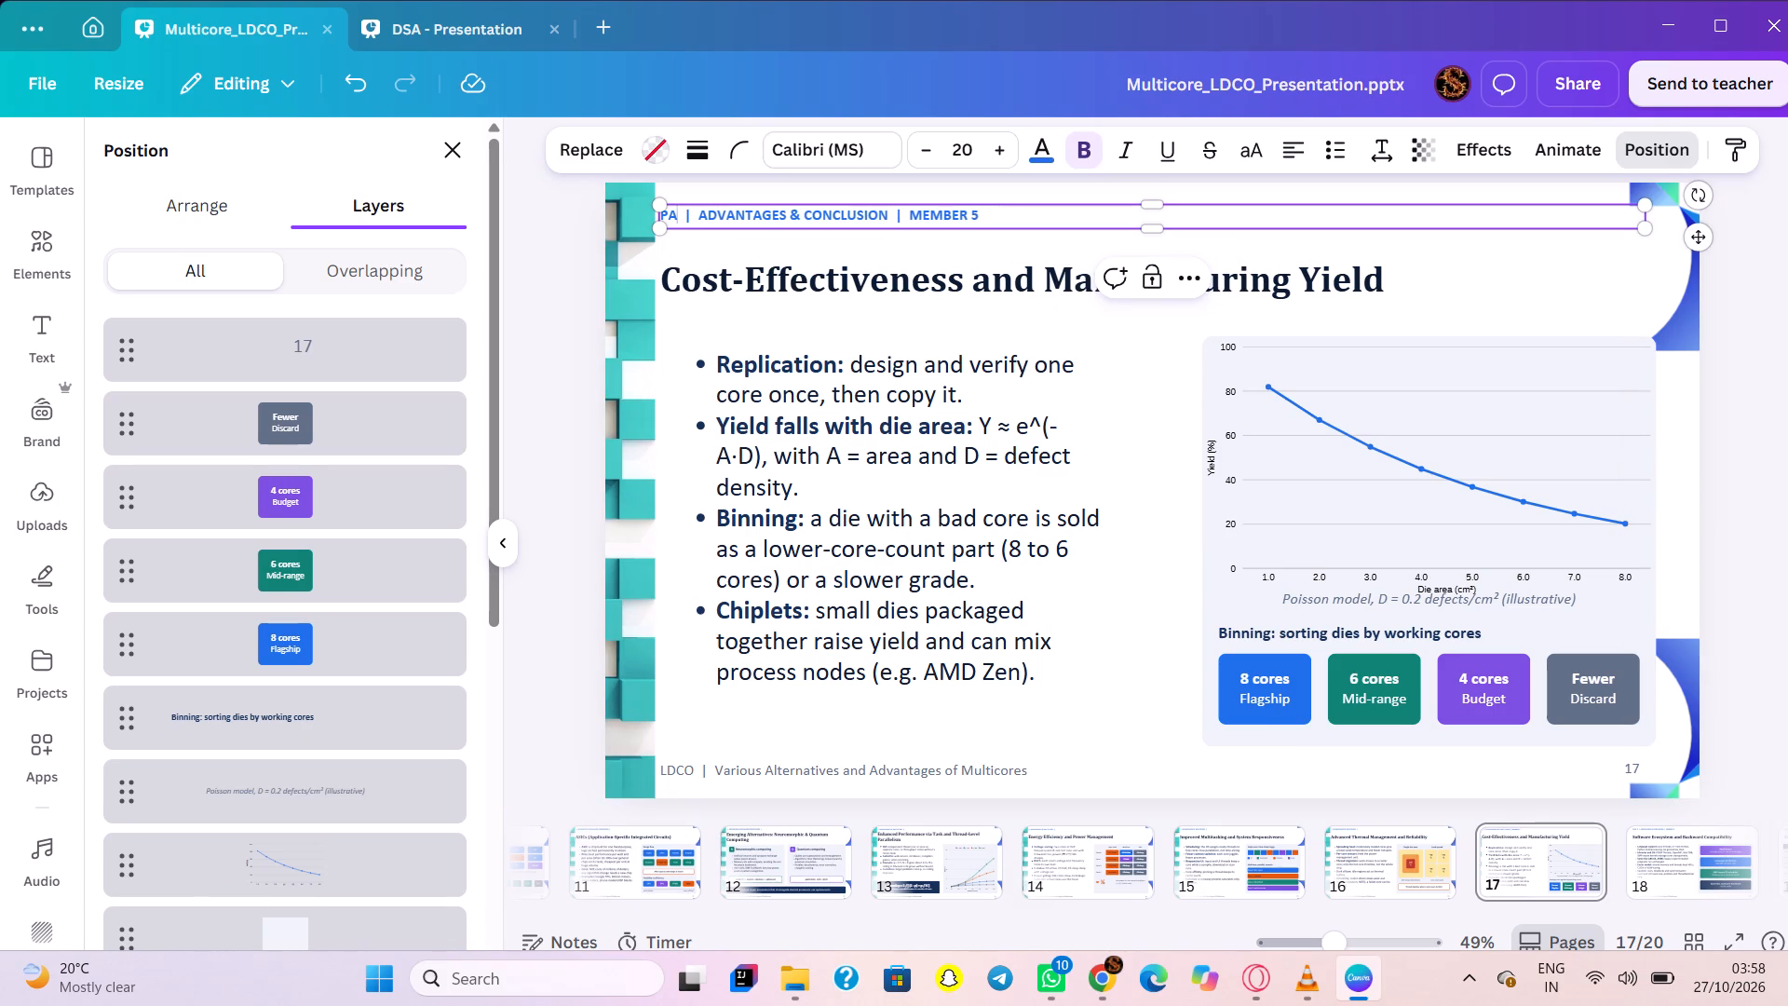
key(BackSpace)
key(BackSpace)
Delete the "MEMBER 5" label from the end of slide 17's header, keeping "ADVANTAGES & CONCLUSION".
click(975, 213)
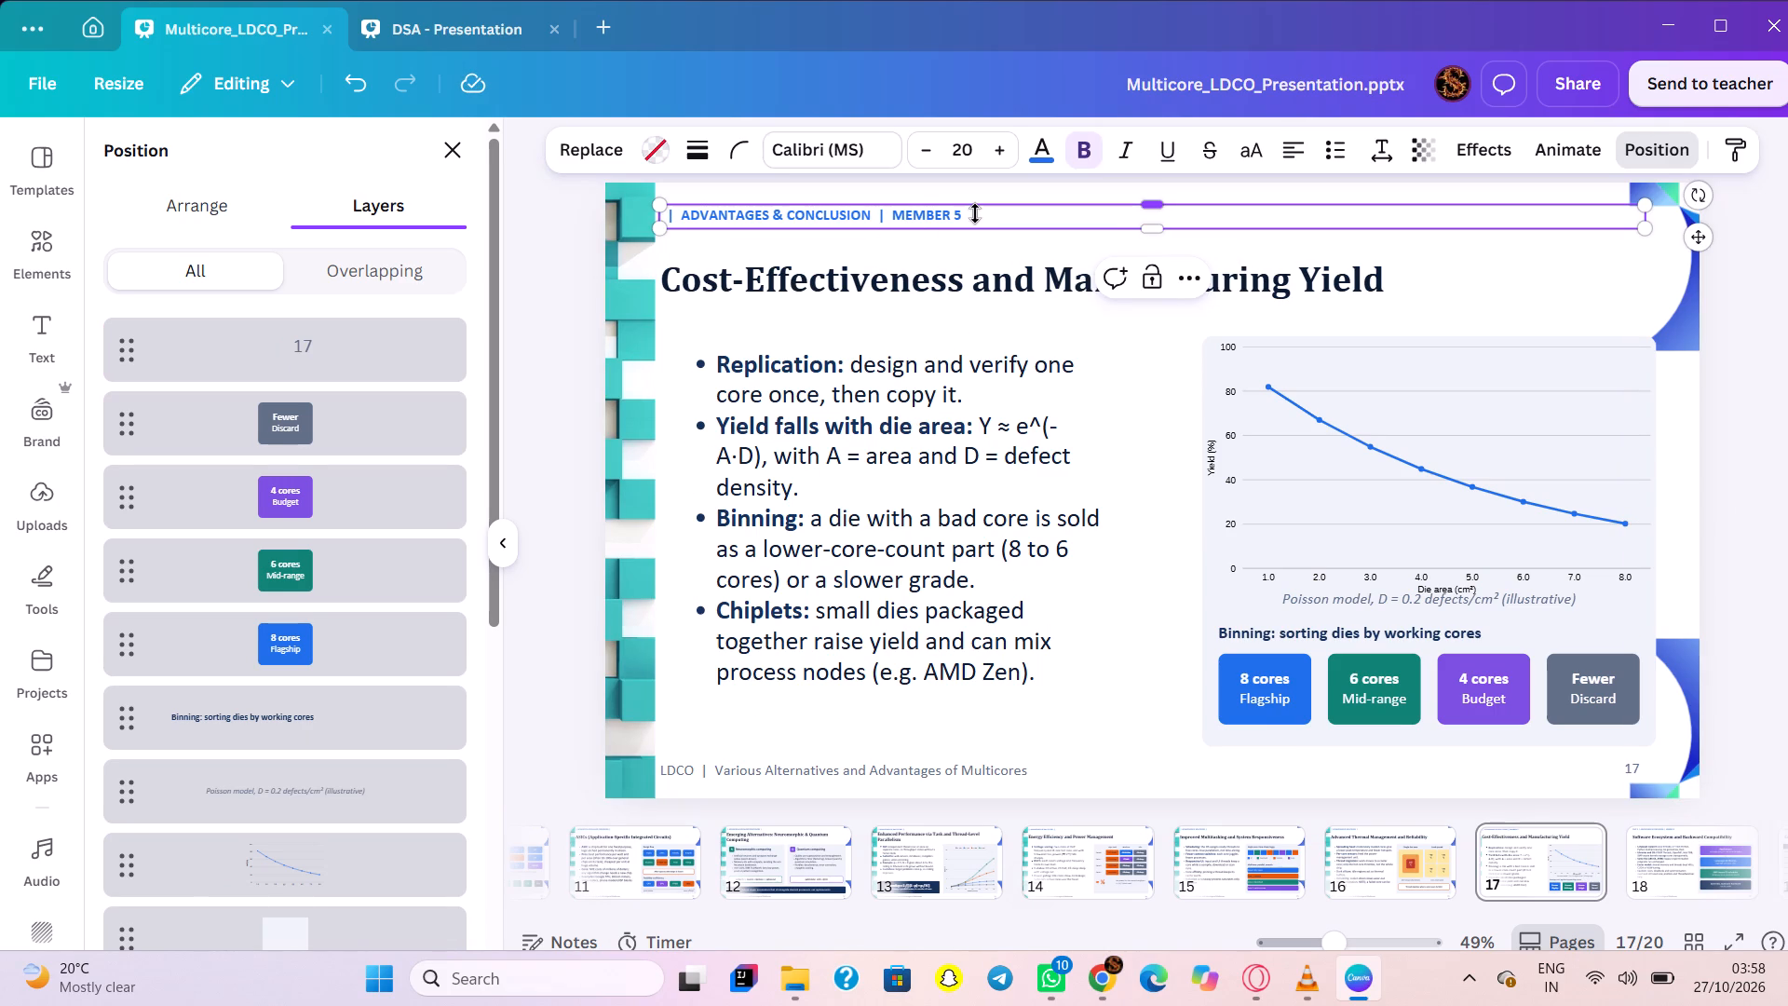
click(967, 214)
key(BackSpace)
key(BackSpace)
key(BackSpace)
key(BackSpace)
key(BackSpace)
key(BackSpace)
key(BackSpace)
key(BackSpace)
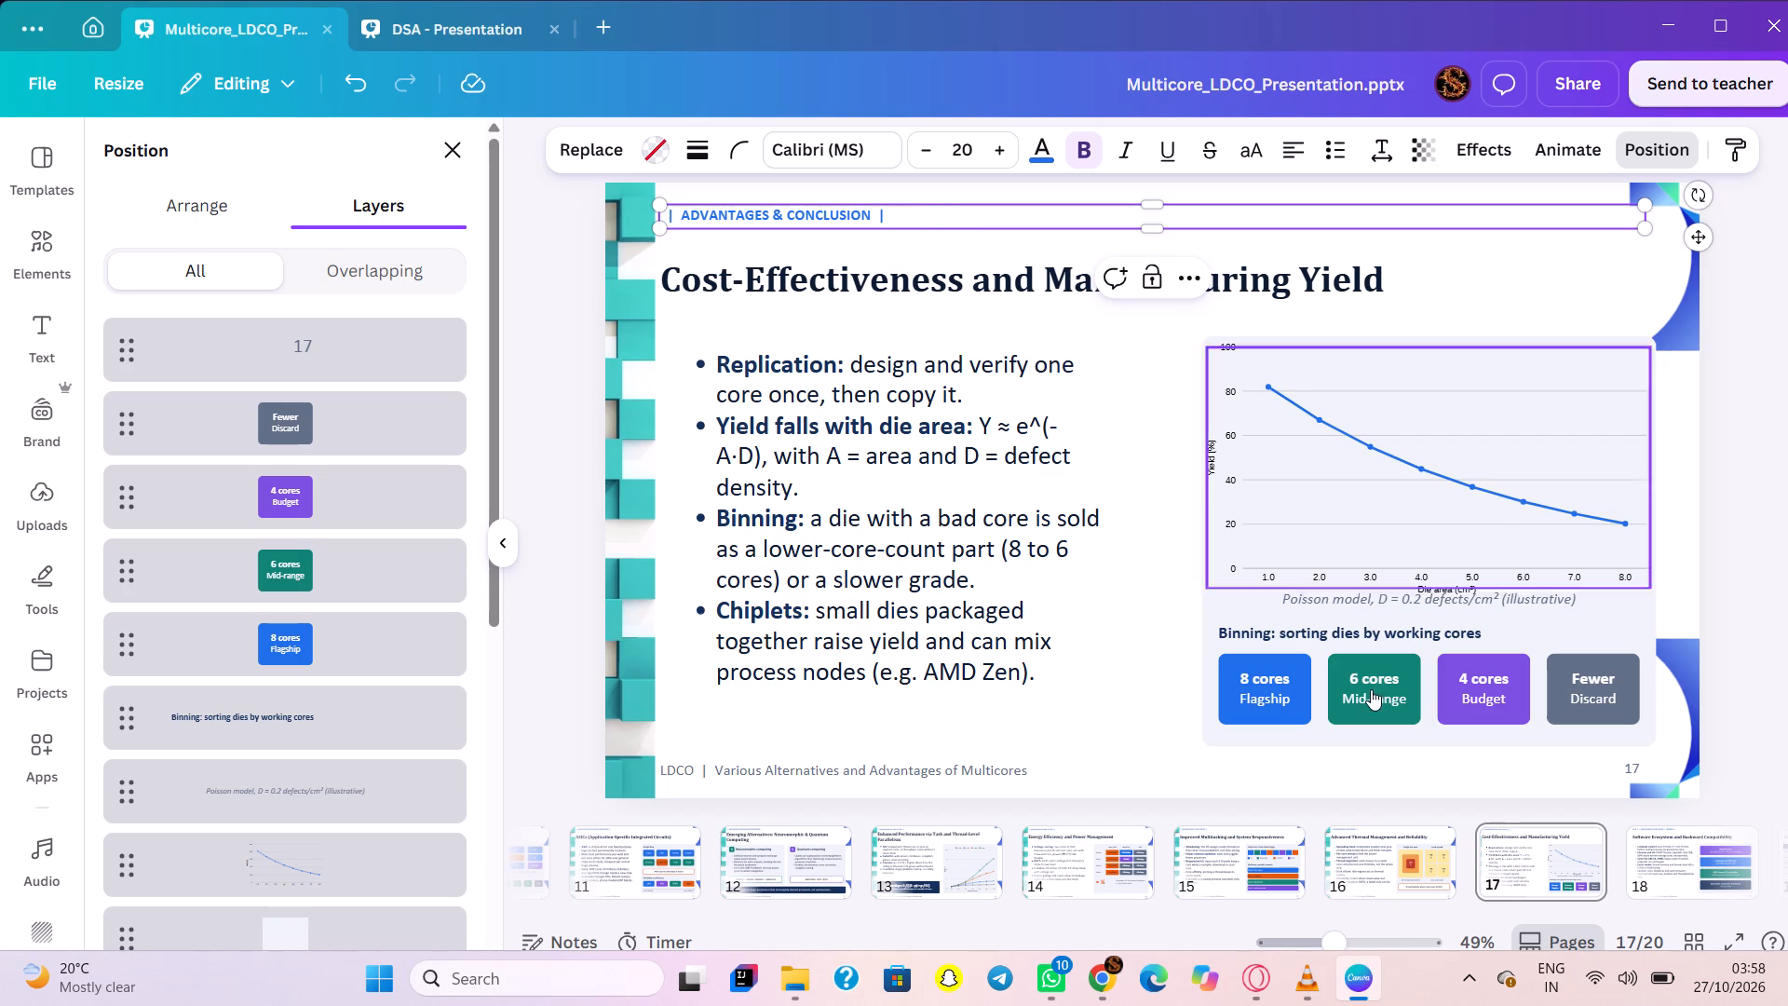
Enlarge the bullet text on slide 18, Software Ecosystem and Backward Compatibility, to size 30.
scroll(1507, 877, left, 3)
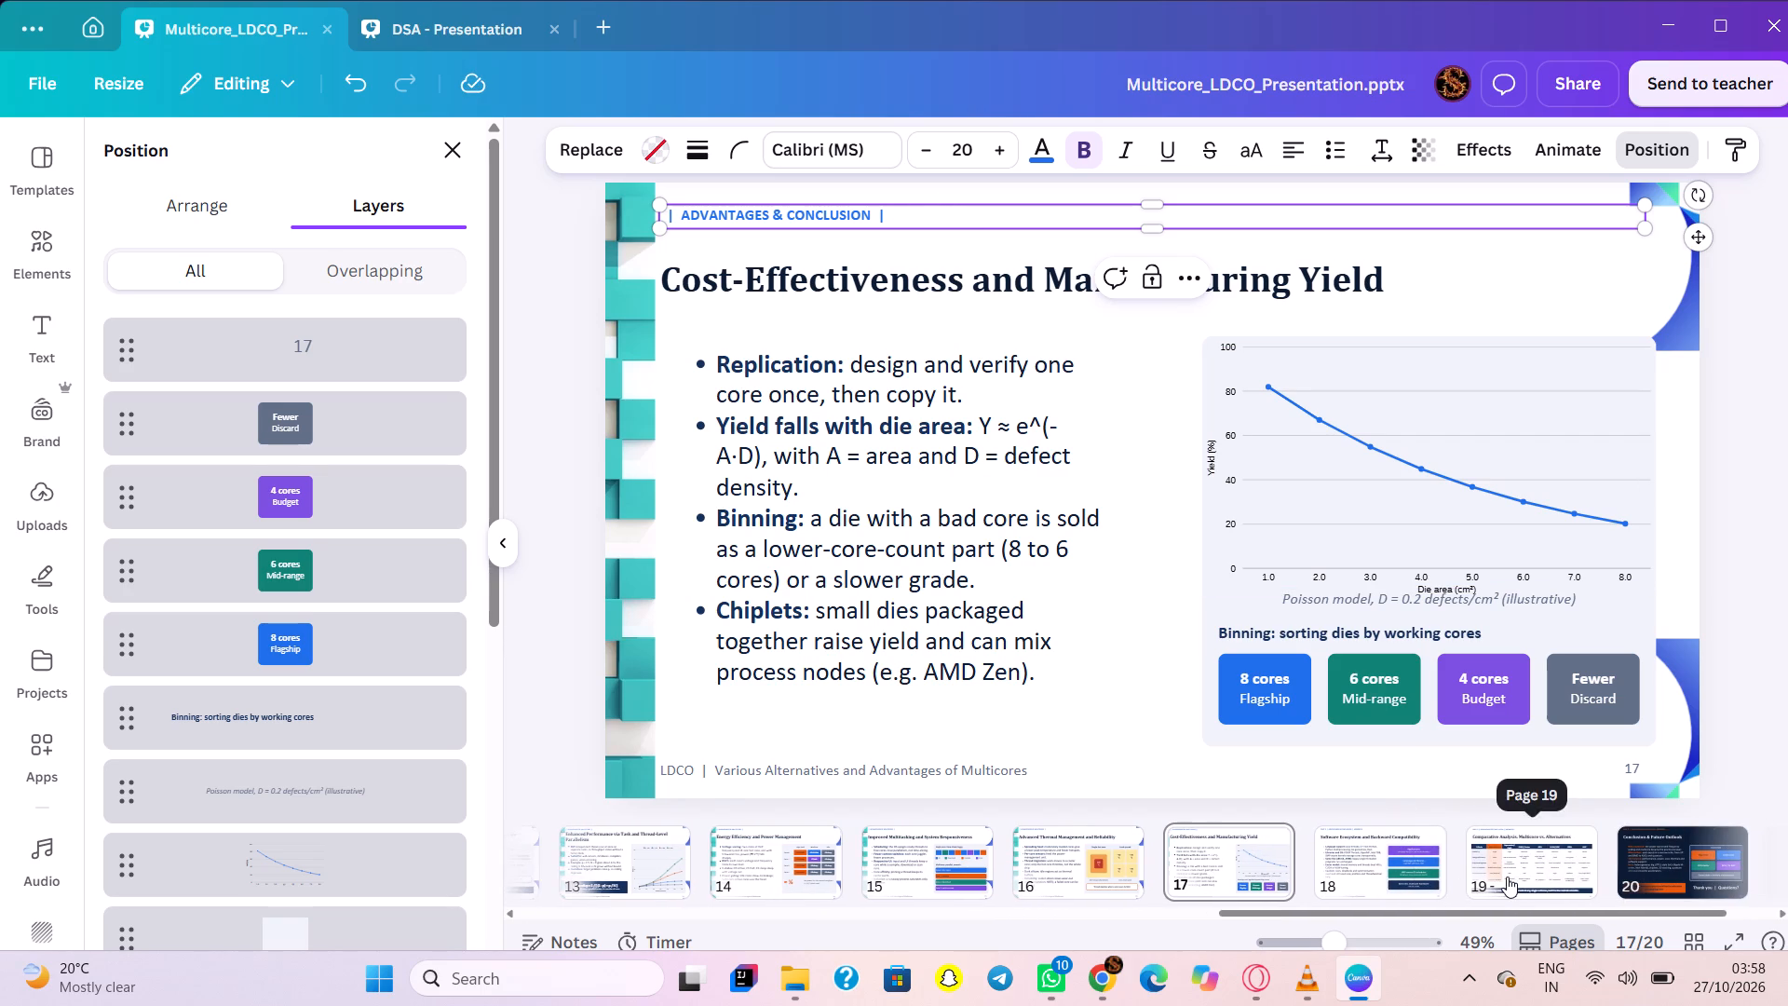
scroll(1507, 877, left, 1)
click(1288, 863)
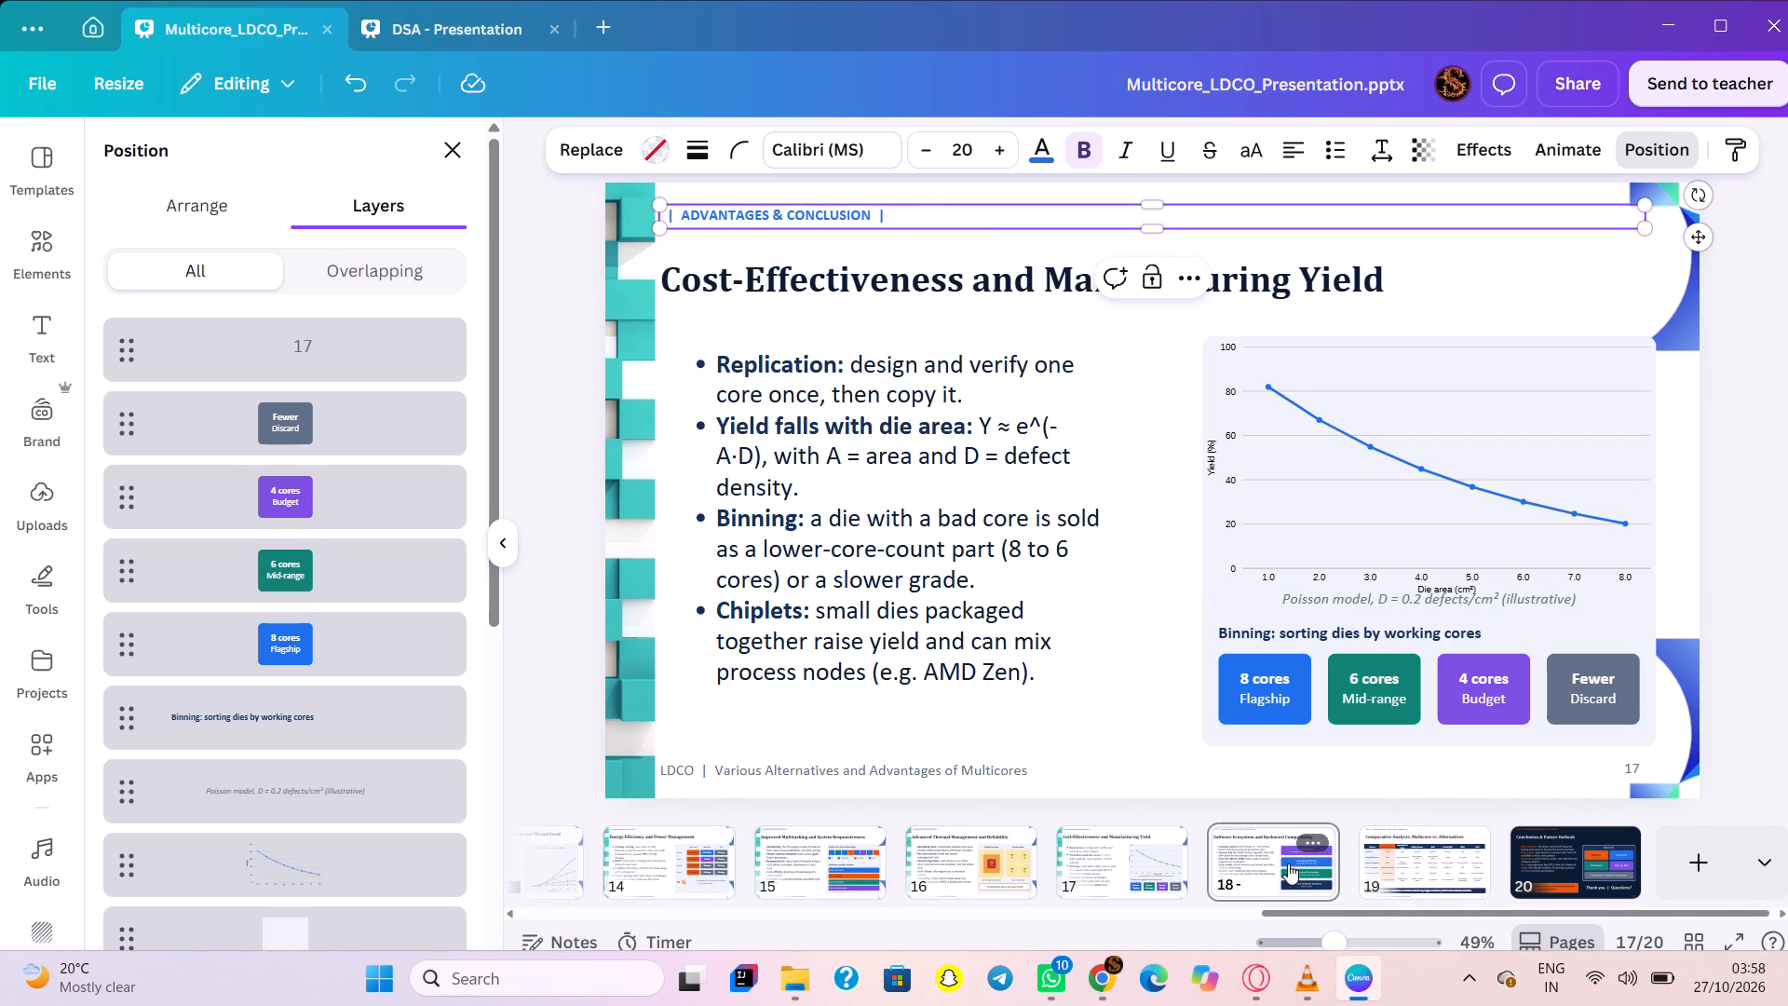
click(1042, 649)
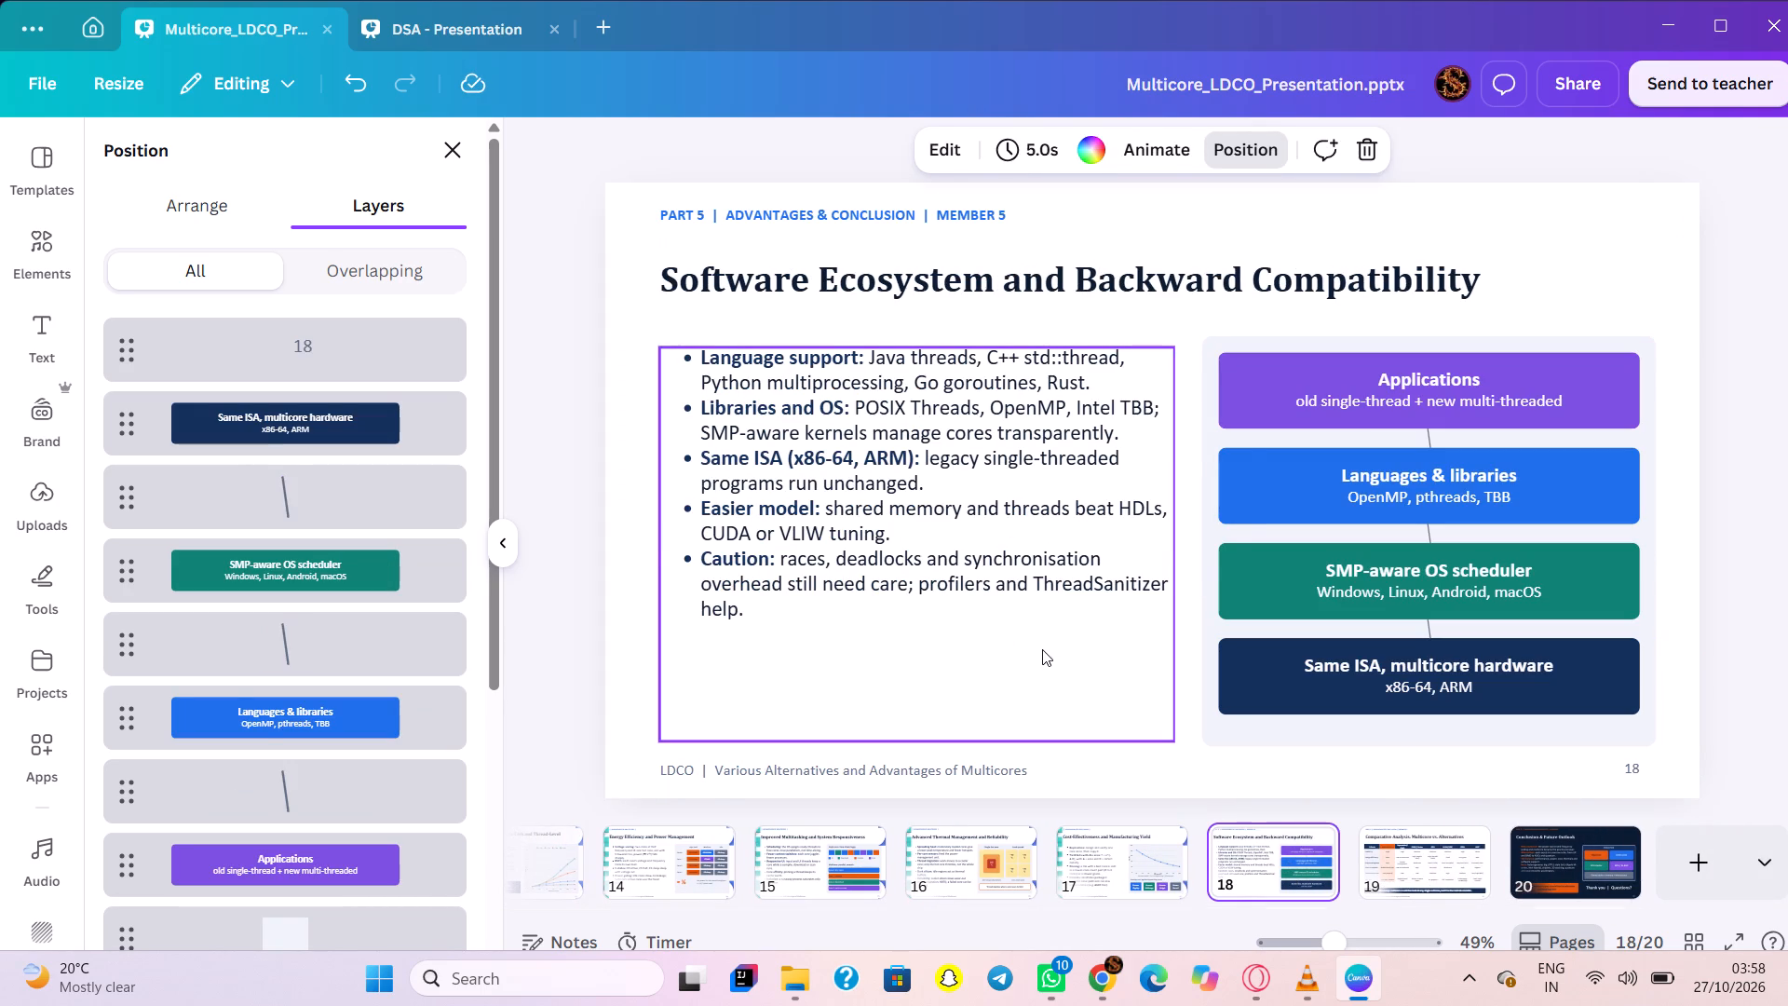
click(887, 148)
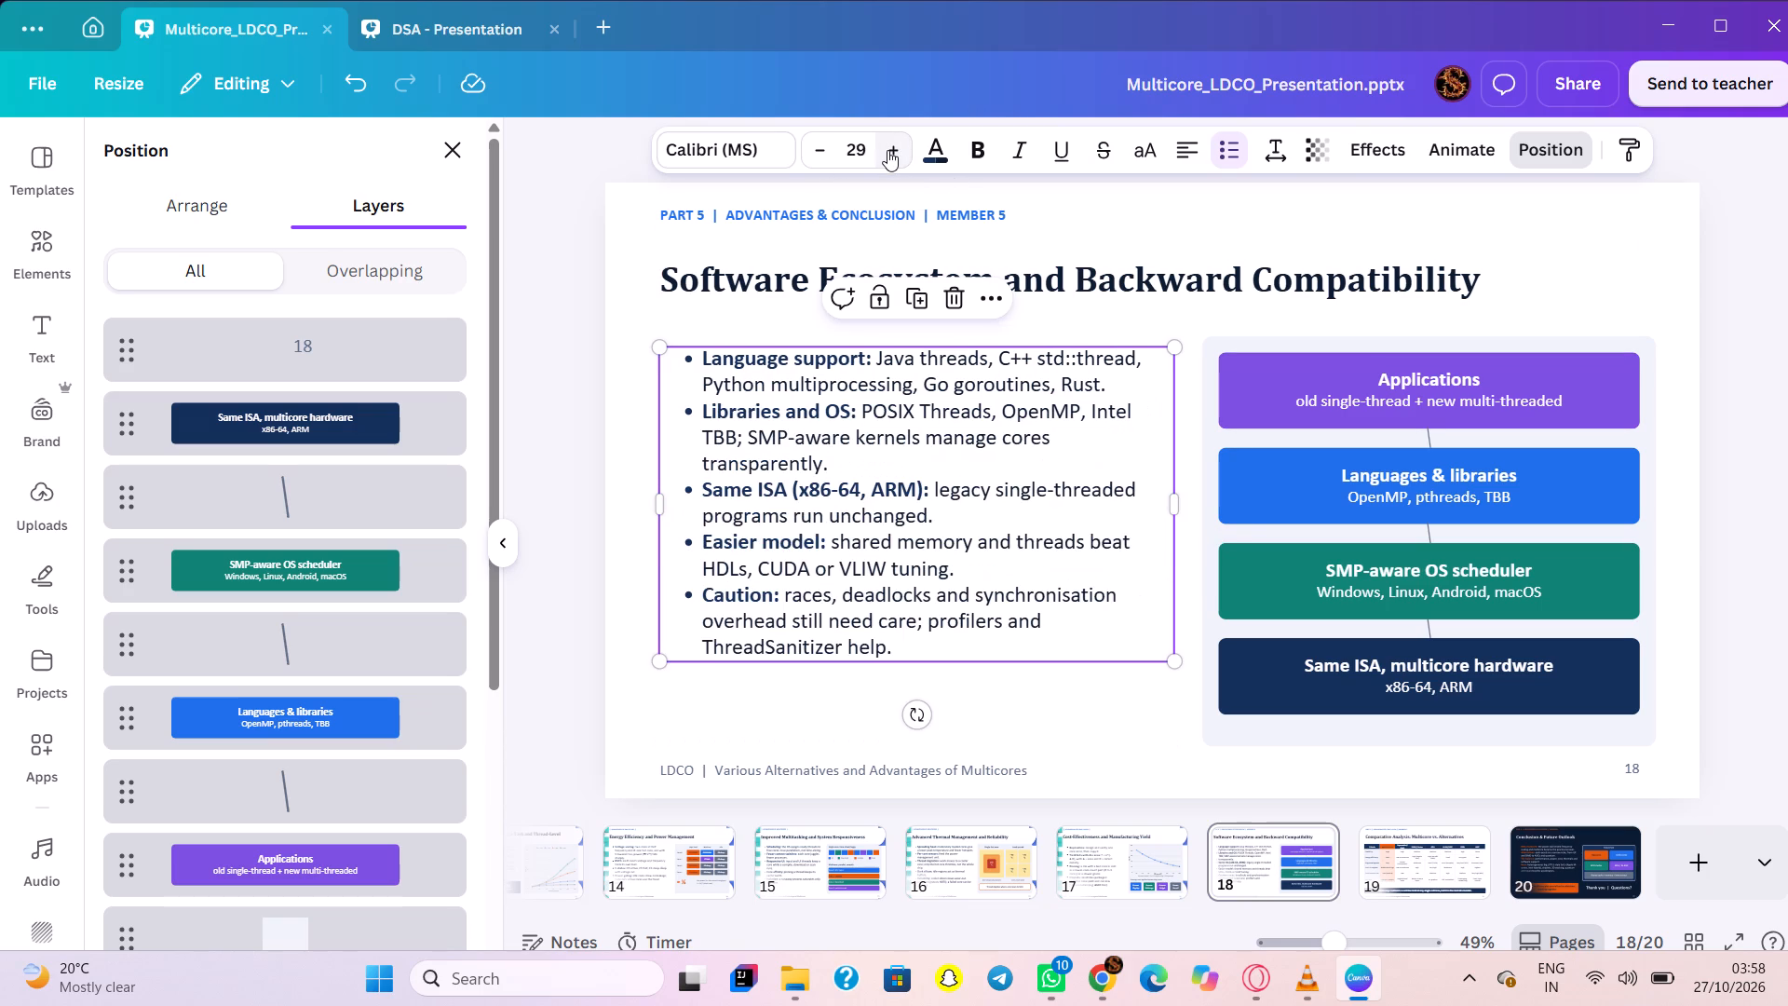
click(887, 152)
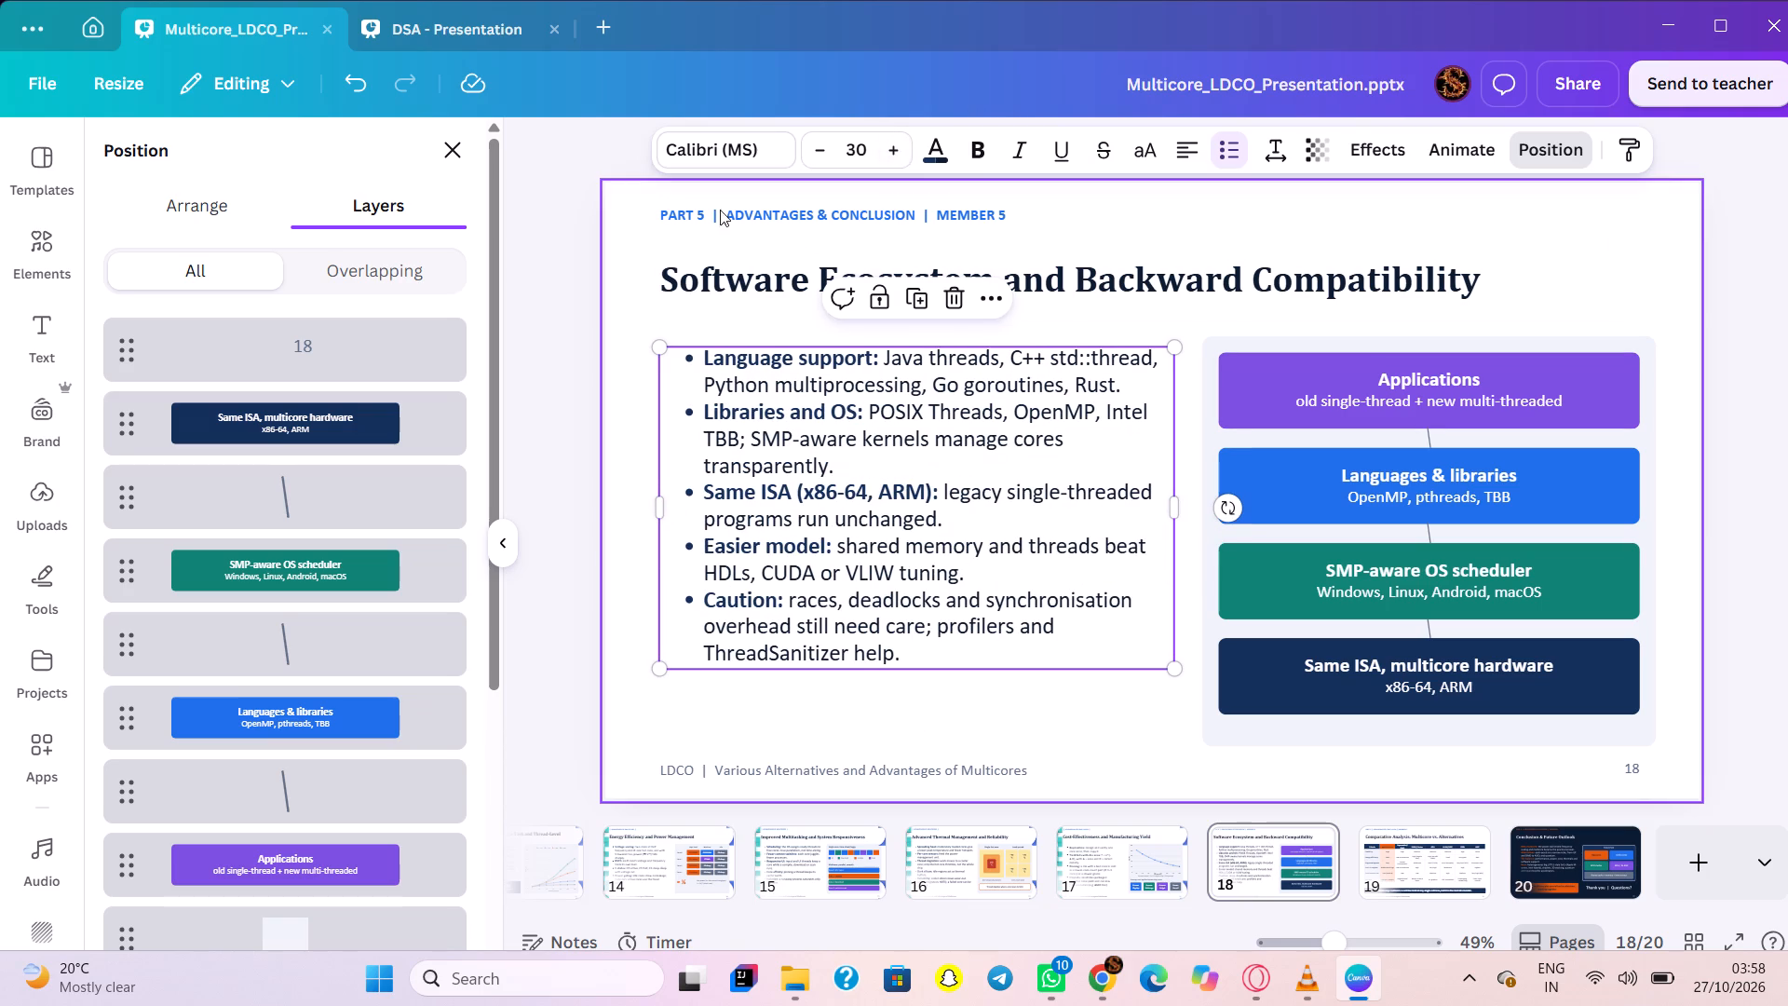
Delete the "PART 5" label from the start of slide 18's header line.
click(702, 206)
click(705, 211)
click(708, 217)
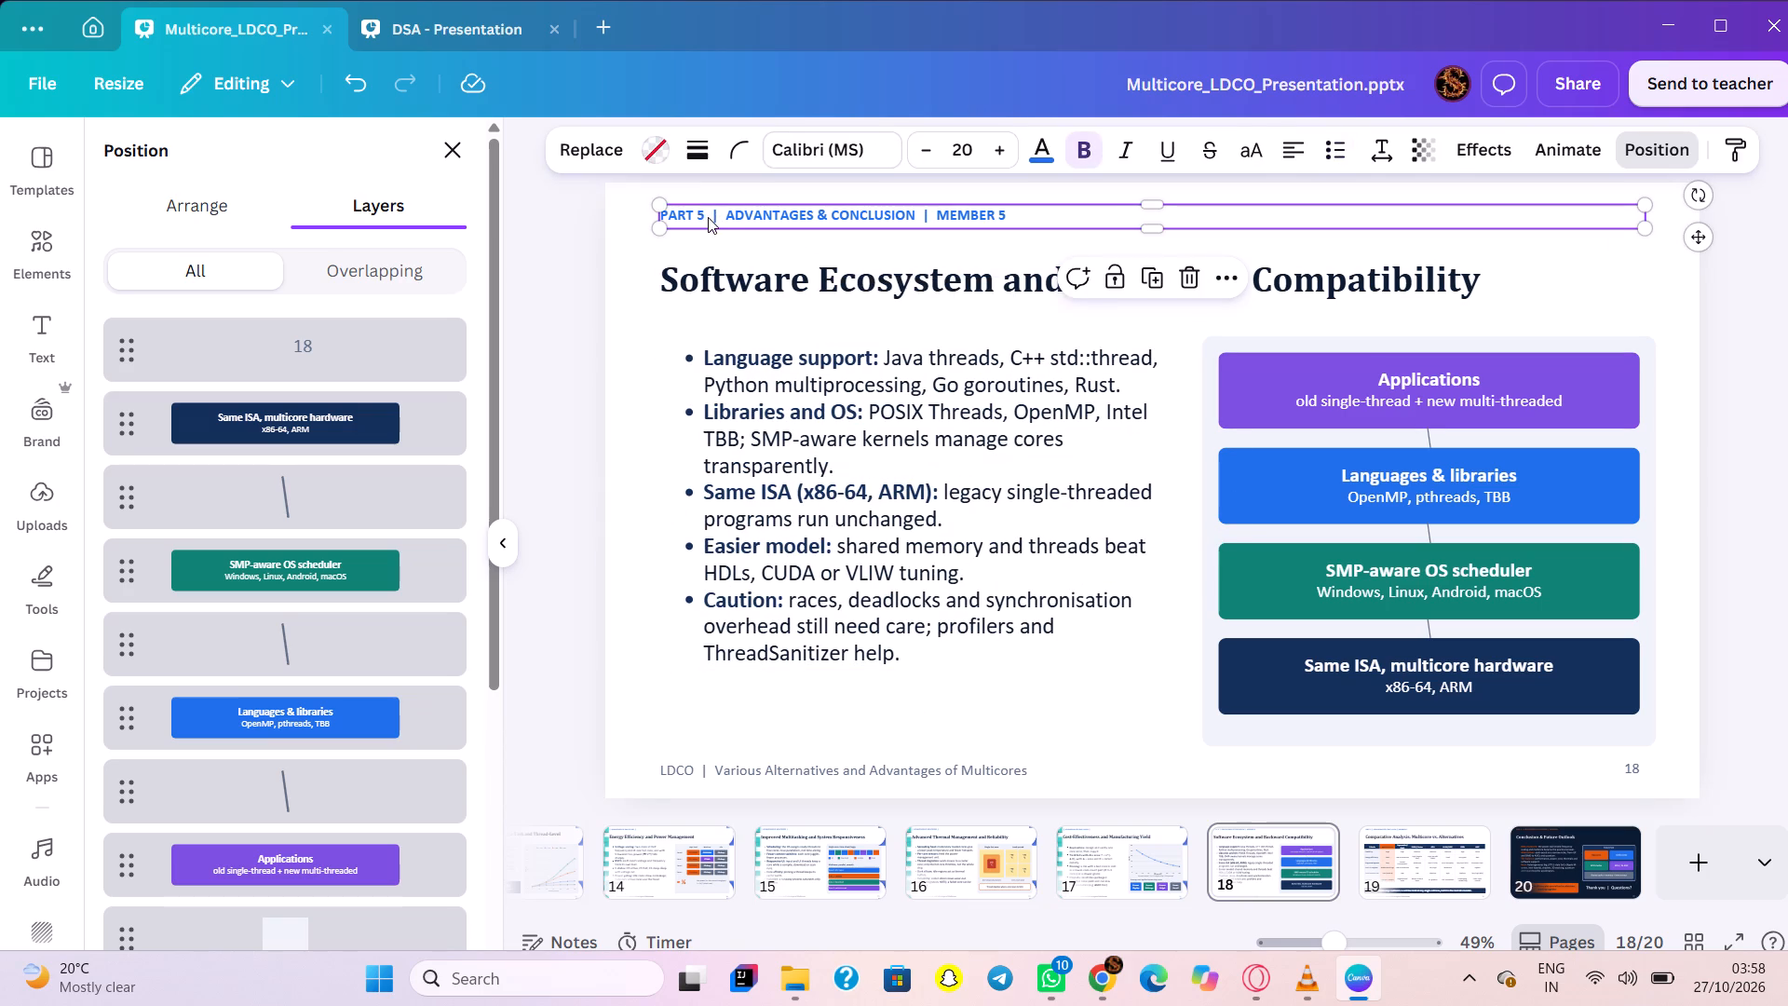
key(BackSpace)
key(BackSpace)
key(BackSpace)
key(BackSpace)
key(BackSpace)
key(BackSpace)
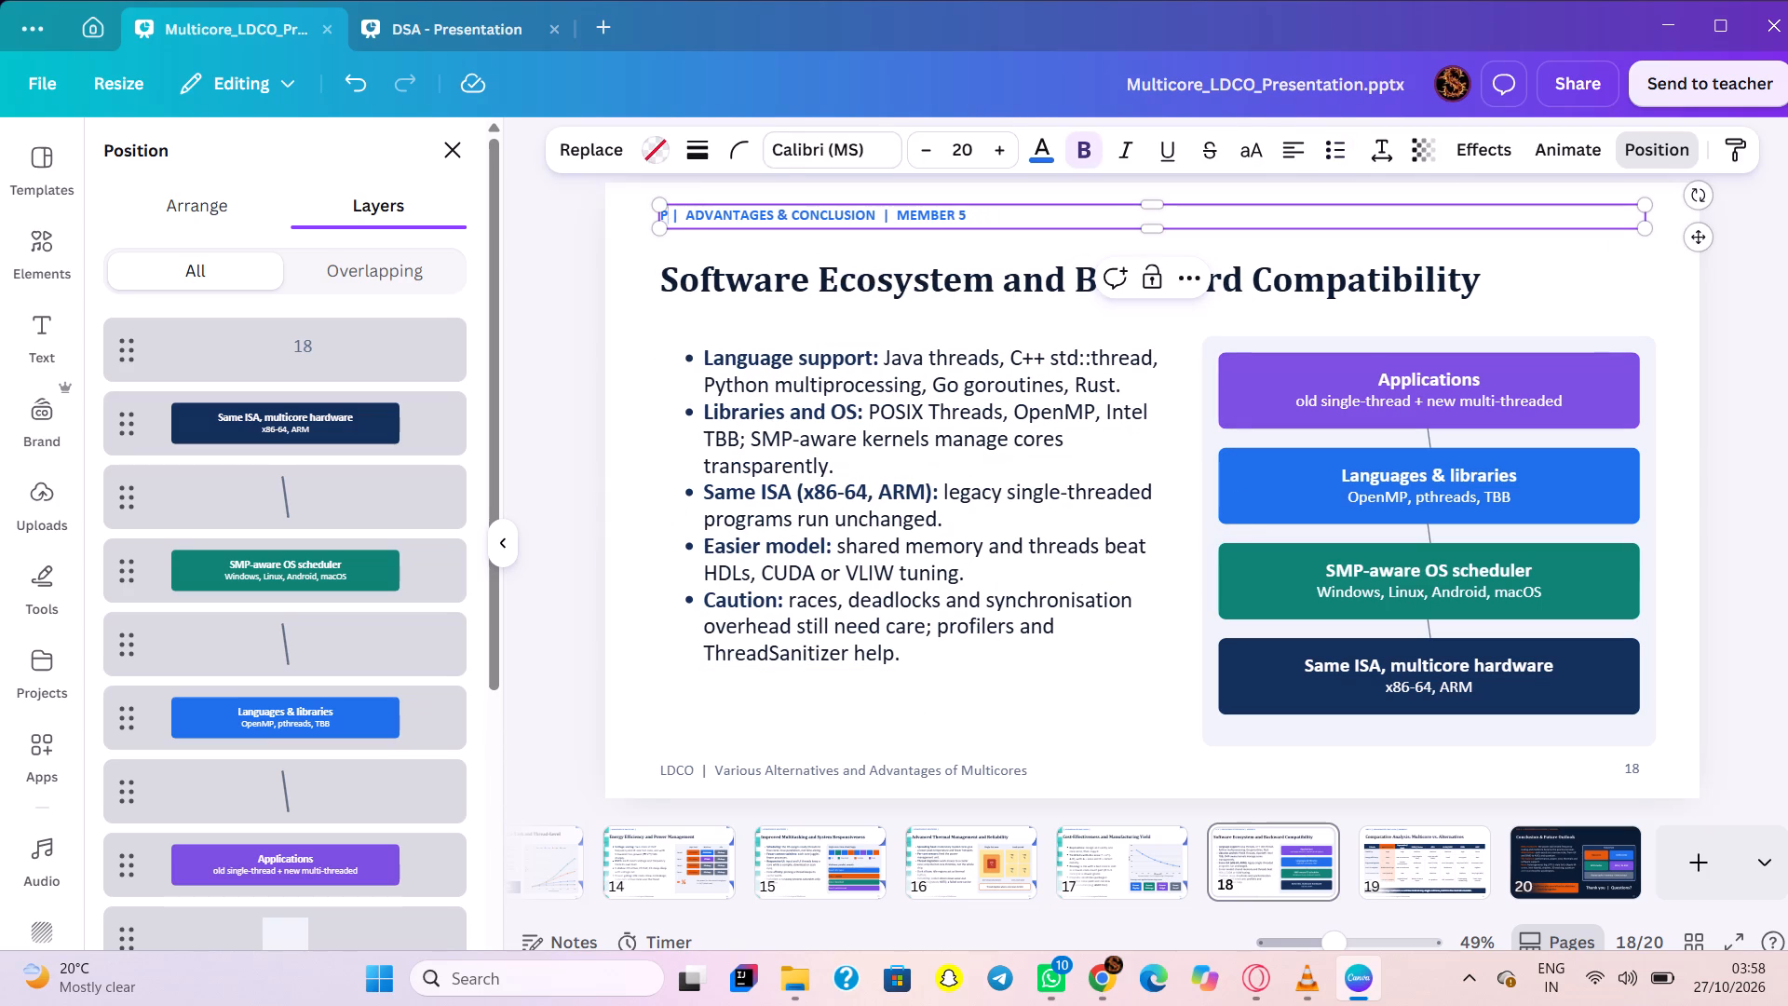
key(BackSpace)
Delete the "MEMBER 5" label from the end of slide 18's header, keeping "ADVANTAGES & CONCLUSION".
click(962, 218)
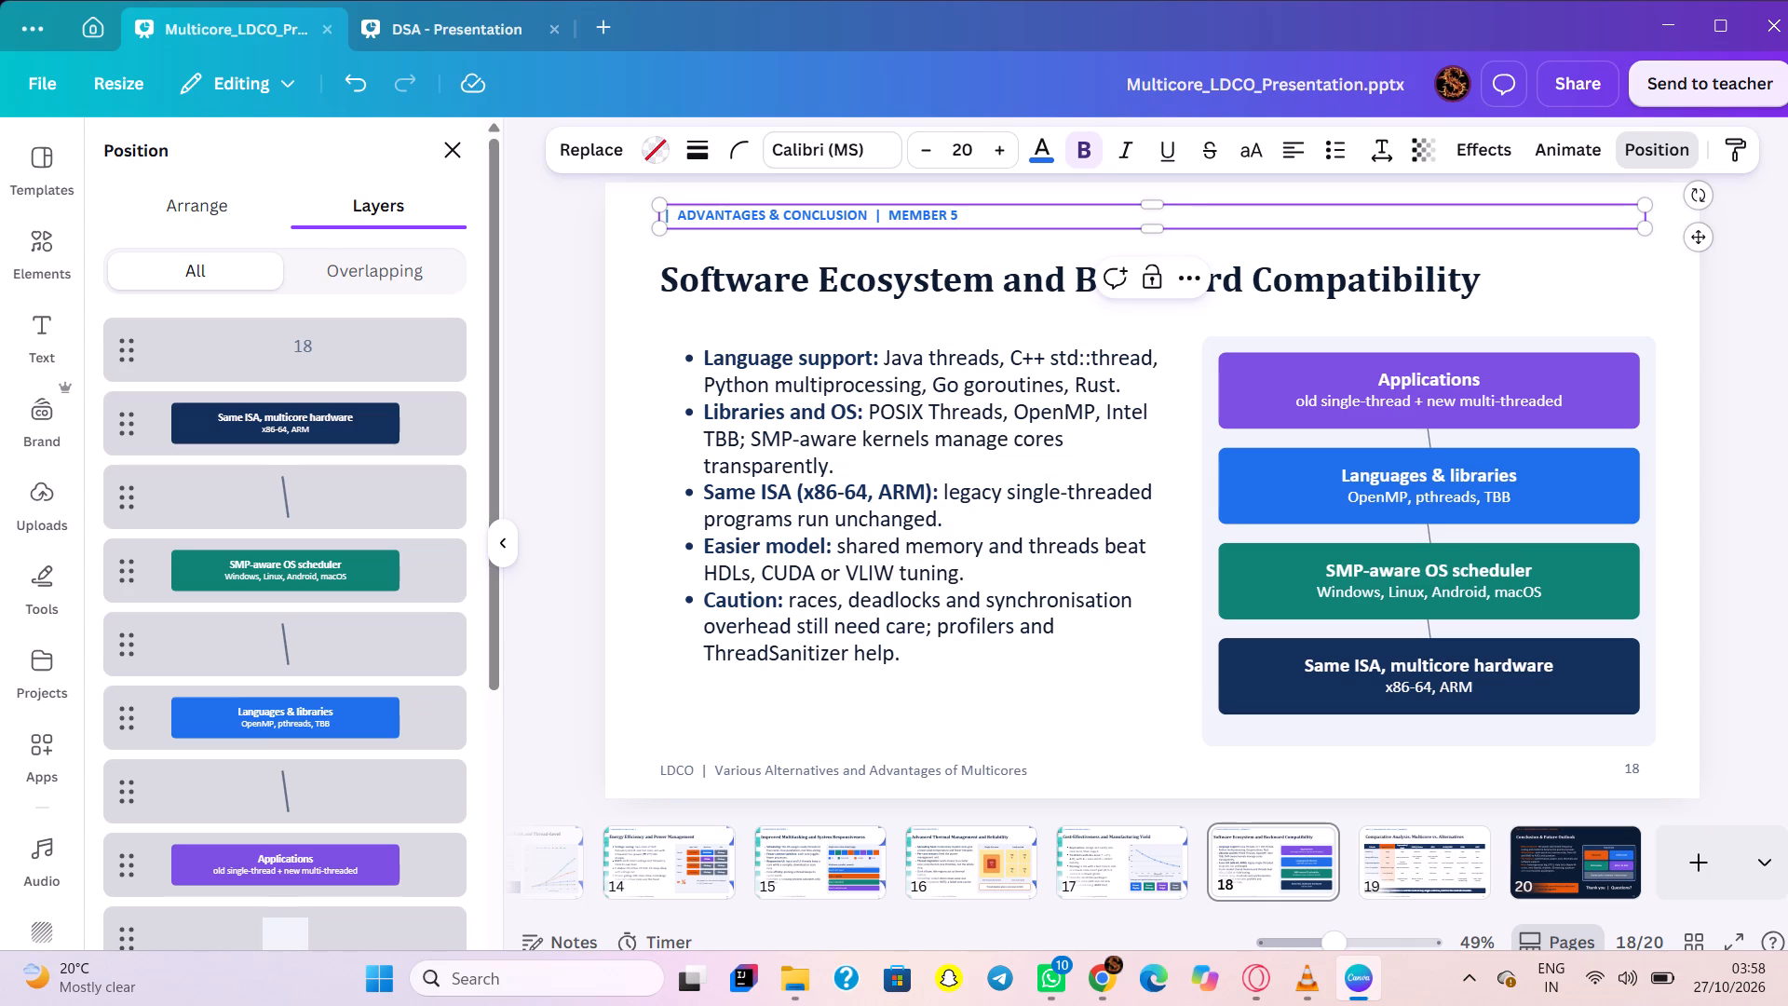
key(BackSpace)
key(BackSpace)
key(BackSpace)
key(BackSpace)
key(BackSpace)
key(BackSpace)
key(BackSpace)
key(BackSpace)
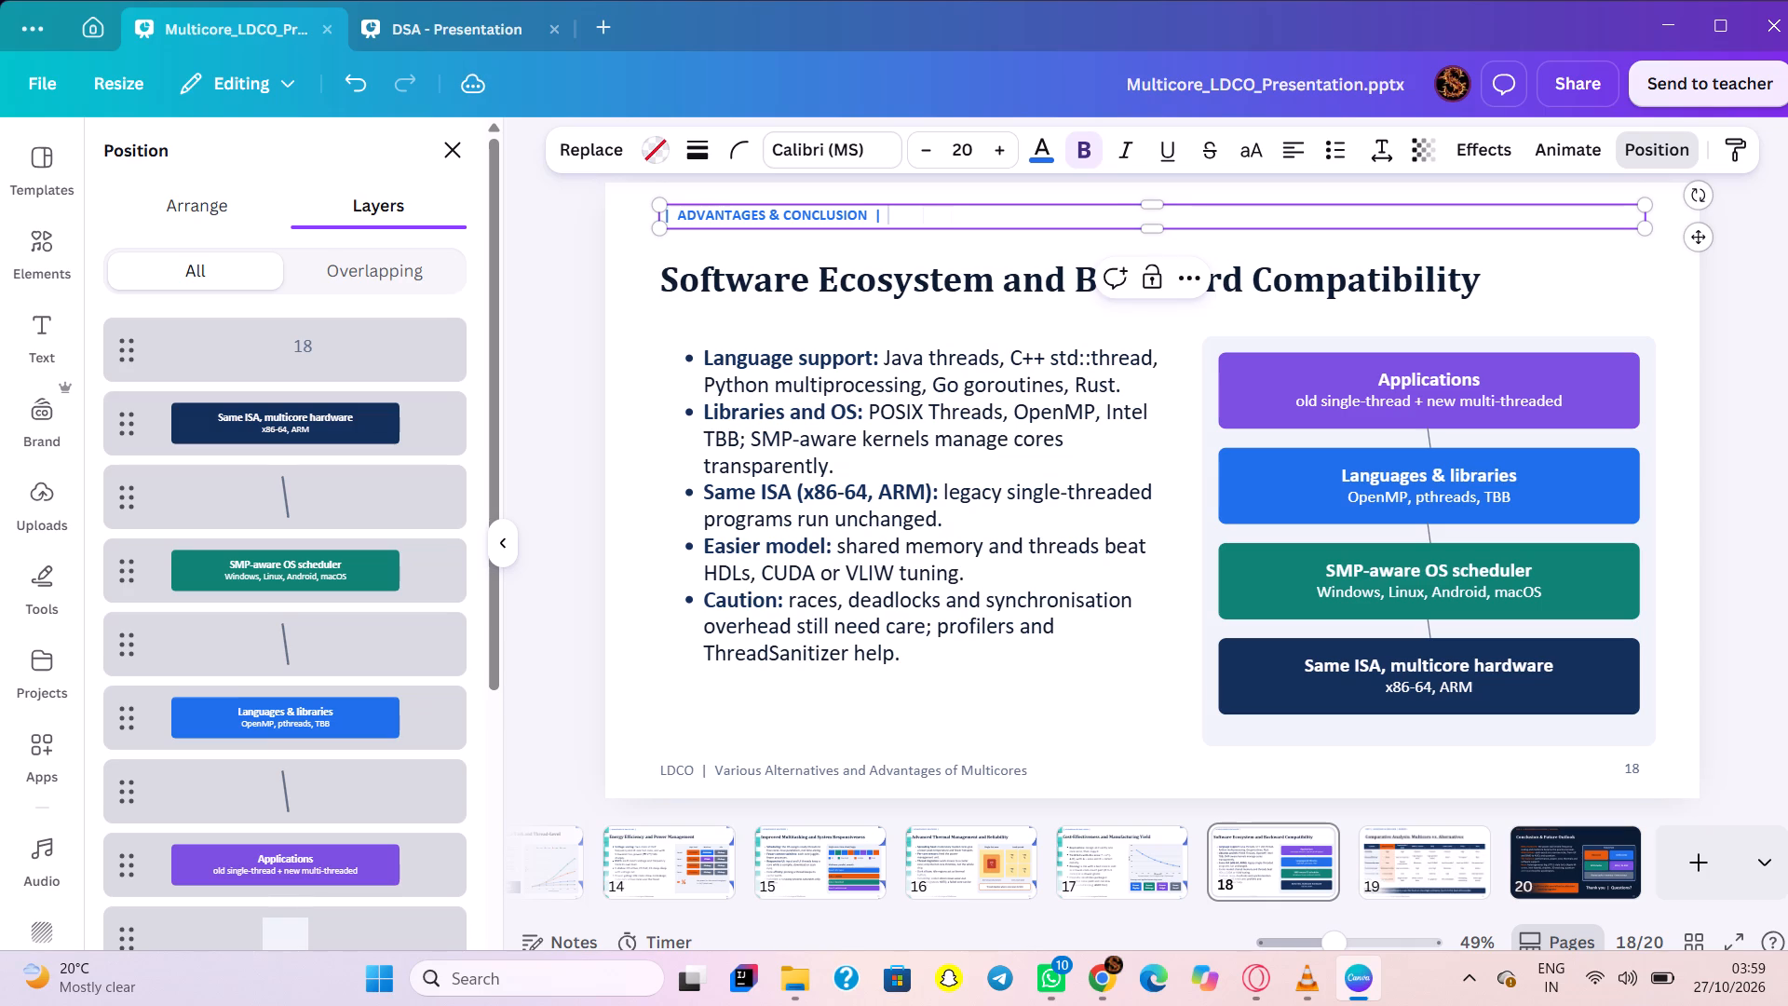
Paste the teal-block and blue-curve borders onto slide 18 and send them behind all other elements.
click(621, 426)
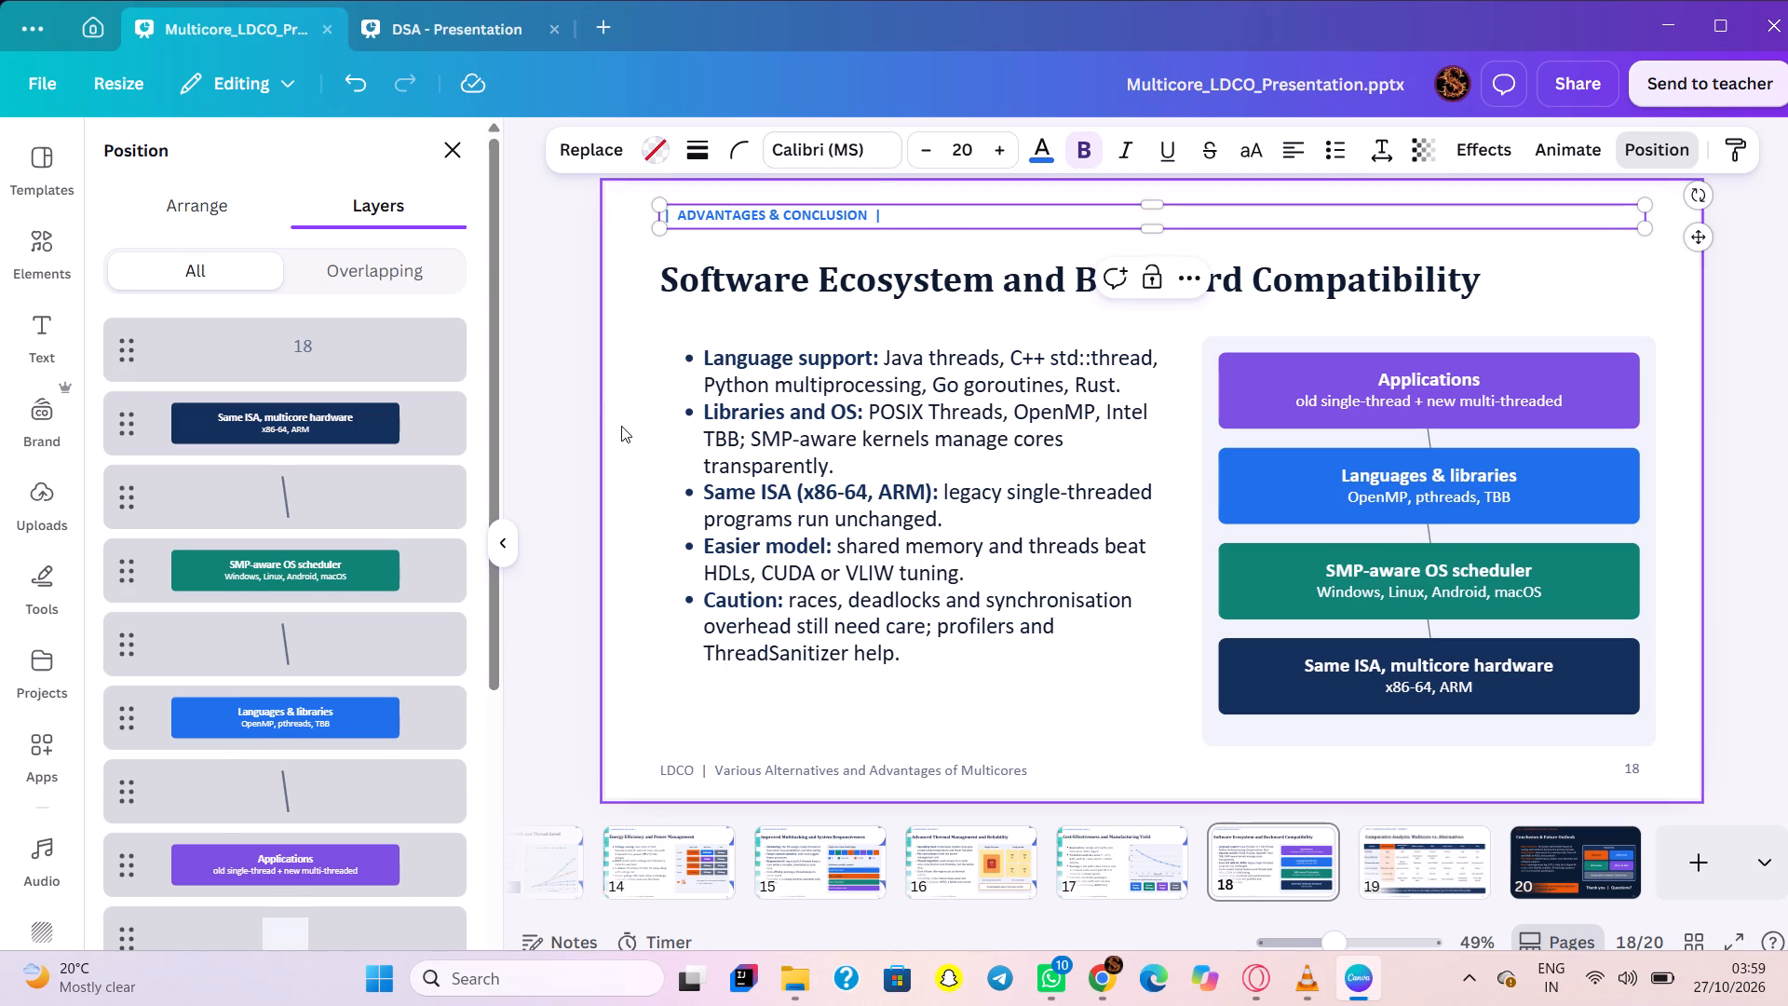
key(ctrl+v)
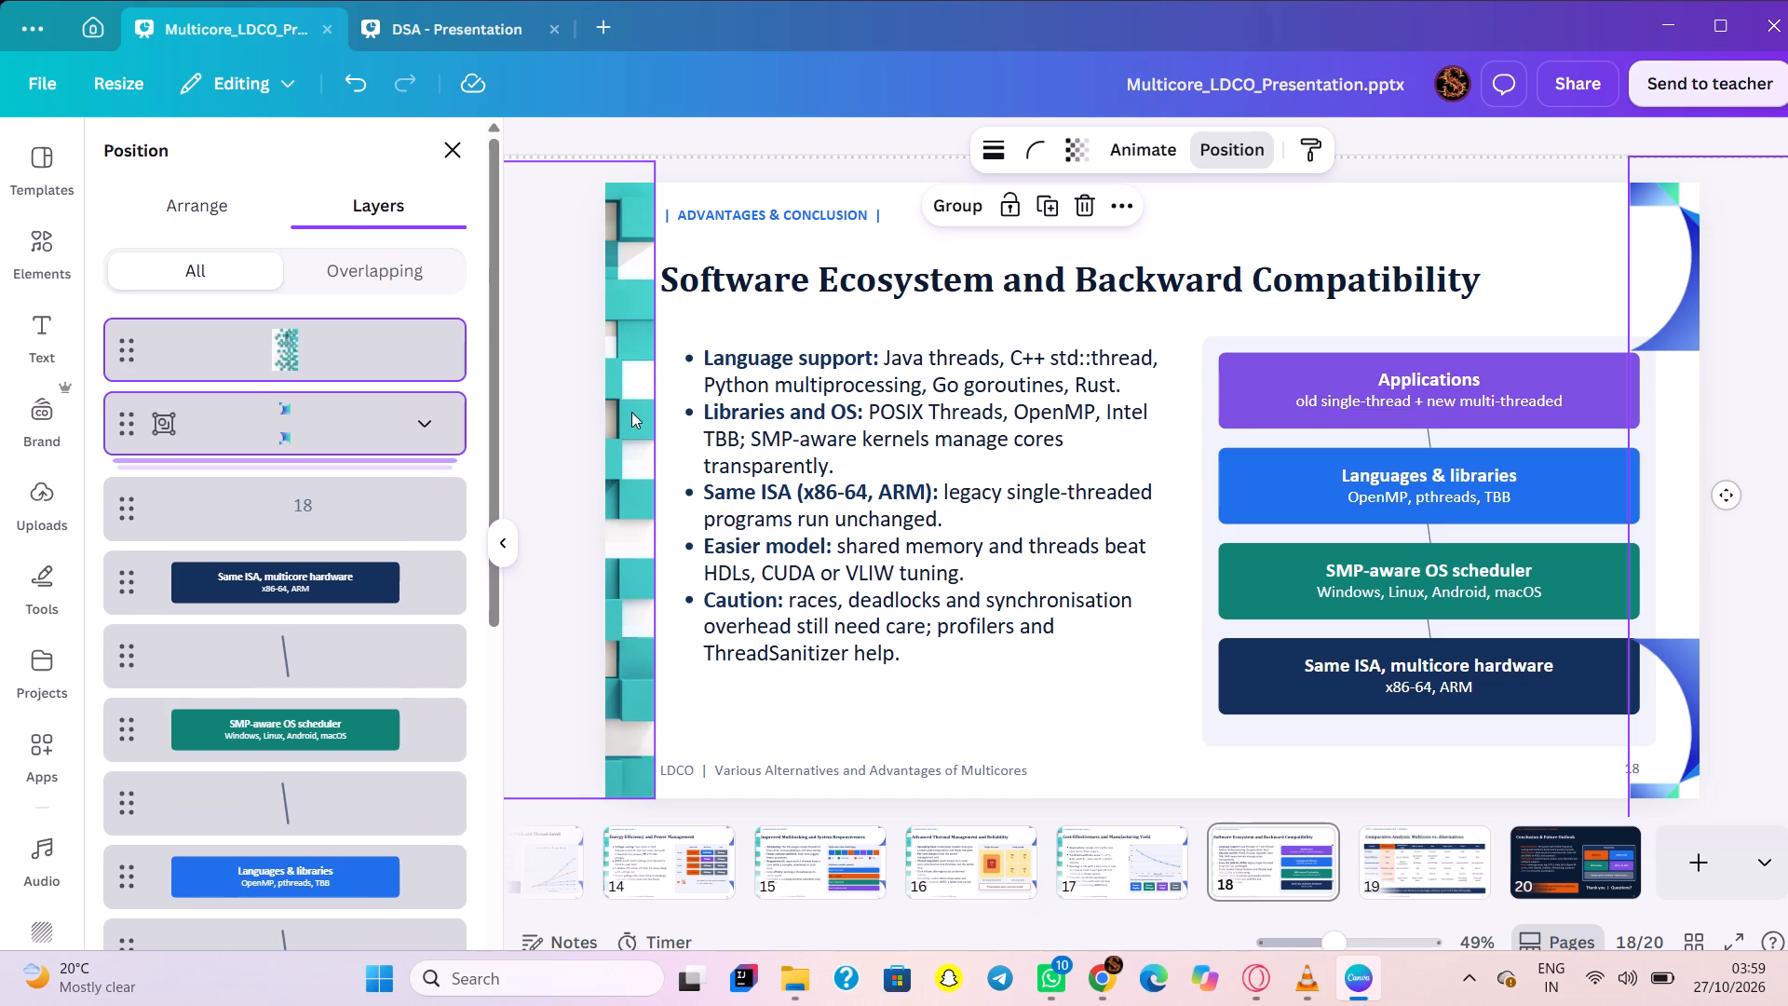
right_click(631, 412)
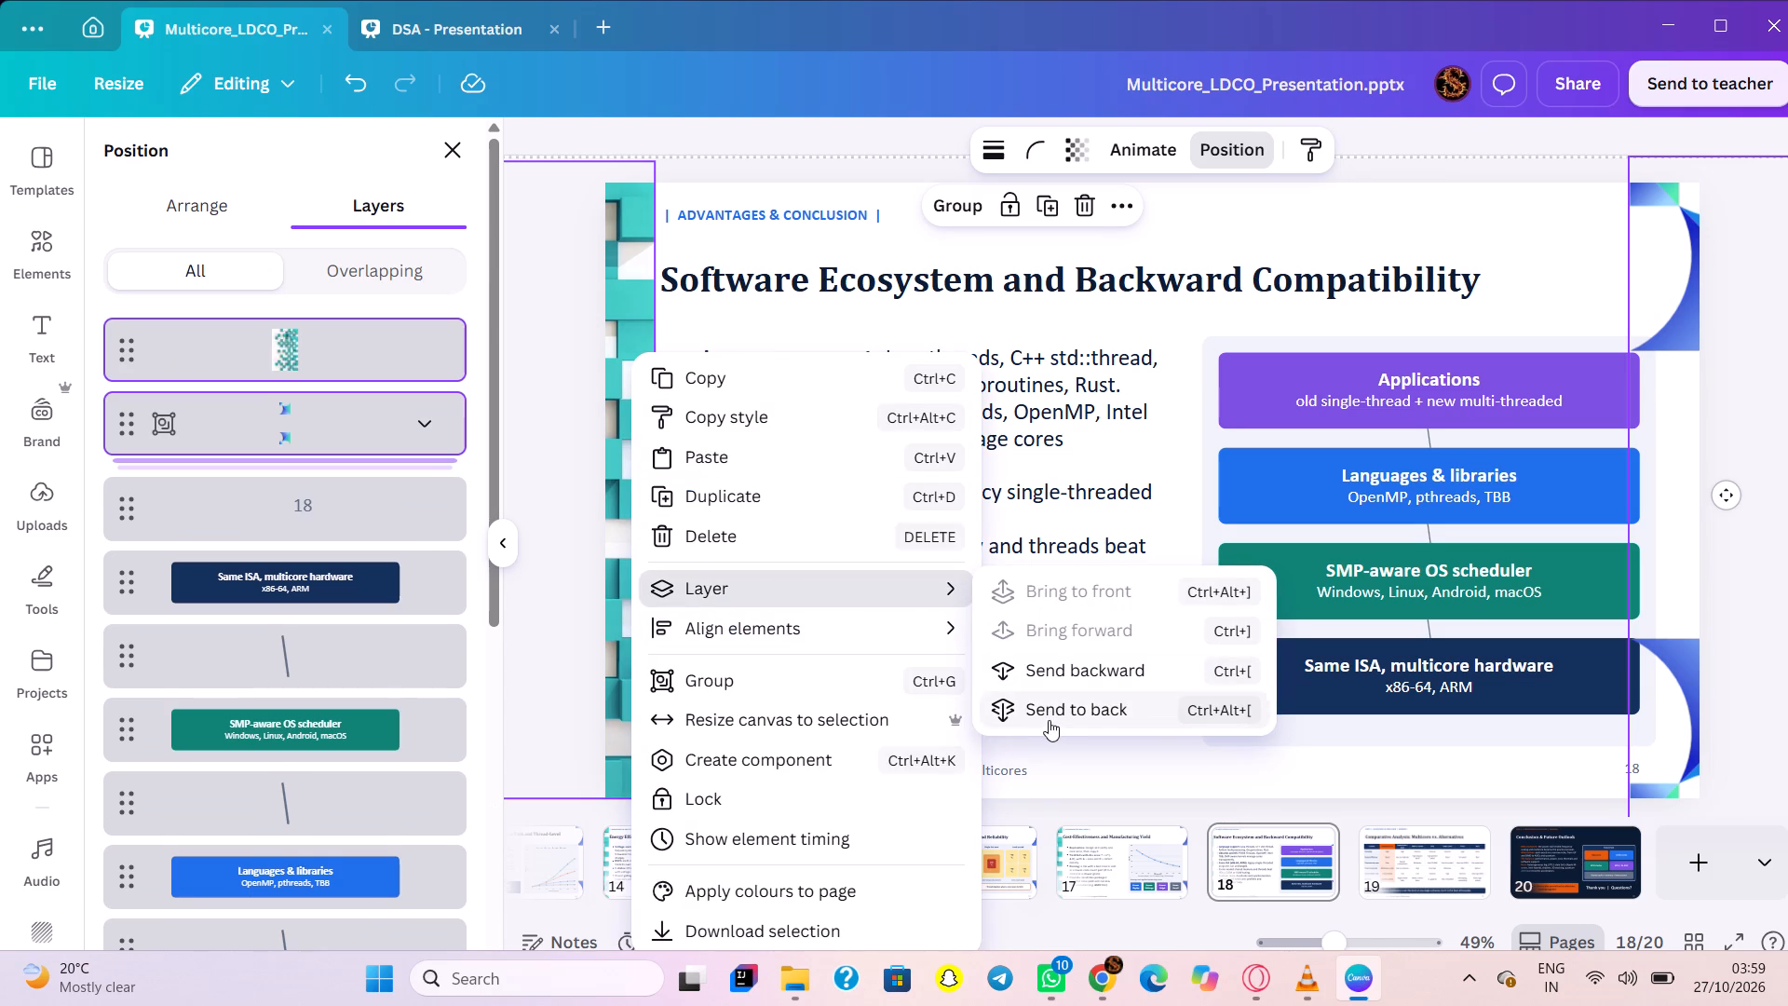
click(1050, 718)
click(1374, 784)
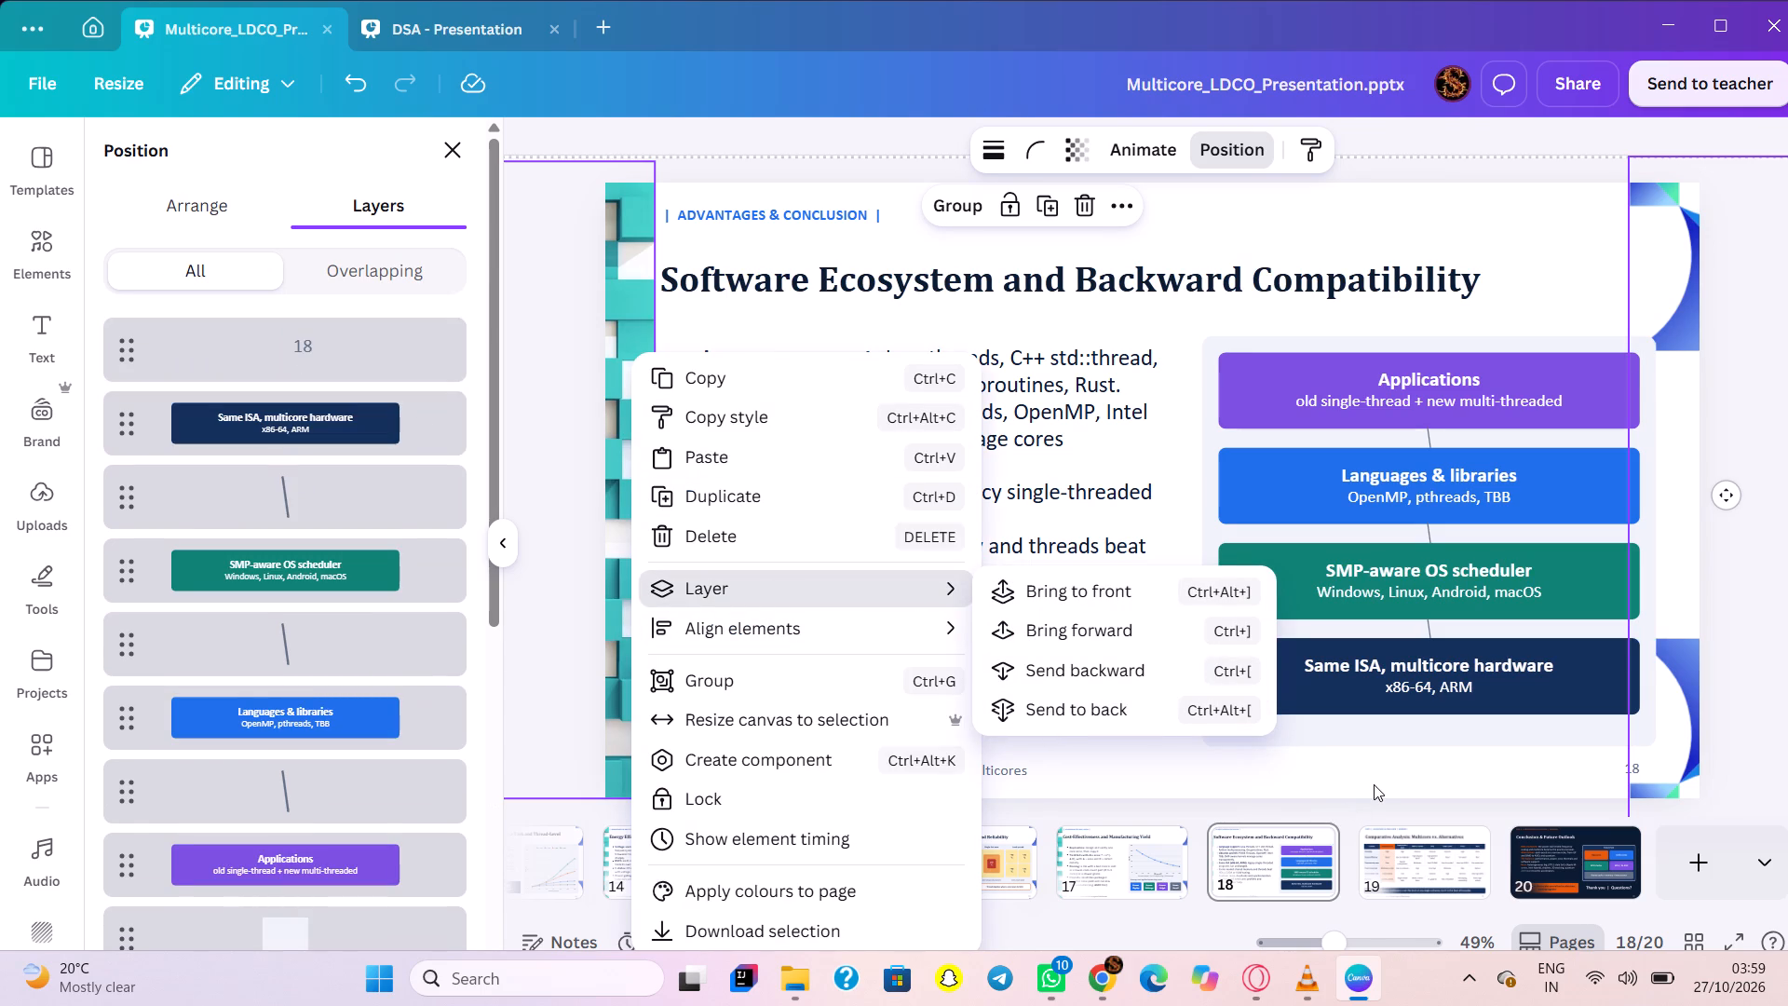
key(Right)
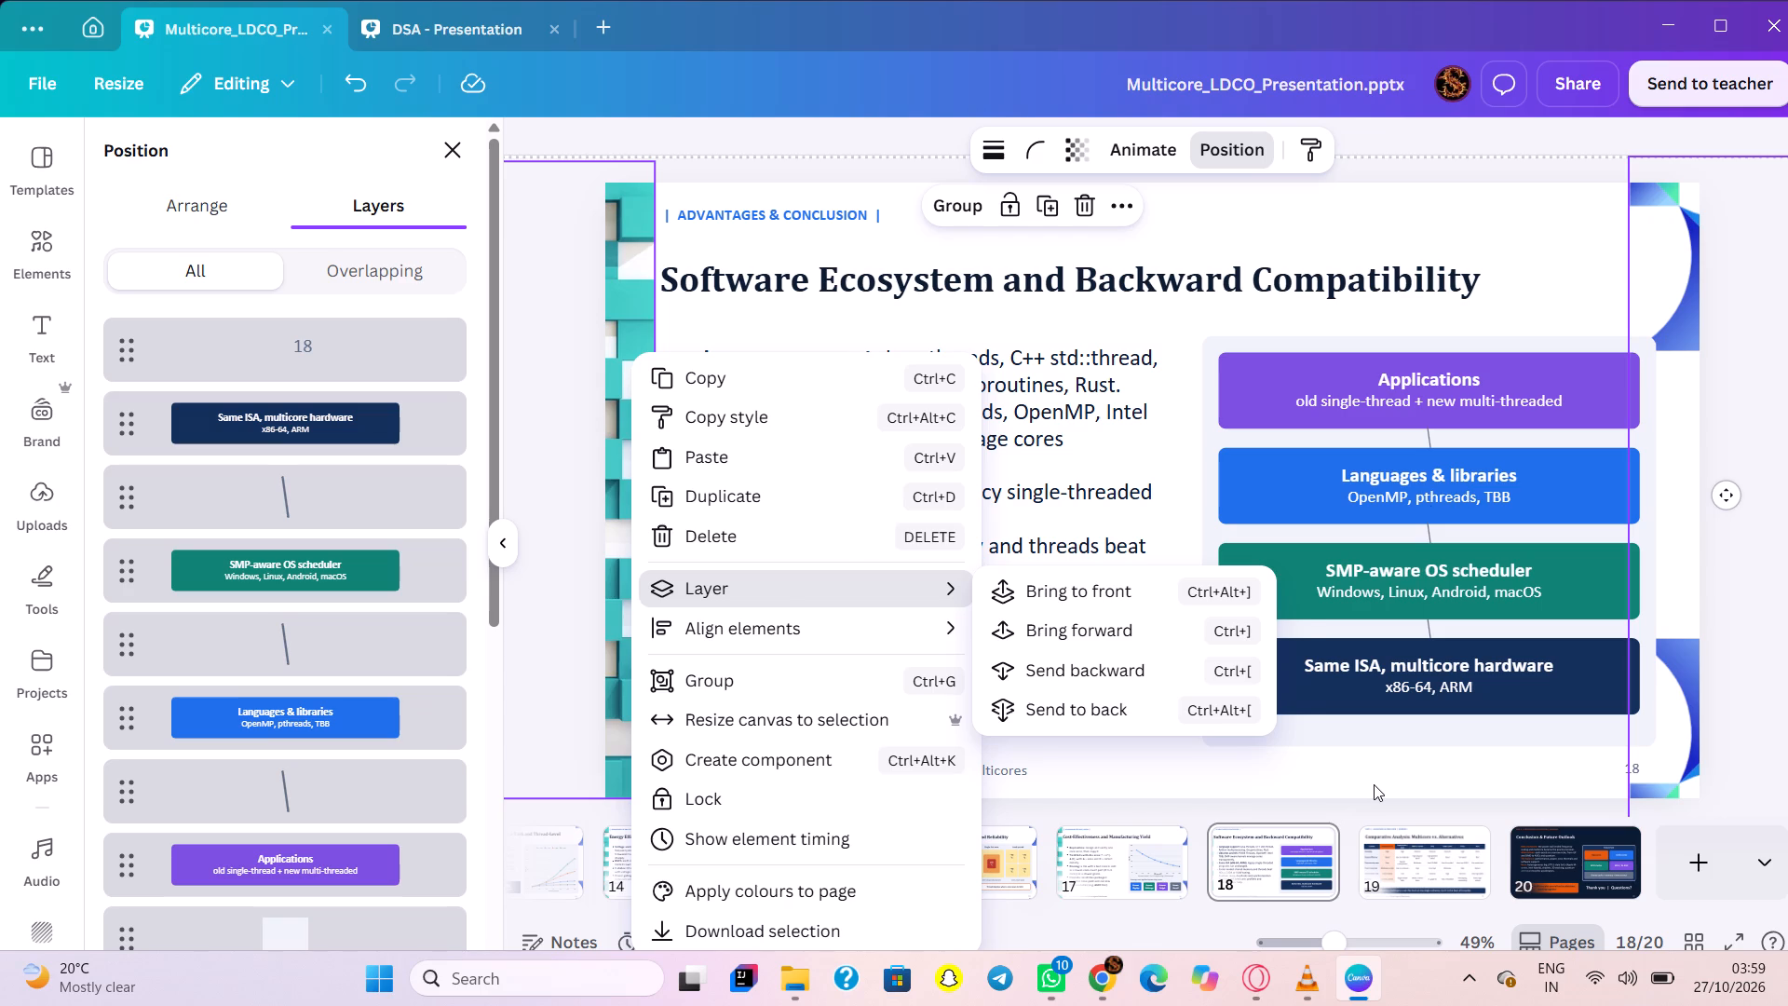
Minimize the presentation window and launch Kuro from the desktop.
click(1678, 15)
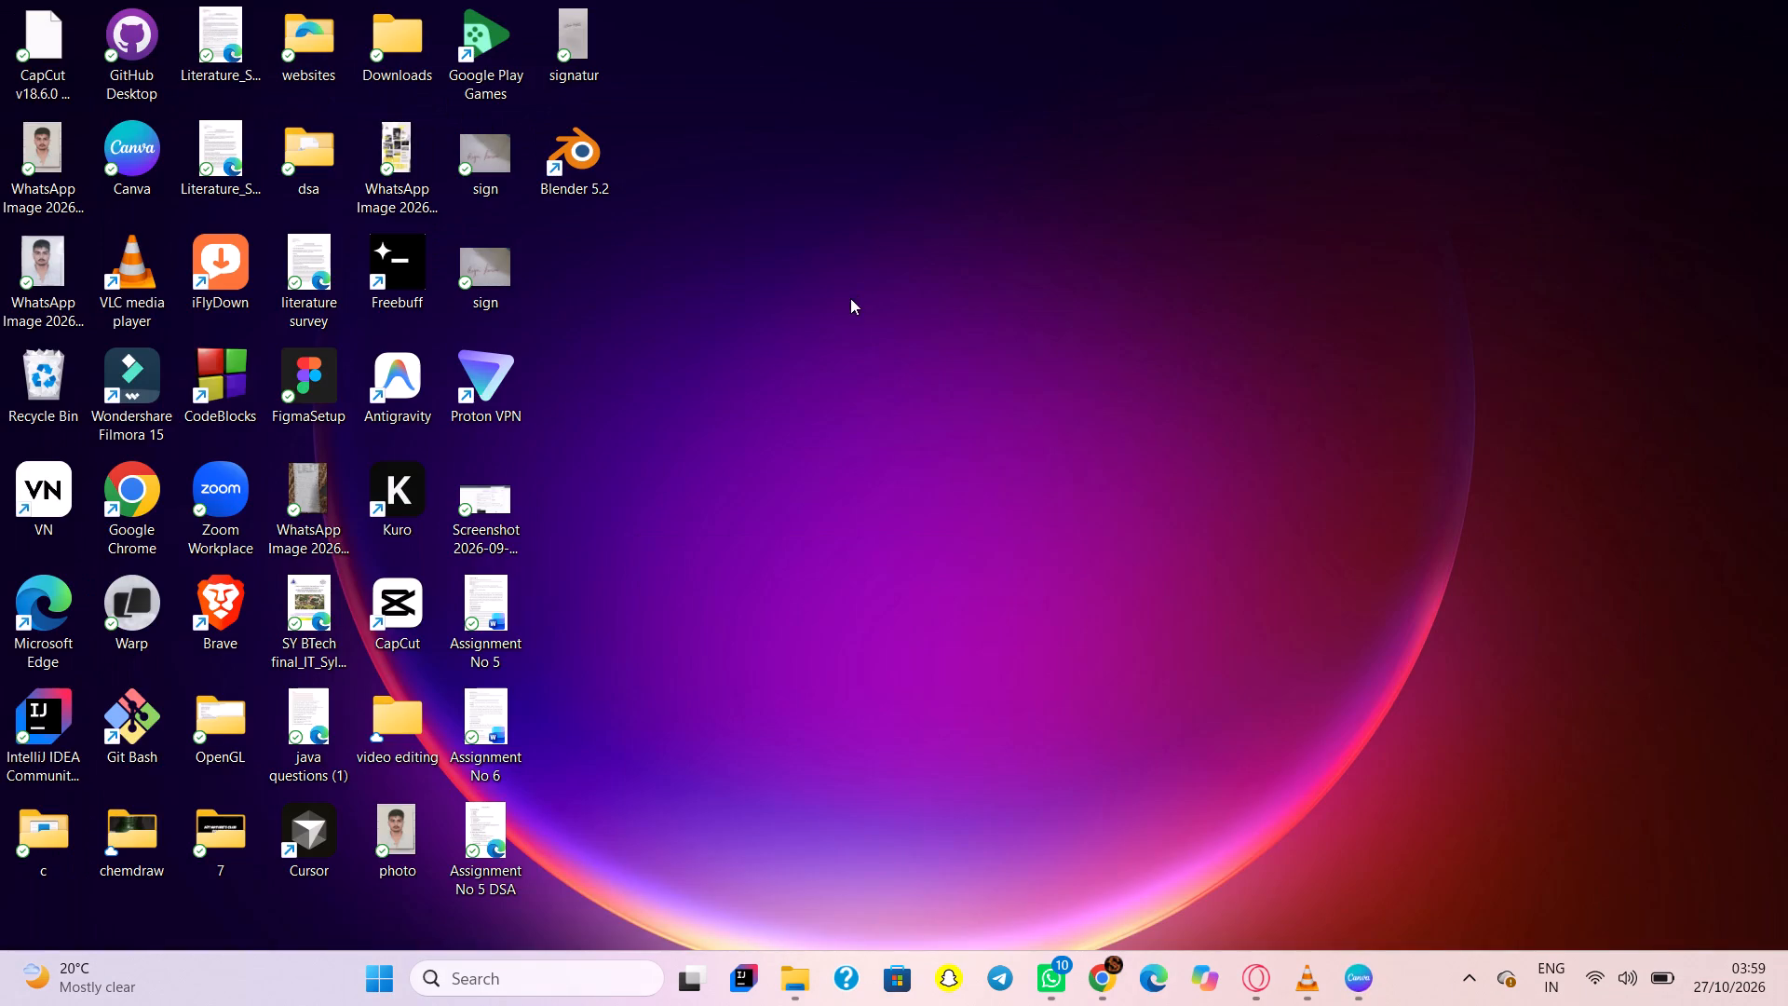
double_click(415, 524)
double_click(413, 517)
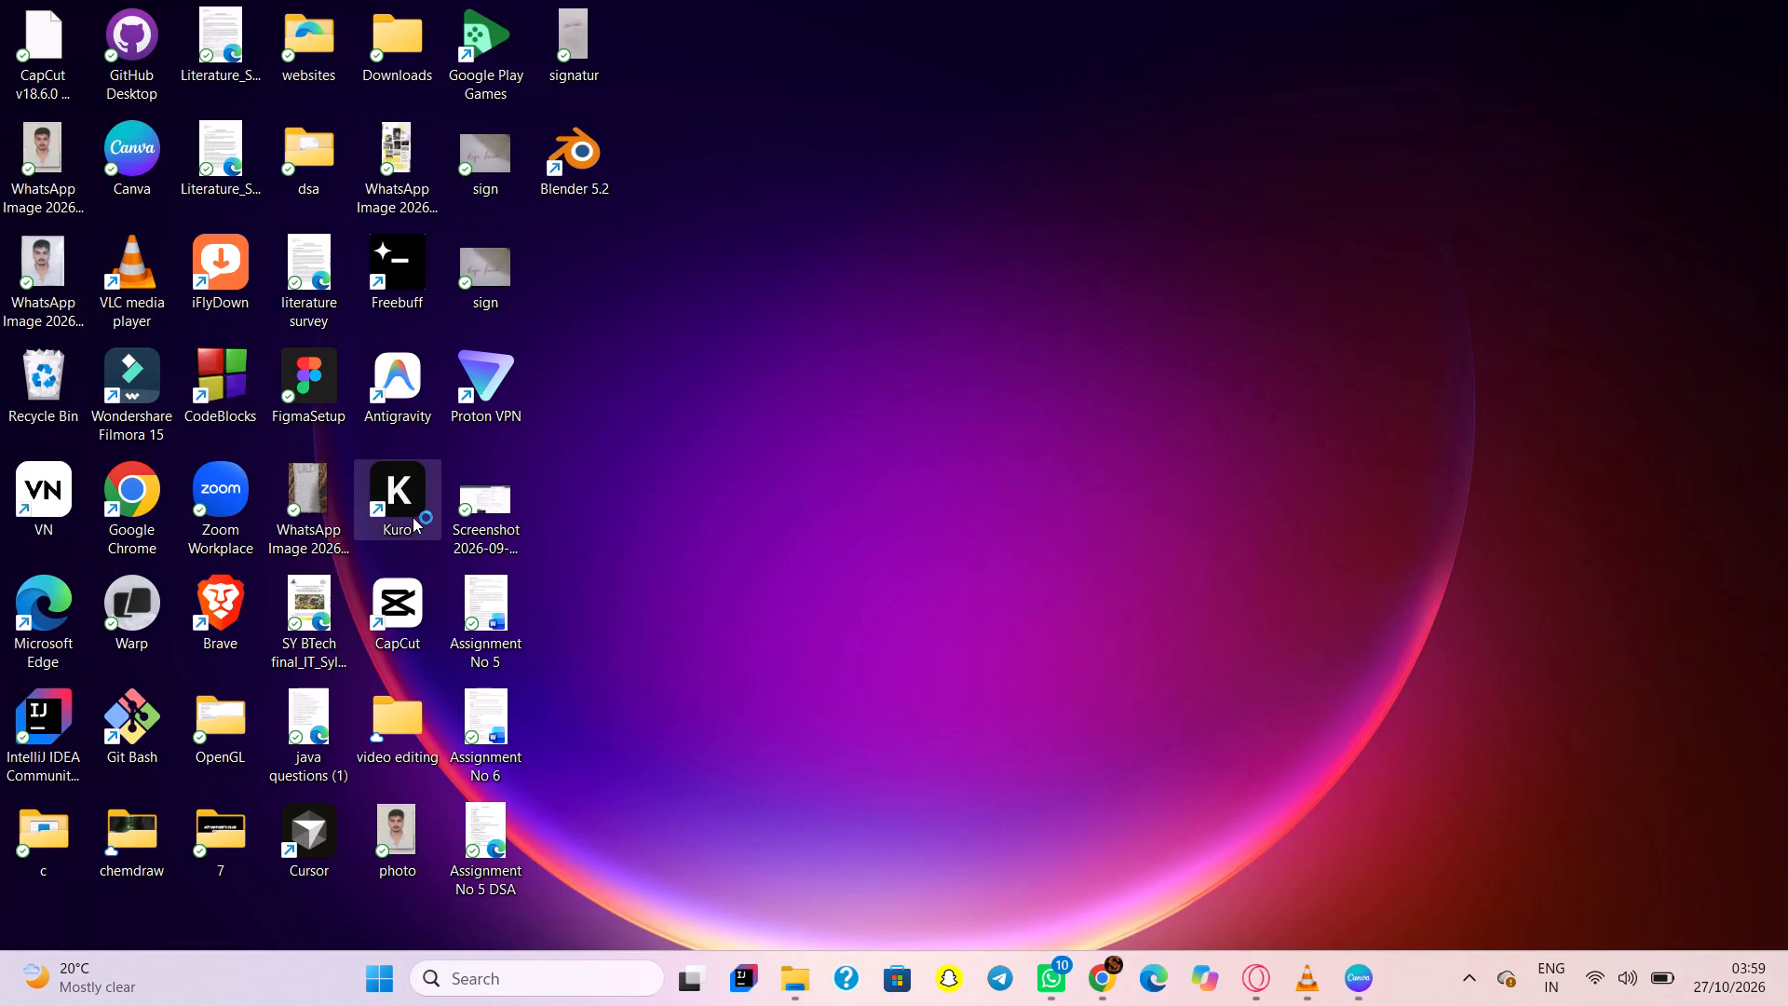
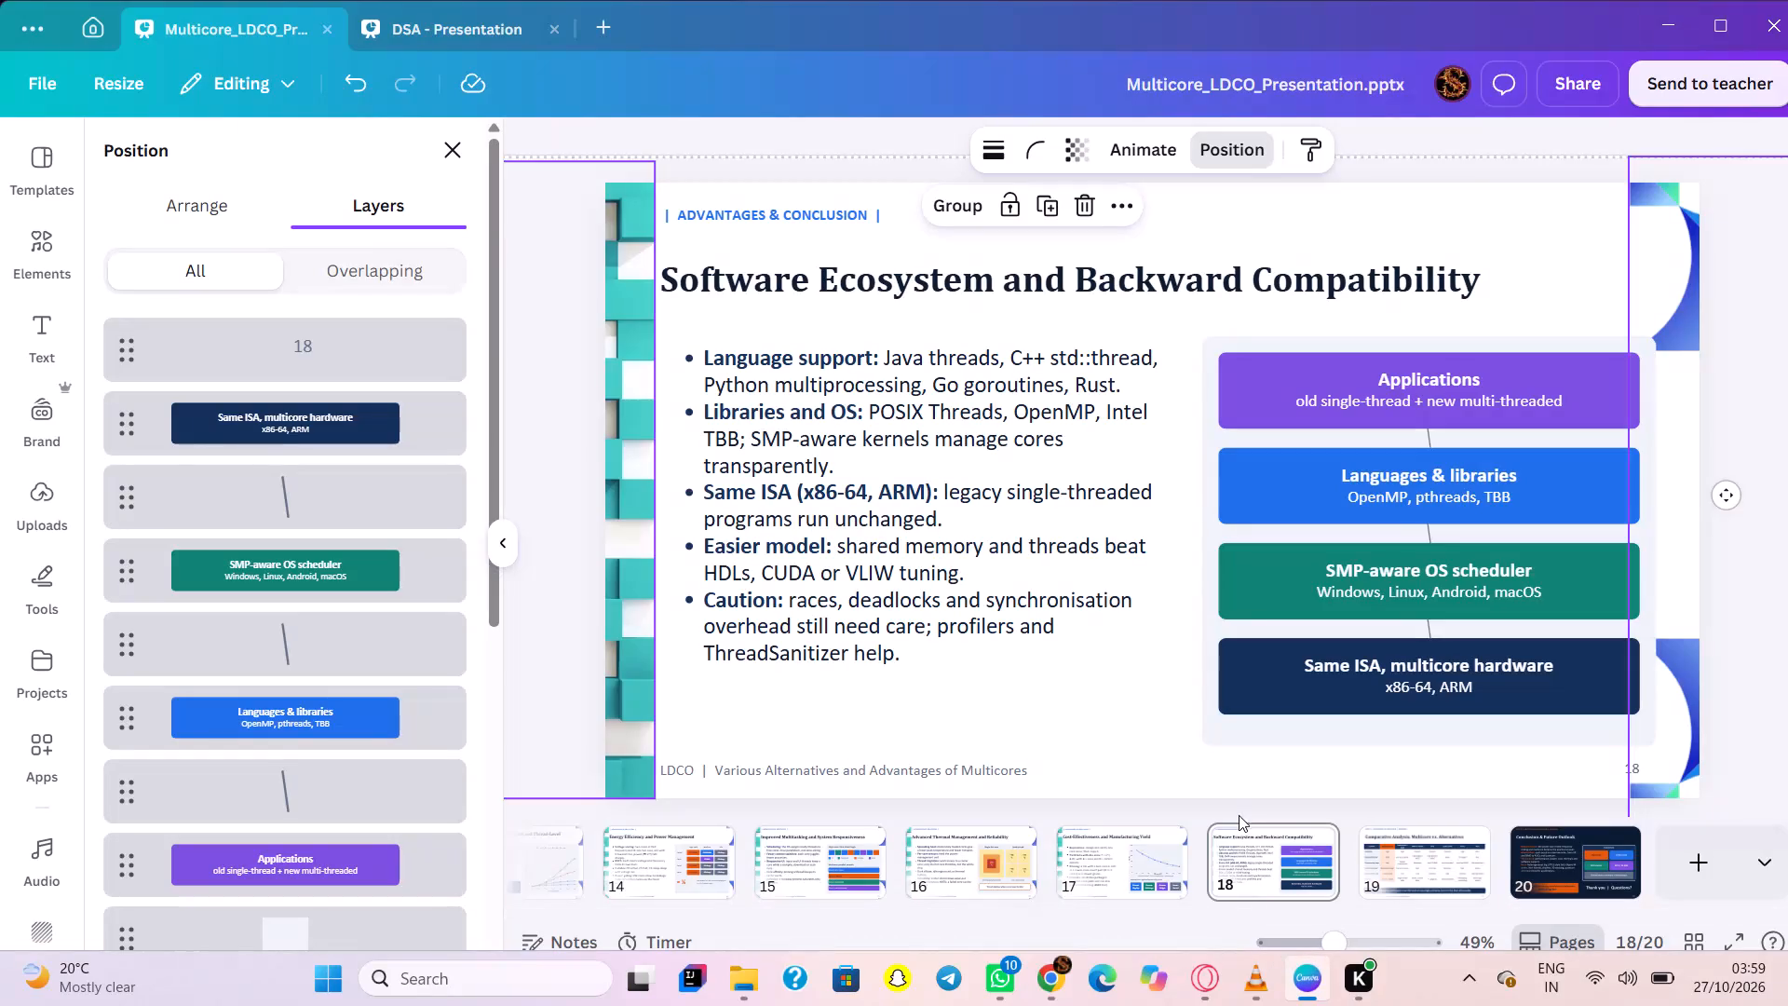
Delete the "PART 5" label from the start of slide 19's header line.
click(1361, 866)
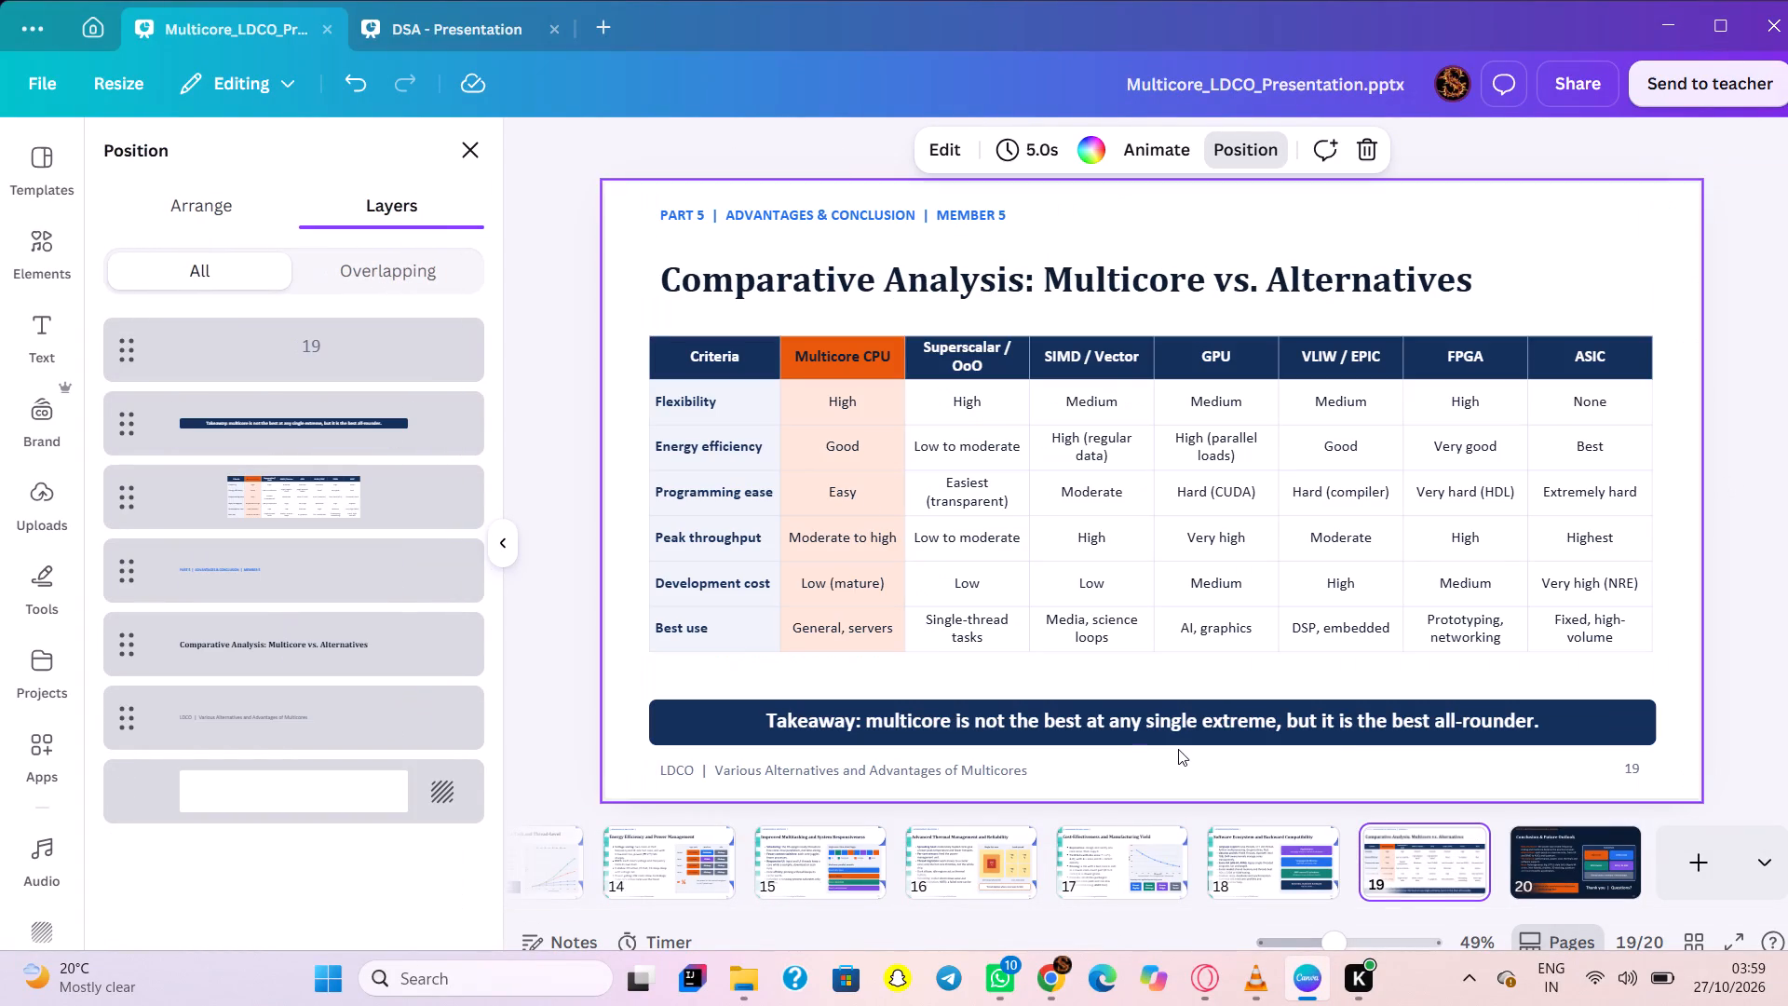
click(688, 216)
click(701, 214)
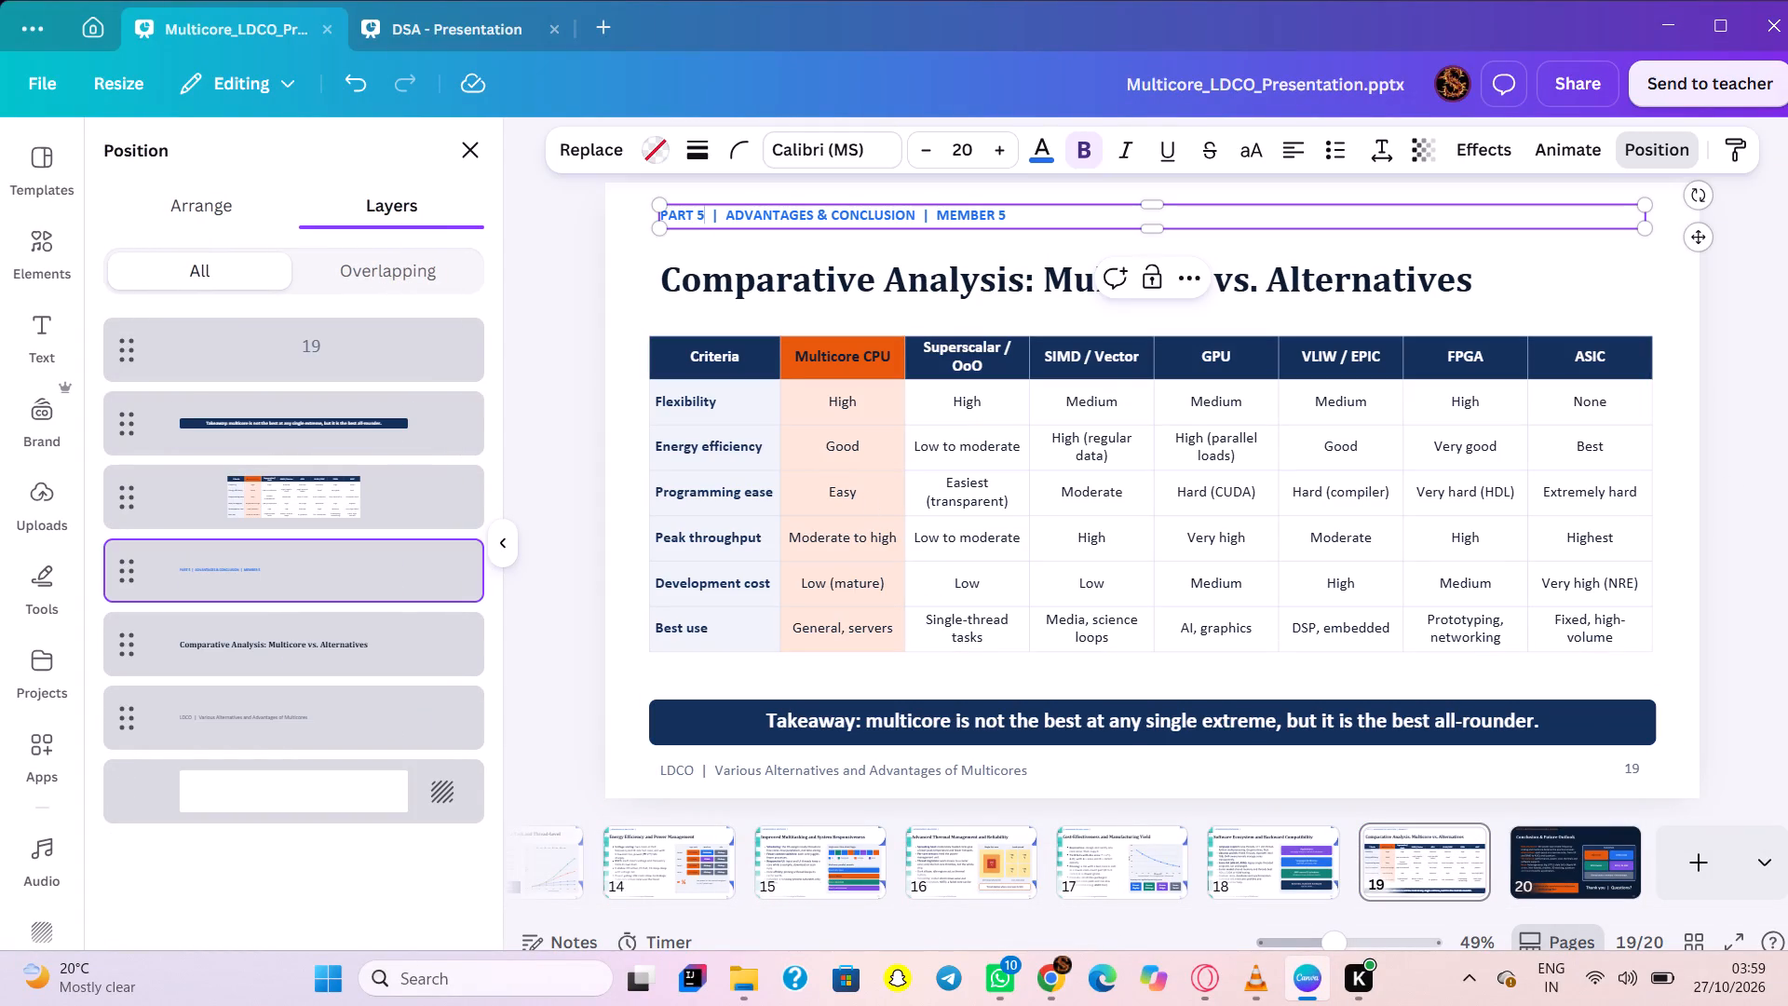
key(BackSpace)
key(BackSpace)
key(BackSpace)
key(BackSpace)
key(BackSpace)
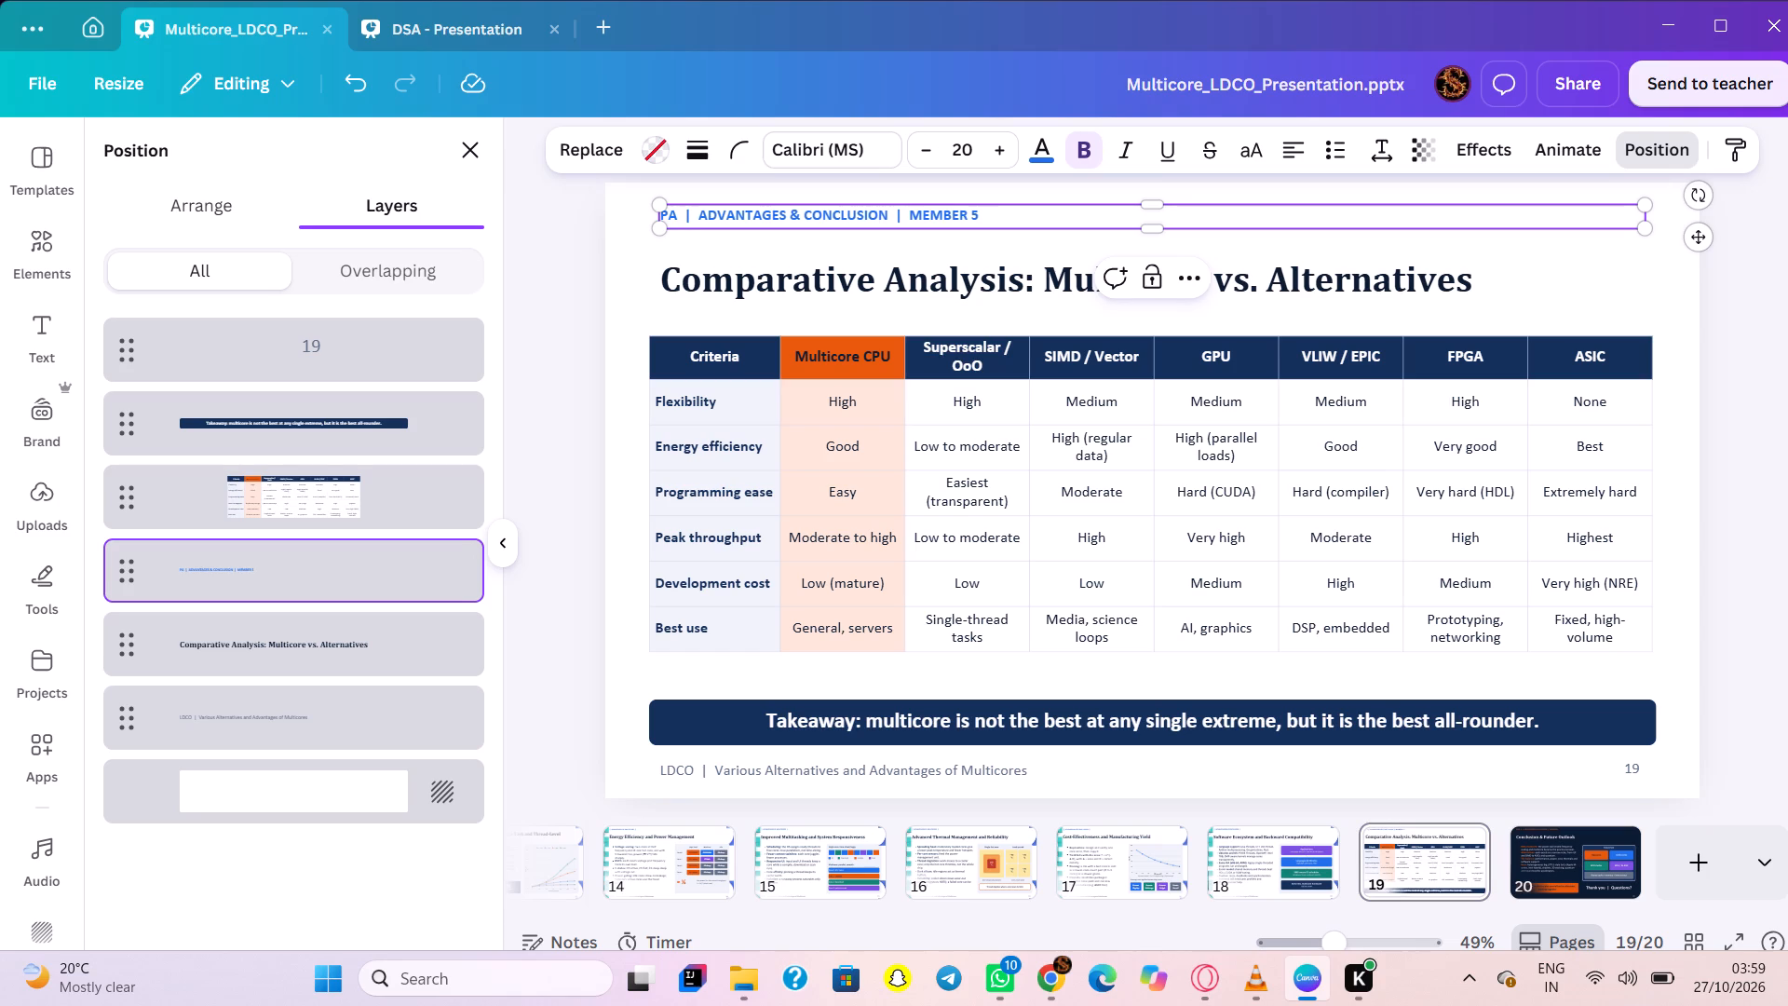
key(BackSpace)
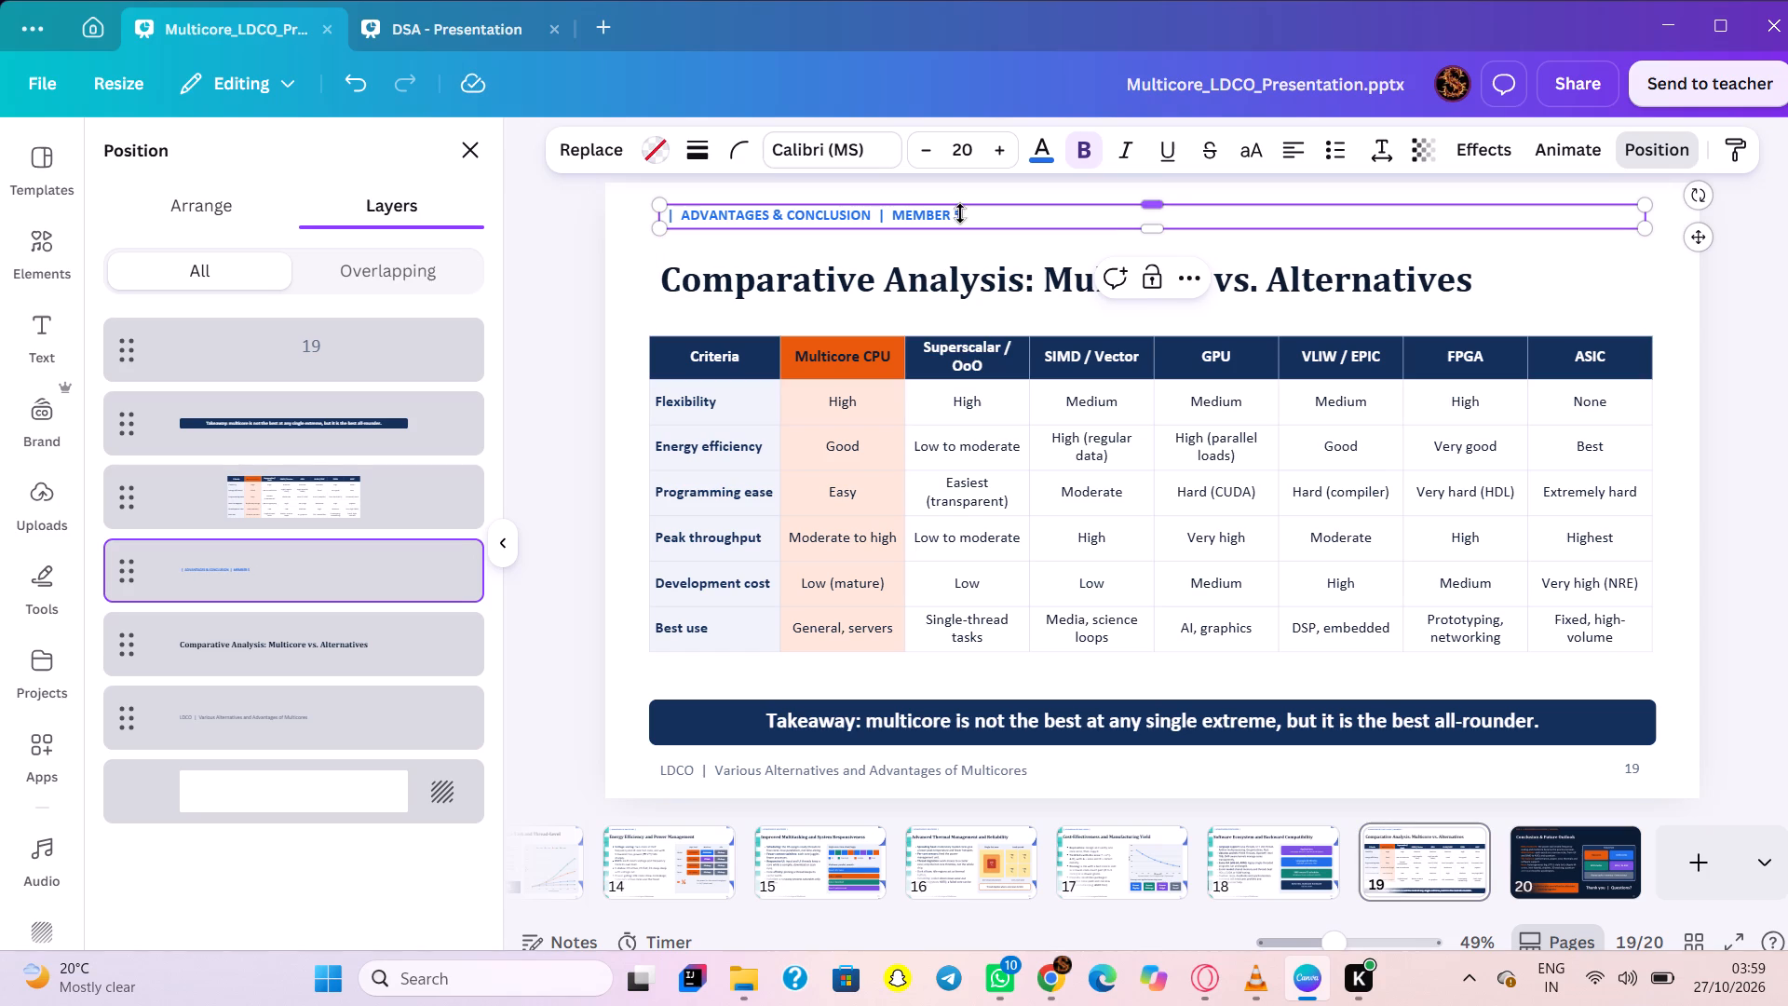
Delete the "MEMBER 5" label from the end of slide 19's header, keeping "ADVANTAGES & CONCLUSION".
click(960, 213)
click(968, 217)
key(BackSpace)
key(BackSpace)
key(BackSpace)
key(BackSpace)
key(BackSpace)
key(BackSpace)
key(BackSpace)
key(BackSpace)
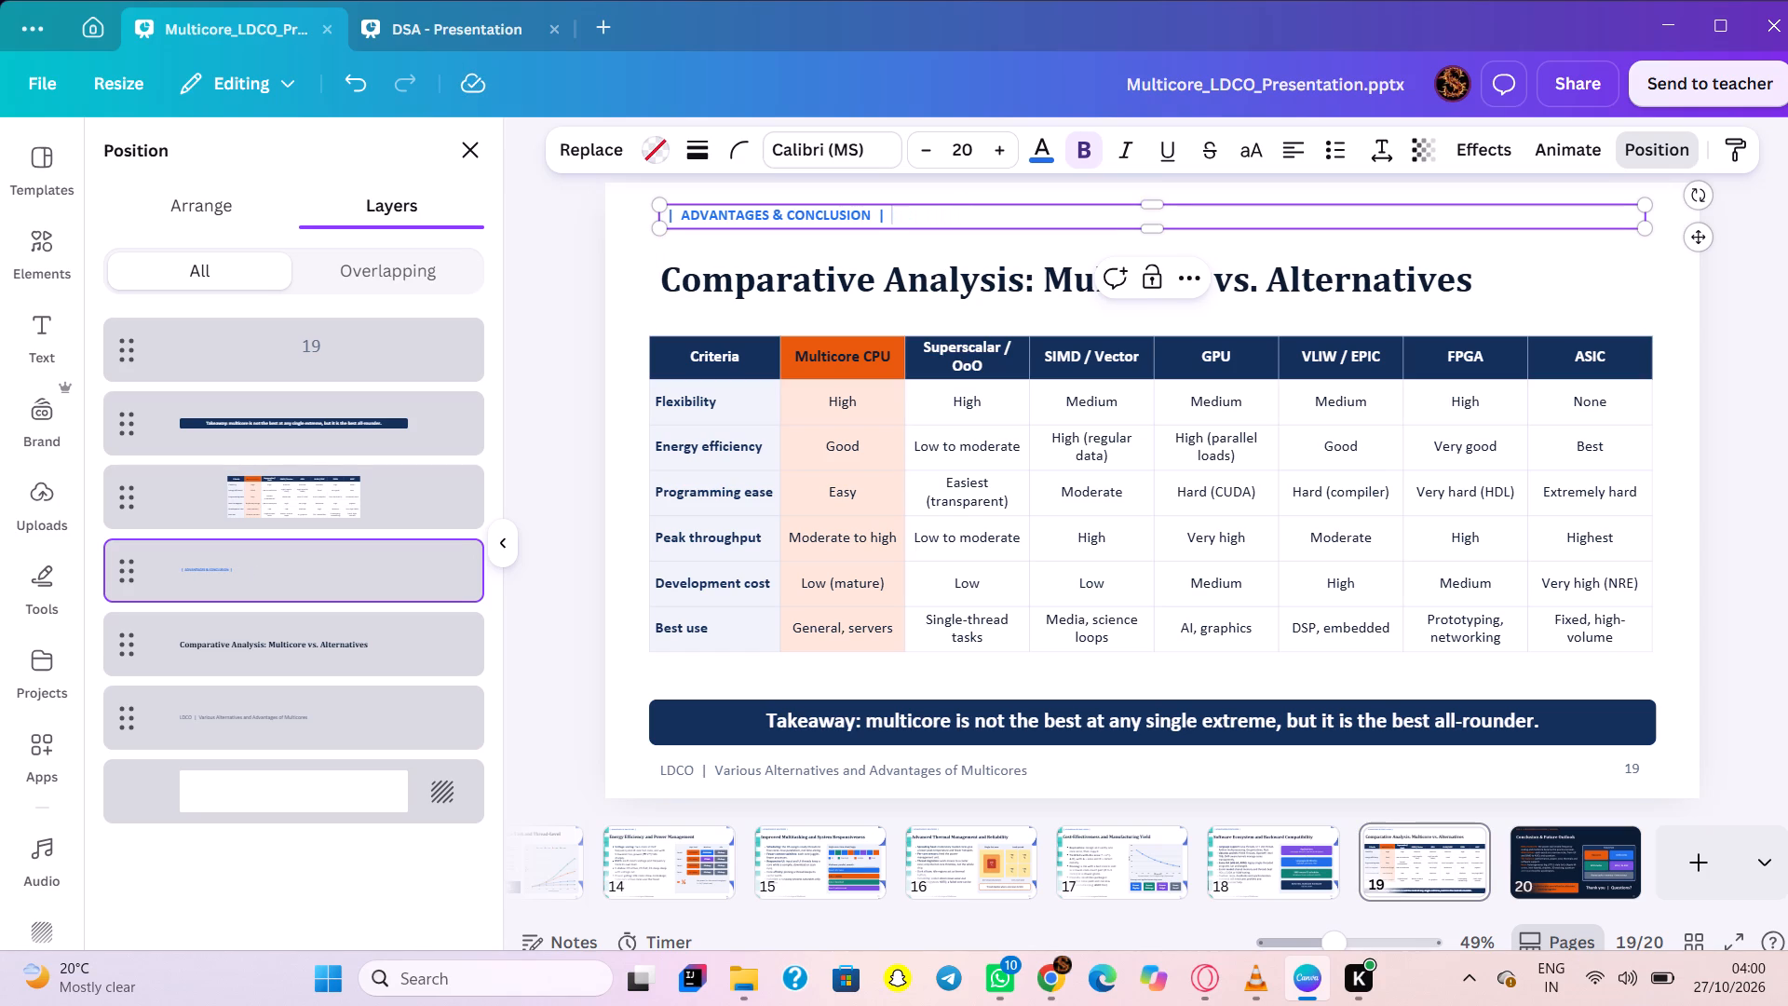
Paste the copied teal-block and blue-curve borders onto slide 19.
key(ctrl+v)
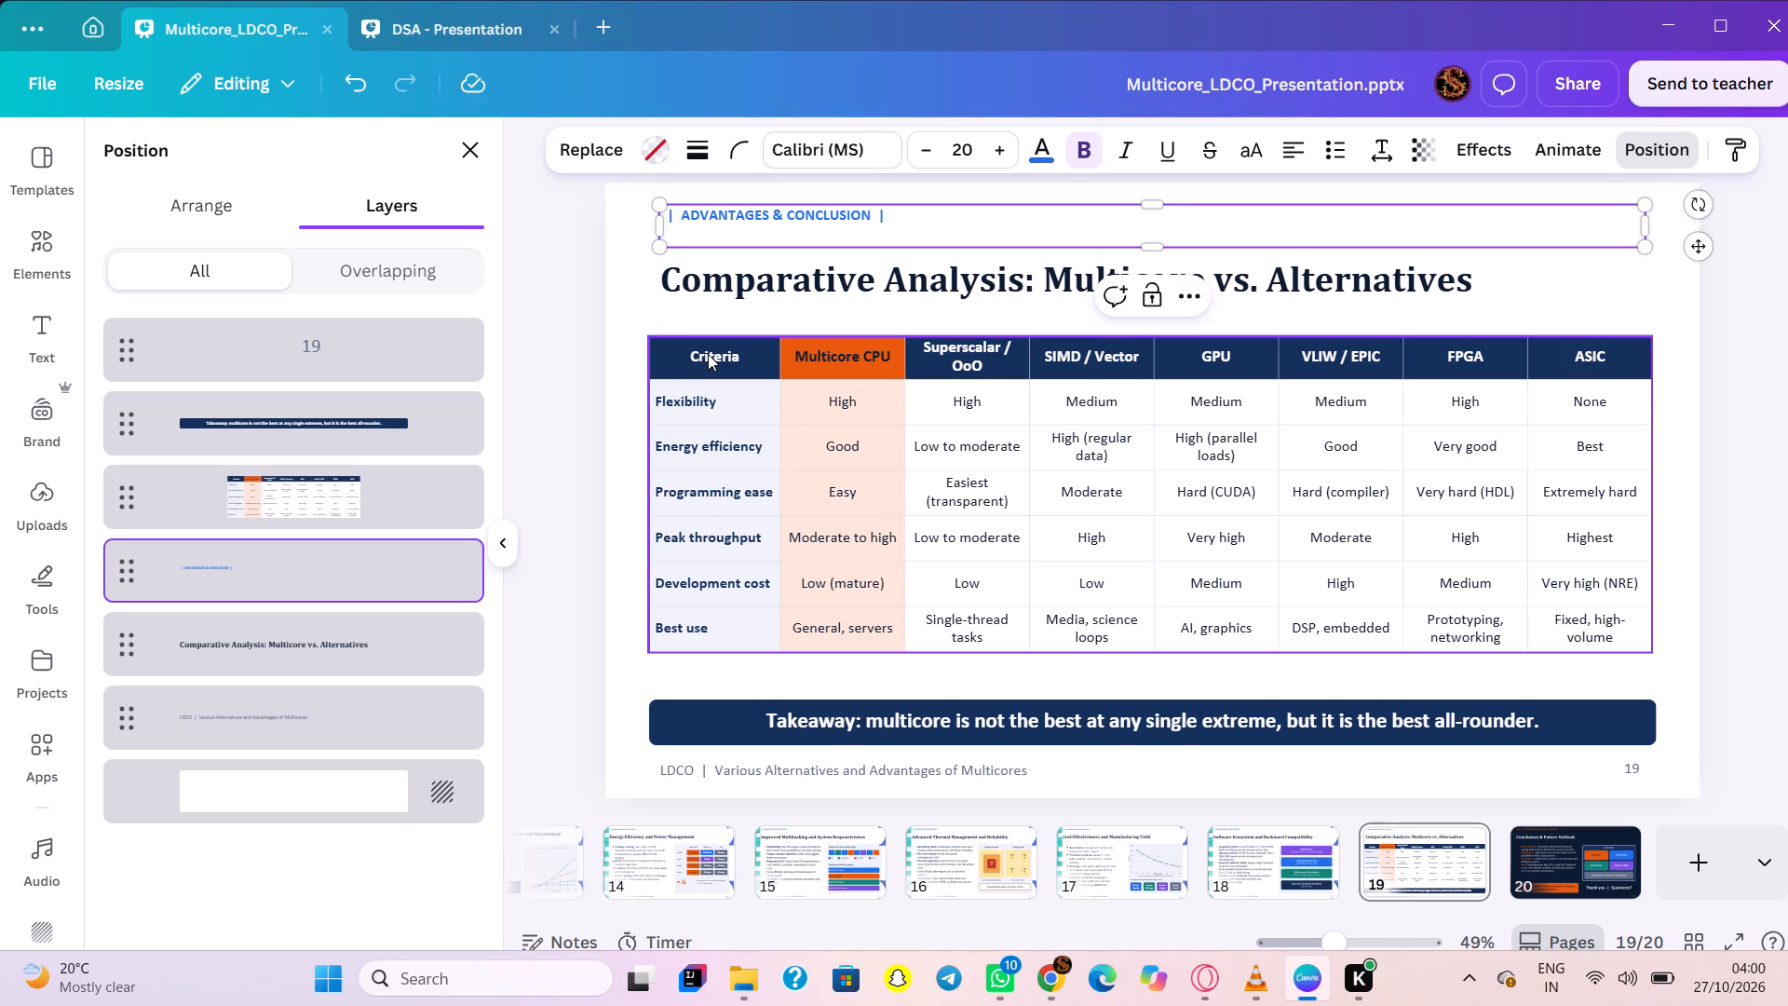
click(645, 303)
key(ctrl+v)
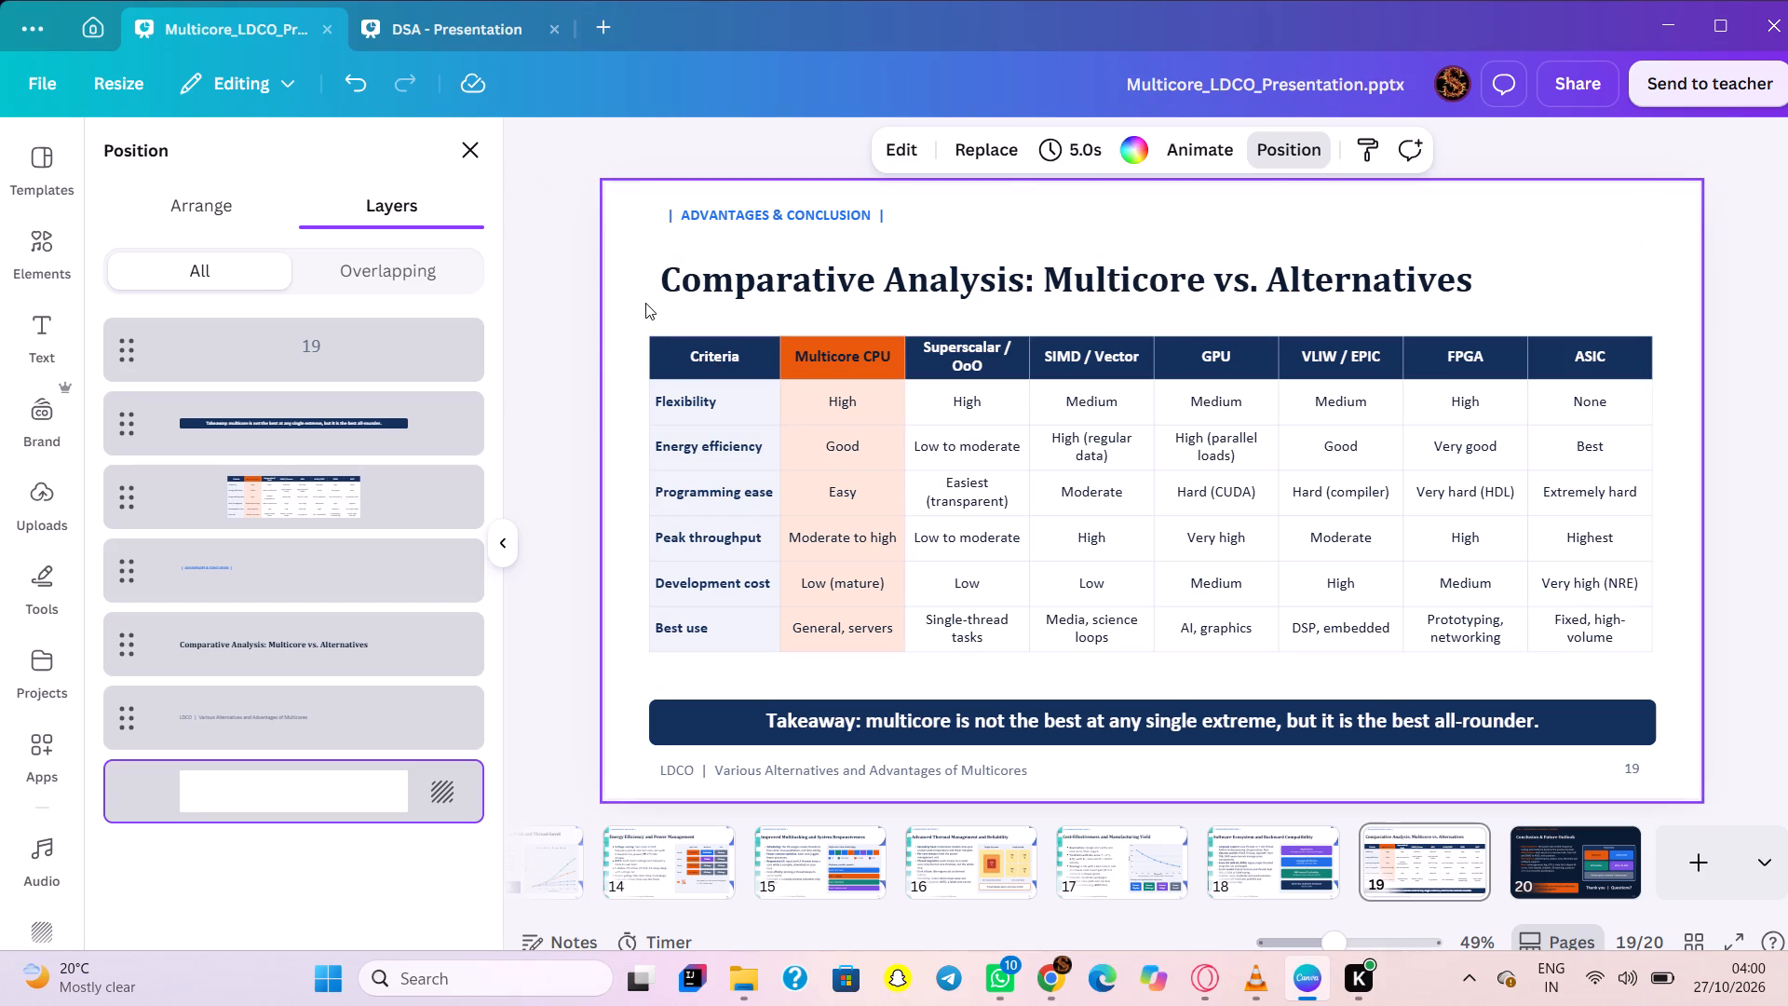
right_click(645, 303)
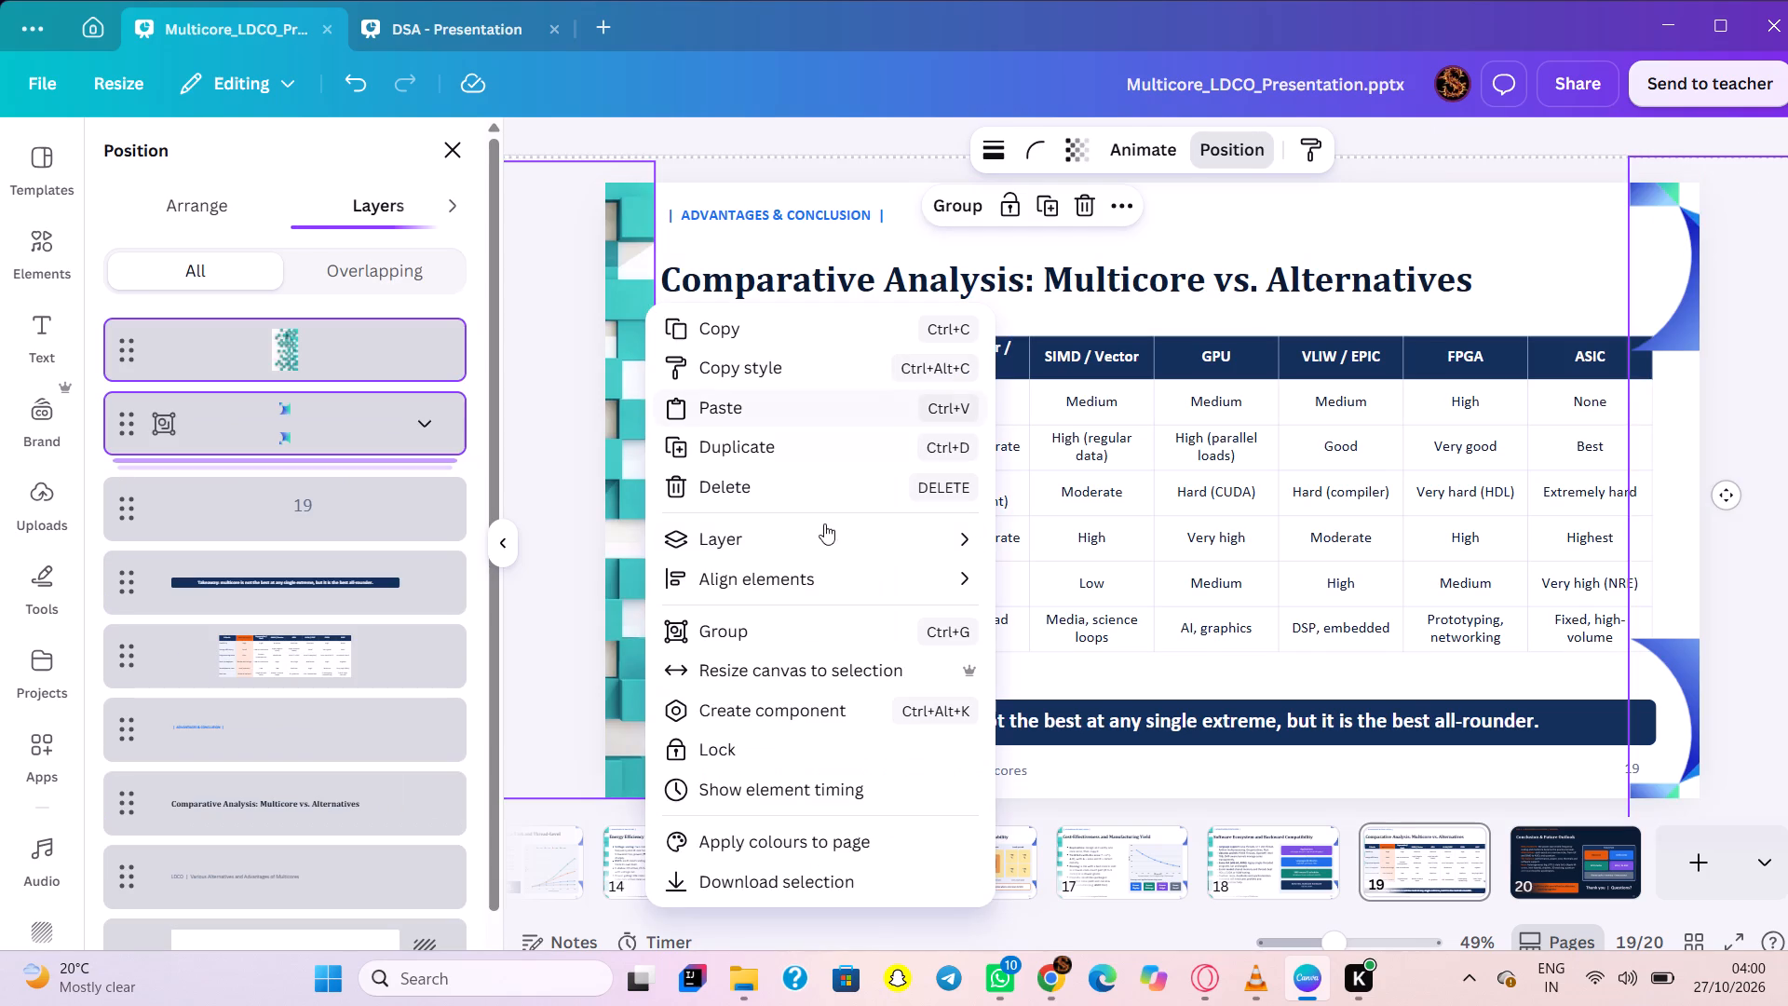
Send the pasted teal-block and blue-curve borders to the back on slide 19, behind the table and text.
click(1133, 652)
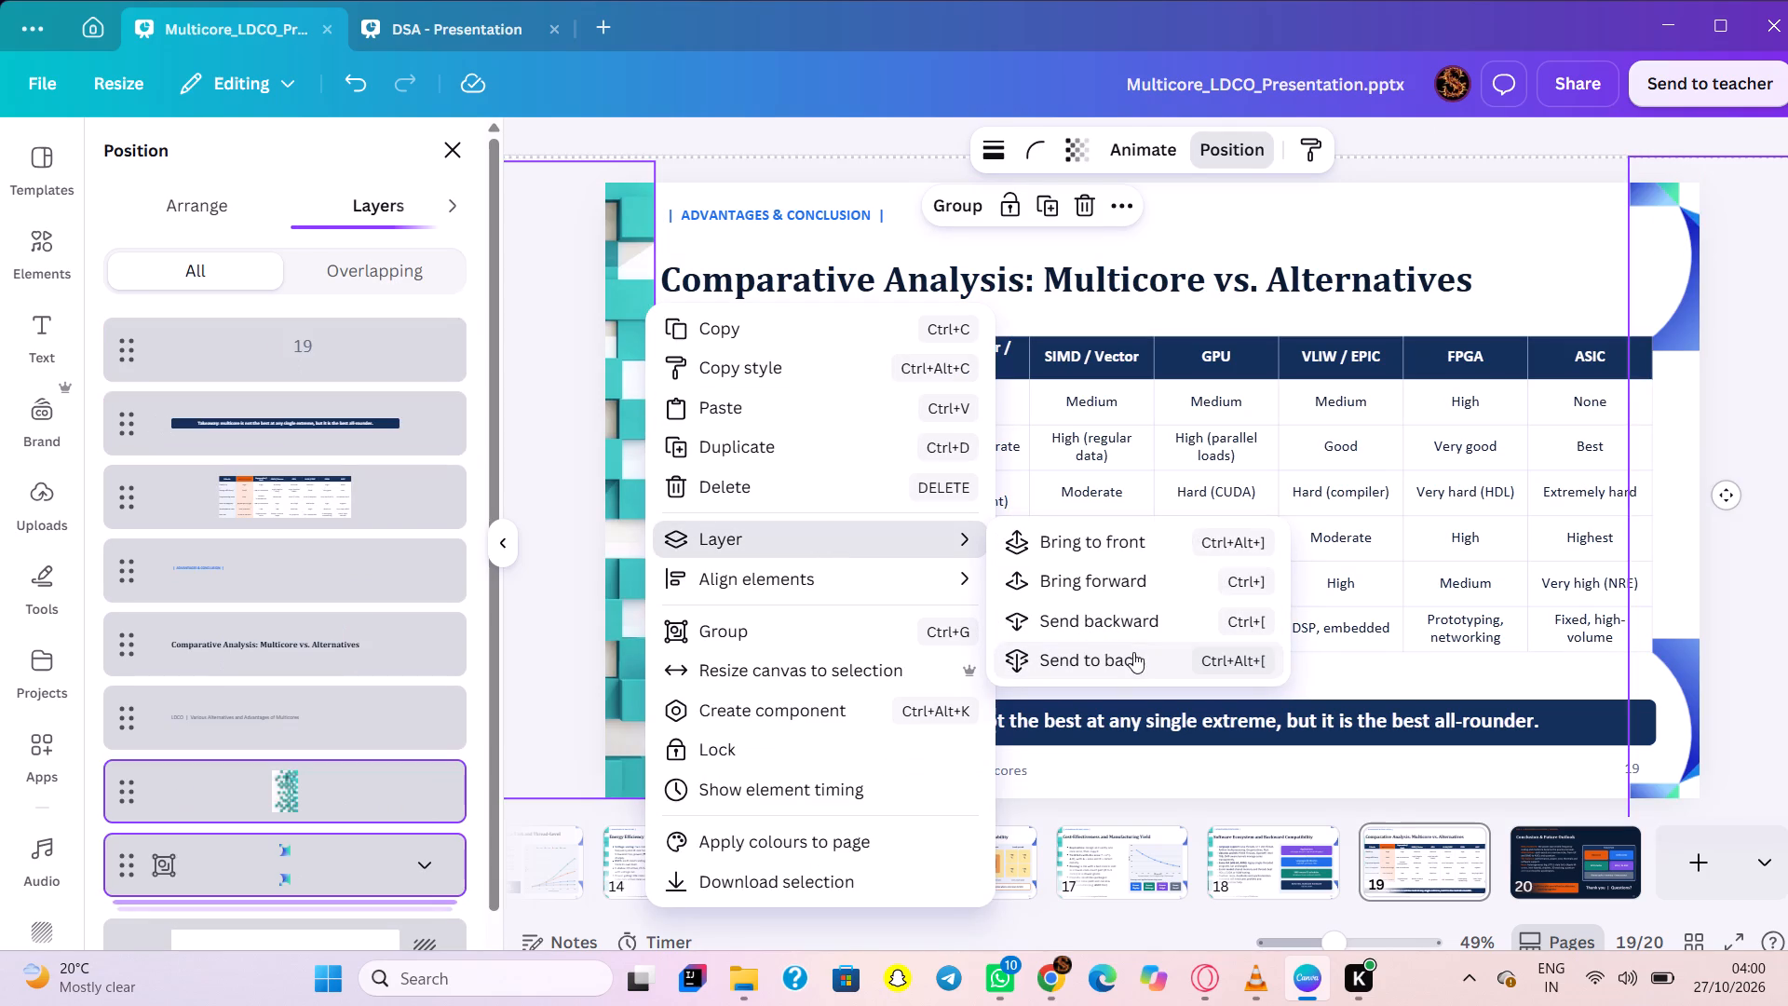
click(1439, 772)
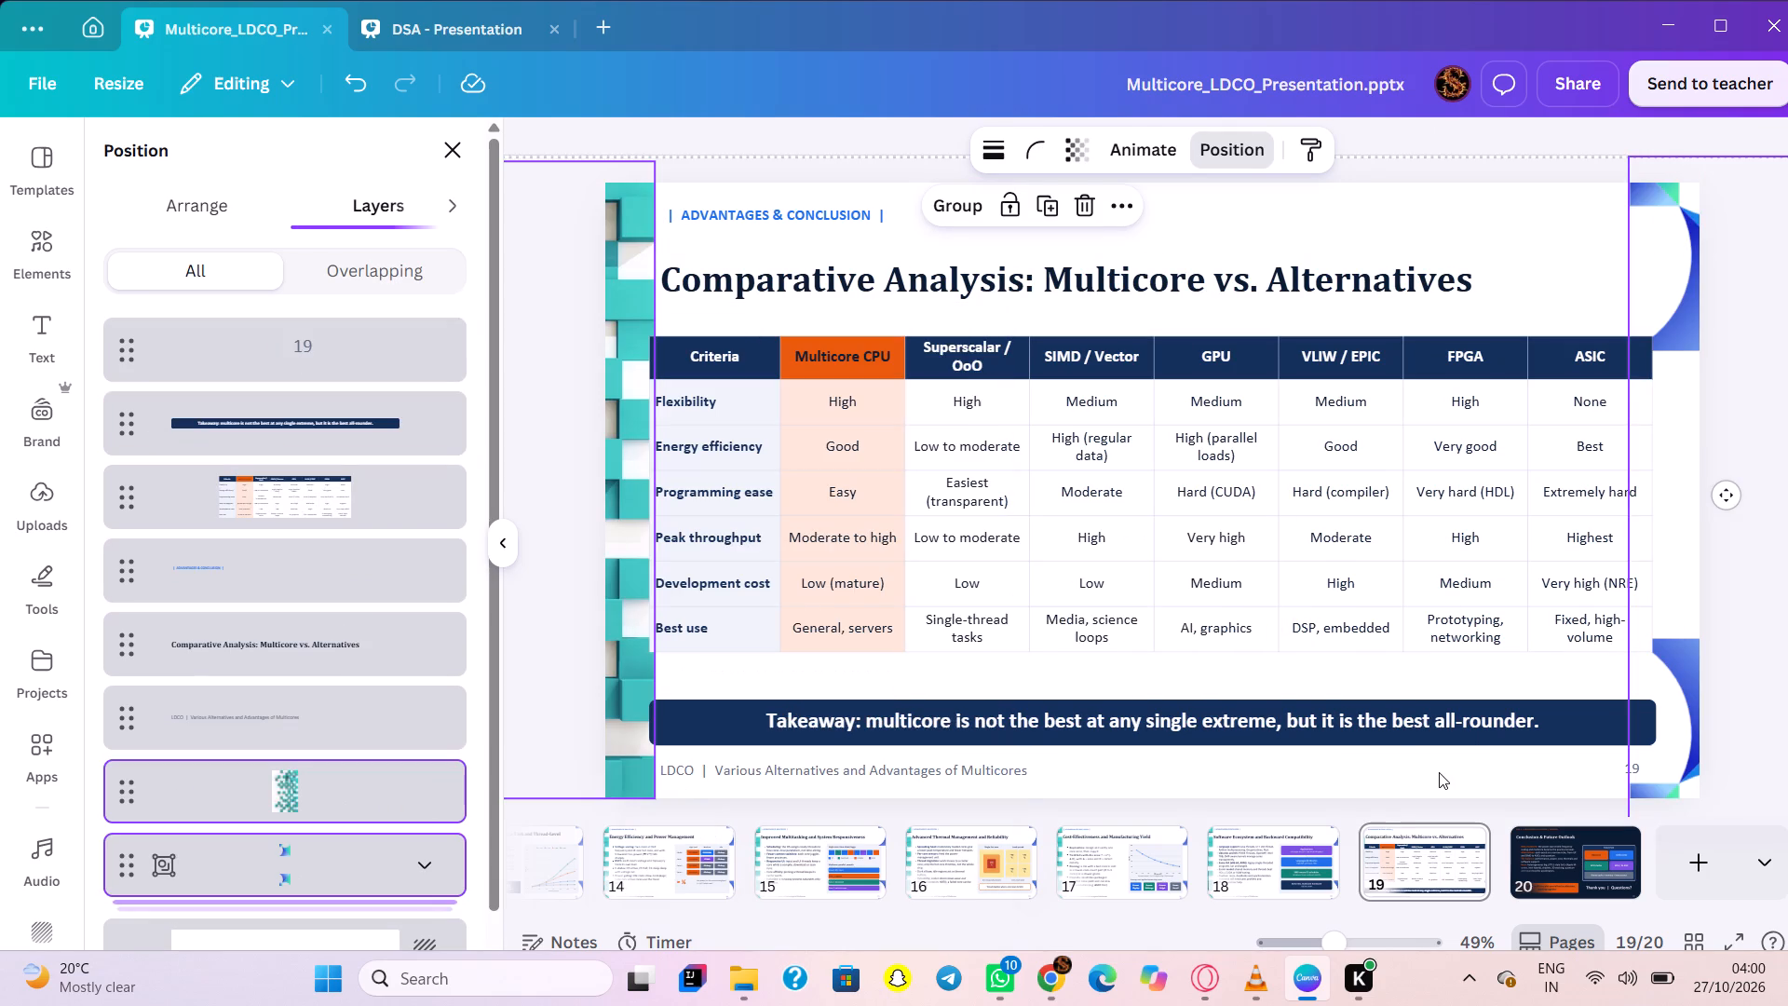
click(1329, 778)
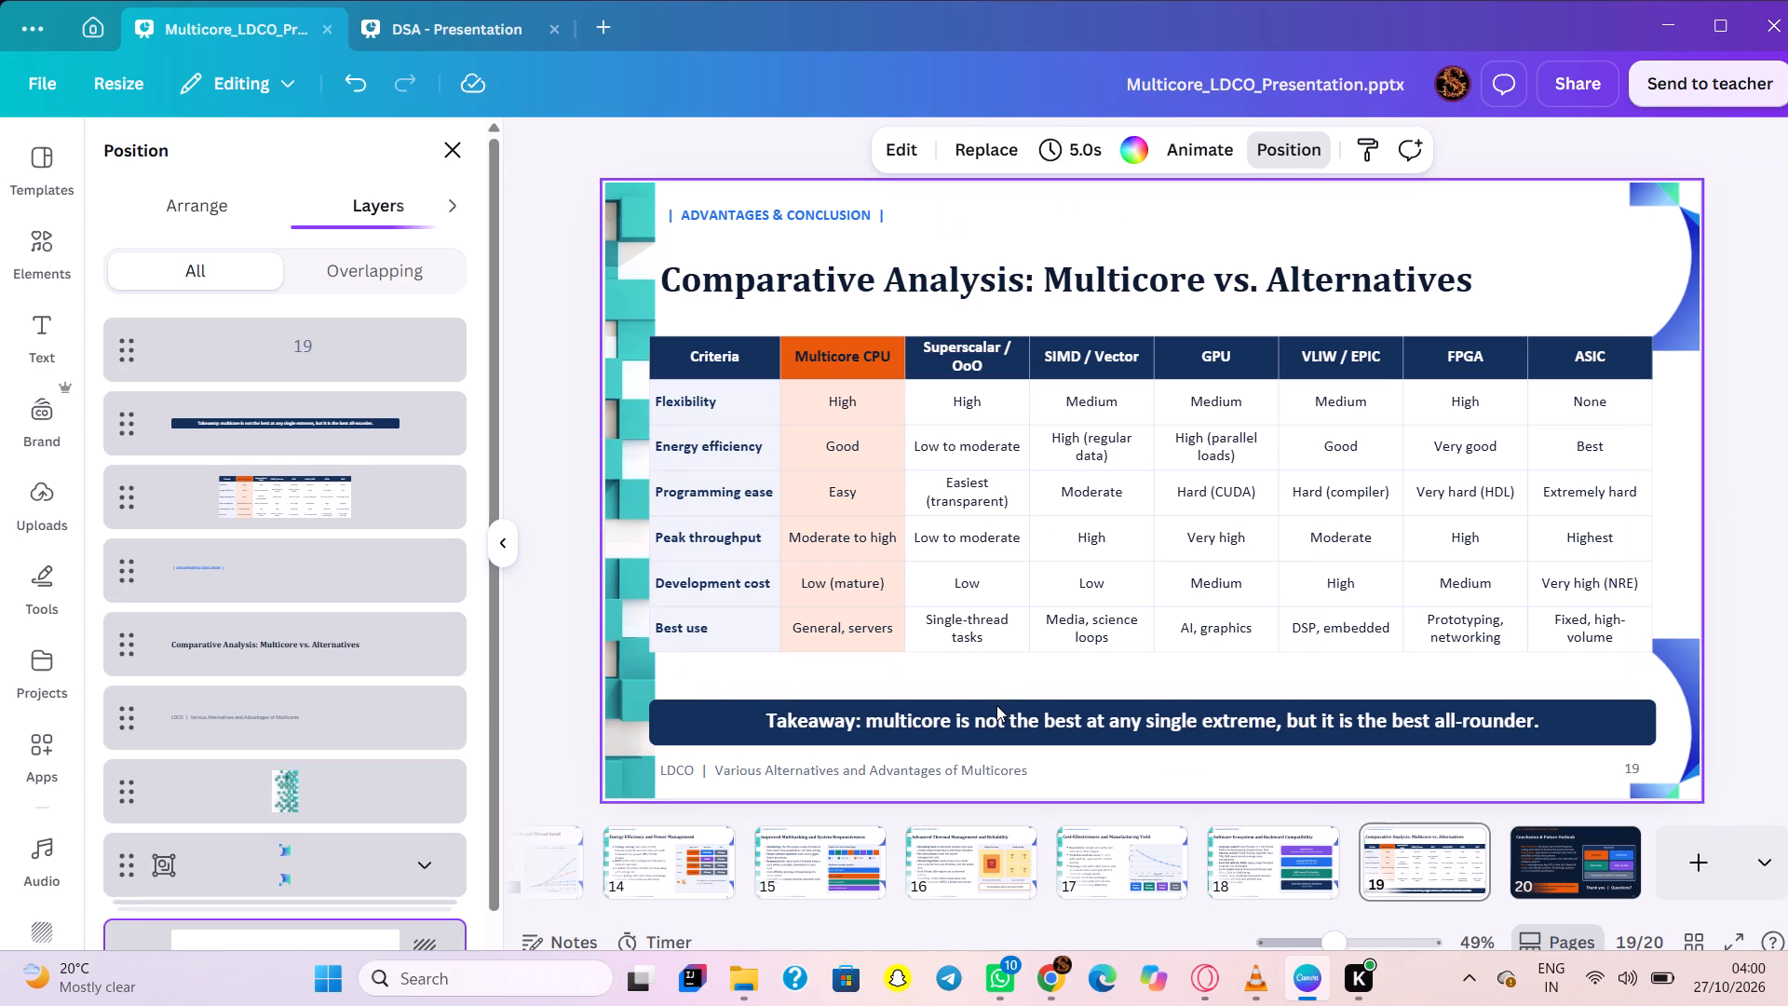
Shift slide 19's teal-block border slightly outward so it clears the comparison table's left edge.
drag(630, 678, 619, 681)
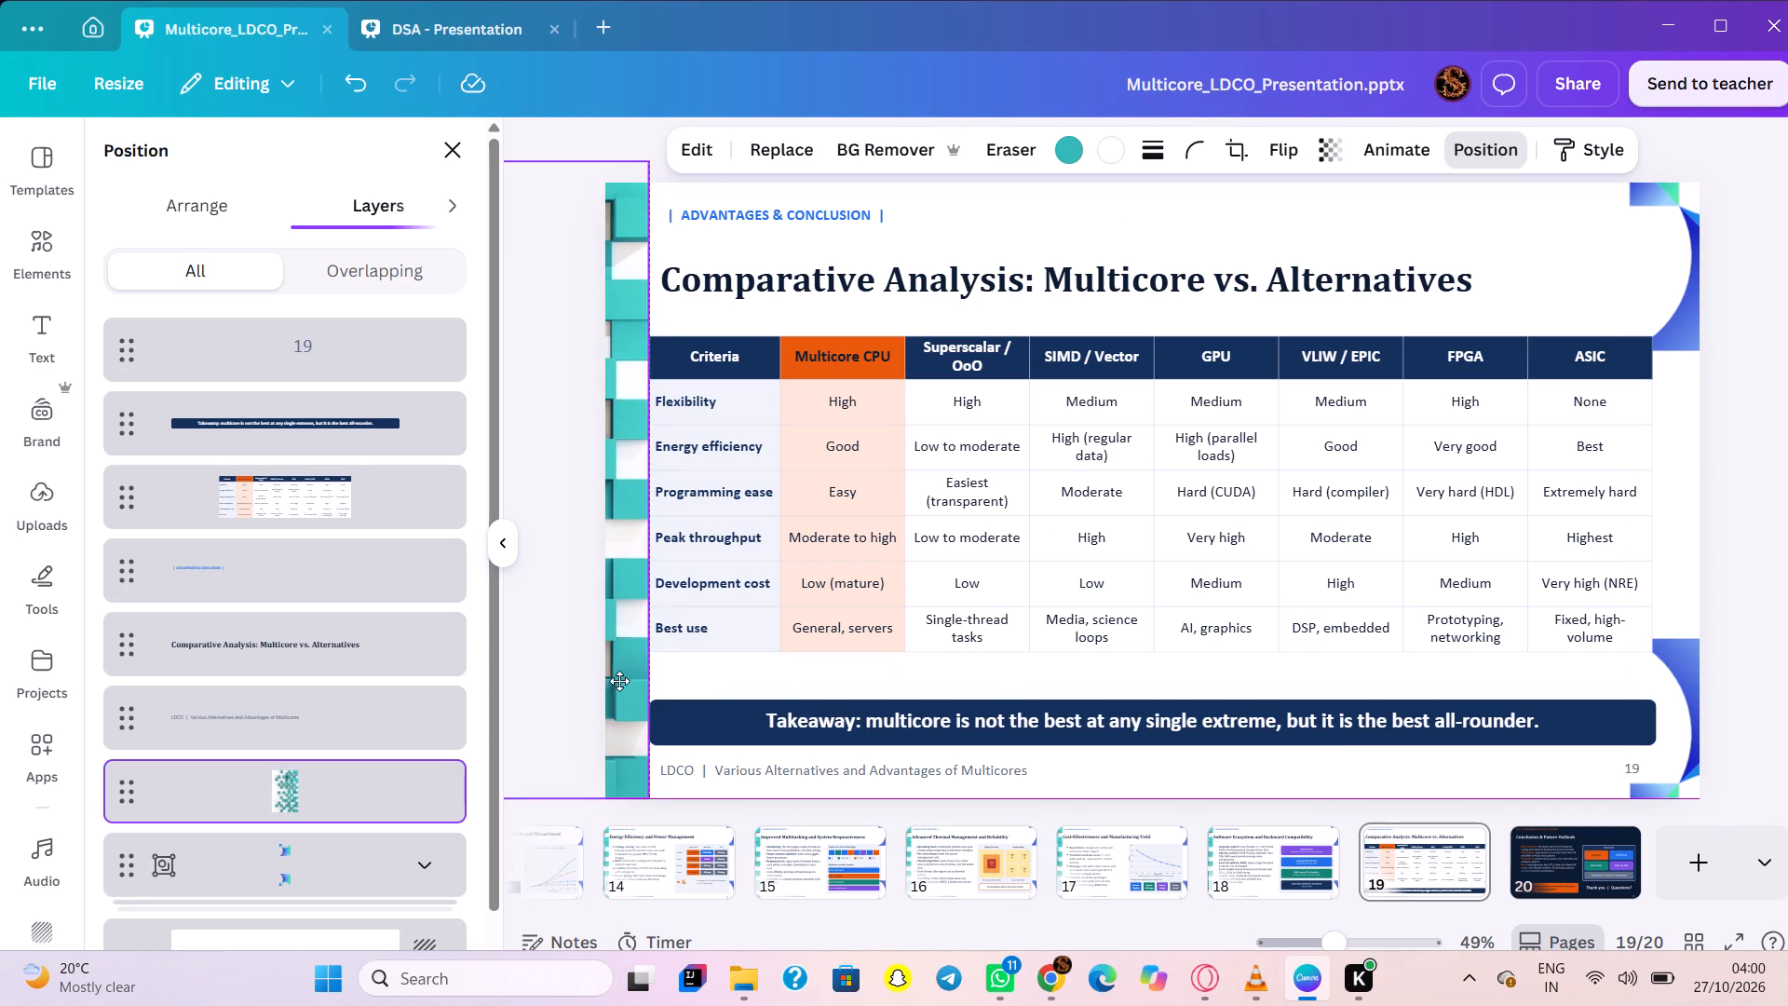
drag(619, 681, 616, 681)
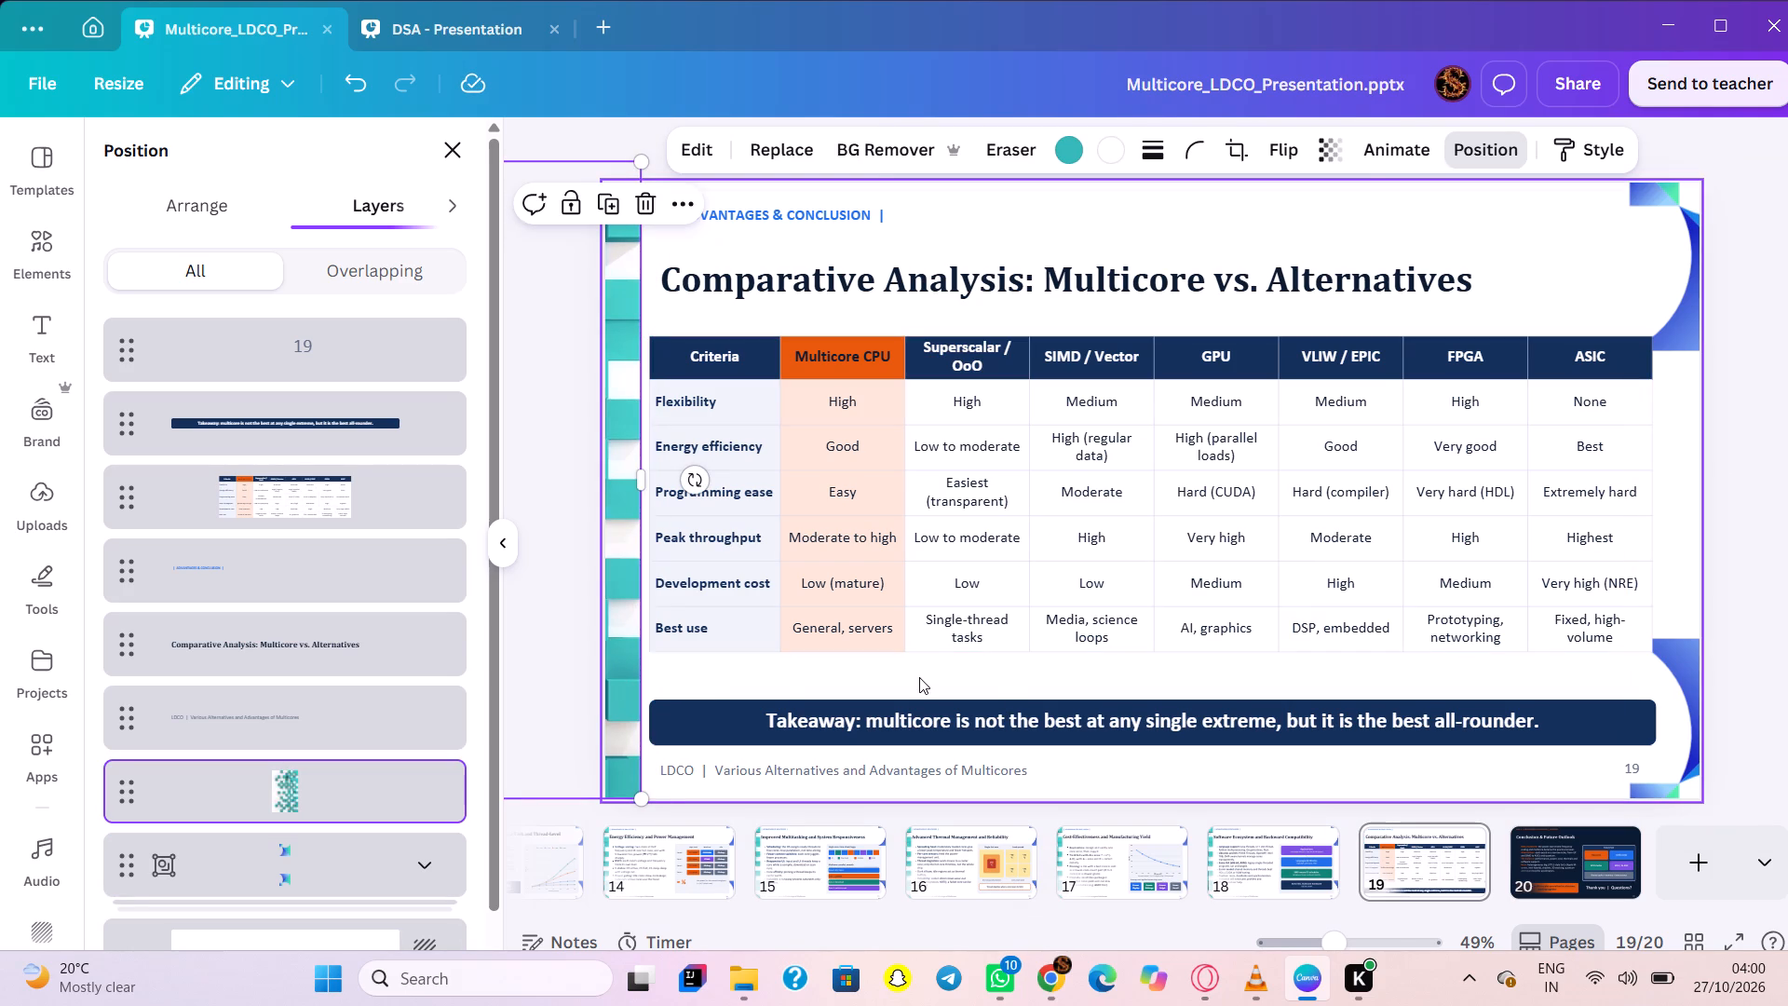
click(919, 676)
Paste the copied teal-block and blue-curve borders onto slide 20 and send them to the back.
click(1561, 871)
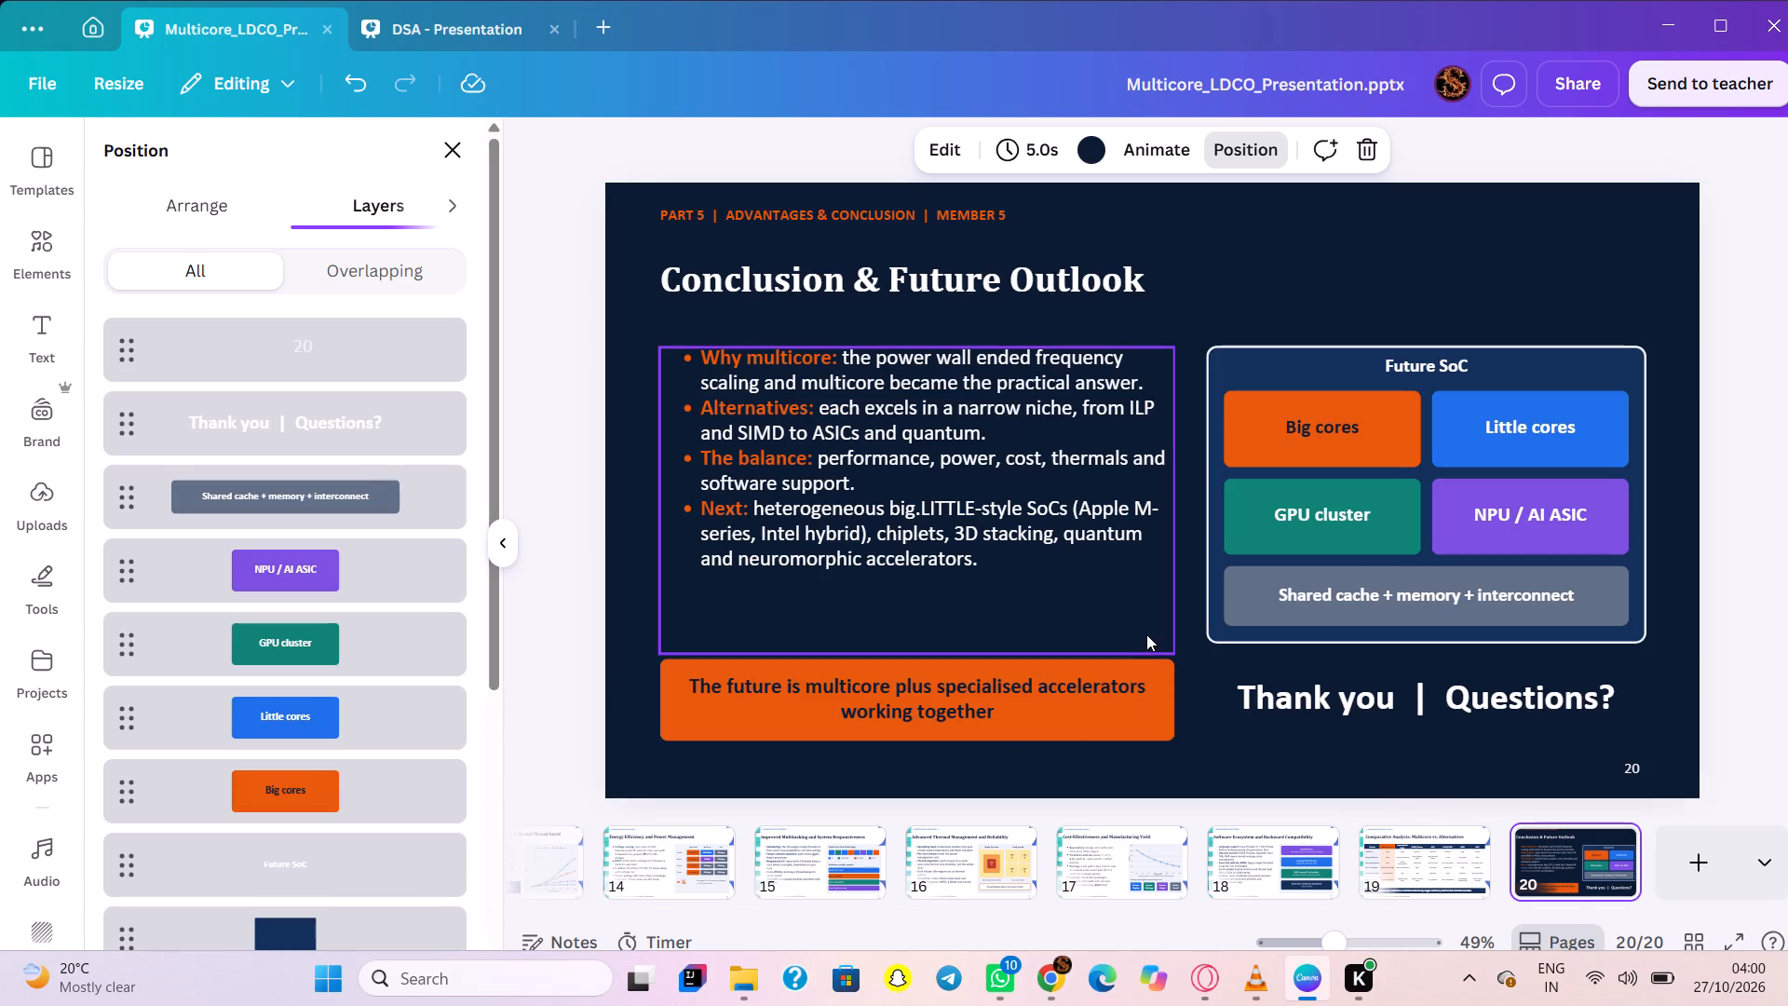
key(ctrl+v)
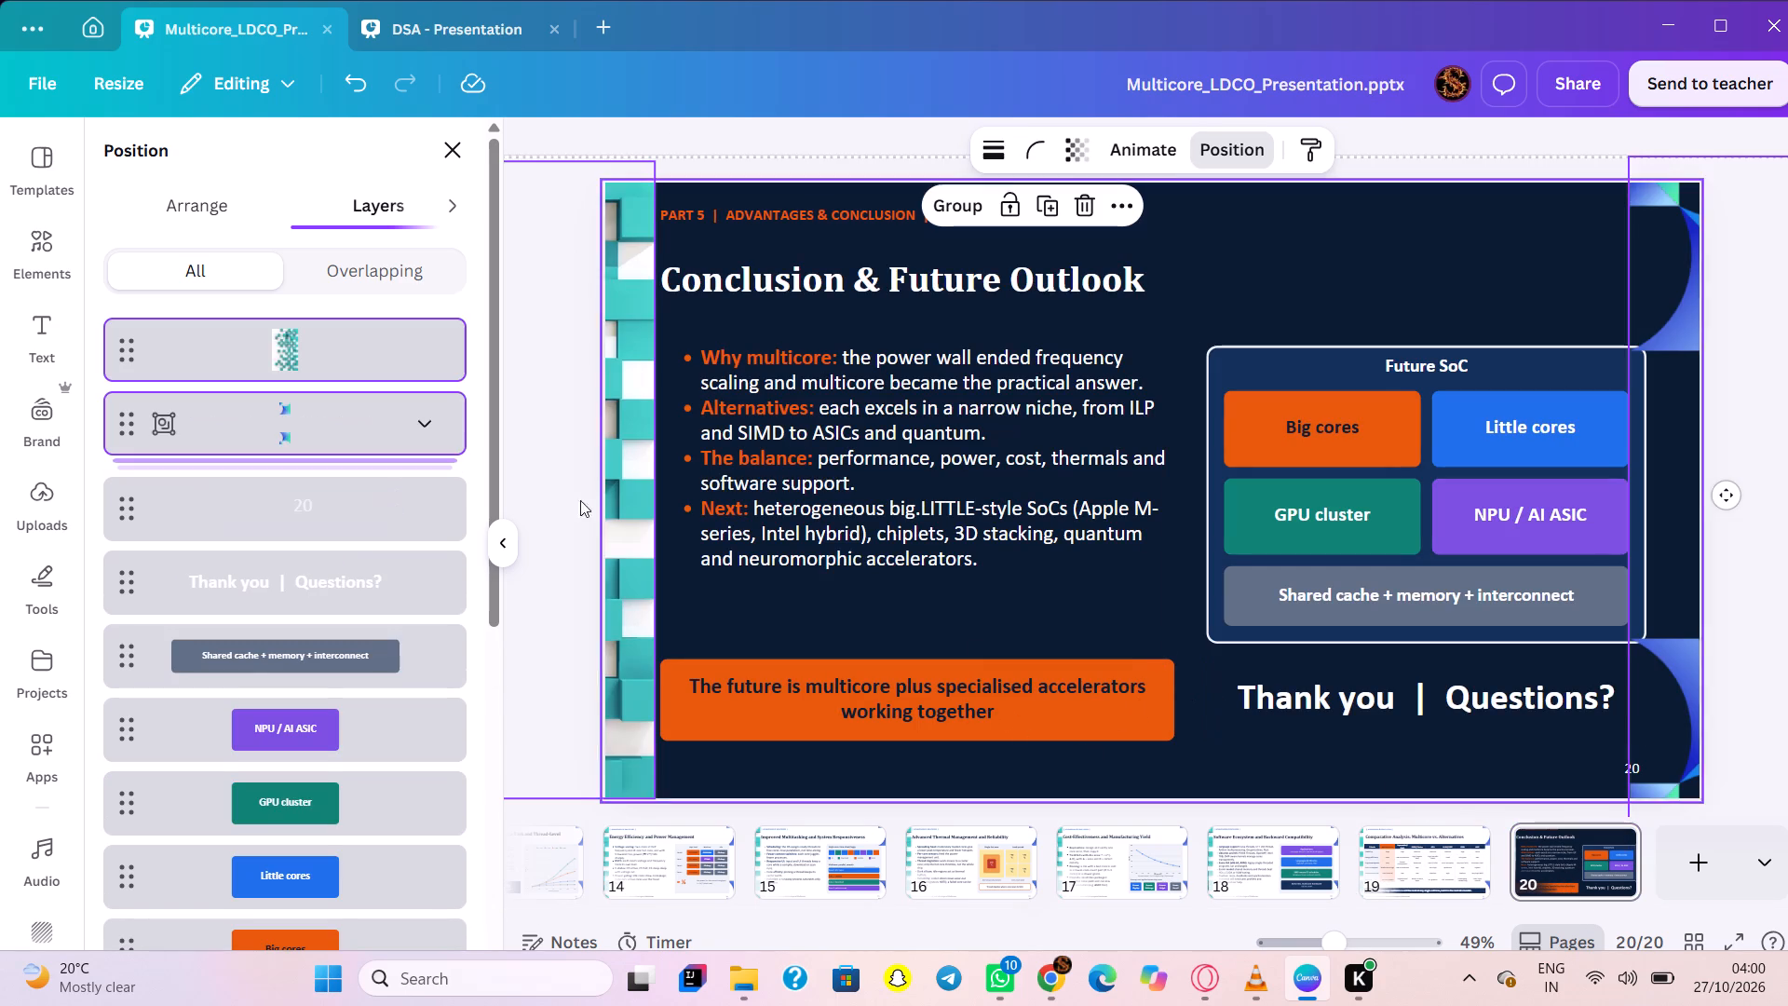
right_click(630, 472)
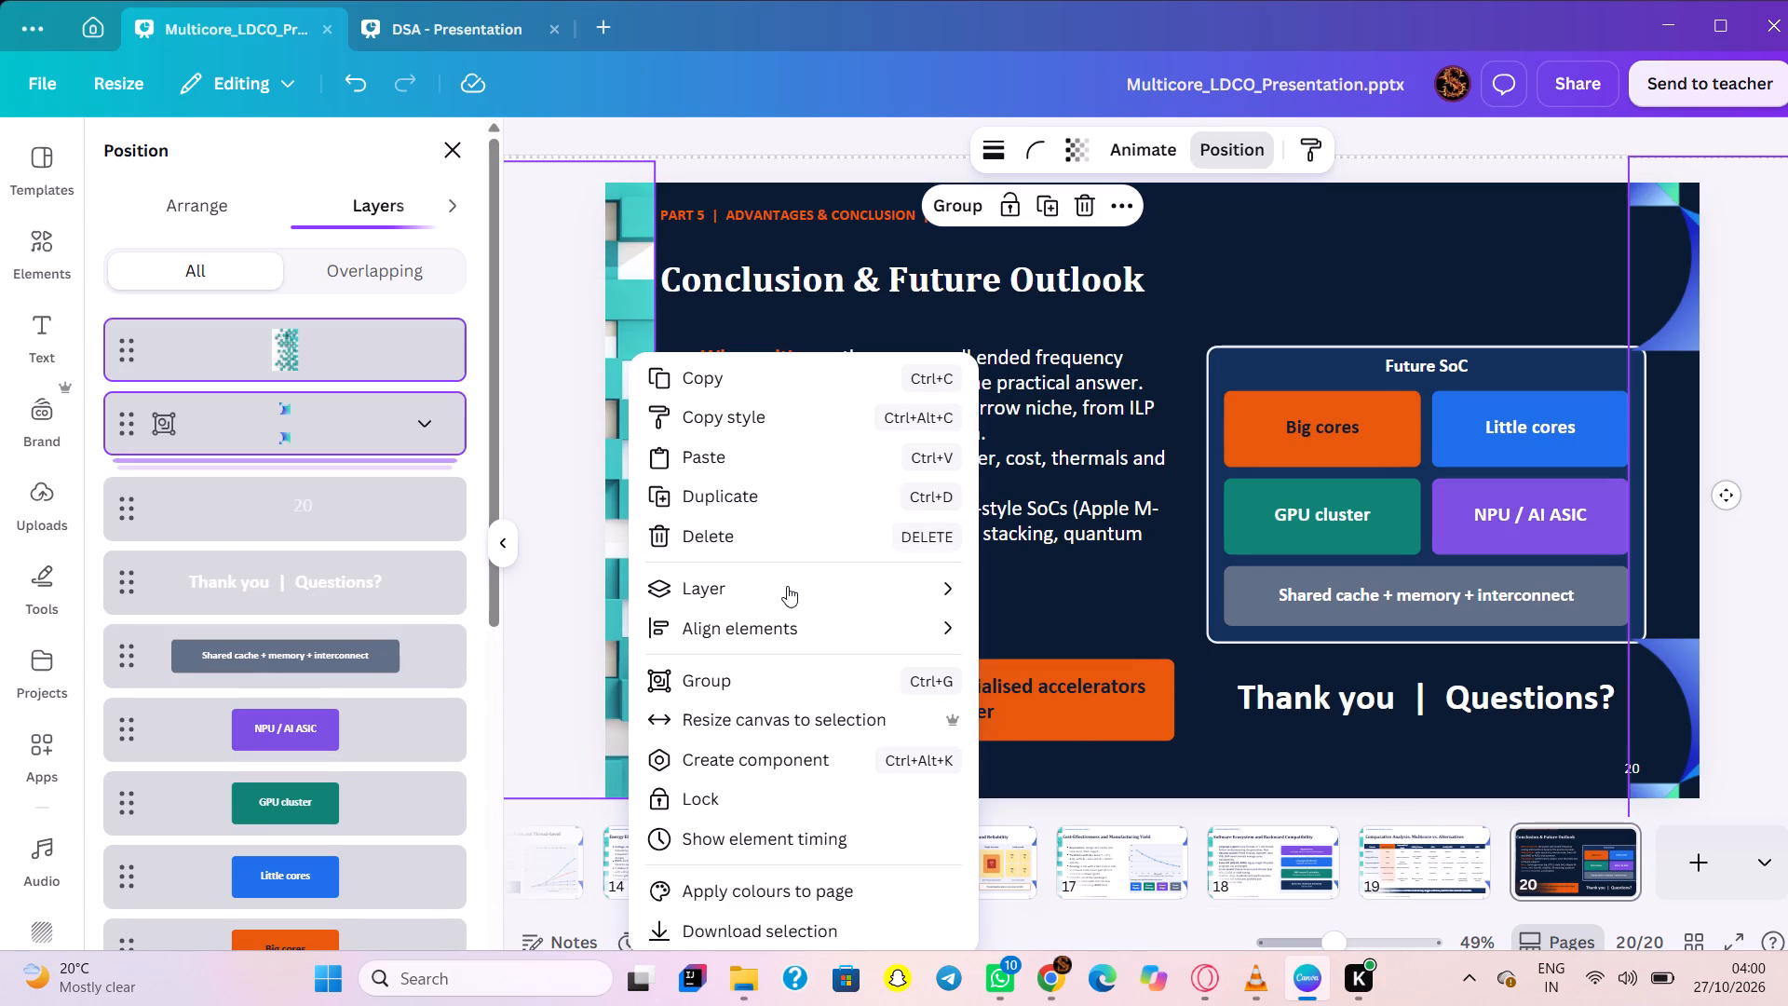
click(1104, 703)
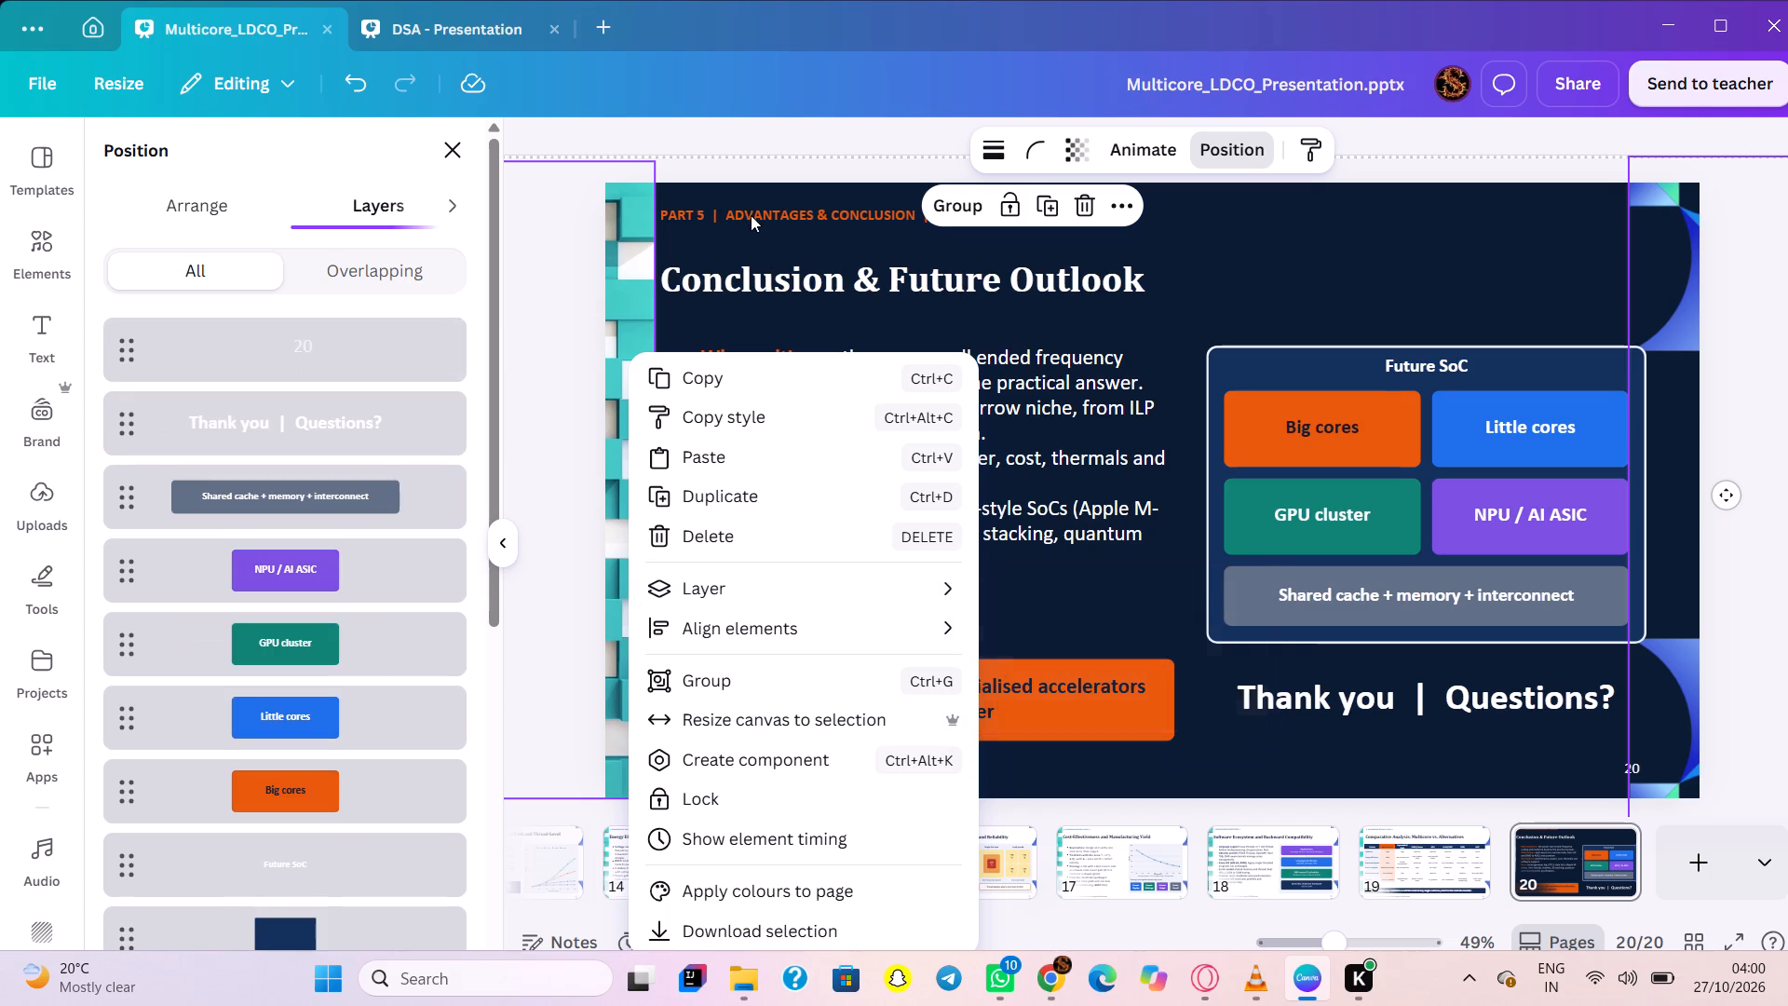
Delete the "PART 5" label from the start of slide 20's header line.
click(734, 211)
click(694, 212)
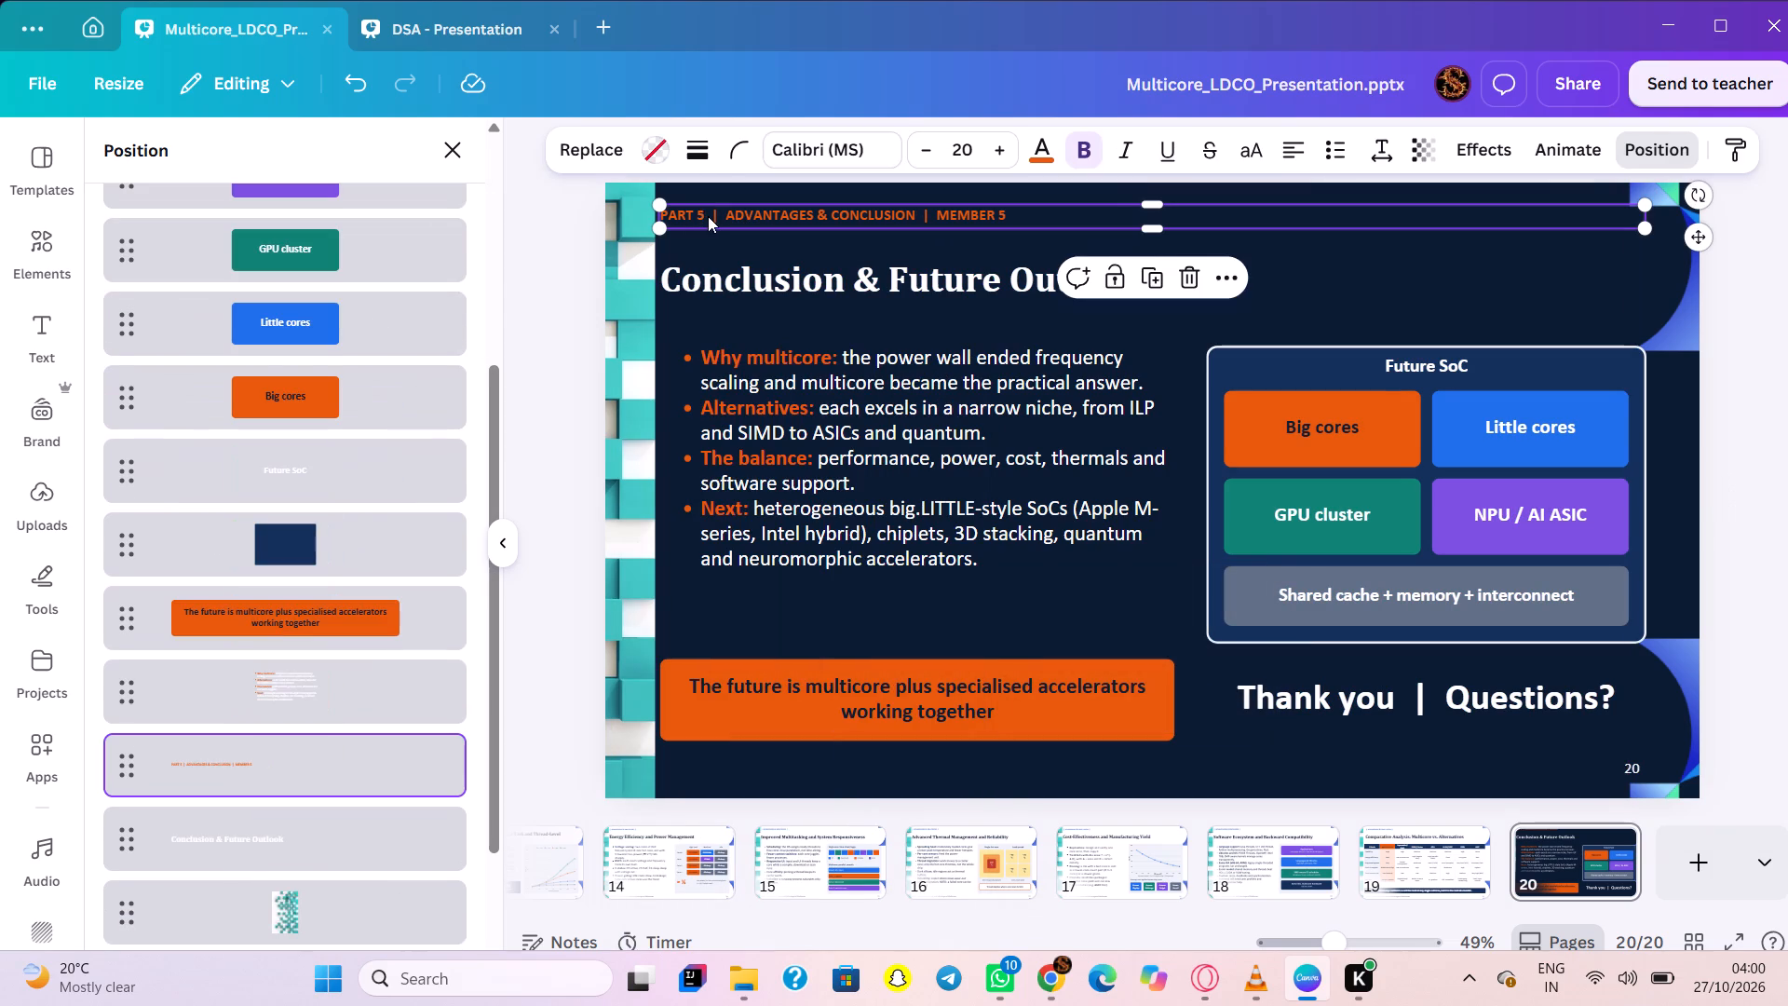
click(708, 216)
click(705, 216)
key(BackSpace)
key(BackSpace)
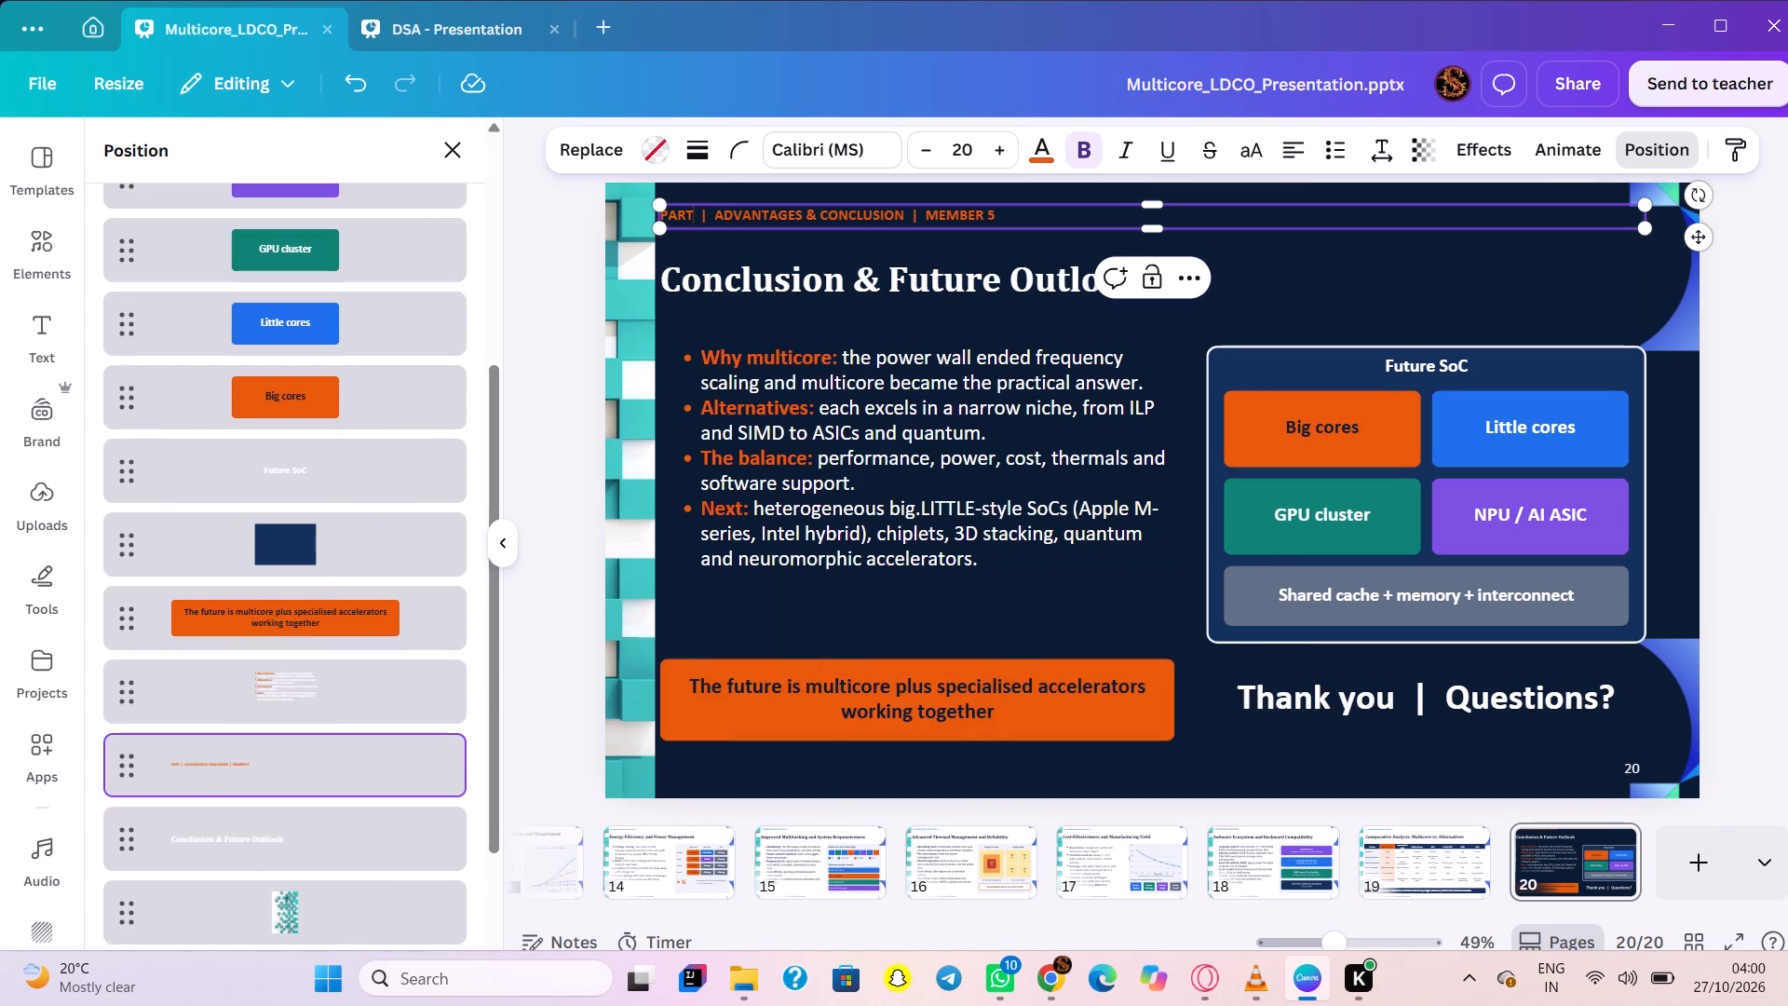
key(BackSpace)
key(BackSpace)
key(BackSpace)
key(BackSpace)
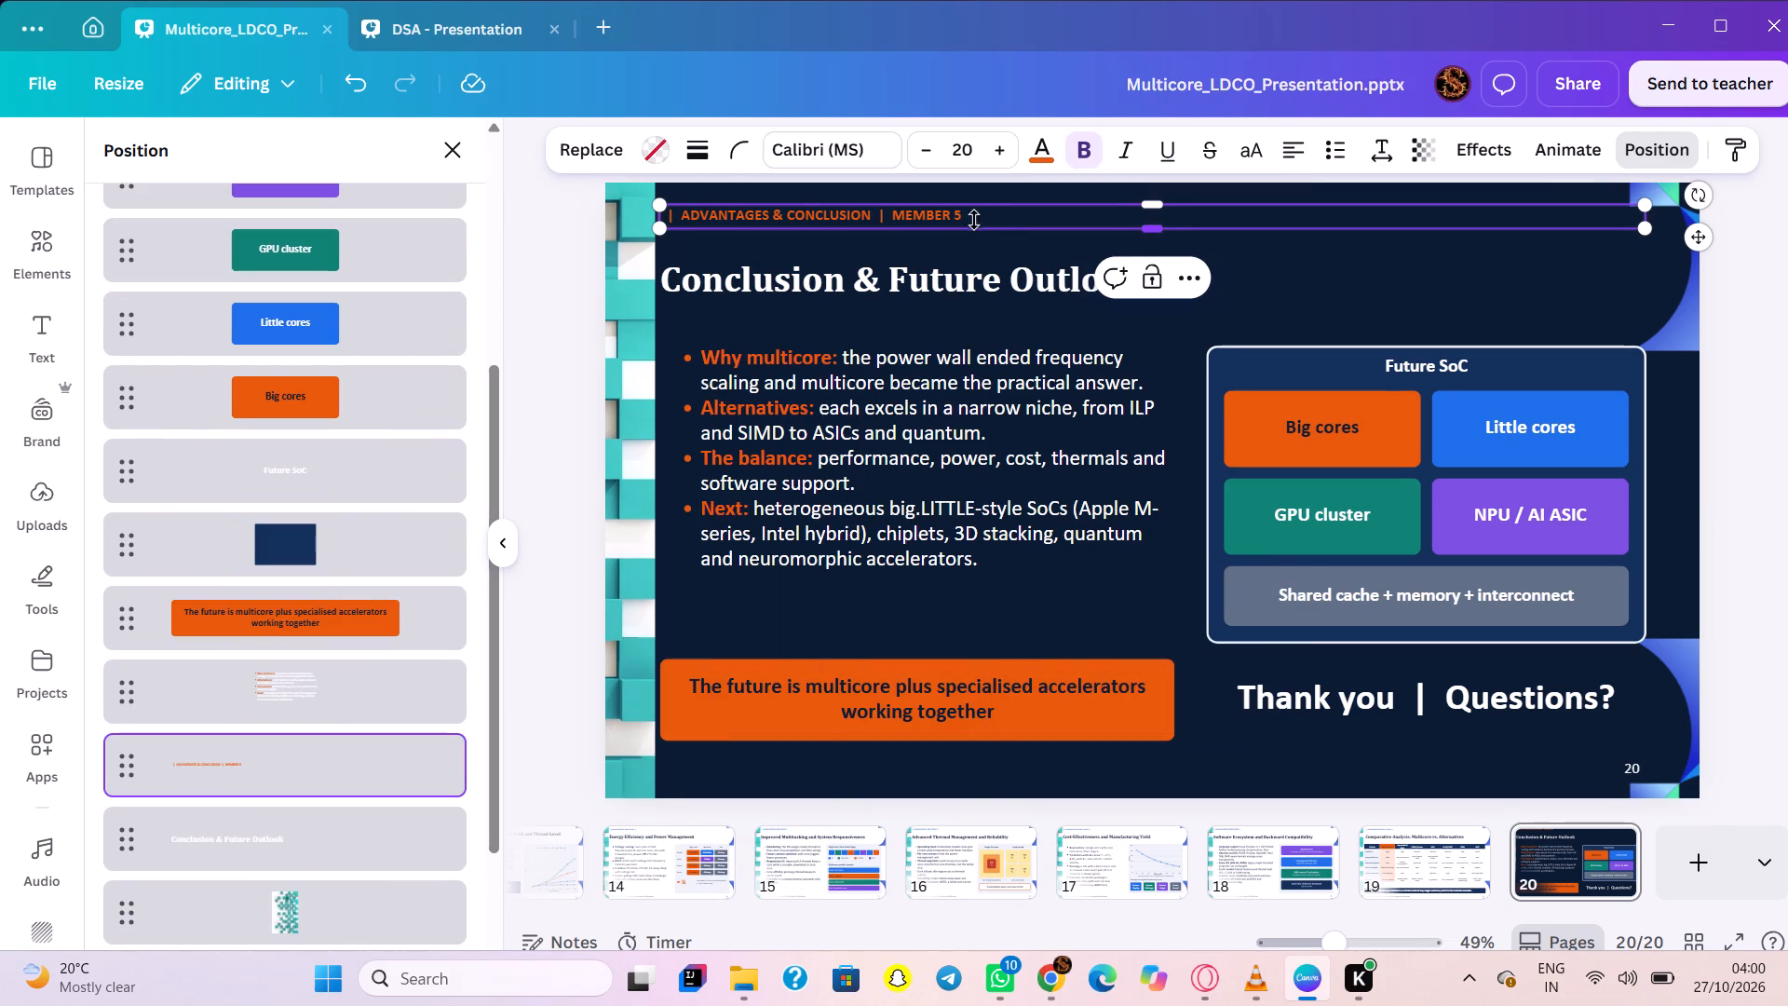
Delete the "MEMBER 5" label from the end of slide 20's header, keeping "ADVANTAGES & CONCLUSION".
click(972, 217)
key(BackSpace)
key(BackSpace)
key(BackSpace)
key(BackSpace)
key(BackSpace)
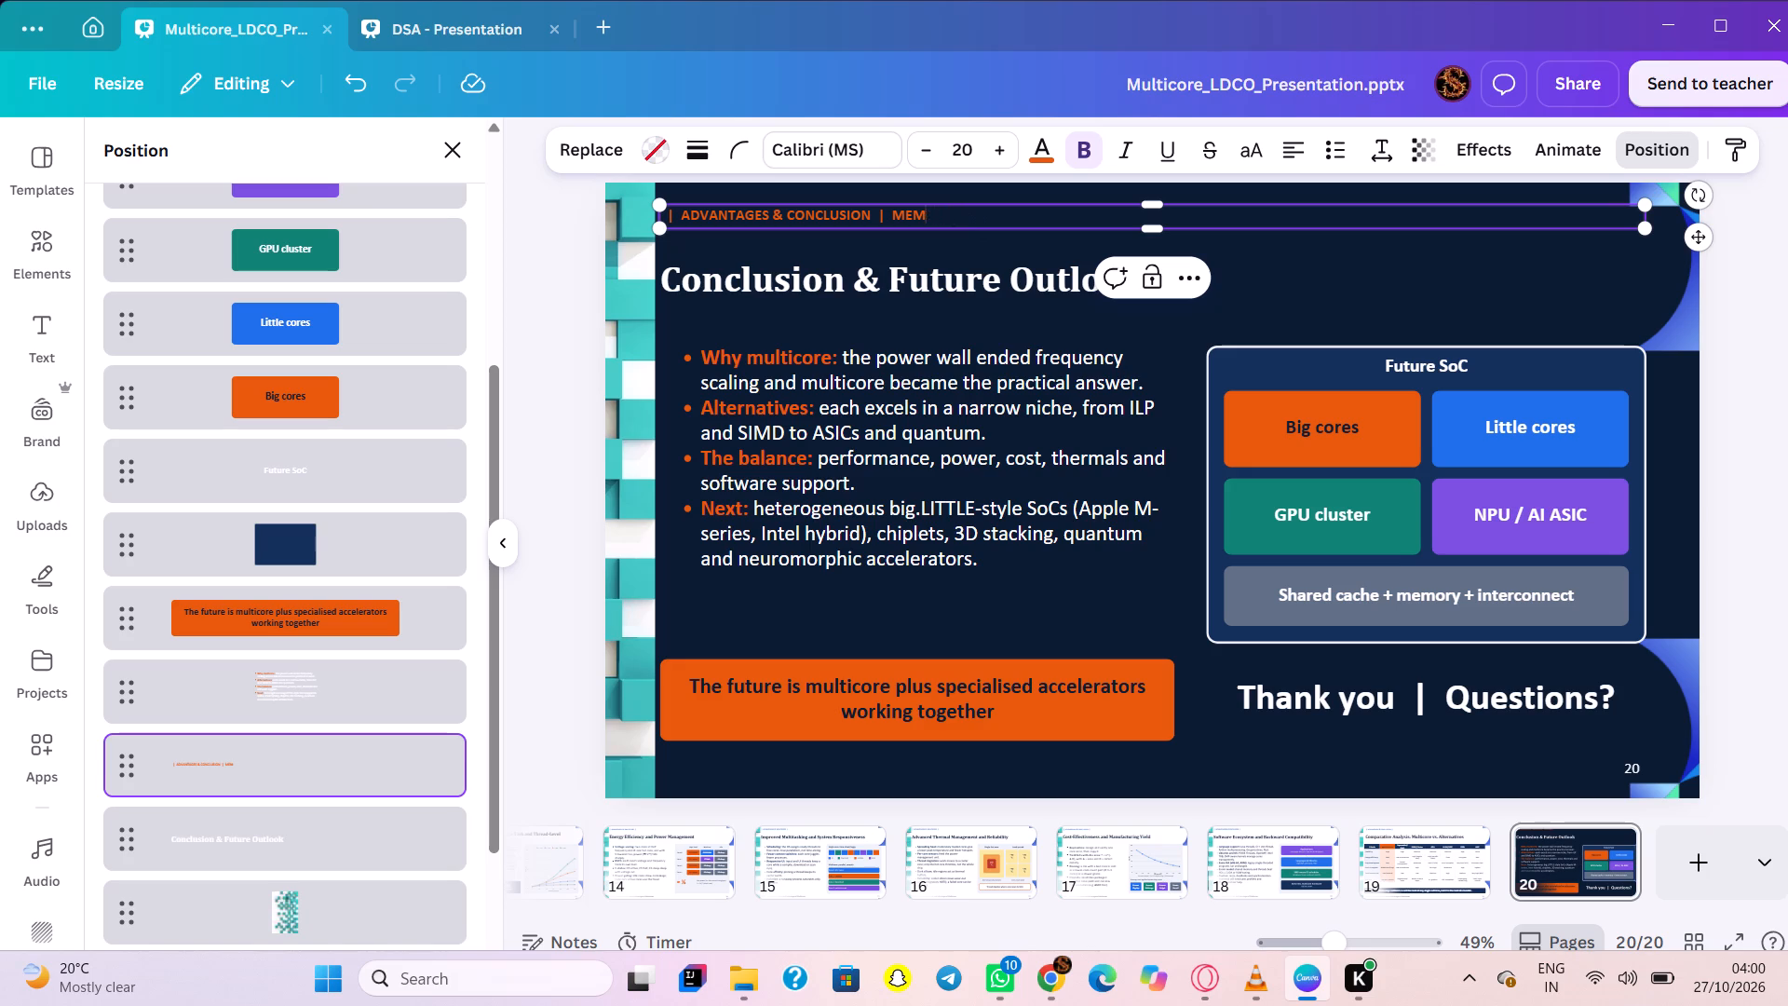
Delete the remaining "MEM" letters from the end of slide 20's header, keeping "ADVANTAGES & CONCLUSION".
key(BackSpace)
key(BackSpace)
key(BackSpace)
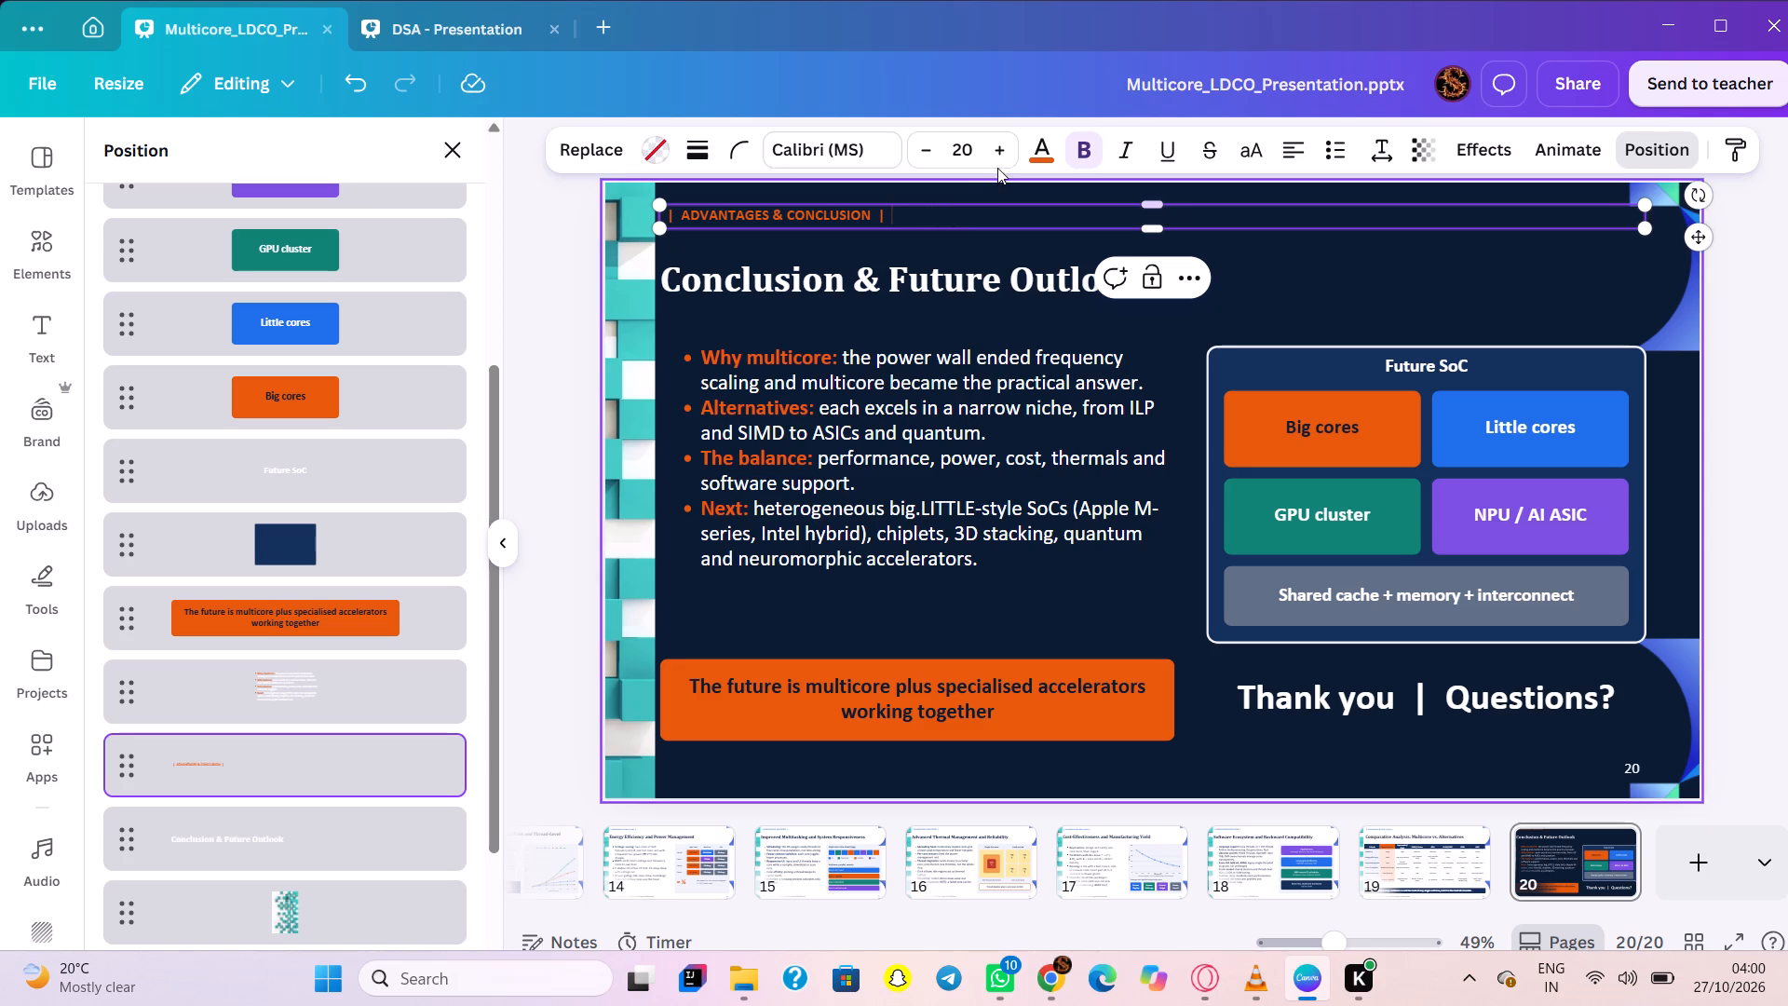
Increase the font size of slide 20's bullet text to 30.
click(958, 382)
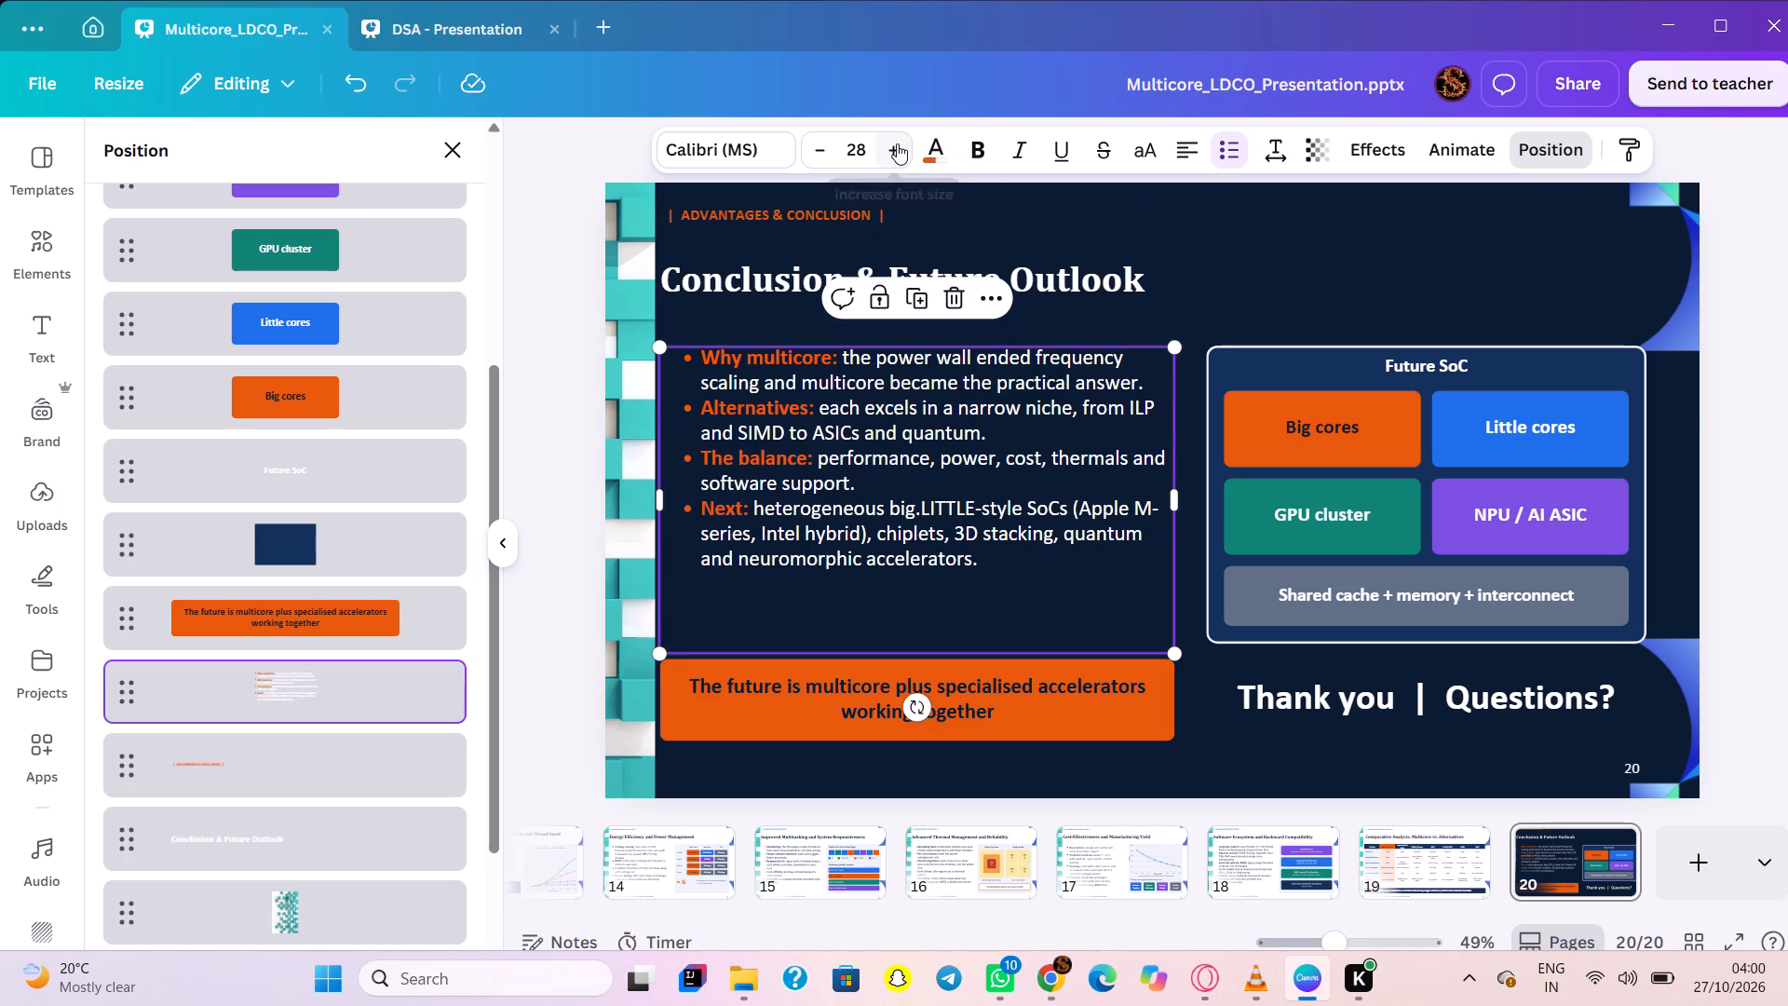
click(897, 143)
click(897, 143)
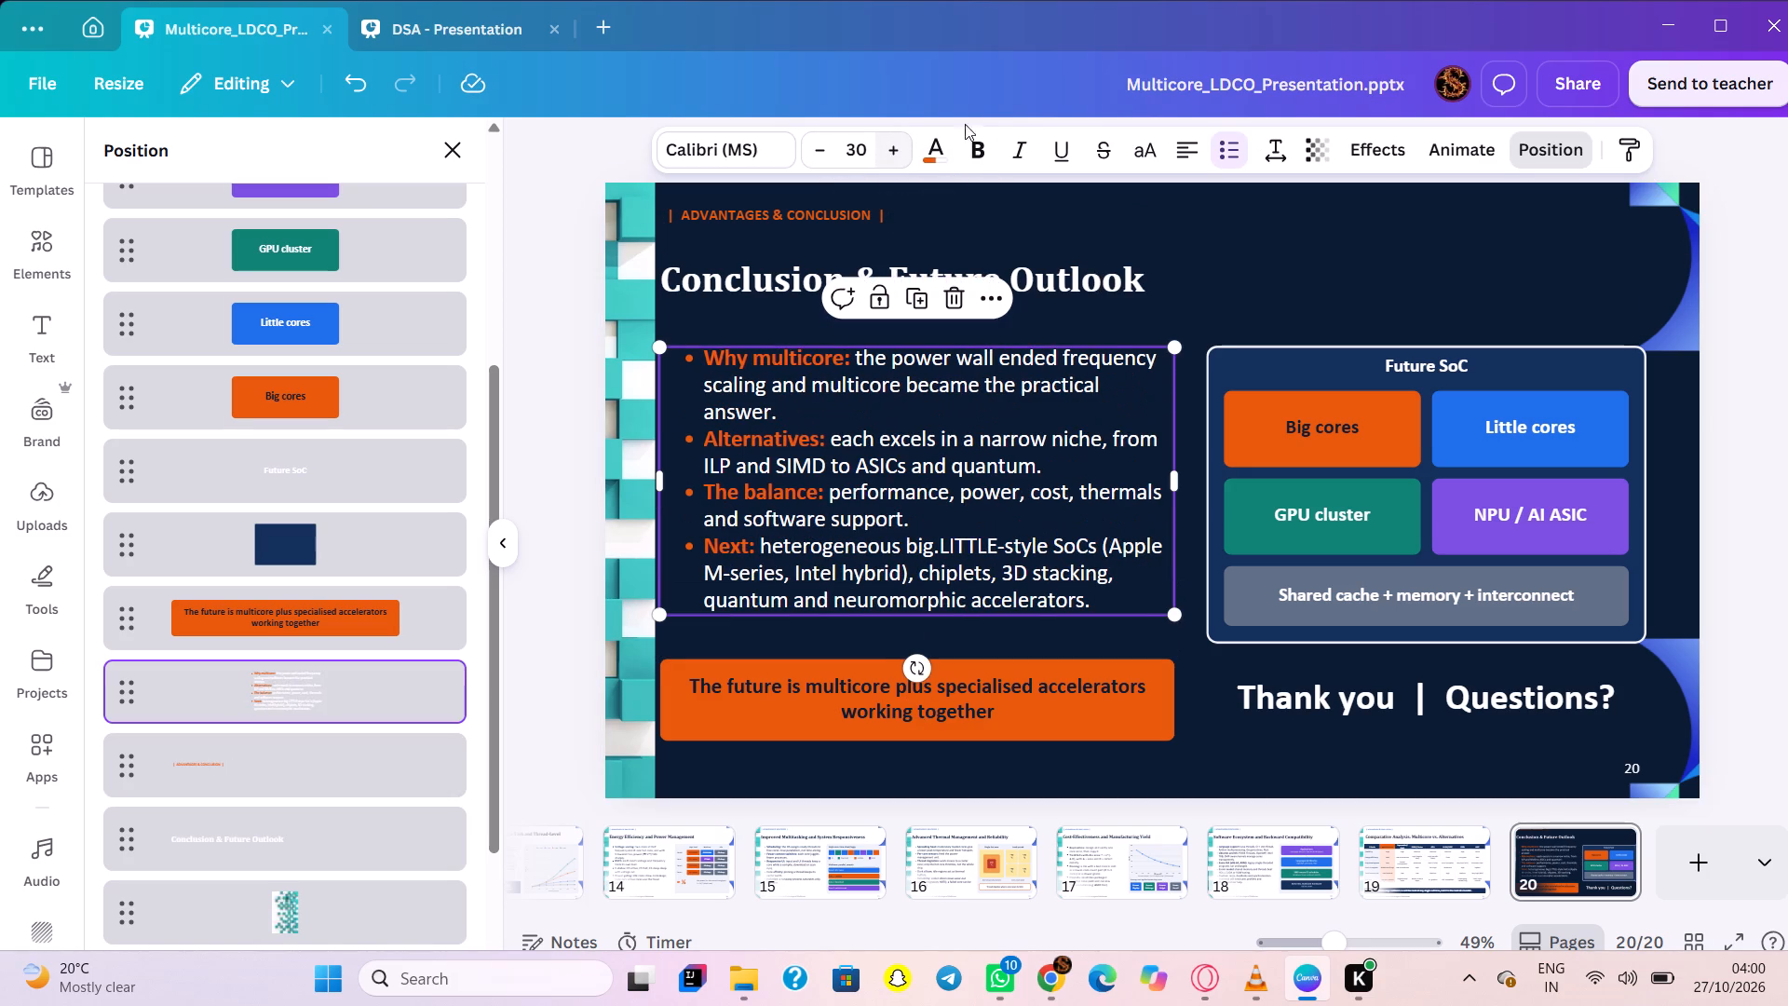
click(1101, 213)
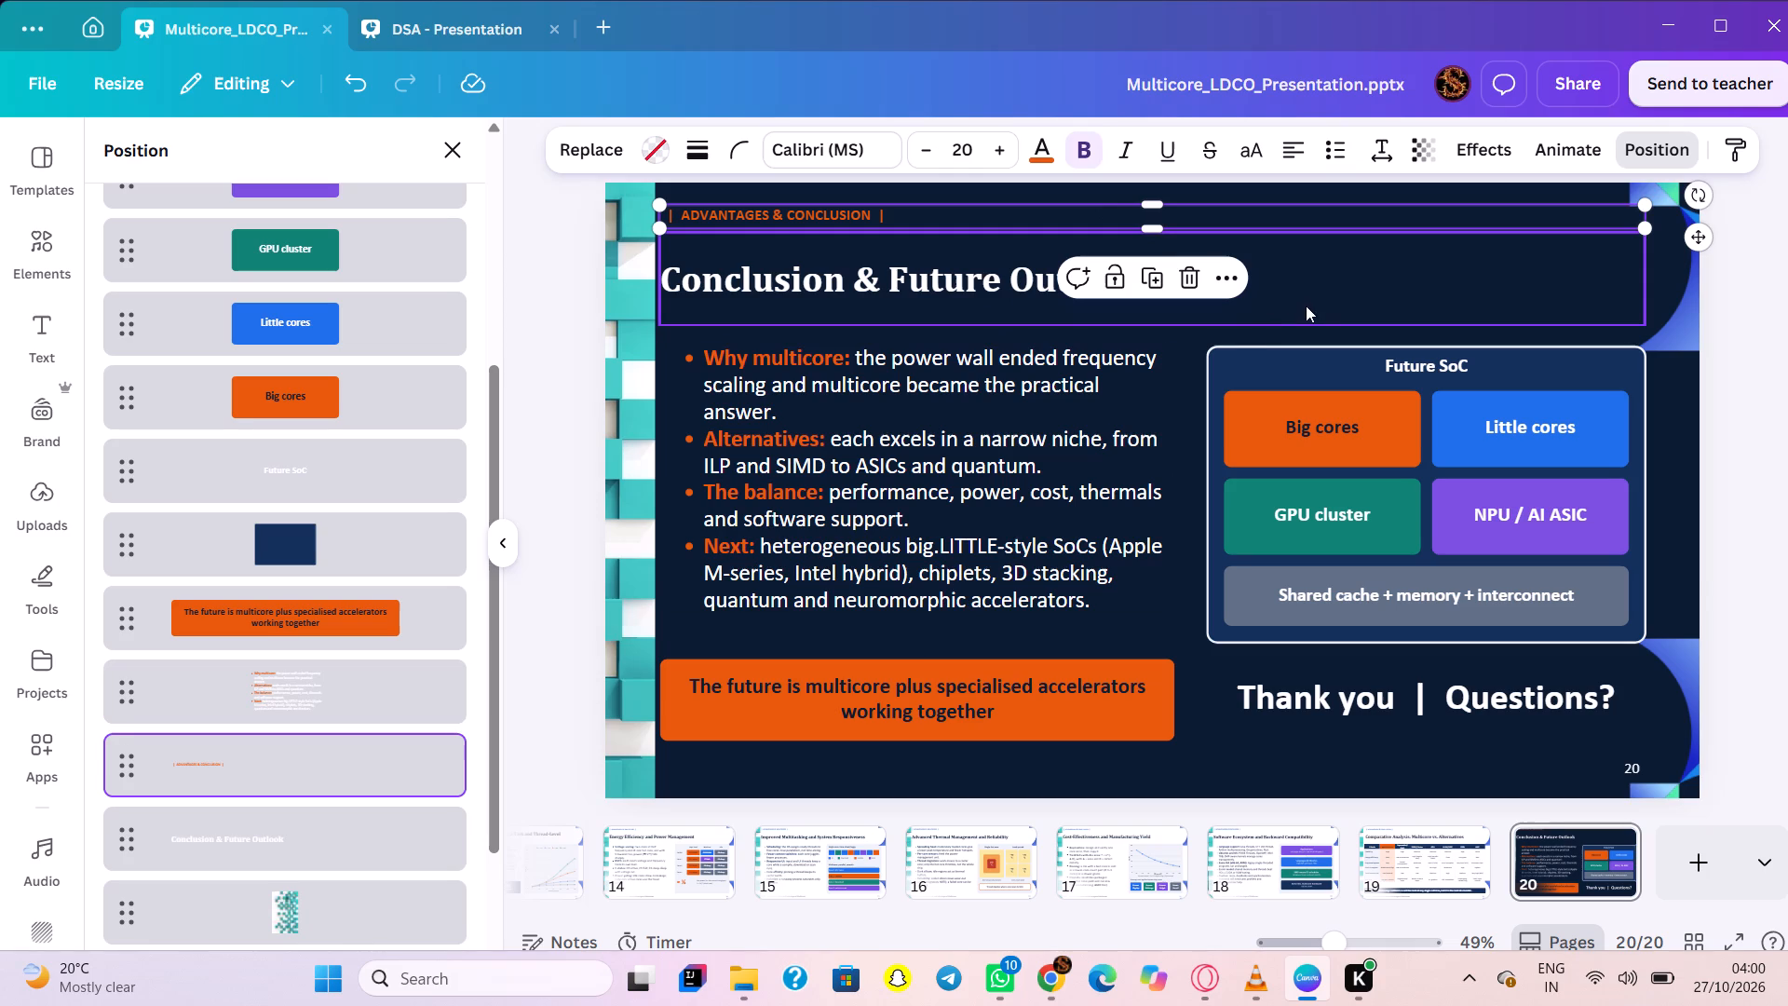
click(1172, 420)
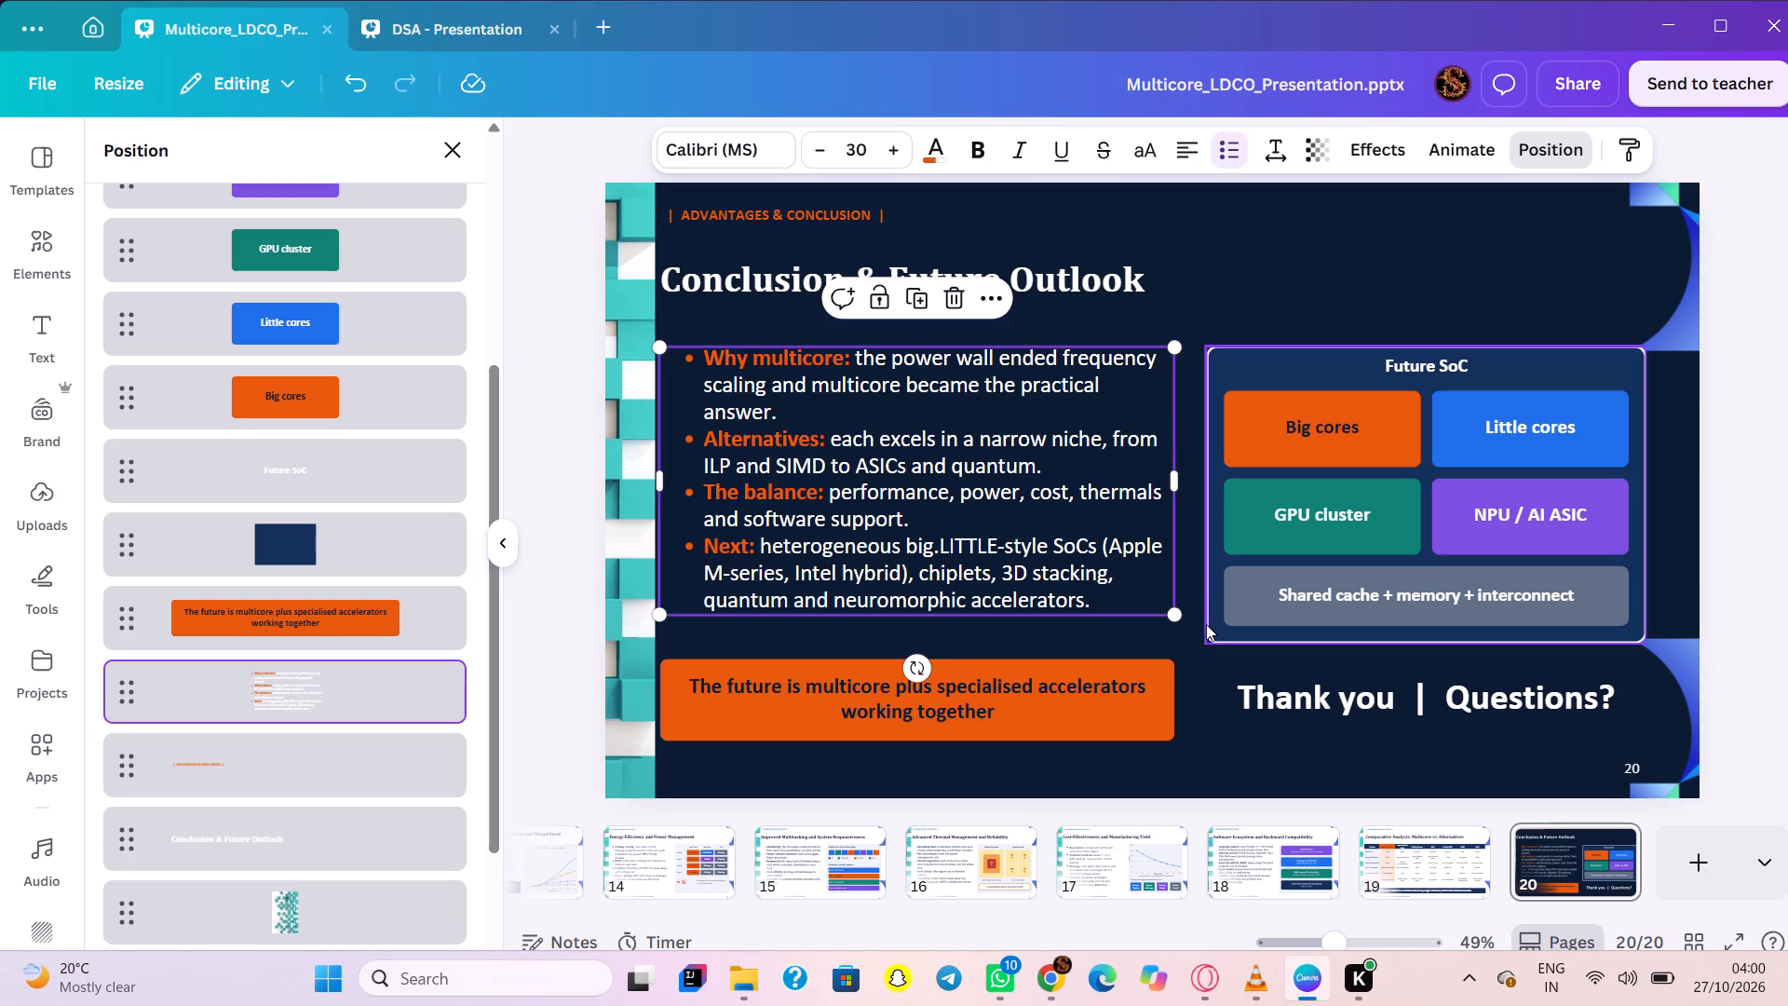
Change slide 20's background to the light grey-blue already used in the design.
click(1203, 757)
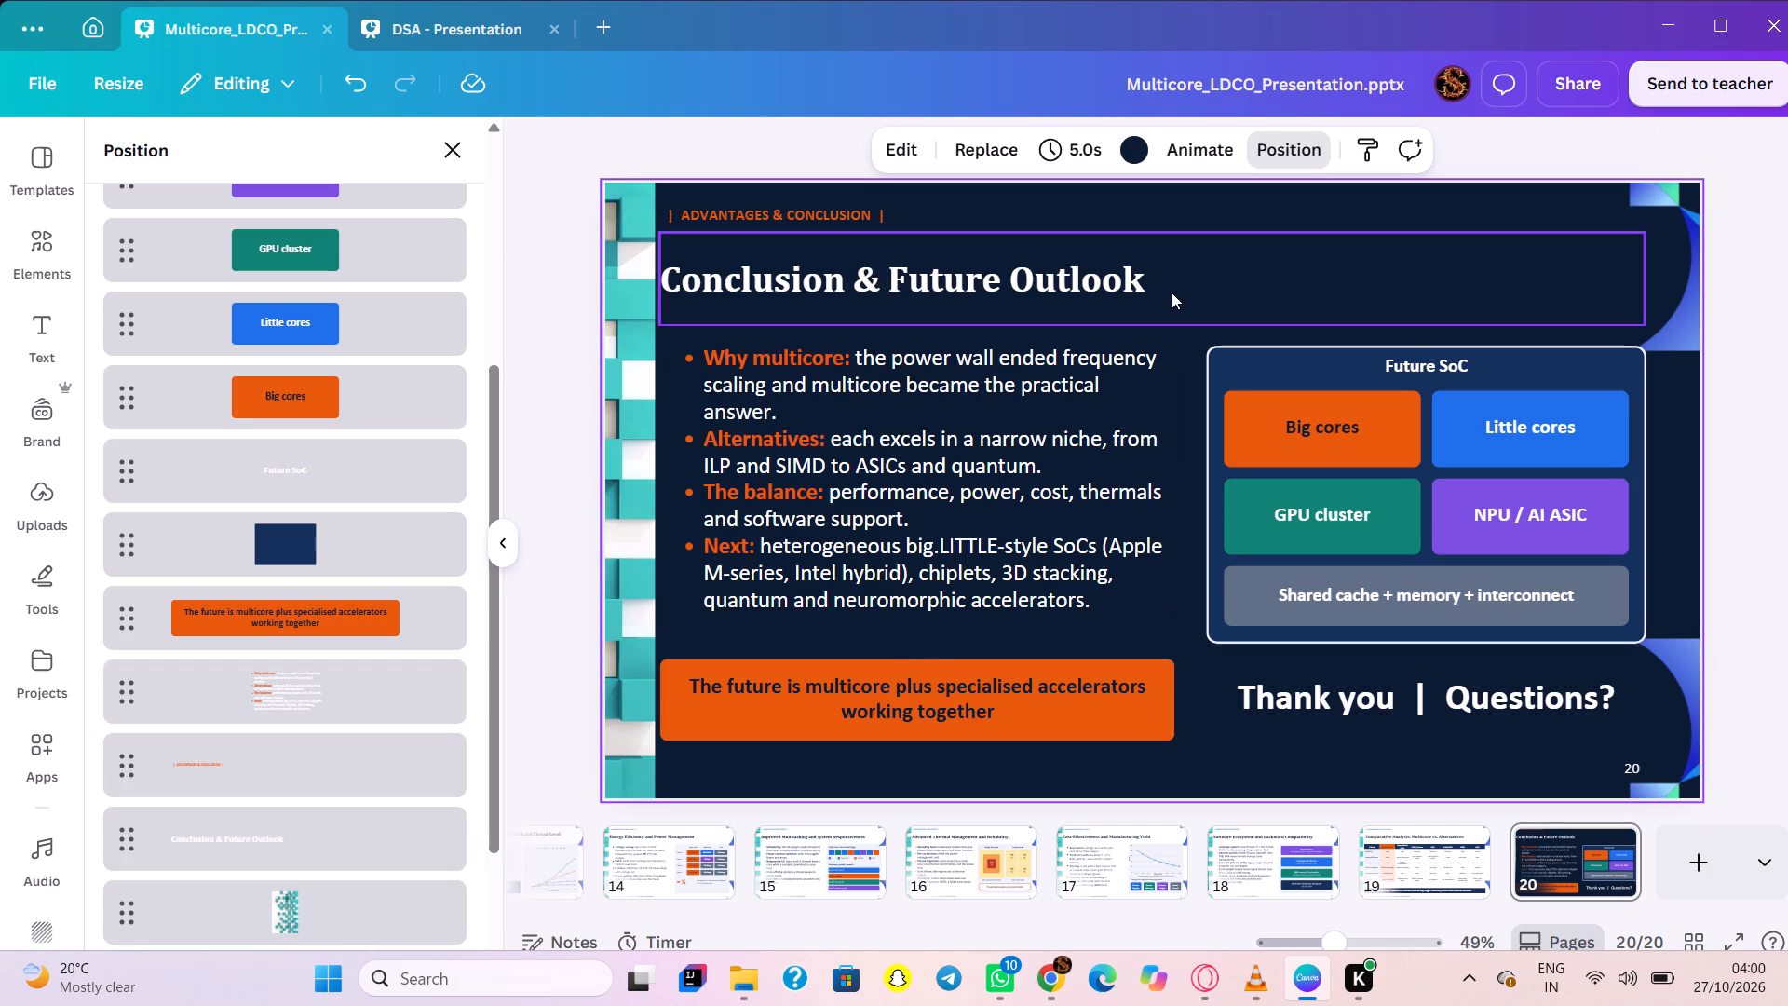
click(1140, 148)
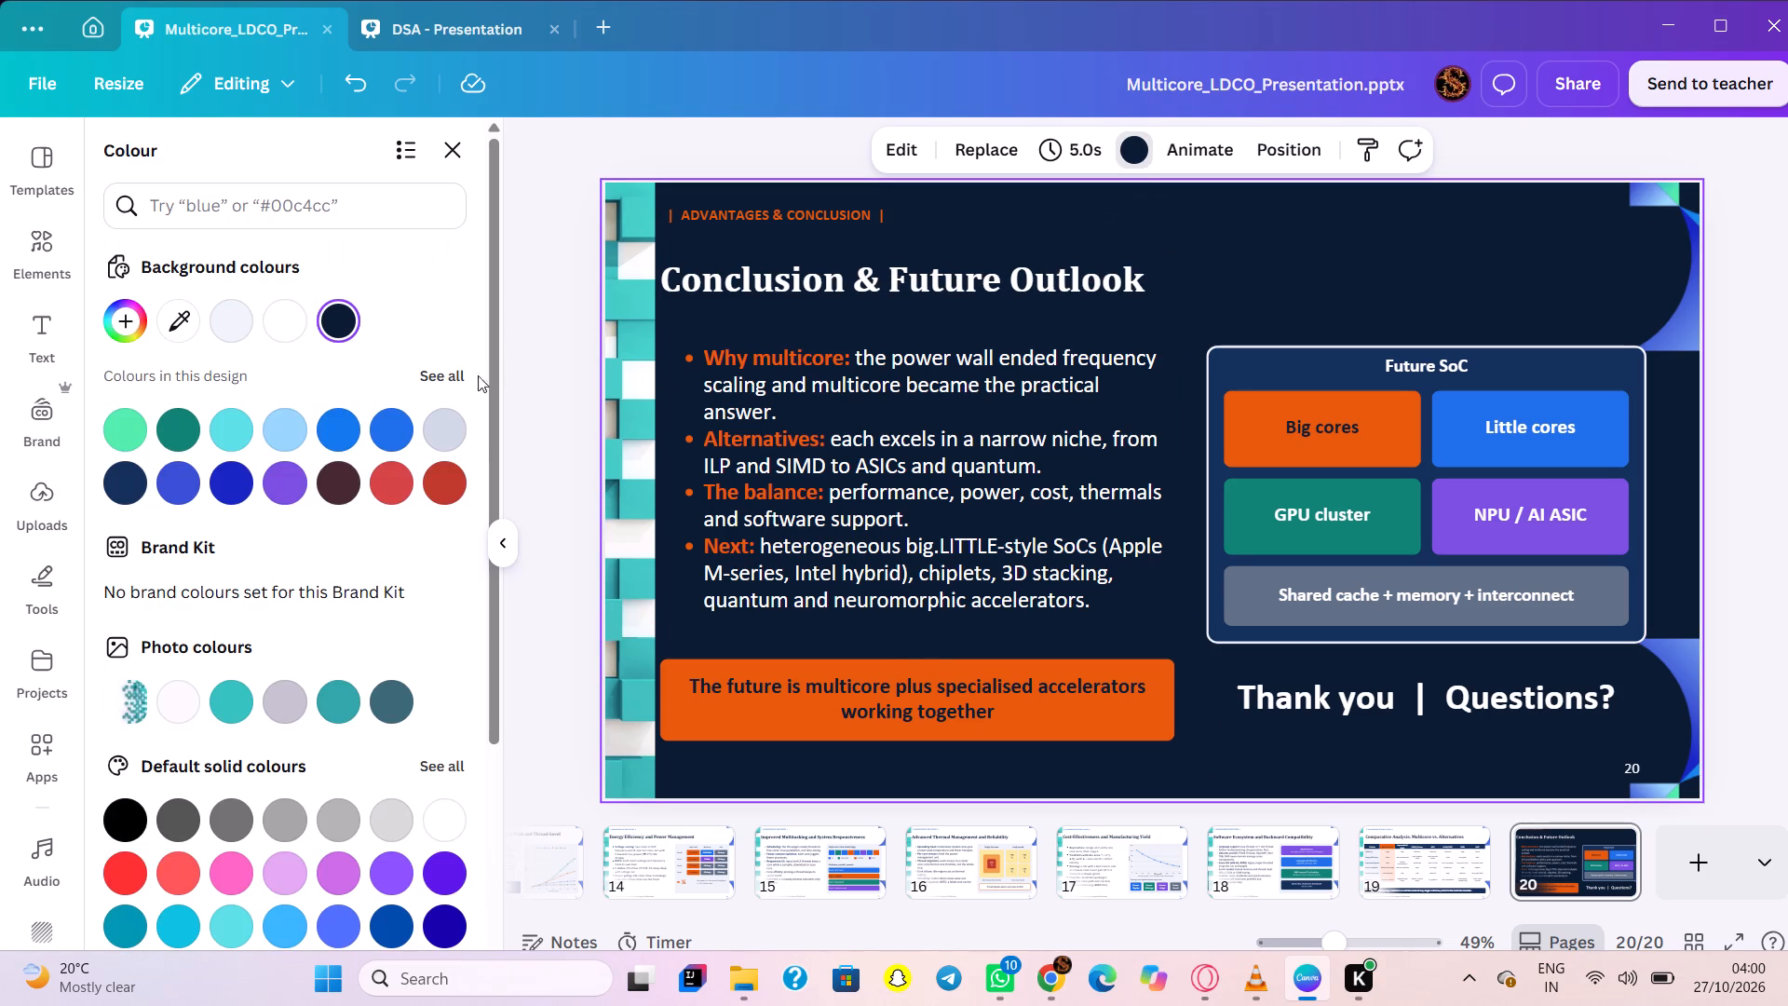
click(439, 419)
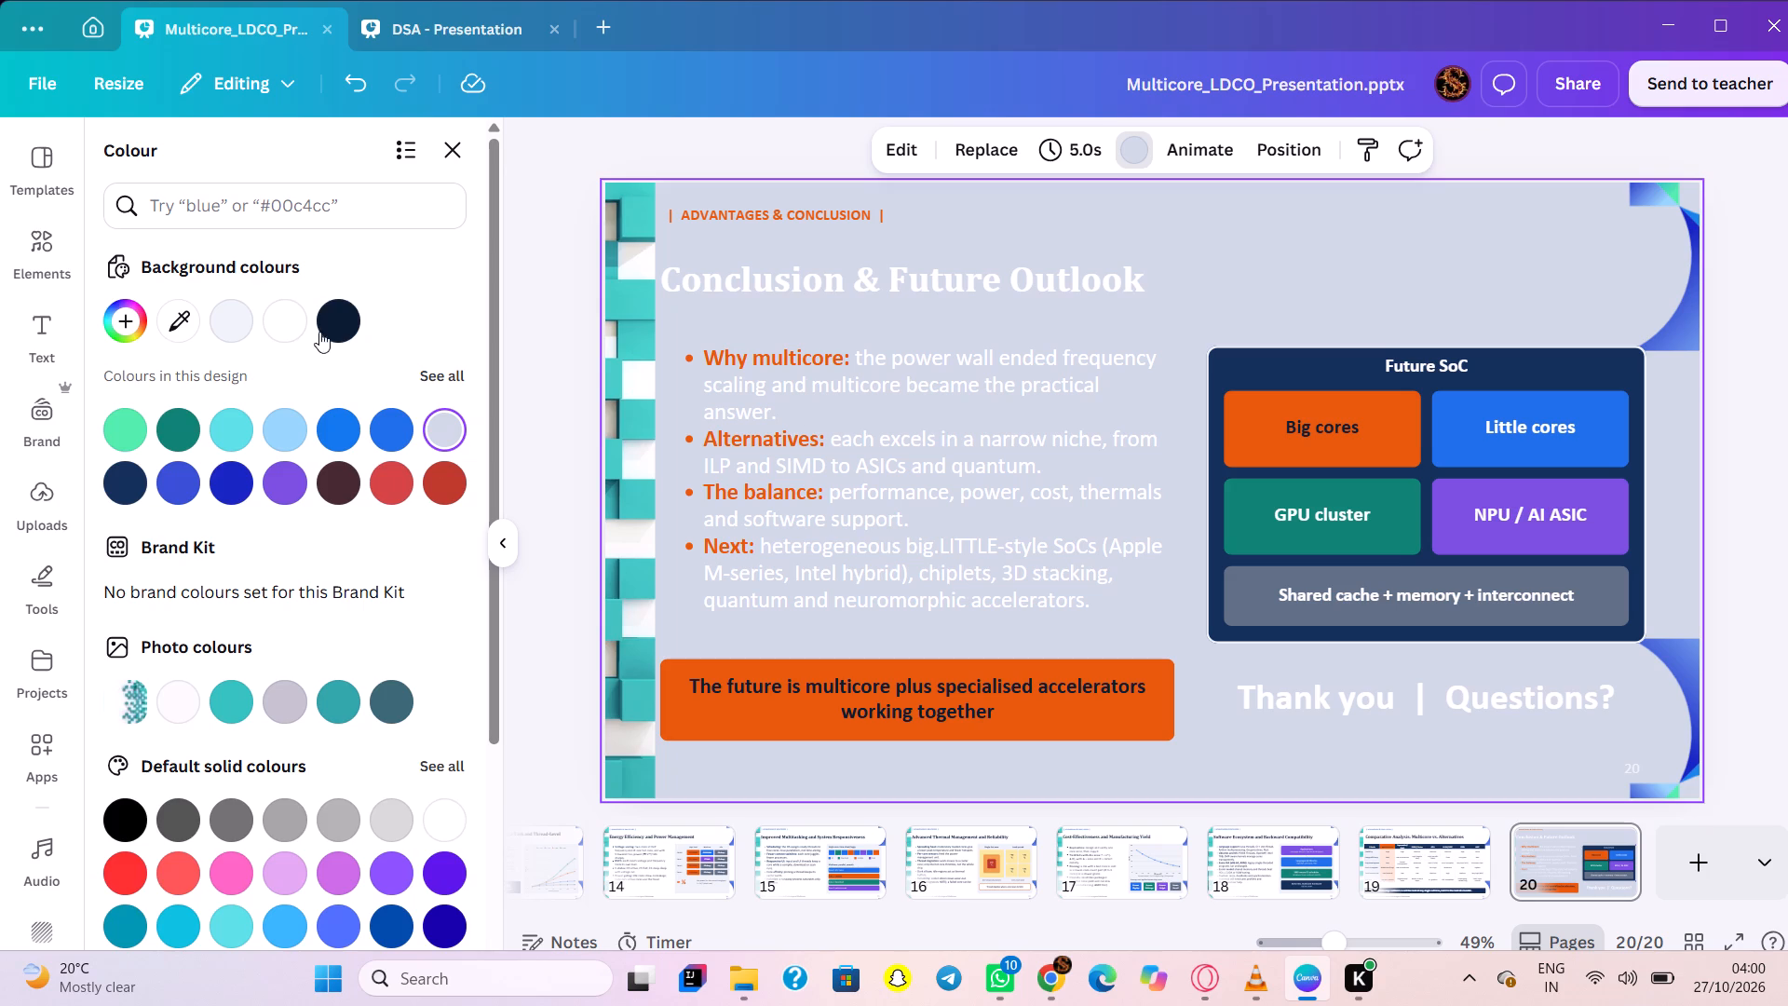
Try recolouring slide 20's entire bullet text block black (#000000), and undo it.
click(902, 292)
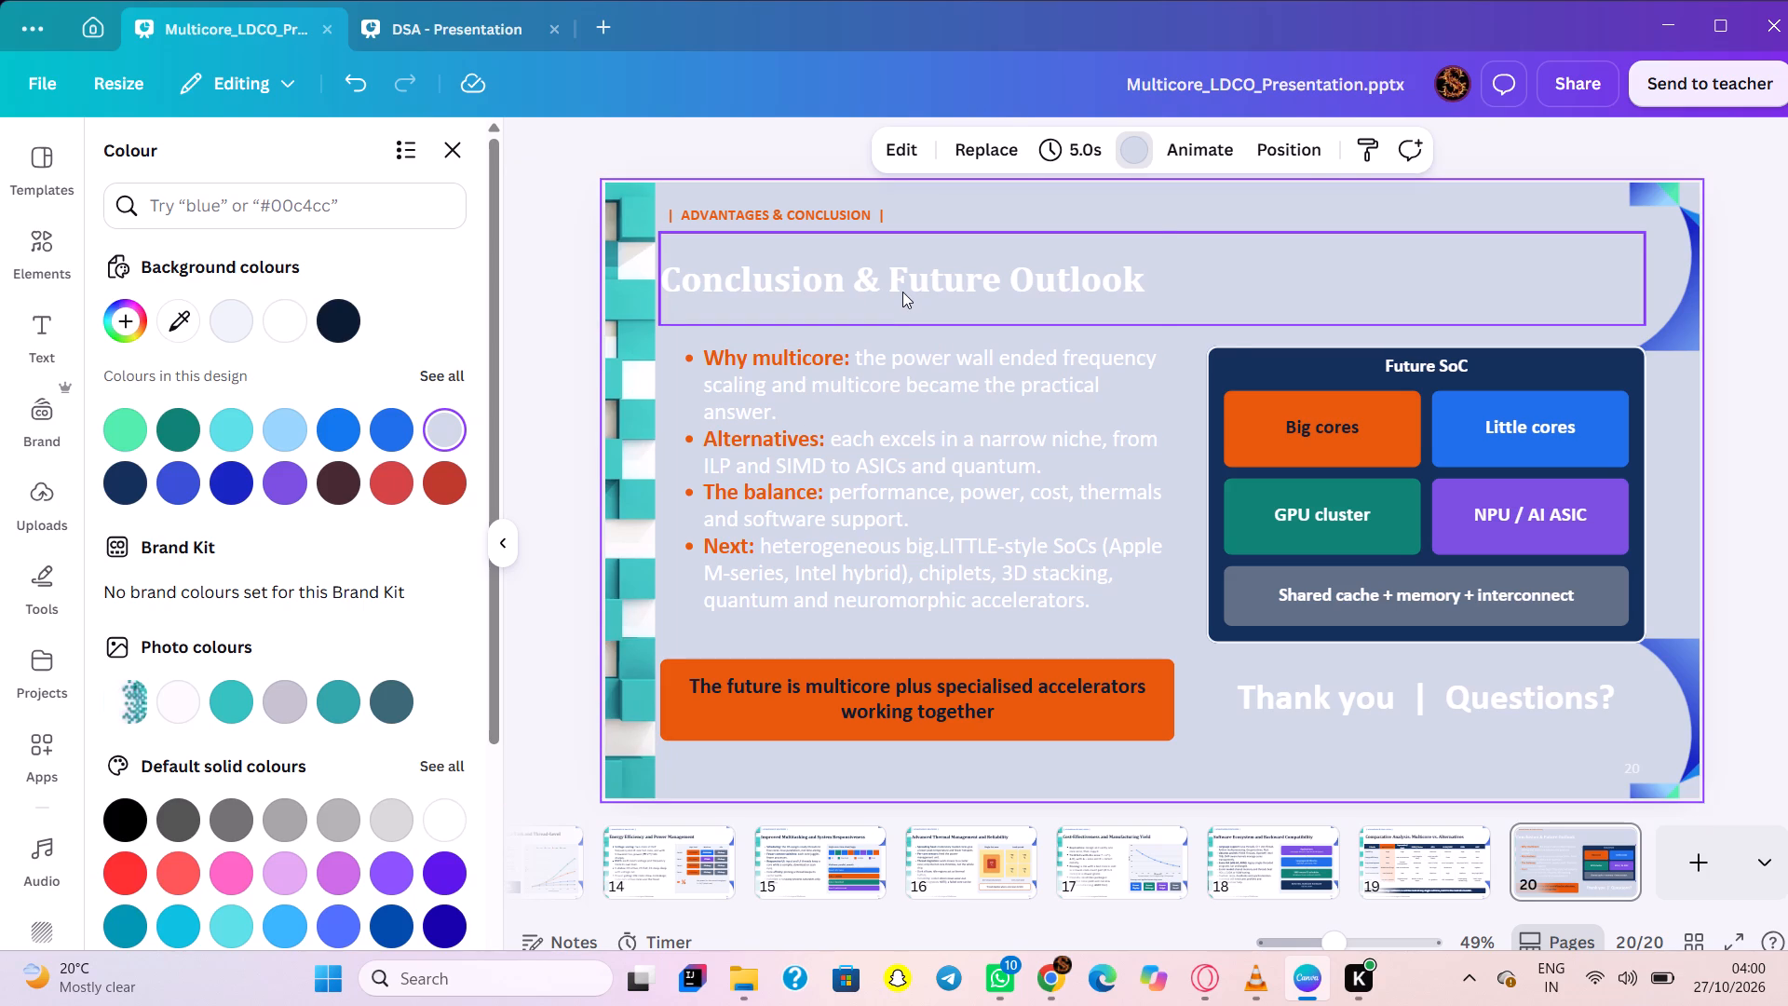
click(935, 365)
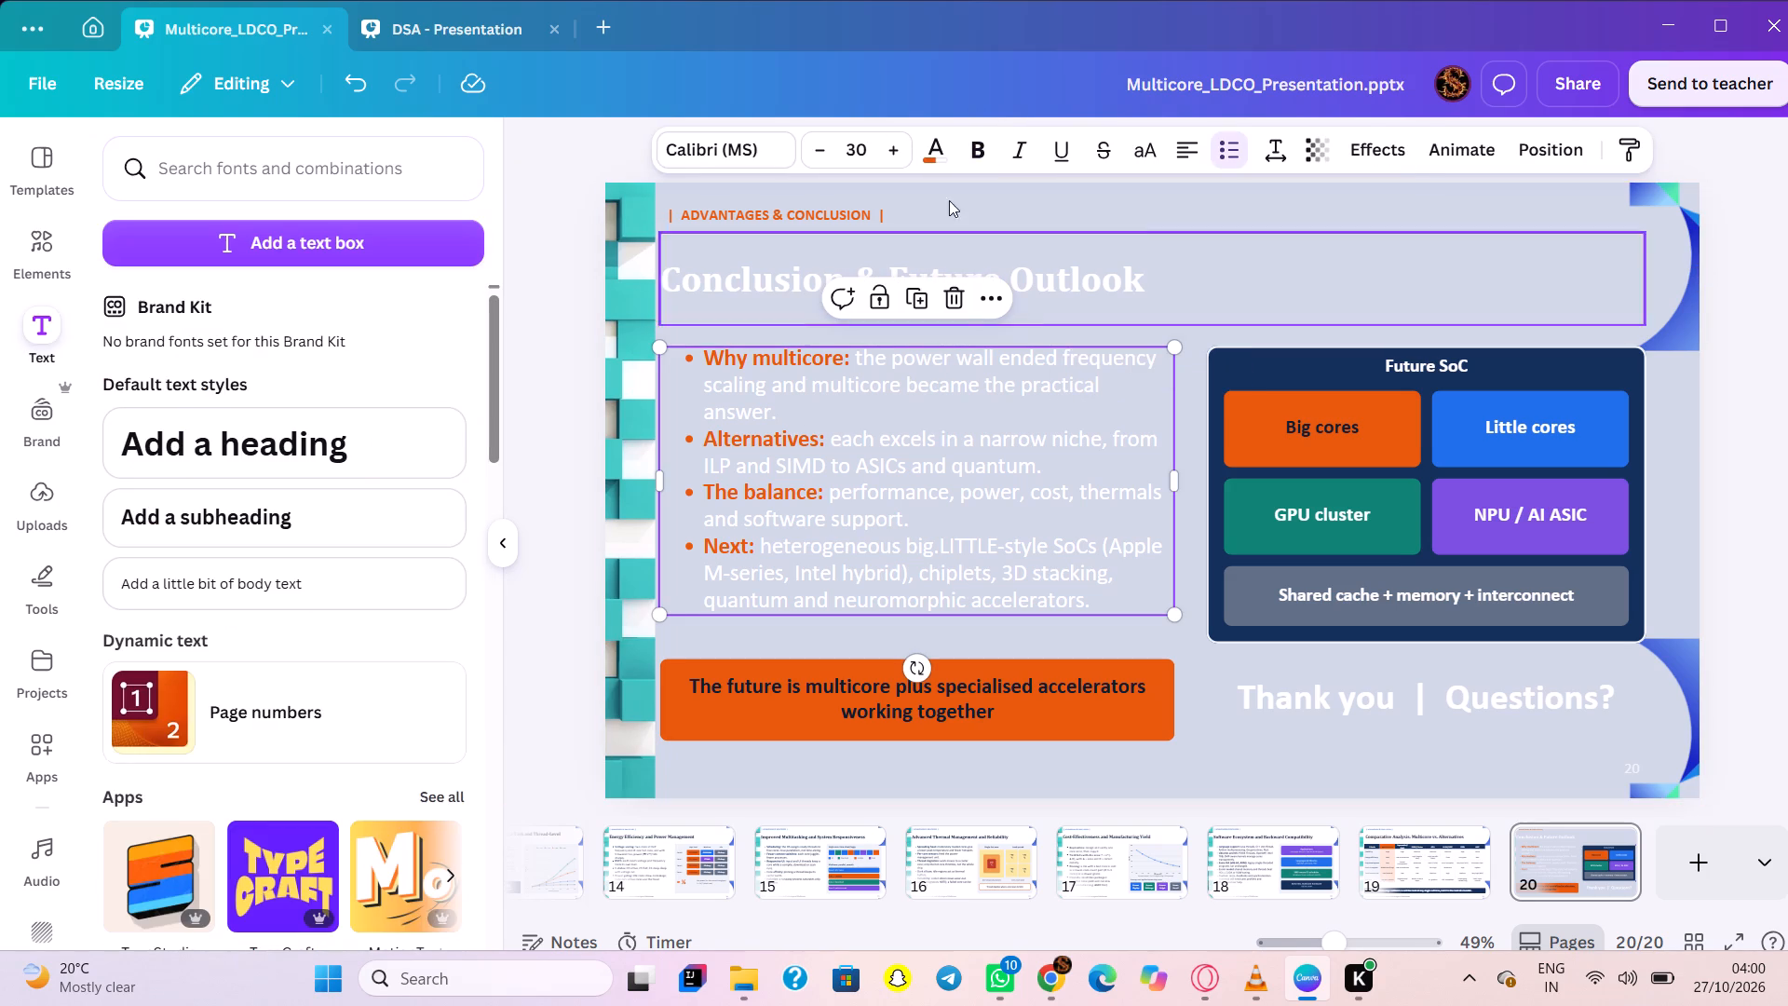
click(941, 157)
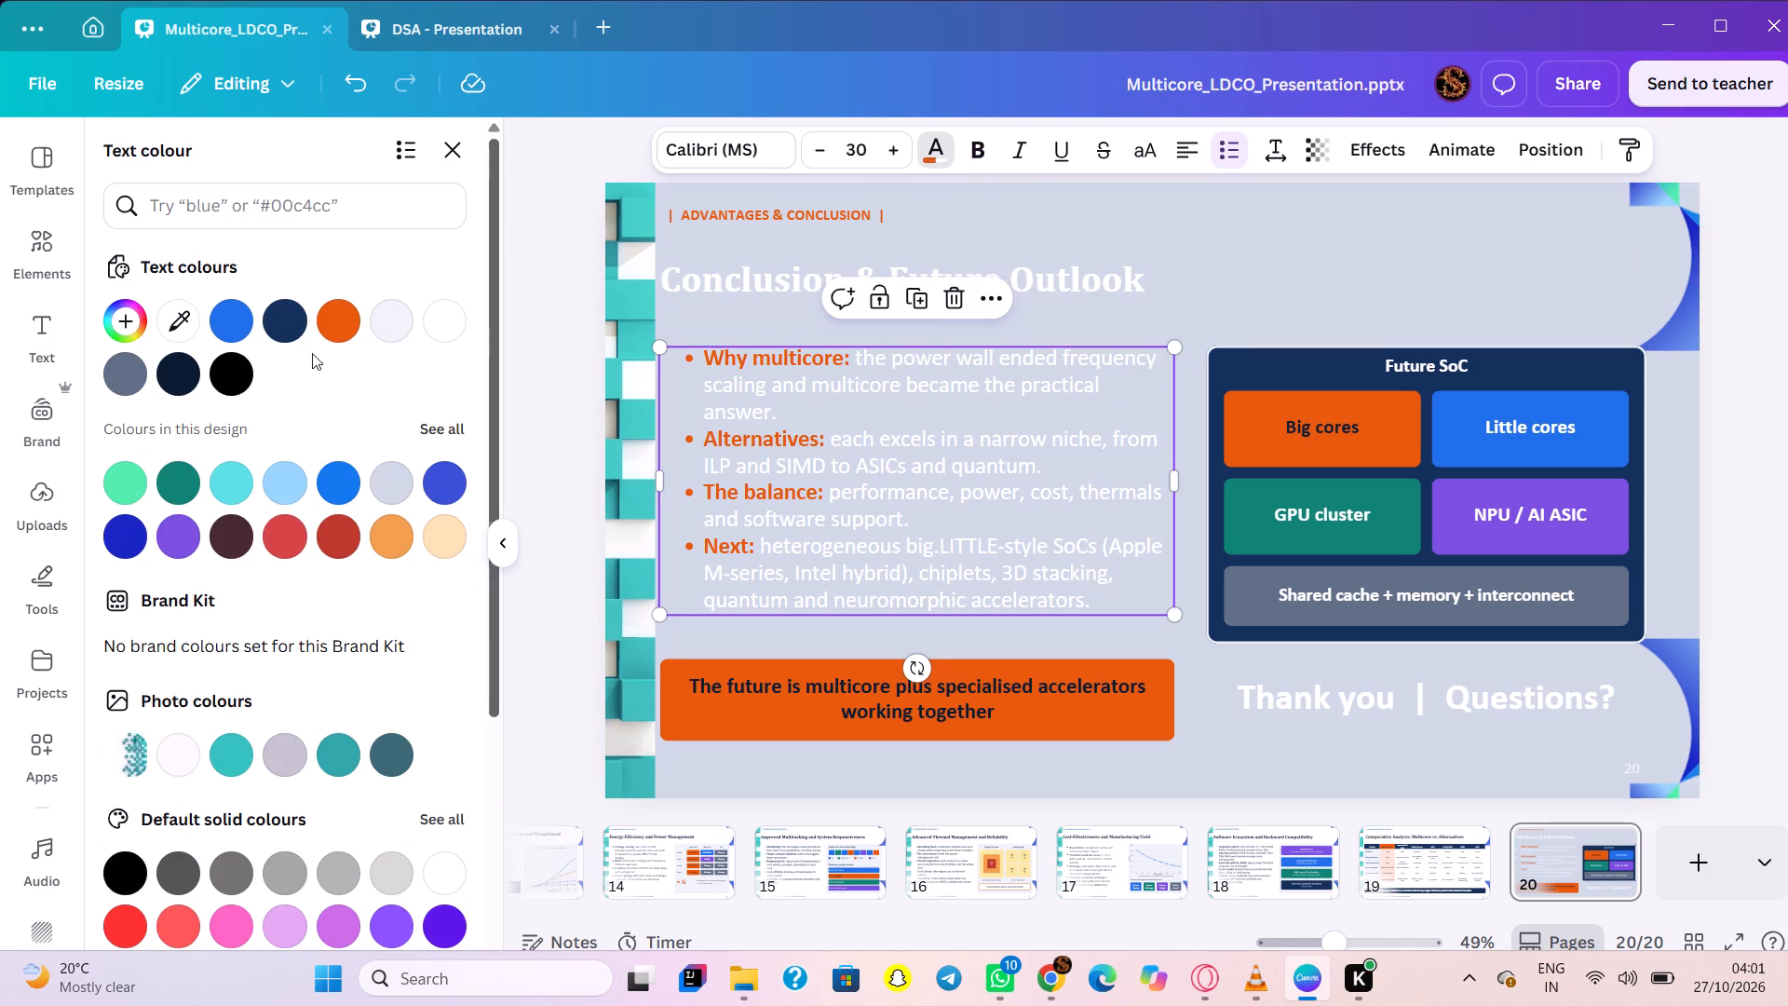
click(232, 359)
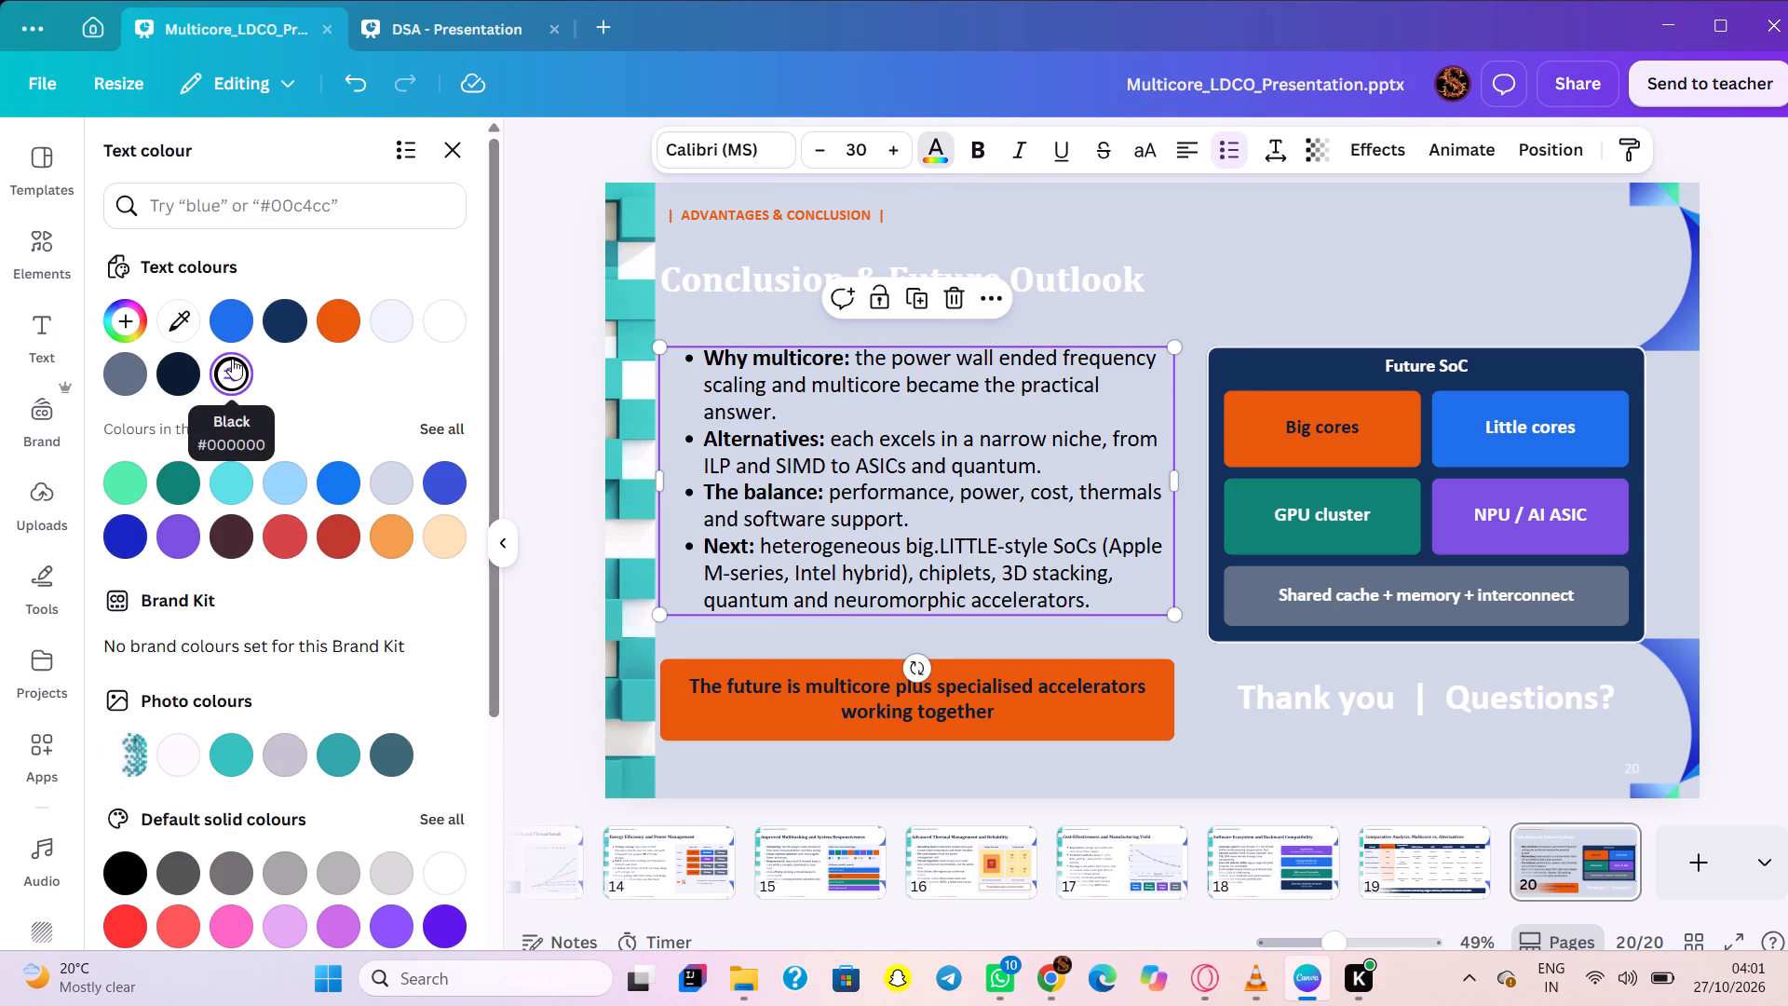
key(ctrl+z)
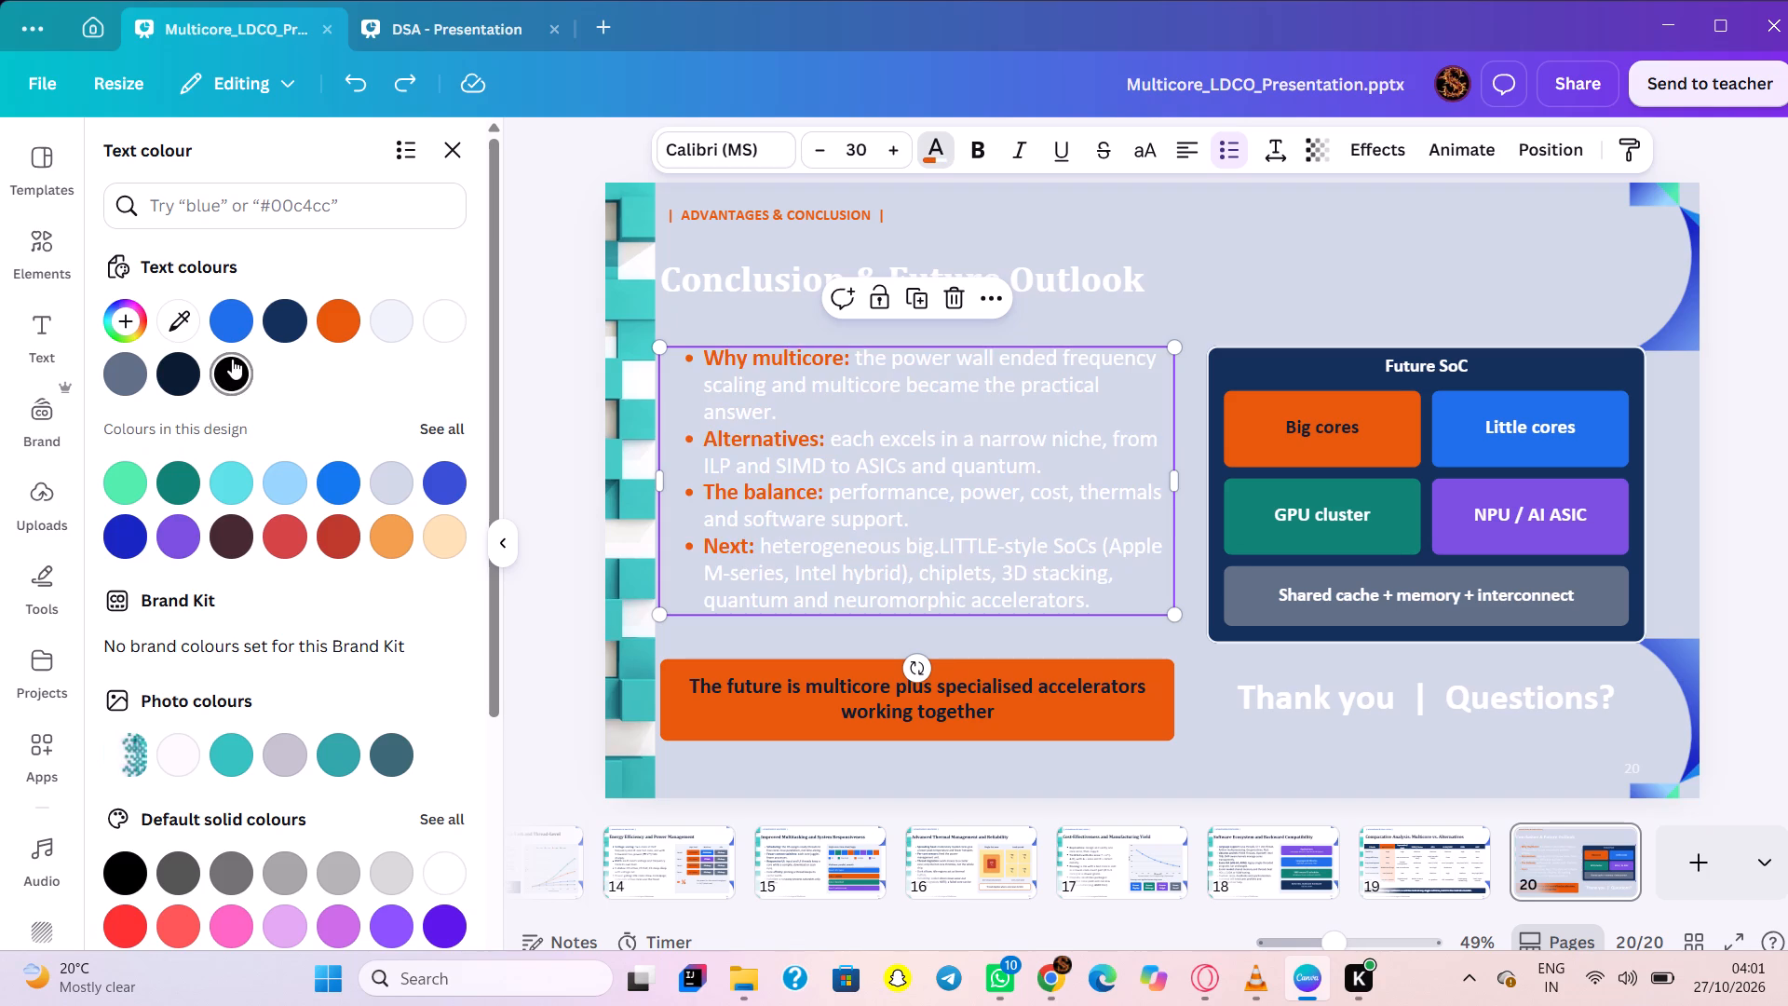
Recolour slide 20's "Conclusion & Future Outlook" title black.
click(768, 266)
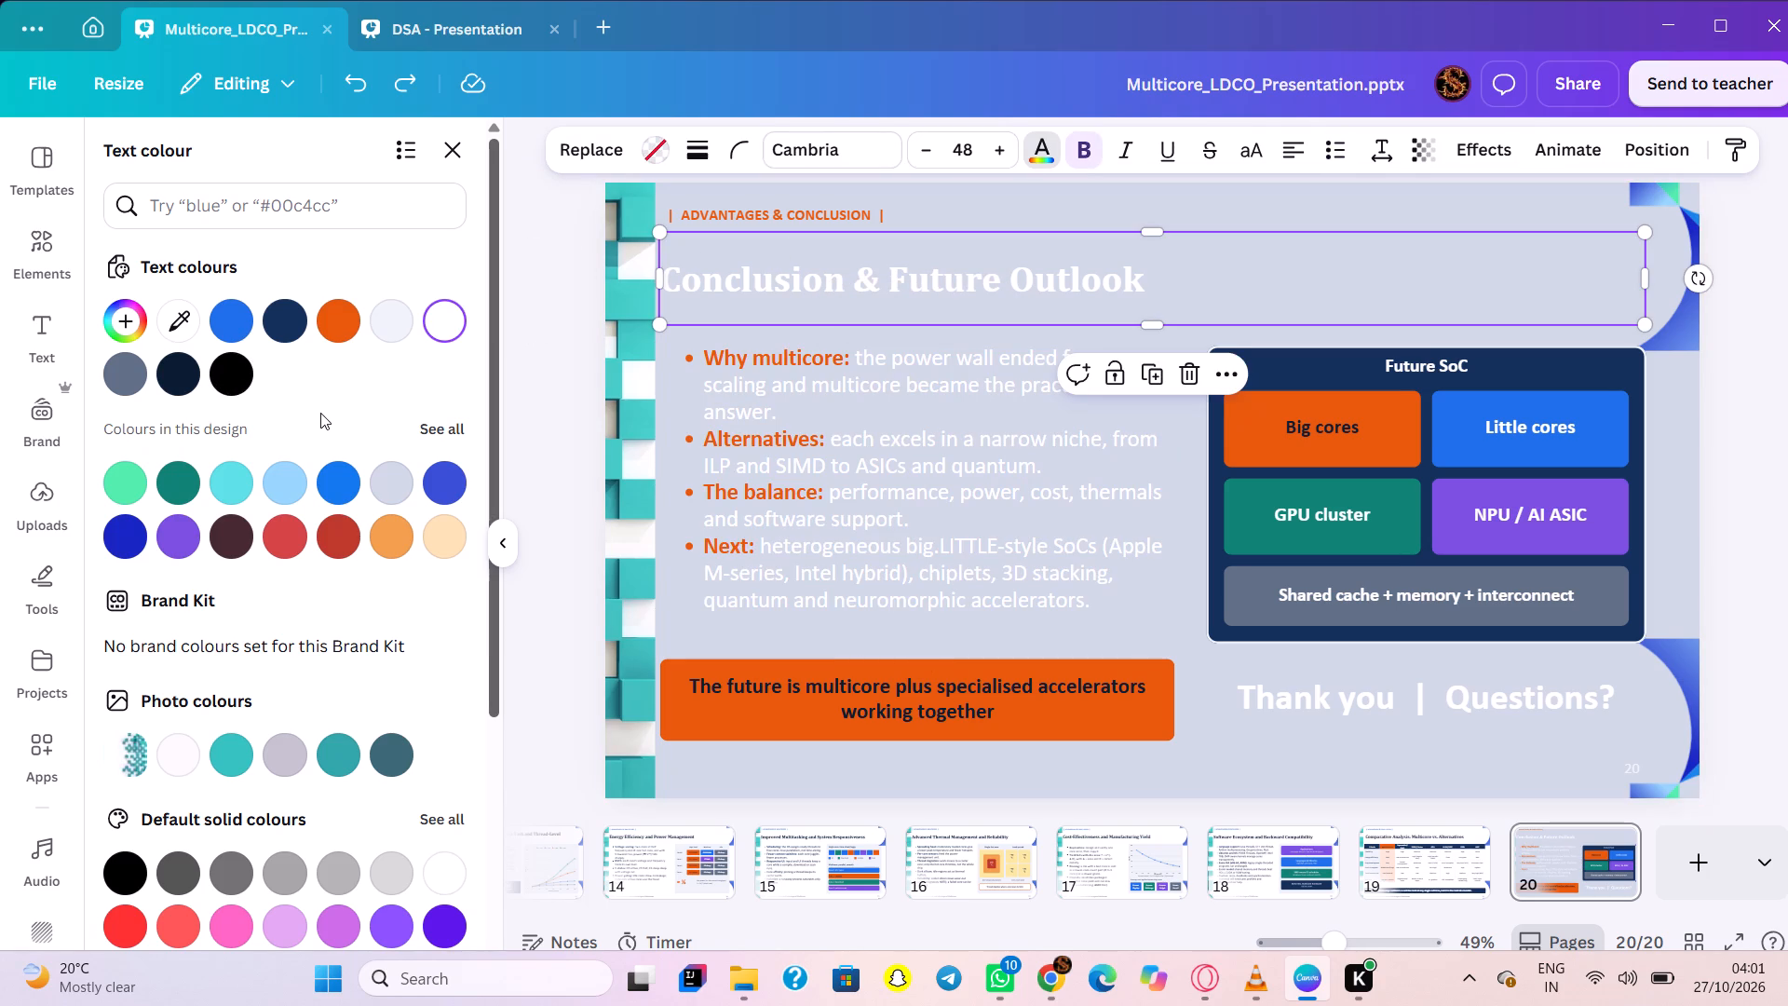
click(230, 372)
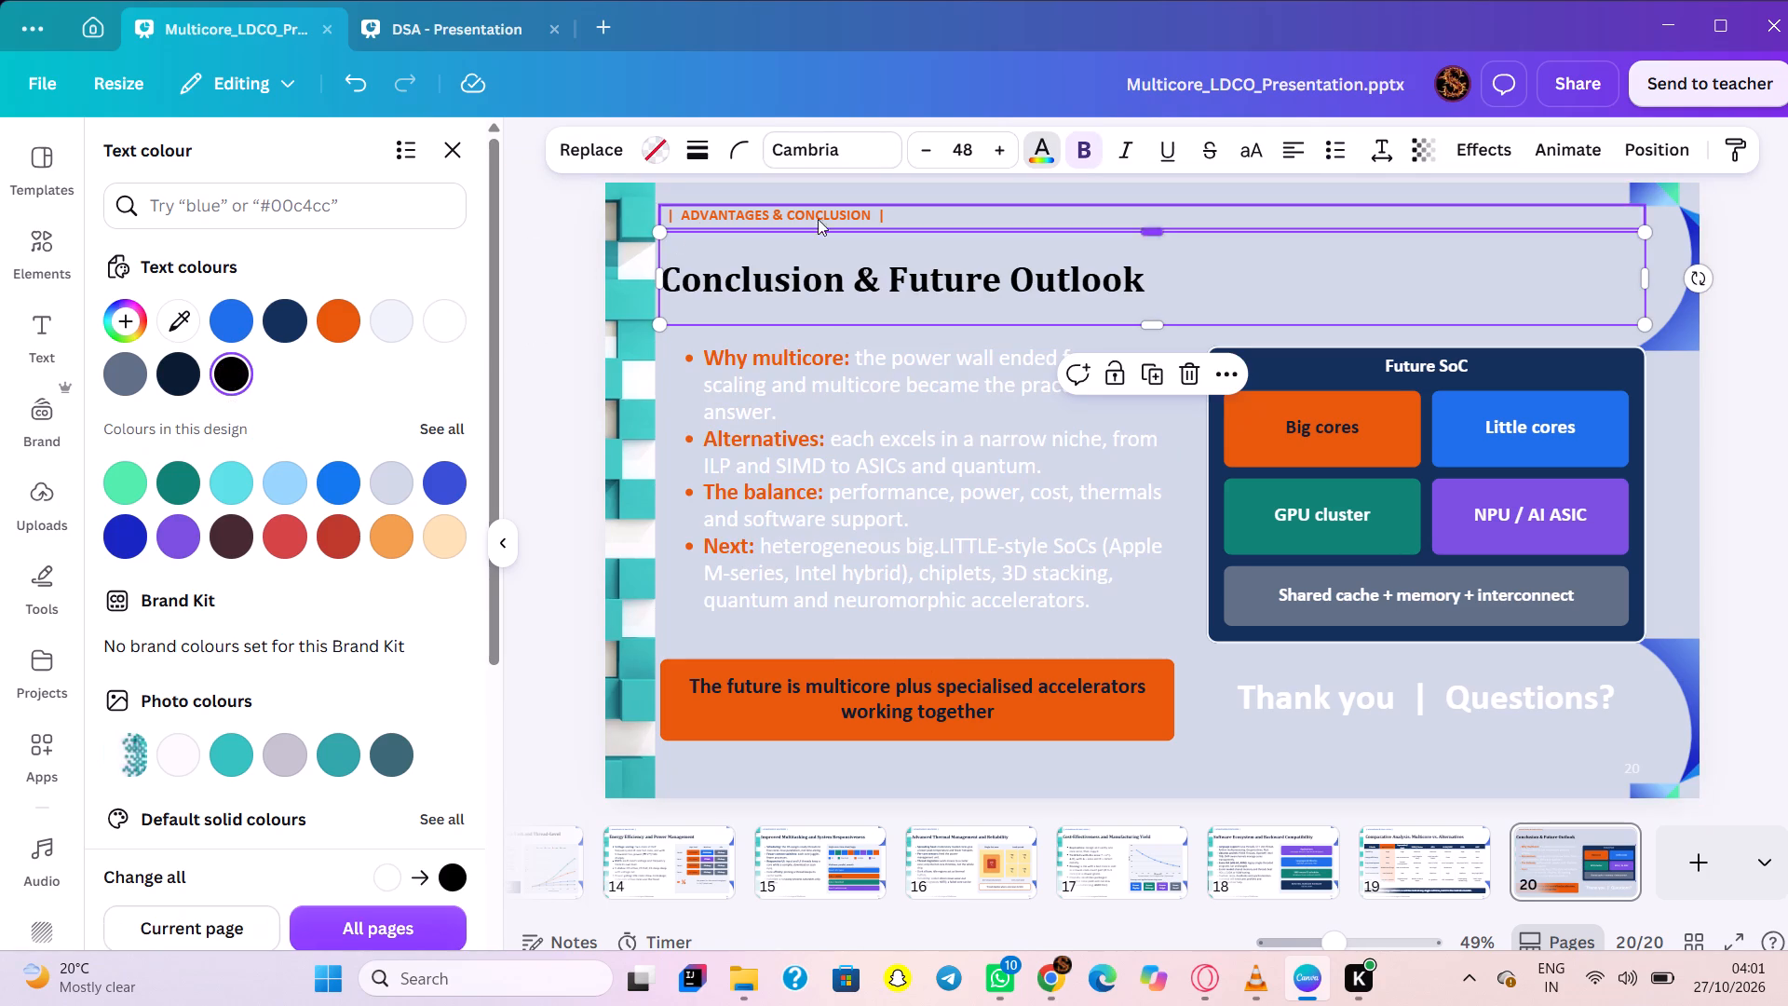
Recolour the descriptions after "Why multicore:" and "Alternatives:" in slide 20's bullets black, leaving both labels orange.
click(900, 369)
click(788, 404)
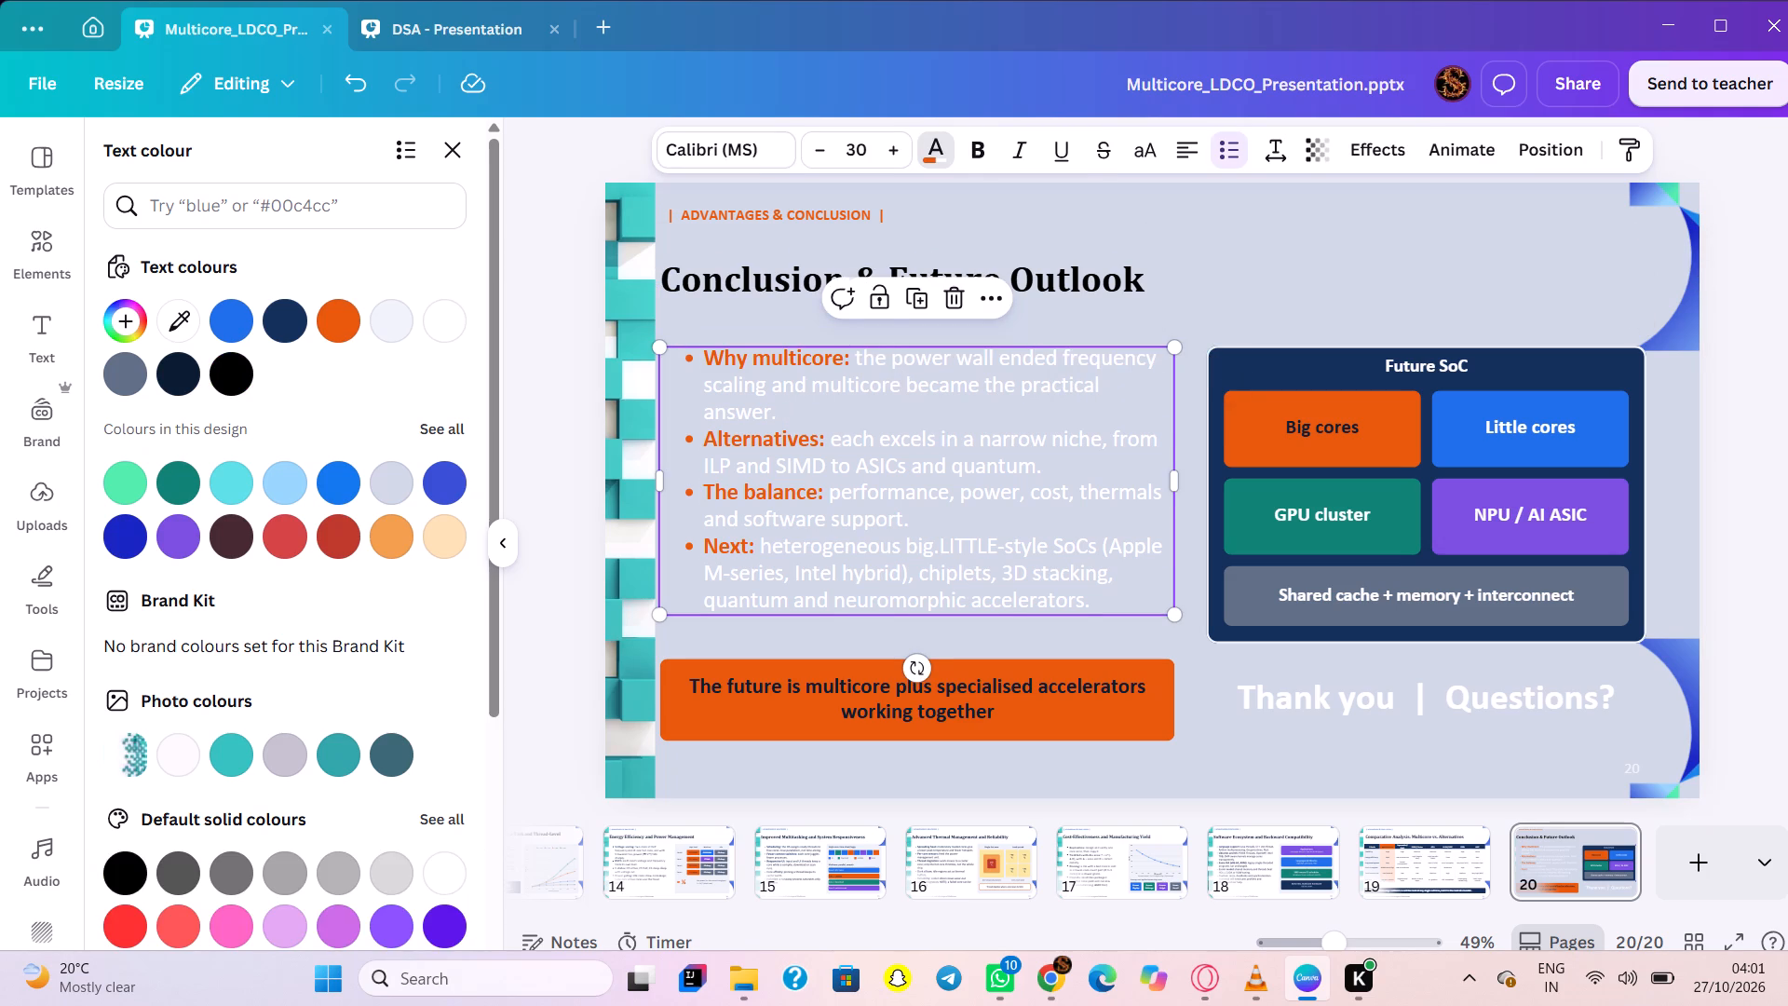
click(781, 406)
drag(781, 406, 860, 349)
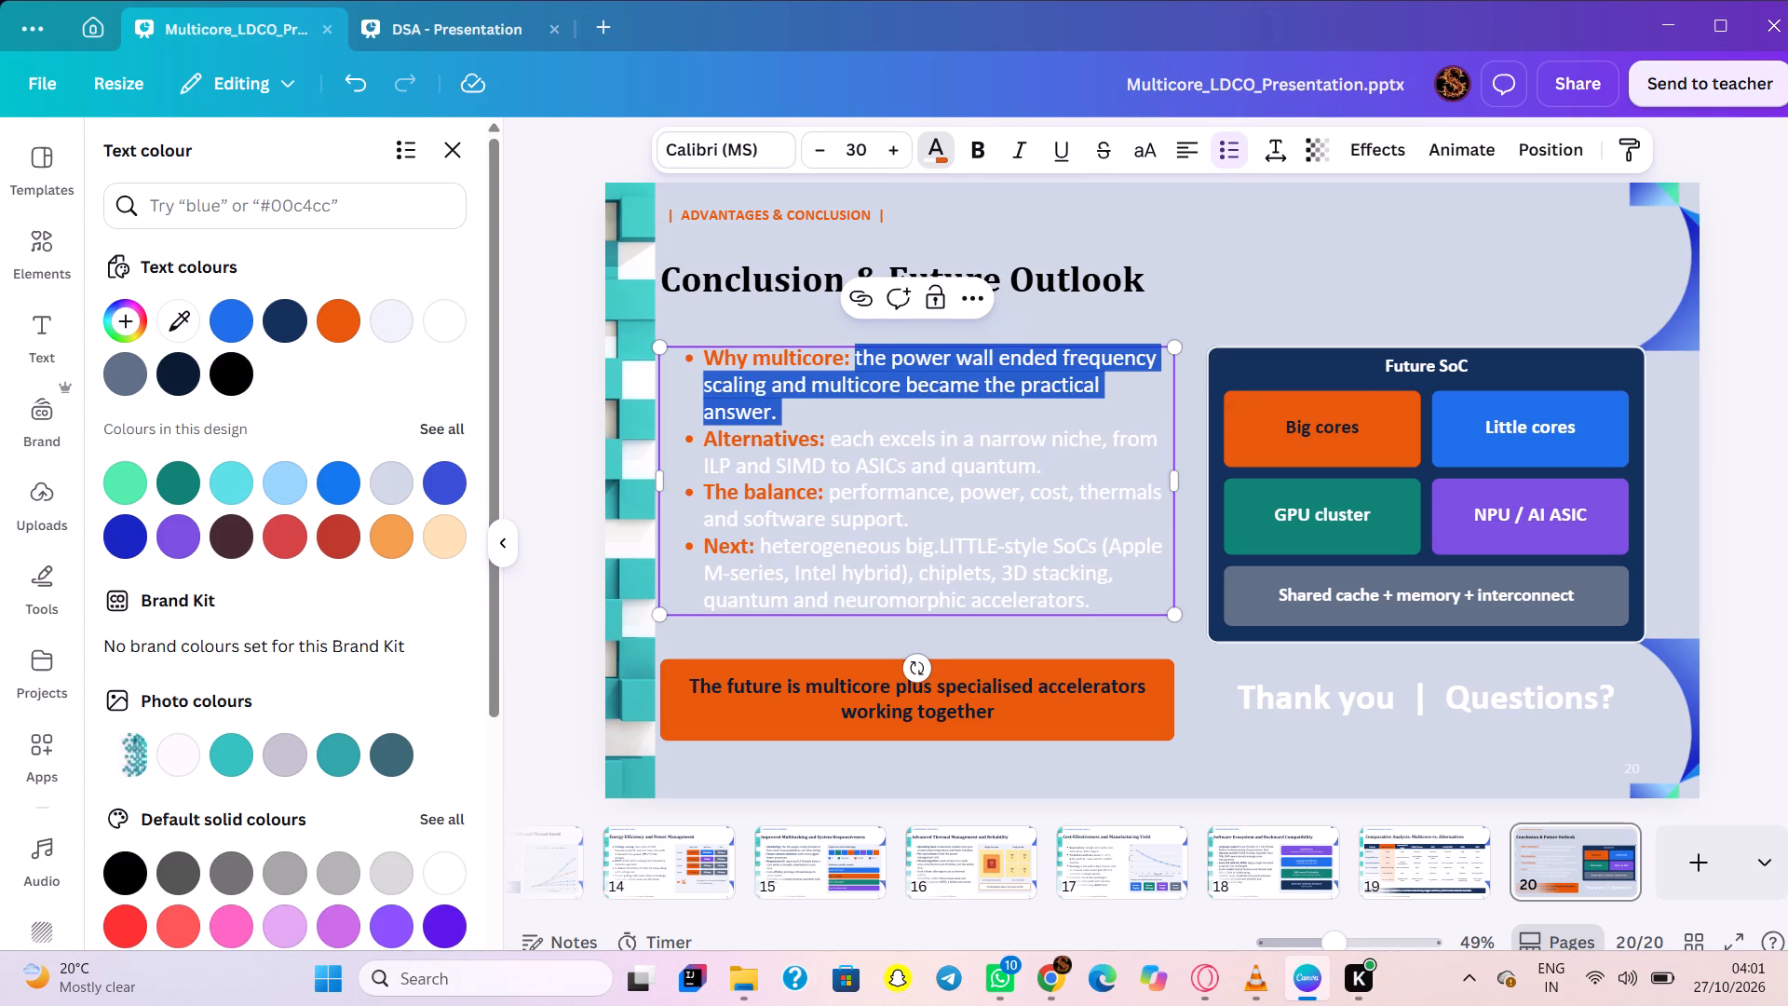
click(236, 383)
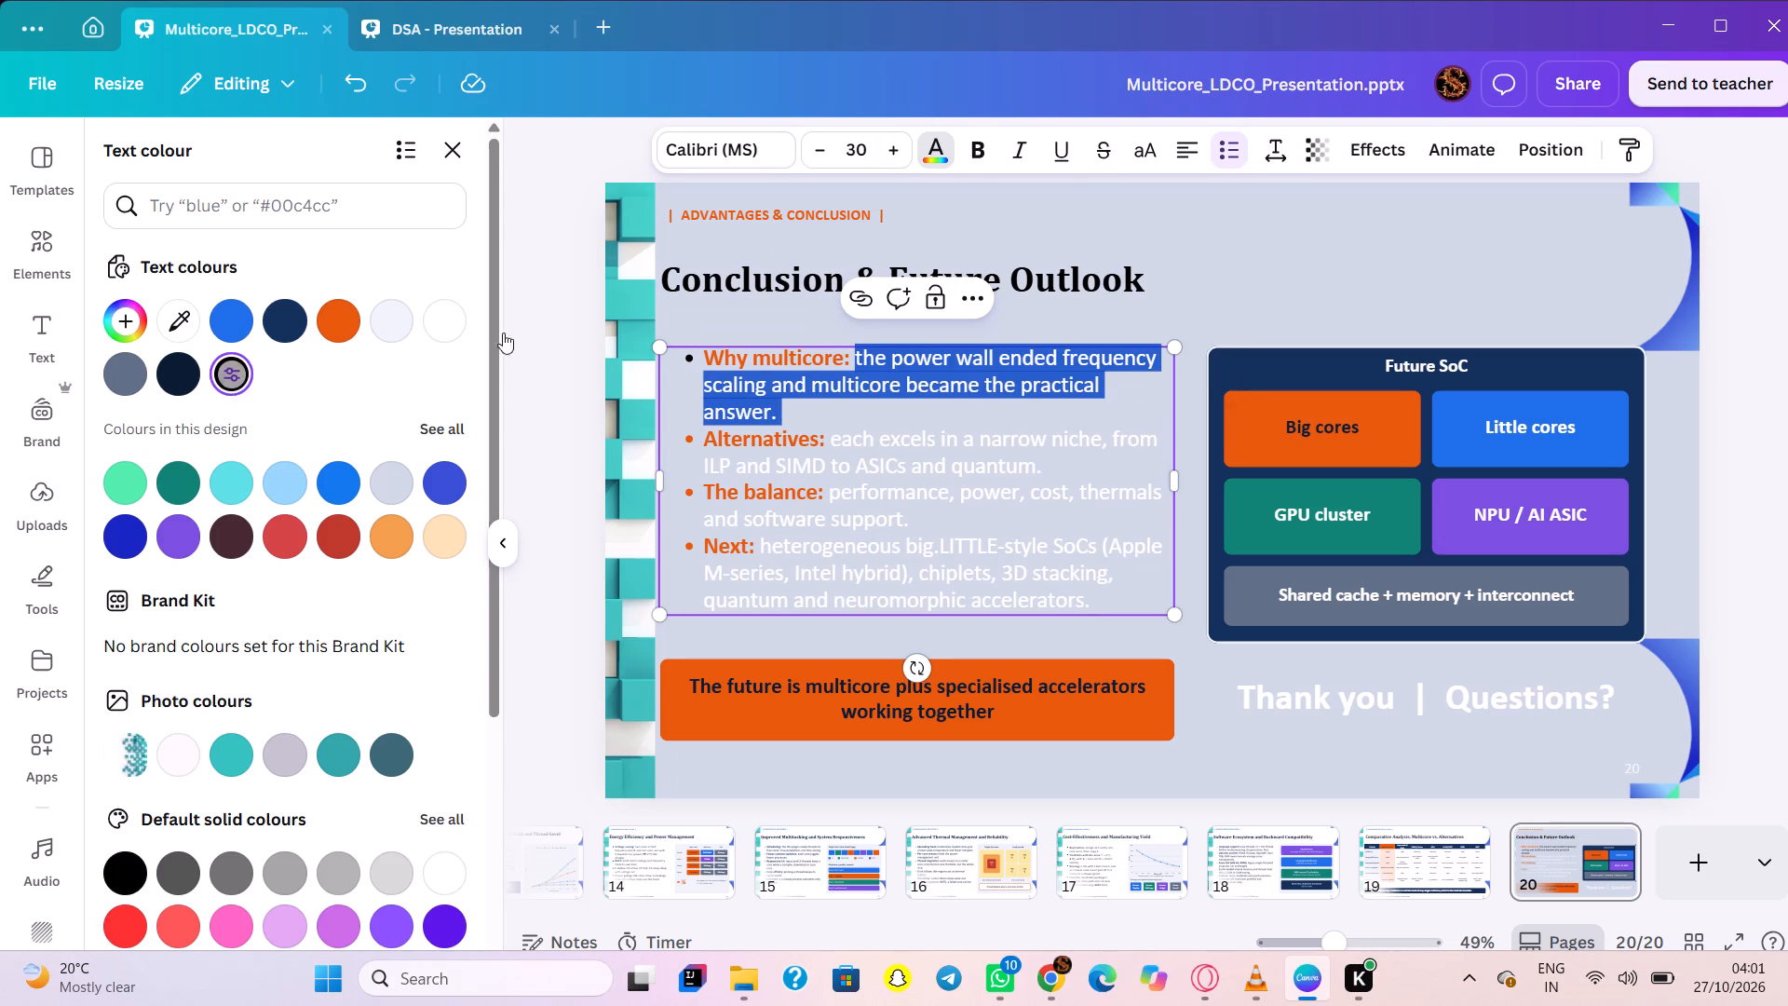
click(1038, 467)
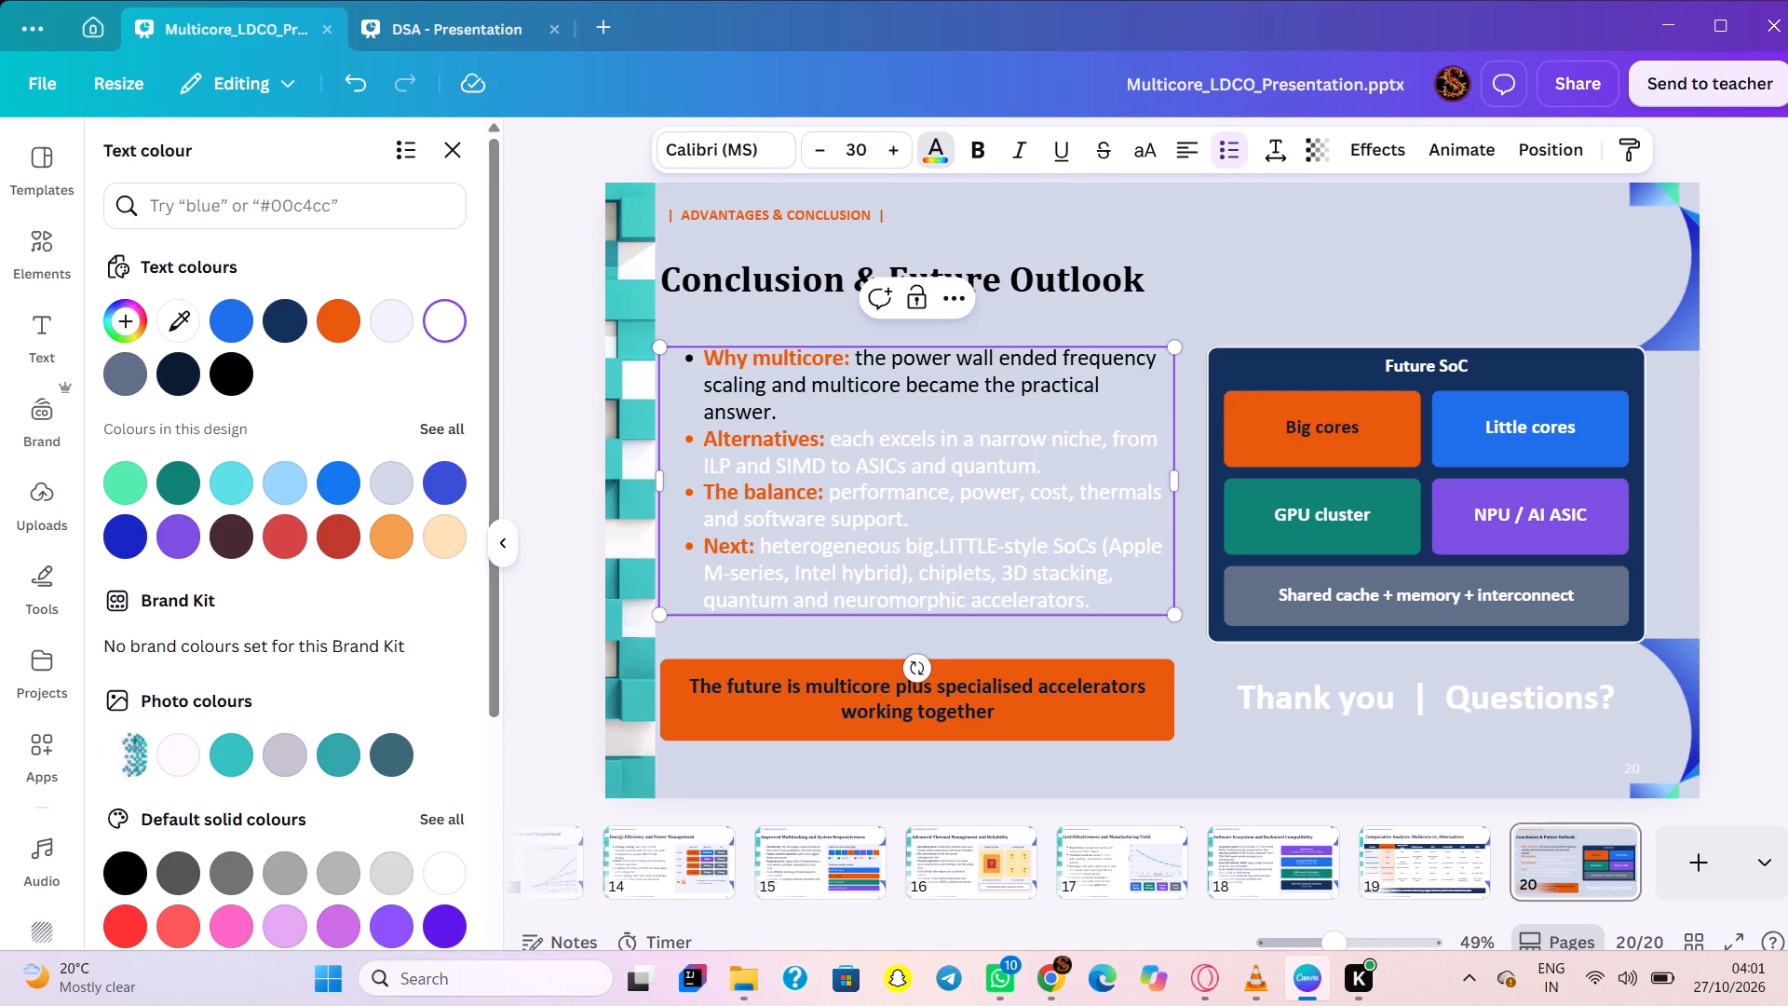
click(1052, 469)
drag(1050, 469, 823, 444)
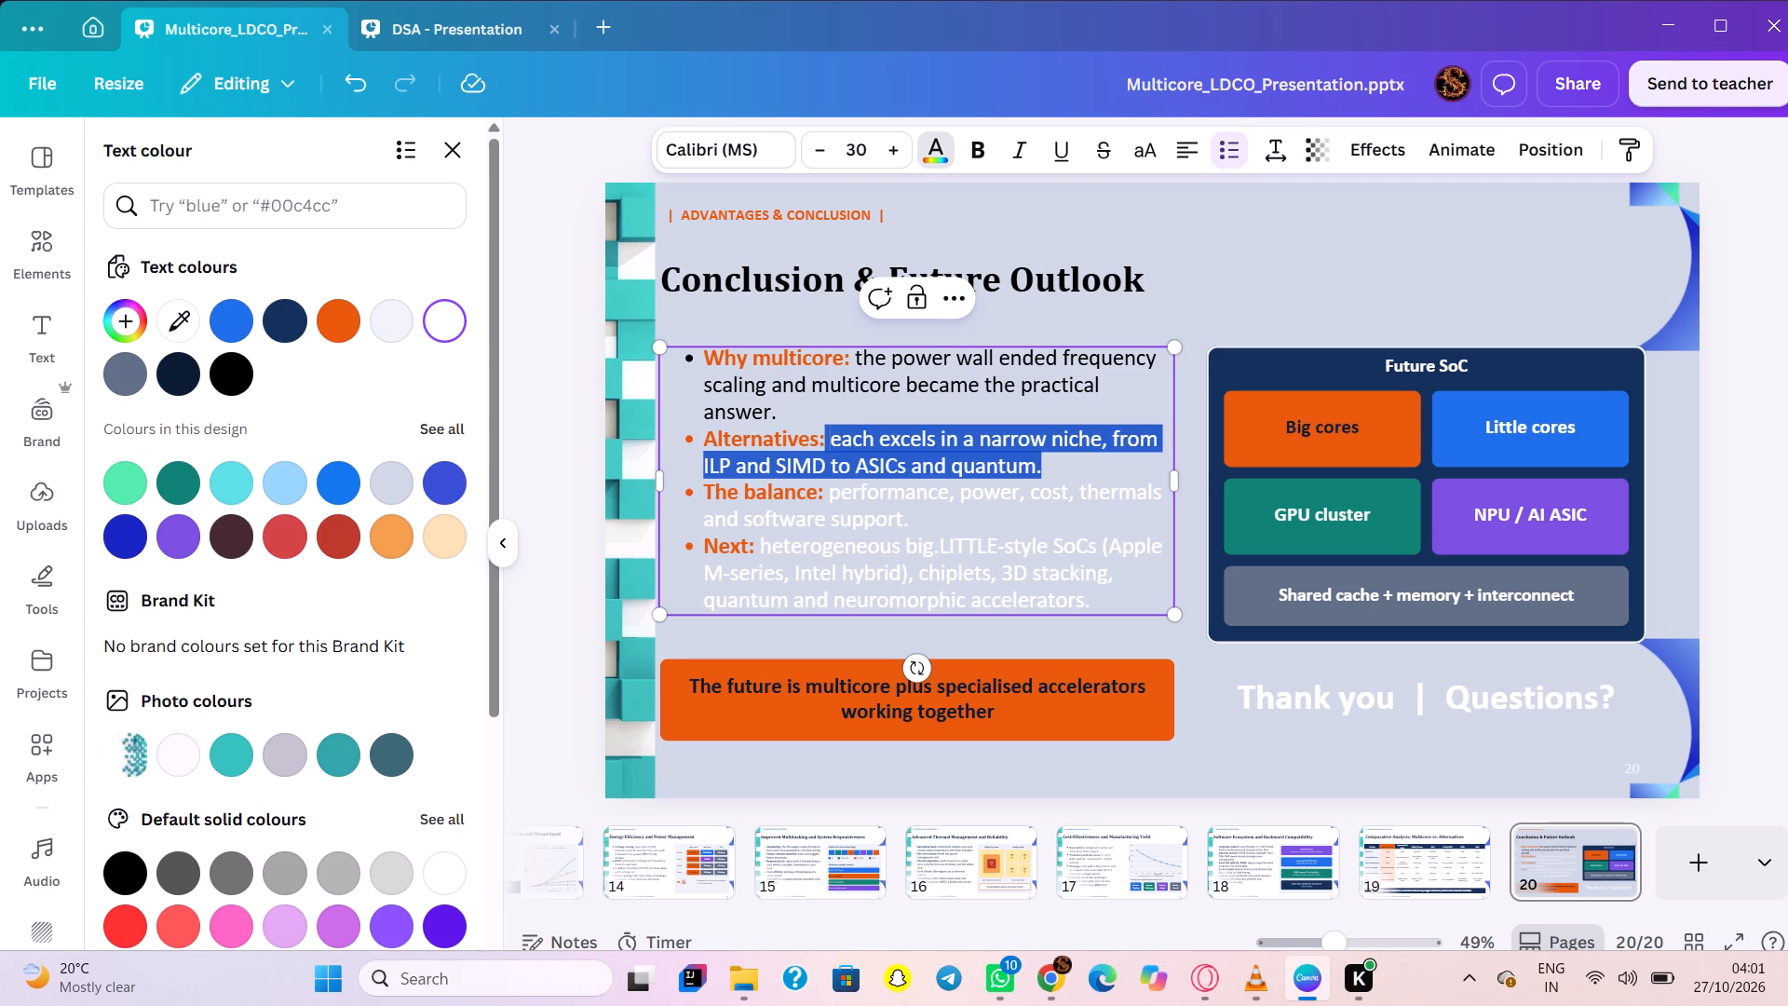
drag(823, 444, 830, 446)
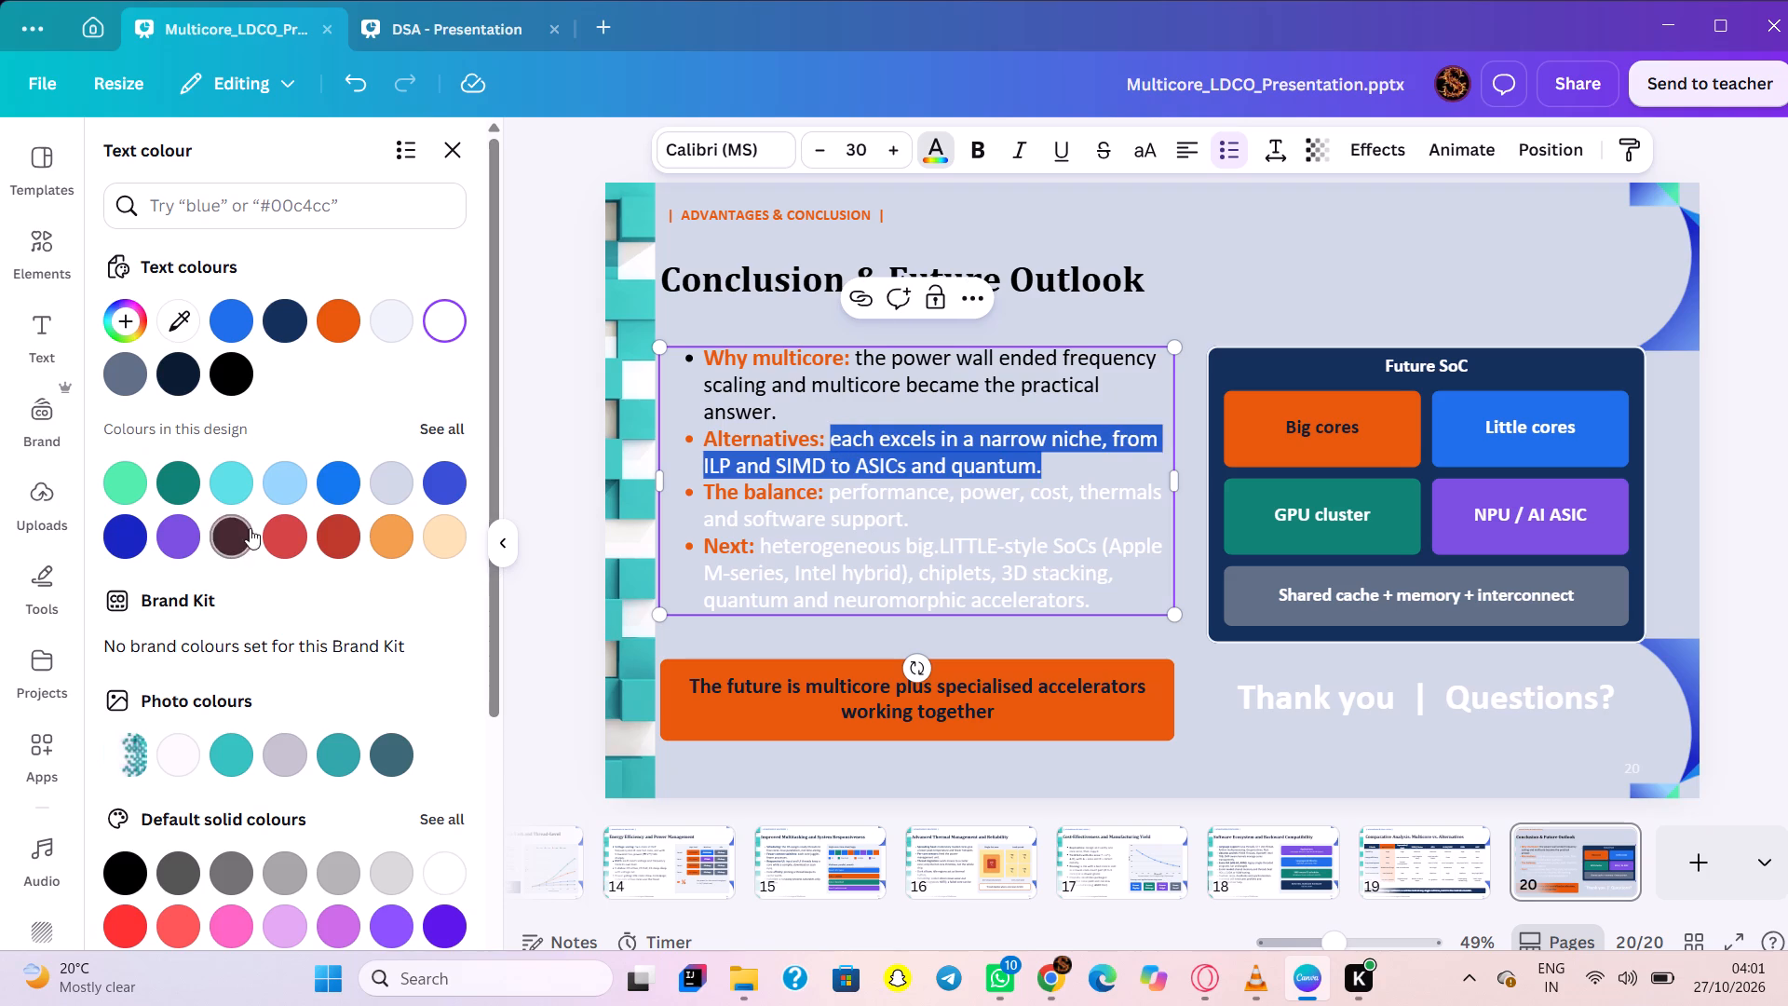
click(234, 379)
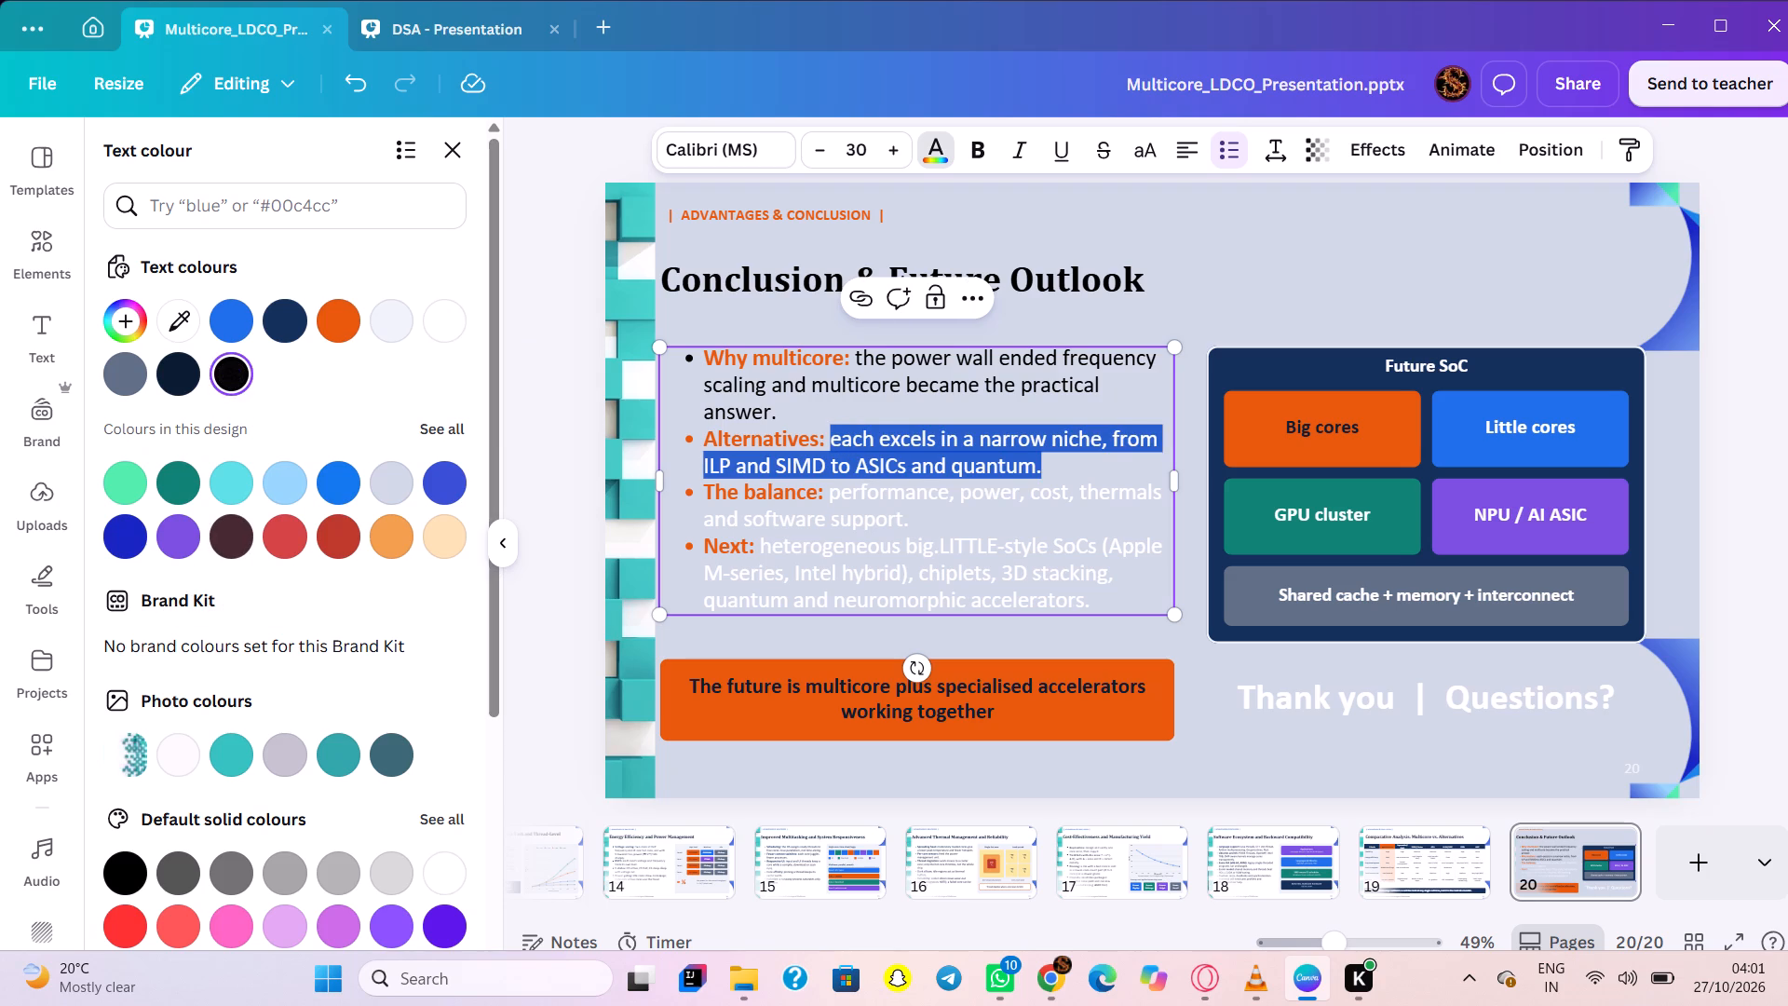
Recolour the descriptions after "Next:" and "The balance:" in slide 20's bullets black, leaving both labels orange.
drag(1092, 604, 770, 551)
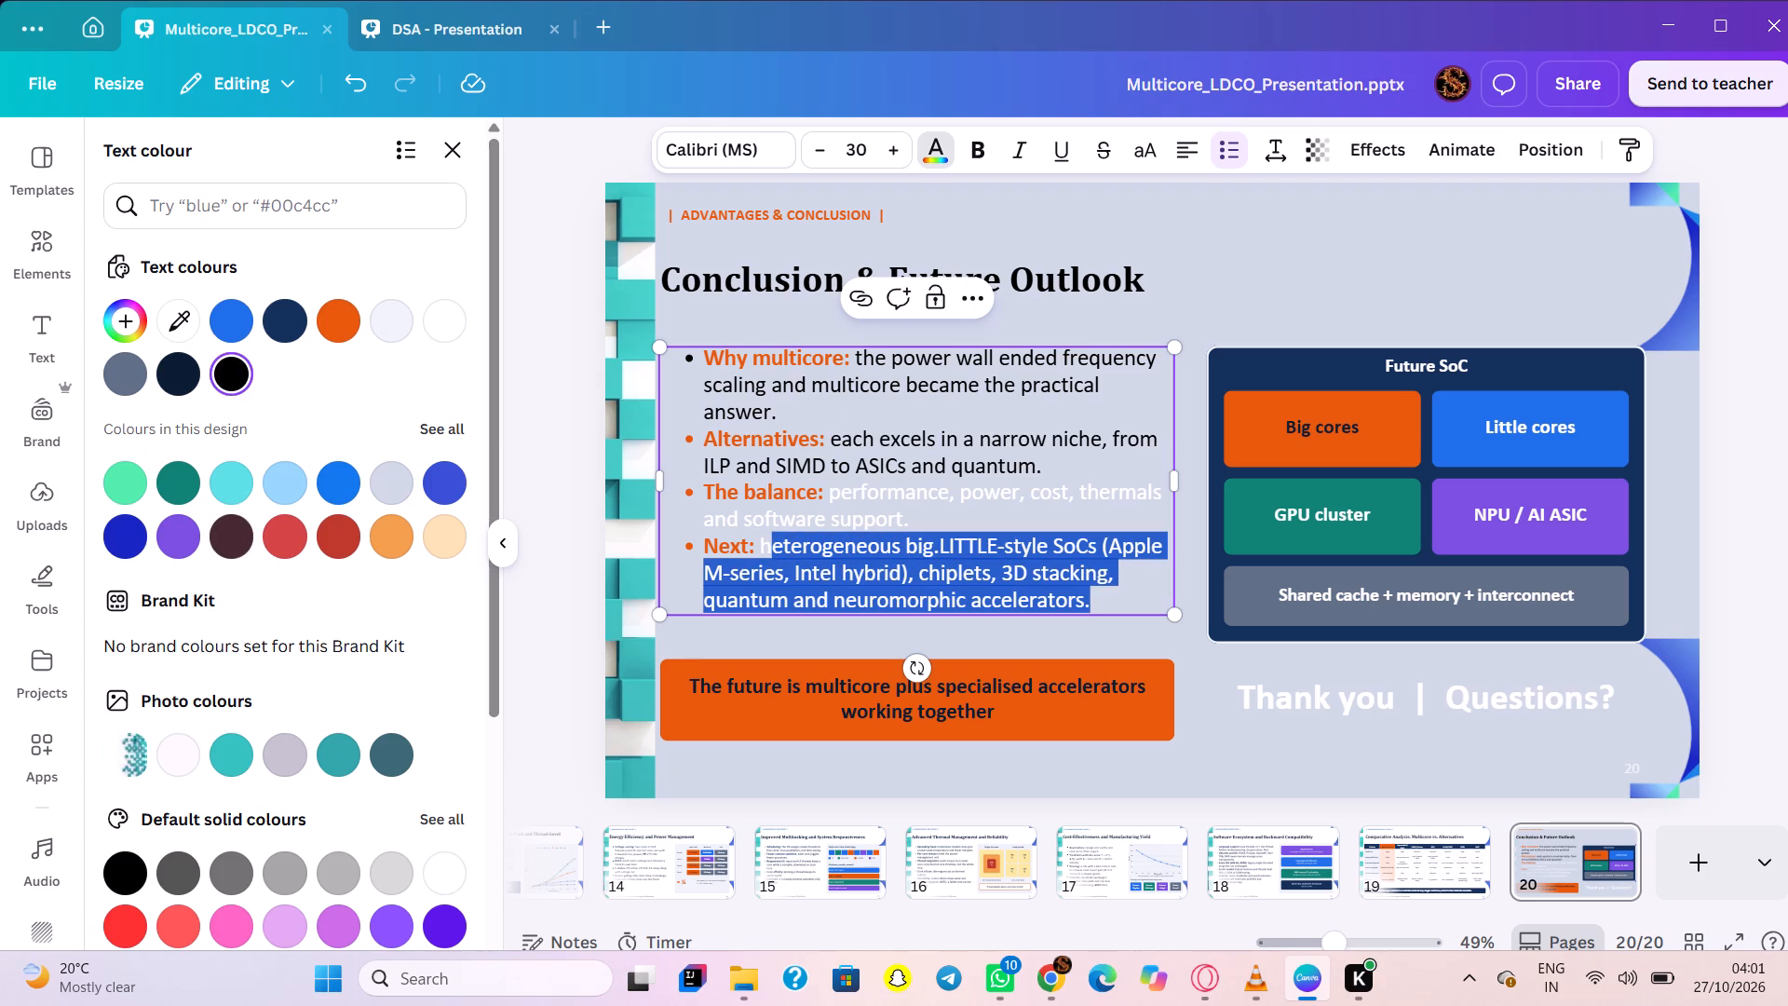
drag(770, 551, 764, 551)
click(223, 391)
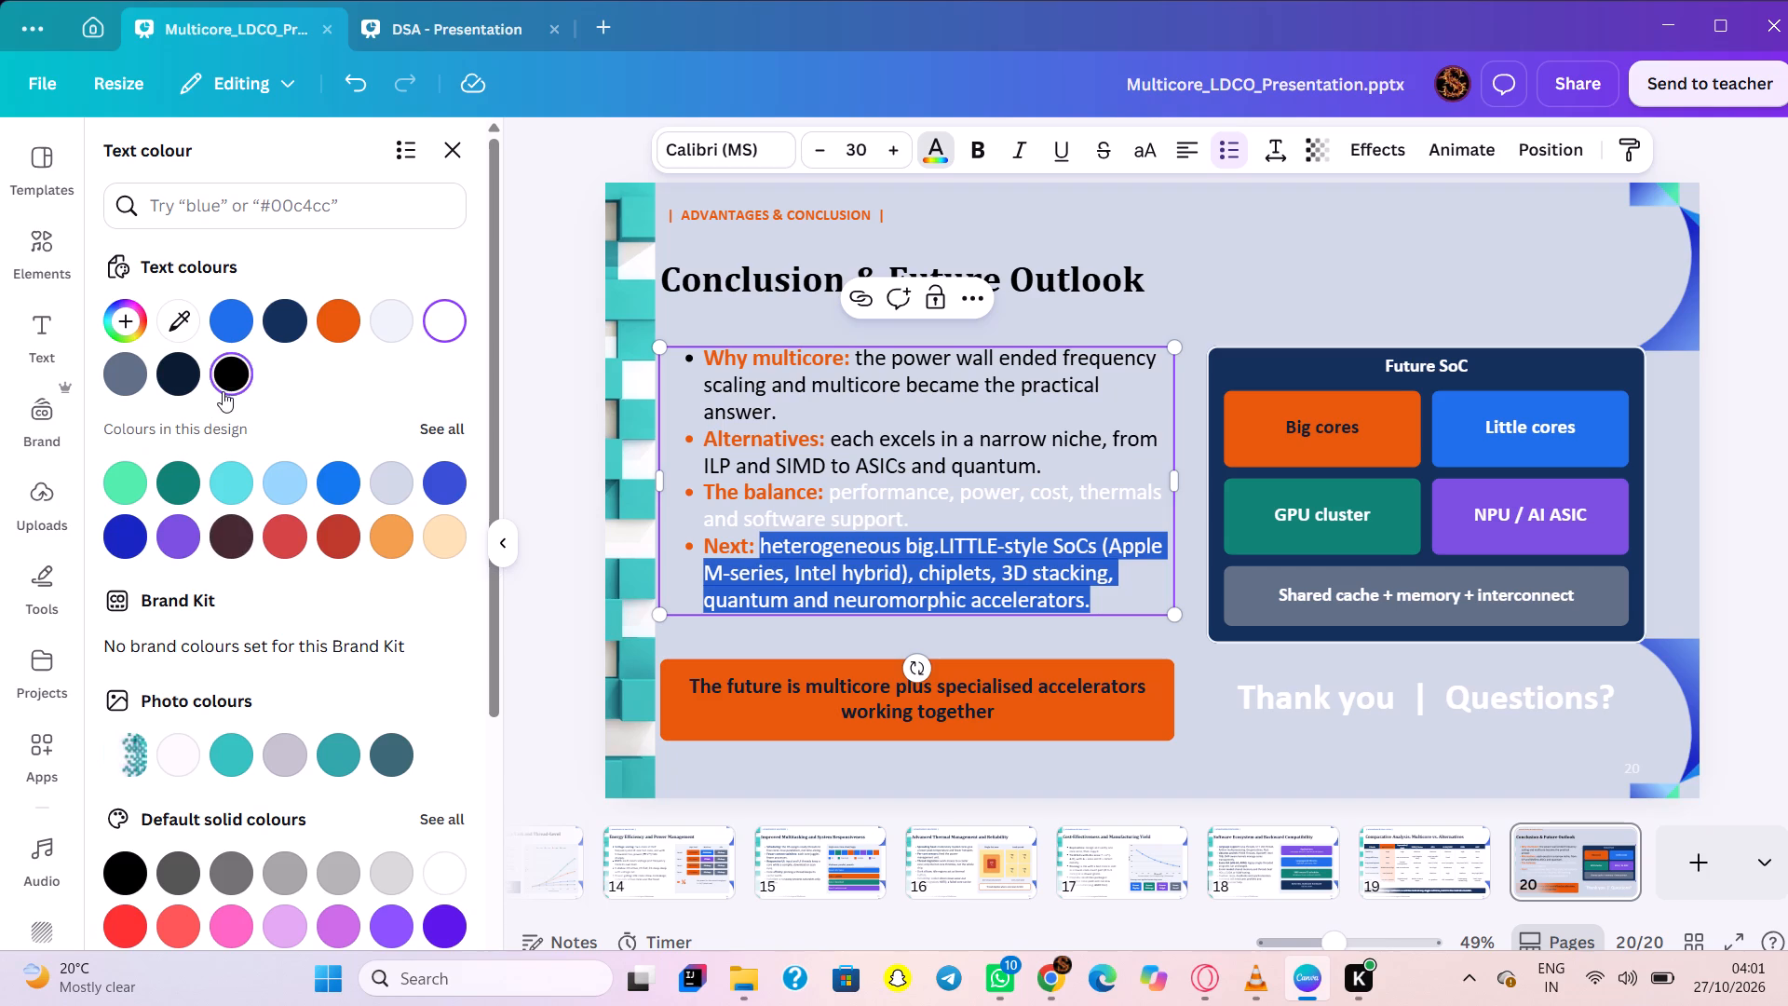
drag(921, 518, 900, 513)
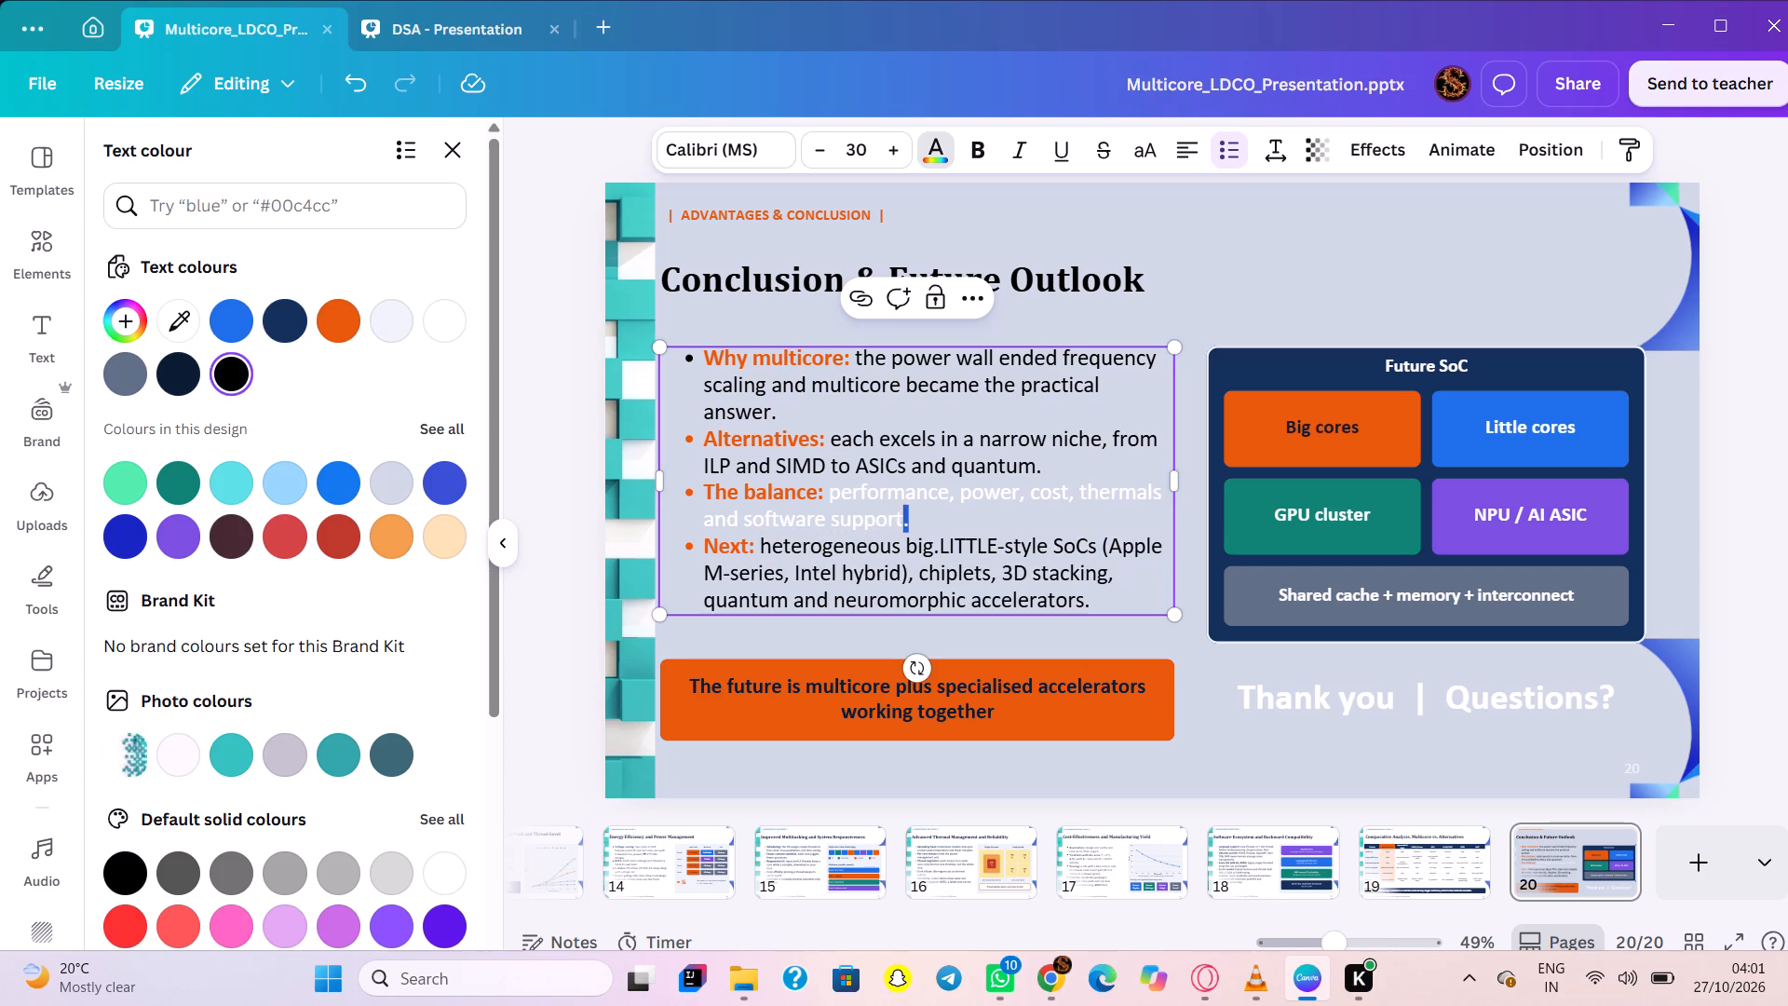
drag(900, 513, 832, 494)
click(223, 387)
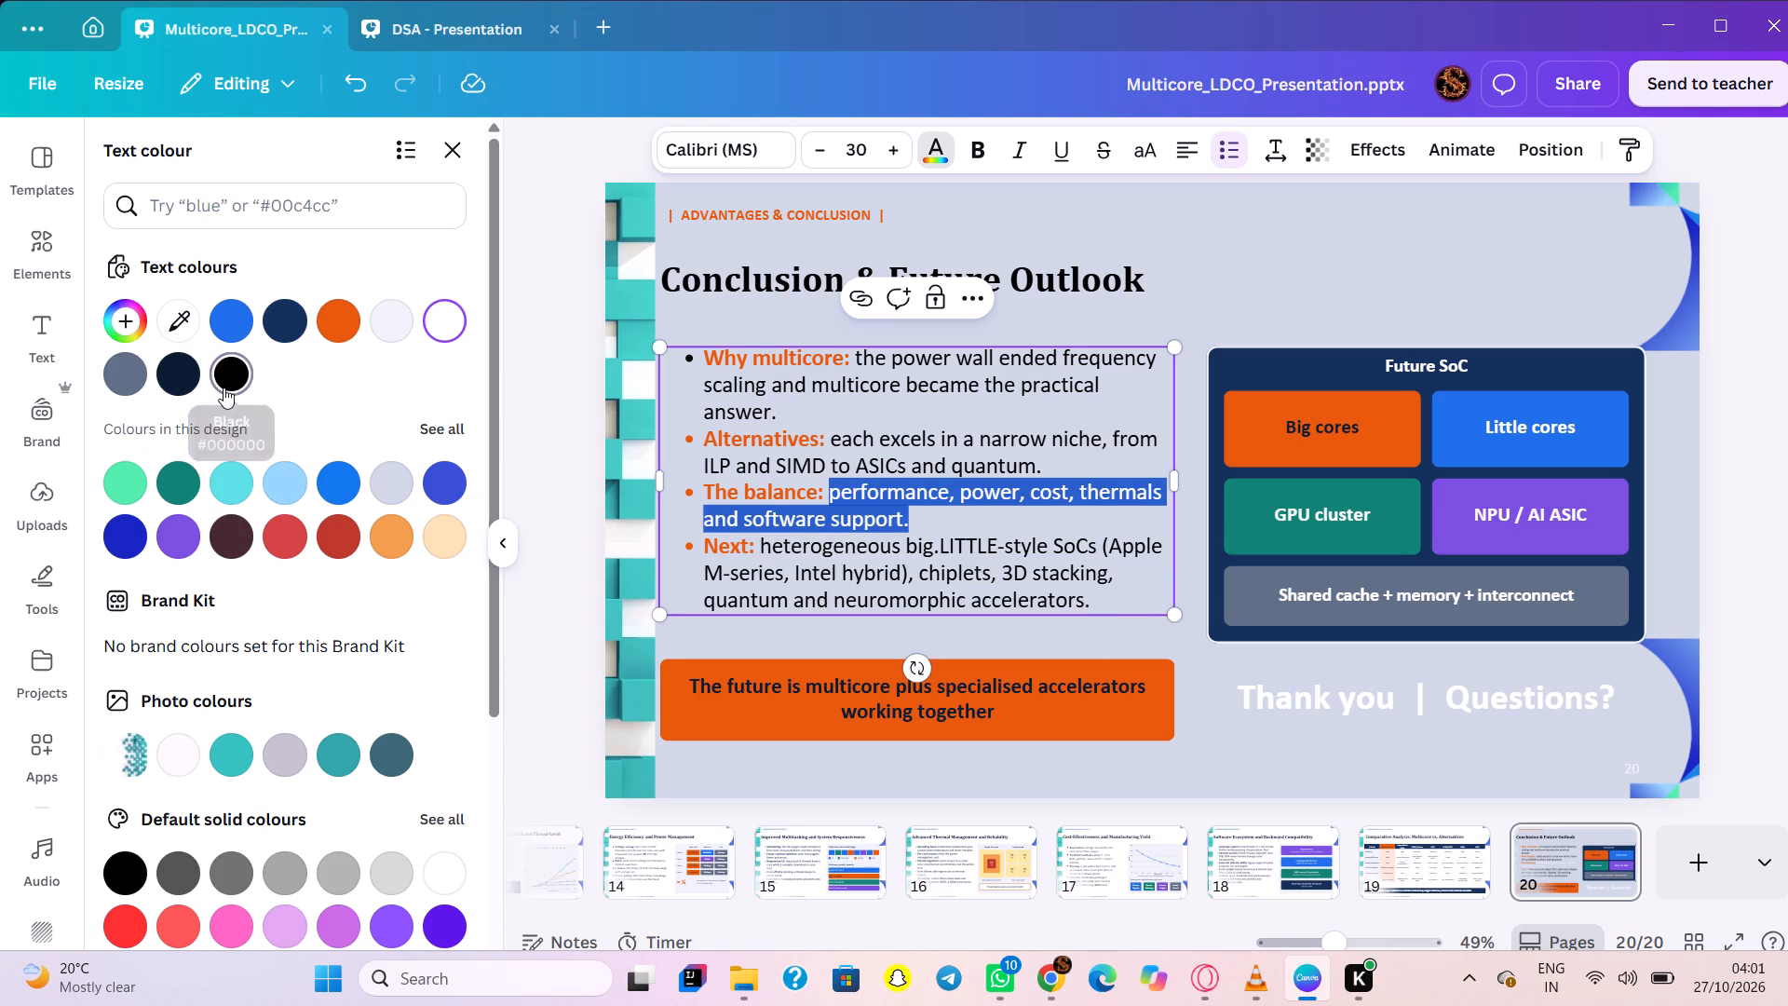
Recolour slide 20's "Thank you | Questions?" text black.
click(1247, 697)
click(1247, 697)
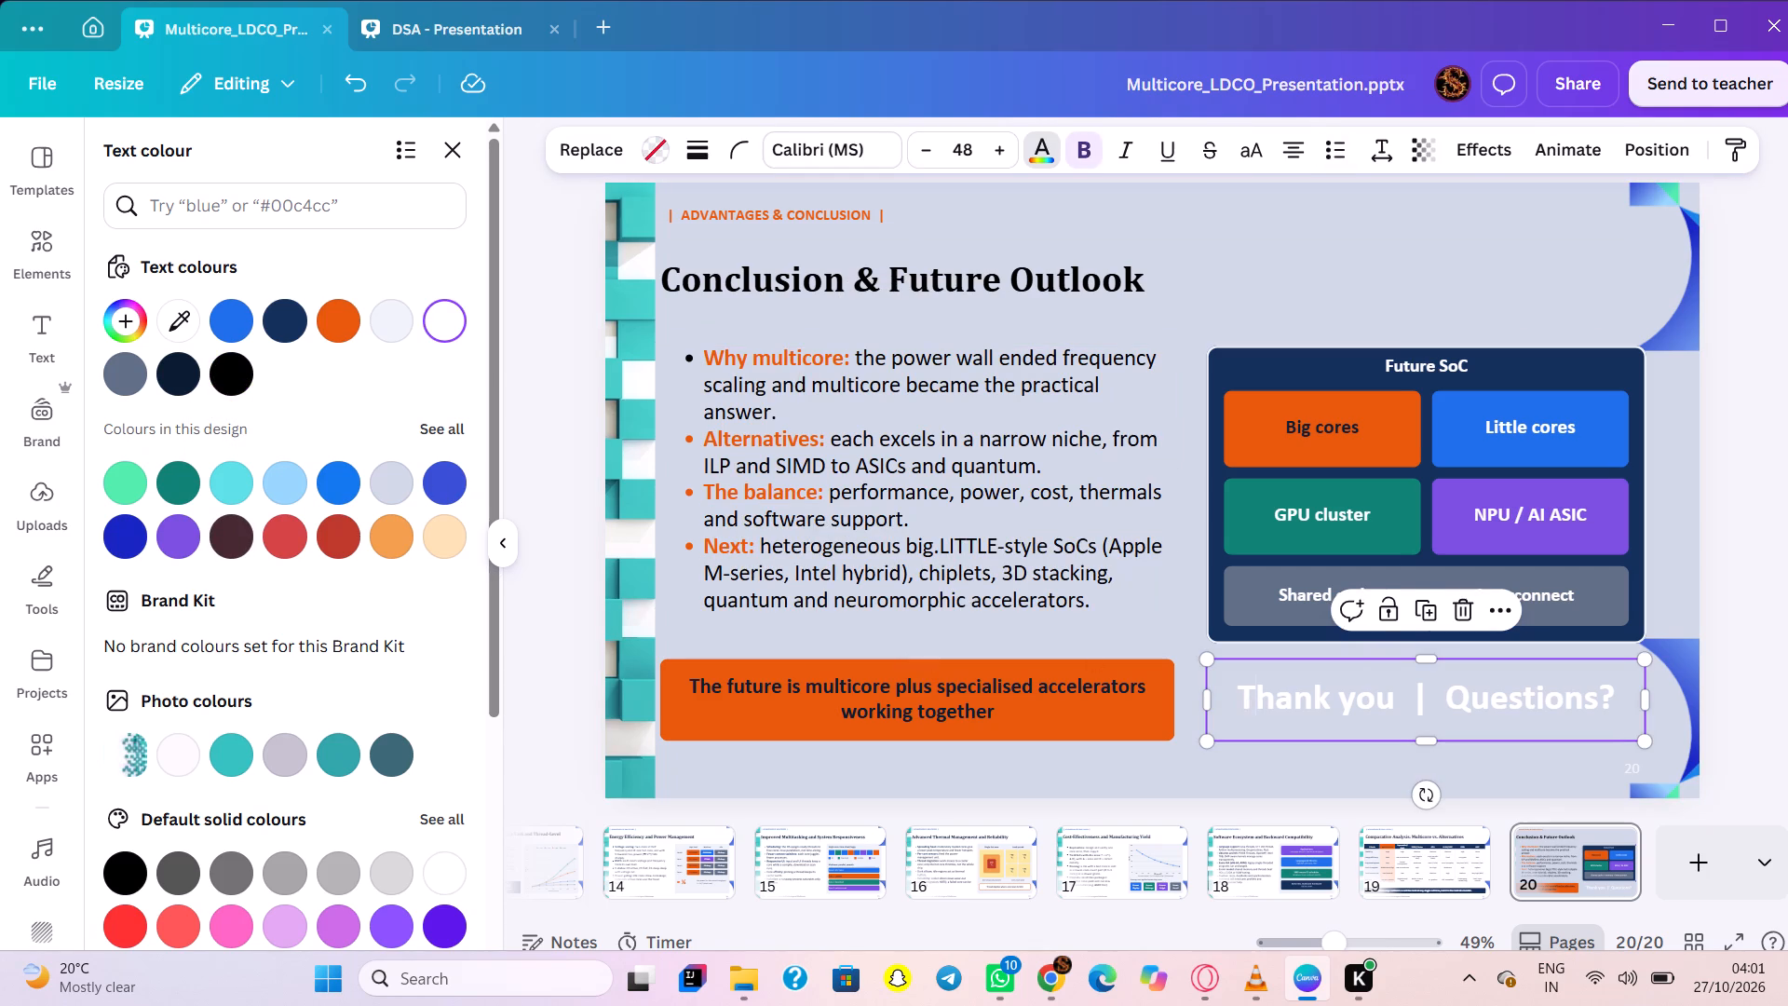
drag(1238, 700, 1611, 679)
click(225, 370)
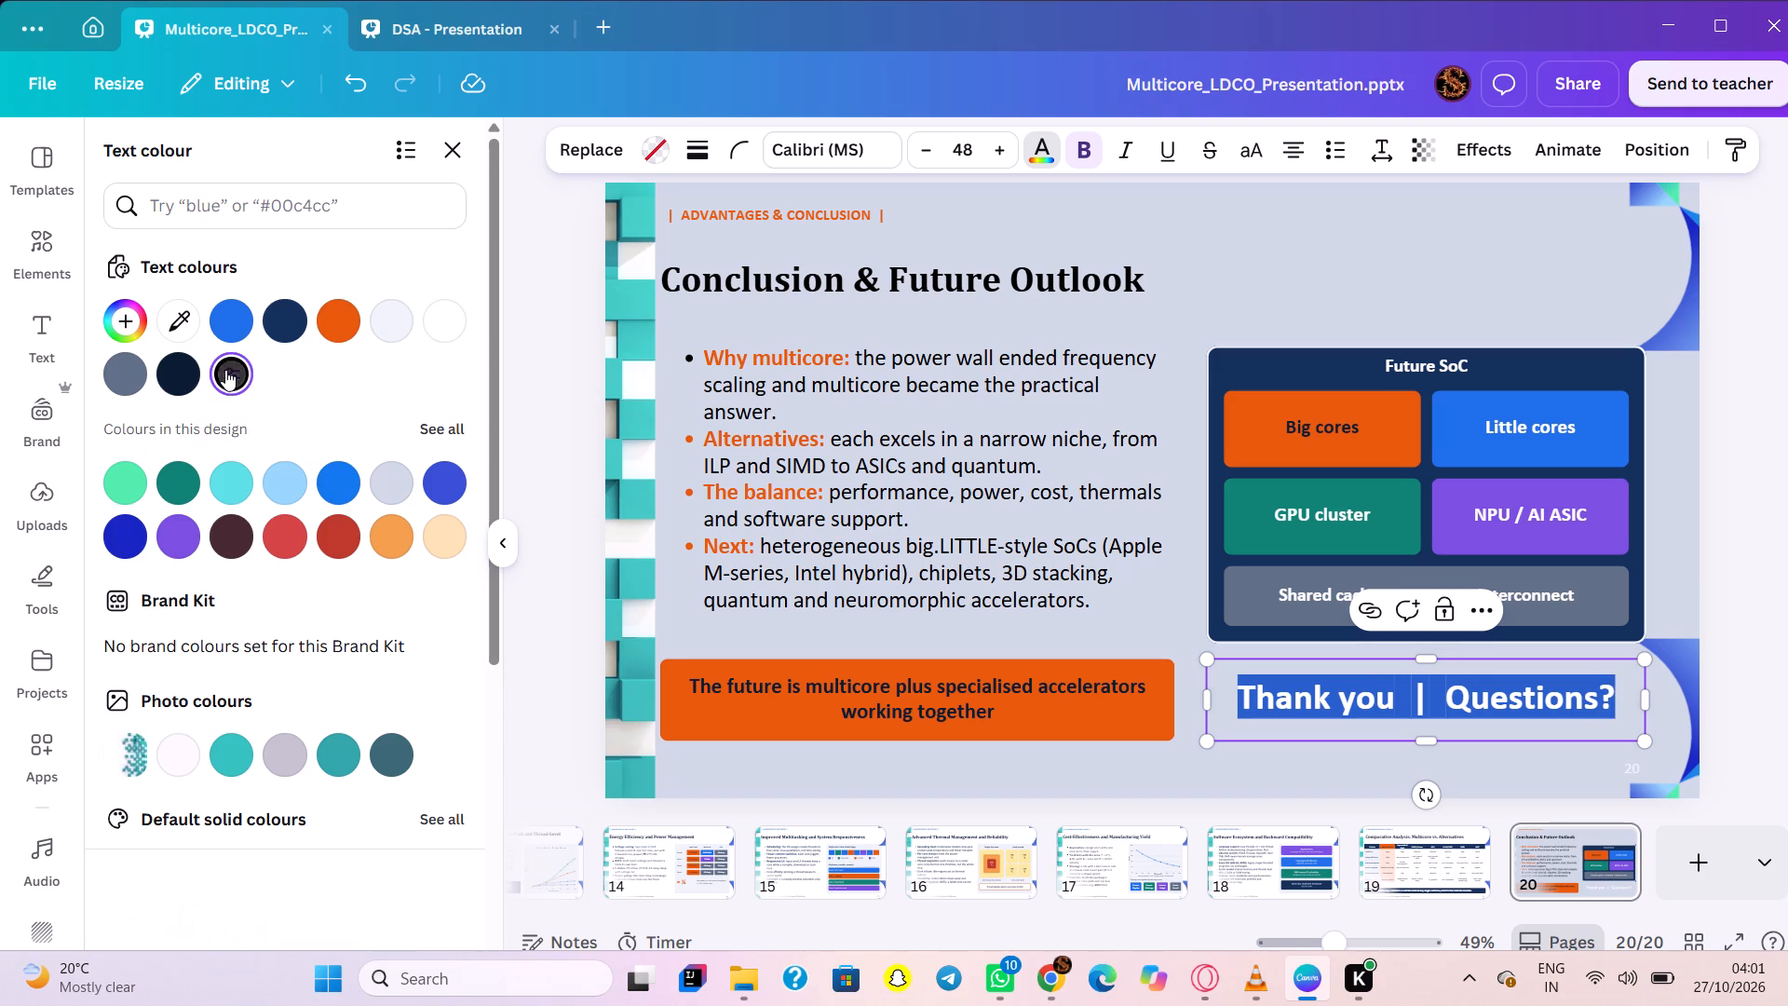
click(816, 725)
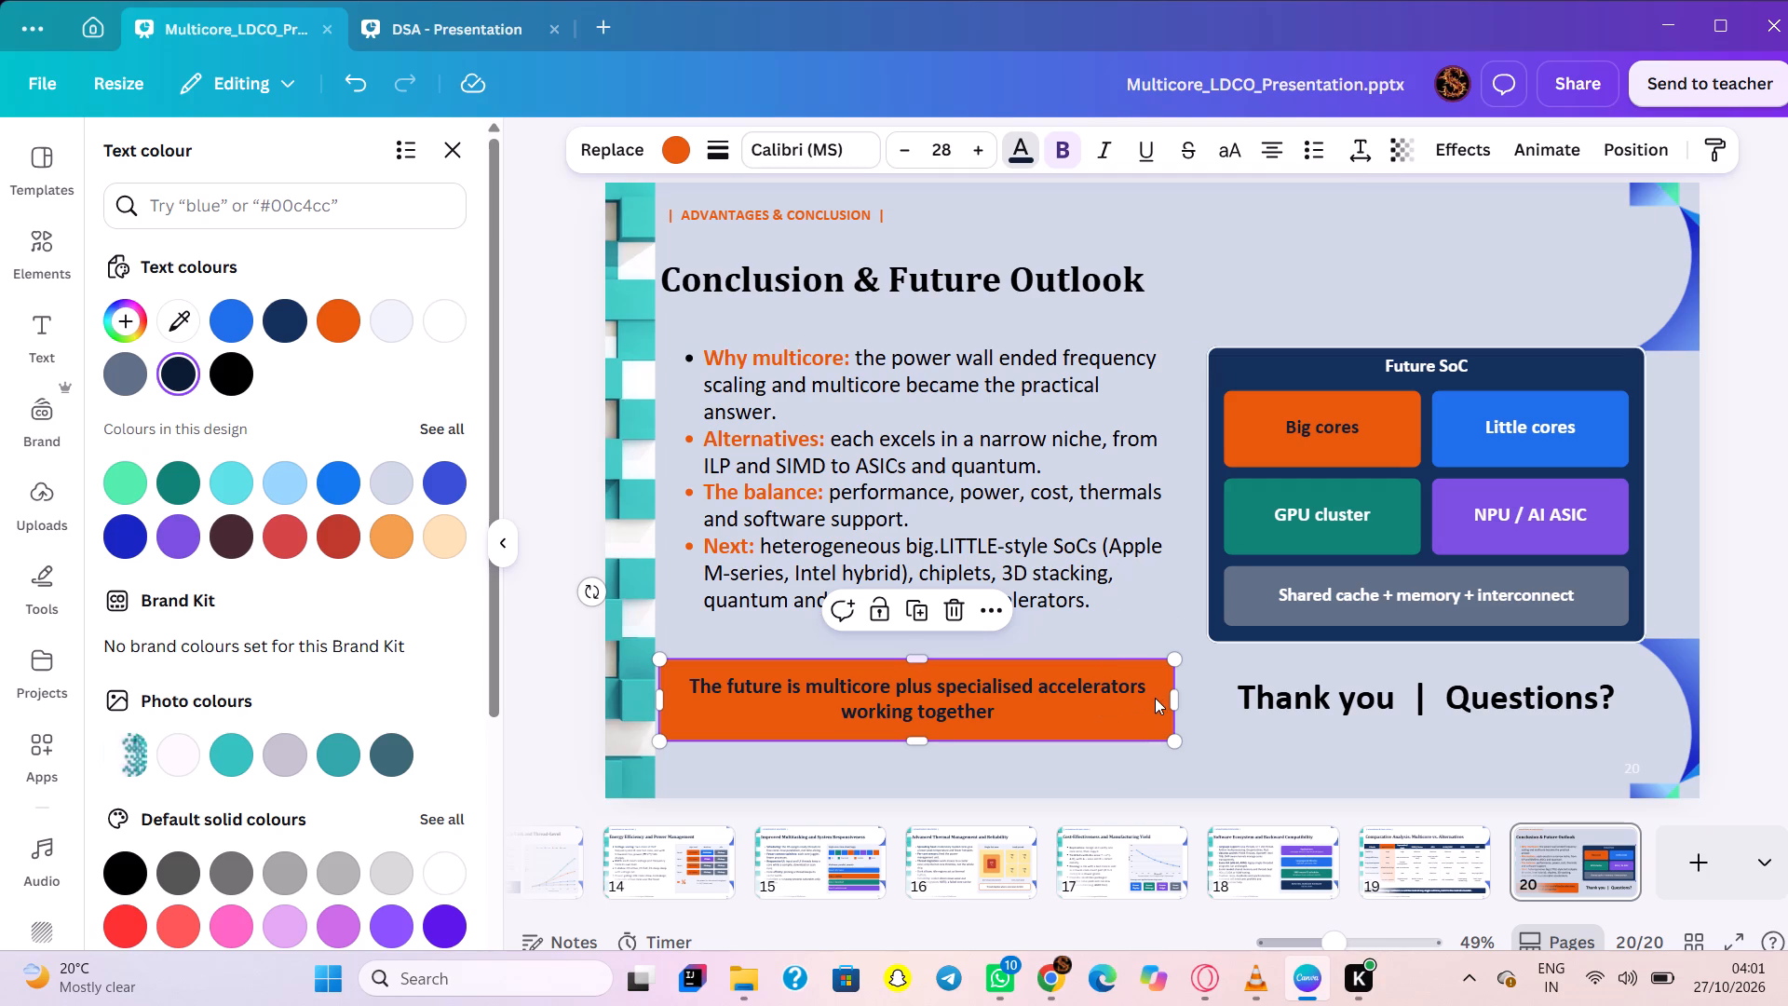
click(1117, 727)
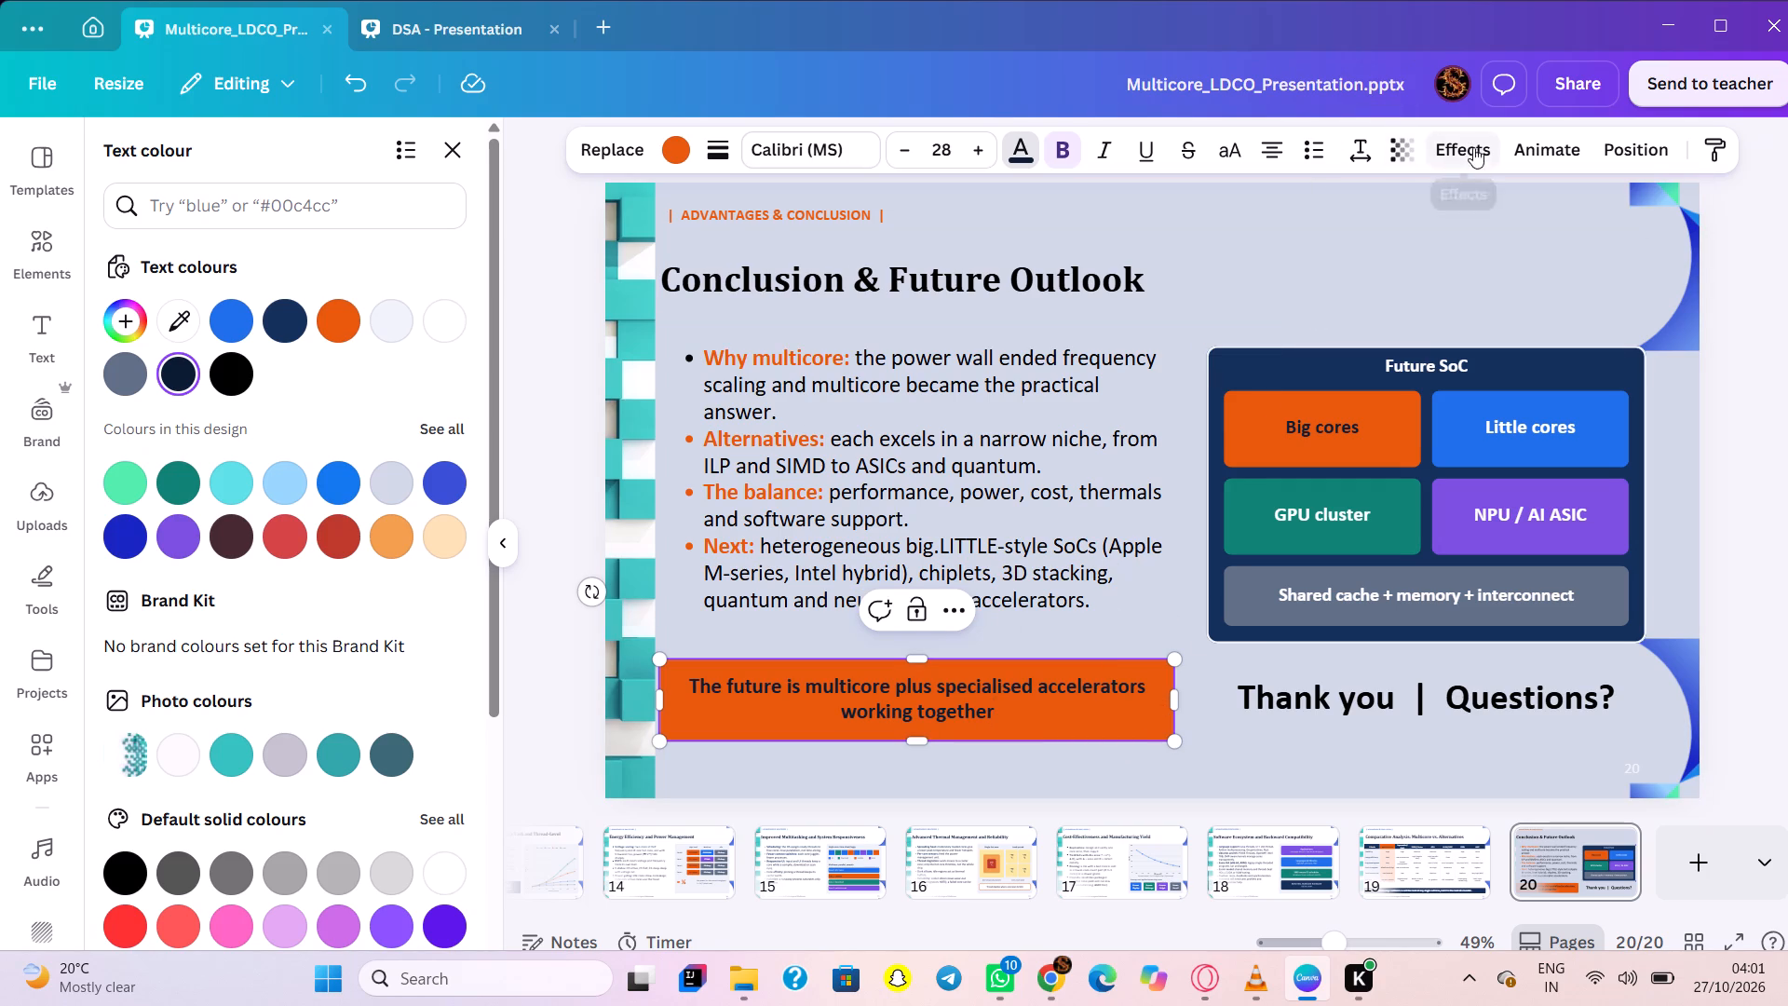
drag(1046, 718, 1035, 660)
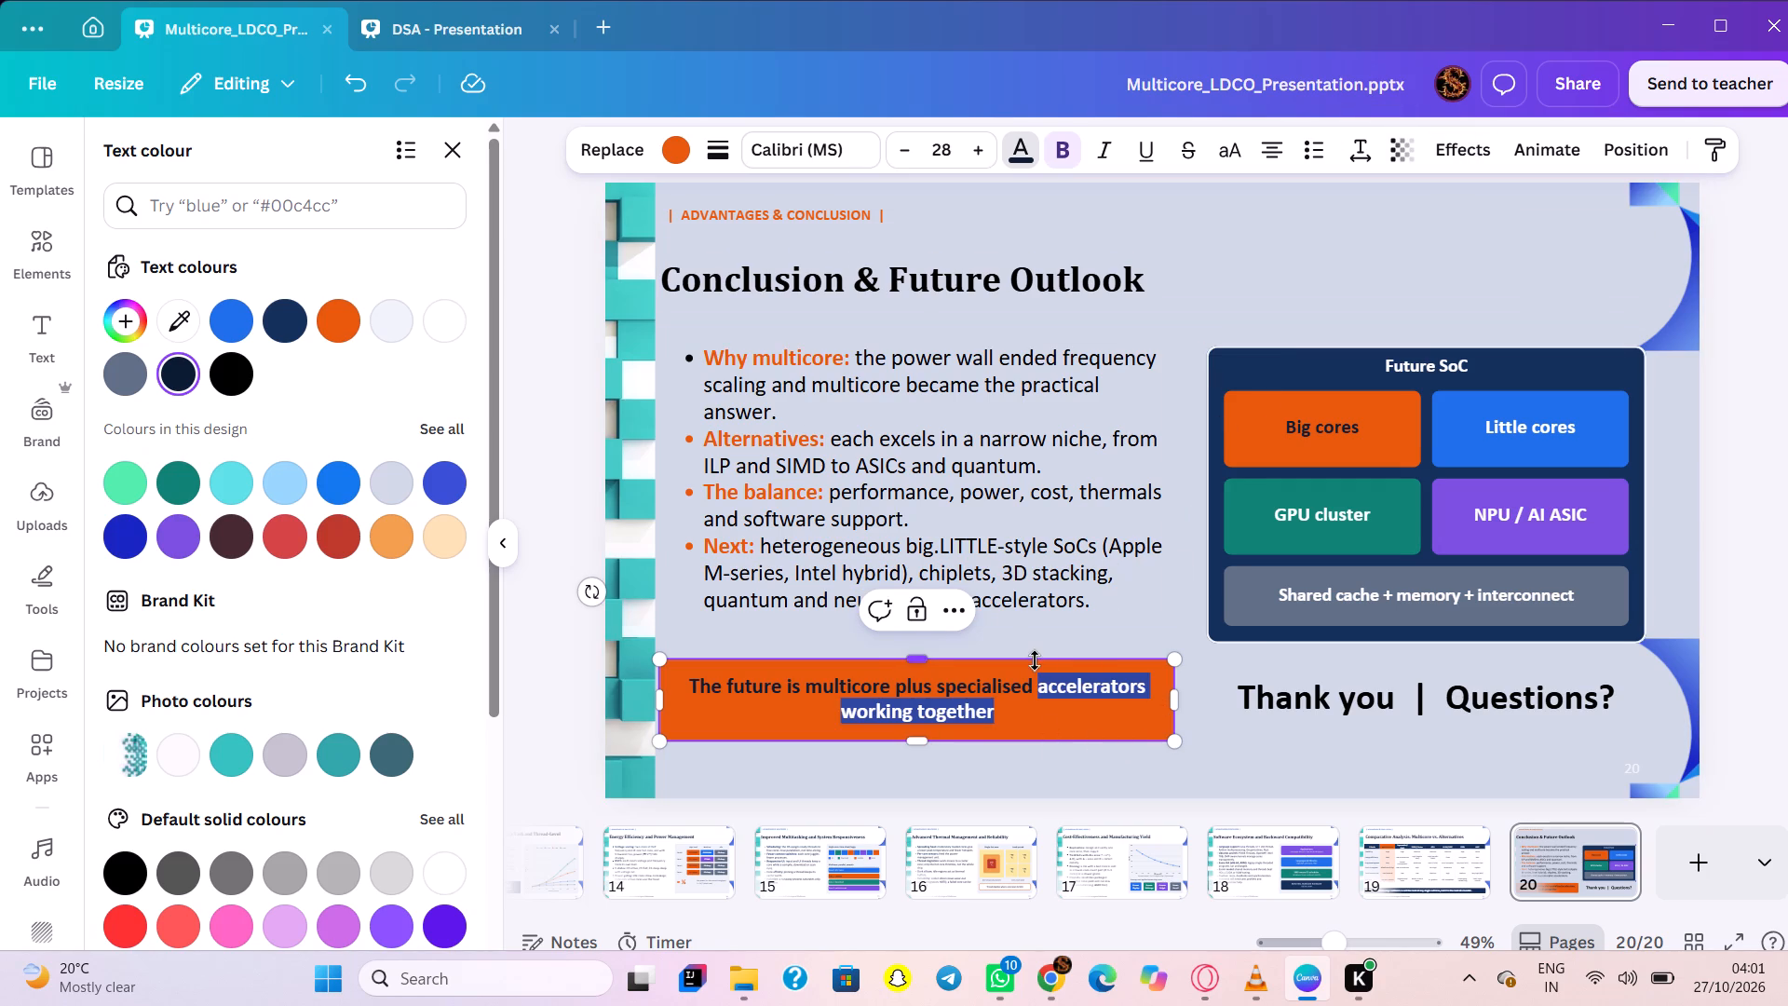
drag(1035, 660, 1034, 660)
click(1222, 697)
Move slide 20's orange "The future is multicore" banner slightly right and down, clear of the teal-block border.
drag(1037, 697, 1102, 699)
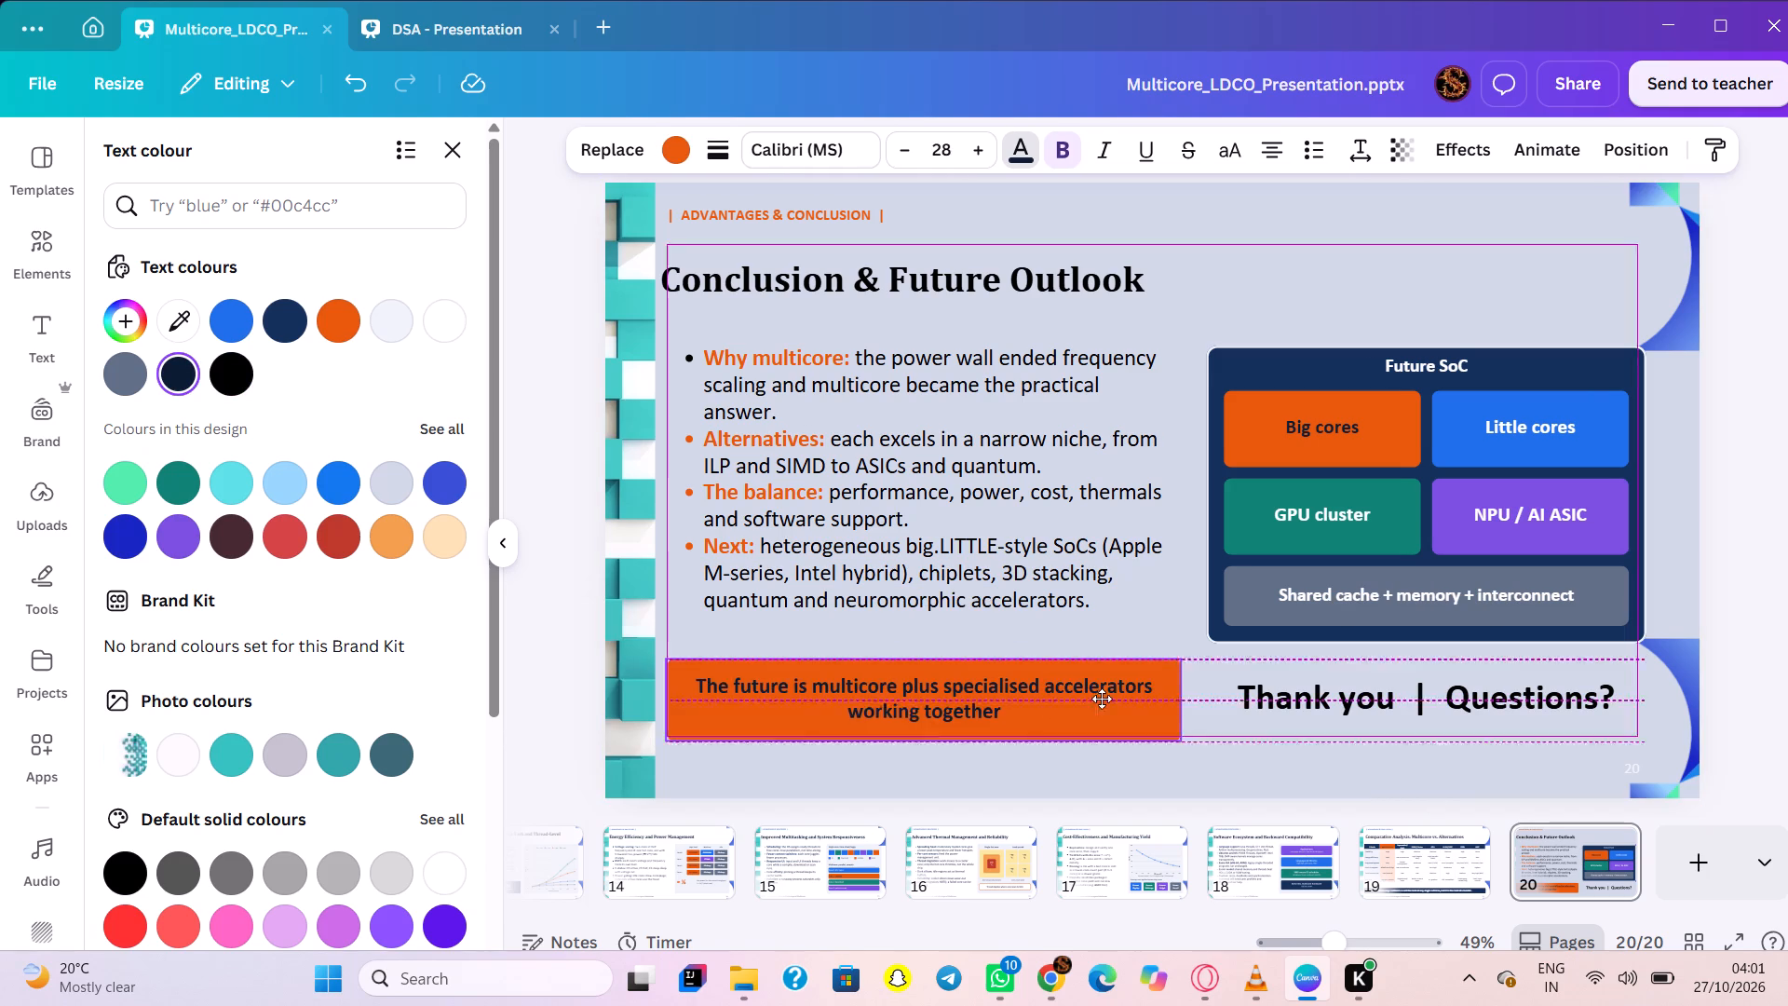
drag(1102, 699, 1066, 702)
double_click(1066, 702)
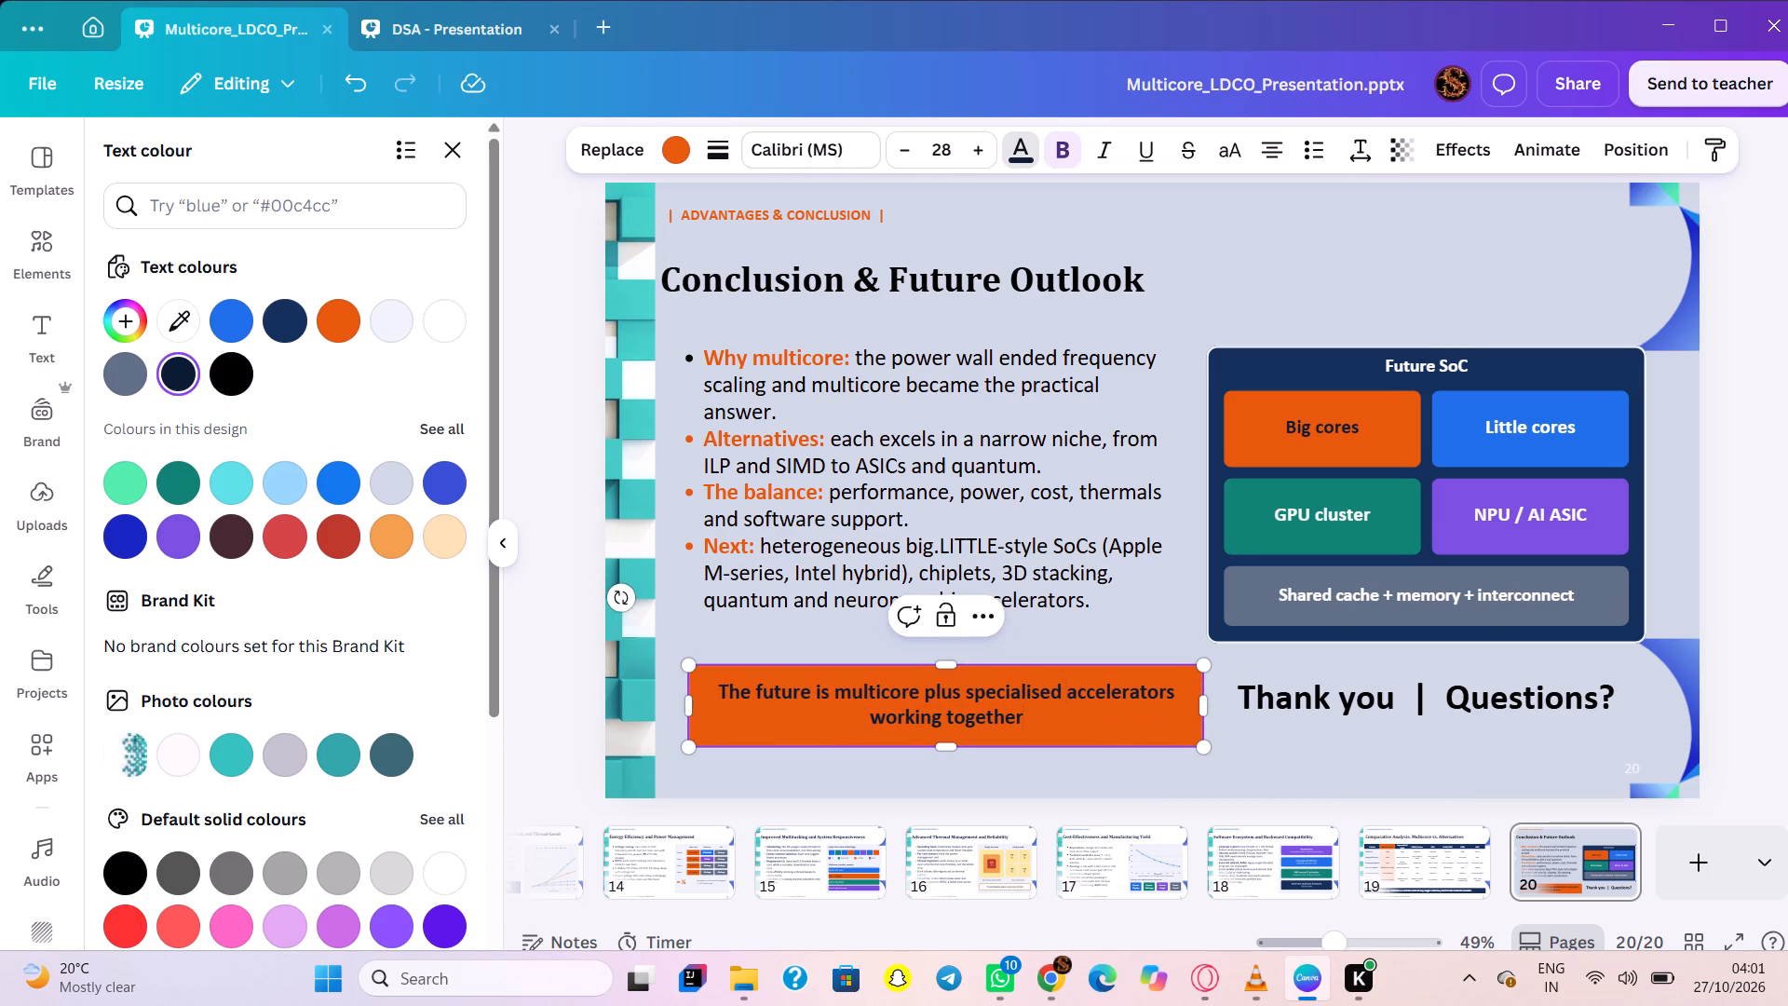
click(1061, 714)
right_click(1061, 714)
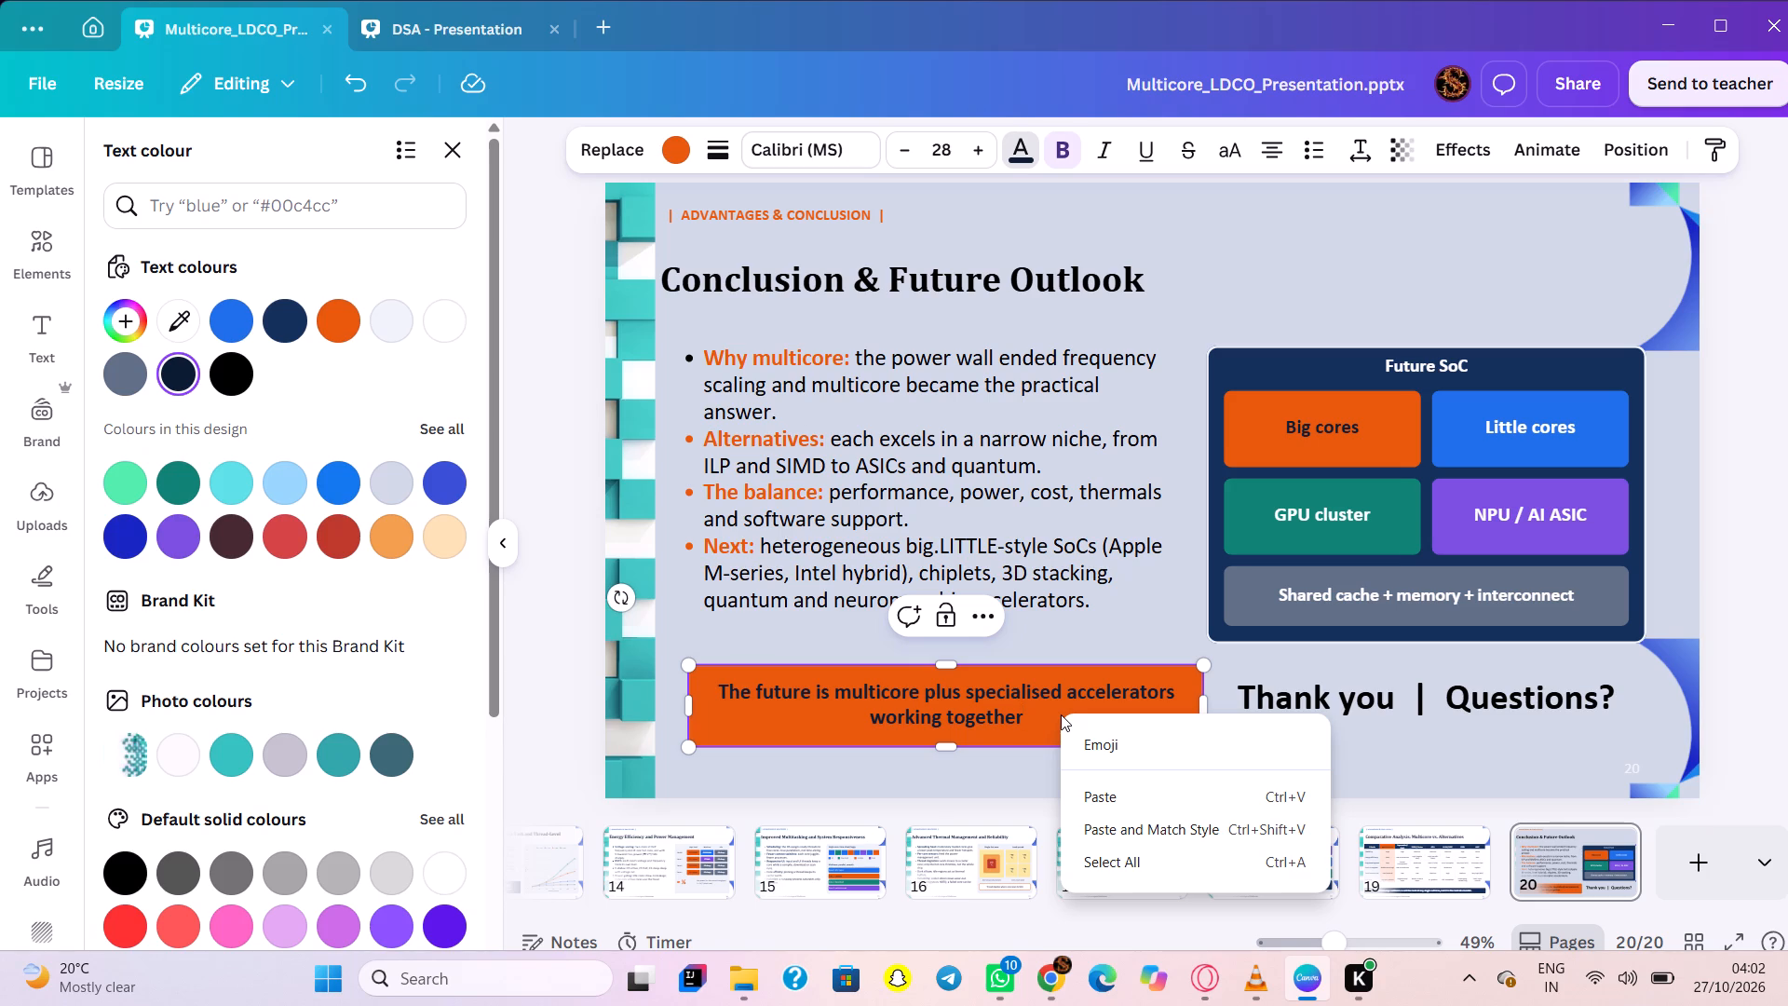
click(1009, 709)
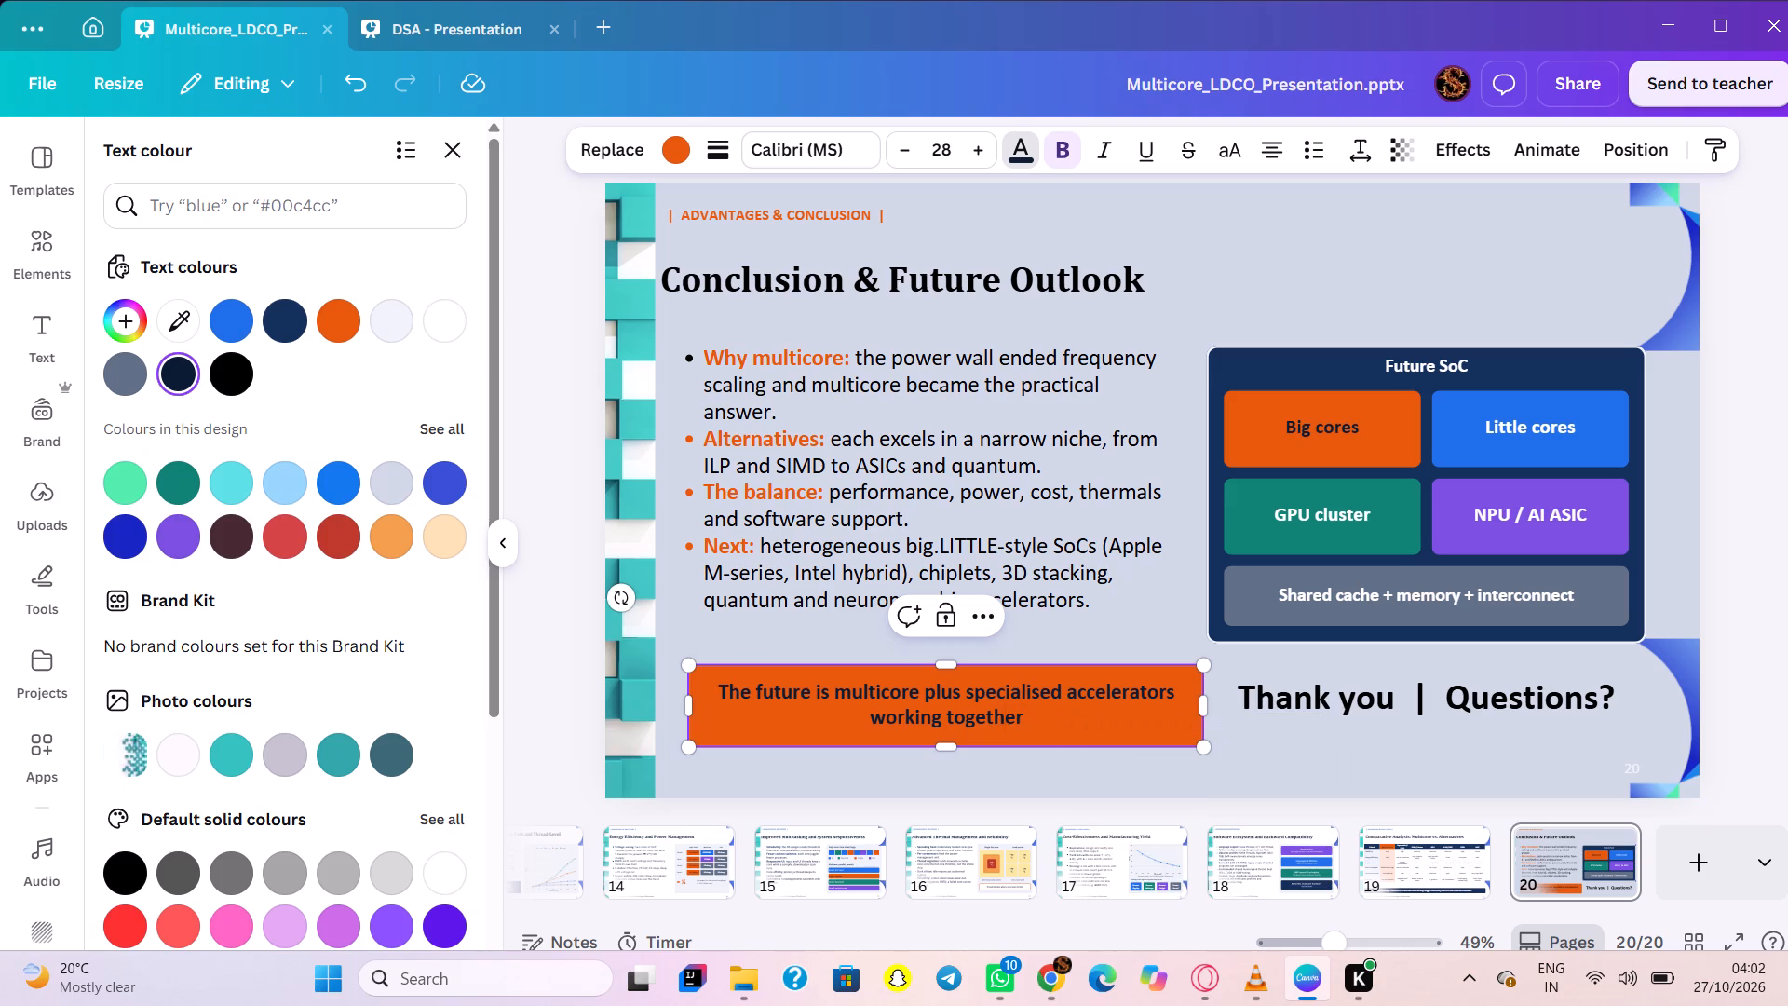
Resize slide 20's orange banner very slightly larger, keeping its upper-left corner in place.
drag(1202, 742, 1194, 738)
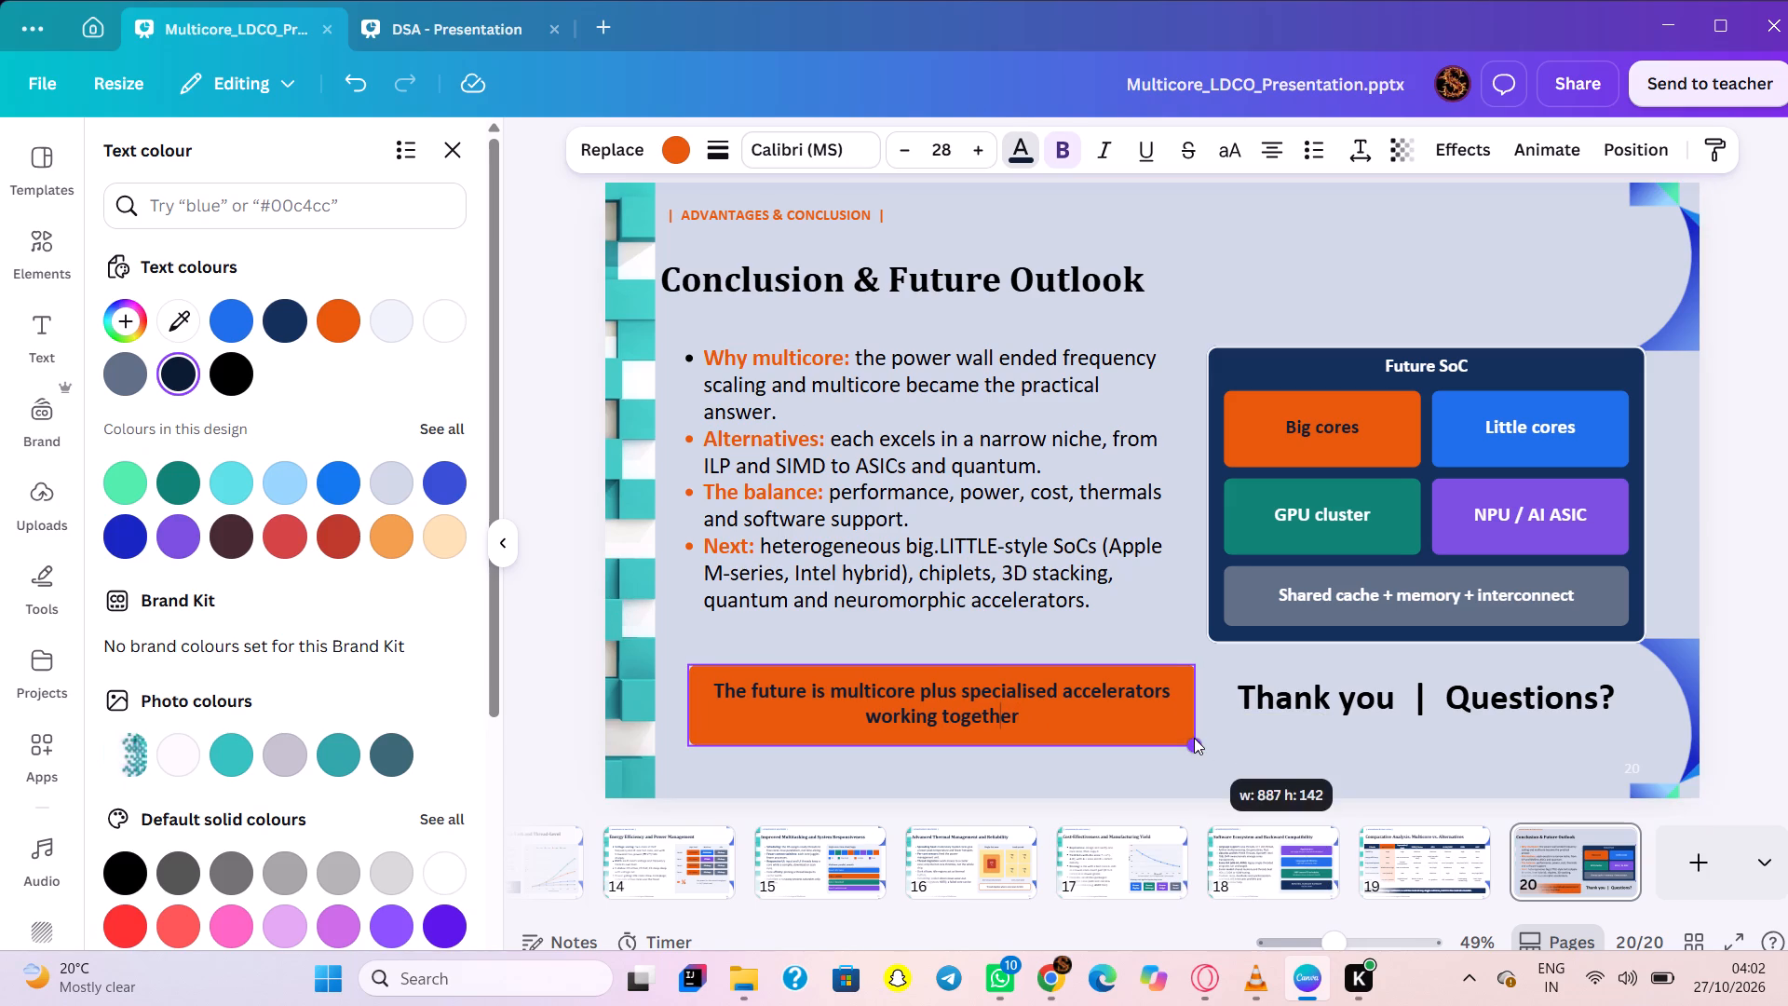
drag(1194, 738, 1172, 722)
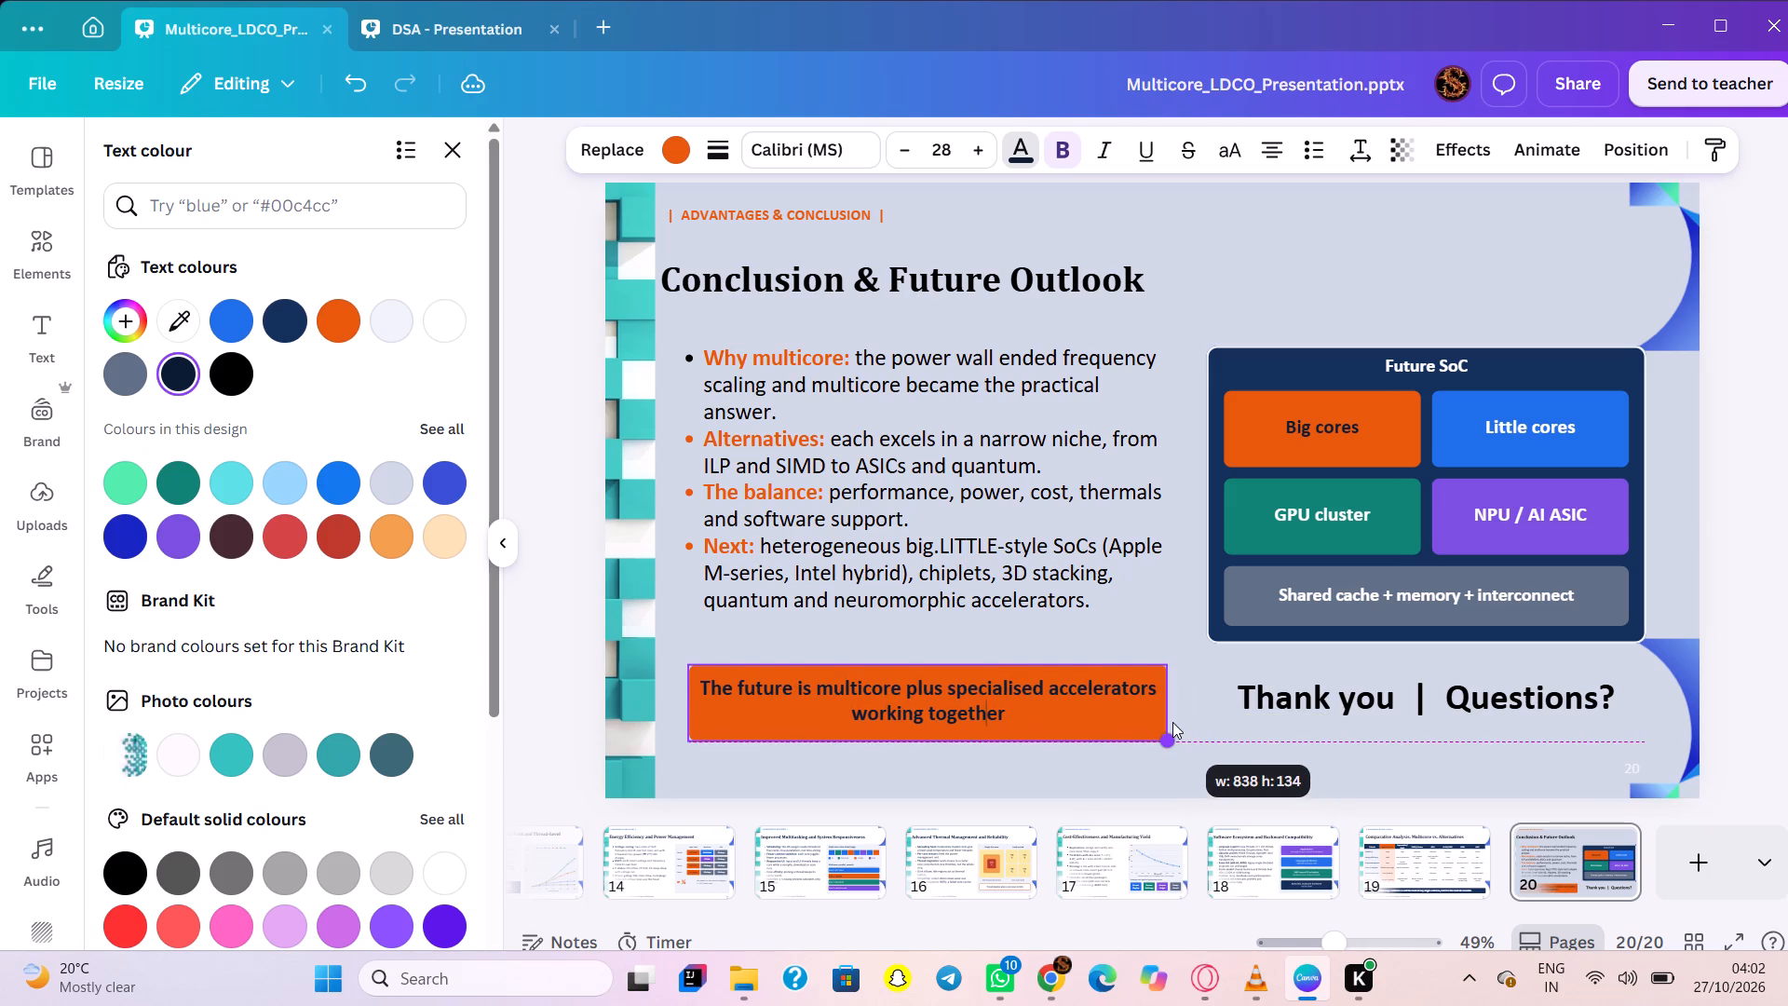
drag(1172, 722, 1172, 736)
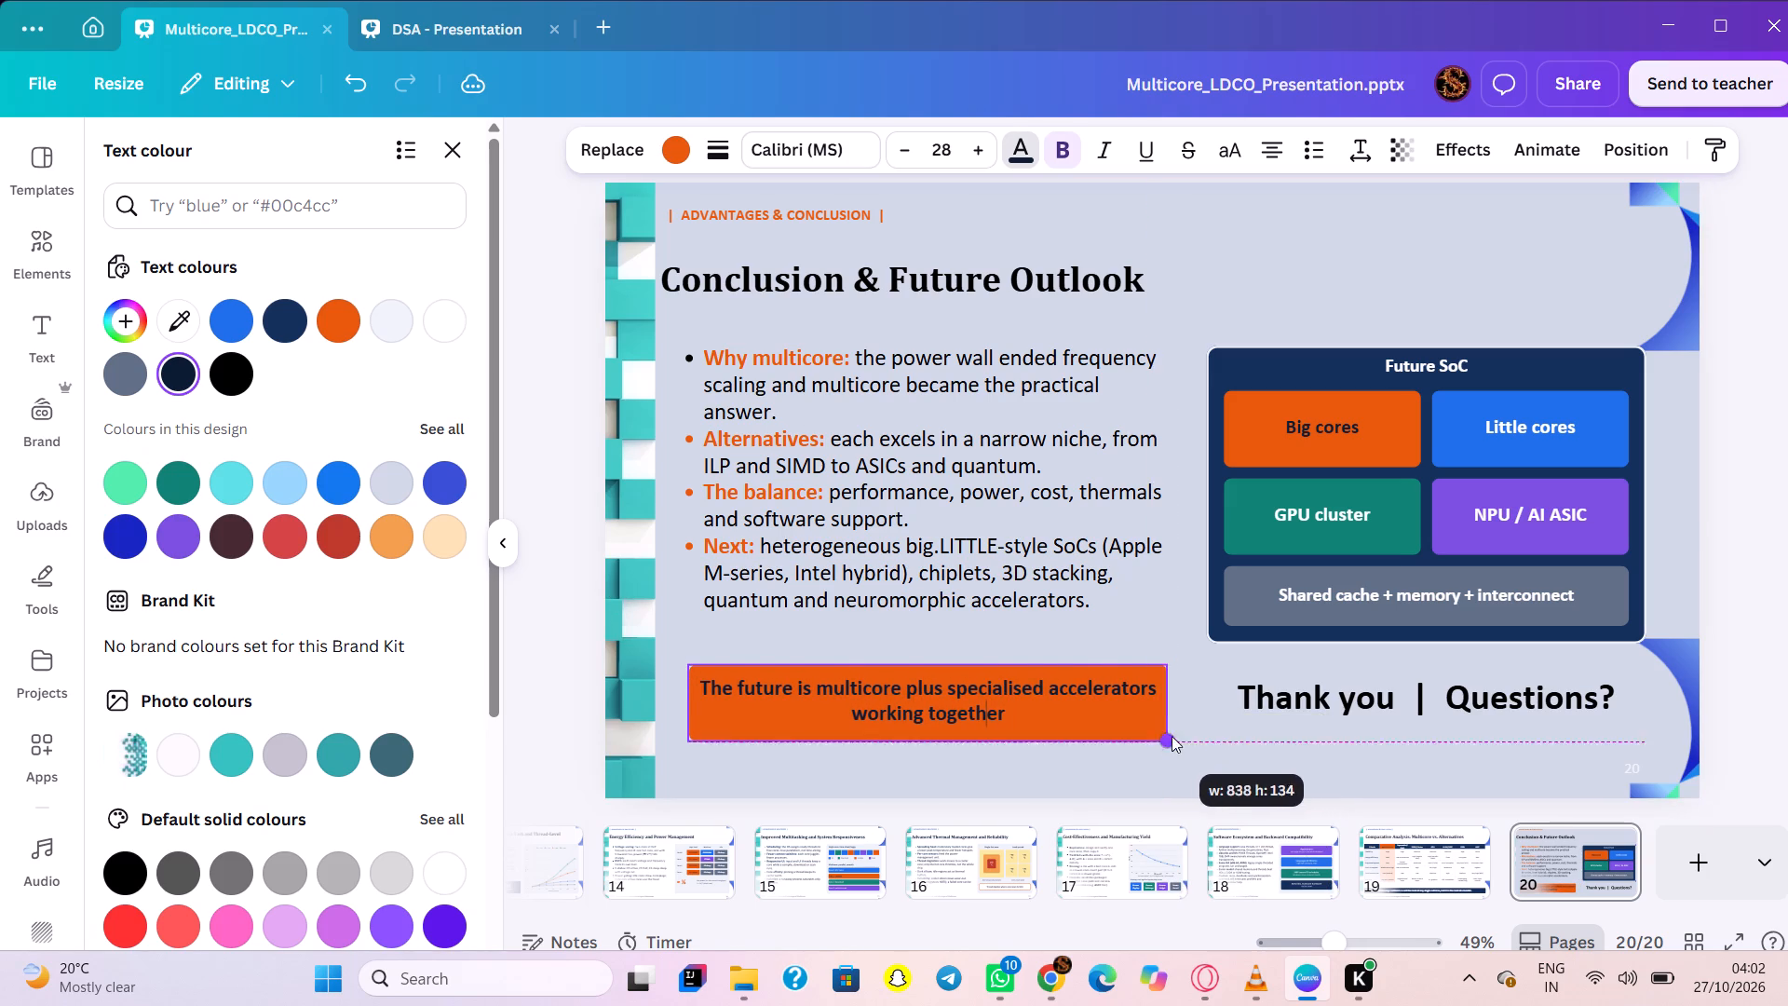
drag(1172, 736, 1205, 757)
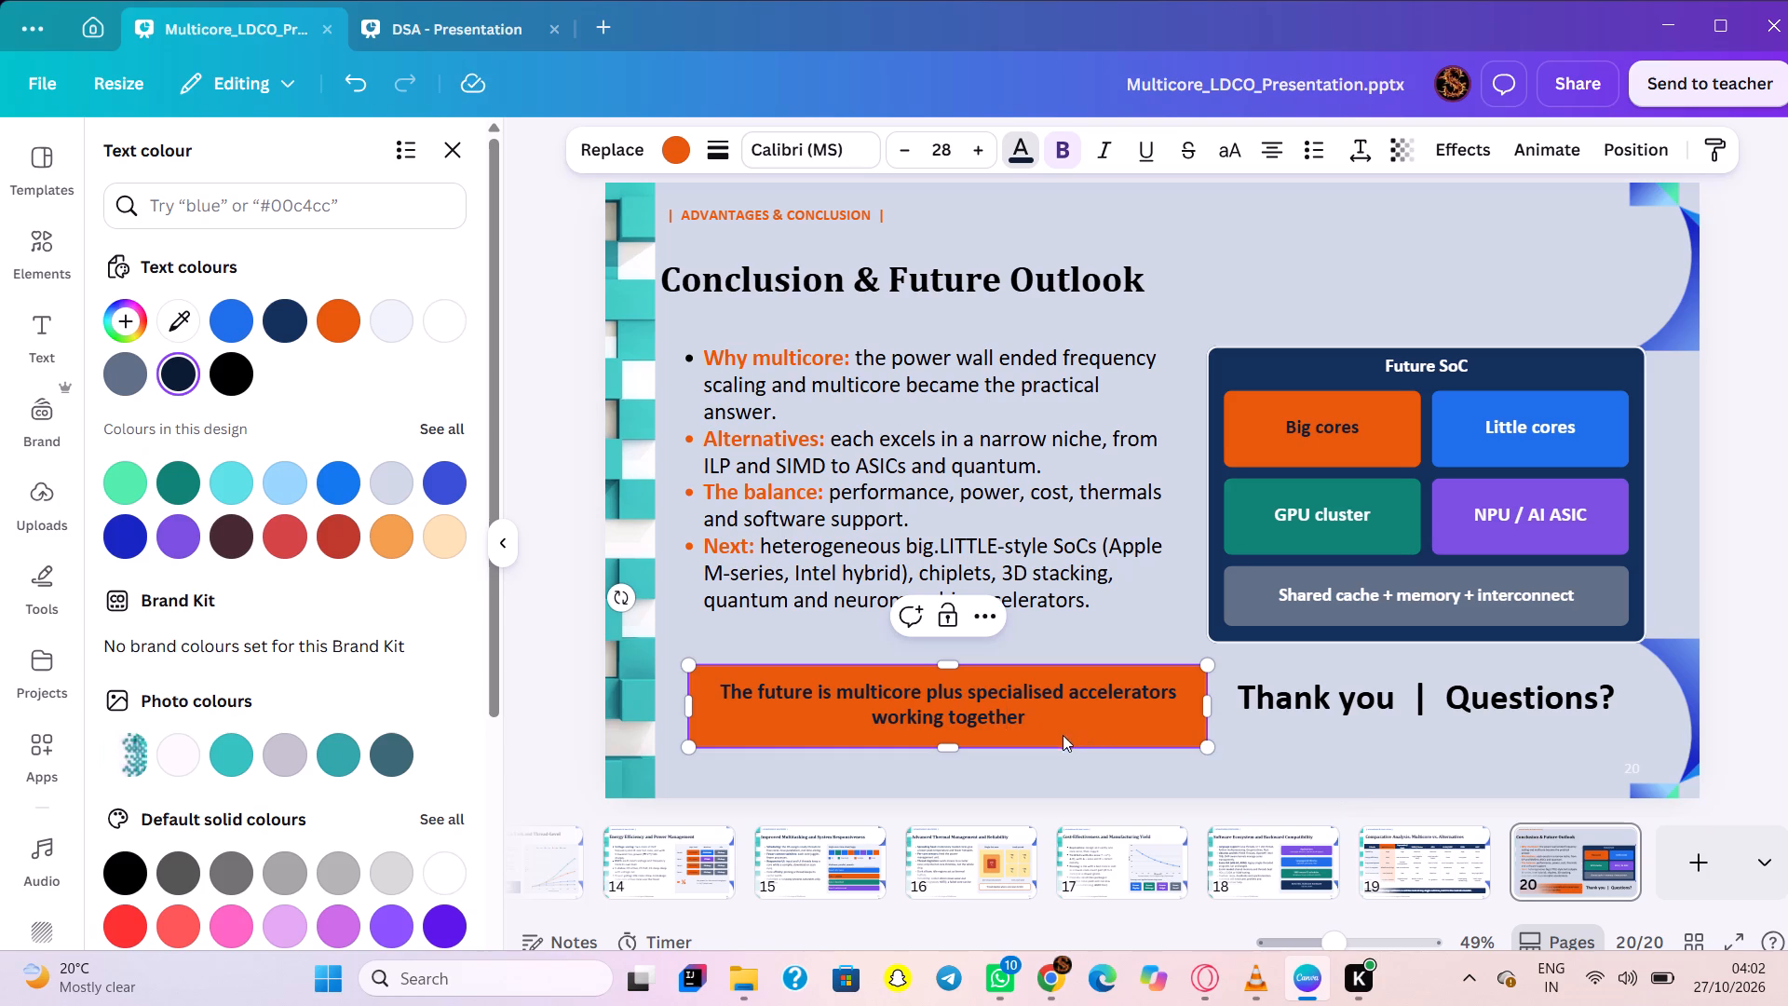
Add a full stop after "working together" in slide 20's orange banner.
click(1045, 712)
key(slash)
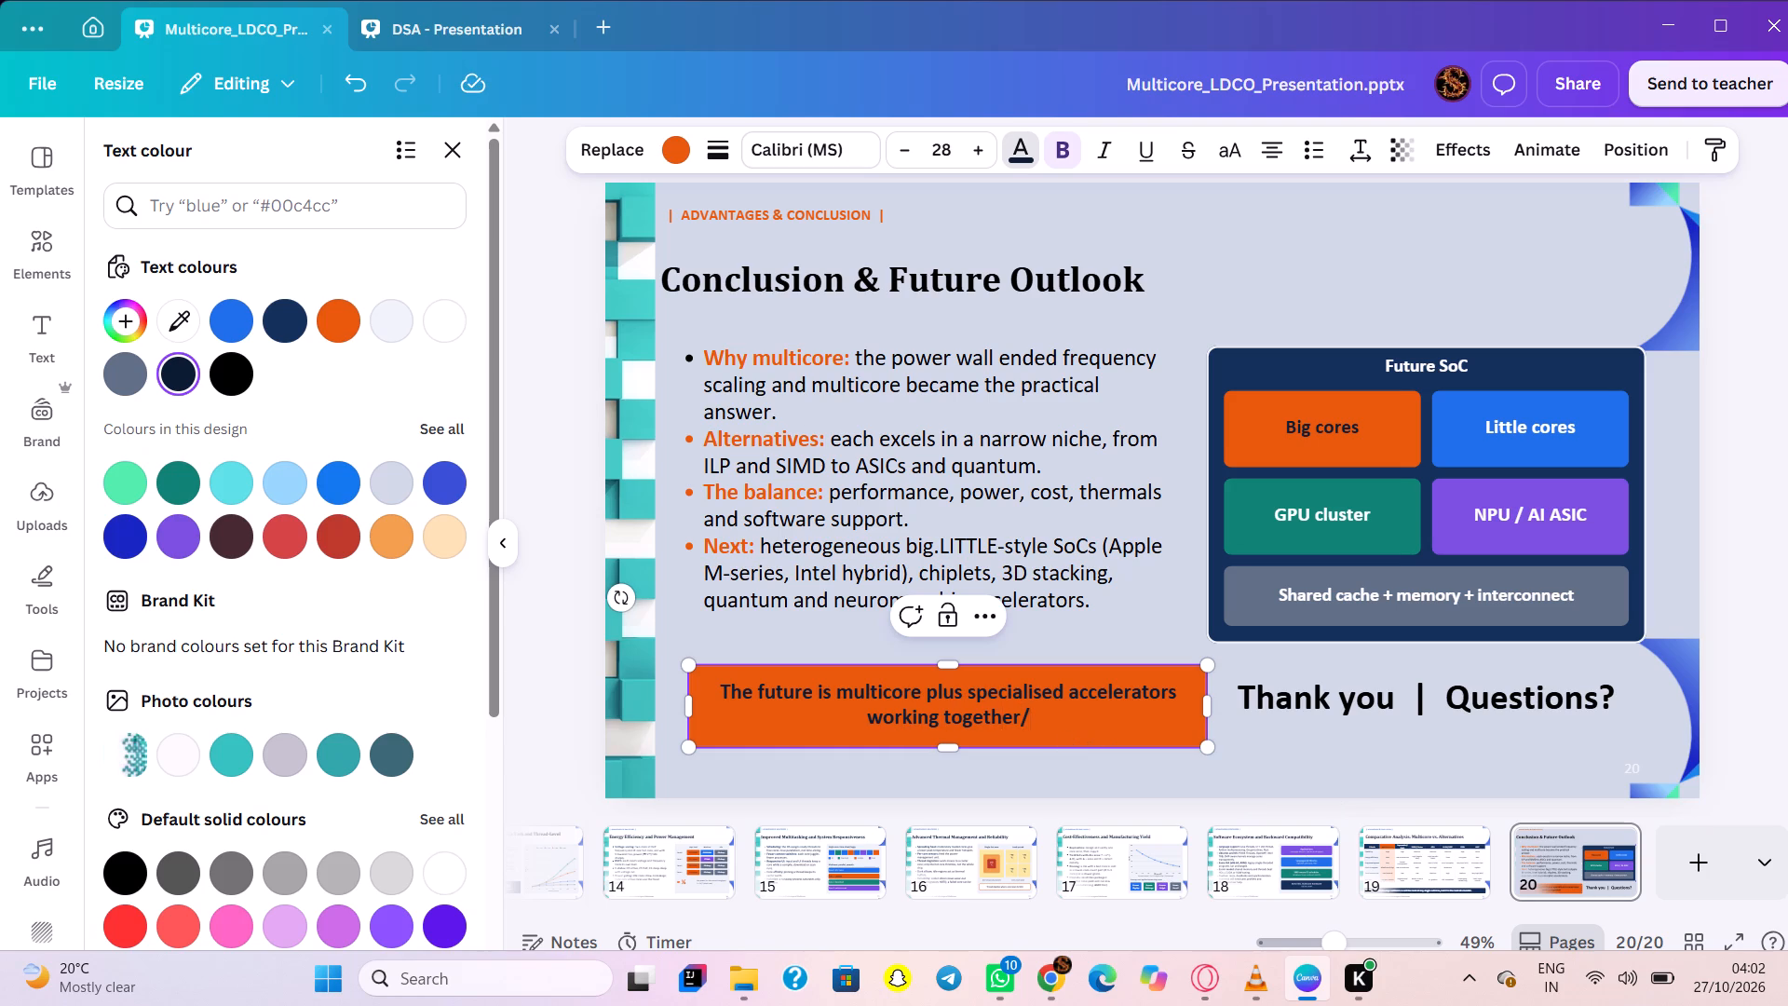
key(BackSpace)
key(comma)
key(BackSpace)
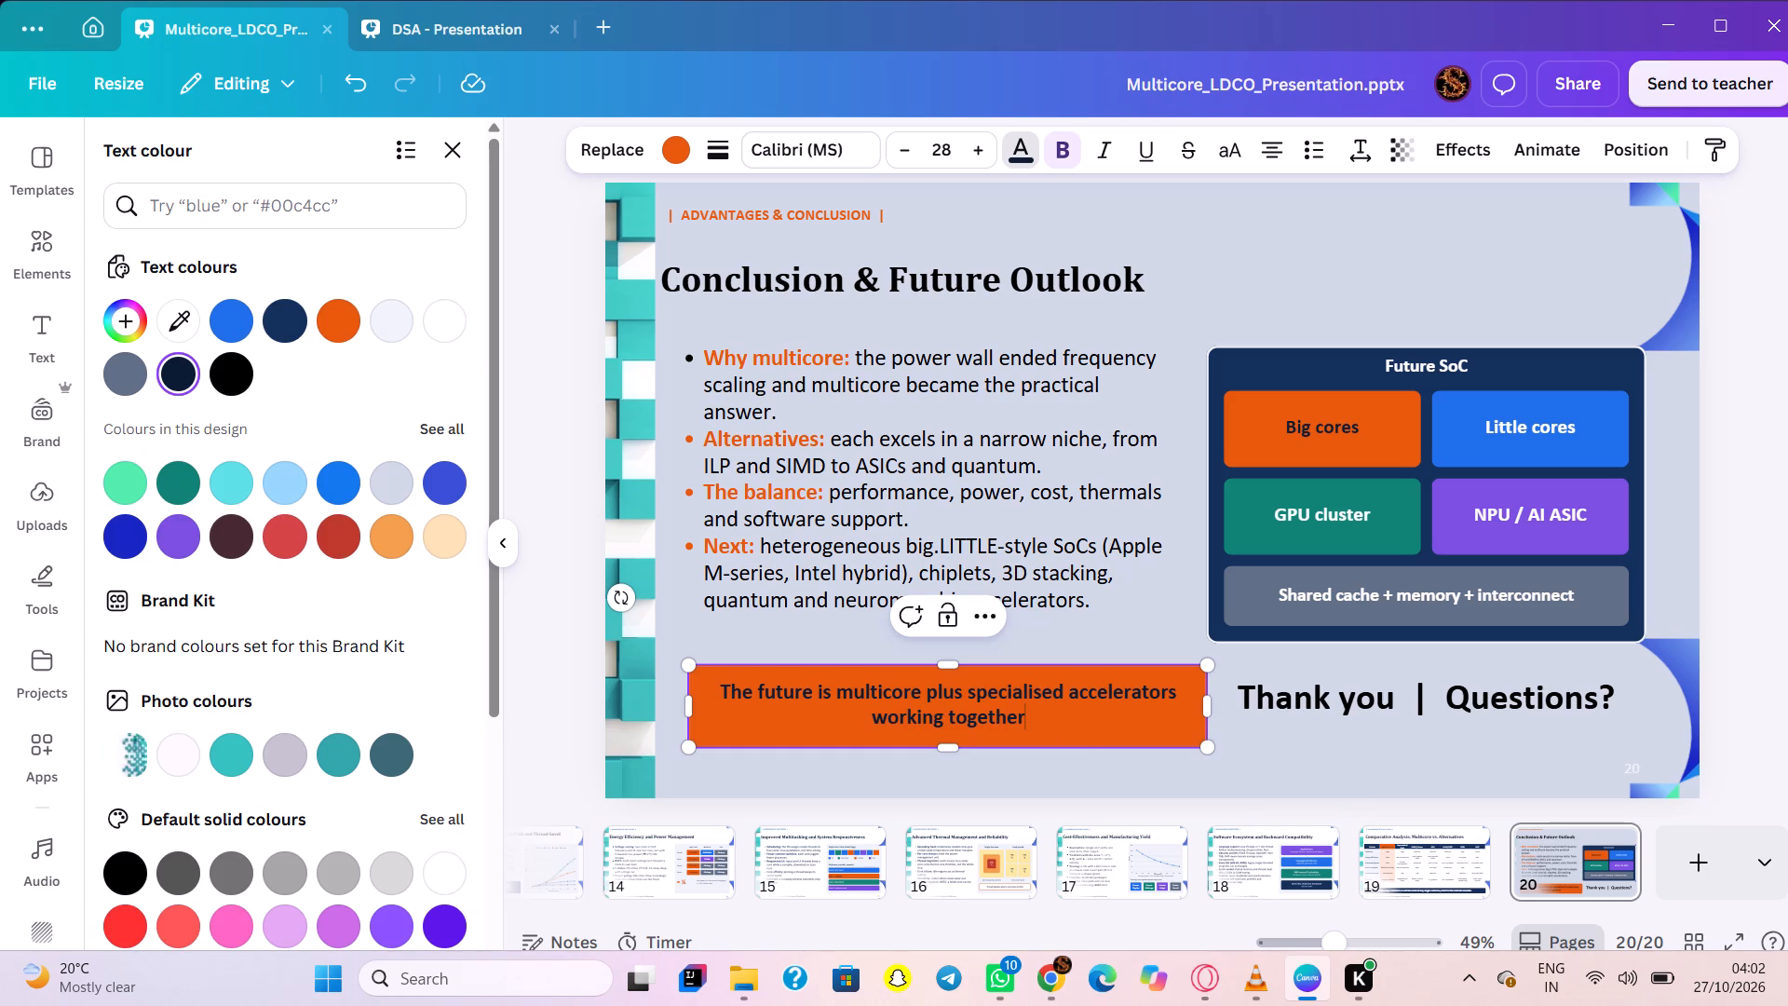
key(period)
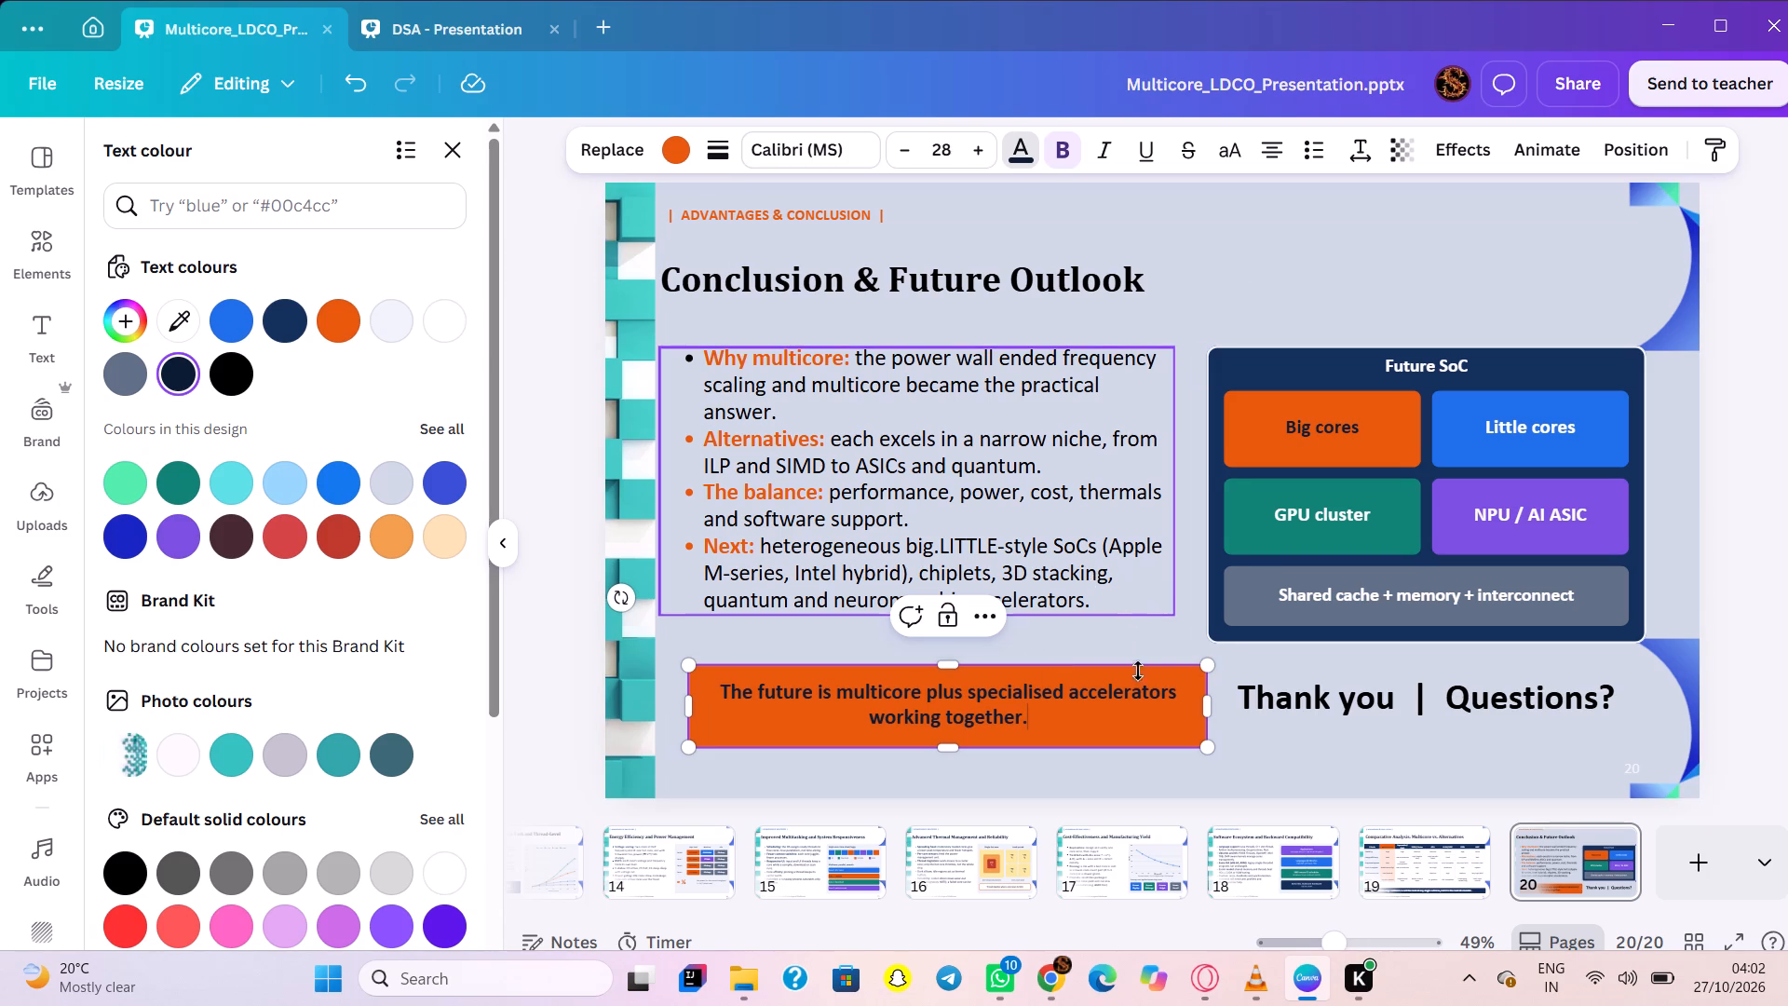
click(706, 150)
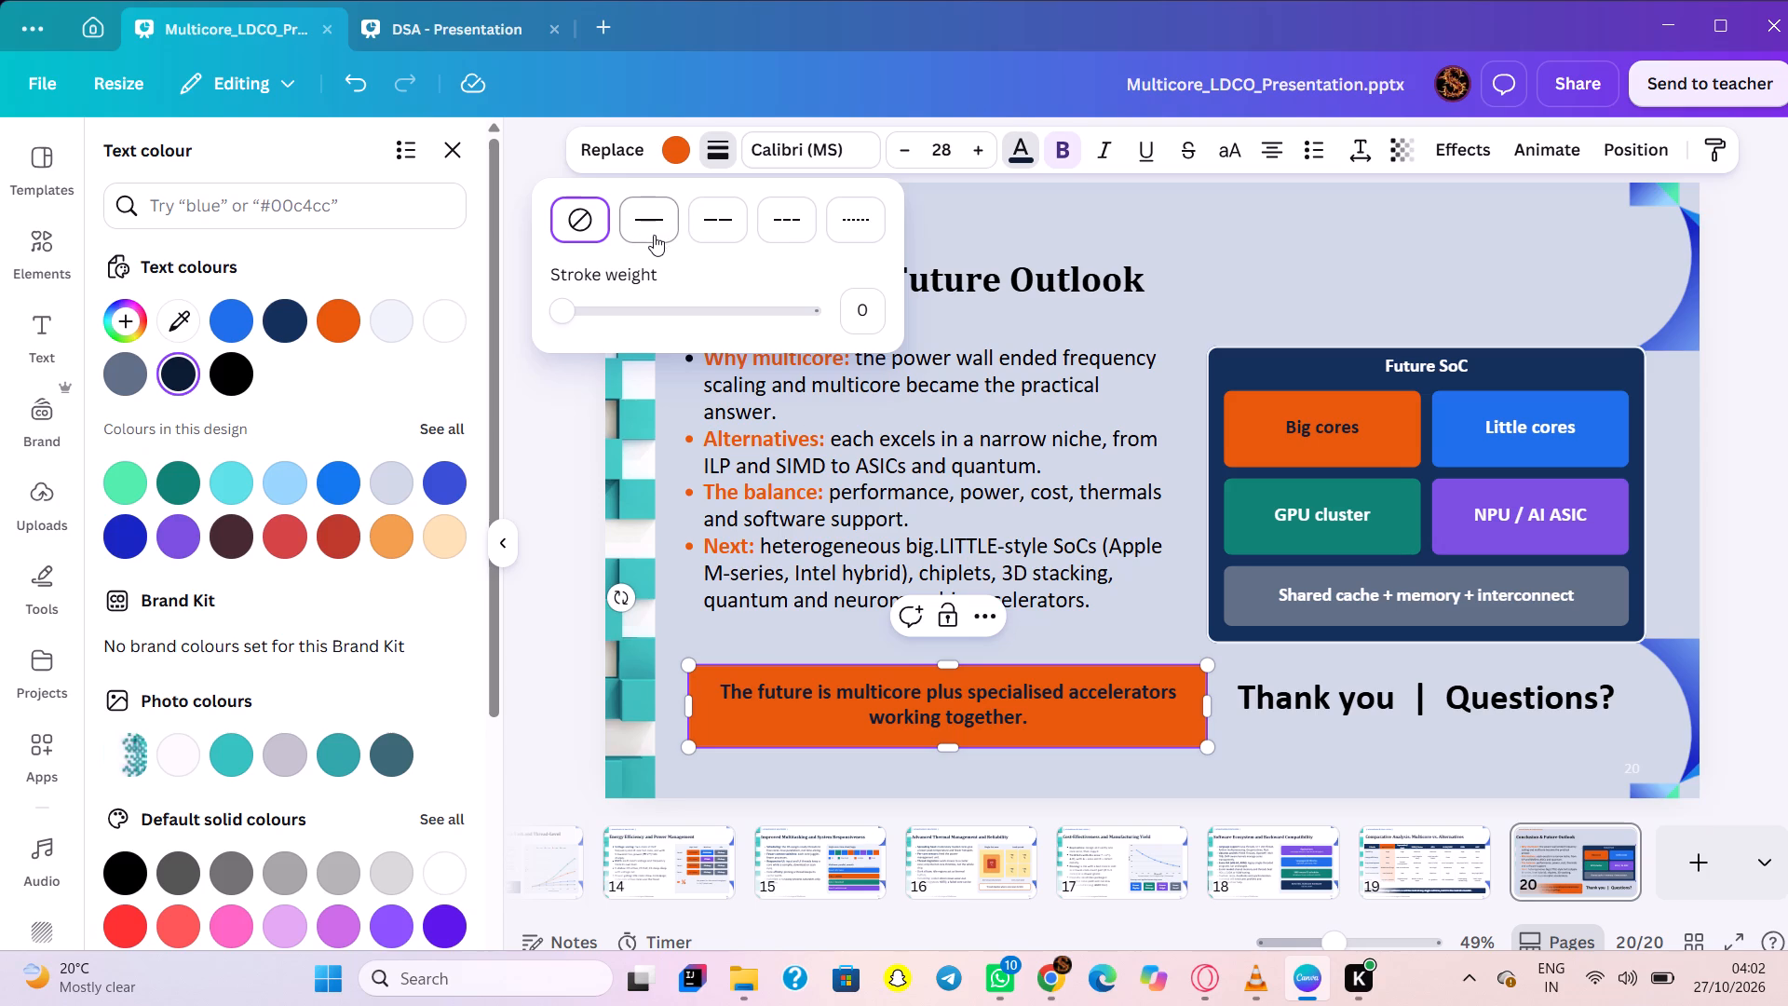
Review the background and decorative borders of slides 20 and 19 and the title slide.
click(694, 472)
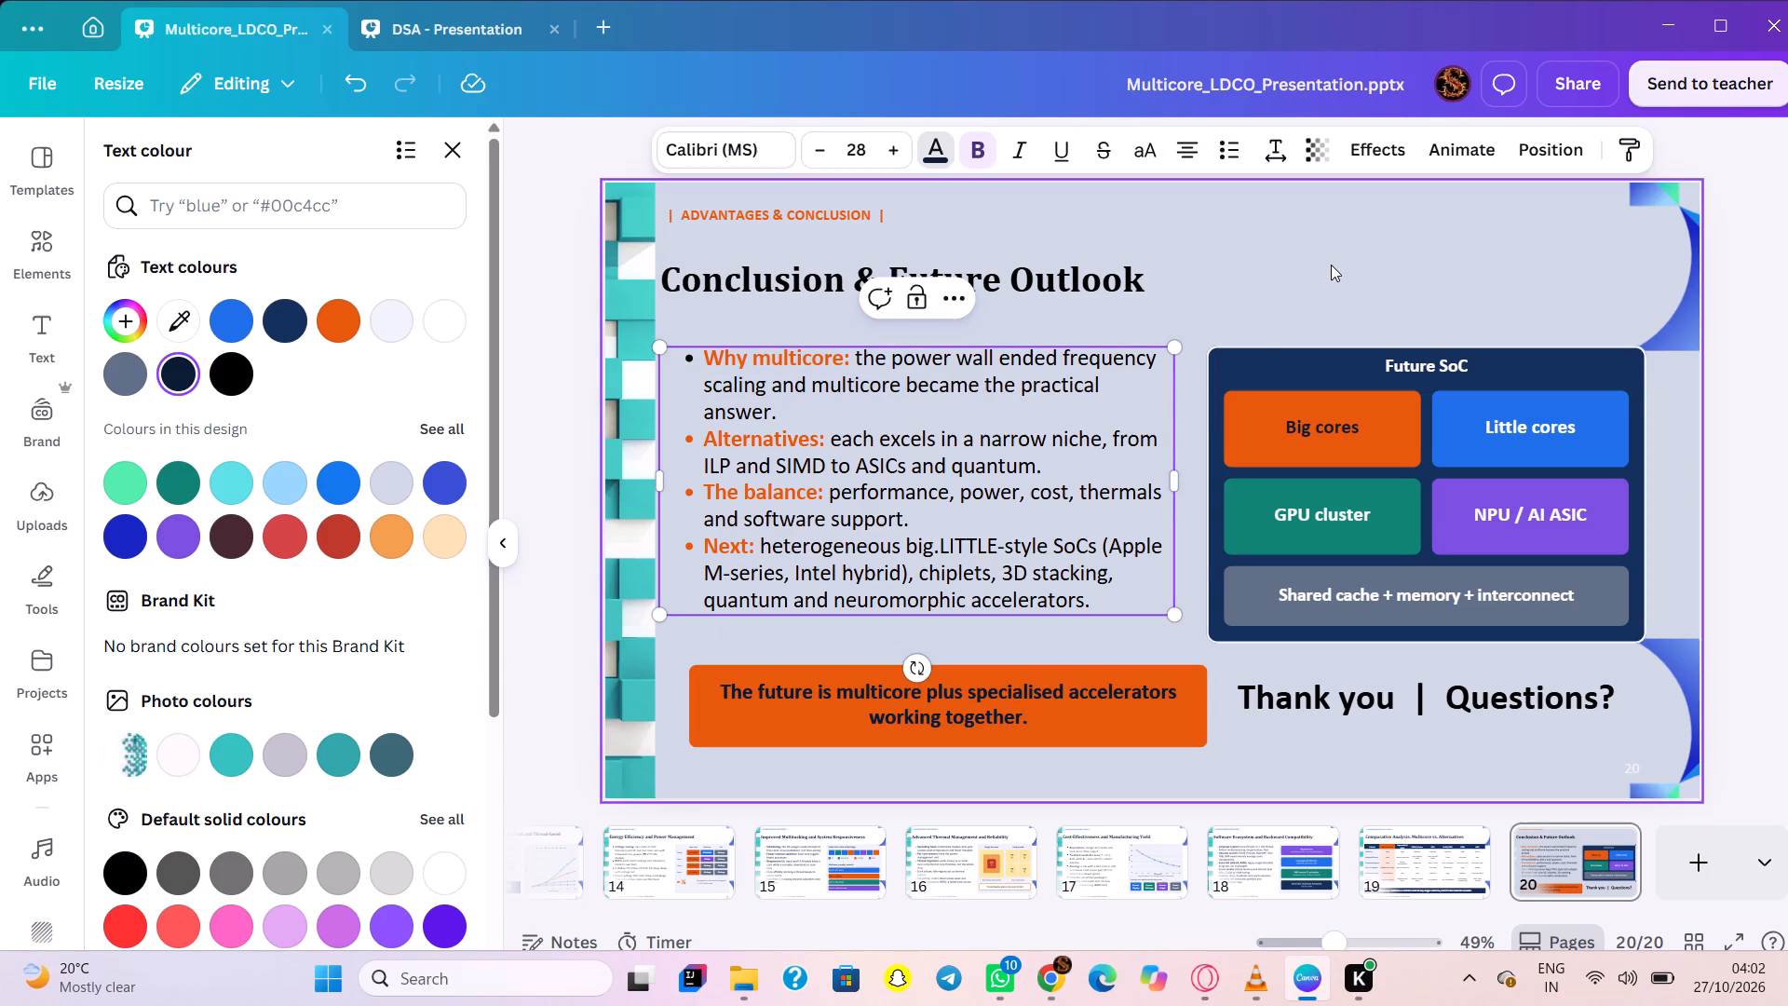
click(1135, 191)
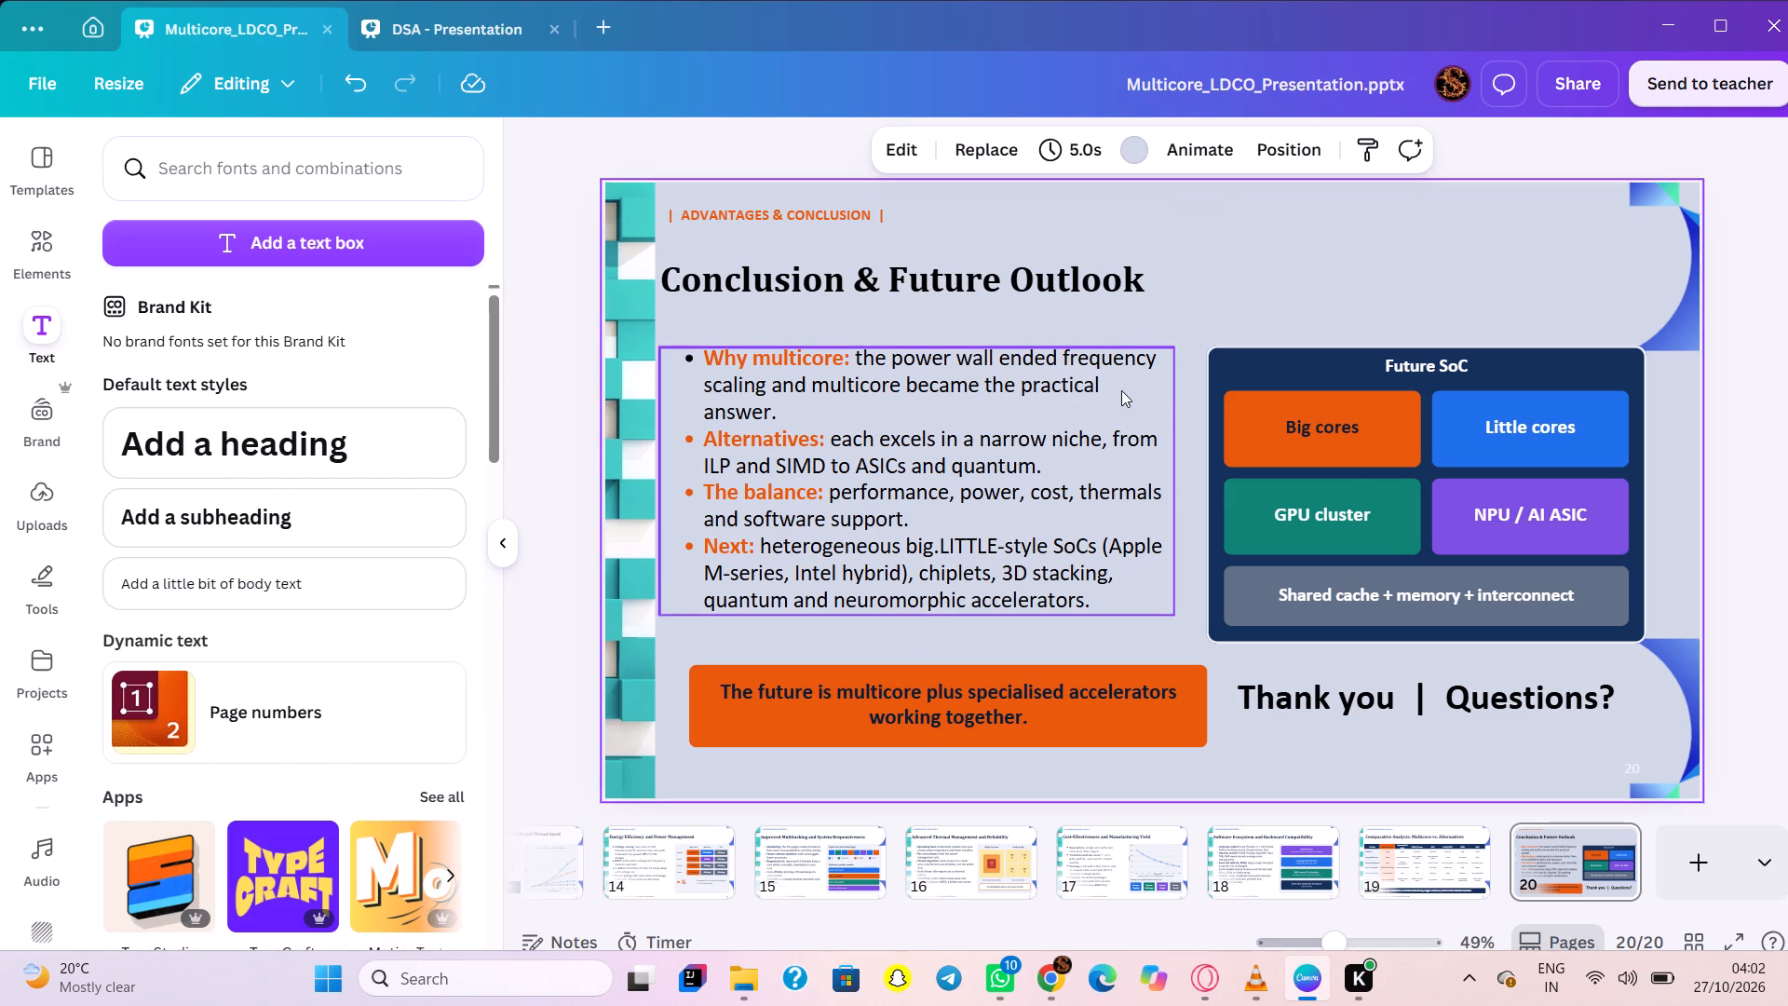
click(1631, 765)
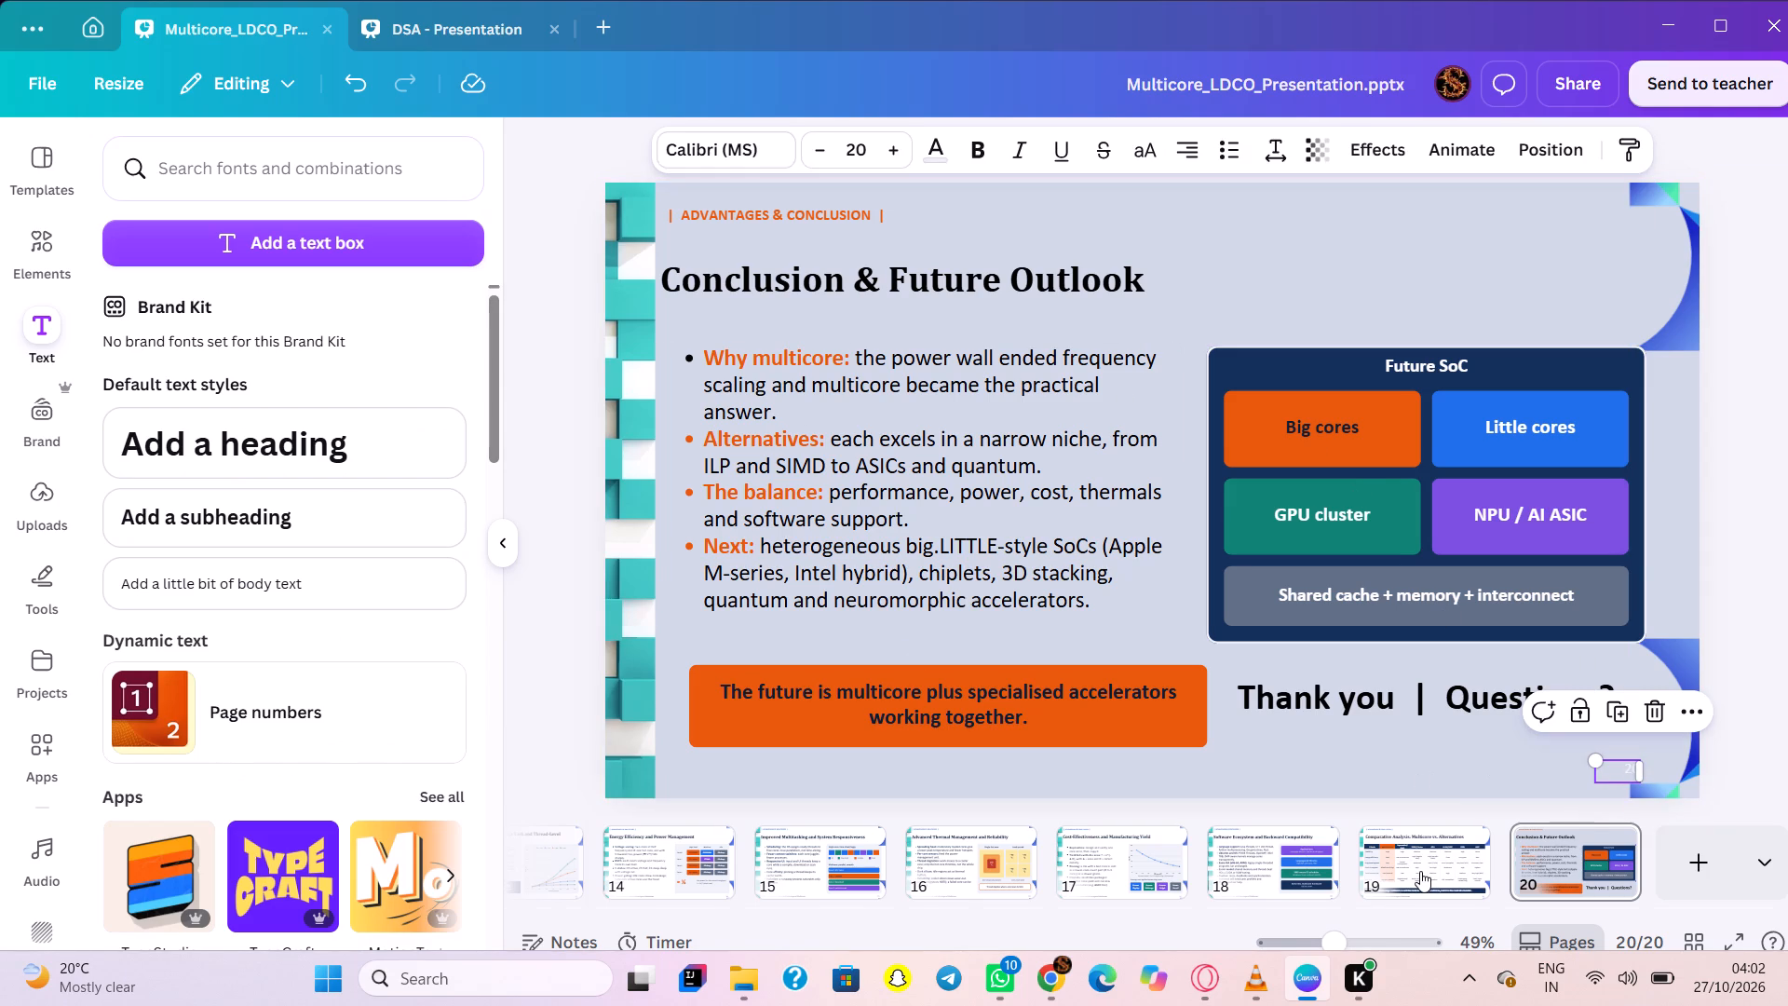
click(1420, 871)
click(1276, 885)
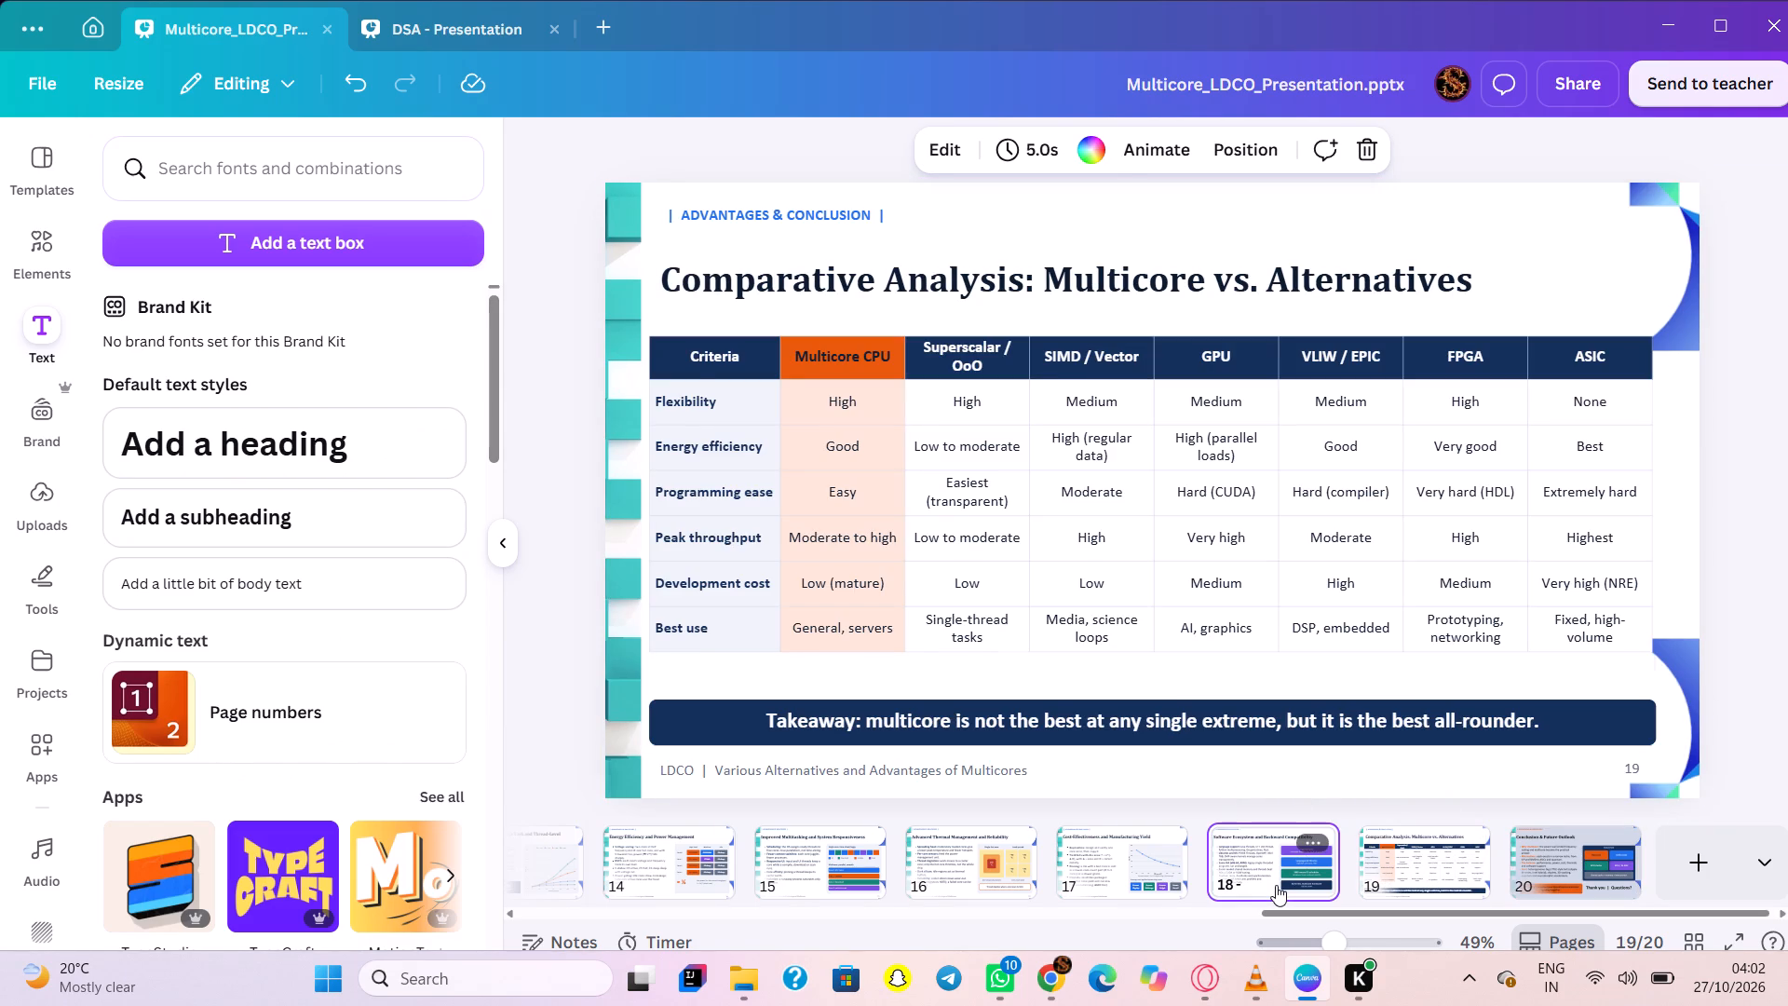
click(1408, 855)
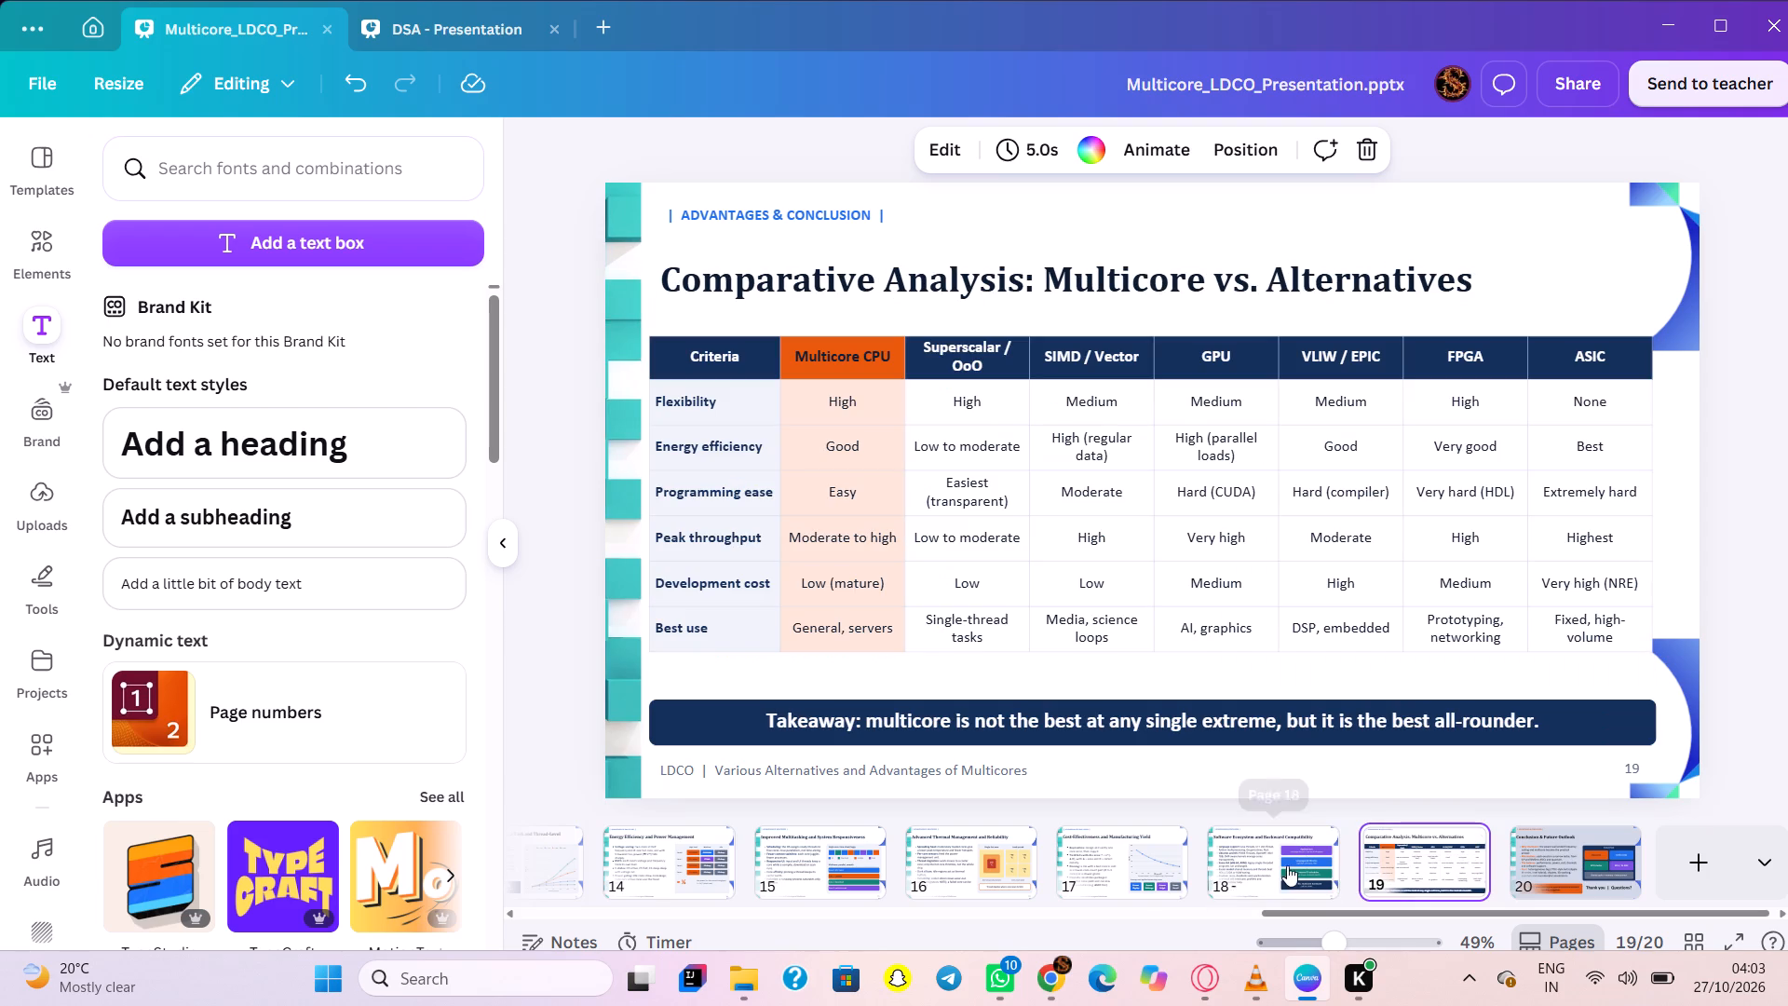
scroll(1287, 865, right, 16)
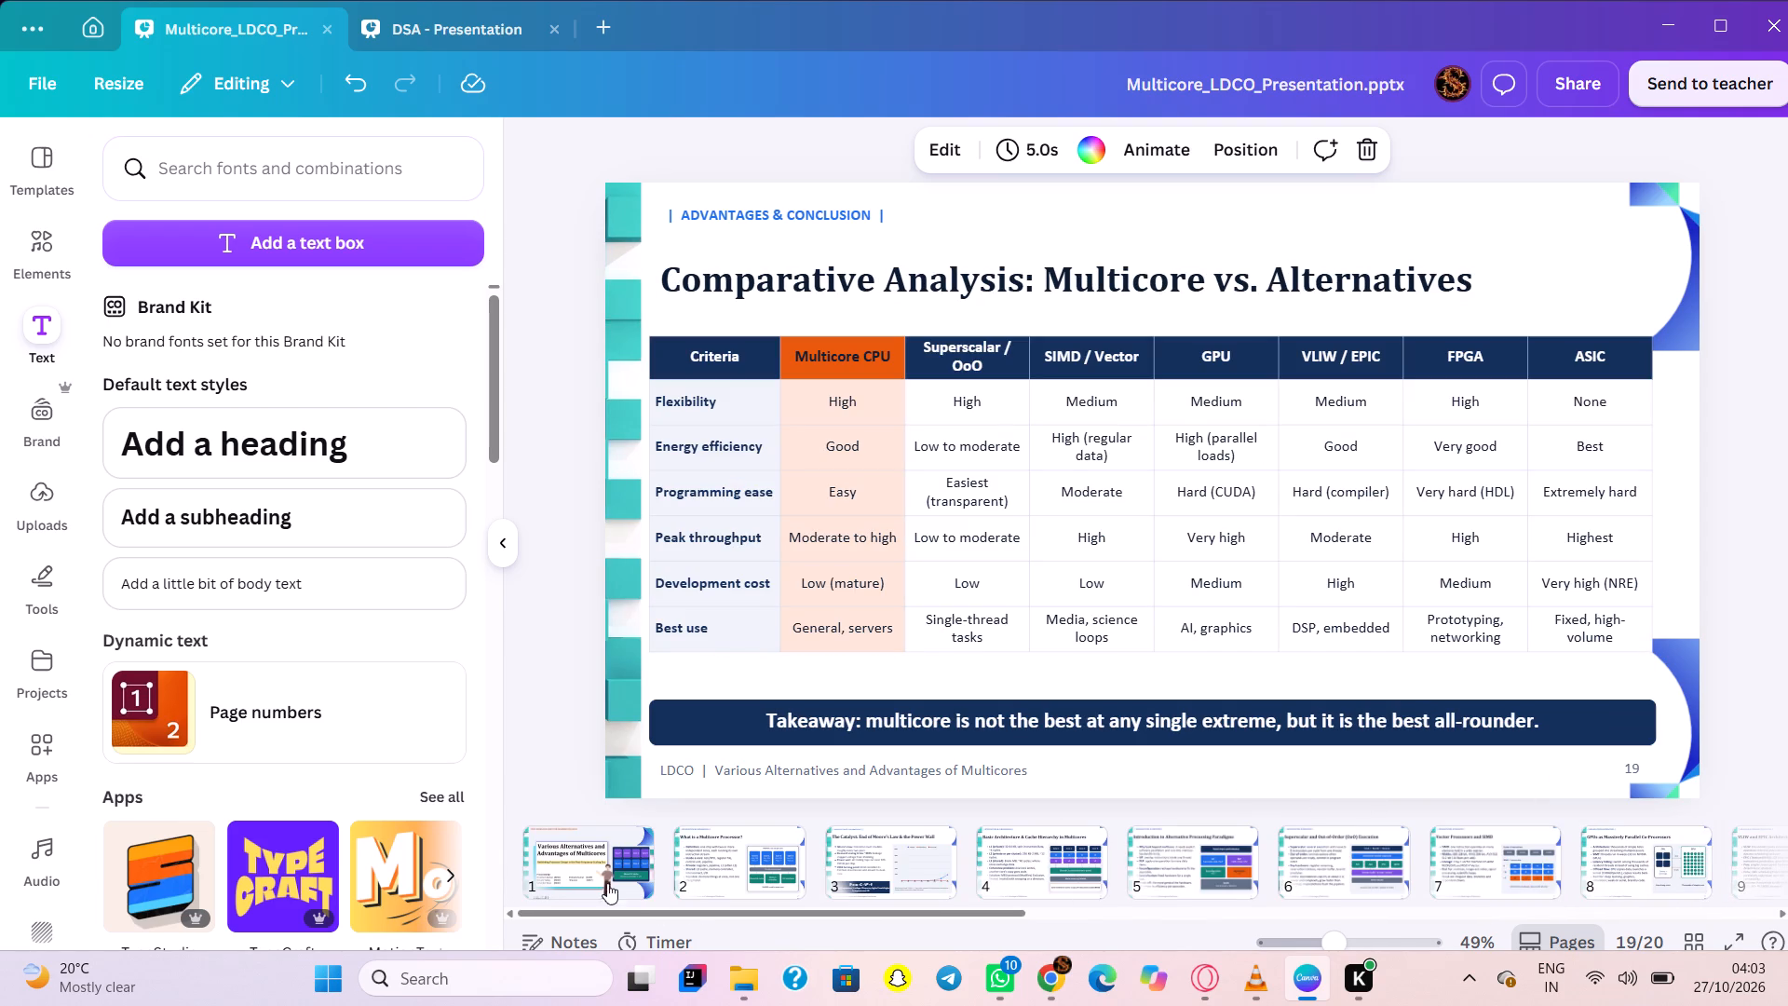
click(603, 875)
click(1170, 278)
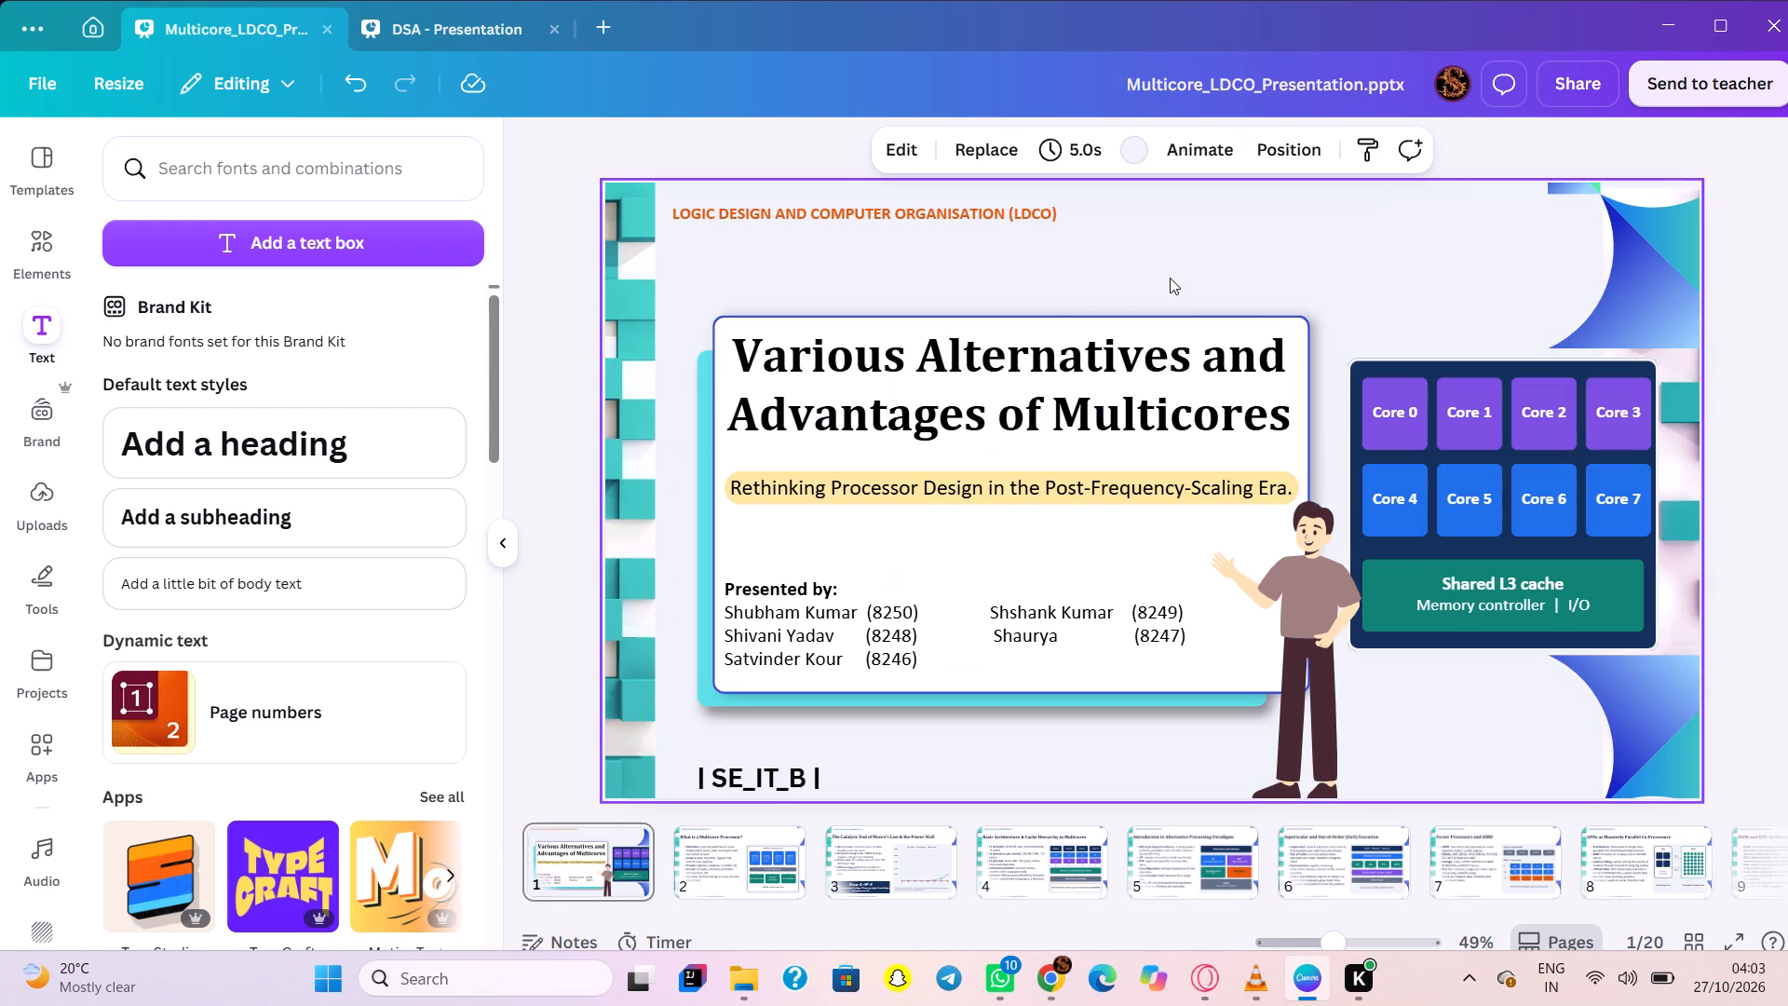
Change slide 20's background to the pale lavender already used in the design, as on the title slide.
scroll(1537, 865, left, 8)
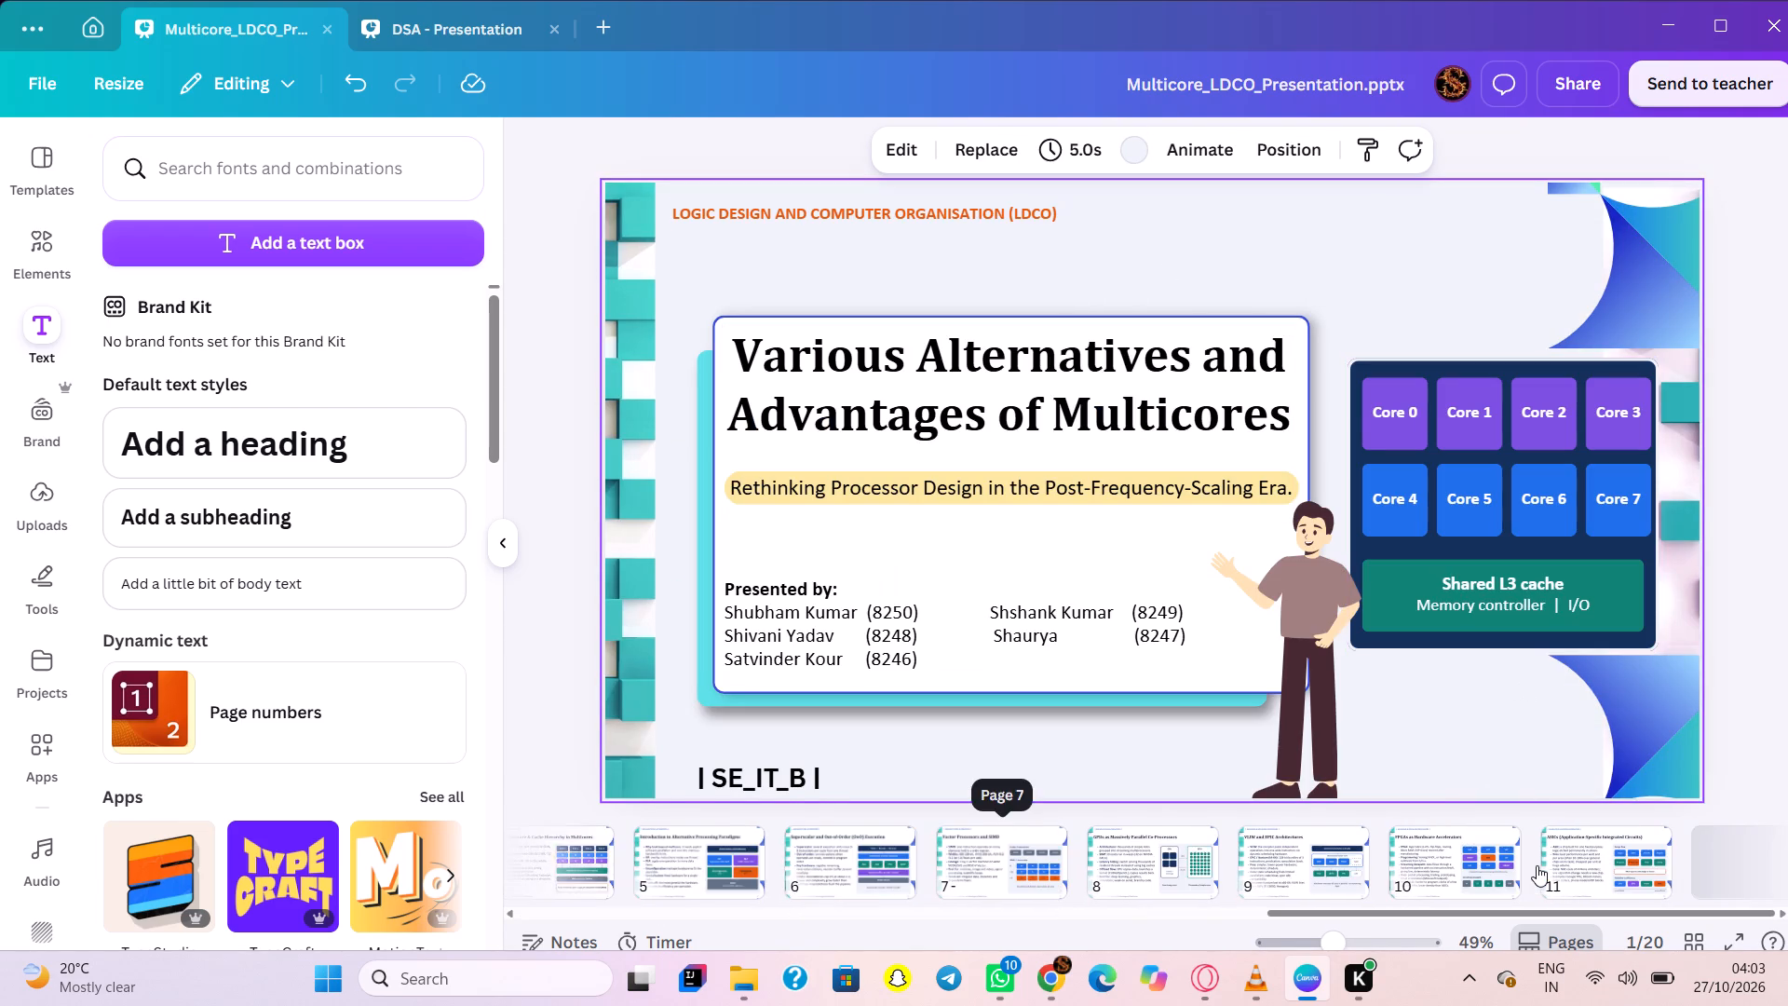
scroll(1537, 865, left, 6)
click(1585, 877)
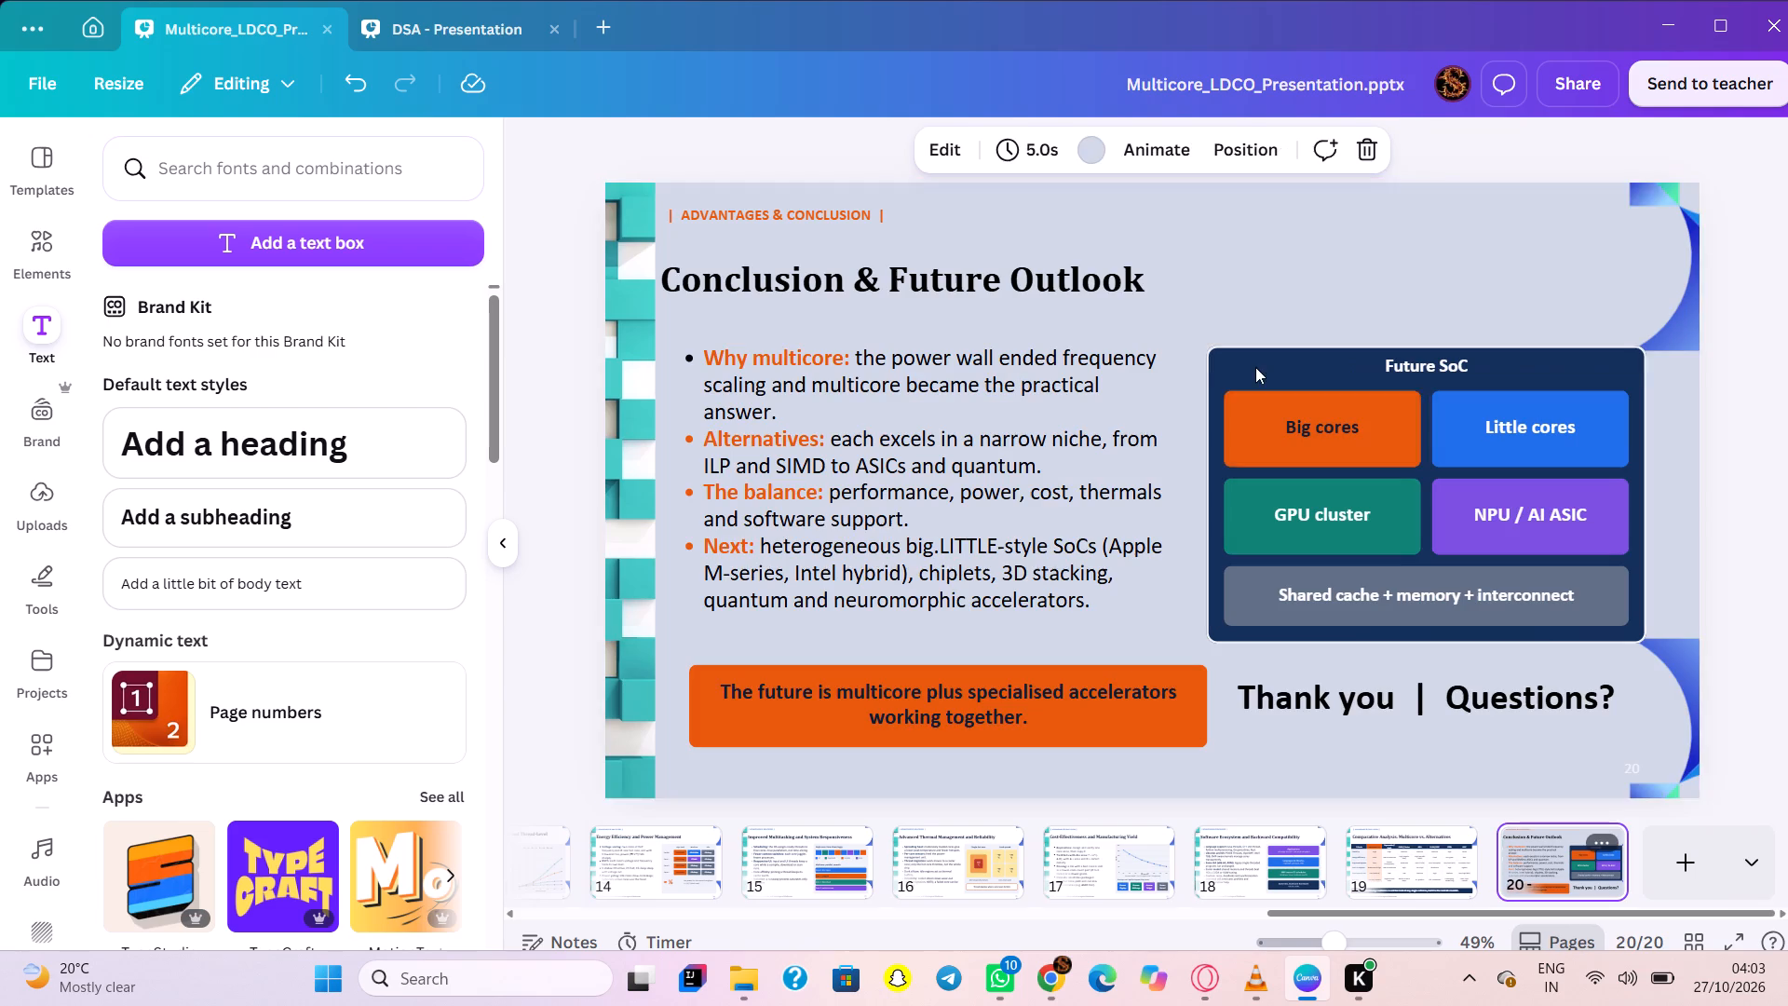
click(1084, 141)
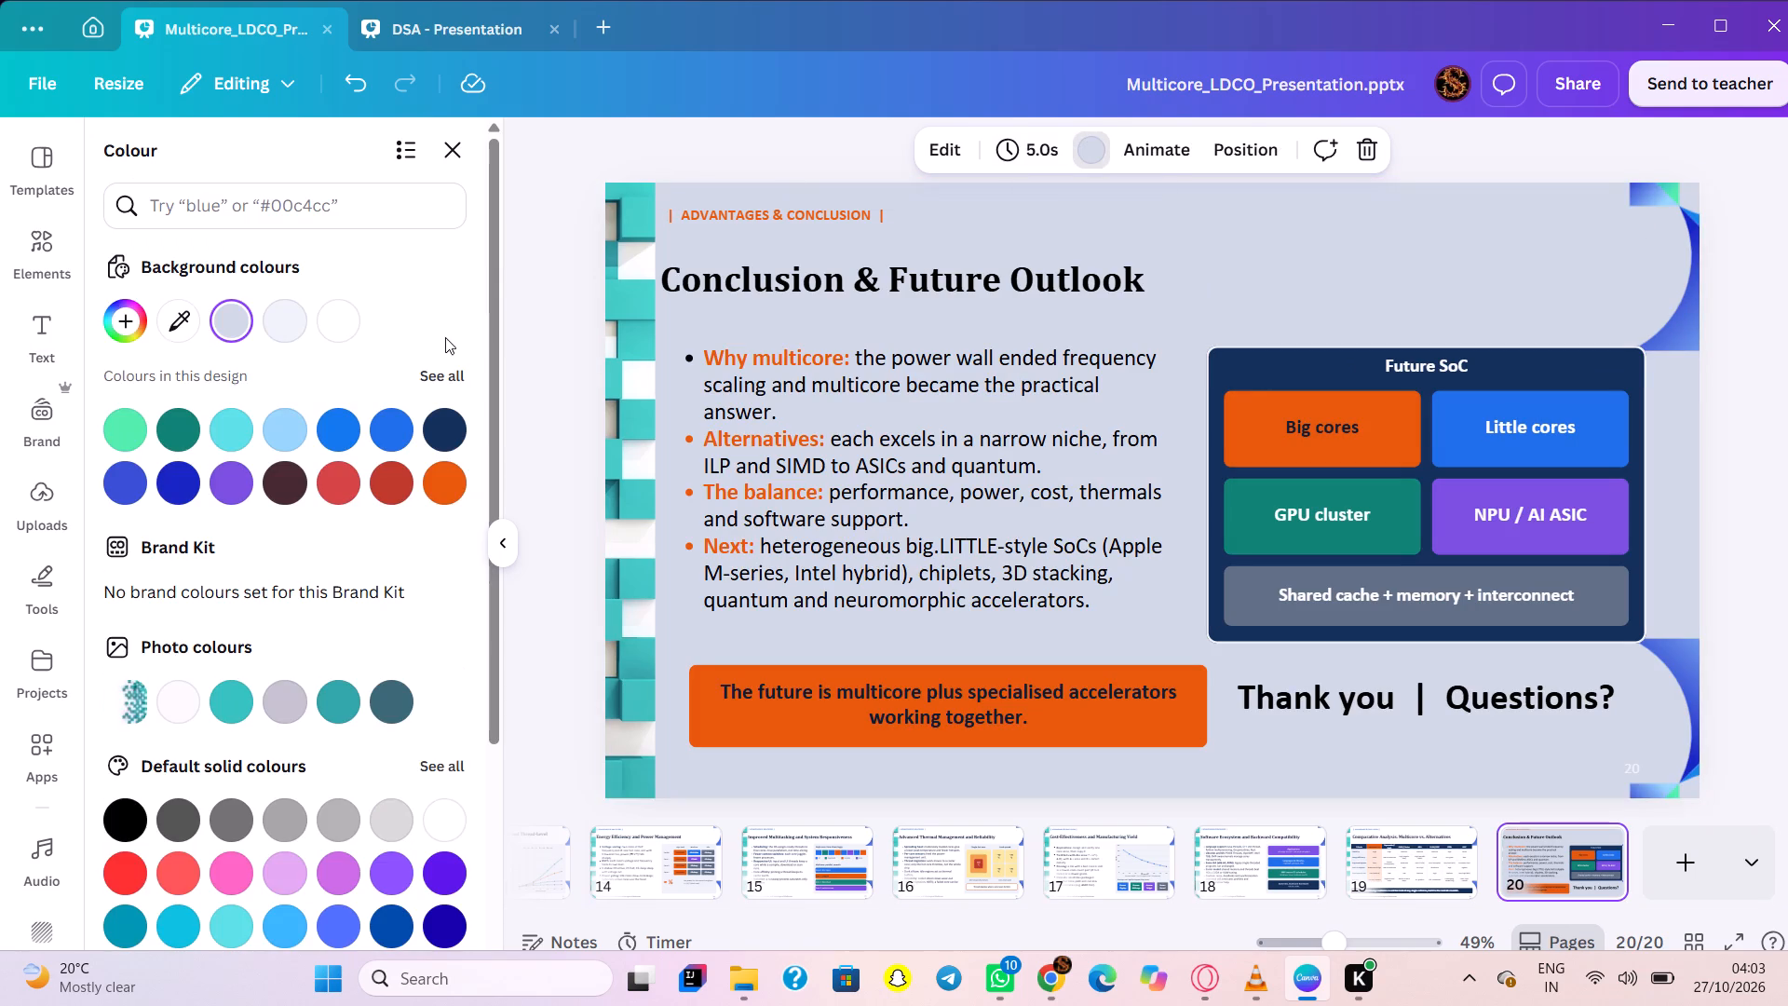
click(291, 325)
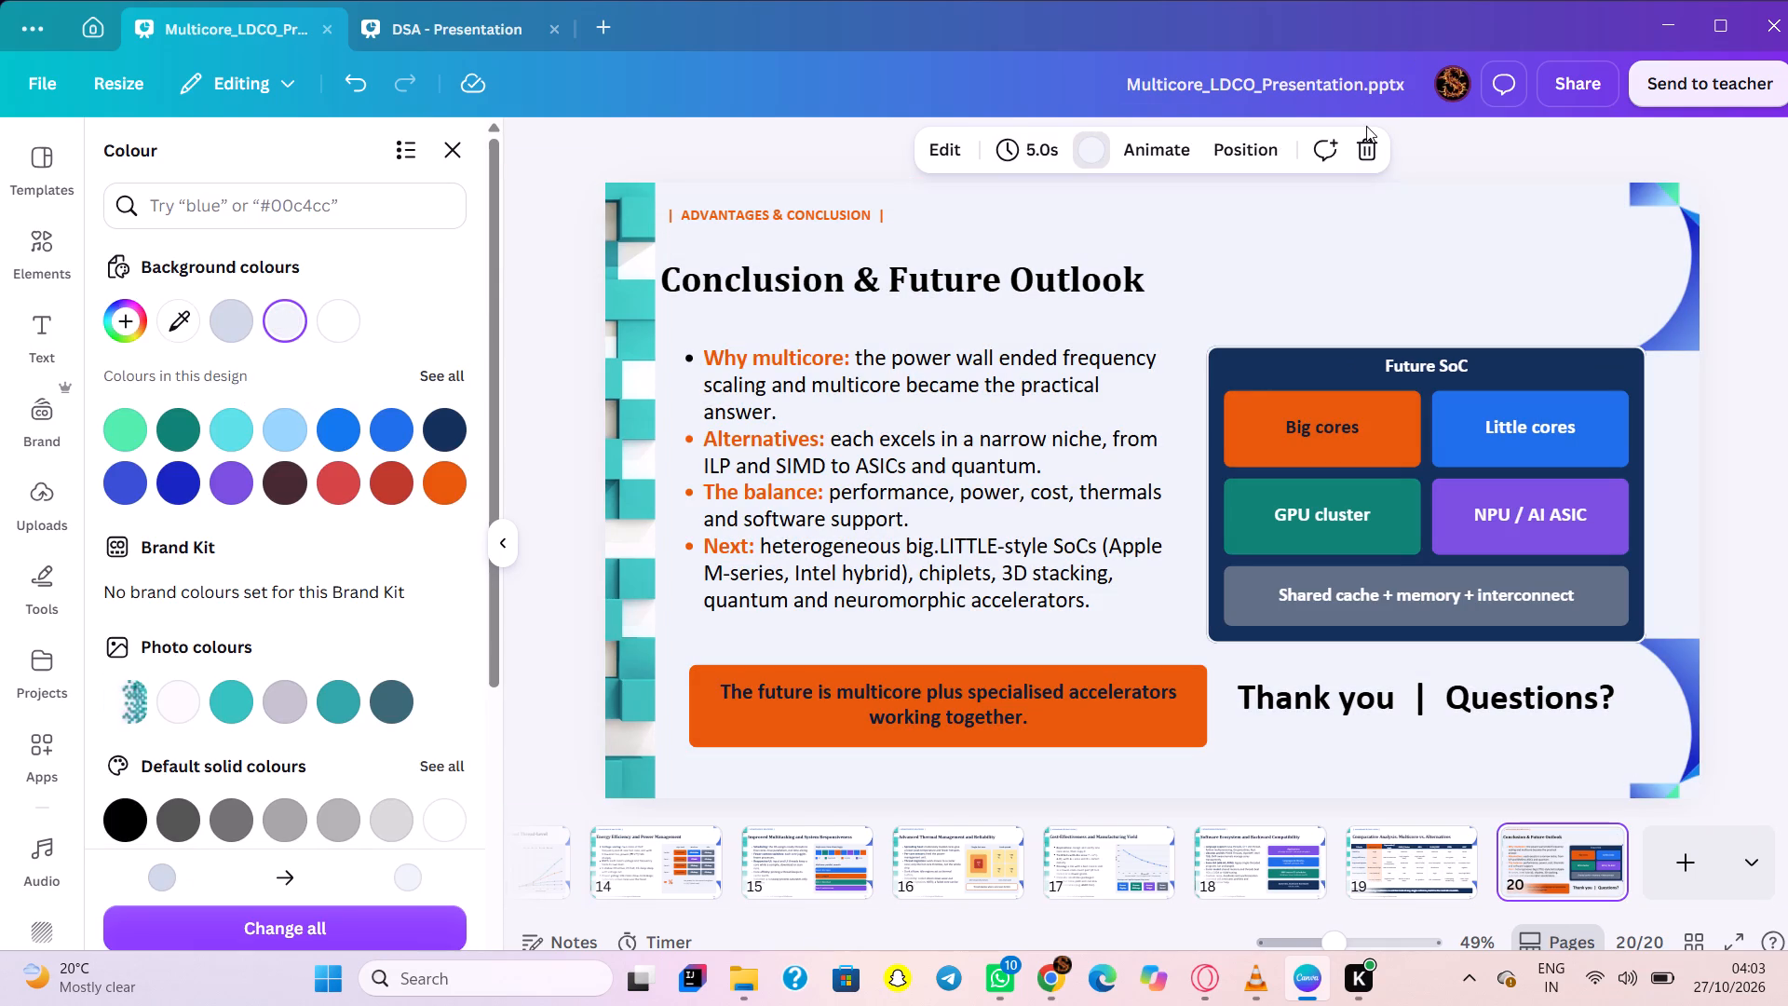
click(1408, 203)
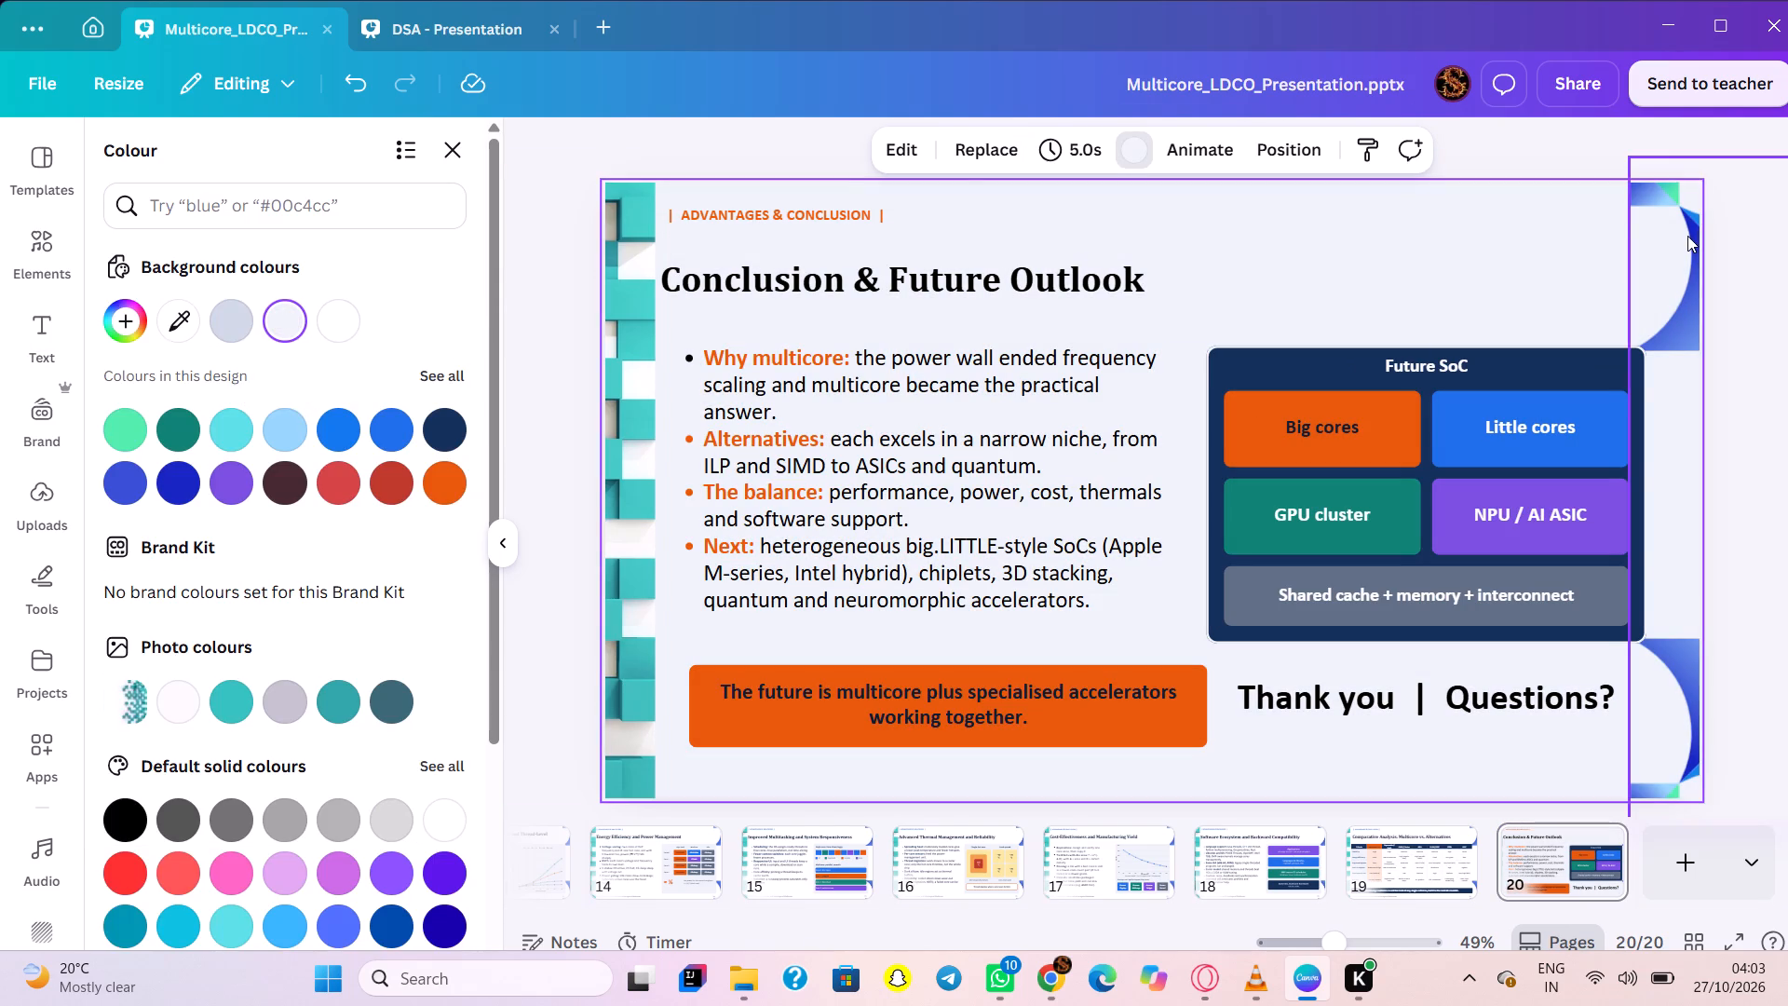
Move slide 20's grouped blue curved border slightly left so more of it shows within the slide.
drag(1687, 236, 1655, 237)
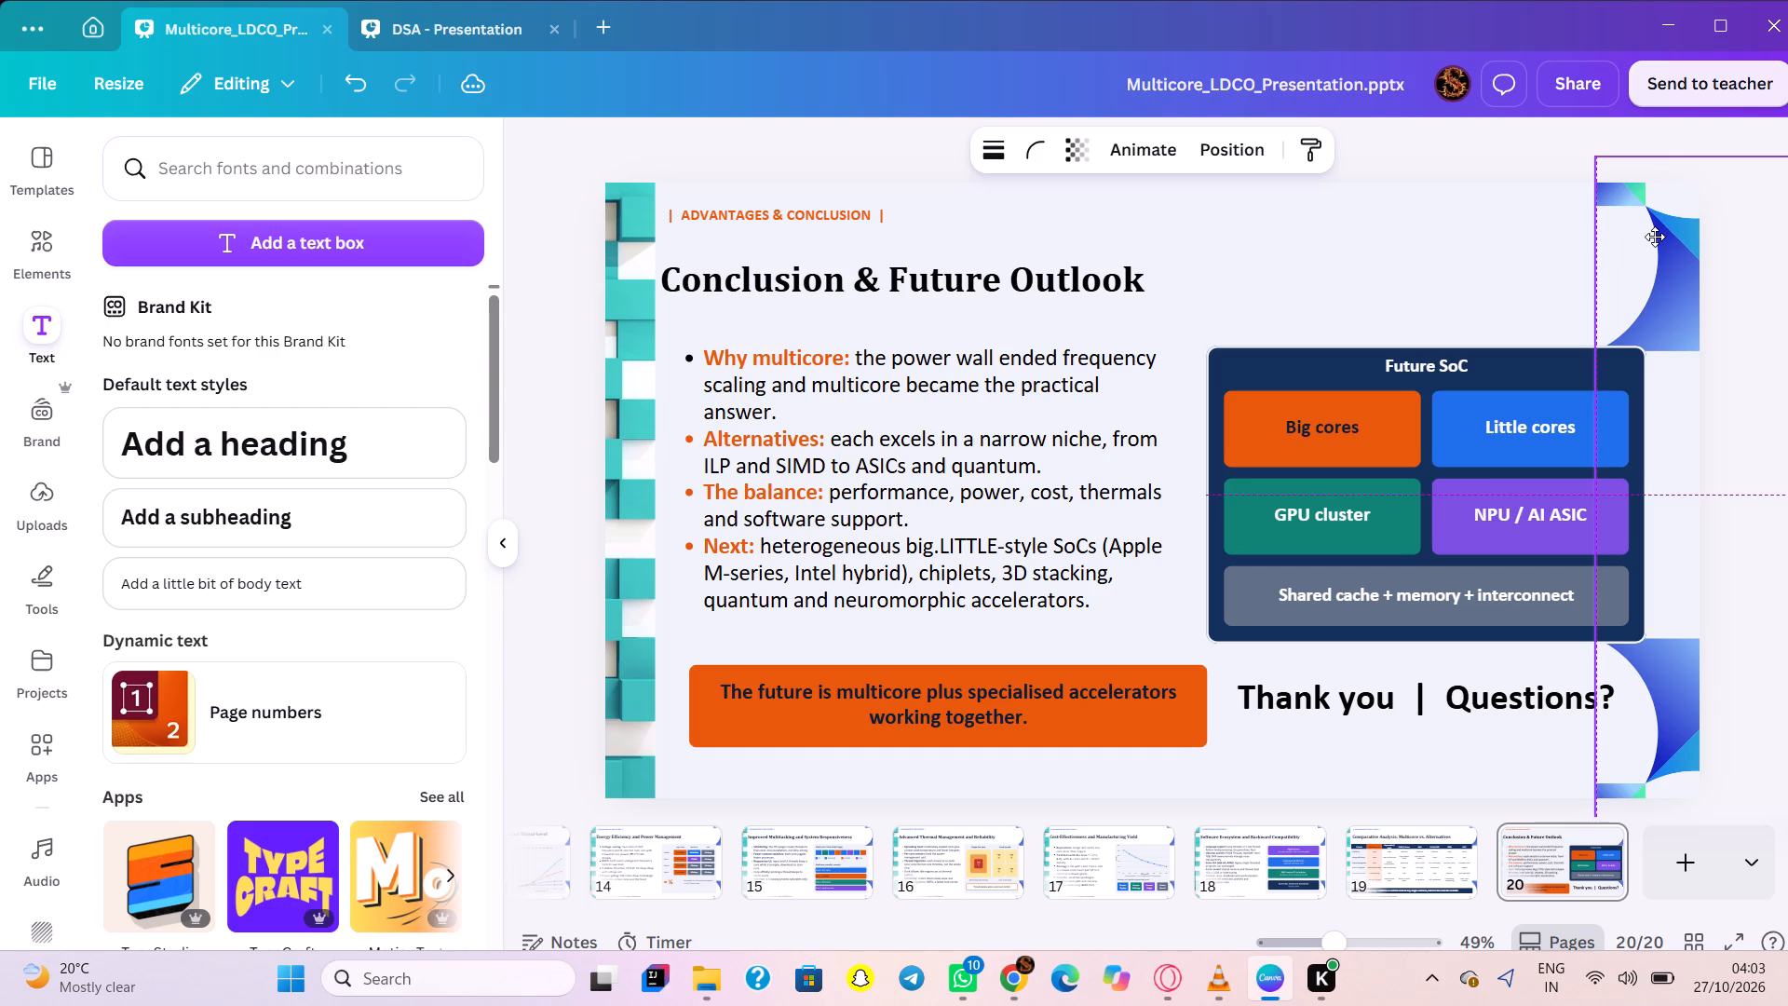
drag(1655, 237, 1657, 238)
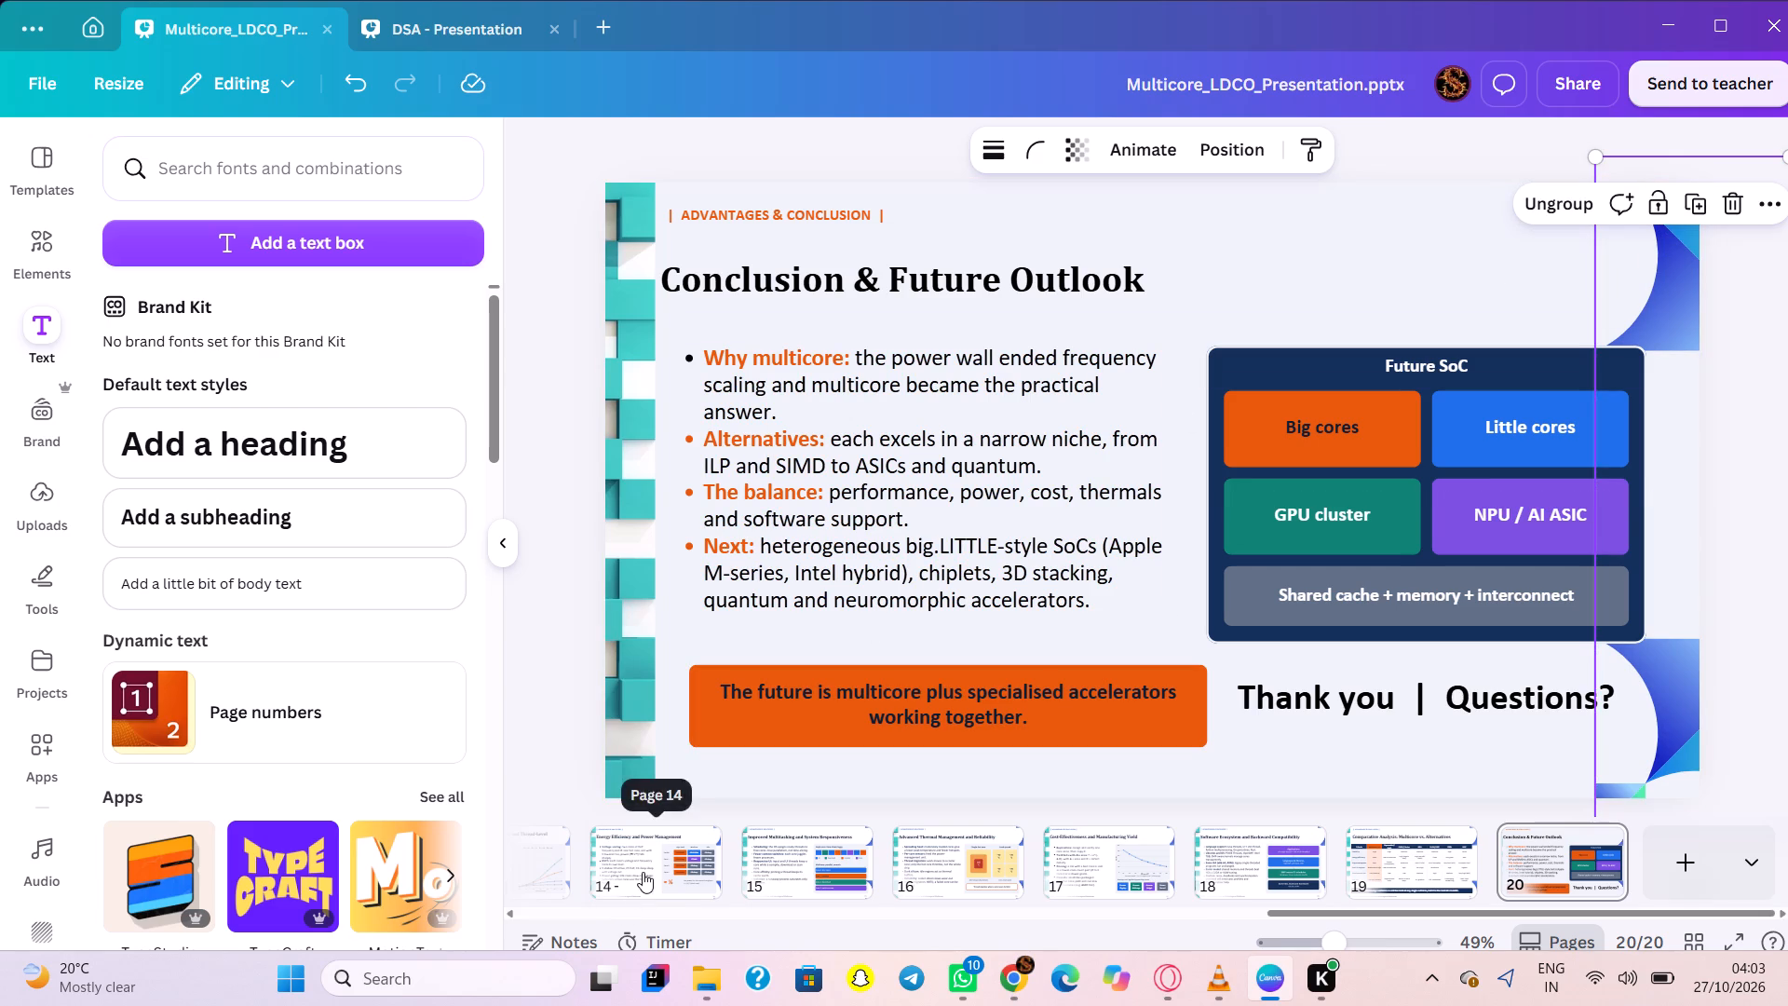
Go back to slide 1, the title slide.
scroll(643, 871, right, 12)
scroll(643, 871, right, 9)
click(624, 871)
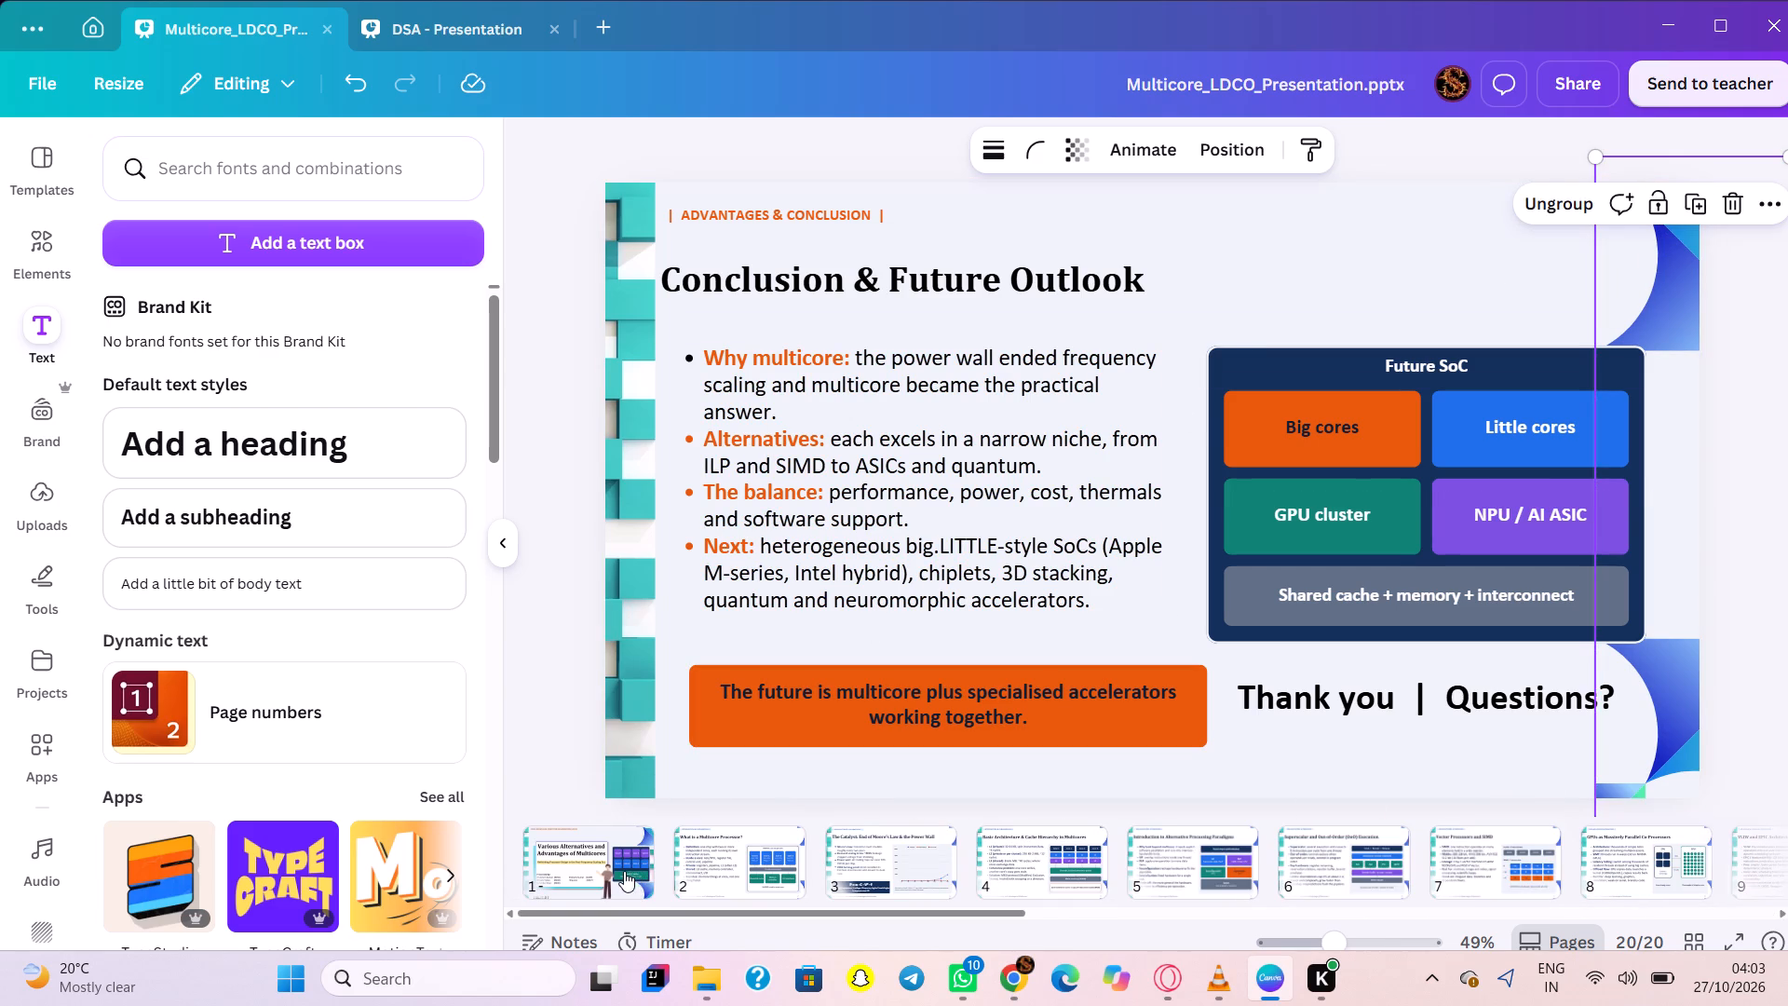
Copy the narrow teal-block image behind the blue curves at slide 1's right edge, and return to slide 20.
click(1689, 509)
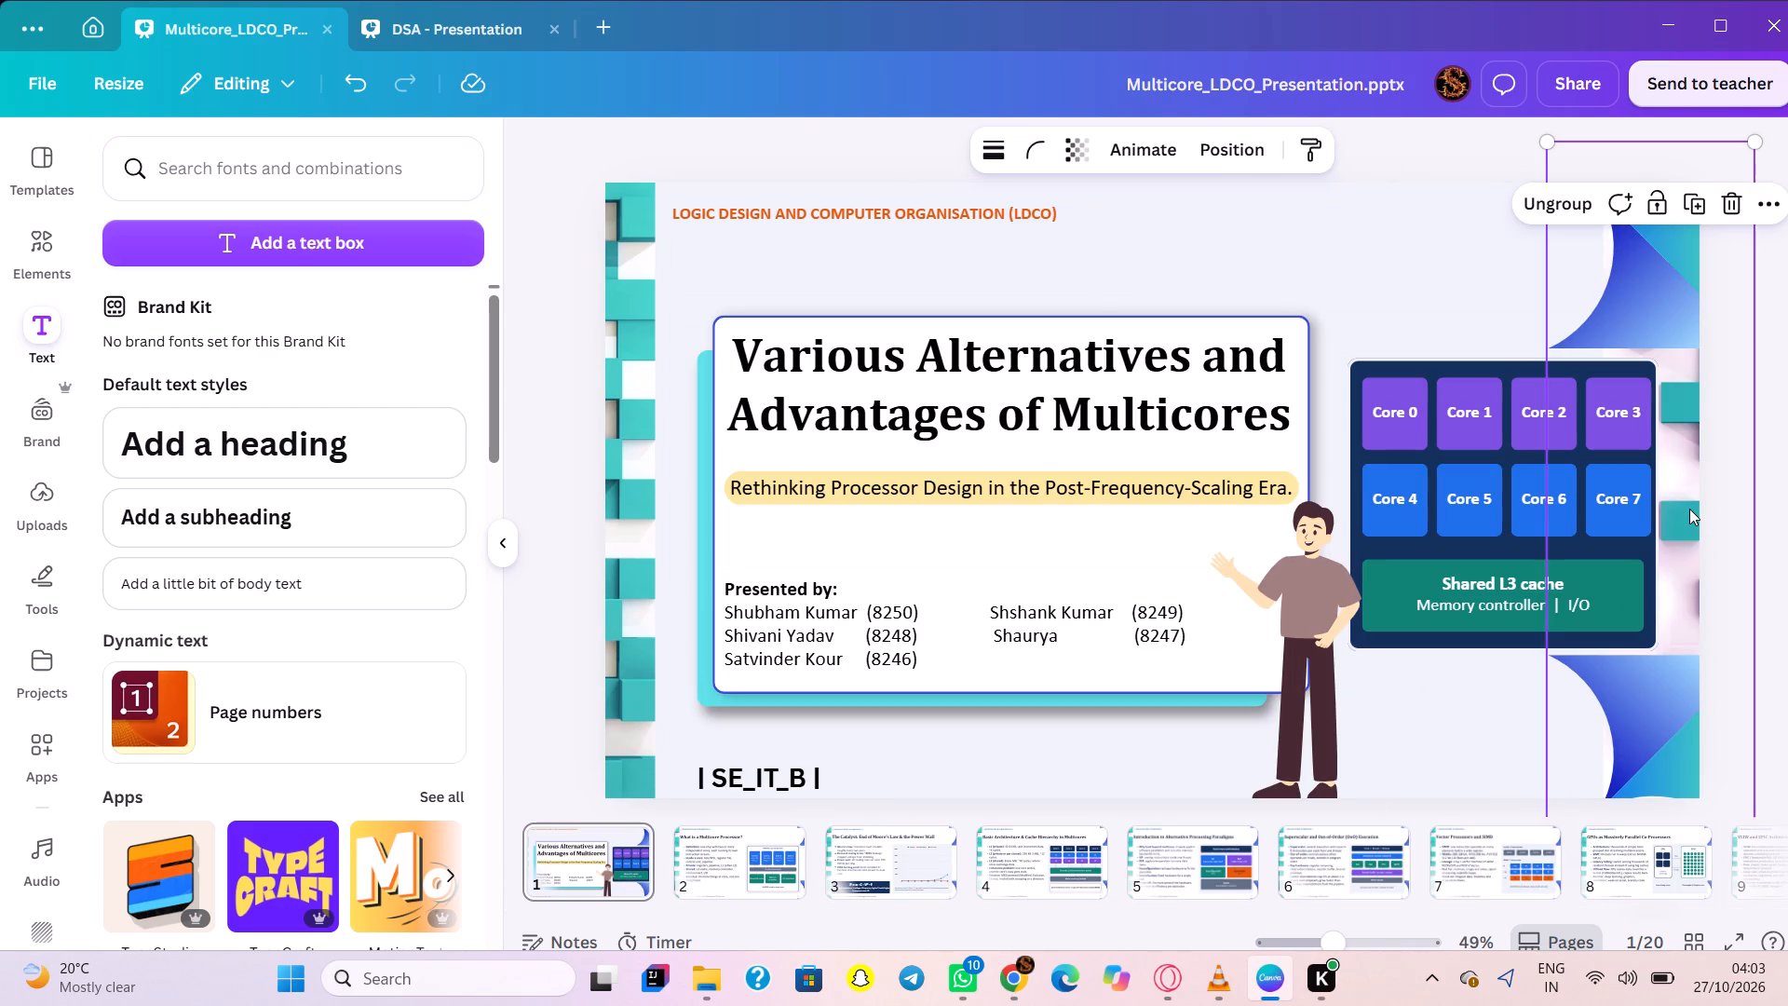
click(1240, 156)
scroll(317, 613, down, 7)
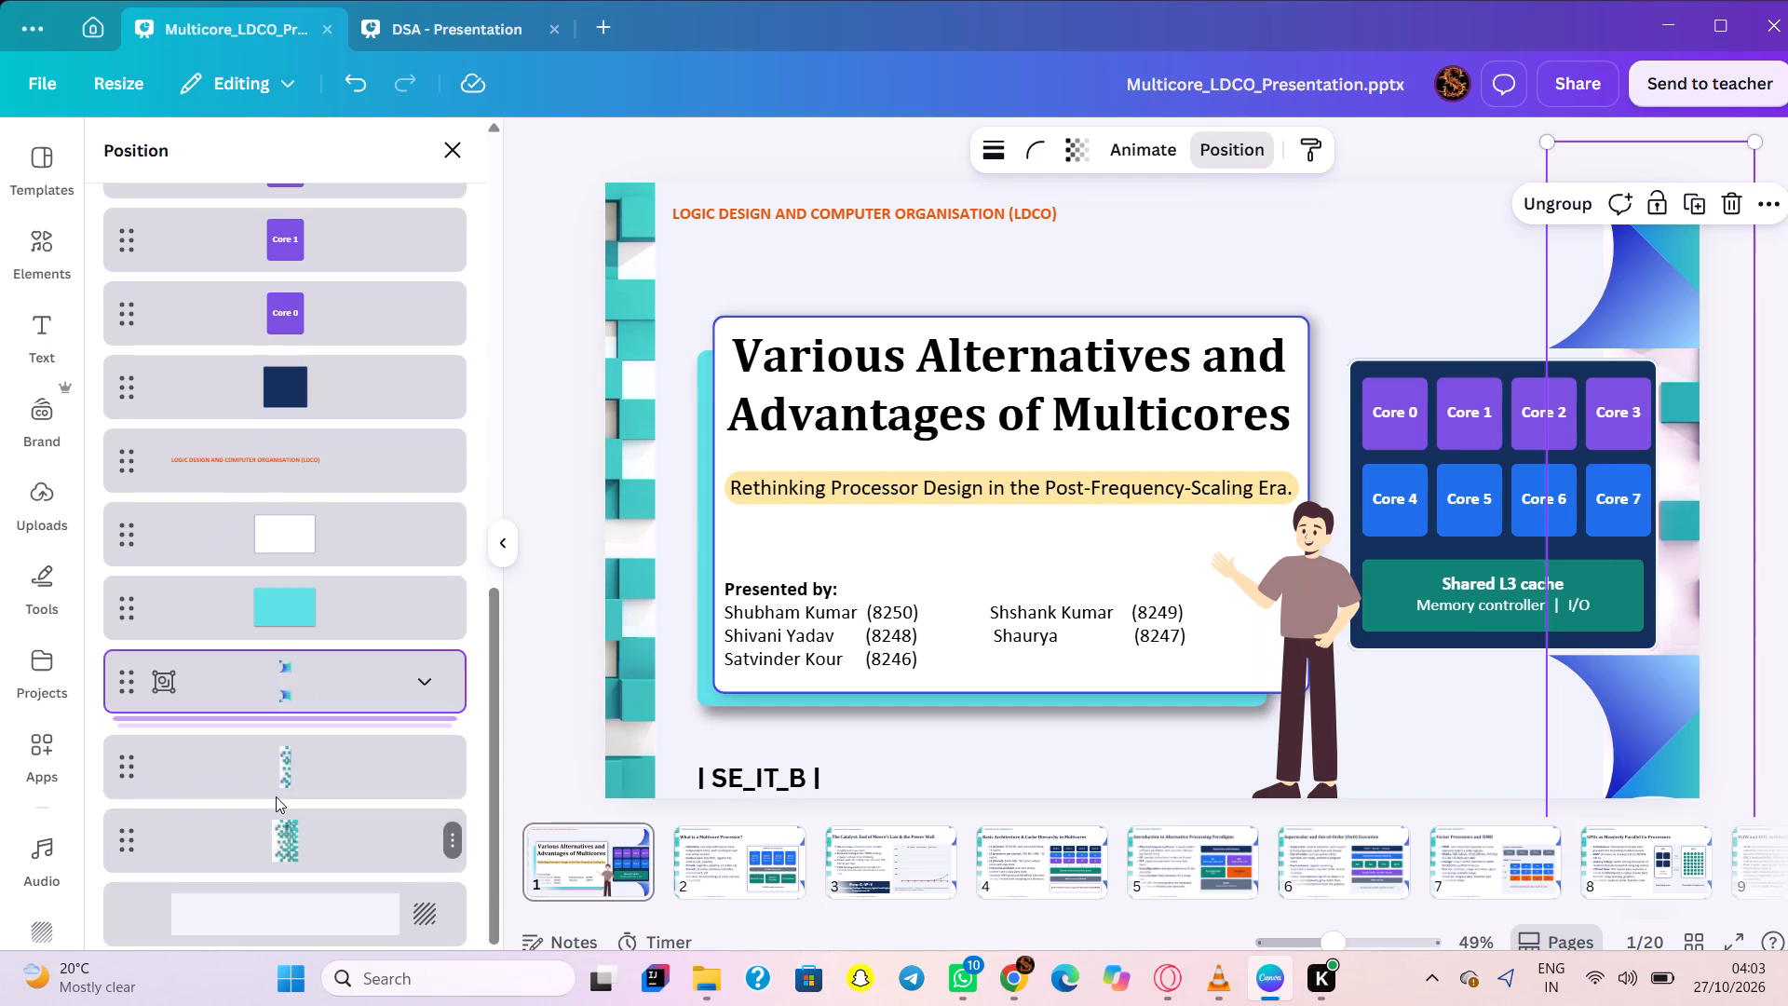
click(287, 768)
key(ctrl+c)
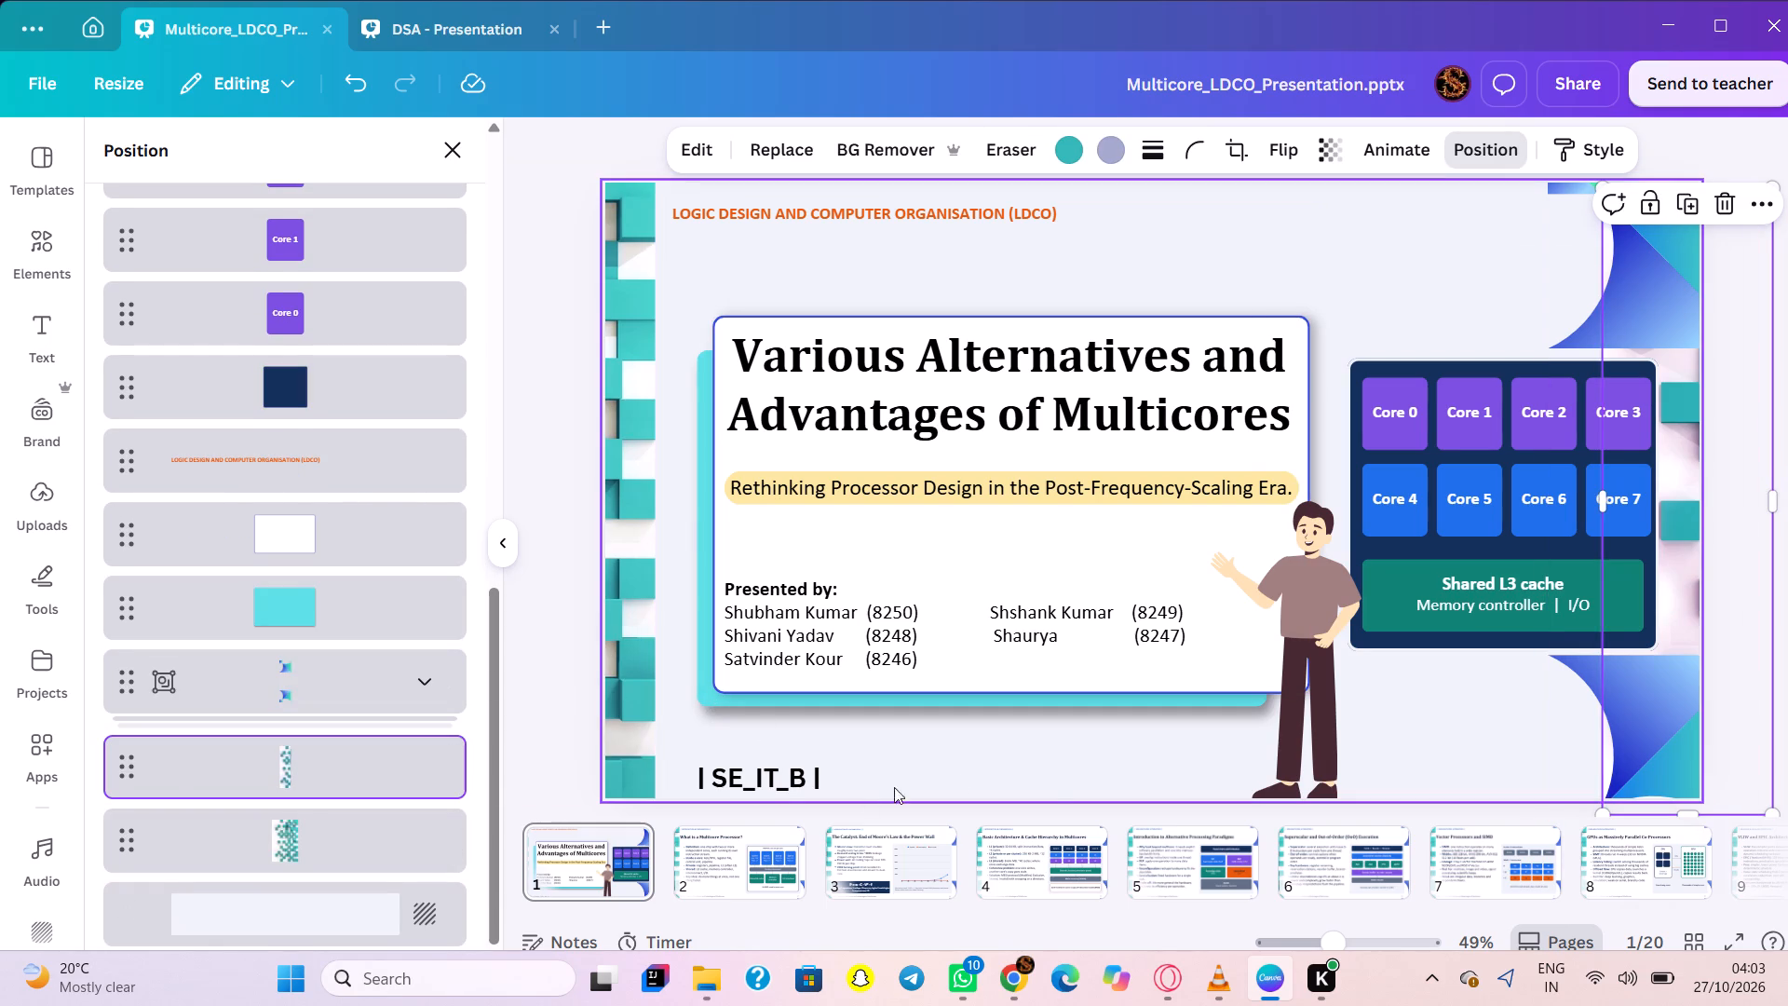
scroll(1380, 863, left, 9)
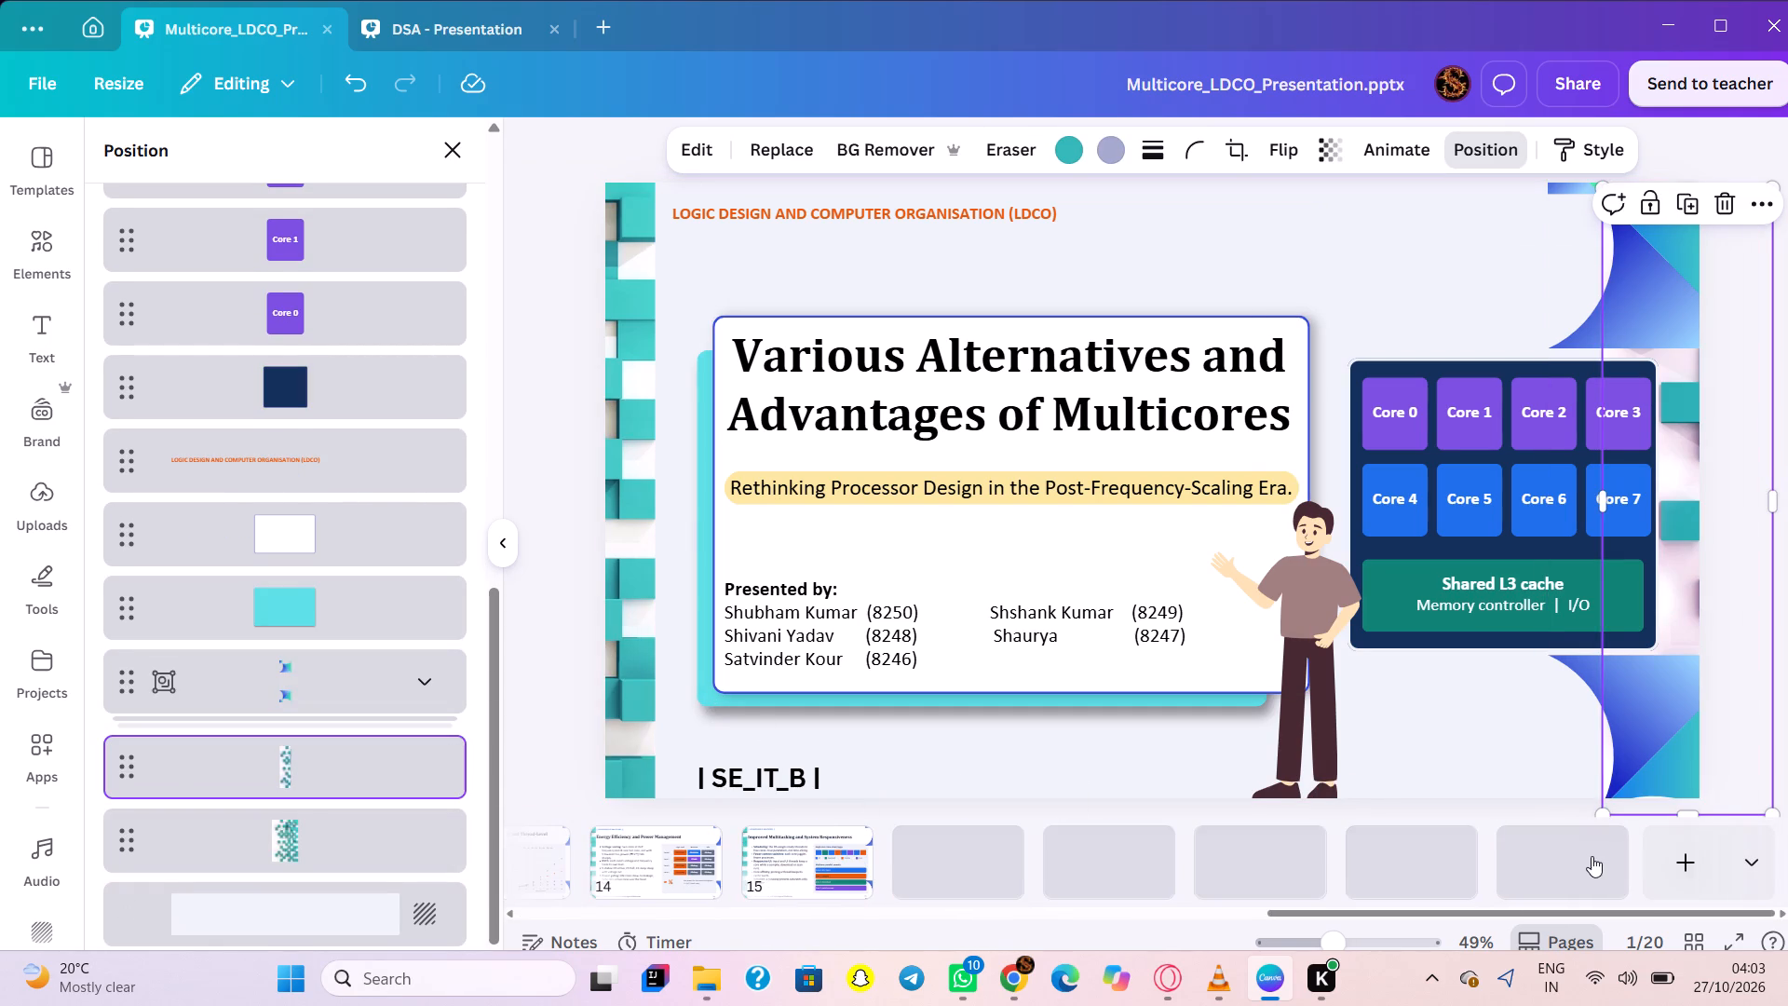
scroll(1592, 856, left, 4)
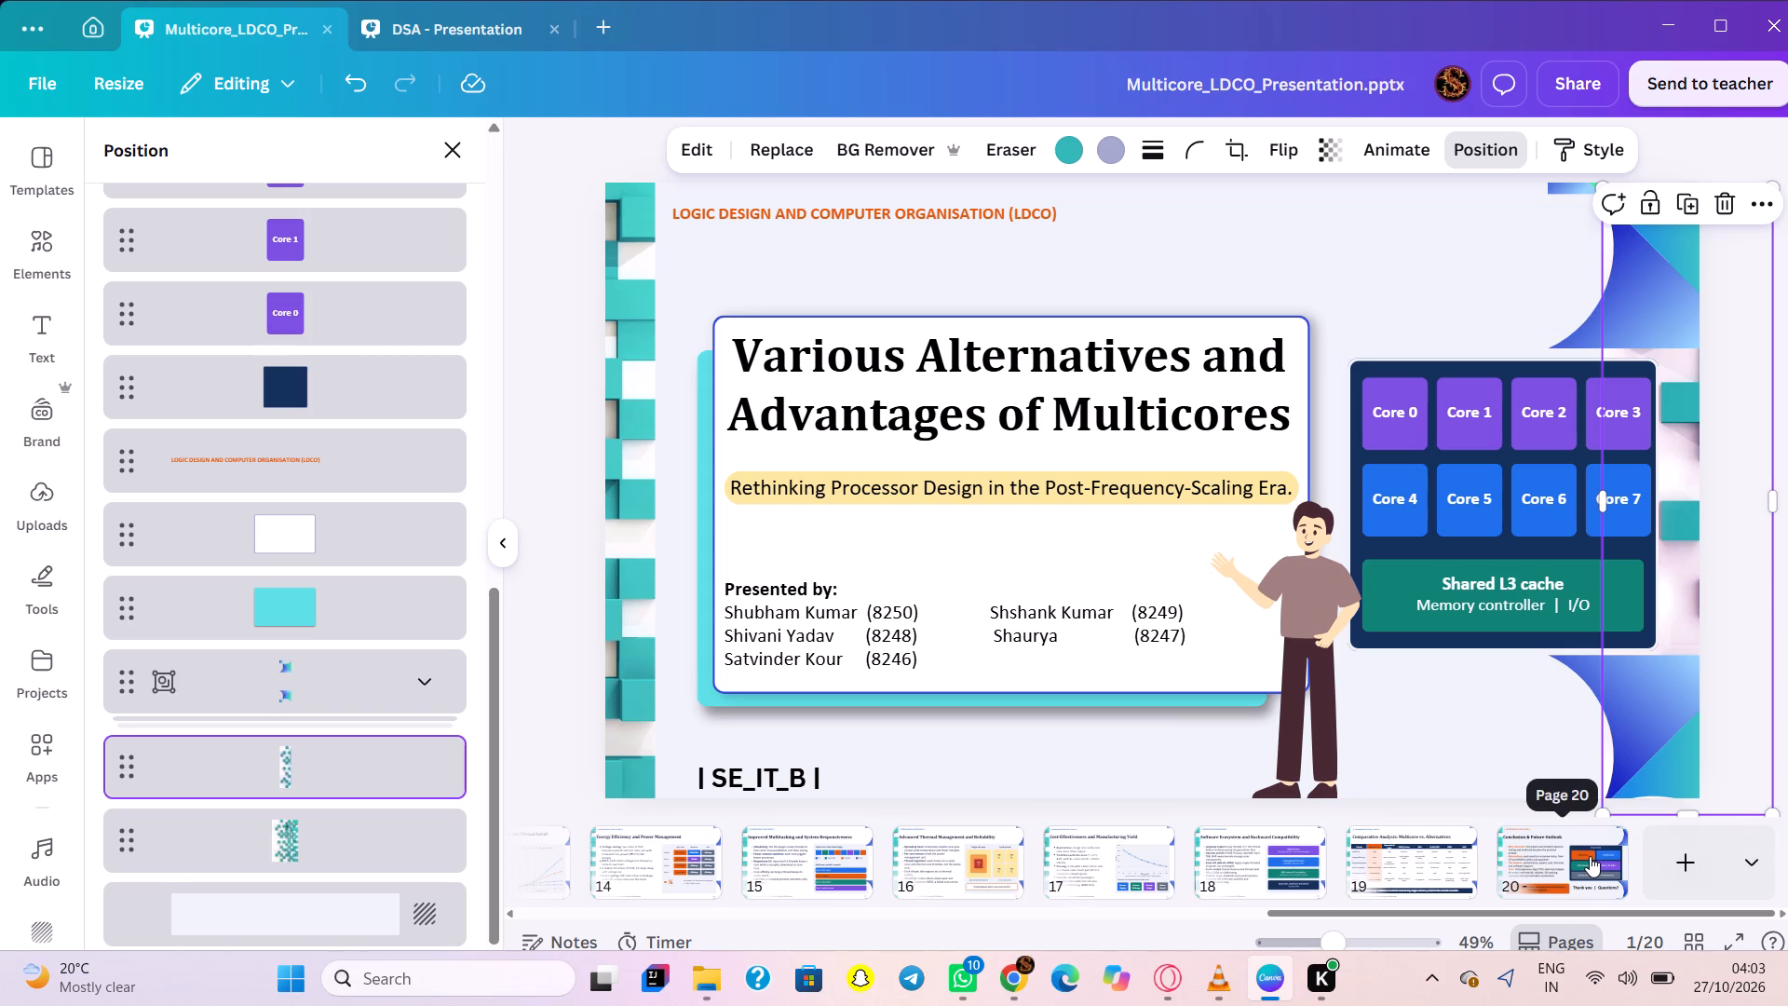
click(1545, 863)
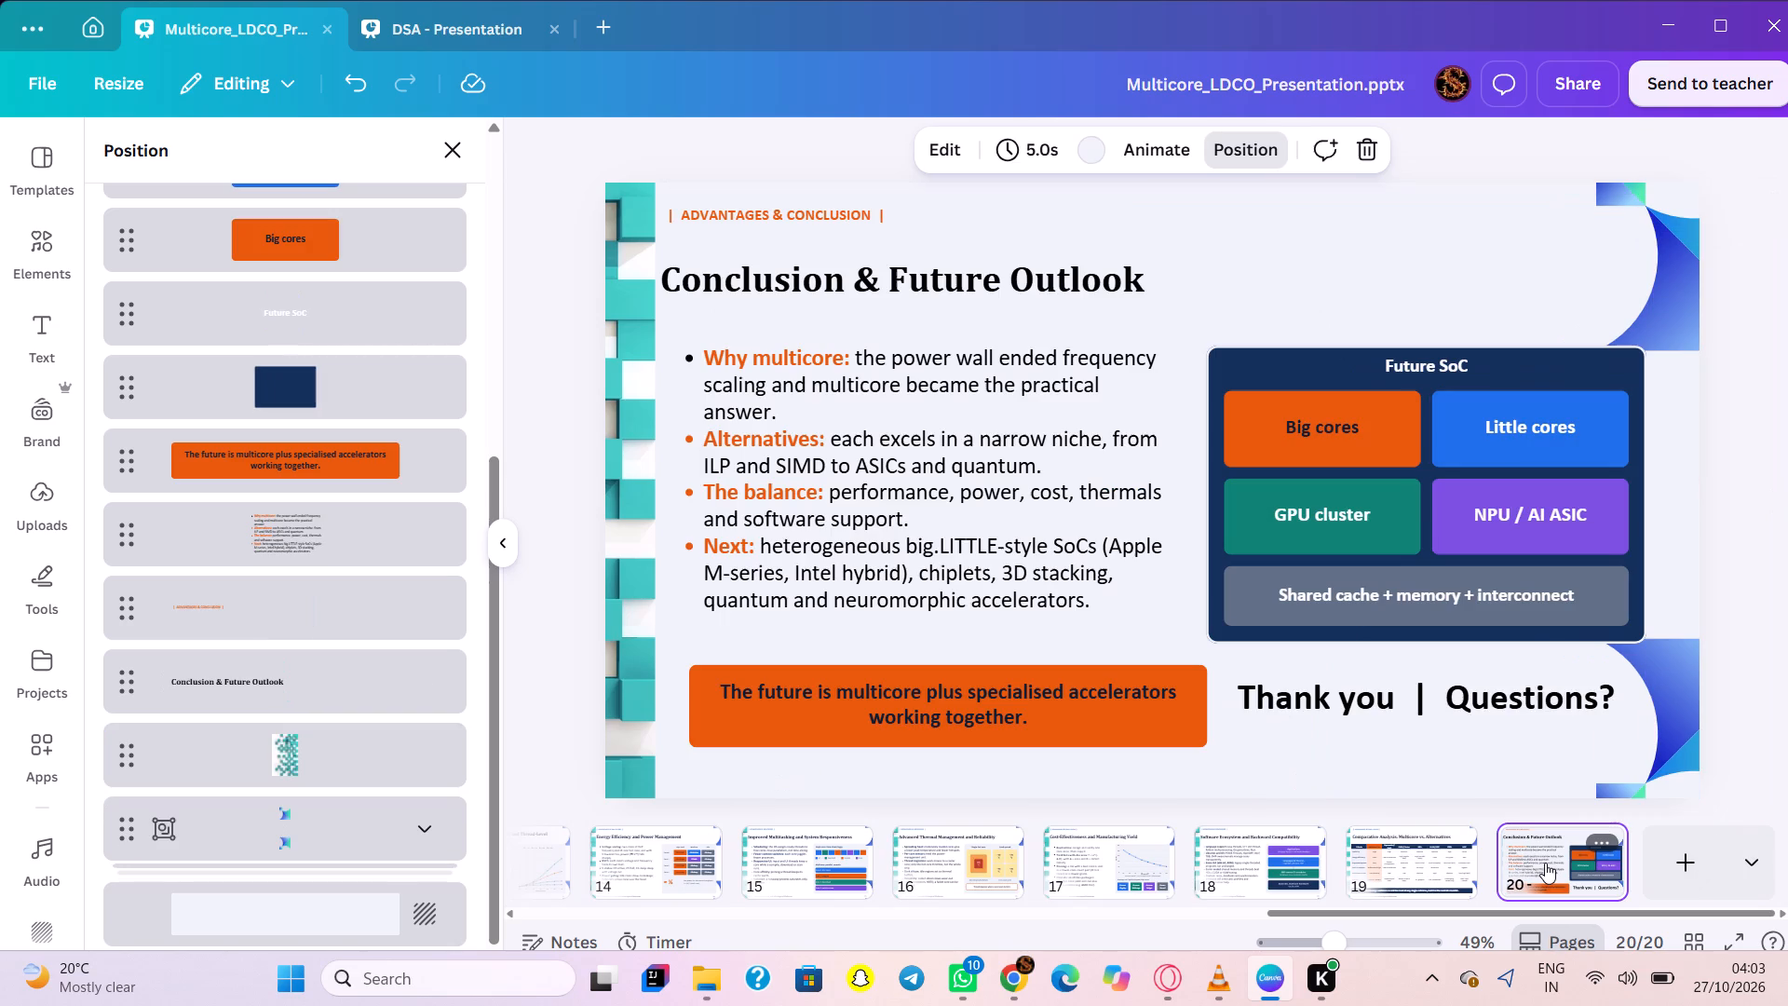
Paste the copied teal-block image onto slide 20 and layer it behind the blue curves, directly above the background.
key(ctrl+v)
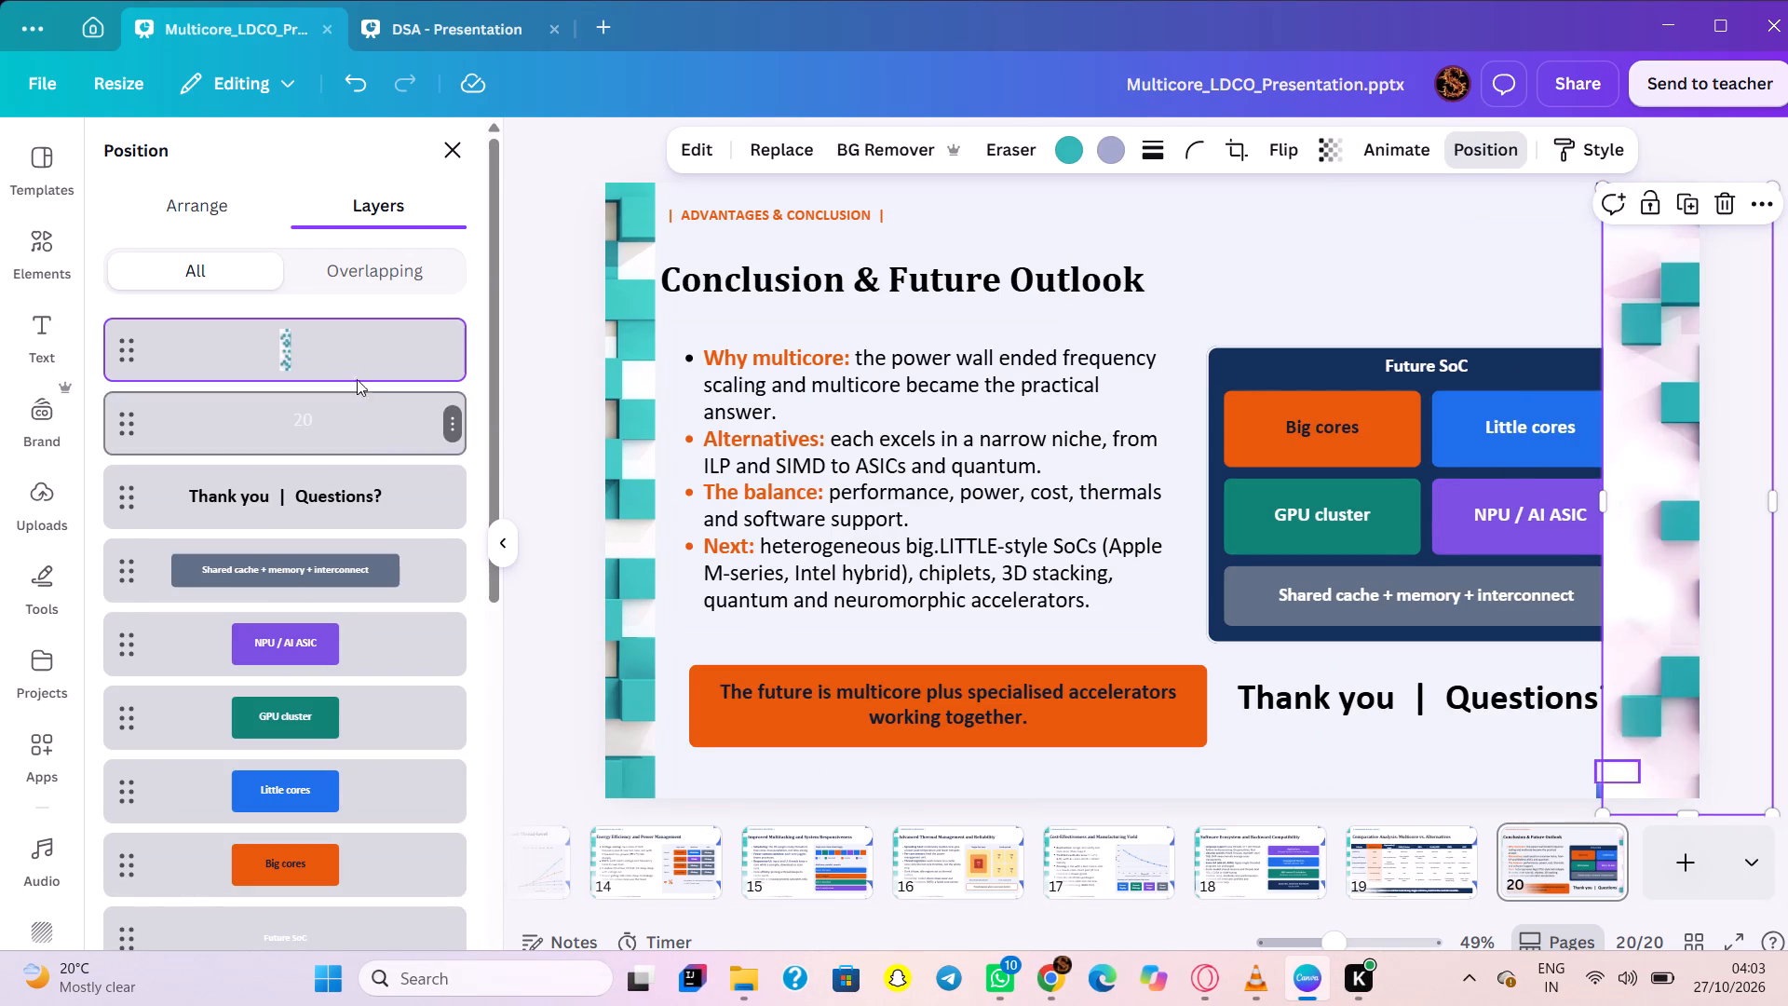
drag(349, 367, 235, 1005)
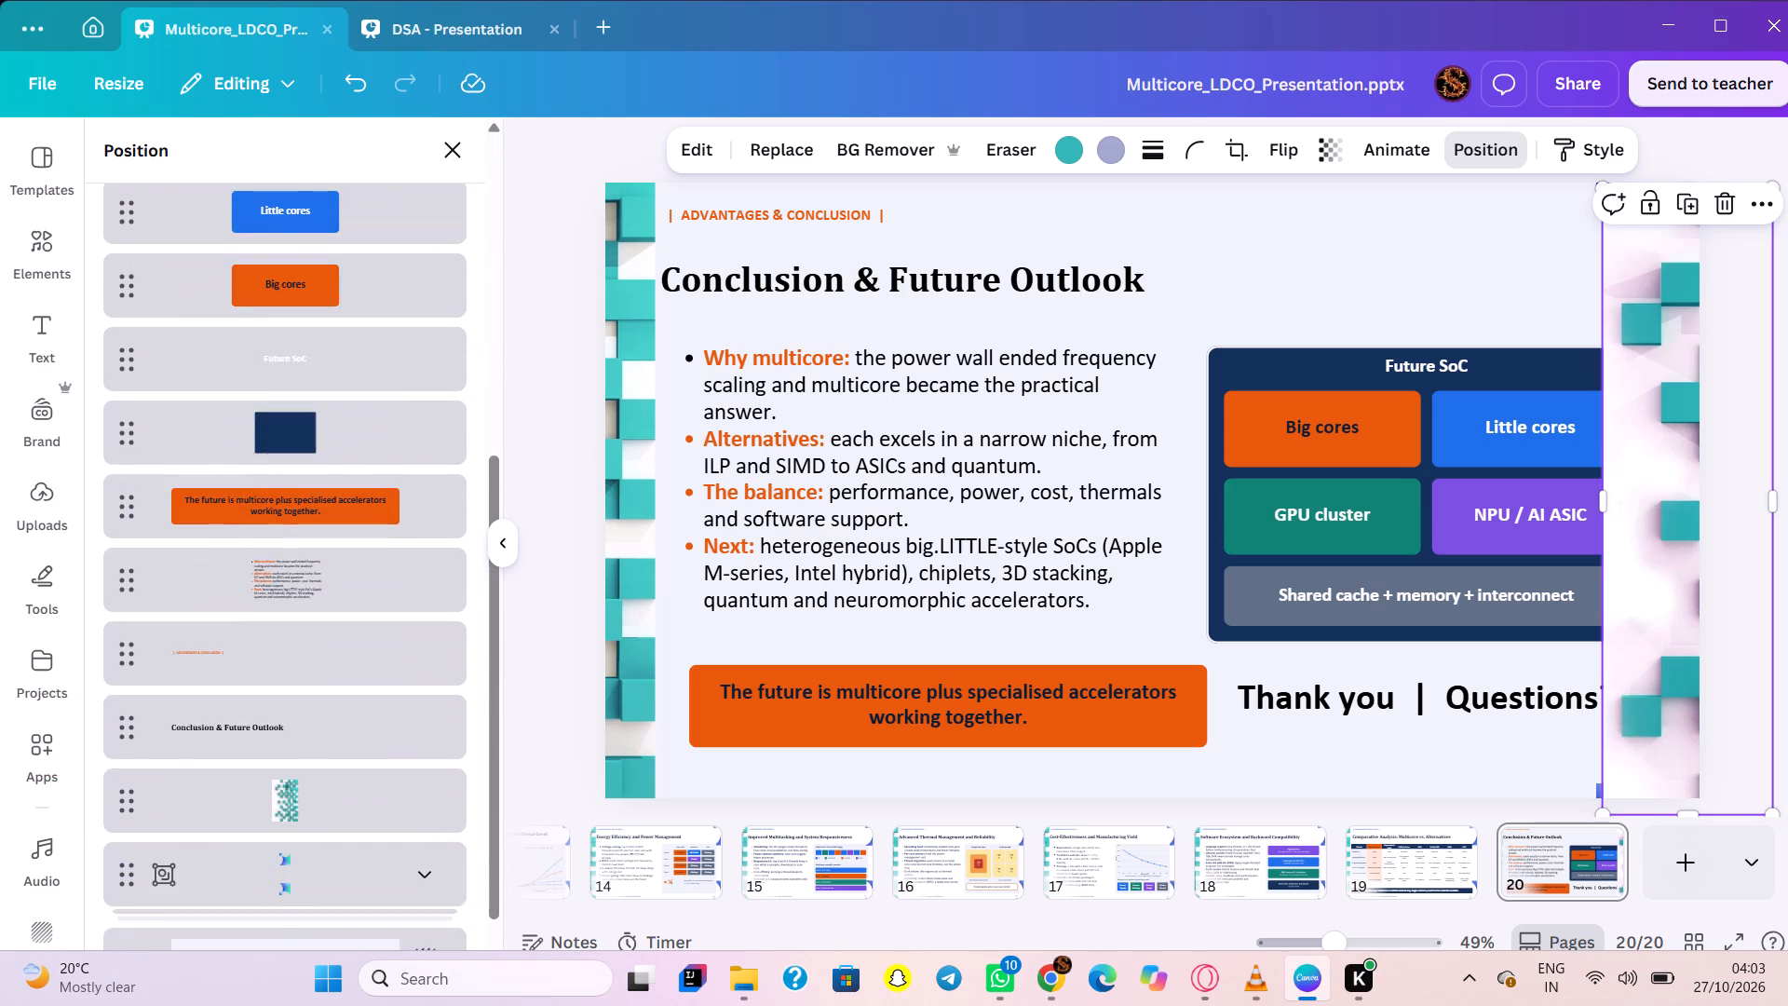
drag(235, 1005, 319, 871)
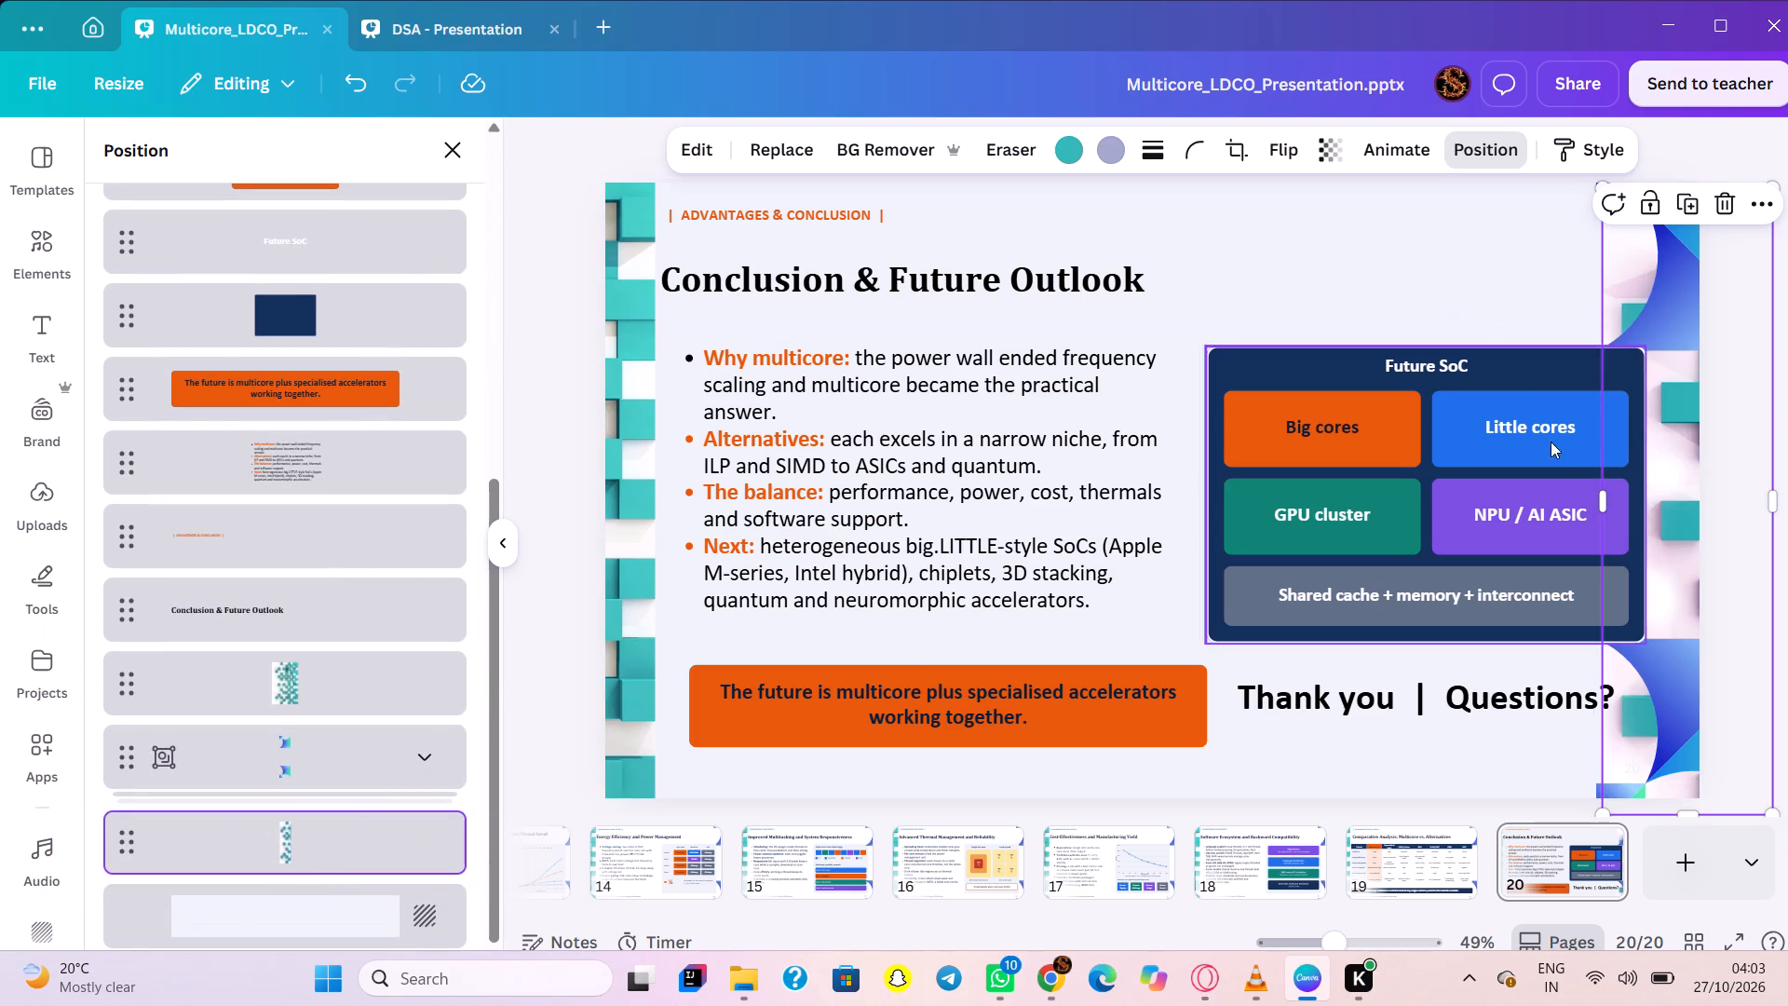
Adjust the horizontal position of the pasted teal-block image so it borders slide 20's right edge behind the blue curves.
drag(1675, 461, 1657, 467)
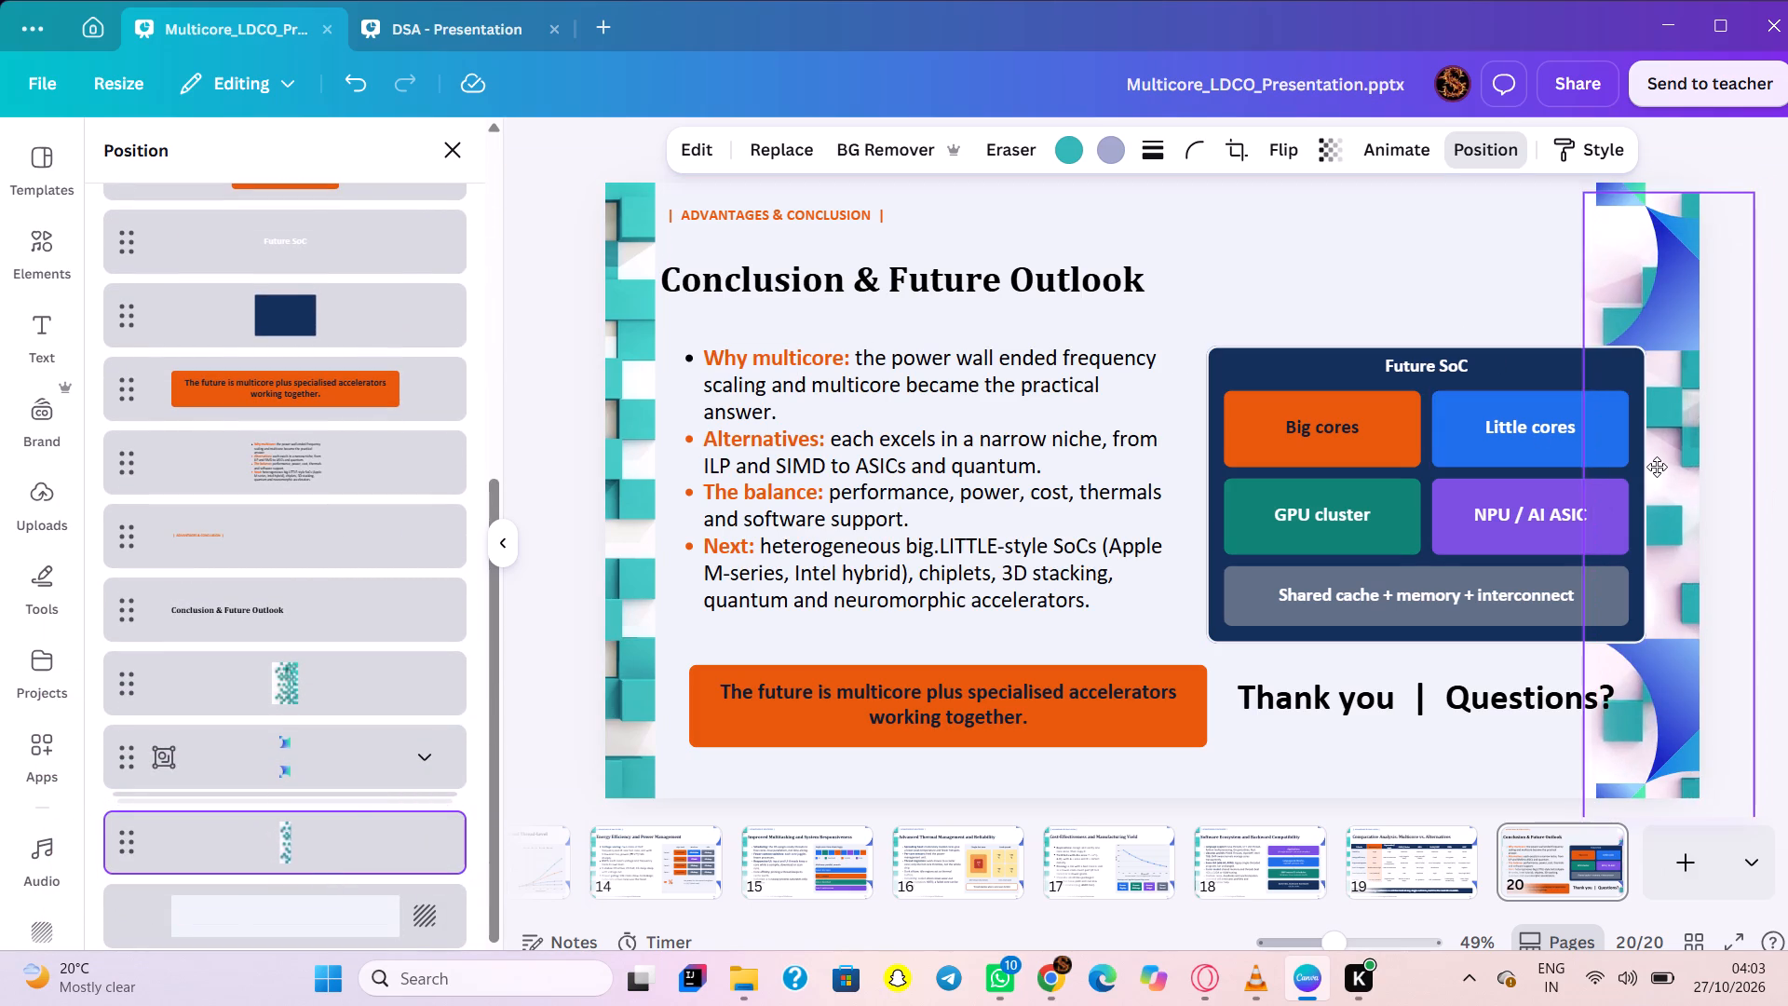
drag(1657, 467, 1682, 471)
click(1449, 306)
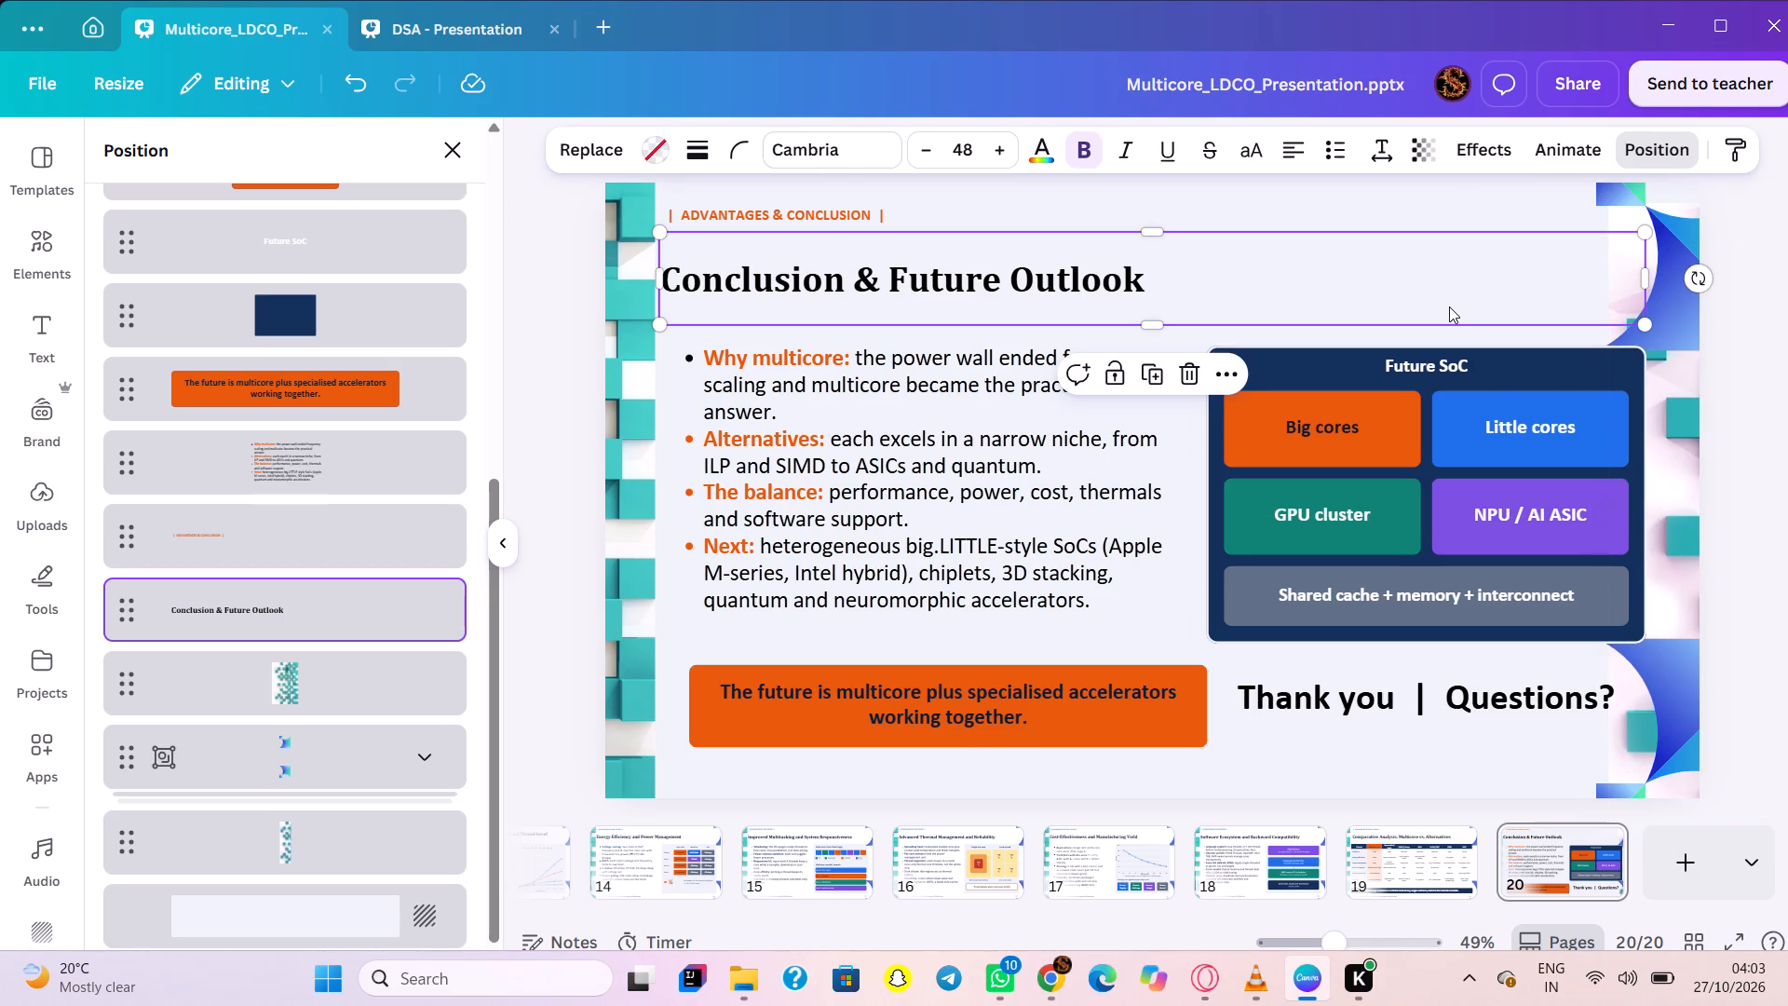
click(1313, 206)
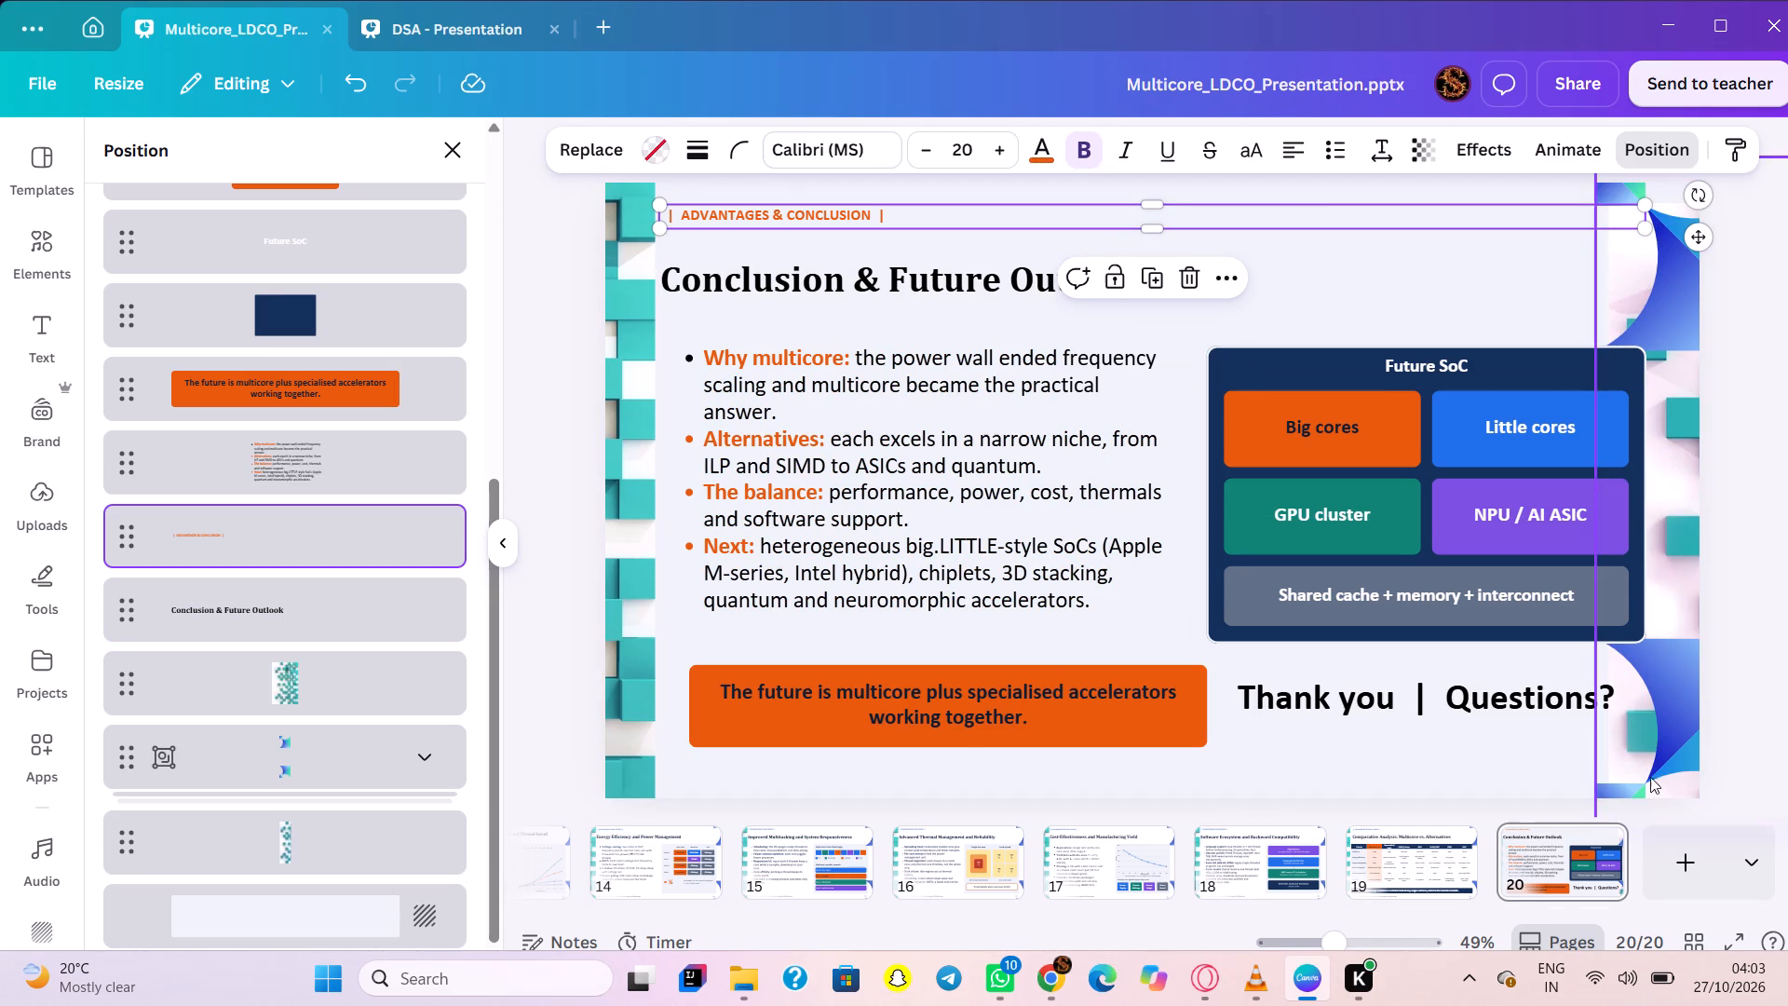
Set the text colour of slide 20's page number to black (#000000).
click(1624, 773)
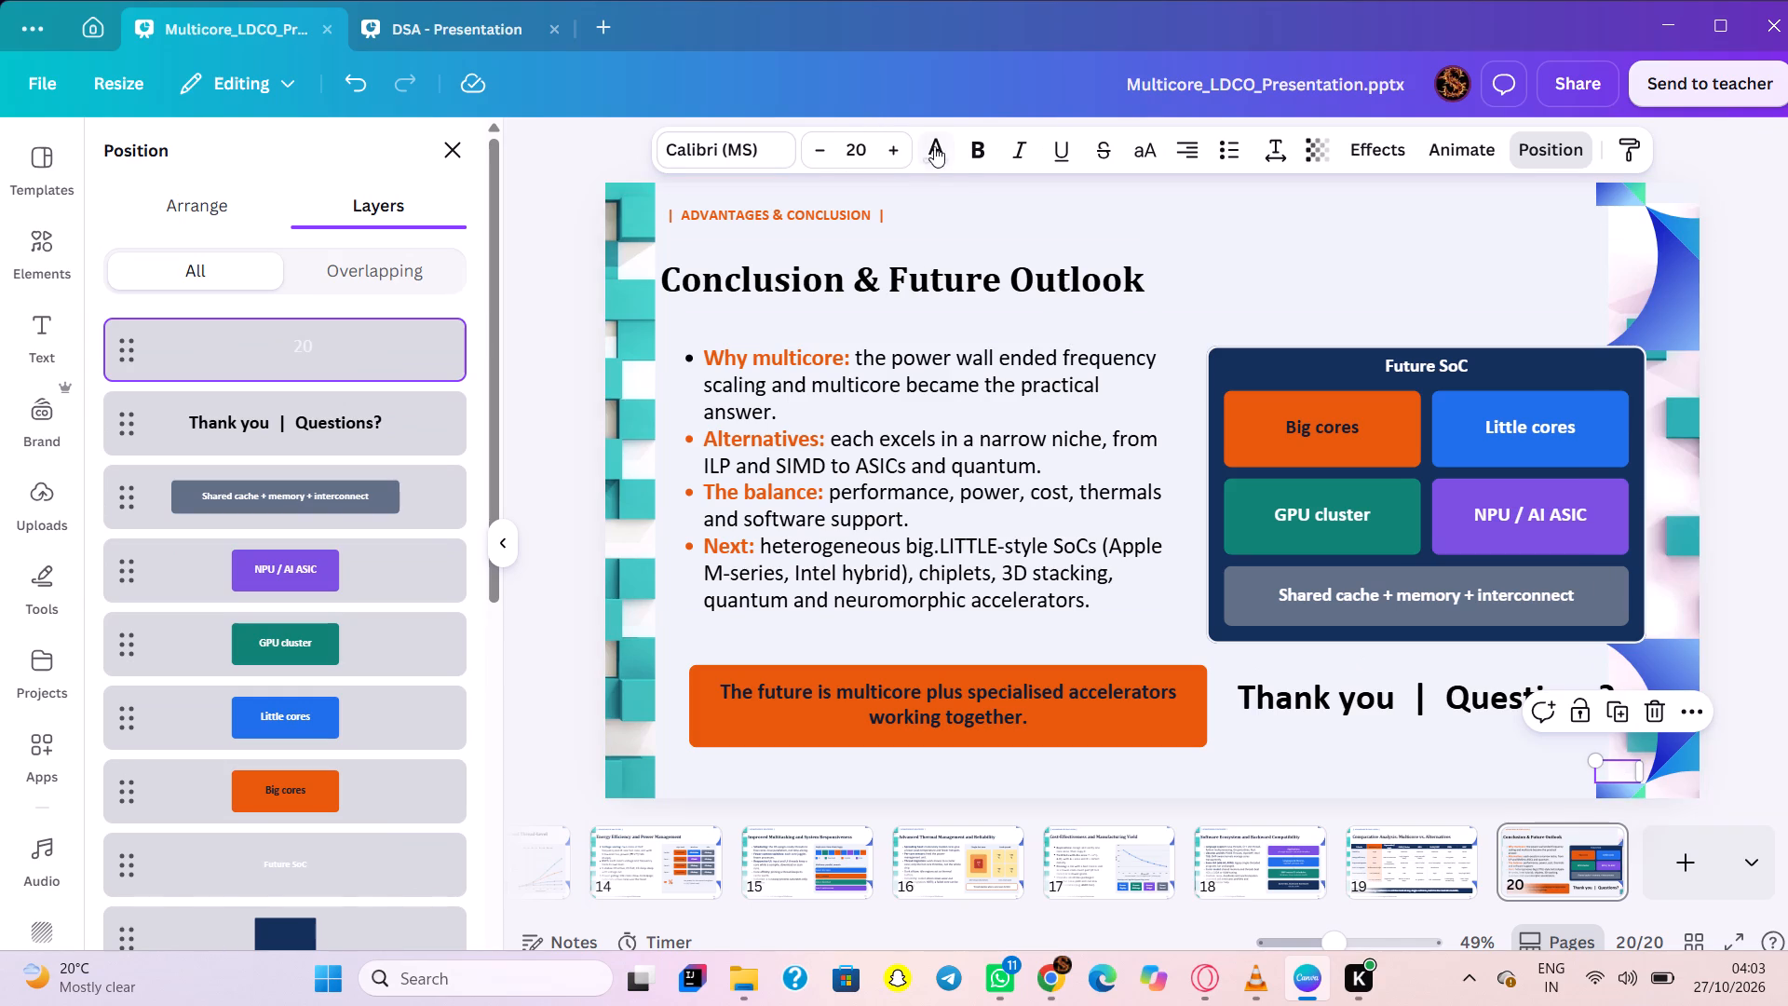
click(937, 149)
click(223, 386)
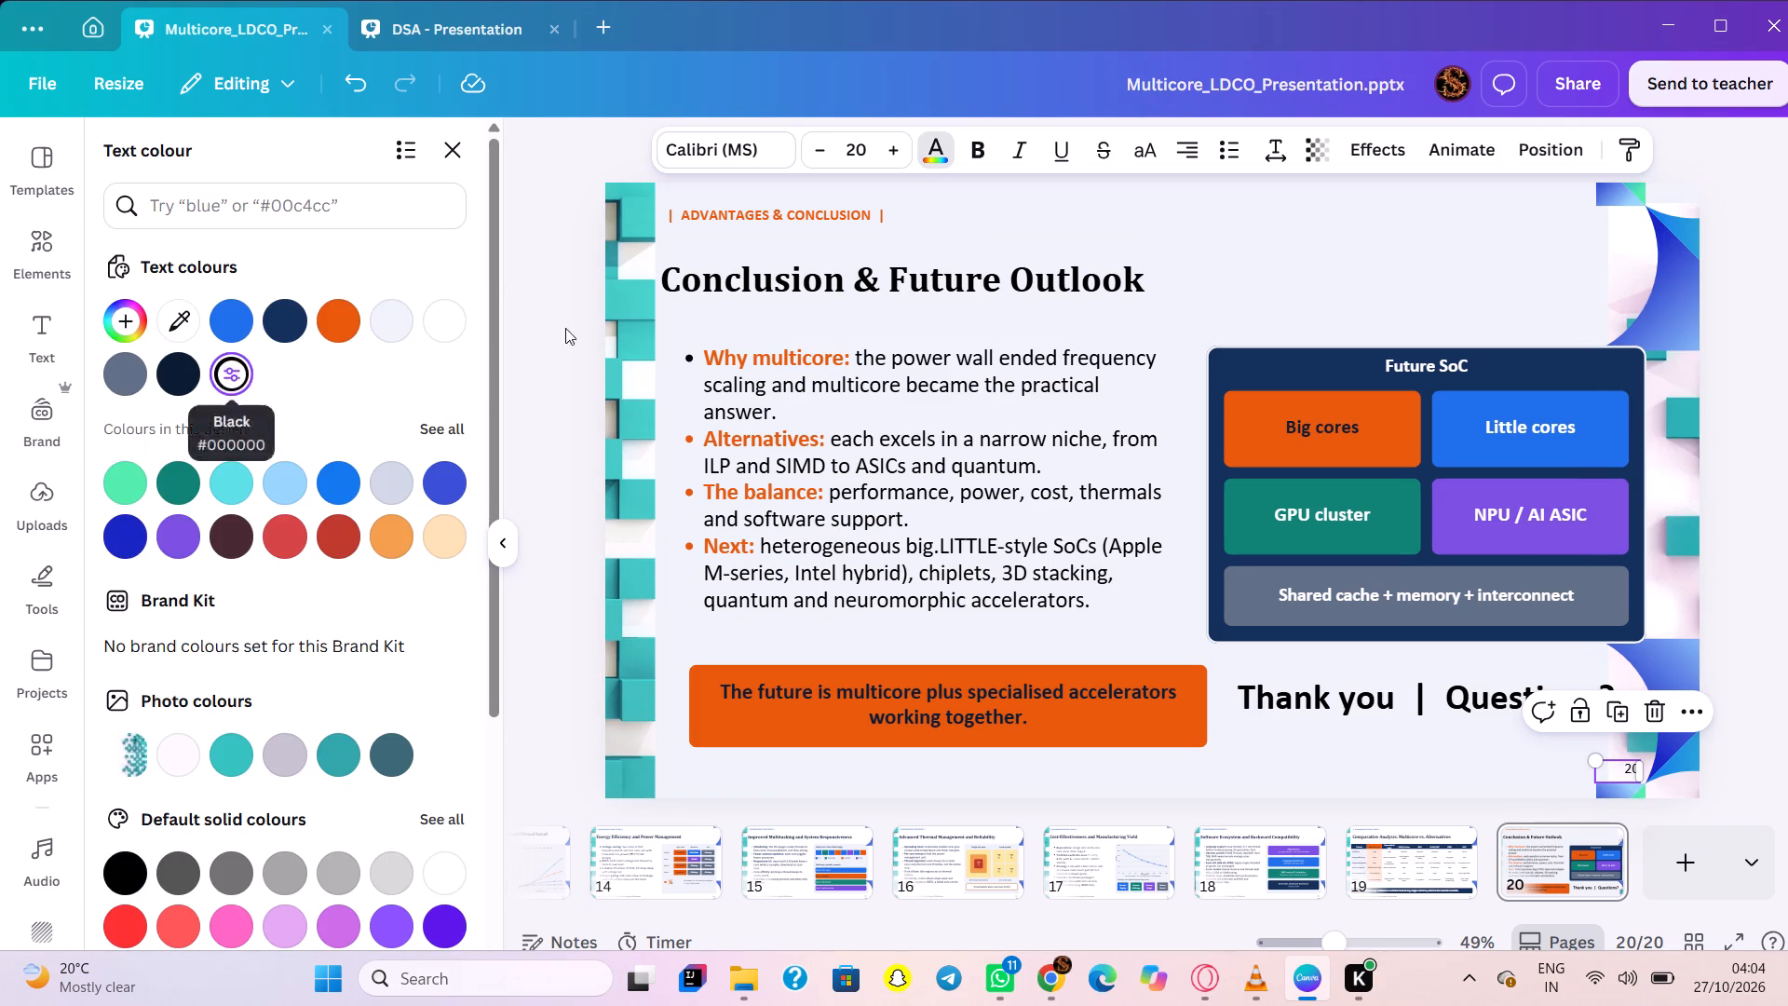
click(1226, 741)
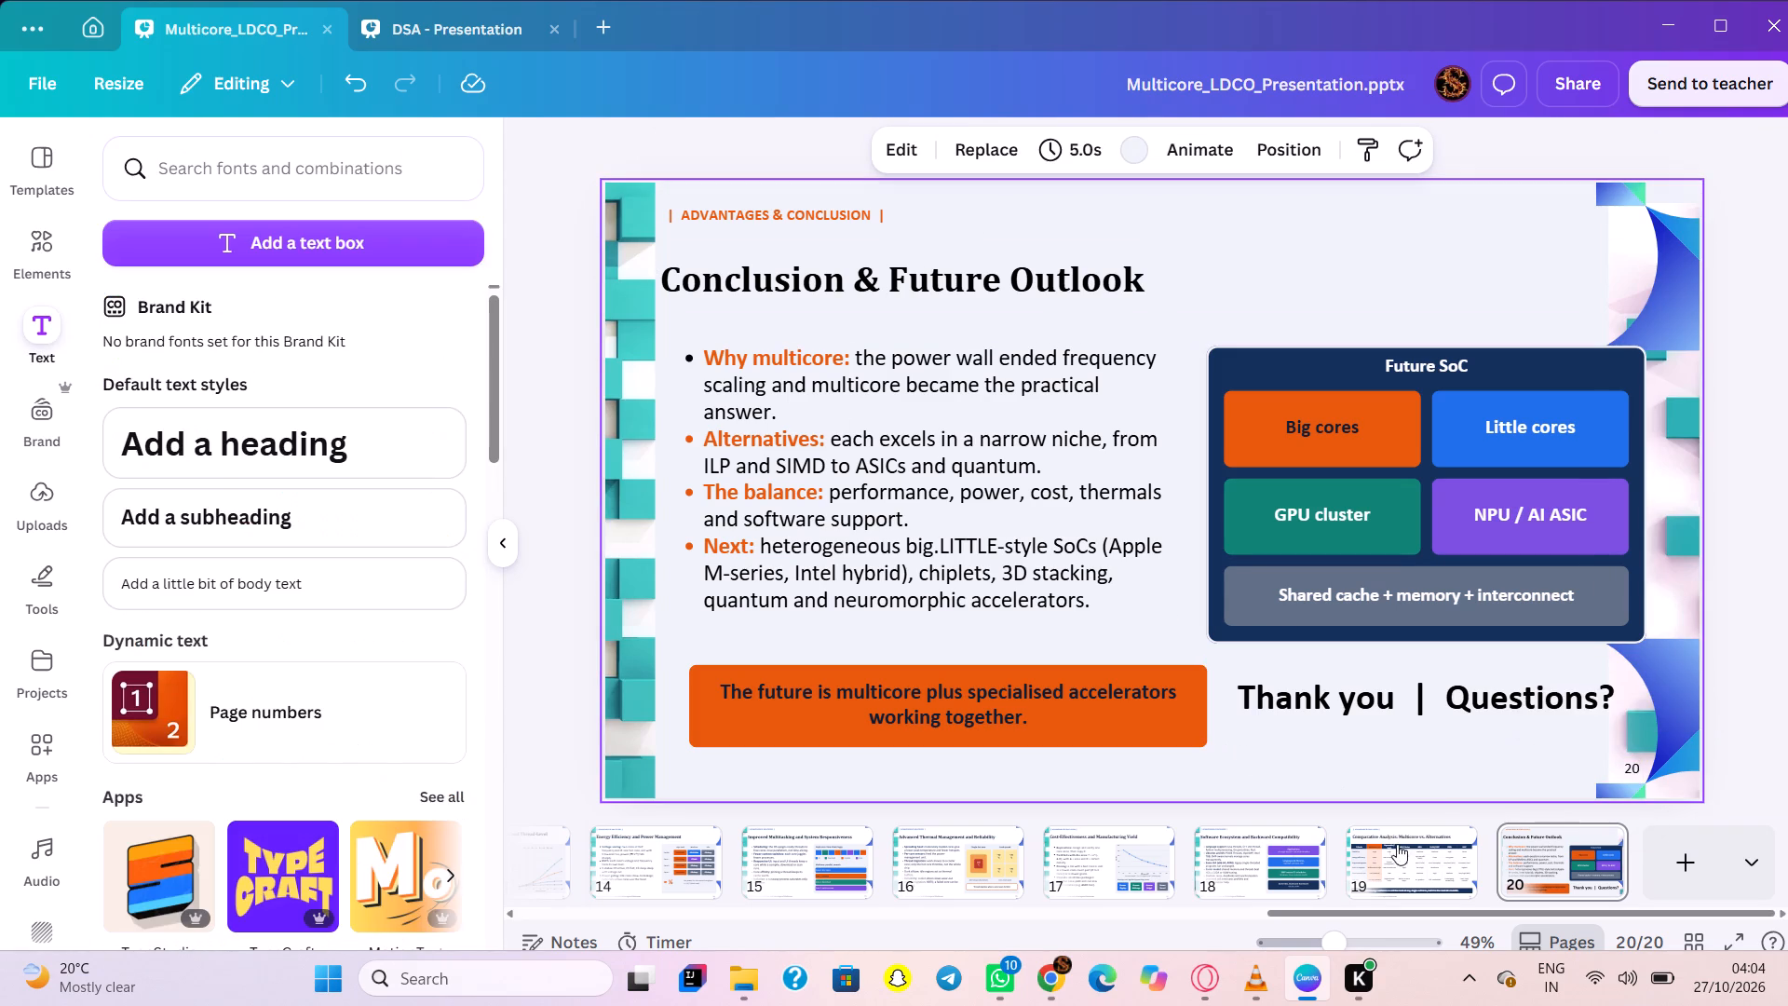
Look back through the slides from slide 19 towards the start of the deck, checking their borders and backgrounds.
click(1415, 867)
click(1273, 875)
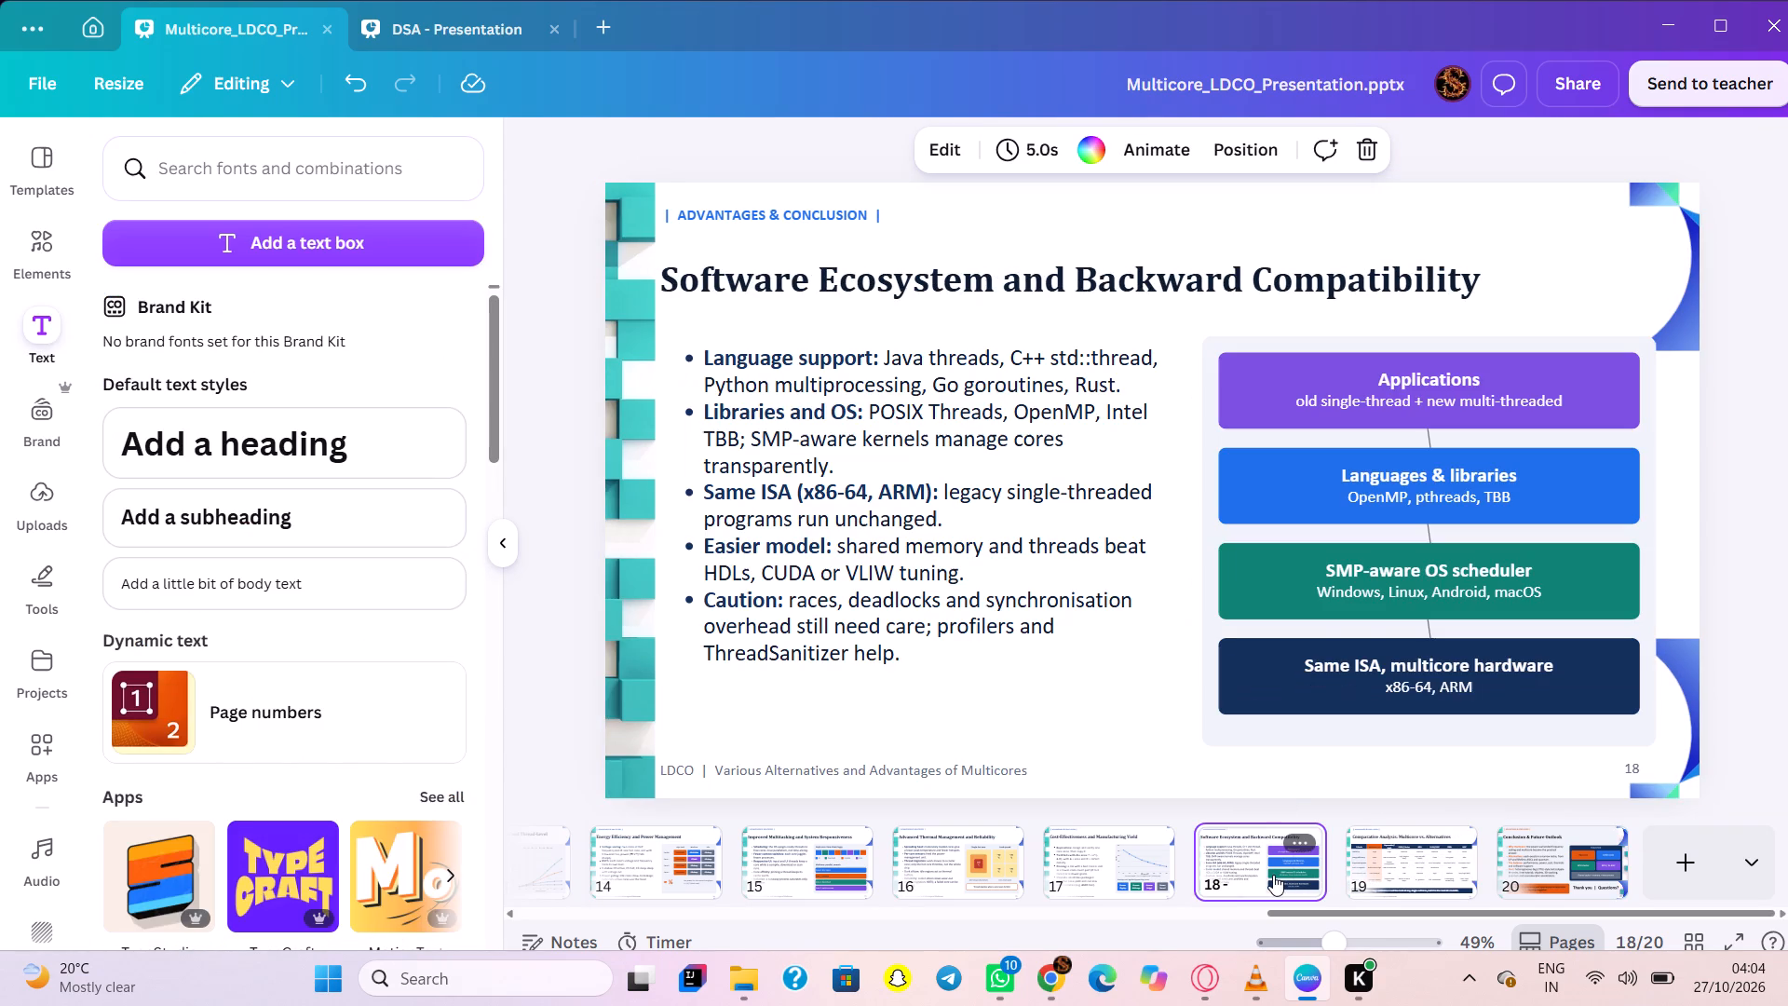
key(Left)
key(Left)
key(Left)
key(Left)
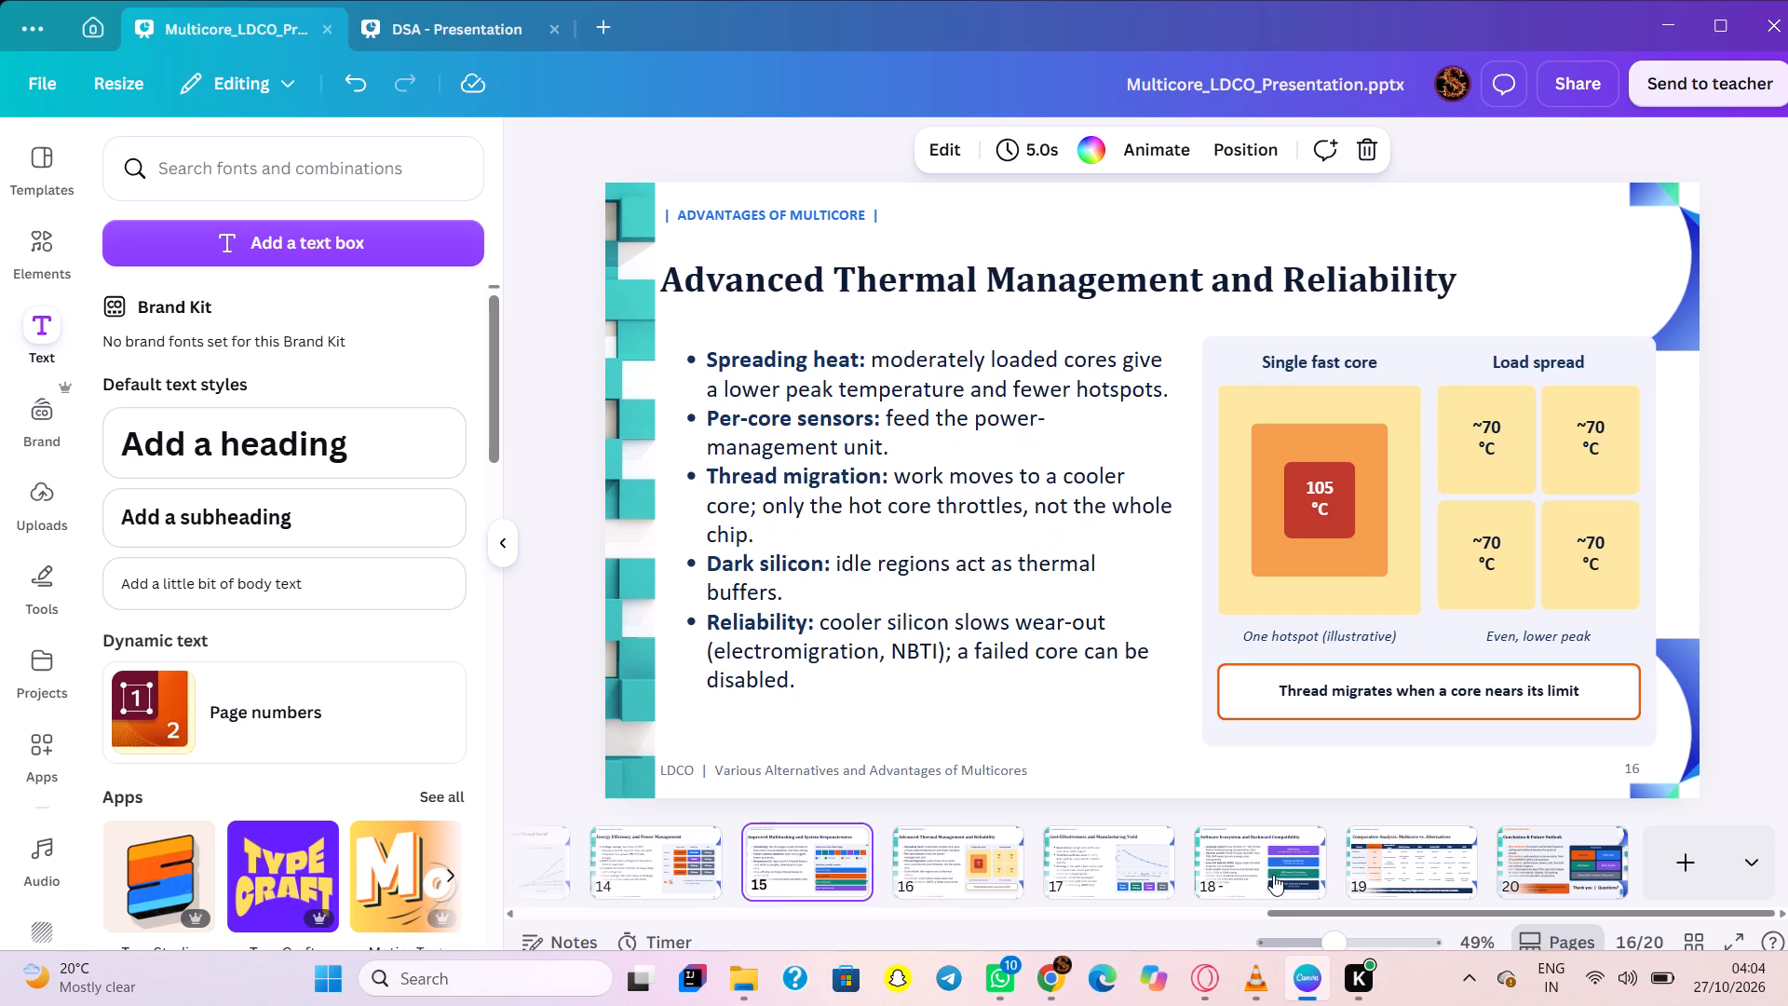
key(Left)
key(Left)
key(Left)
key(Left)
key(Left)
key(Left)
key(Left)
key(Left)
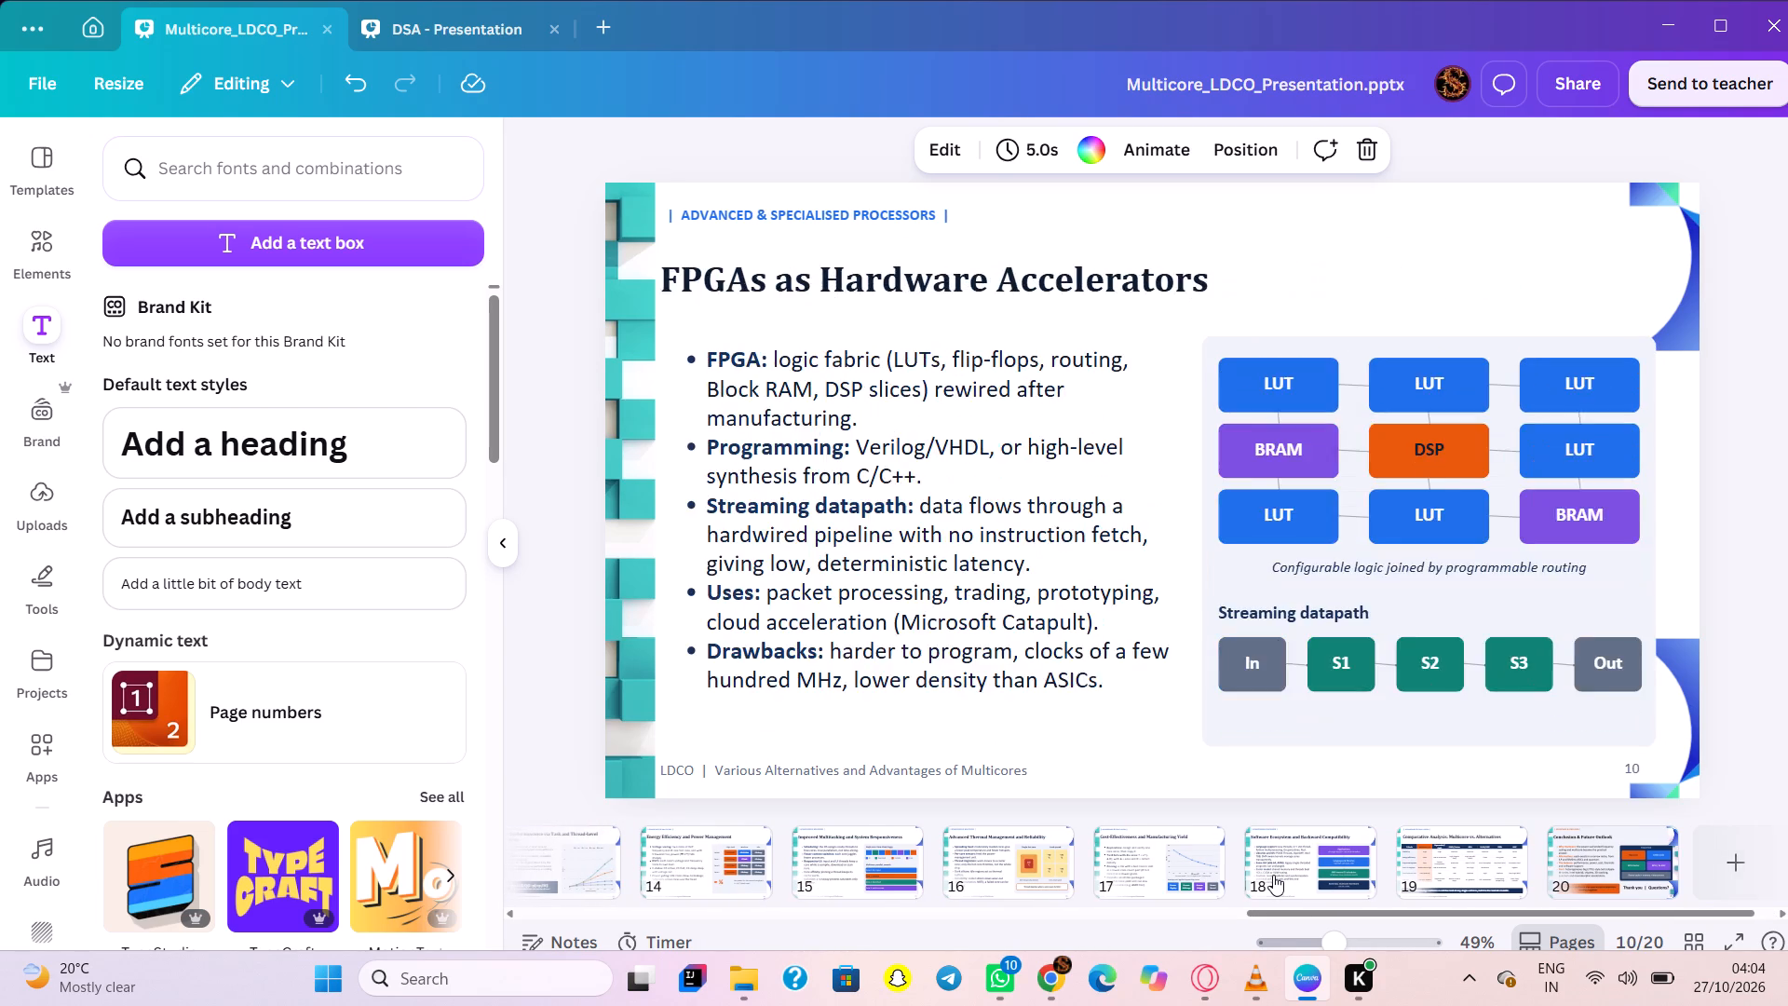
key(Left)
key(Left)
key(Left)
key(Left)
key(Left)
key(Left)
key(Left)
key(Left)
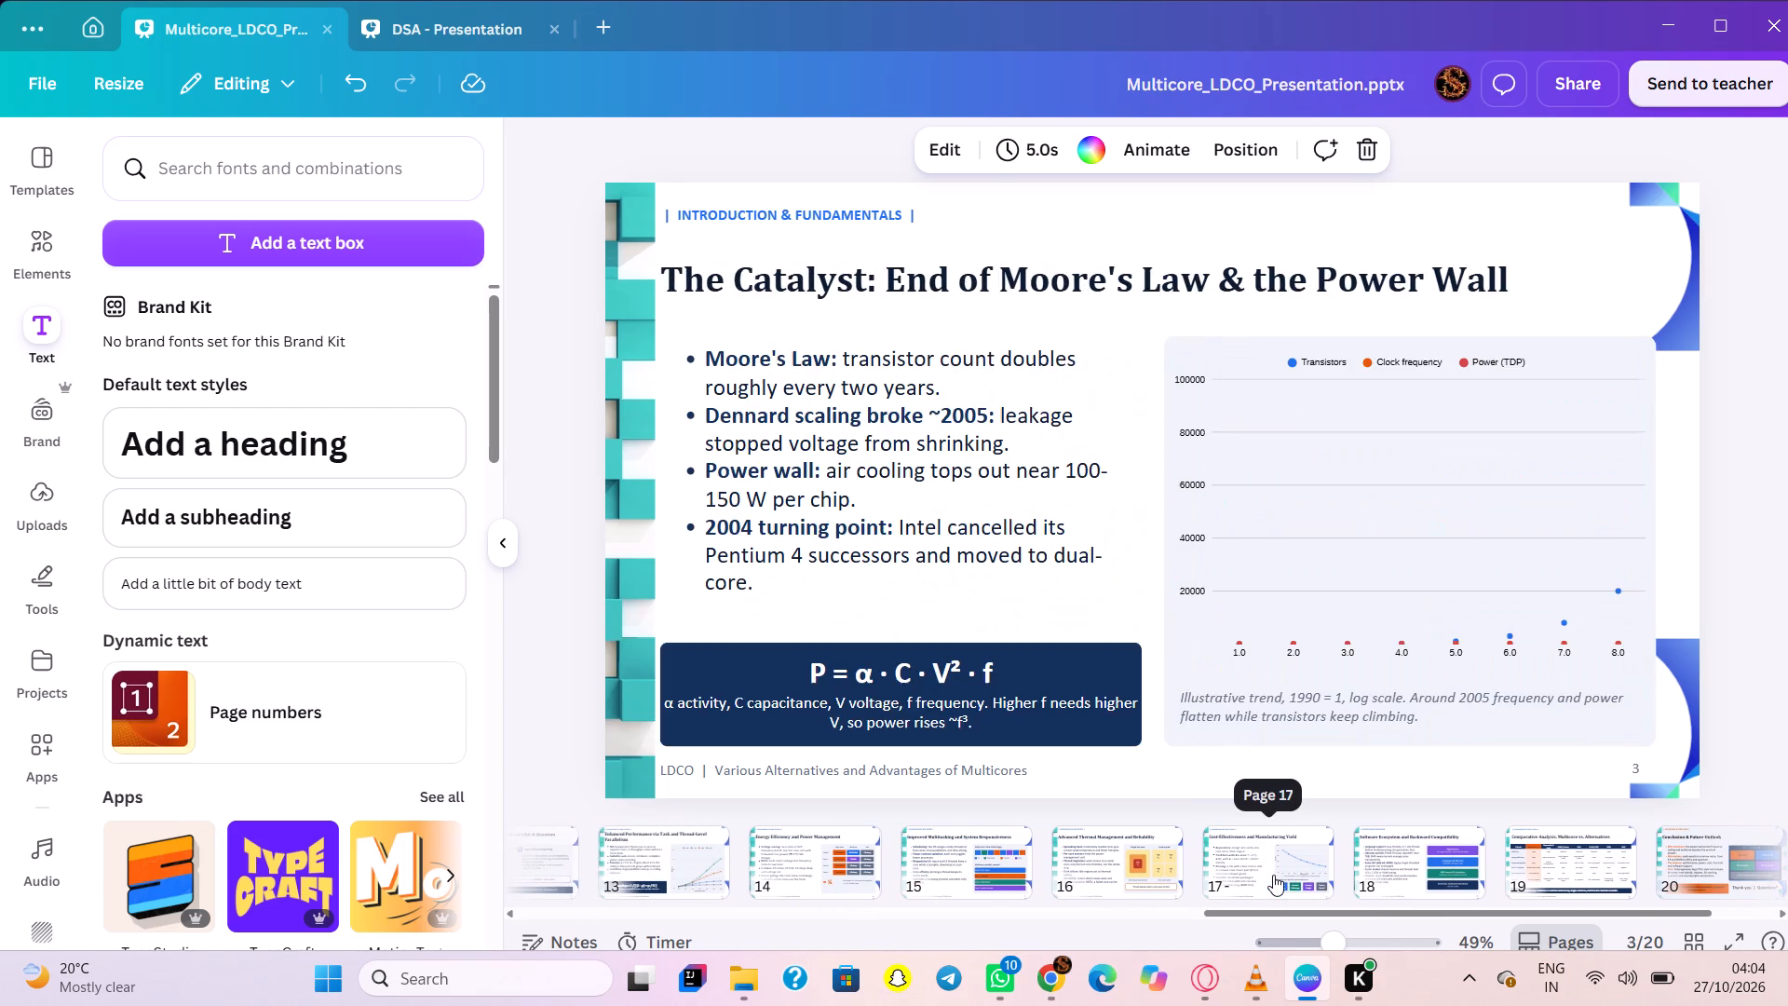
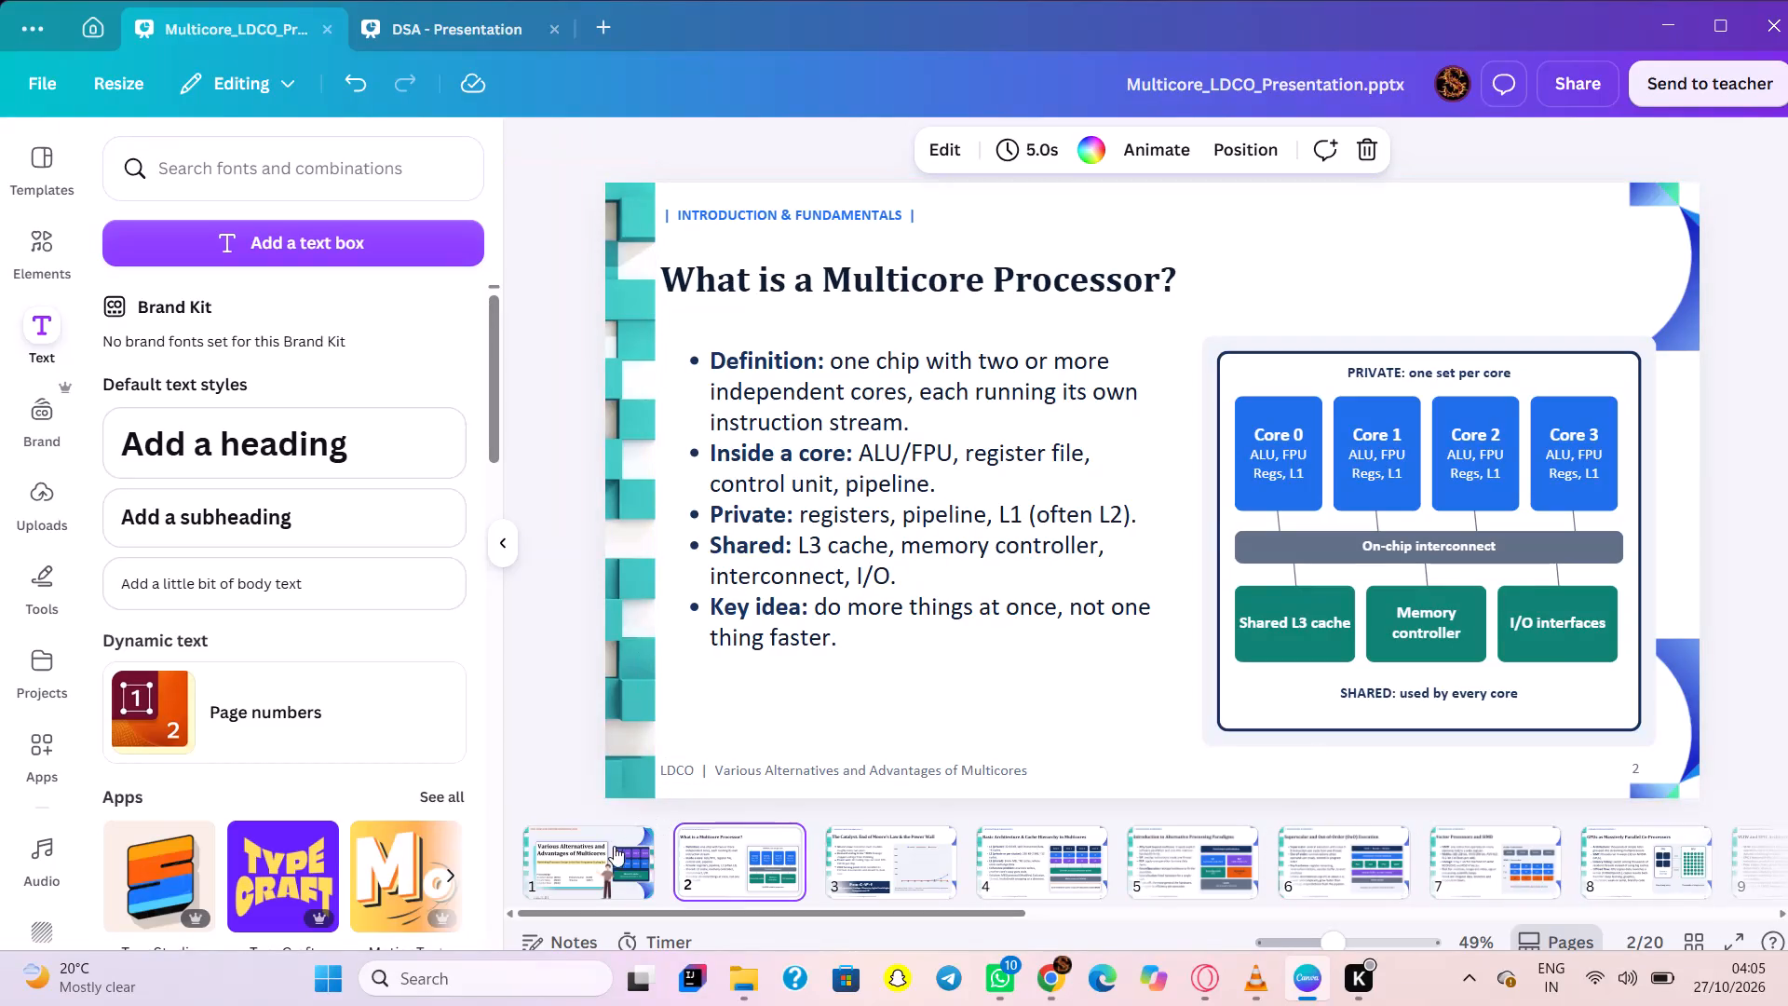
Flip the standing man illustration on slide 1 horizontally and move it to the title card's left edge.
click(607, 853)
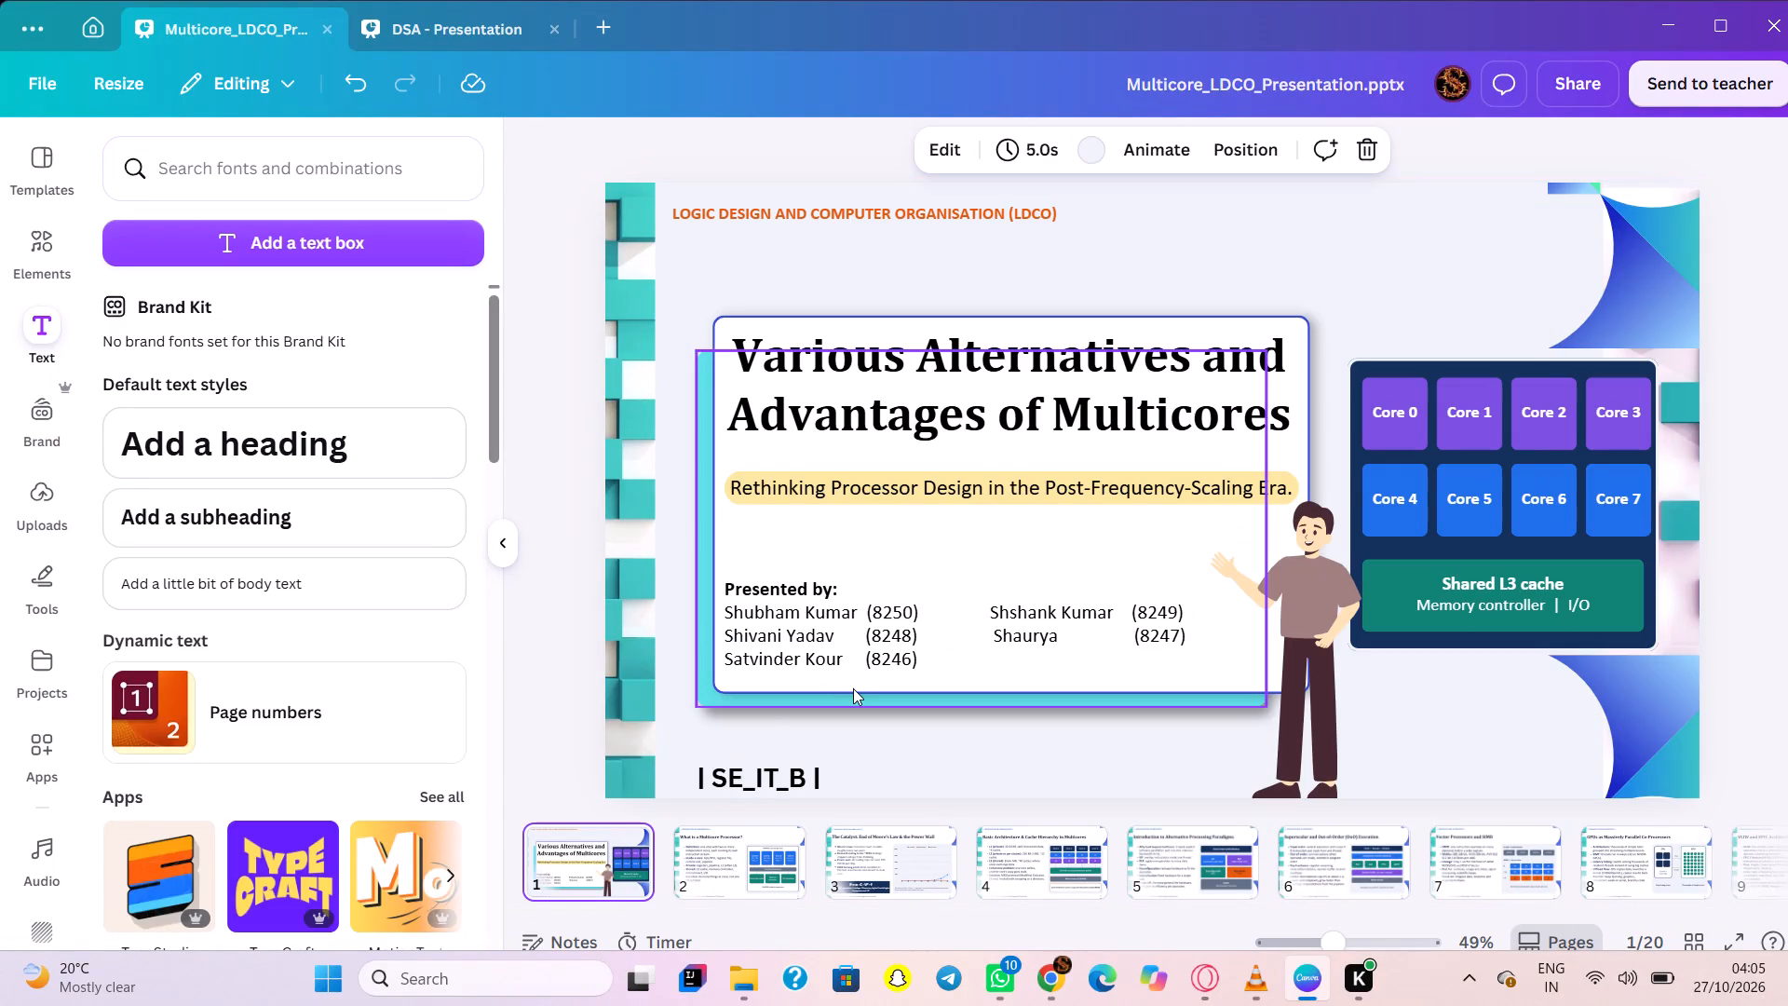
click(1301, 603)
click(1202, 163)
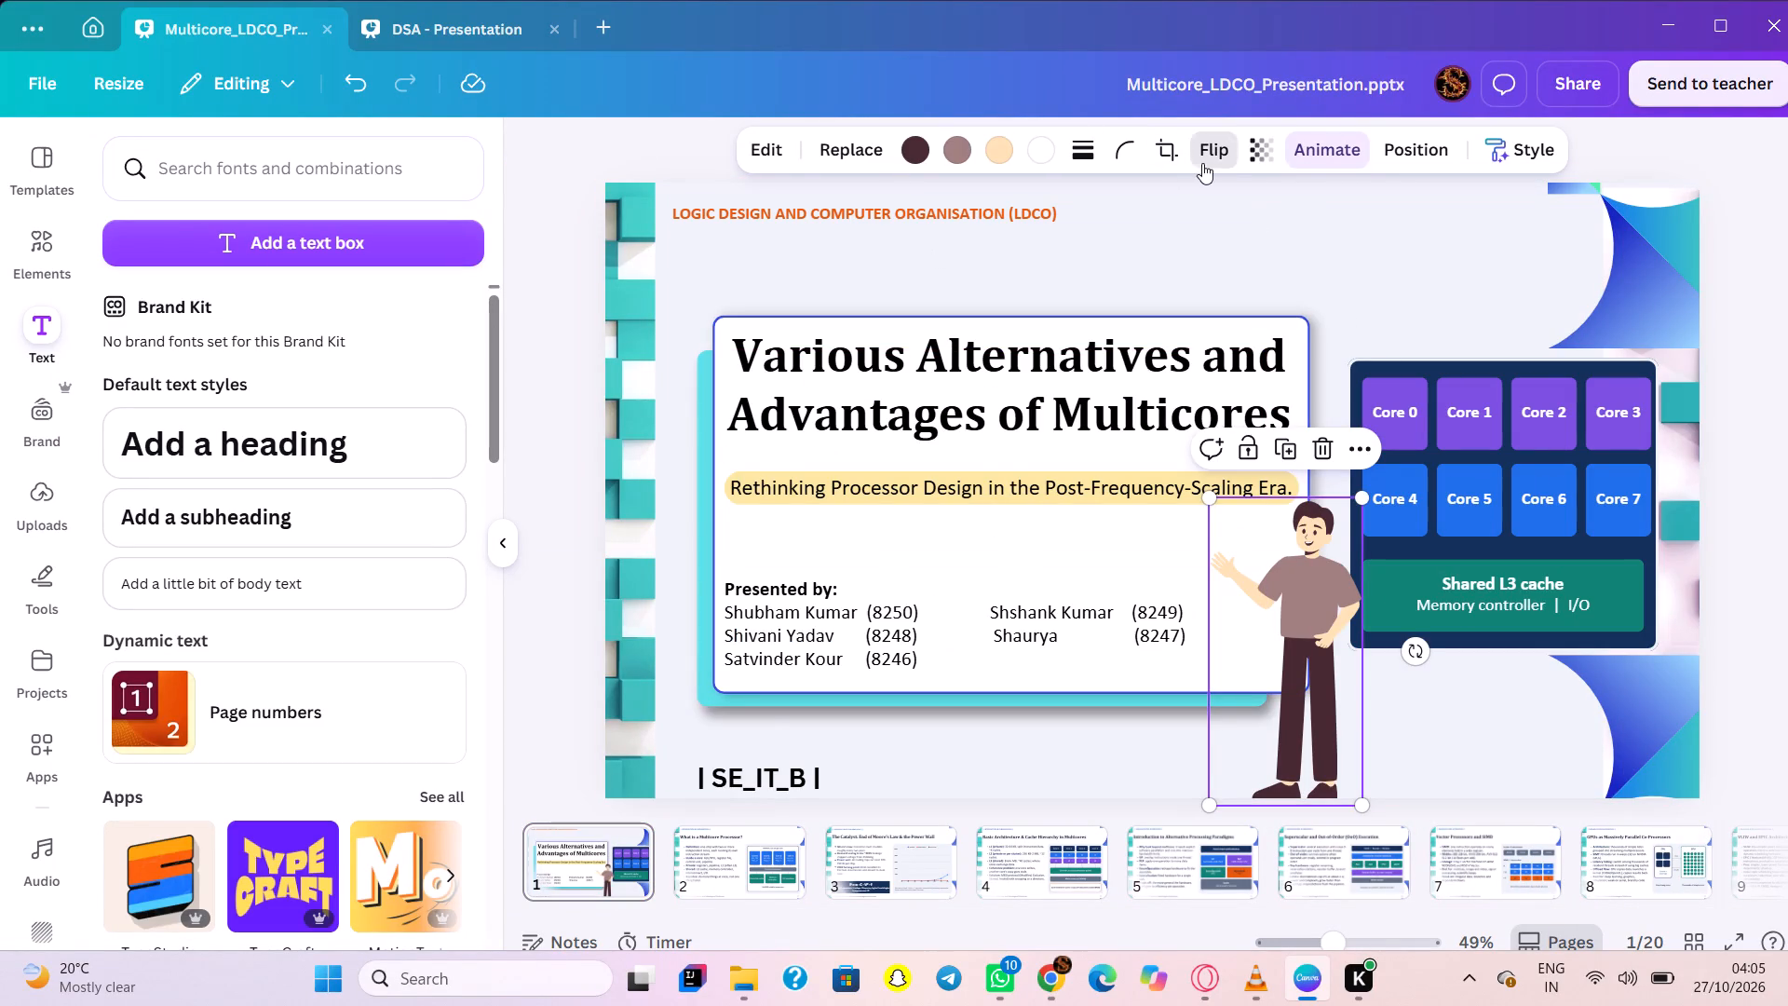
click(1195, 225)
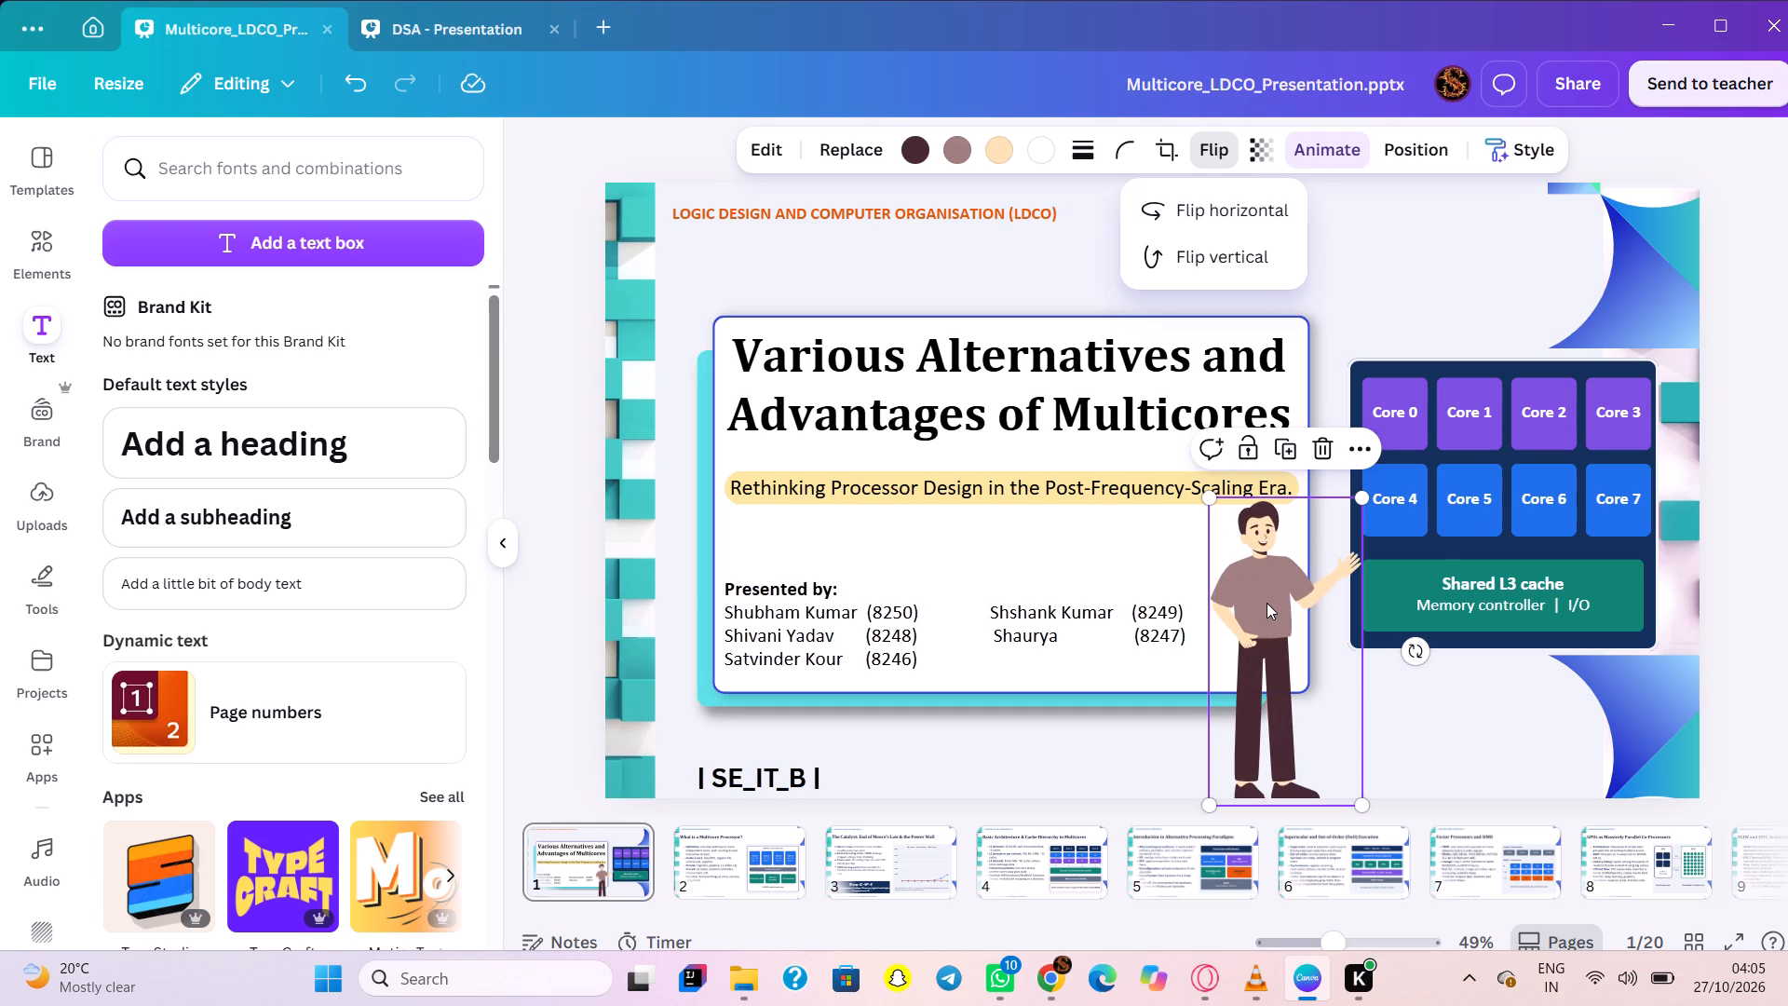
drag(1266, 603, 681, 597)
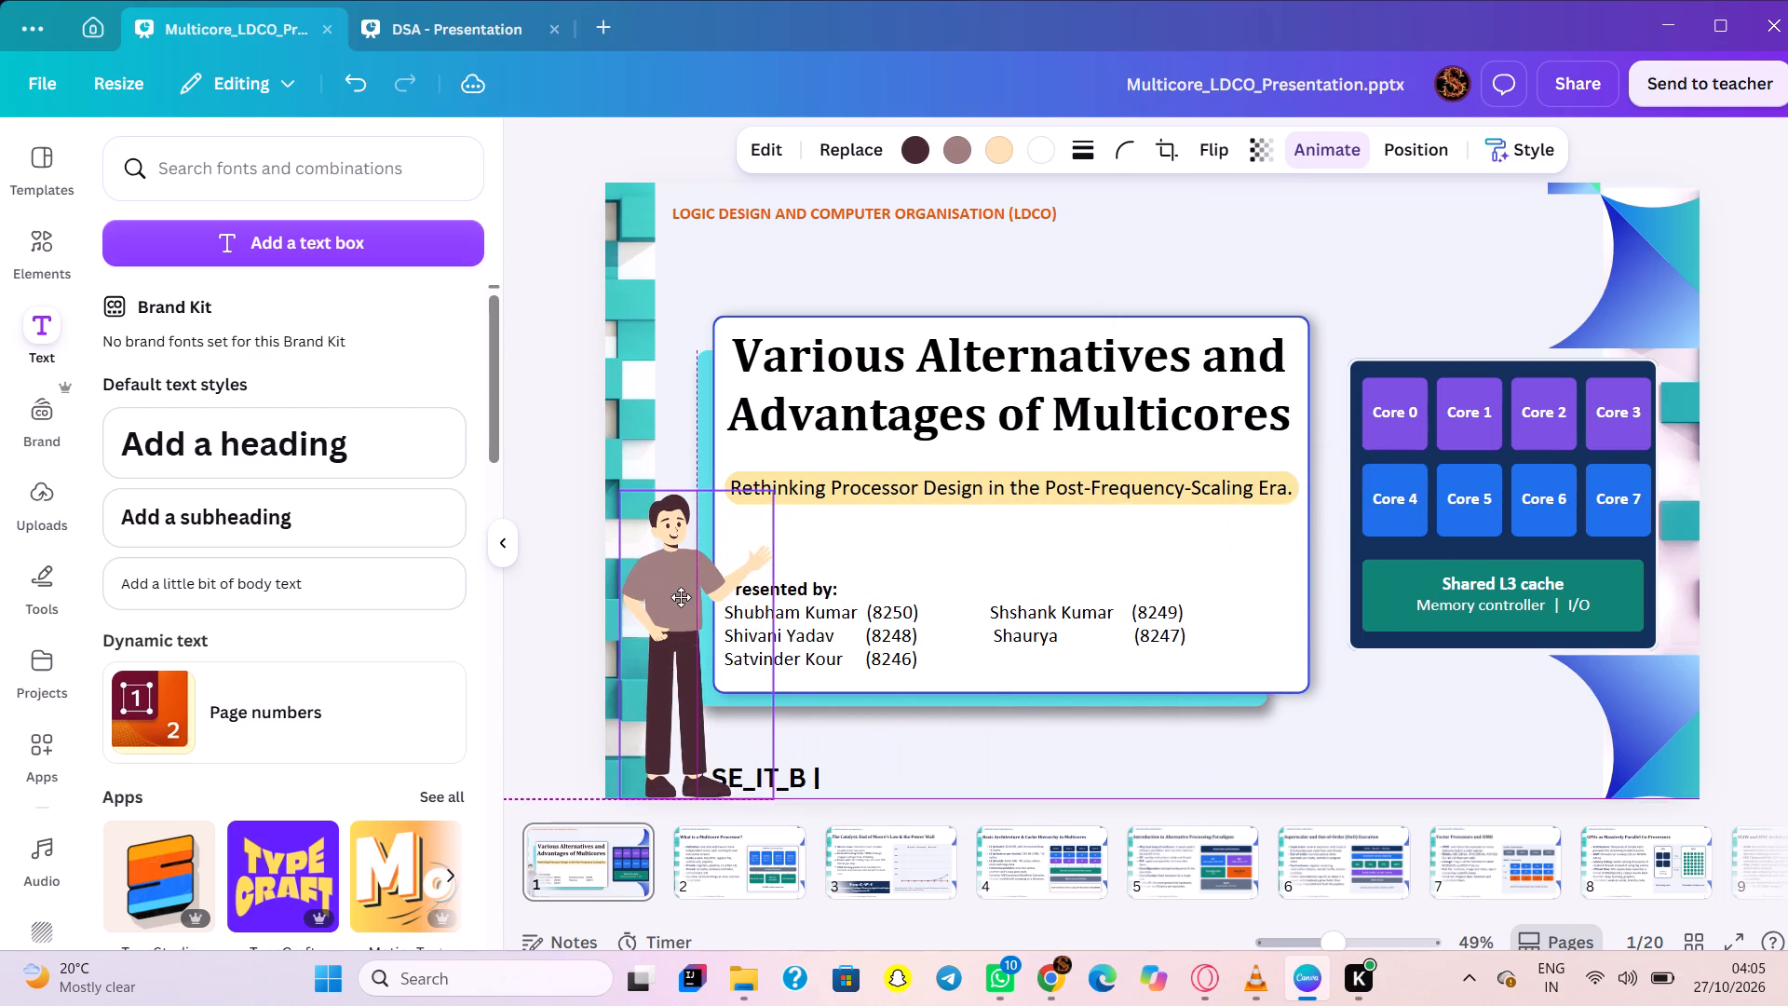
drag(681, 597, 676, 580)
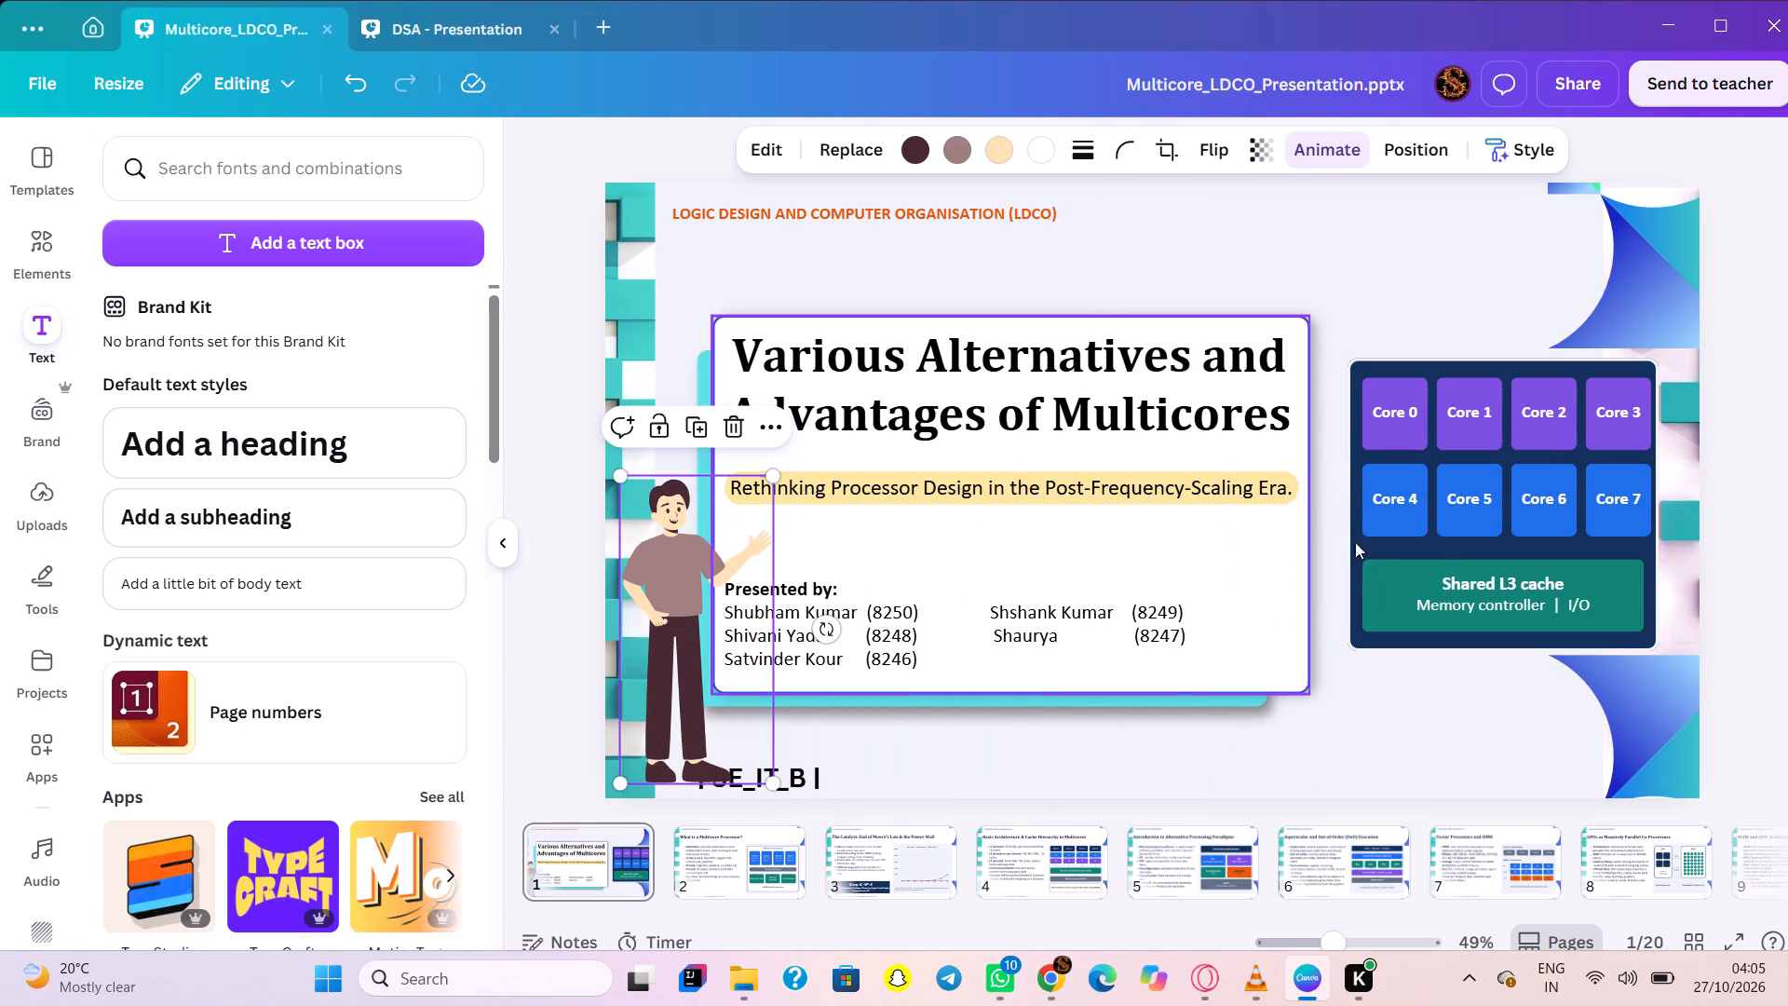
click(1353, 678)
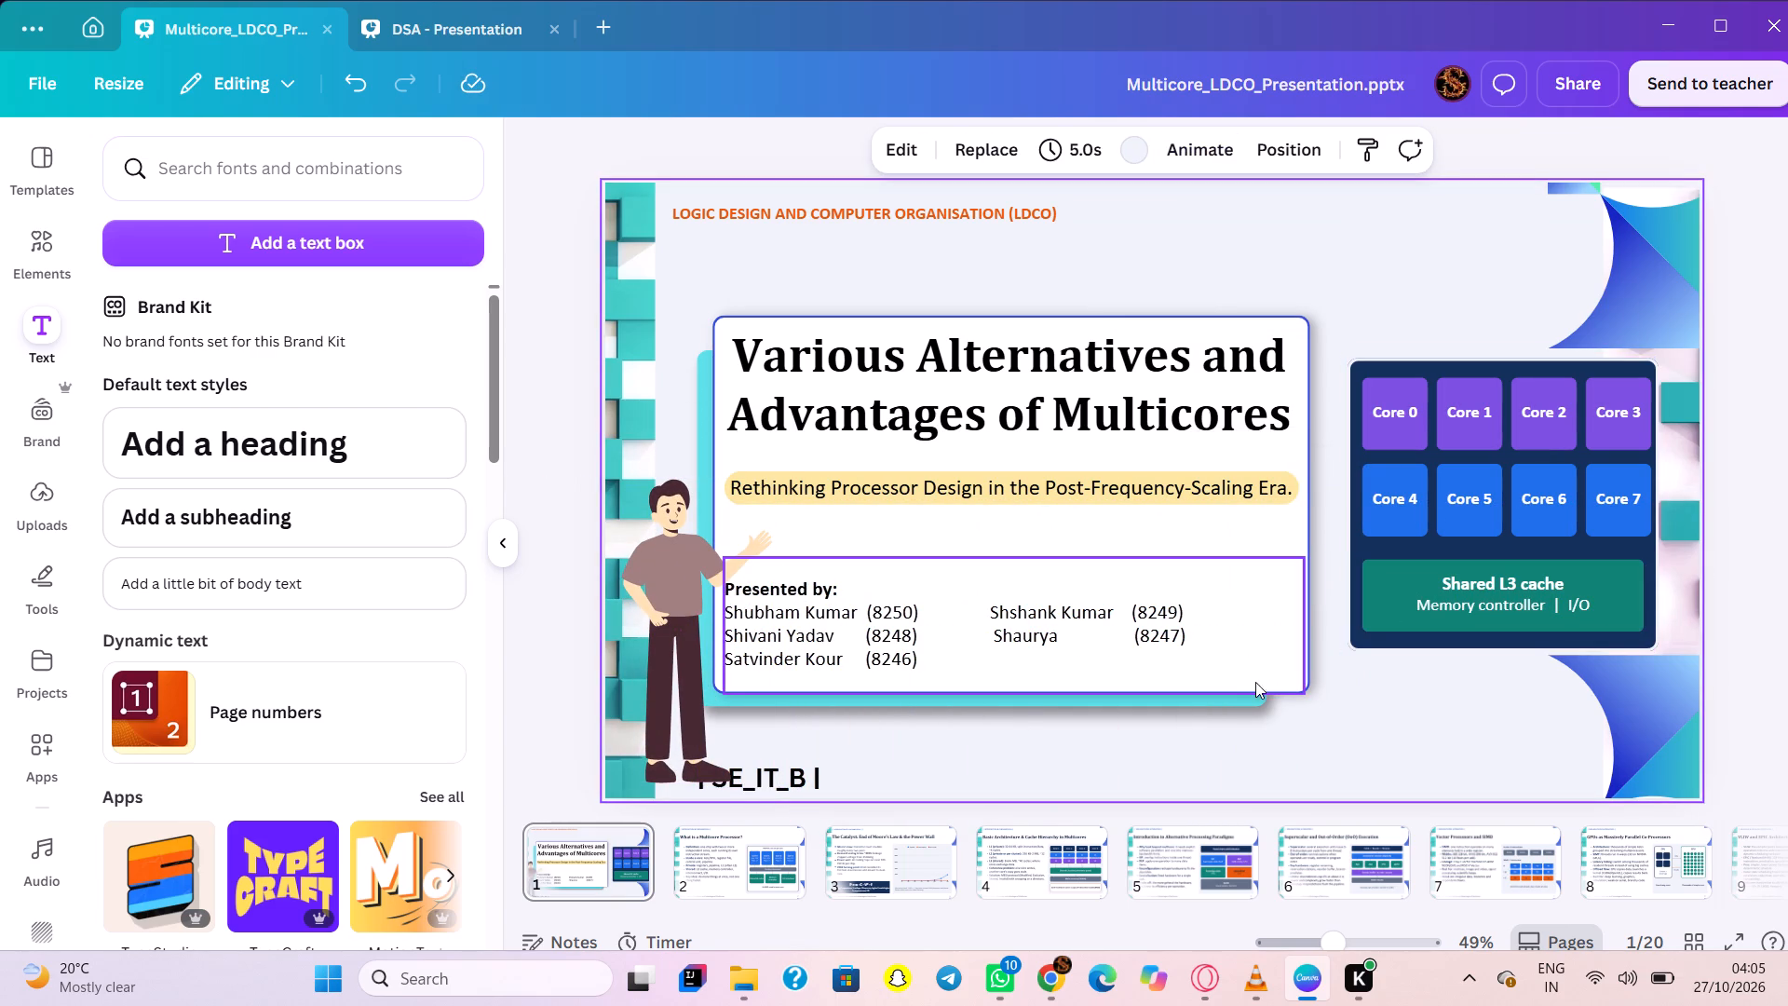
Select the title card's two backing shapes, title, subtitle and presenter list together and move them up and slightly right on the slide.
click(1254, 667)
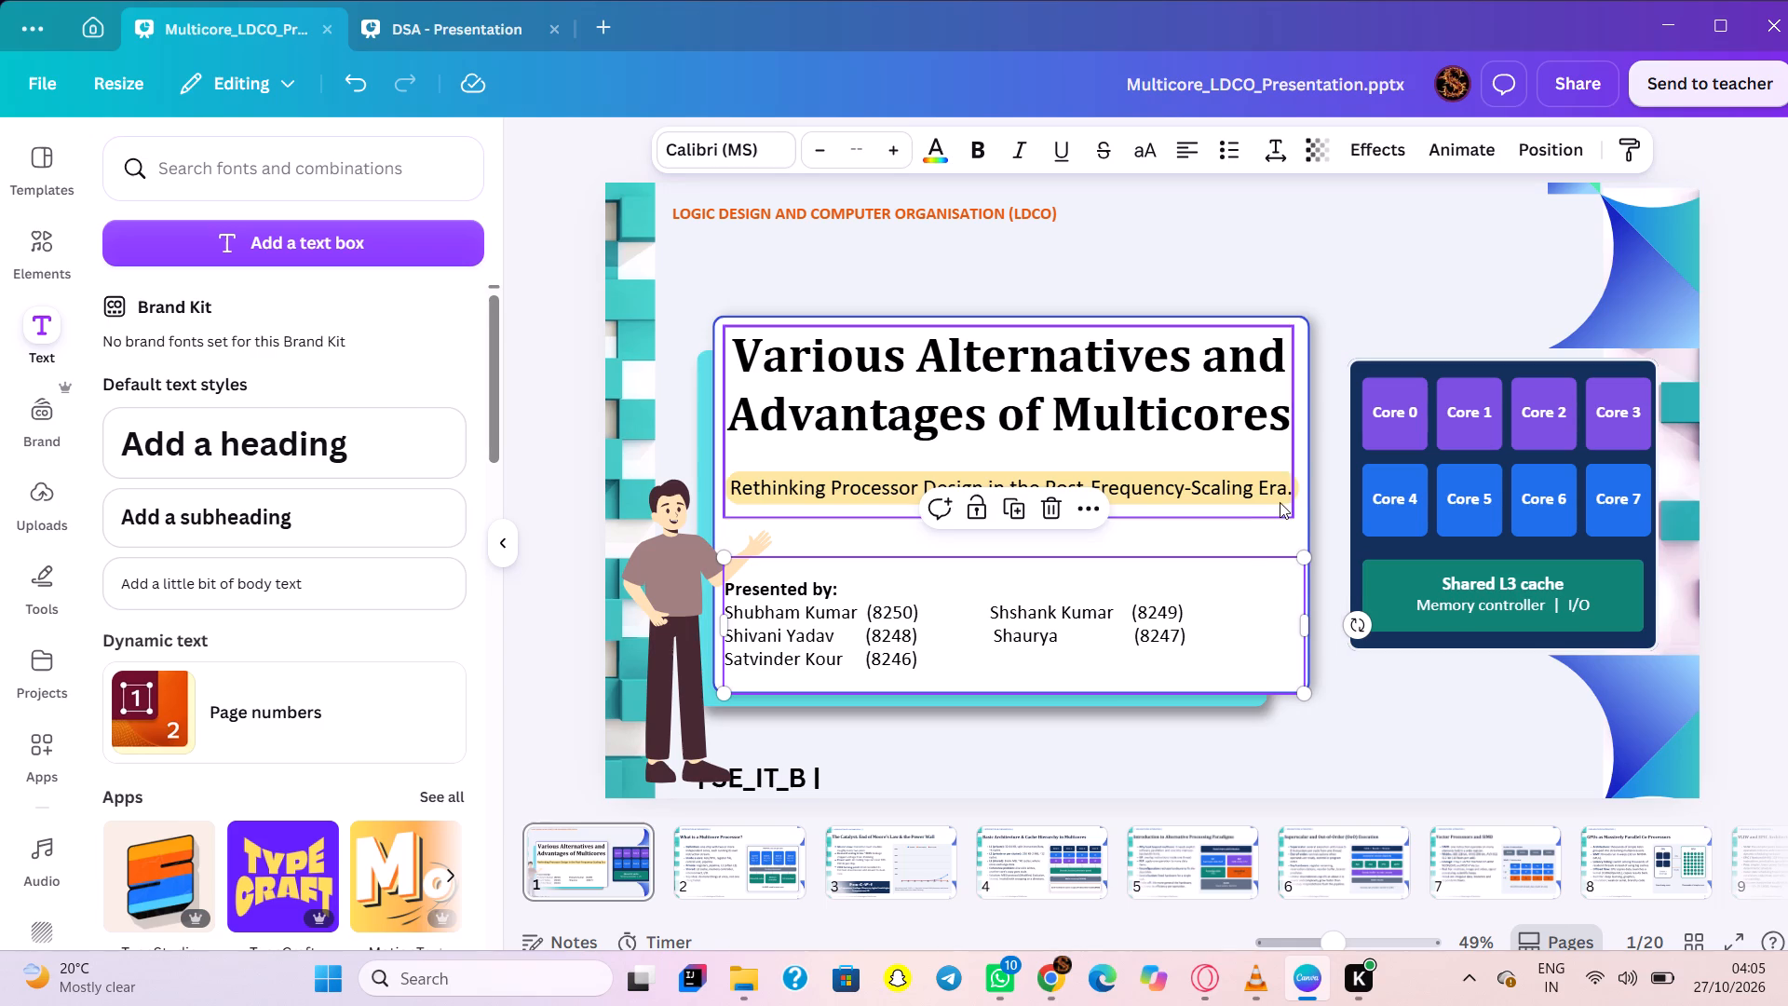
shift+click(1280, 498)
shift+click(1255, 470)
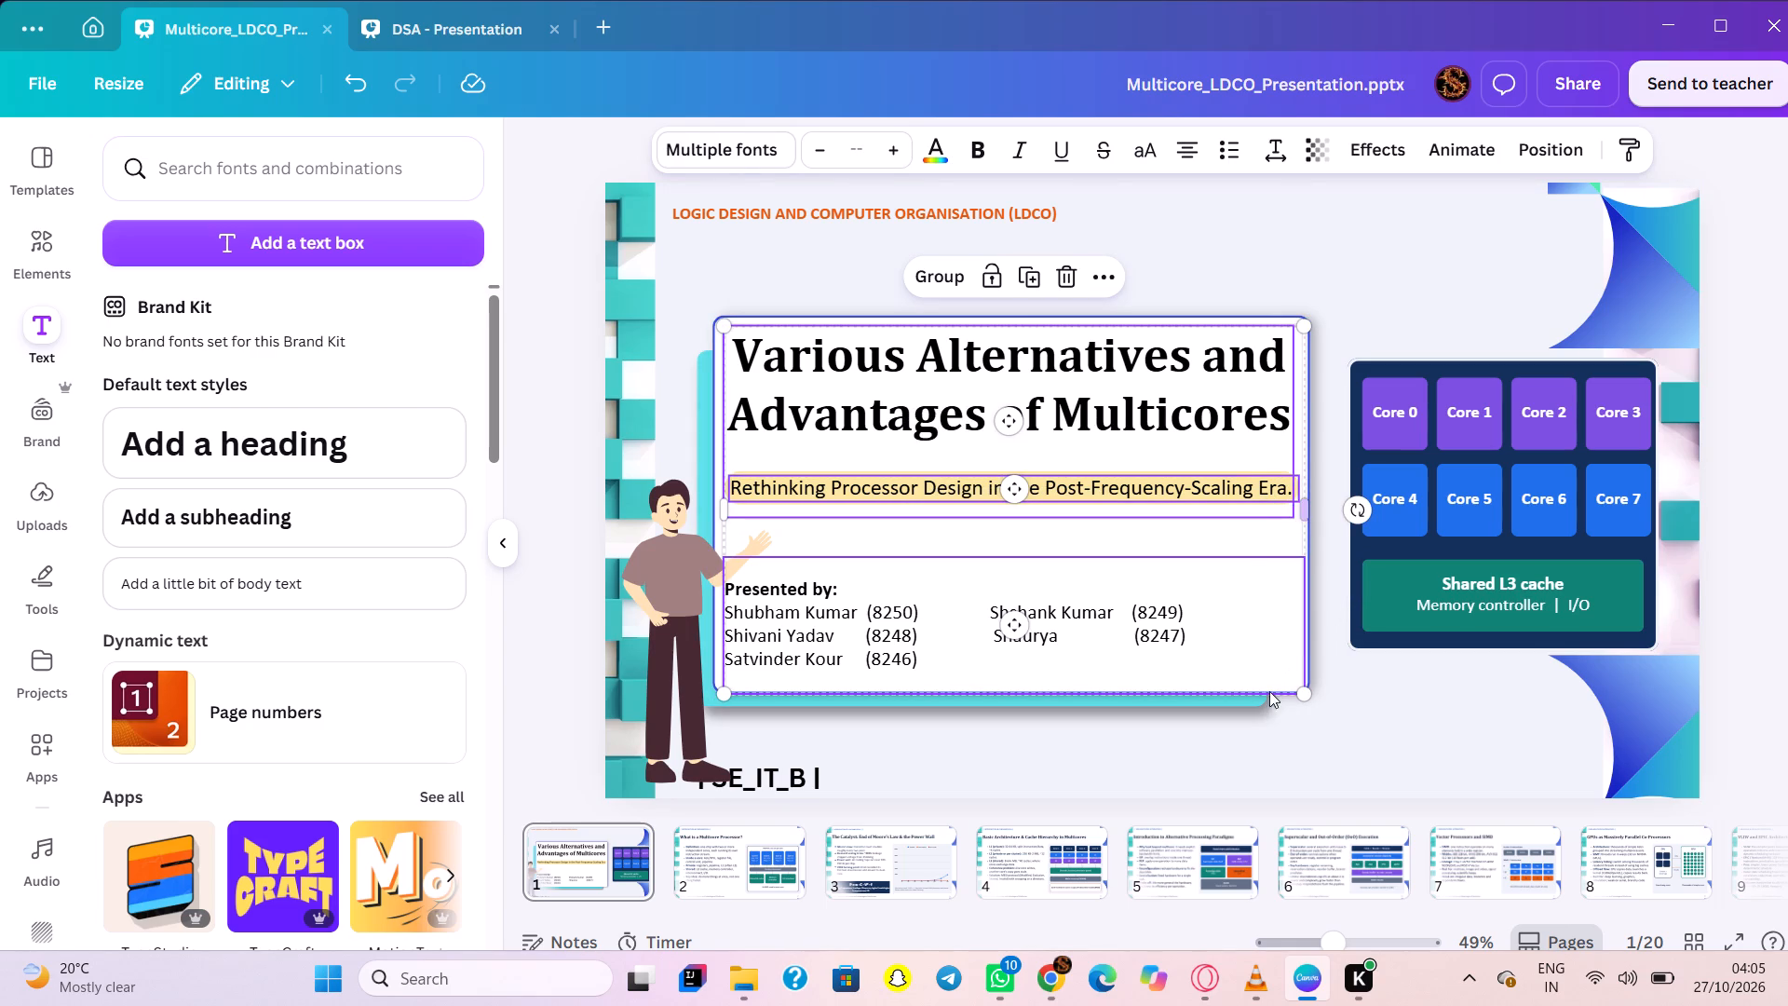
shift+click(1226, 702)
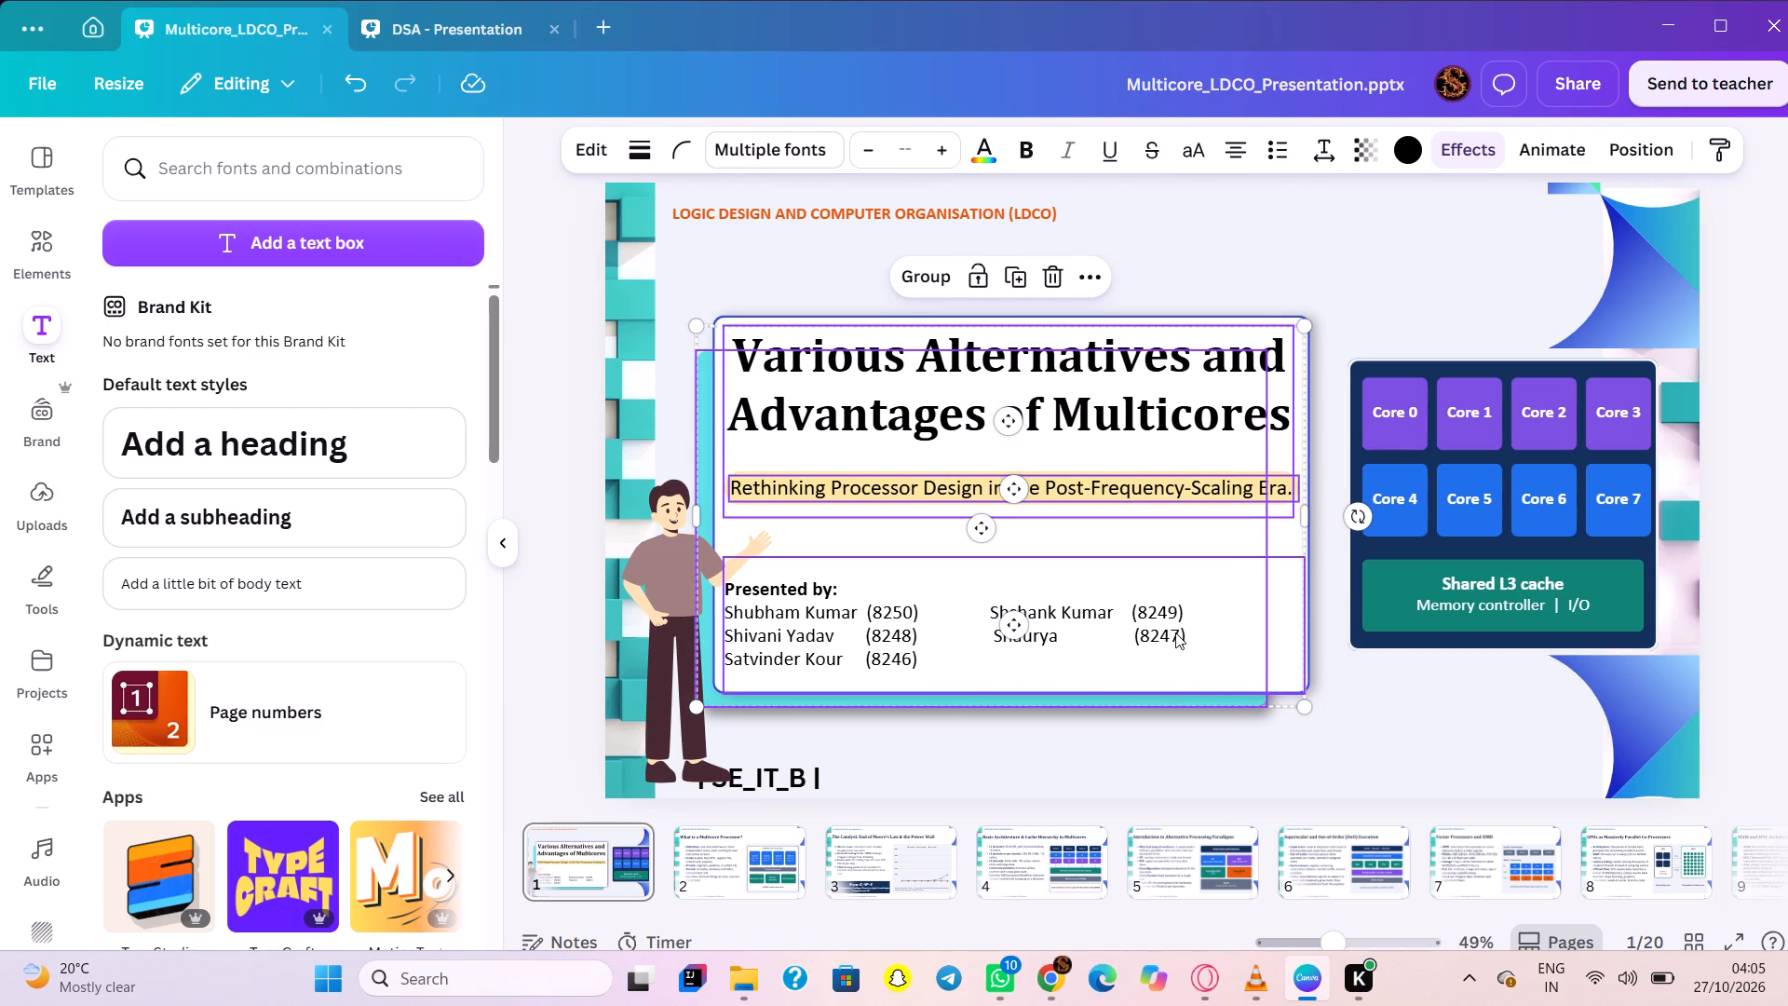
drag(1172, 631, 1225, 636)
key(ctrl+z)
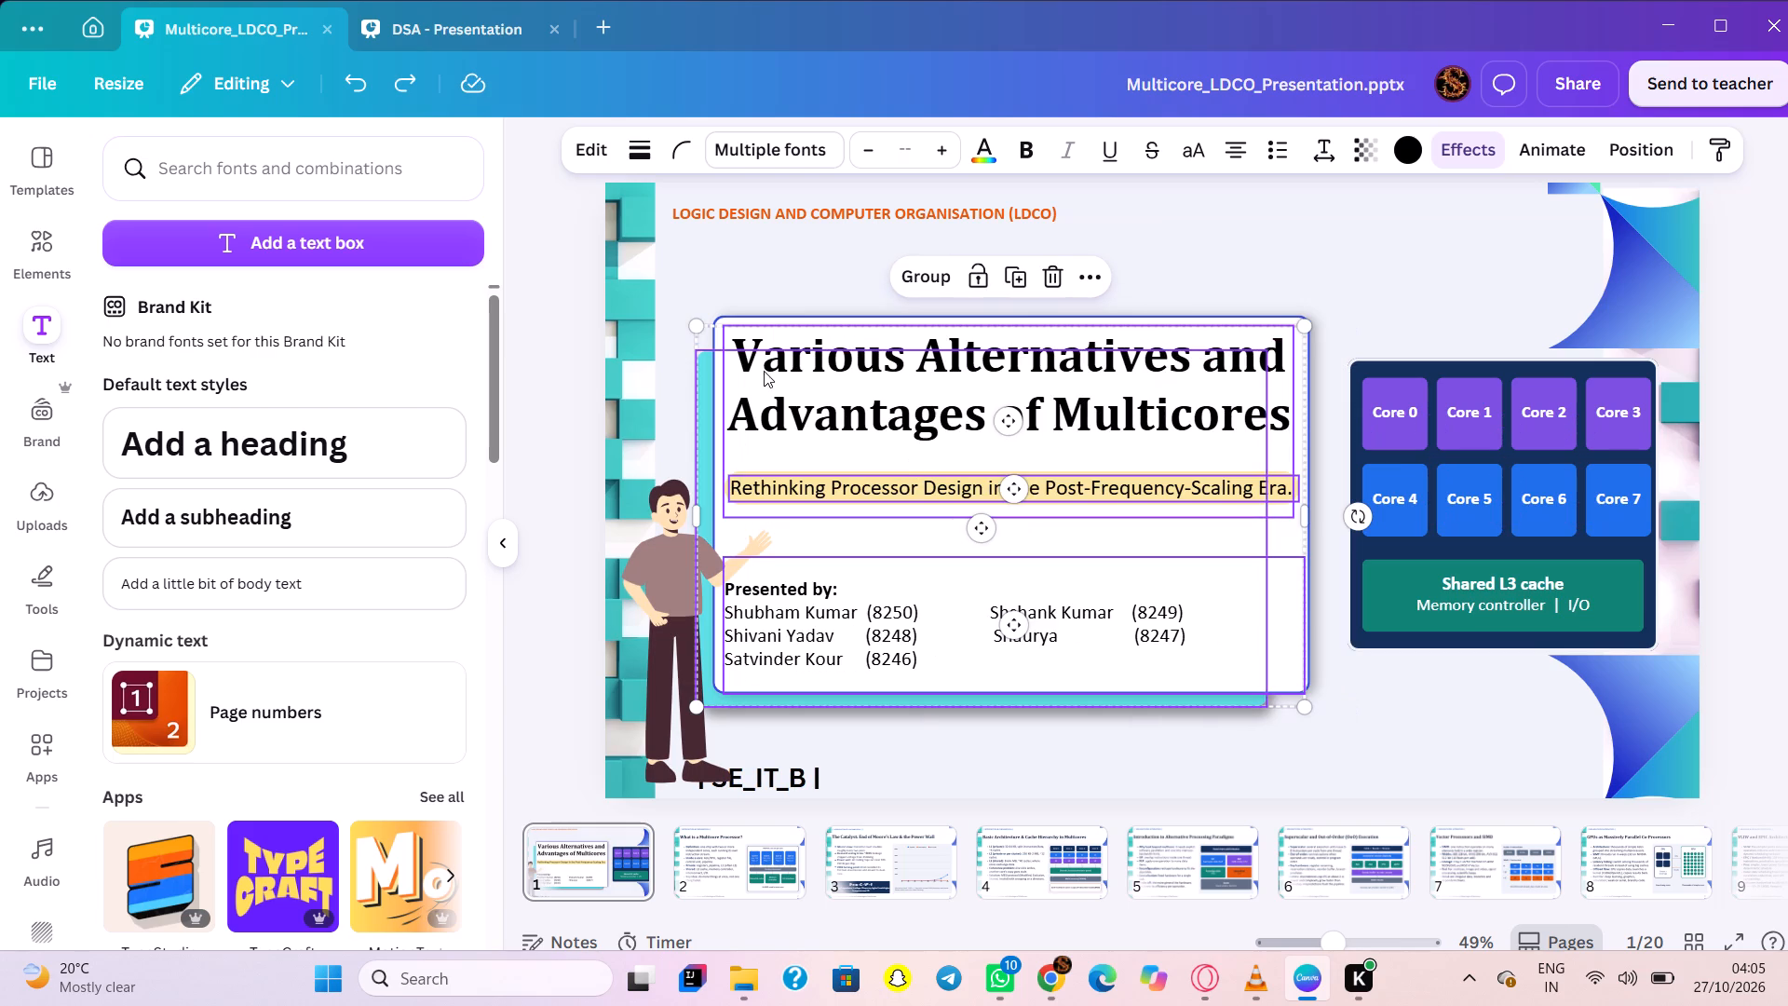
shift+click(726, 317)
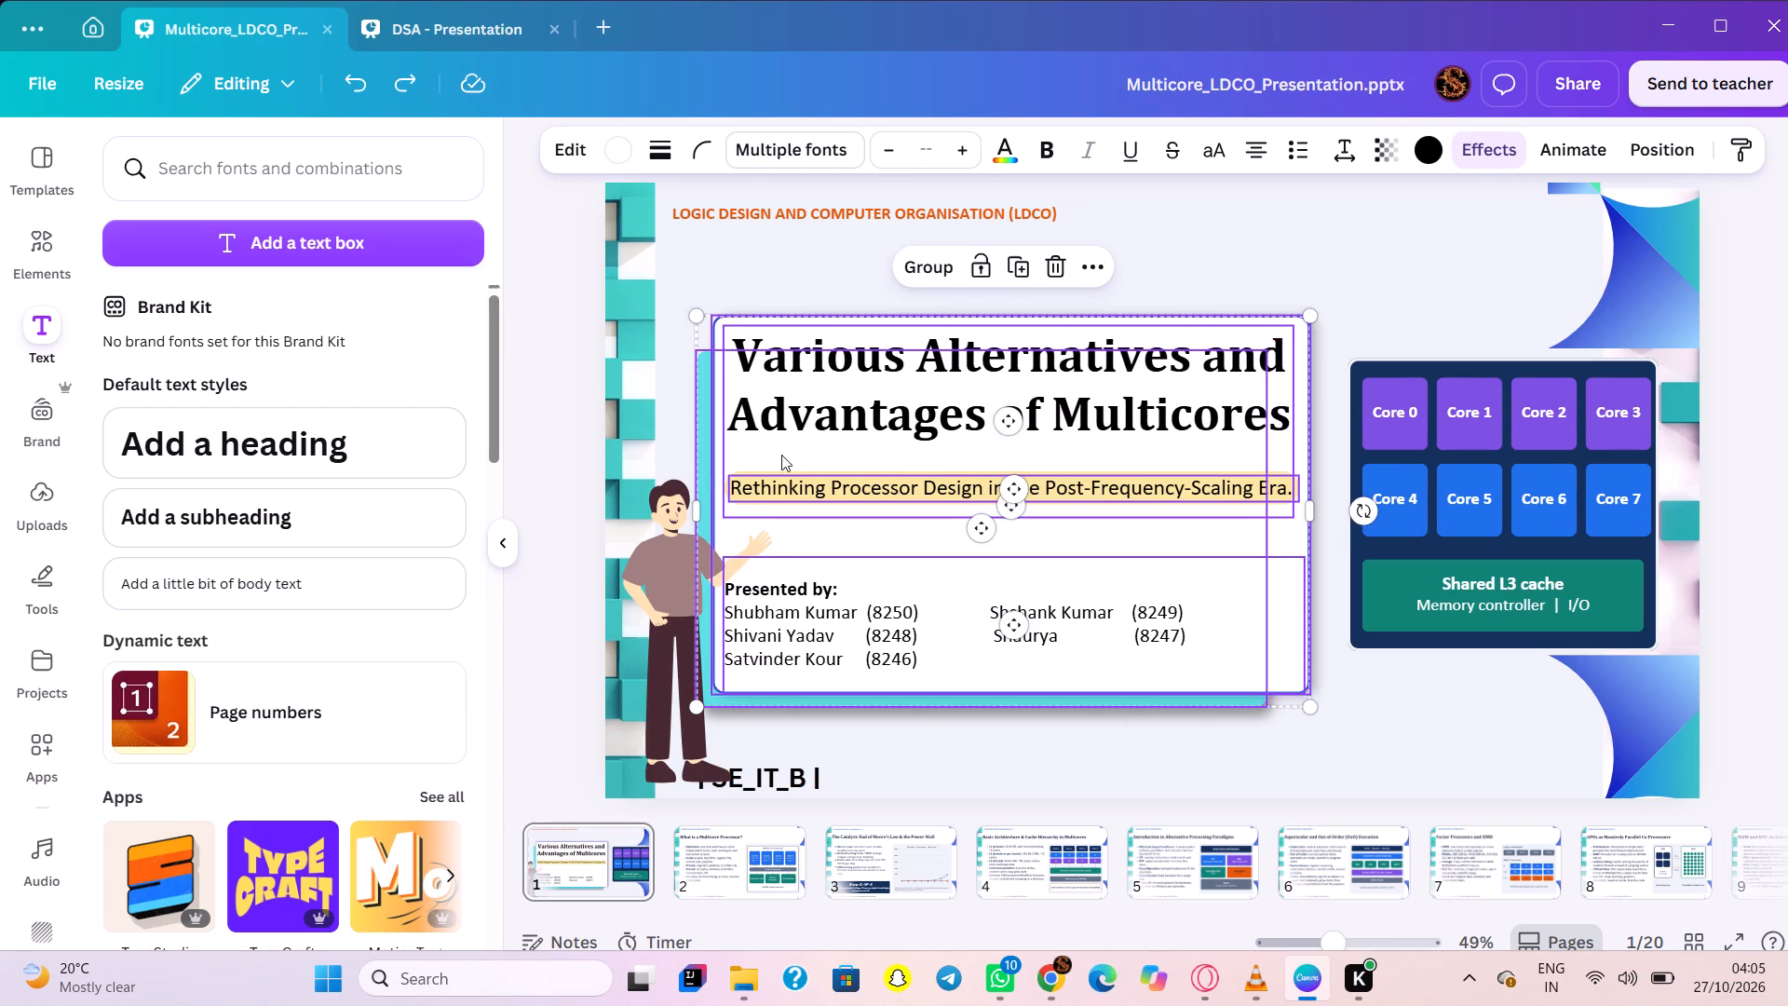
drag(765, 470, 839, 470)
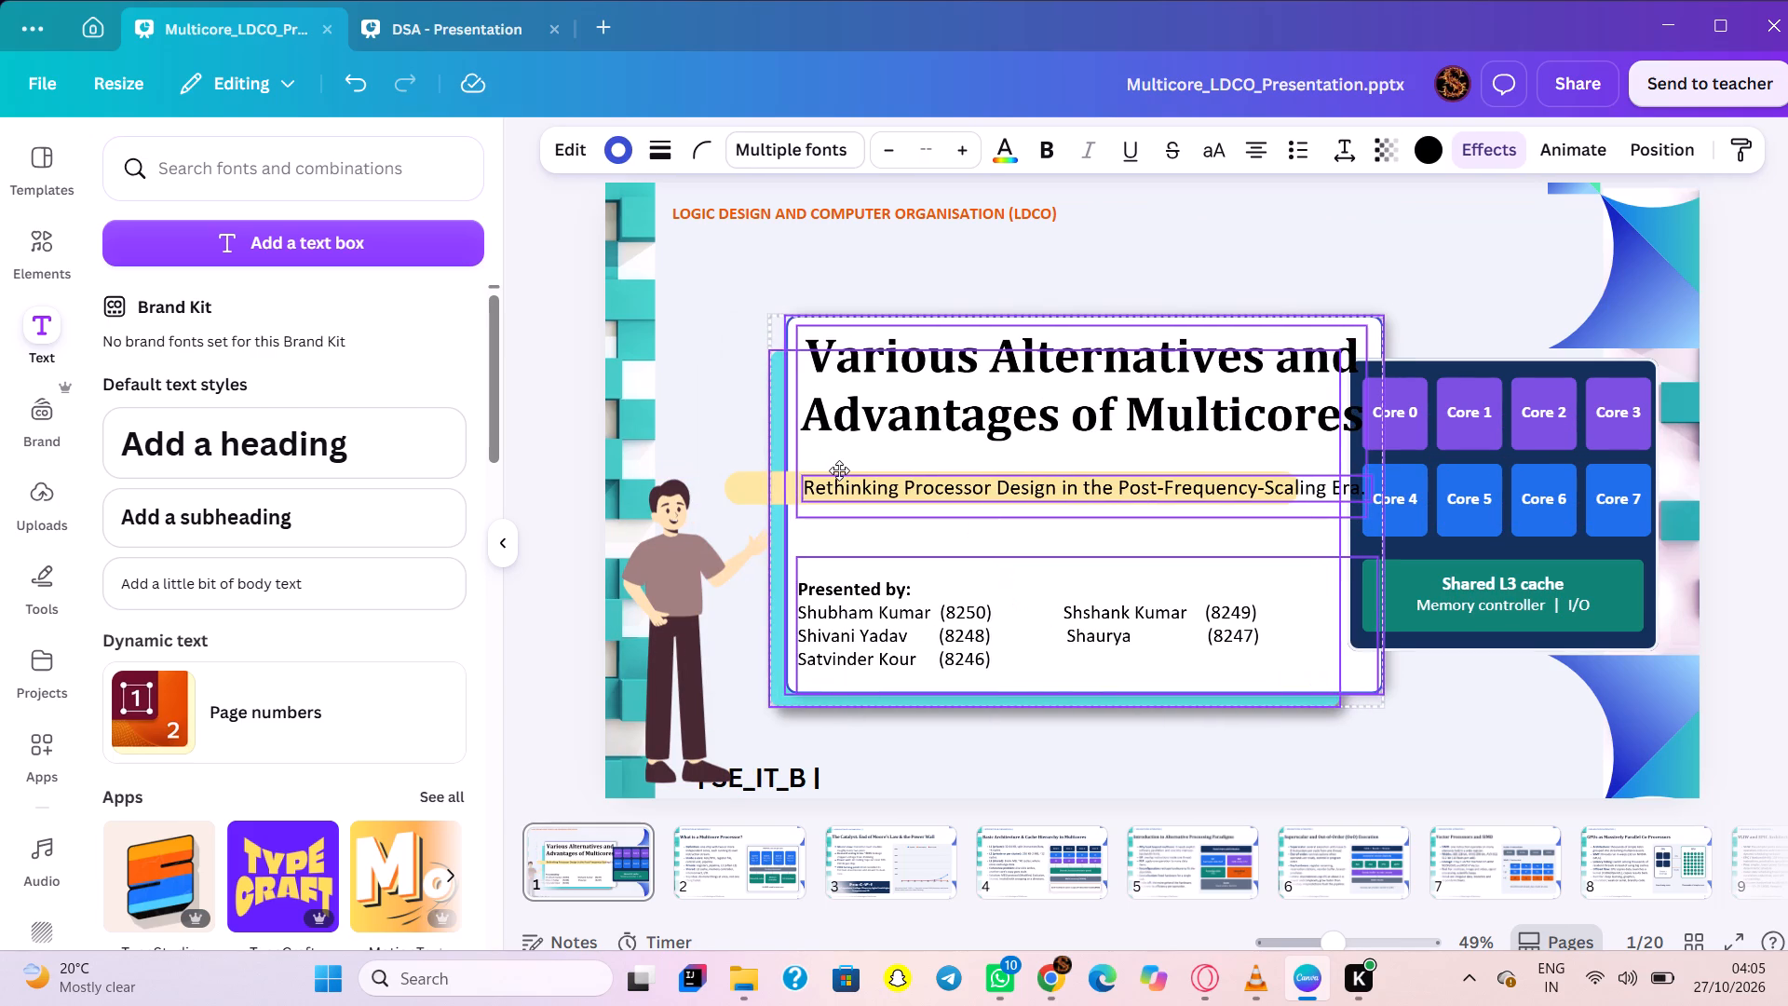
drag(839, 470, 811, 470)
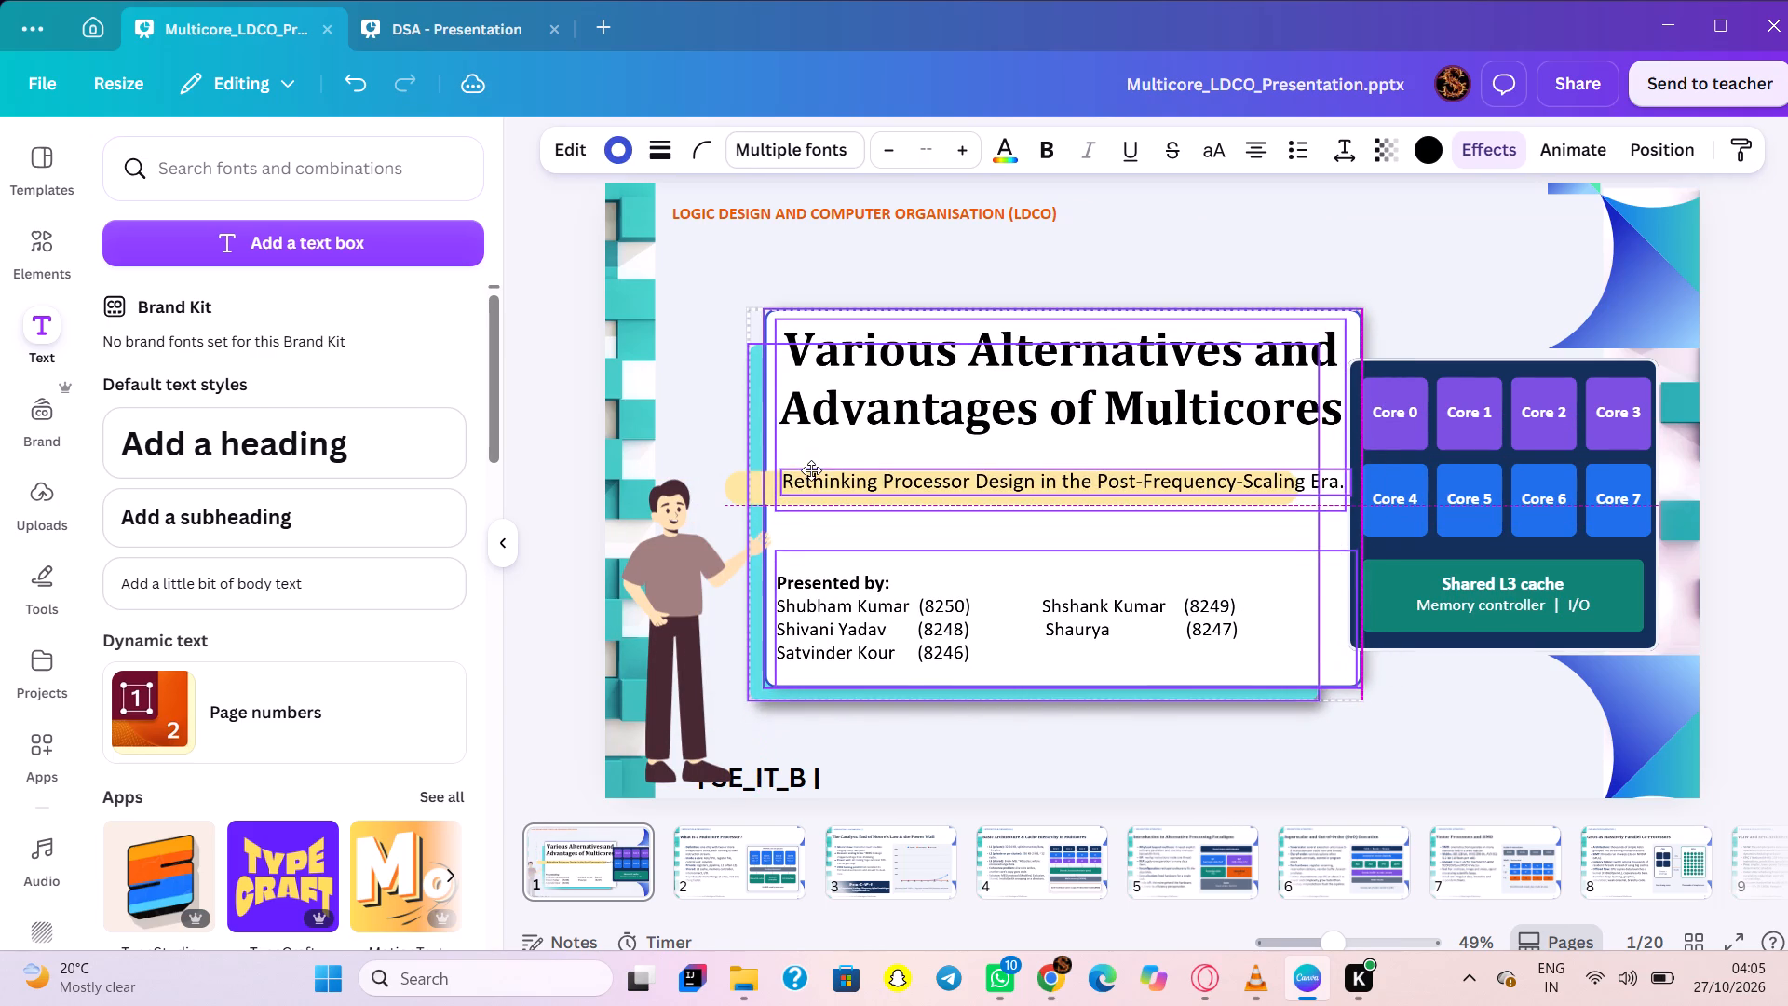
drag(811, 470, 806, 475)
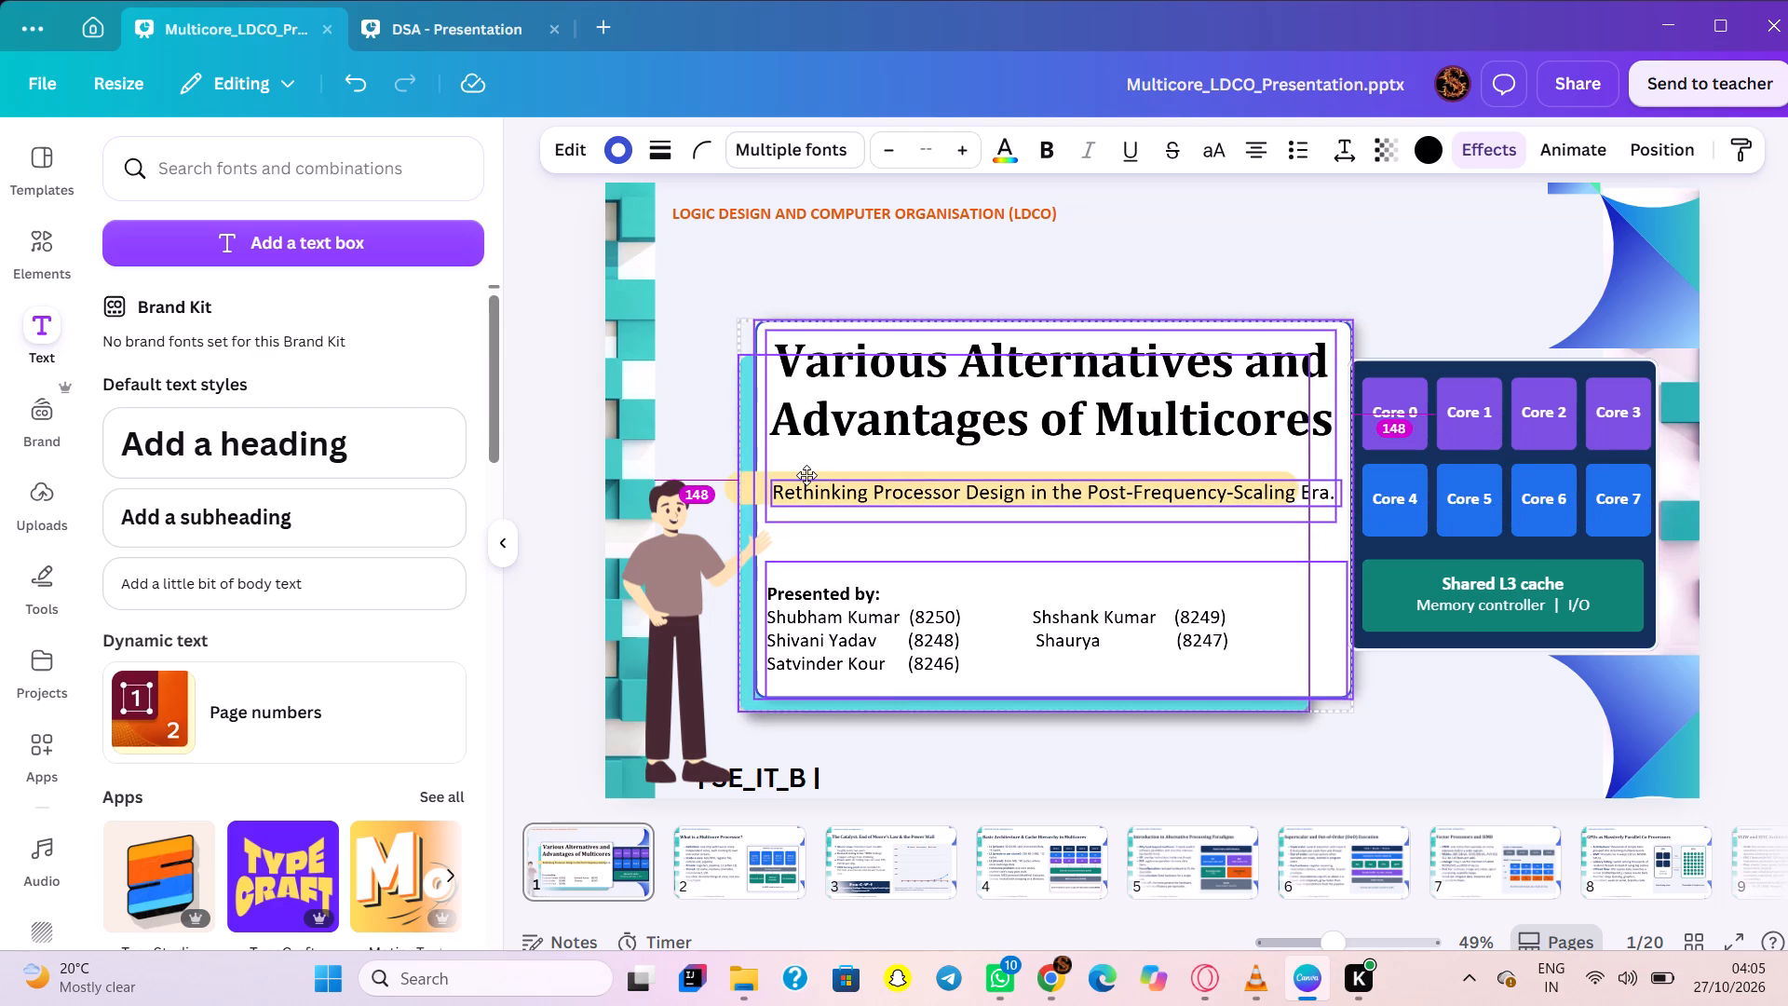
drag(806, 475, 788, 480)
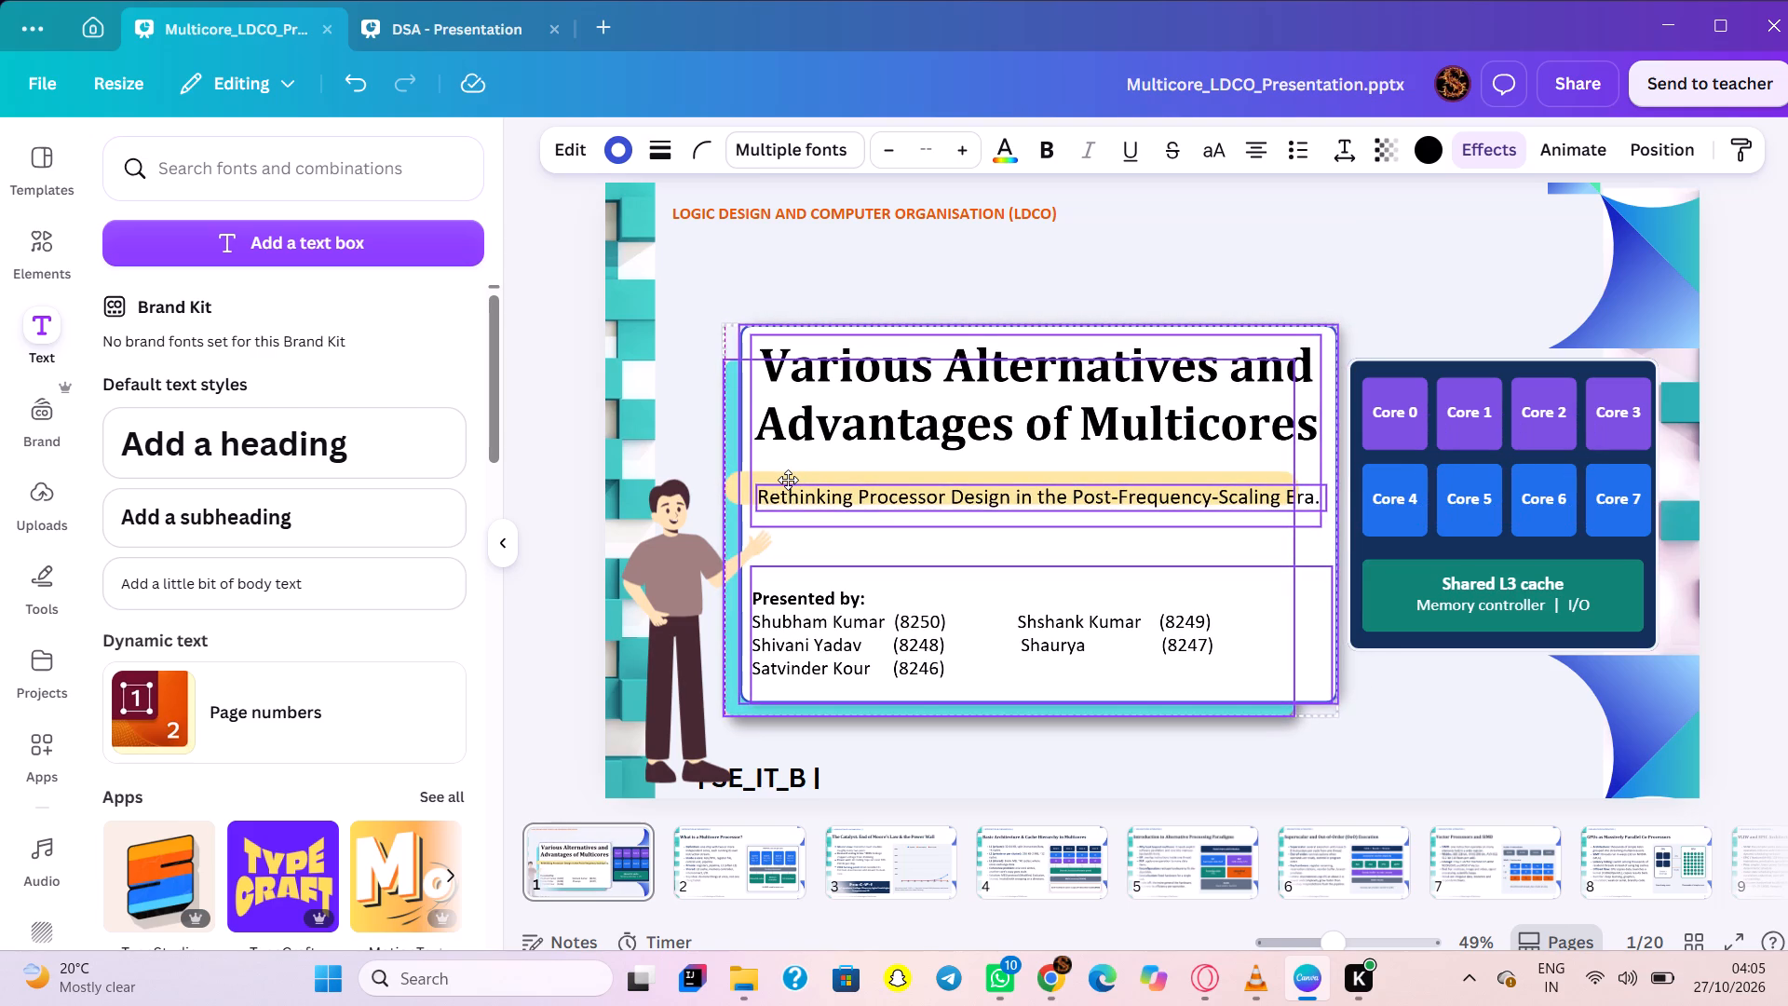
drag(788, 480, 790, 428)
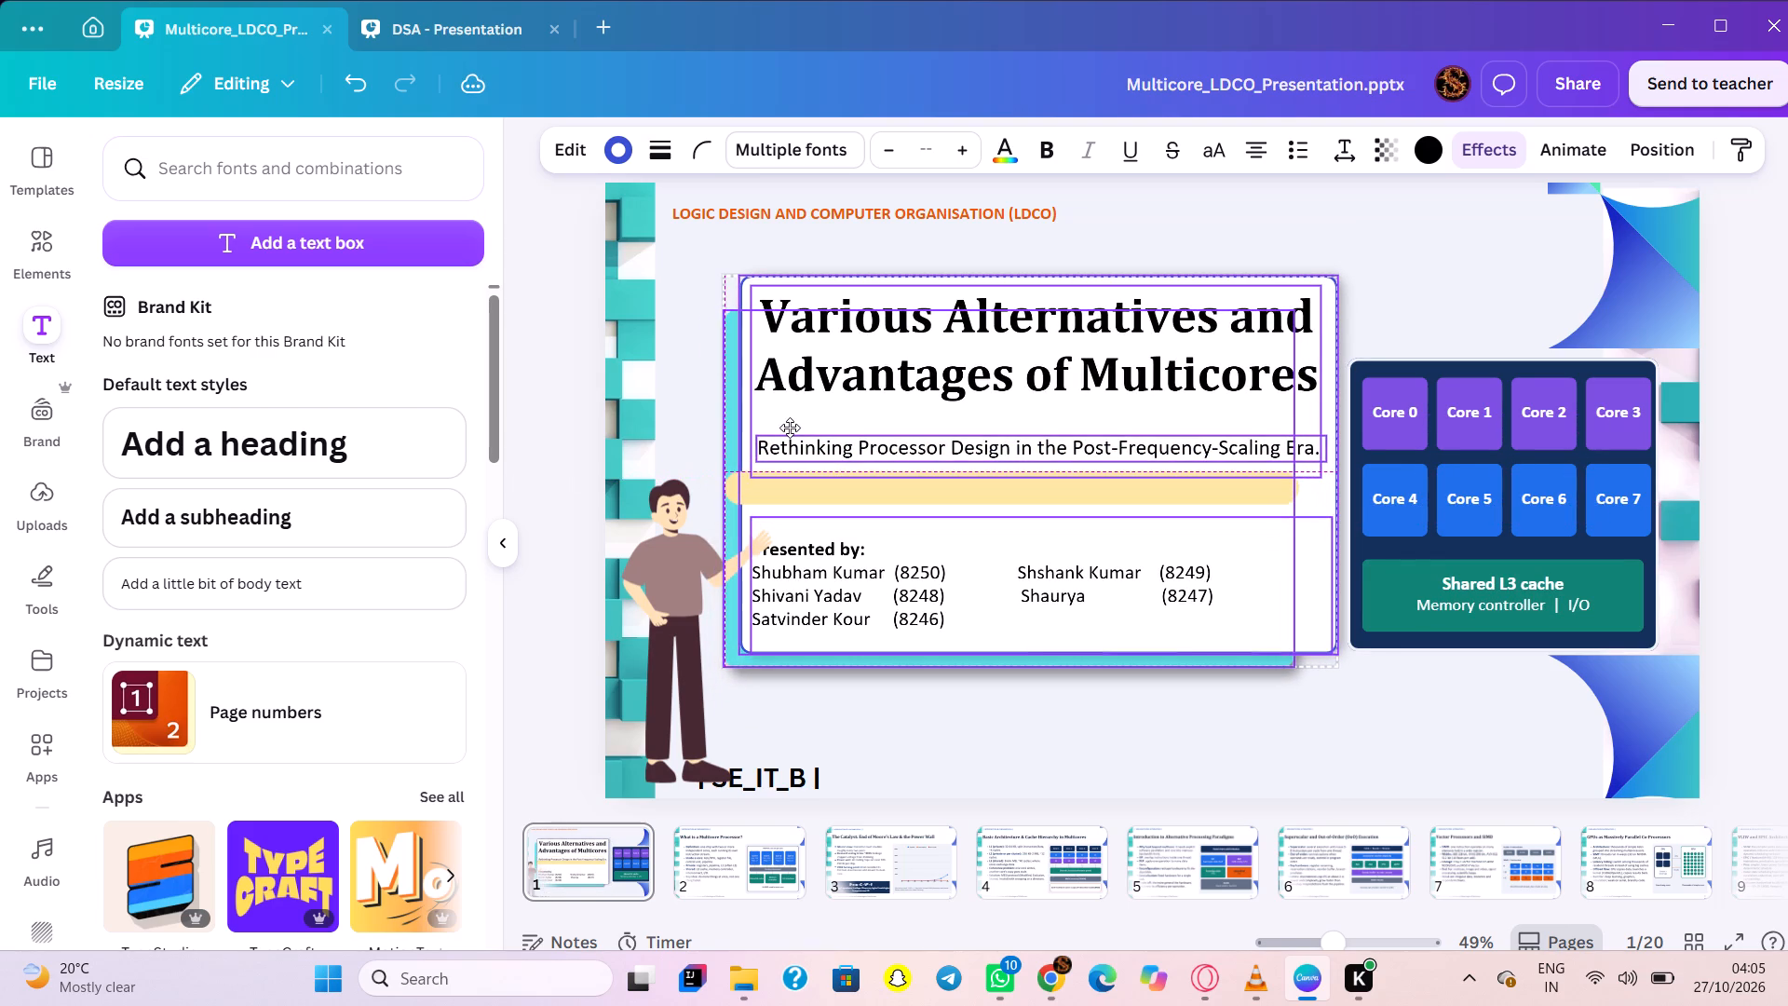
drag(790, 428, 782, 428)
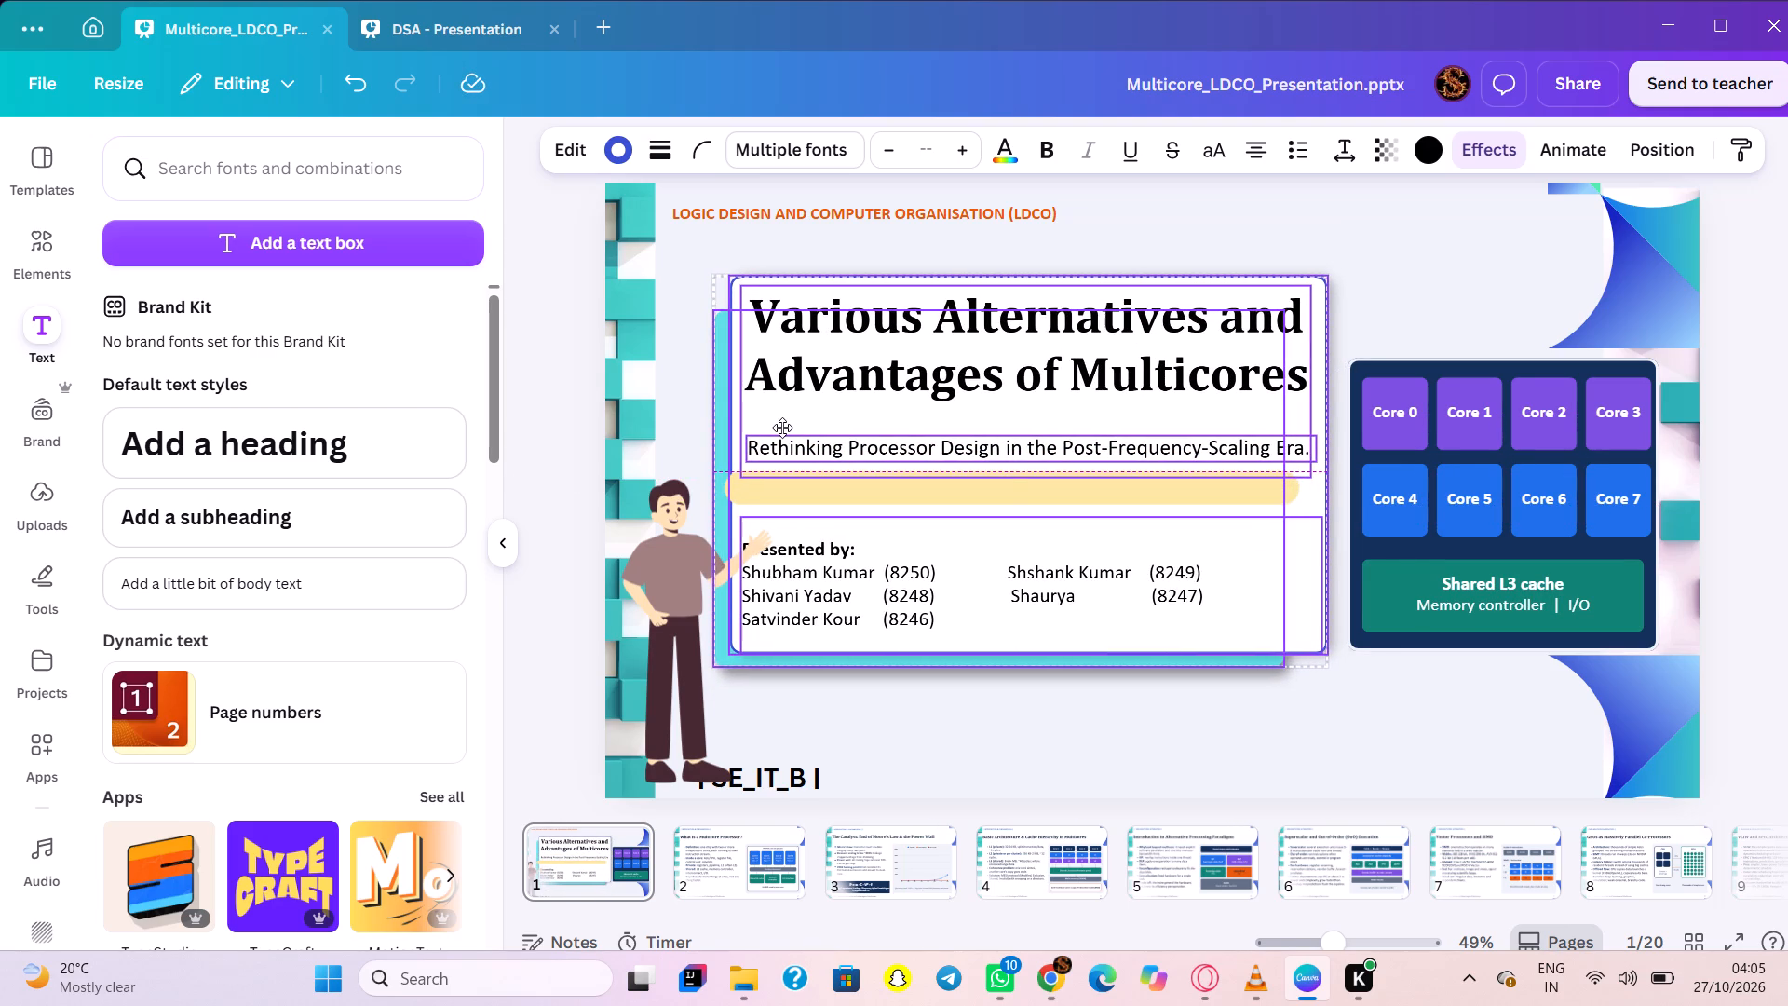
drag(782, 428, 784, 430)
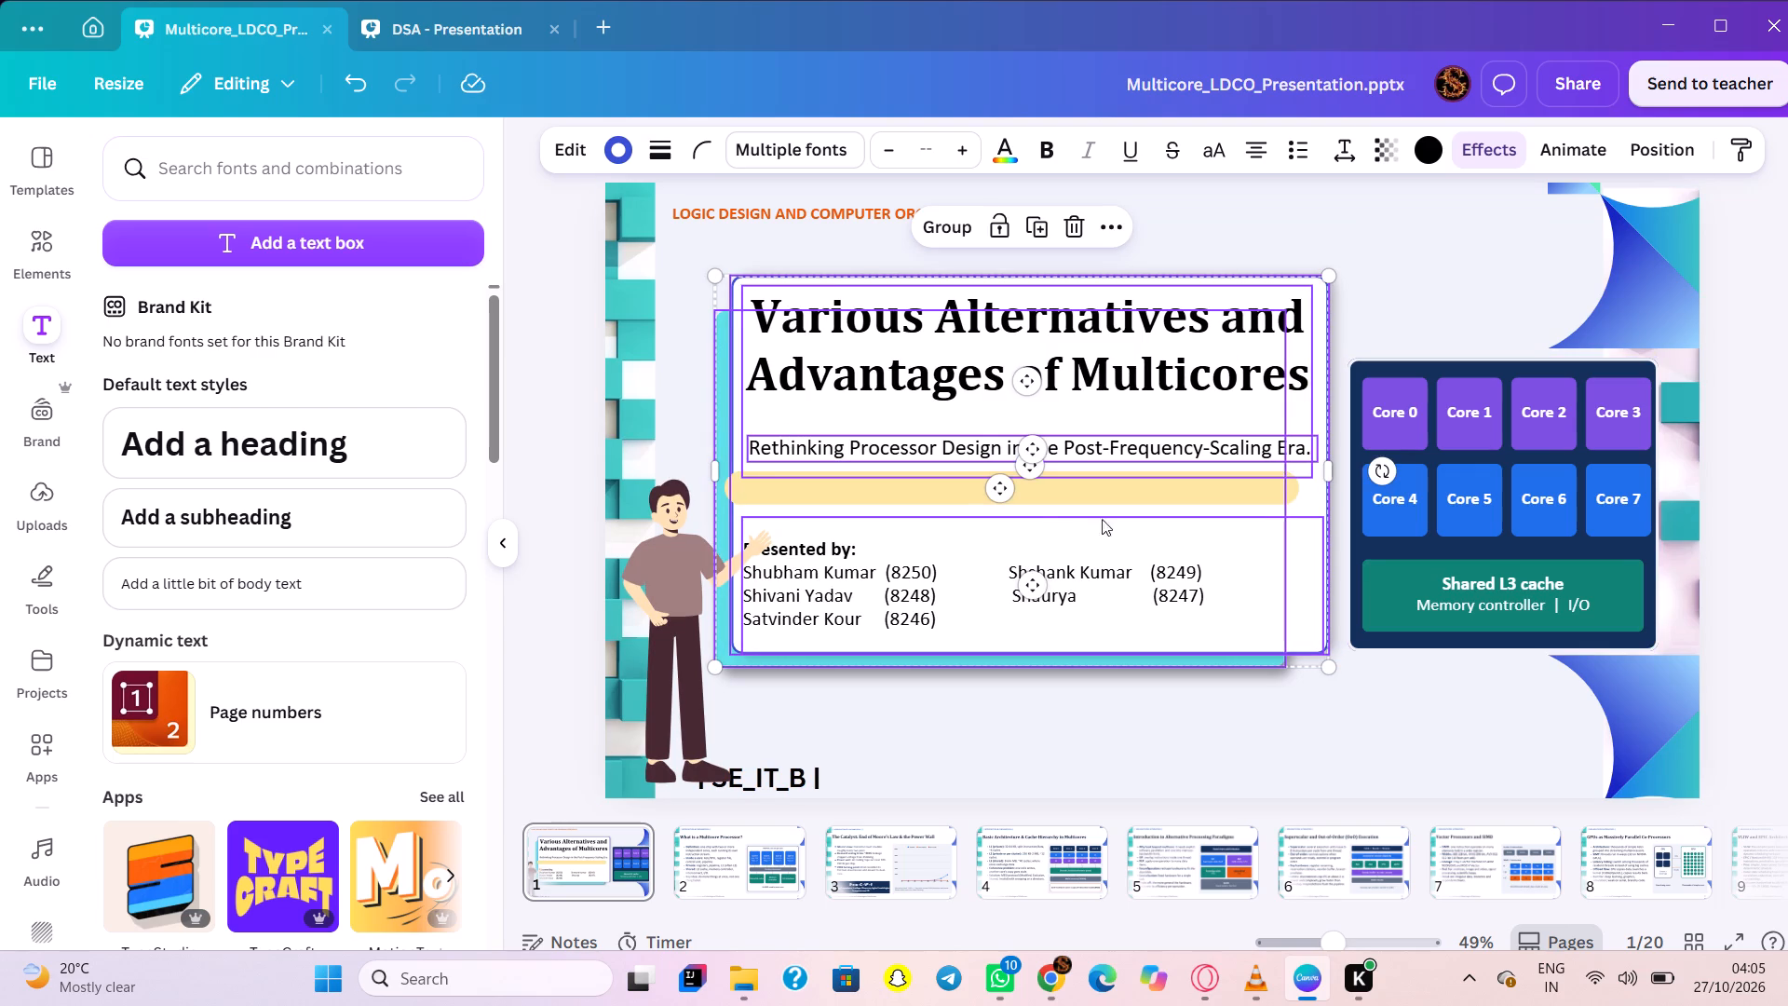
Move the yellow highlight bar up so it sits centred behind the subtitle line on the title card.
drag(1036, 495, 1045, 469)
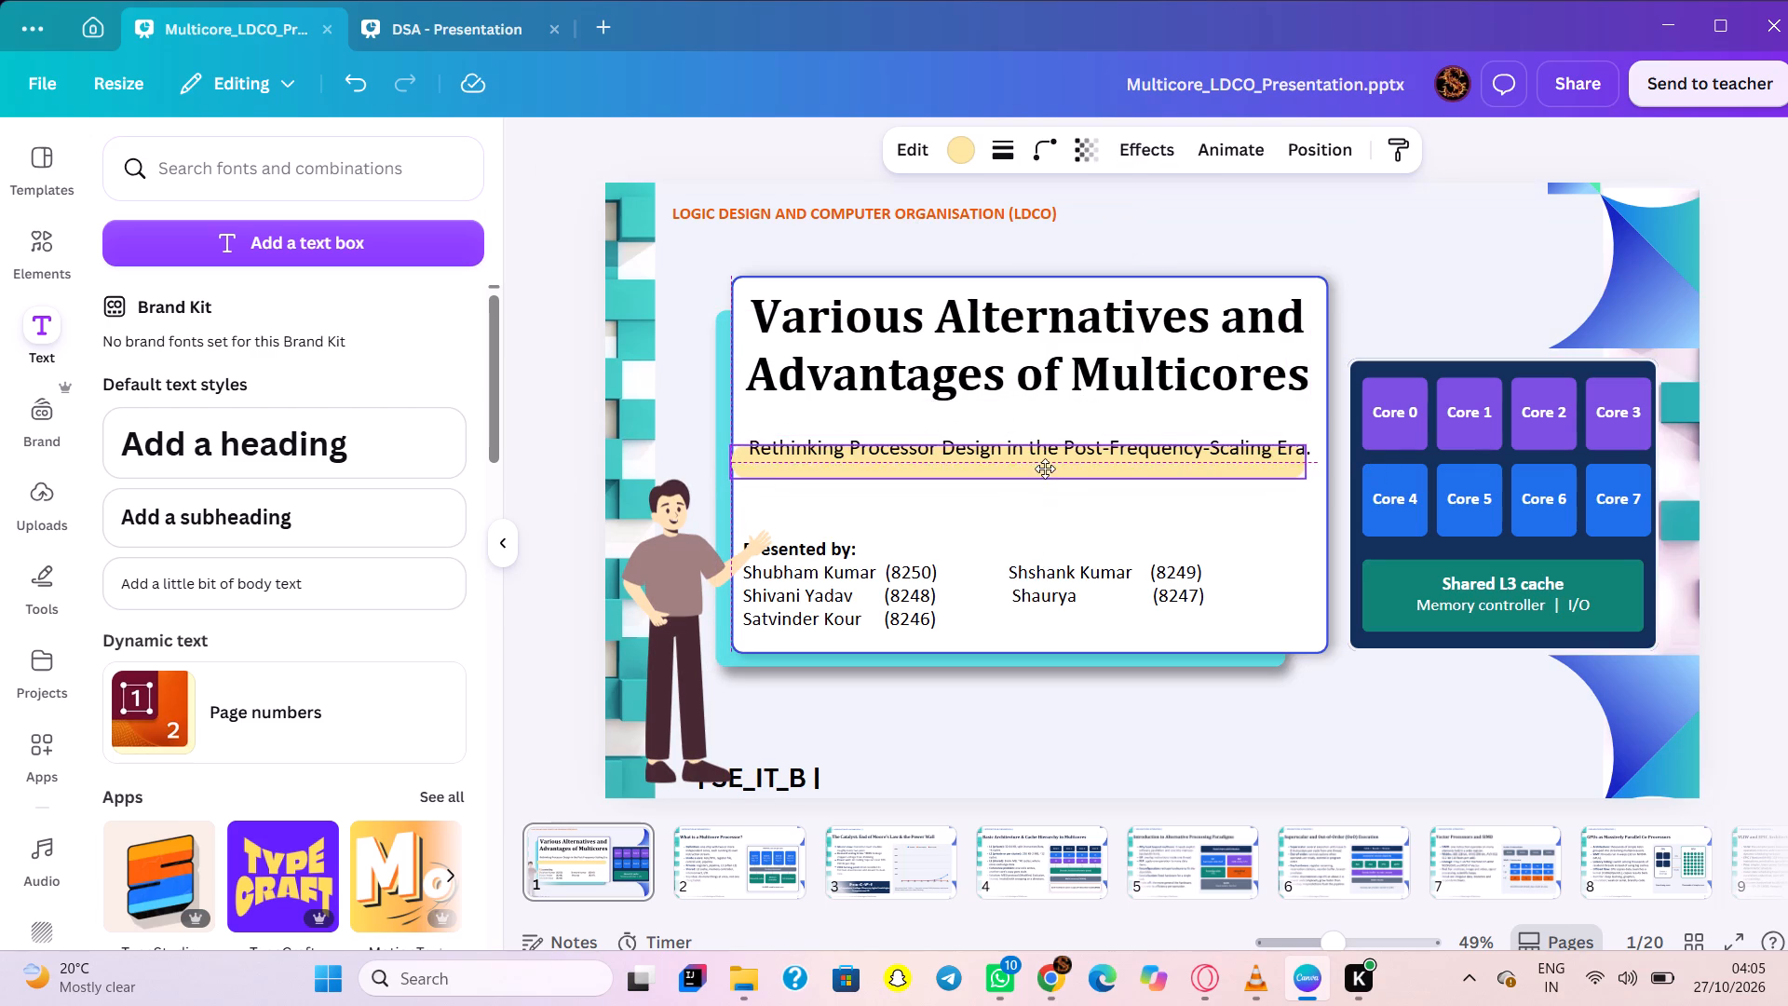
drag(1045, 469, 1057, 459)
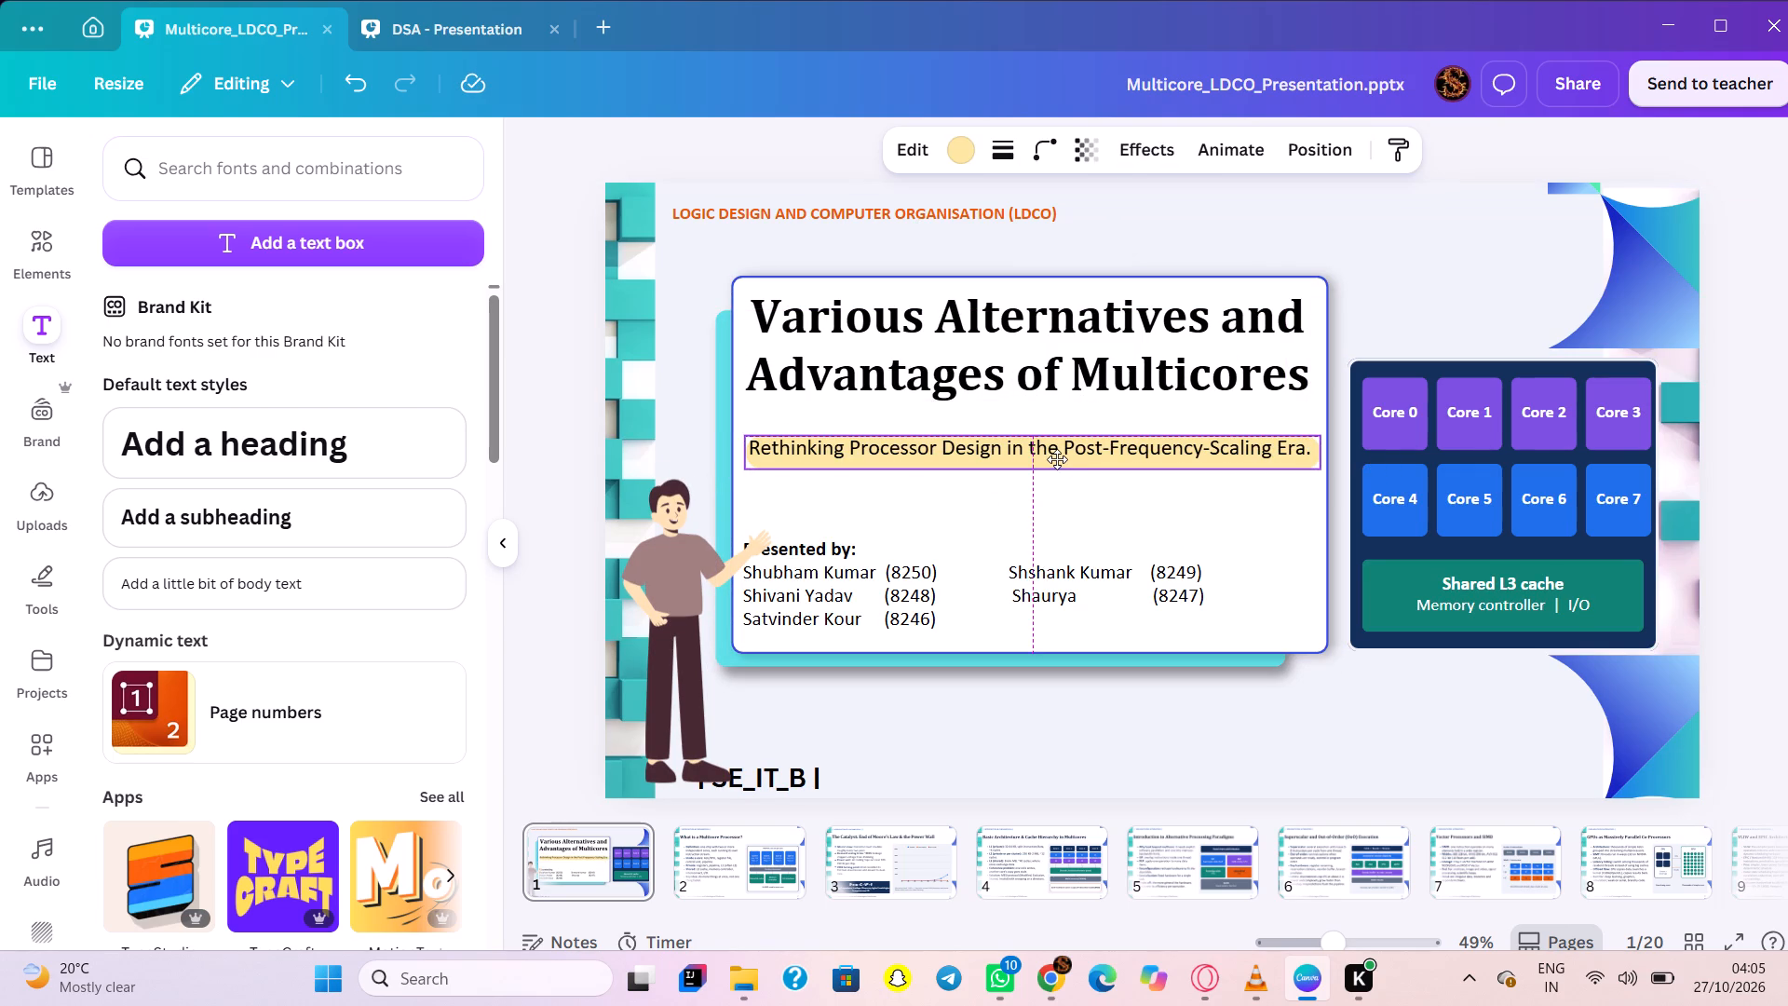
drag(1057, 459, 1054, 455)
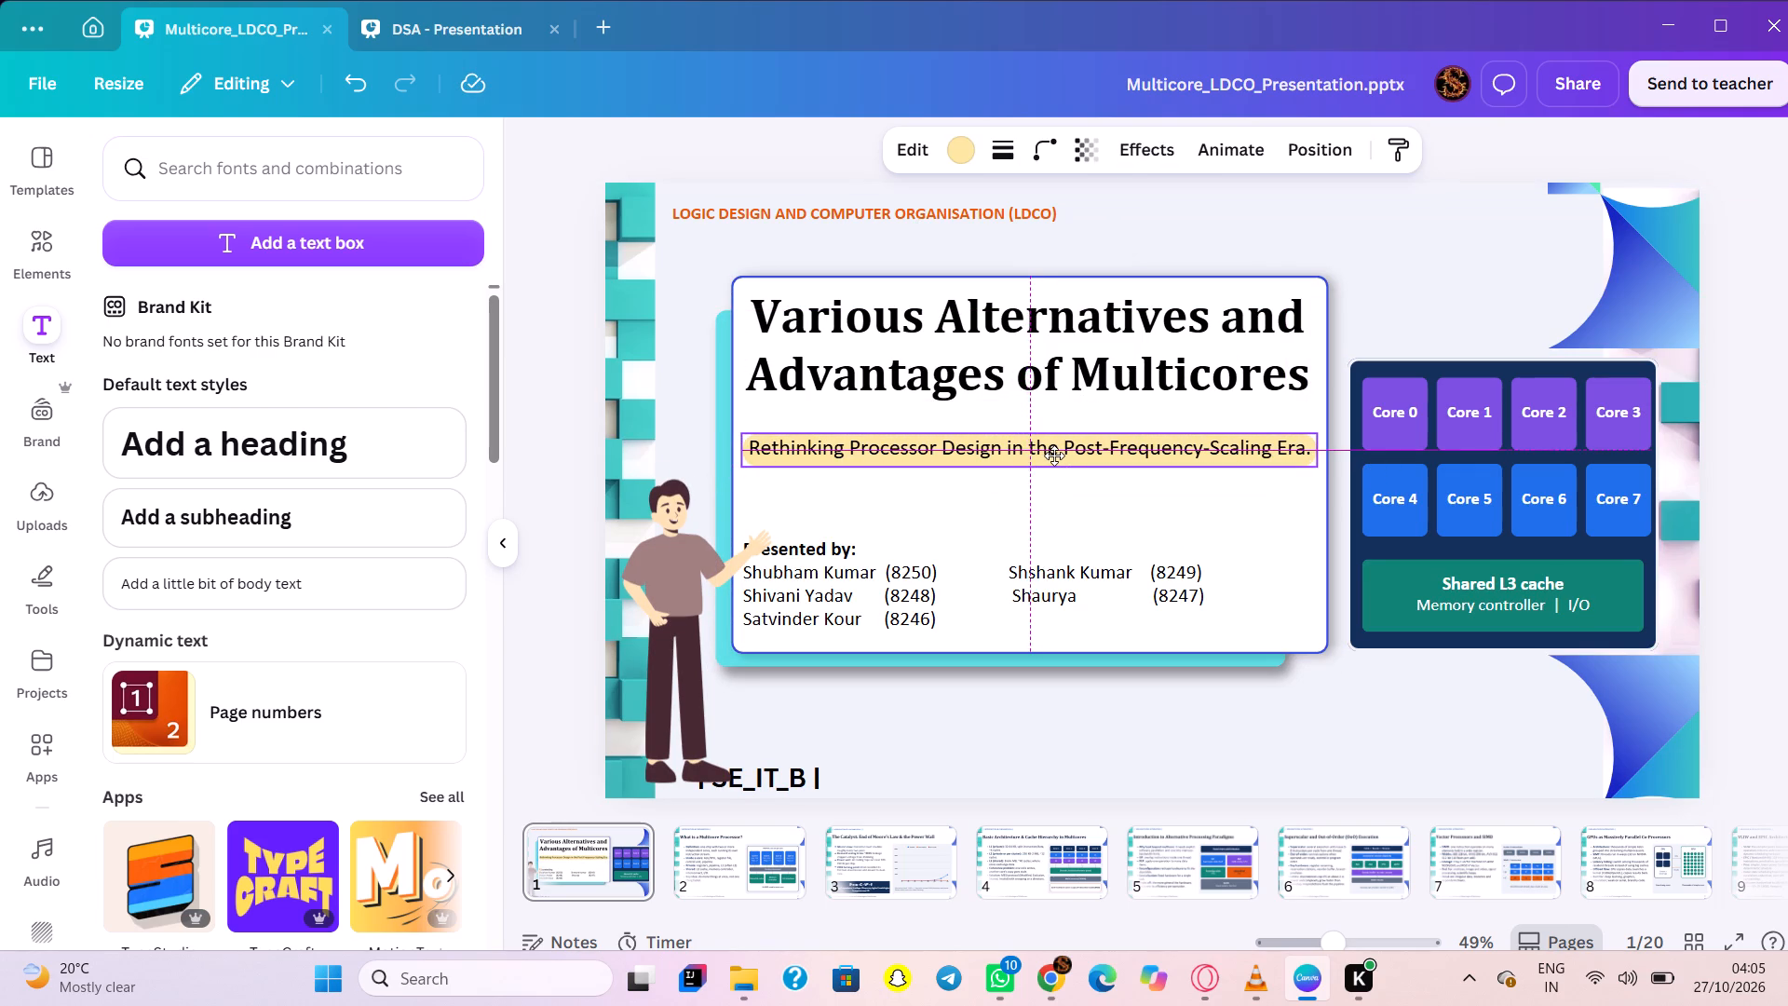
drag(1054, 455, 1054, 456)
click(1008, 722)
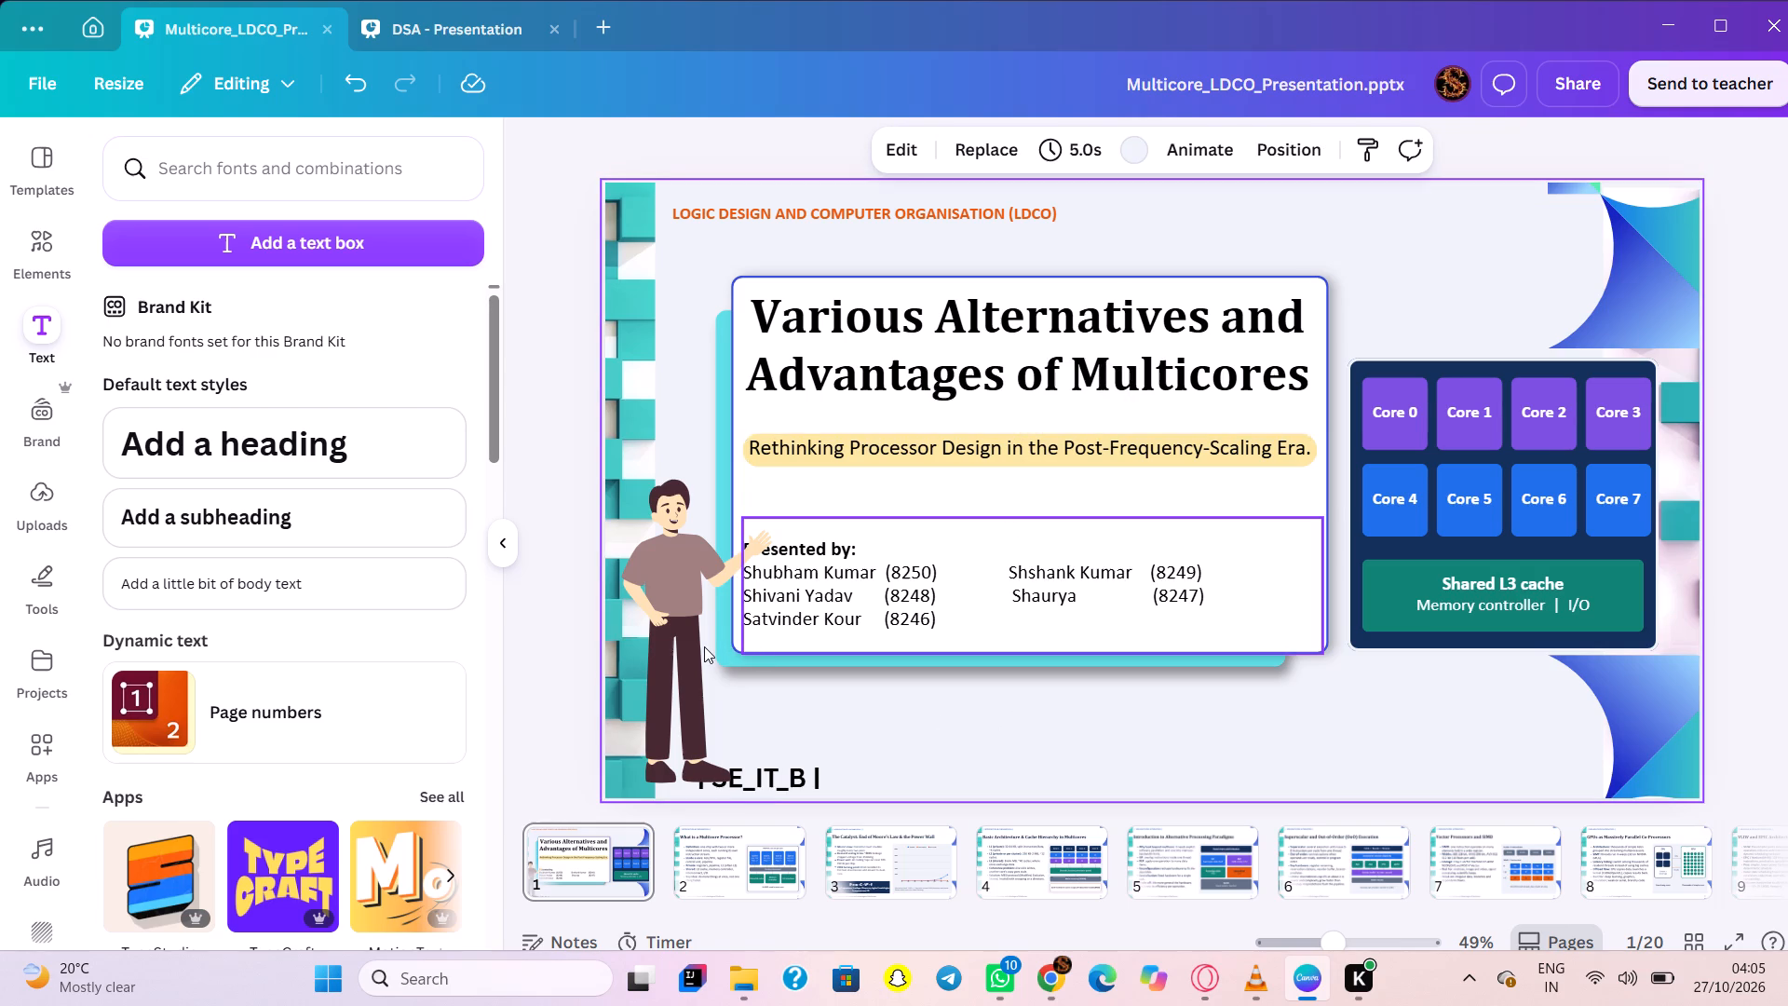
Raise the standing man illustration and shift it slightly right, clear of the SE_IT_B label.
drag(702, 647, 711, 616)
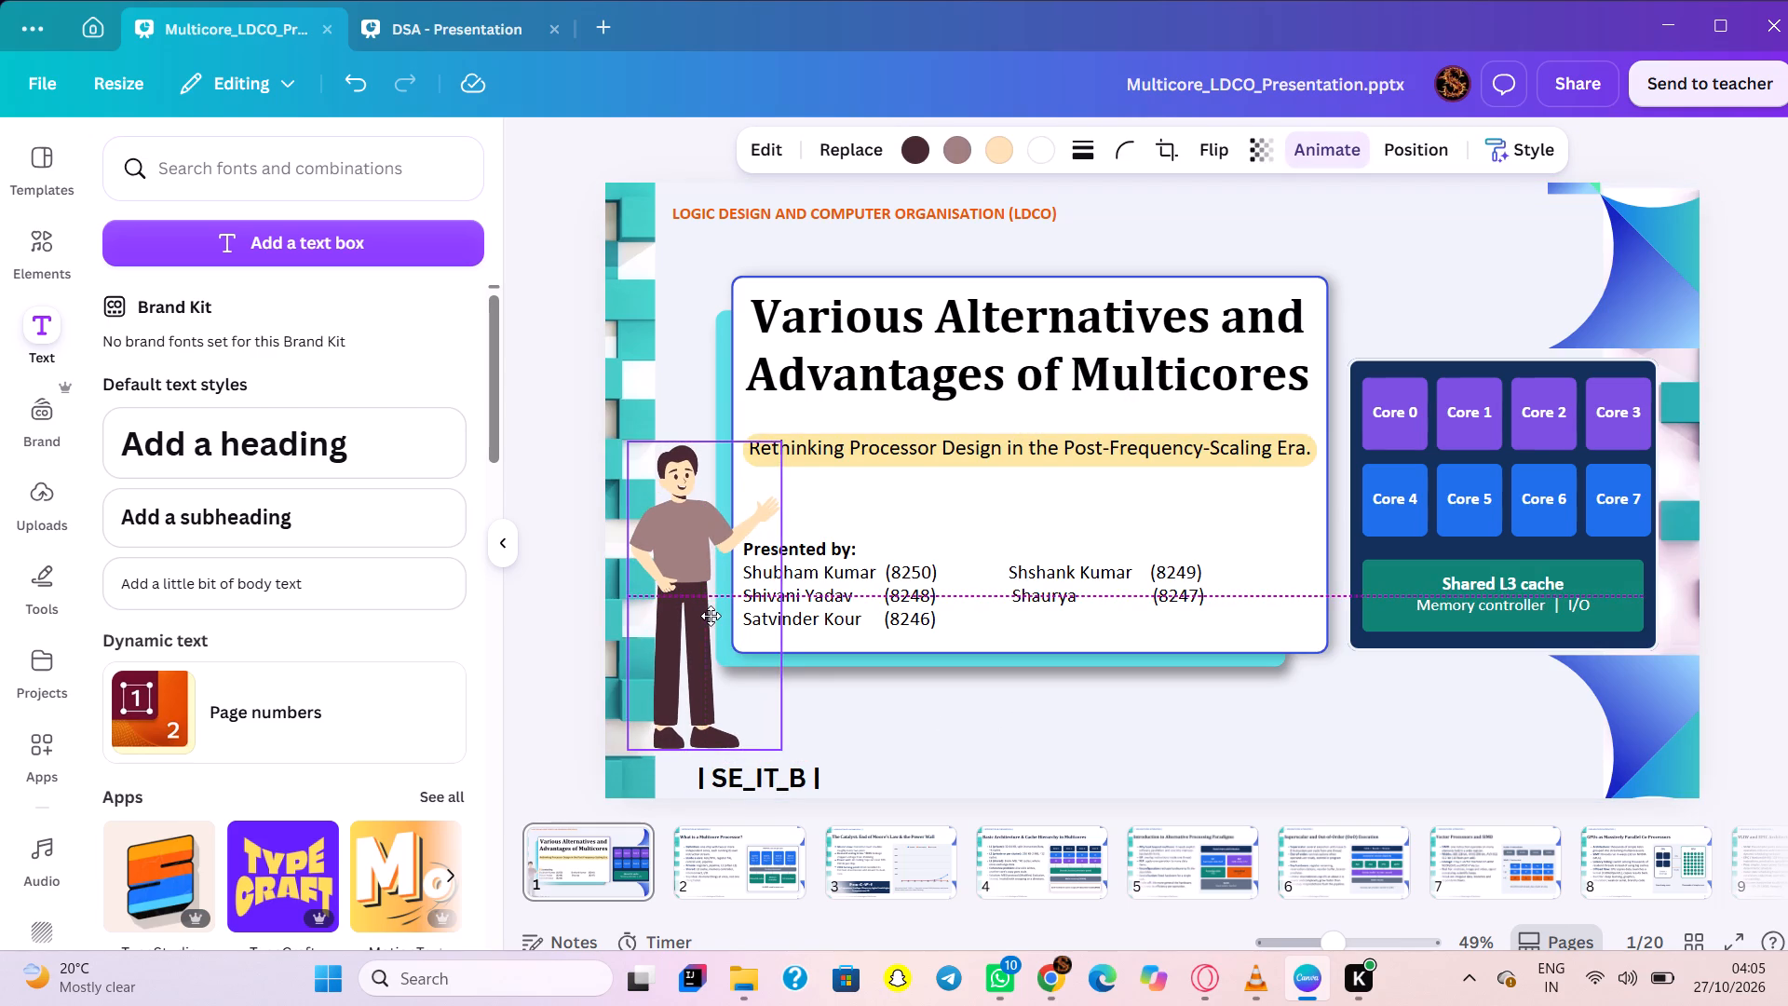
drag(711, 616, 714, 603)
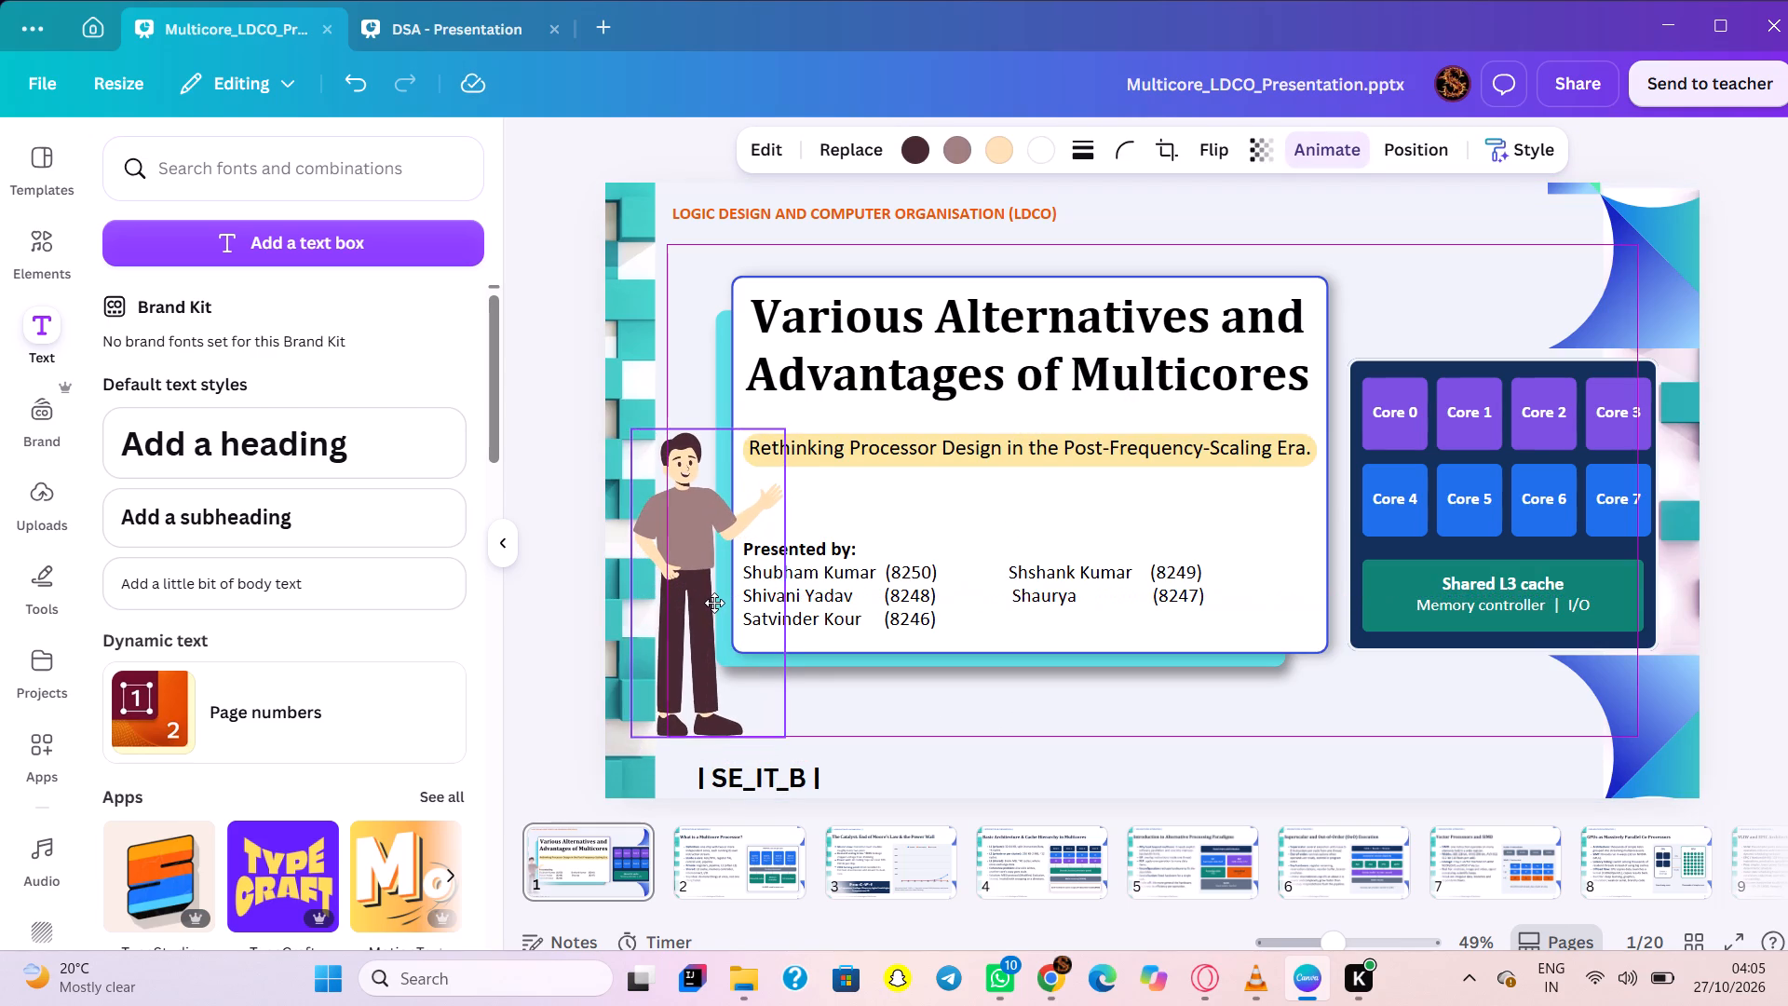
drag(714, 603, 719, 604)
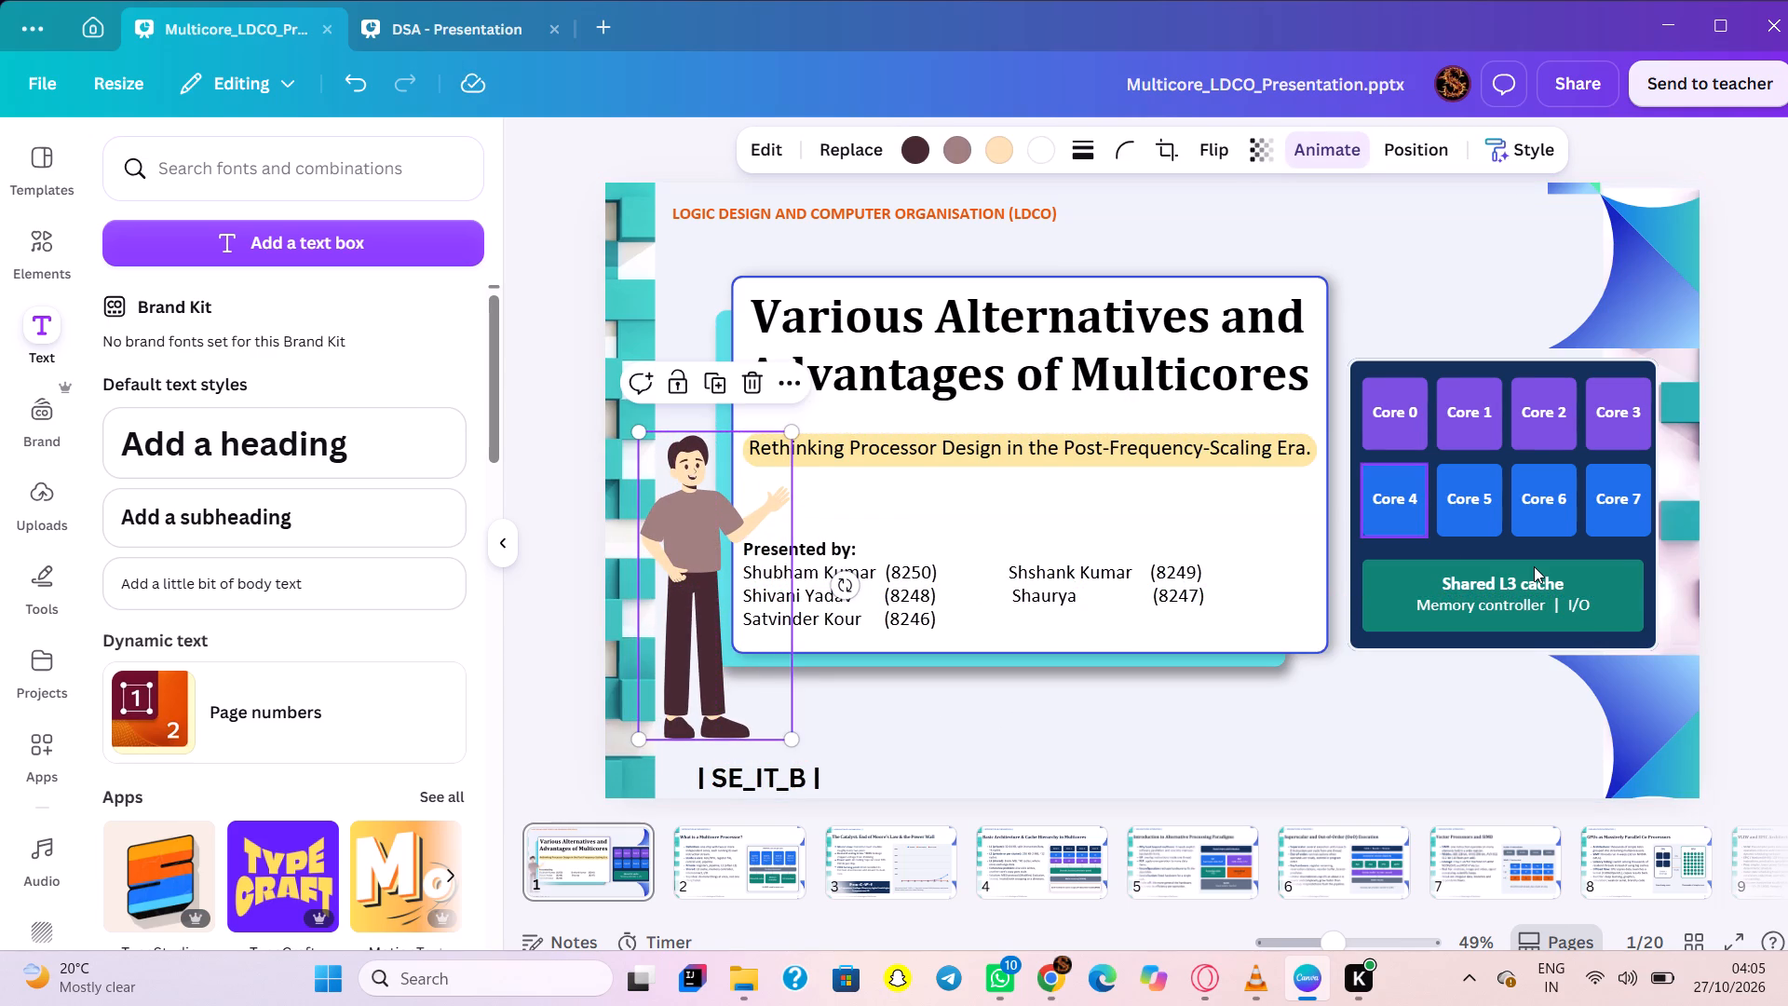
Select all core blocks, the Shared L3 cache block and their dark background together and move the diagram down and slightly right.
click(1534, 566)
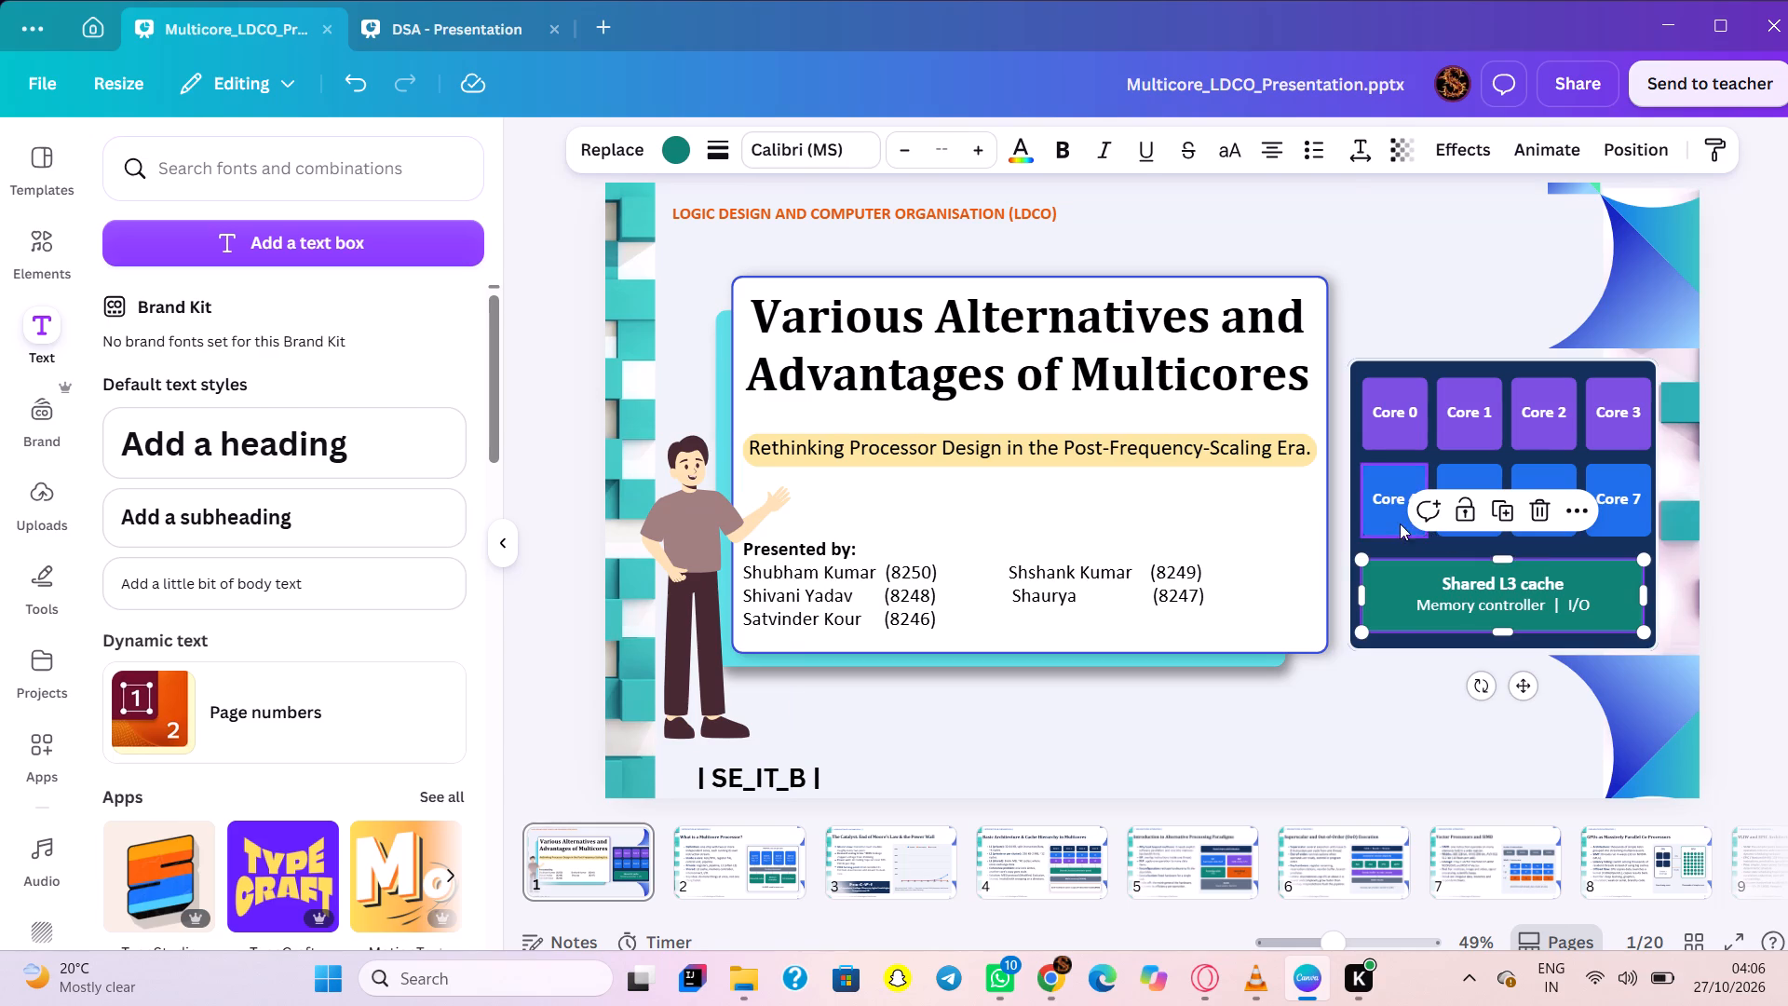
shift+click(1399, 523)
shift+click(1476, 522)
shift+click(1575, 506)
shift+click(1611, 508)
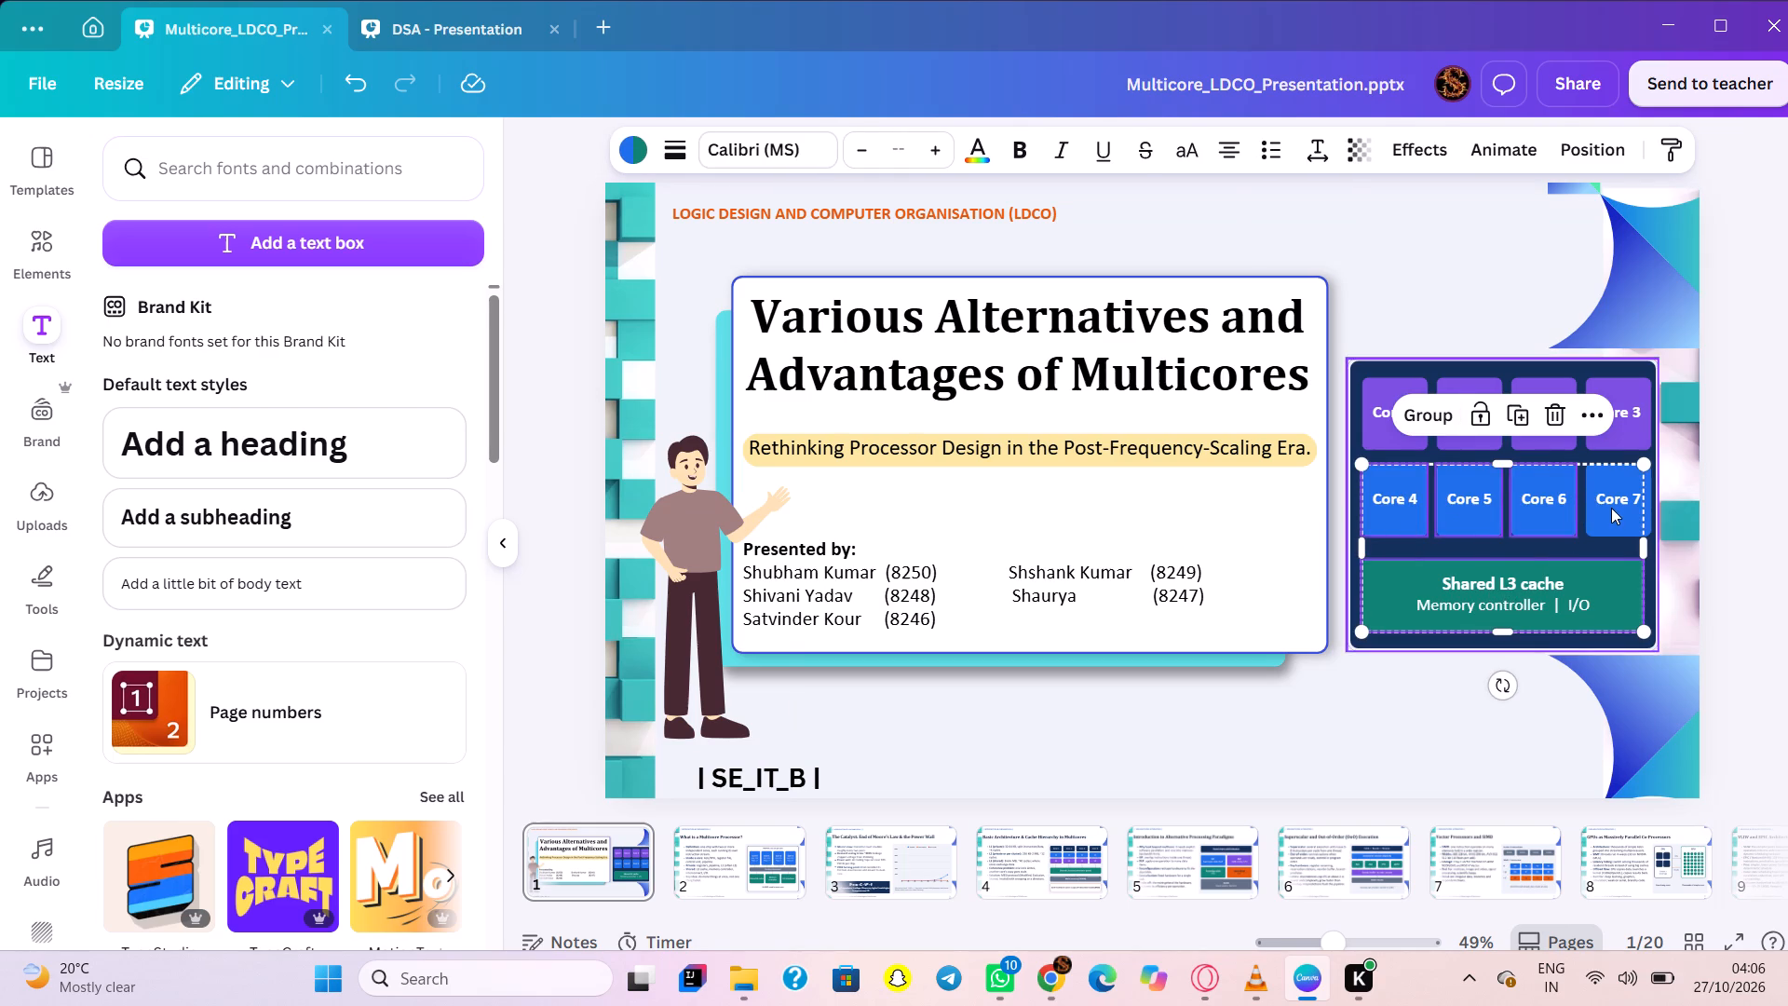
shift+click(1601, 440)
shift+click(1564, 442)
shift+click(1453, 441)
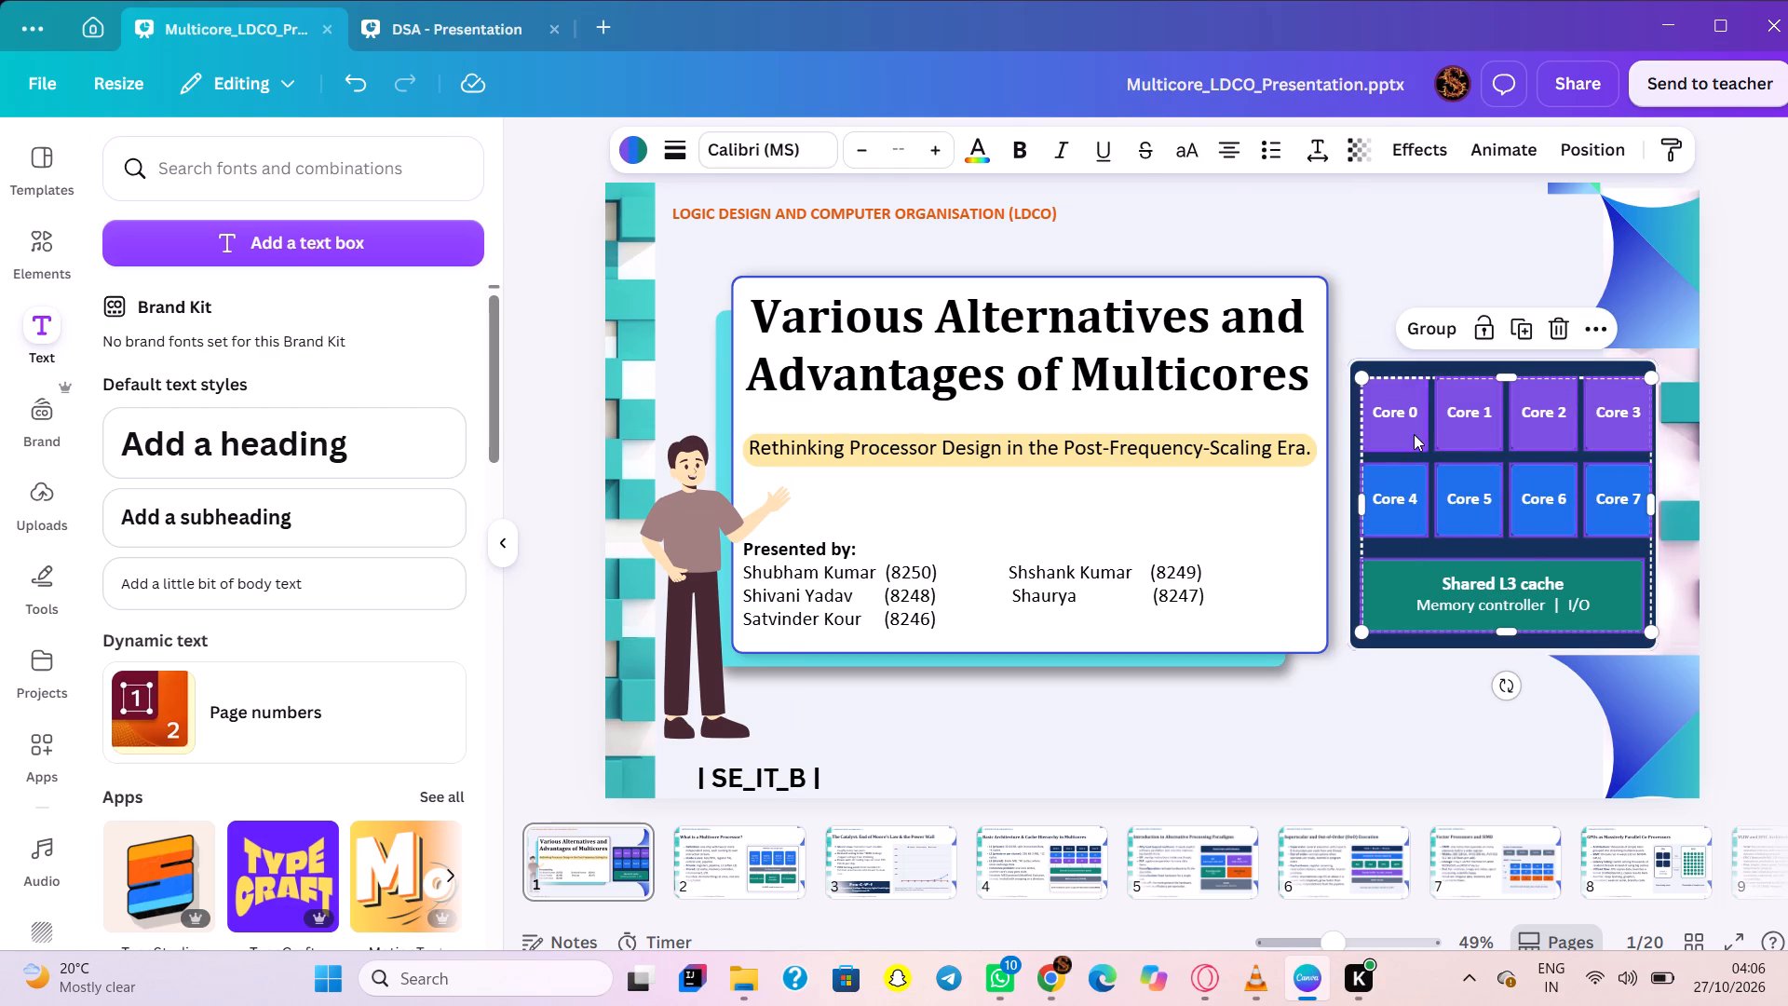
shift+click(1414, 434)
shift+click(1383, 367)
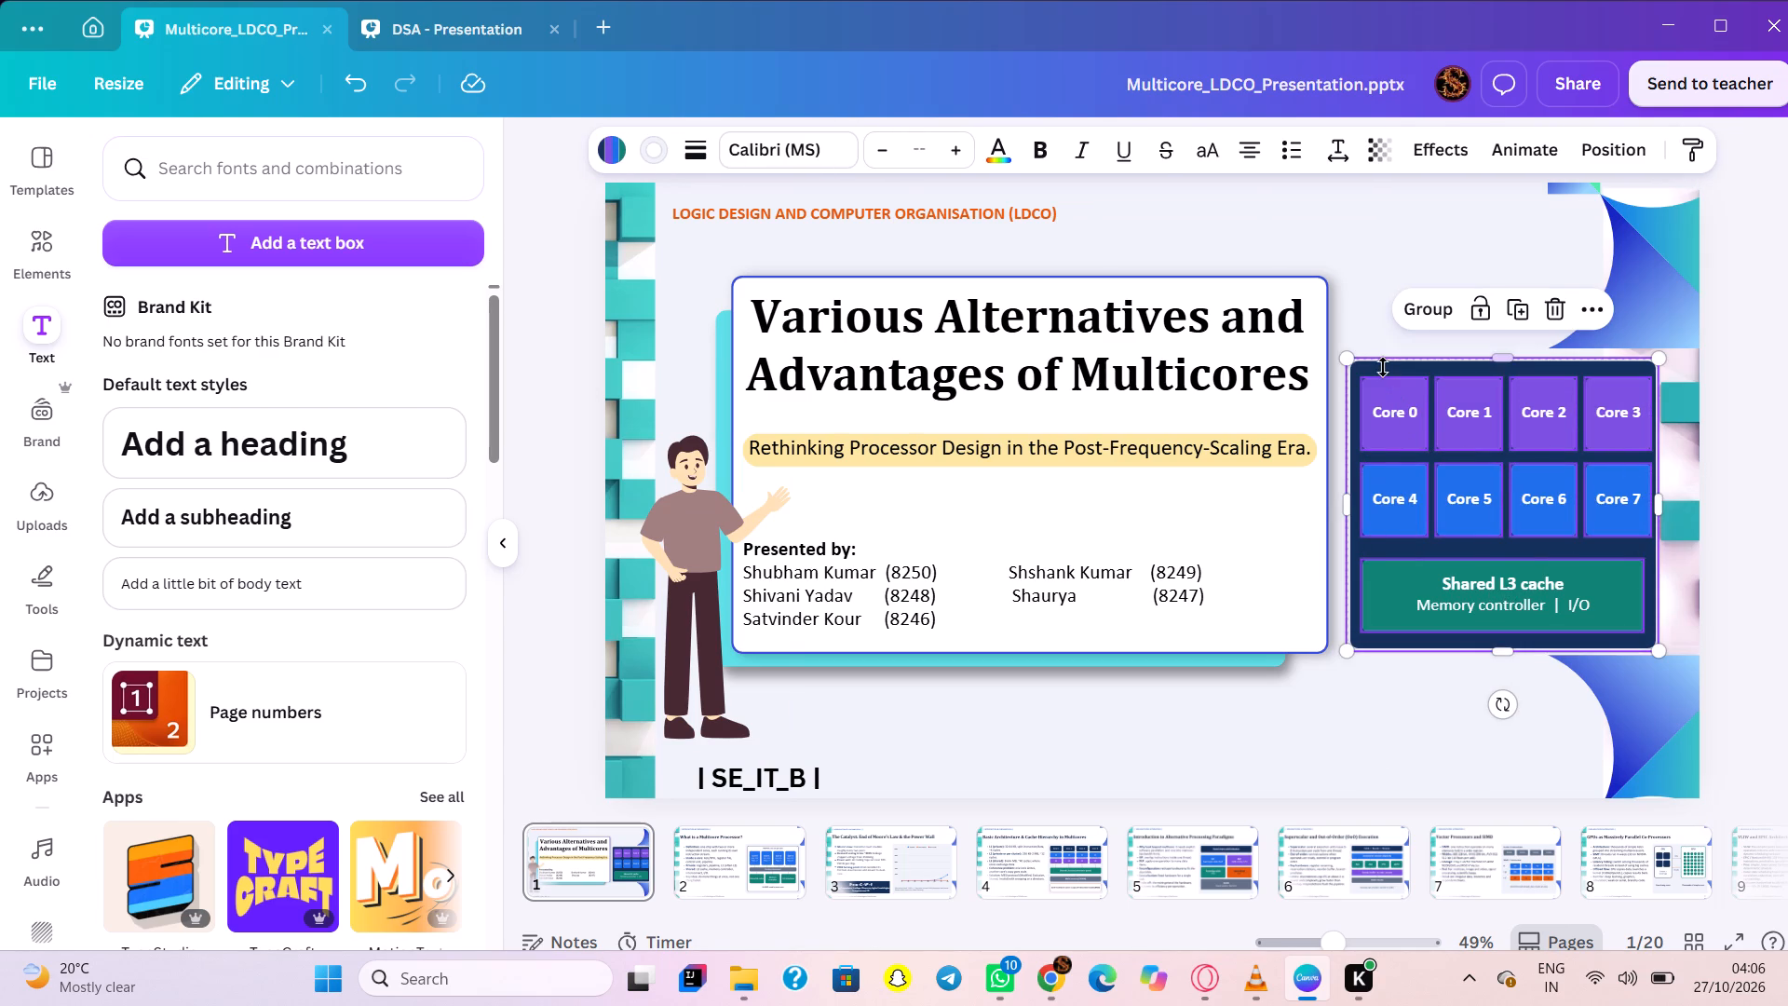
drag(1420, 396, 1428, 442)
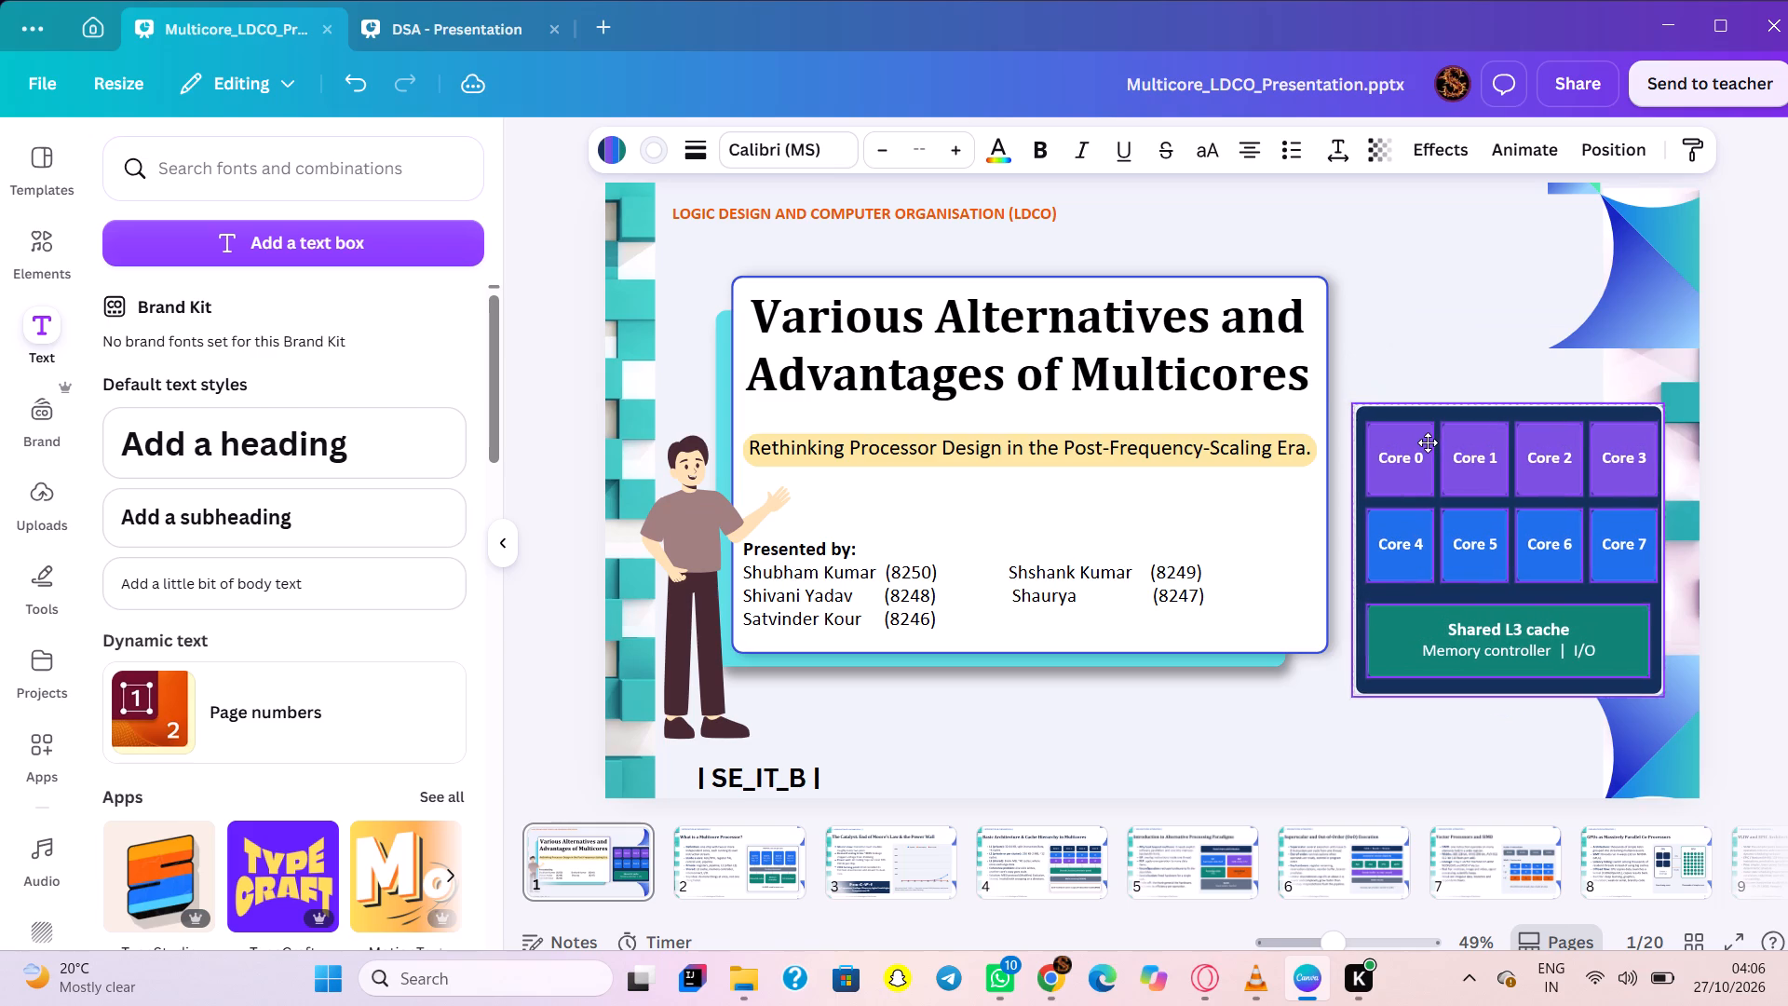
drag(1428, 442, 1429, 443)
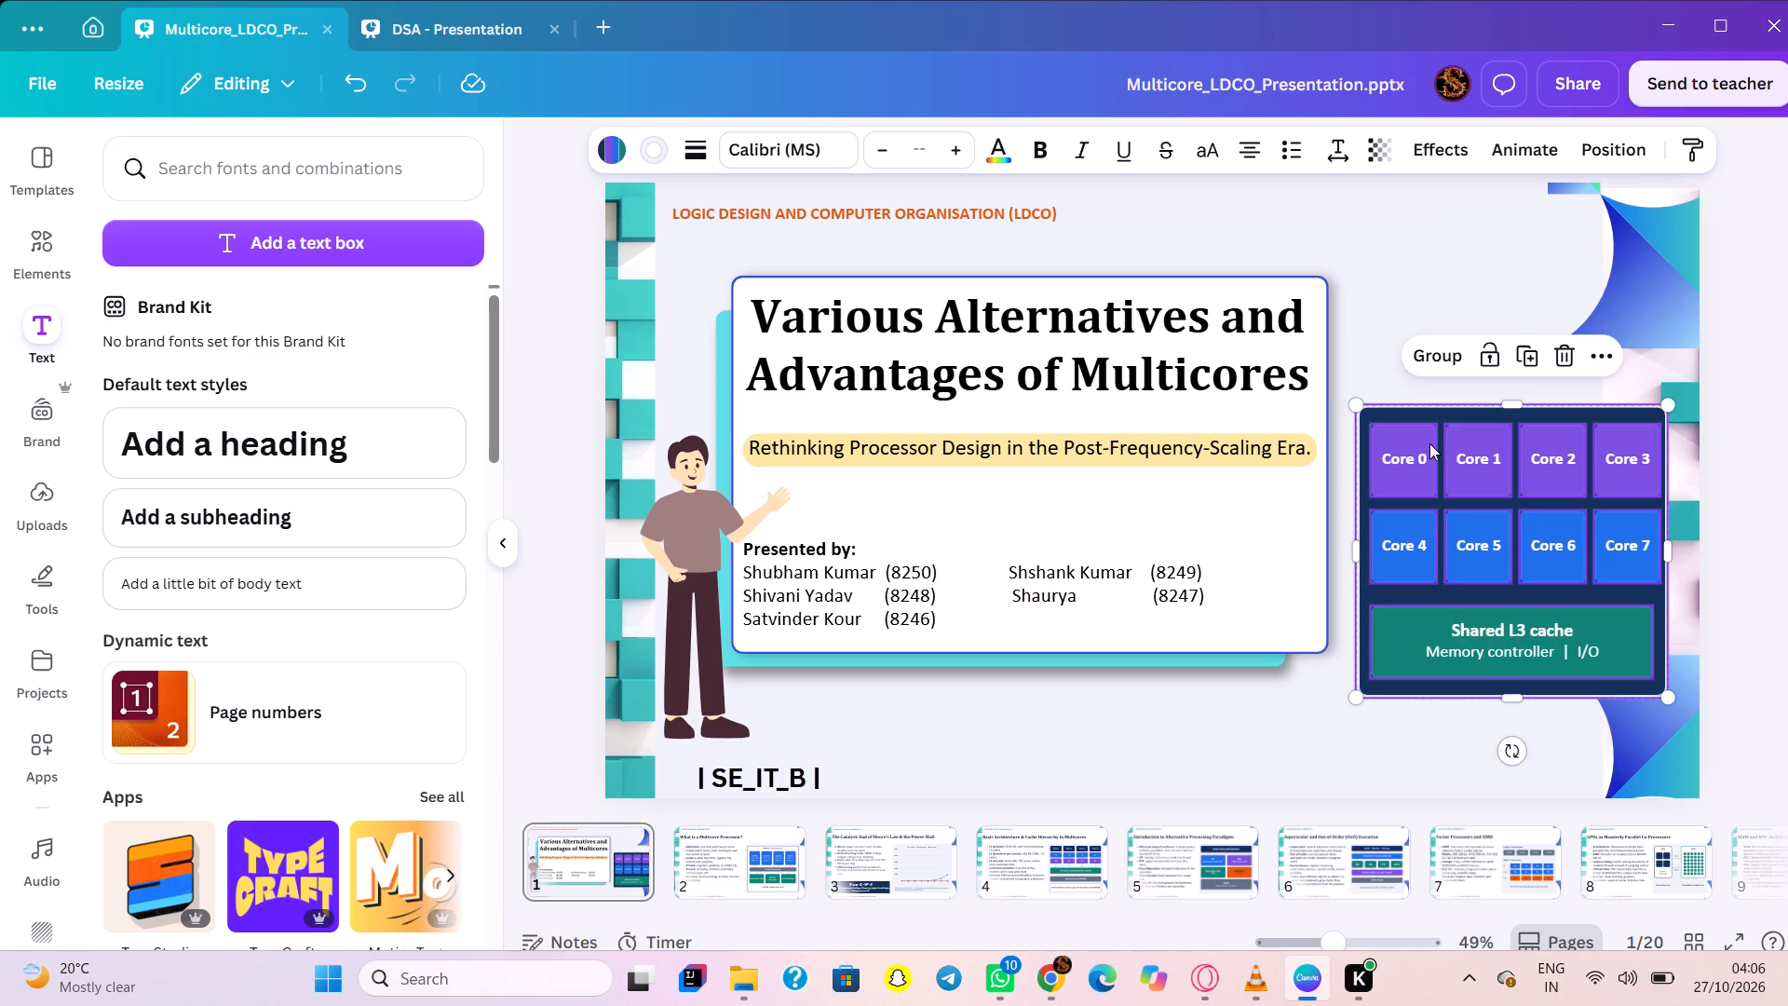
click(1402, 309)
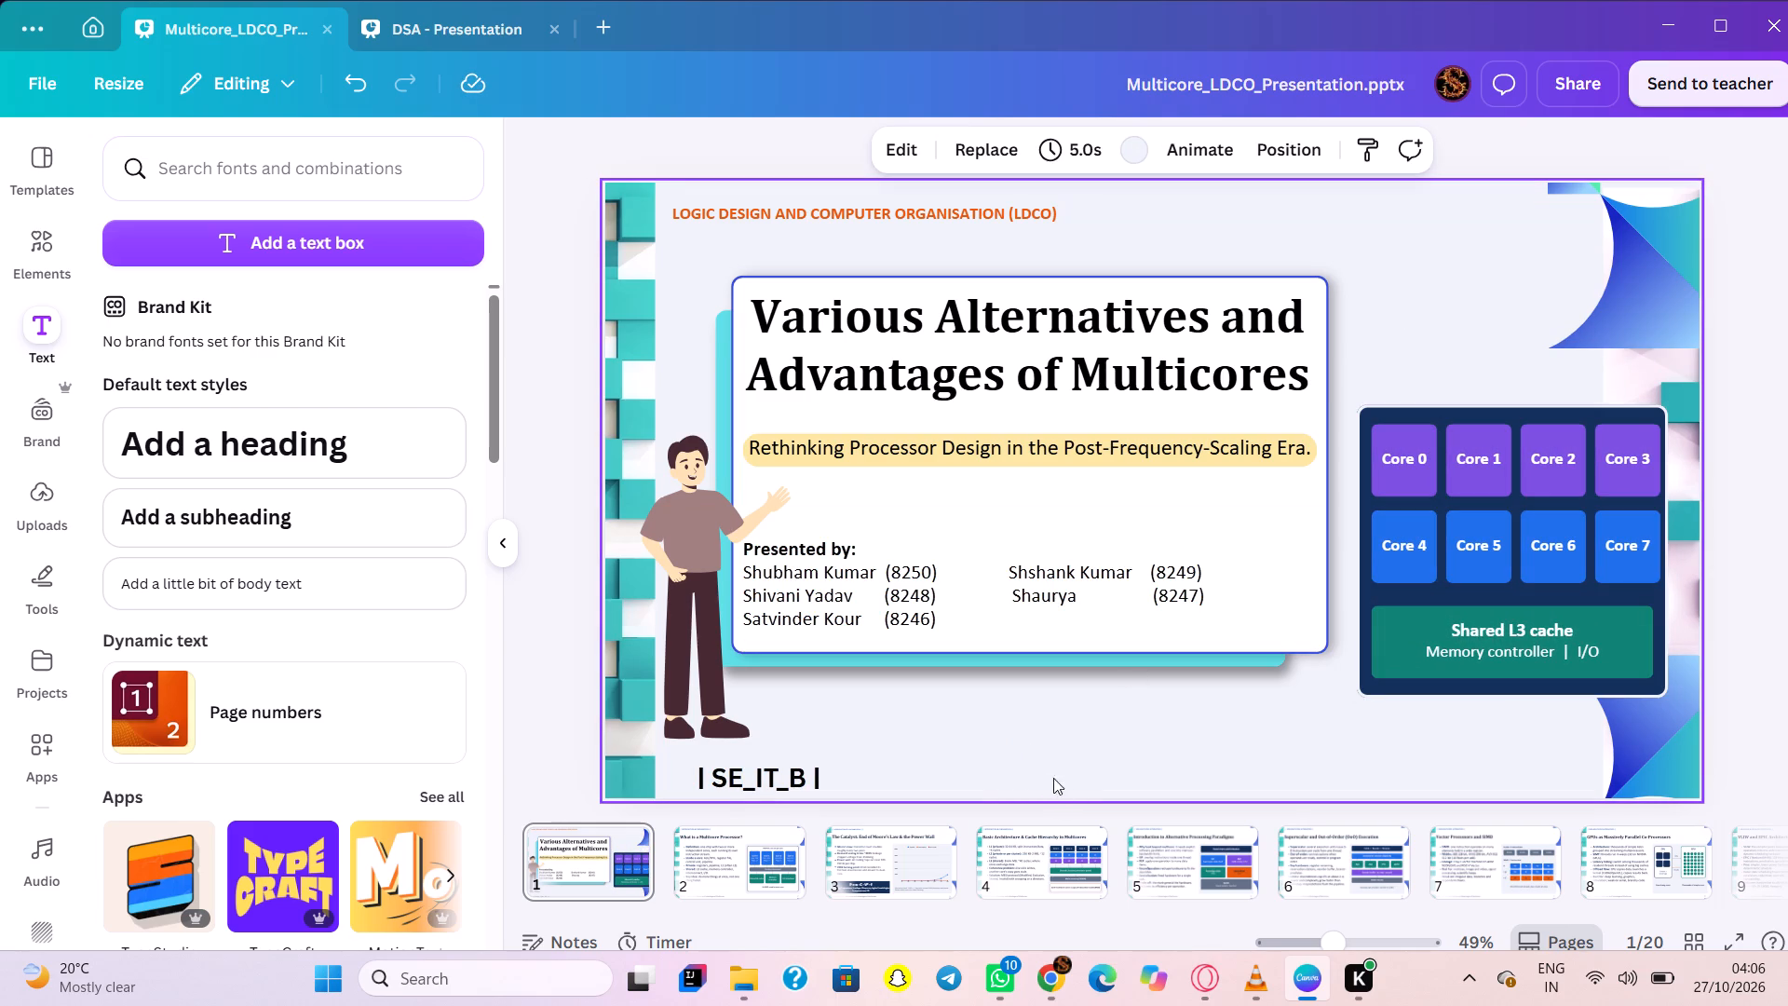
Move the SE_IT_B label along the bottom of the title slide so it lines up with the LDCO heading's left edge.
drag(755, 782, 1456, 781)
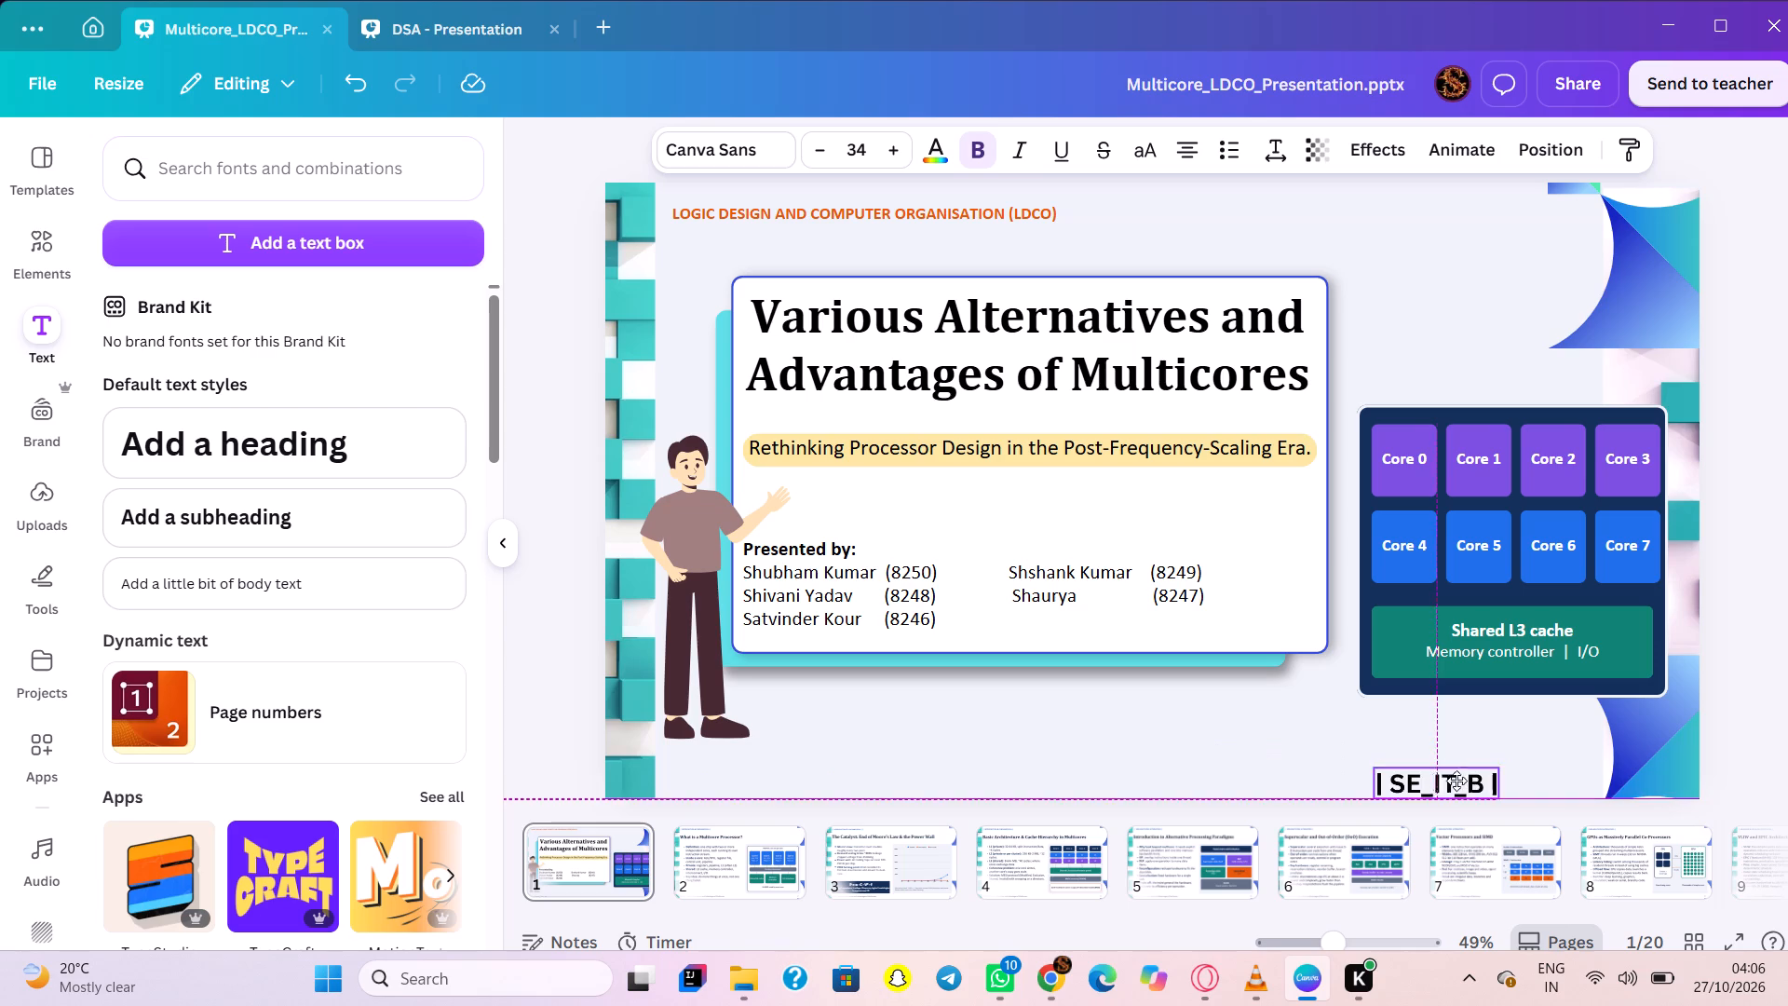
drag(1456, 781, 766, 758)
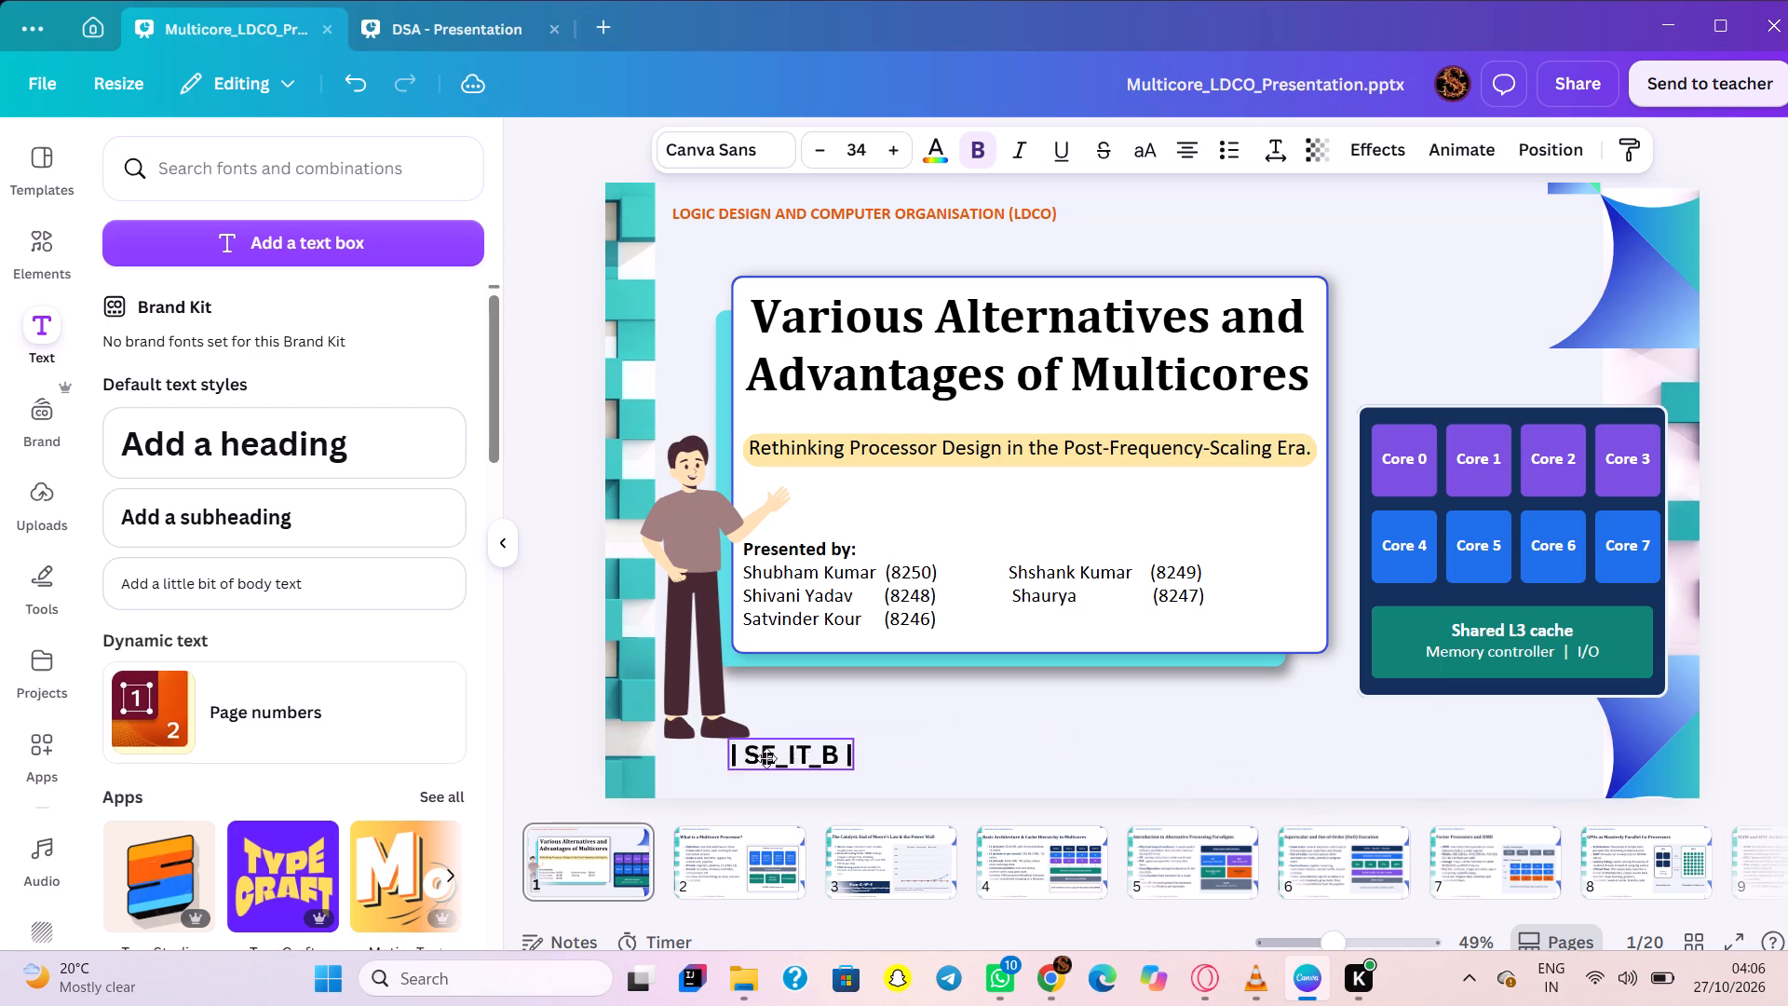
drag(766, 758, 734, 782)
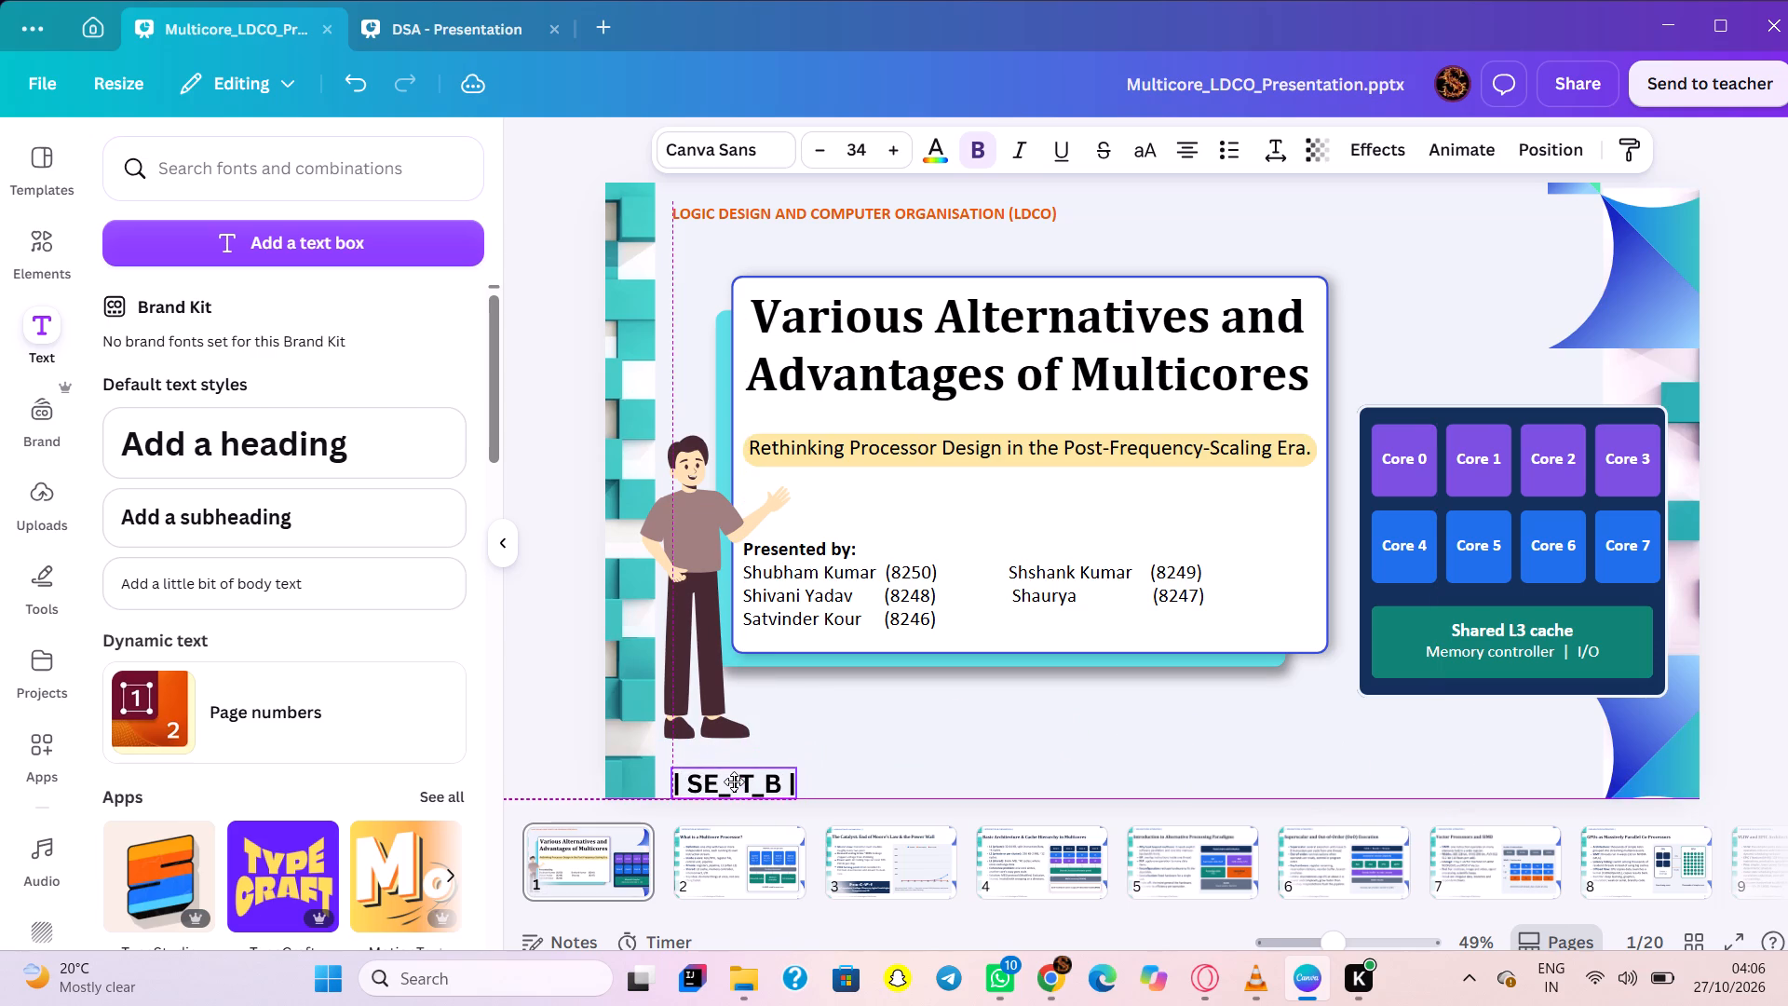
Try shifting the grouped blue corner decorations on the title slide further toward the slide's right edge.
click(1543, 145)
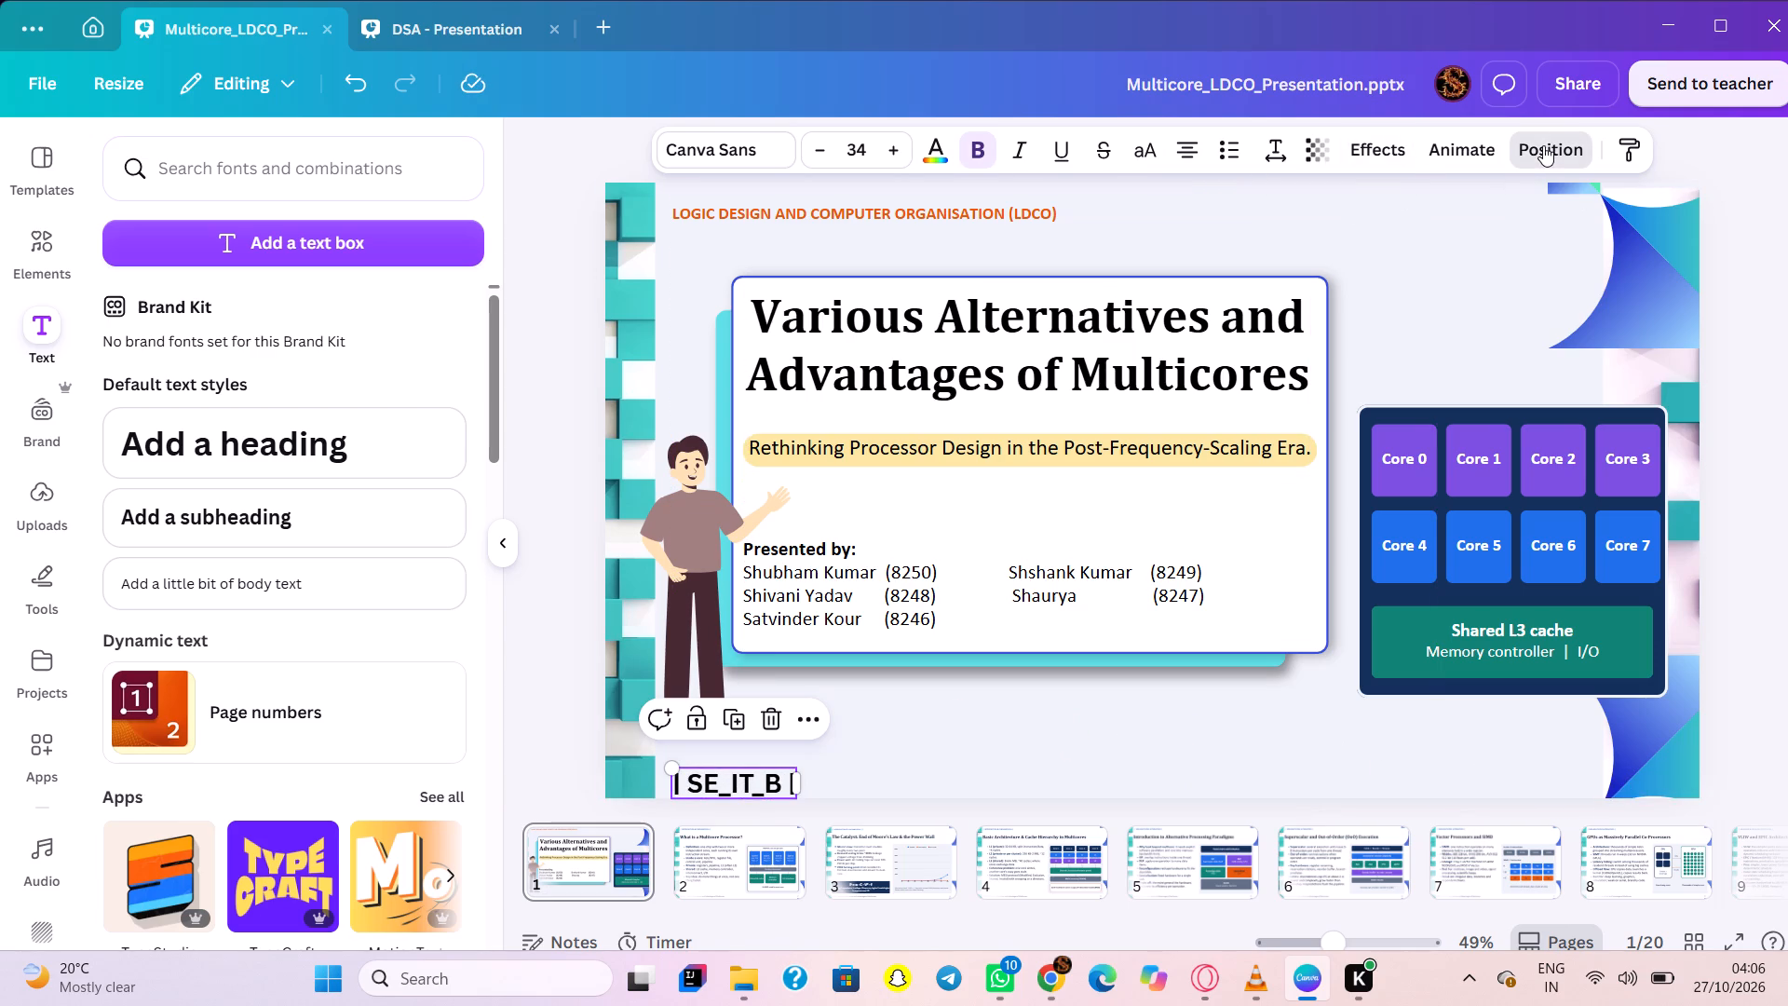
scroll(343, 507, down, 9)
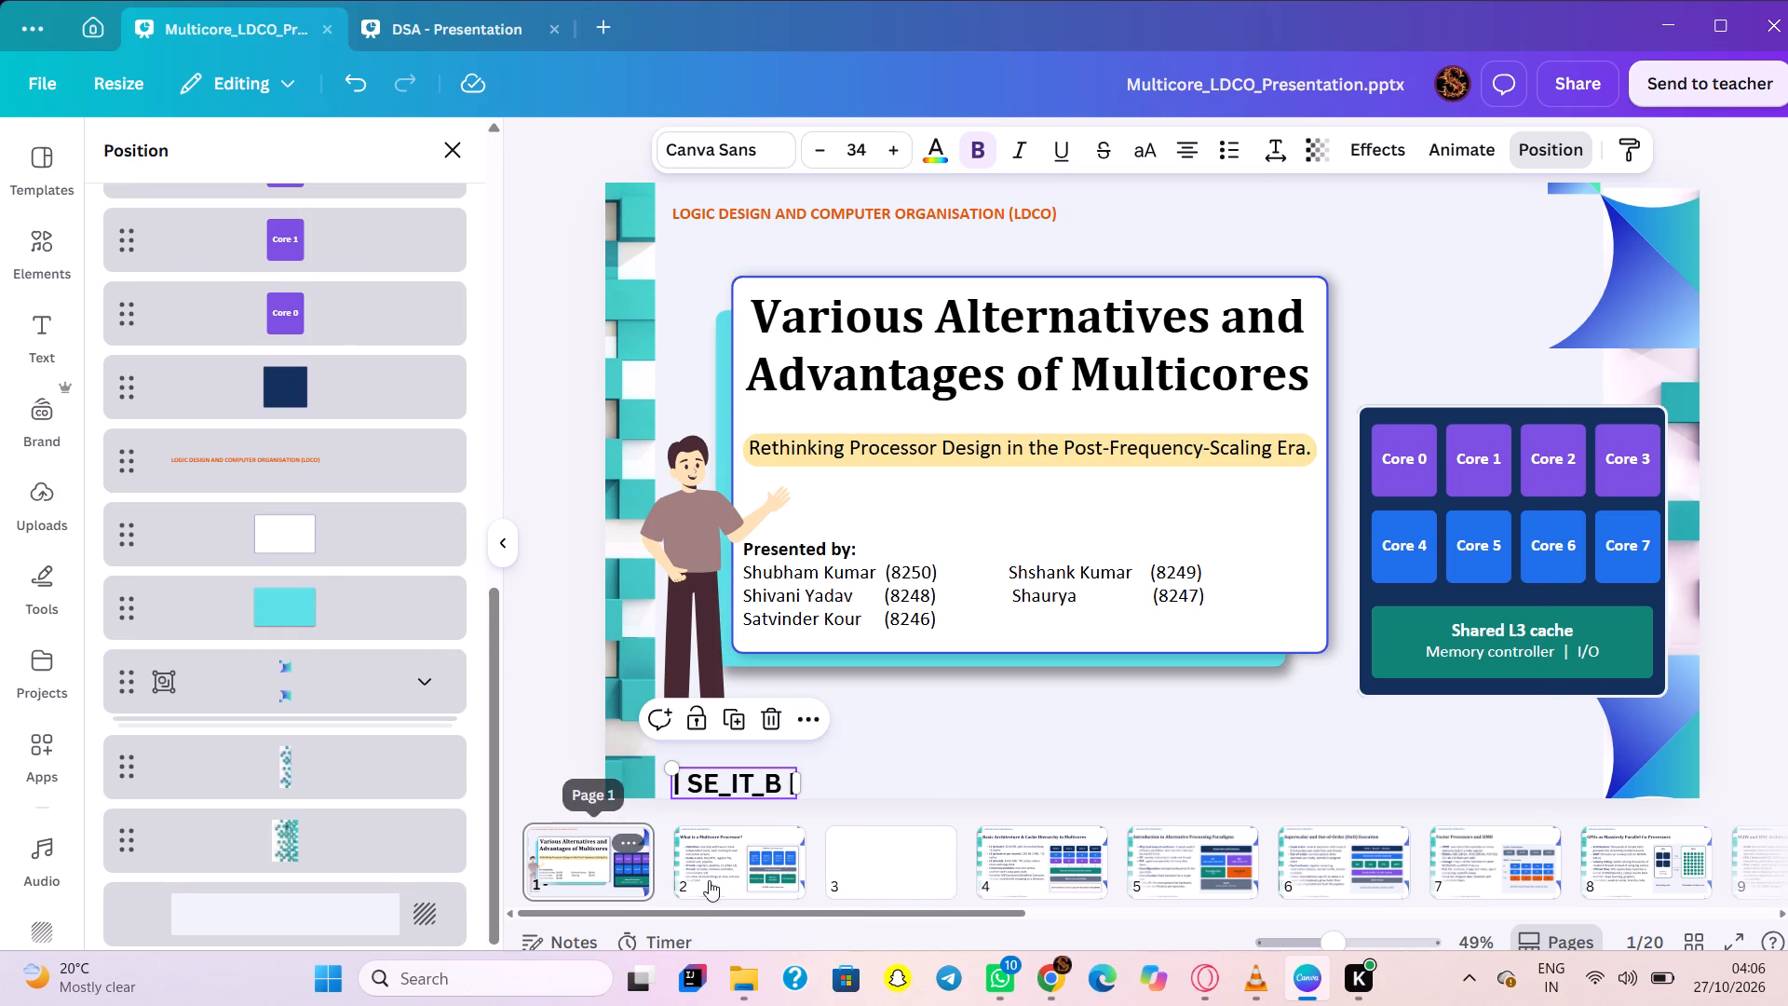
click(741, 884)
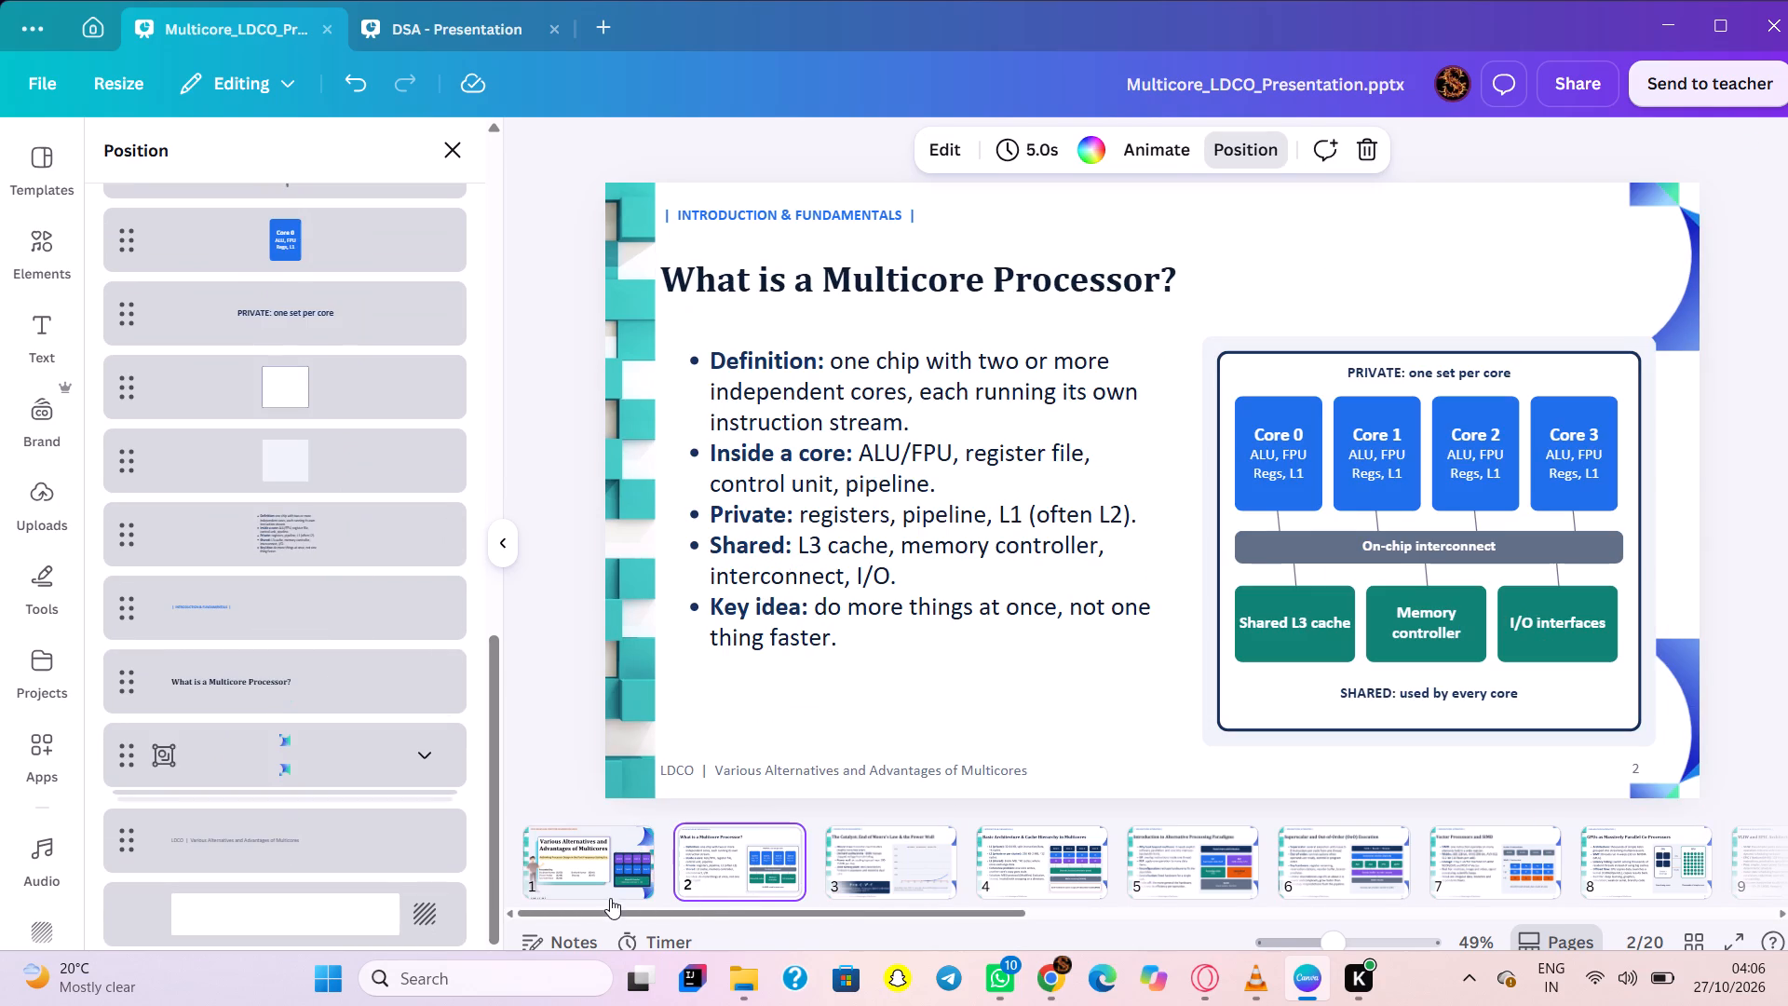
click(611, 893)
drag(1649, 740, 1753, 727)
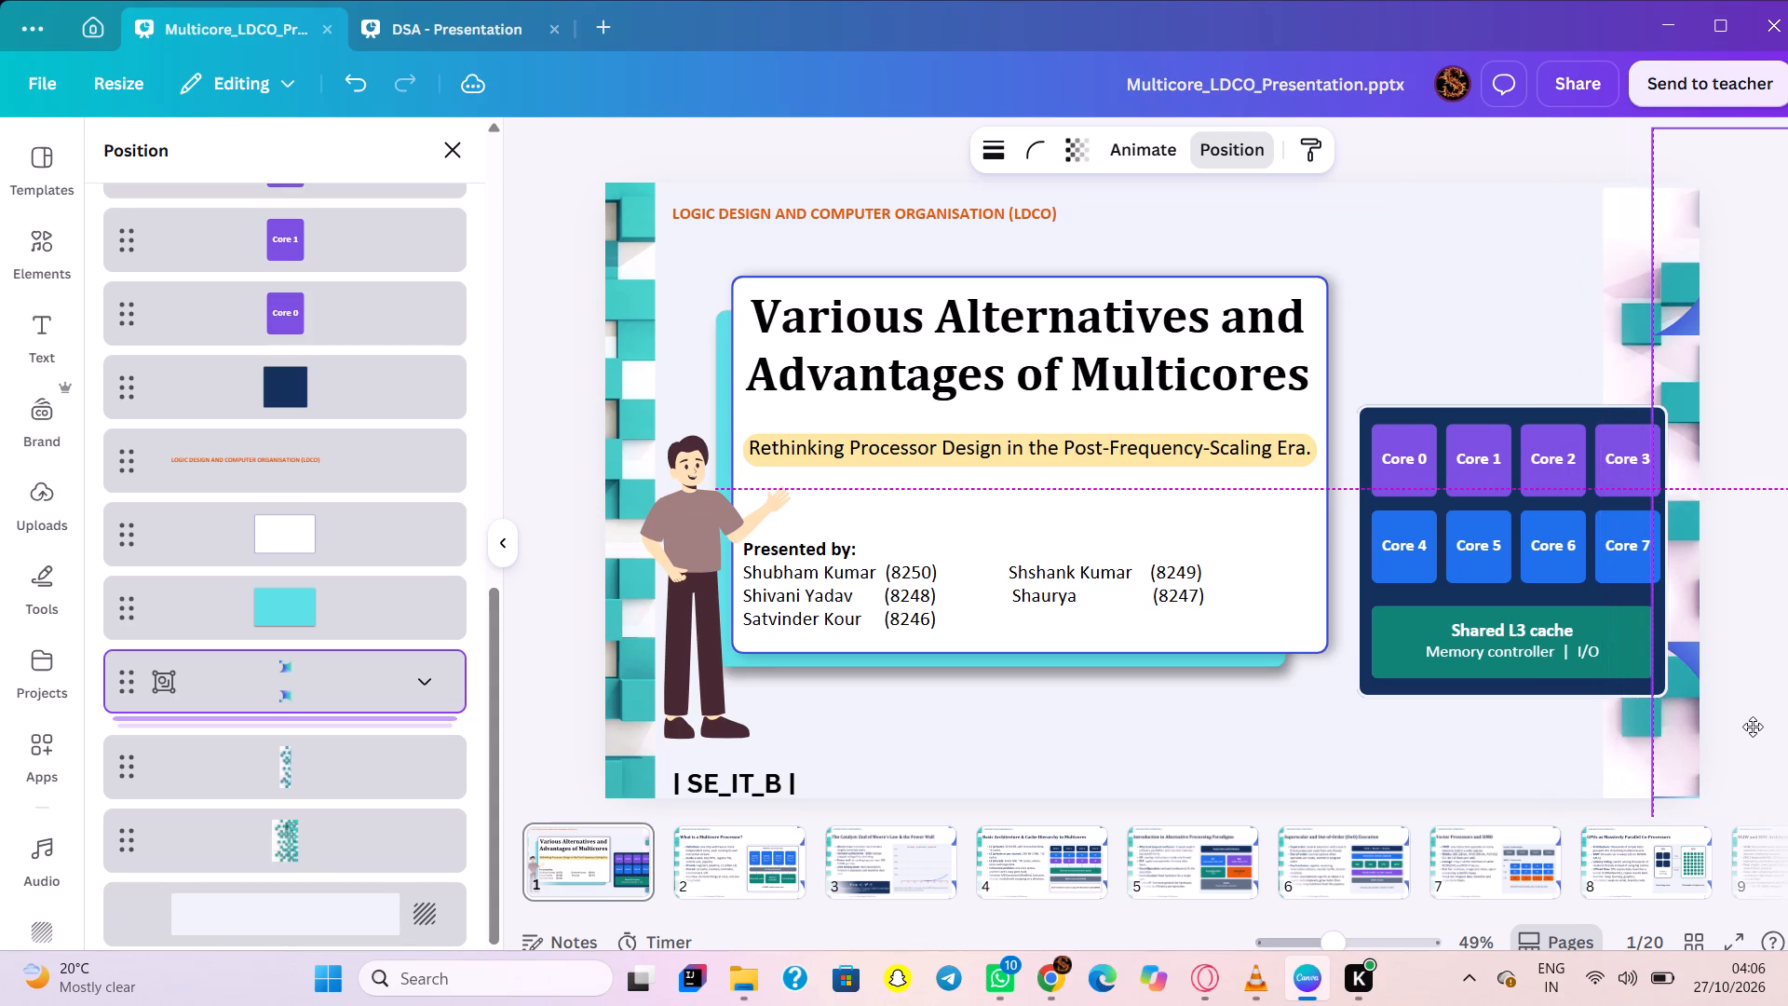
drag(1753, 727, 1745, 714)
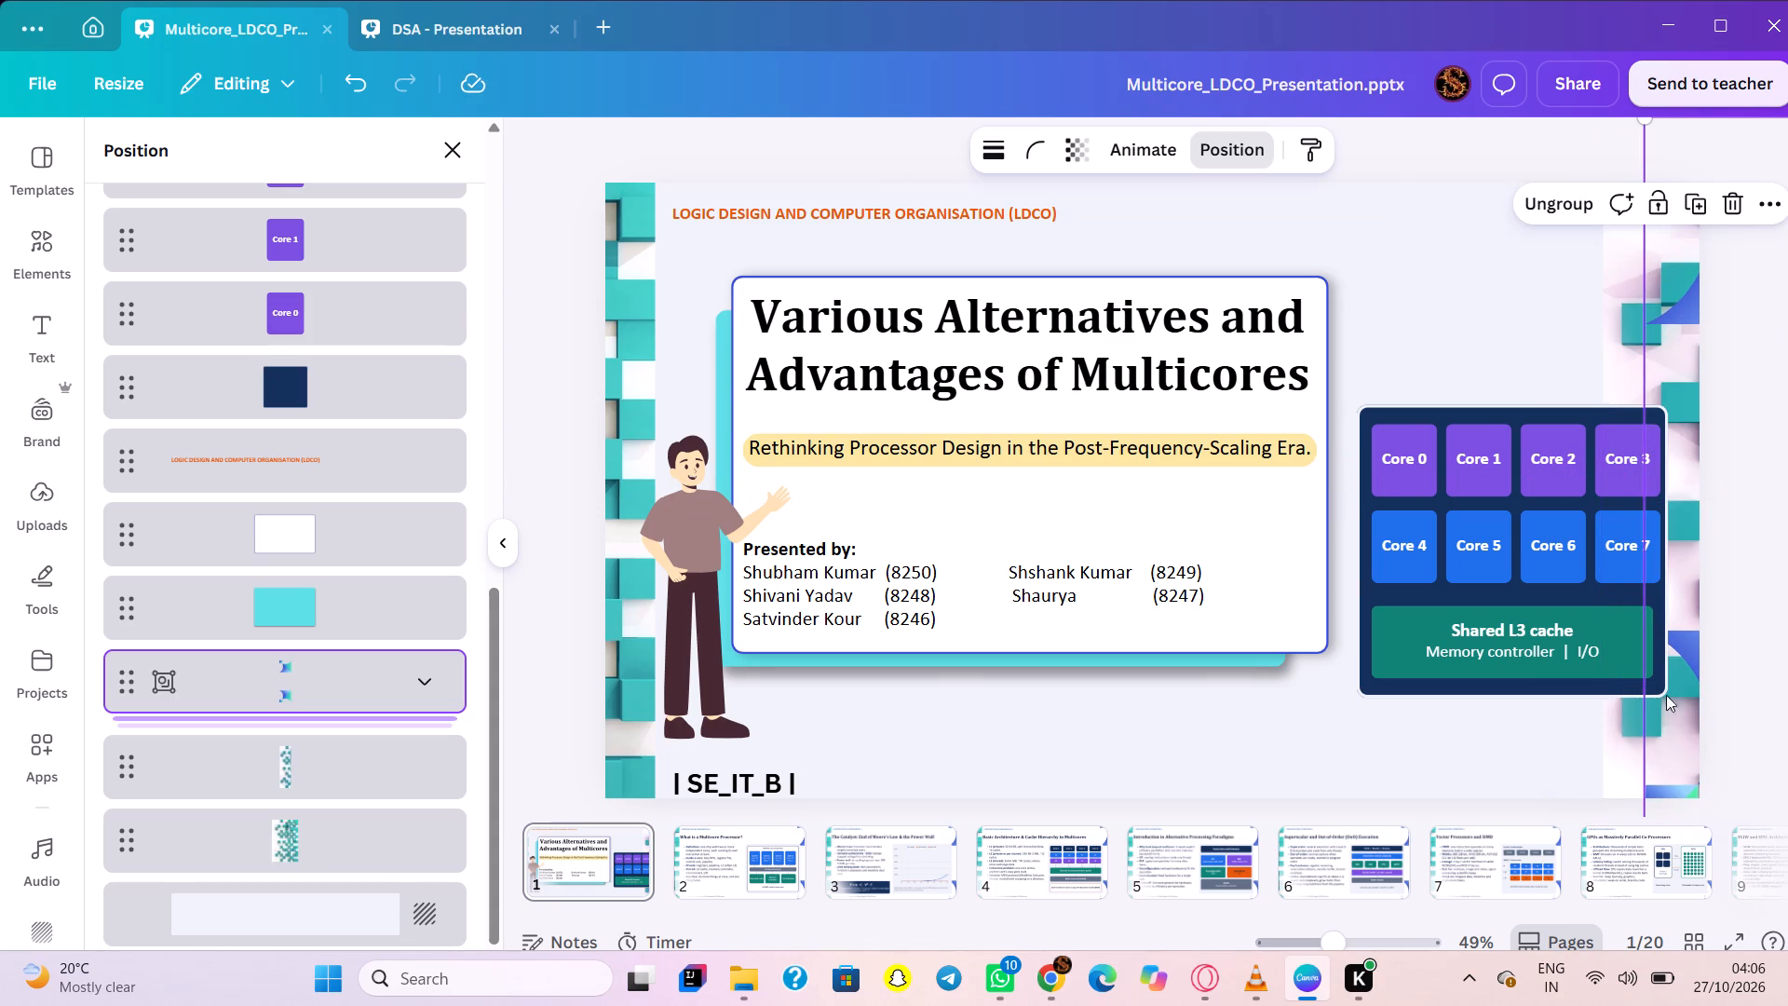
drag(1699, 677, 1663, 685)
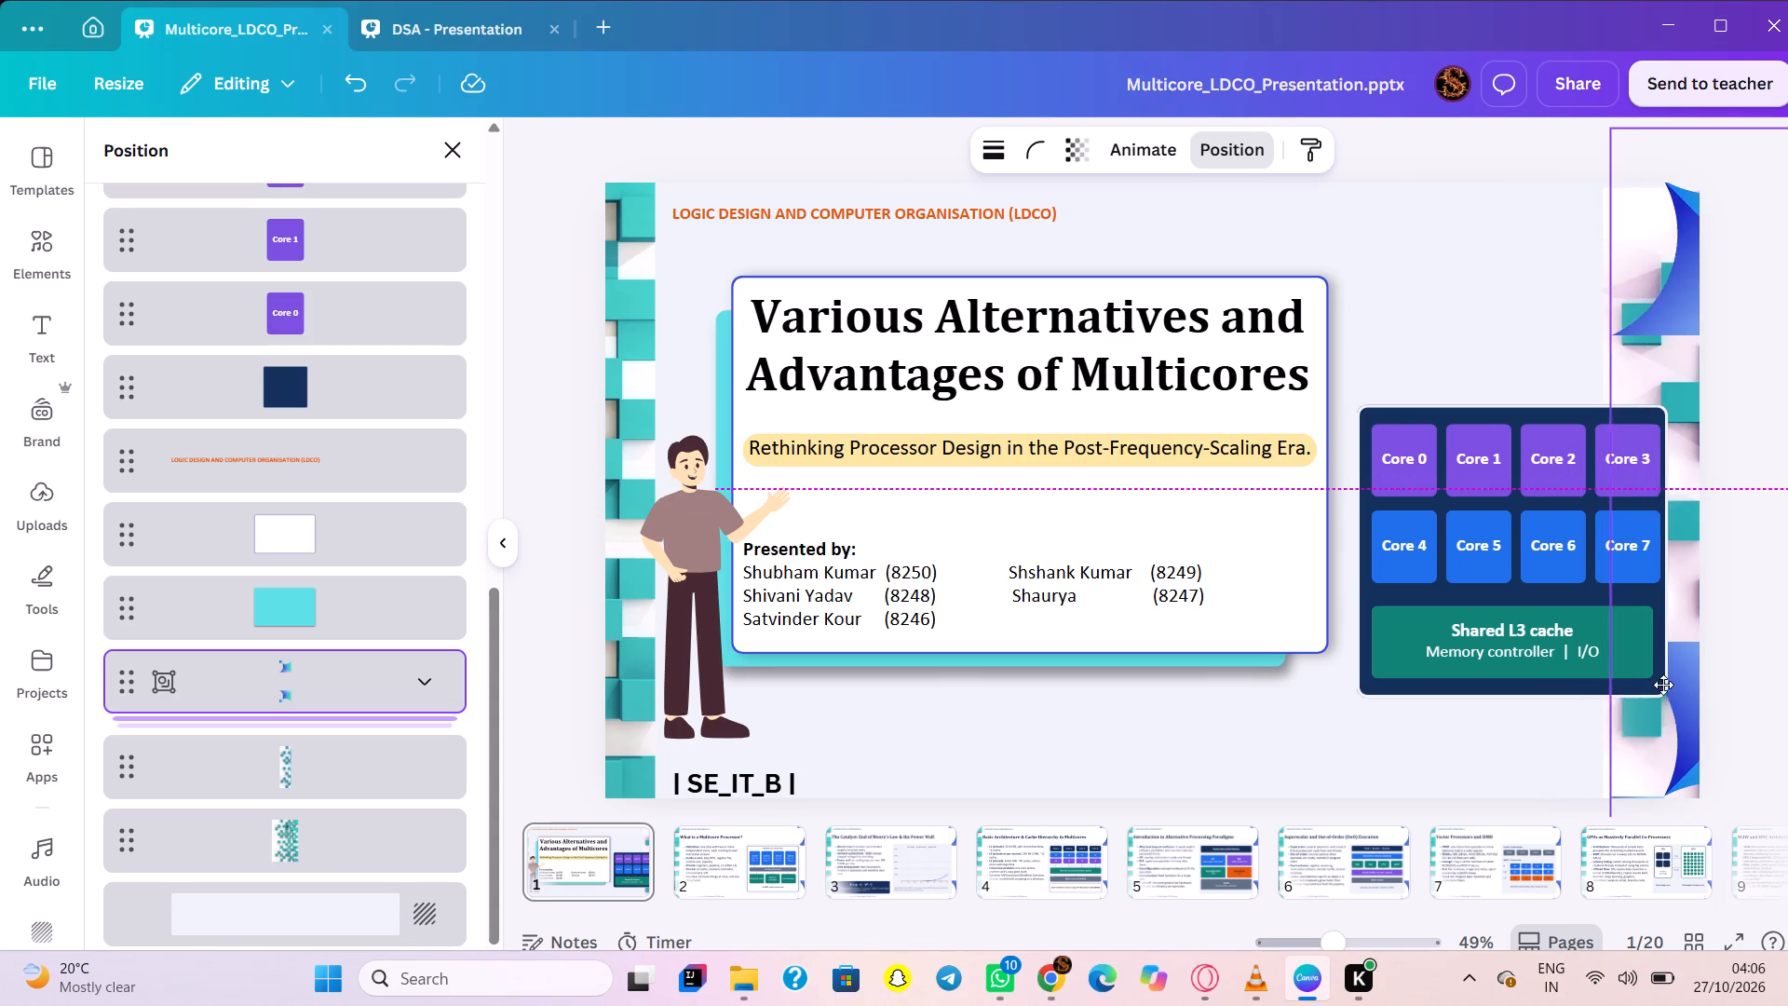
Delete the existing grouped blue corner decorations from the title slide.
drag(1663, 685, 1625, 718)
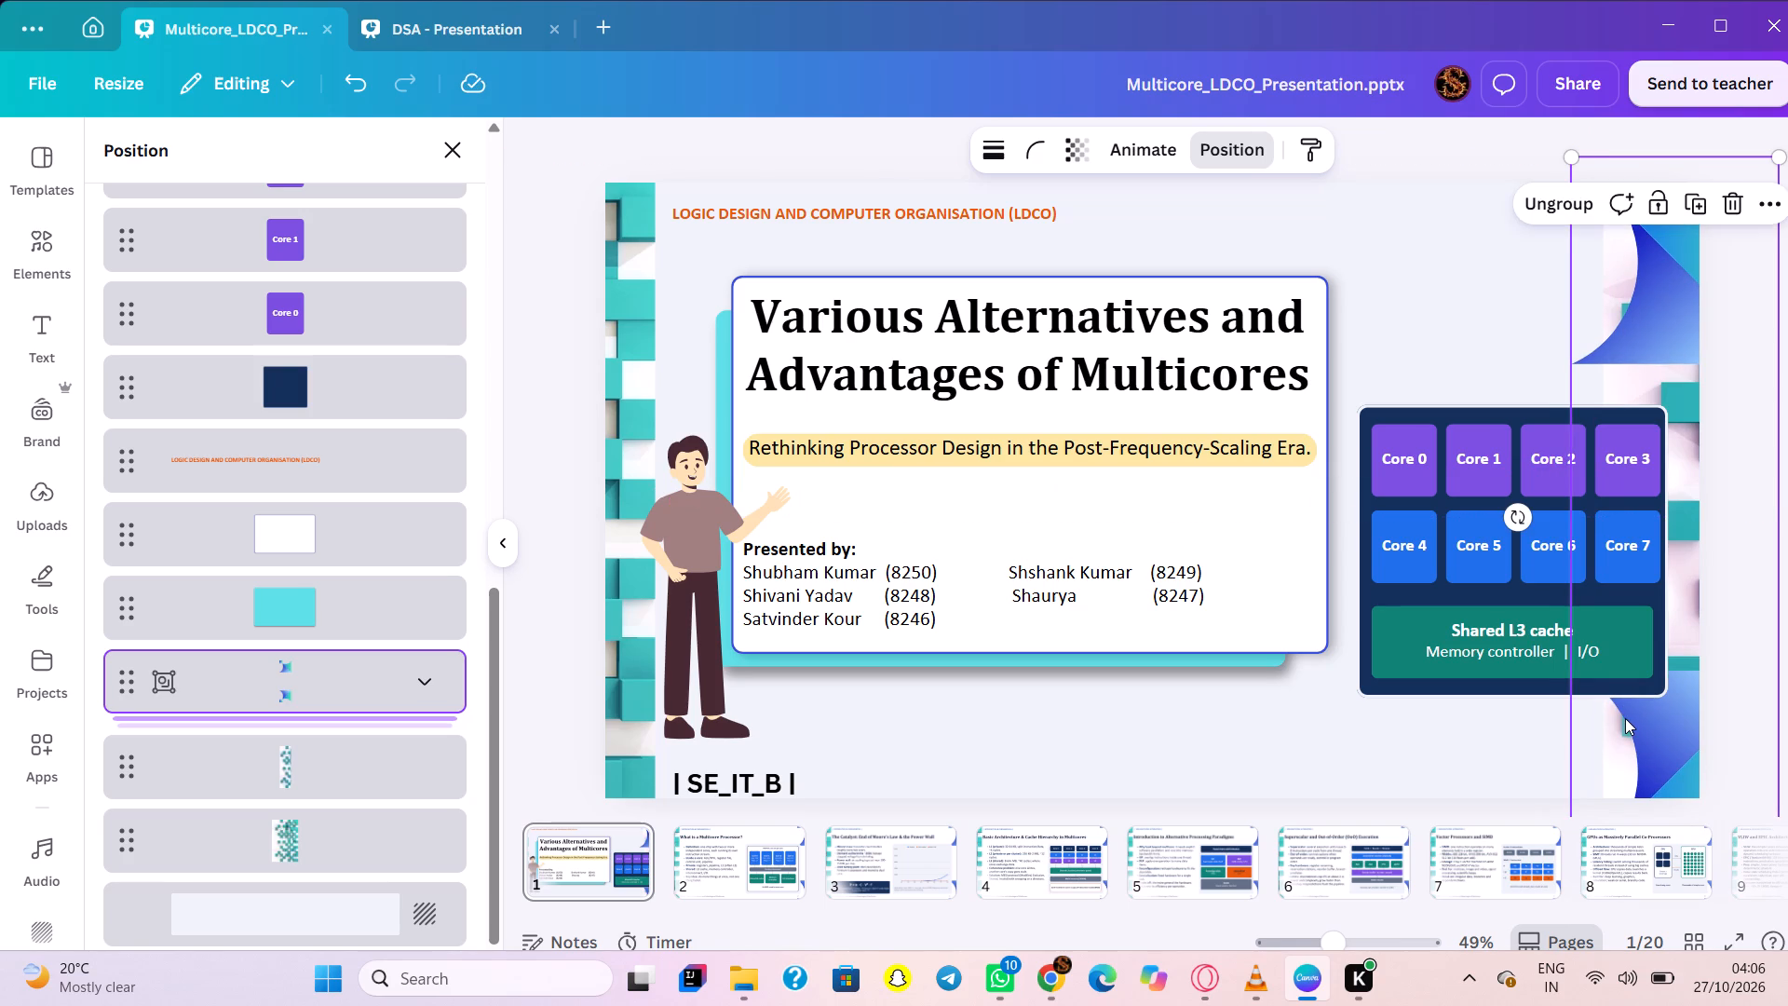
key(BackSpace)
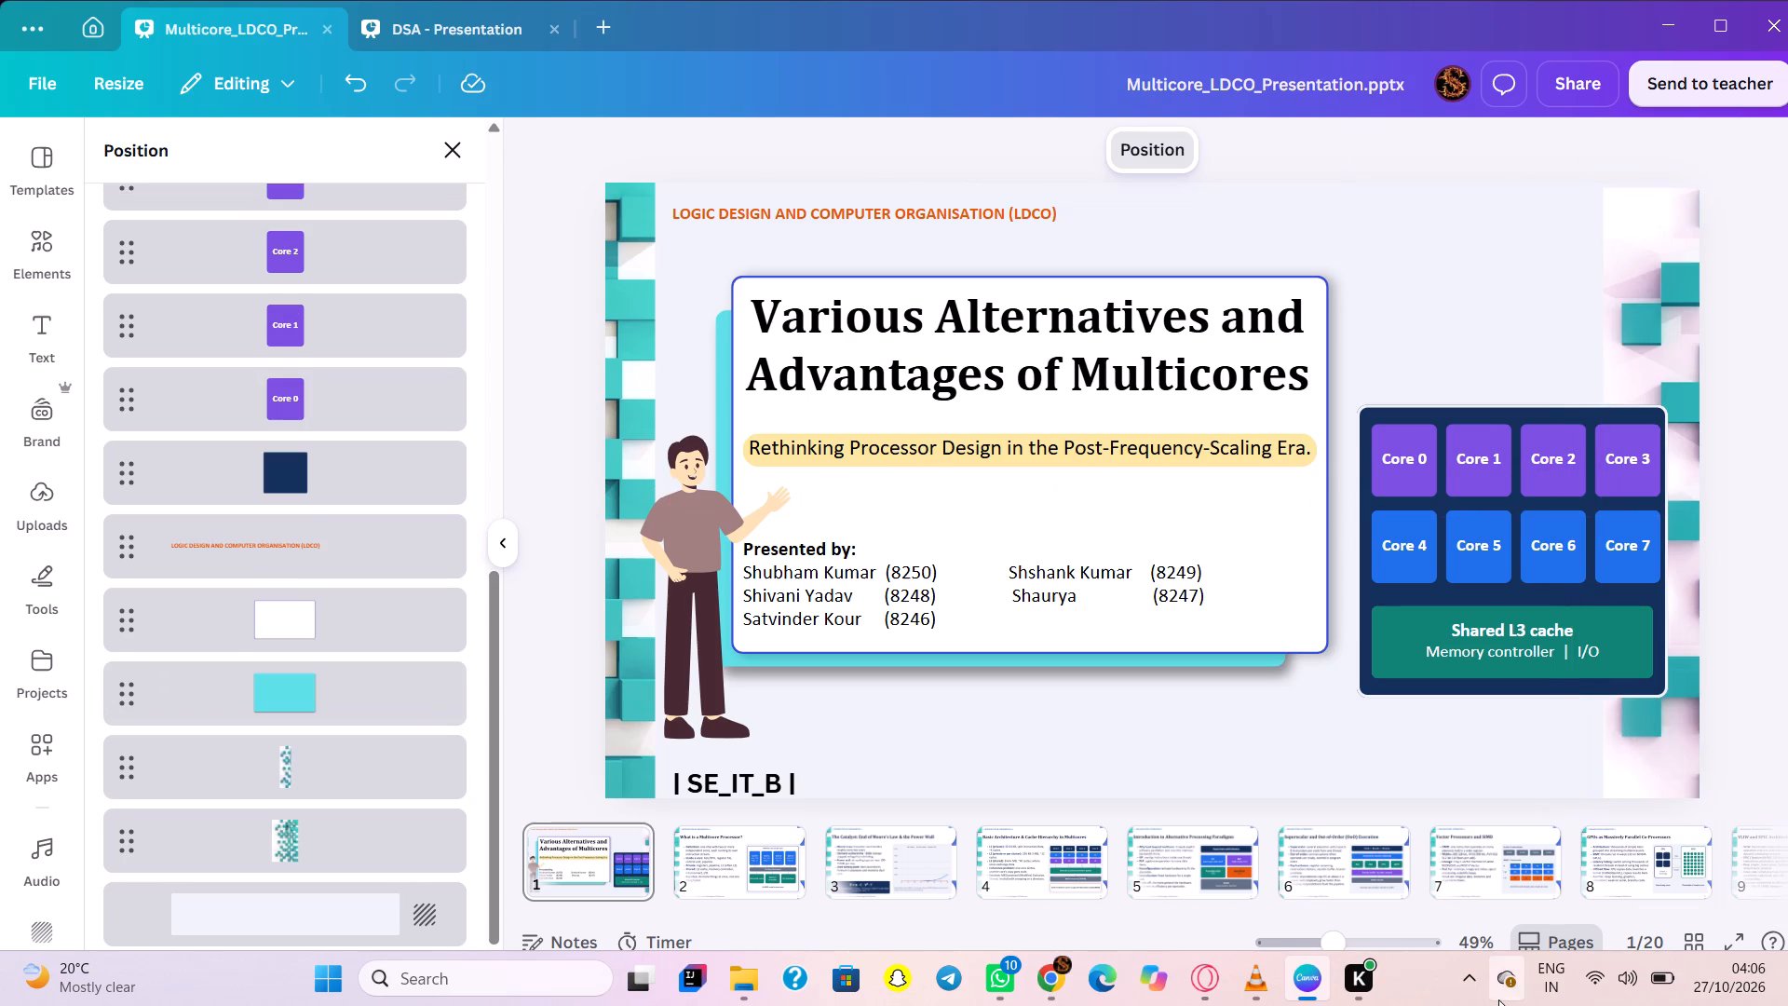
Copy the grouped blue corner decorations from the Conclusion & Future Outlook slide and paste them onto the title slide.
scroll(1666, 849, left, 11)
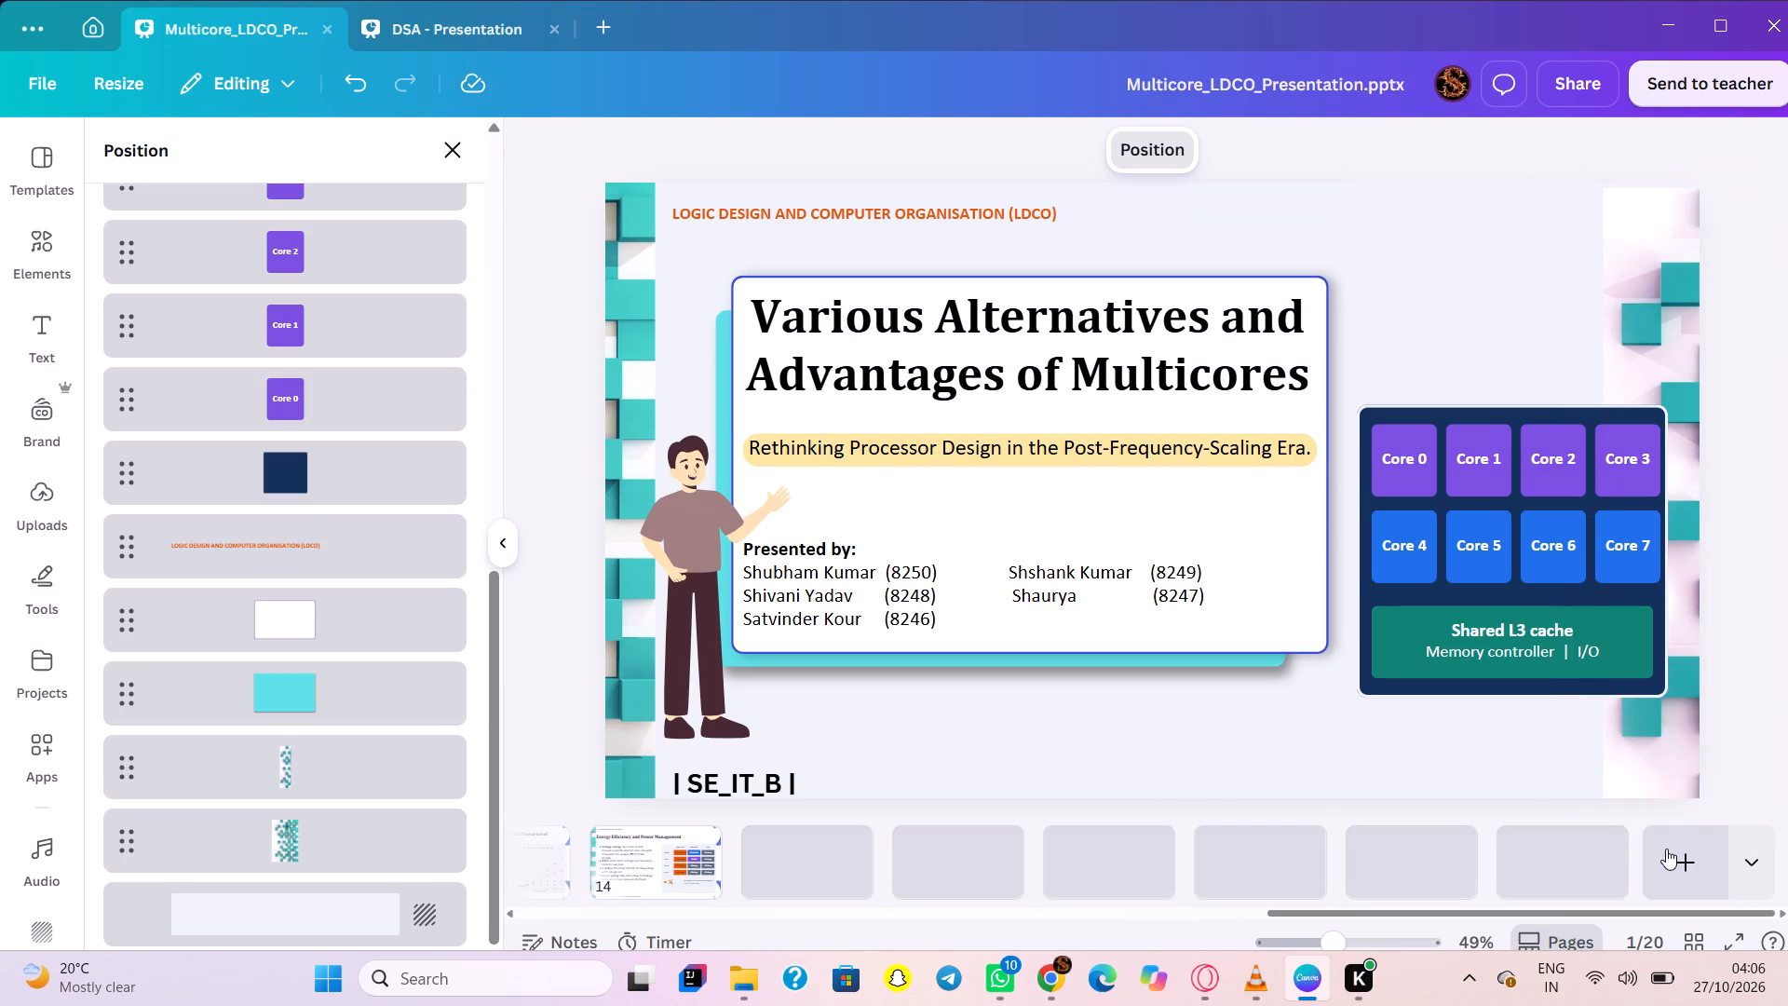
click(1617, 858)
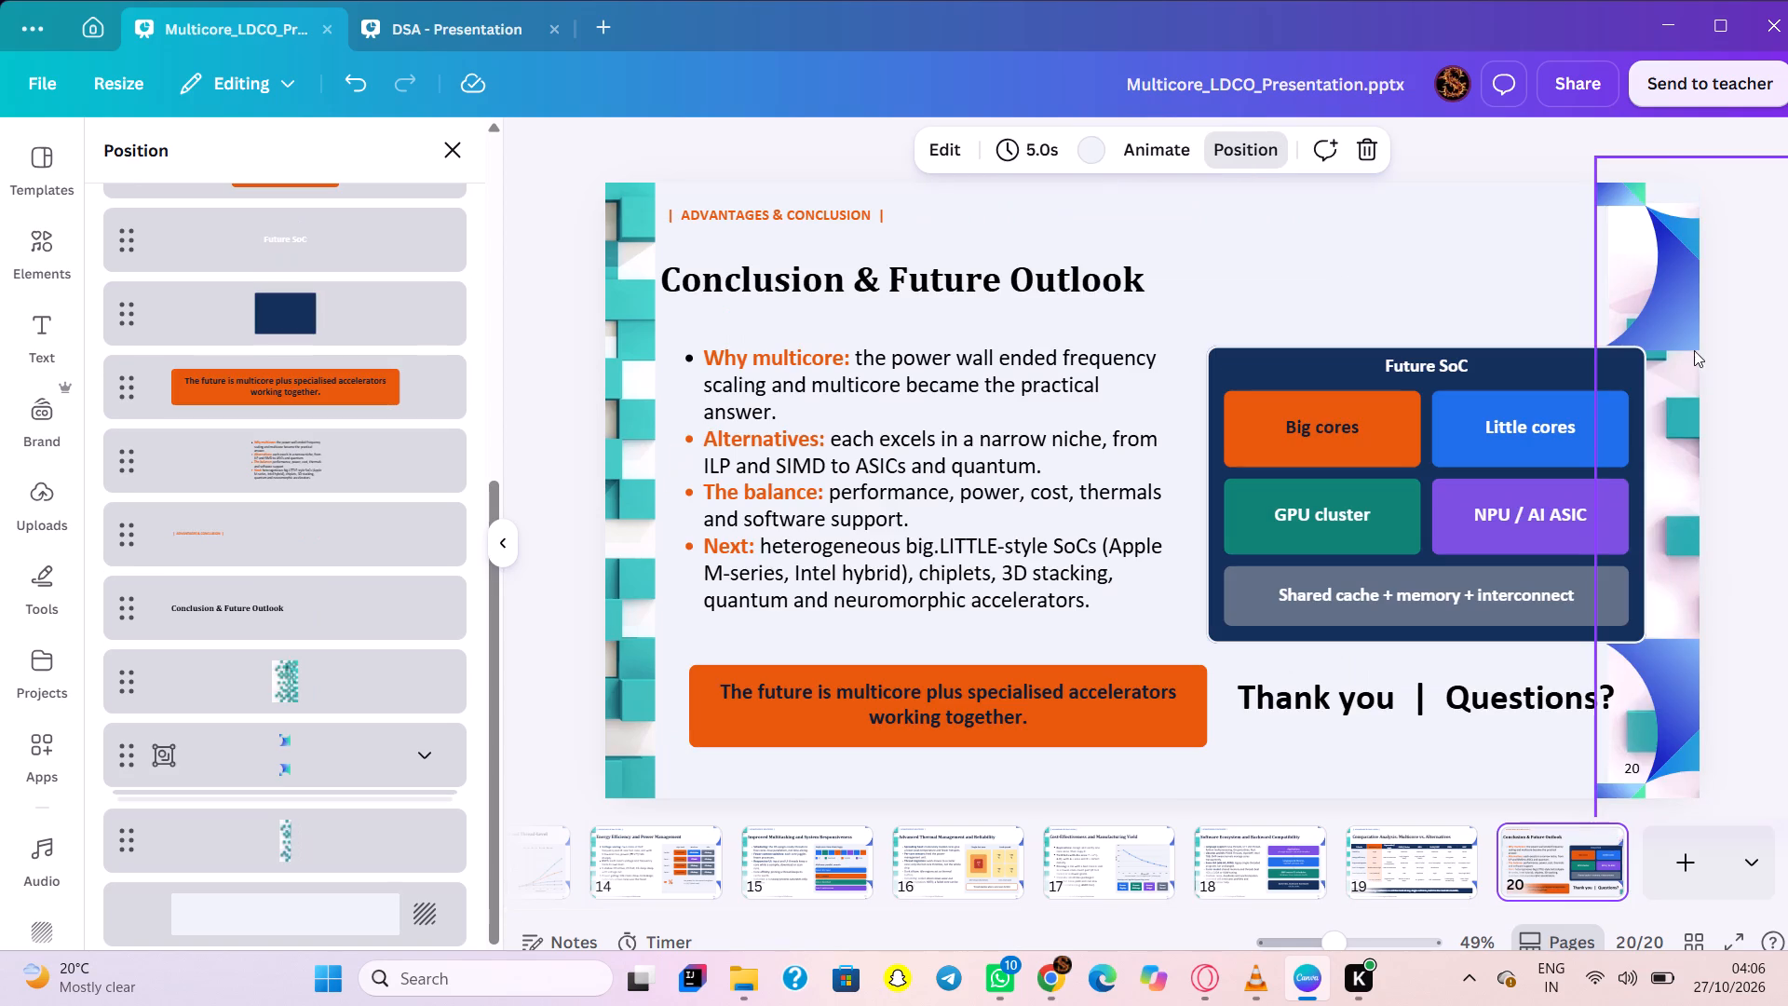
click(1686, 328)
key(ctrl+c)
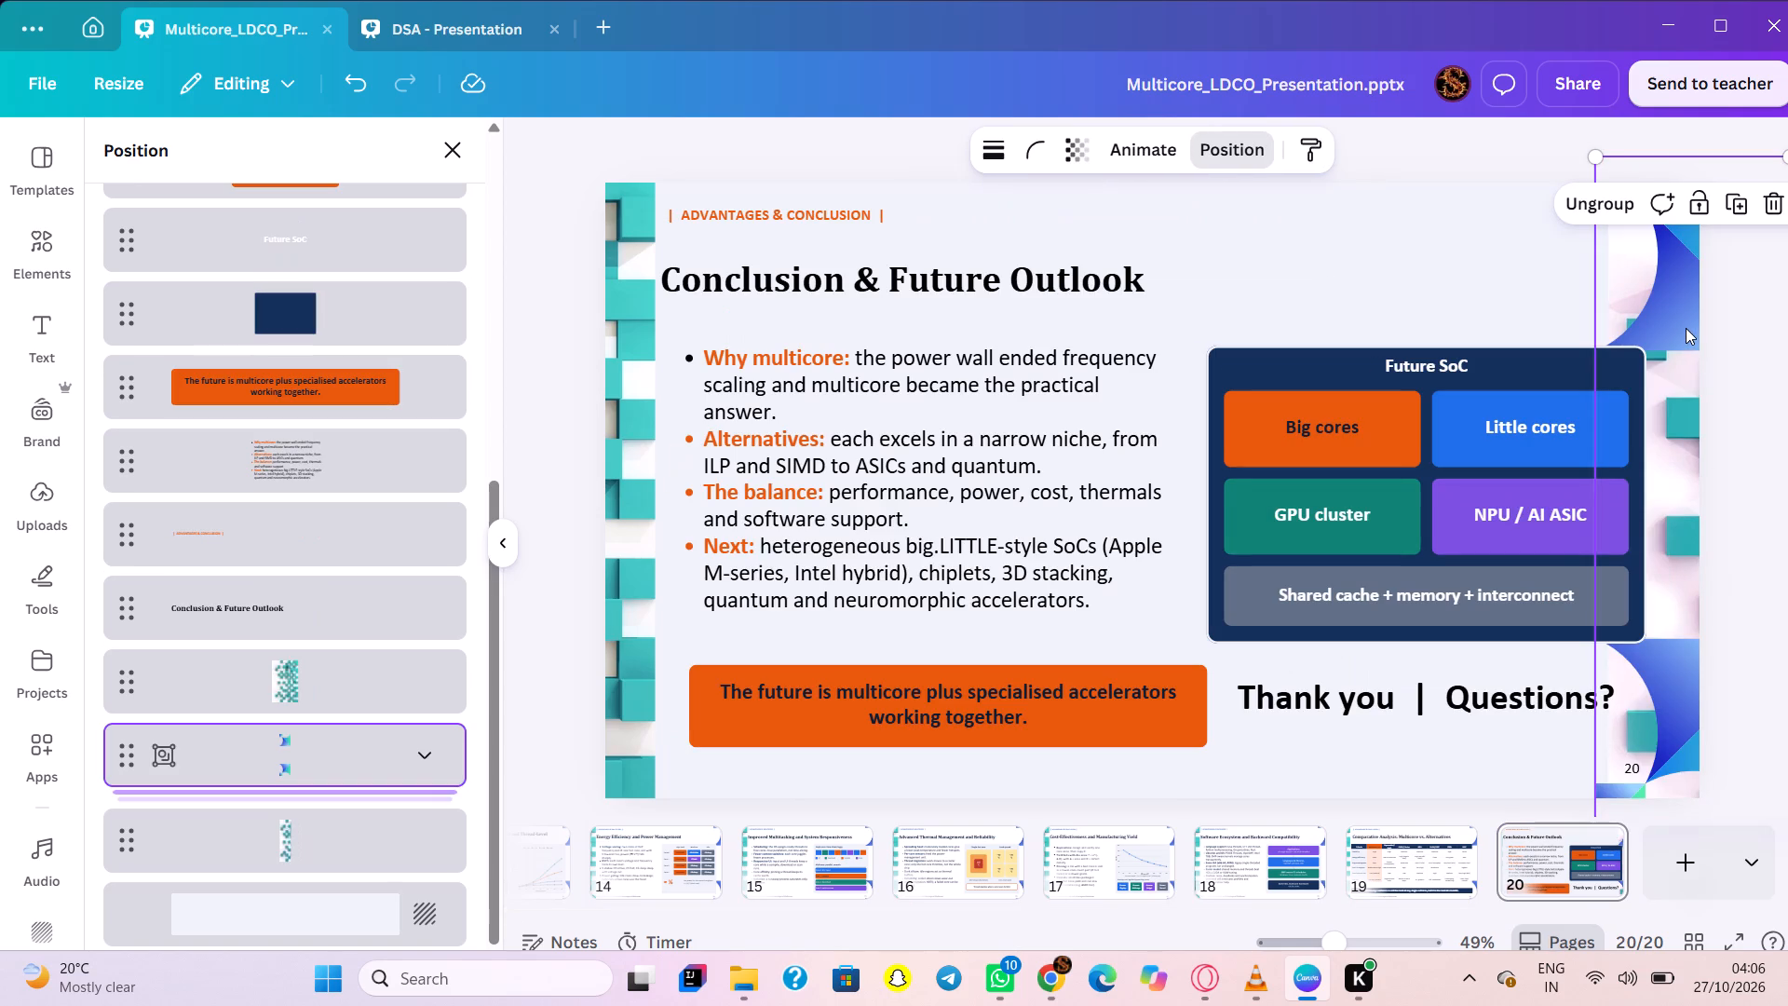
scroll(825, 866, right, 13)
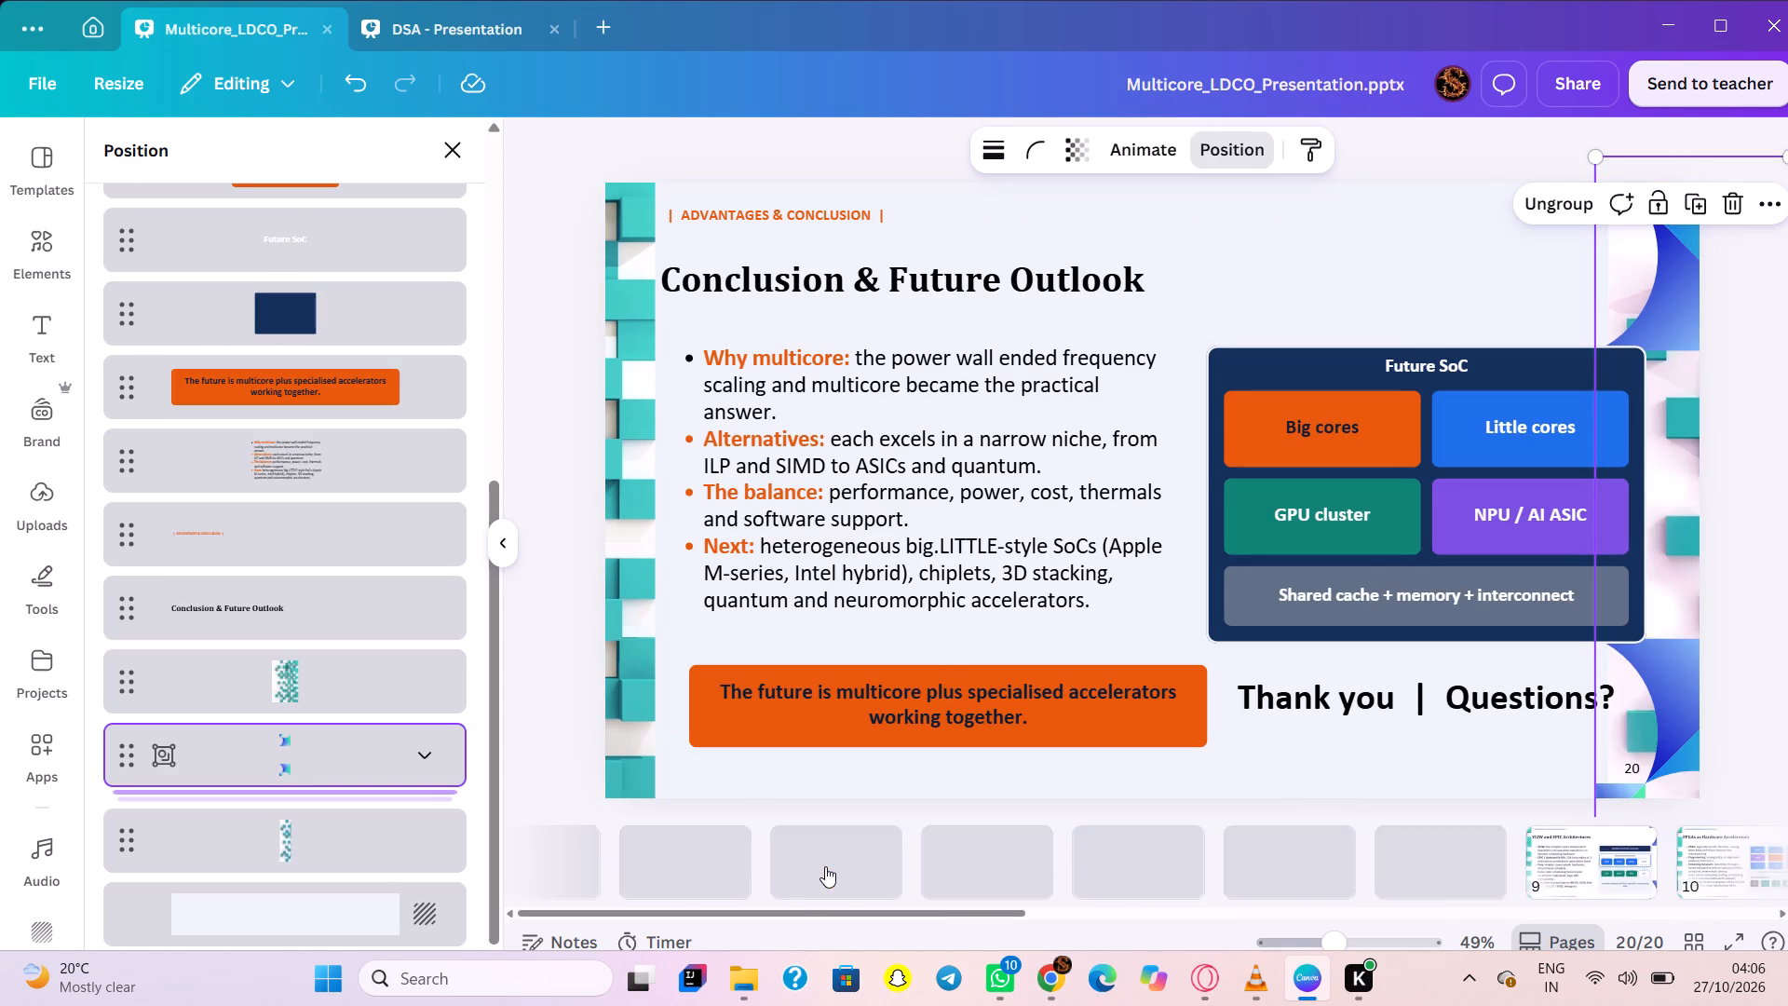
click(570, 866)
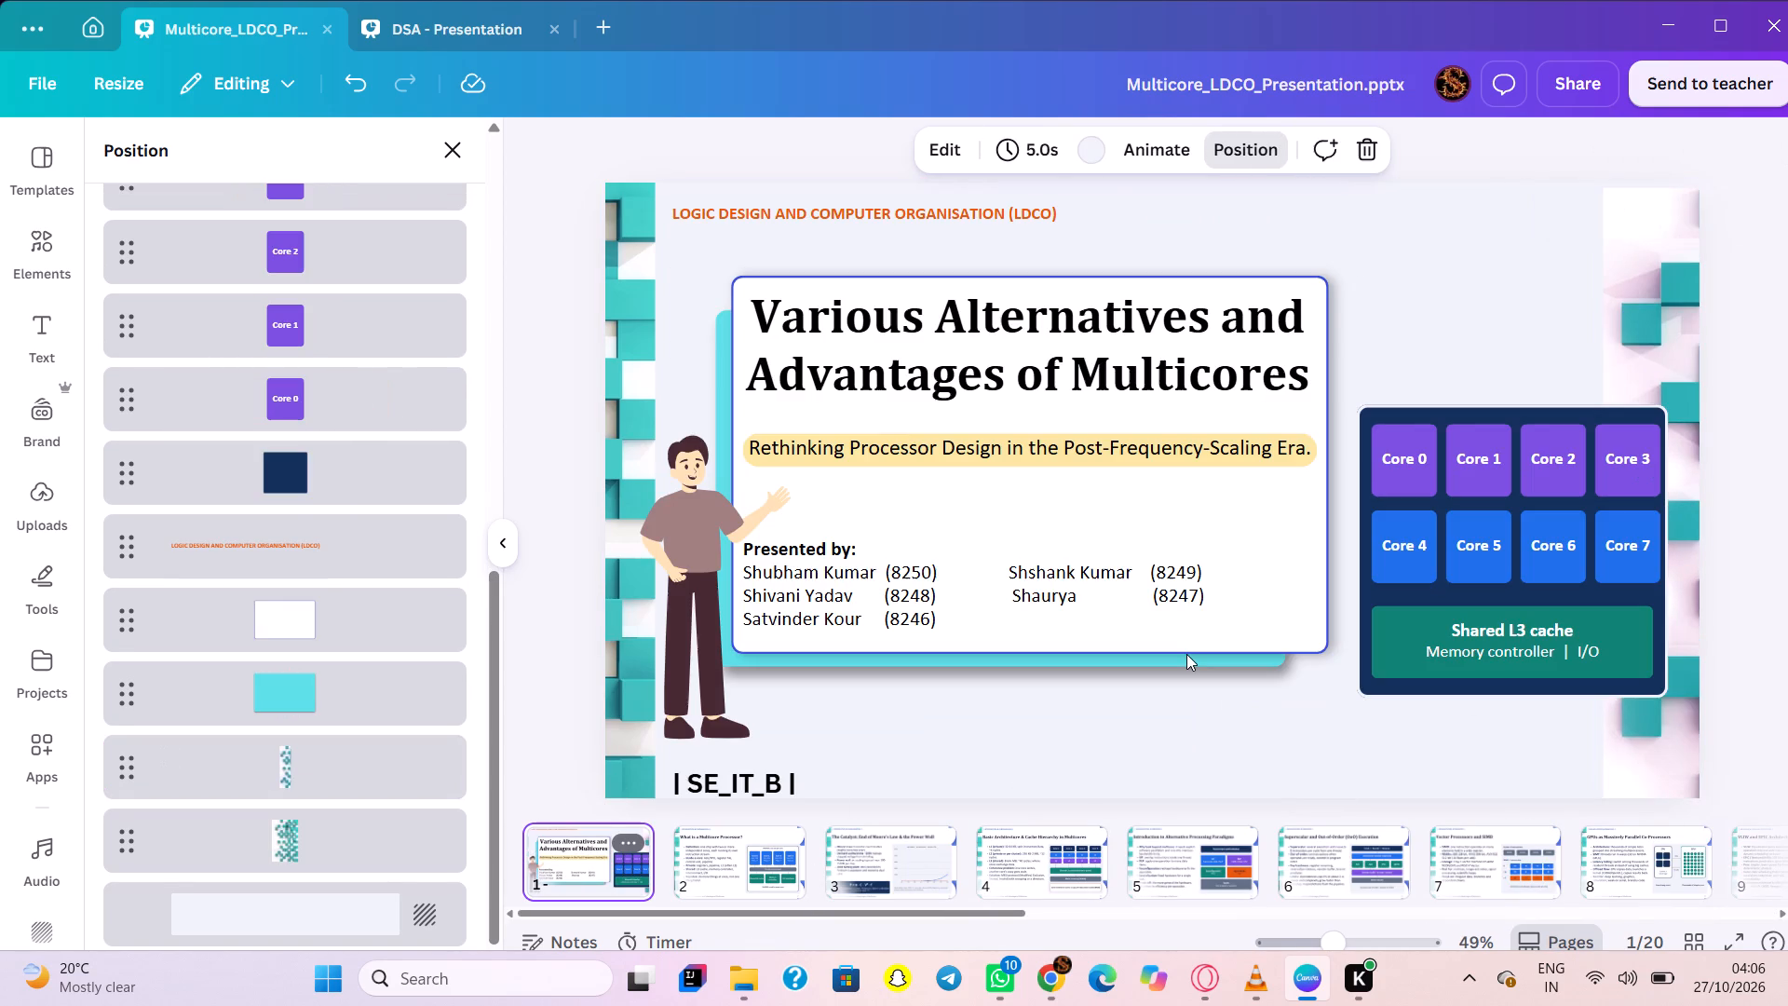
key(ctrl+v)
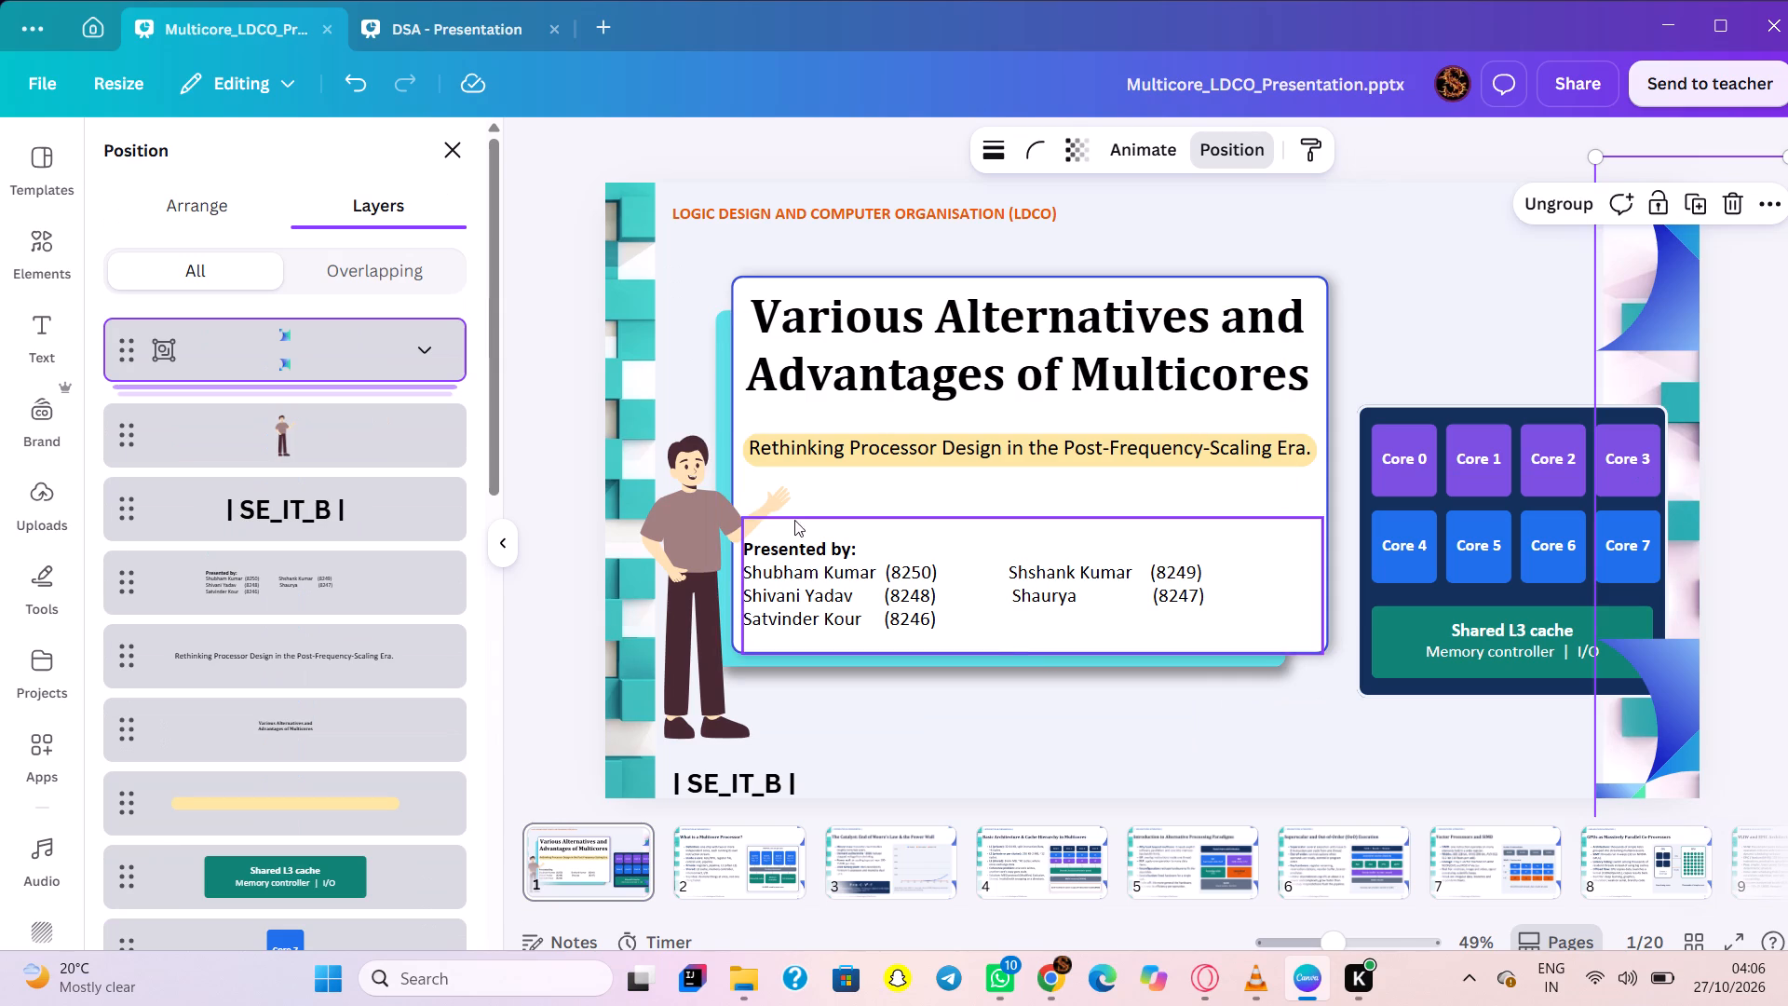
Send the pasted corner decoration group back in the title slide's layer order, between the two teal cube borders, and expand the group.
drag(329, 342, 317, 629)
click(317, 629)
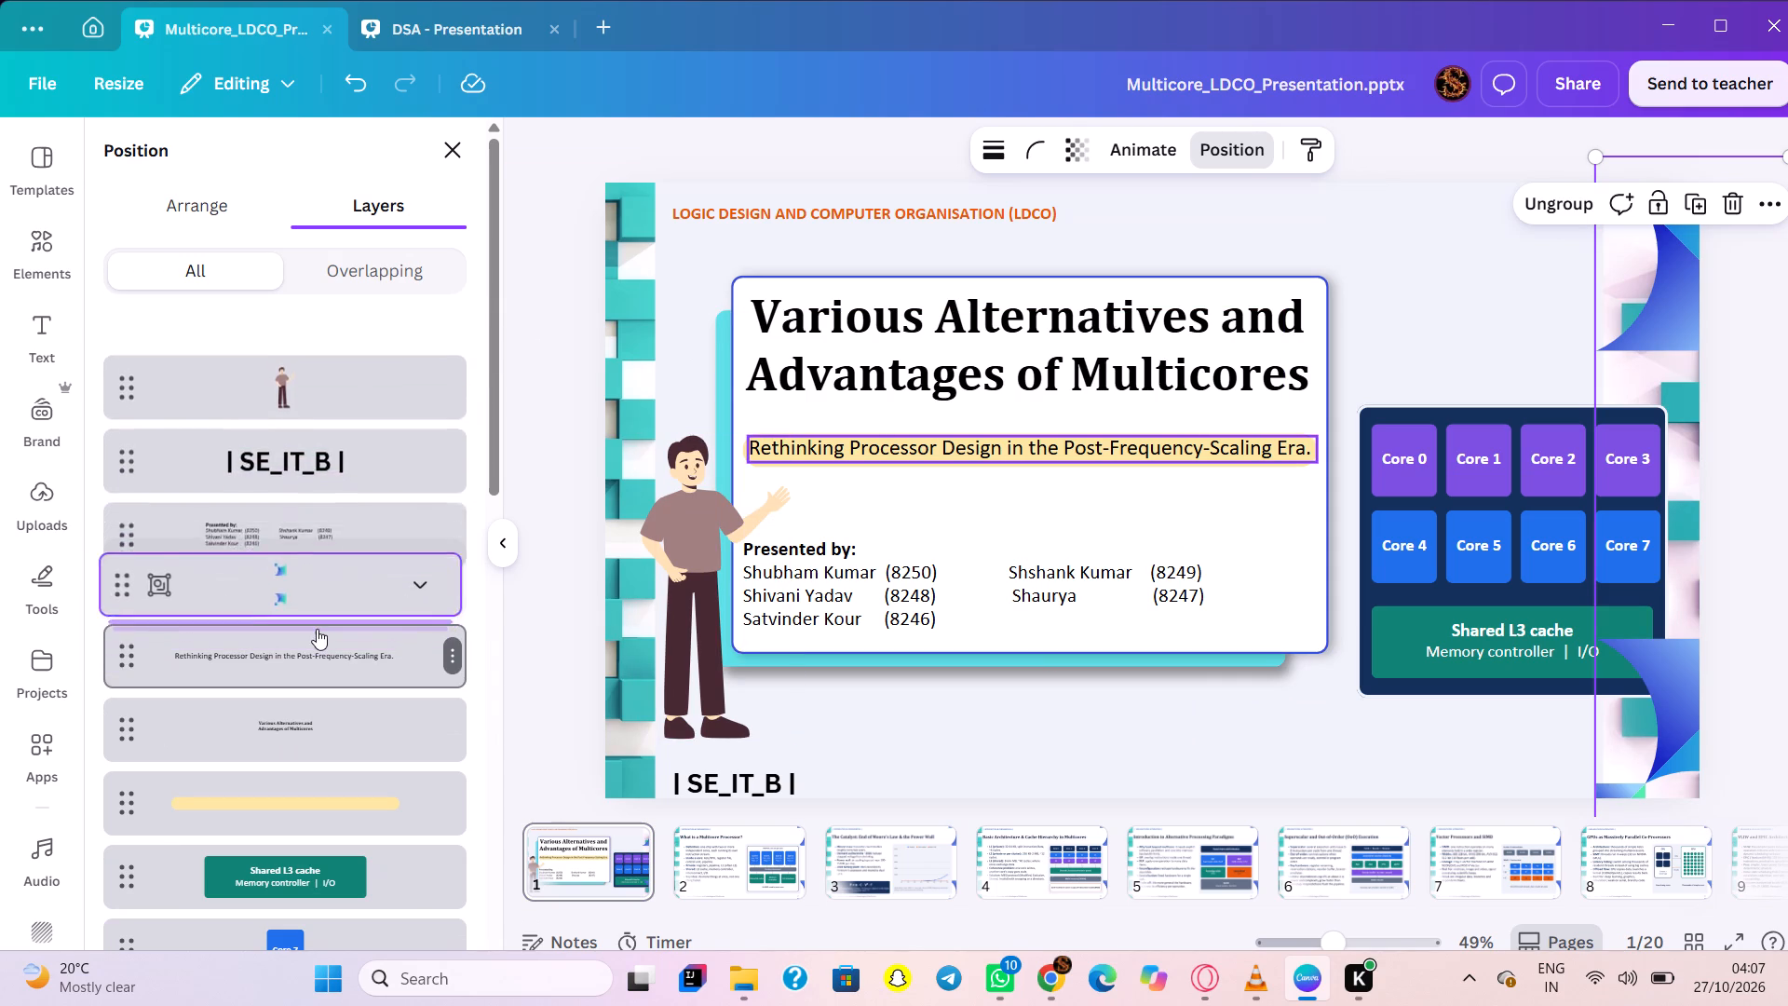
drag(380, 554, 233, 1005)
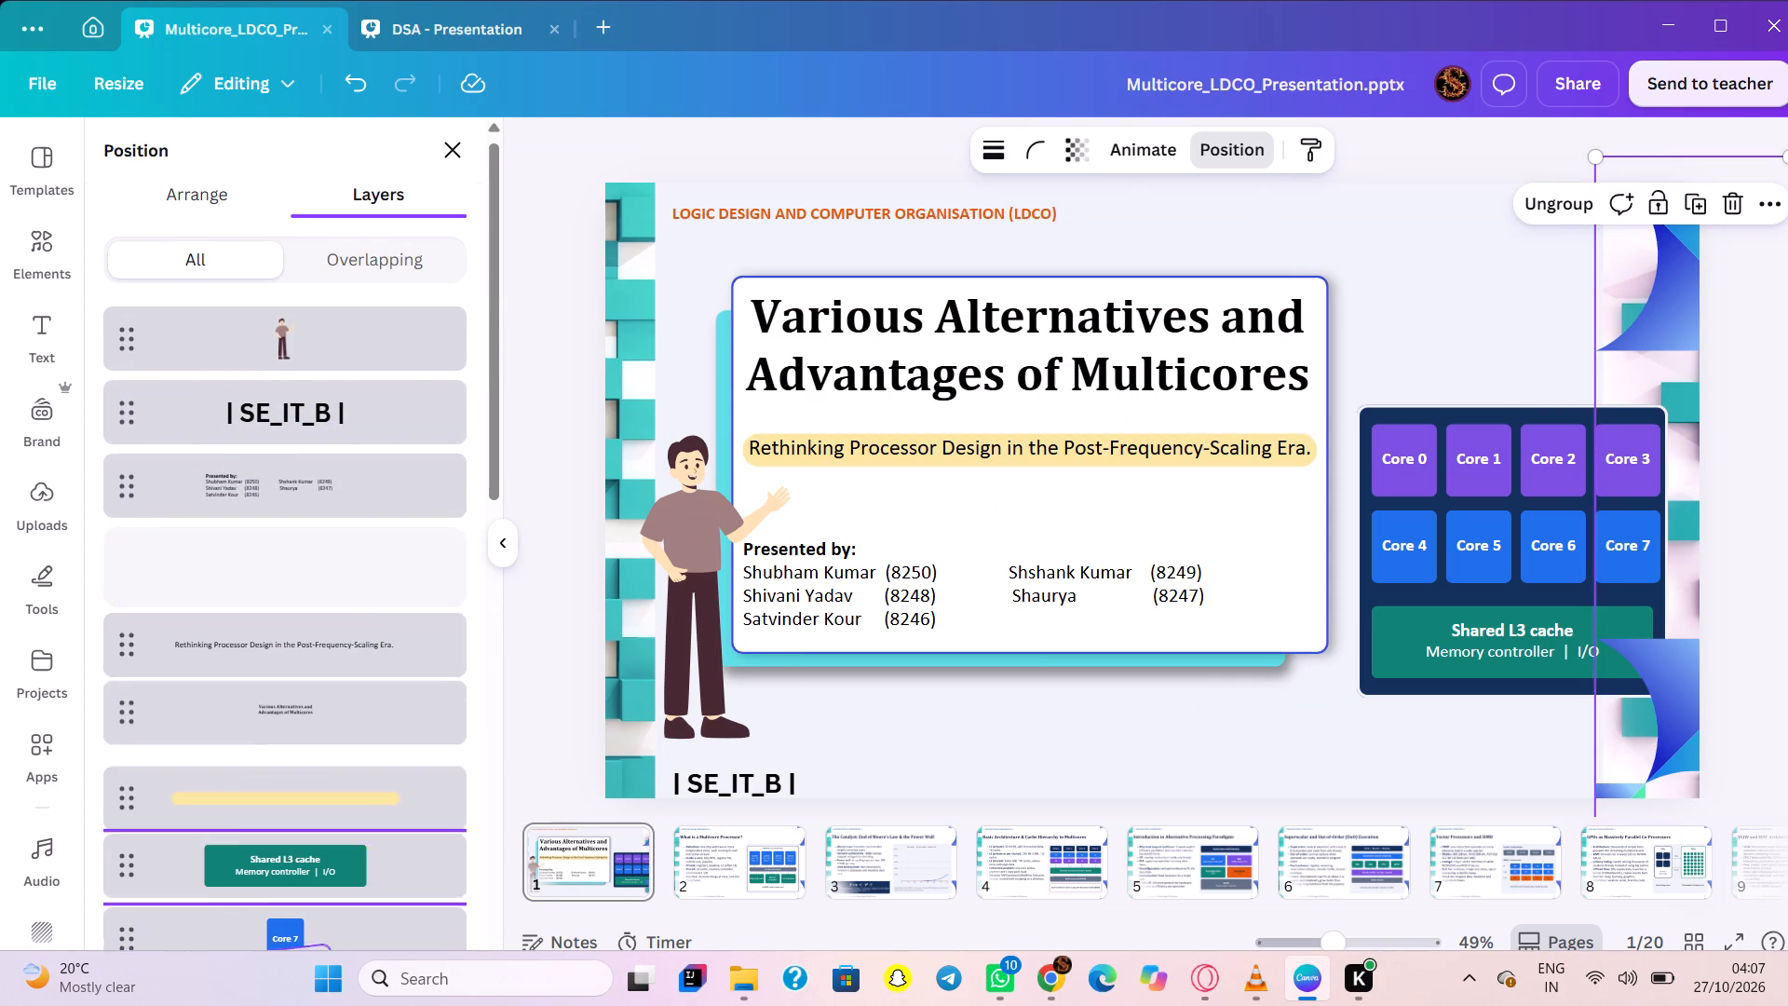
drag(233, 1005, 362, 801)
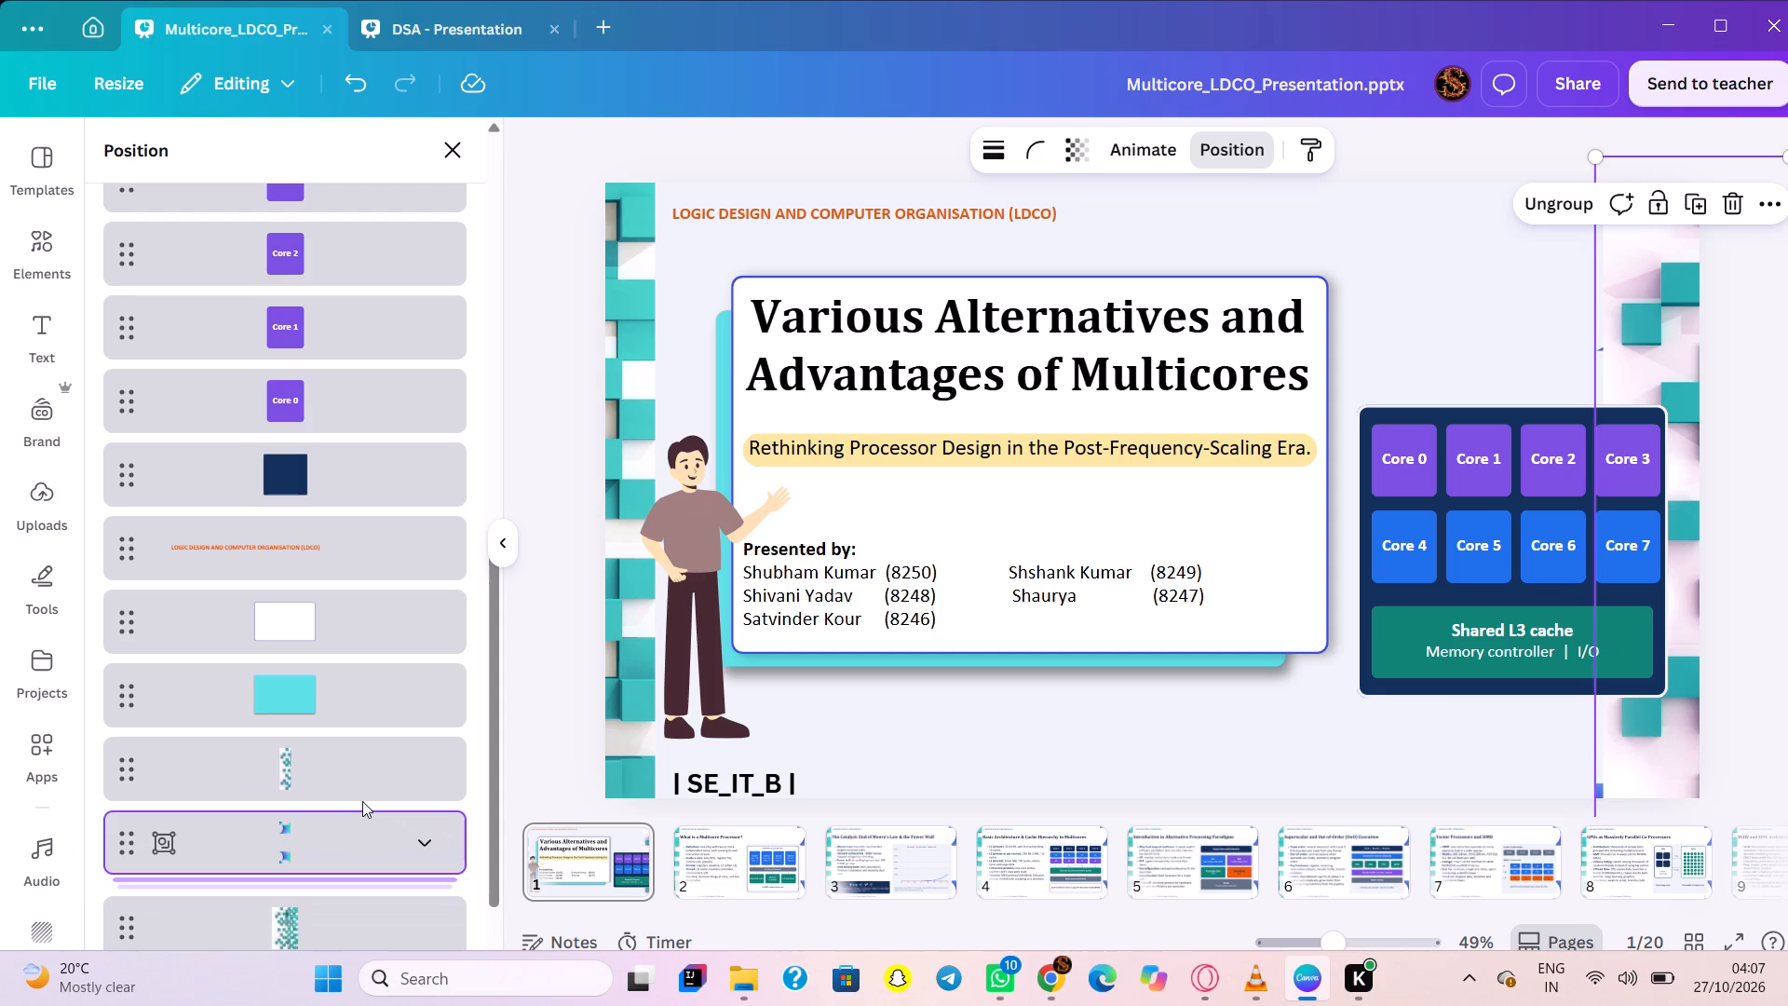
scroll(337, 793, down, 1)
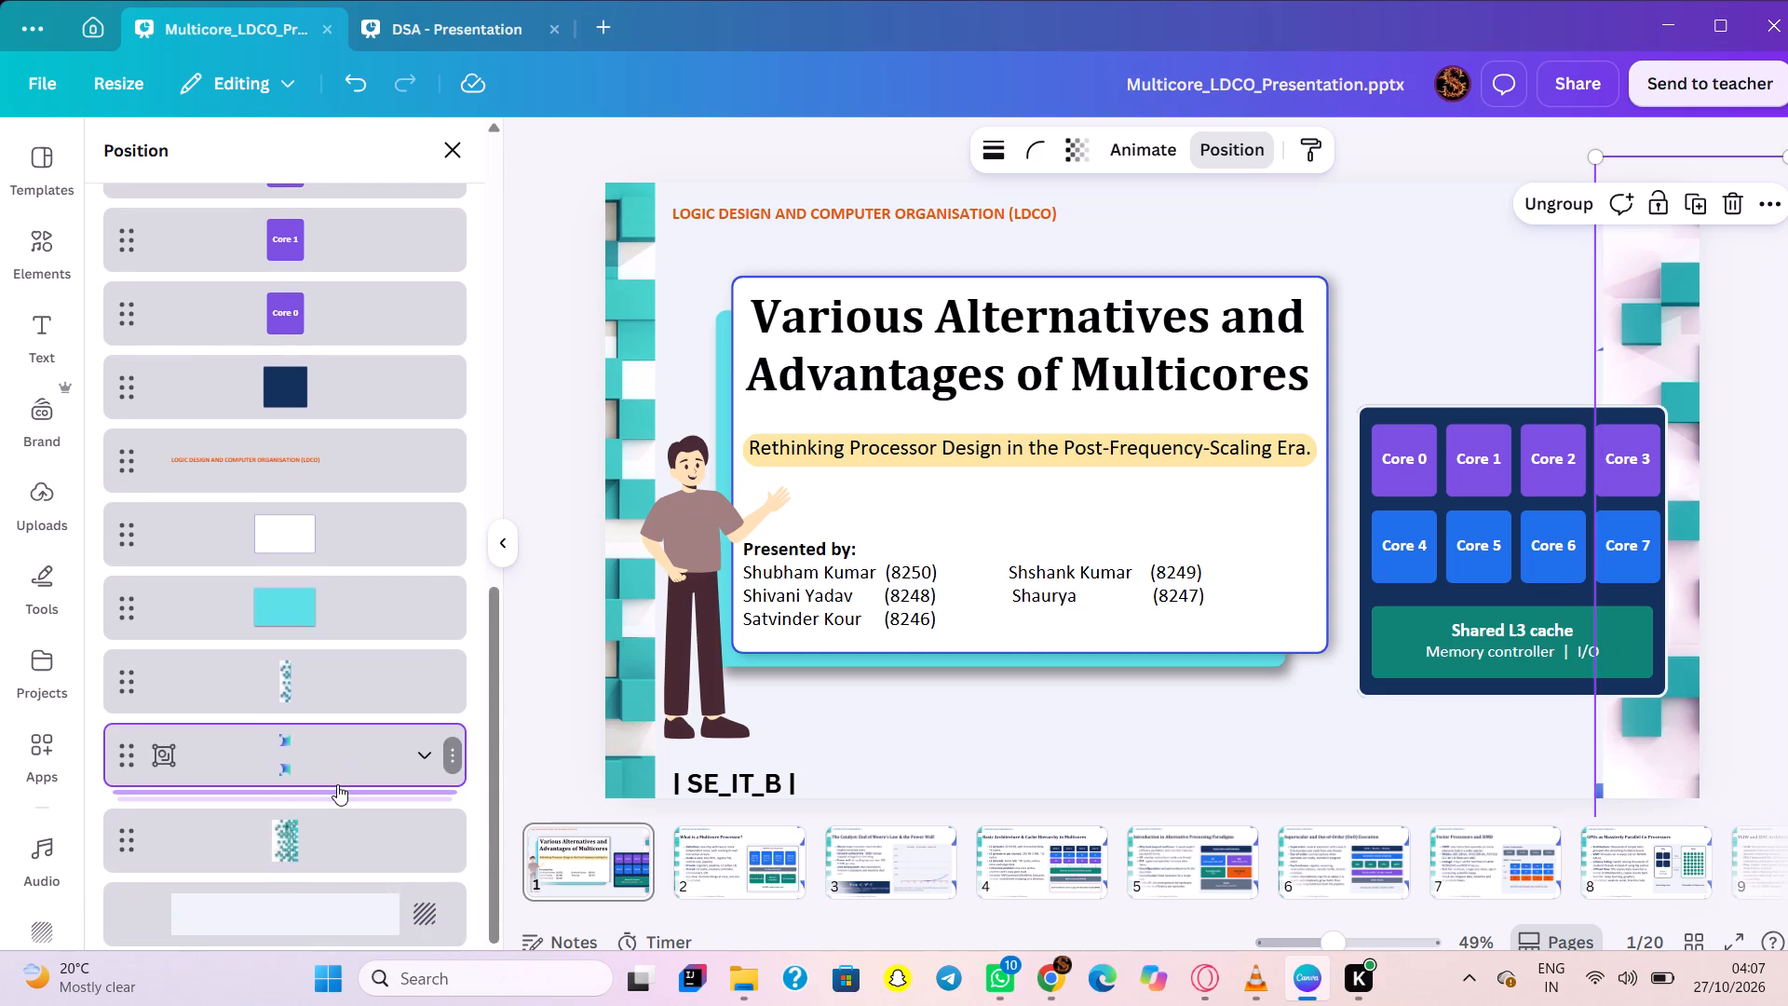
scroll(337, 784, down, 1)
click(435, 759)
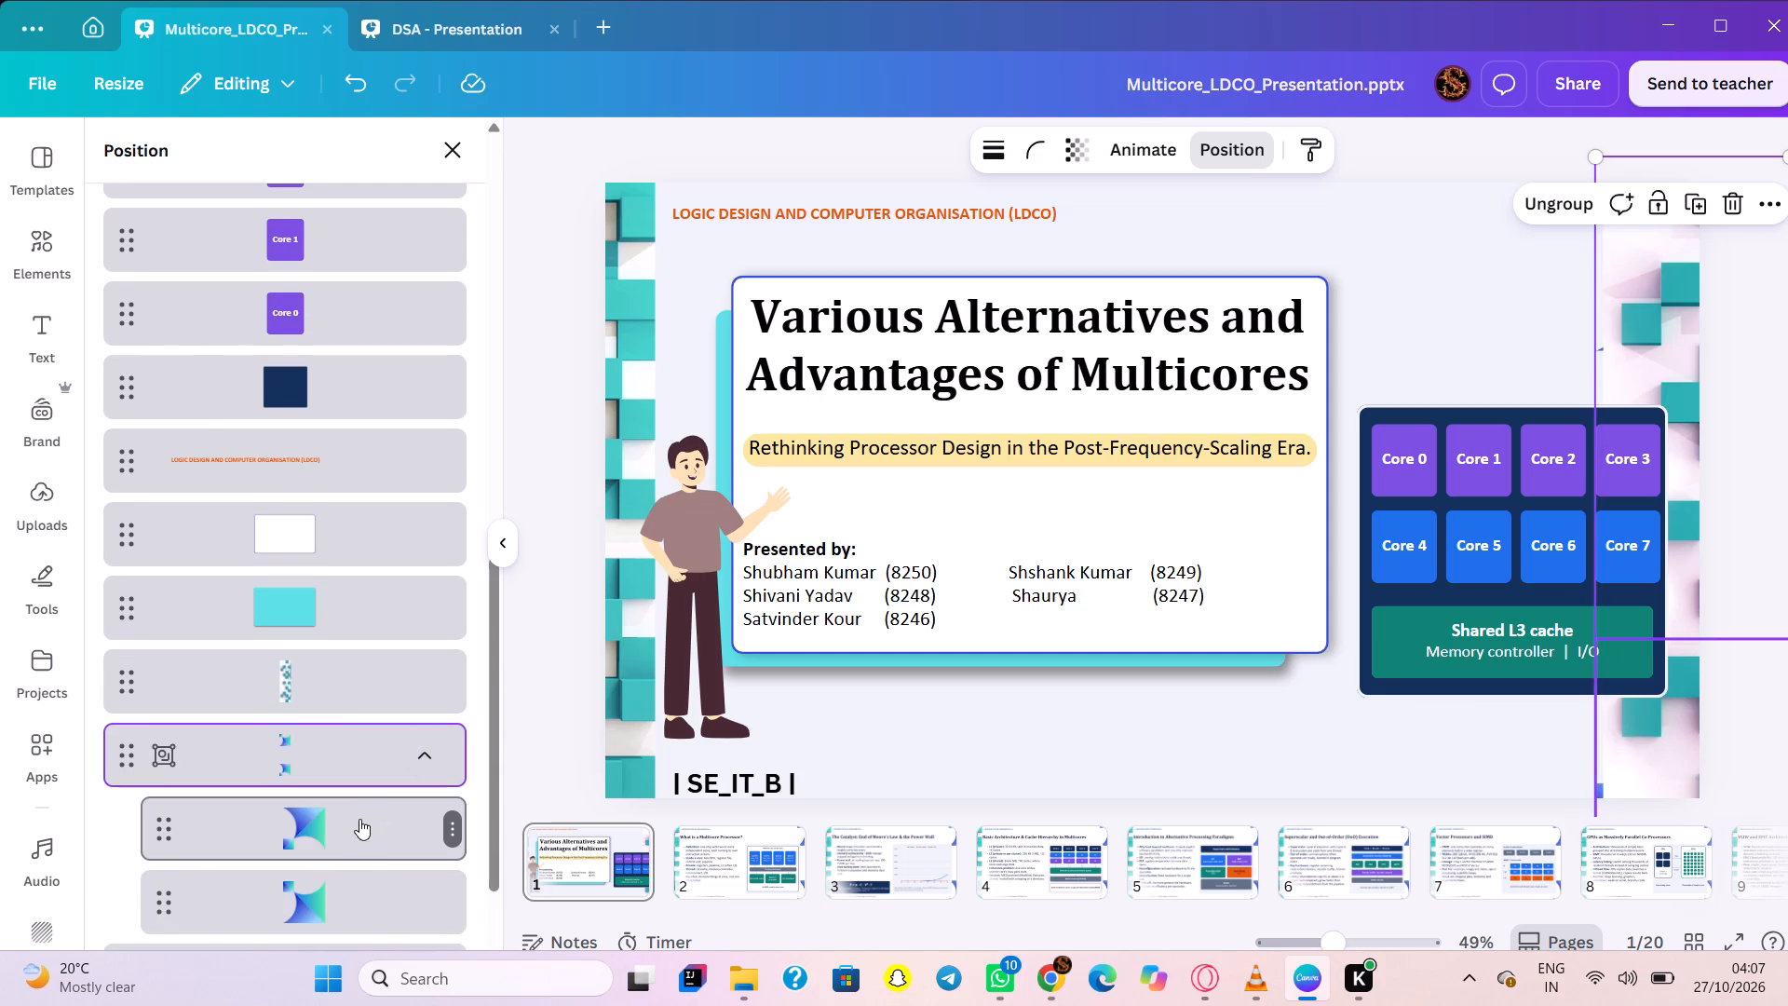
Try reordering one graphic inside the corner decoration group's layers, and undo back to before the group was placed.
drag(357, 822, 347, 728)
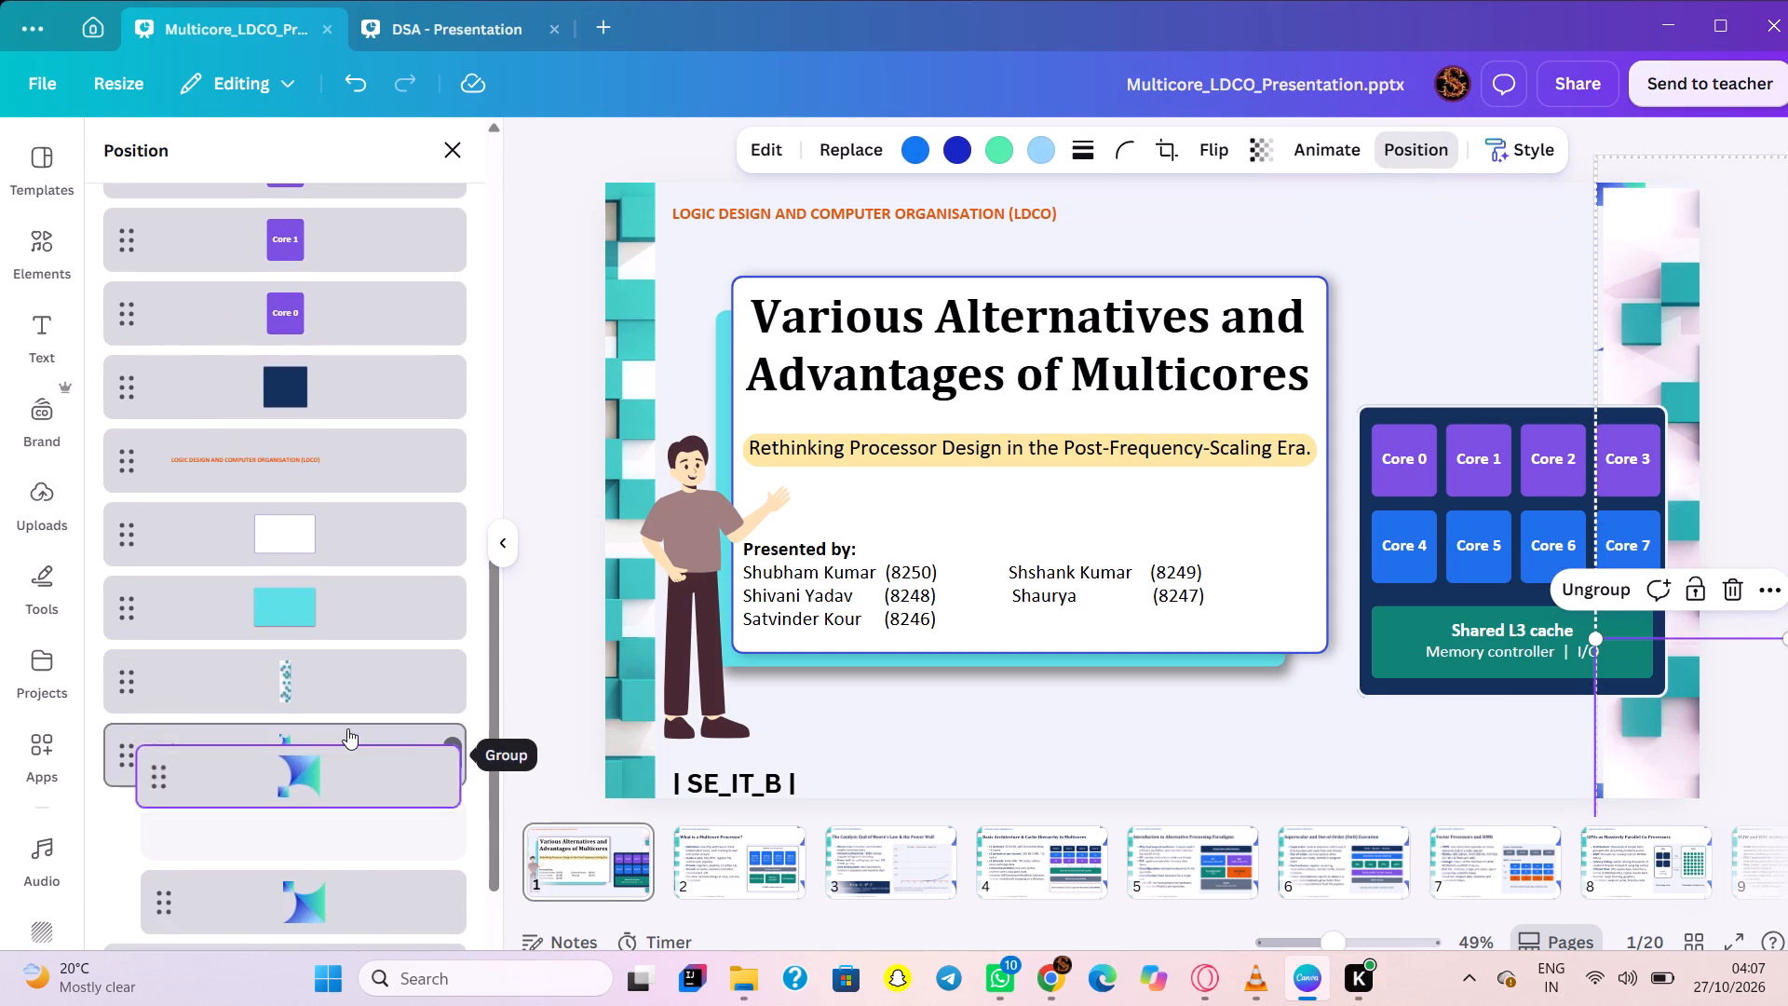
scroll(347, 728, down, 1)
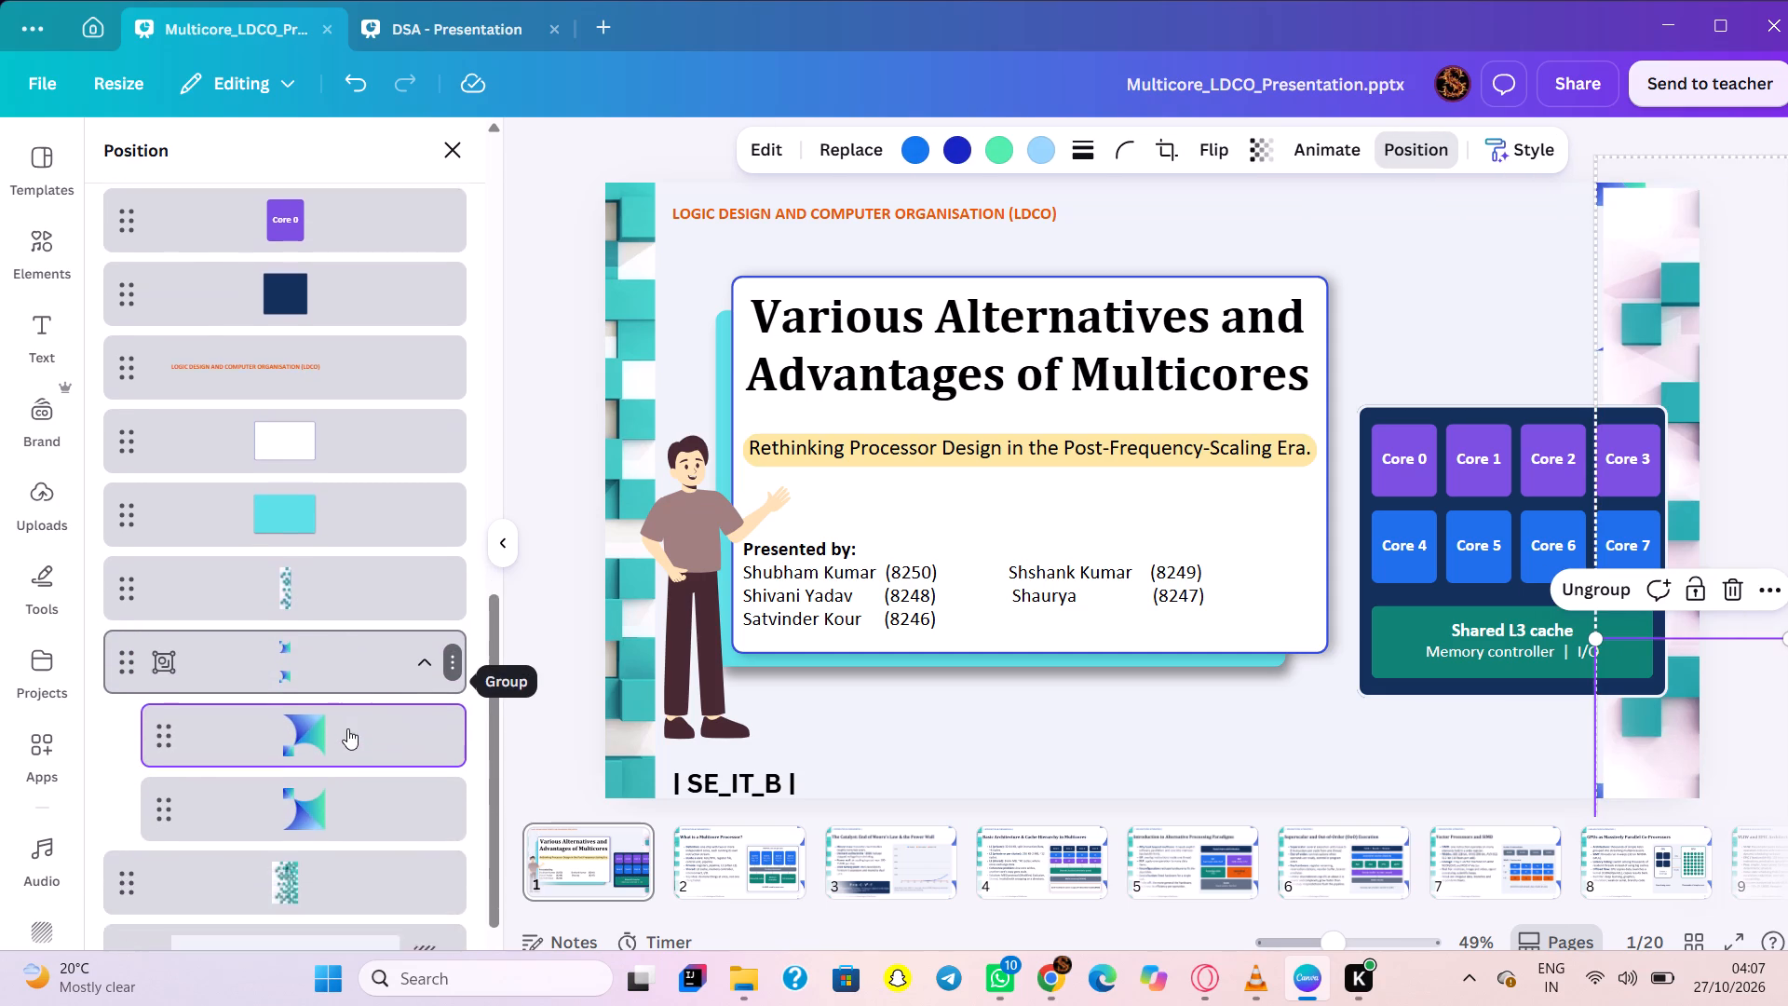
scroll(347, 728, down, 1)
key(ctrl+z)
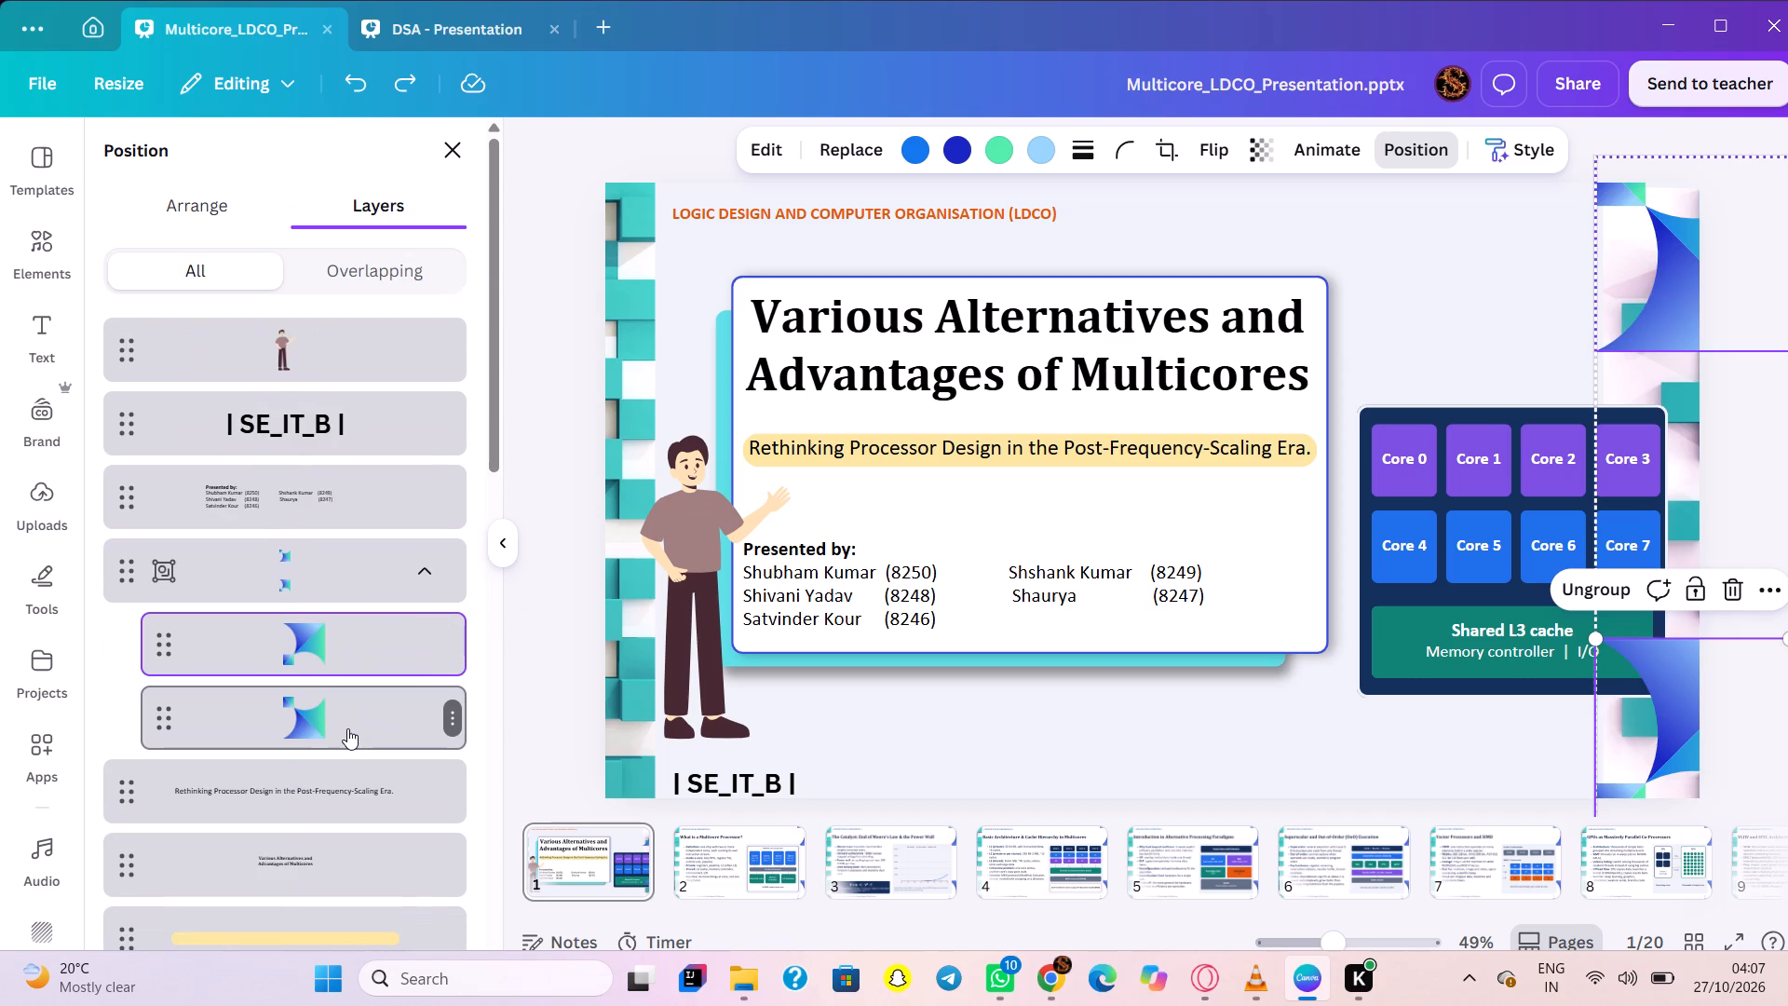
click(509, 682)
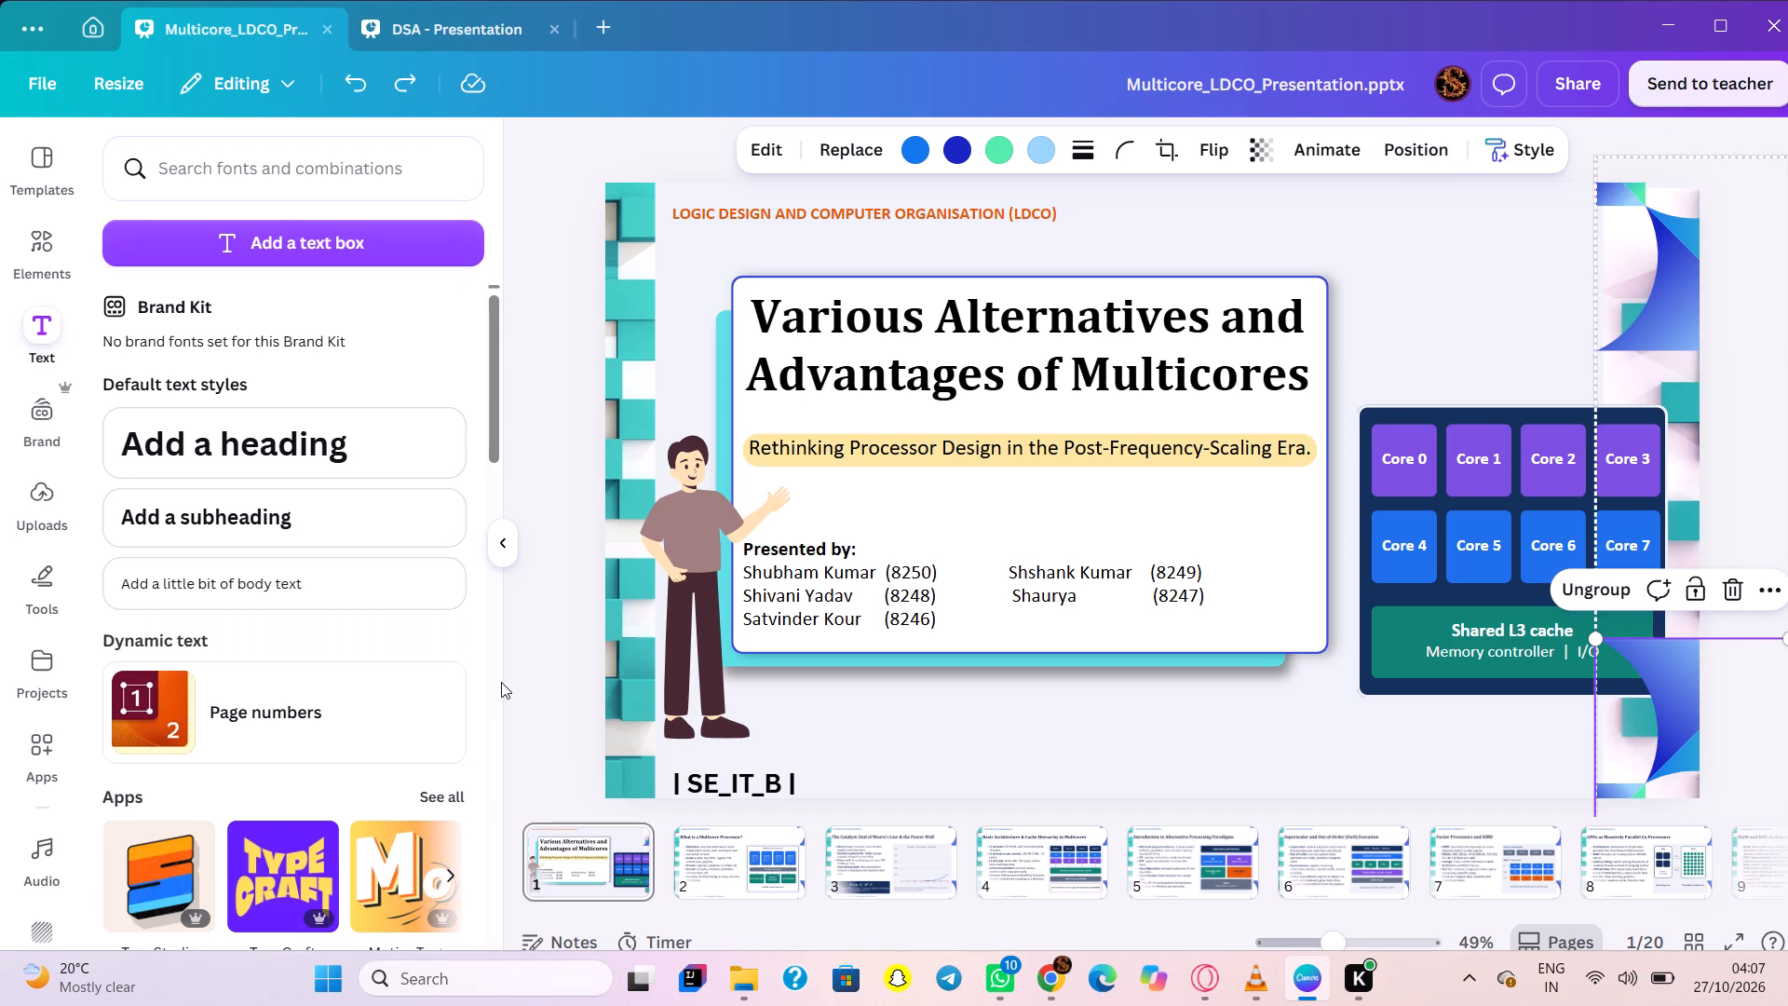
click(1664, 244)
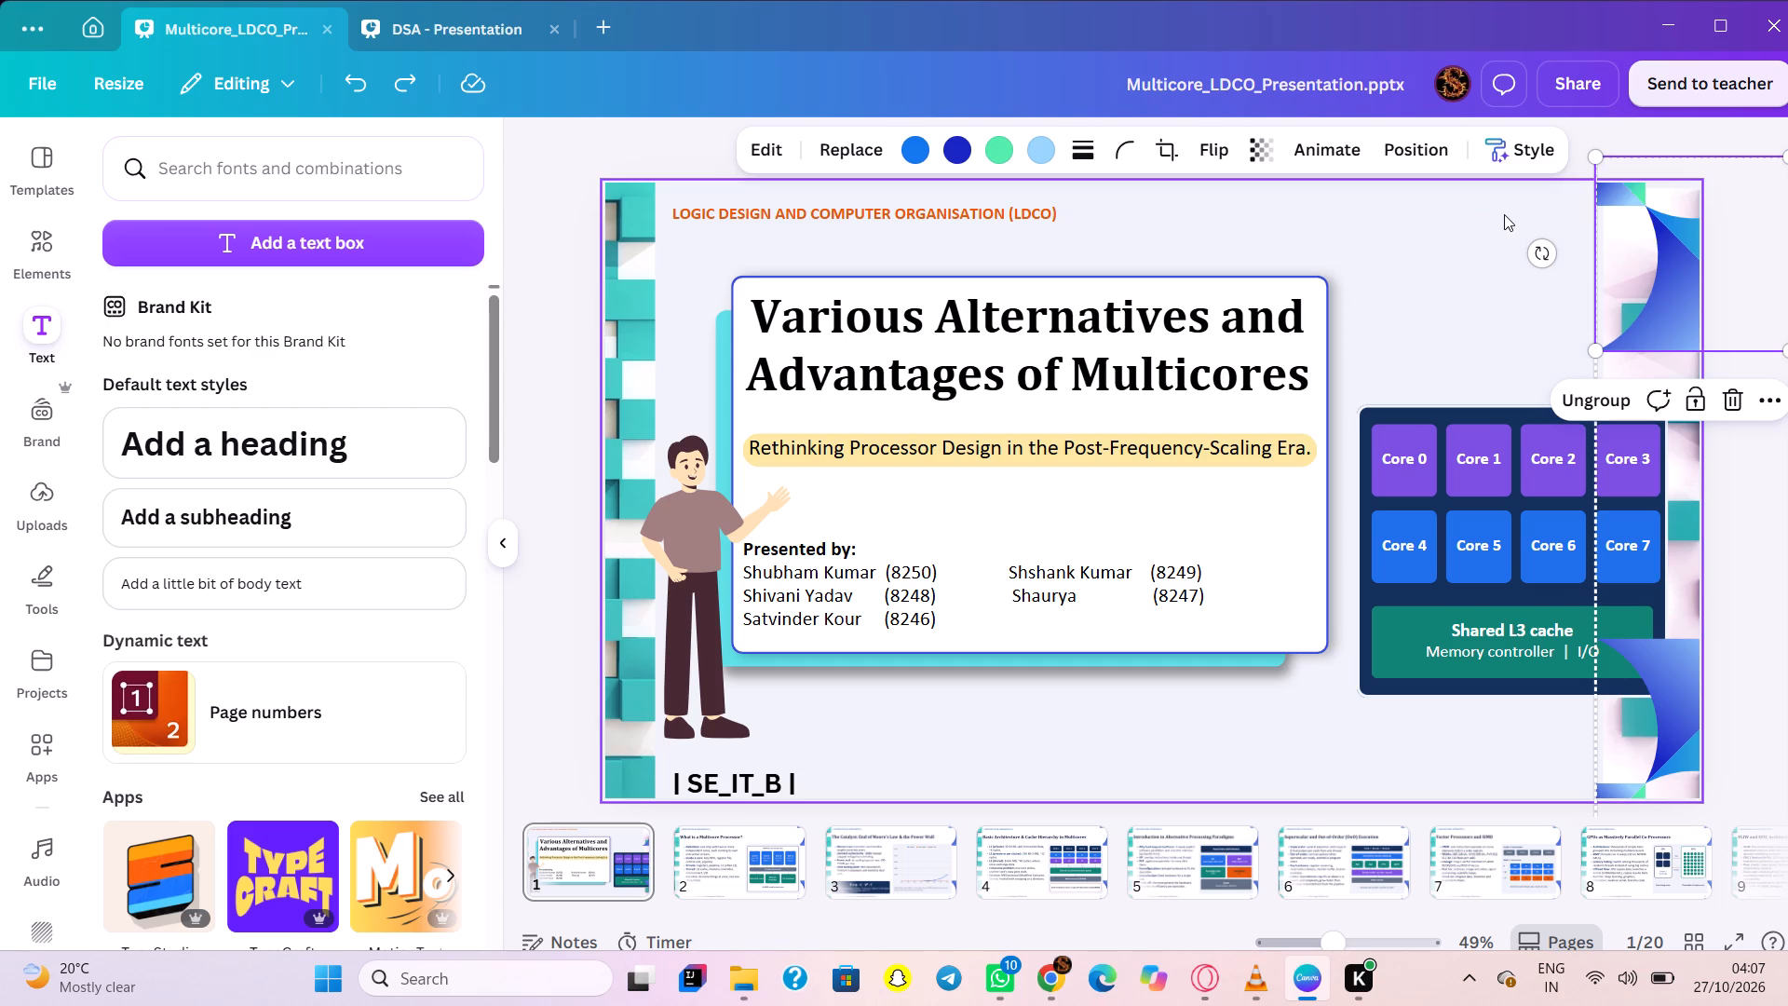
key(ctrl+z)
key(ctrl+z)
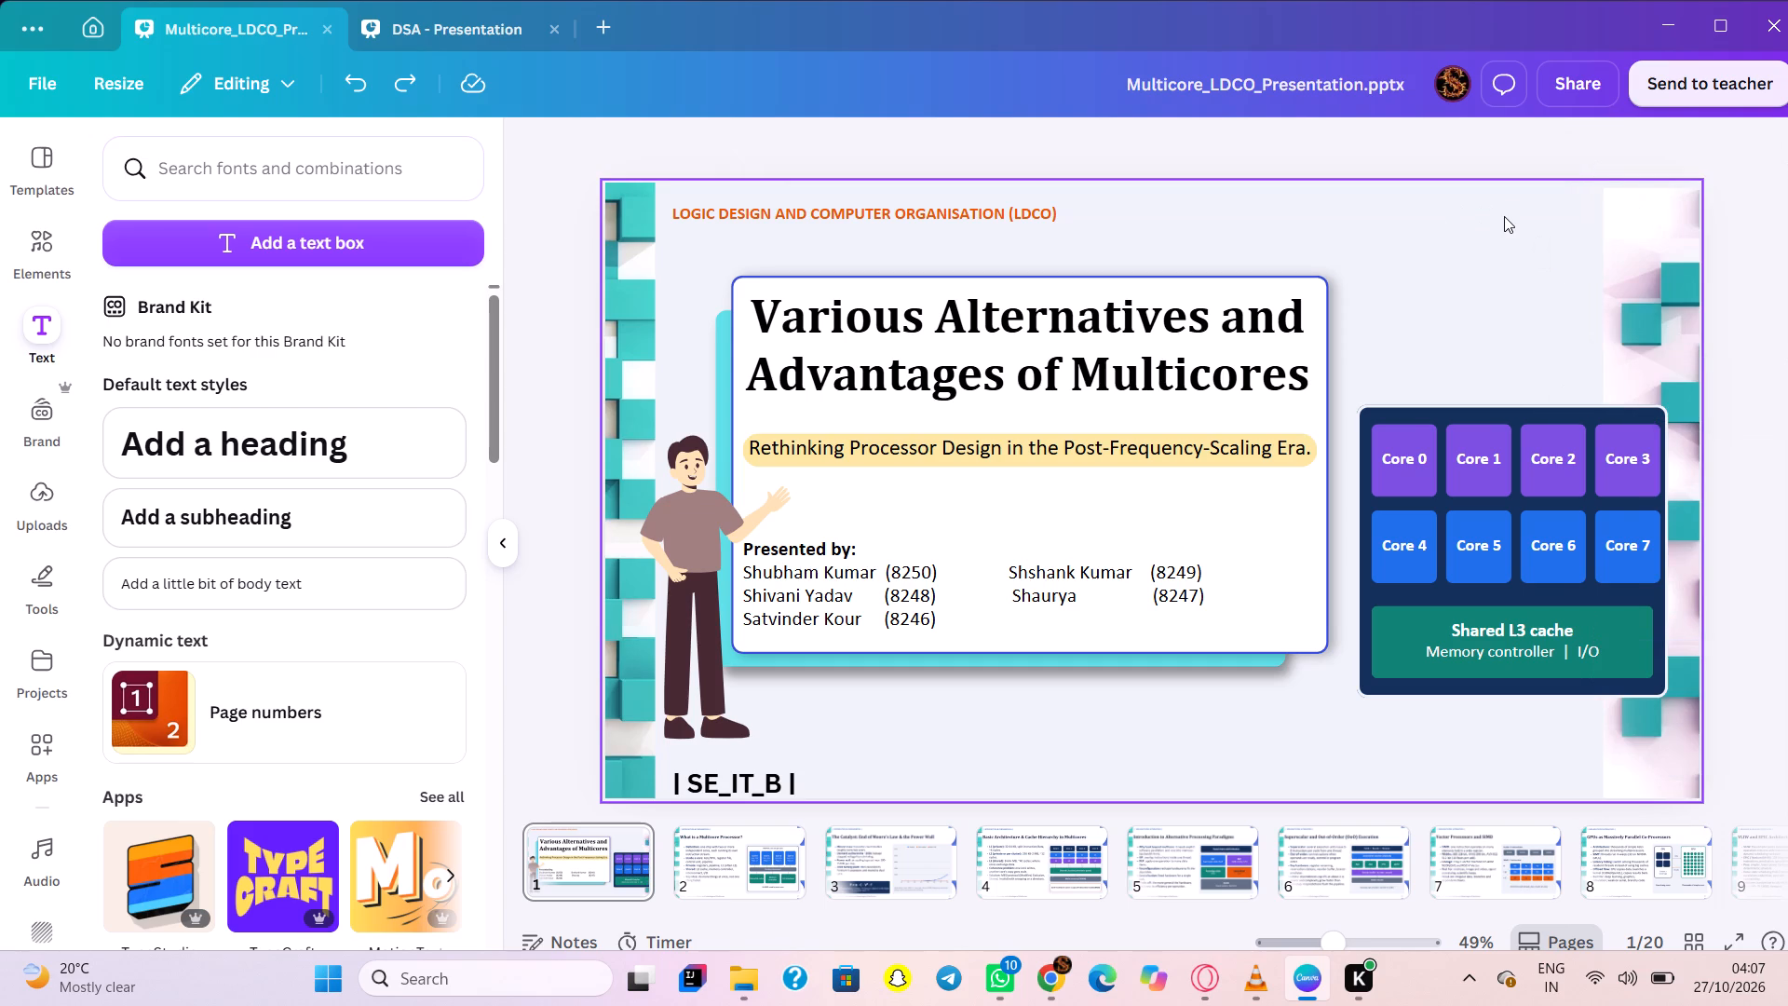
Paste the blue corner decoration group onto the title slide and layer it beneath the turquoise card shape, above the tile strips.
key(ctrl+v)
click(1241, 137)
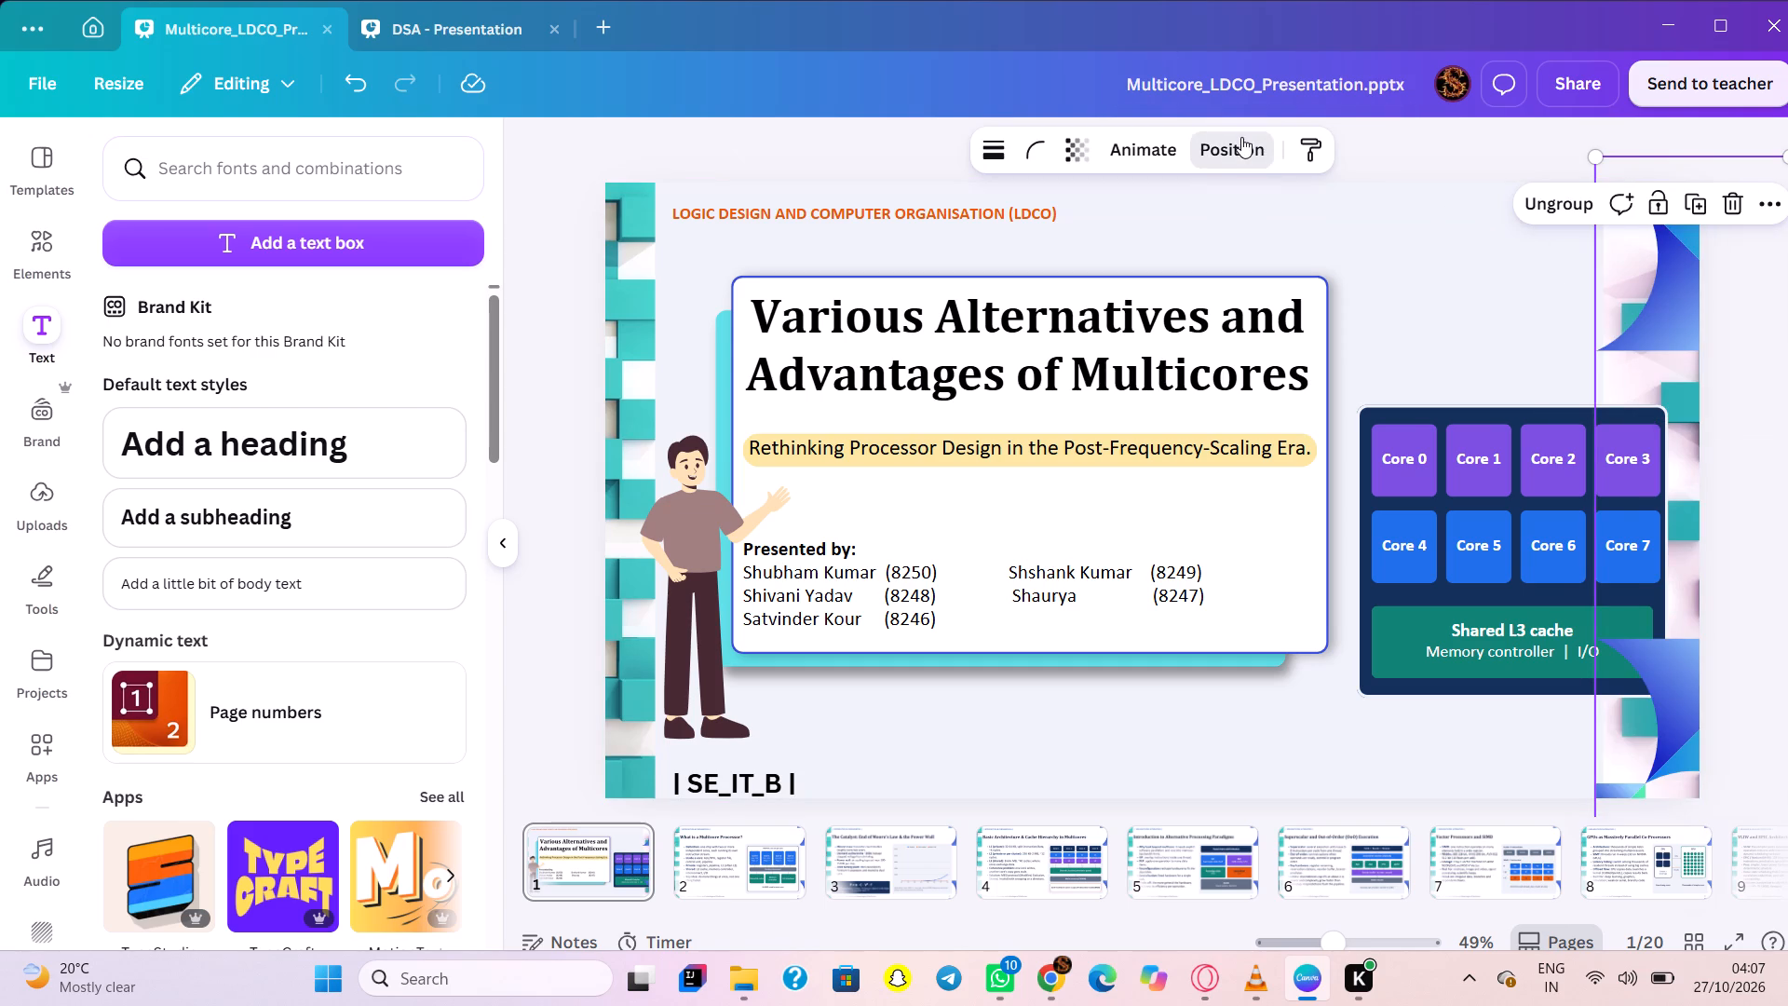
drag(387, 361, 375, 928)
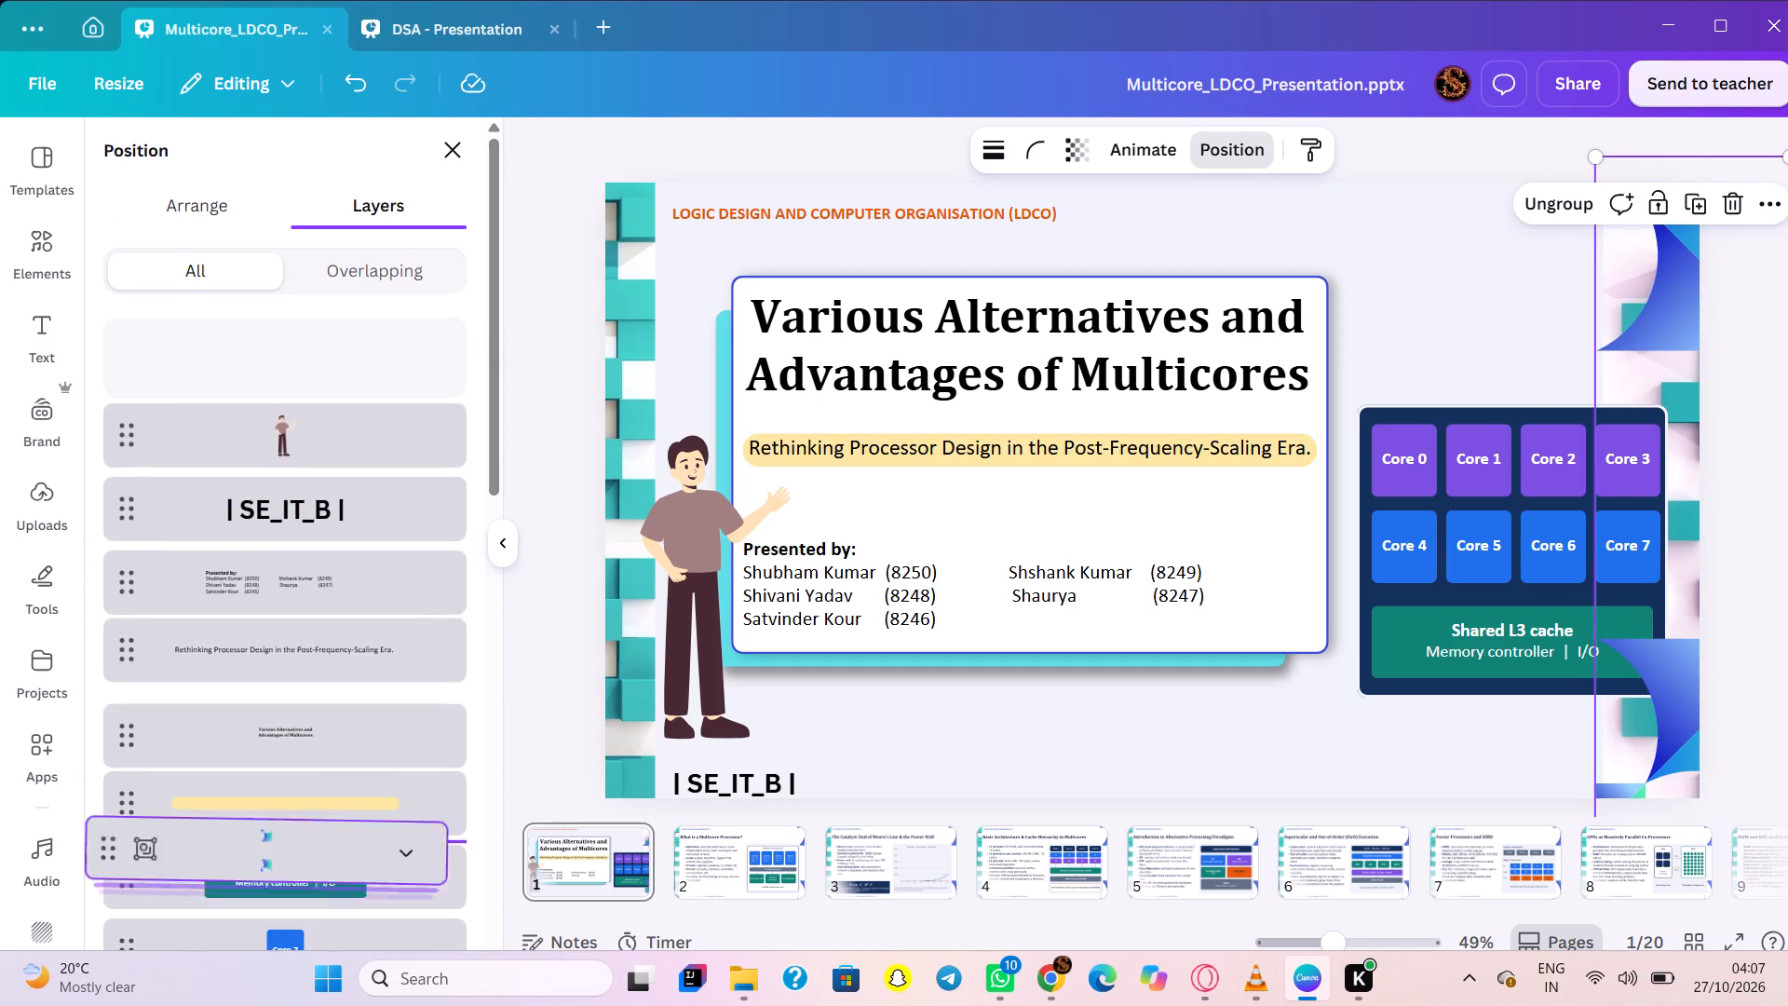
drag(375, 928, 379, 783)
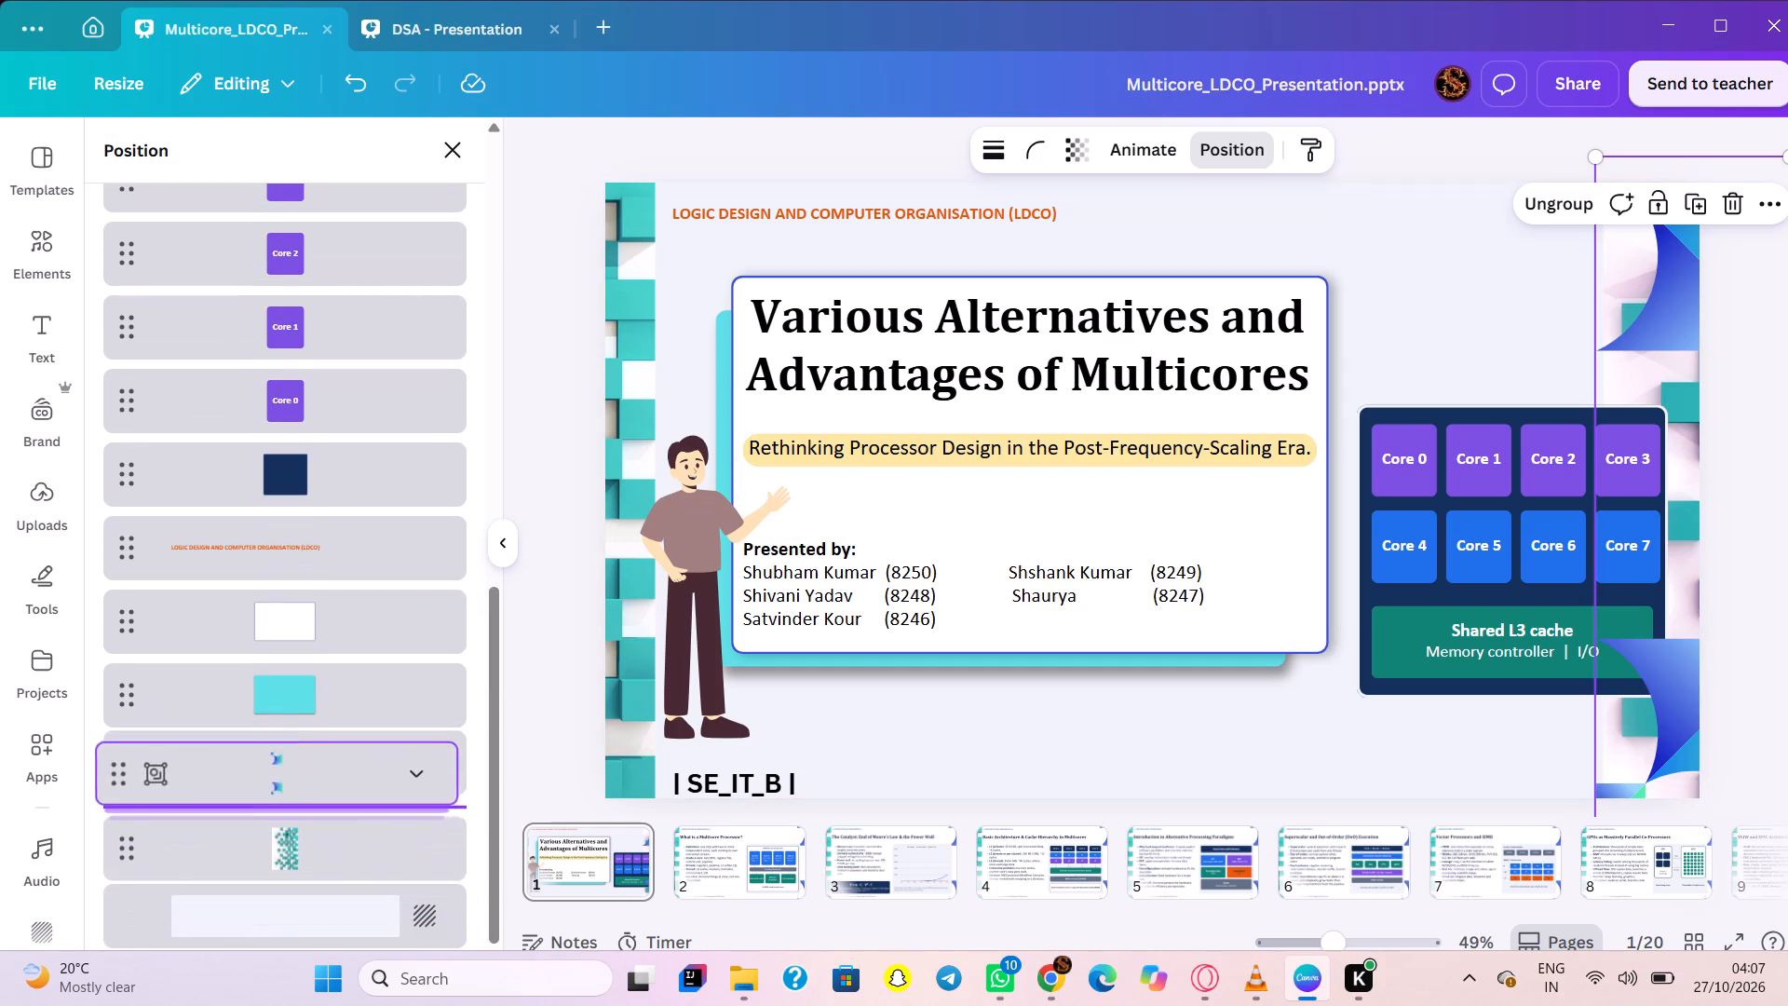
drag(379, 783, 386, 758)
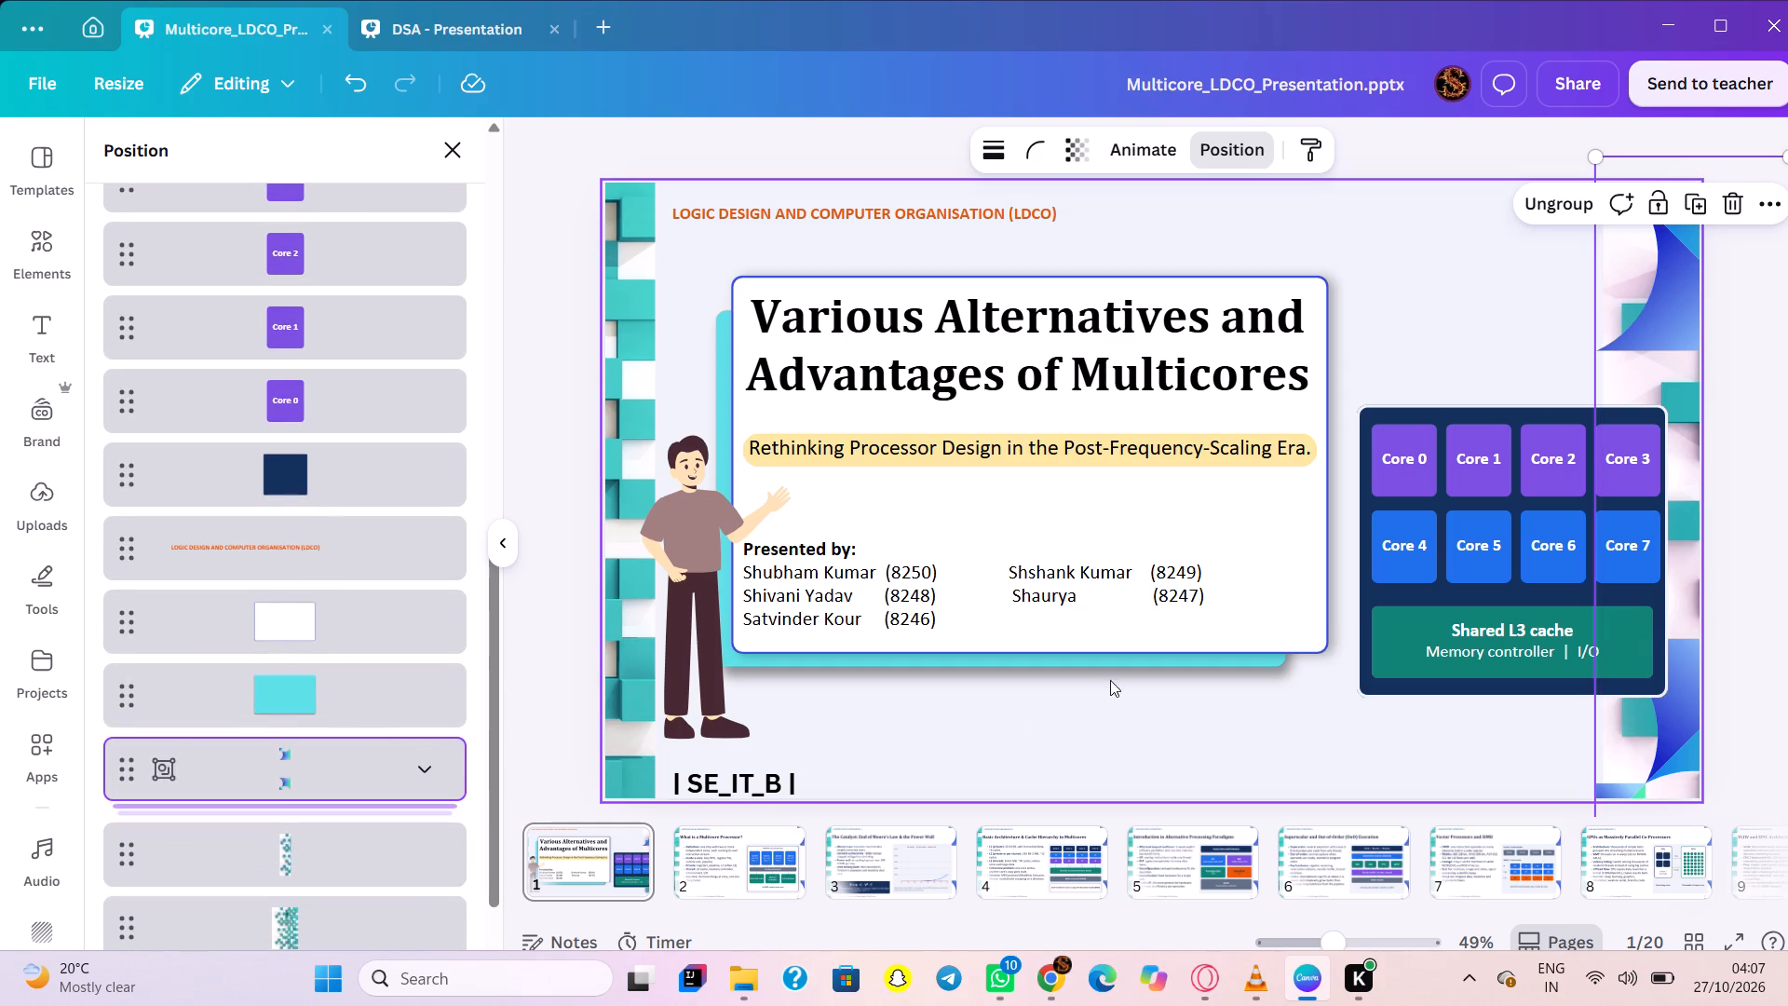
click(1129, 714)
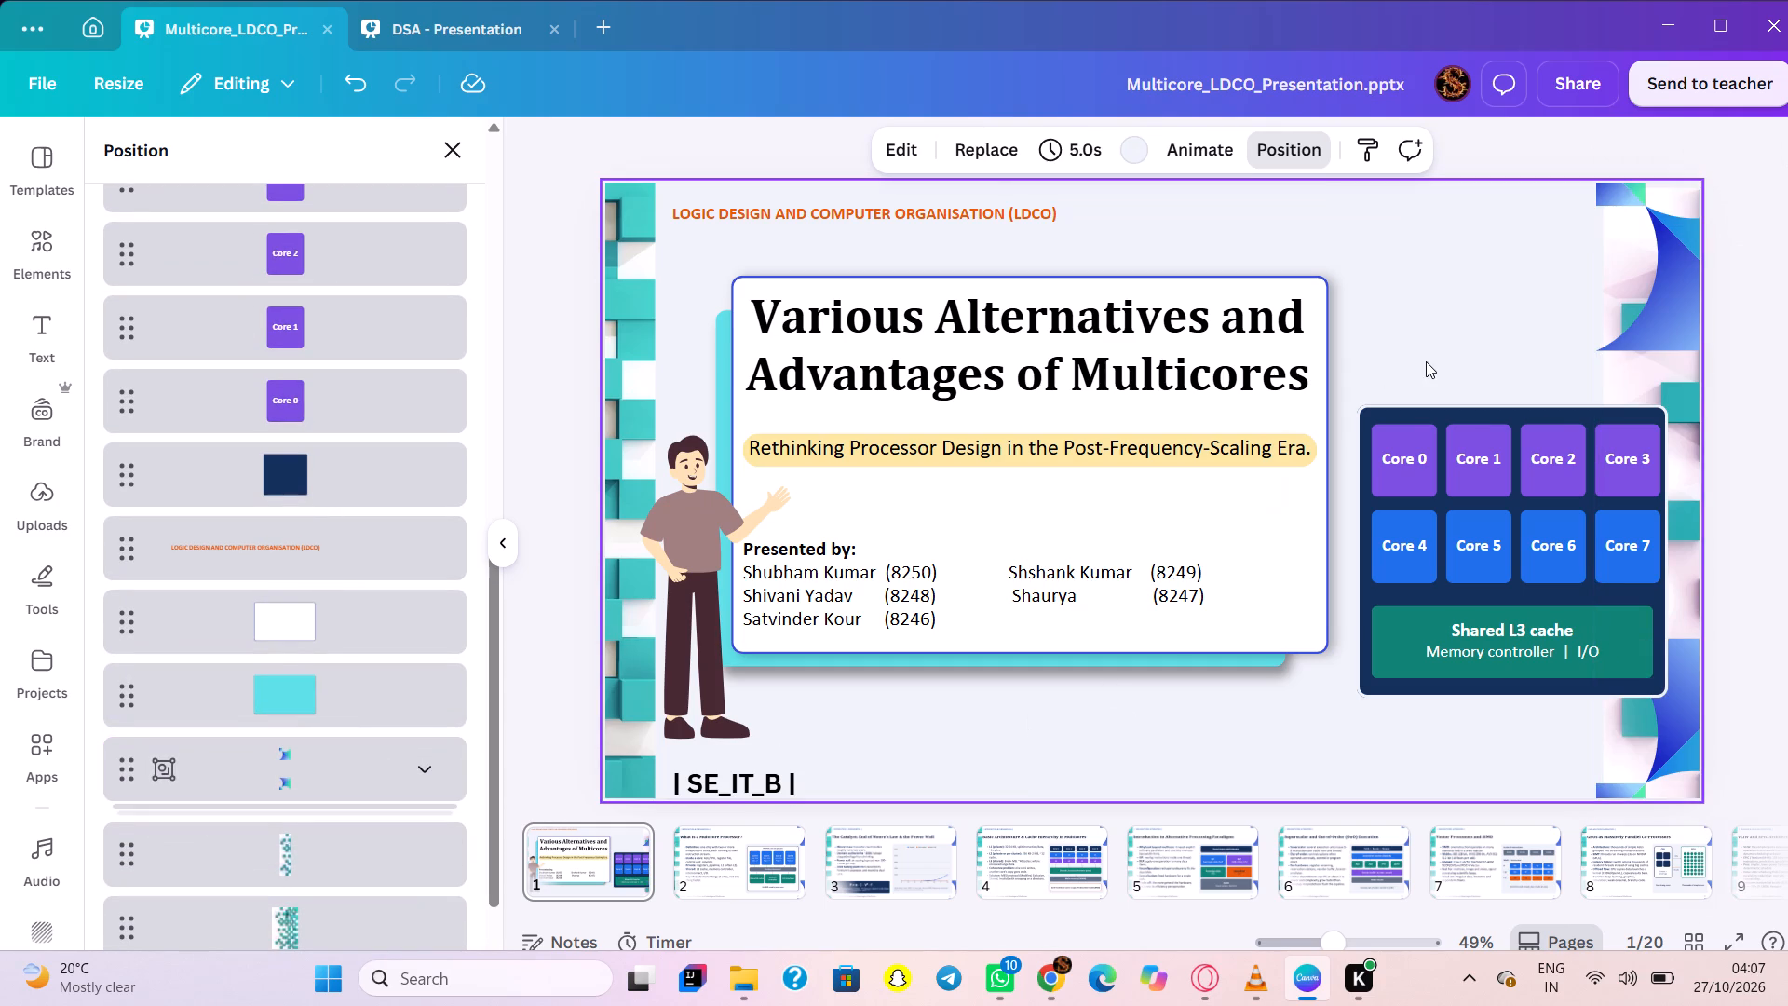
click(1637, 258)
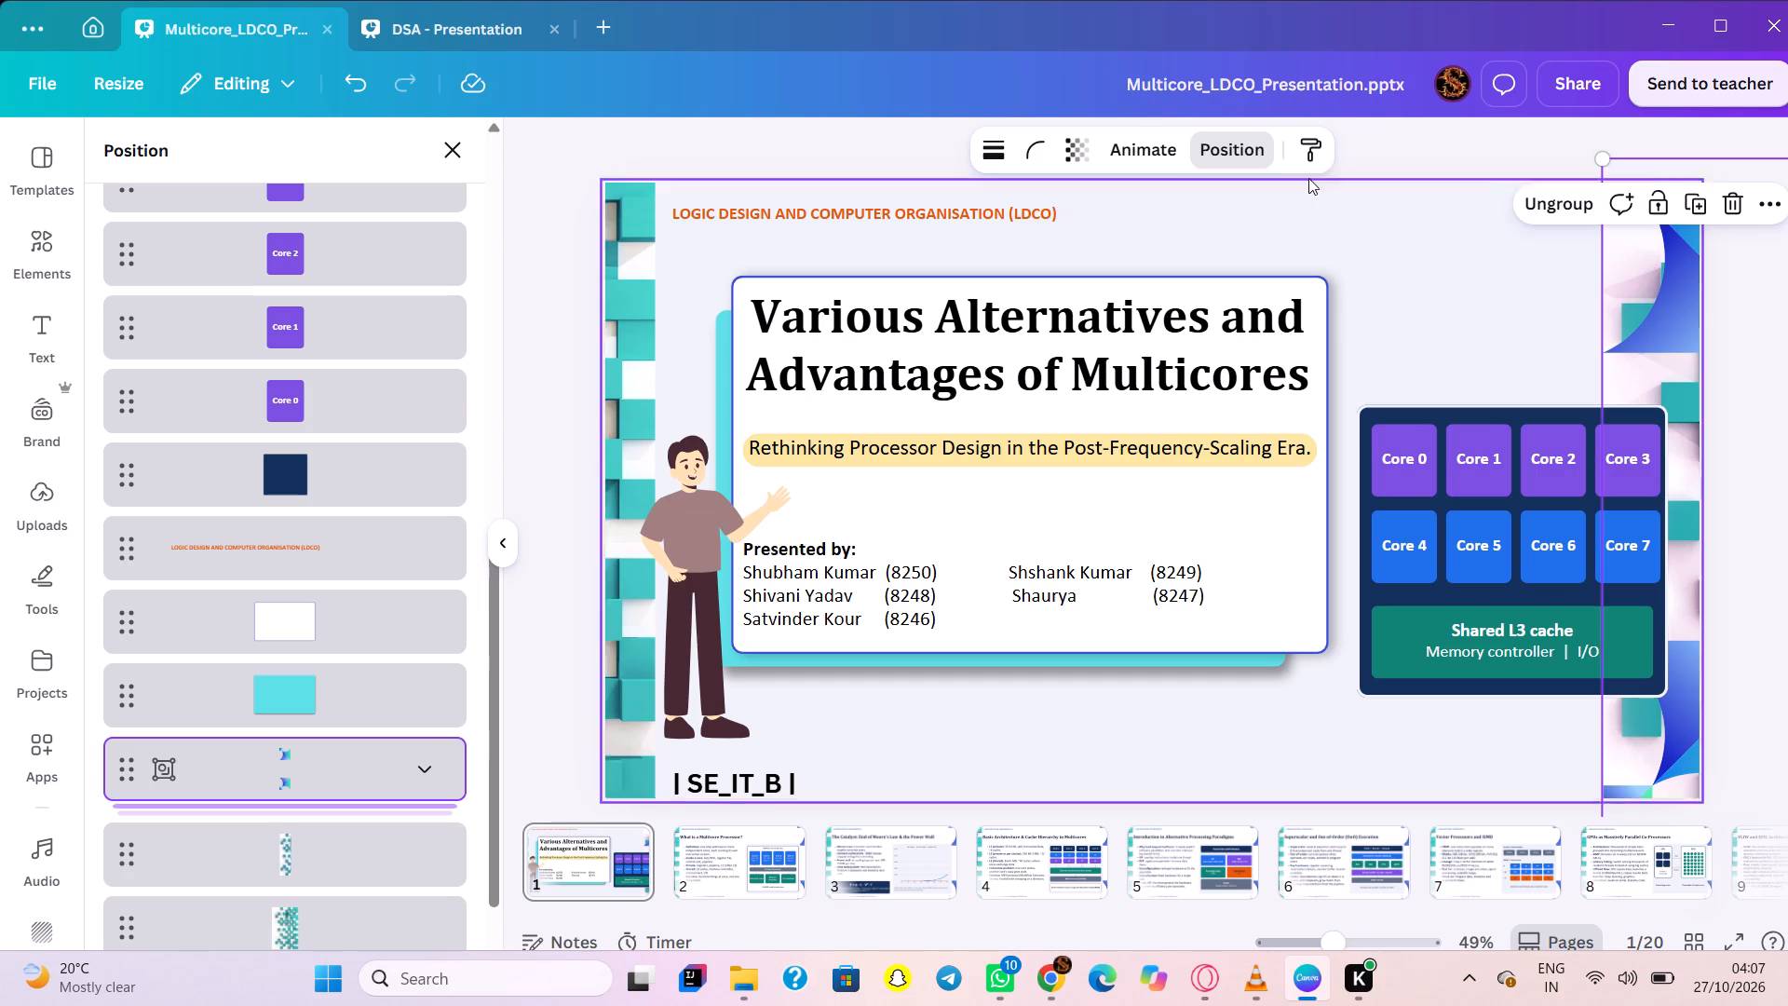
Shift the teal tile strip on the title slide's right side slightly right and down behind the corner decorations.
click(291, 836)
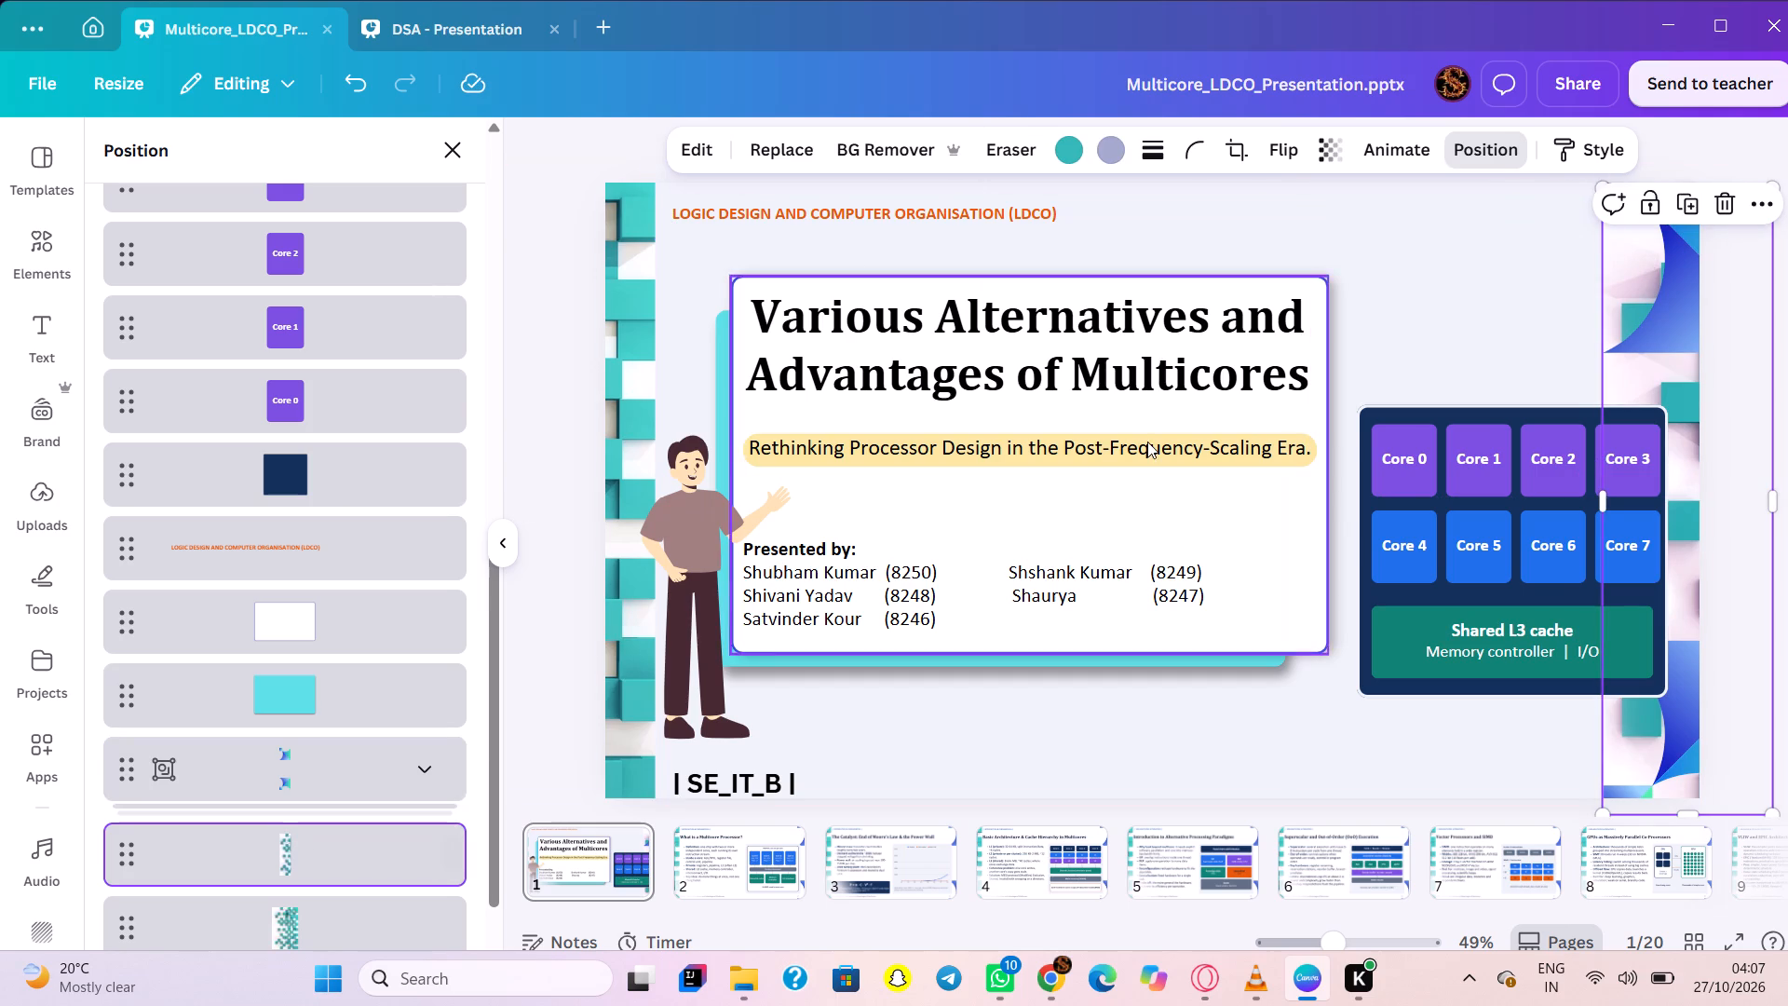
drag(1644, 376, 1668, 377)
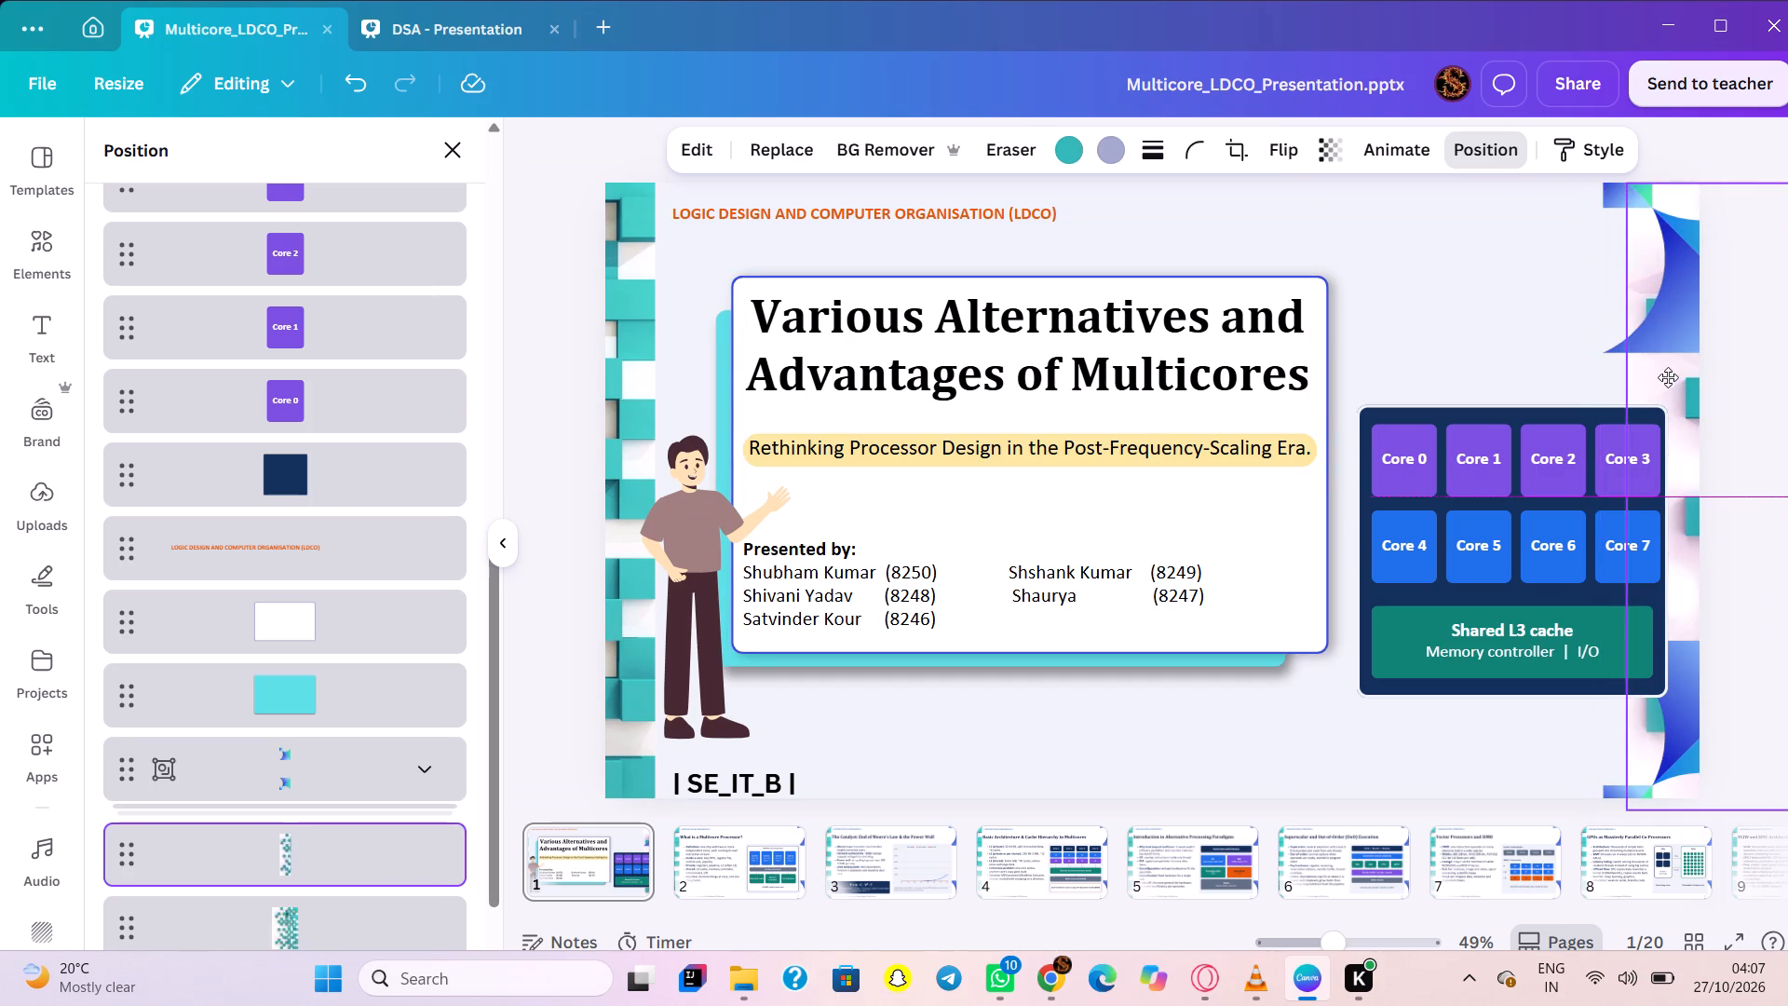
drag(1668, 377, 1678, 402)
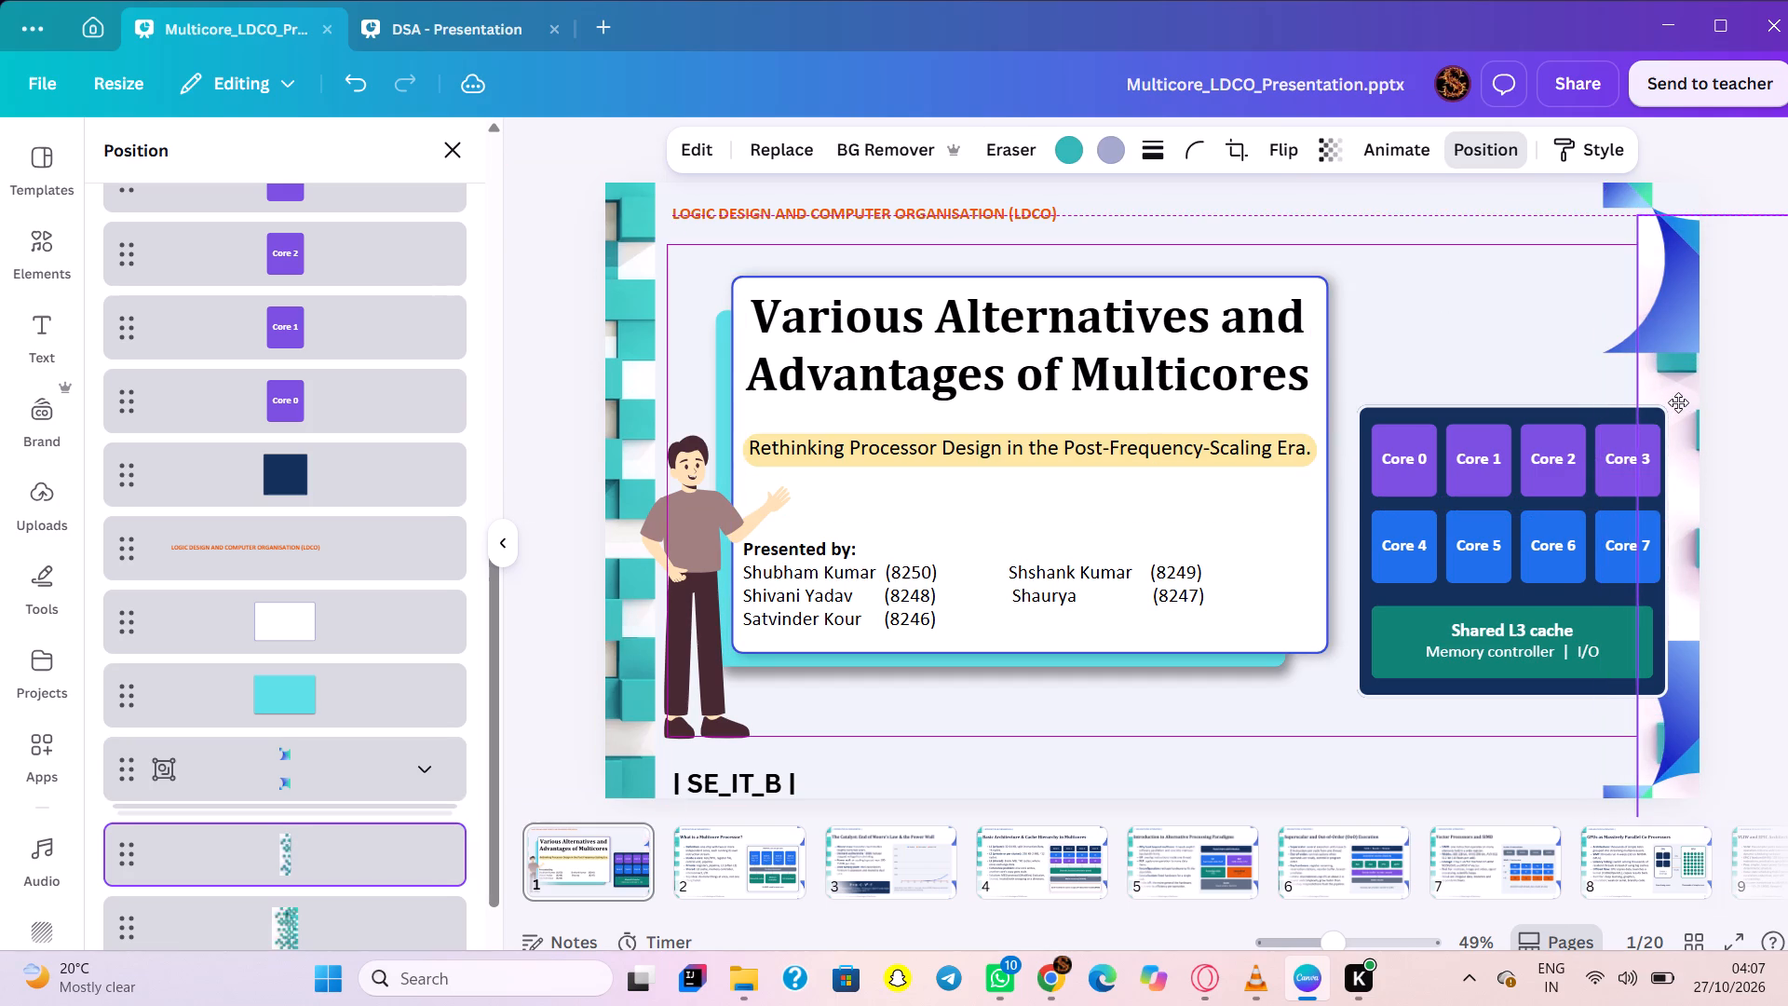
drag(1678, 402, 1664, 406)
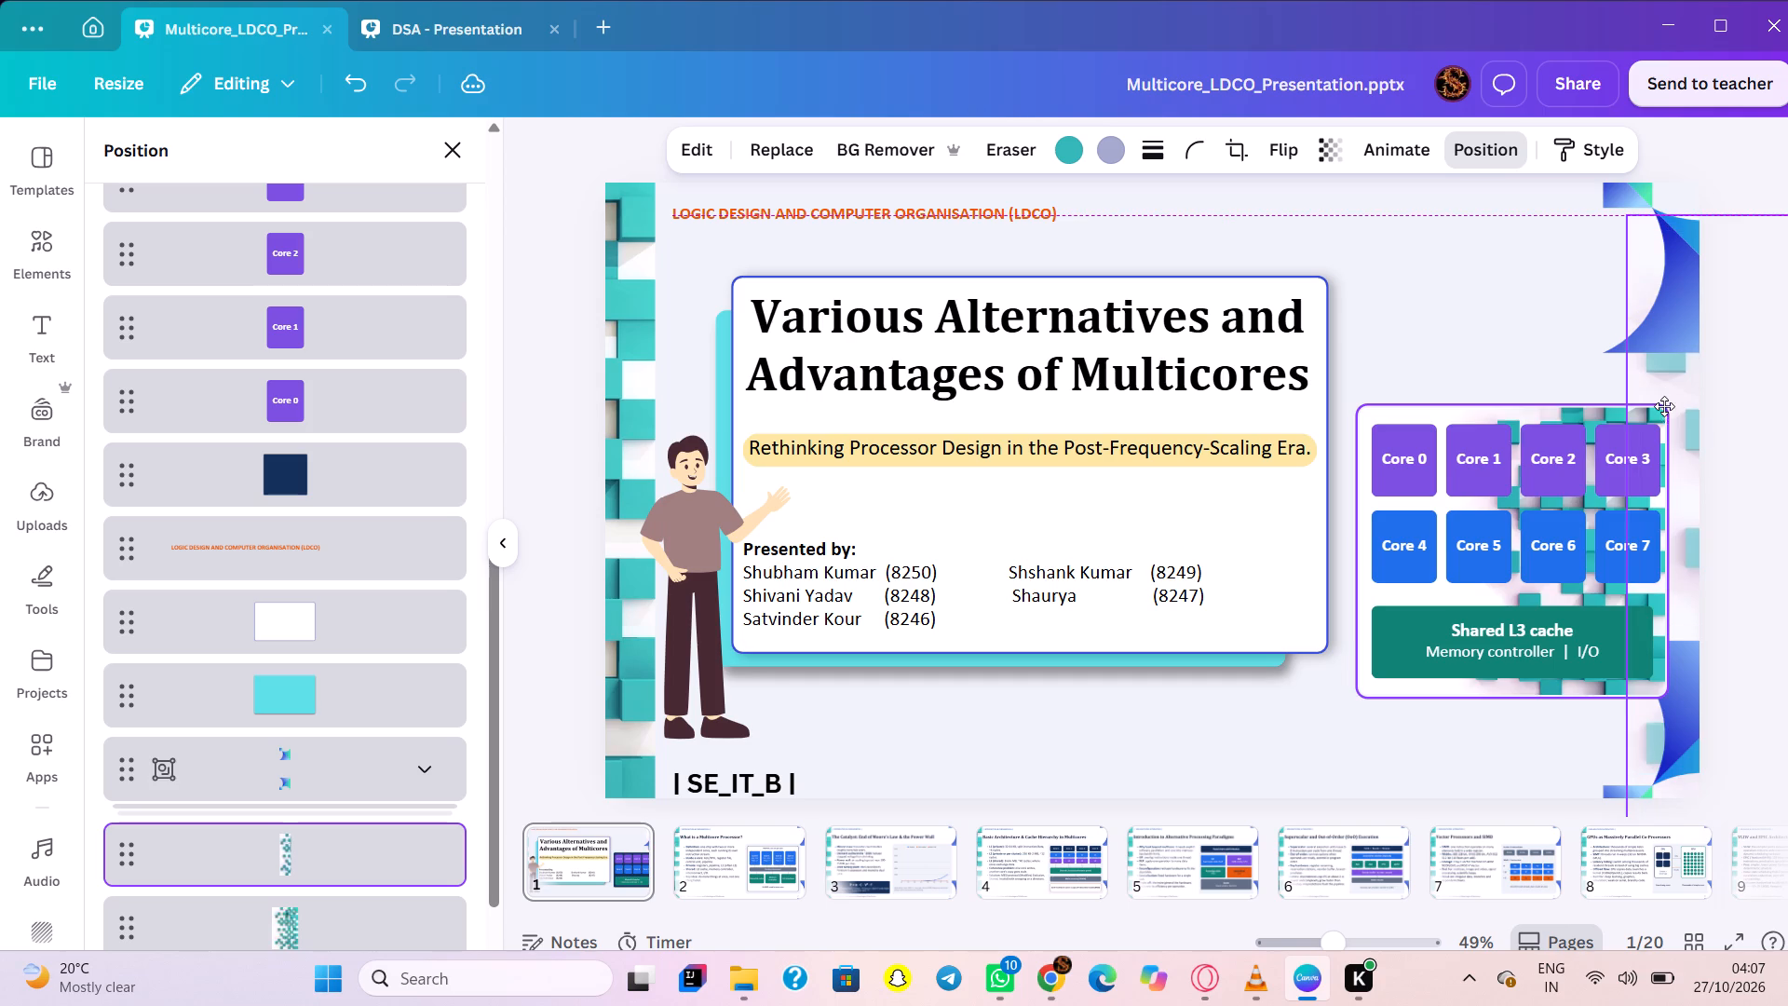
drag(1664, 406, 1659, 398)
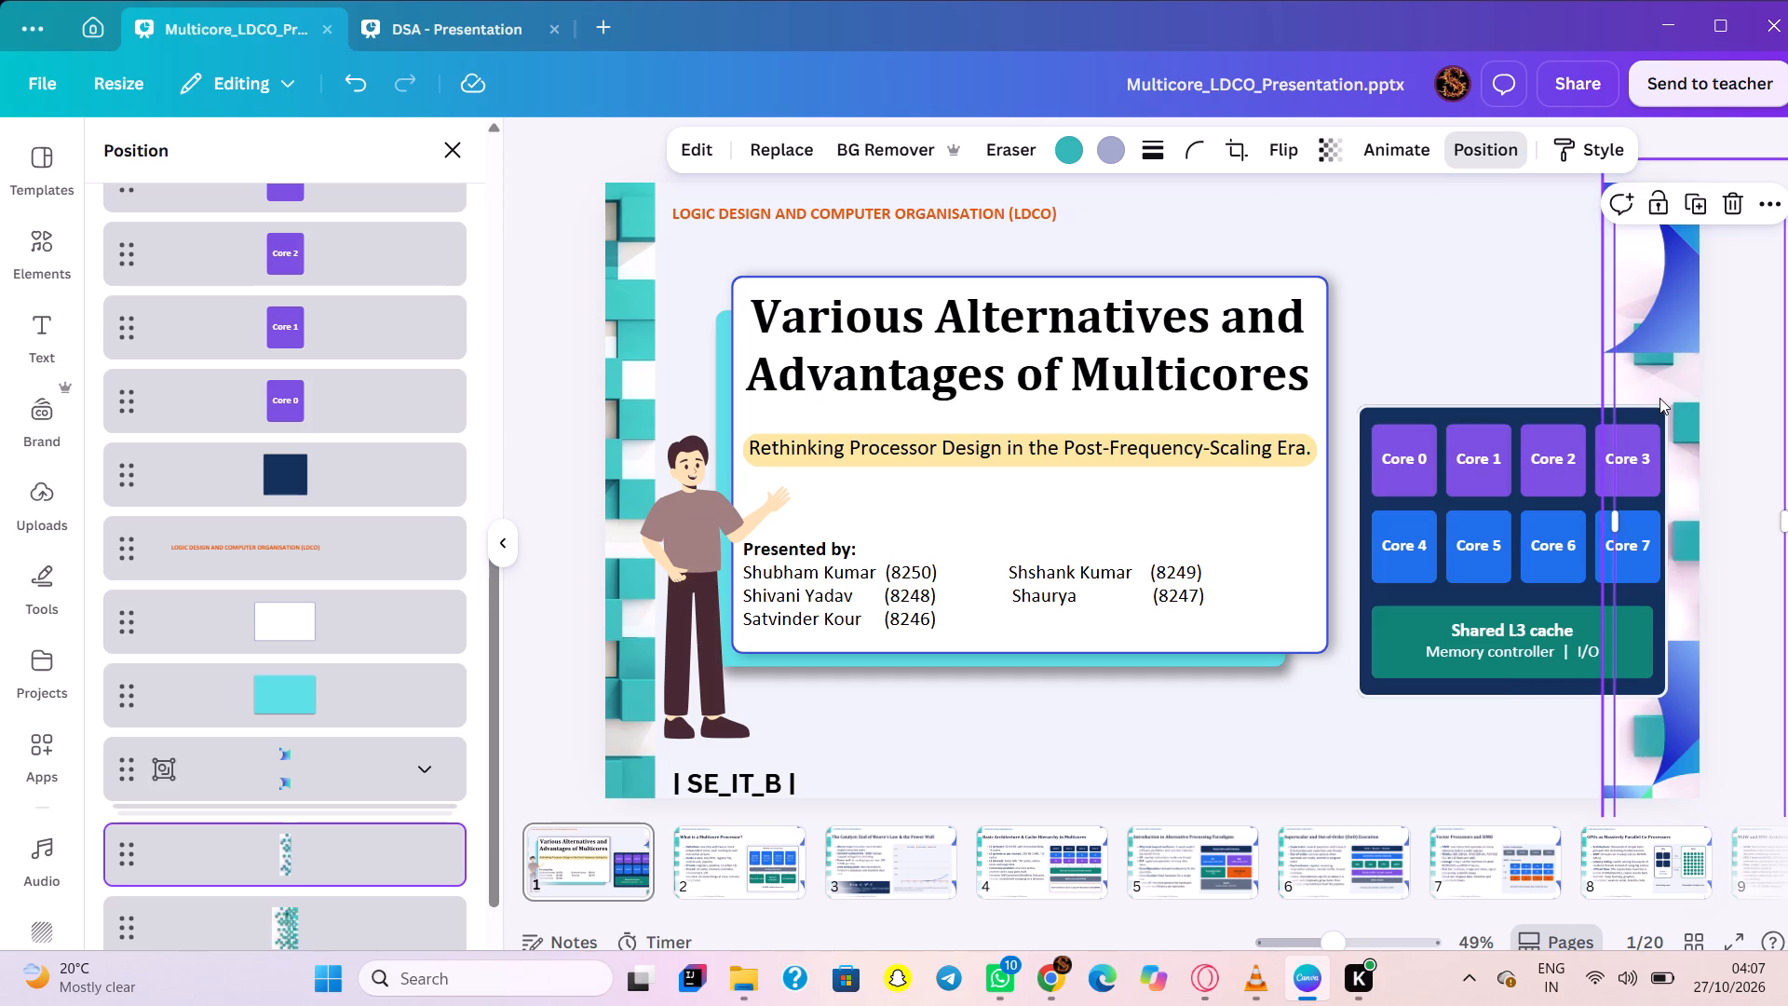
click(1456, 369)
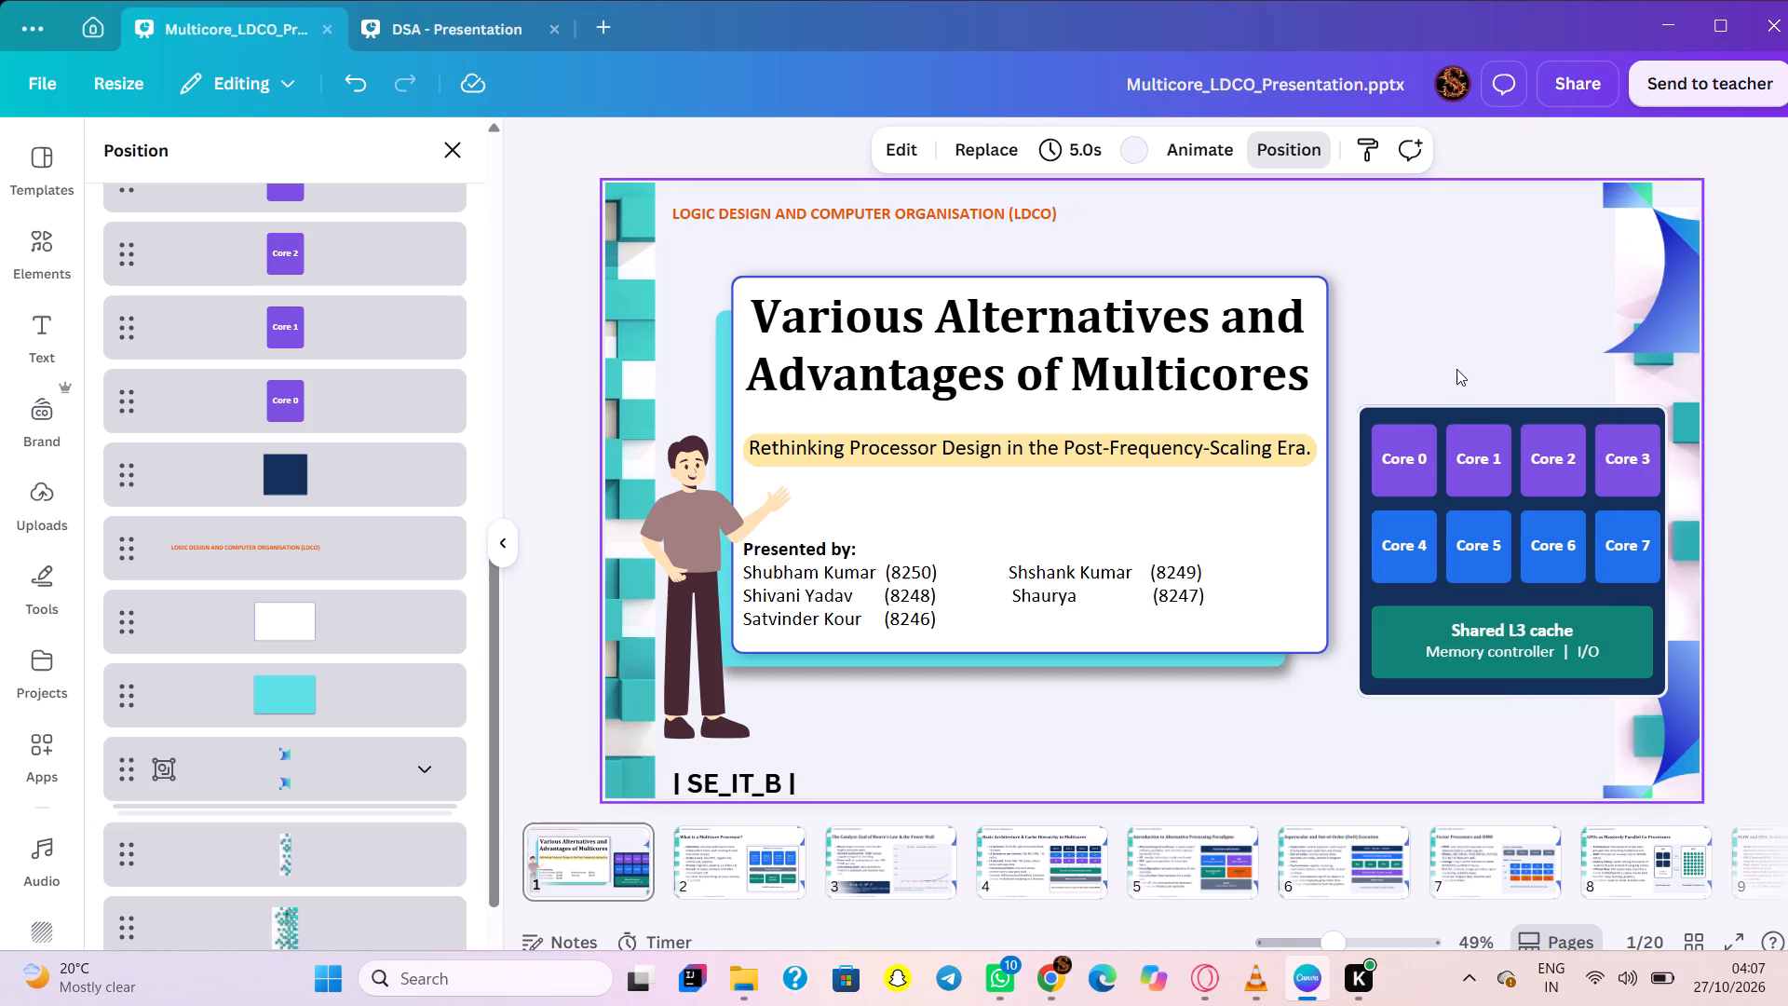
Copy the shadowed box behind the DSA presentation's Introduction to Binary Trees table onto the What is a Multicore Processor? slide.
click(711, 860)
click(457, 42)
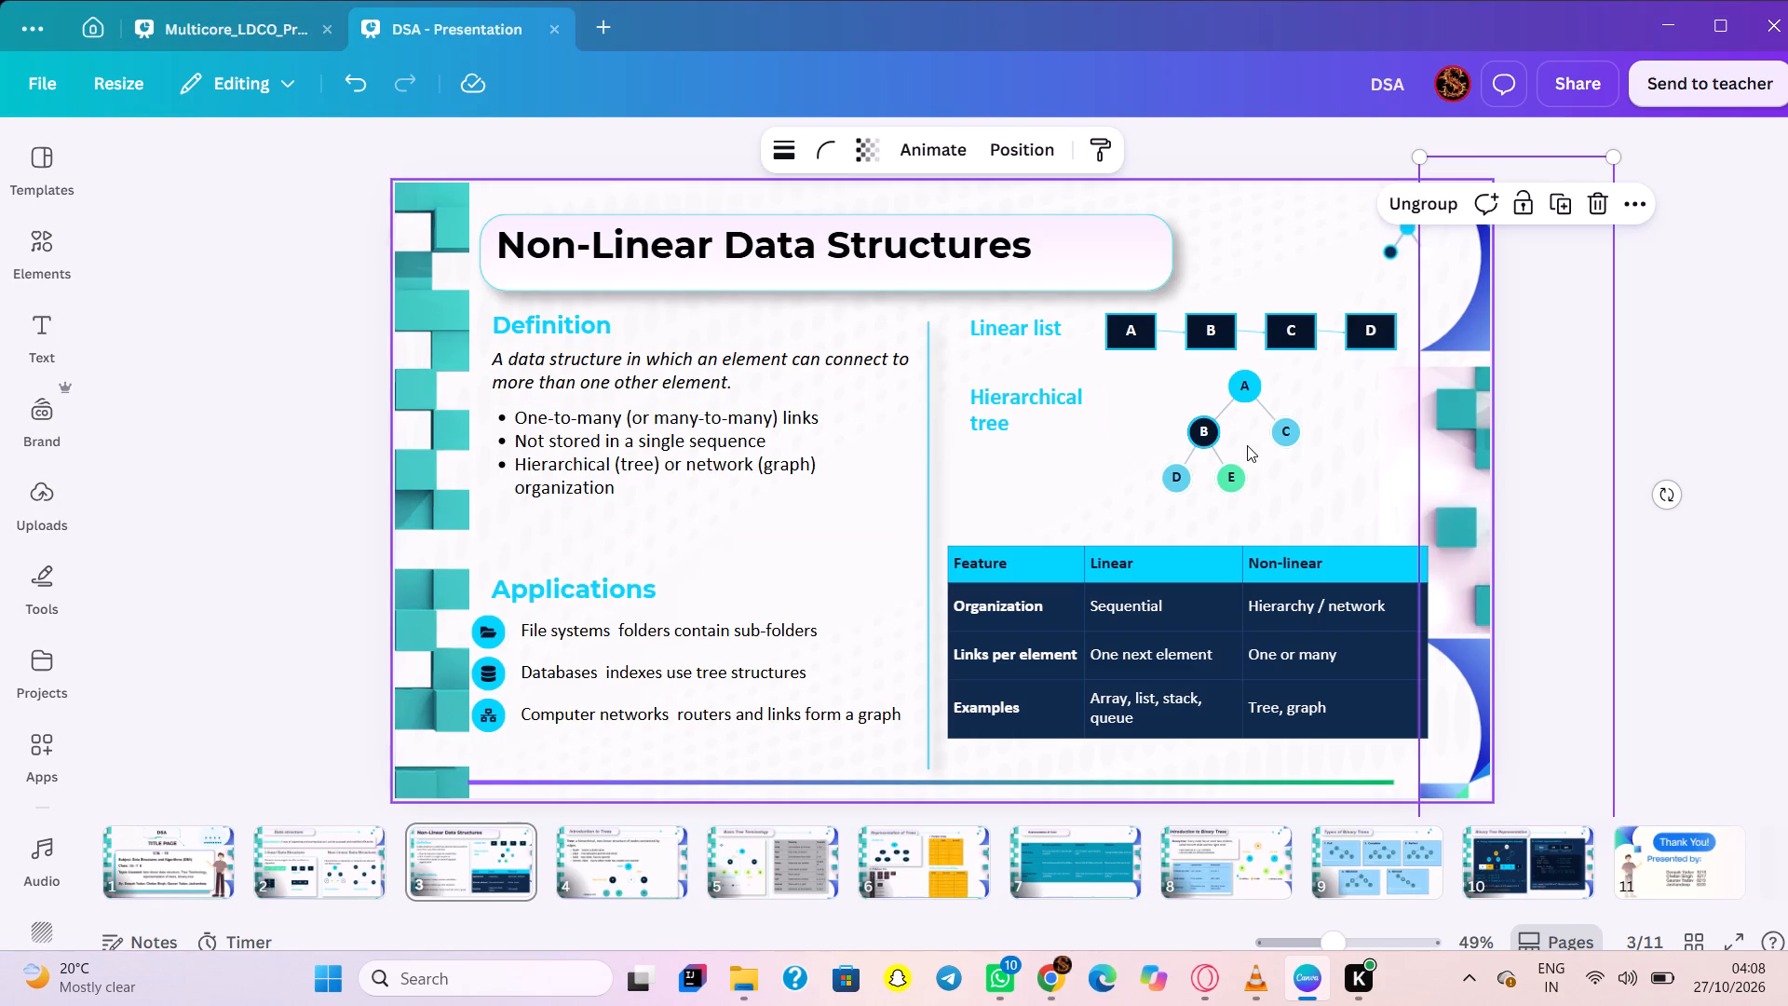
key(Right)
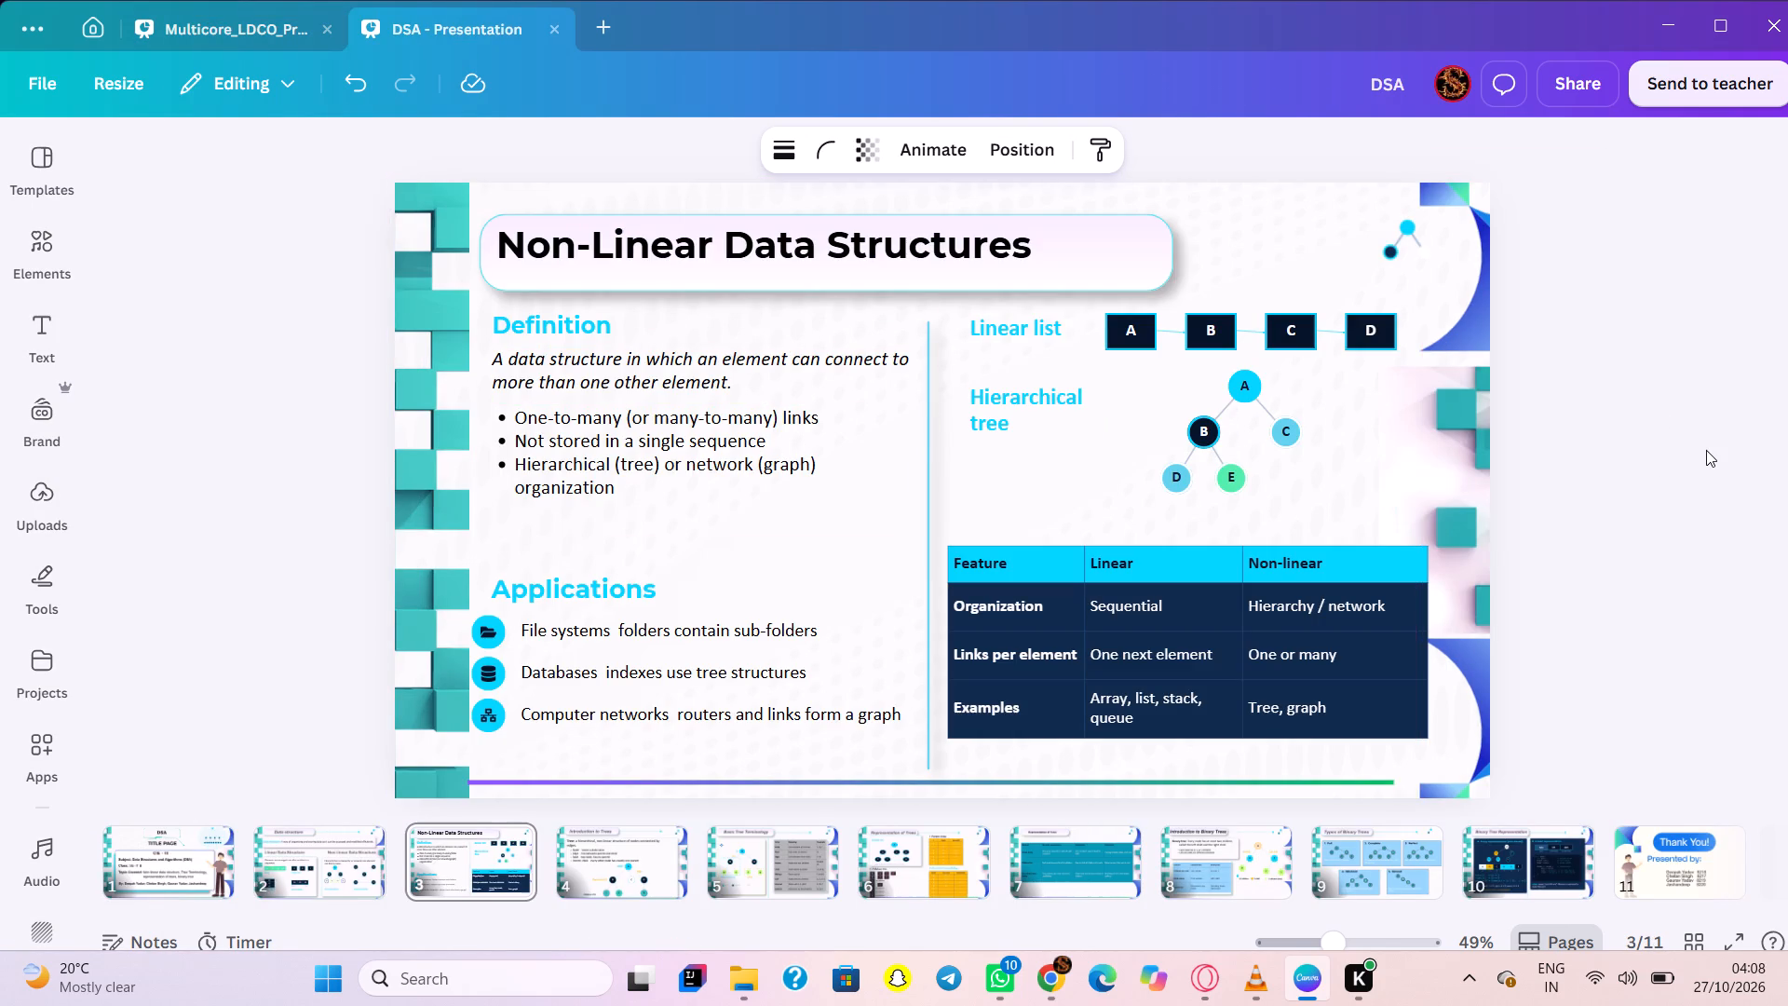
click(1073, 873)
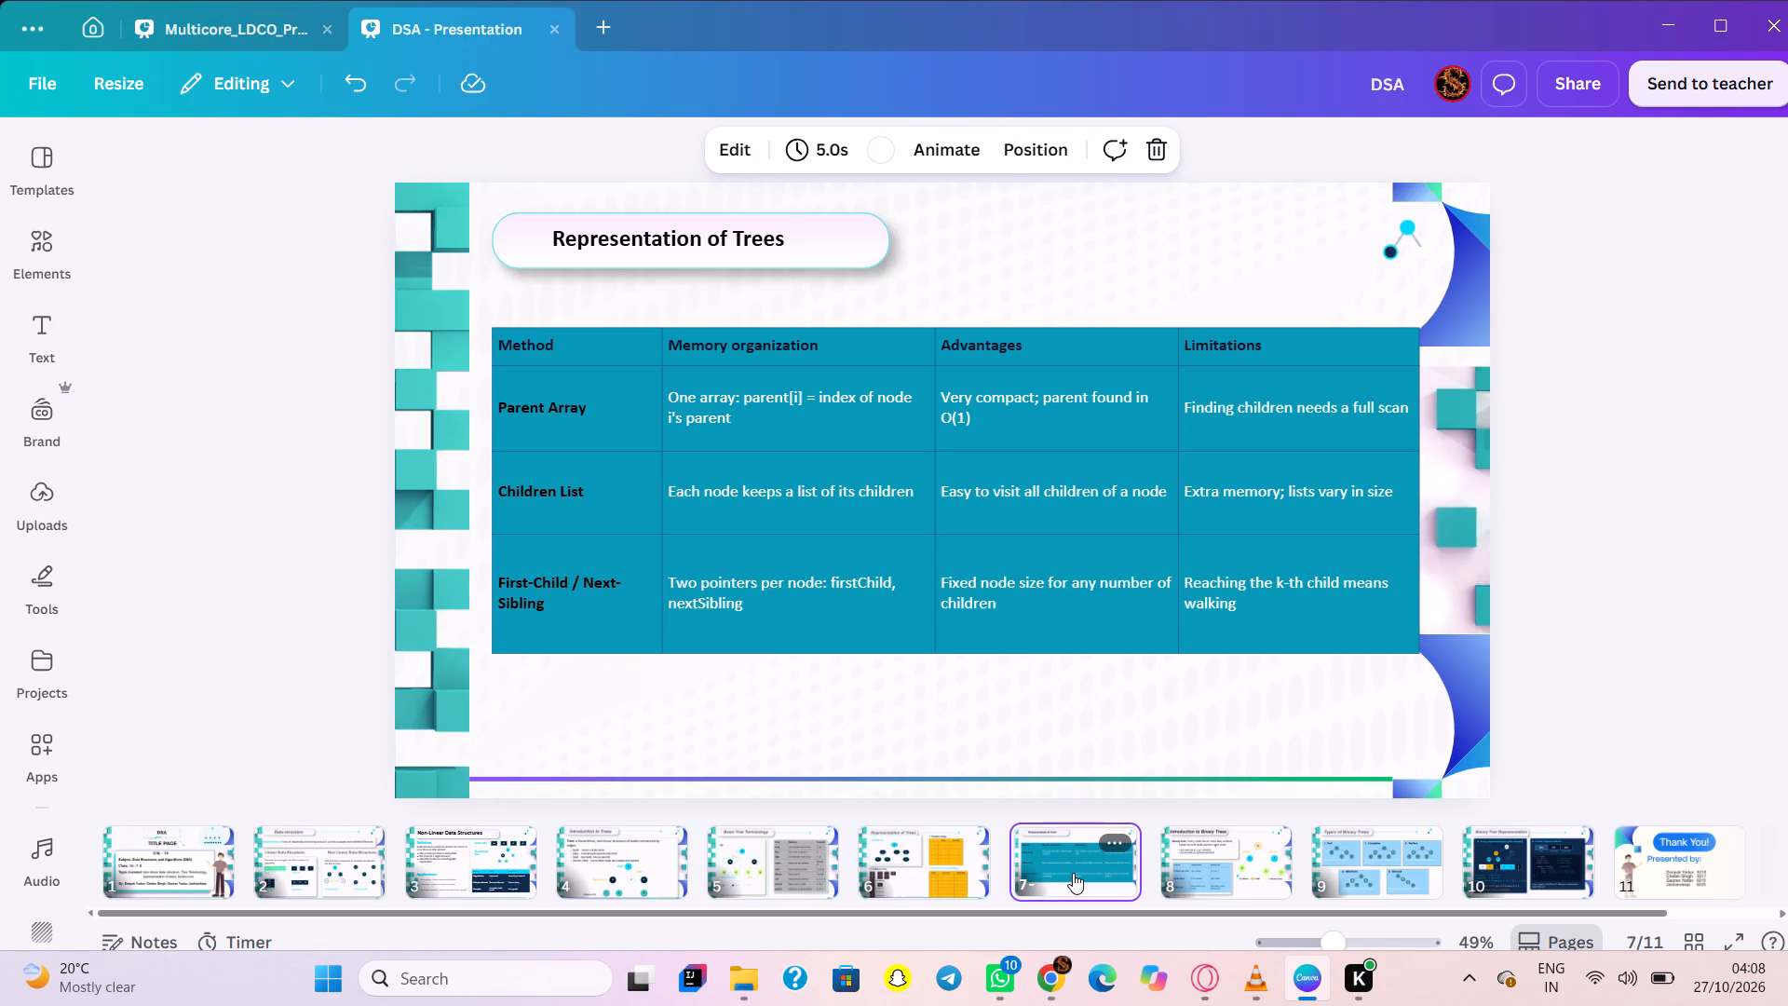
click(1200, 837)
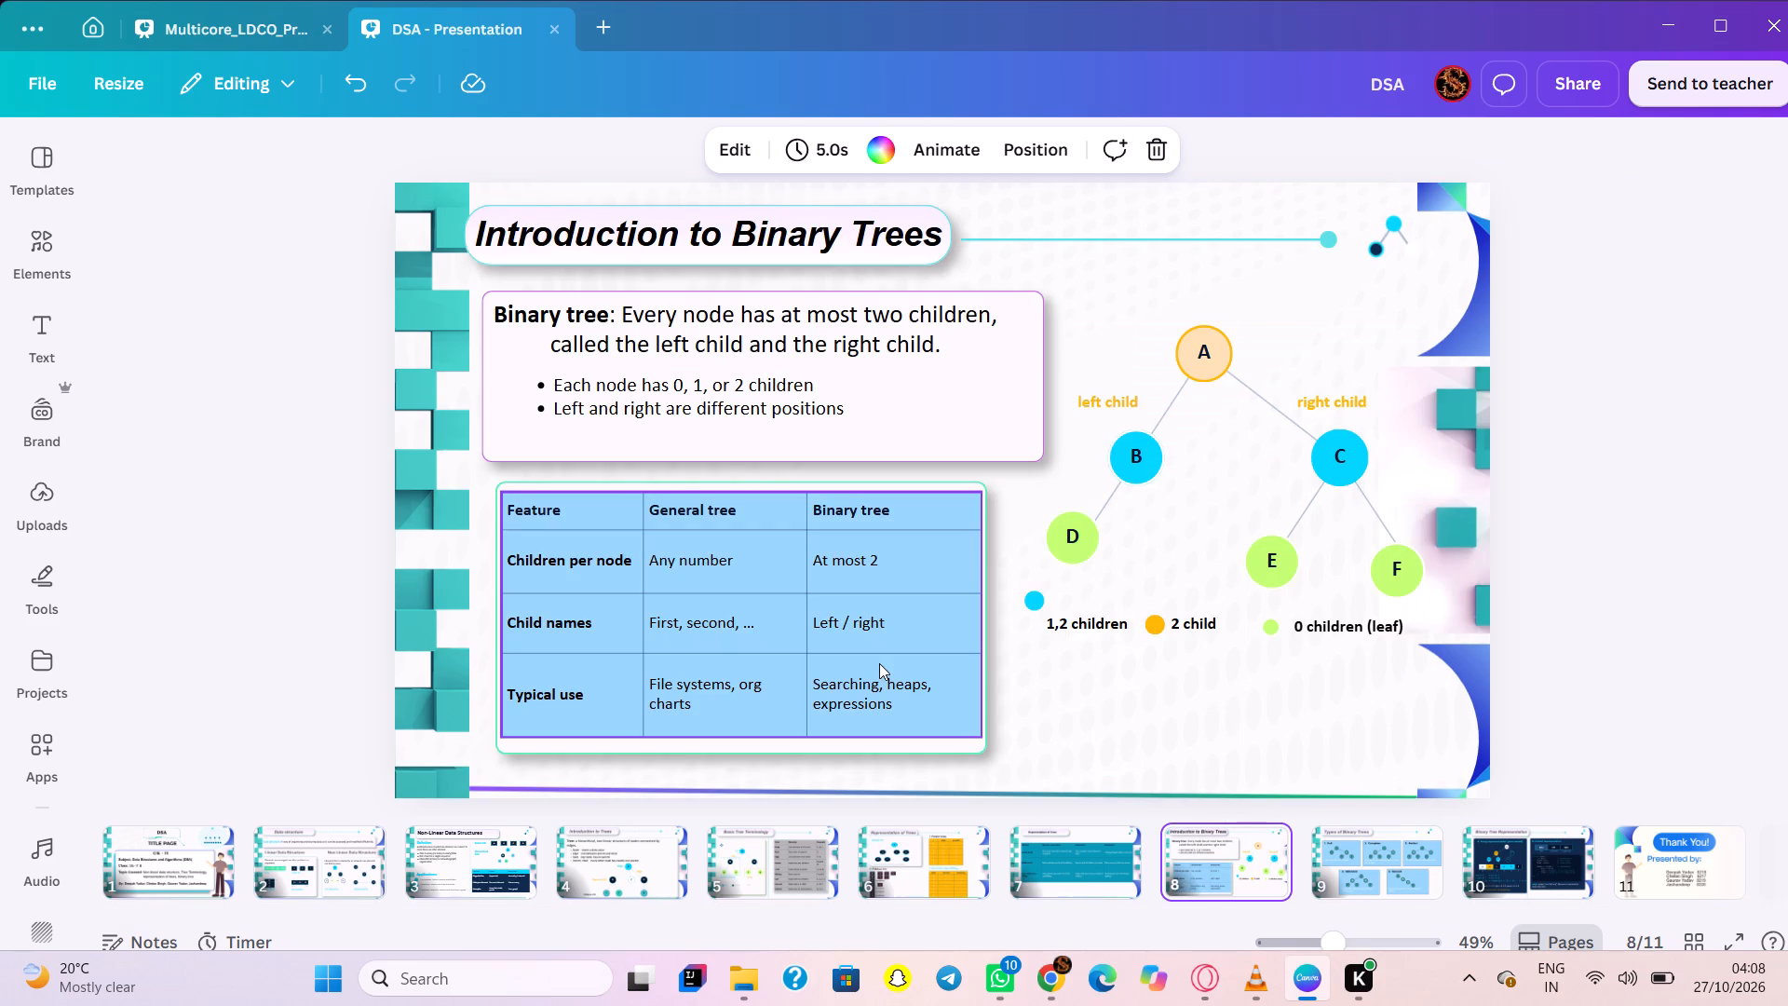
click(806, 482)
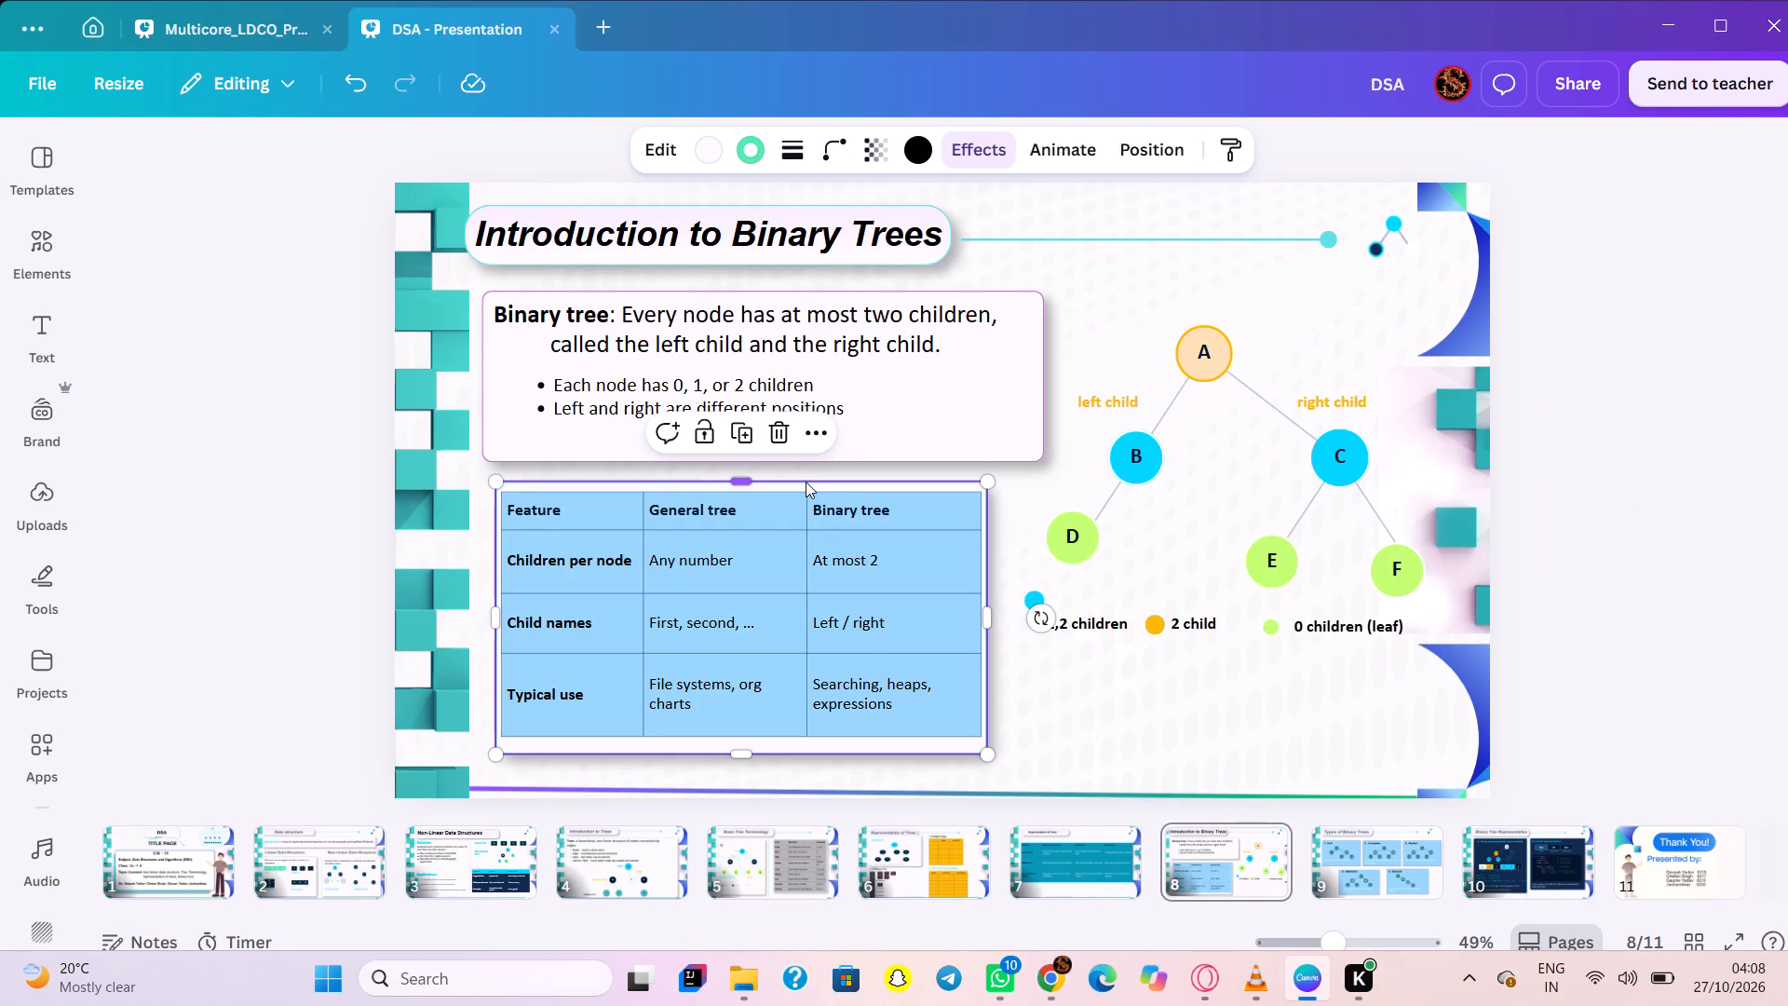
key(ctrl+c)
click(169, 23)
click(750, 507)
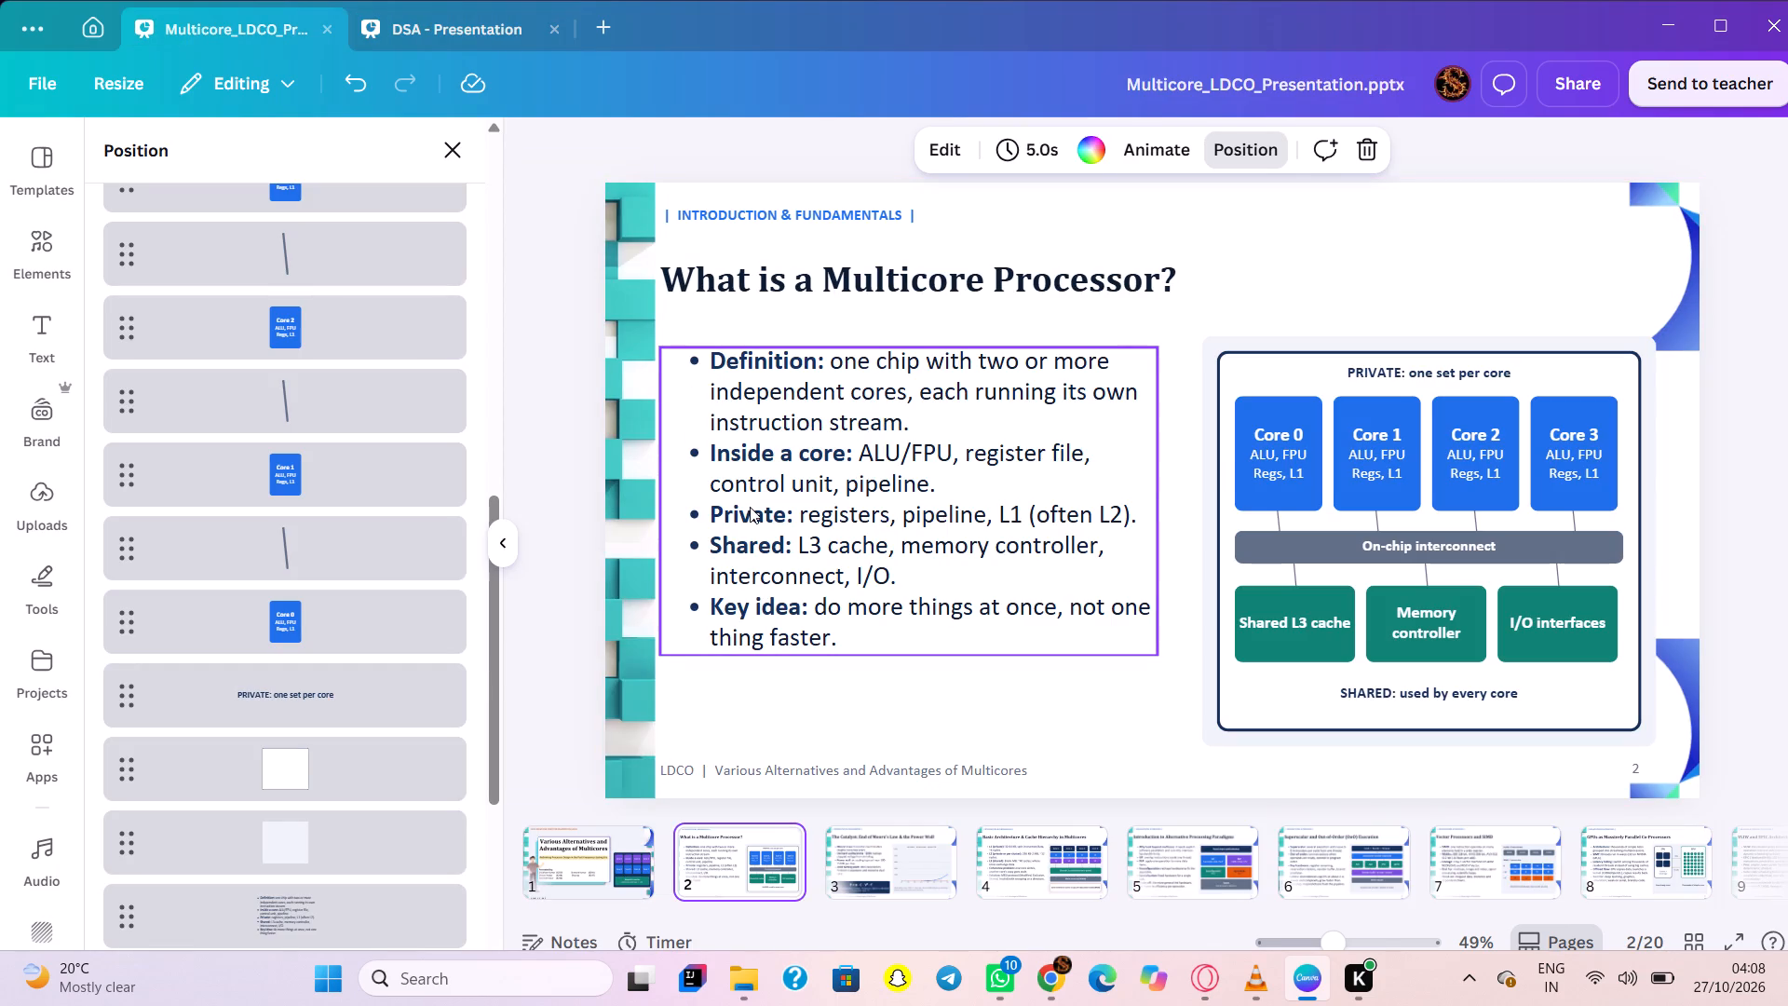
key(ctrl+v)
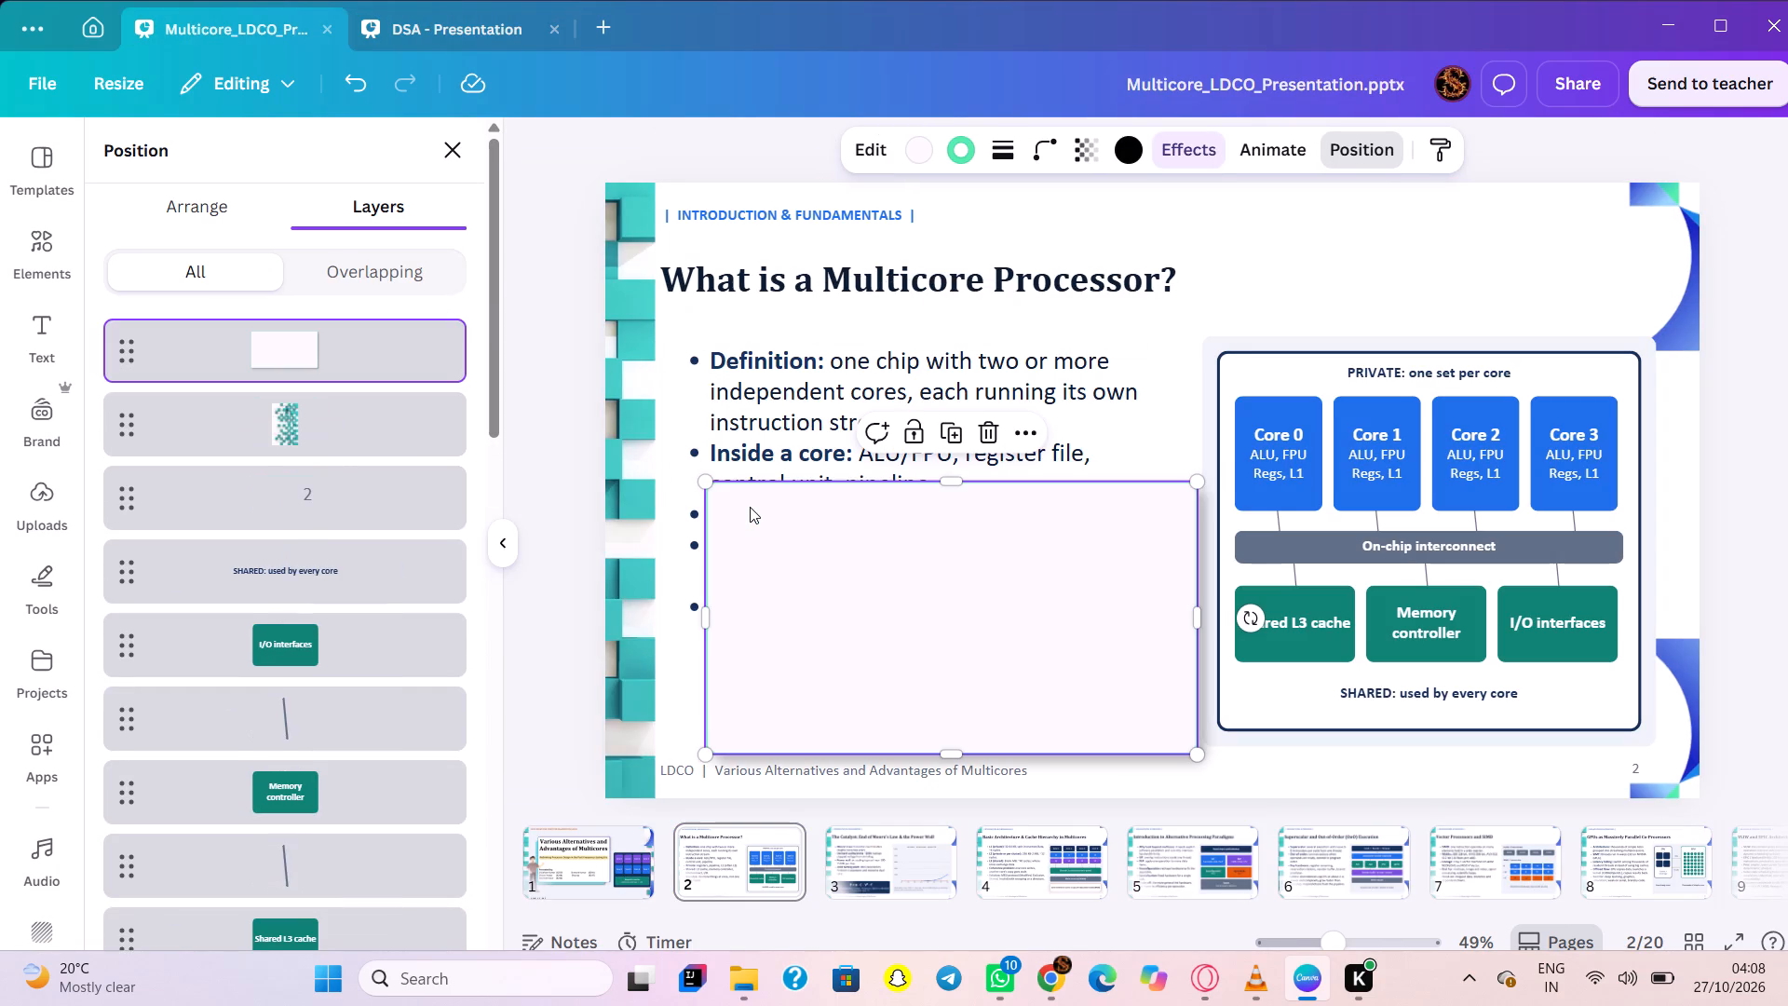
Move the pasted shadowed box over the bullet text on the What is a Multicore Processor? slide and resize it to cover all the bullets.
drag(787, 564, 750, 413)
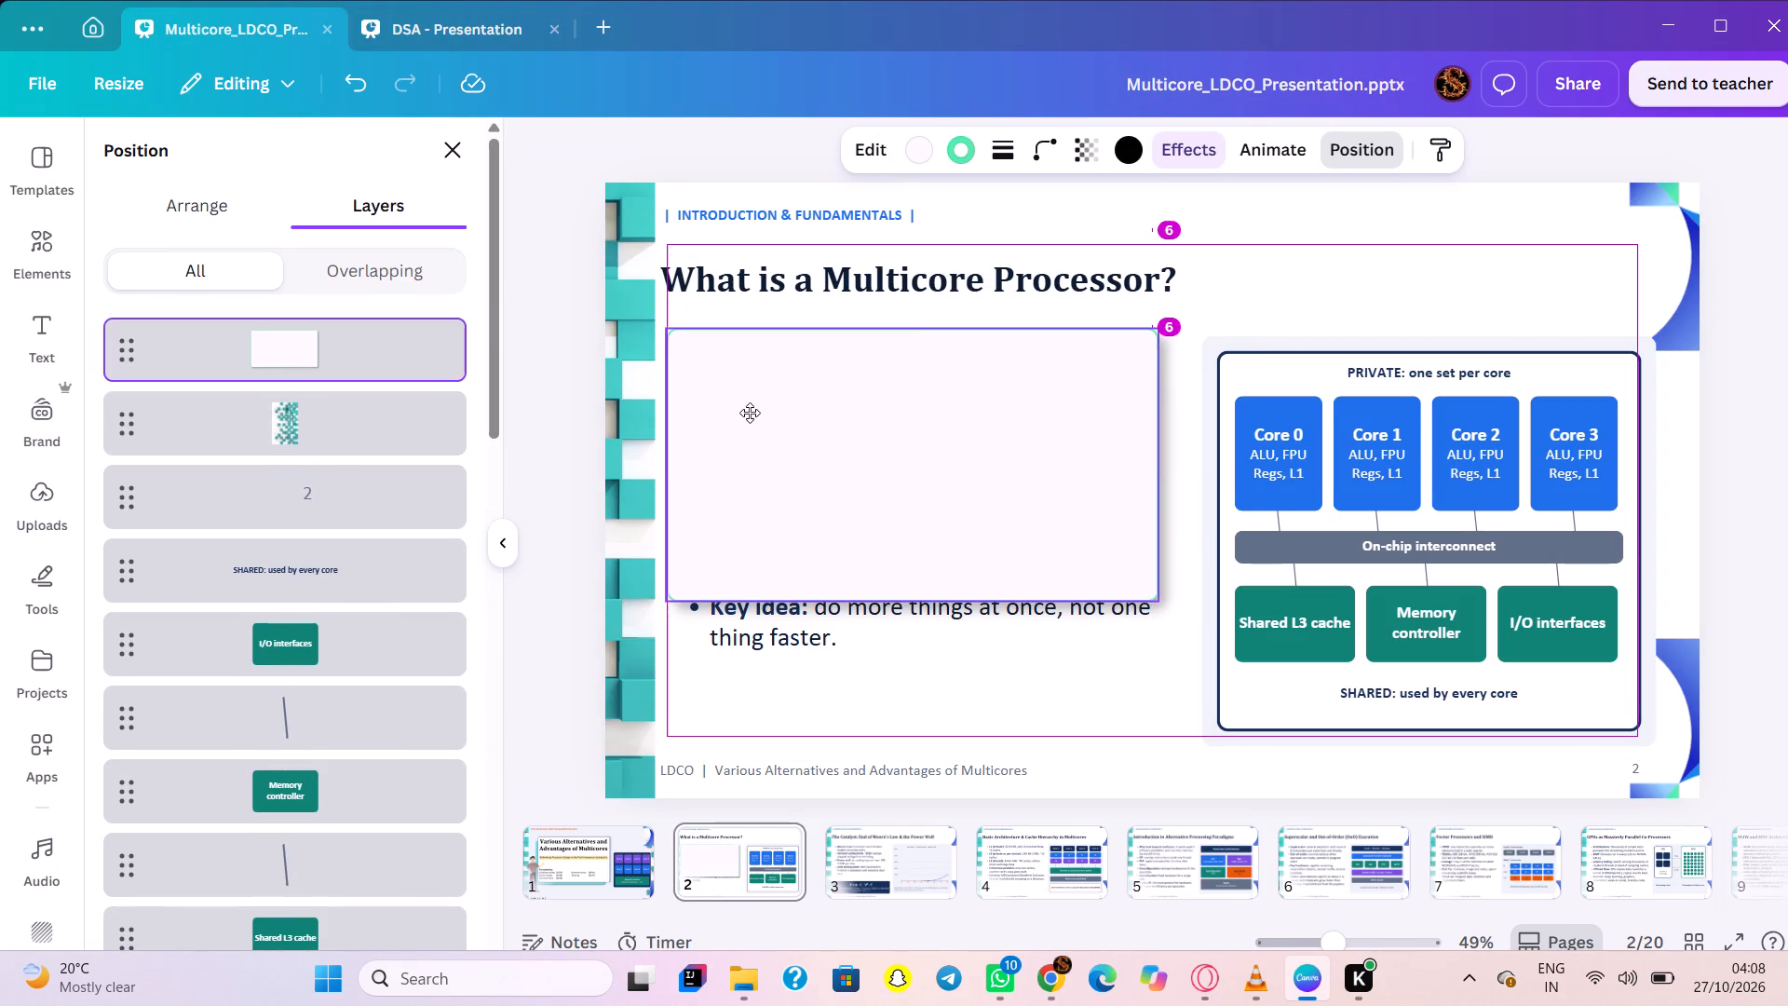
drag(750, 413, 751, 413)
click(996, 508)
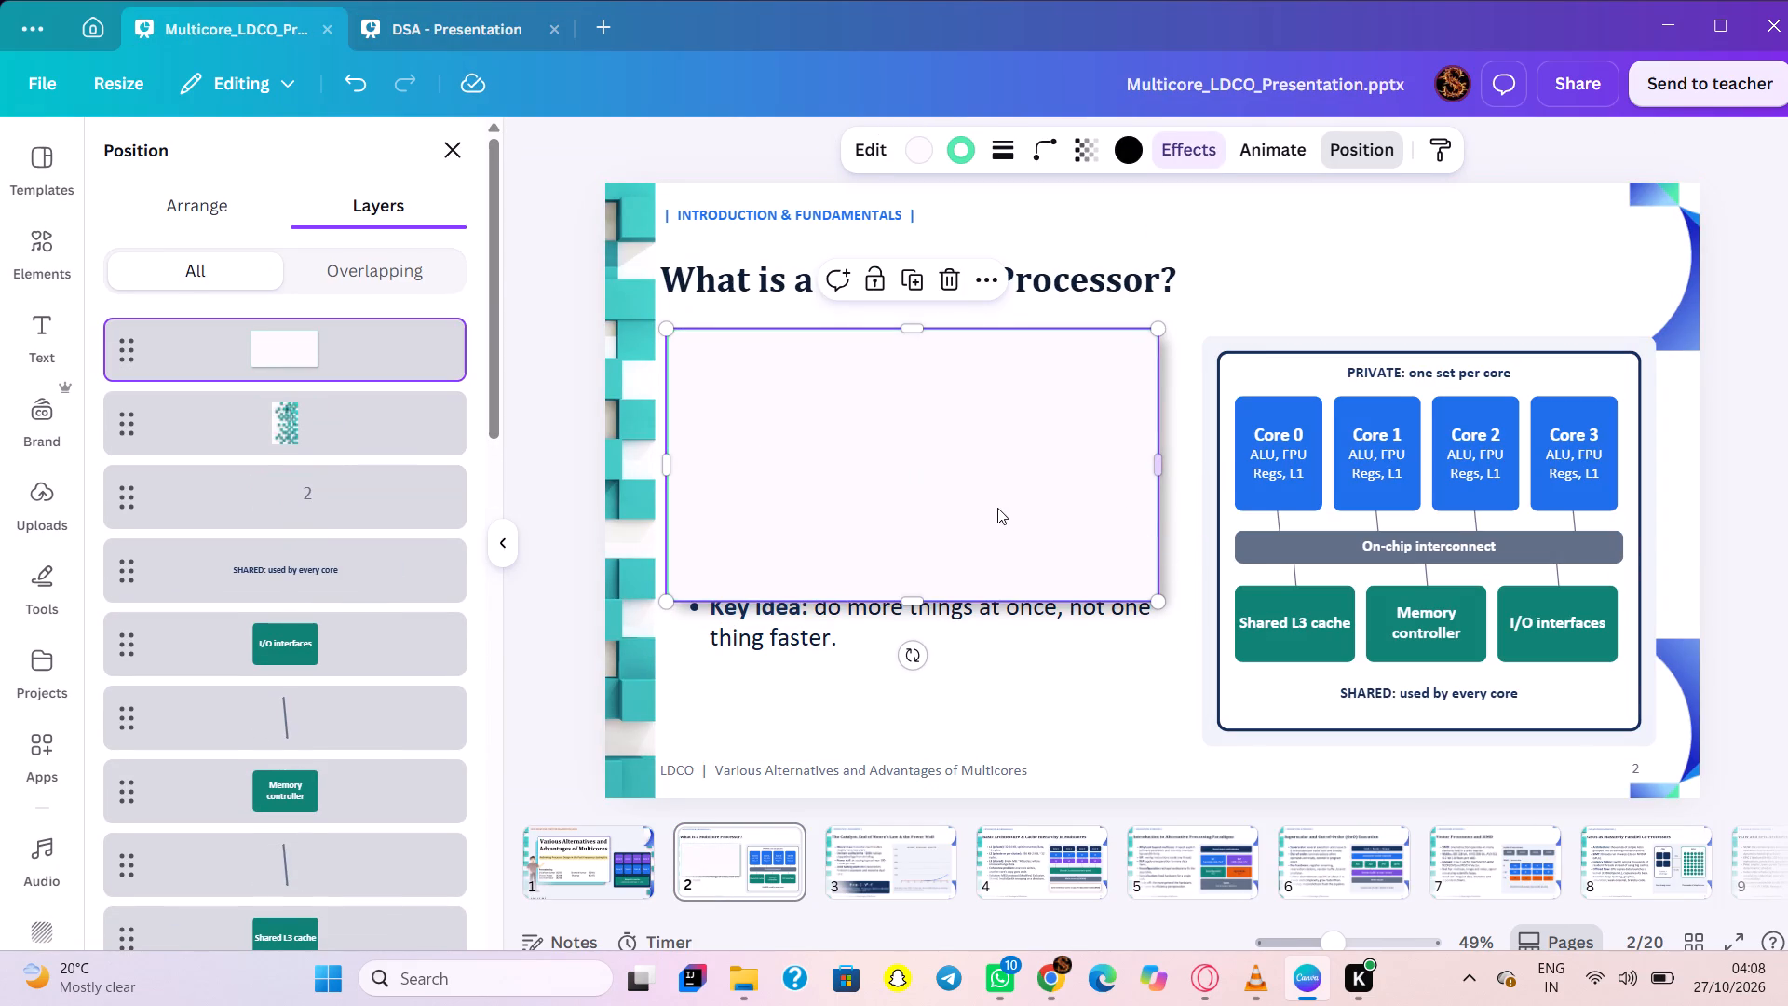
drag(1161, 597, 1152, 677)
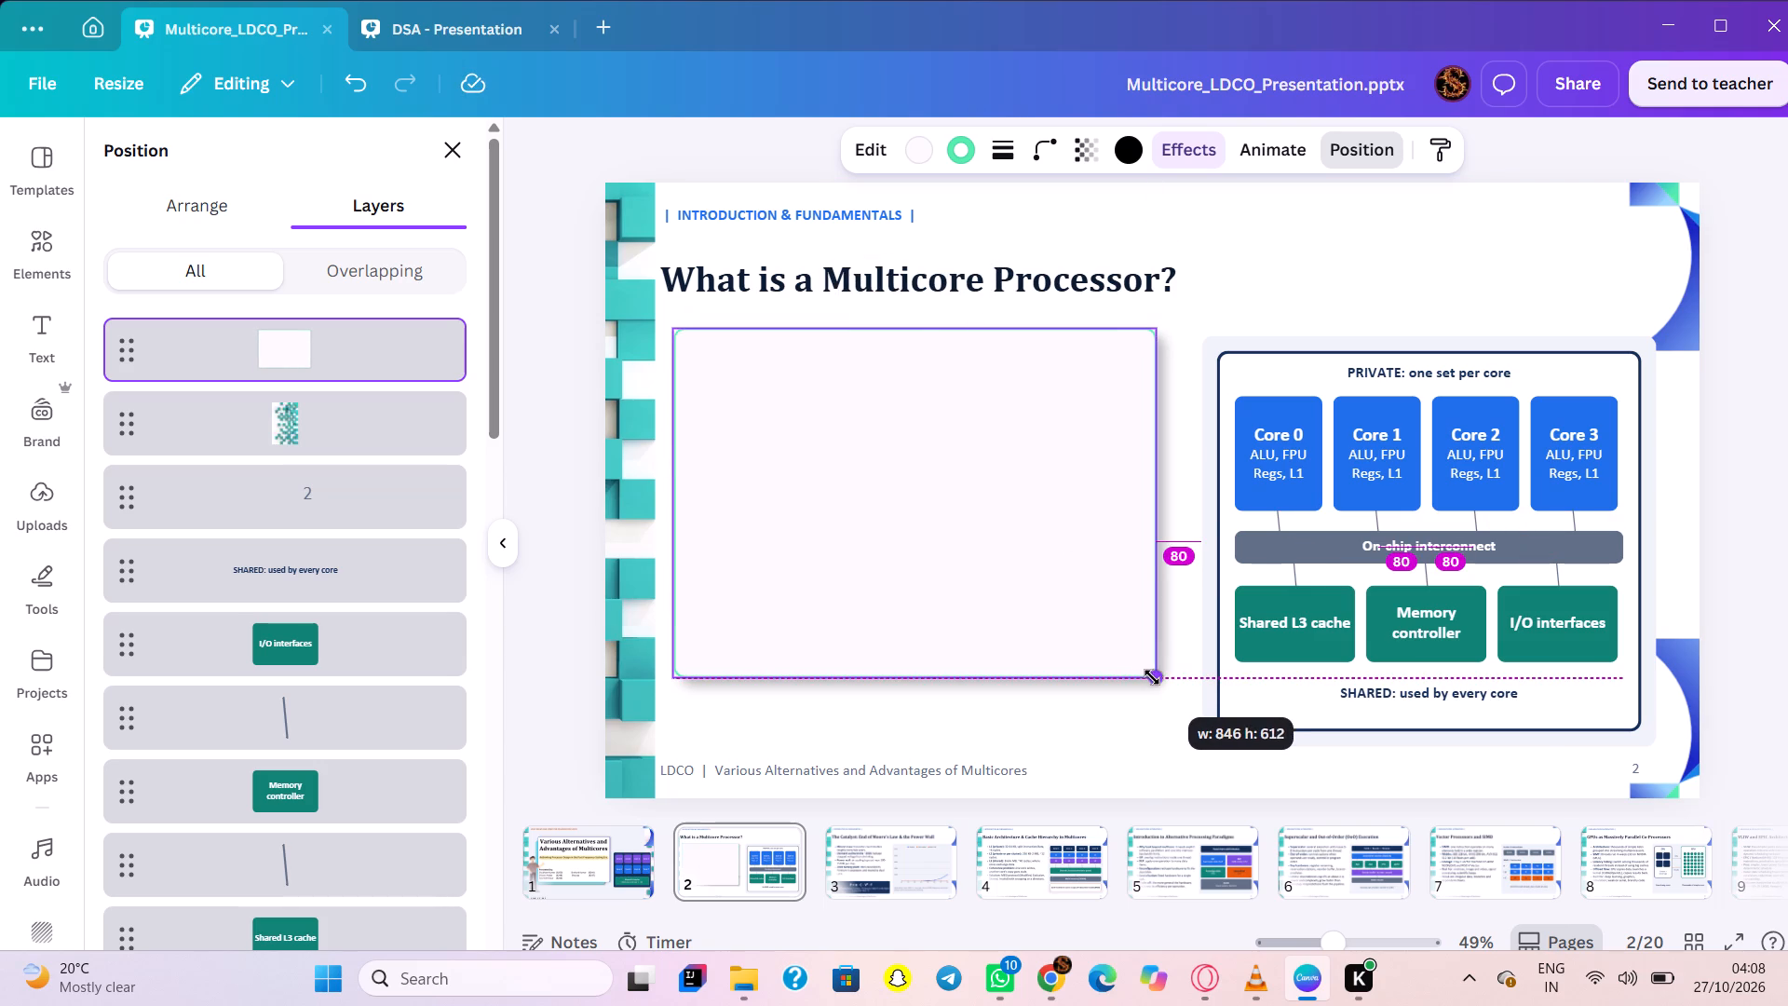
drag(1152, 677, 1150, 679)
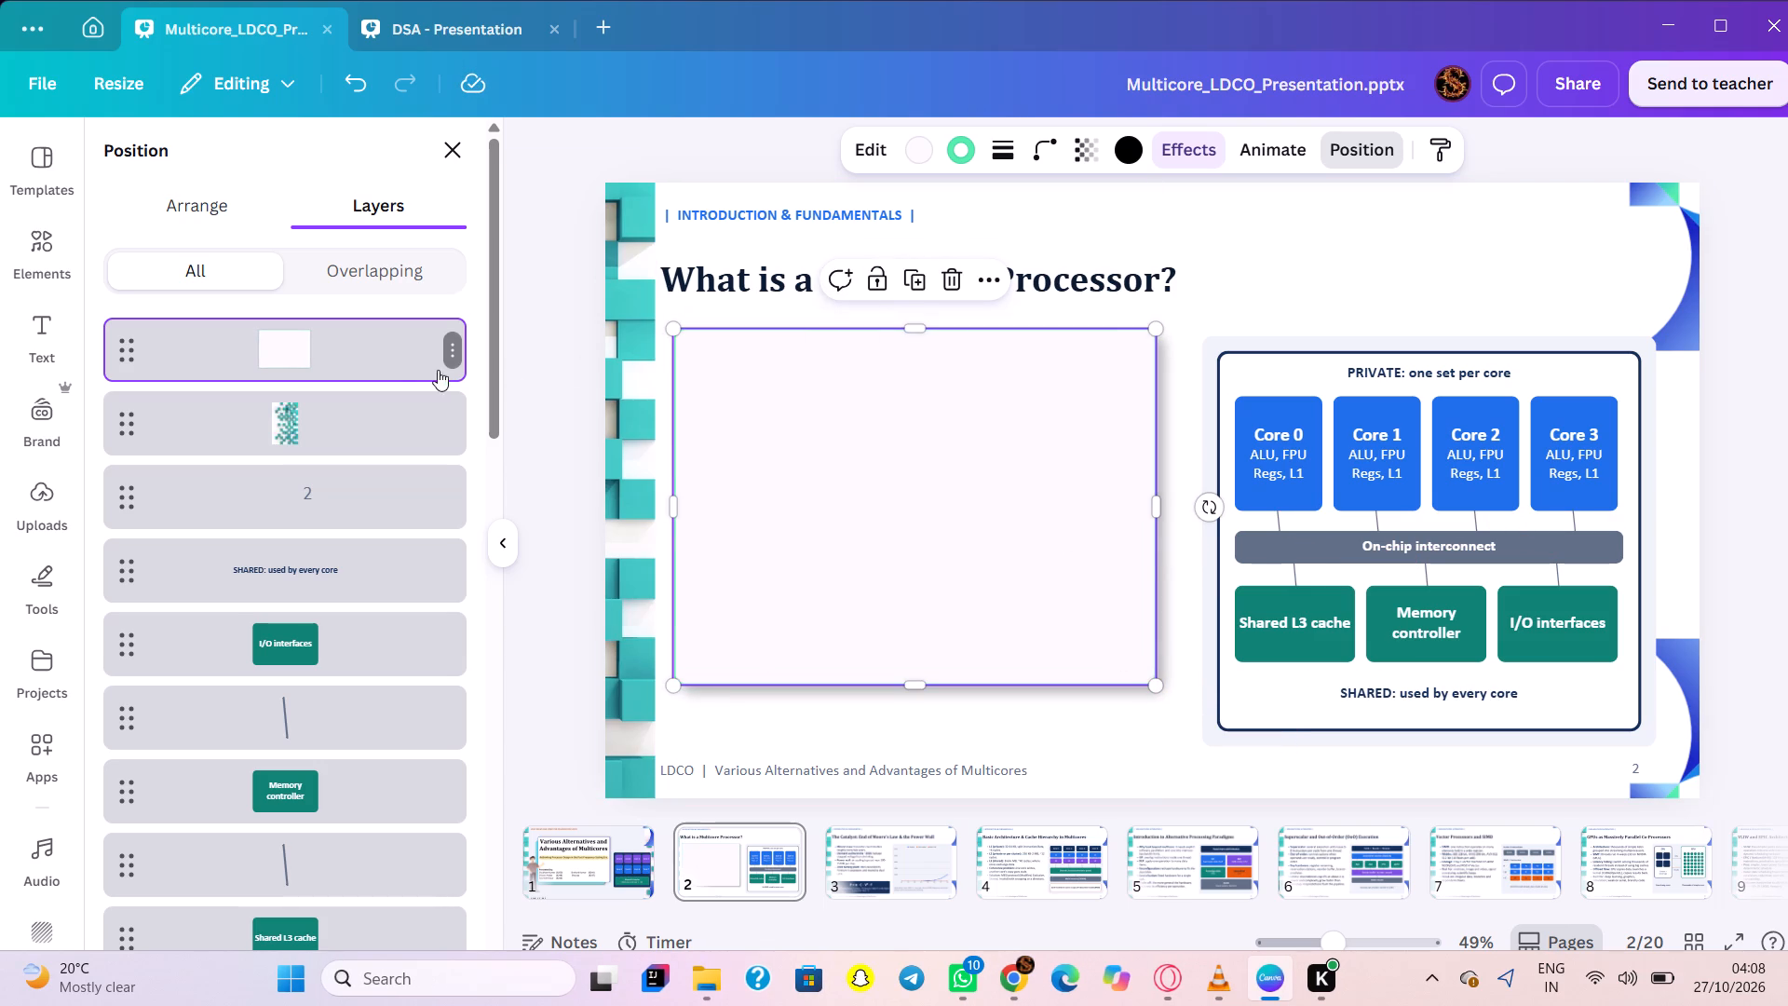
Layer the shadowed box directly beneath the bullet text on the What is a Multicore Processor? slide, above the section label.
drag(407, 363, 349, 580)
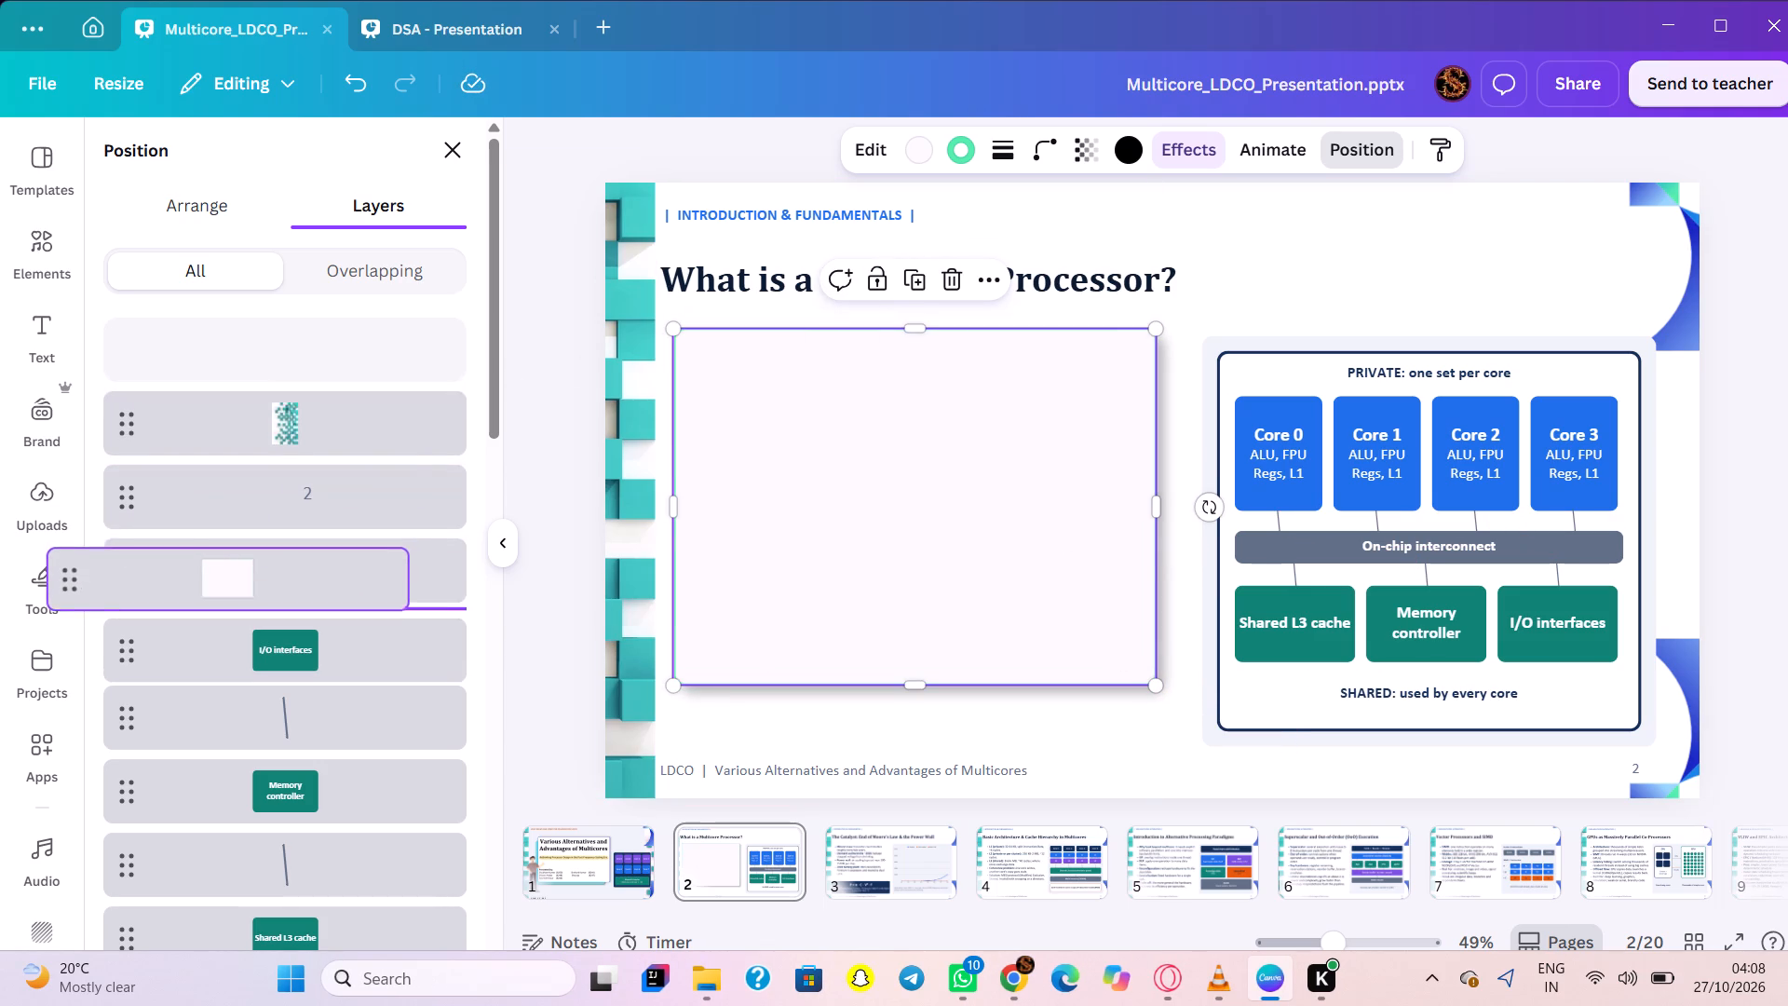
drag(349, 580, 367, 759)
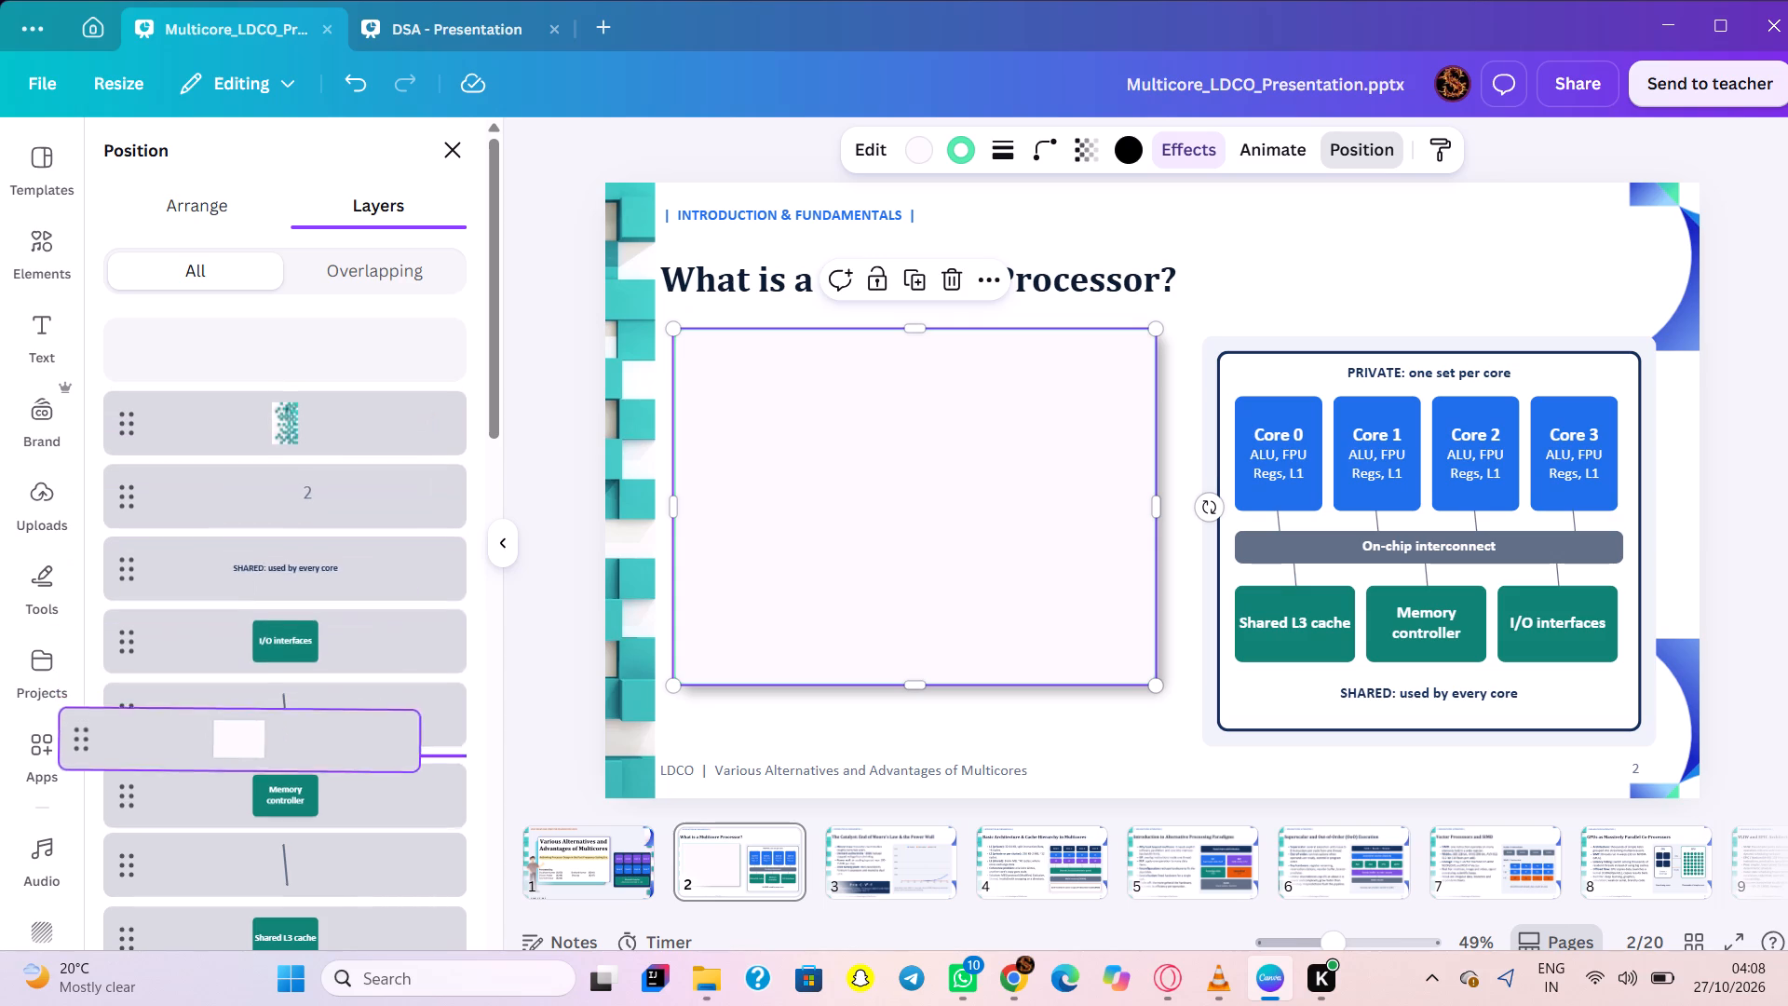
drag(367, 759, 375, 782)
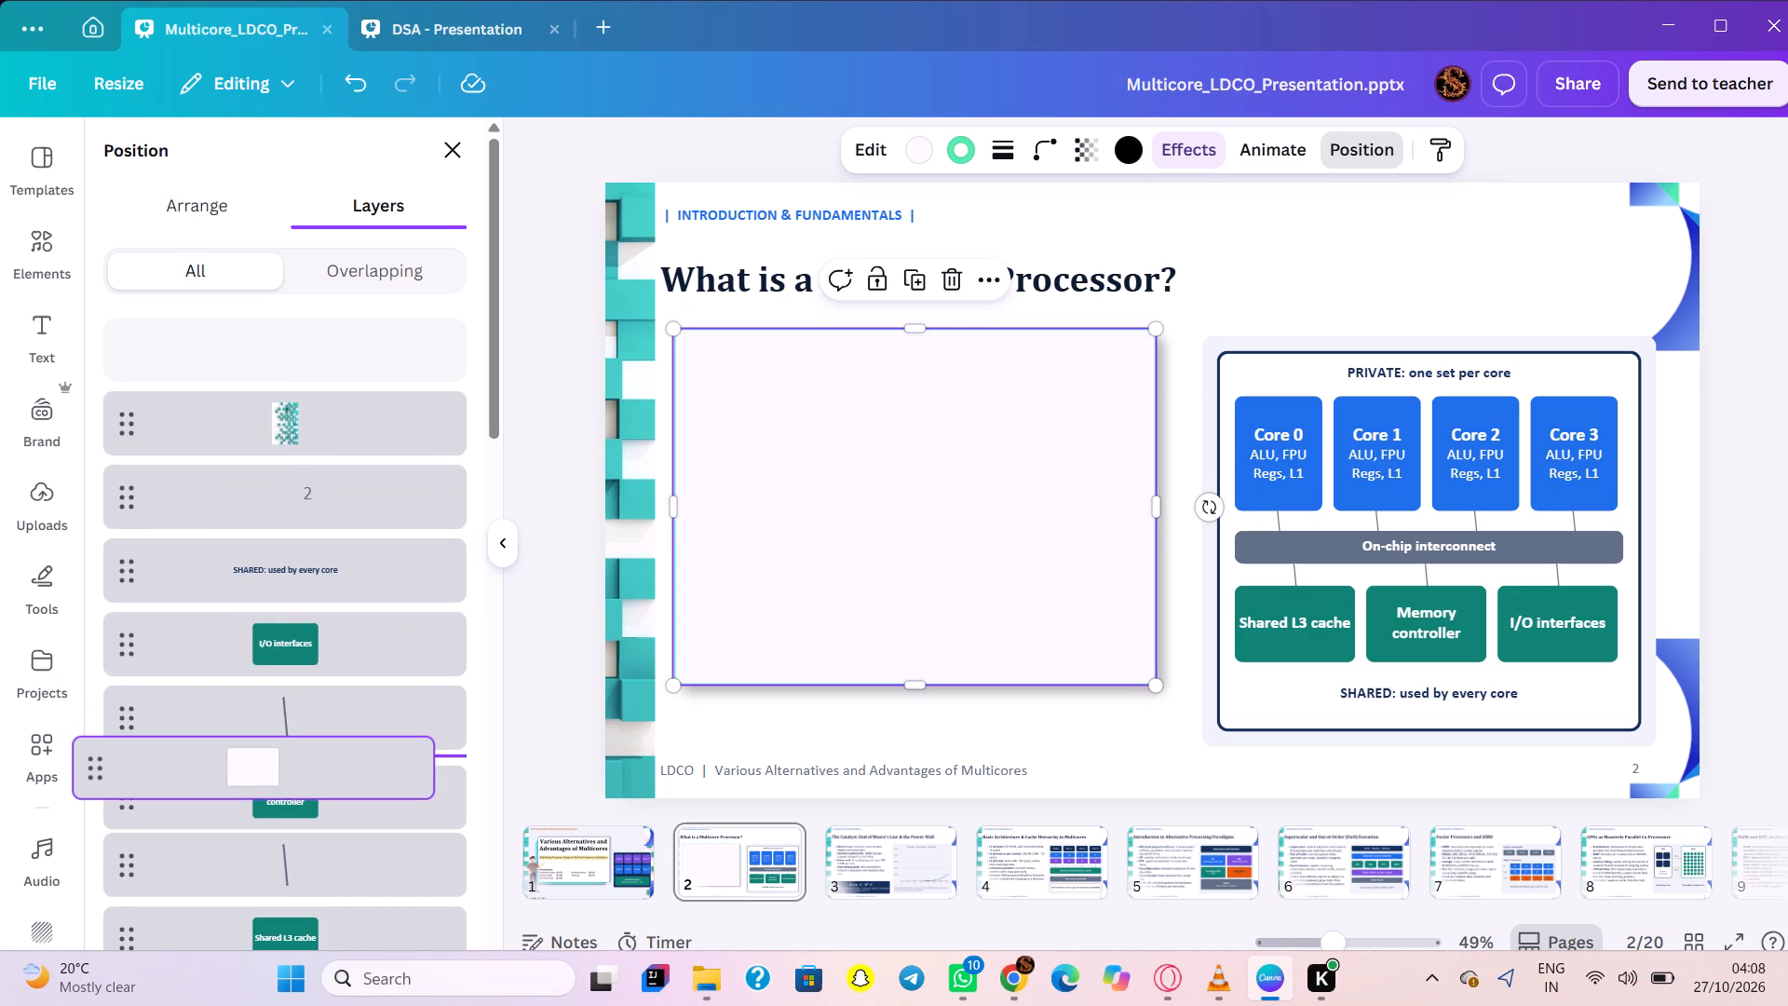
drag(375, 782, 432, 1005)
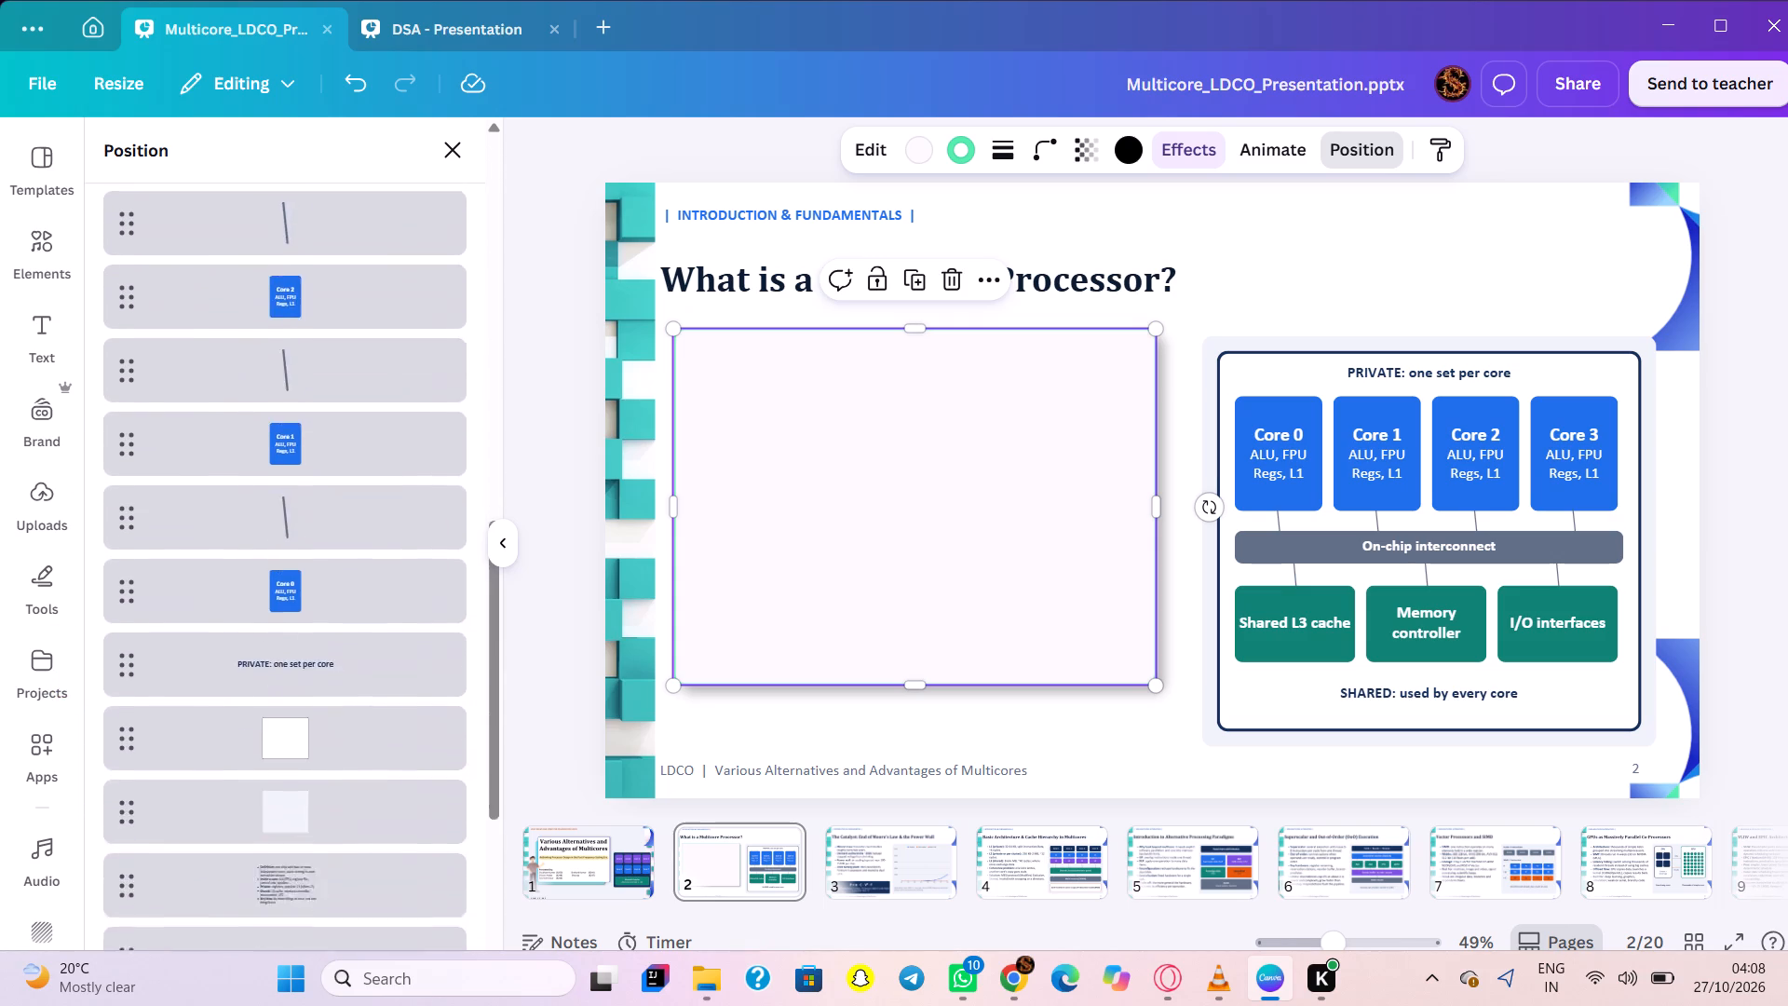
drag(432, 1005, 401, 636)
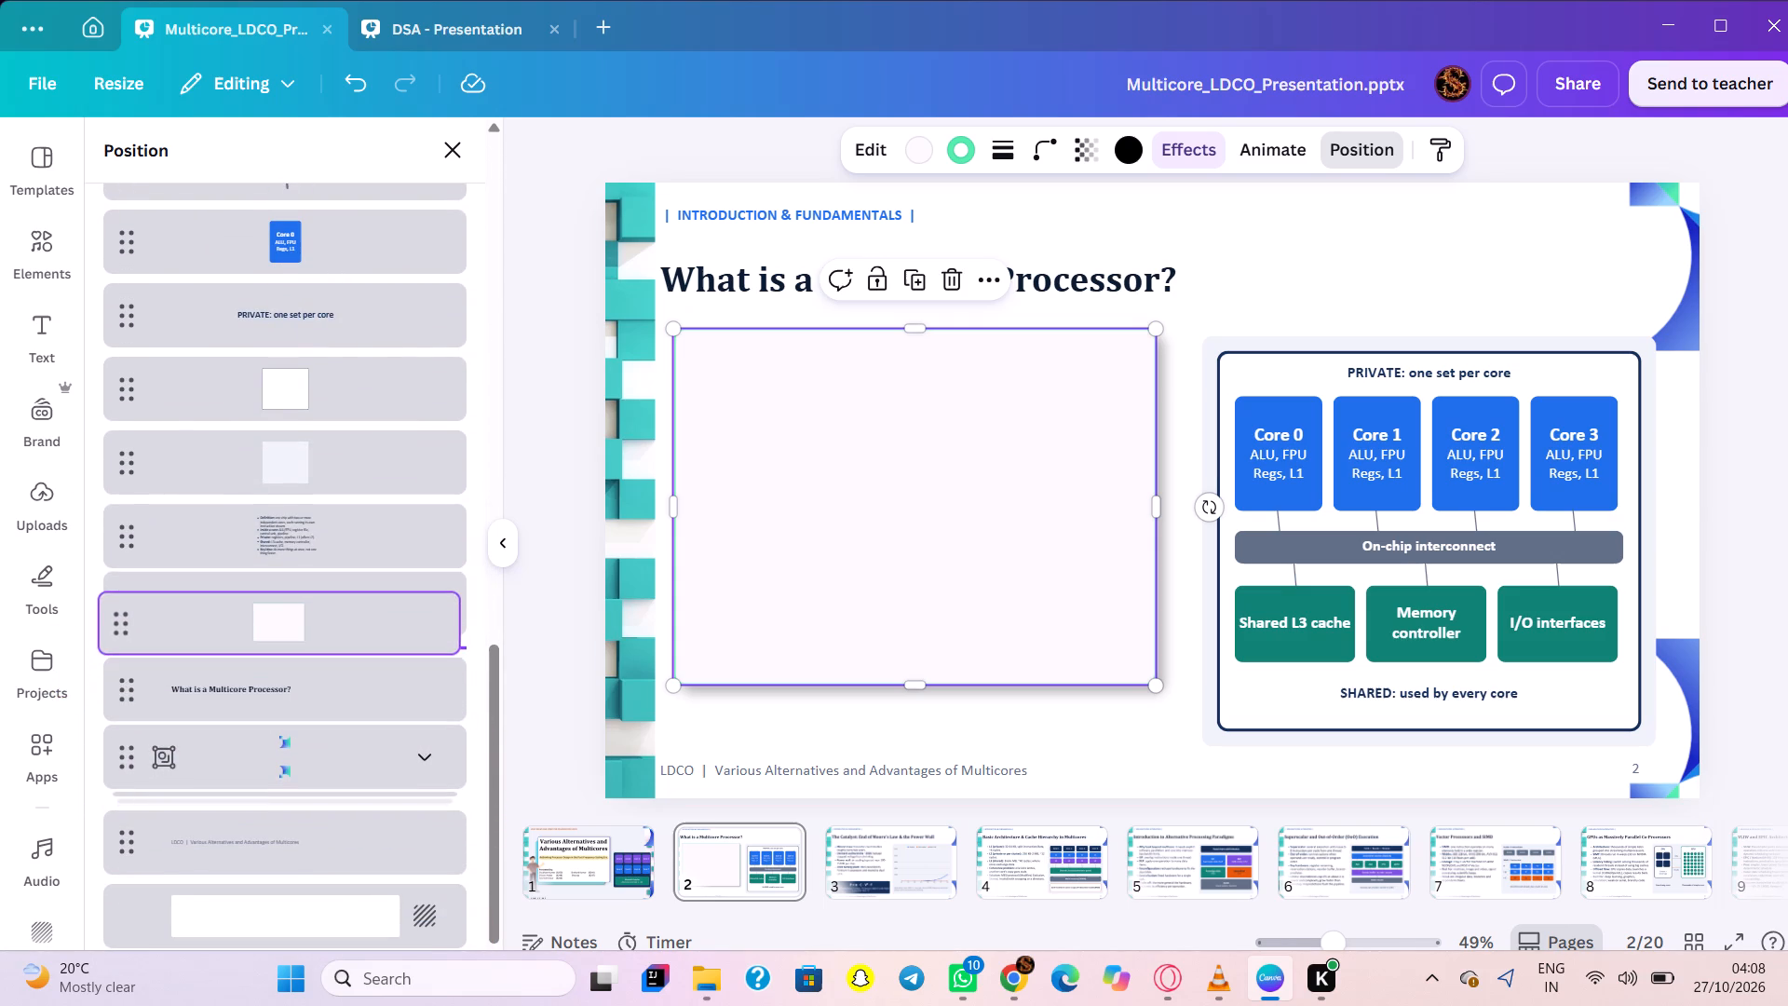
drag(401, 636, 389, 596)
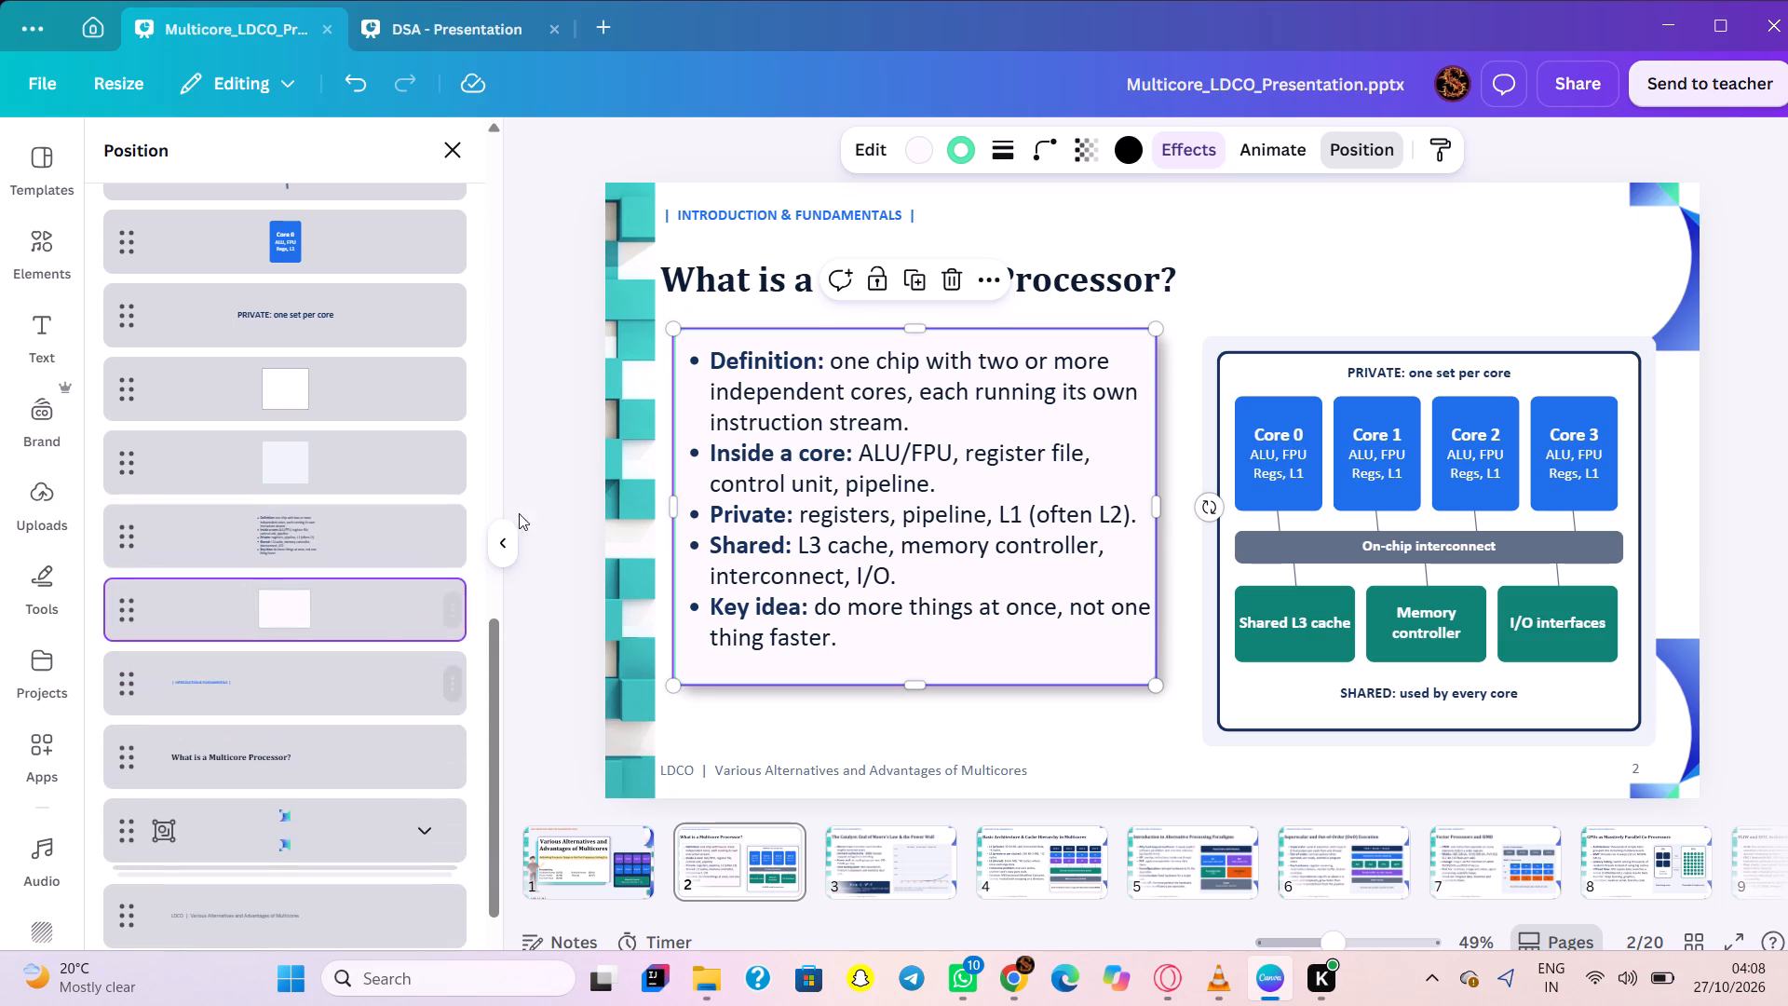
click(1150, 695)
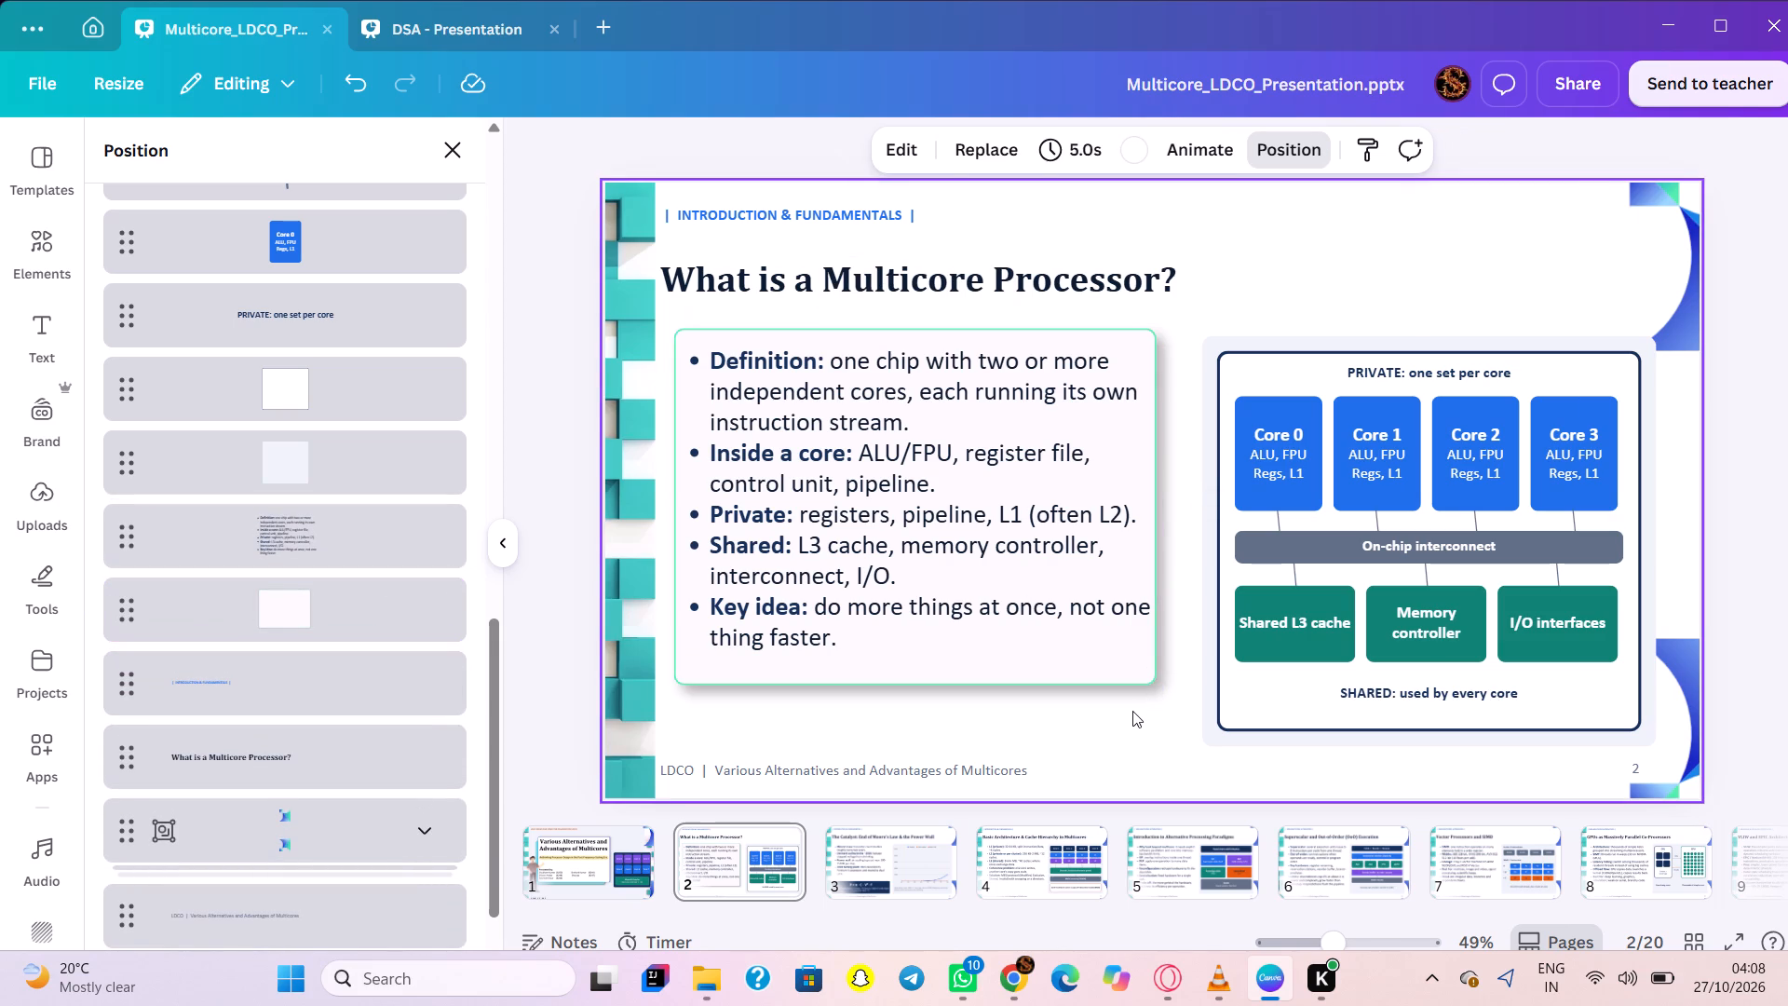
Copy the shadowed box onto the End of Moore's Law & the Power Wall slide and shrink it to fit above the formula banner.
click(1054, 670)
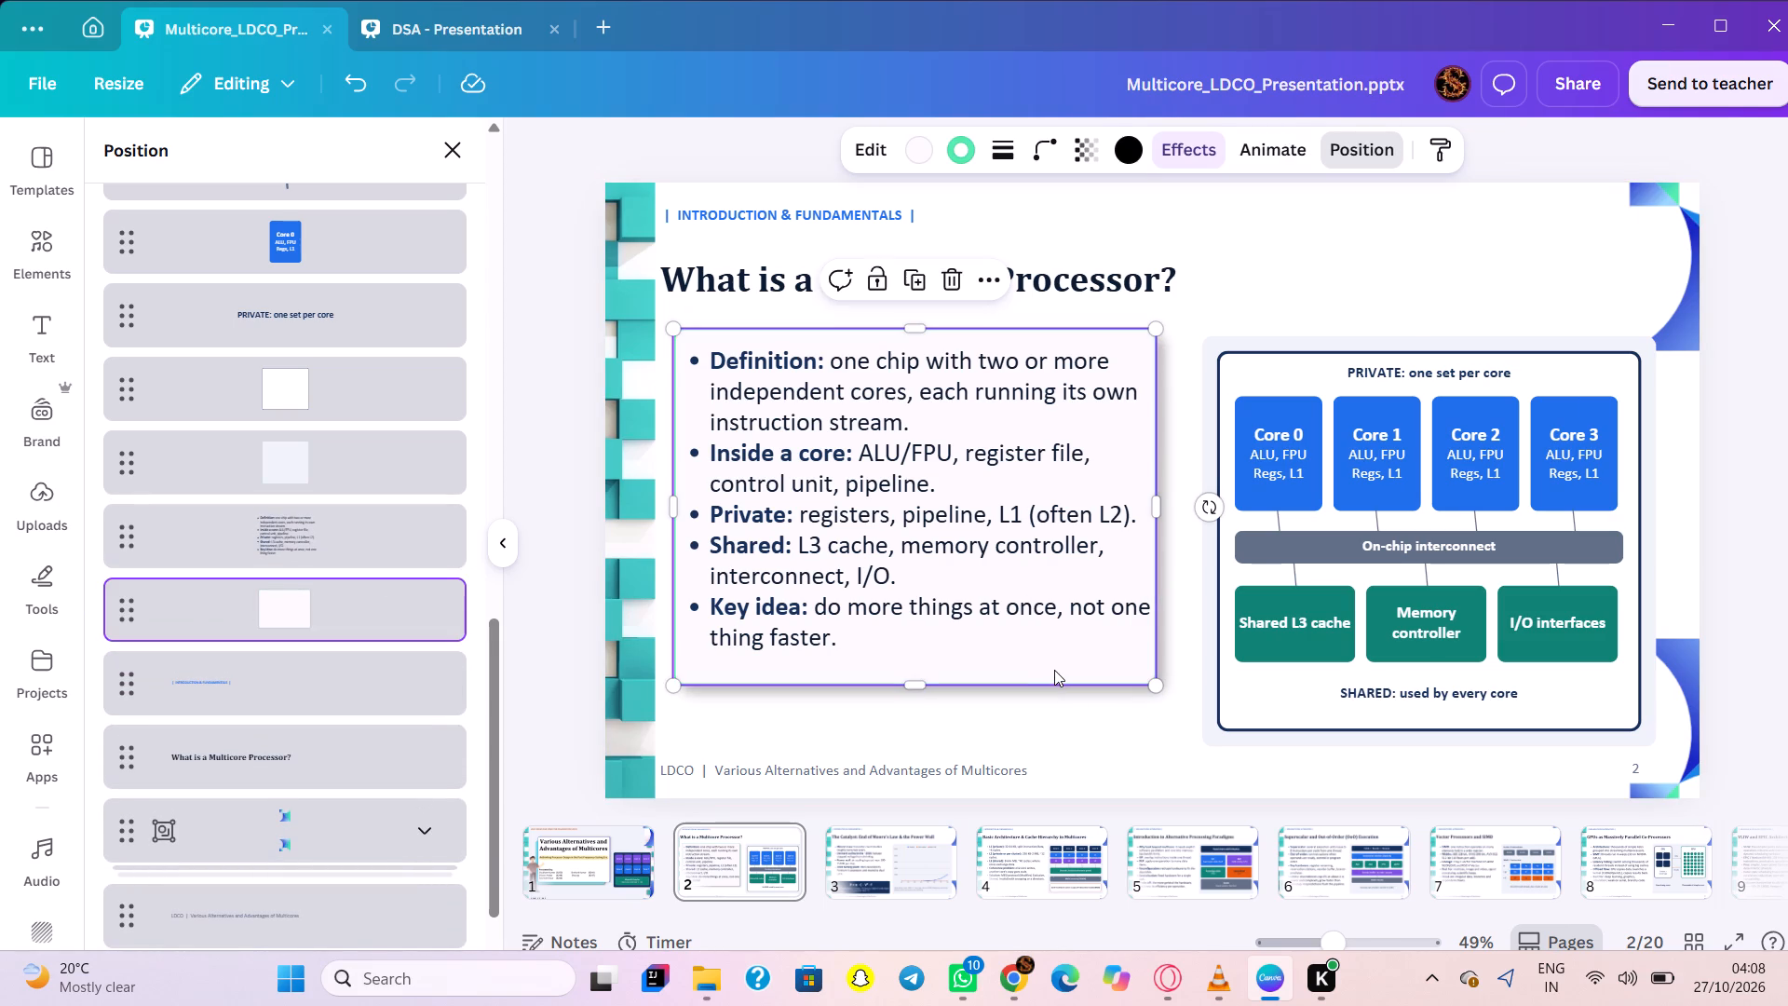
key(ctrl+c)
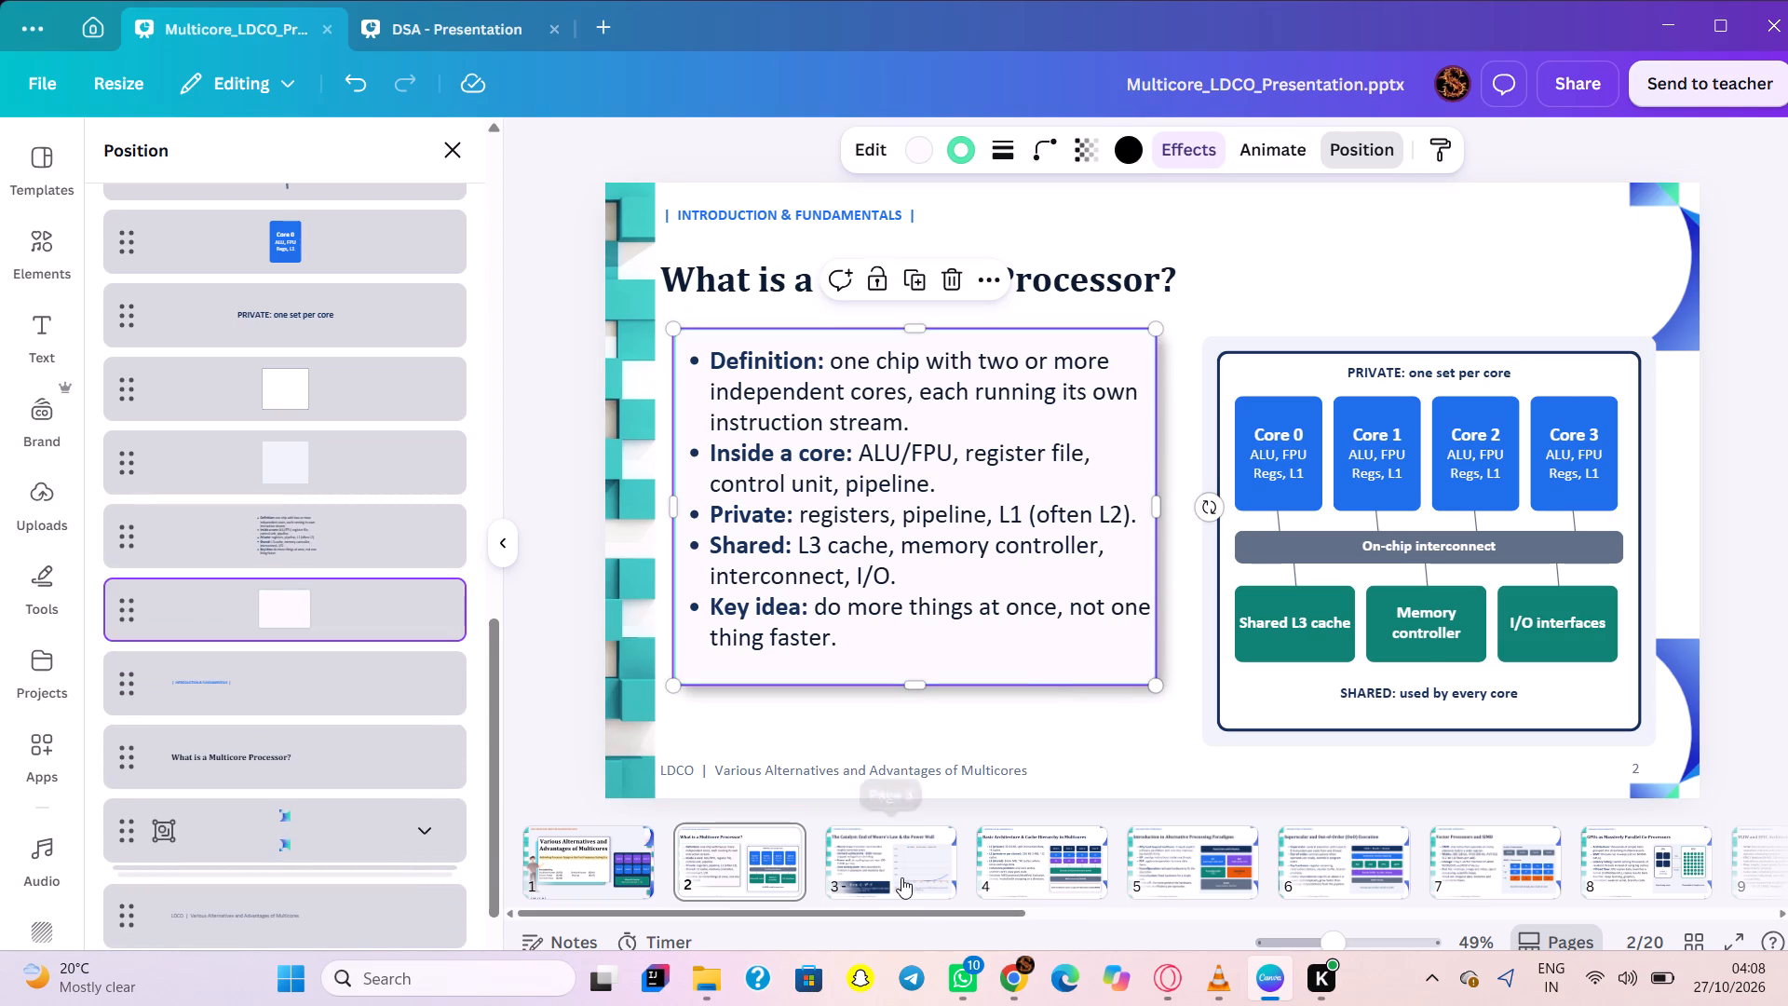
click(901, 877)
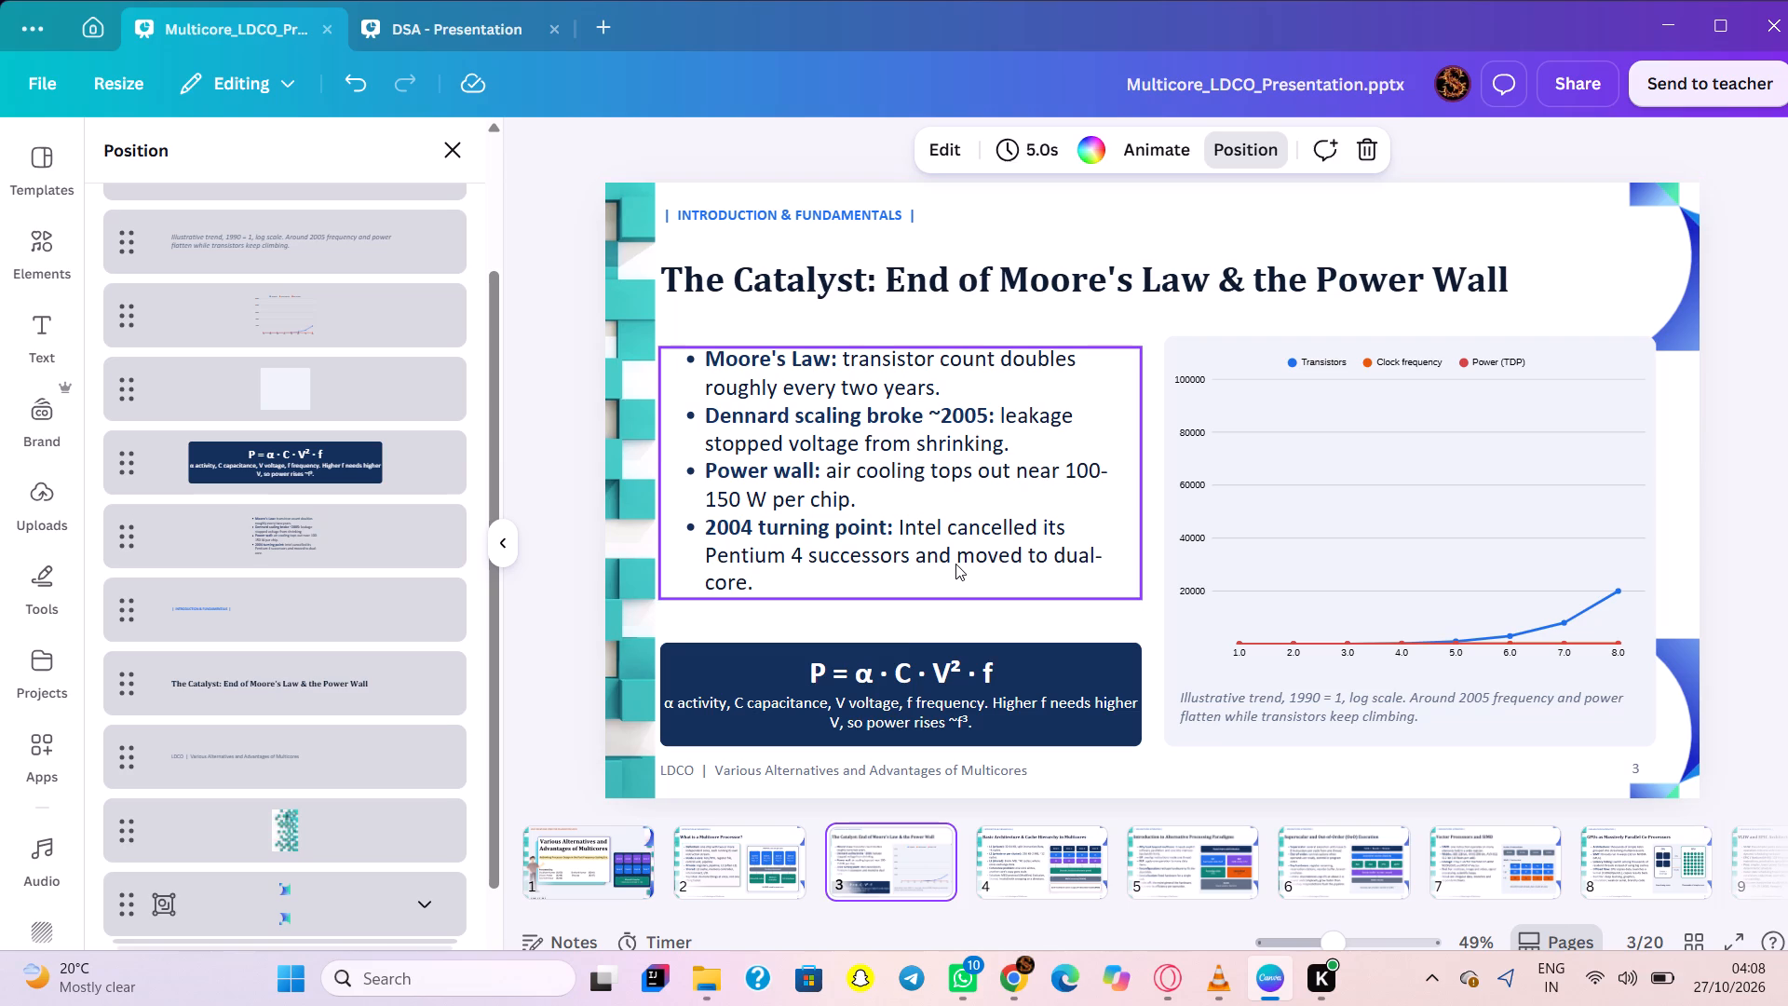
click(955, 564)
key(ctrl+v)
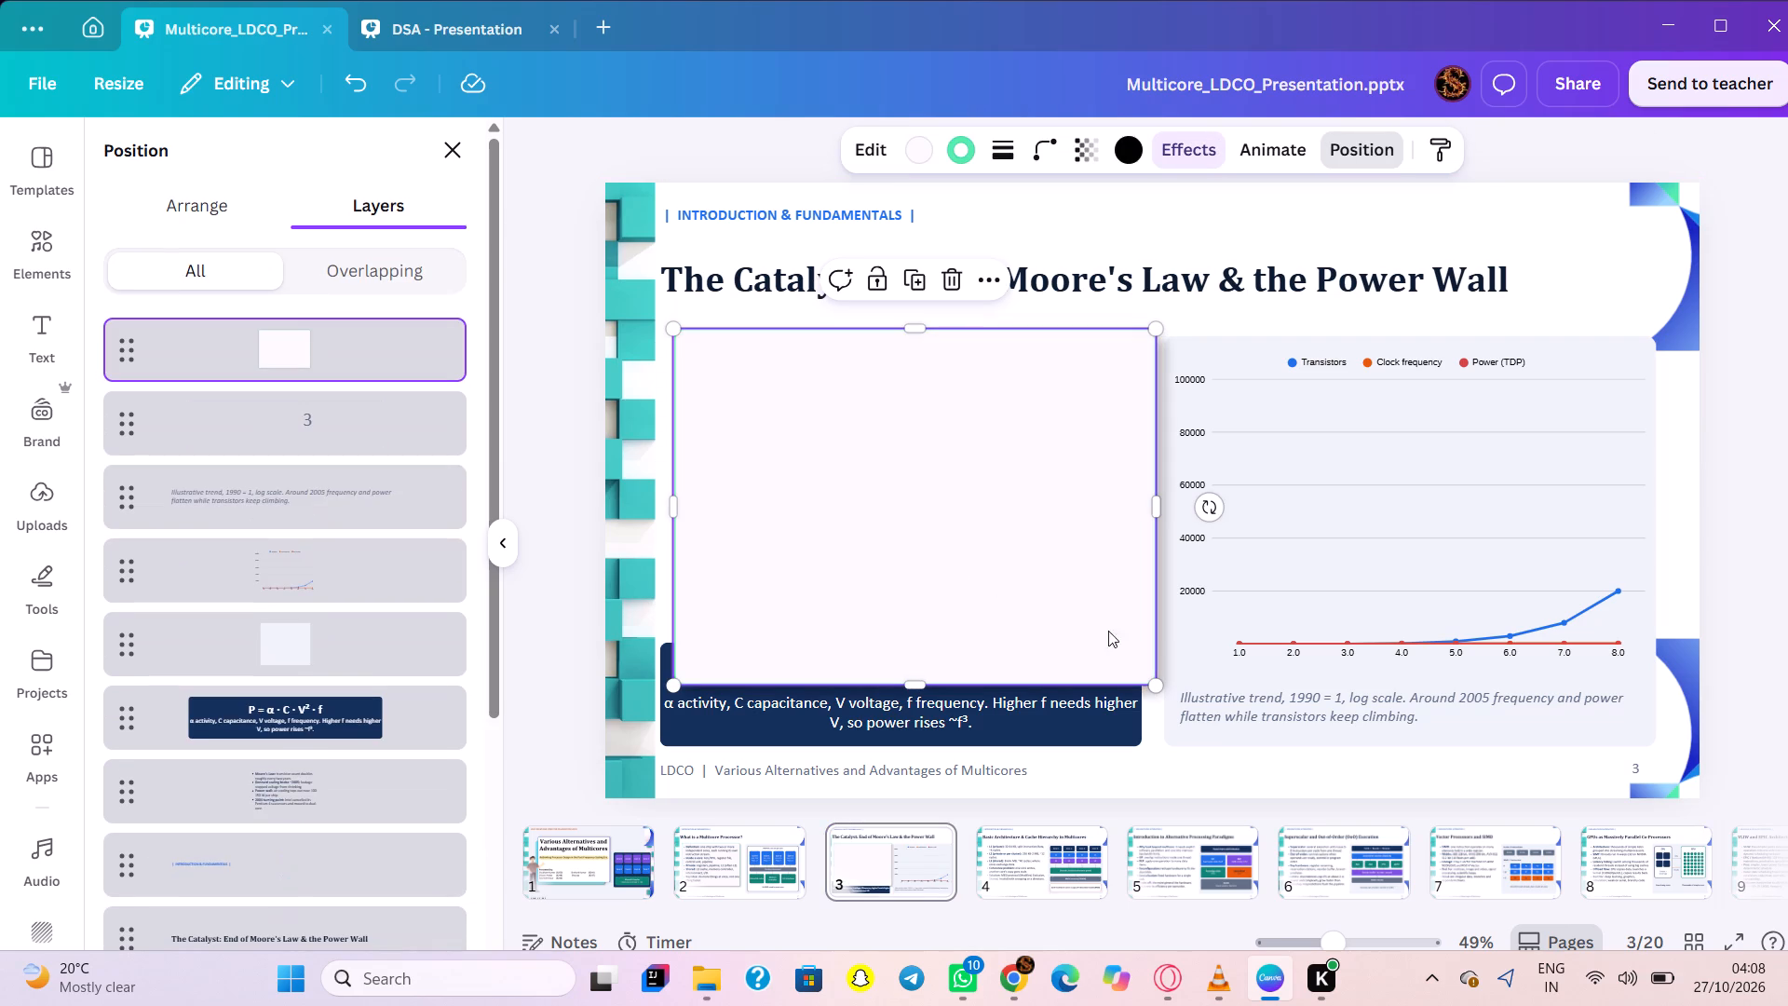
drag(1149, 681, 1103, 633)
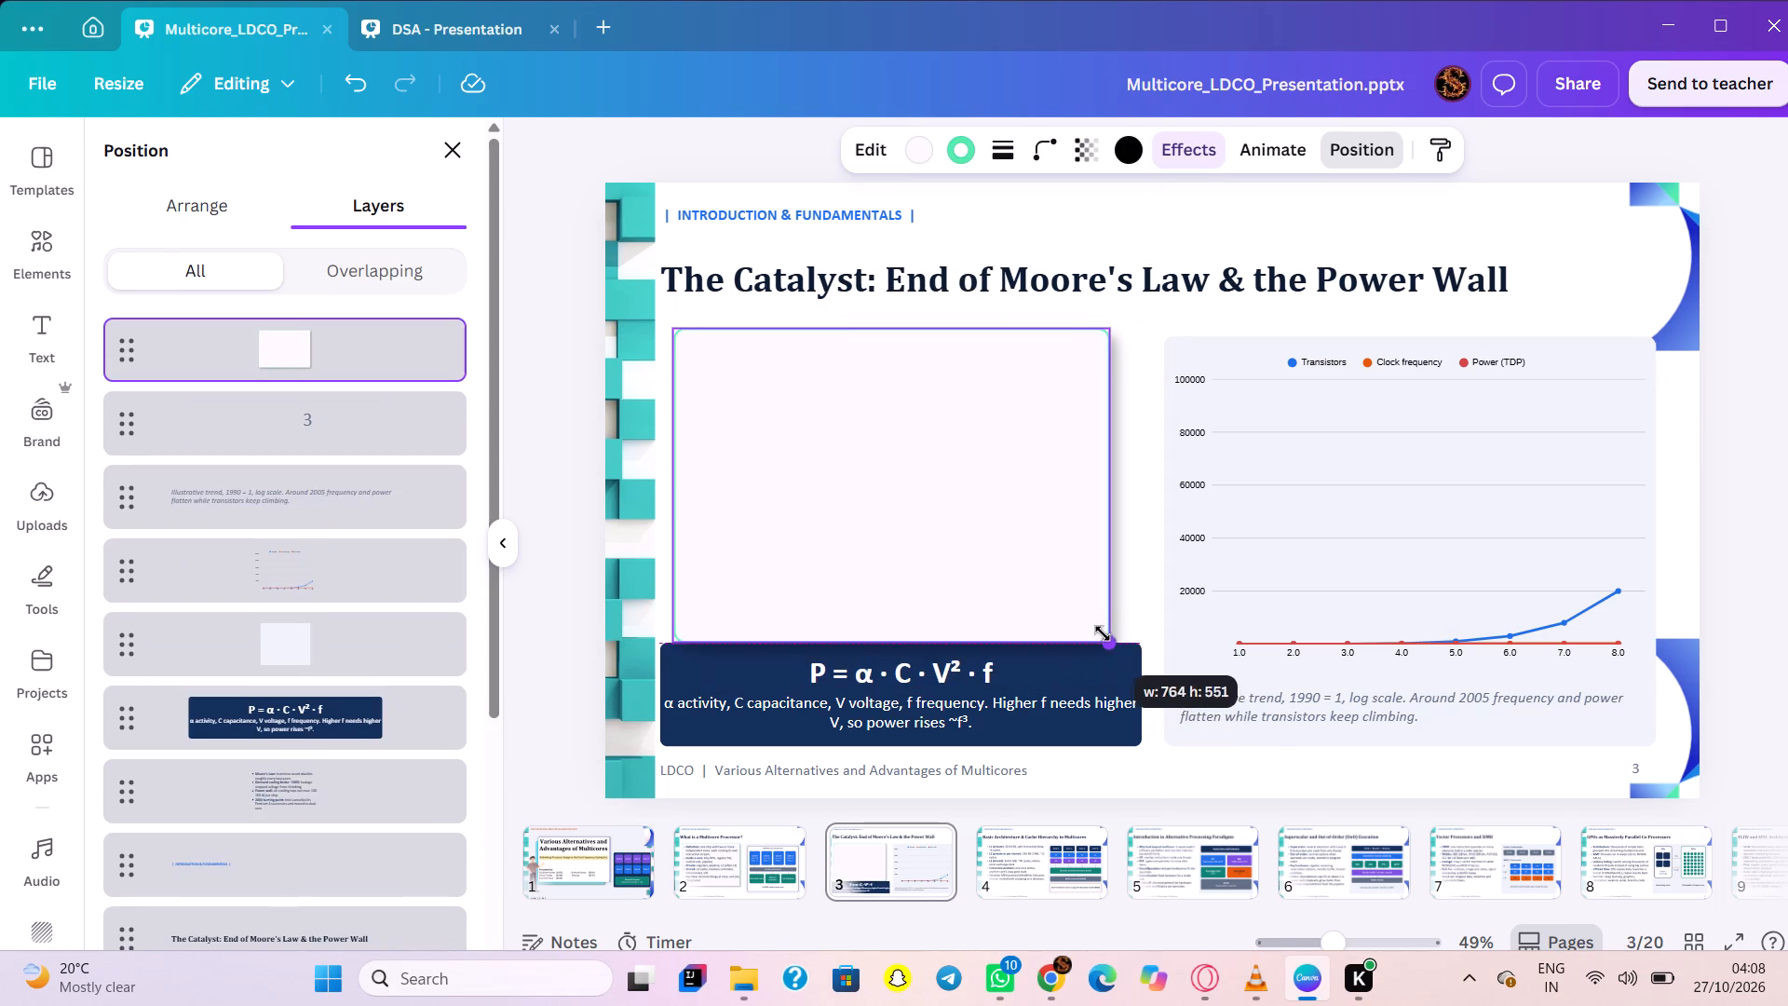
drag(1103, 633, 1130, 605)
Layer the shadowed box directly beneath the Moore's Law bullet text, above the section label.
drag(287, 341, 282, 496)
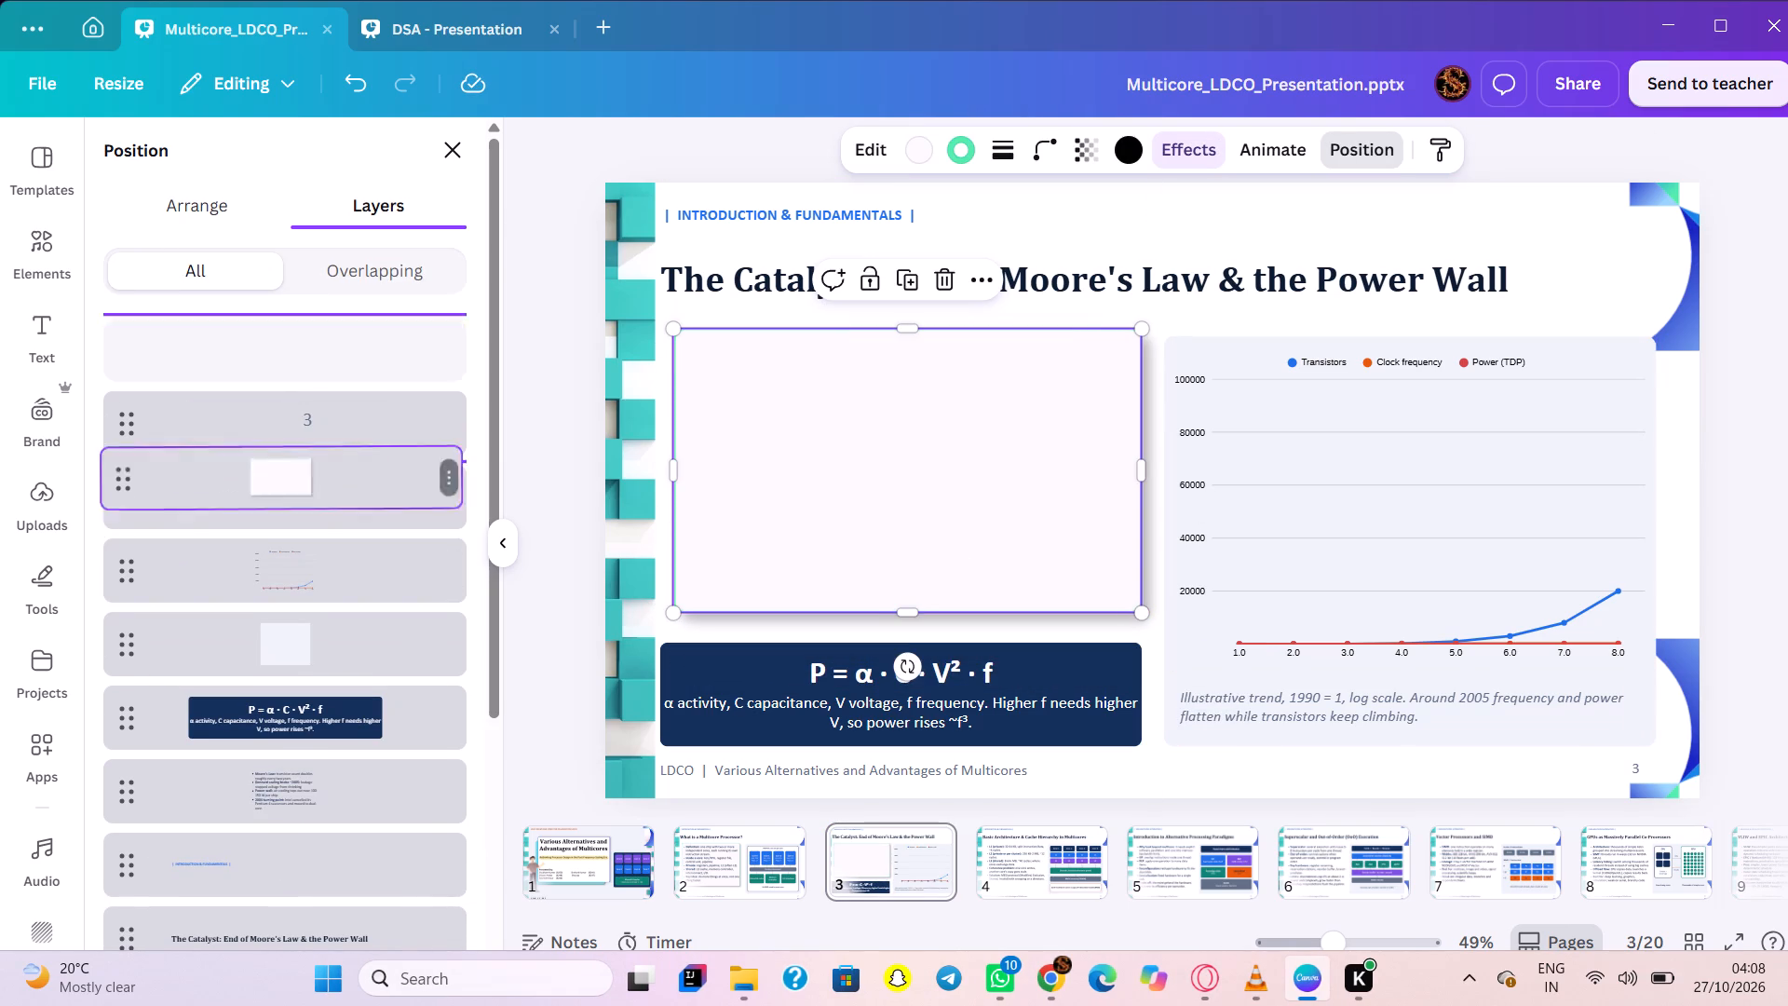
drag(282, 496, 280, 819)
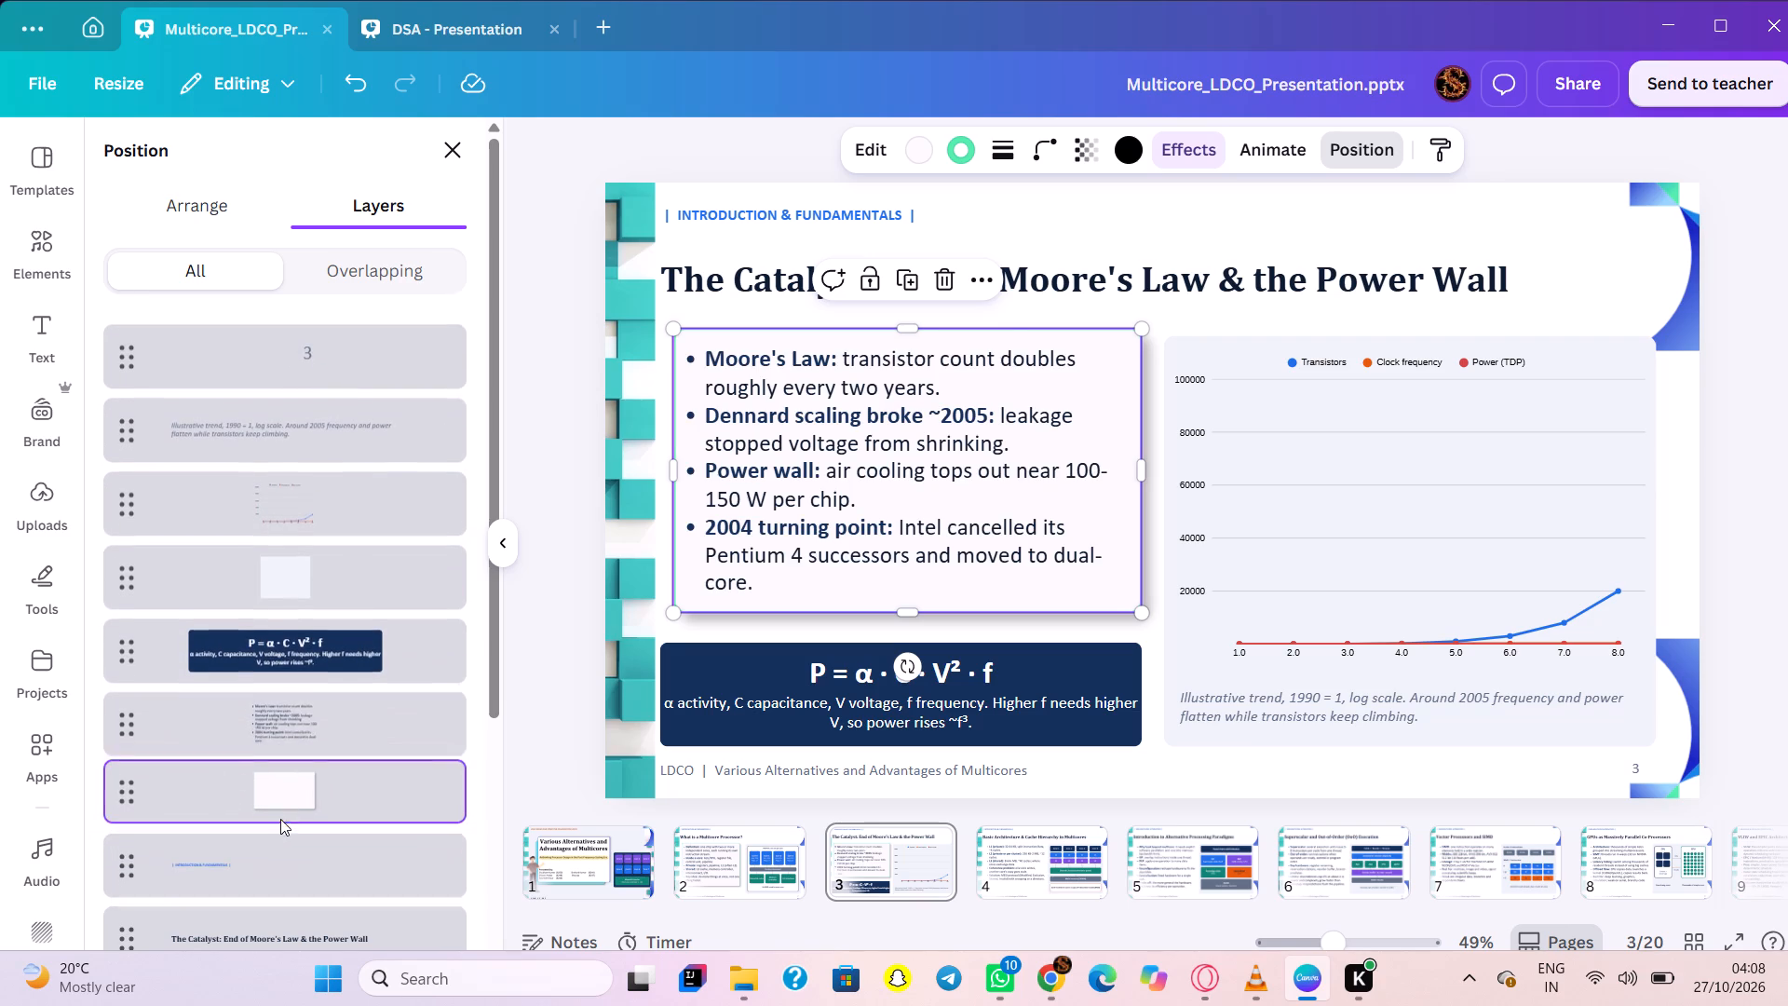
click(1128, 767)
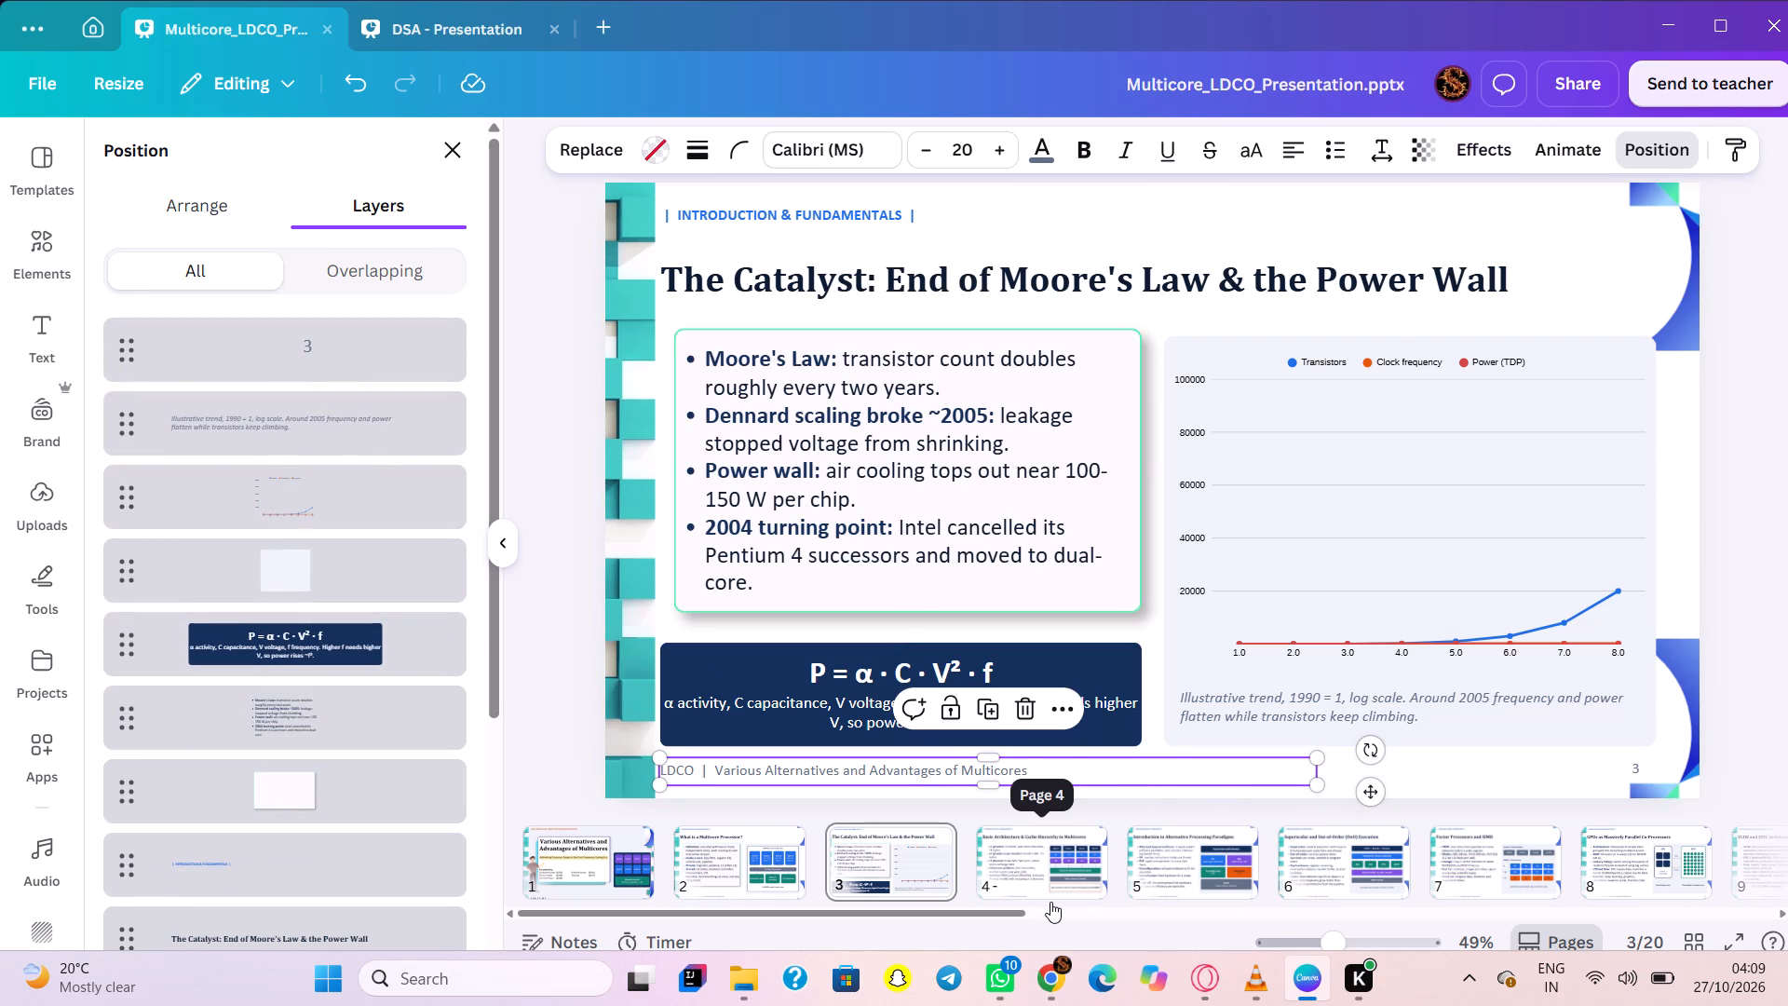
Paste the shadowed box onto the Basic Architecture & Cache Hierarchy slide and shift it slightly right and down over the bullets.
click(1023, 877)
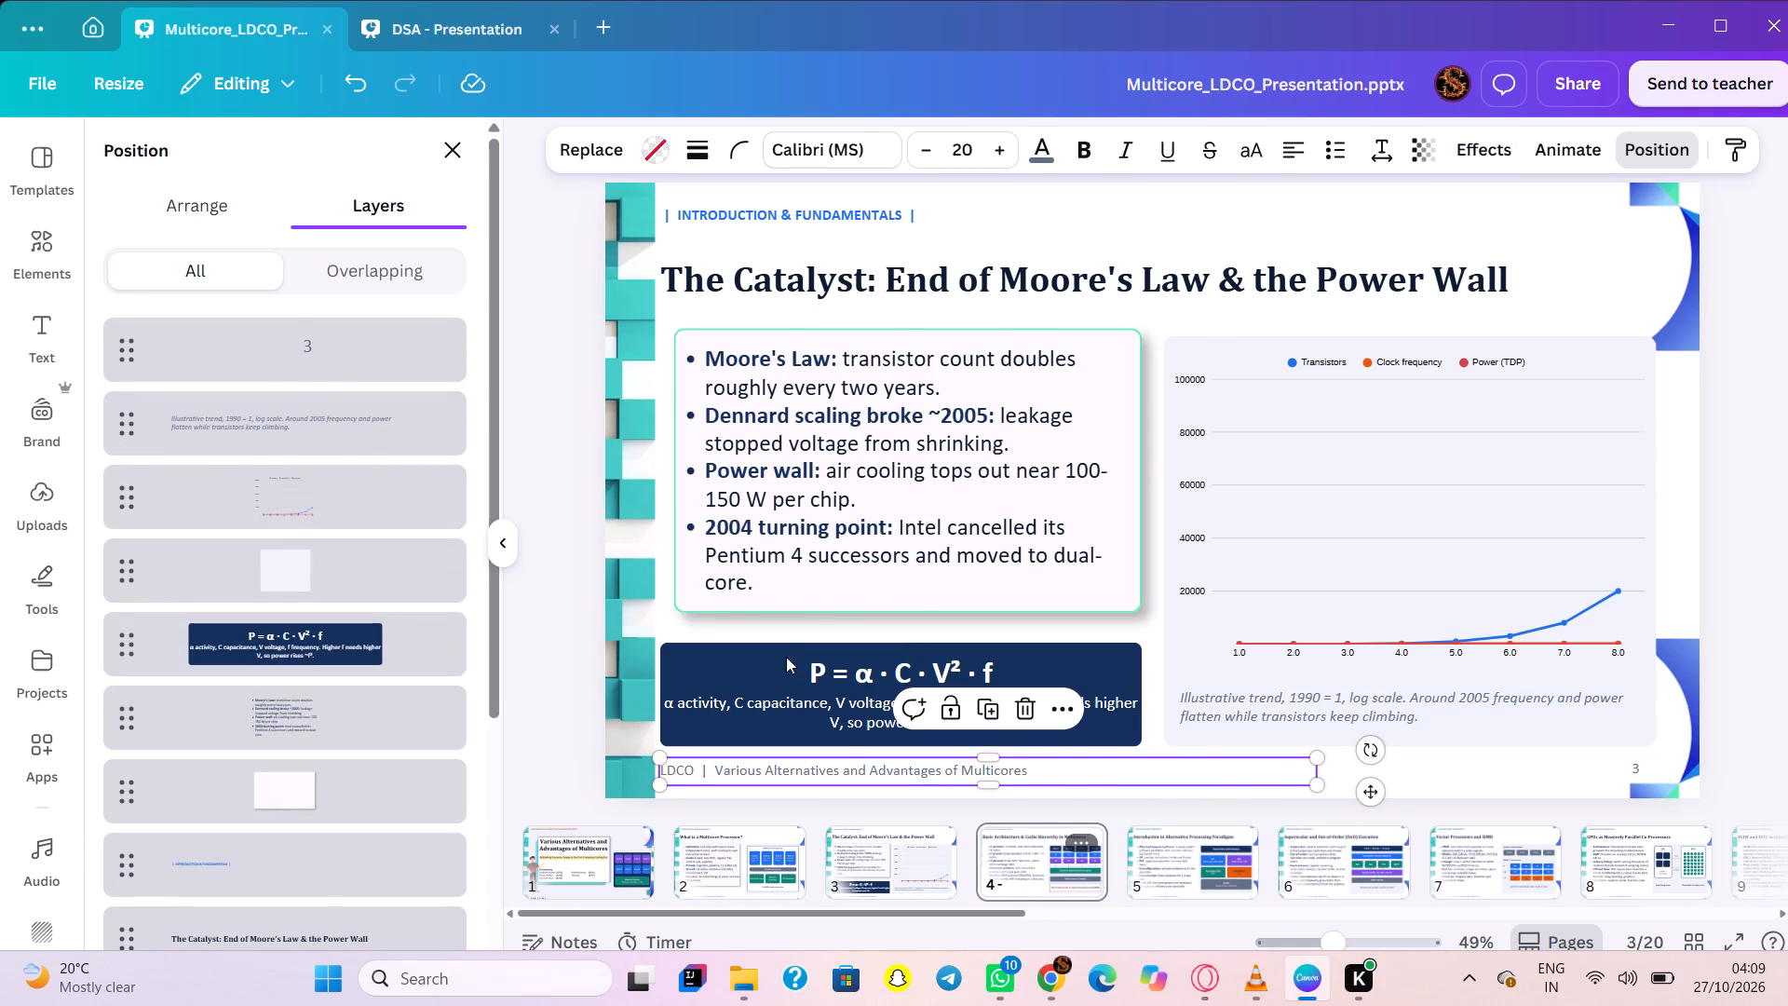
click(855, 616)
key(ctrl+v)
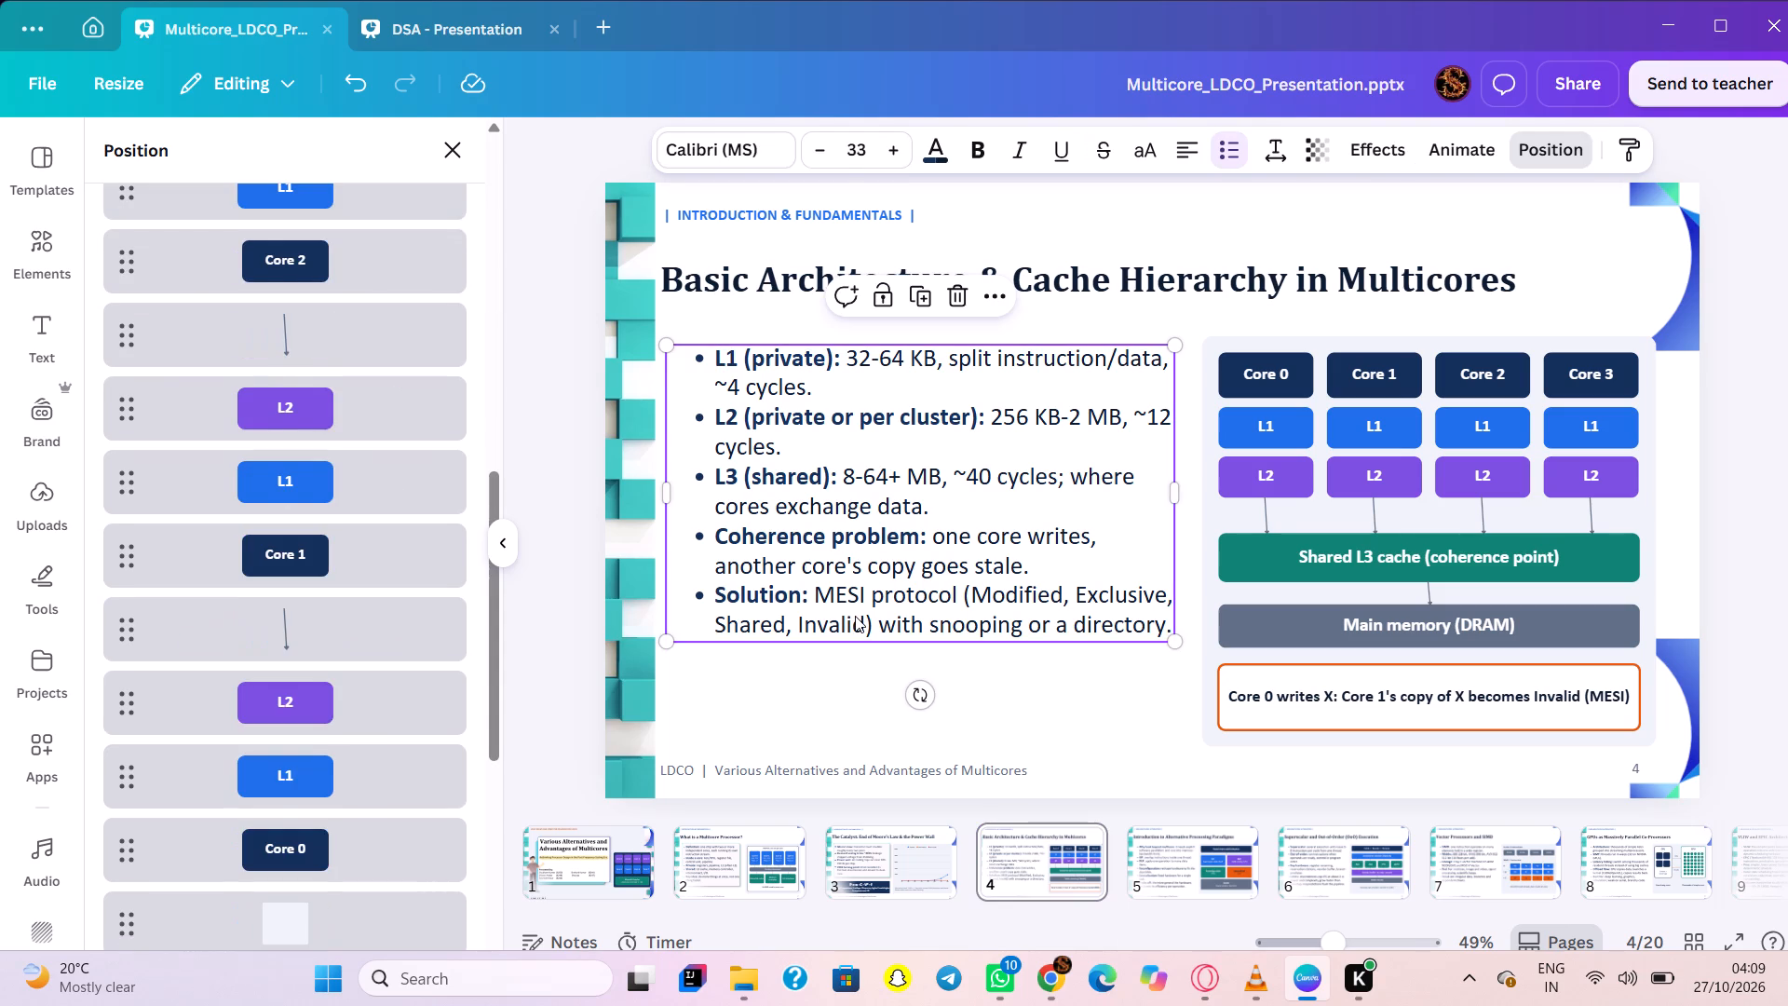
drag(806, 561, 826, 569)
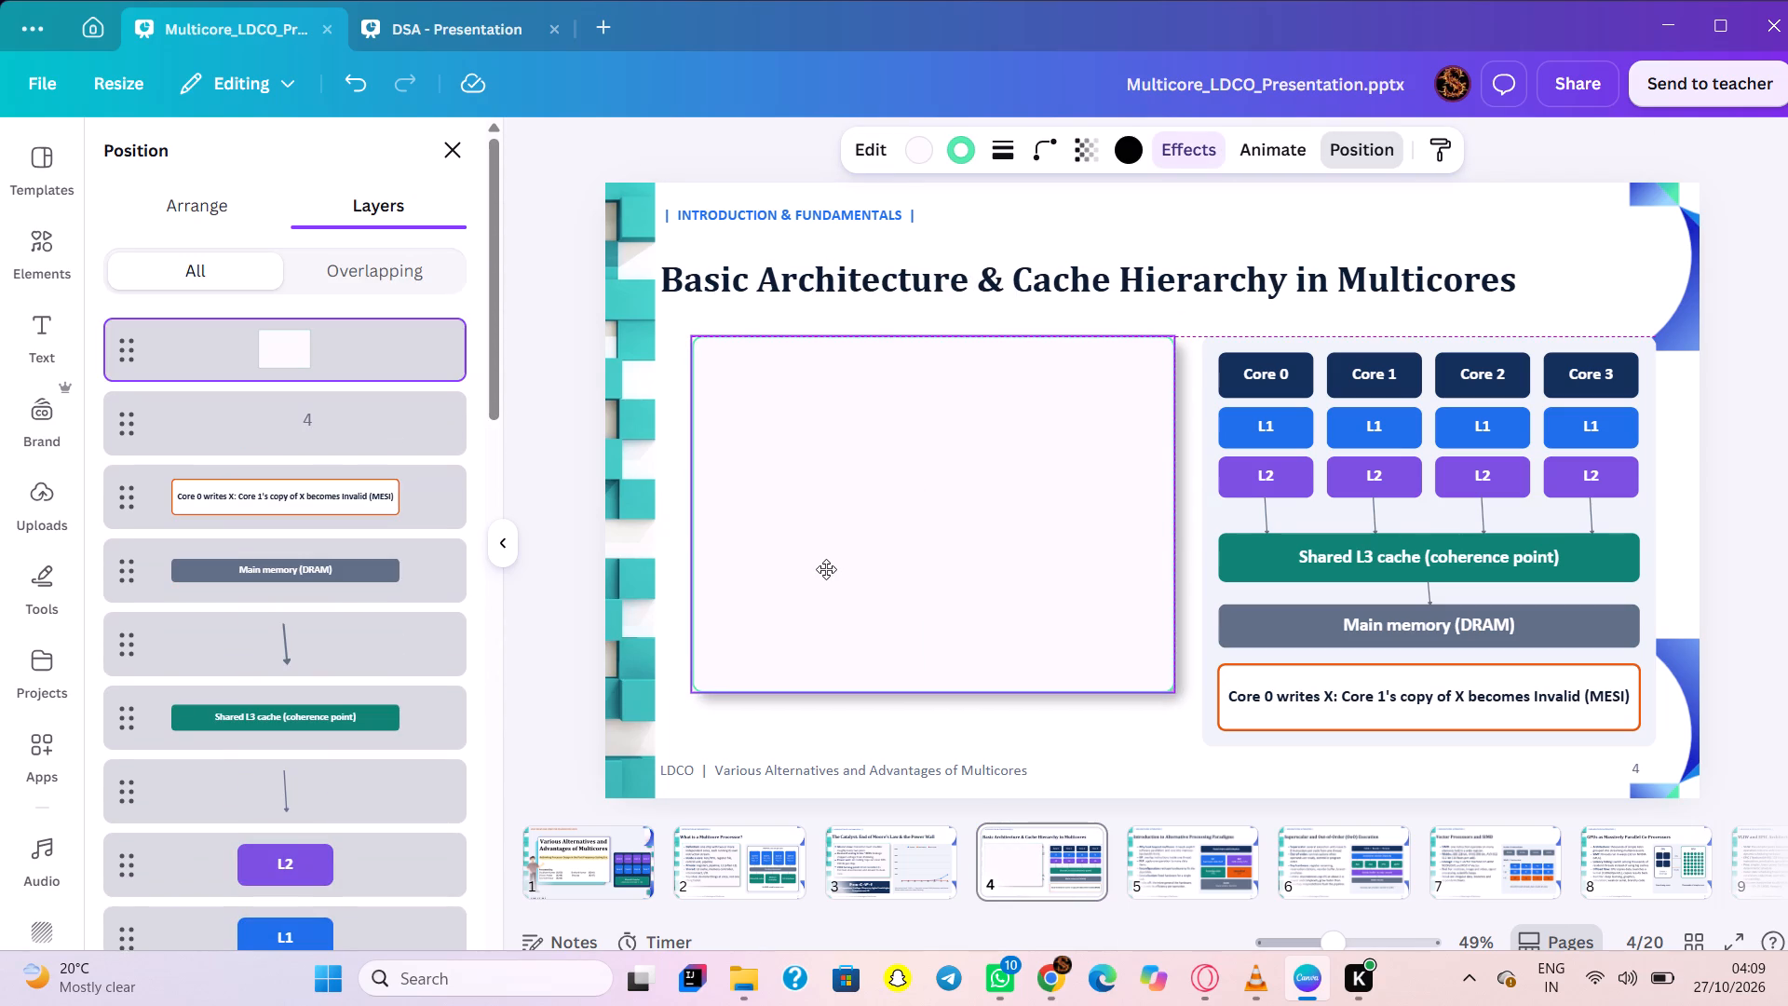
drag(826, 569, 823, 567)
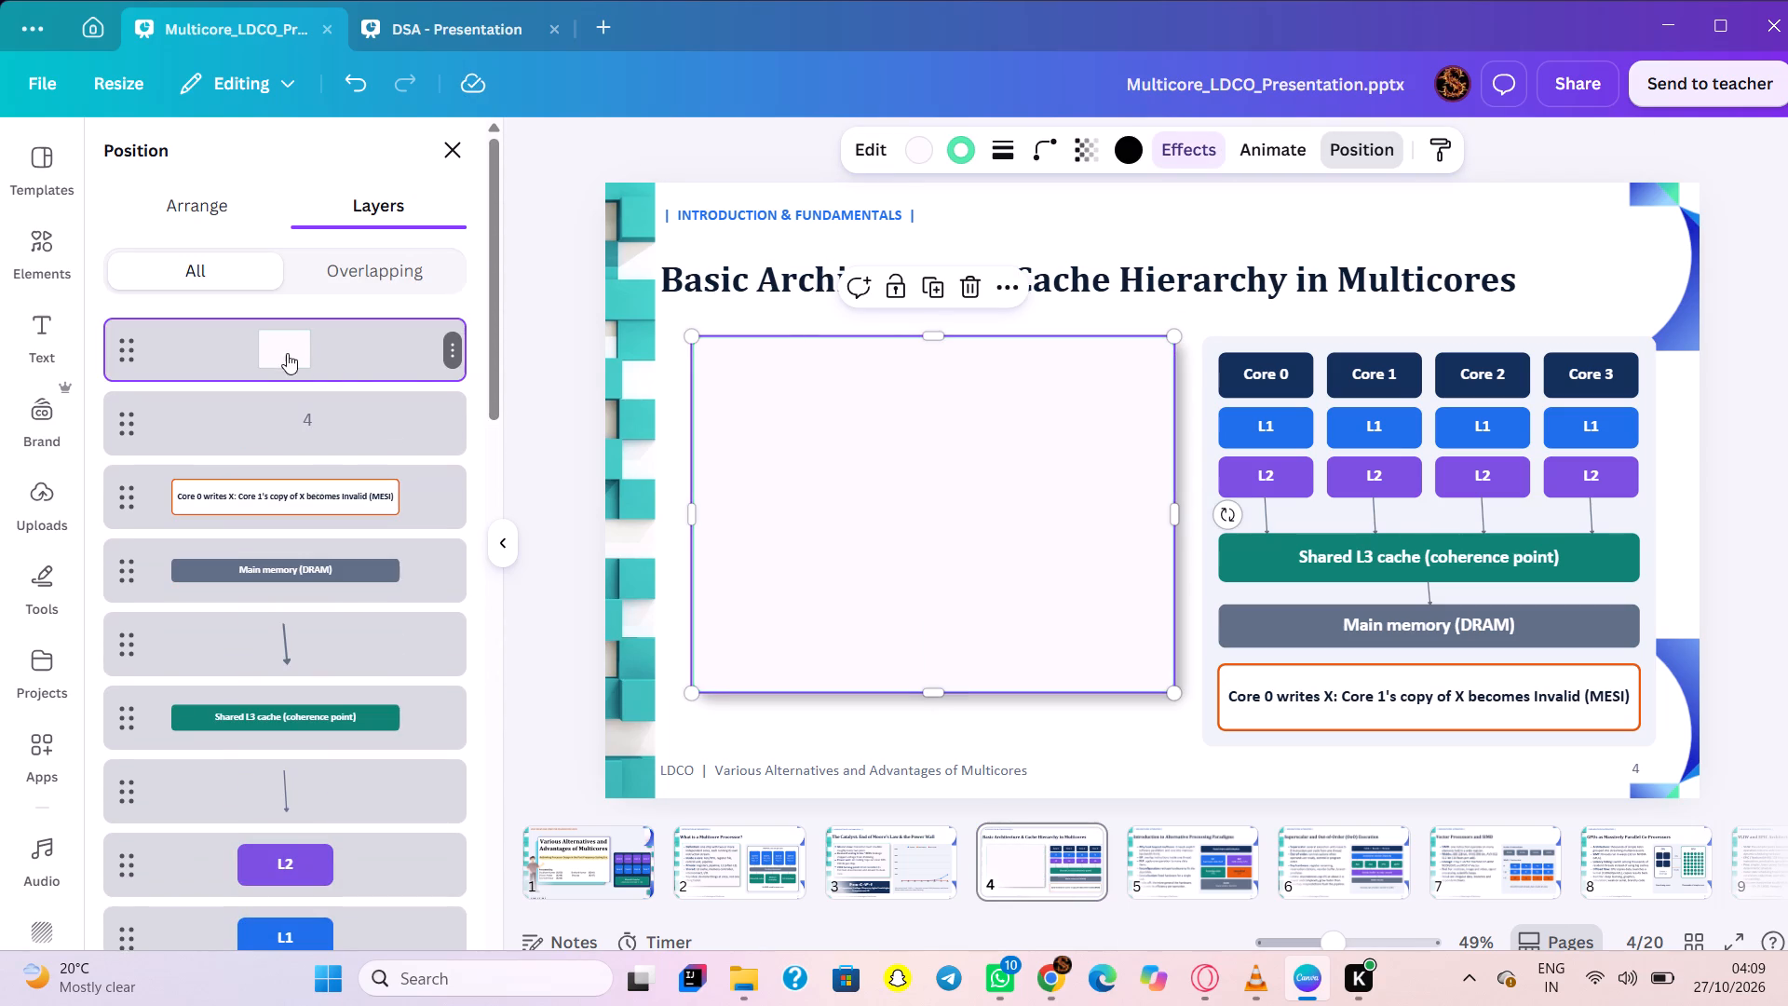
Layer the shadowed box directly beneath the cache hierarchy bullet text, above the section label.
drag(283, 353, 241, 907)
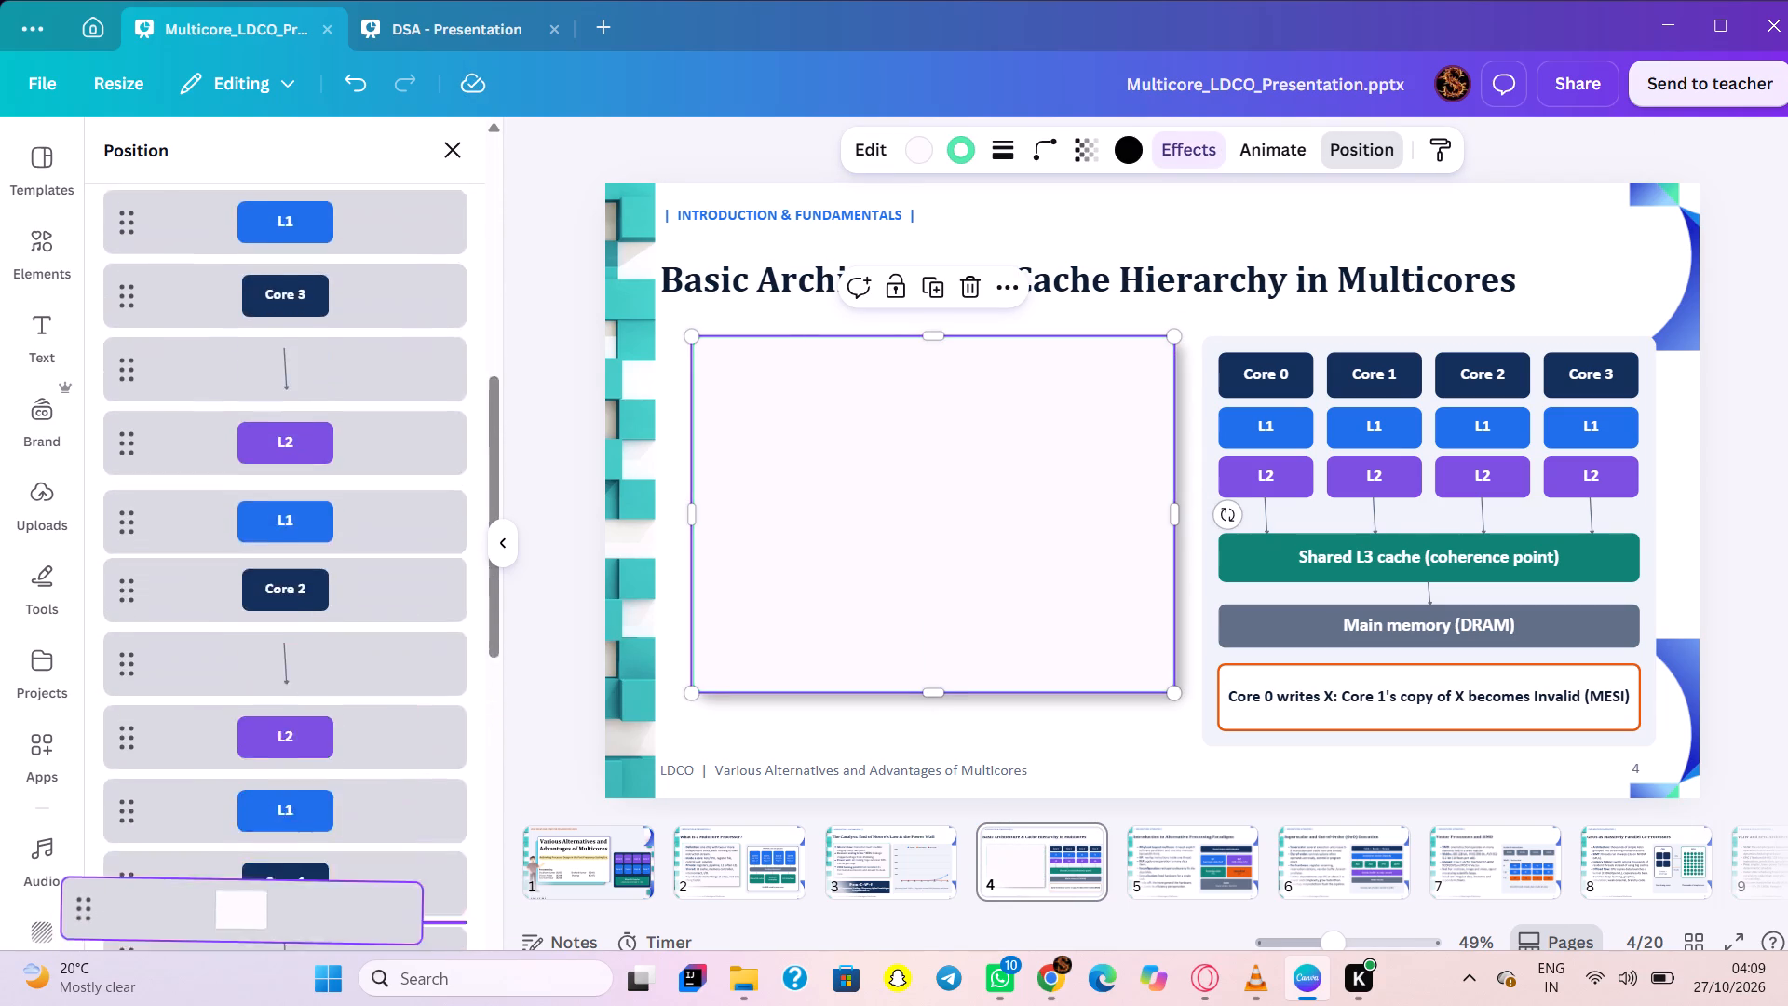
drag(241, 907, 287, 521)
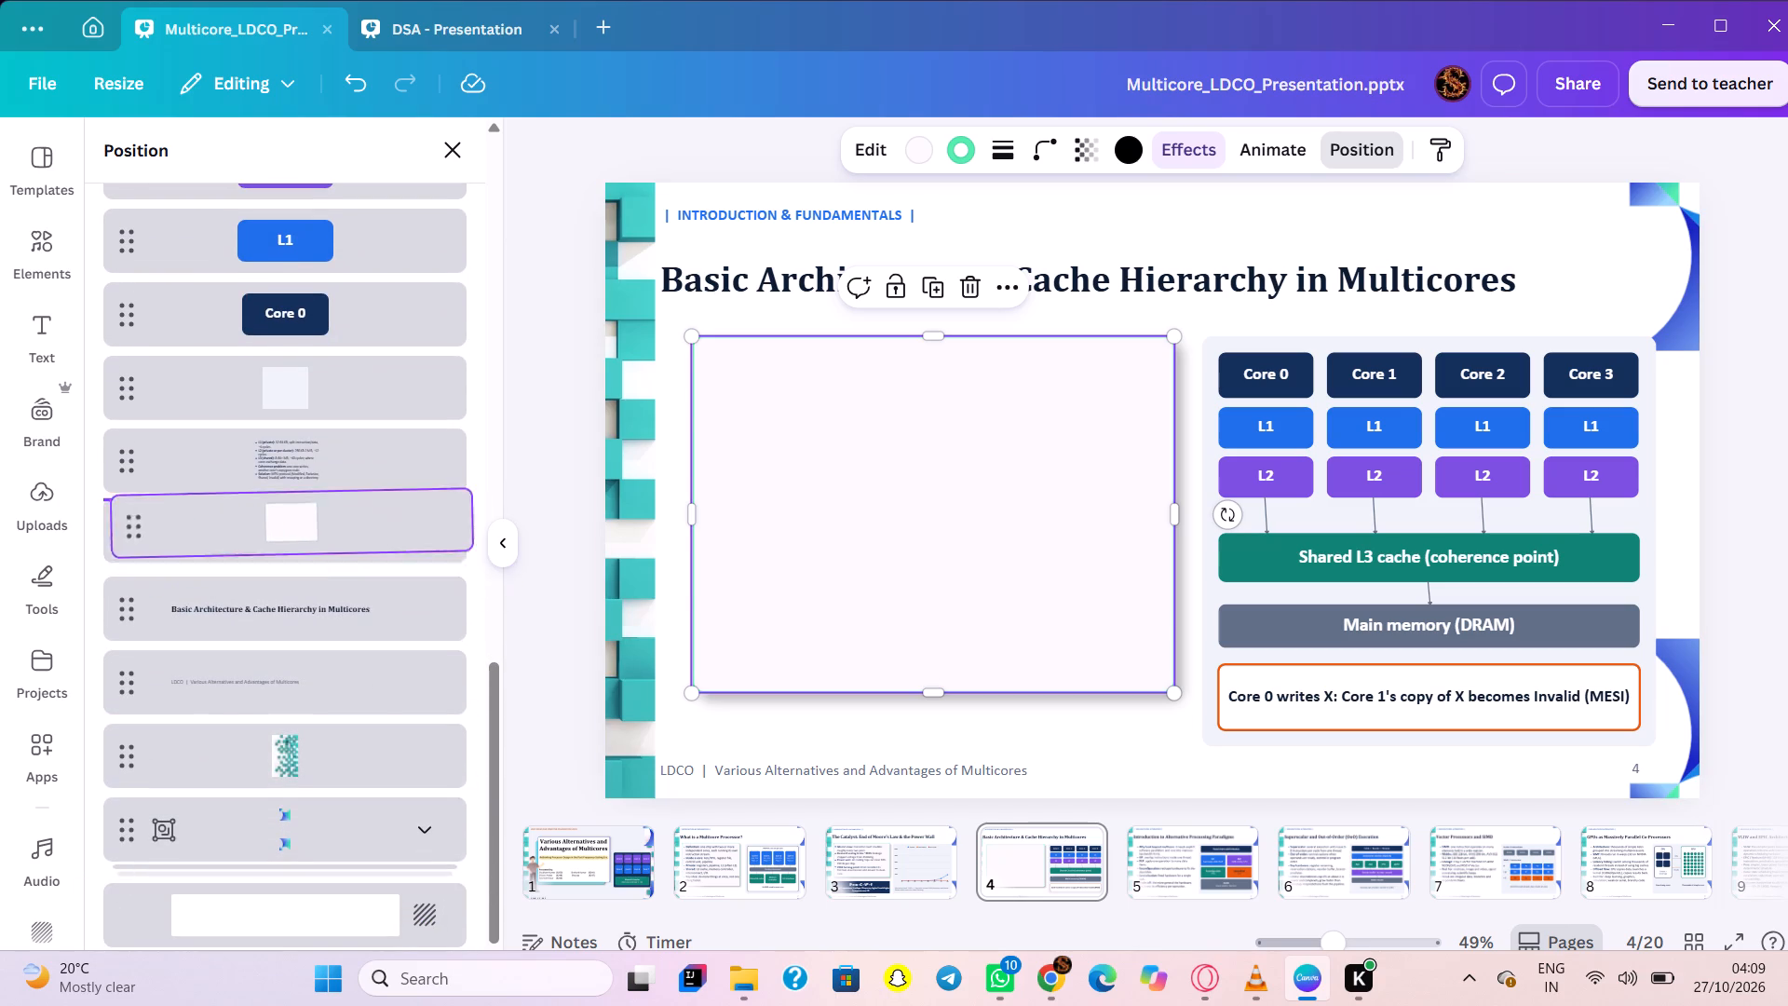
drag(287, 521, 278, 511)
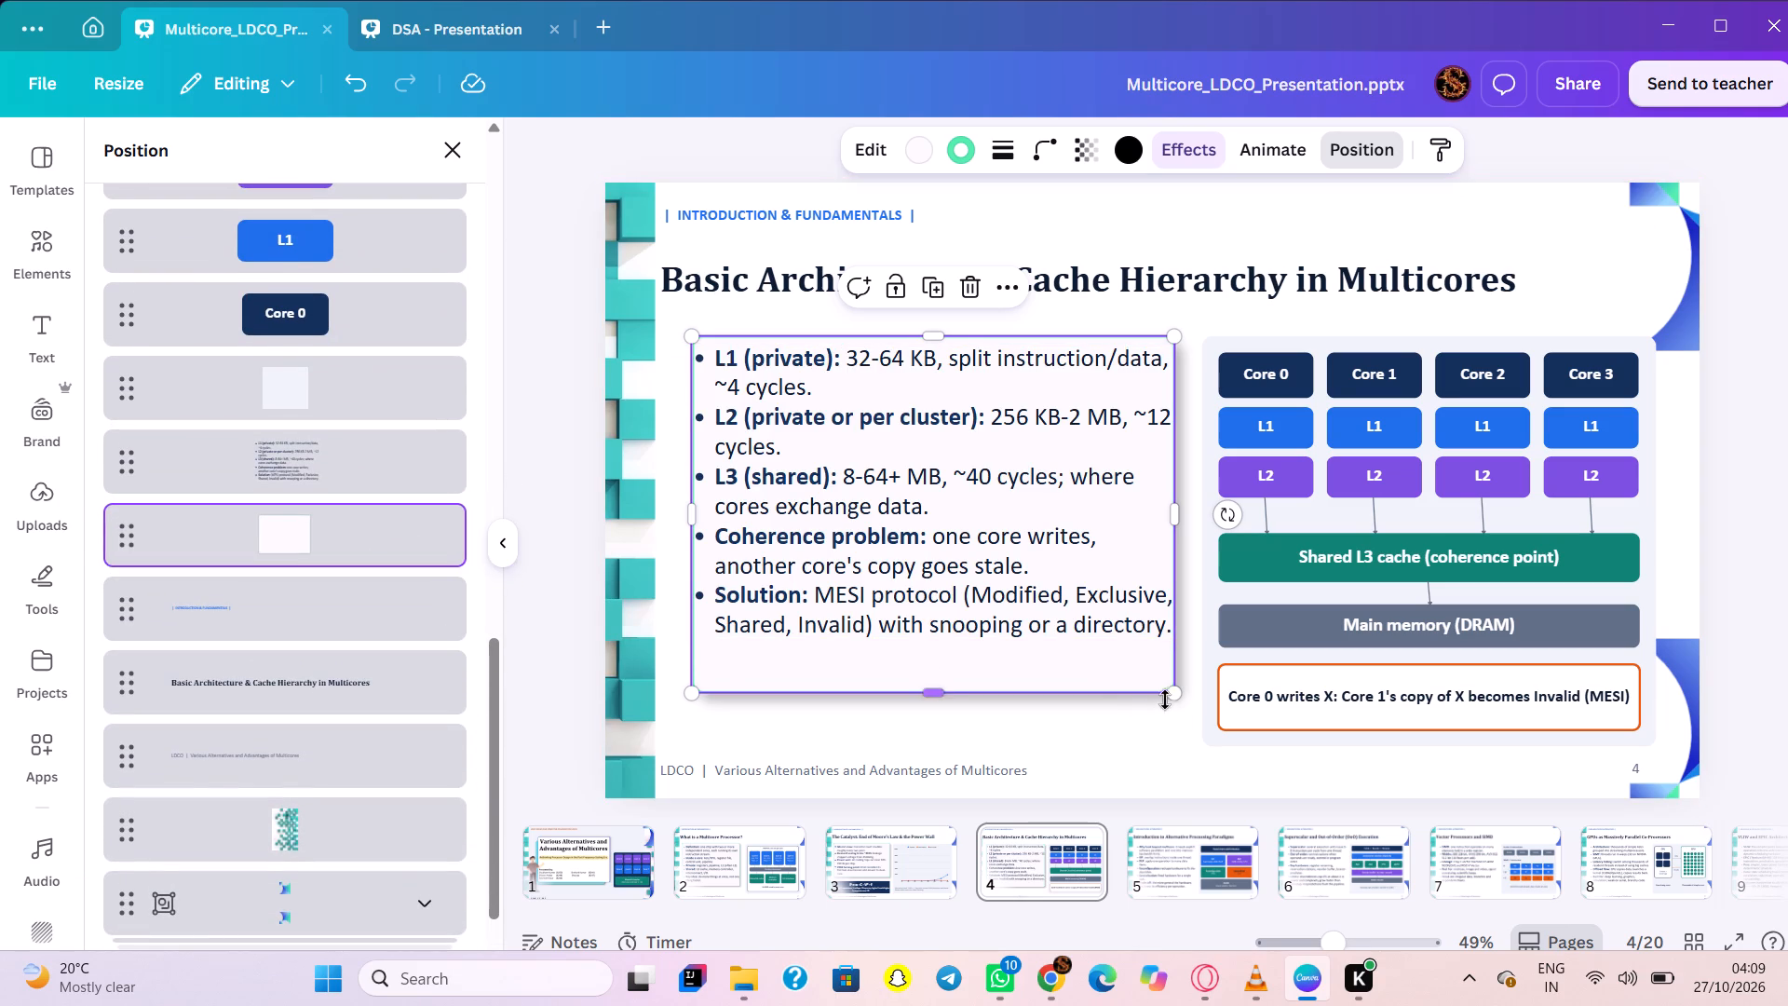
Widen the cache hierarchy slide's shadowed box slightly and nudge it left so it frames the bullet text.
drag(1170, 698, 1183, 696)
click(1112, 740)
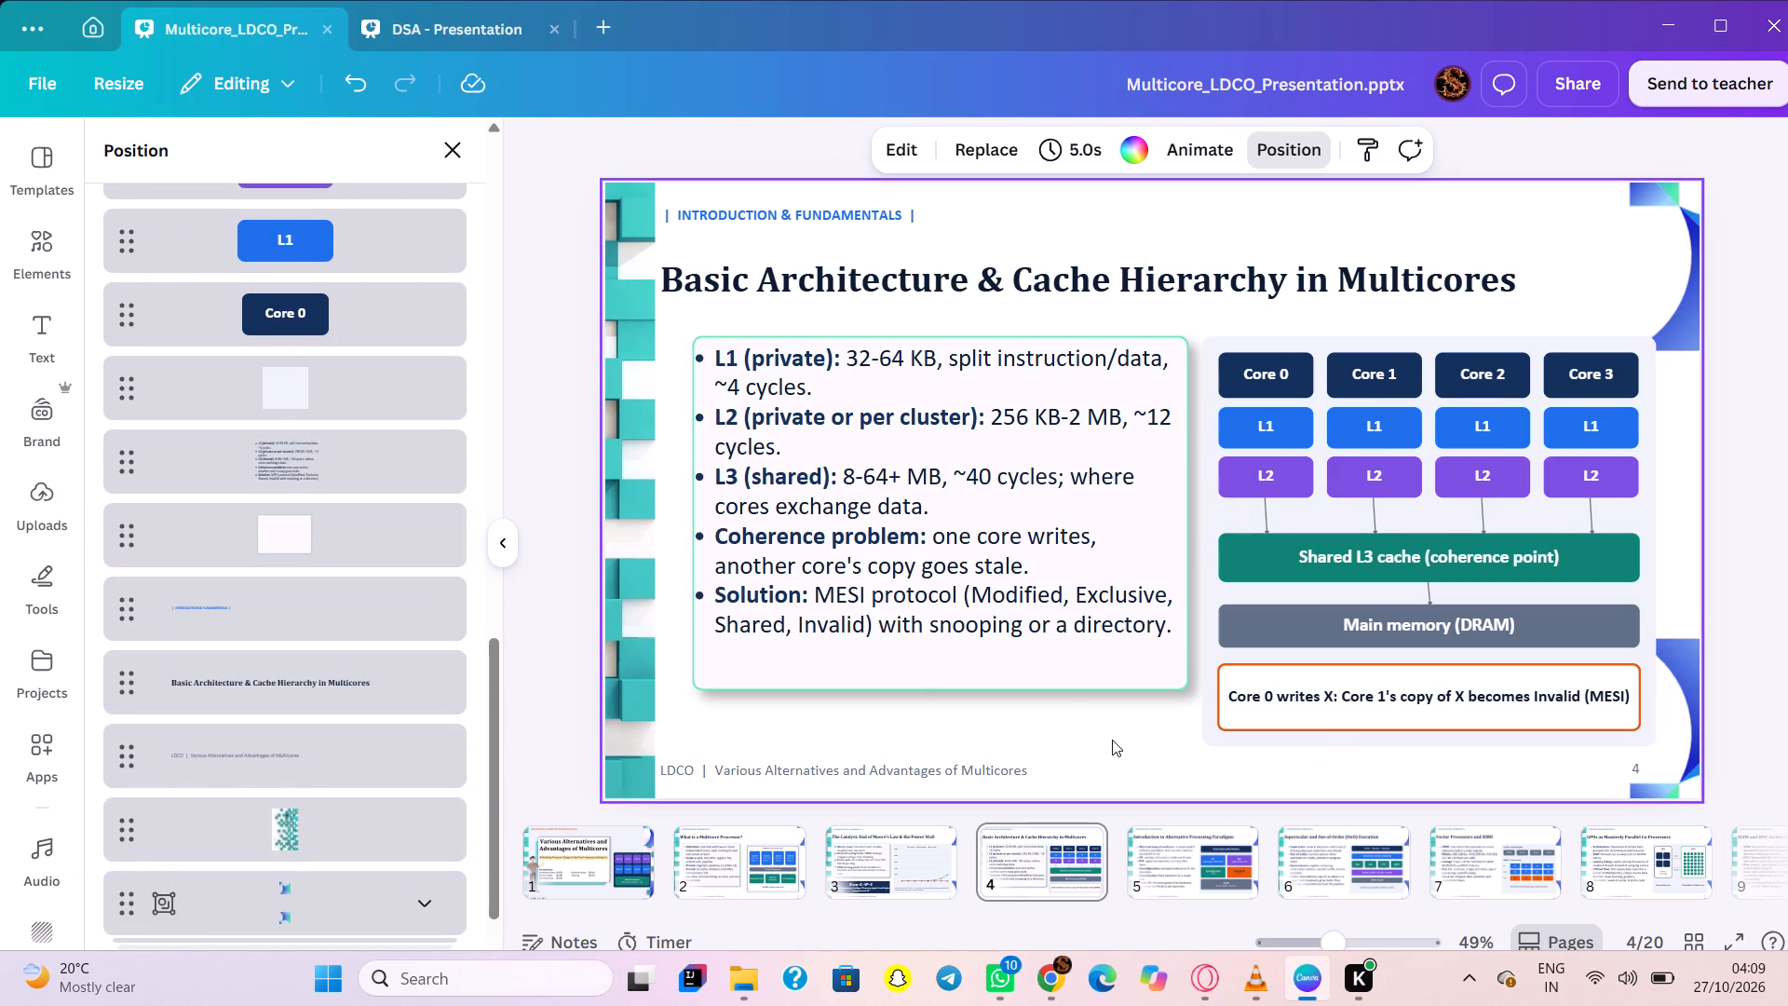
click(1056, 687)
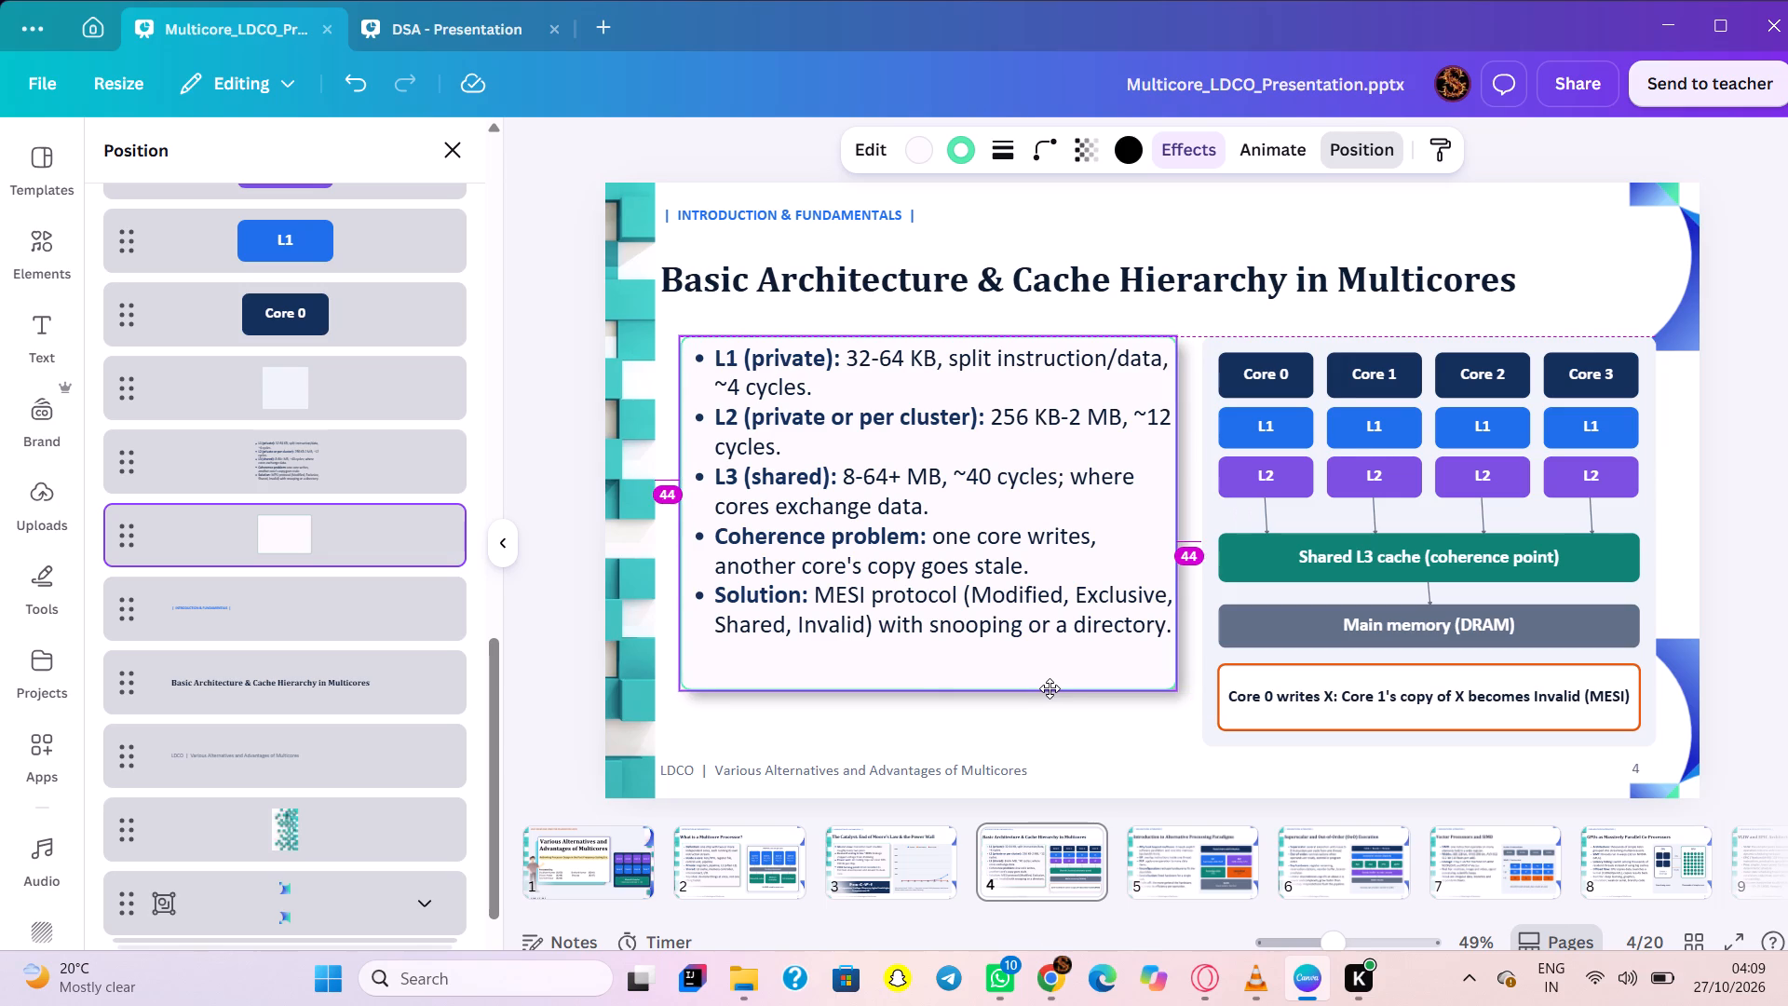
click(1087, 744)
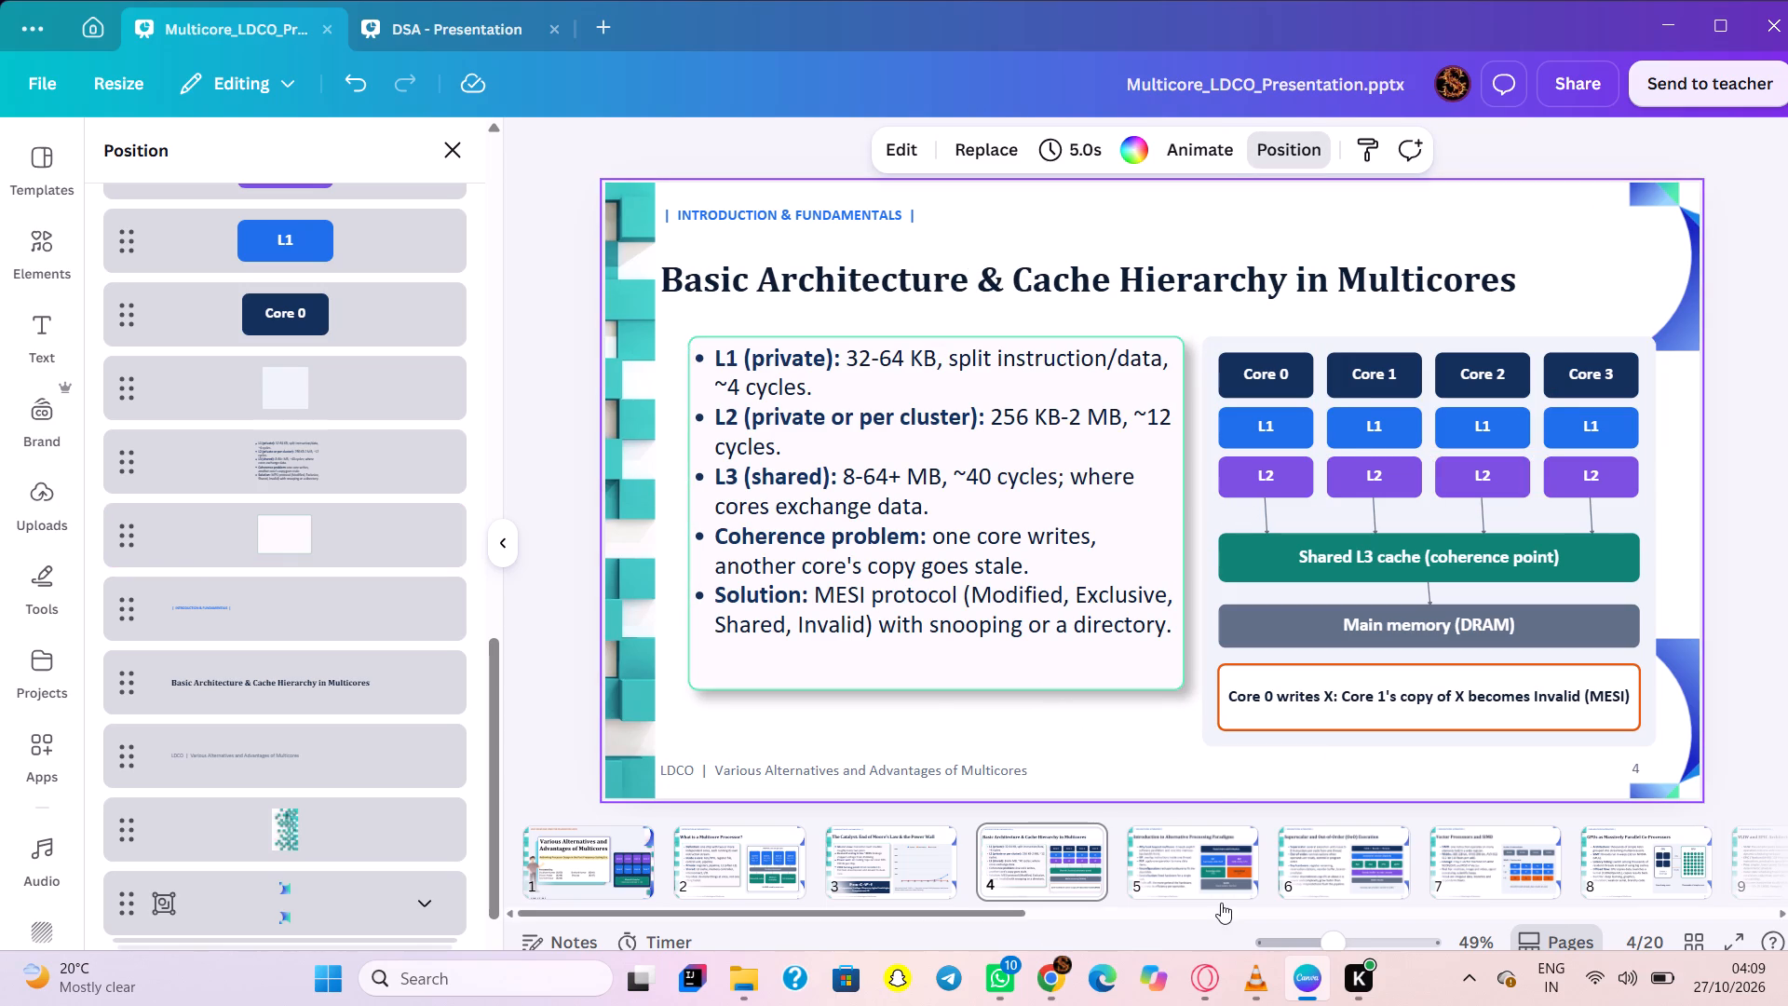
Paste the shadowed box onto the Introduction to Alternative Processing Paradigms slide and enlarge it to cover the whole bullet list.
click(1199, 888)
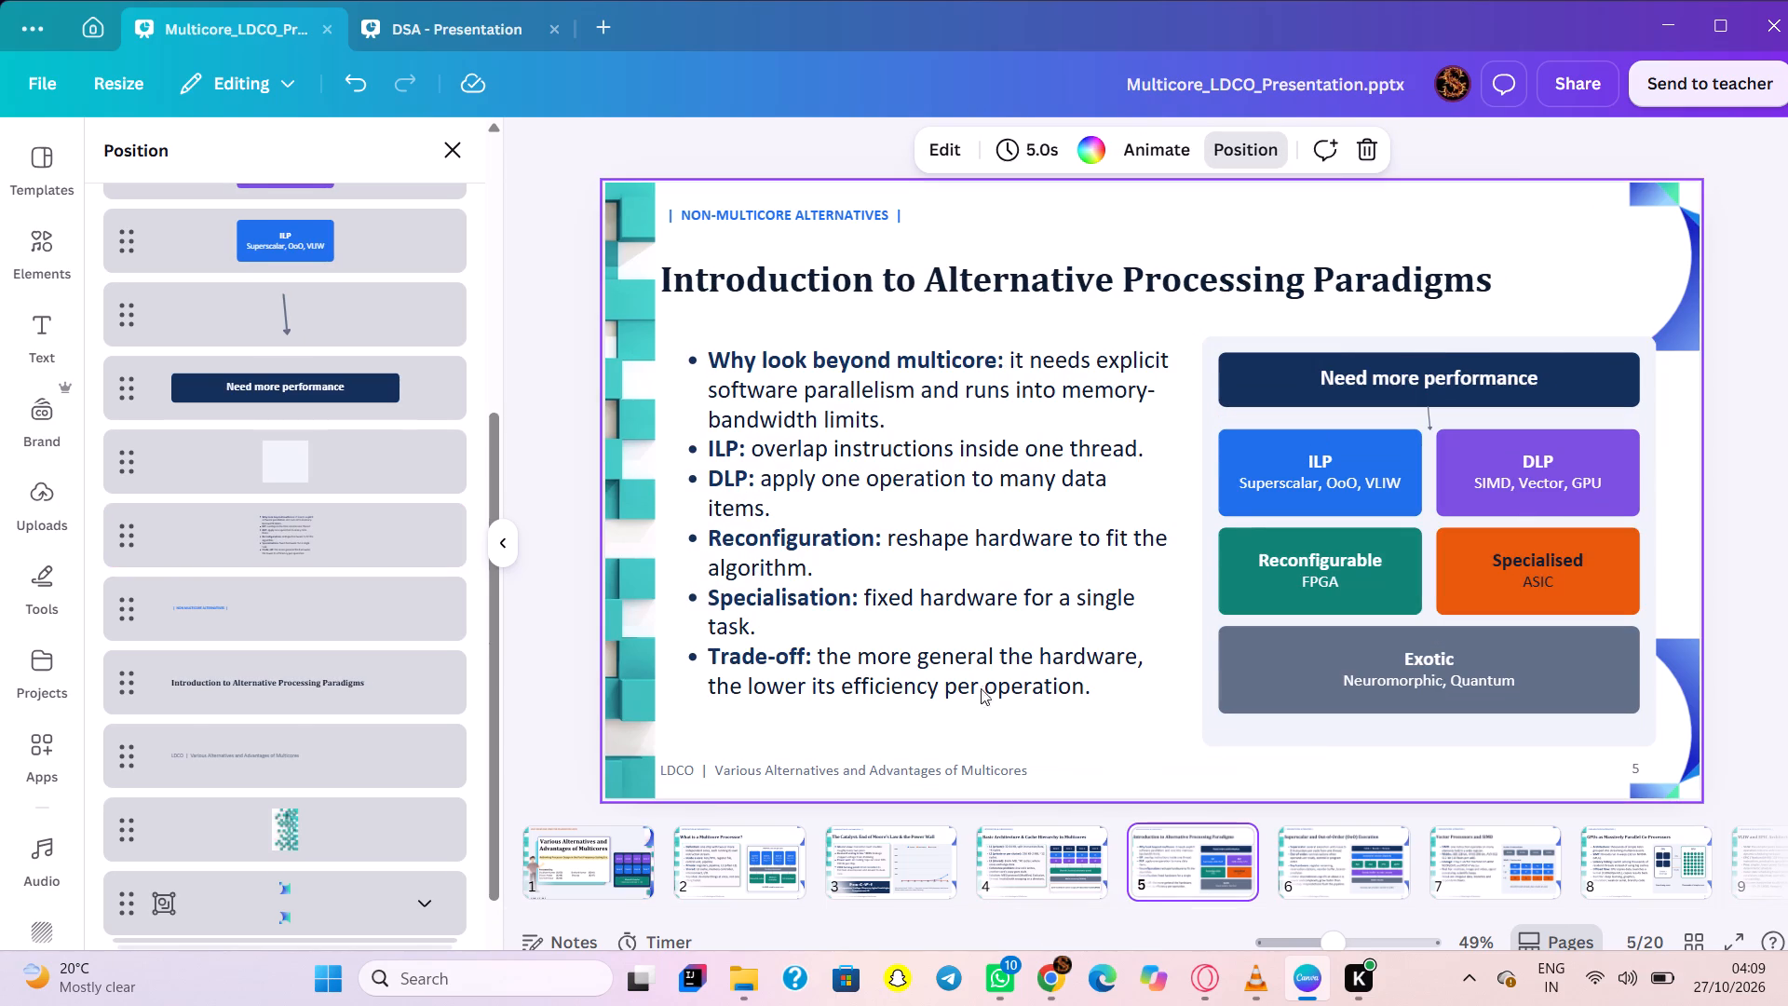
click(966, 672)
key(ctrl+v)
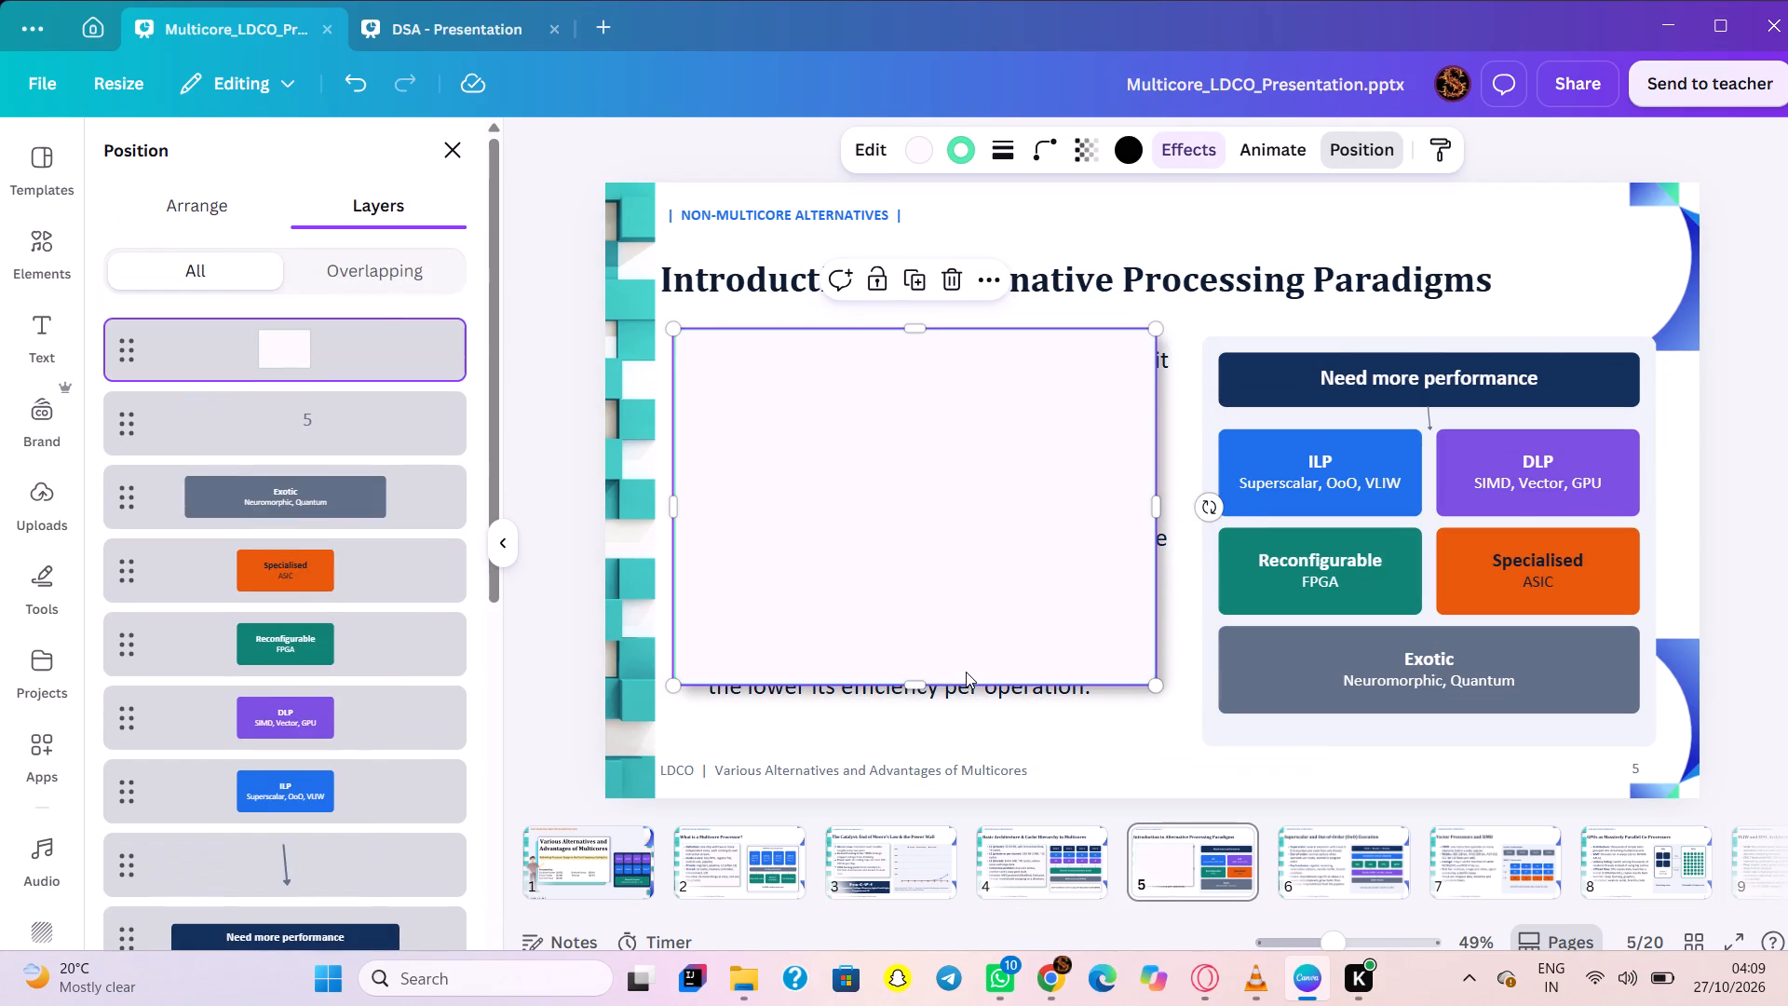
drag(1146, 684, 1148, 687)
drag(1148, 687, 1159, 705)
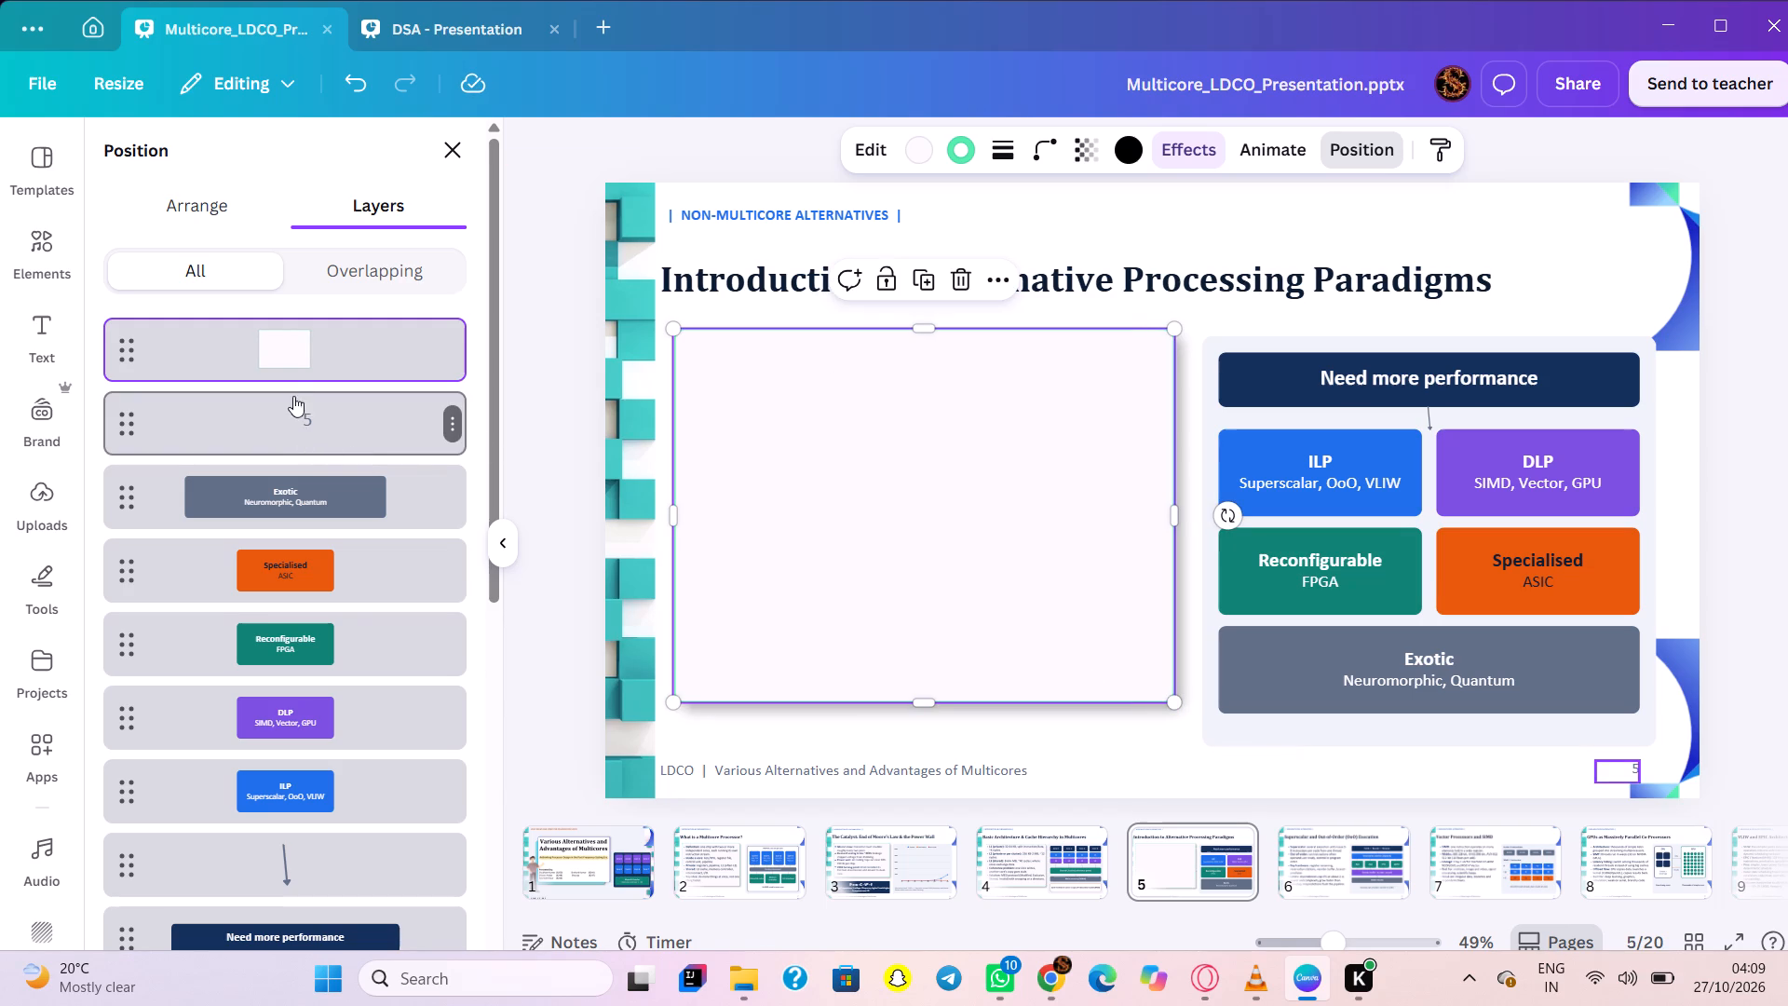
Layer the Alternative Processing Paradigms slide's shadowed box directly beneath the bullet text and extend its bottom edge slightly below the last bullet.
drag(292, 374, 350, 1005)
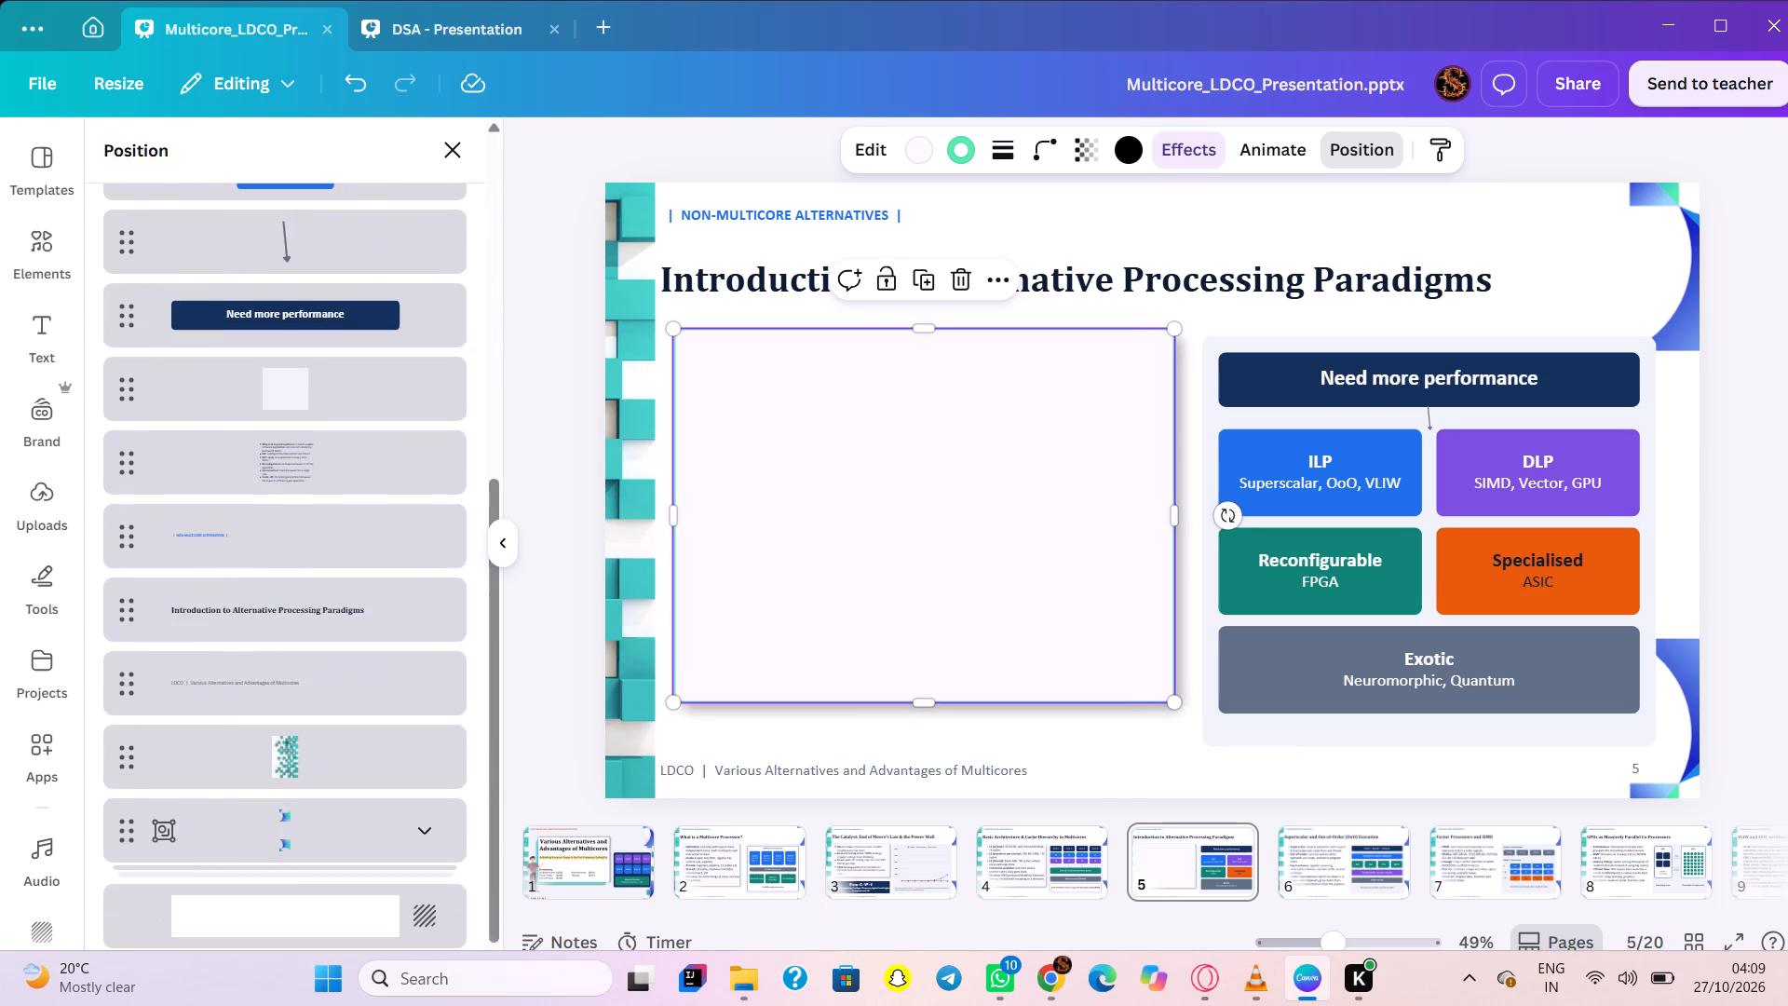
drag(350, 1005, 322, 665)
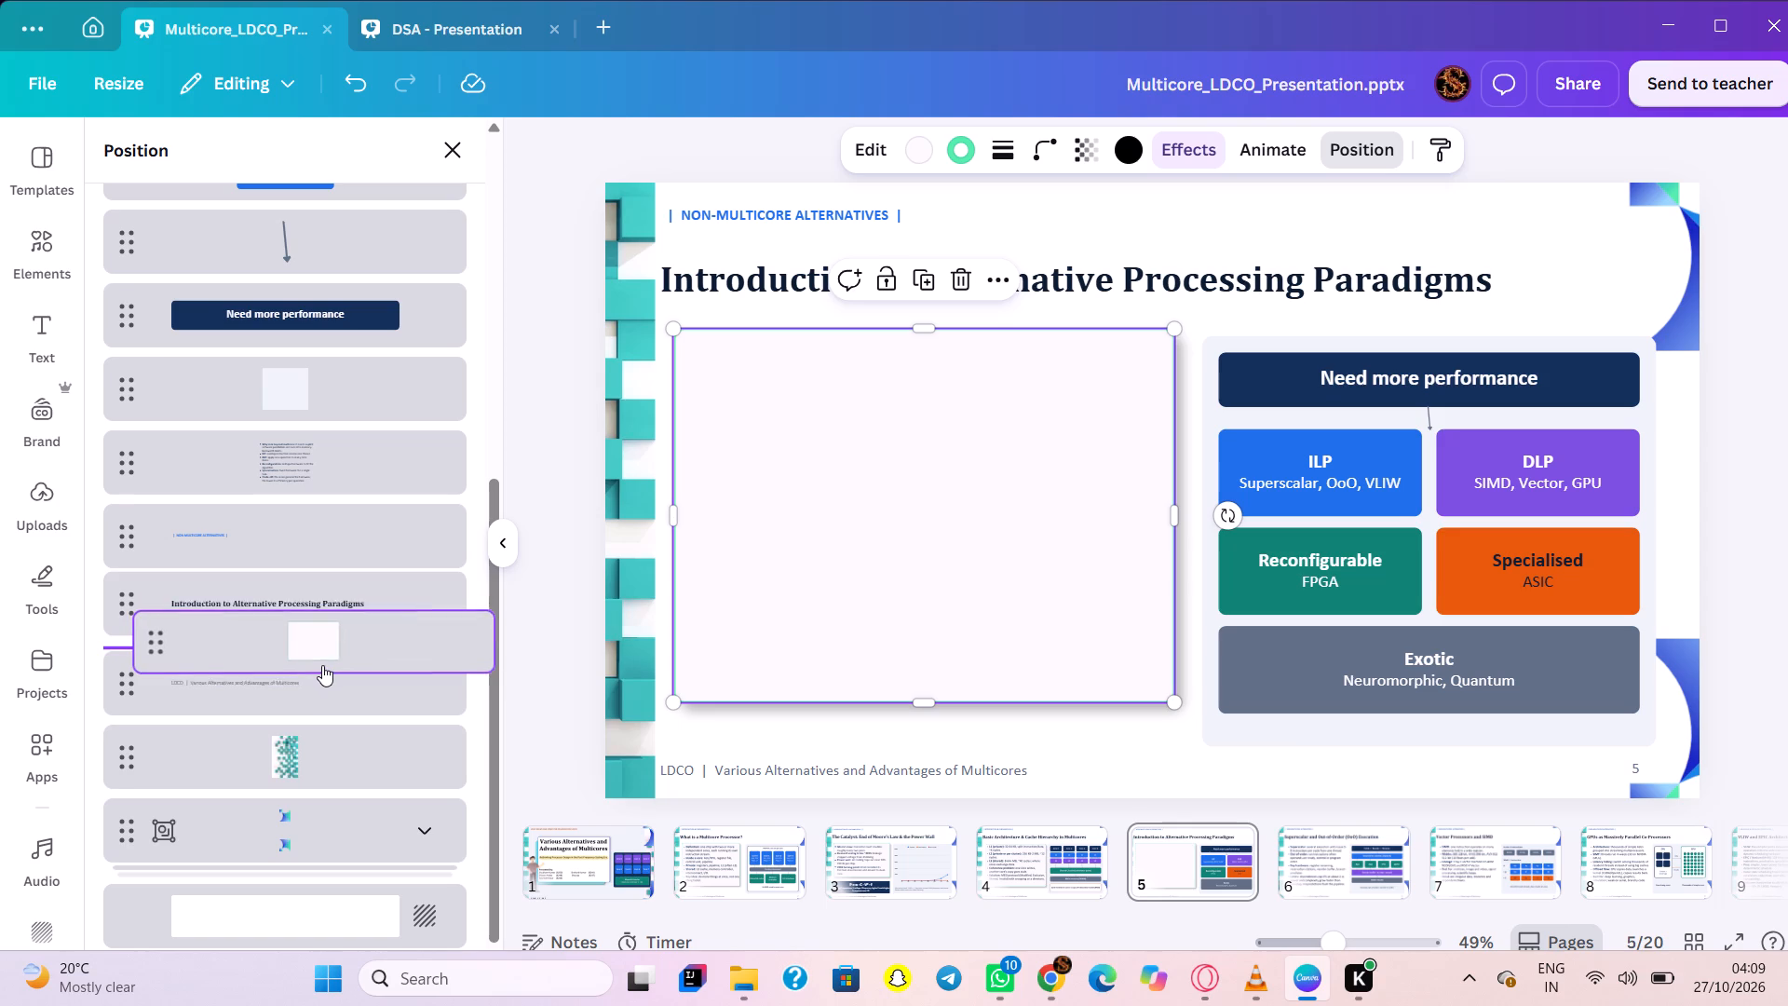
drag(322, 665, 311, 542)
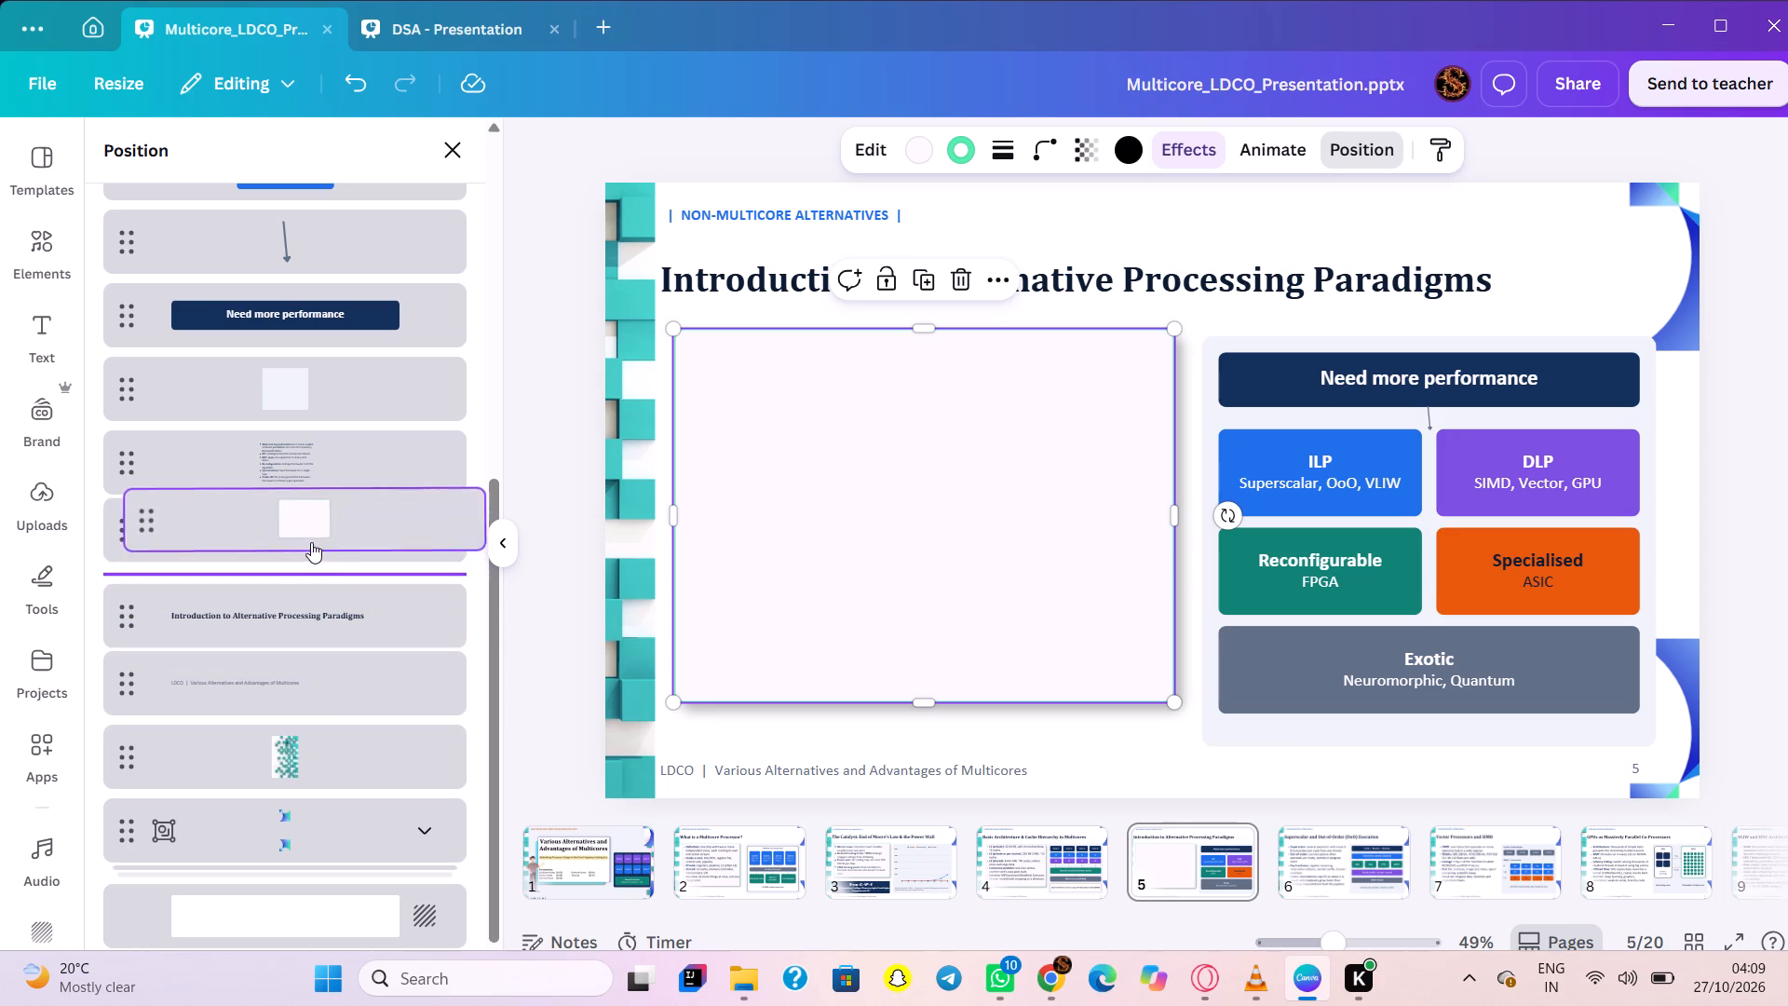
drag(311, 542, 308, 540)
drag(308, 540, 308, 447)
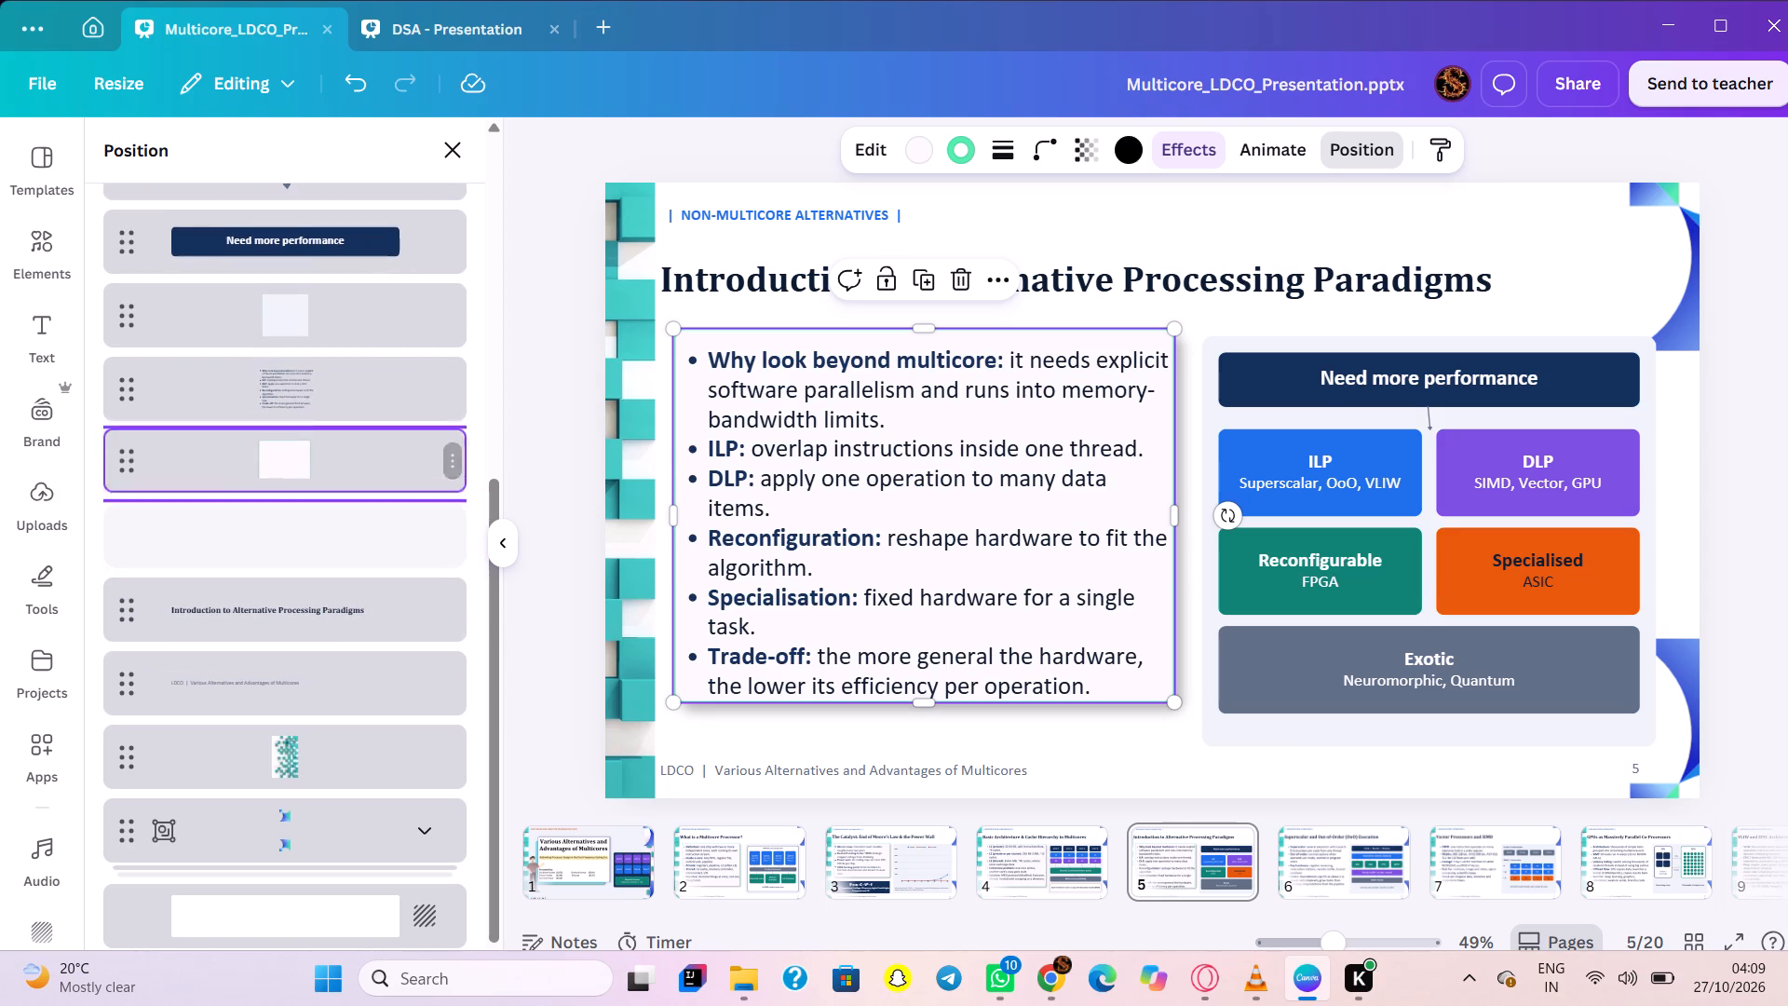
drag(308, 447, 308, 442)
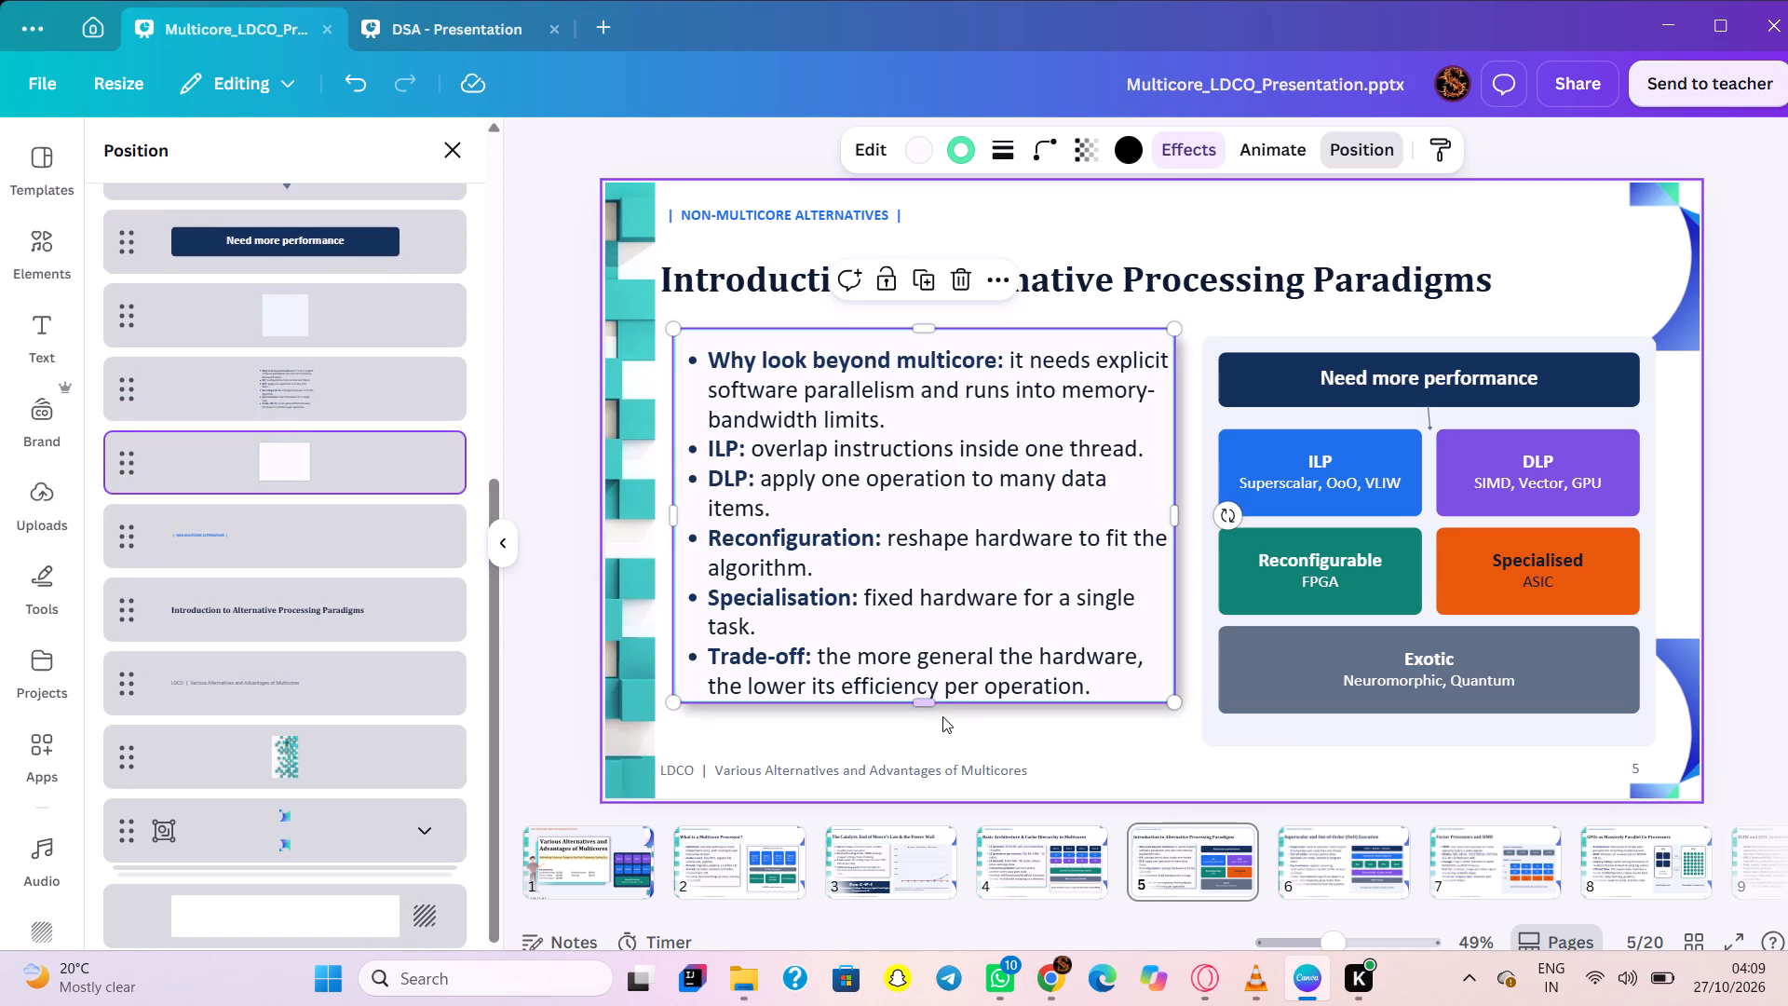
drag(937, 706, 940, 717)
click(1100, 741)
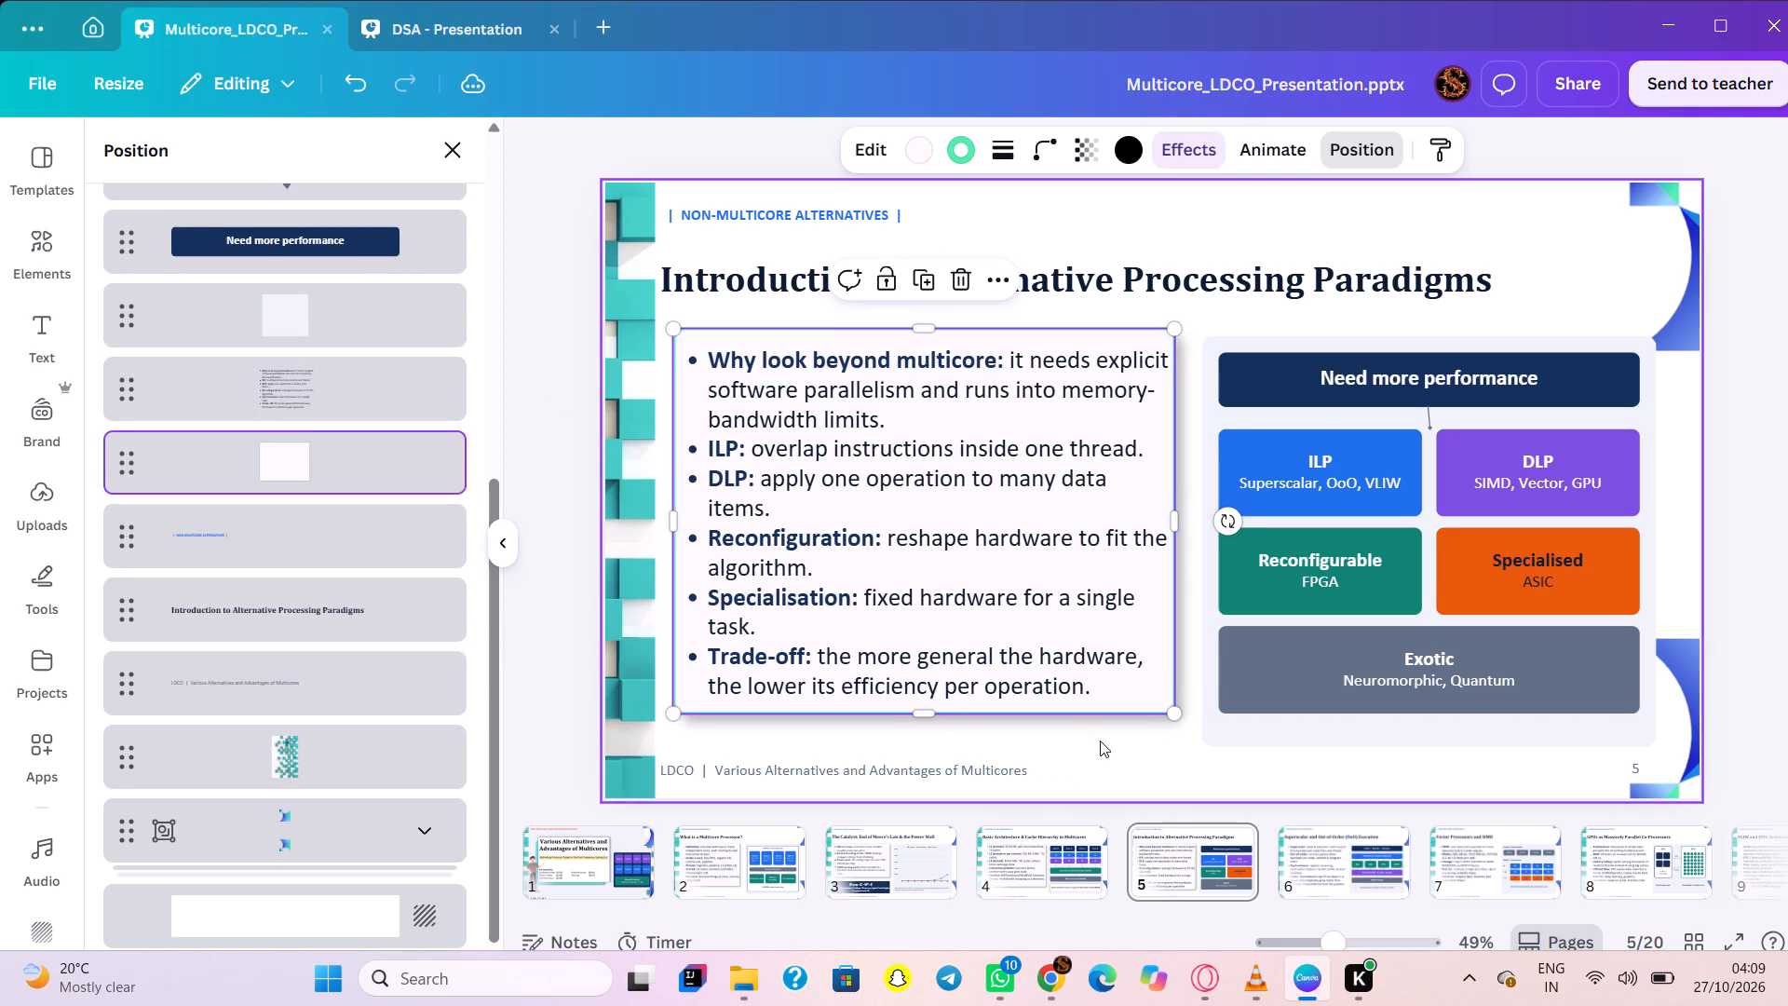
Paste the shadowed box onto the Superscalar and Out-of-Order (OoO) Execution slide and enlarge it to about 879 by 654 over the bullets.
click(1294, 858)
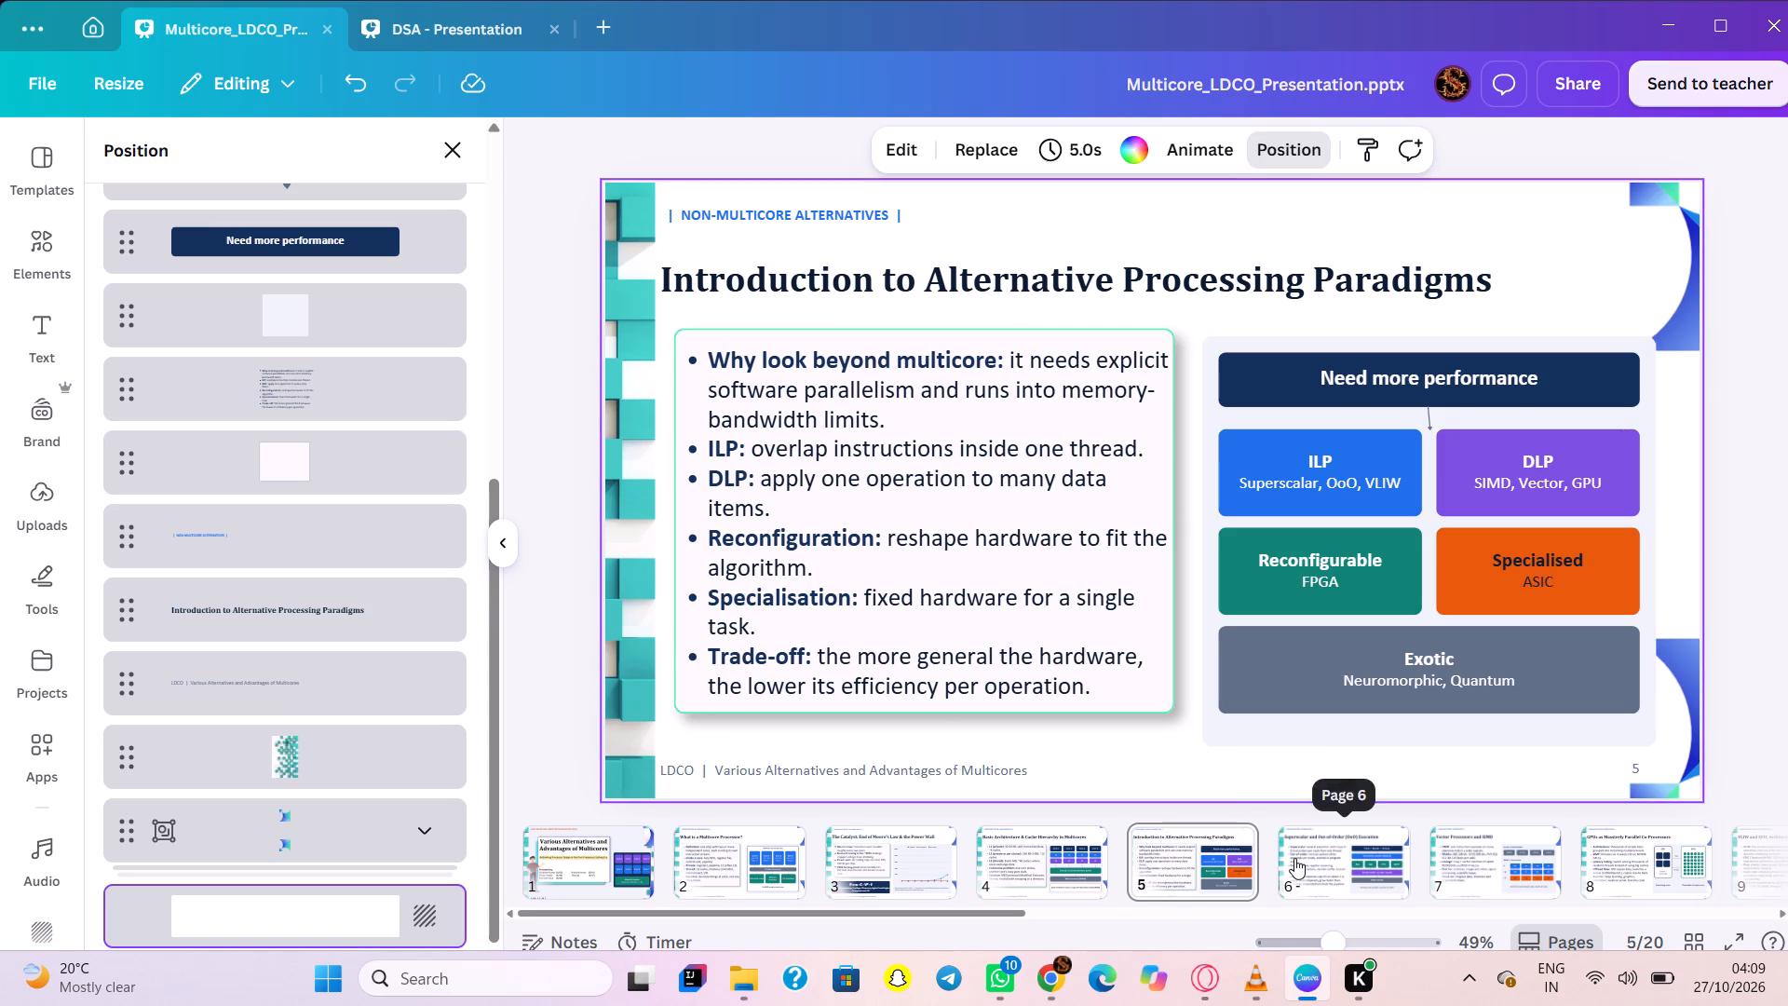
key(ctrl+v)
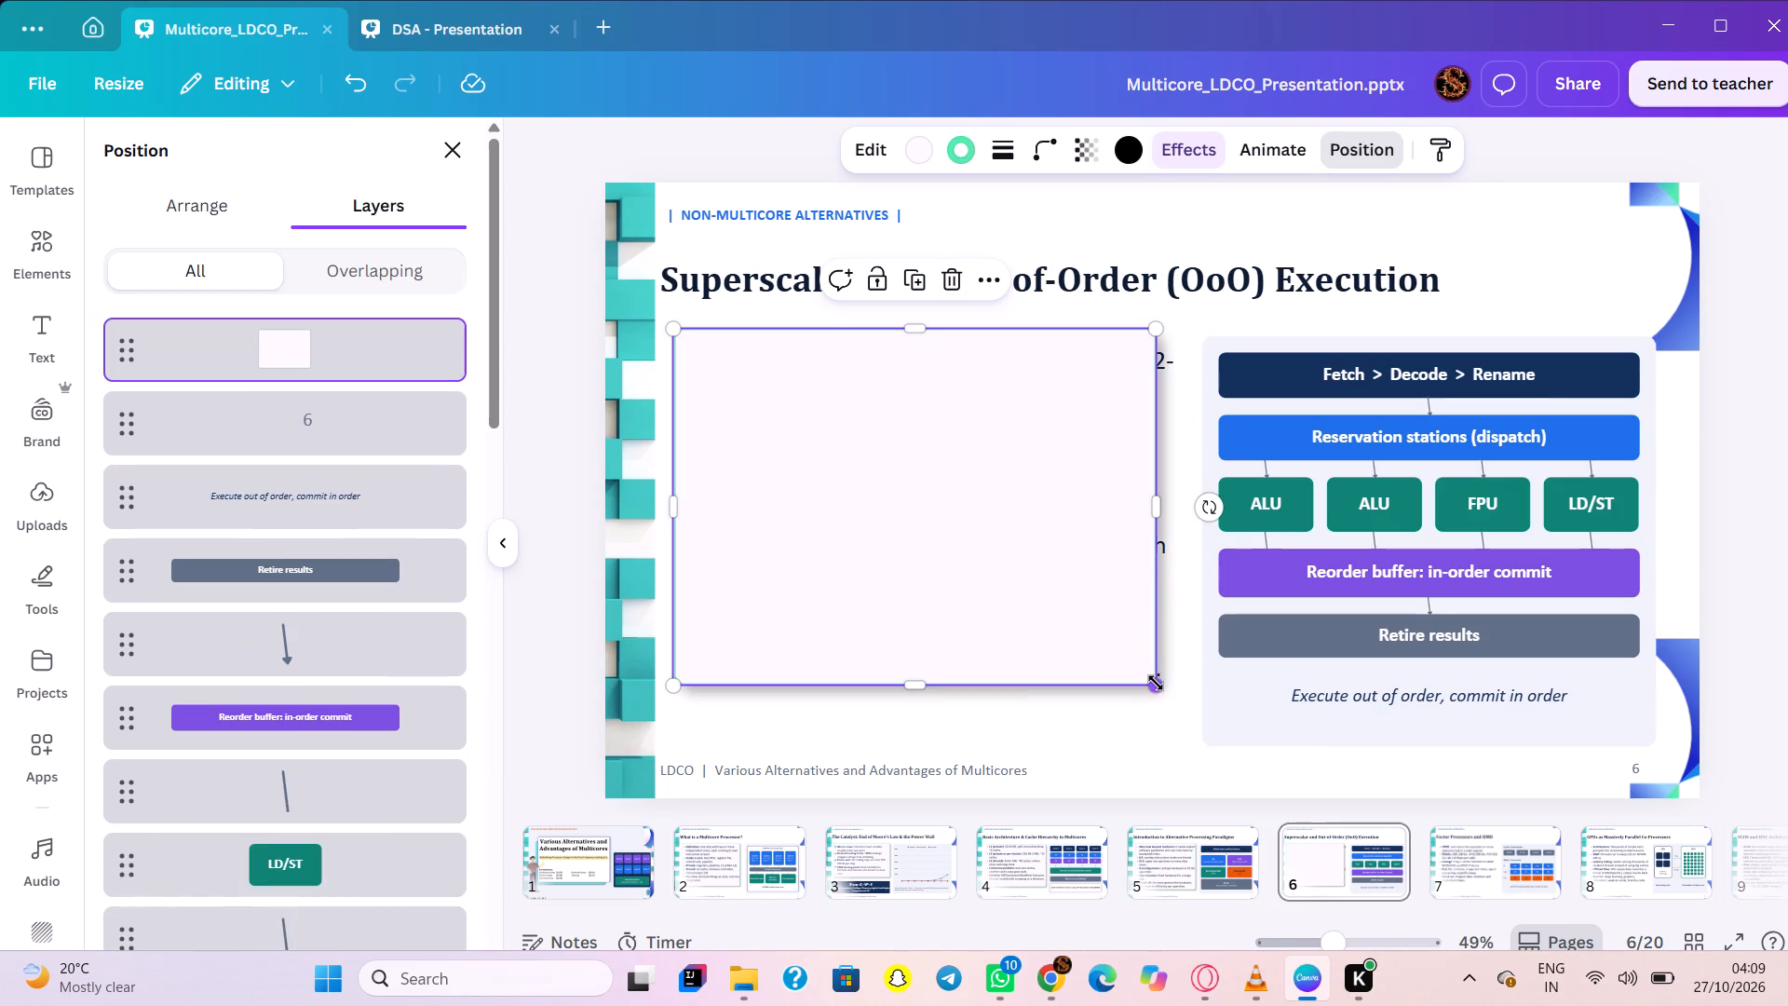
drag(1157, 683, 1175, 700)
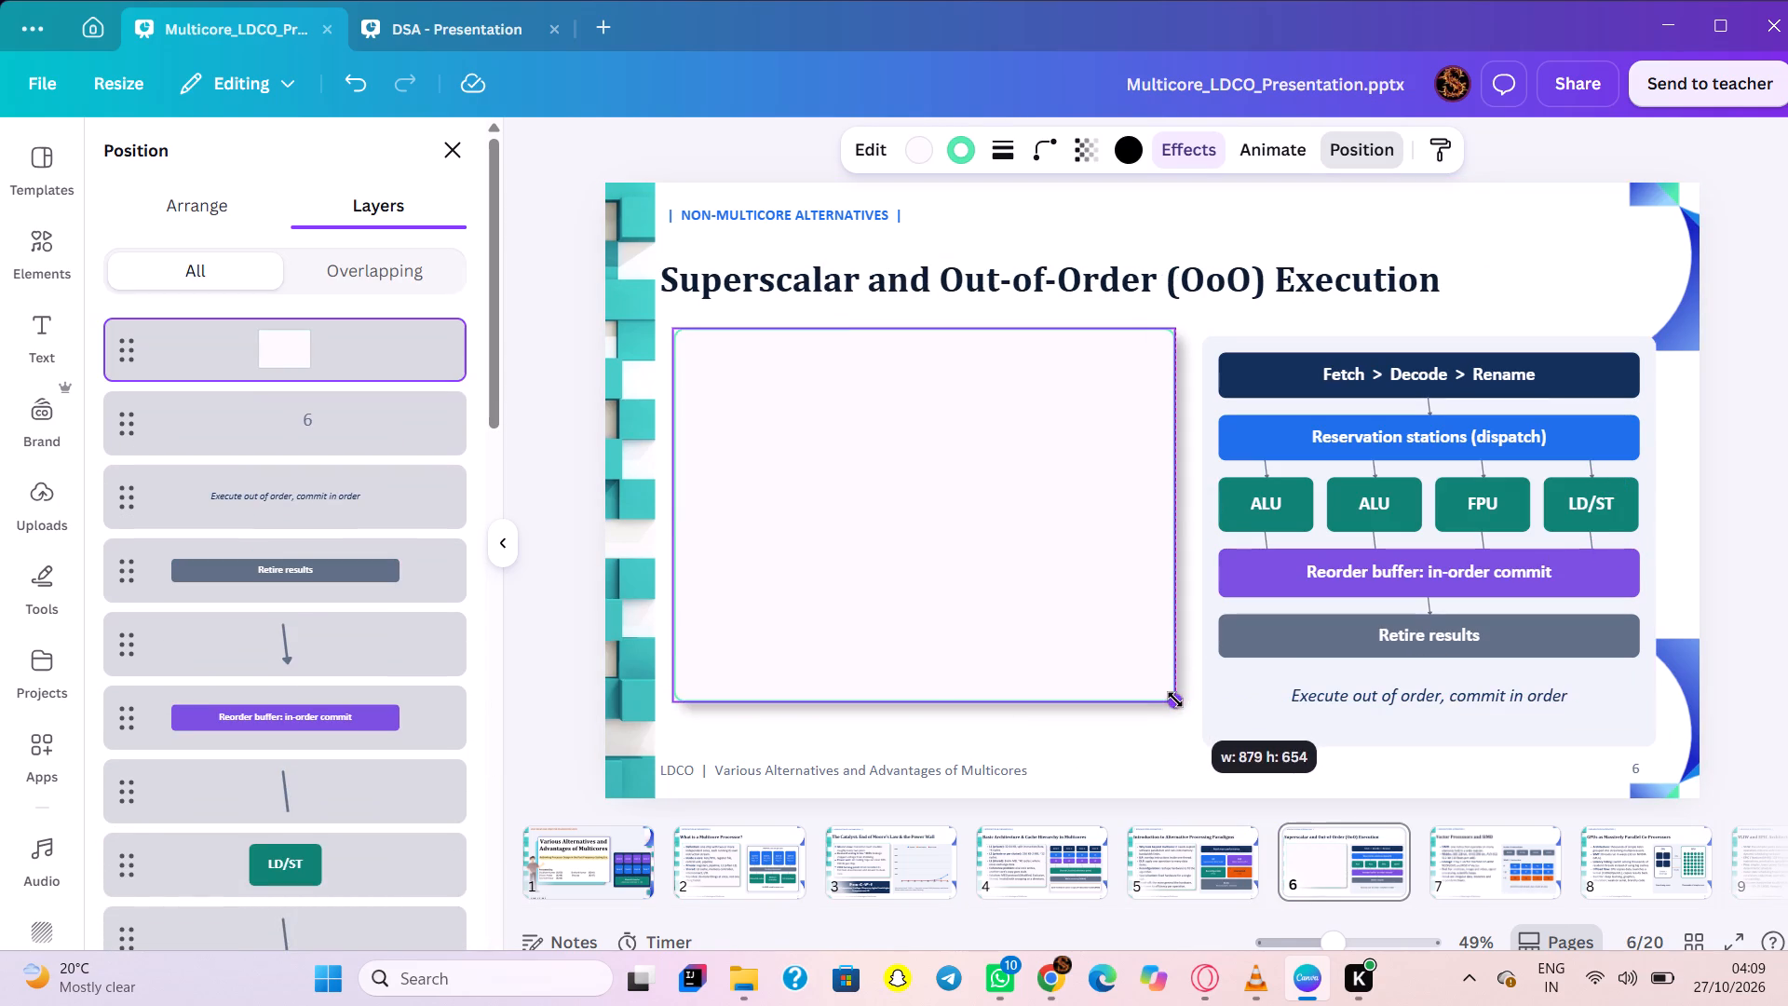
drag(1175, 700, 1175, 699)
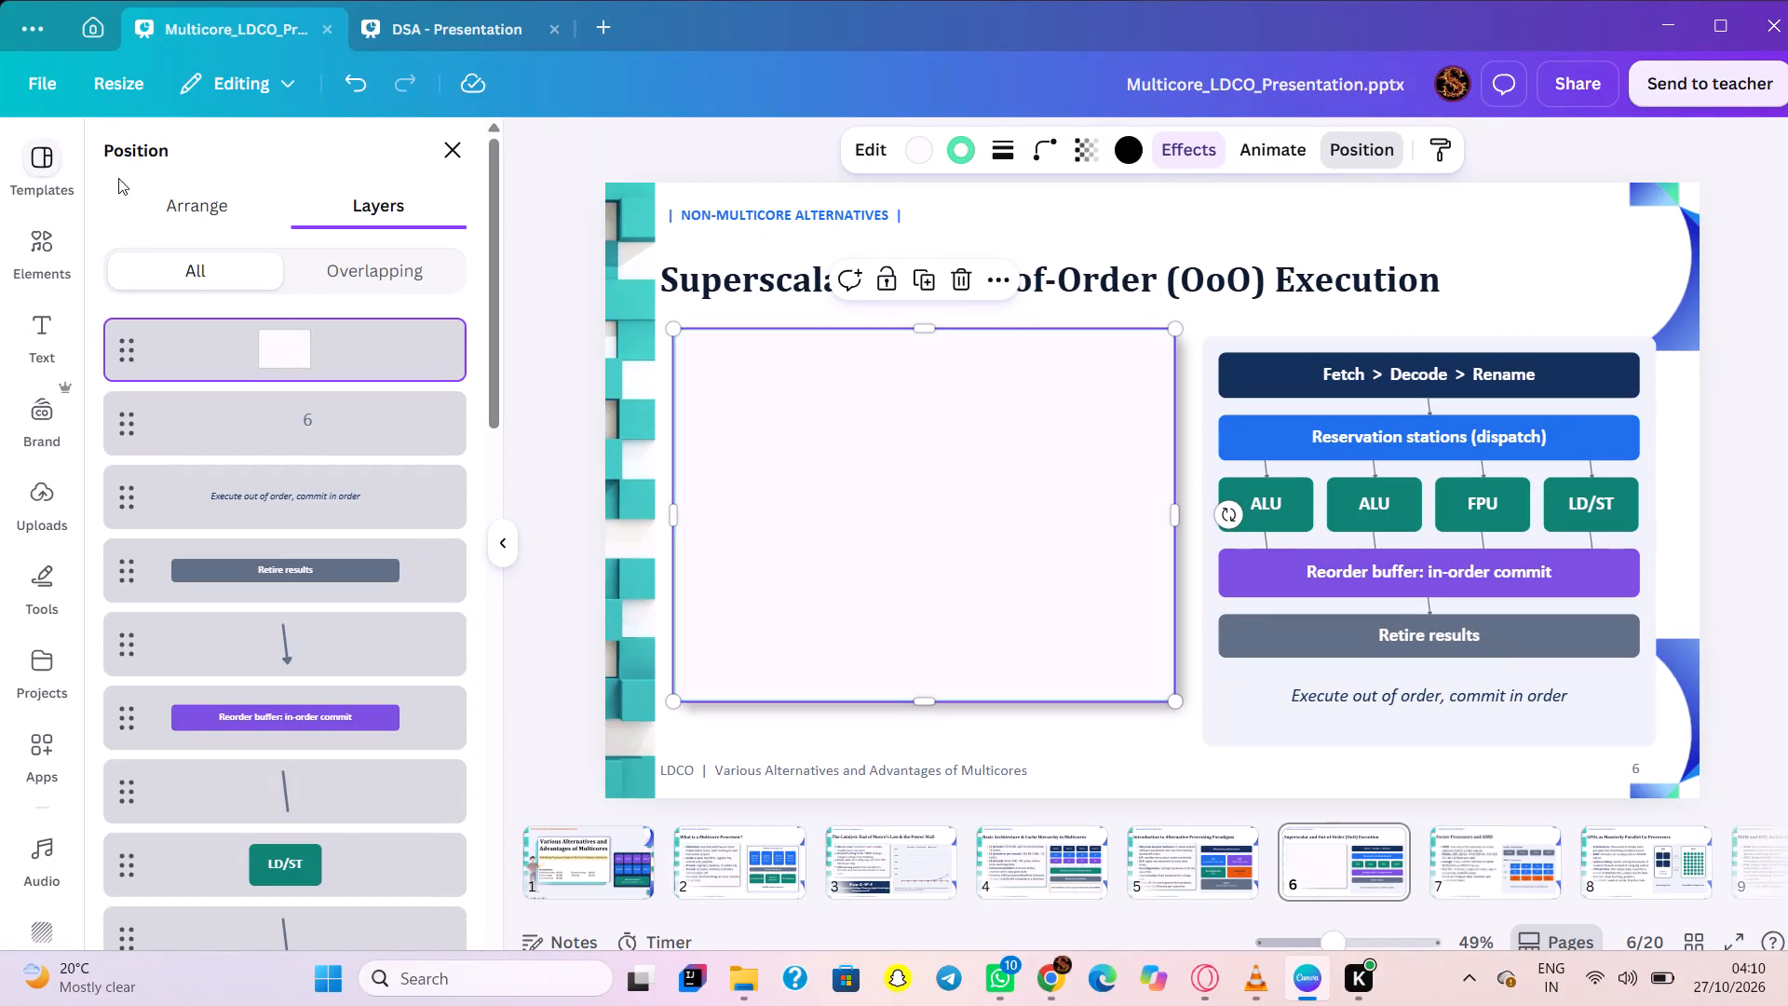
Layer the Superscalar slide's shadowed box directly beneath the bullet text, above the section label.
drag(320, 333, 285, 984)
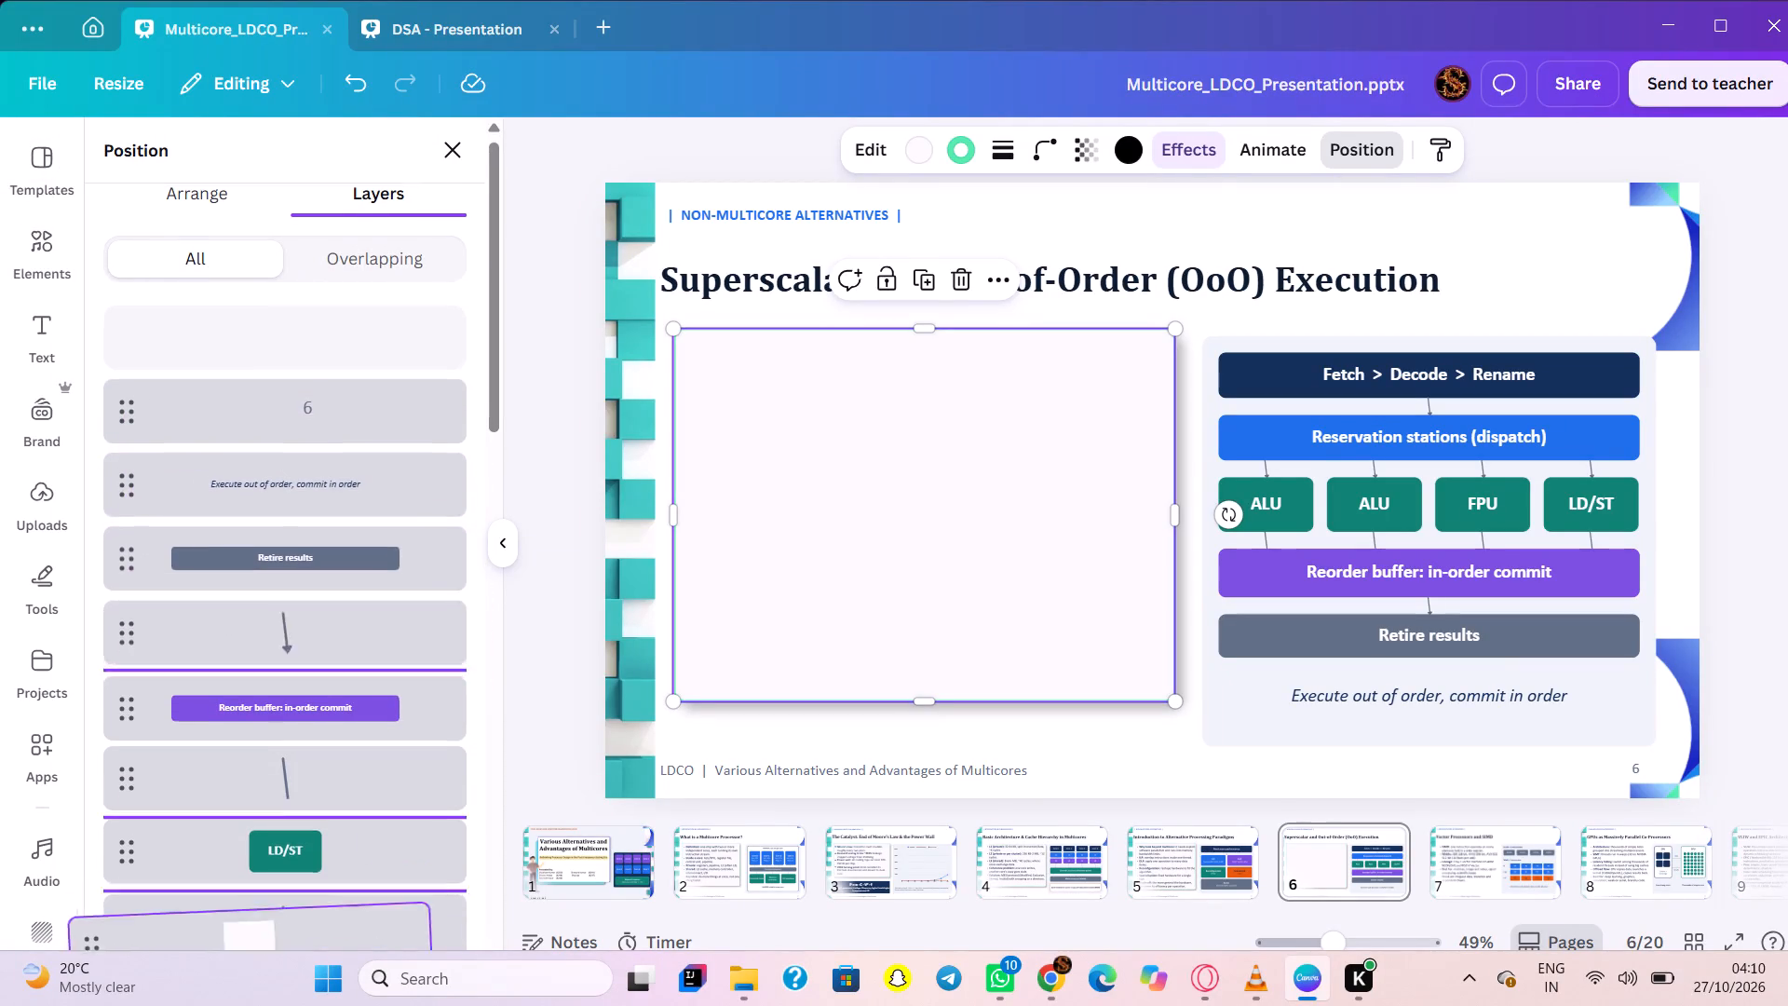
drag(285, 984, 268, 575)
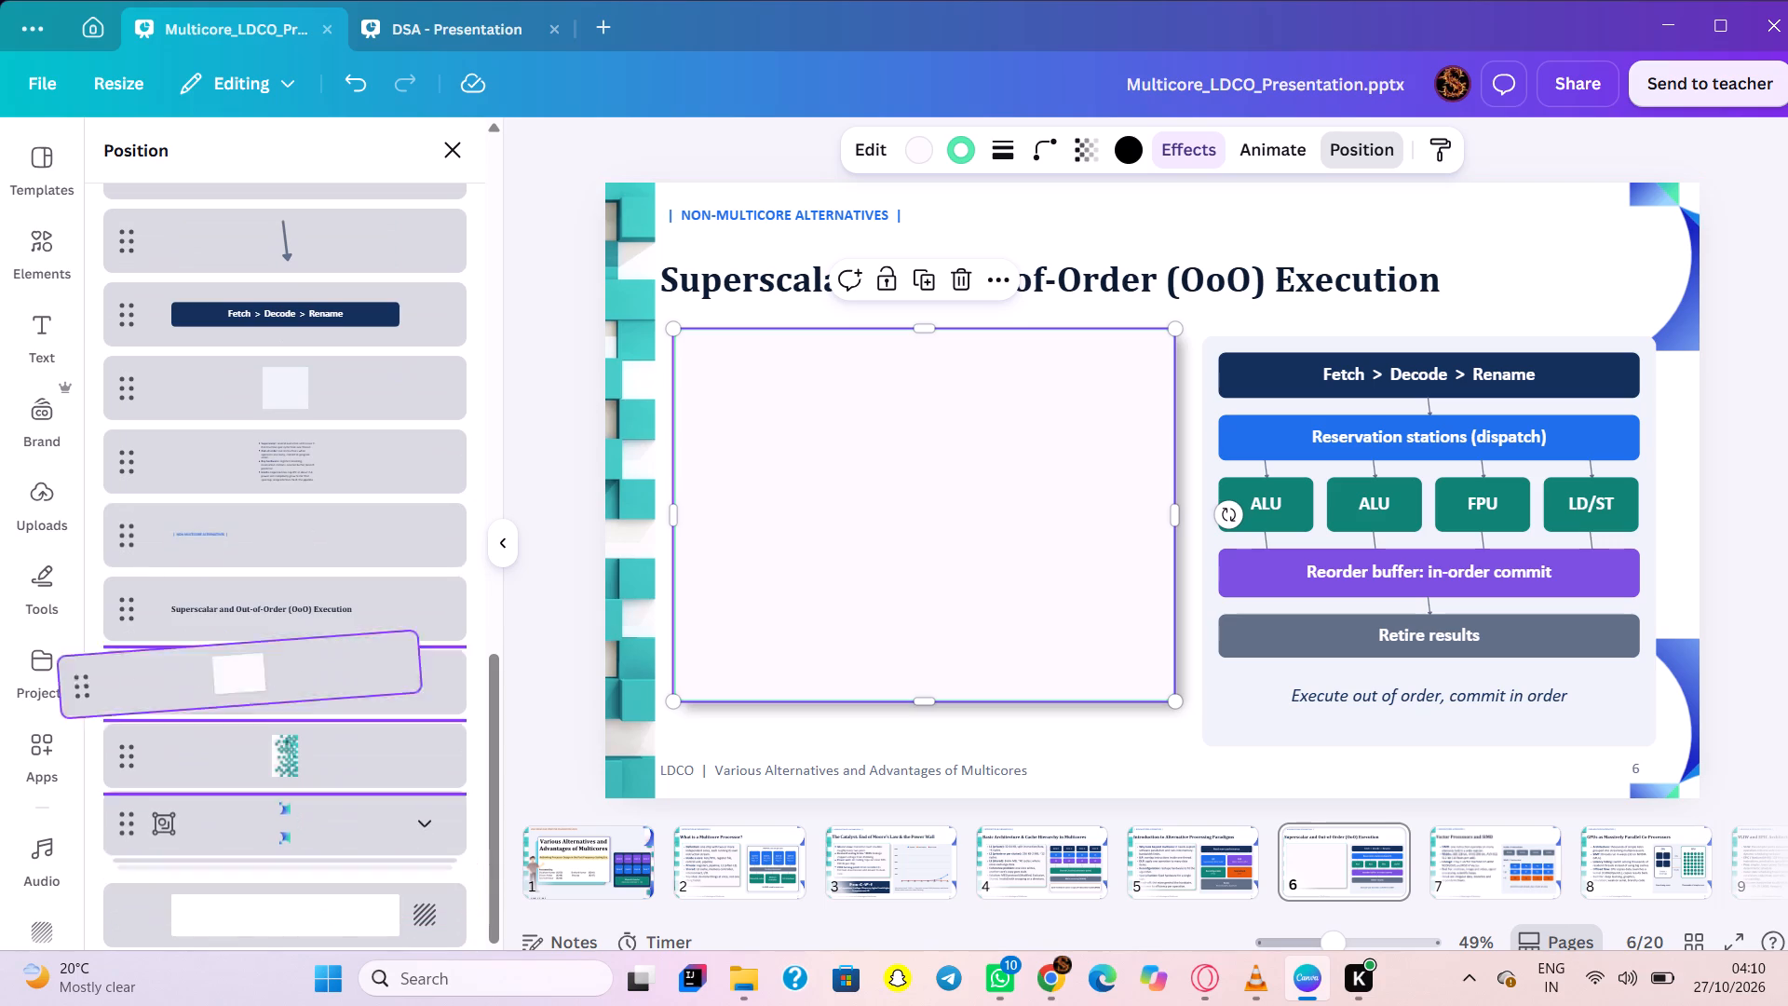
drag(268, 575, 305, 493)
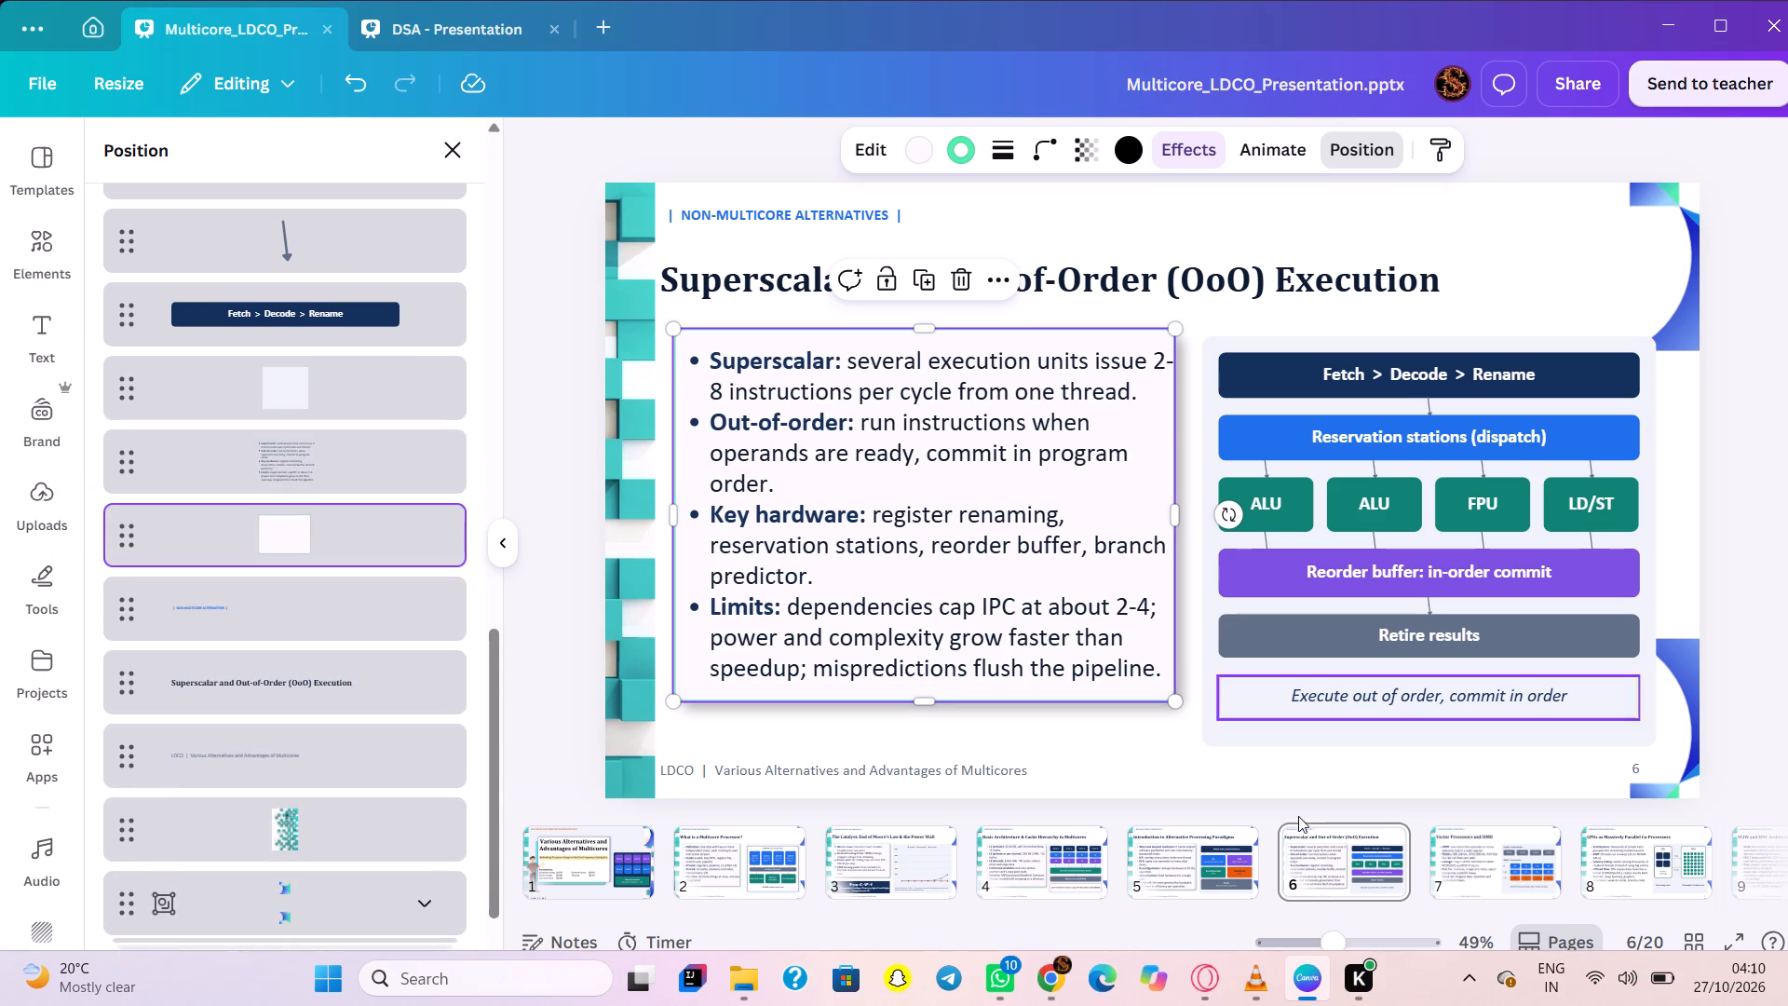
Paste the shadowed box onto the Vector Processors and SIMD slide, shifted slightly right and down, and enlarge it over the bullet list.
click(1448, 872)
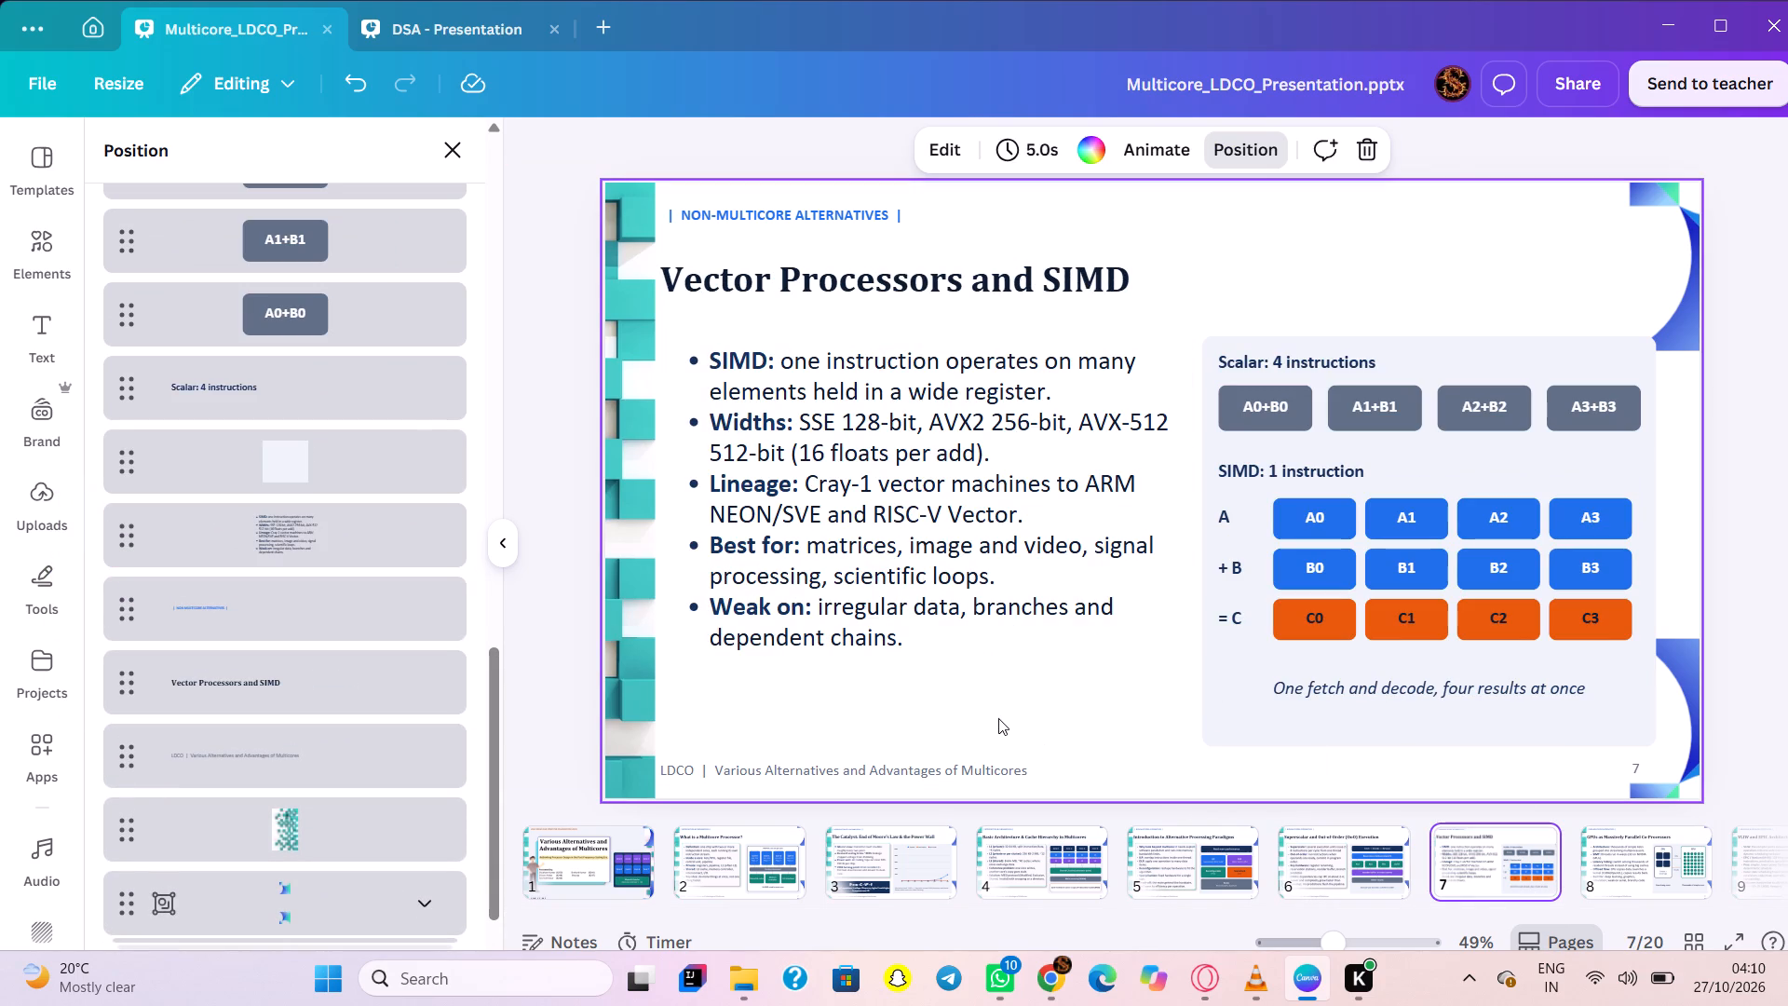
key(ctrl+v)
drag(977, 544, 997, 552)
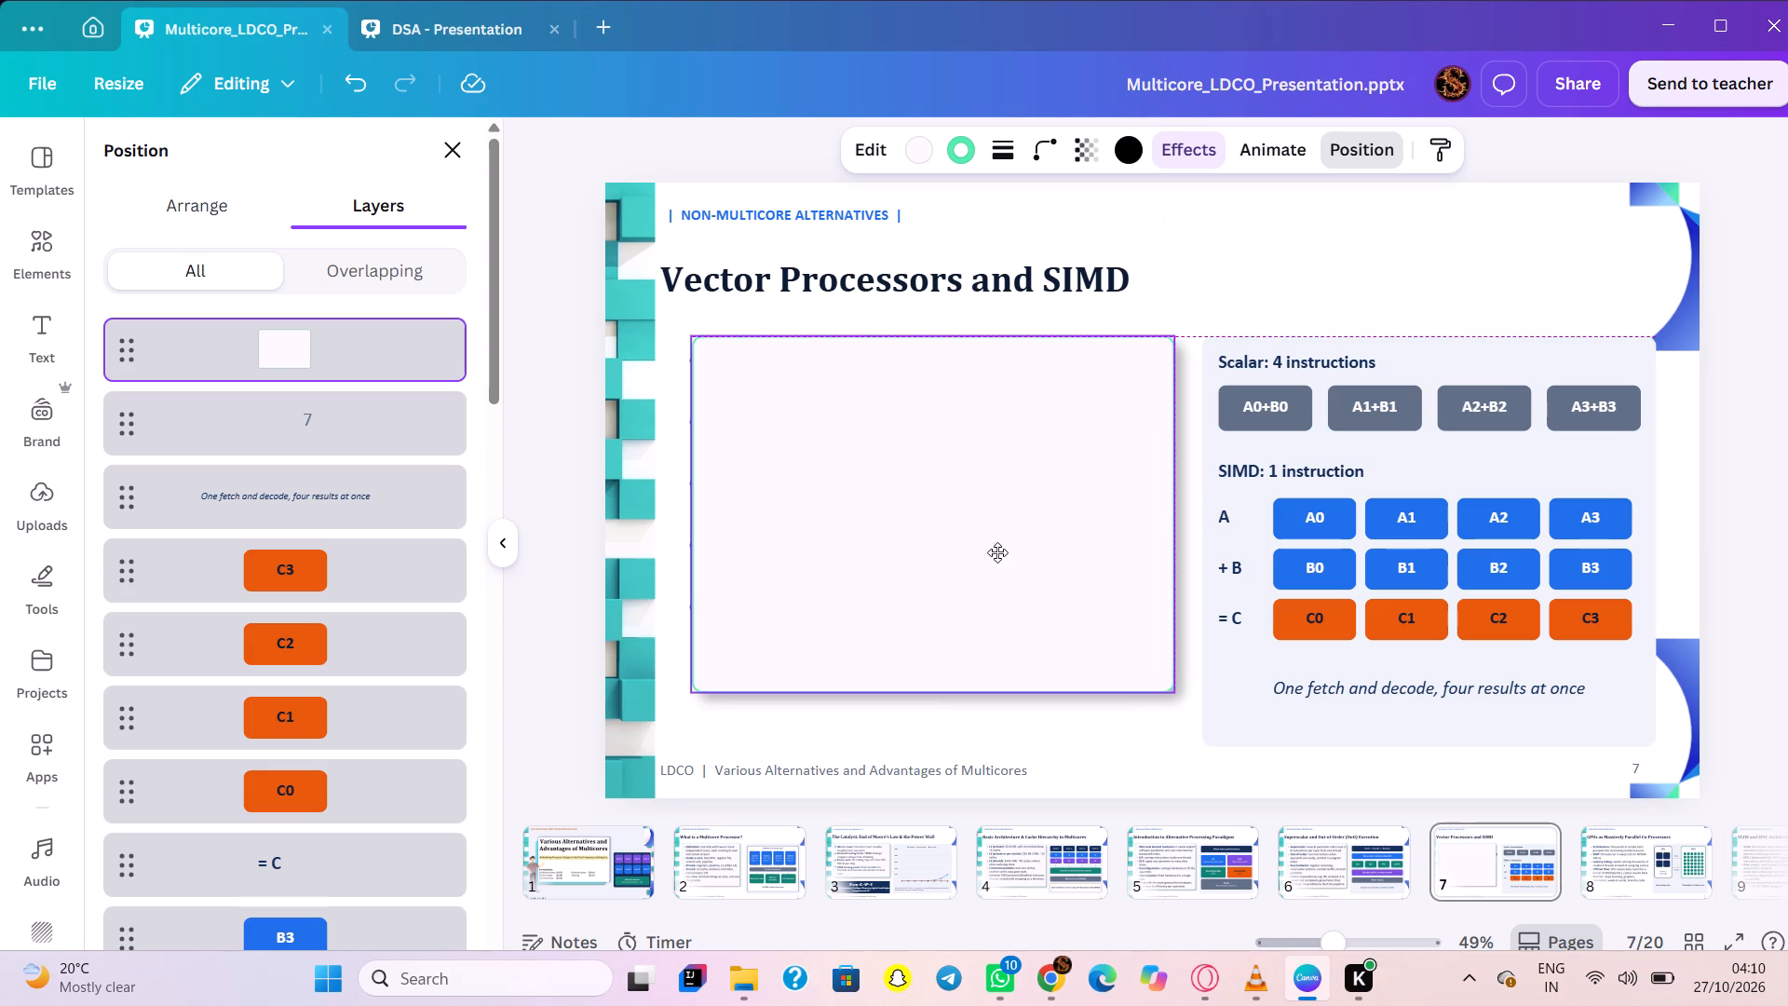
drag(997, 552, 985, 549)
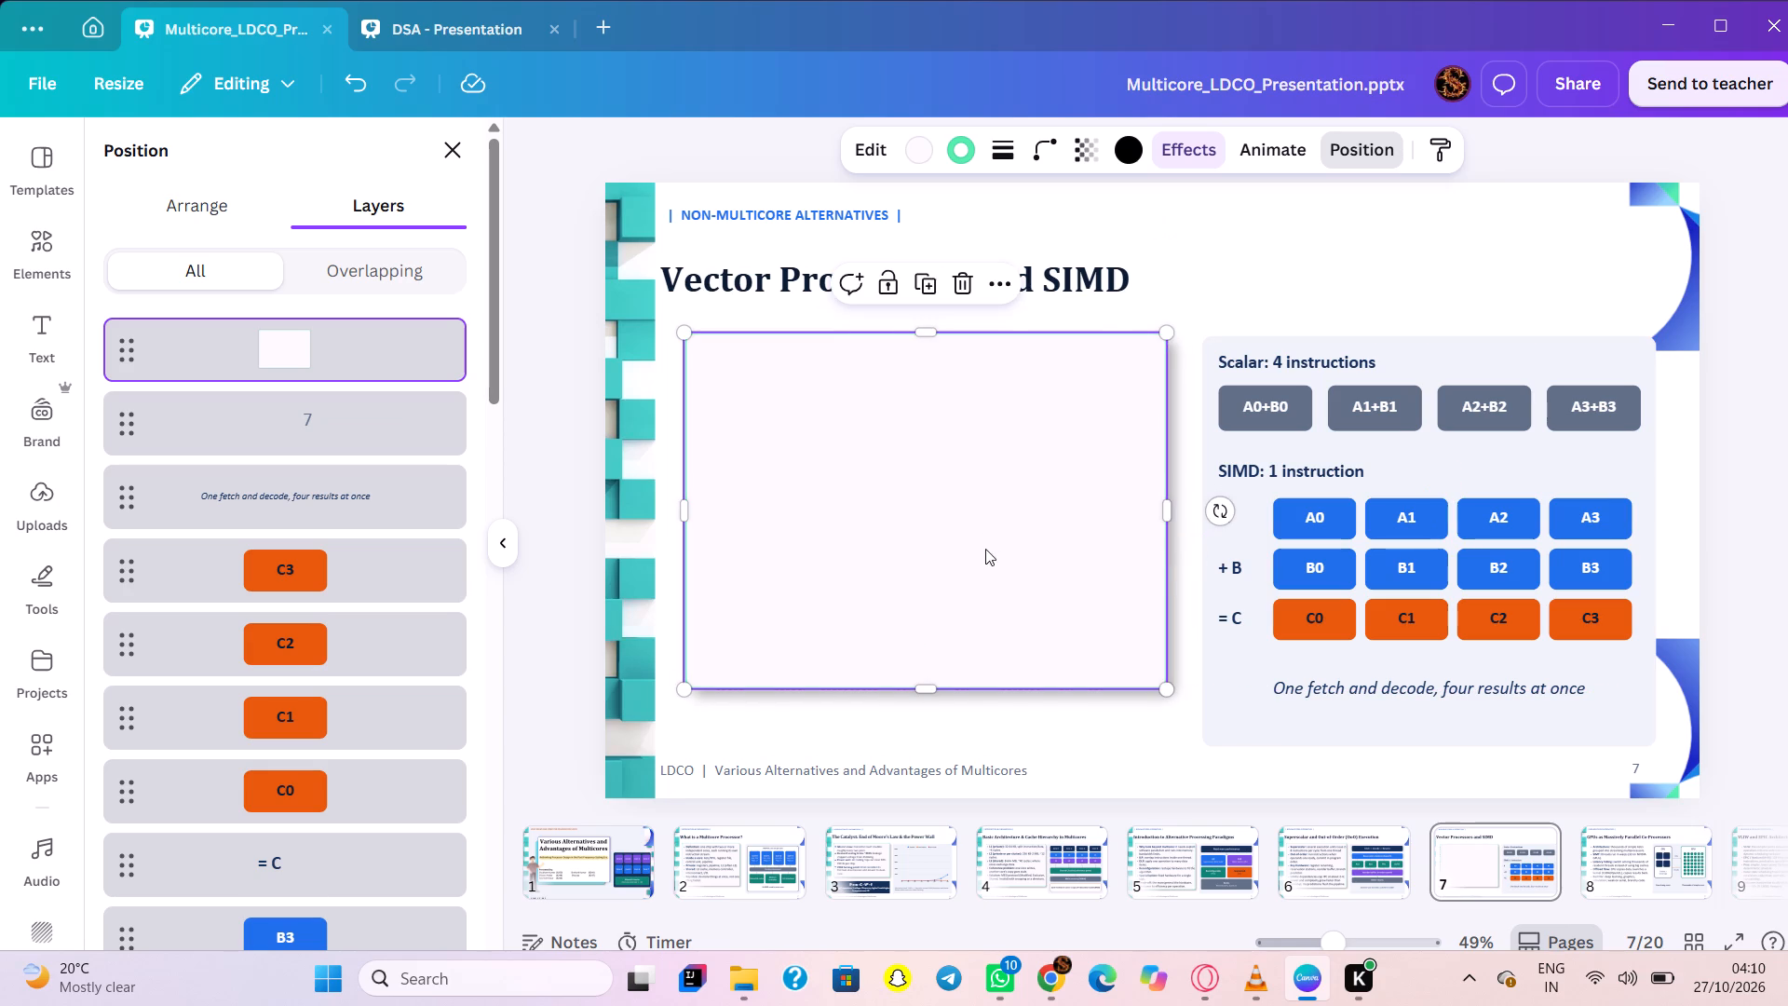
drag(1169, 687, 1172, 700)
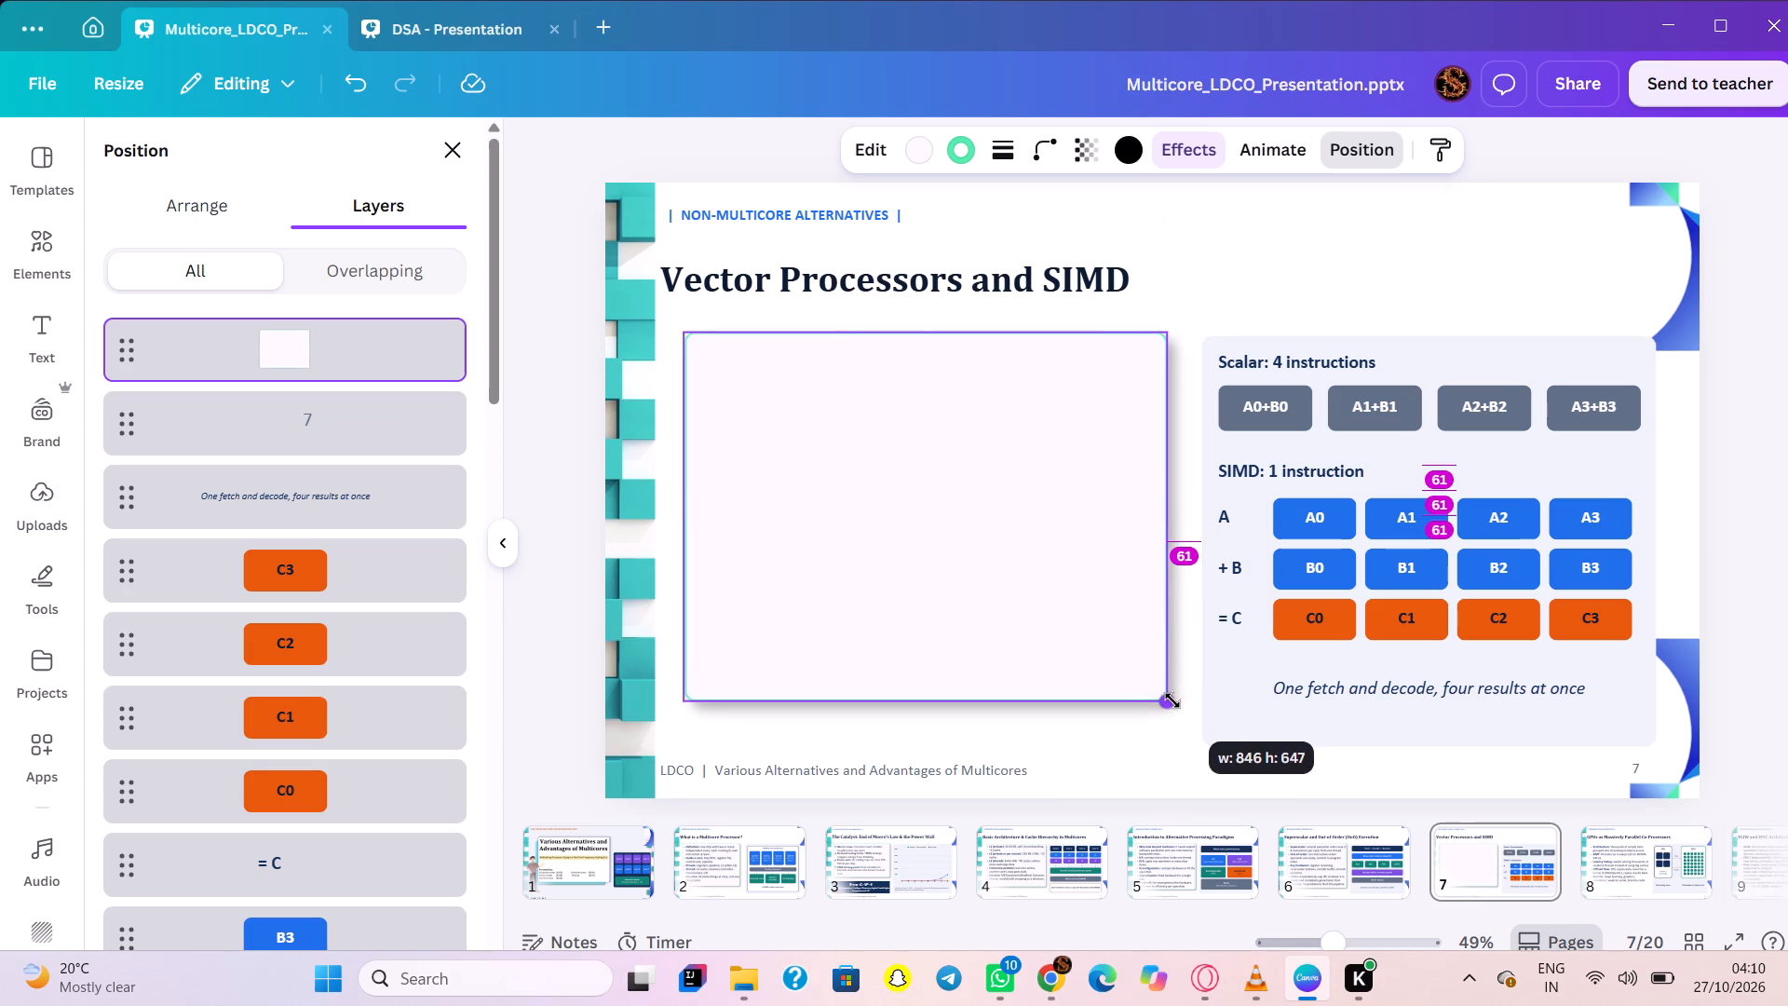
drag(1172, 700, 1176, 702)
Layer the Vector Processors and SIMD slide's shadowed box directly beneath the bullet text, above the section label.
drag(354, 365, 336, 671)
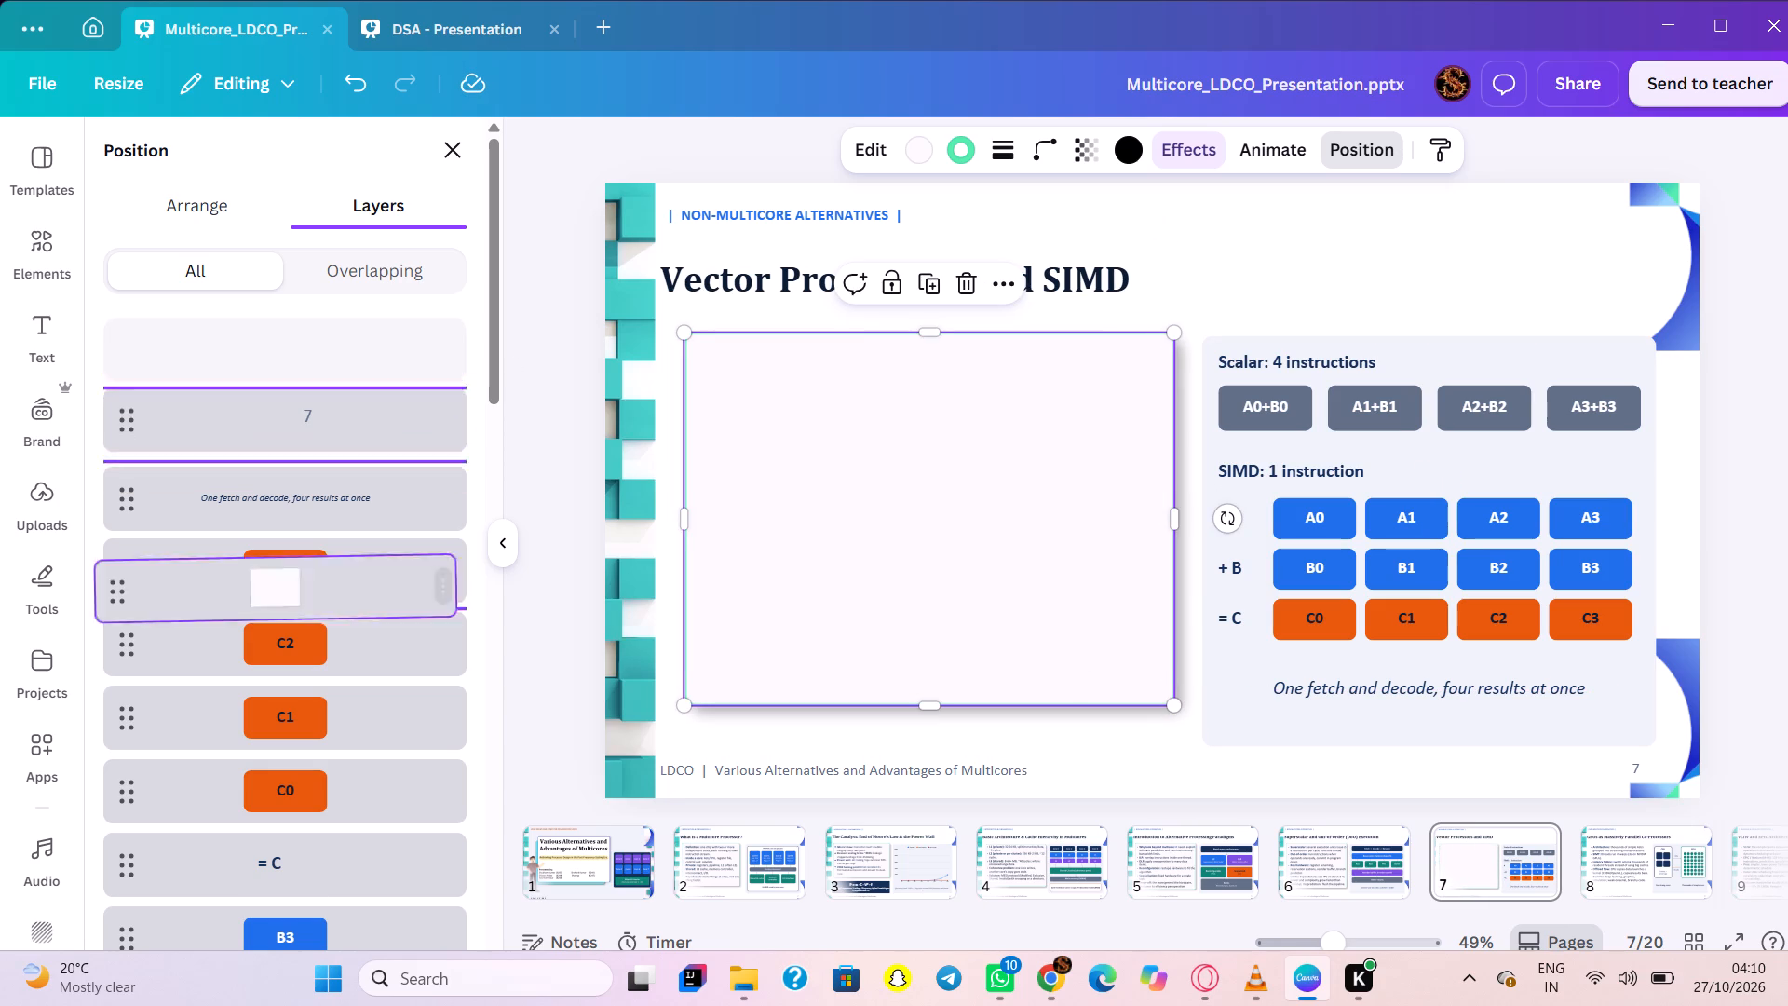
drag(336, 671, 319, 646)
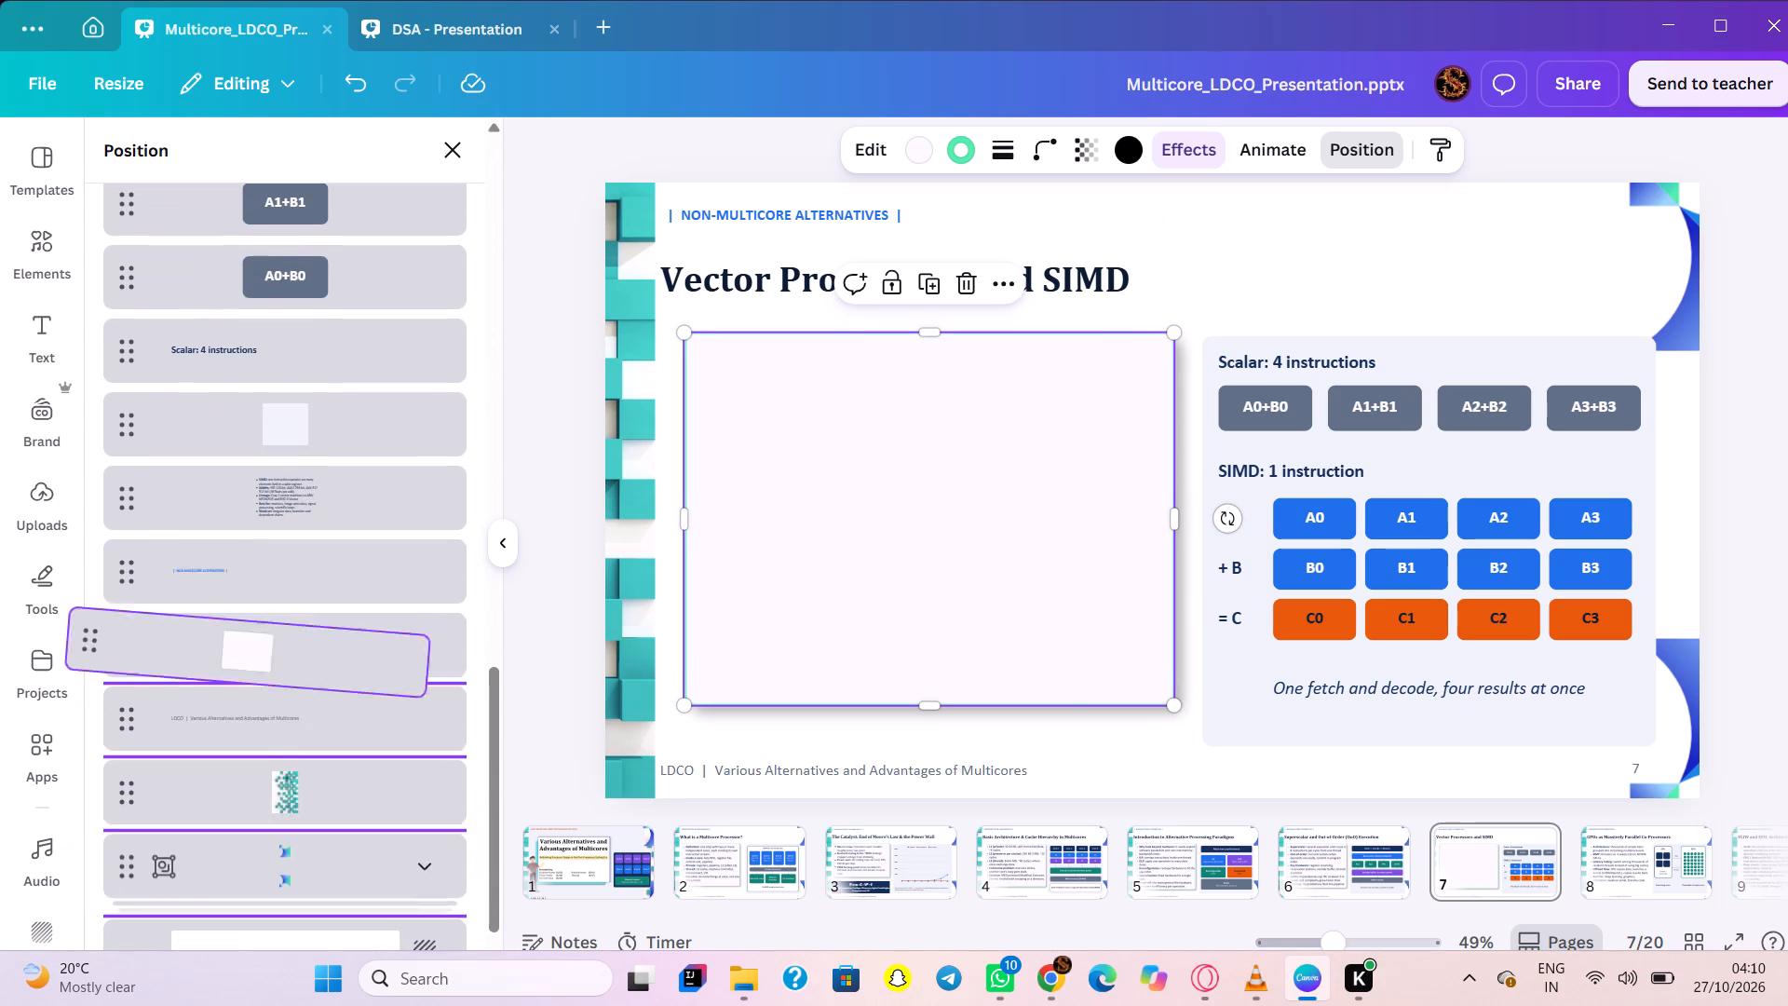
drag(319, 646, 361, 548)
click(1218, 770)
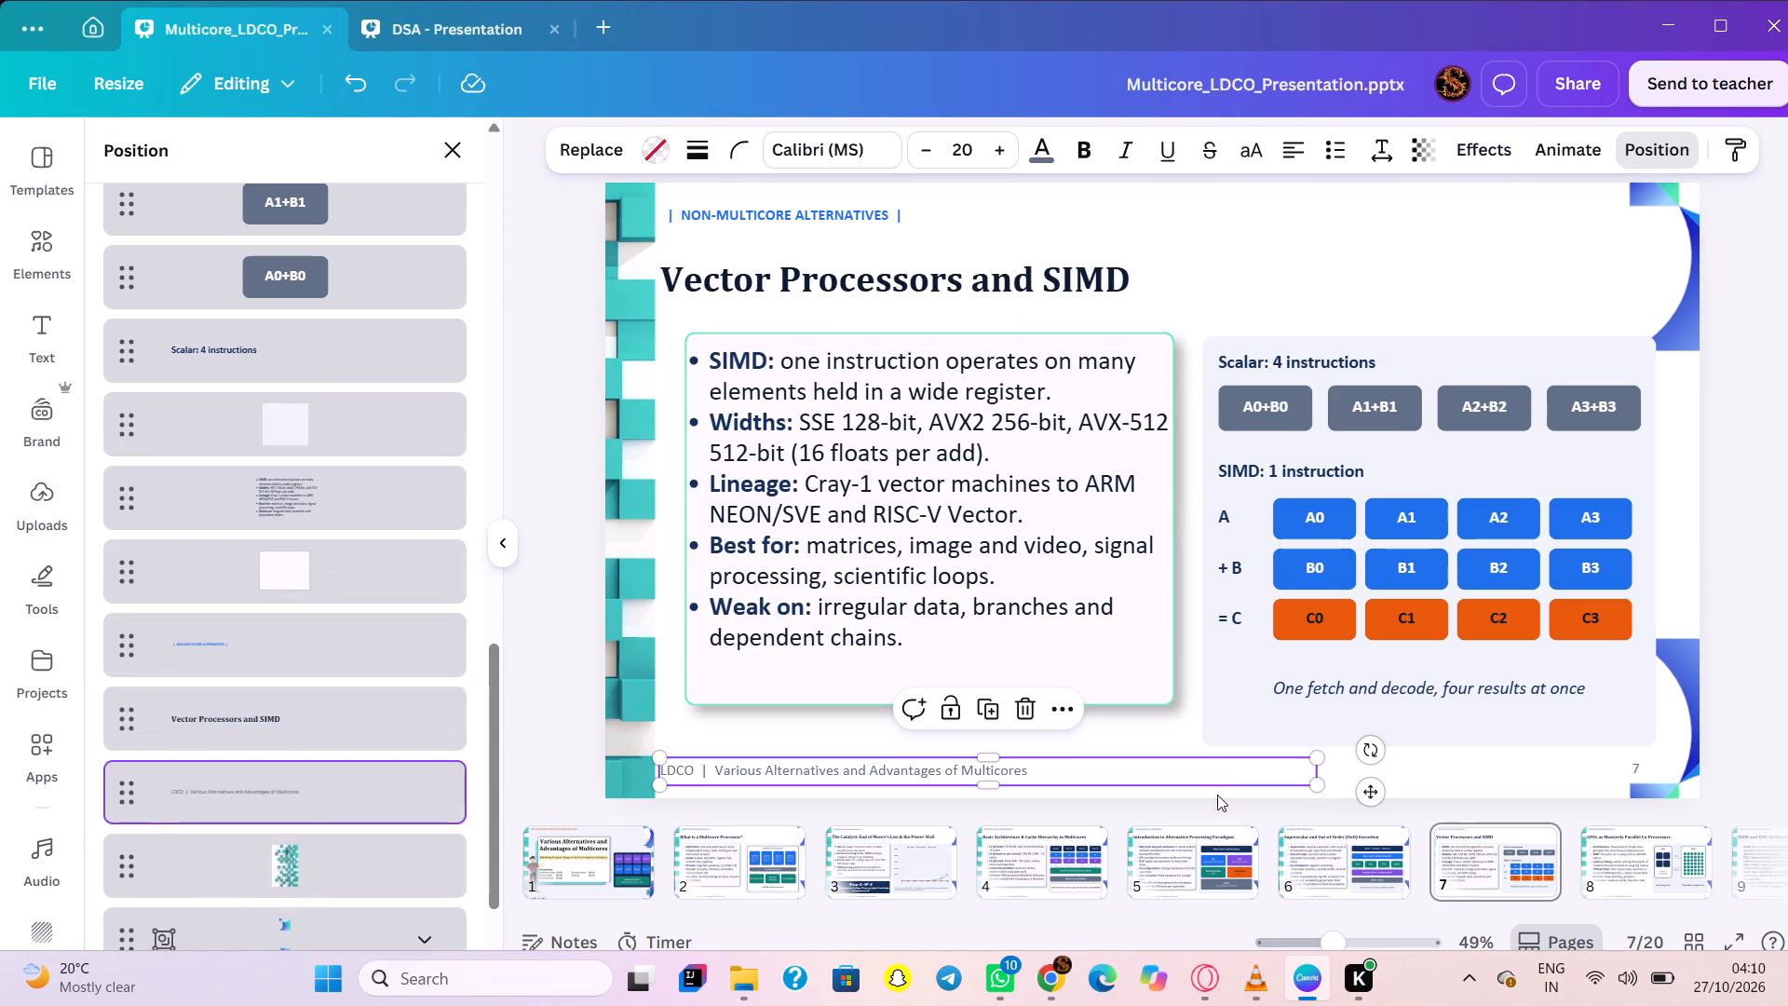
Paste the shadowed box onto the GPUs as Massively Parallel Co-Processors slide and enlarge it to cover the whole bullet list.
scroll(1510, 866, left, 2)
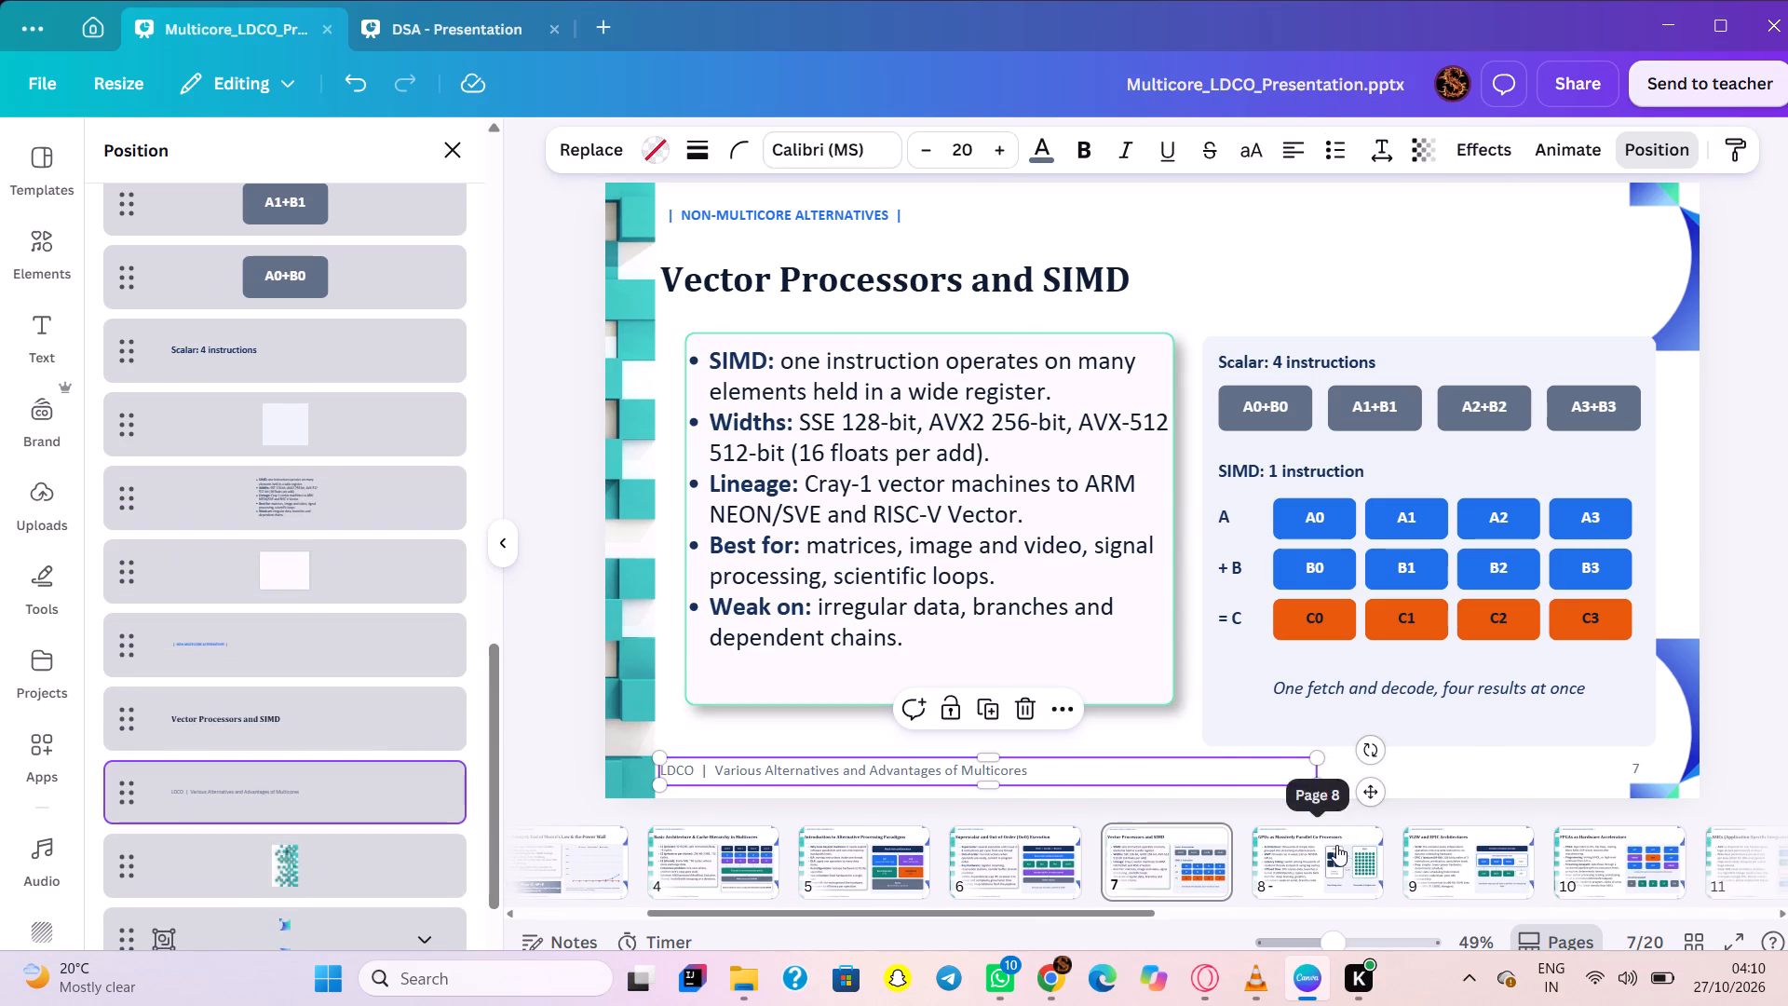
click(1336, 845)
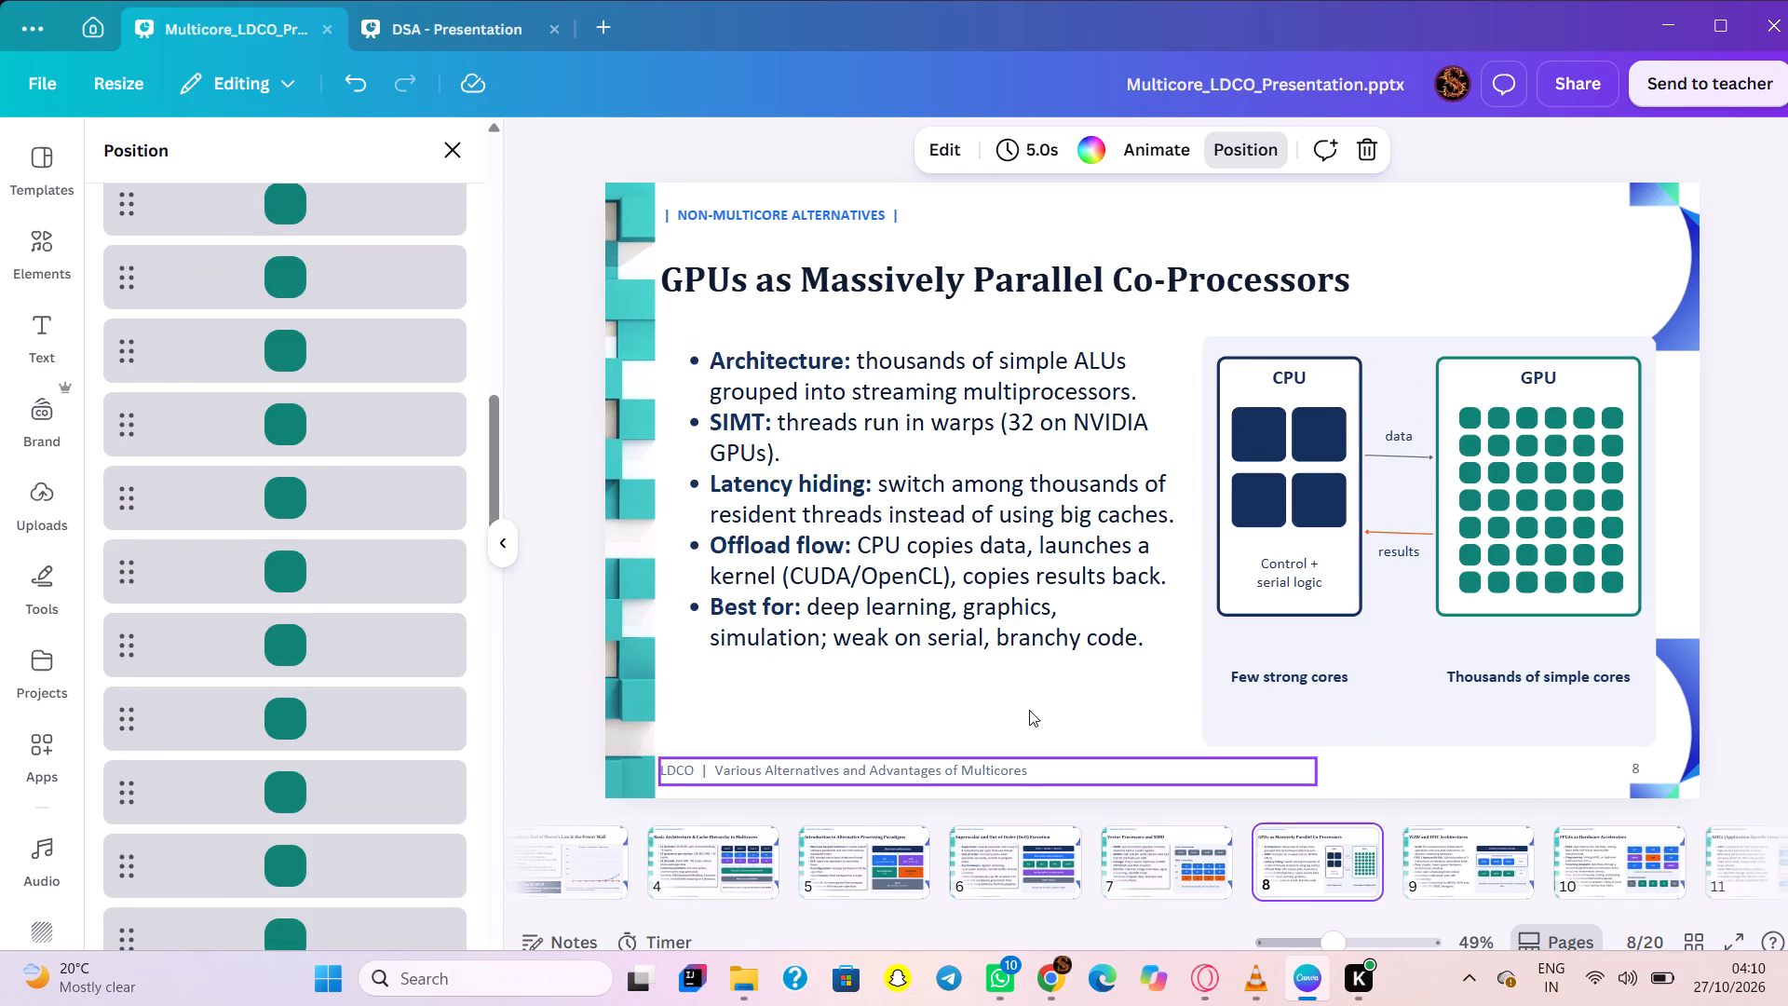
key(ctrl+v)
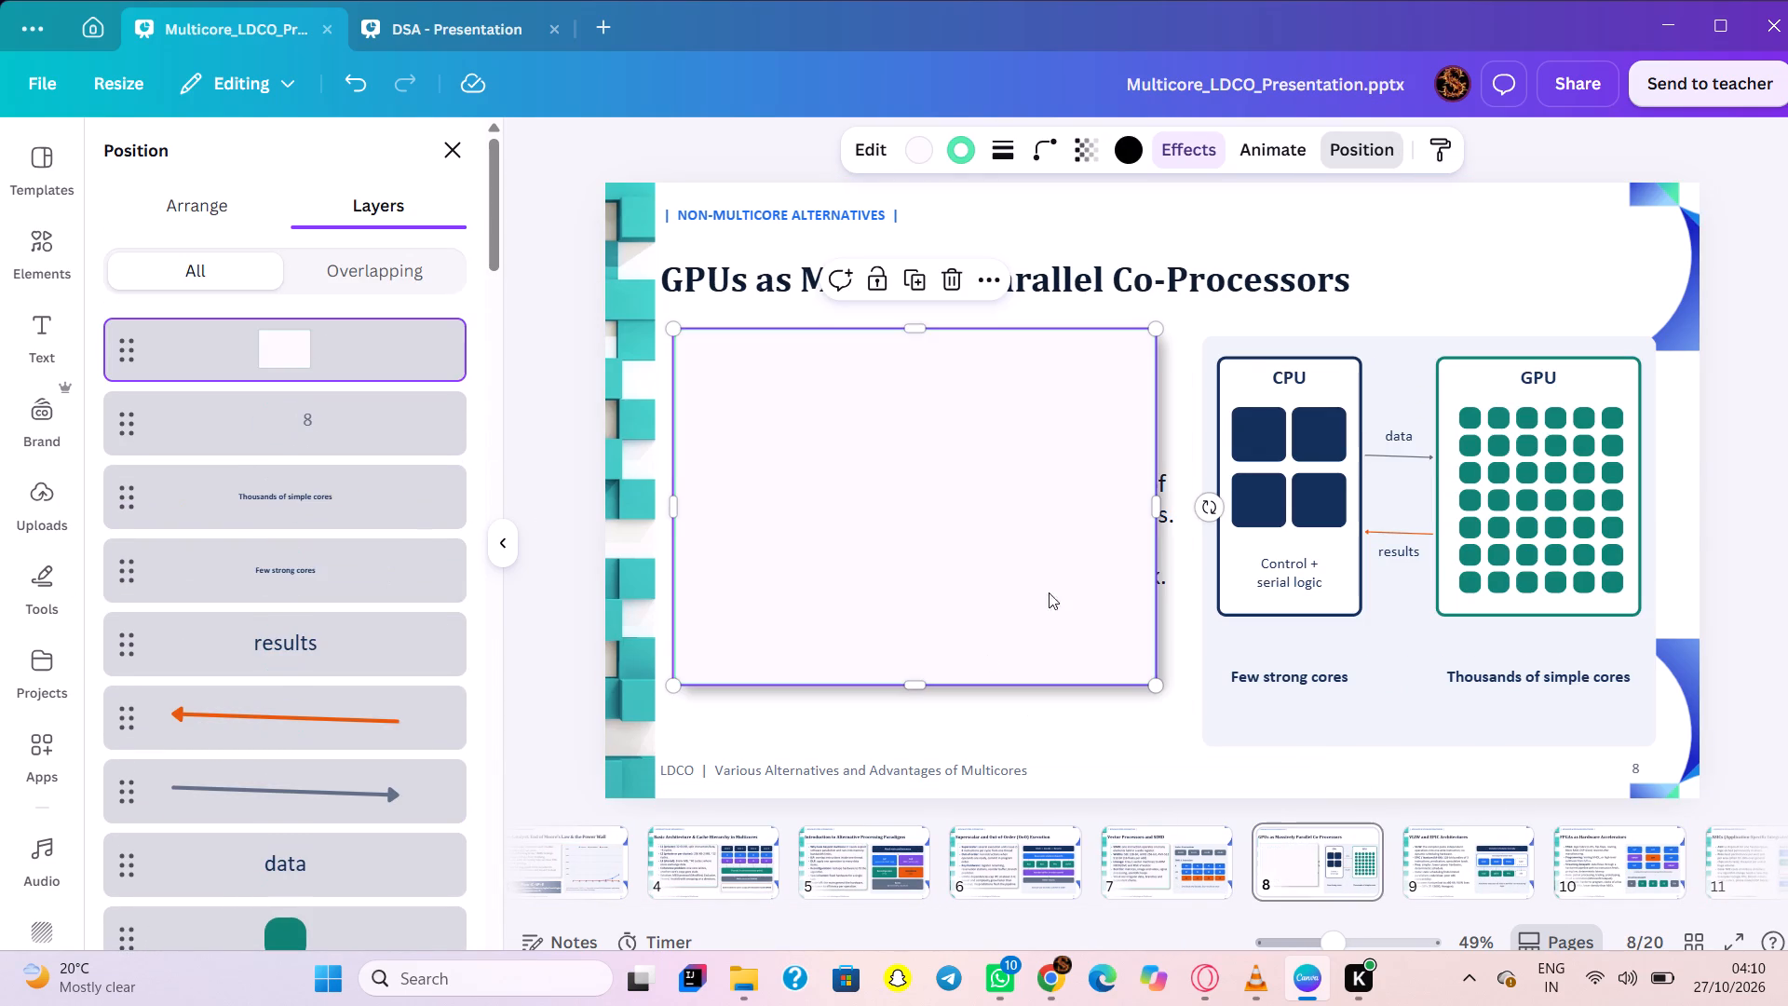
drag(1153, 681, 1179, 711)
Layer the GPU slide's shadowed box directly beneath the bullet text, above the section label.
drag(346, 331, 346, 594)
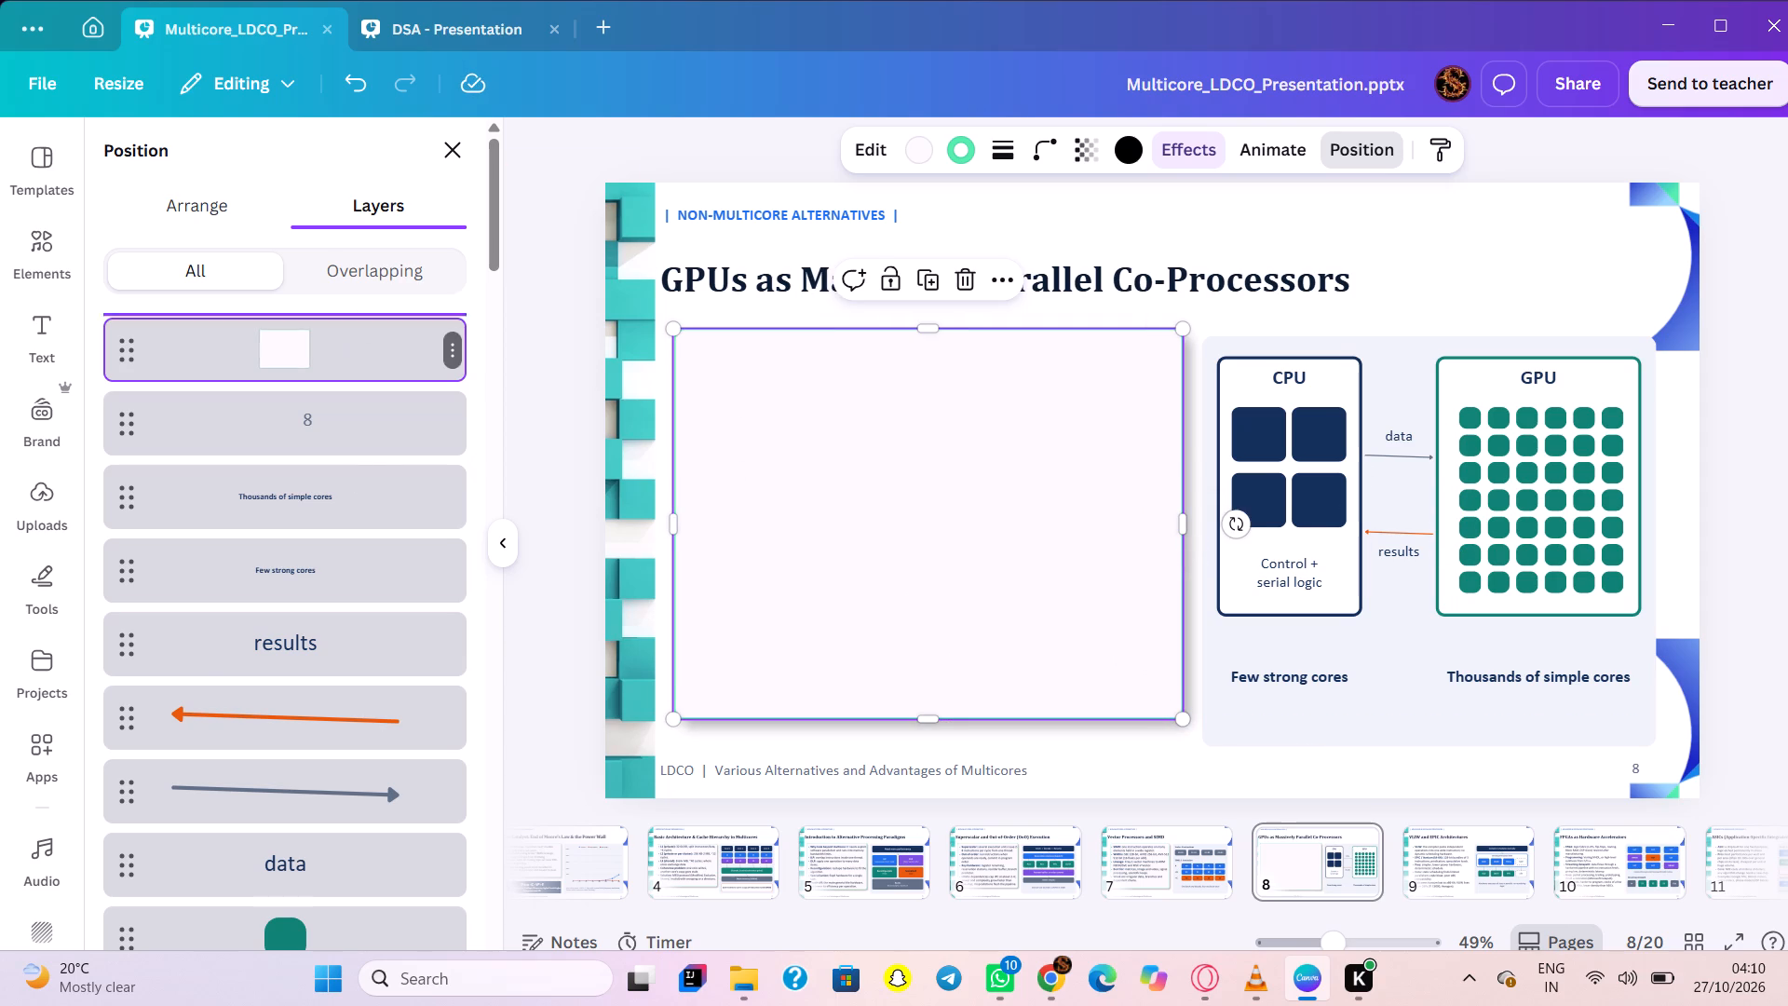
drag(346, 594, 314, 951)
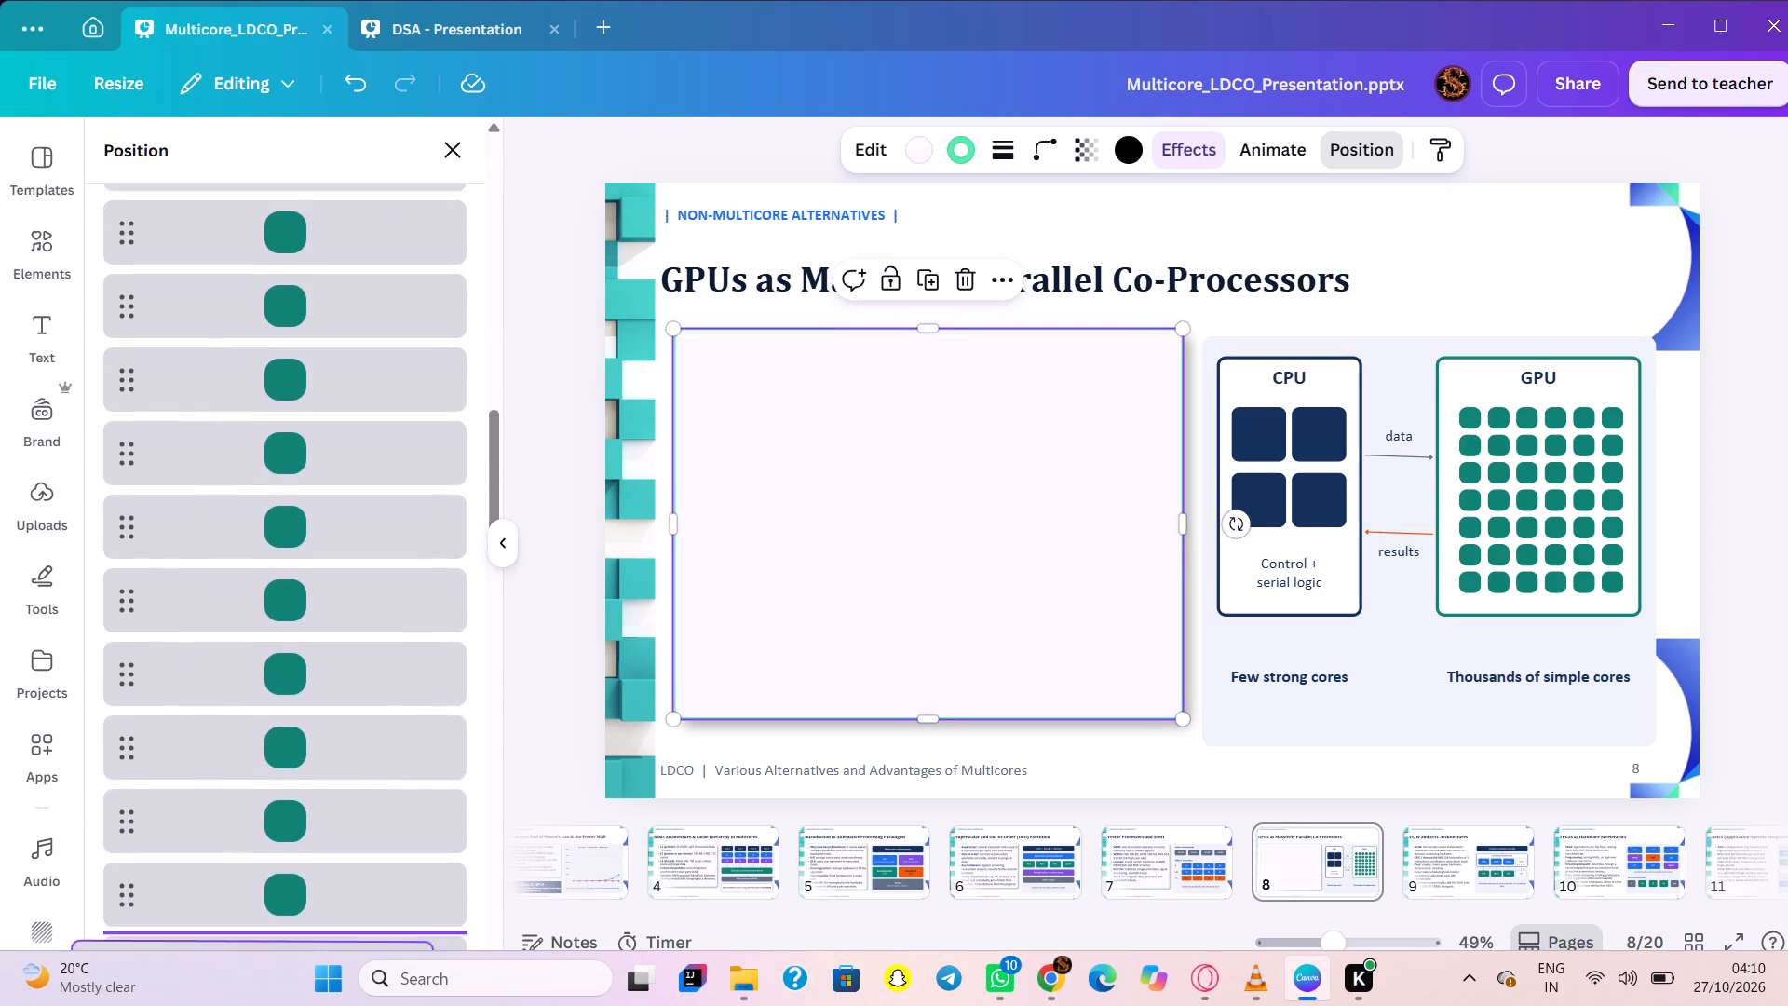
drag(314, 951, 313, 970)
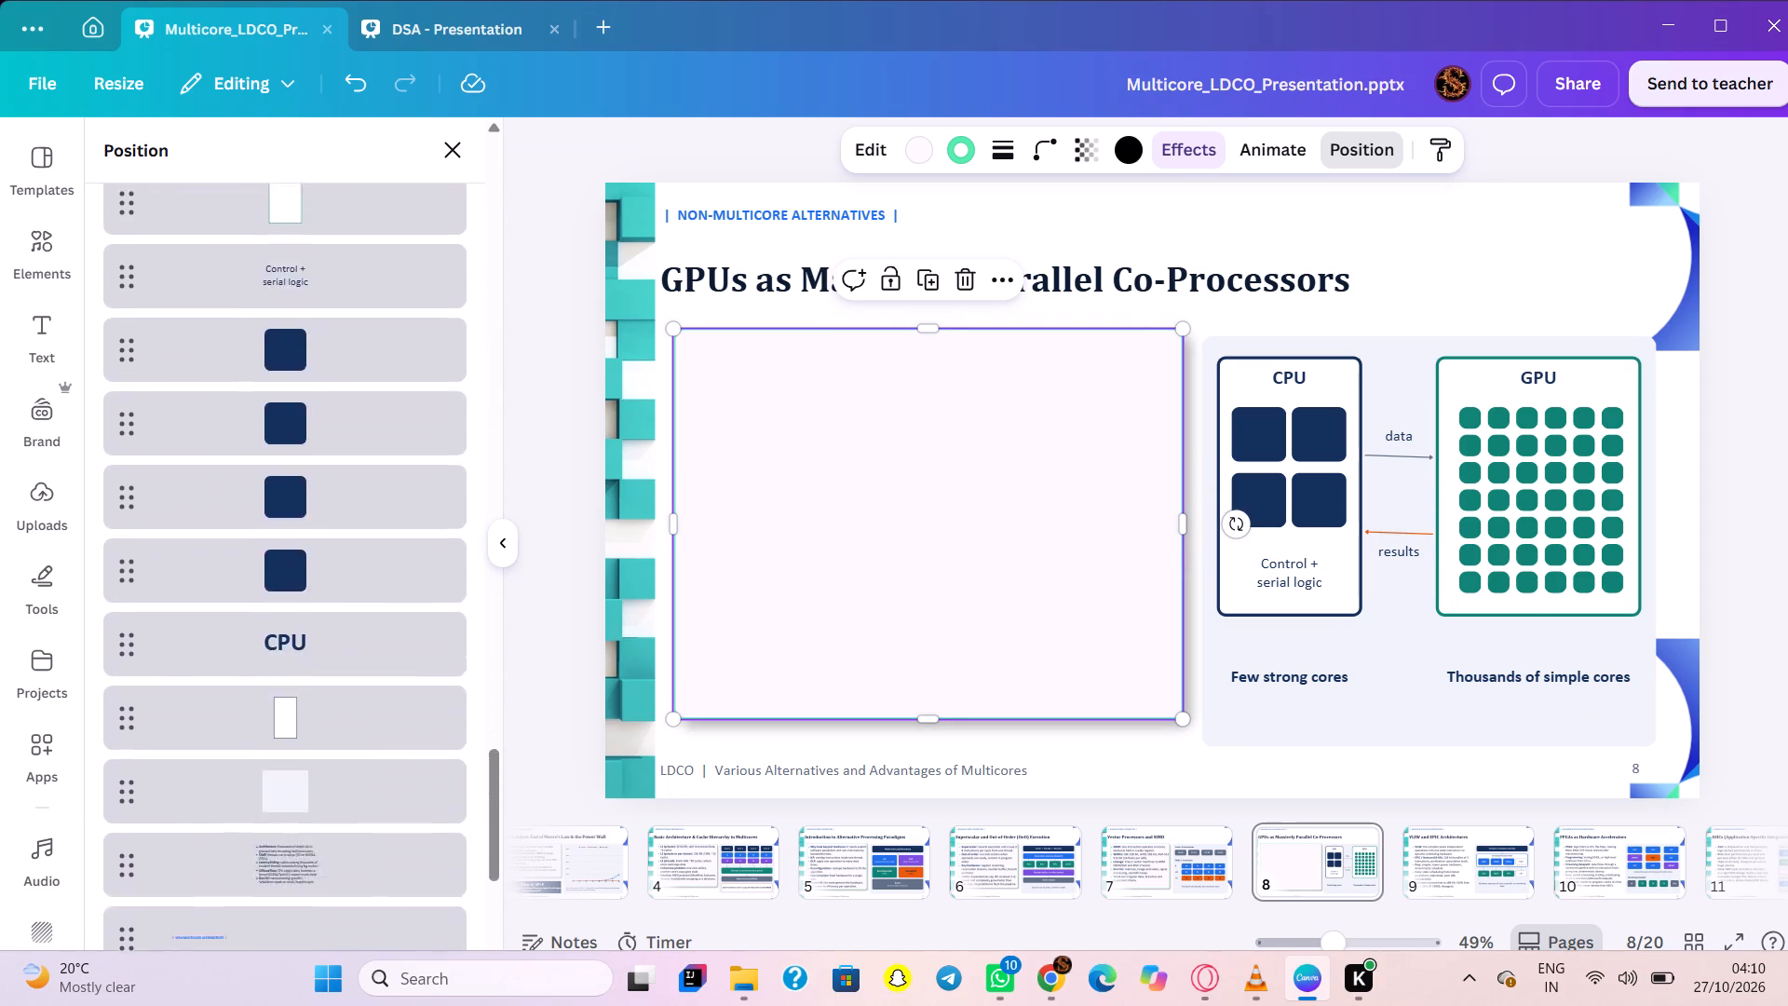
drag(313, 970, 345, 473)
Shorten the GPU slide's shadowed box from the bottom so it ends just below the last bullet.
drag(909, 719, 910, 717)
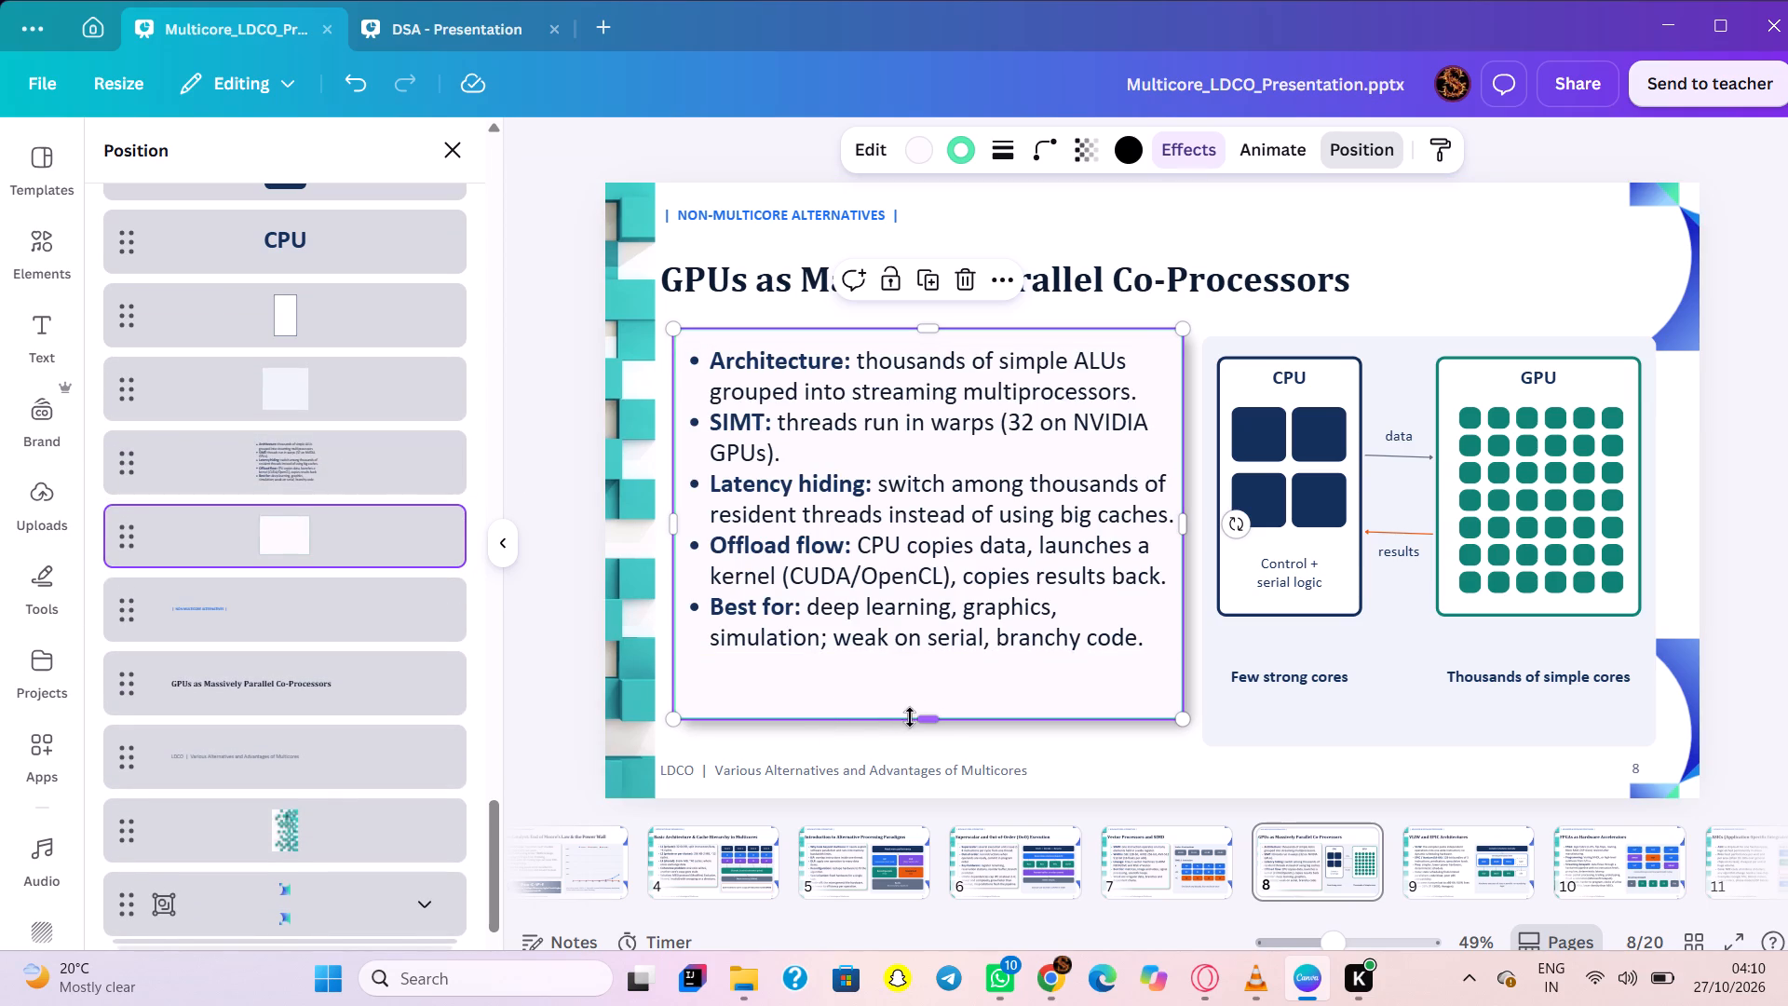
drag(910, 717, 928, 675)
click(1084, 736)
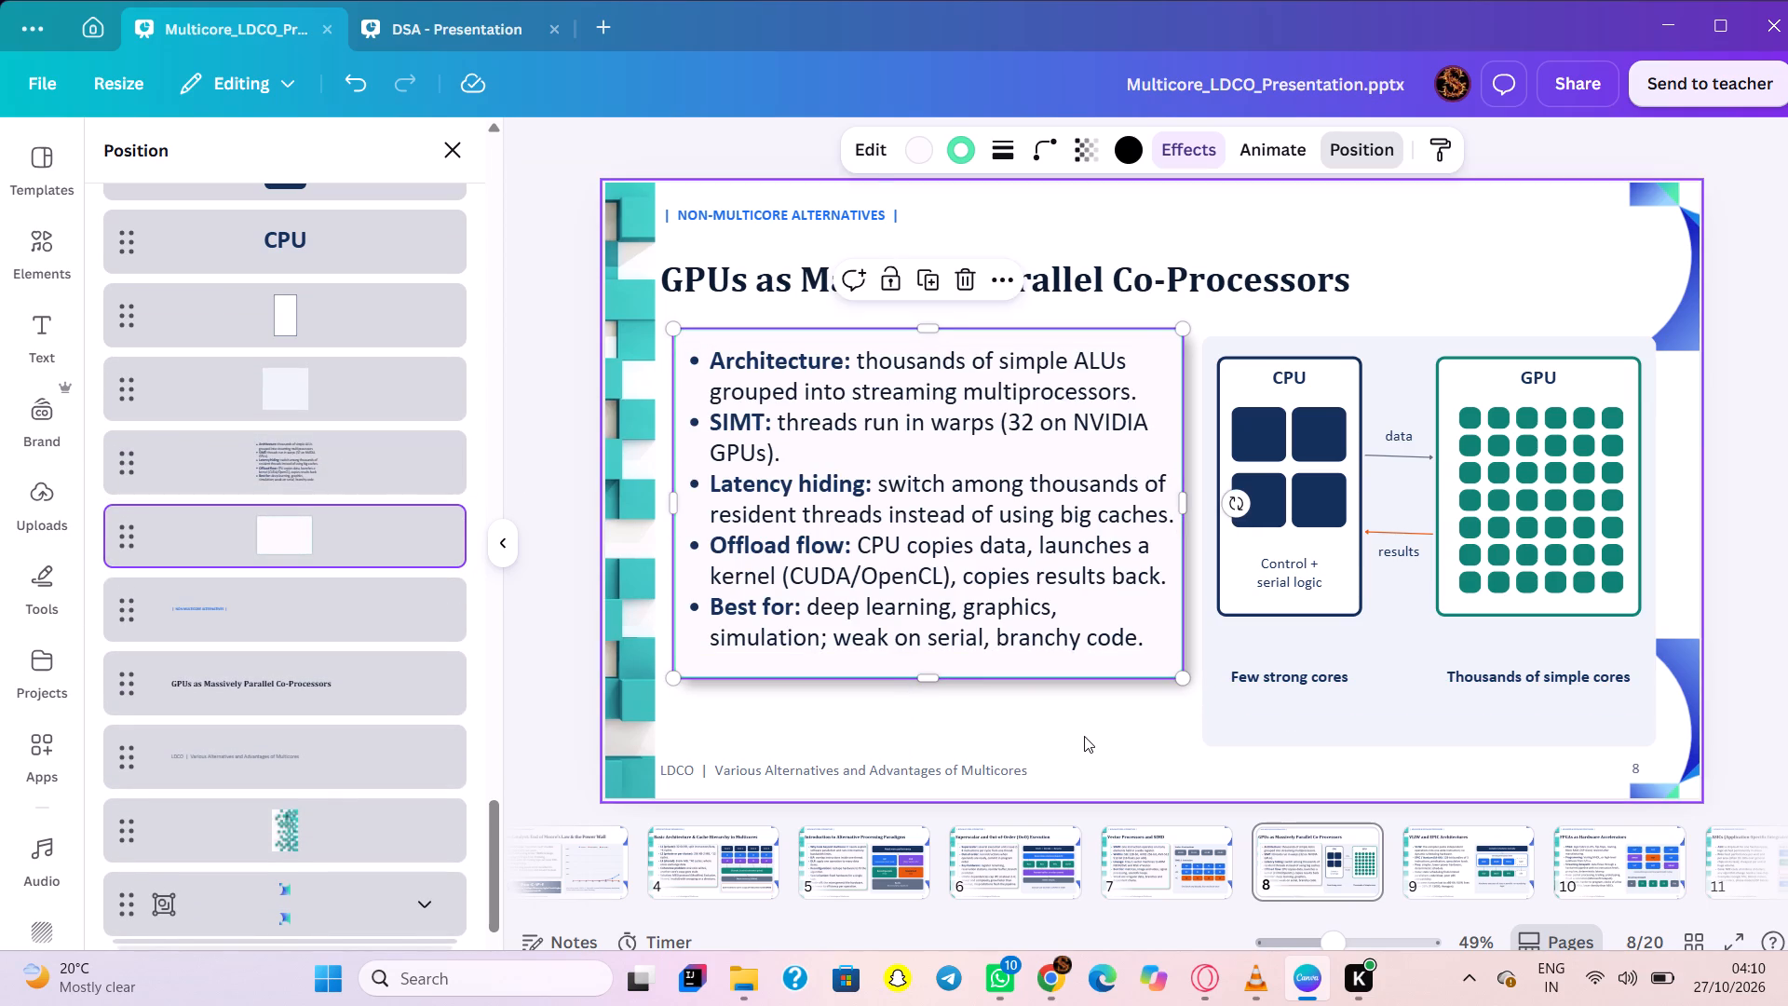
Paste the shadowed box onto the VLIW and EPIC Architectures slide and extend it downward past the last bullet.
click(1456, 874)
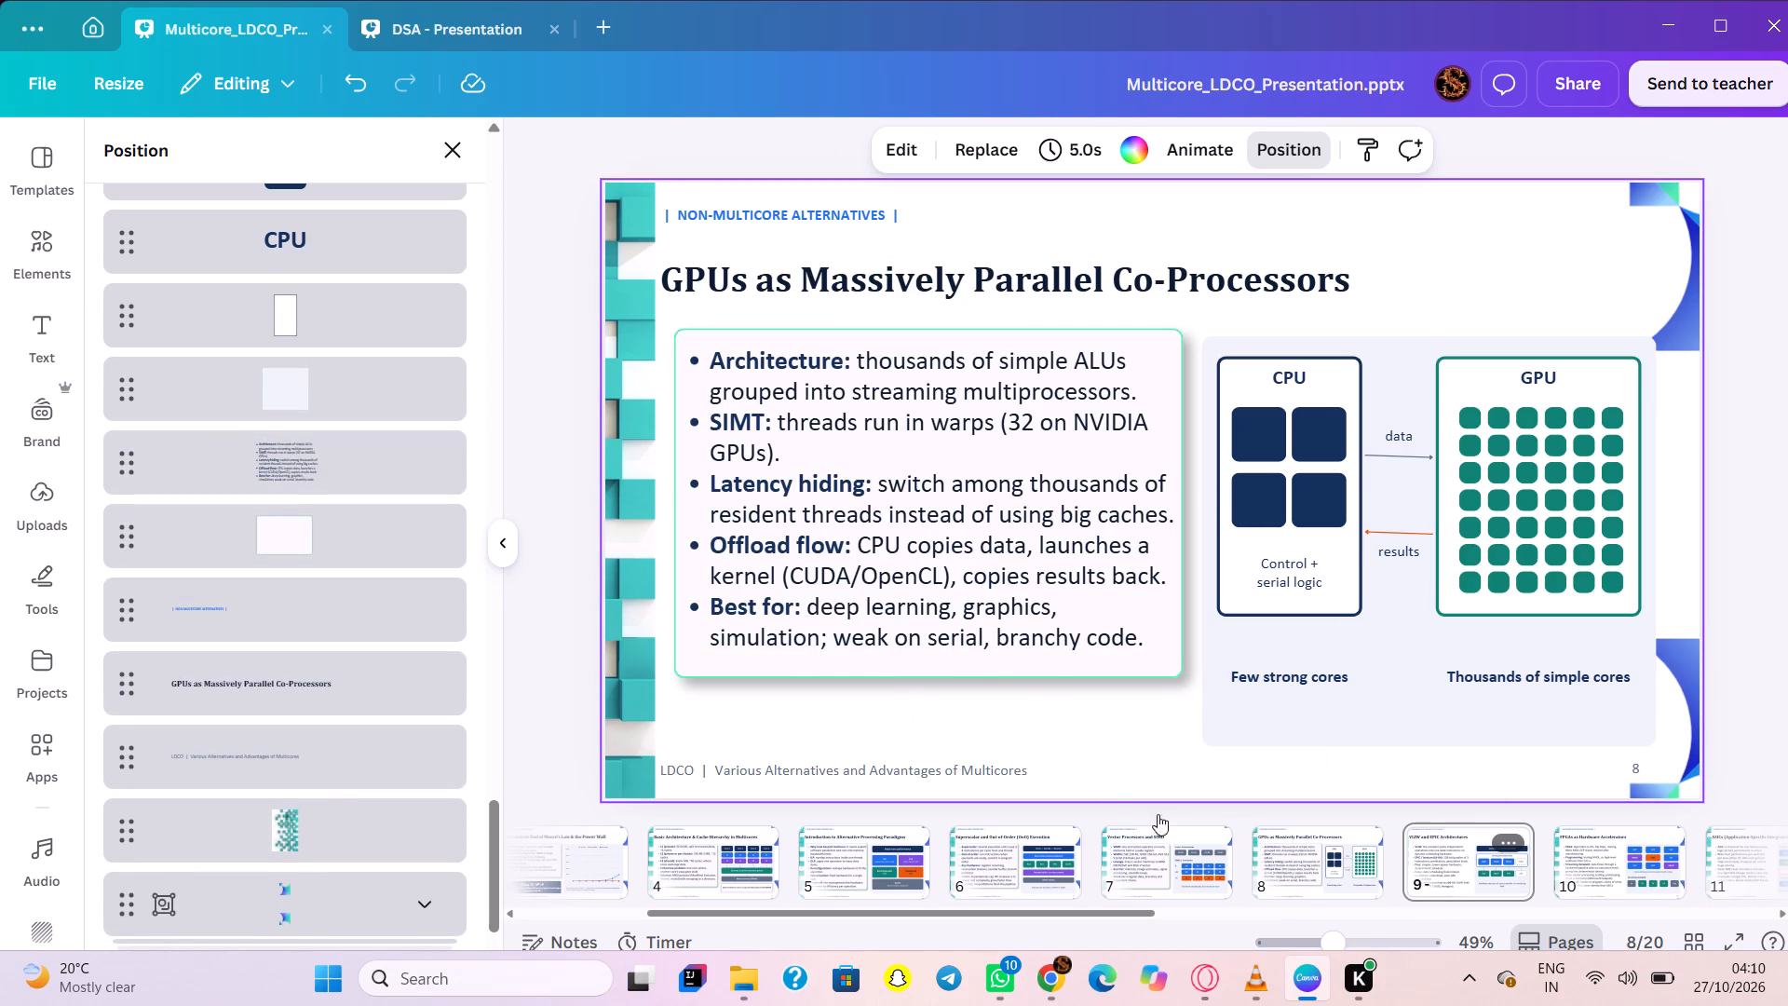
key(ctrl+v)
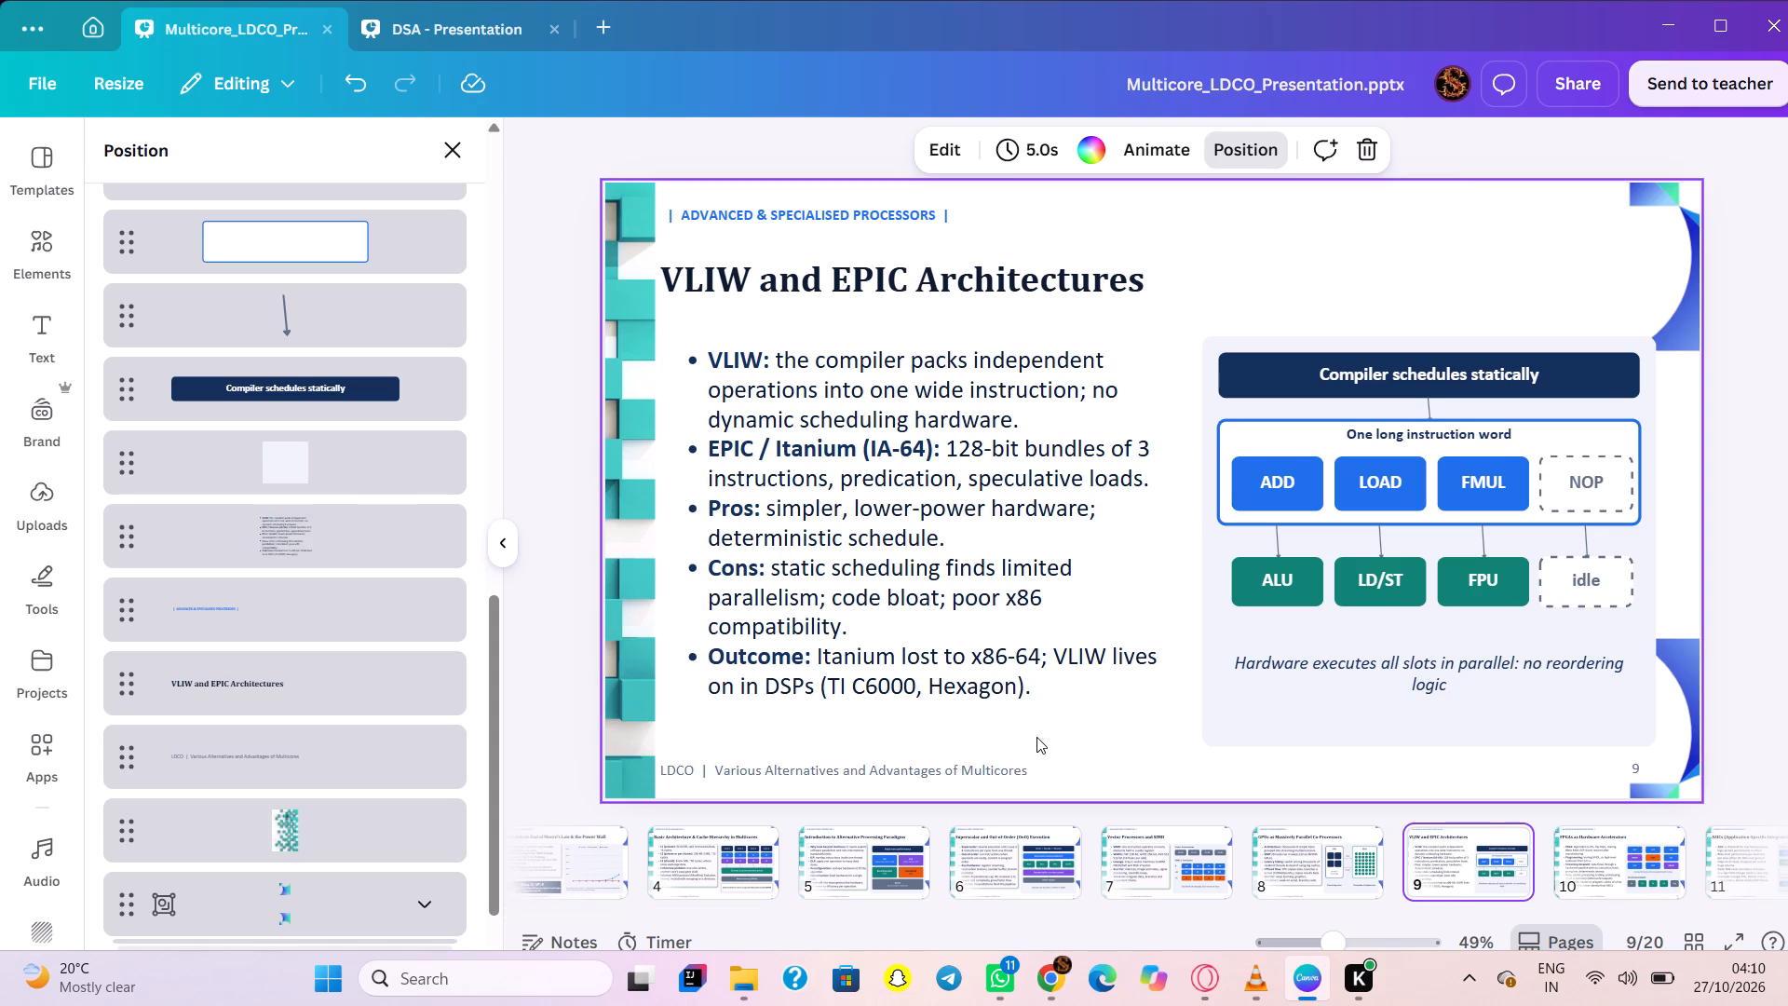
drag(911, 687, 911, 704)
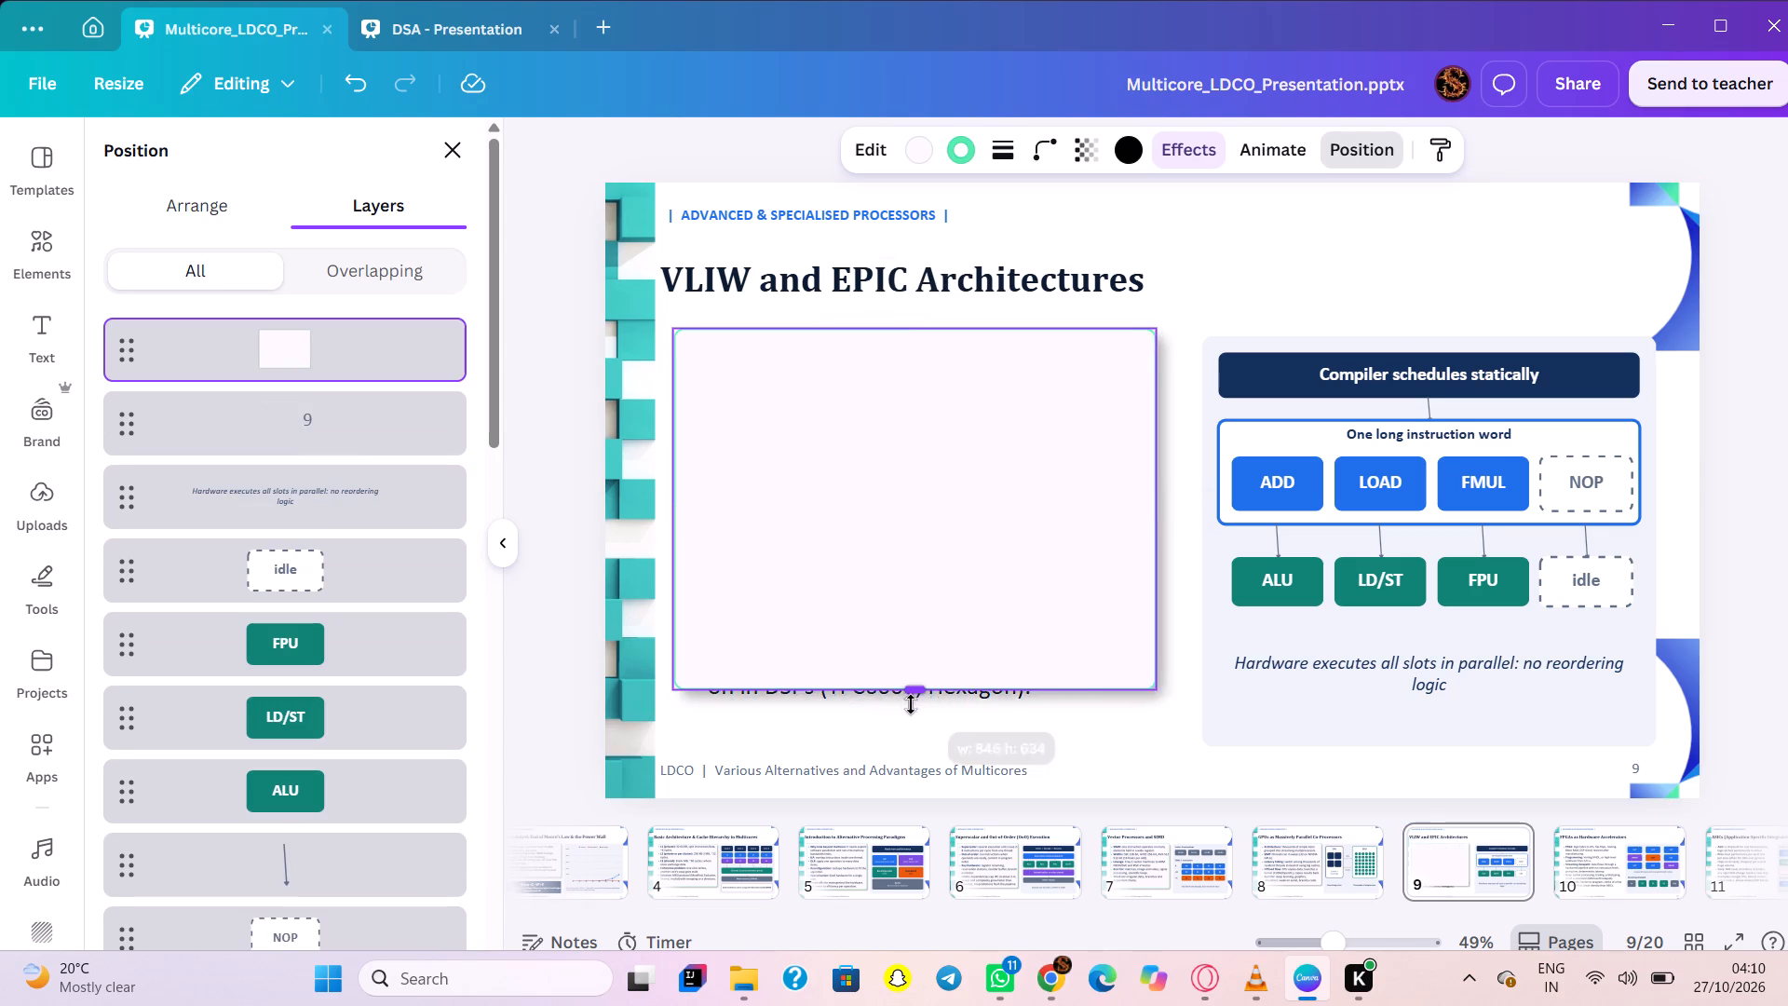
drag(911, 704, 914, 715)
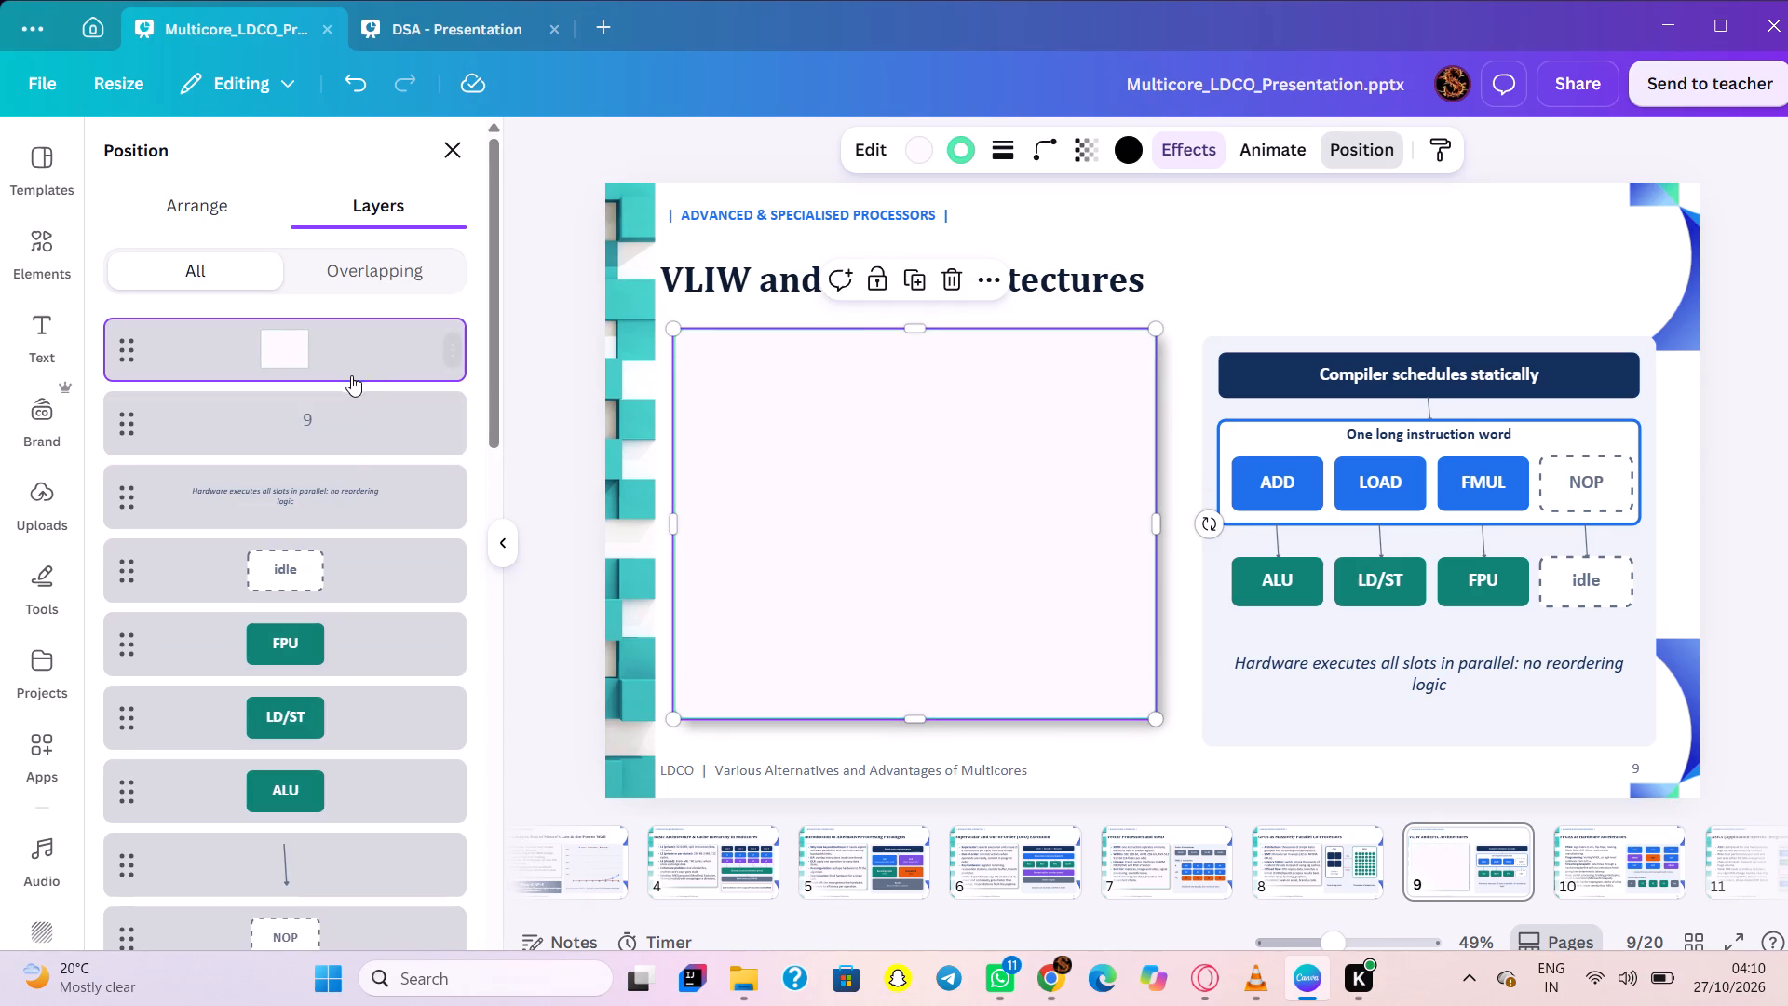
Layer the VLIW and EPIC slide's shadowed box directly beneath the bullet text, above the section label.
drag(351, 372, 345, 1001)
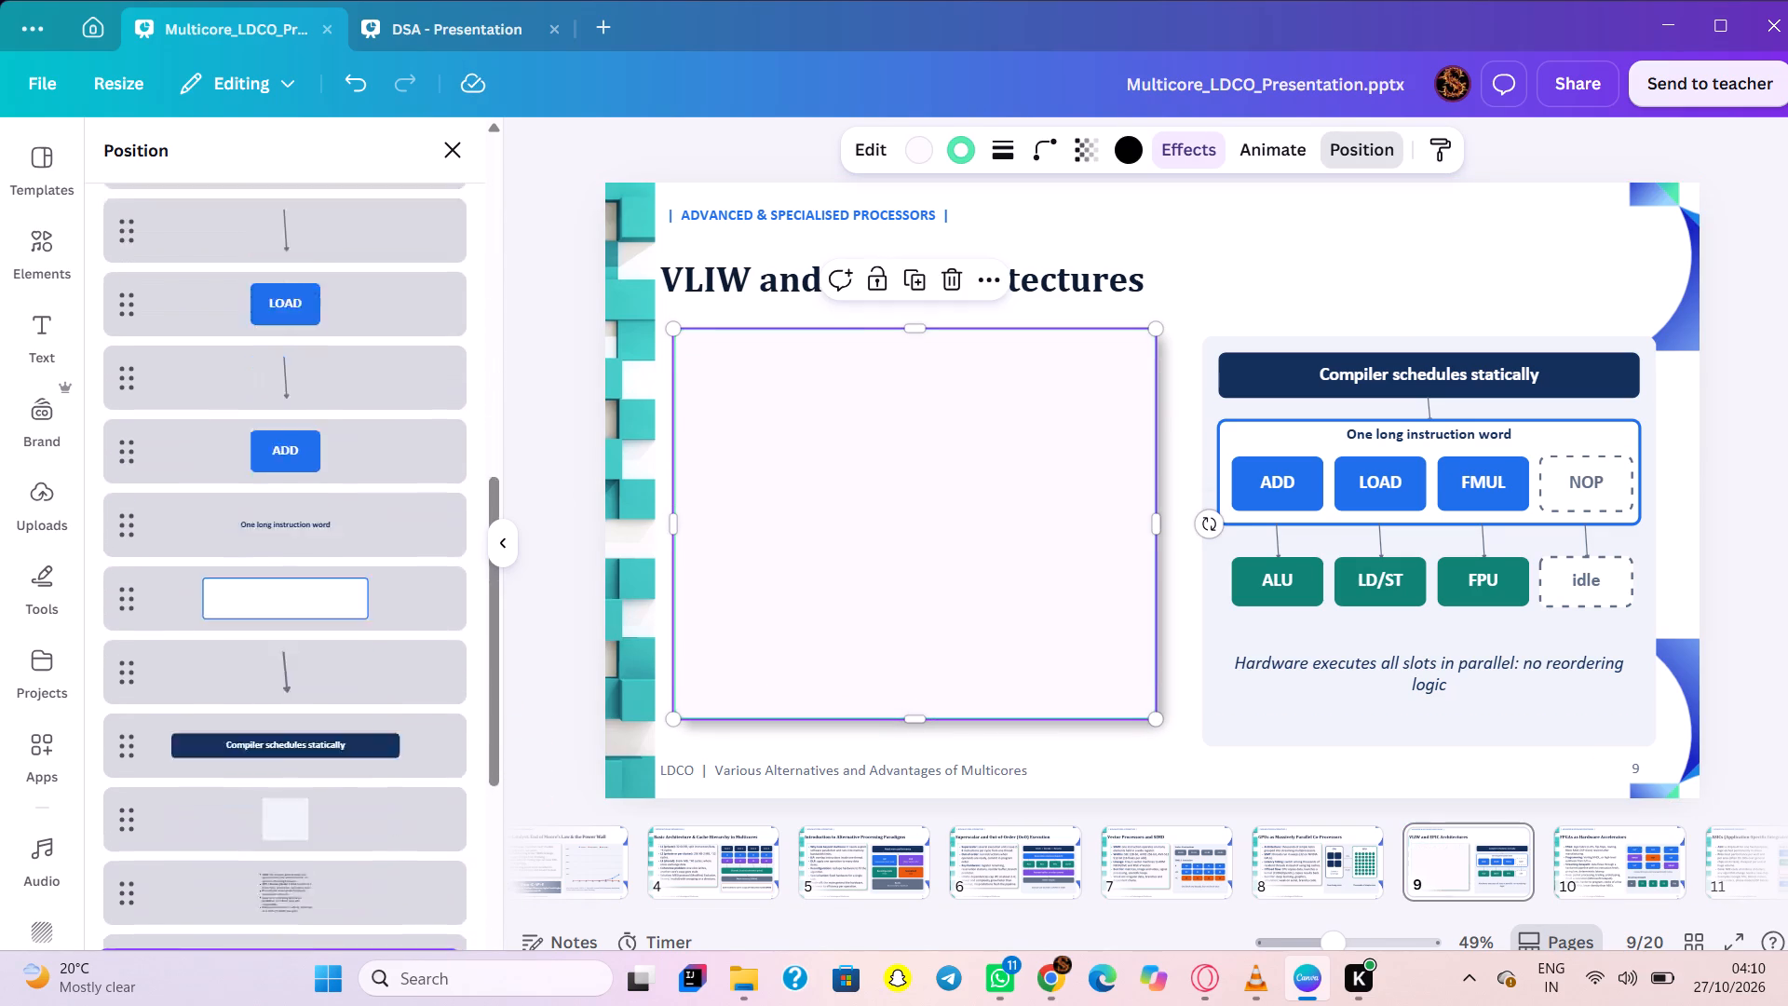
drag(345, 1001, 346, 513)
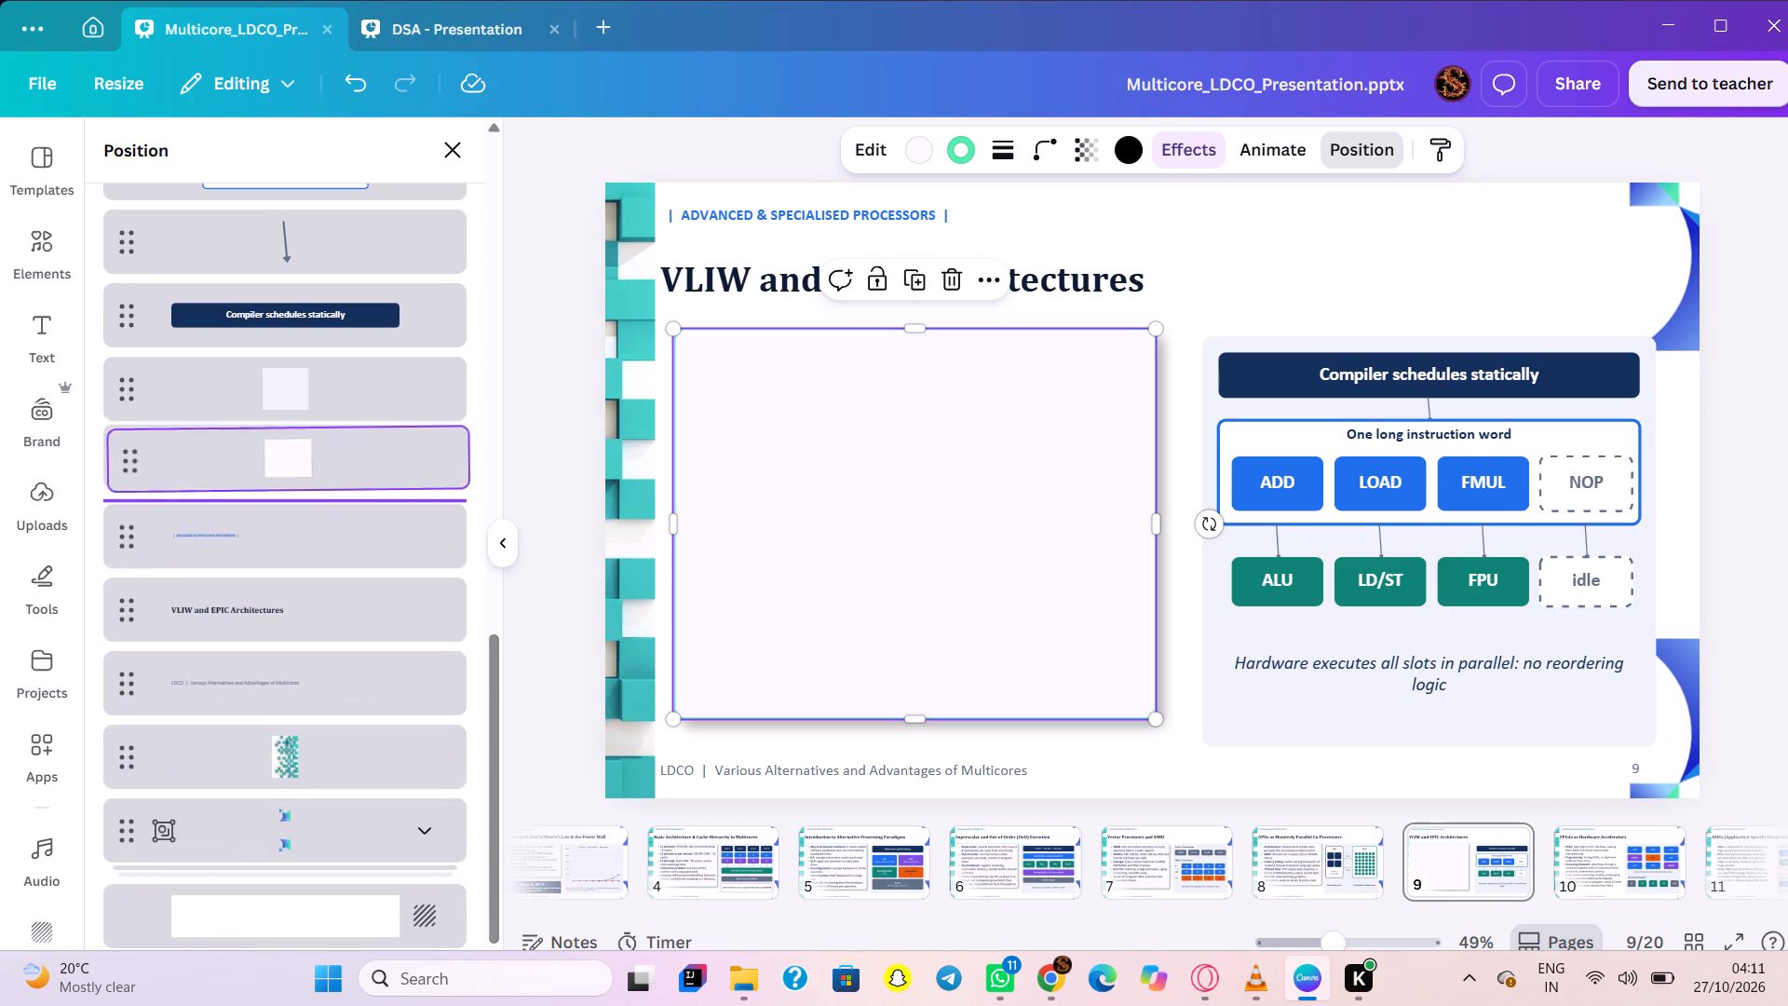
drag(346, 513, 345, 519)
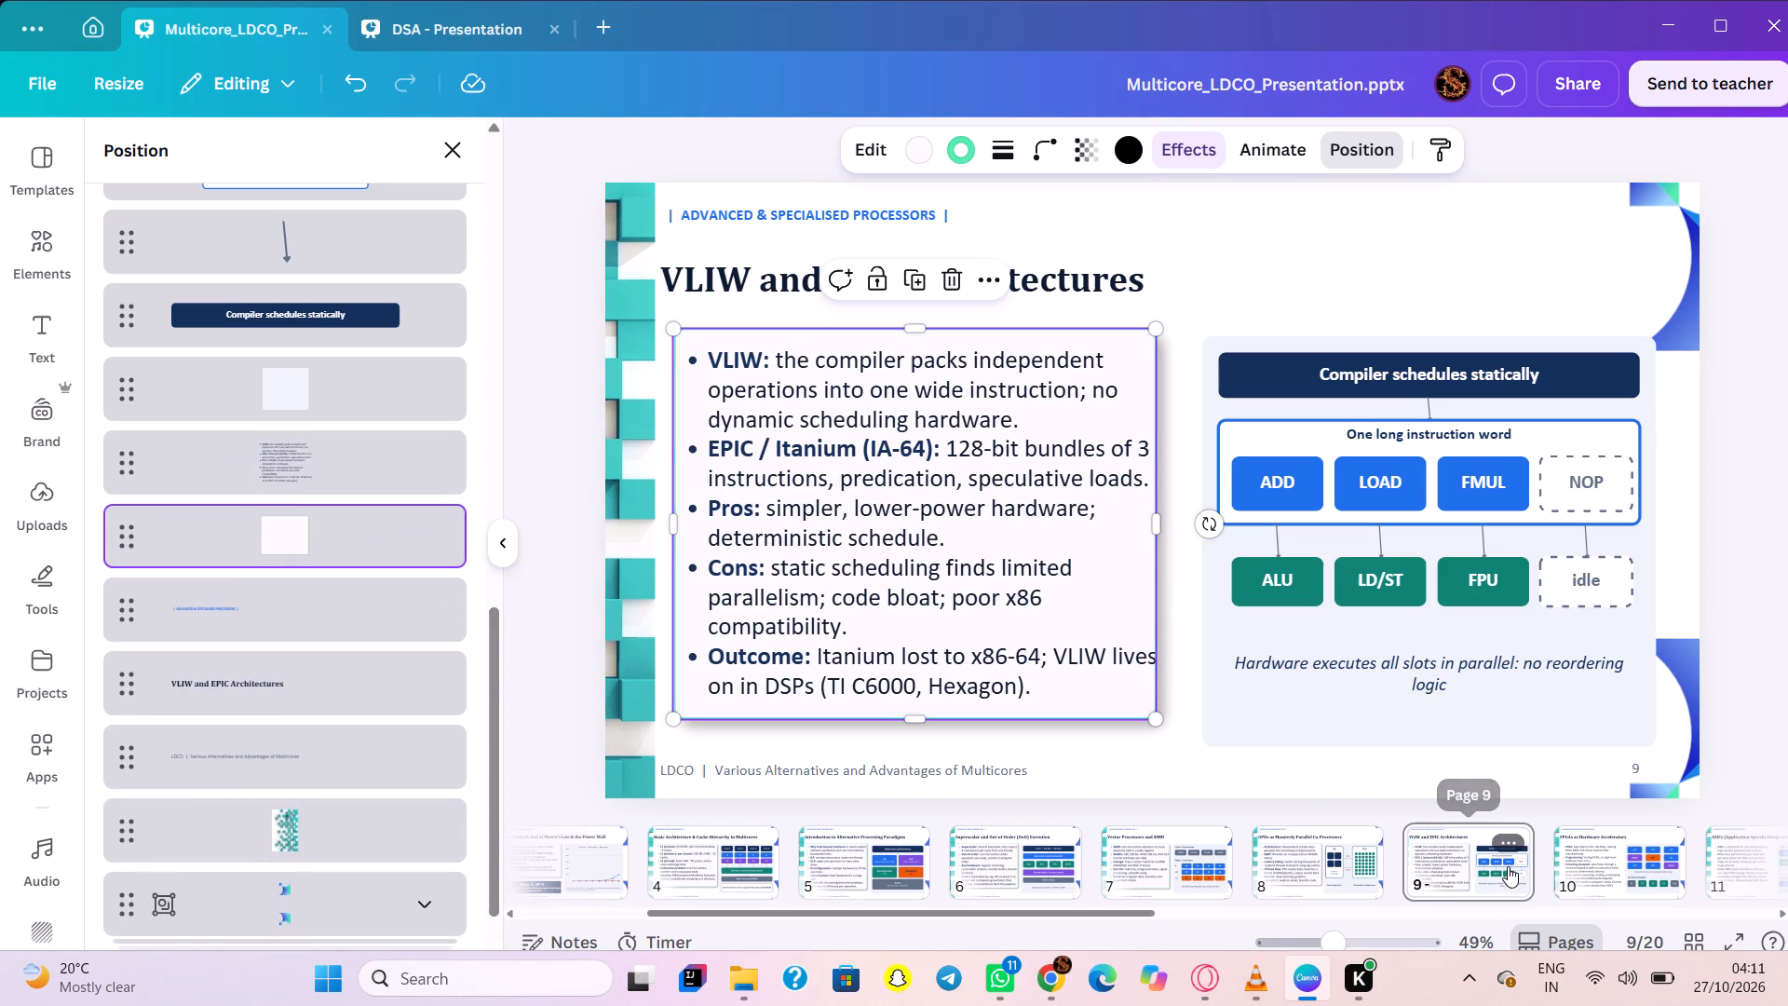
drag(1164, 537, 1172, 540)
Paste the shadowed box onto the FPGAs as Hardware Accelerators slide and enlarge it to about 889 wide by 664 high.
click(1612, 884)
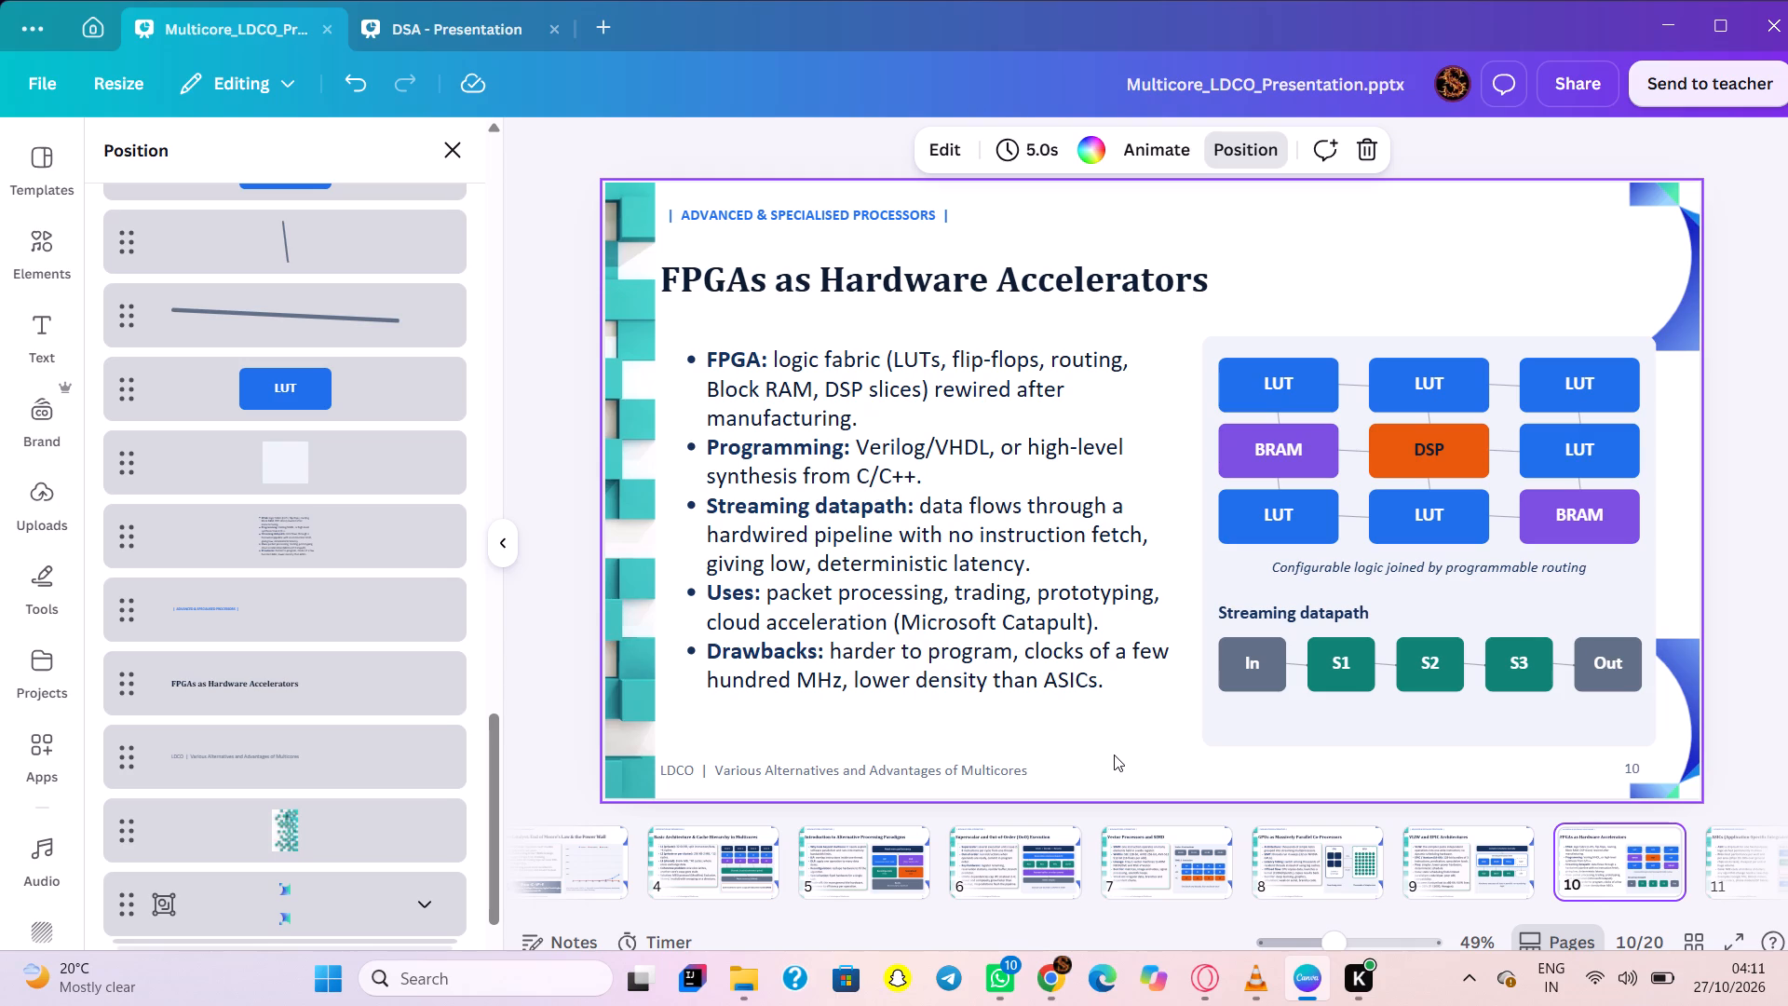
key(ctrl+v)
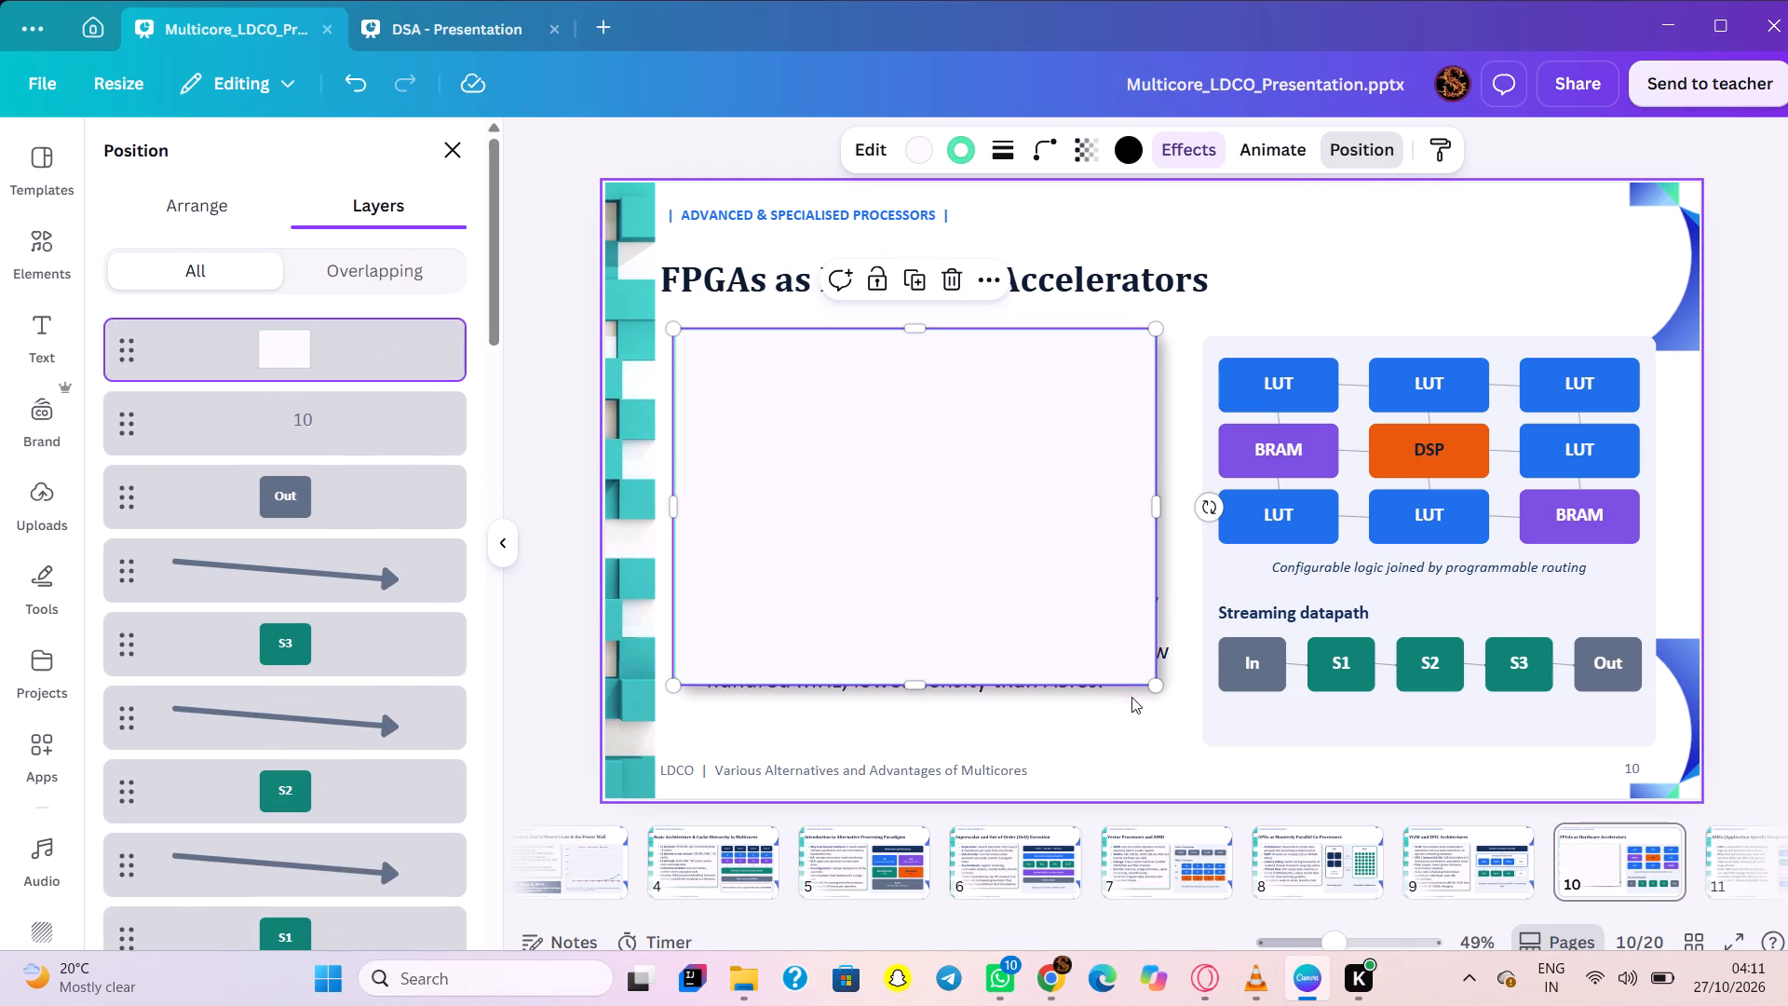
drag(918, 684, 934, 706)
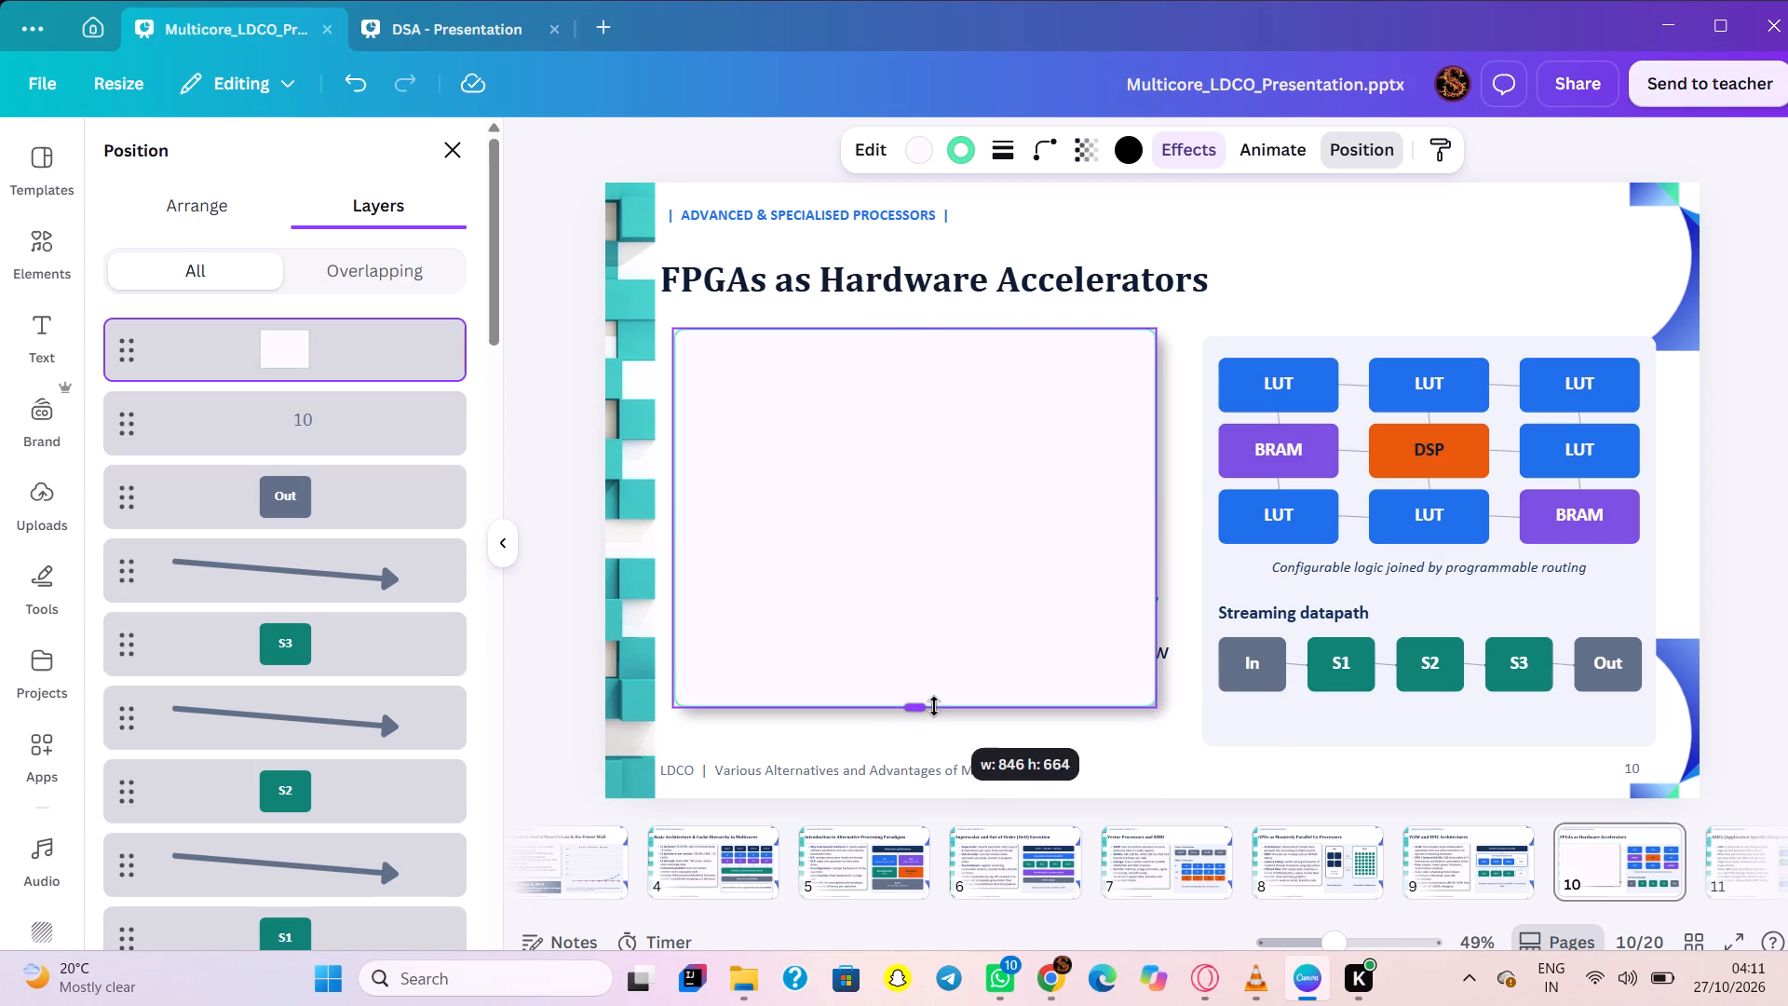
drag(1159, 522, 1186, 528)
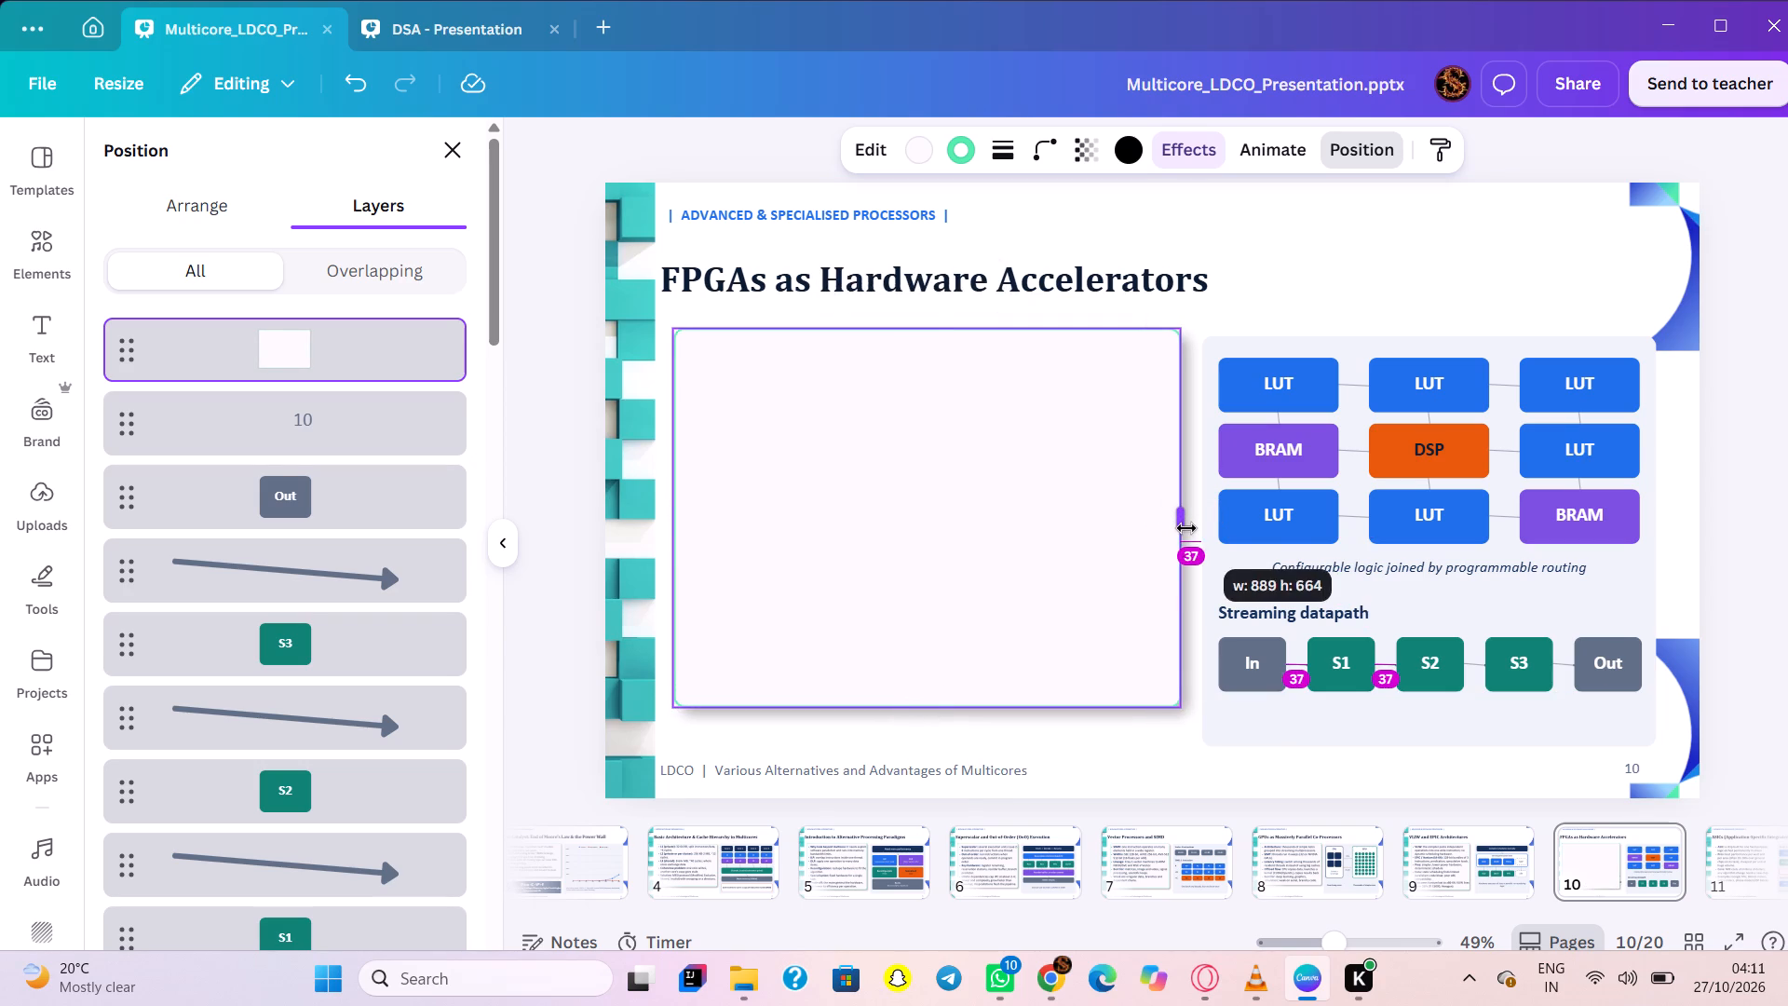
Layer the FPGA slide's shadowed box directly beneath the bullet text, above the section label.
drag(370, 350, 304, 674)
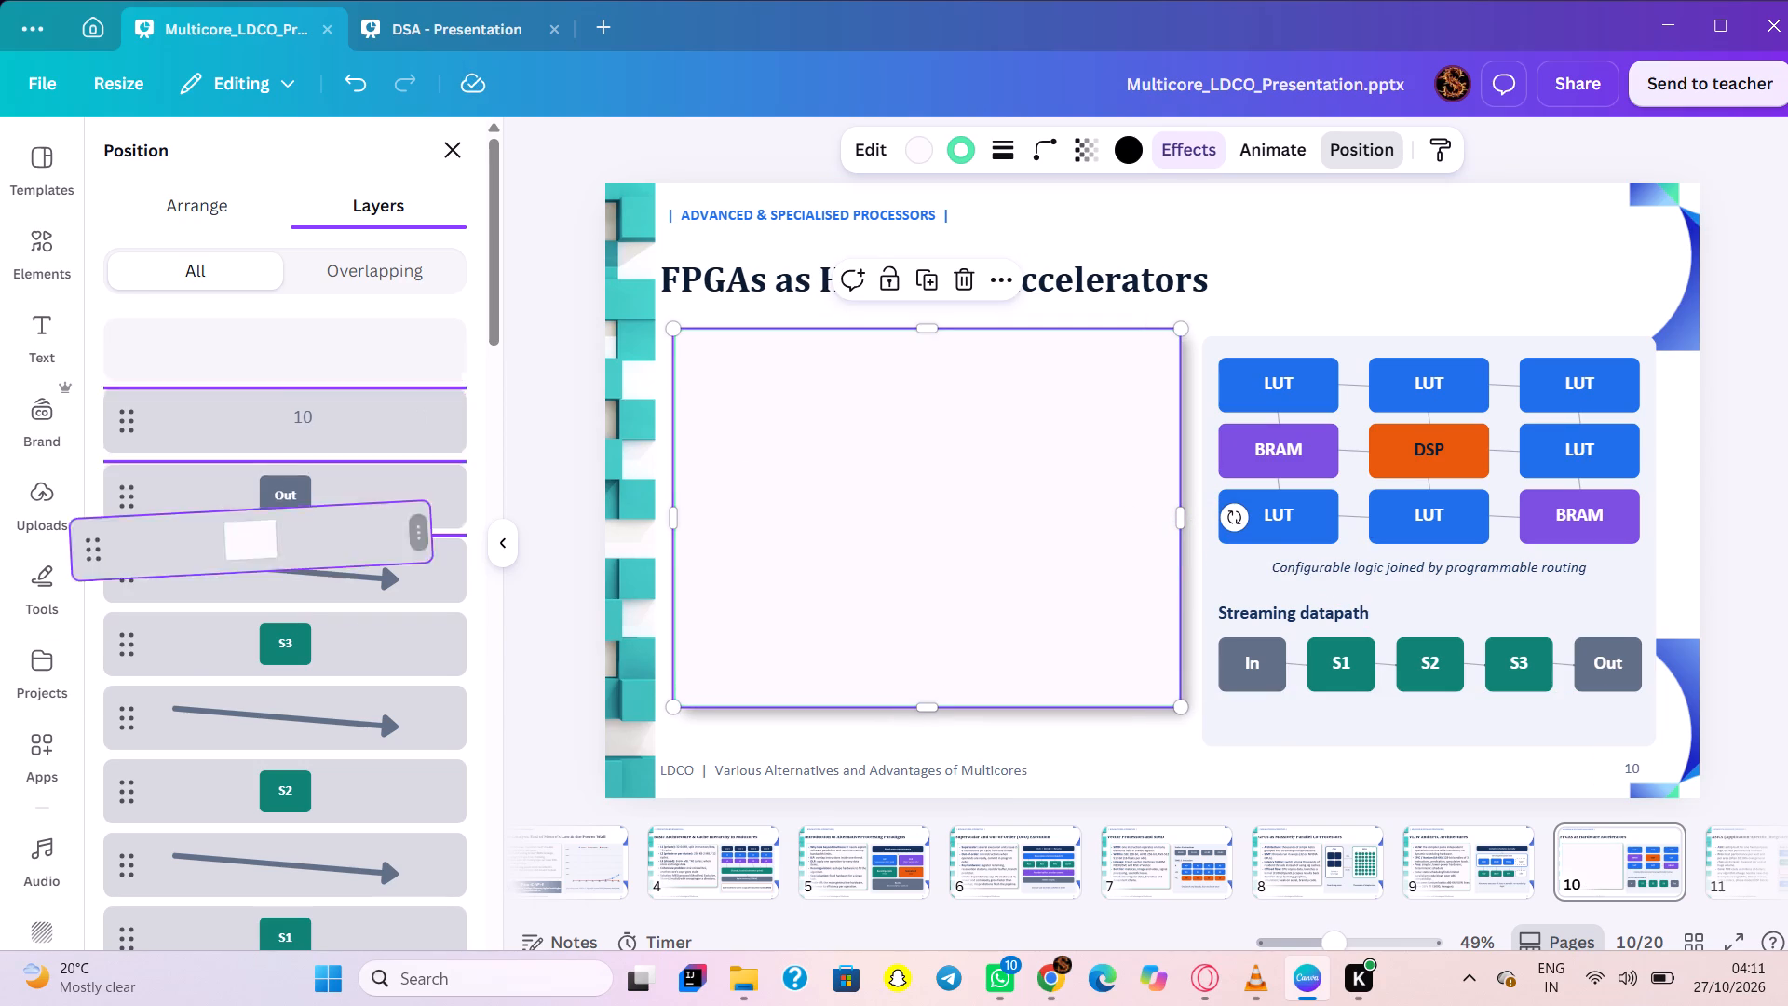
drag(304, 674, 371, 391)
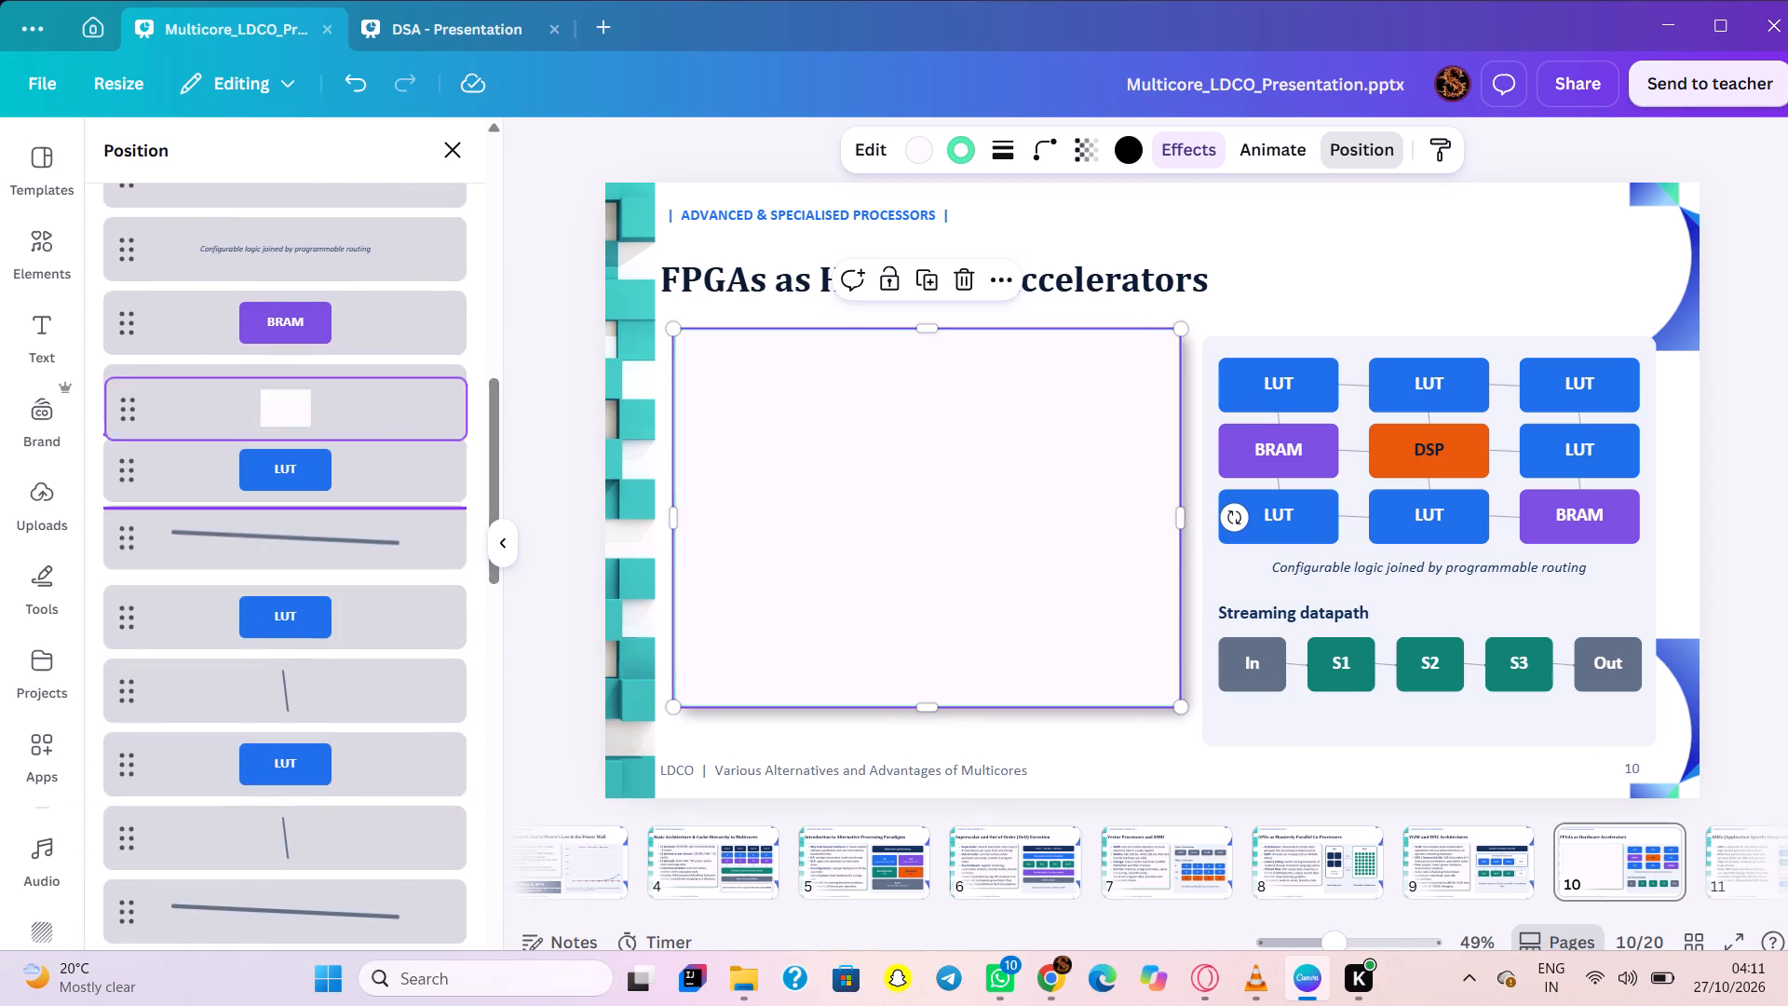
drag(371, 391, 337, 1005)
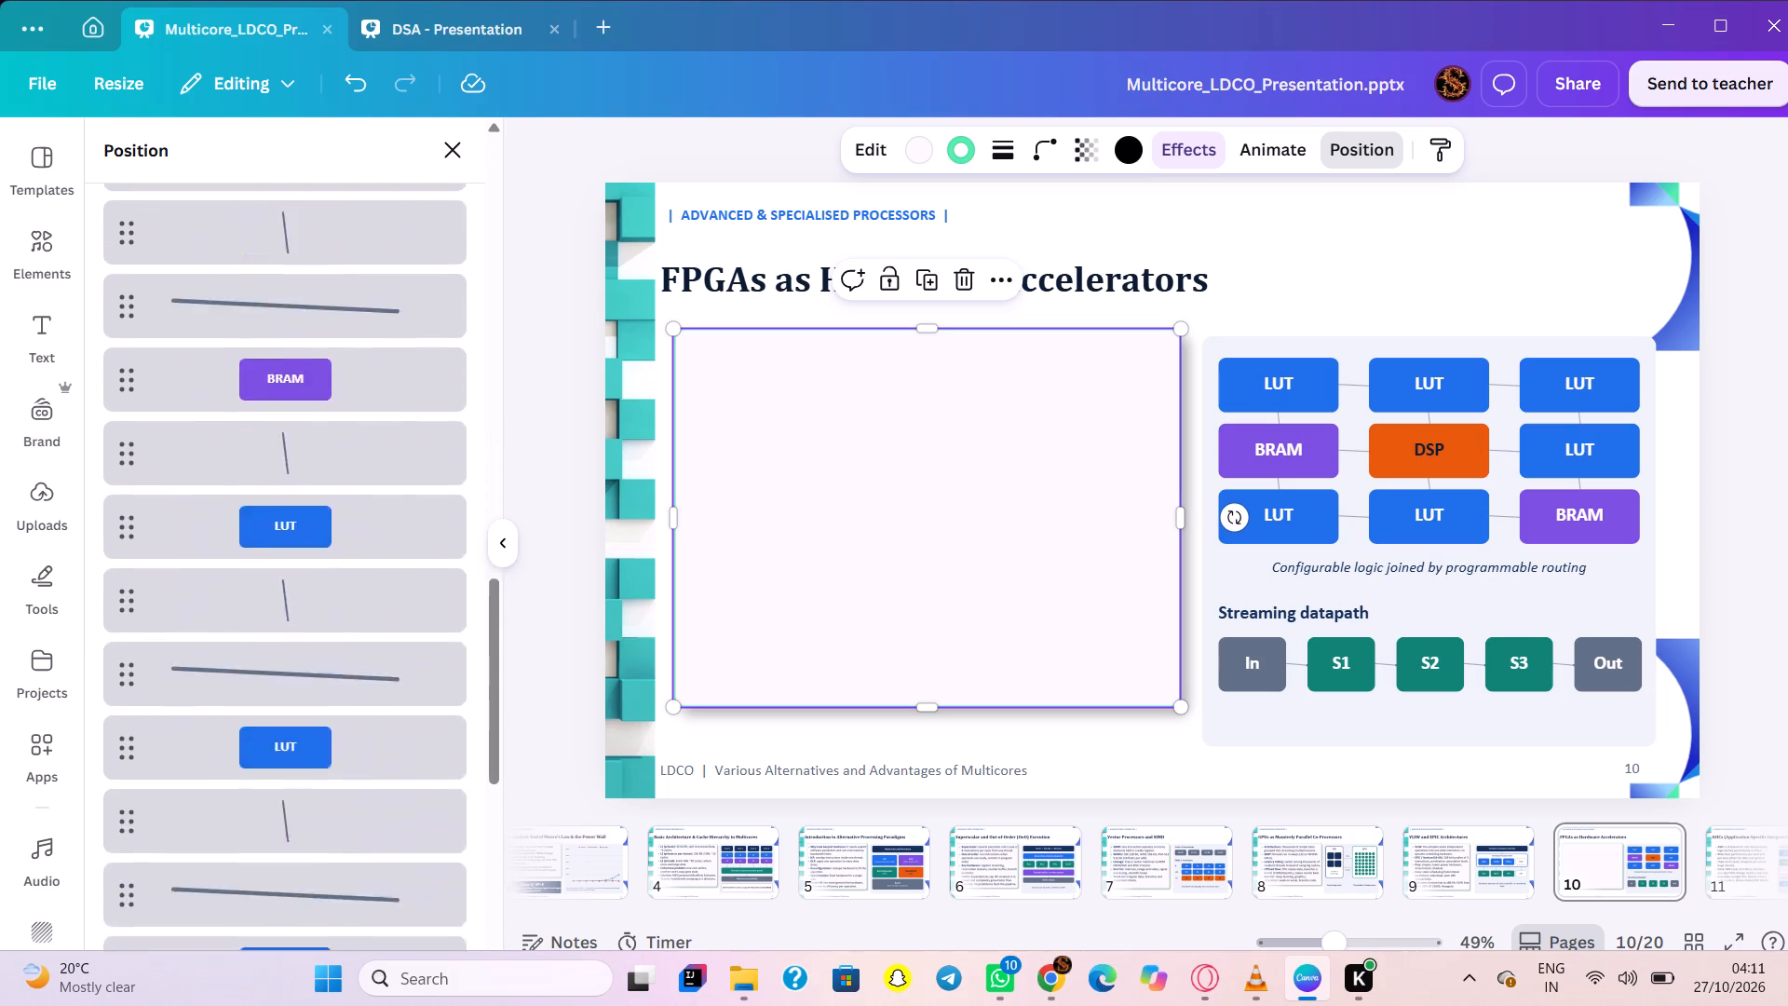
drag(337, 1005, 380, 492)
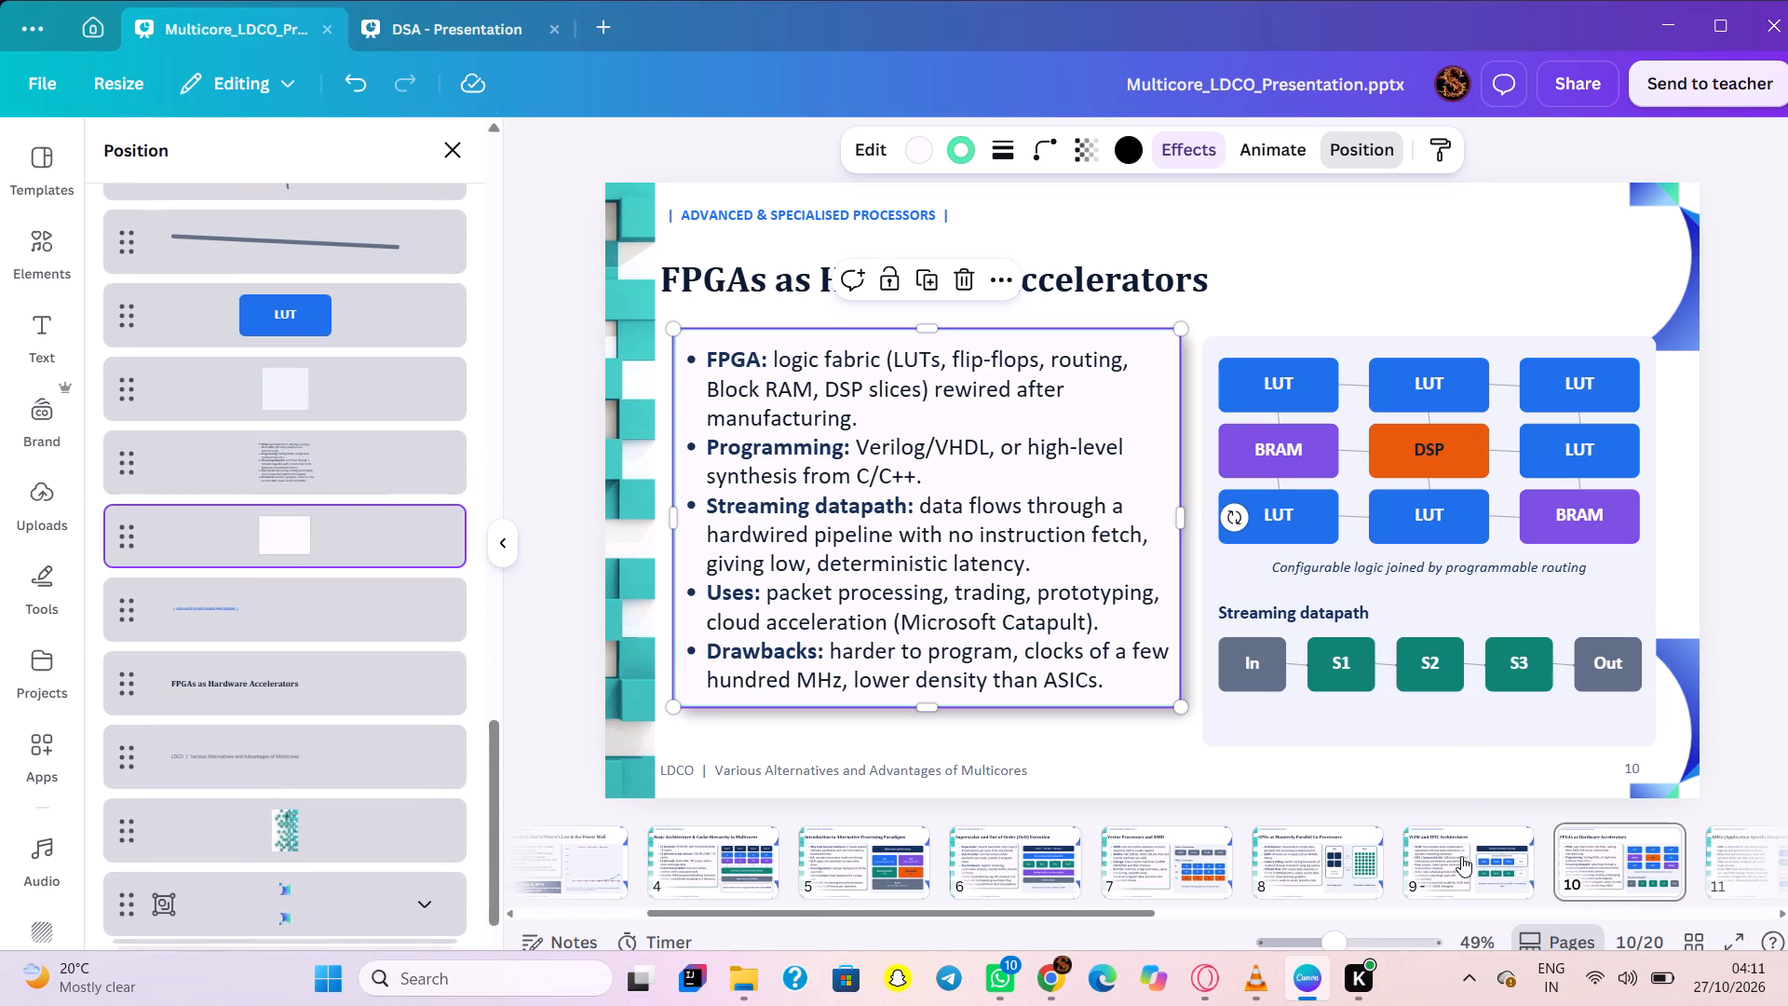
Paste the shadowed box onto the ASICs slide and layer it directly beneath the bullet text, above the section label.
scroll(1605, 871, left, 3)
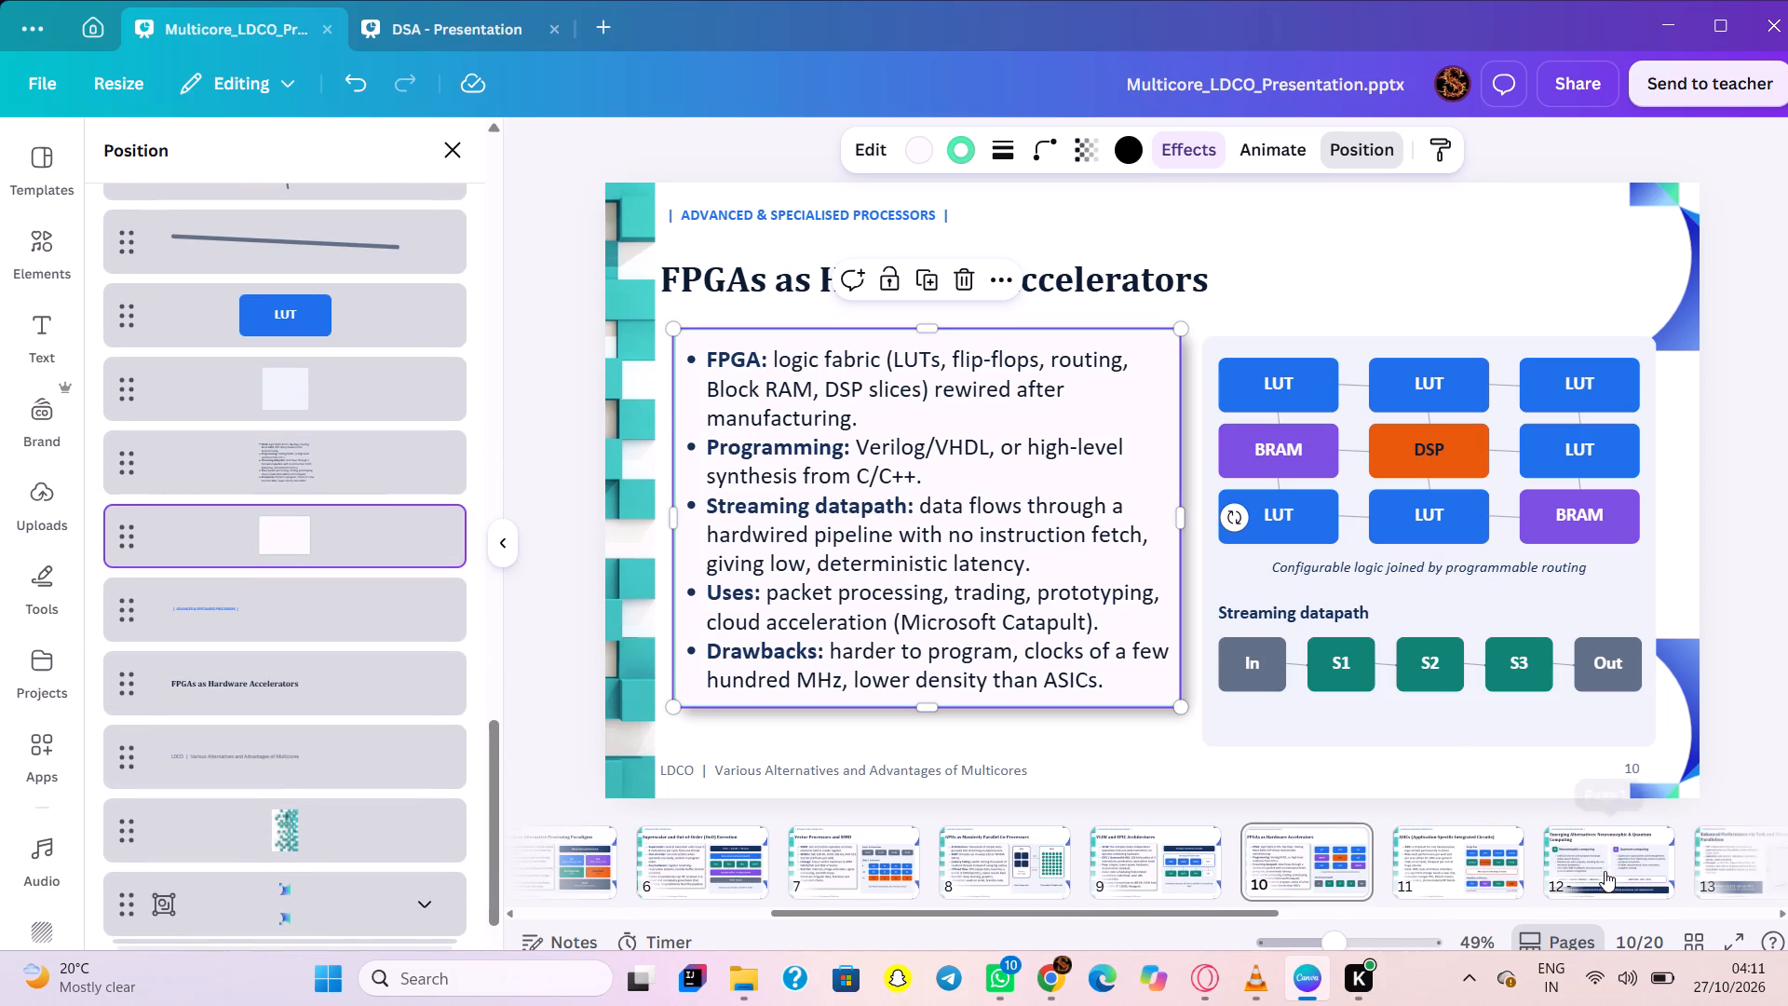
click(1465, 873)
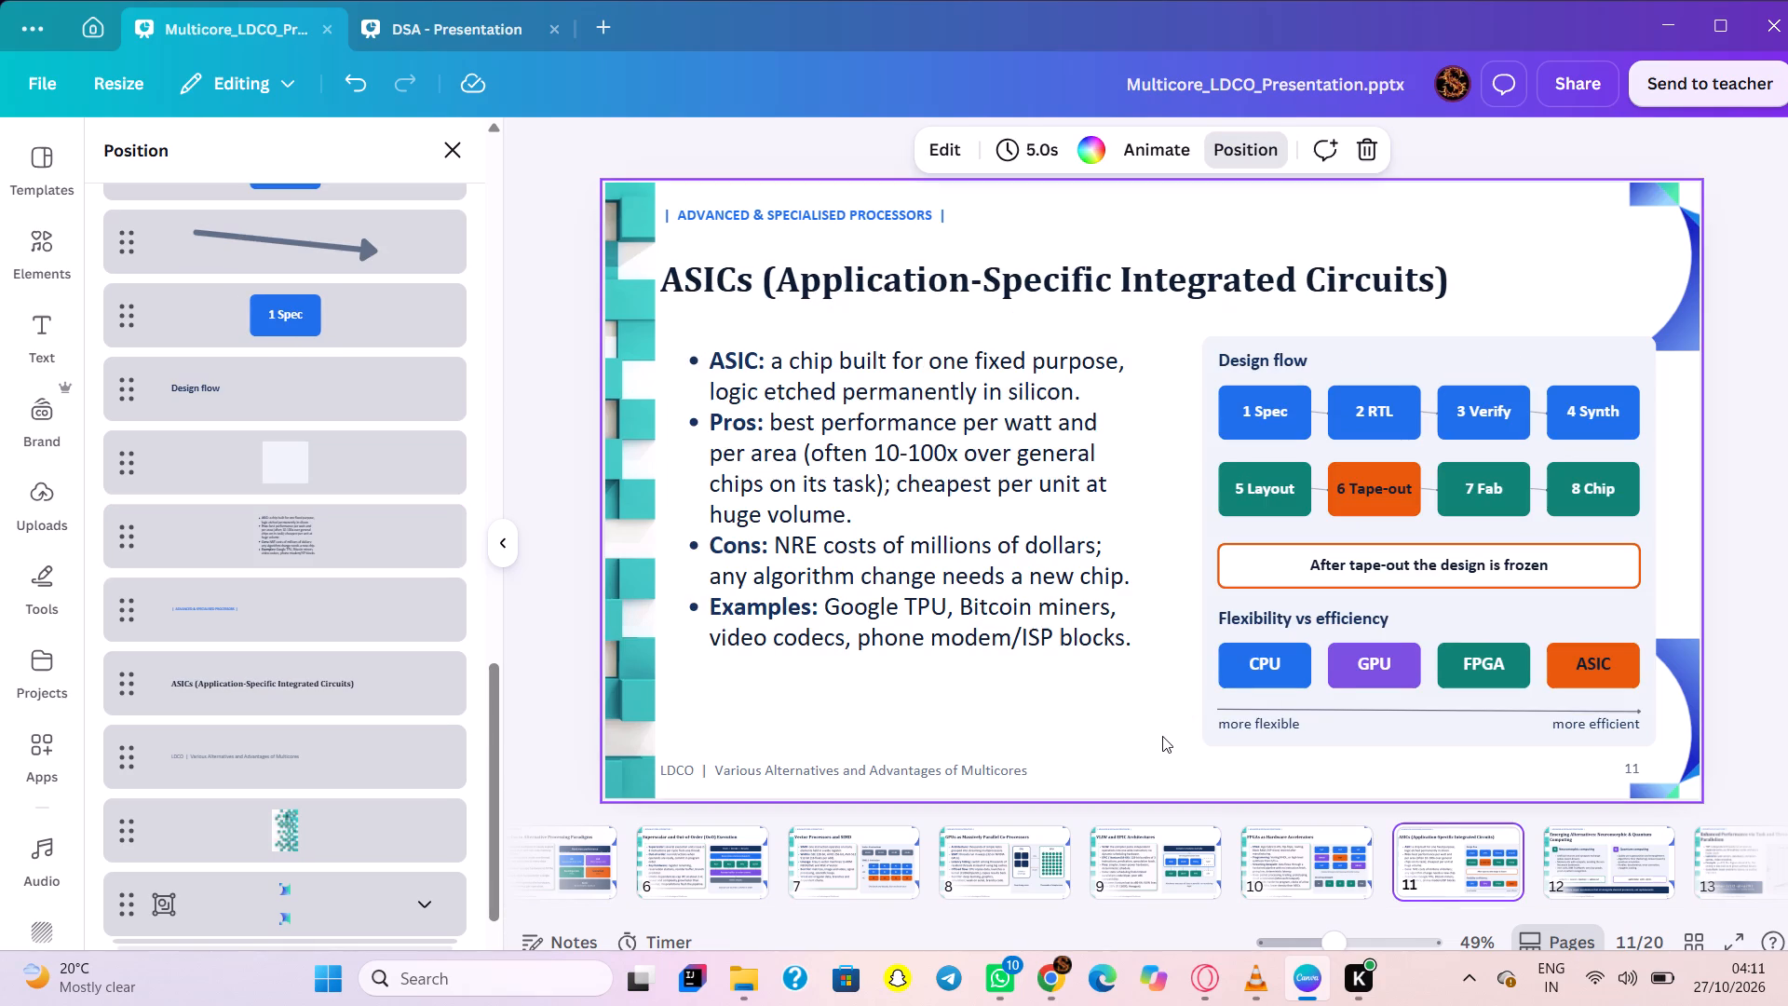
key(ctrl+v)
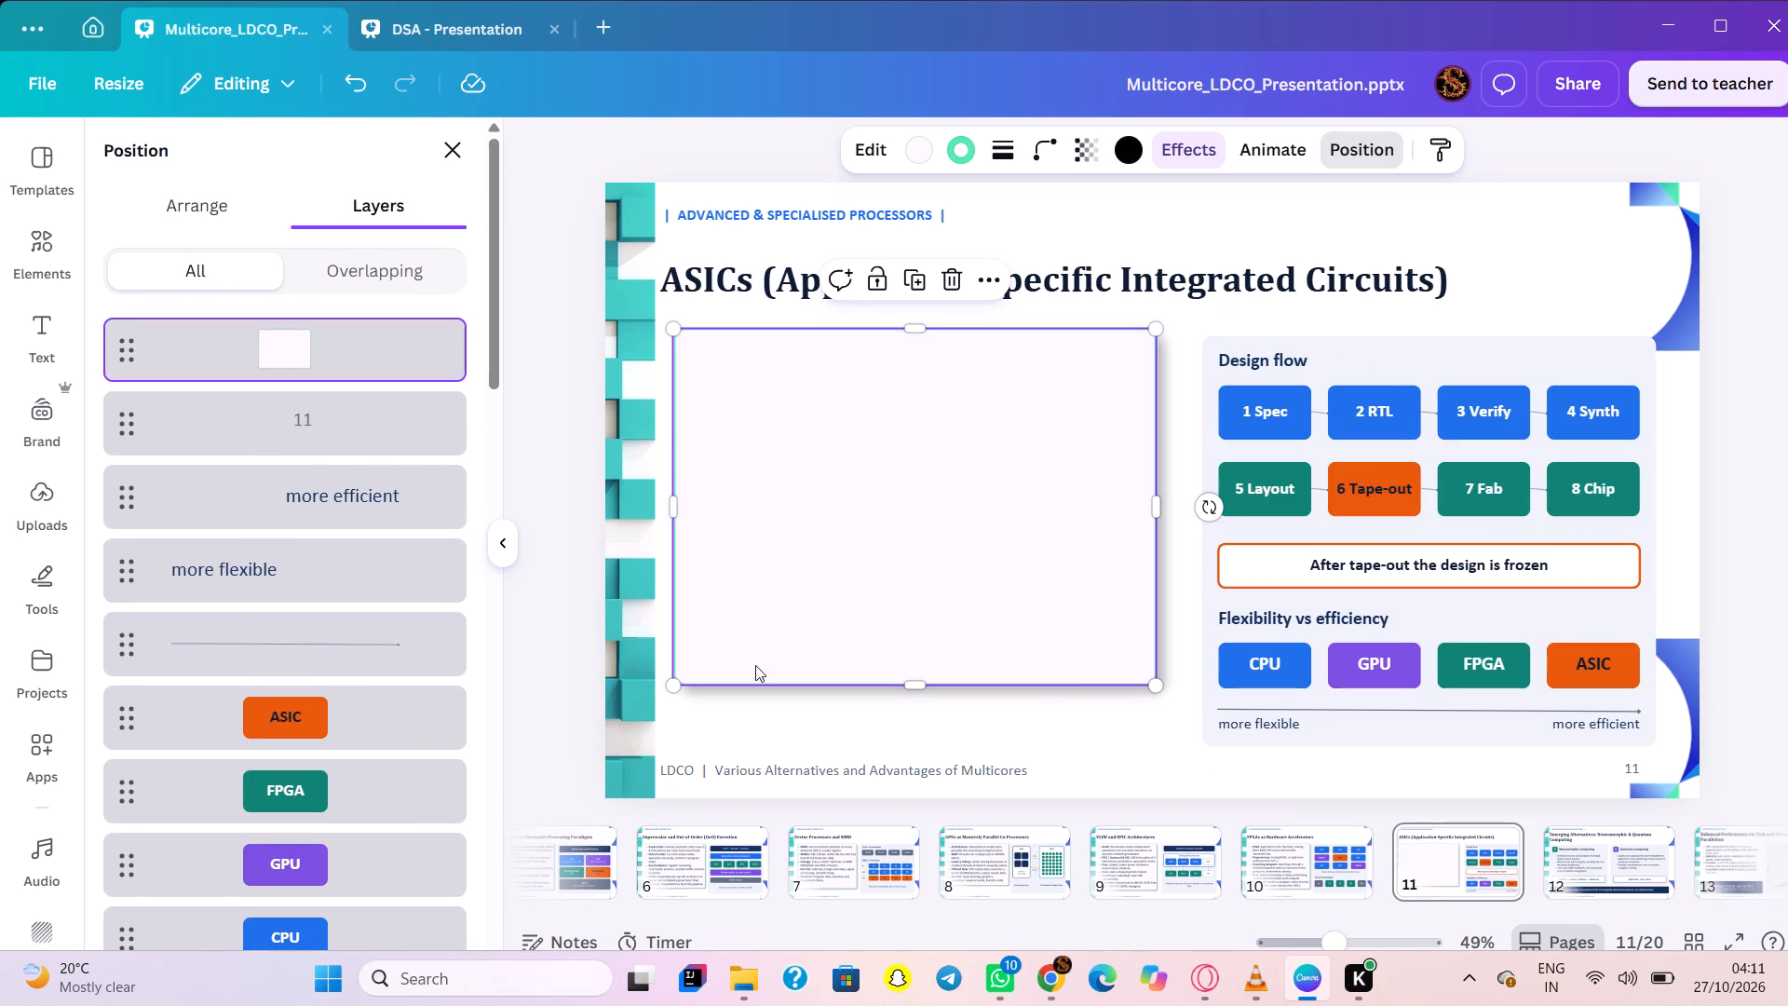
drag(309, 370, 350, 872)
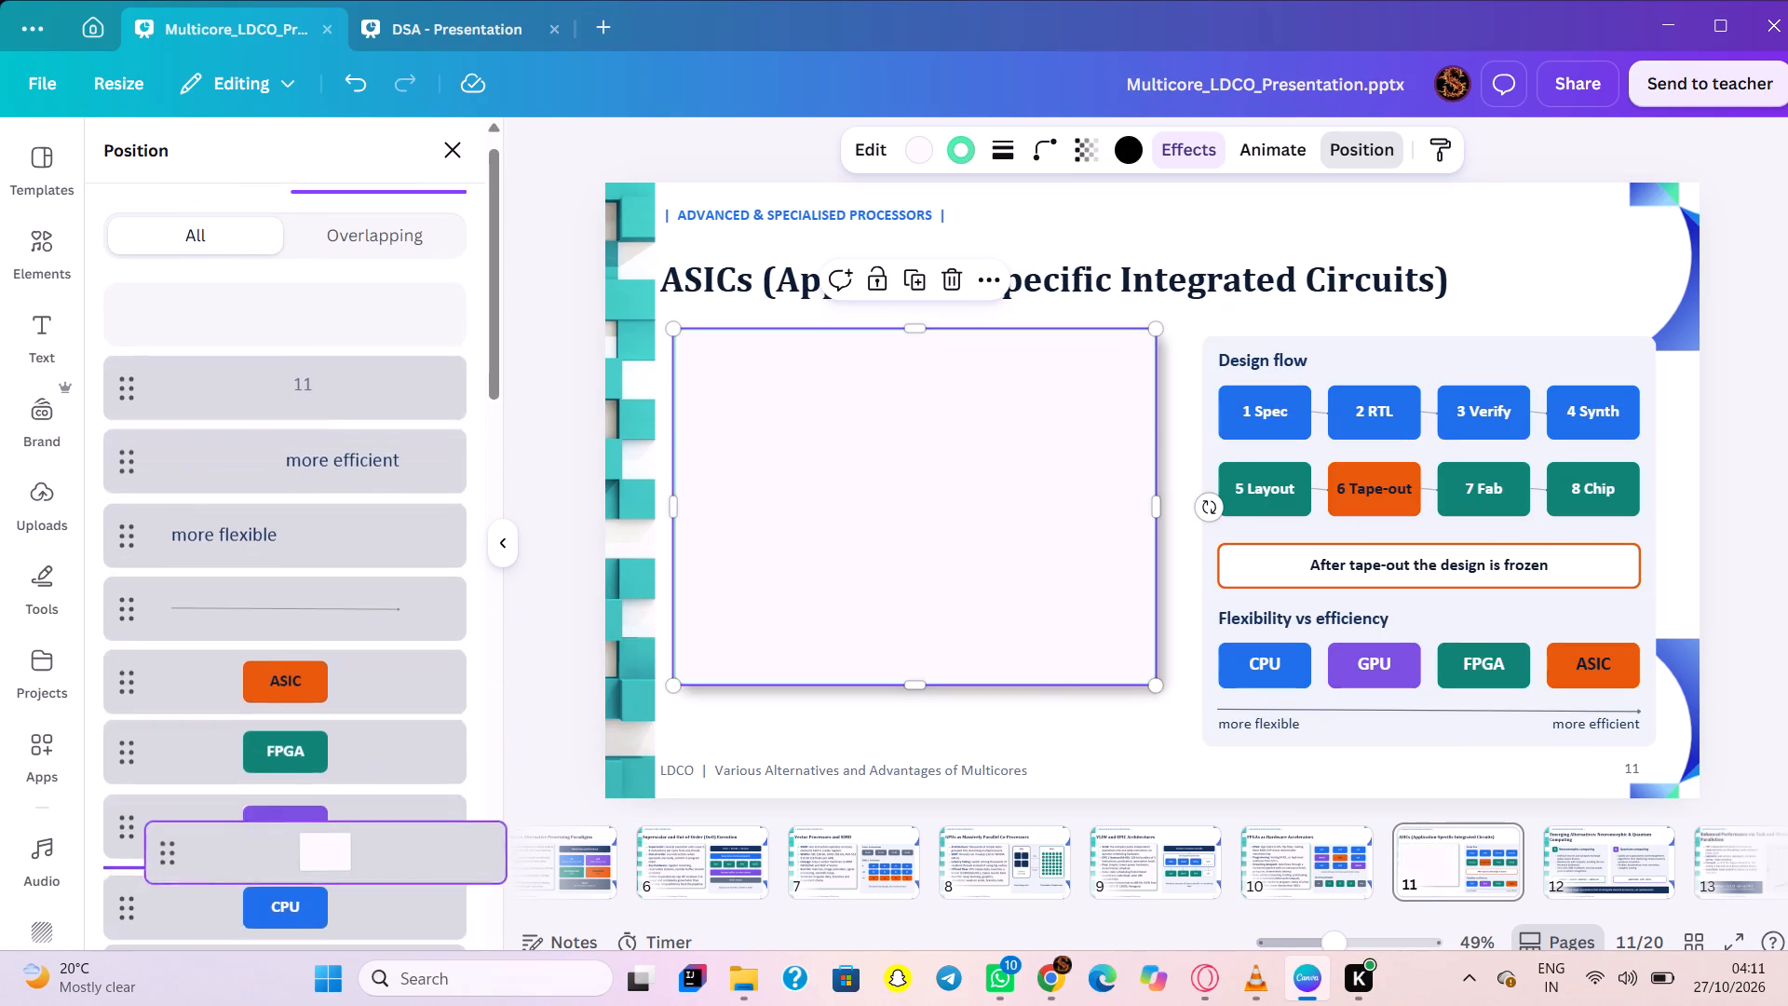
drag(350, 872, 374, 569)
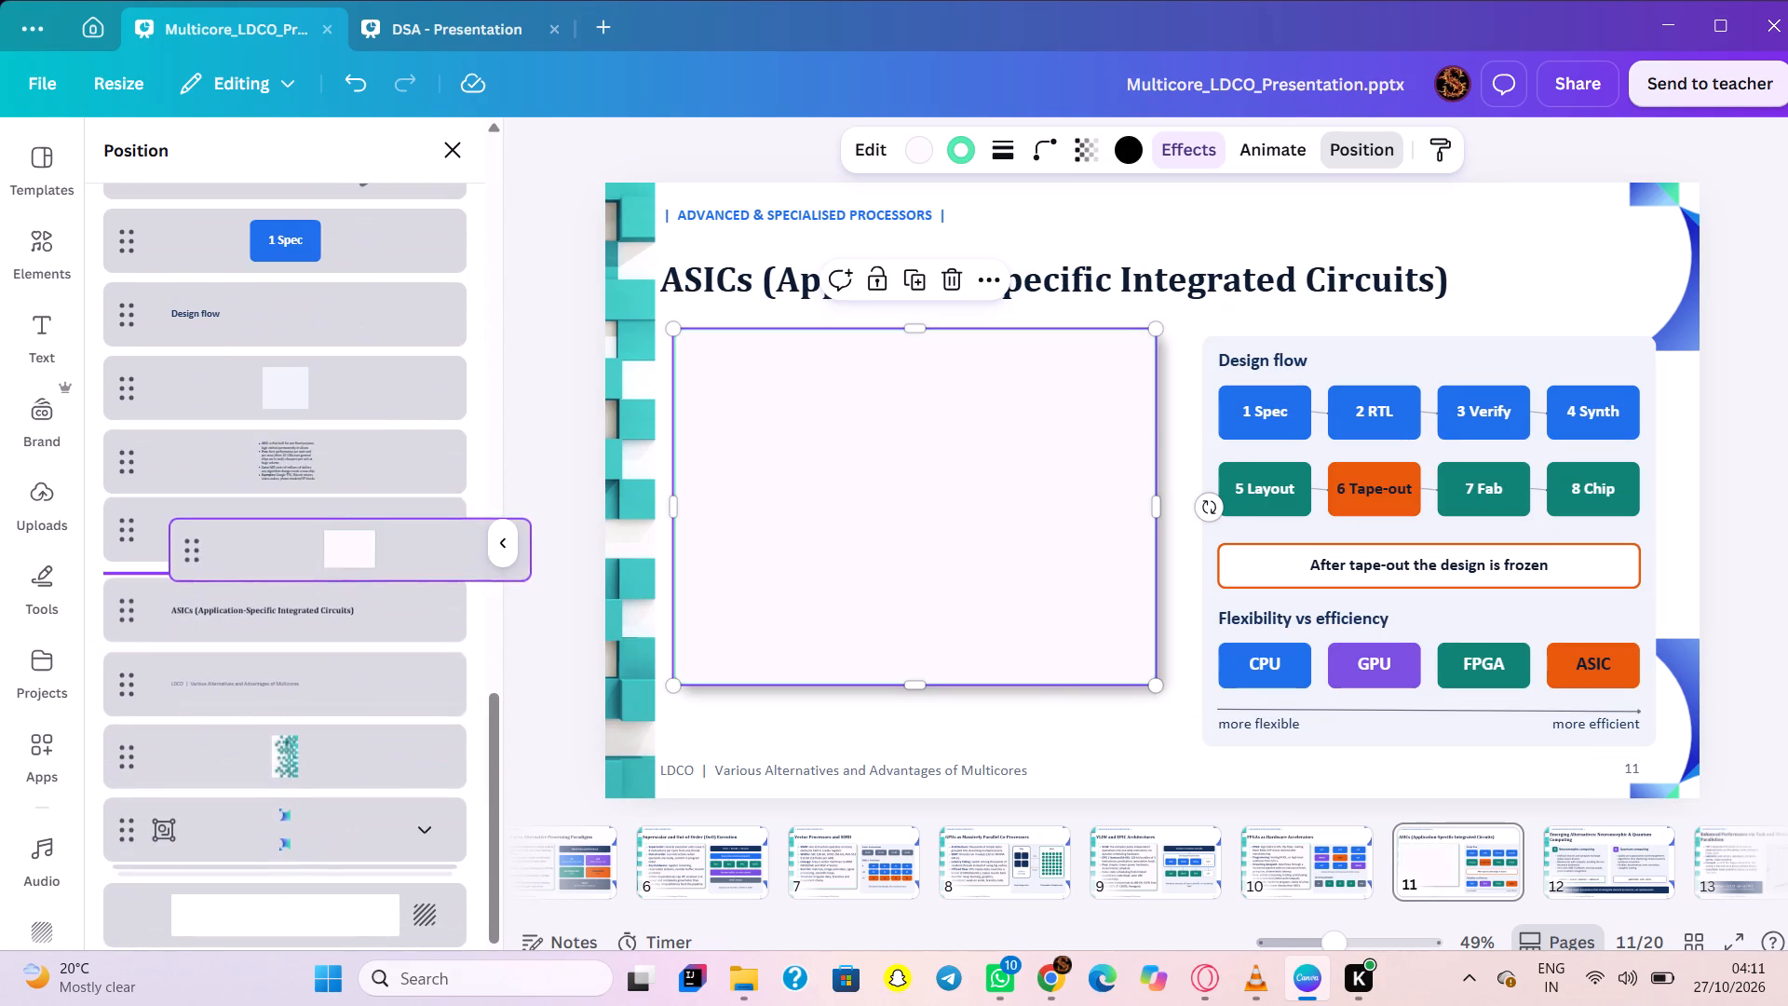
drag(374, 569, 329, 524)
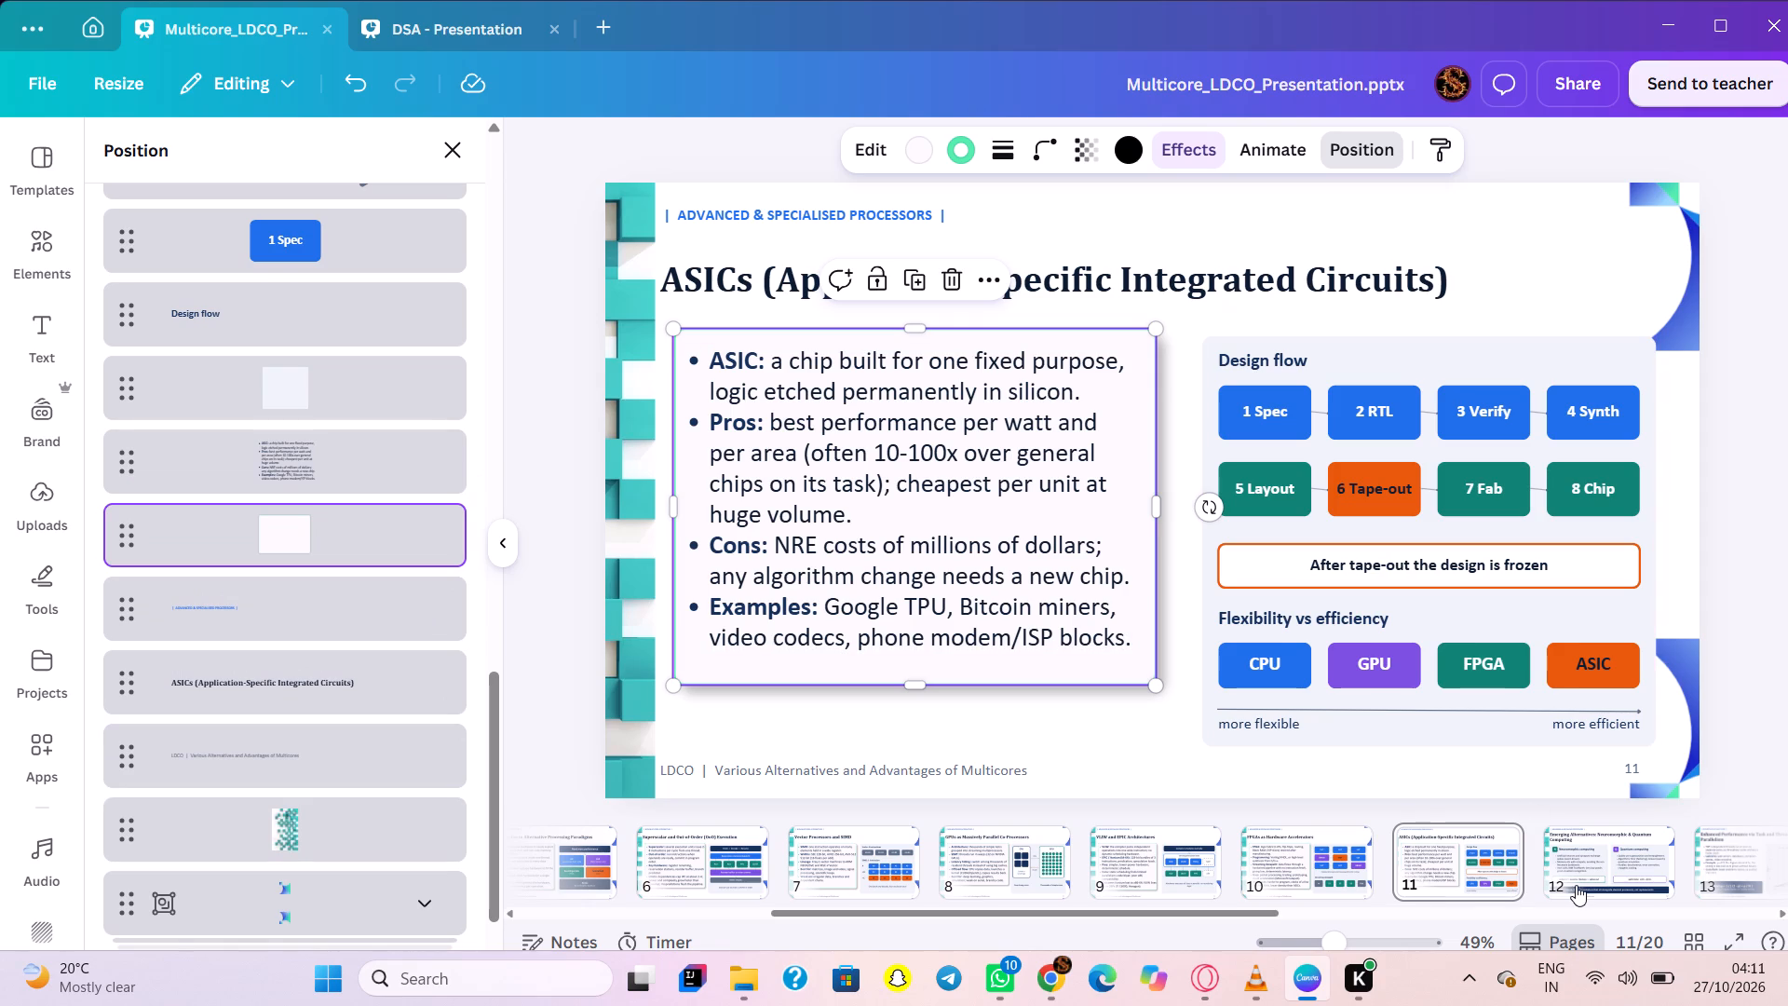
Paste the shadowed box onto the Enhanced Performance slide and shrink it to end between the last bullet and the speedup formula banner.
click(1575, 885)
scroll(1575, 885, left, 1)
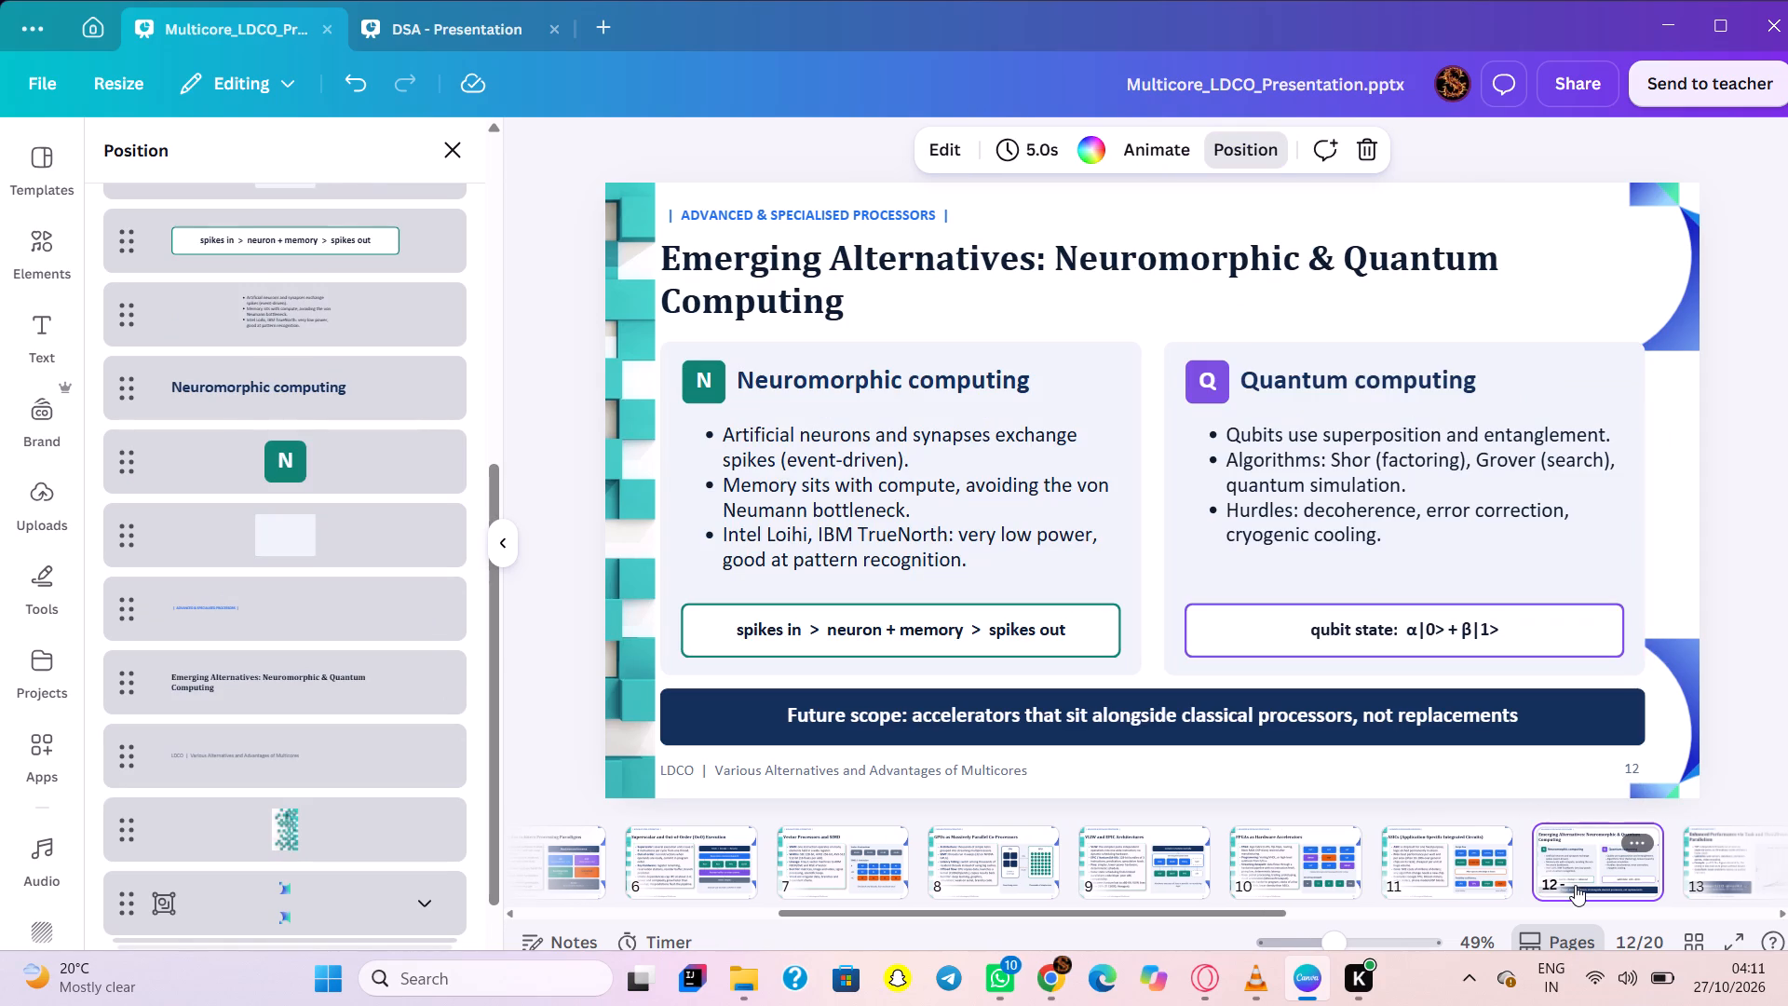
scroll(1575, 885, left, 2)
click(1540, 867)
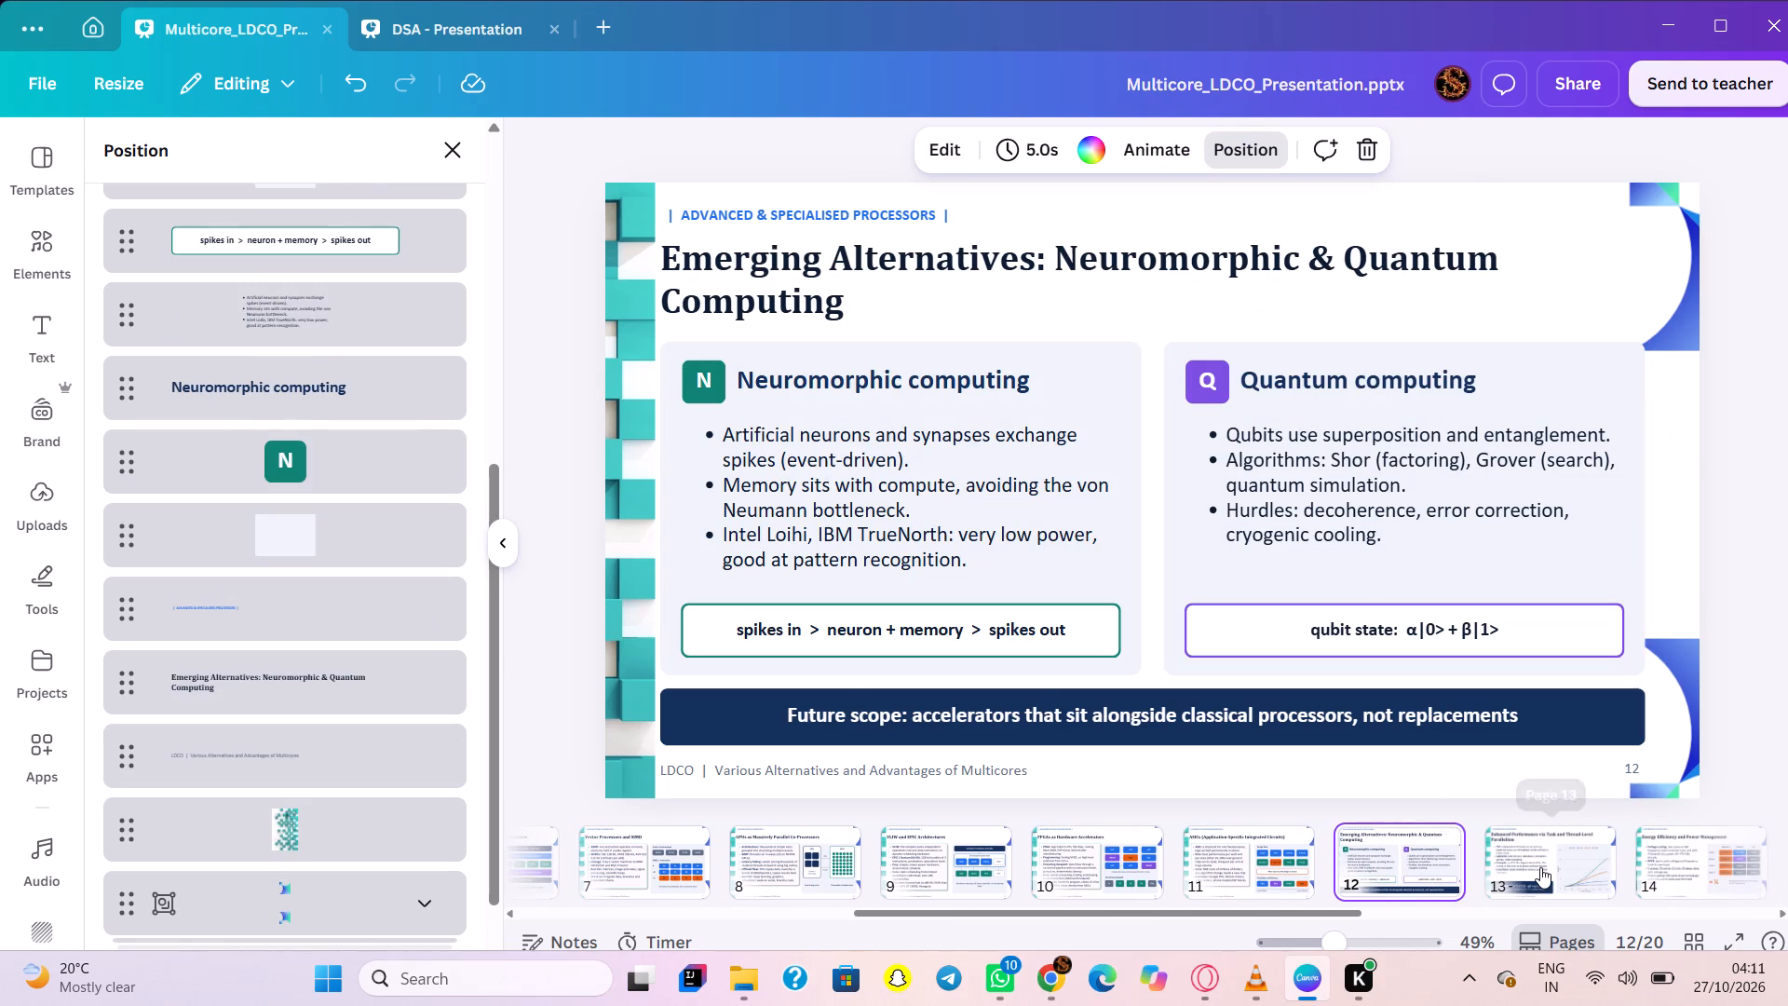
key(ctrl+v)
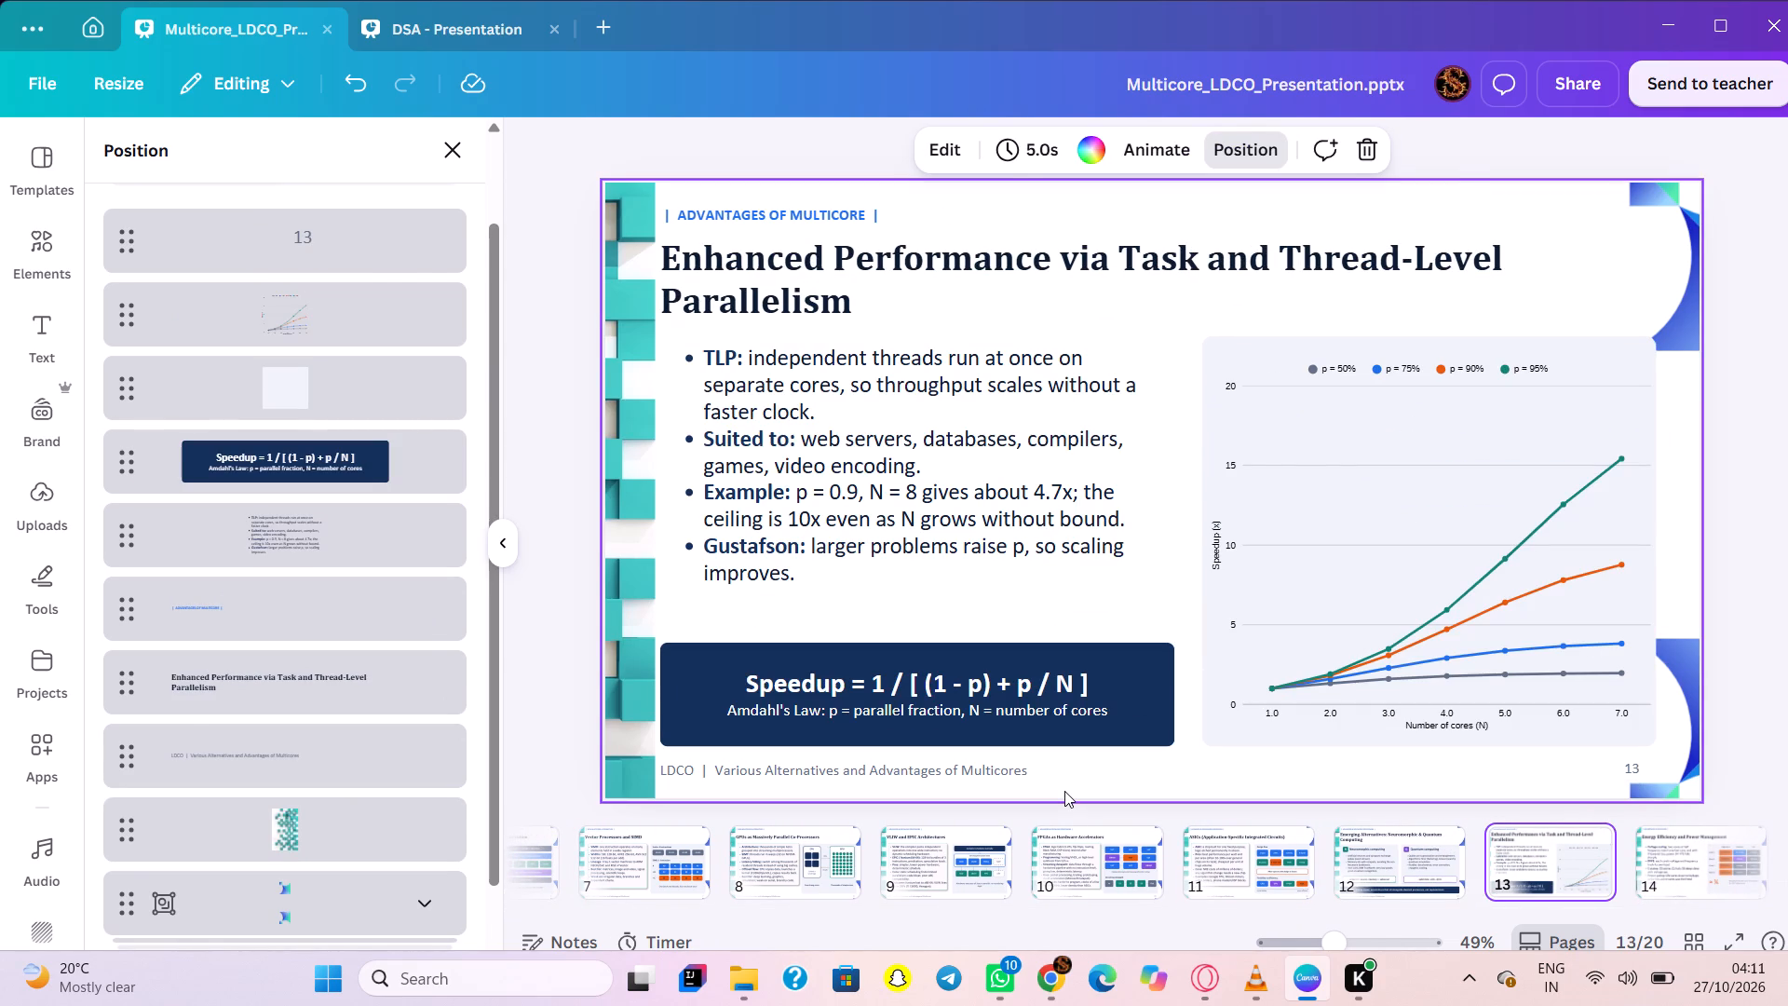
drag(1154, 686, 1129, 570)
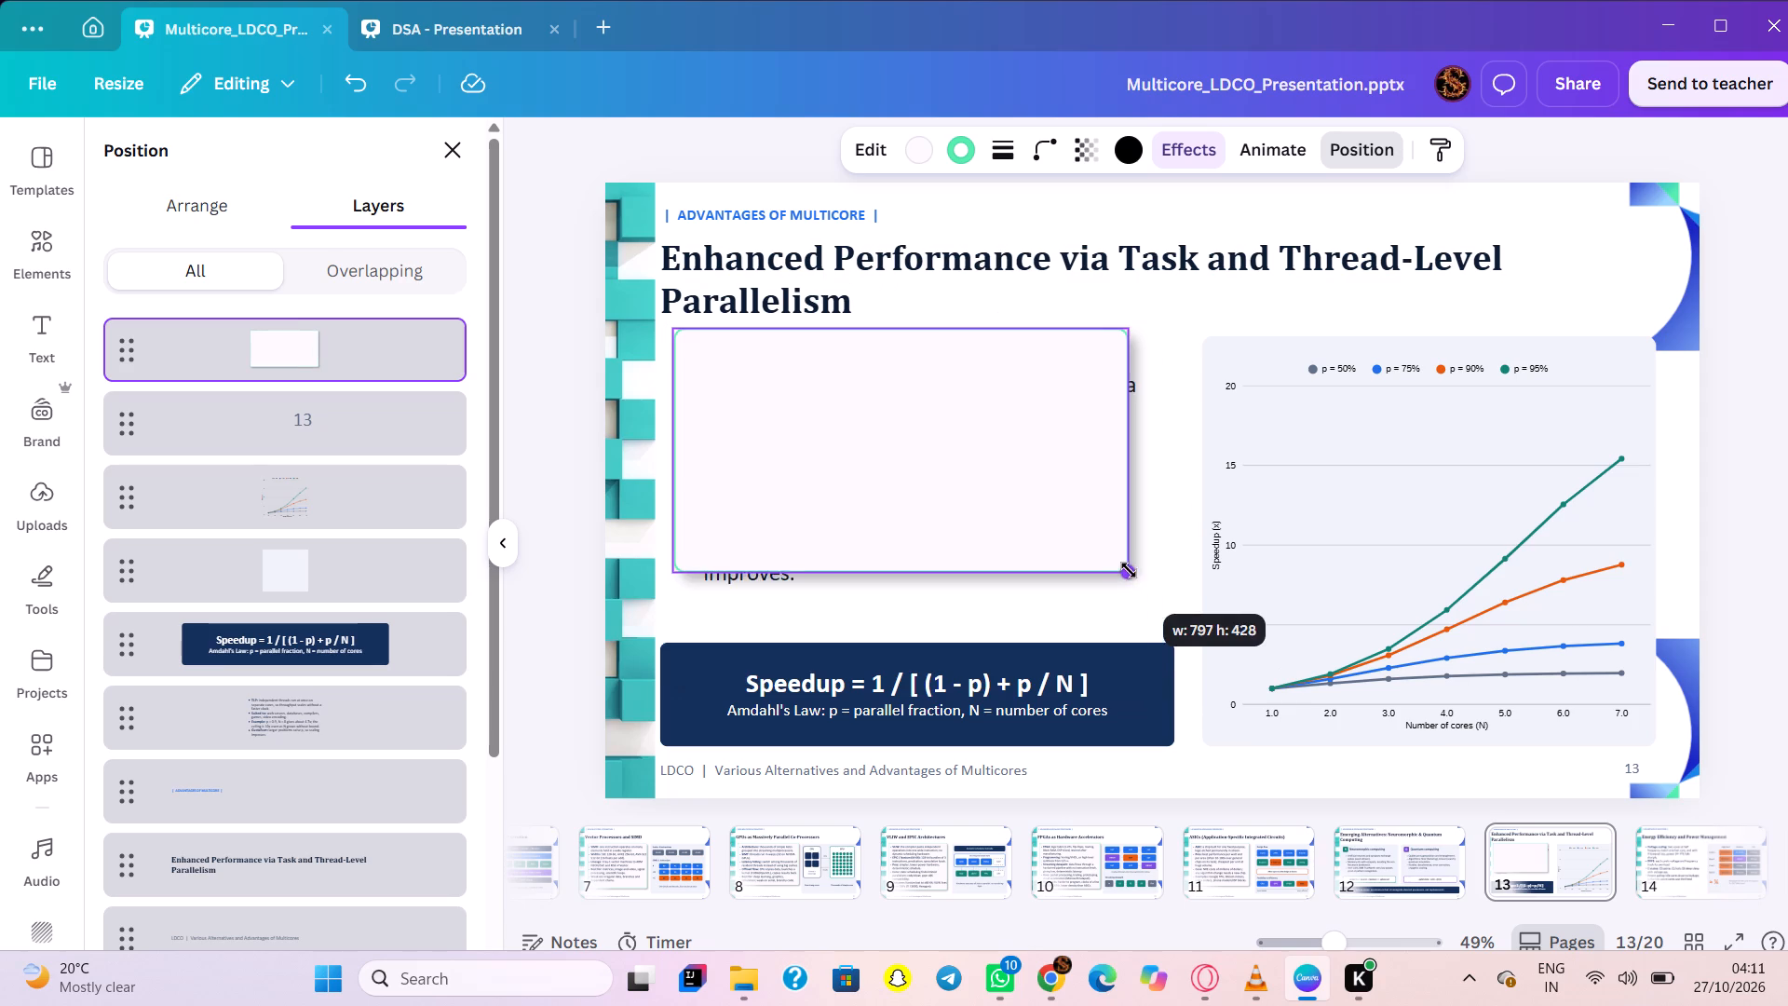
drag(1129, 570, 1153, 604)
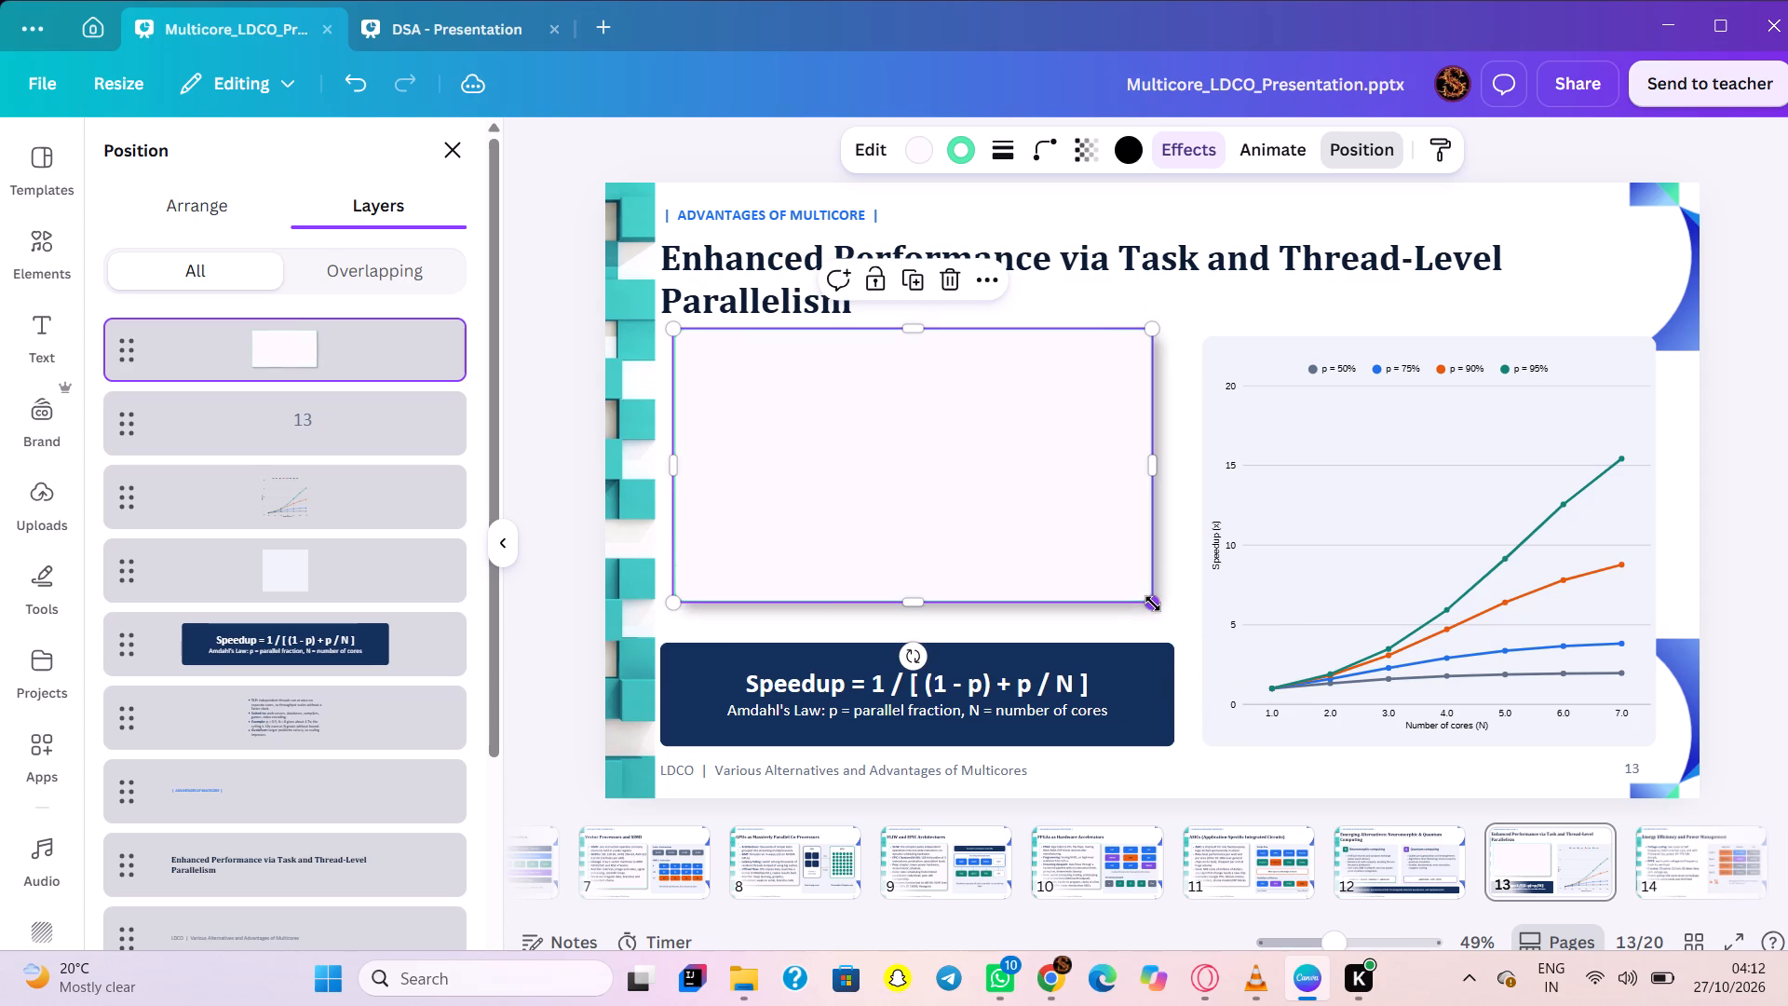
Layer the Enhanced Performance slide's shadowed box directly beneath the bullet text and shift it down slightly.
drag(298, 364, 292, 745)
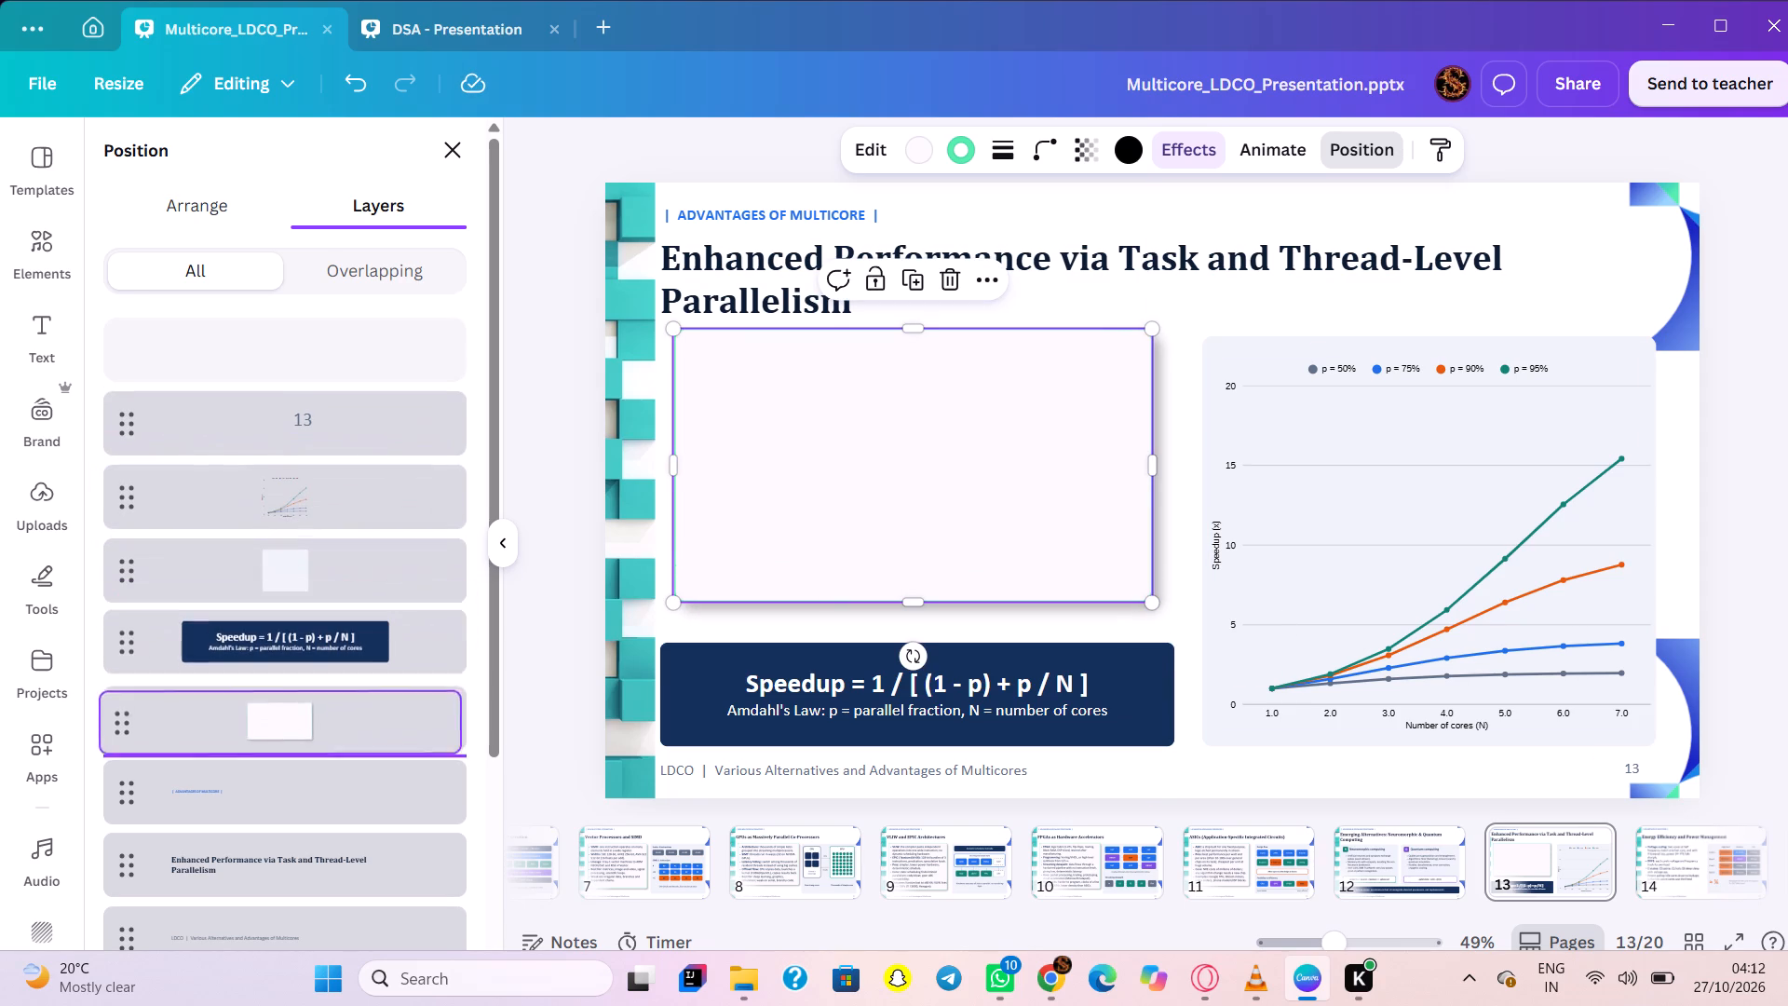
drag(292, 745, 291, 756)
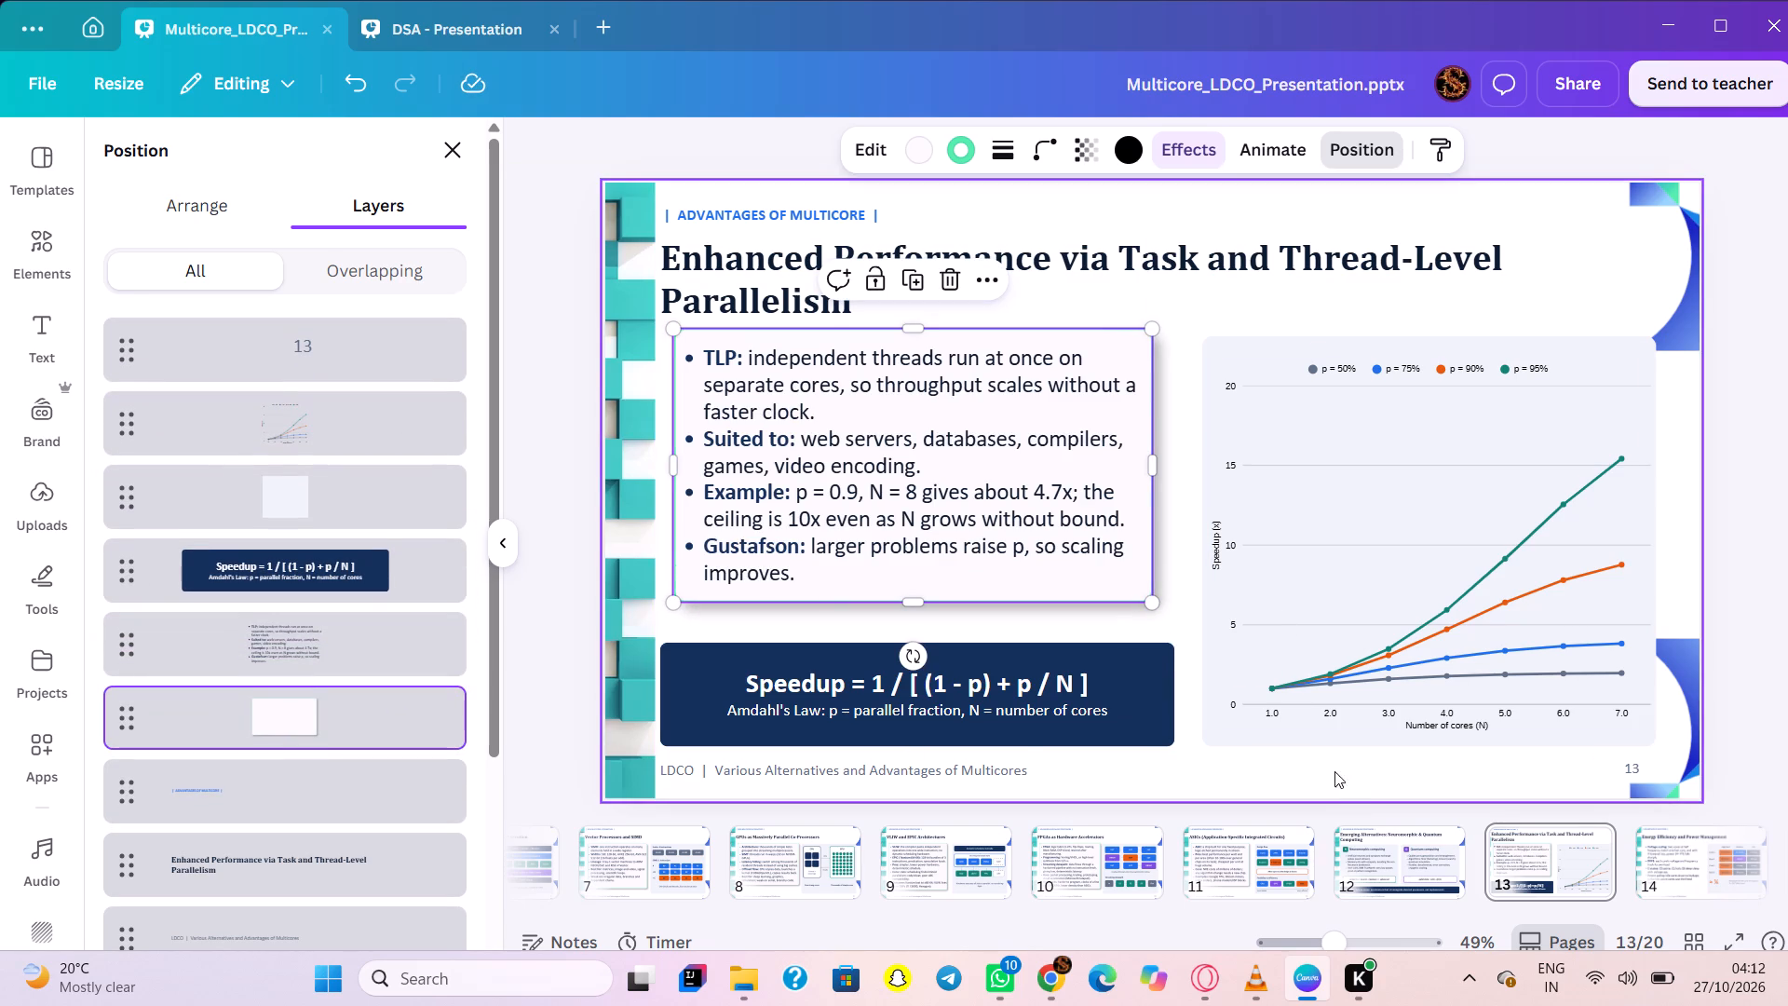
click(955, 573)
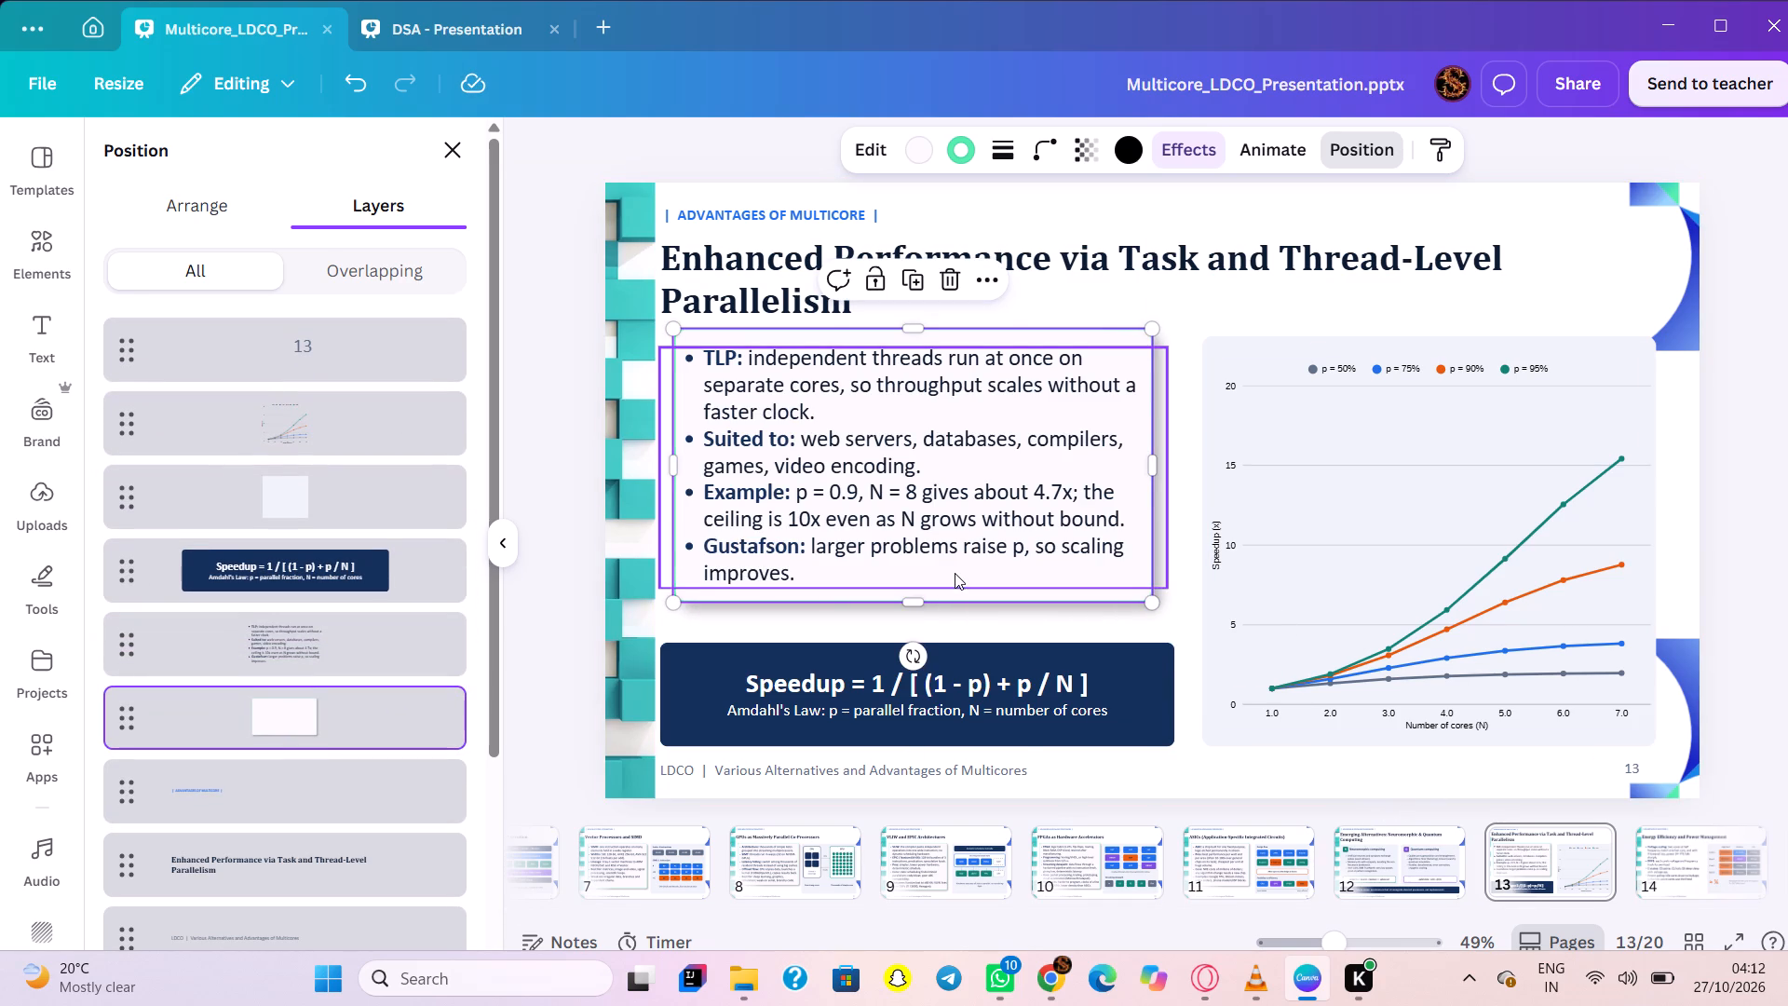
Paste the shadowed box onto the Energy Efficiency and Power Management slide and layer it directly beneath the bullet text, above the section label.
scroll(1602, 867, left, 1)
click(1591, 868)
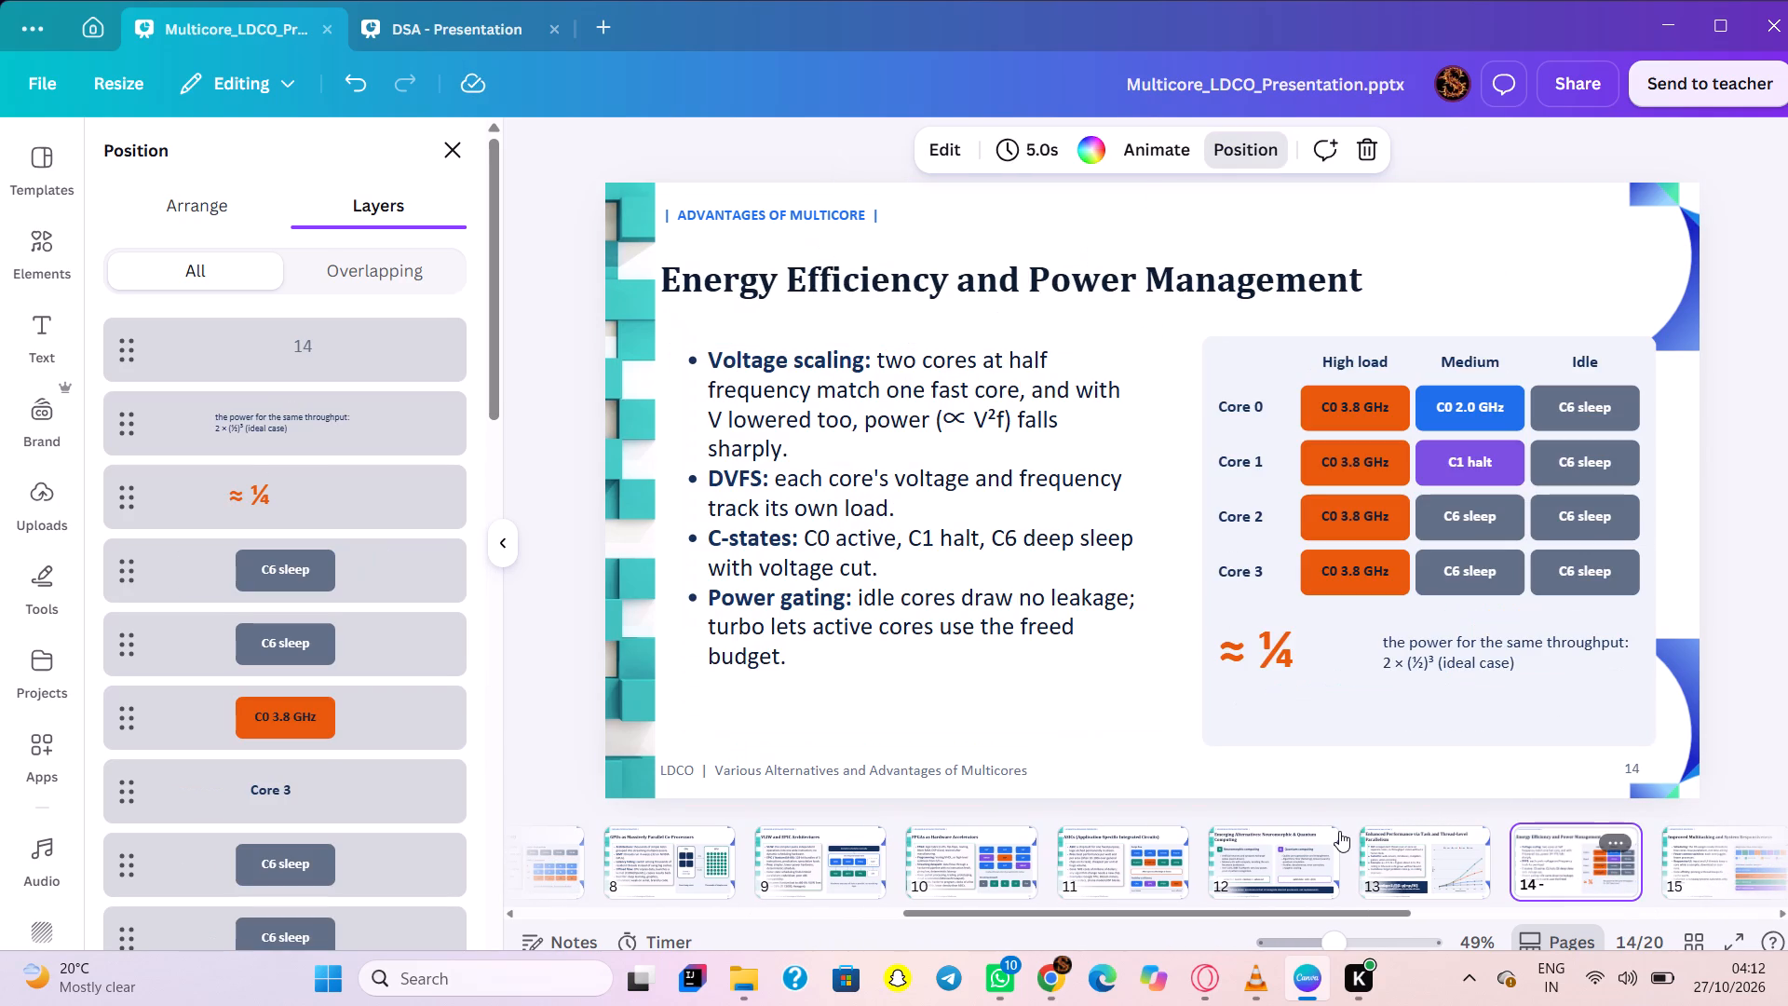
key(ctrl+v)
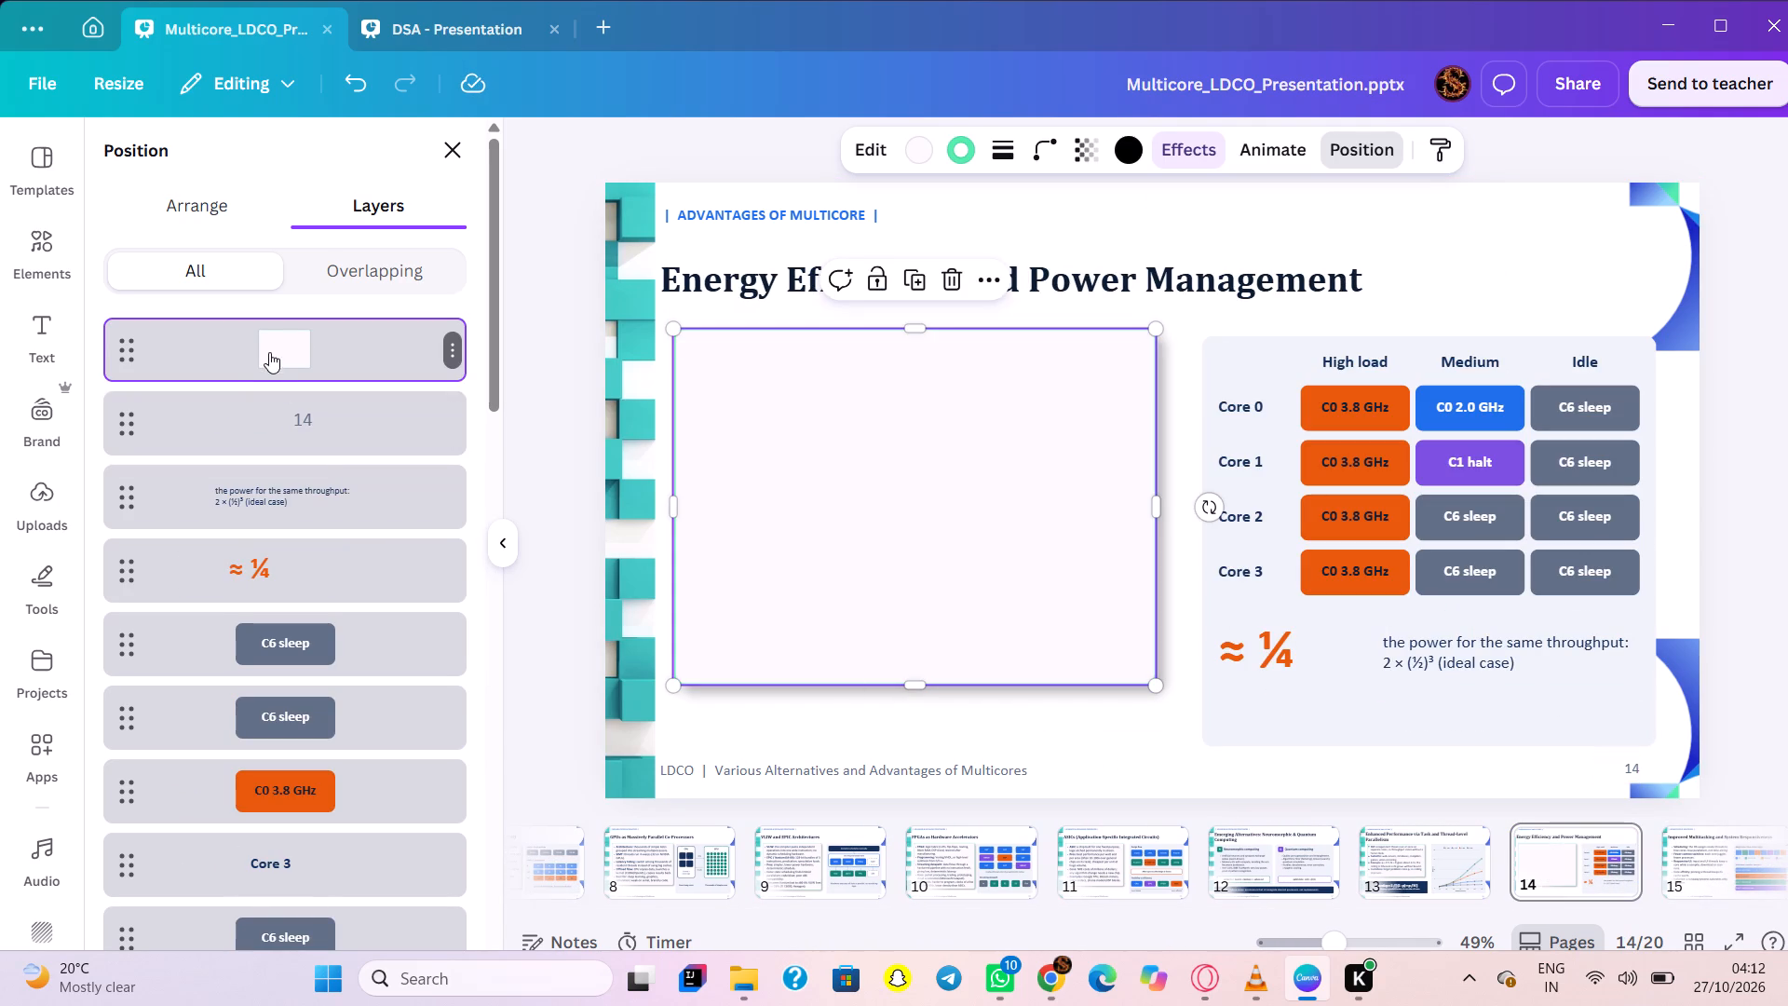
drag(269, 357, 172, 1005)
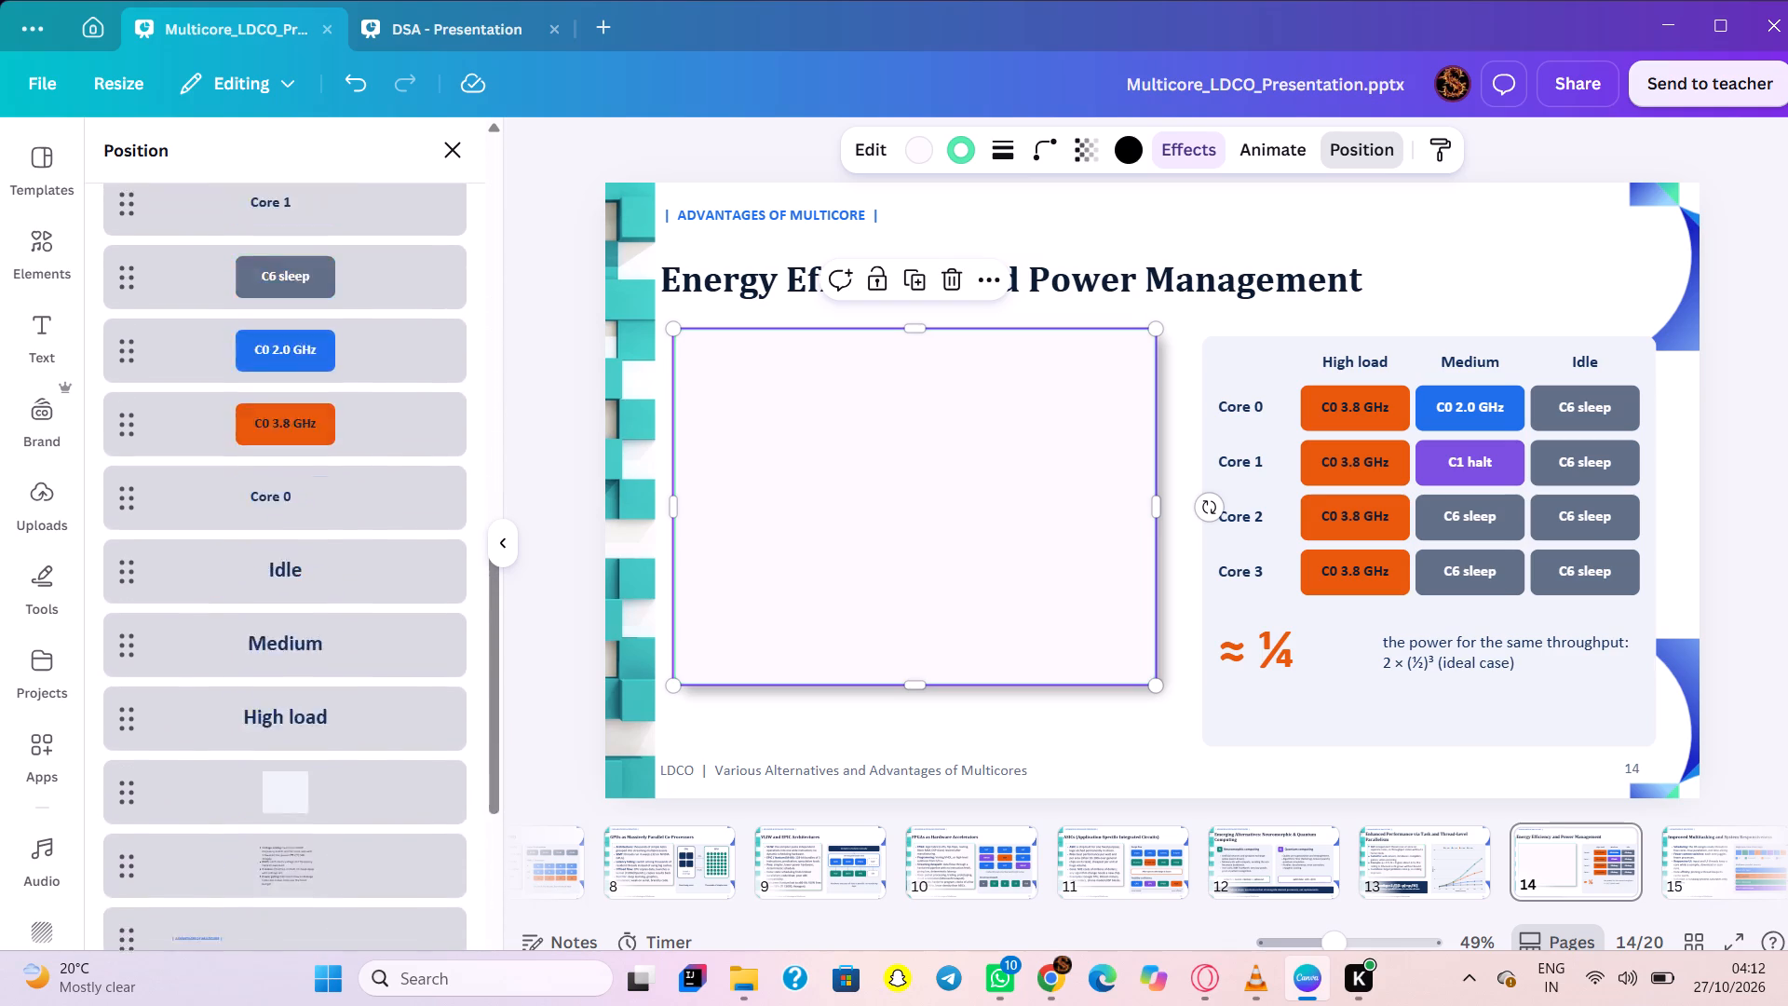
drag(172, 1005, 291, 517)
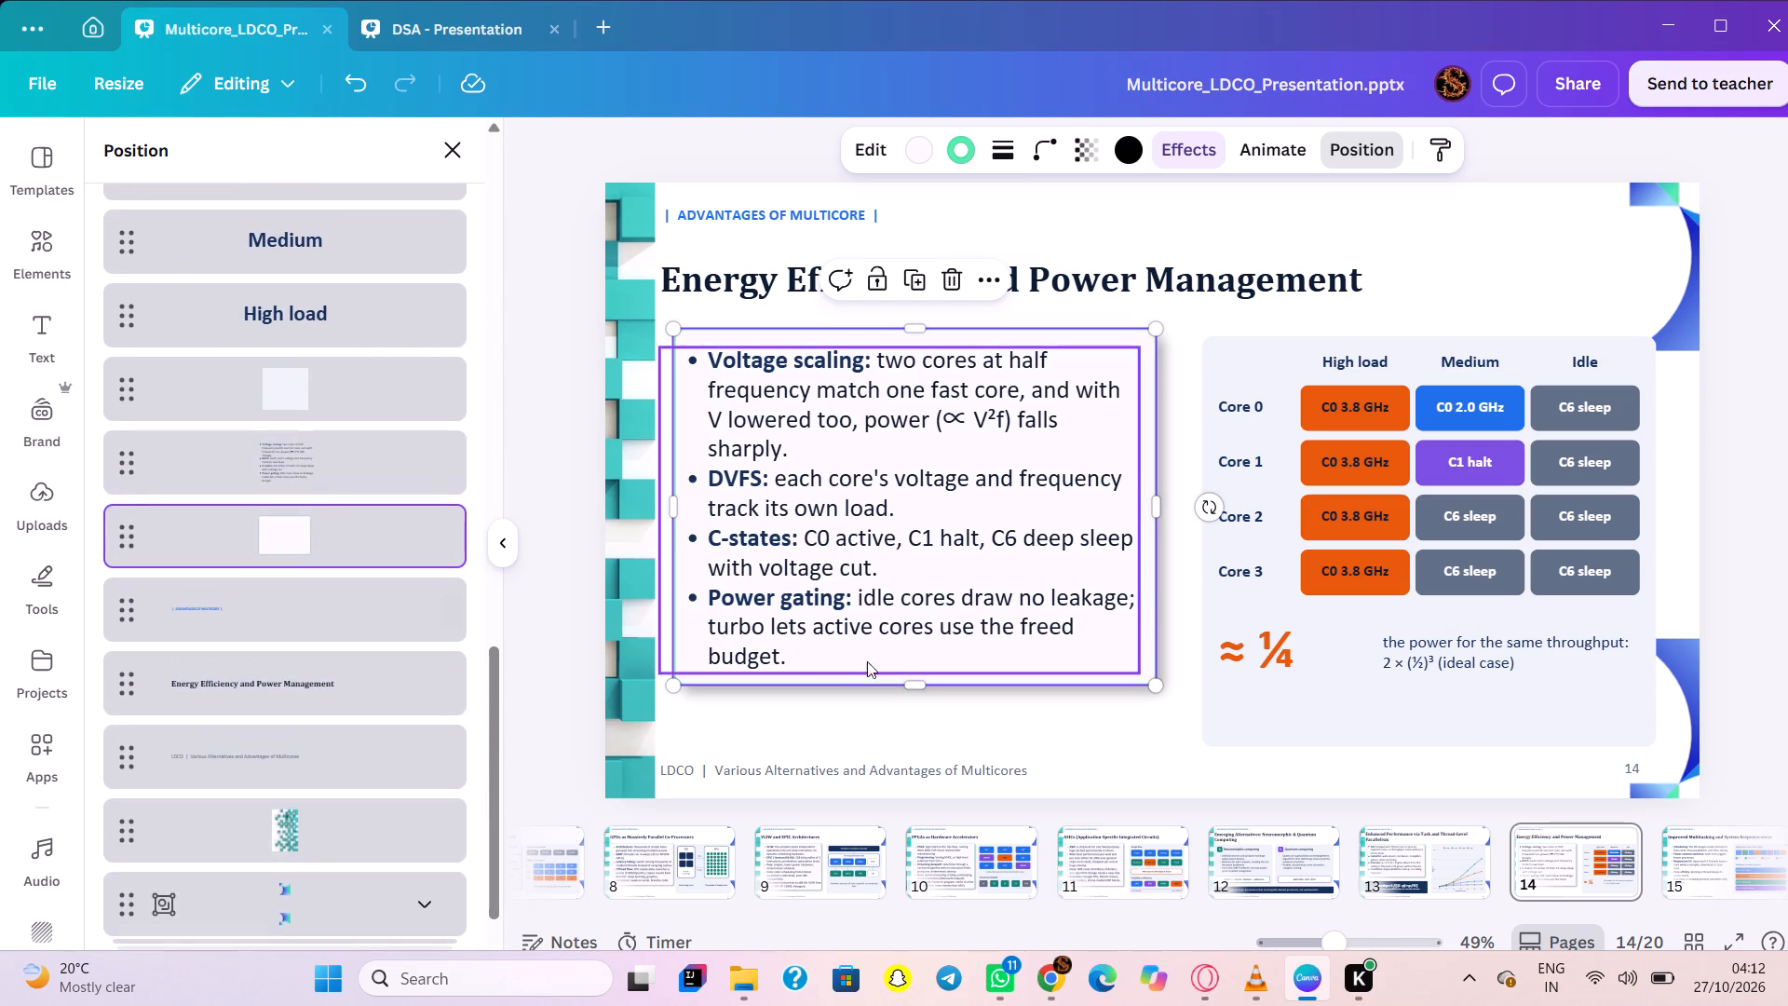
Paste the shadowed box onto the Improved Multitasking slide and layer it directly beneath the bullet text, above the teal side image.
scroll(1549, 877, left, 2)
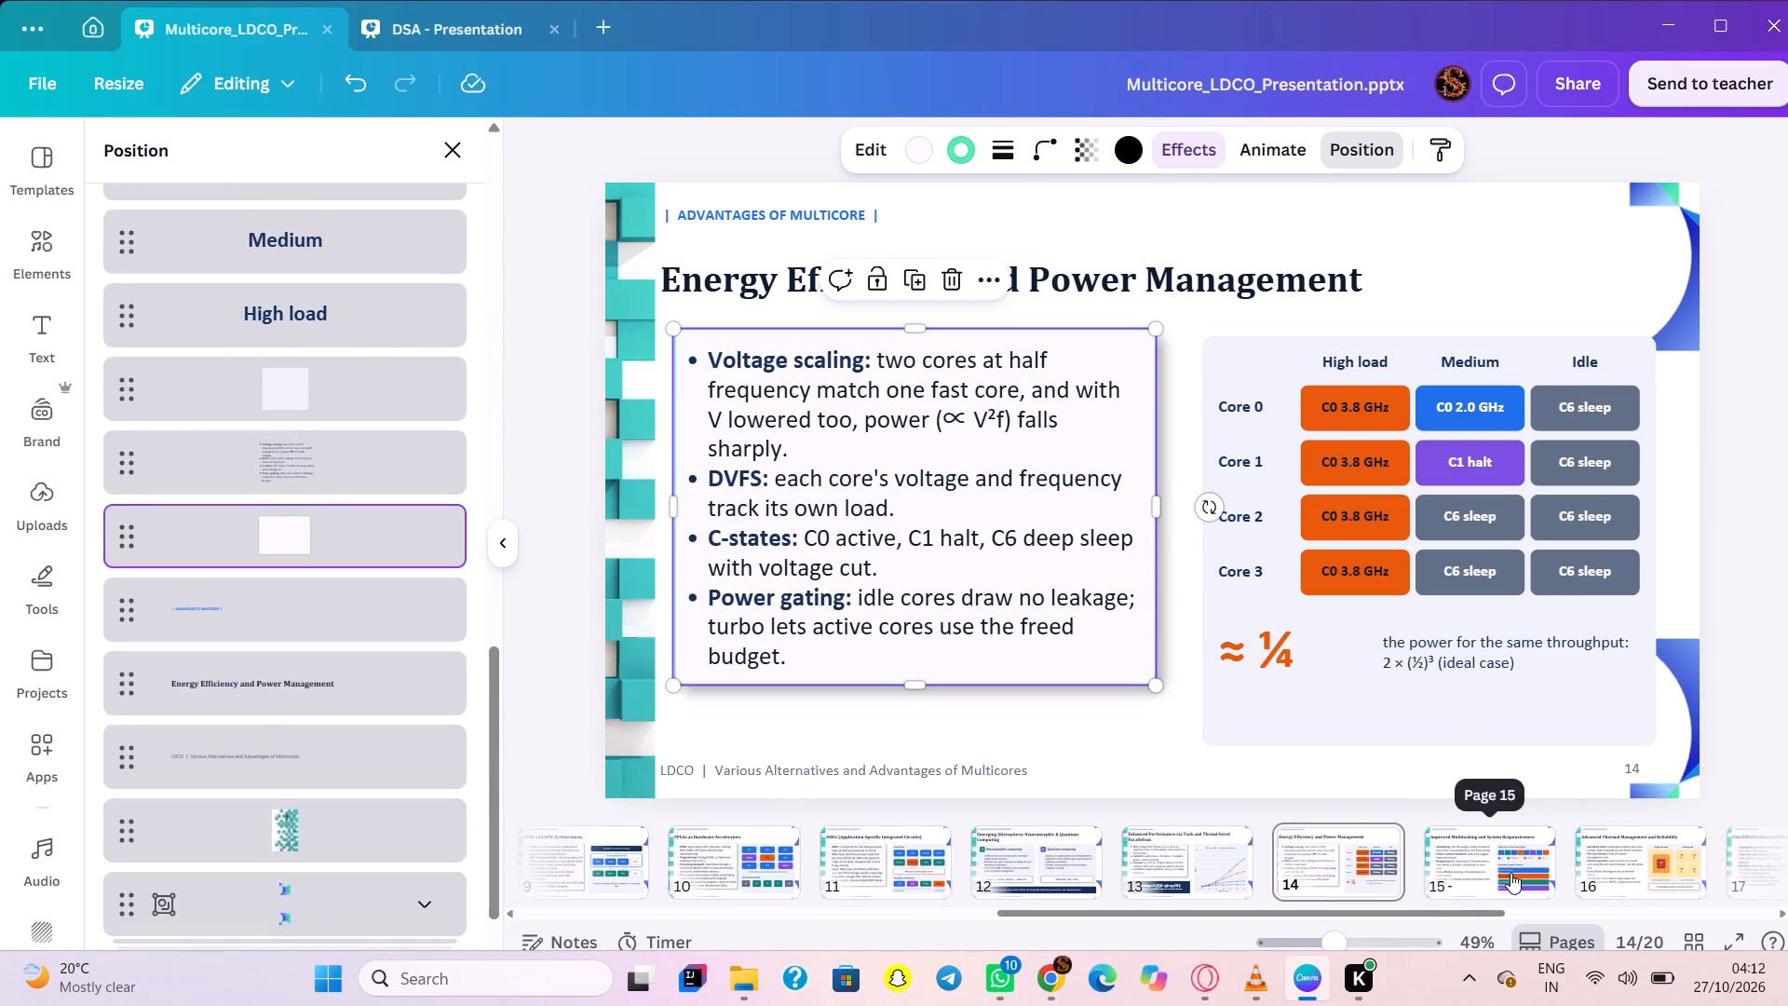
click(1510, 873)
key(ctrl+v)
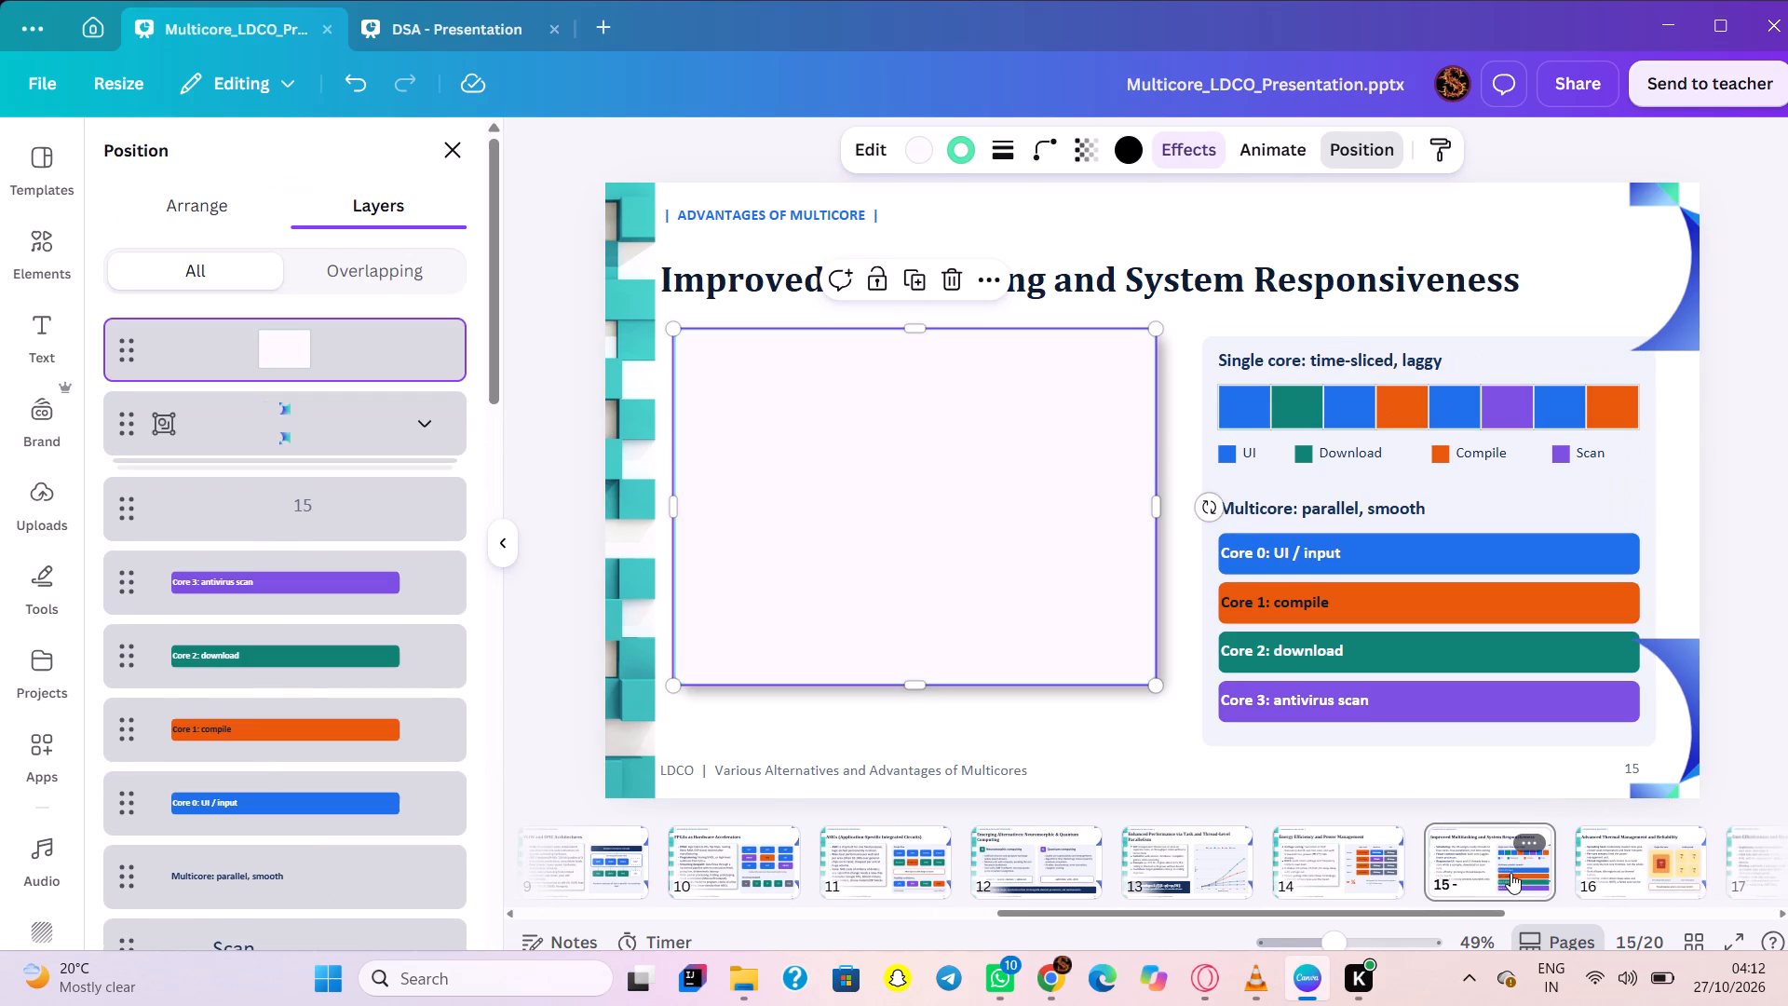
drag(300, 373, 300, 377)
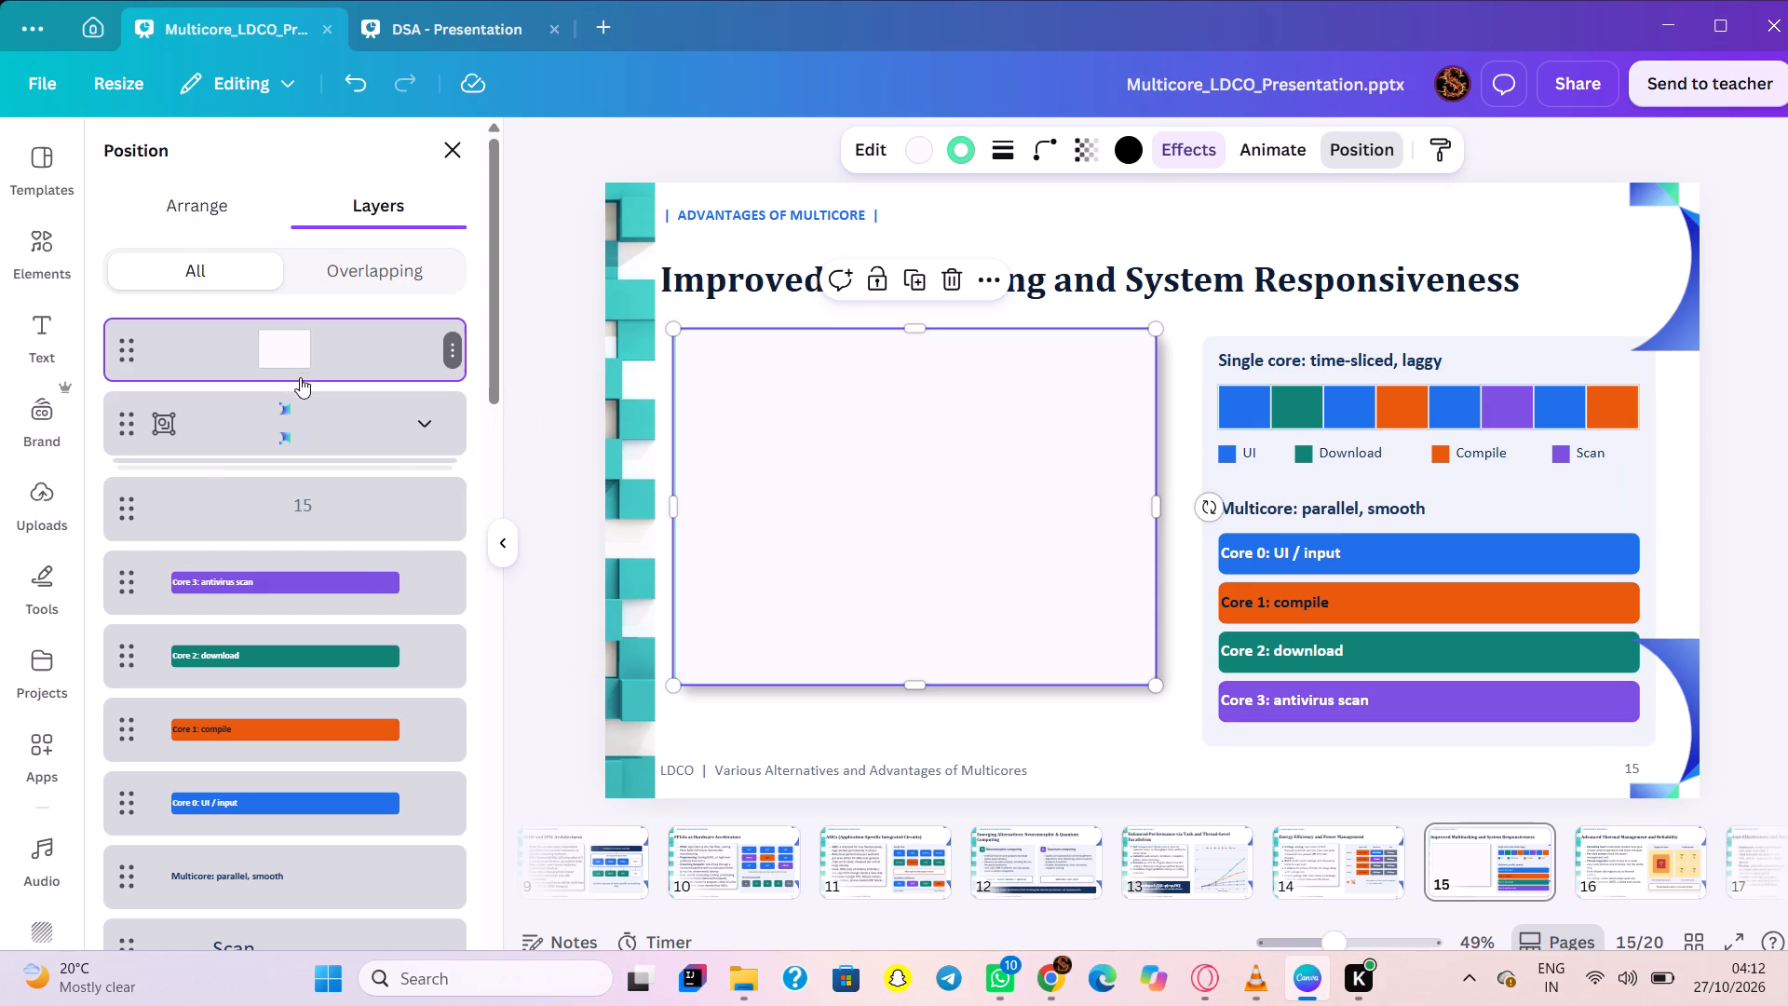
drag(300, 377, 279, 1005)
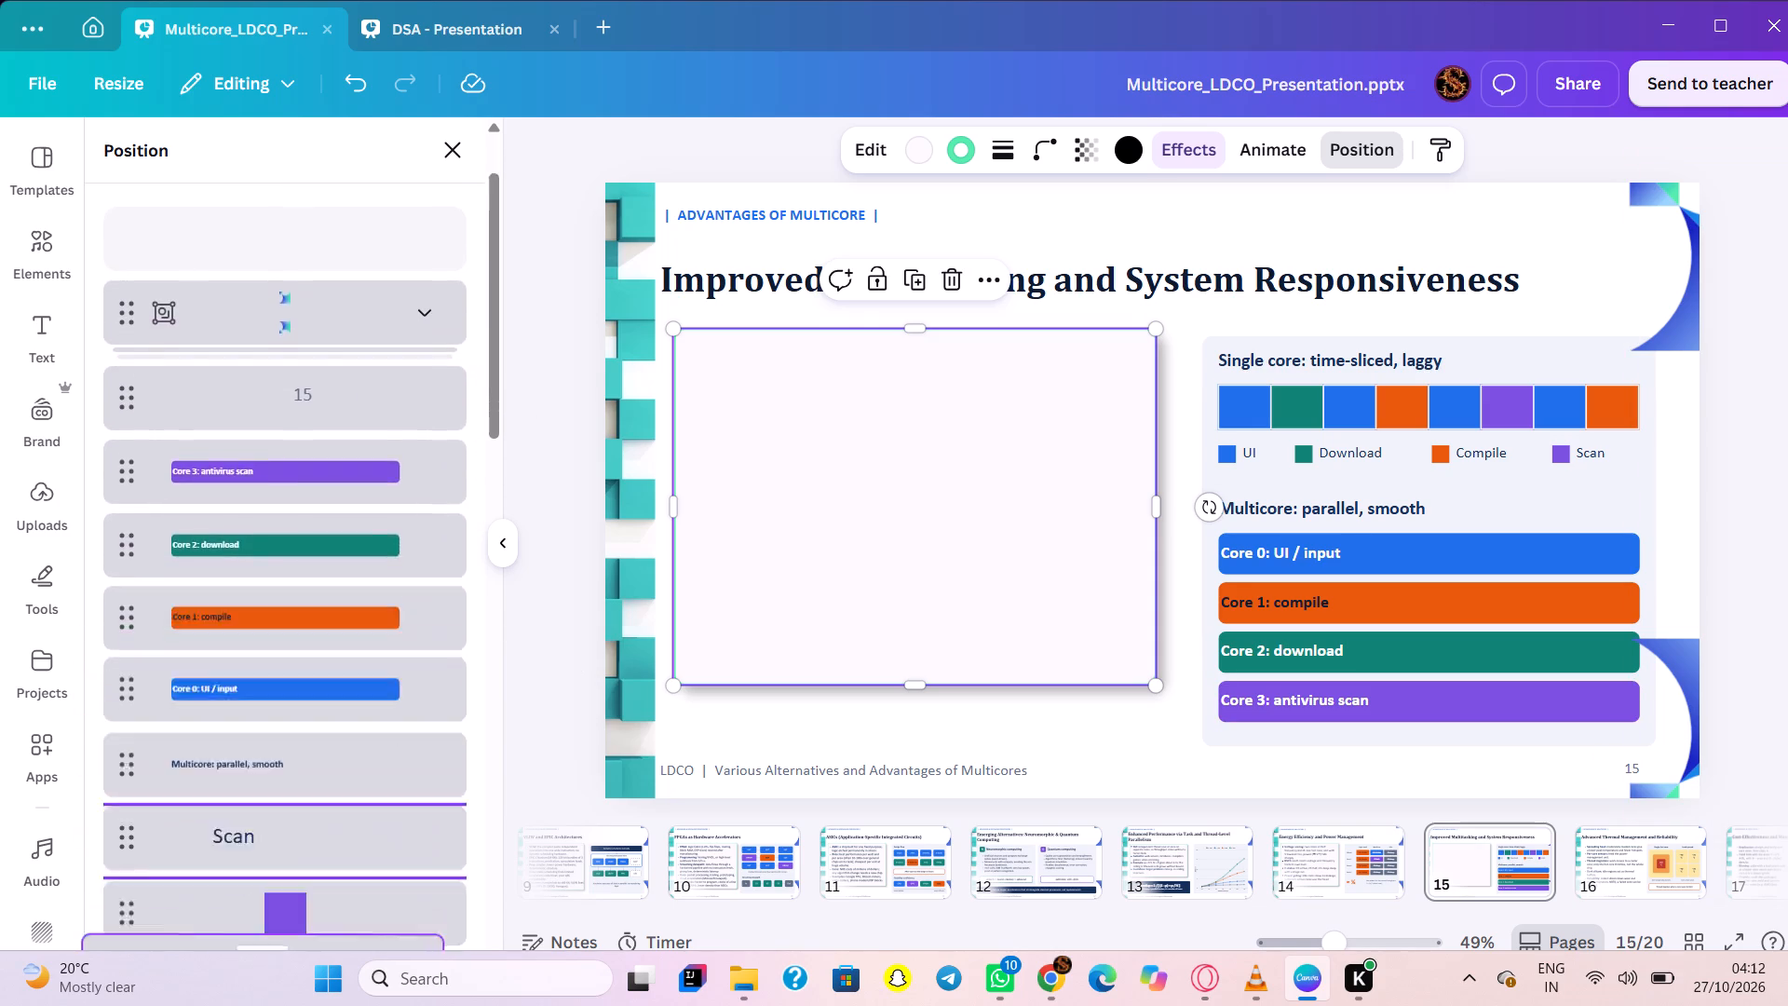
drag(279, 1005, 309, 1005)
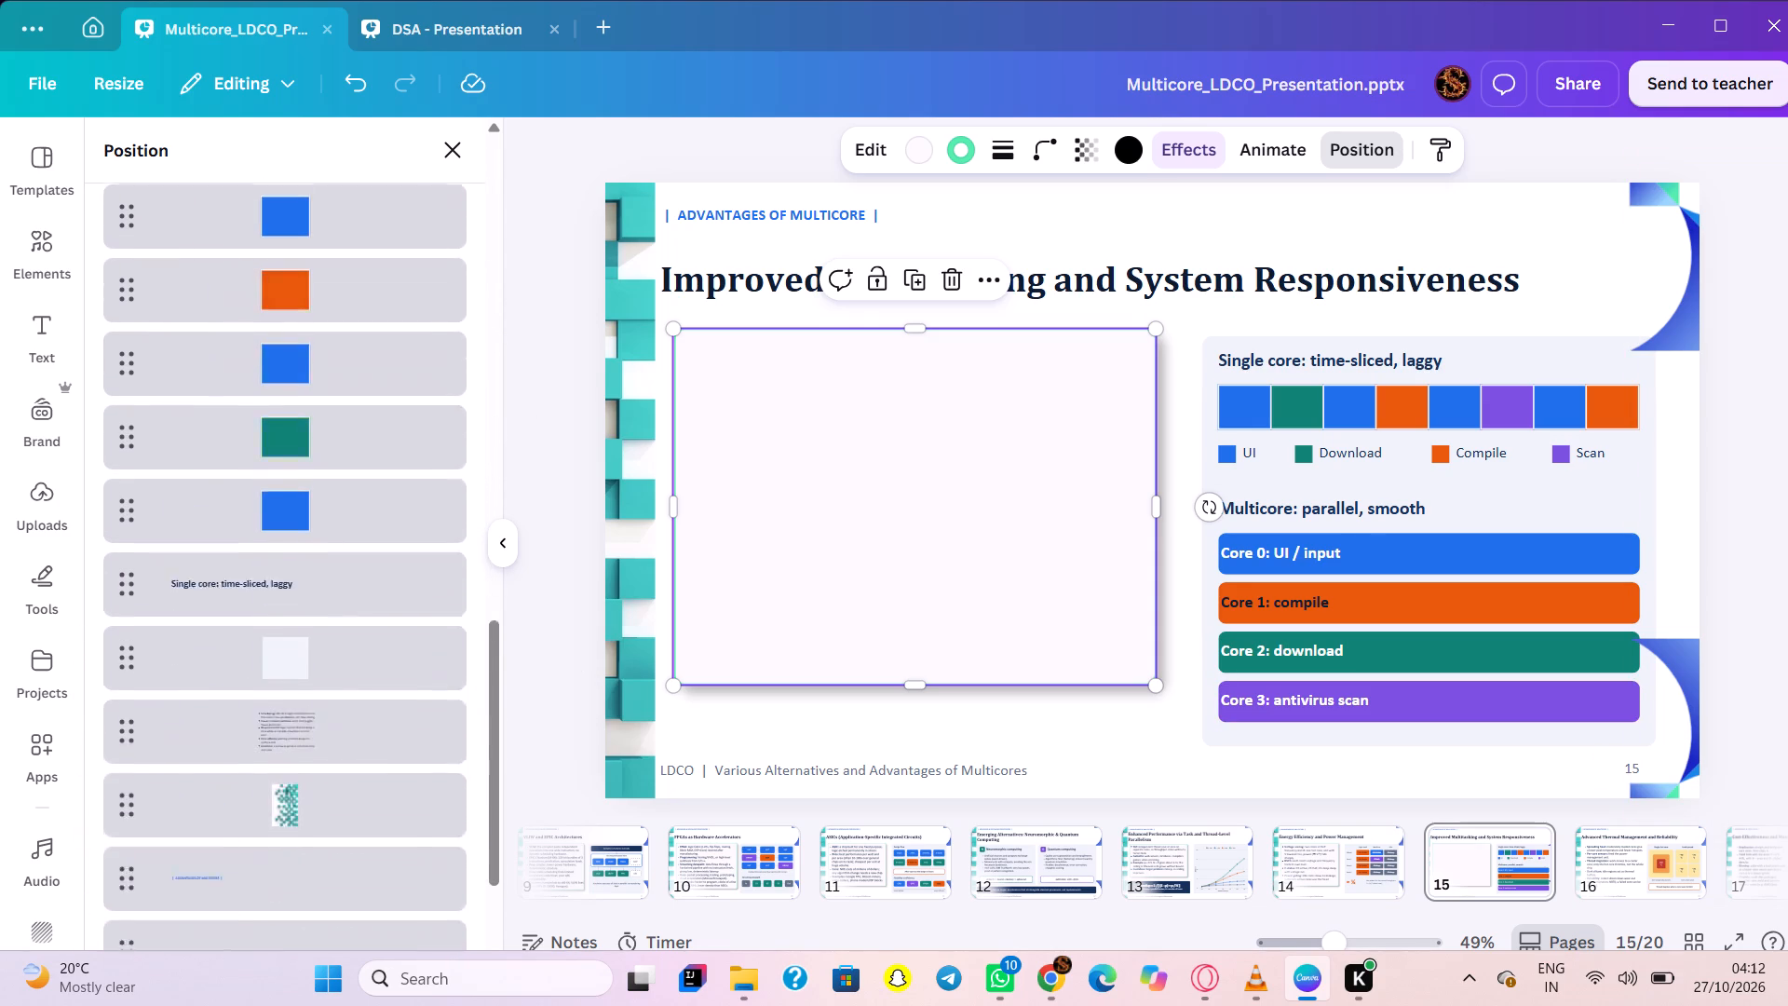
drag(309, 1005, 352, 624)
Move the Improved Multitasking slide's grouped blue corner decorations in the layer order to between the shadowed box and the teal side image.
scroll(352, 624, up, 10)
drag(292, 352, 218, 647)
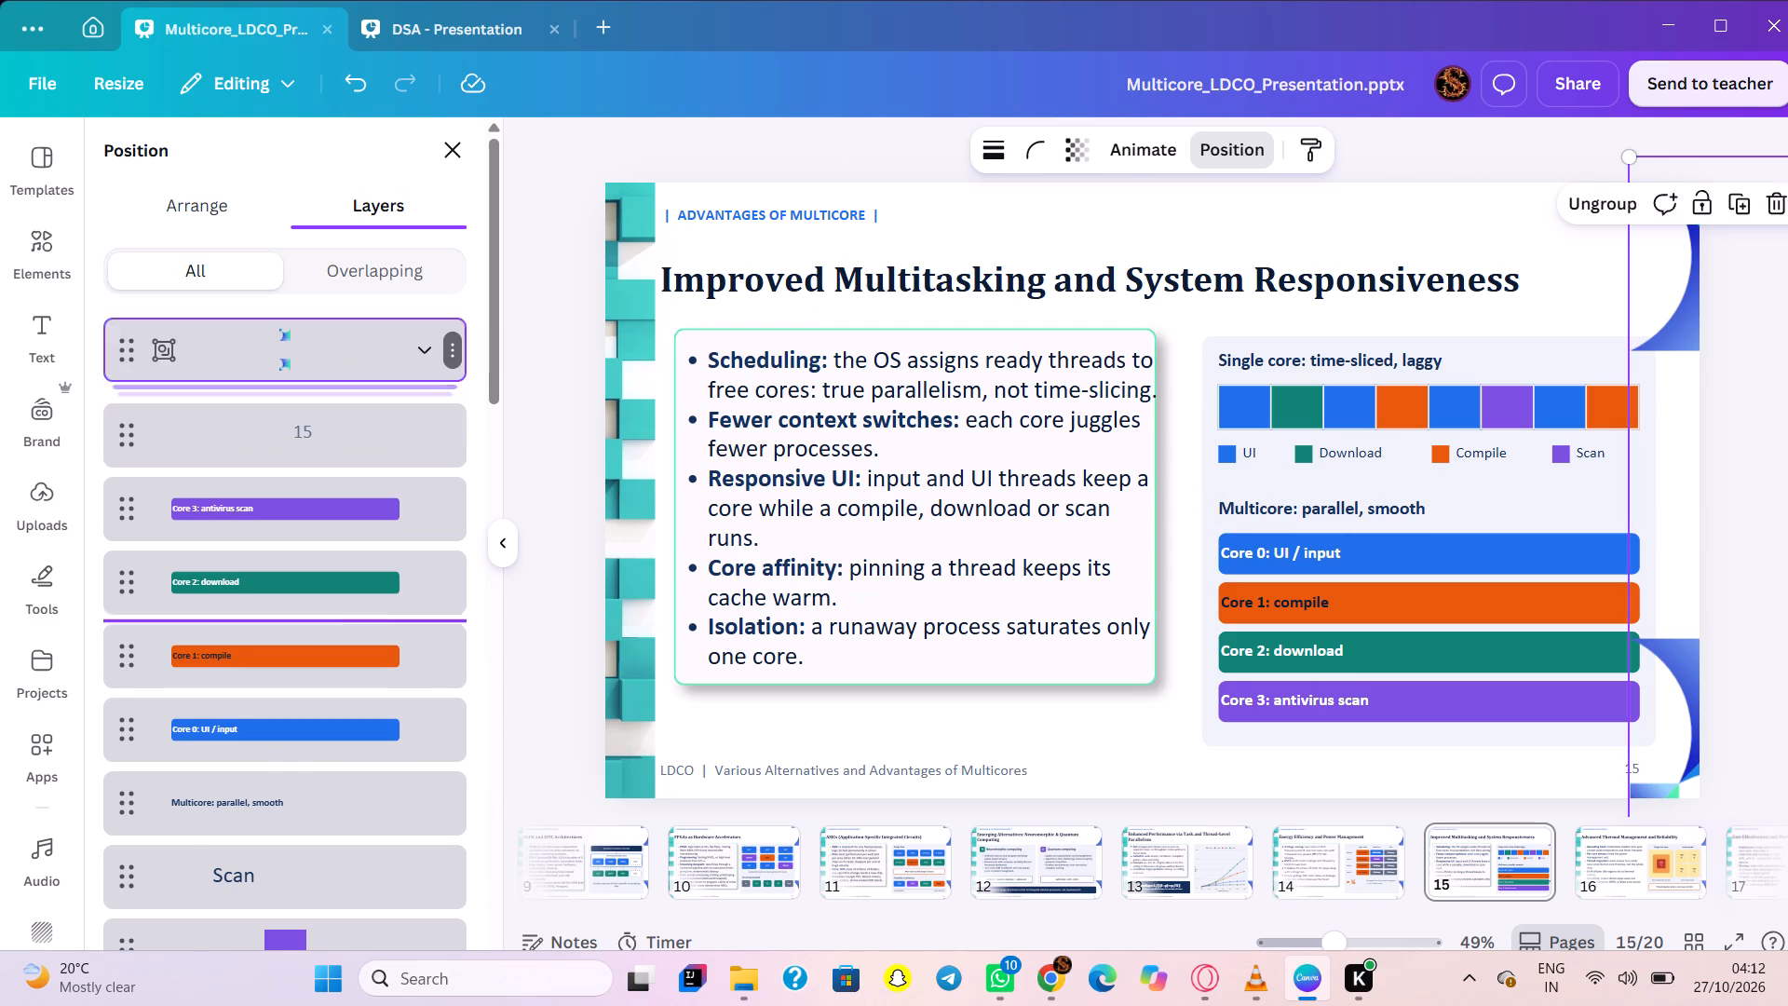
drag(218, 647, 254, 1005)
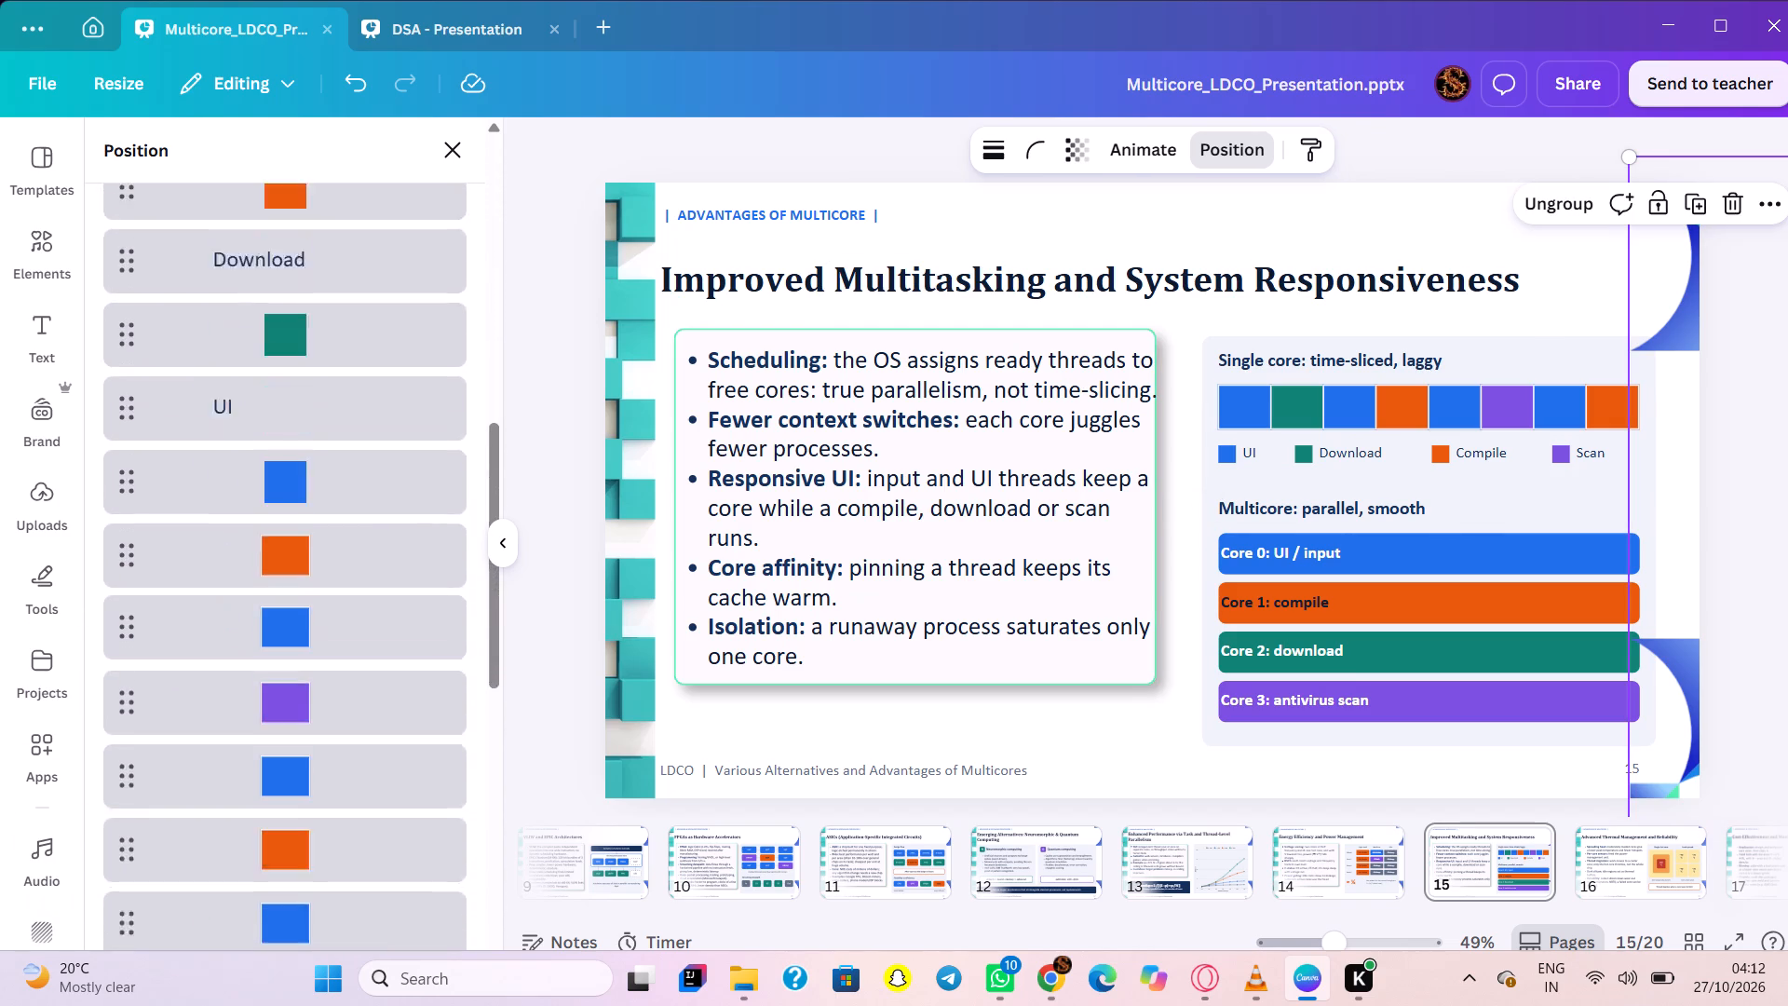
drag(254, 1005, 320, 589)
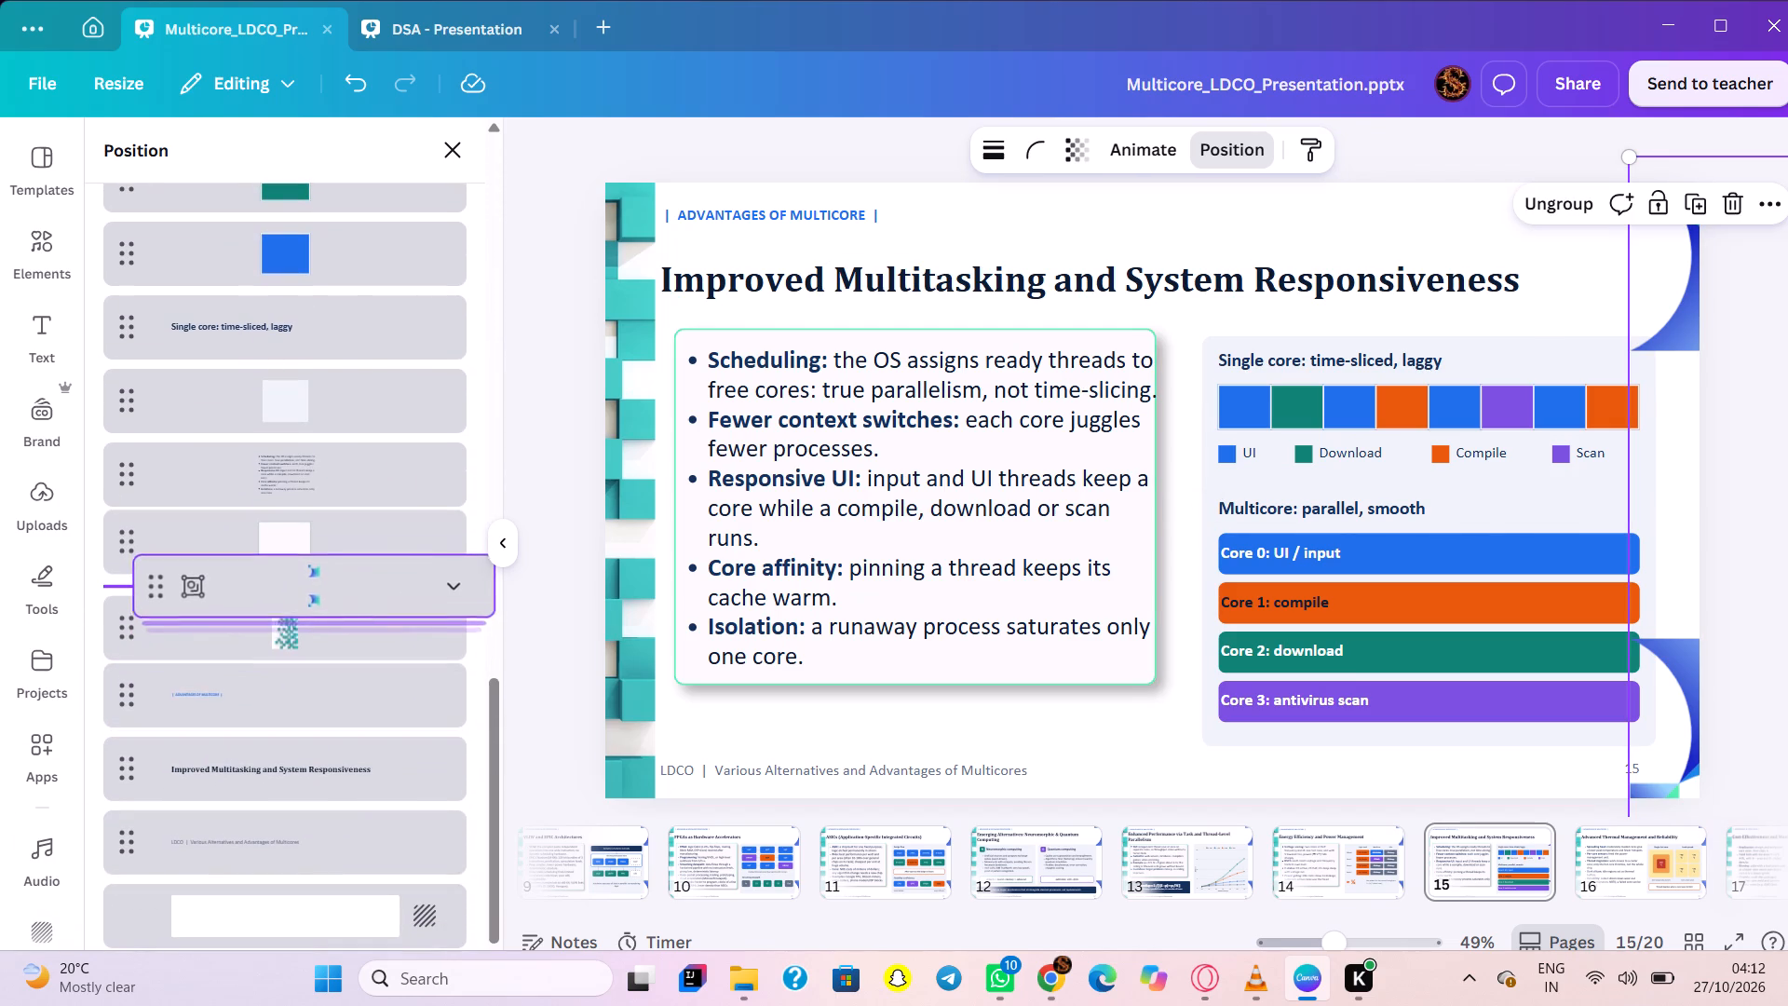
drag(320, 589, 319, 592)
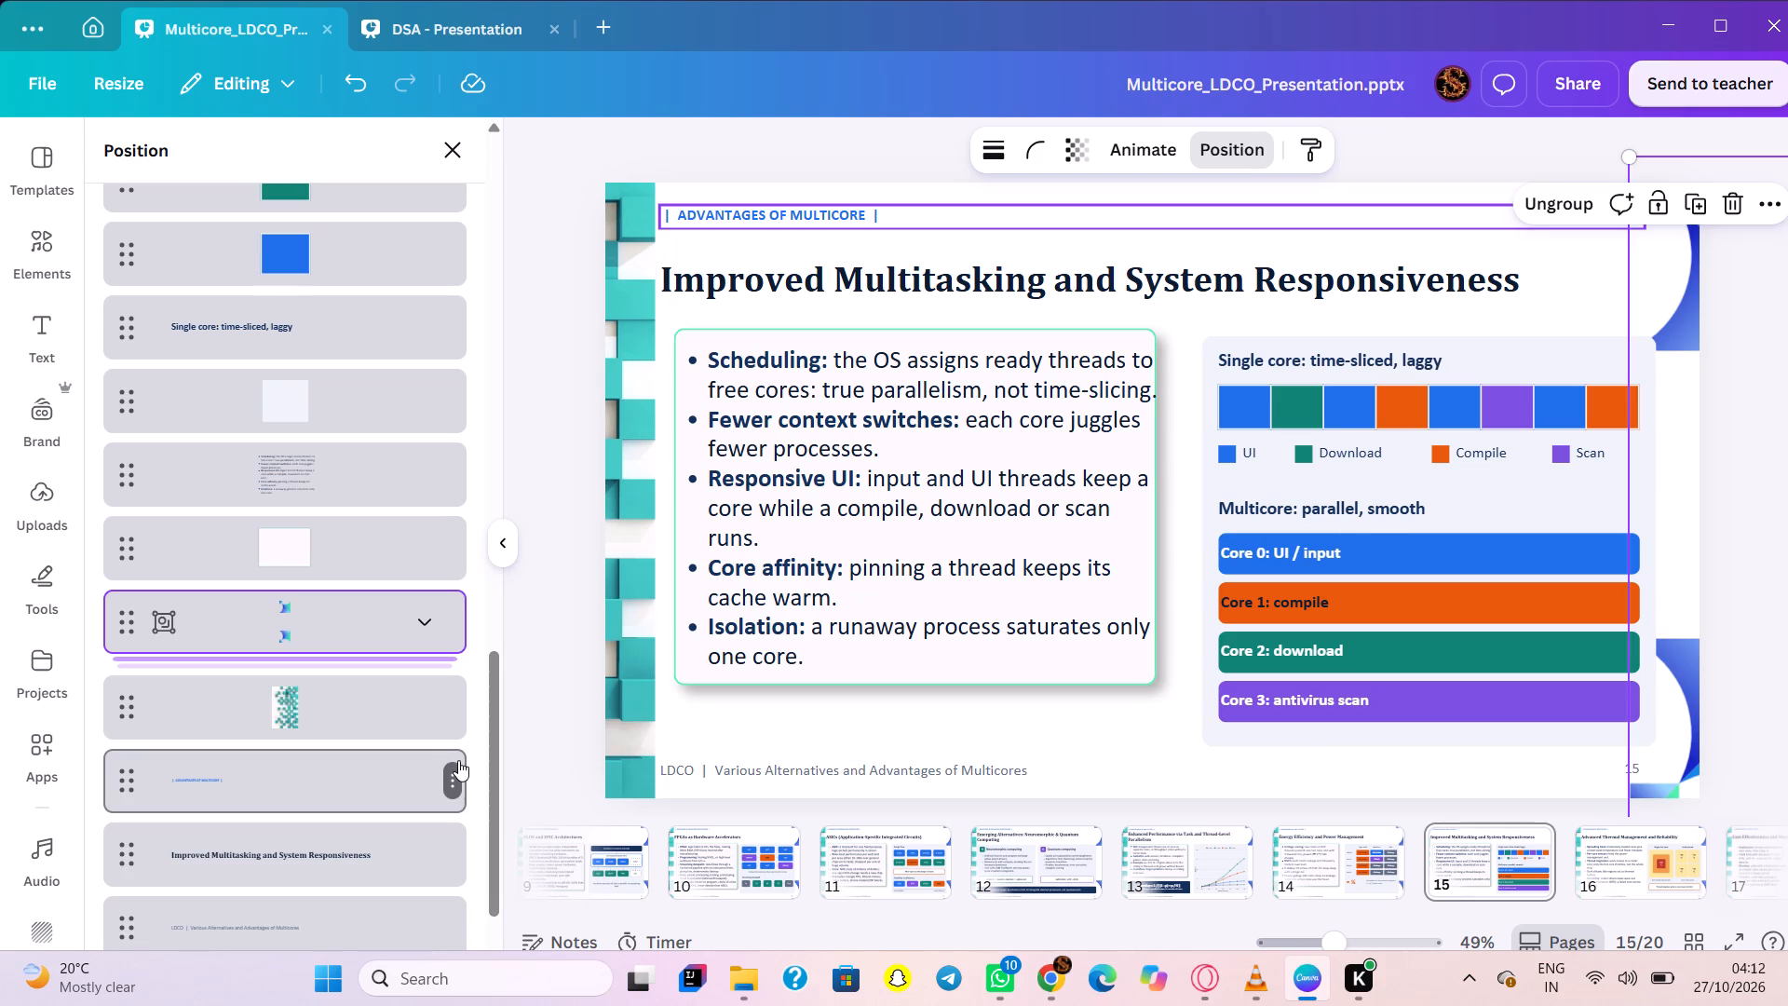
Move the Improved Multitasking slide's teal side image to the bottom of the layer order, with the grouped blue corner decorations directly above it.
scroll(458, 760, down, 4)
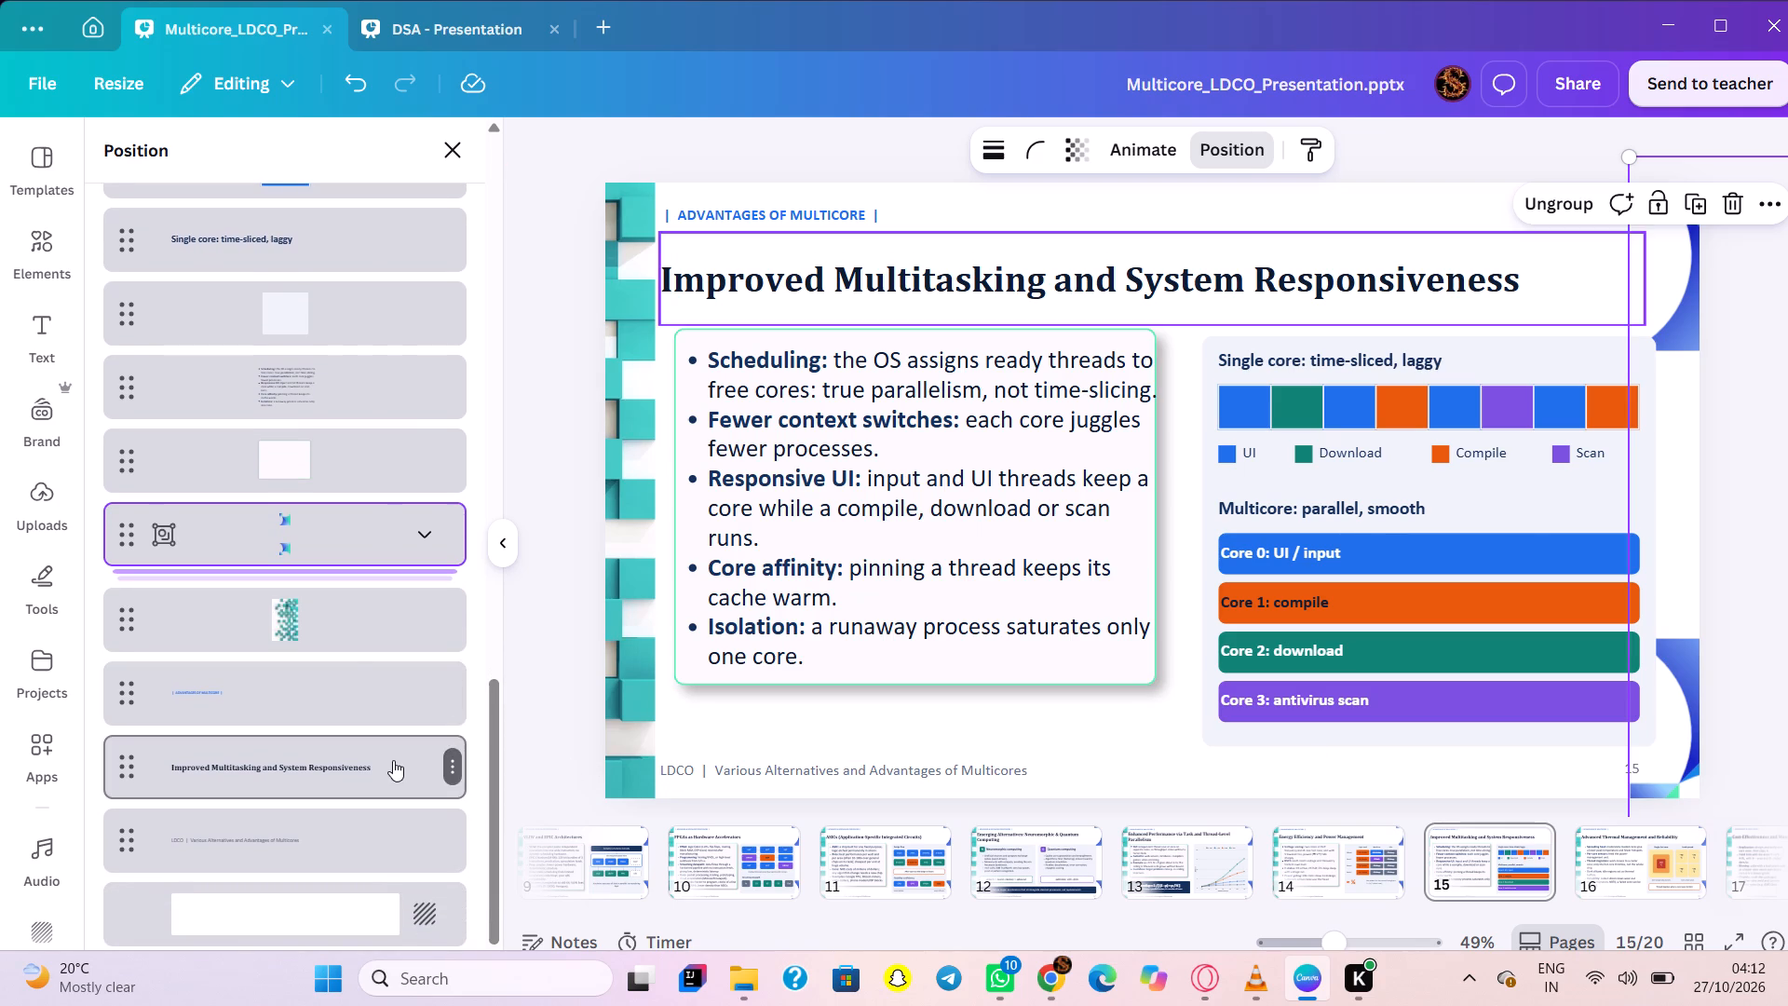
drag(349, 608, 336, 861)
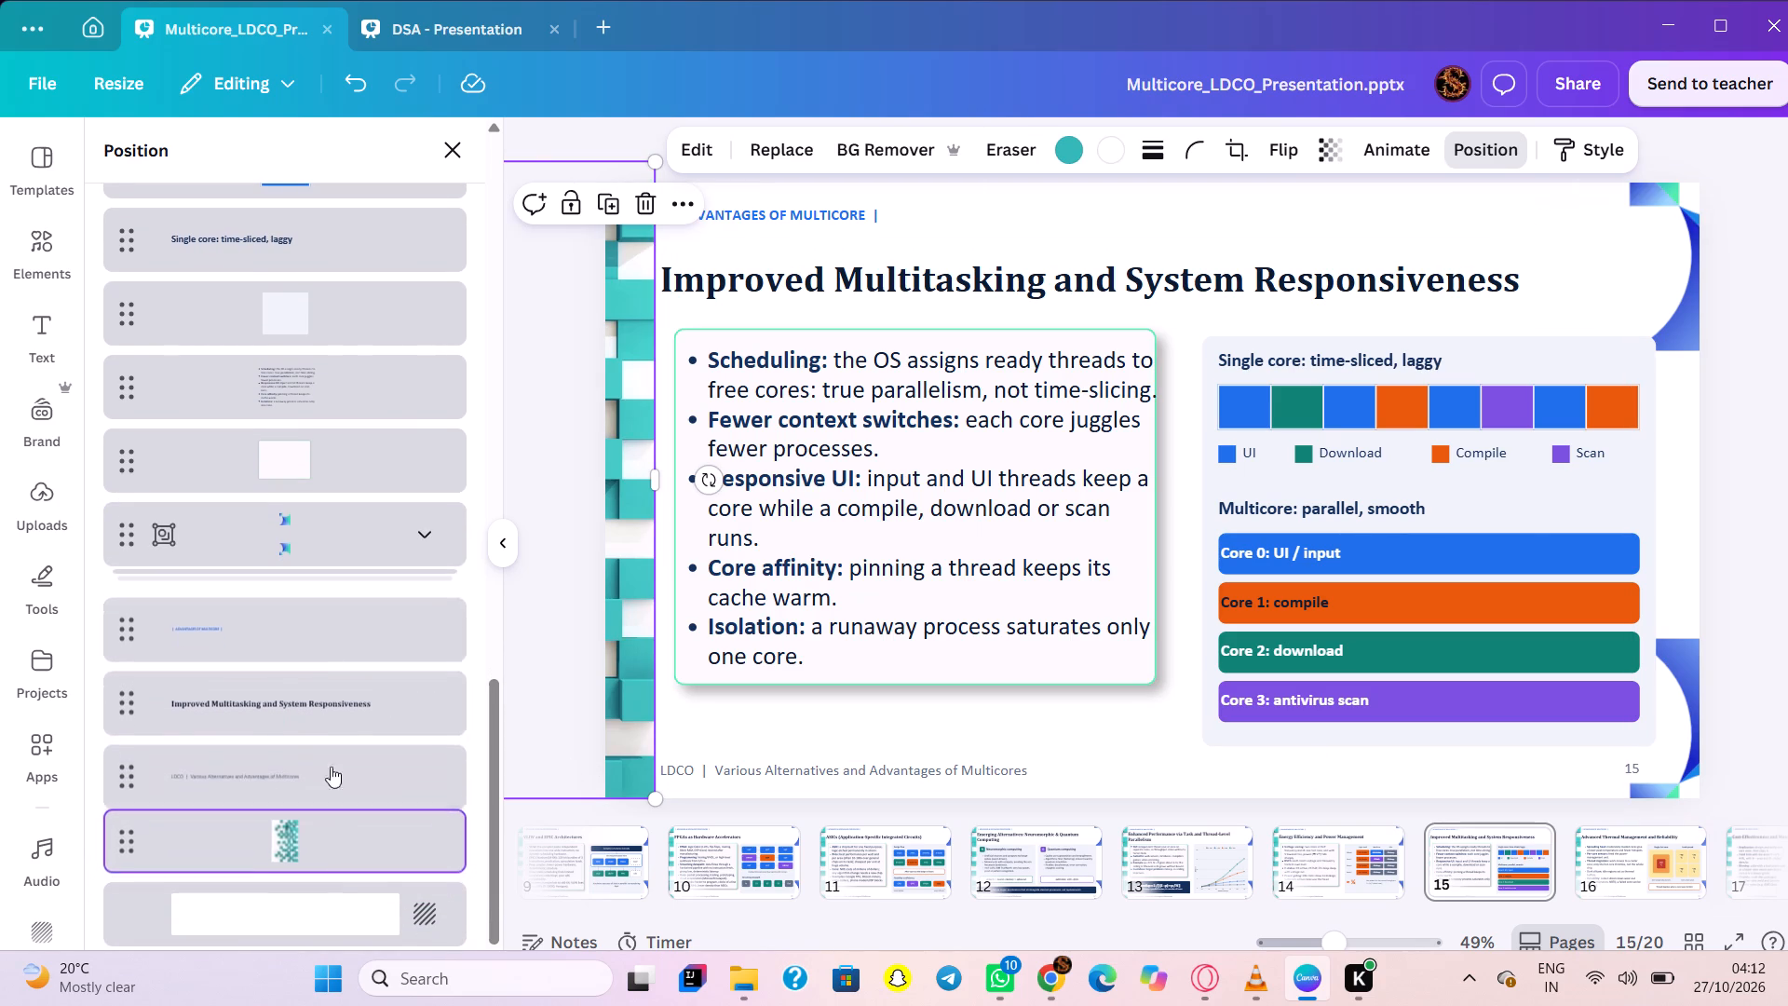
drag(330, 529, 327, 783)
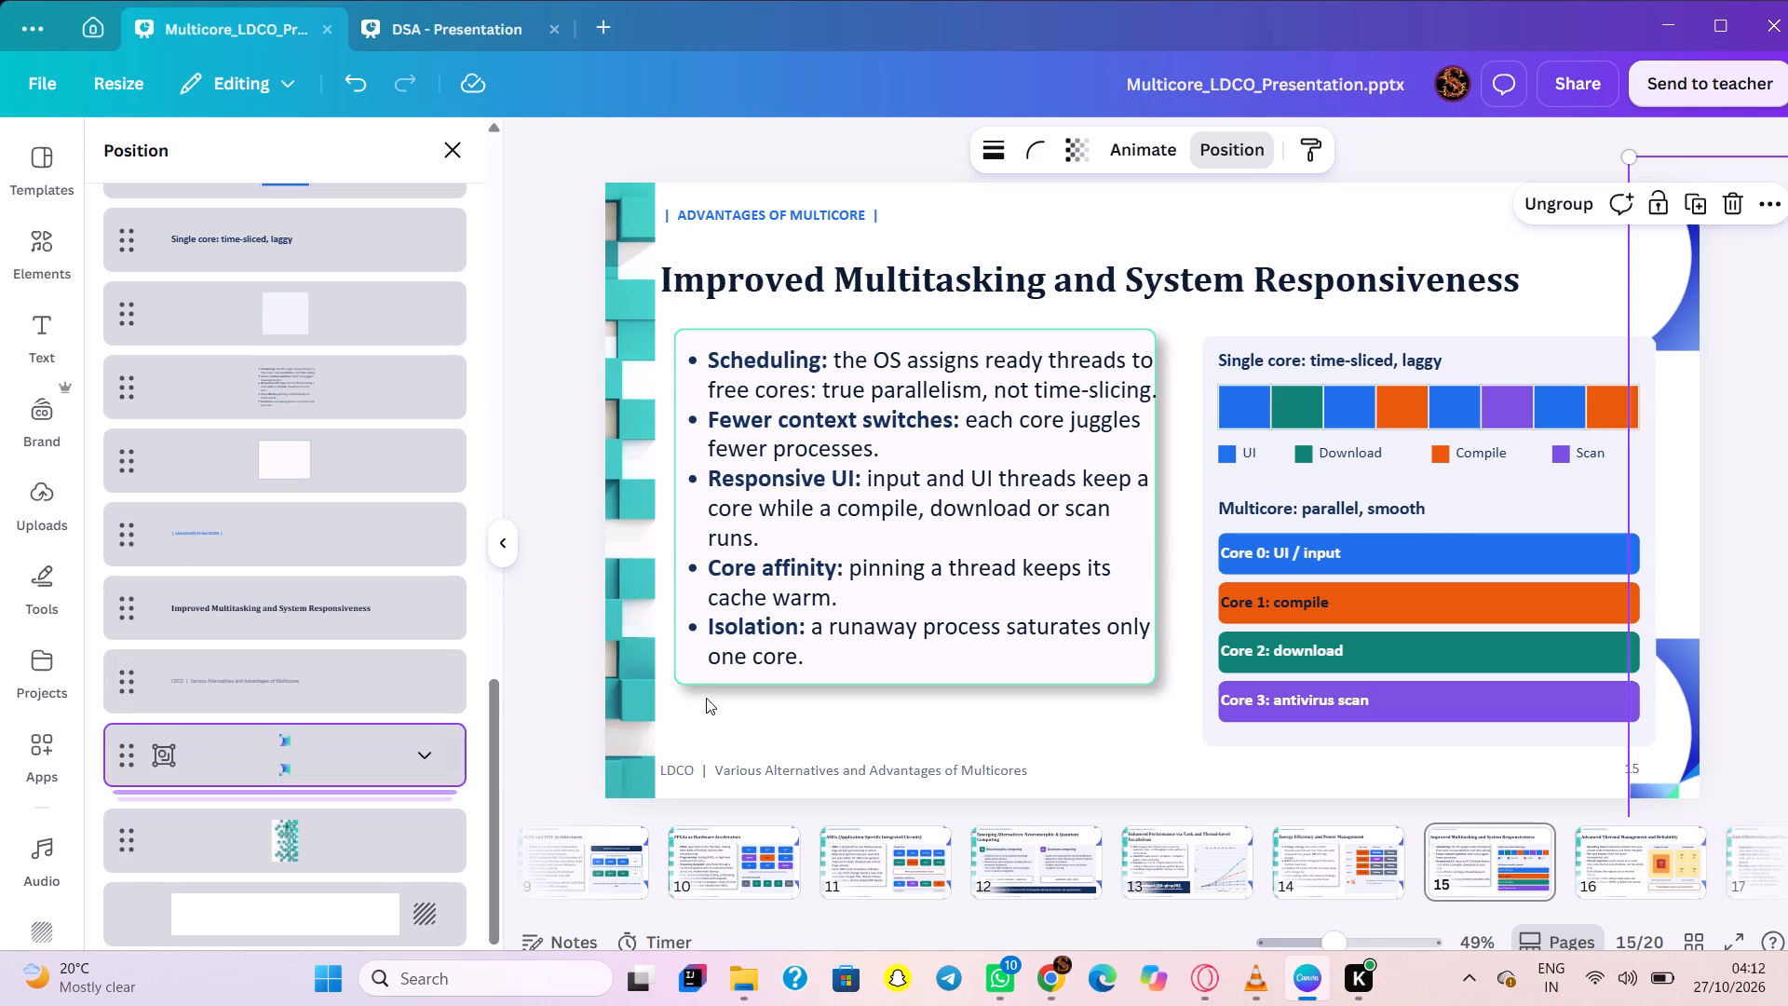
Paste the shadowed box onto the Advanced Thermal Management slide, enlarge it to fit the bullets, and layer it directly beneath the bullet text.
scroll(1418, 892, left, 2)
right_click(1418, 891)
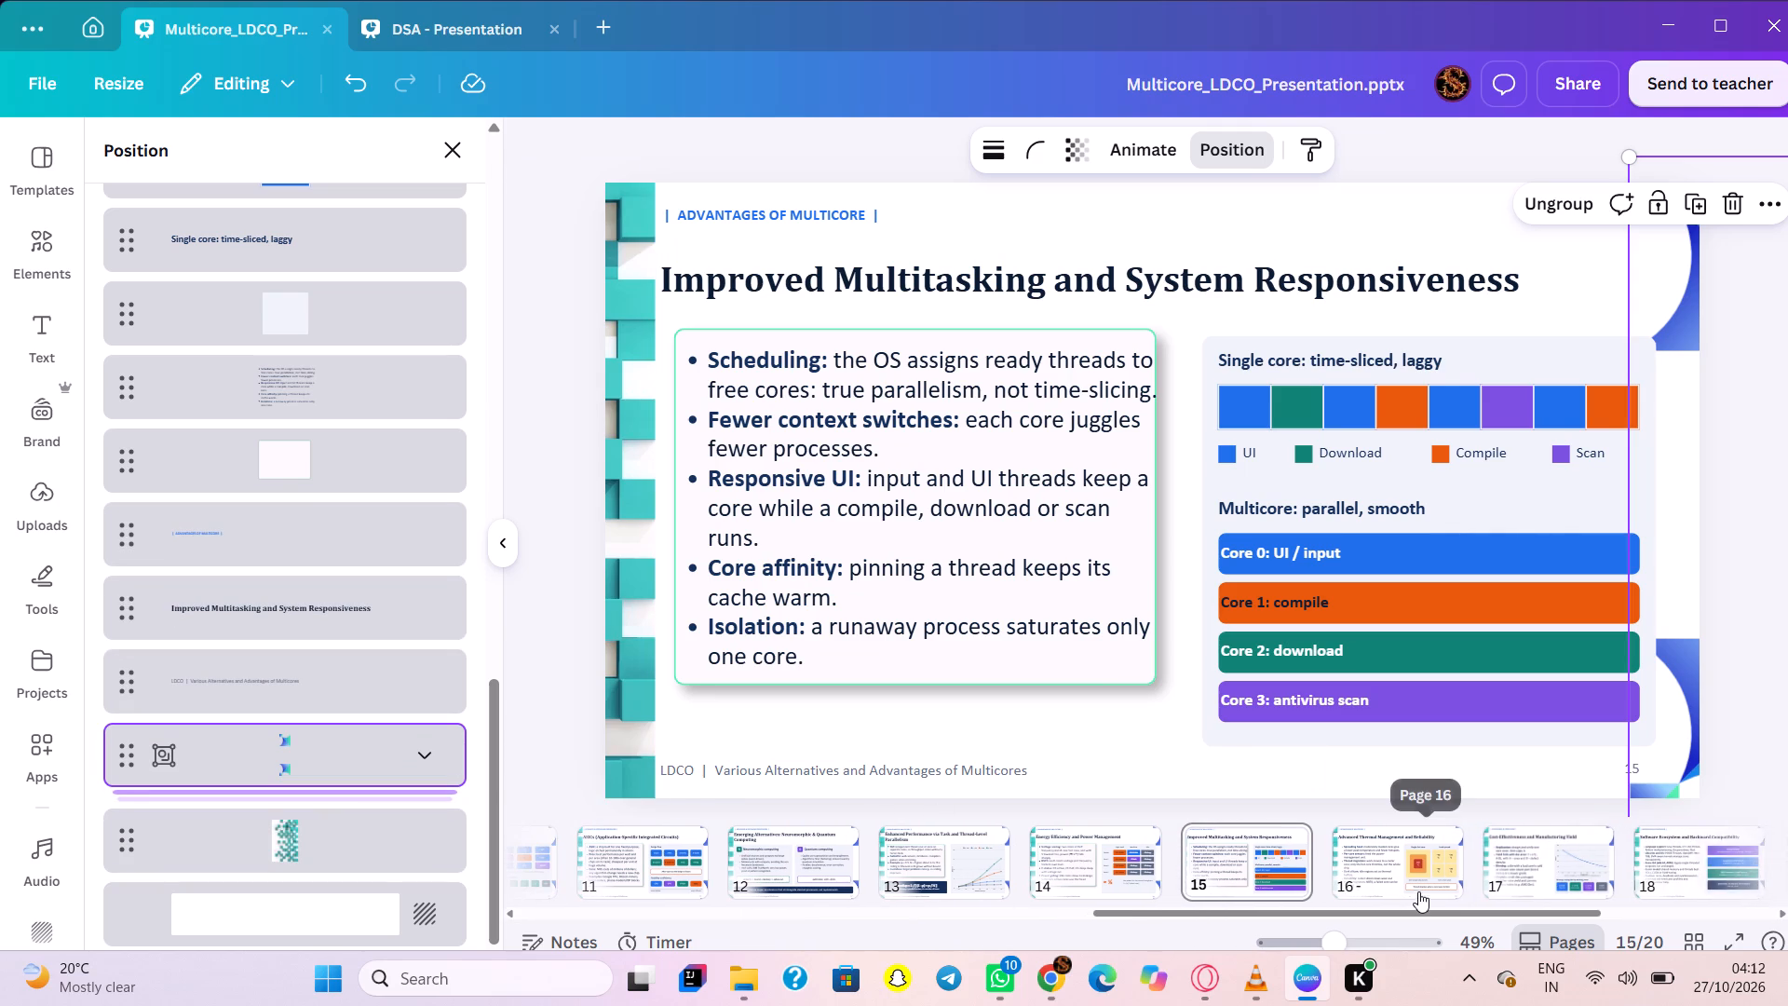
click(1267, 760)
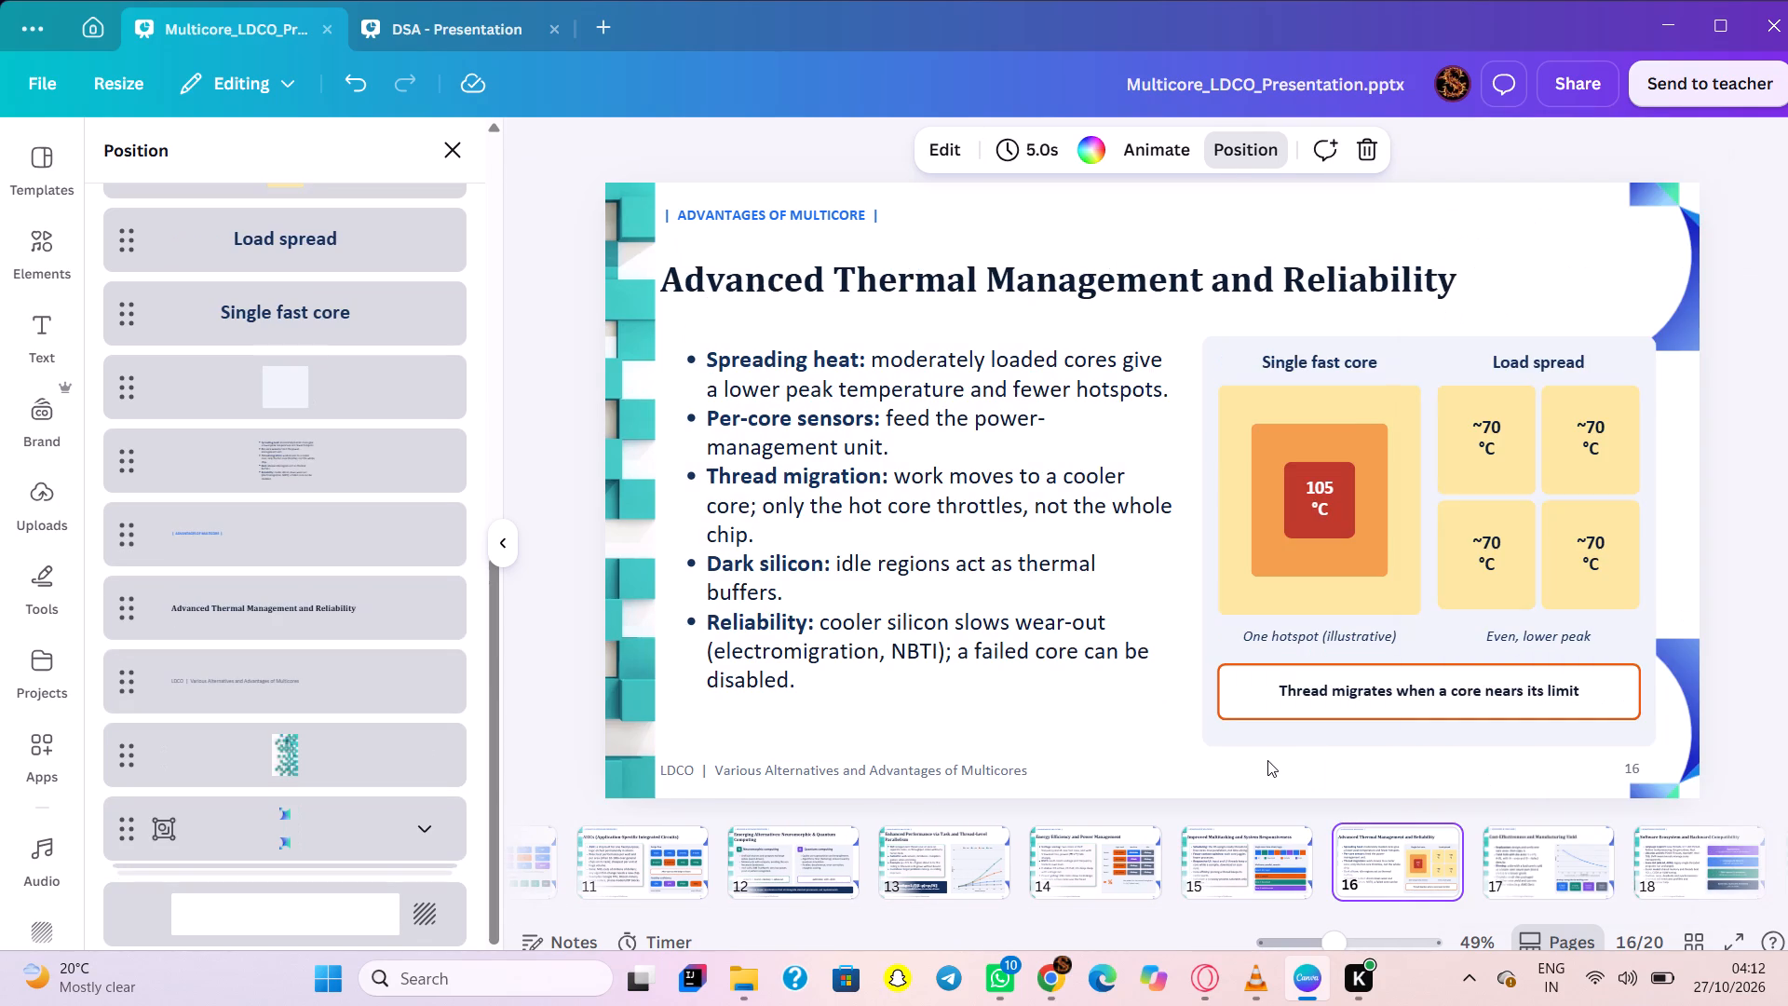
key(ctrl+v)
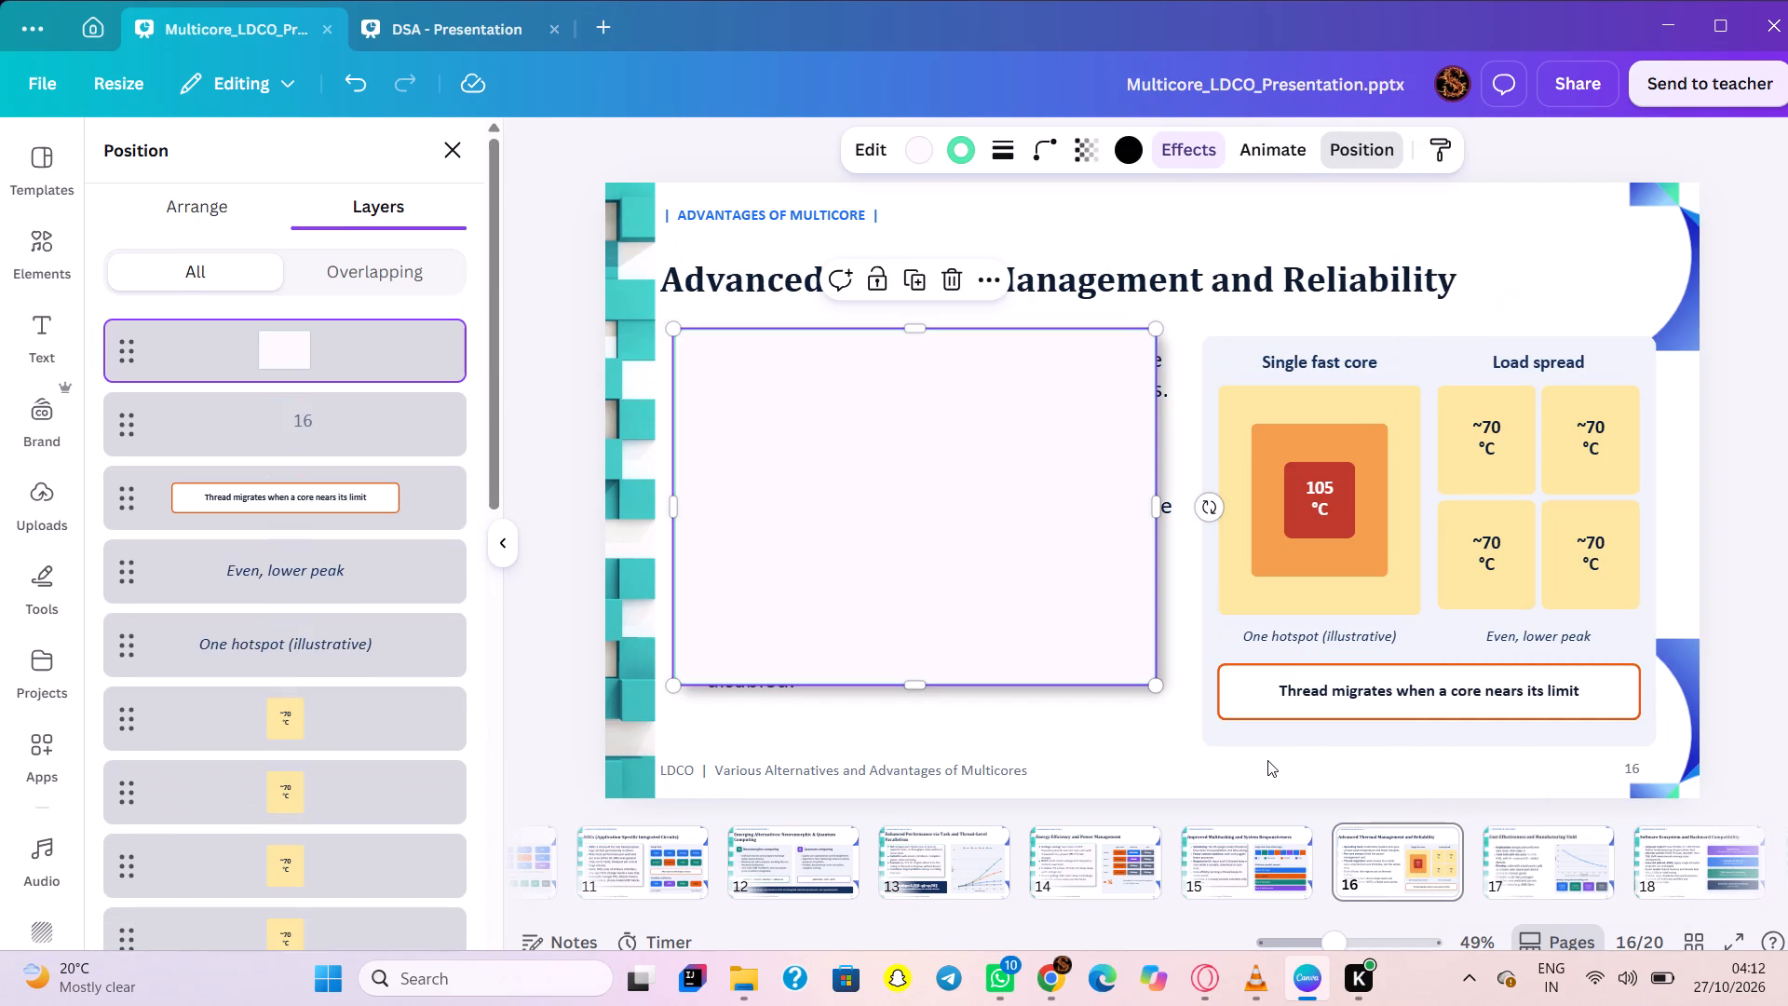
drag(1154, 678, 1169, 700)
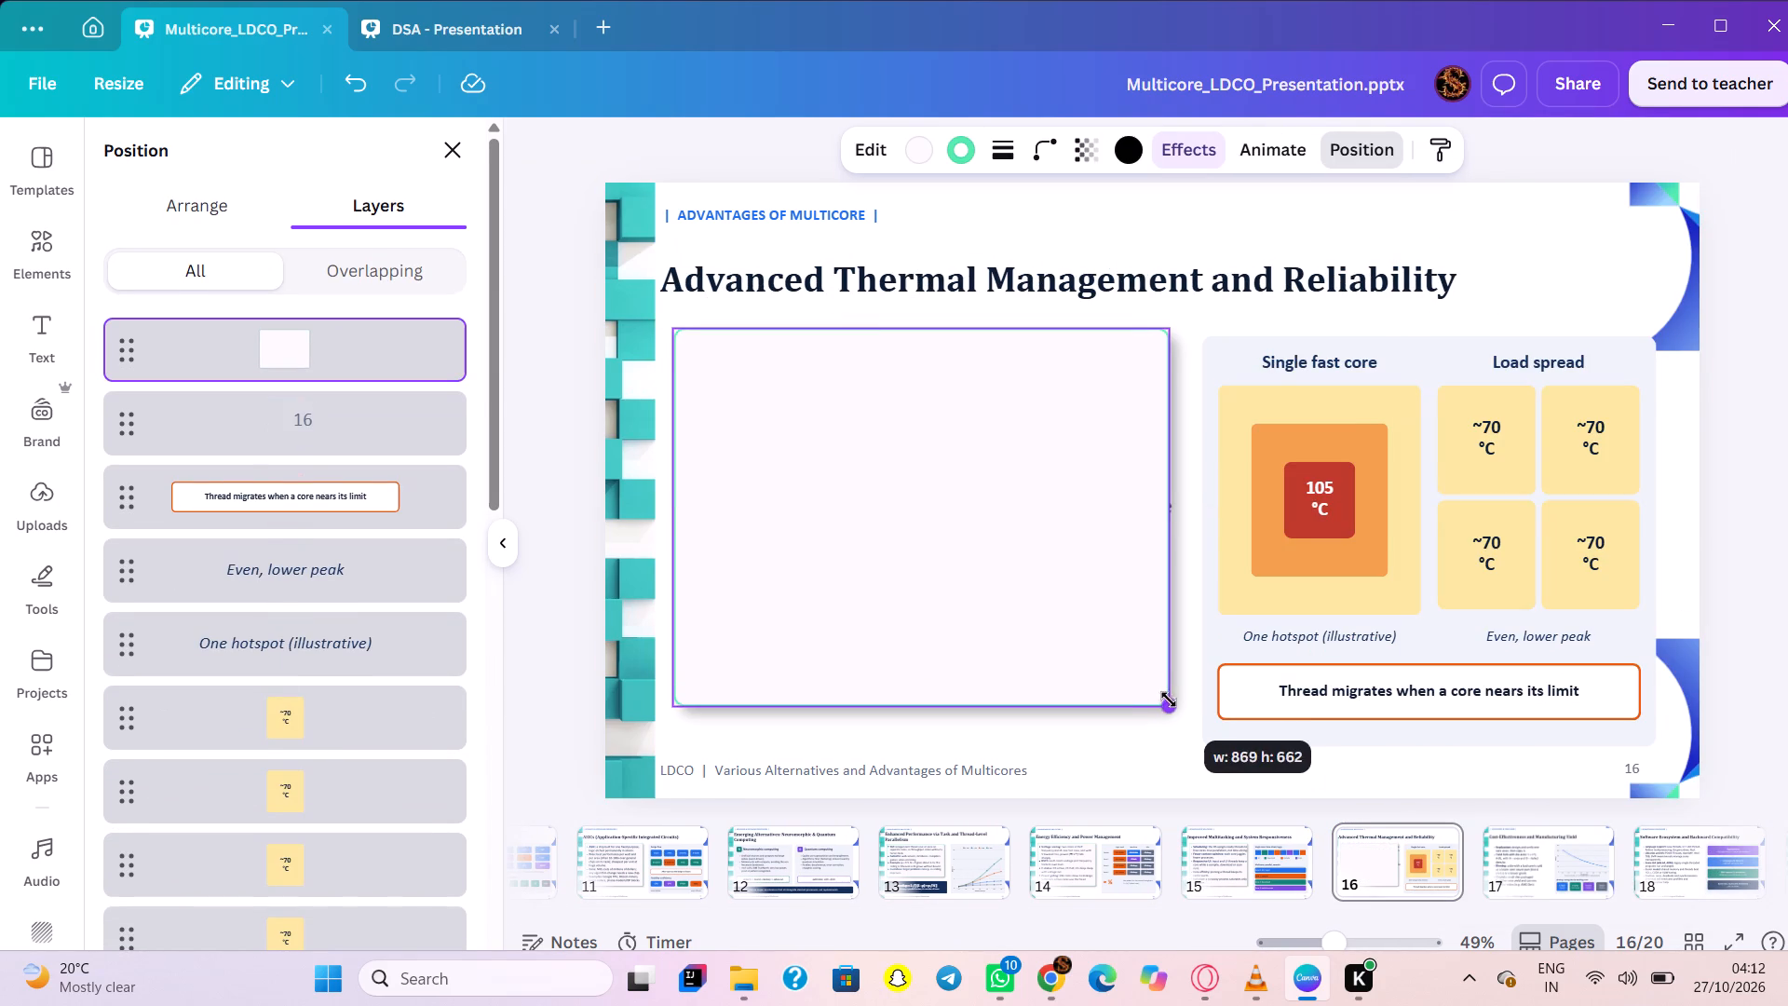
drag(1169, 700, 1172, 704)
drag(225, 374, 237, 732)
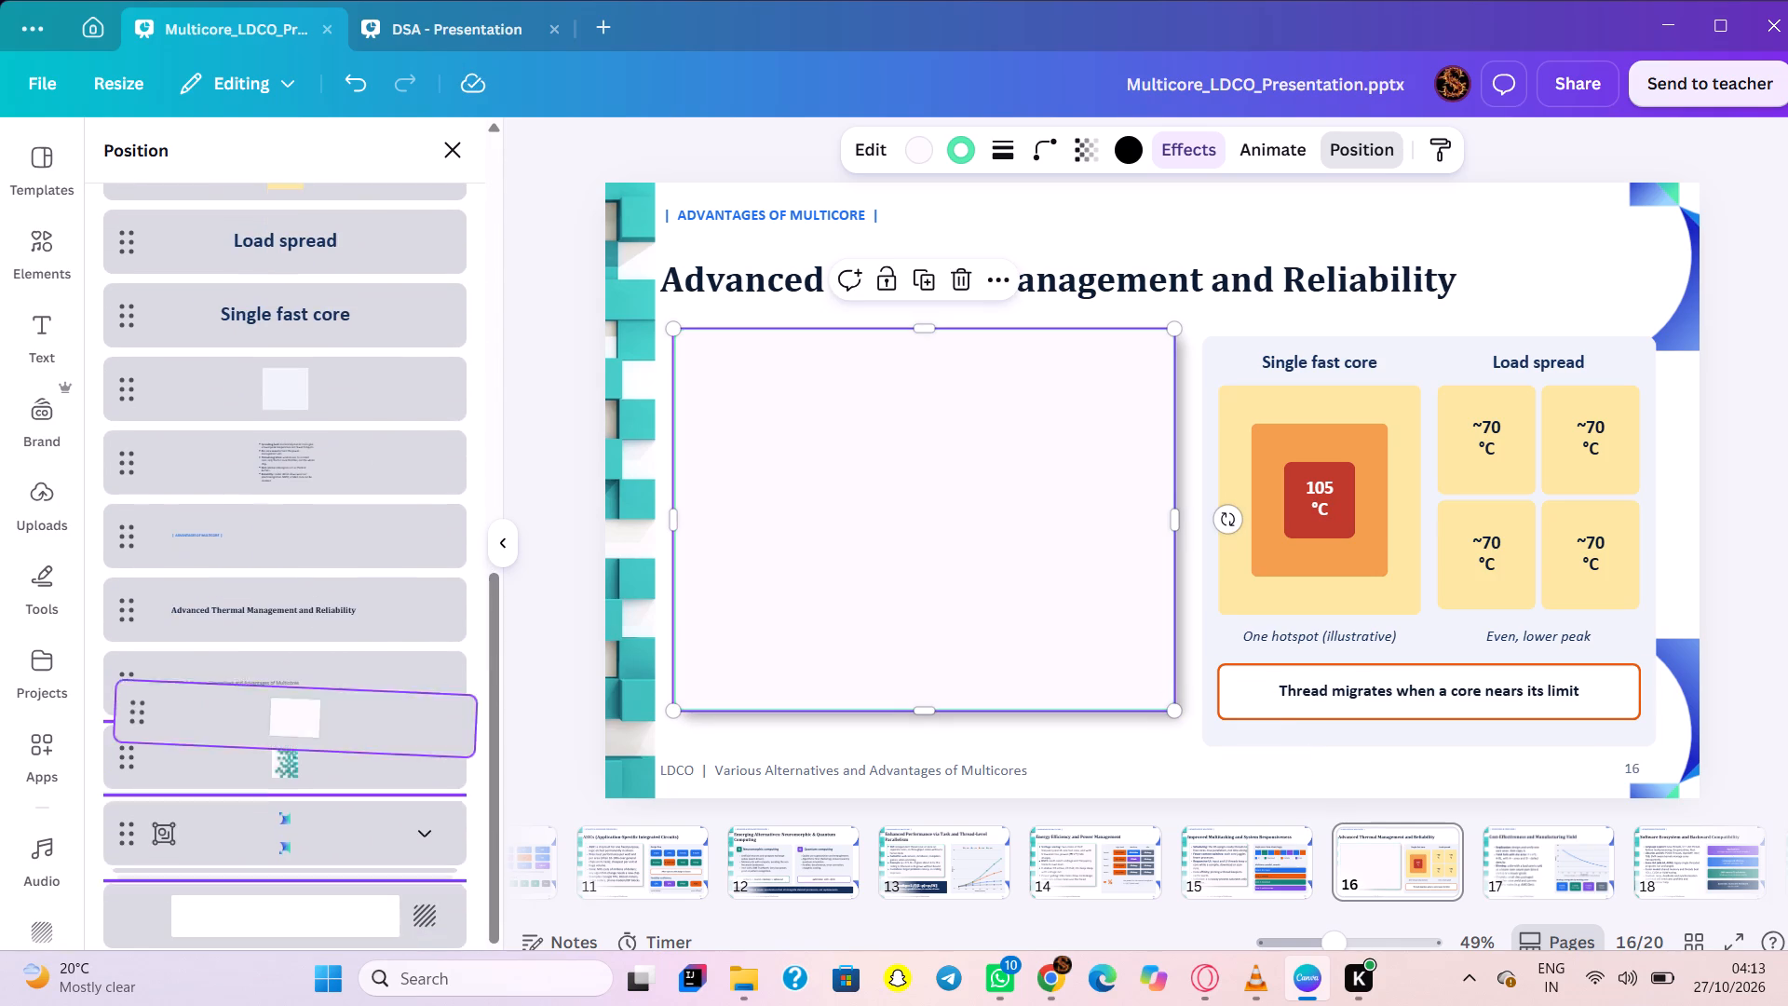
drag(237, 732, 227, 510)
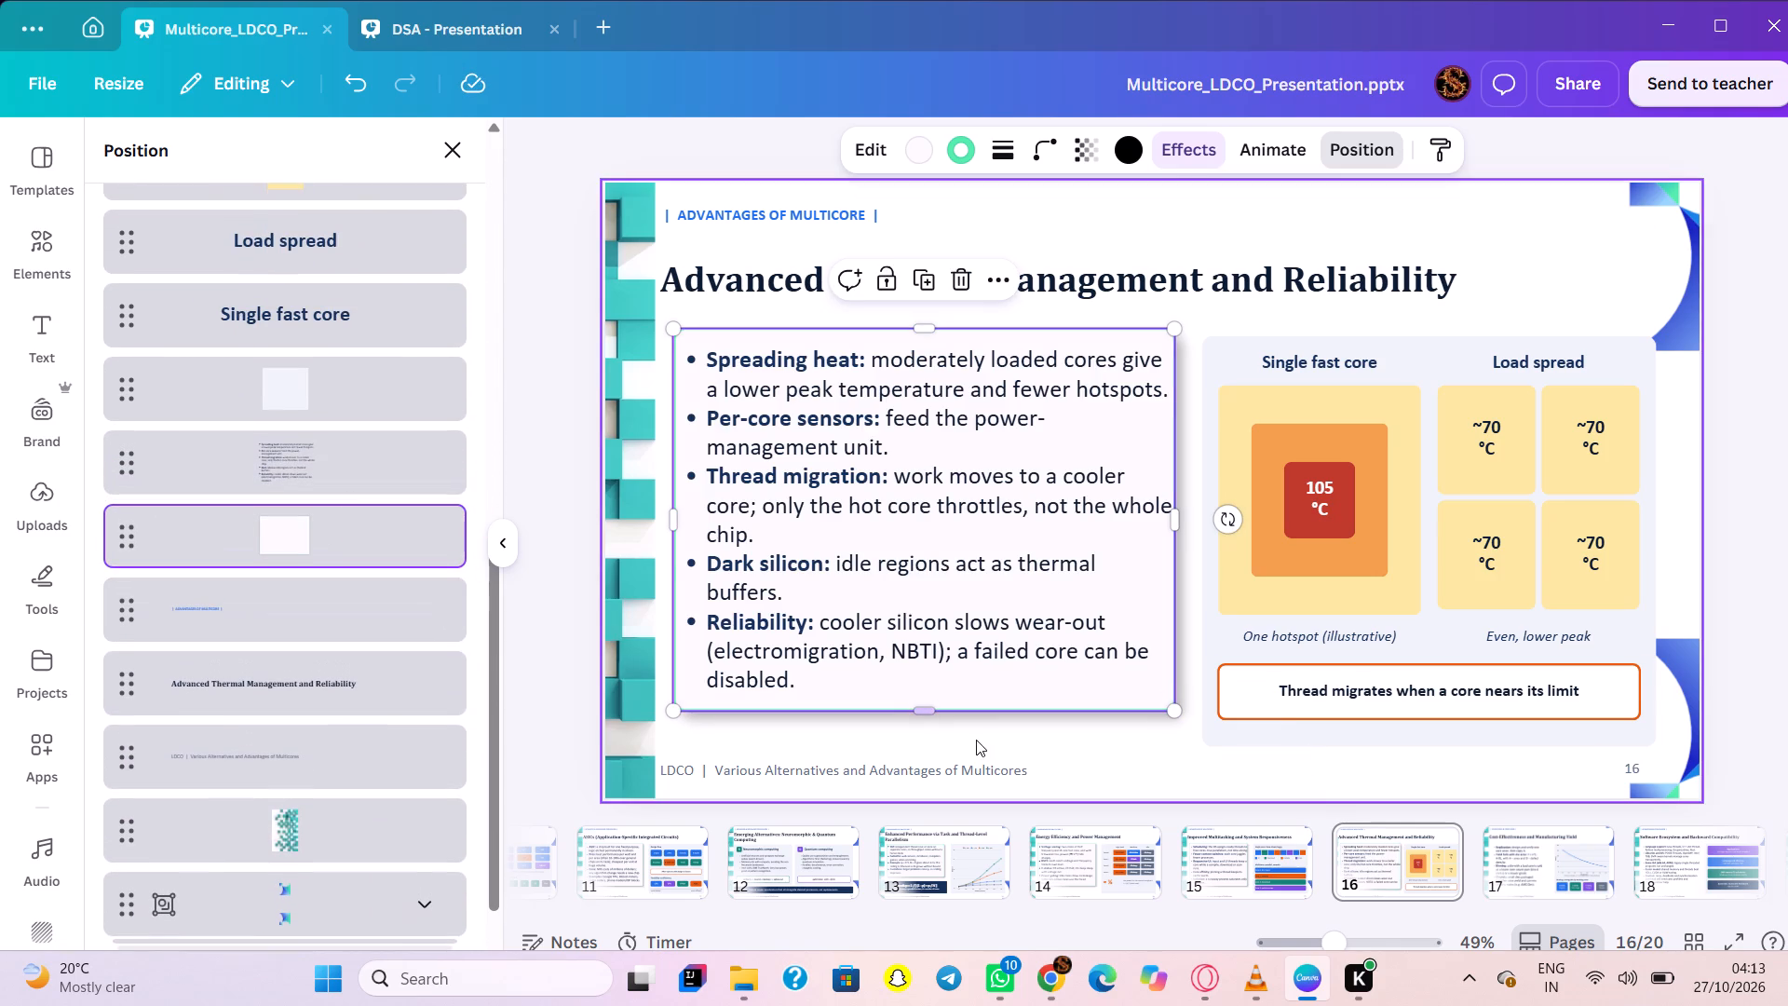
Paste the shadowed box onto the Cost-Effectiveness and Manufacturing Yield slide, shifted slightly down and right, and layer it directly beneath the bullet text.
click(1489, 859)
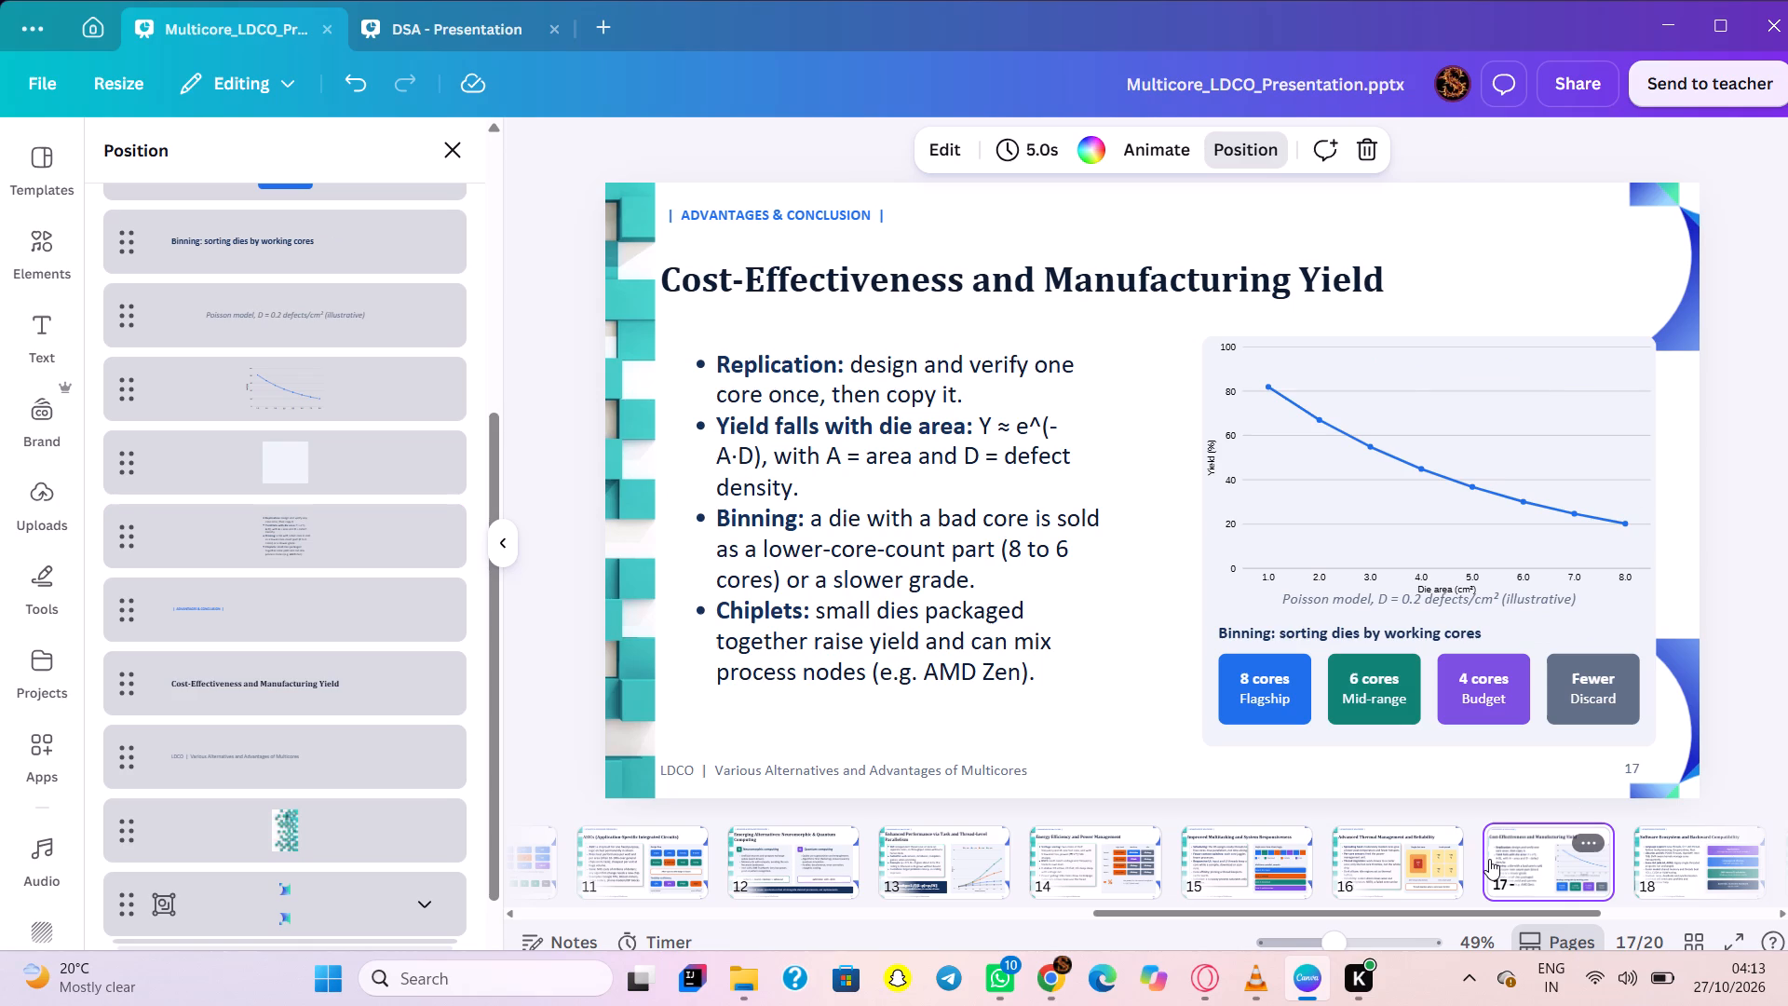
key(ctrl+v)
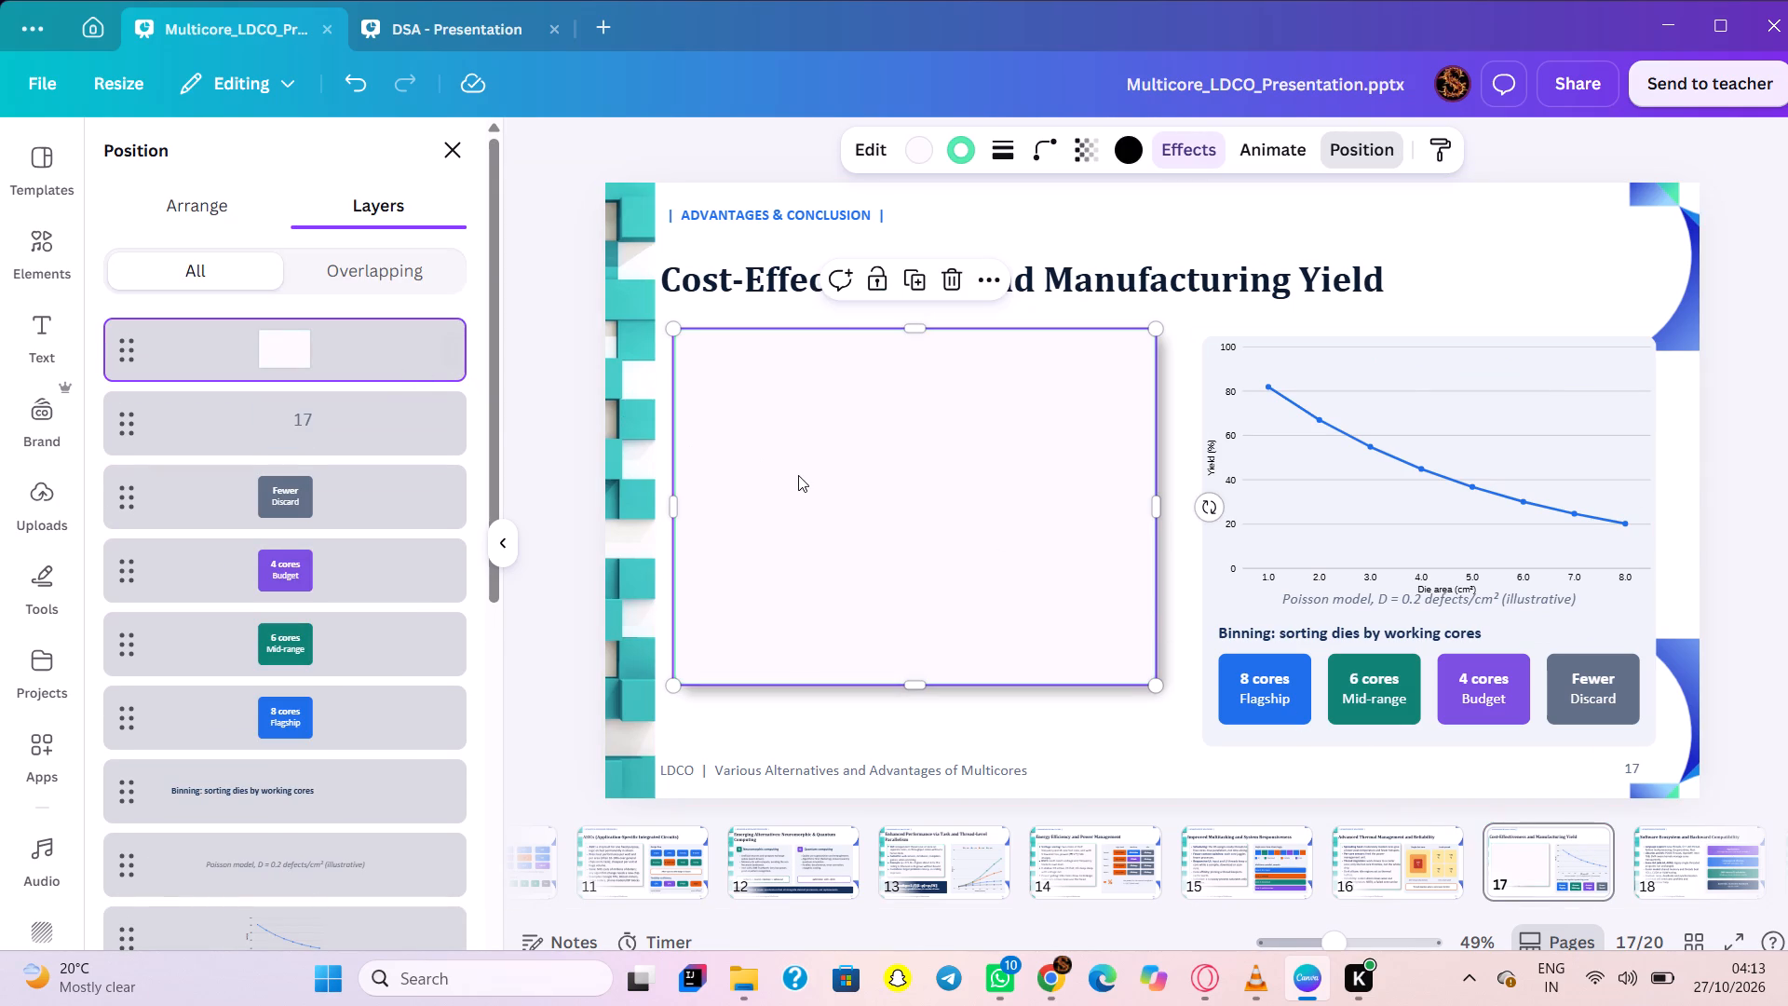
drag(794, 475, 806, 498)
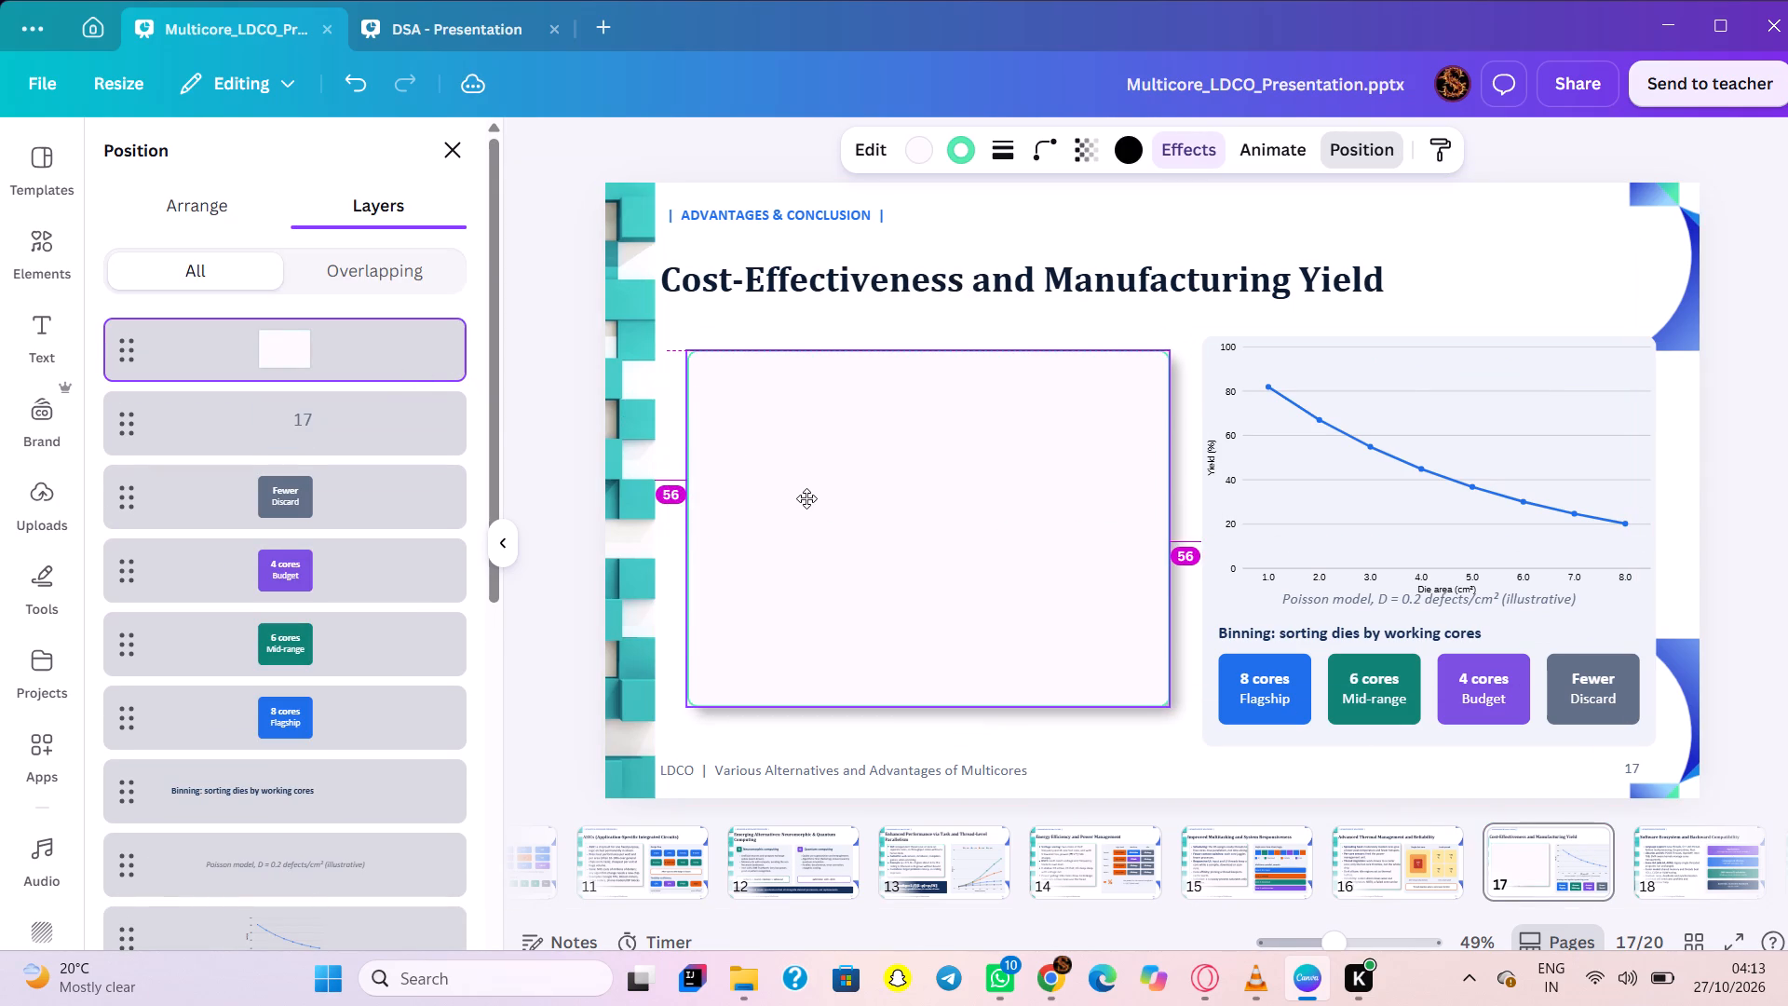
drag(806, 498, 800, 487)
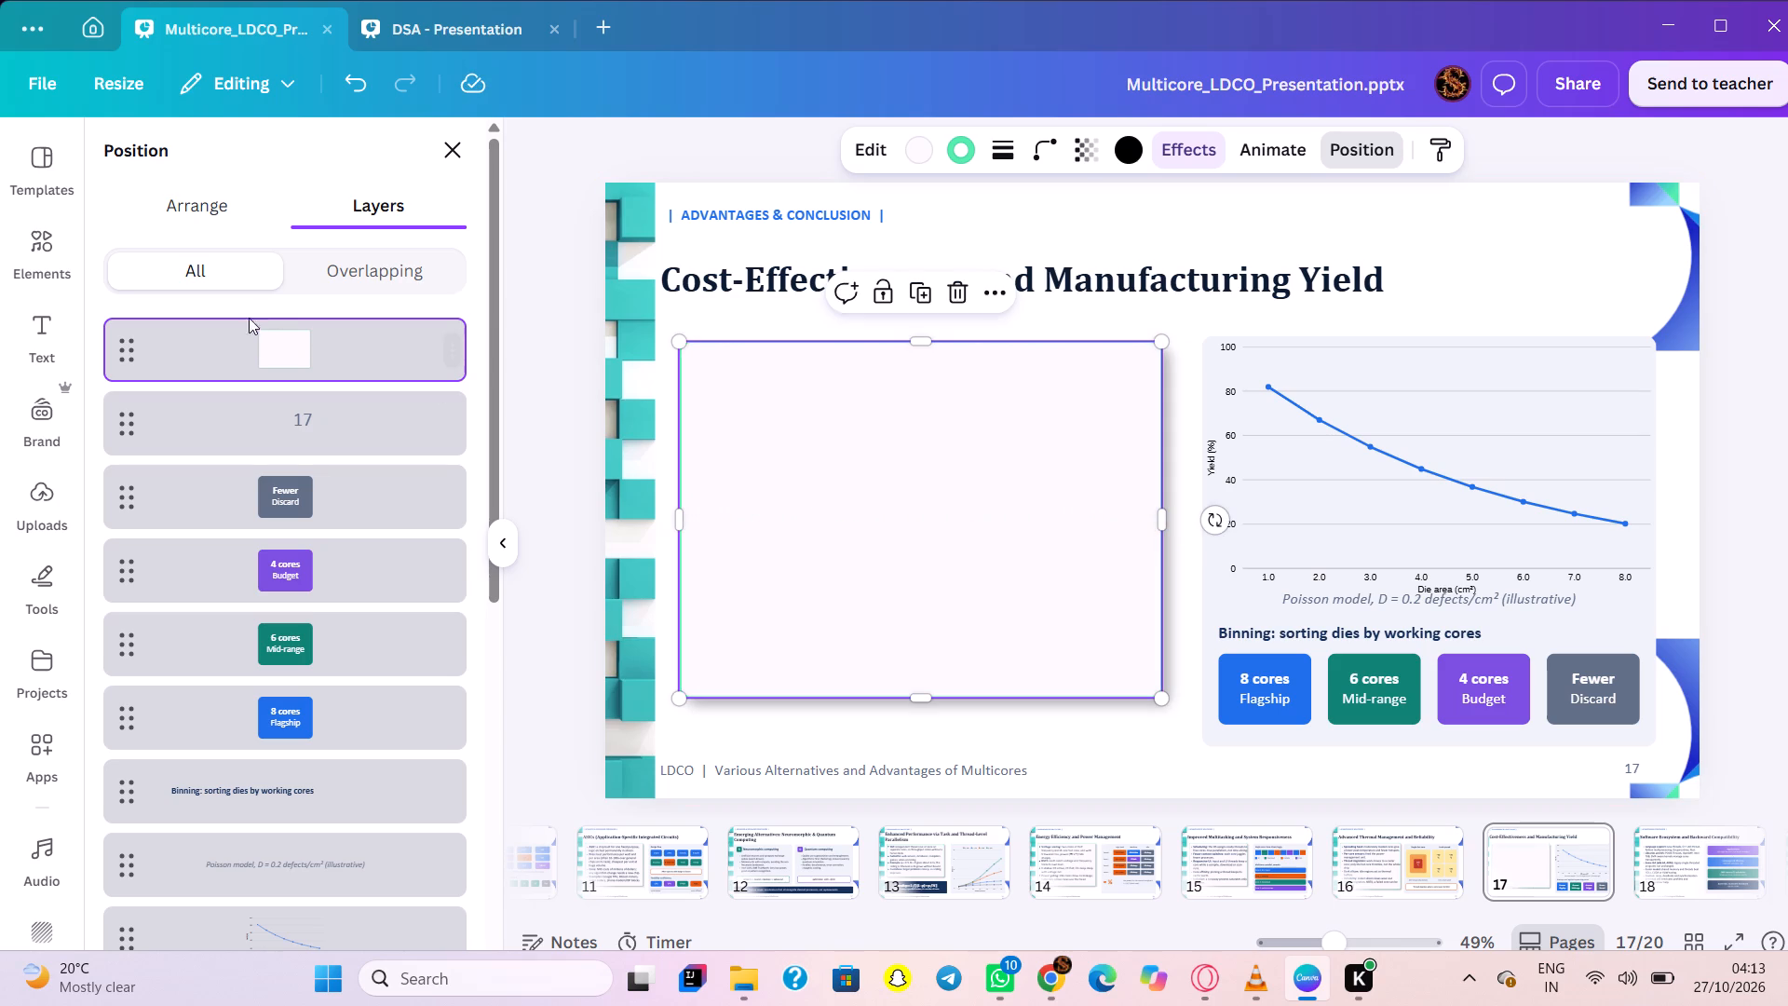
drag(262, 337, 196, 986)
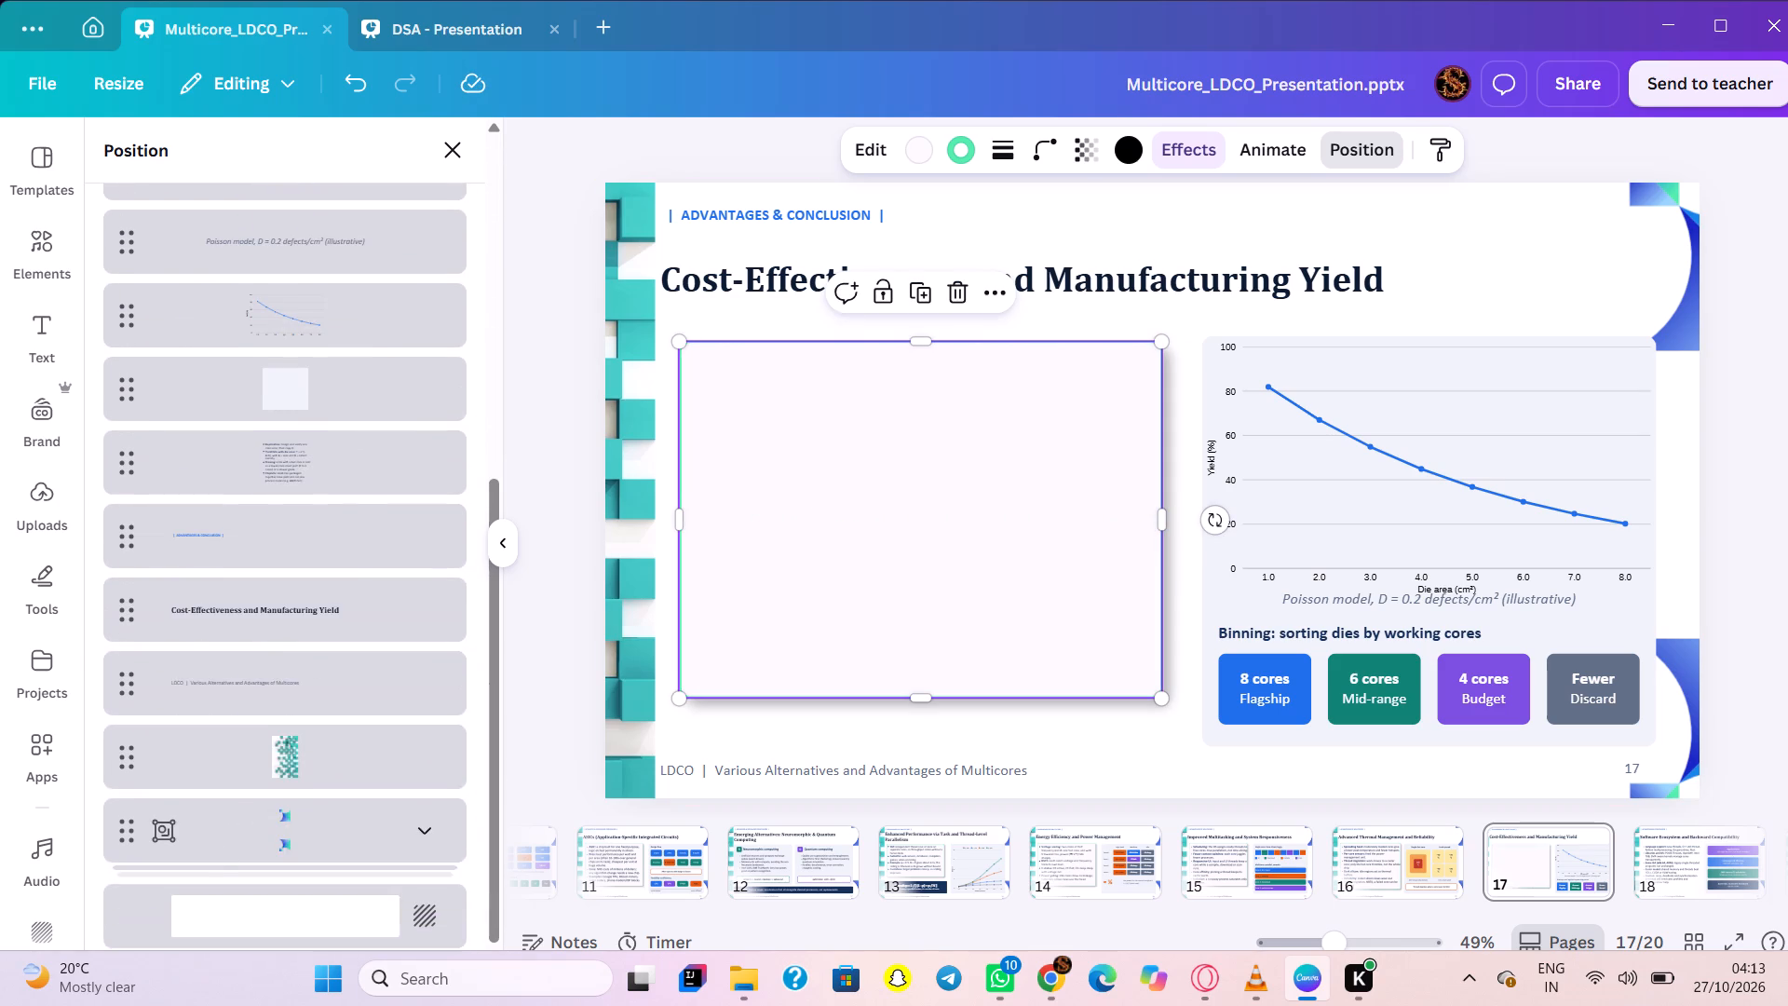
drag(196, 986, 268, 506)
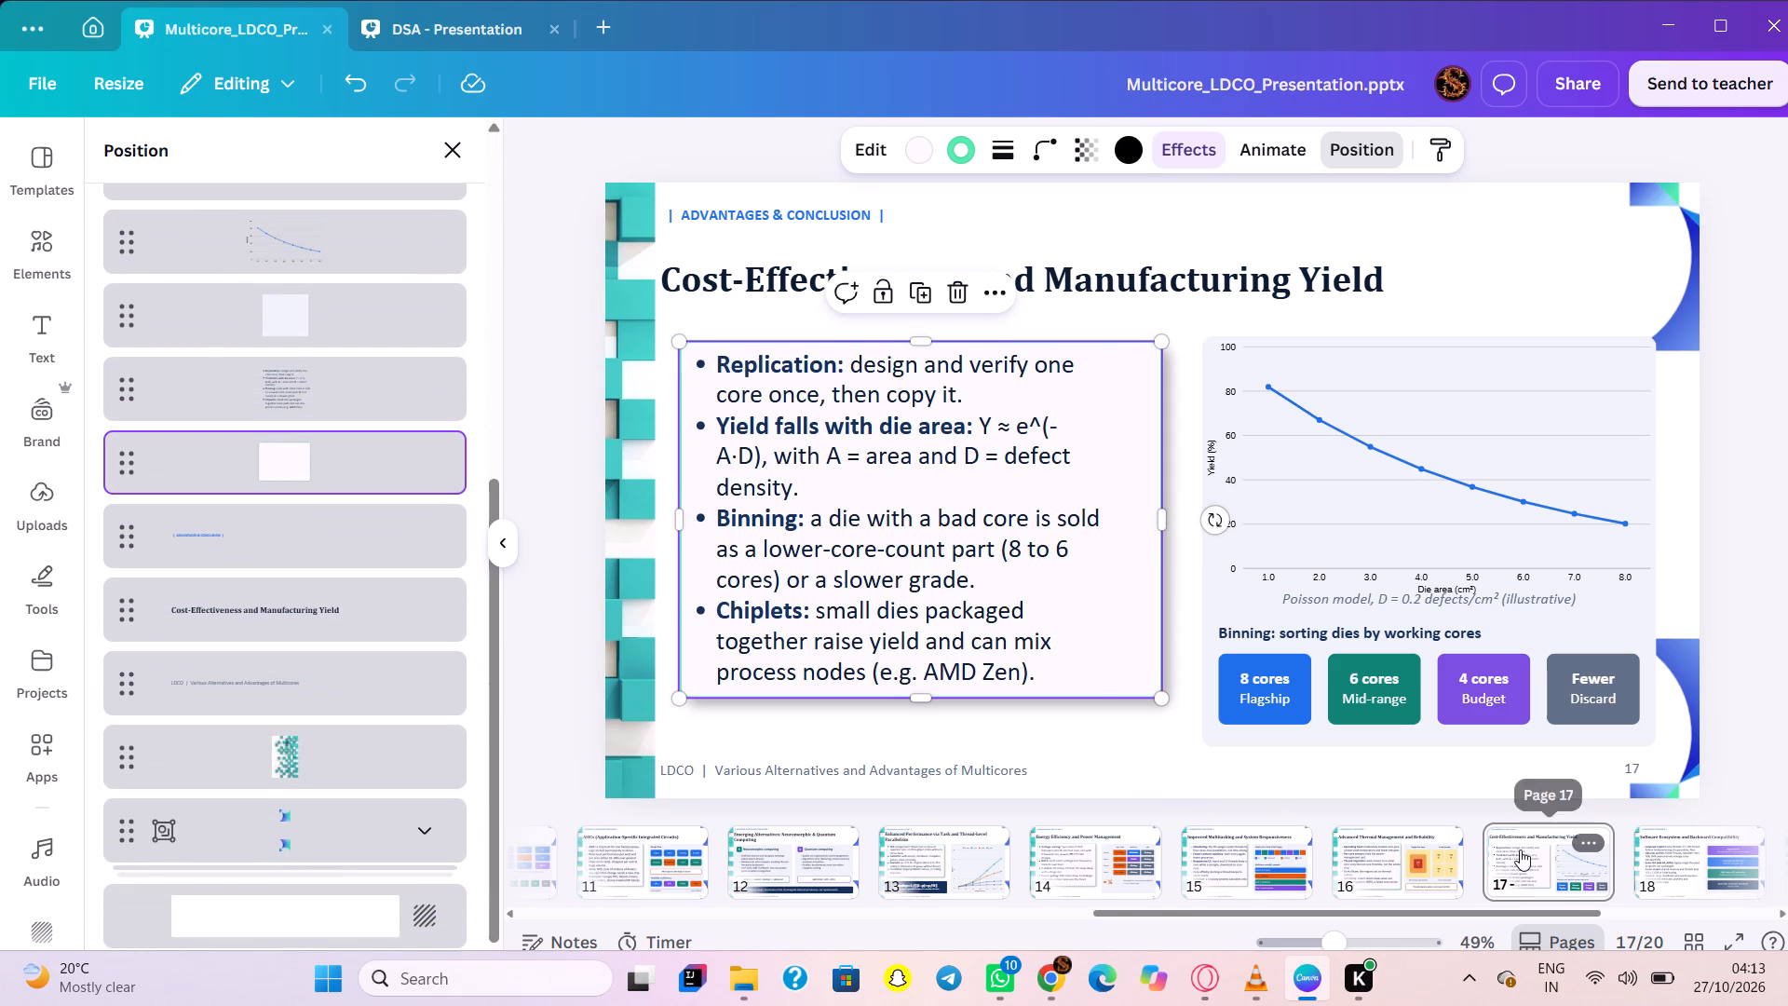
Paste the shadowed box onto the Software Ecosystem and Backward Compatibility slide and move it down the layer order beneath the bullet text.
scroll(1520, 850, left, 3)
click(1446, 857)
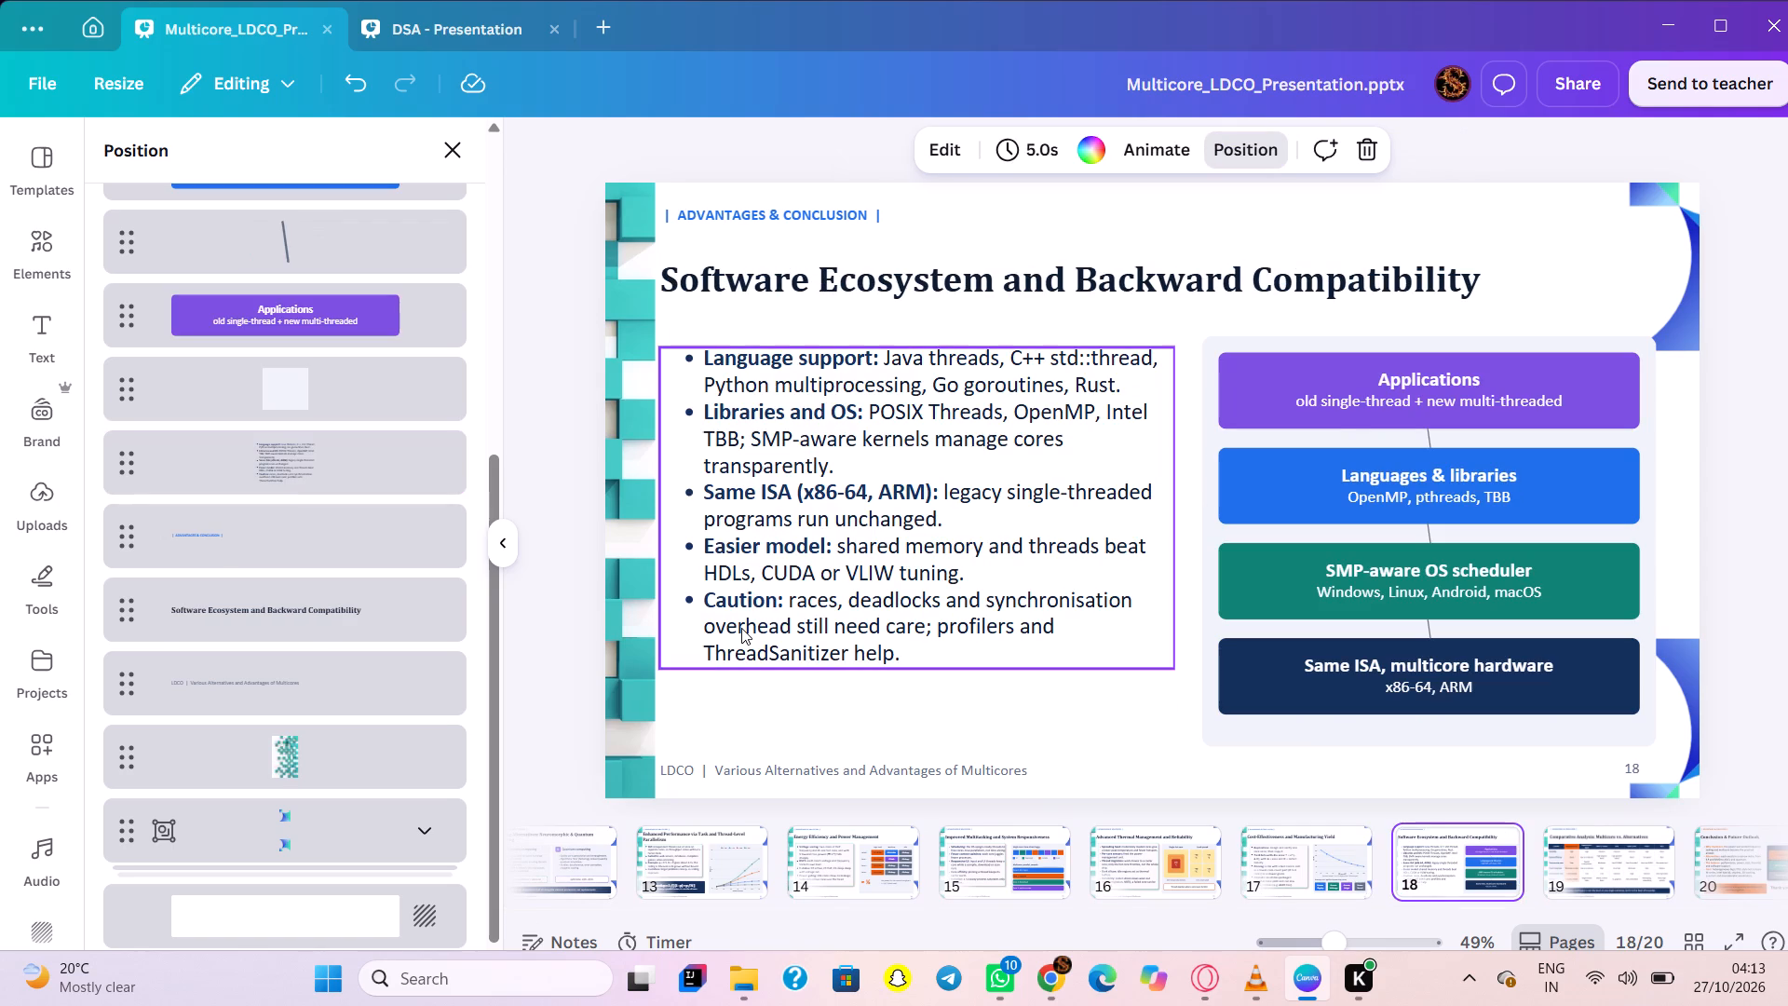
key(ctrl+v)
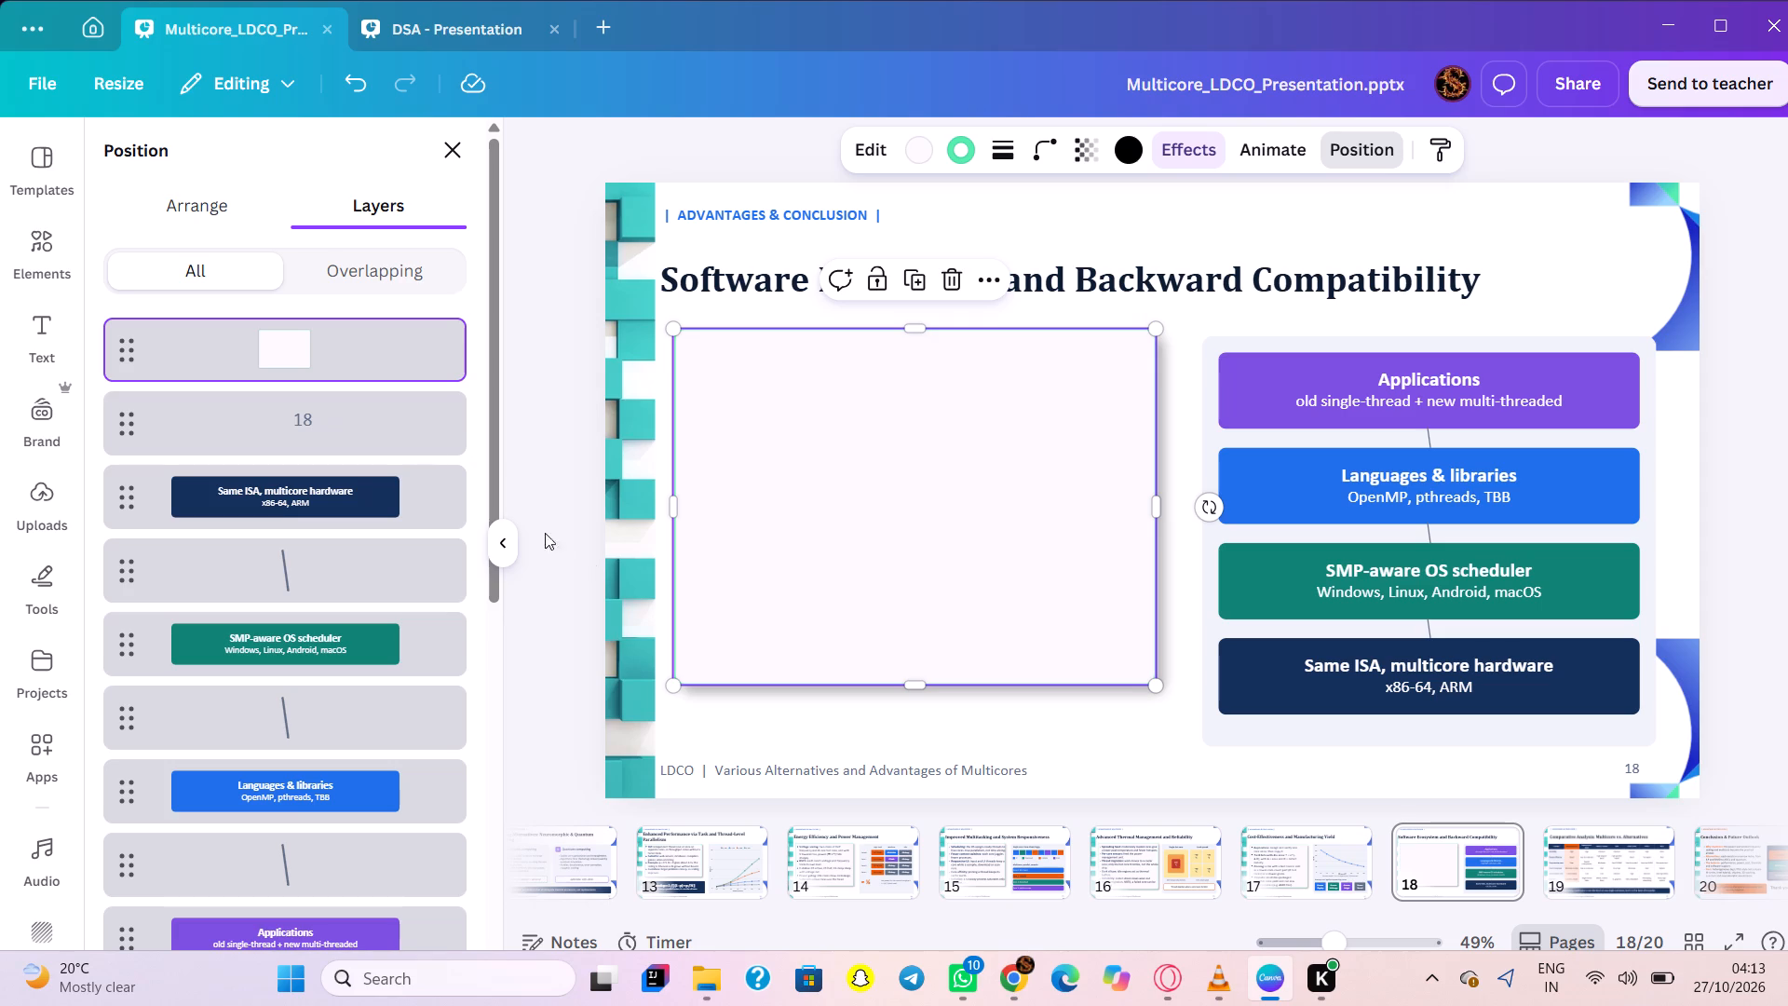
drag(368, 372, 295, 1005)
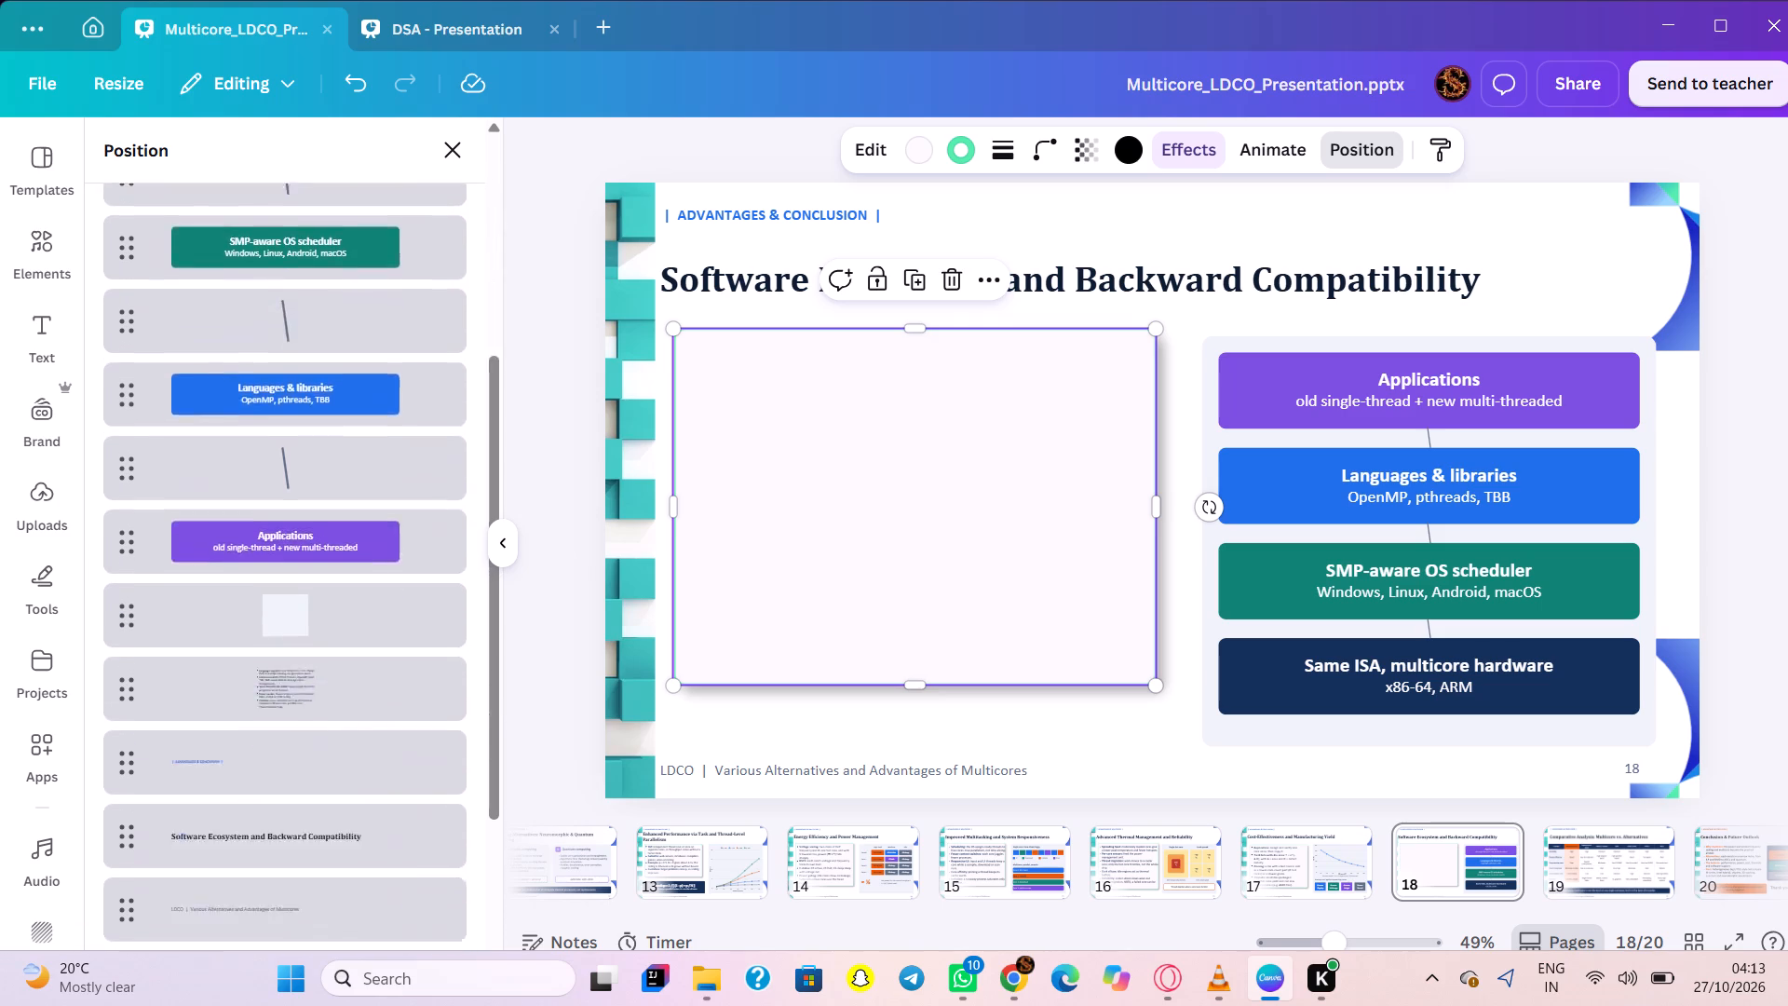
Place the shadowed box directly beneath the bullet text in the Software Ecosystem and Backward Compatibility slide's layer order.
drag(295, 1005, 379, 538)
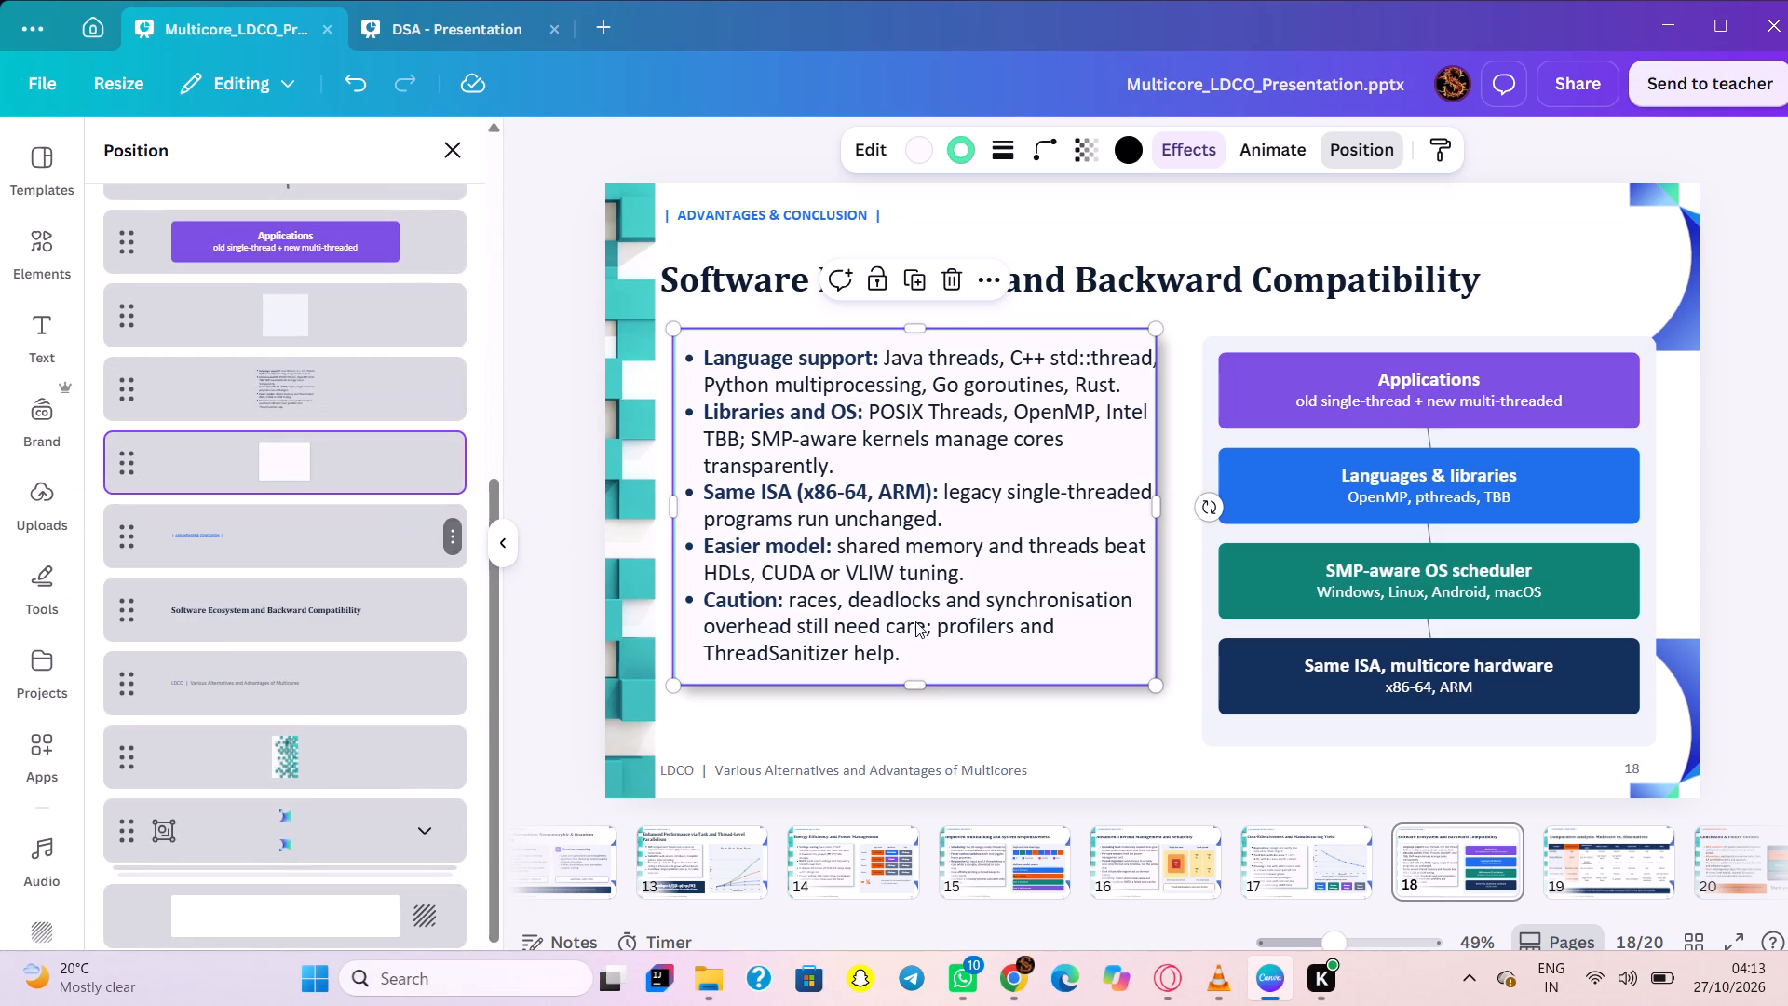
Paste the shadowed box onto the Conclusion & Future Outlook slide, make it shorter and slightly wider to fit the bullets, and layer it directly beneath them.
click(1600, 889)
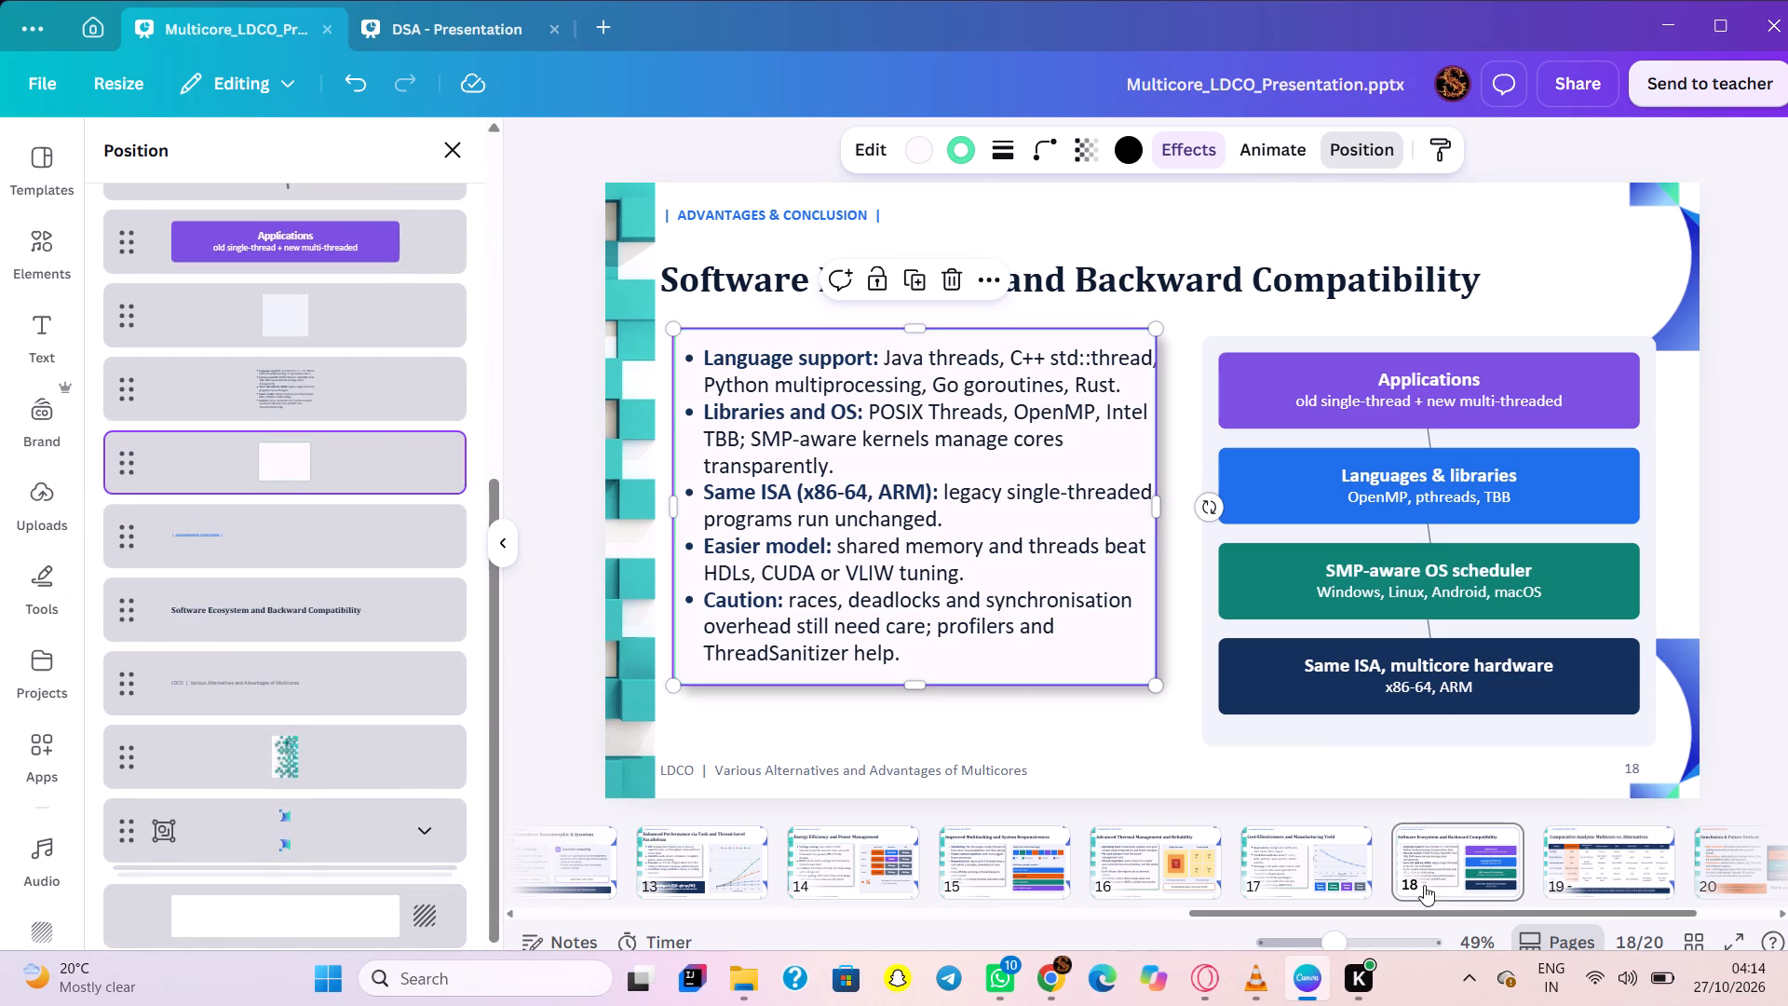
scroll(404, 449, up, 2)
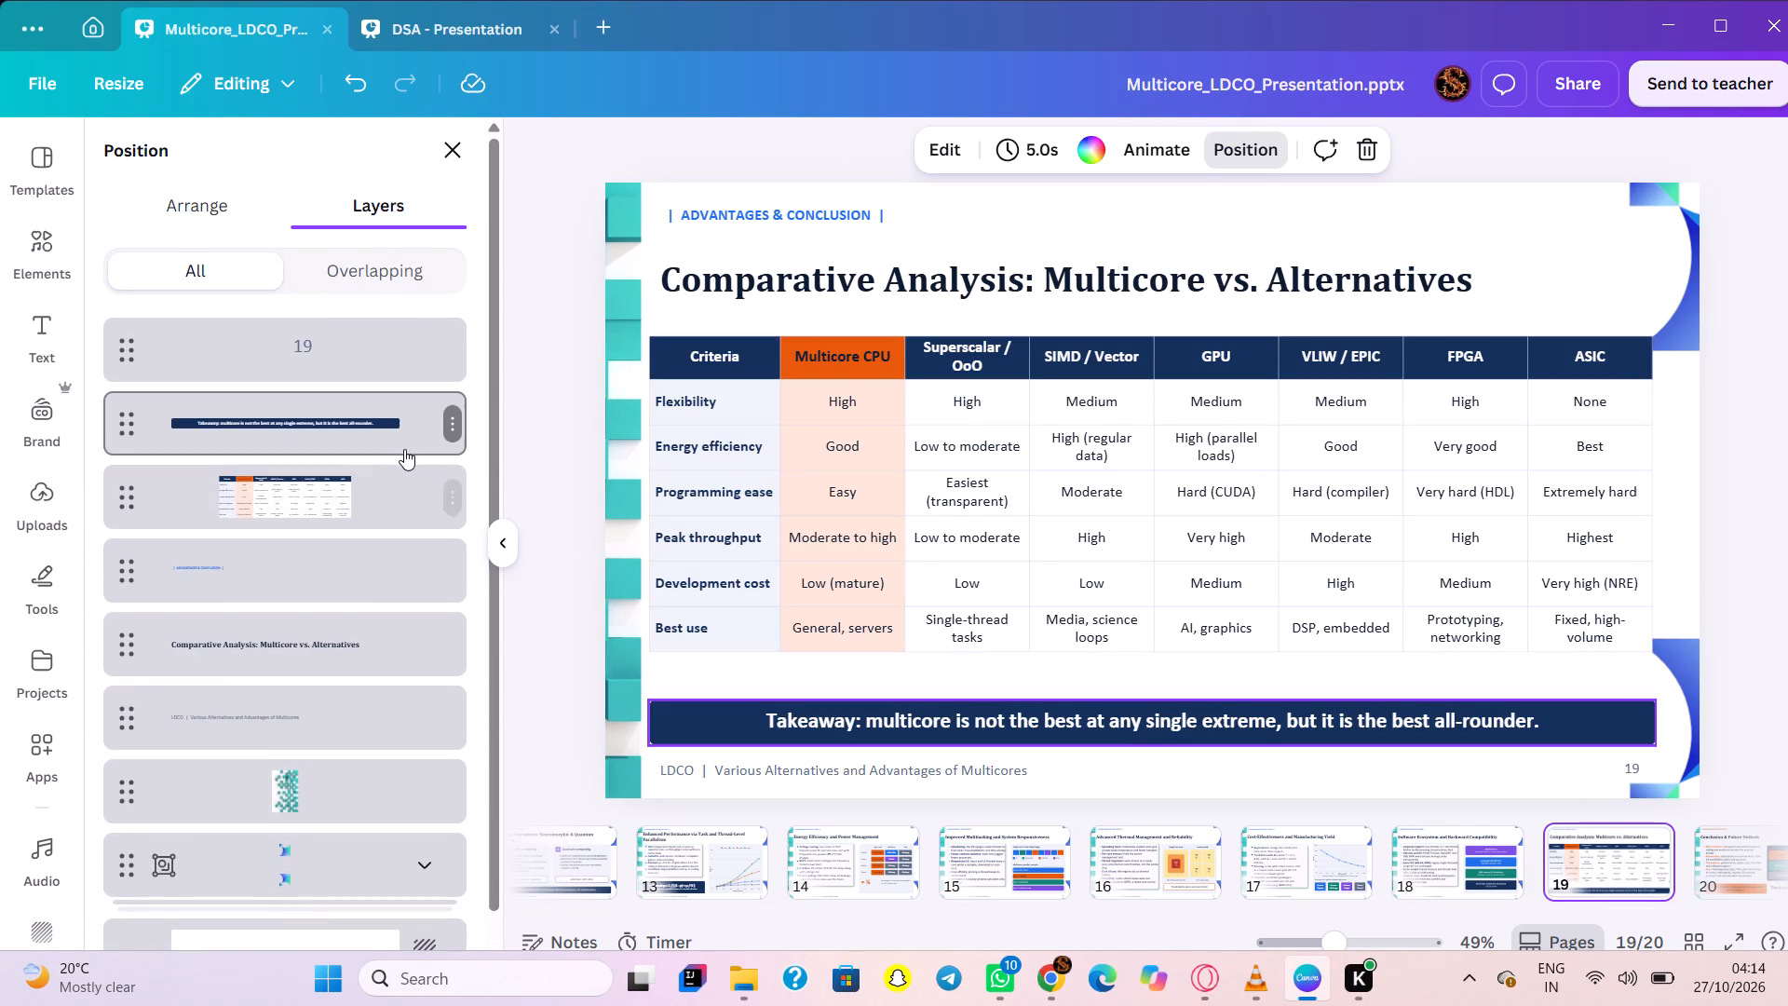
scroll(404, 449, up, 1)
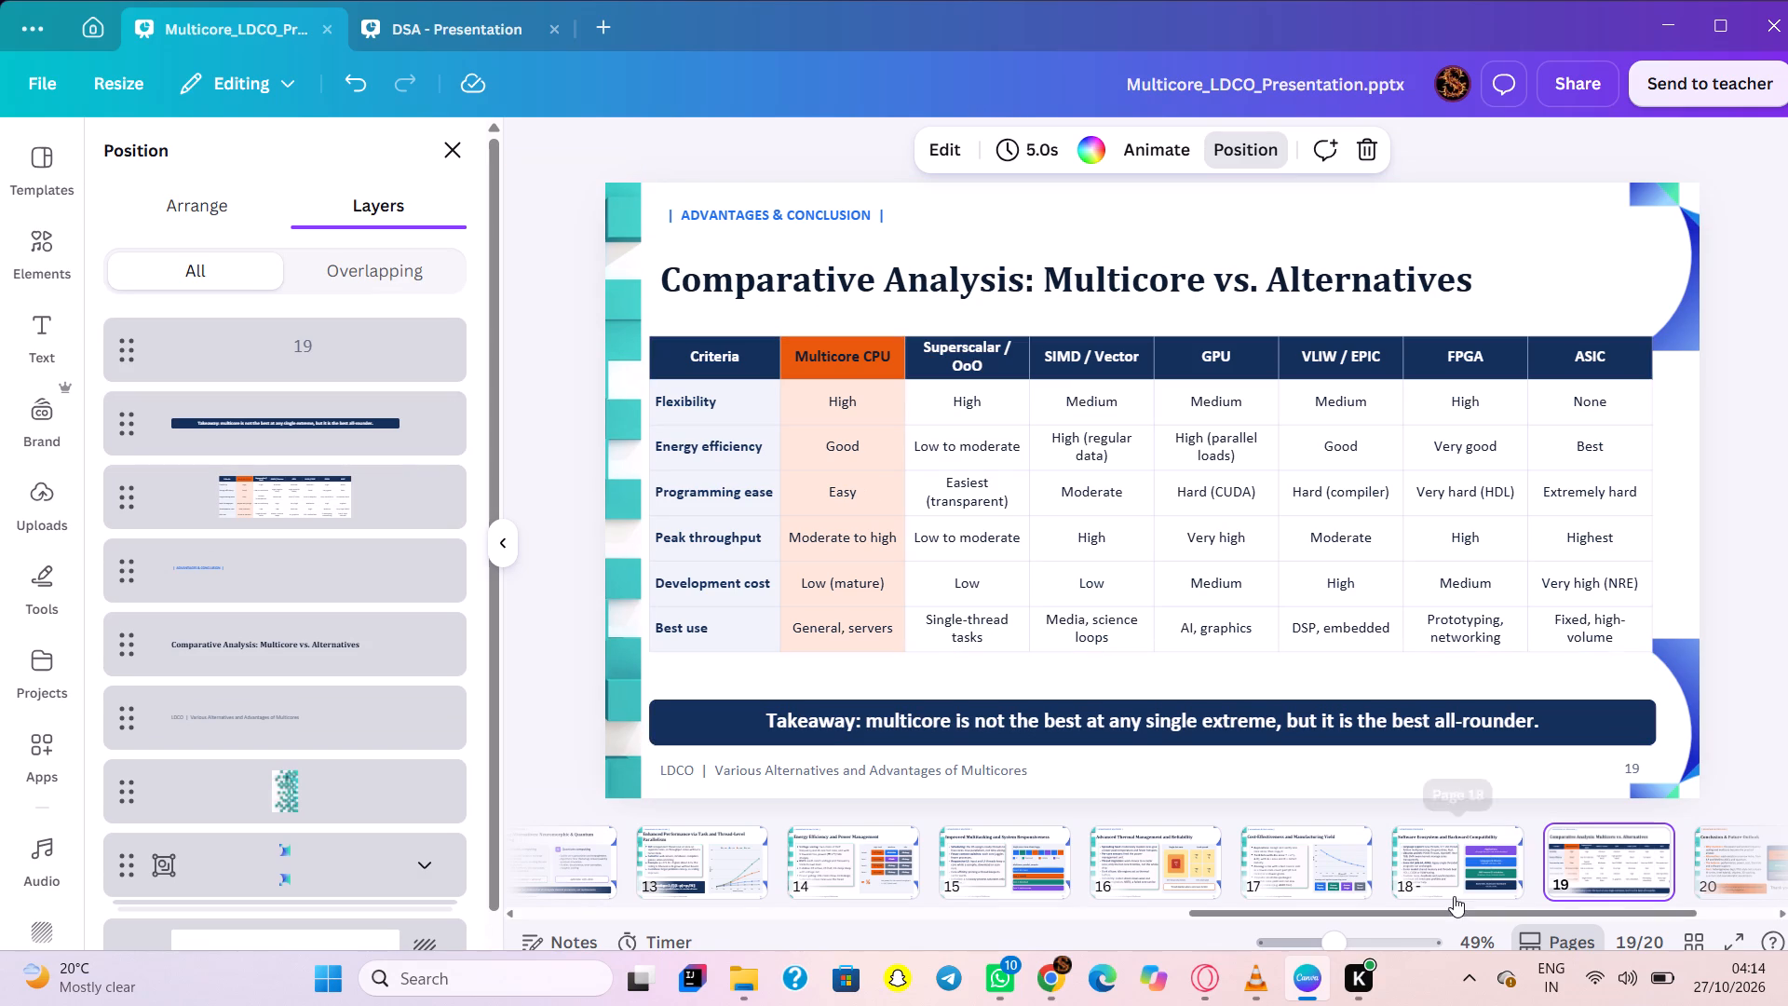
click(1728, 872)
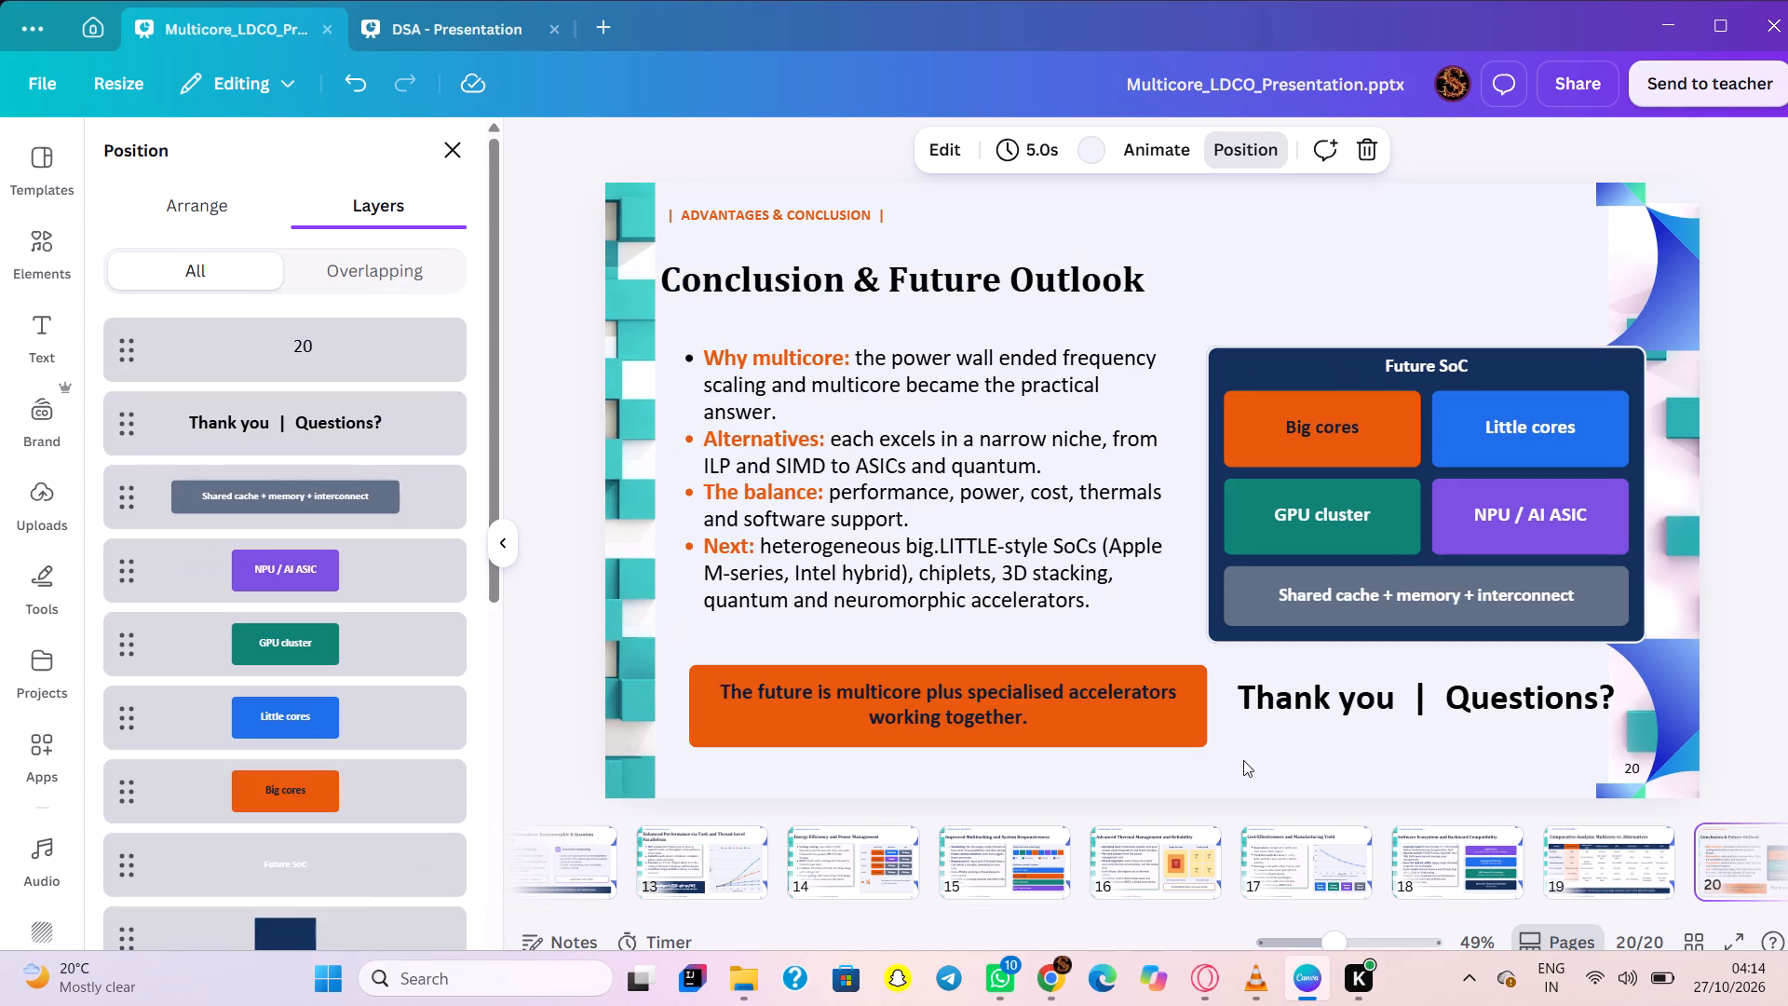
key(ctrl+v)
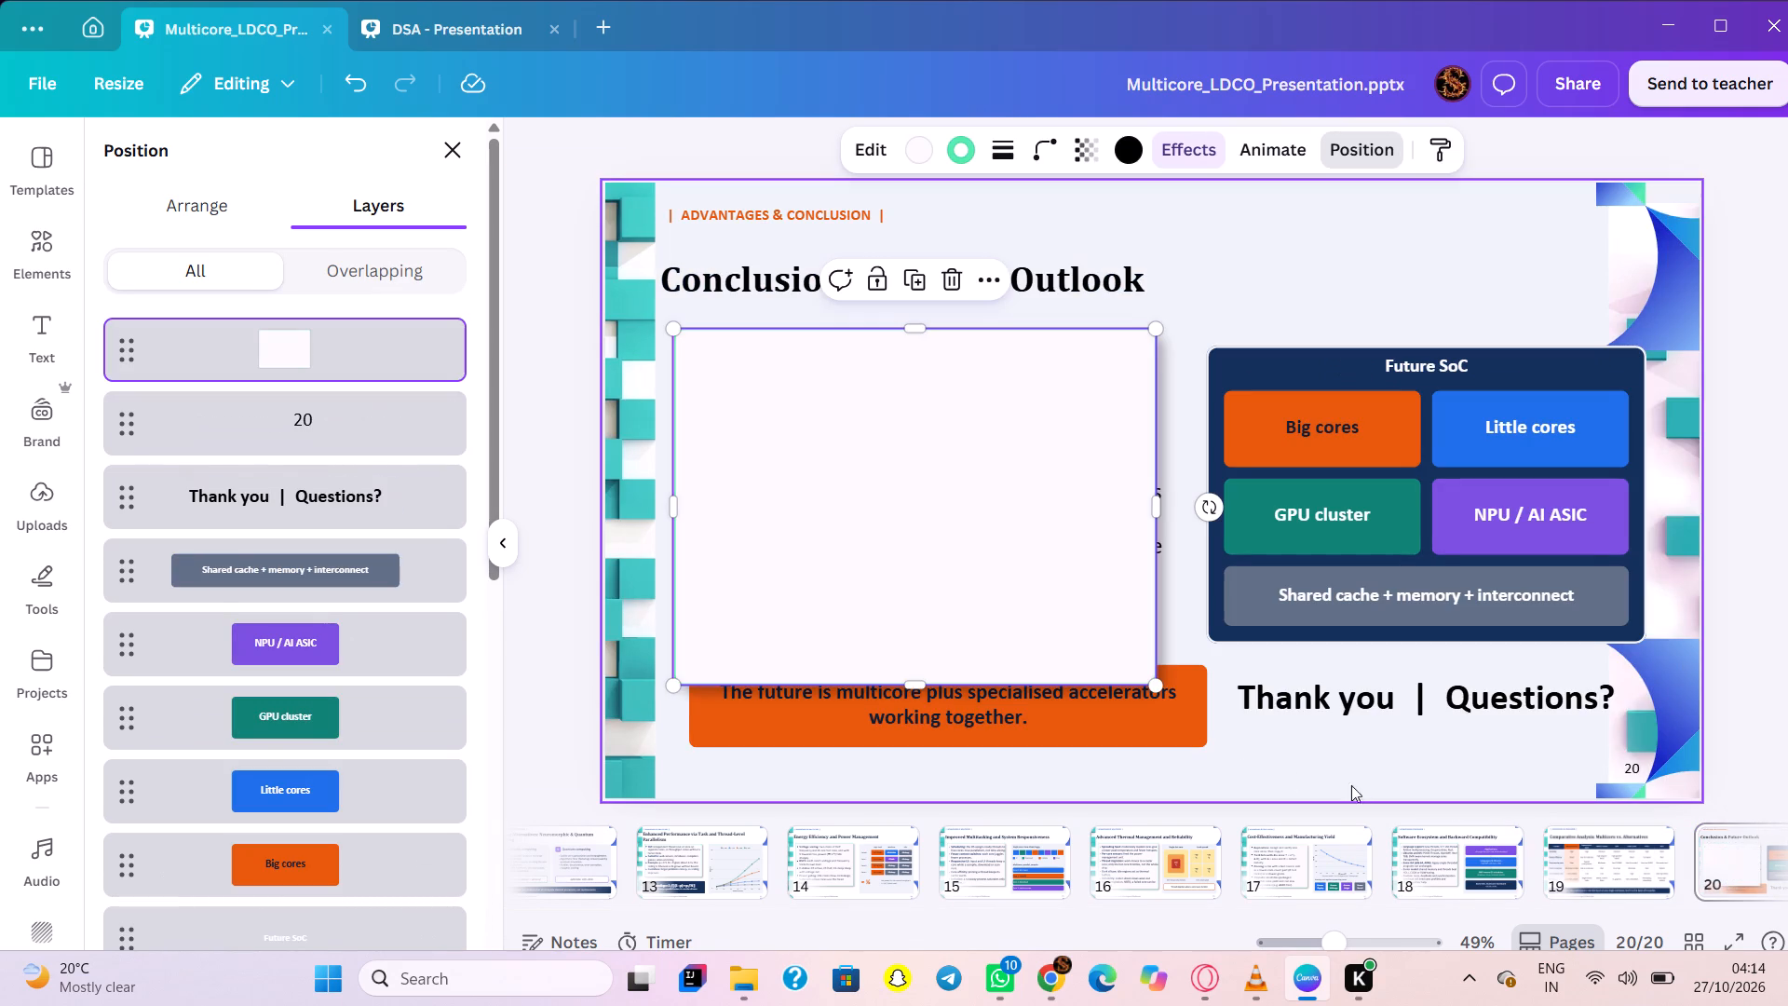
drag(1152, 691, 1160, 621)
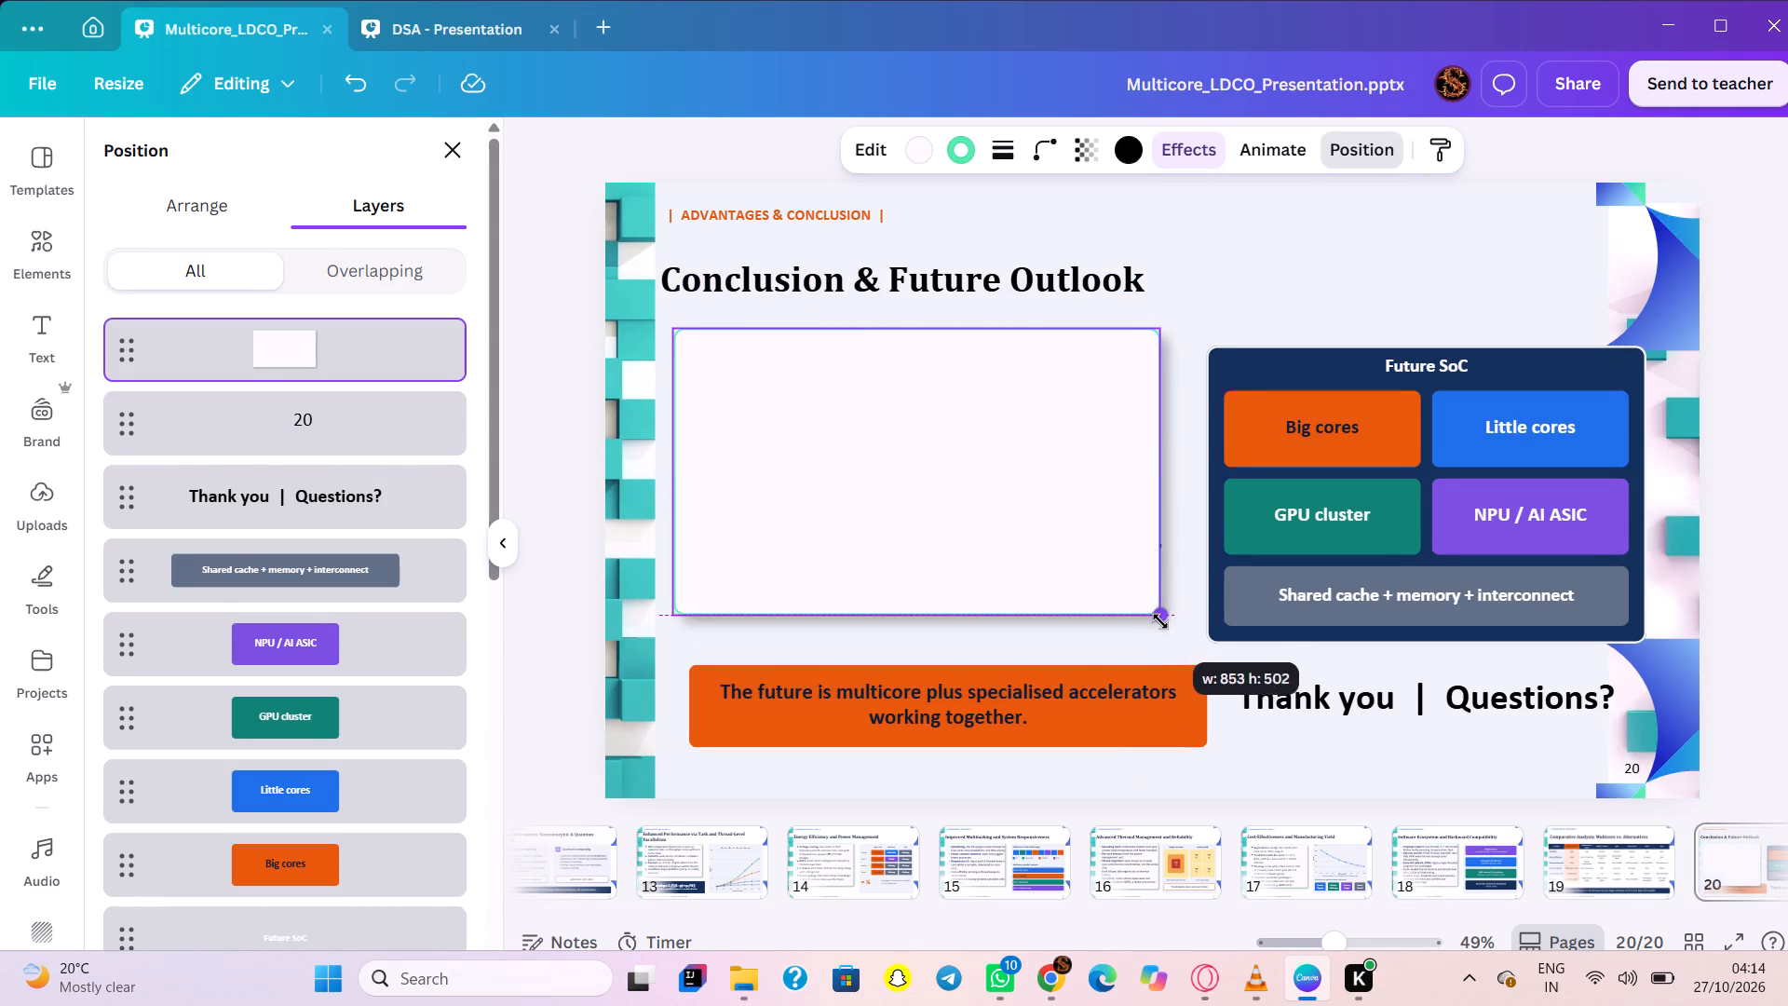
drag(1160, 621, 1174, 635)
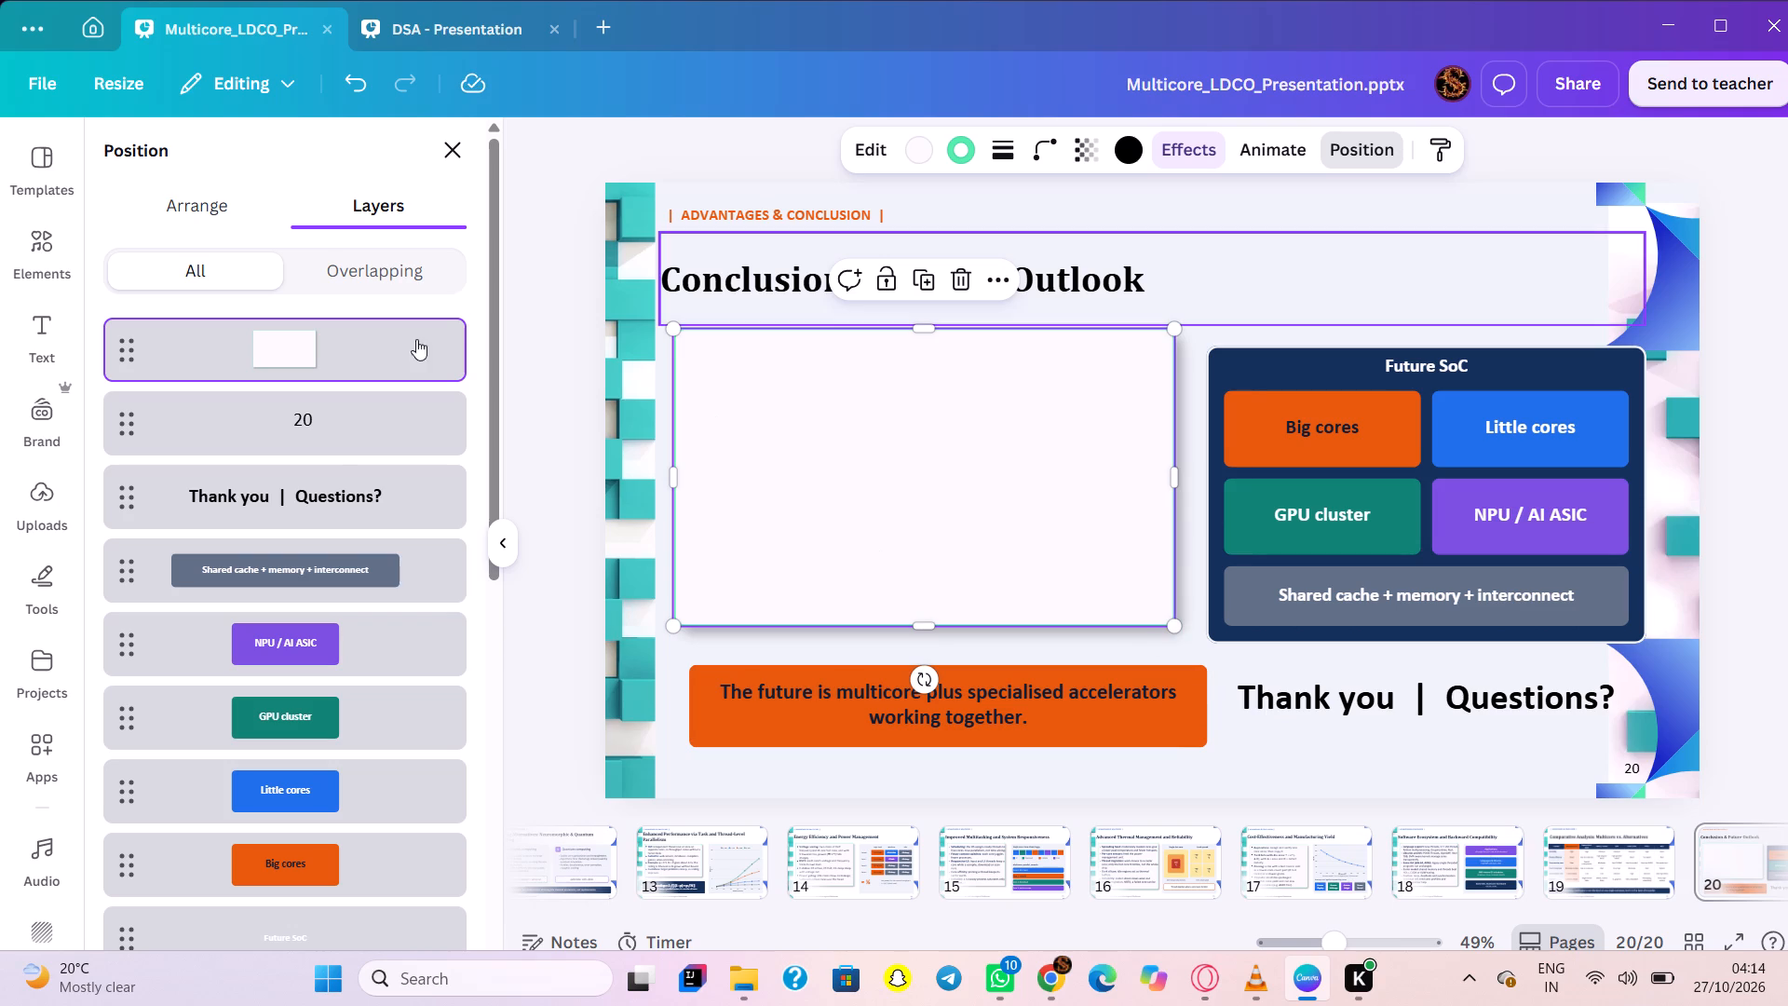
drag(346, 334, 348, 913)
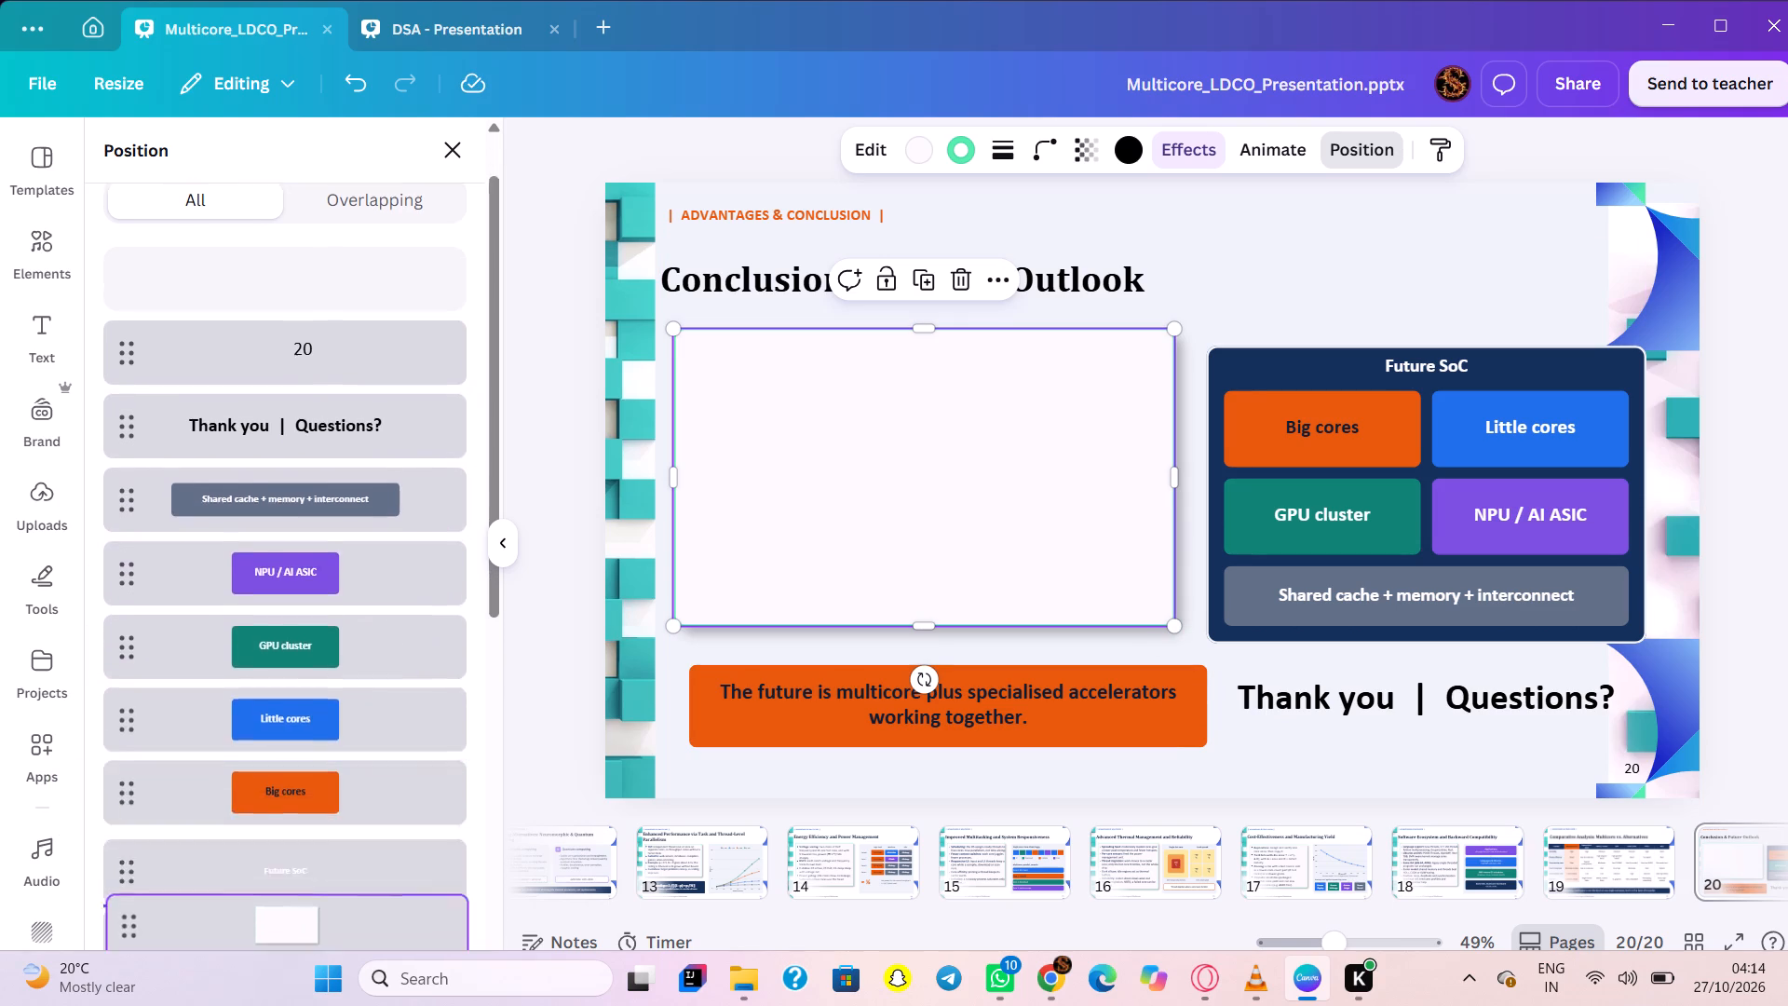
drag(348, 913, 352, 487)
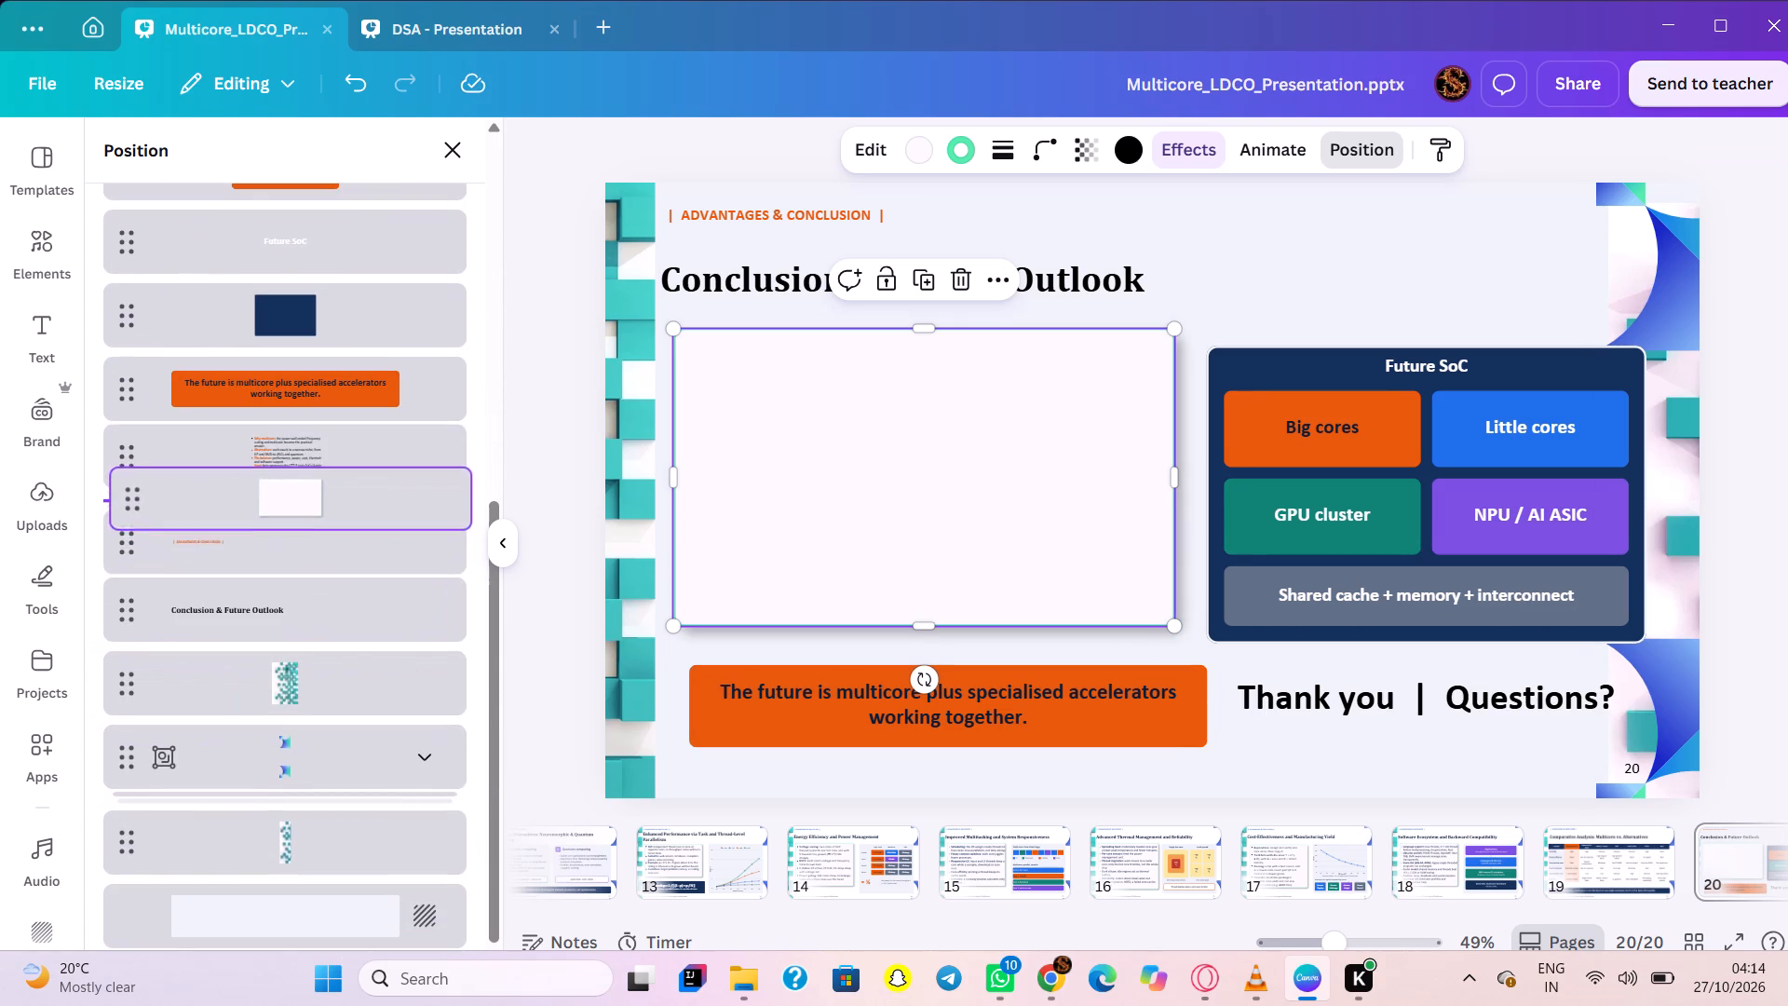
drag(352, 487, 351, 491)
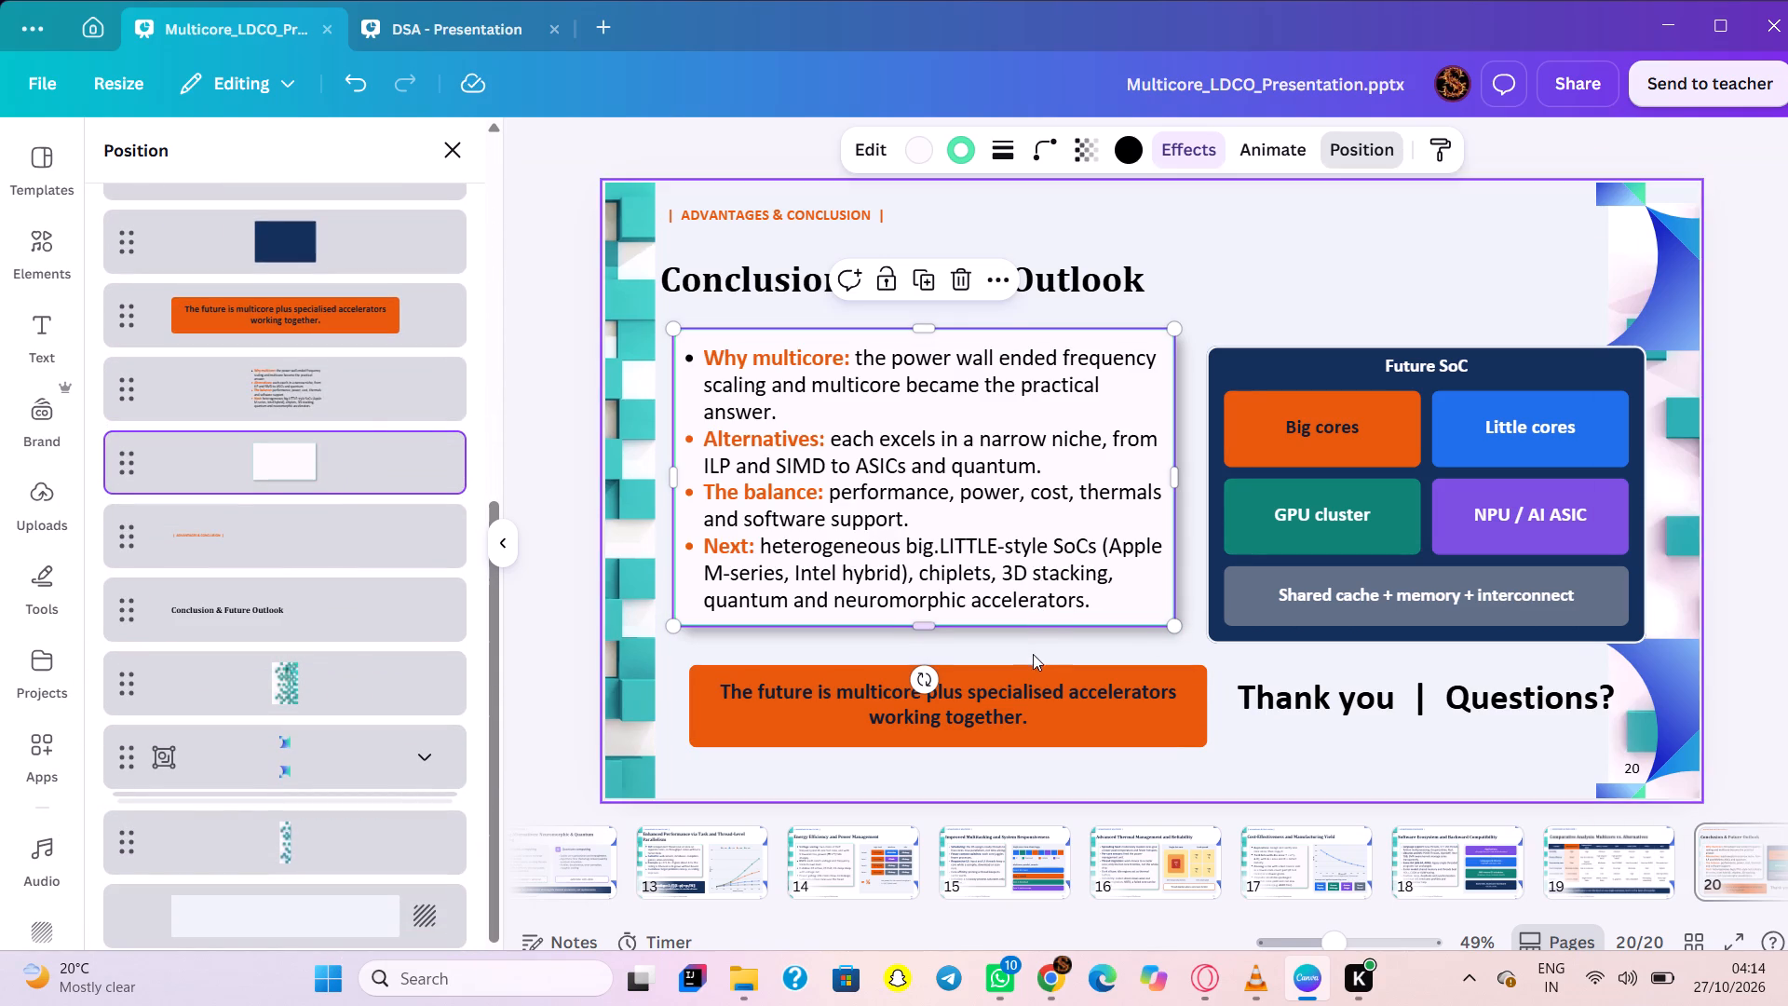
Cut the text "The future is multicore plus specialised accelerators working together" from the orange banner on the Conclusion & Future Outlook slide.
click(310, 344)
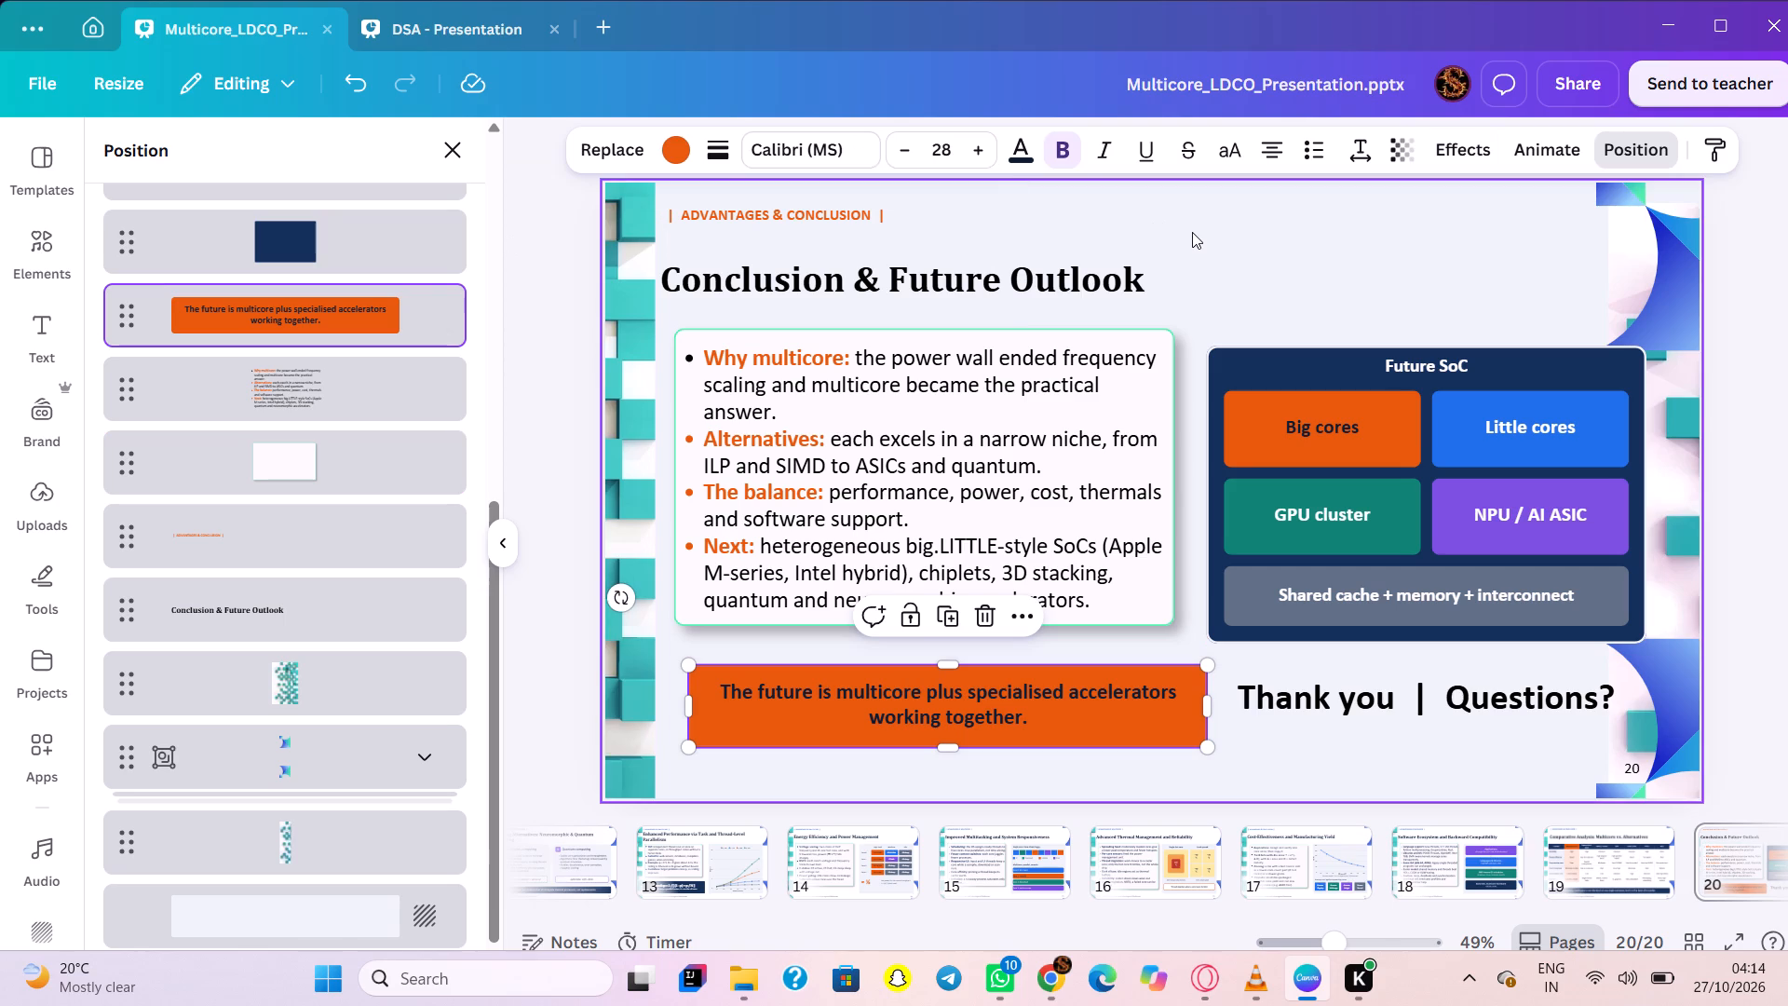
click(875, 703)
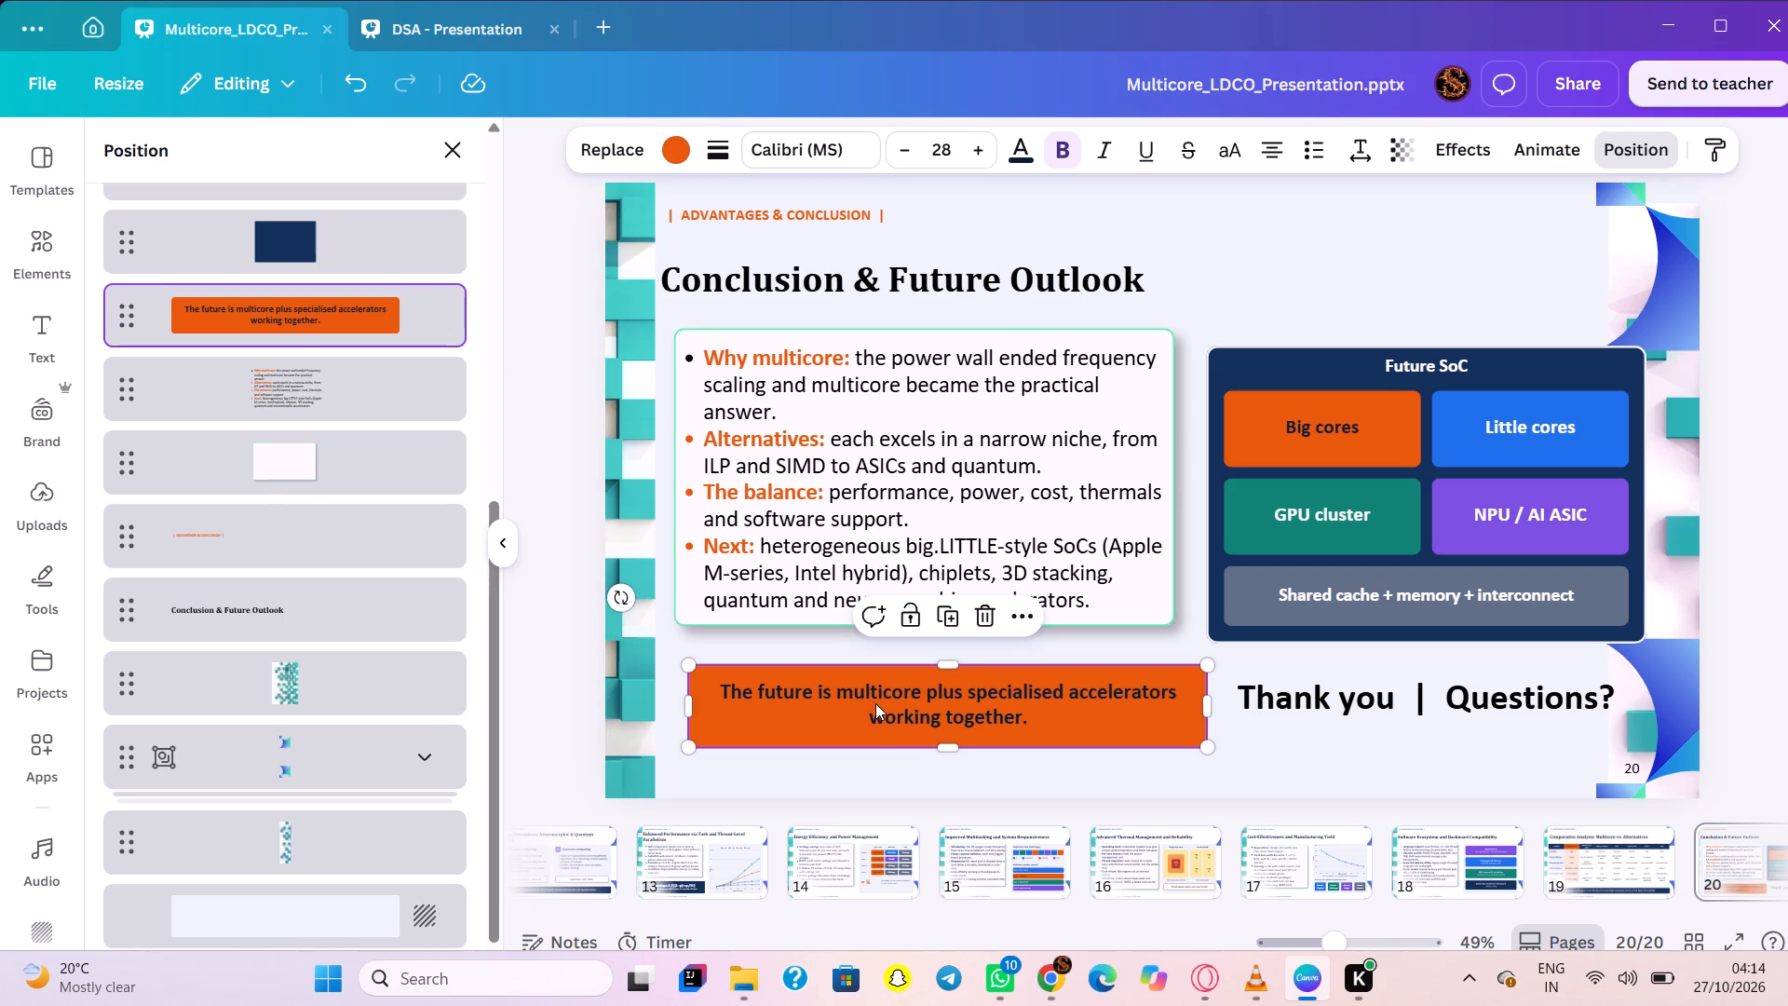
click(1010, 714)
drag(1024, 714, 719, 699)
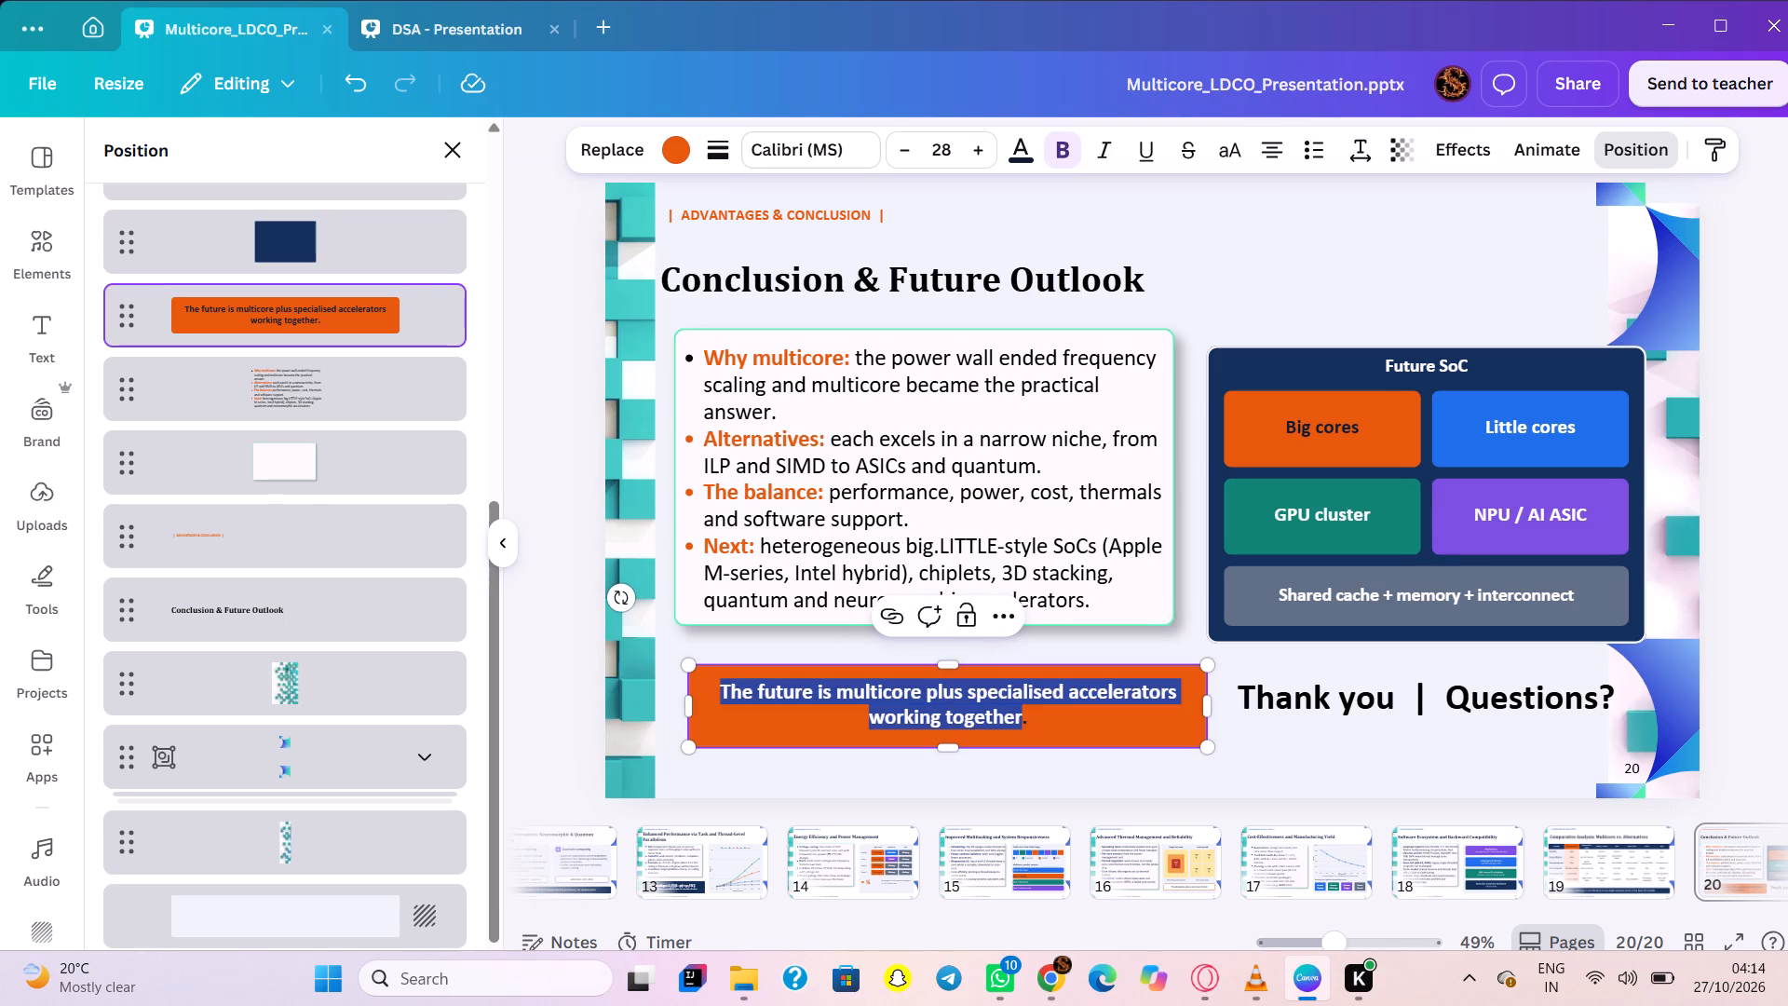
key(ctrl+x)
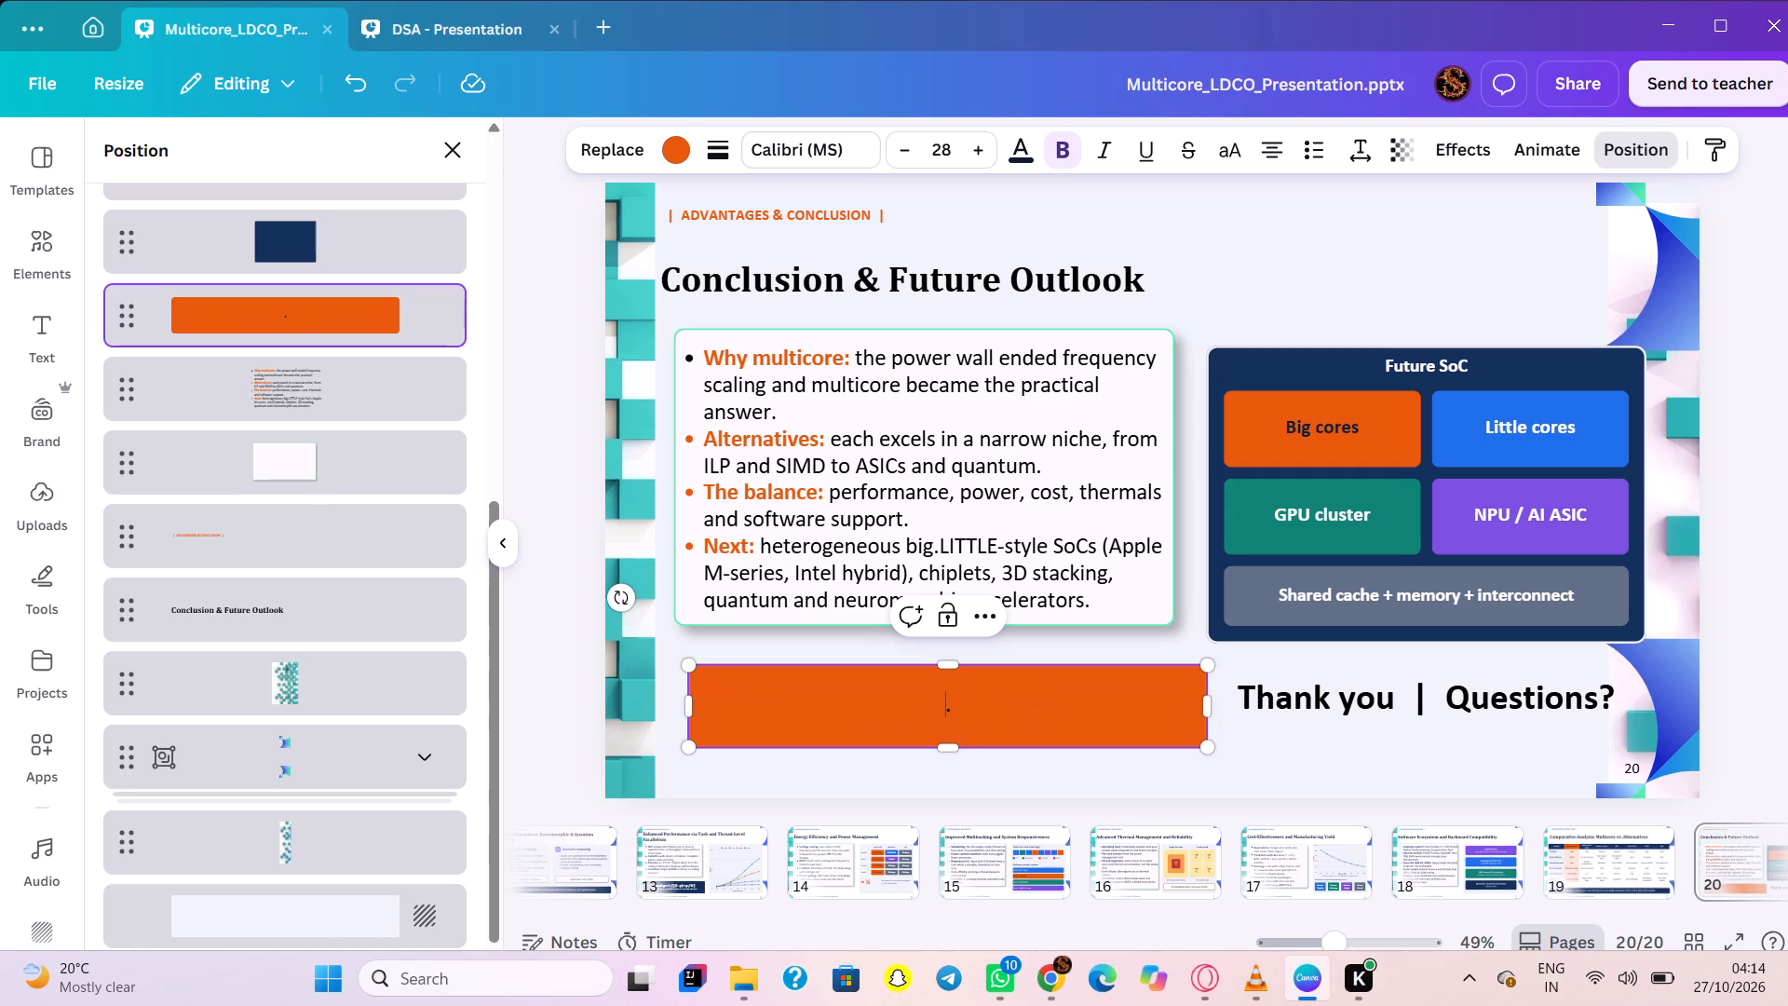
Delete the orange banner below the bullet text on the Conclusion & Future Outlook slide.
click(845, 718)
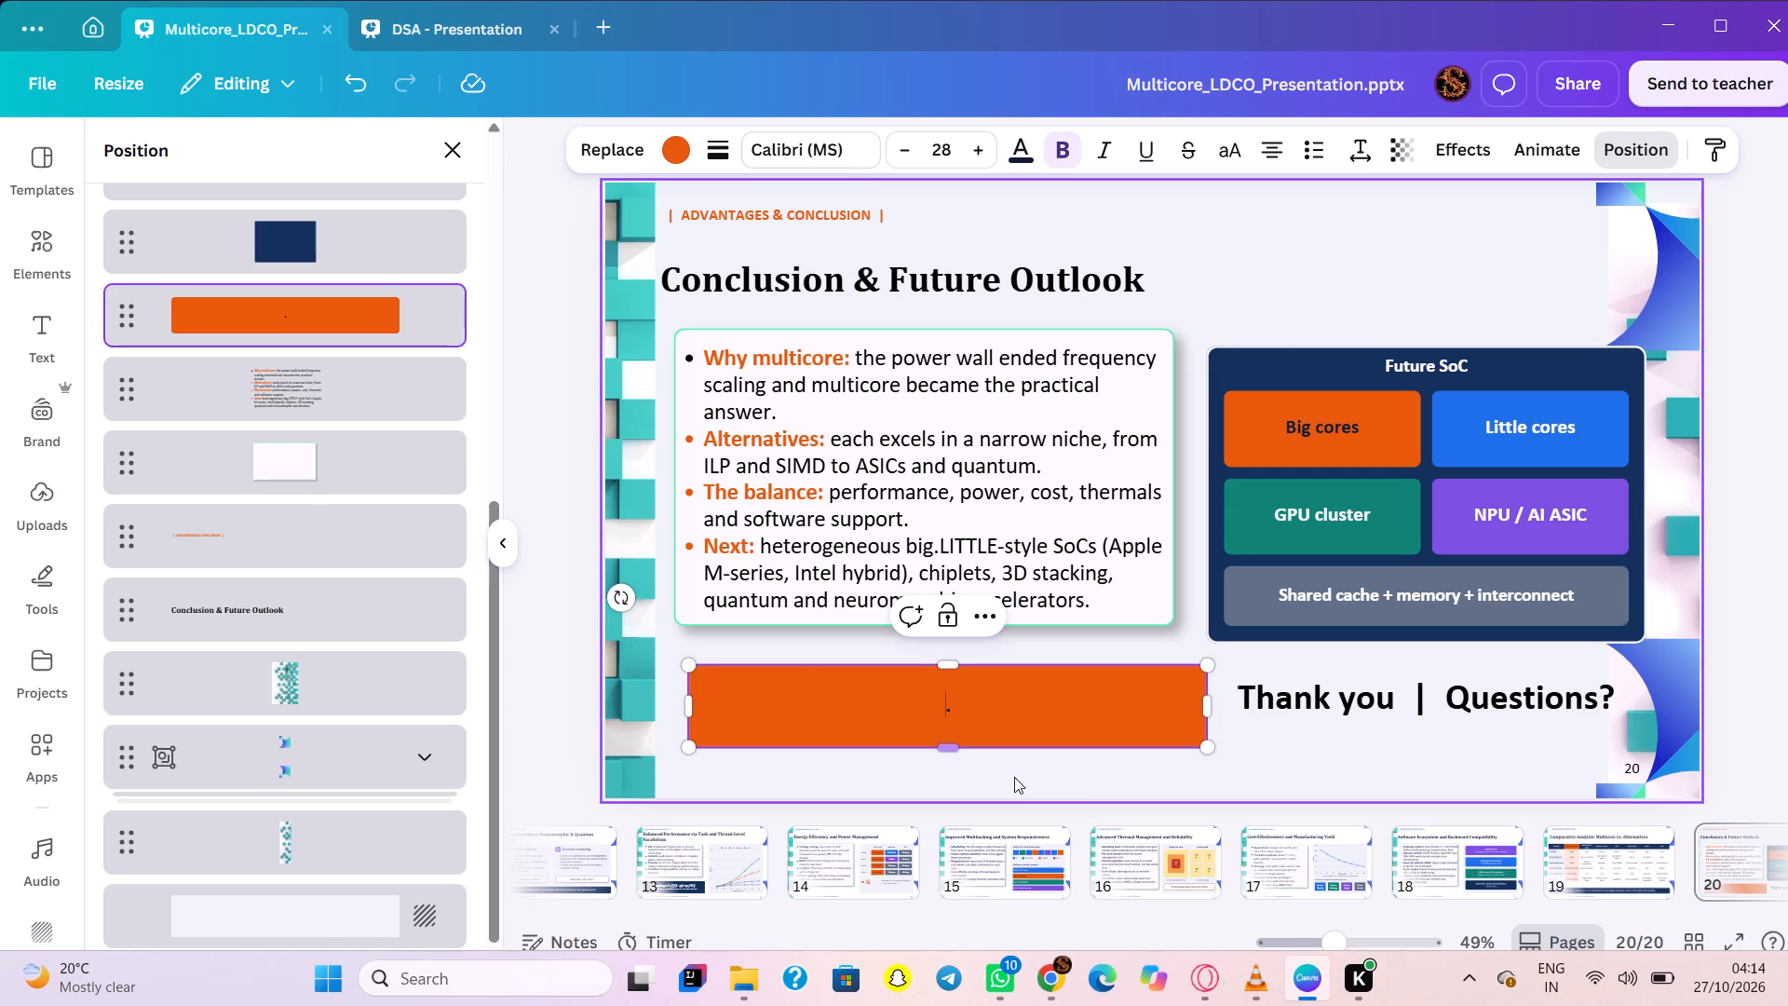
click(1077, 797)
click(1050, 738)
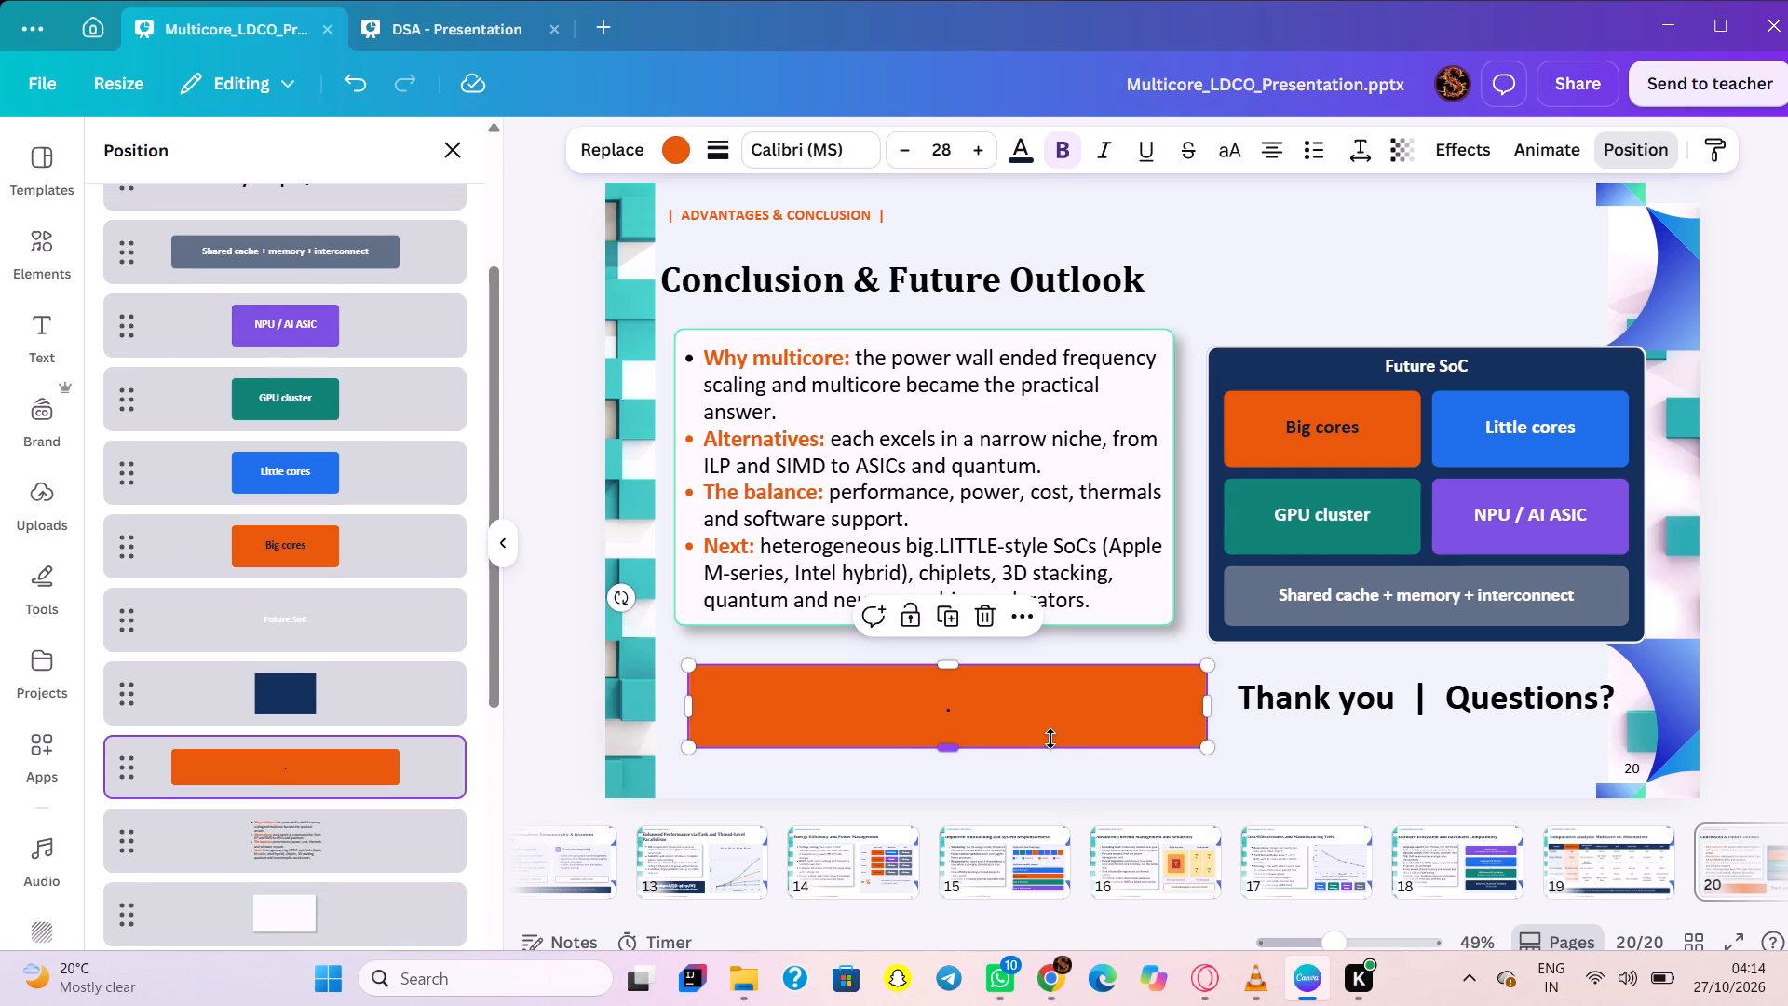
key(Delete)
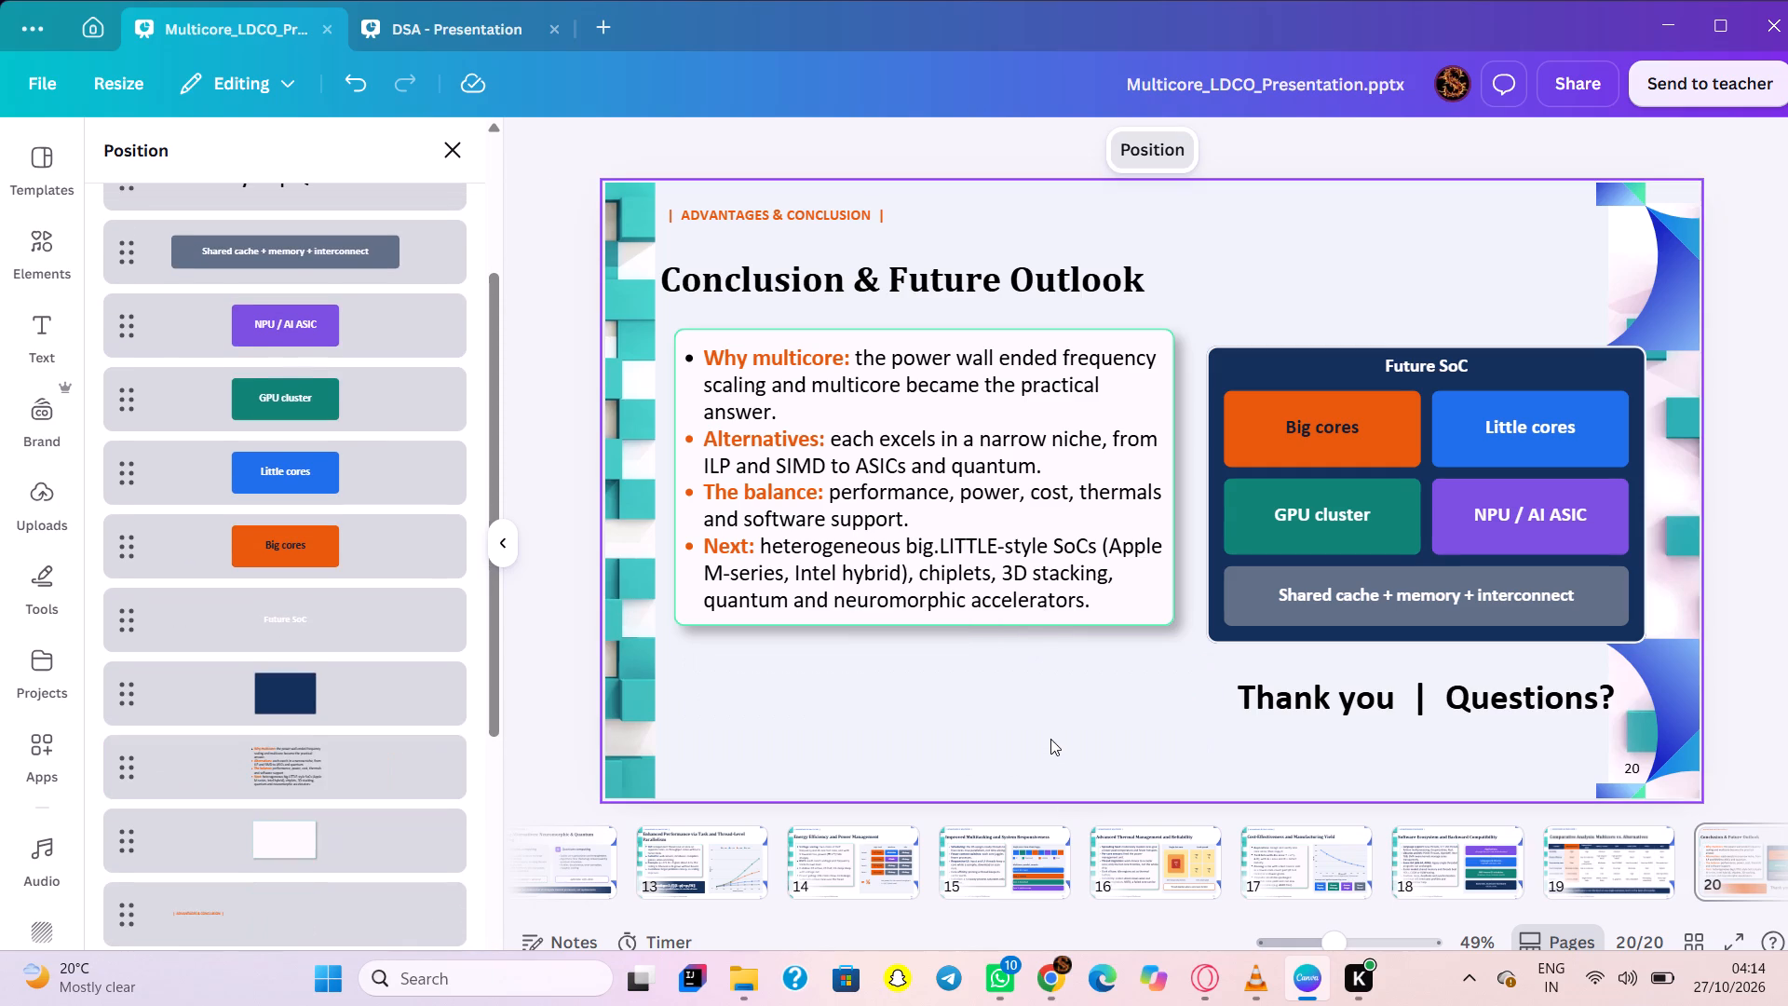
Paste "The future is multicore plus specialised accelerators working together" at font size 31, wrapped to two lines beneath the Conclusion slide's bullet box.
key(ctrl+v)
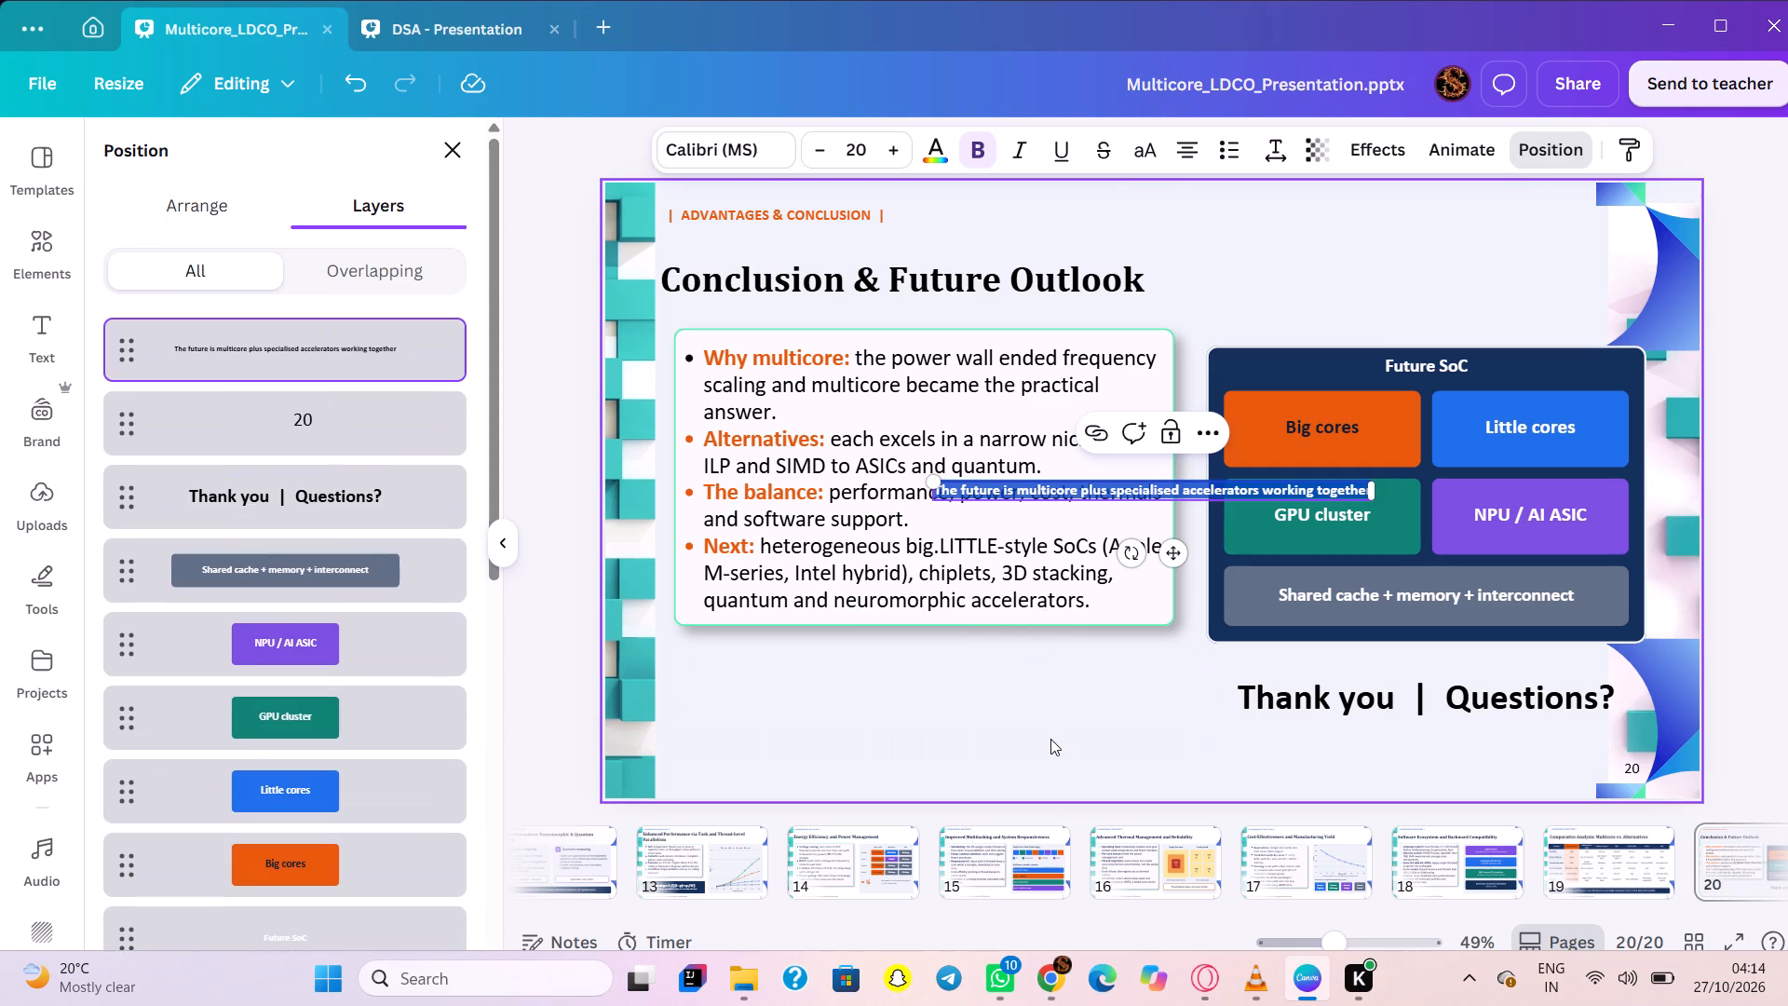
drag(1168, 558, 960, 769)
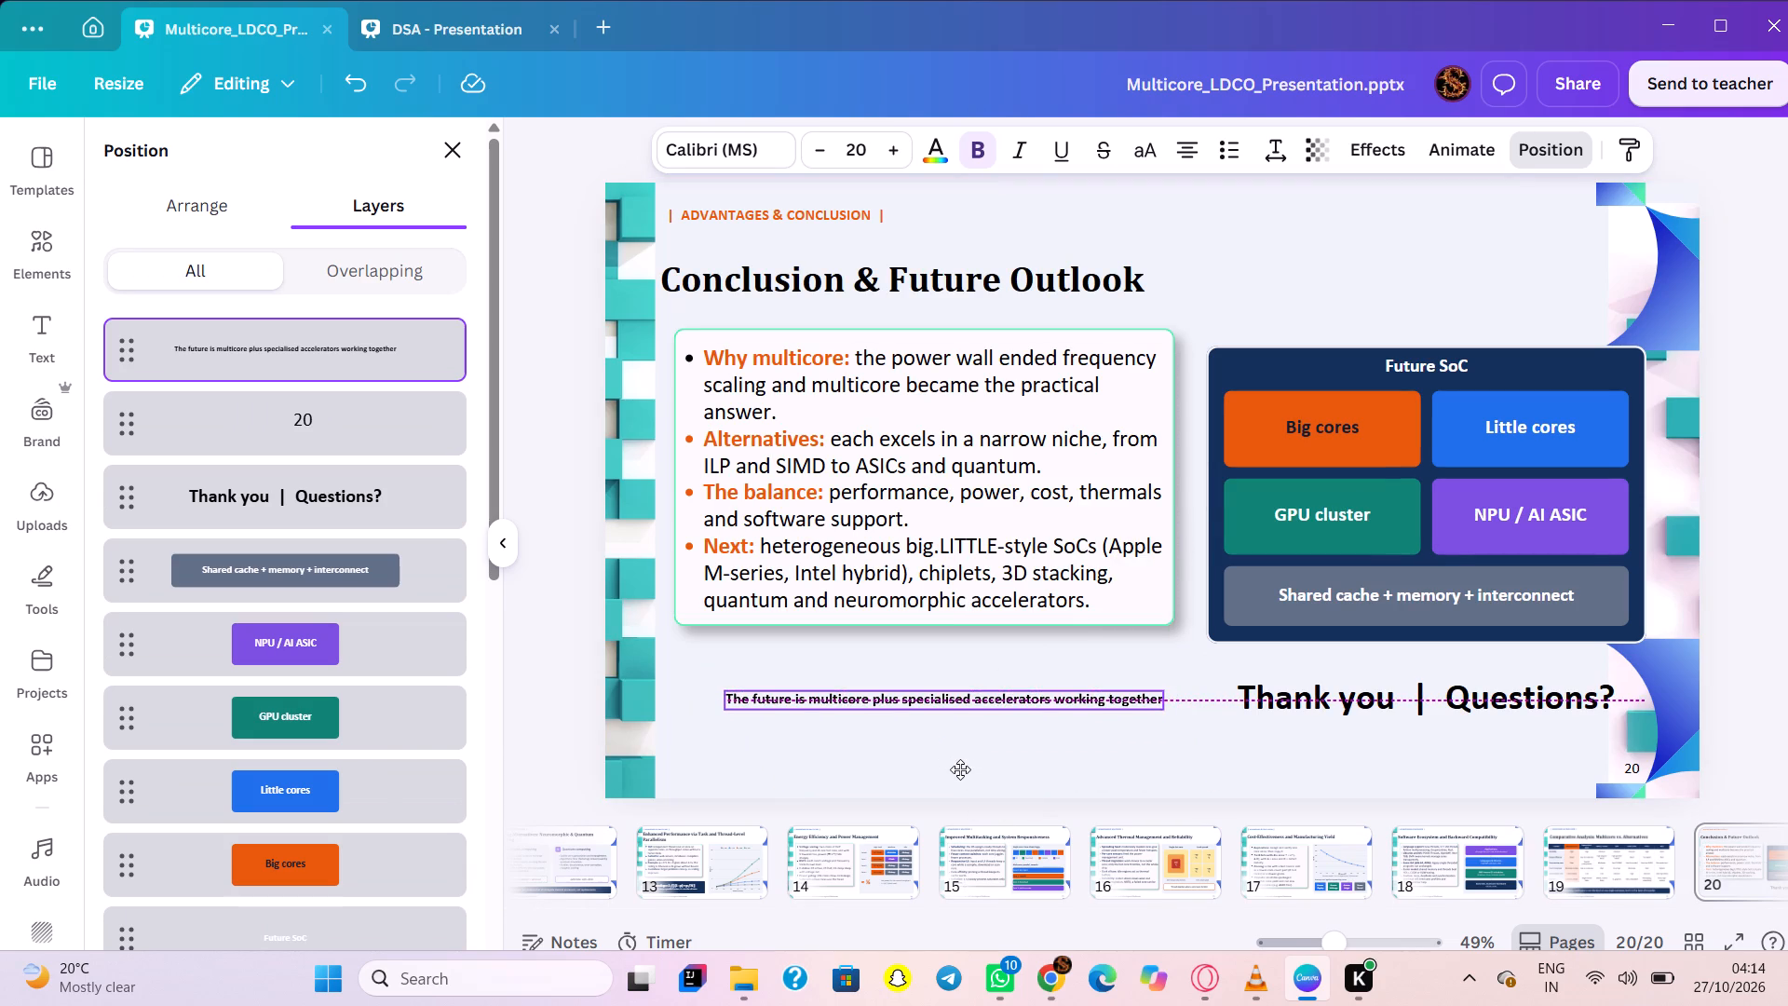
drag(960, 769, 961, 766)
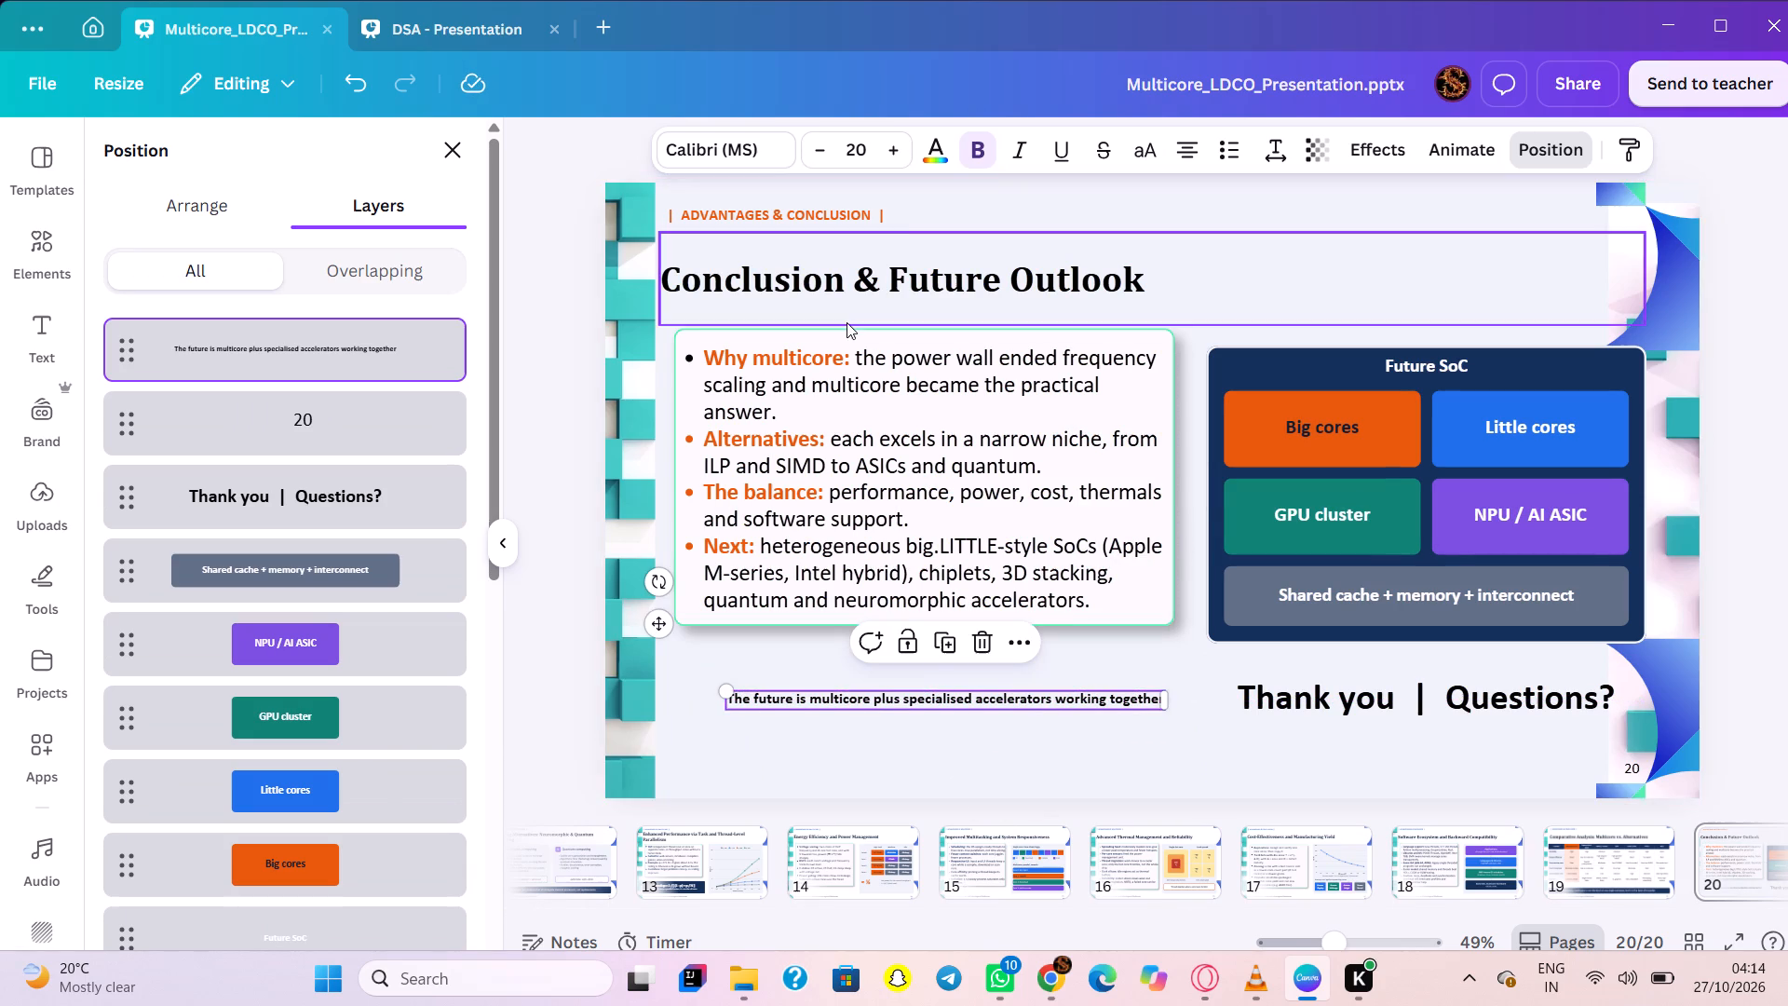
click(887, 145)
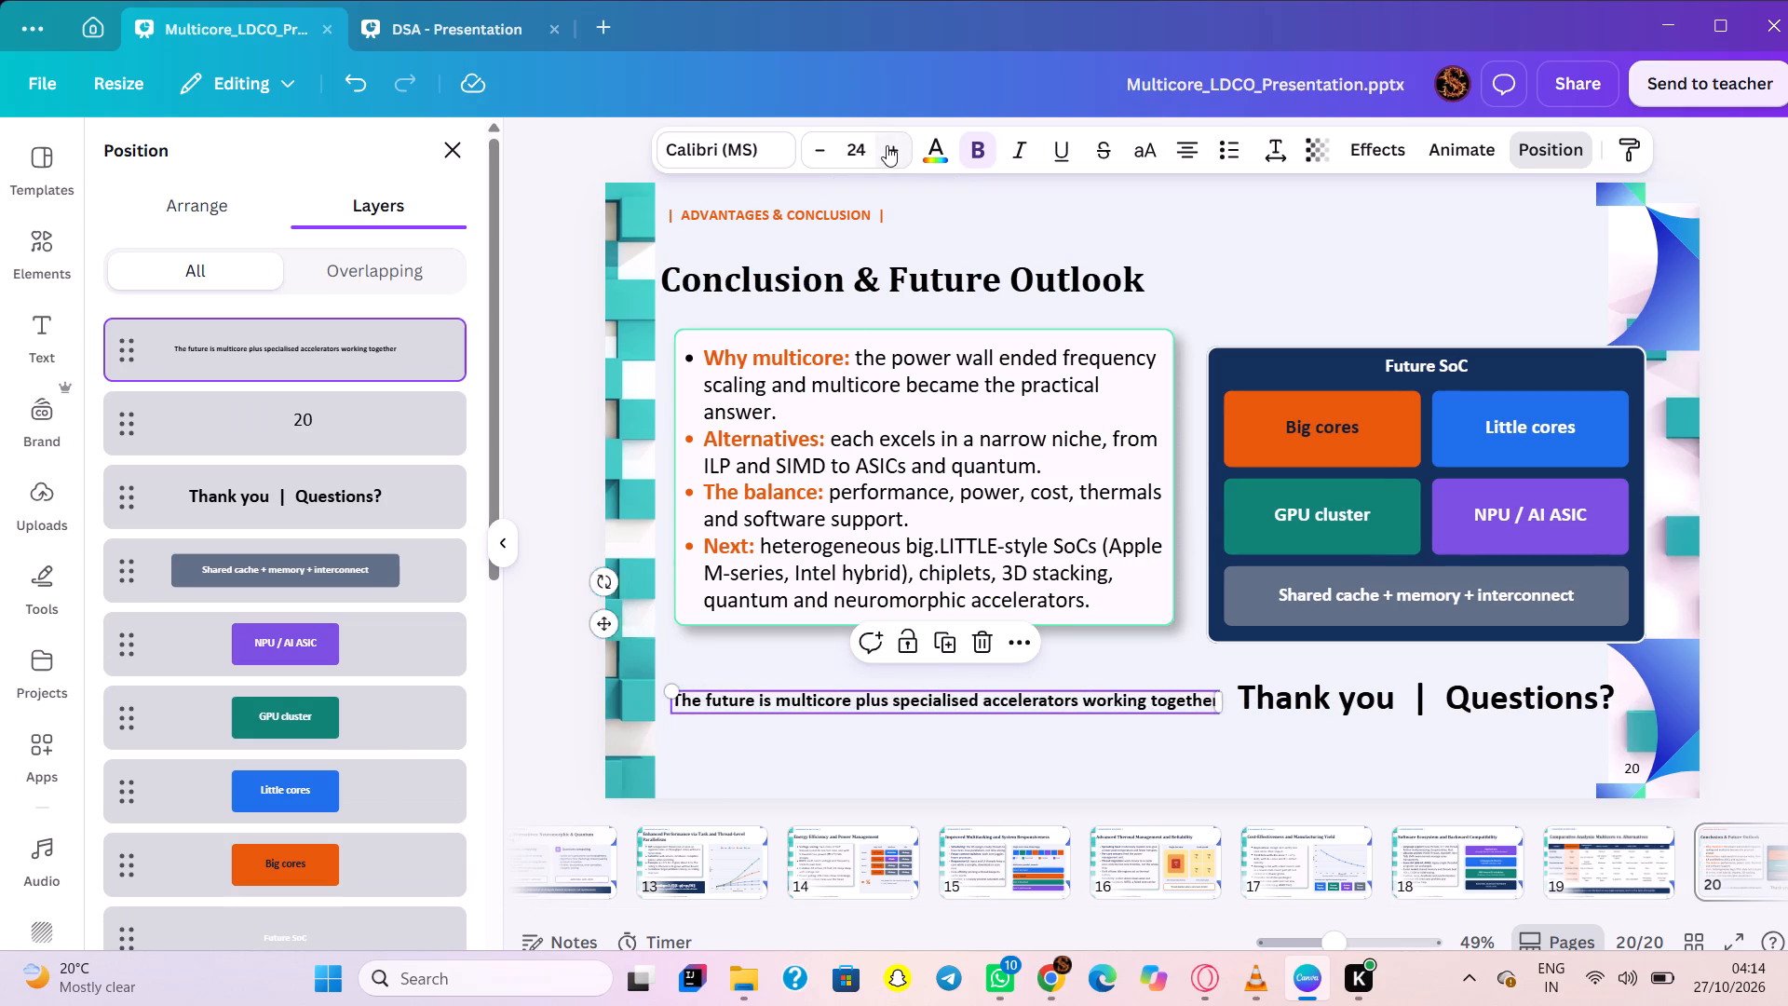
drag(1288, 699, 1177, 708)
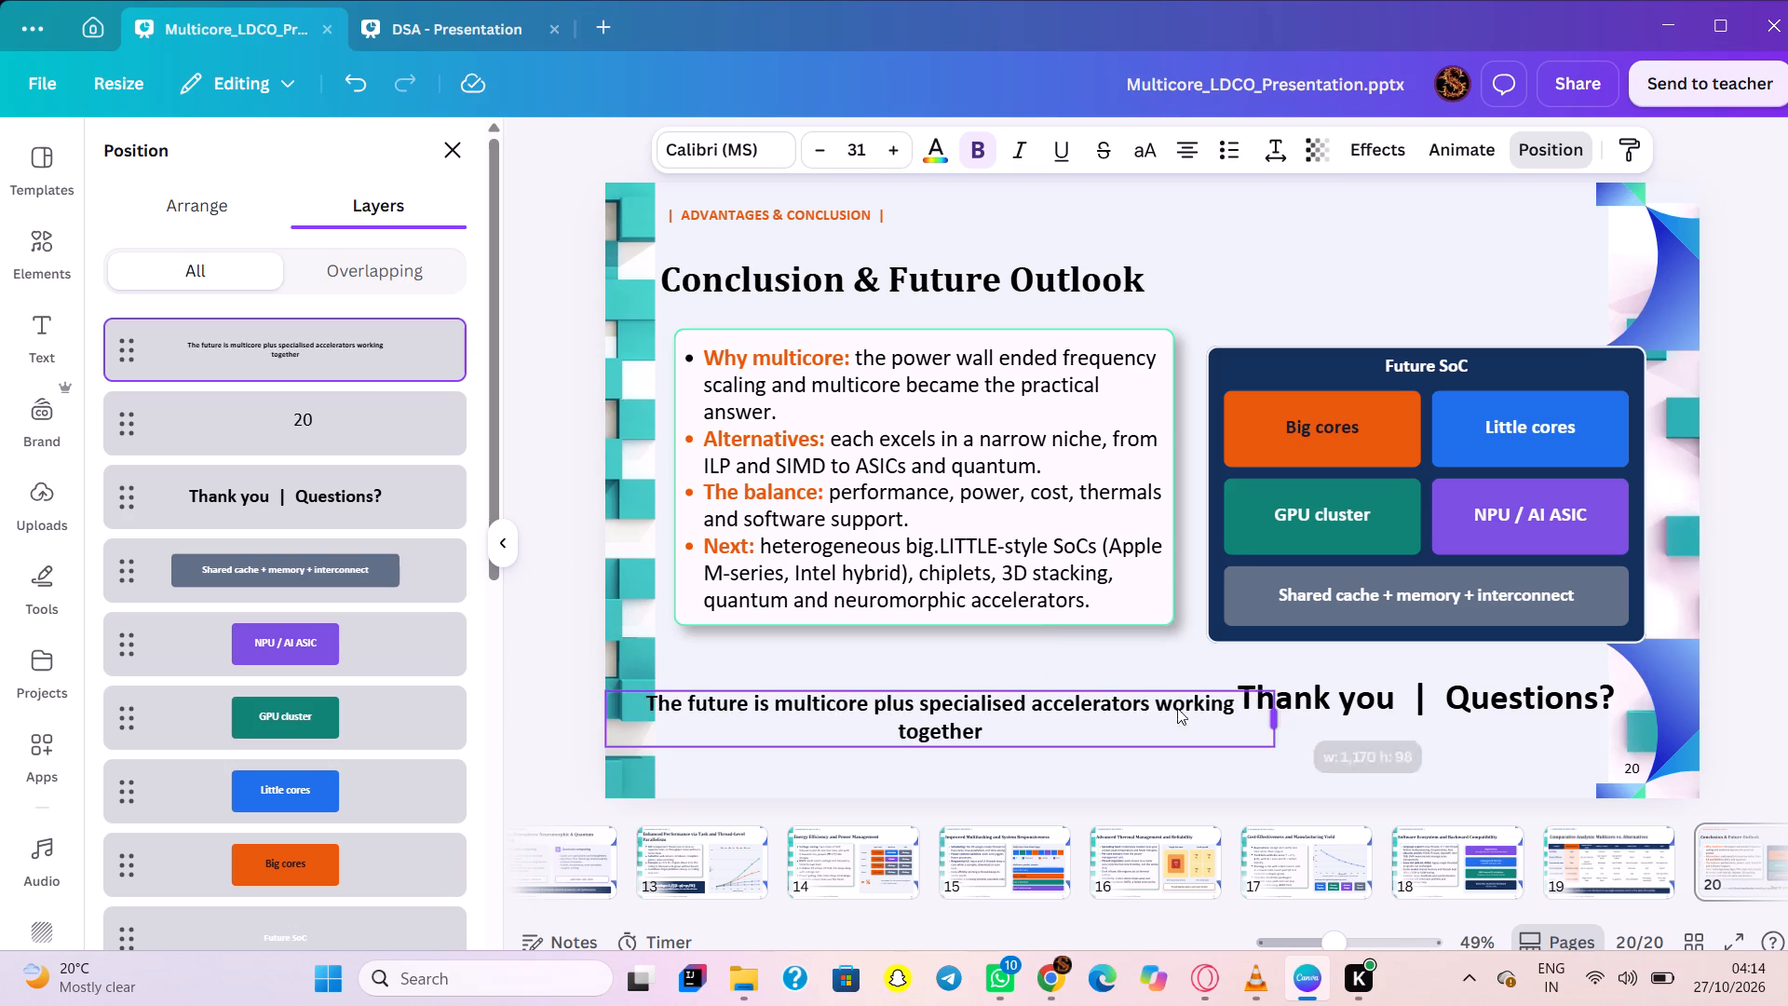
drag(1177, 708, 1077, 708)
drag(972, 708, 1084, 692)
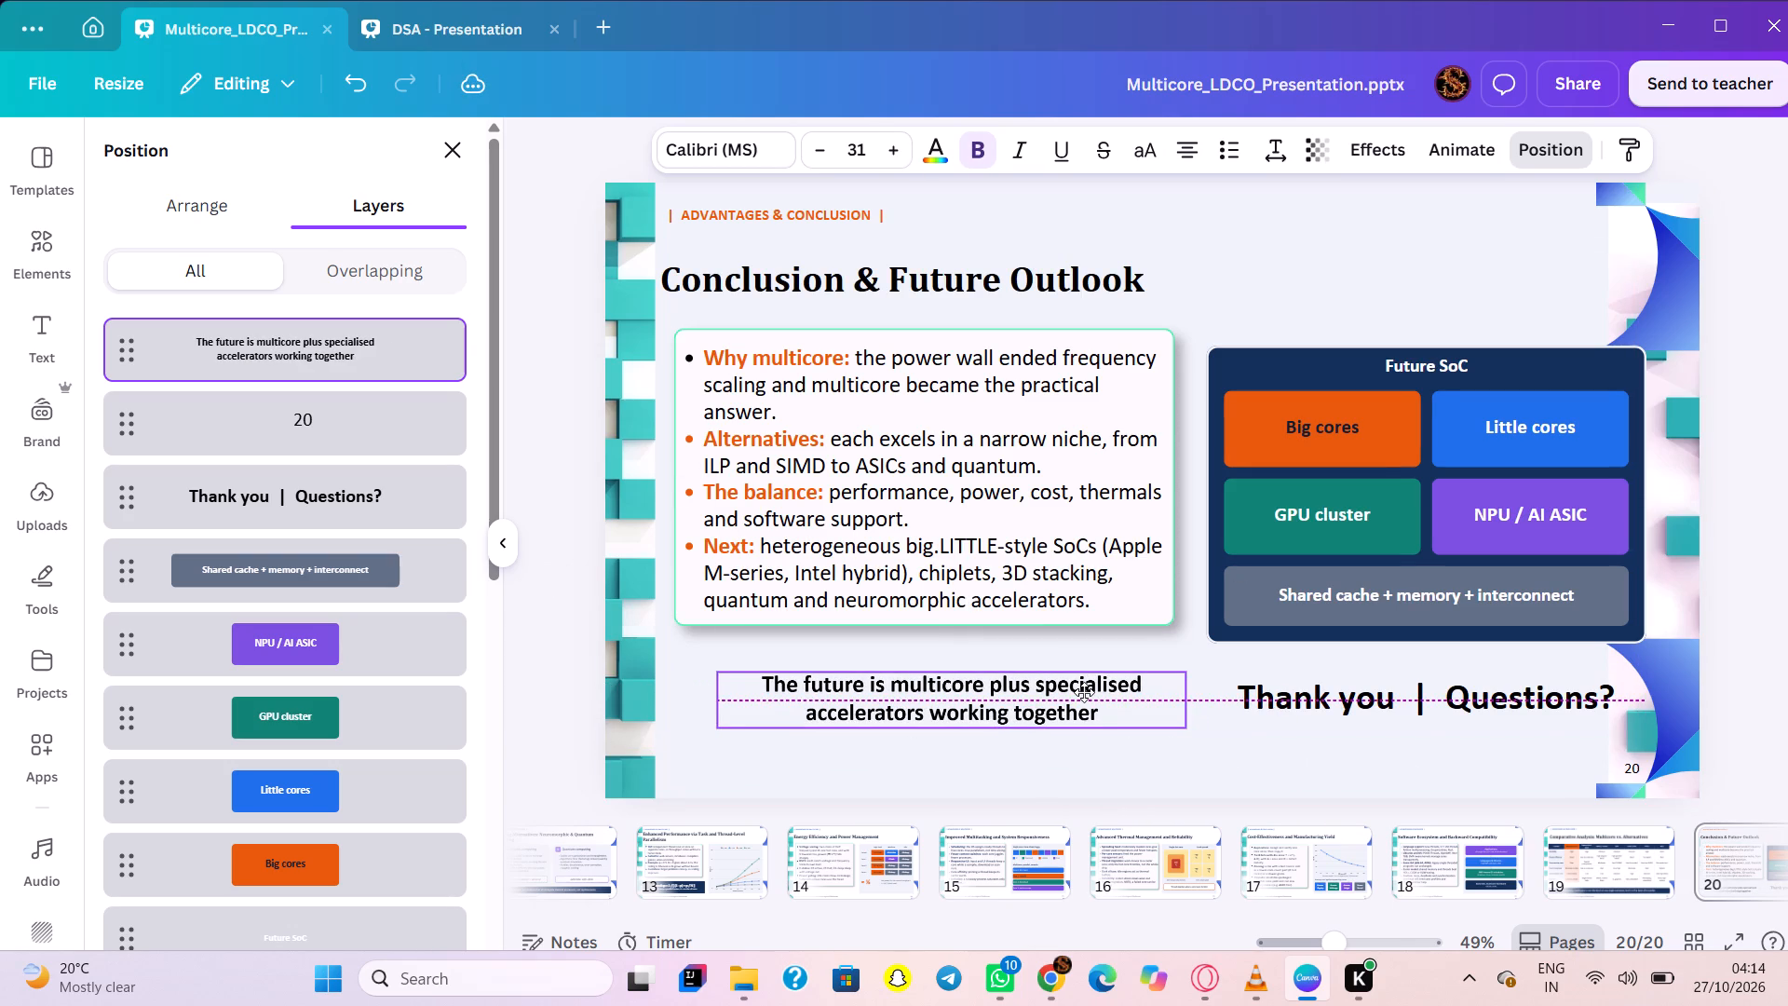
drag(1084, 692, 1077, 694)
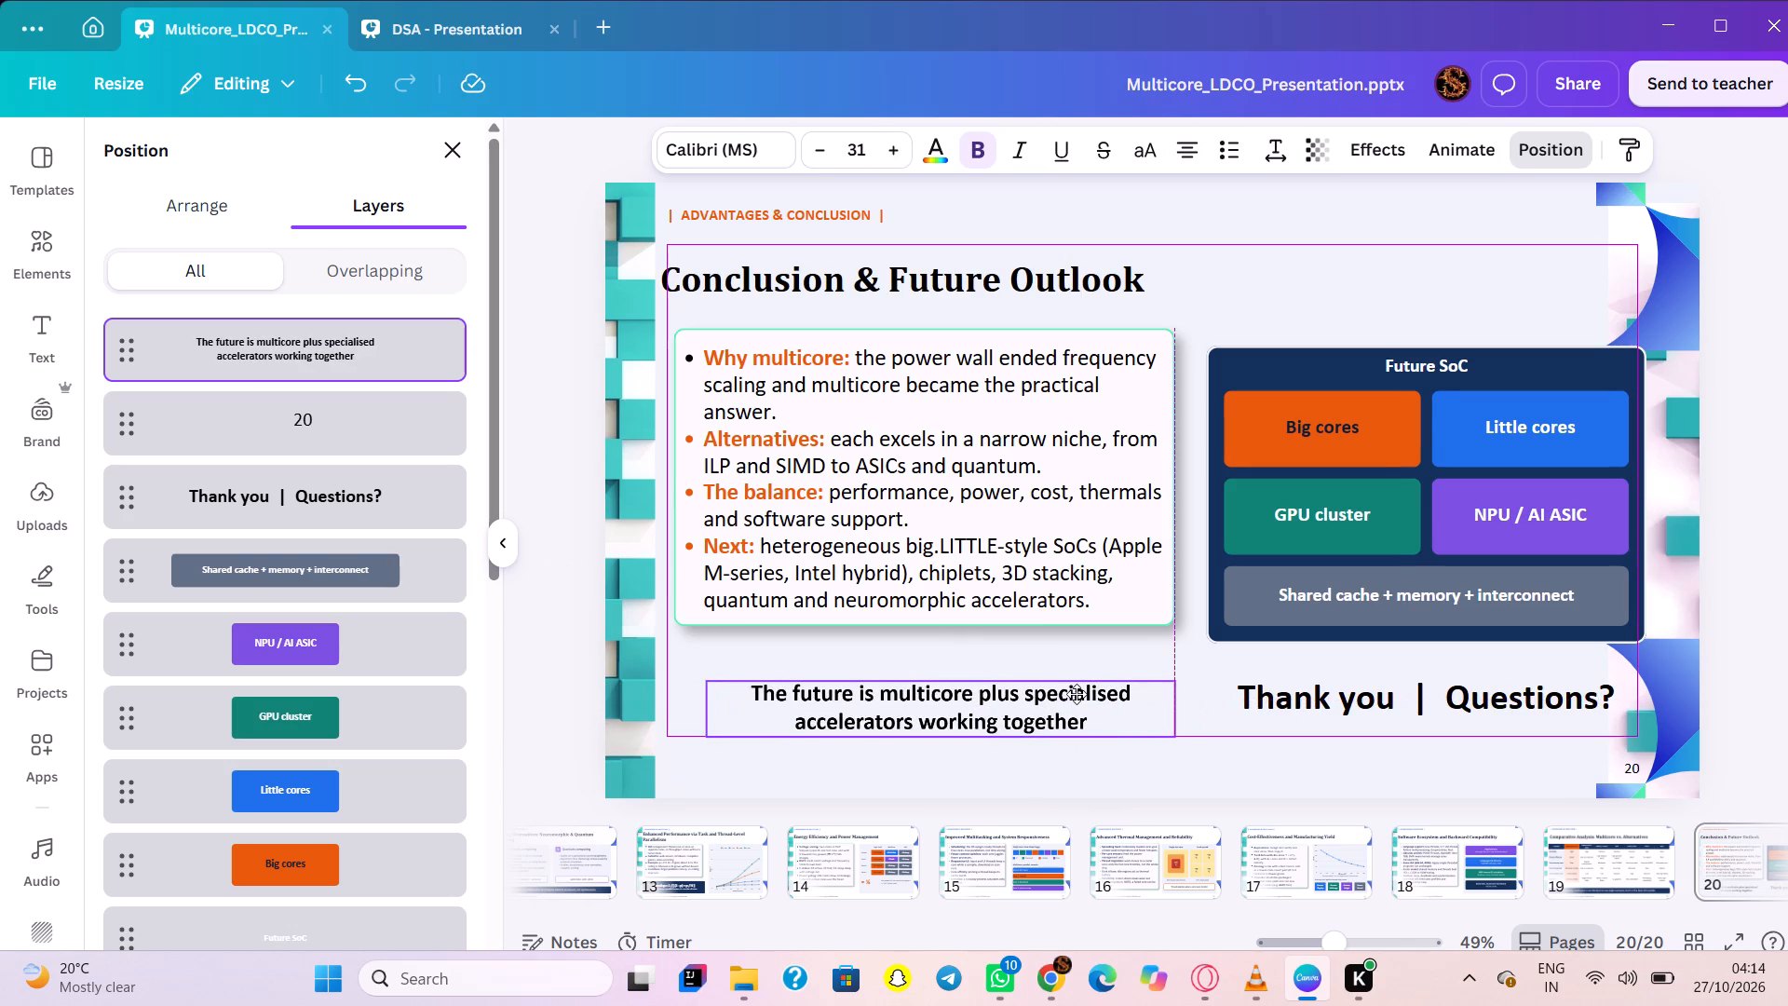
drag(1077, 694, 1079, 696)
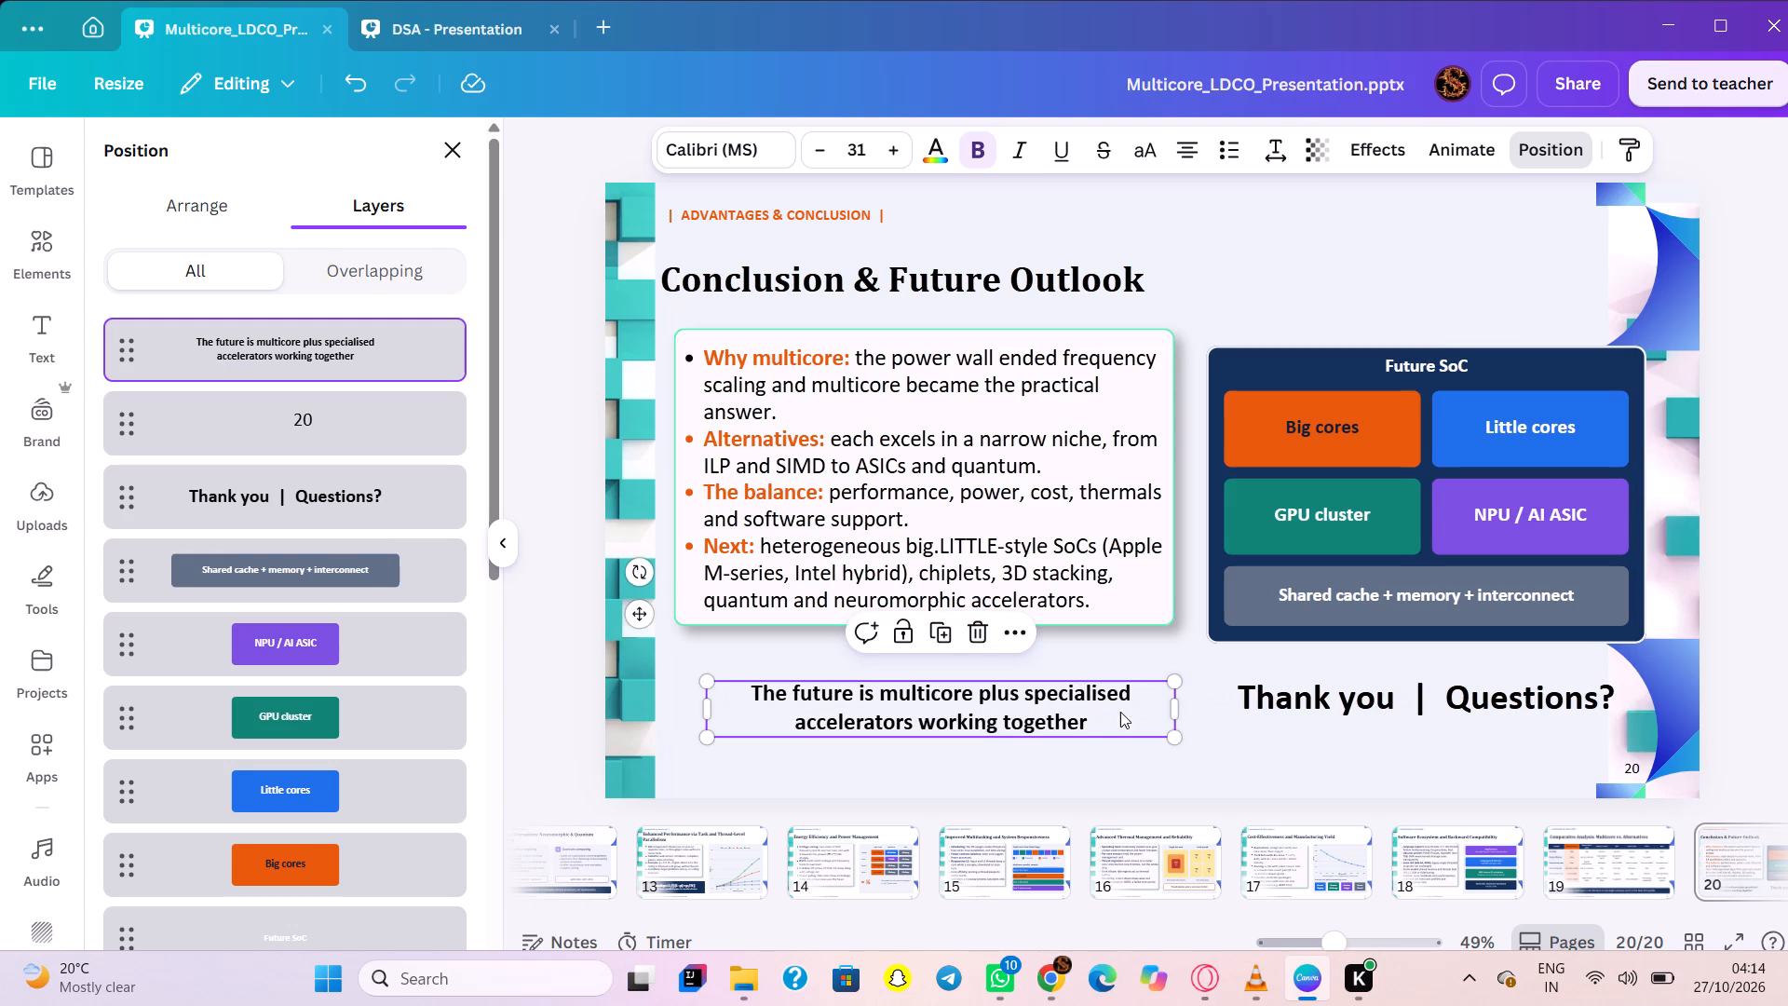
Add a full stop at the end of the Conclusion slide's closing sentence.
click(1098, 718)
click(1098, 718)
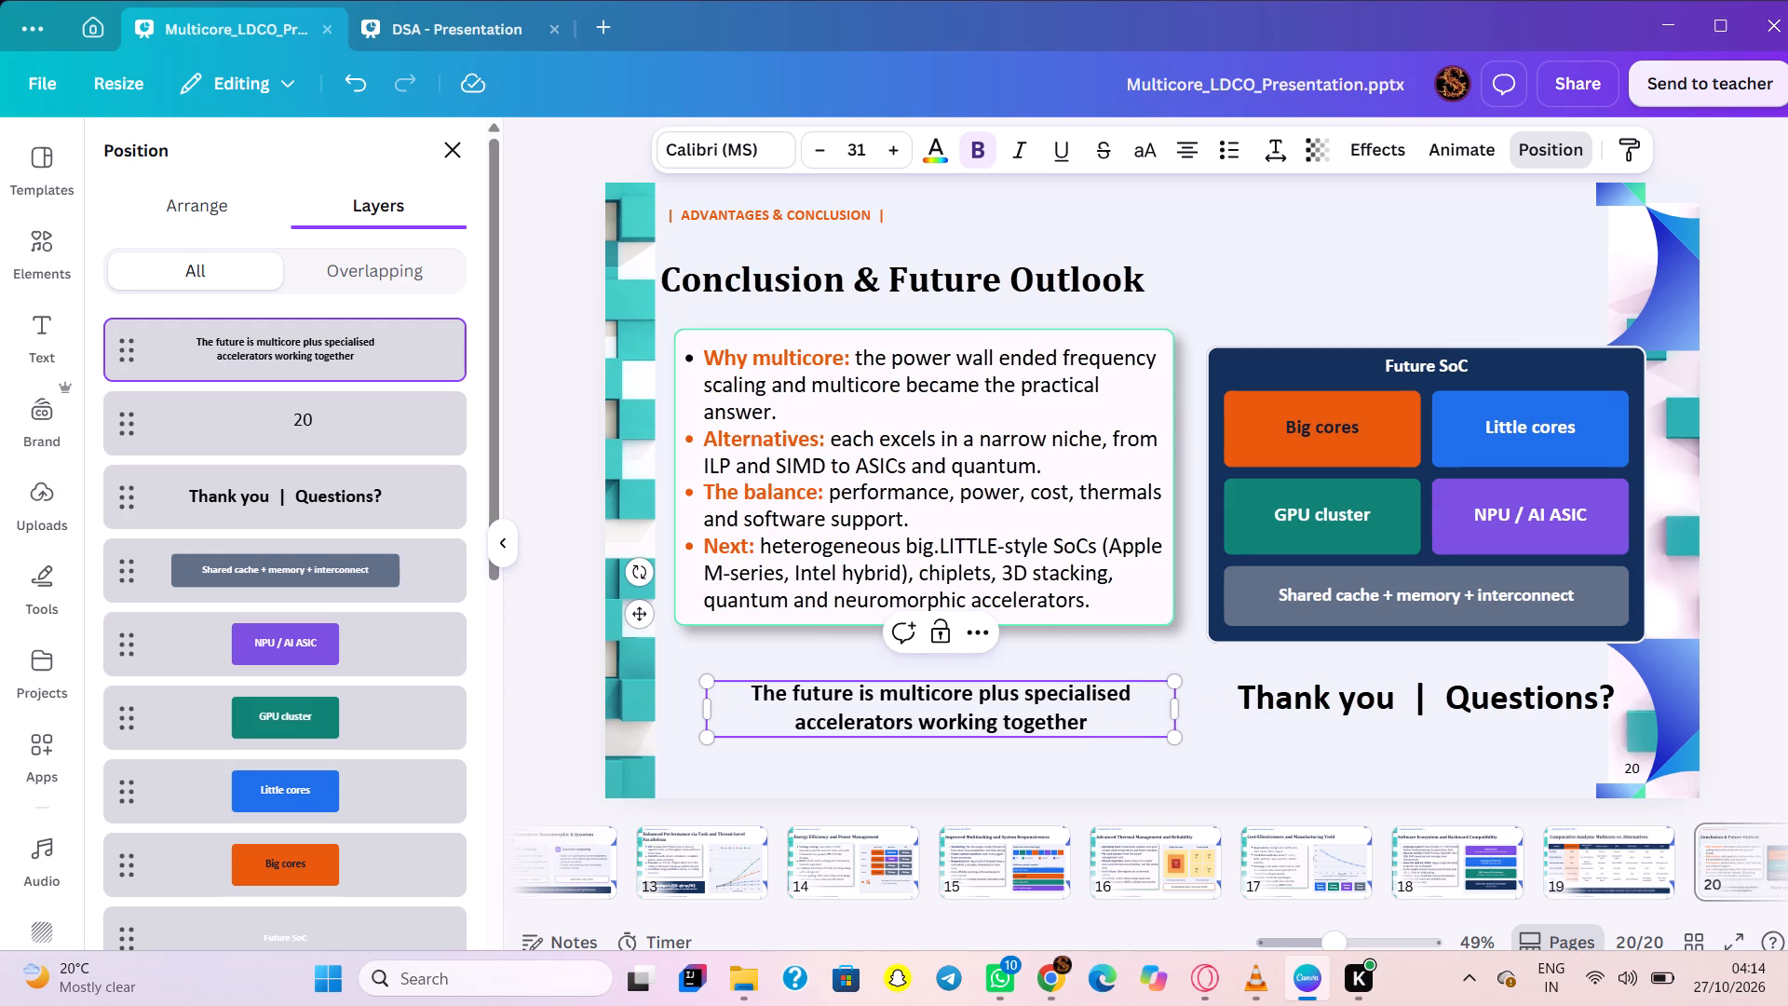
key(period)
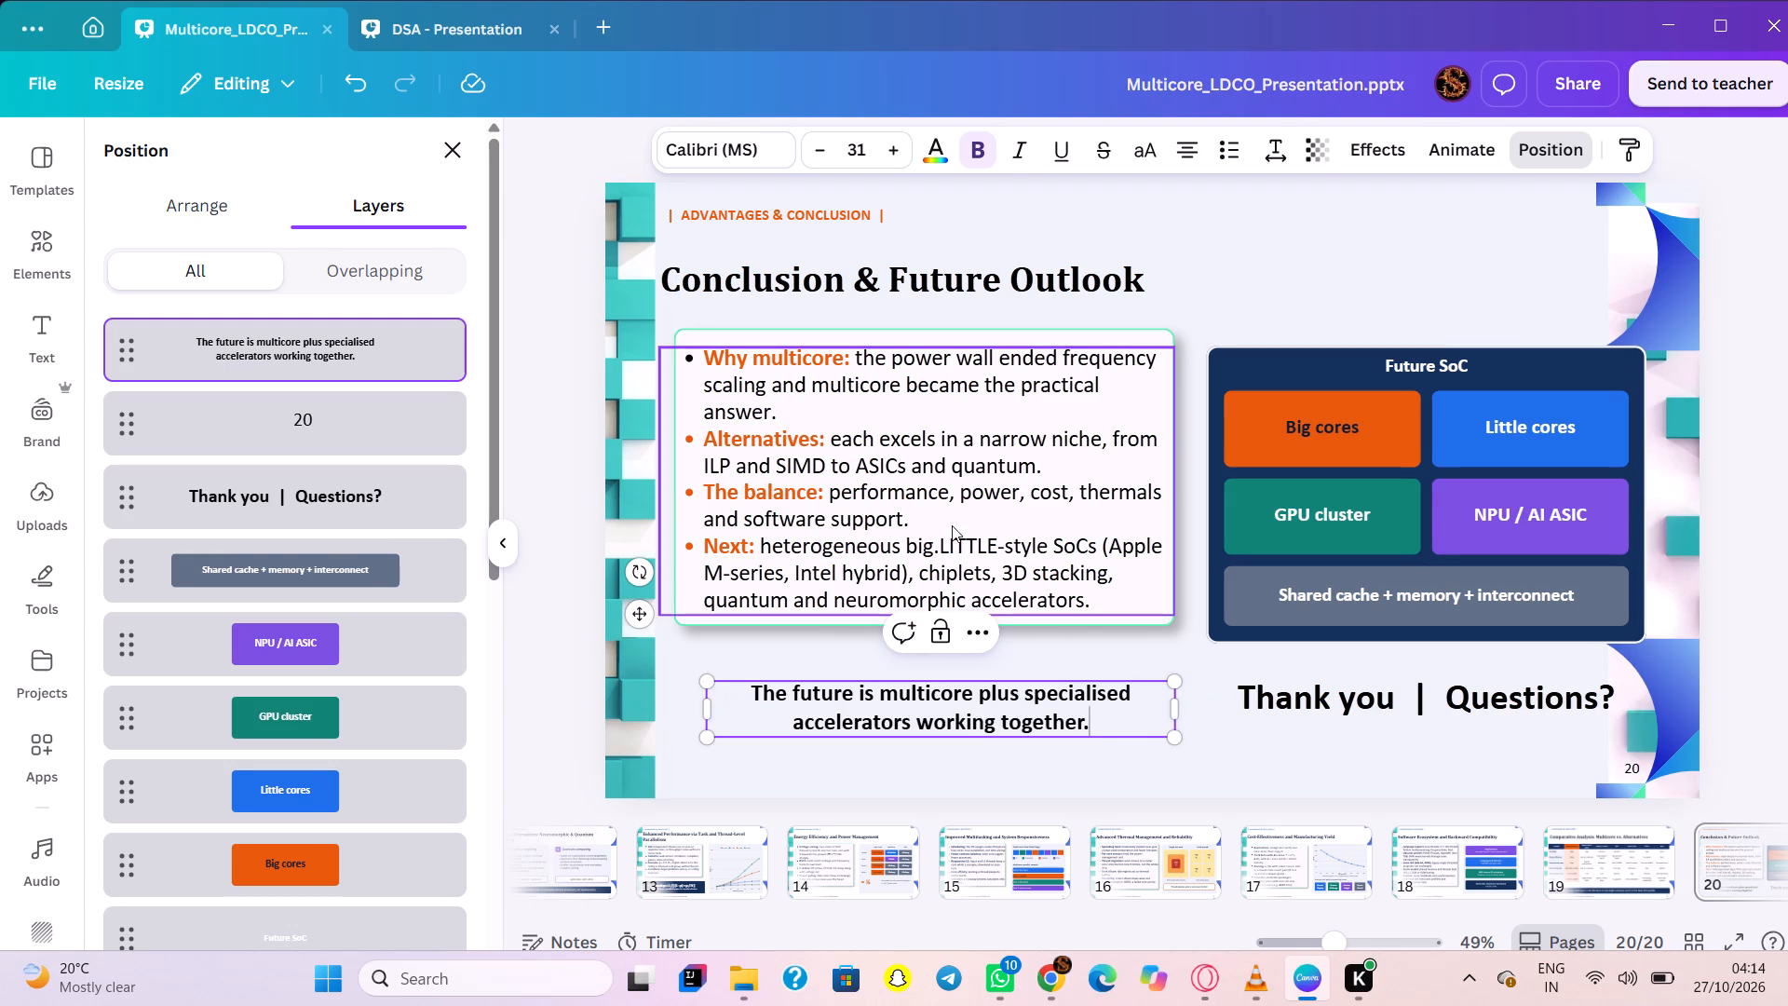
Duplicate the shadowed bullet box on the Conclusion slide and shrink the copy into a wide strip over the closing sentence.
click(1077, 621)
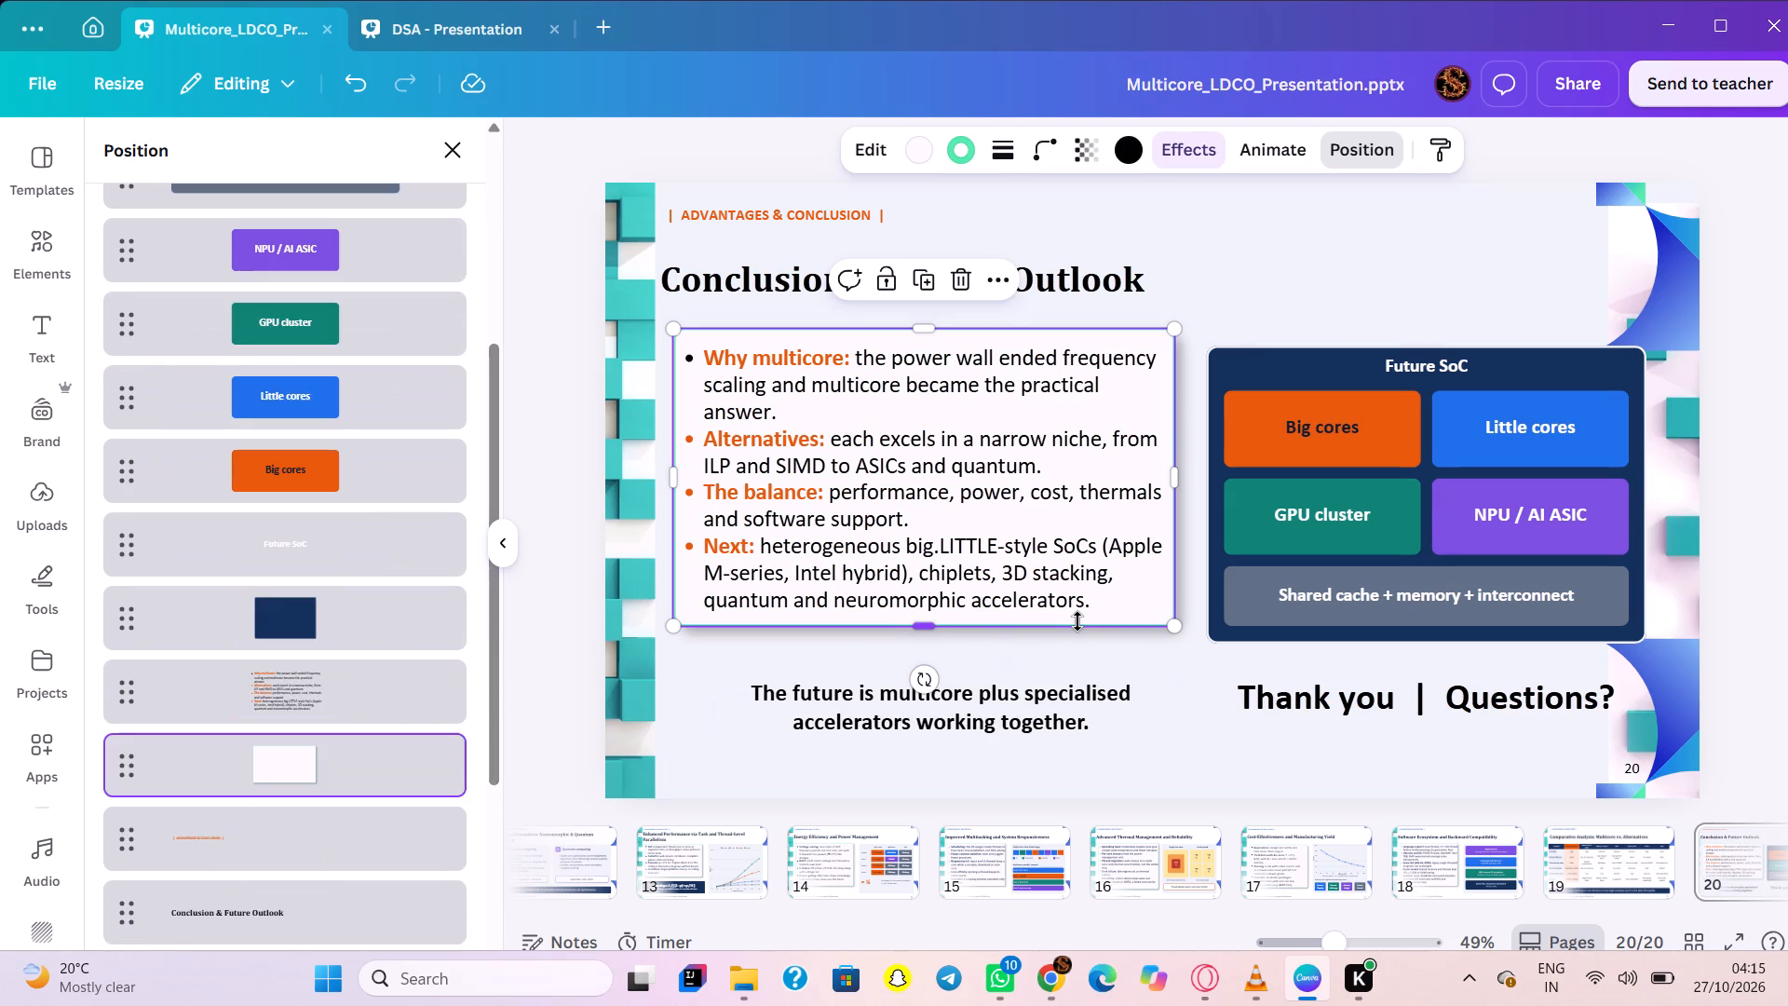
key(ctrl+d)
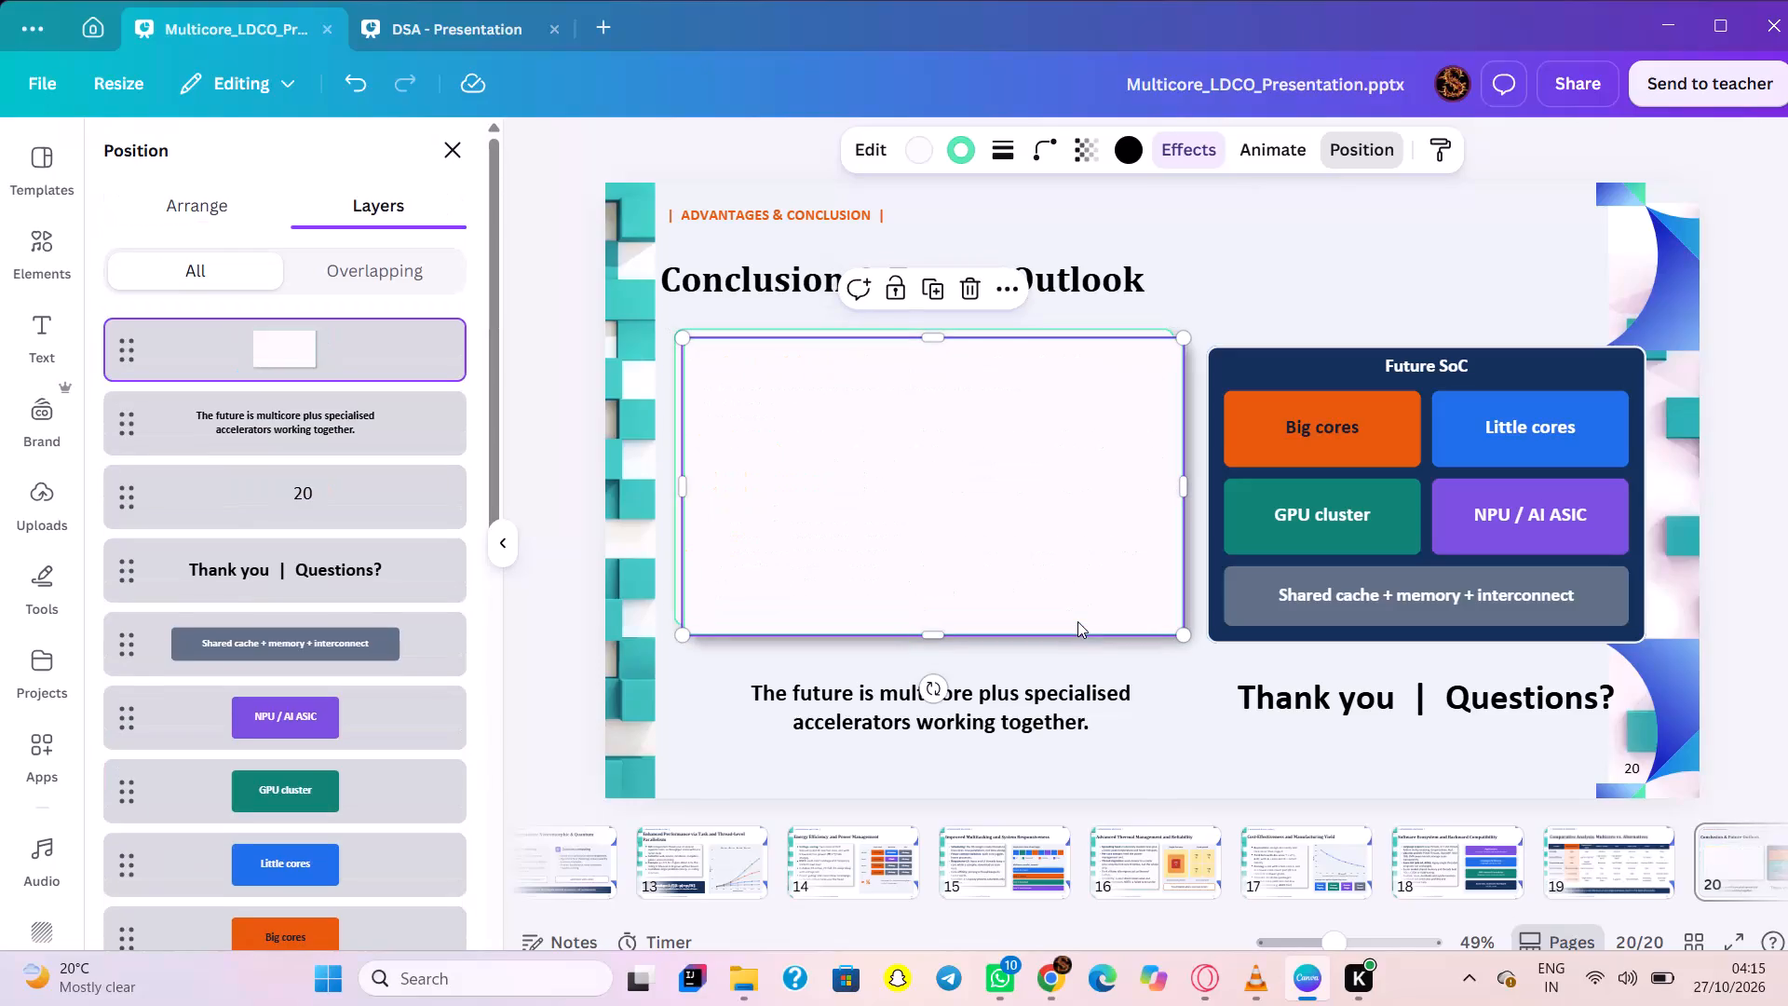
drag(1032, 540, 1021, 673)
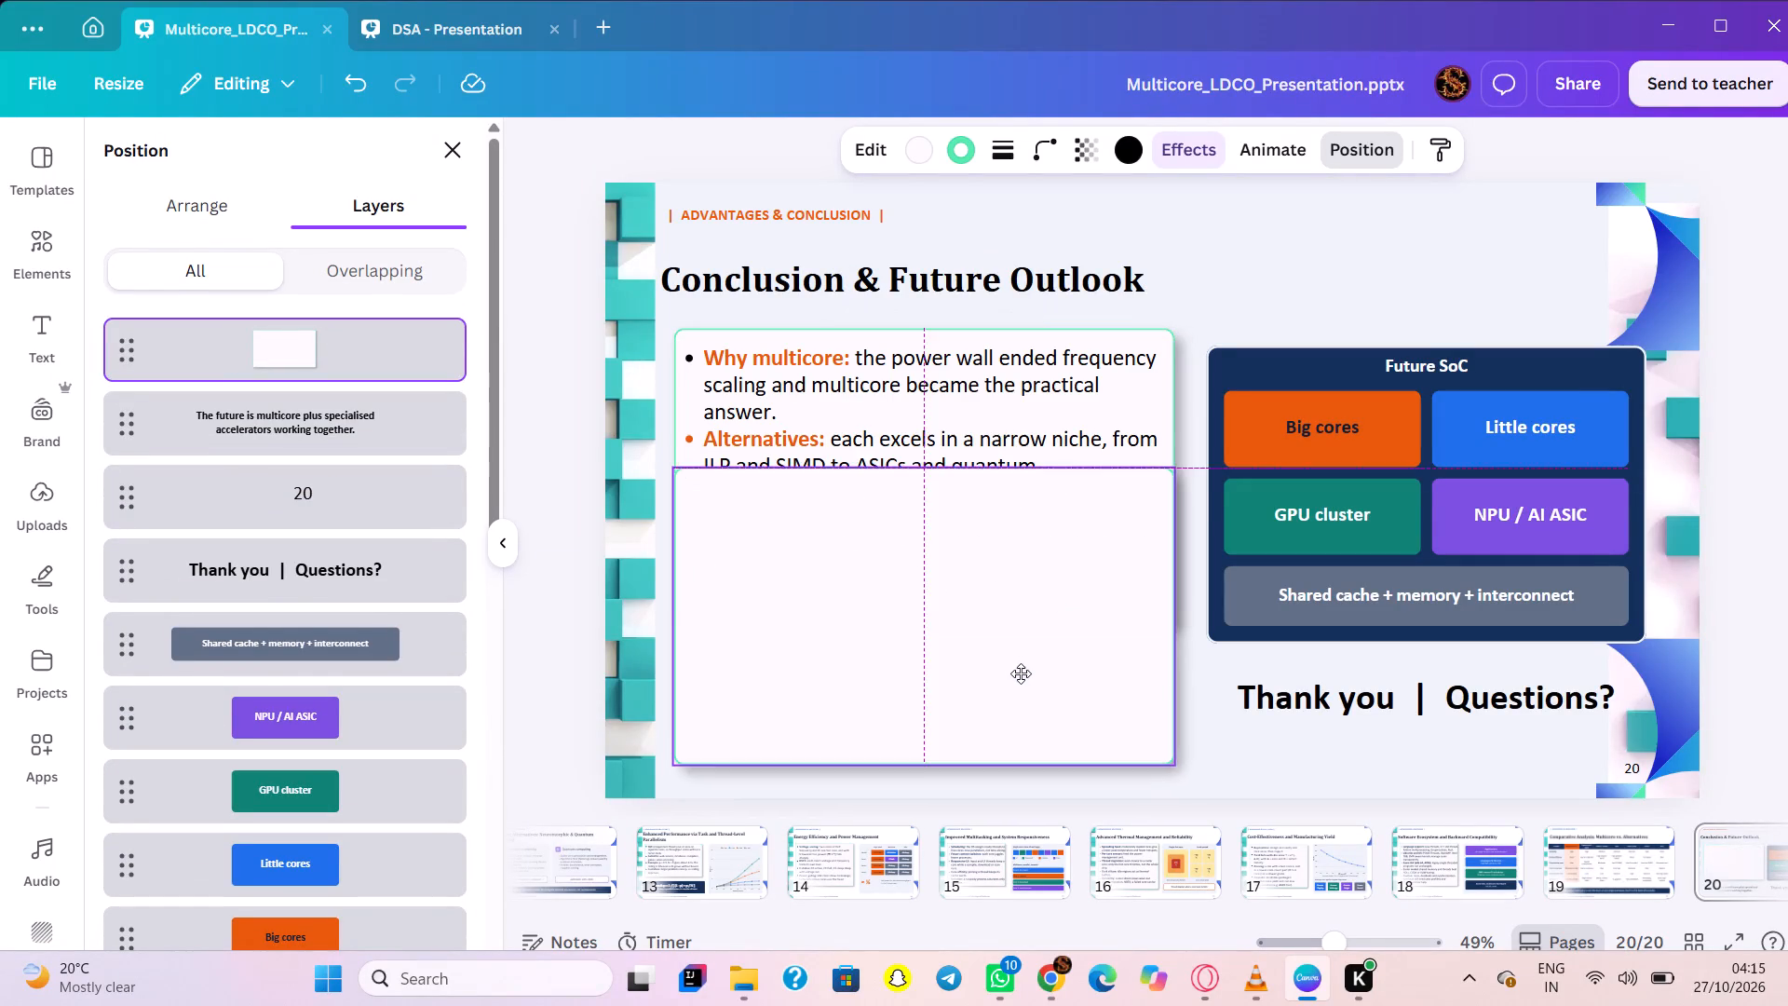
drag(1021, 673, 1023, 674)
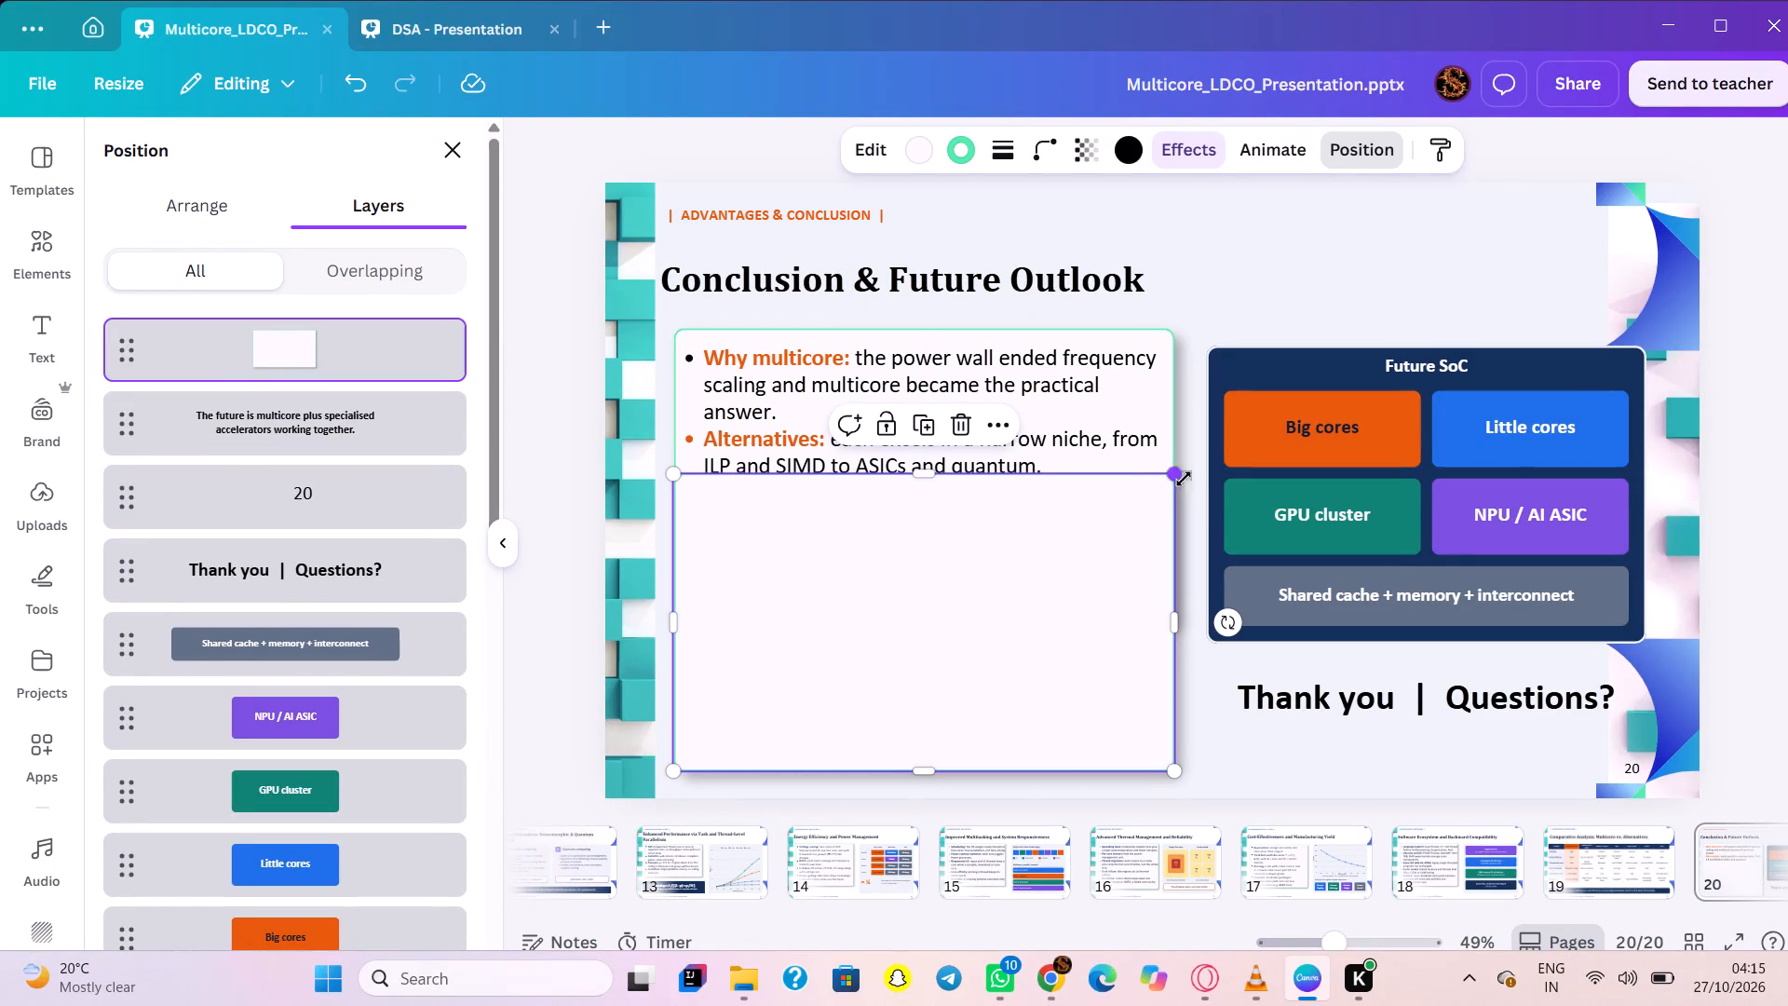
drag(1183, 479, 1149, 670)
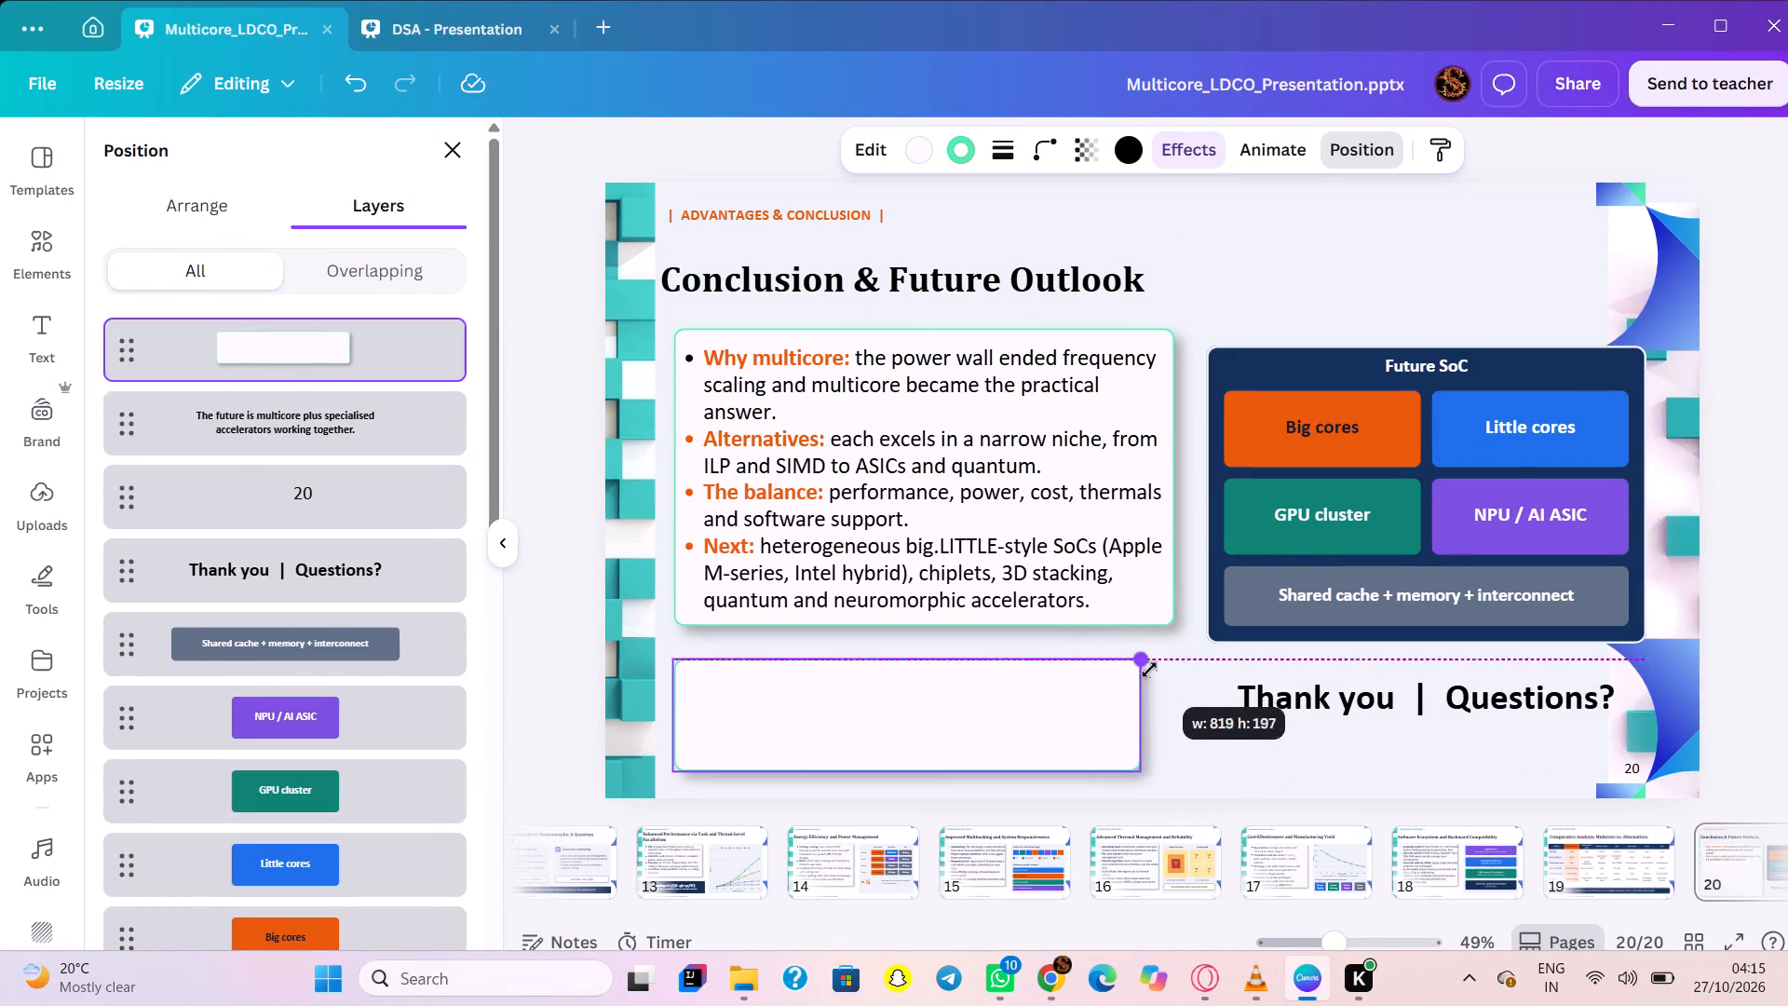
drag(1149, 670, 1160, 679)
drag(1154, 771, 1148, 765)
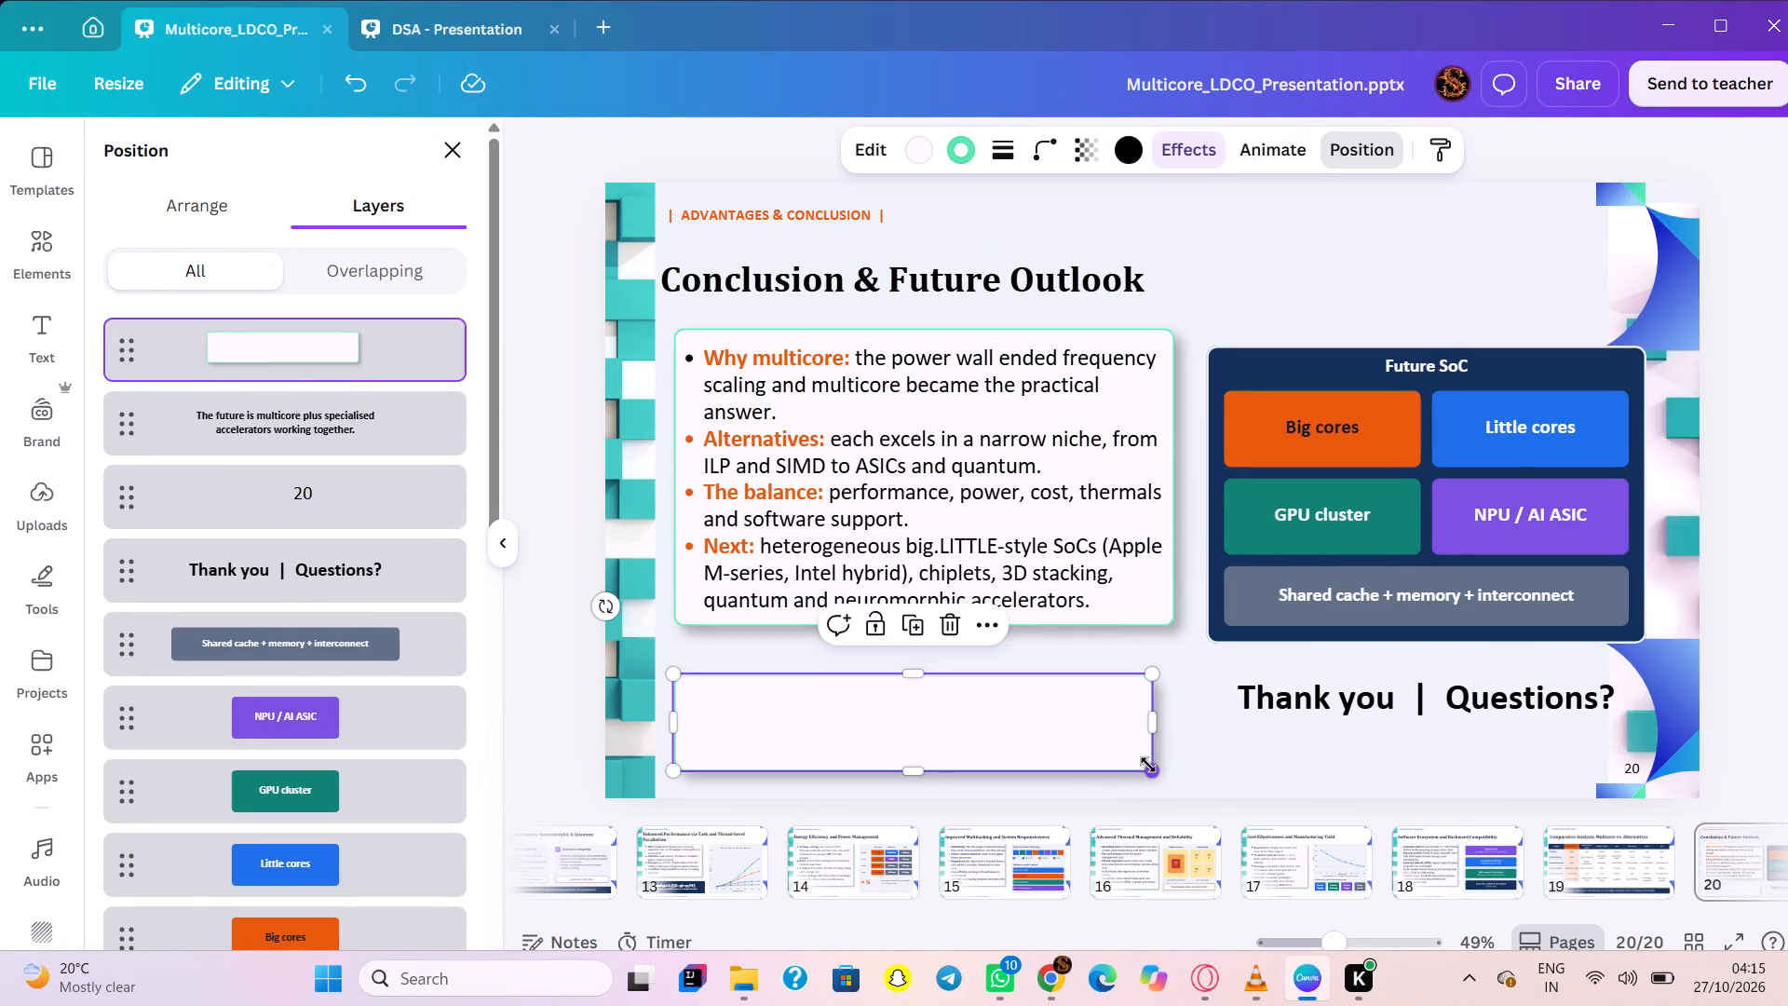
drag(1148, 765, 1187, 752)
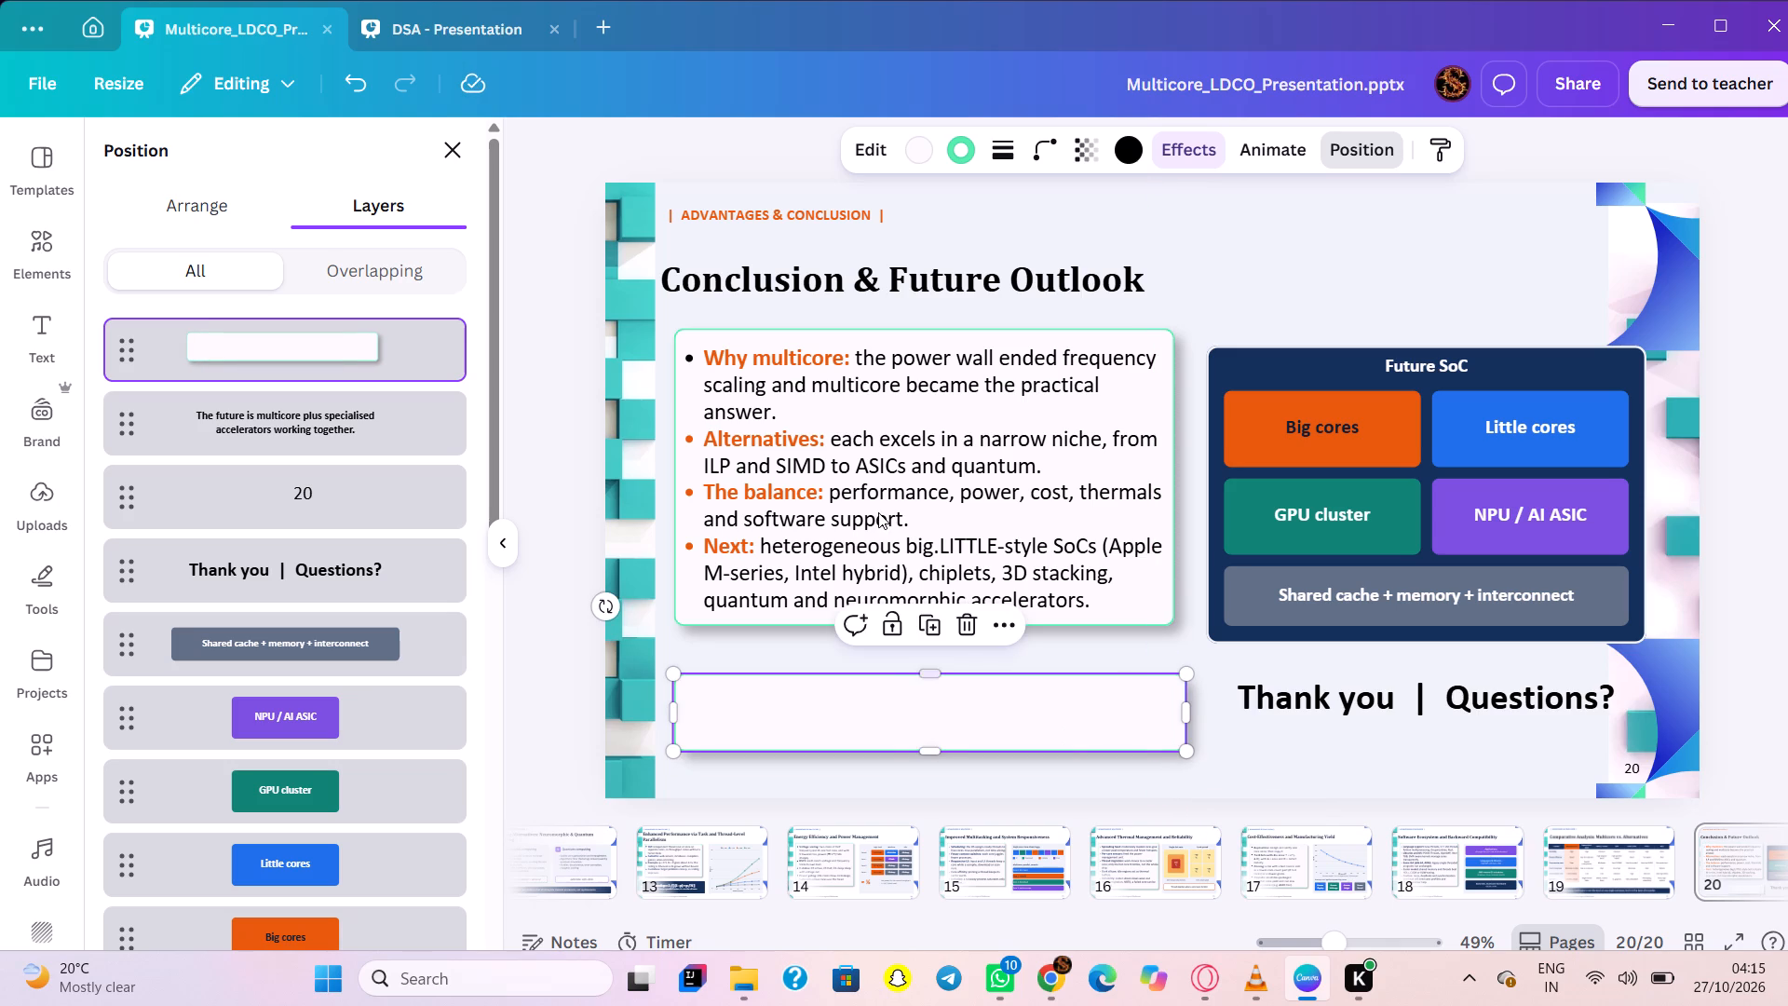
Set the strip's corner rounding to 30 and fill it with the light blue already used in the design.
click(1043, 154)
drag(963, 250, 977, 251)
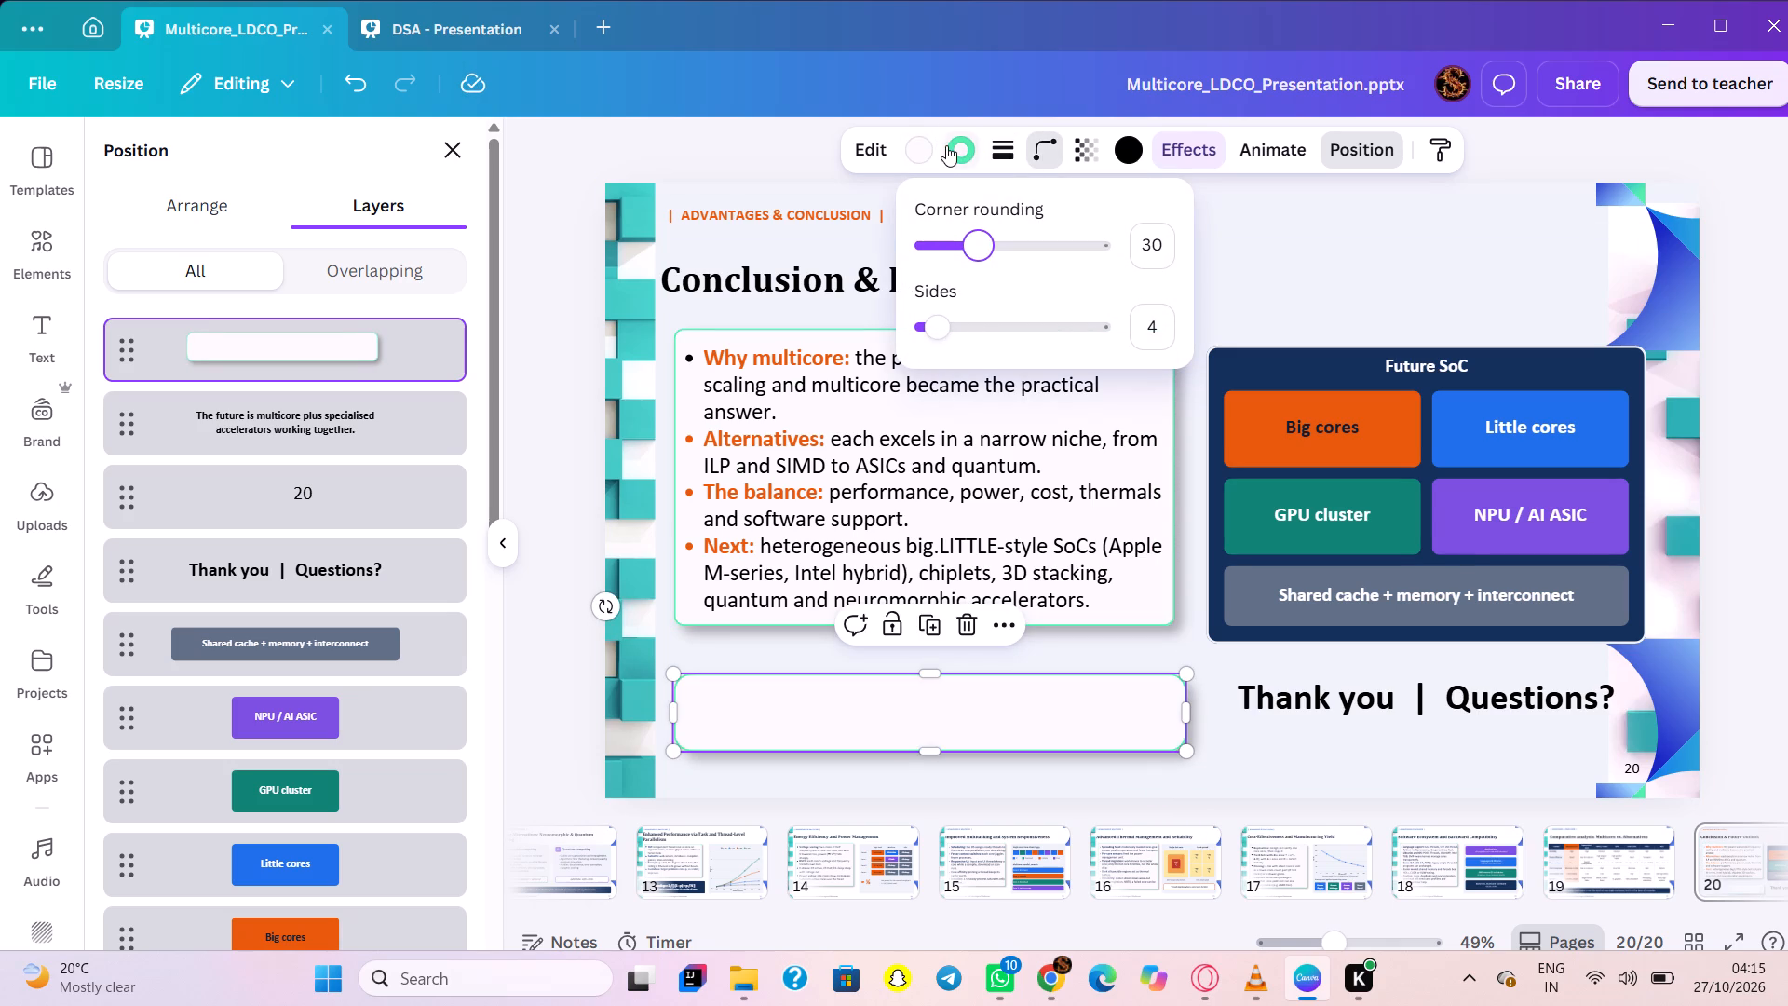
click(928, 147)
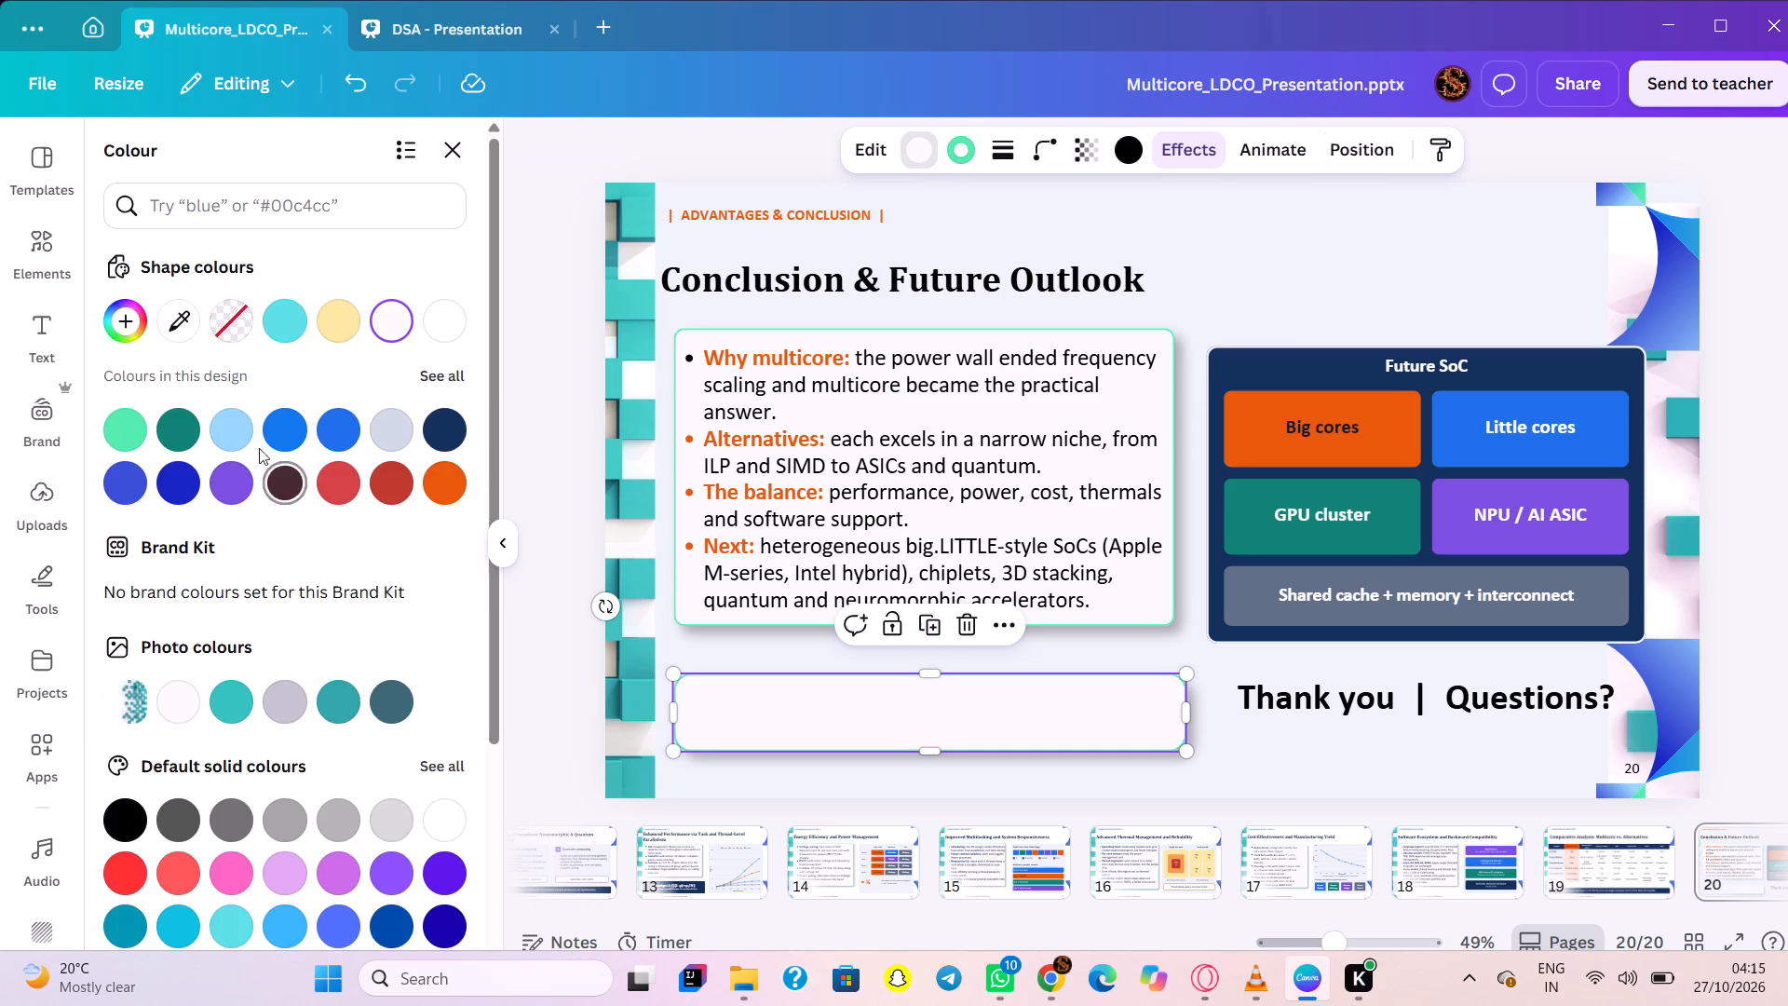
click(247, 436)
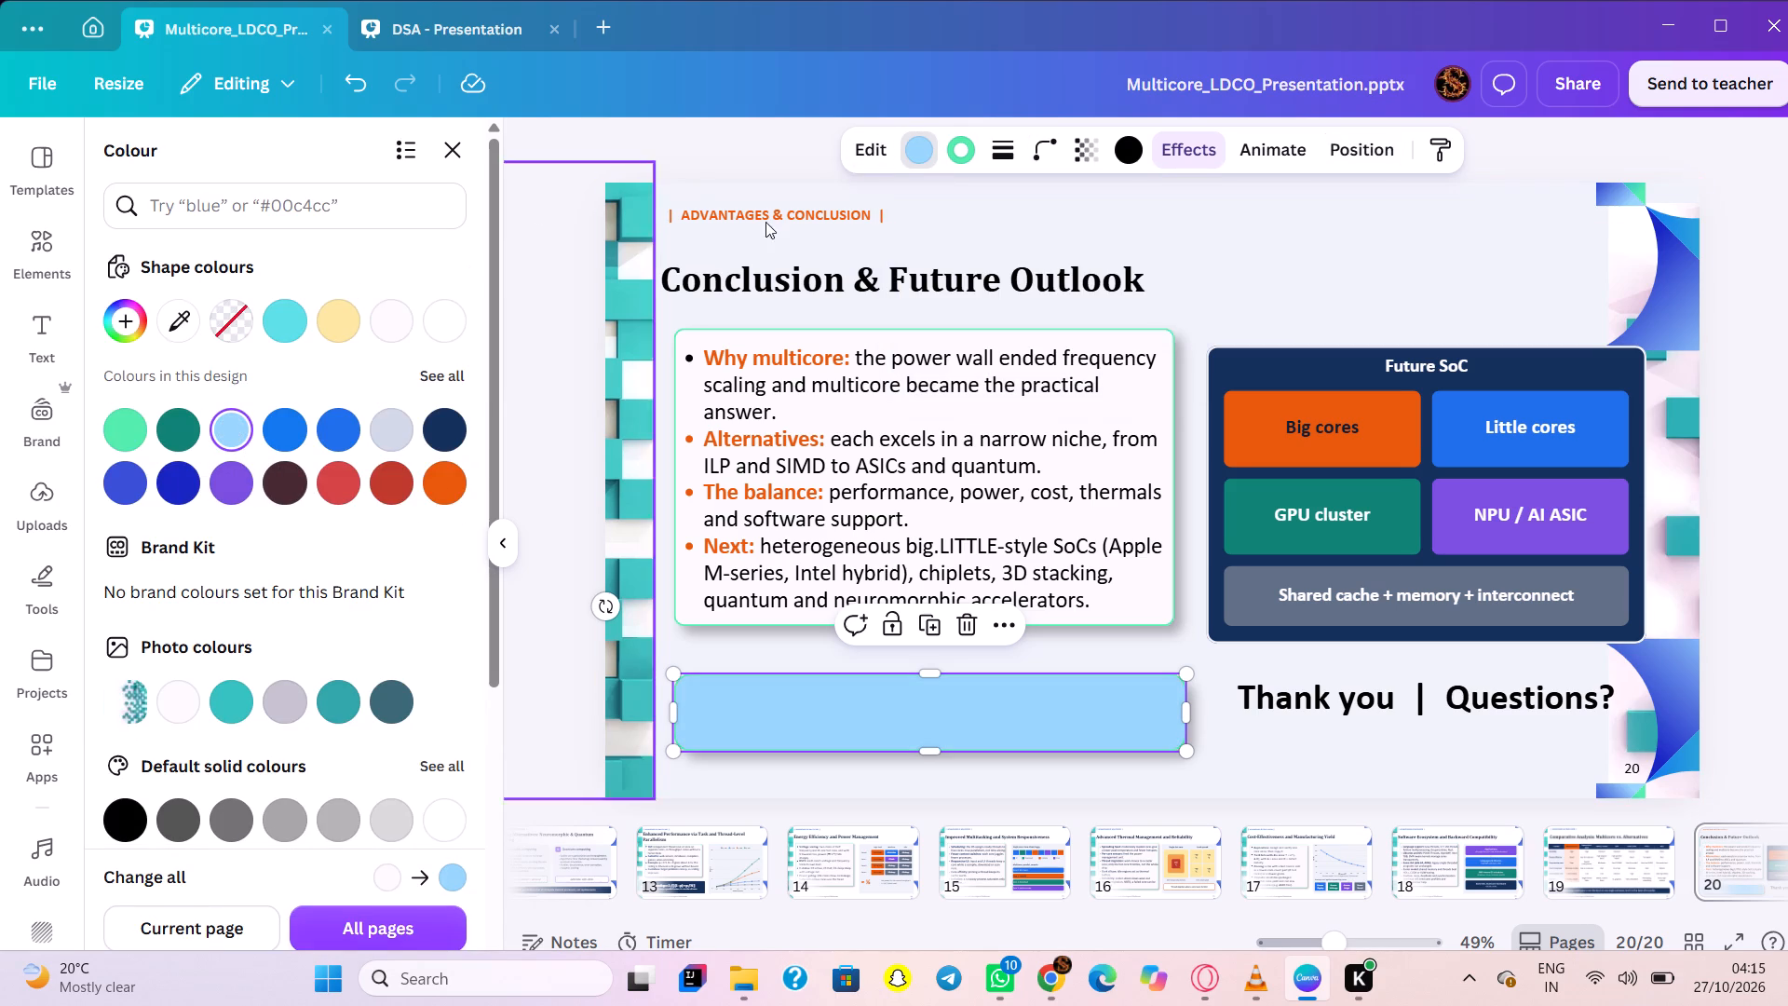
Send the light blue strip to the back and reposition the closing sentence within it.
right_click(972, 712)
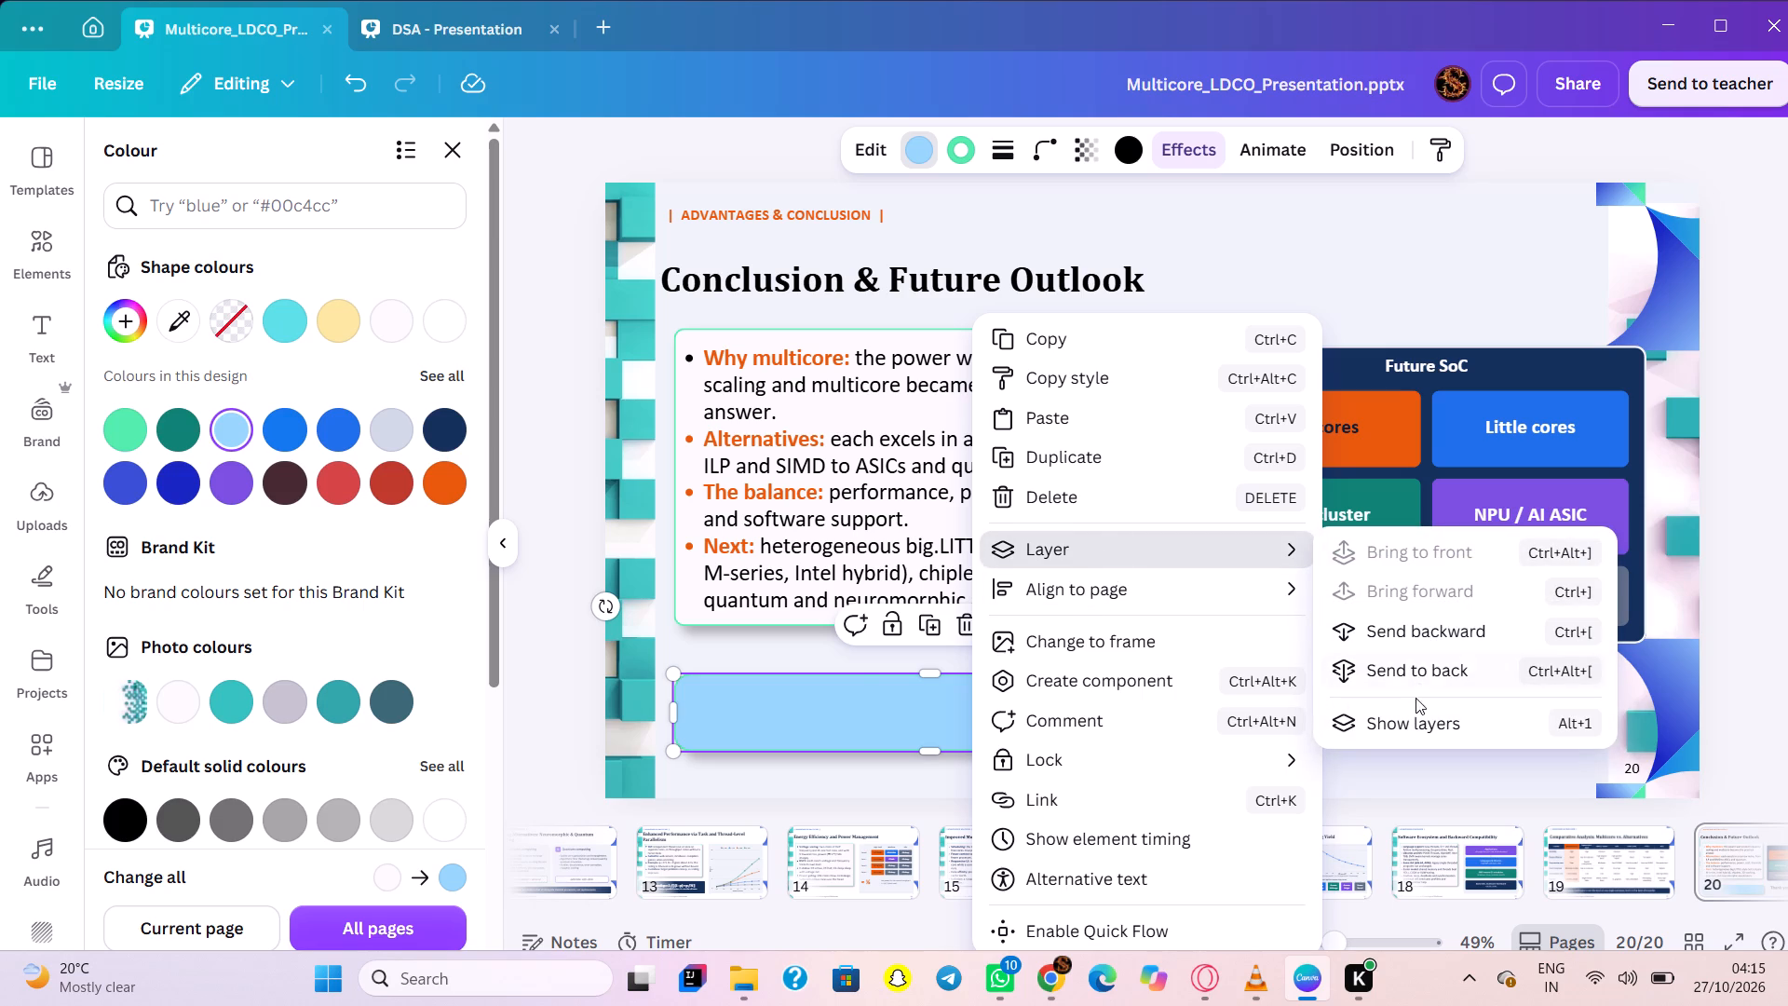
click(1431, 670)
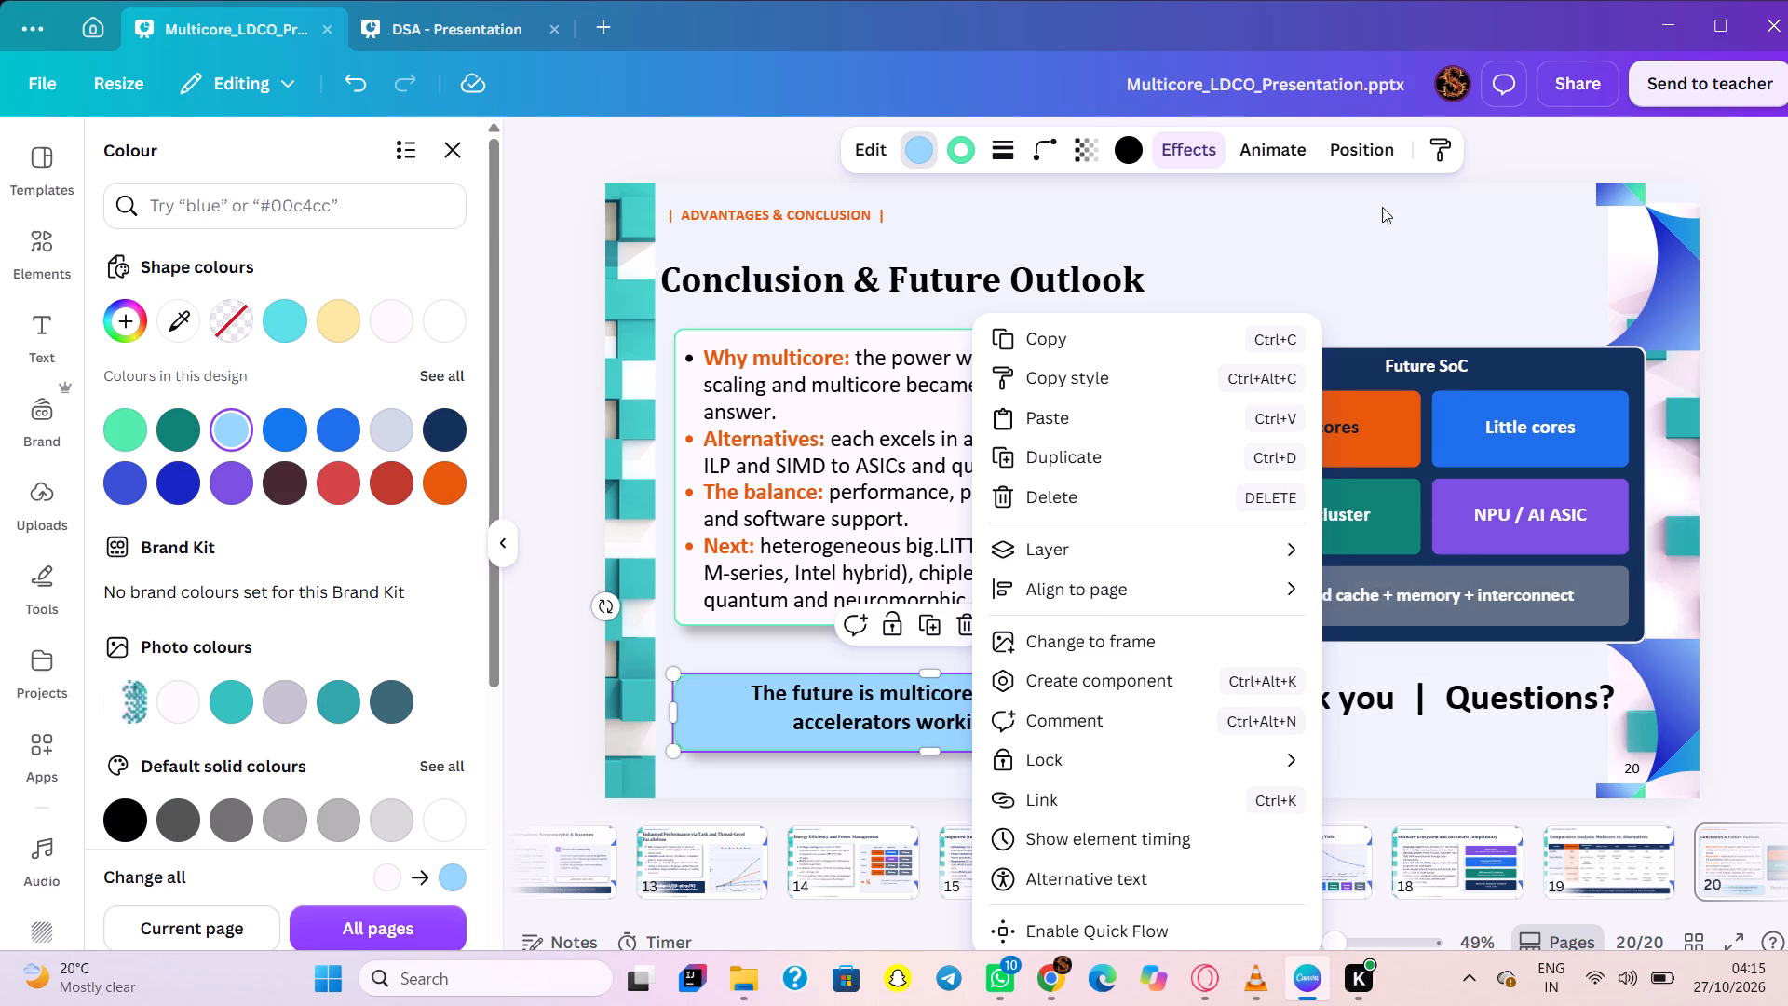
click(1382, 209)
drag(1088, 719, 1077, 726)
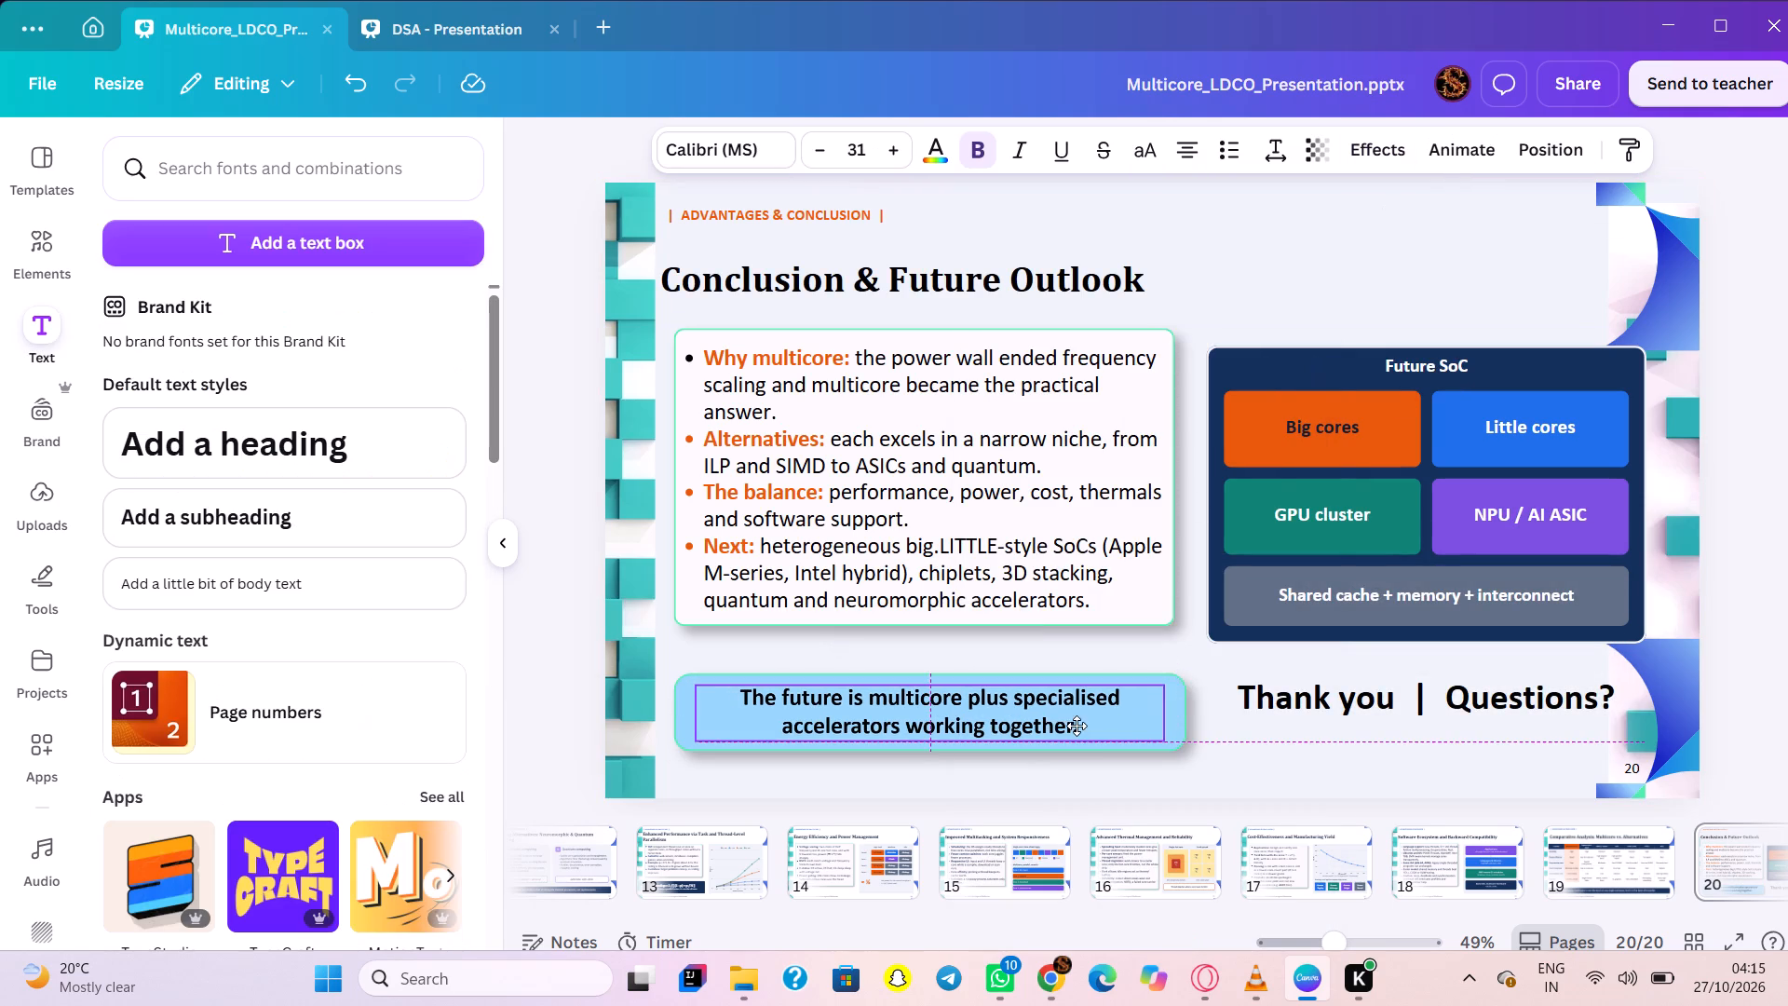
drag(1077, 726, 1065, 727)
click(1236, 752)
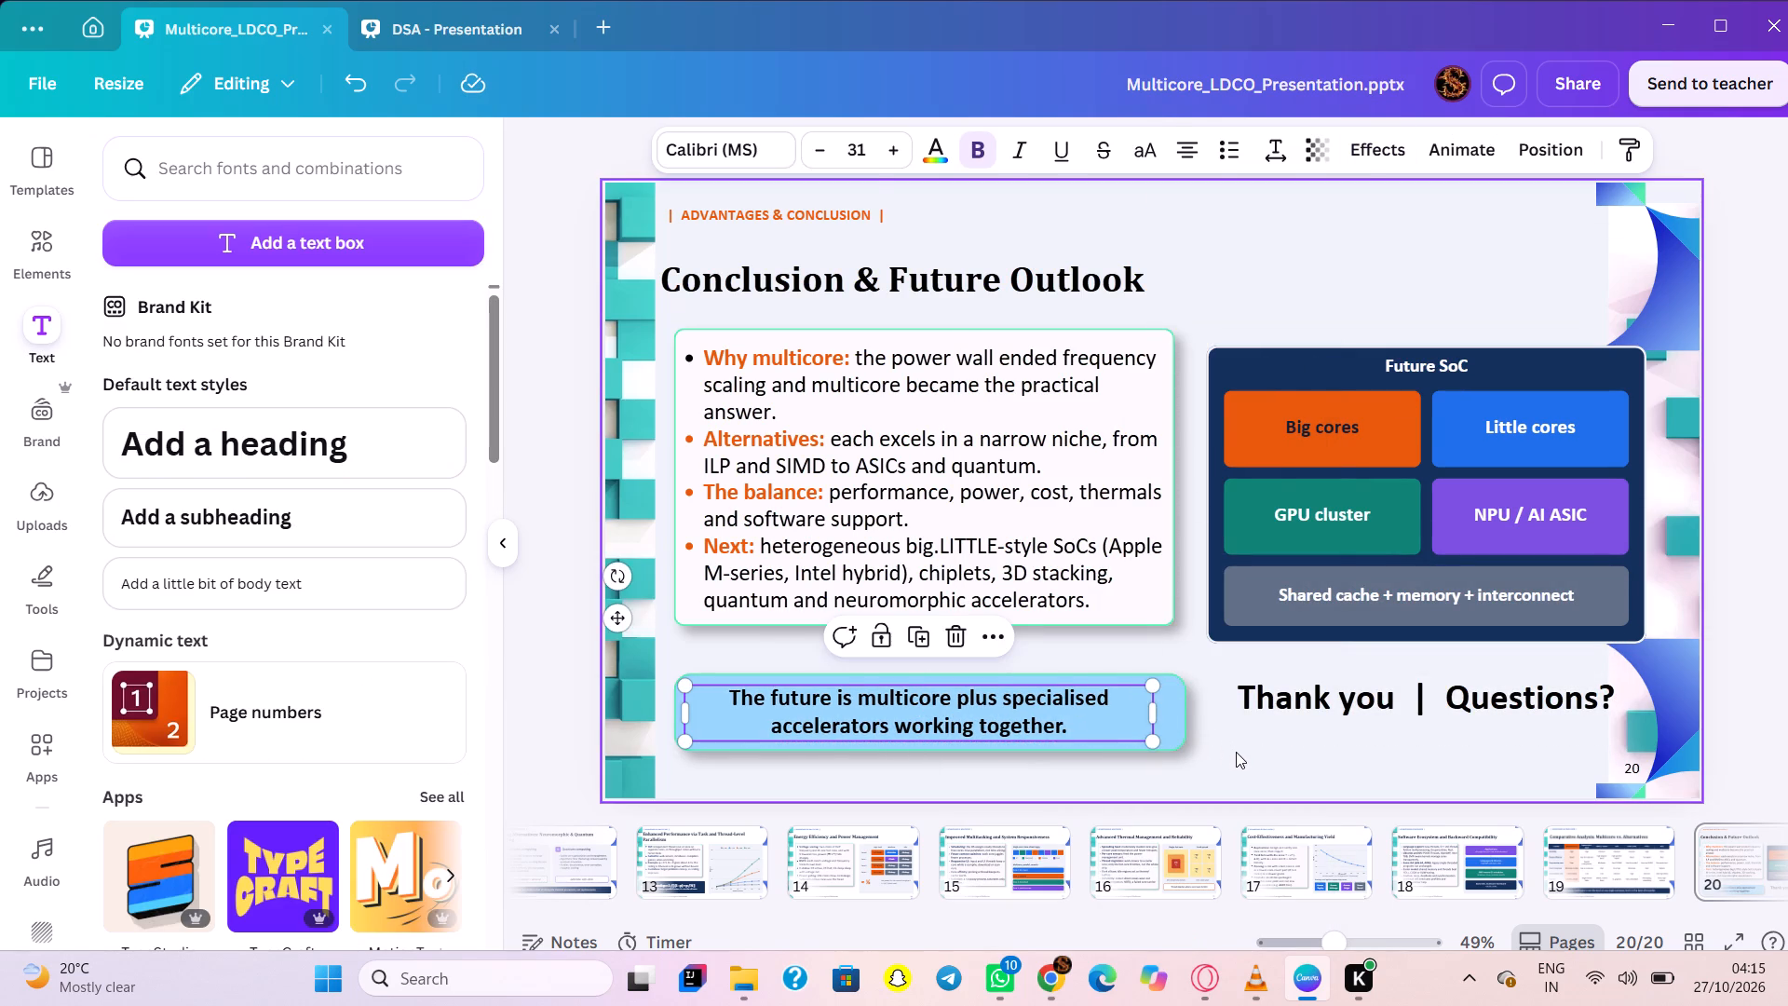
Switch to the DSA presentation and select the rounded title box on the Representation of Trees slide.
scroll(1236, 752, up, 1)
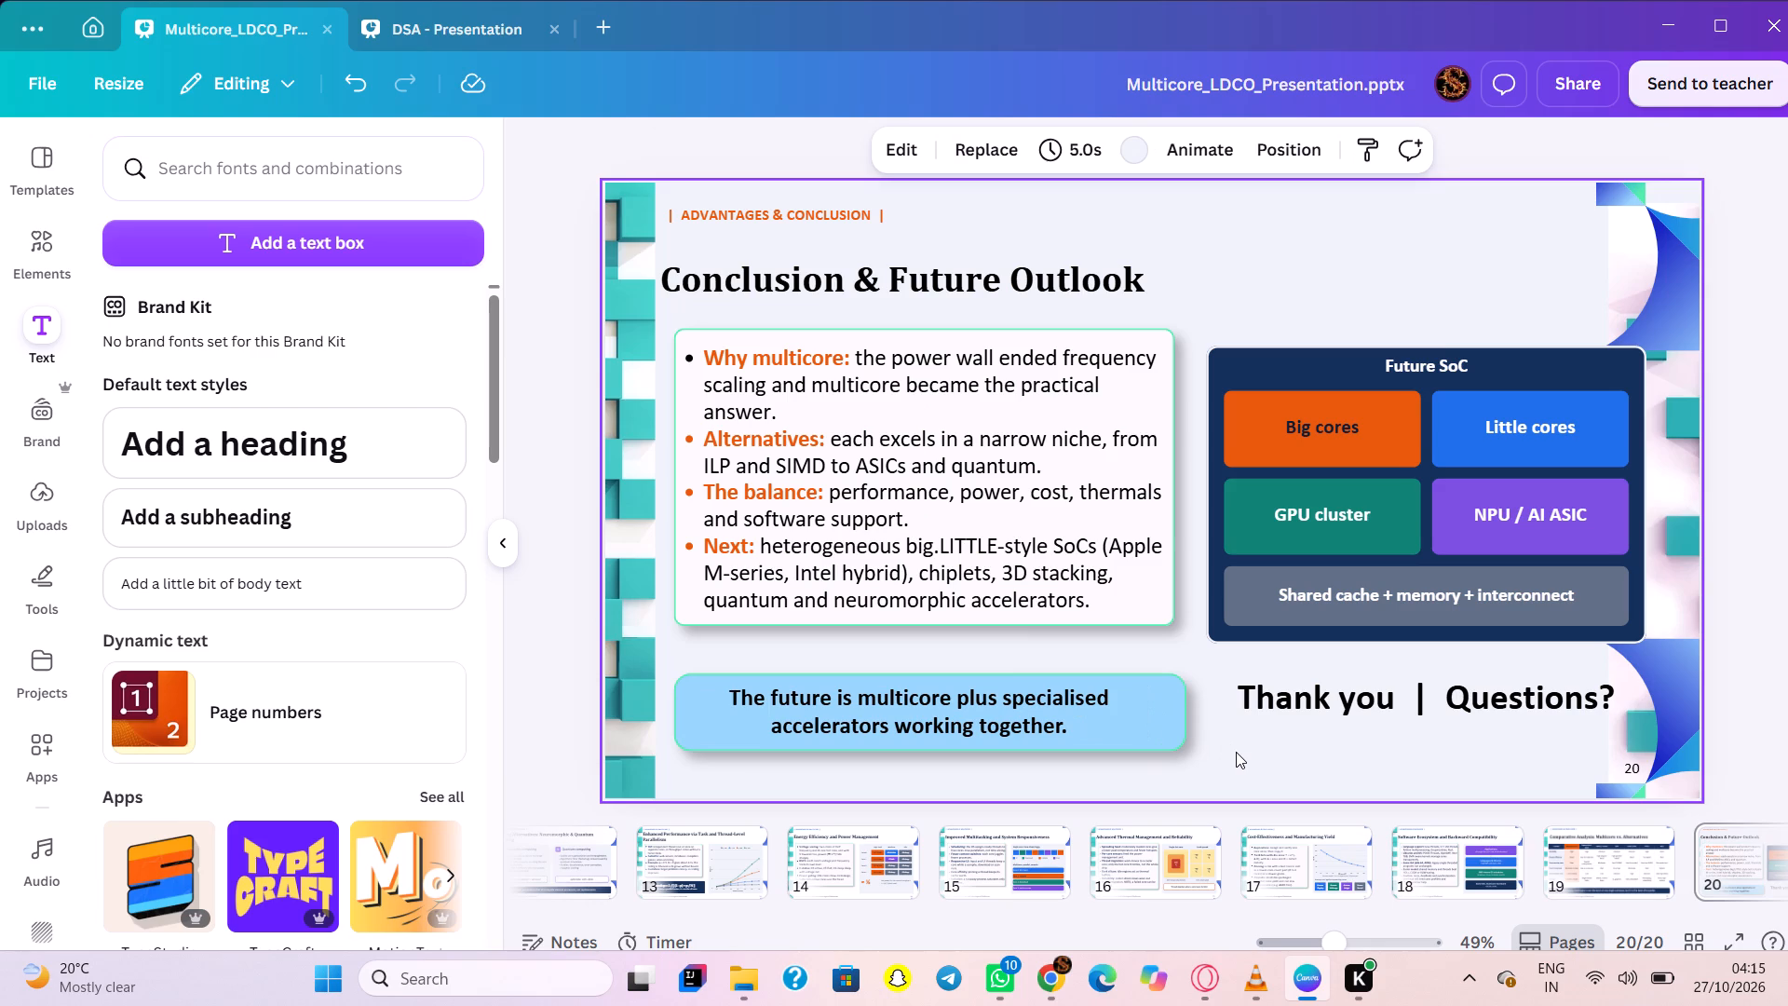
scroll(1236, 752, up, 1)
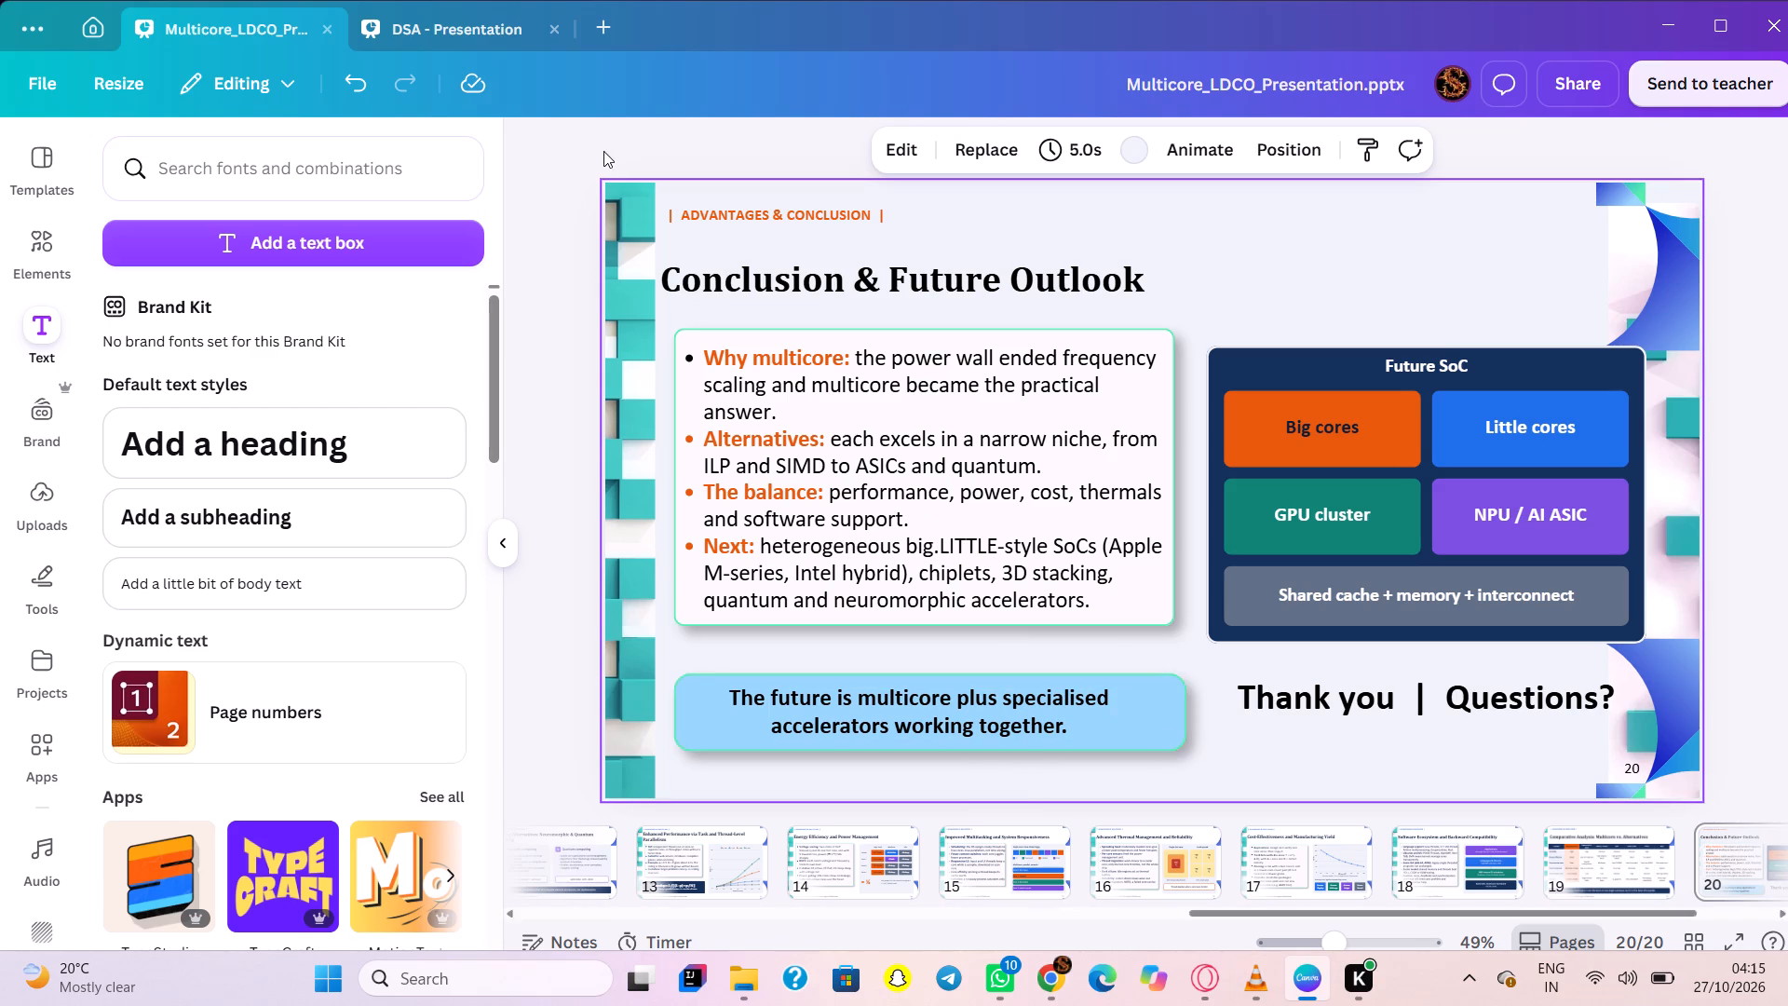
click(504, 49)
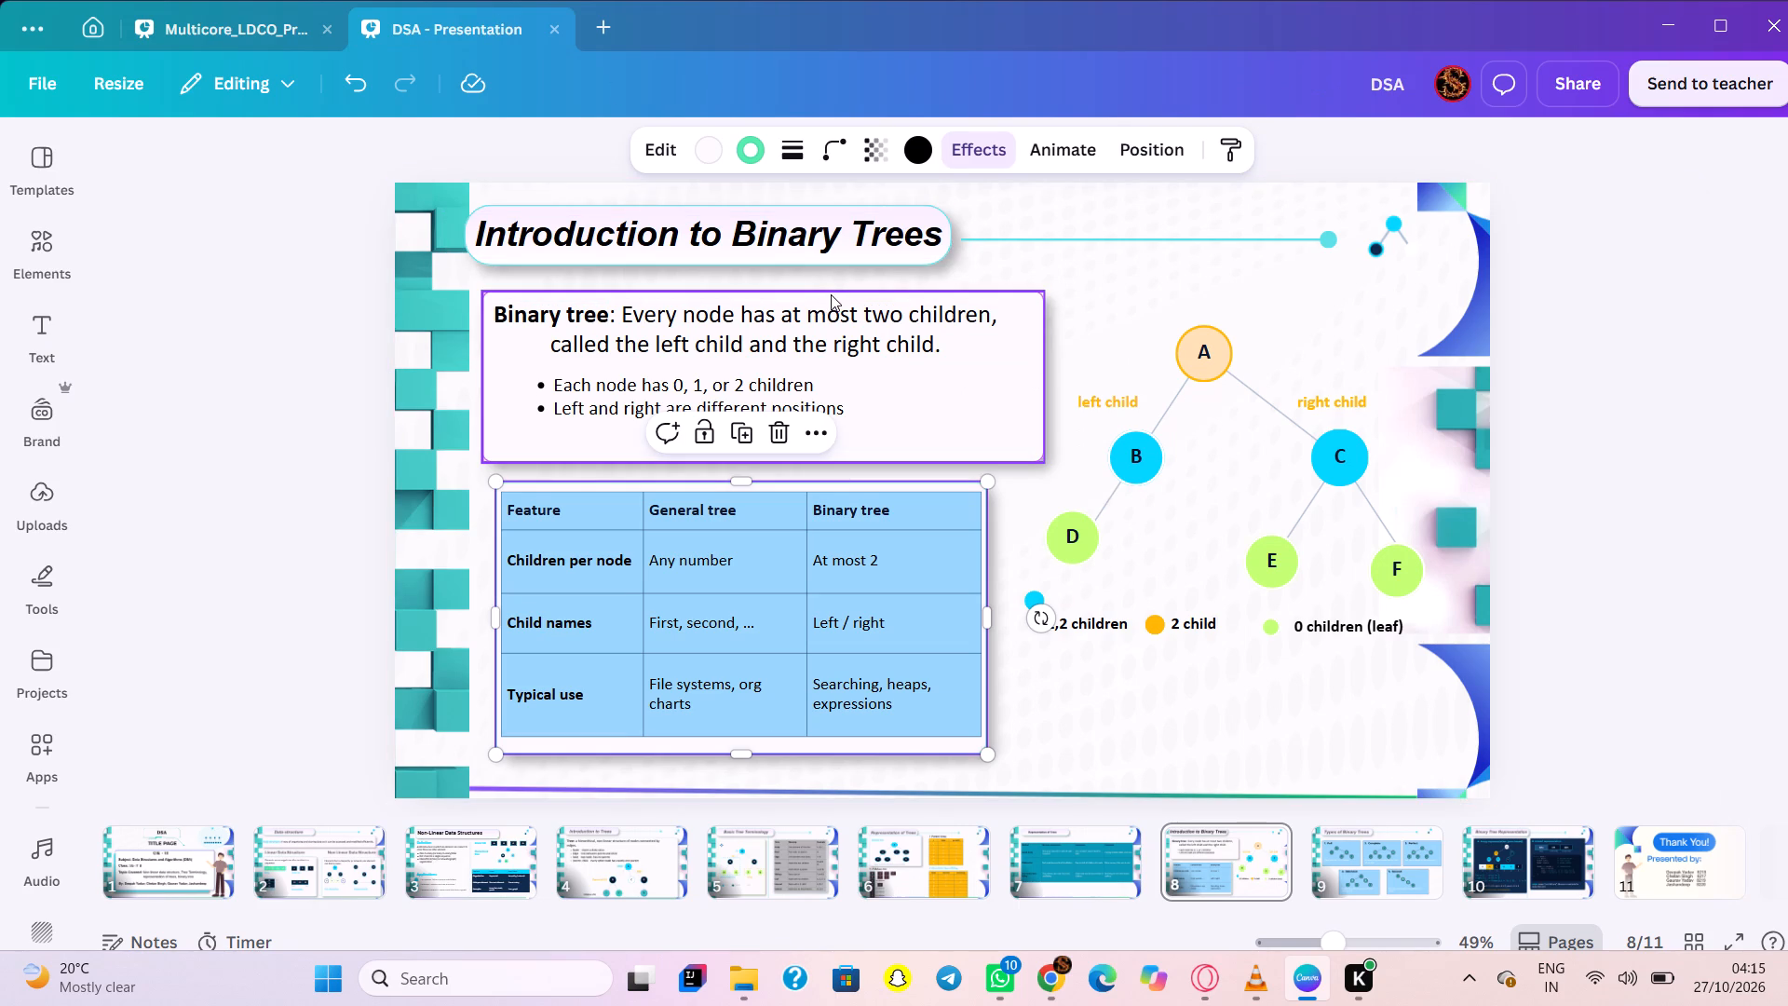
scroll(893, 269, left, 4)
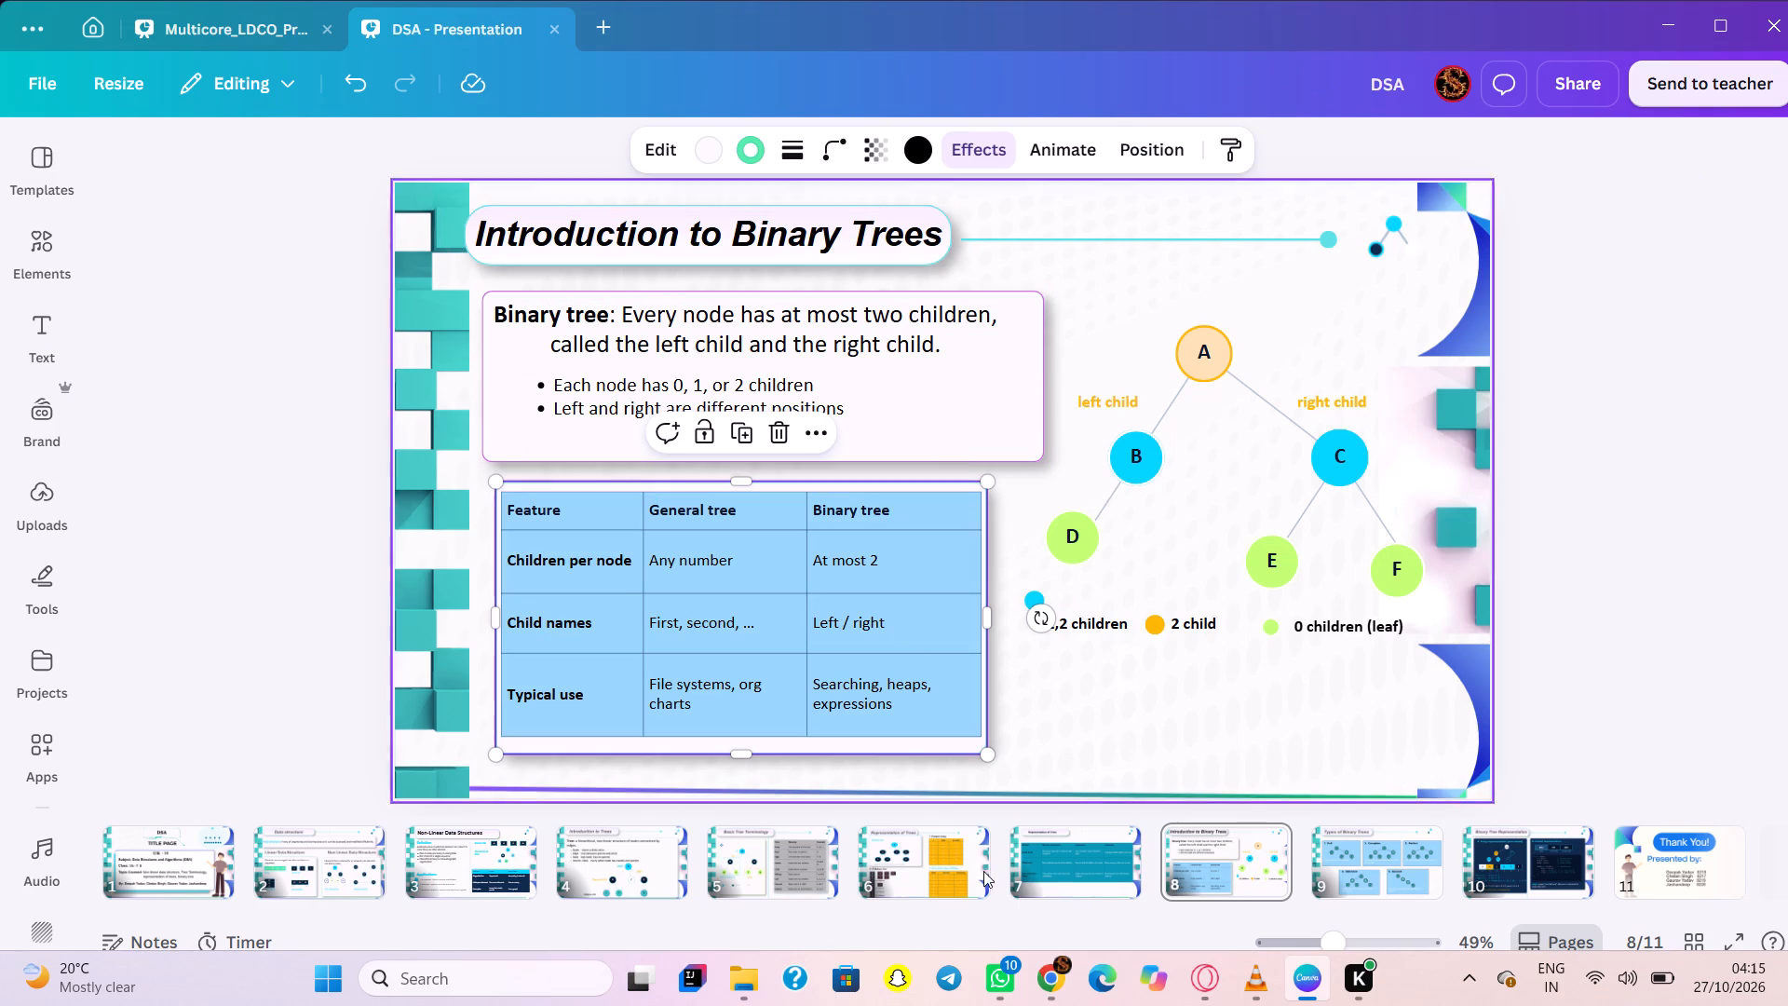
click(1037, 876)
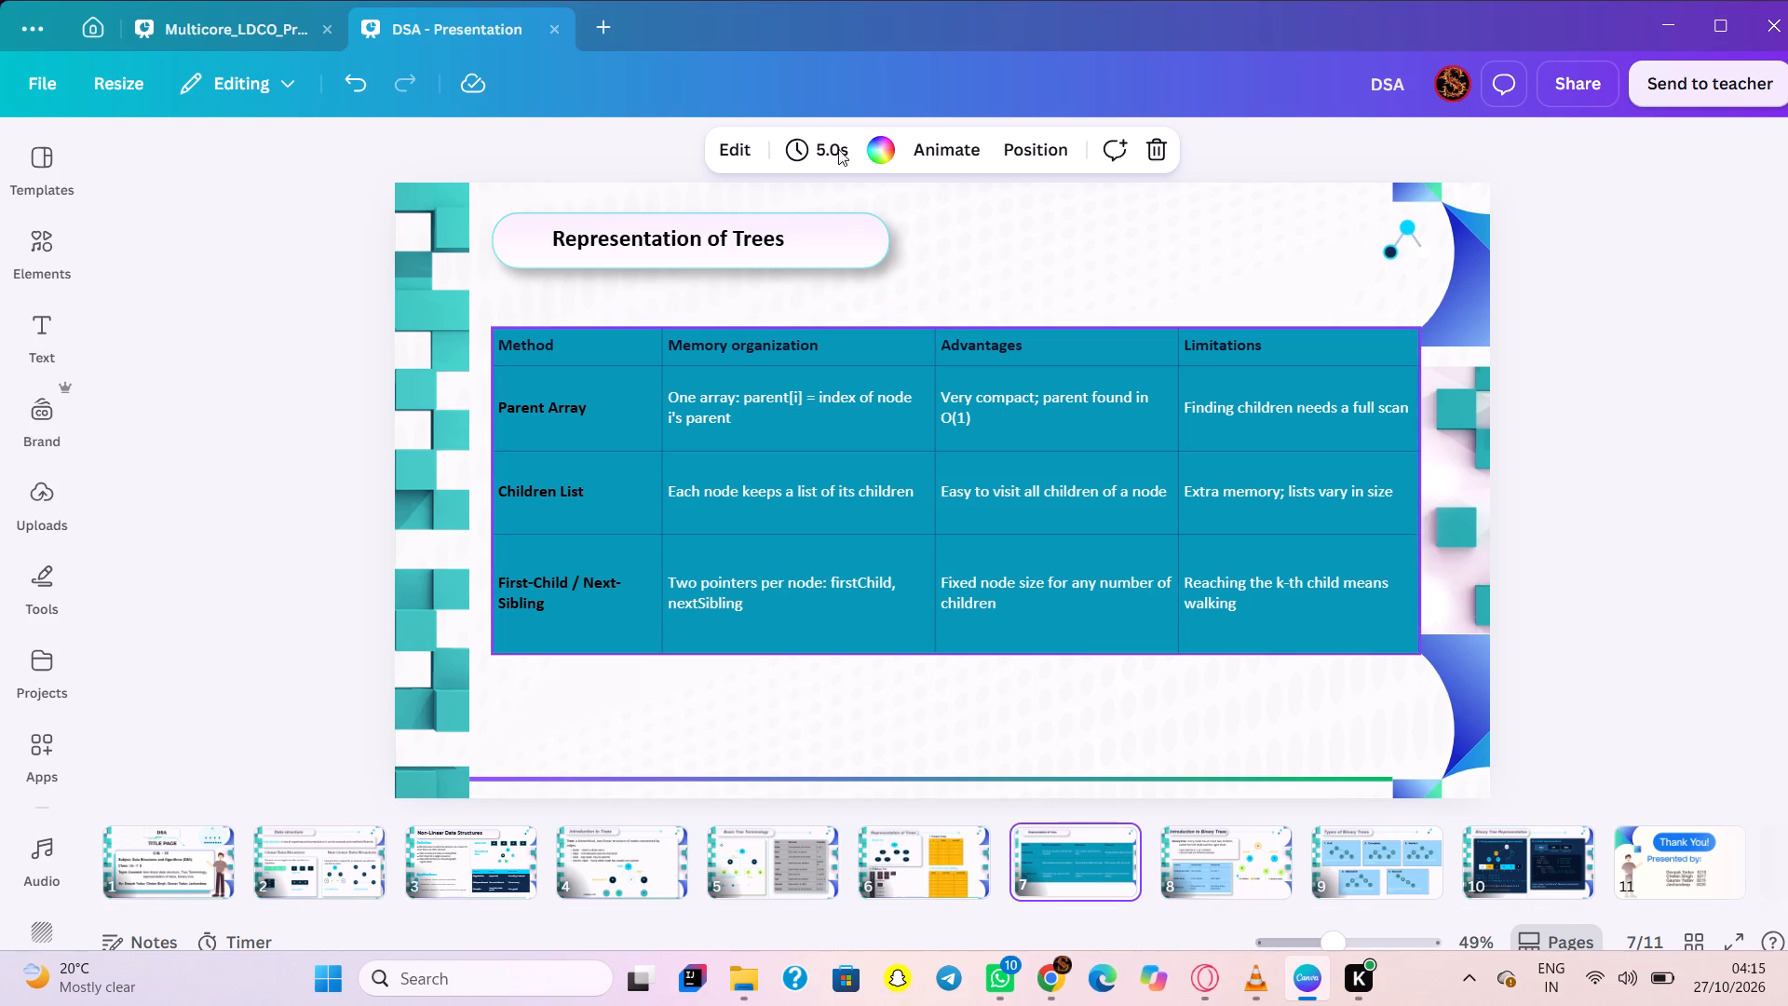
click(862, 221)
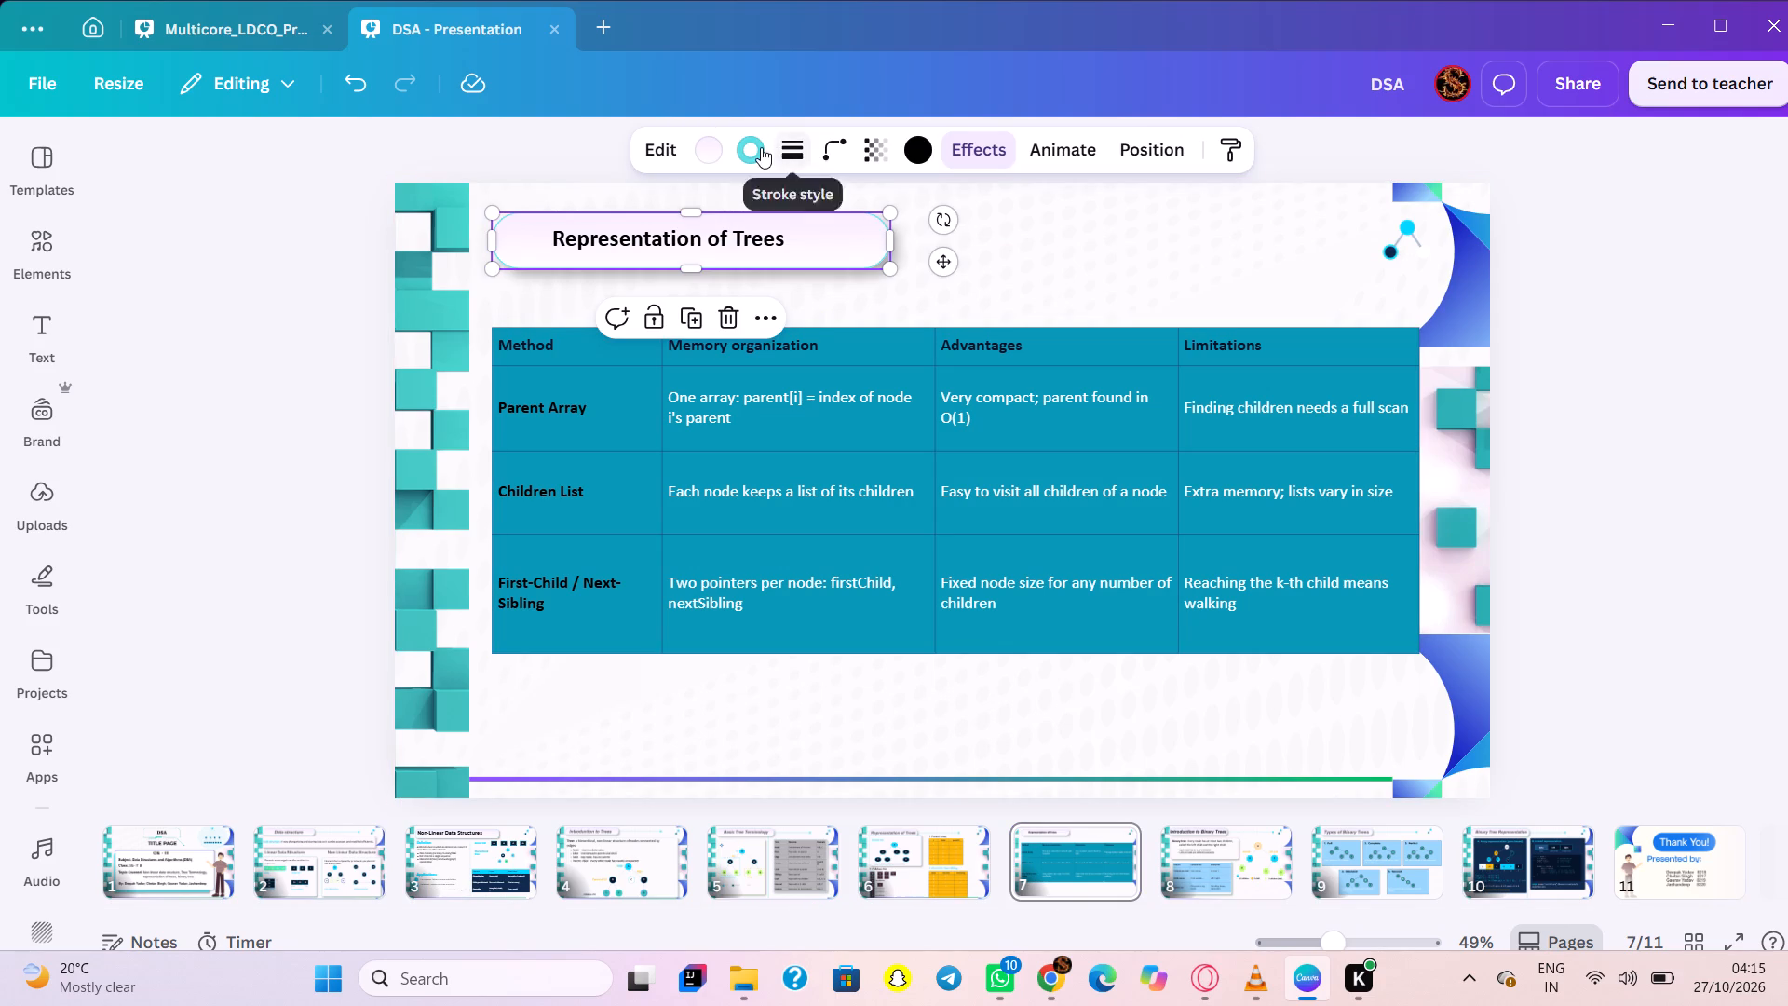
Change the outline colour of the Representation of Trees title box to the orange-yellow border colour.
click(758, 147)
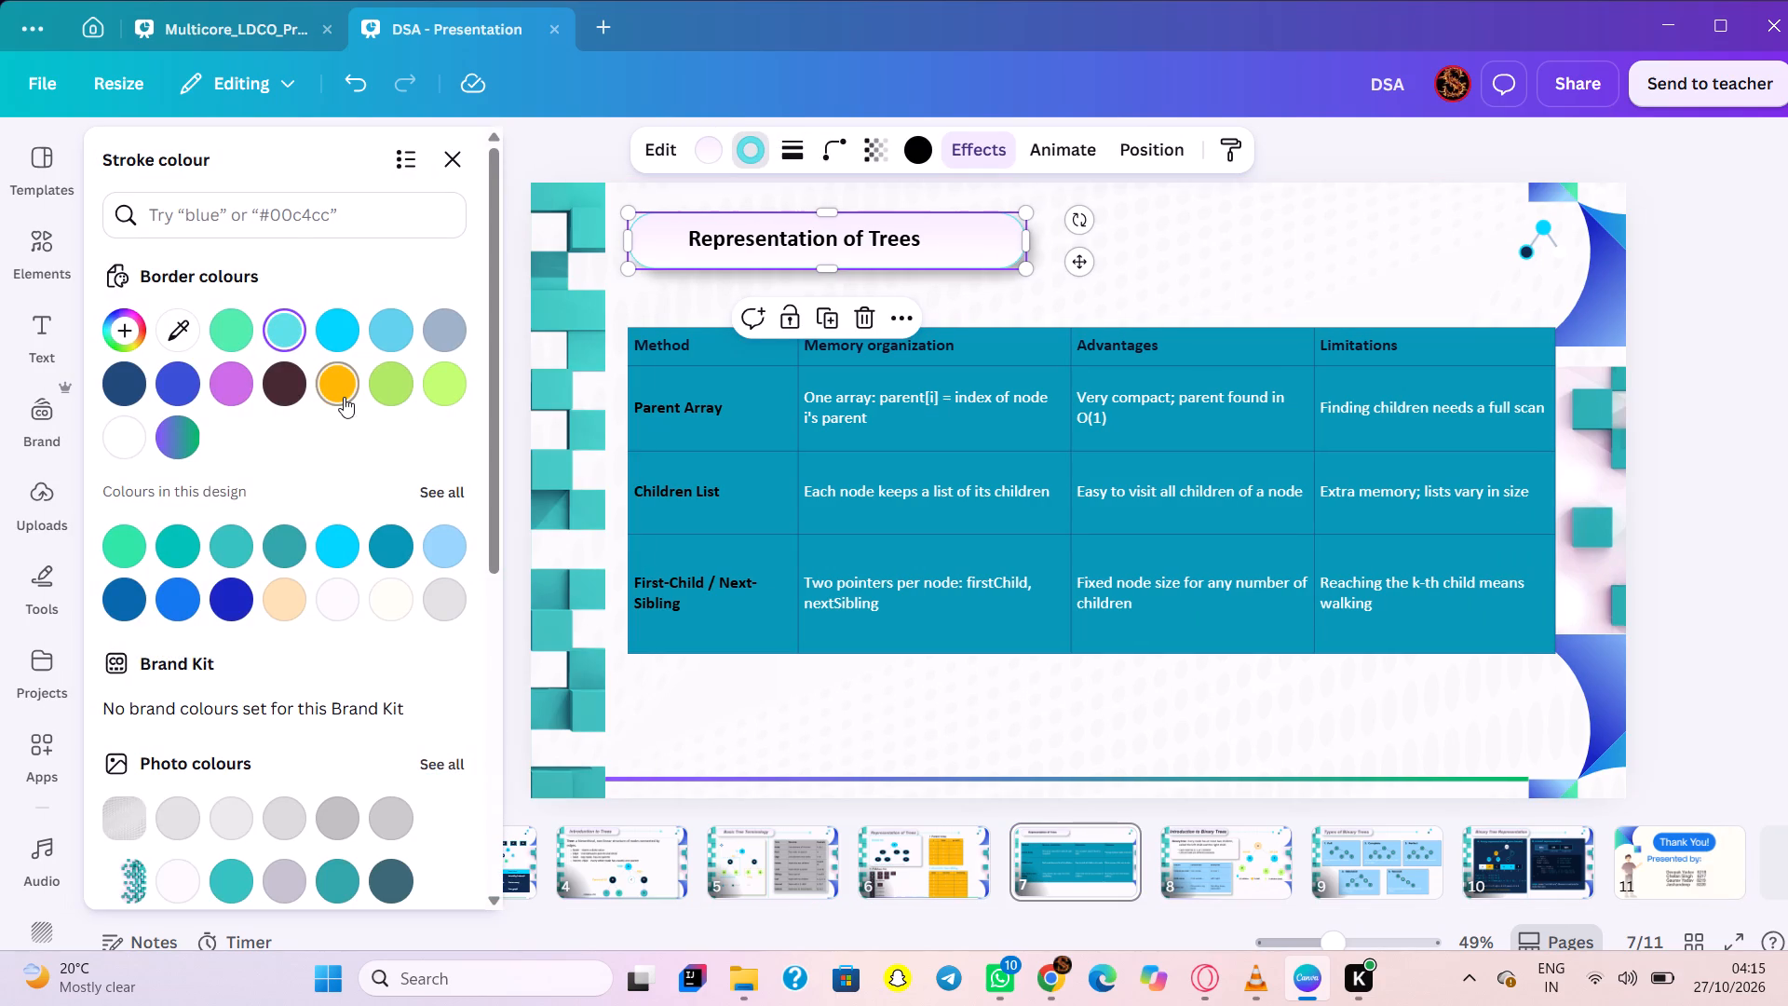
click(344, 397)
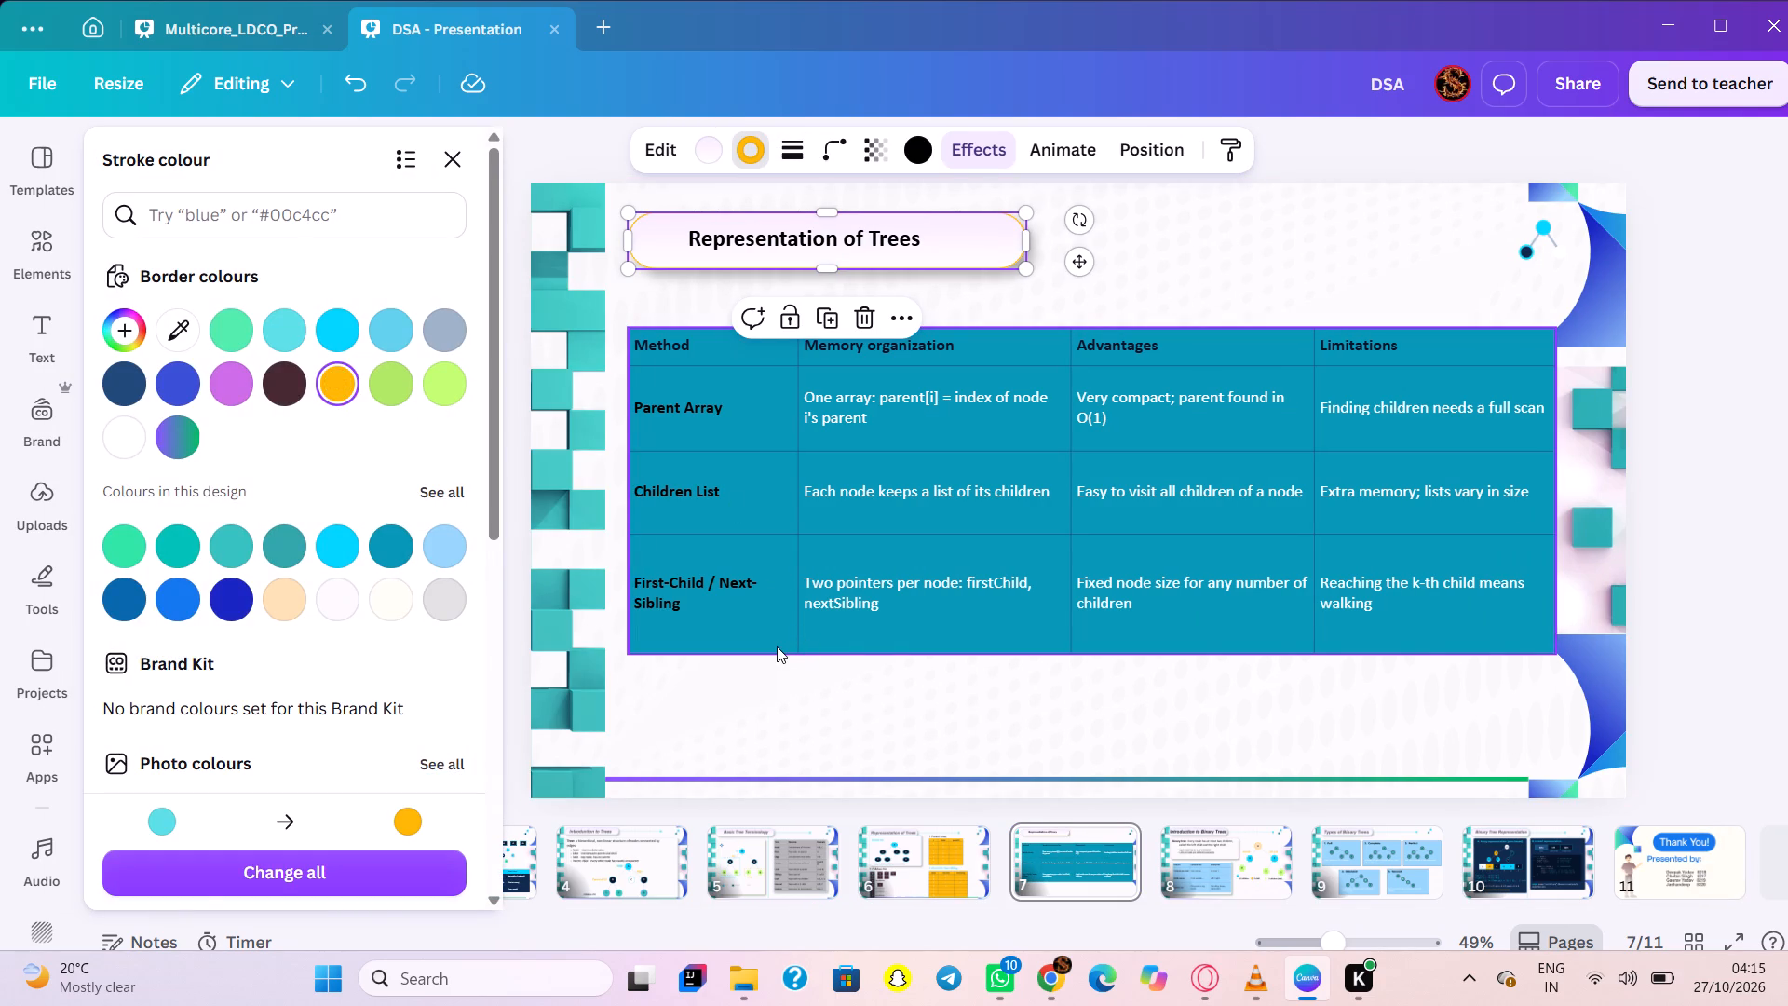
click(777, 646)
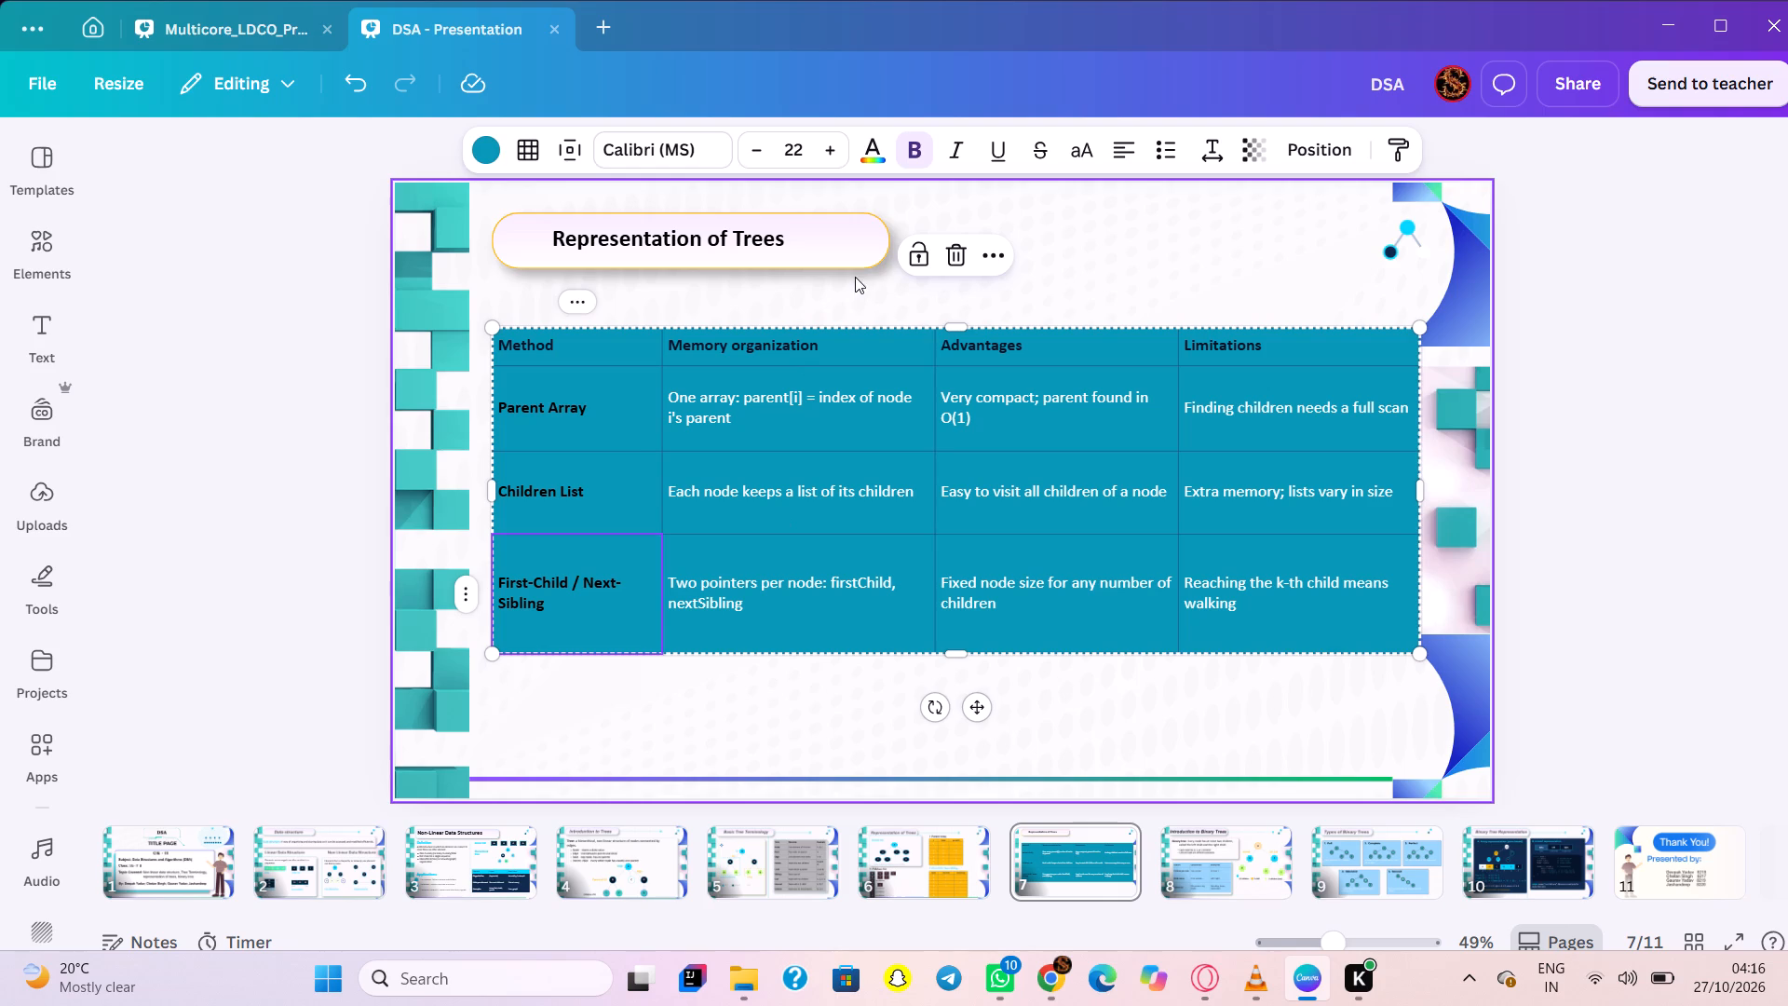
Copy the title box onto the Multicore presentation's Conclusion slide, place it over the heading and widen it to span the heading text.
click(855, 262)
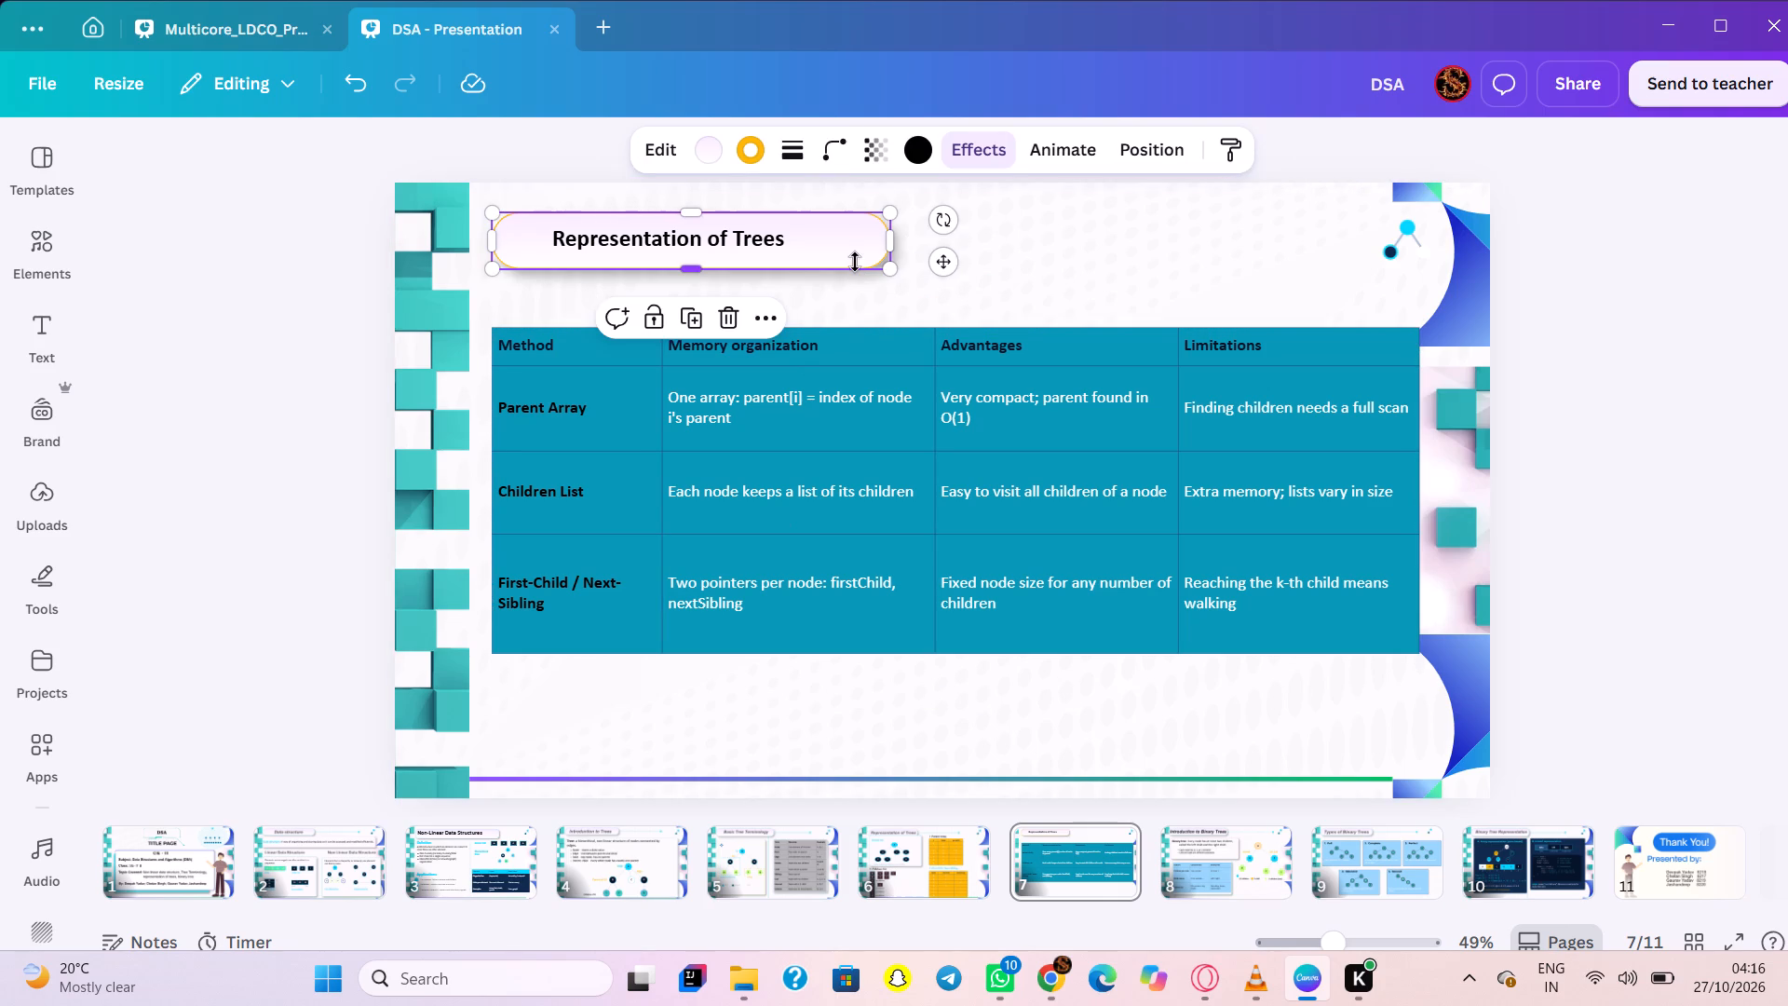
key(ctrl+c)
click(250, 17)
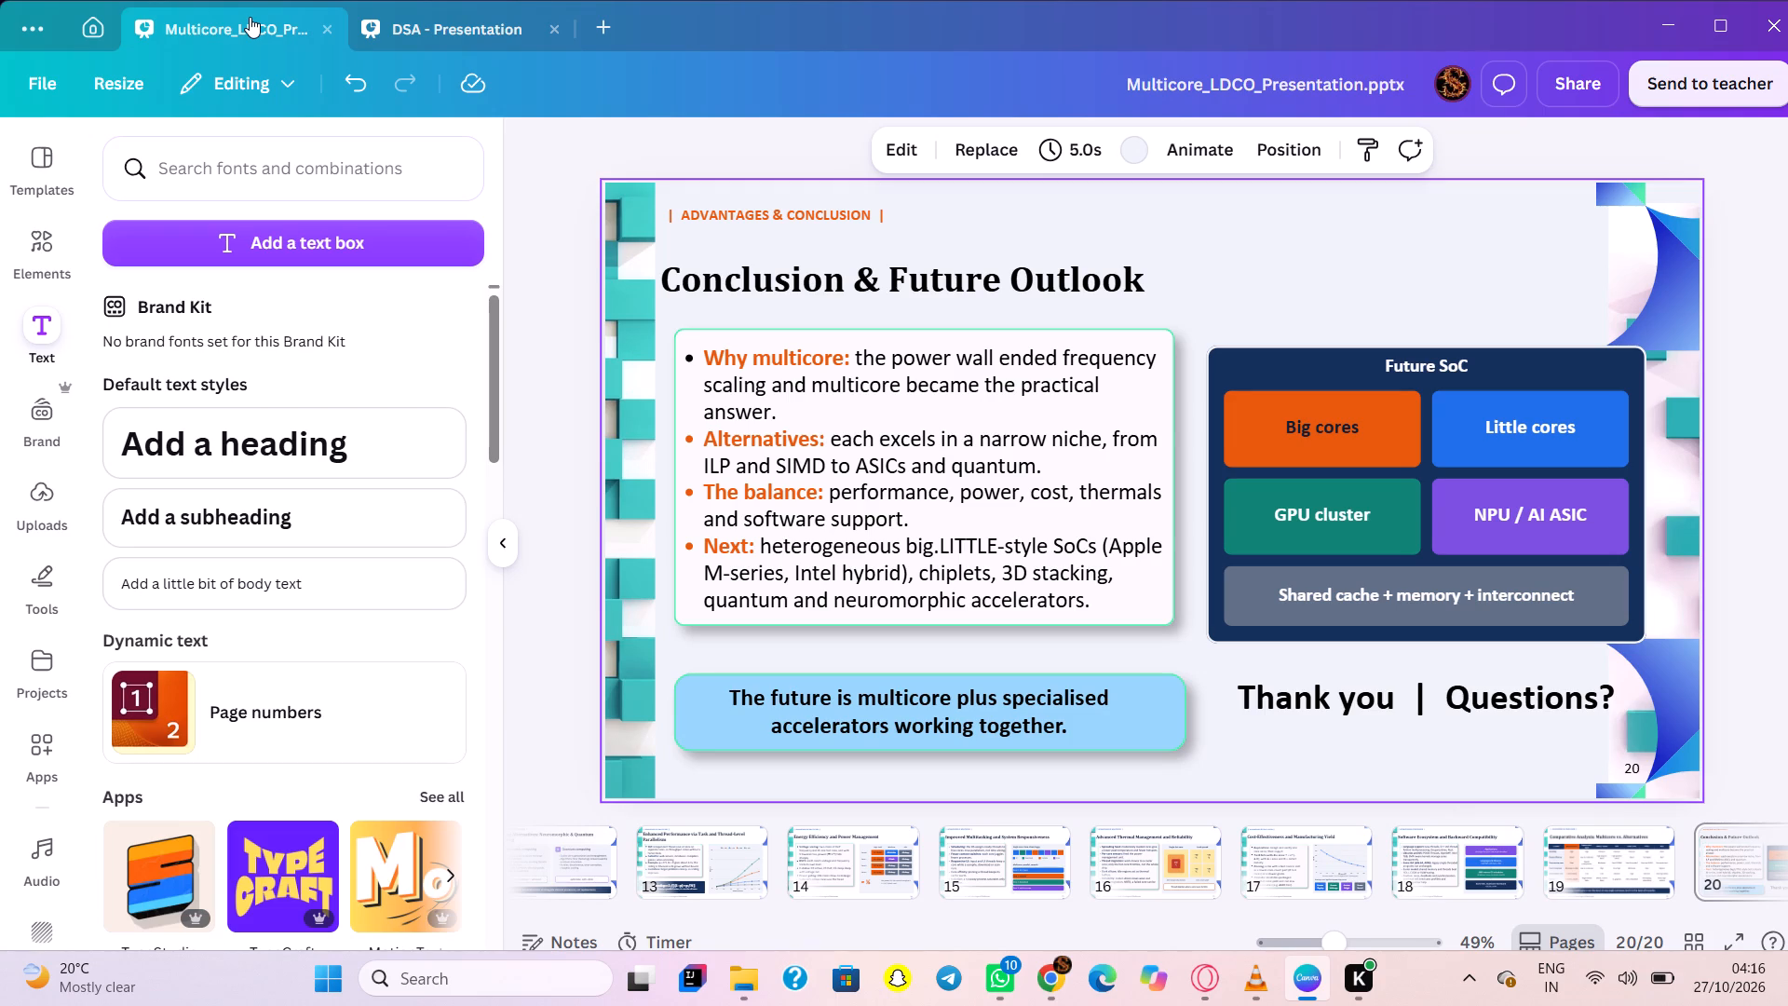
click(762, 315)
key(ctrl+v)
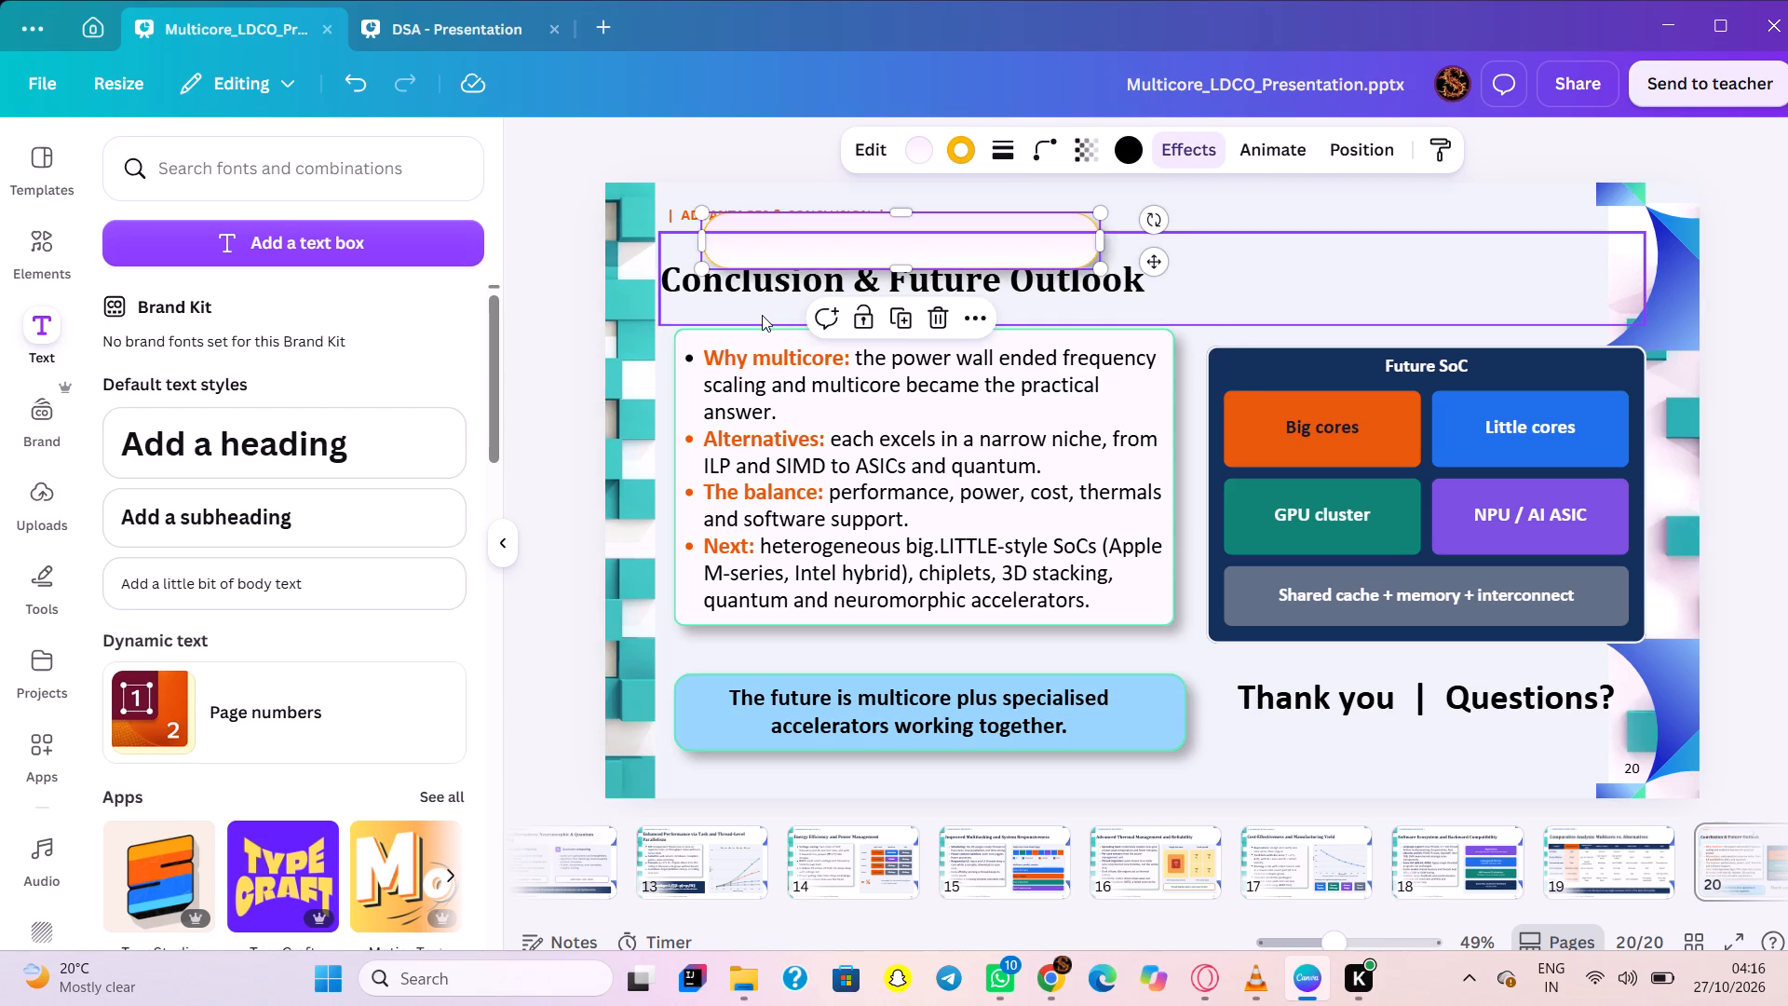
drag(774, 233, 731, 271)
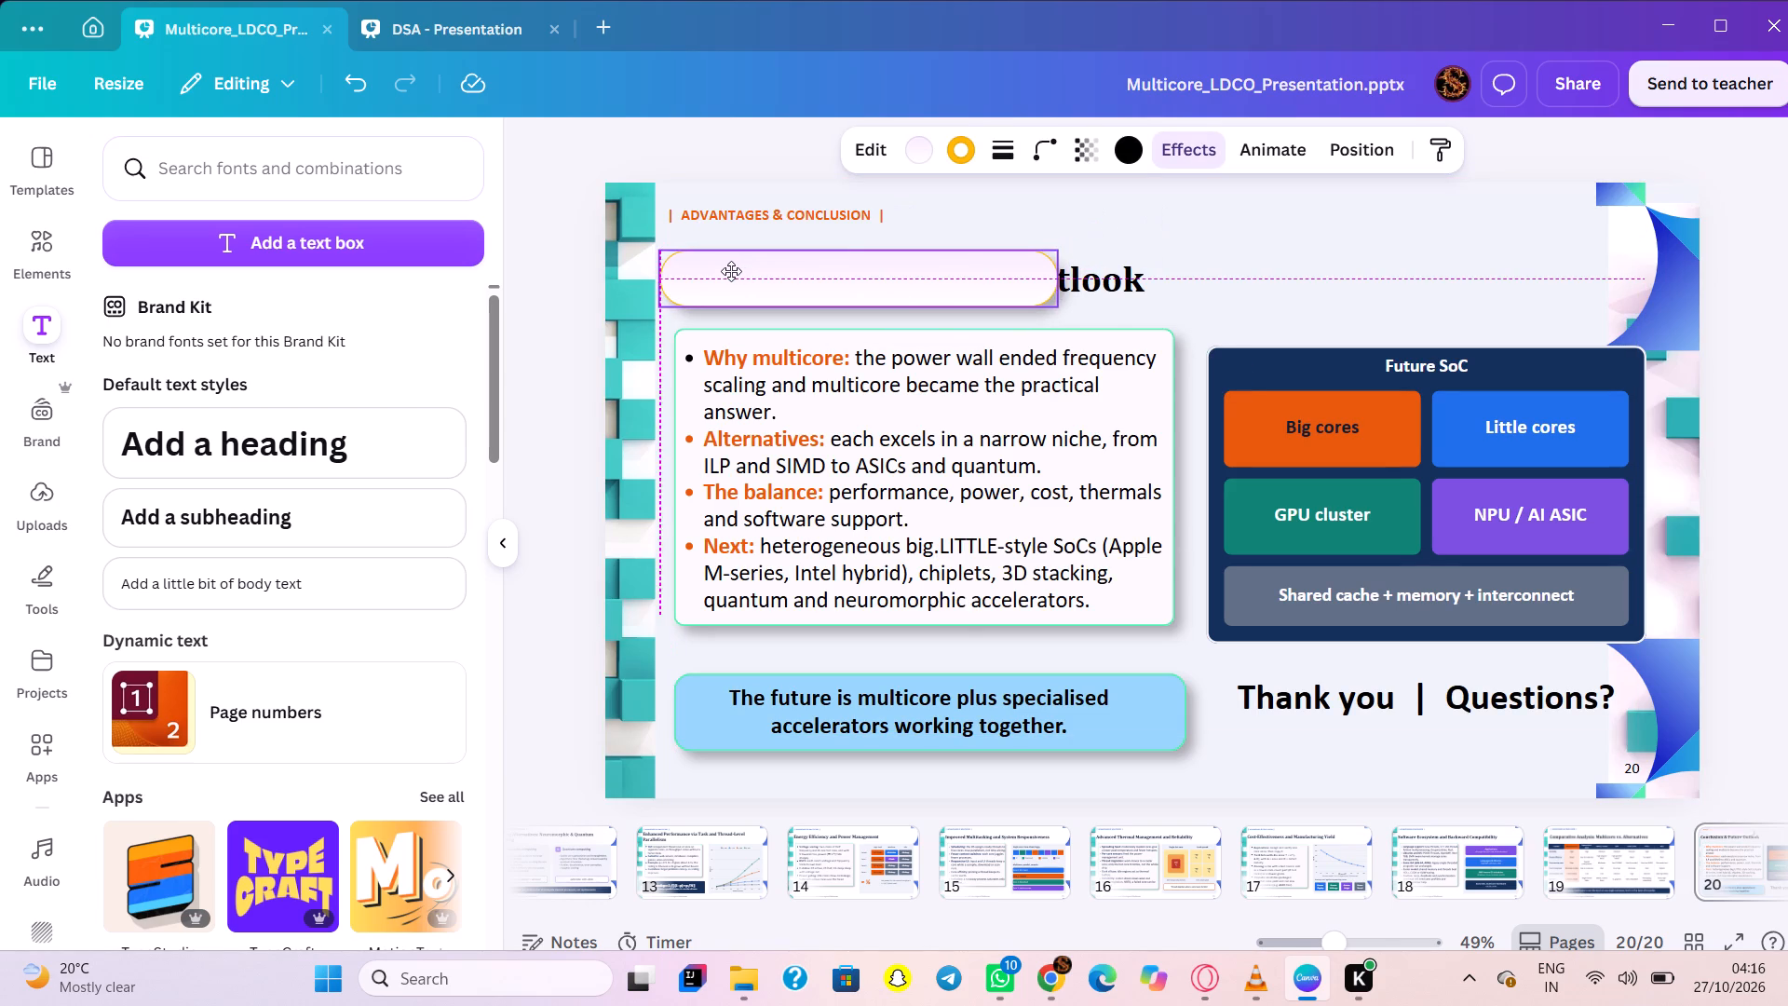
drag(731, 271, 729, 271)
drag(1063, 281, 1064, 281)
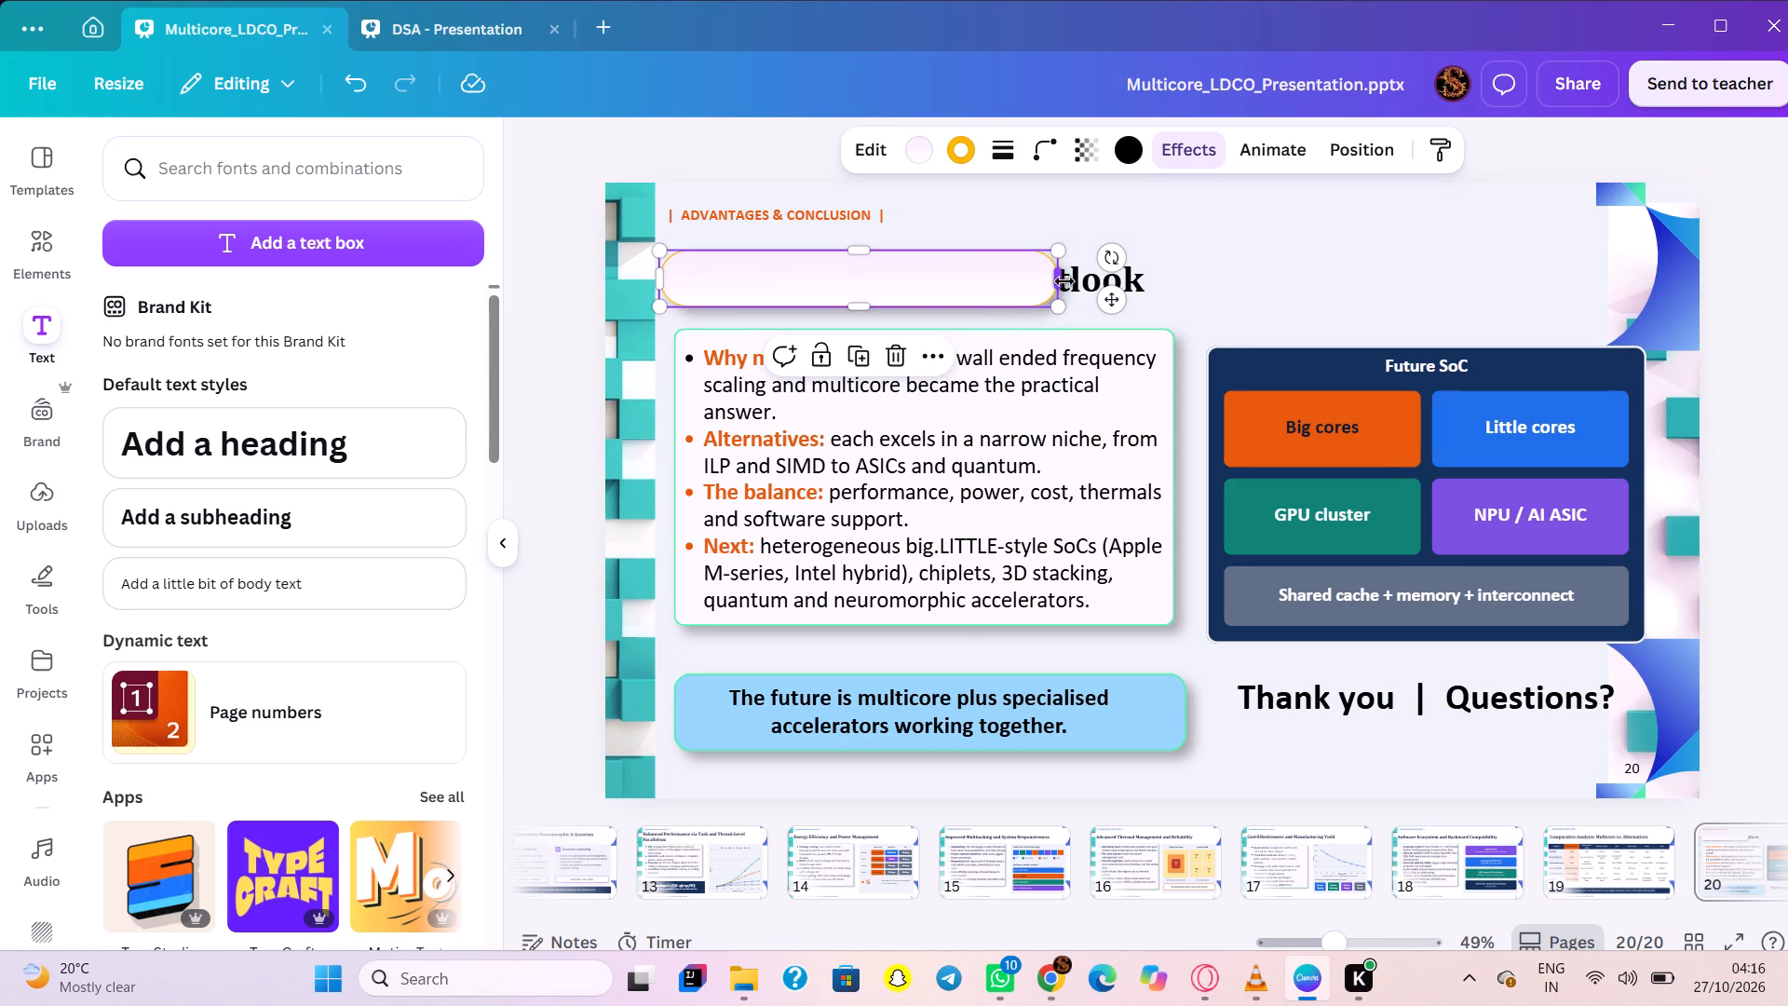
drag(1064, 281, 1189, 290)
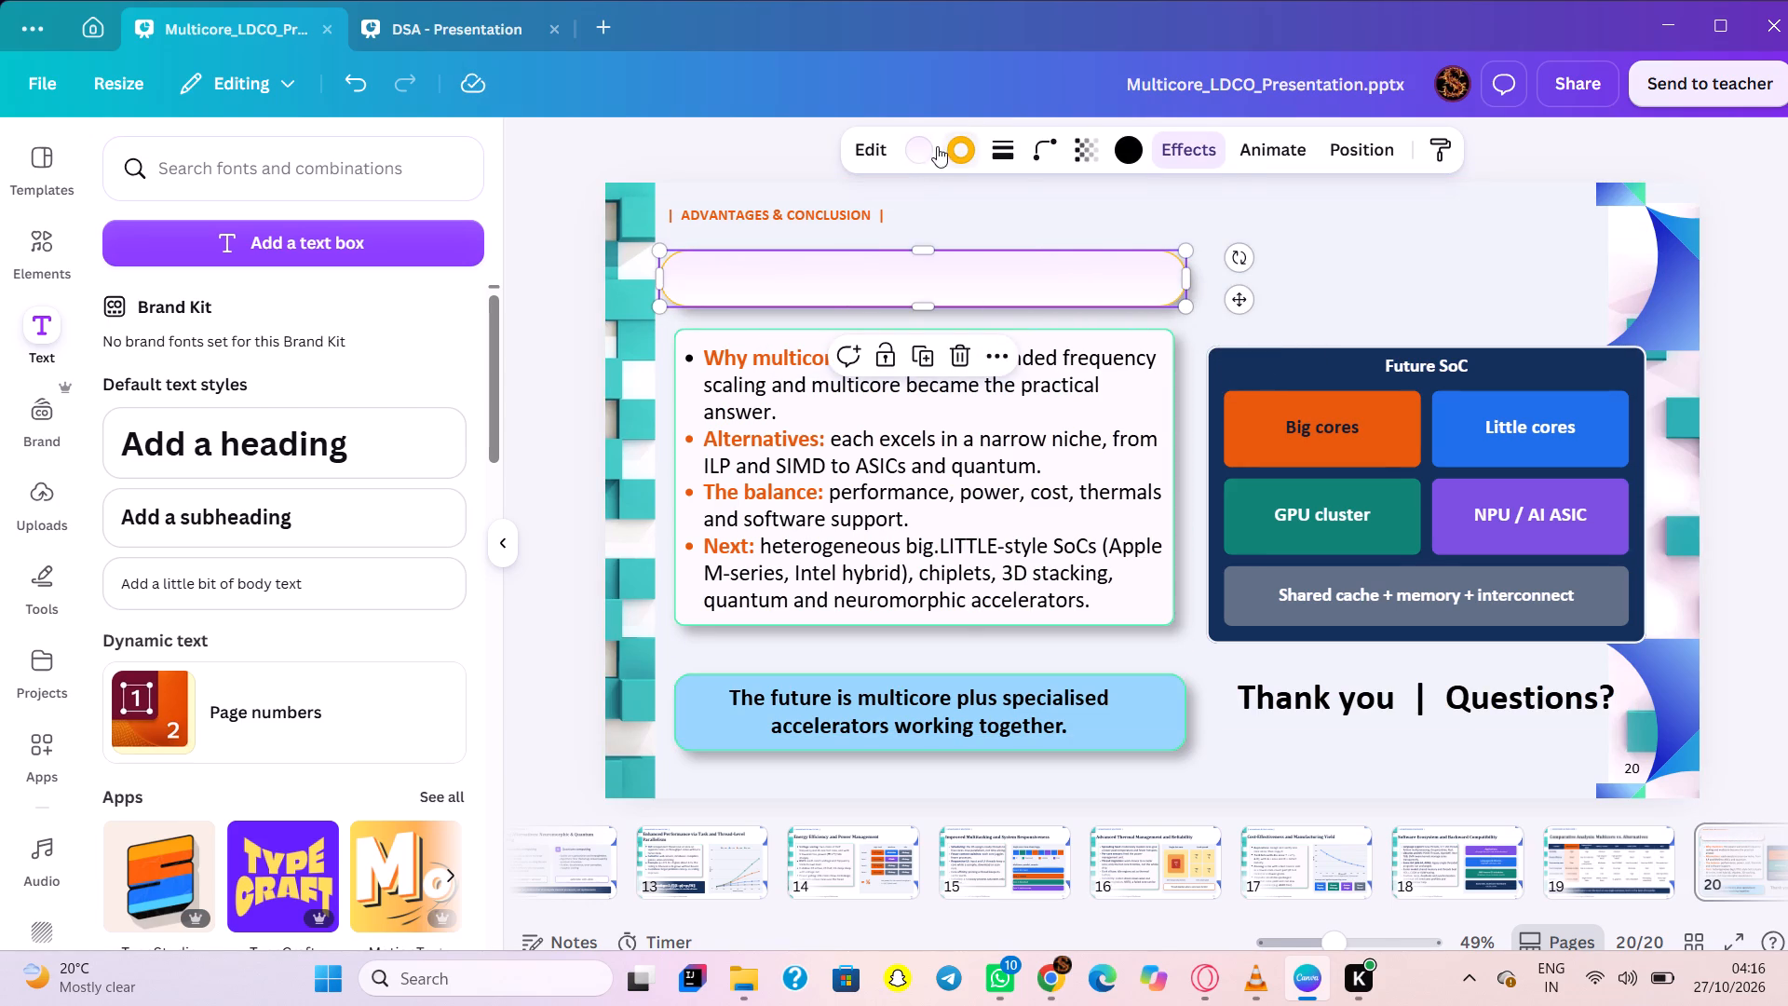
Move the pasted rounded box directly beneath the "Conclusion & Future Outlook" heading in the layer order.
click(1364, 144)
drag(327, 347, 312, 606)
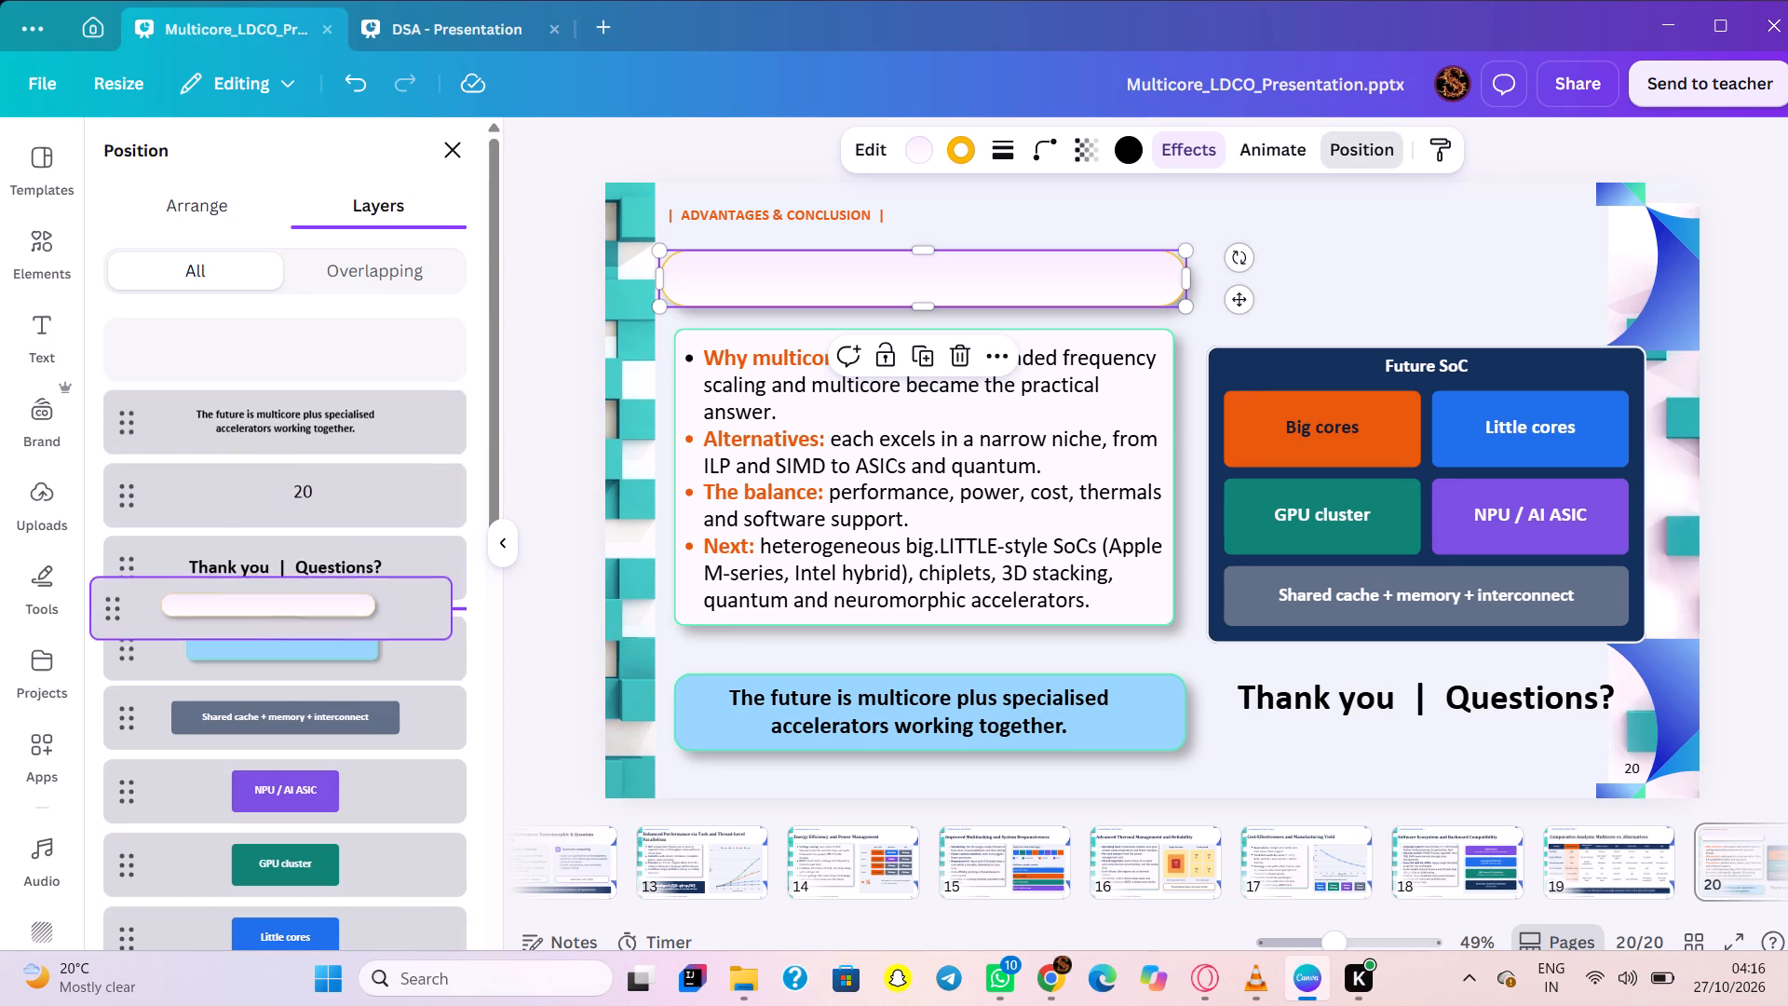
drag(312, 606, 332, 702)
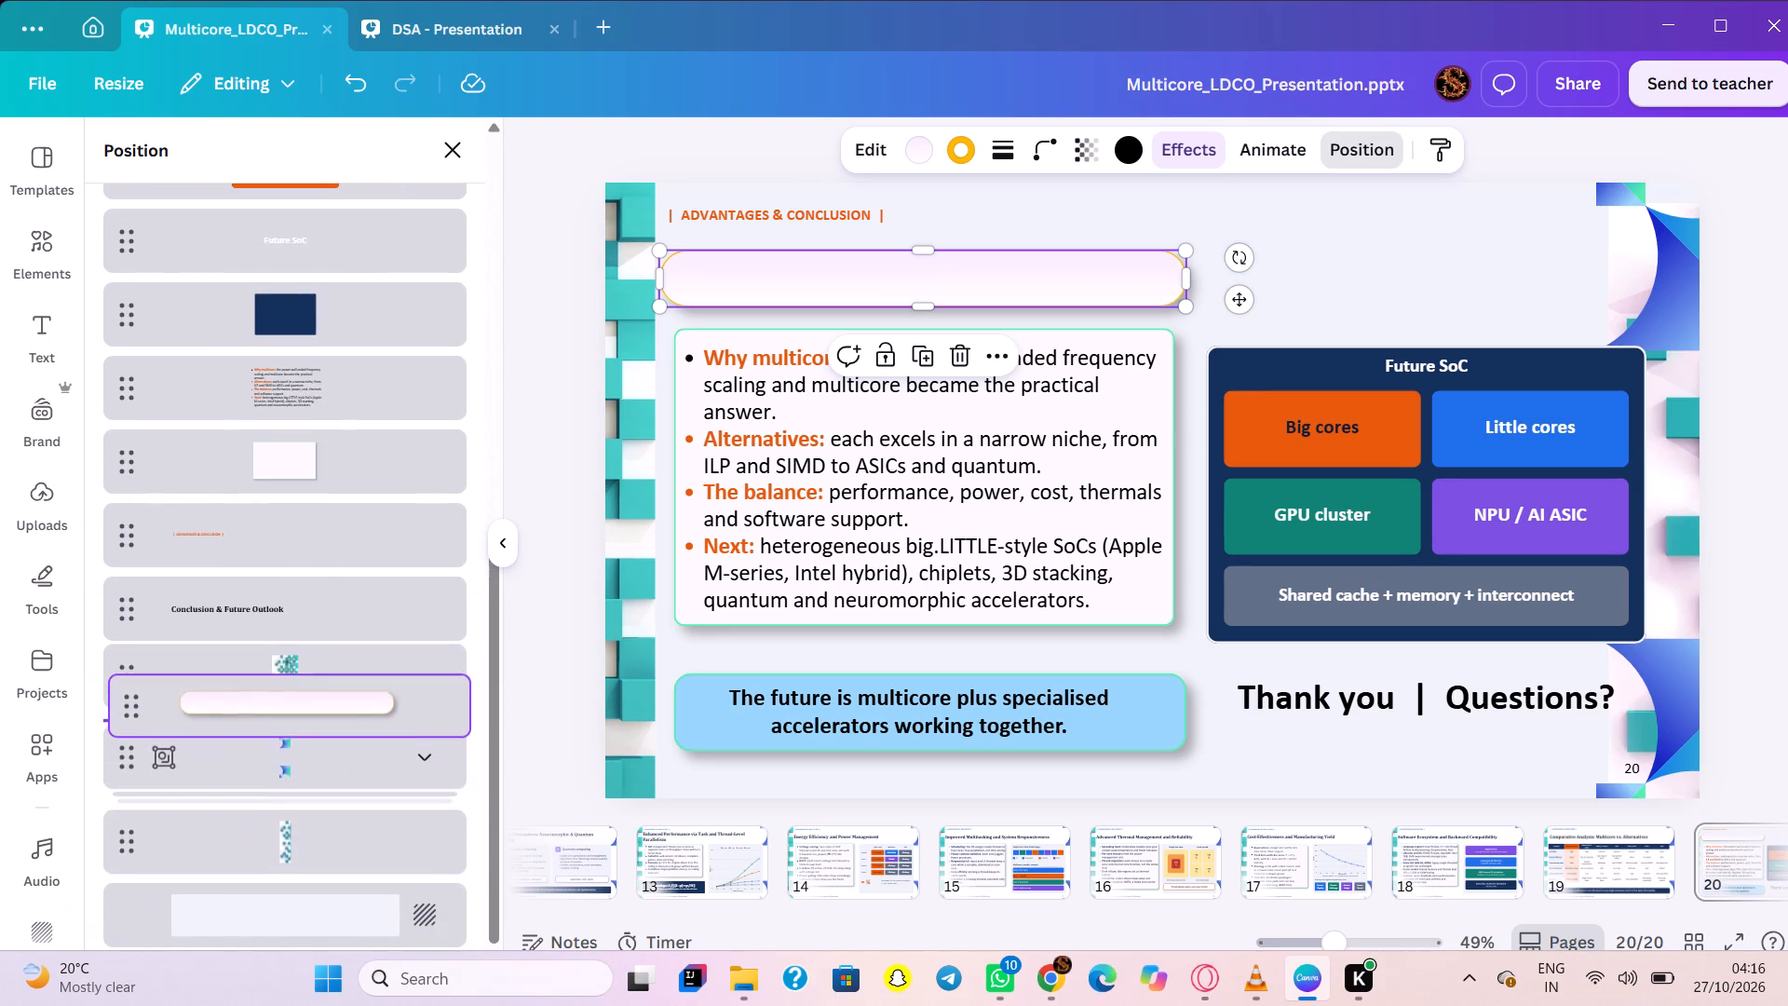
drag(332, 702, 327, 650)
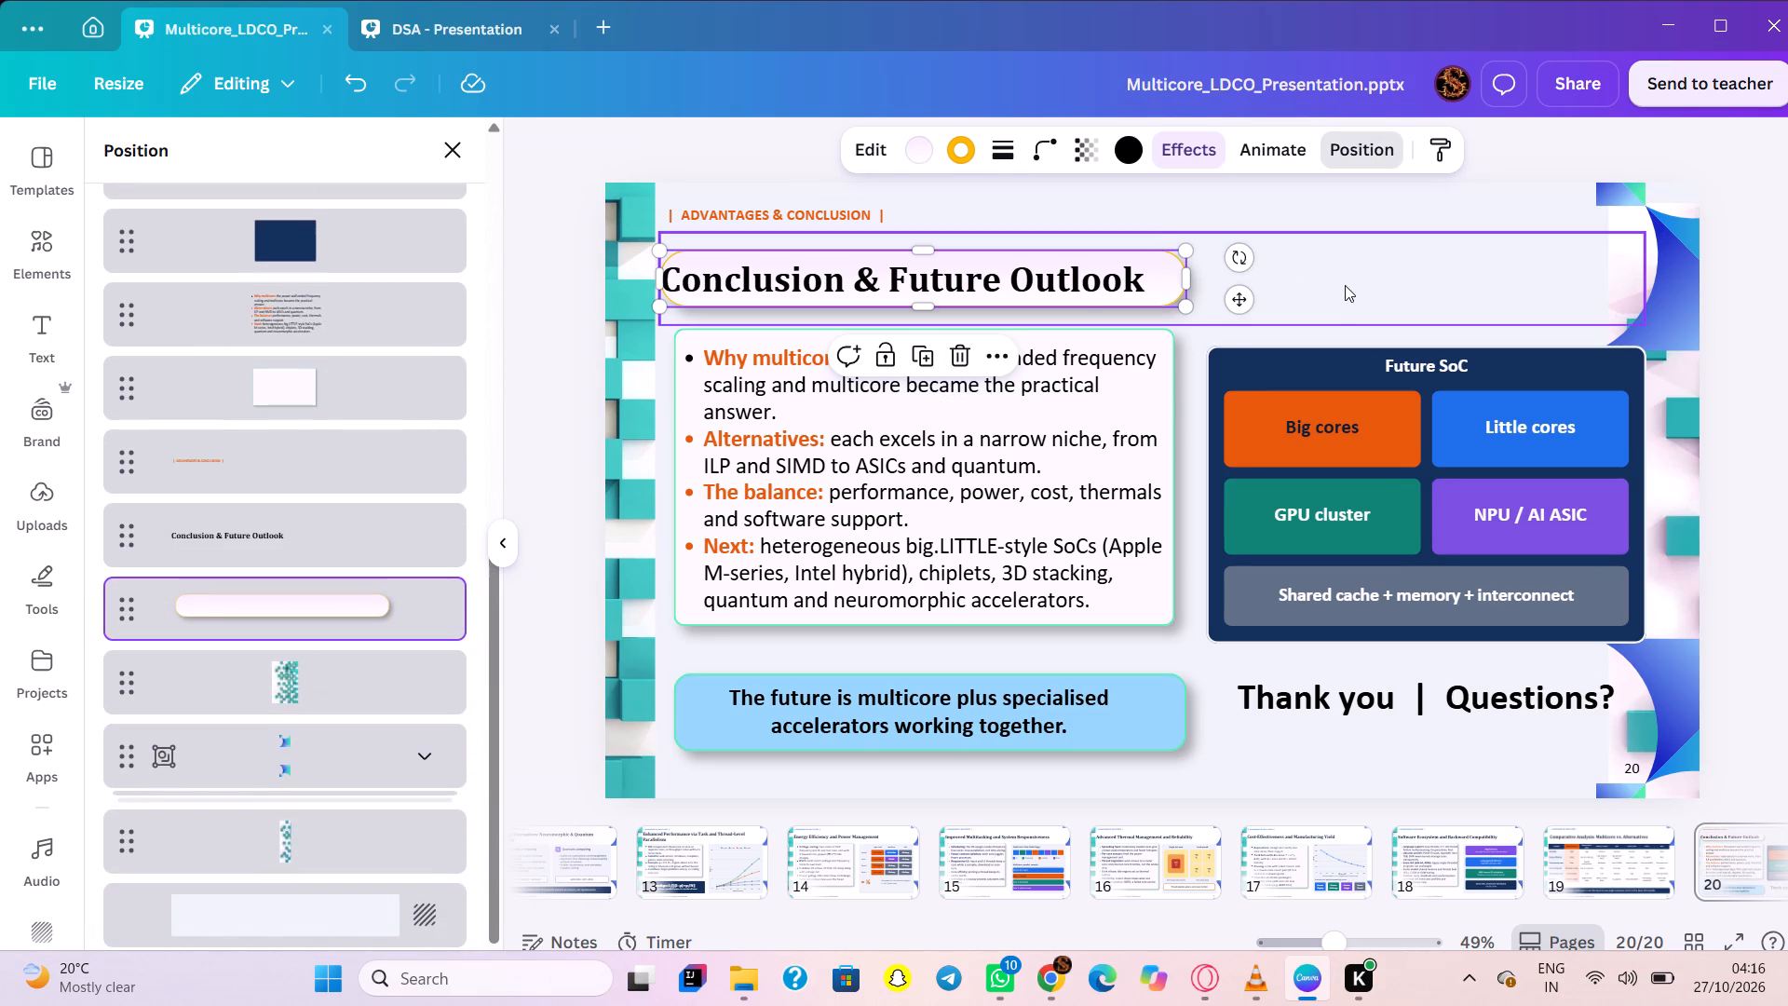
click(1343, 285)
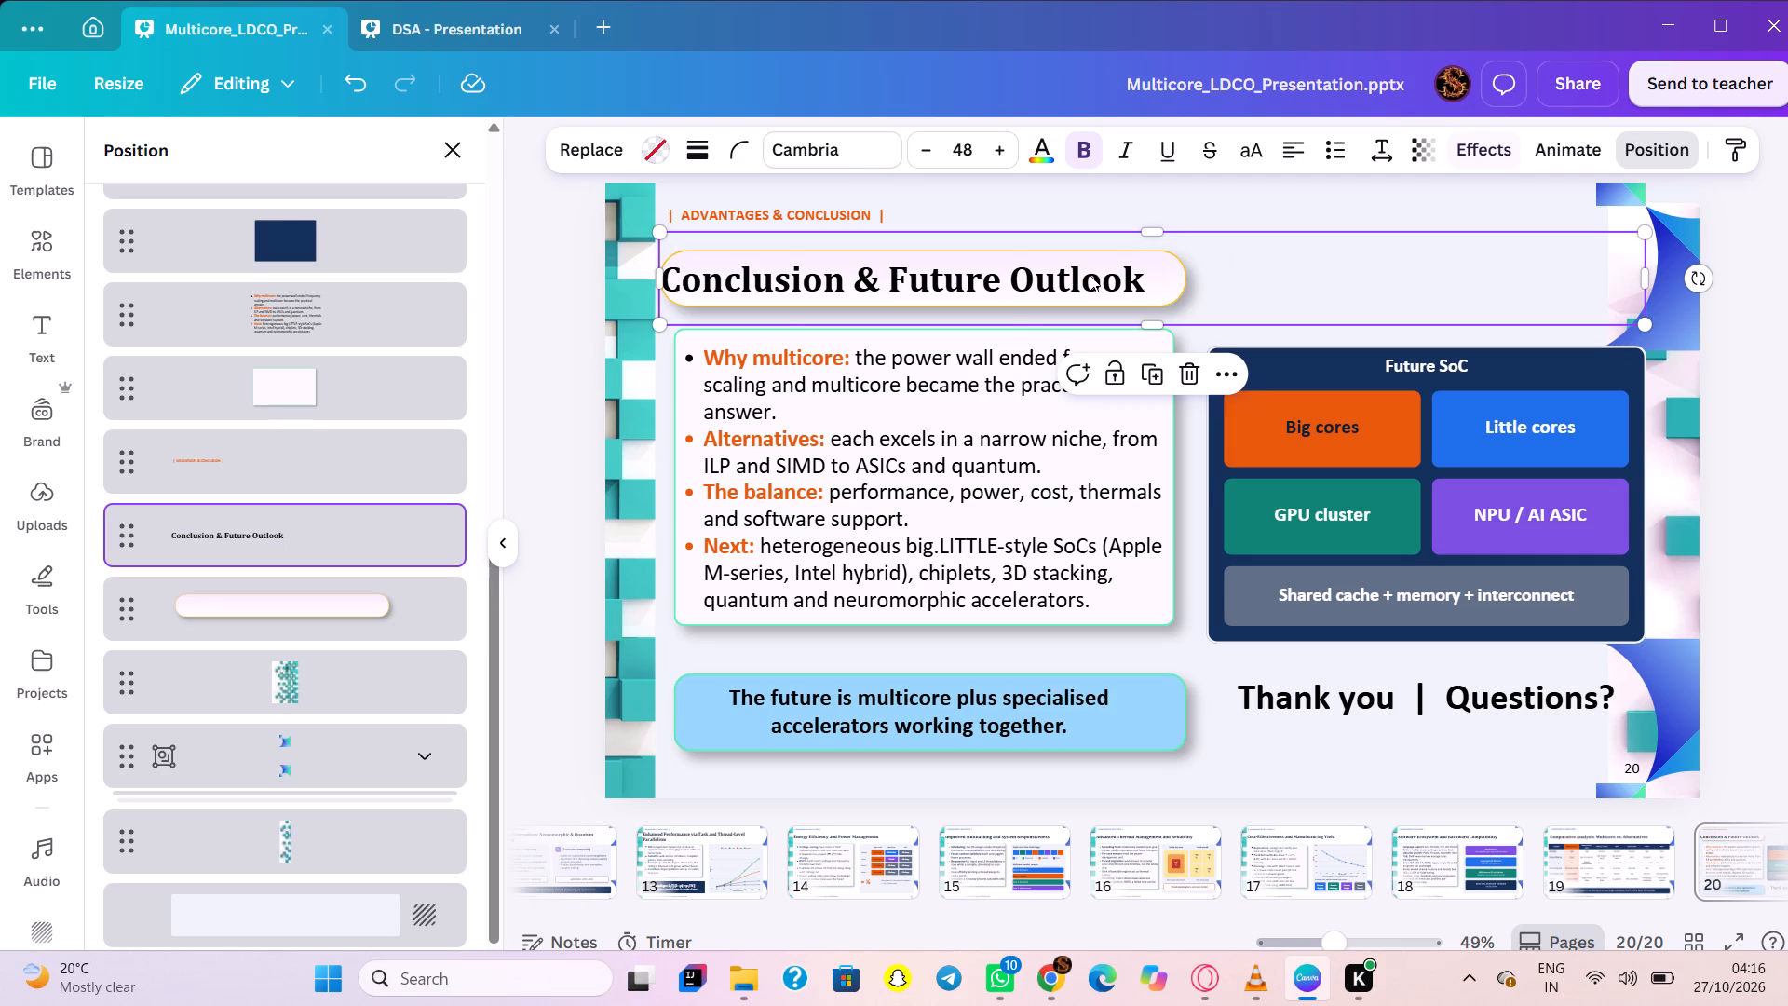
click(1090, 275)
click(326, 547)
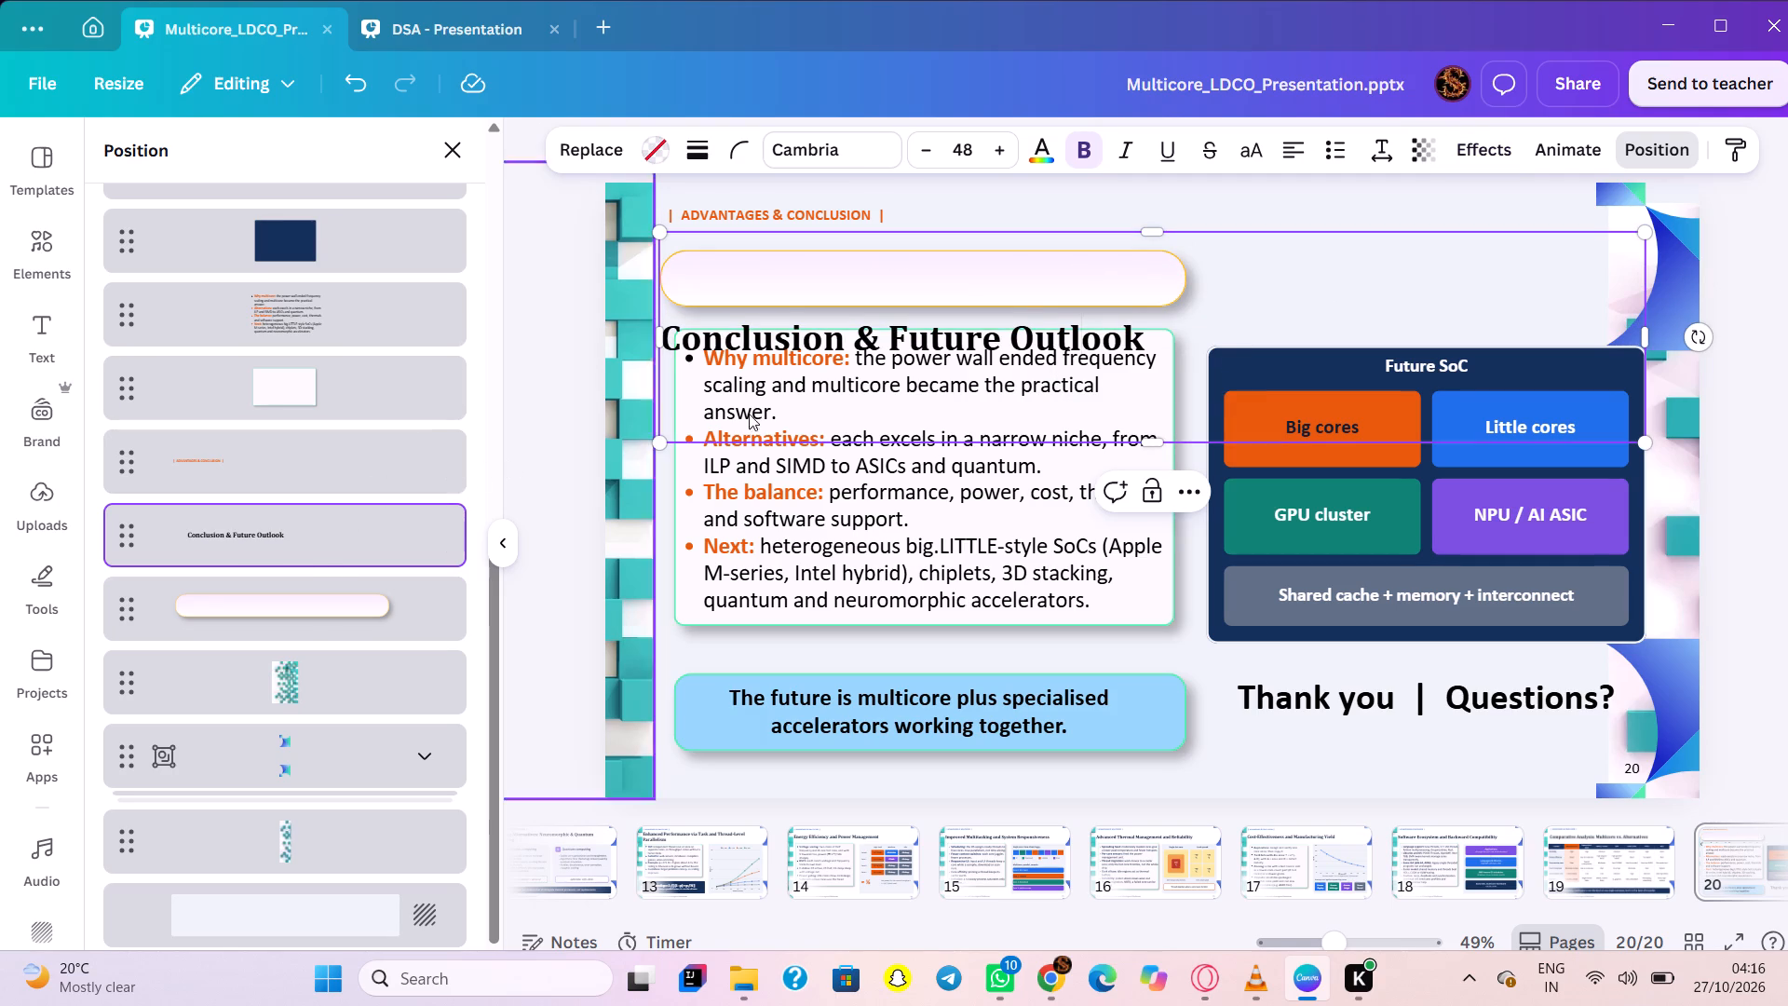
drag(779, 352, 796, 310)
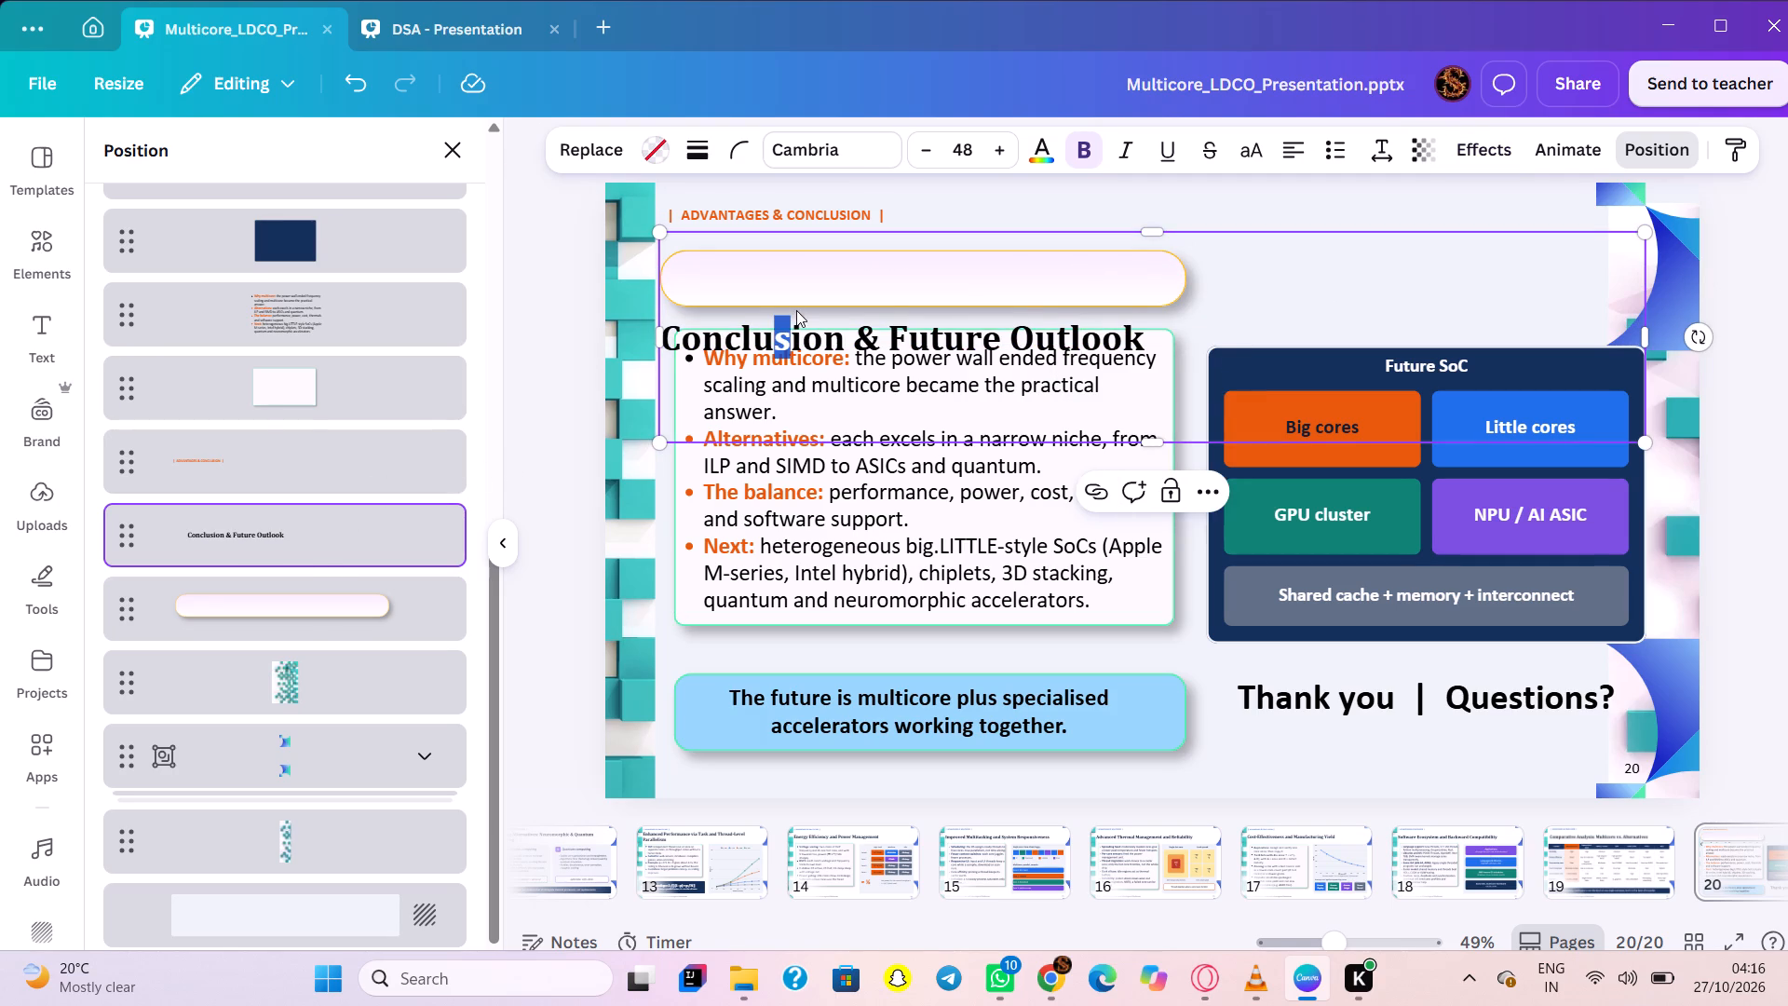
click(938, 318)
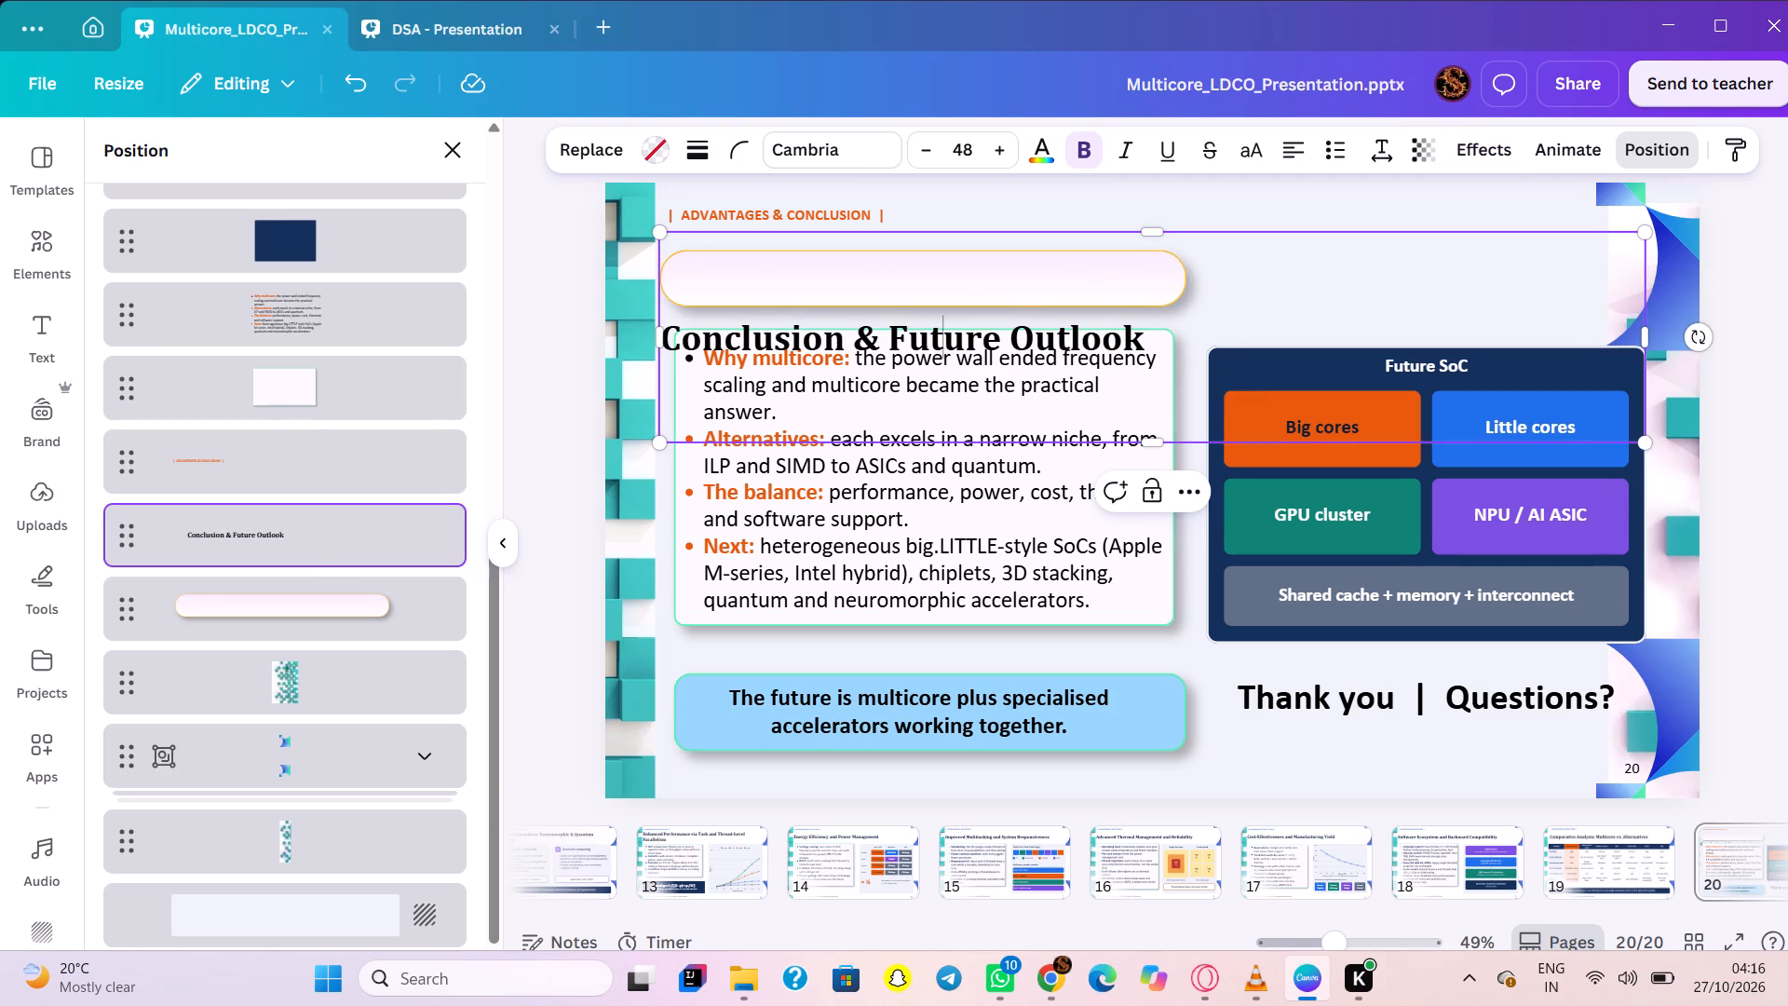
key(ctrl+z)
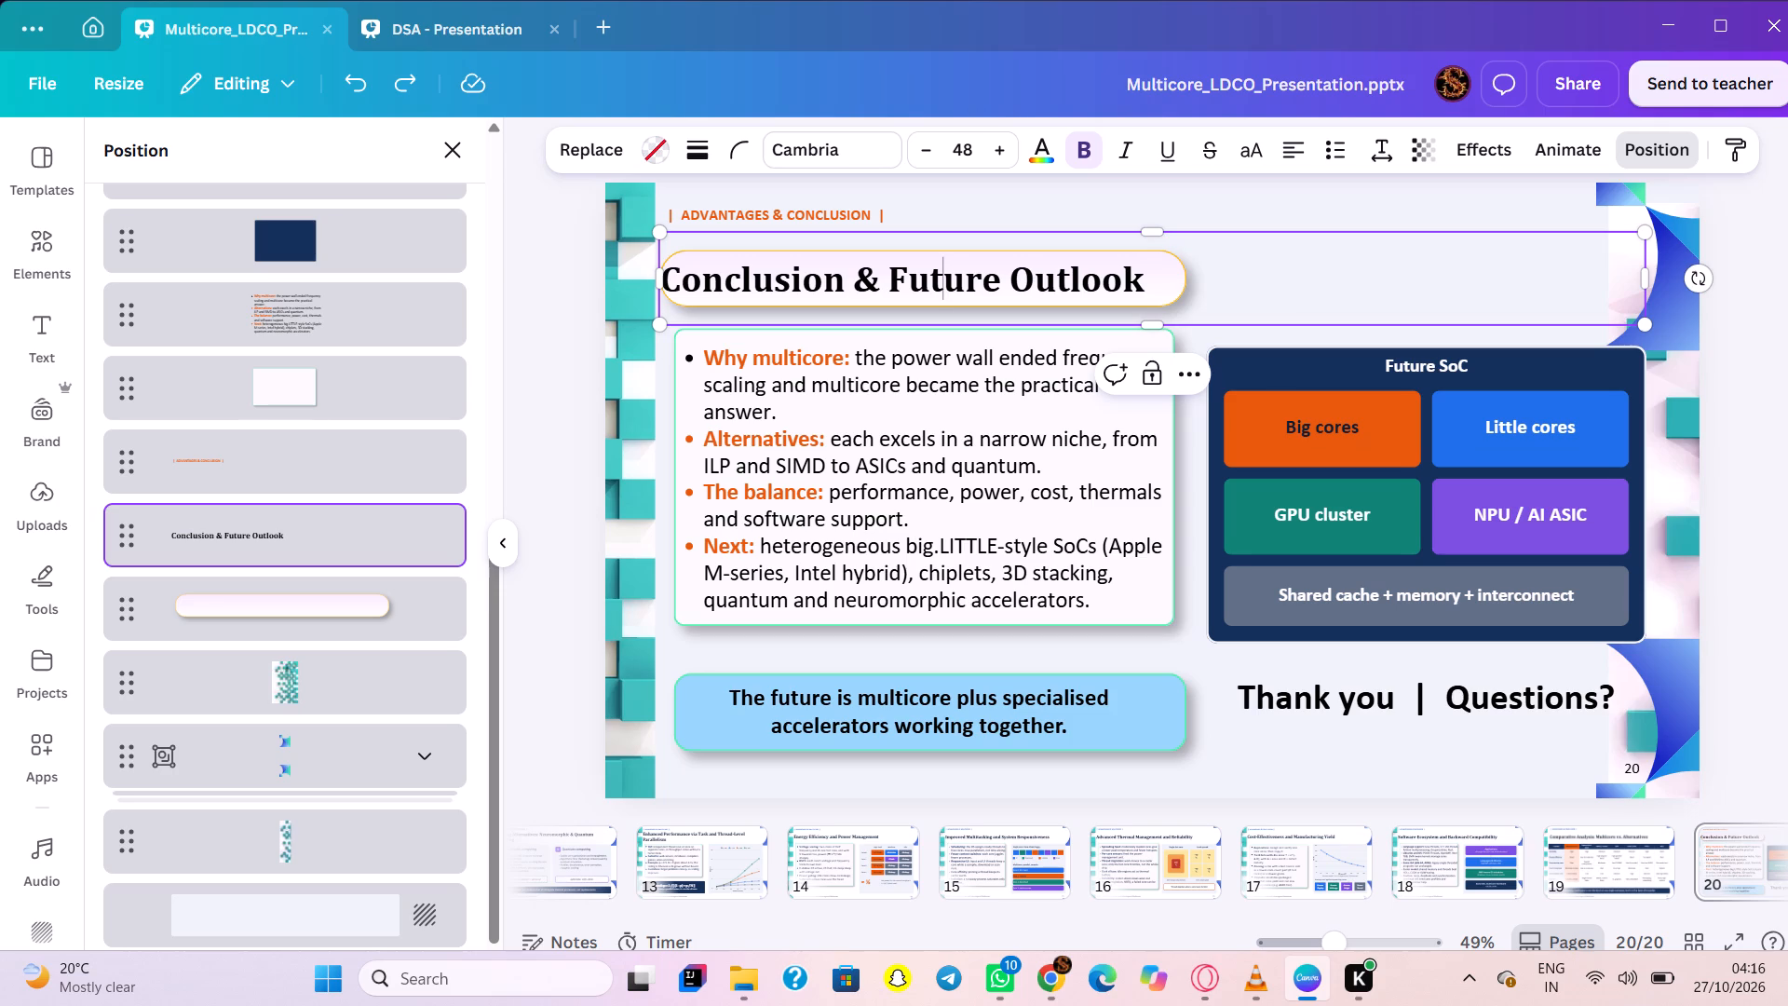
Try to reposition the "Conclusion & Future Outlook" heading within the rounded box behind it.
click(1271, 292)
drag(1279, 280, 1316, 280)
drag(1316, 280, 1325, 277)
click(1701, 278)
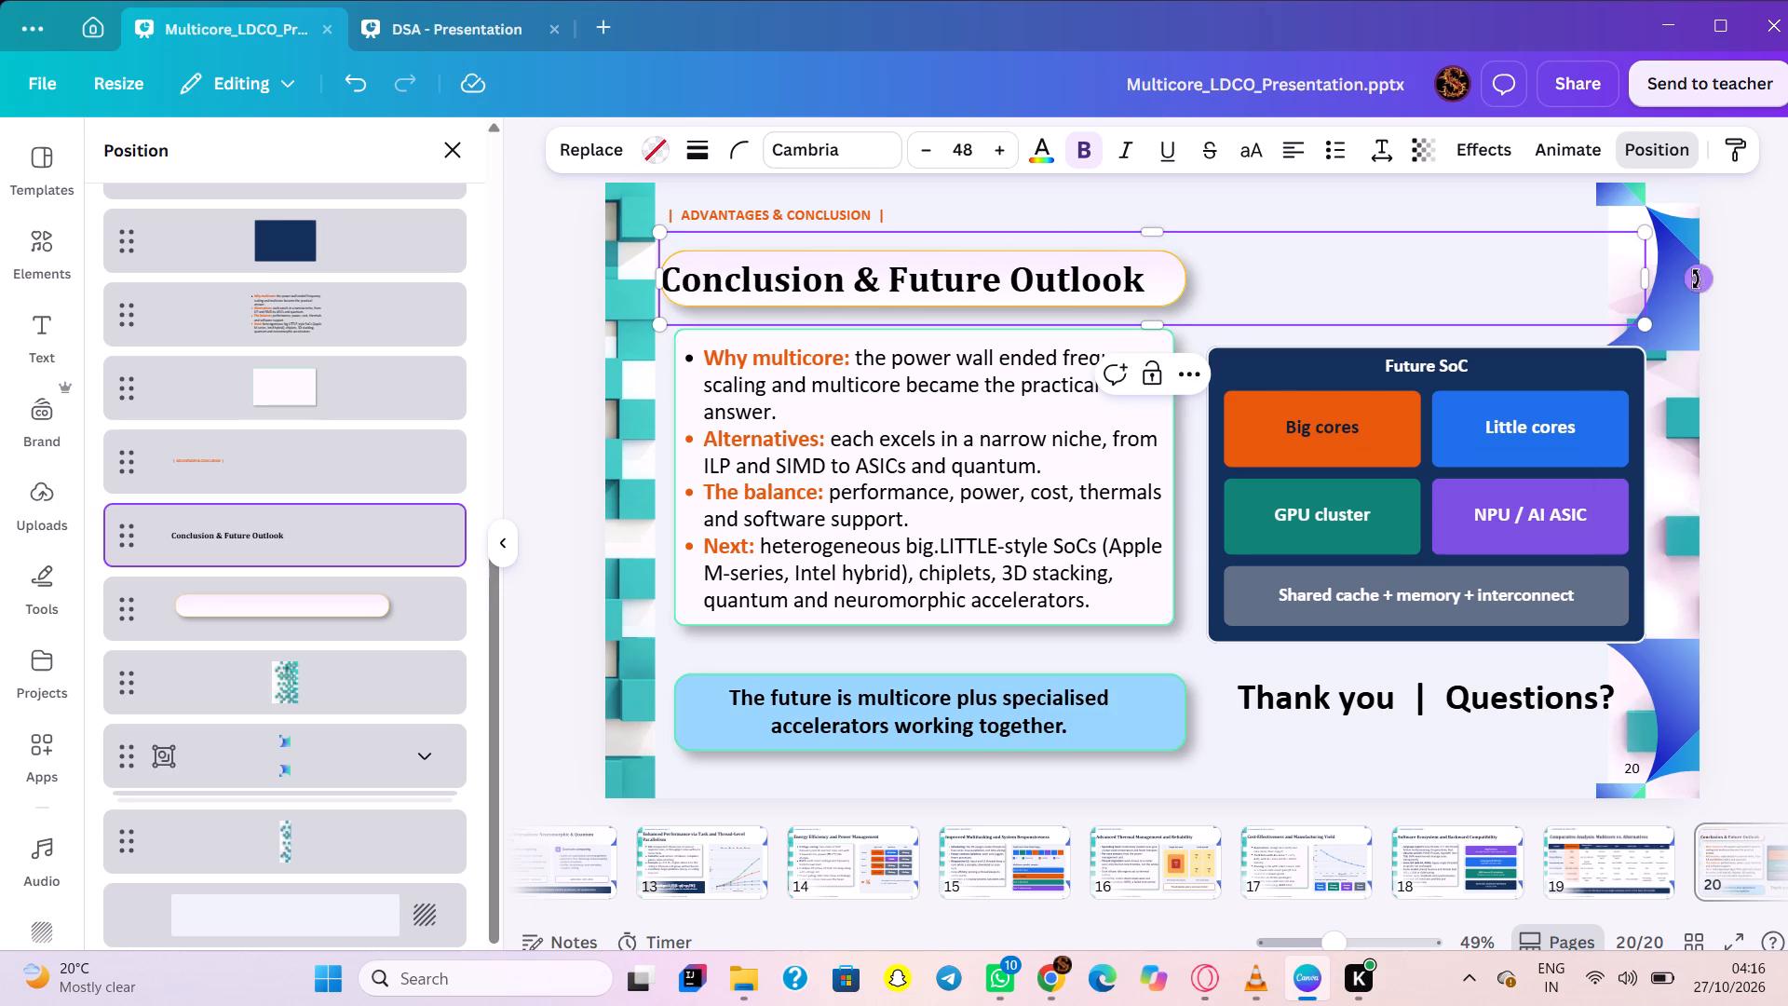
click(1253, 275)
click(975, 284)
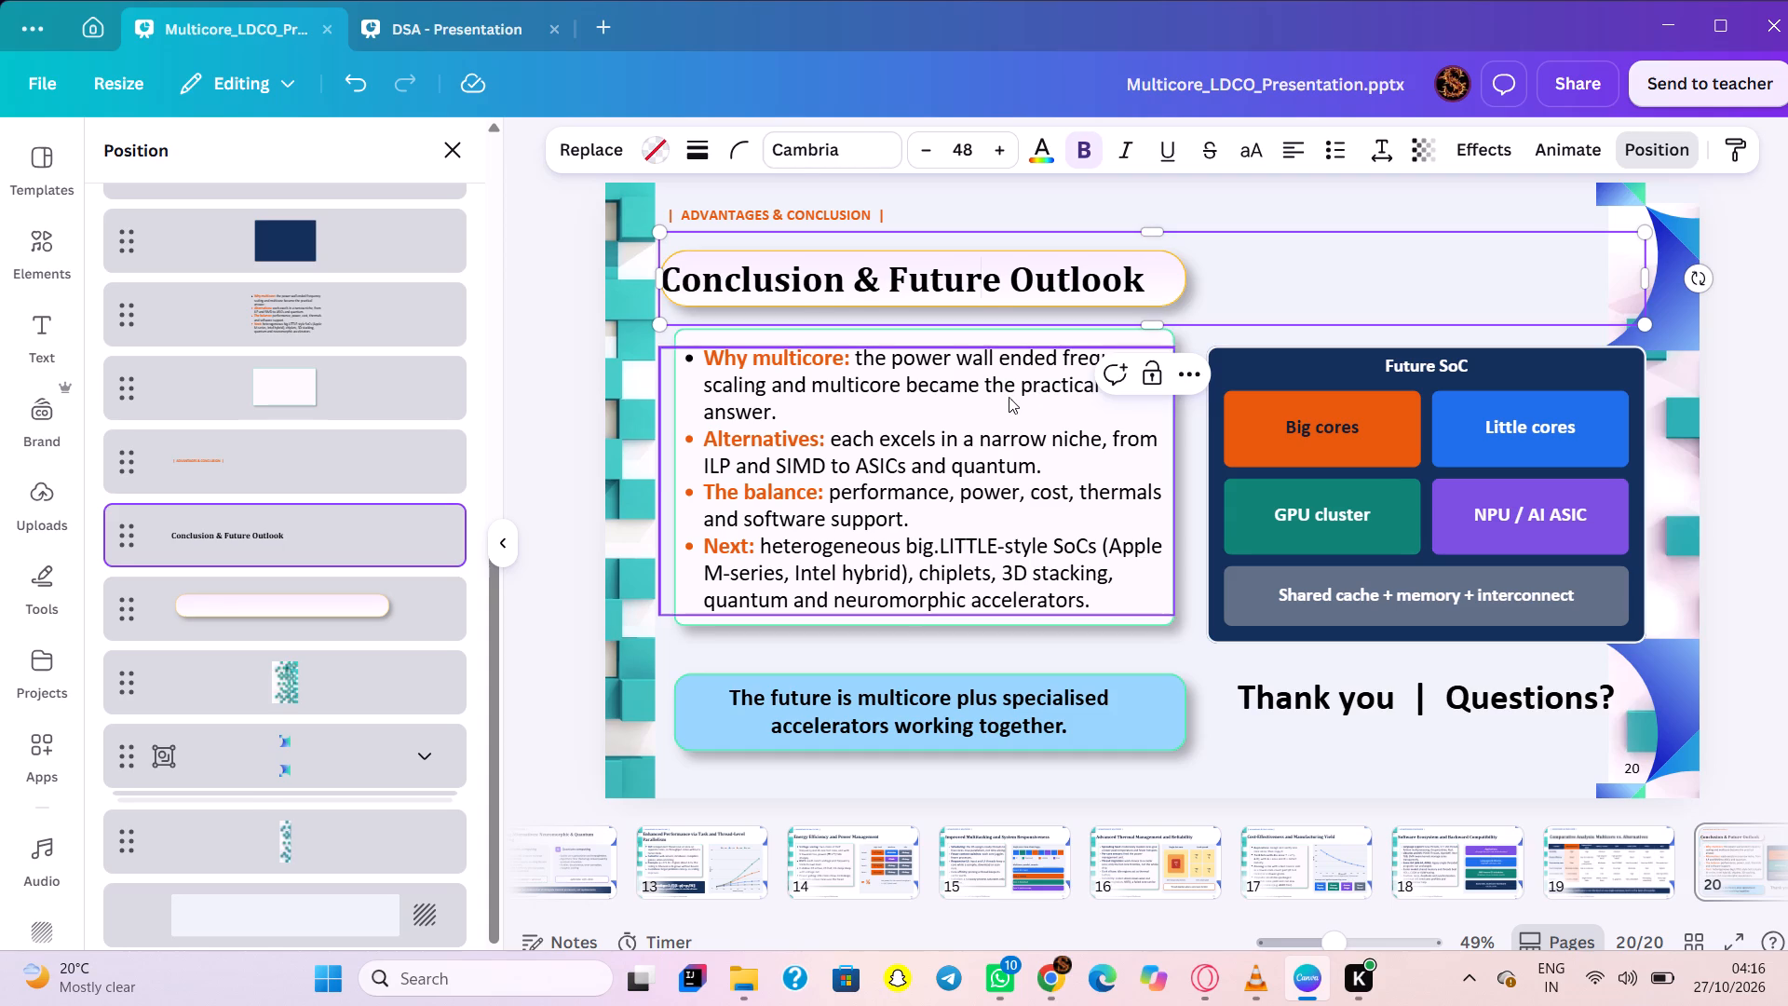
Centre the "Conclusion & Future Outlook" title within the rounded title box on the multicore presentation's last slide.
click(1005, 397)
drag(933, 267, 964, 267)
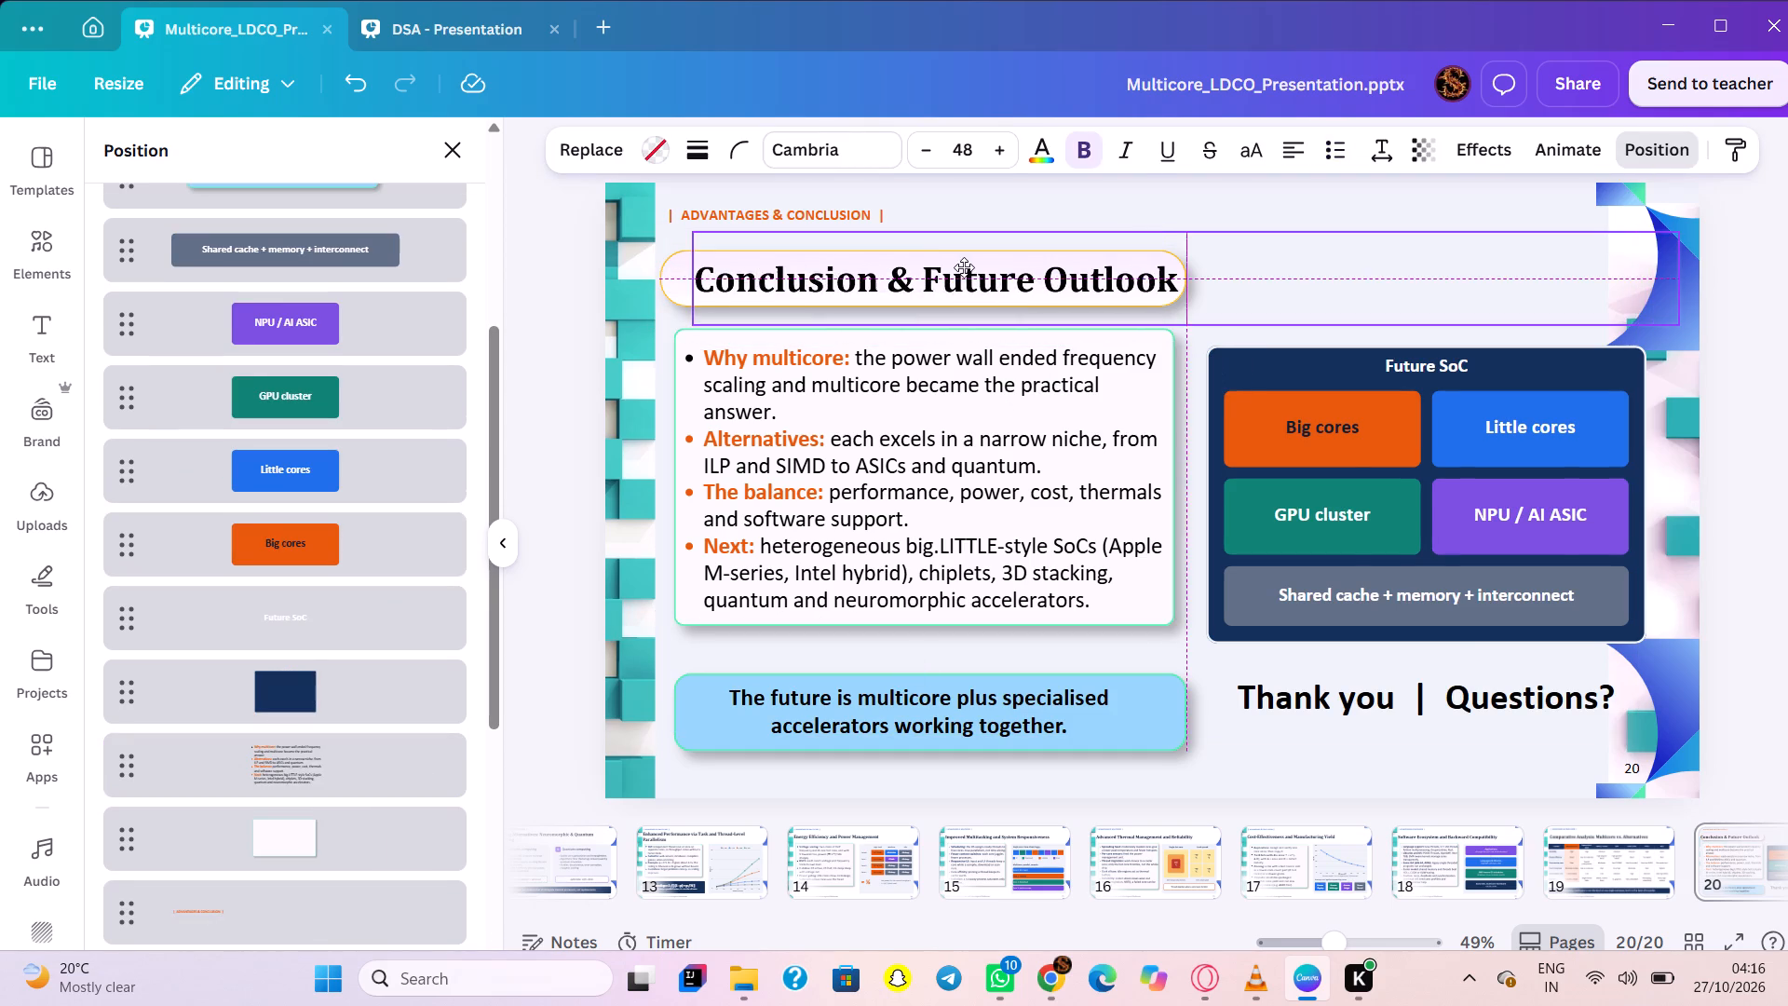
drag(964, 267, 954, 264)
click(1172, 284)
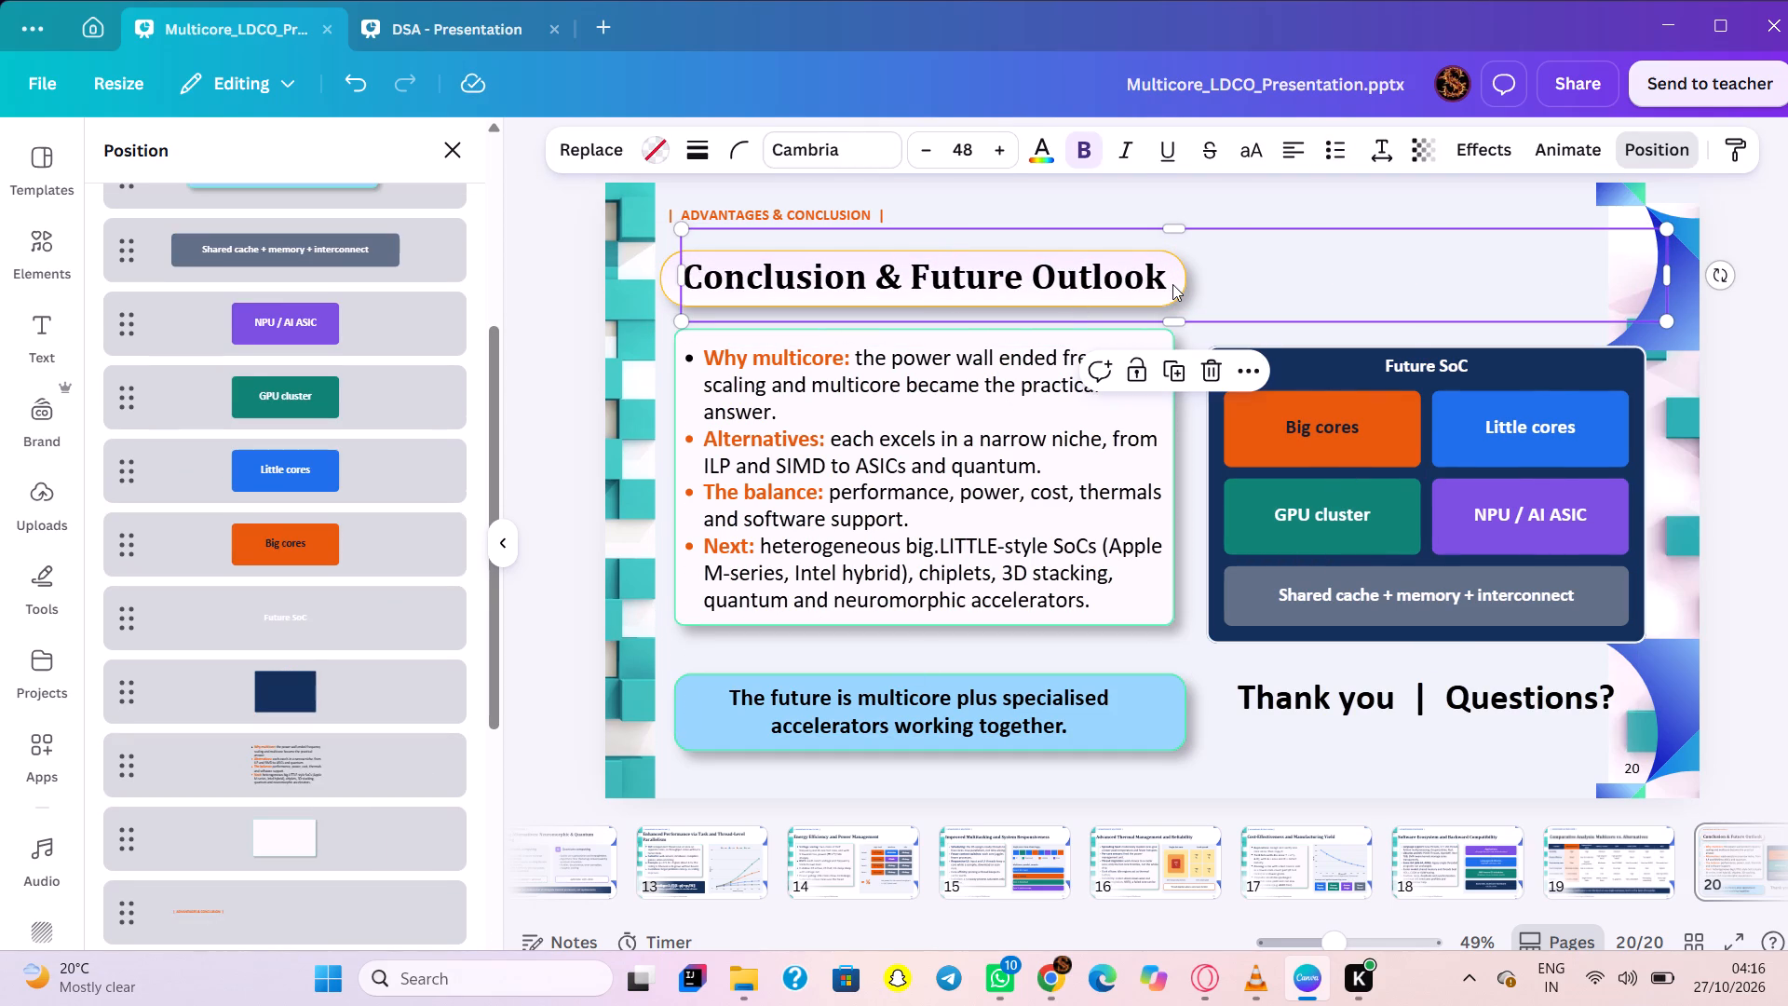
click(1300, 431)
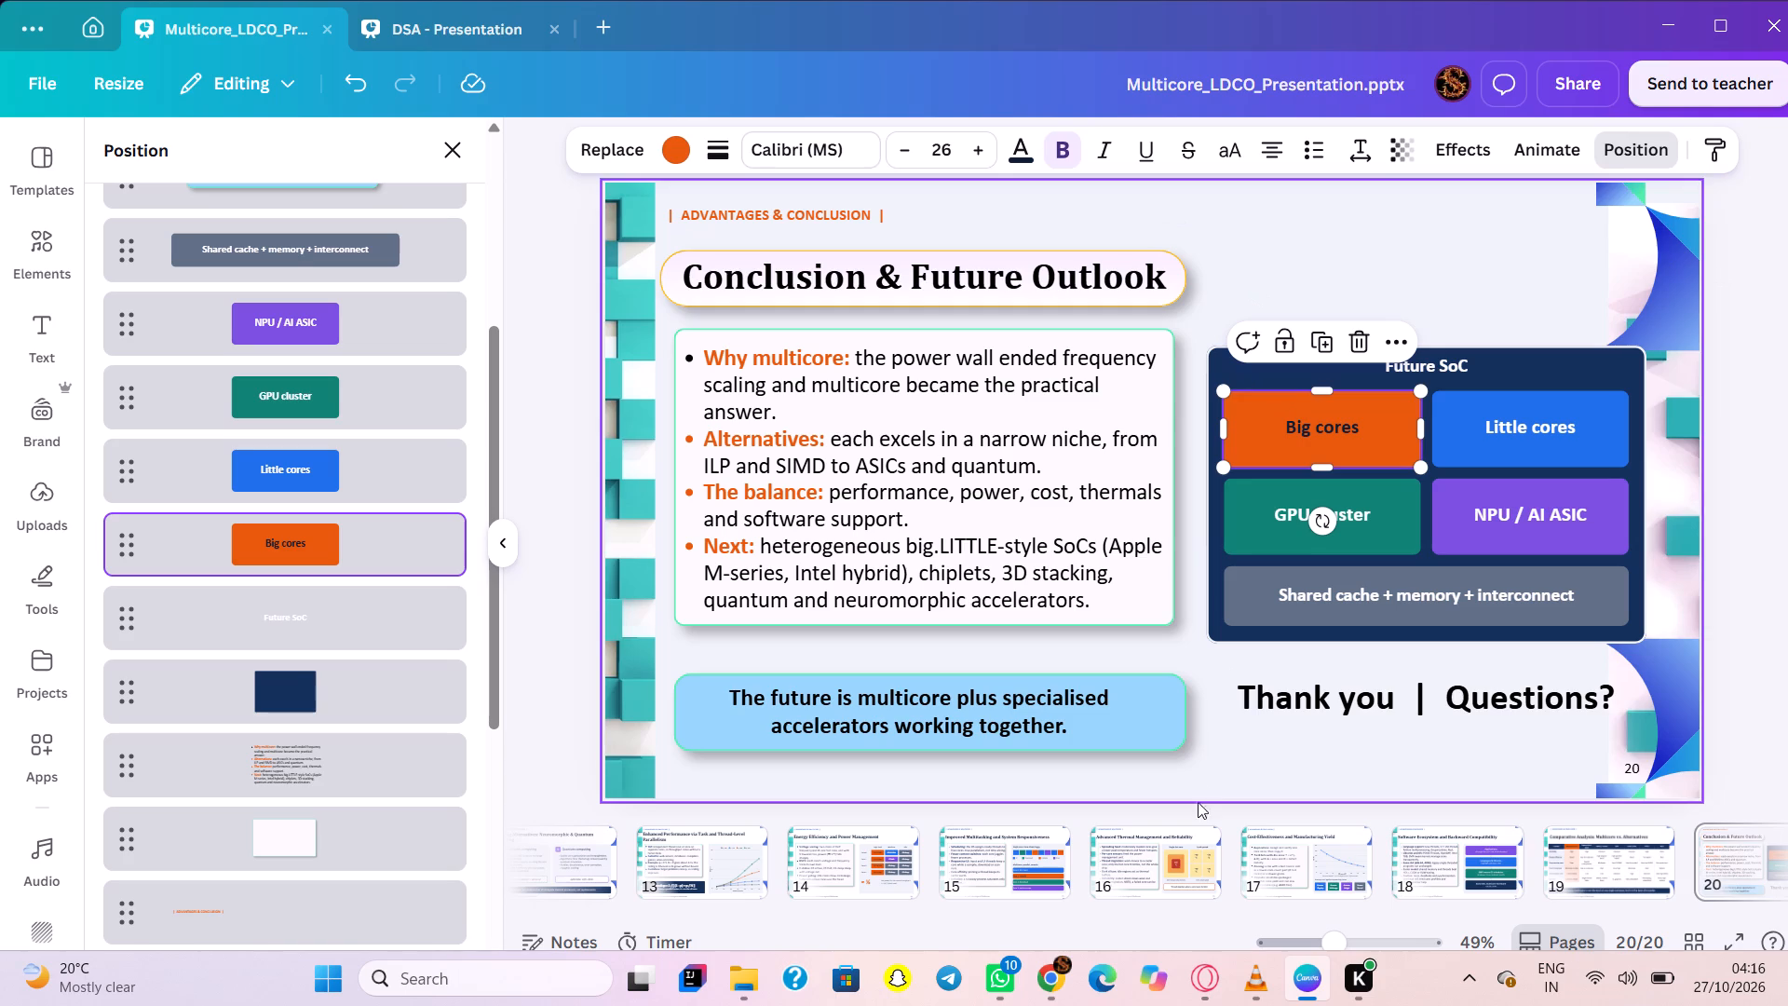
Paste the rounded title box onto the Comparative Analysis slide, stretch it across the full title and send it to the back.
click(1615, 882)
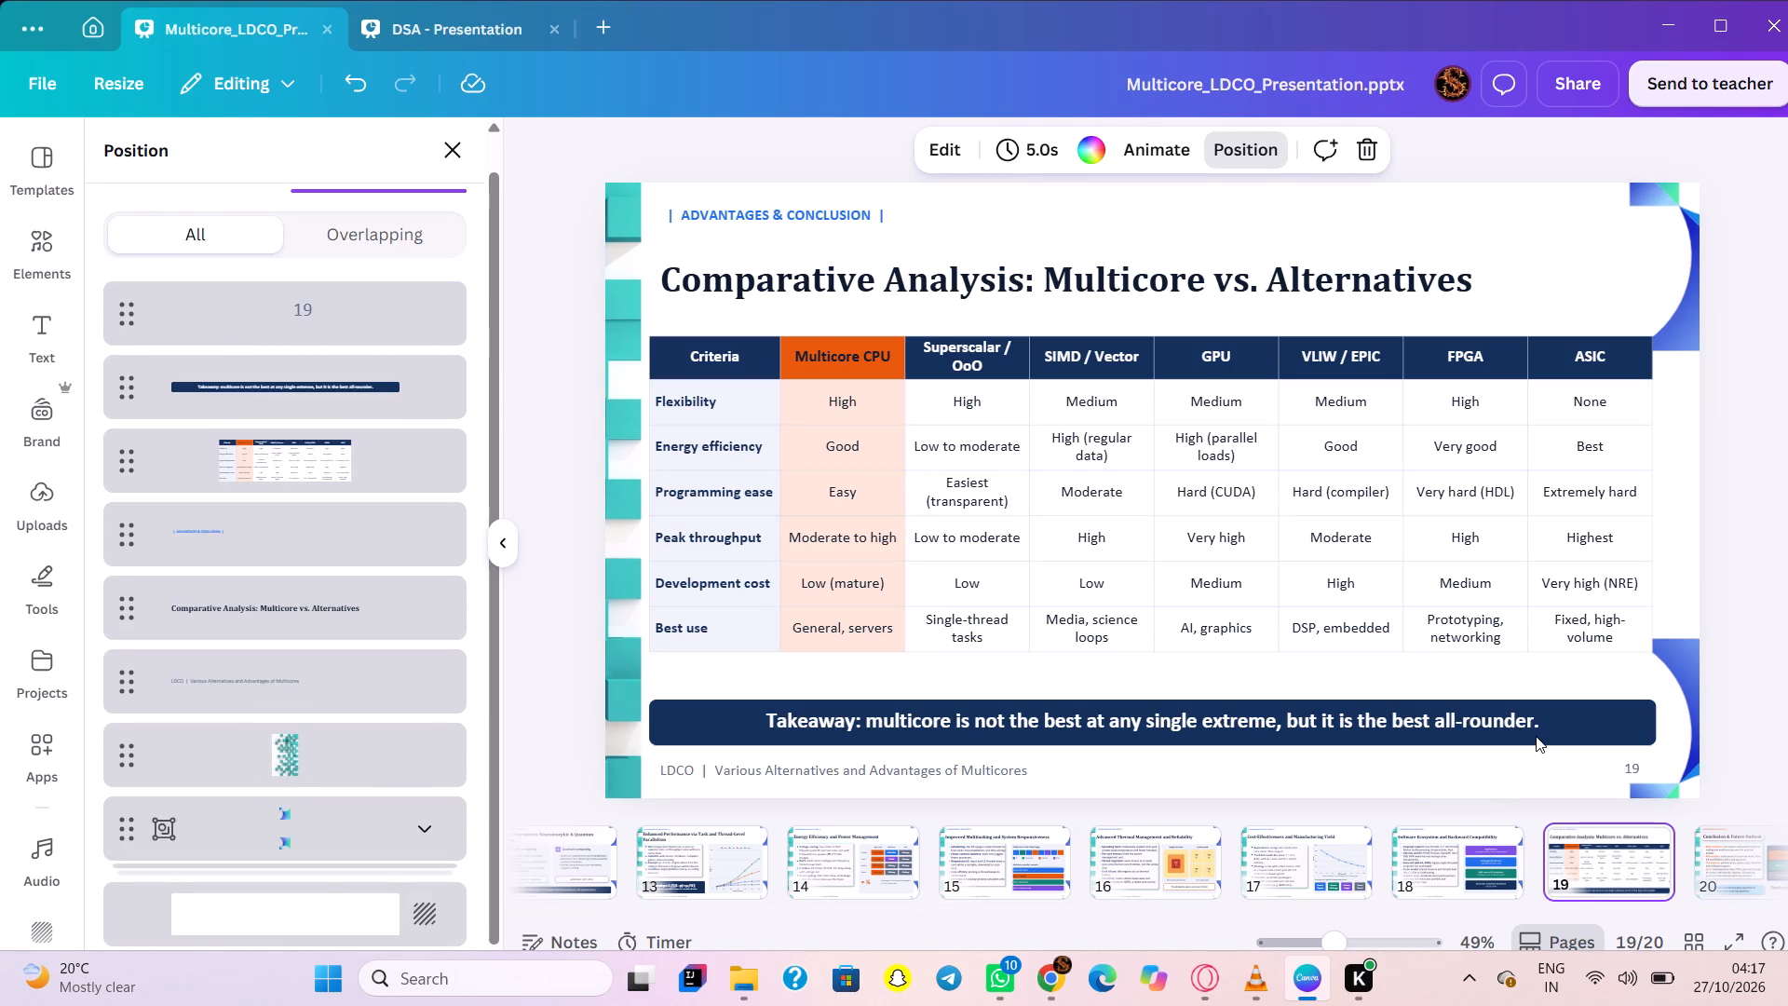
key(ctrl+v)
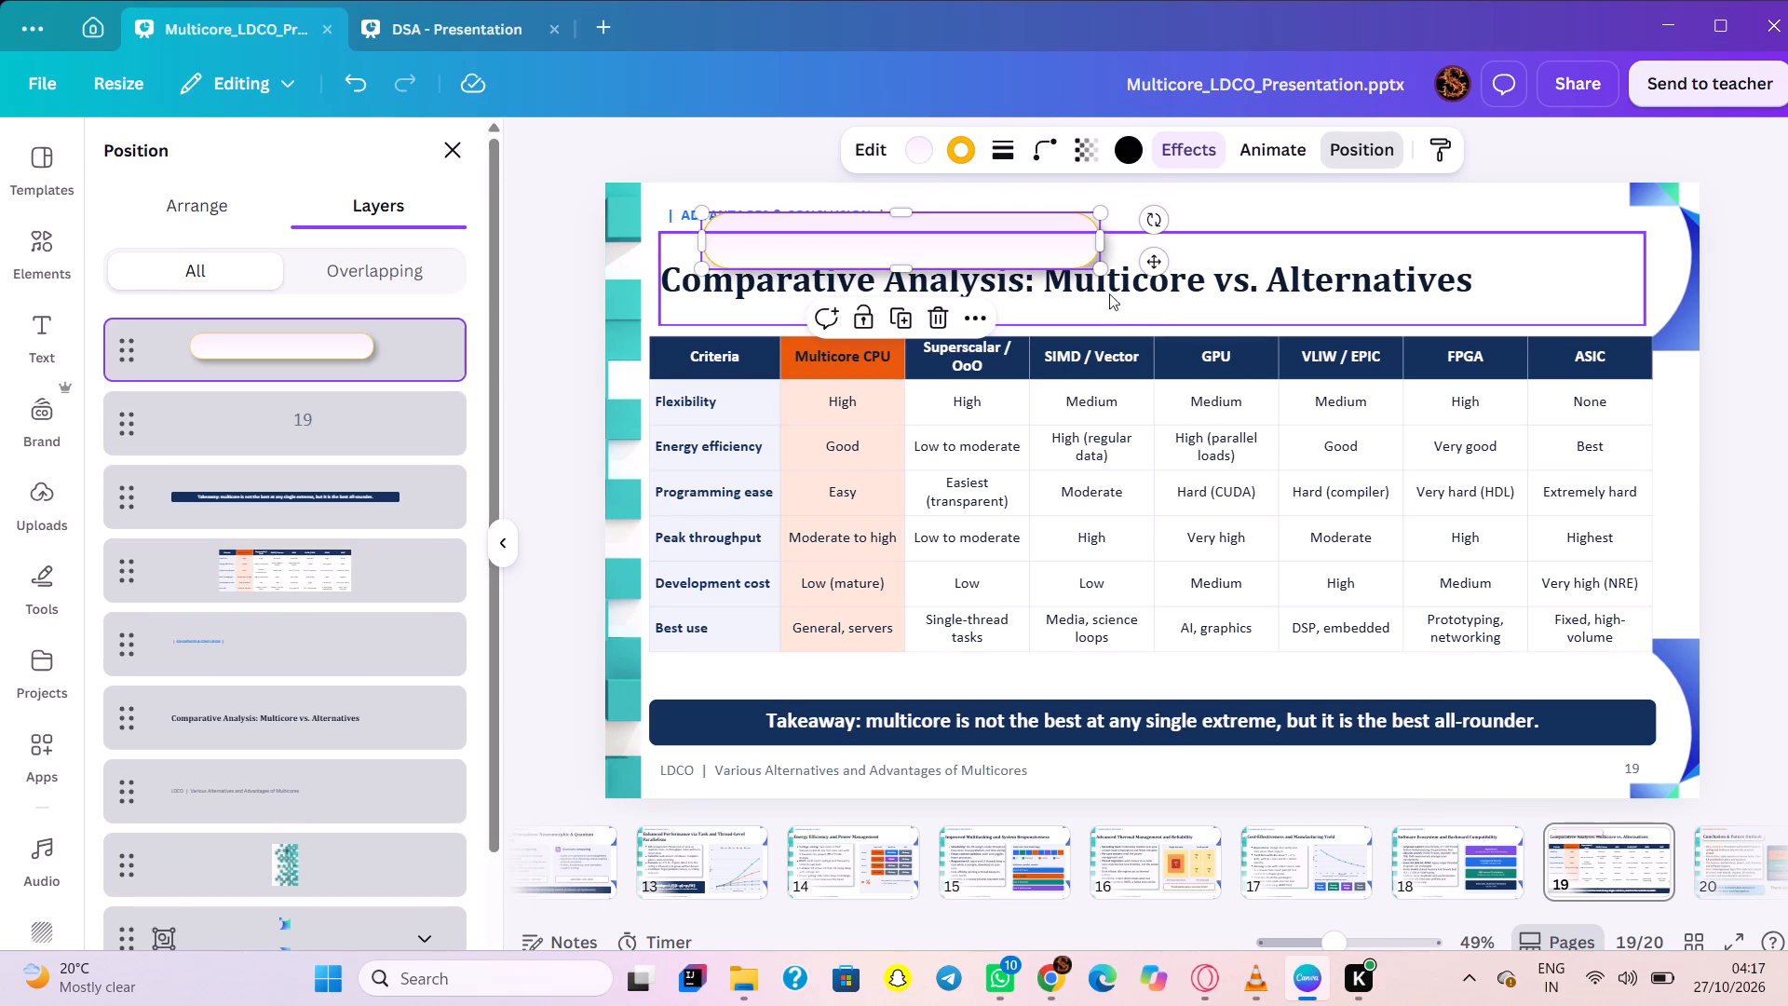
drag(1015, 224, 955, 272)
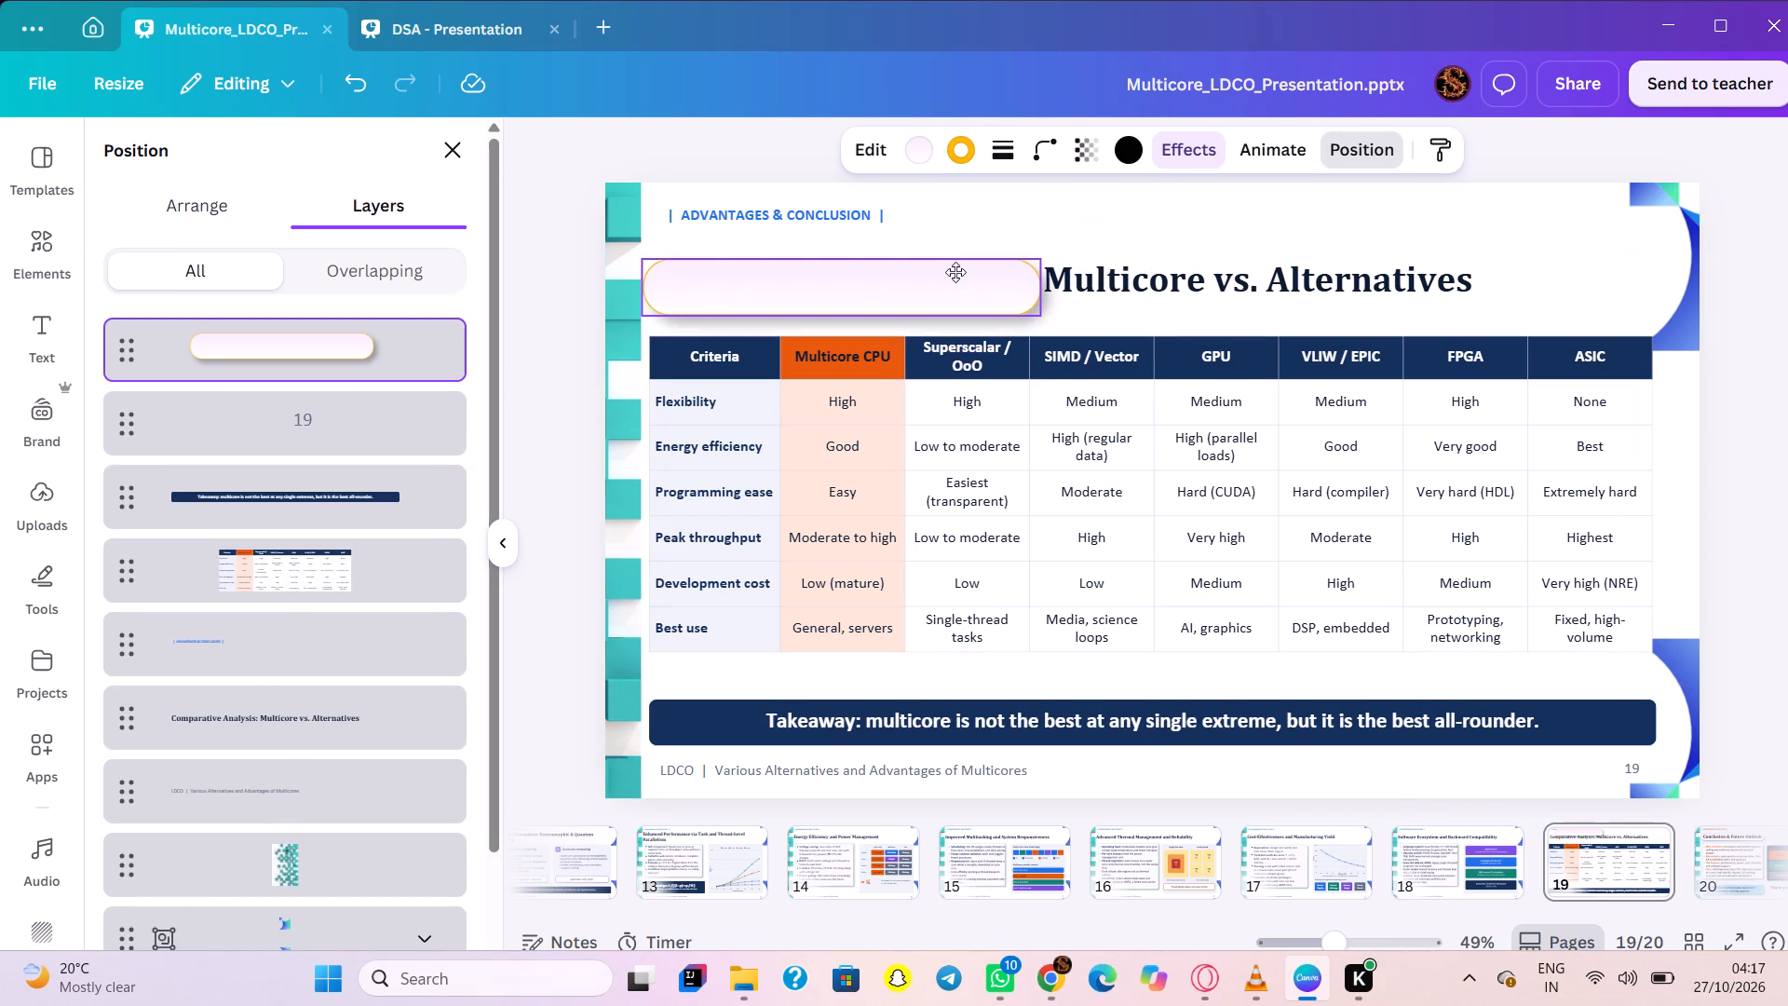
drag(955, 272, 966, 264)
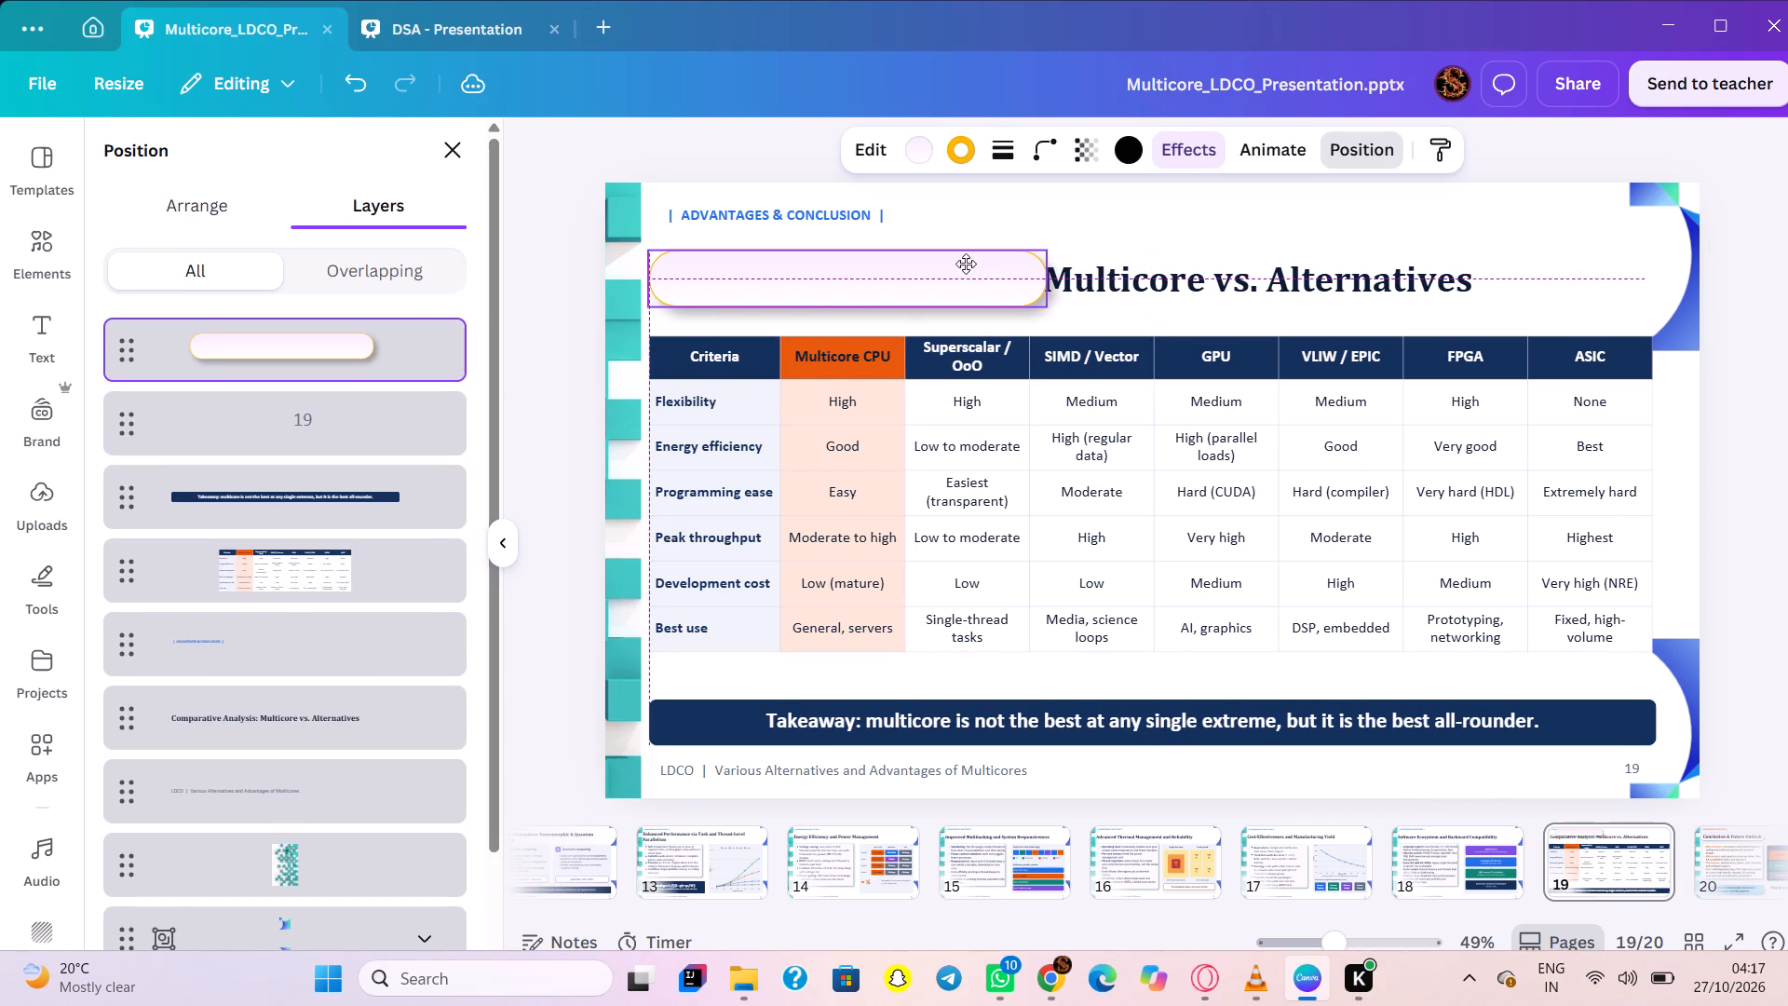
drag(1053, 306, 1457, 301)
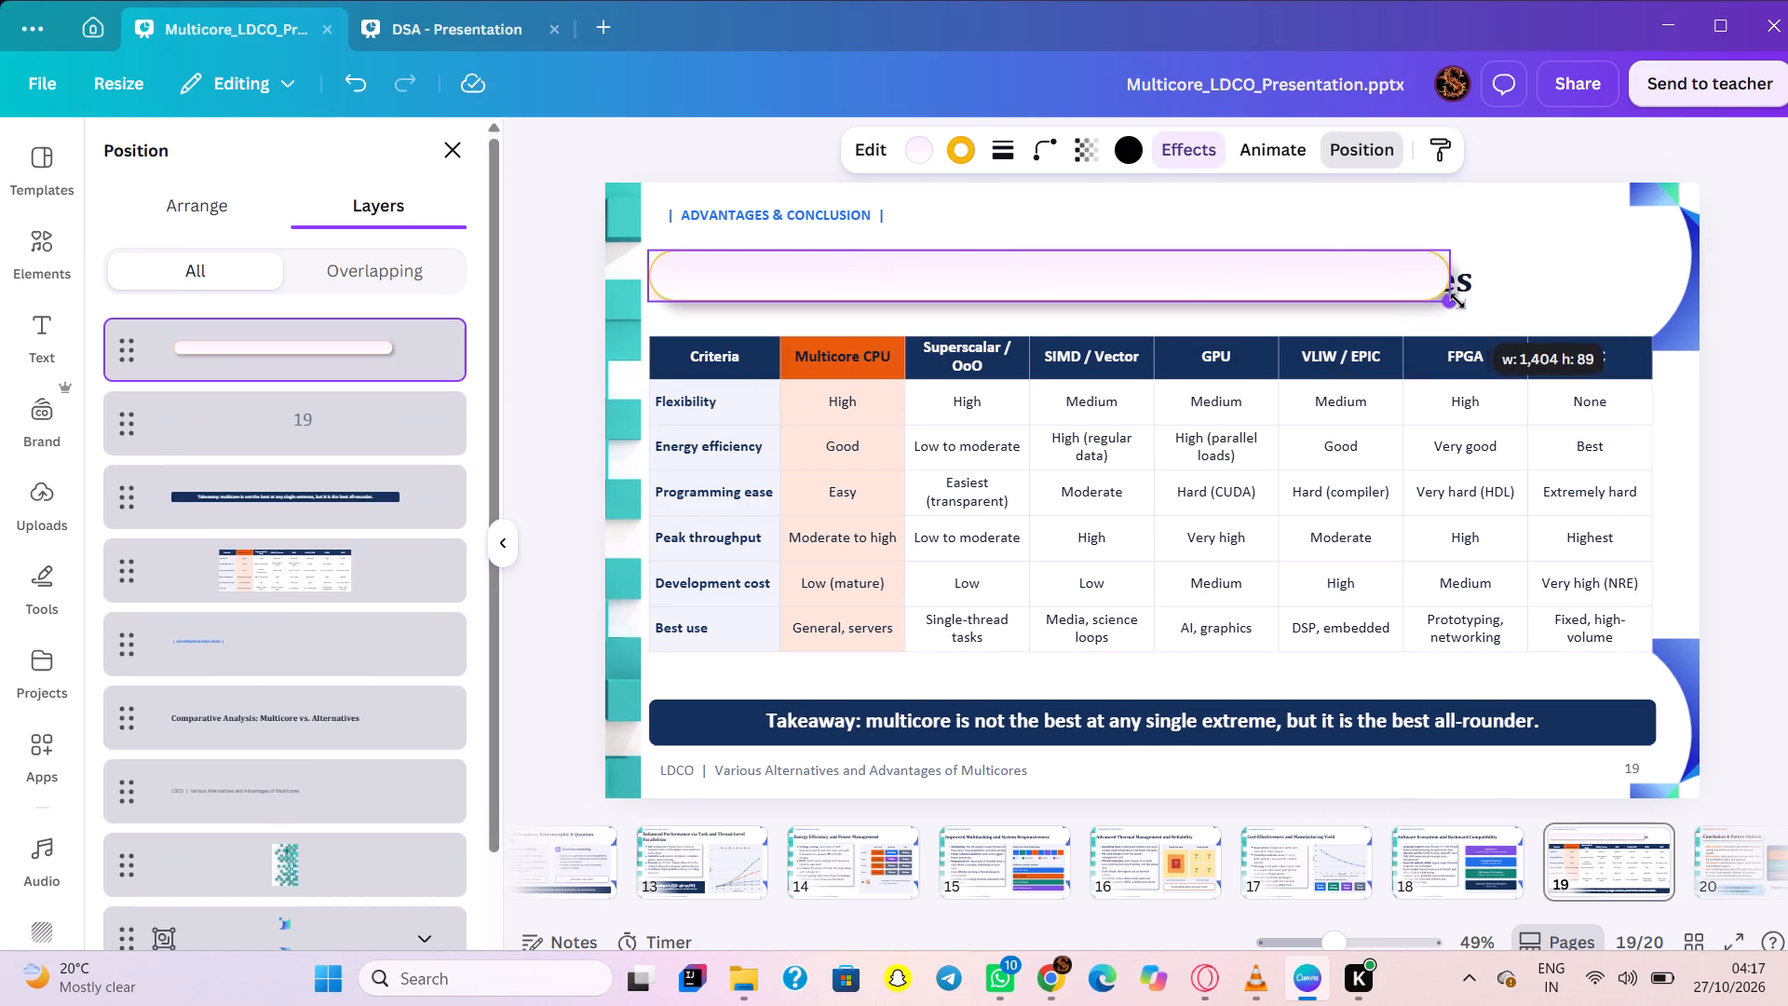
drag(1457, 301, 1489, 305)
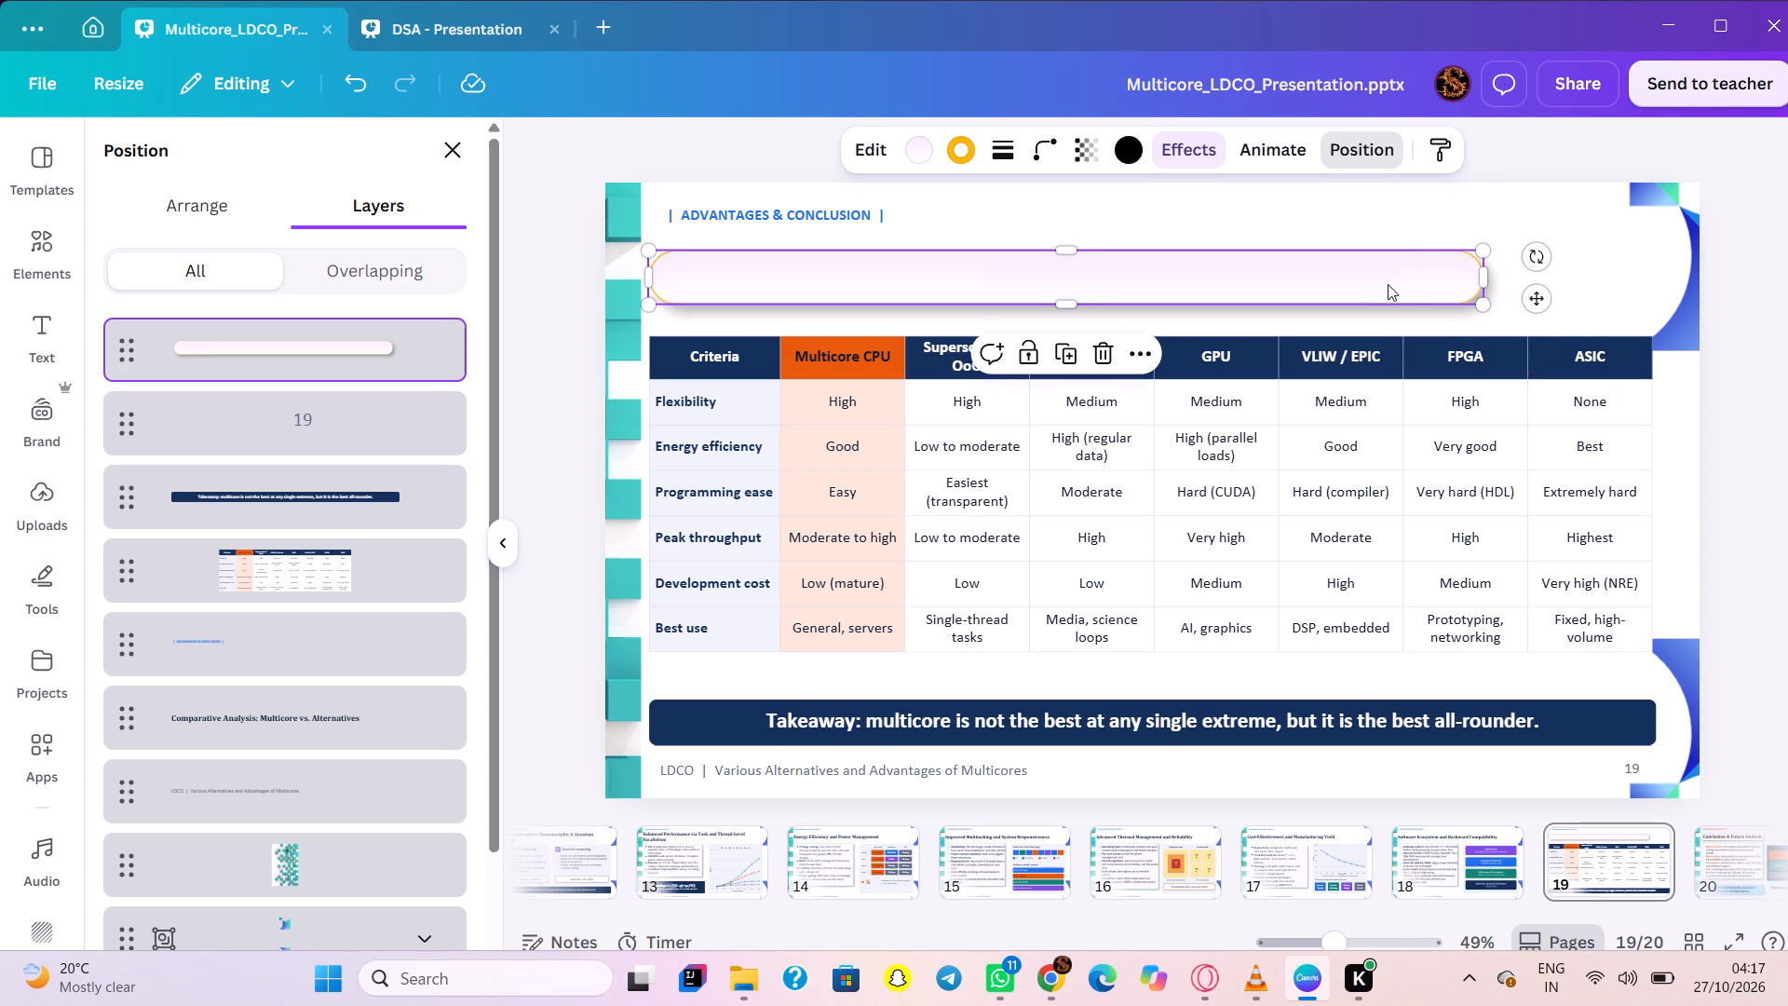
right_click(1388, 284)
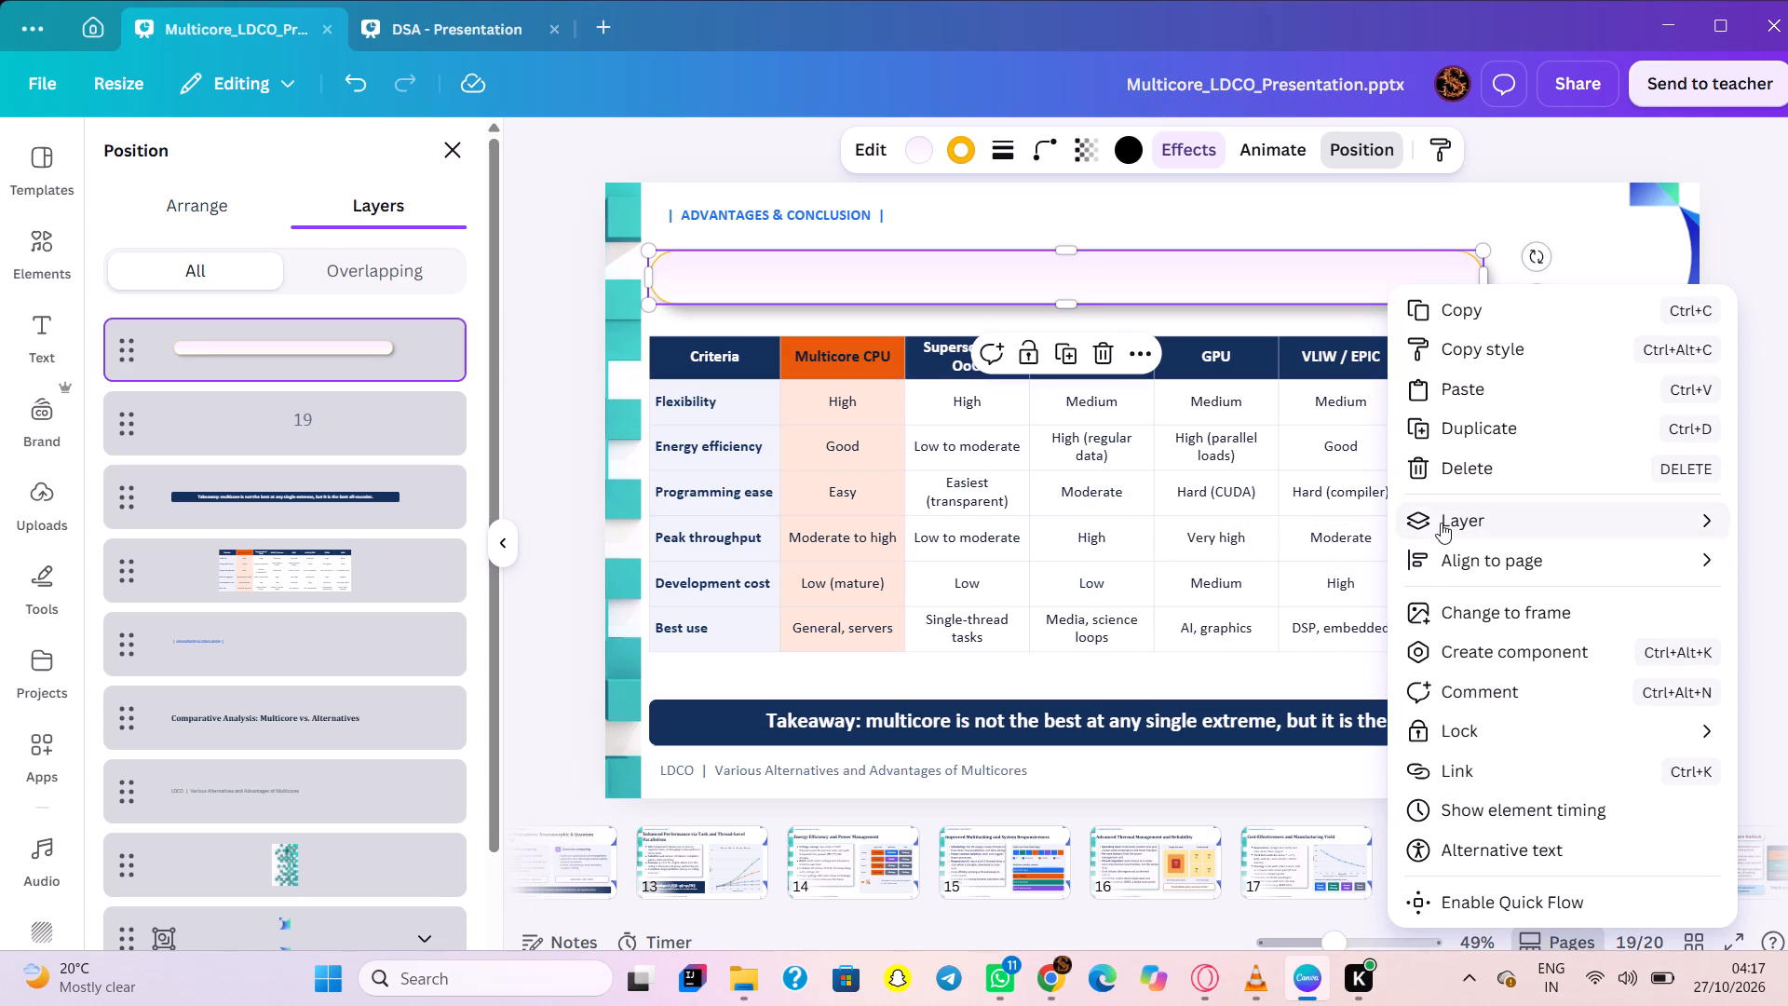
click(1277, 634)
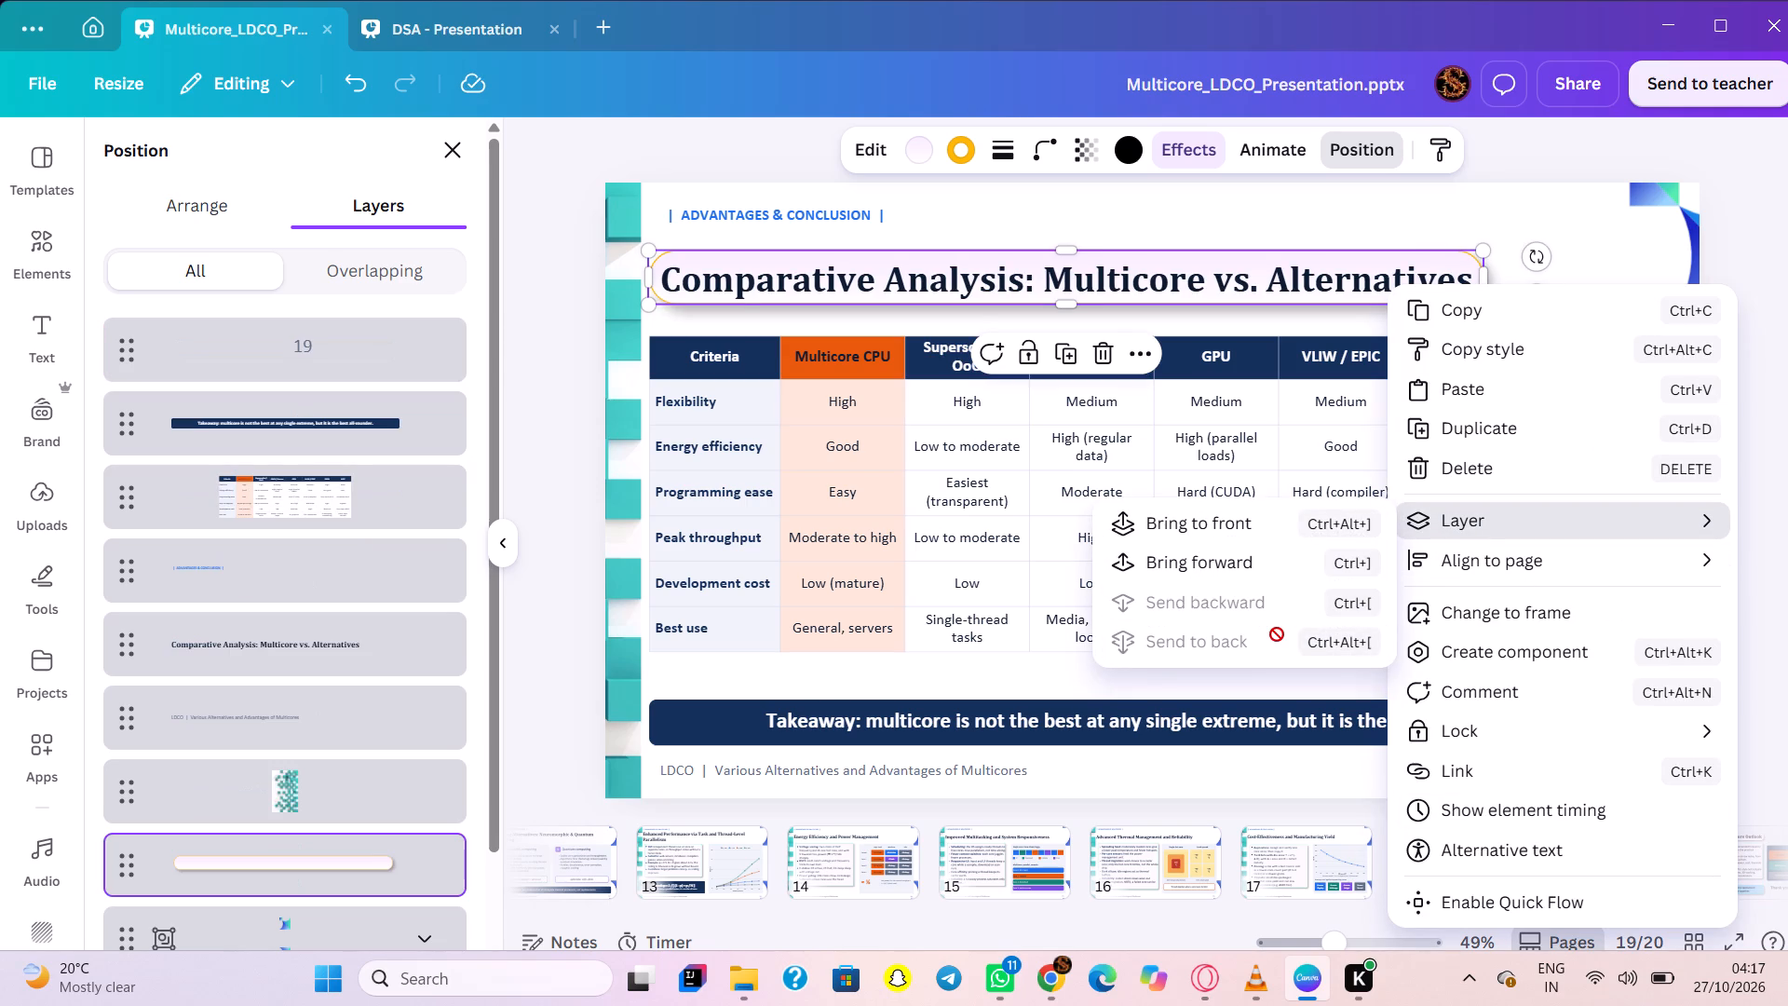
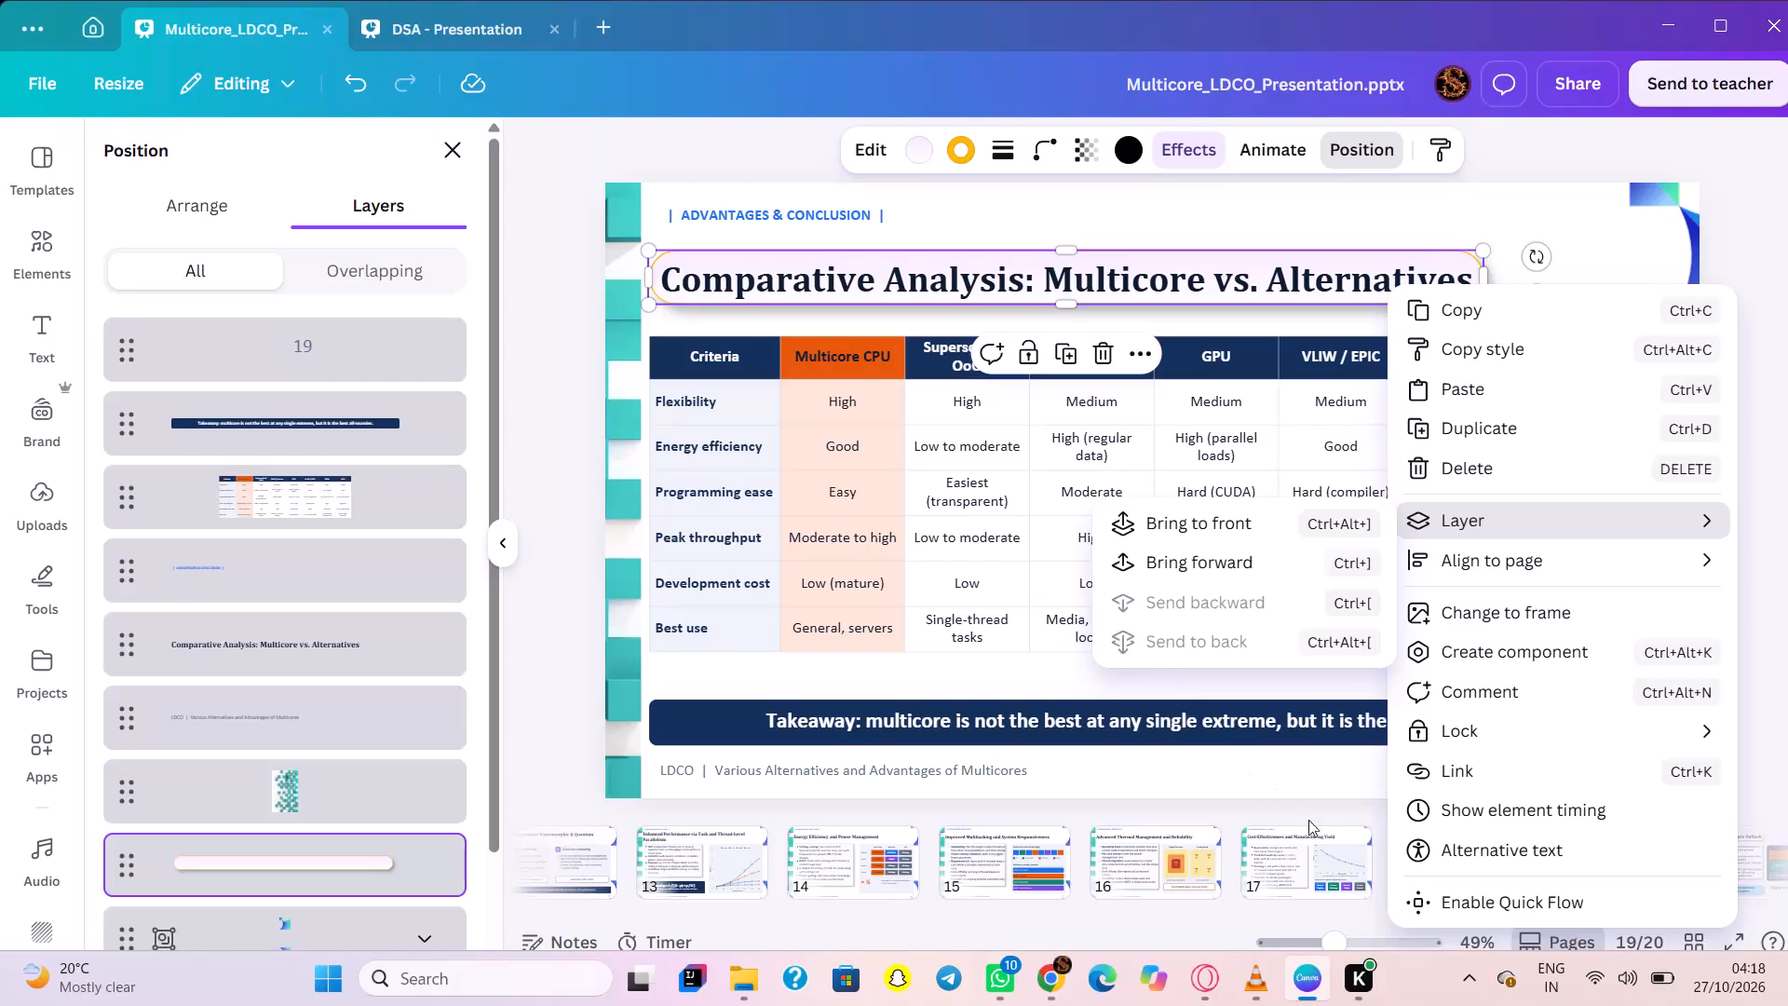
Copy the Comparative Analysis title box onto slide 18, send it to the back and position it behind the Software Ecosystem title.
click(1282, 857)
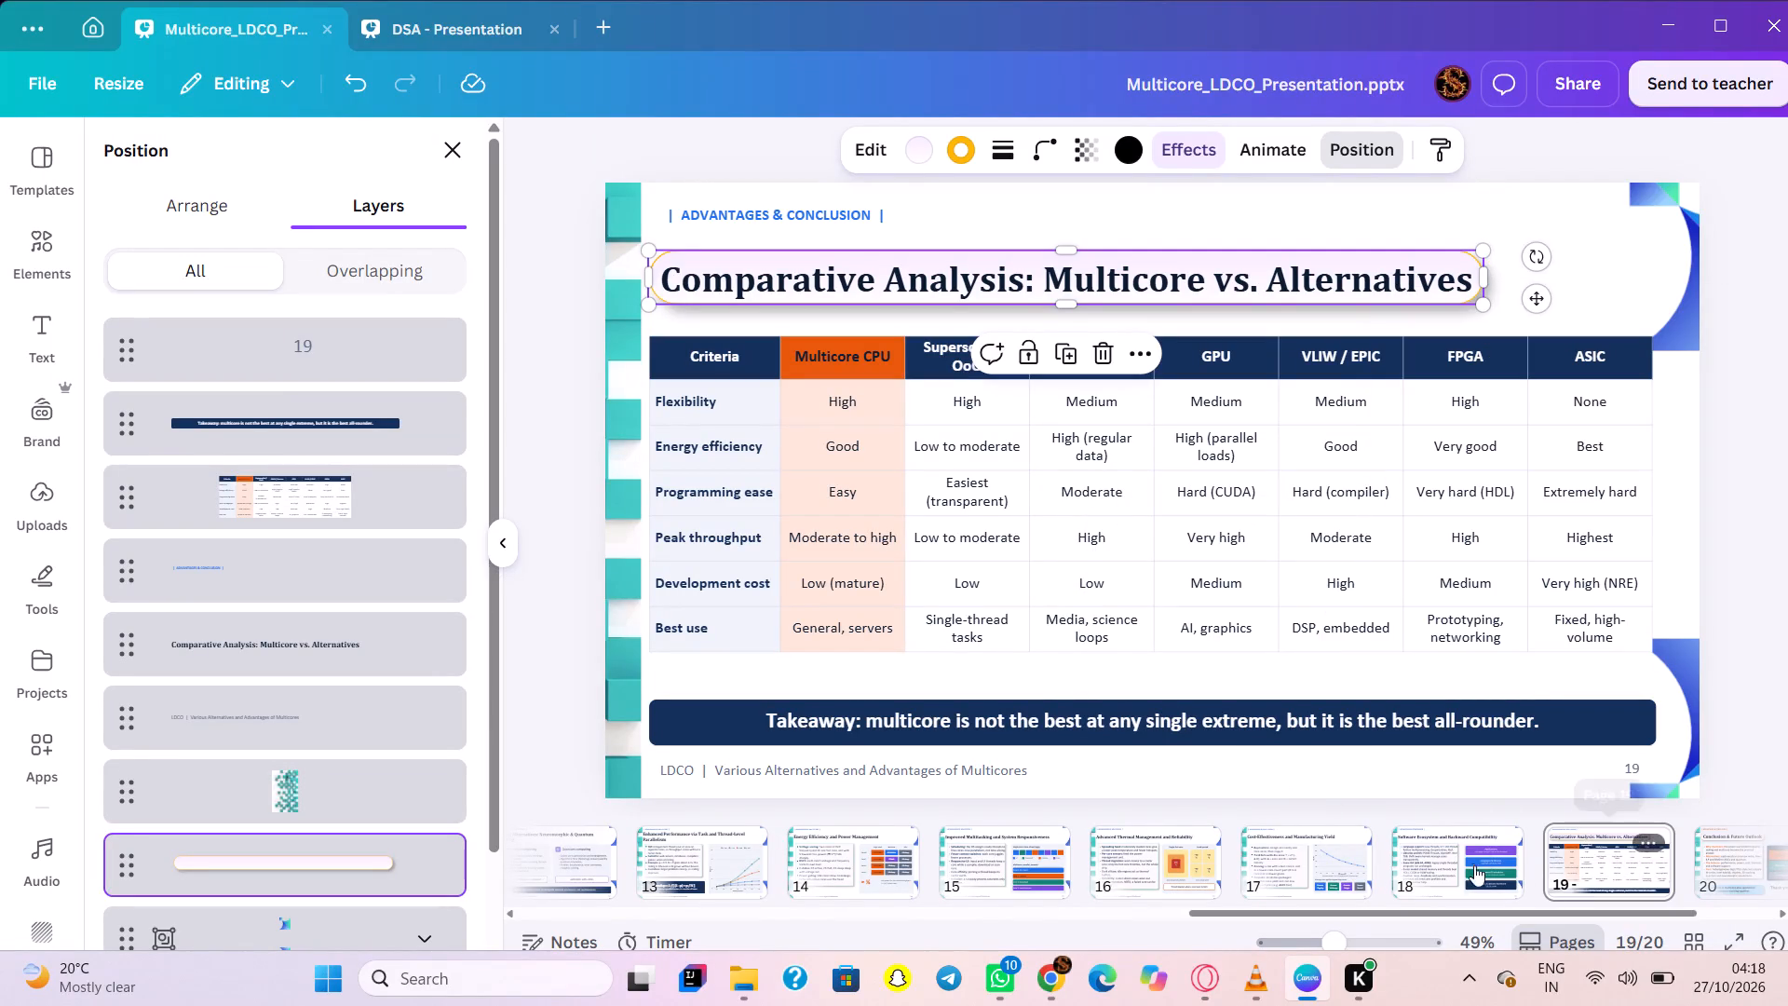
click(1470, 863)
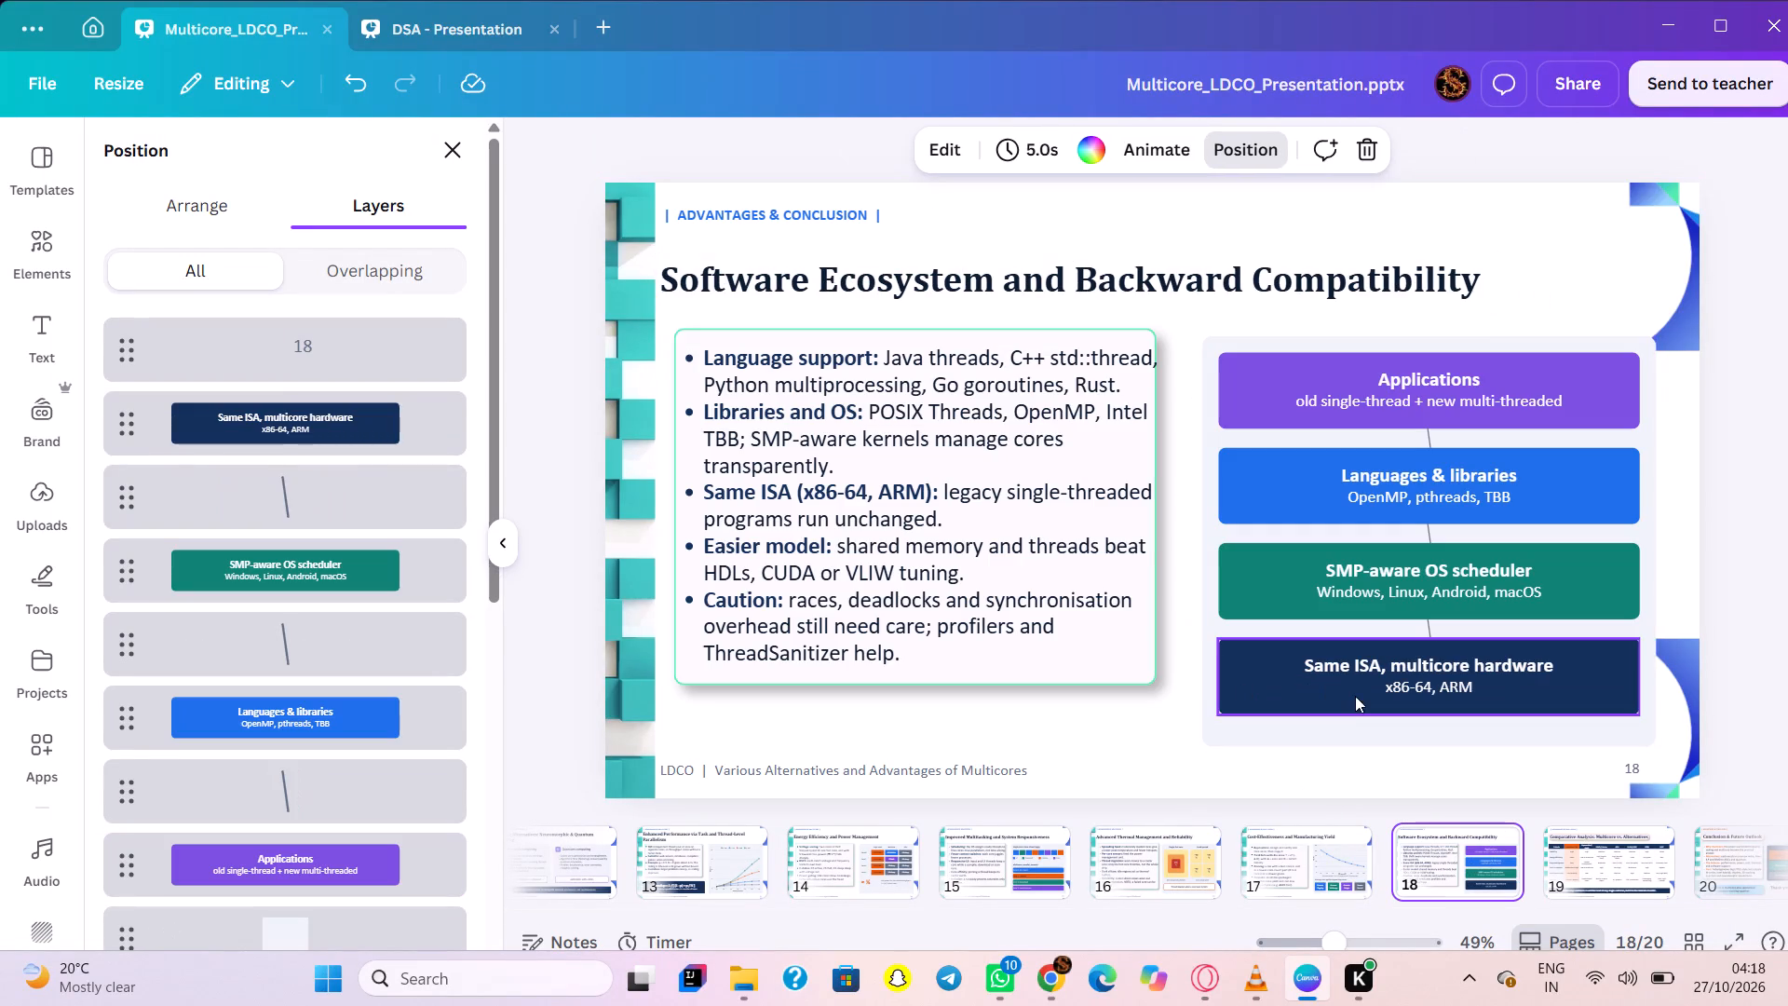
click(1595, 863)
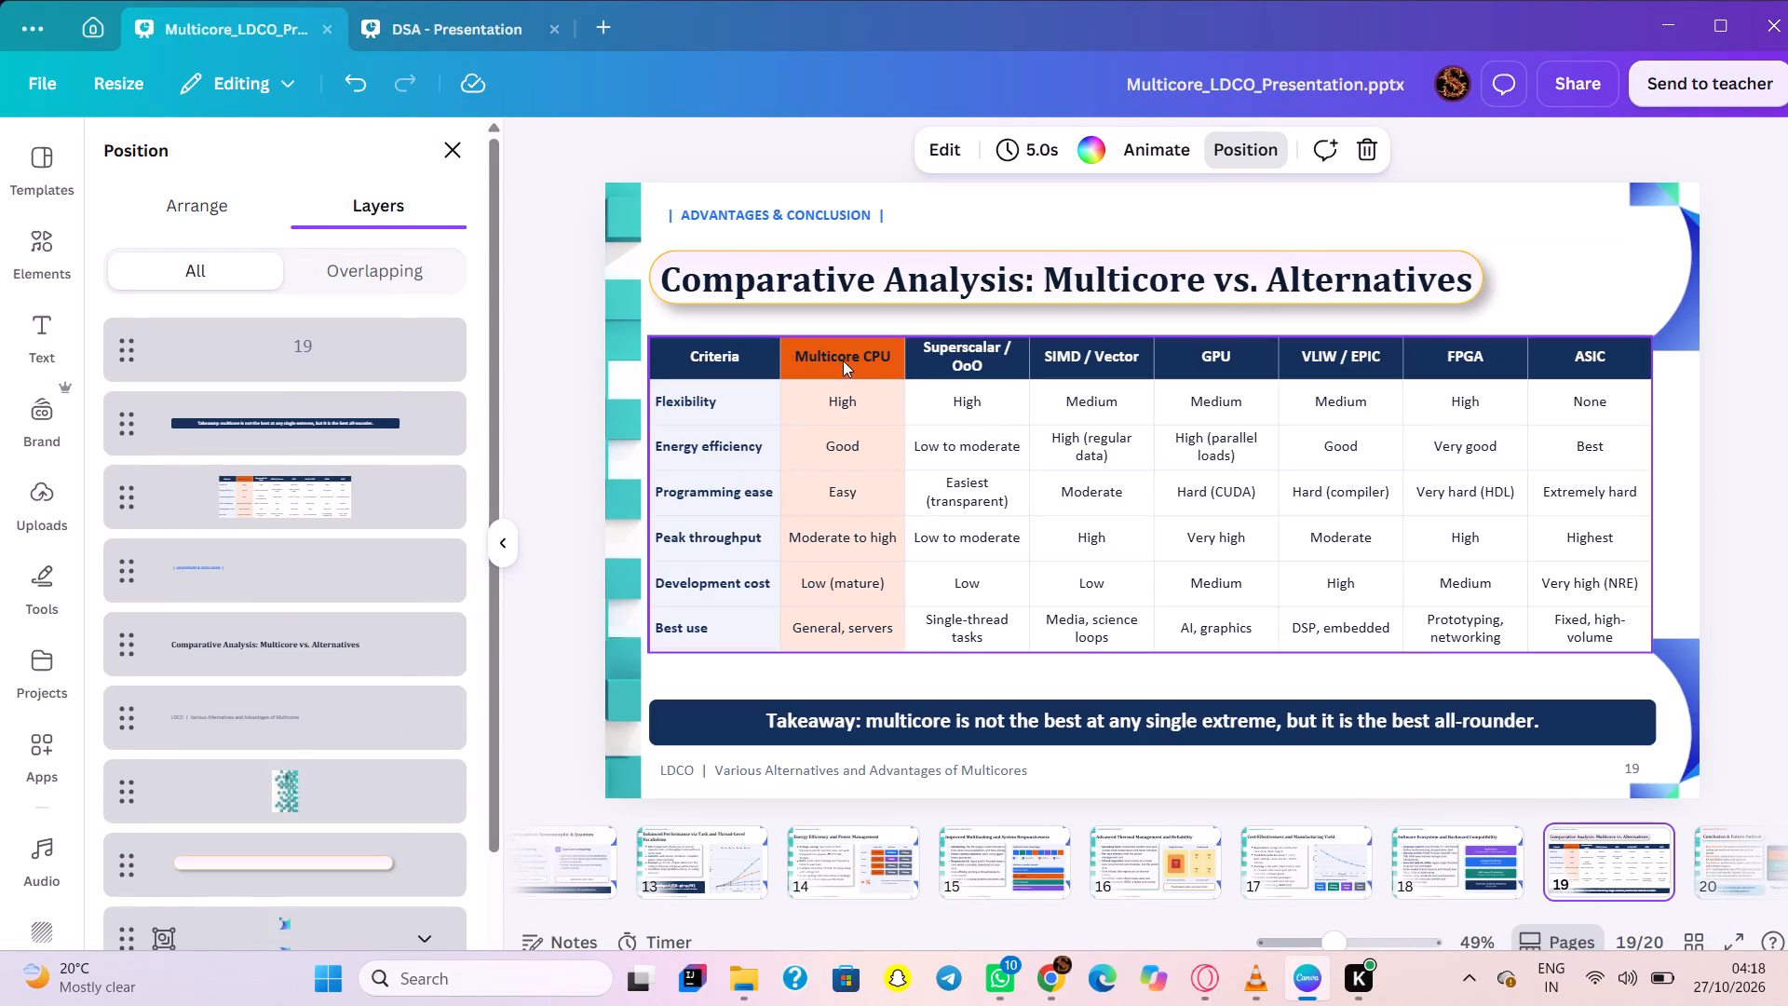
click(281, 867)
key(ctrl+c)
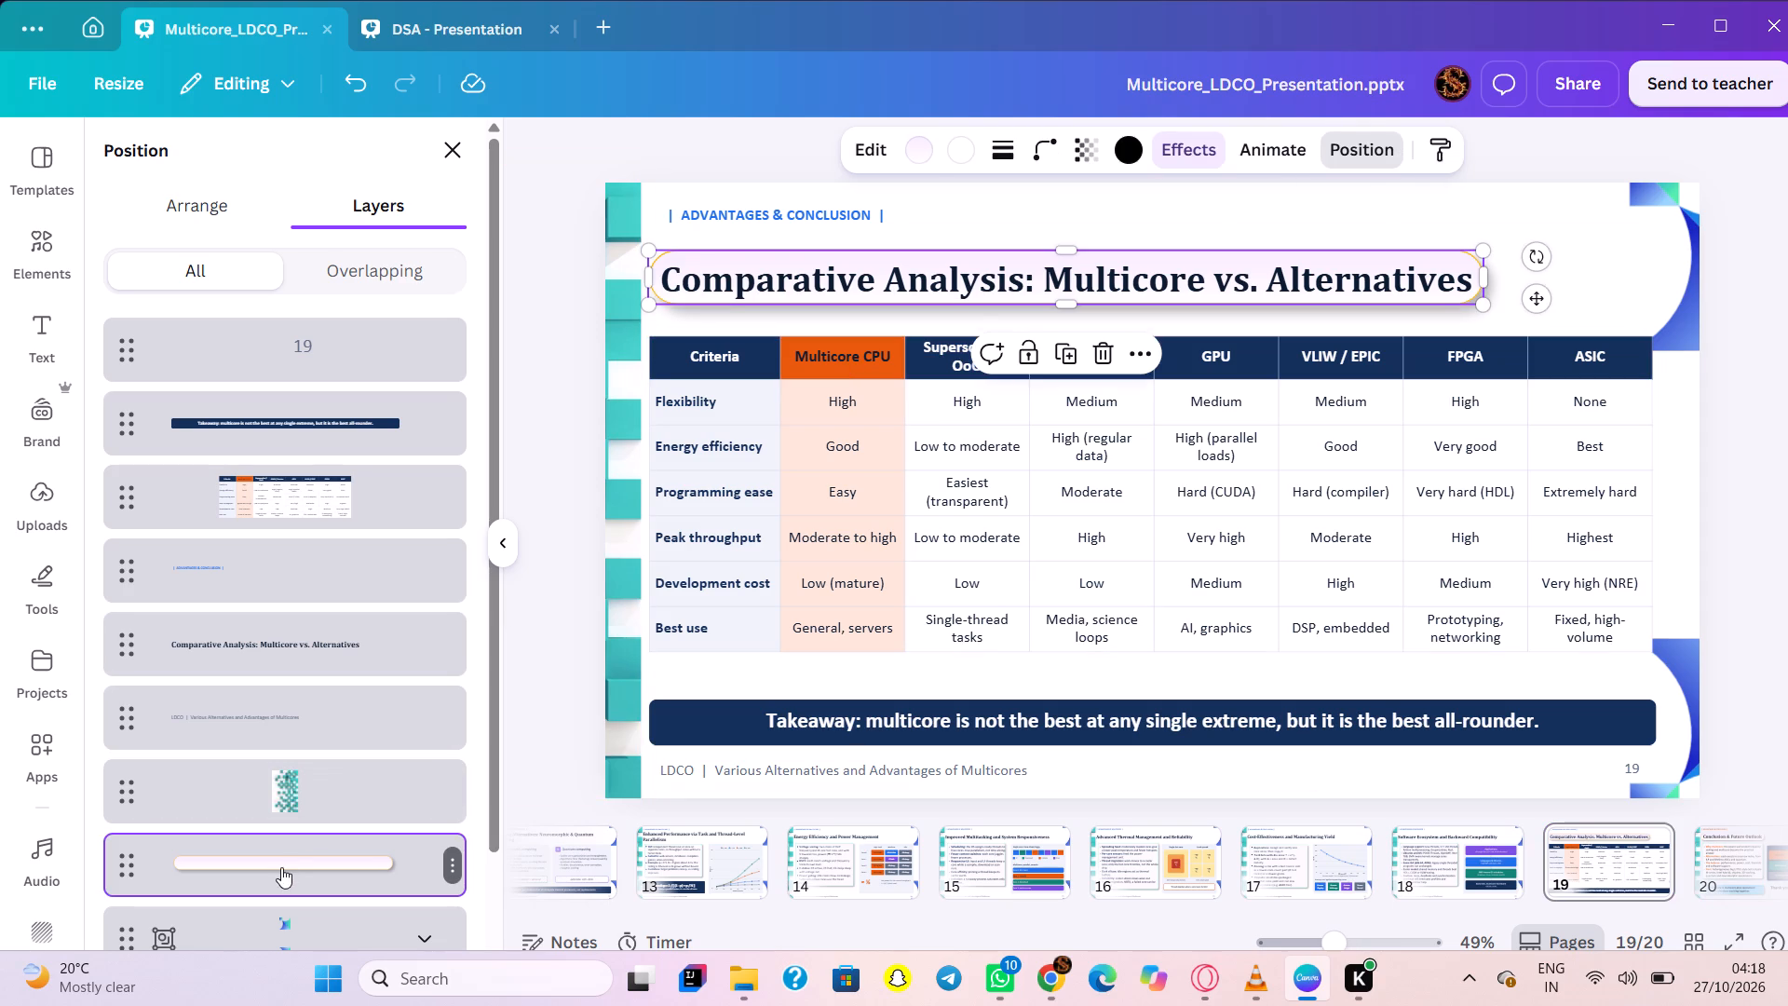
click(1438, 851)
key(ctrl+v)
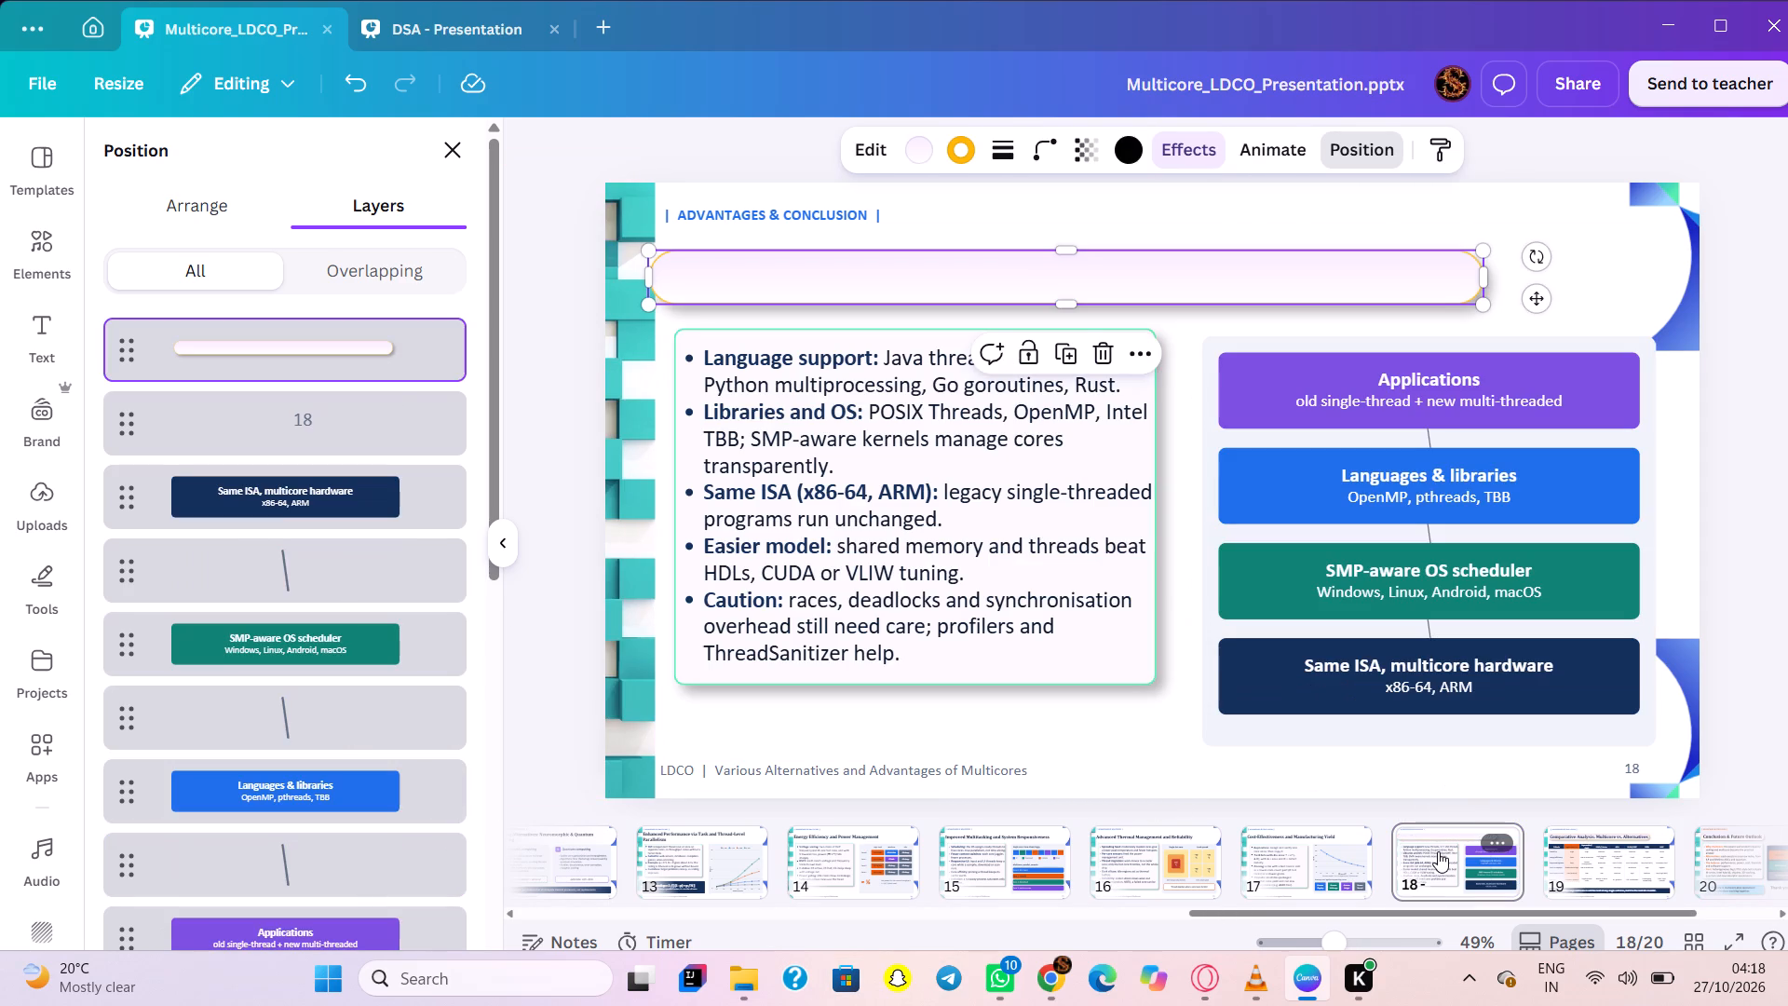
right_click(1127, 297)
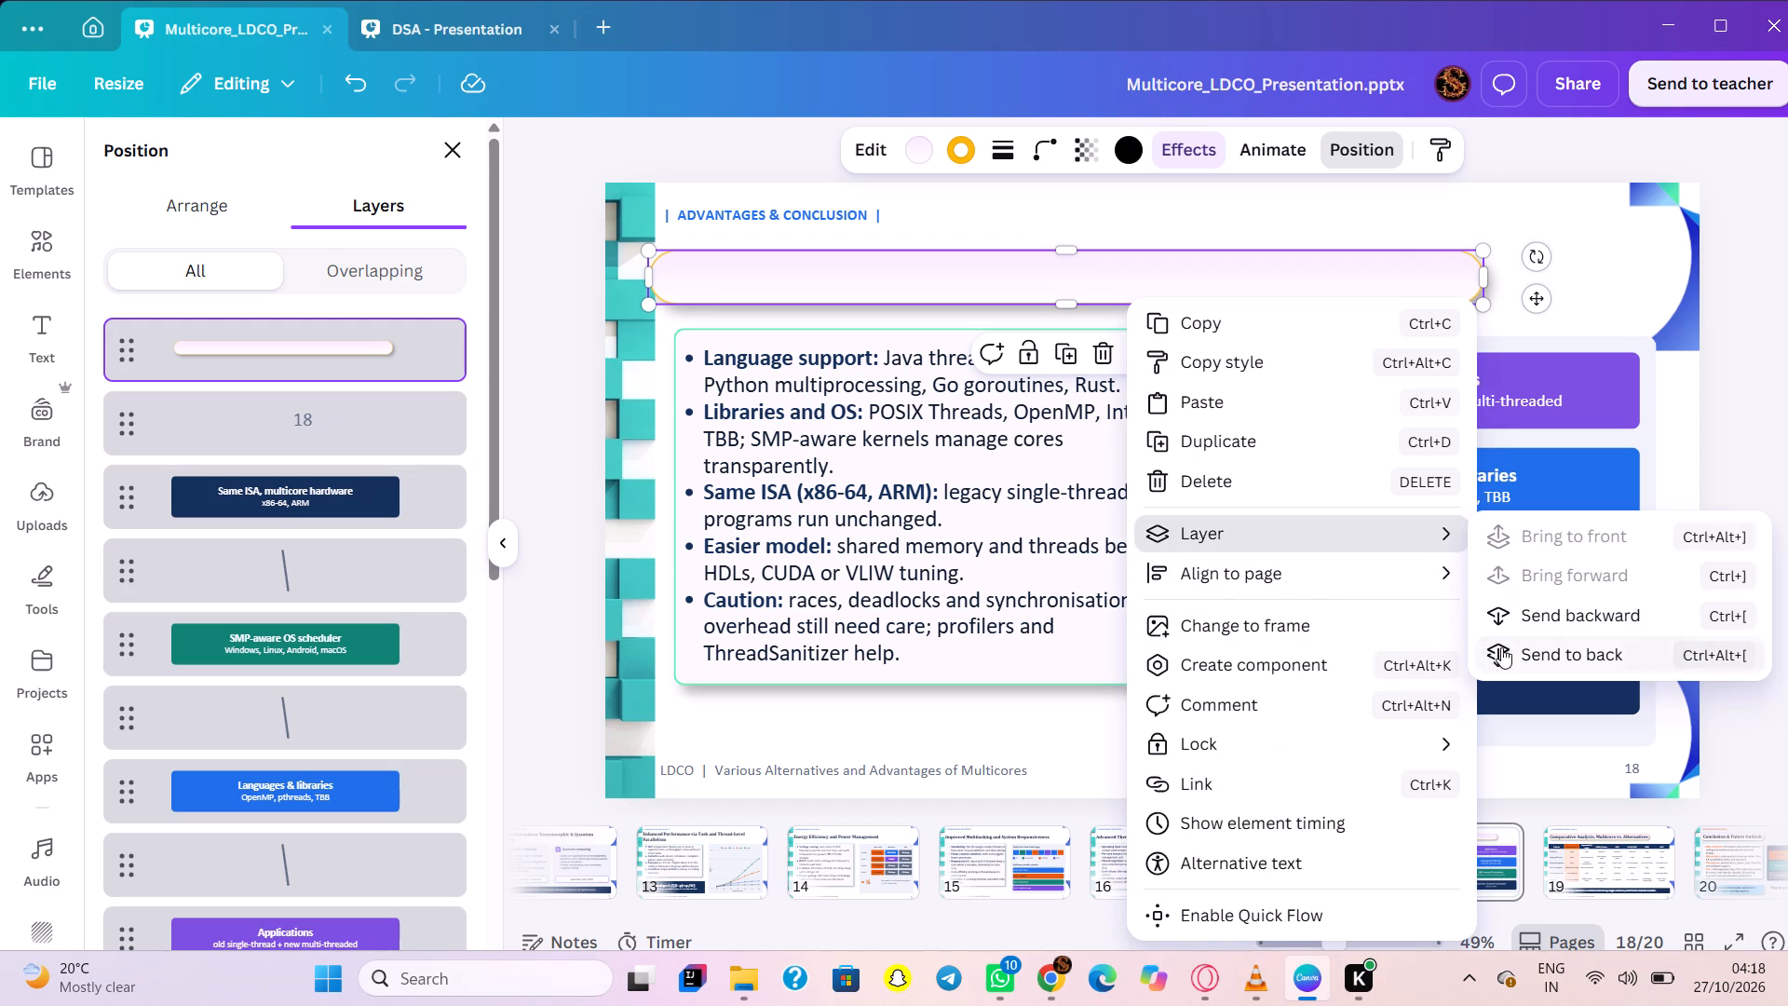
click(1513, 650)
click(1132, 211)
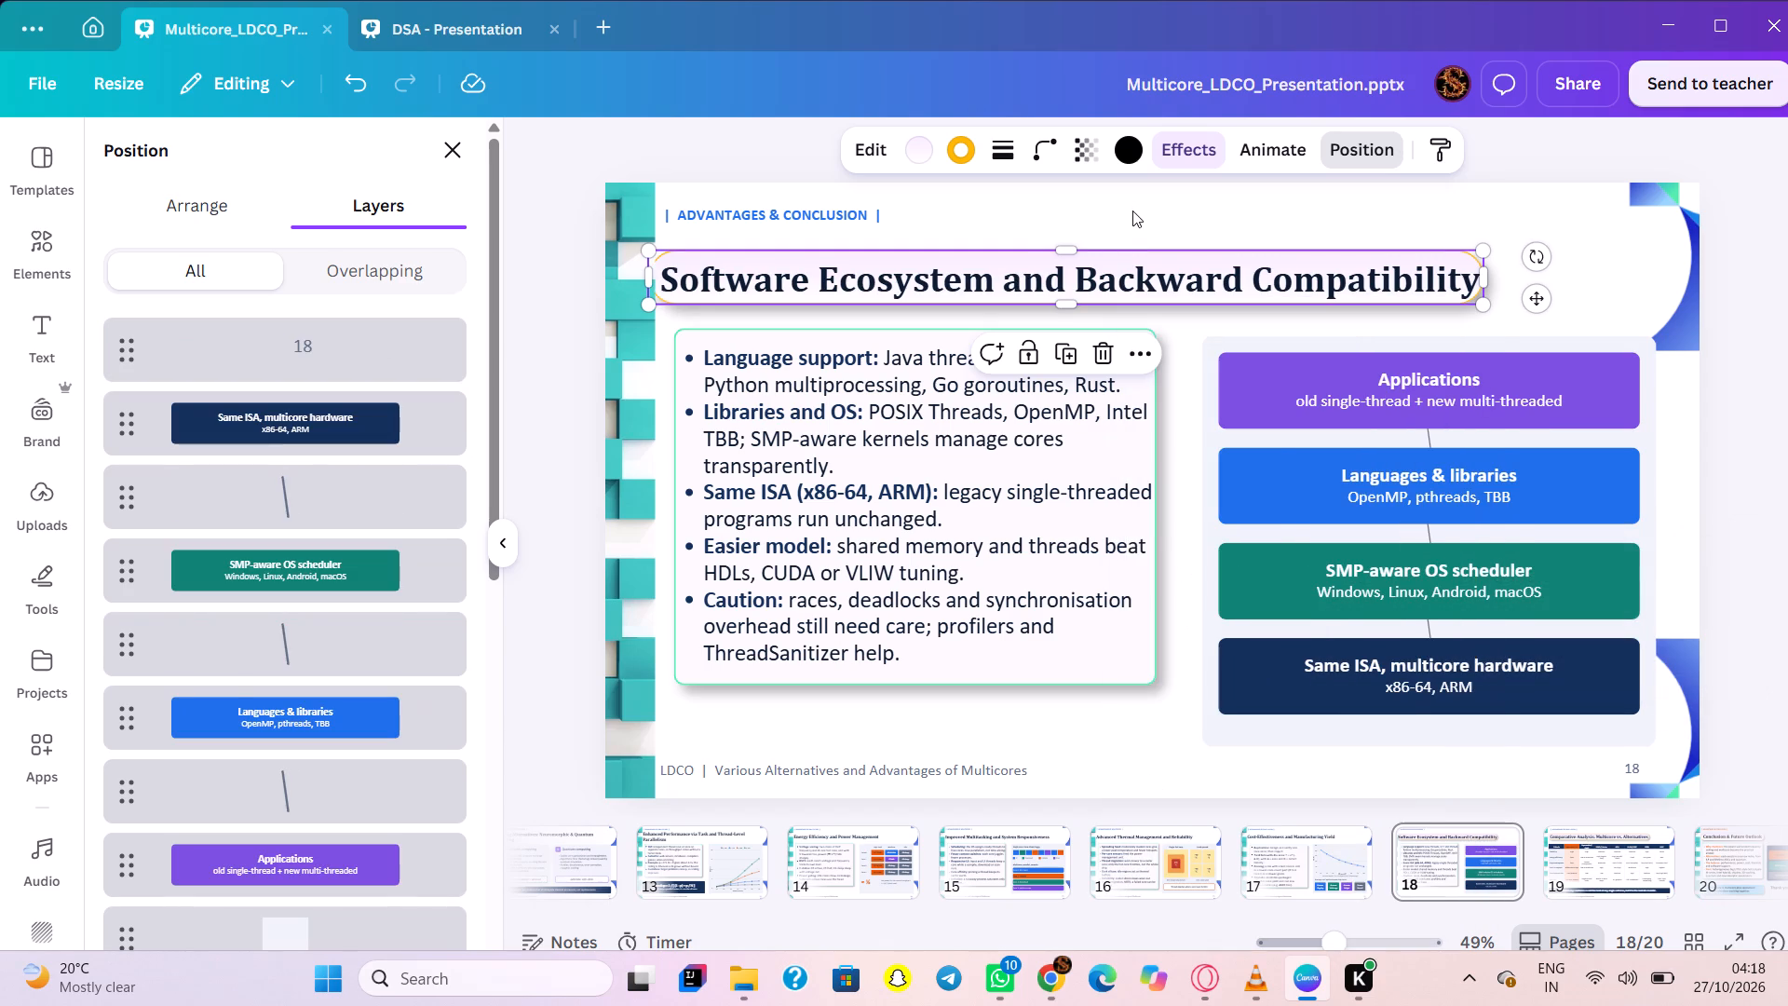
click(922, 281)
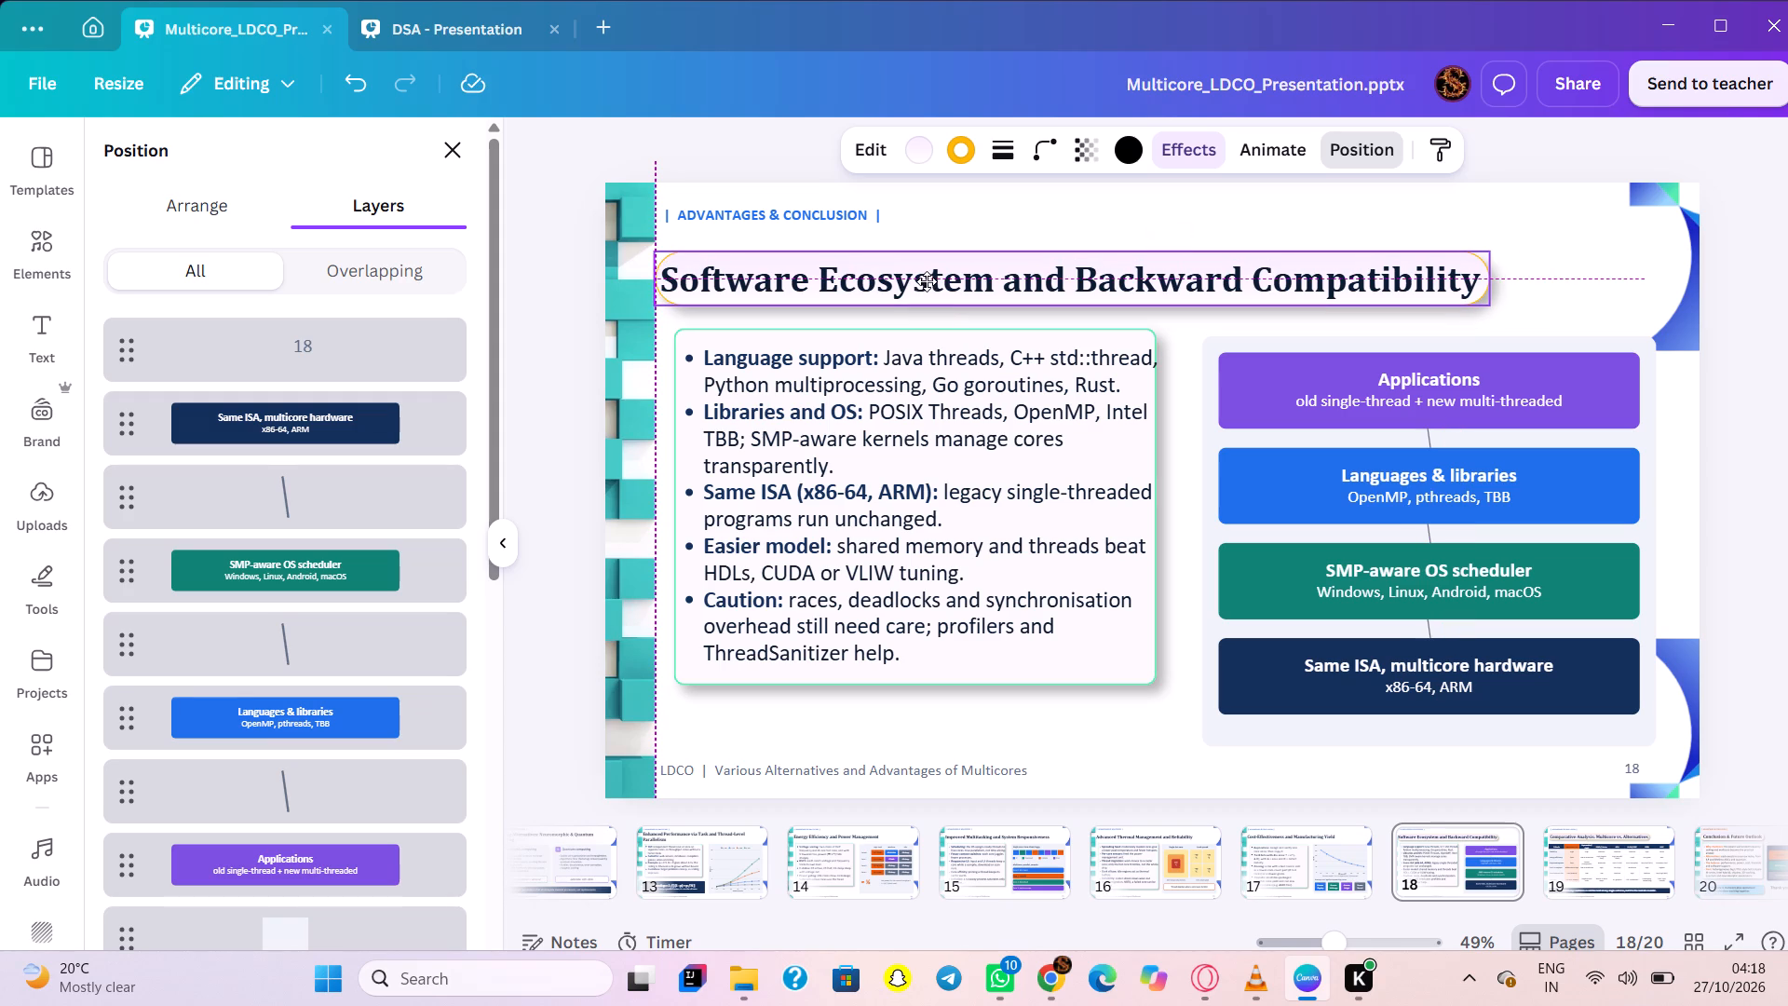
click(805, 346)
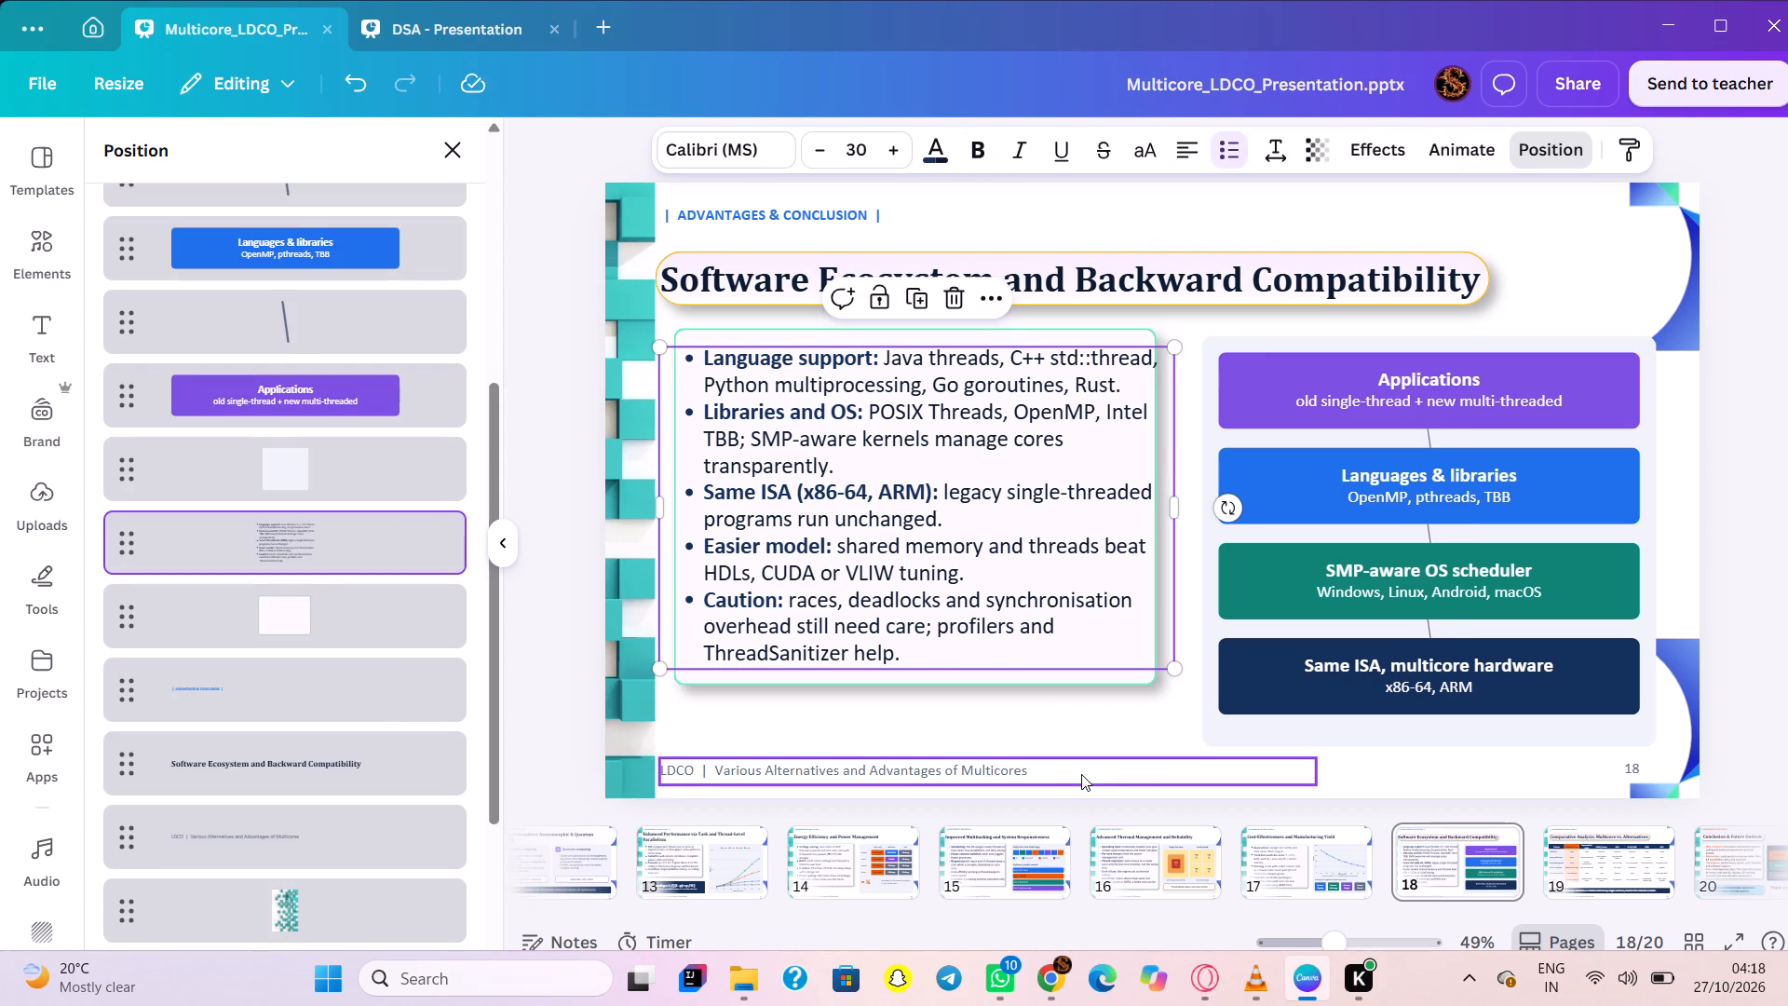
Paste the title box onto slide 17, send it to the back and shorten it to fit the Cost-Effectiveness and Manufacturing Yield title.
click(1341, 863)
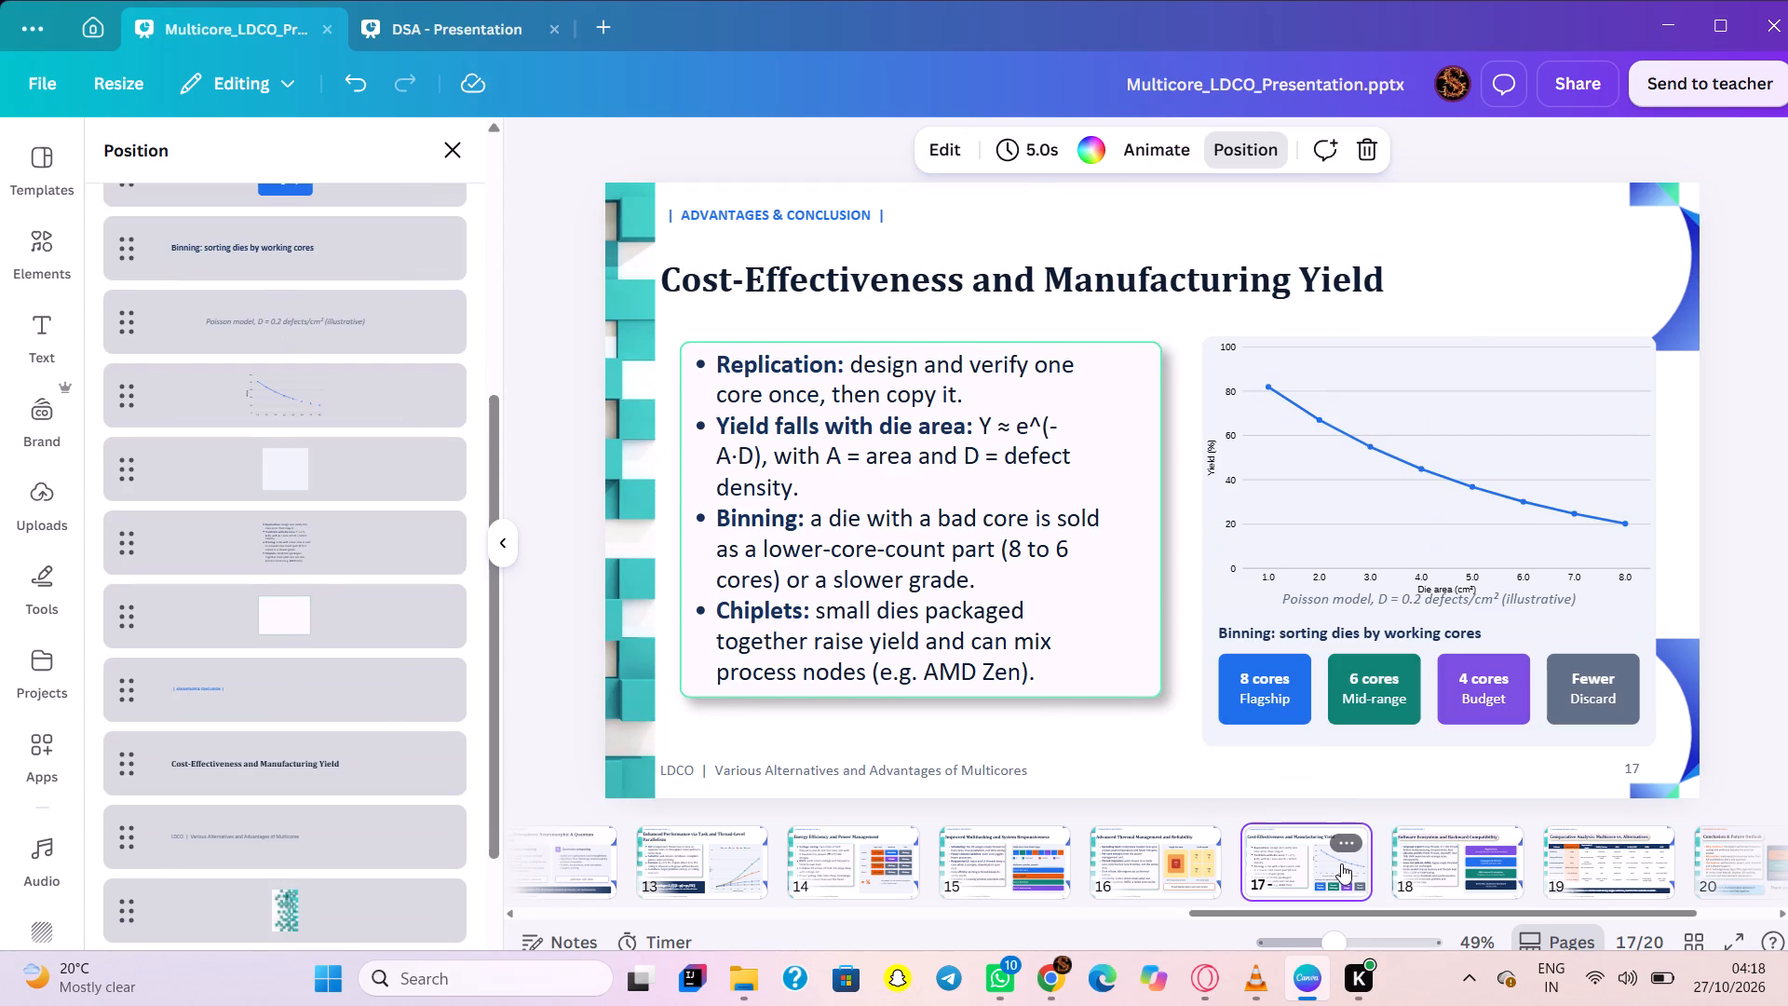
key(ctrl+v)
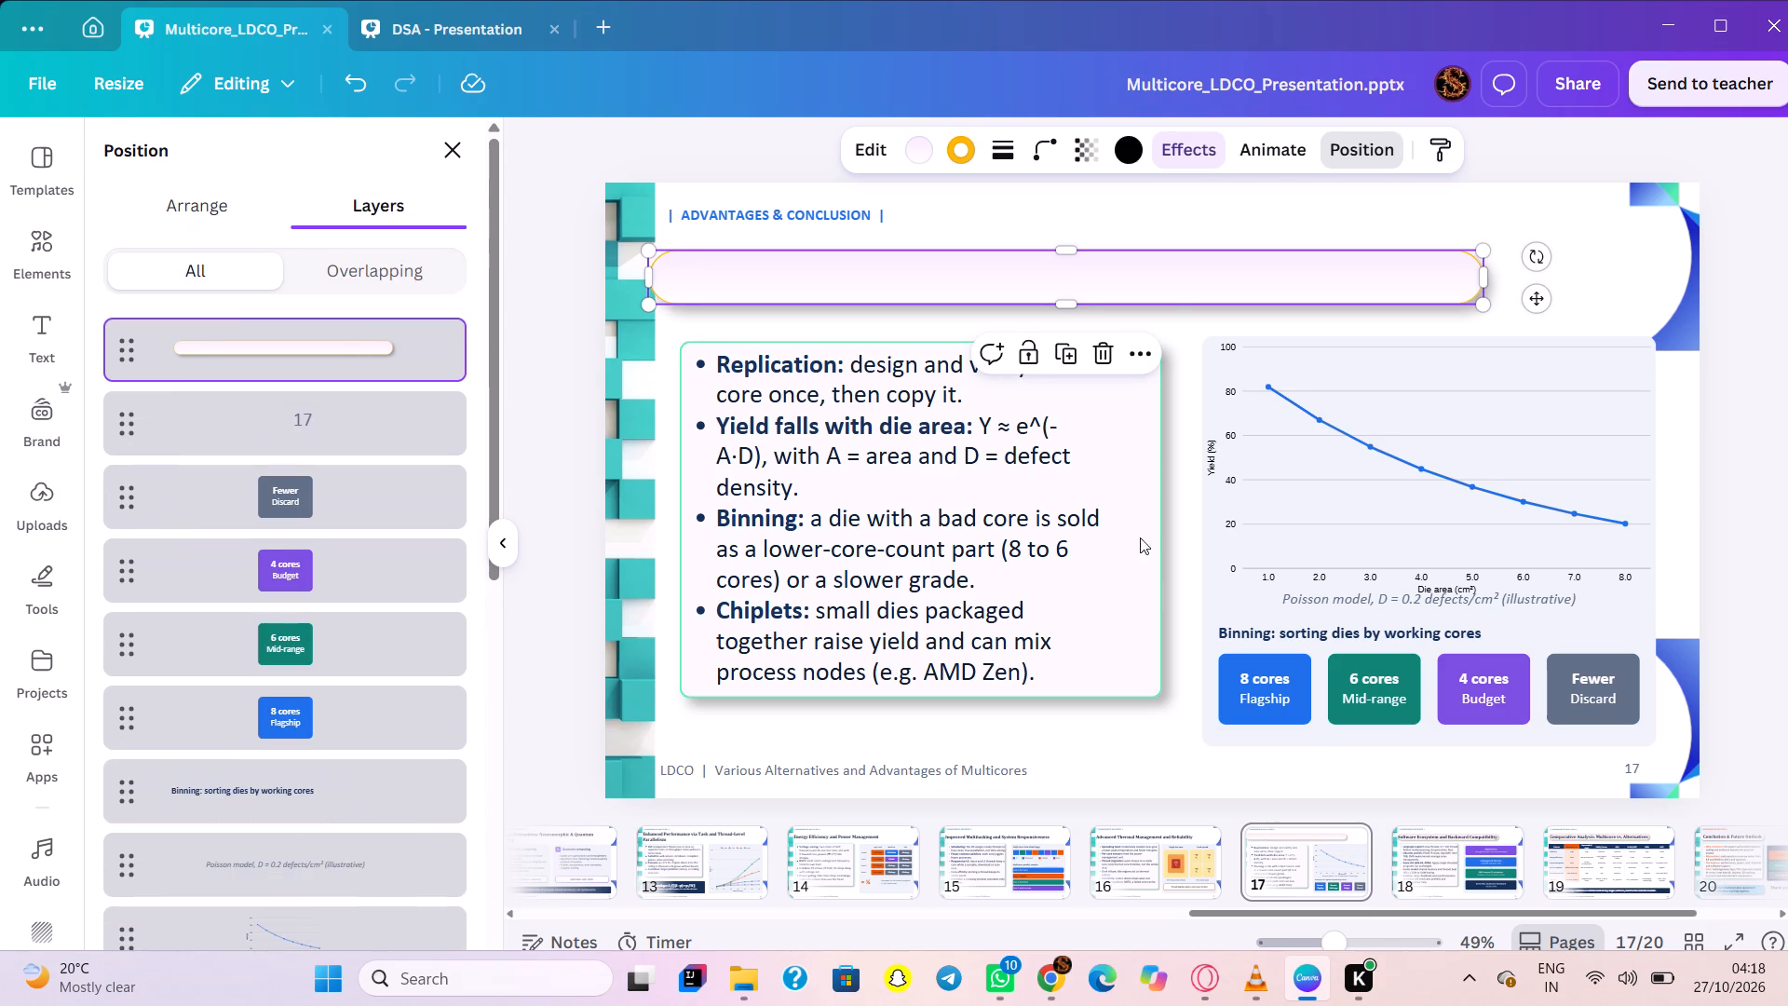
right_click(1171, 298)
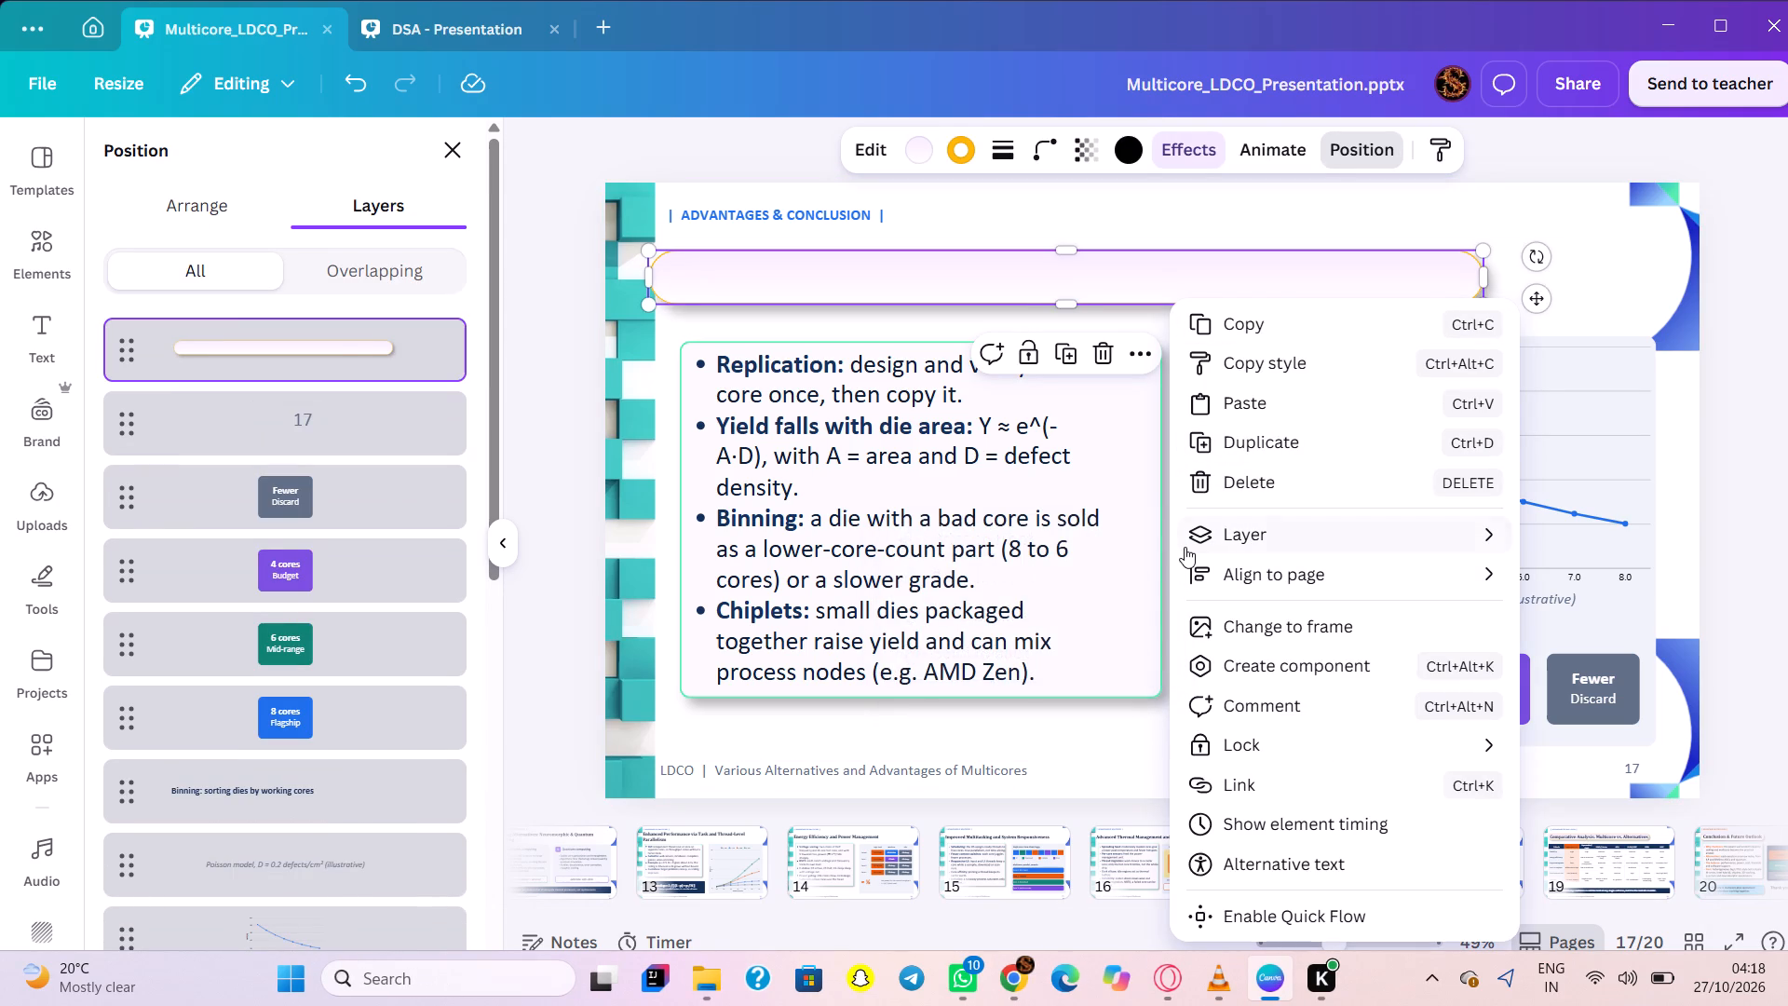
click(1026, 639)
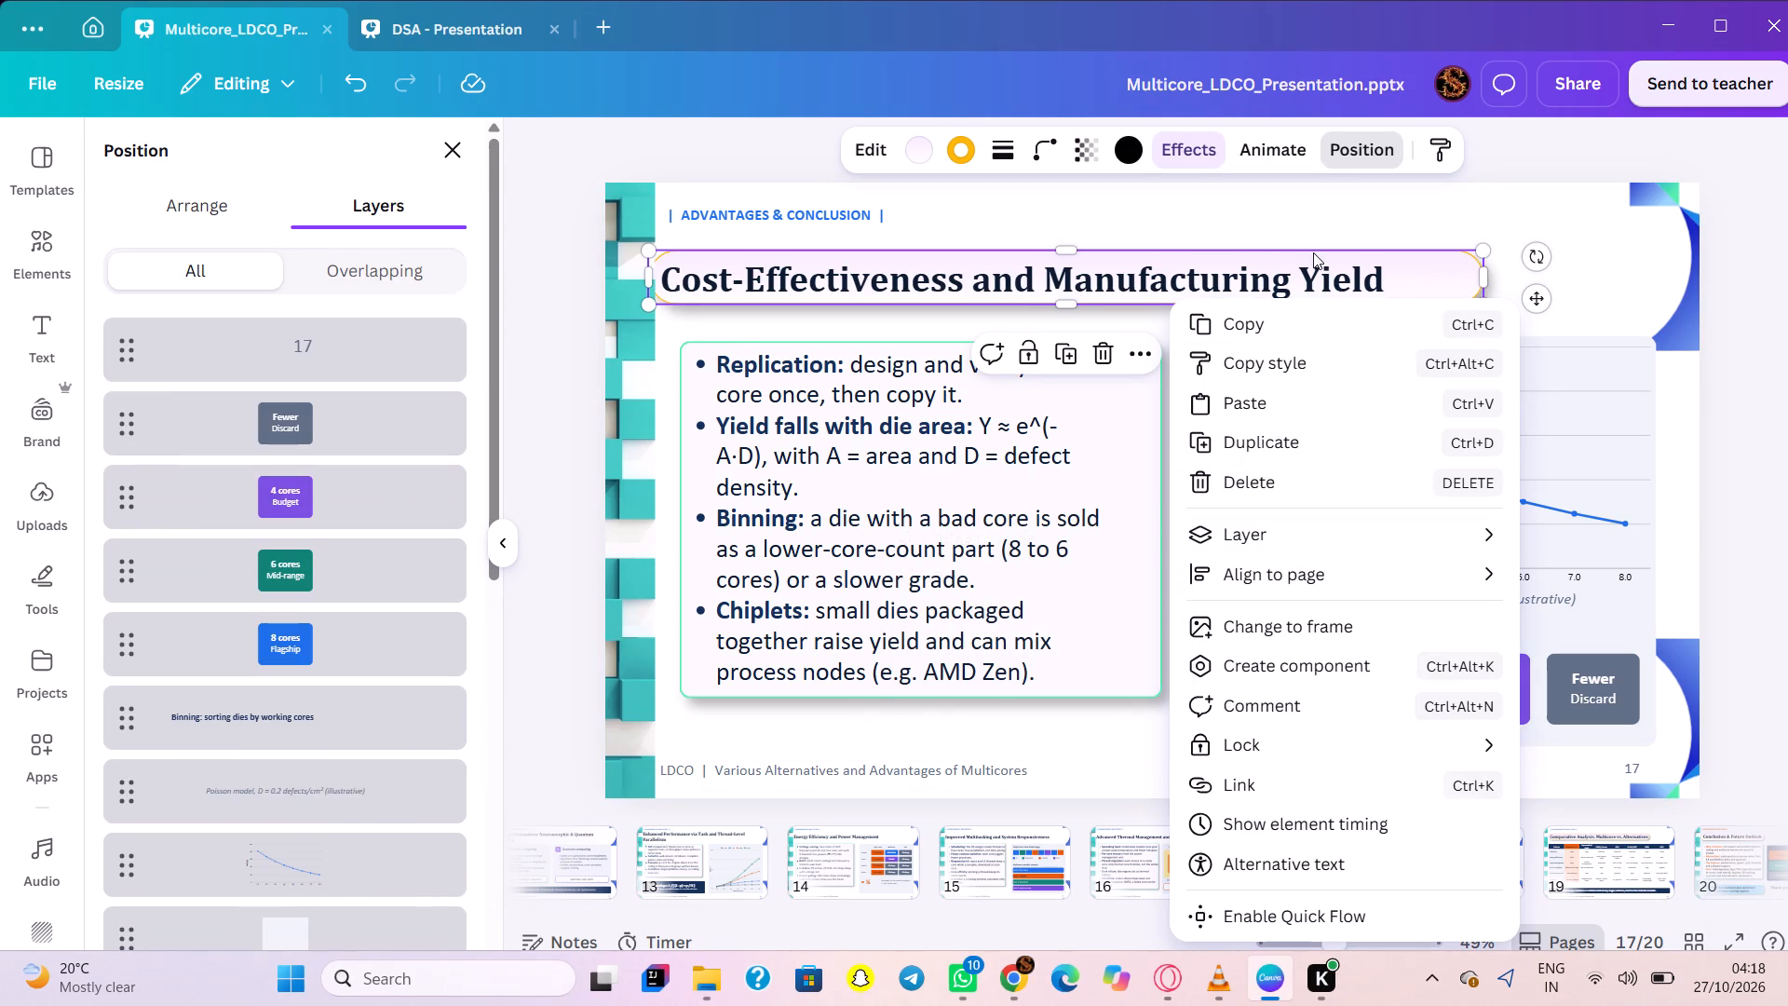
click(1366, 194)
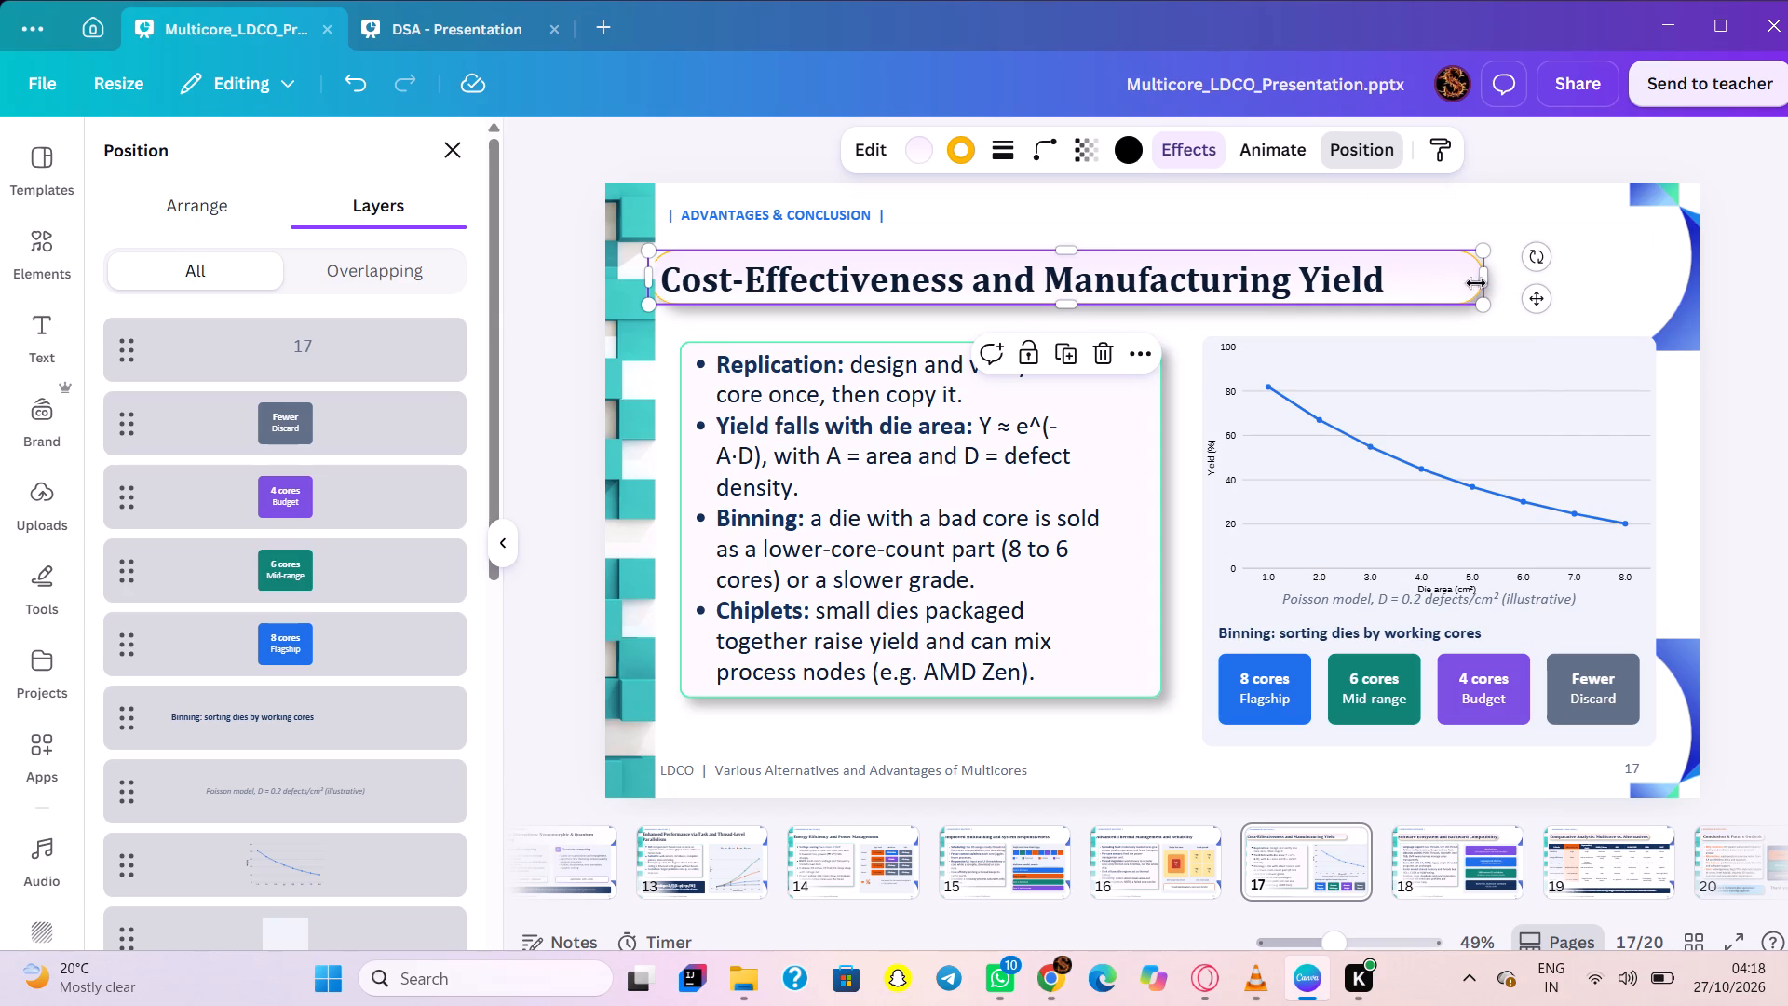
drag(1485, 282, 1432, 287)
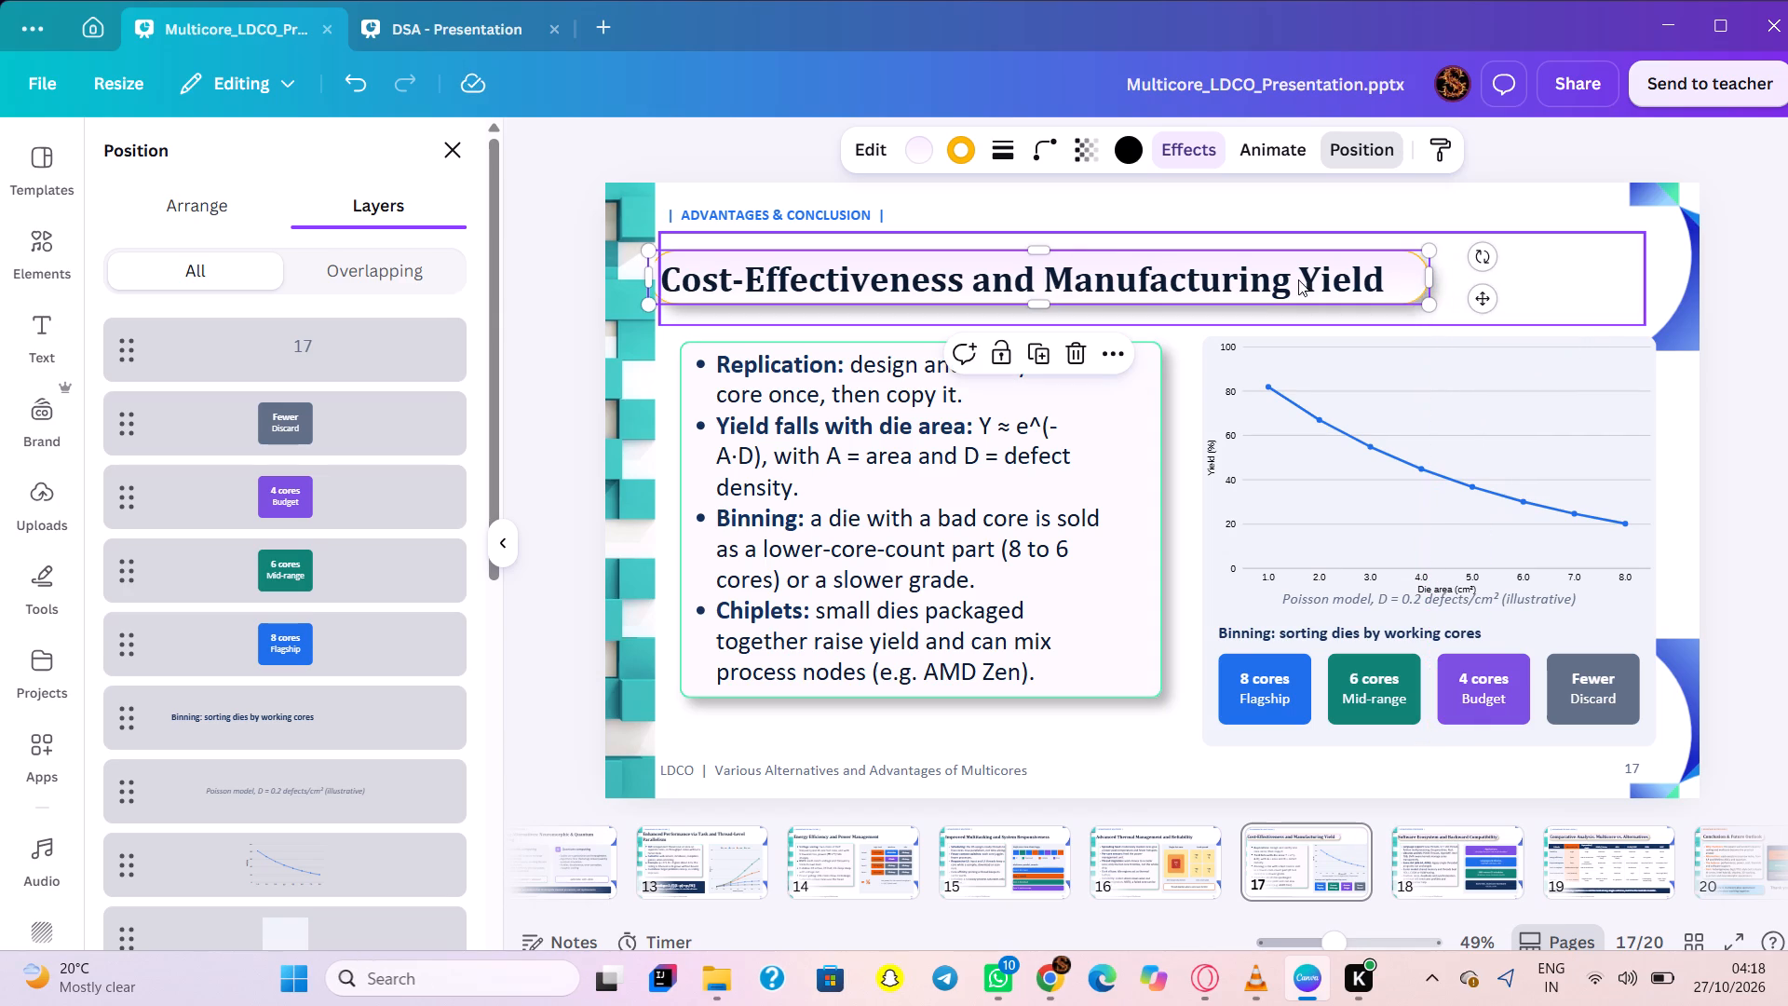
drag(1479, 298, 1487, 304)
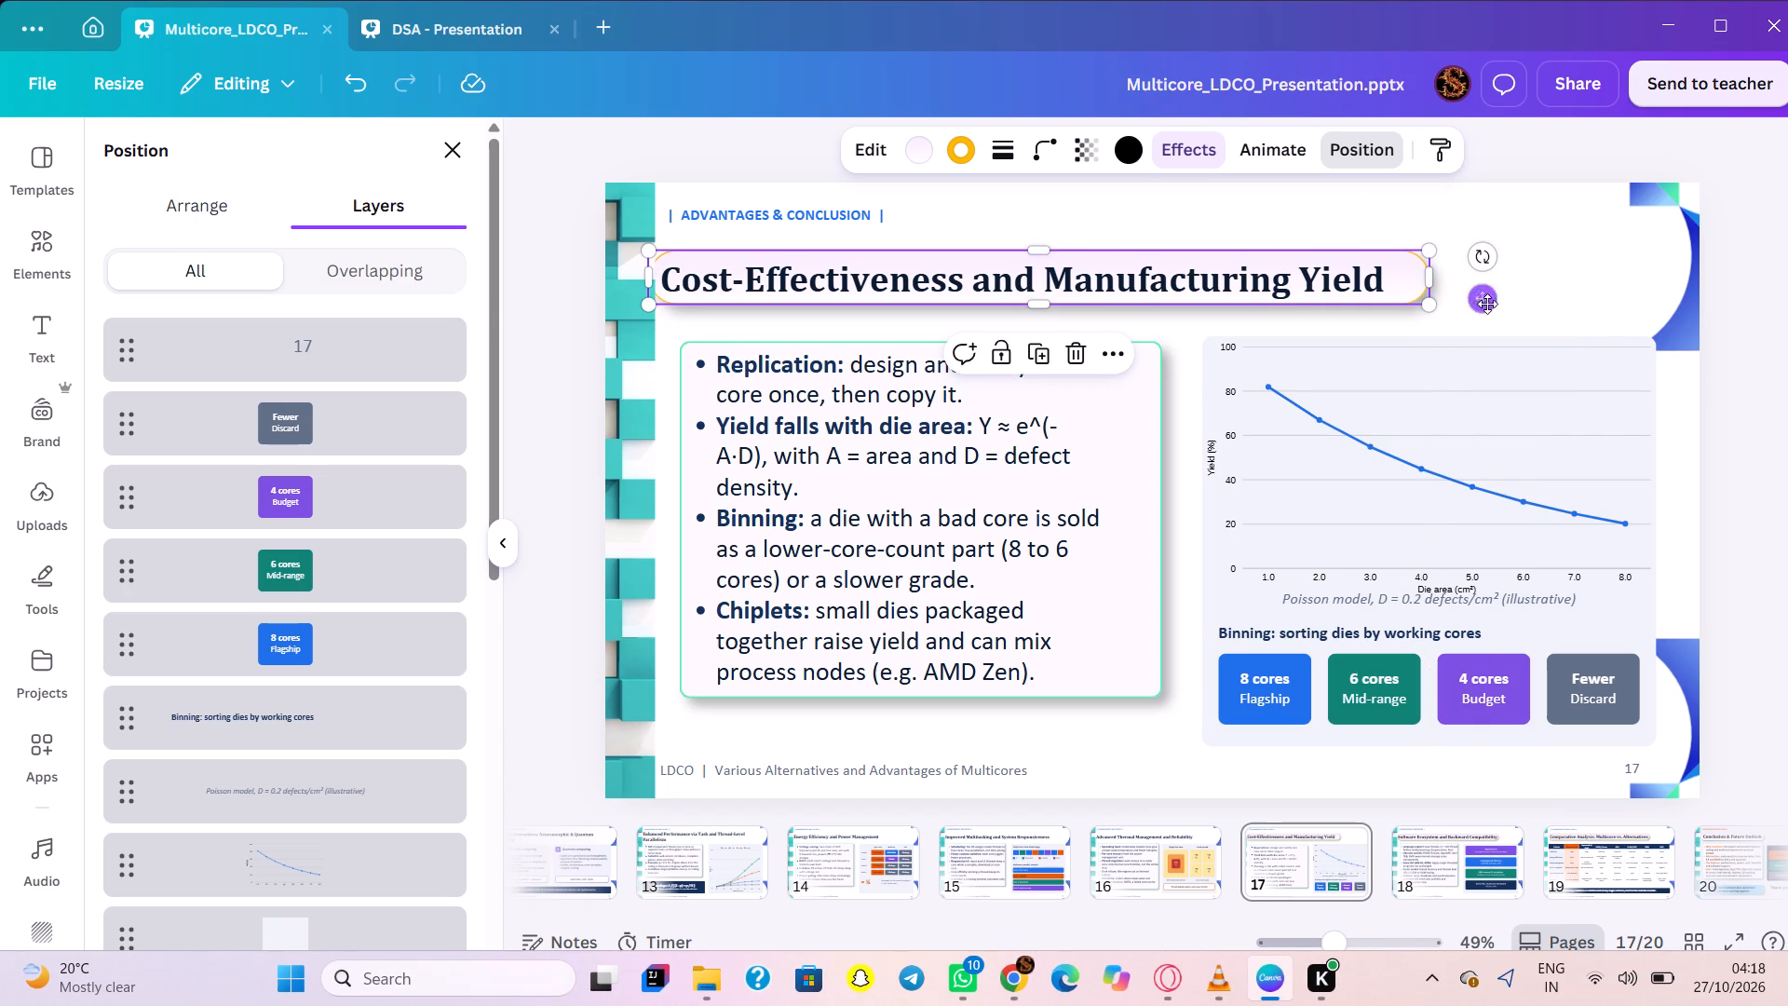
drag(1487, 304, 1483, 306)
click(1605, 304)
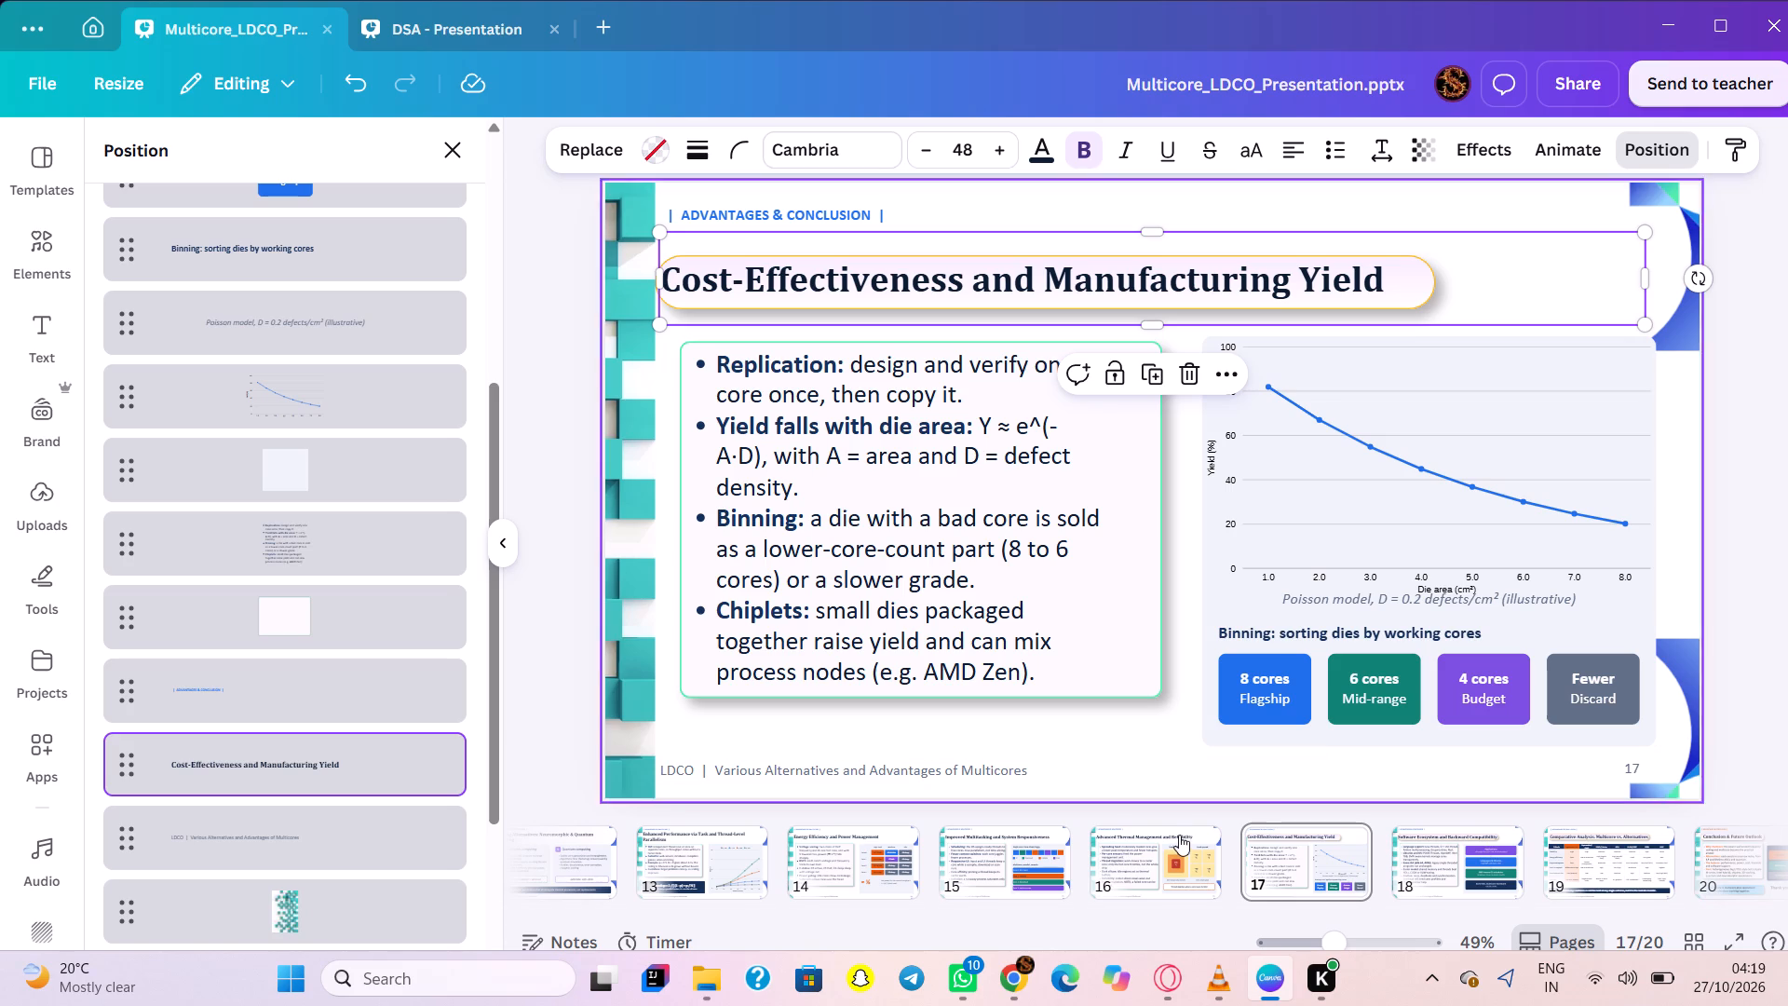
Paste the title box onto slide 16 and send it behind the Advanced Thermal Management and Reliability title.
click(1179, 836)
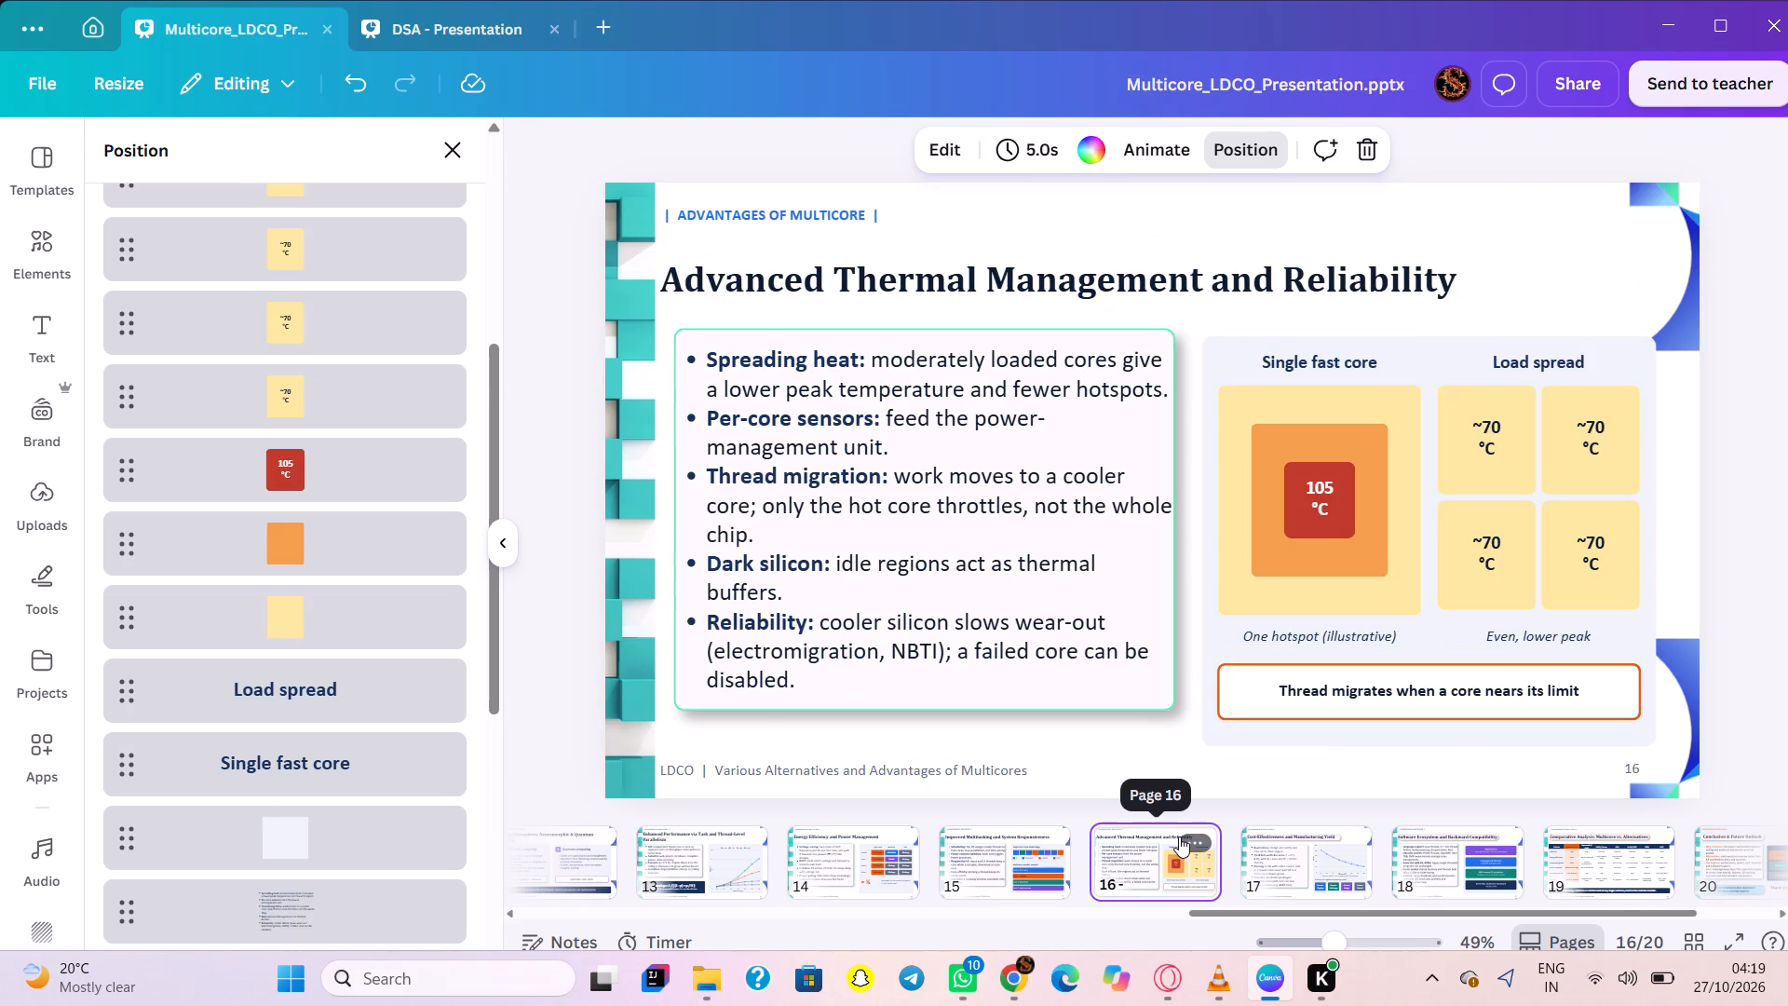
key(ctrl+v)
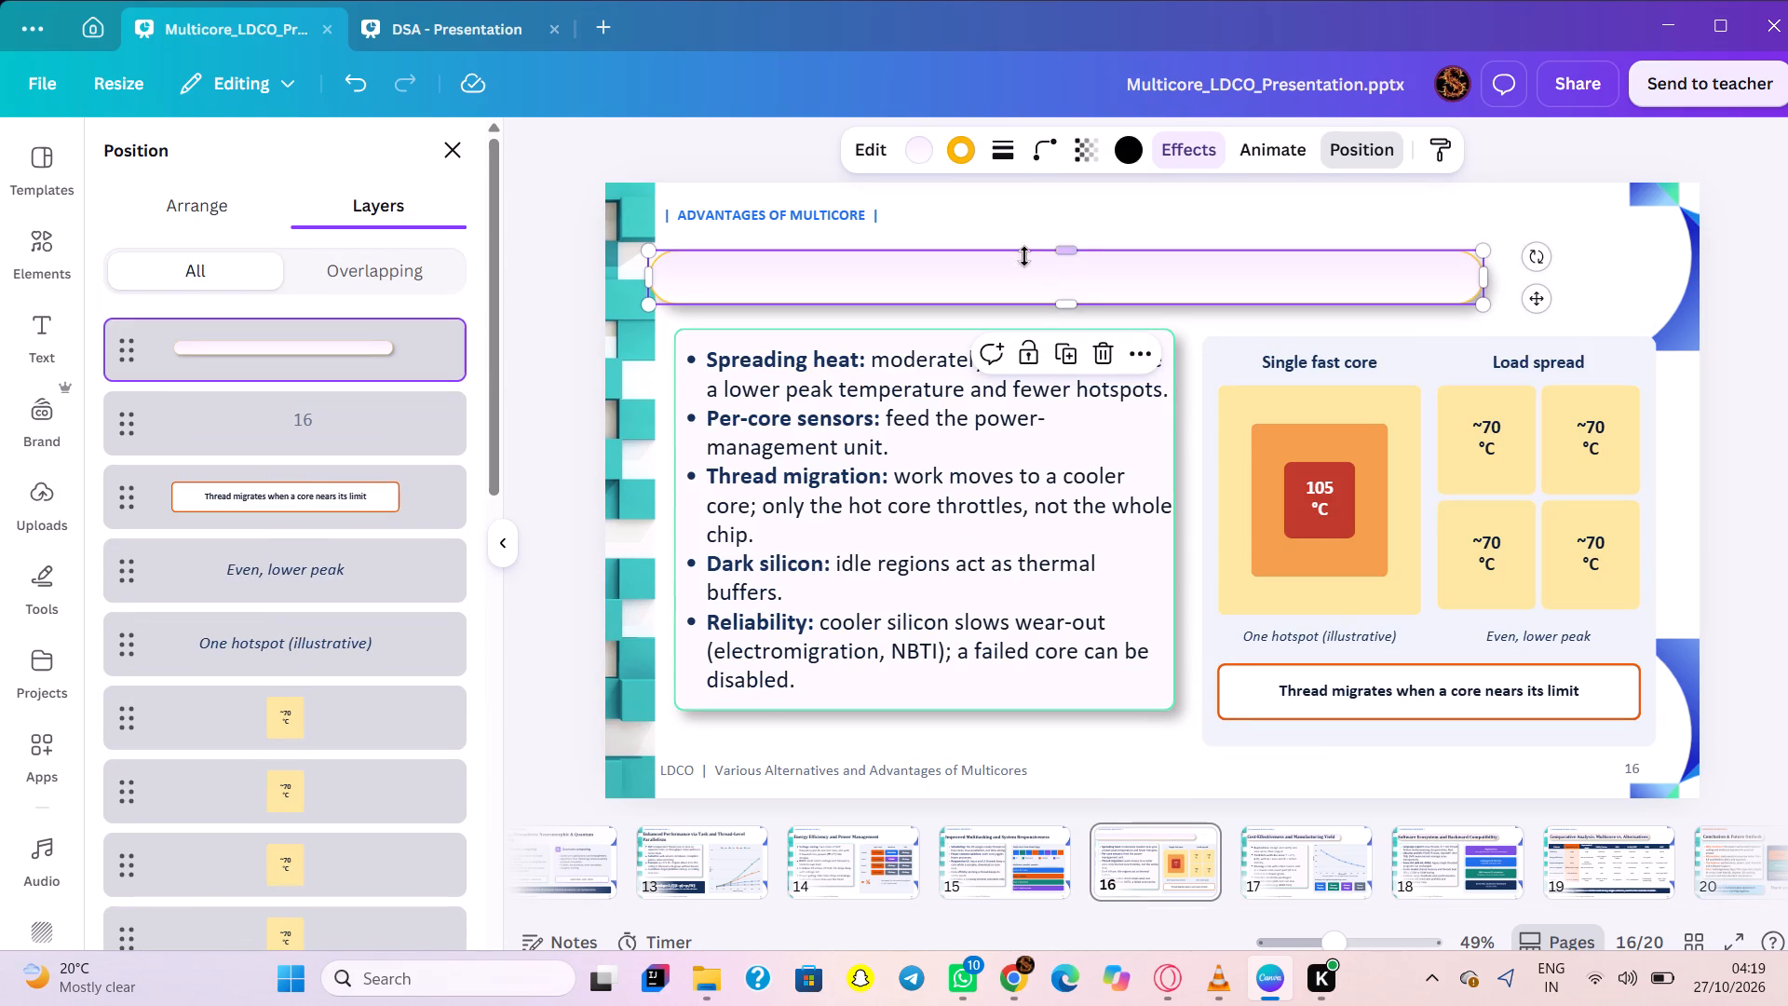
click(1019, 270)
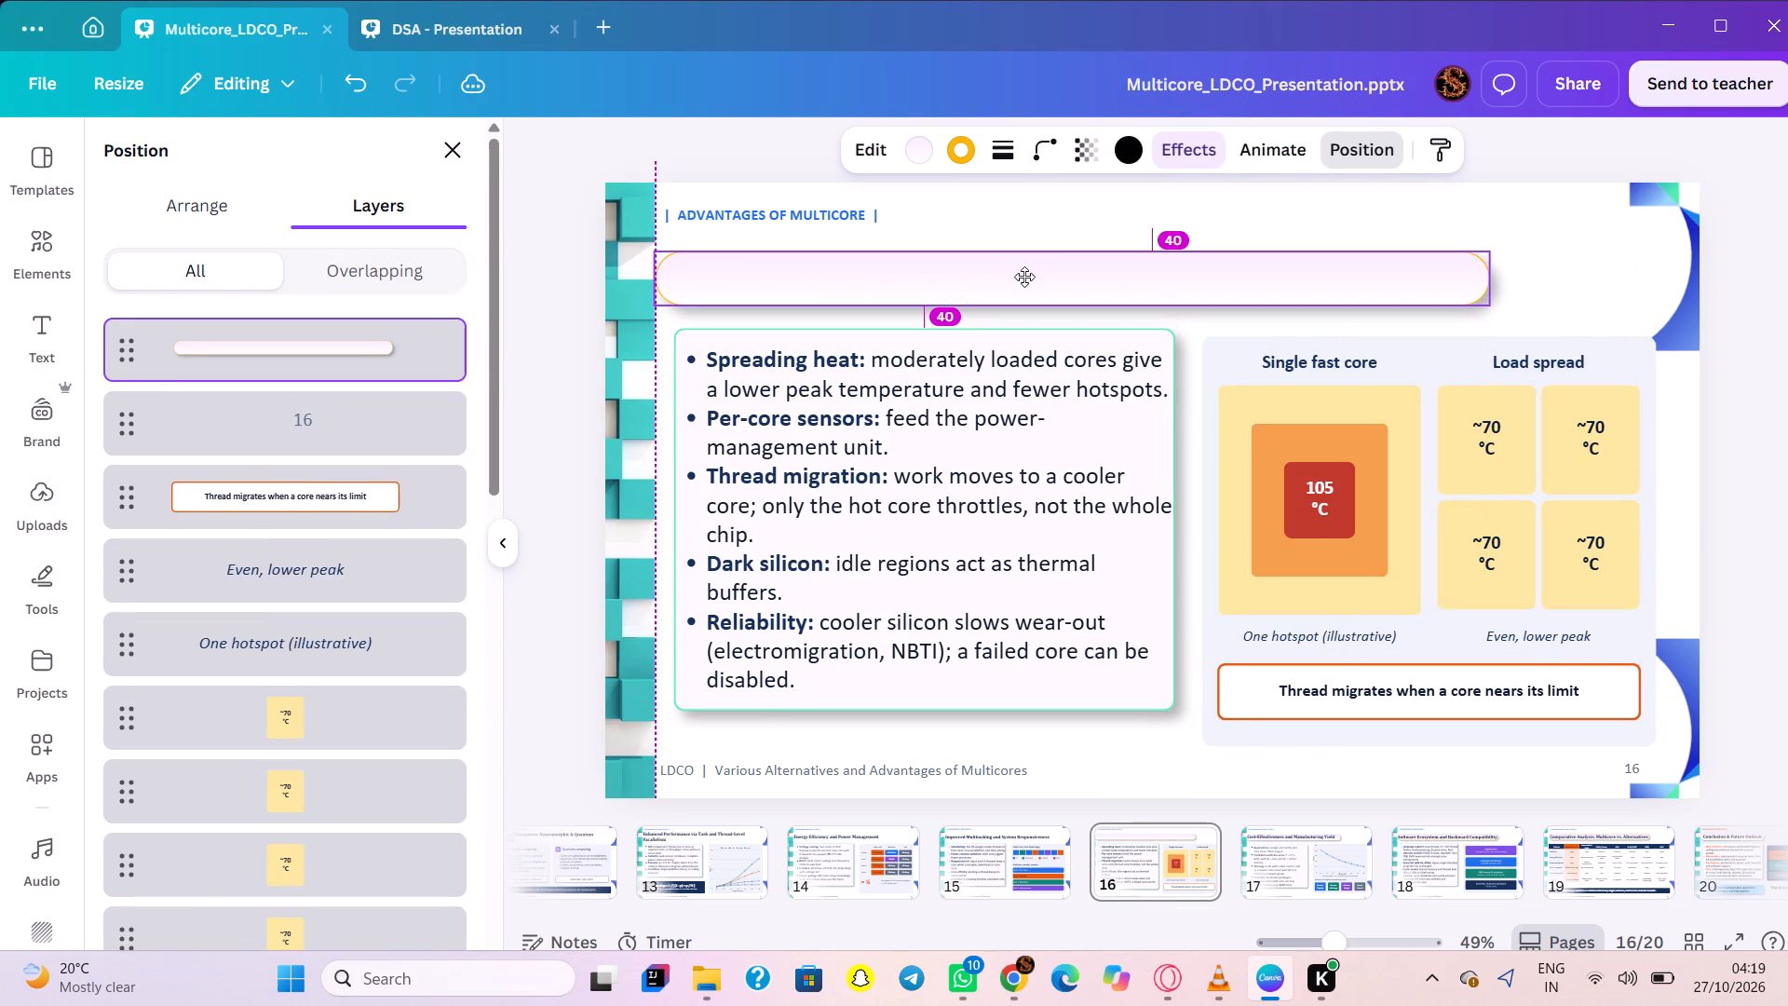
right_click(1026, 277)
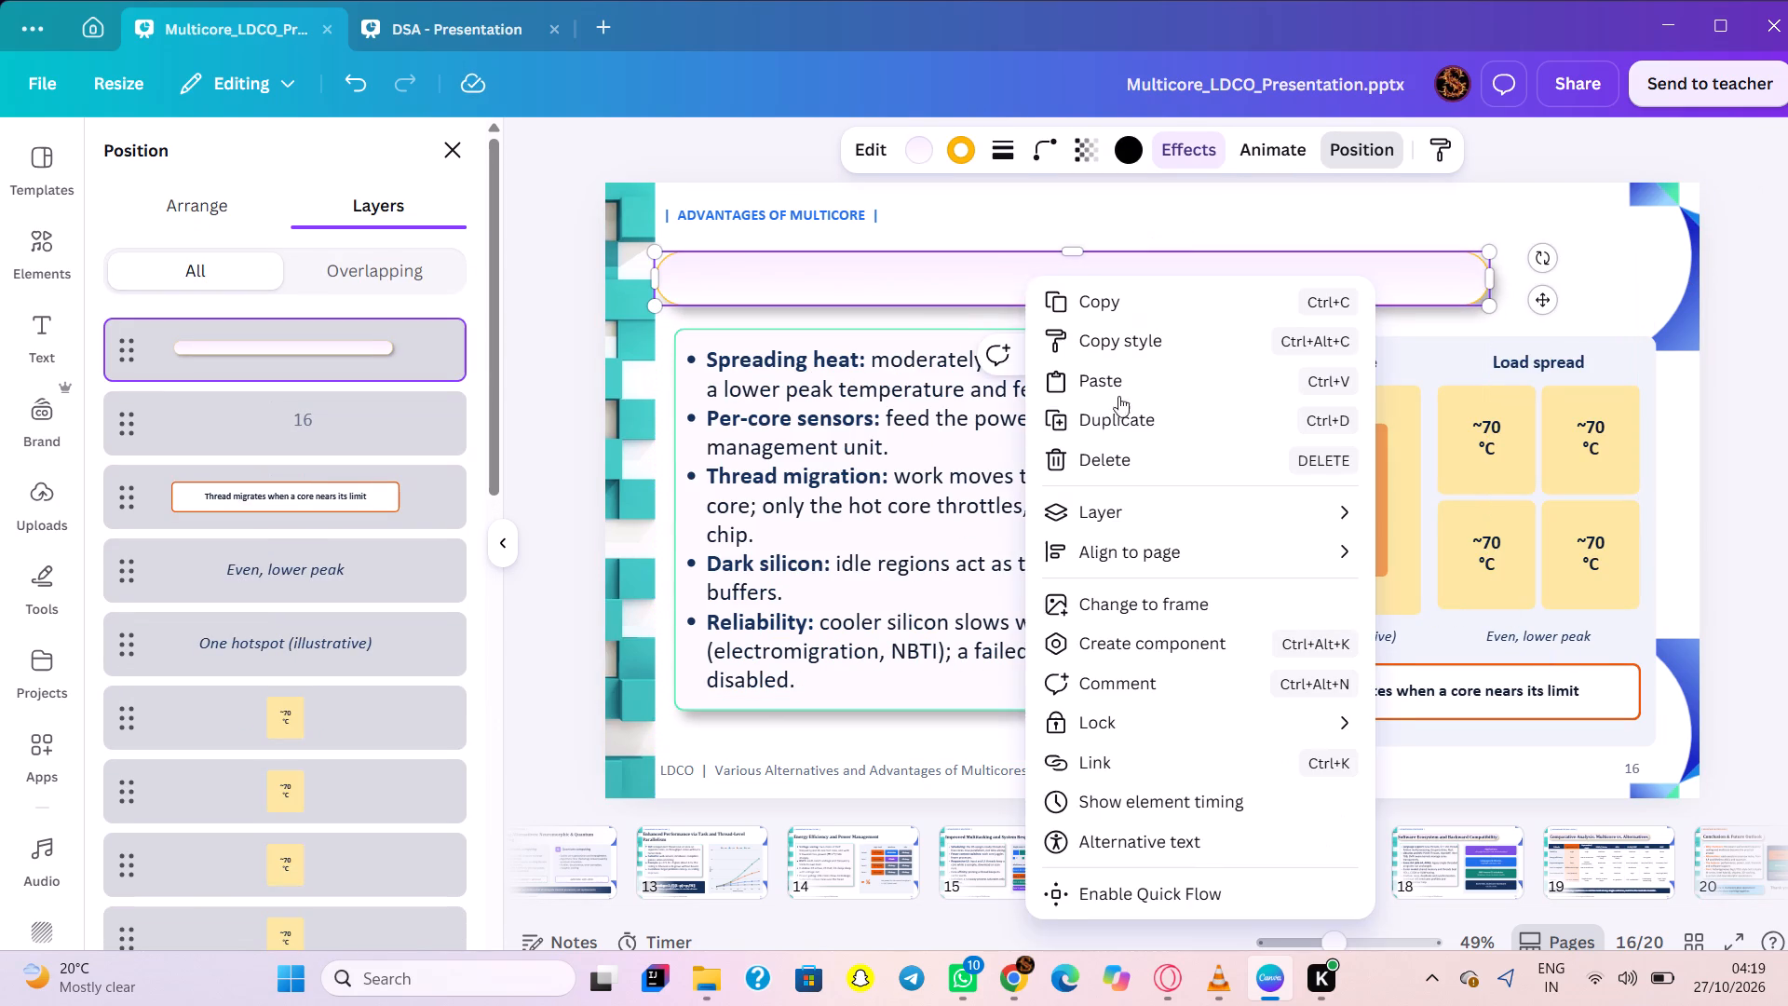
click(1464, 623)
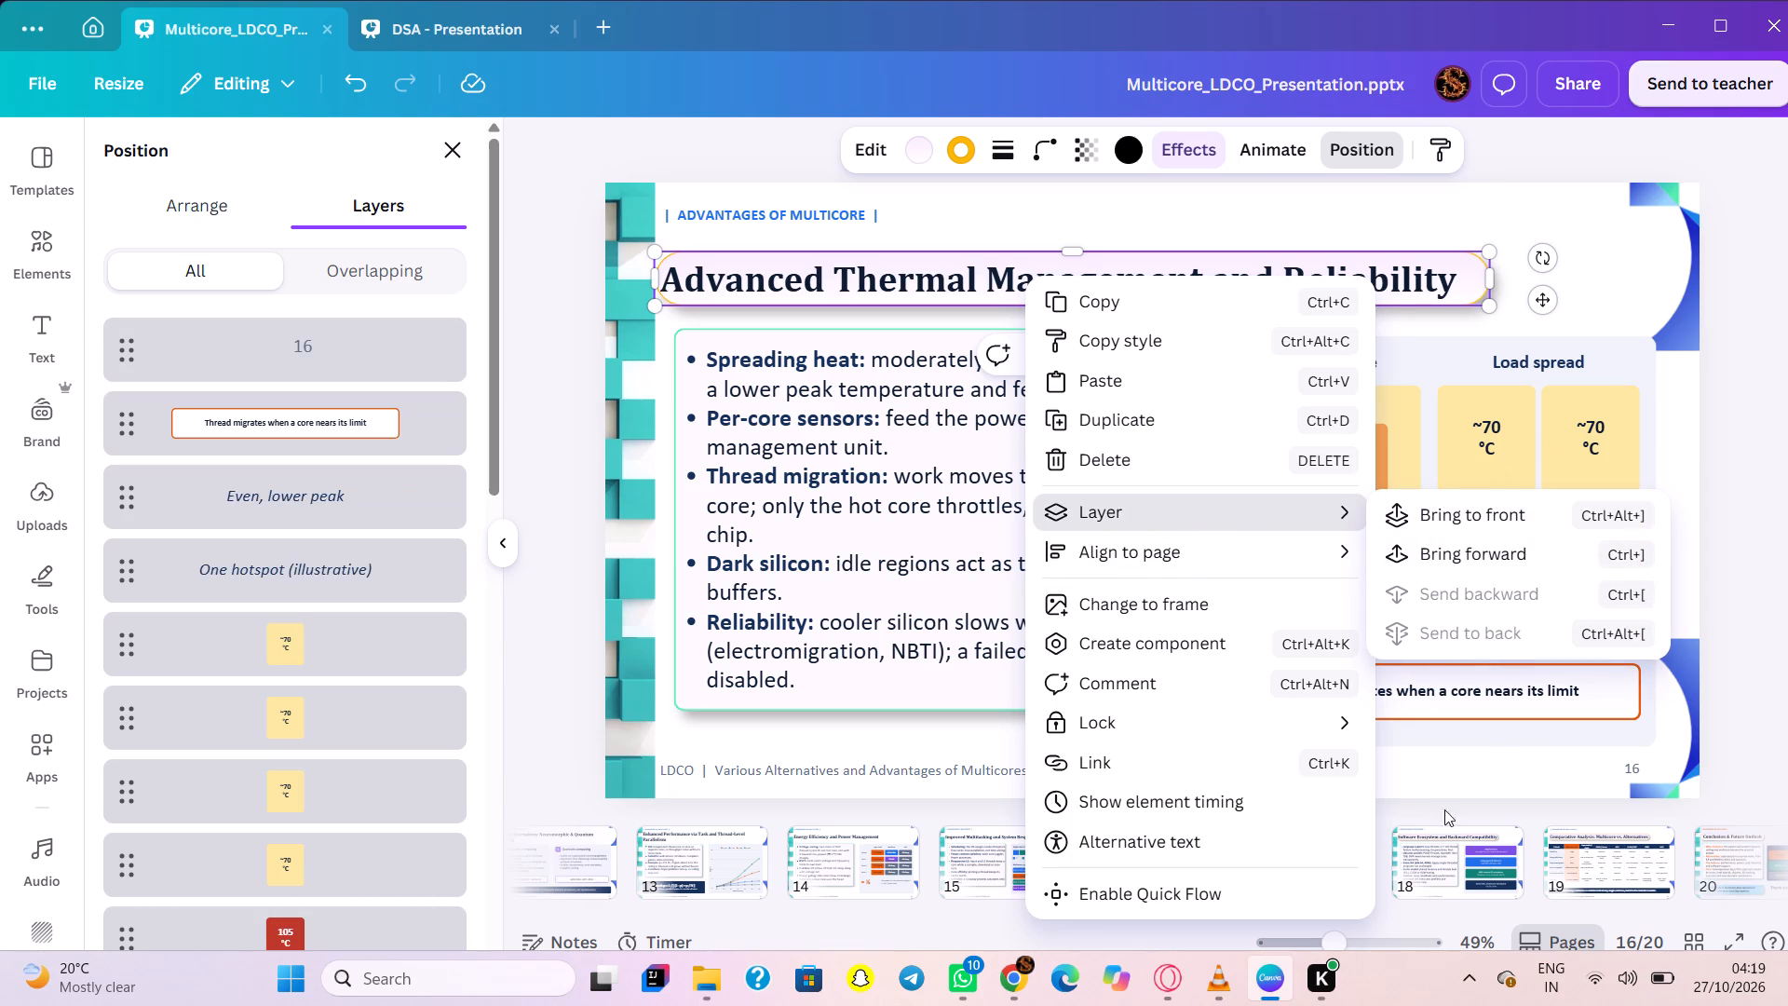
click(1429, 832)
Open slide 15 of the multicore presentation.
click(1036, 846)
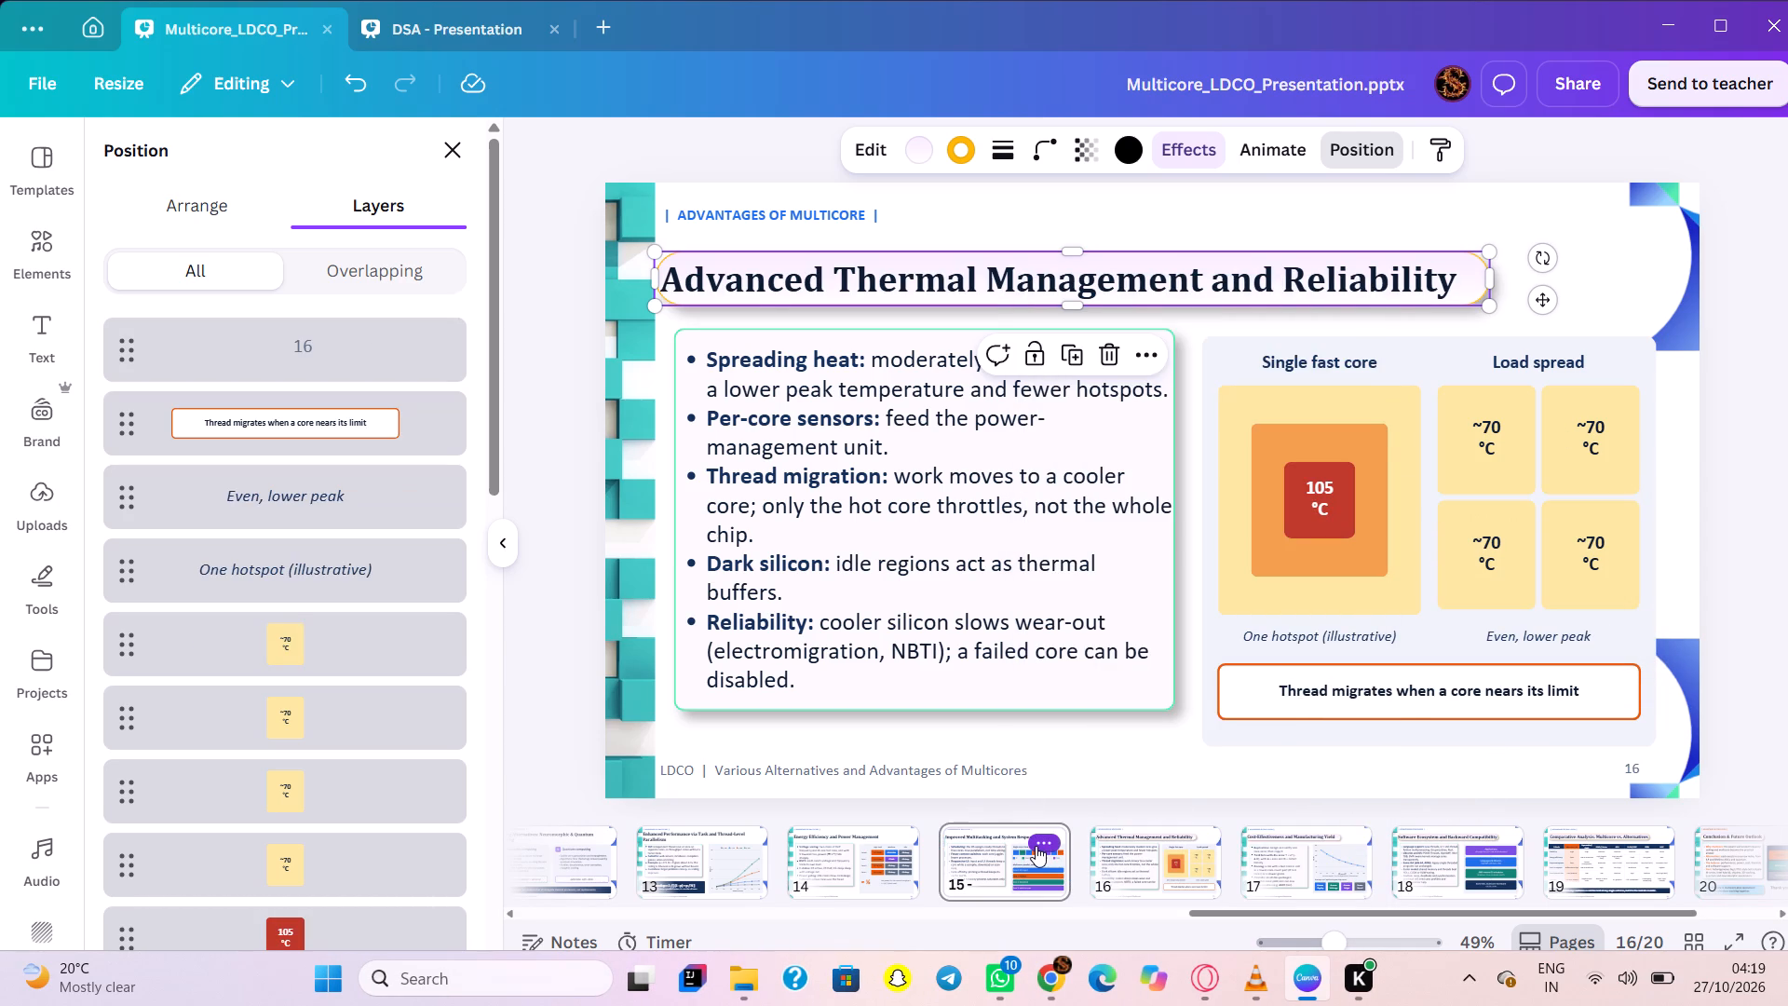
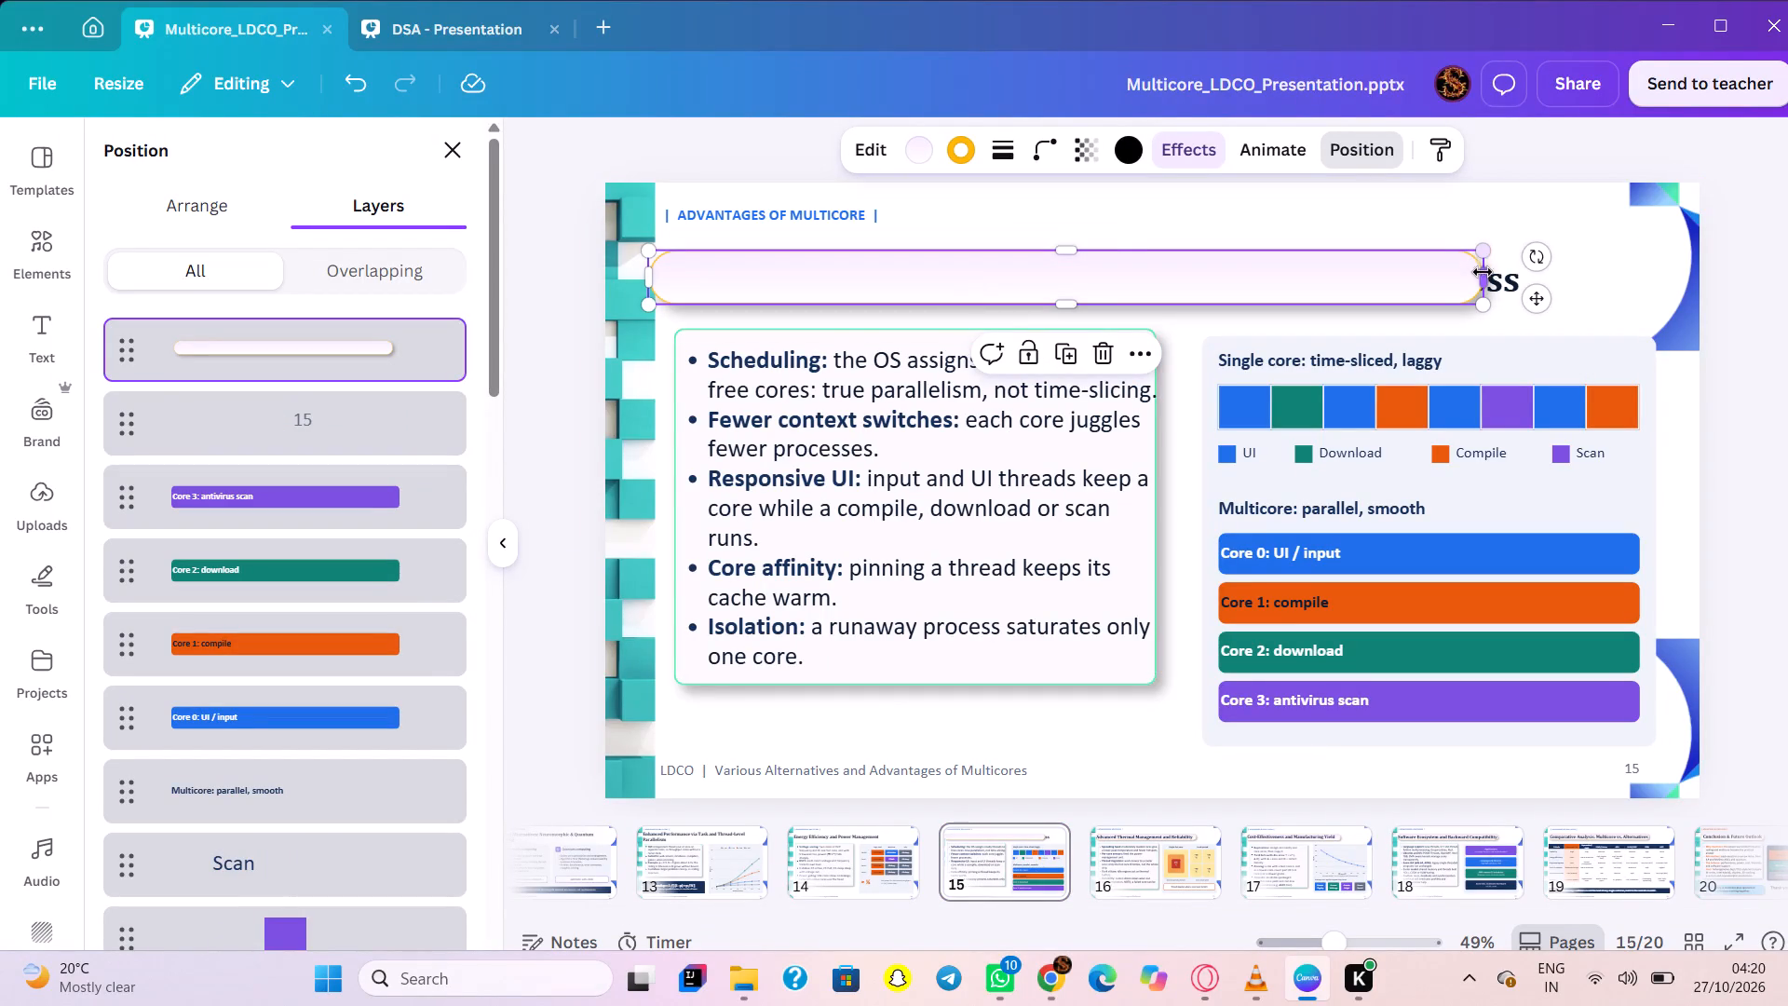
Widen the title box on slide 15 to cover the Improved Multitasking and System Responsiveness title and send it to the back.
drag(1485, 274, 1542, 280)
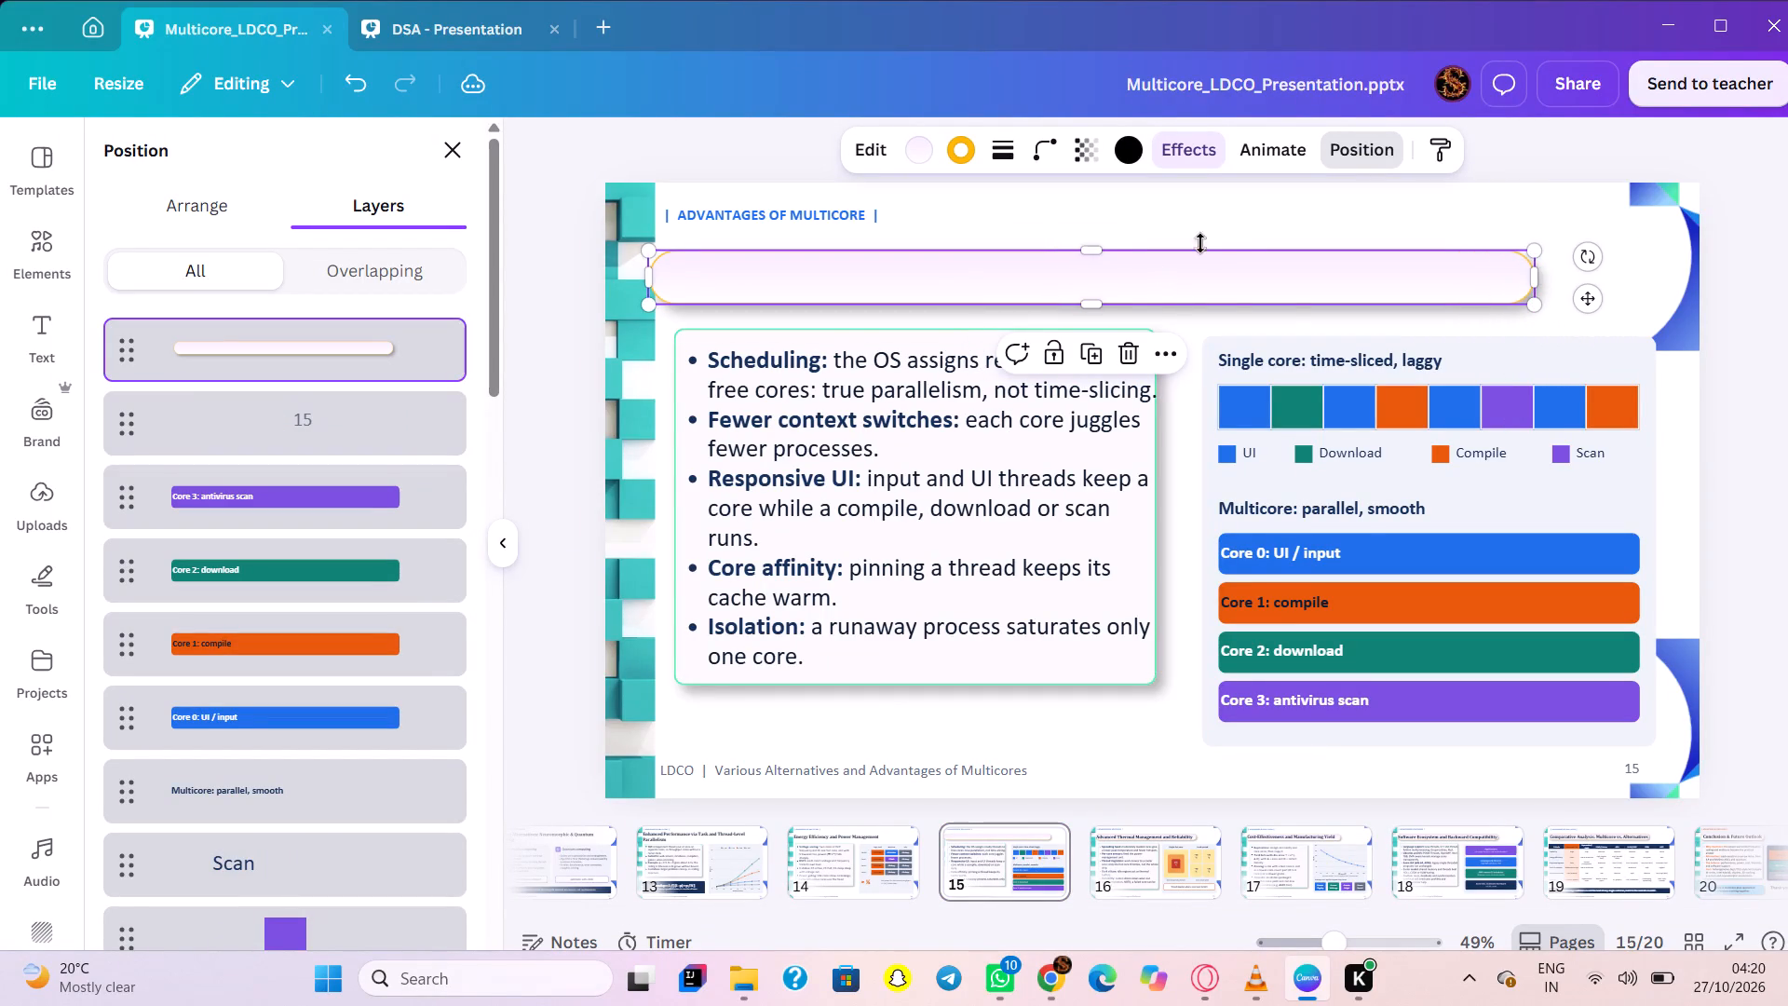
click(1229, 221)
click(1030, 288)
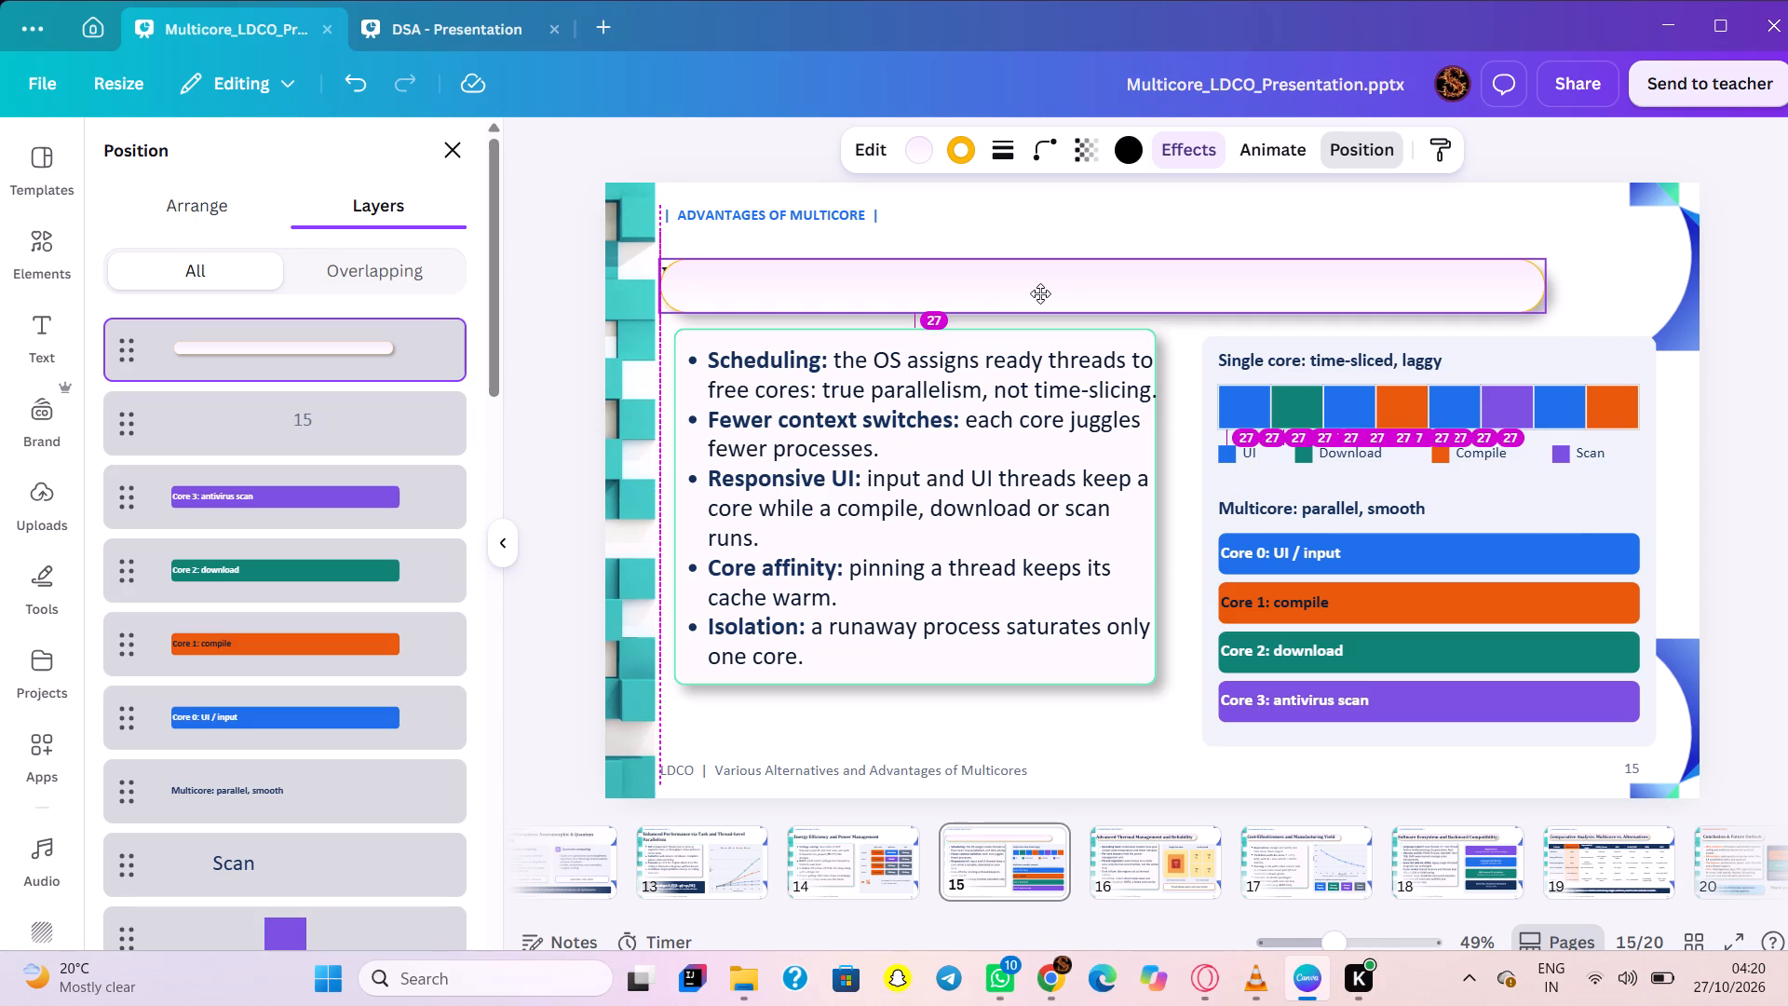
right_click(1036, 292)
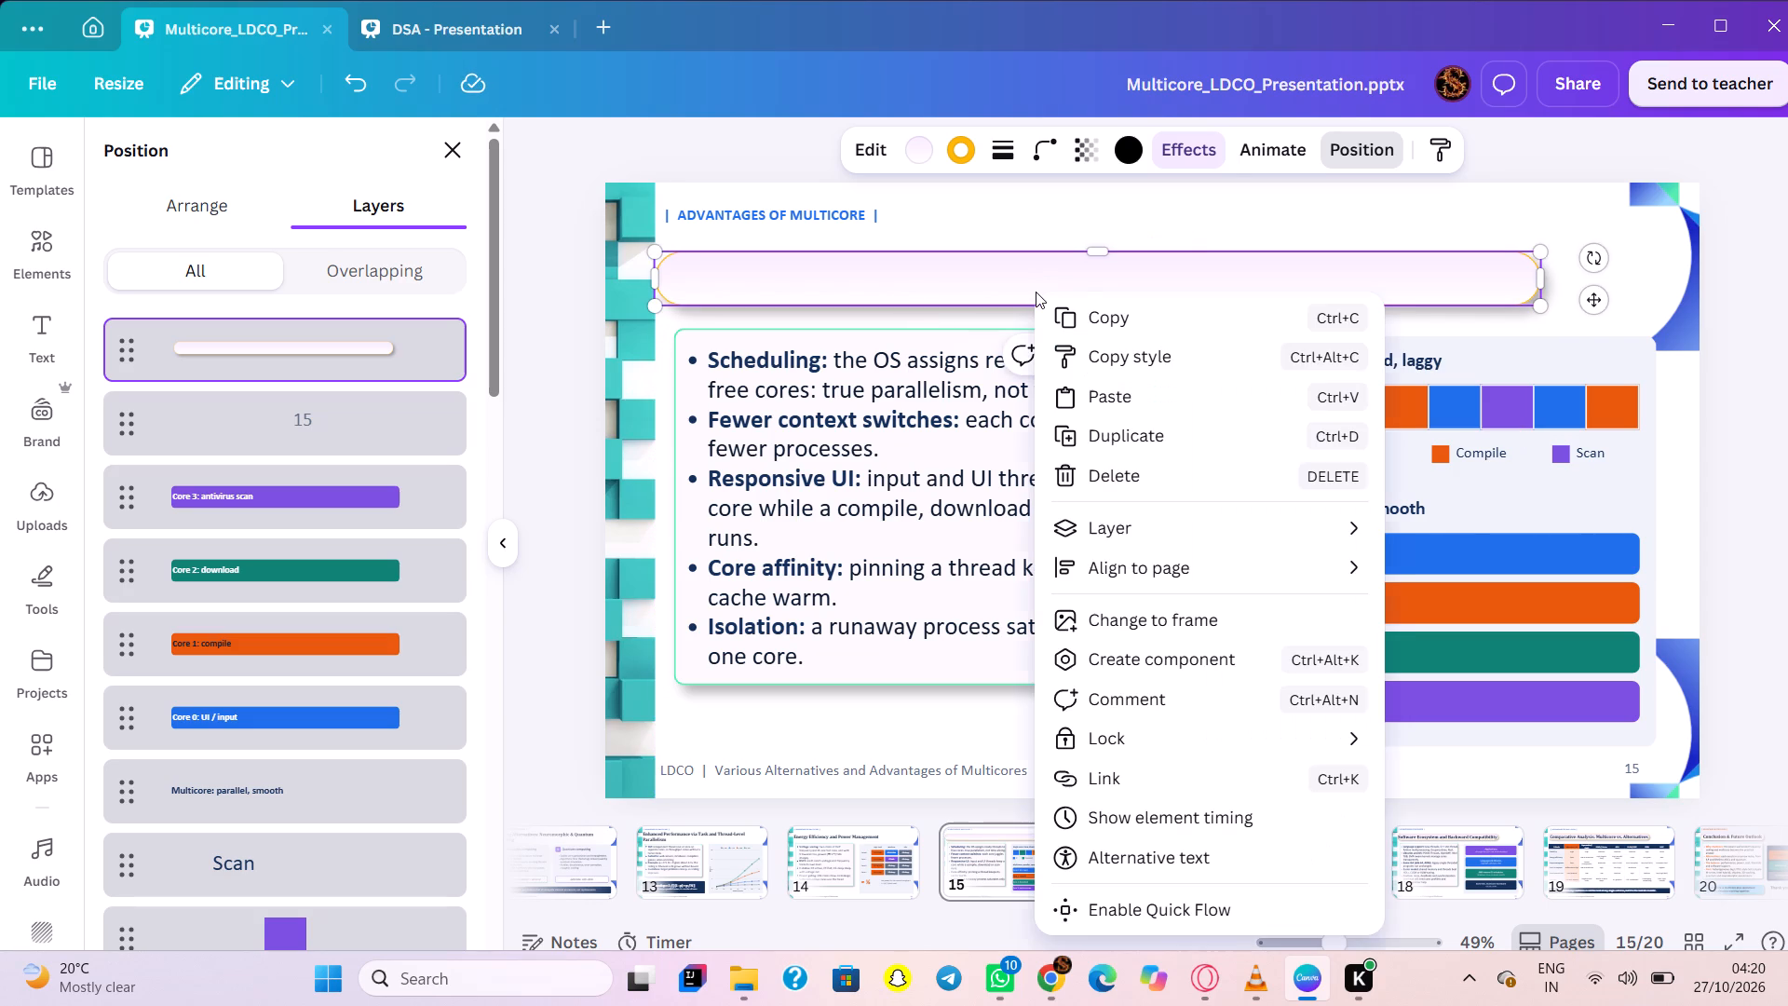
click(1470, 658)
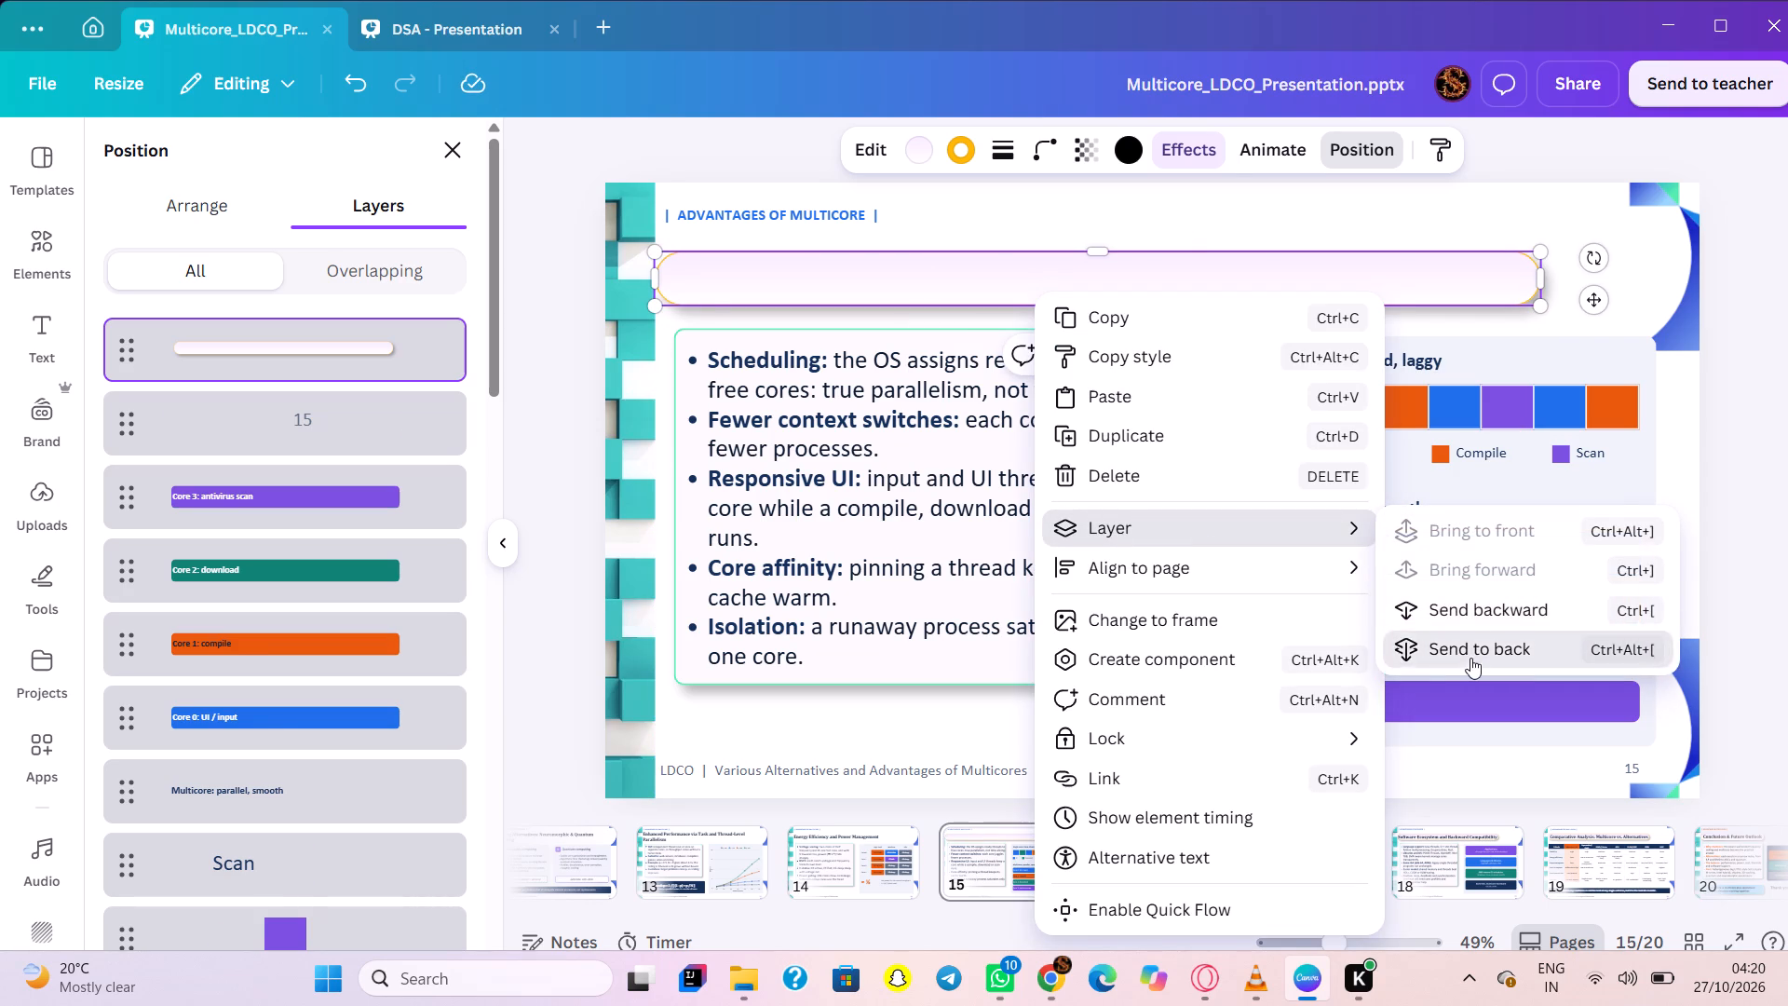
click(1622, 313)
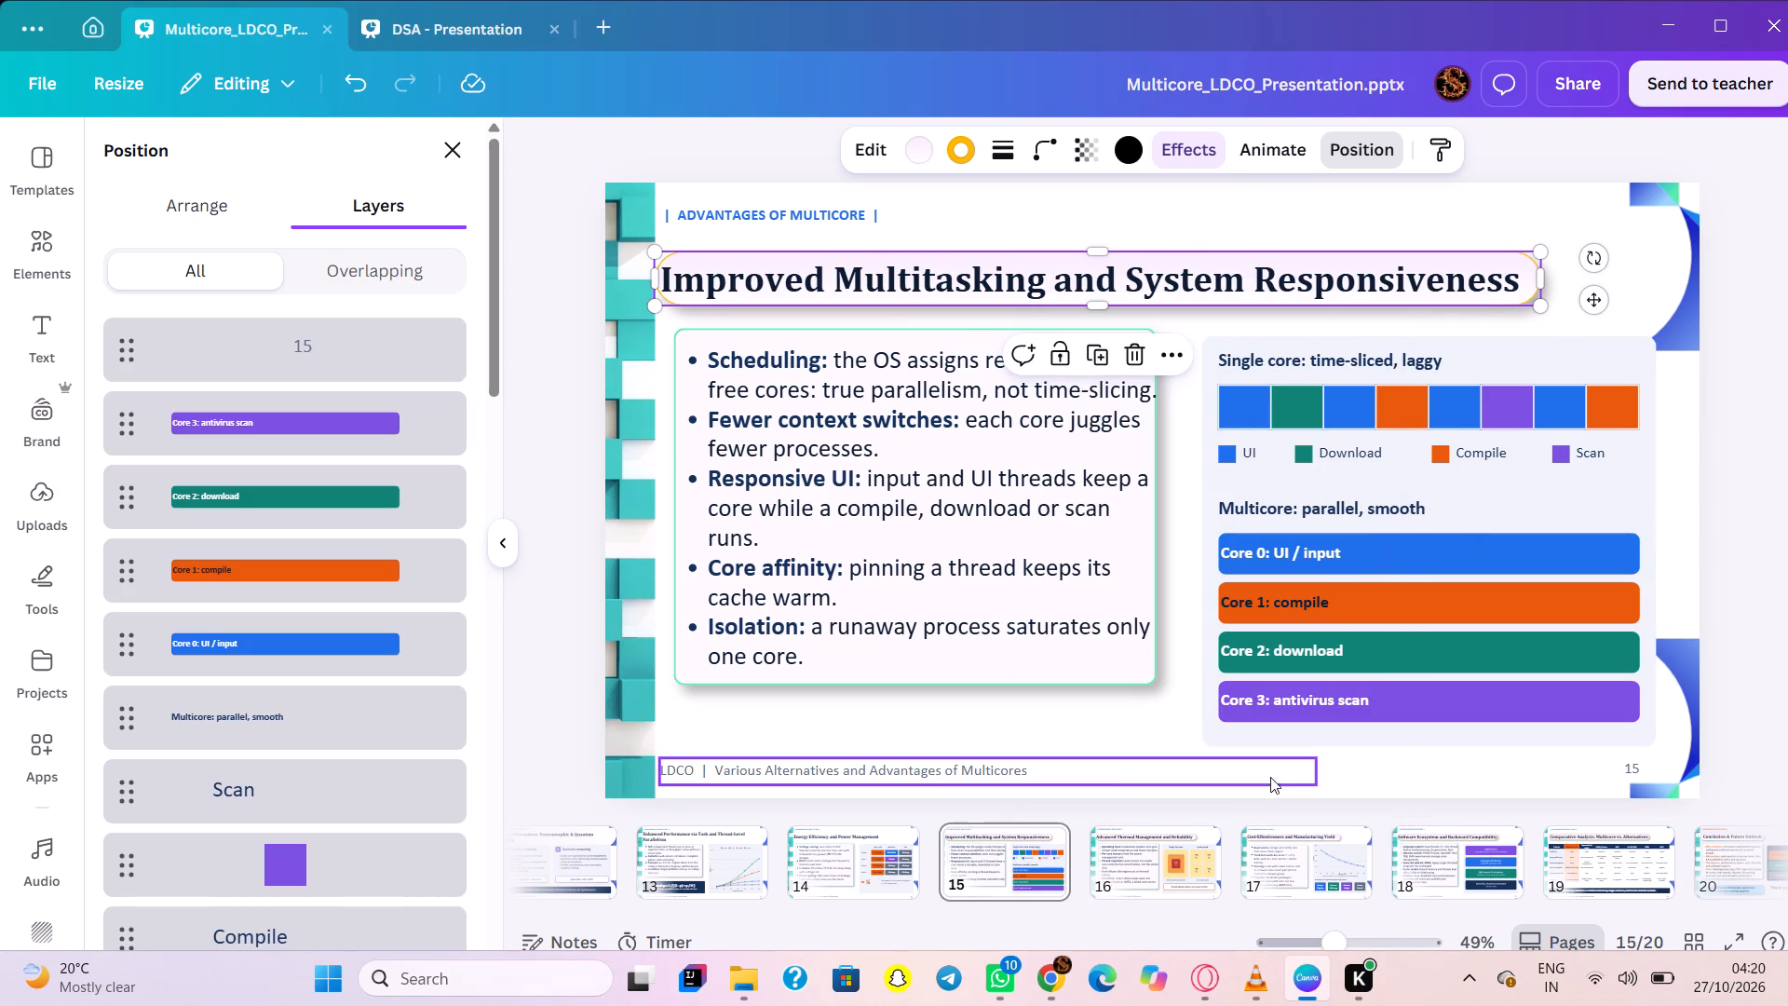
Paste the title box onto slide 14, send it to the back and shorten it to fit the Energy Efficiency and Power Management title.
click(845, 883)
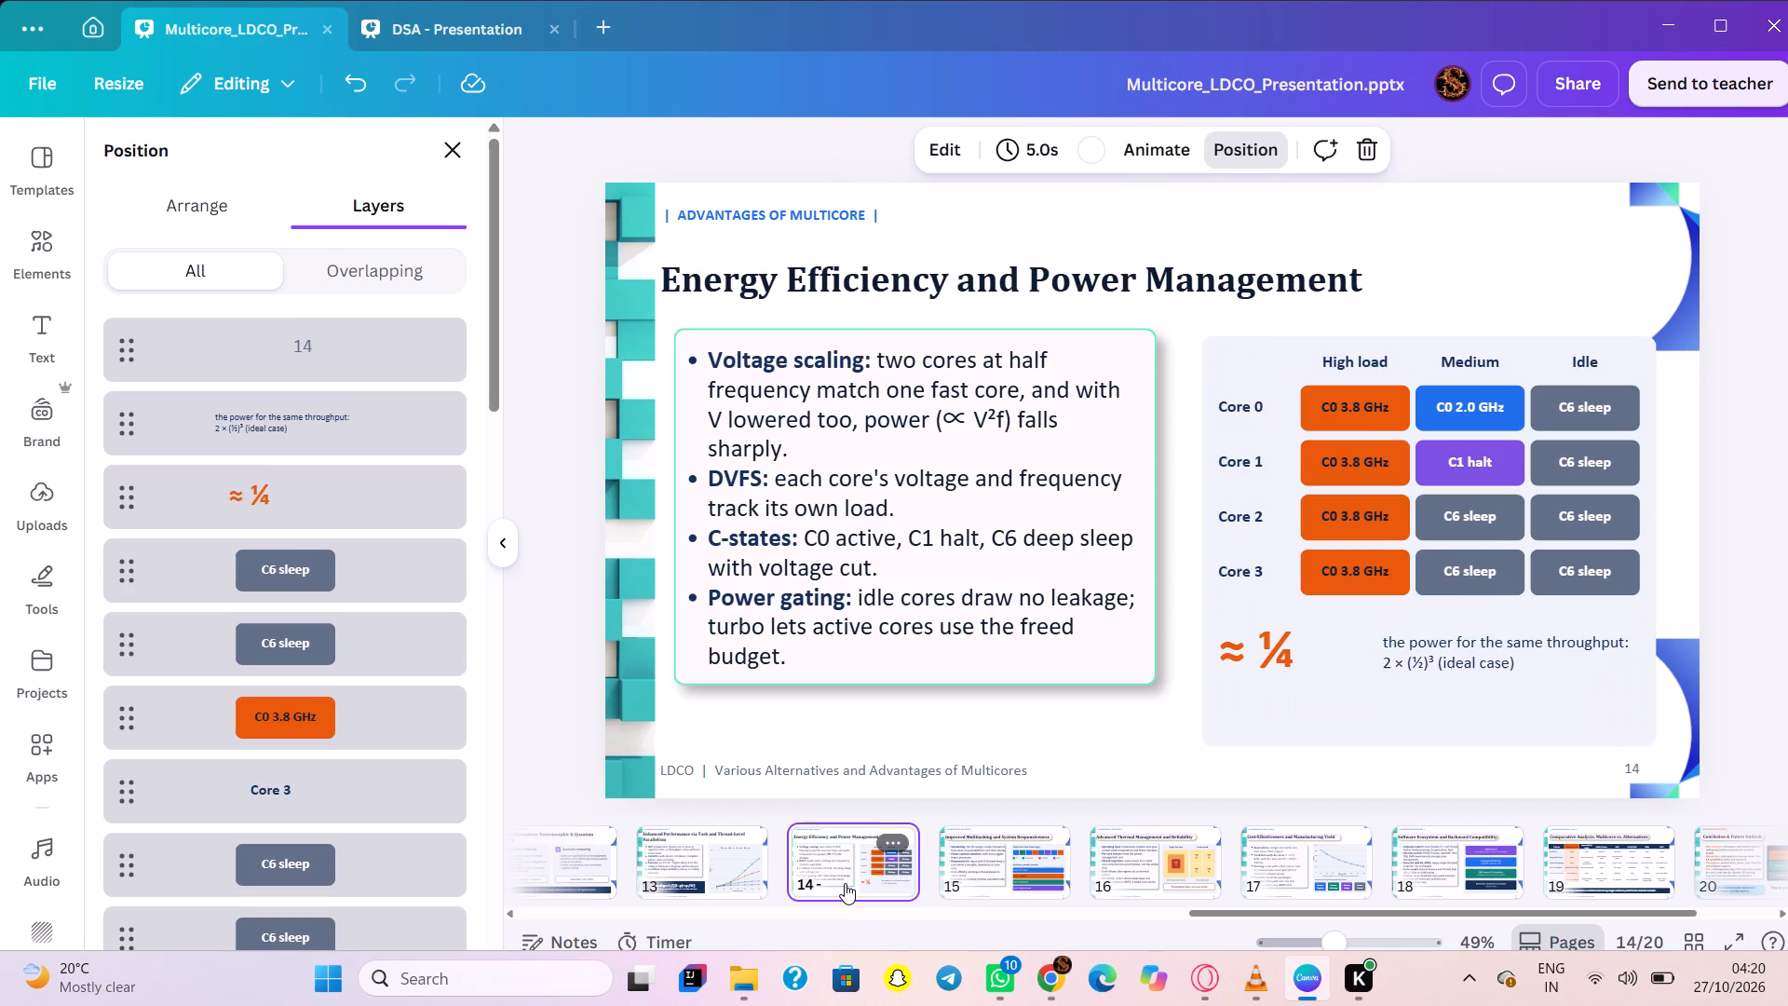
key(ctrl+v)
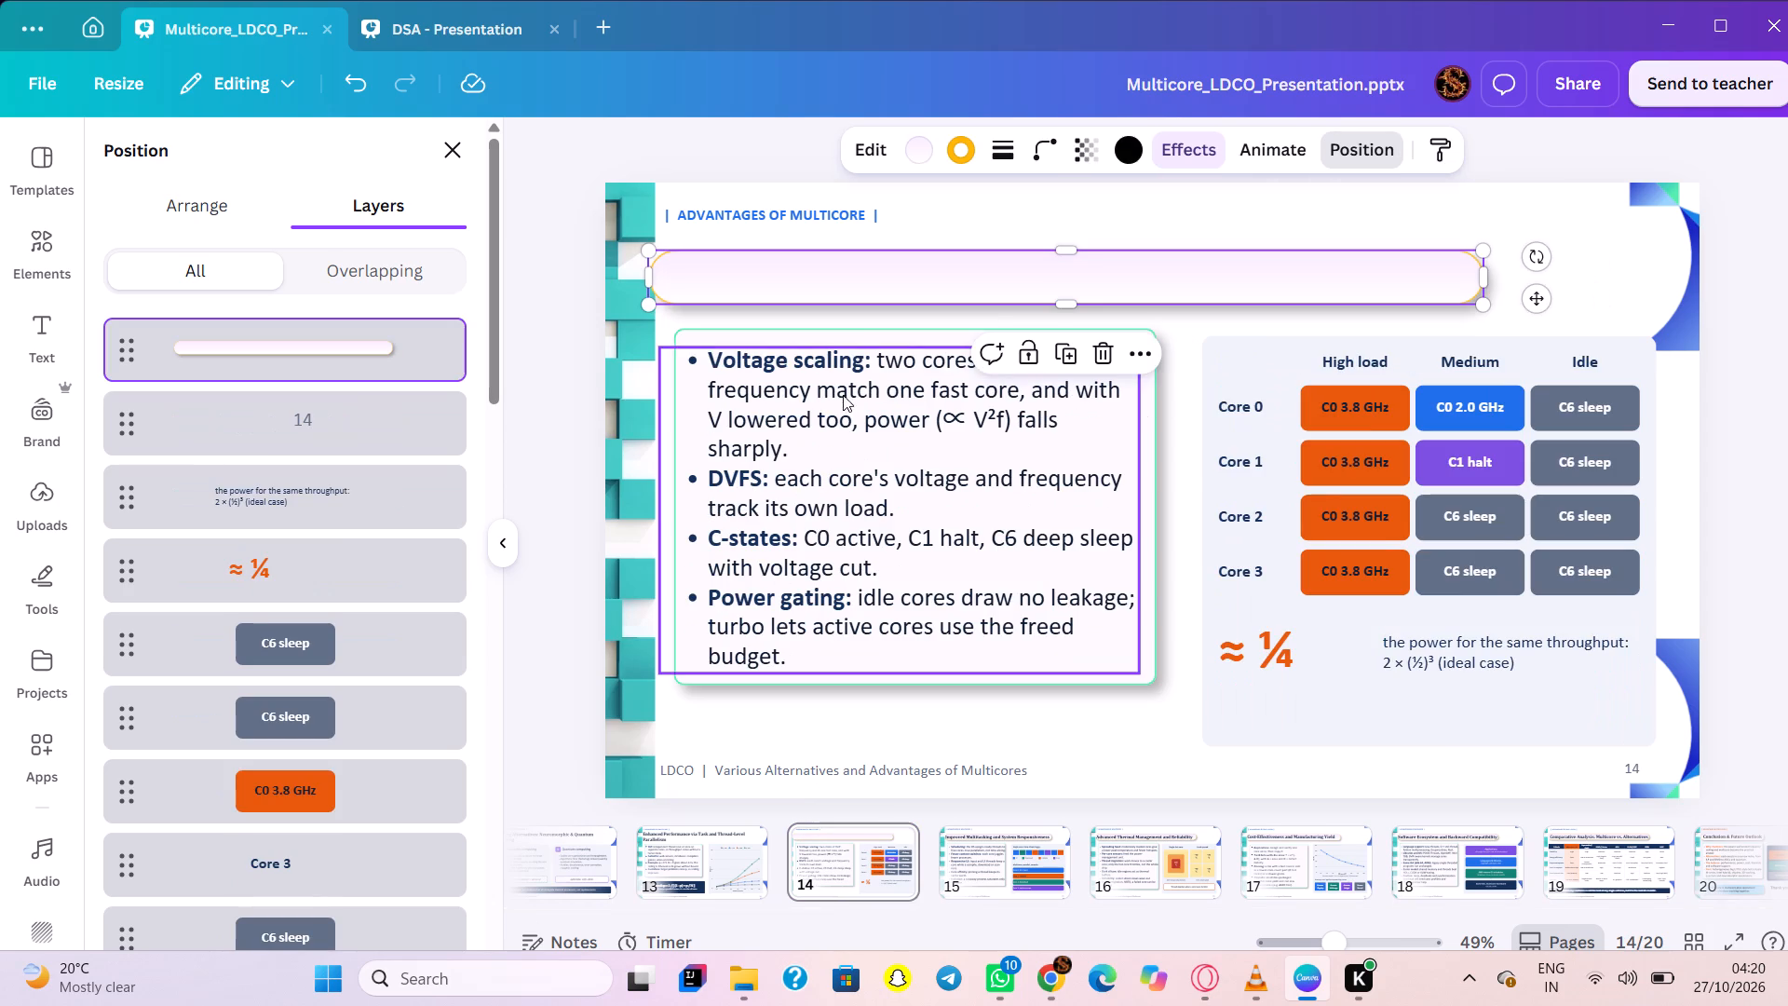
right_click(855, 273)
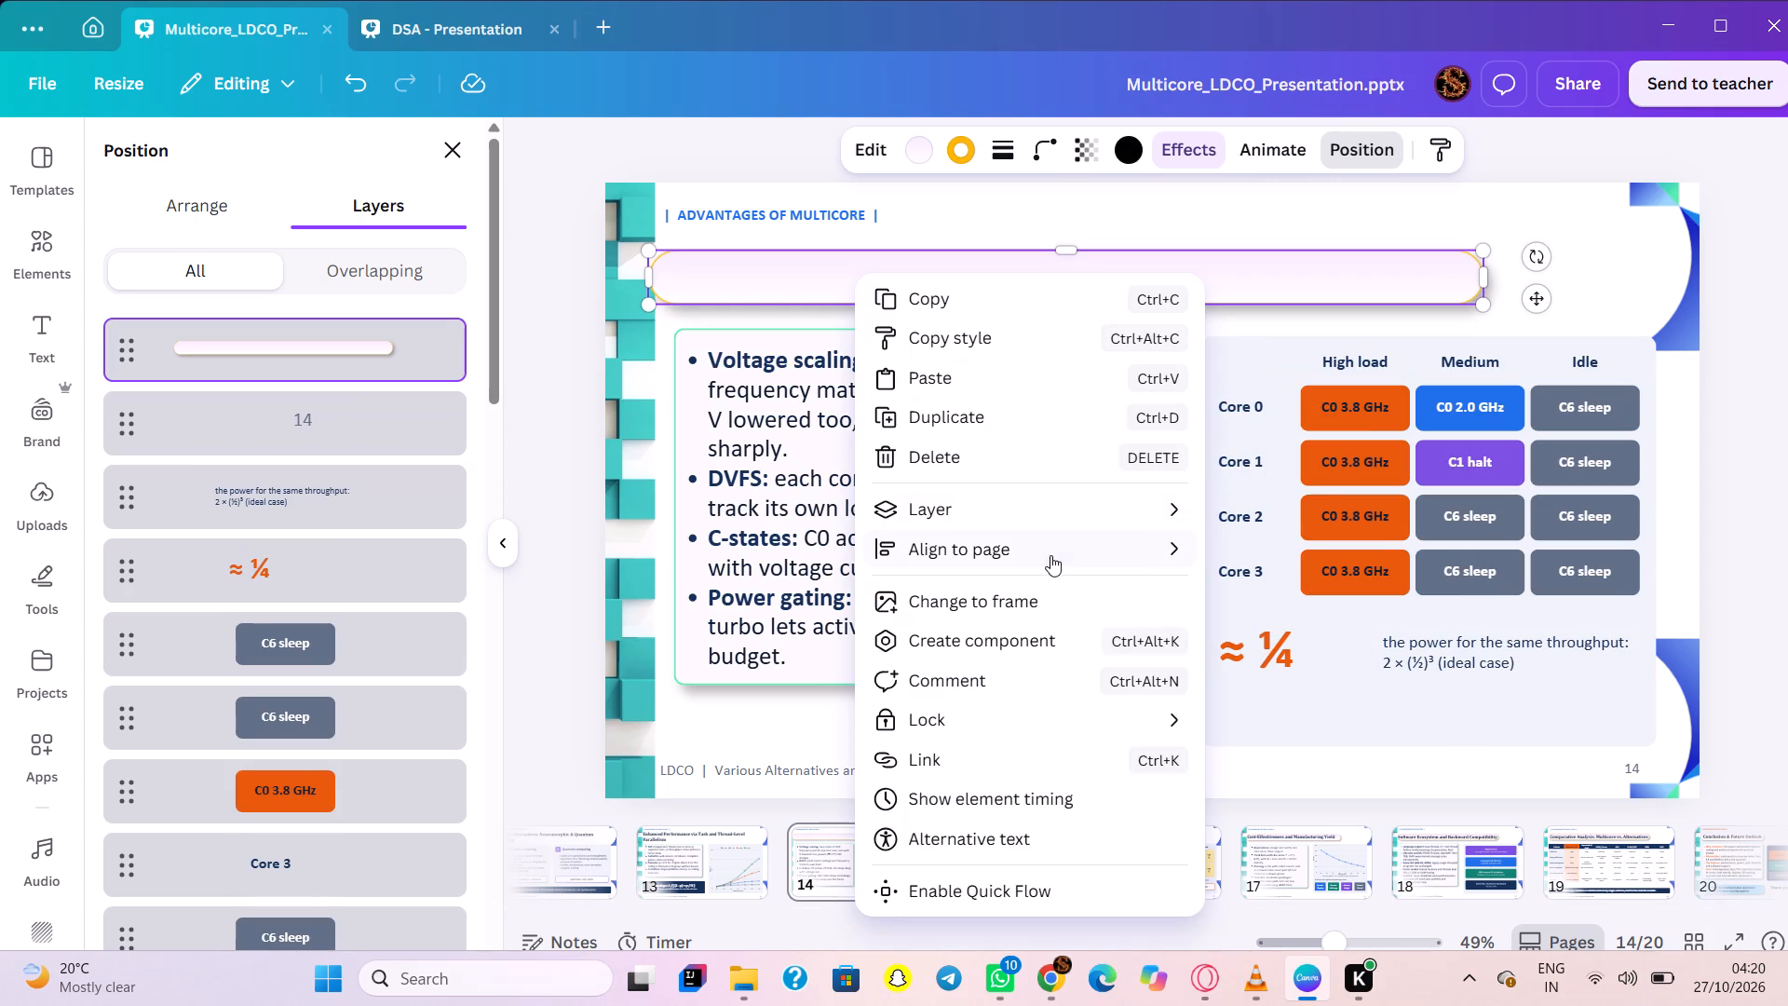
click(1342, 621)
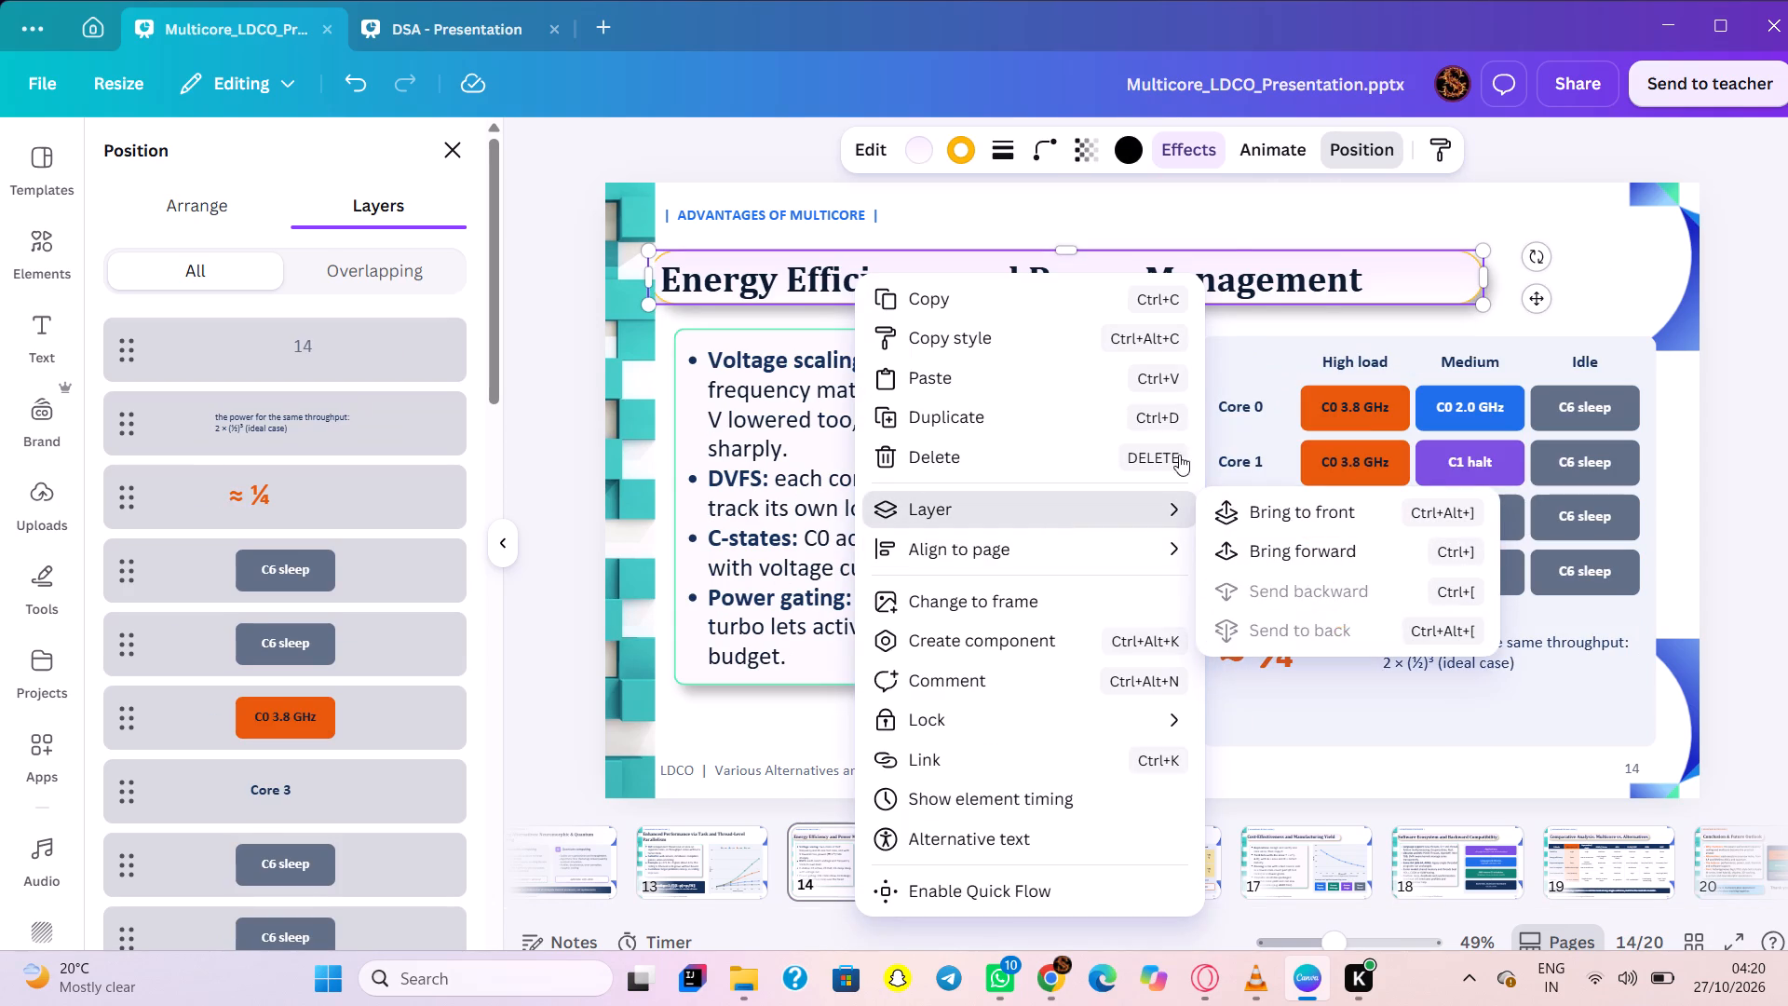
click(1481, 279)
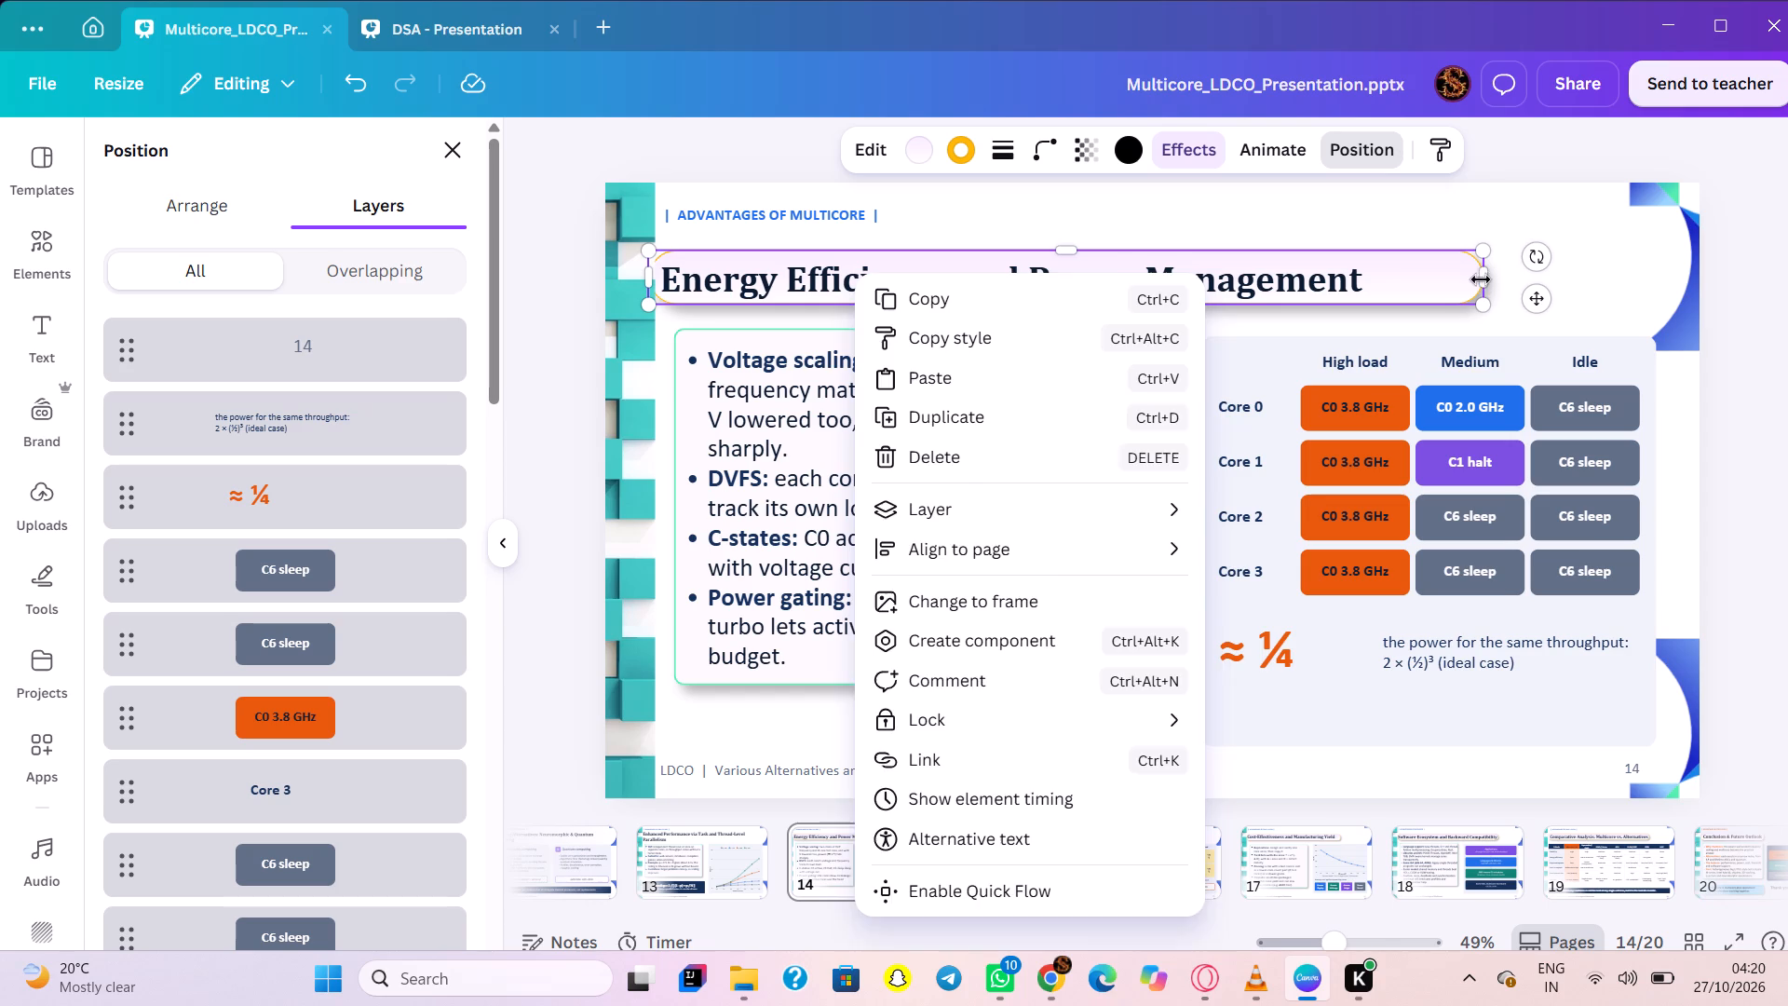
drag(1480, 279, 1386, 286)
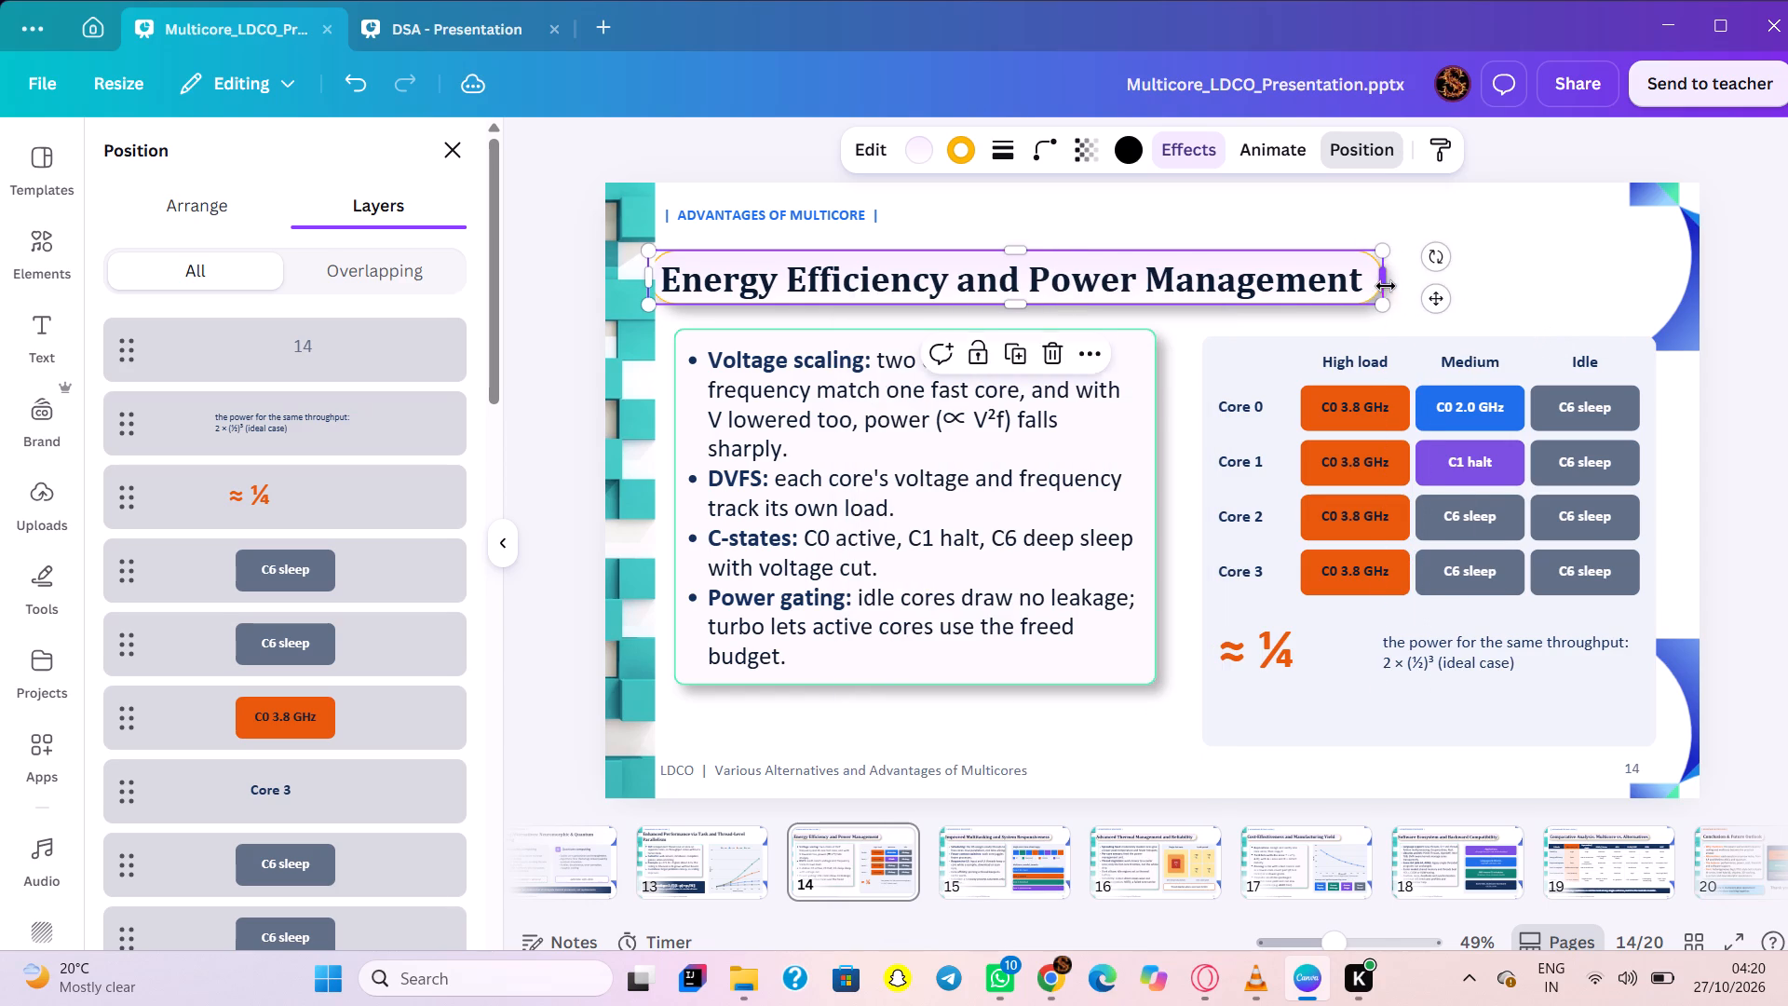
click(1435, 289)
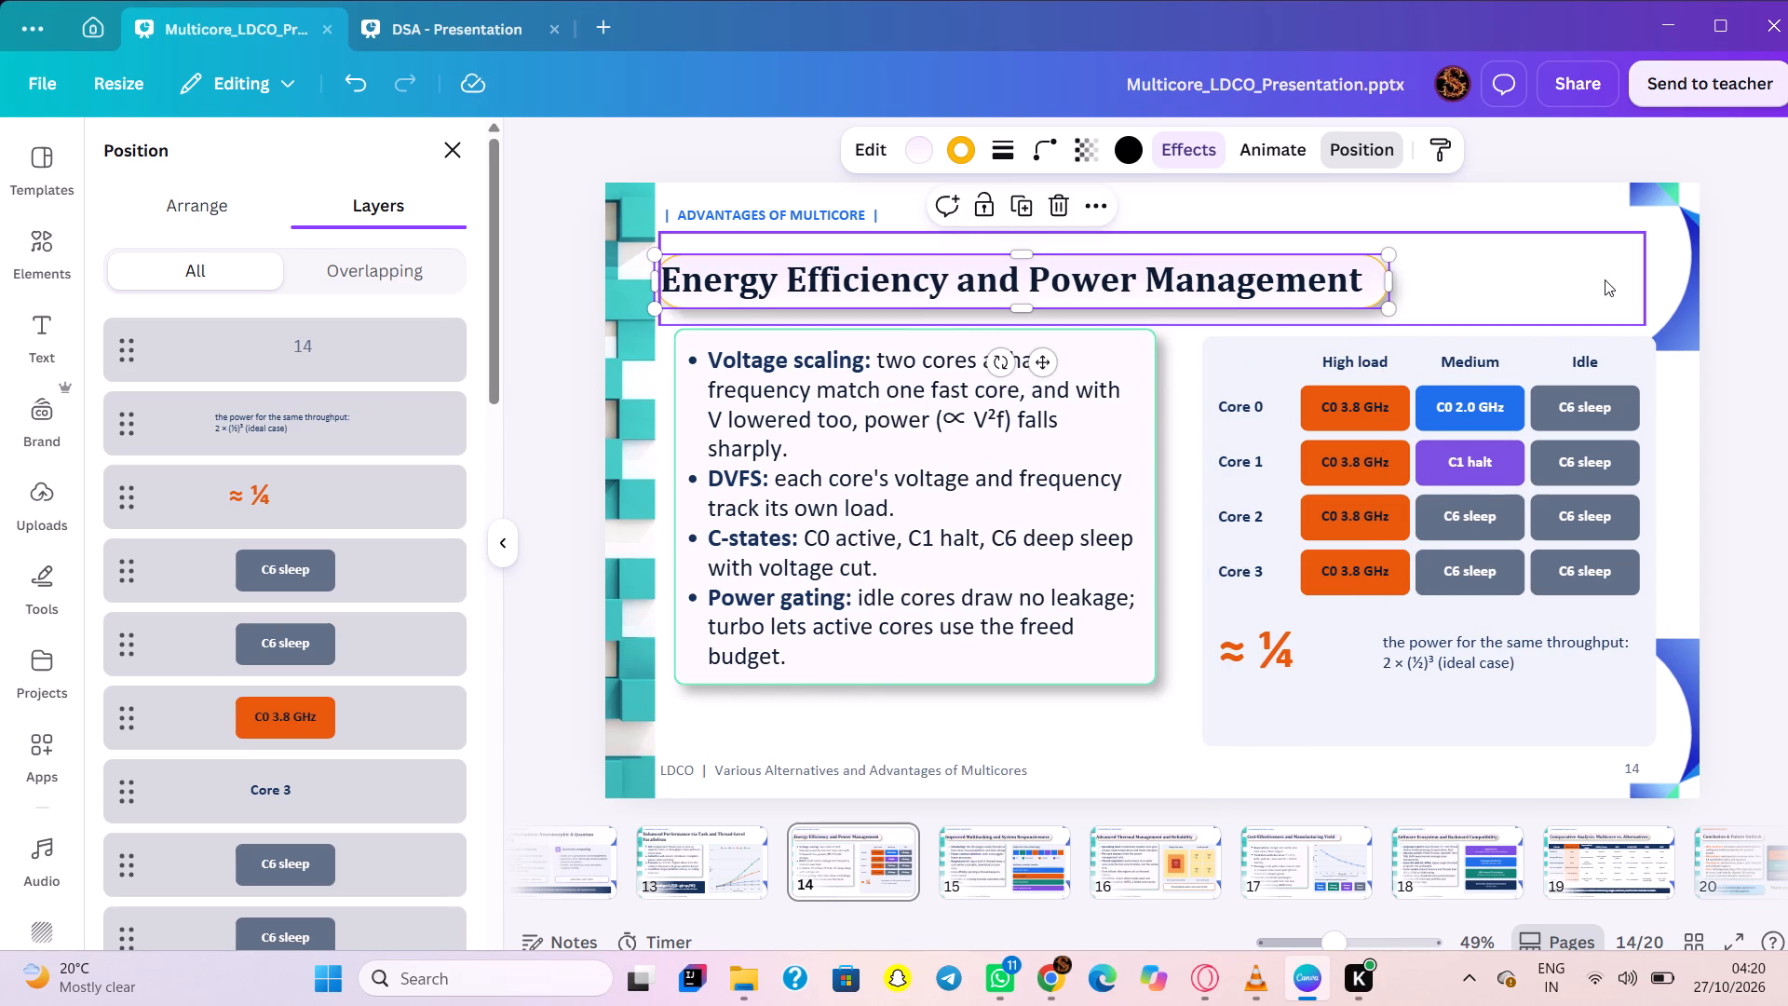
click(1626, 343)
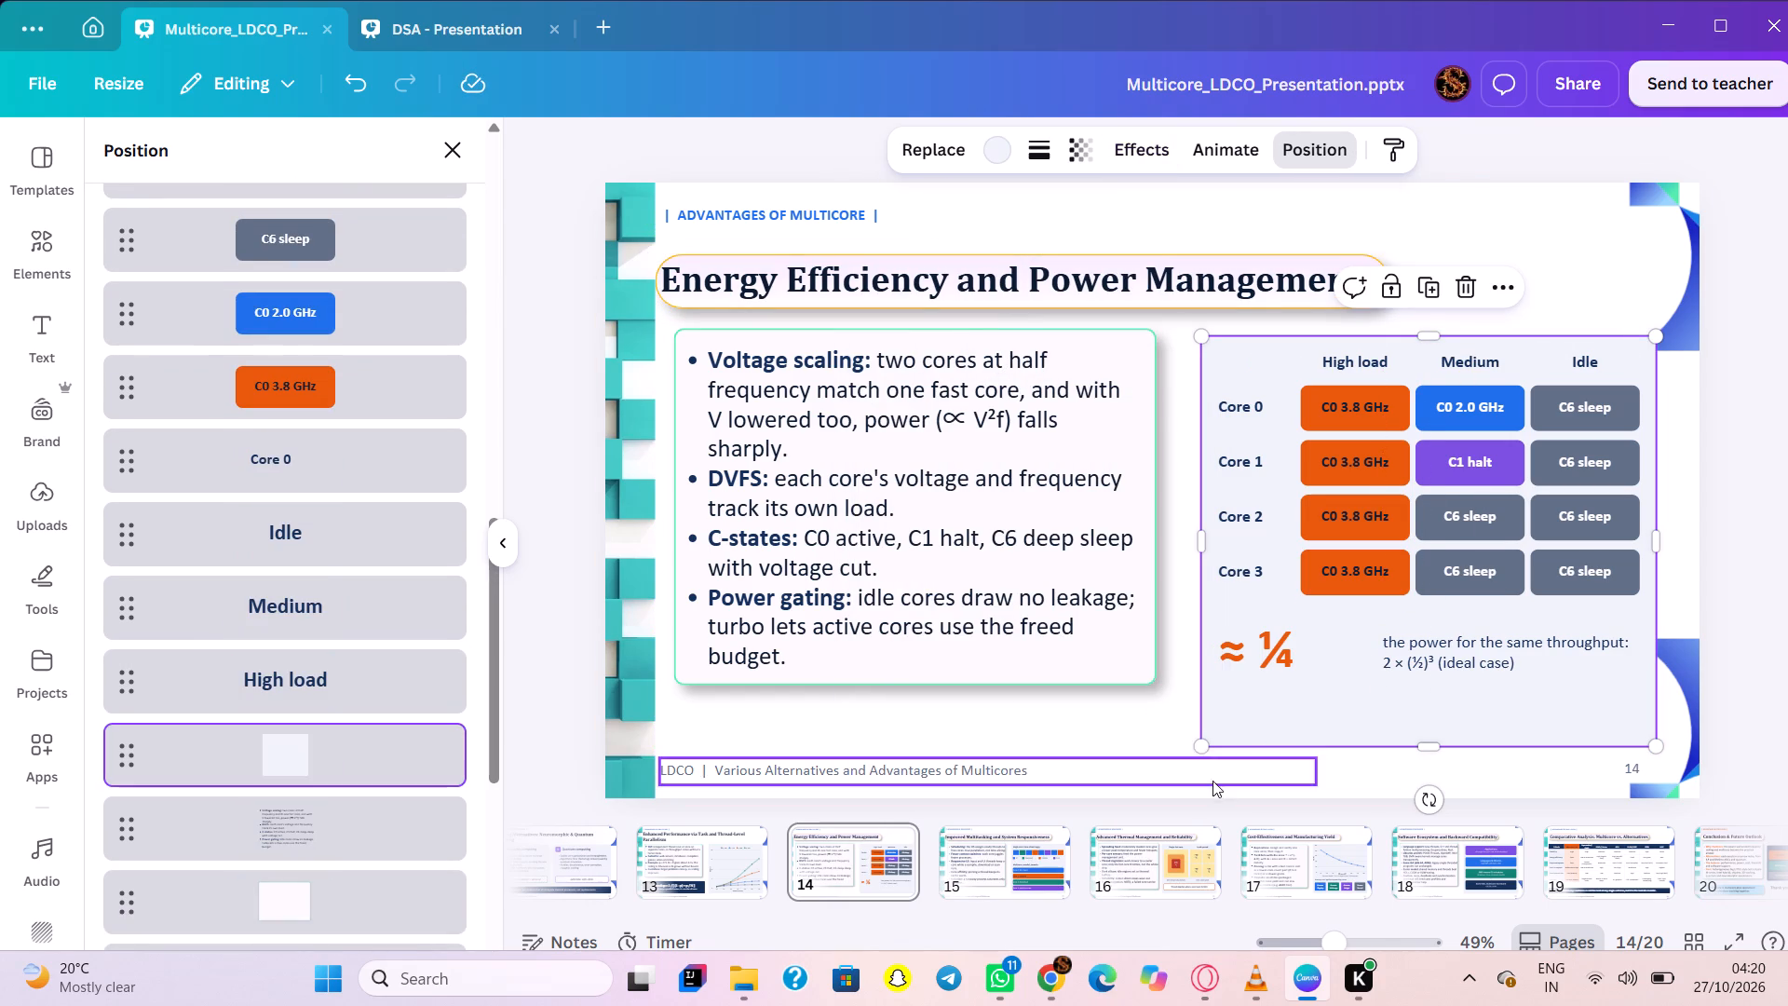
Paste the title box onto slide 13 and enlarge it to cover both lines of the title.
click(739, 864)
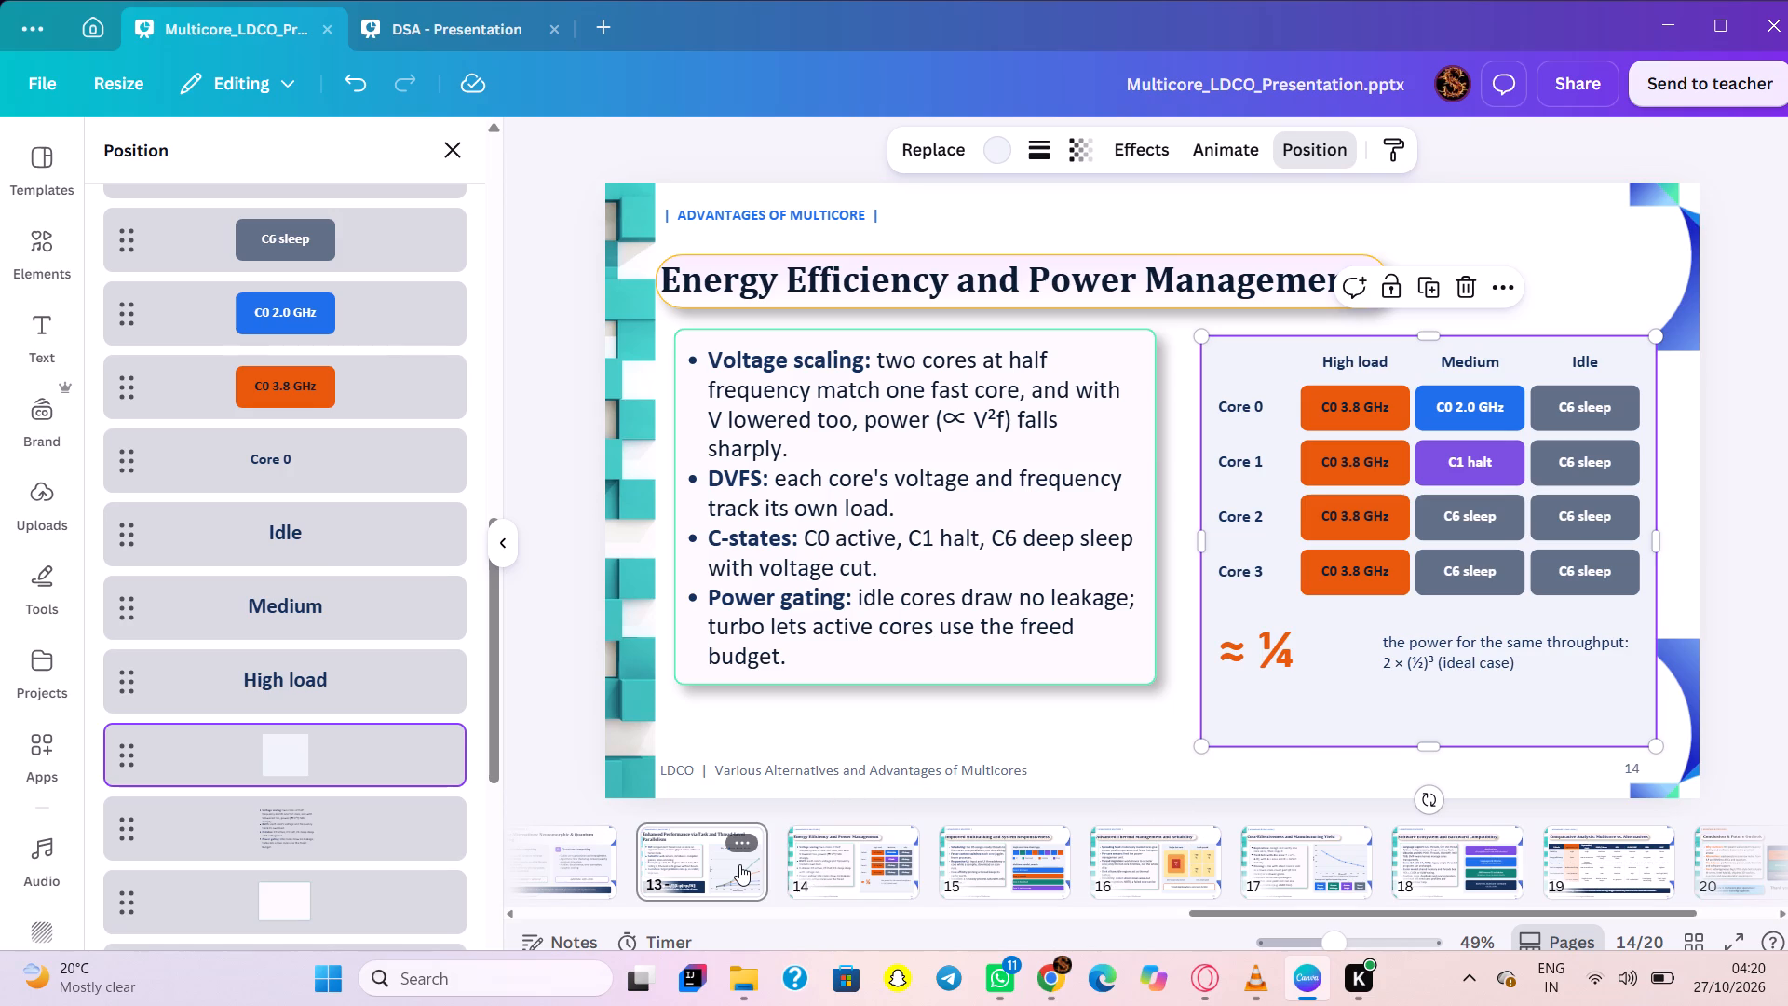
key(ctrl+v)
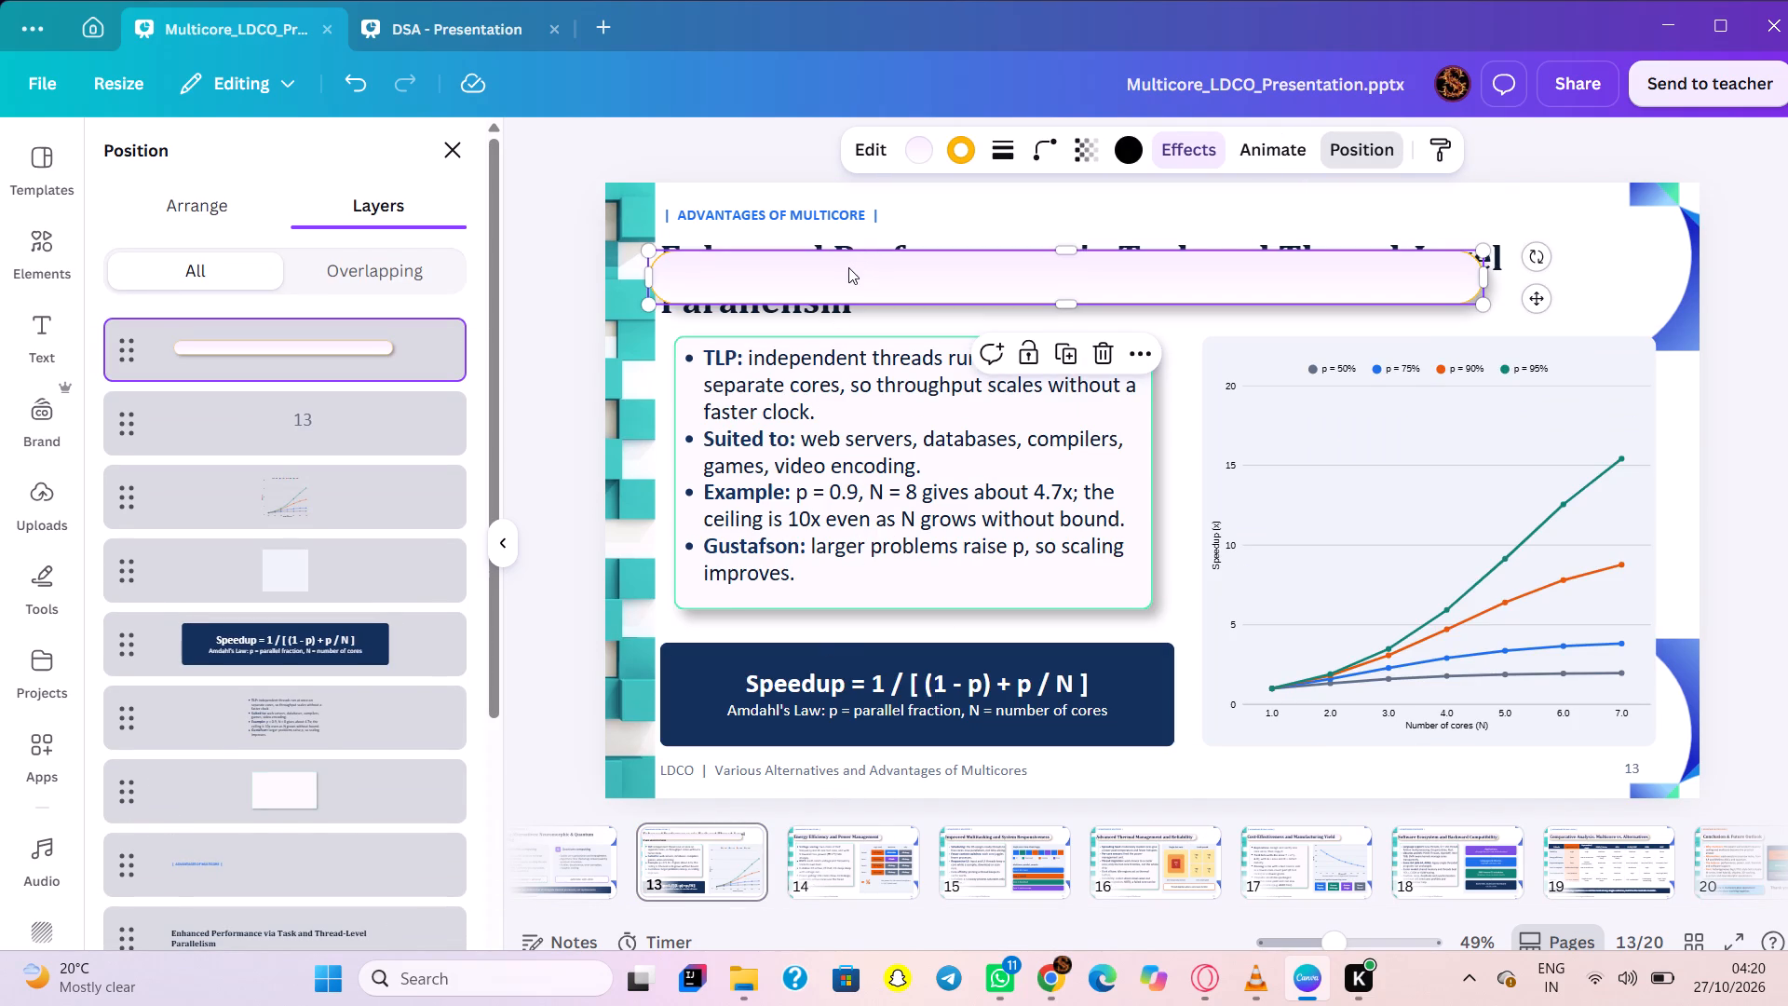
drag(848, 267, 853, 254)
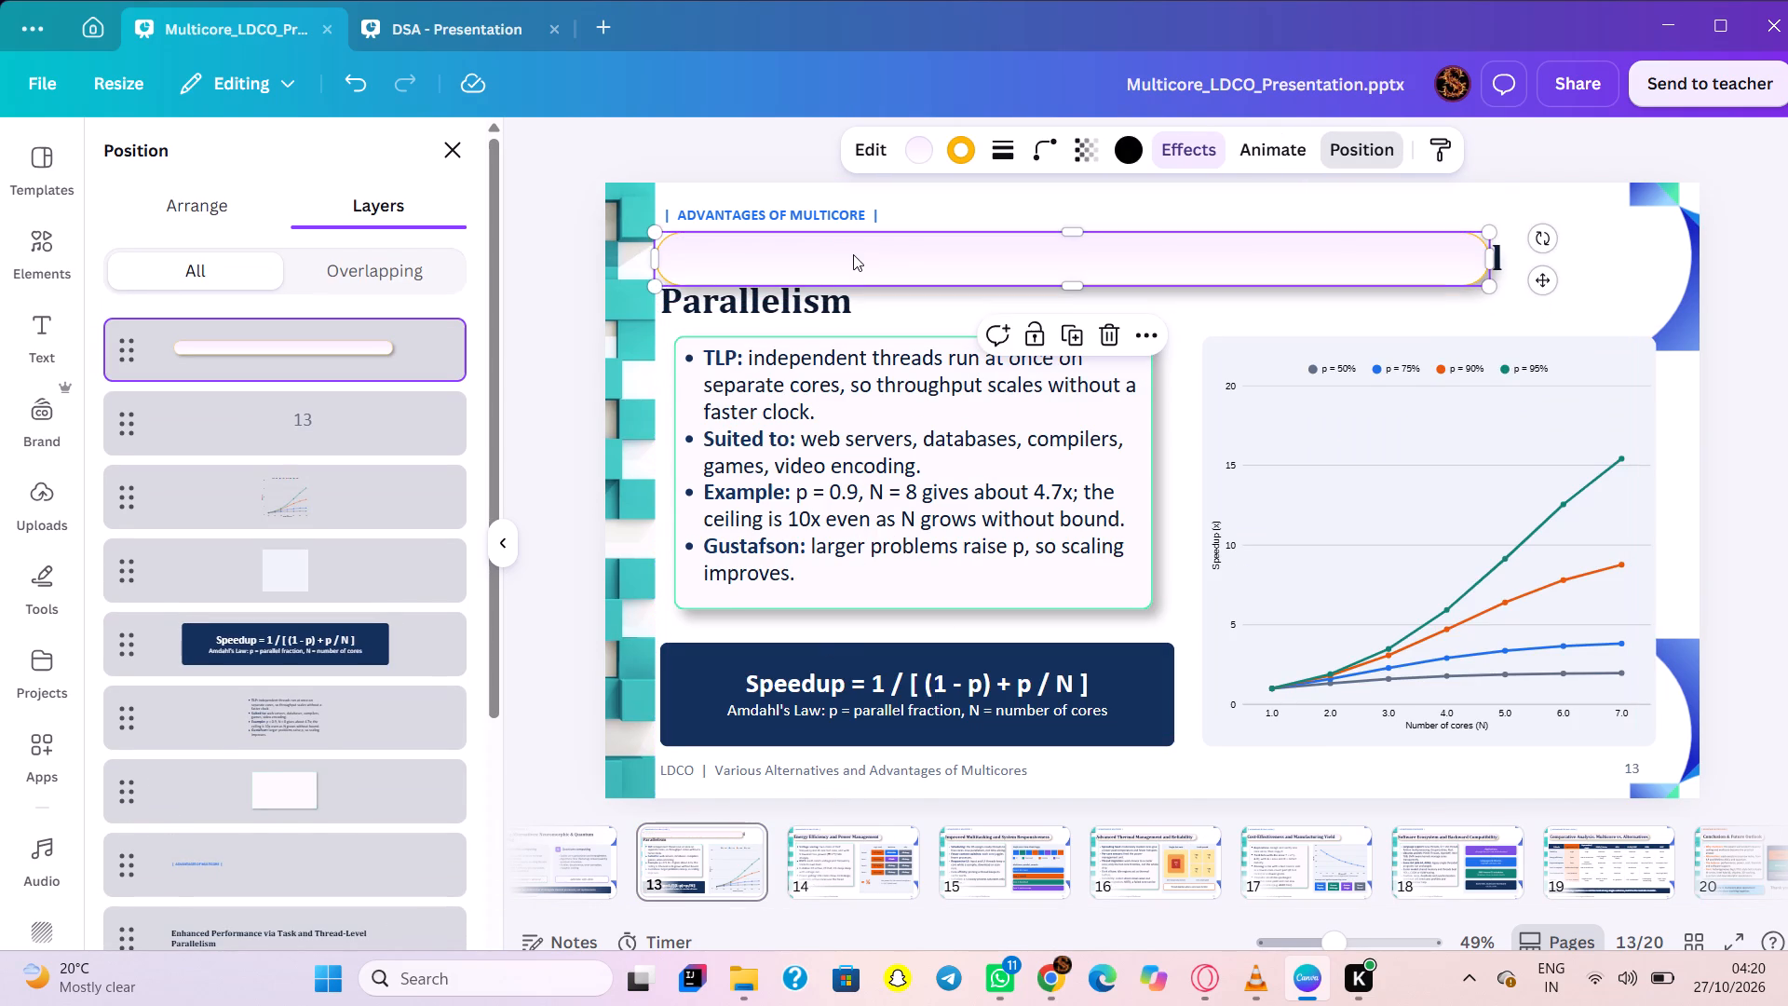
drag(1483, 282, 1508, 297)
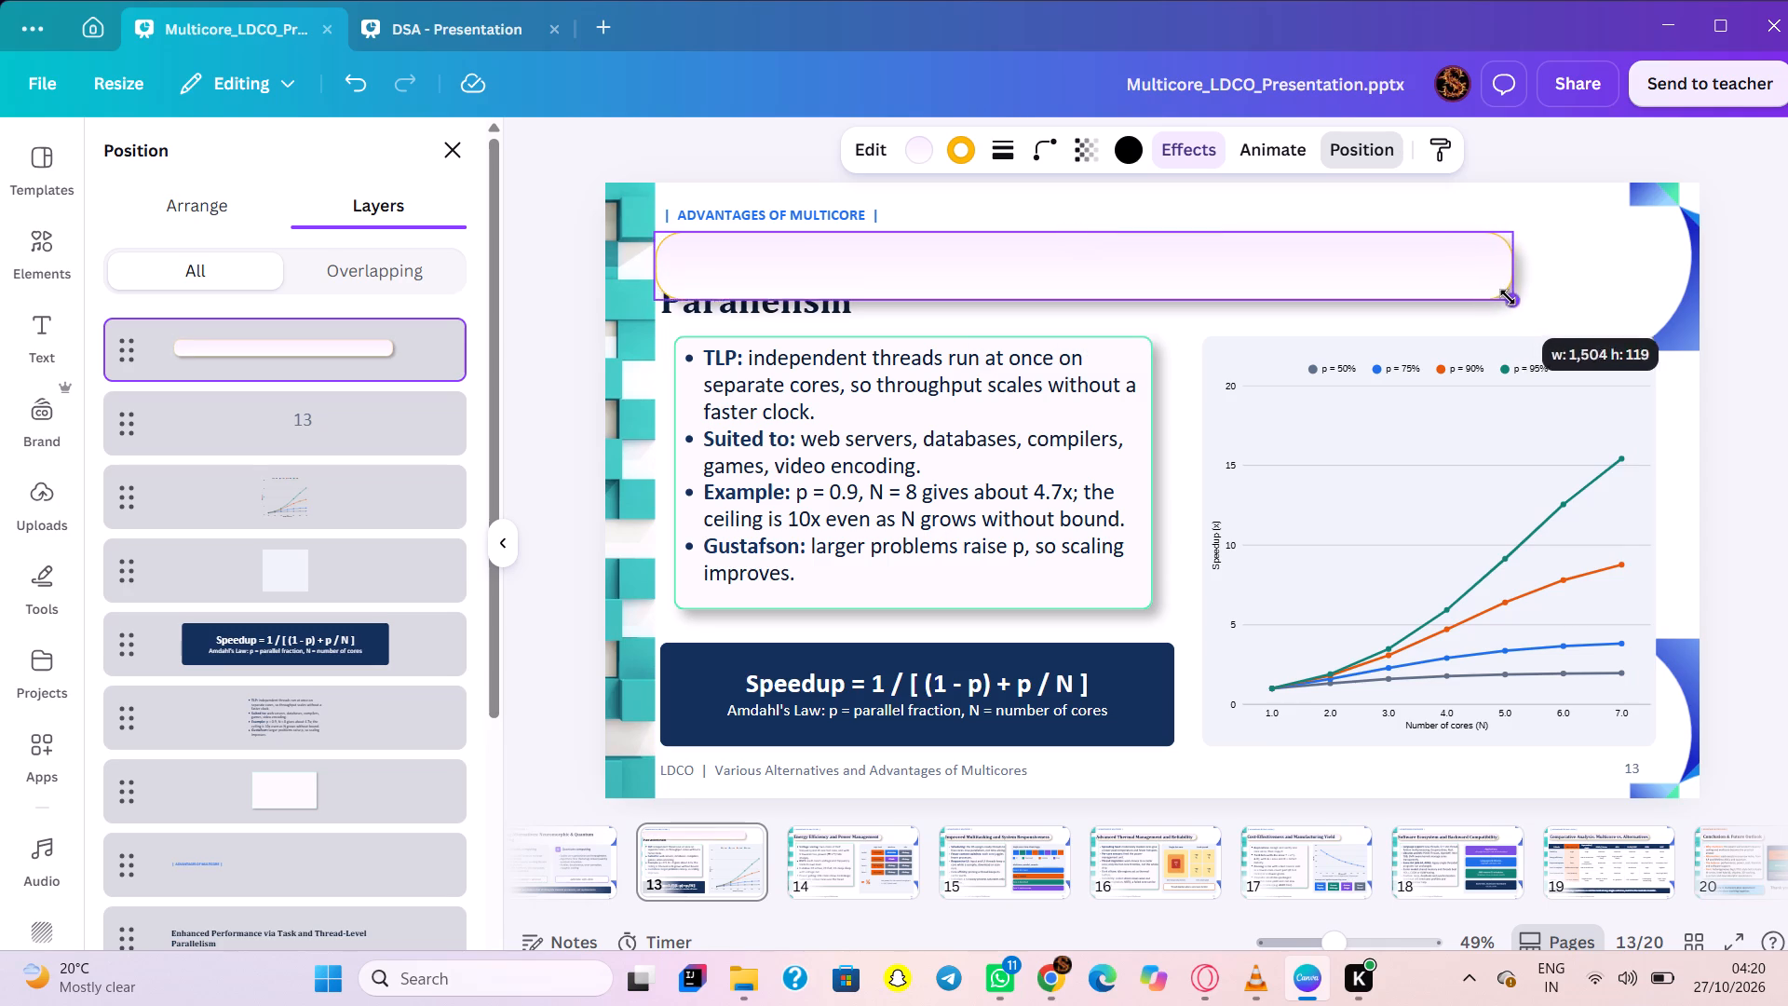
drag(1508, 297, 1516, 321)
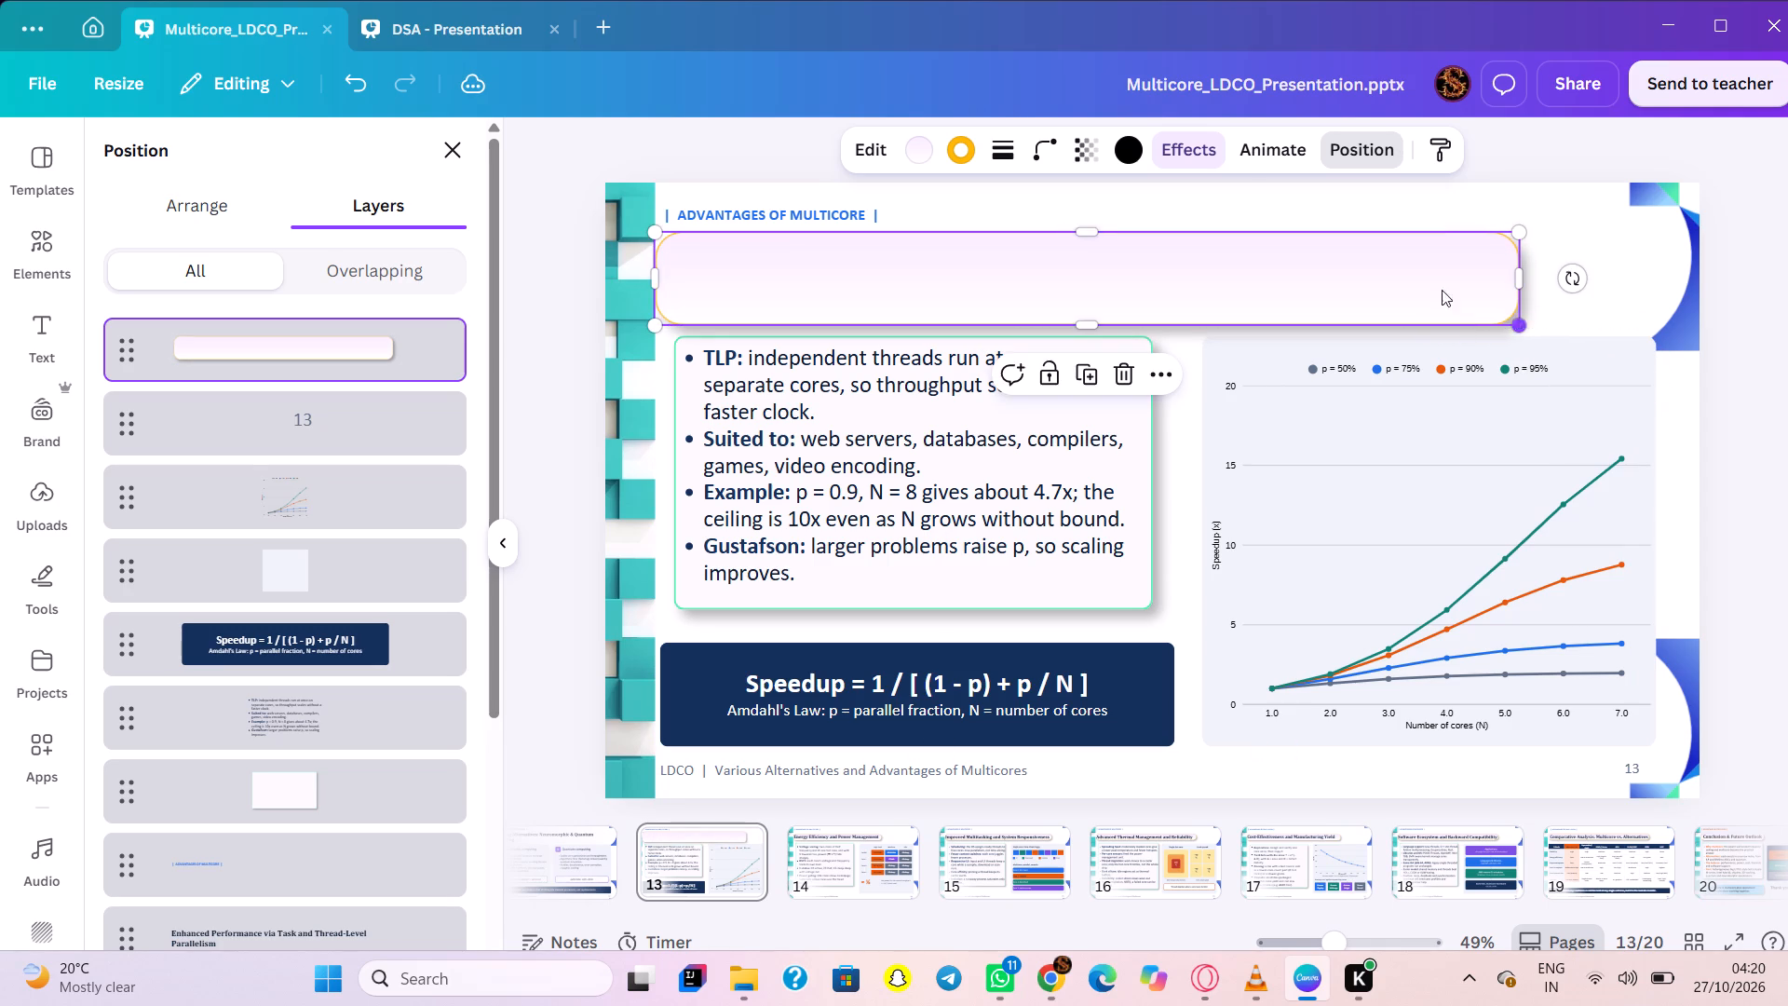
Reduce the slide 13 title box's corner rounding and send it behind the Enhanced Performance via Task and Thread-Level Parallelism title.
click(1035, 143)
drag(1015, 240, 962, 251)
click(1268, 208)
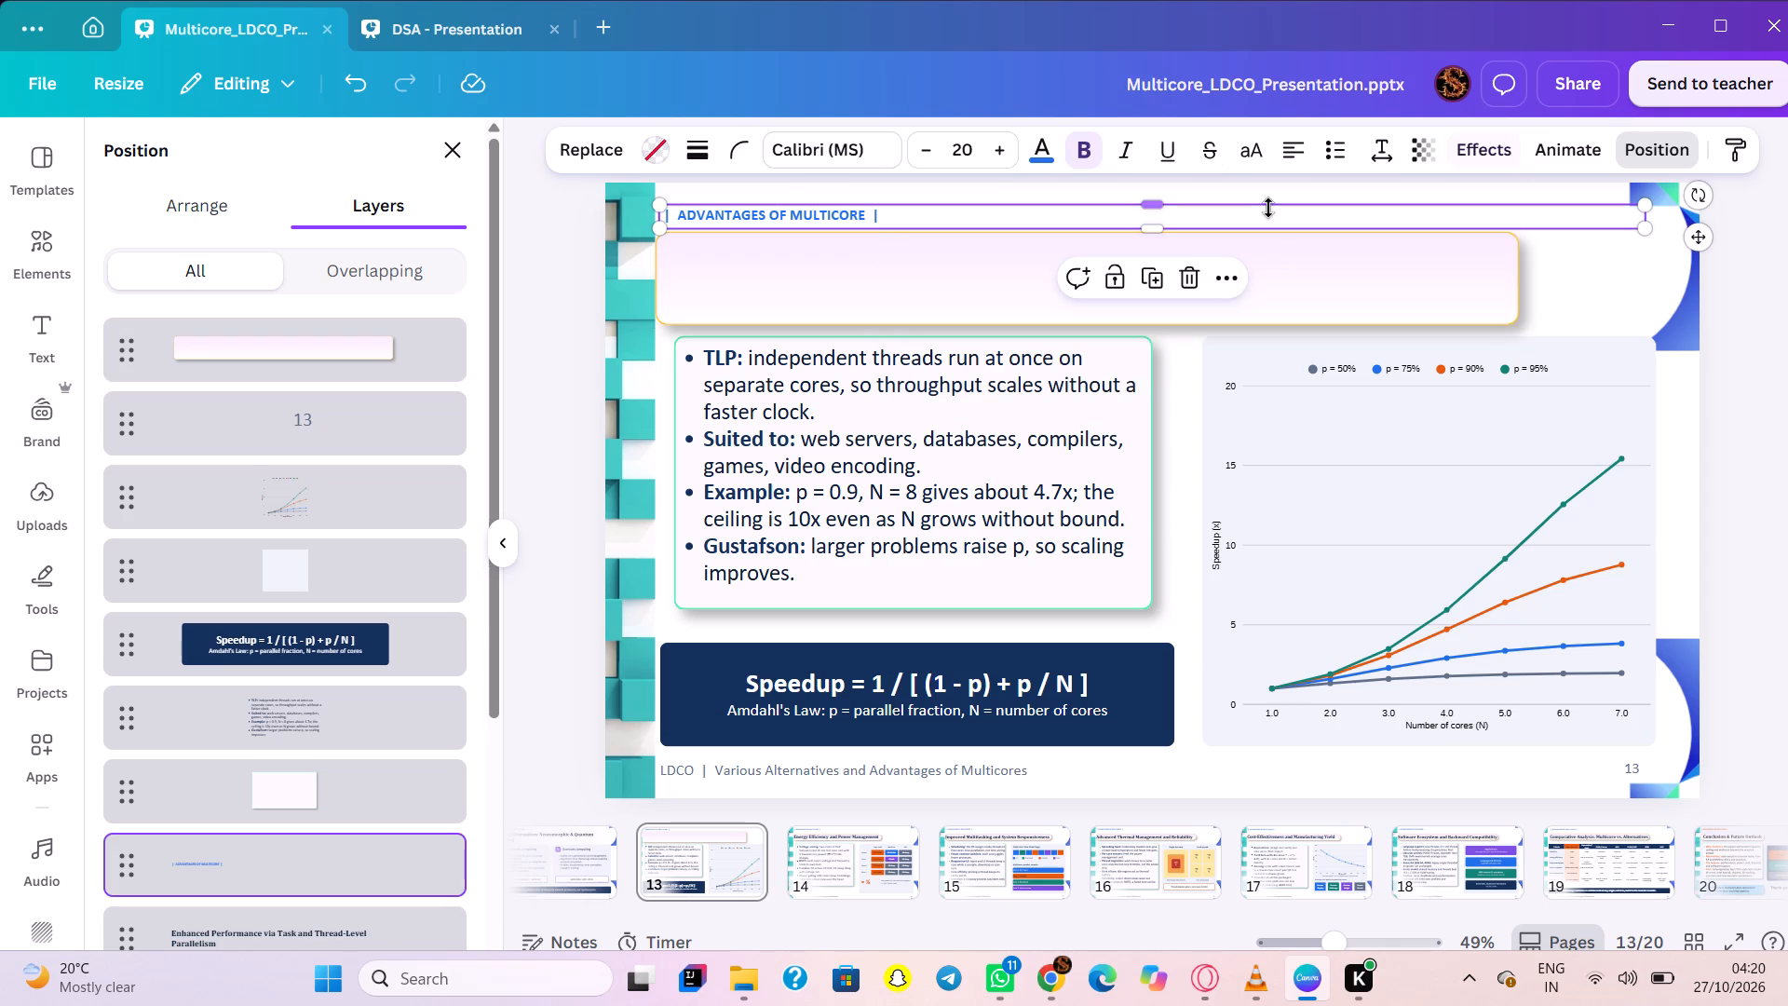
right_click(1272, 261)
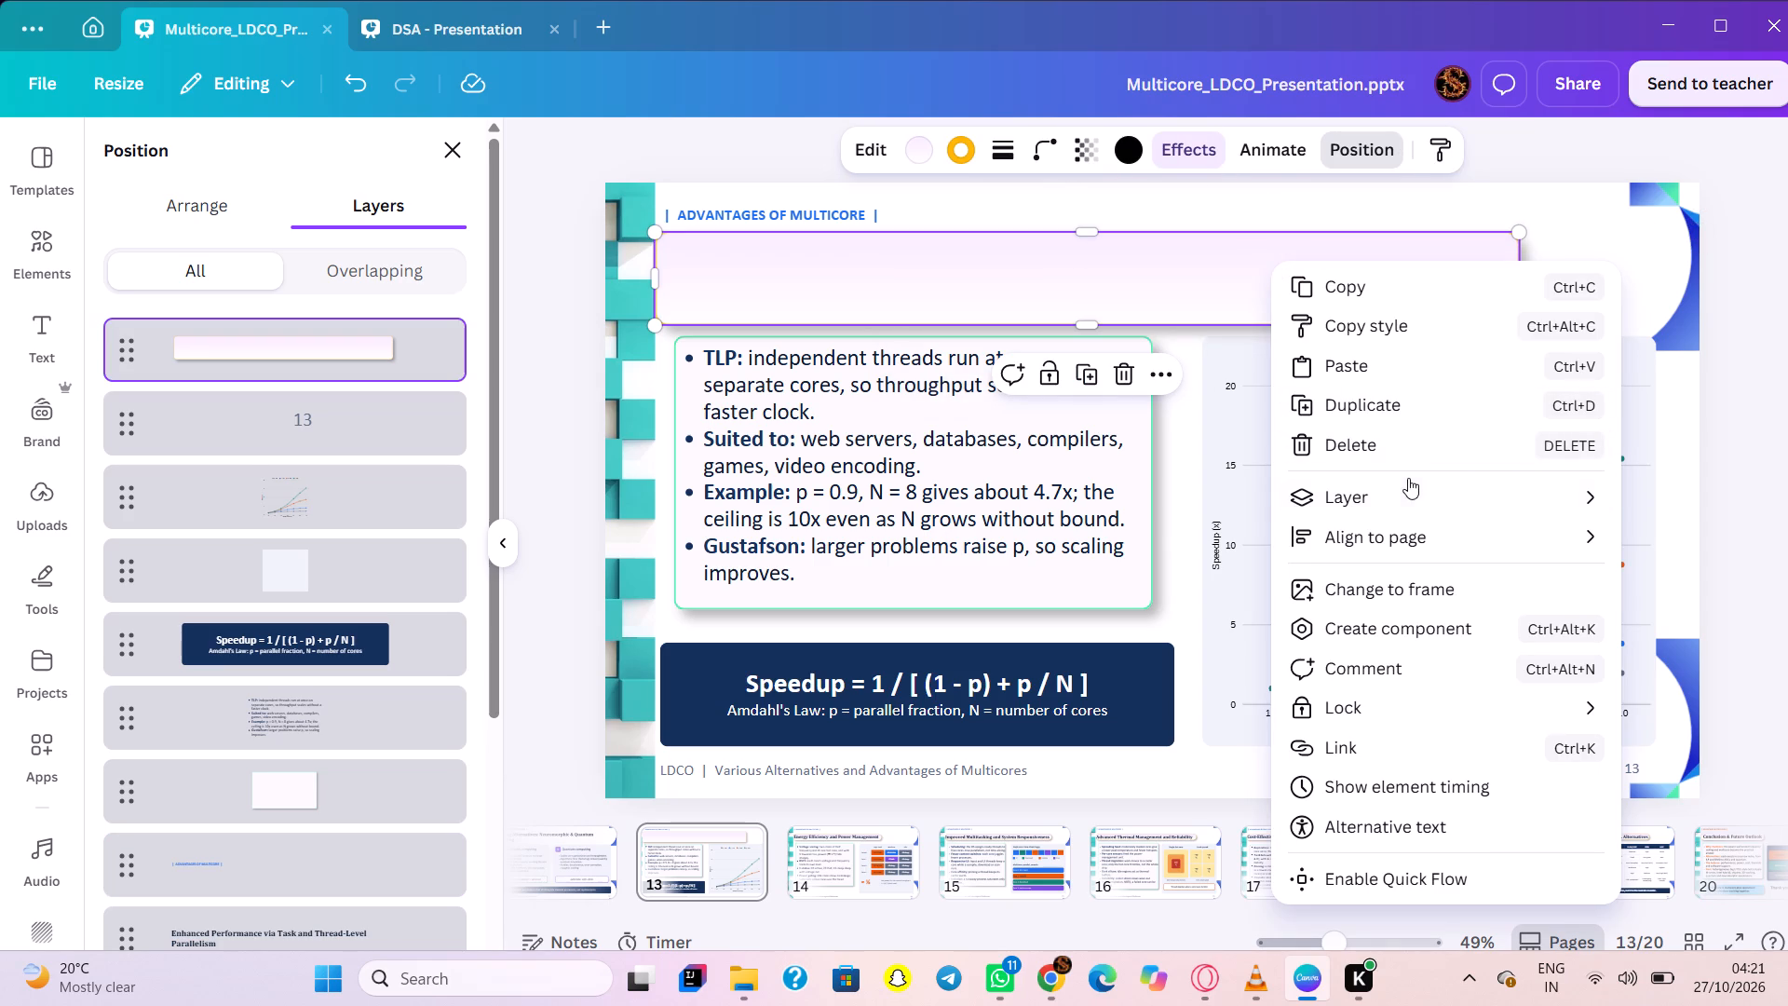
click(1162, 601)
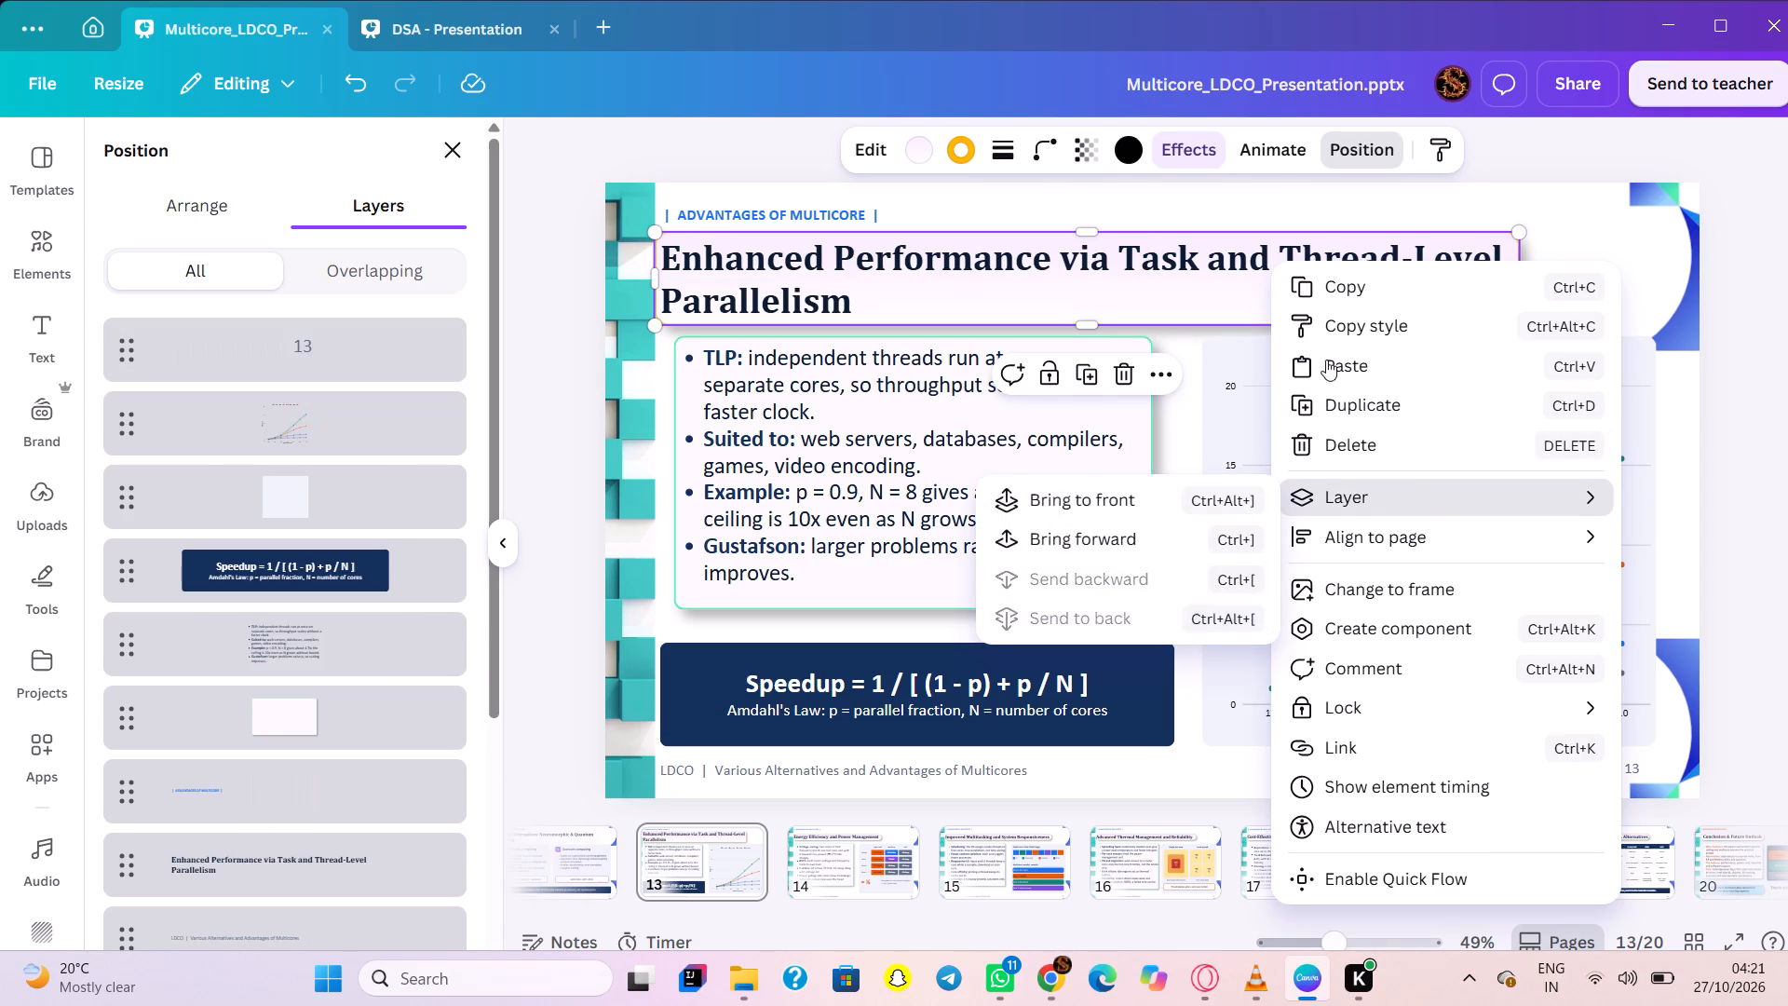
click(1646, 214)
click(1646, 214)
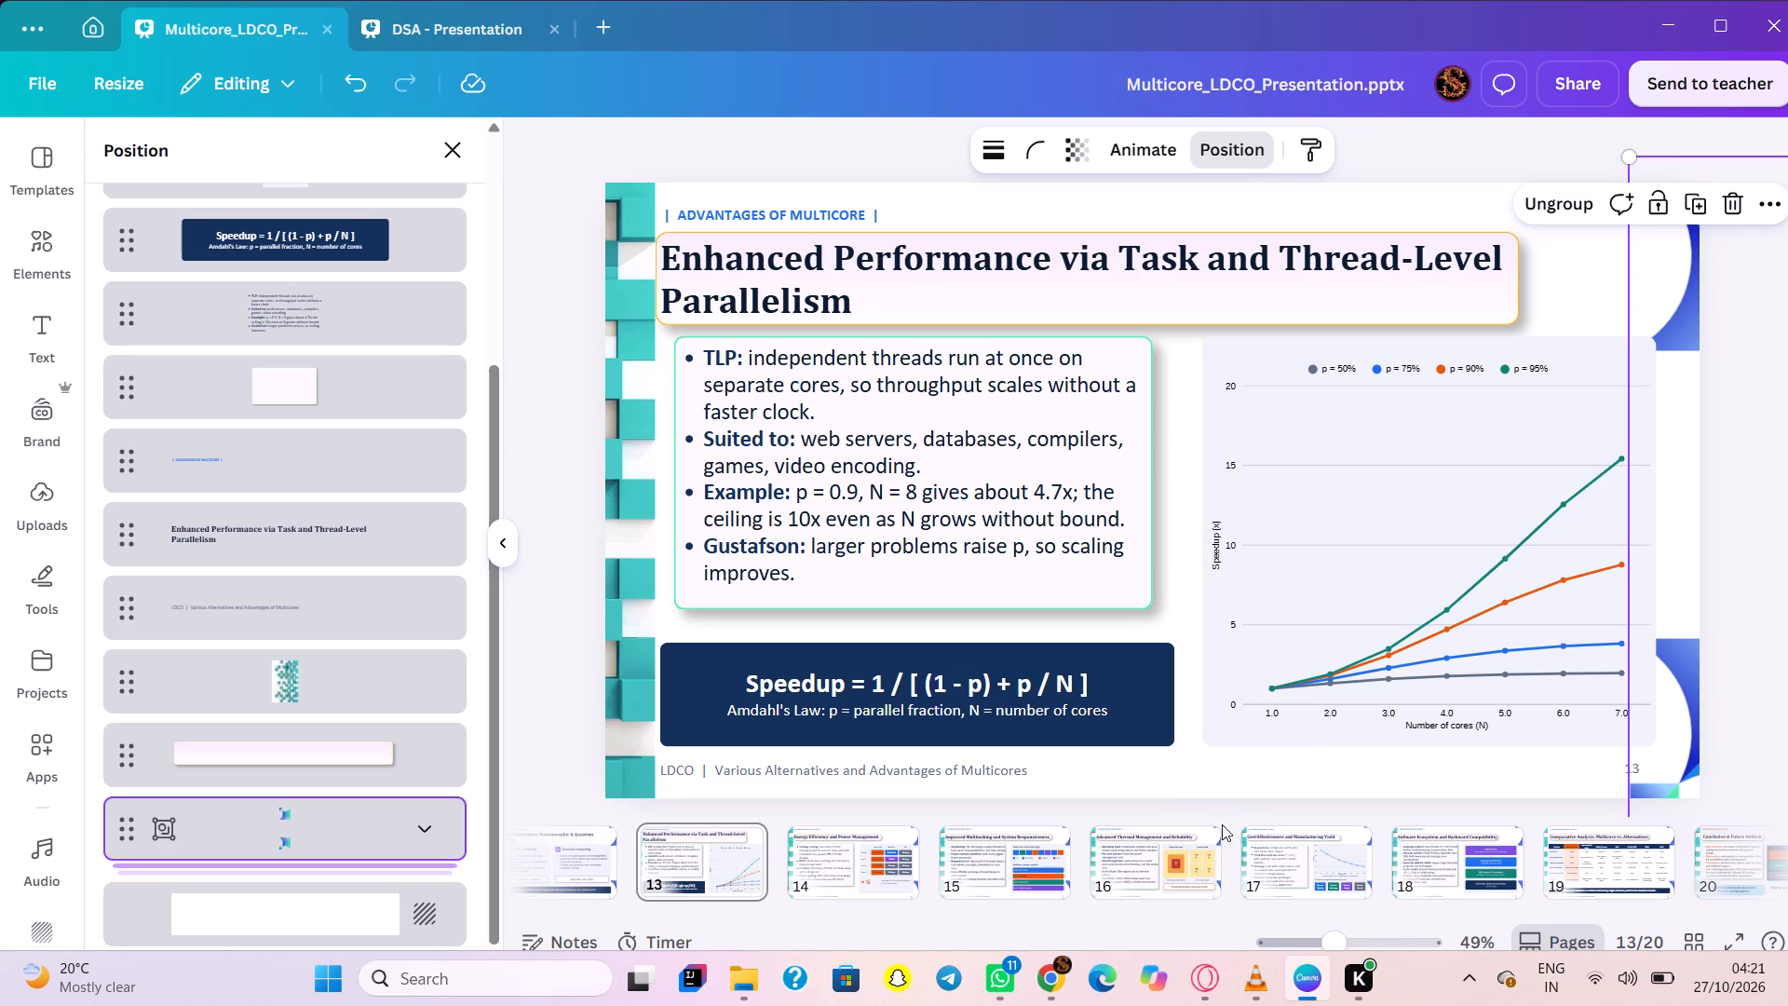
Paste the title box onto slide 12, position it over the title and set its corner rounding to 28.
scroll(810, 833, right, 3)
click(849, 843)
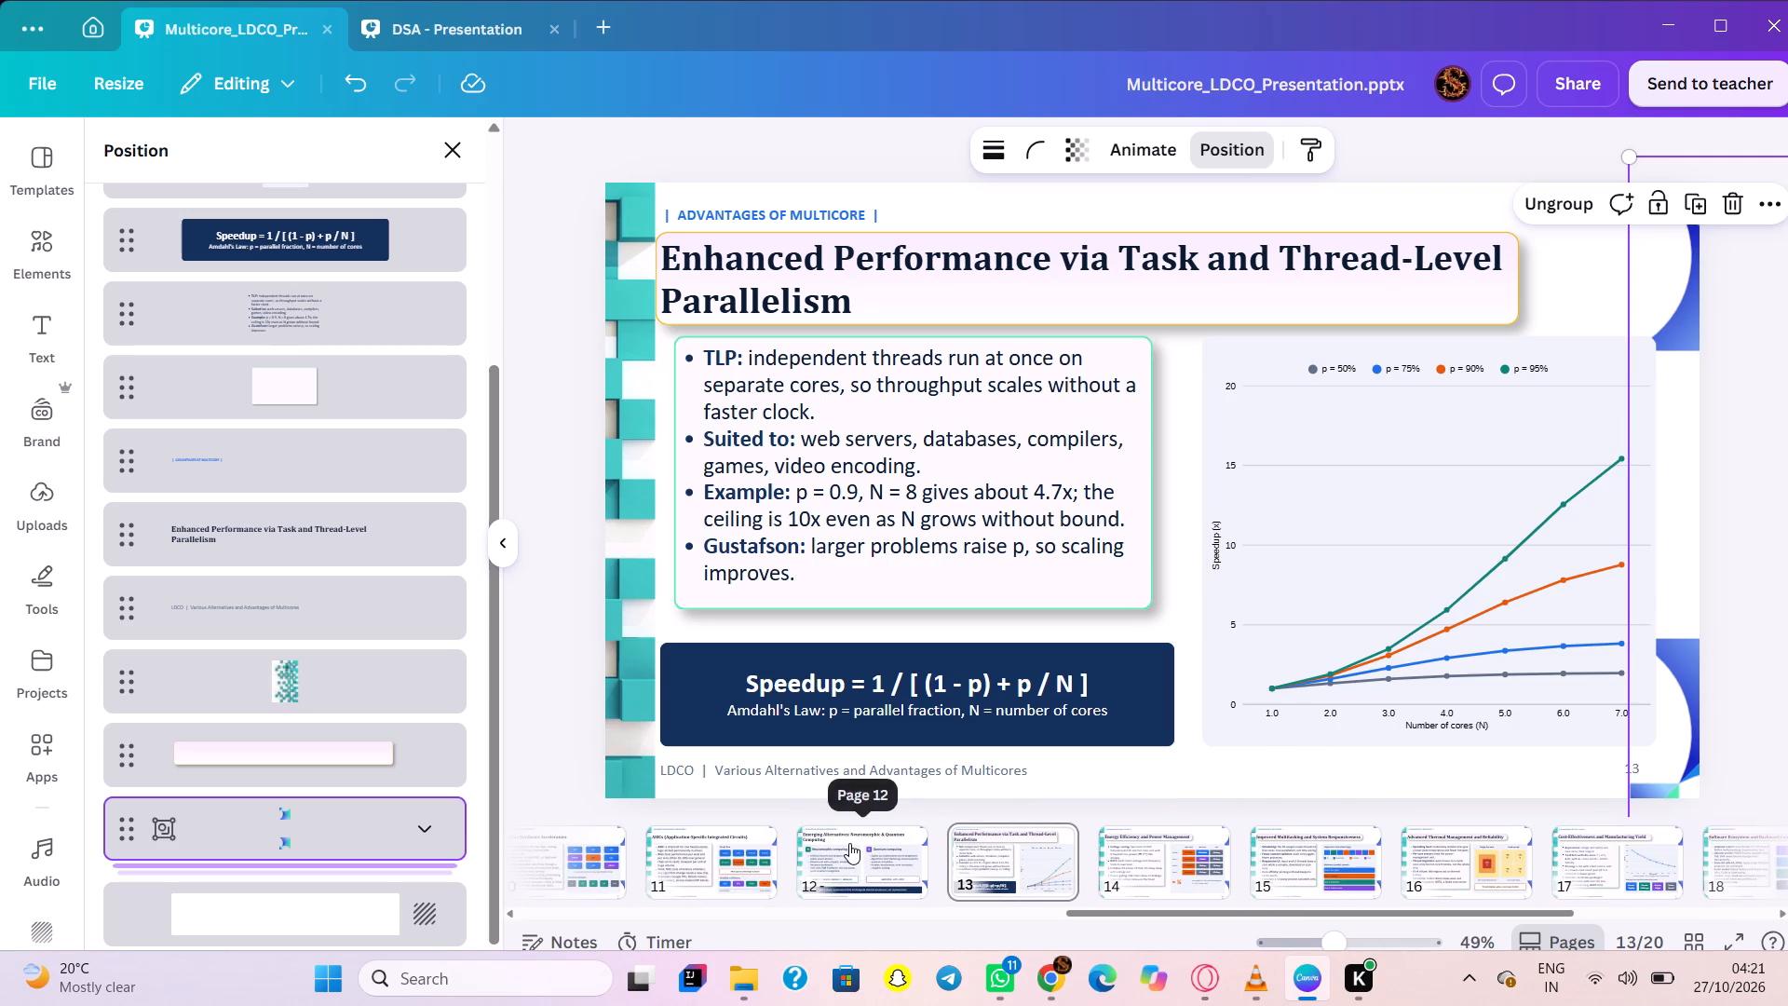
key(ctrl+v)
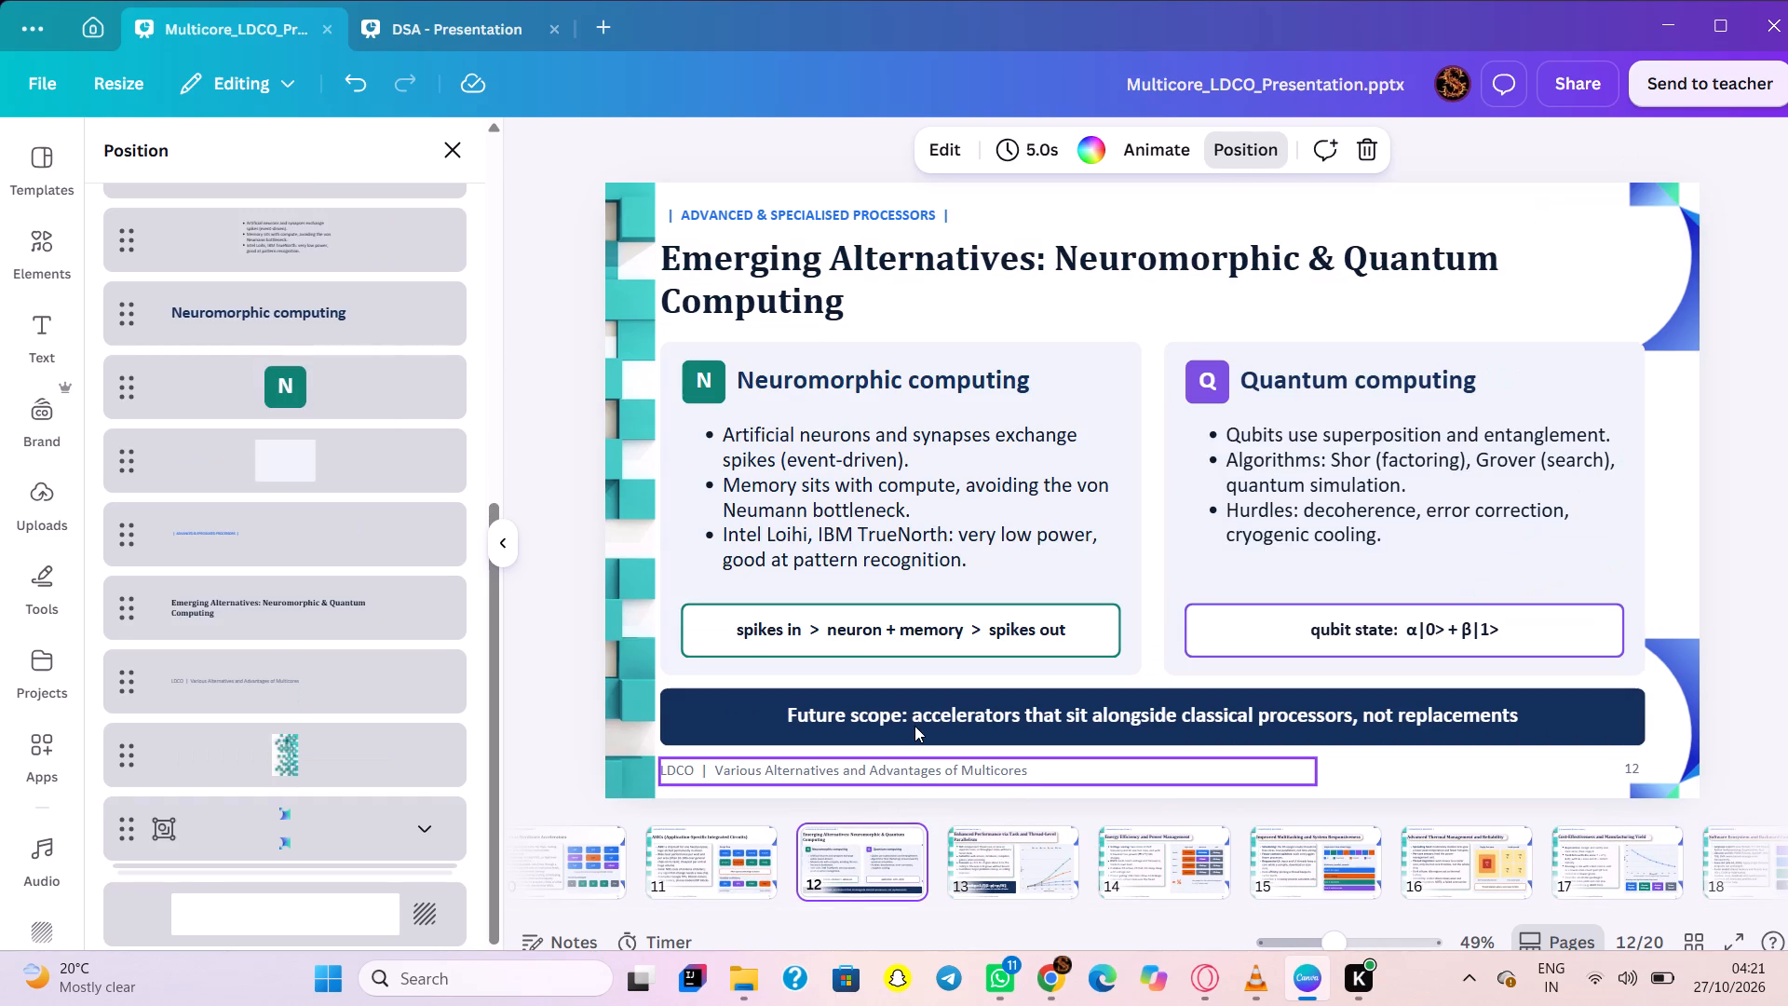
drag(692, 291, 698, 286)
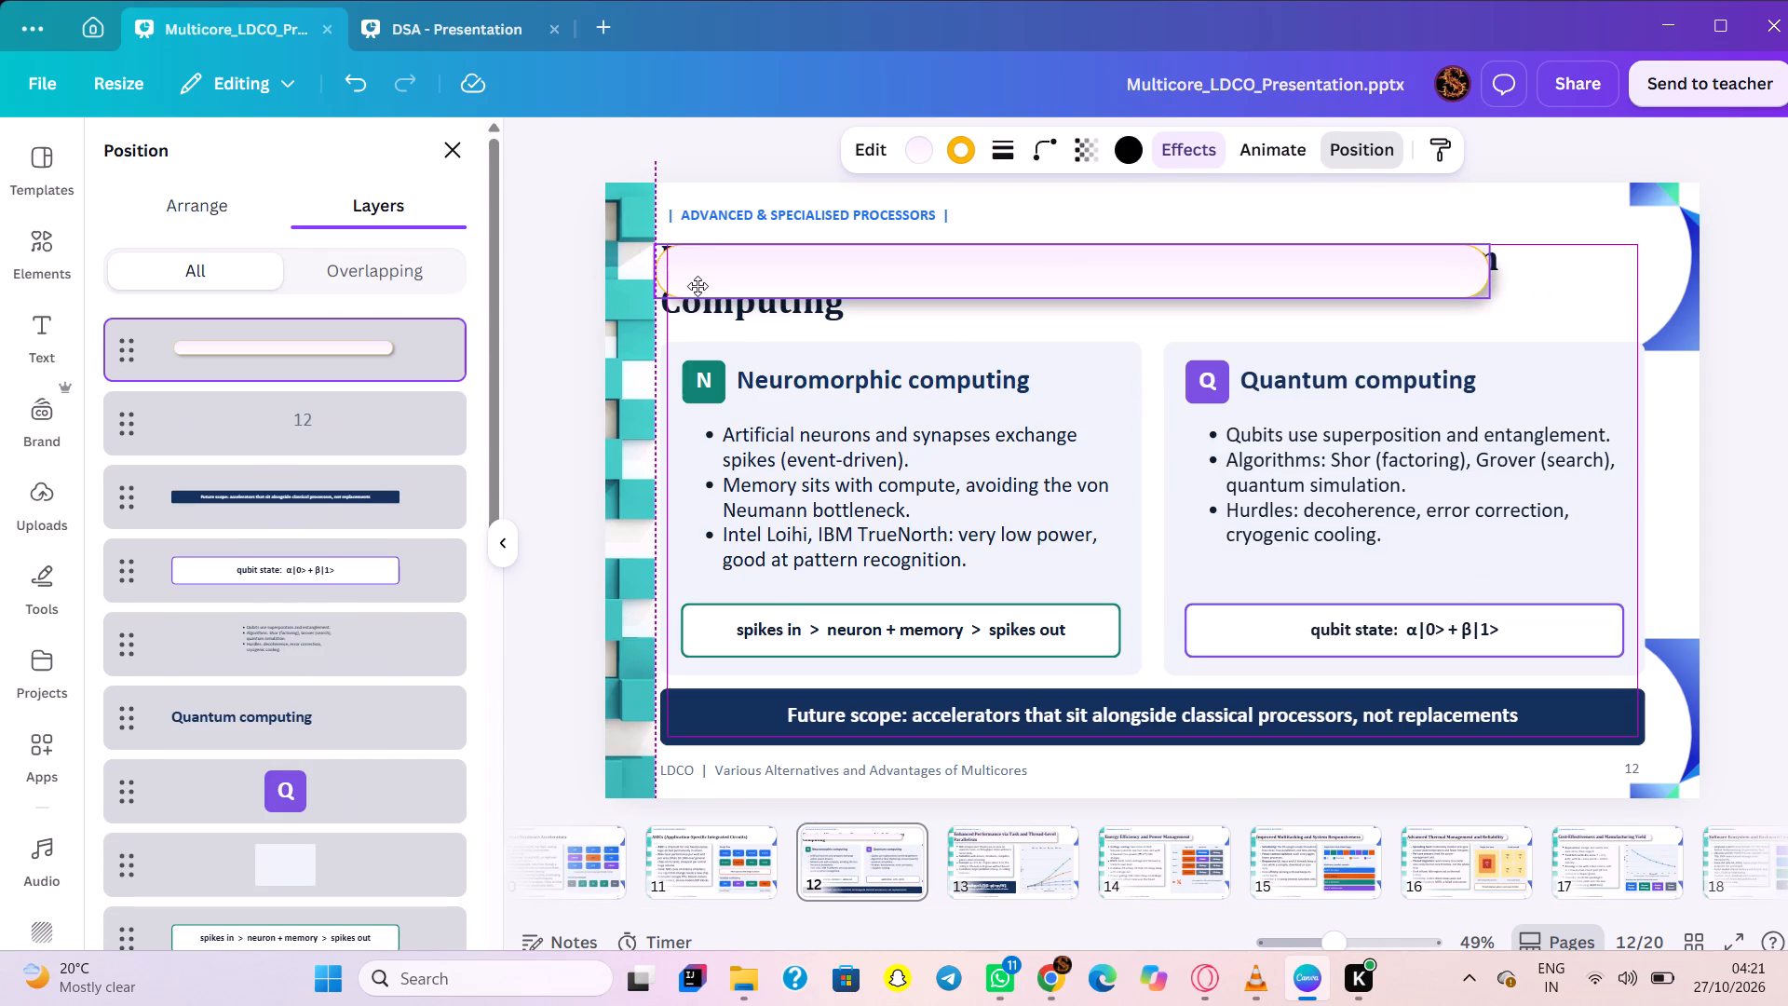
drag(698, 286, 694, 280)
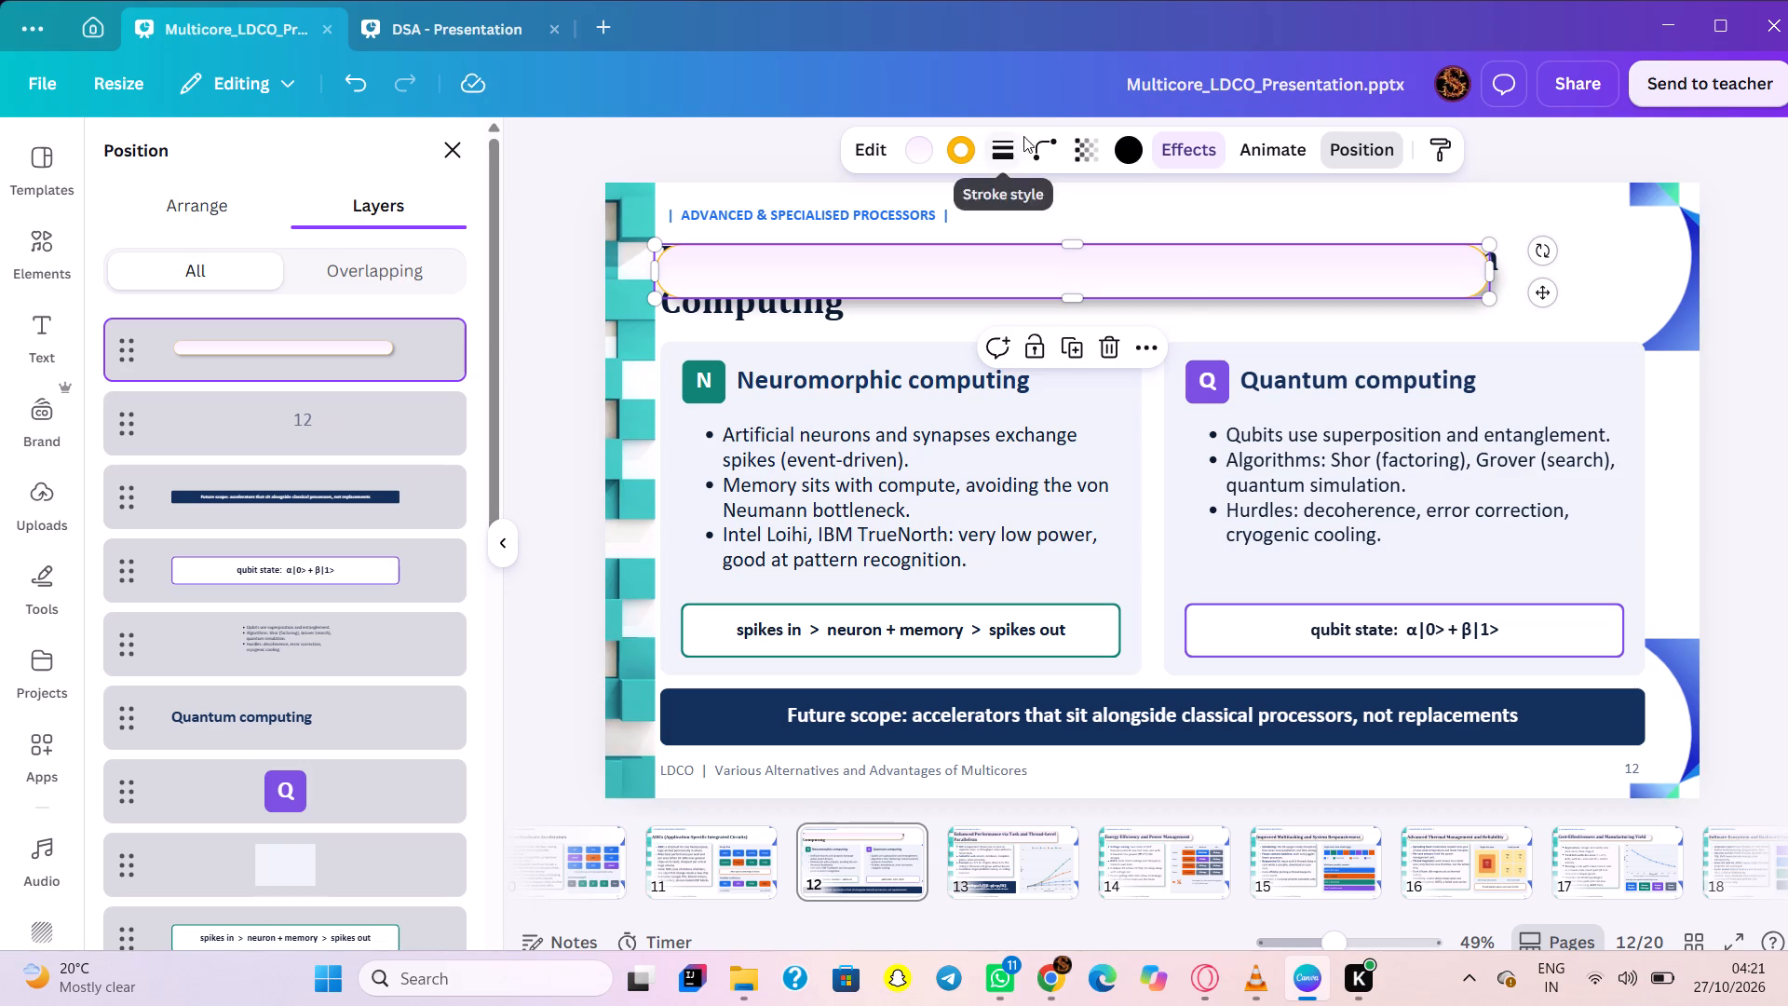
click(1035, 146)
drag(1018, 242, 974, 246)
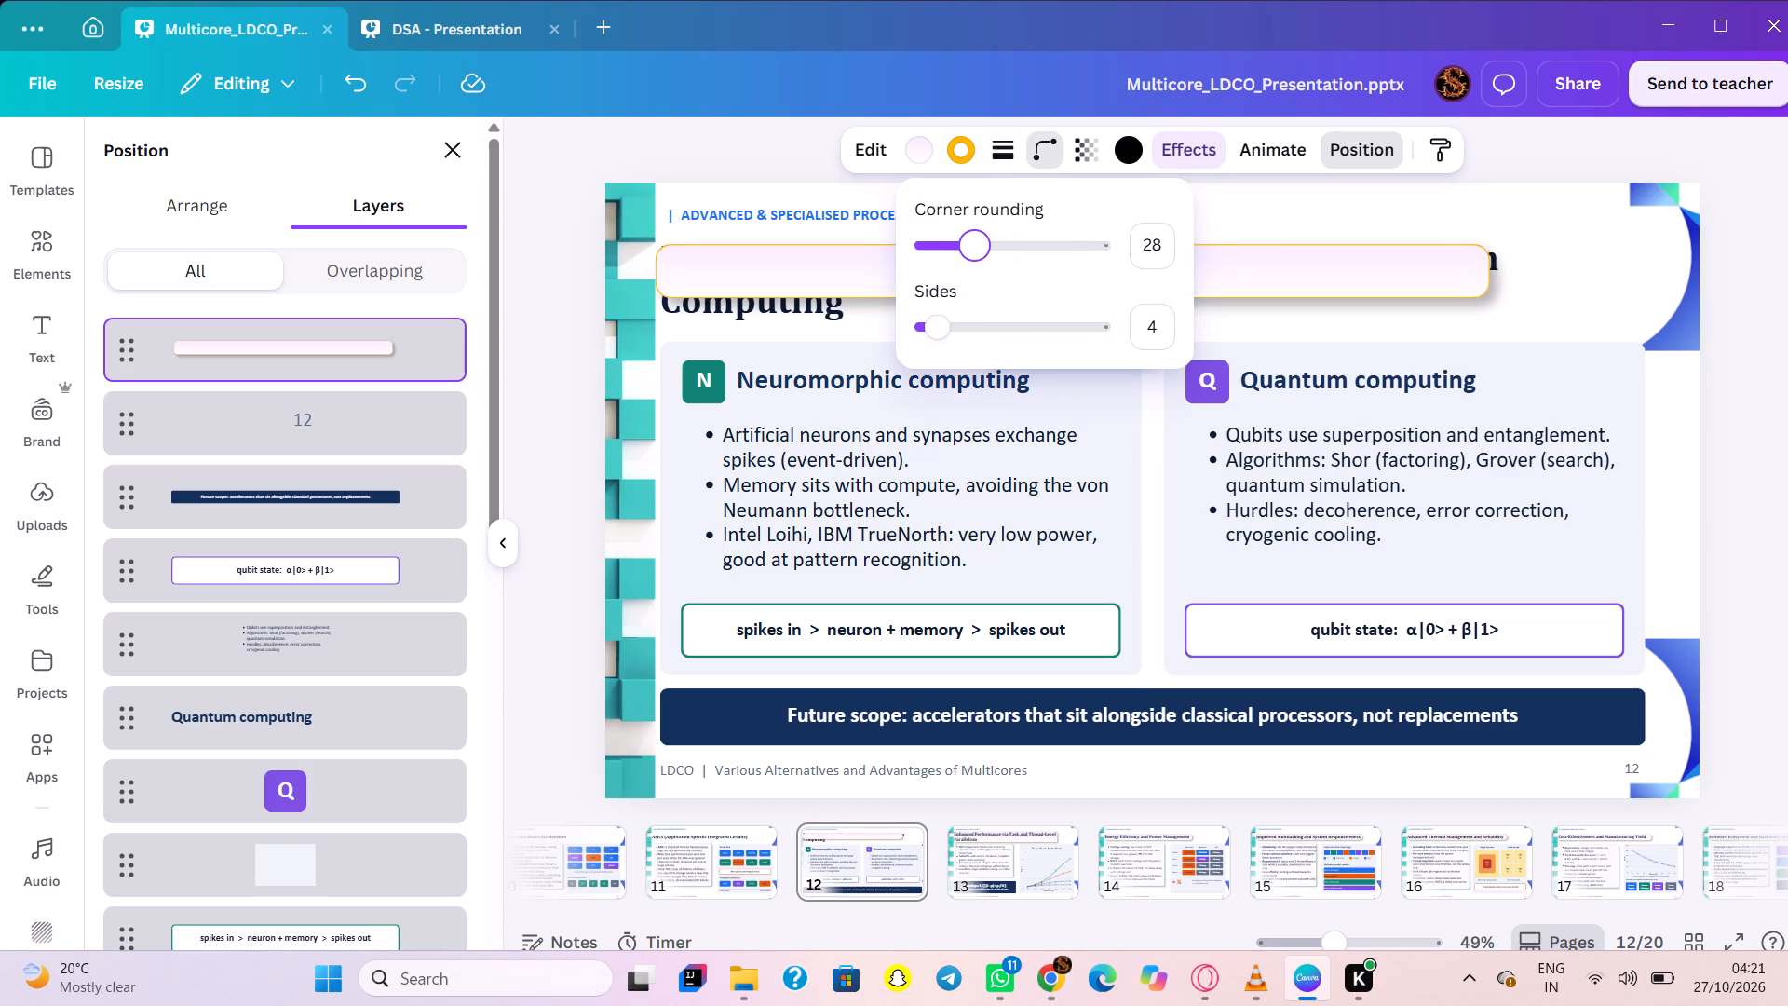
drag(974, 246, 974, 247)
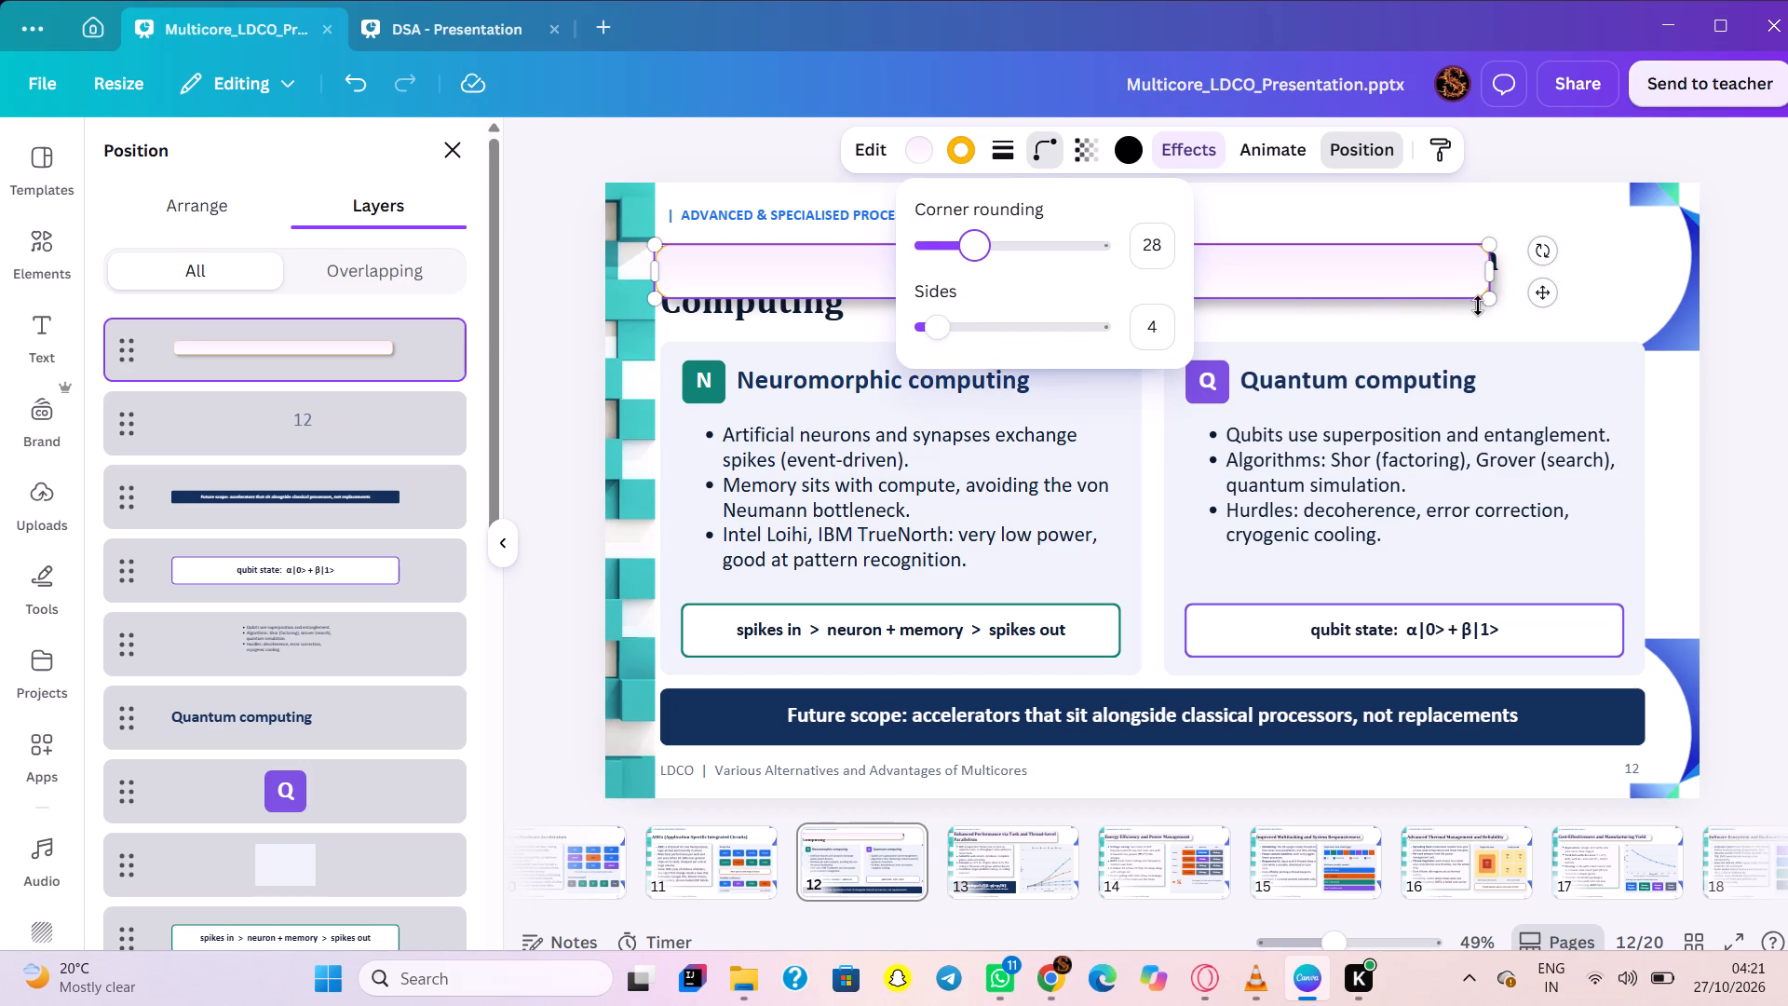
Enlarge the slide 12 title box to about 1,500 by 154 and send it behind the two-line Emerging Alternatives title.
drag(1483, 306, 1505, 330)
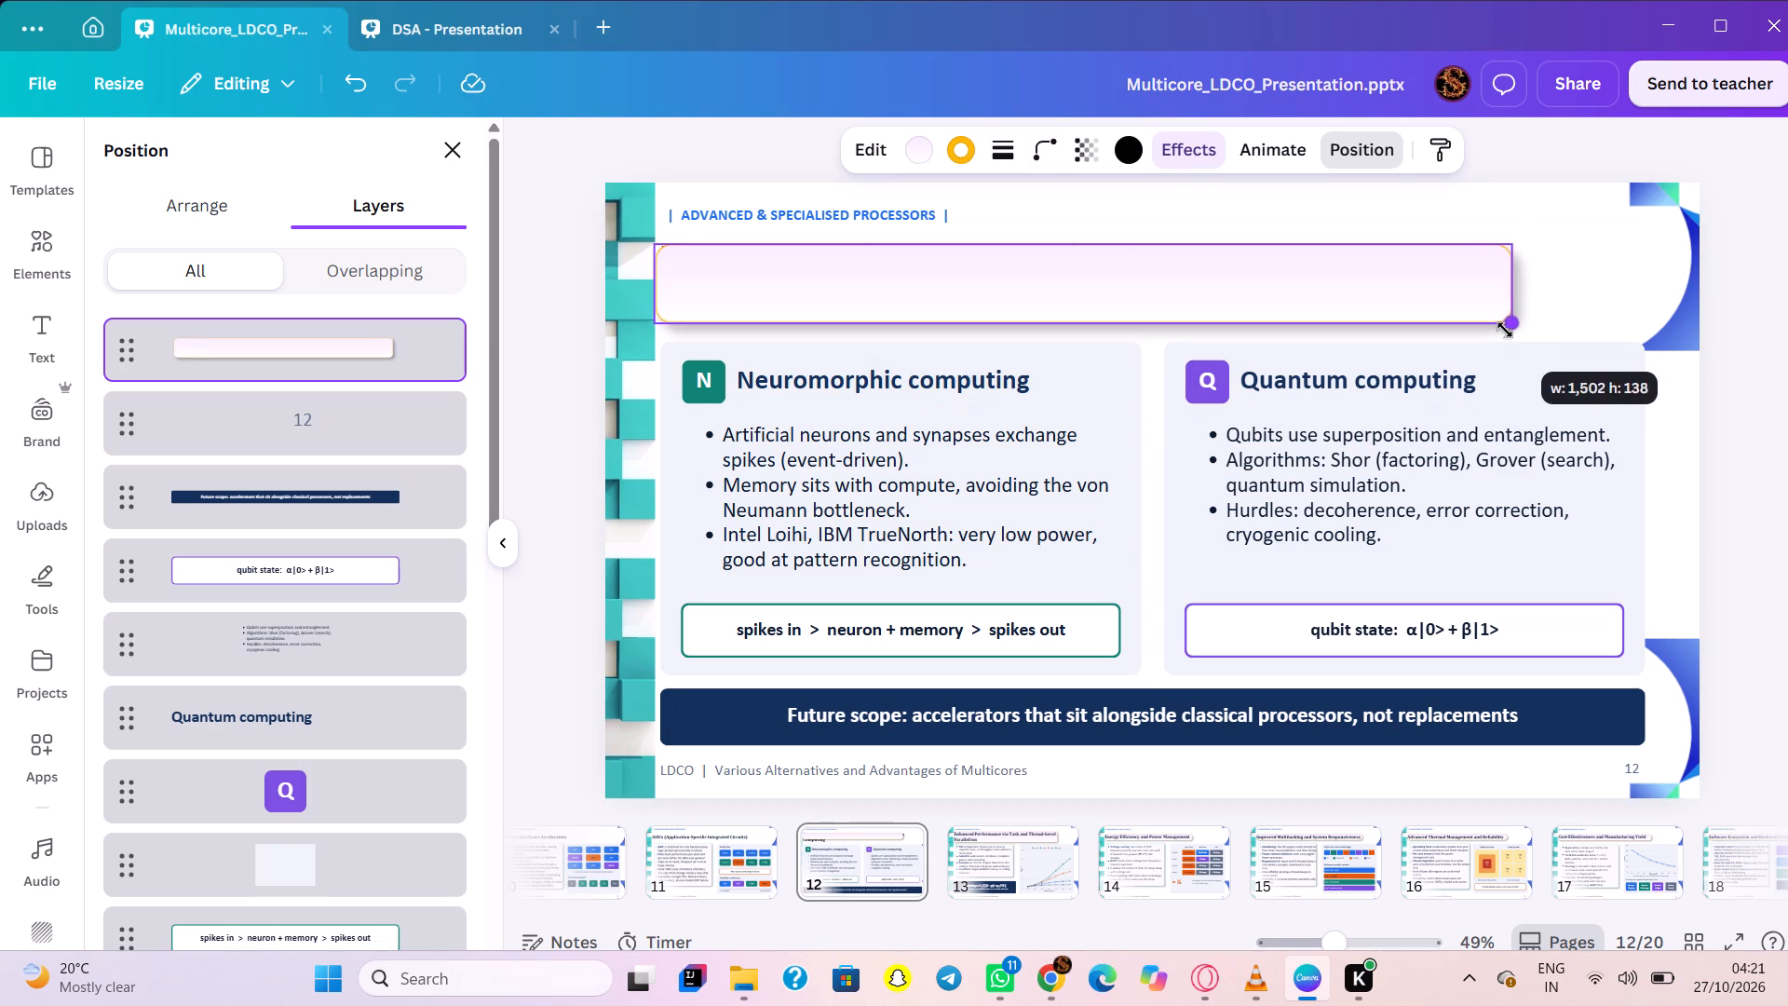
drag(1505, 330, 1505, 333)
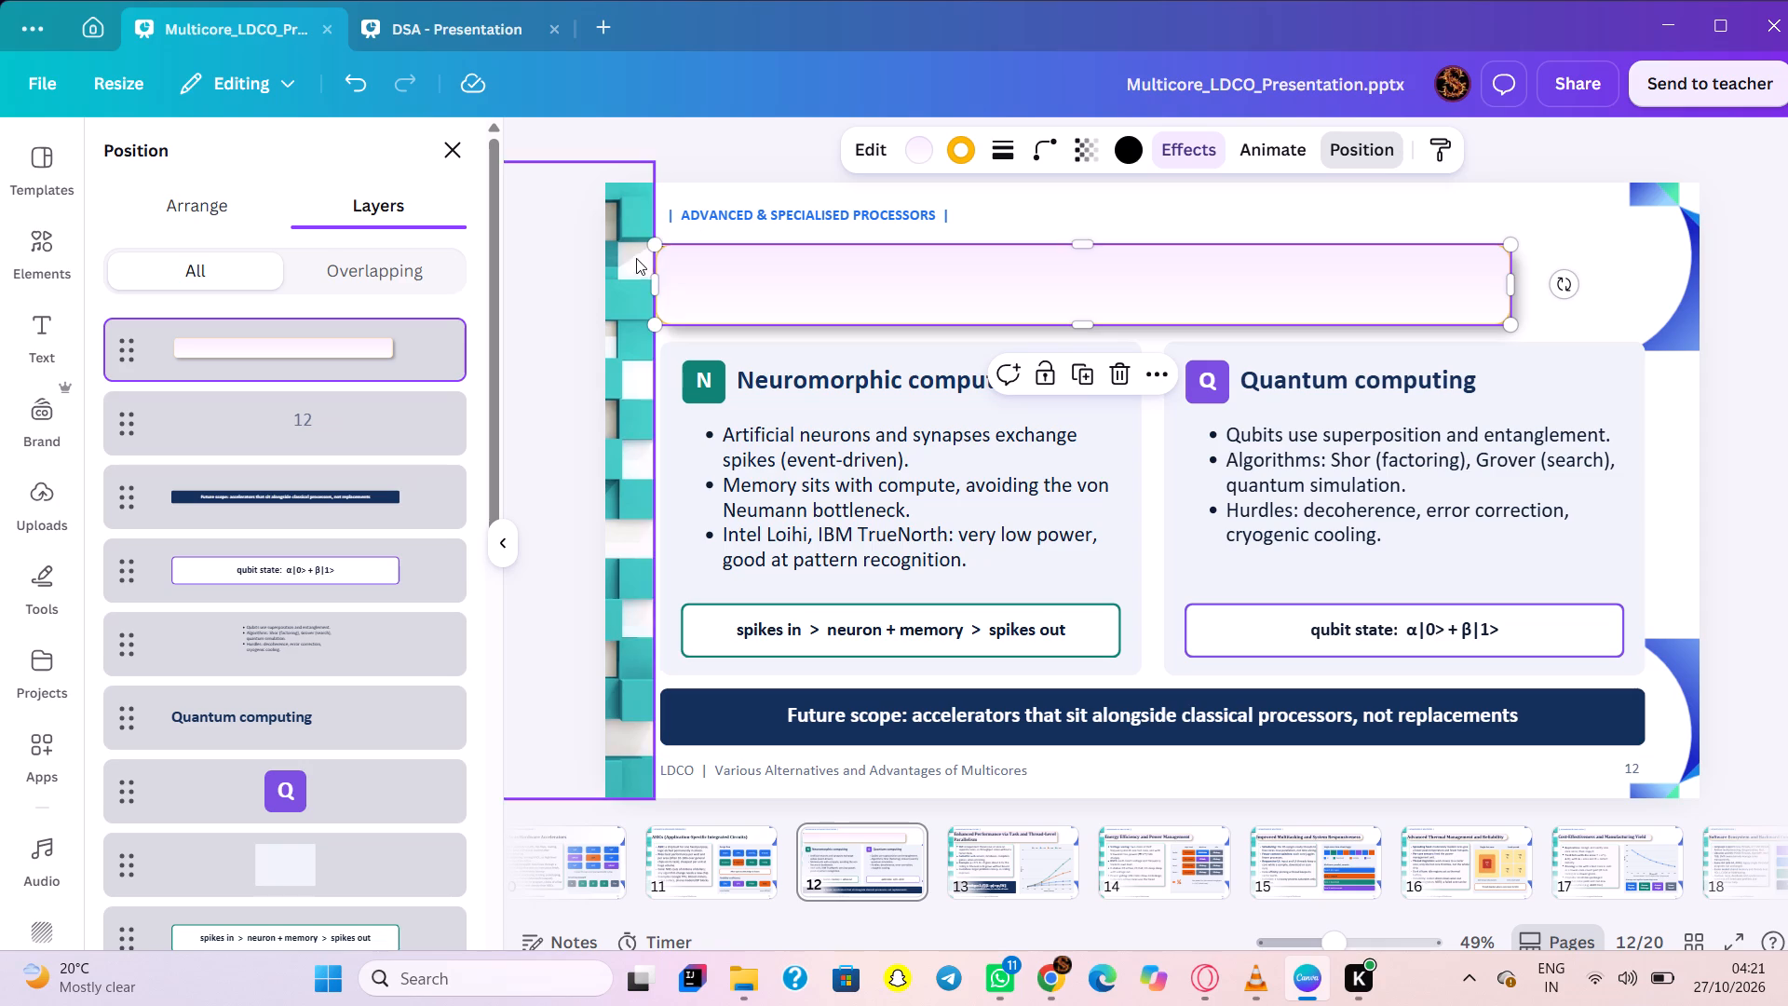
click(658, 251)
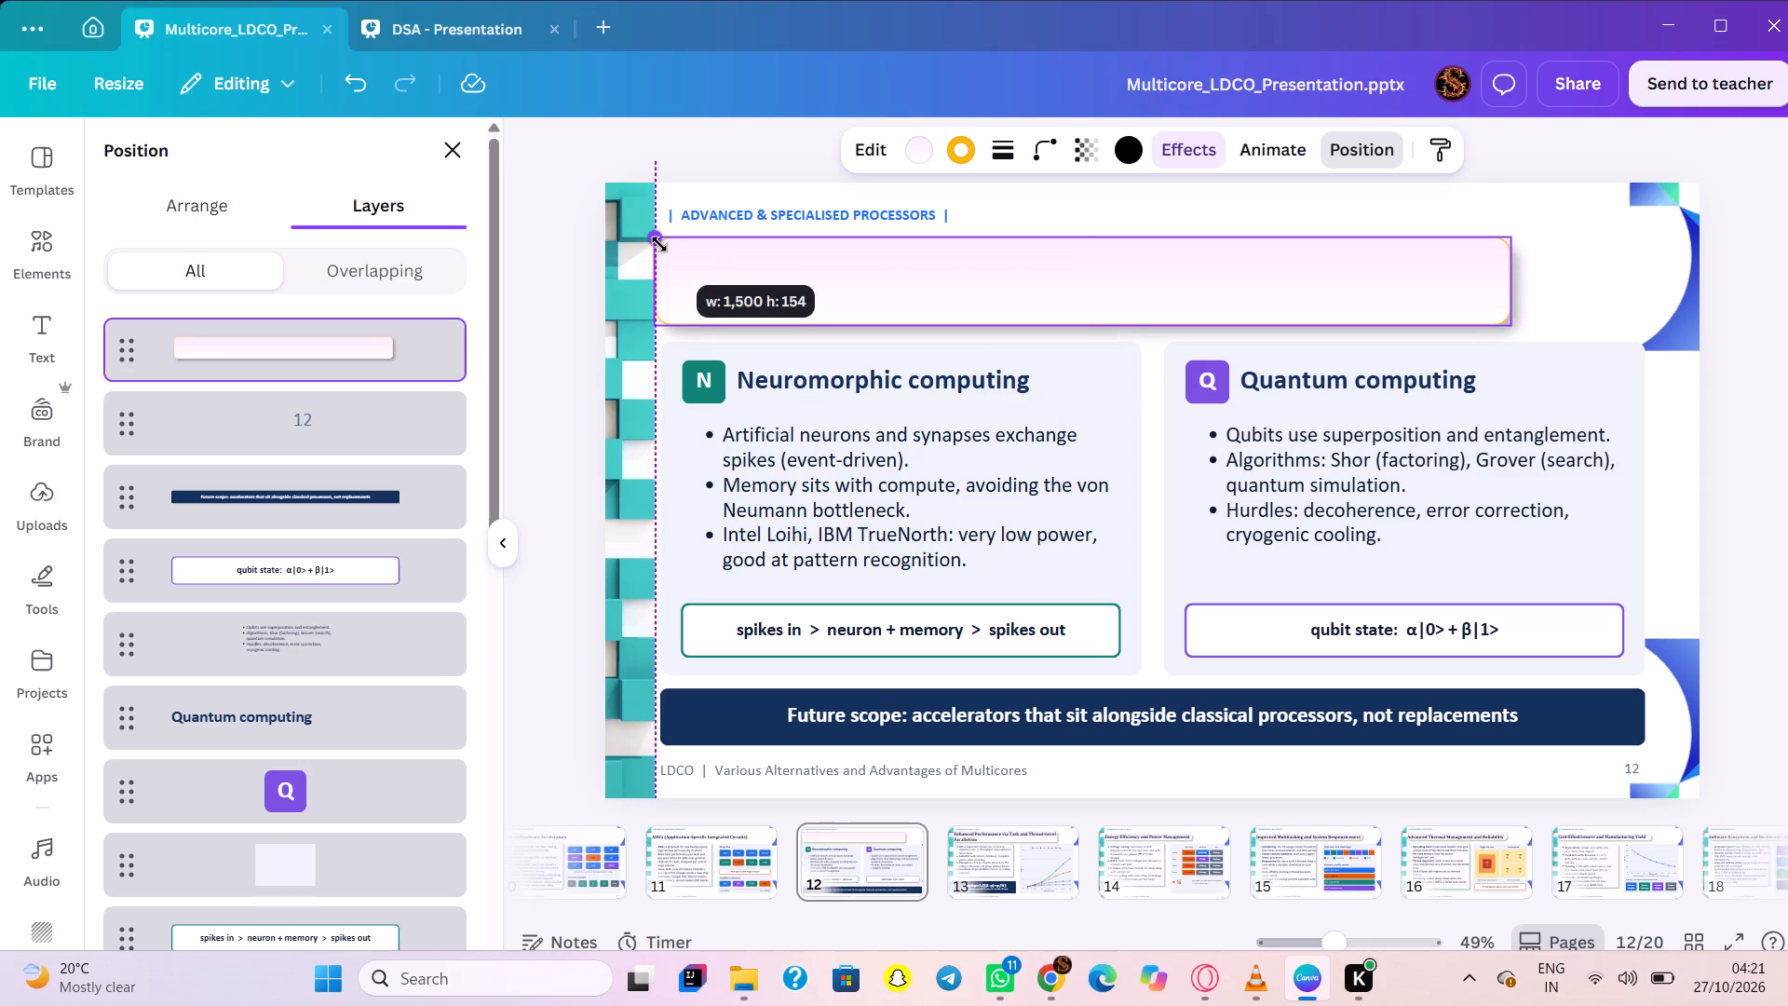
right_click(730, 262)
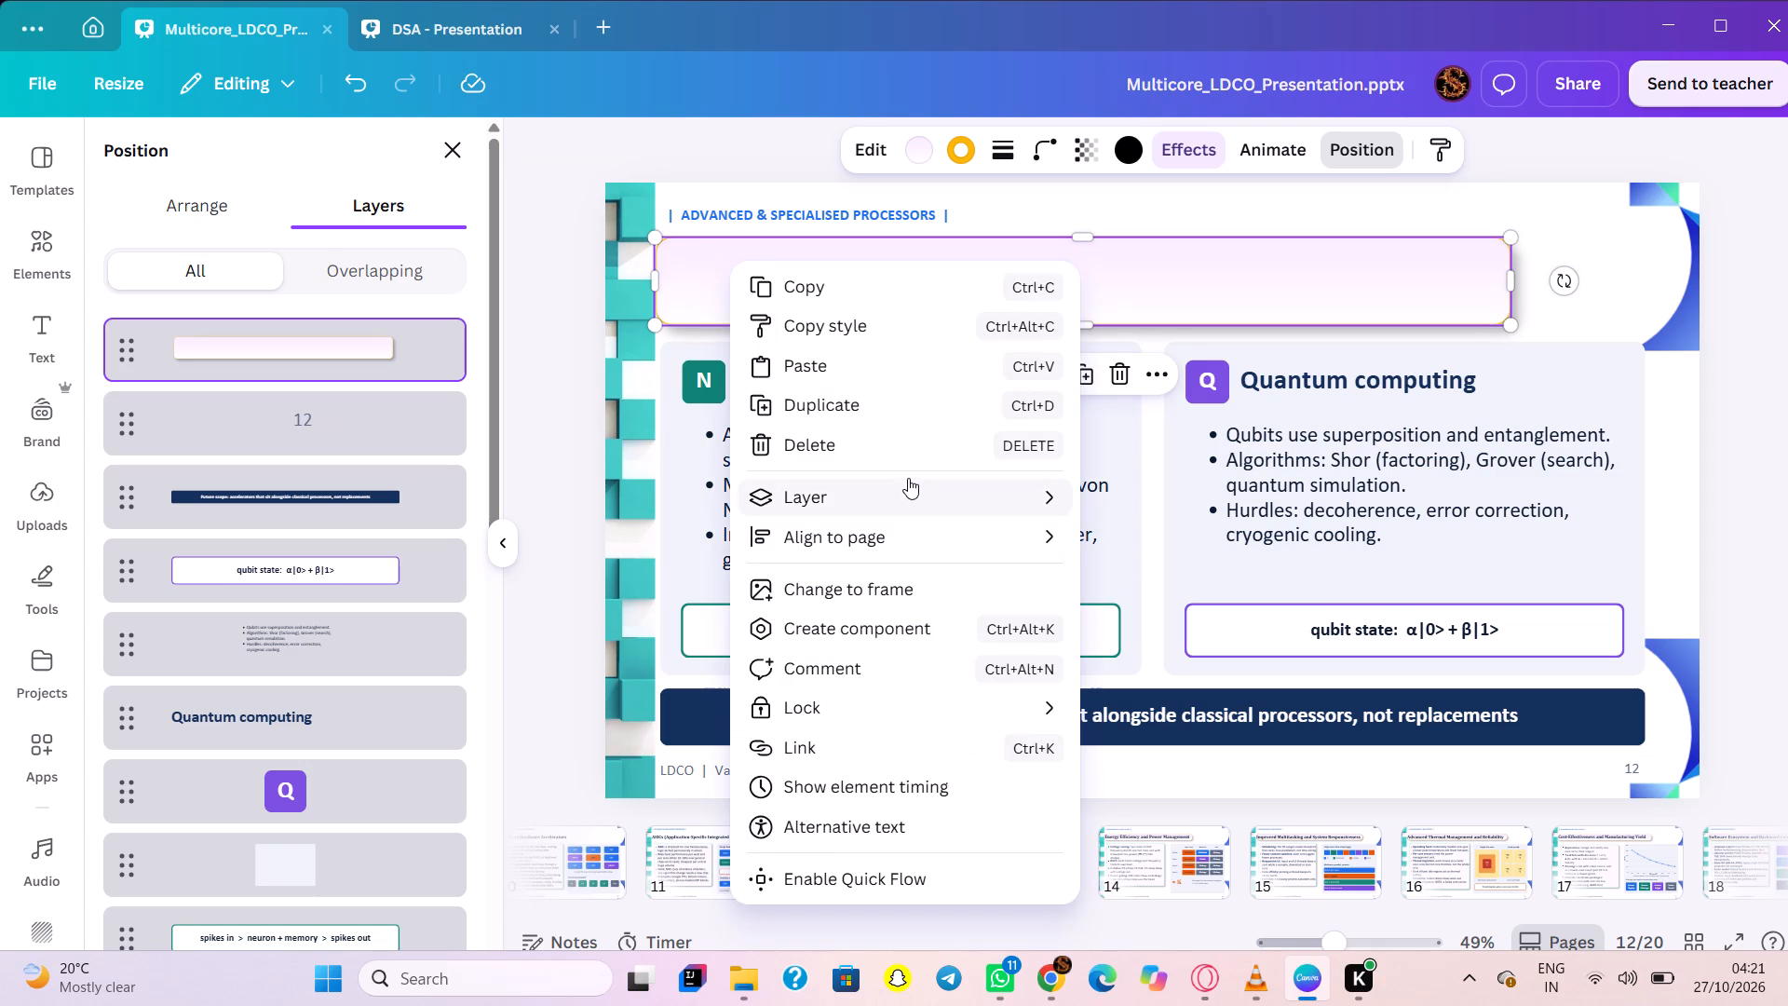
click(1234, 610)
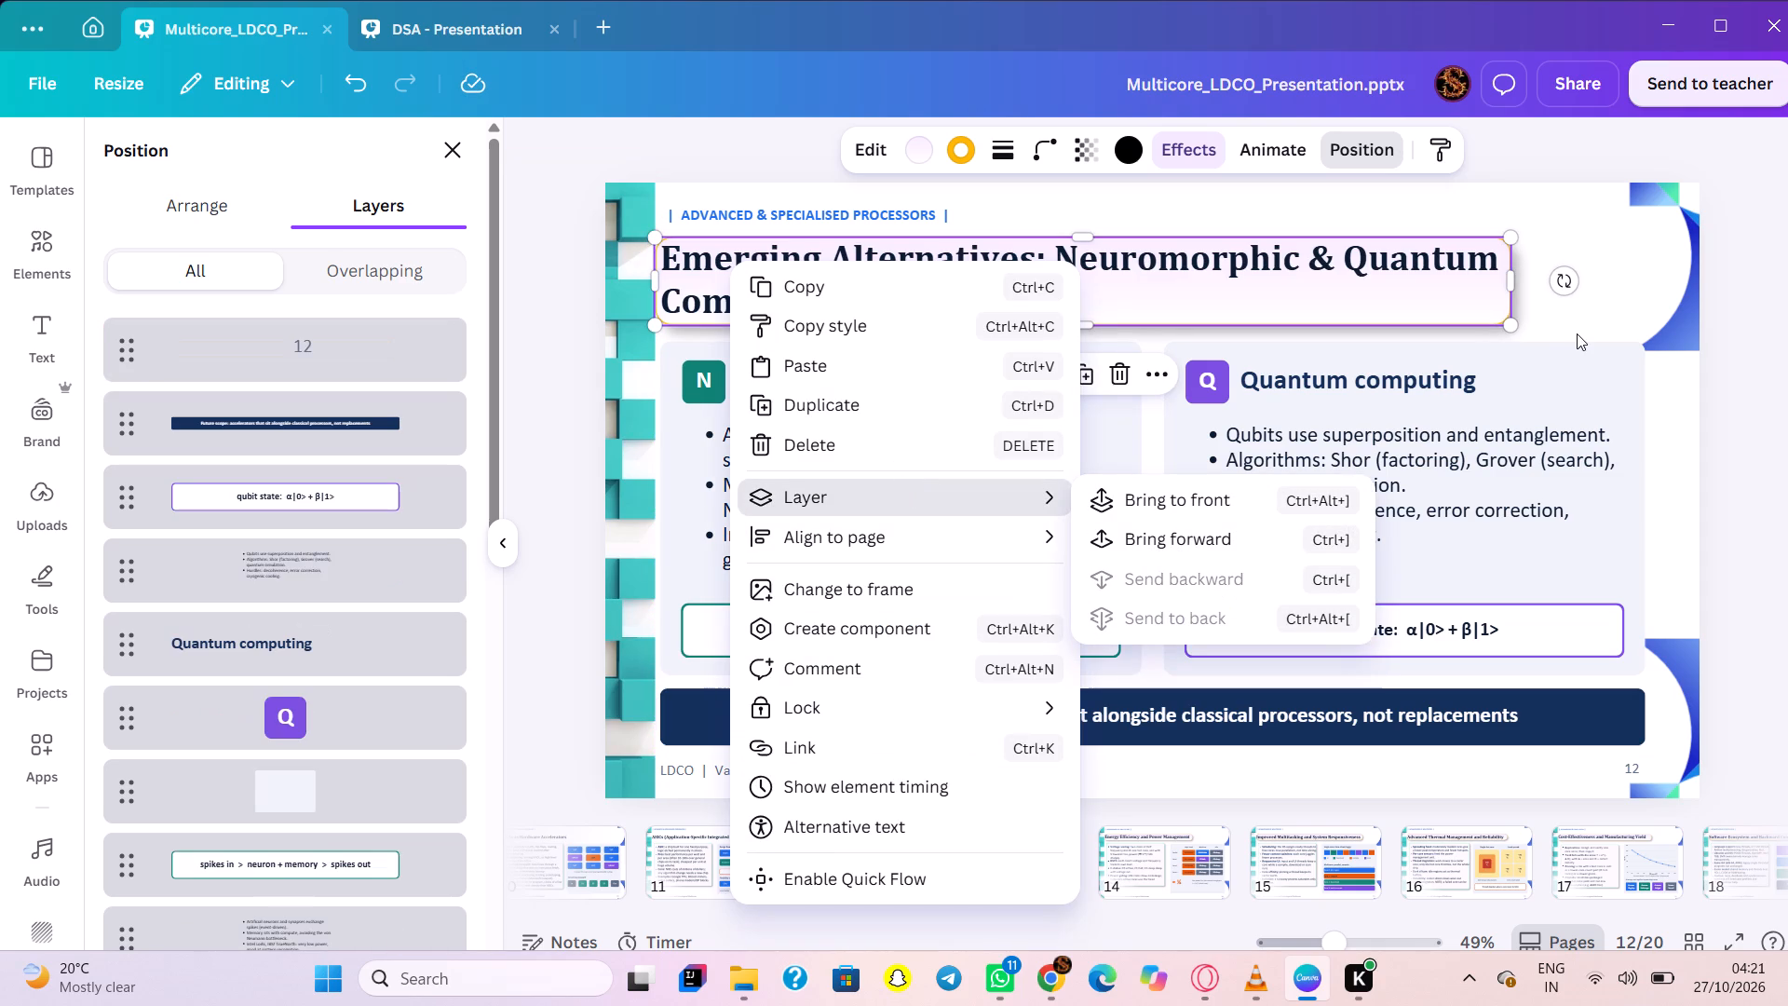
click(1585, 328)
right_click(1585, 328)
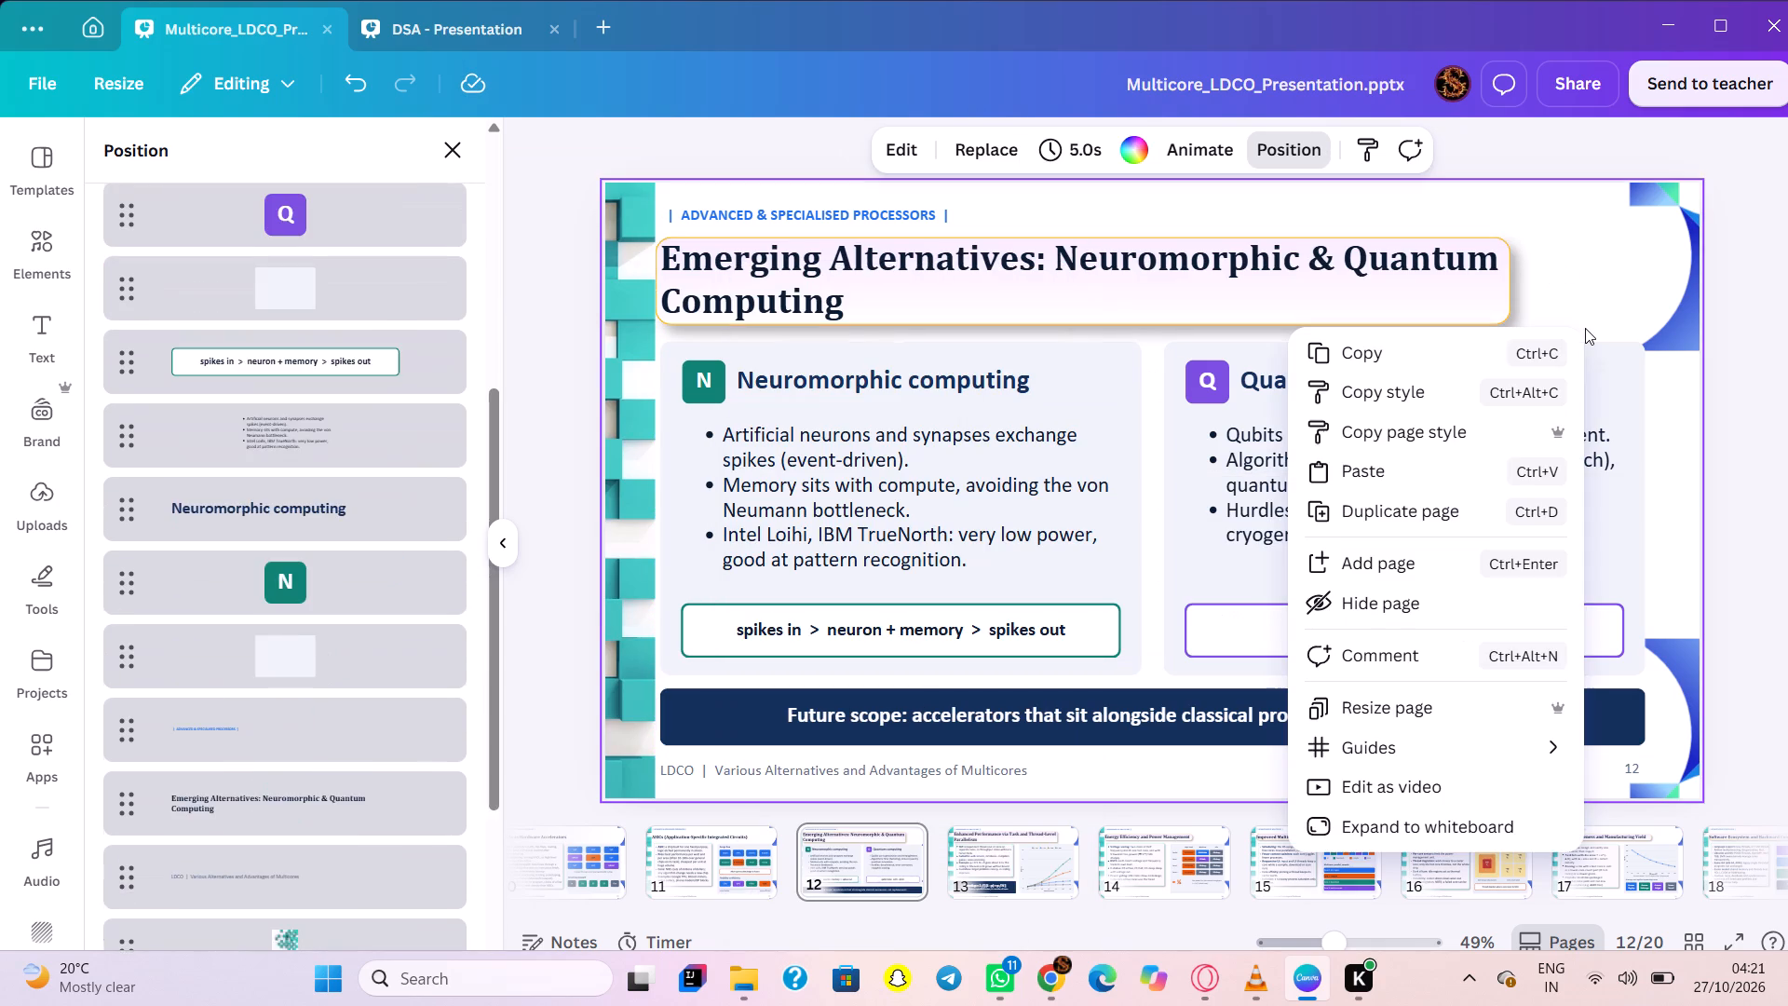
Paste the title box onto slide 11, send it behind the ASICs title and nudge it slightly down and right to frame the text.
click(718, 879)
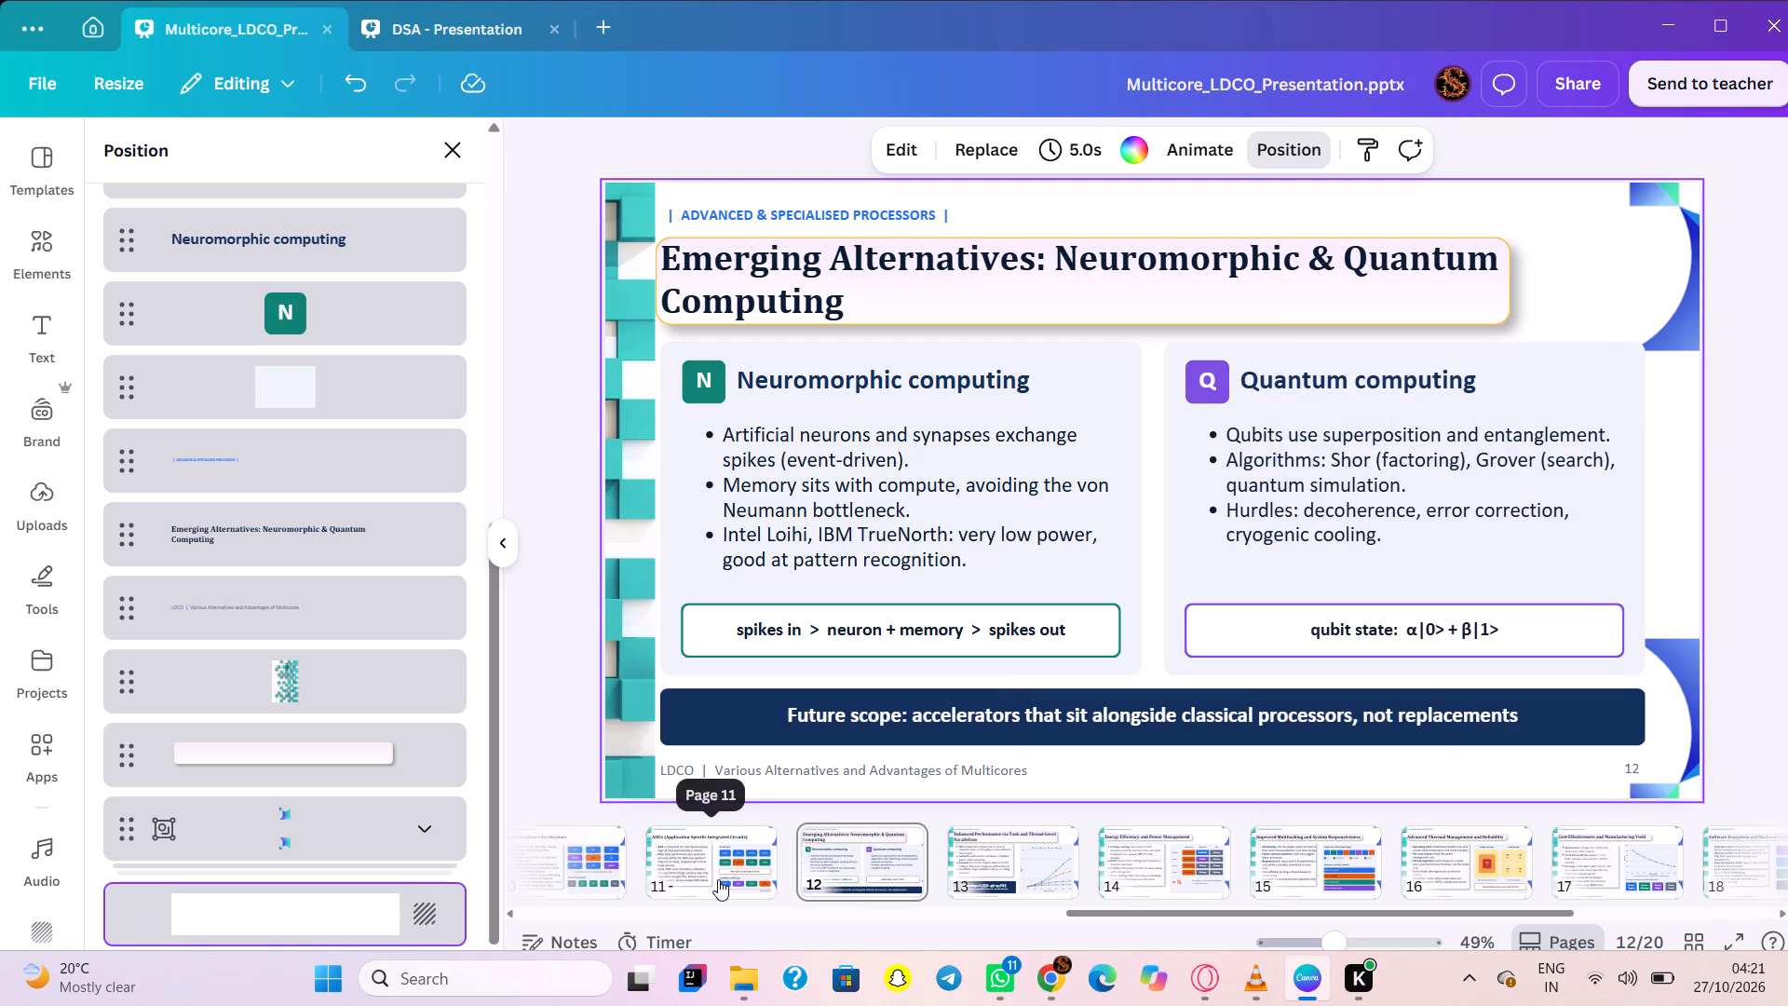
right_click(718, 879)
click(708, 856)
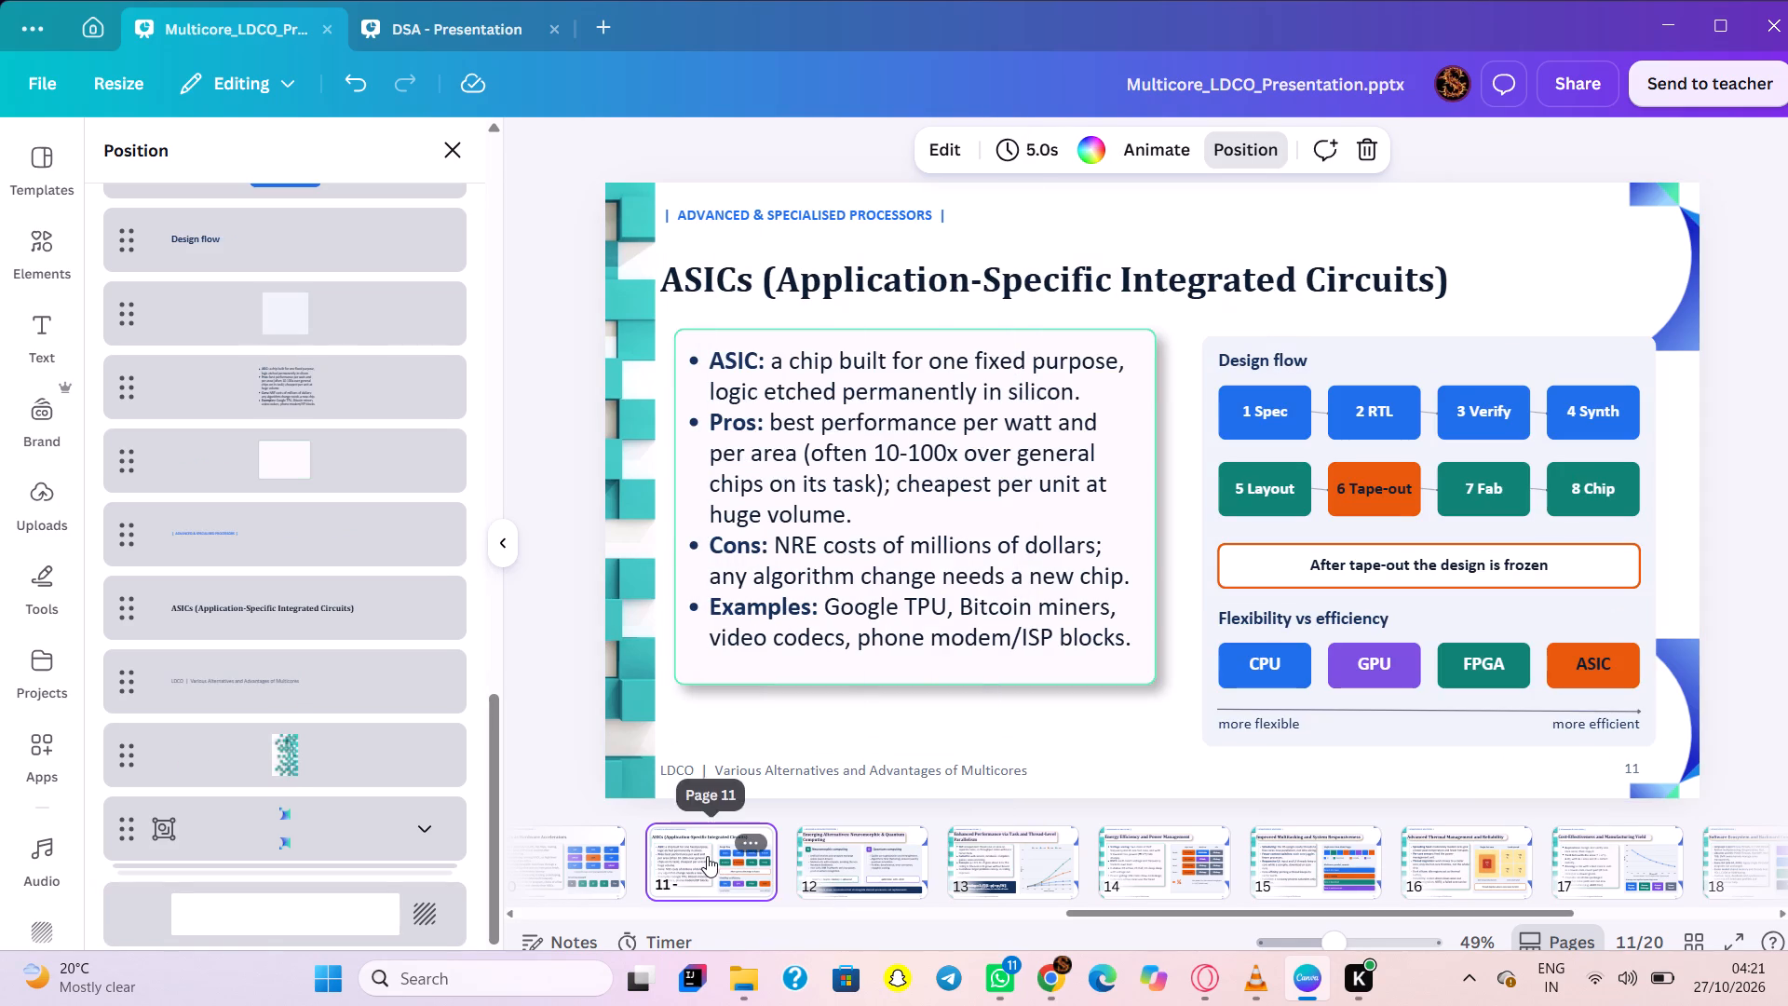
key(ctrl+v)
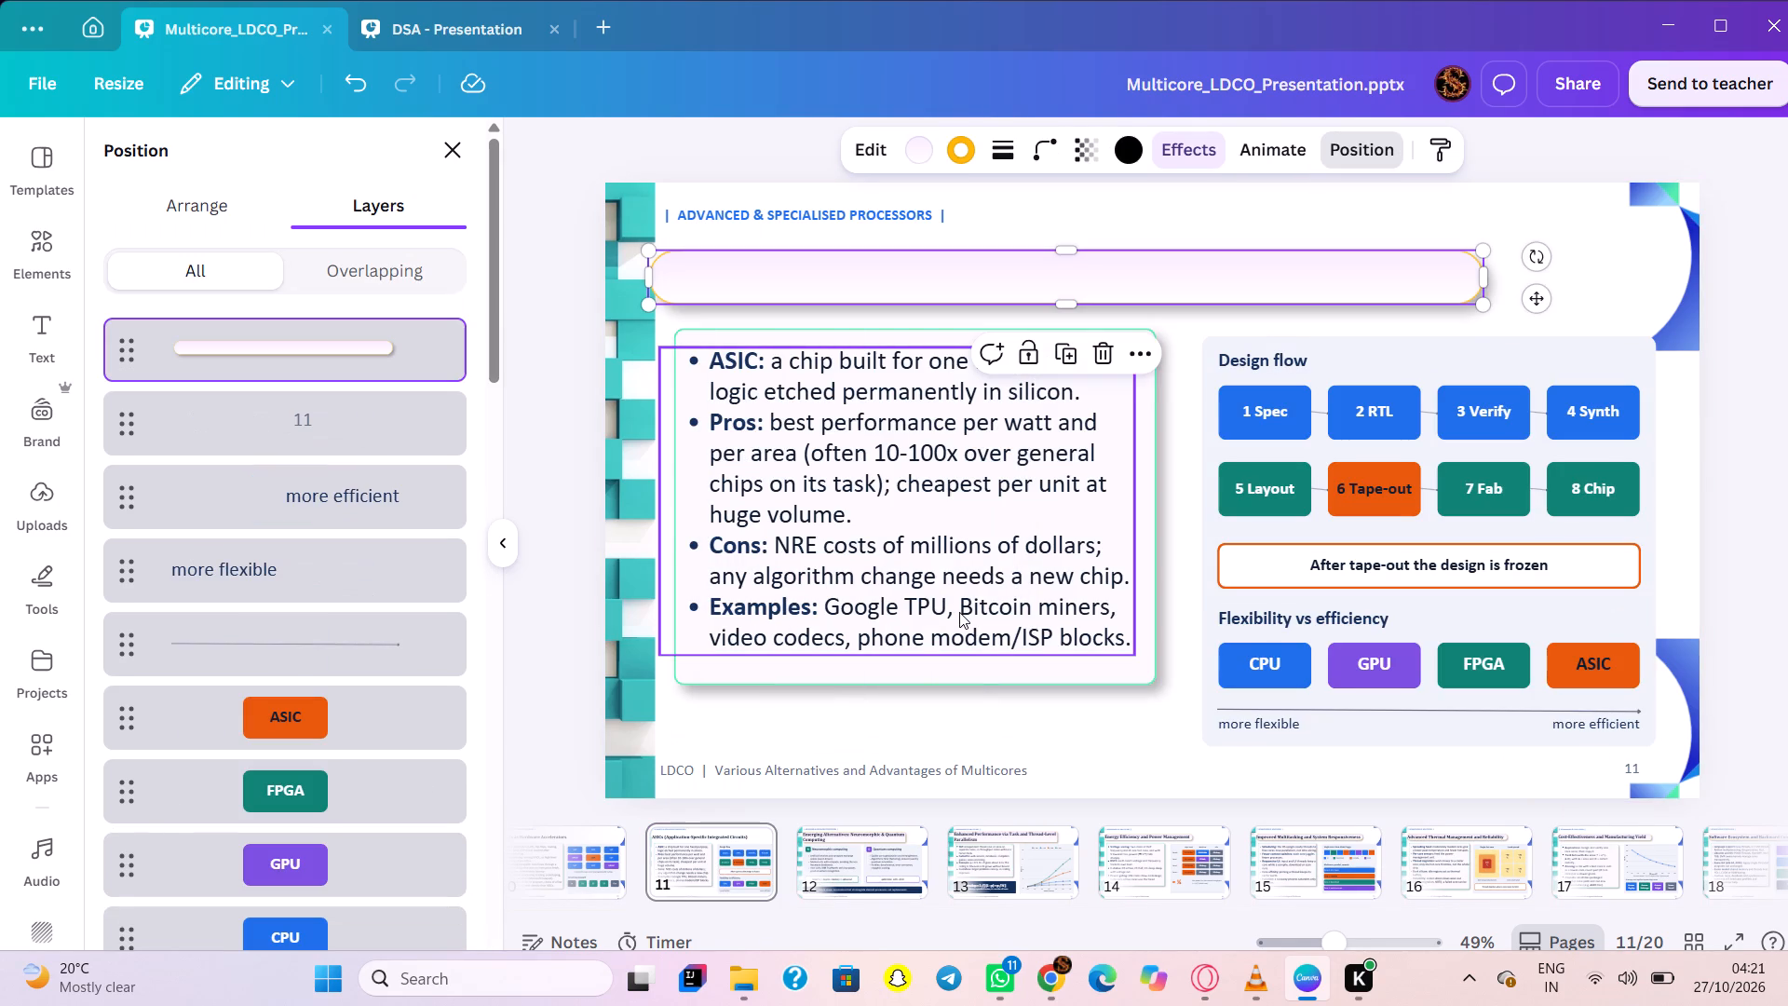
right_click(1152, 265)
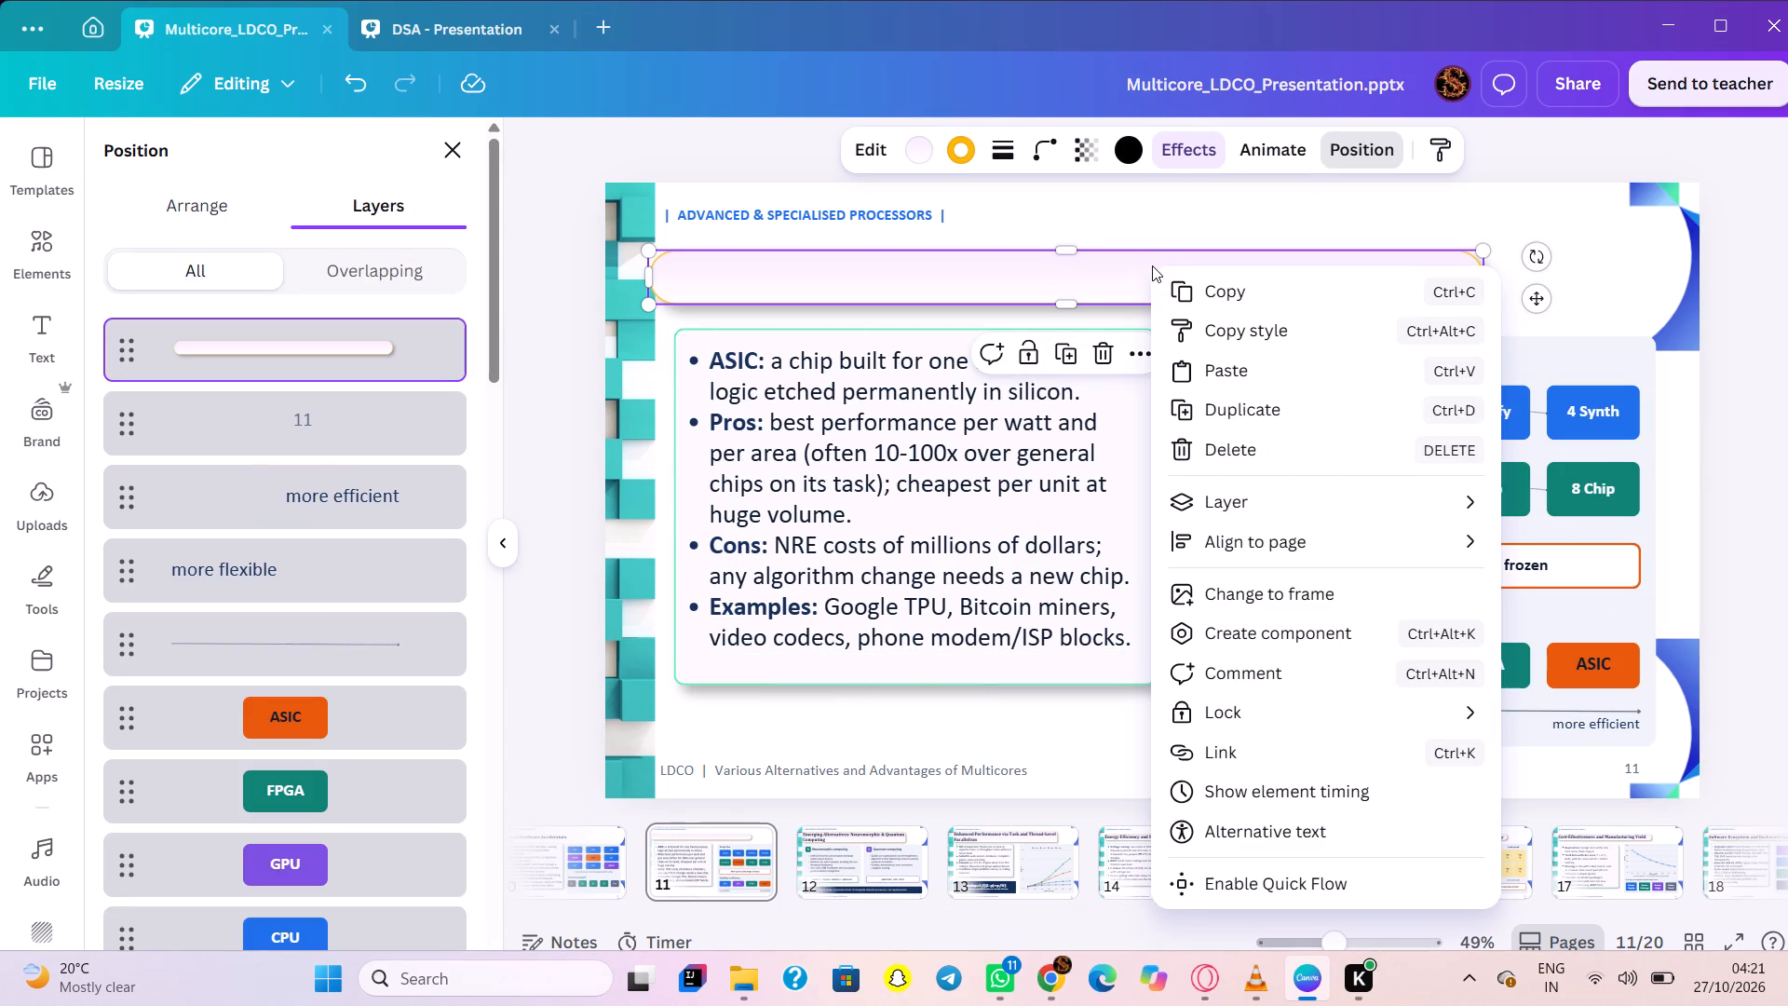
click(1056, 619)
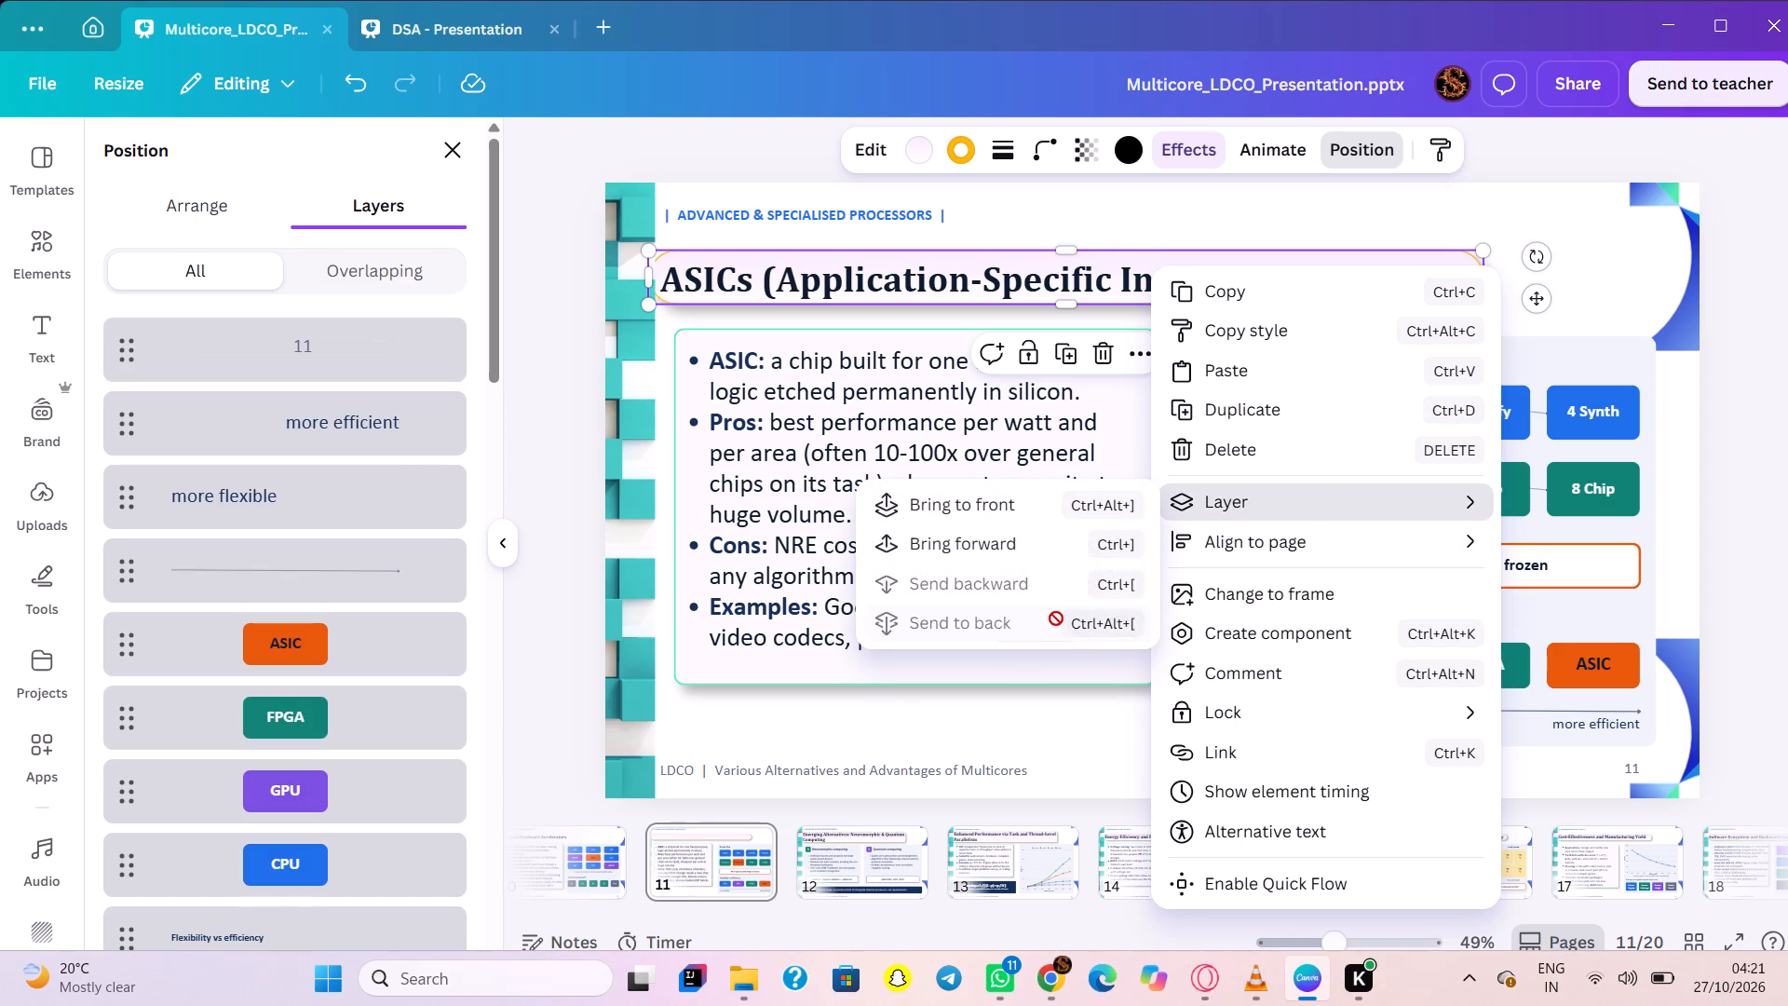
click(1496, 207)
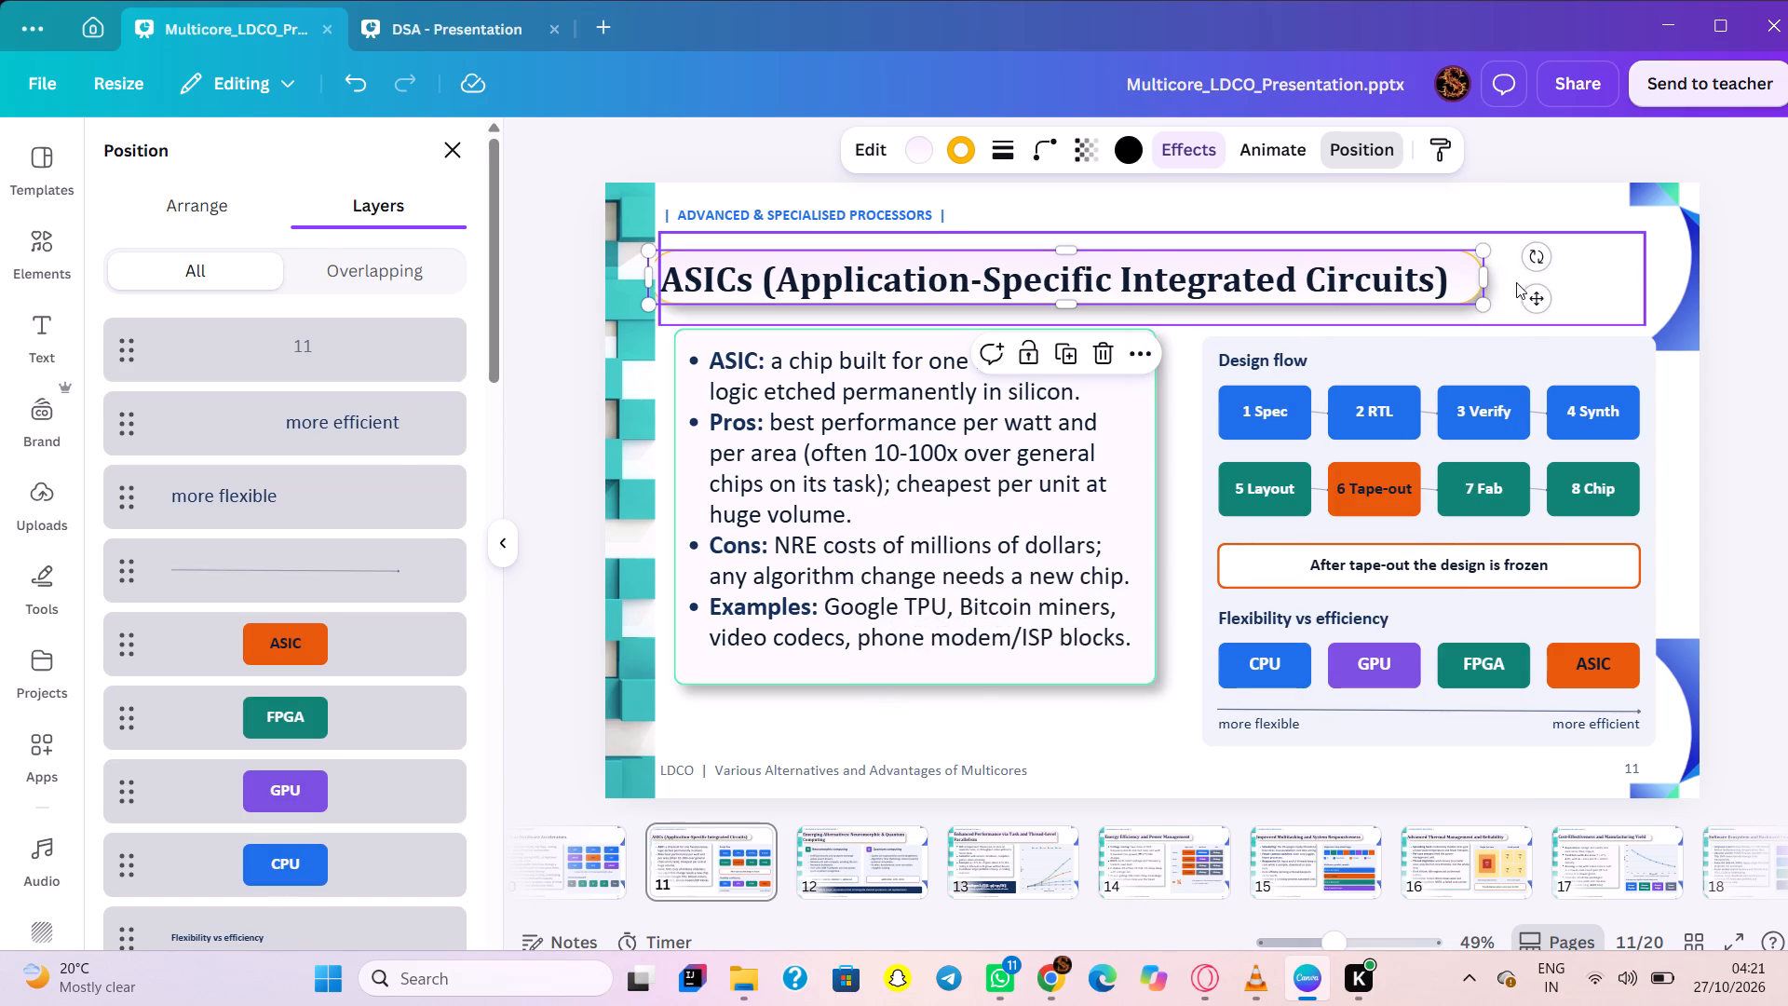
click(1530, 294)
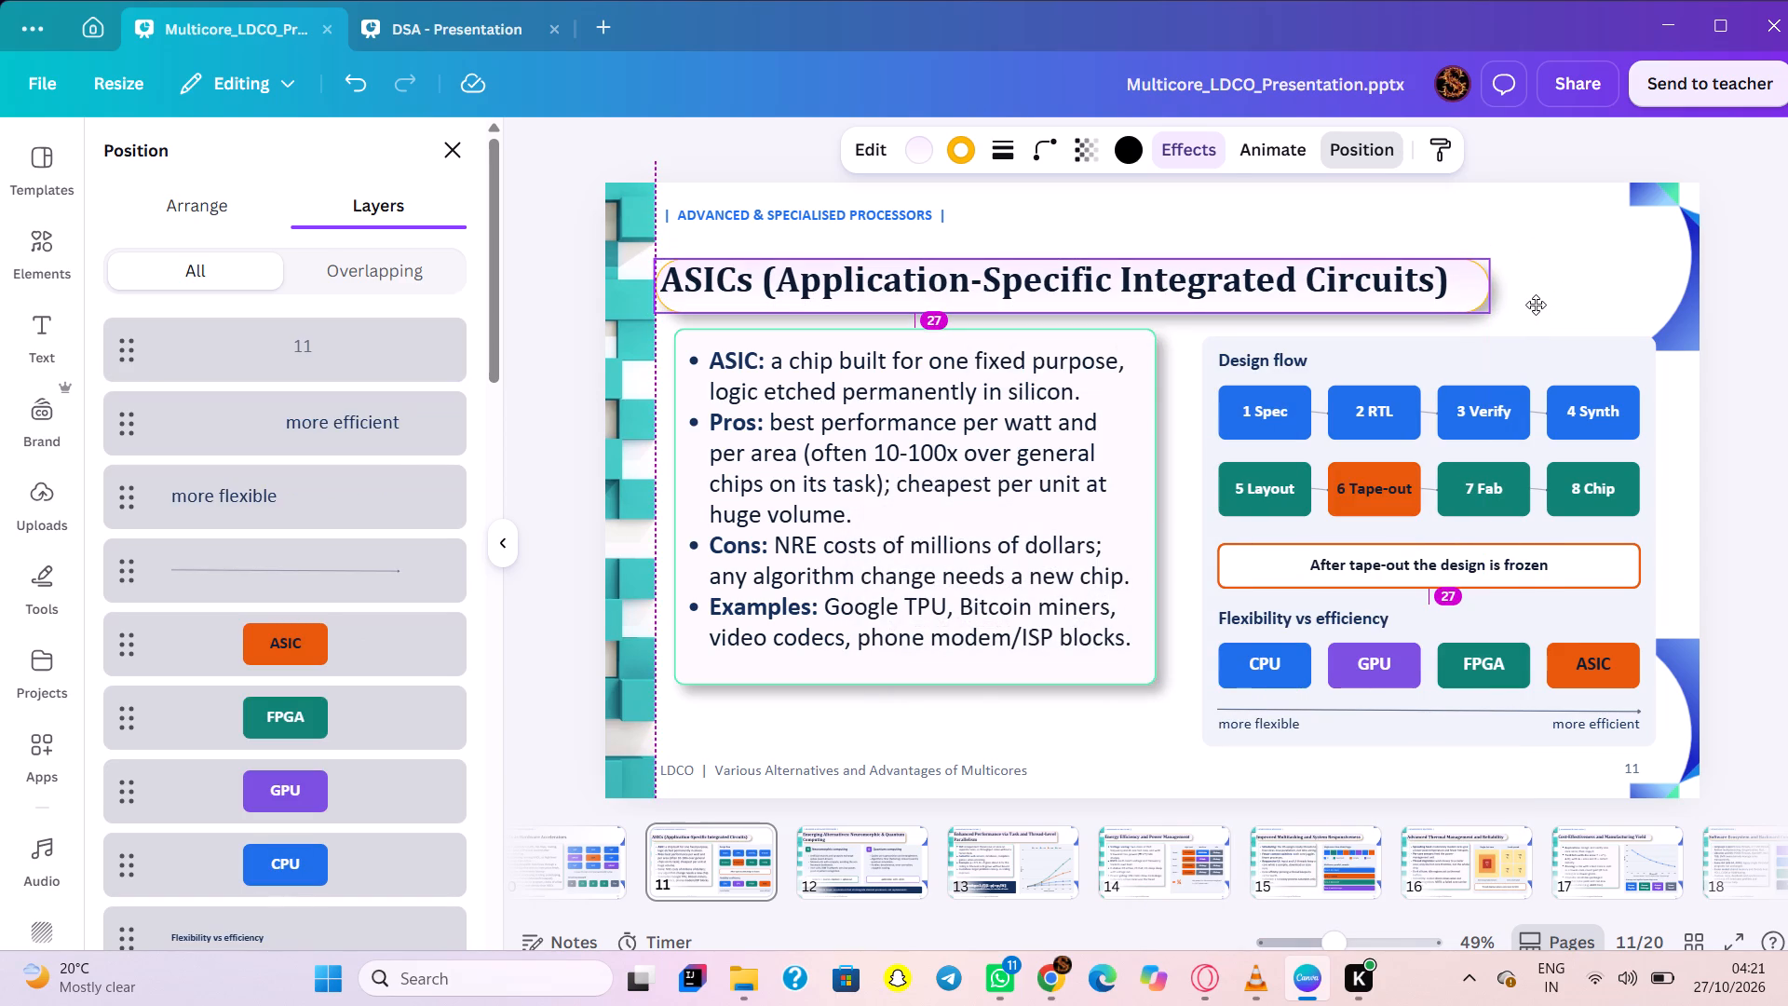
click(1694, 279)
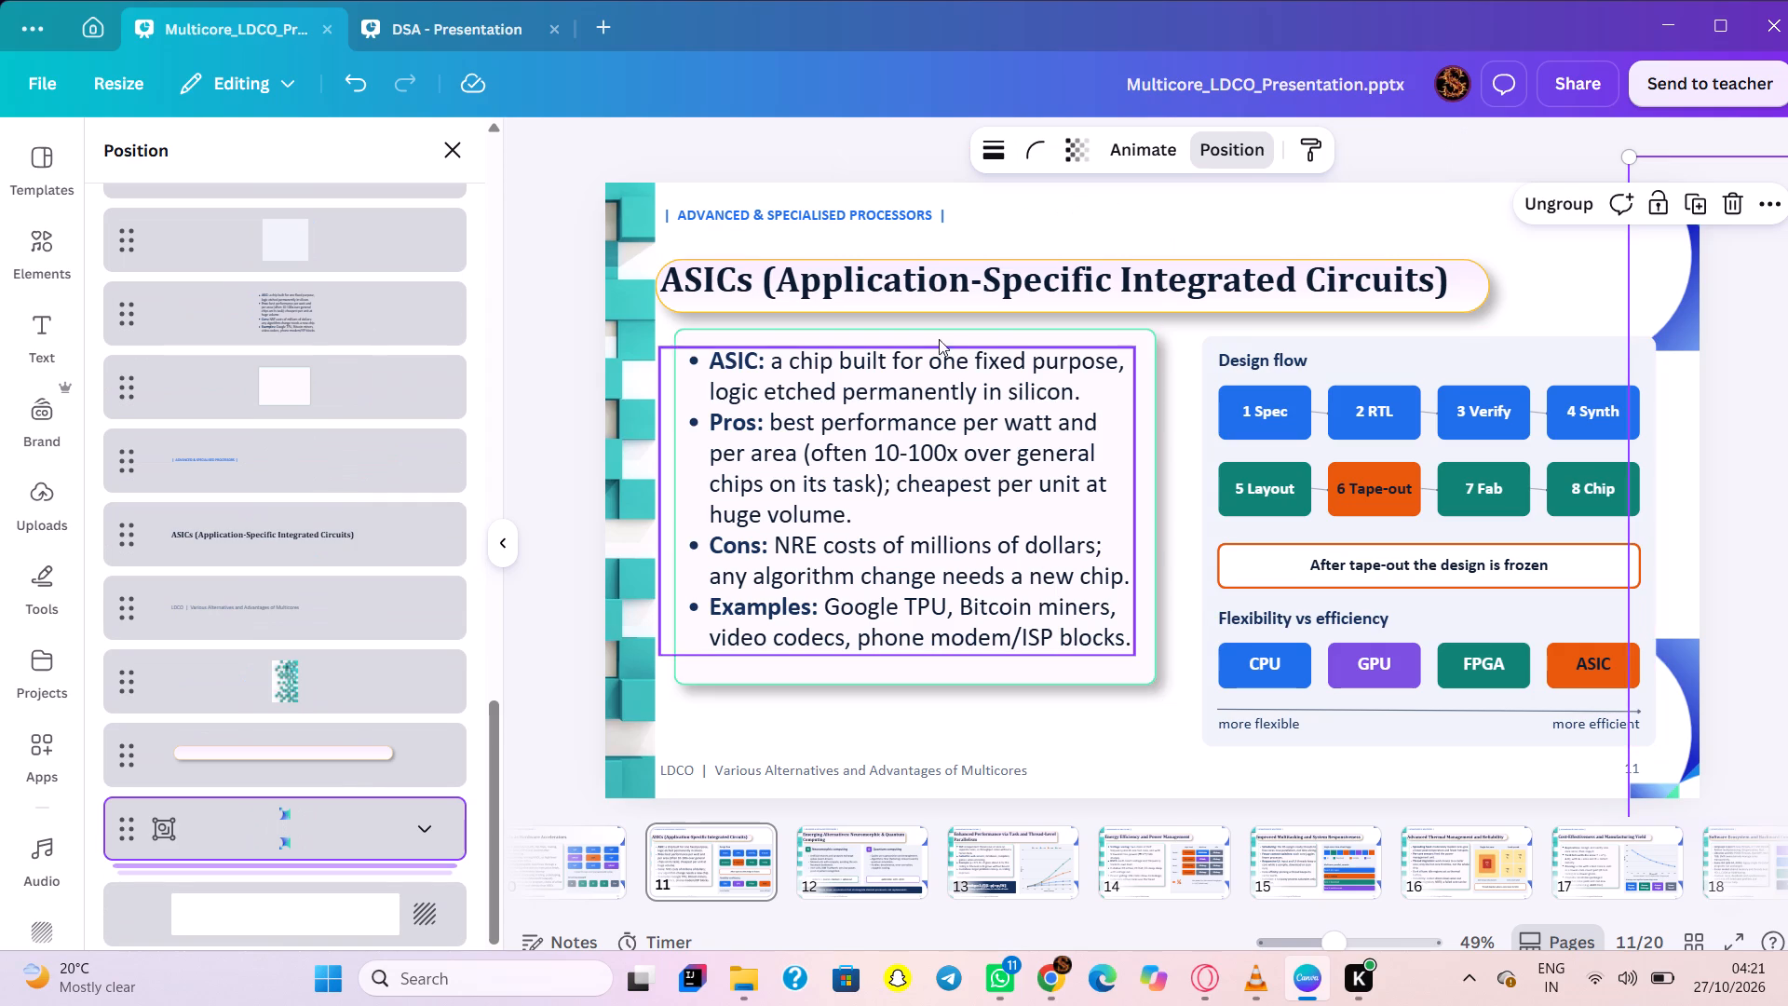
click(1483, 291)
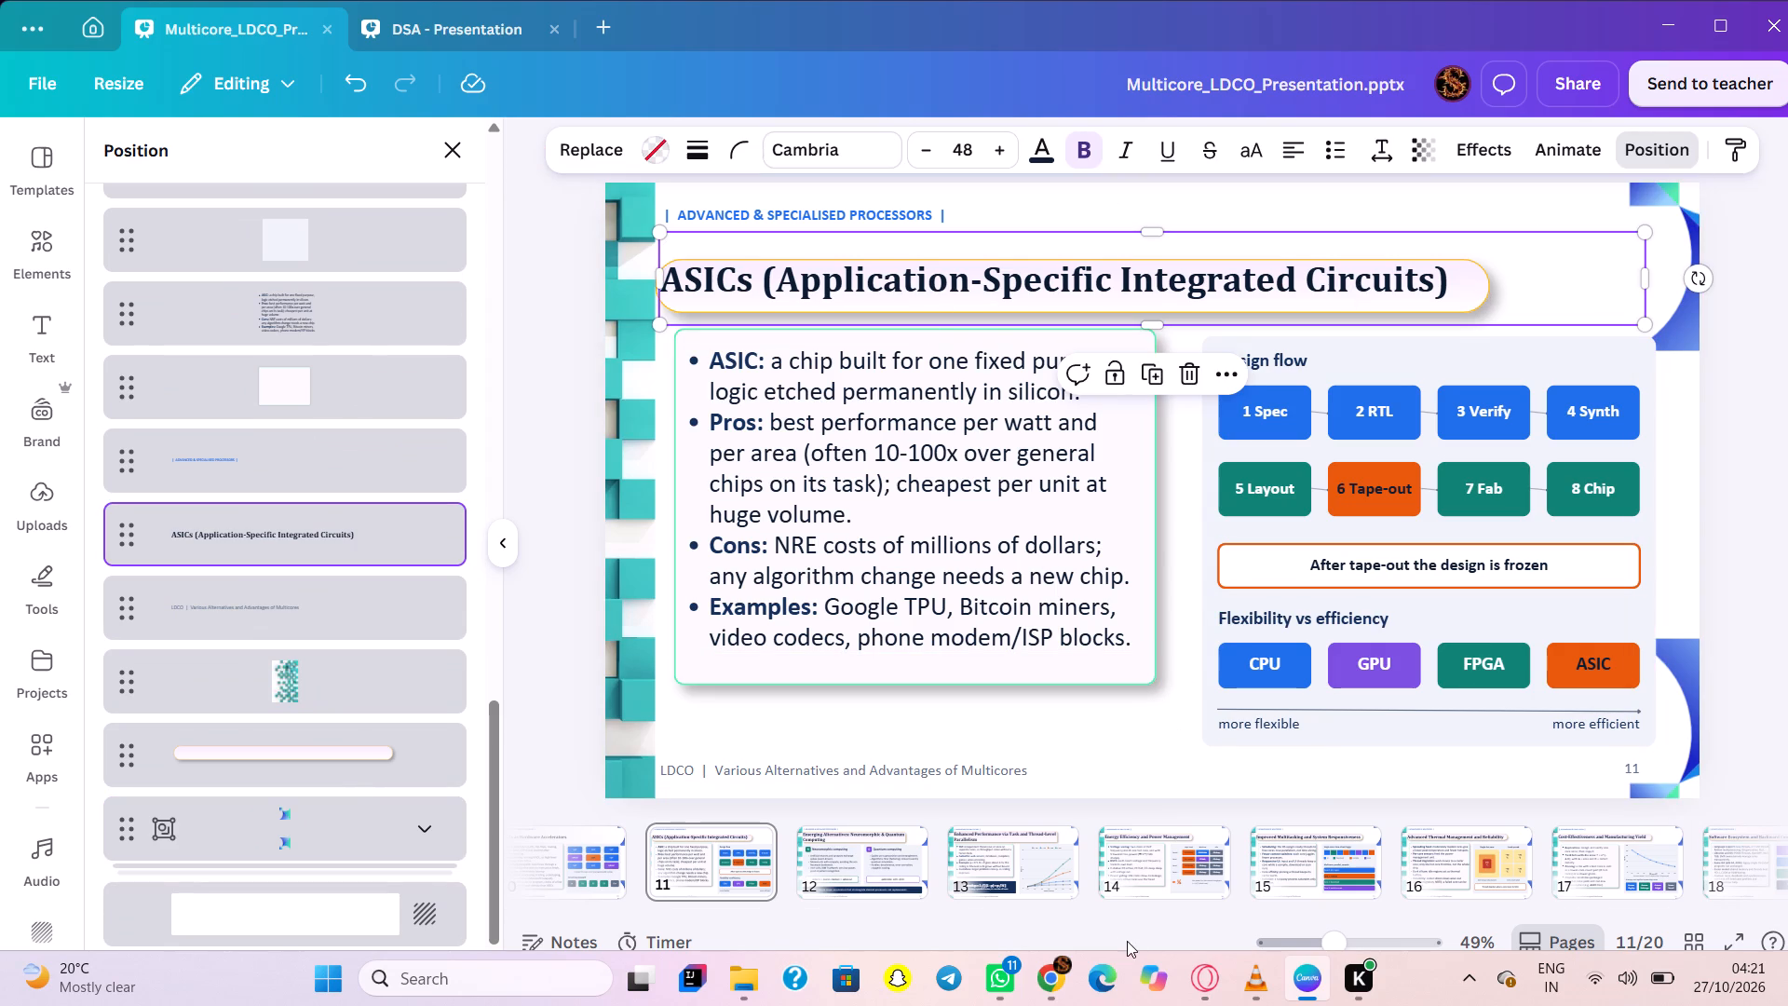
On slide 10, nudge the FPGAs as Hardware Accelerators title slightly right, then paste the title box and position it over the title.
scroll(804, 866, right, 5)
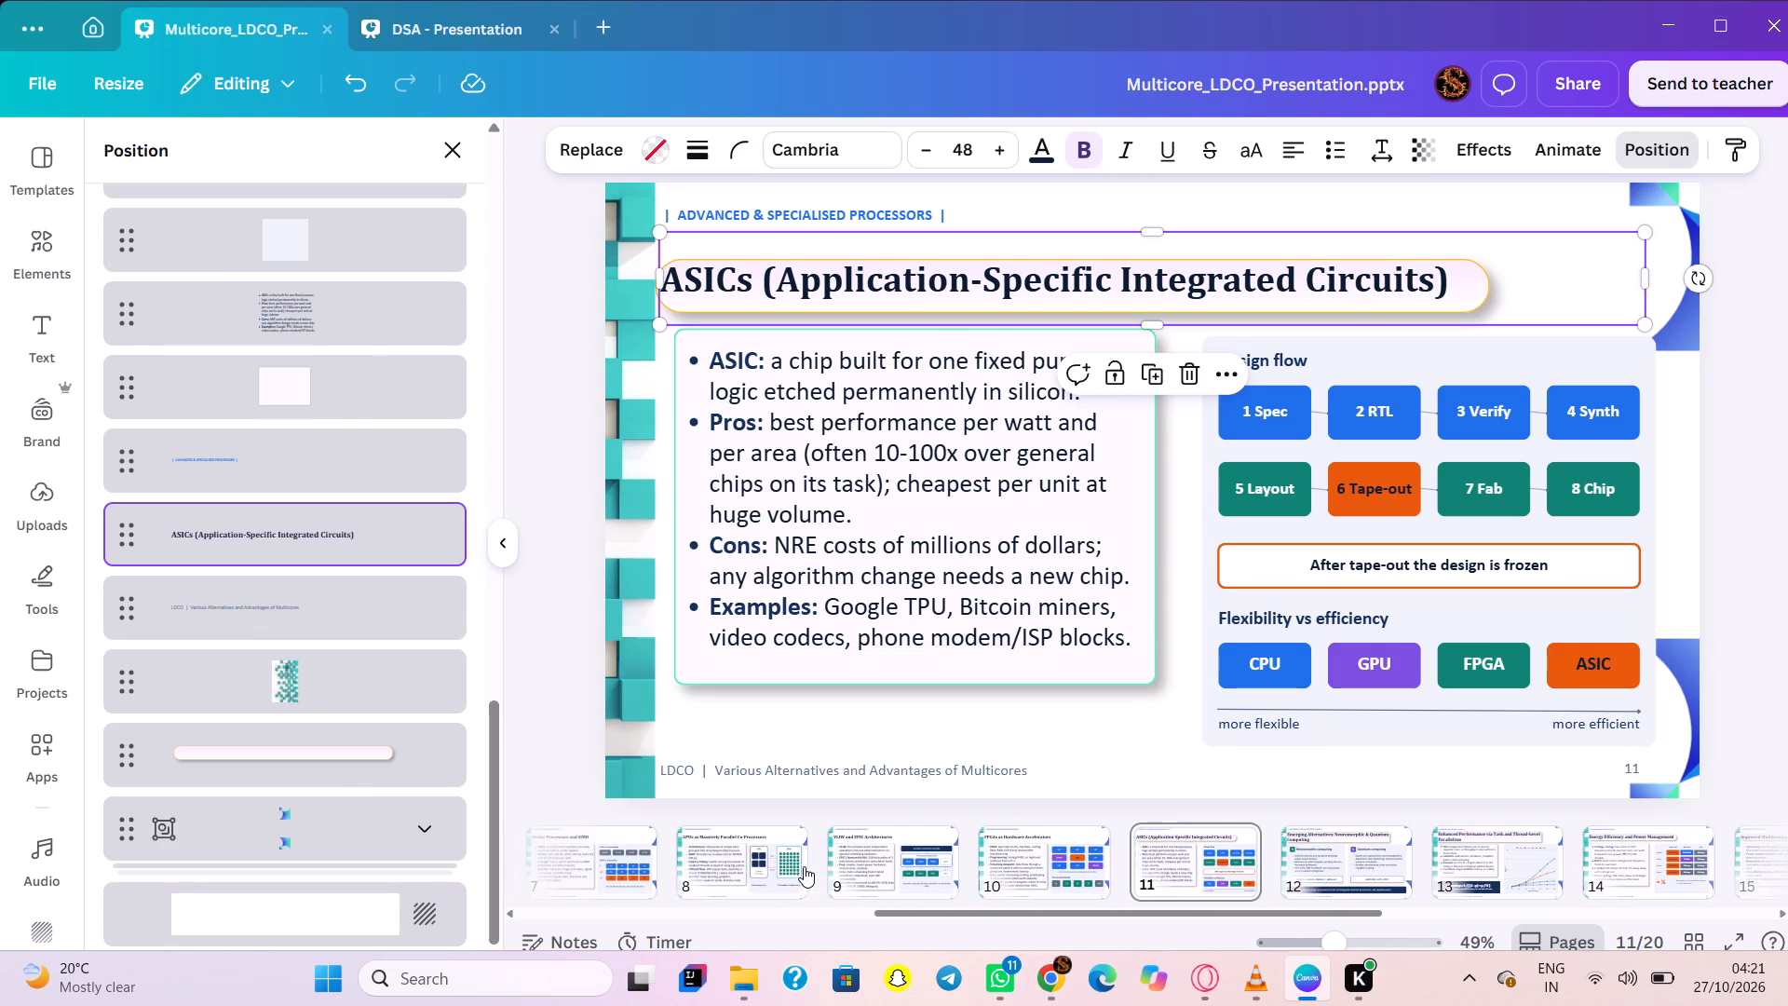
click(1033, 865)
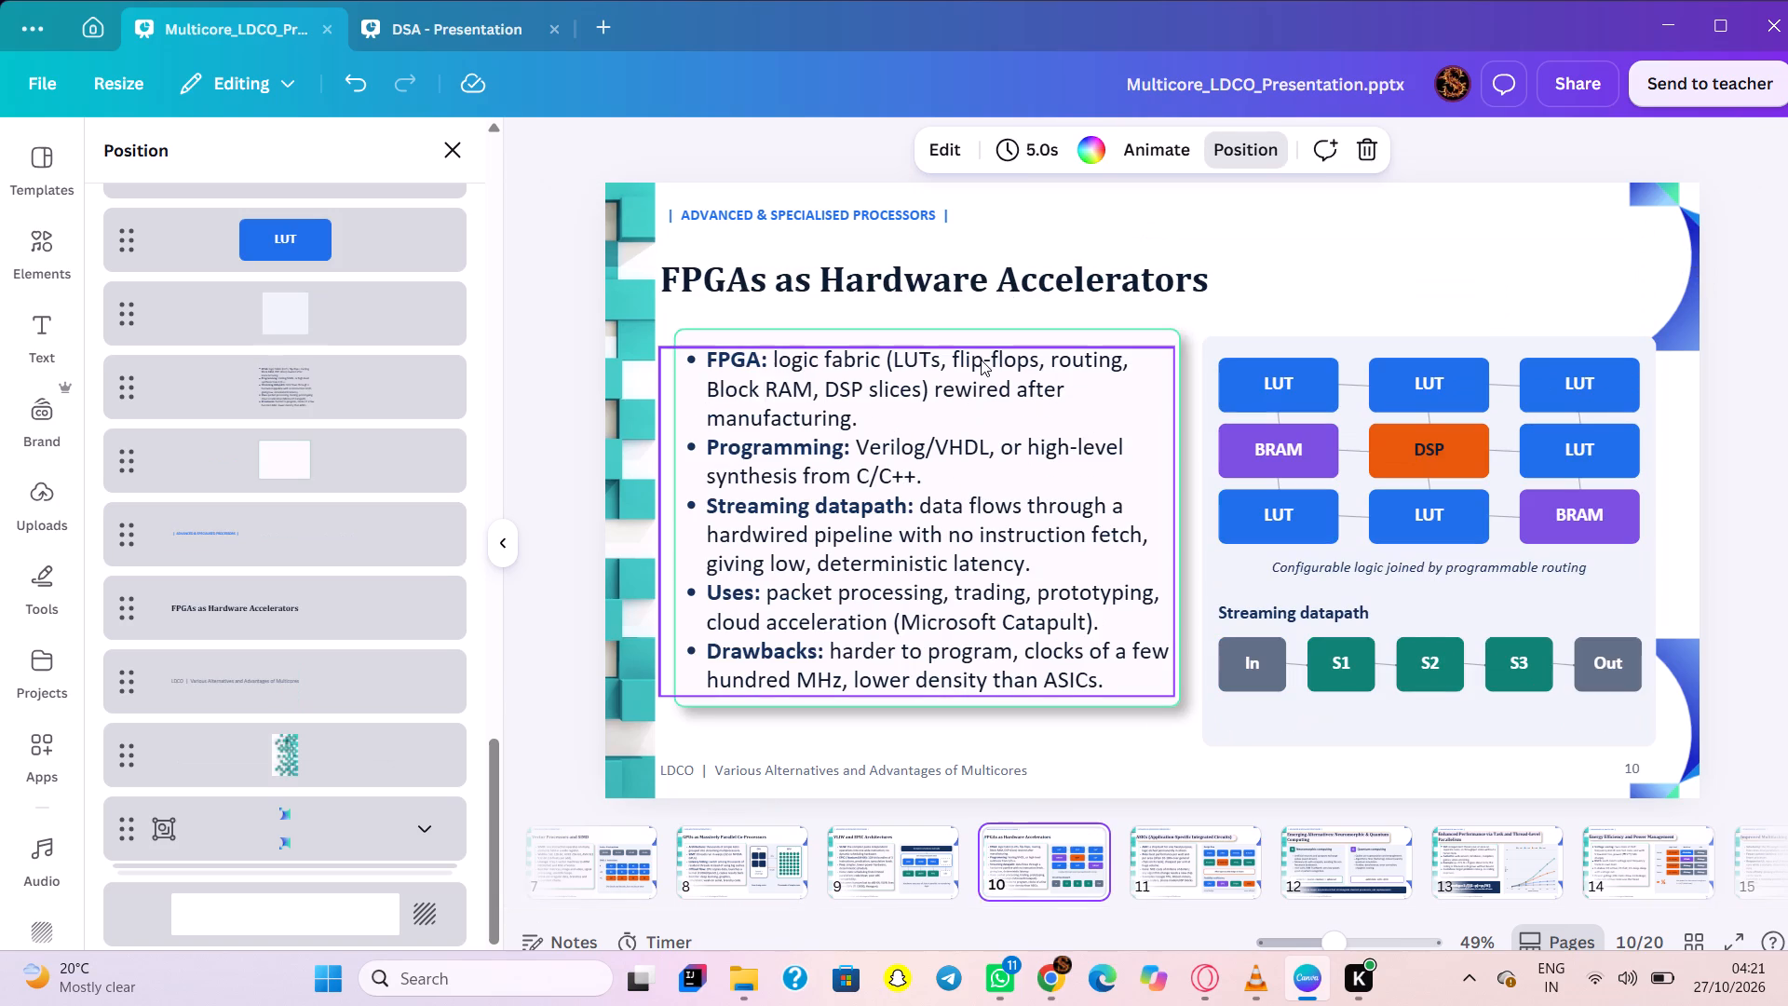
drag(857, 264, 871, 265)
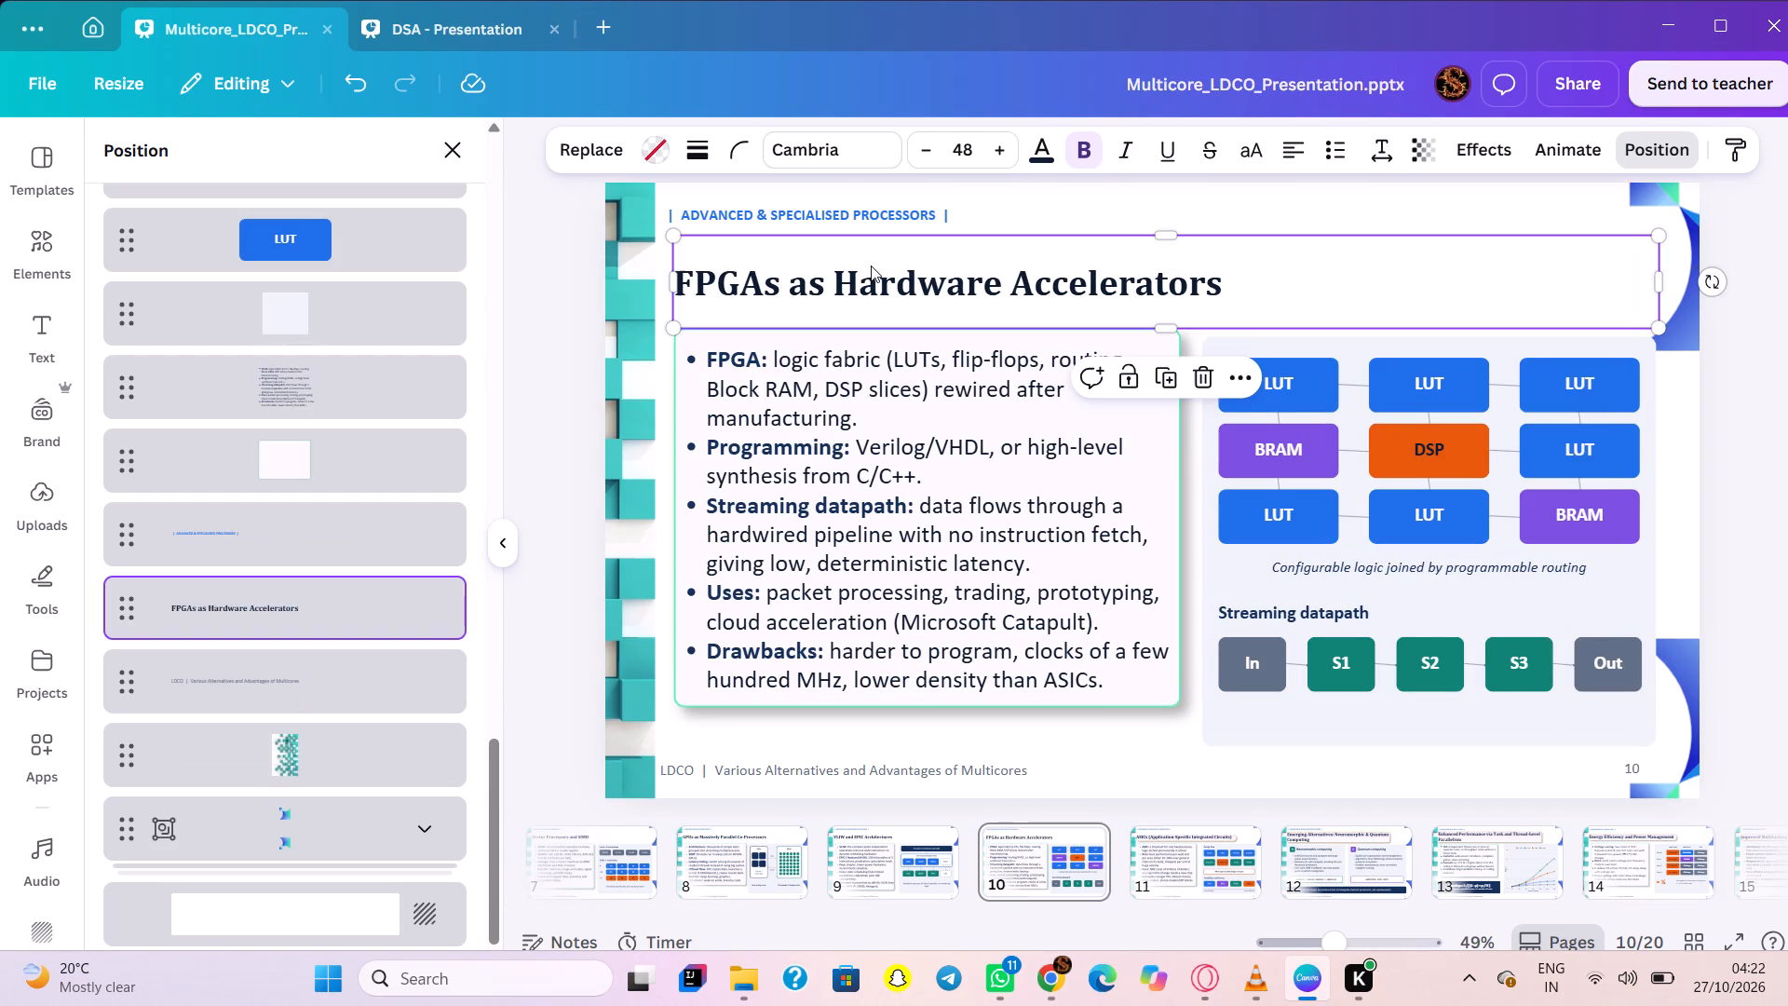
key(ctrl+v)
drag(875, 268, 884, 279)
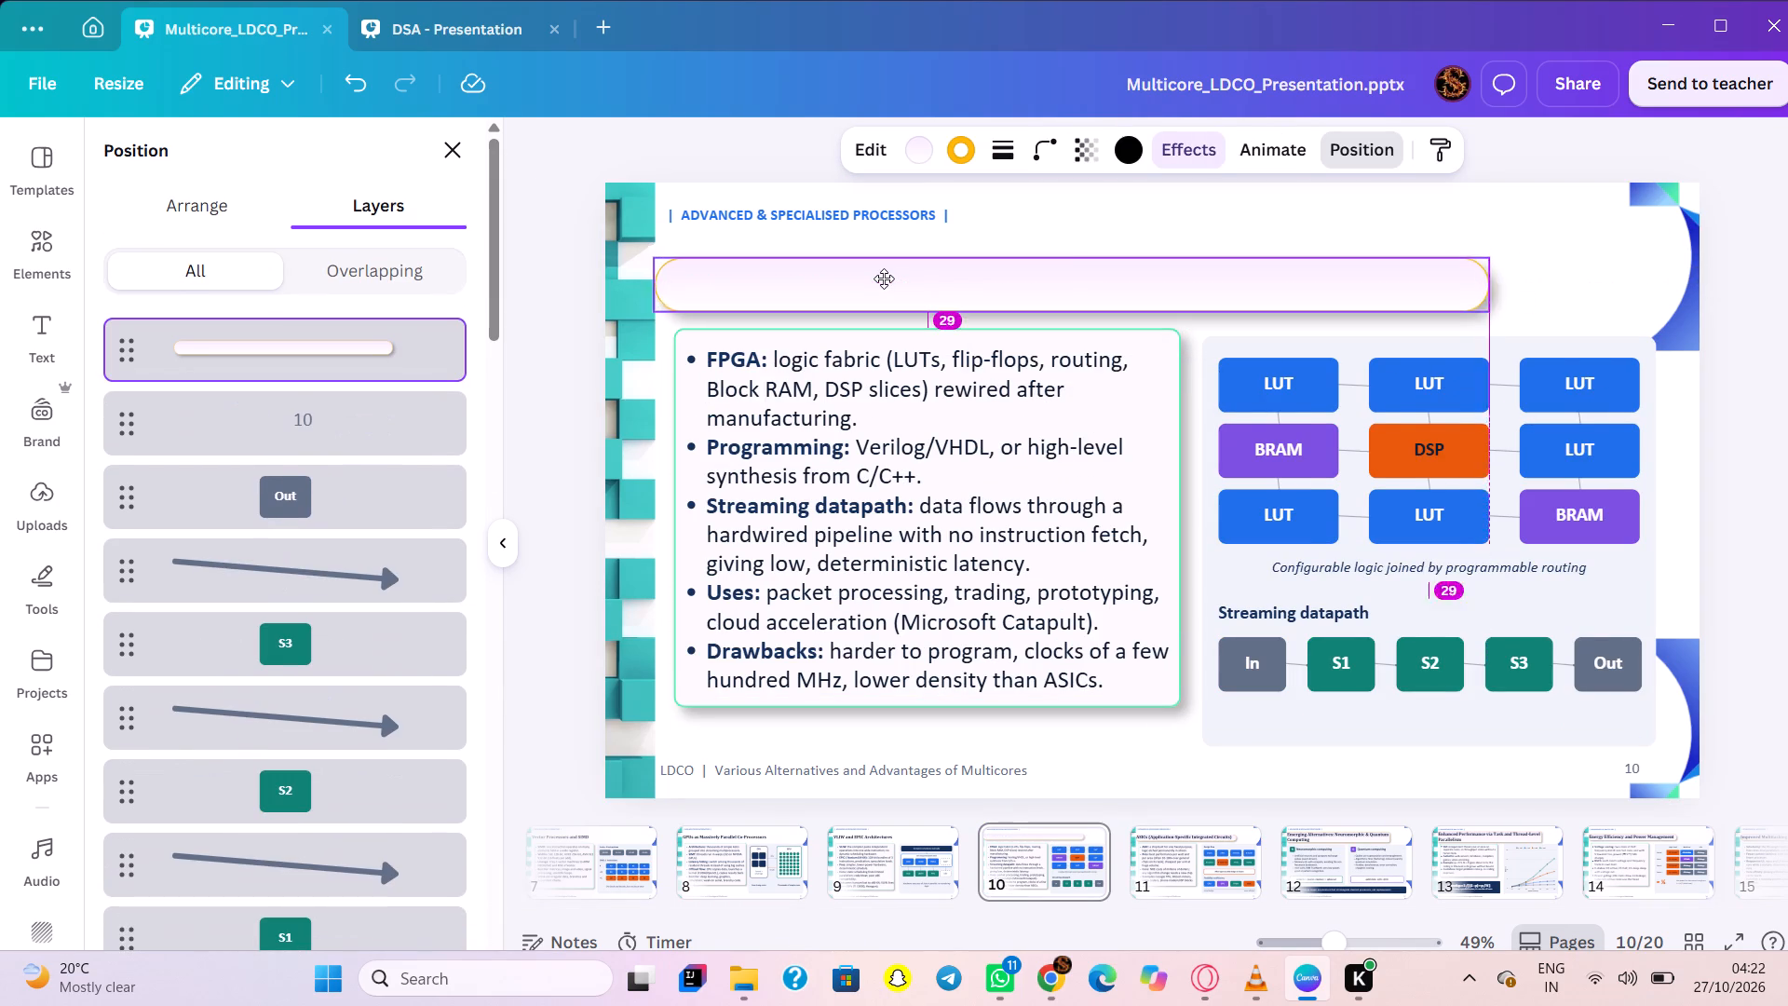
drag(884, 279, 886, 279)
Send the slide 10 title box behind the title and narrow it to end just past the word Accelerators.
right_click(886, 279)
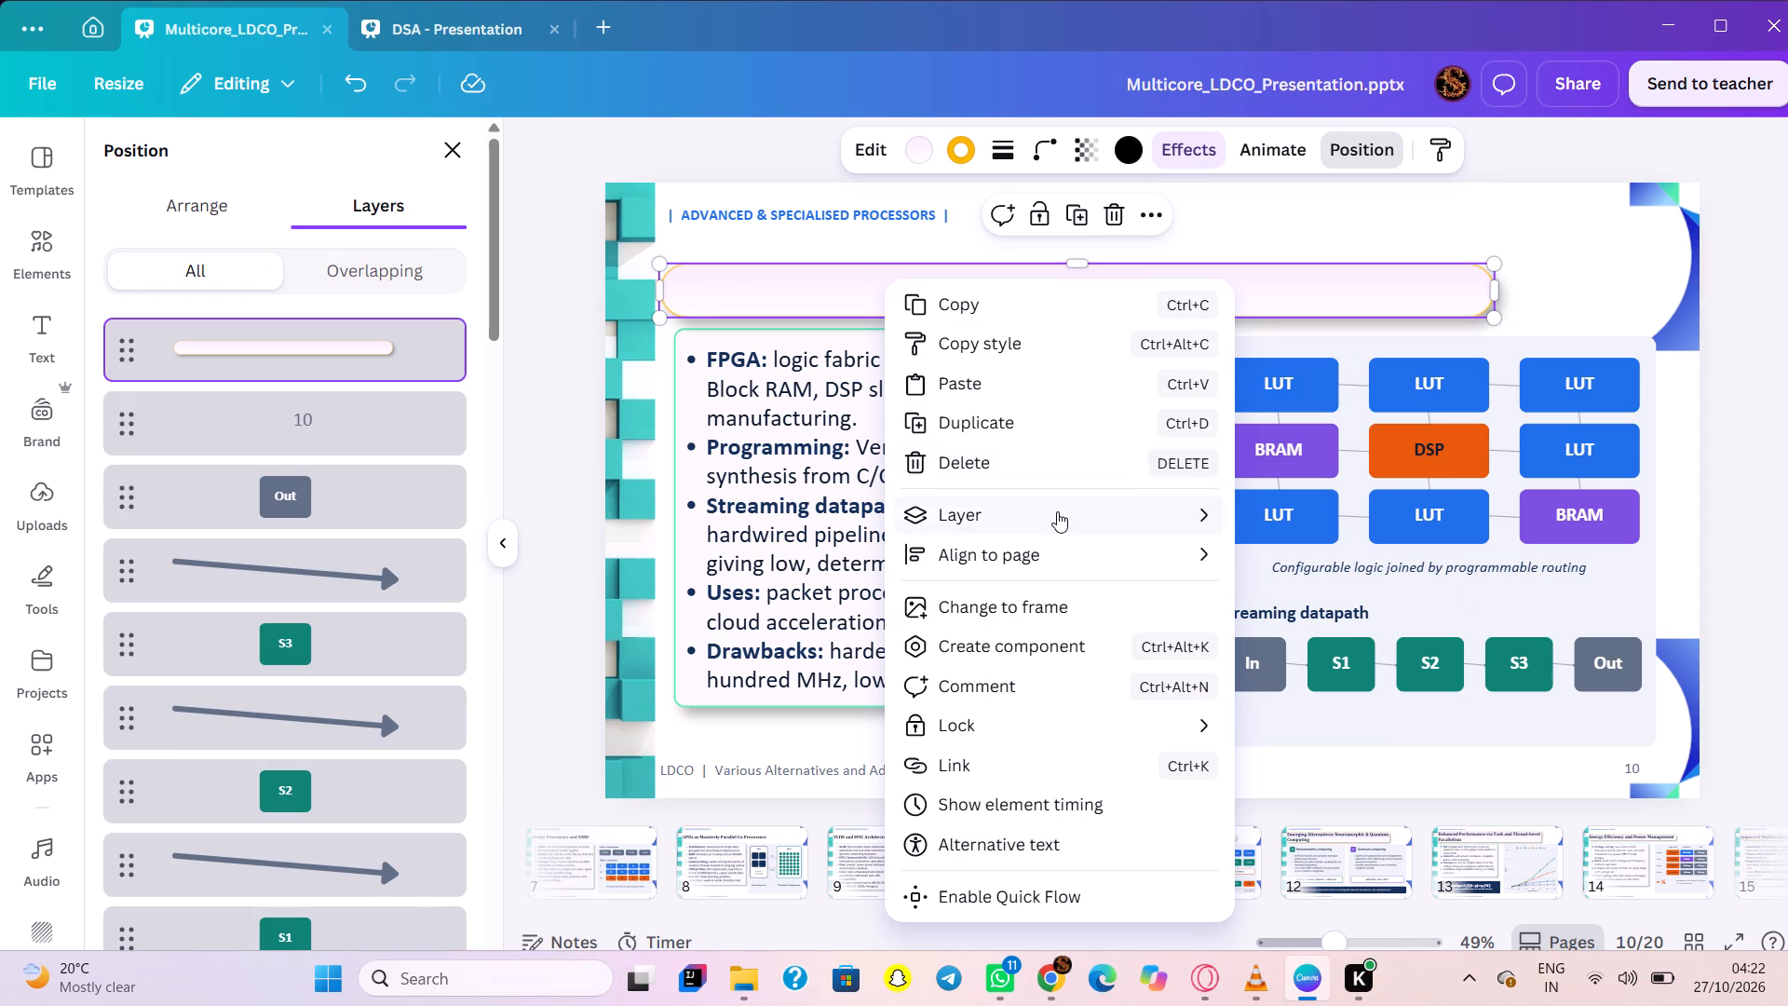
click(1335, 632)
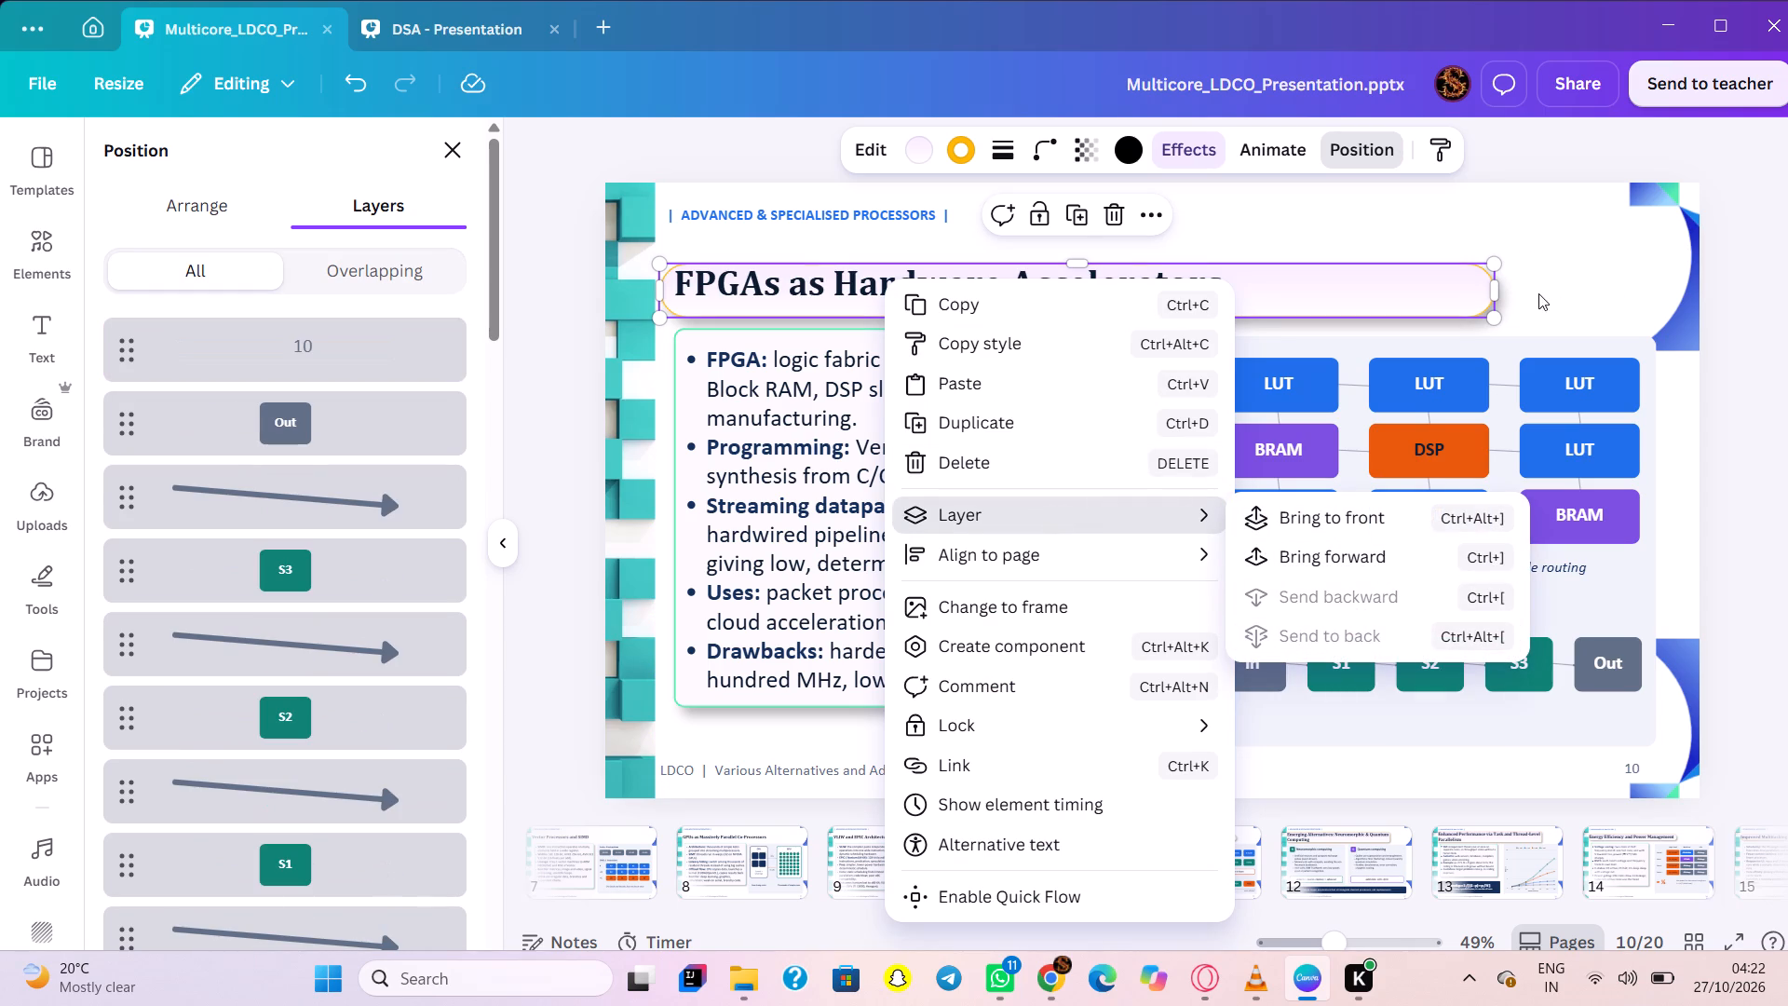
click(1497, 290)
drag(1497, 290, 1279, 279)
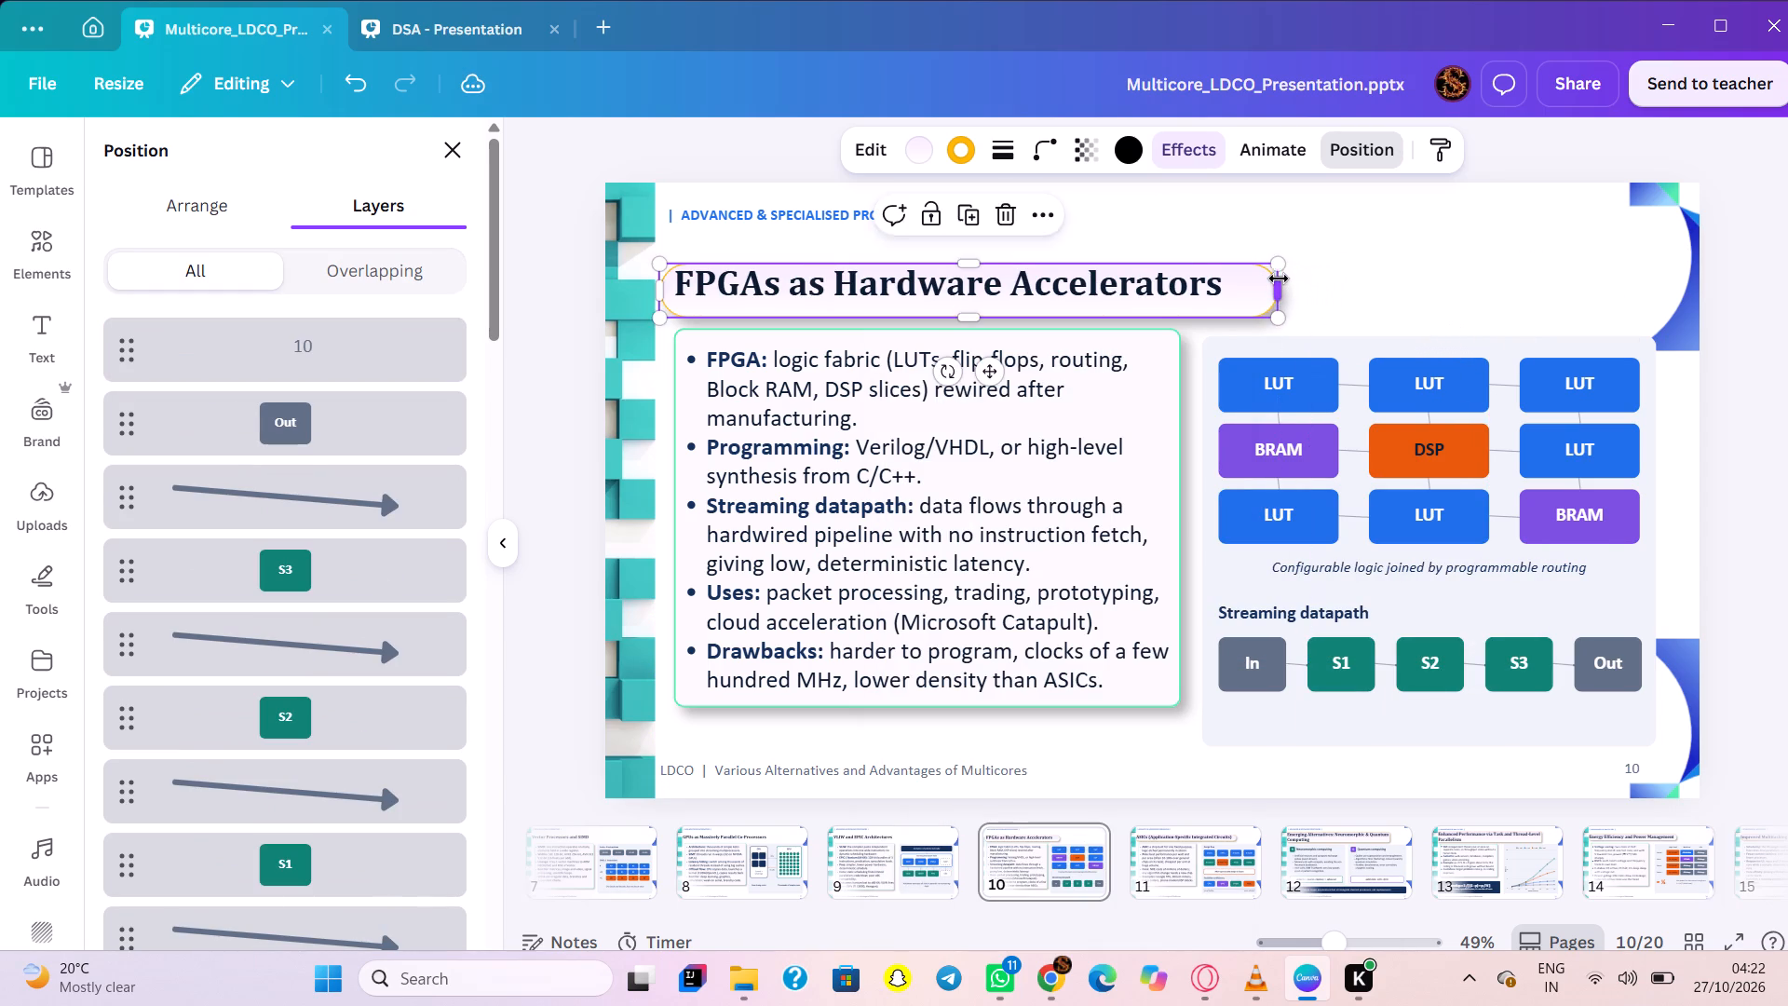
click(1437, 263)
Paste the title box onto slide 9, nudge the title text slightly right and position the box over it.
click(899, 884)
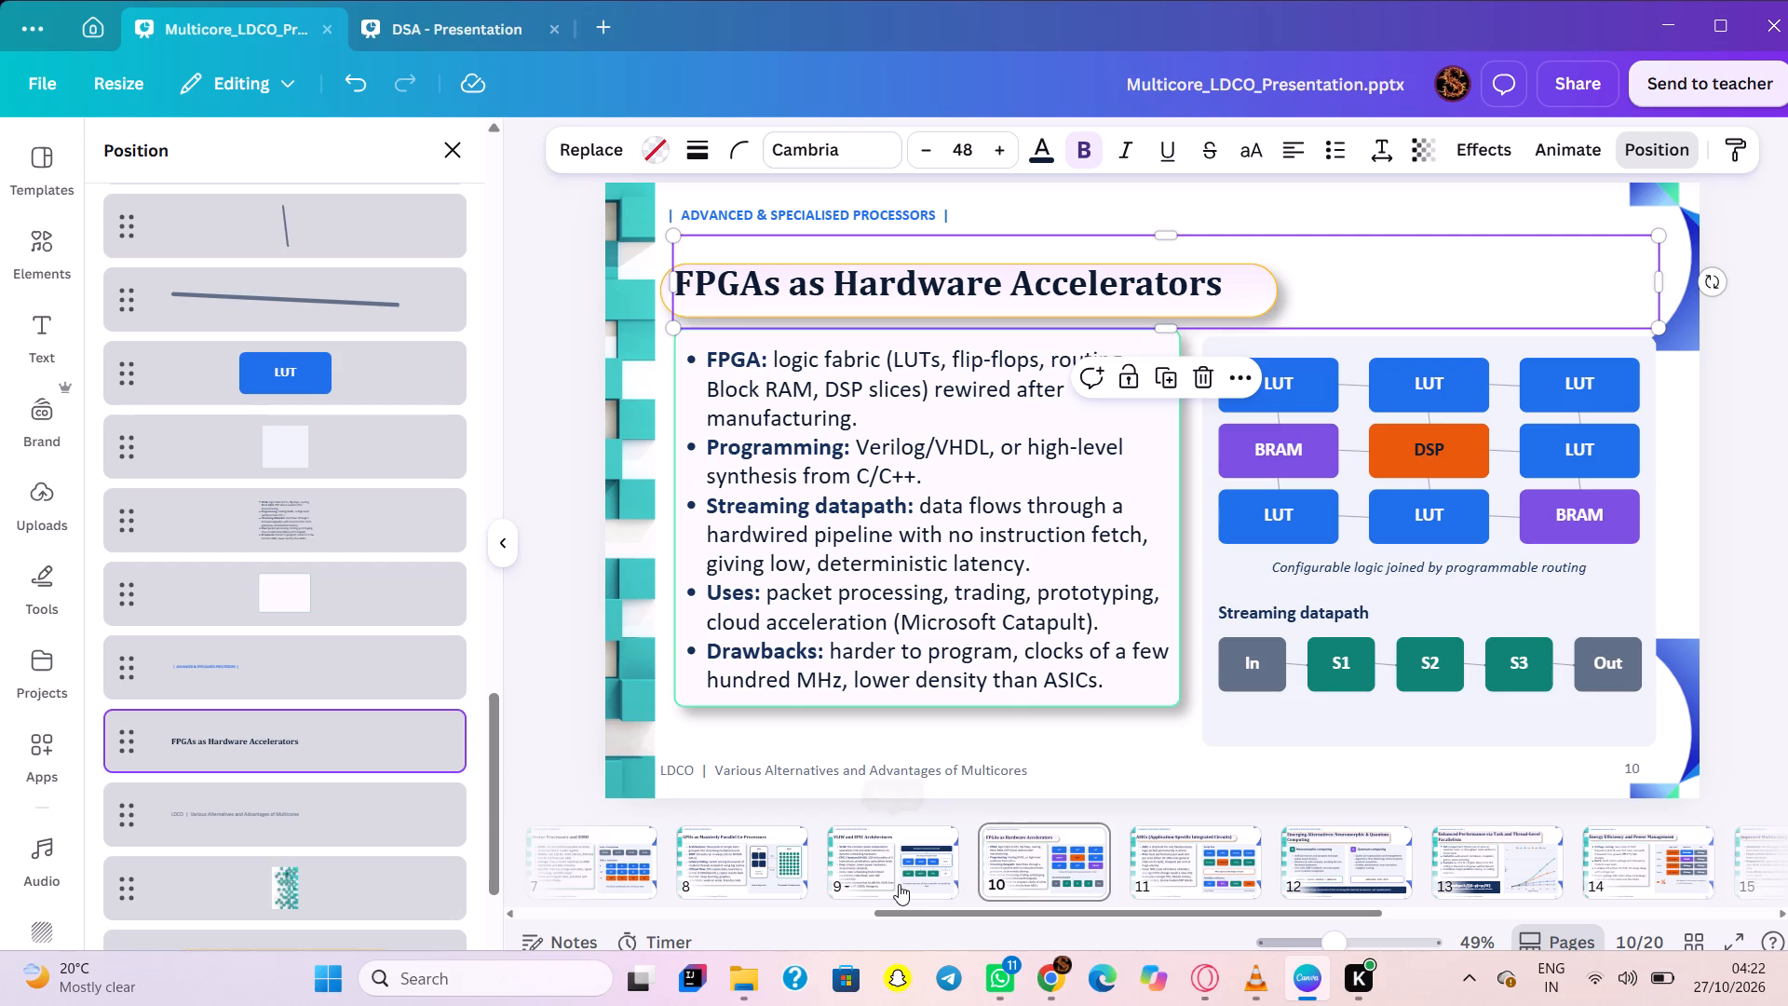
key(ctrl+v)
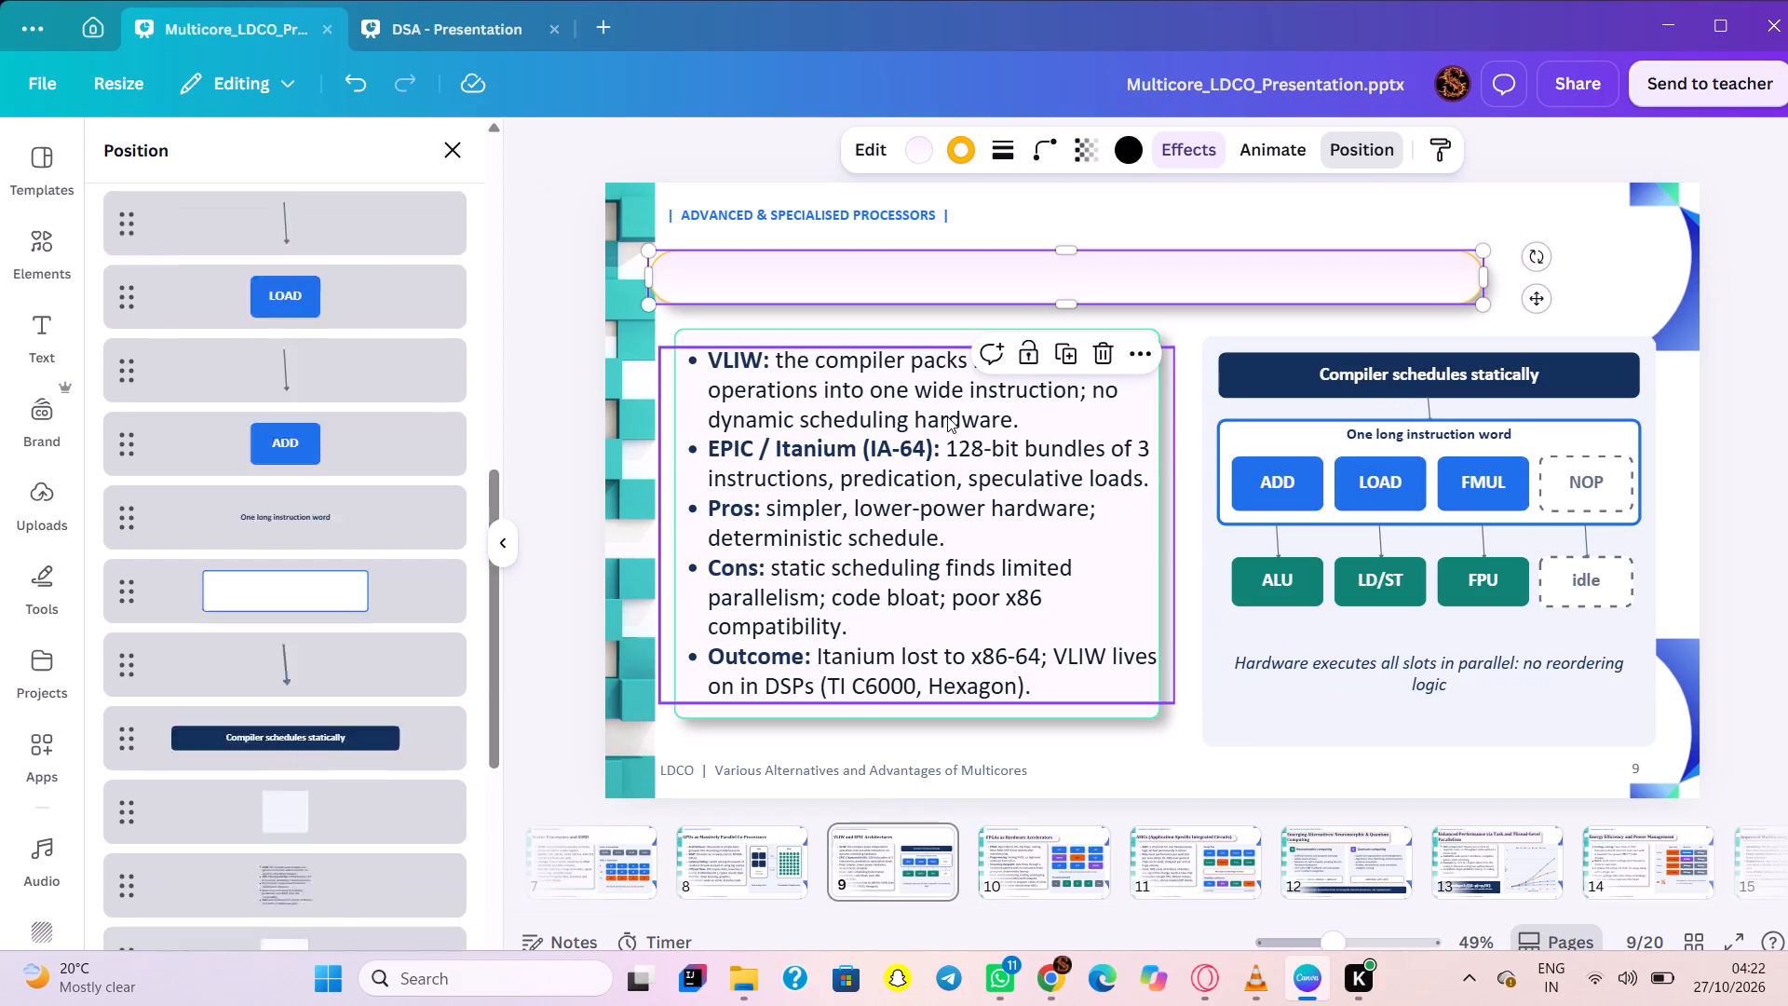
drag(833, 273, 839, 324)
drag(833, 288, 850, 291)
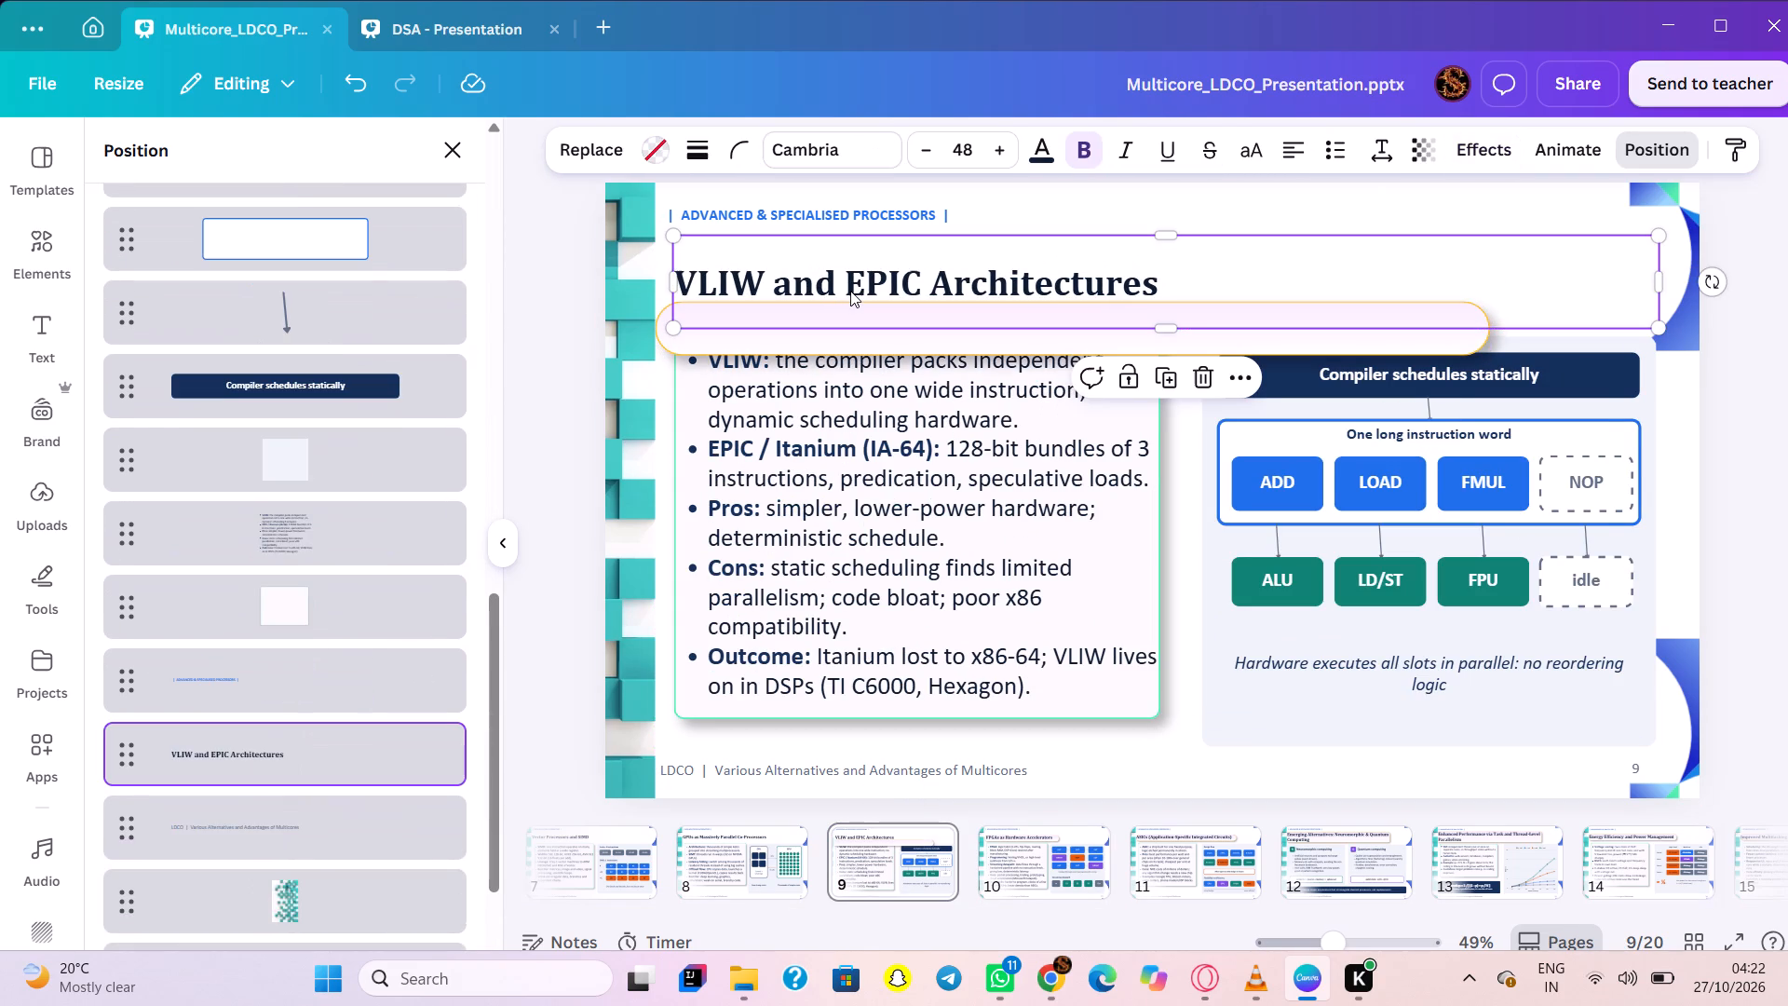
click(852, 326)
drag(837, 341, 835, 299)
Narrow the slide 9 title box to end just past the title and send it behind the VLIW and EPIC Architectures text.
drag(1492, 295, 1395, 282)
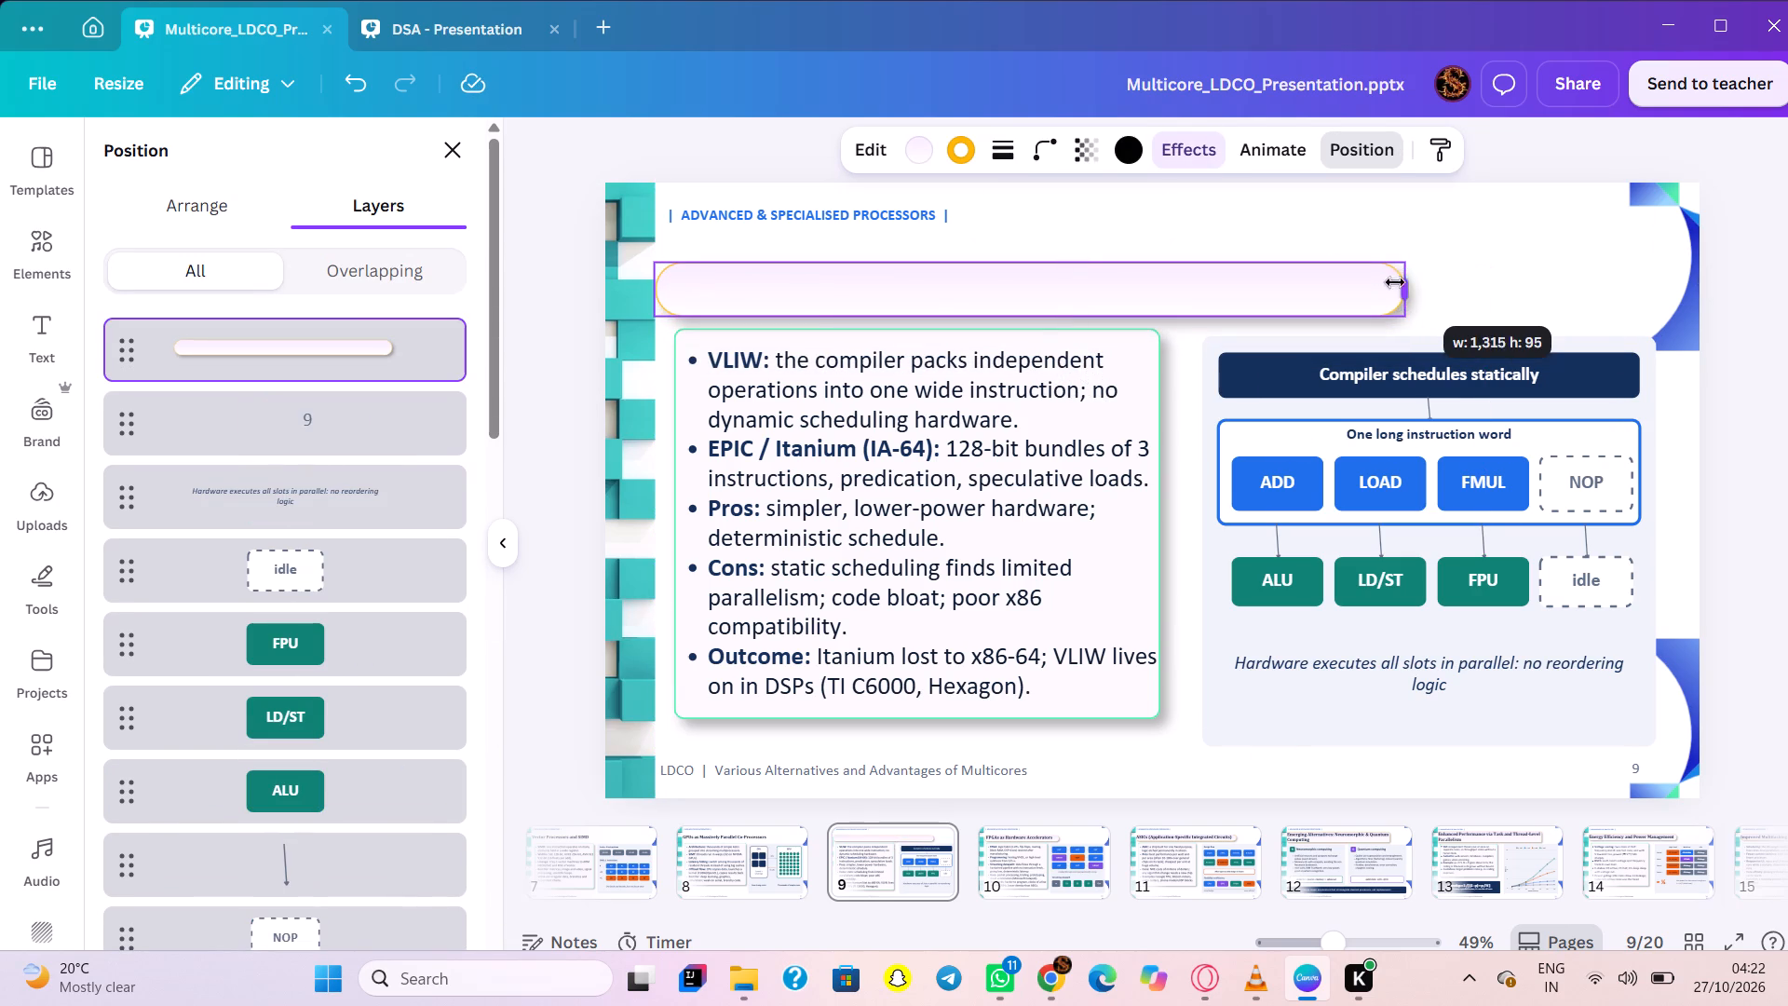
drag(1395, 282, 1179, 284)
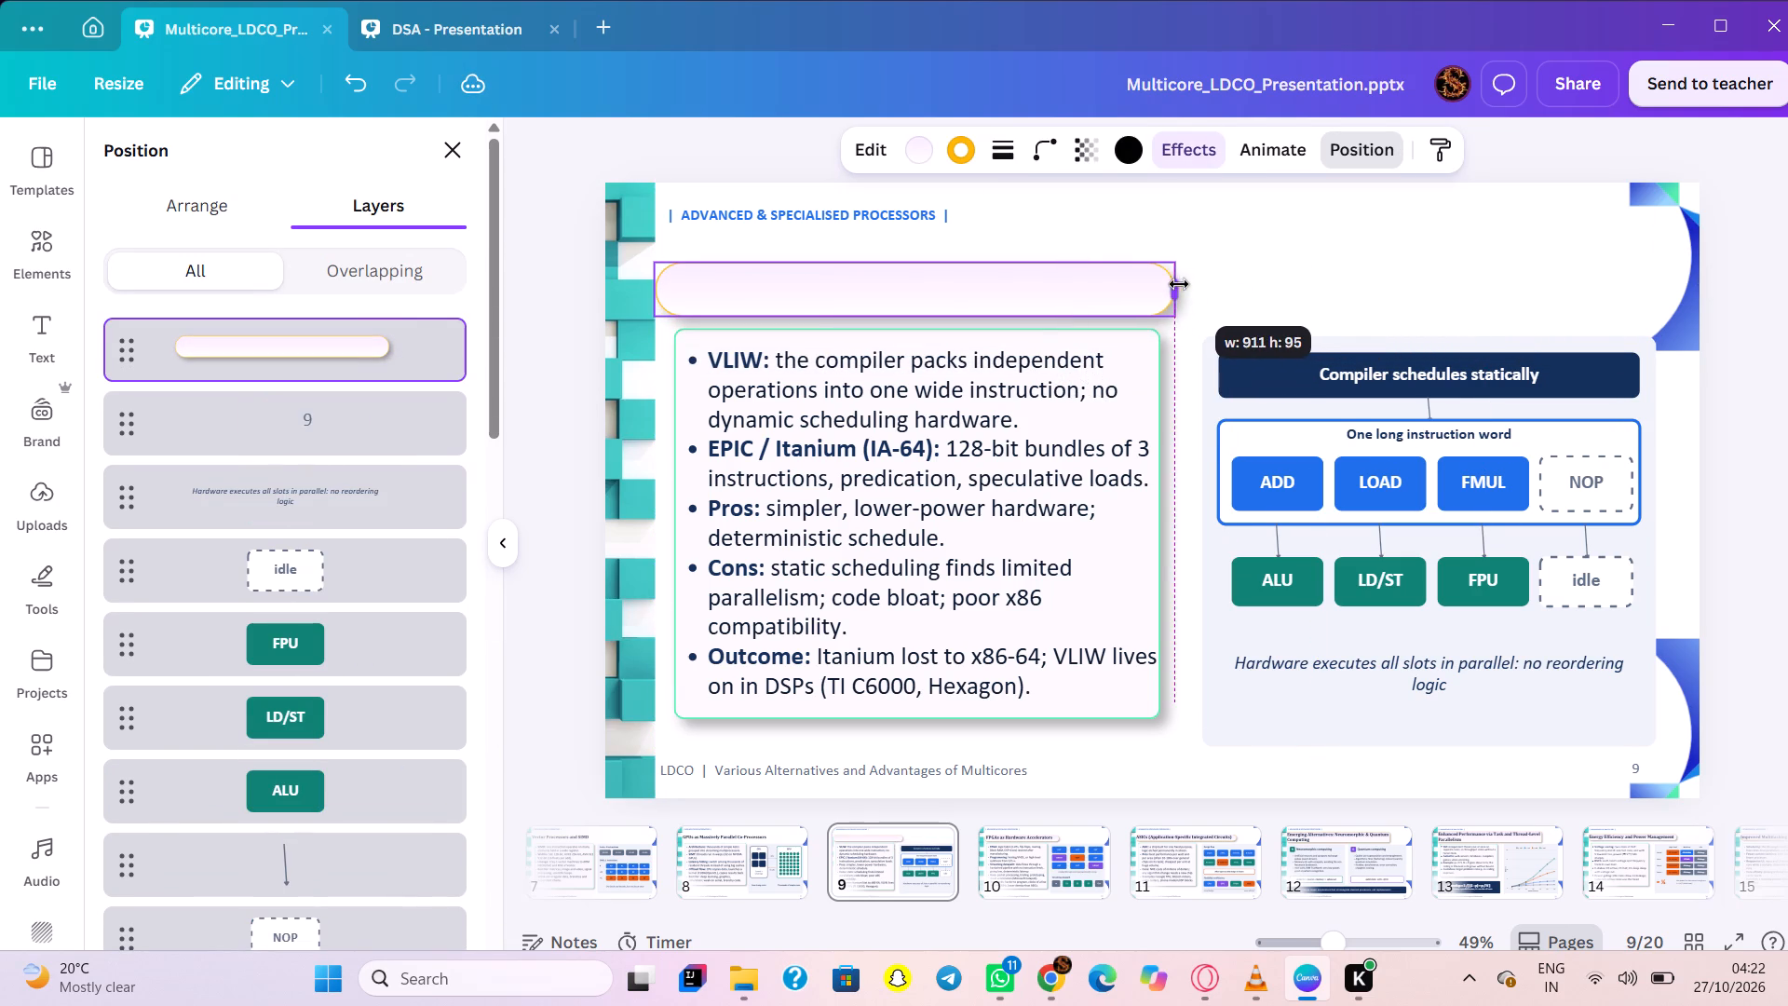
drag(1179, 284, 1196, 275)
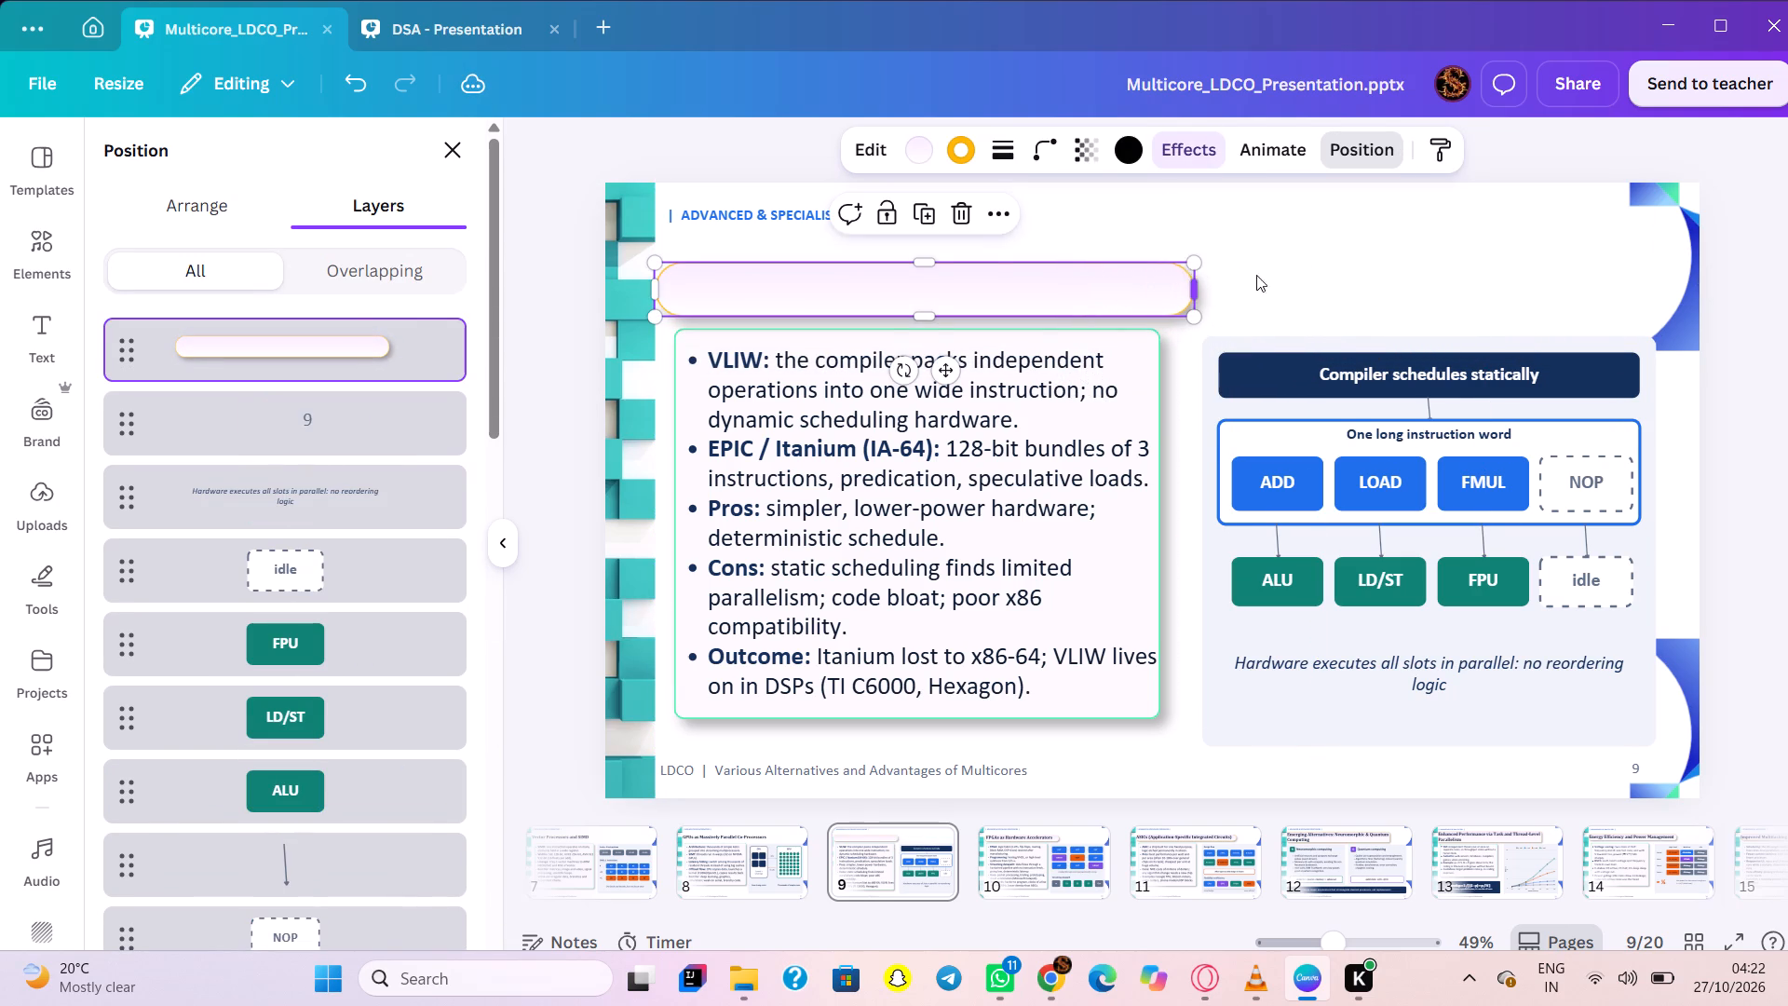
right_click(1182, 289)
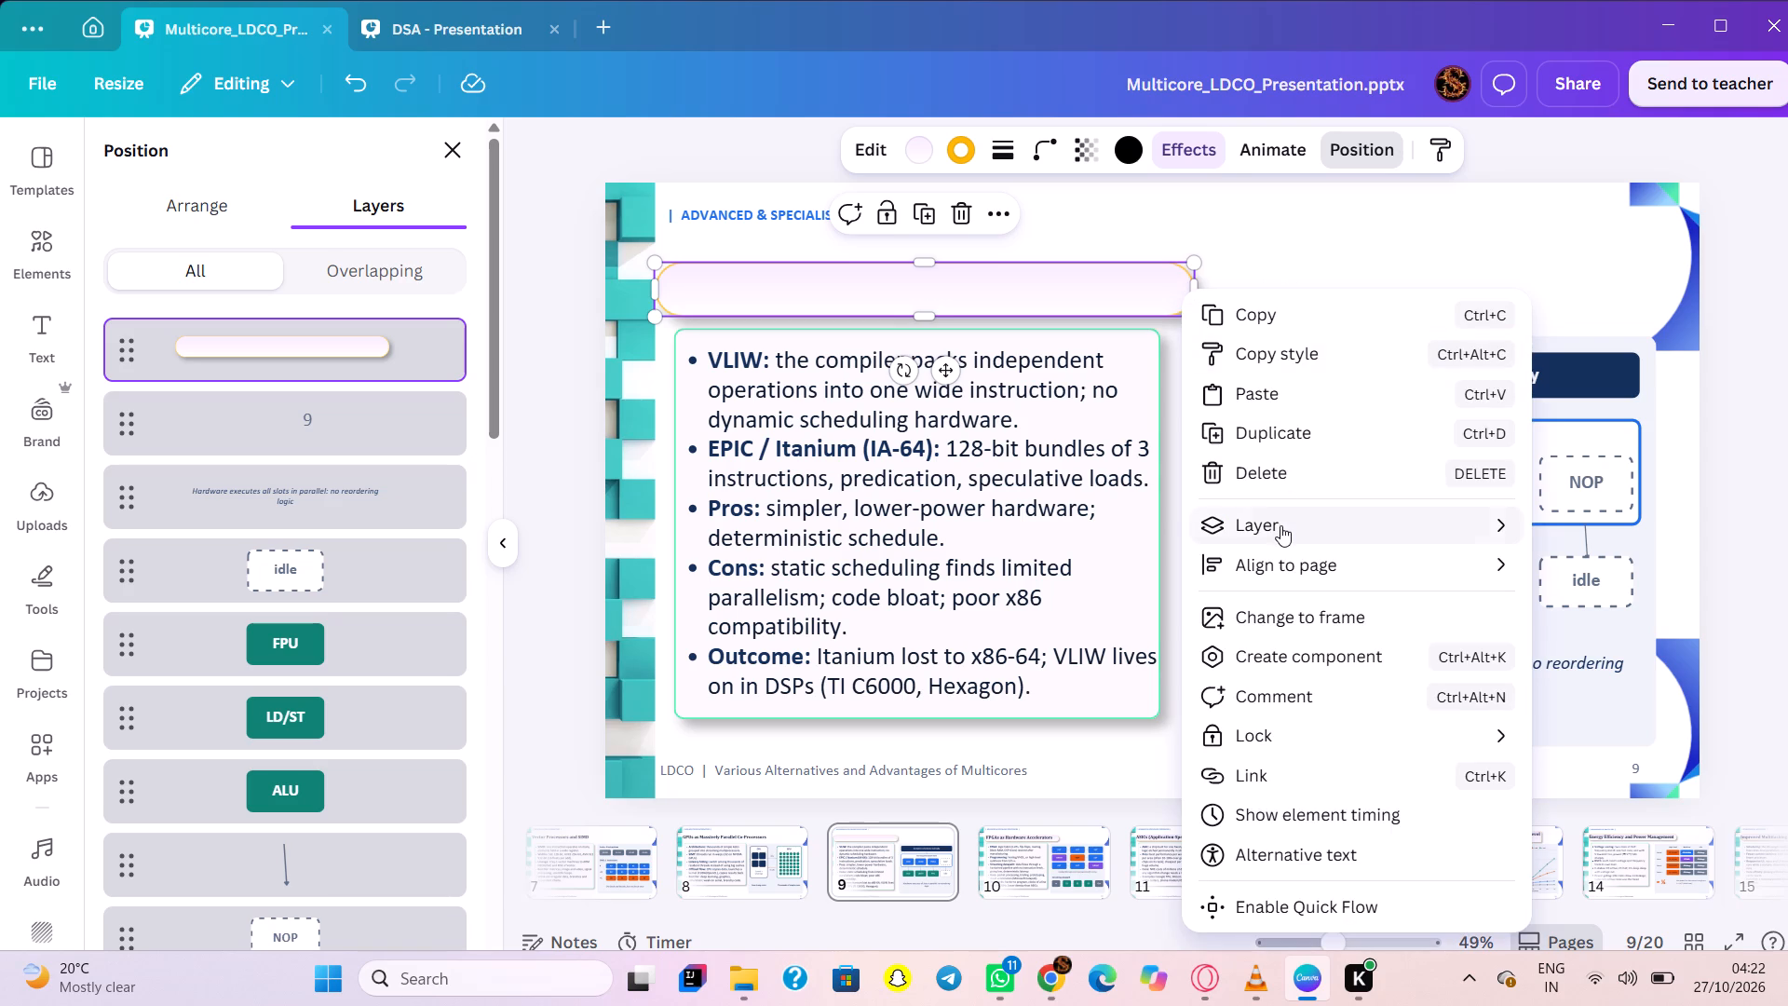
click(1124, 627)
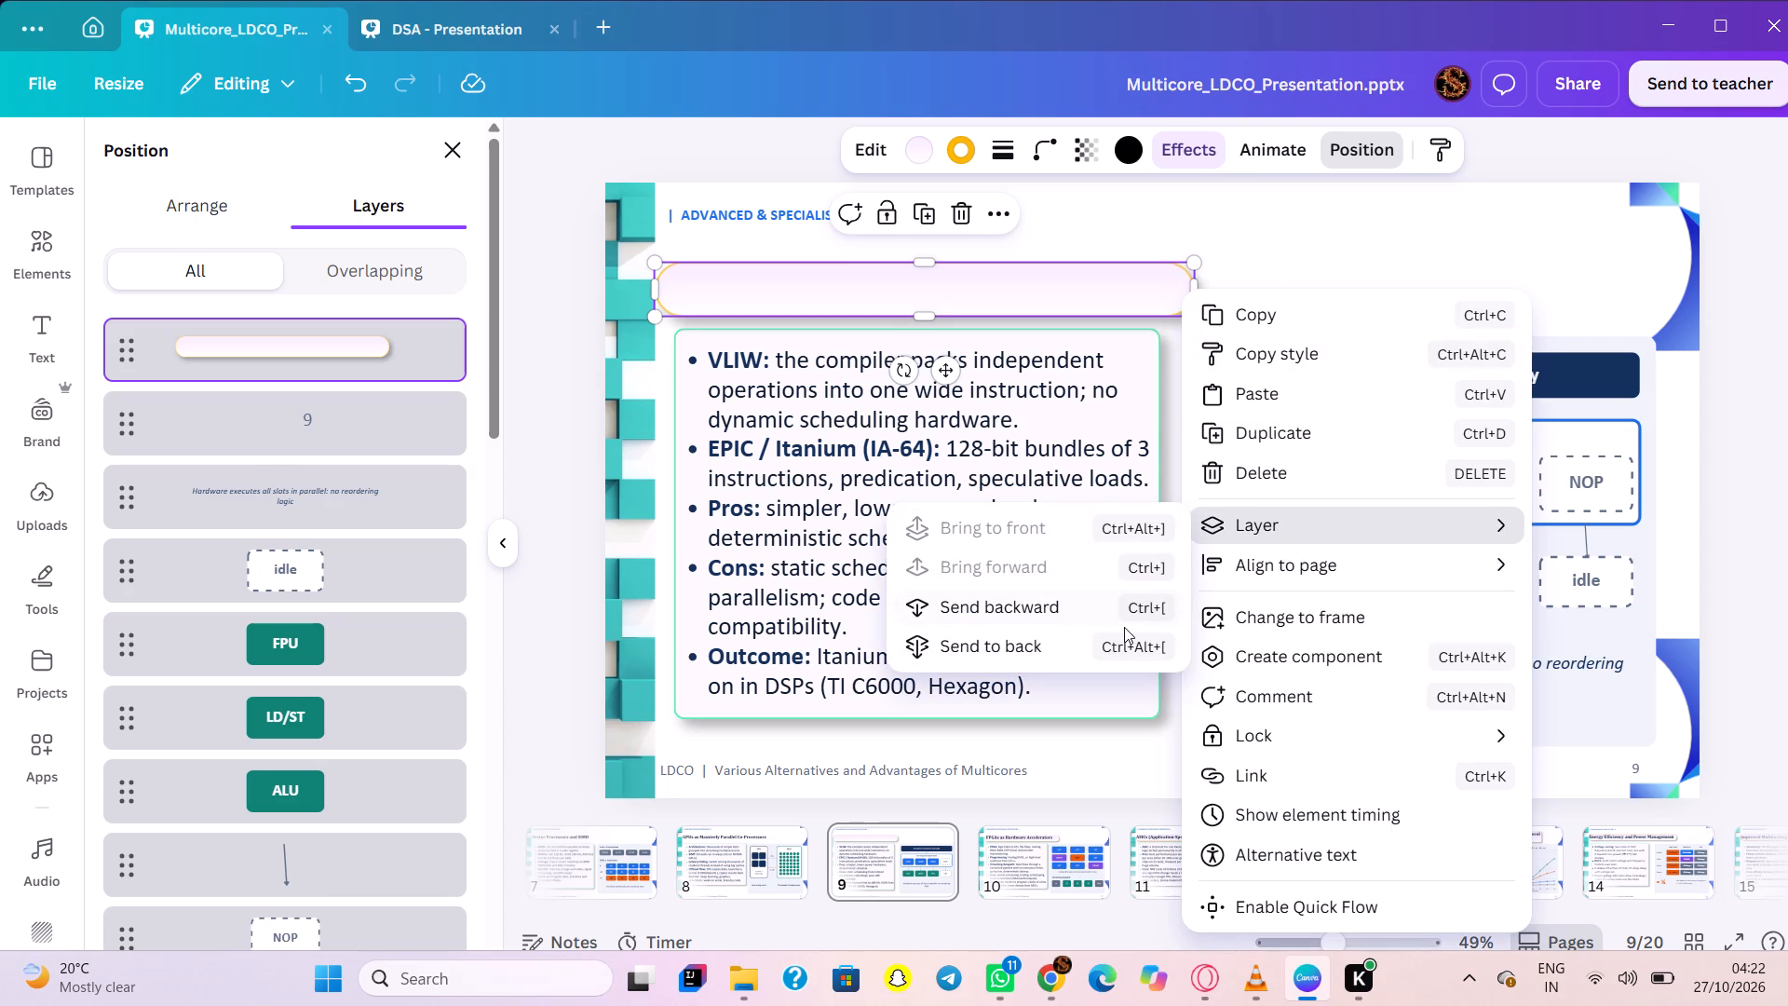
click(1115, 629)
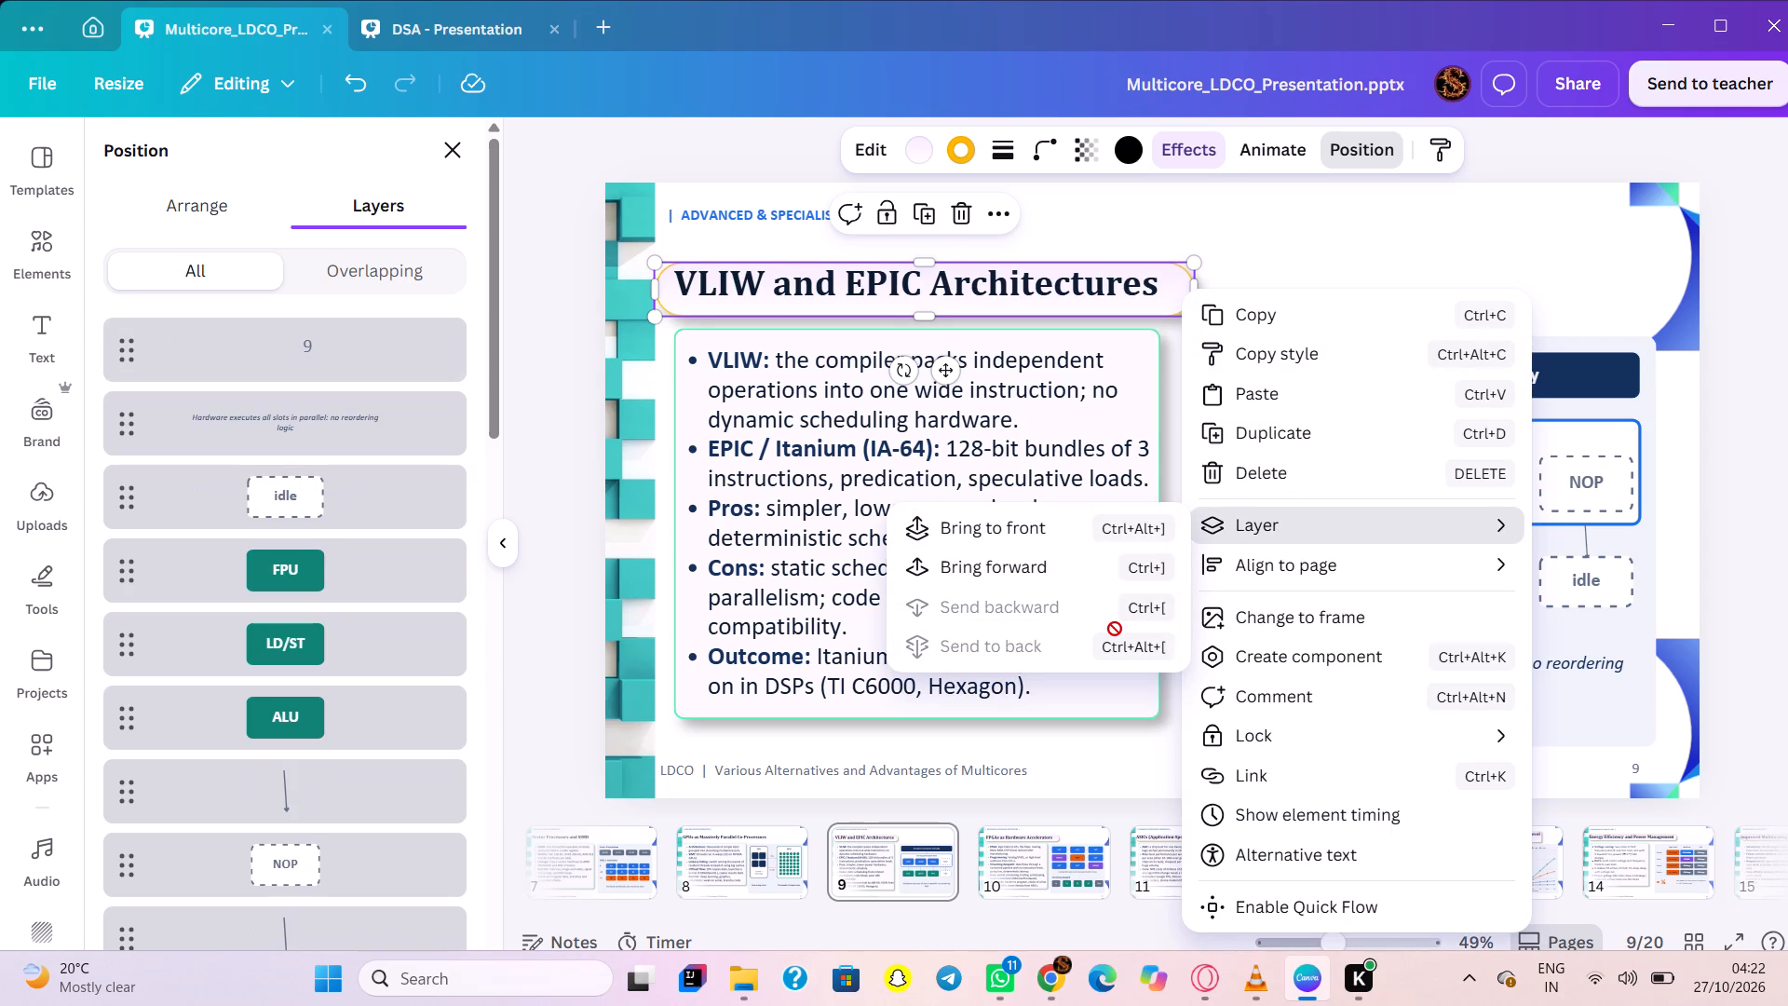
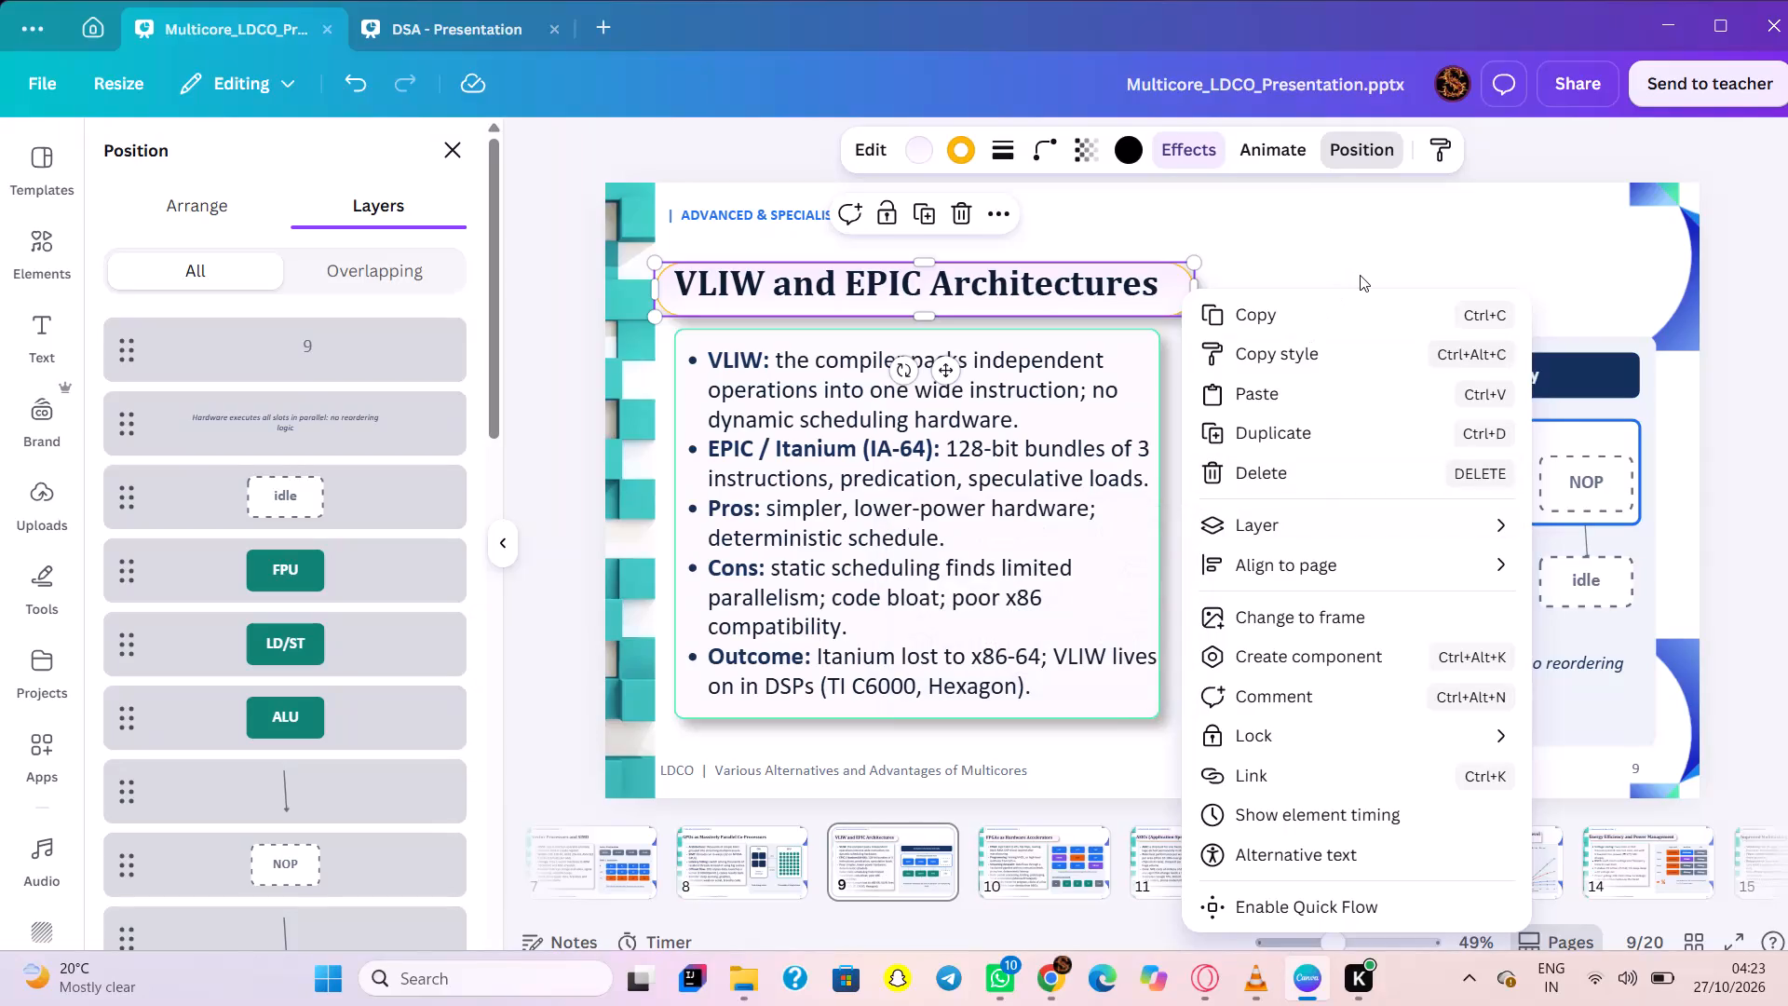
On slide 8, paste the title box, nudge the GPUs as Massively Parallel Co-Processors title slightly right and position the box over it.
click(1370, 253)
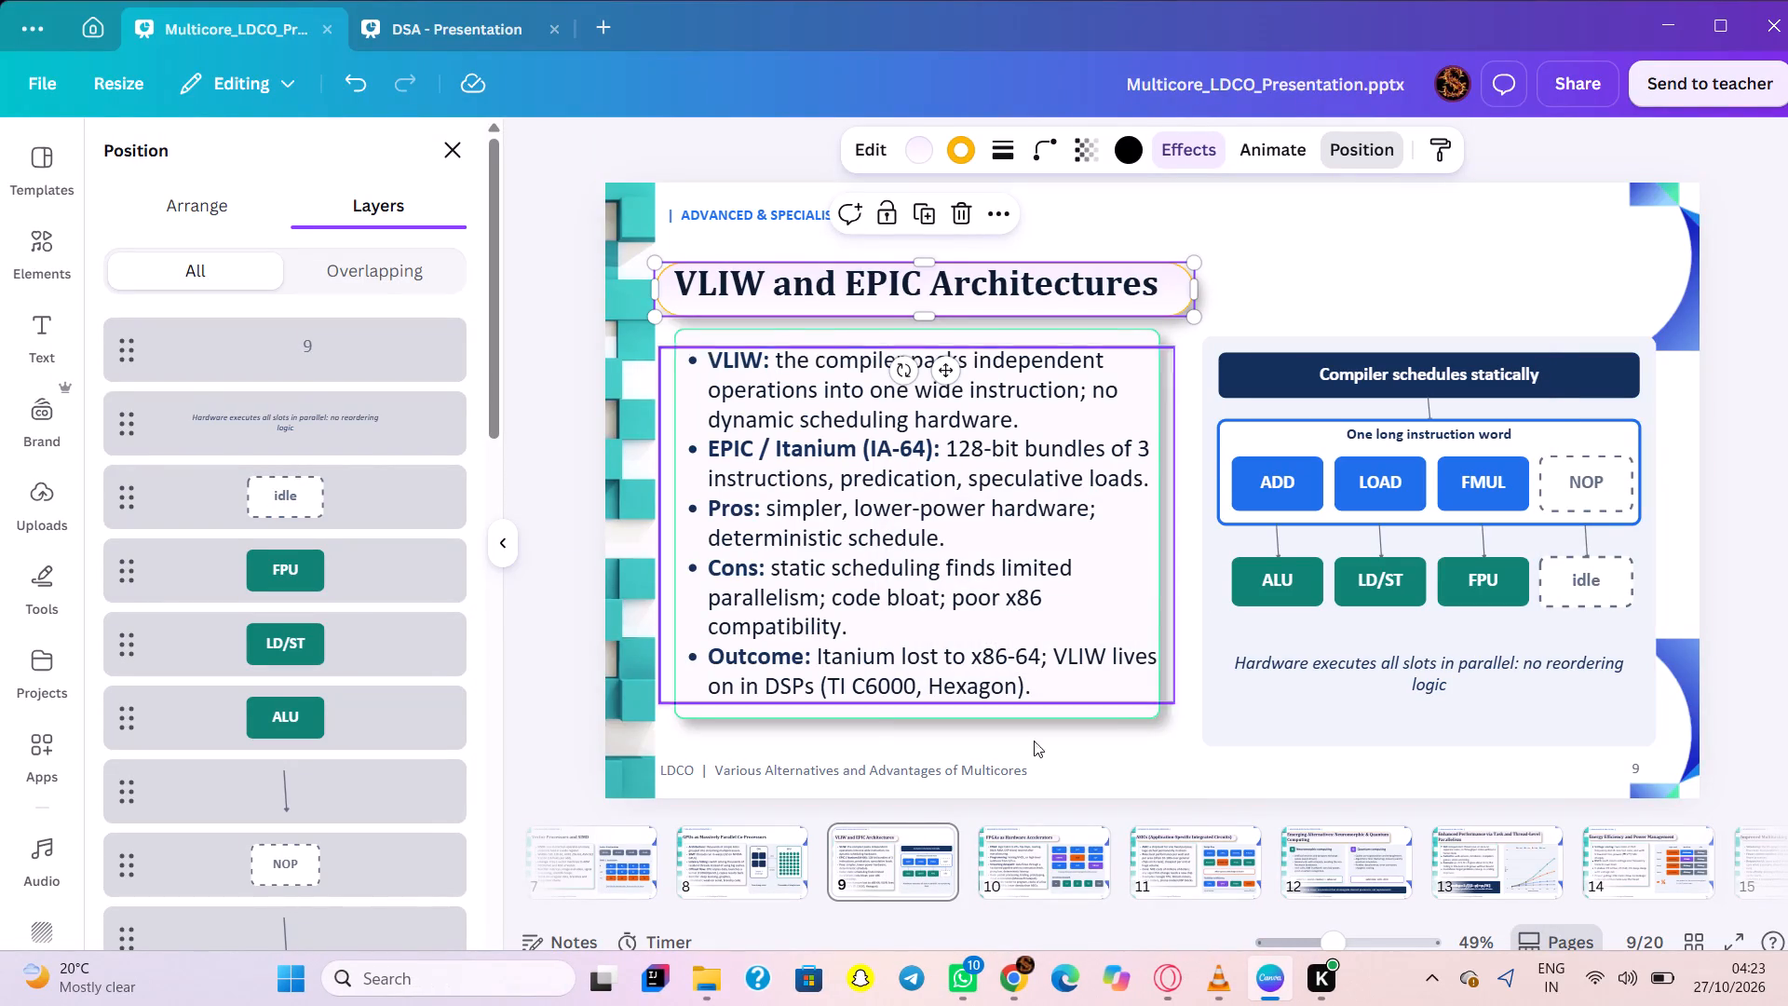
click(776, 855)
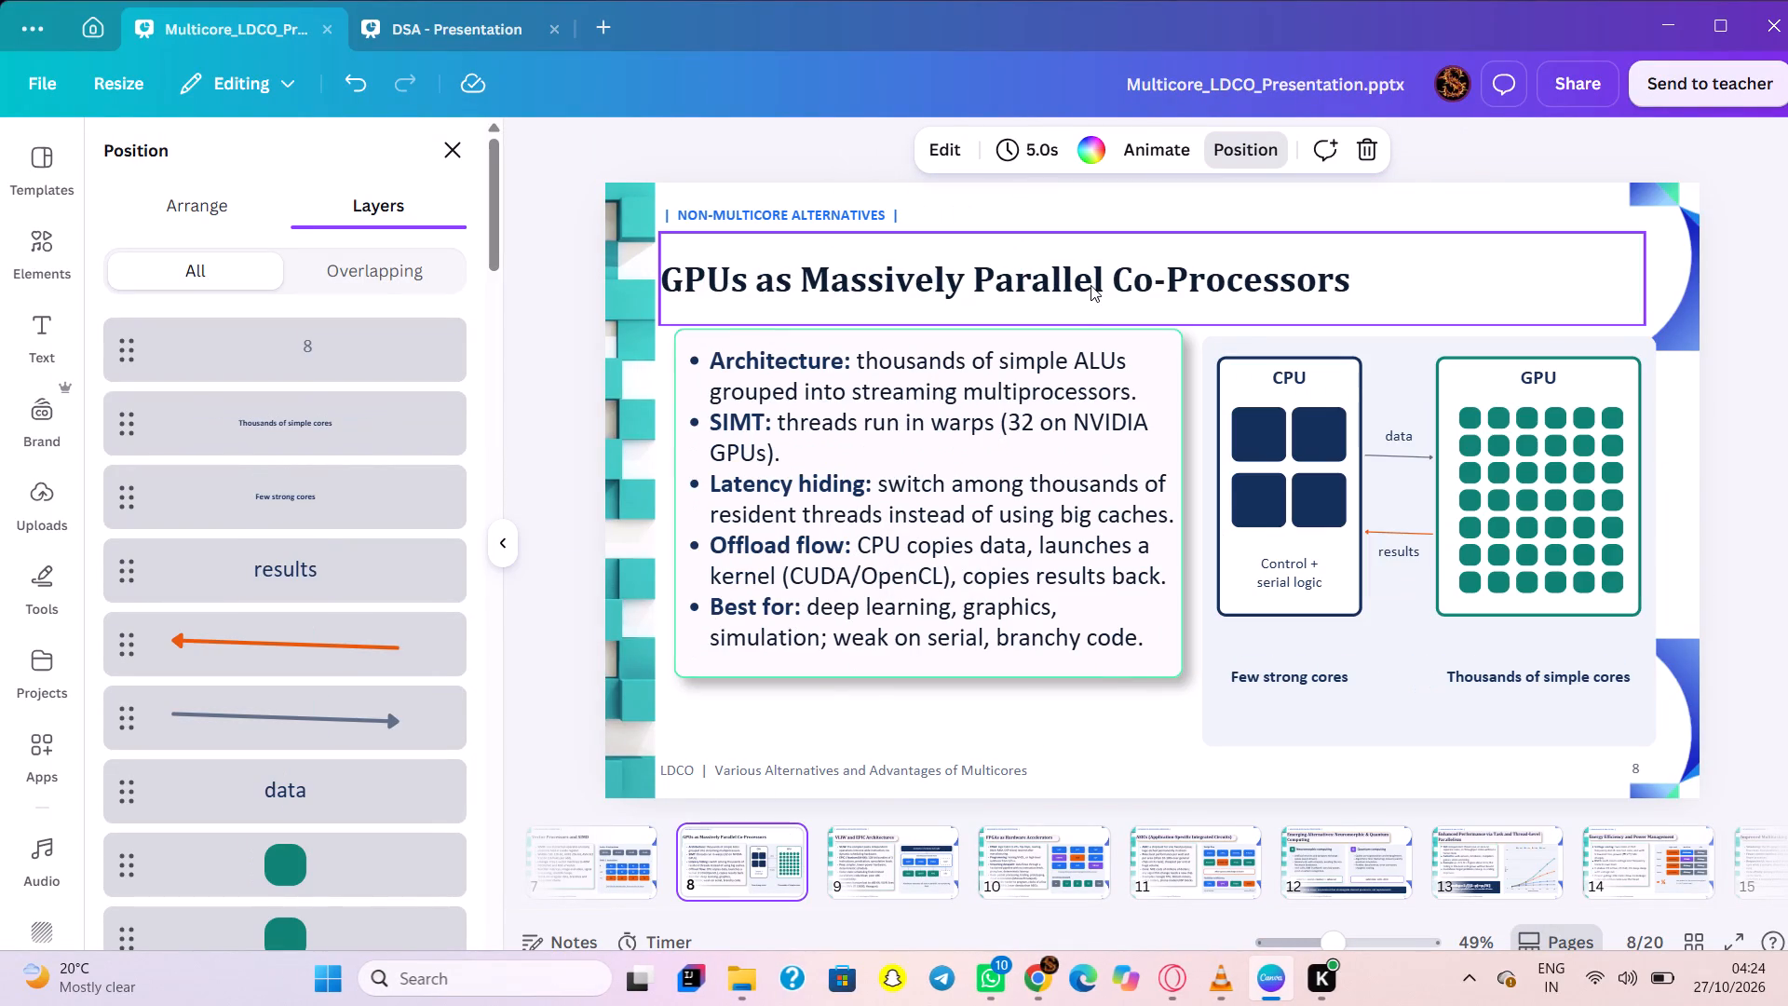
key(ctrl+v)
drag(1036, 271, 1052, 280)
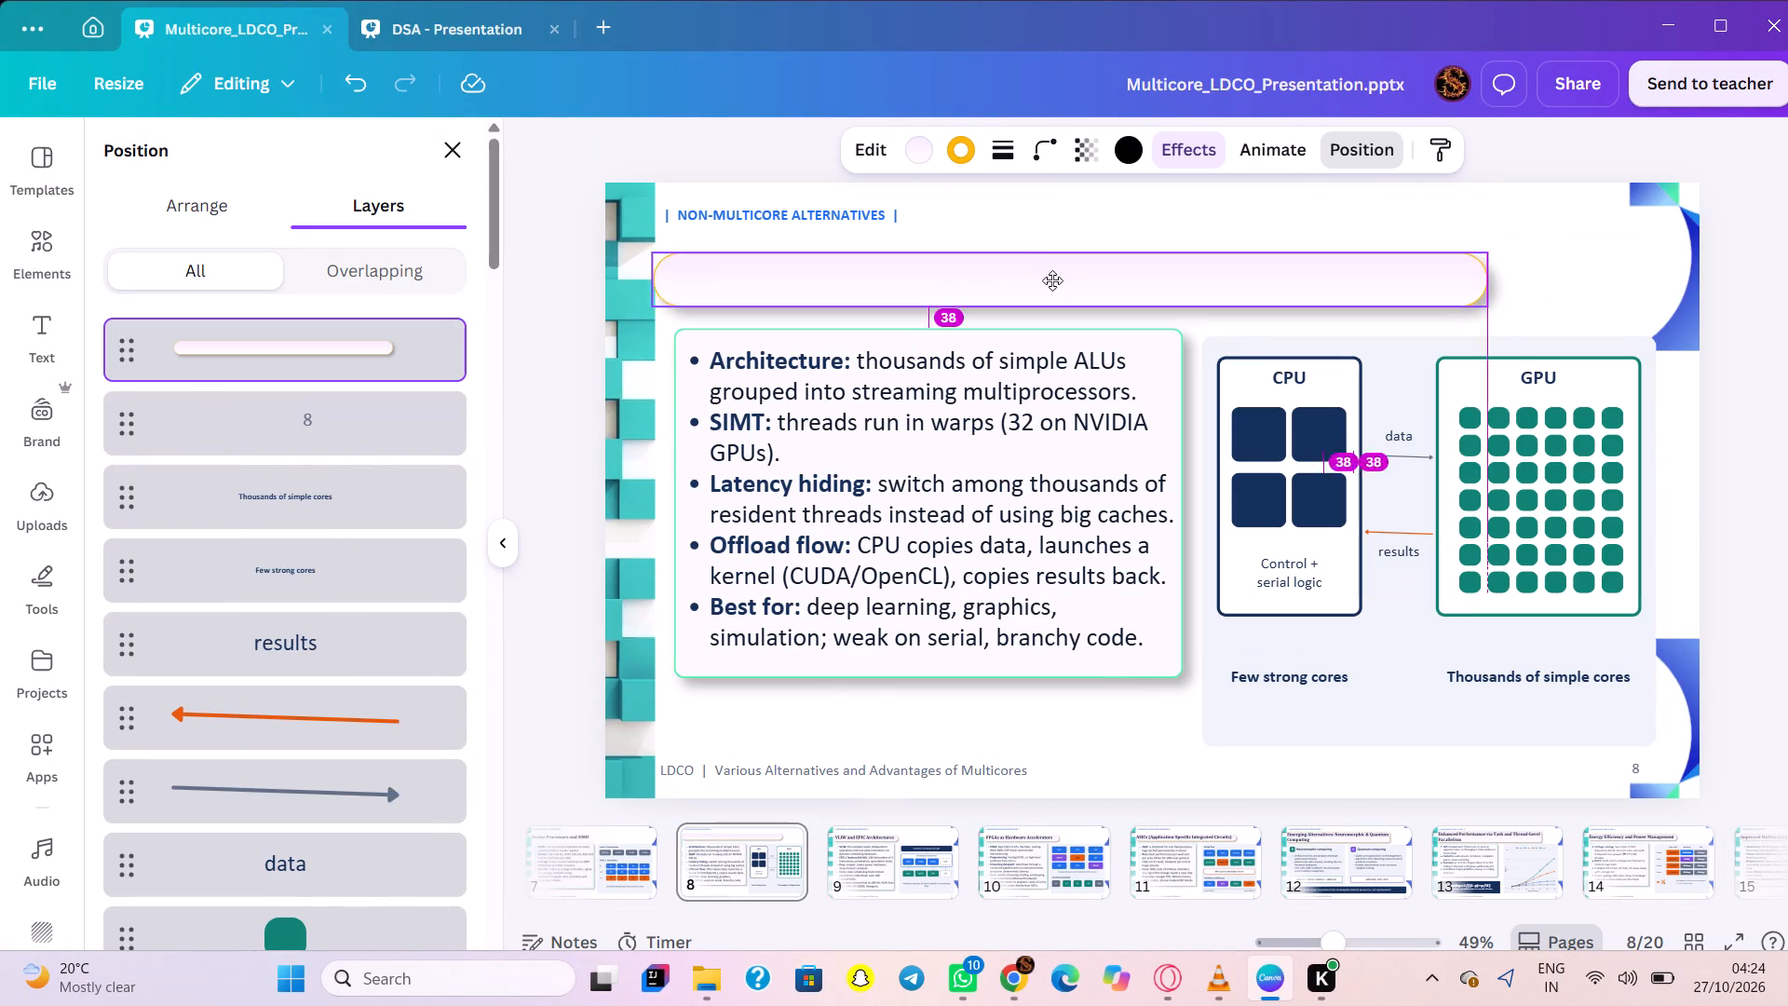
drag(1052, 280, 1038, 334)
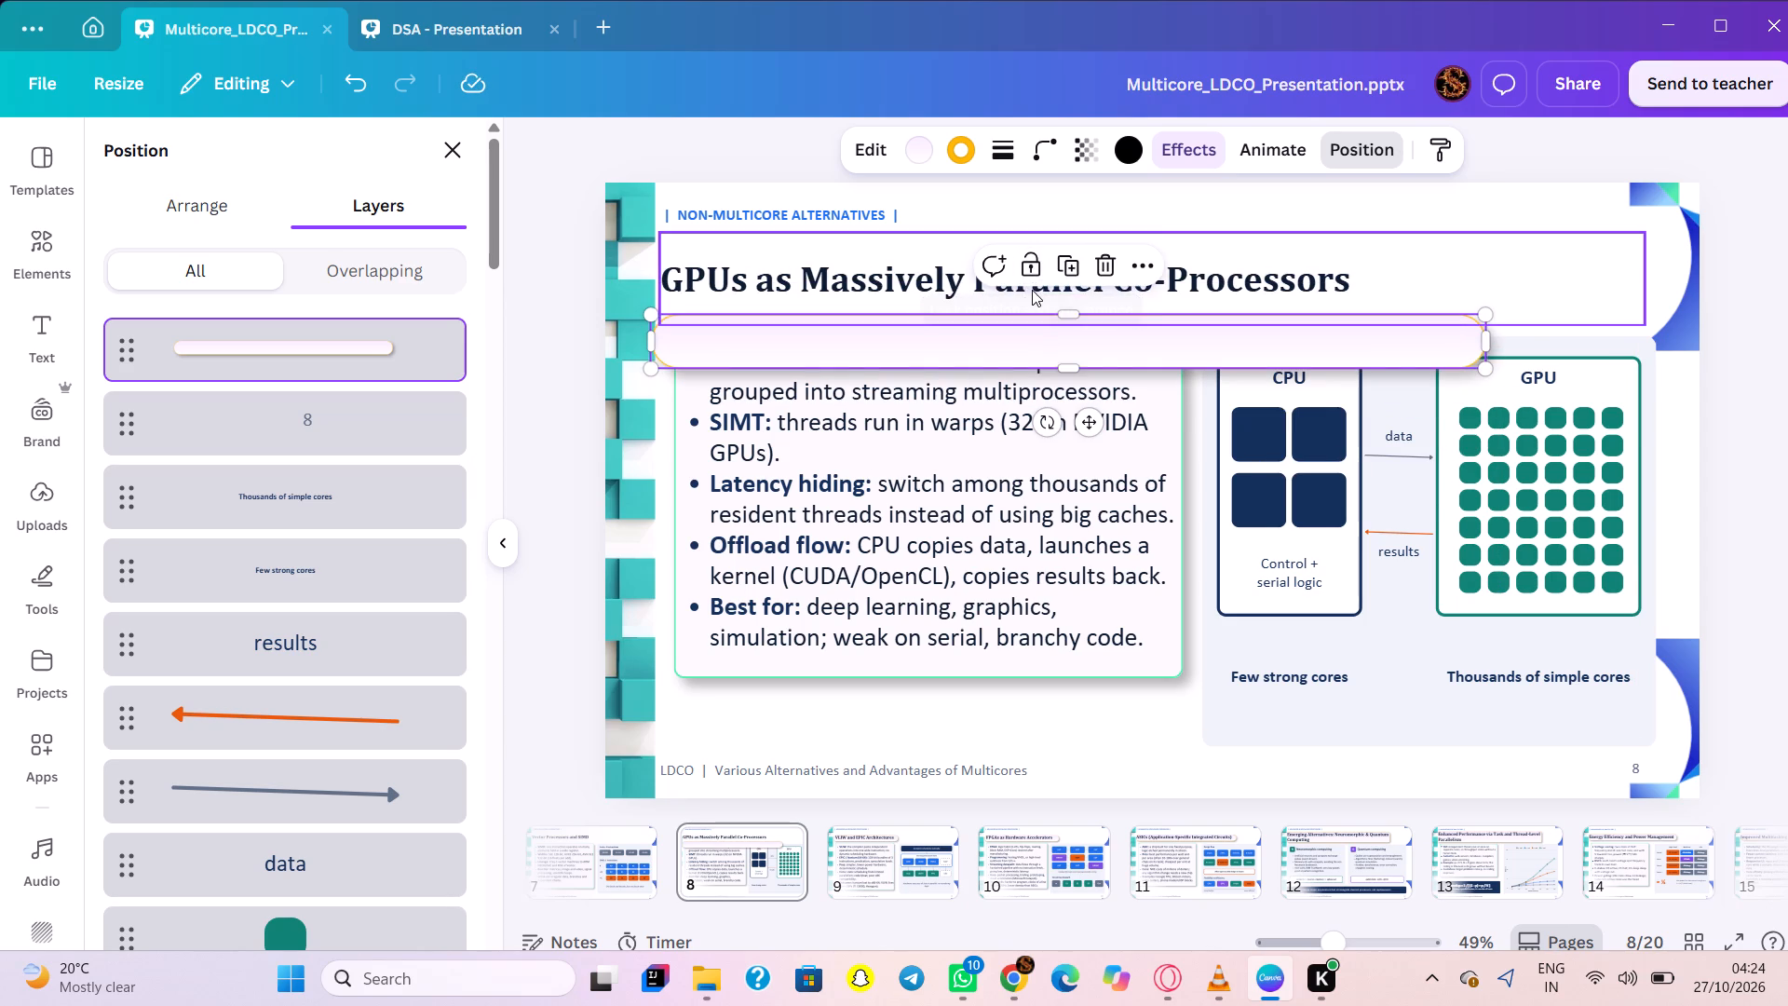
drag(1033, 292, 1041, 291)
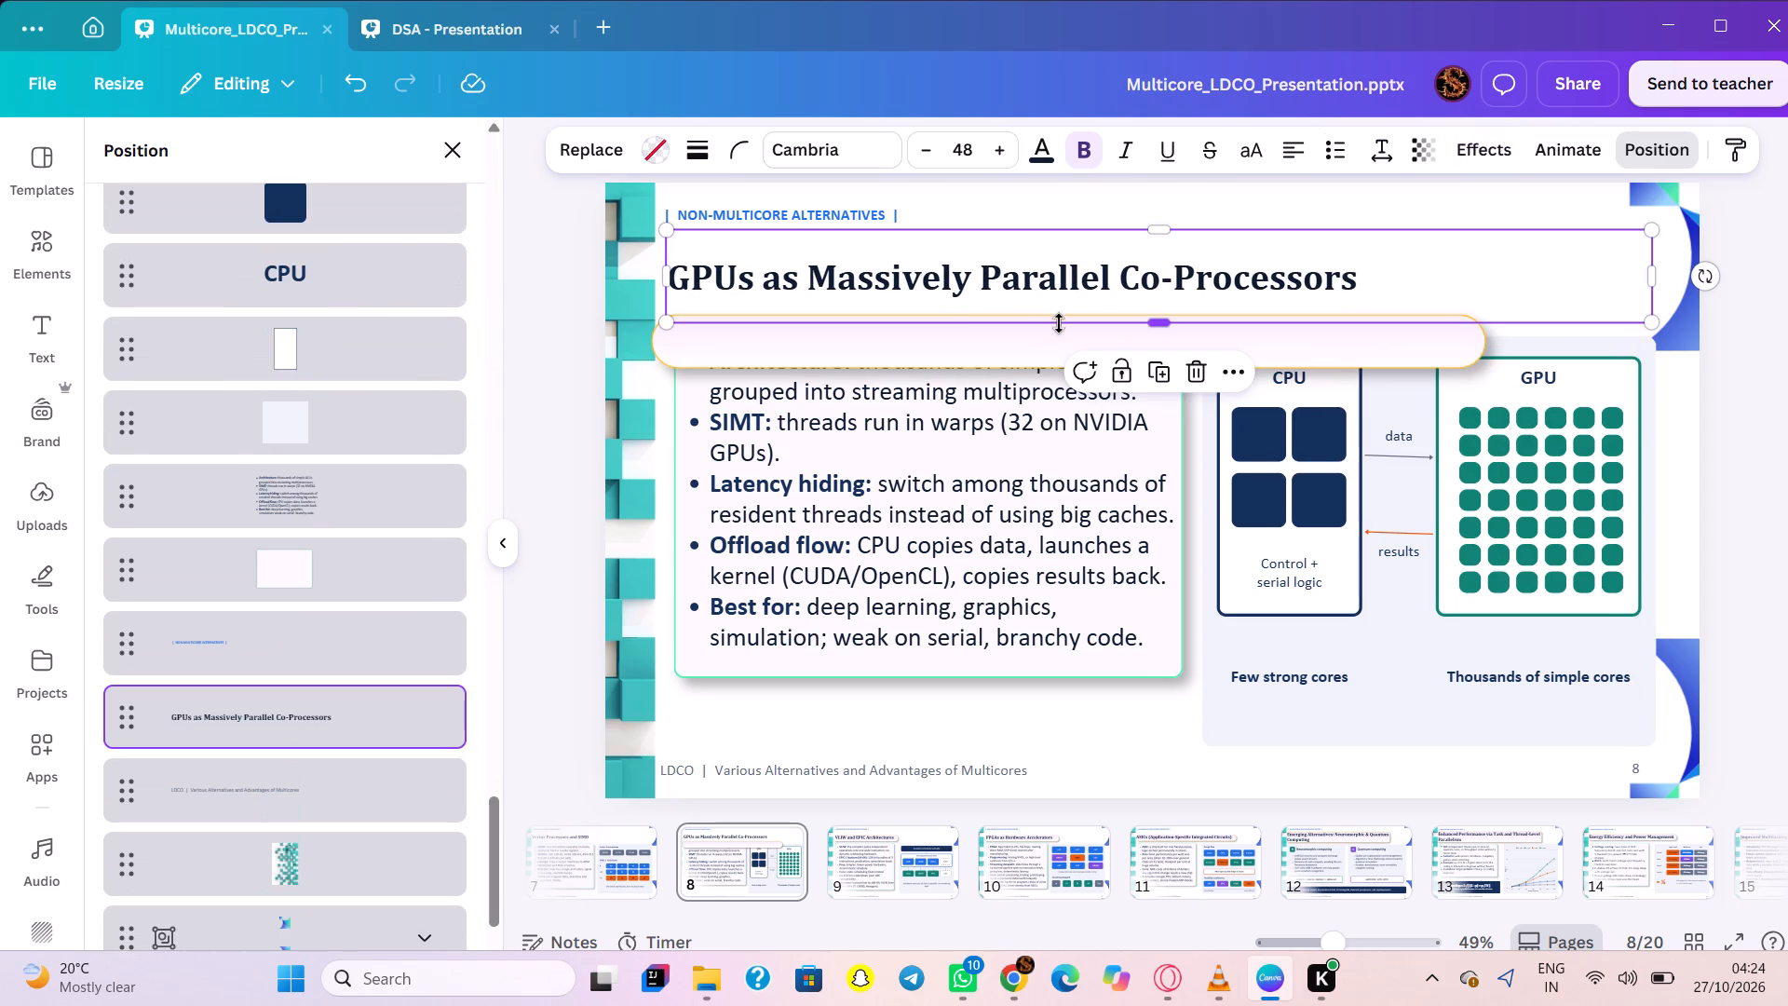
drag(1020, 349, 1023, 297)
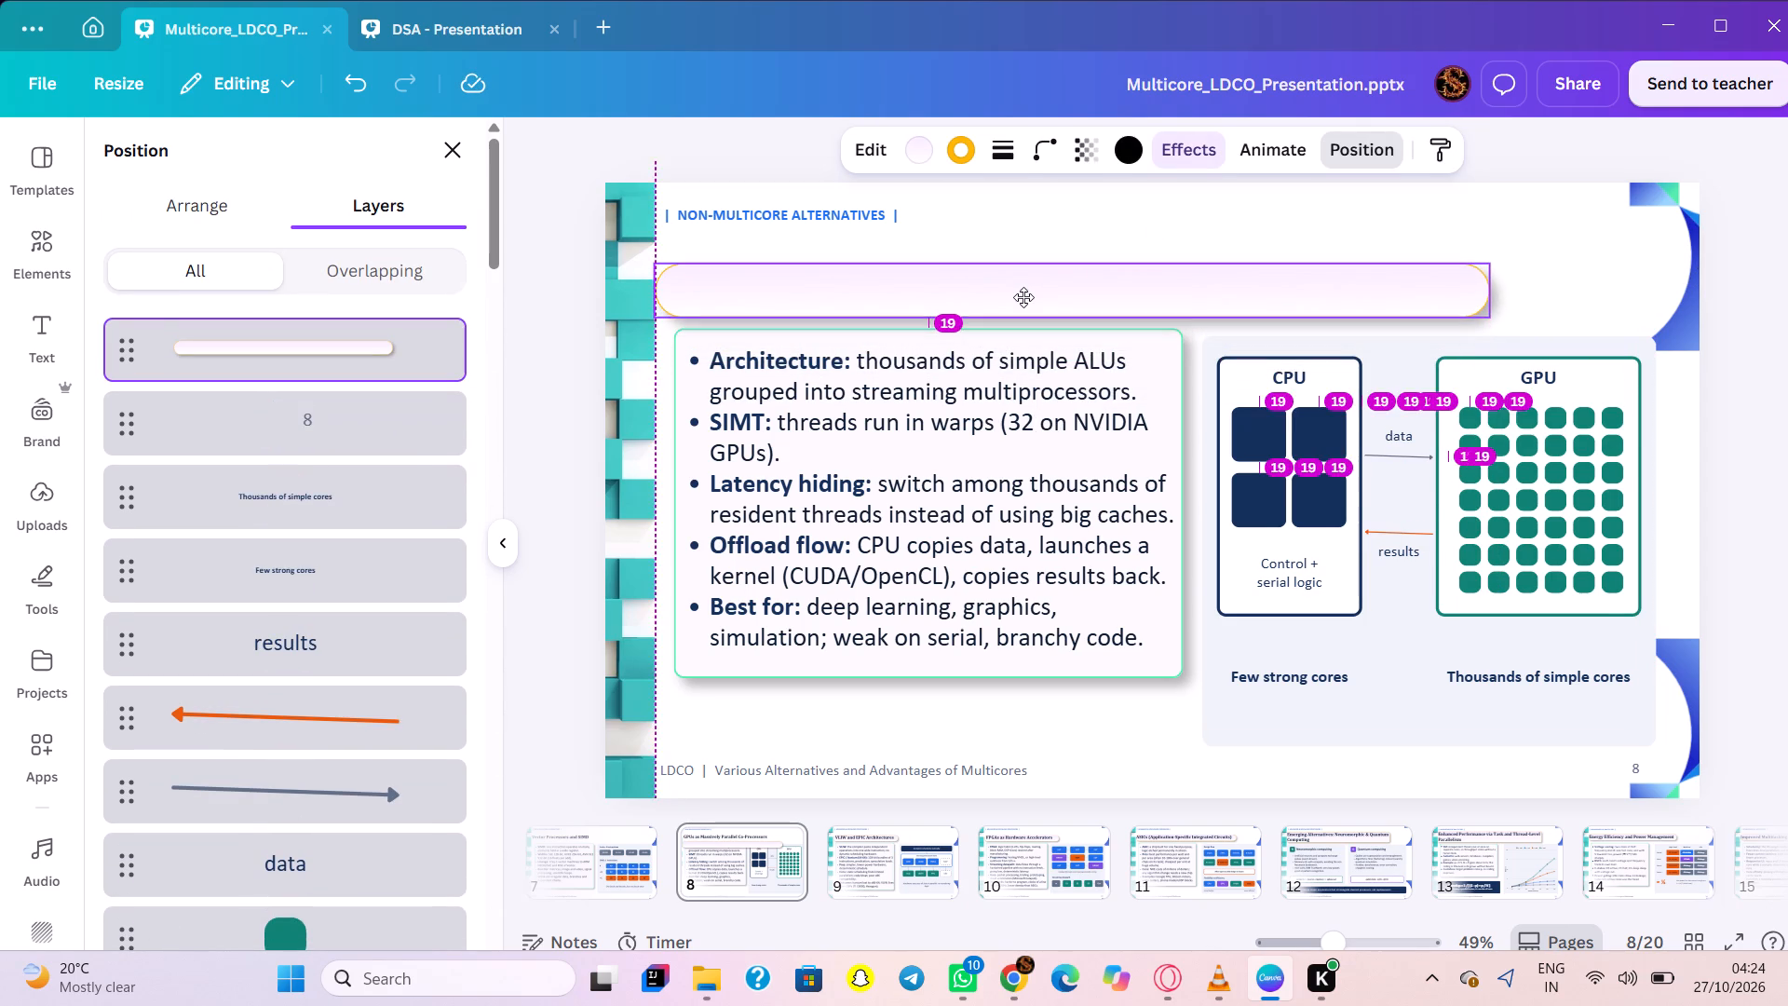
drag(1023, 297, 1030, 289)
Send the slide 8 title box to the back and narrow it to end just past the word Co-Processors.
right_click(1030, 289)
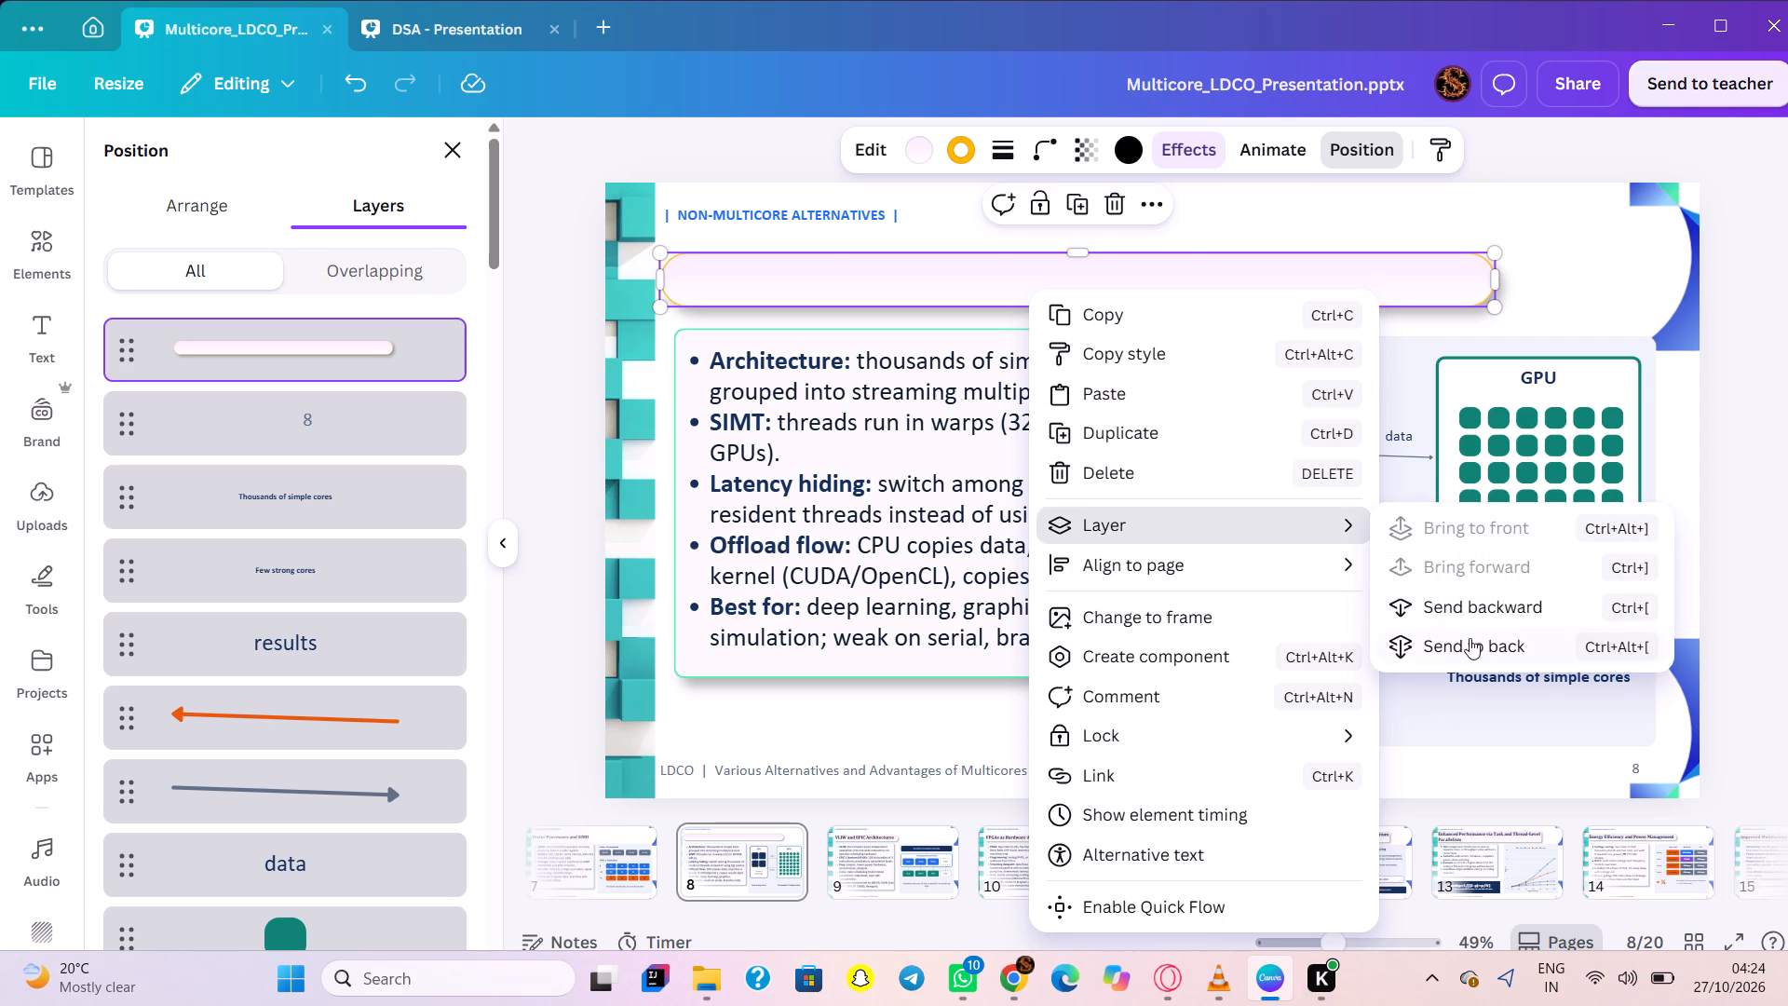
click(1473, 642)
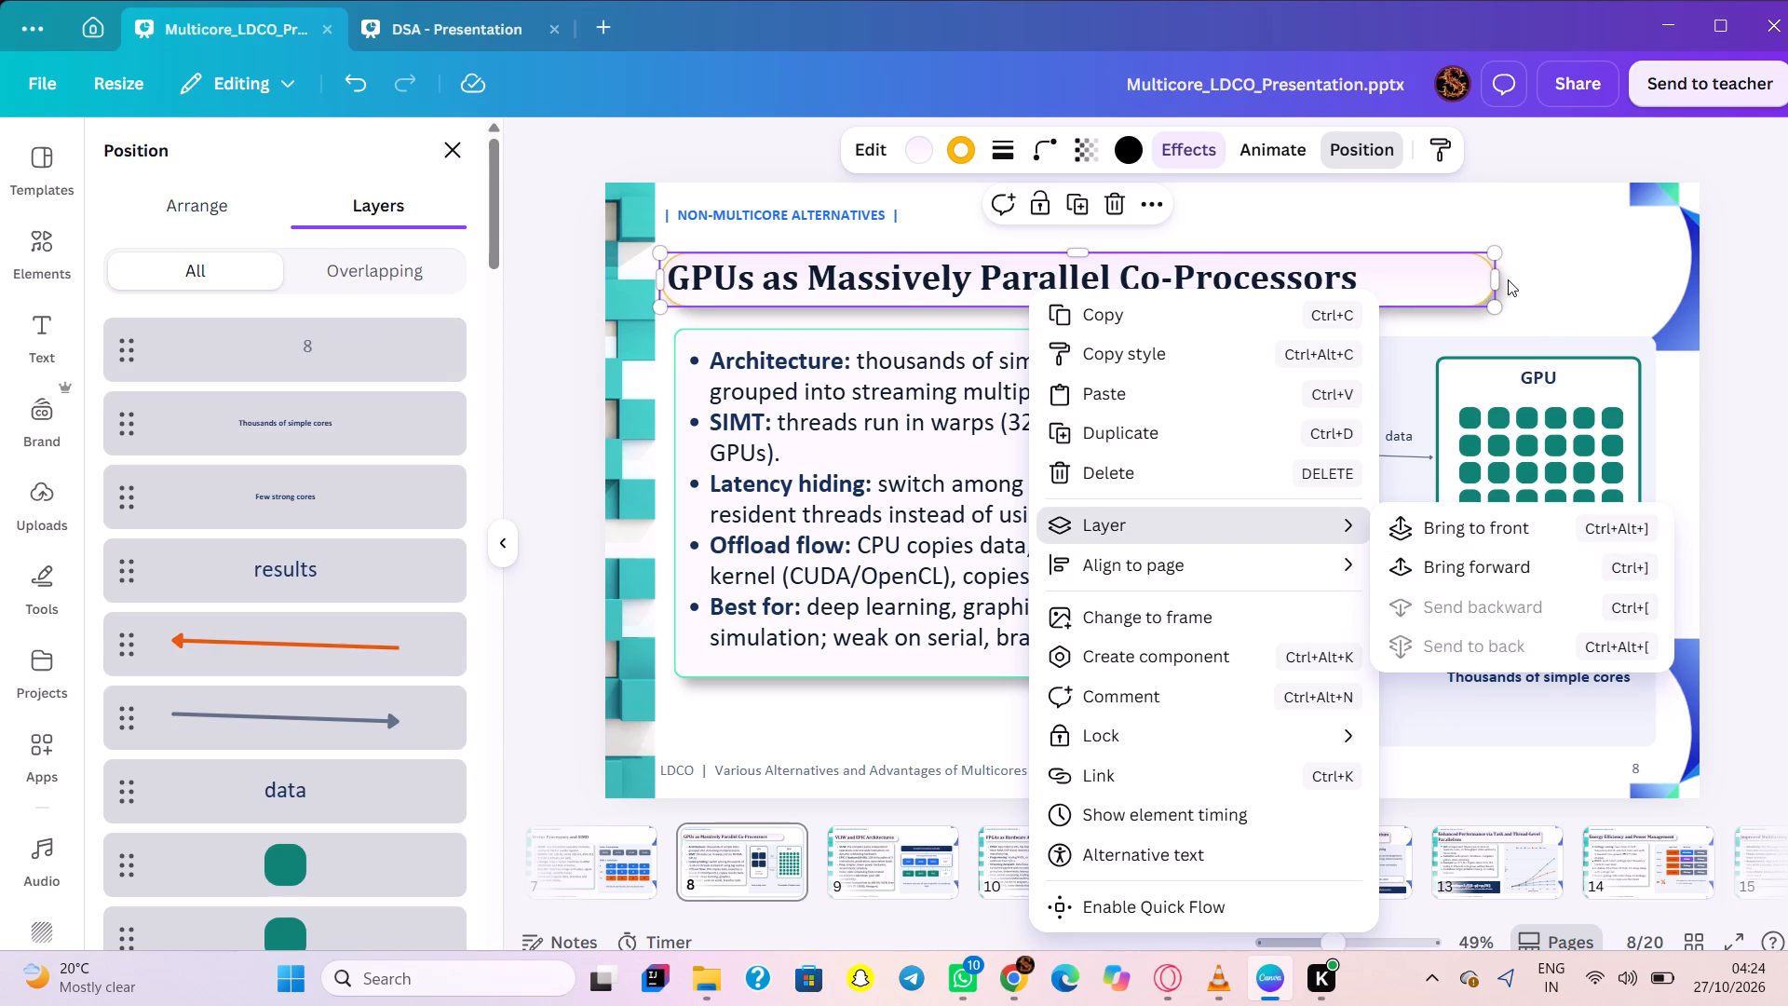
click(1491, 279)
drag(1491, 279, 1397, 286)
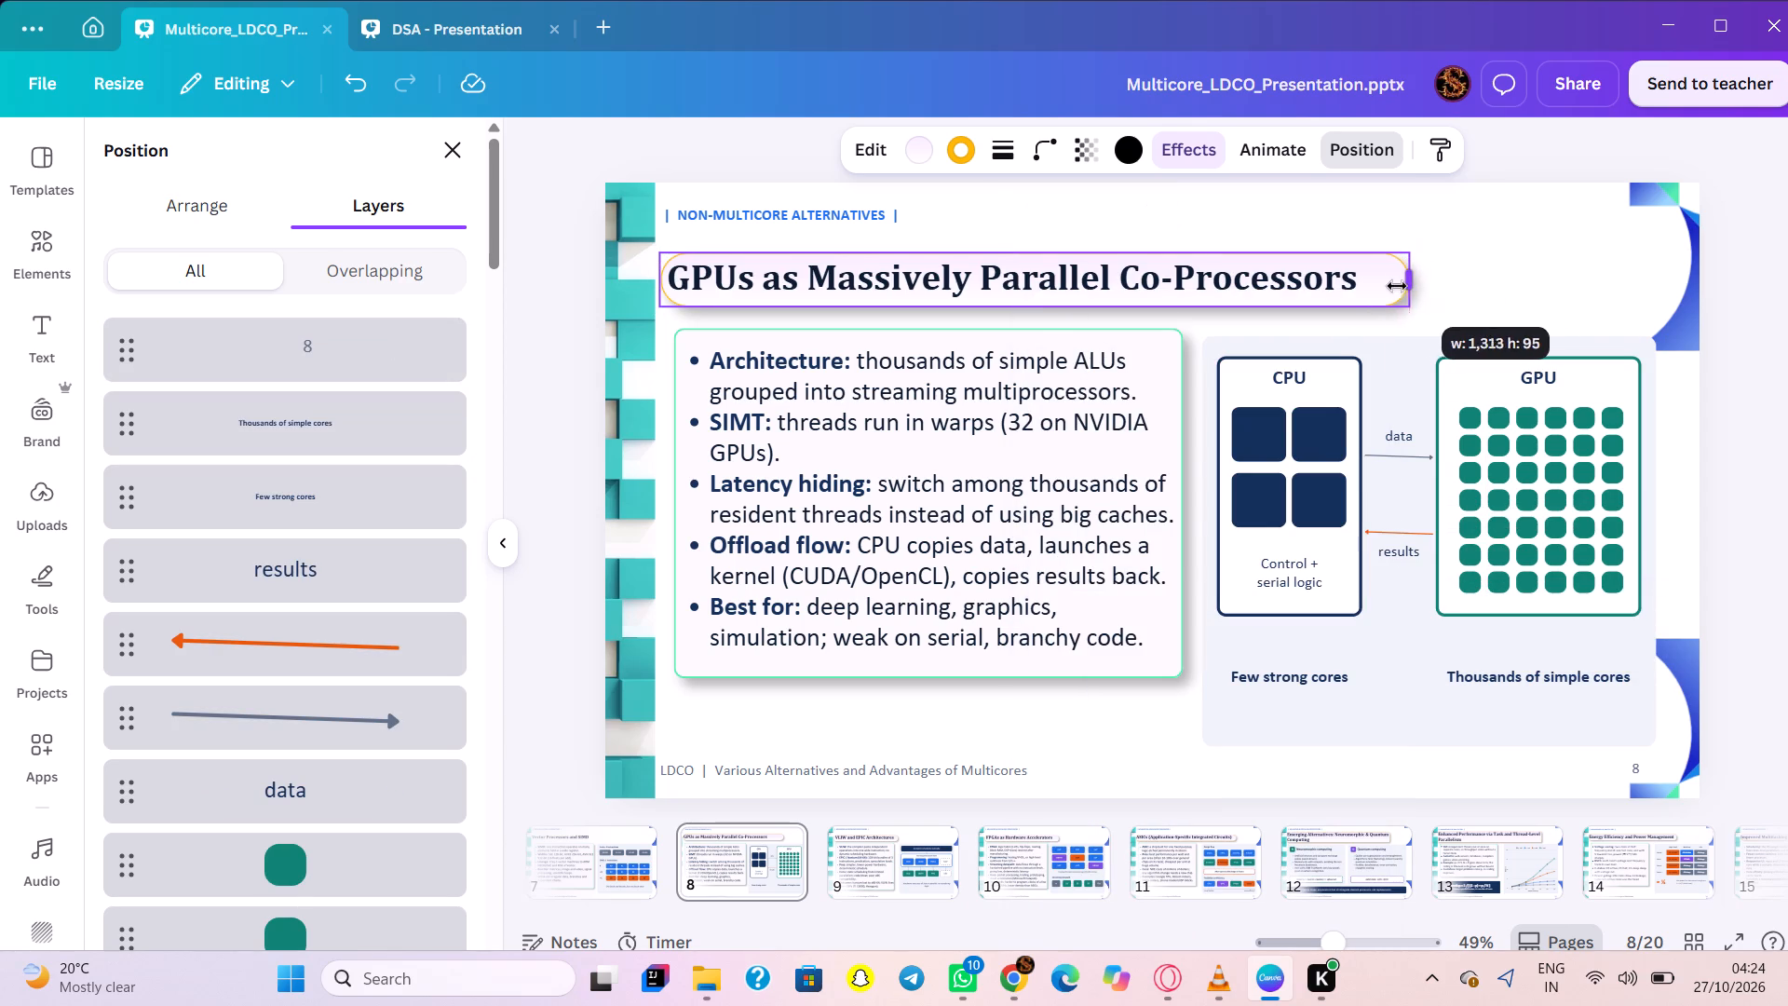
drag(1397, 286, 1390, 287)
click(1452, 283)
Try to paste the title box onto slides 2 through 7 at once by selecting them together, starting from slide 7.
scroll(1229, 540, right, 1)
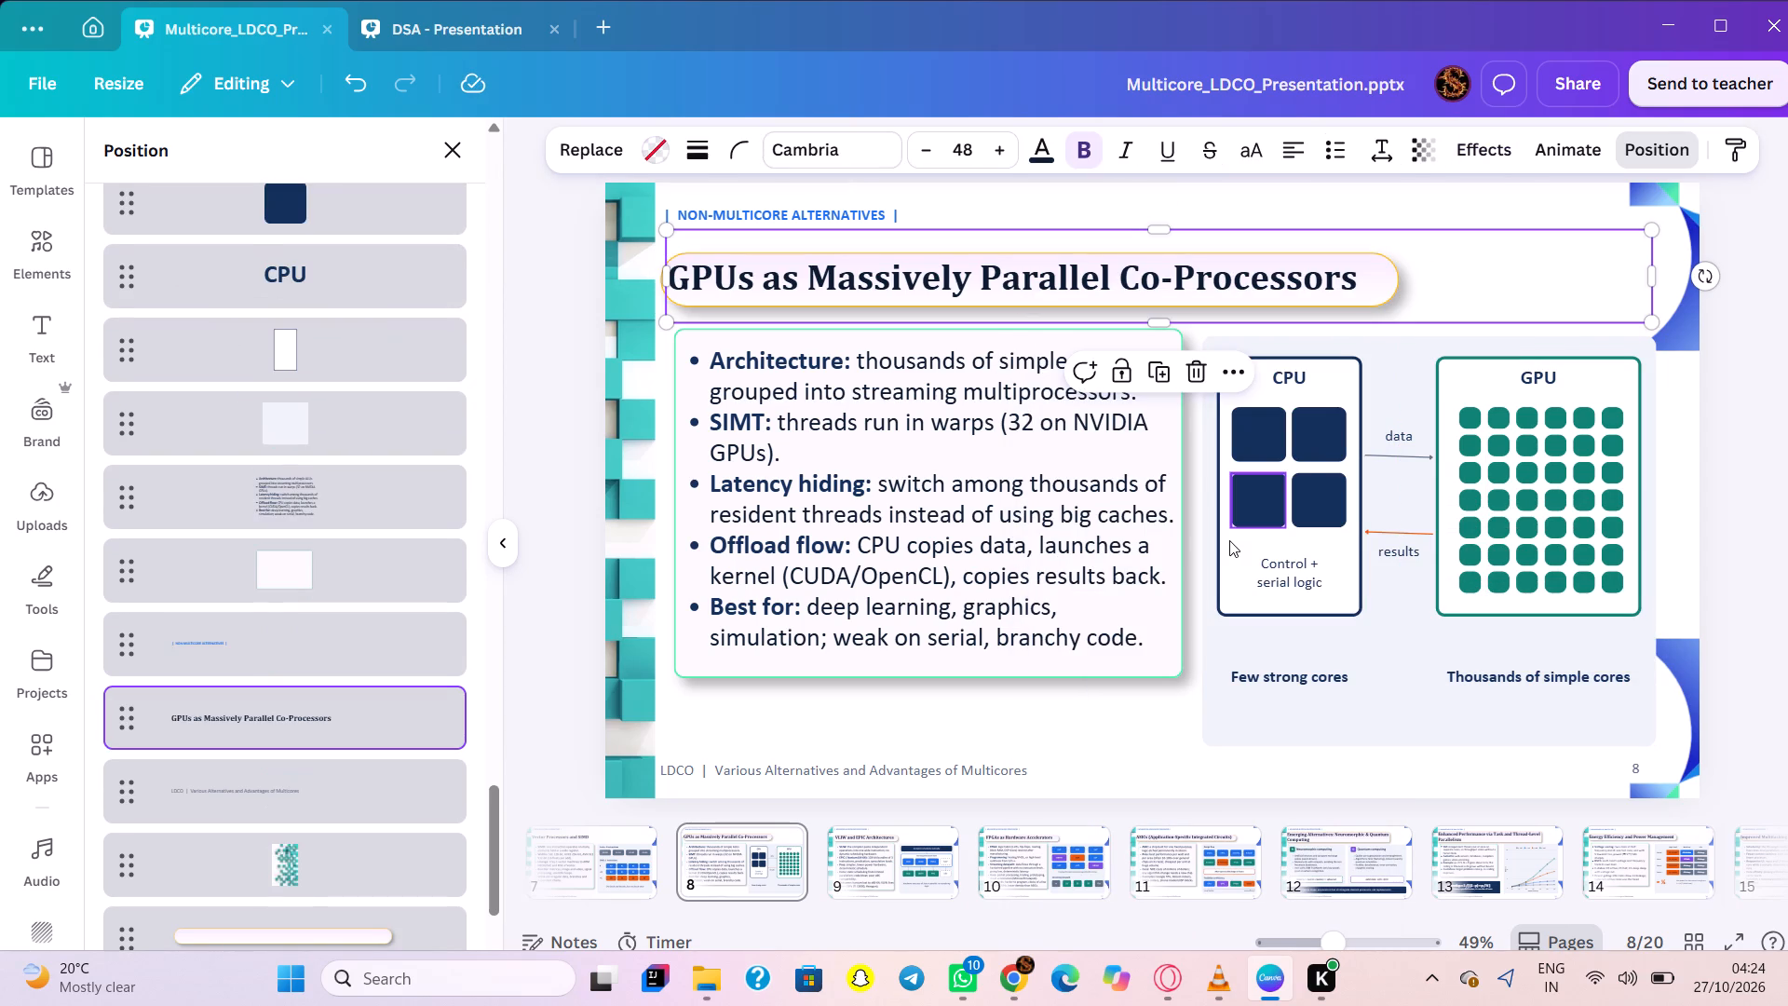
scroll(1229, 540, right, 1)
scroll(833, 868, right, 3)
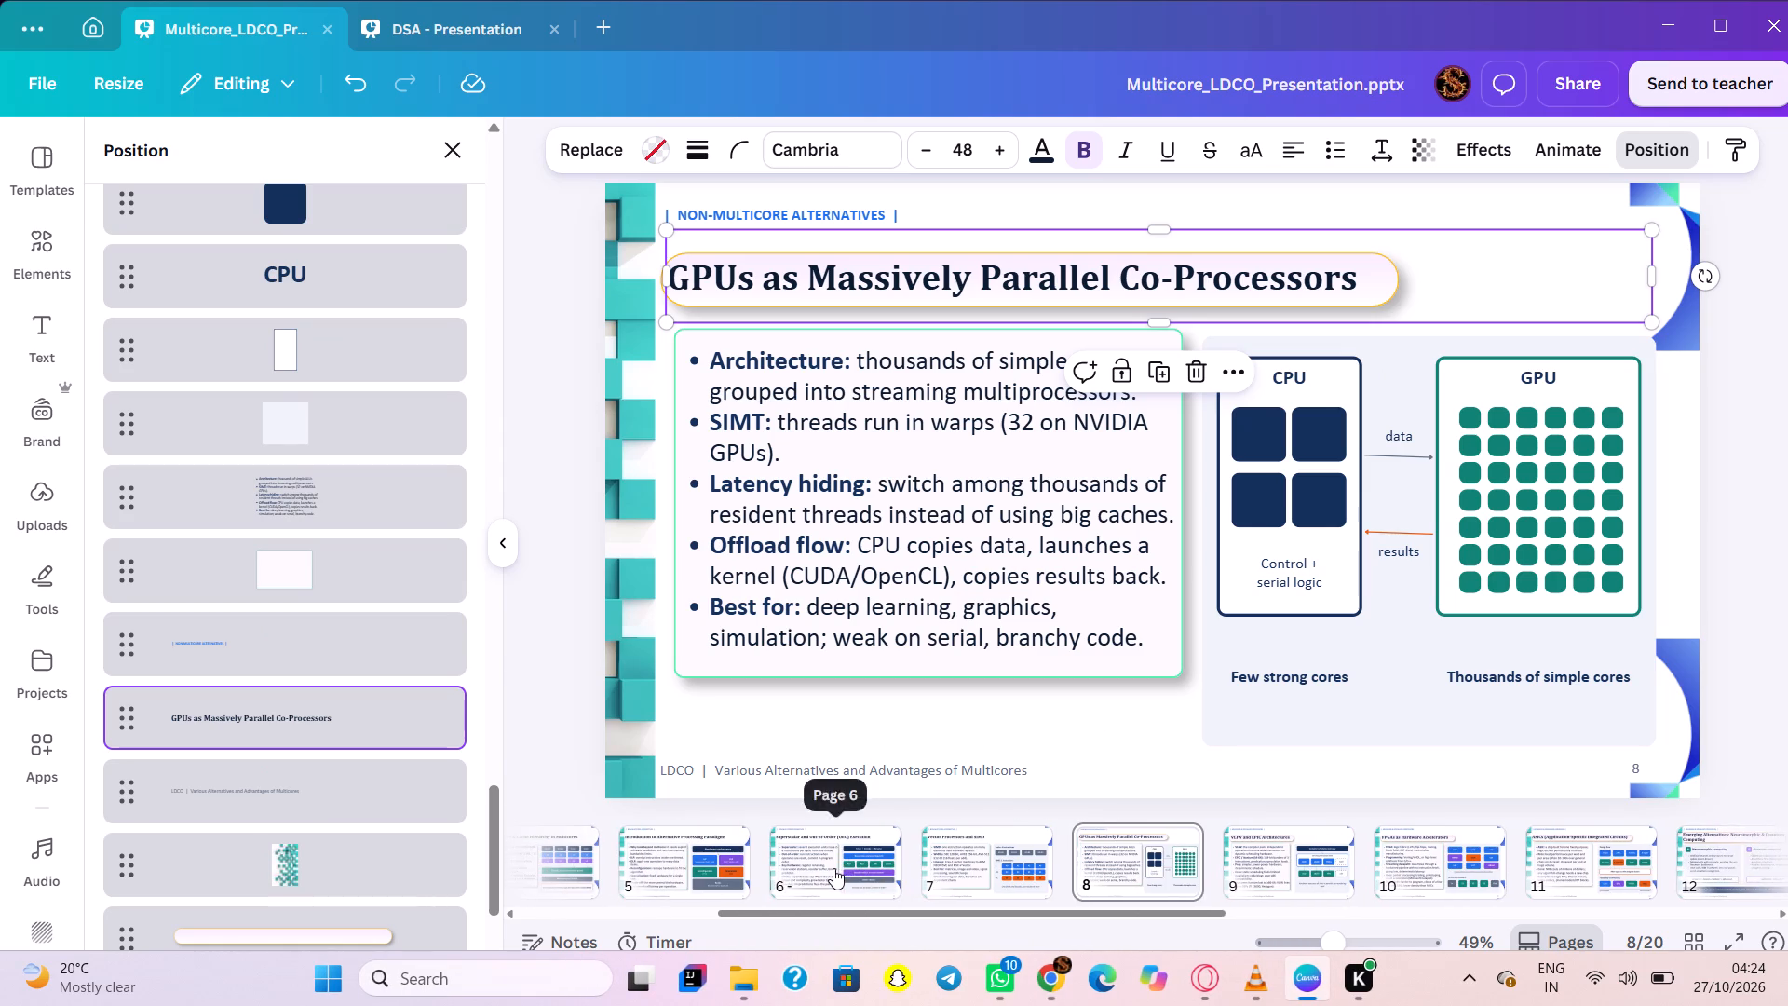
click(959, 867)
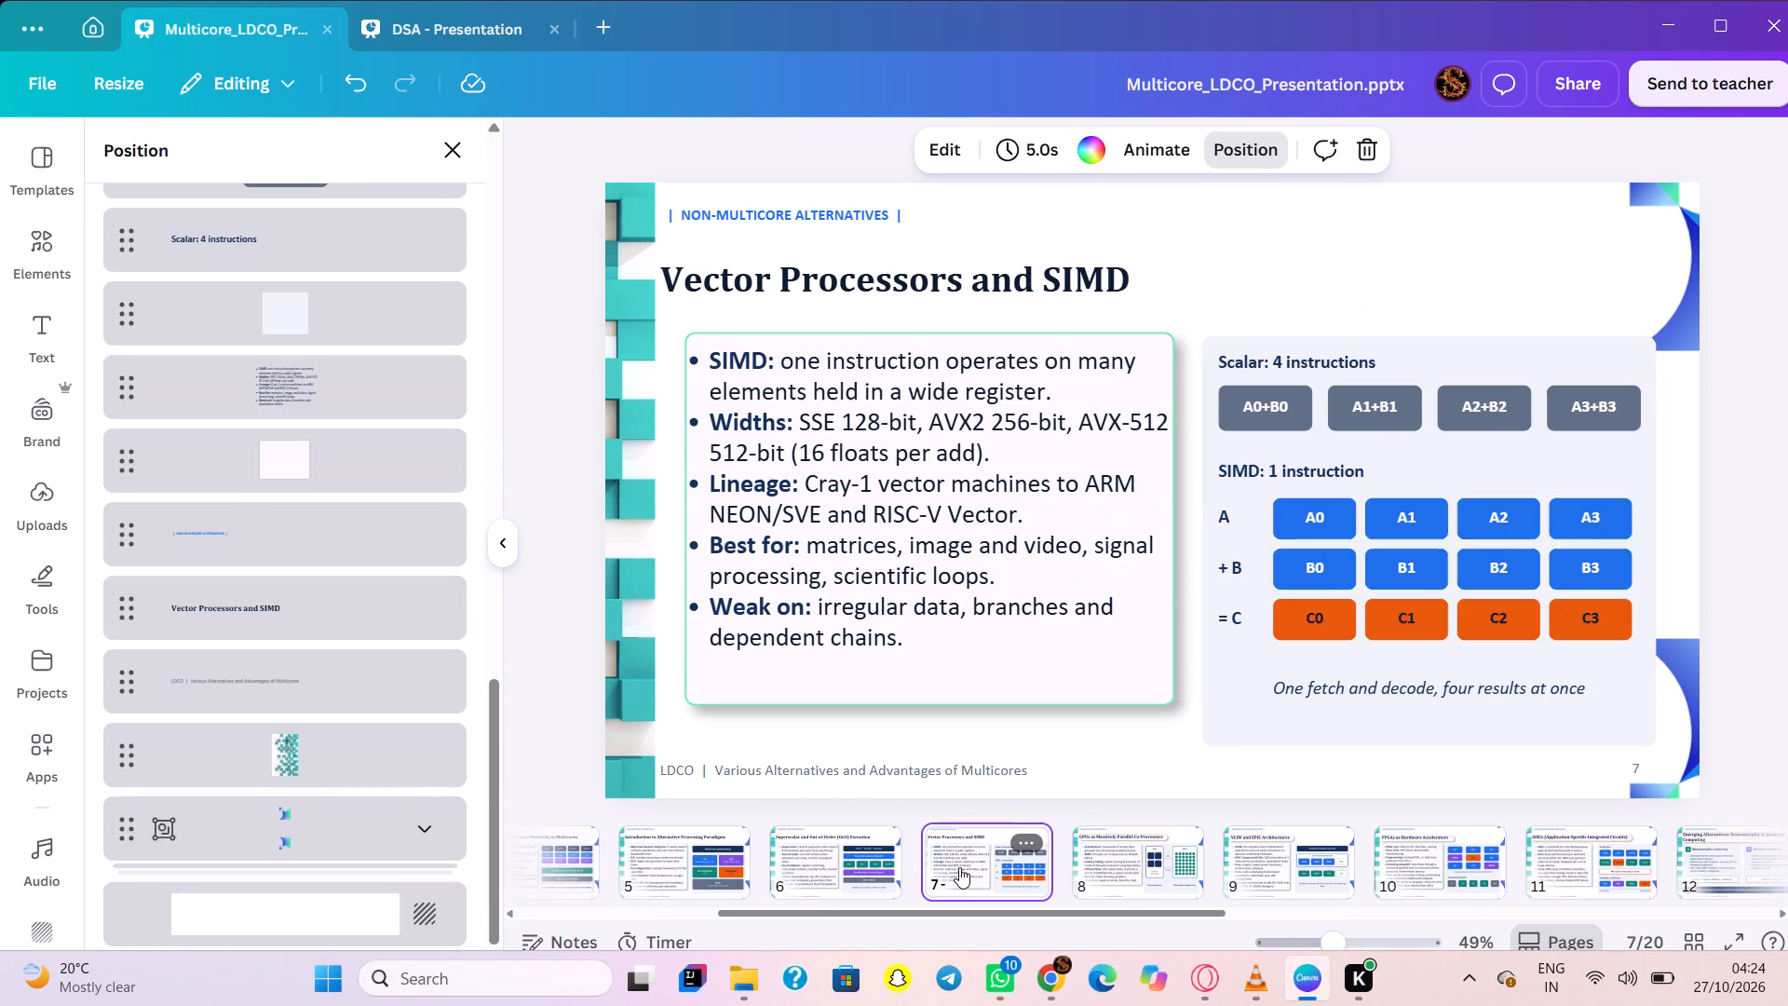
shift+click(865, 869)
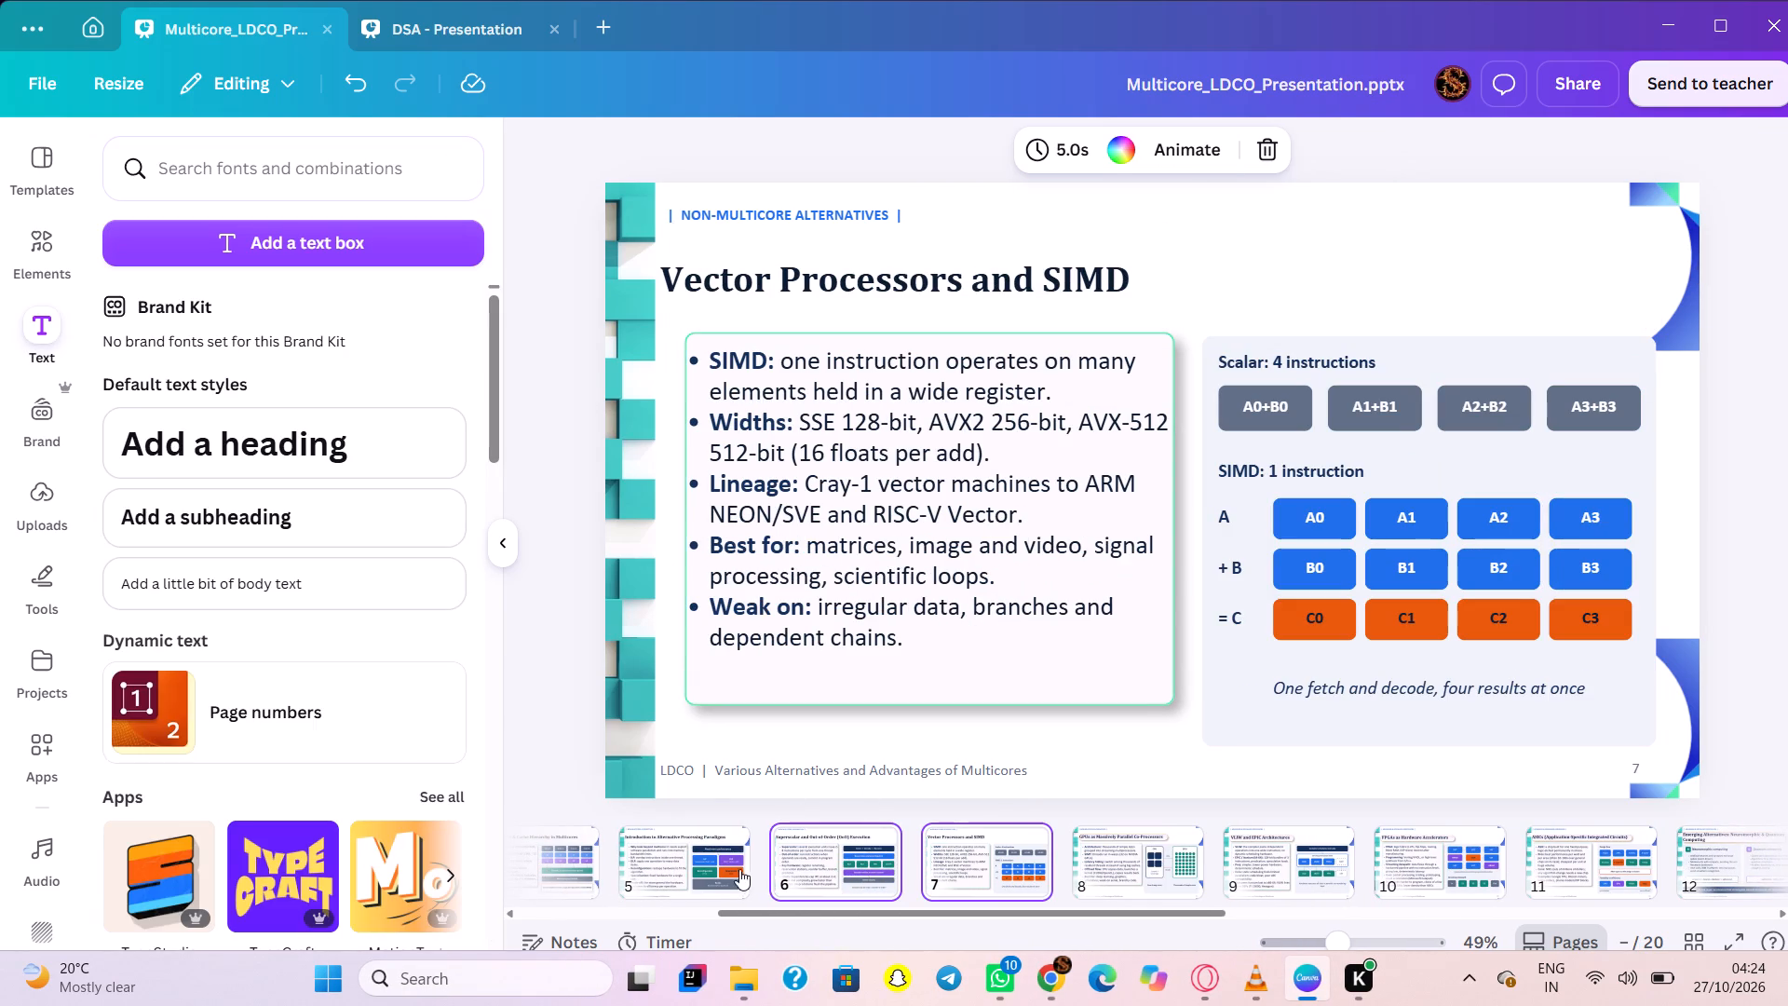
shift+click(726, 867)
shift+scroll(726, 867, right, 3)
shift+click(726, 867)
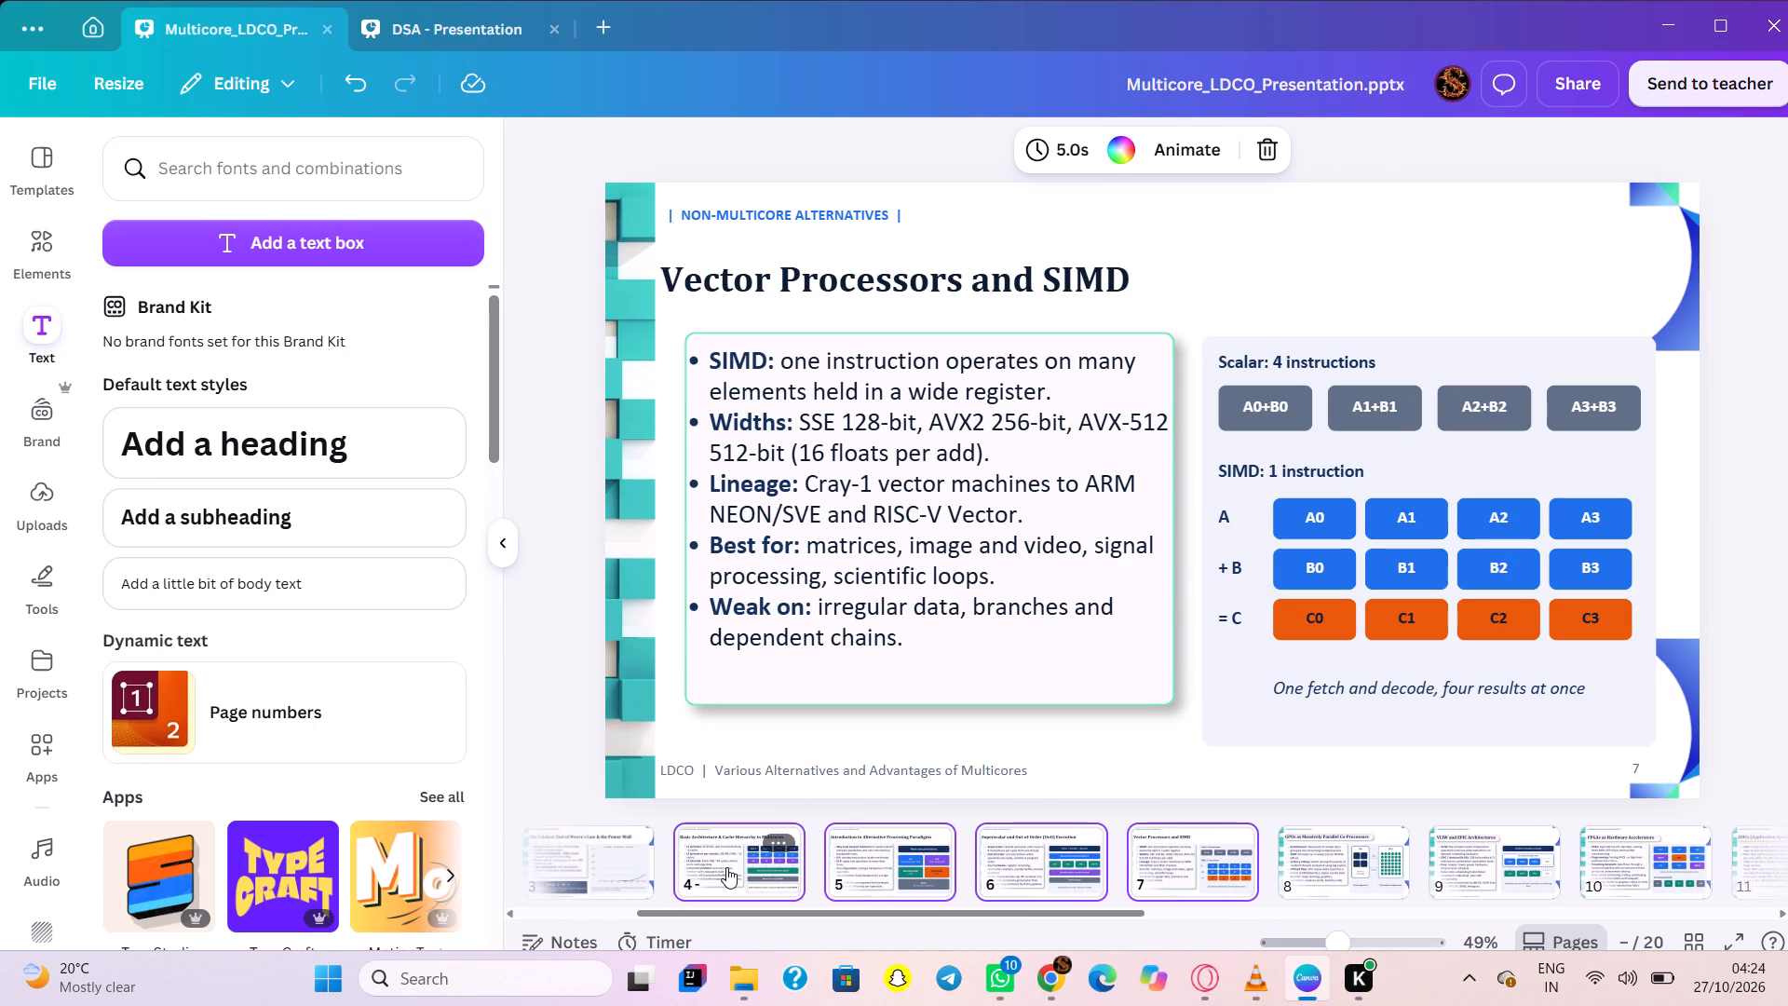
shift+scroll(726, 867, right, 2)
shift+click(780, 870)
shift+click(646, 875)
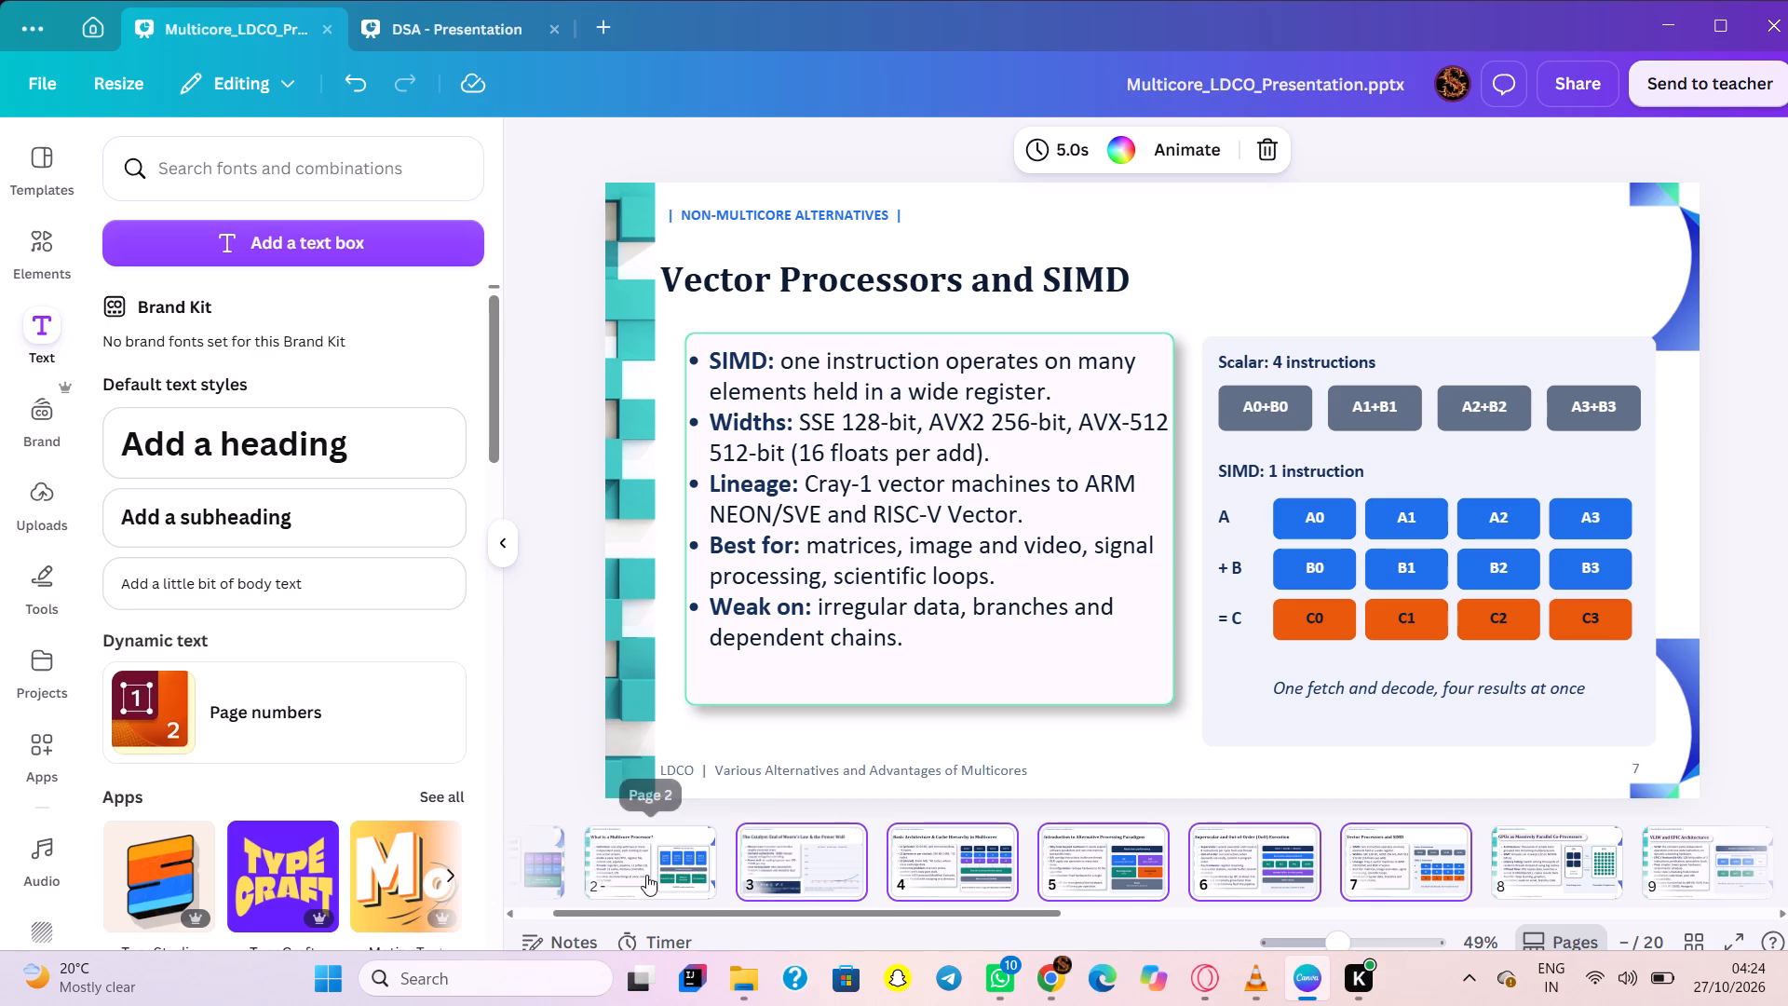
shift+scroll(646, 875, right, 2)
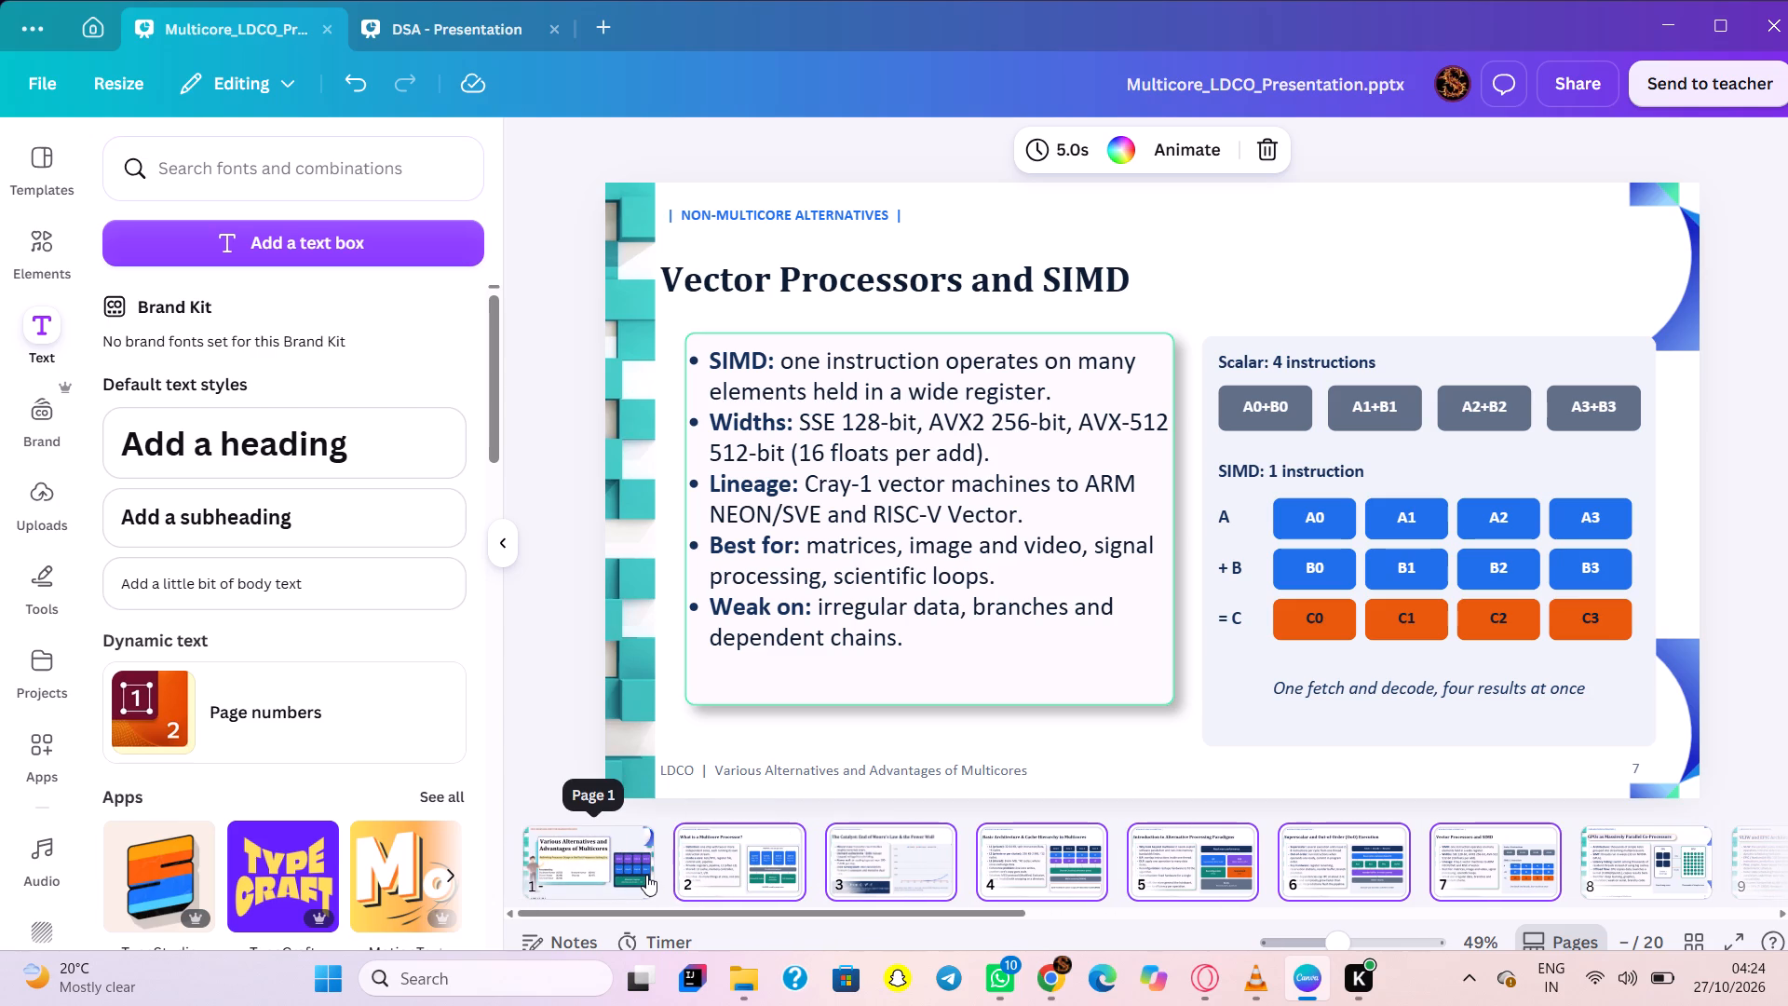
key(ctrl+v)
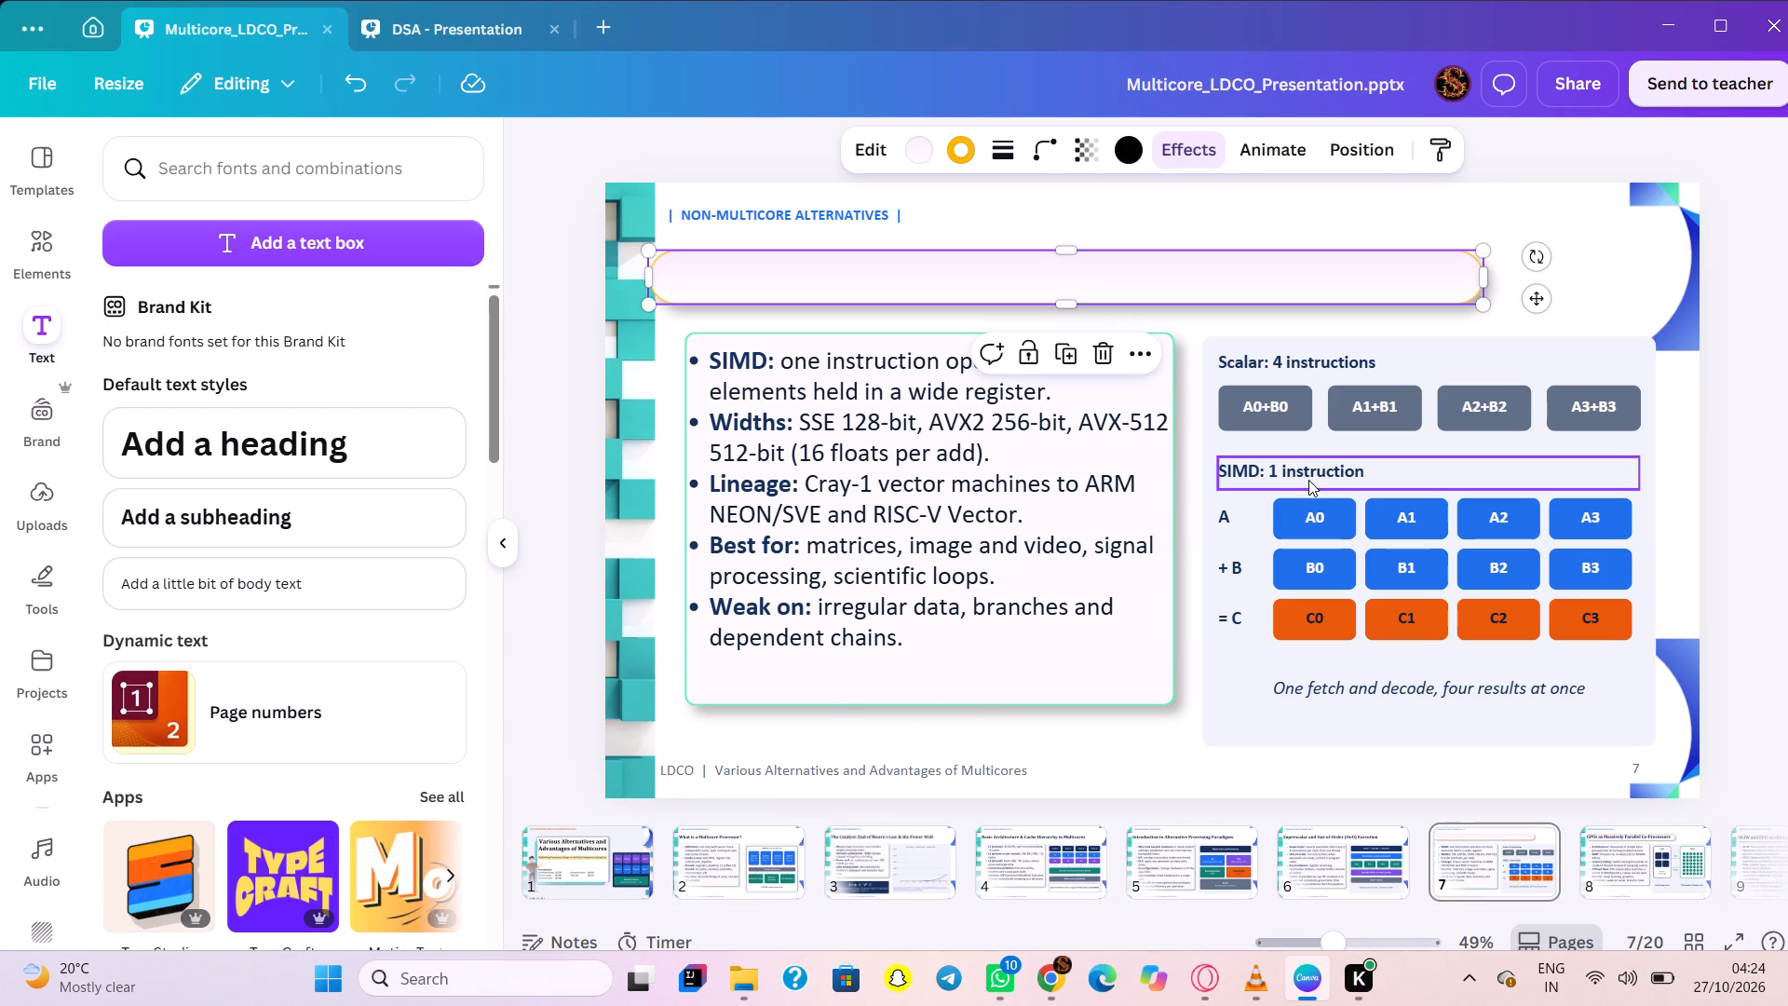
Send the slide 7 title box to the back and narrow it to end just past the word SIMD.
right_click(1162, 266)
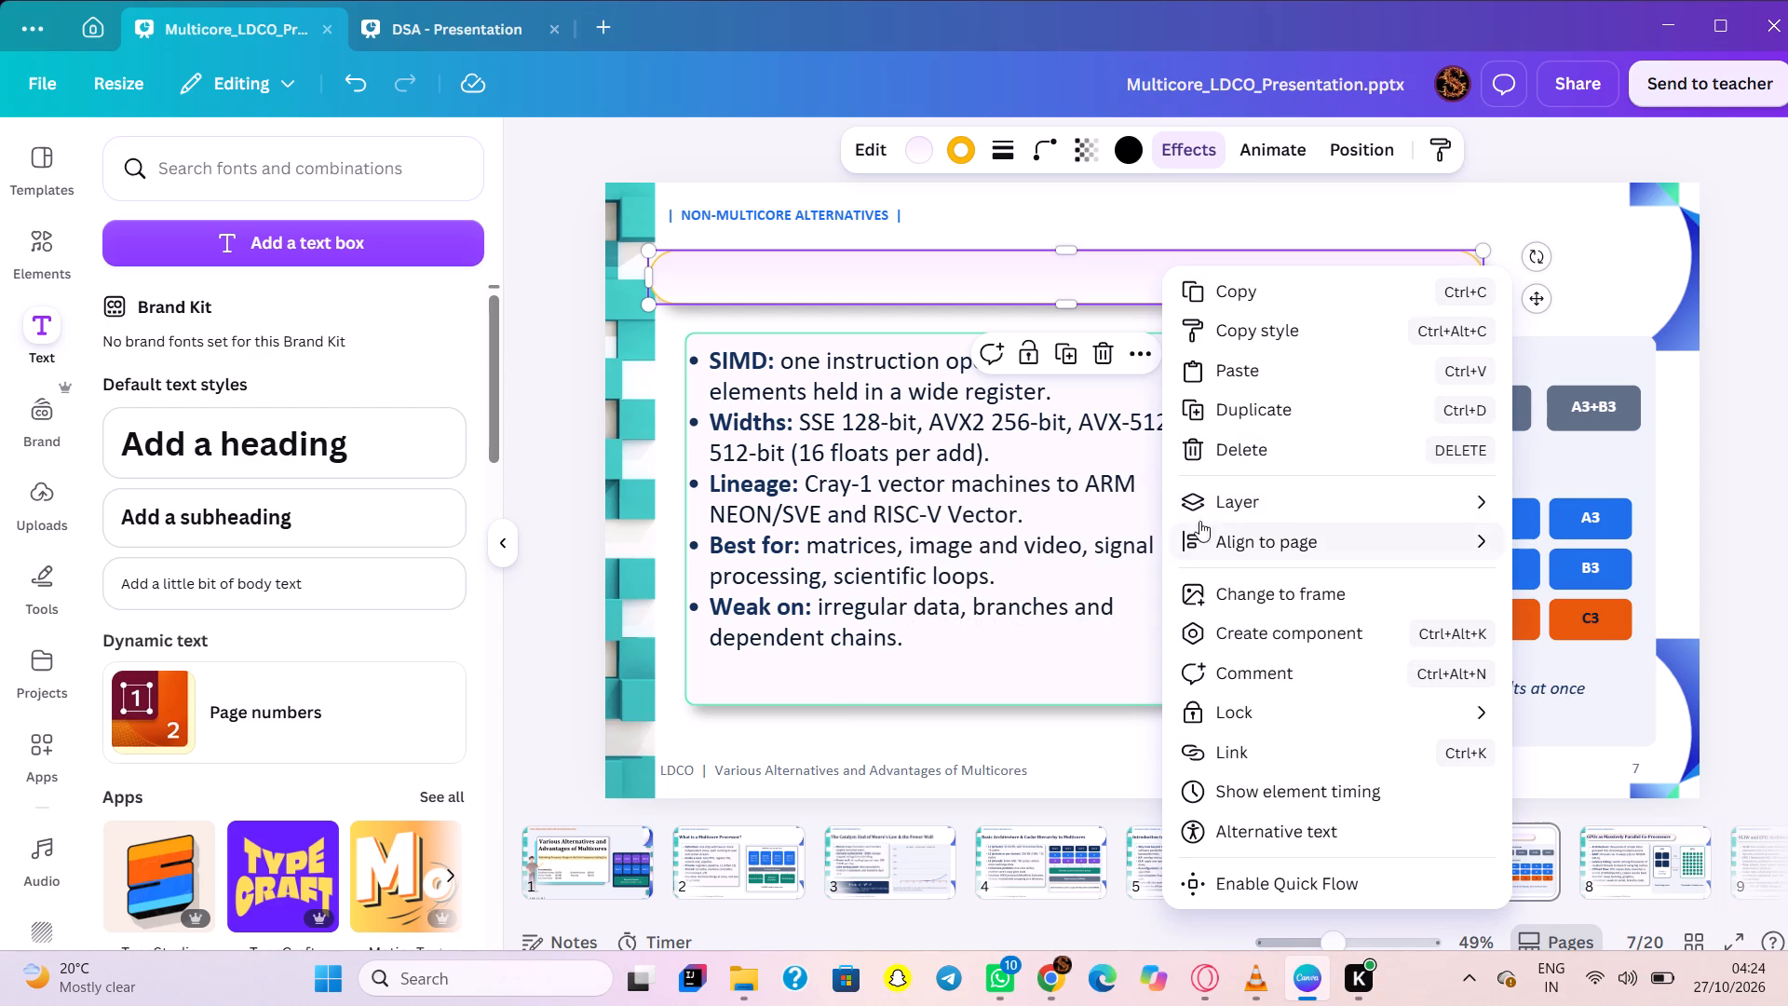
click(1049, 609)
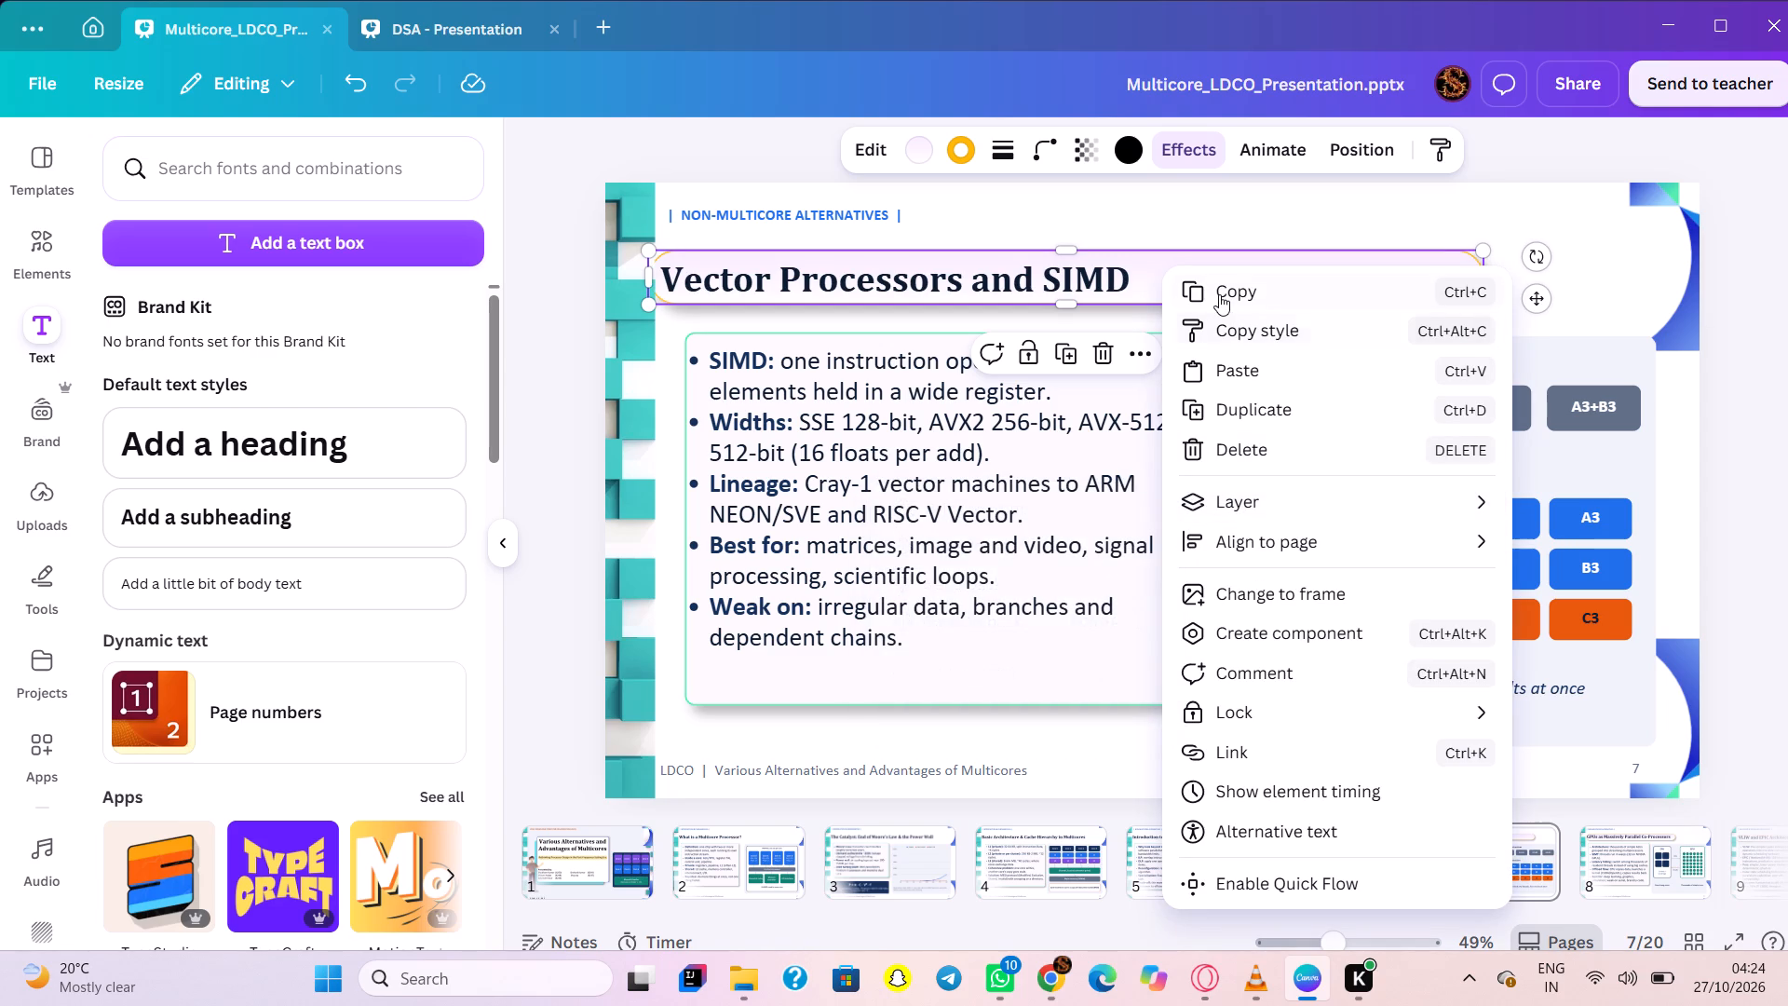
click(1468, 224)
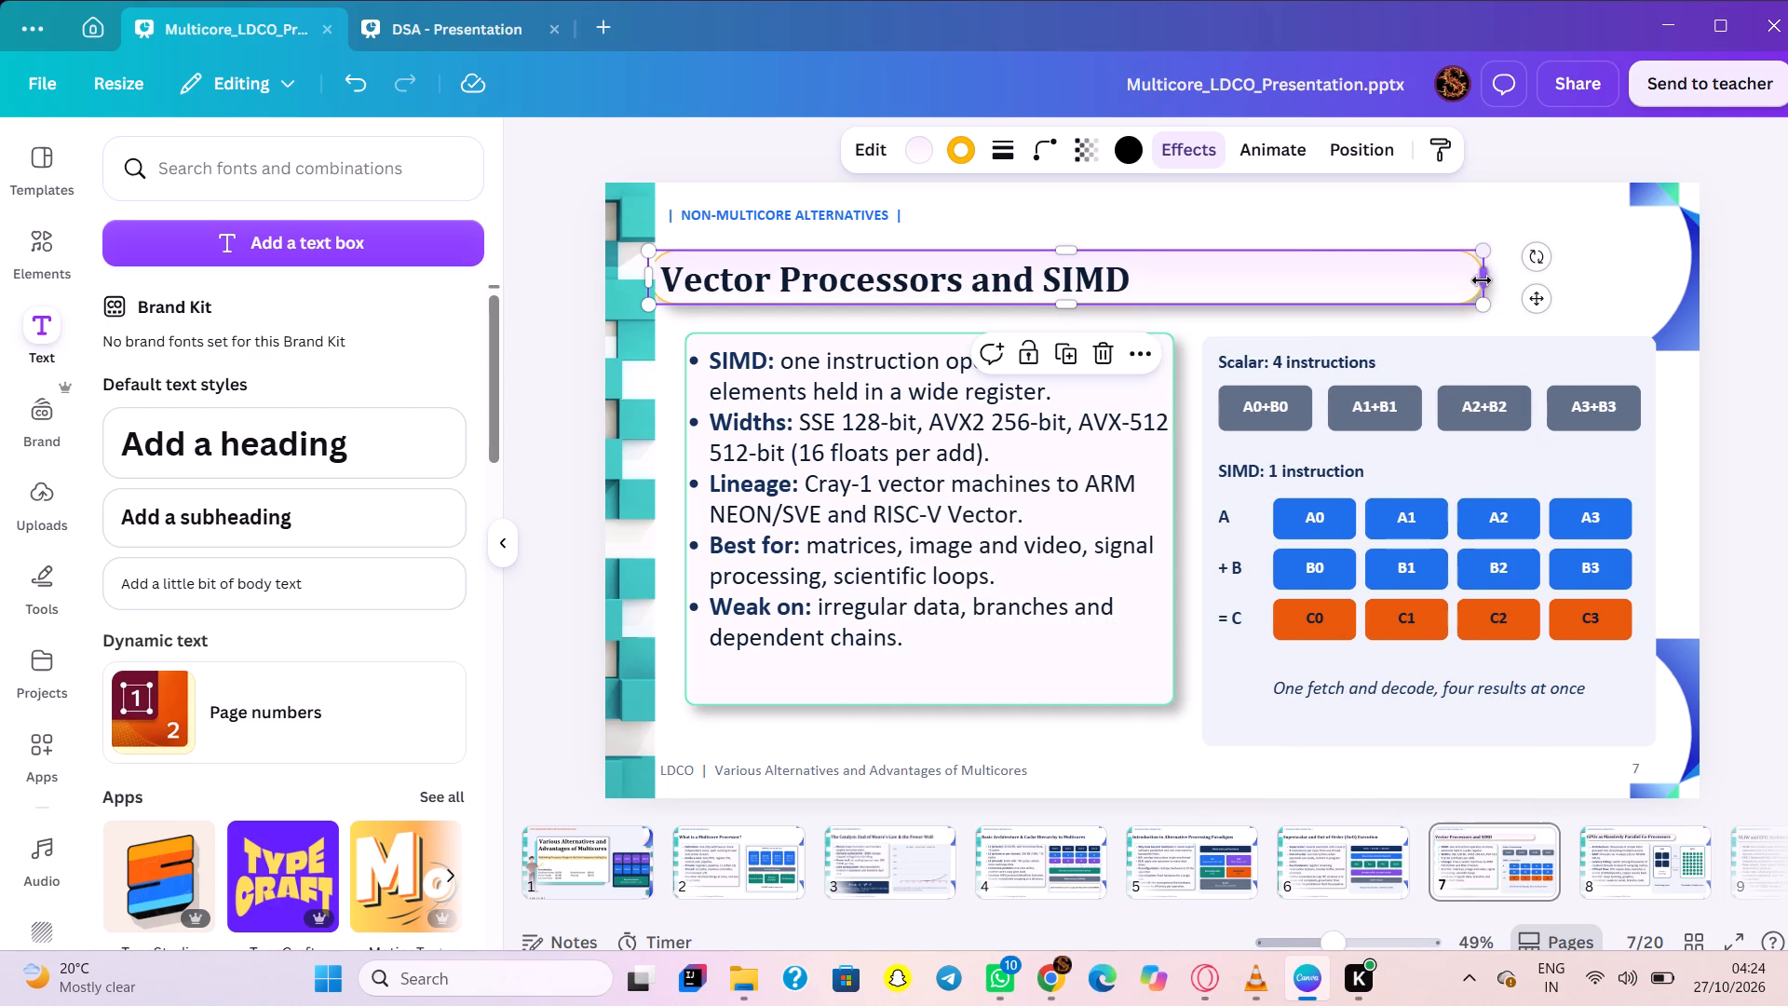
drag(1483, 280, 1164, 305)
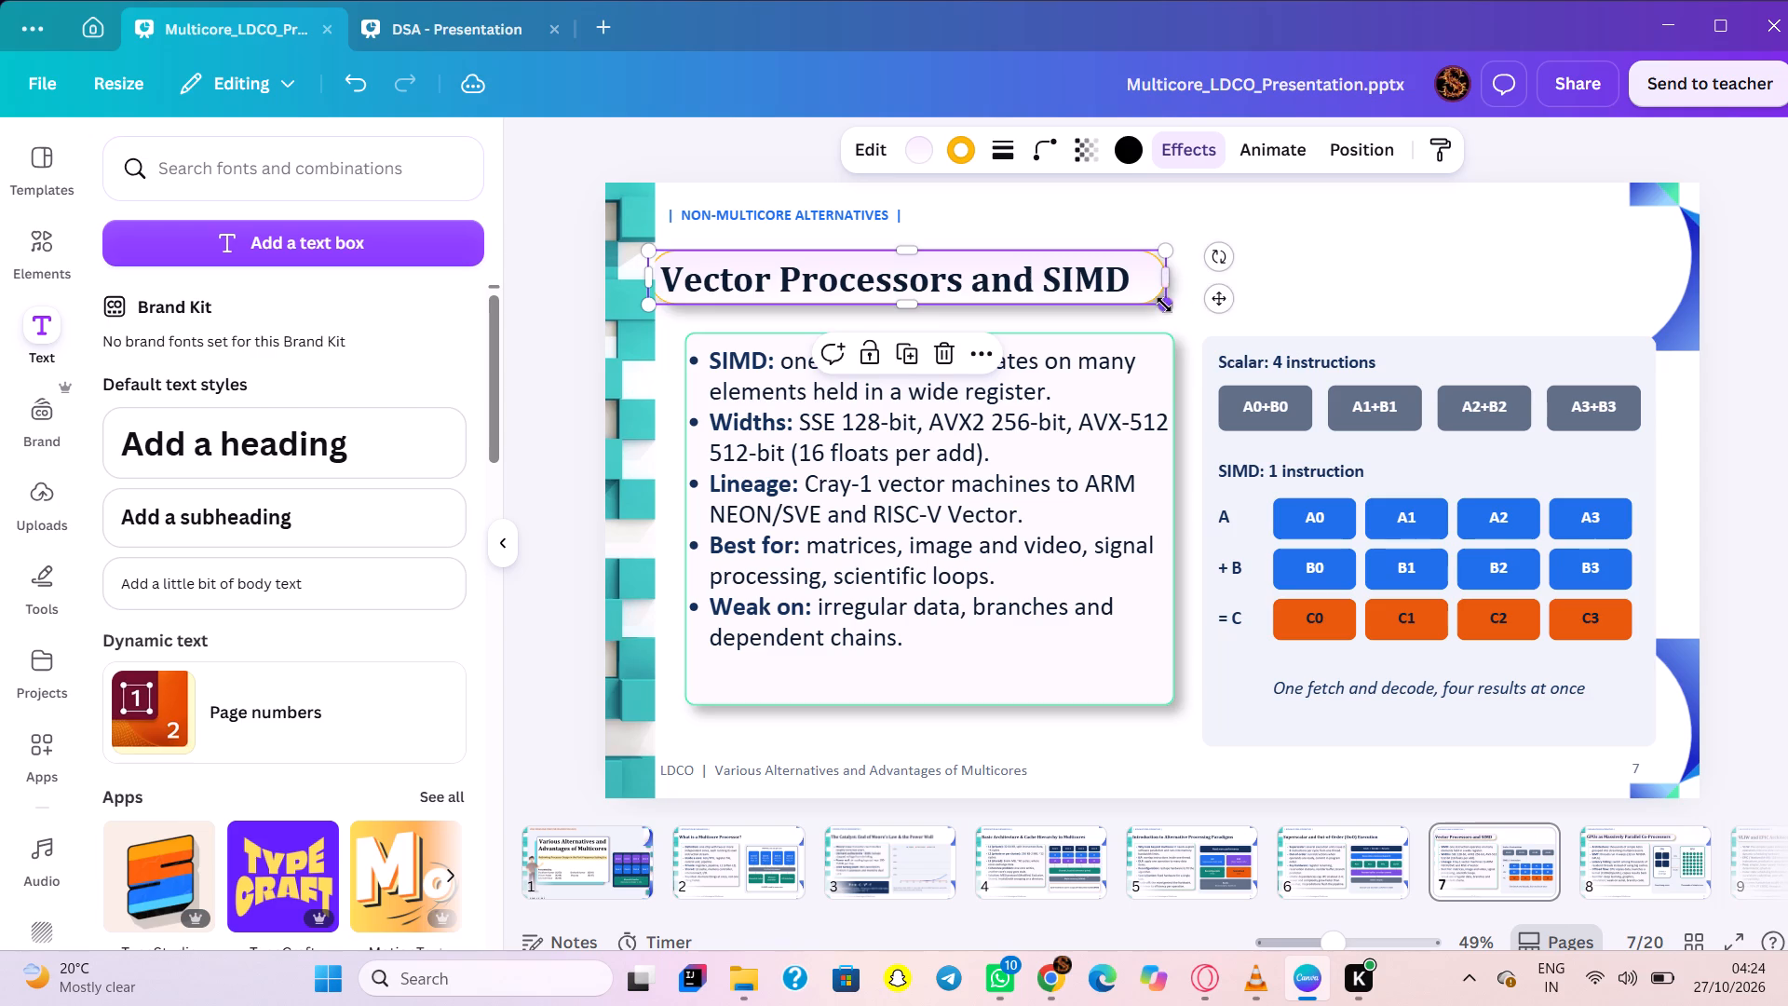
click(1295, 292)
Shift the Vector Processors and SIMD title slightly right and move its rounded box right to frame the text.
click(1102, 253)
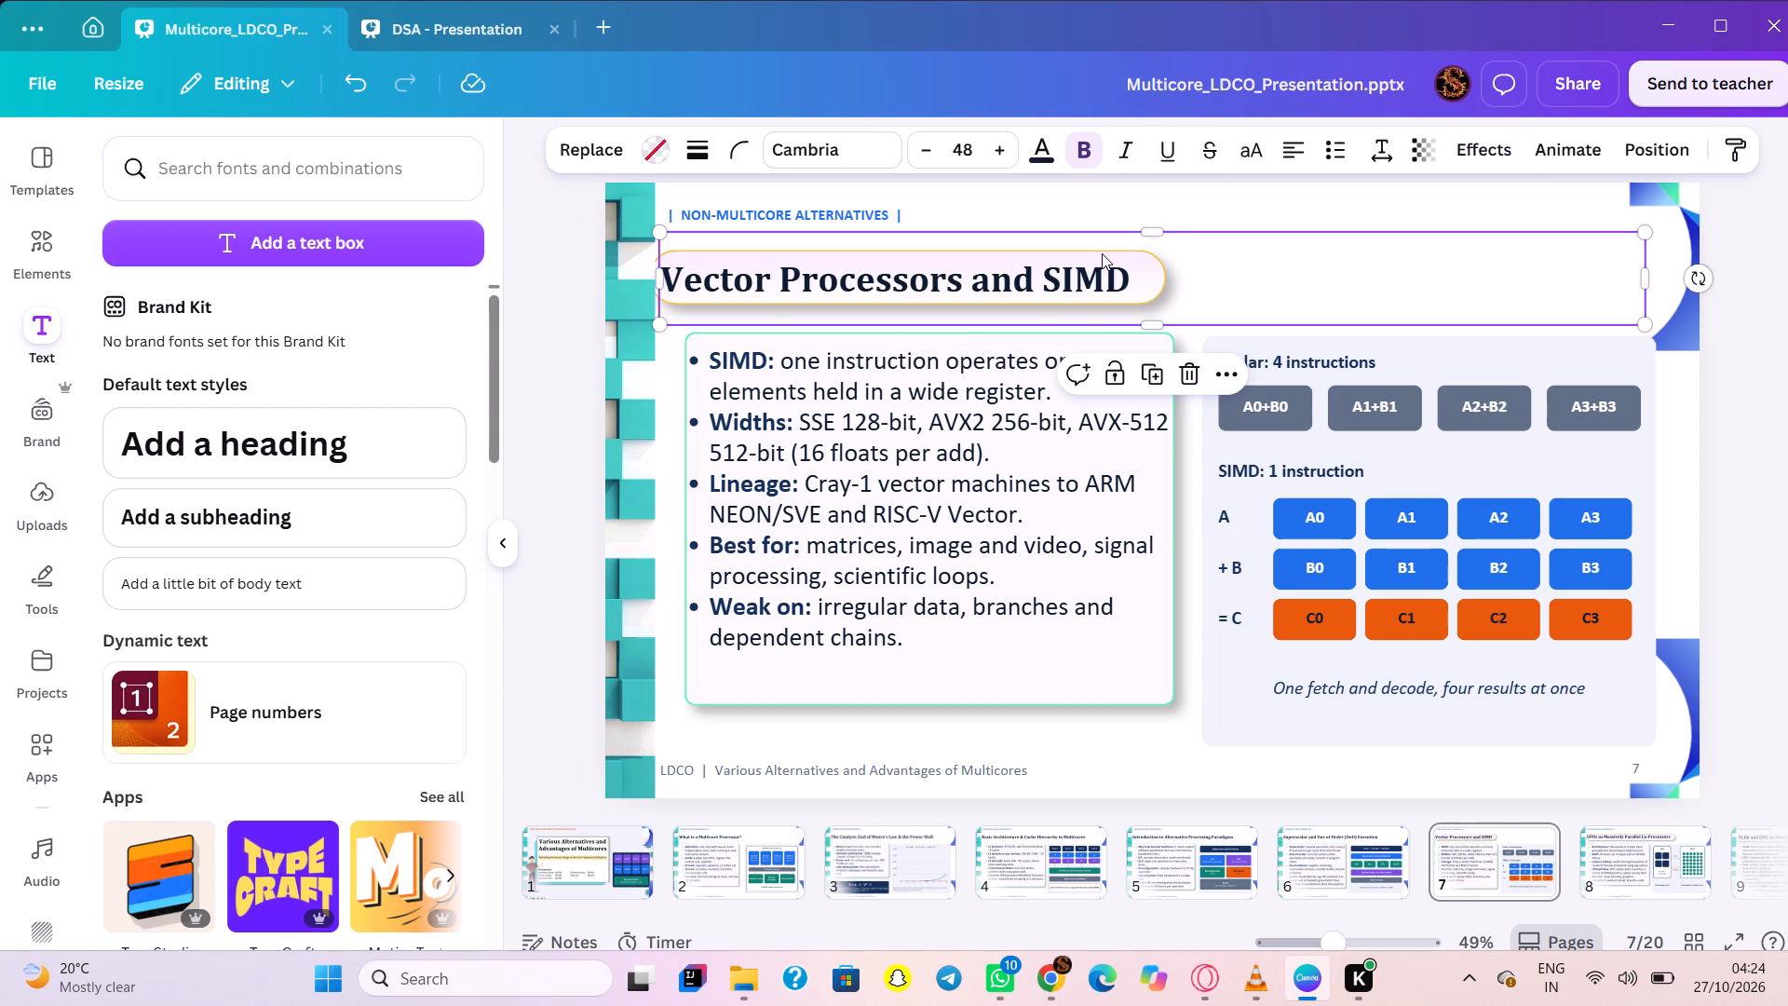
drag(1073, 259, 1090, 260)
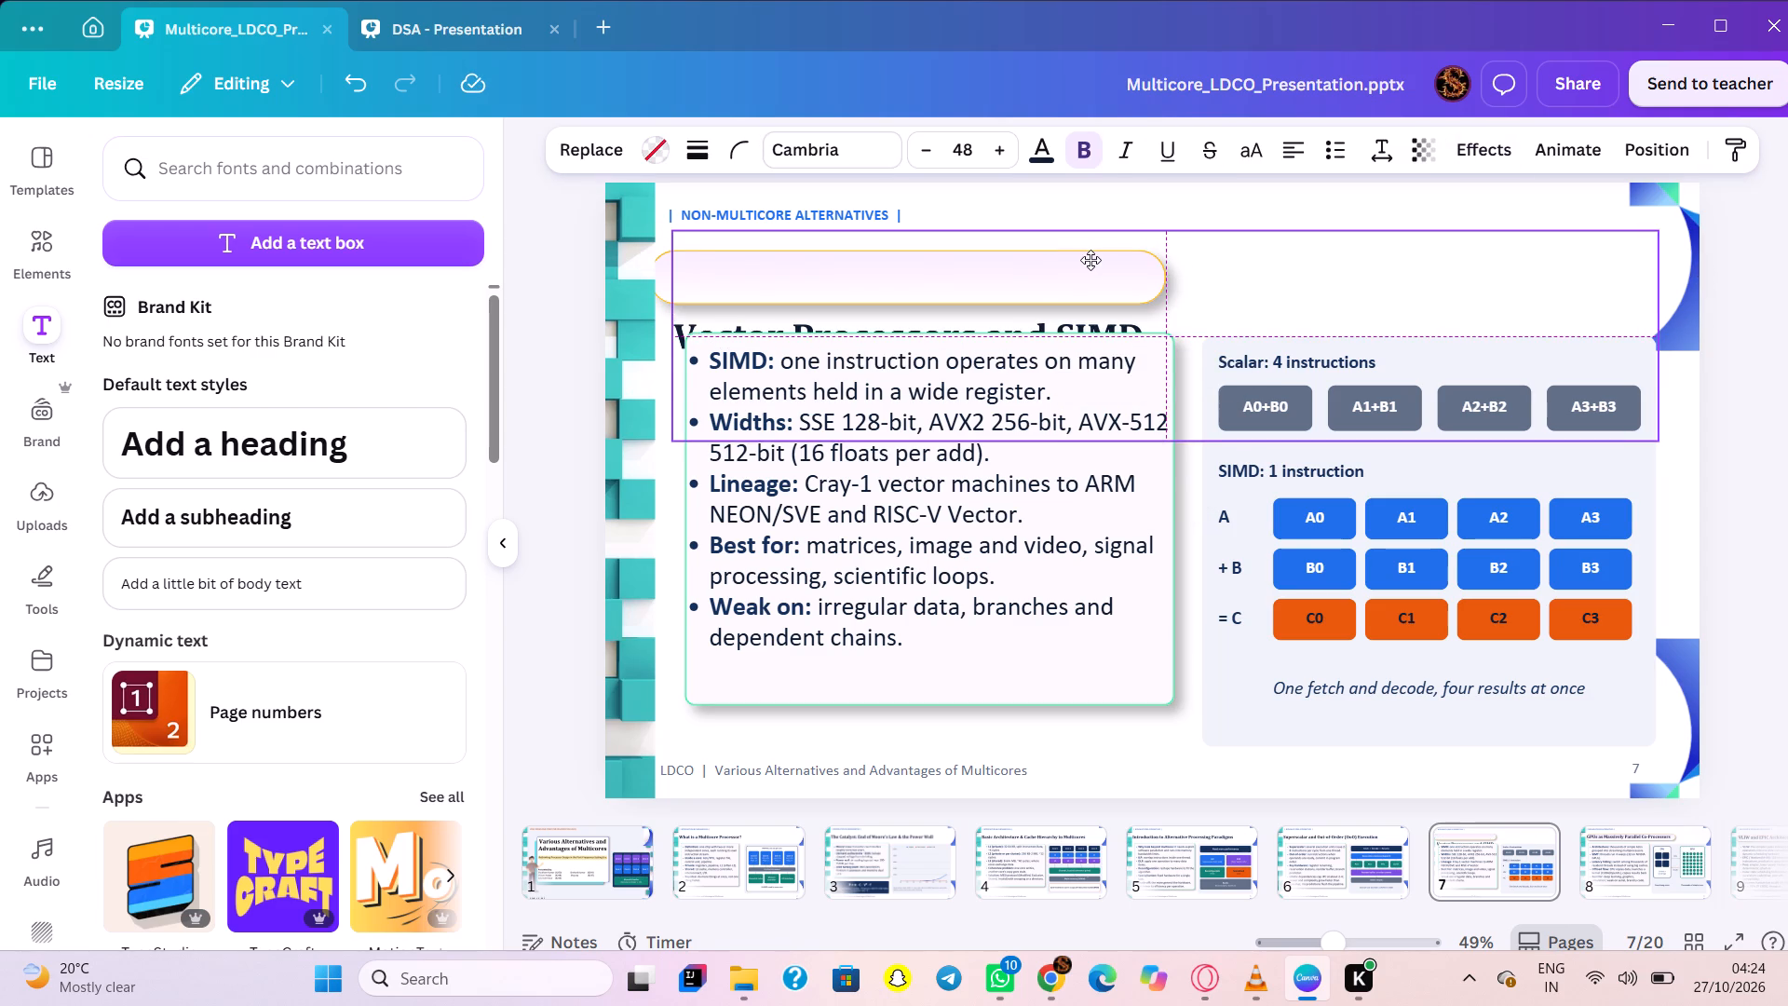
drag(1090, 260, 1092, 197)
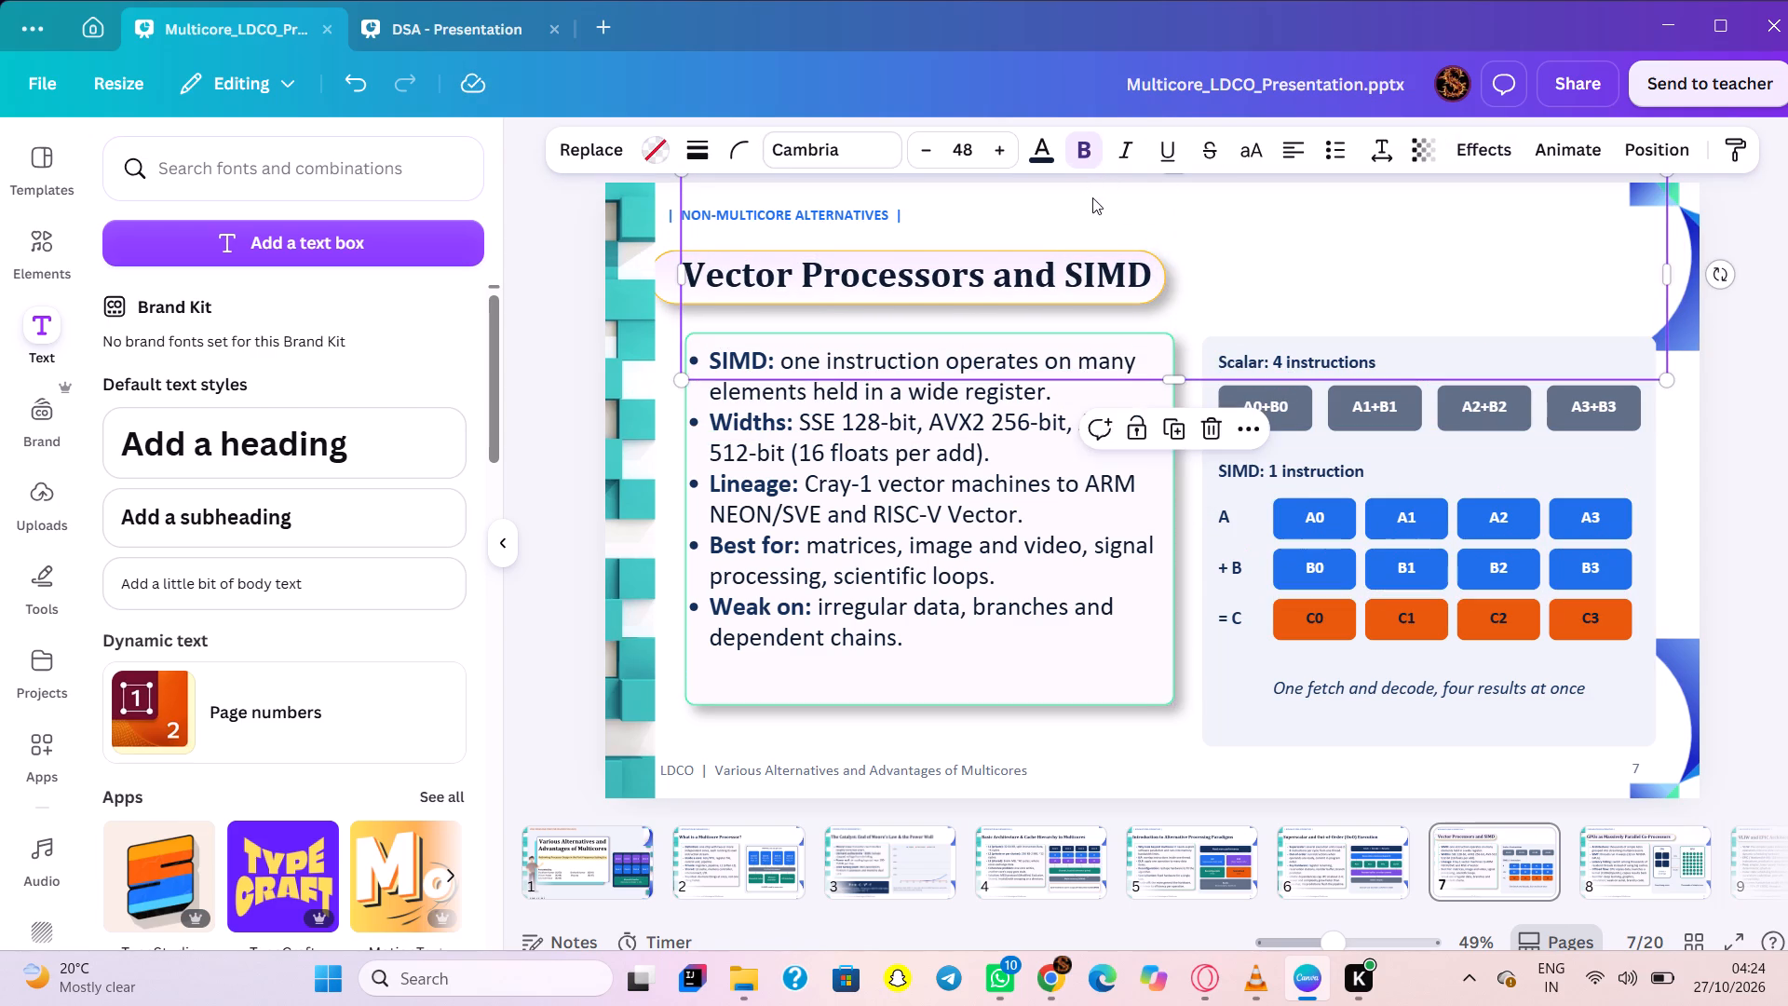
click(1172, 277)
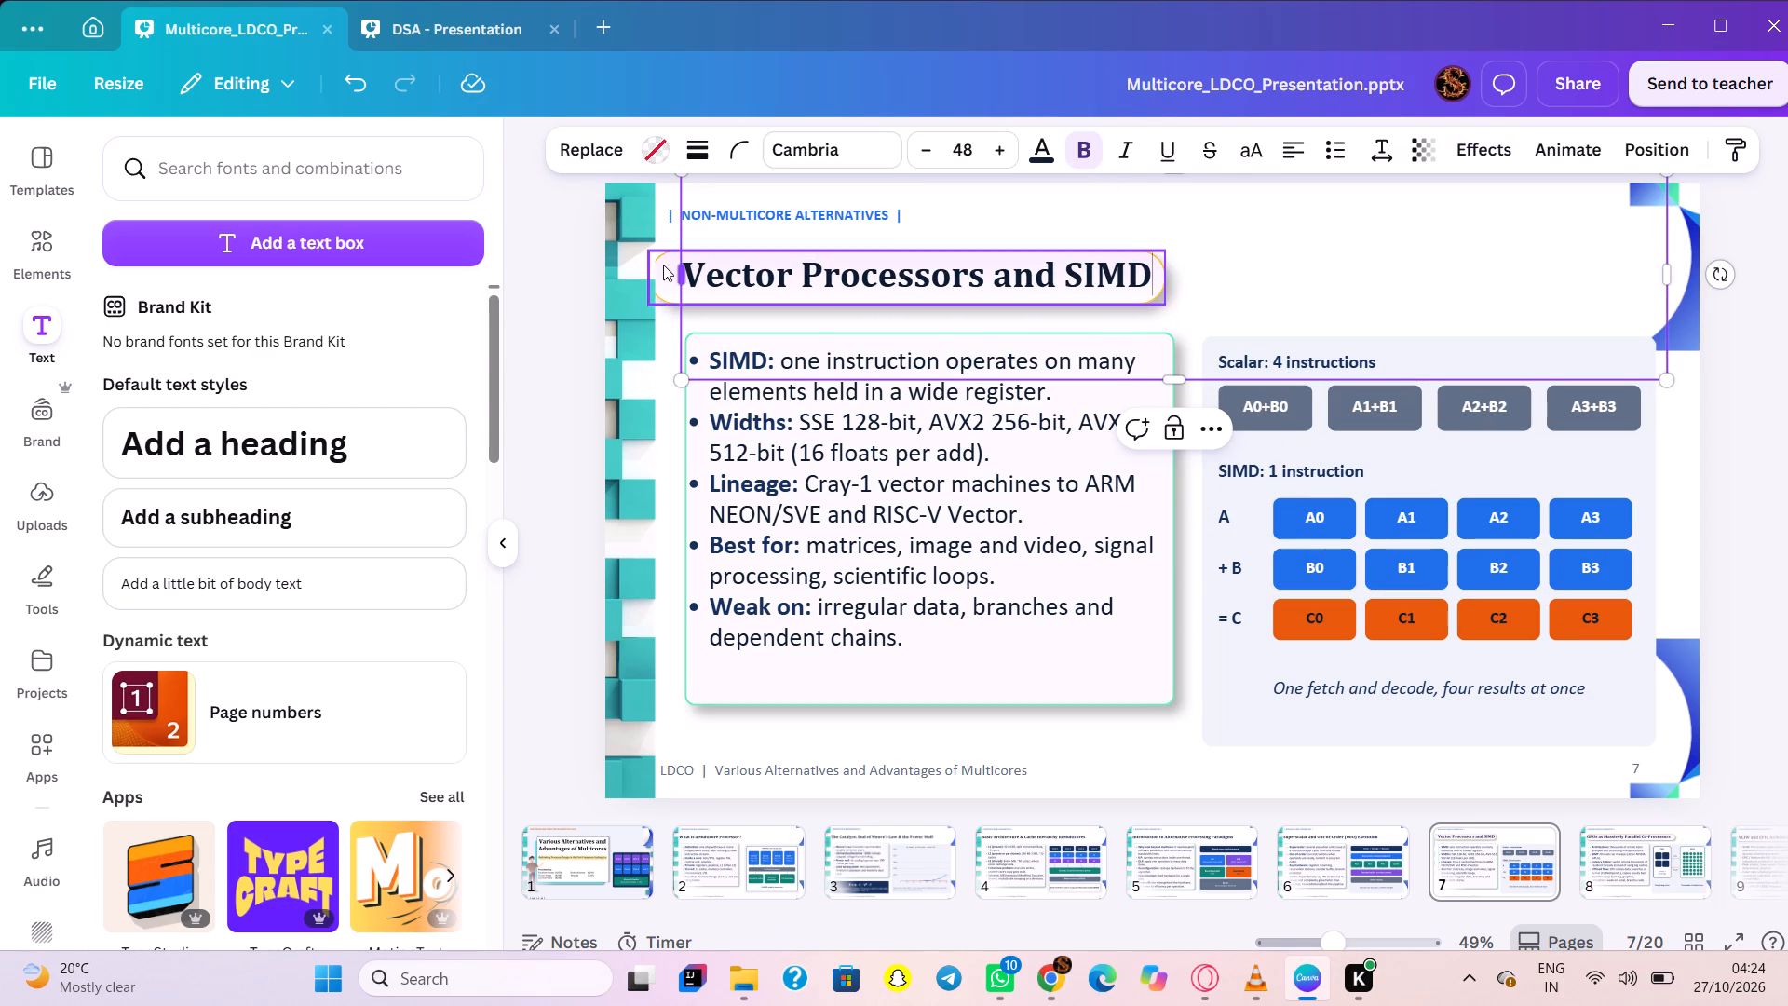
drag(670, 266, 686, 266)
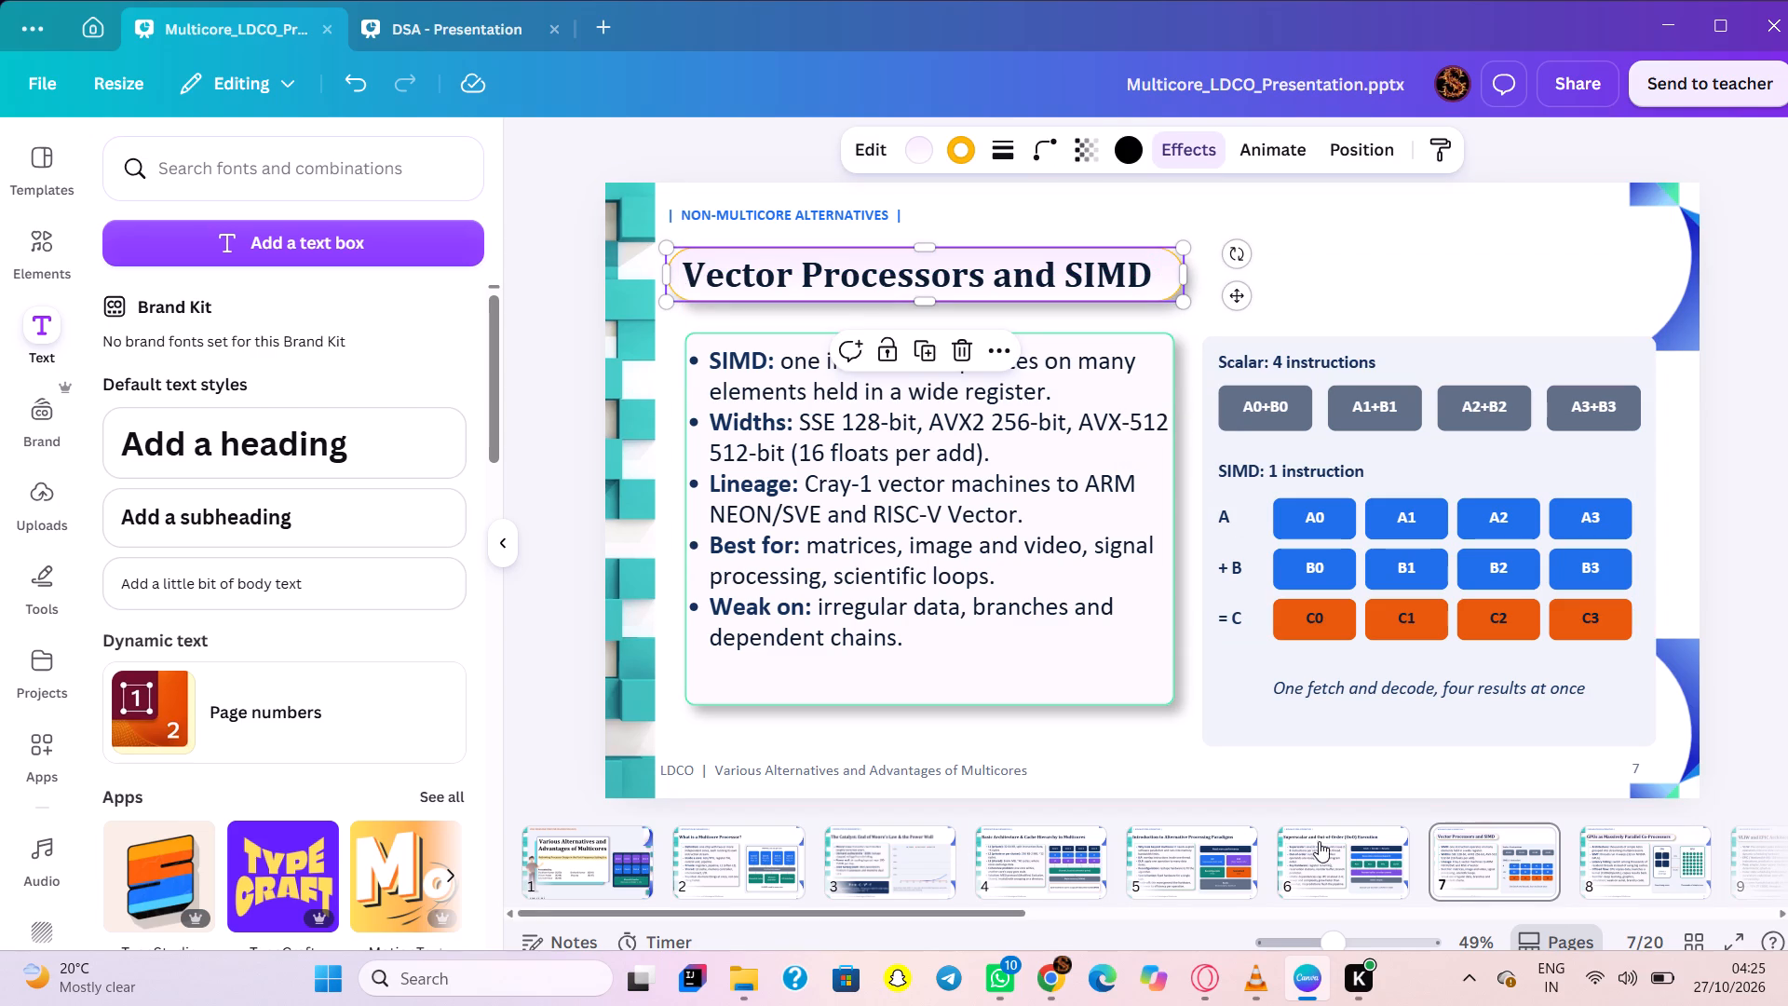
On slide 6, nudge the Superscalar and Out-of-Order (OoO) Execution title slightly right and place a pasted title box behind it.
click(1327, 848)
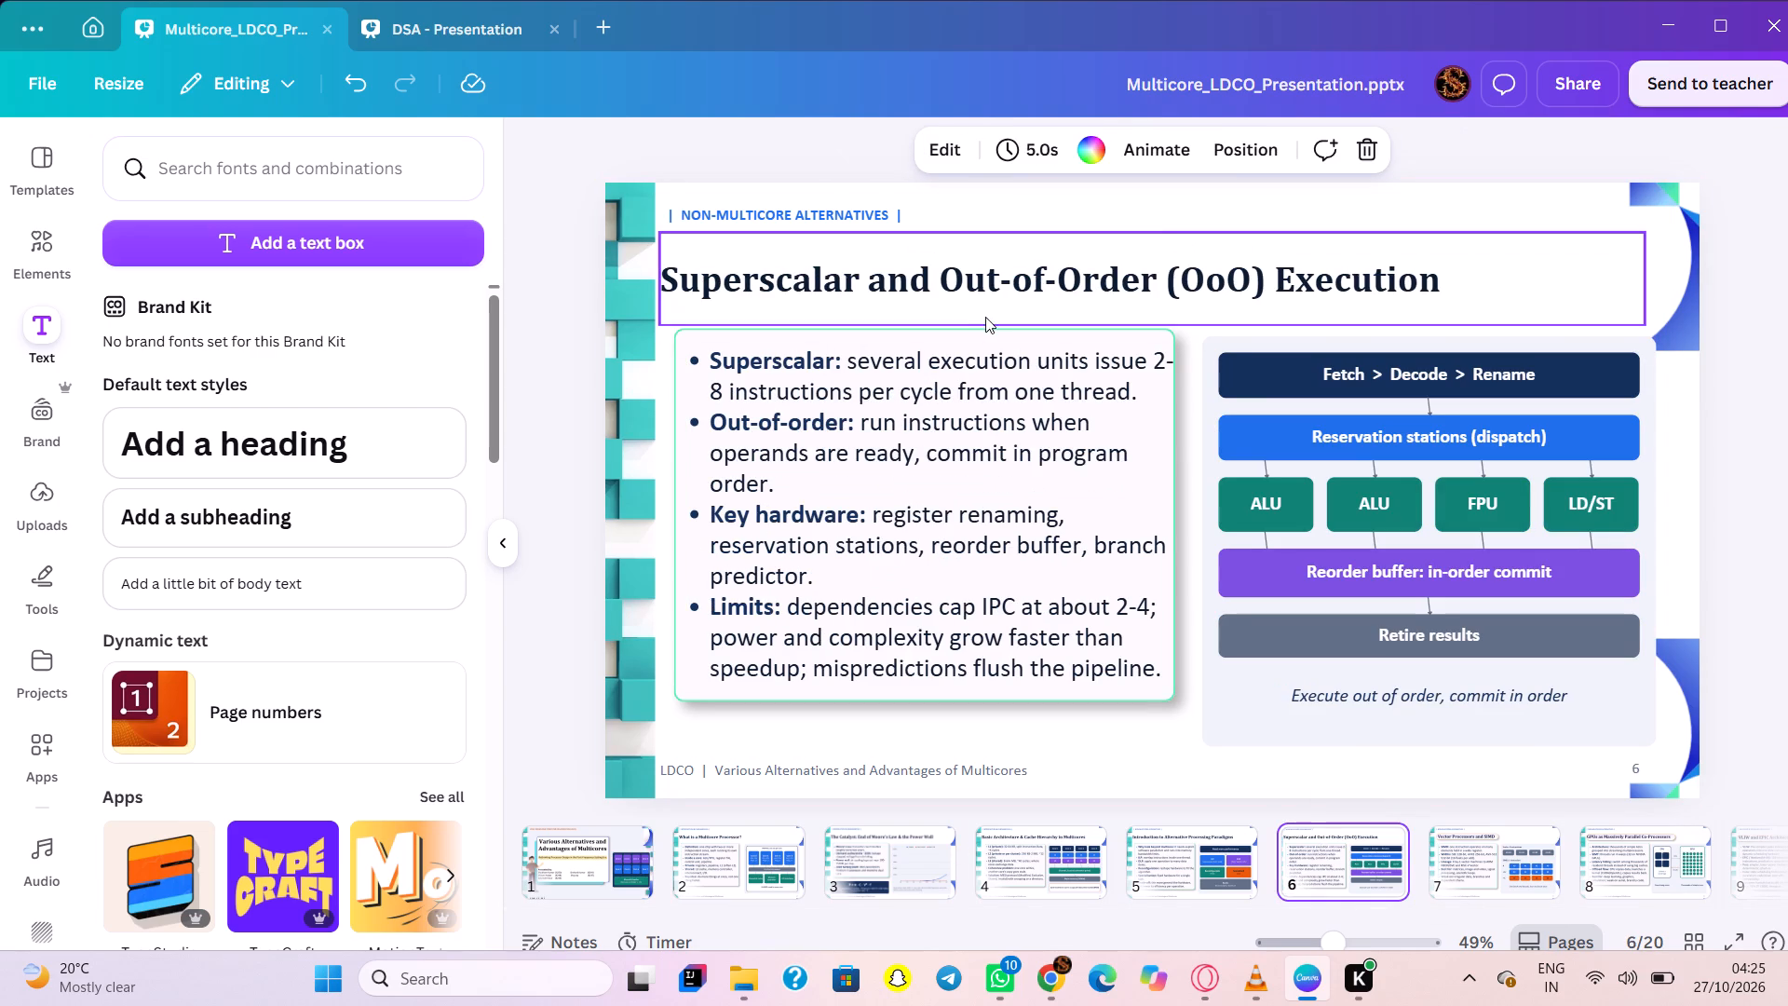
drag(993, 311, 1017, 313)
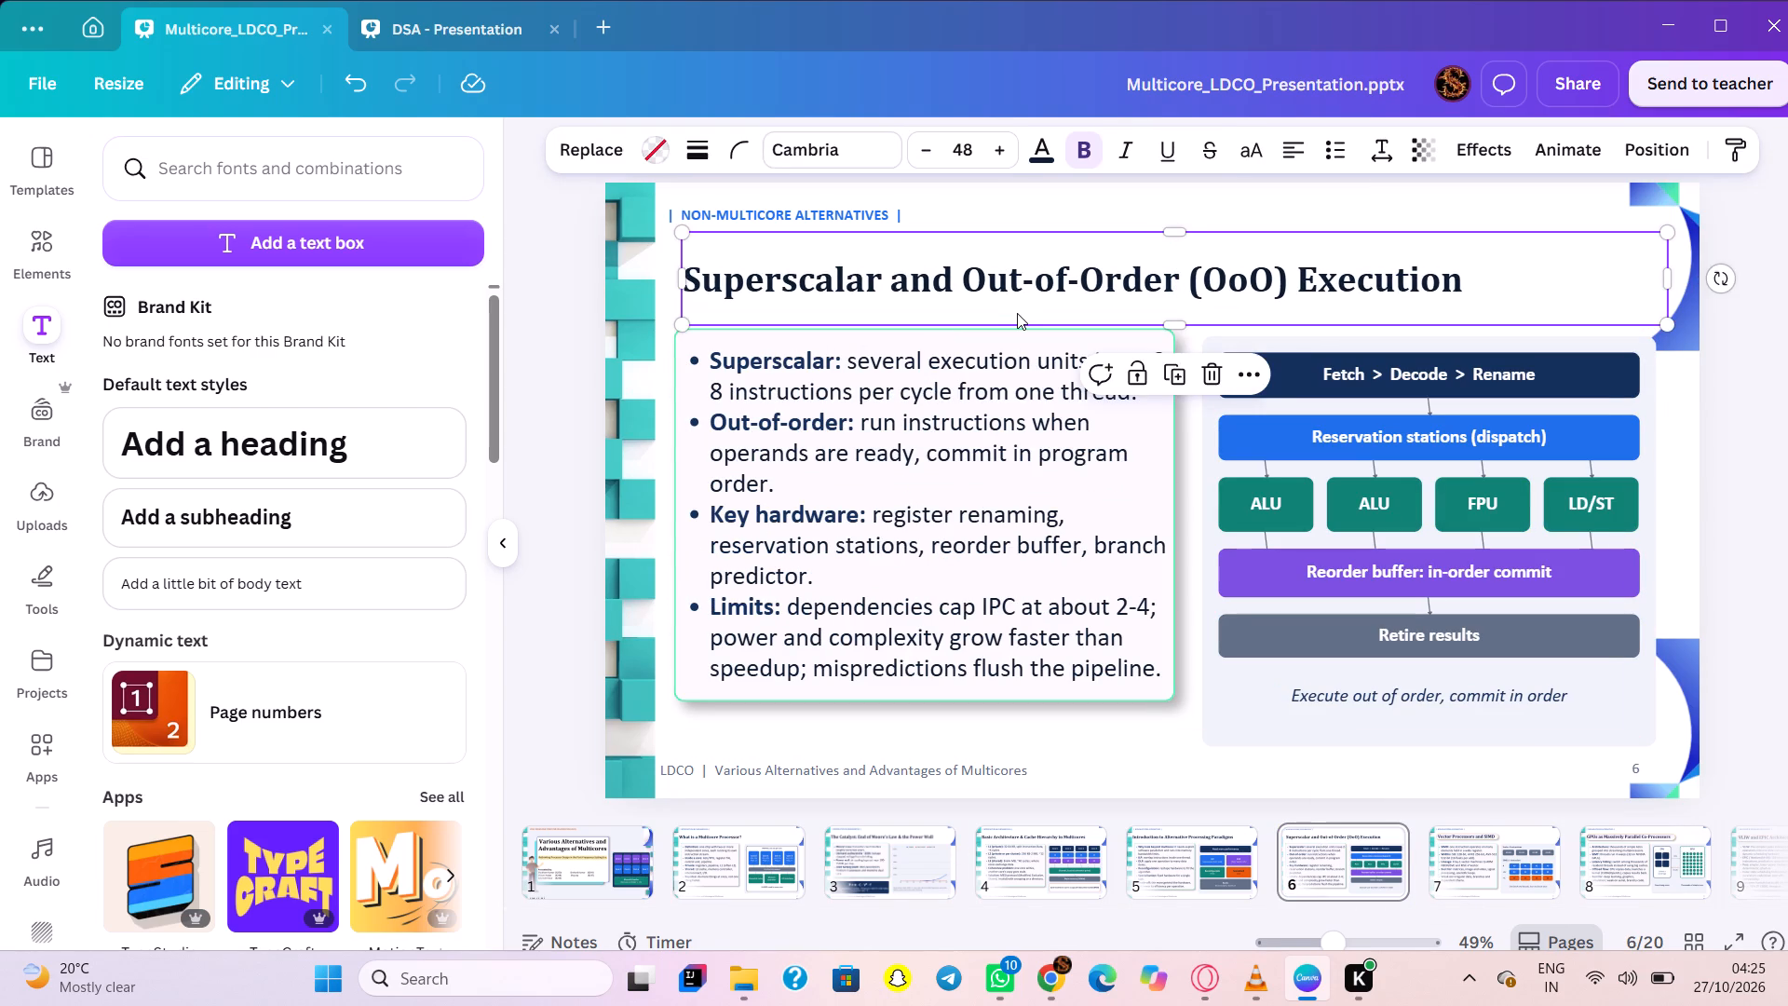
key(ctrl+v)
drag(974, 269, 991, 280)
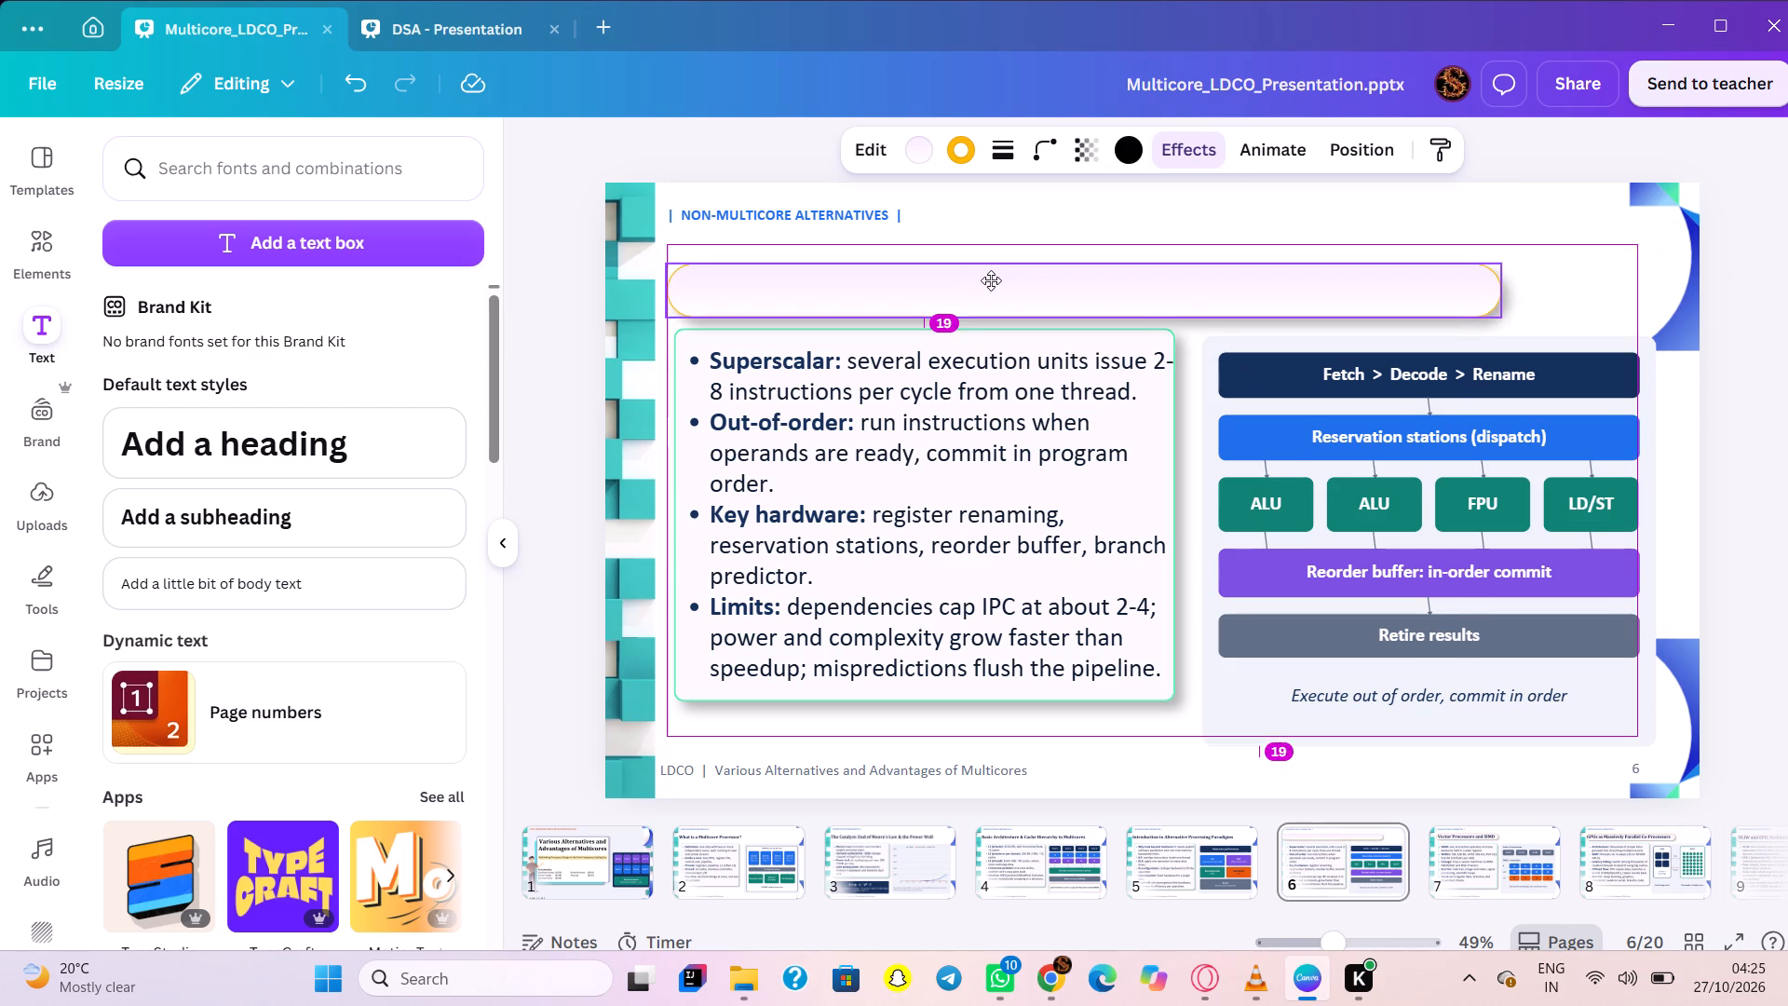
drag(991, 280, 985, 275)
right_click(985, 275)
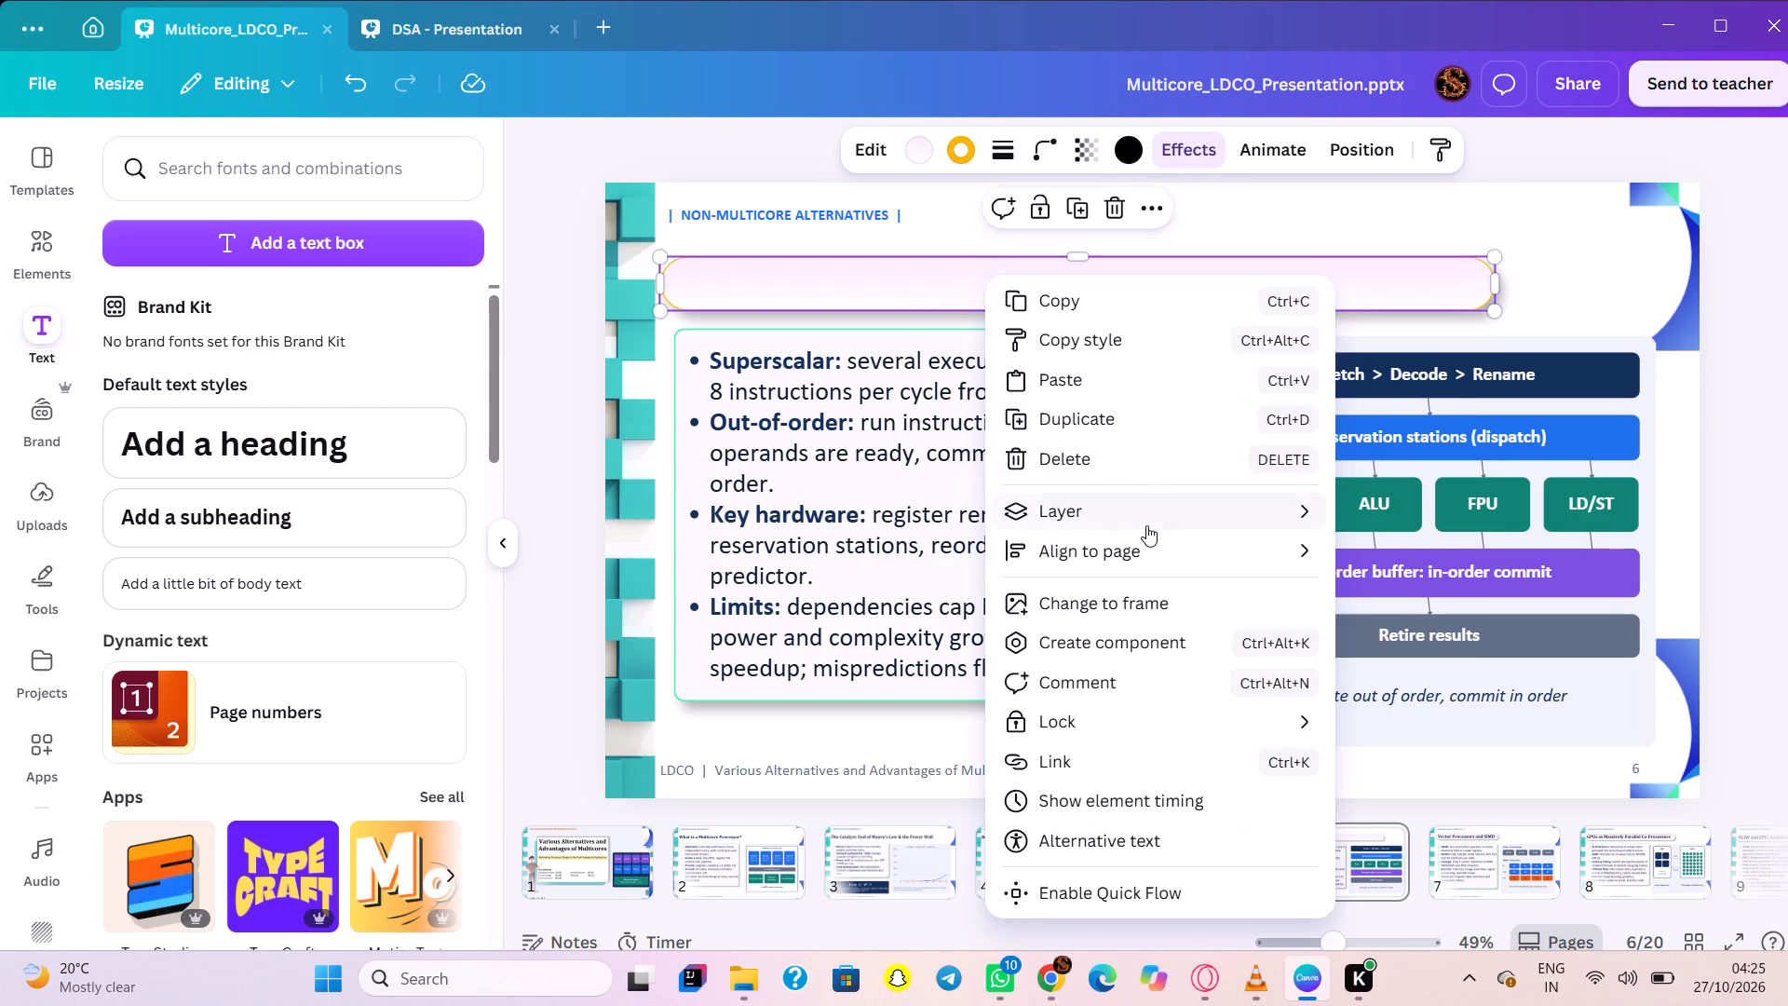
click(1515, 632)
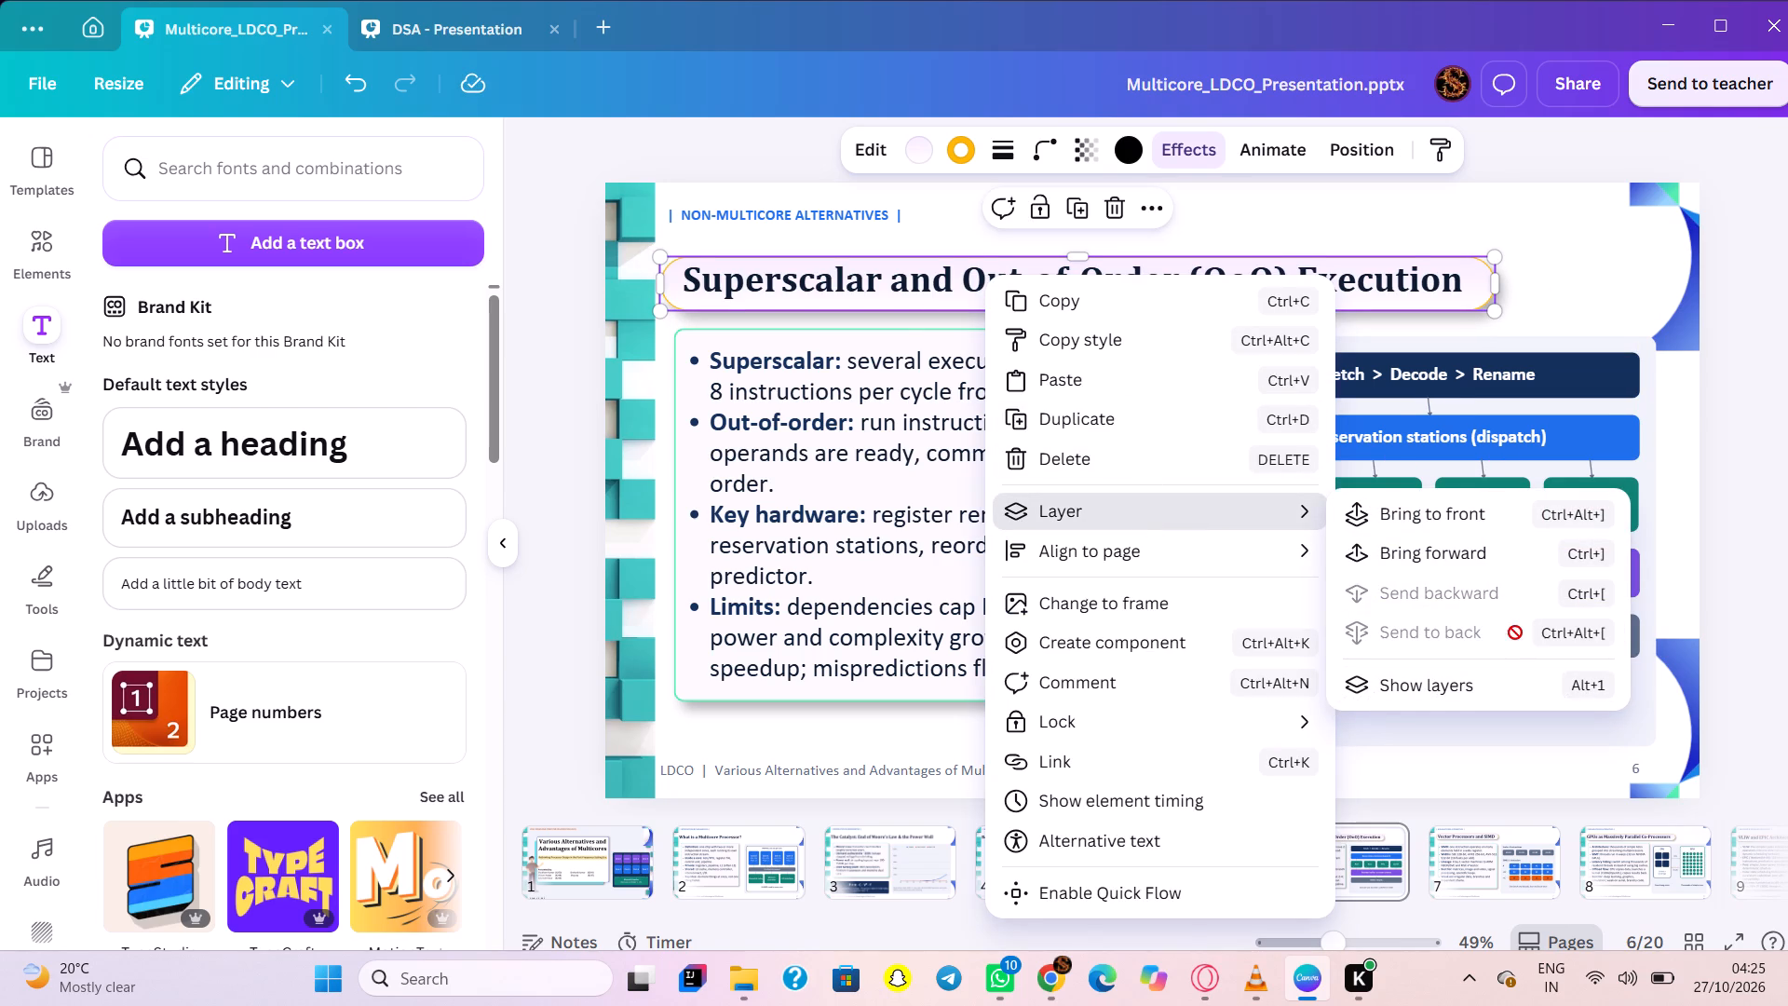
click(1578, 290)
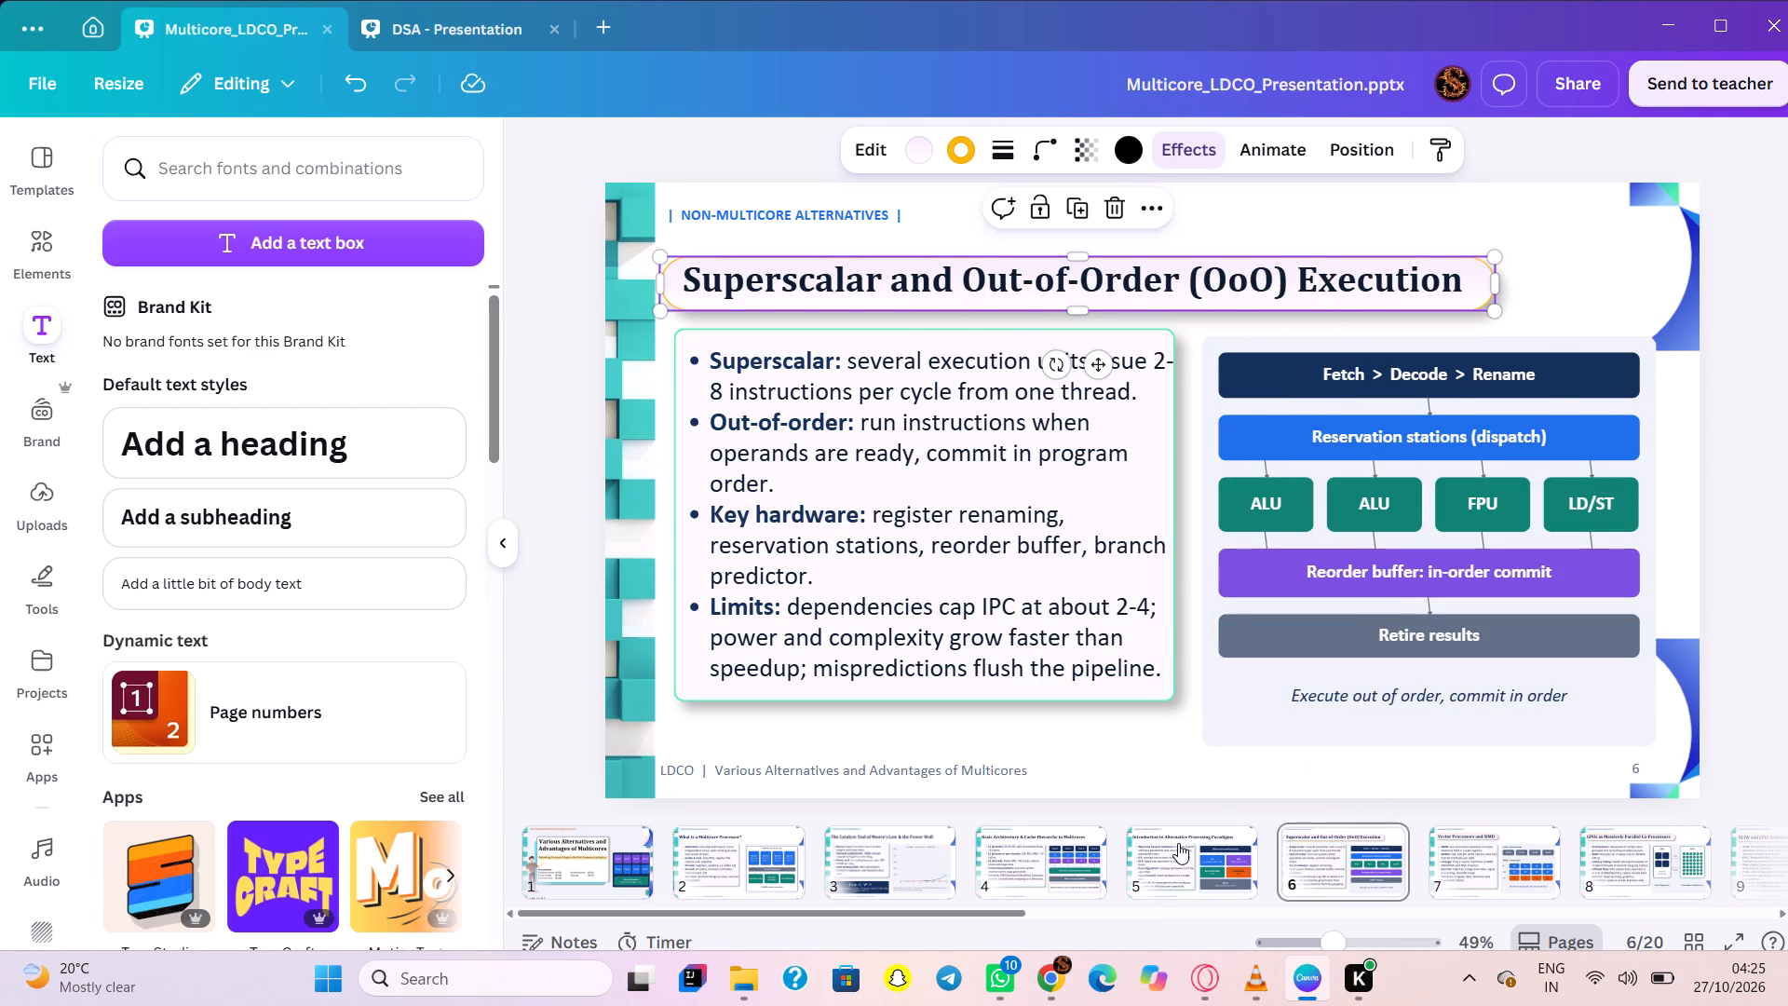
On slide 5, nudge the title slightly right and place a pasted title box behind it, widened past the word Paradigms.
click(1180, 849)
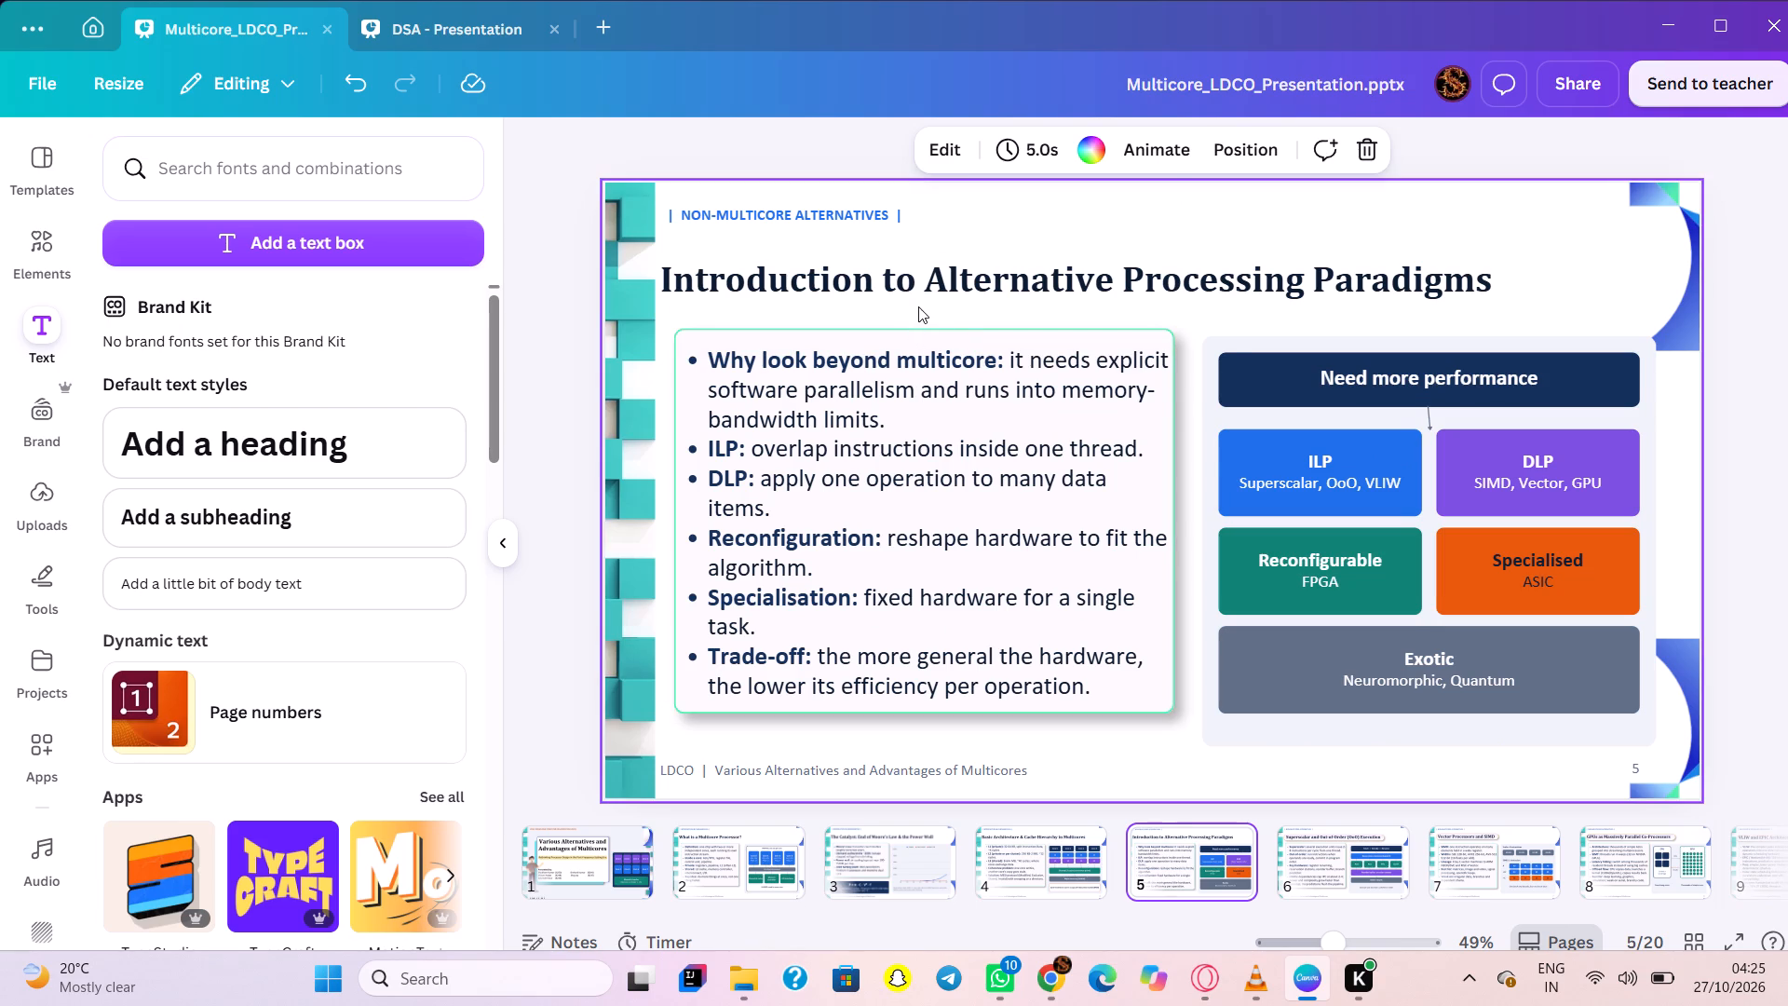
drag(921, 306, 940, 306)
key(ctrl+v)
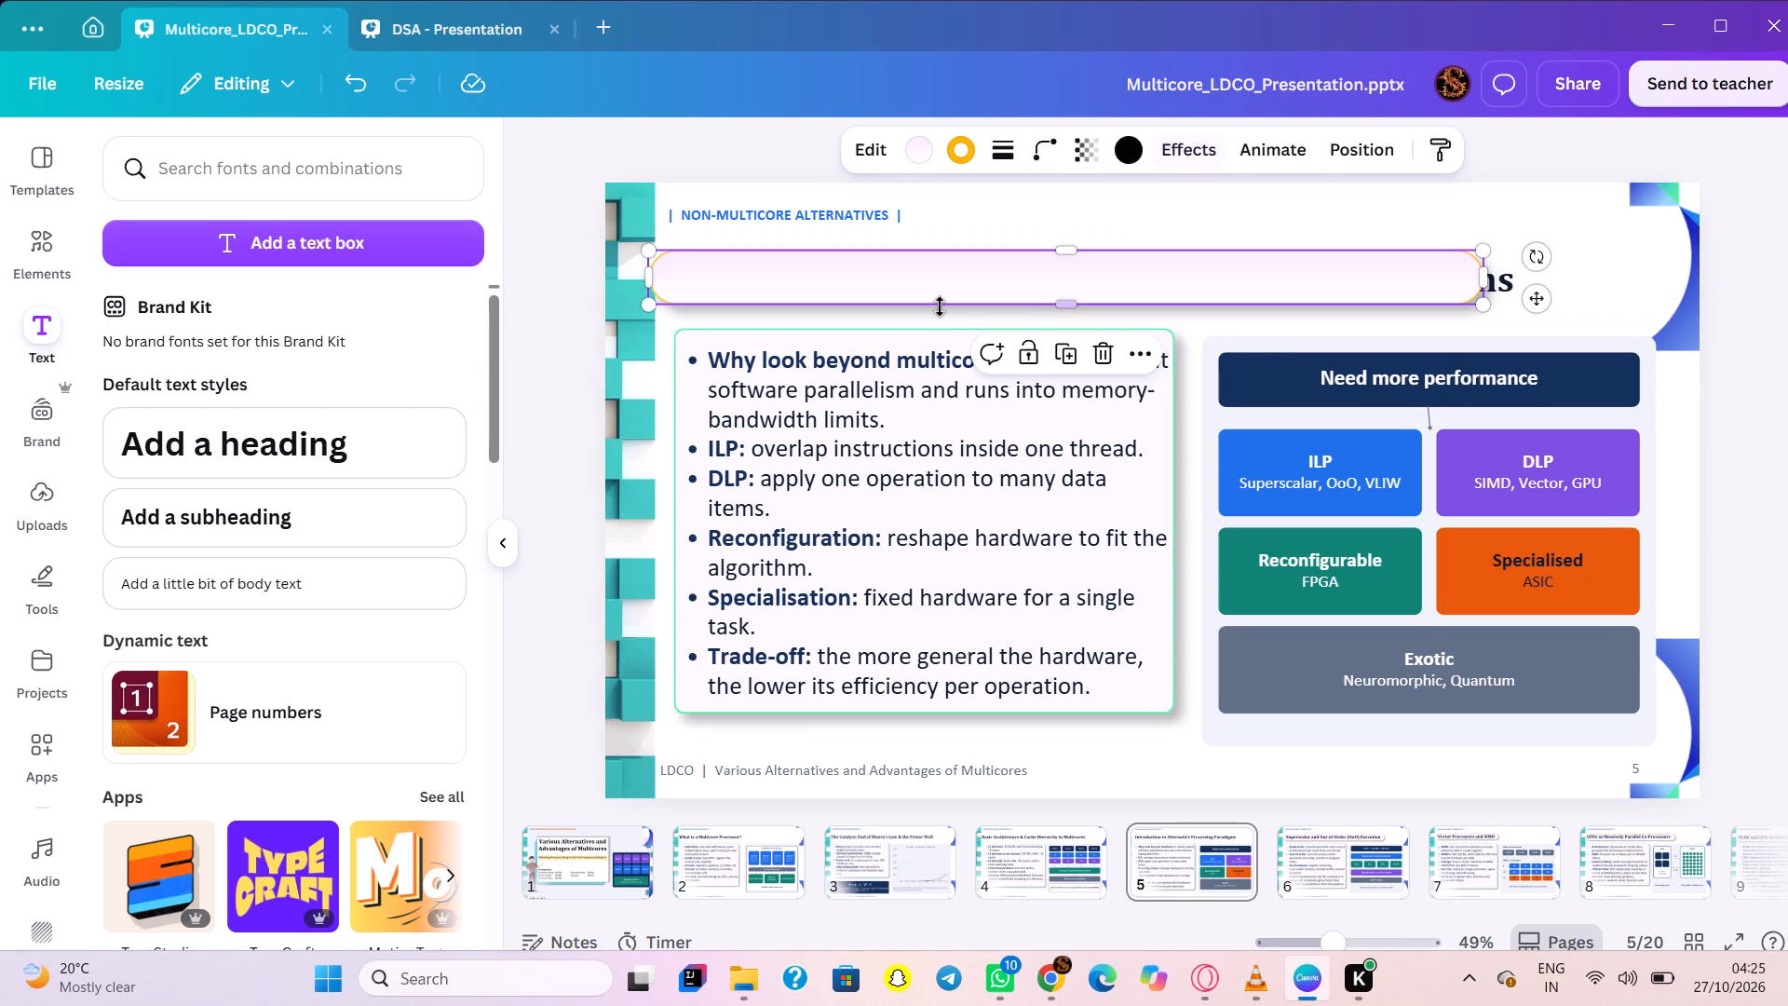
drag(952, 270, 968, 277)
drag(1503, 279, 1512, 279)
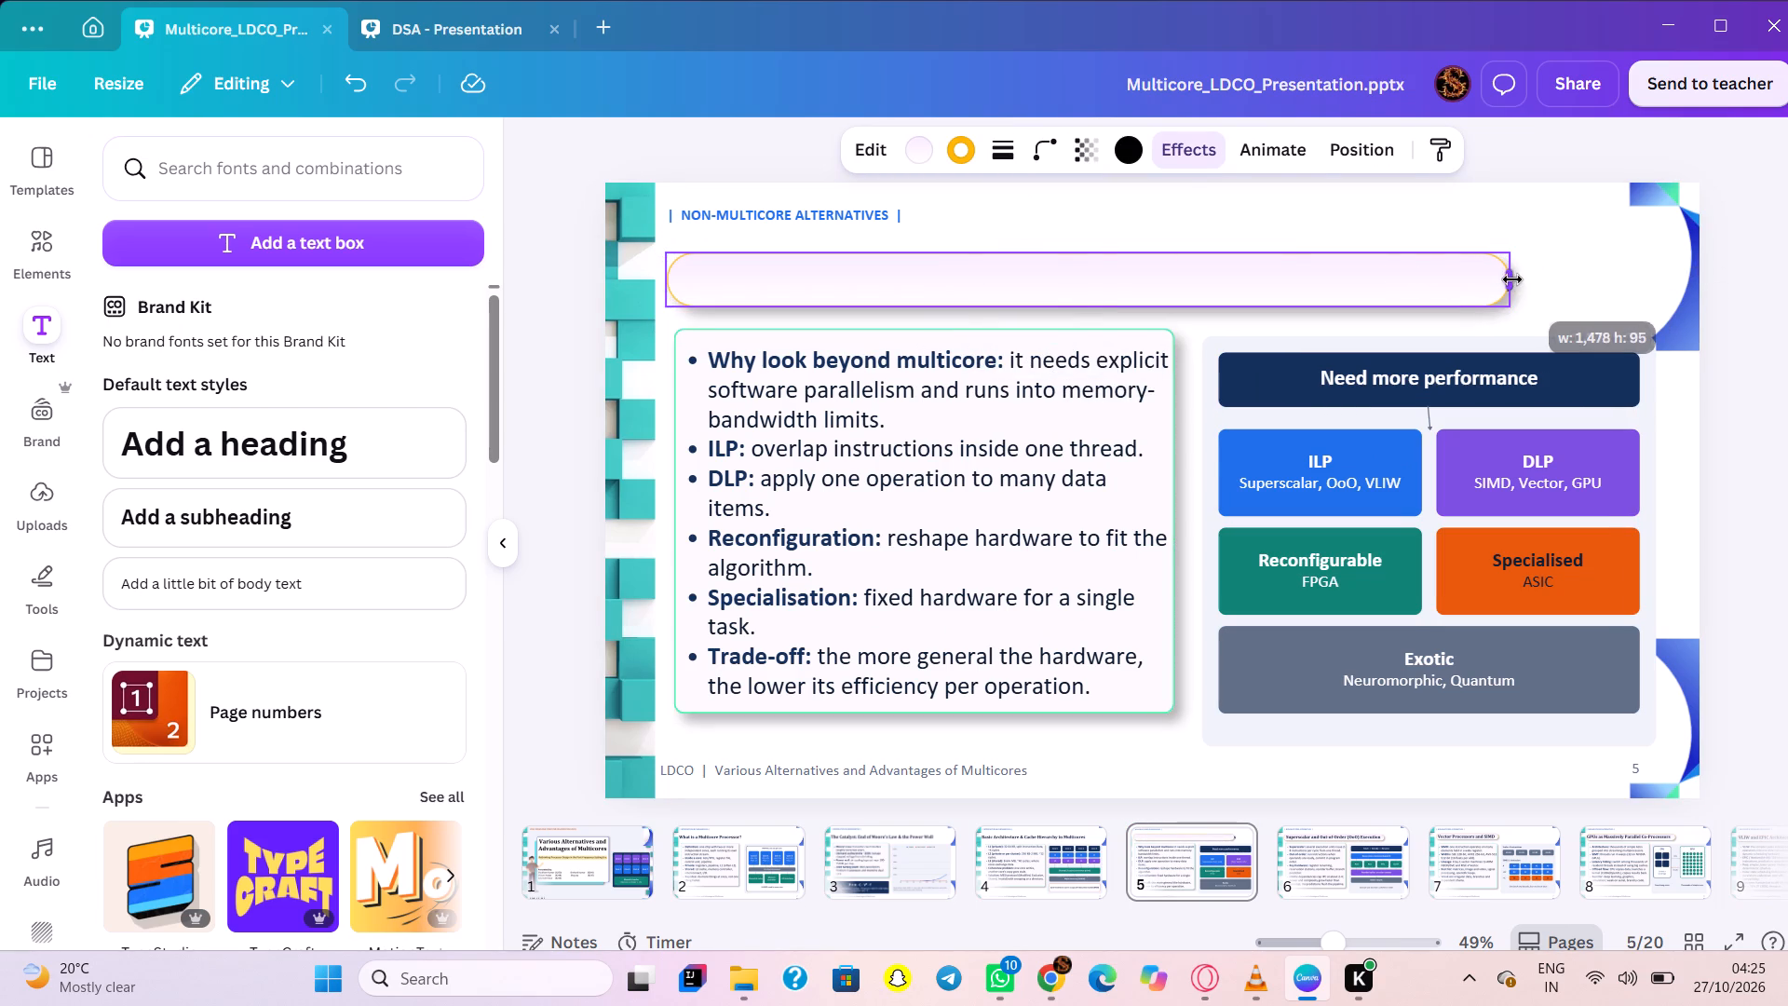
drag(1512, 279, 1526, 280)
right_click(1470, 284)
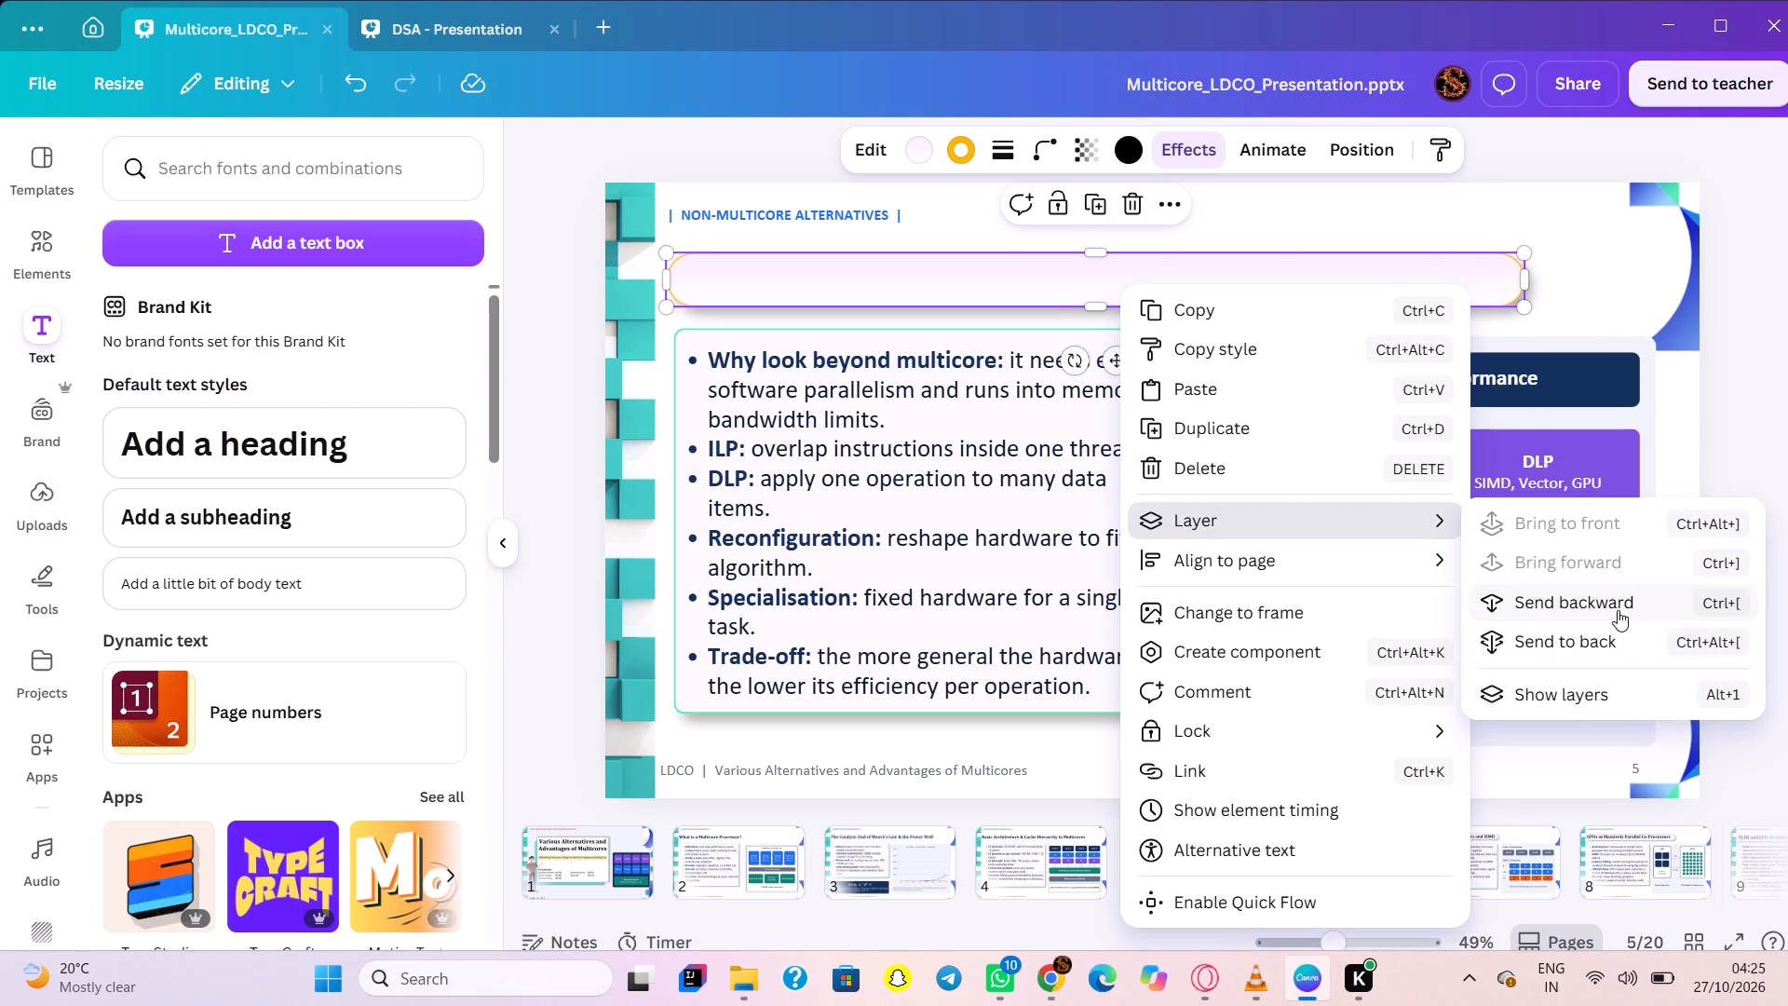
click(1609, 630)
click(949, 557)
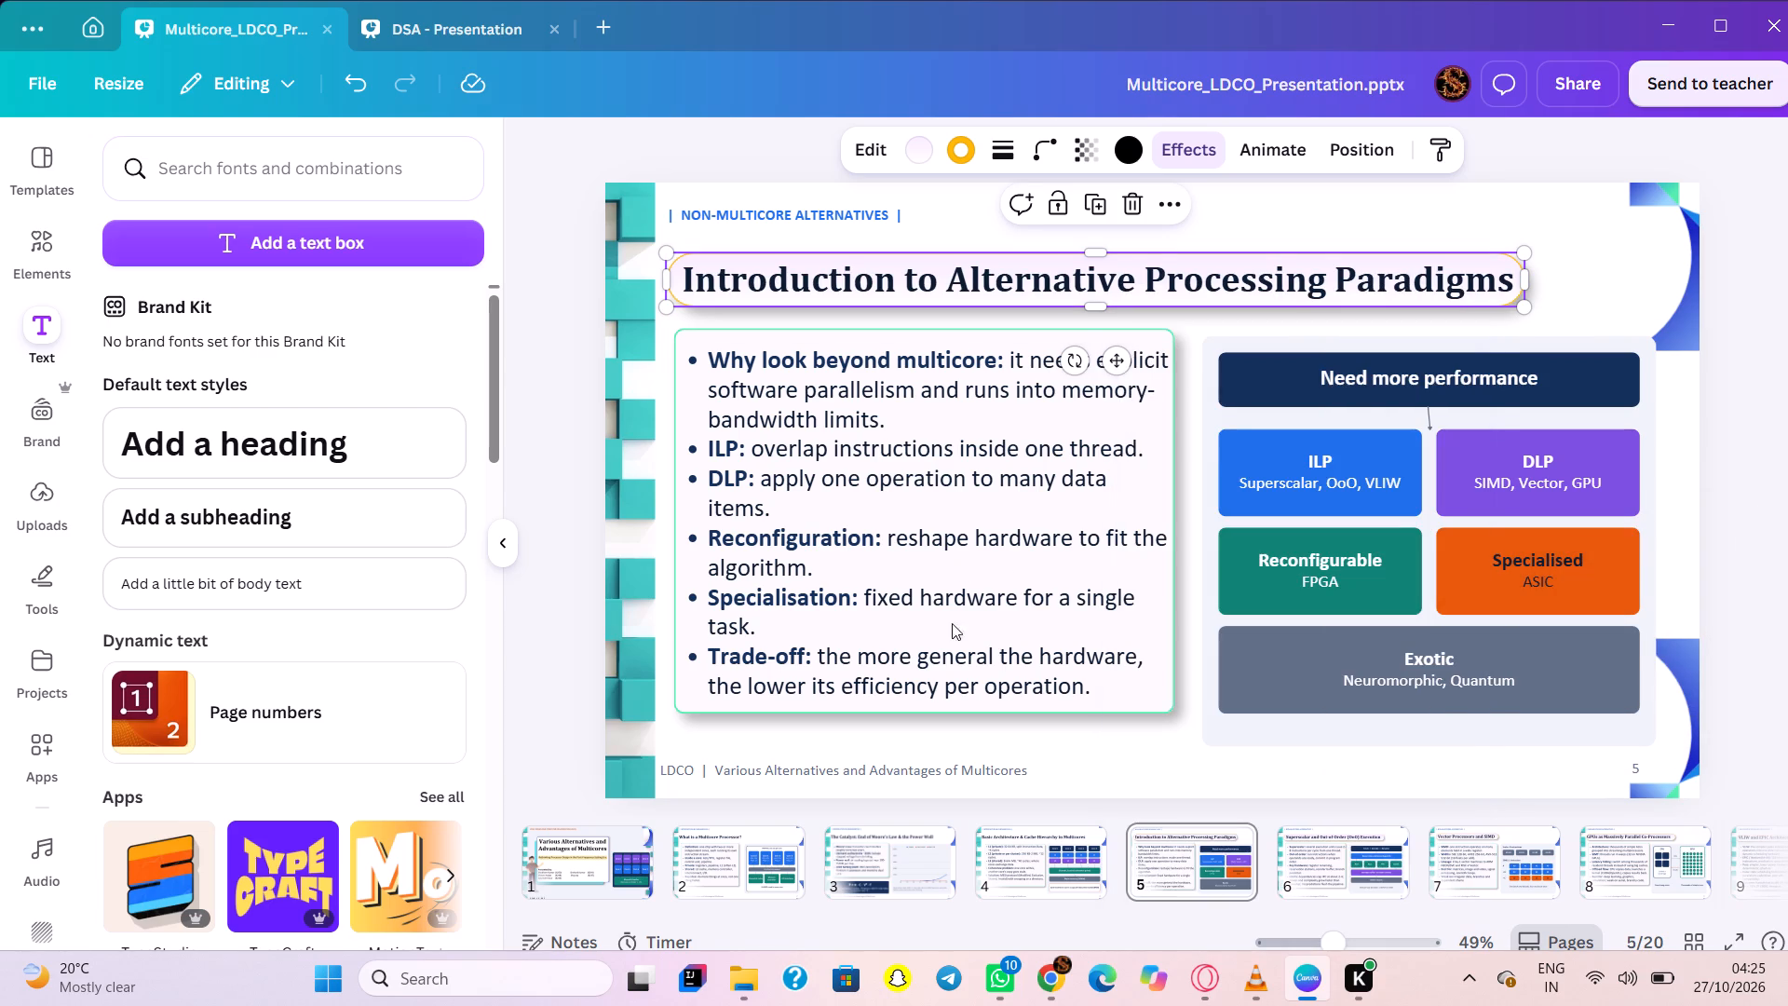
On slide 4, nudge the Basic Architecture title right, paste the title box and widen it to just past the word Multicores.
click(1022, 875)
drag(930, 292, 949, 296)
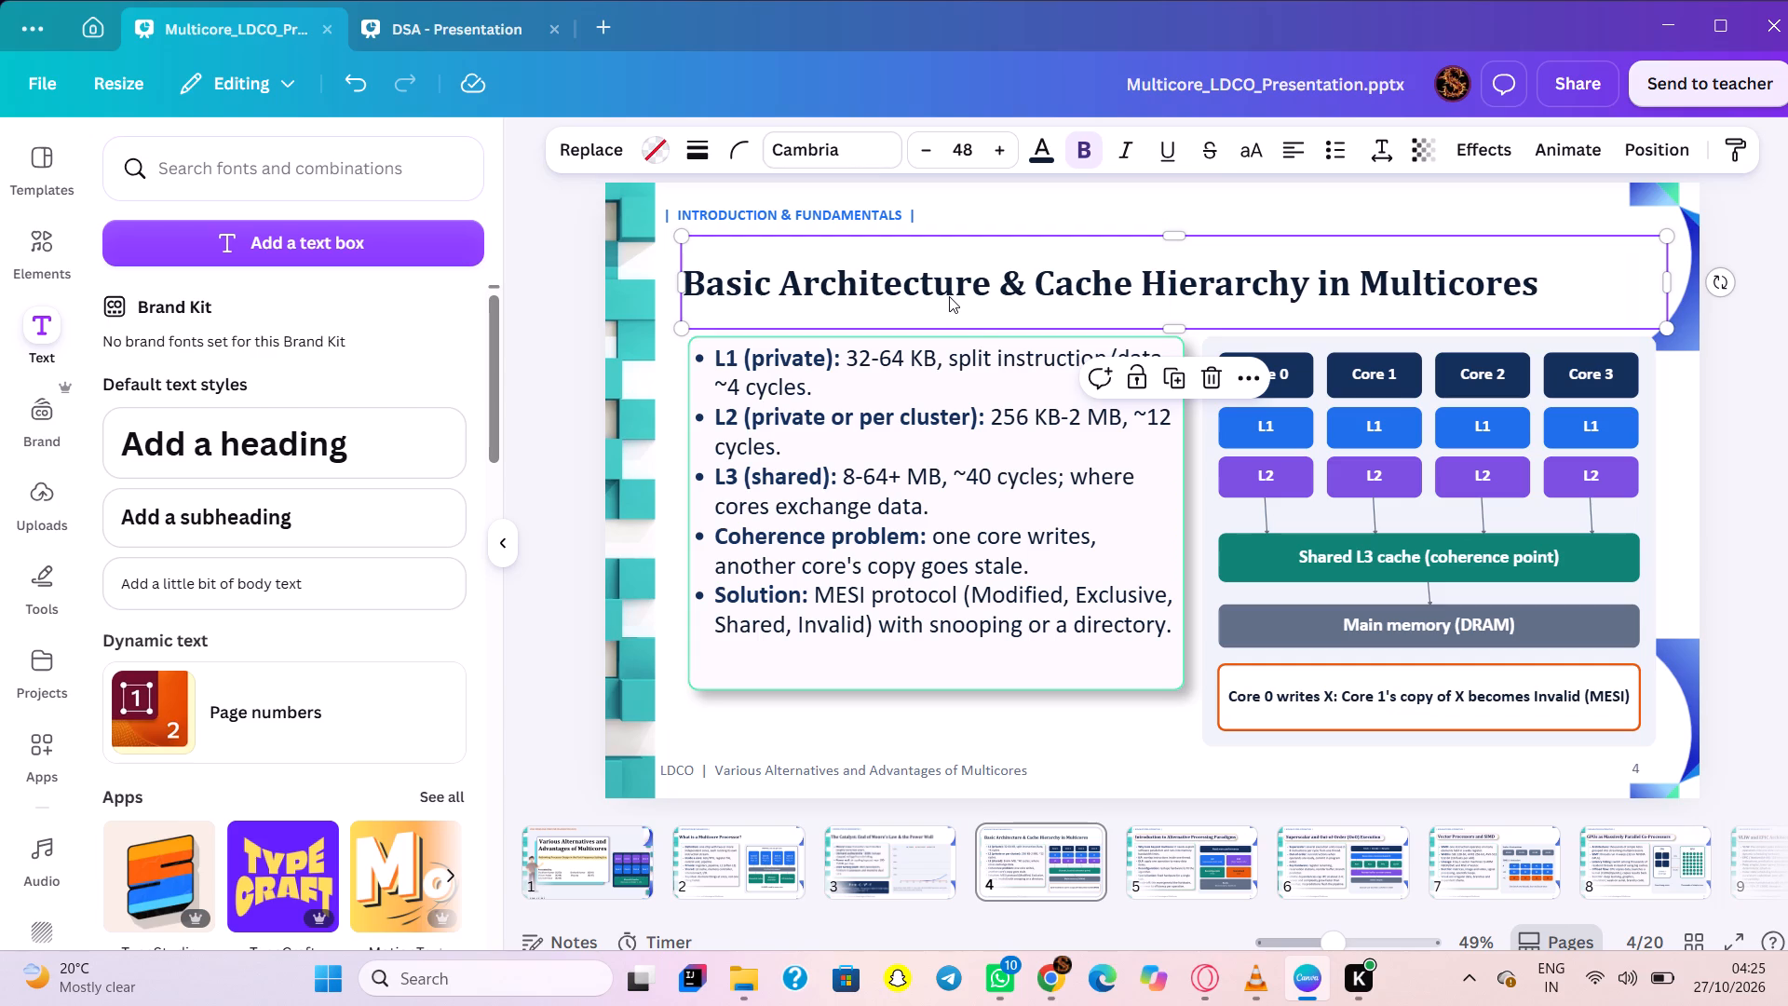
key(ctrl+v)
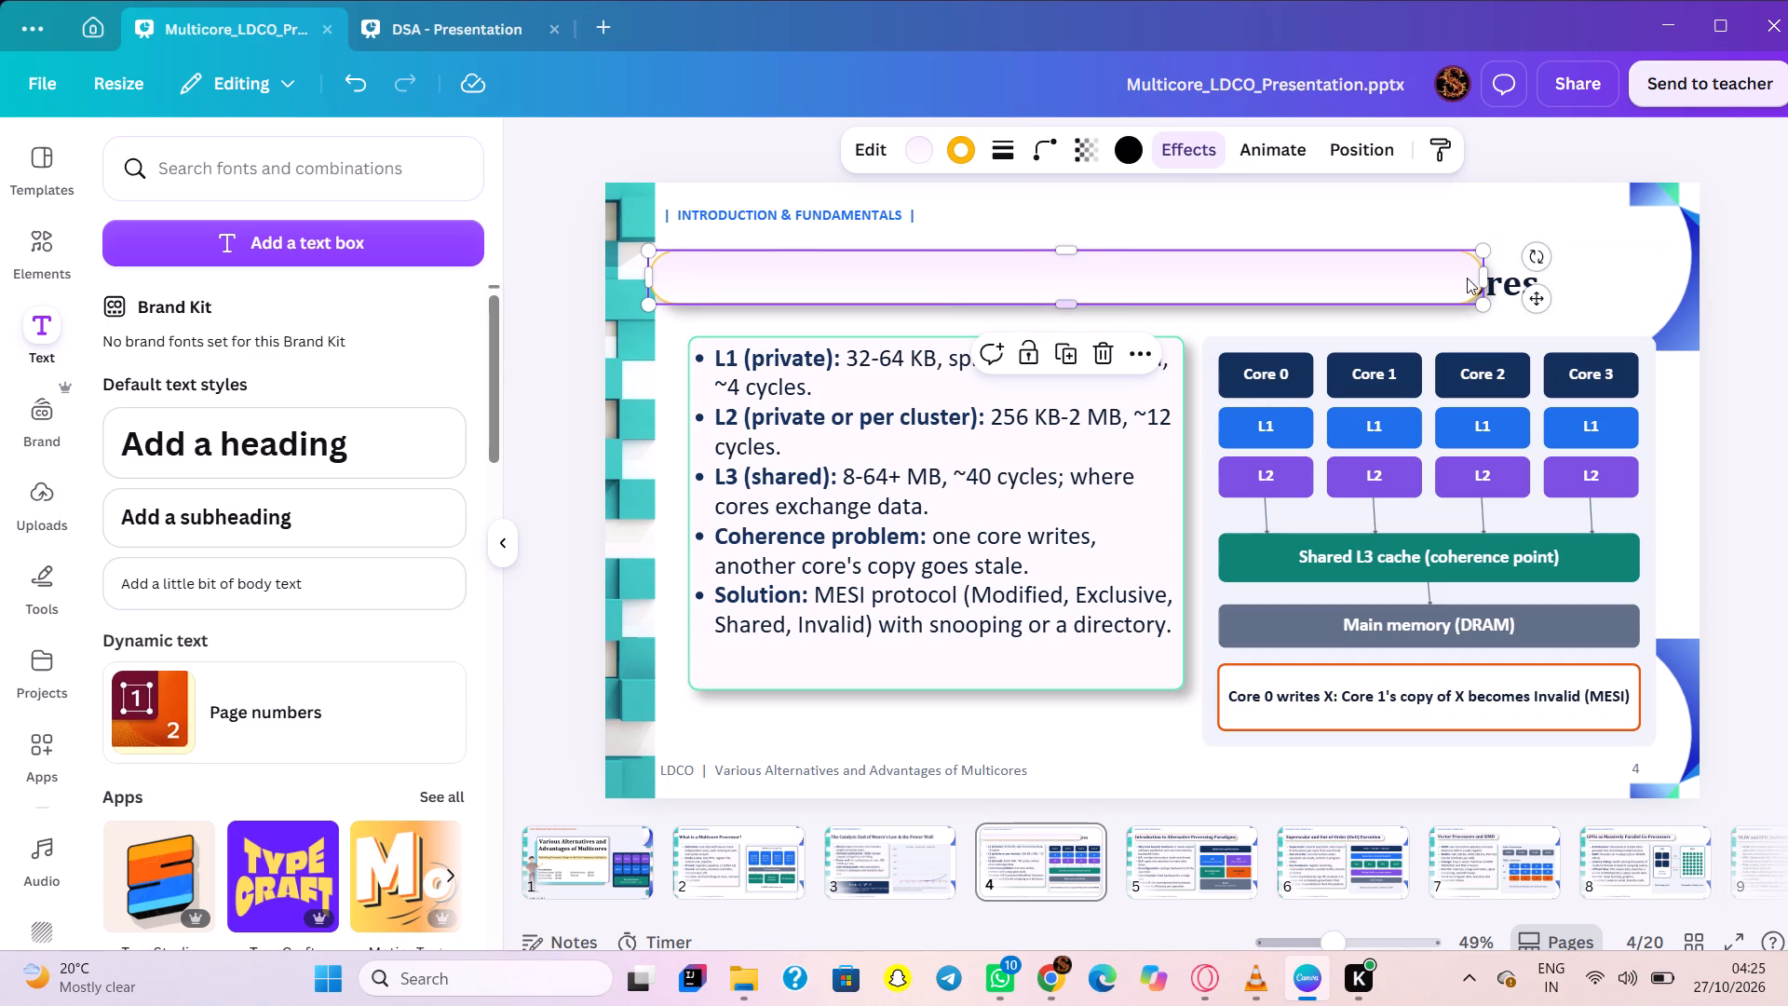
click(1493, 281)
click(1439, 283)
drag(1482, 279, 1548, 289)
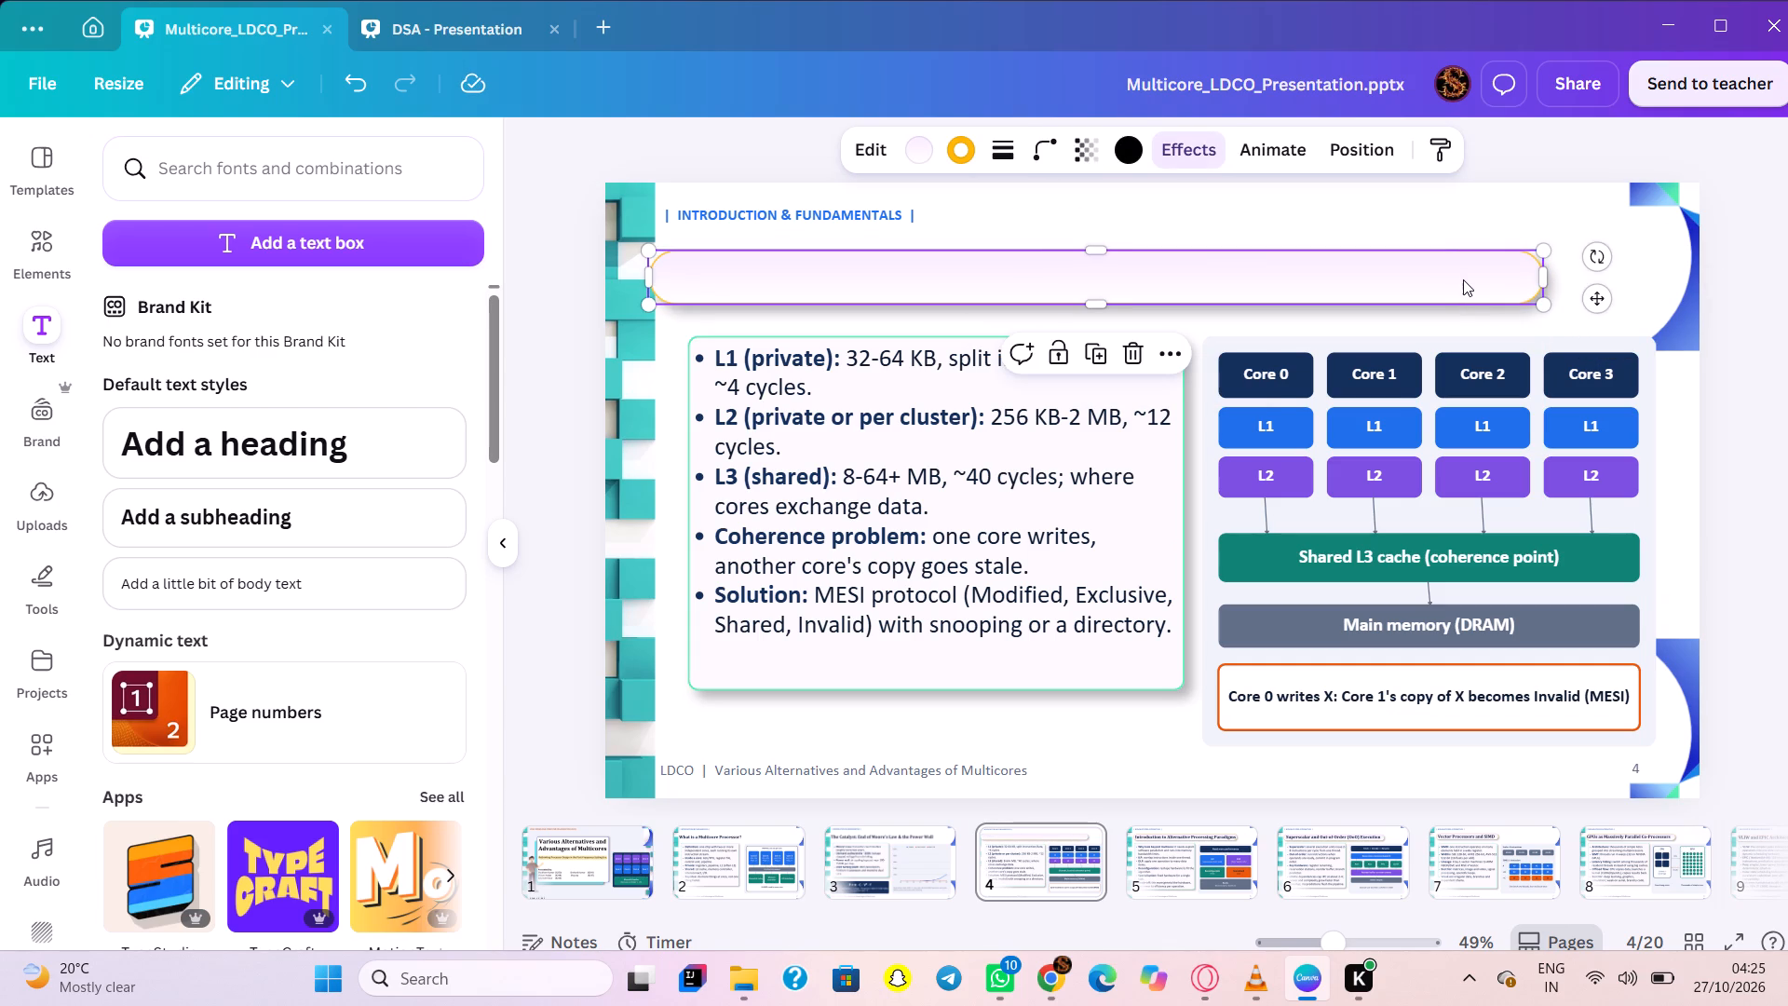
click(1439, 257)
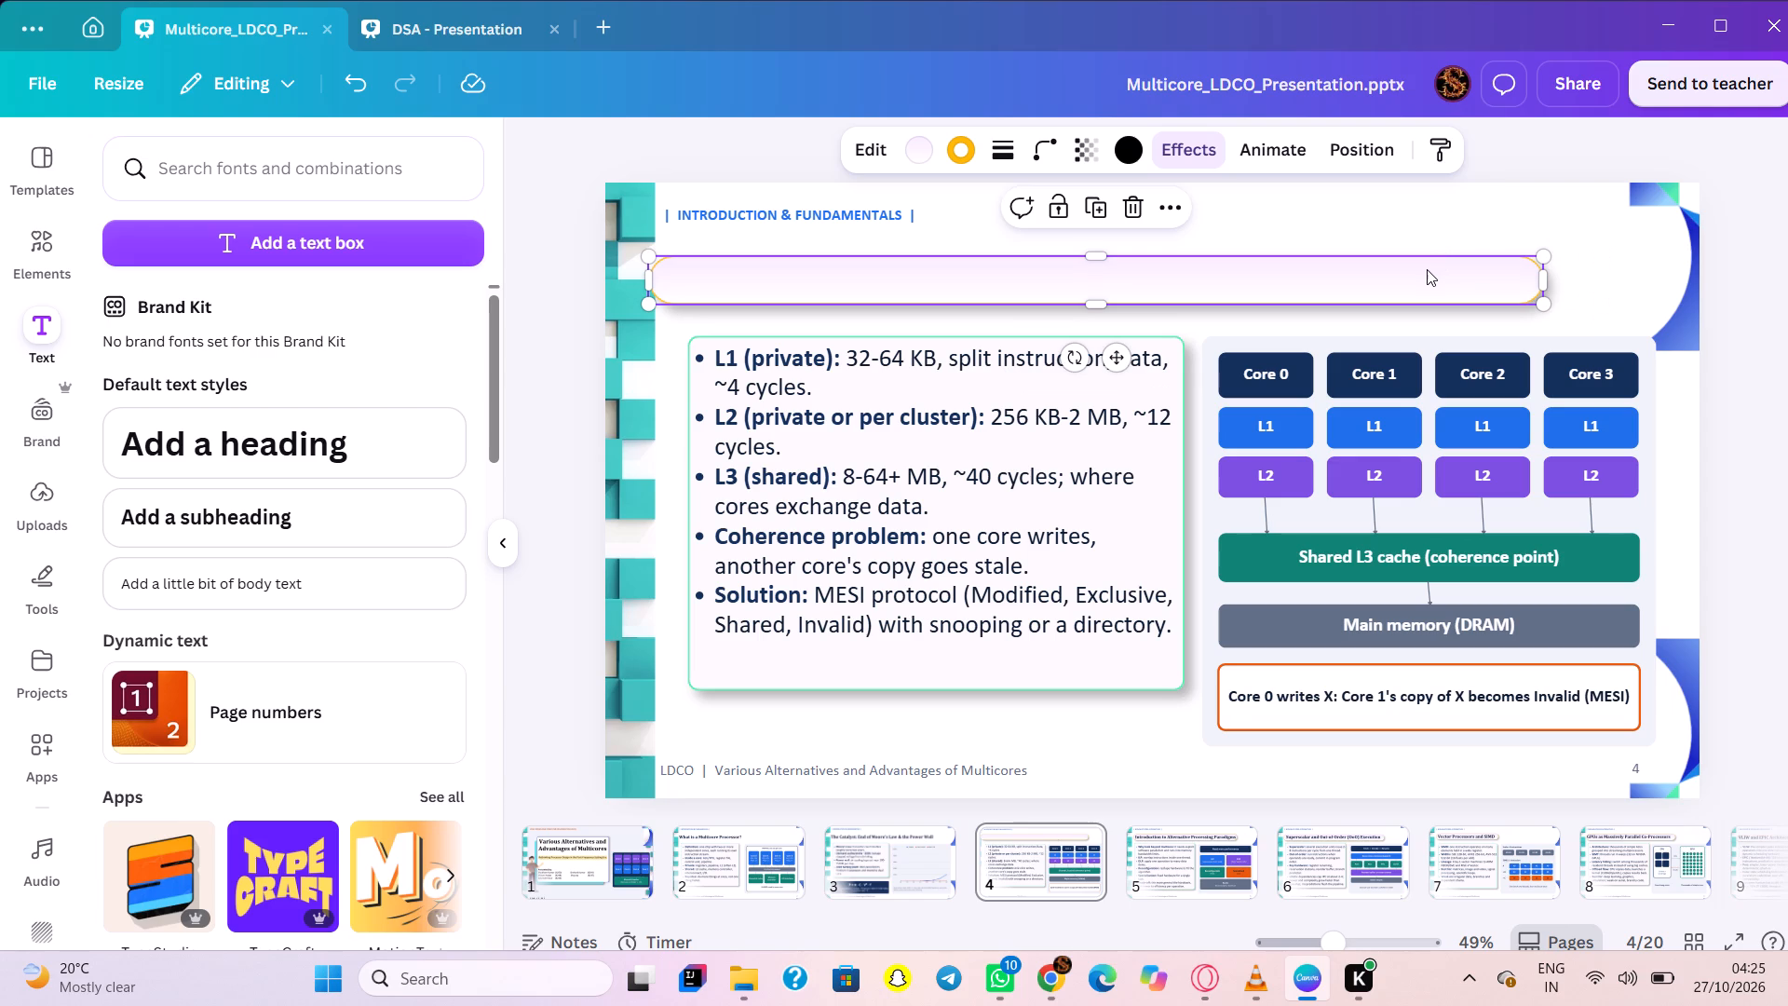
key(ctrl+z)
Shift the slide 4 title box slightly right and down to frame the title, and send it to the back.
right_drag(1427, 269, 1432, 272)
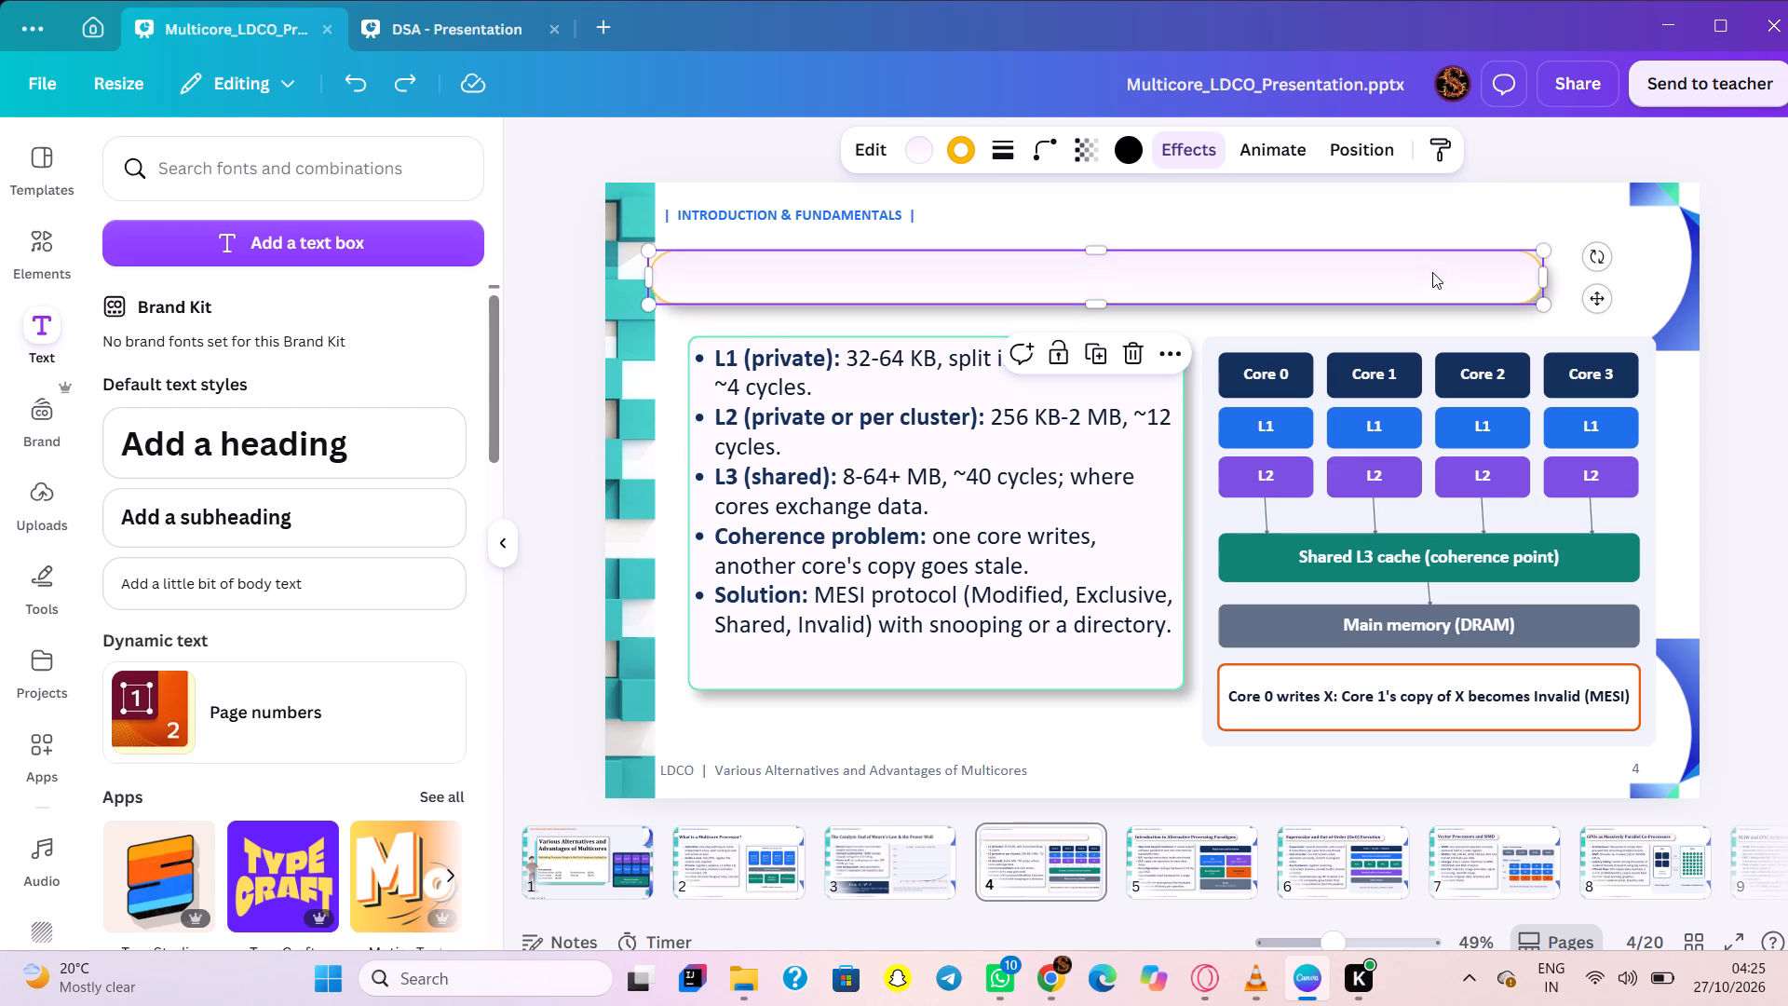
right_drag(1432, 272, 1452, 276)
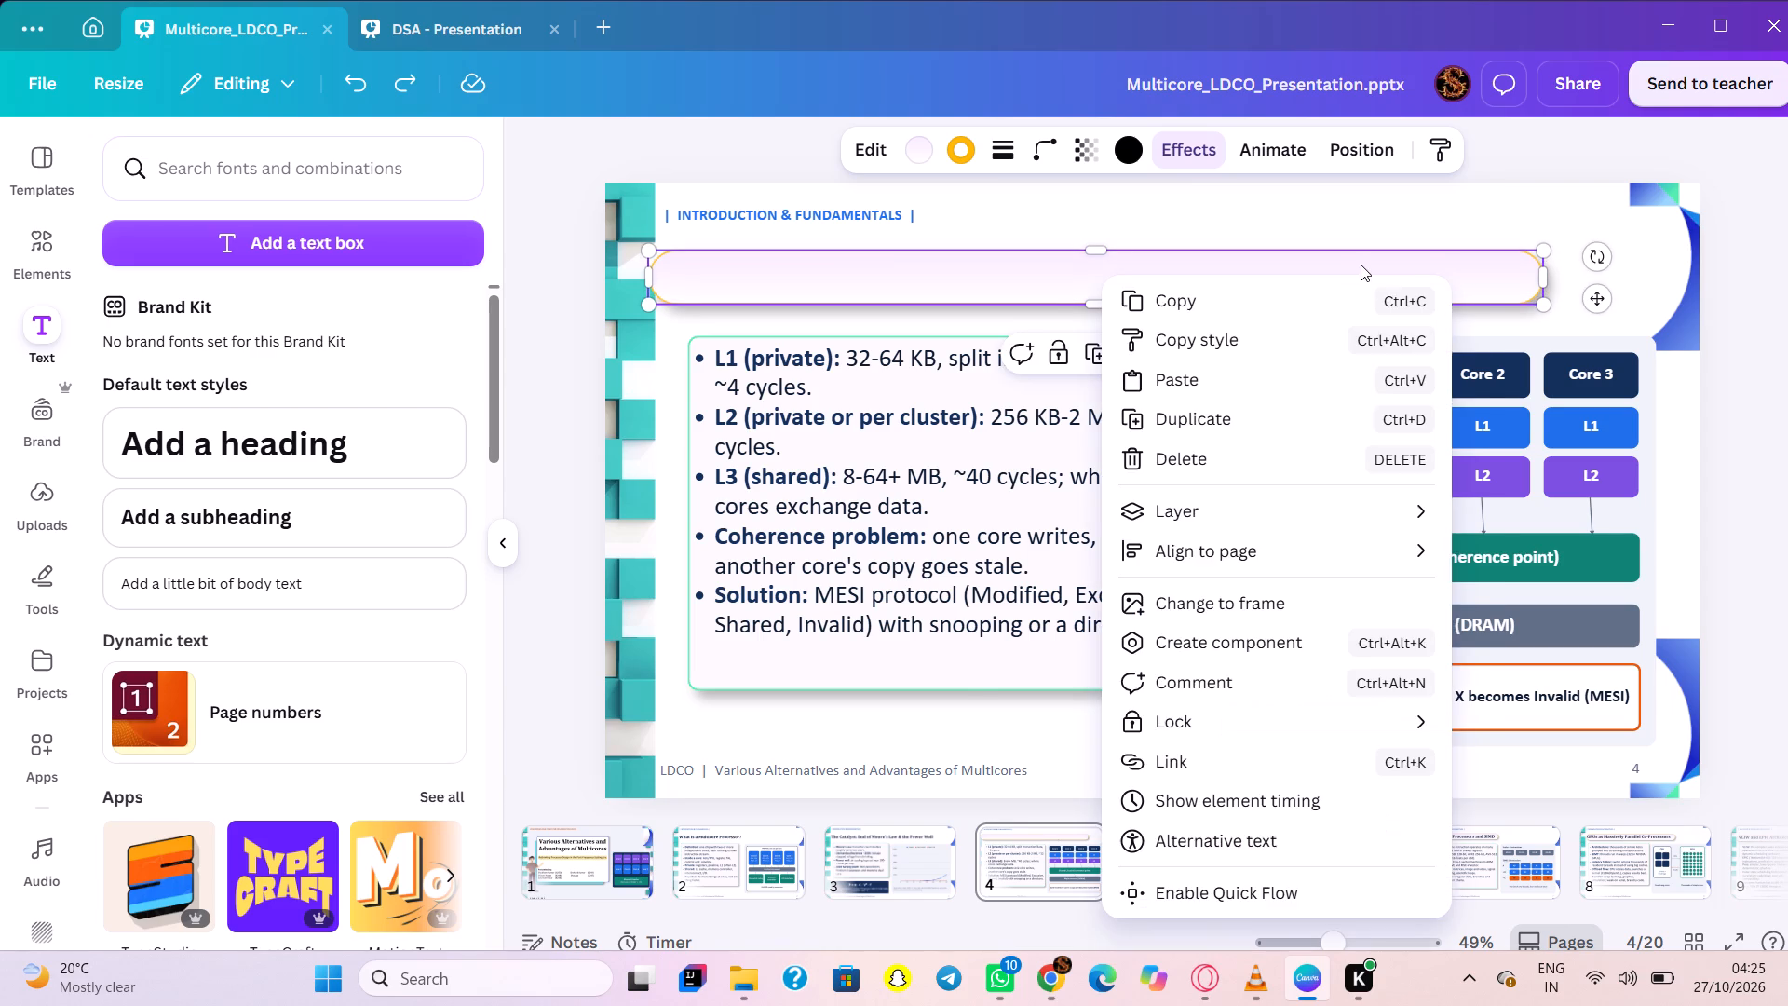
click(1362, 265)
drag(1362, 265, 1384, 271)
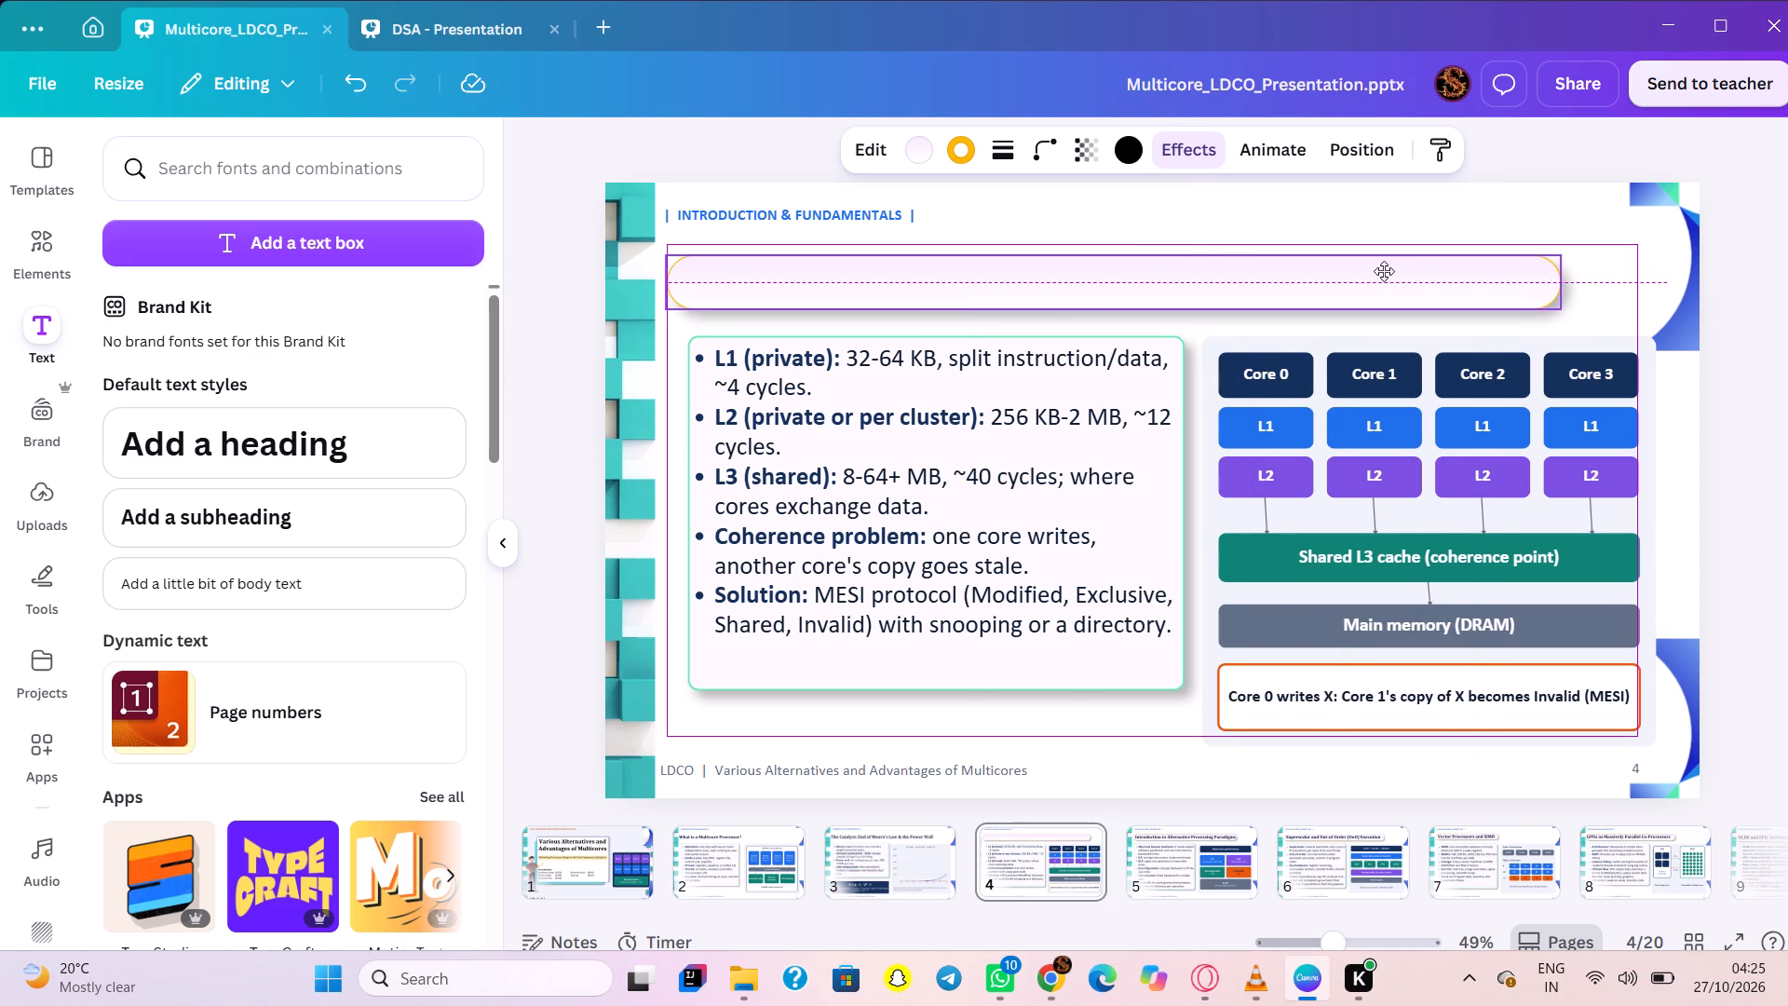
drag(1384, 271, 1381, 267)
right_click(1381, 267)
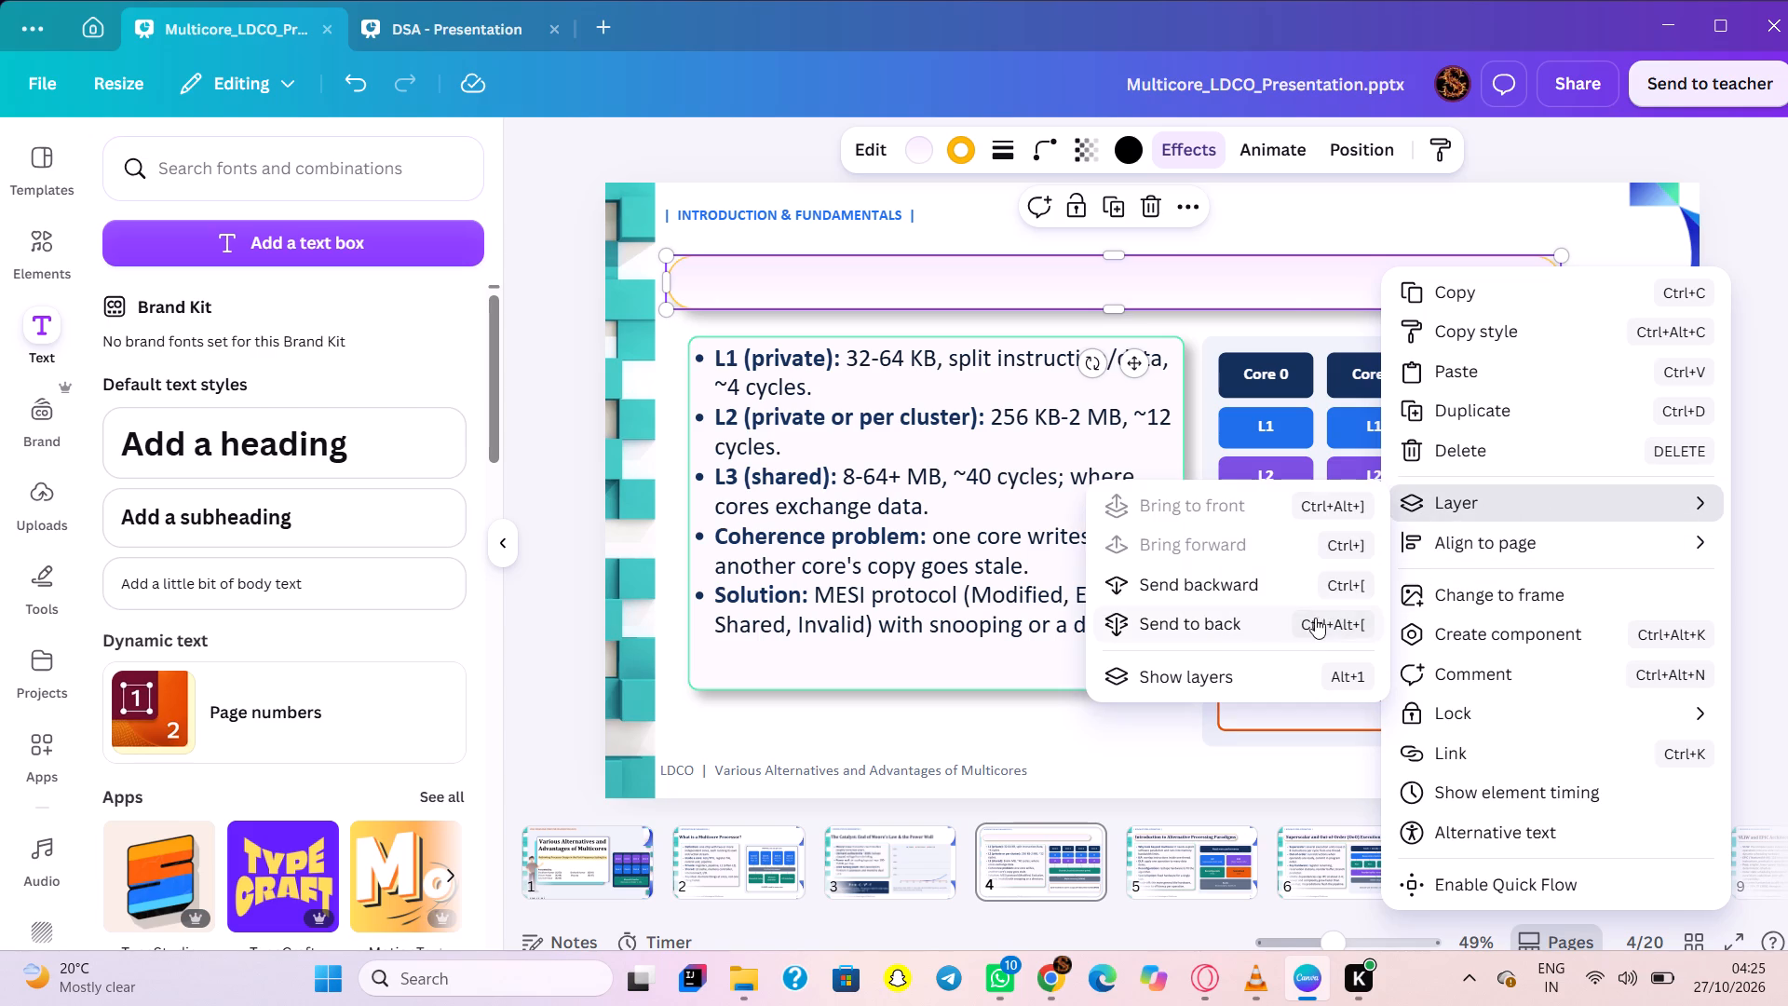
click(1314, 618)
click(892, 839)
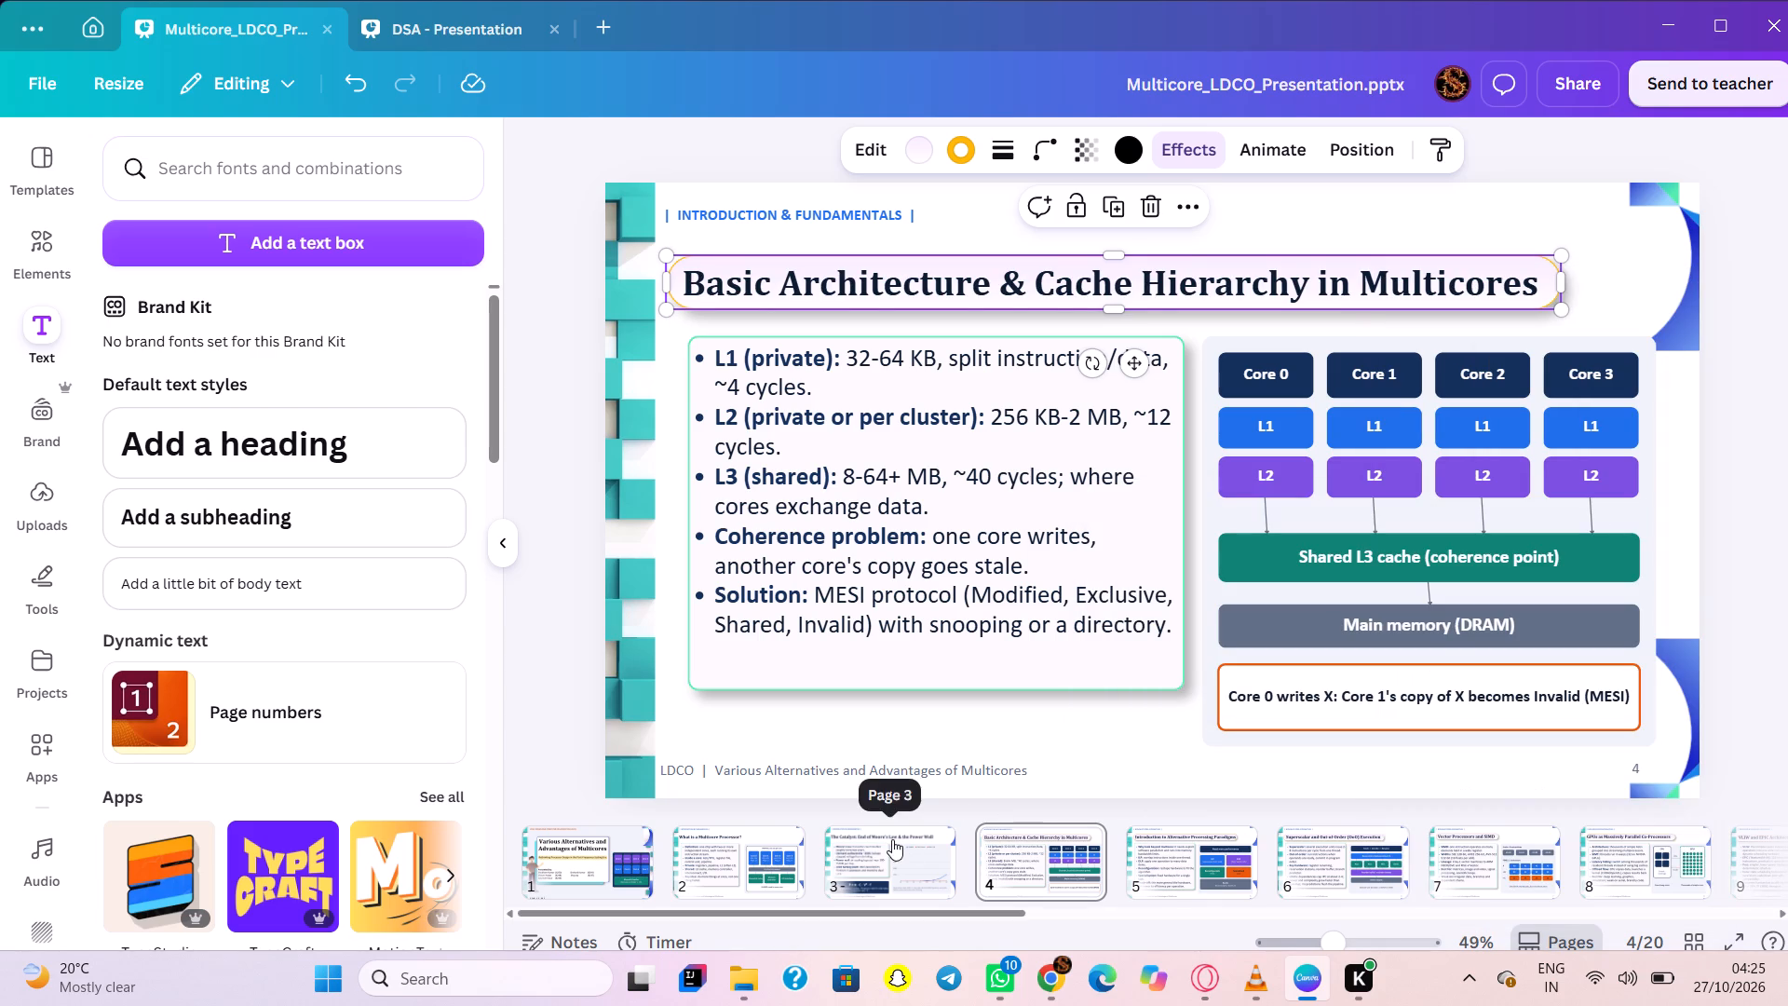
Paste the title box onto slide 3, widen it slightly and lower it to uncover the title text.
click(889, 876)
key(ctrl+v)
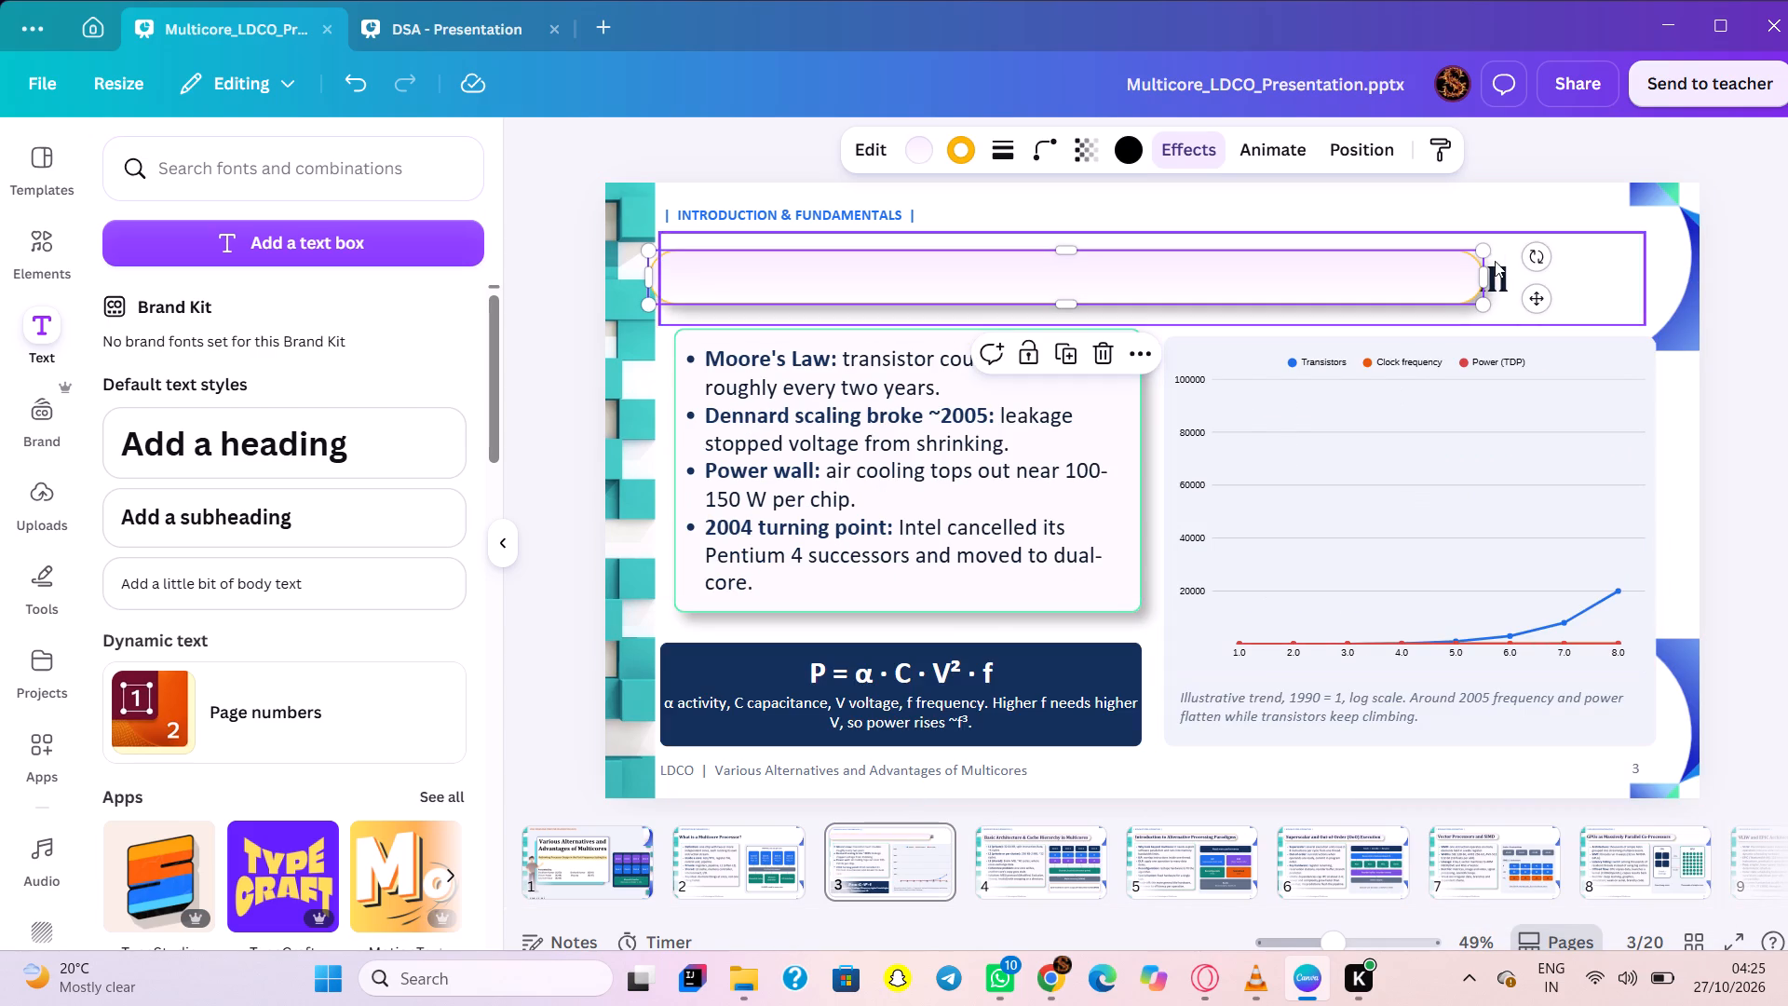
drag(1490, 269, 1520, 278)
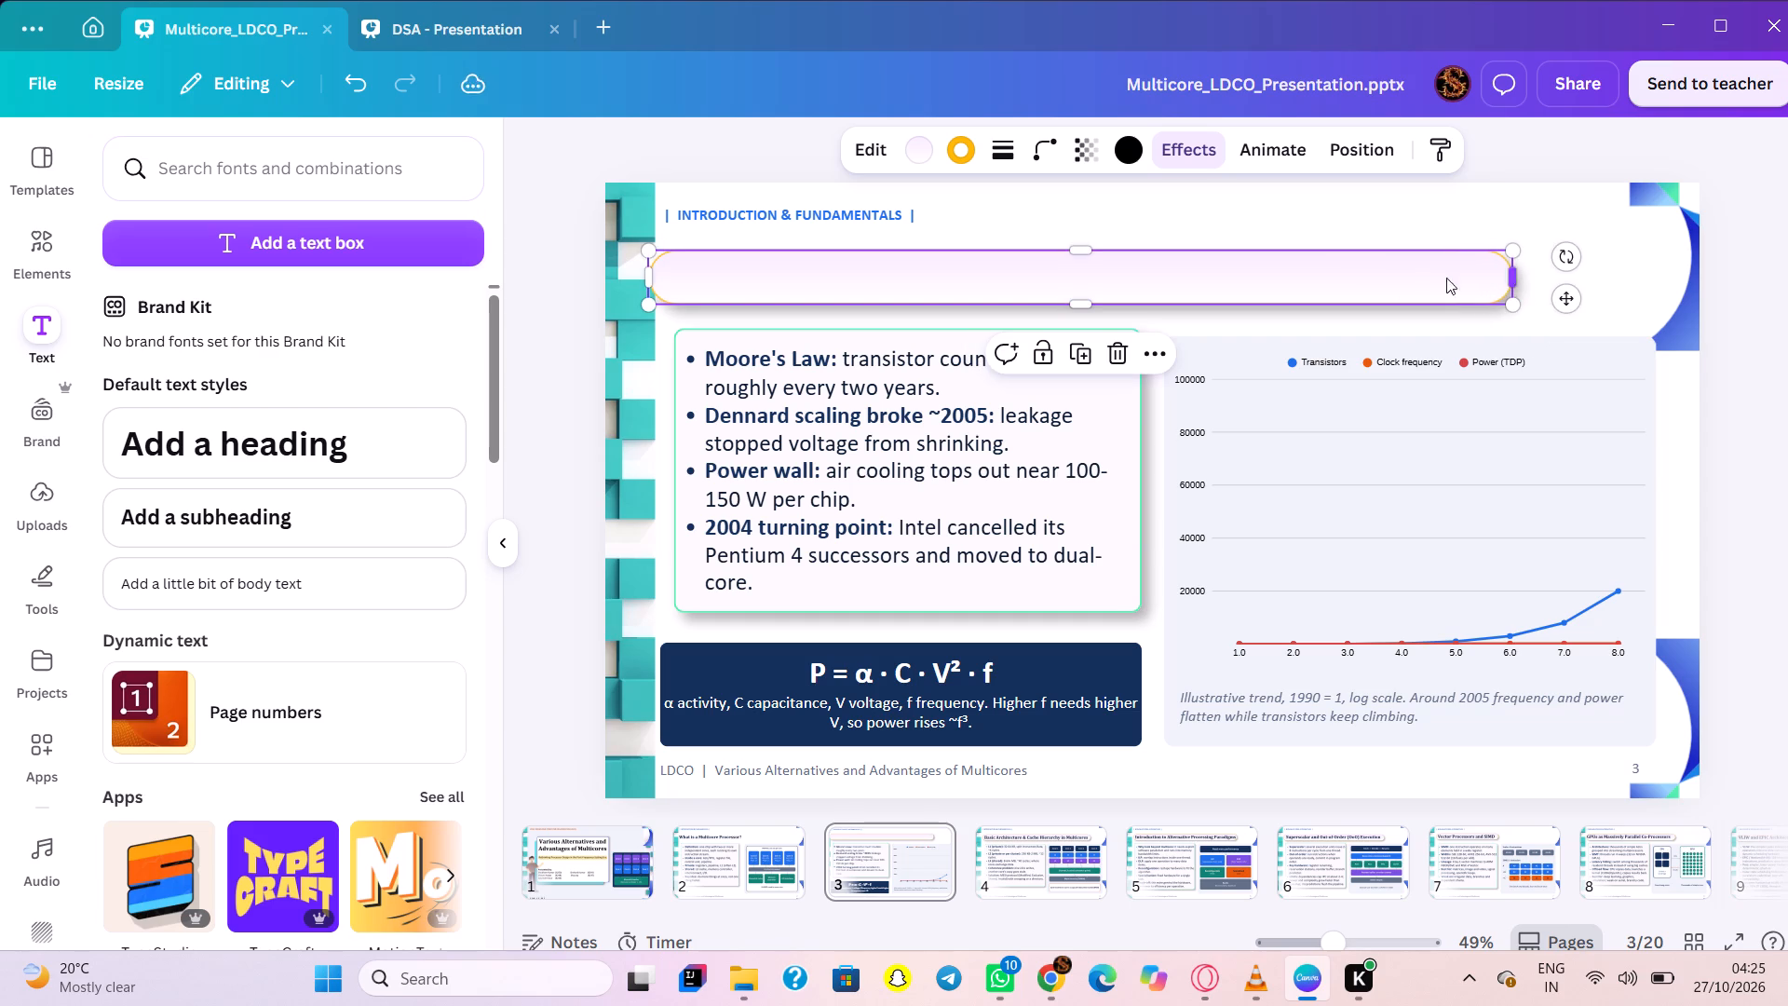
drag(1341, 267, 1352, 292)
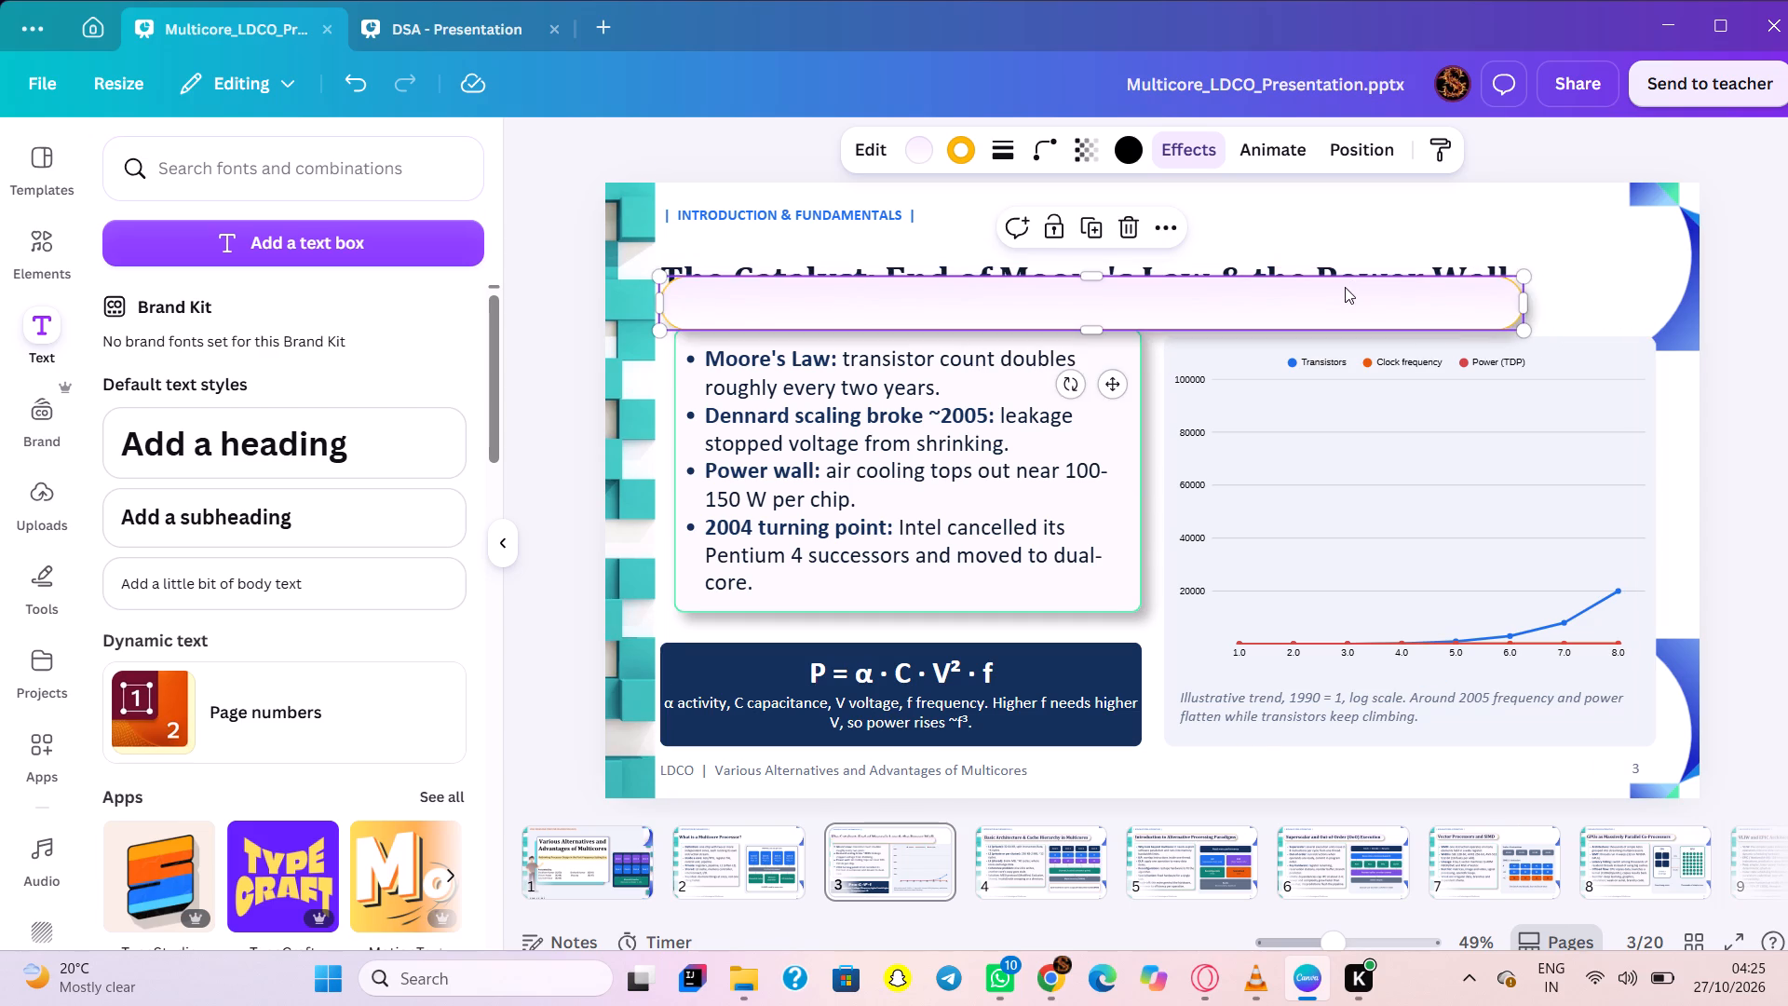
Nudge the slide 3 title slightly right and move the rounded box back up, vertically centered on the title.
drag(1340, 255, 1359, 255)
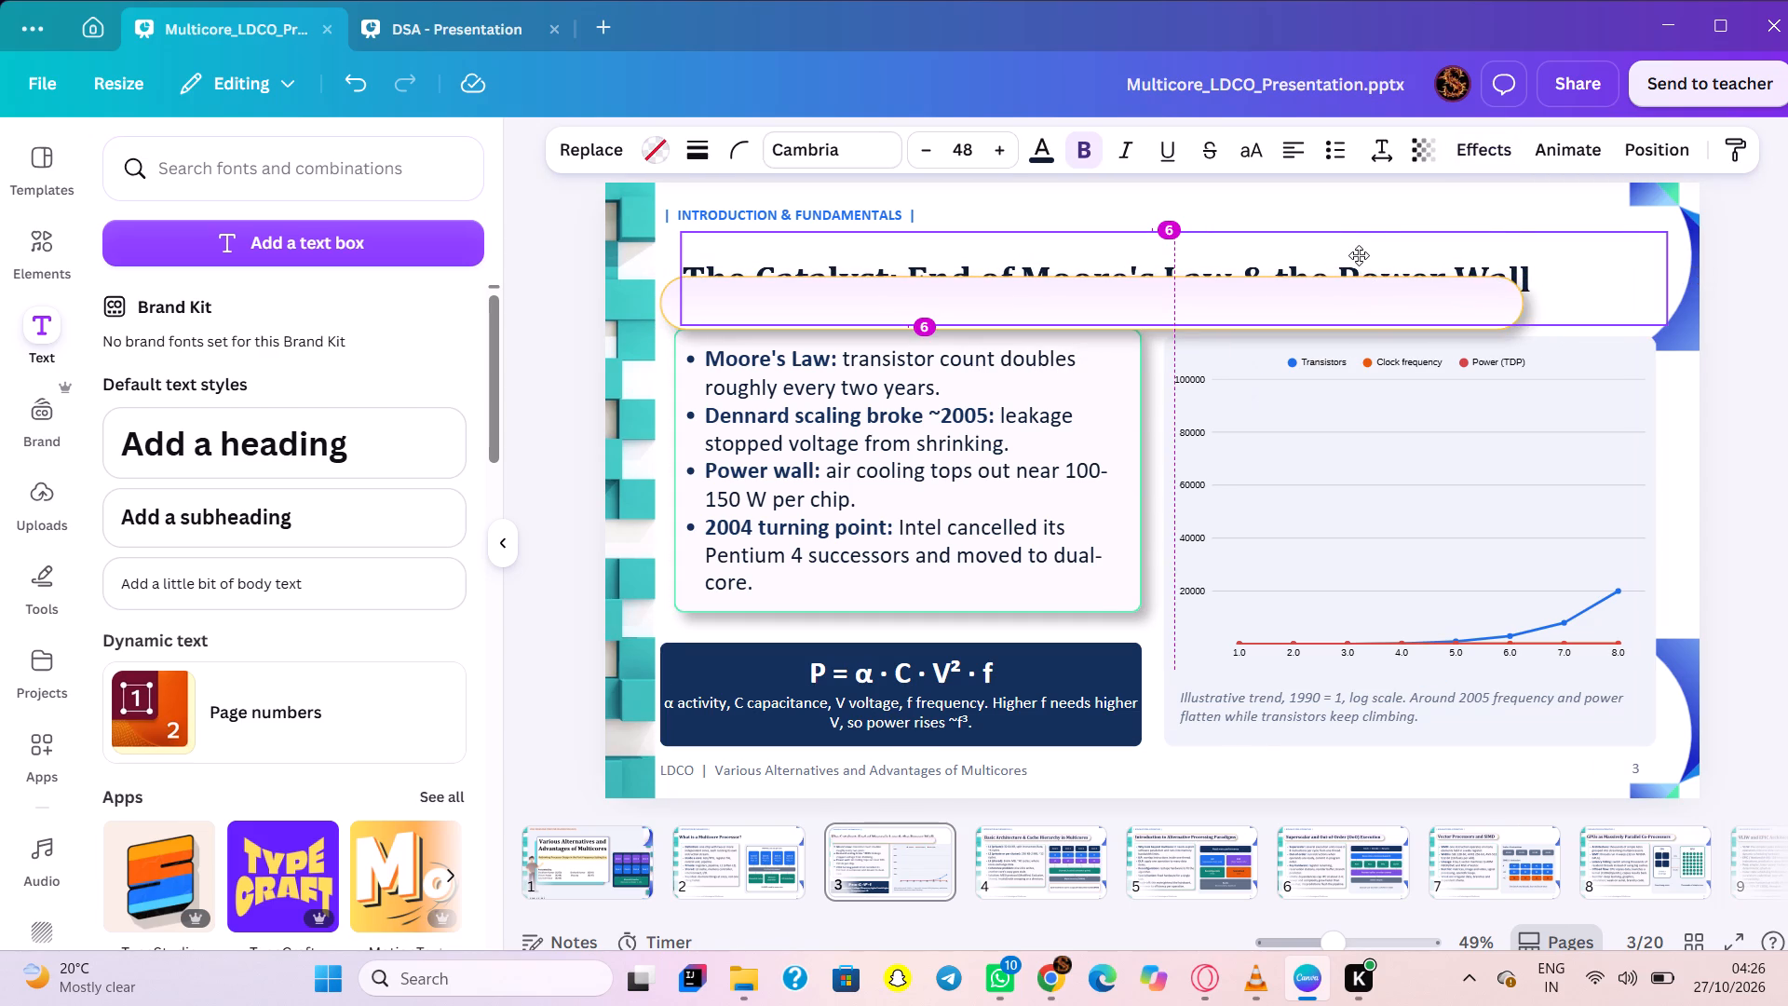
drag(1359, 255, 1355, 256)
click(1342, 281)
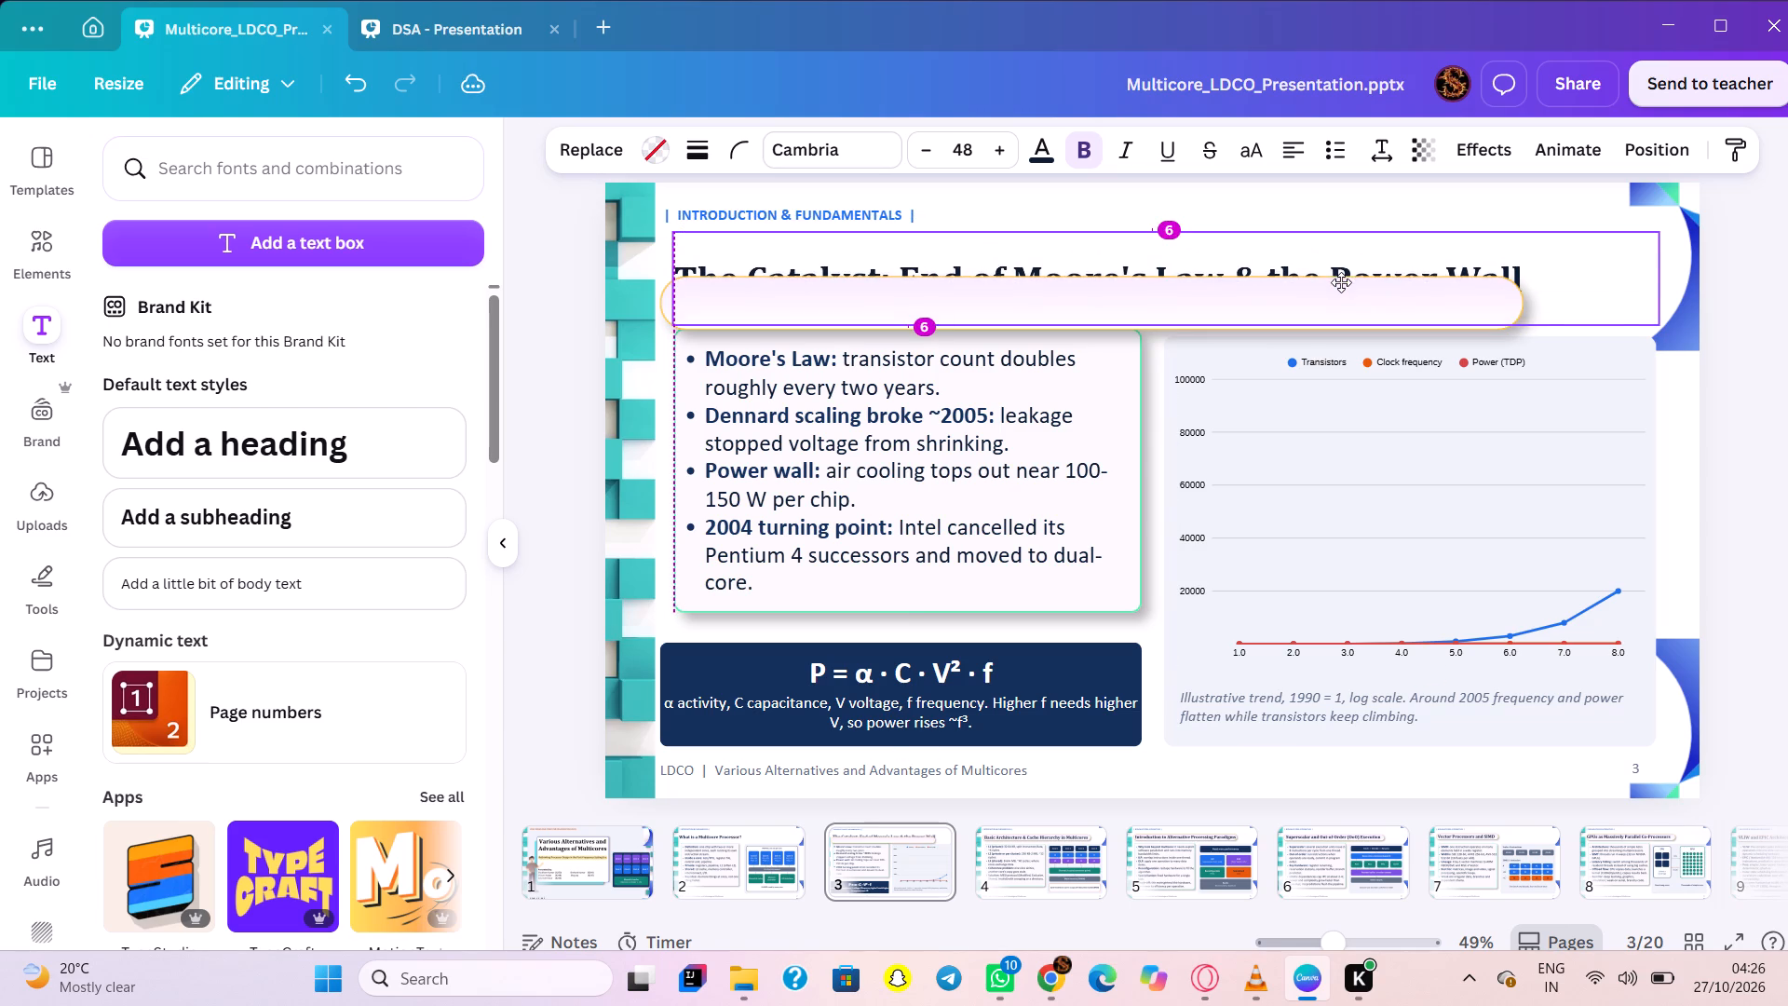
click(1345, 282)
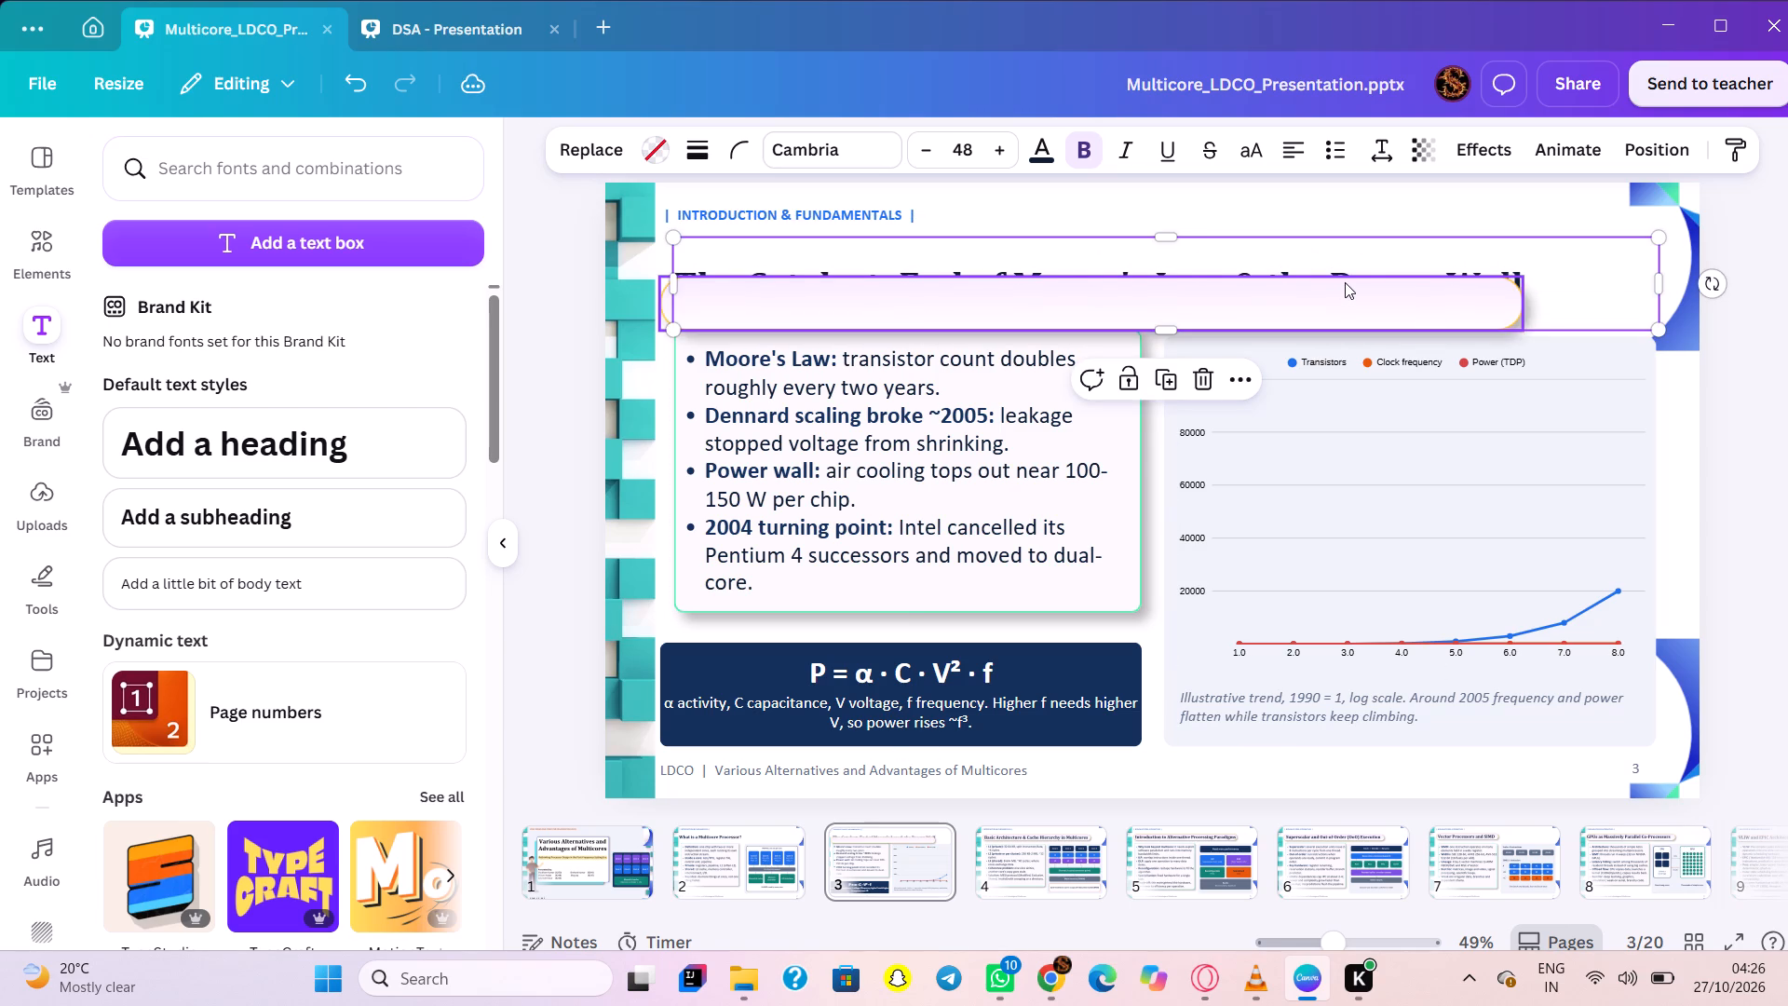
click(1343, 284)
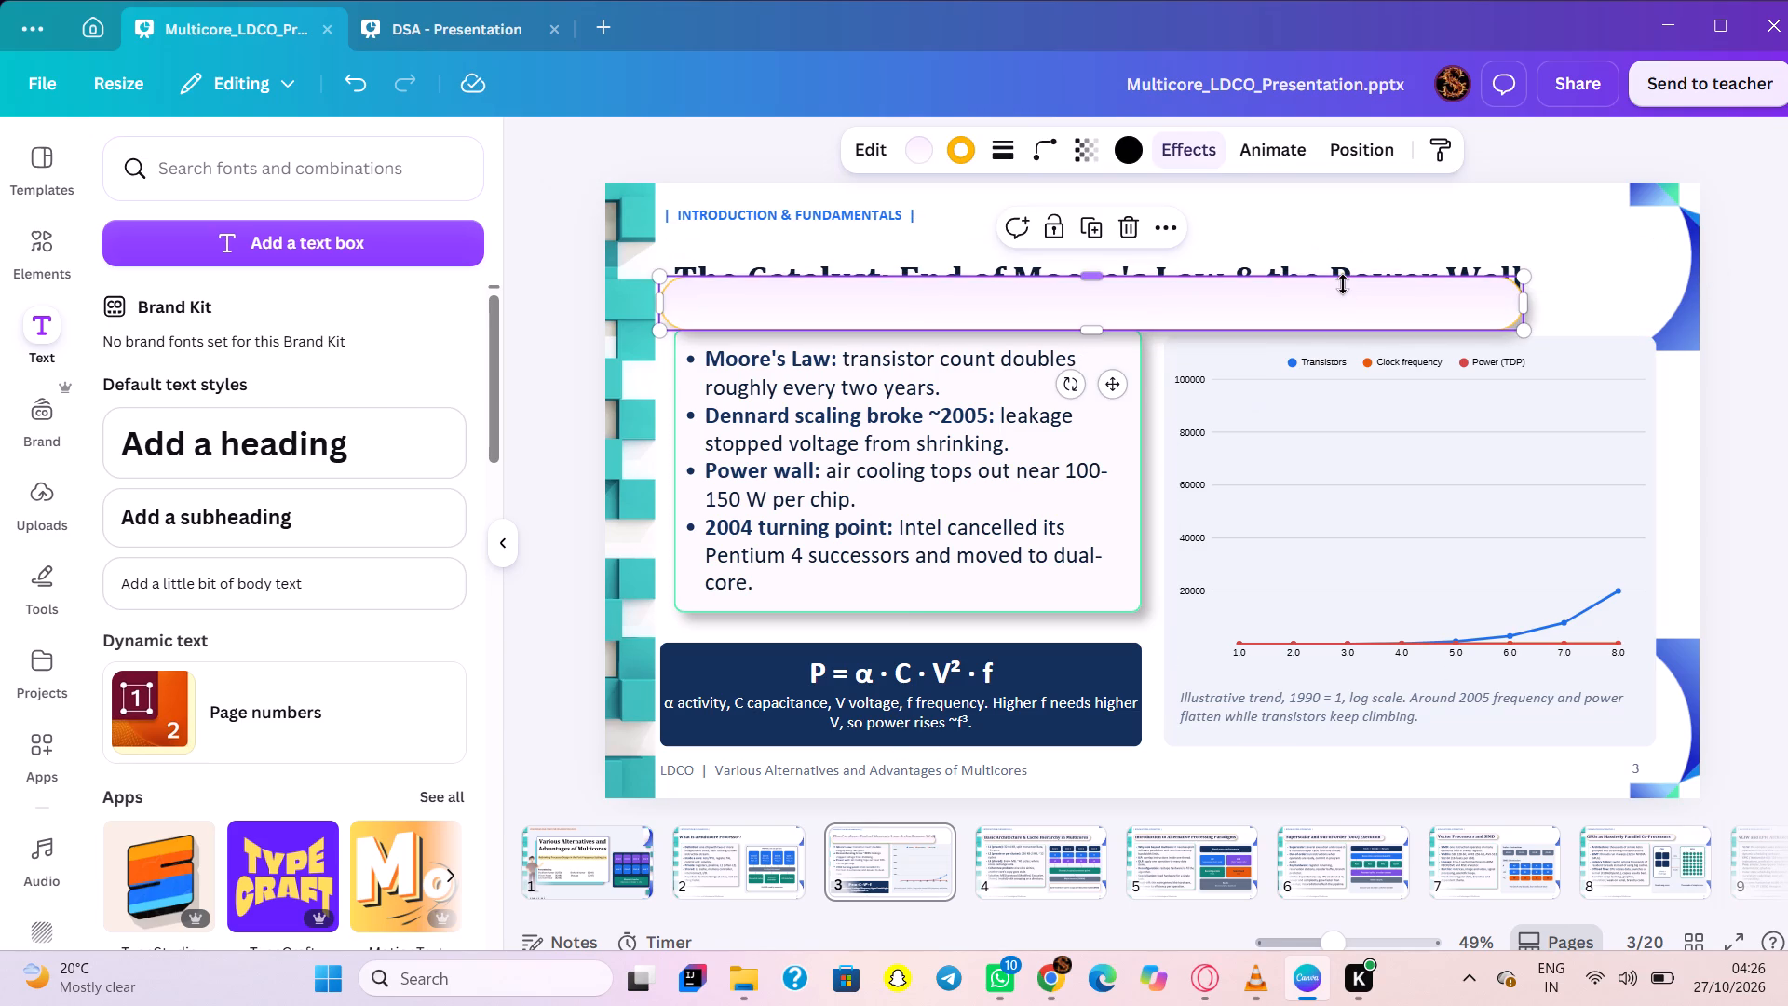
drag(1337, 291, 1339, 265)
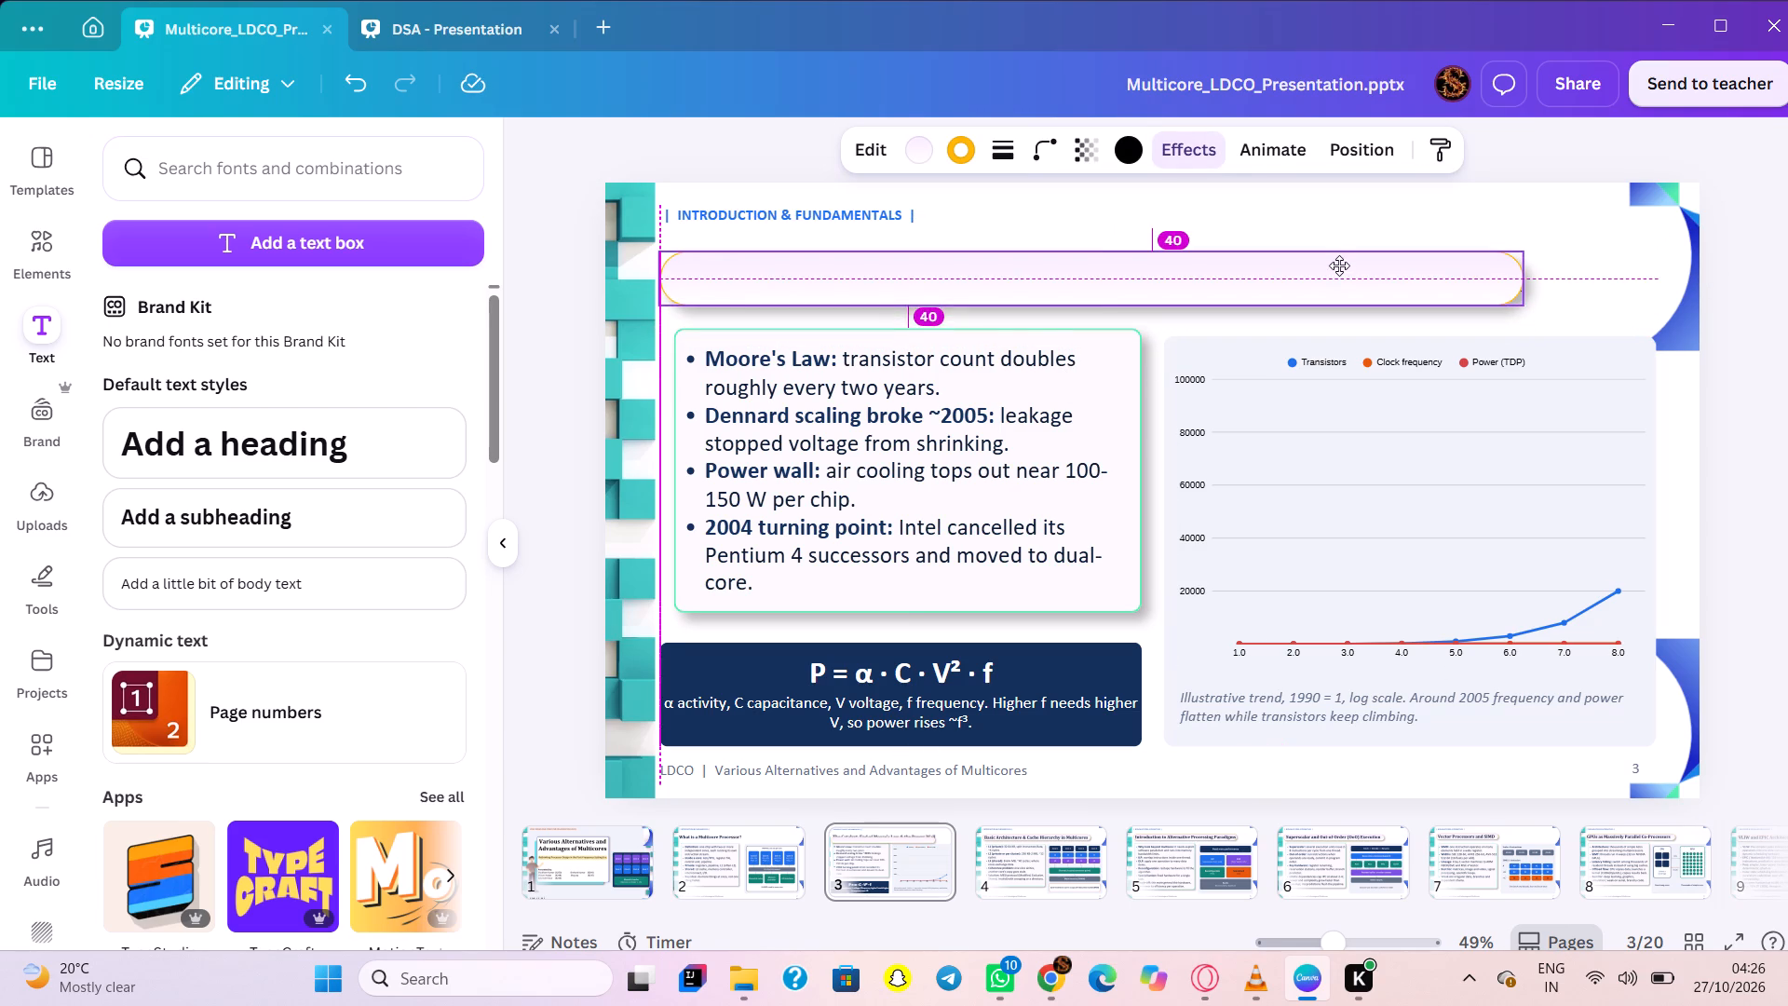
drag(1339, 265, 1339, 266)
Send the slide 3 title box to the back, behind the Moore's Law title.
click(1609, 284)
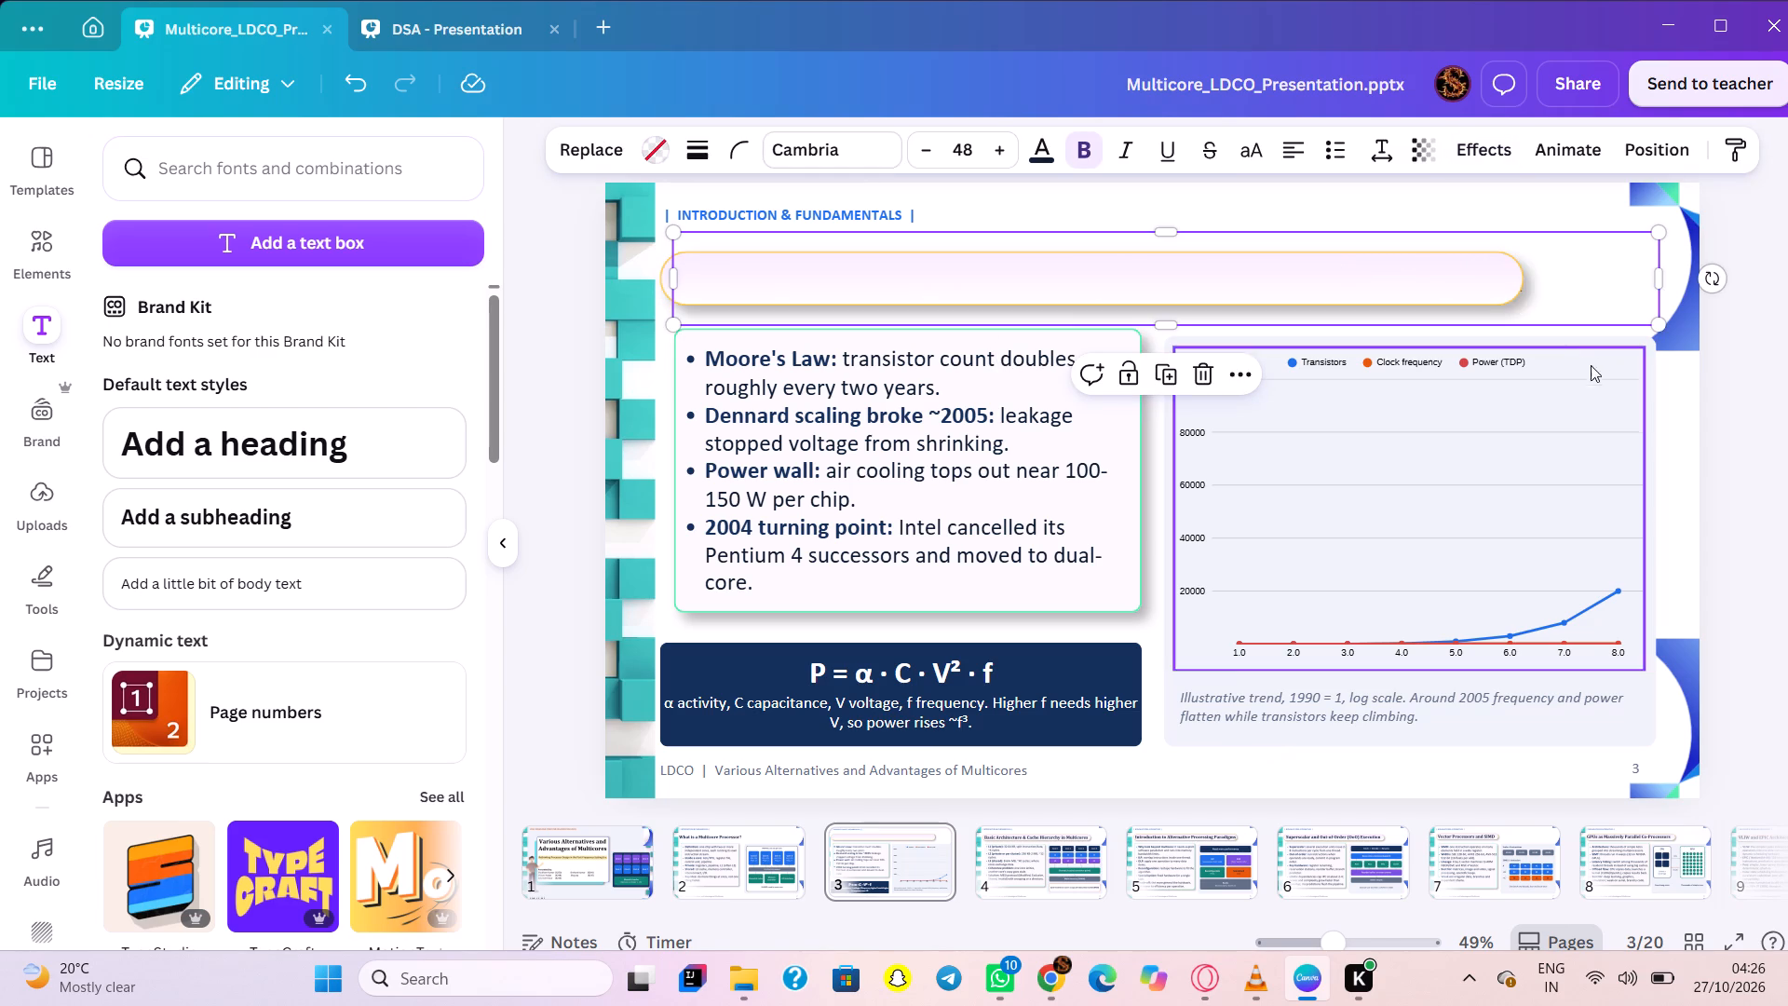
click(1510, 275)
right_click(1510, 275)
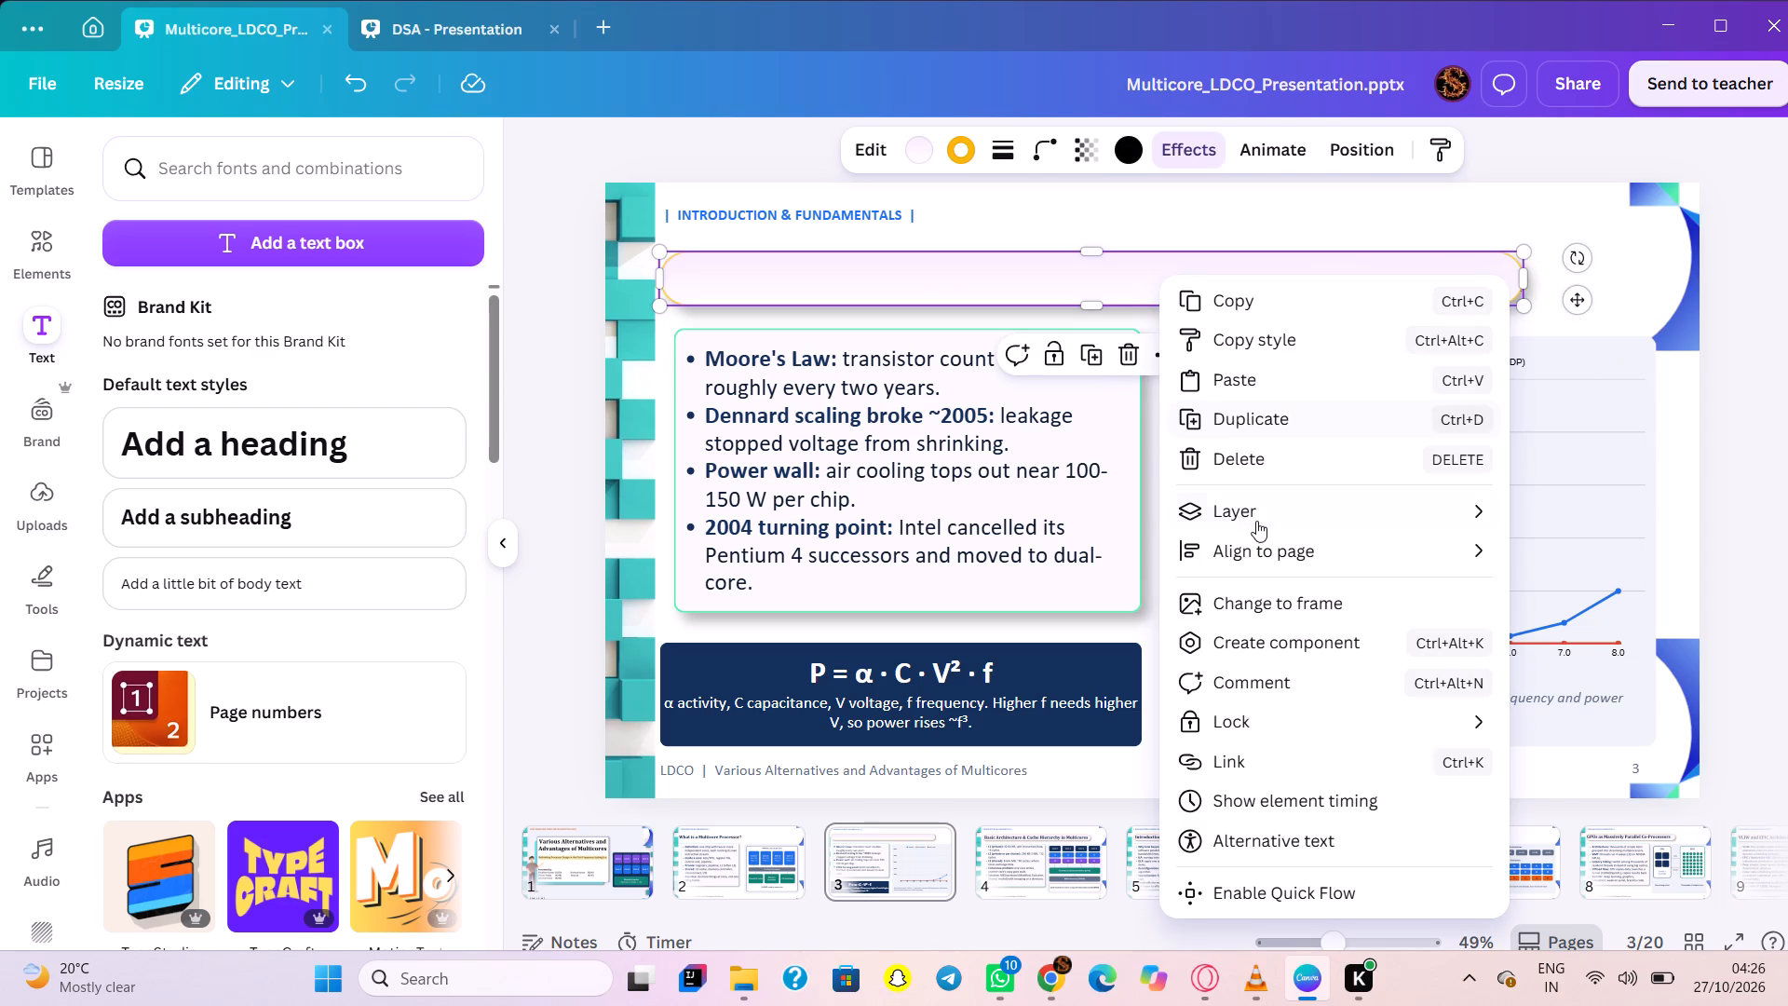
click(1044, 631)
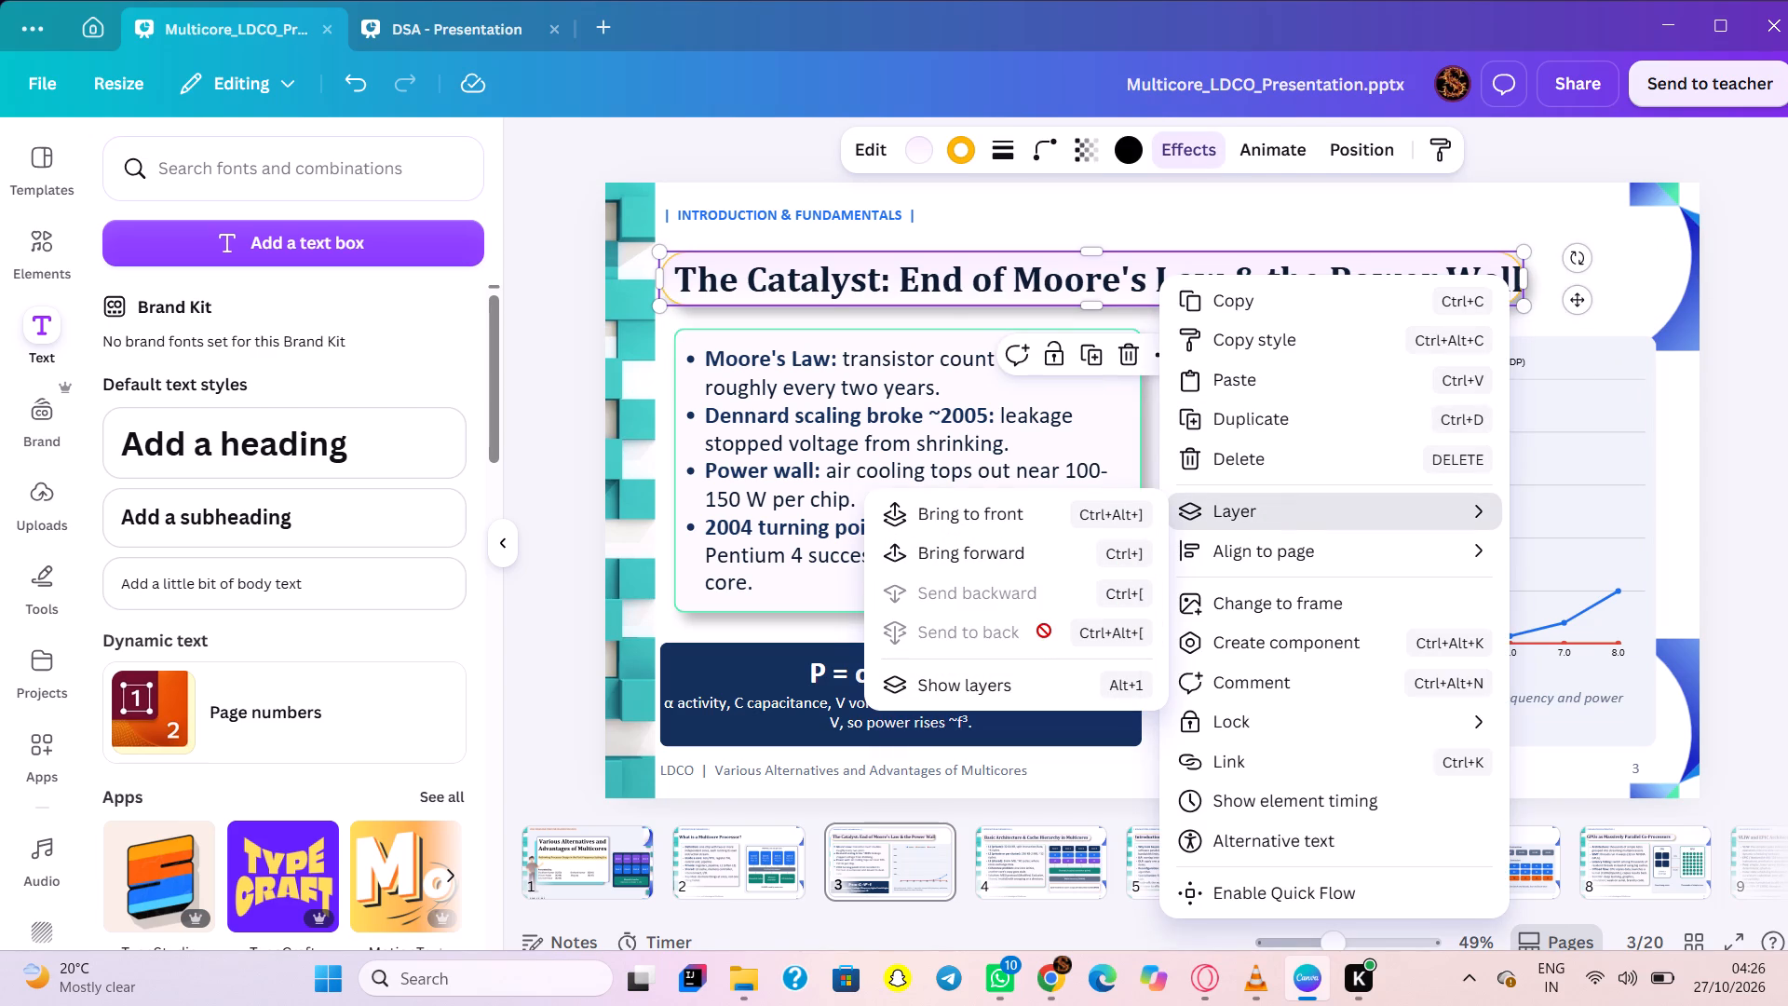
click(1293, 219)
Move the slide 3 title aside, extend its rounded box past the word Wall, and reposition the title inside the box.
click(1431, 266)
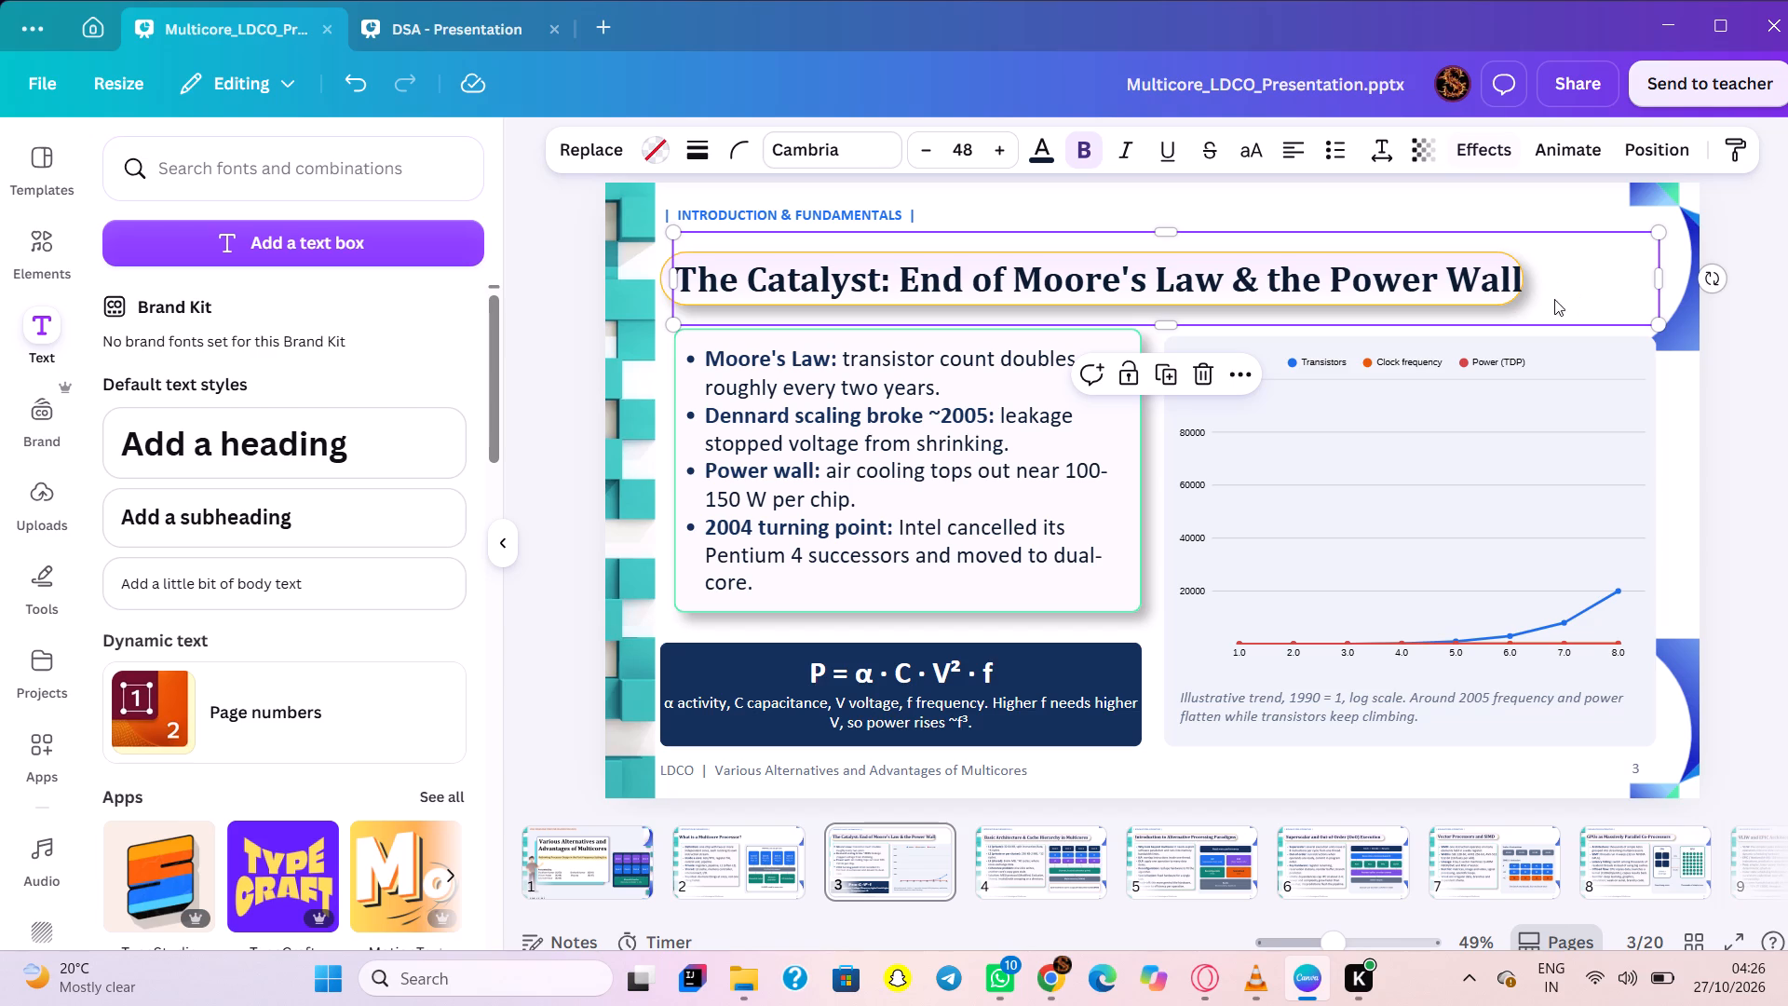
click(1498, 294)
click(1453, 283)
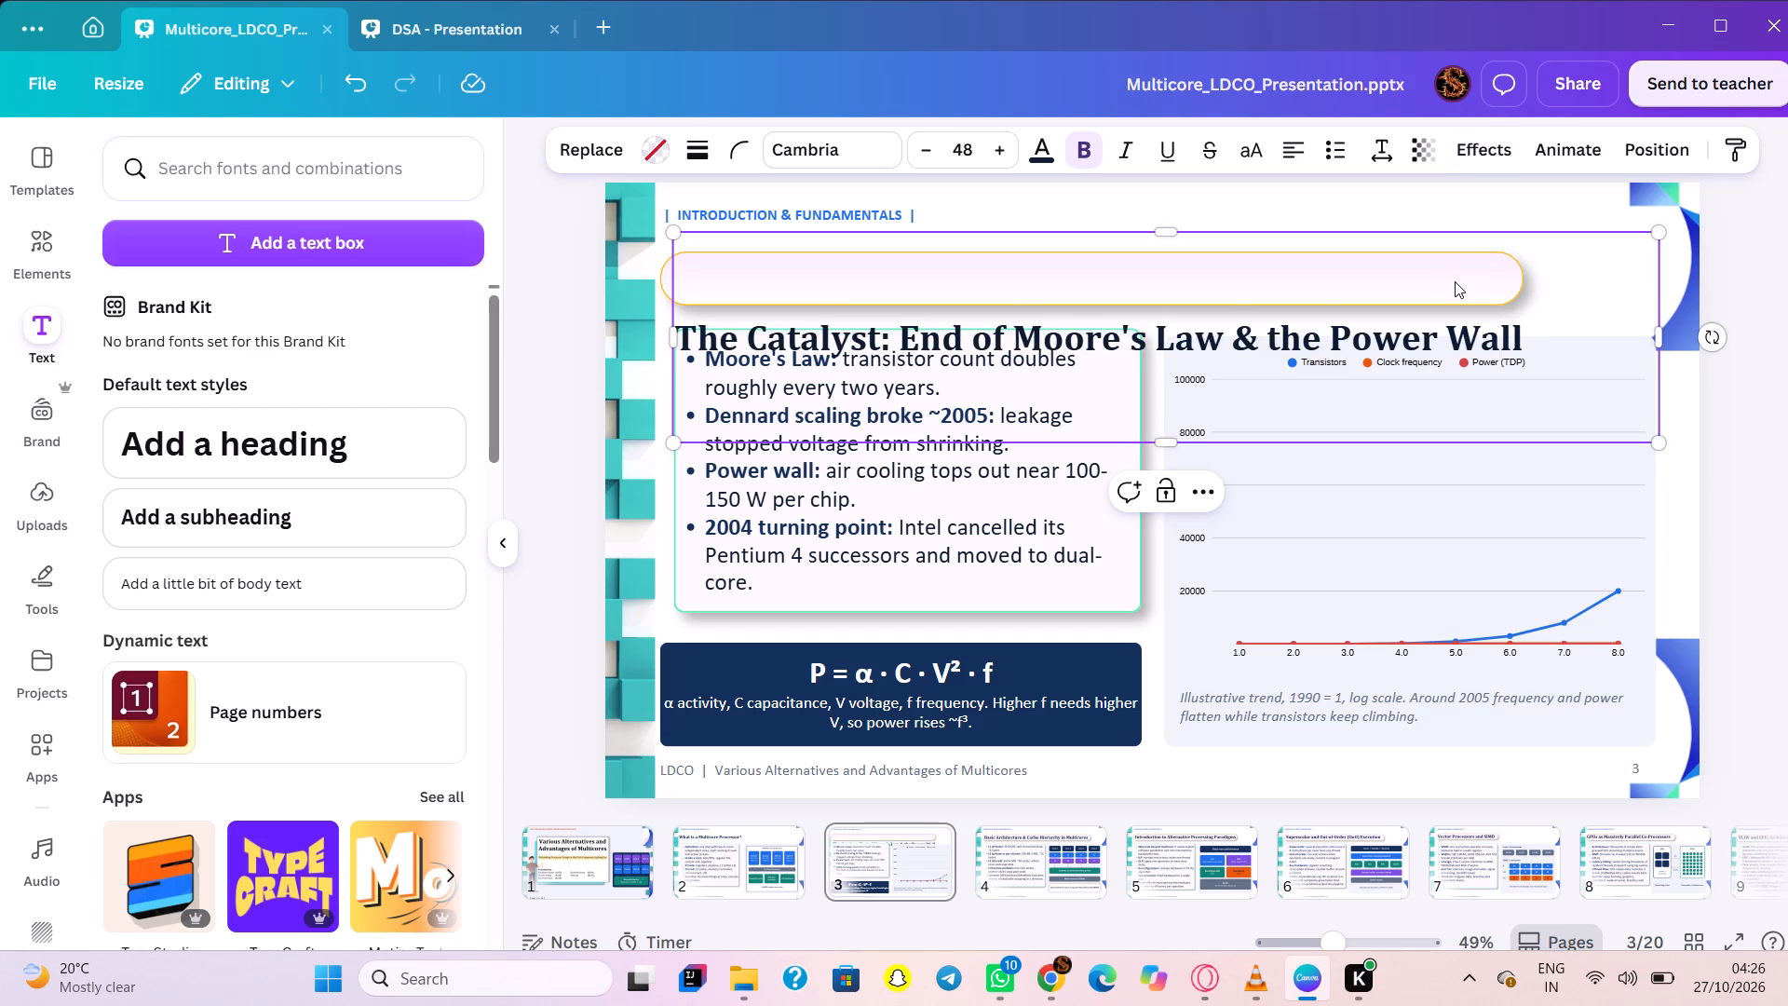
drag(1459, 278, 1457, 319)
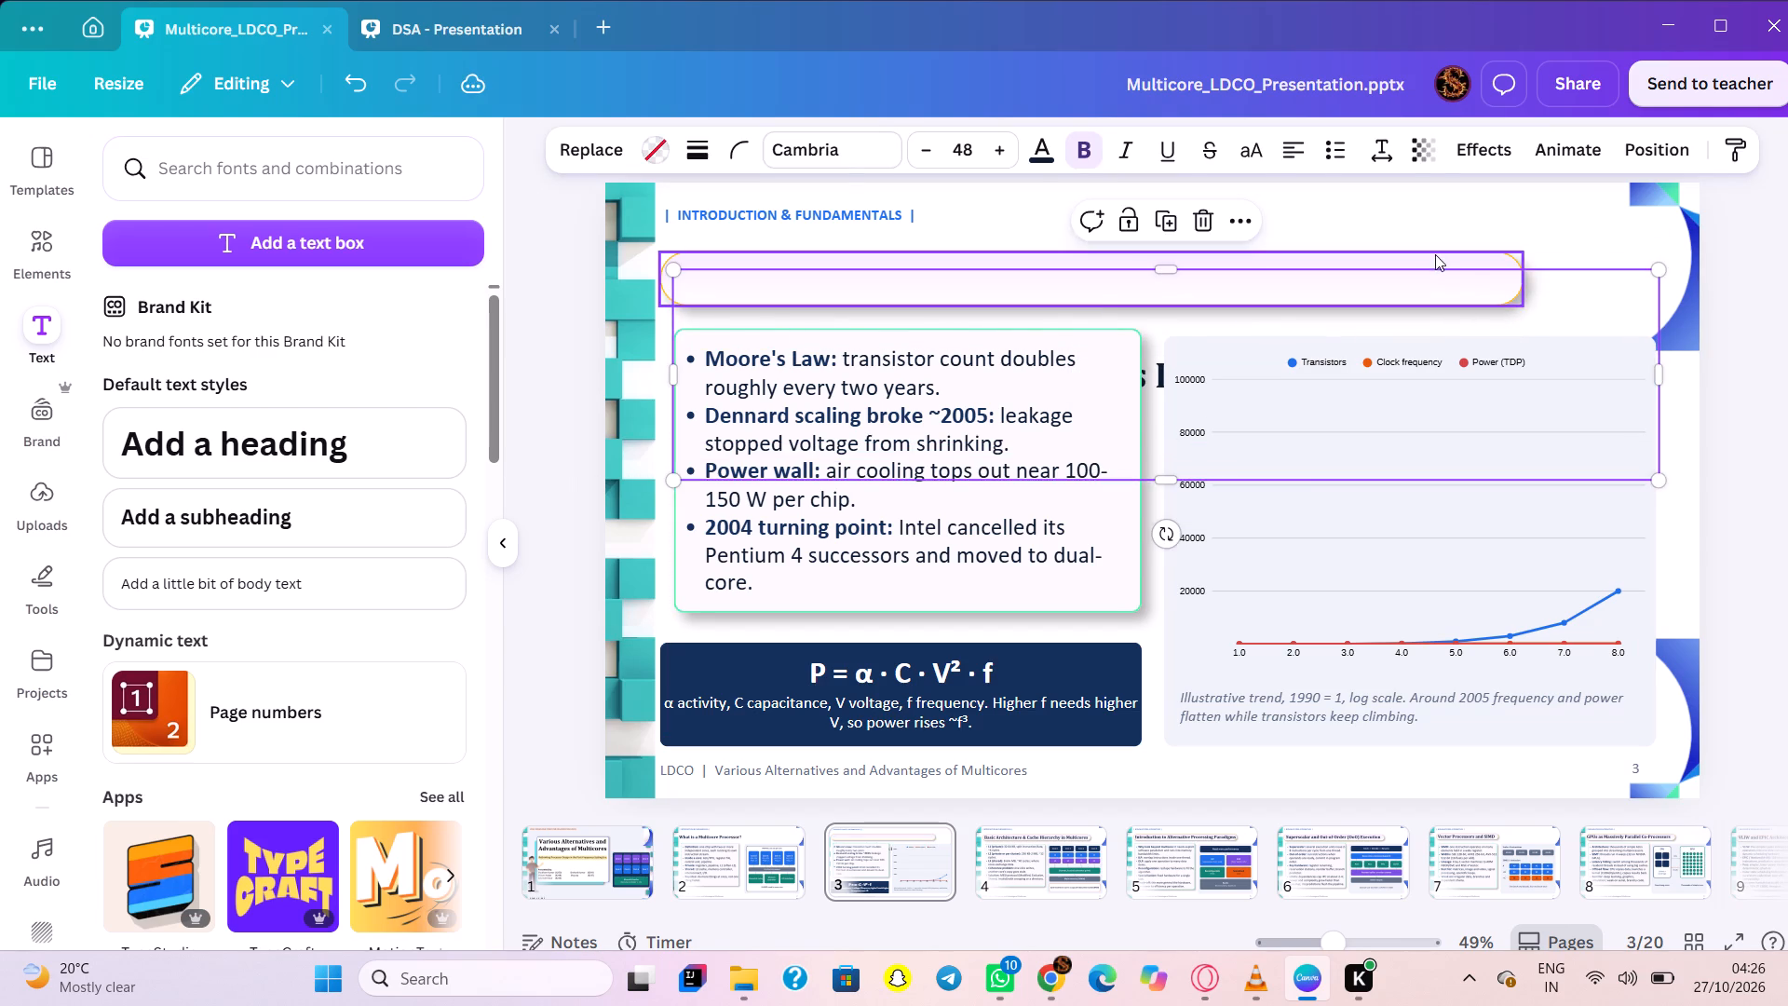
click(1435, 257)
drag(1526, 277, 1554, 274)
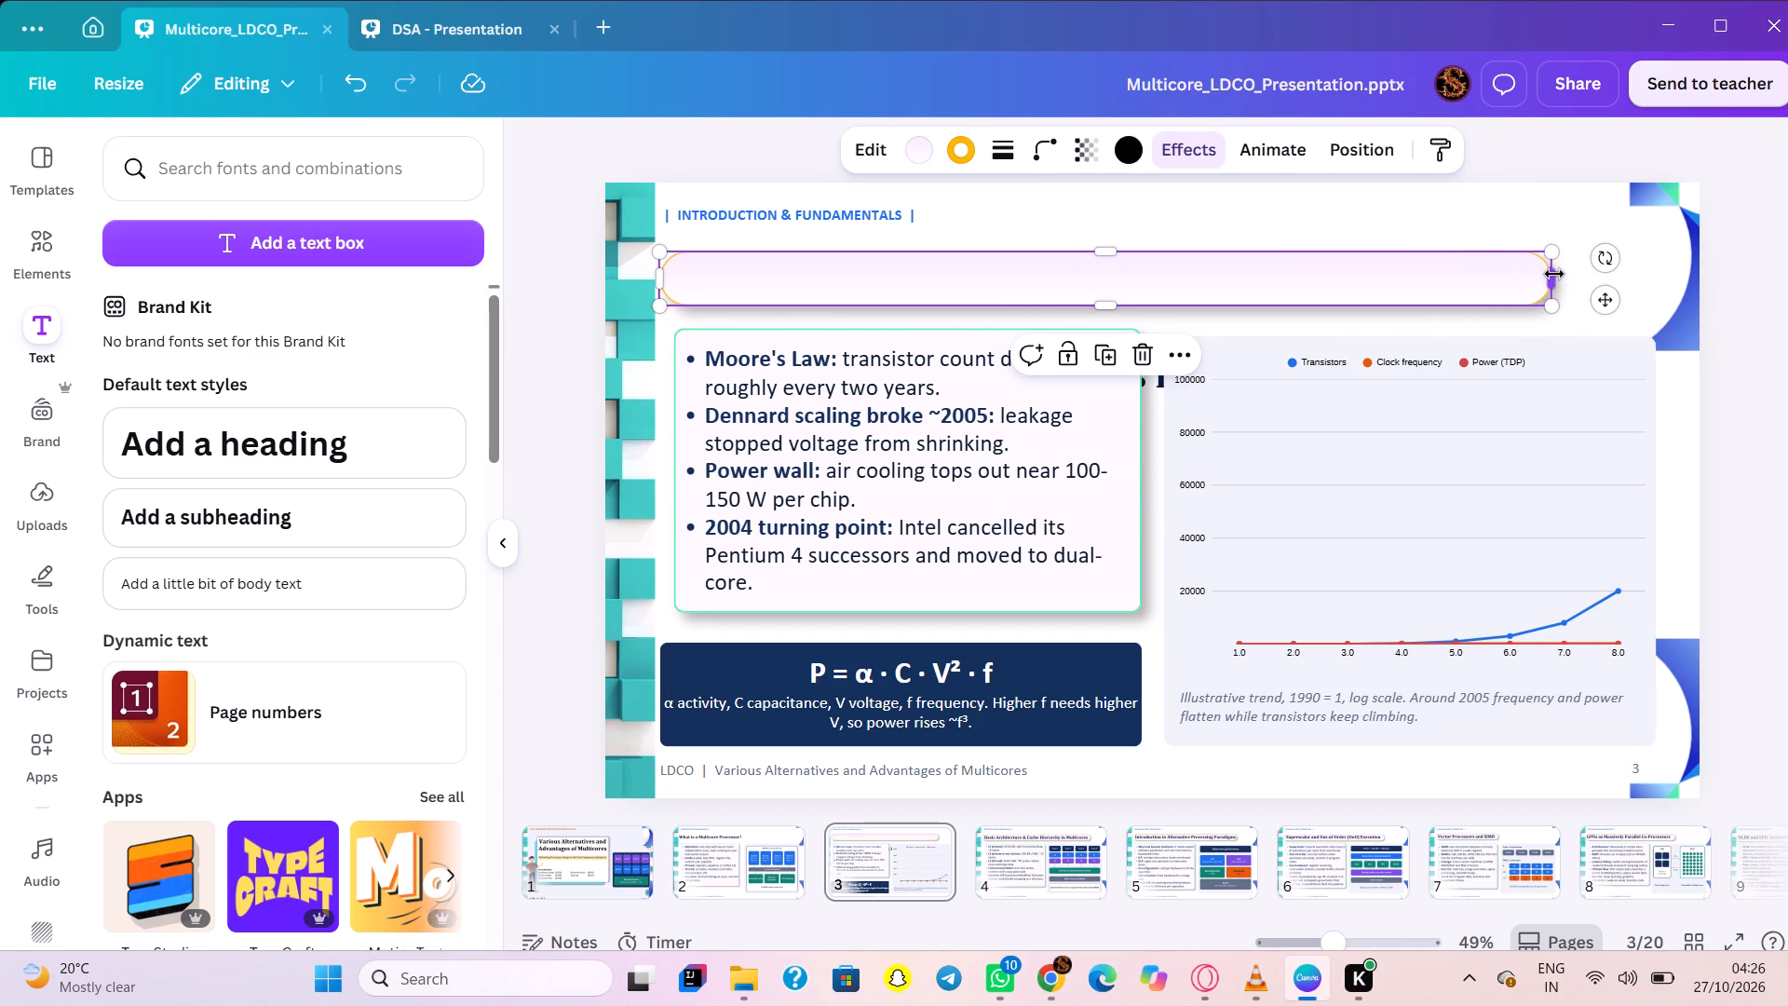
drag(1377, 327, 1377, 297)
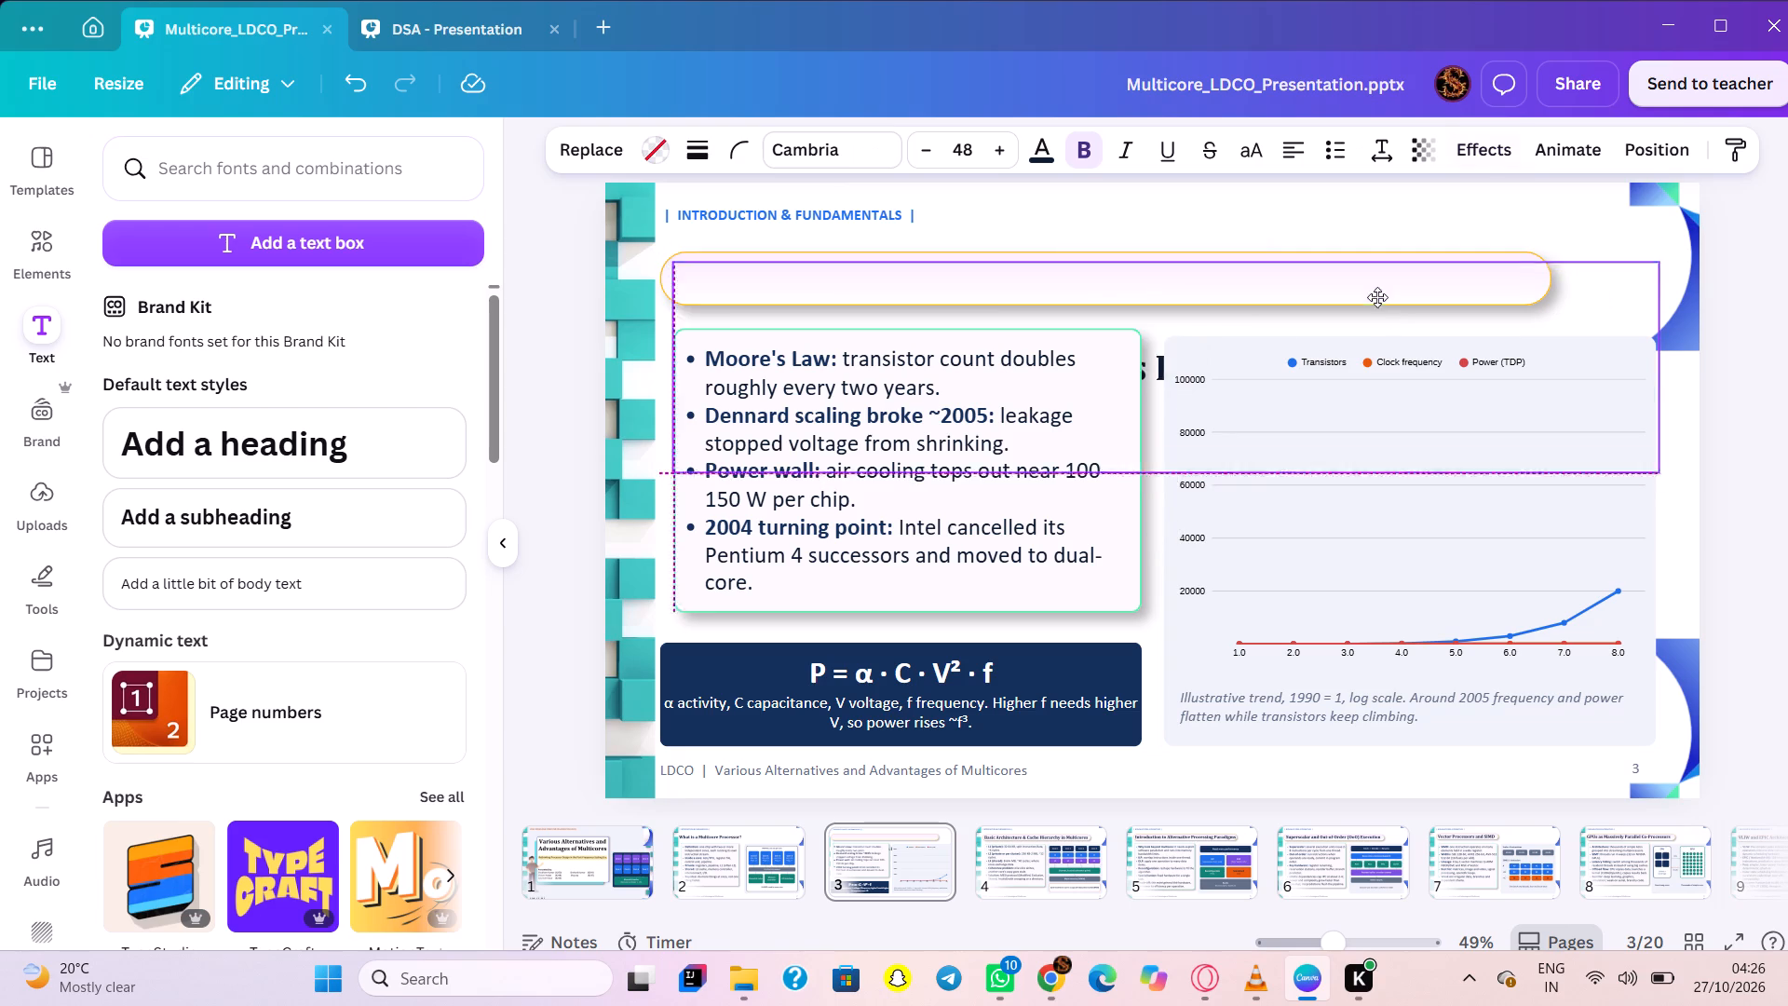
drag(1377, 297, 1375, 233)
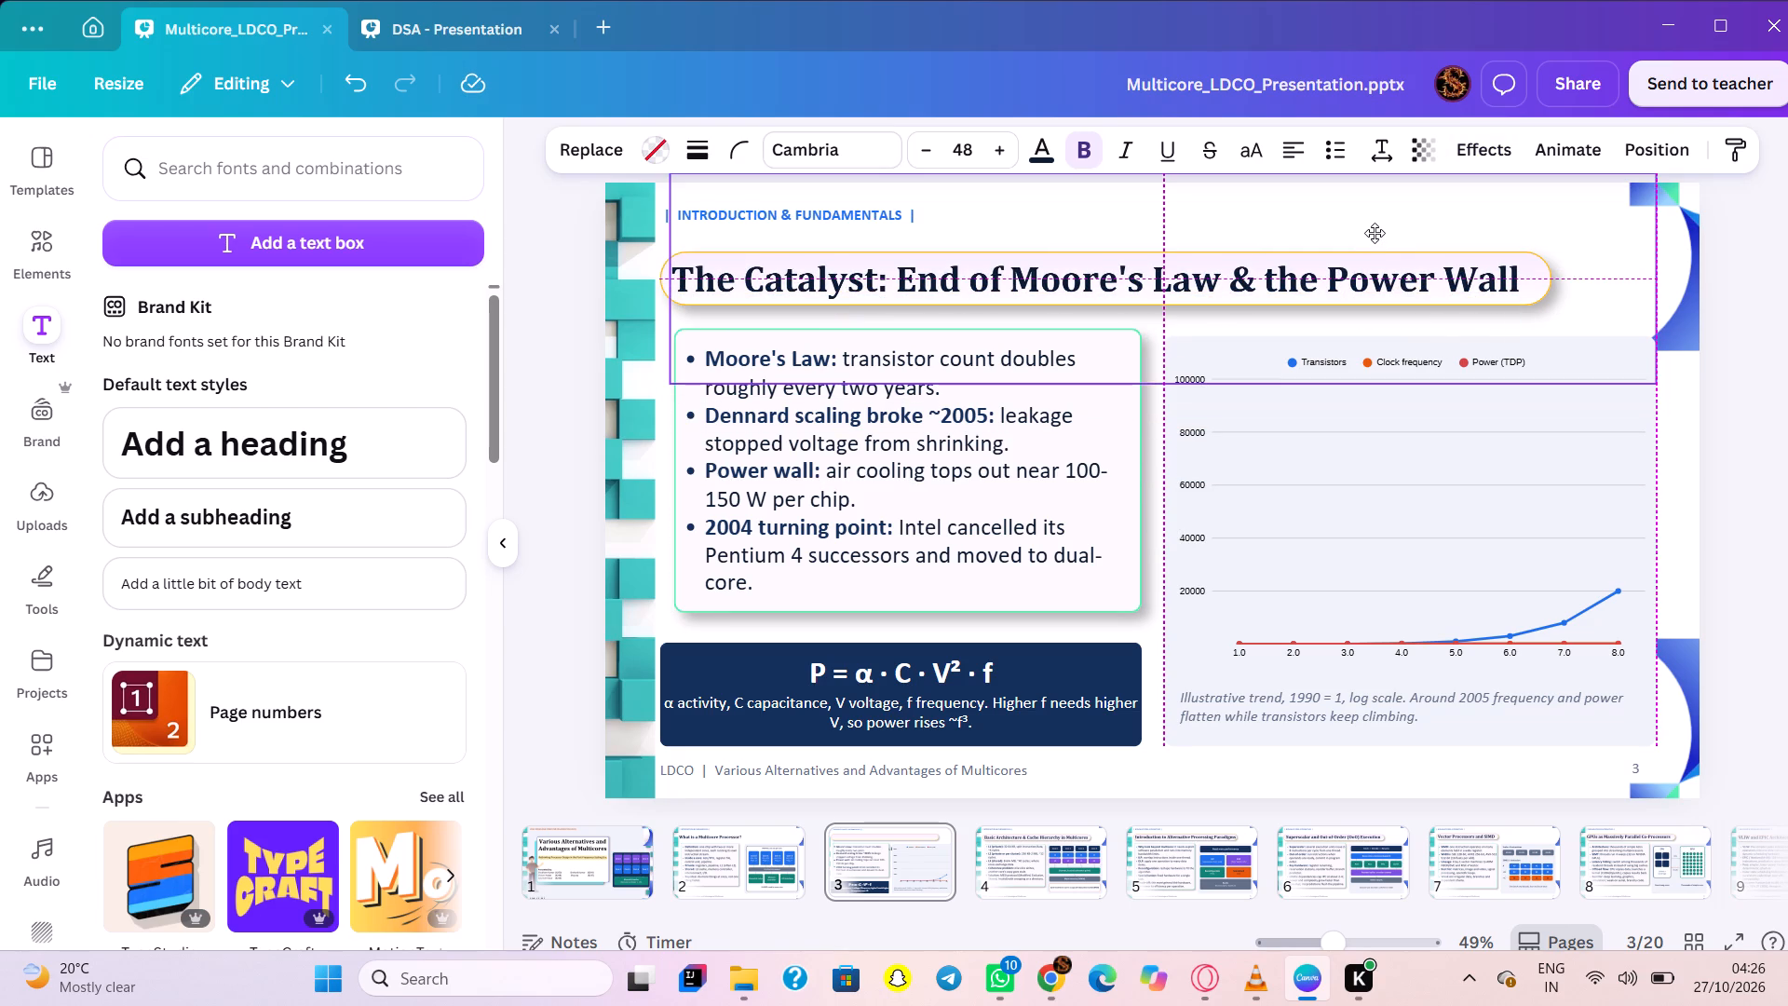
drag(1375, 233, 1377, 233)
click(675, 529)
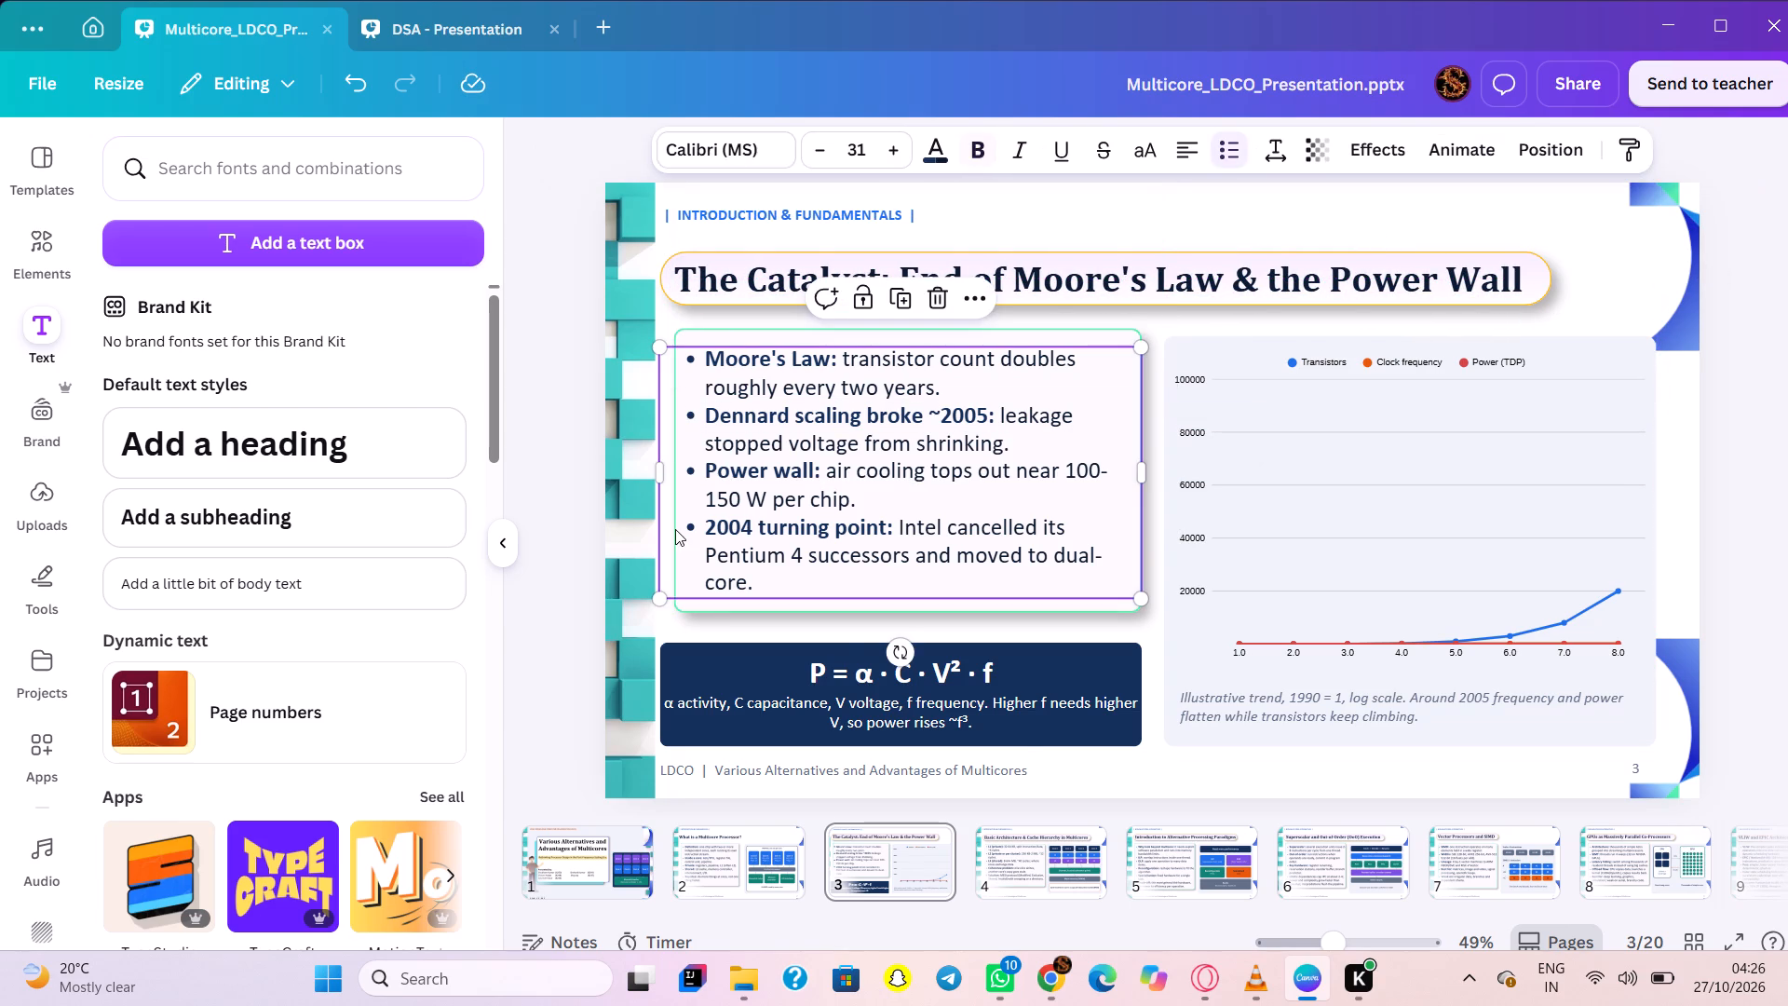
Shift the slide 2 title "What is a Multicore Processor?" slightly right, keeping its height on the slide.
click(779, 871)
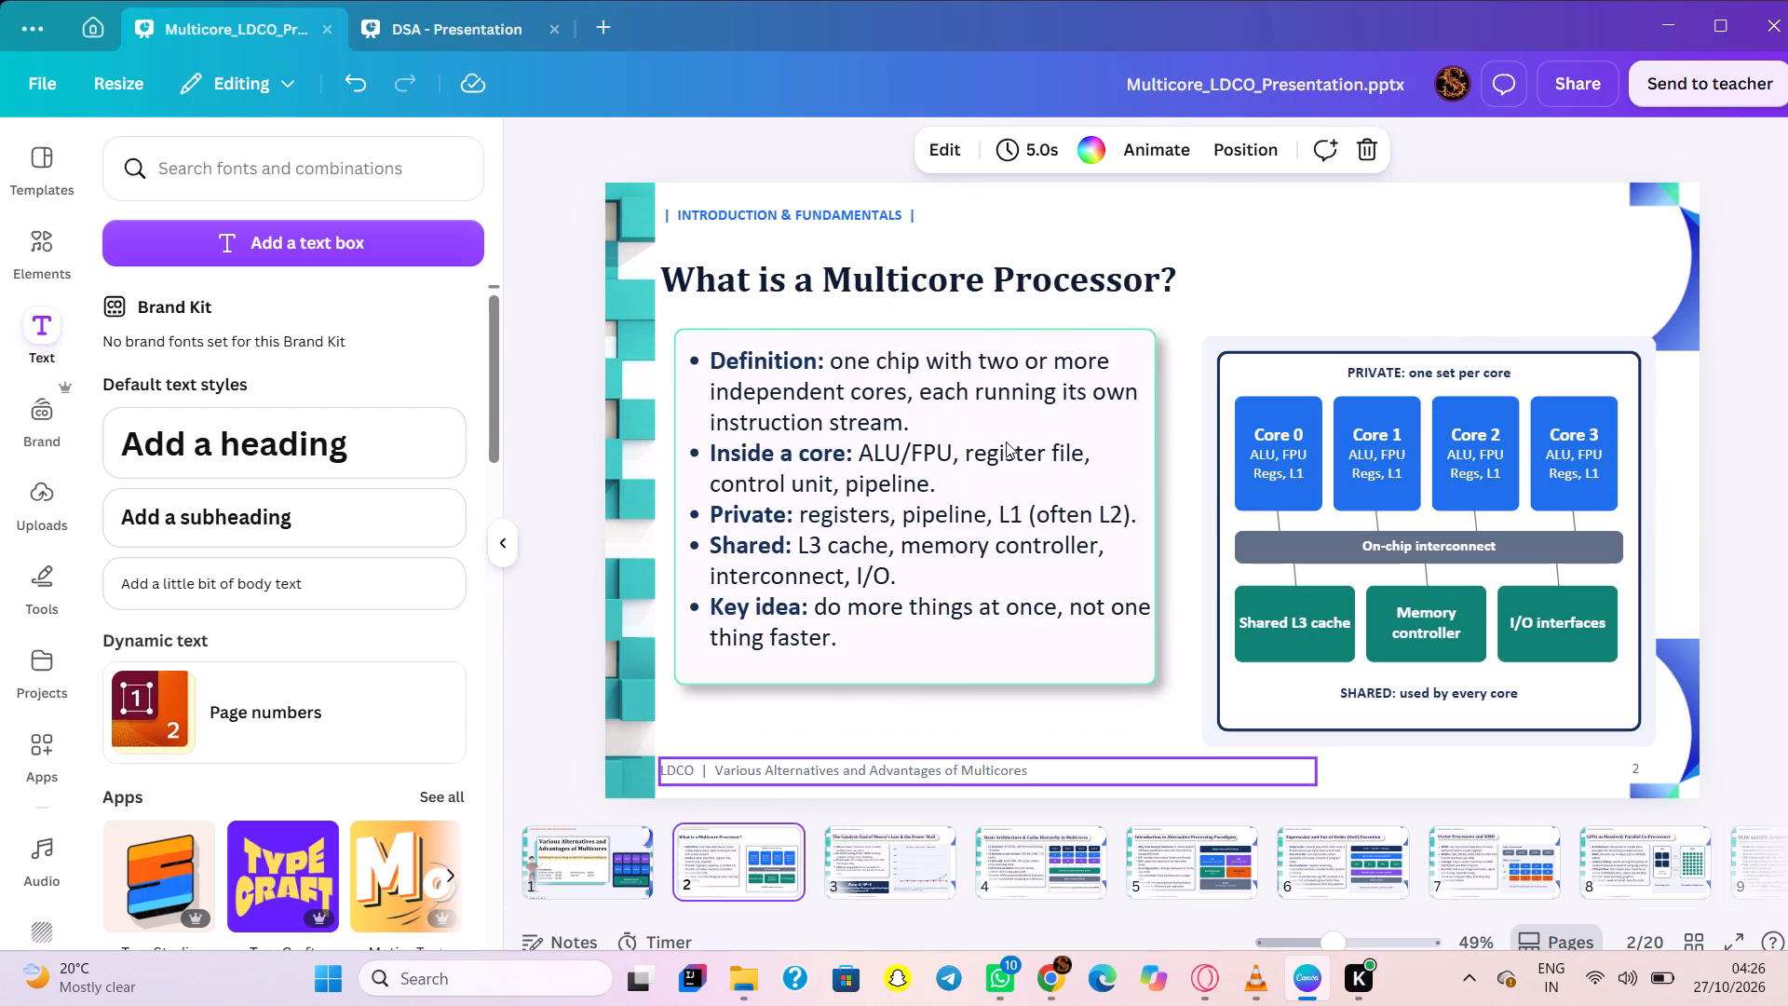
drag(984, 286, 1008, 283)
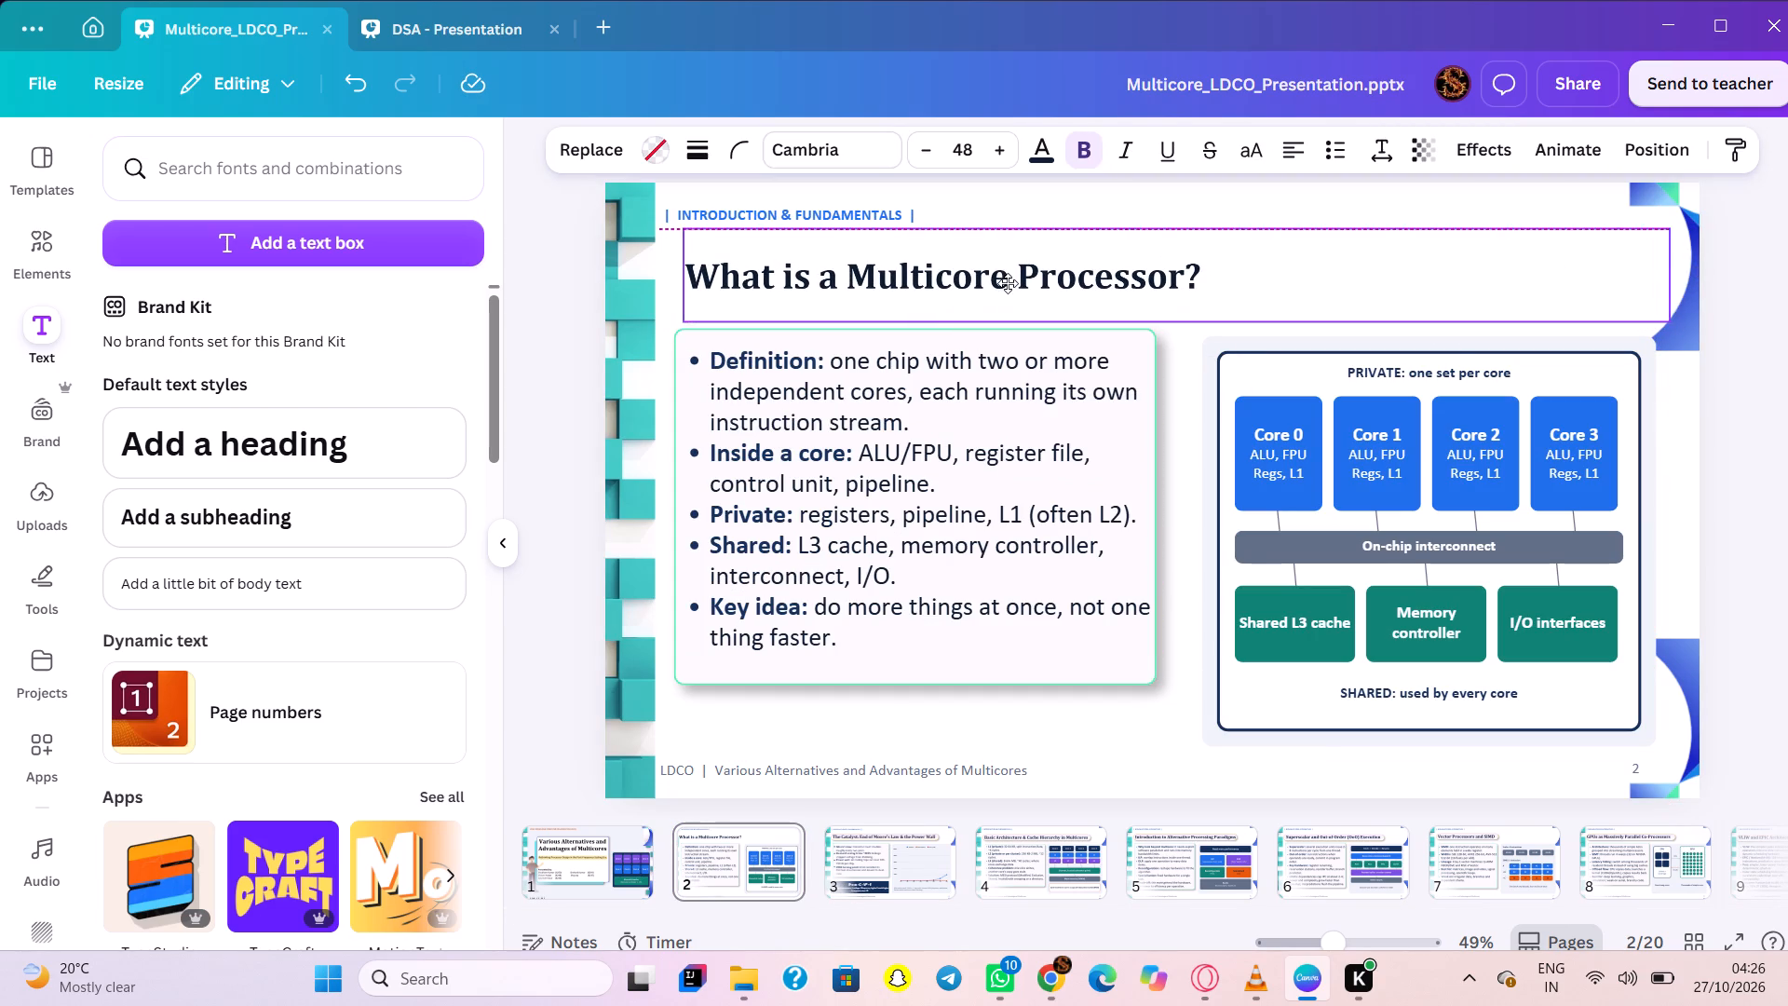
drag(1008, 283, 1008, 285)
click(1226, 303)
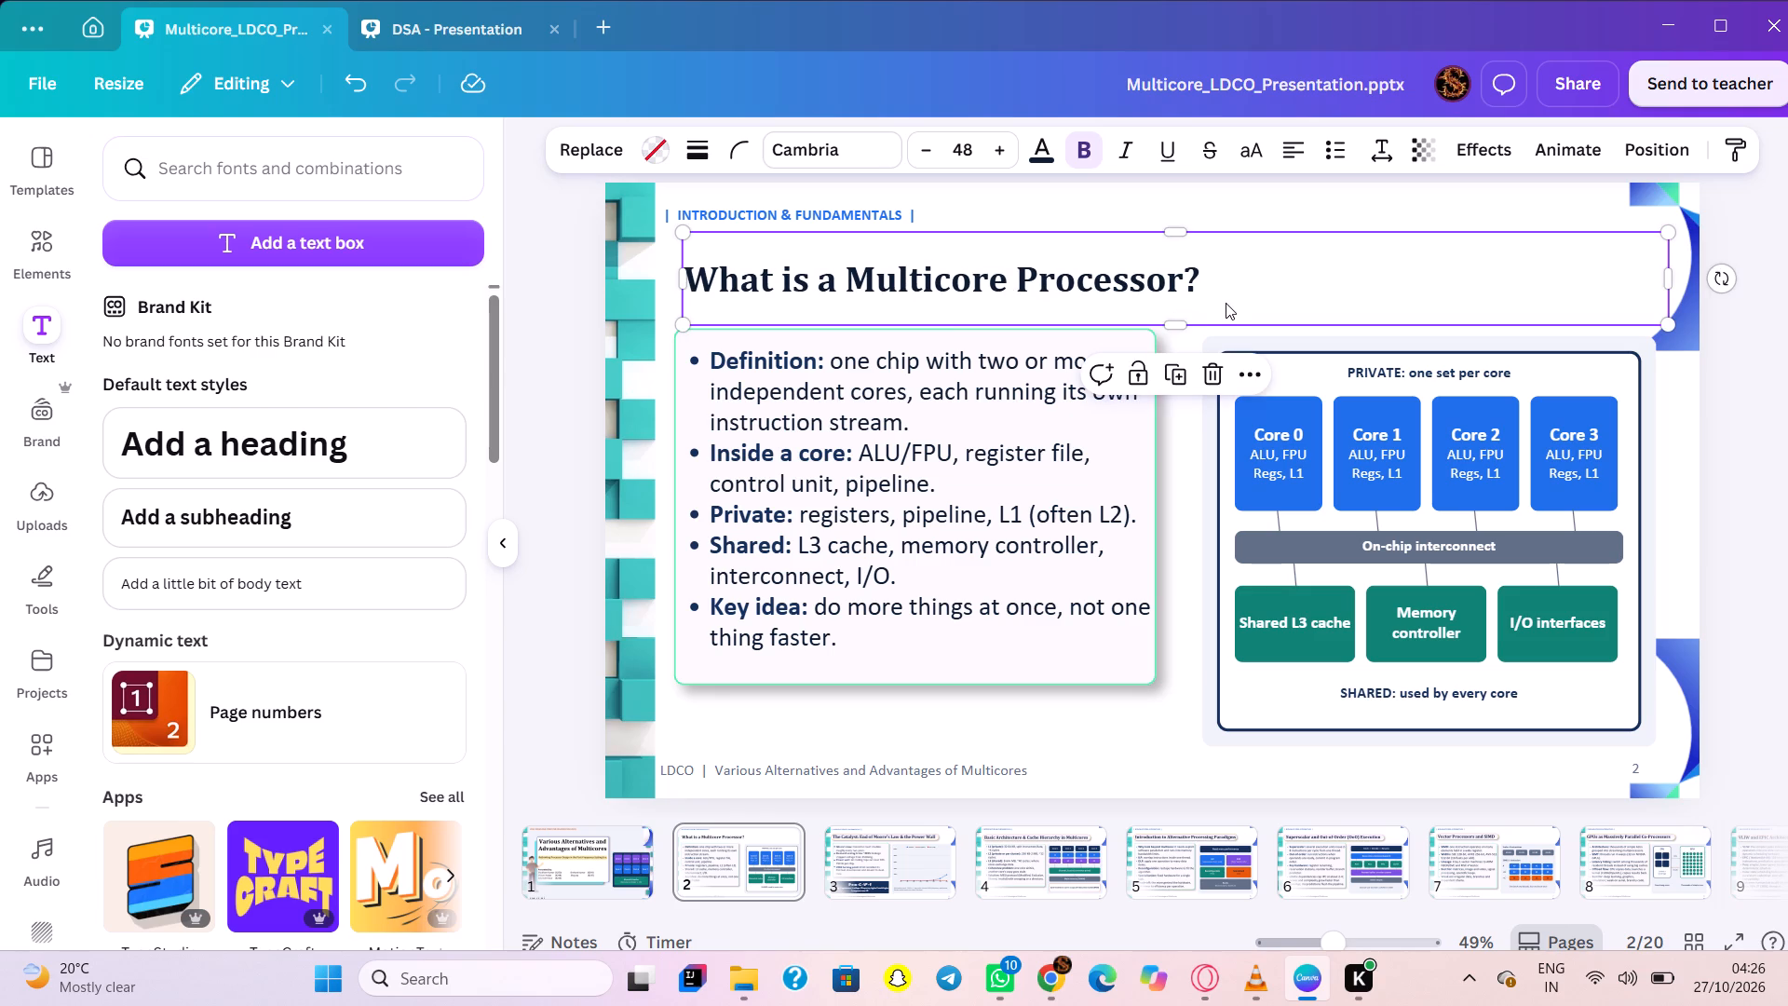
Paste the rounded title box onto slide 2, narrow it to about 994 wide, and place it over the title.
key(ctrl+v)
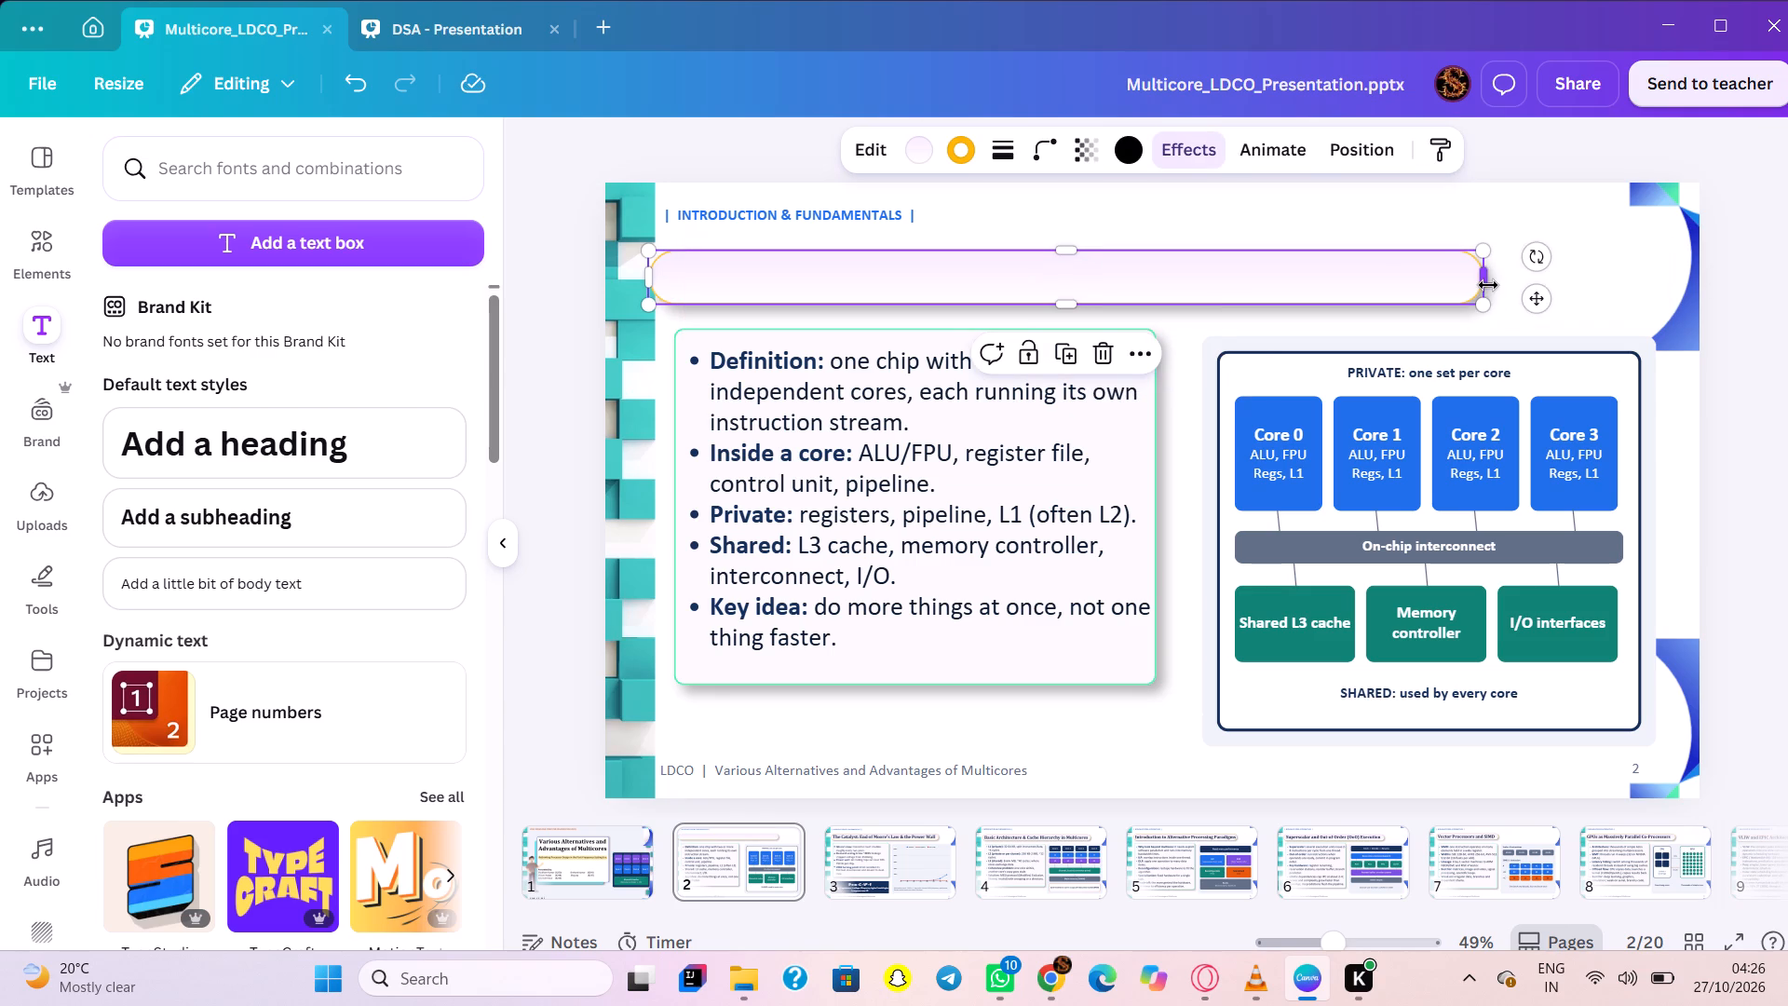
drag(1488, 286, 1226, 321)
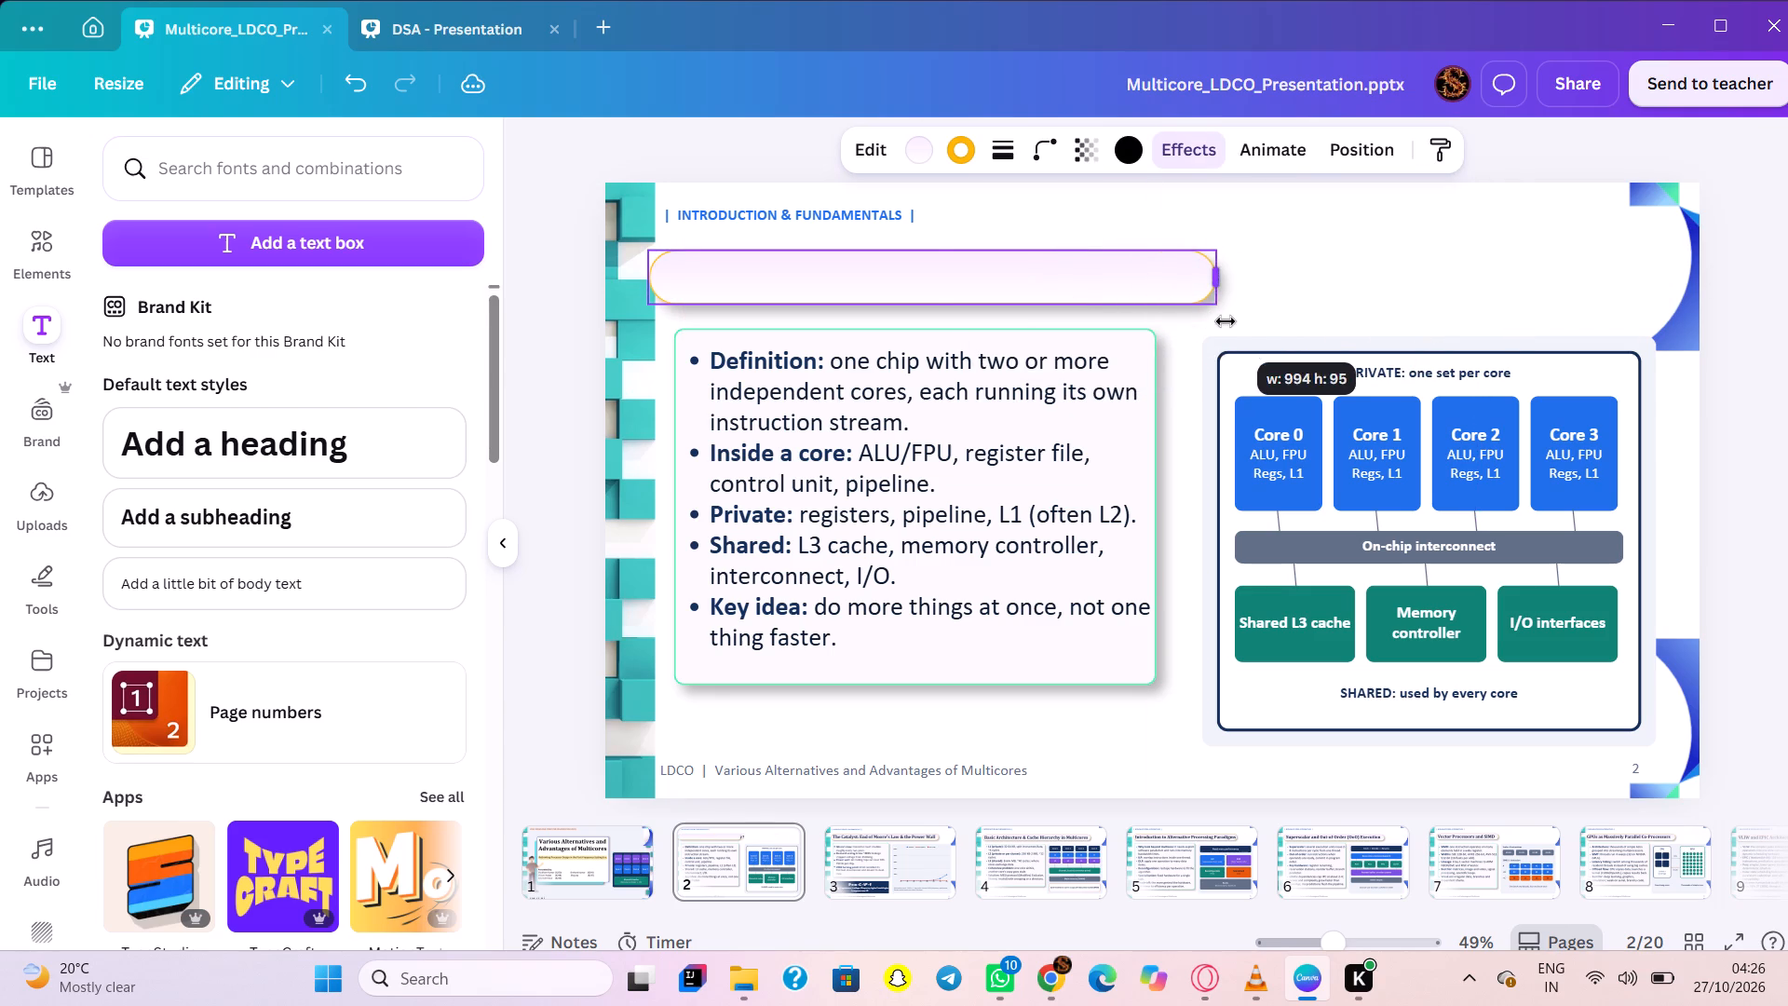
drag(1226, 321, 1227, 321)
drag(1090, 278, 1106, 288)
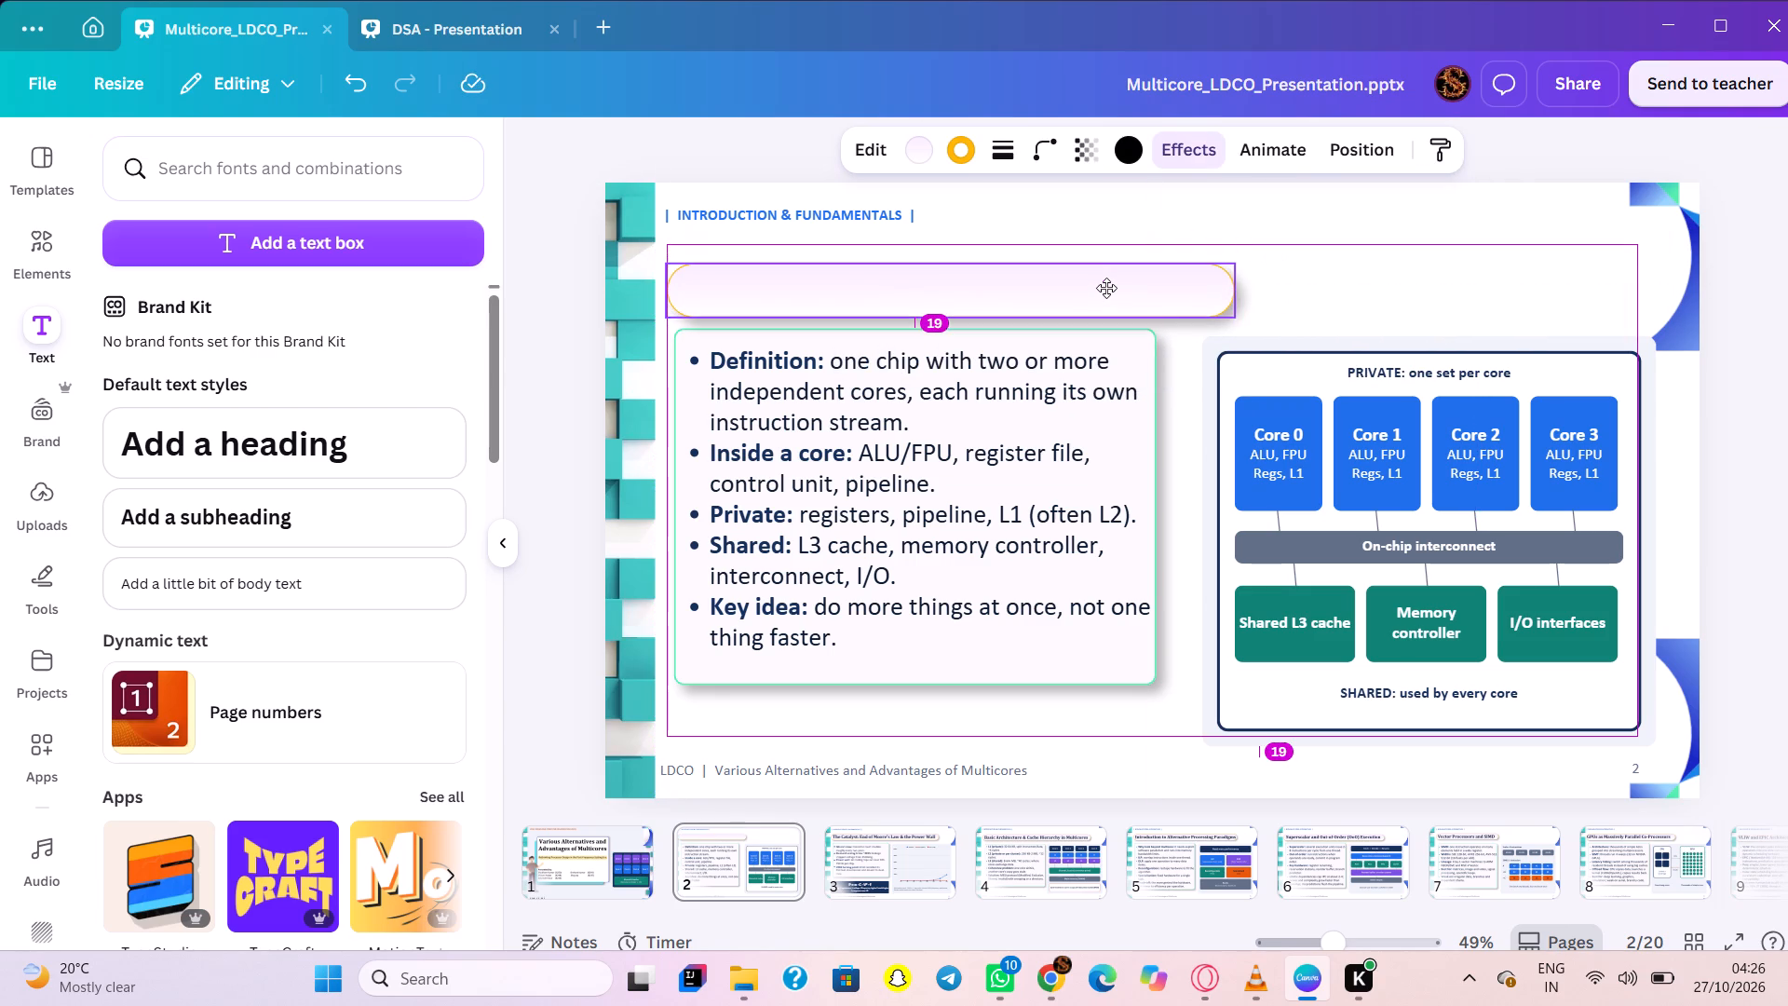
drag(1106, 288, 1106, 286)
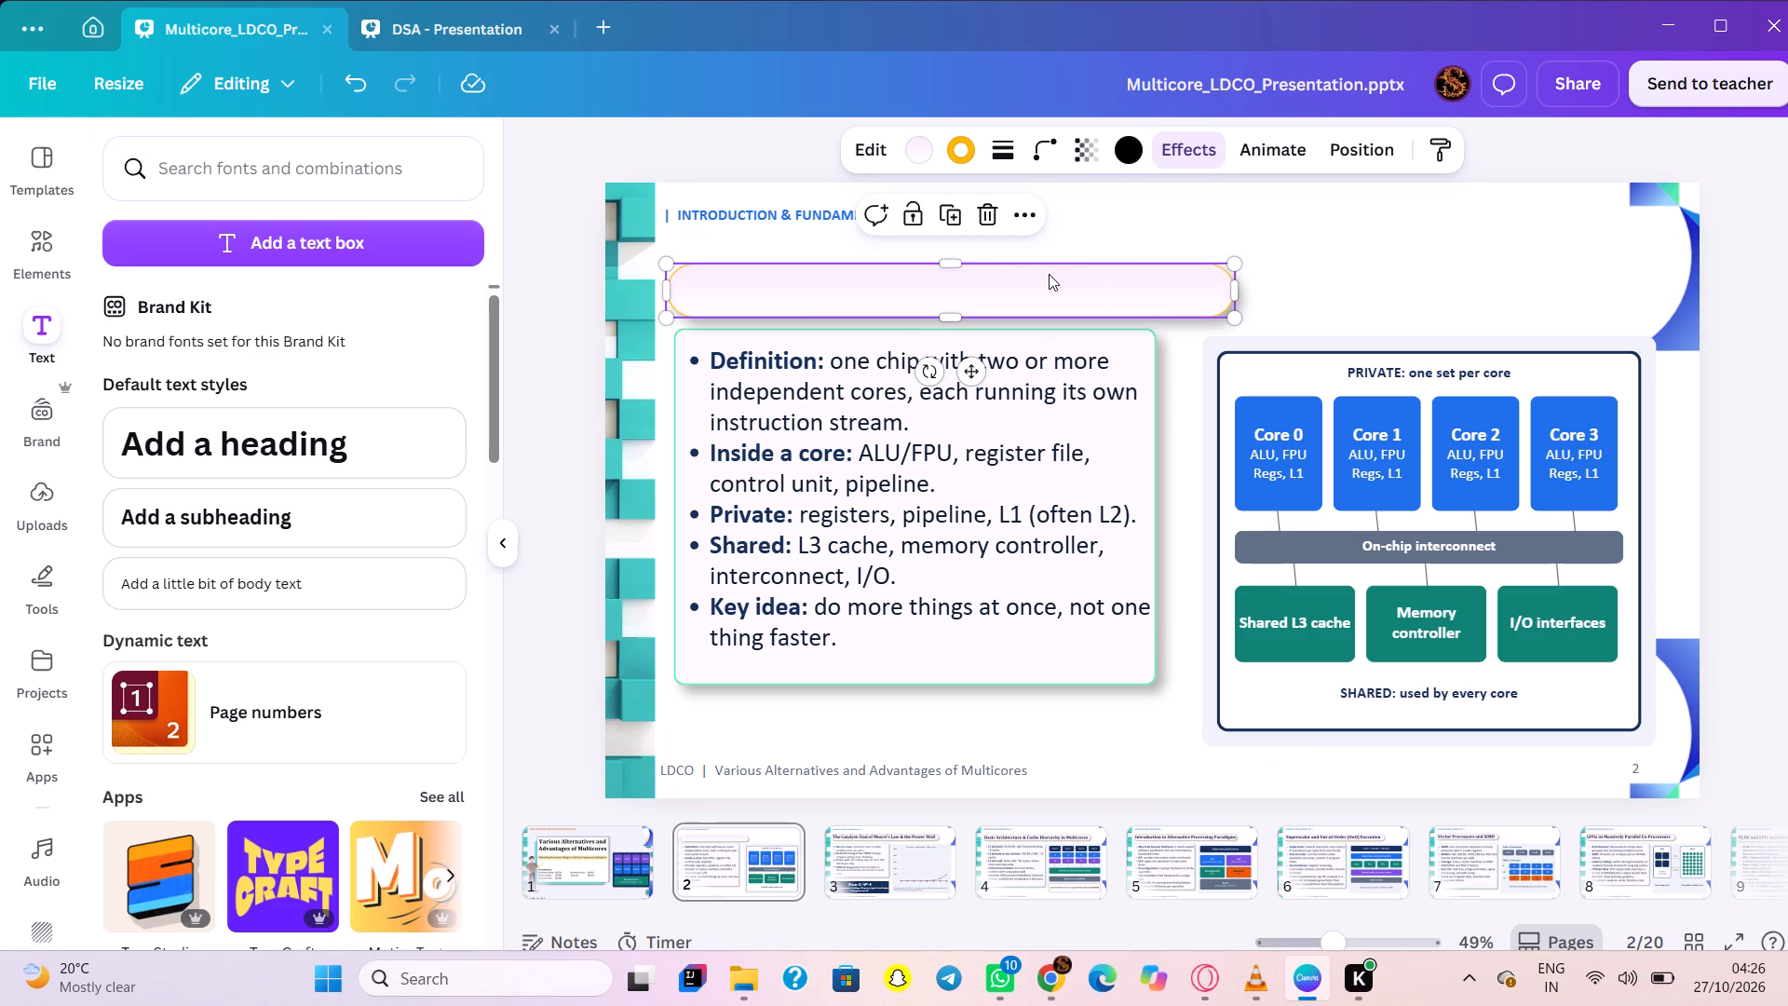
Send the slide 2 title box to the back and raise it slightly to center it vertically behind the title.
right_click(1049, 274)
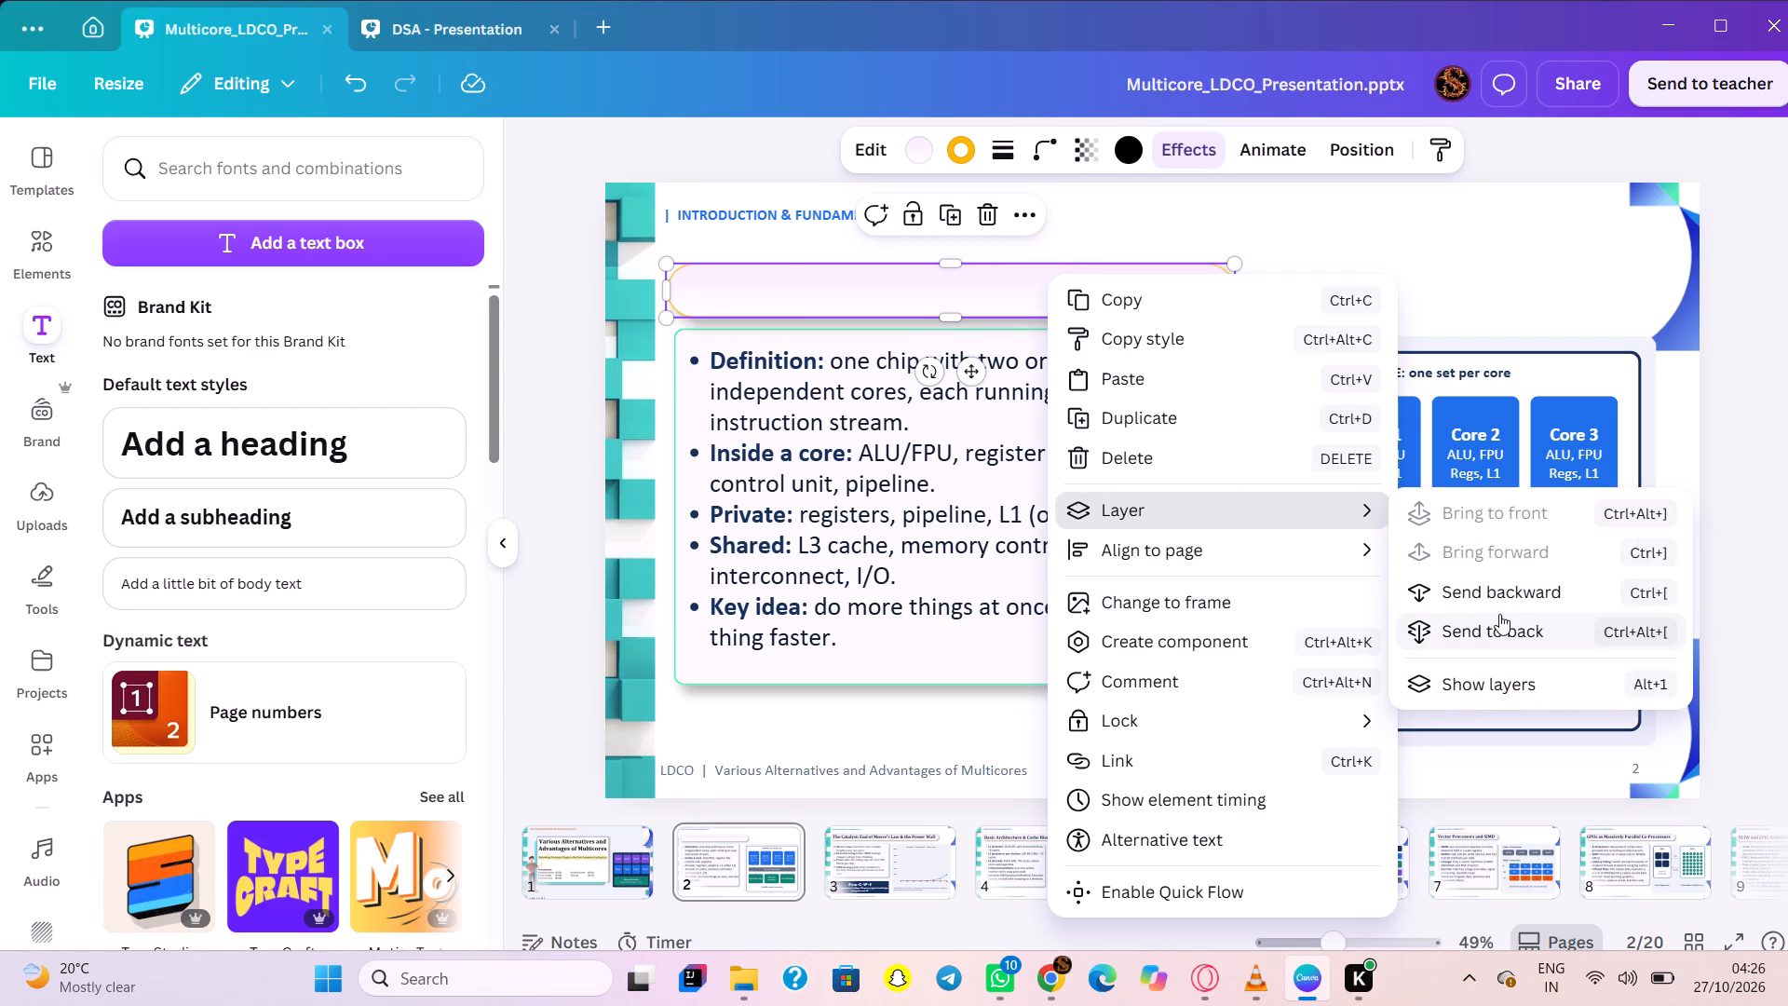
click(1502, 618)
click(1507, 328)
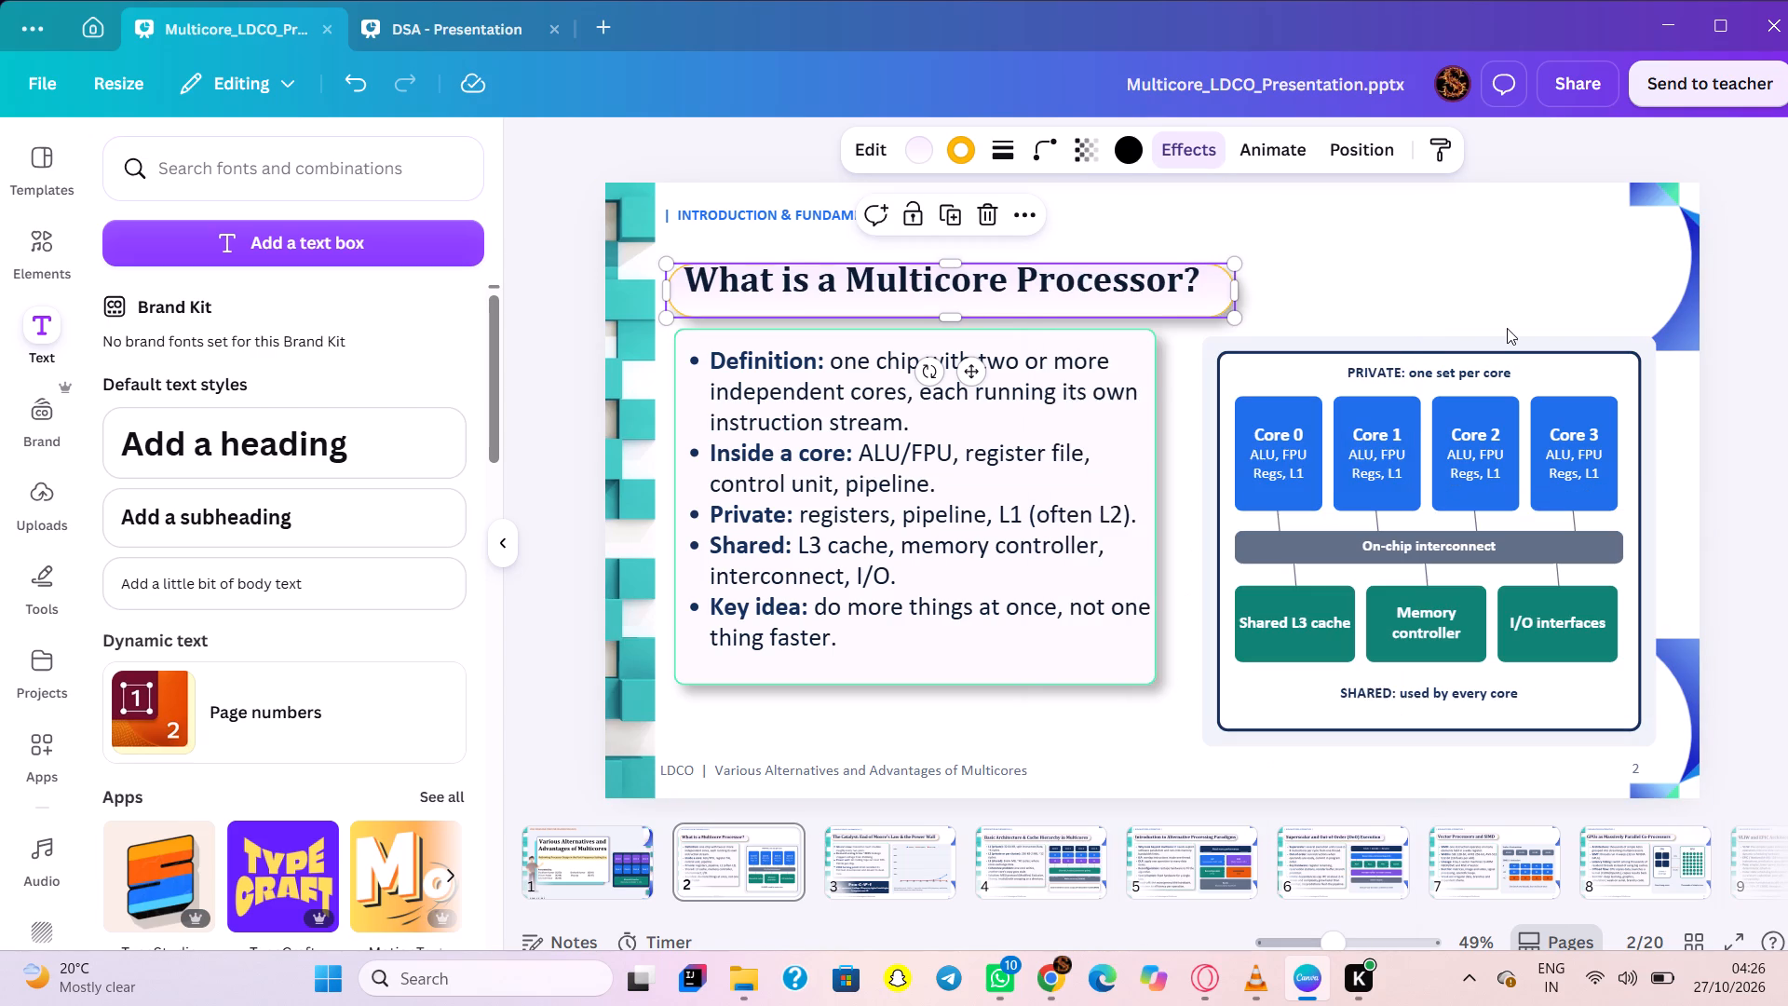
drag(1213, 302, 1214, 292)
click(1347, 294)
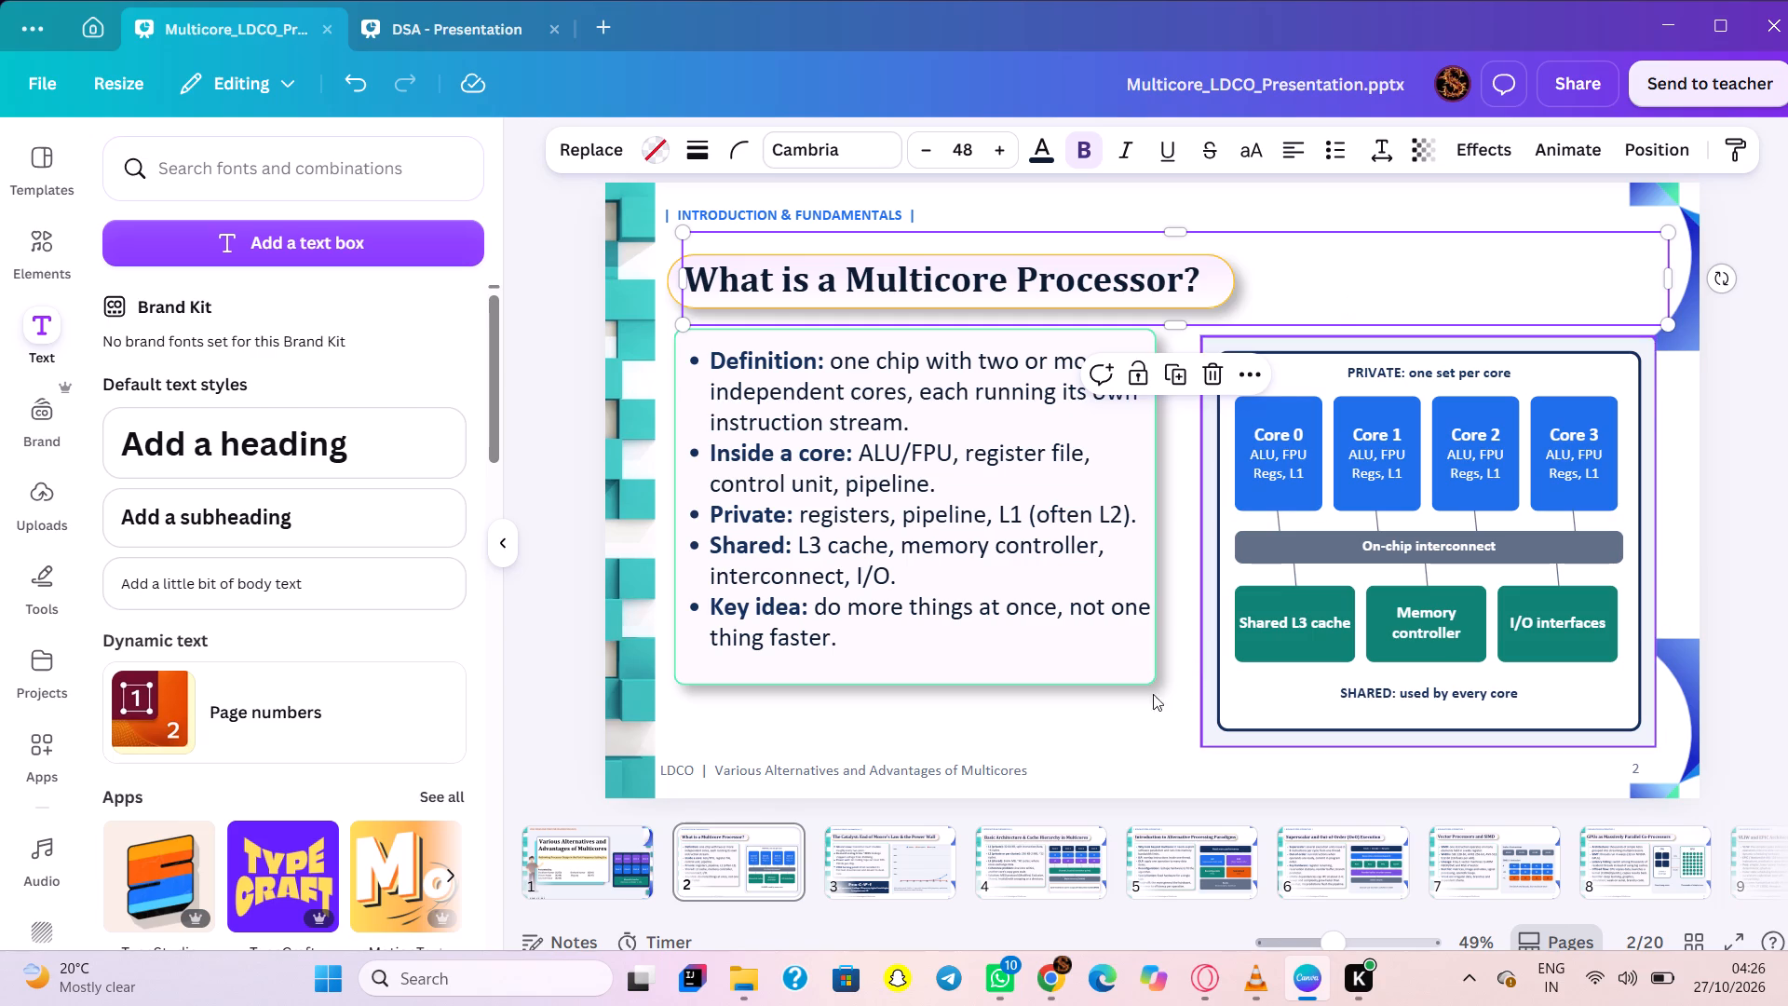
click(1124, 719)
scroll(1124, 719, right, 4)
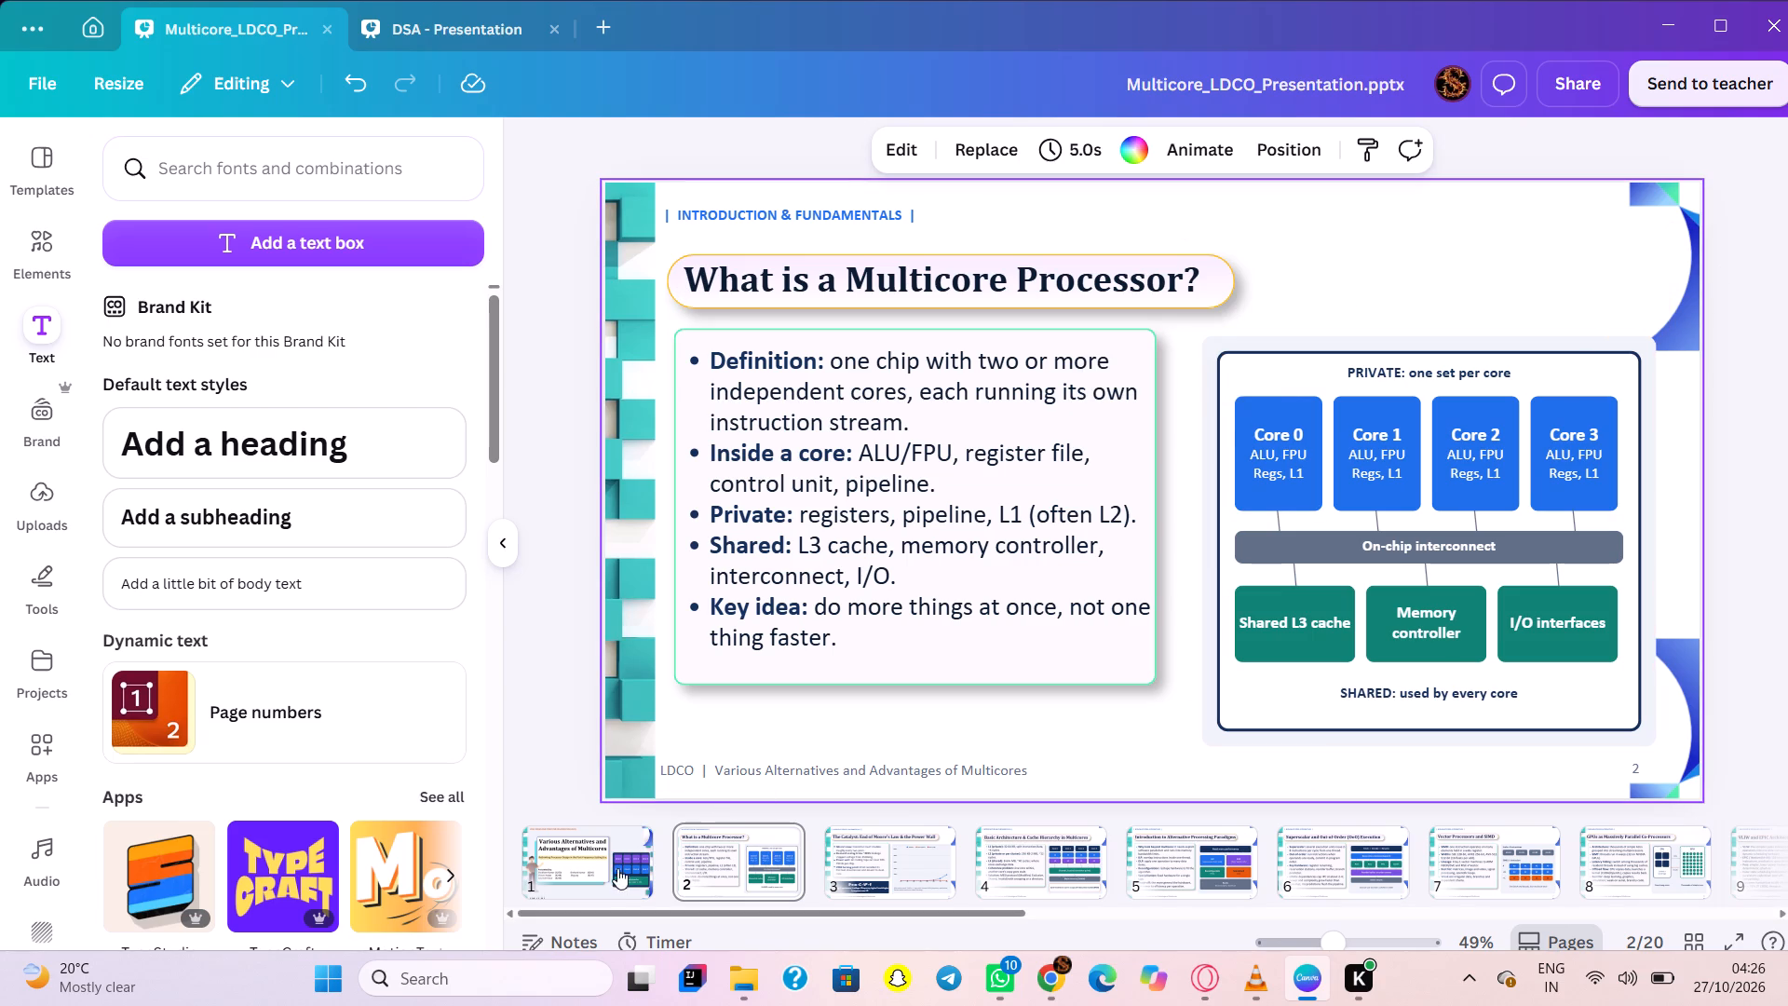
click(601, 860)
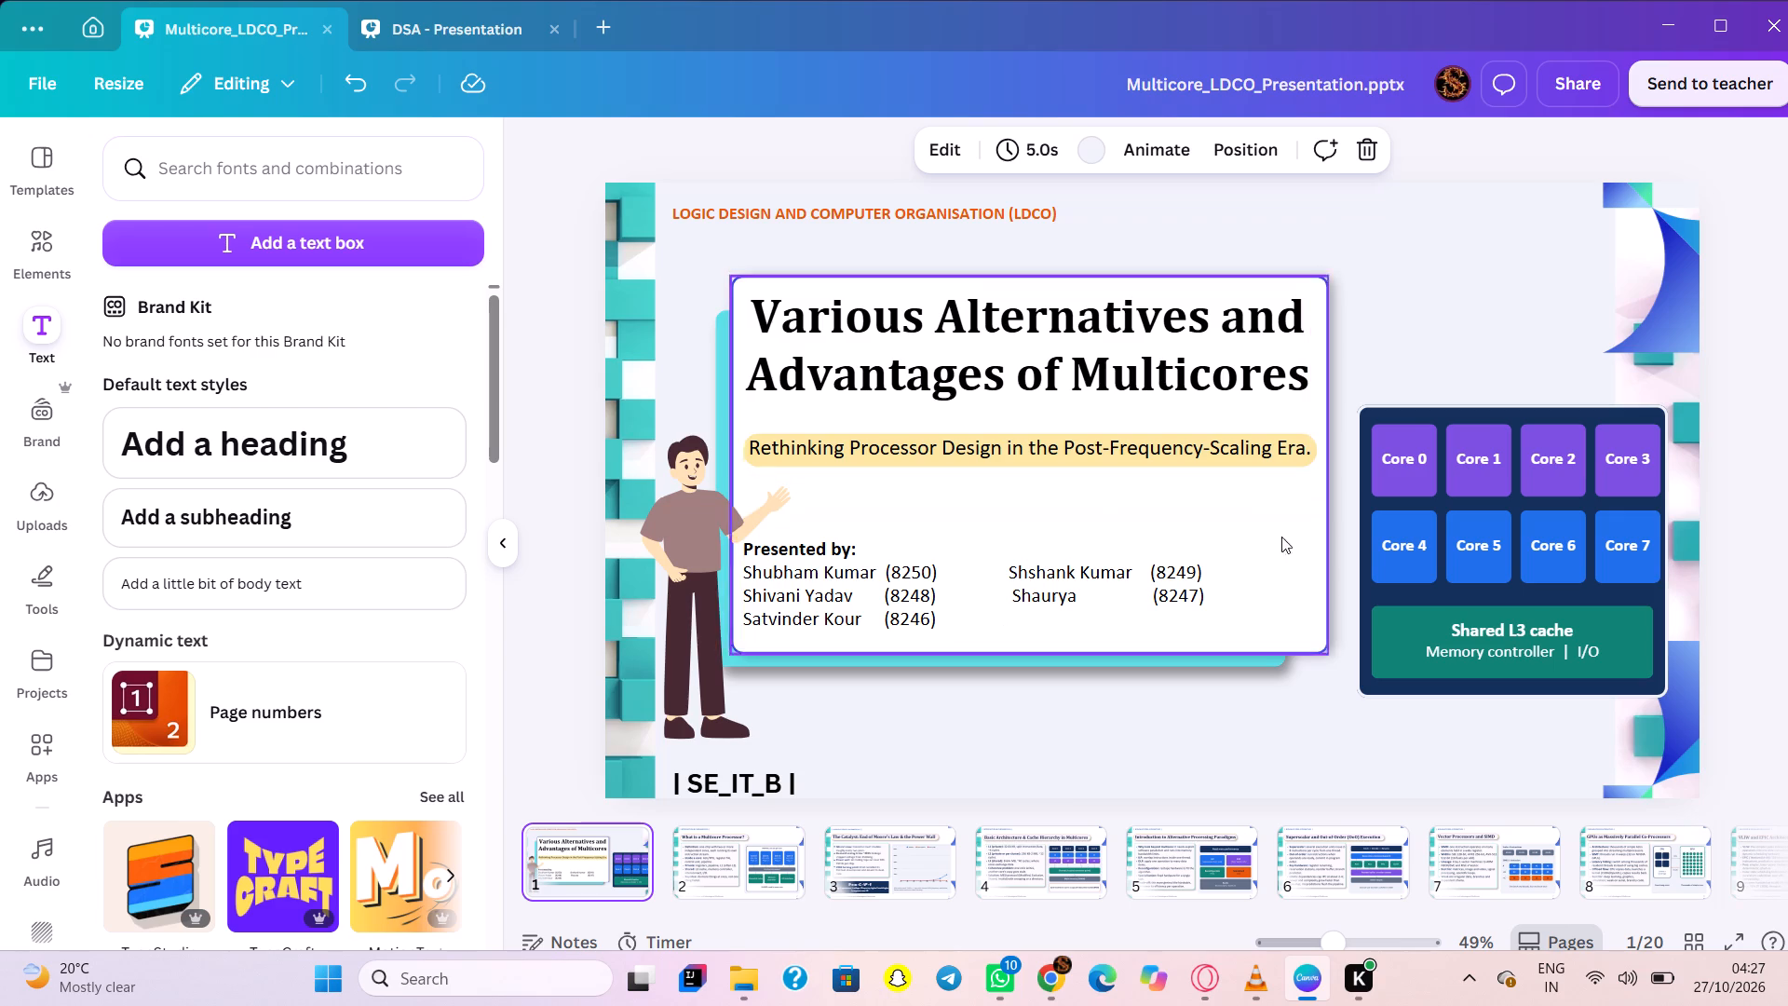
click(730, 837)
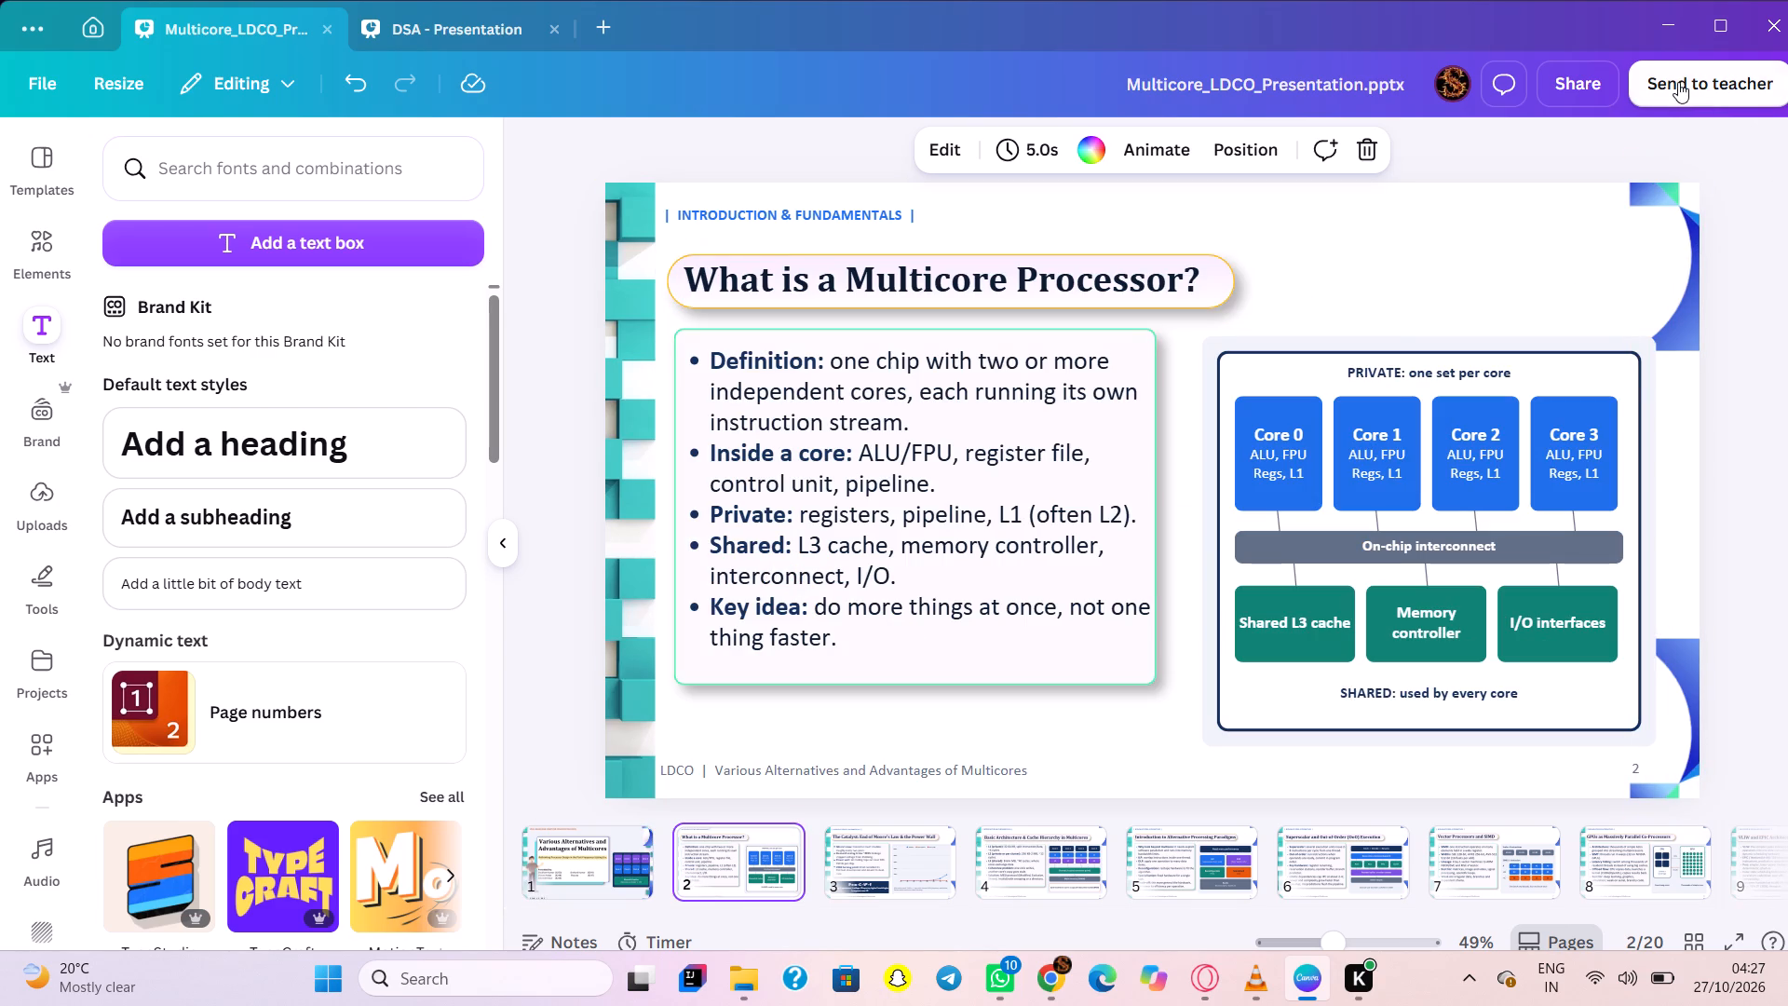
Download all pages as a PDF with the Digital preset, saving it in Downloads as Multicore_LDCO_Presentation.pptx.
click(1569, 93)
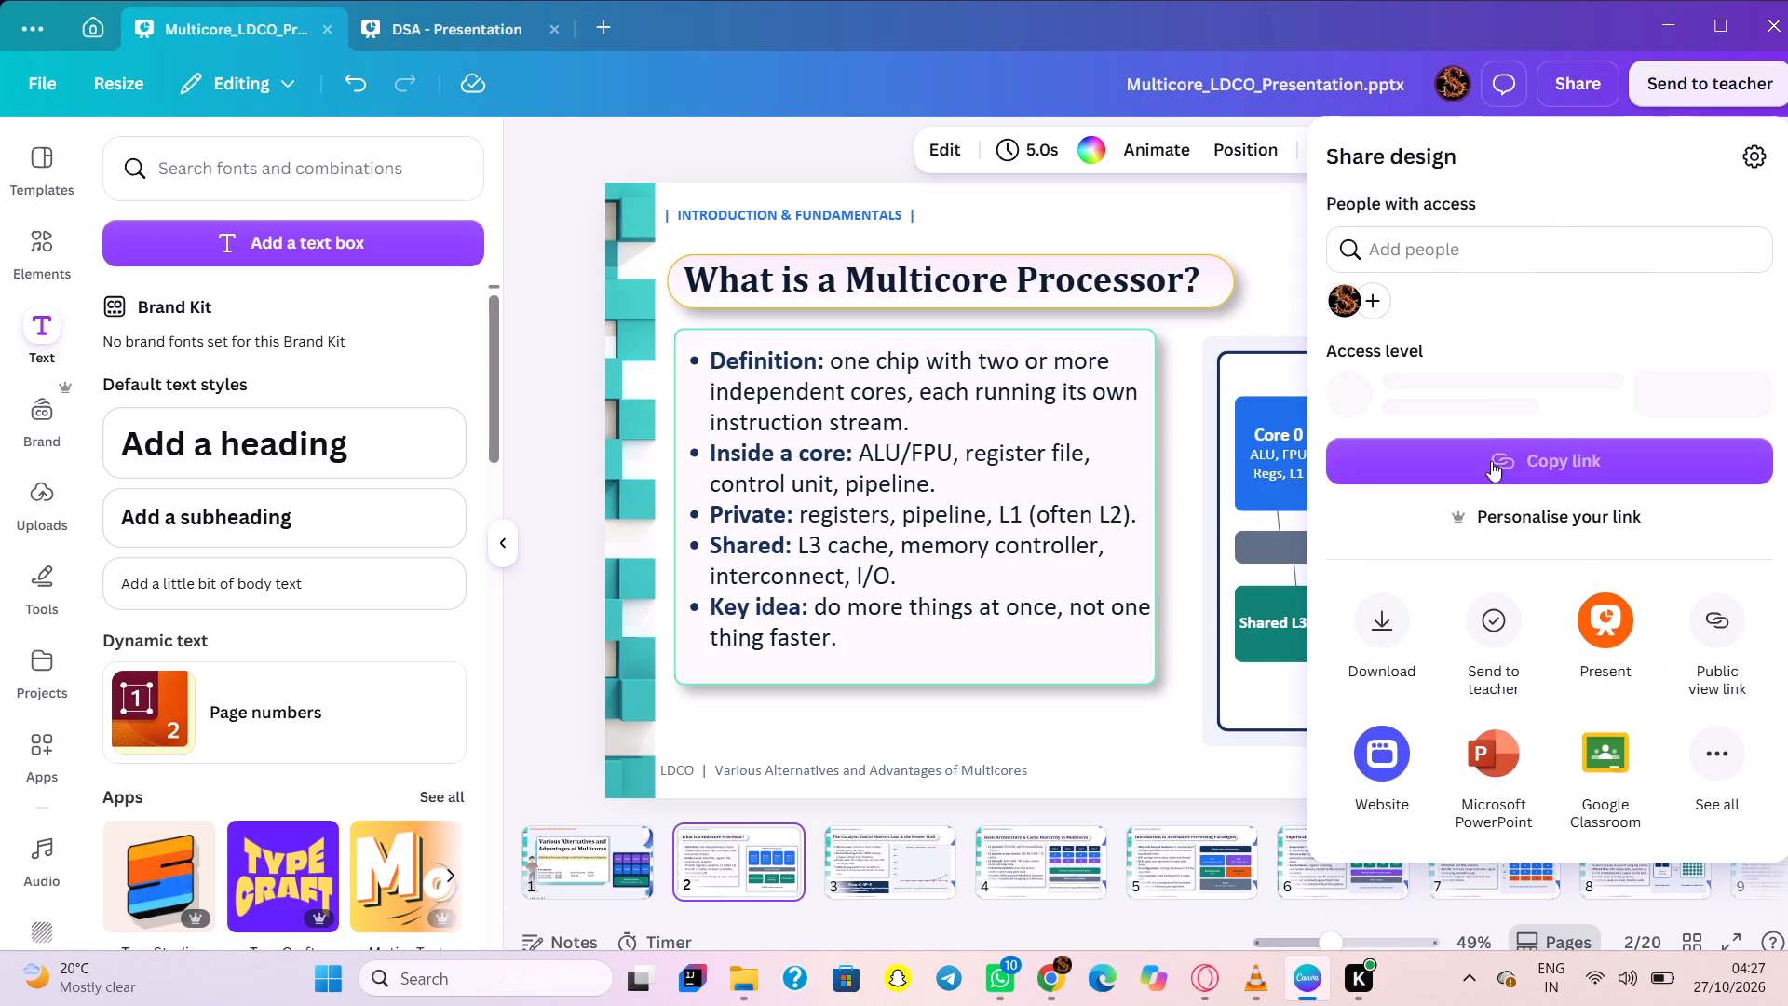
click(1381, 625)
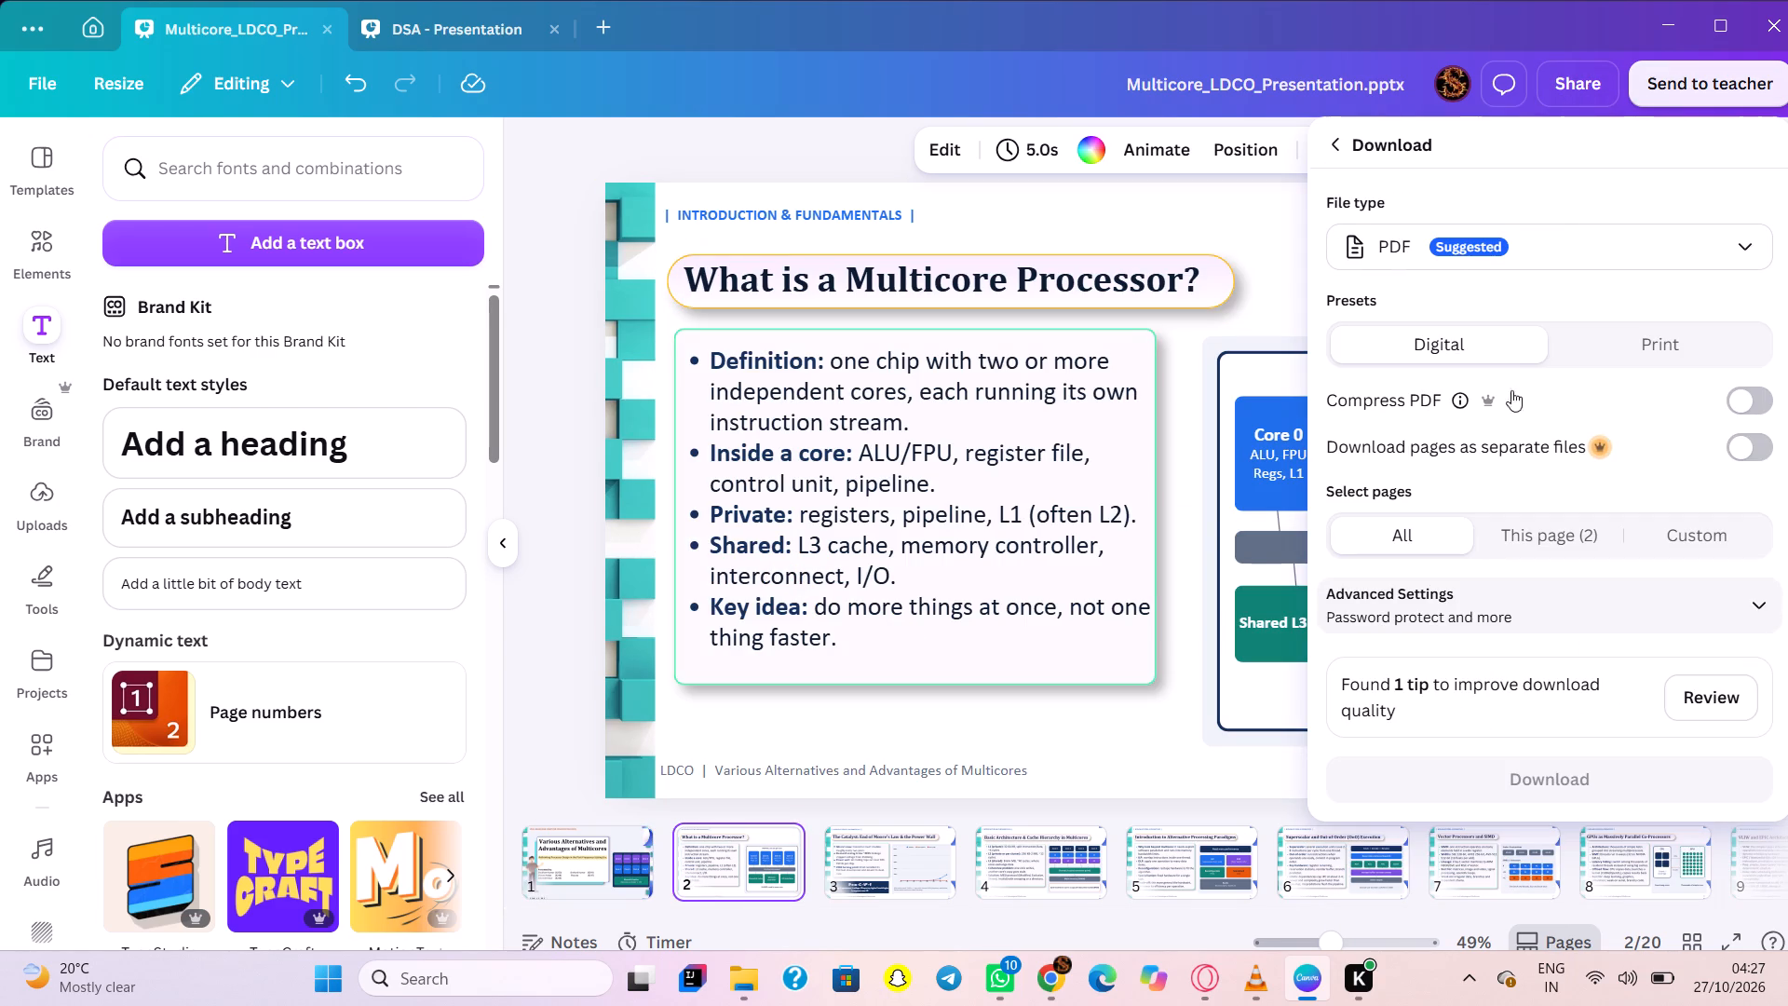
click(1471, 795)
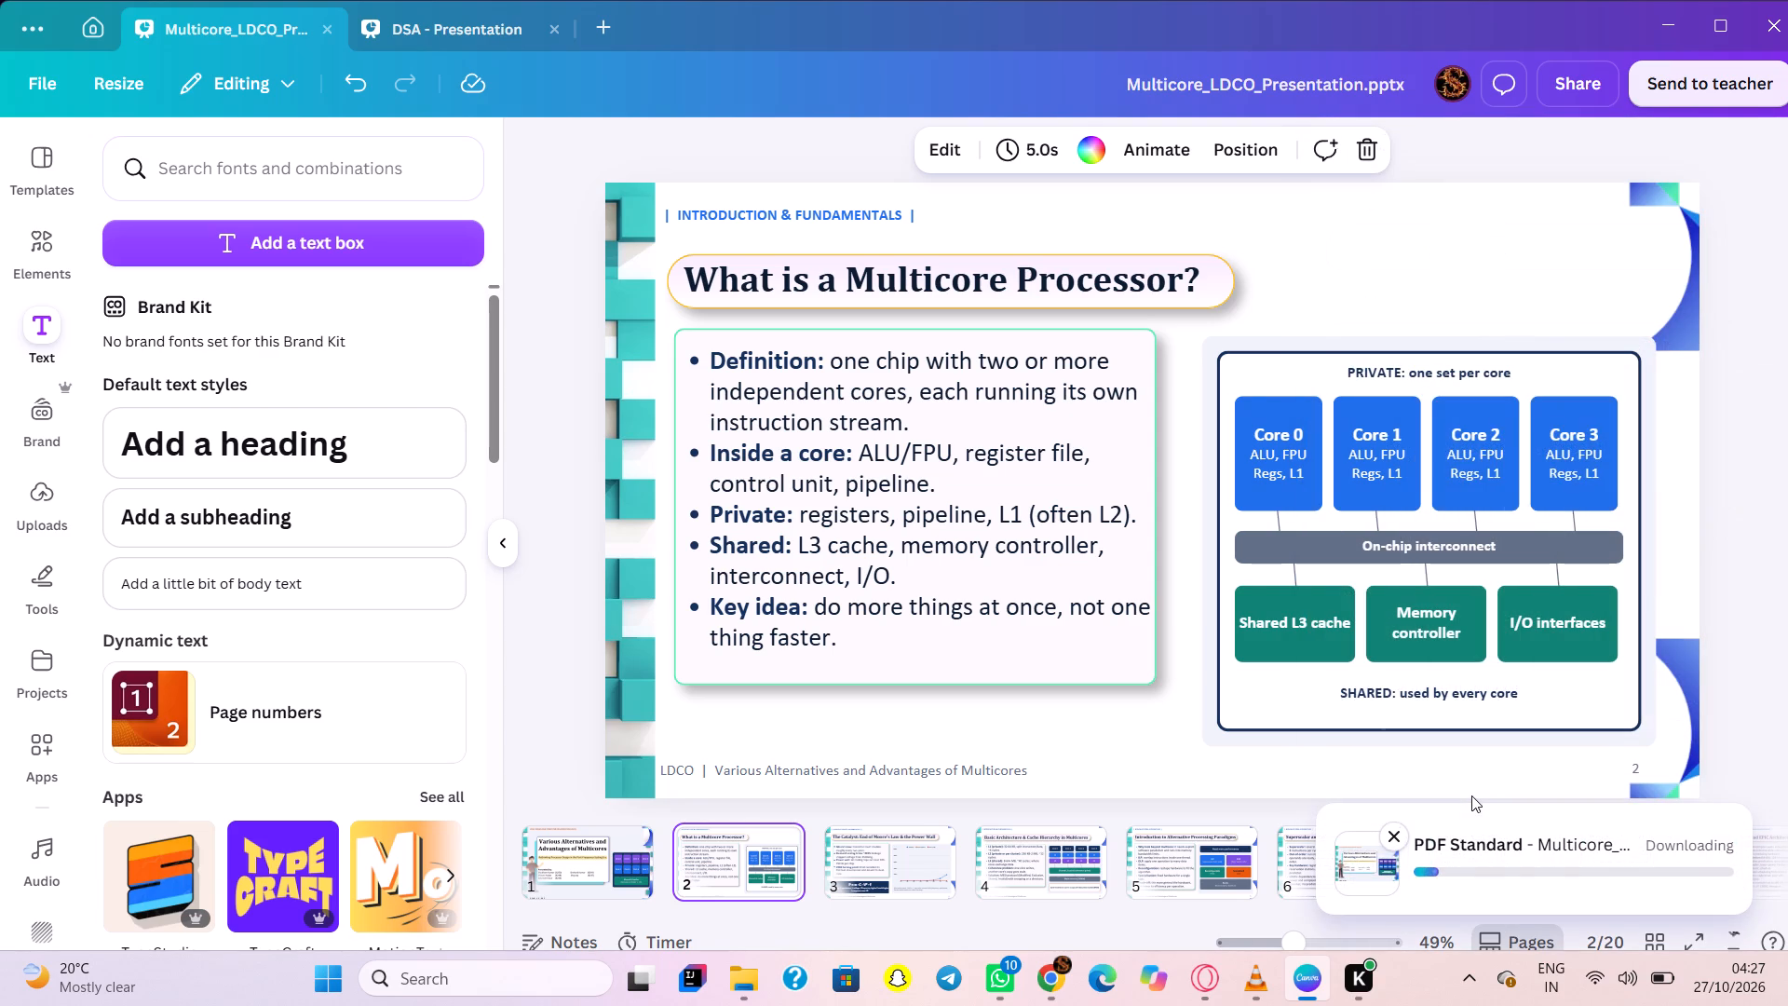
click(505, 564)
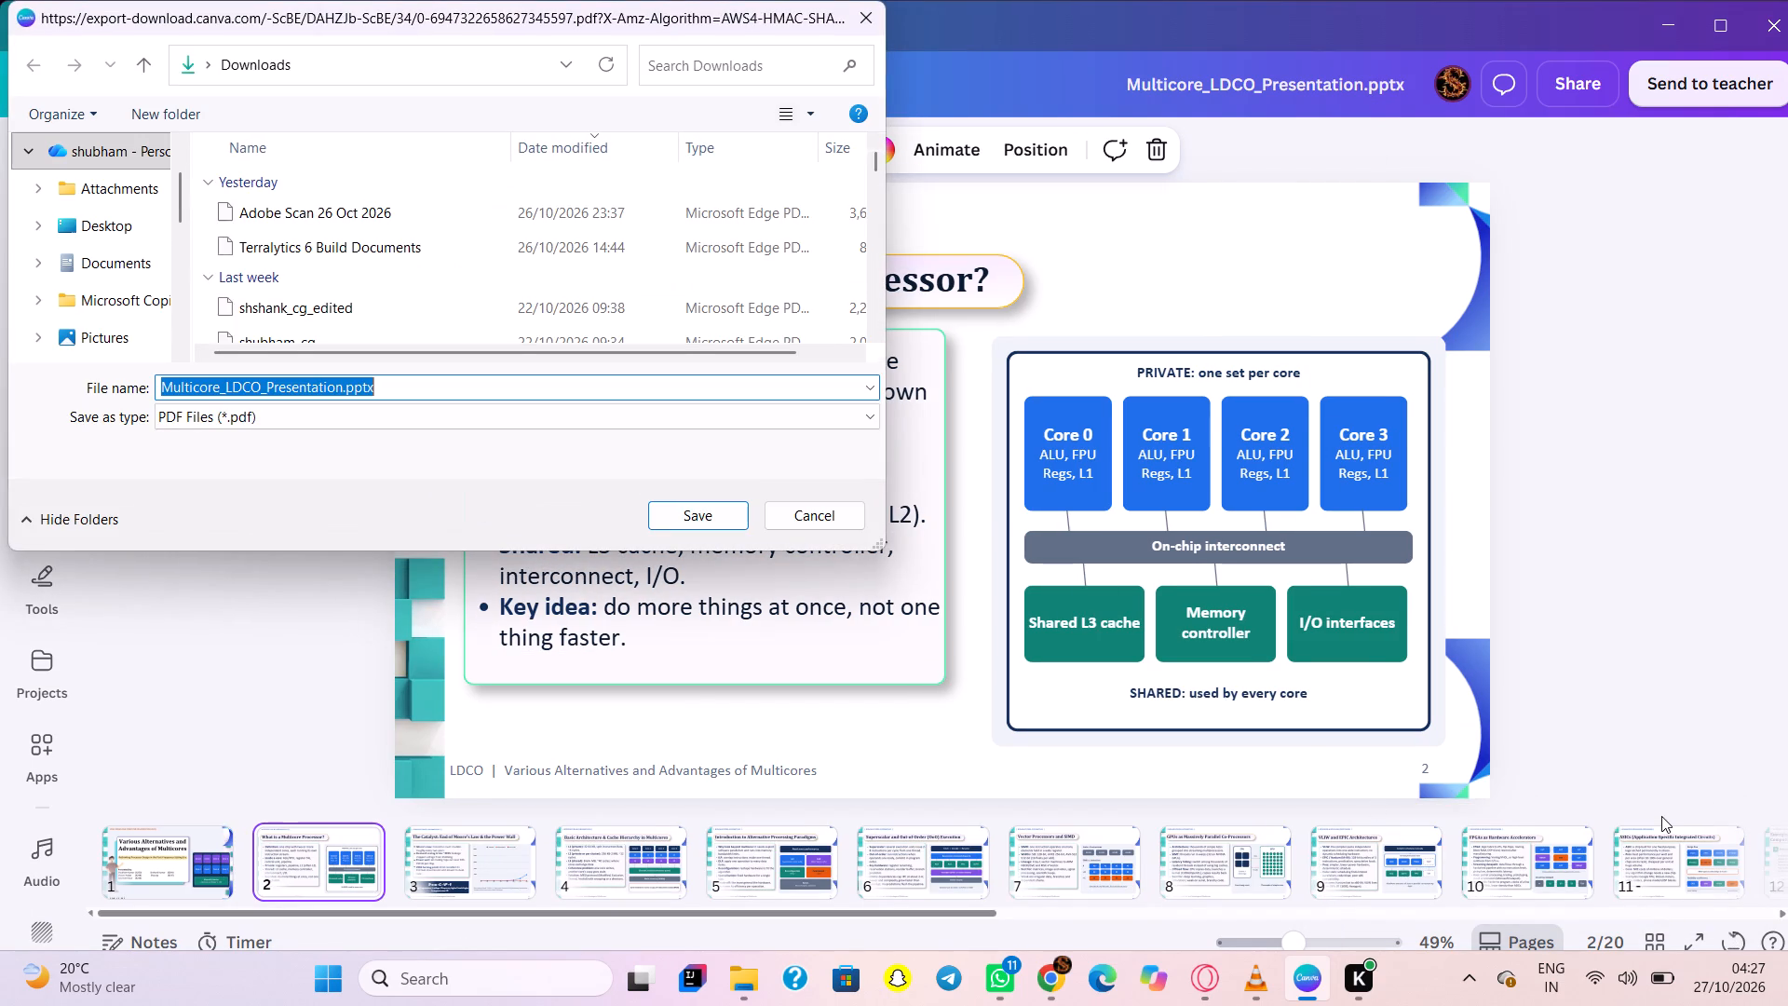
click(711, 536)
click(716, 519)
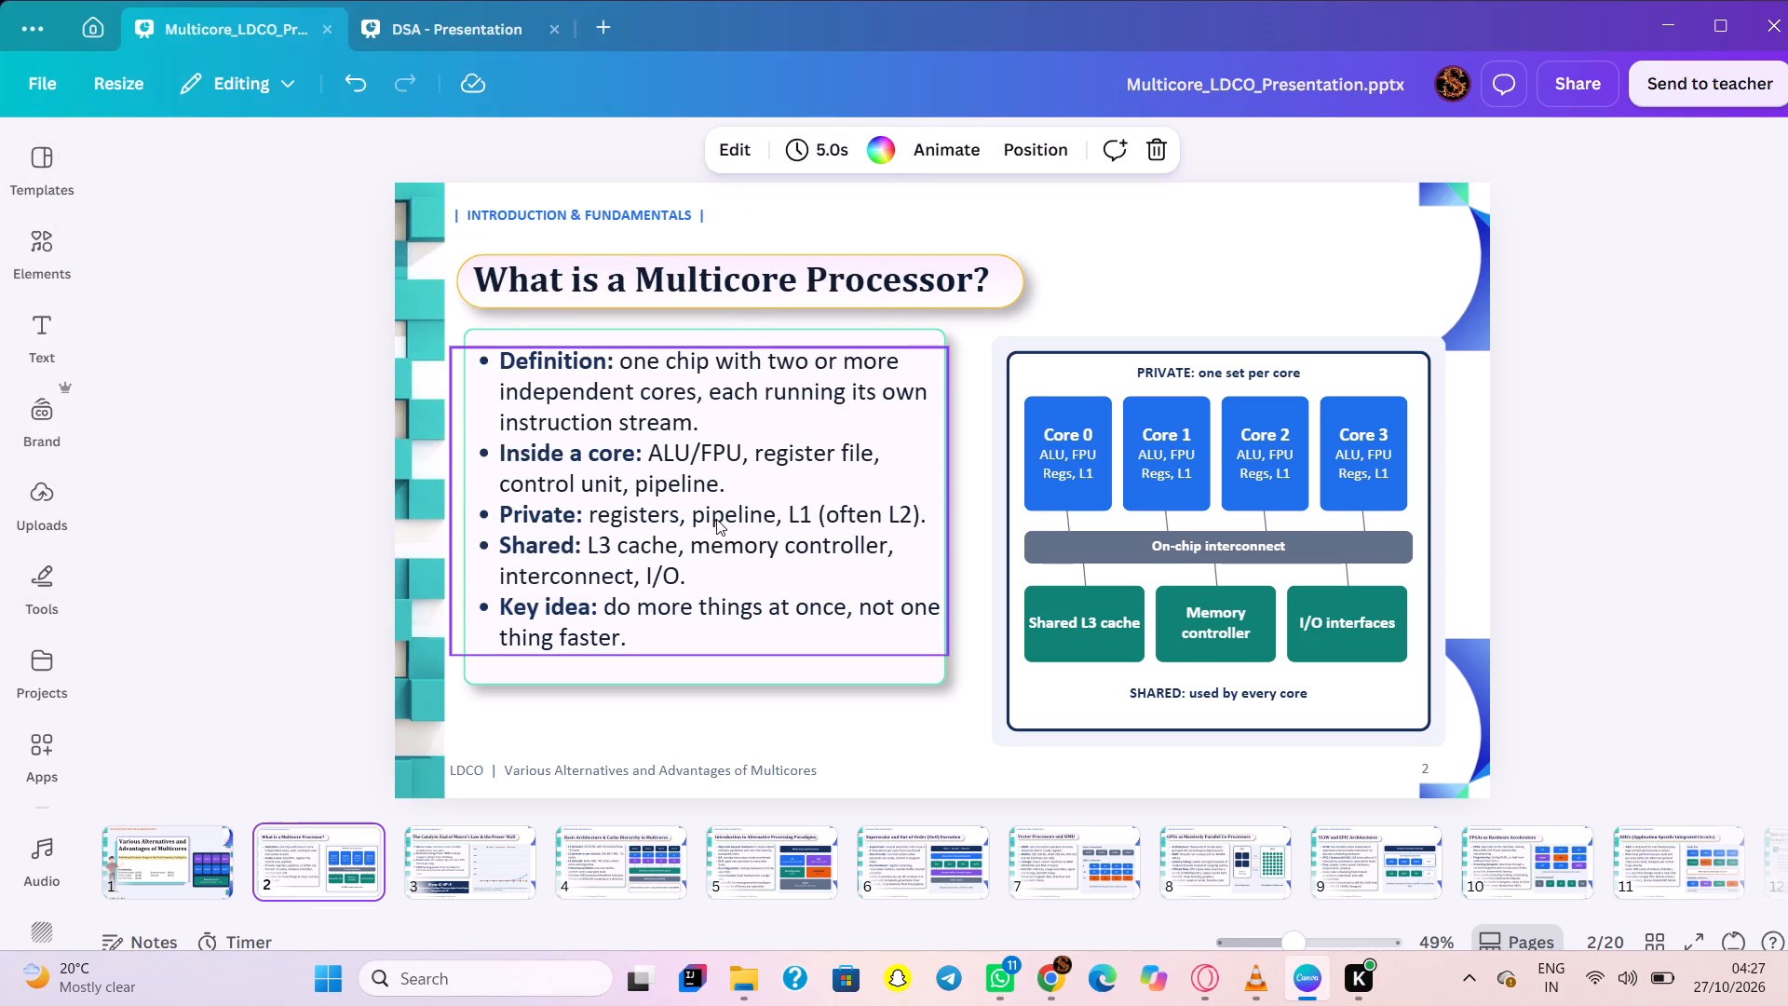
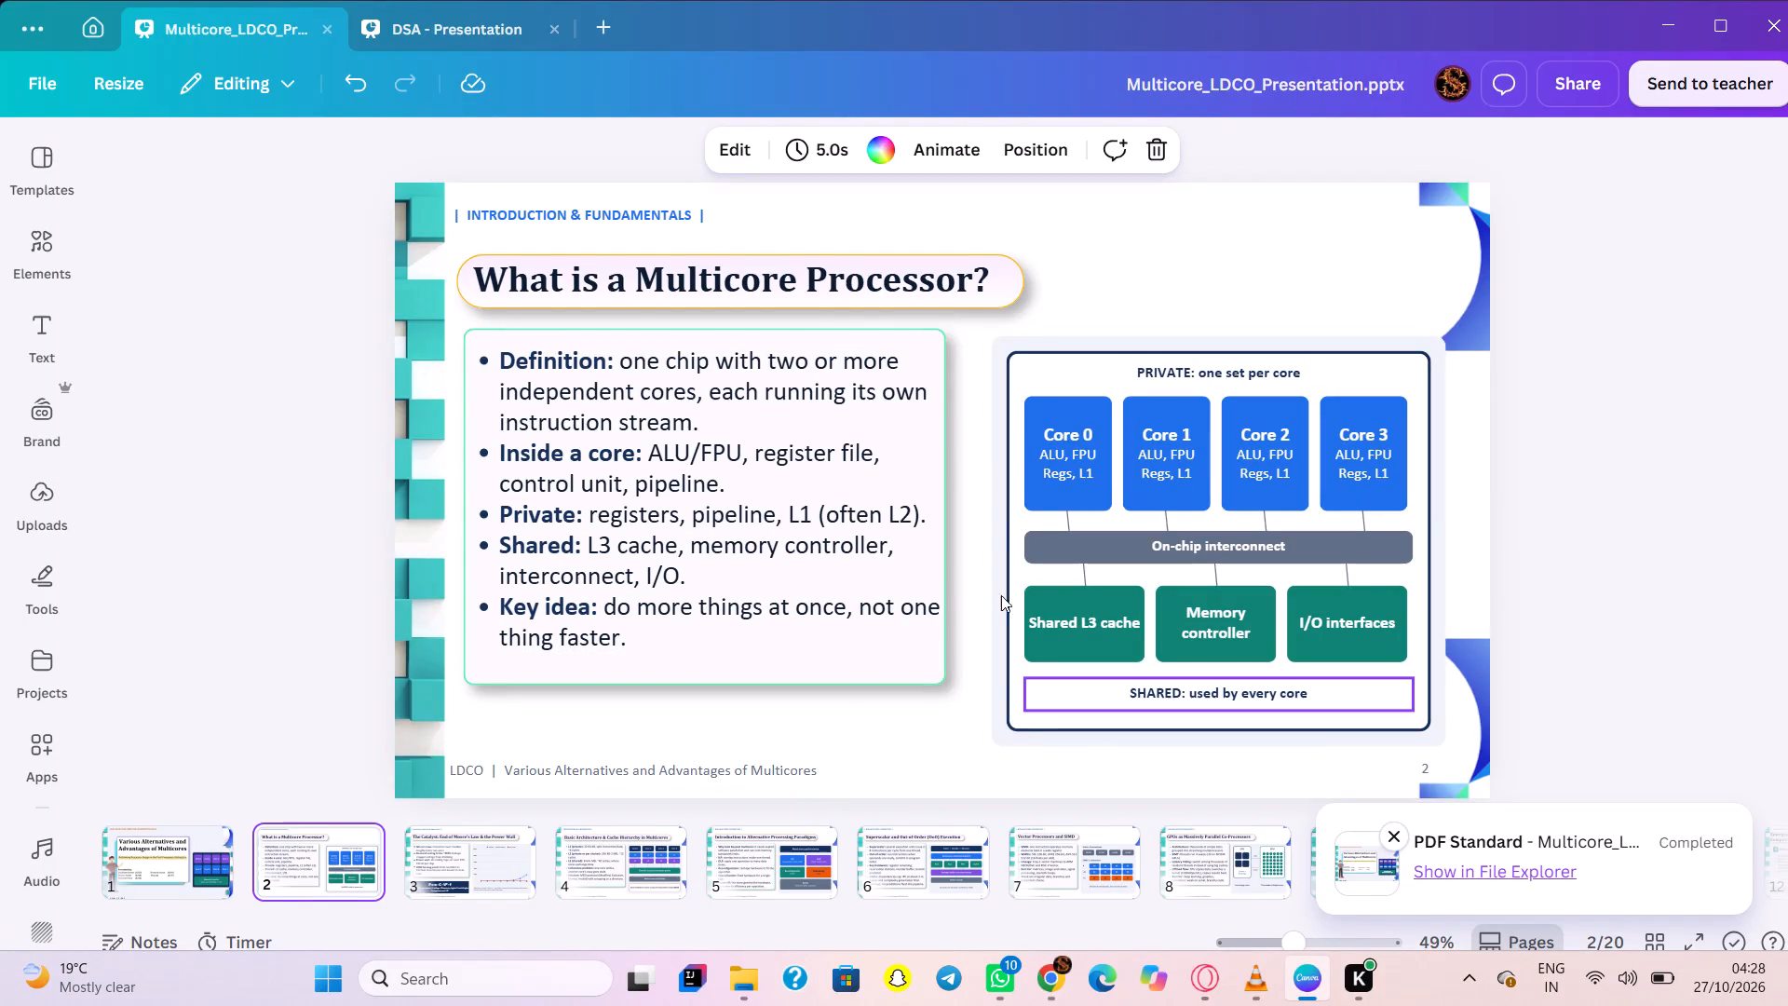
Switch to File Explorer and copy the exported PDF Multicore_LDCO_Presentation.pptx from the Downloads folder.
click(741, 1003)
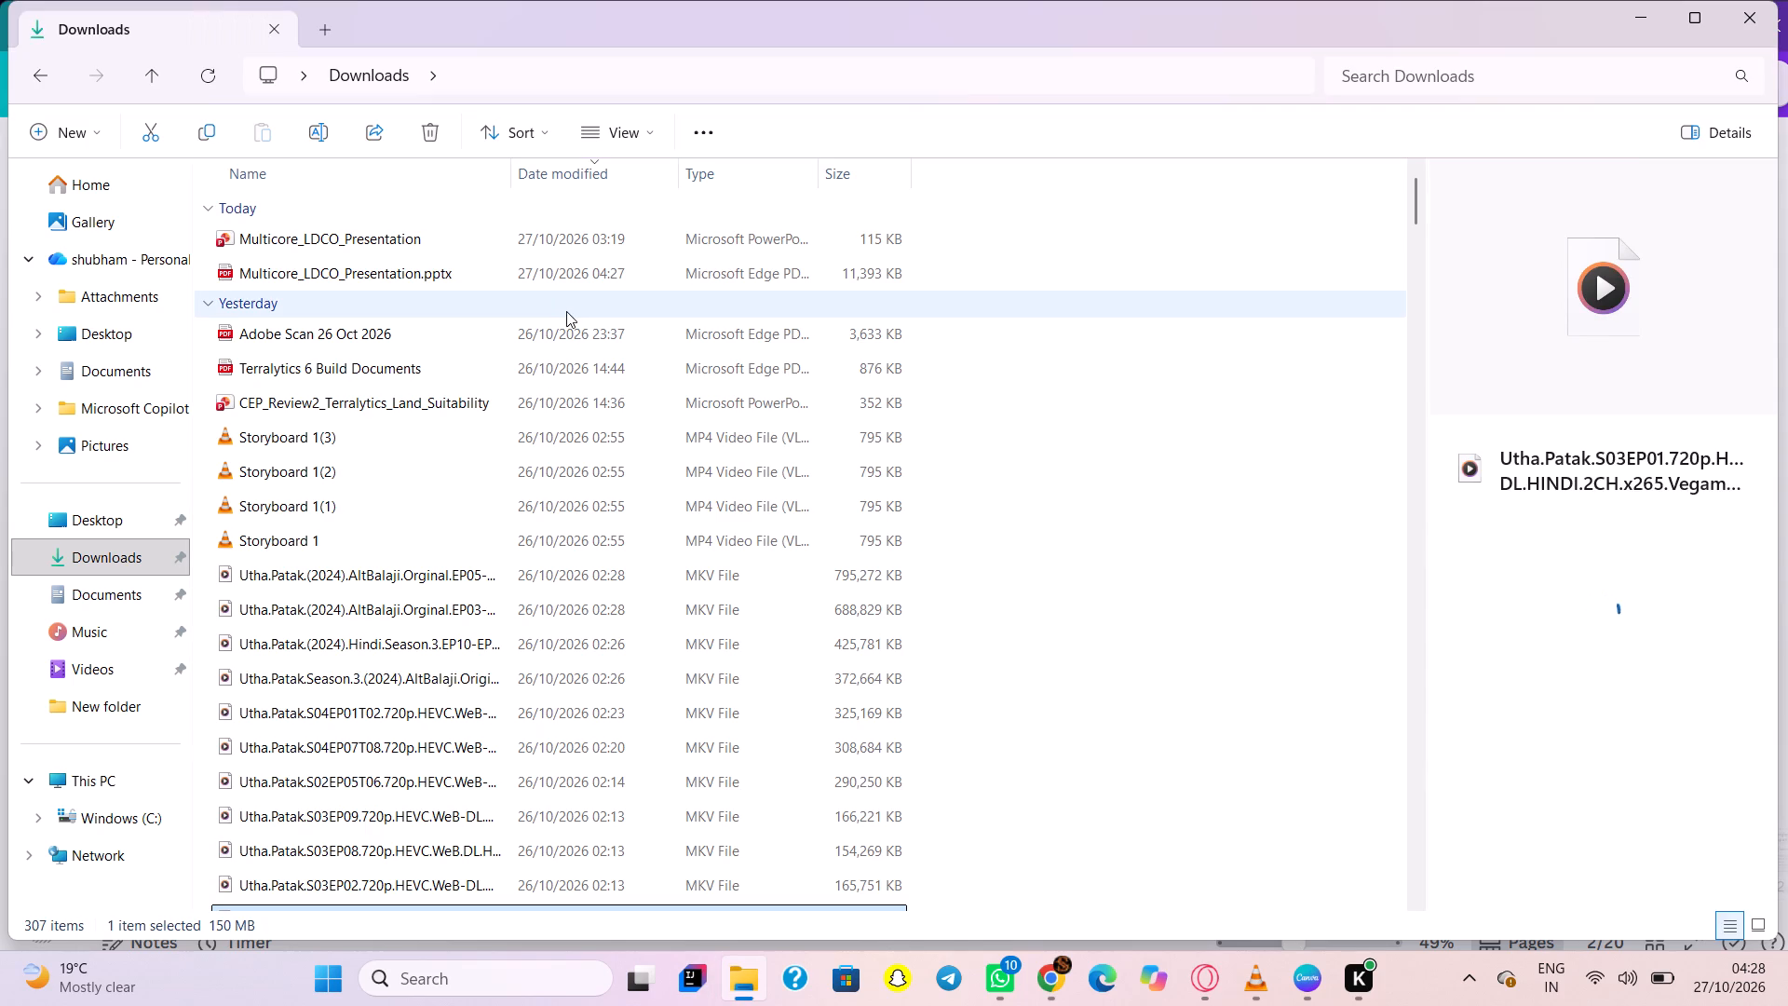
click(433, 261)
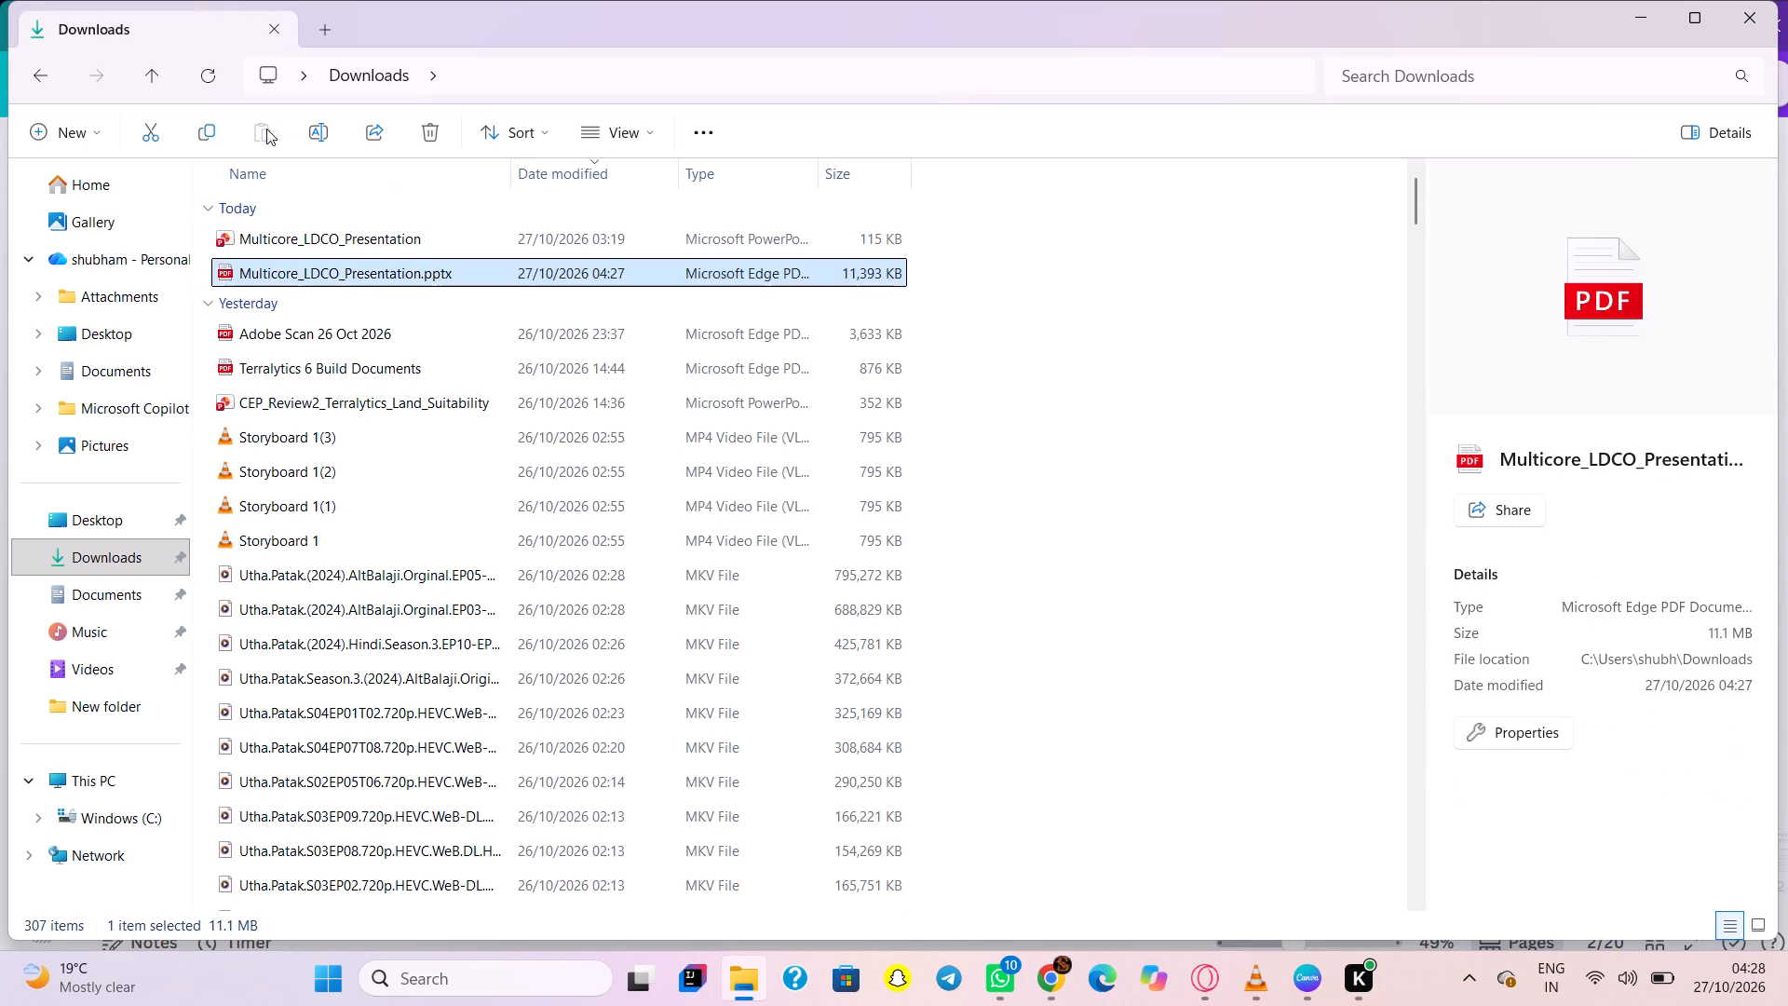
double_click(200, 128)
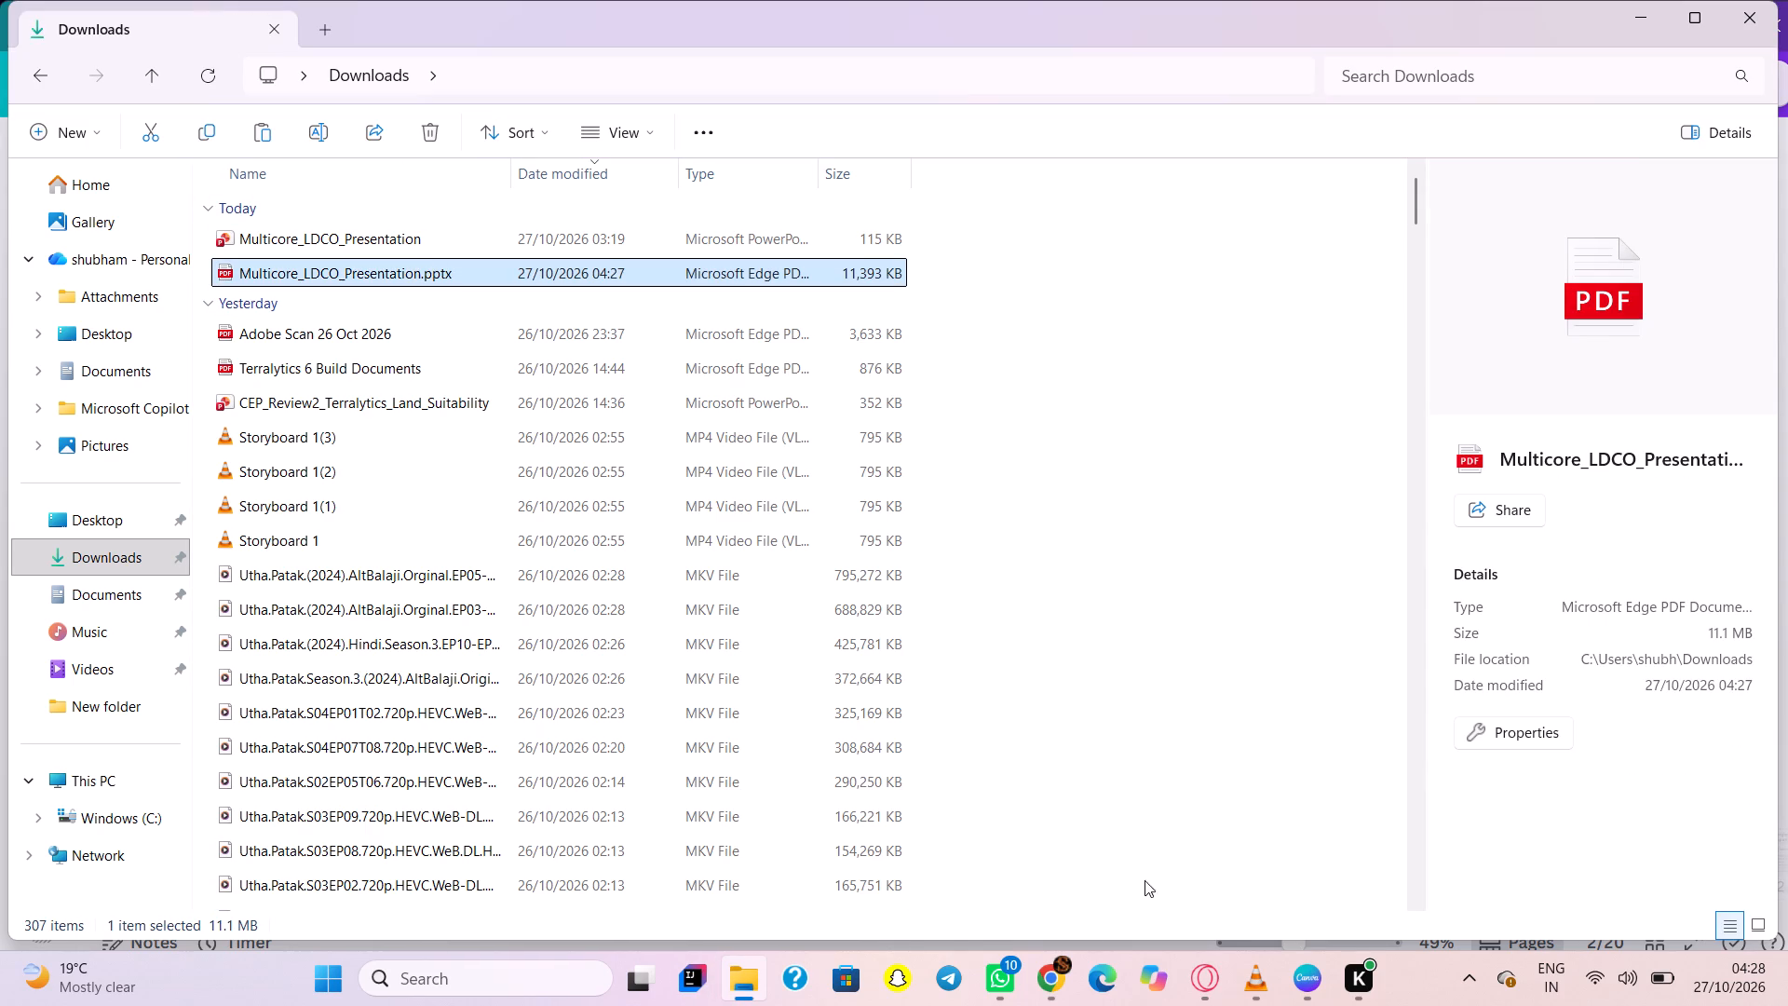
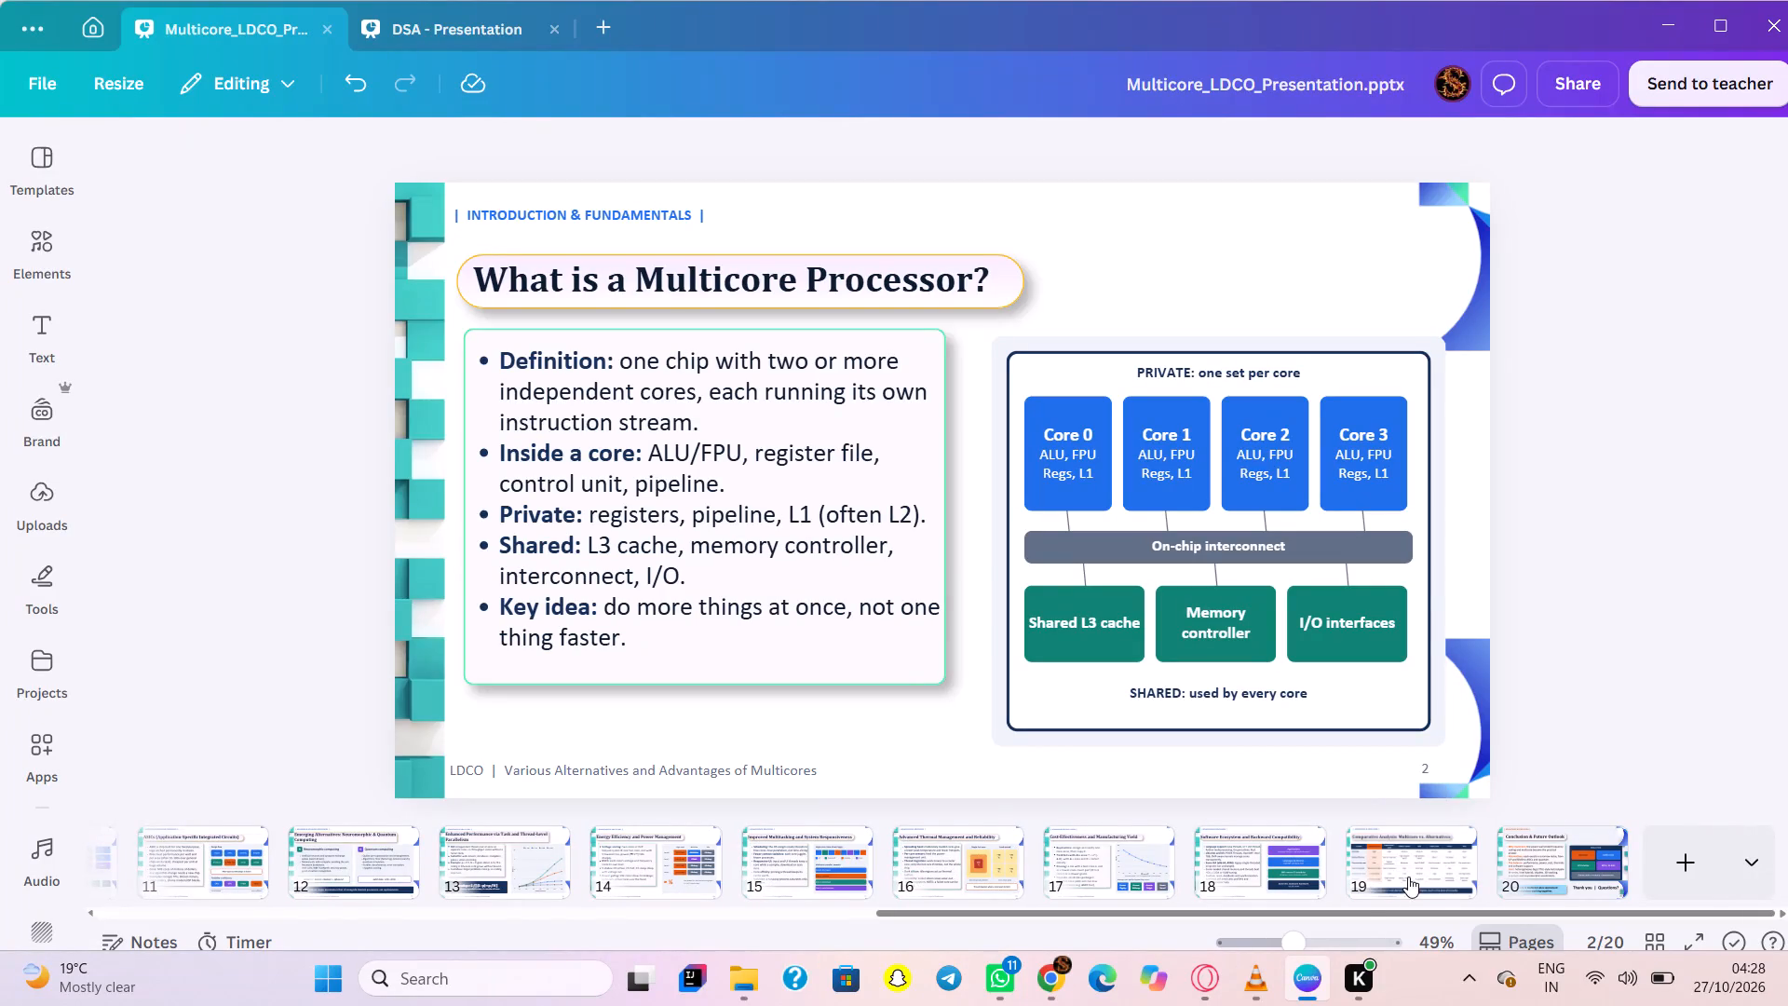
Open slide 17, "Cost-Effectiveness and Manufacturing Yield", to review its layout.
click(1132, 882)
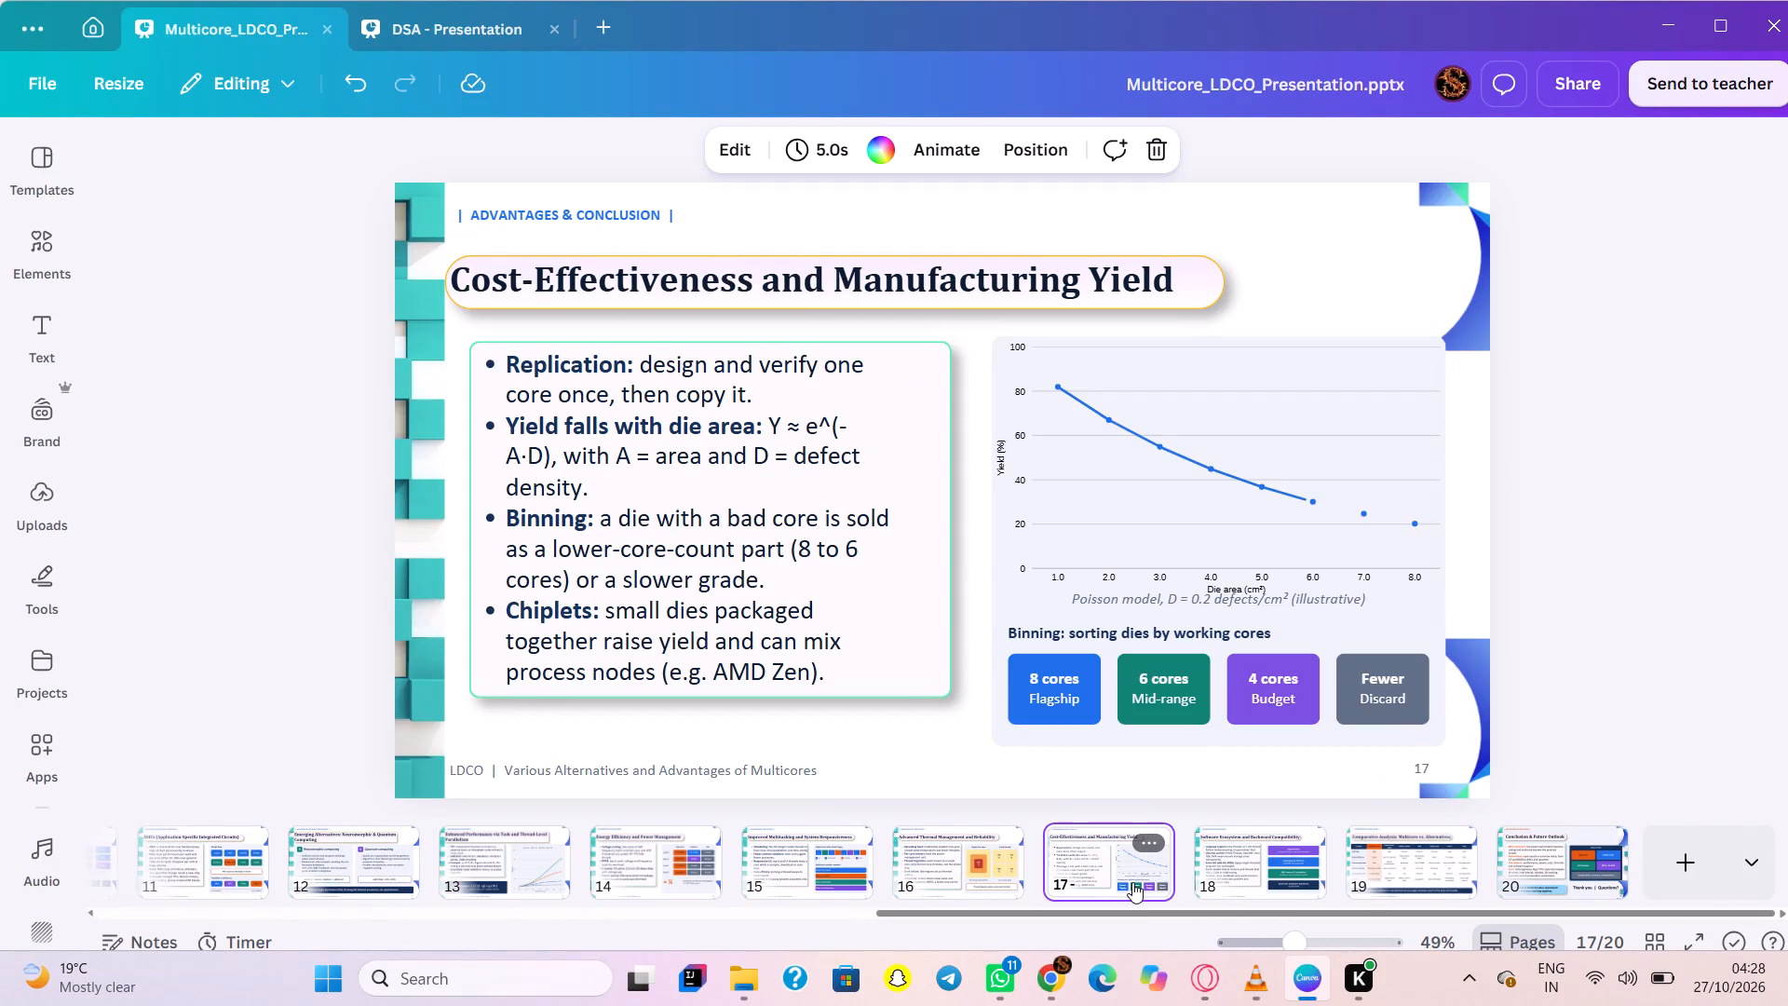
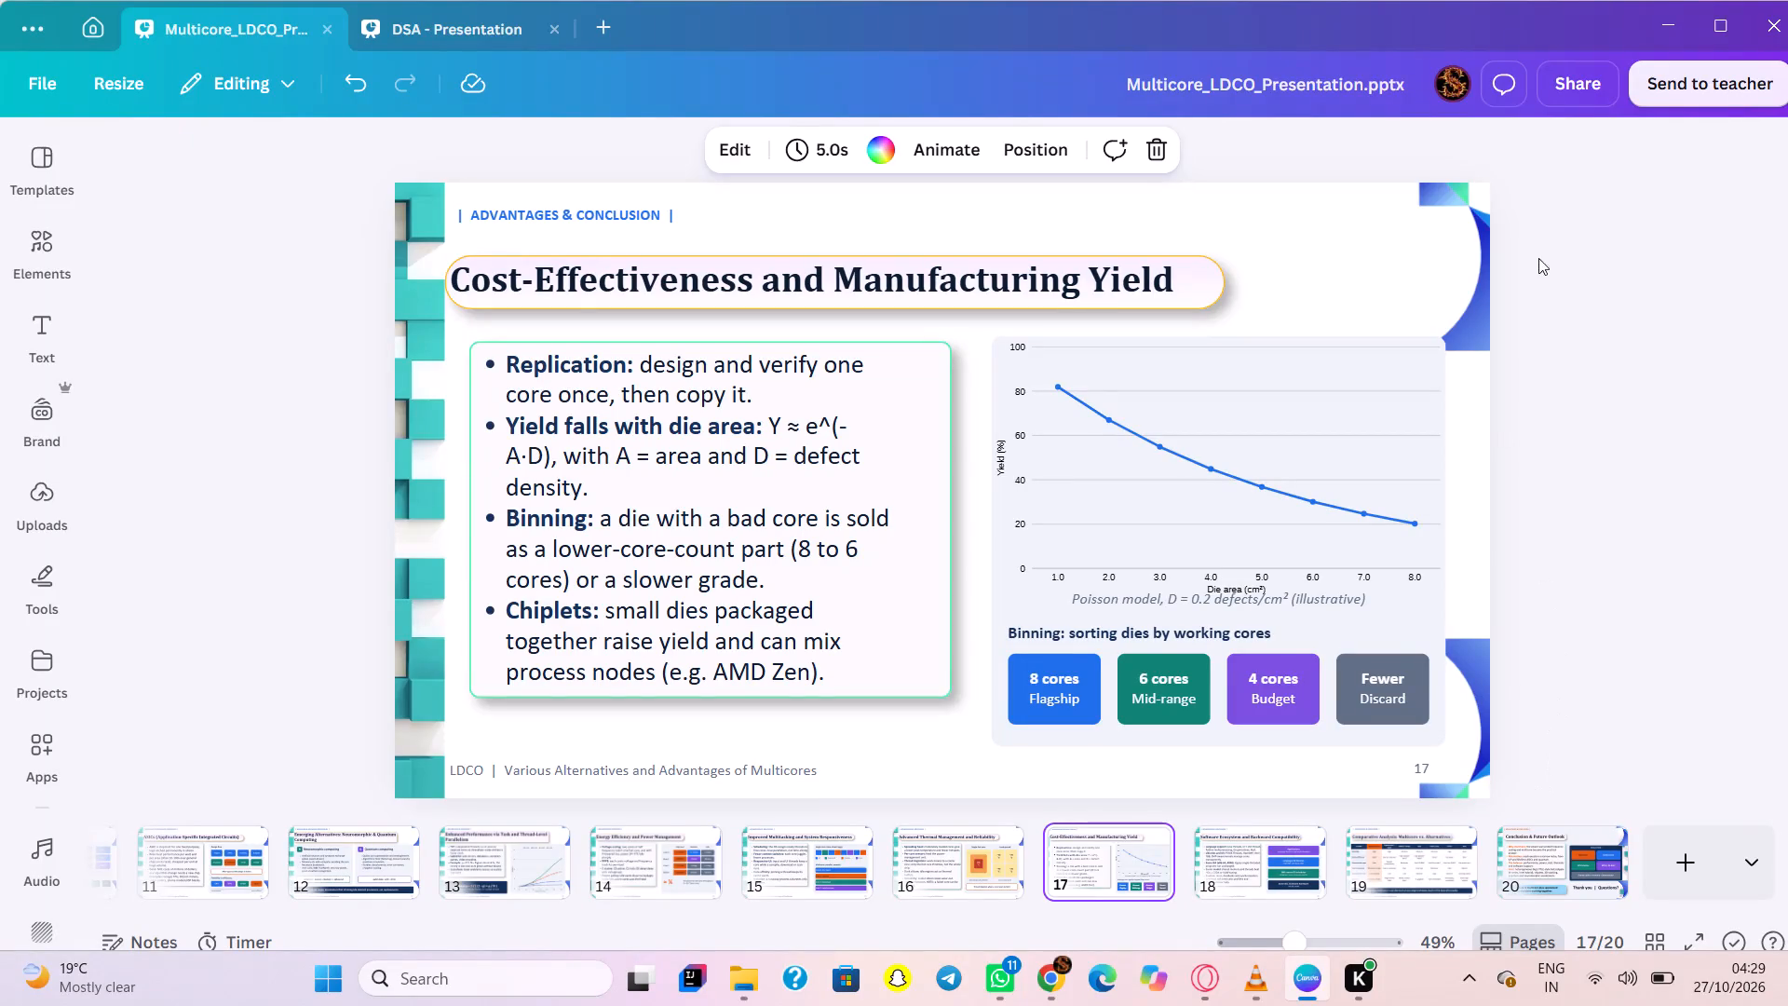
Set the design's access level to Anyone with the link, keeping the Can edit permission, and copy the share link.
click(1591, 87)
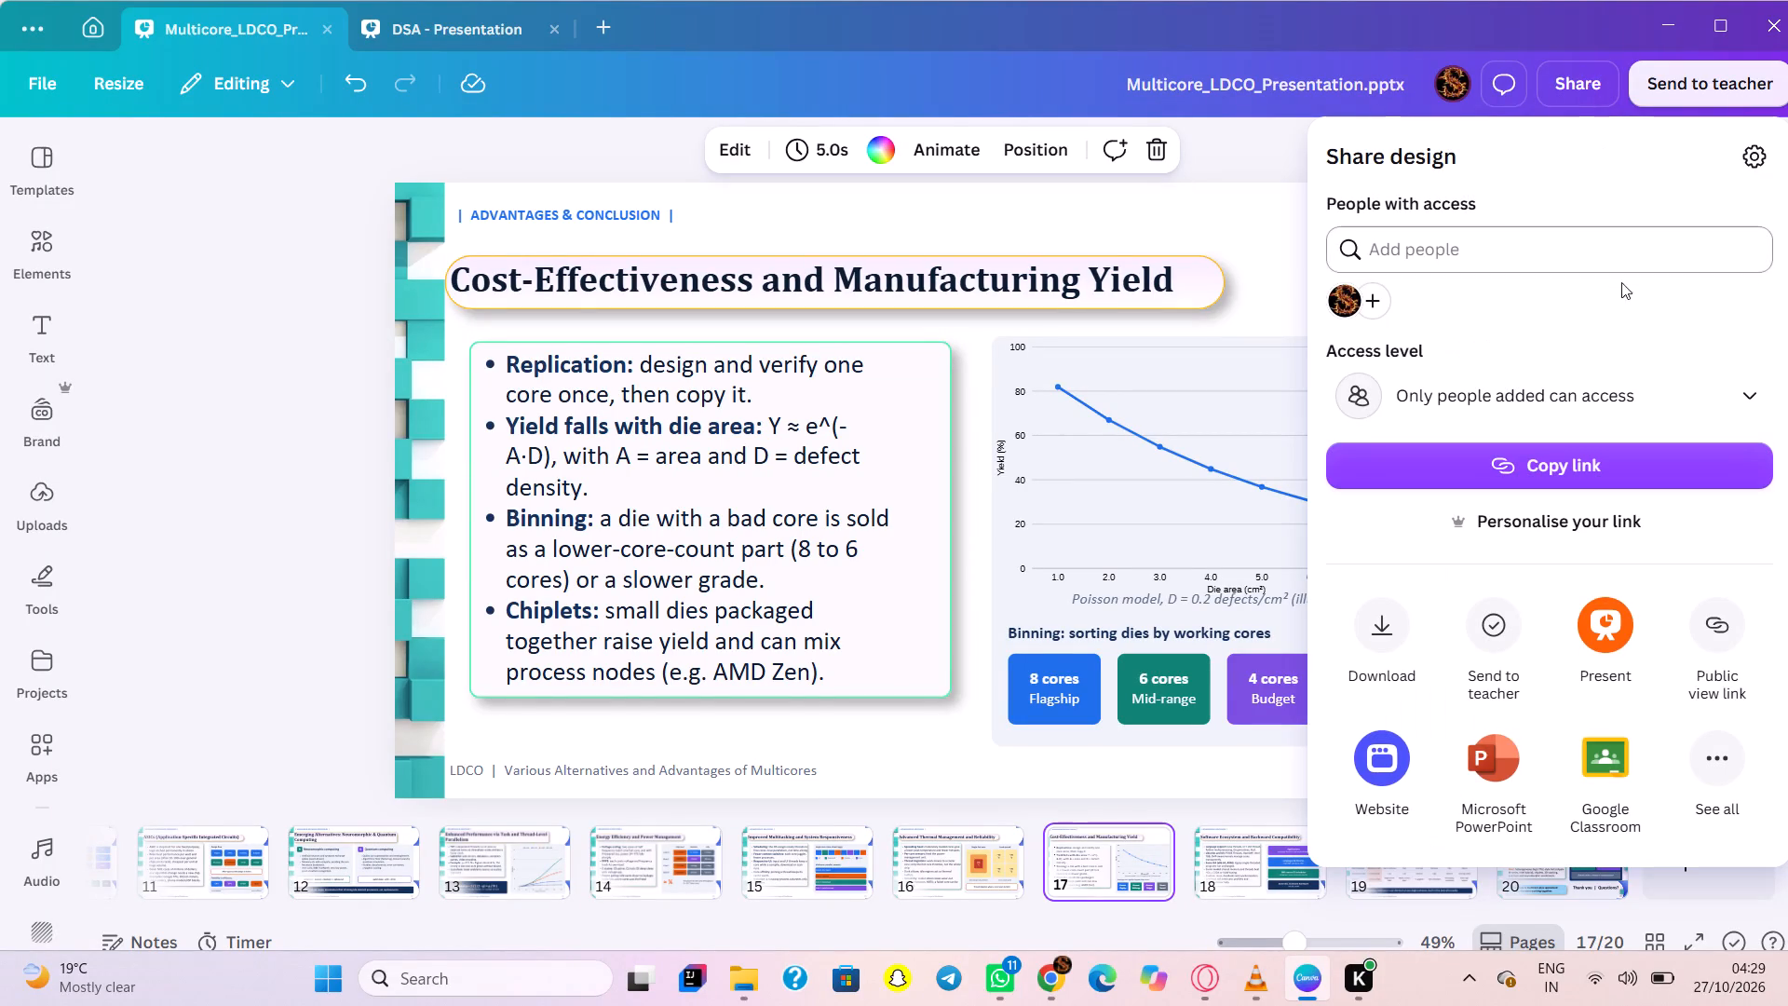
click(1635, 408)
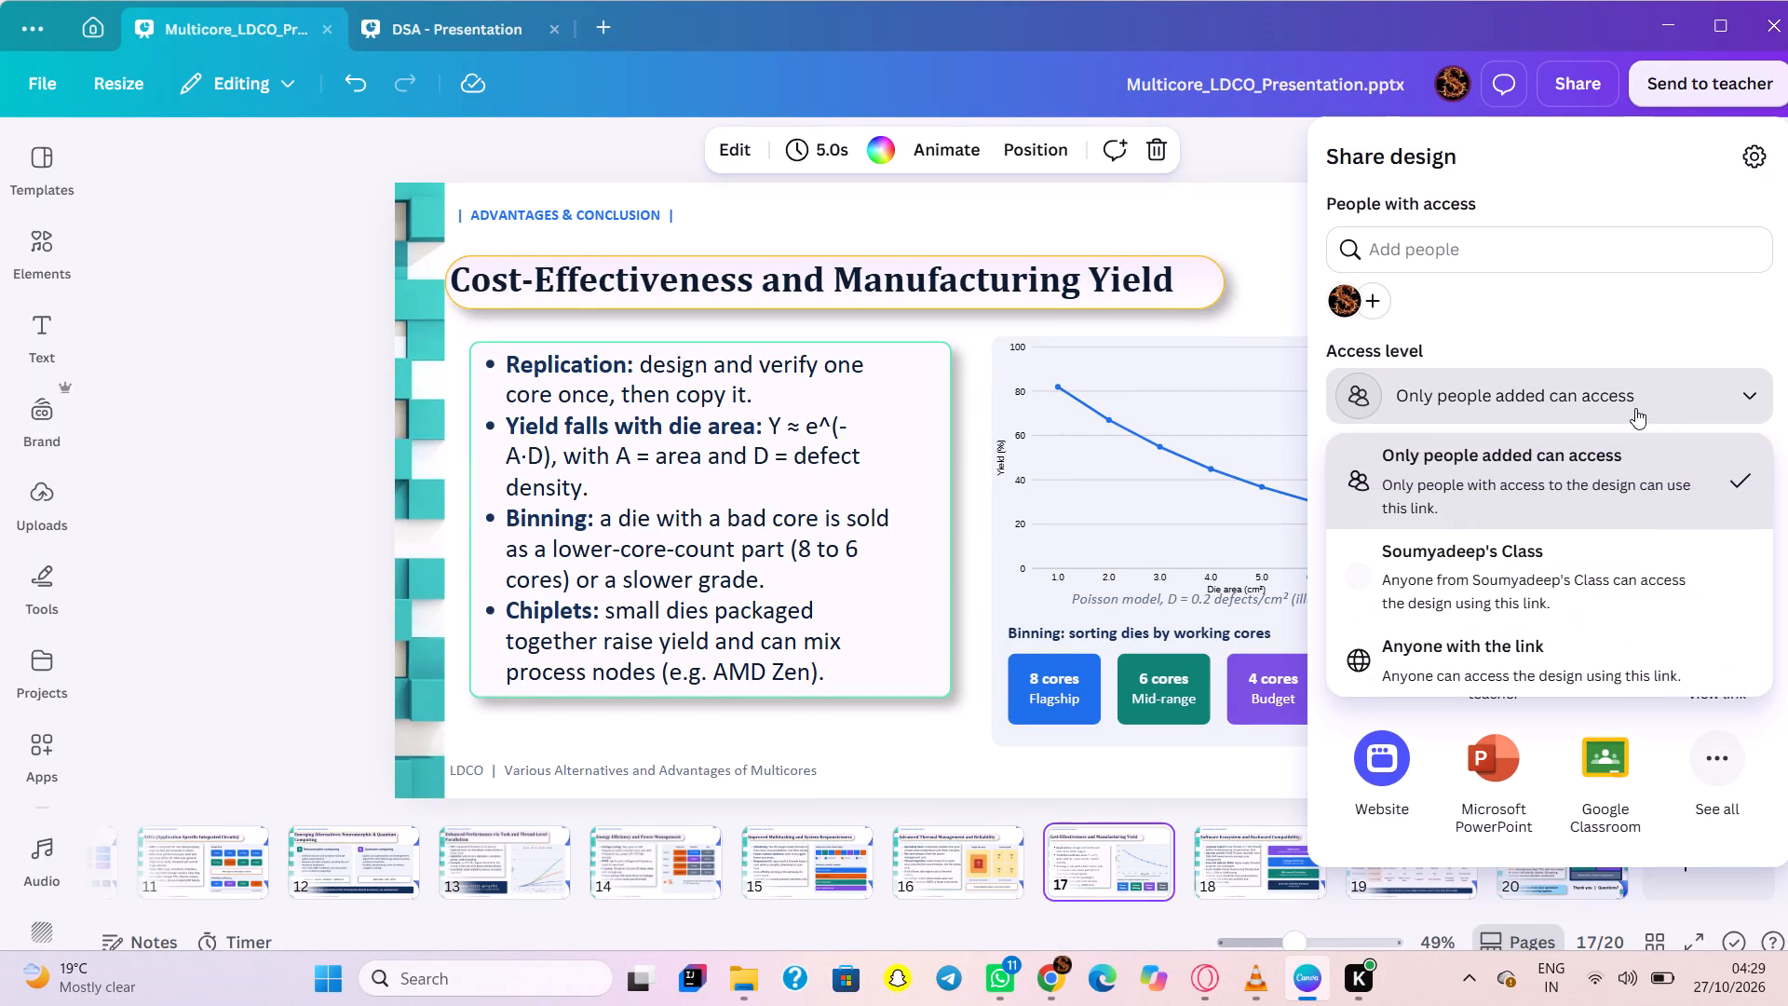
click(1498, 644)
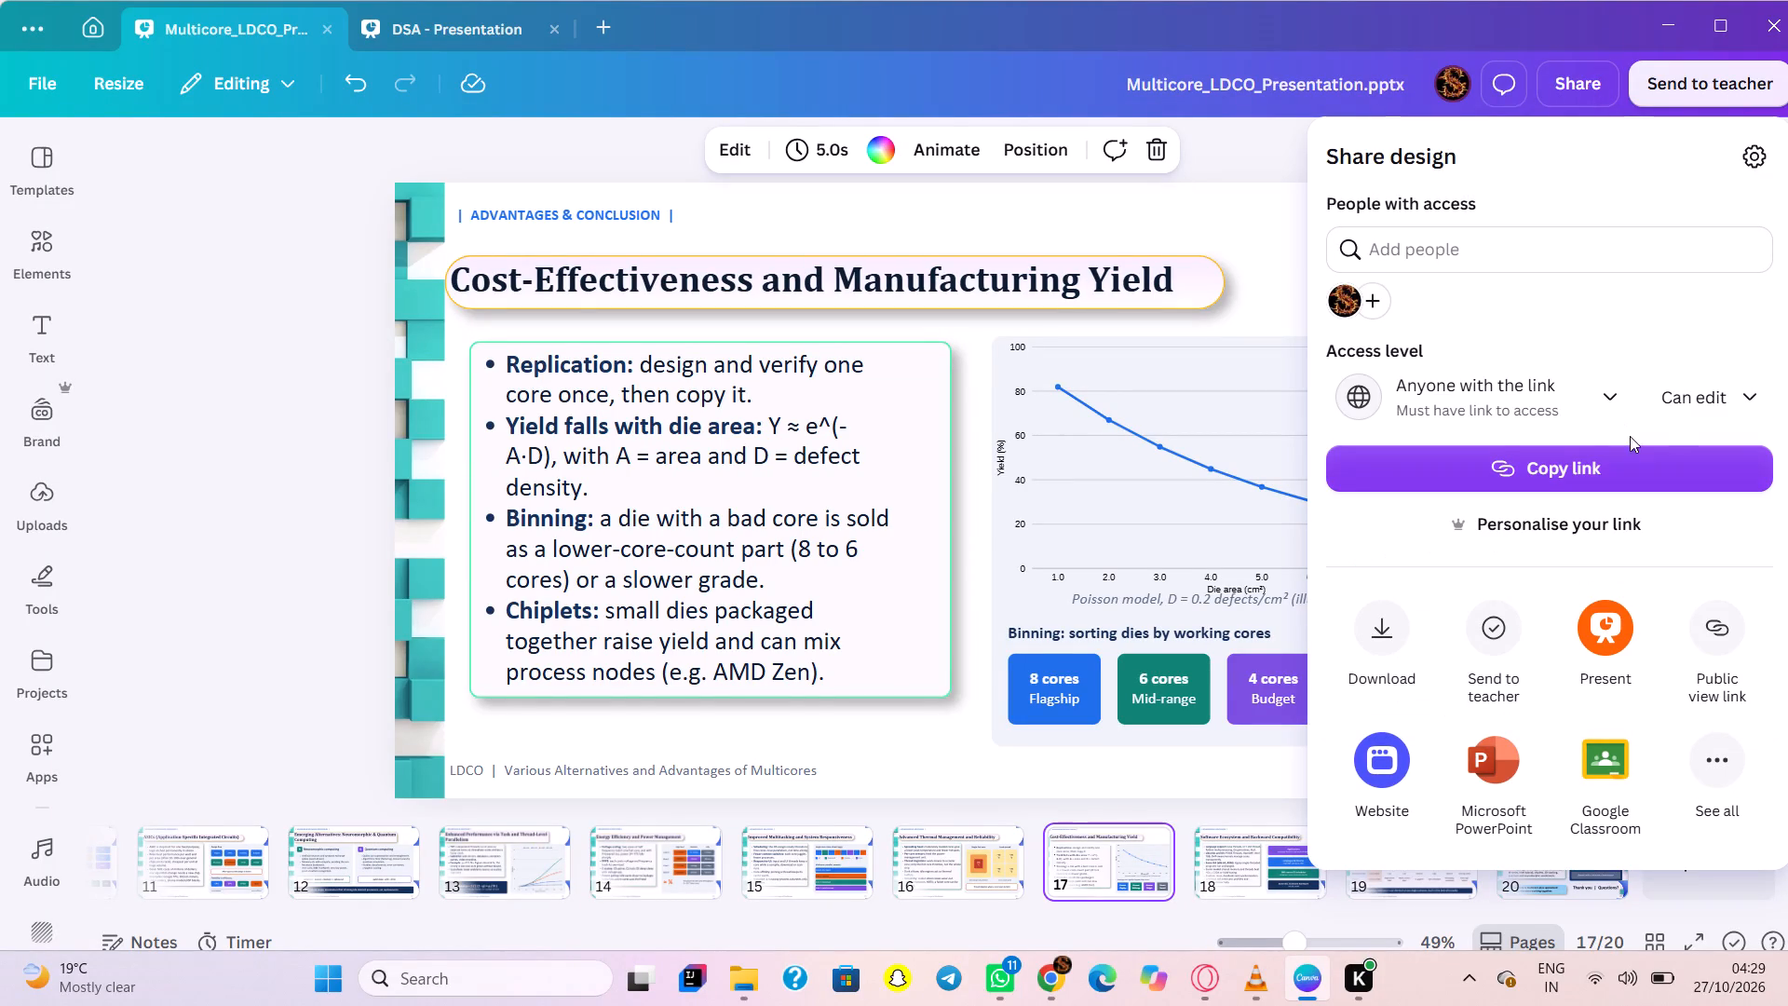
click(1692, 407)
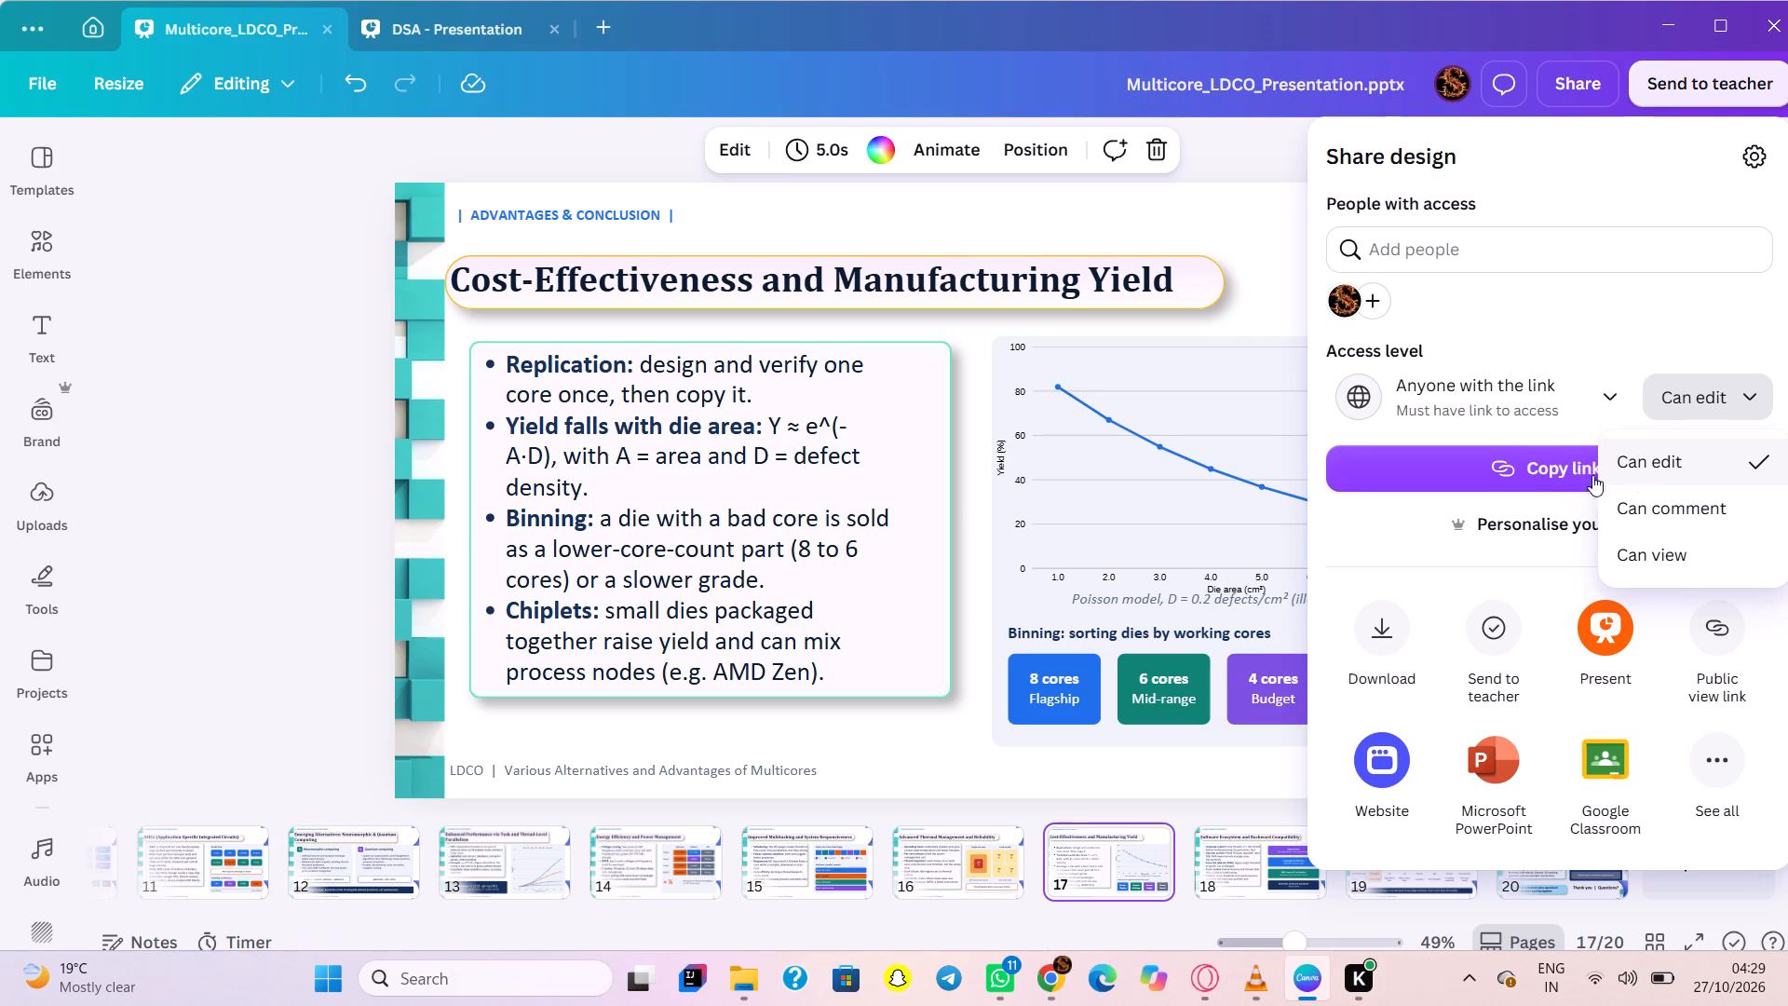
click(1534, 475)
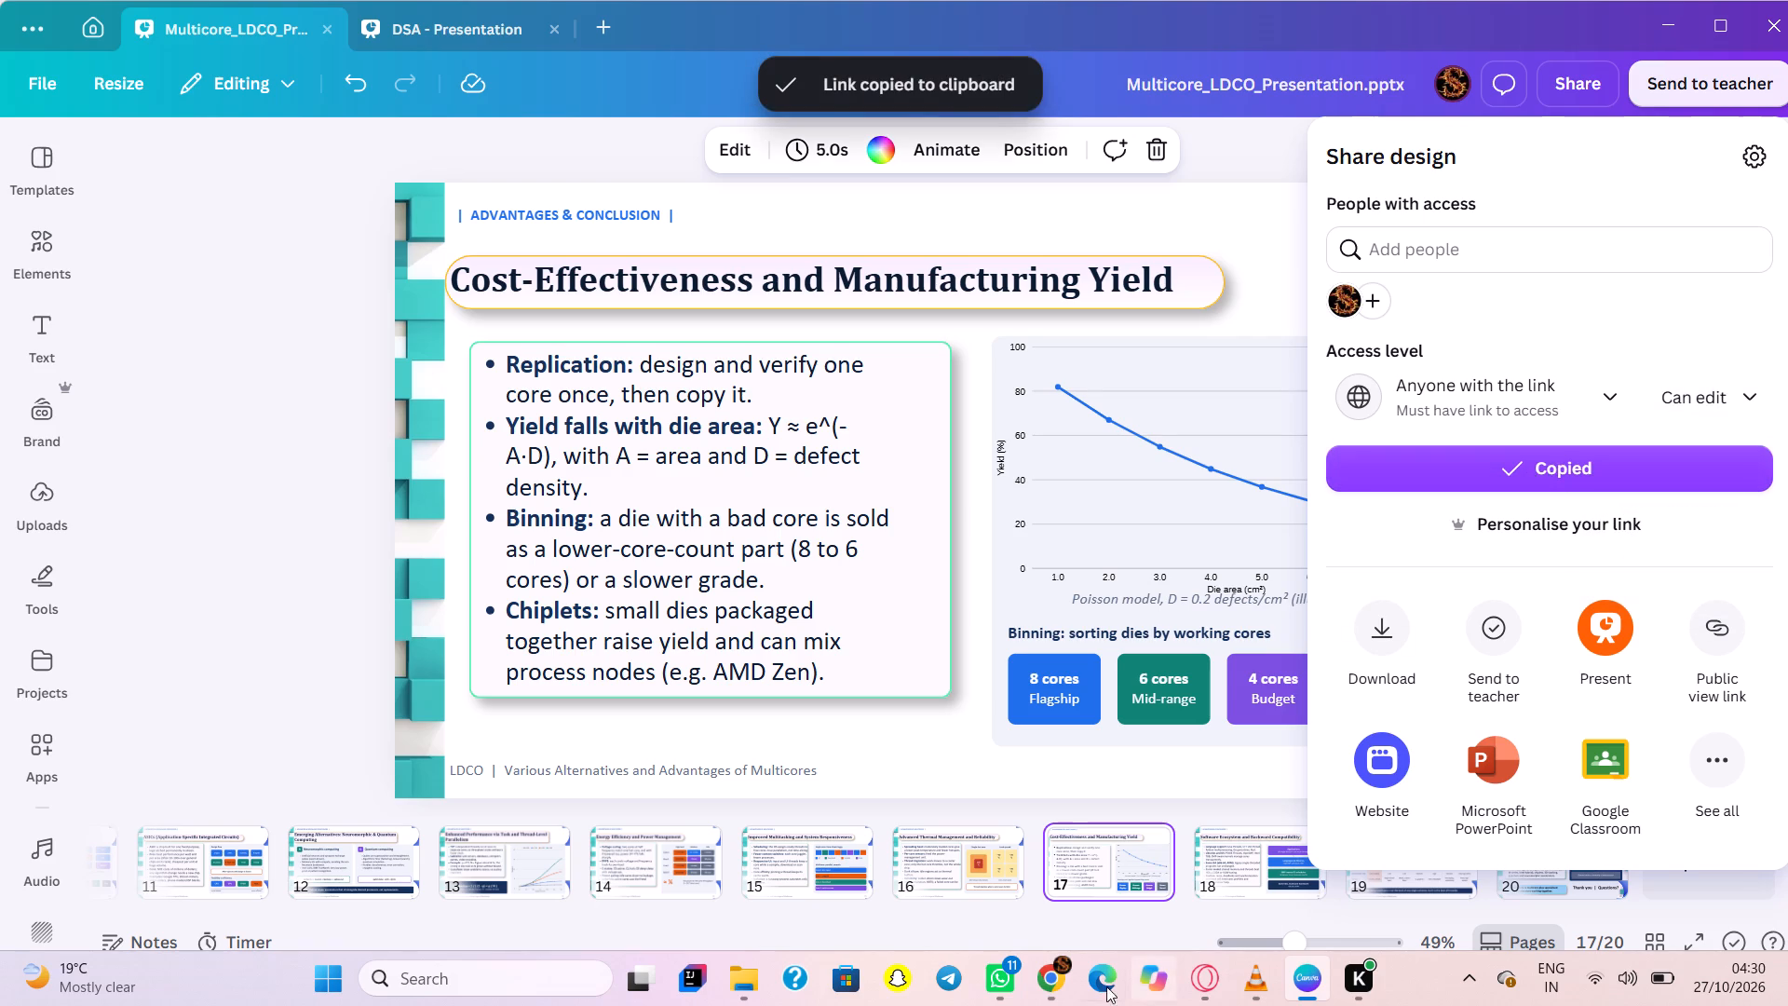
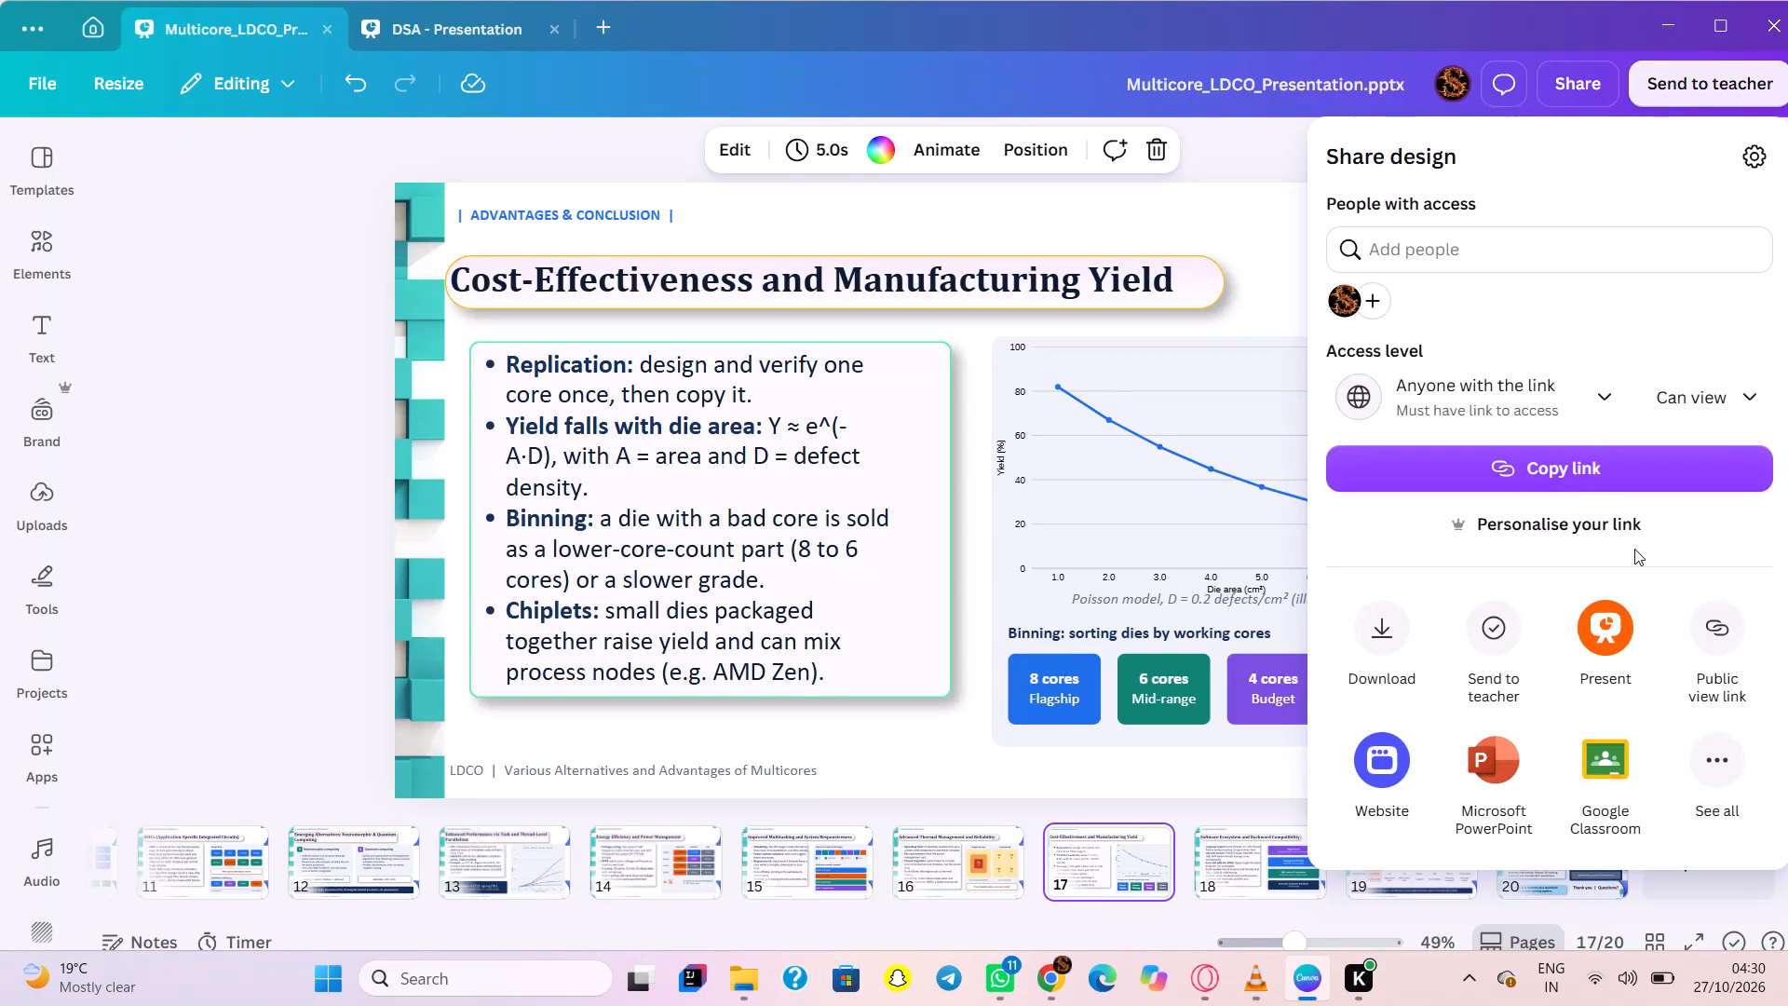
Copy the presentation's share link, with view access for anyone with the link.
click(1608, 481)
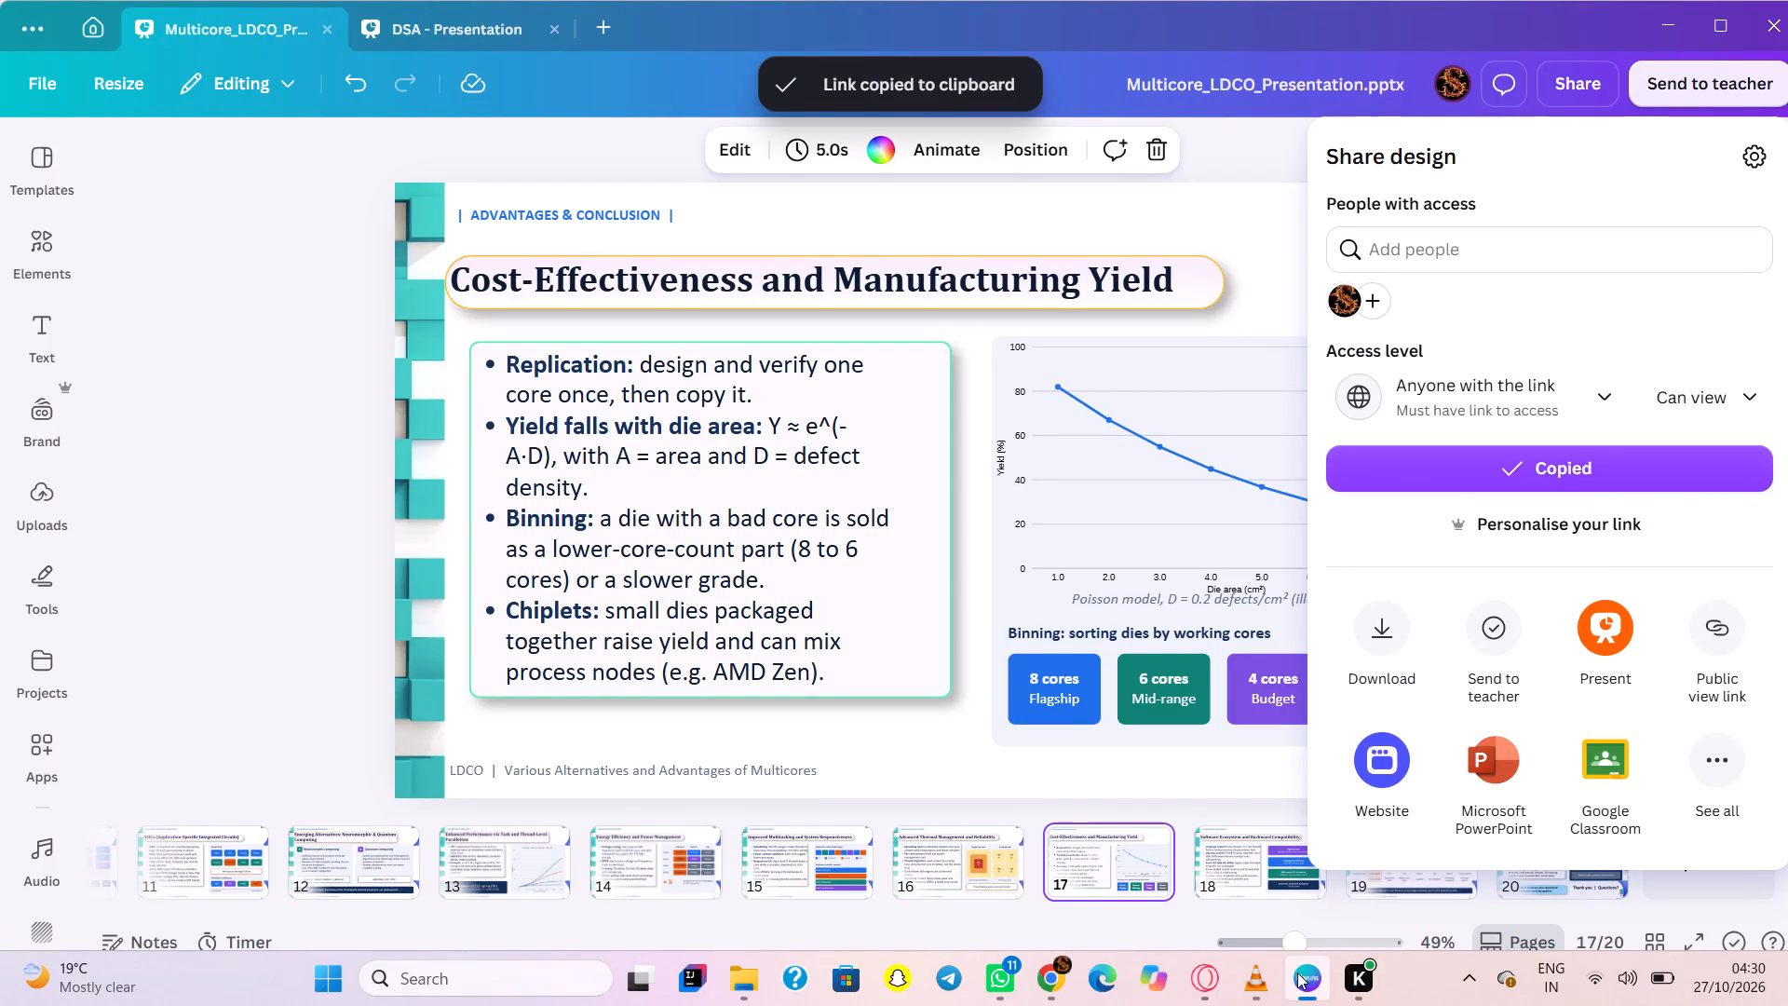